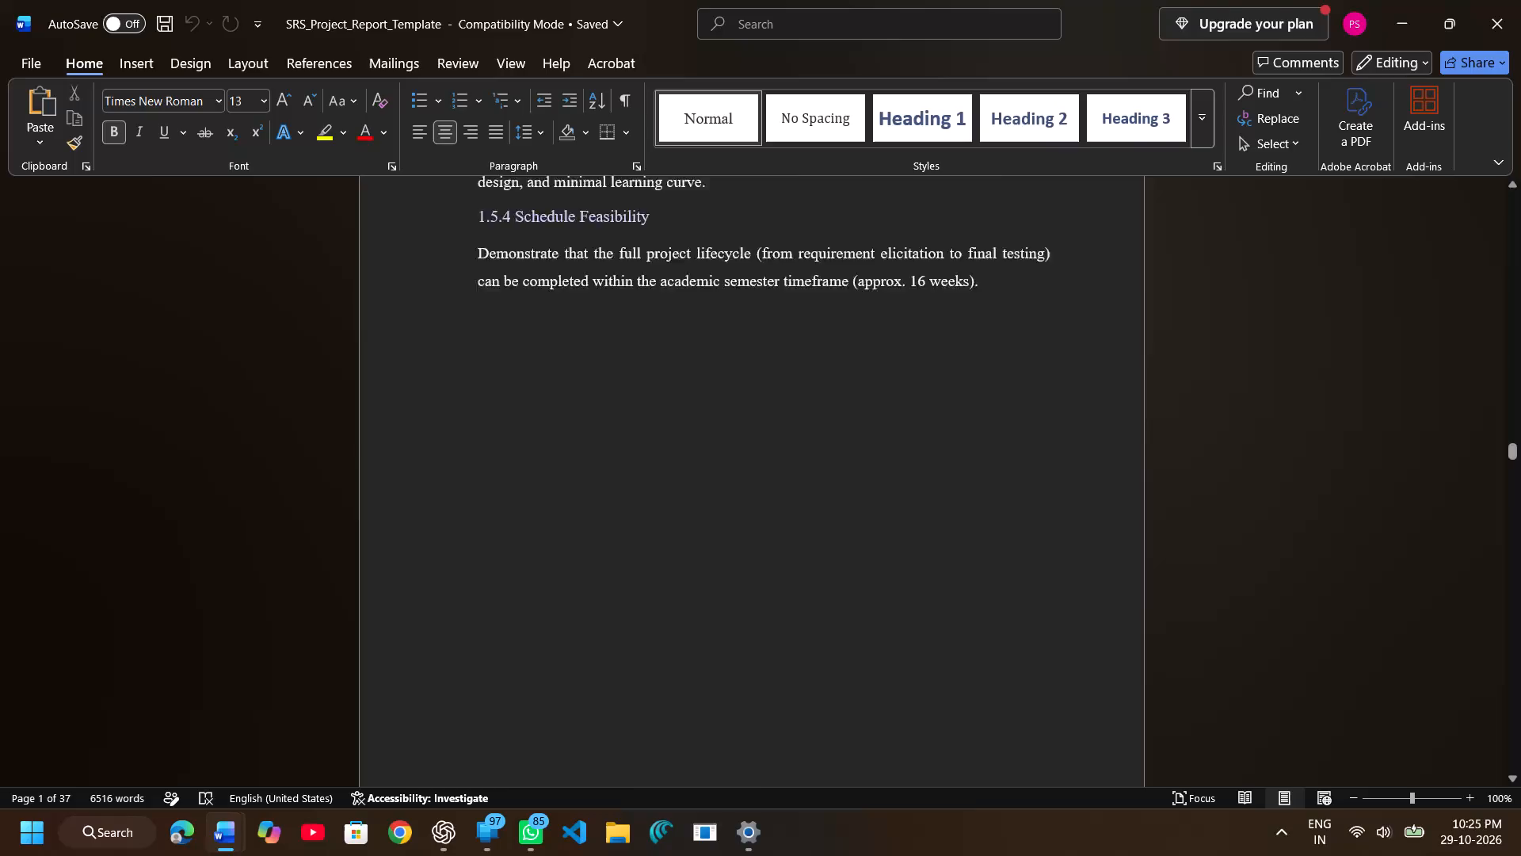
Review the Chapter 4 Software Design guidelines and section outline in SRS_Project_Report_Template, through to section 4.3.
scroll(666, 610, "down", 3)
scroll(666, 610, "right", 1)
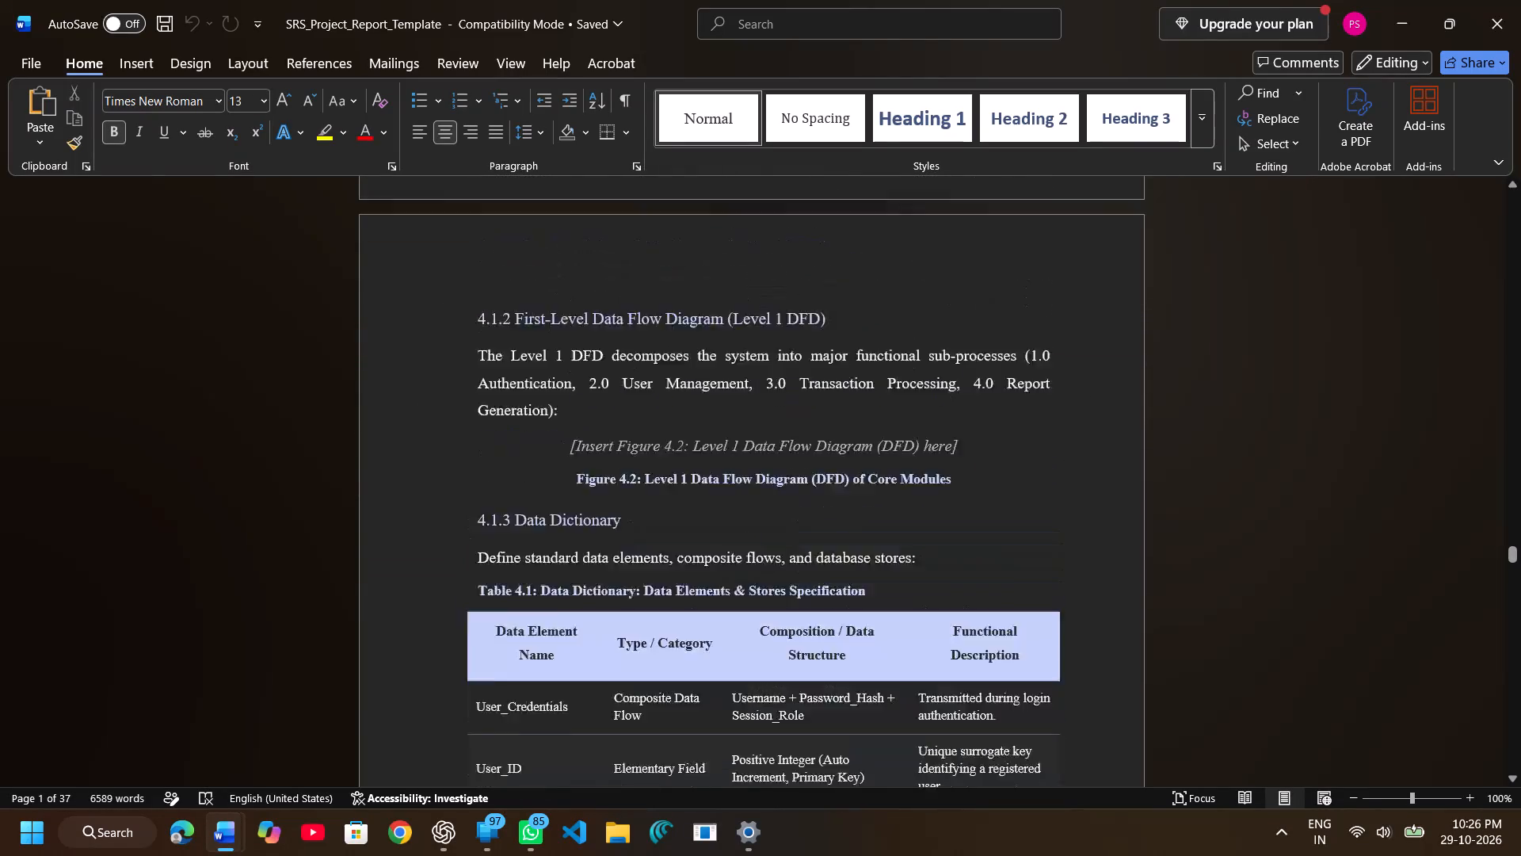
scroll(666, 610, "right", 1)
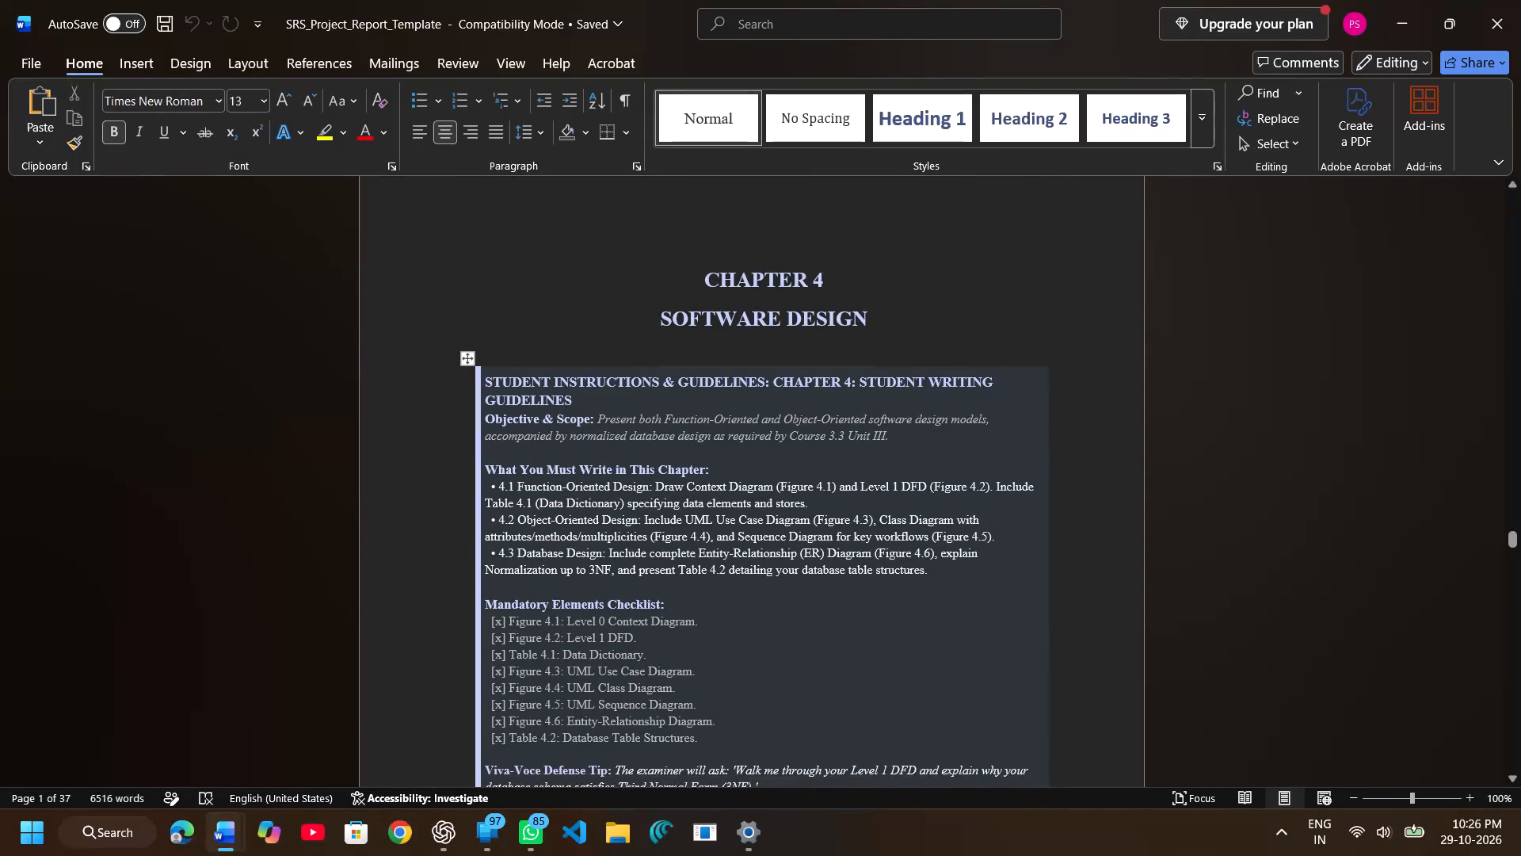
scroll(666, 610, "right", 2)
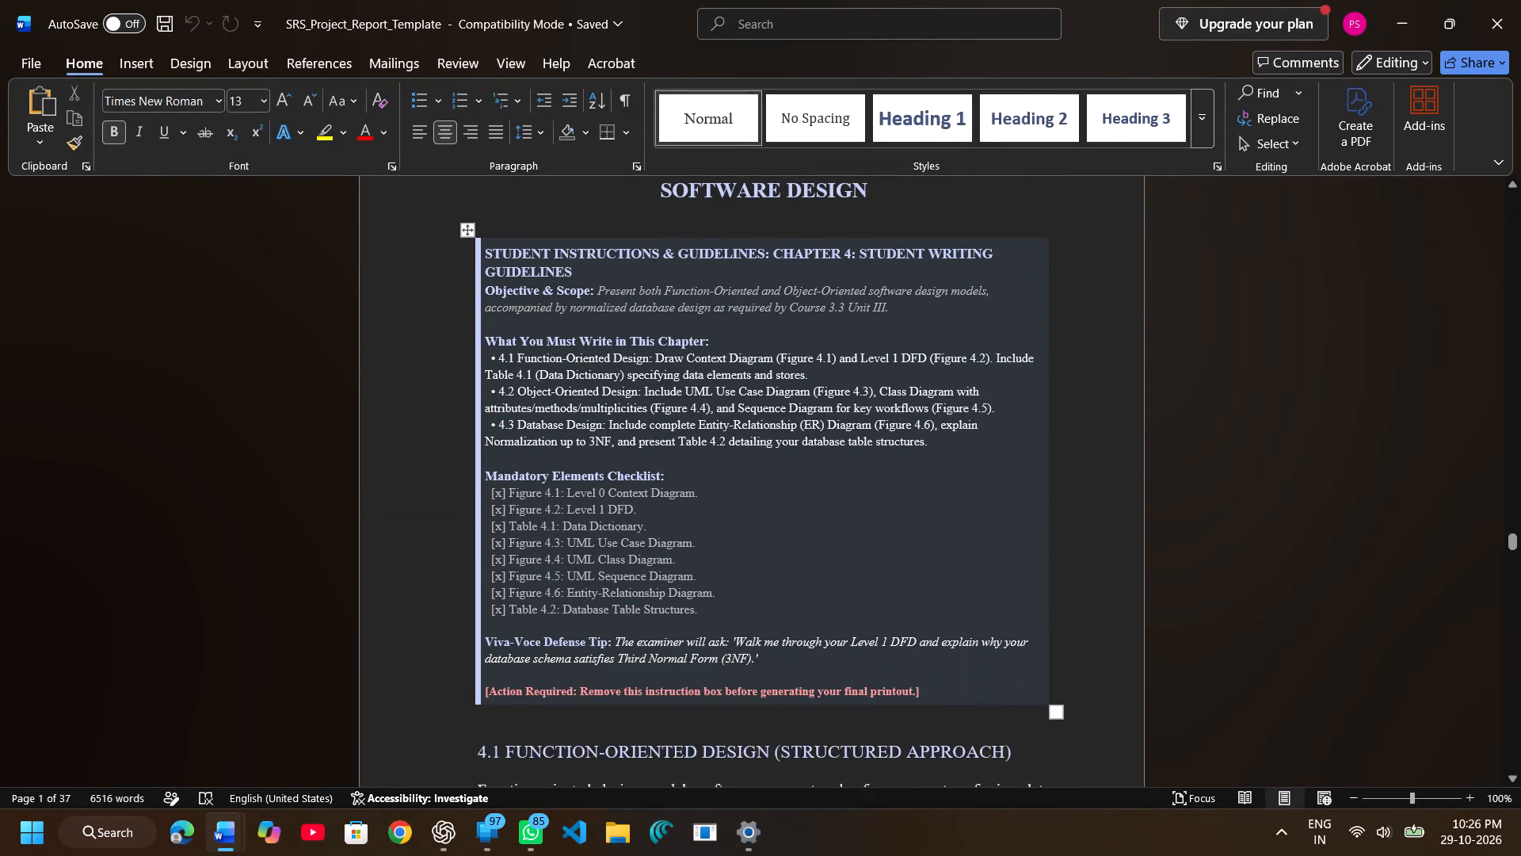
scroll(666, 610, "right", 1)
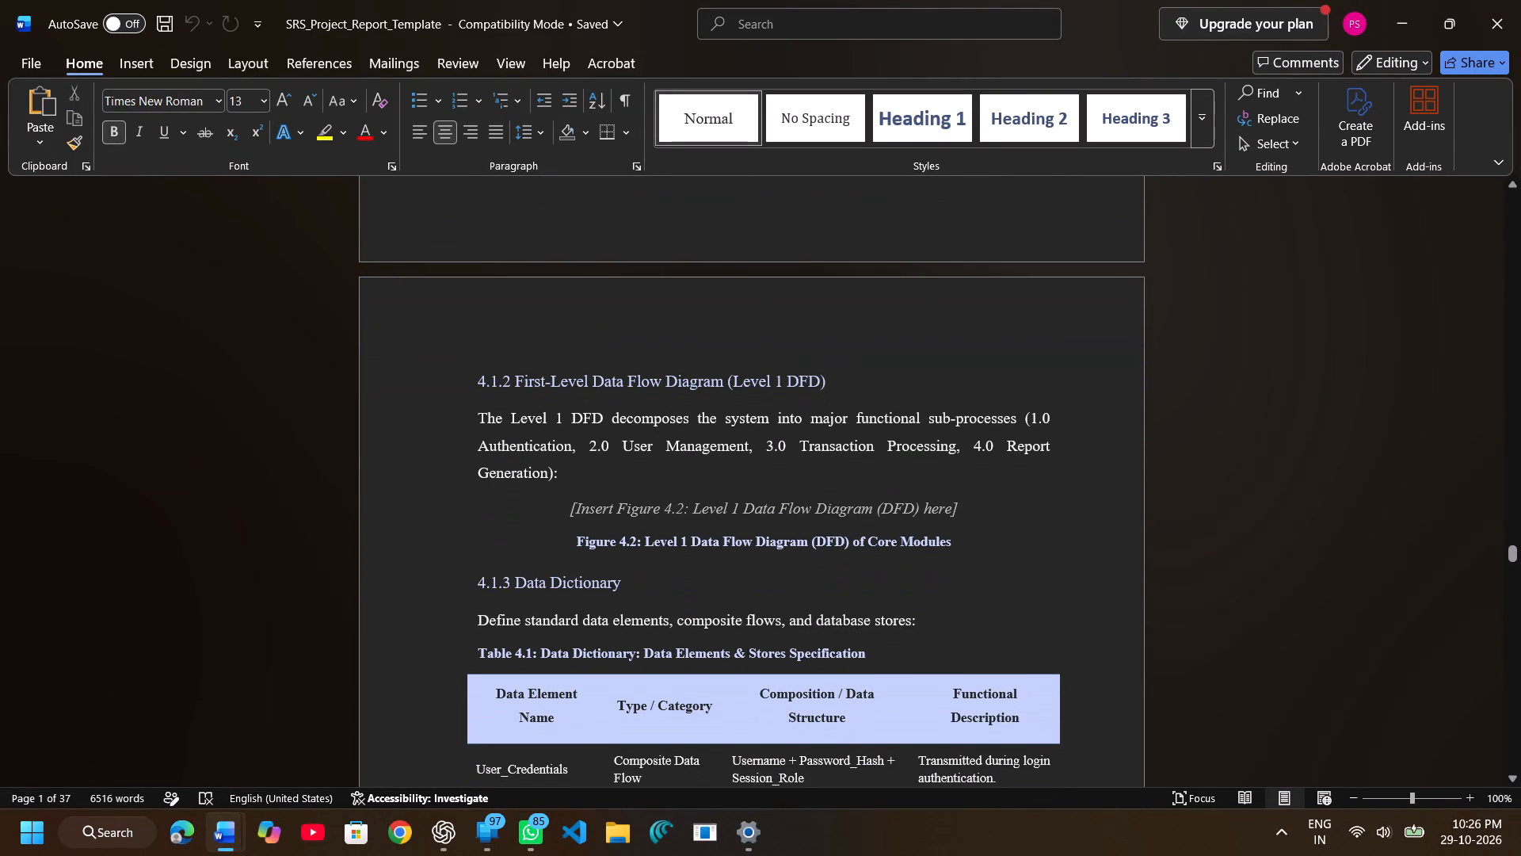
scroll(666, 610, "right", 2)
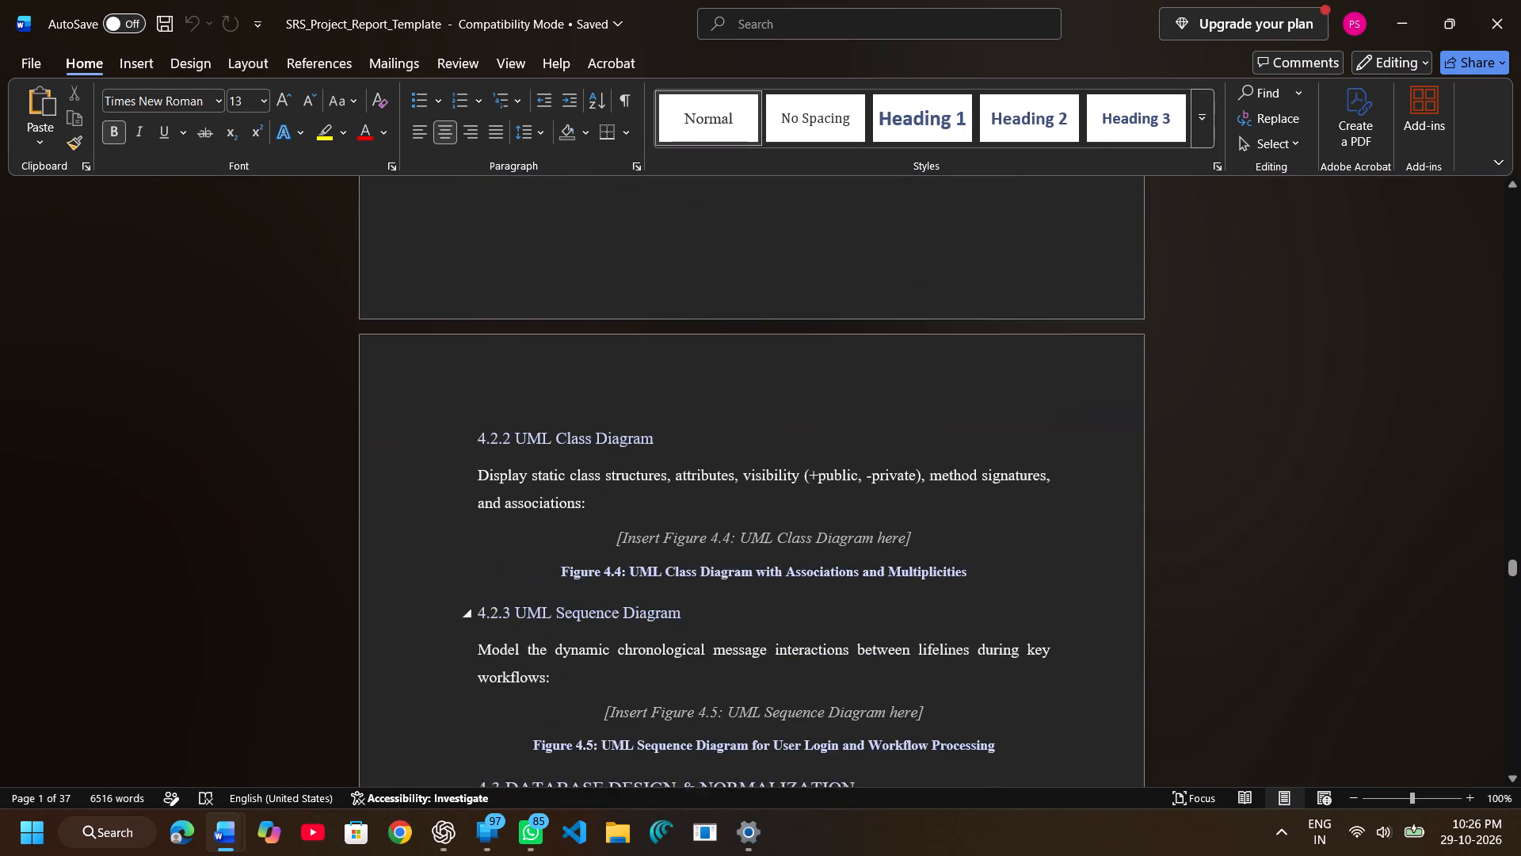
scroll(666, 610, "right", 1)
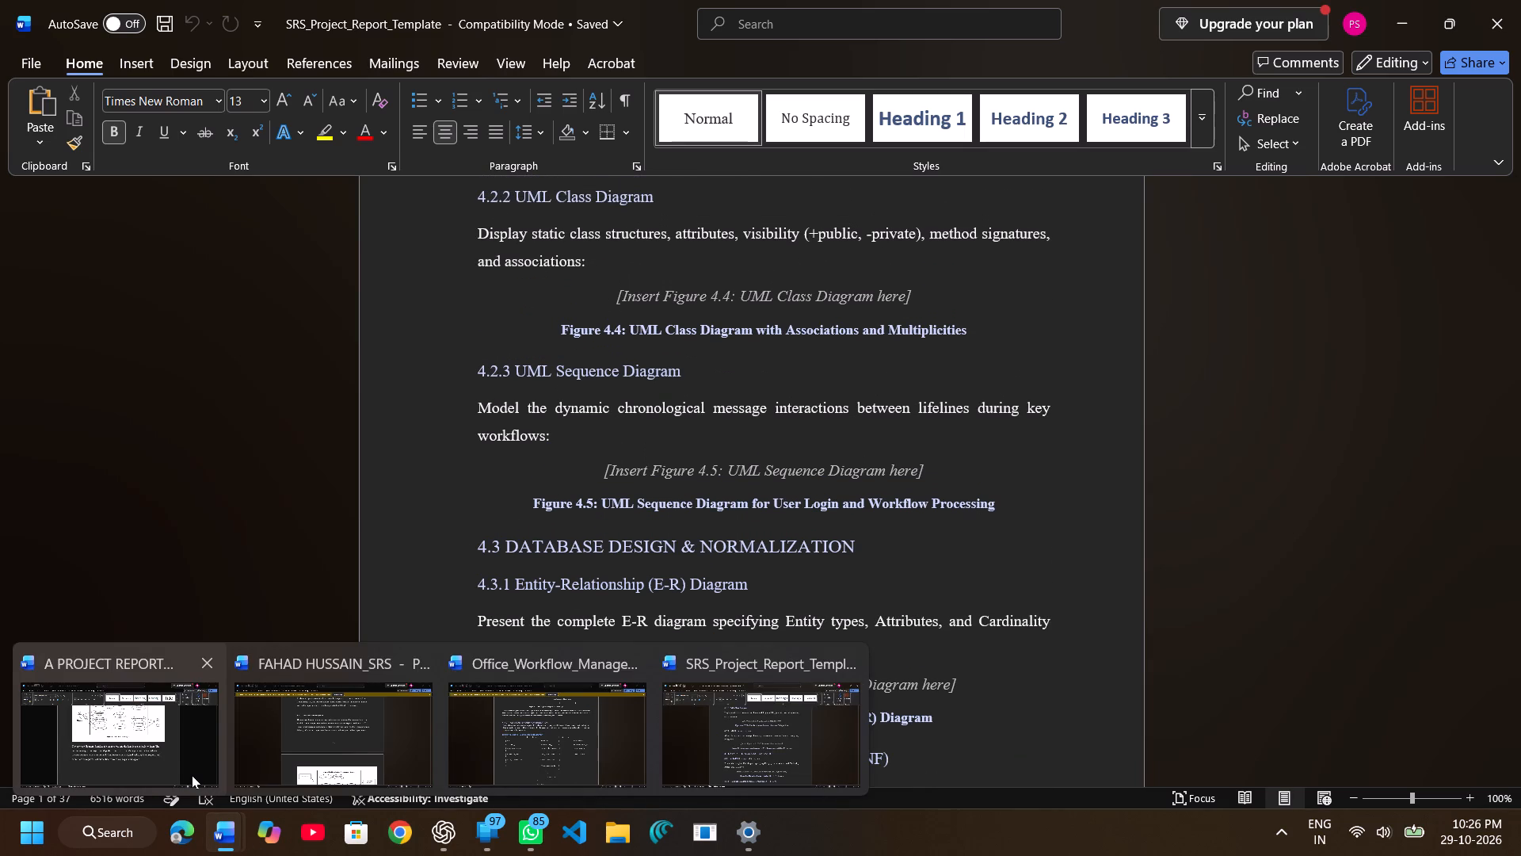
Switch to the A PROJECT REPORT document and examine the content between the section 4.2 use case diagram and the start of Chapter 5.
left_click(187, 768)
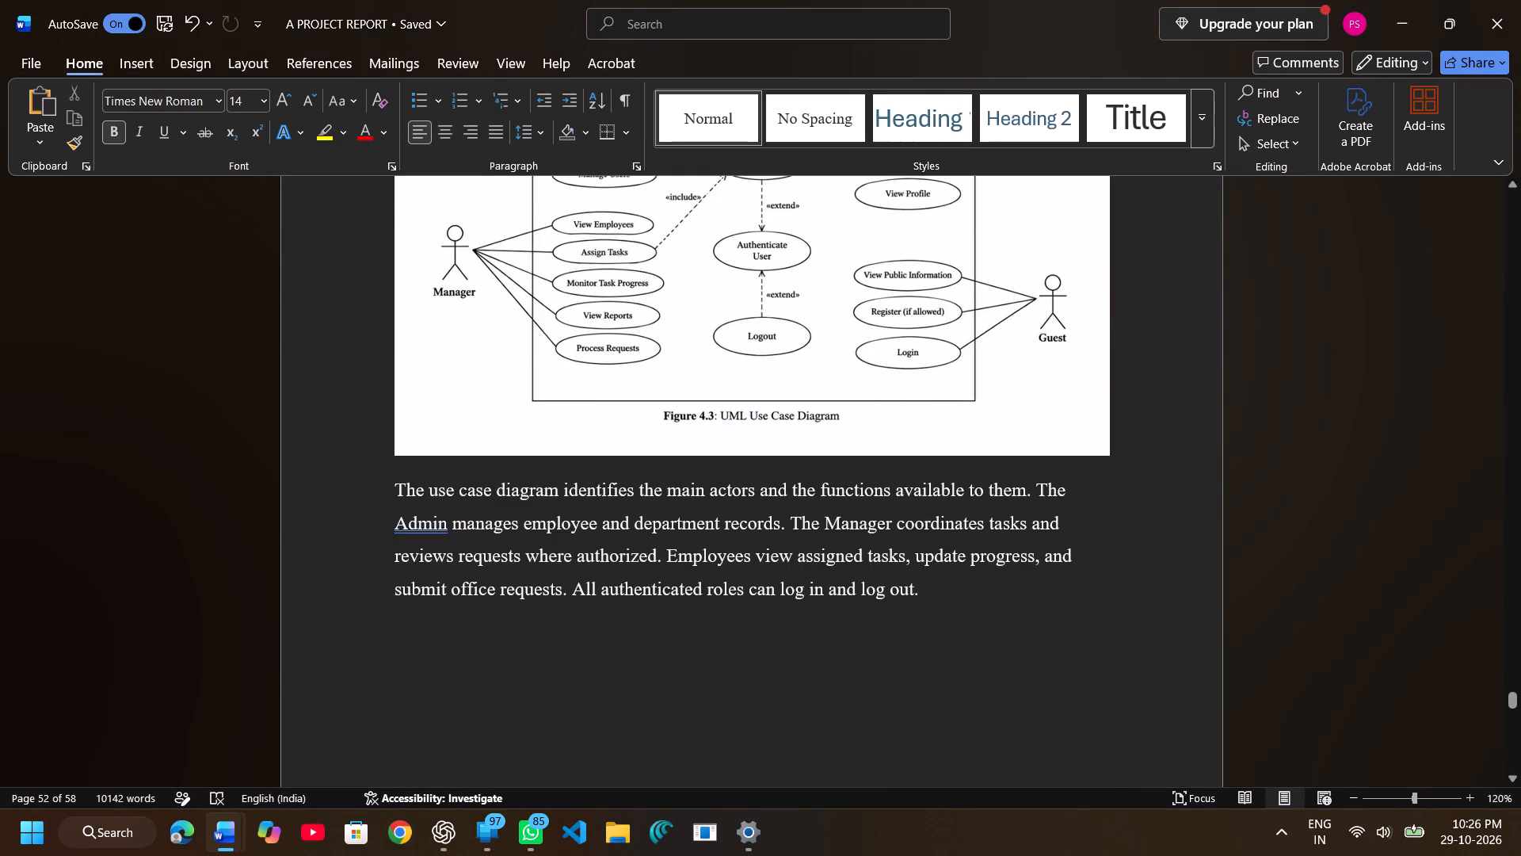
scroll(402, 676, "up", 1)
scroll(402, 676, "down", 1)
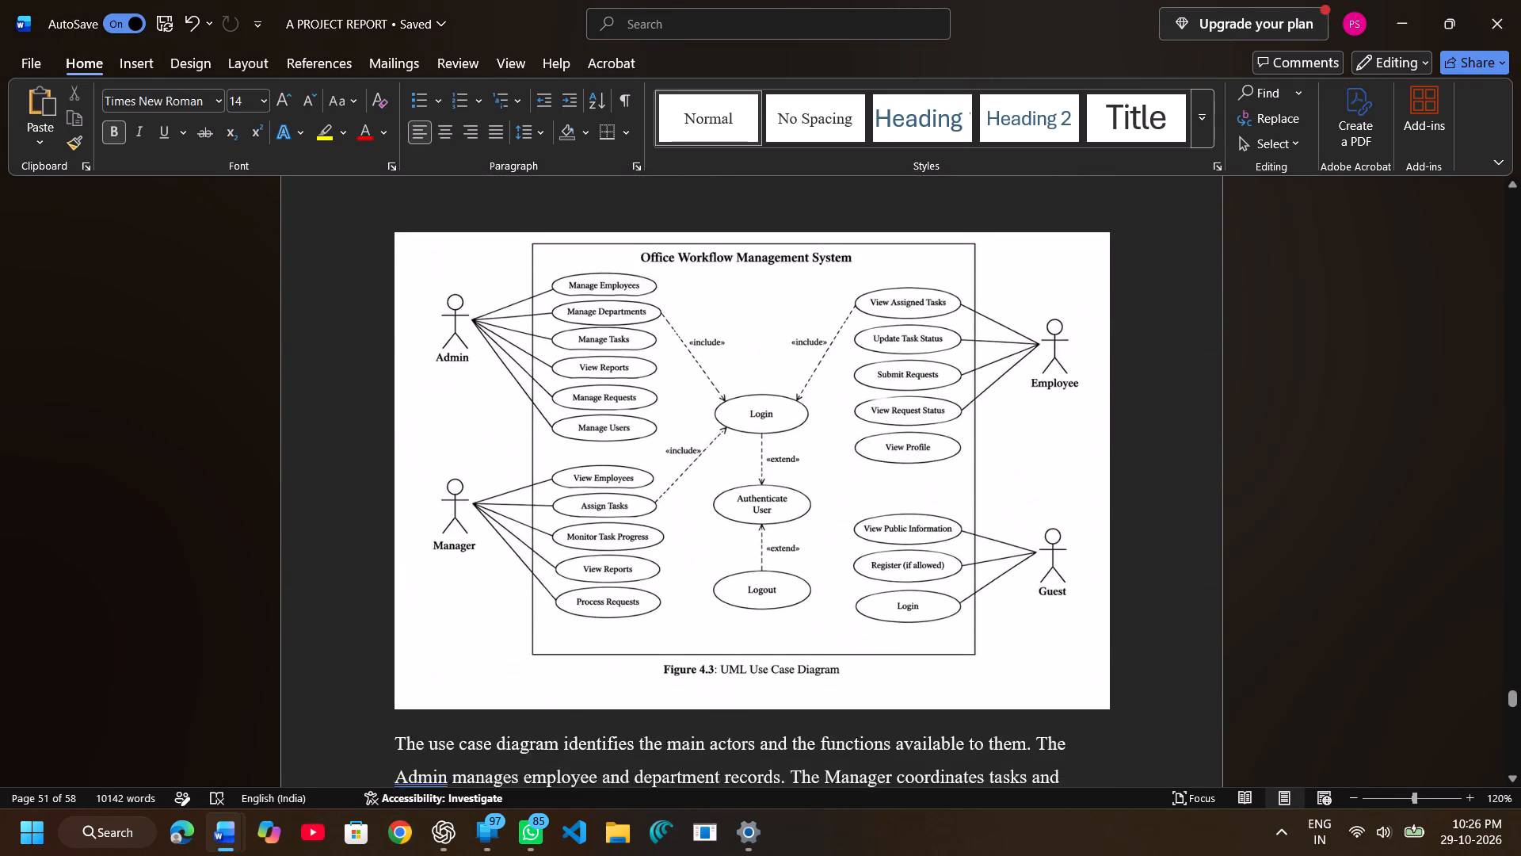
scroll(402, 676, "down", 1)
left_click(402, 676)
scroll(402, 676, "up", 1)
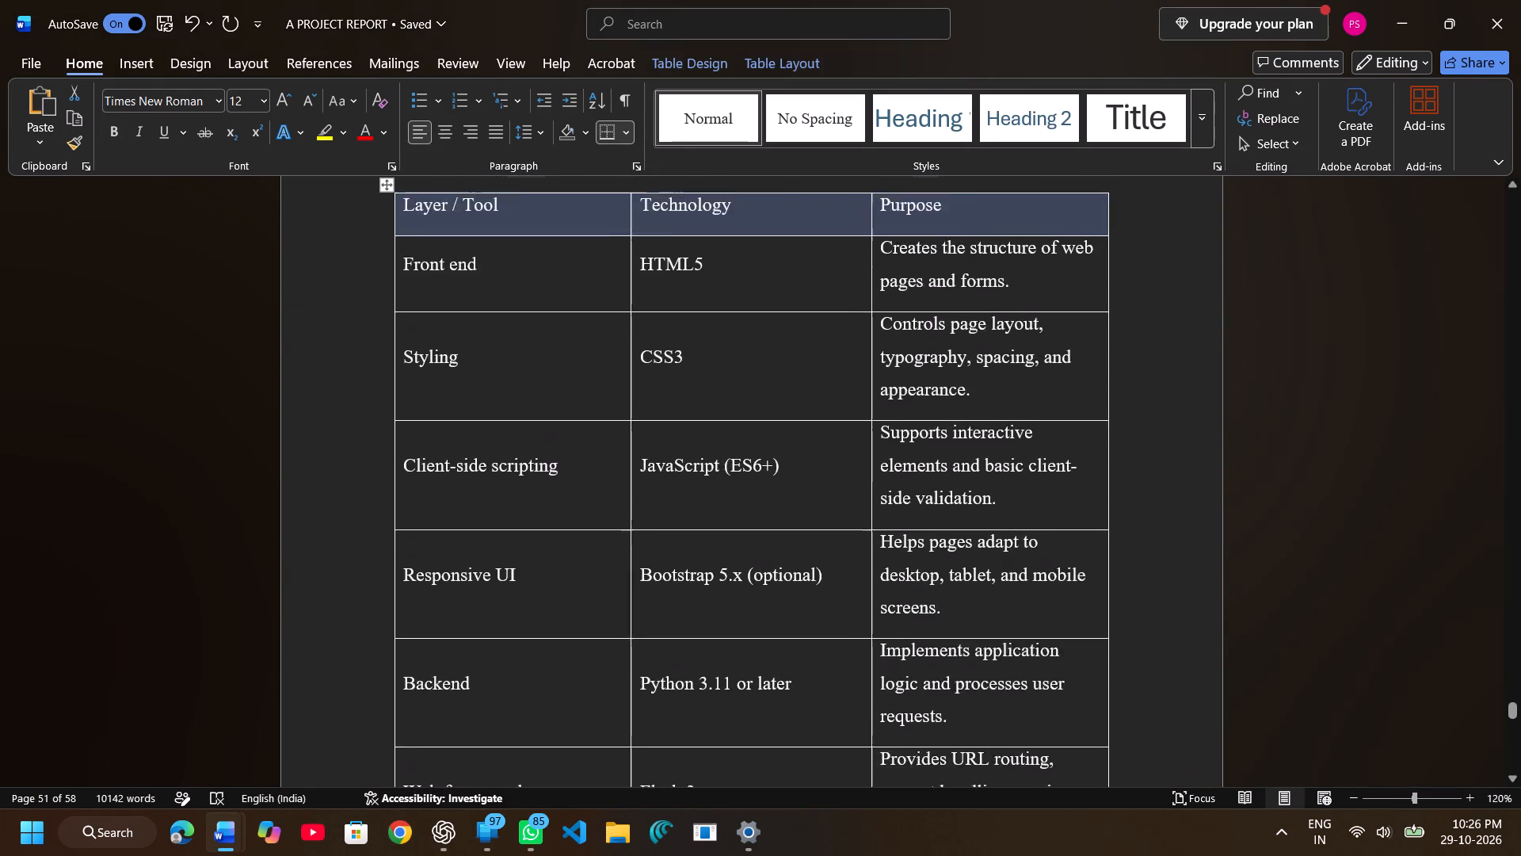
scroll(402, 676, "up", 1)
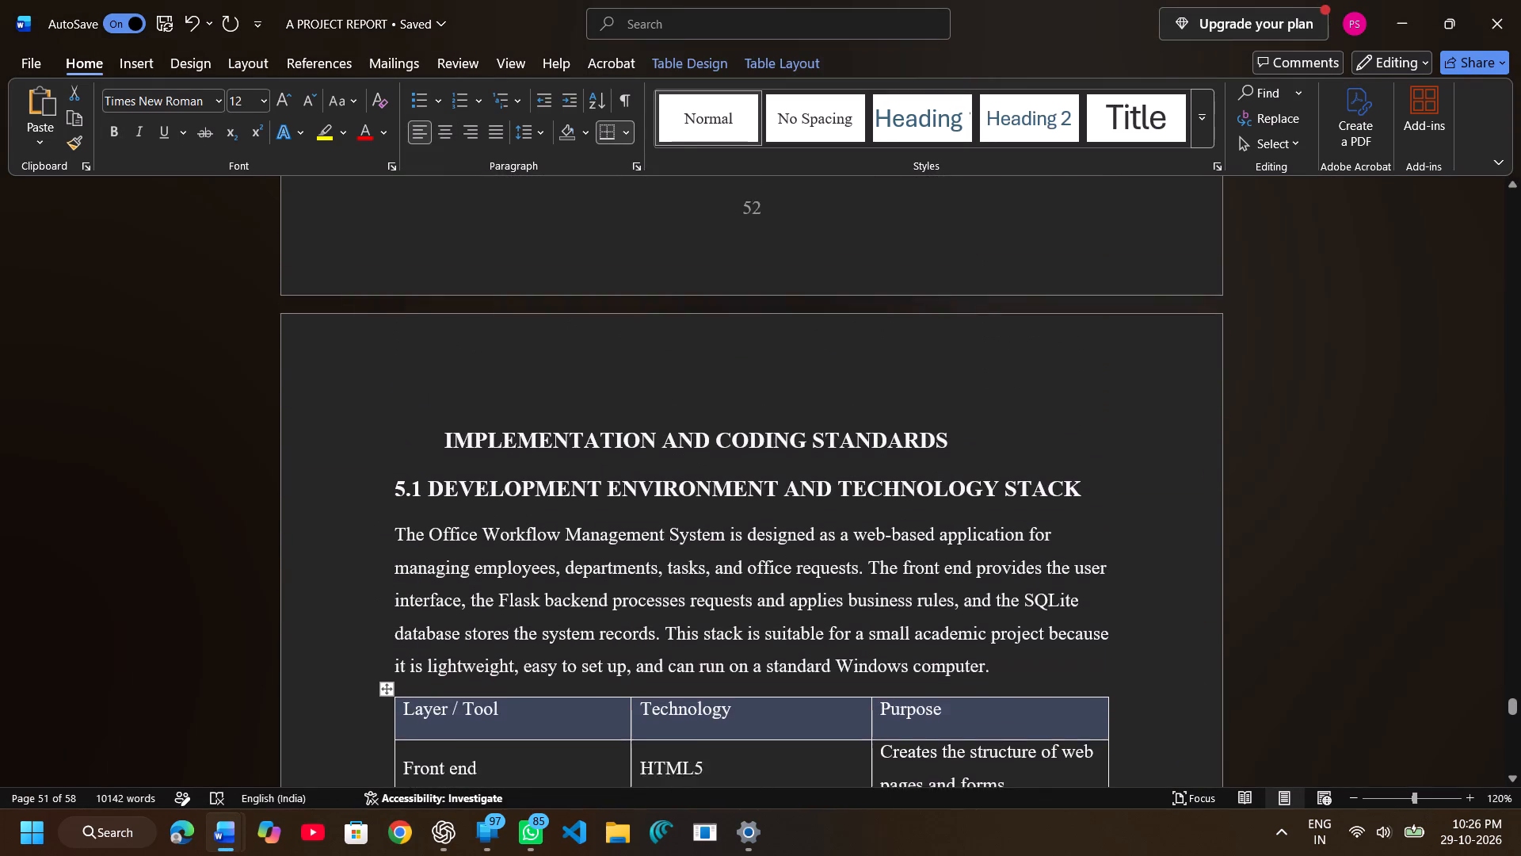
scroll(402, 676, "up", 2)
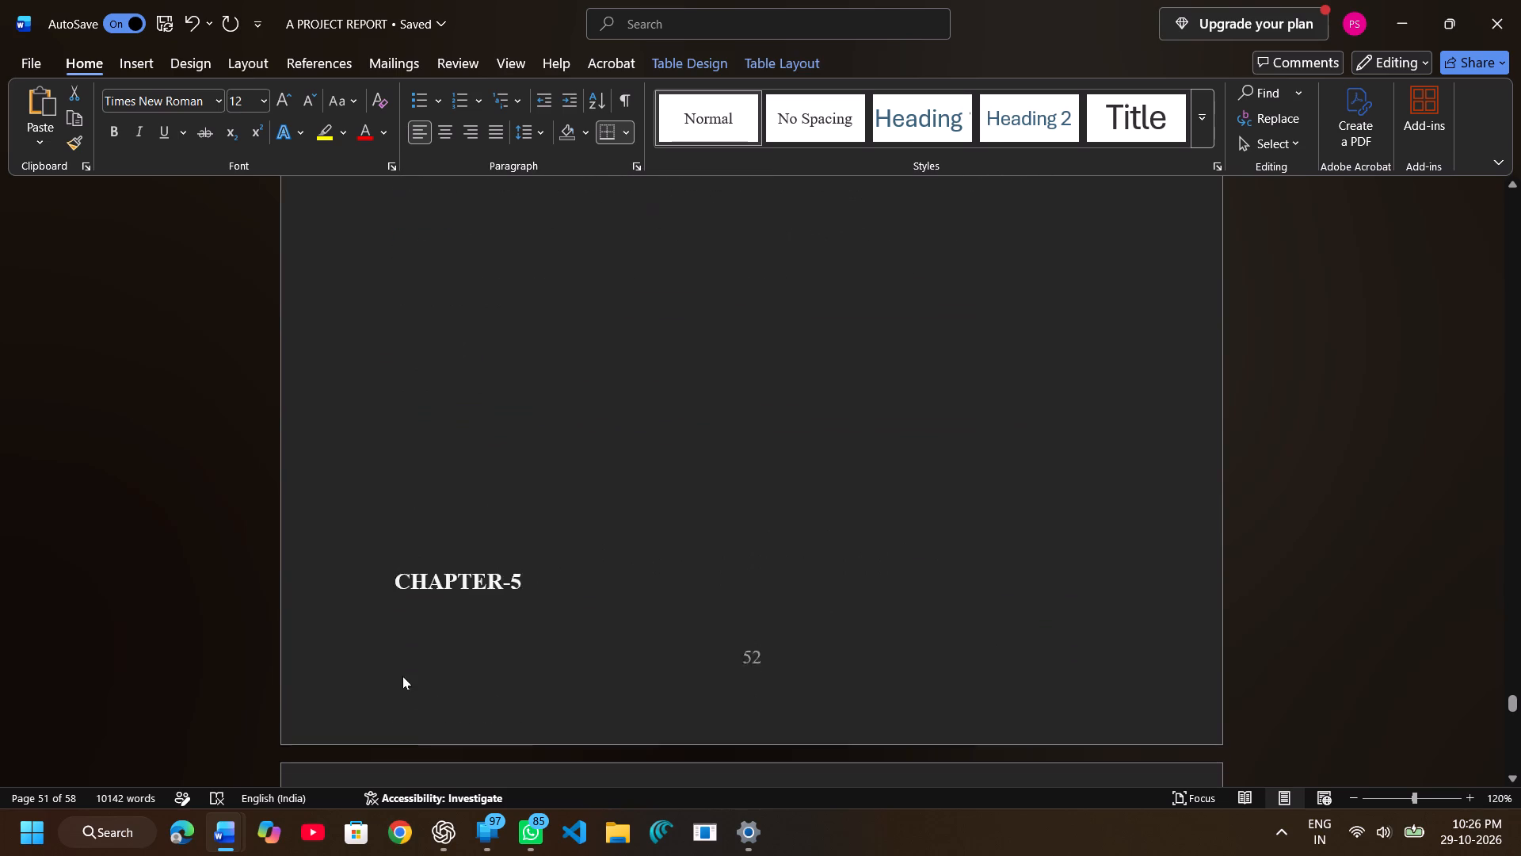
scroll(402, 676, "up", 1)
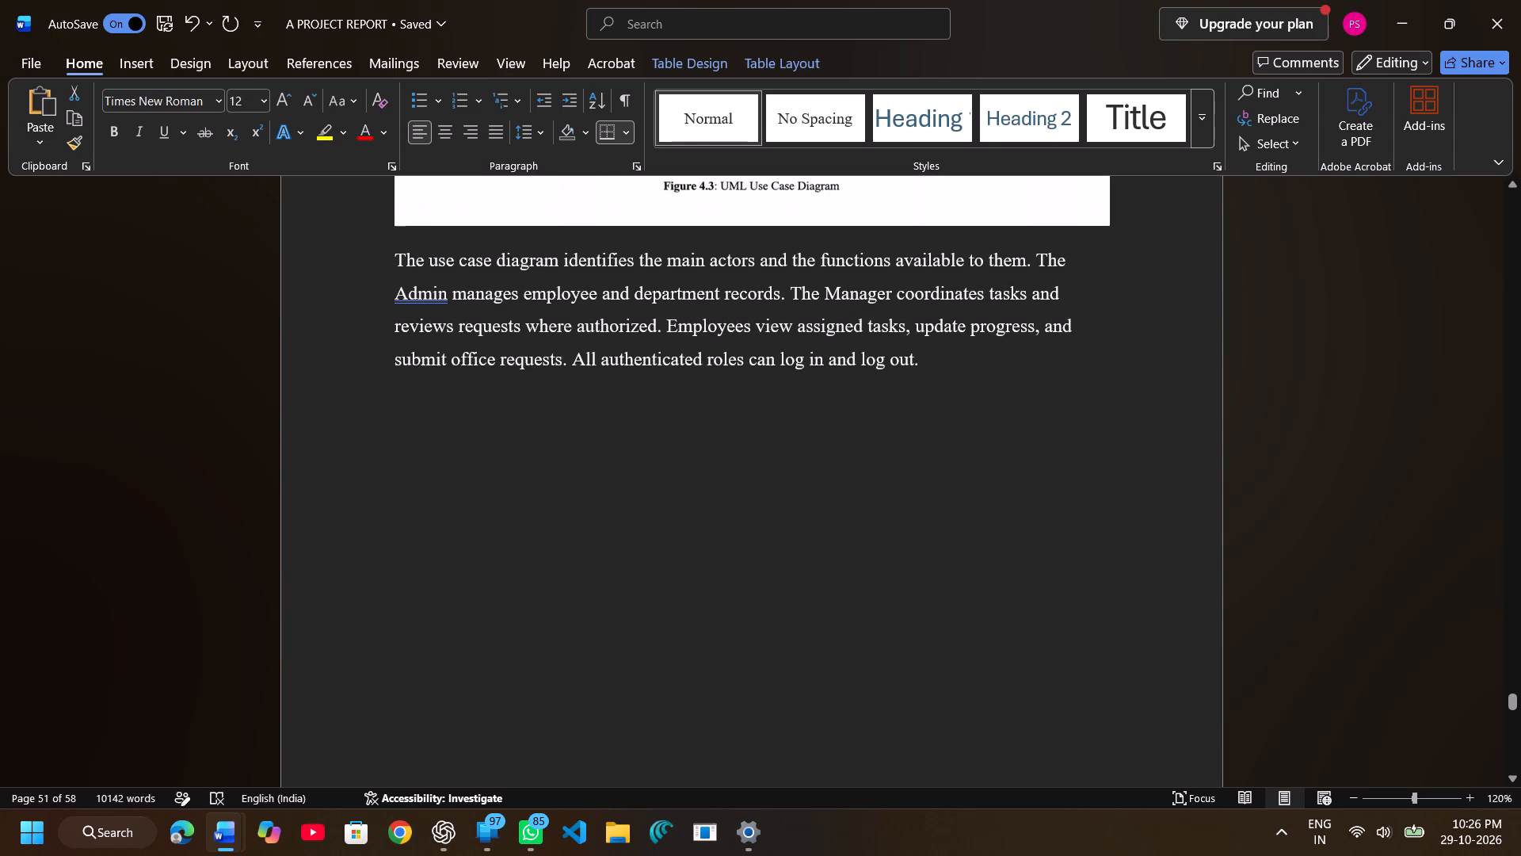
scroll(402, 676, "up", 1)
left_click(451, 435)
scroll(451, 435, "up", 1)
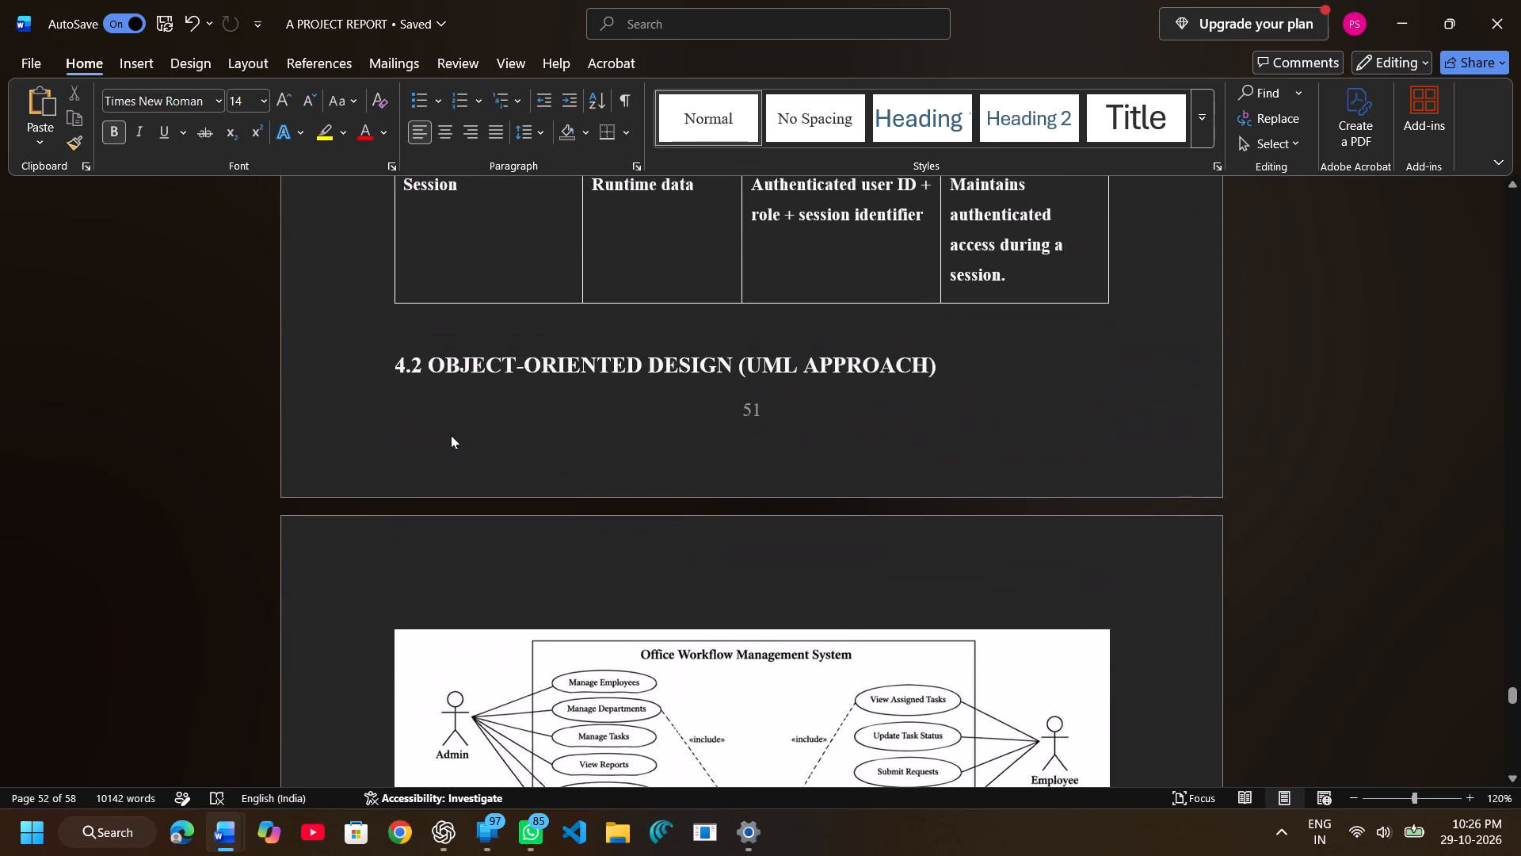
scroll(451, 435, "up", 1)
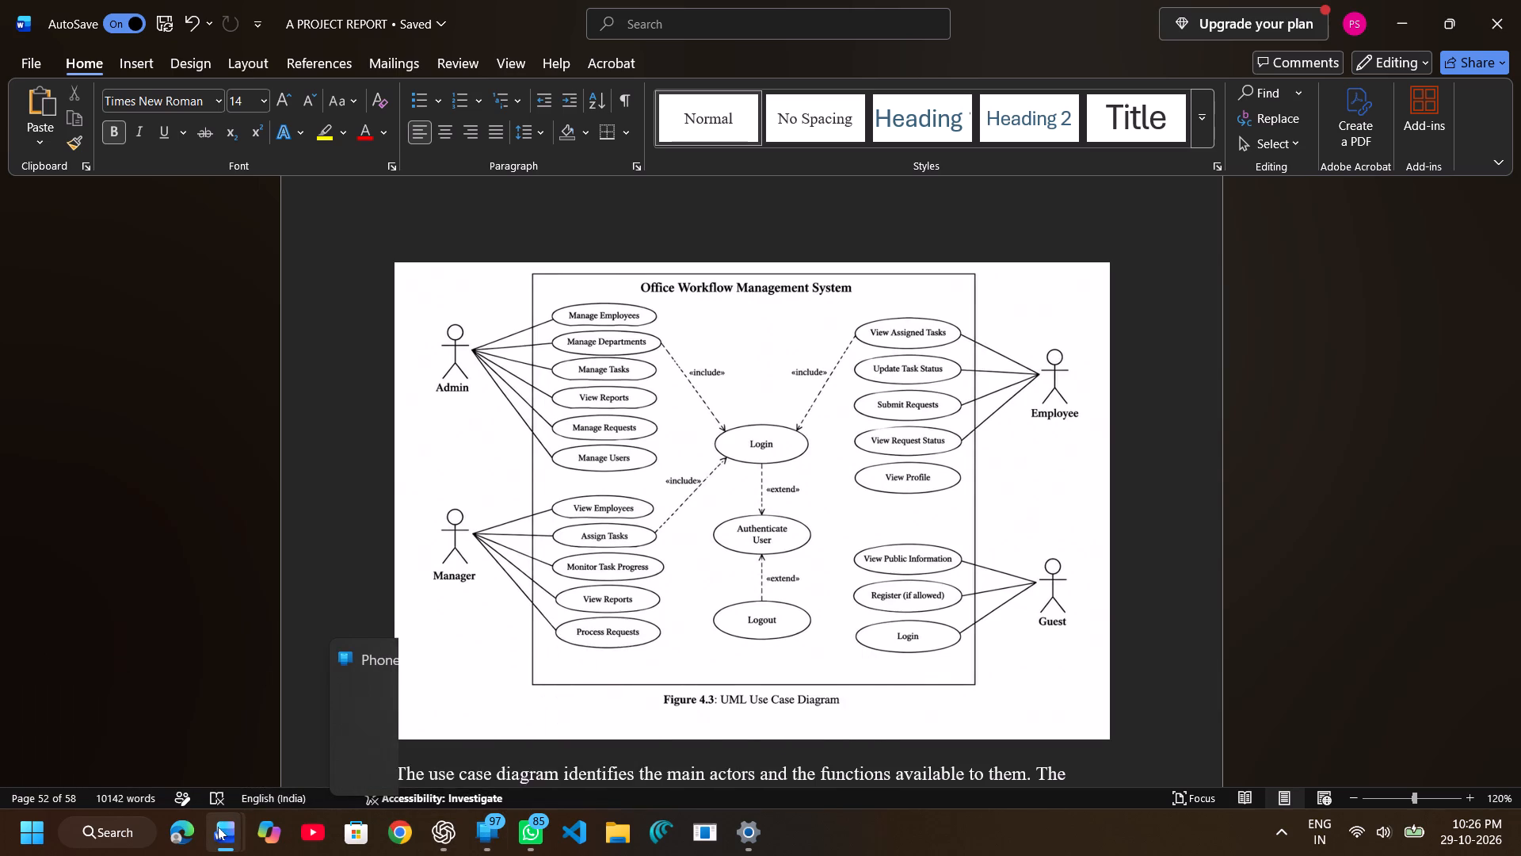
Compare the template's section 4.2 UML headings with sections 4.1.3 and 4.2 of the A PROJECT REPORT document.
left_click(694, 755)
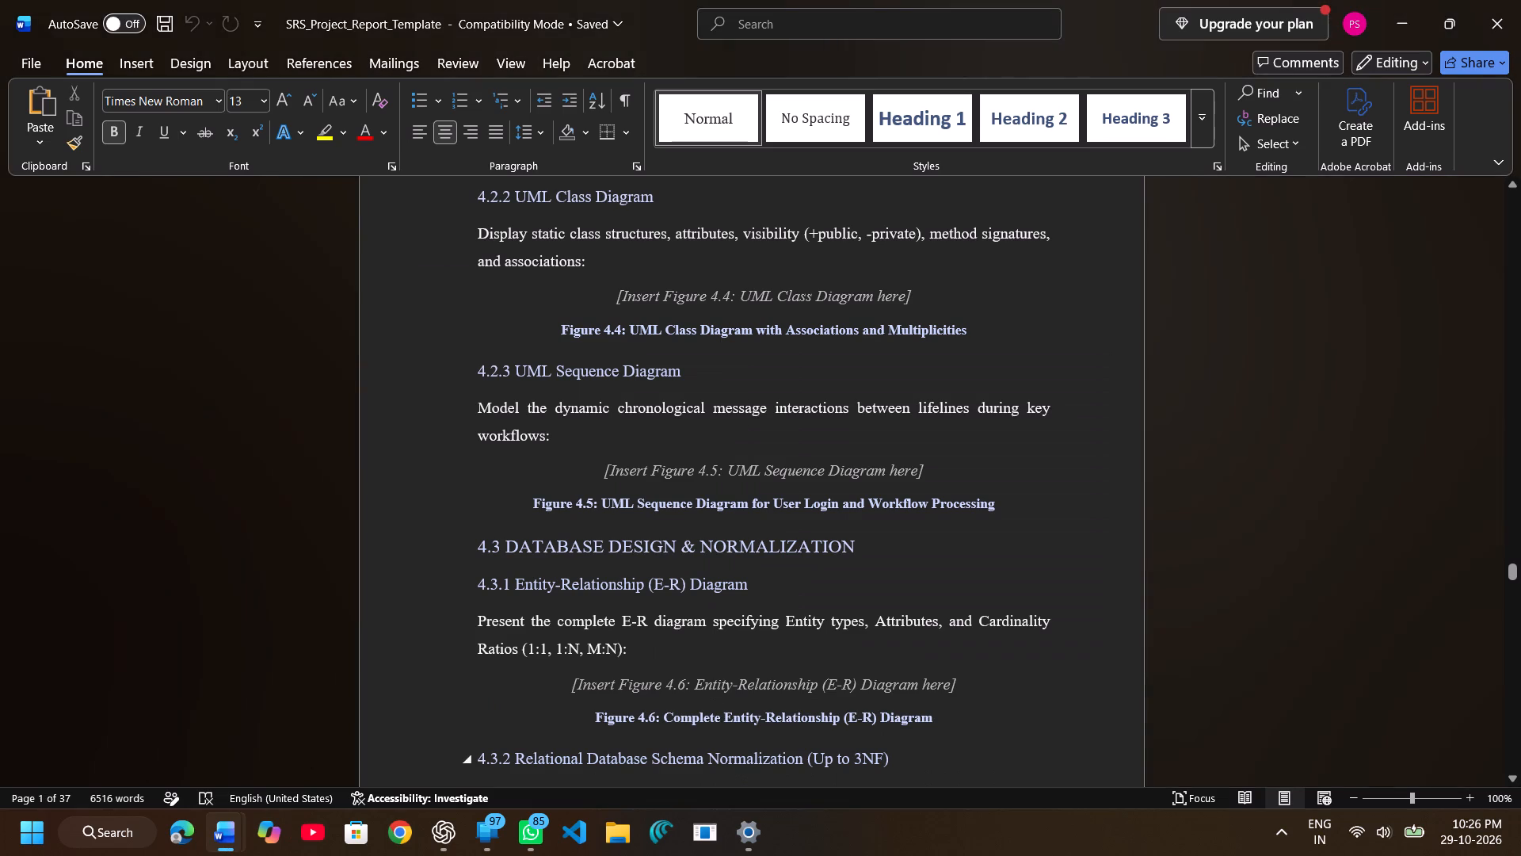
scroll(696, 660, "up", 1)
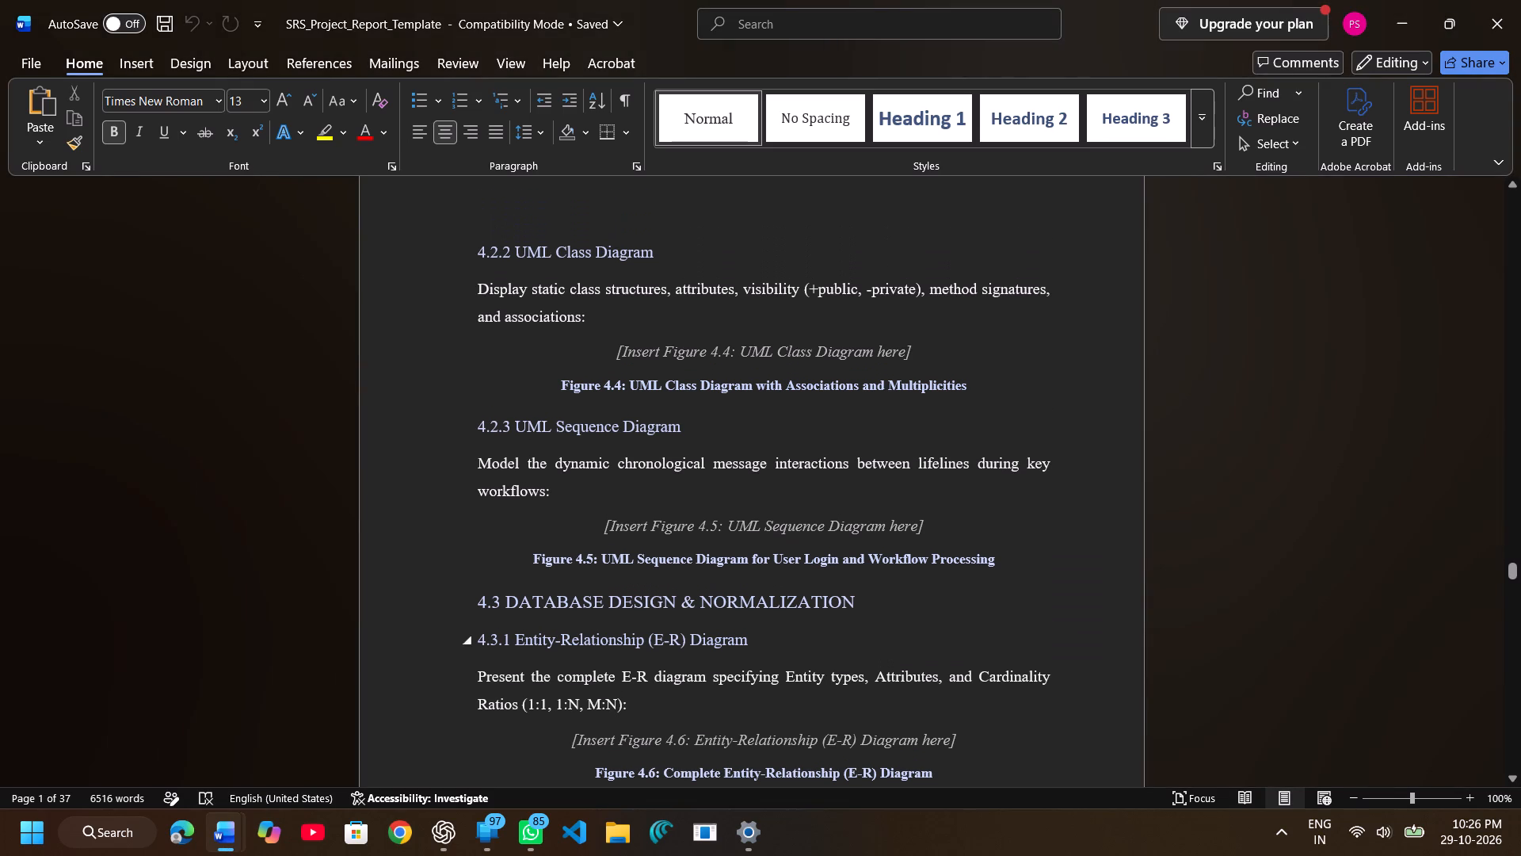
scroll(696, 660, "up", 1)
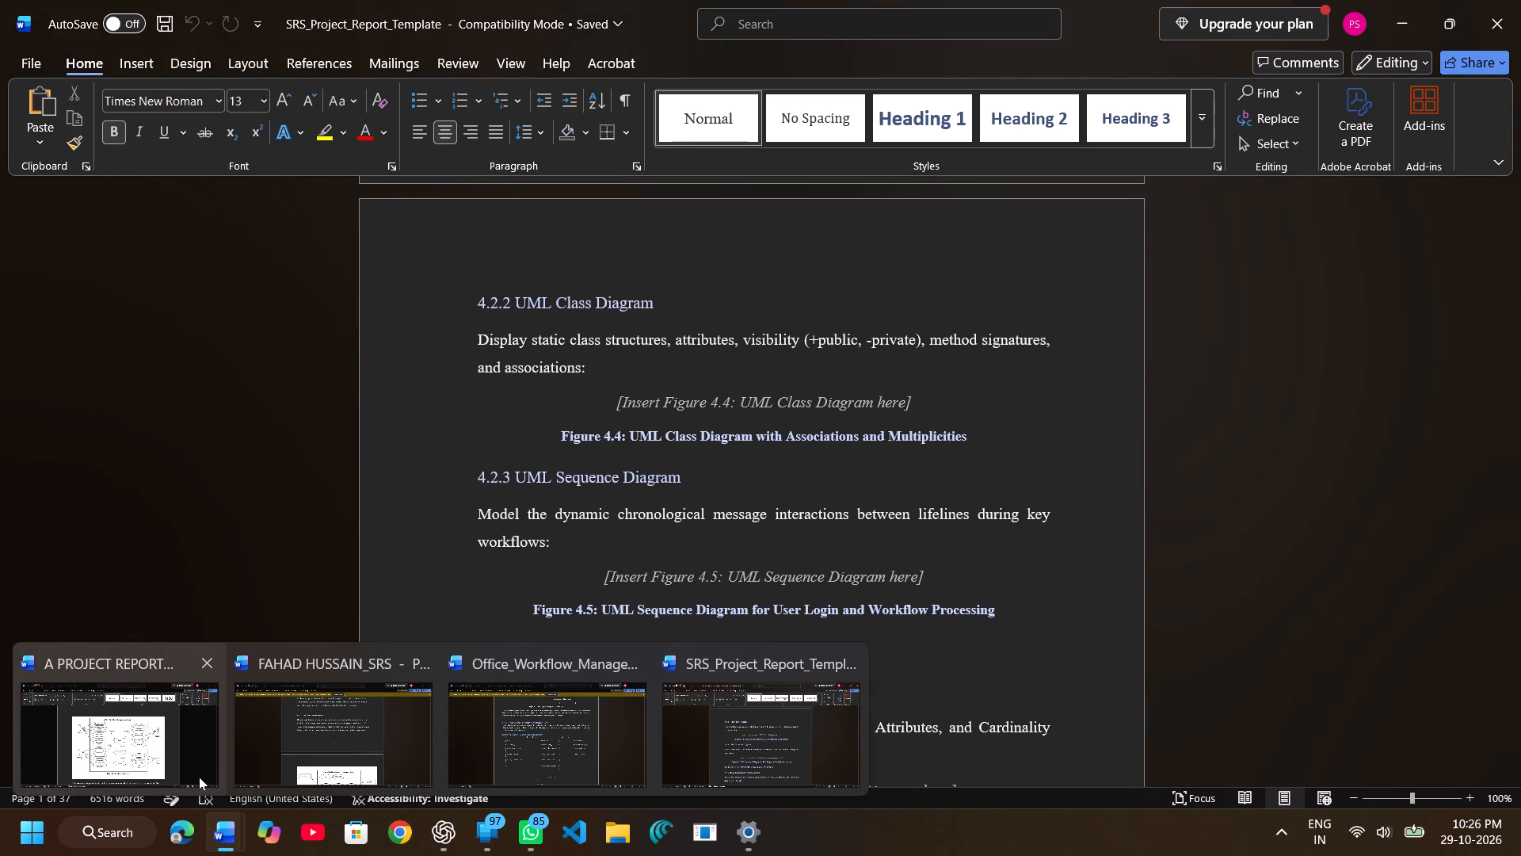
left_click(199, 777)
scroll(546, 486, "up", 1)
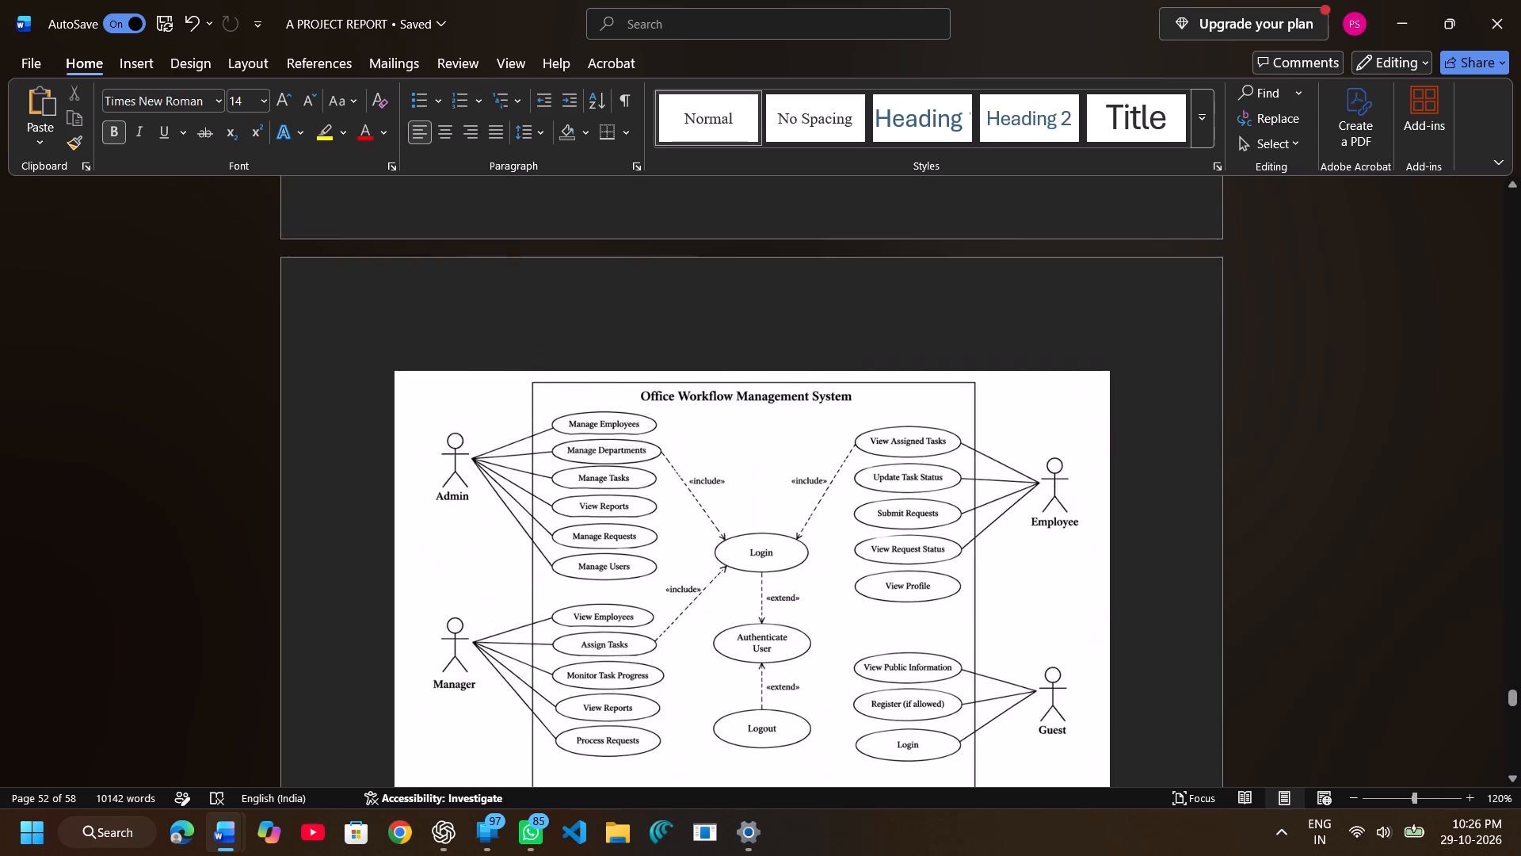
scroll(546, 486, "up", 2)
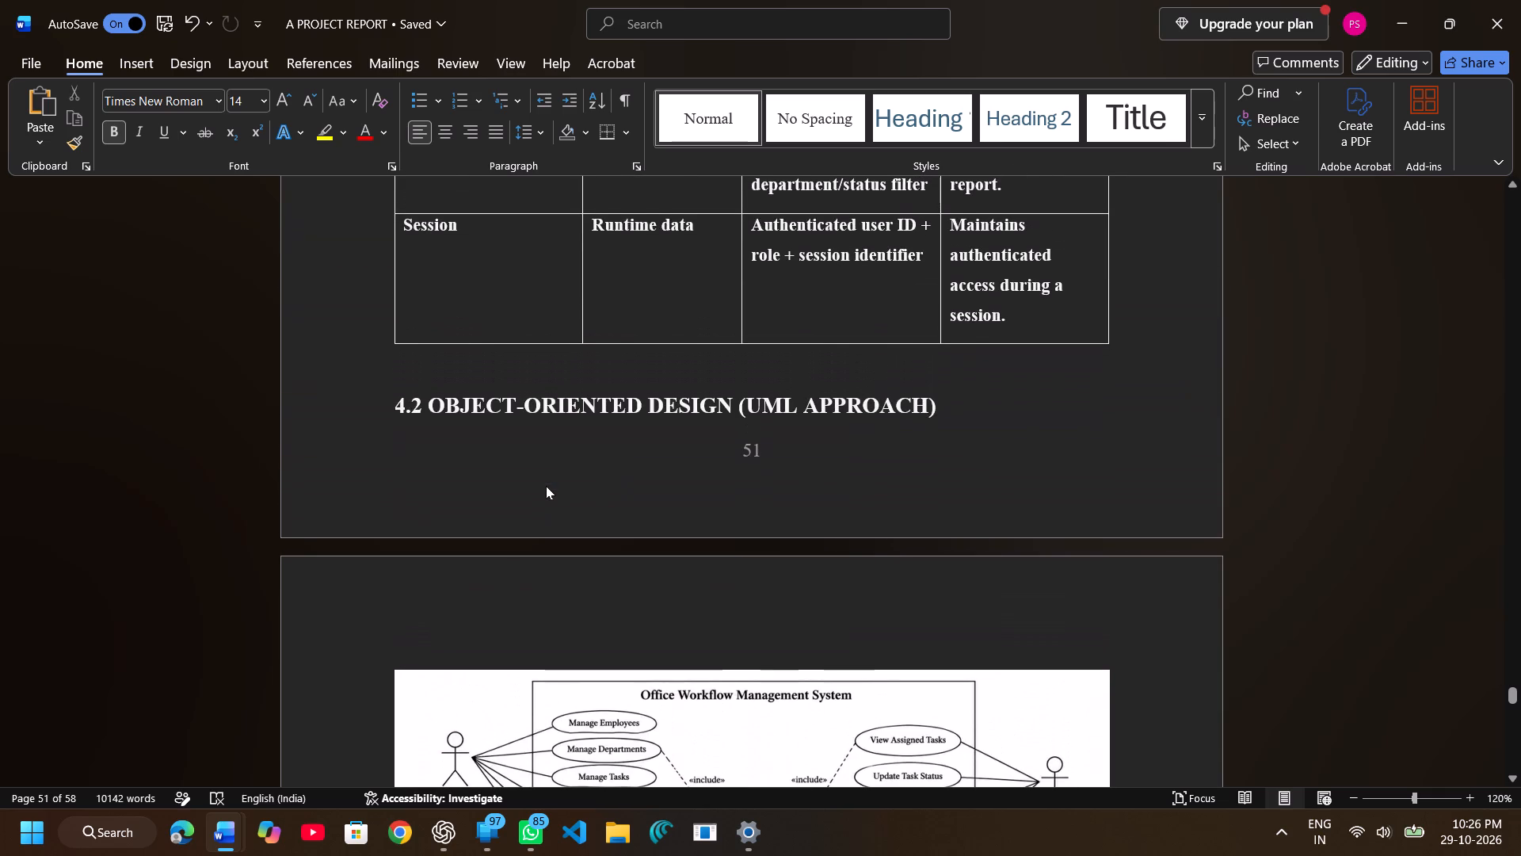
scroll(546, 486, "up", 3)
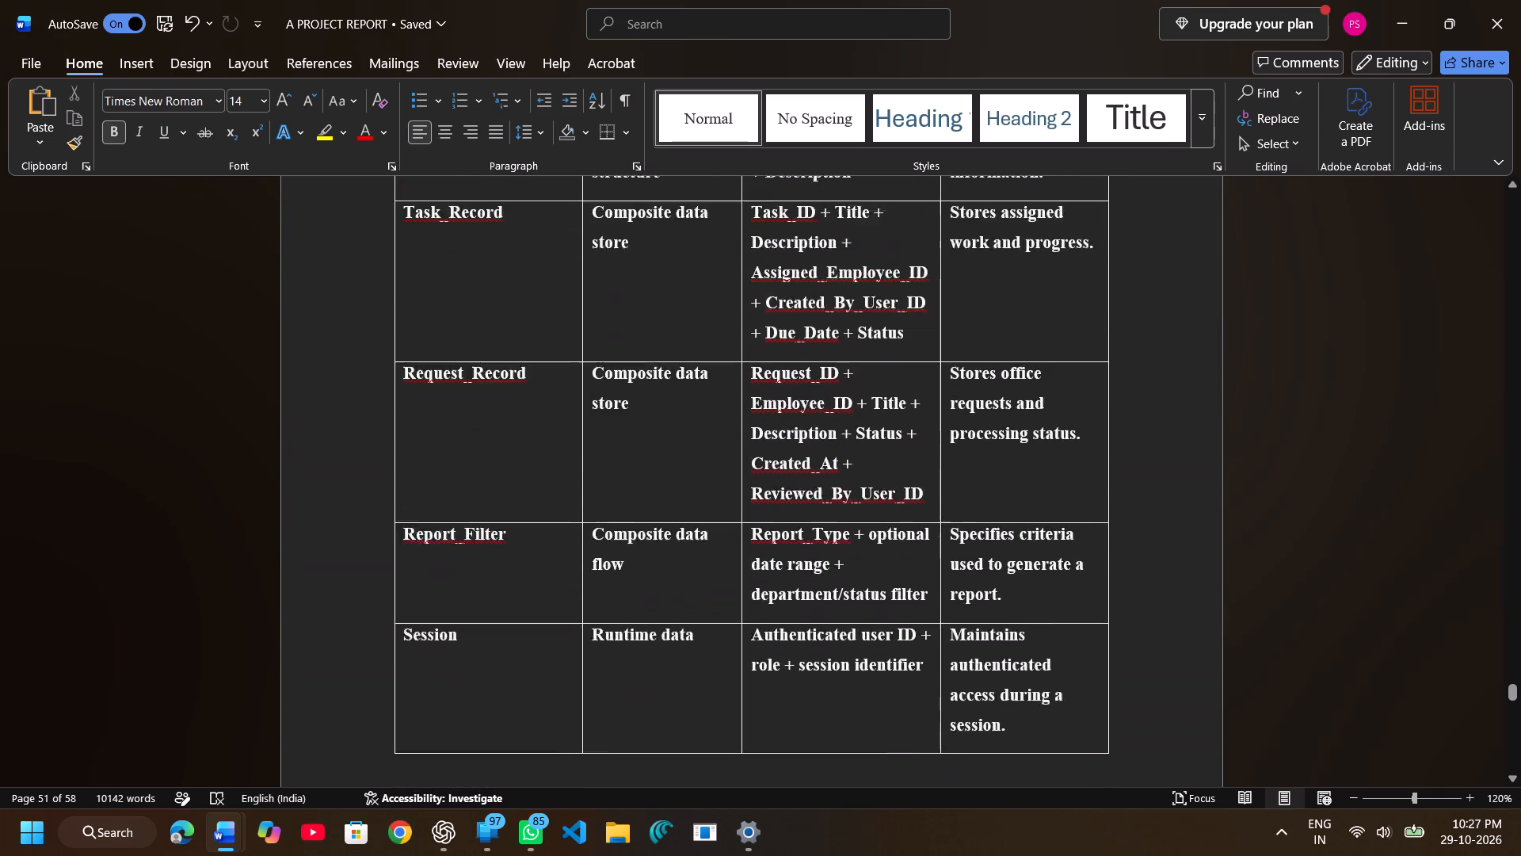
scroll(546, 486, "up", 2)
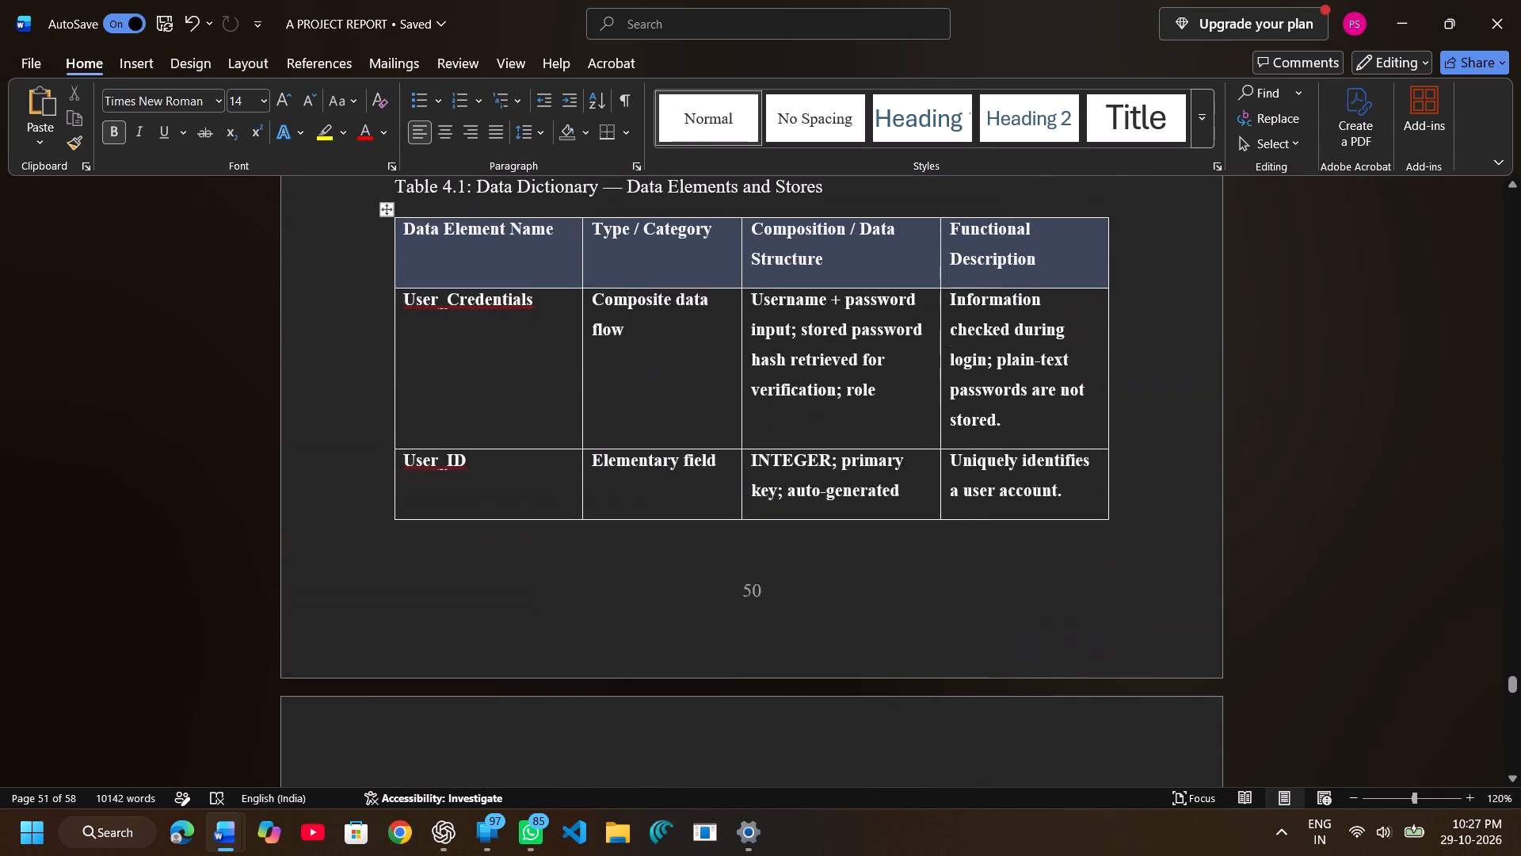
scroll(546, 486, "up", 2)
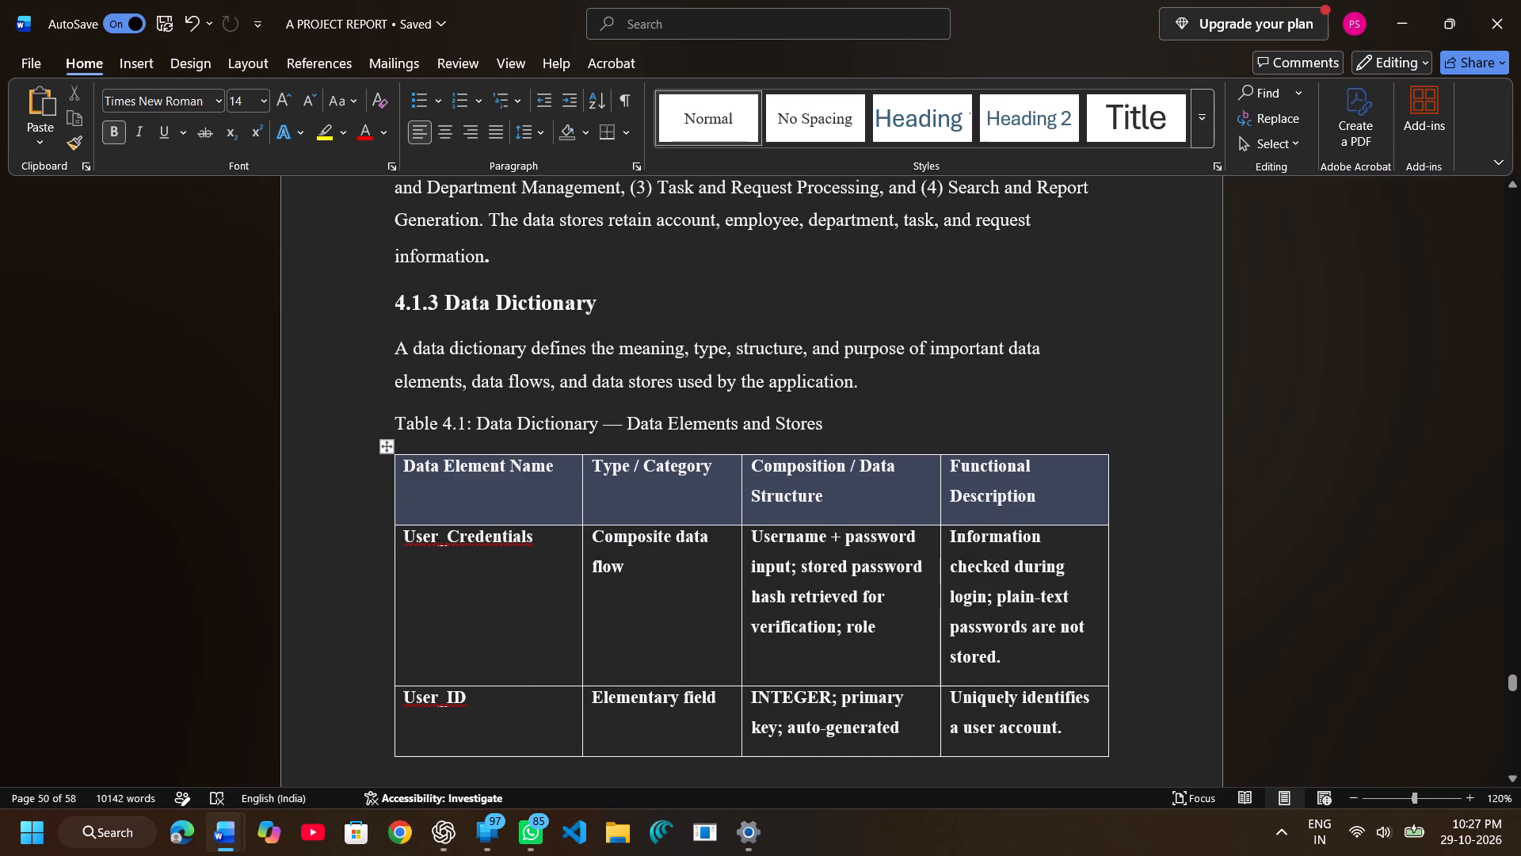
scroll(546, 486, "down", 1)
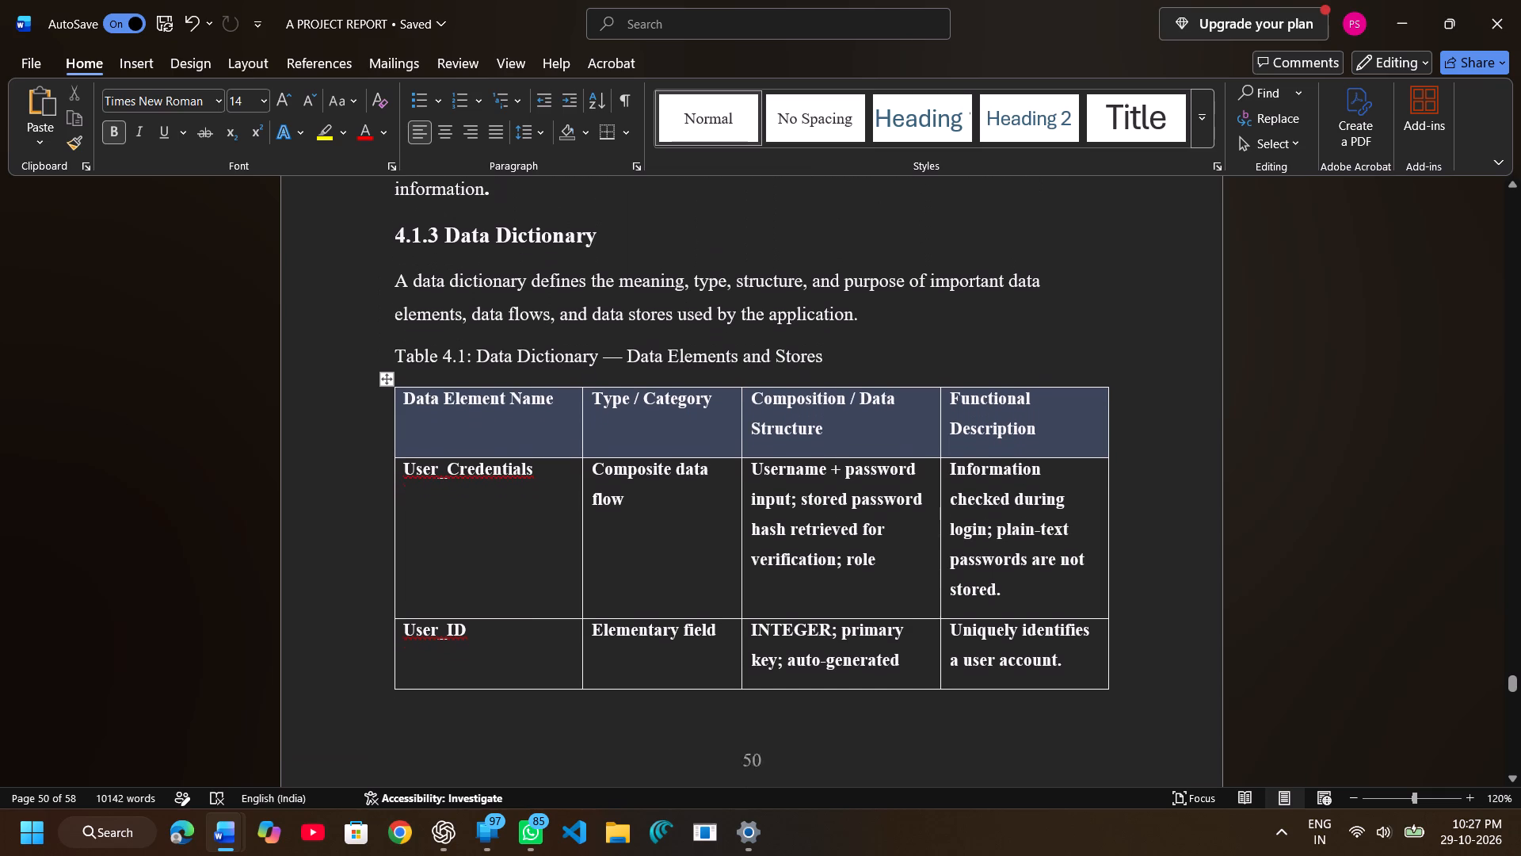
scroll(546, 486, "down", 1)
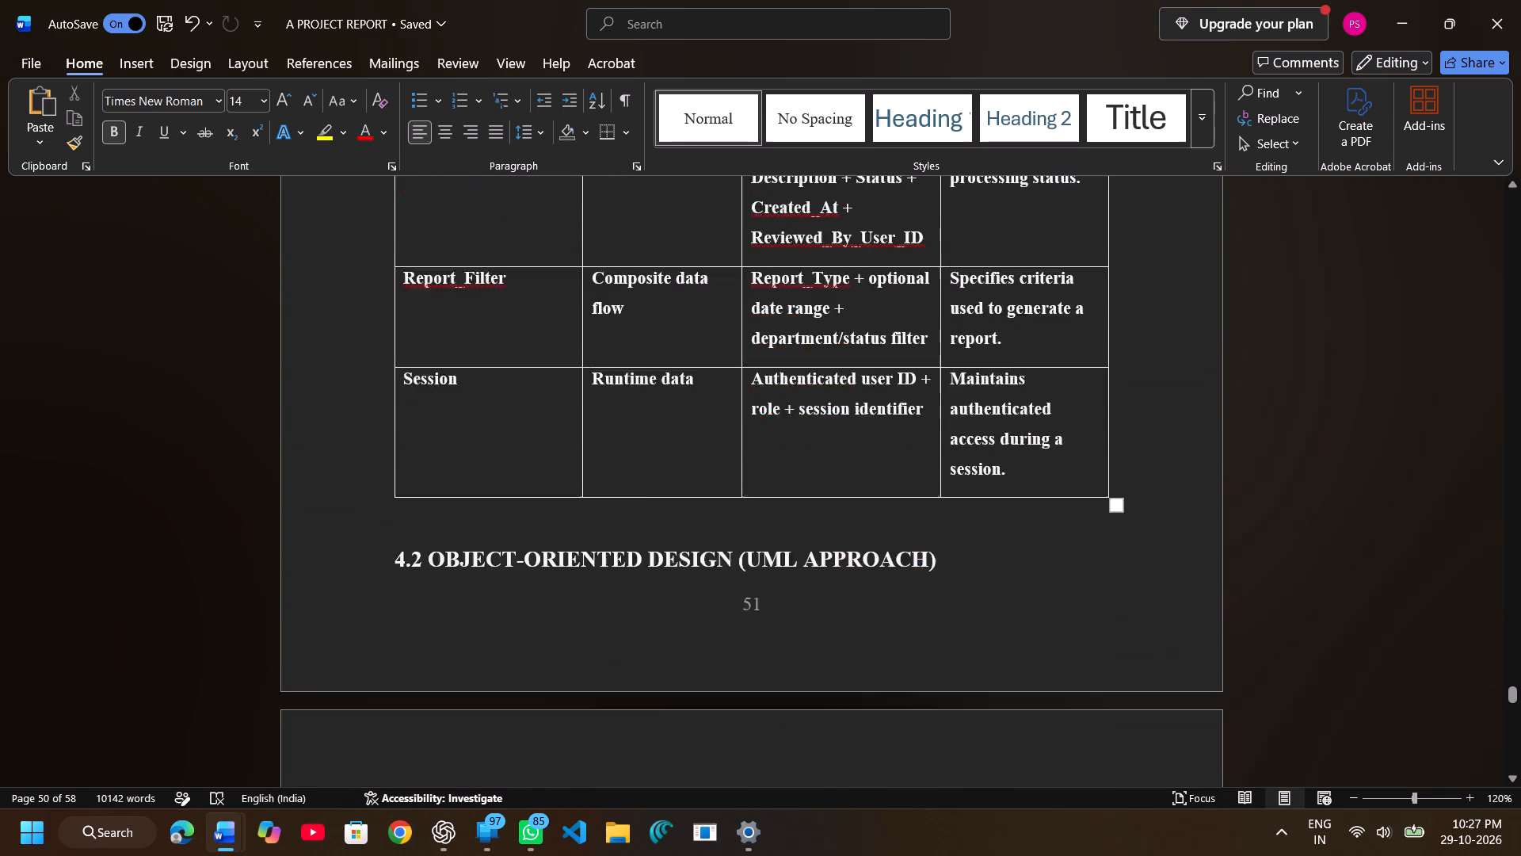
scroll(546, 486, "down", 1)
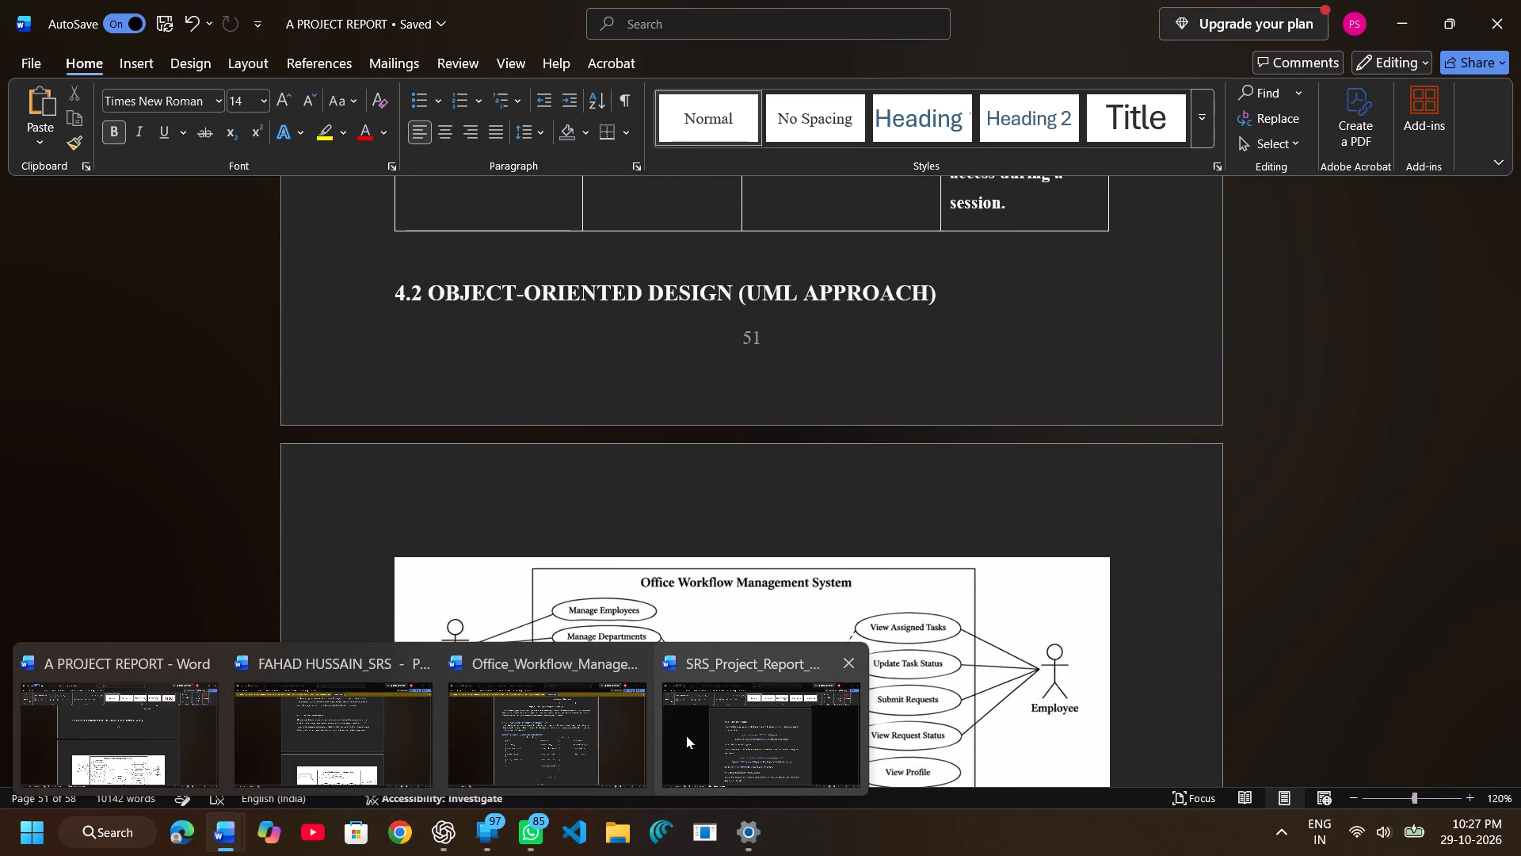
Return to SRS_Project_Report_Template and check the use case diagram part of section 4.2.
left_click(719, 734)
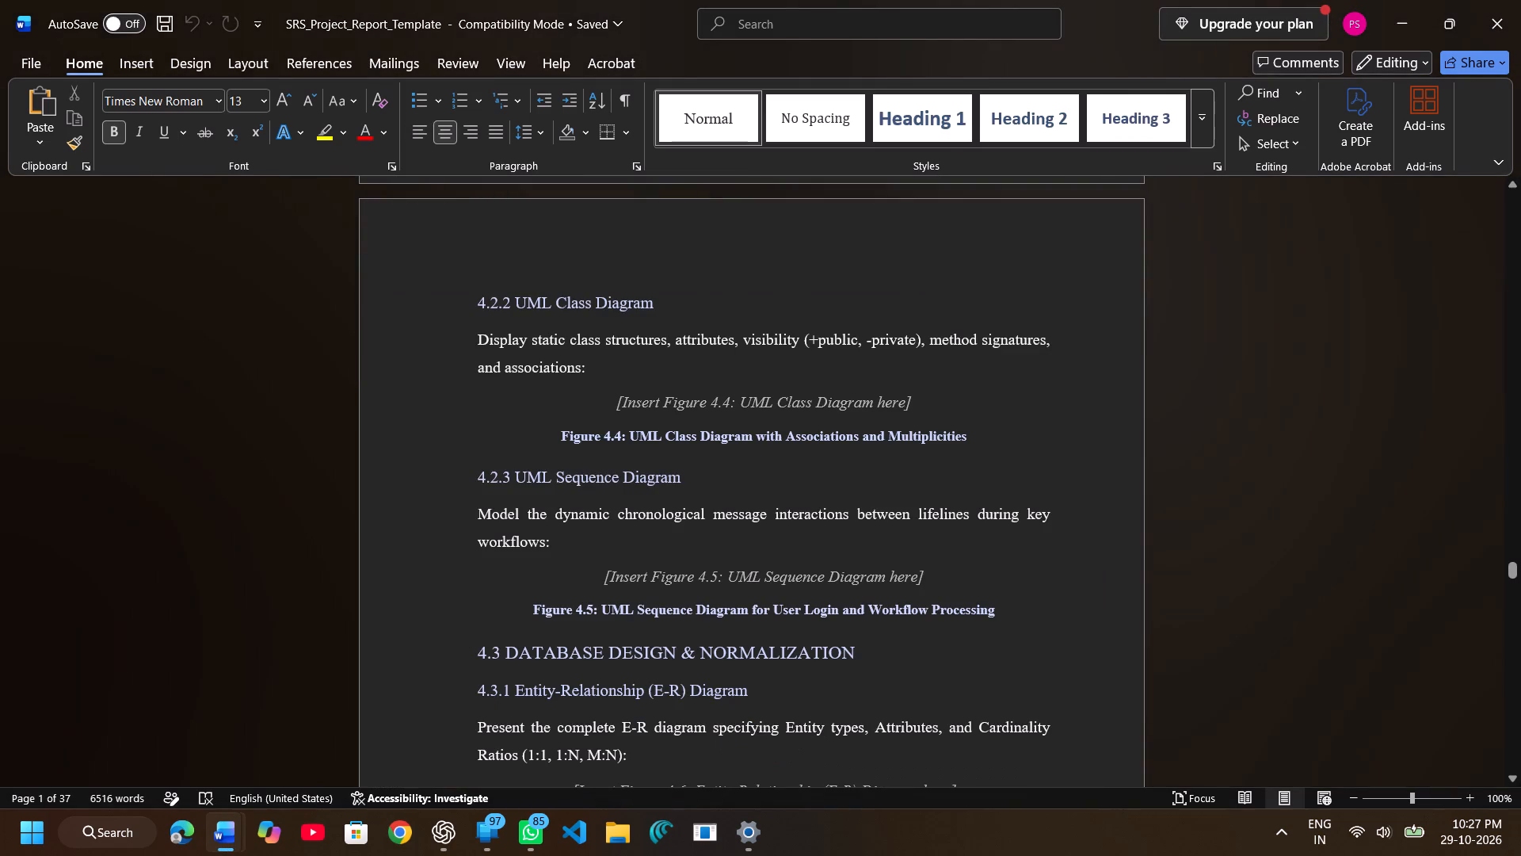
scroll(622, 568, "up", 1)
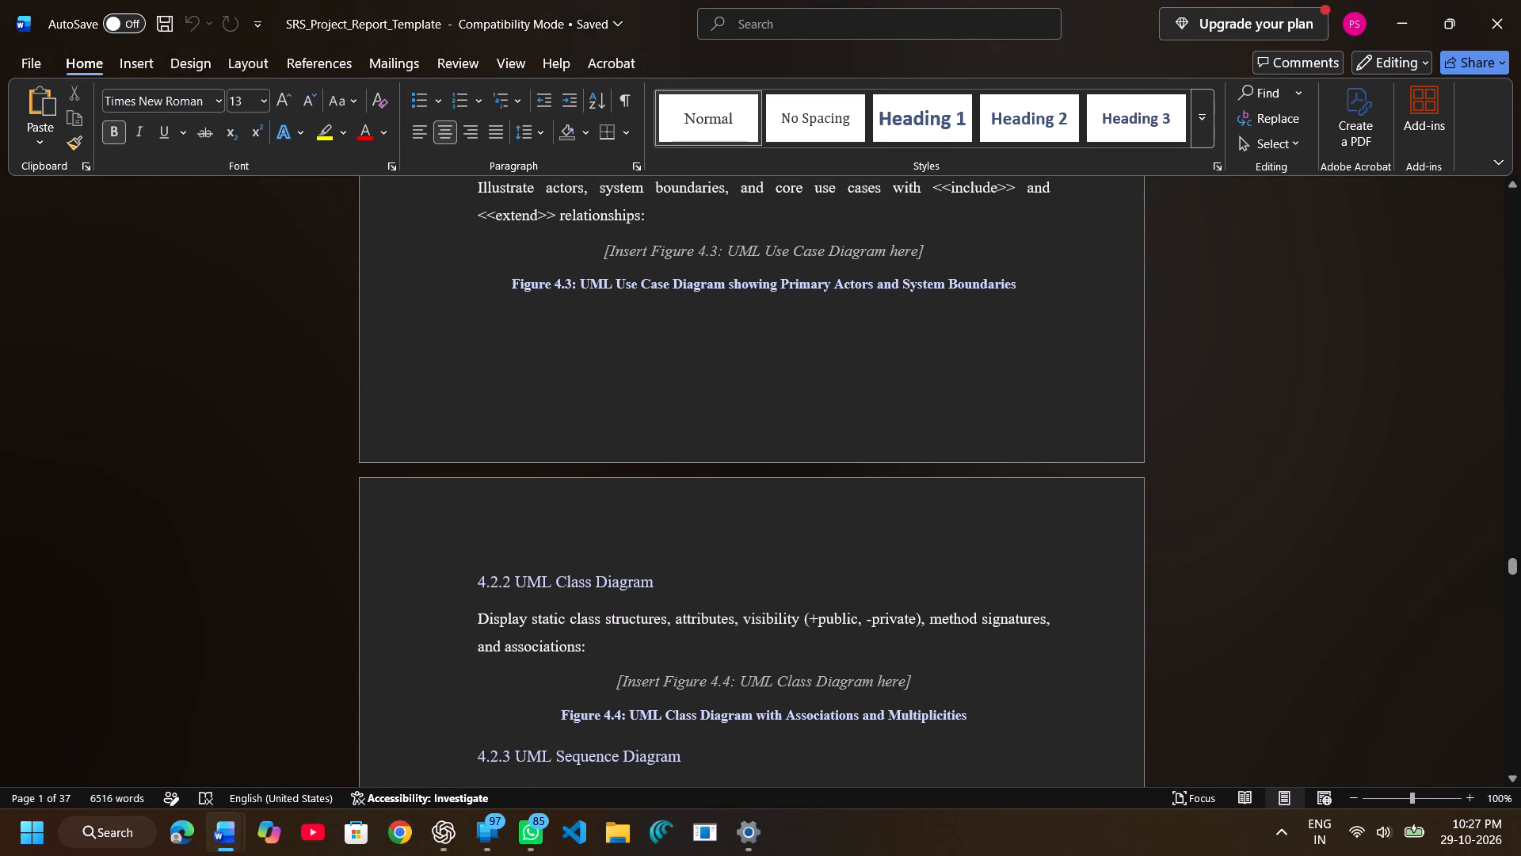
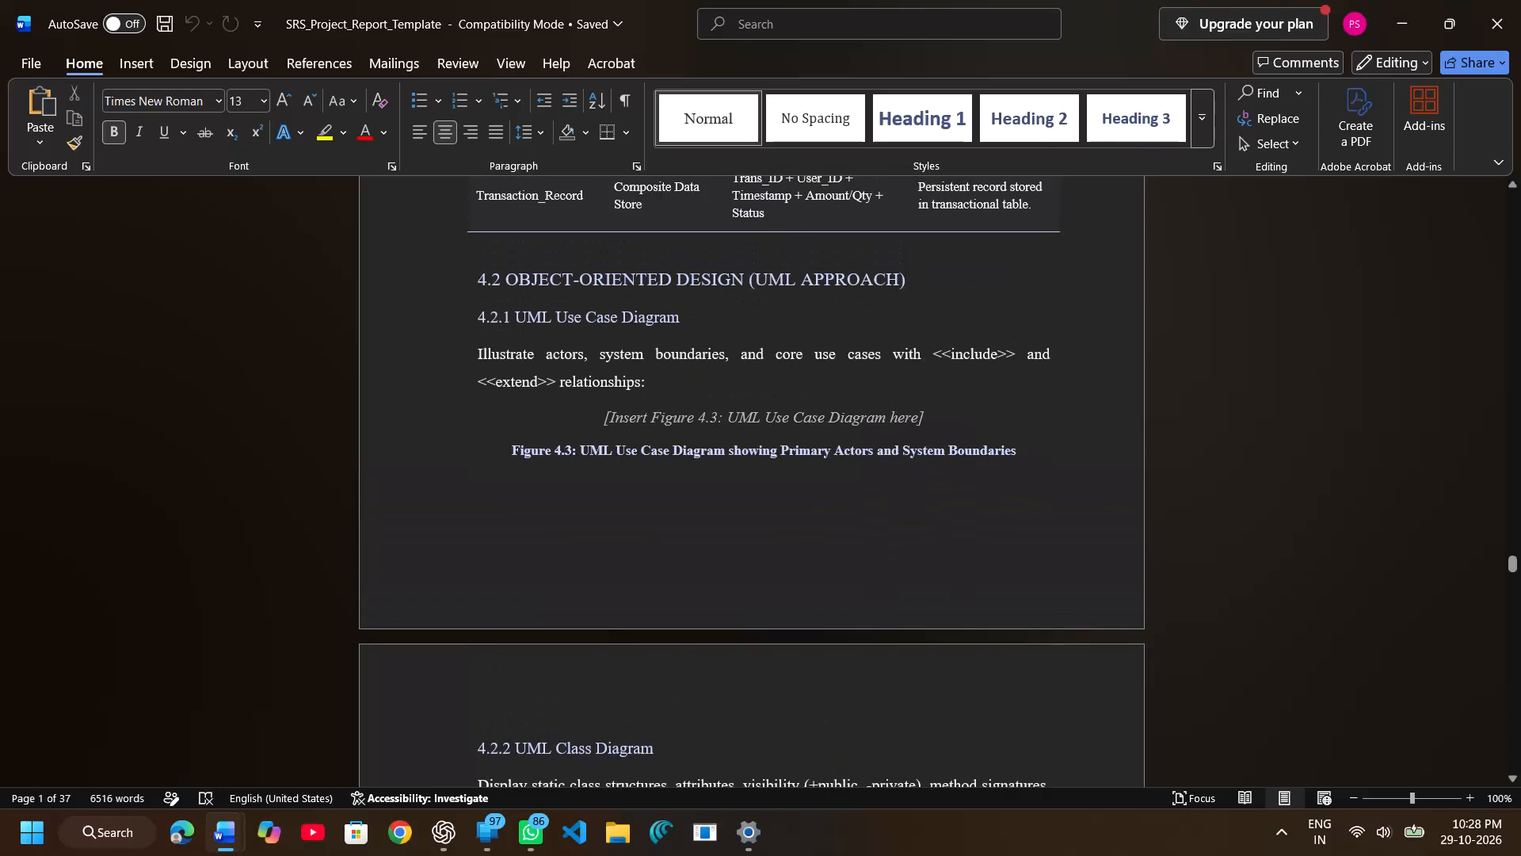
scroll(622, 568, "up", 1)
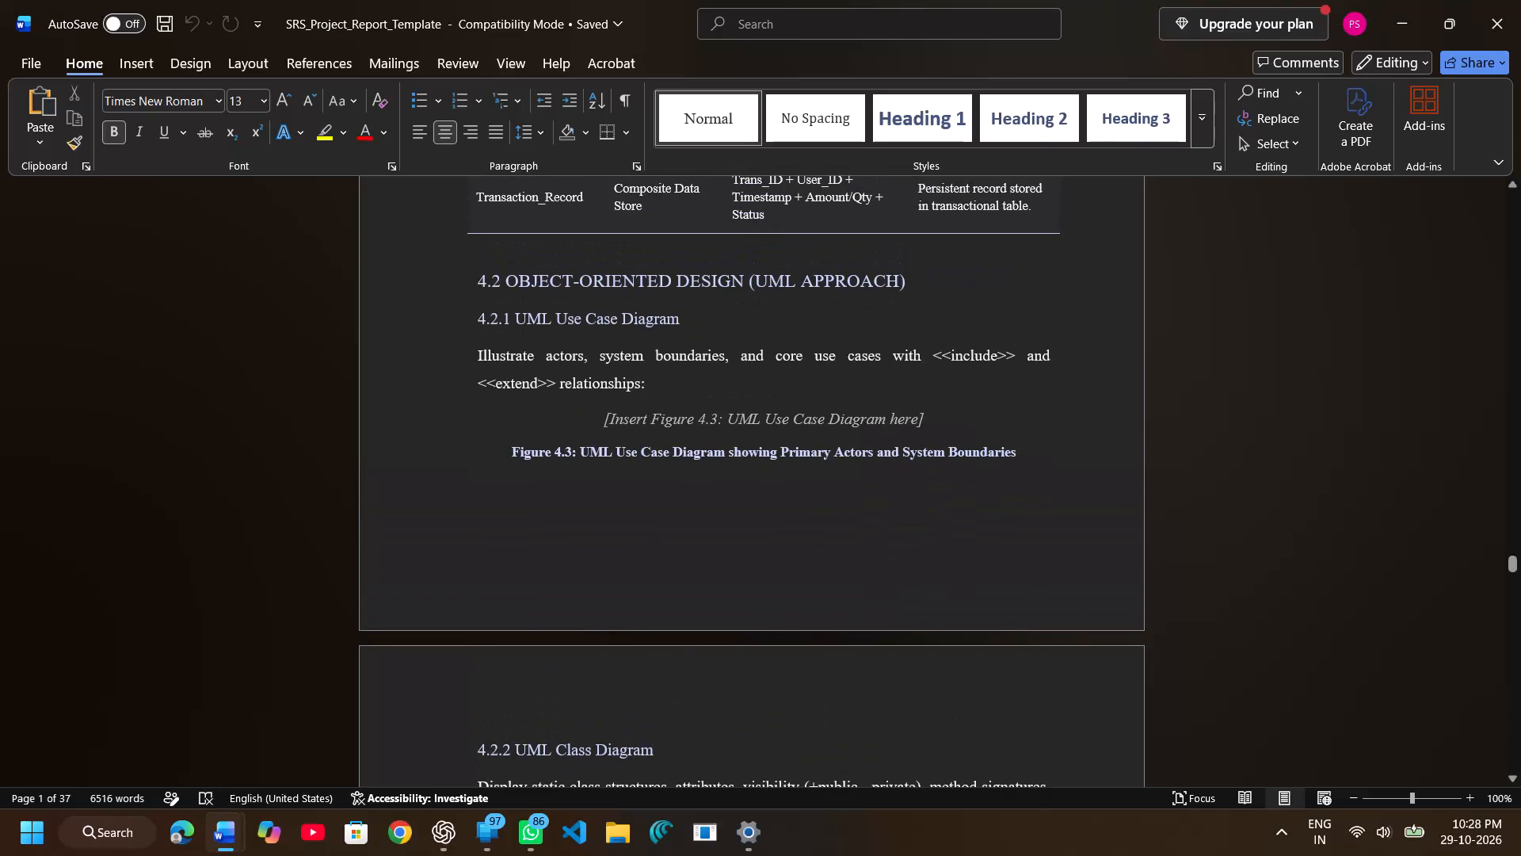
scroll(622, 568, "up", 1)
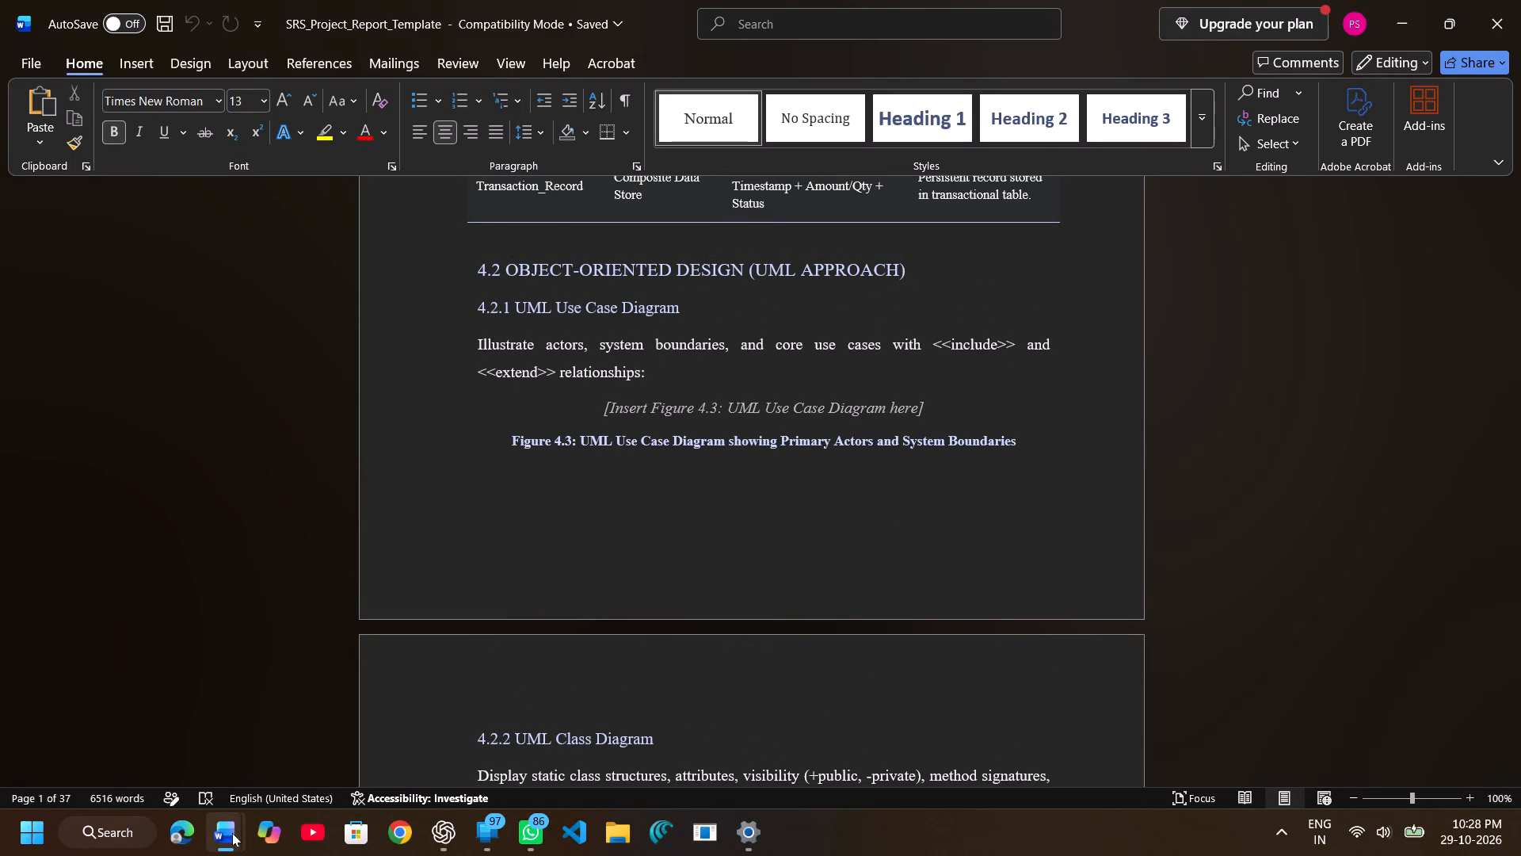
left_click(147, 751)
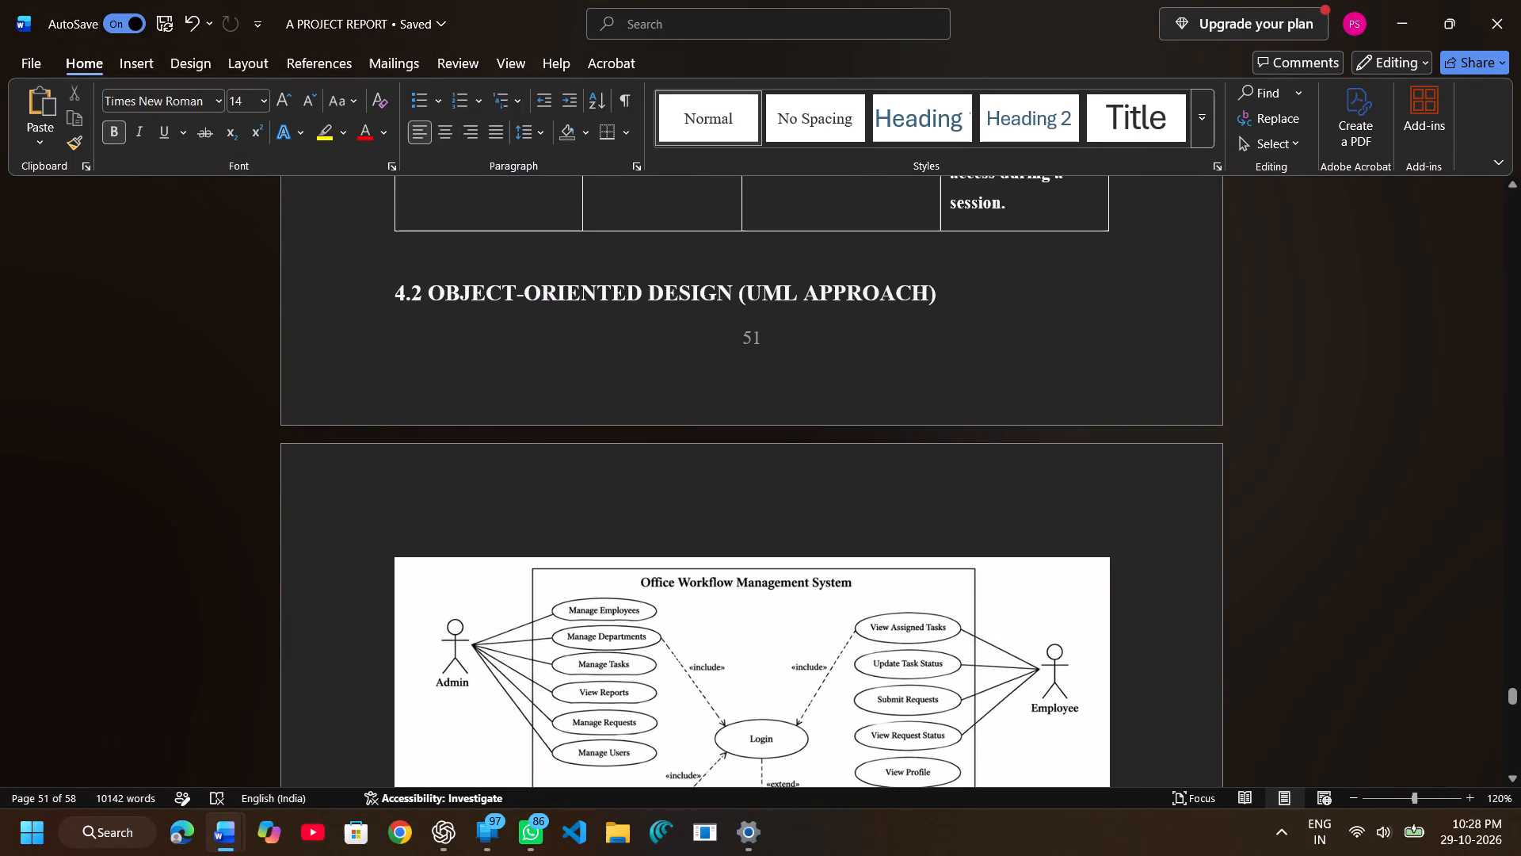
scroll(496, 486, "down", 1)
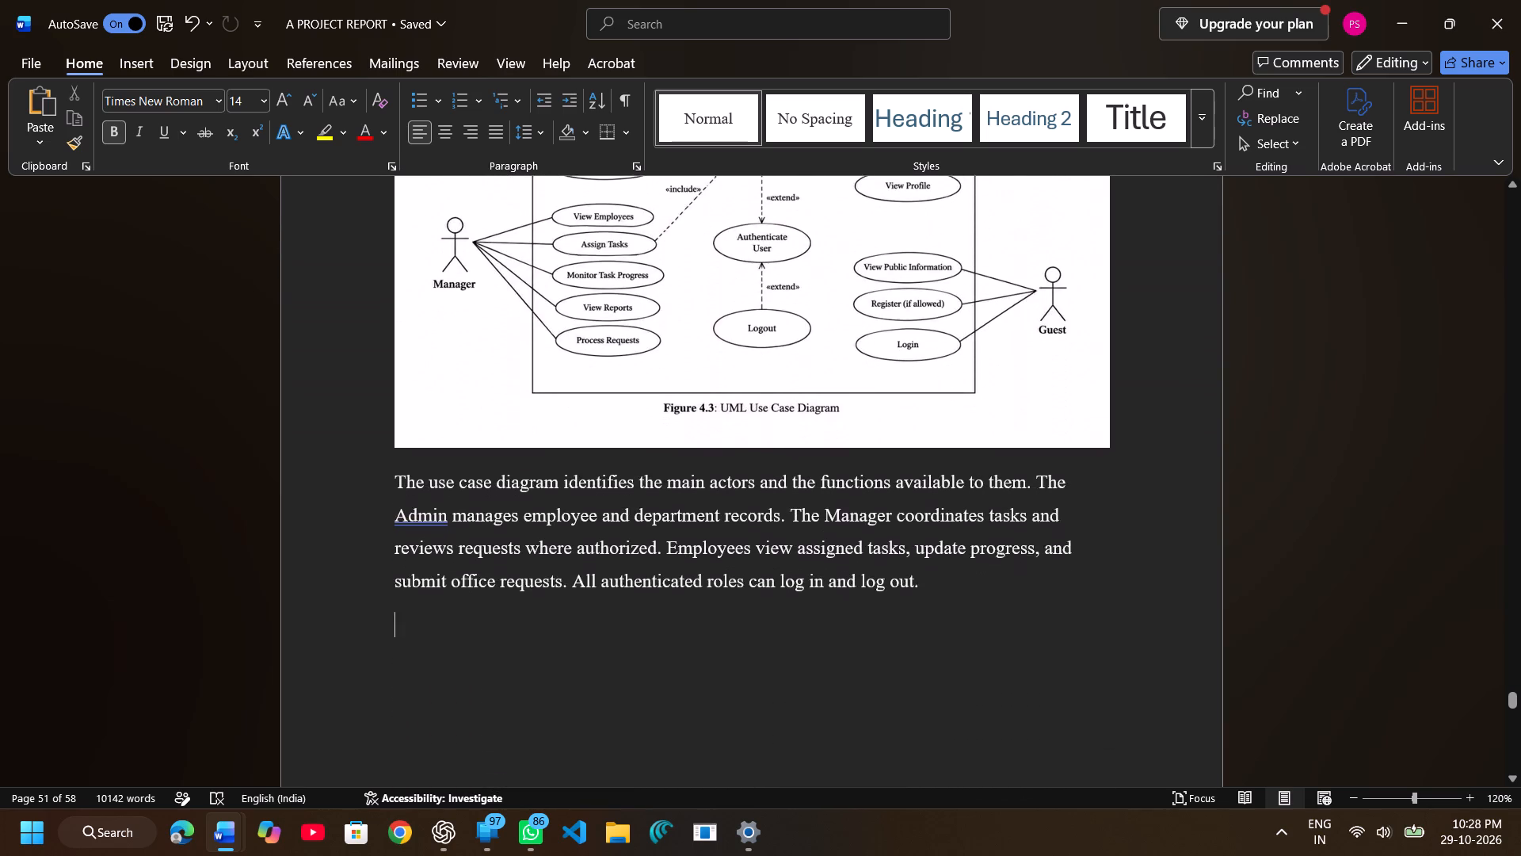
scroll(496, 486, "down", 1)
scroll(496, 486, "up", 1)
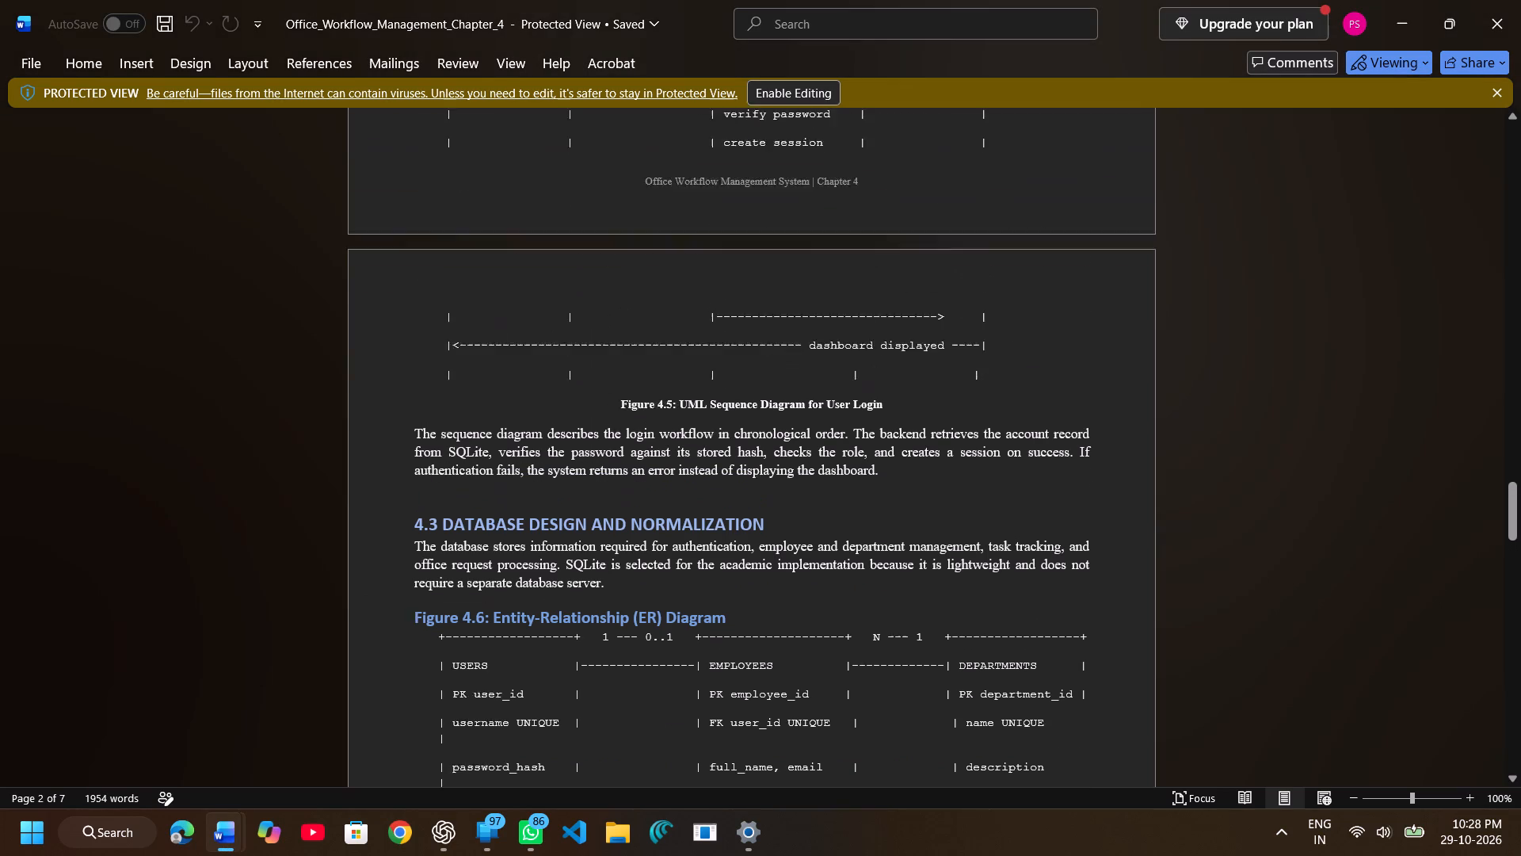
scroll(572, 610, "up", 2)
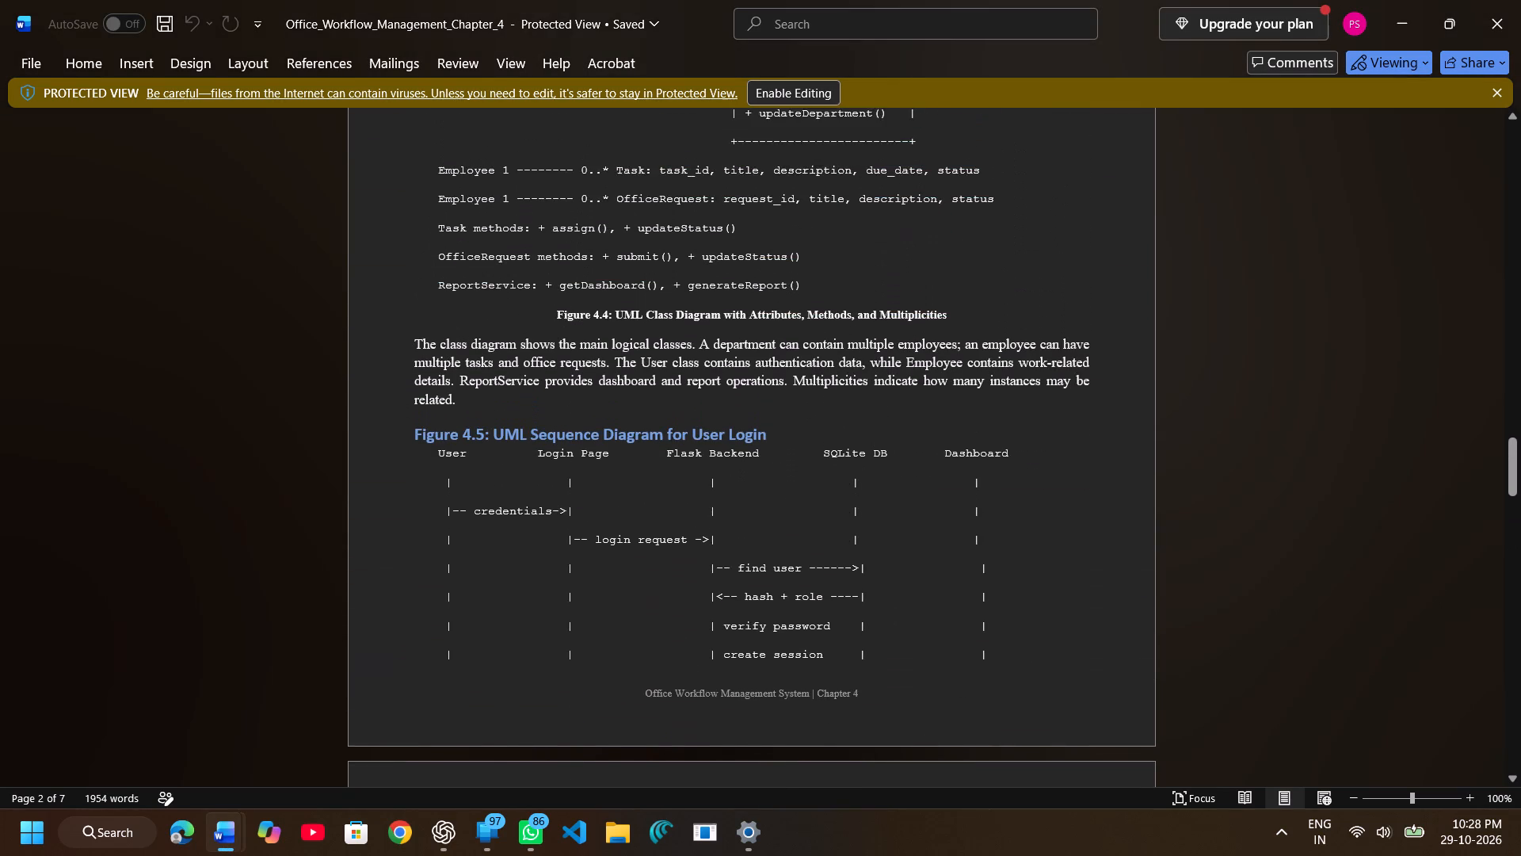
scroll(572, 610, "up", 2)
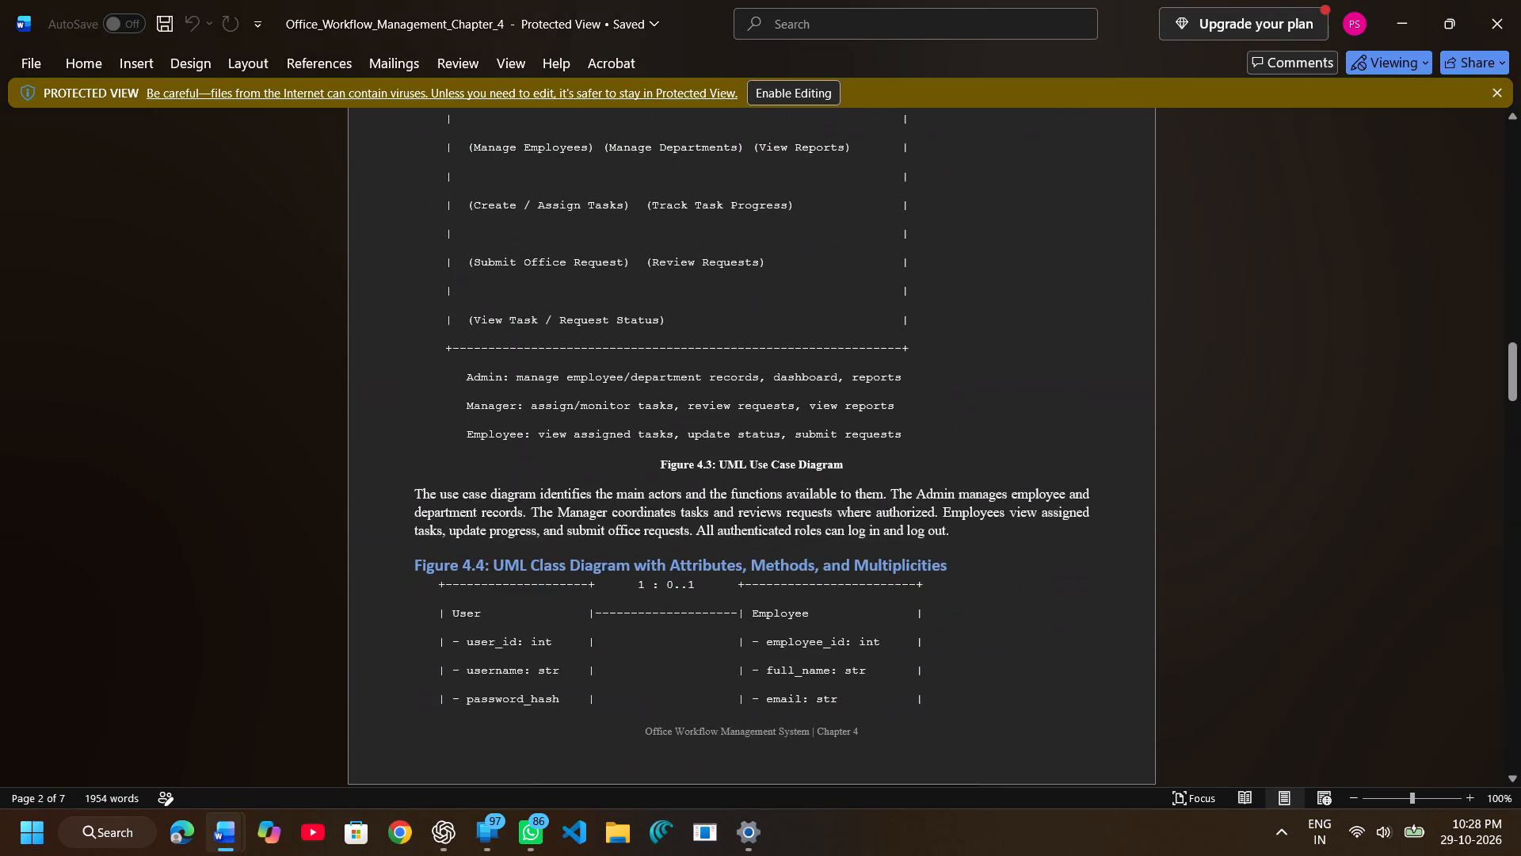
scroll(572, 610, "up", 2)
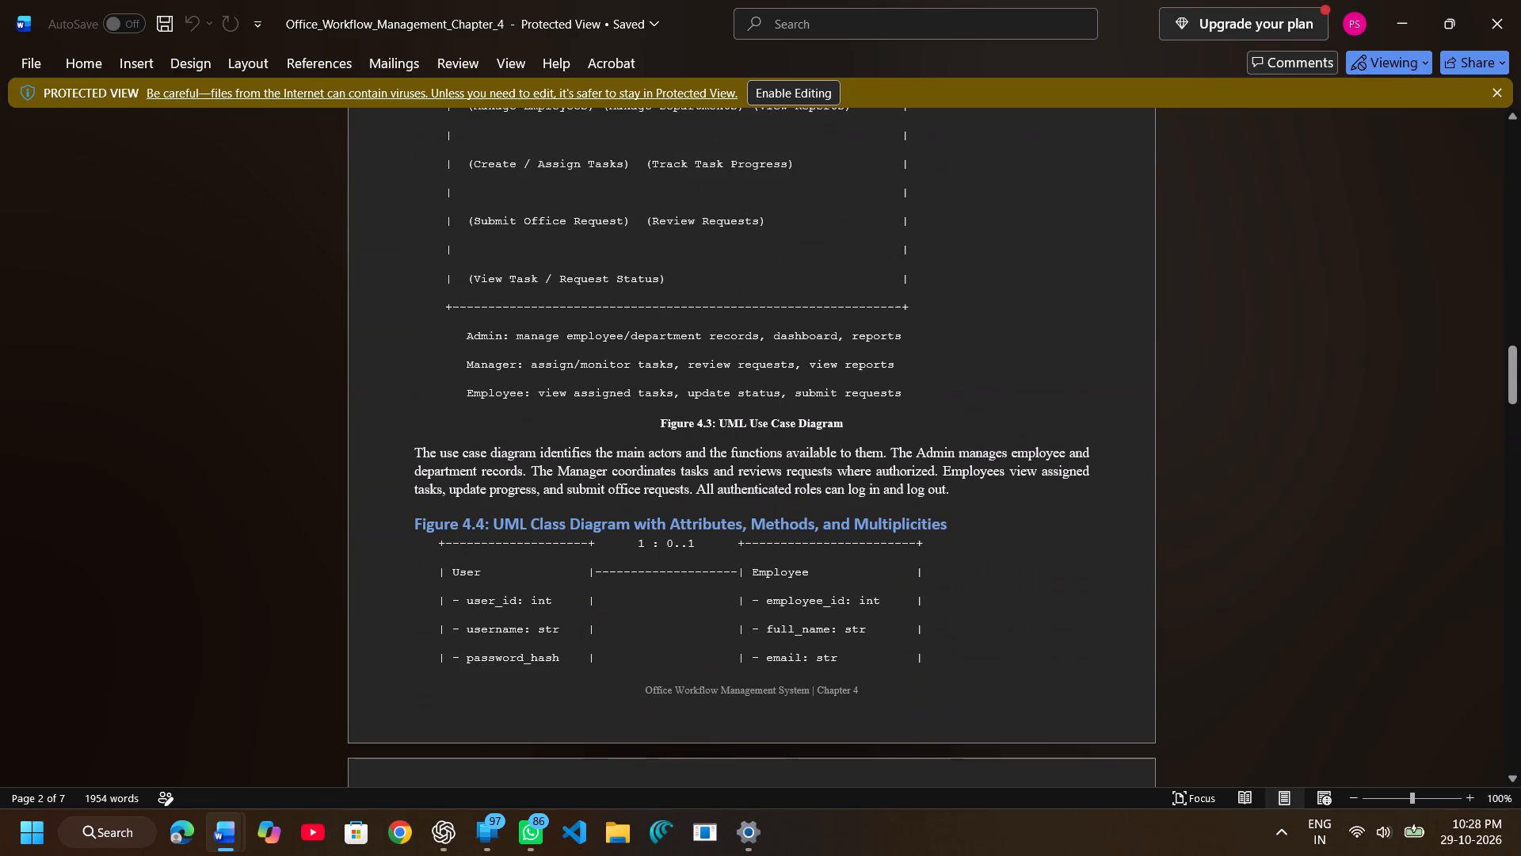
scroll(572, 610, "up", 1)
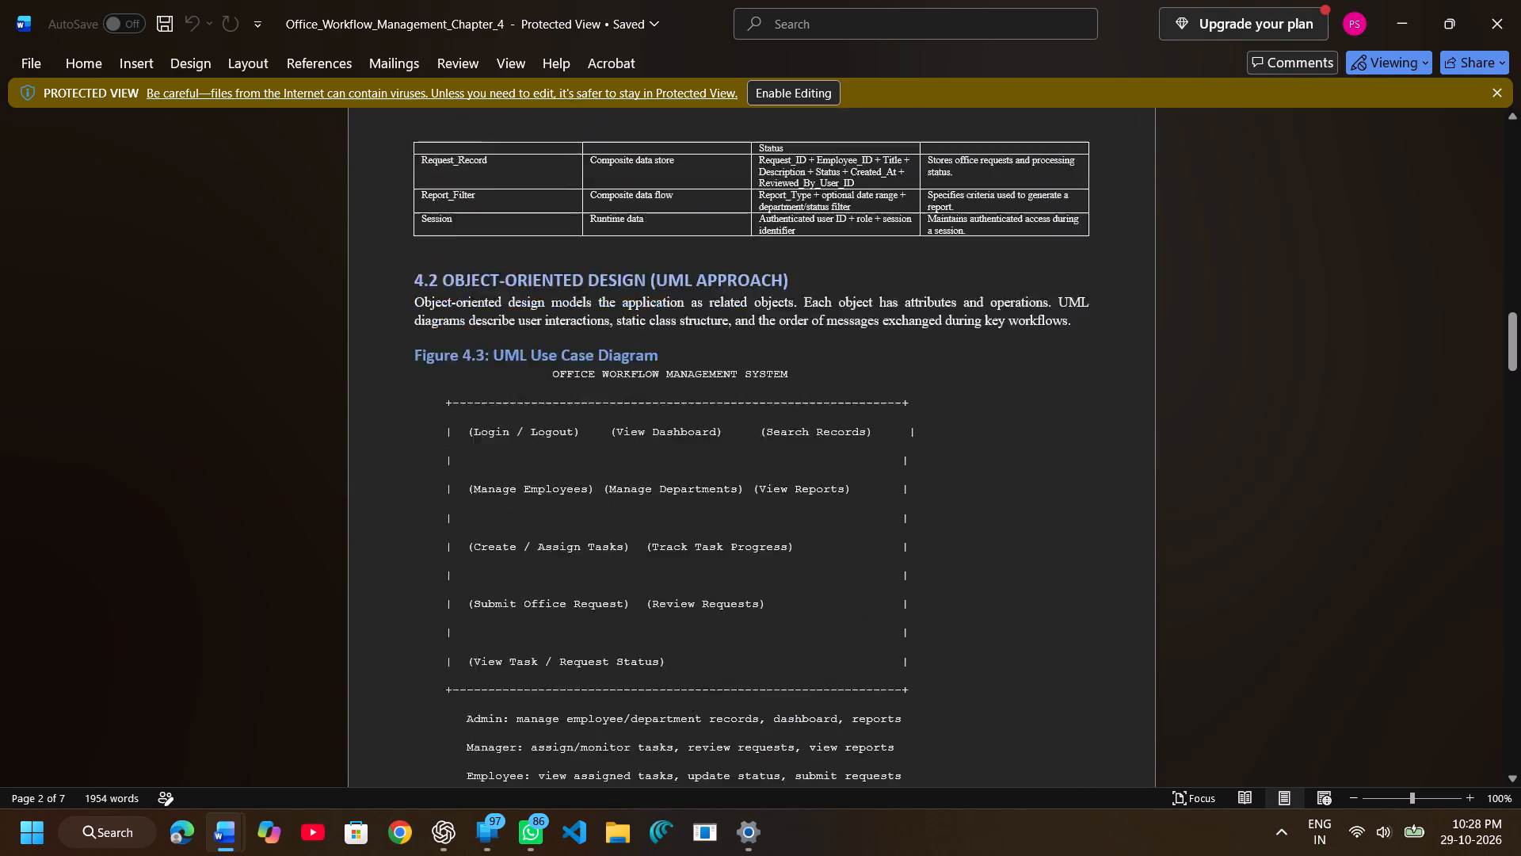
scroll(572, 610, "up", 1)
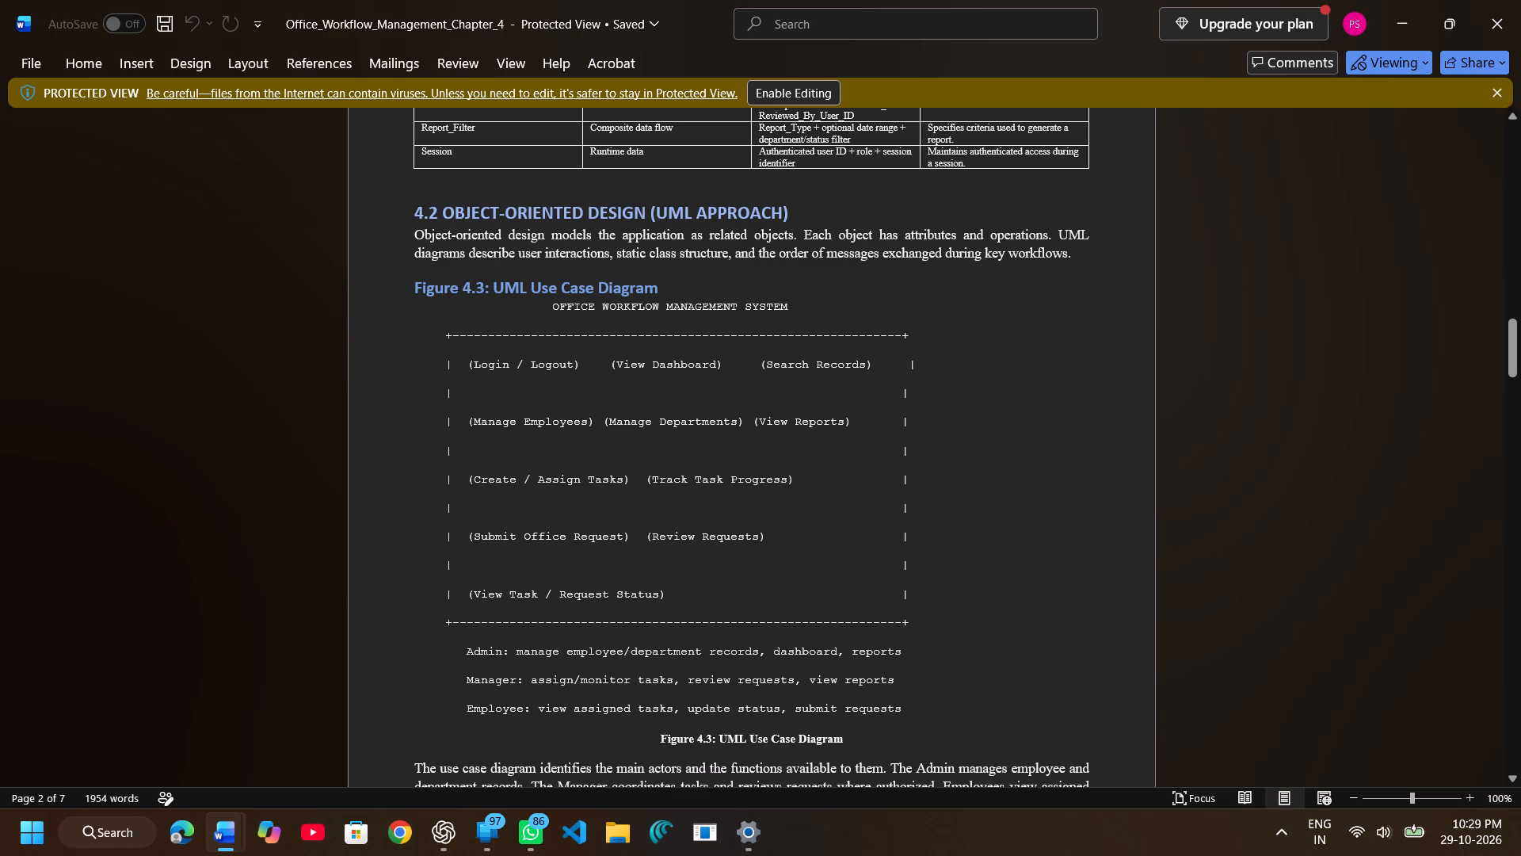
scroll(463, 370, "down", 1)
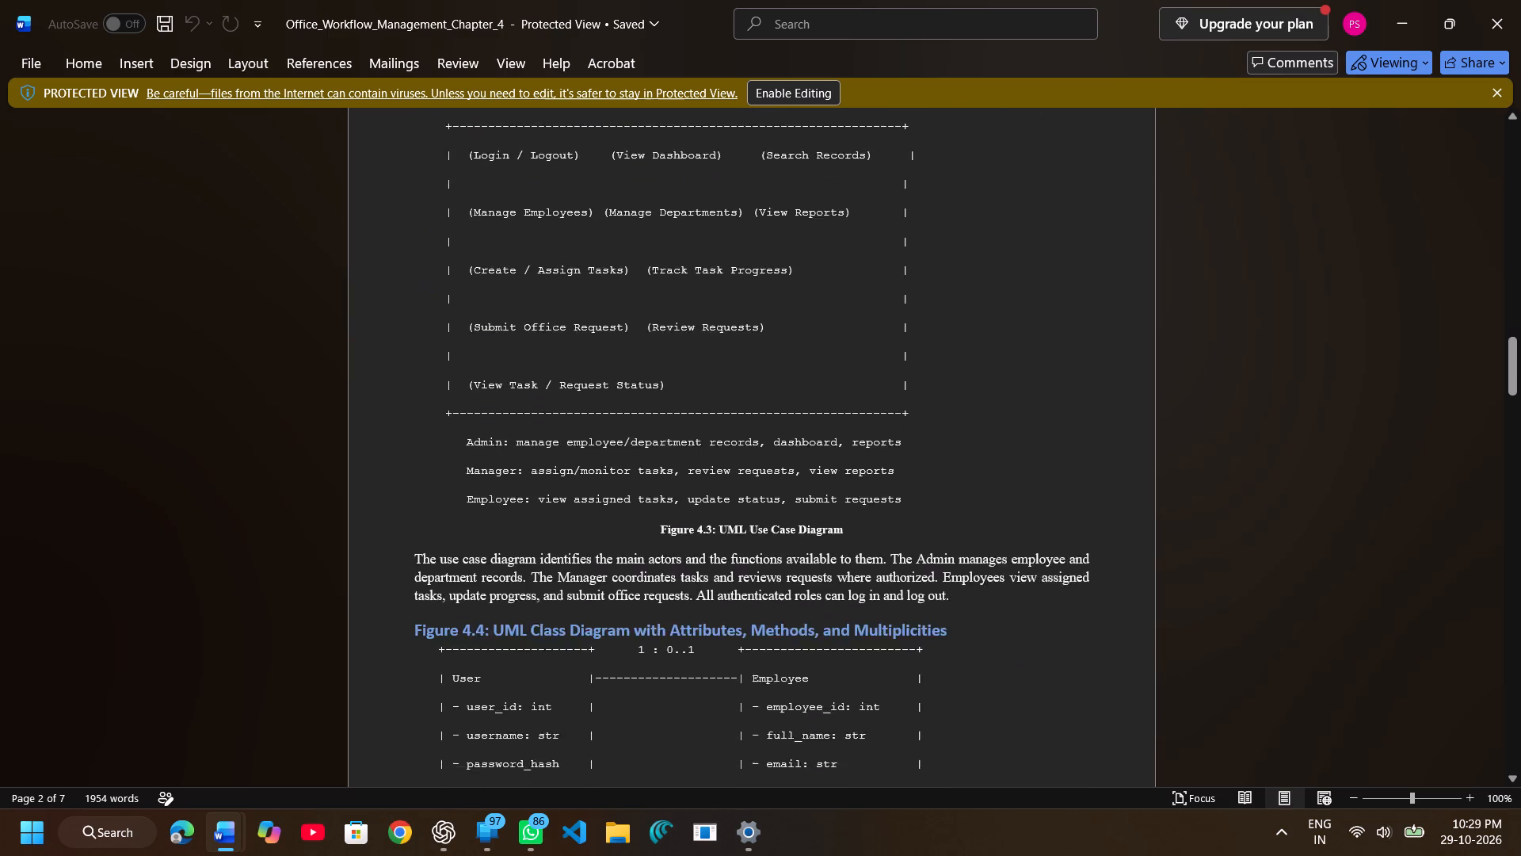
scroll(463, 370, "down", 1)
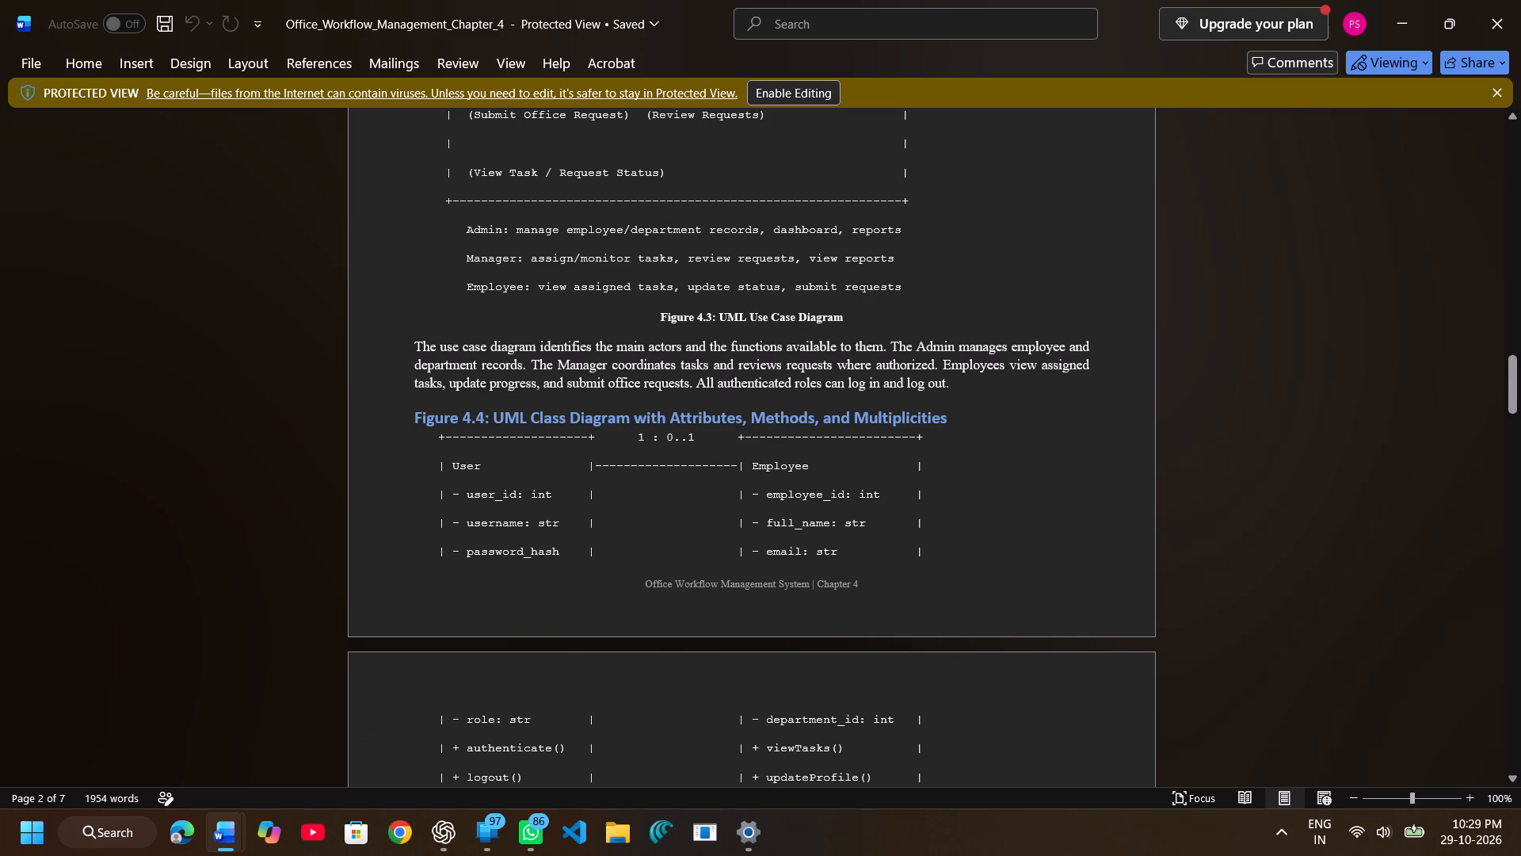
scroll(442, 434, "down", 1)
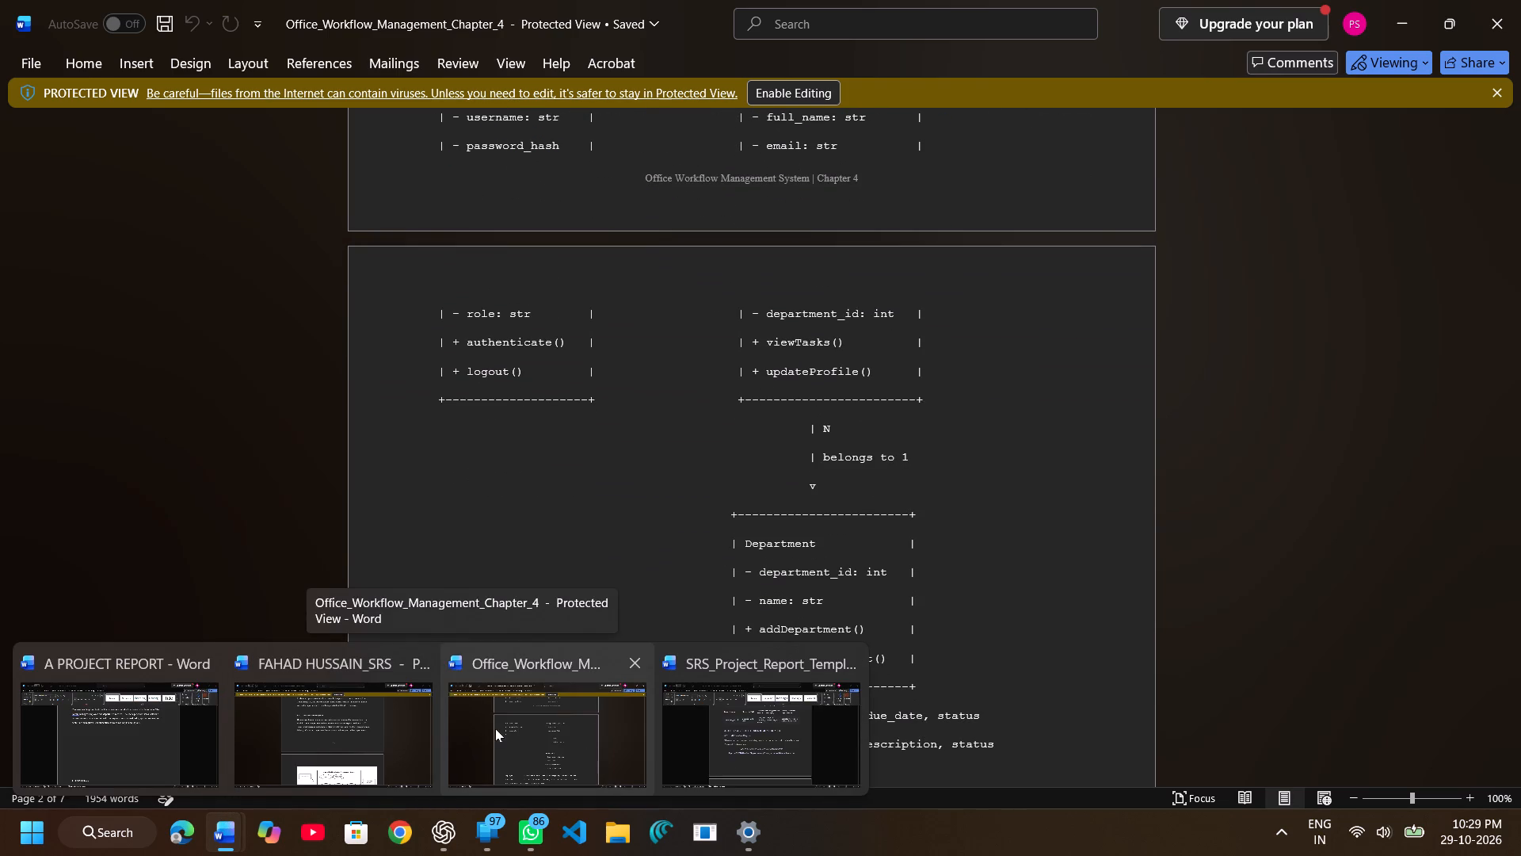
left_click(495, 728)
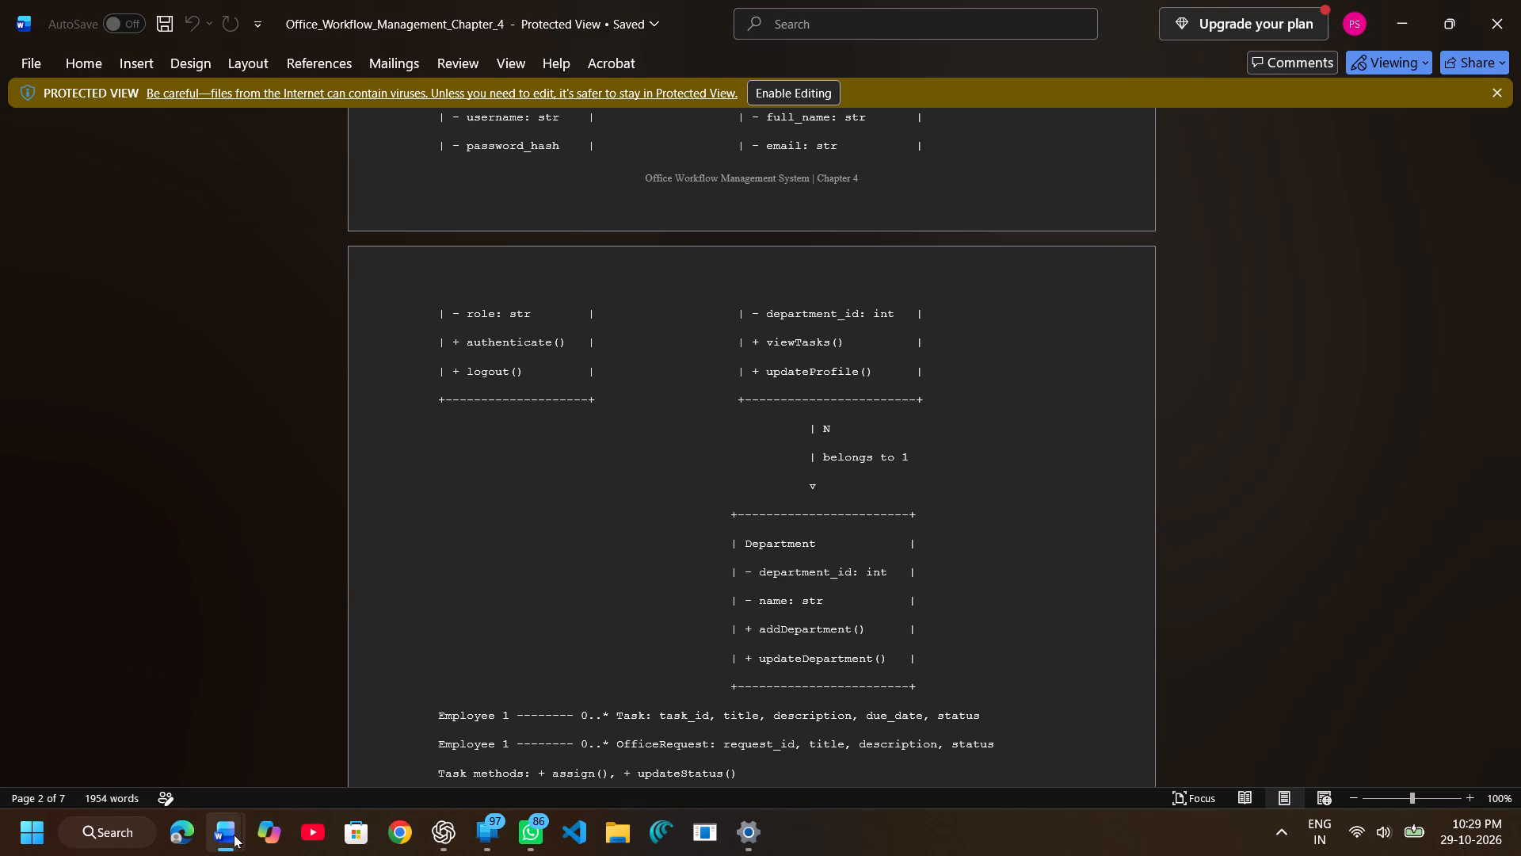
Switch to the Internal Mail Distribution Management System SRS report and examine how sections 4.2.1 and 4.2.2 arrange headings, descriptions and diagrams.
left_click(334, 760)
scroll(551, 564, "down", 1)
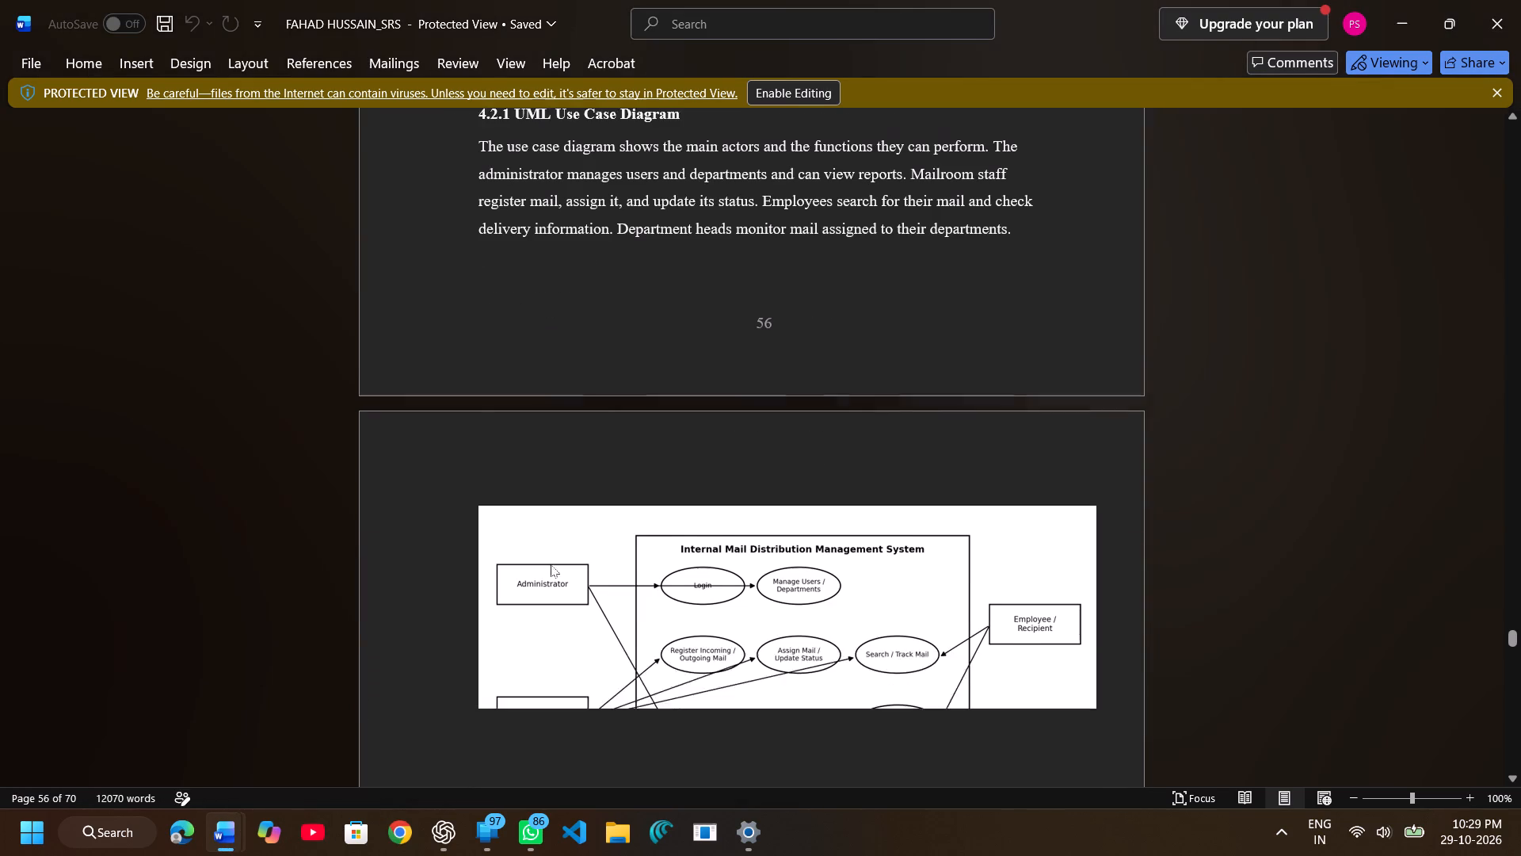
scroll(551, 564, "down", 1)
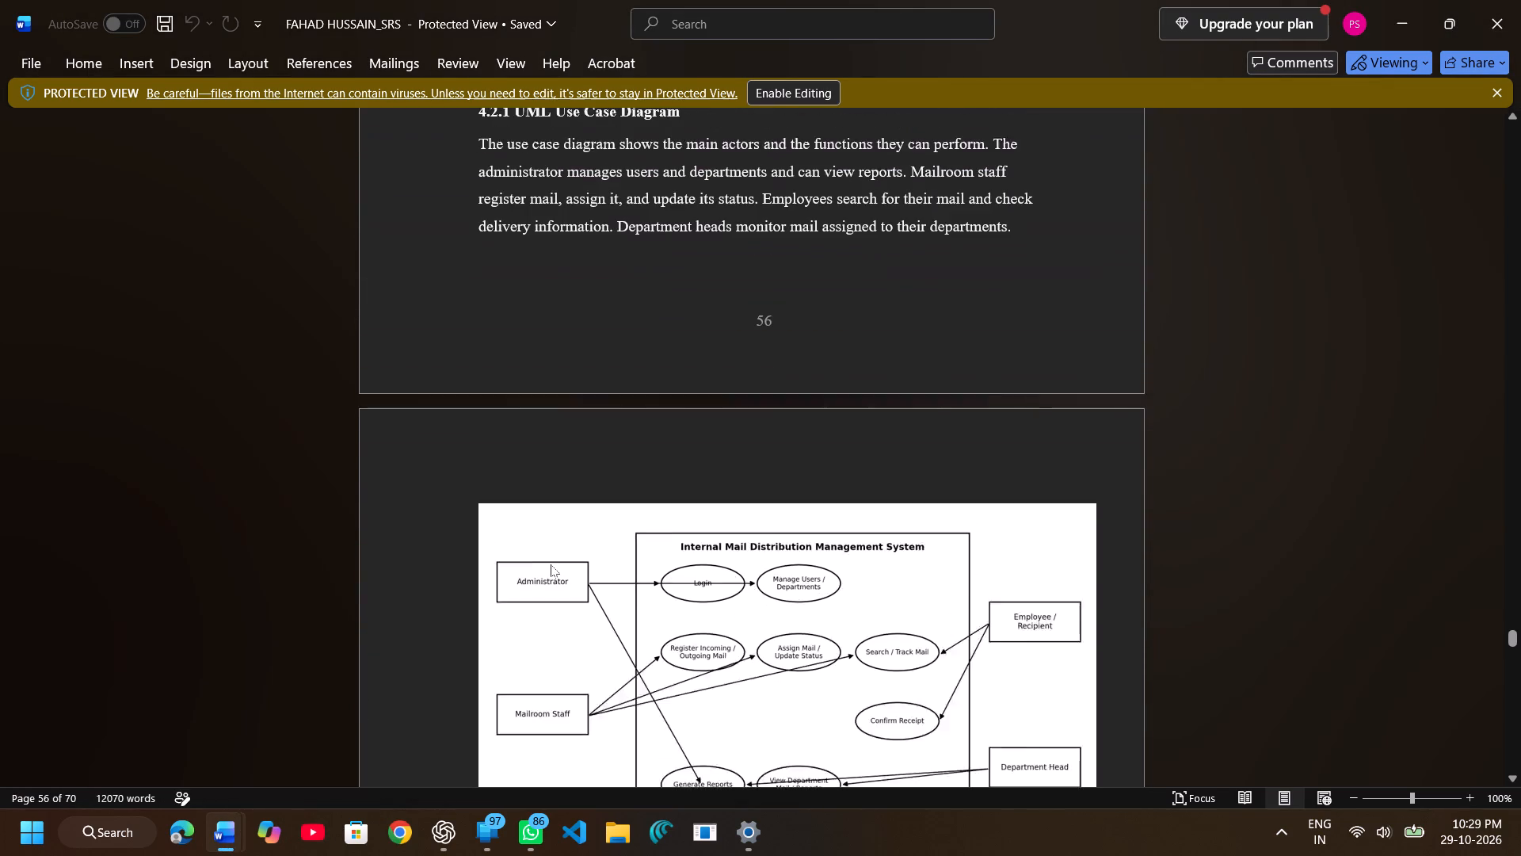
scroll(551, 564, "down", 1)
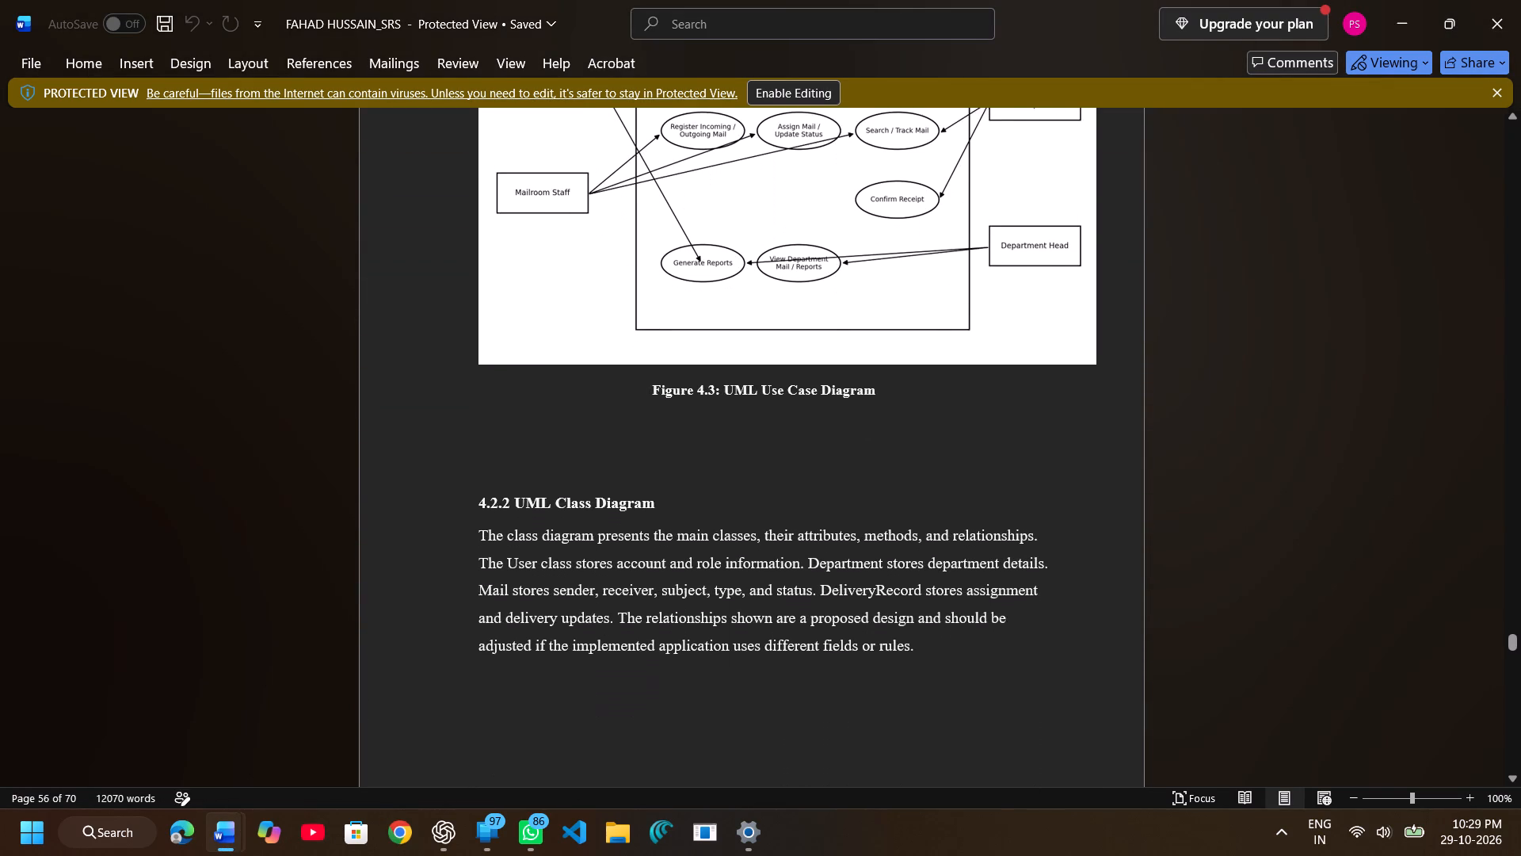
scroll(551, 564, "down", 1)
scroll(551, 564, "up", 2)
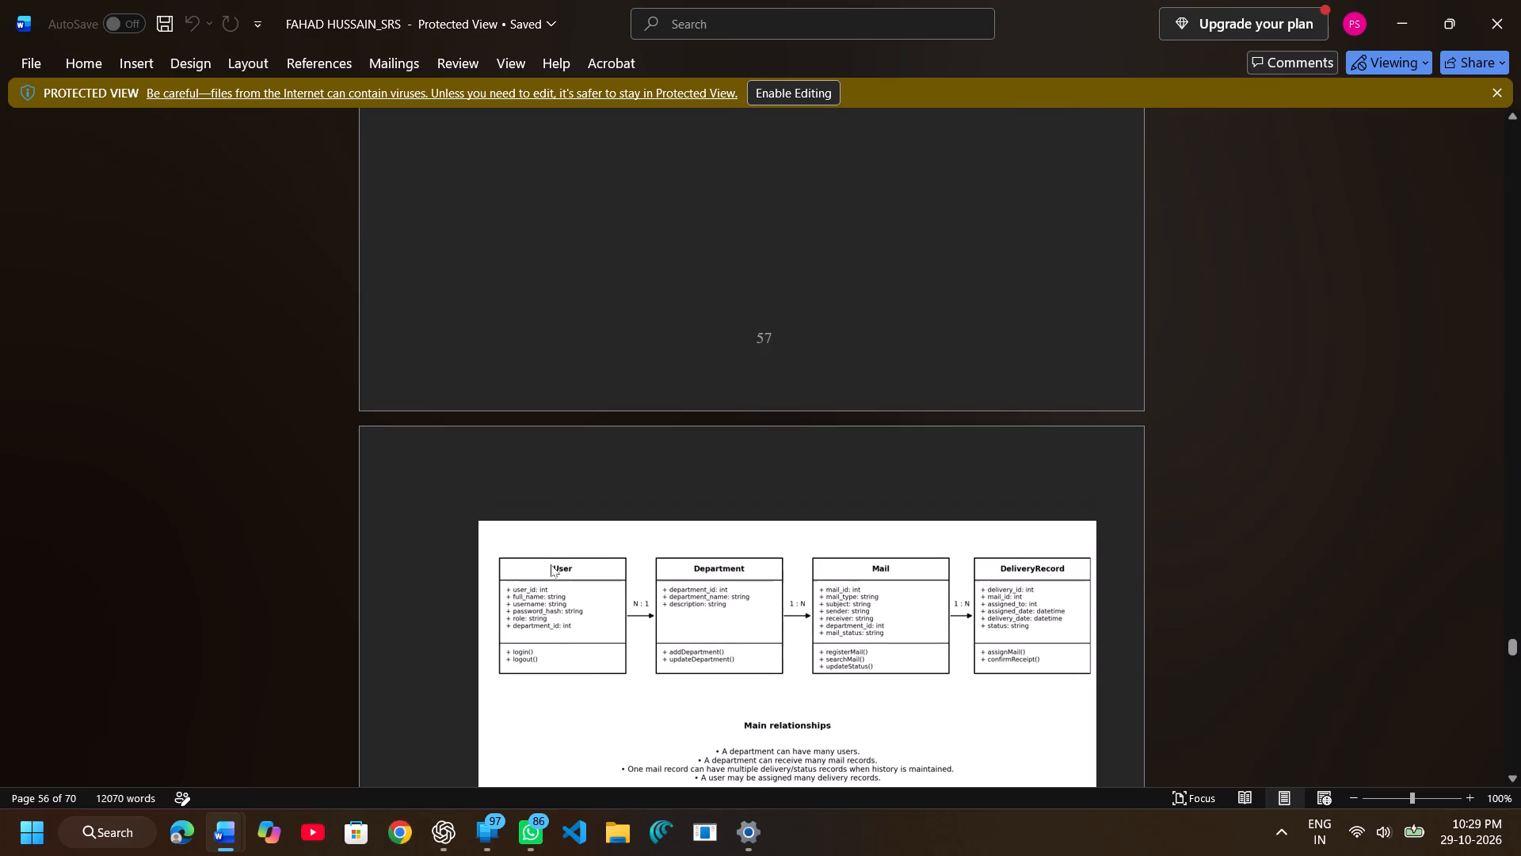
scroll(551, 564, "up", 1)
scroll(551, 564, "down", 1)
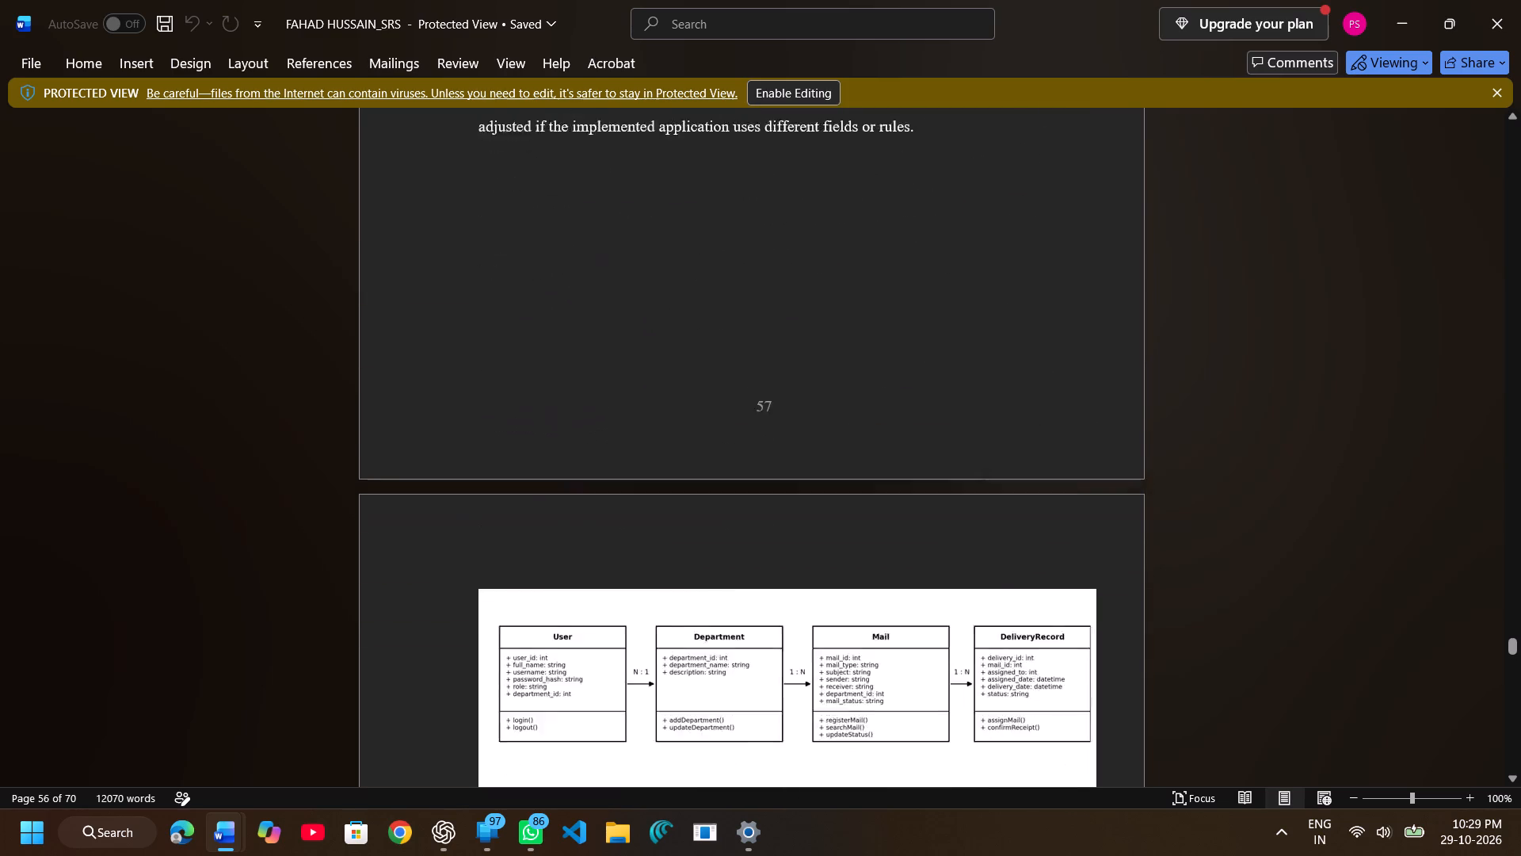
scroll(551, 564, "down", 1)
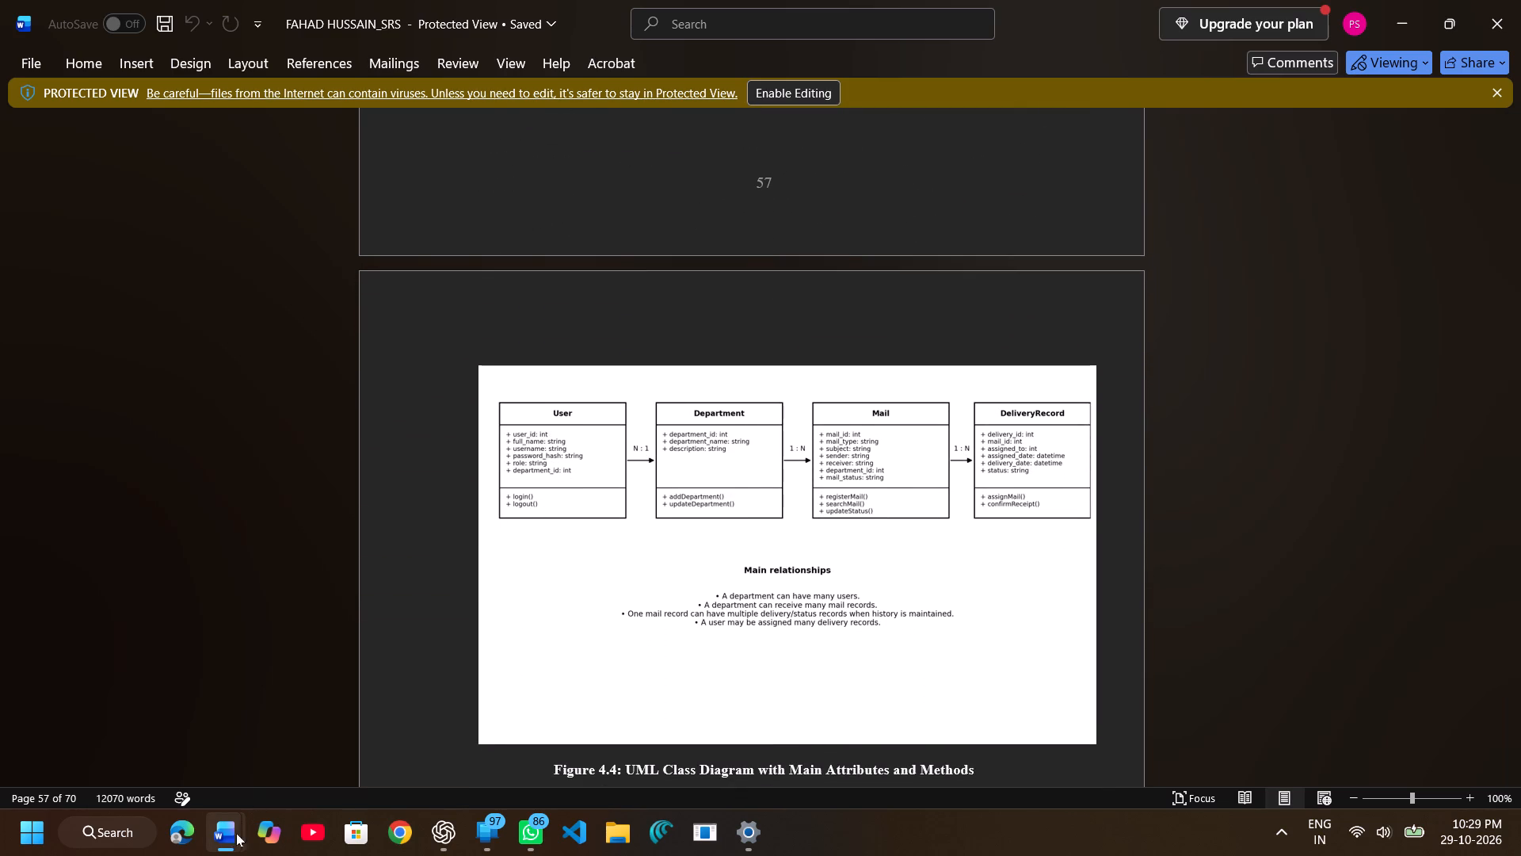
scroll(501, 466, "up", 1)
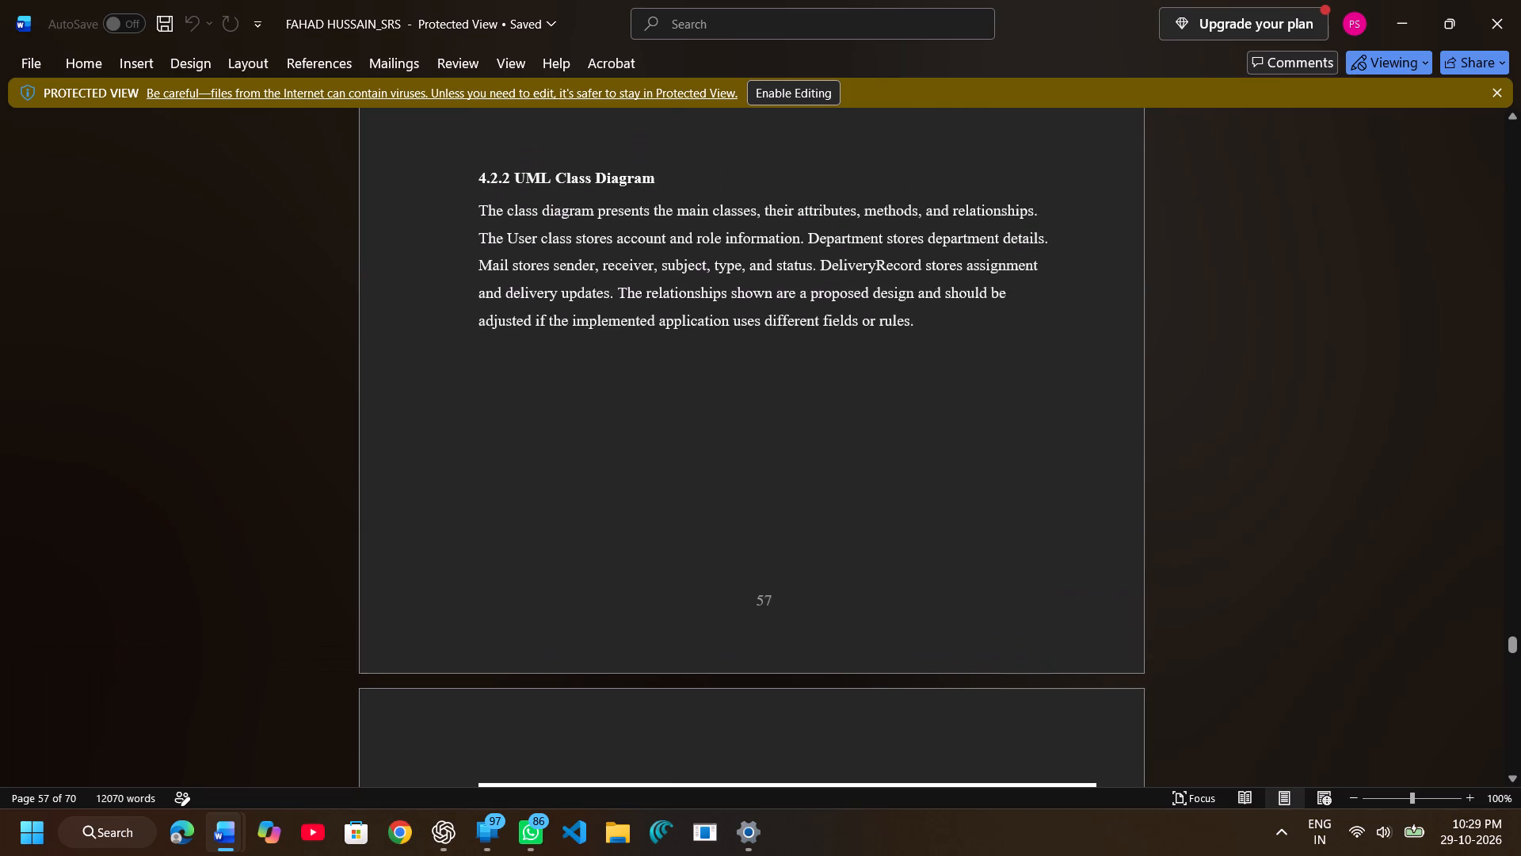
scroll(501, 466, "up", 1)
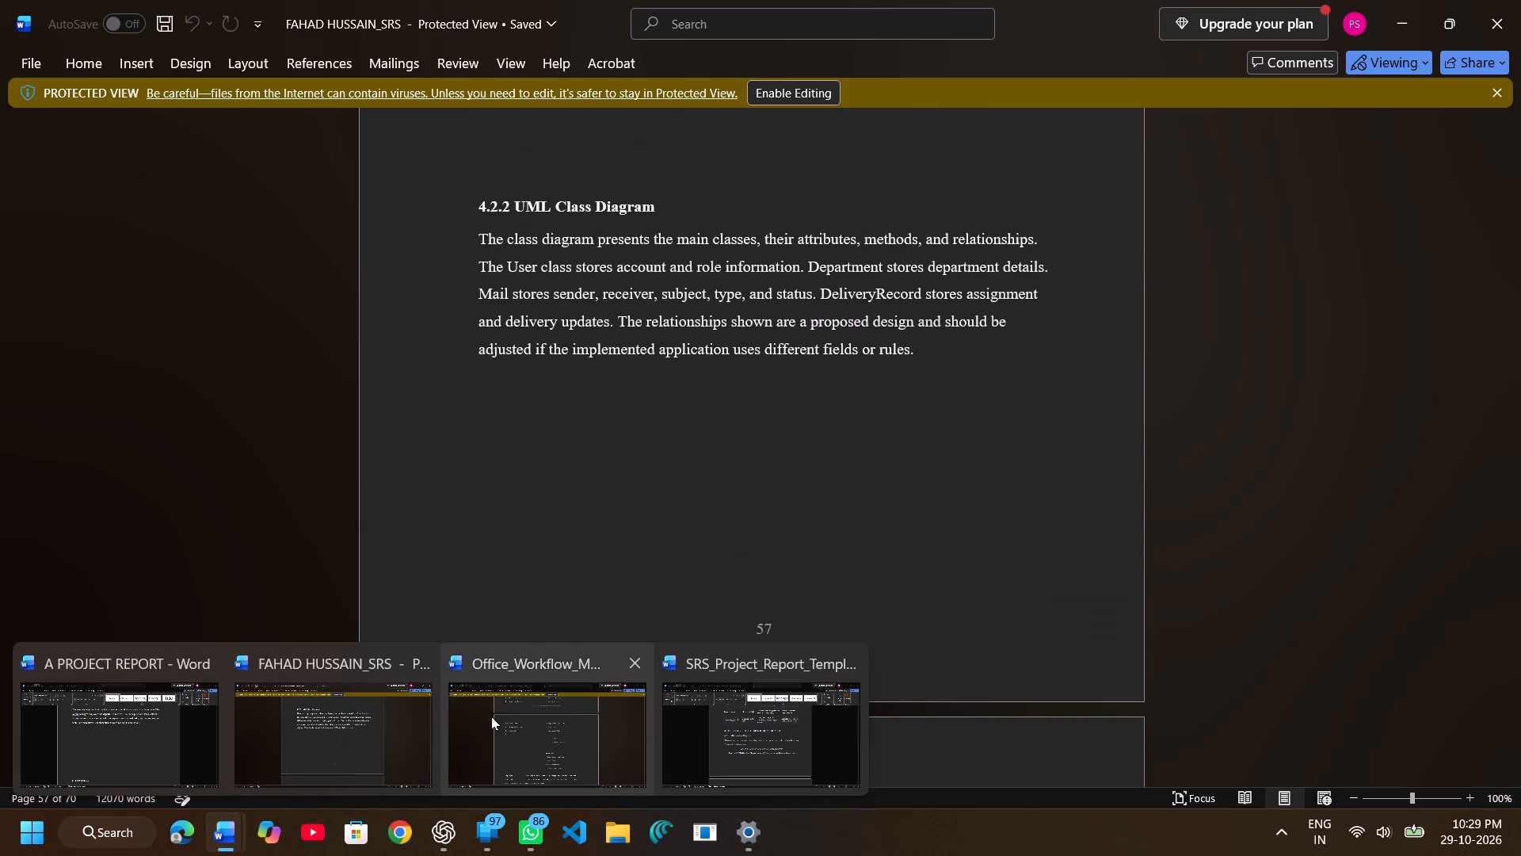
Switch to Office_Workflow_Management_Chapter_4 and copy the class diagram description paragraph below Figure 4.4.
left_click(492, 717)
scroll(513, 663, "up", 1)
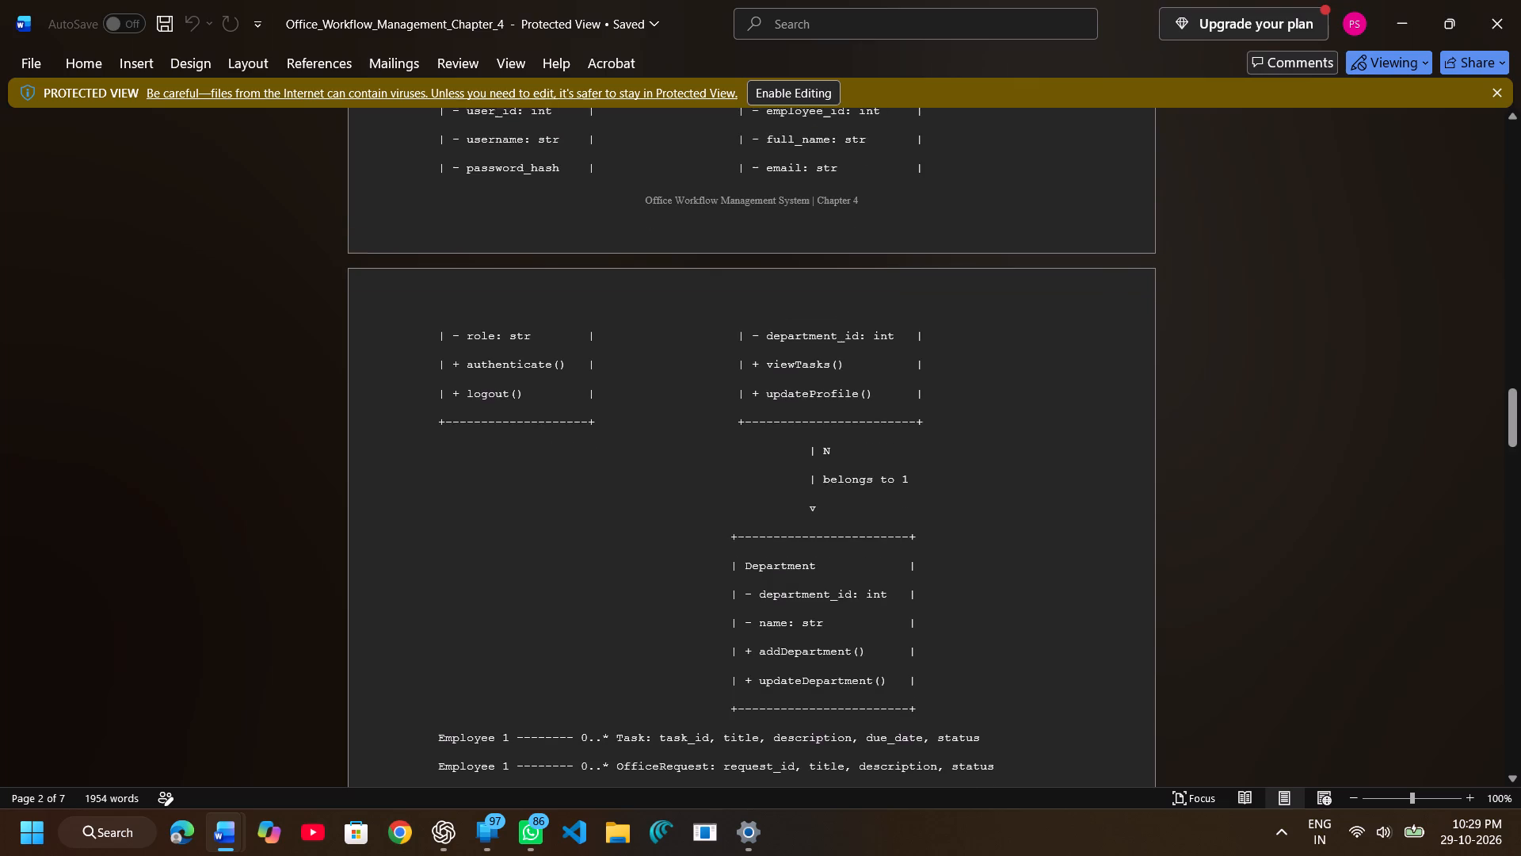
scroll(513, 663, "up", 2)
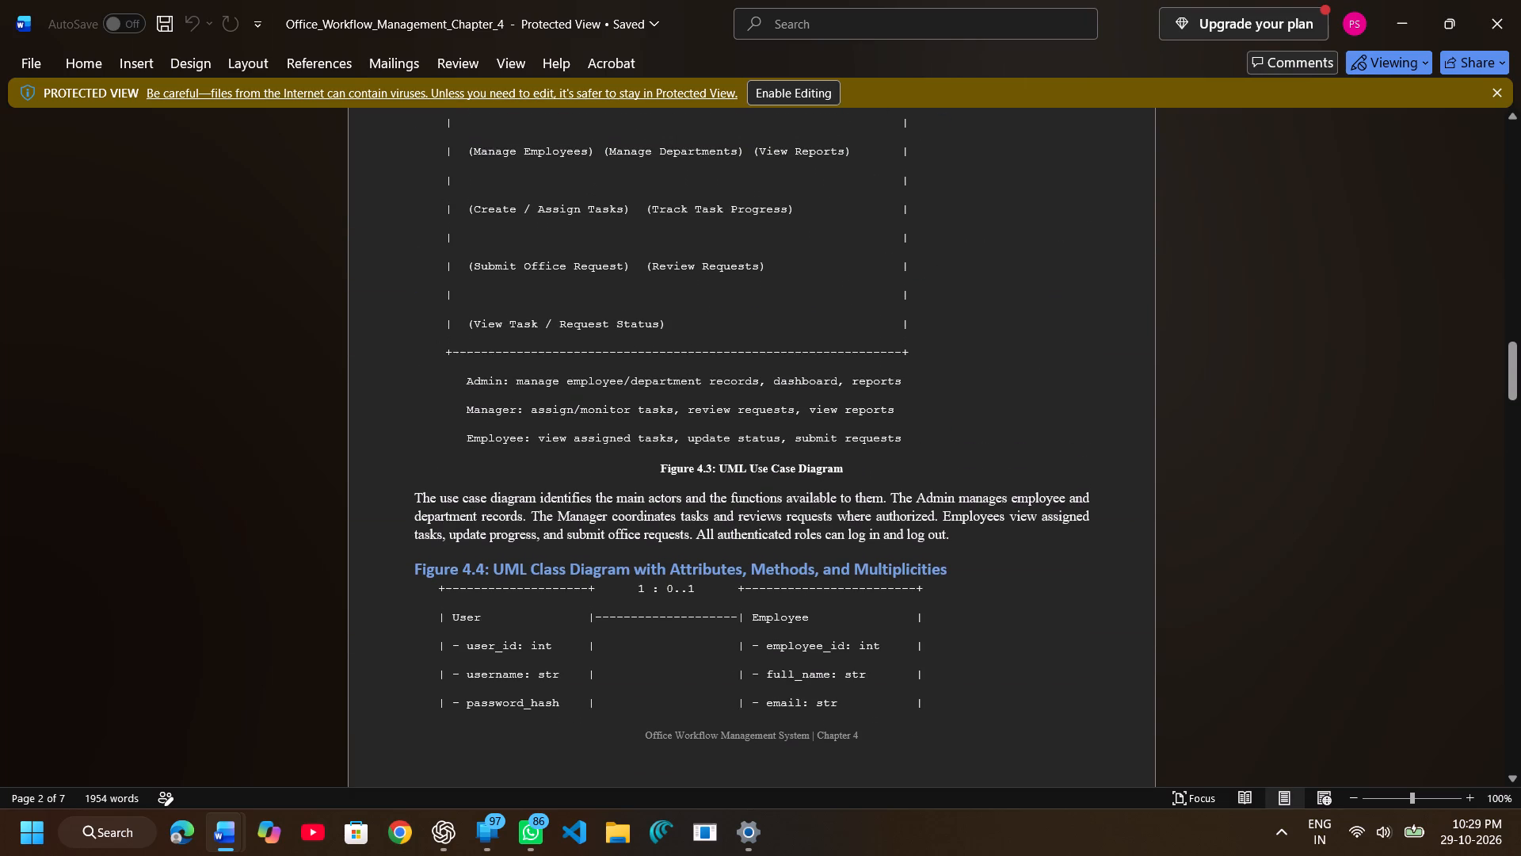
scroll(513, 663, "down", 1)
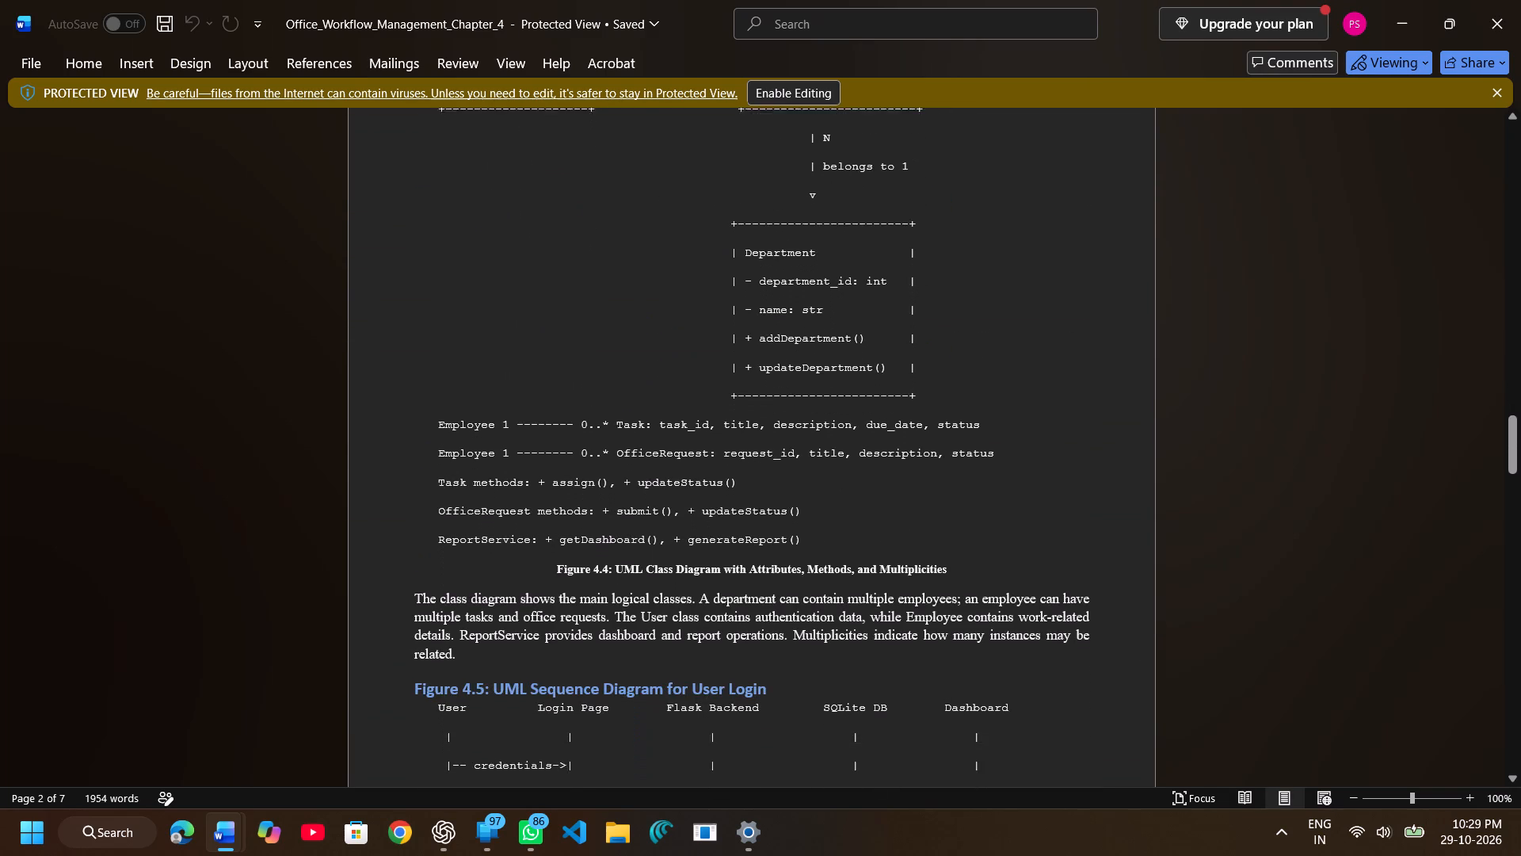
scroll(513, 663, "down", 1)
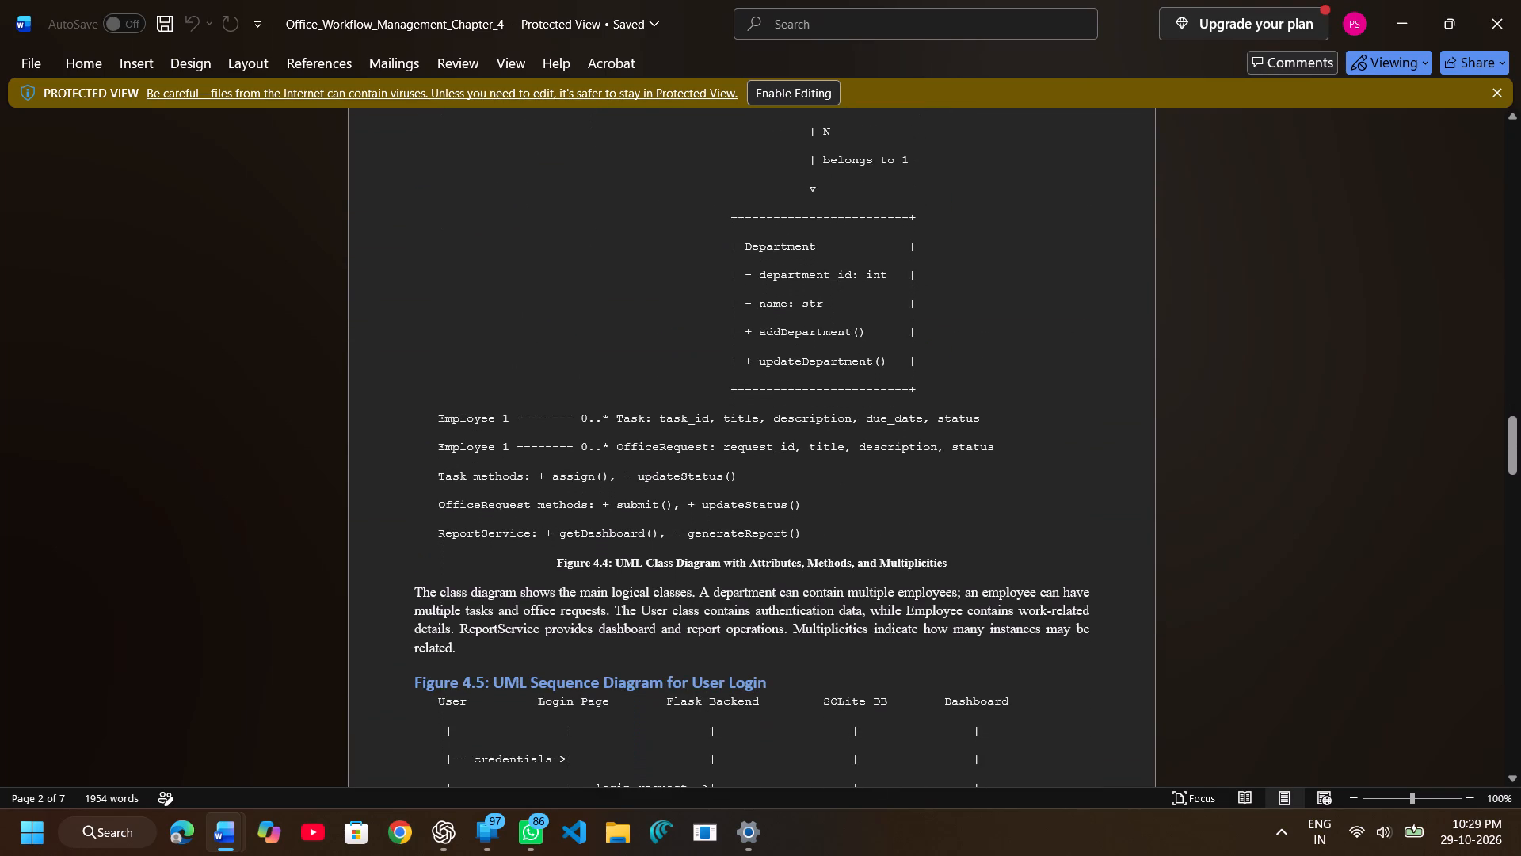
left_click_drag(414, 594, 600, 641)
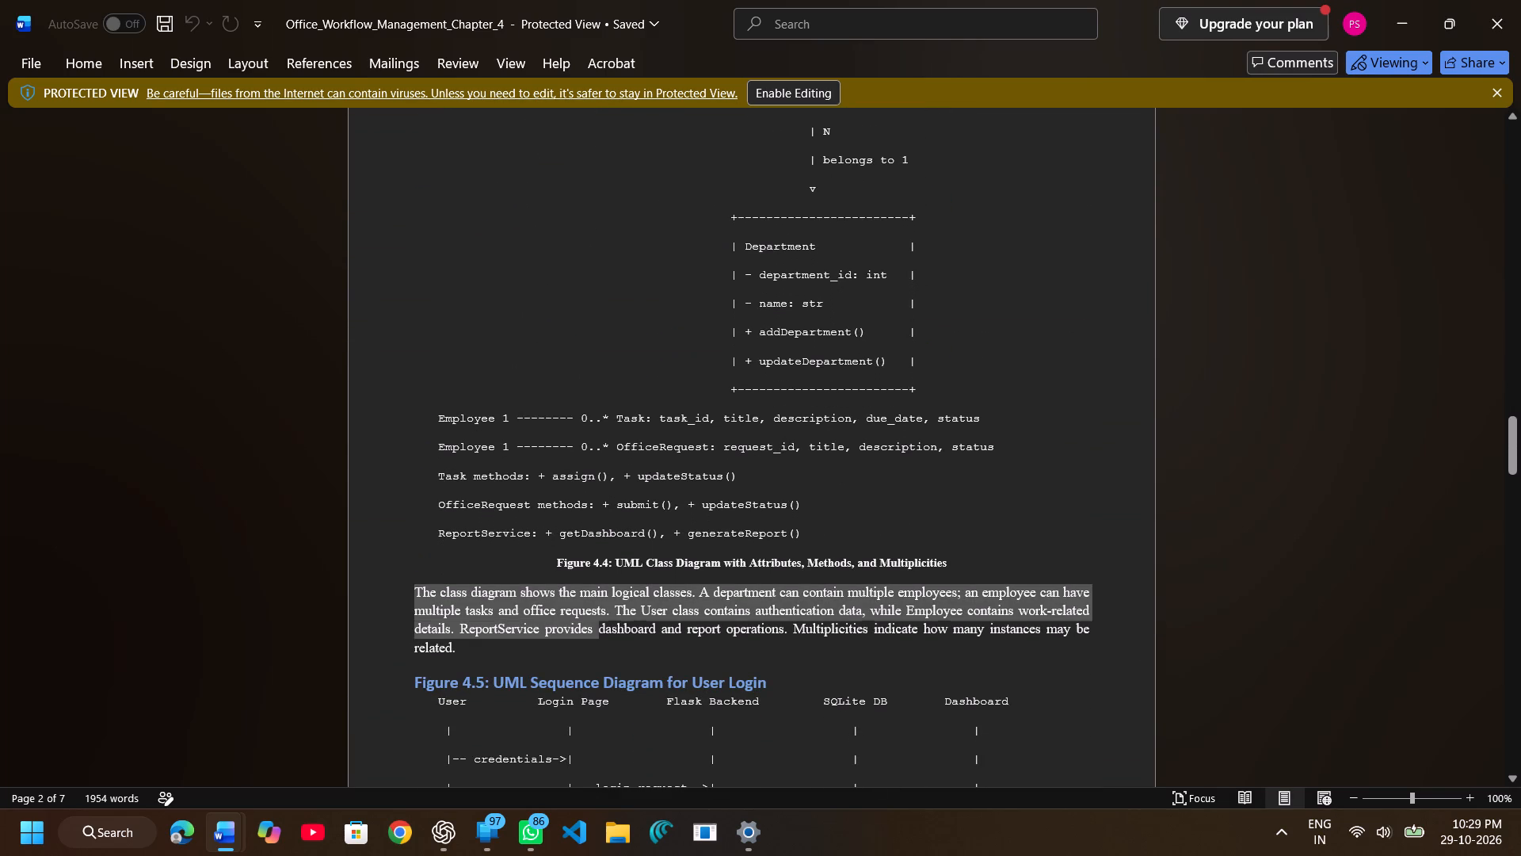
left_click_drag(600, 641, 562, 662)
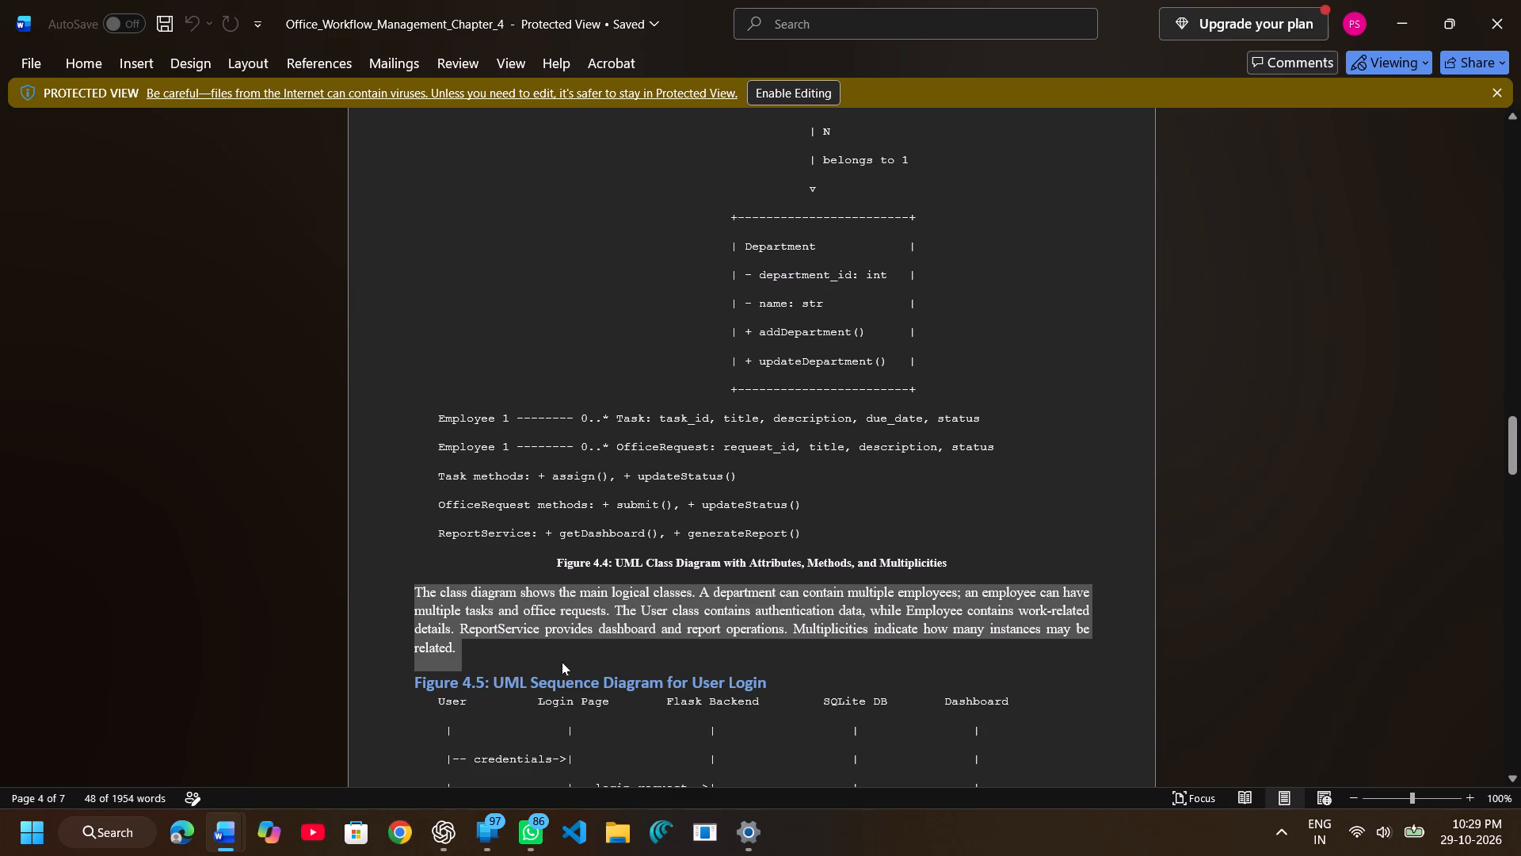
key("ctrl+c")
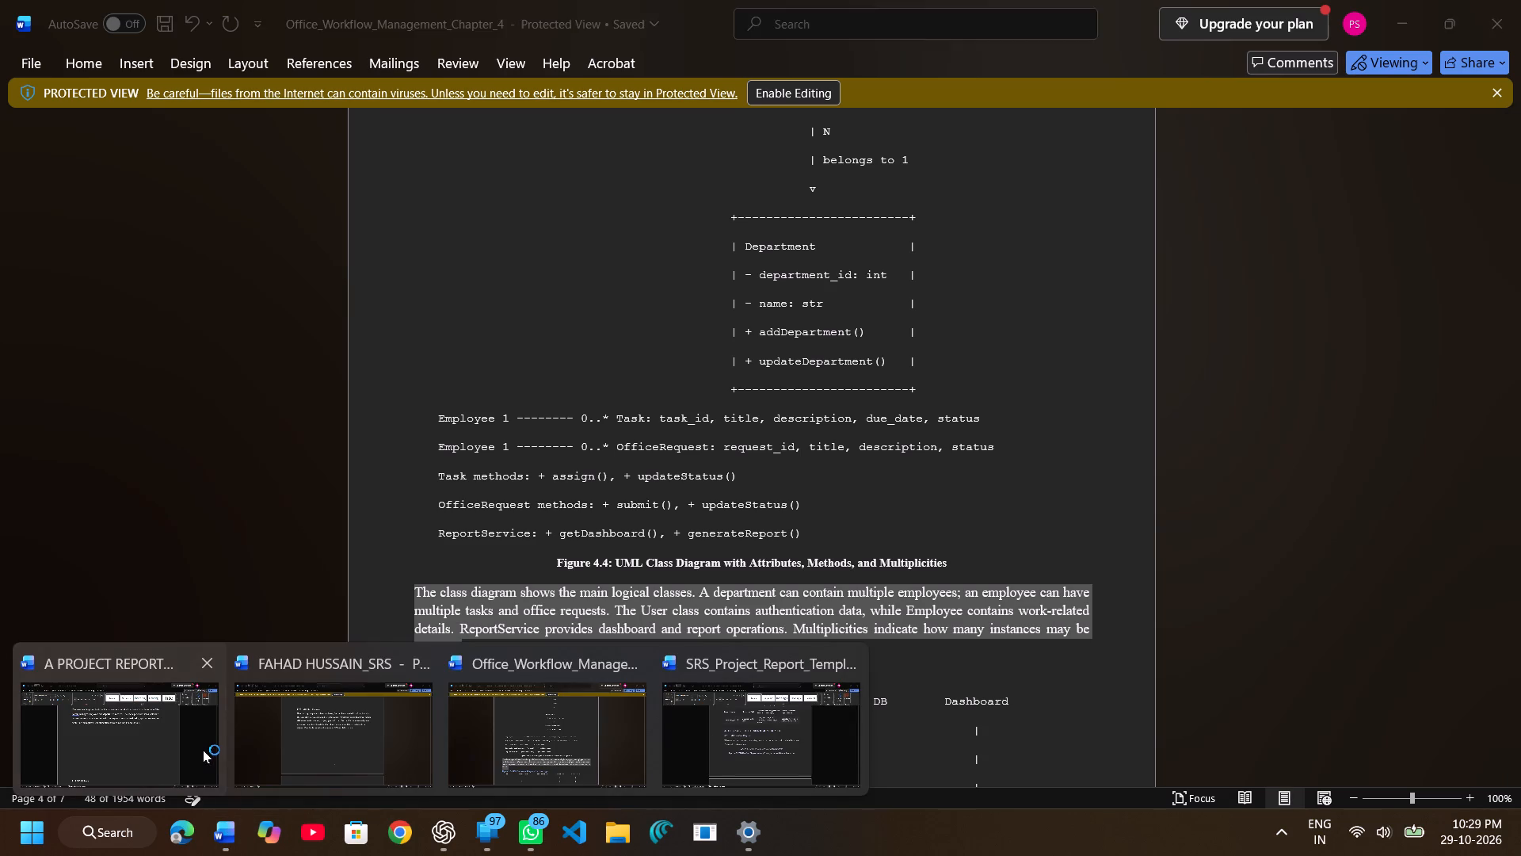
Switch to A PROJECT REPORT and check section 4.2 from its heading to the blank space before CHAPTER-5.
left_click(203, 750)
left_click(467, 450)
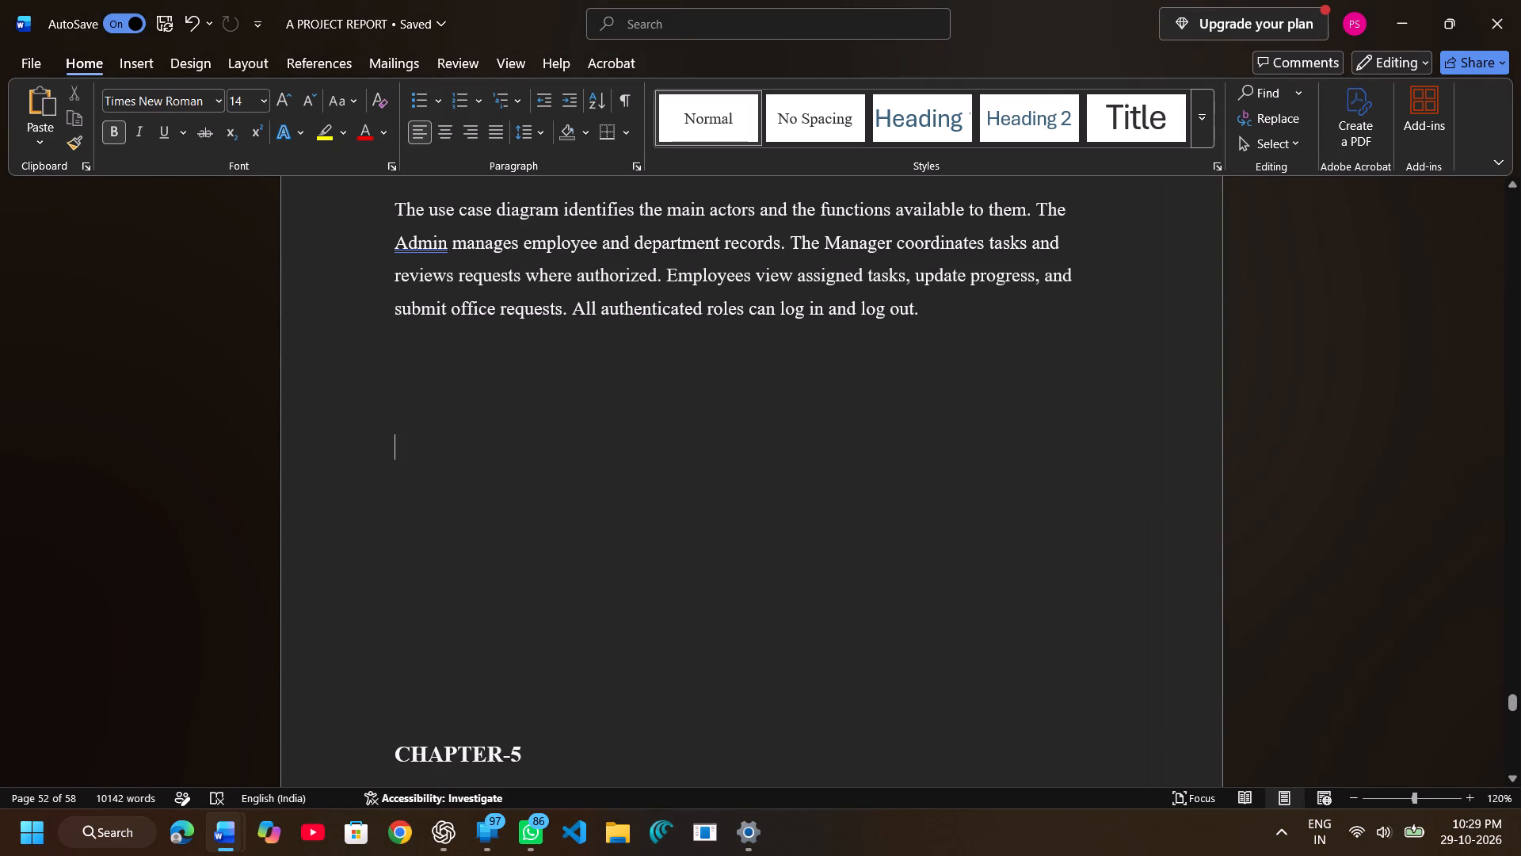
scroll(437, 408, "right", 2)
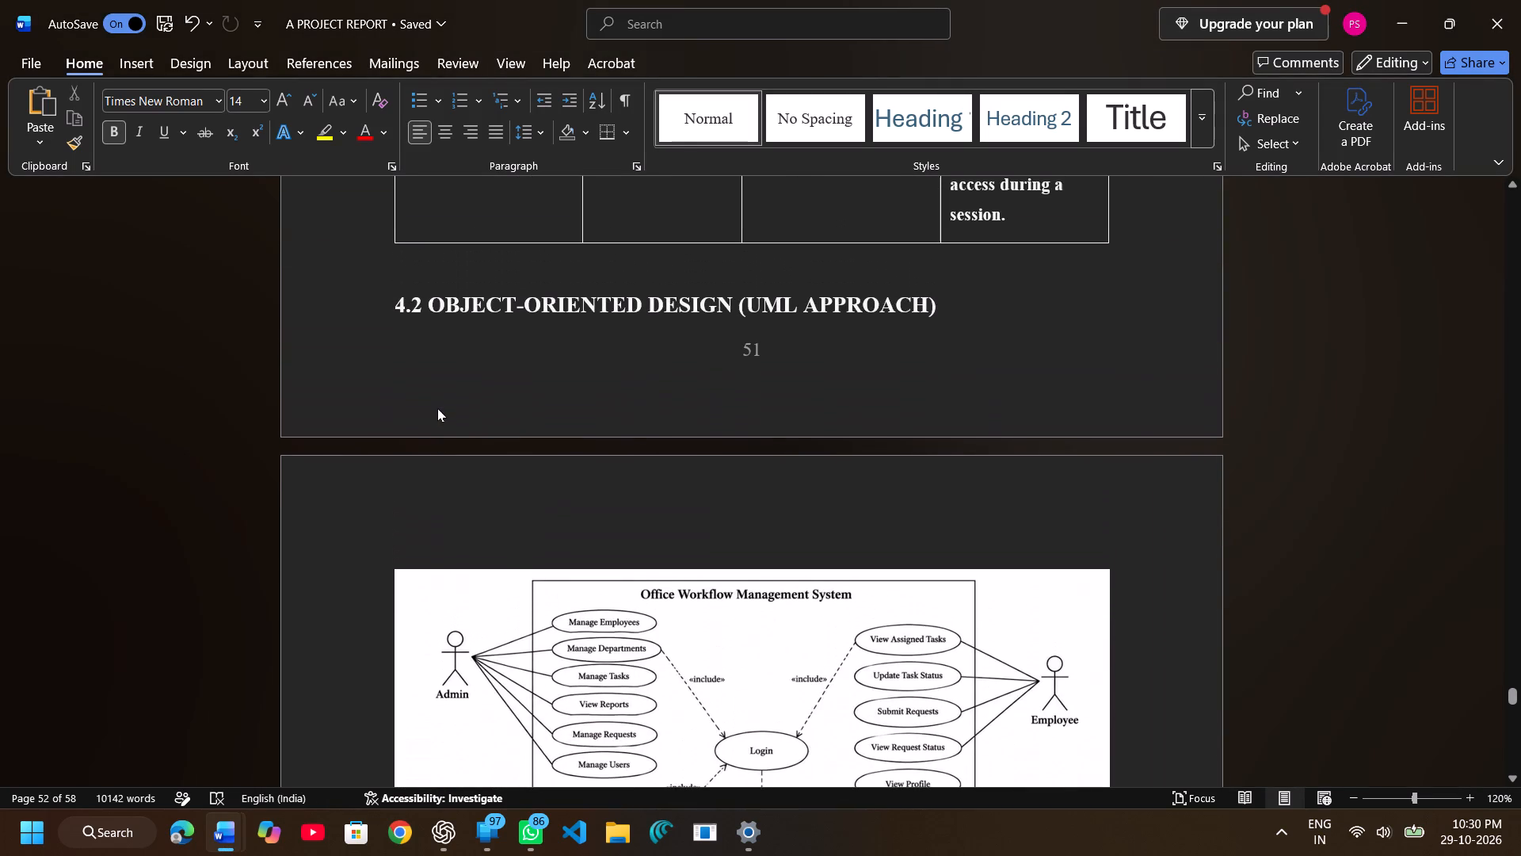
scroll(437, 408, "right", 1)
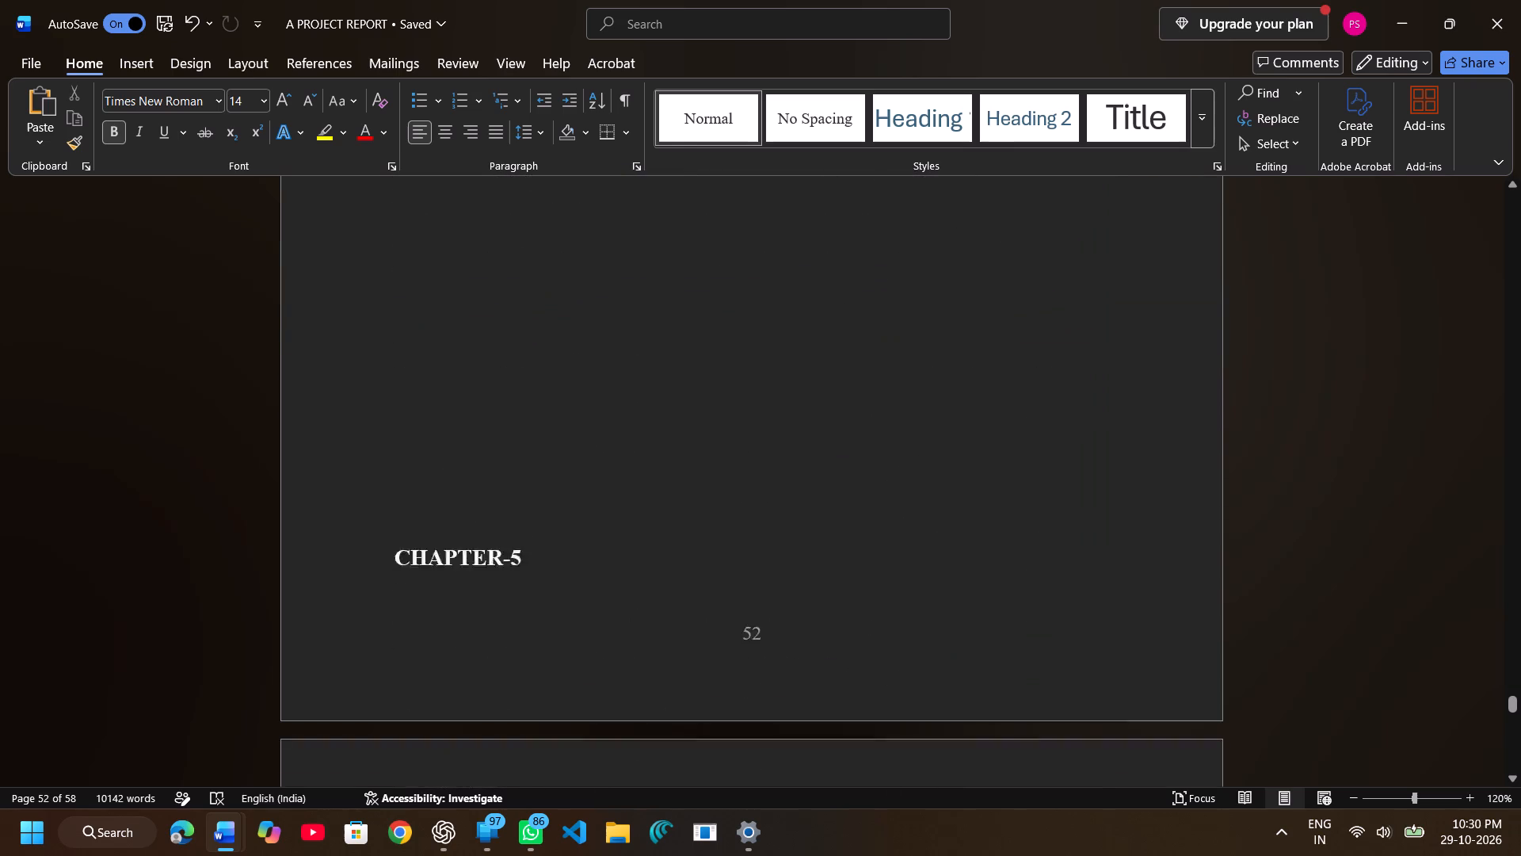
scroll(437, 408, "right", 1)
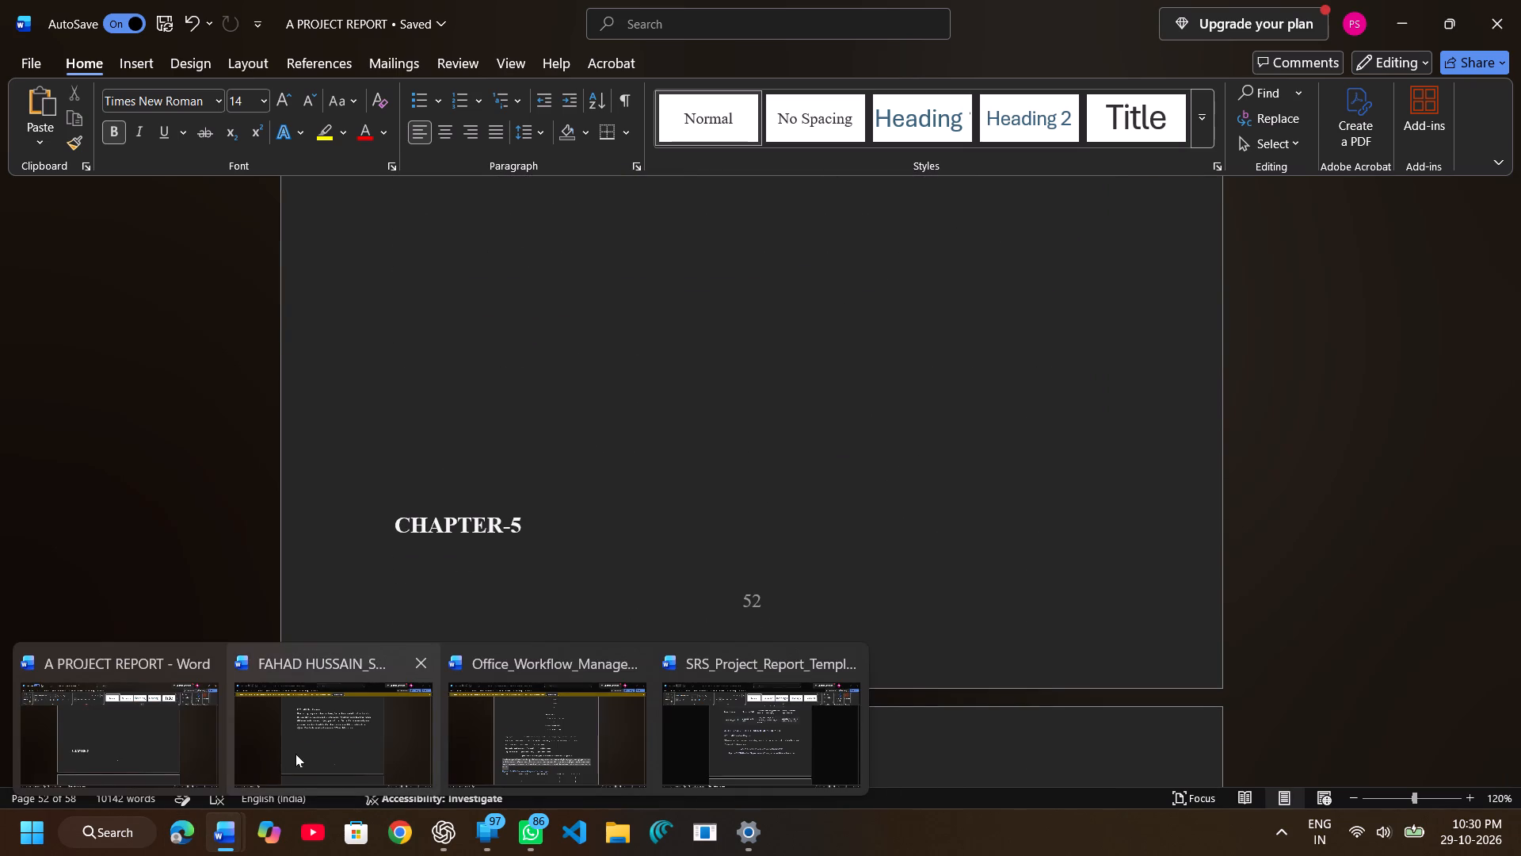
Switch to the Internal Mail Distribution Management System SRS report and copy its heading "4.2.1 UML Use Case Diagram".
left_click(295, 753)
scroll(522, 532, "up", 1)
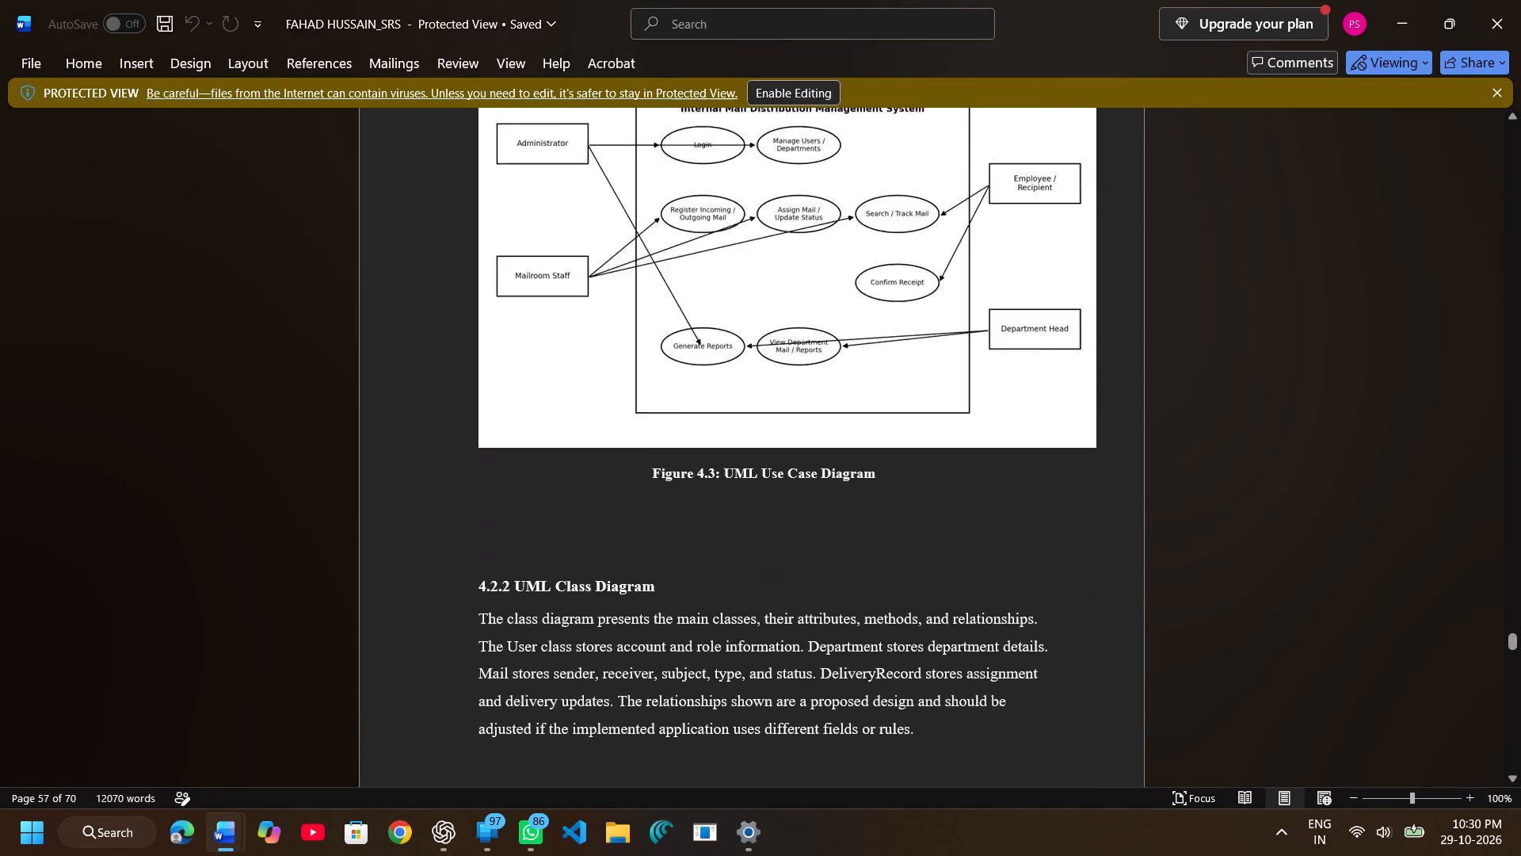
scroll(522, 532, "up", 2)
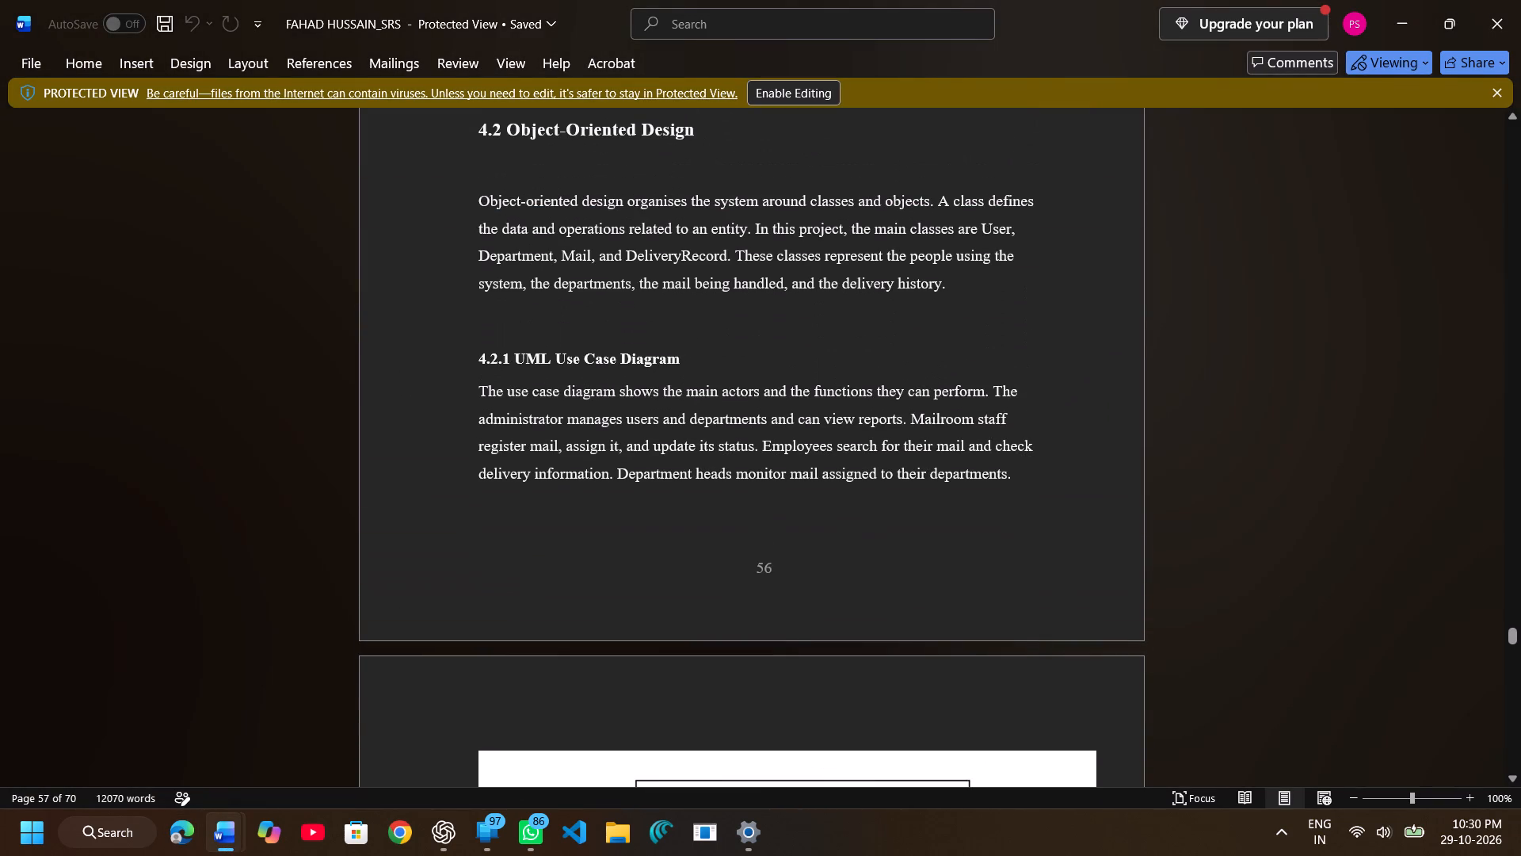
scroll(522, 532, "up", 2)
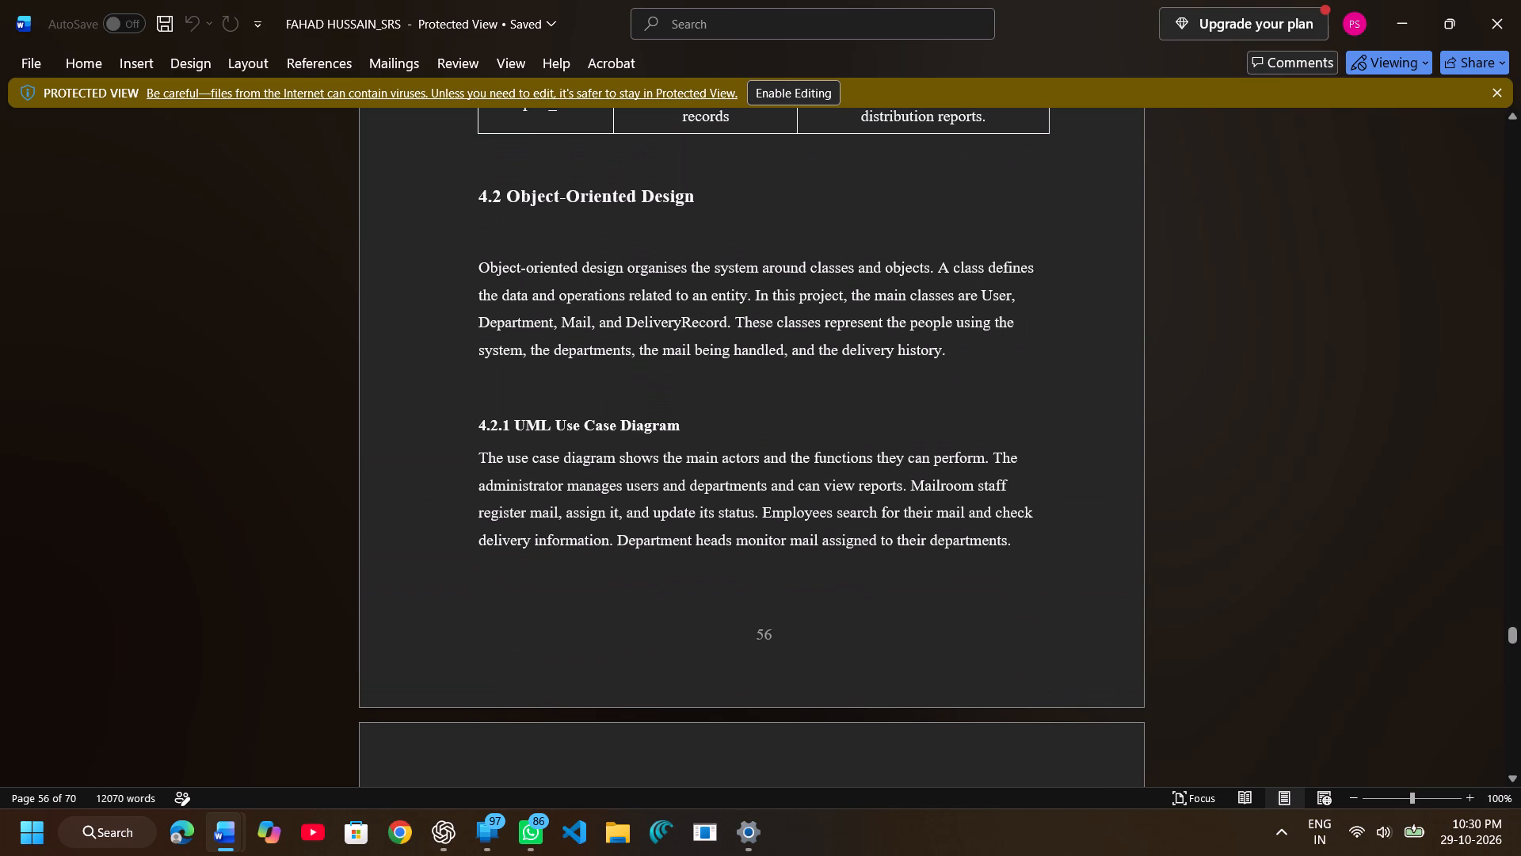
scroll(522, 532, "up", 1)
left_click_drag(475, 423, 684, 424)
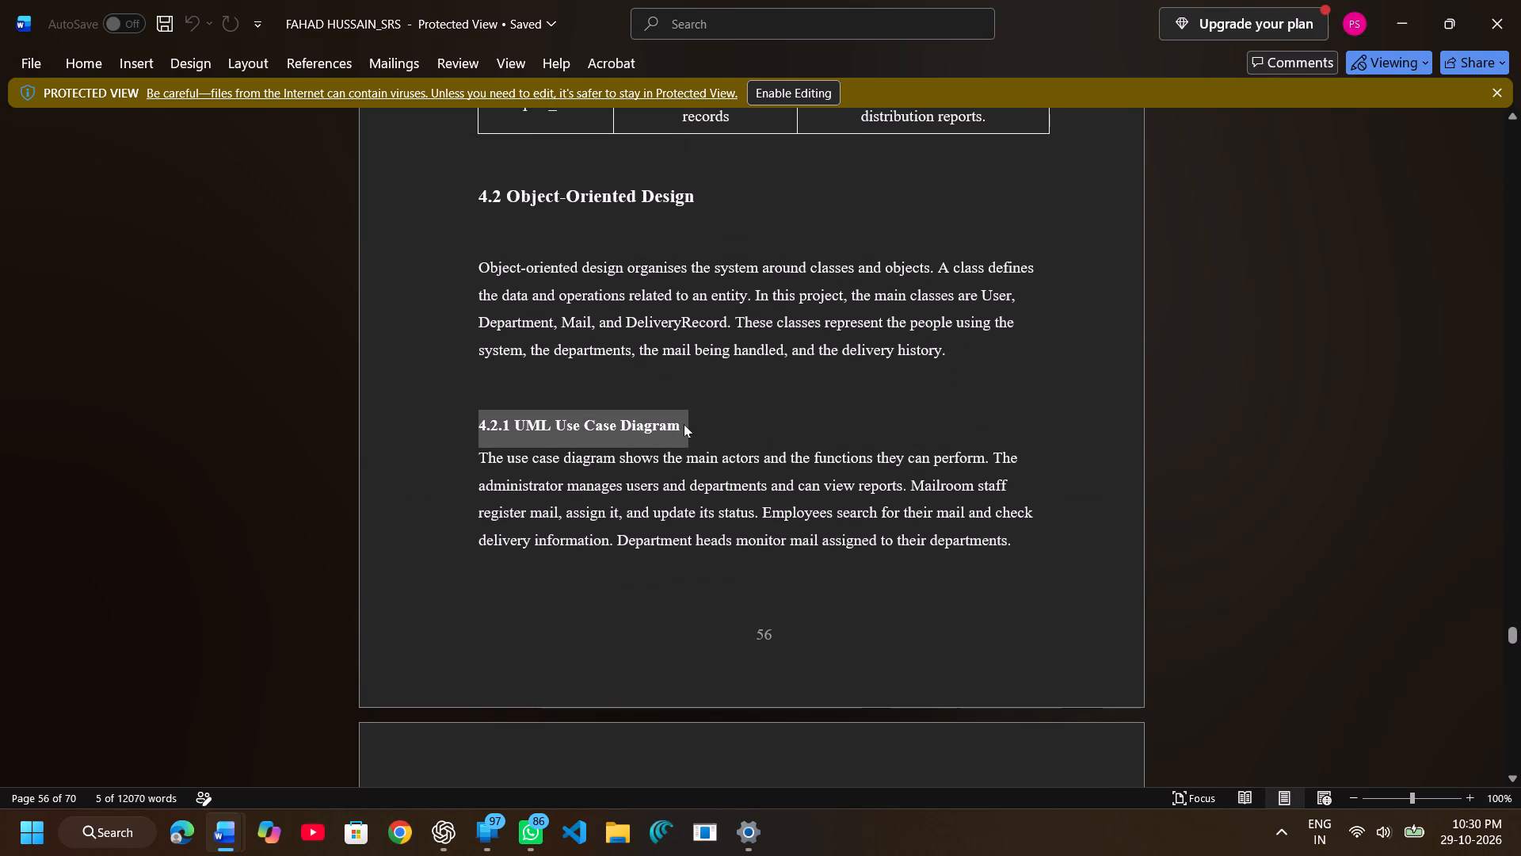
key("ctrl+c")
Switch to A PROJECT REPORT and go back to the heading "4.2 OBJECT-ORIENTED DESIGN (UML APPROACH)".
left_click(152, 725)
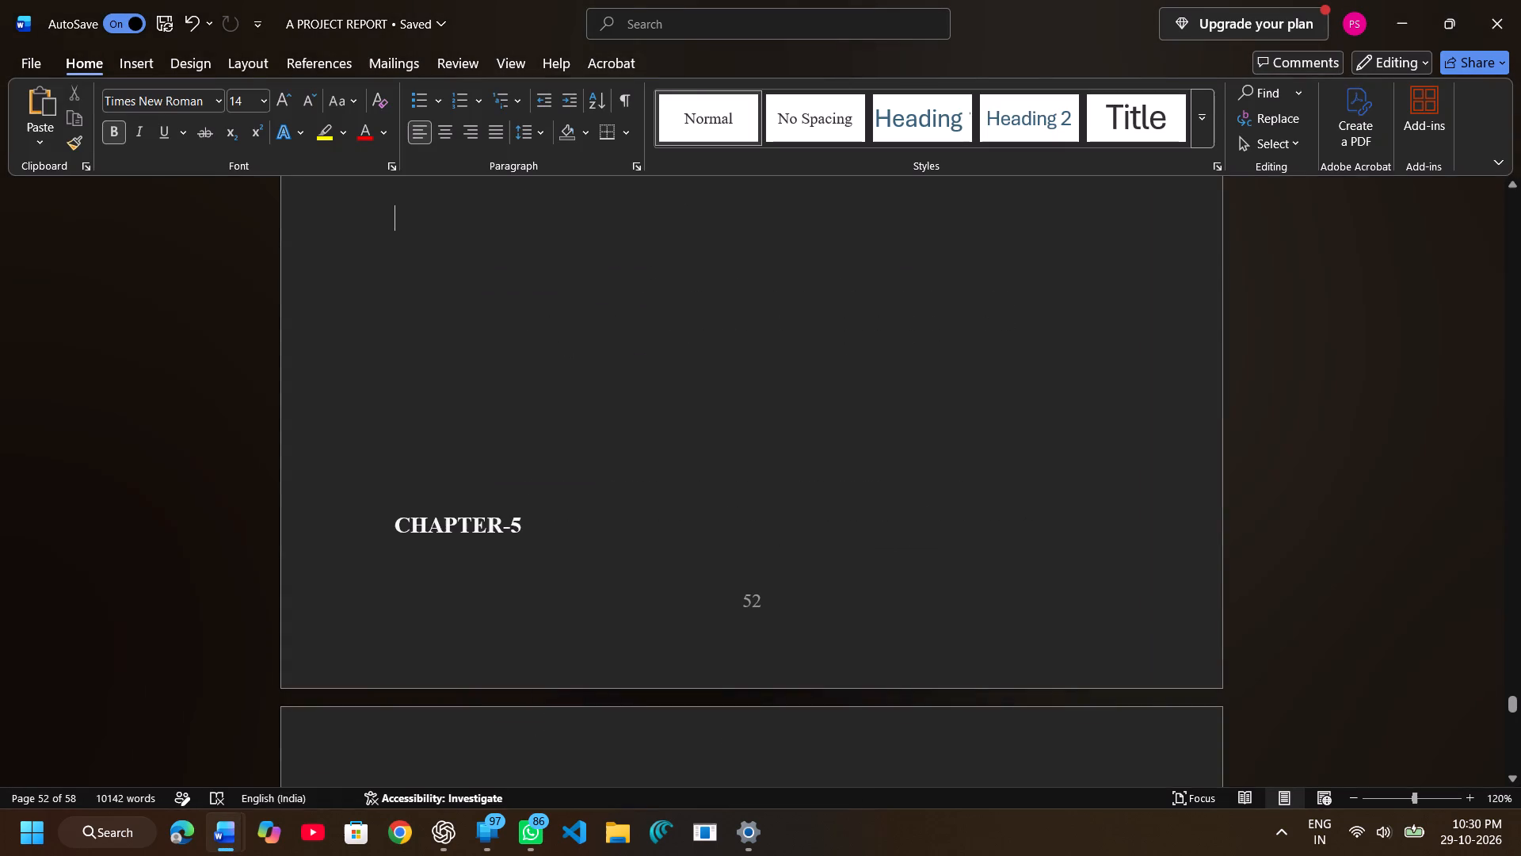
scroll(367, 509, "up", 1)
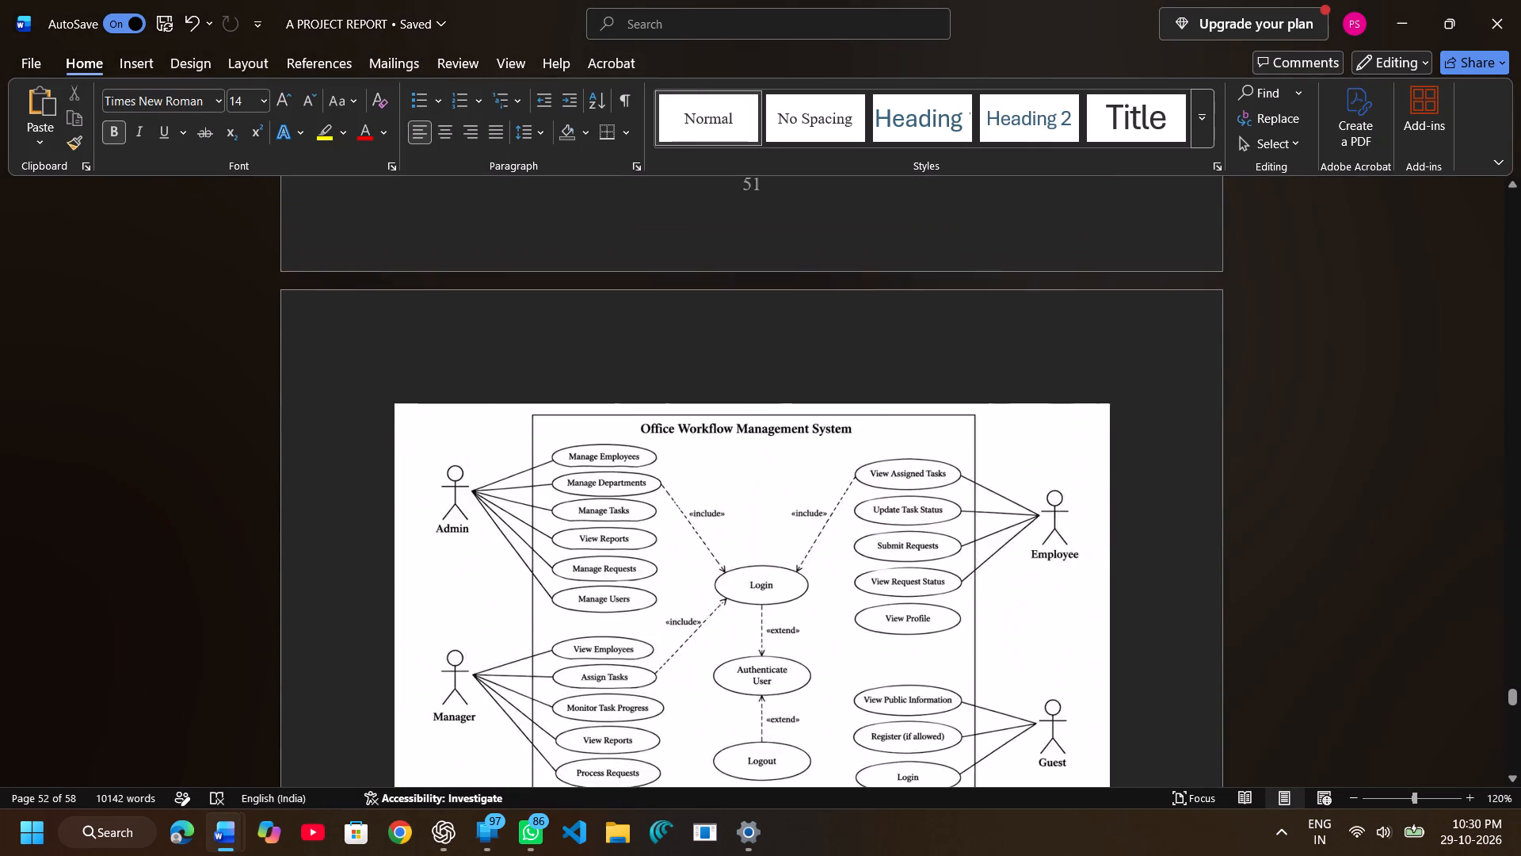
scroll(367, 509, "up", 1)
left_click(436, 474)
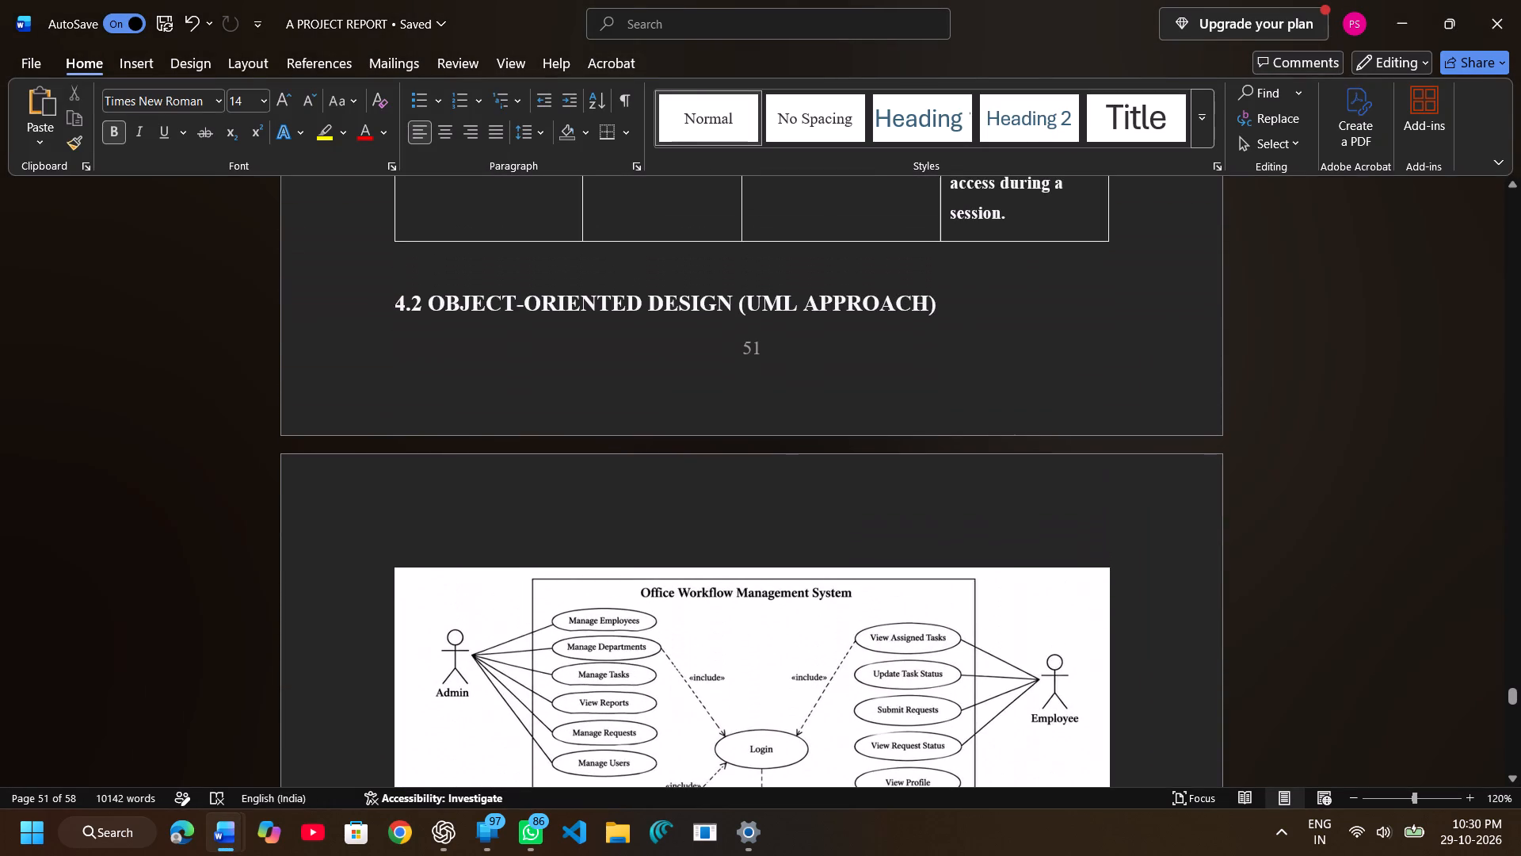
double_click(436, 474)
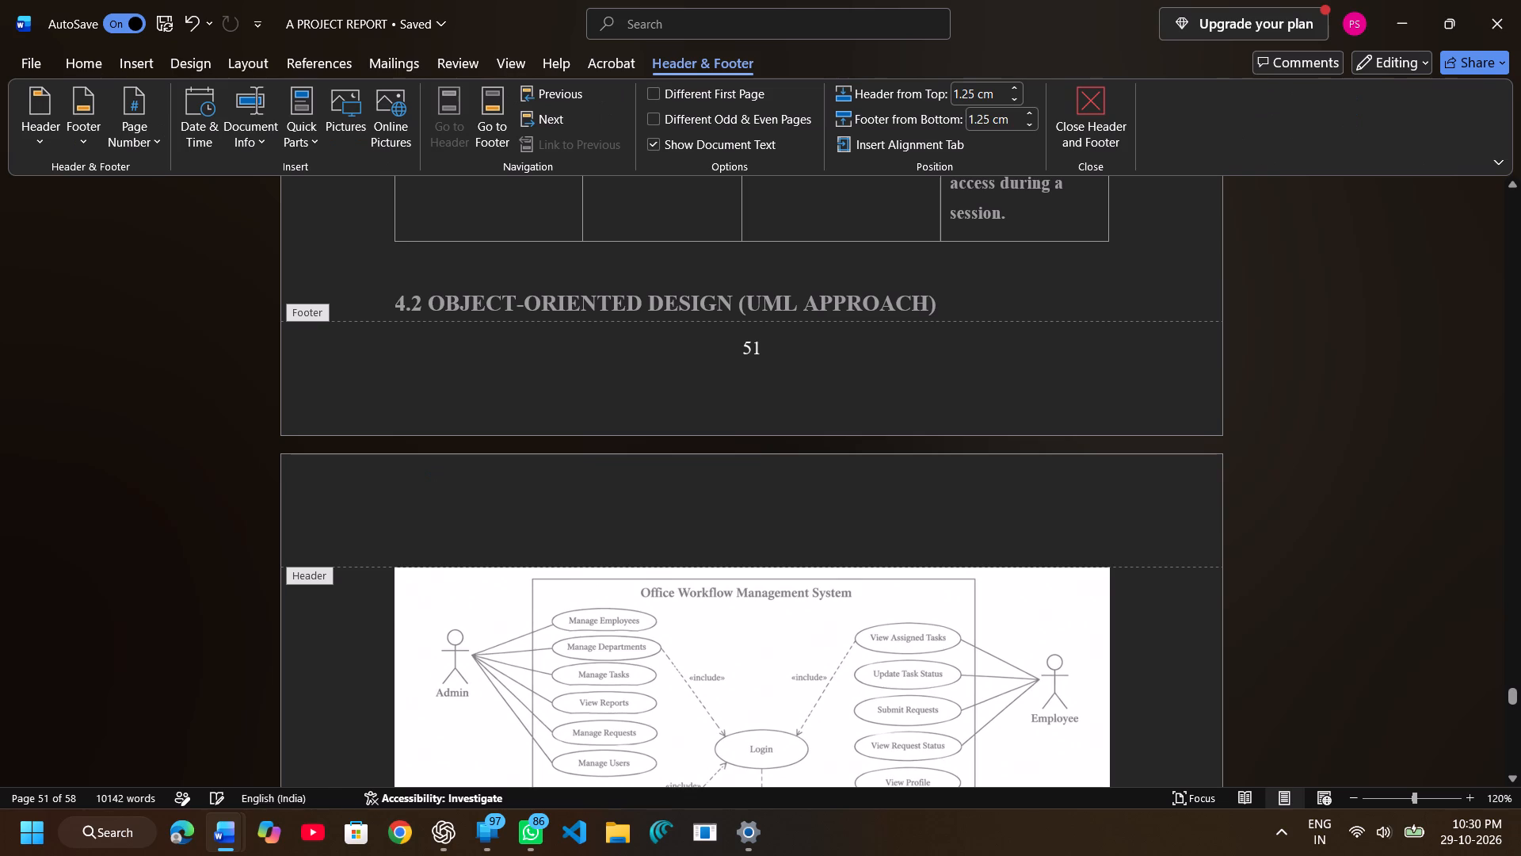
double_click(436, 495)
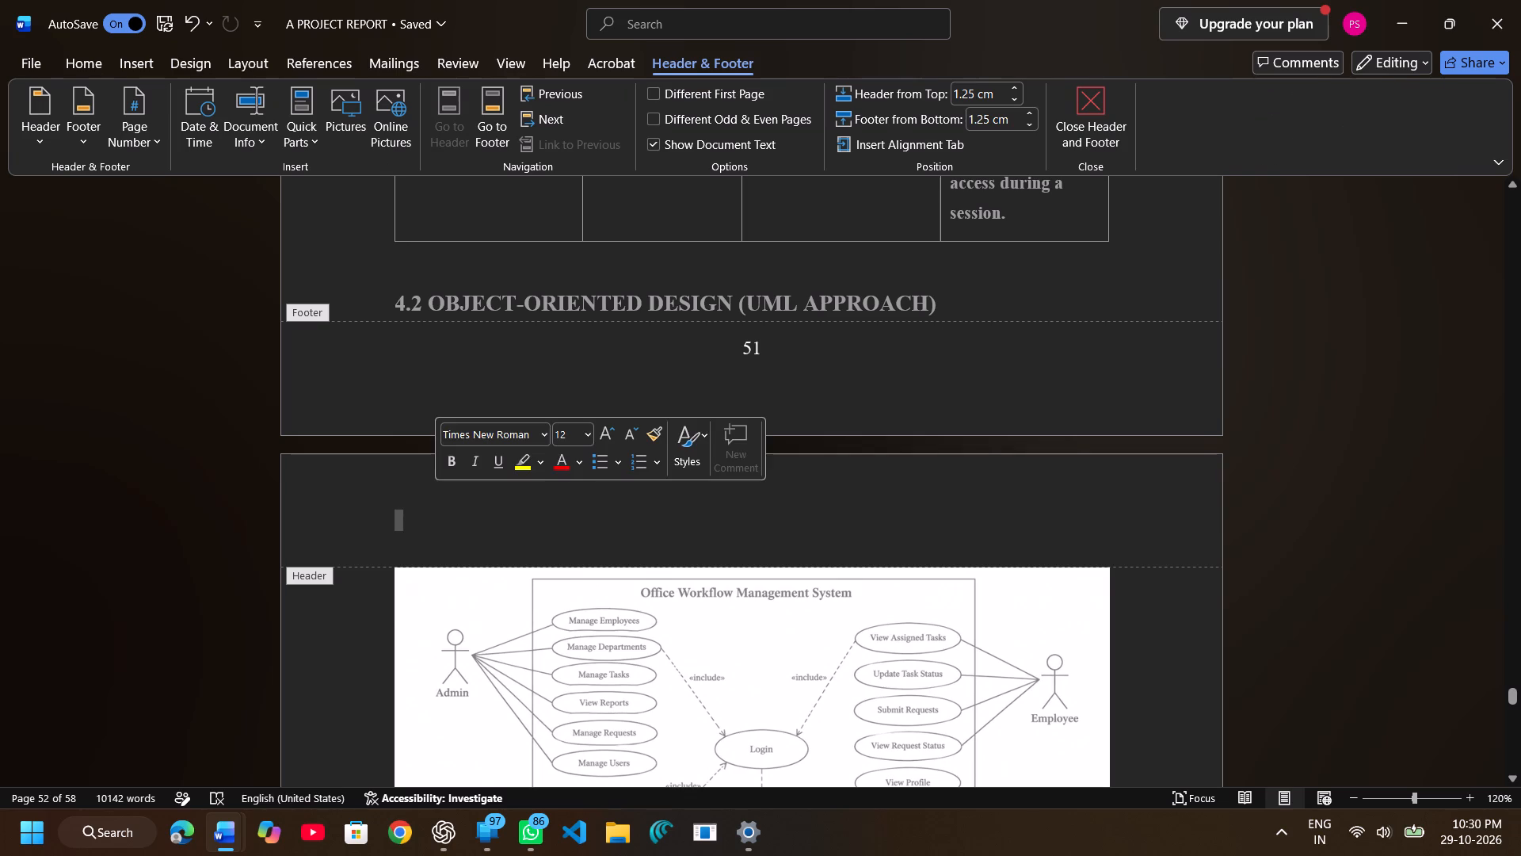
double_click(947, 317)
Add blank lines after the 4.2 heading and paste "4.2.1 UML Use Case Diagram" above the use case diagram.
scroll(947, 317, "down", 1)
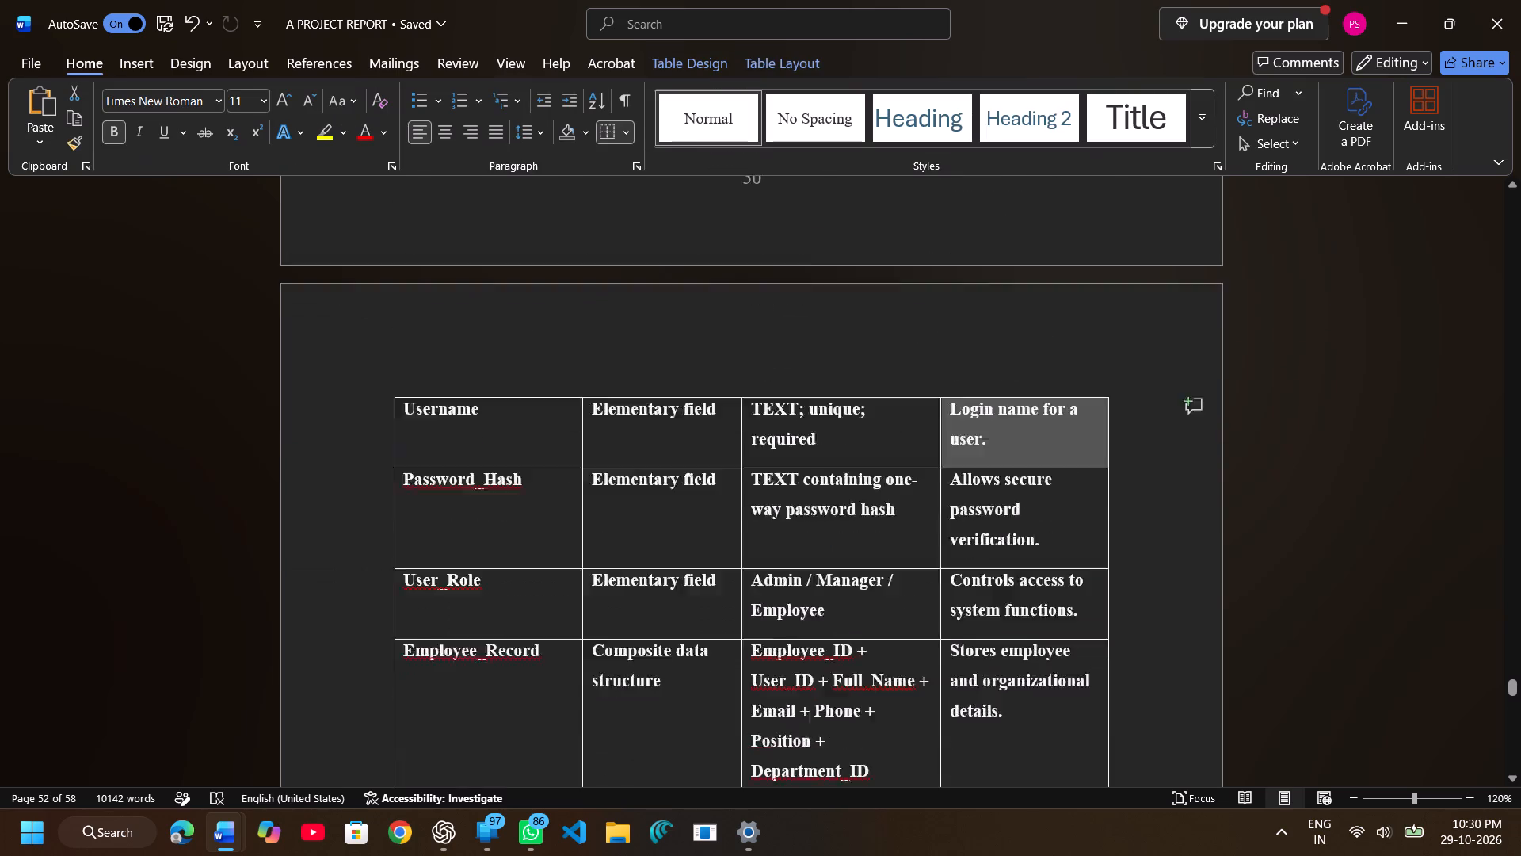
scroll(947, 317, "down", 2)
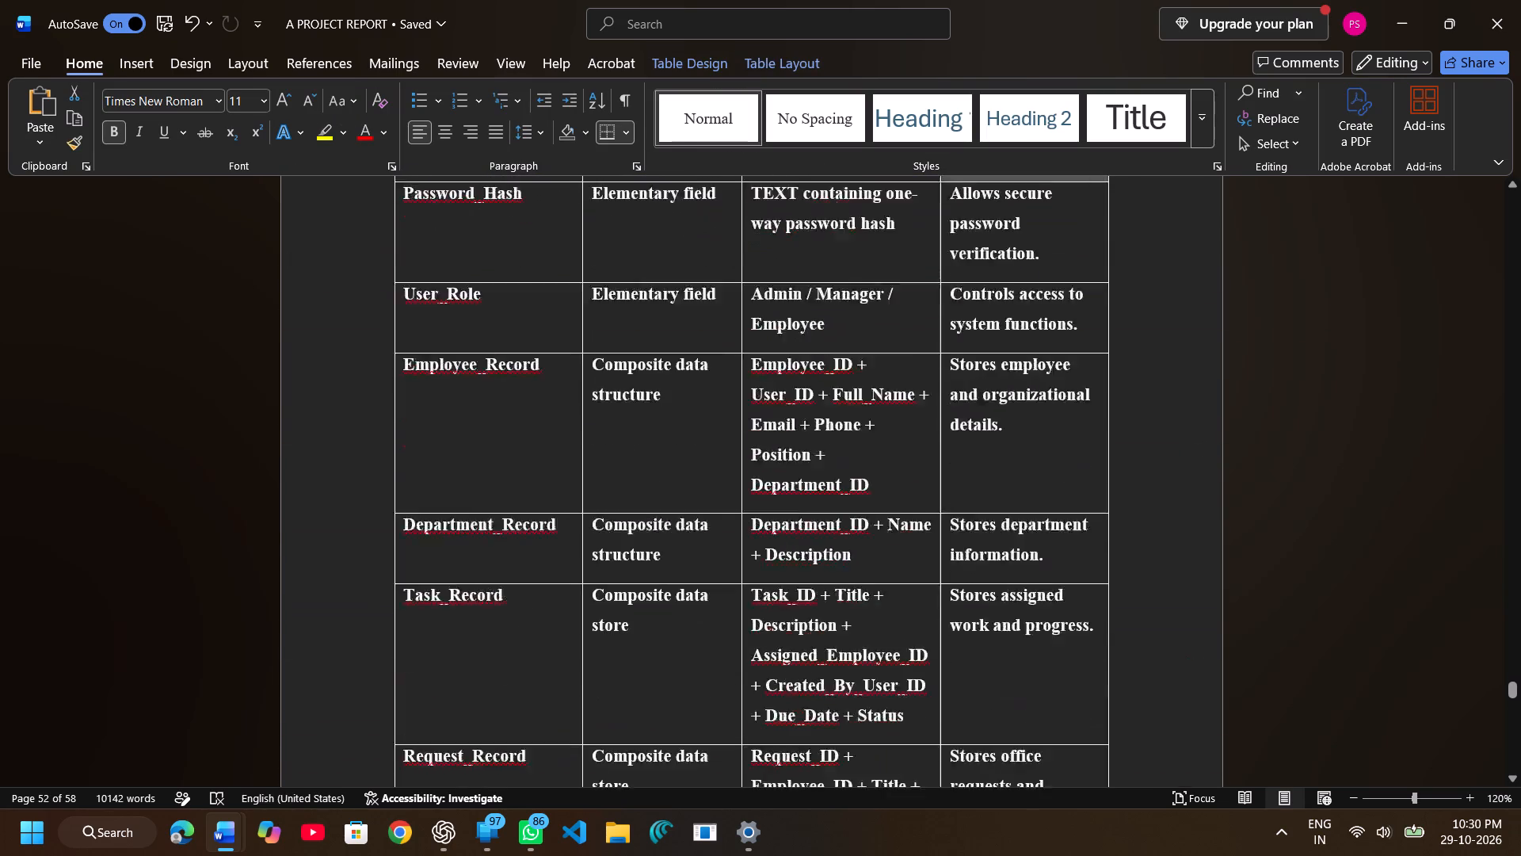
scroll(947, 317, "down", 1)
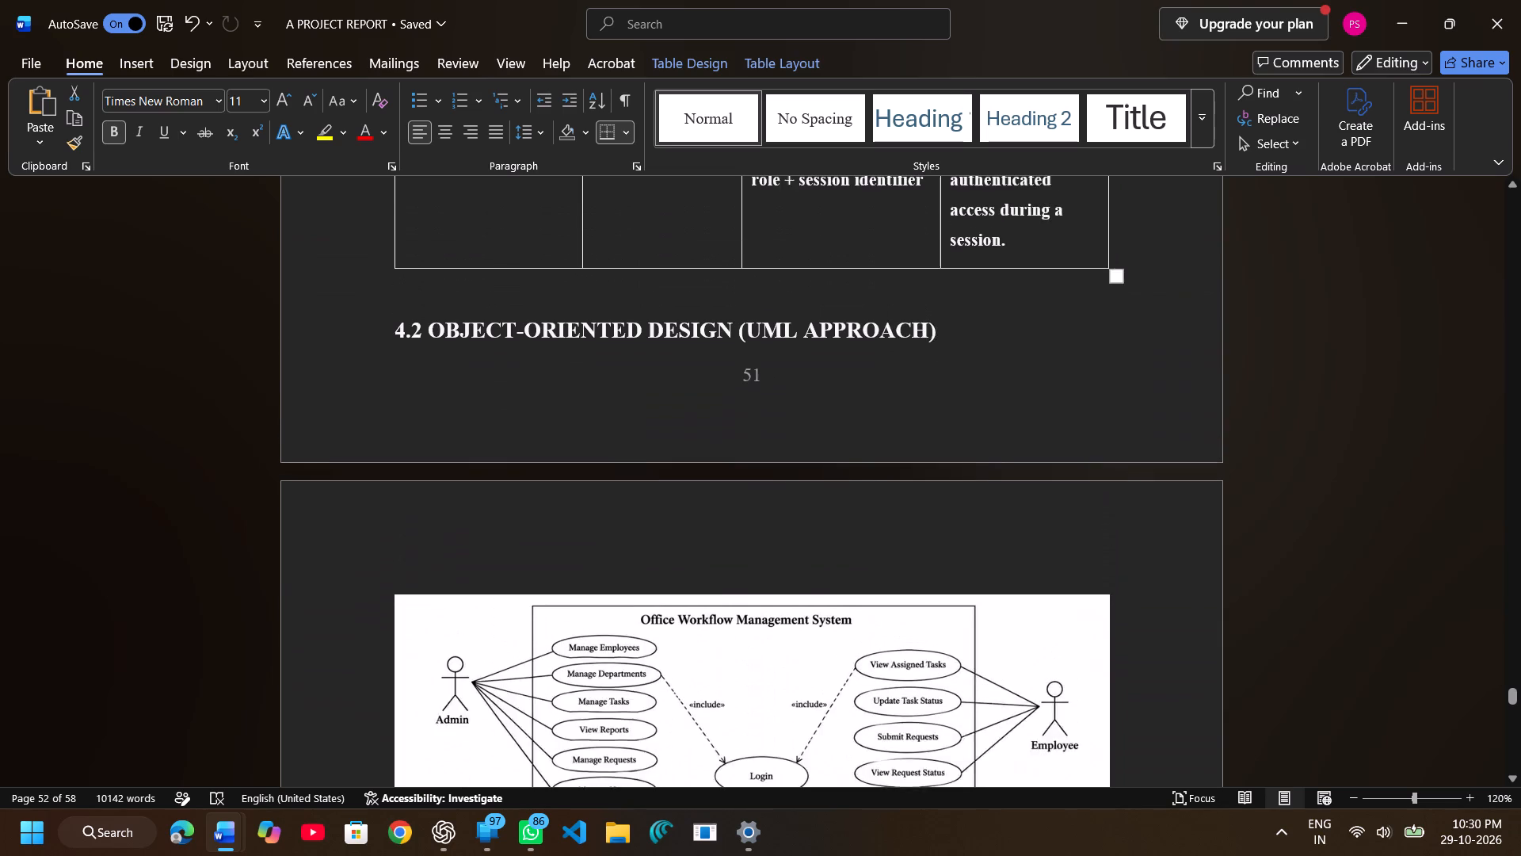
double_click(947, 344)
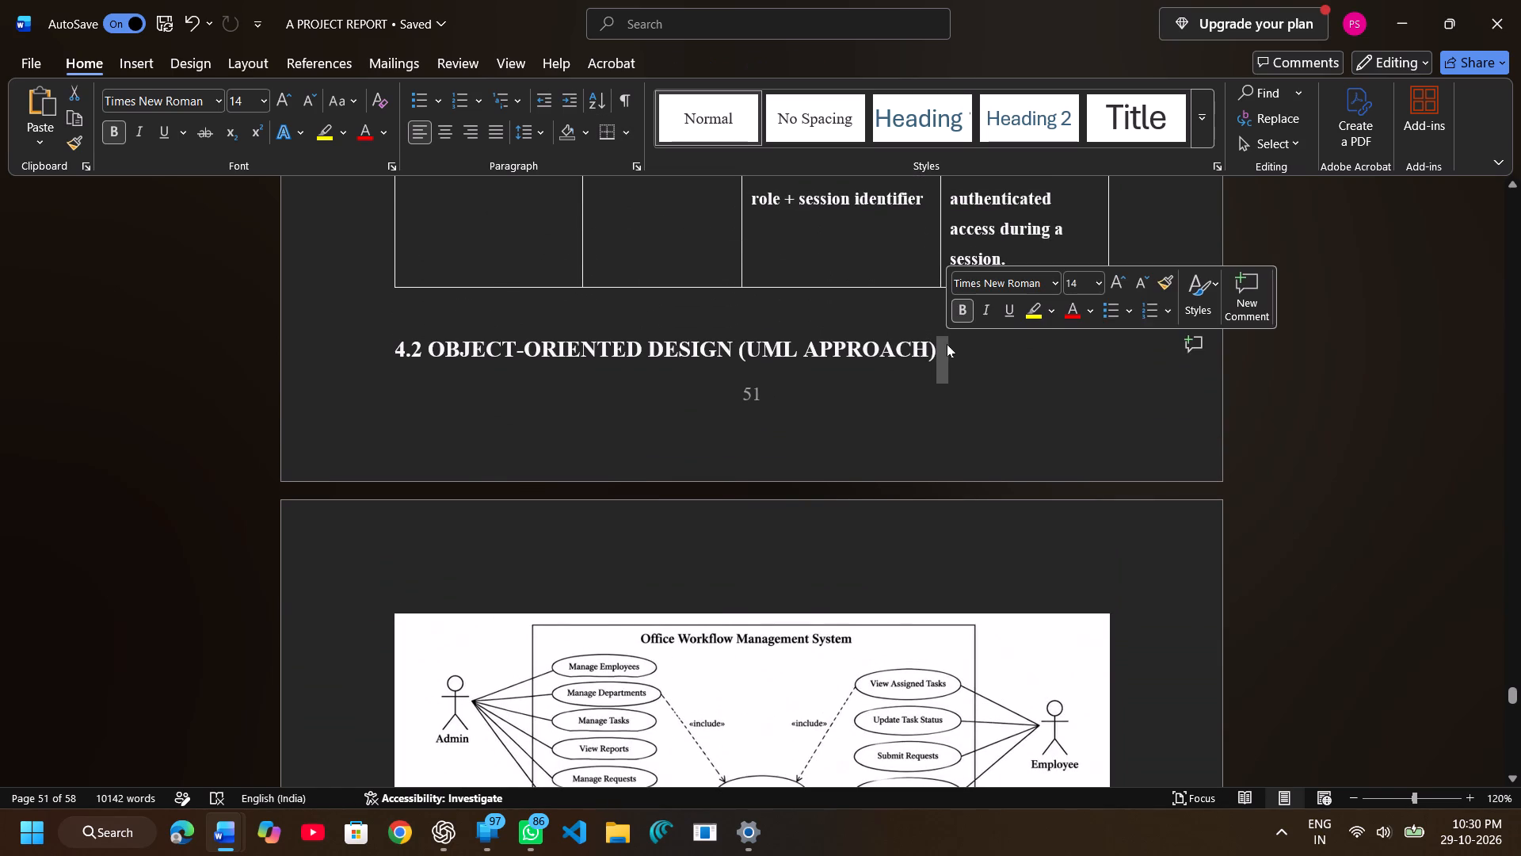
key("Return")
scroll(947, 344, "up", 1)
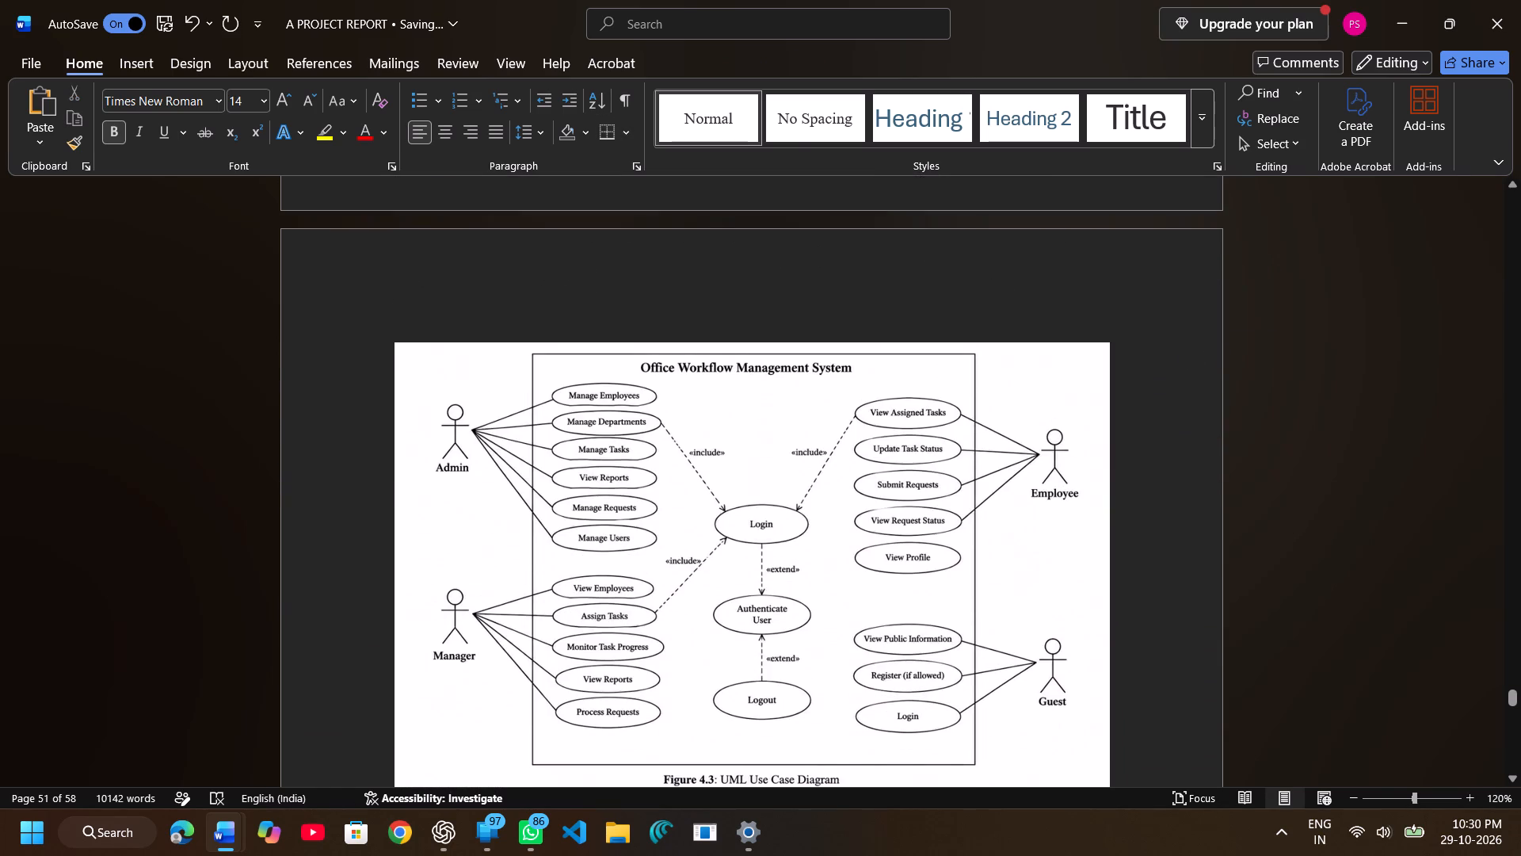
scroll(947, 344, "up", 2)
left_click(947, 344)
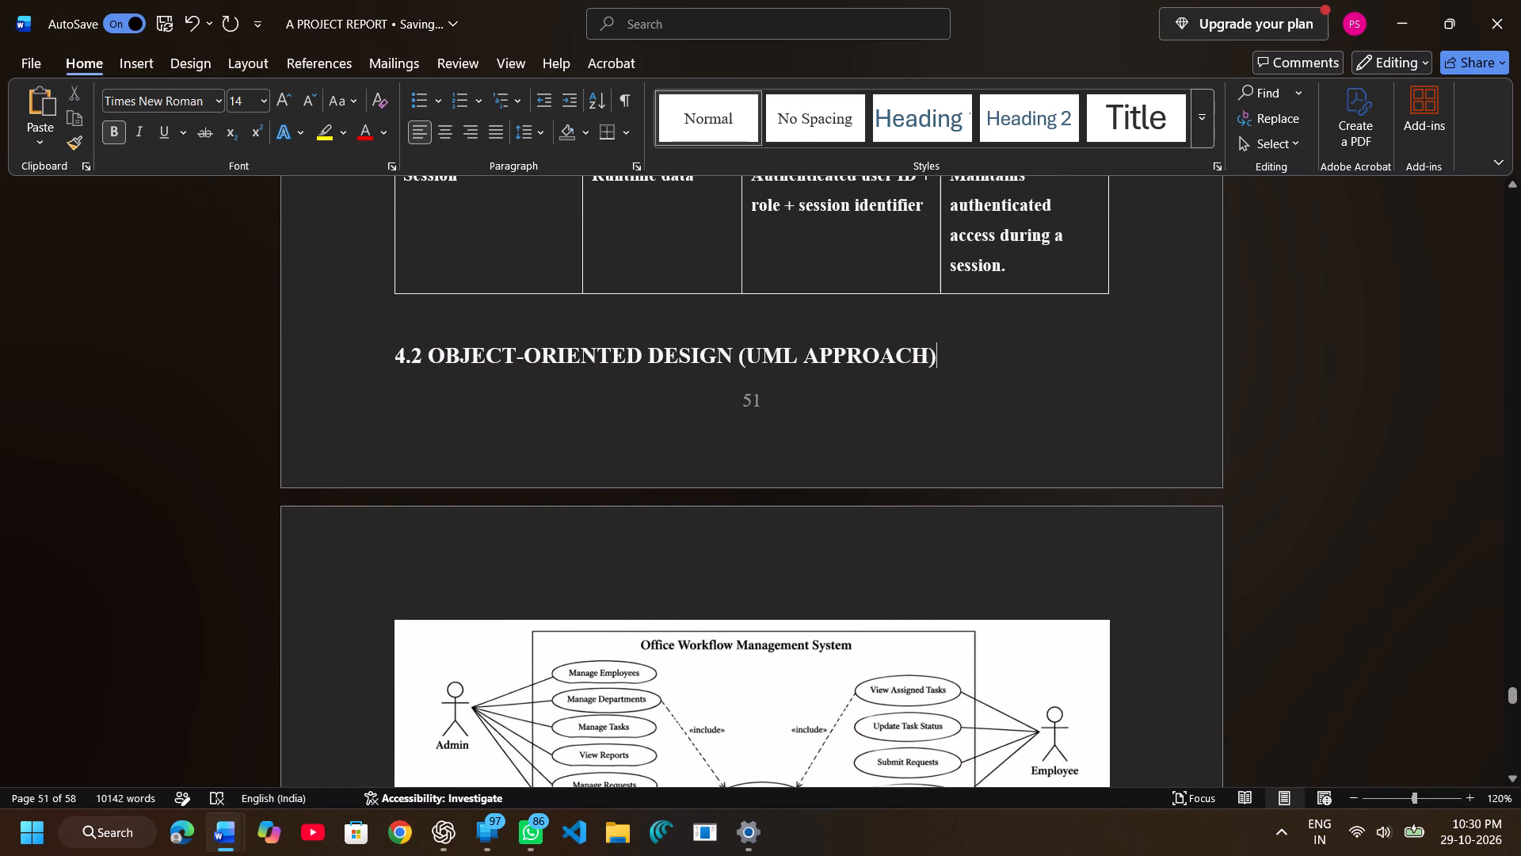
key("Return")
key("Return")
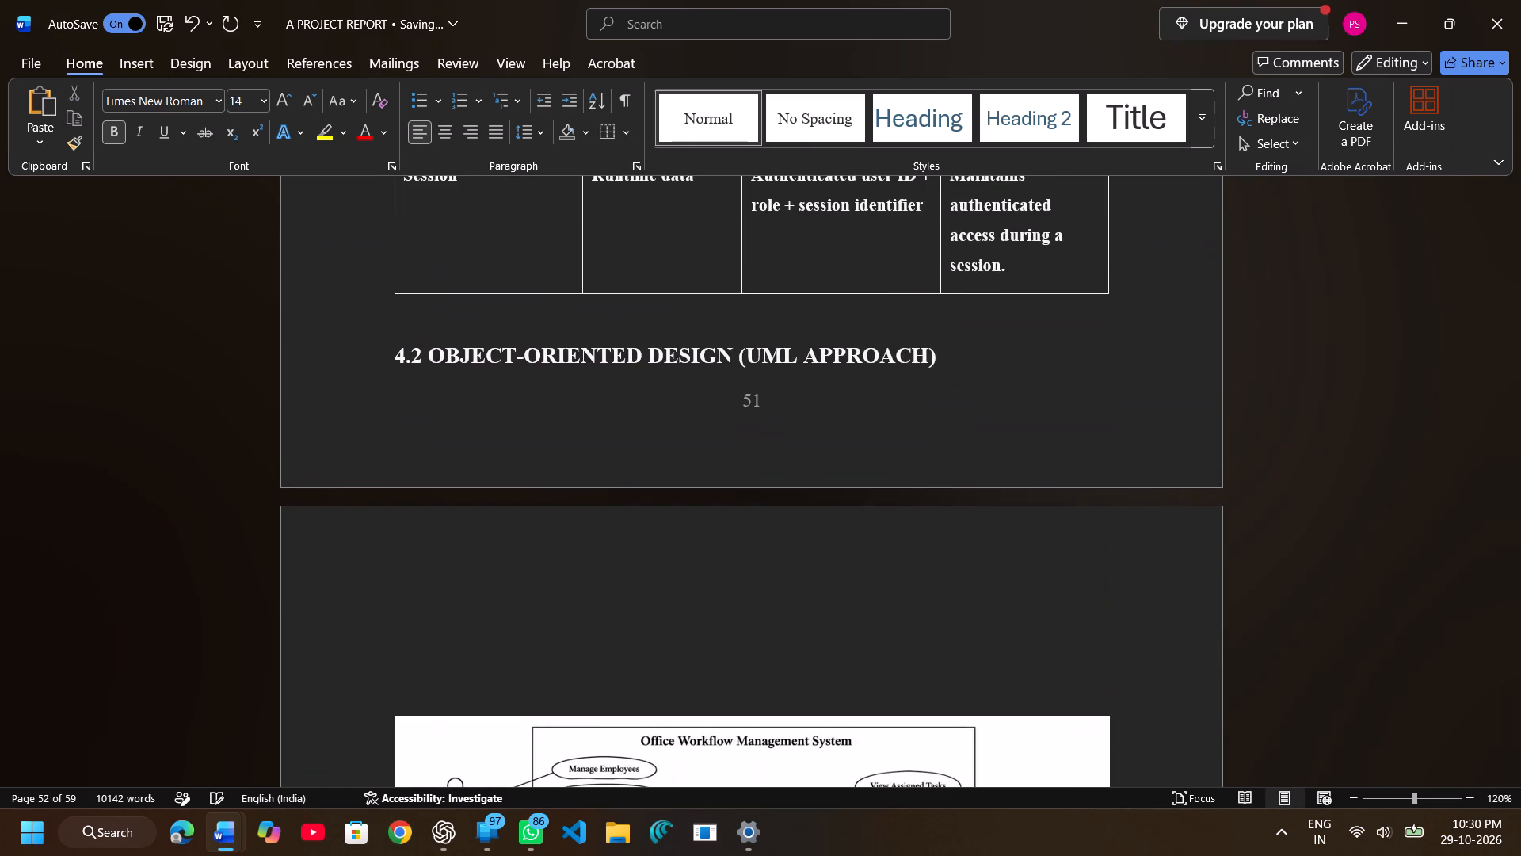
key("ctrl+v")
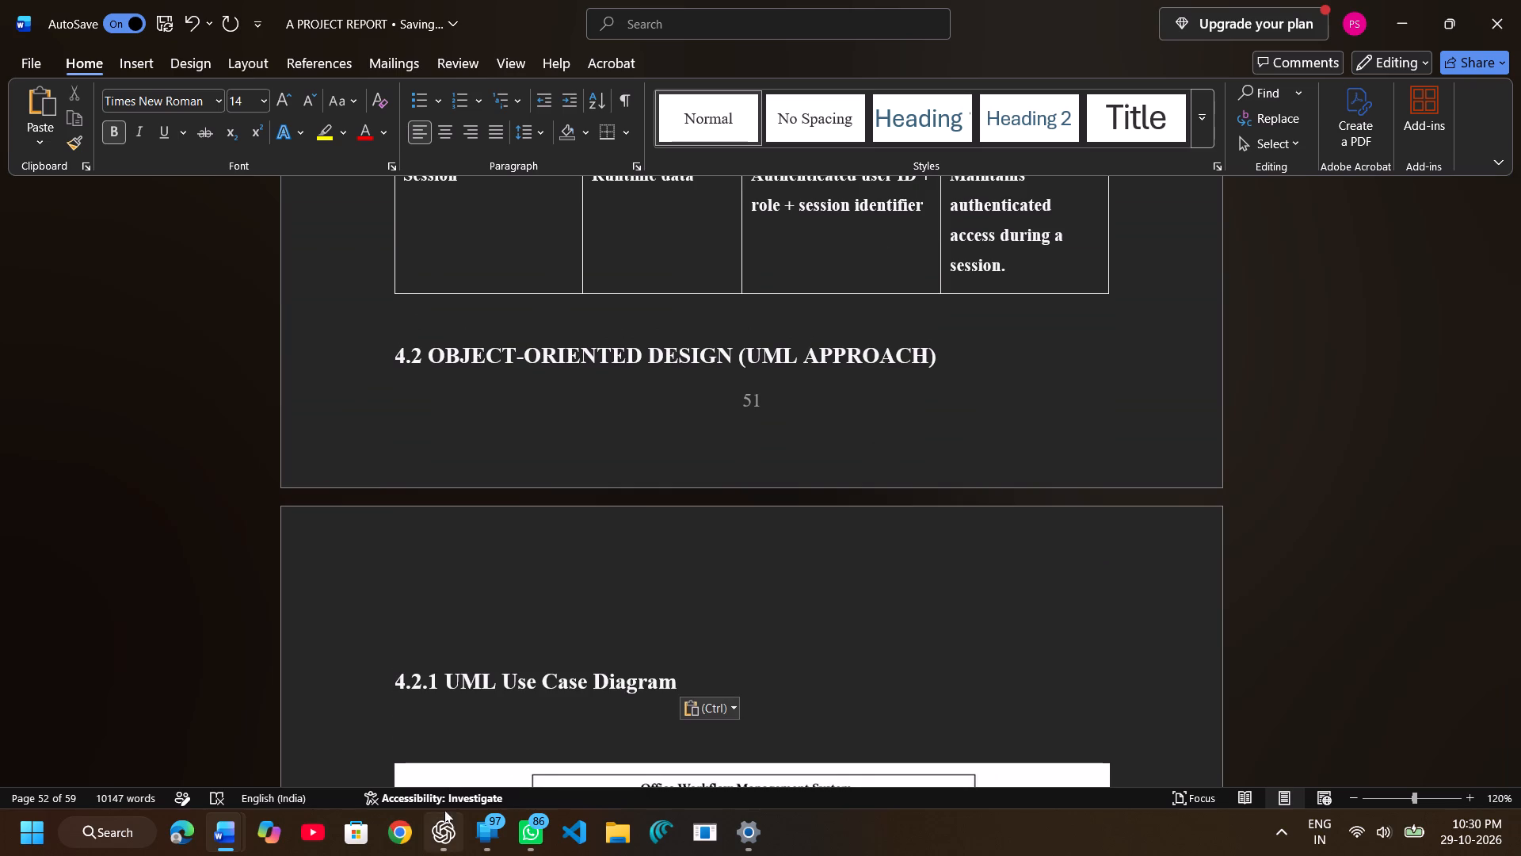
Switch to Office_Workflow_Management_Chapter_4 and copy the introductory paragraph under "4.2 OBJECT-ORIENTED DESIGN (UML APPROACH)".
left_click(501, 755)
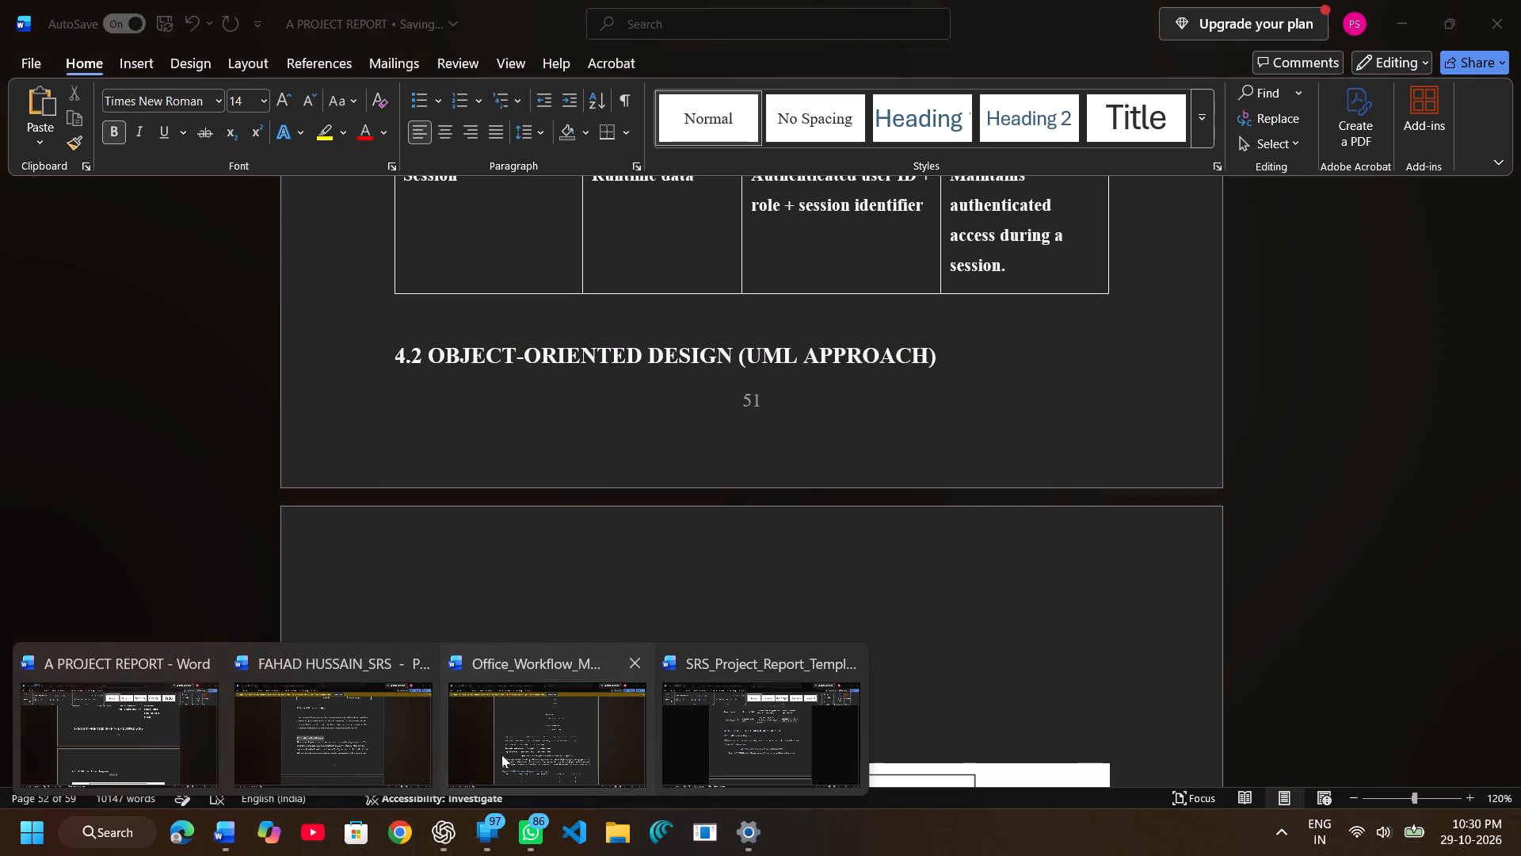
scroll(556, 563, "up", 1)
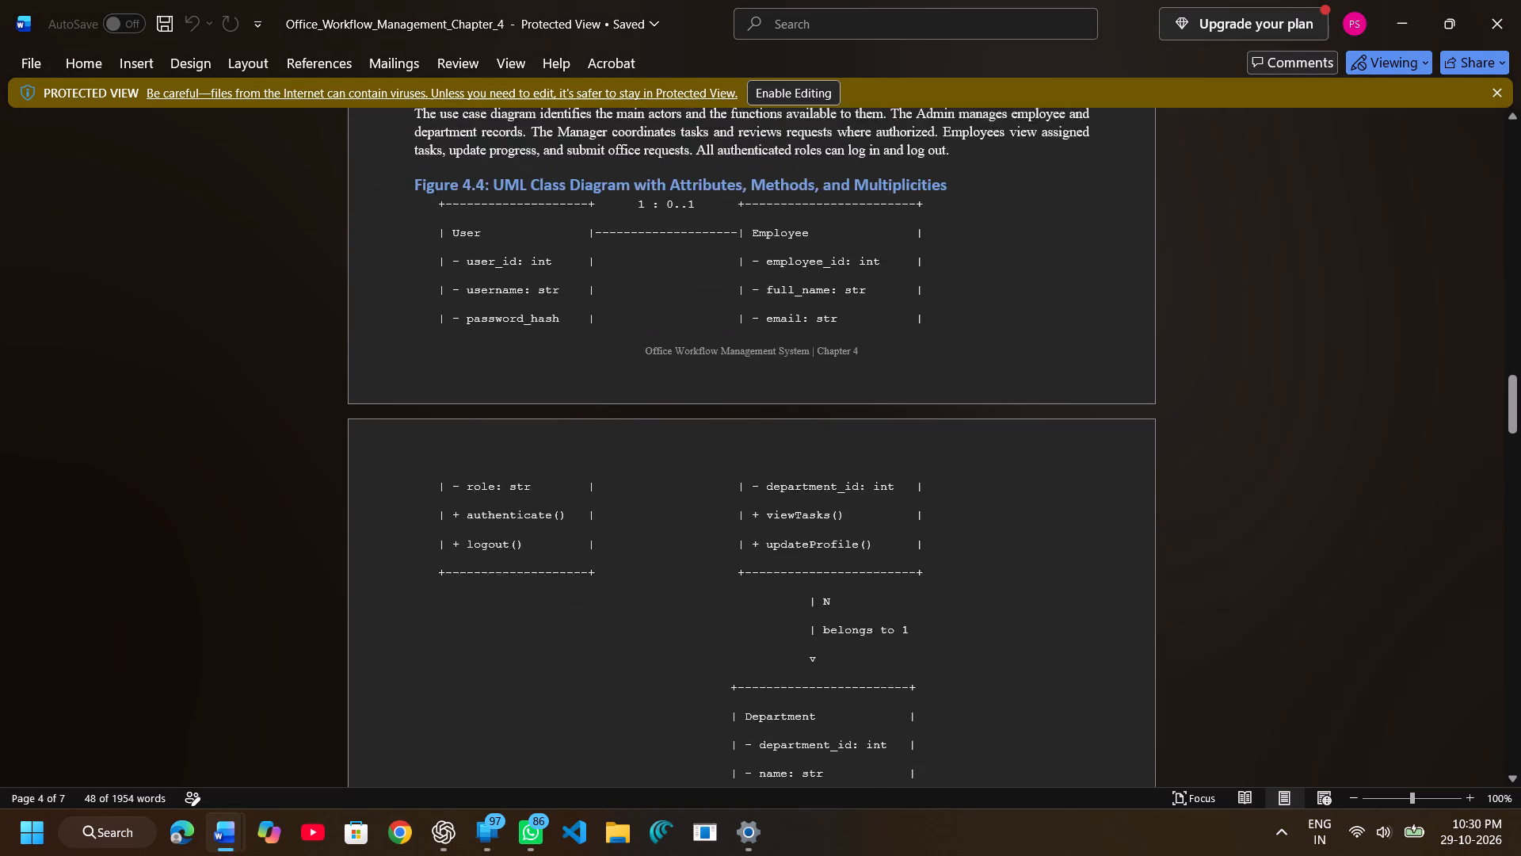
scroll(556, 563, "up", 2)
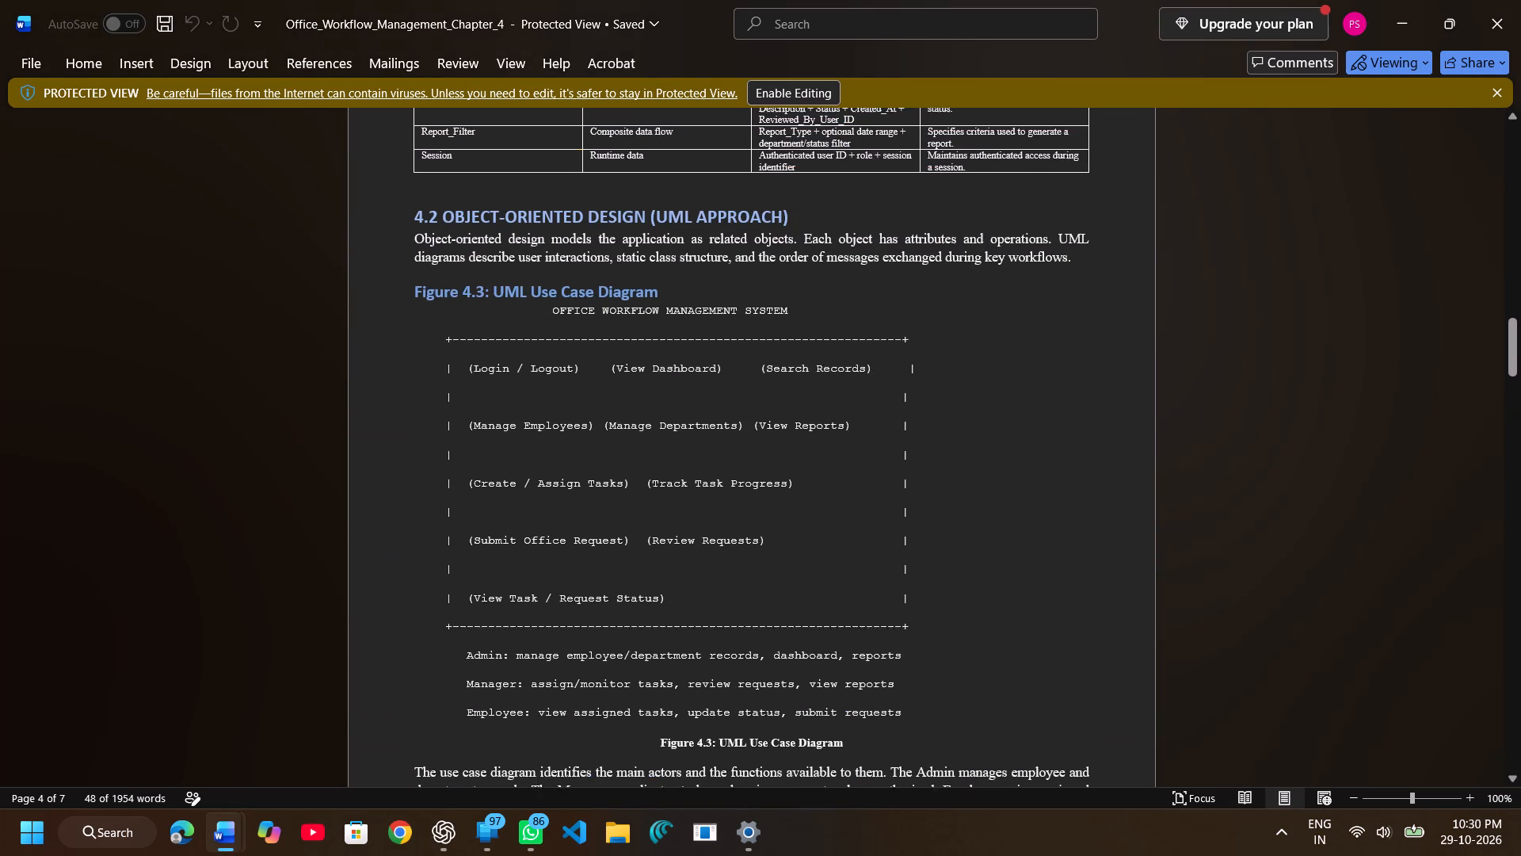
scroll(556, 563, "up", 1)
scroll(556, 563, "down", 1)
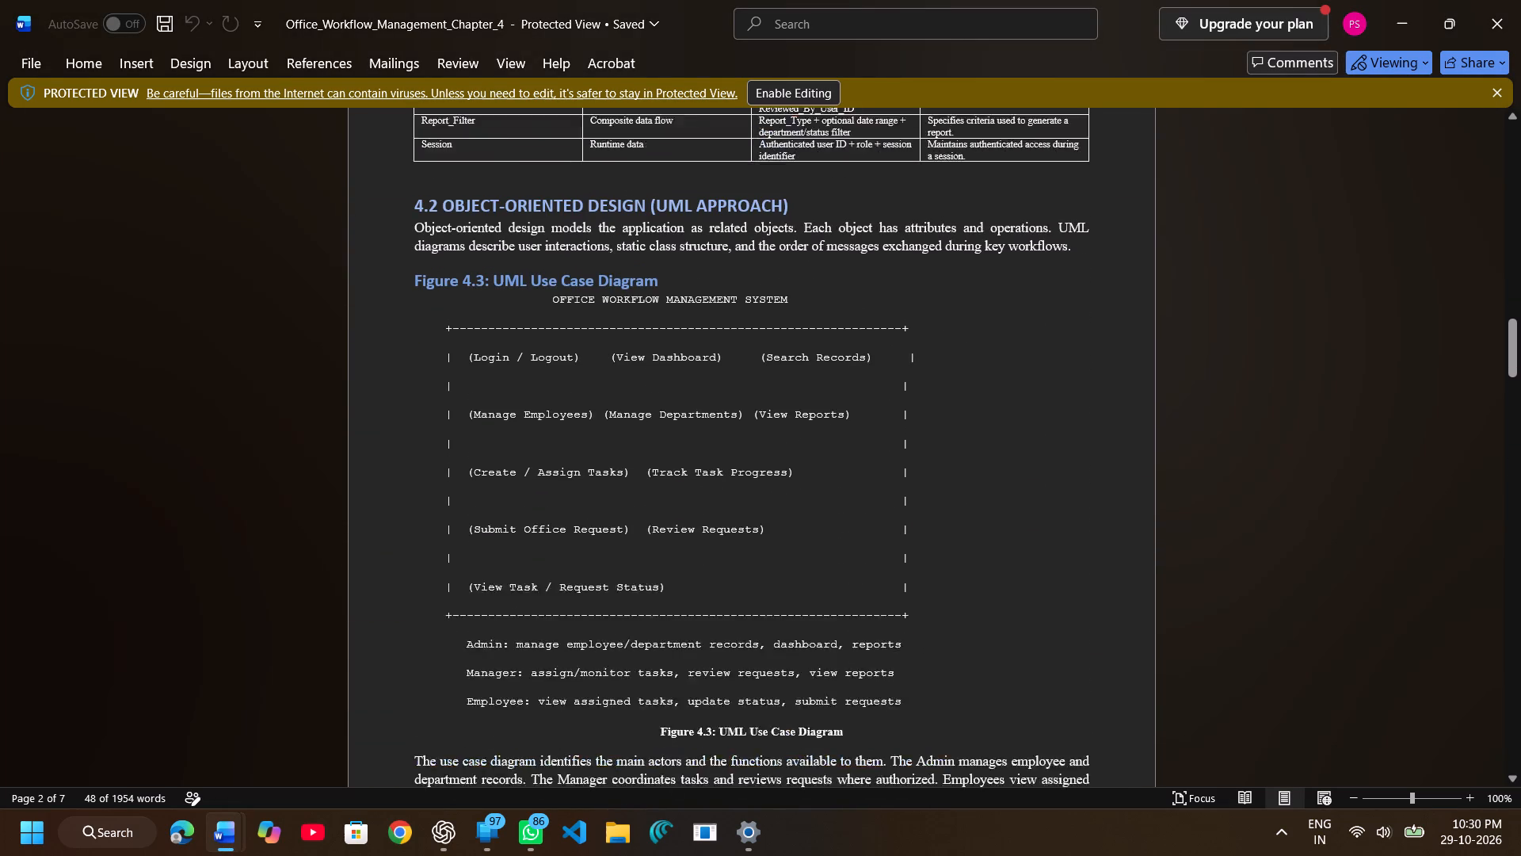
scroll(556, 563, "down", 1)
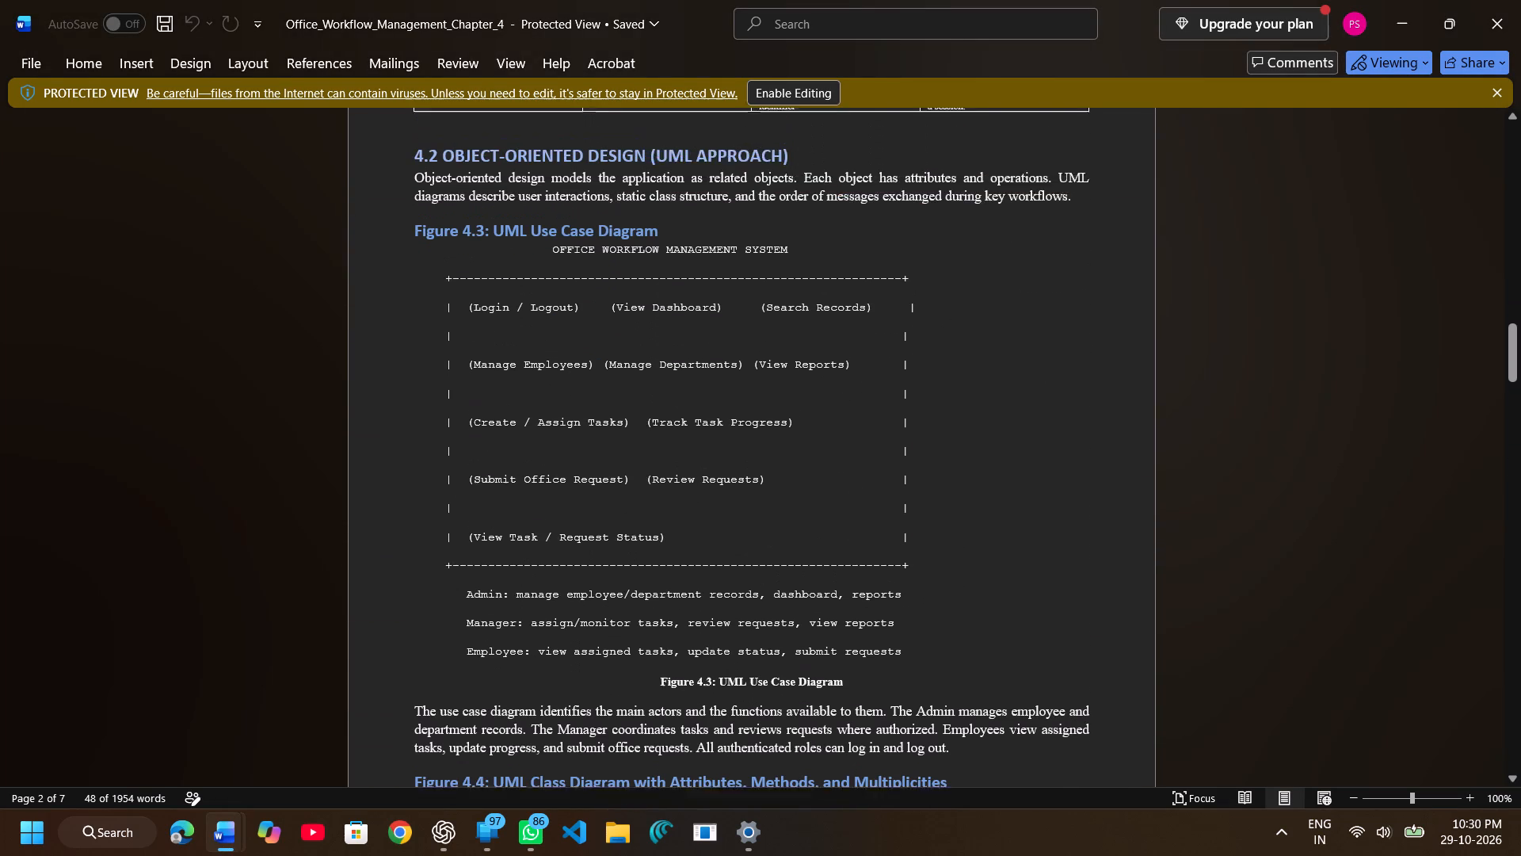
scroll(556, 563, "down", 2)
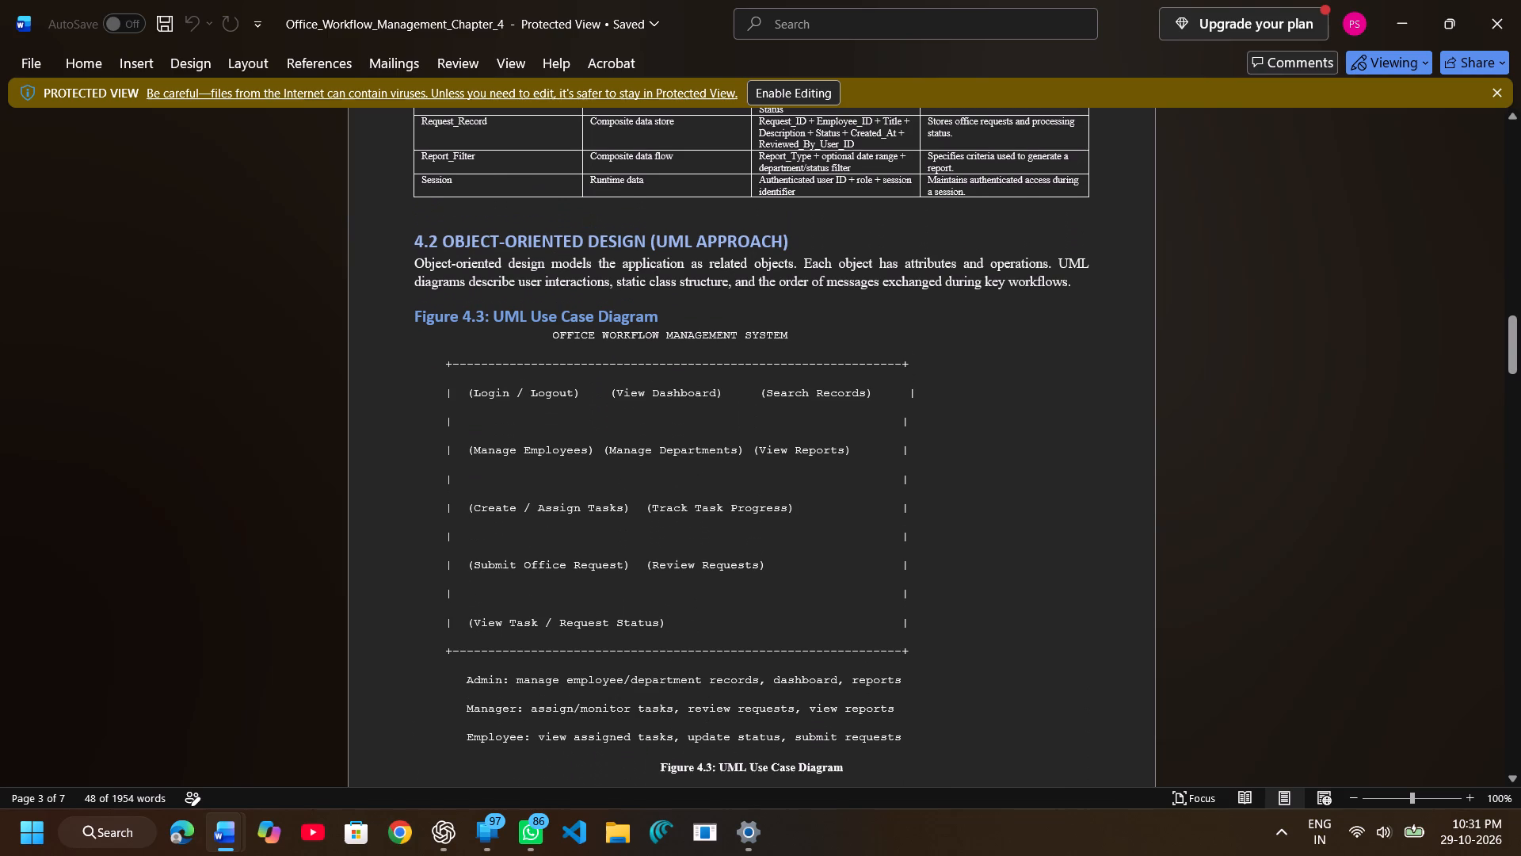
left_click_drag(415, 262, 715, 300)
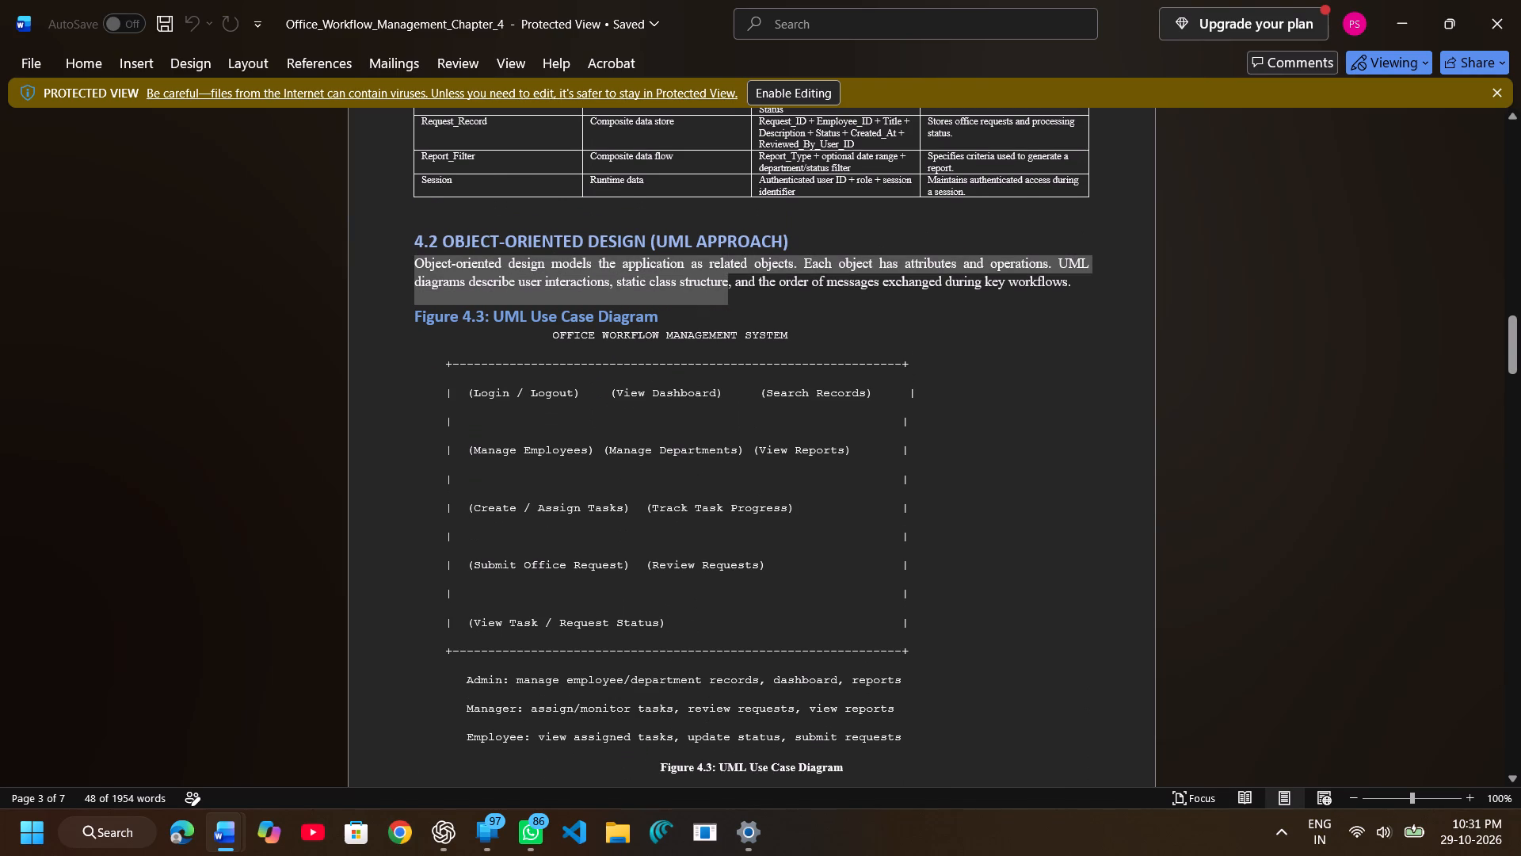
left_click_drag(715, 300, 1062, 297)
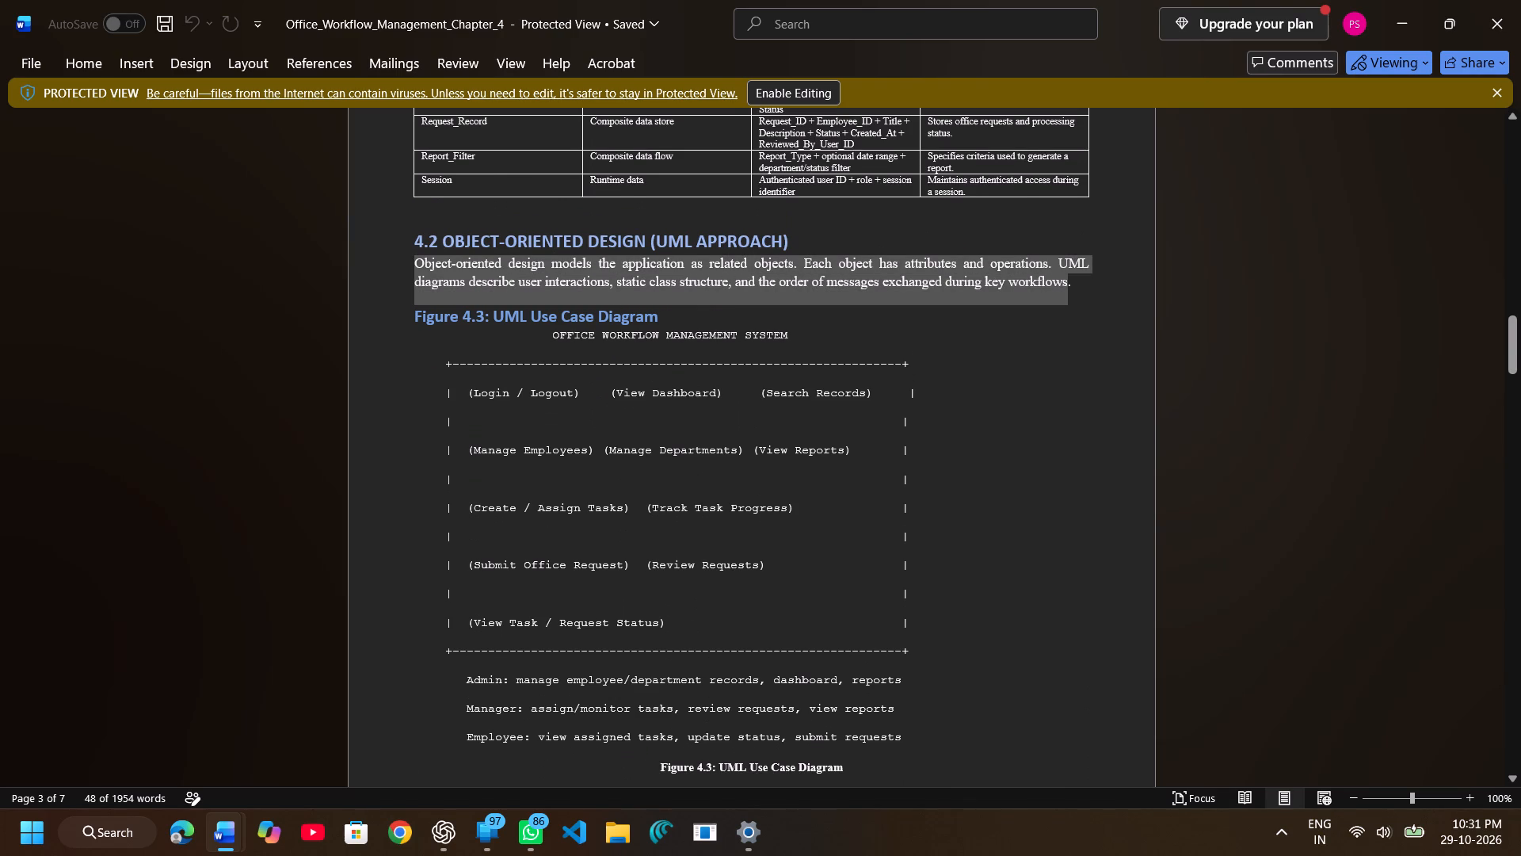
left_click_drag(1062, 297, 1077, 289)
key("ctrl+c")
Switch to A PROJECT REPORT and paste the object-oriented design paragraph on a new line below the 4.2 heading.
left_click(153, 751)
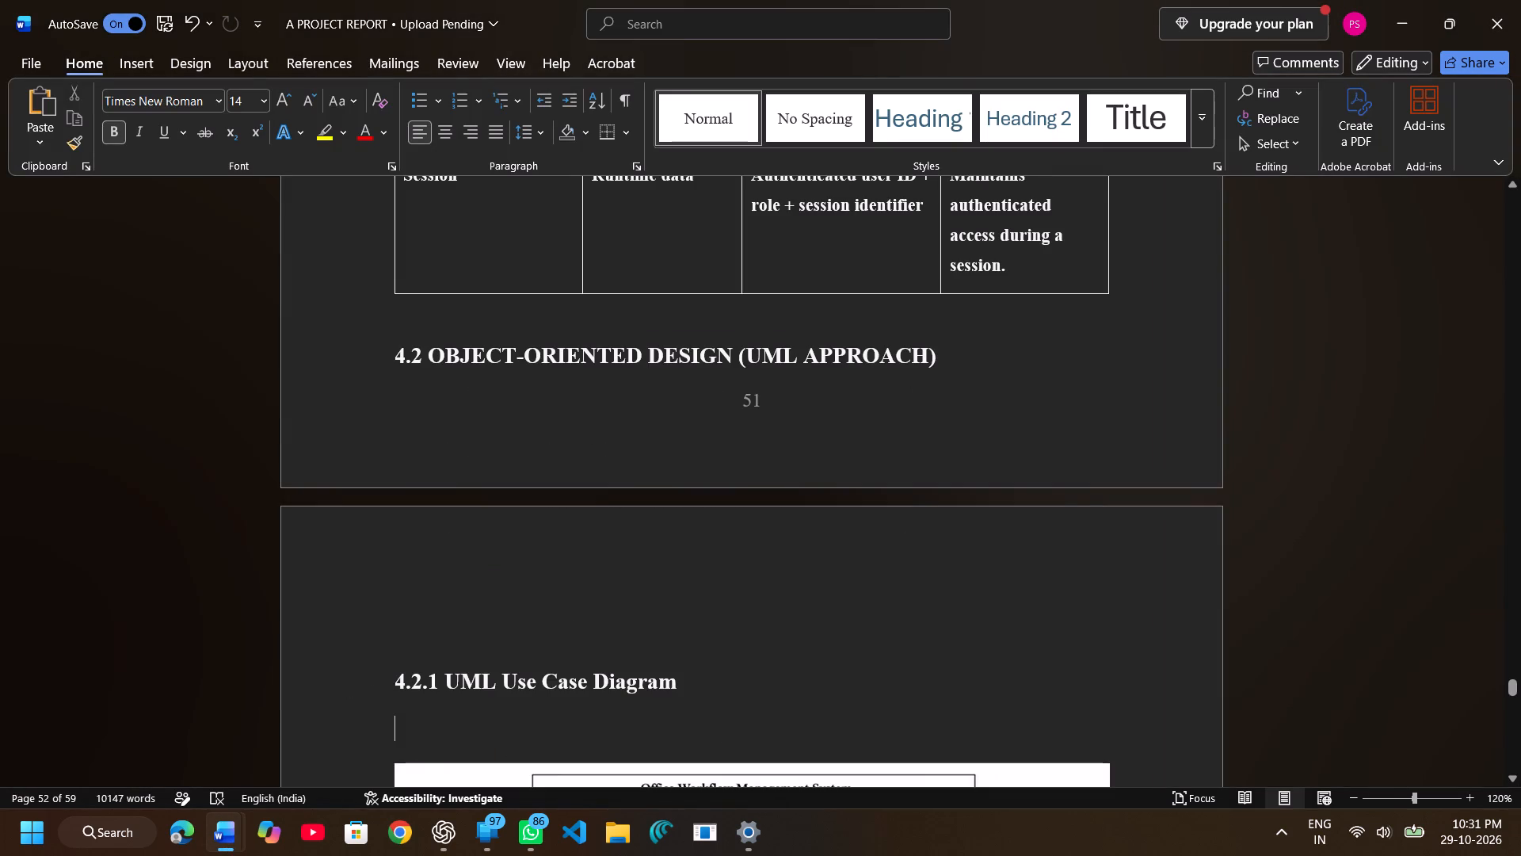
double_click(945, 364)
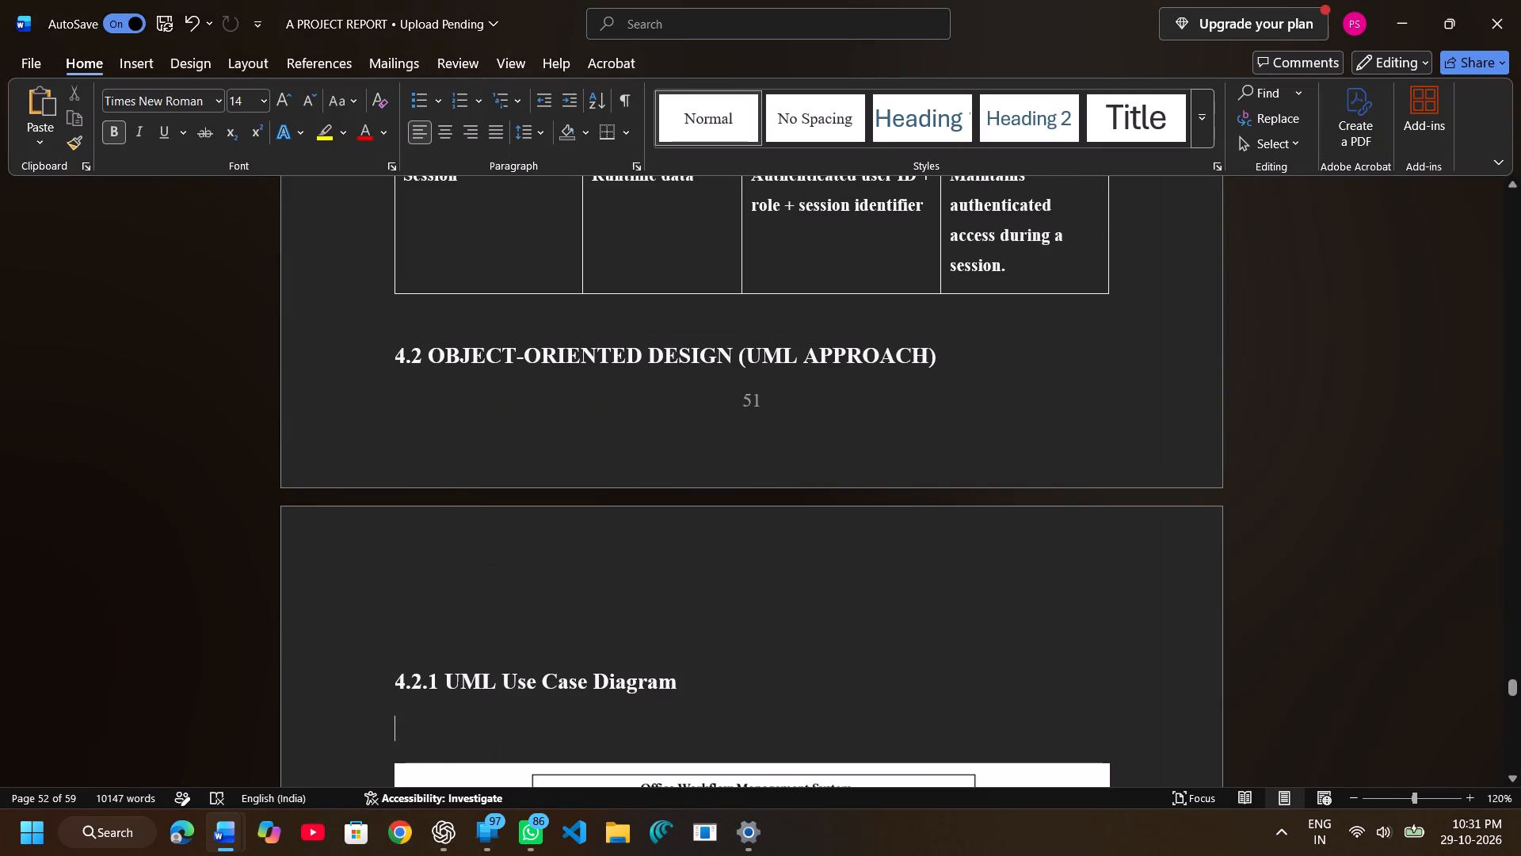
left_click(945, 364)
key("Return")
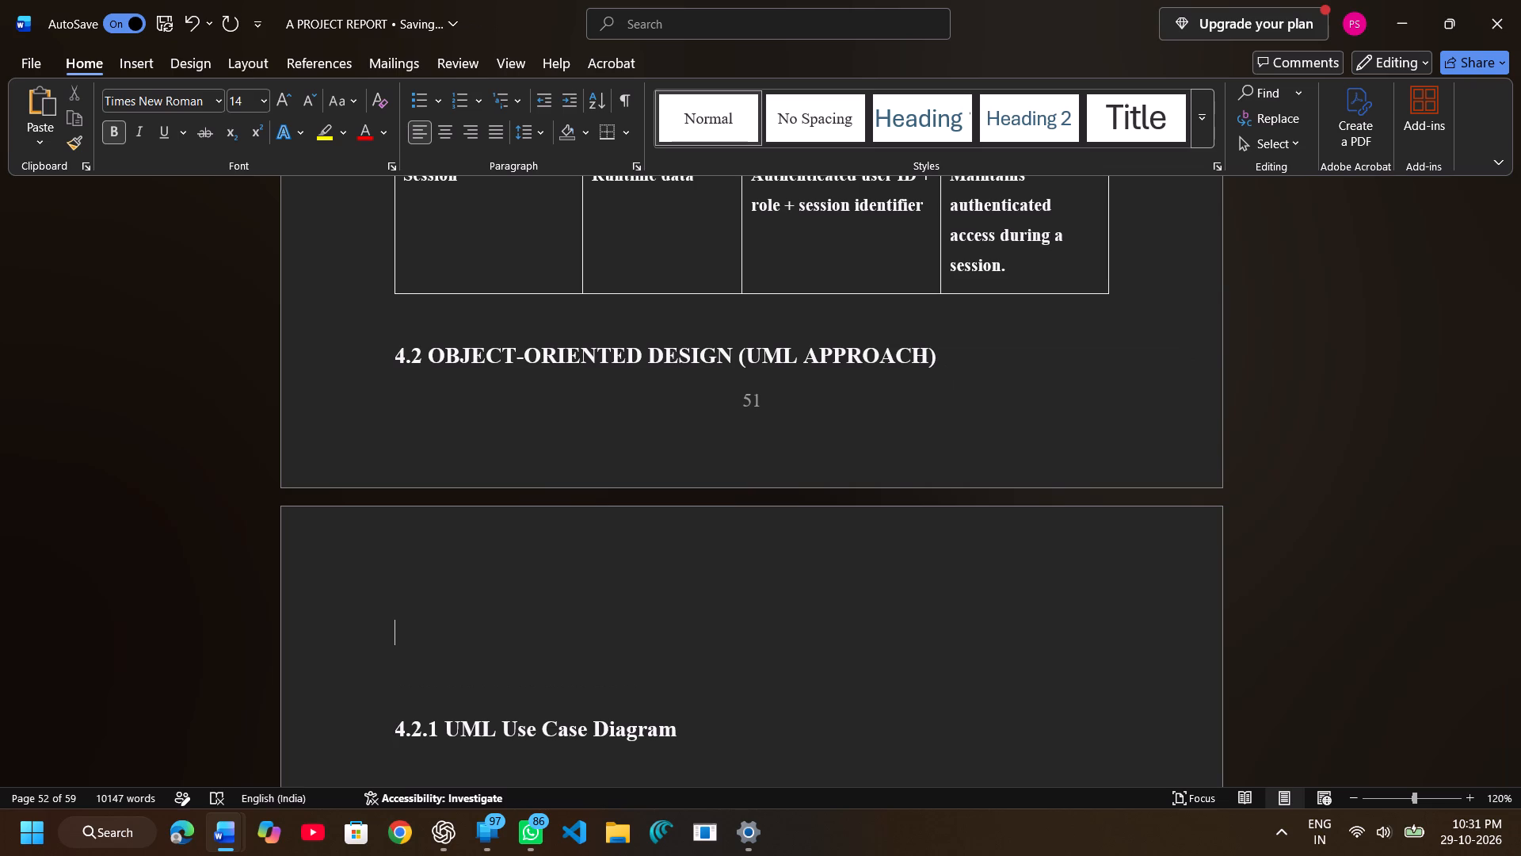
key("ctrl+v")
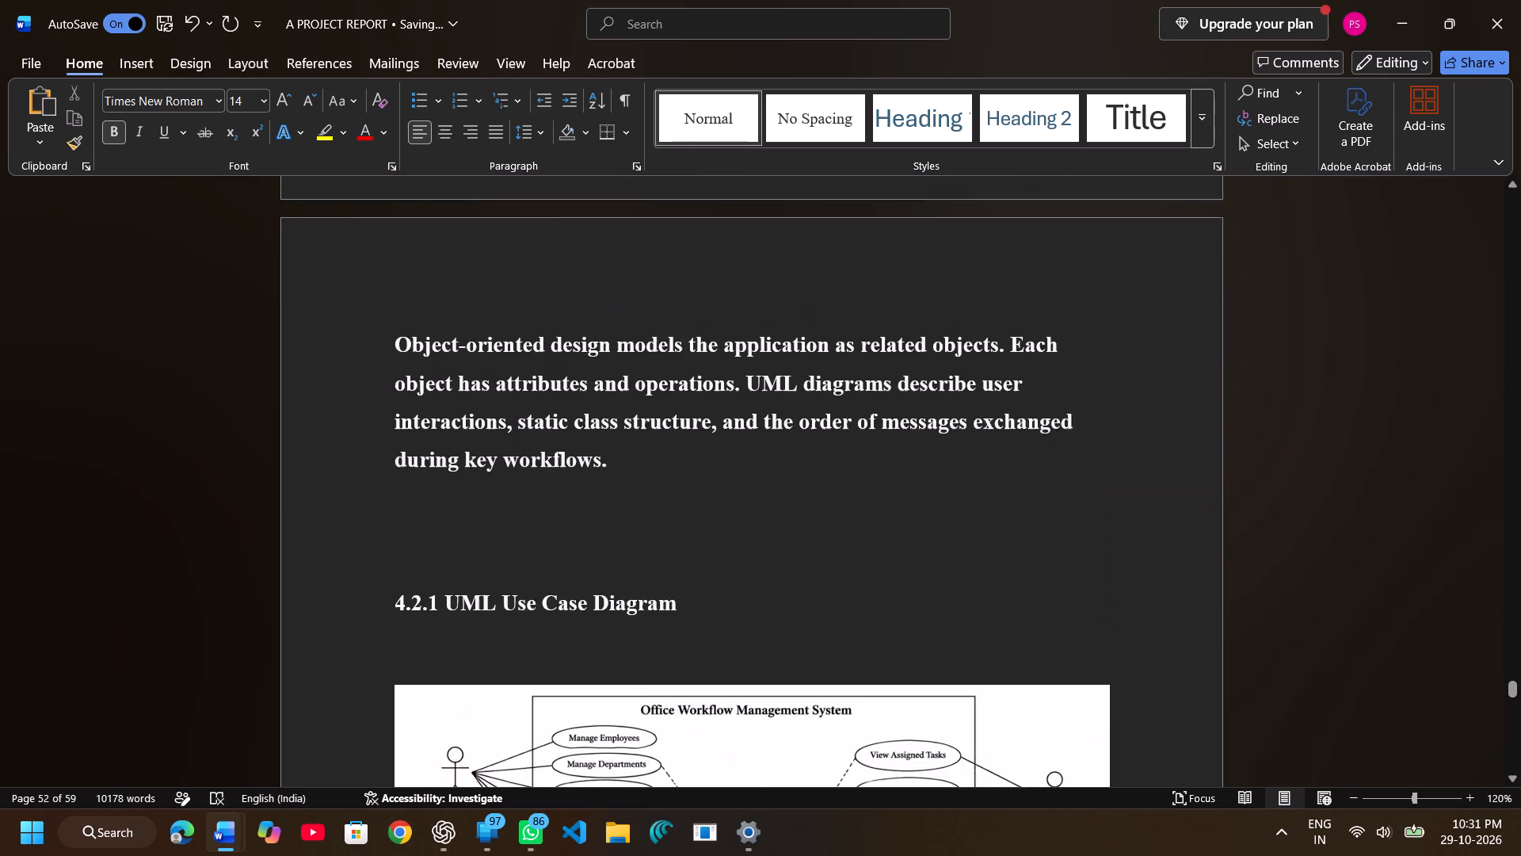
Remove bold from the pasted object-oriented design paragraph and set its font size to 12.
left_click_drag(393, 368, 606, 481)
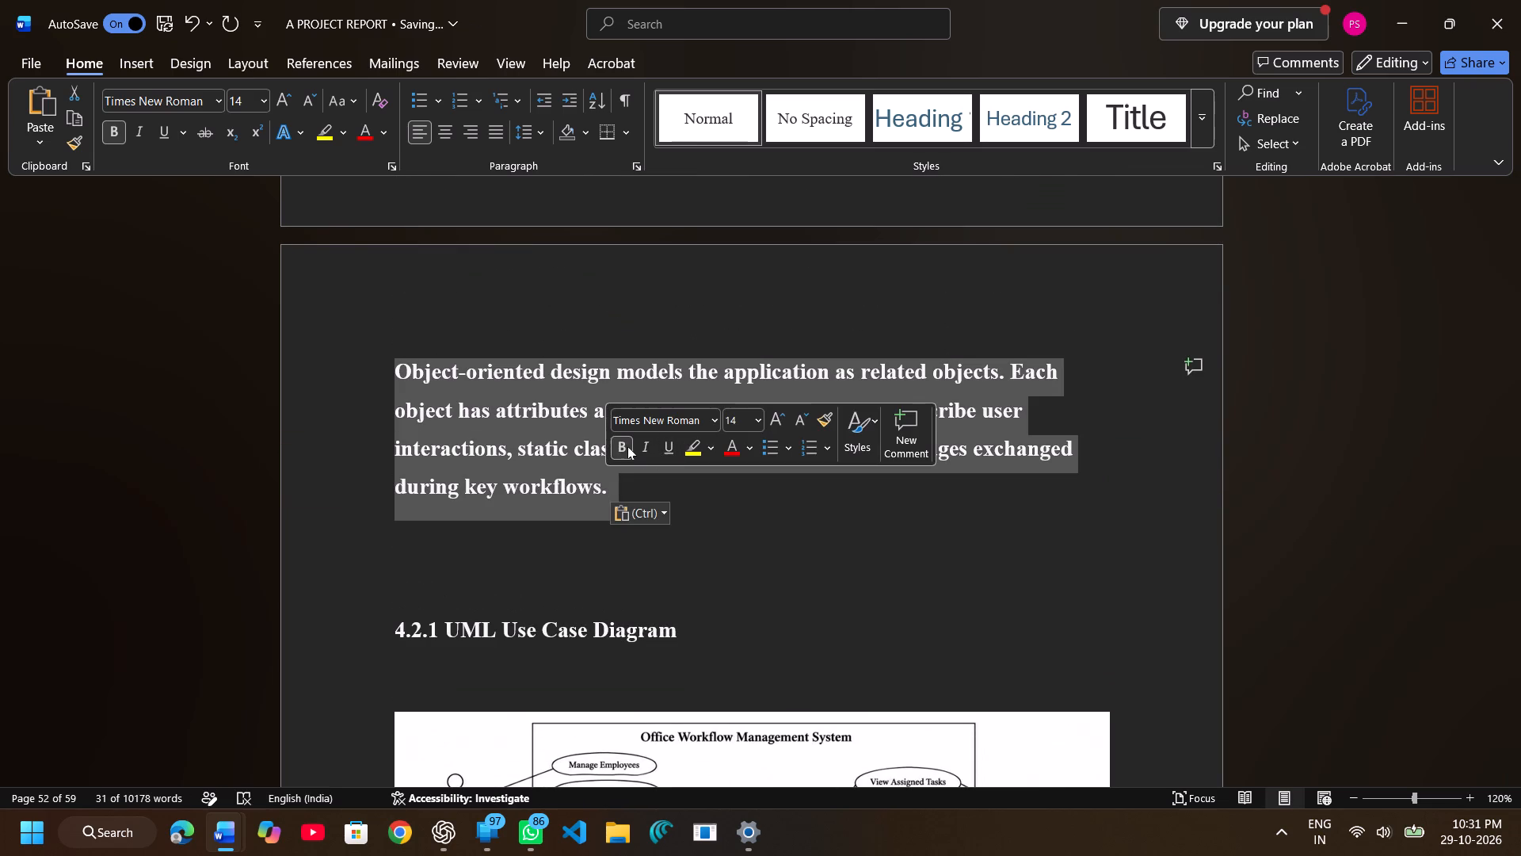
left_click(623, 442)
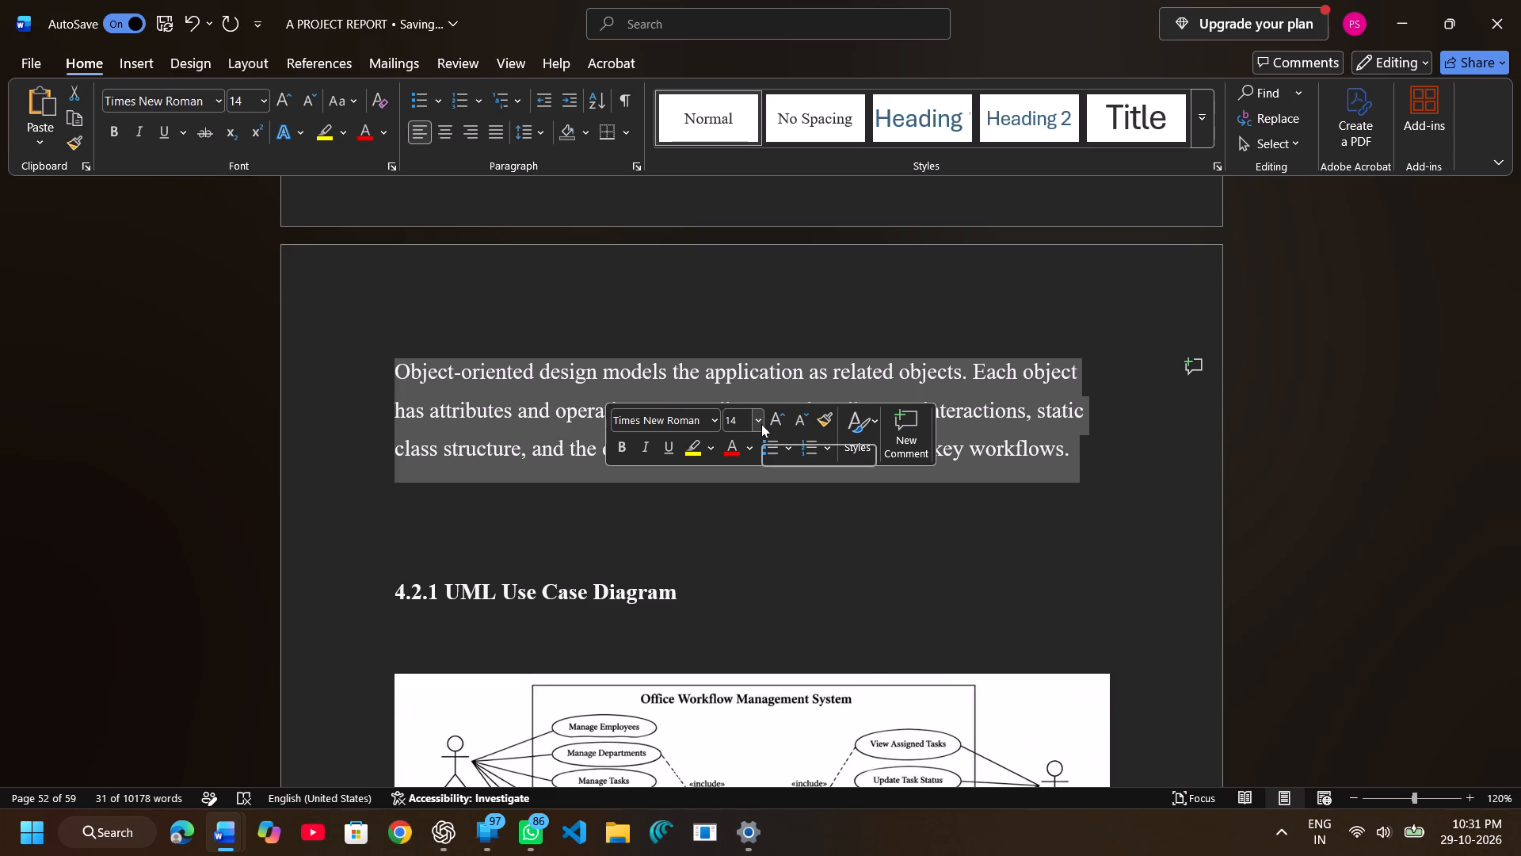
left_click(761, 424)
left_click(731, 135)
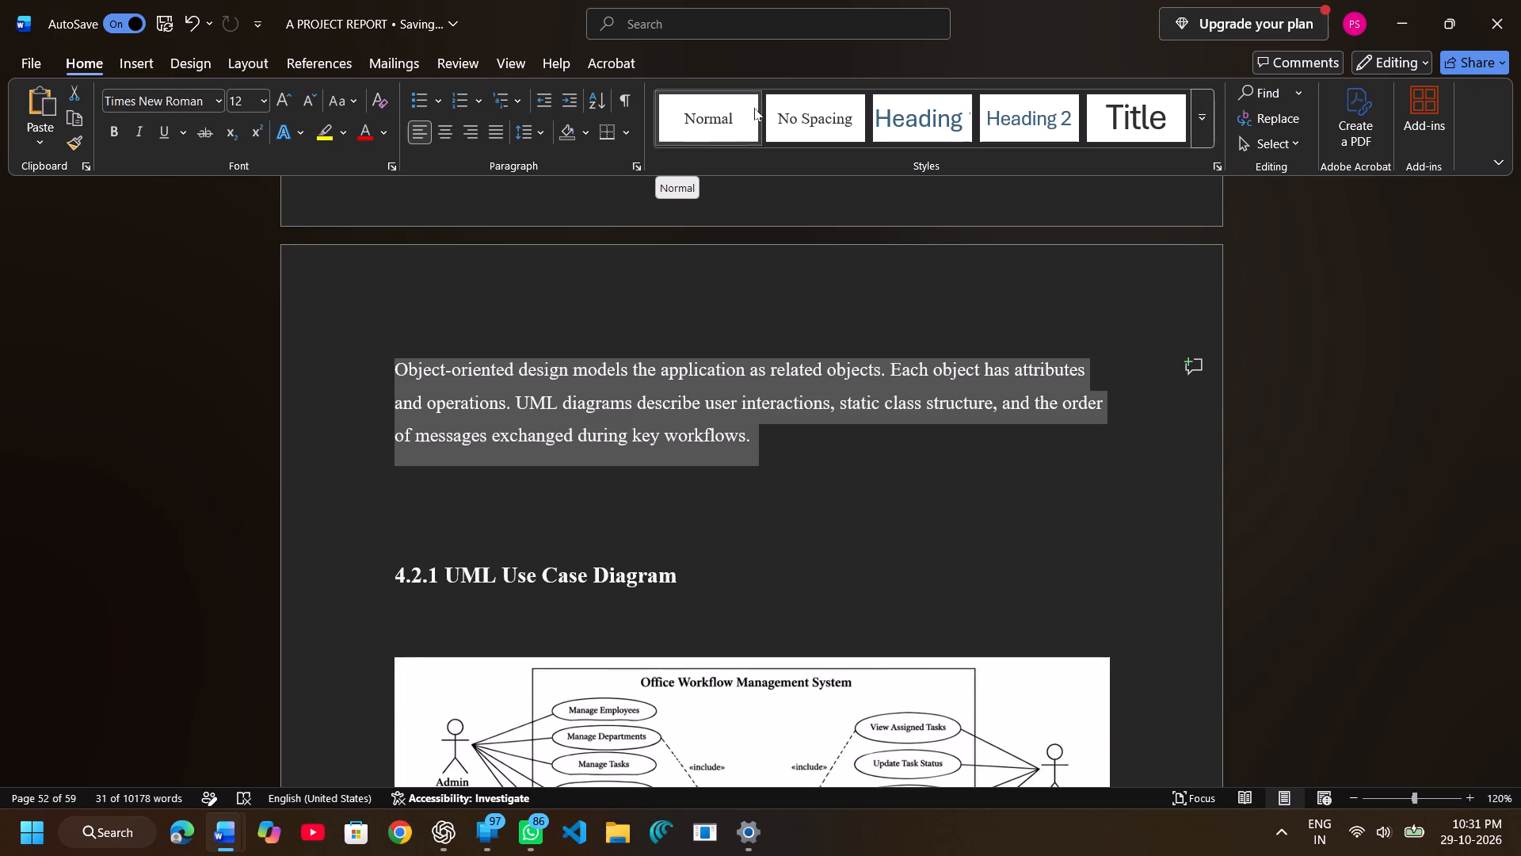
Remove one blank line between the object-oriented design paragraph and the "4.2.1 UML Use Case Diagram" heading.
left_click(762, 438)
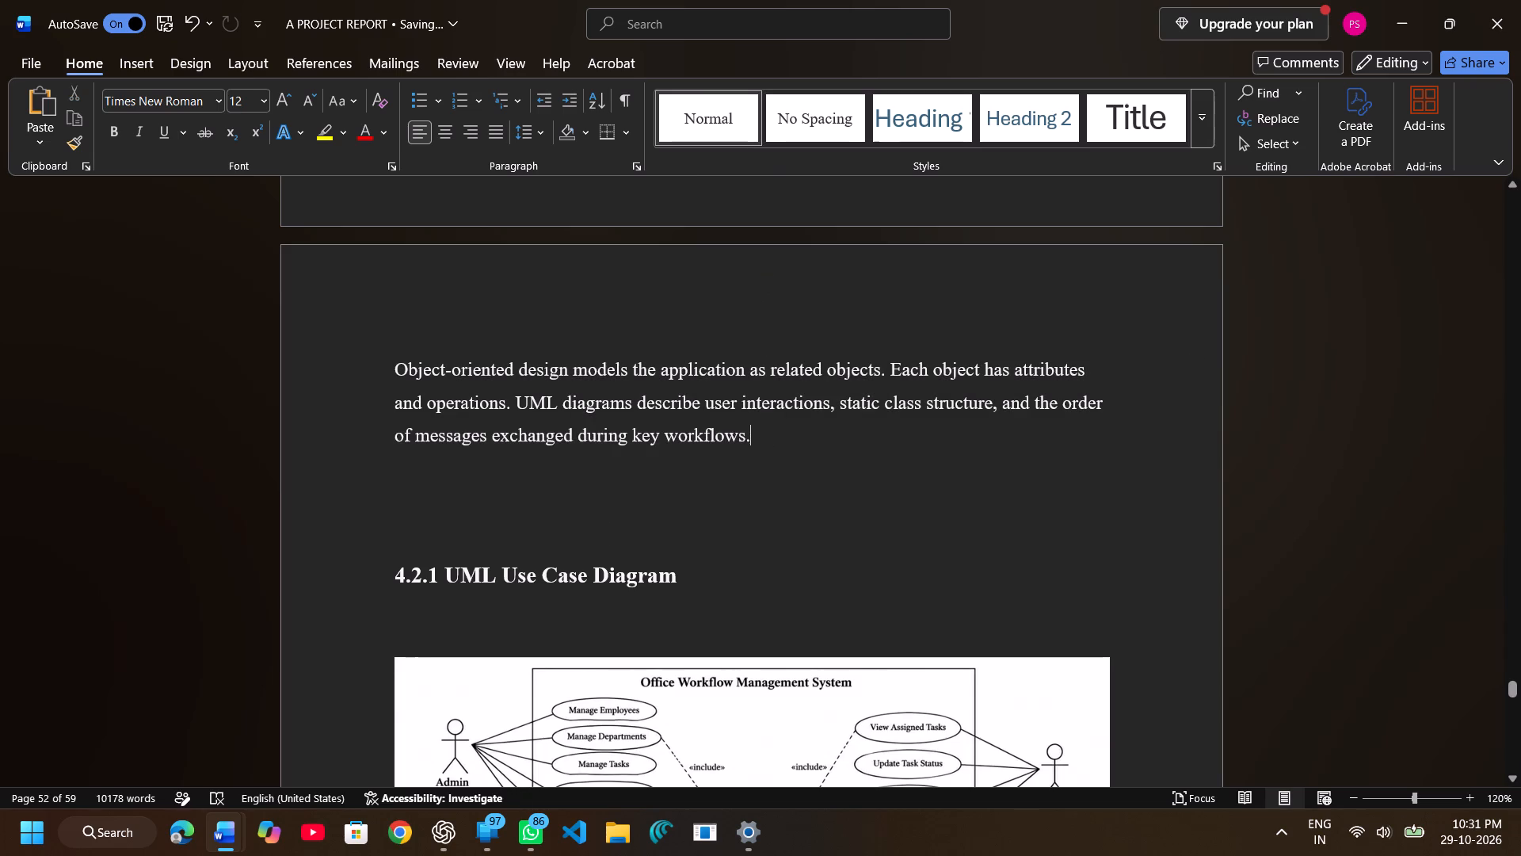
left_click(390, 575)
key("BackSpace")
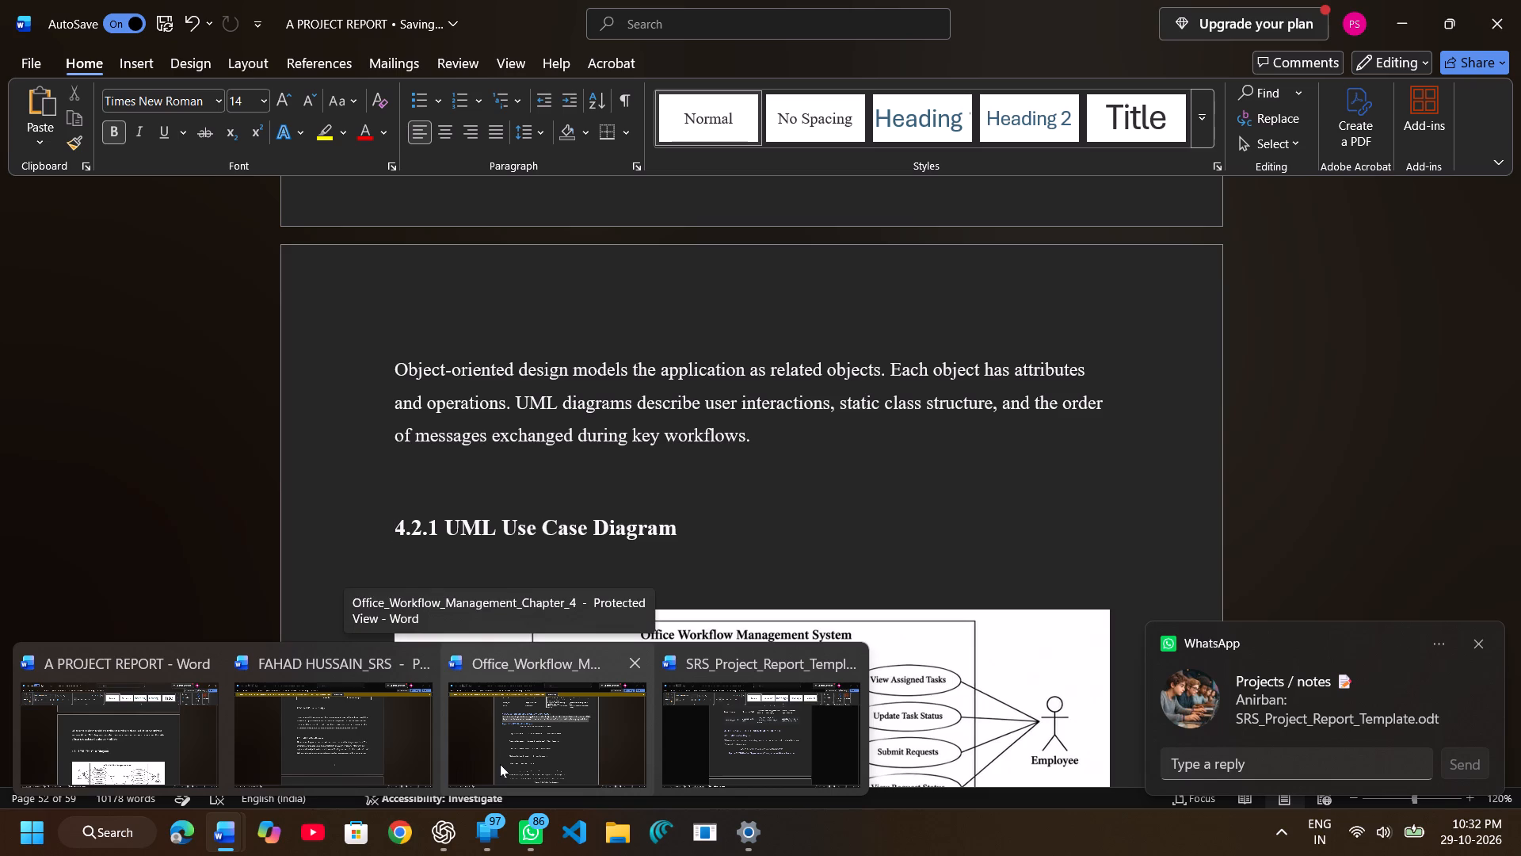
Check the content around the UML Use Case Diagram in Office_Workflow_Management_Chapter_4, and return to A PROJECT REPORT.
left_click(500, 764)
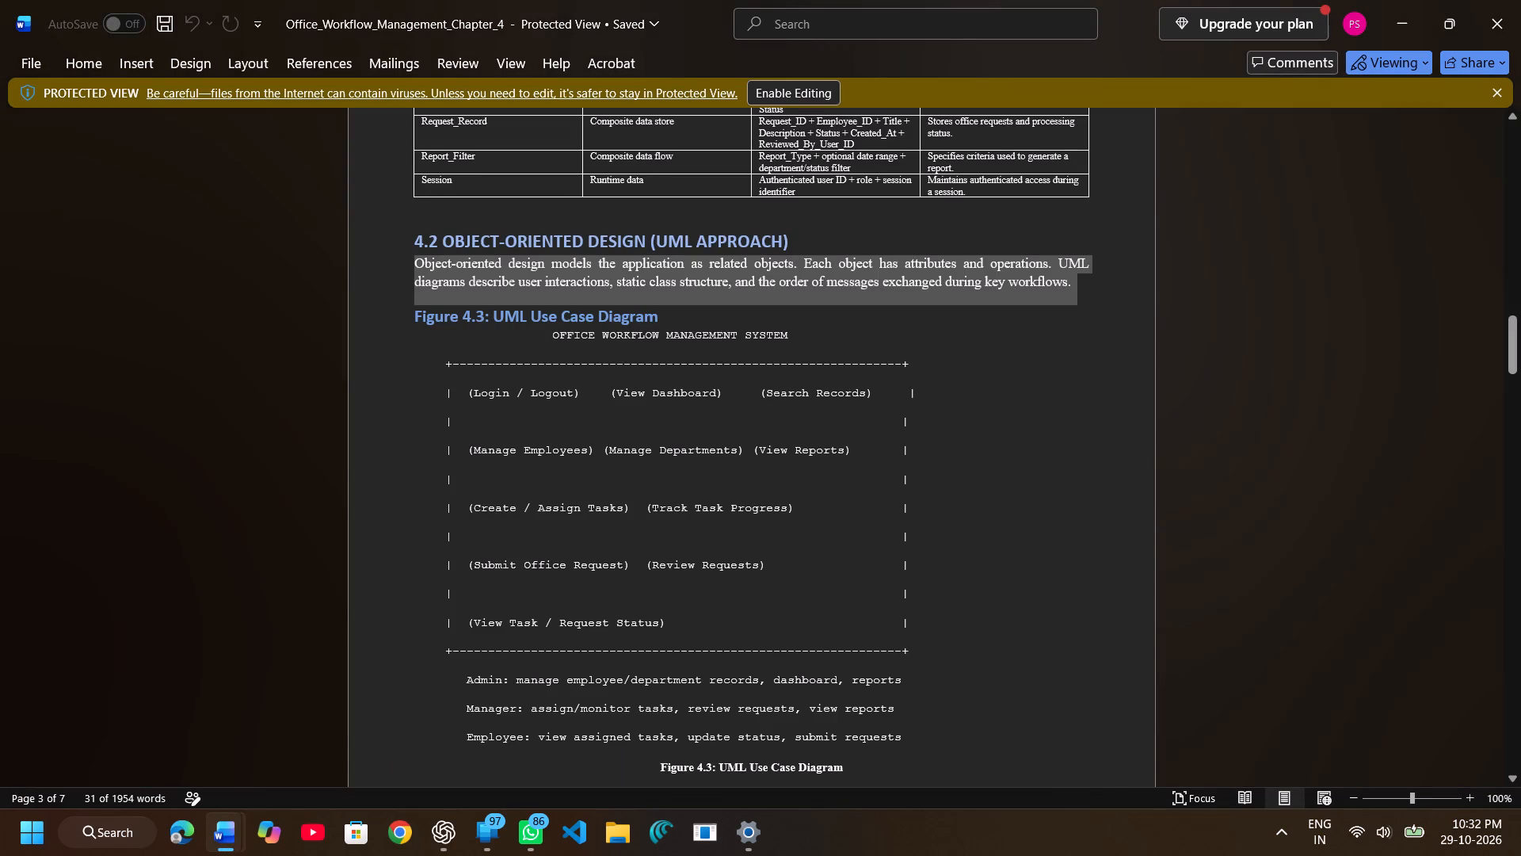
scroll(481, 394, "down", 1)
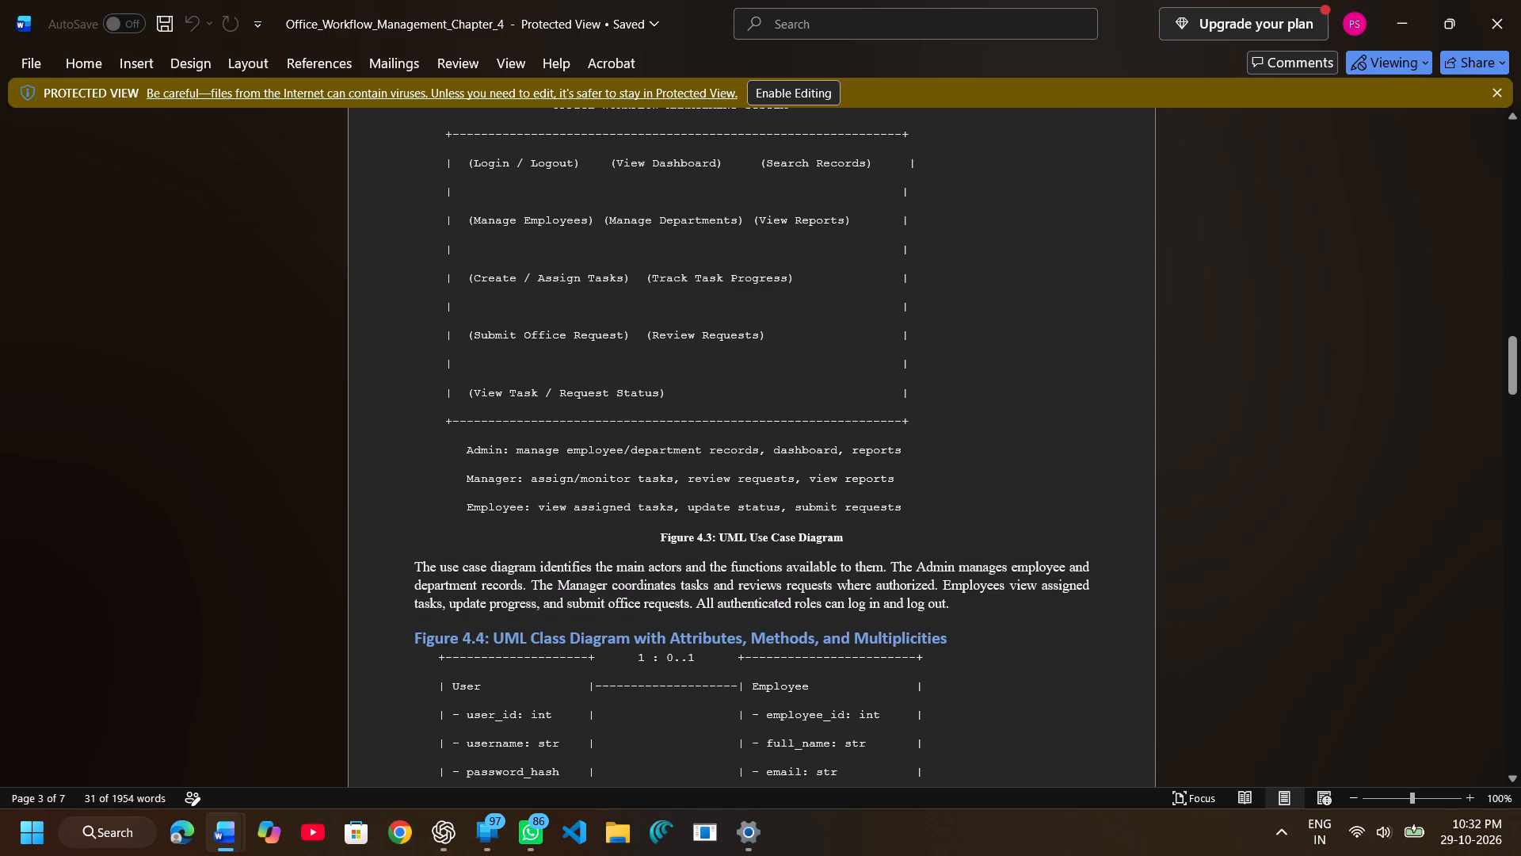
left_click(170, 747)
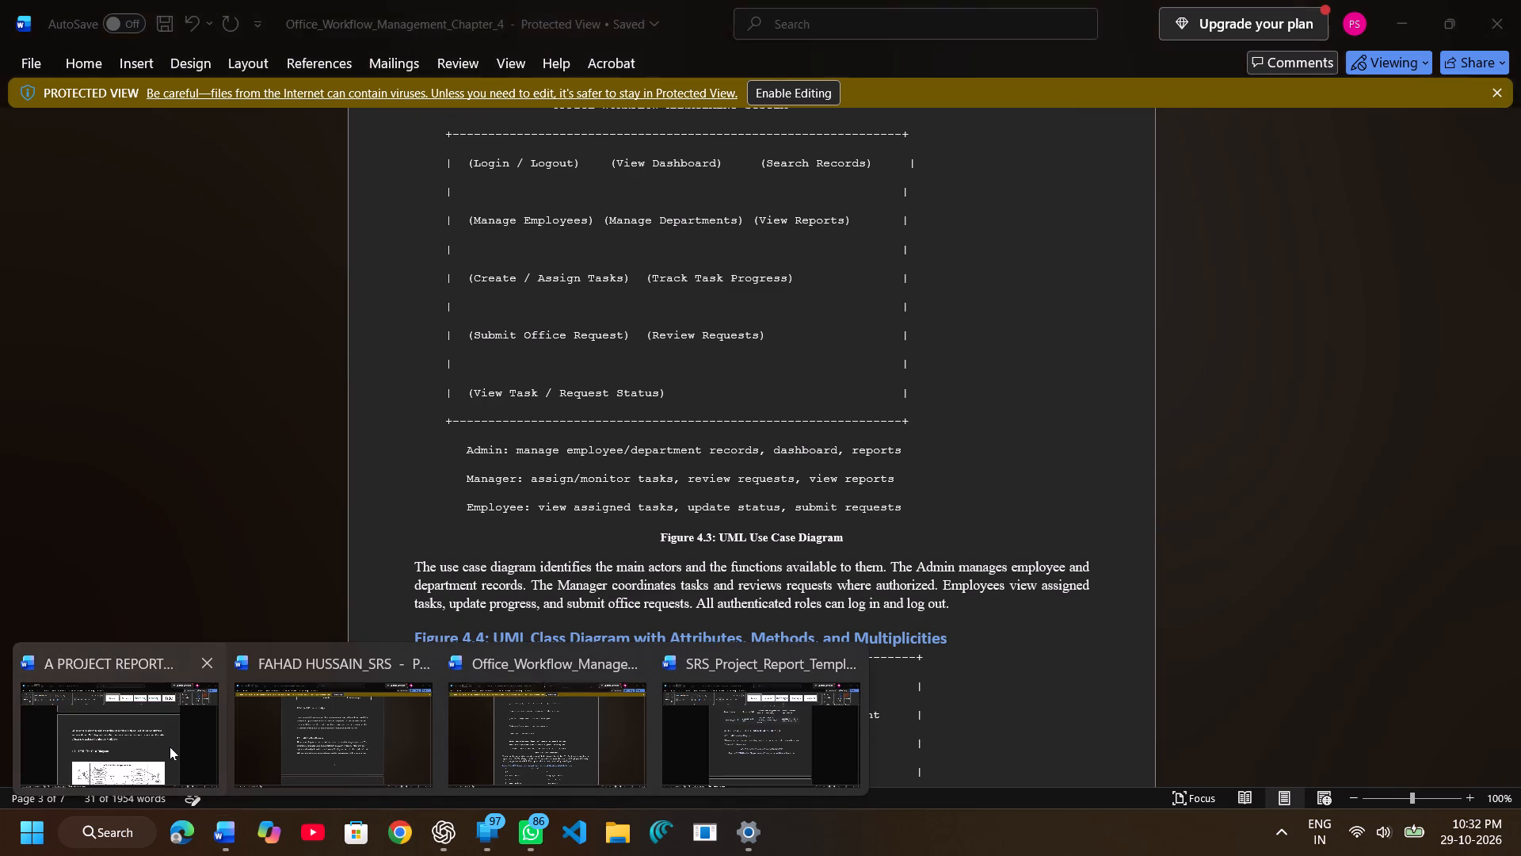
Review section 4.2.1 of A PROJECT REPORT, from the use case diagram to the description below it.
scroll(406, 572, "down", 1)
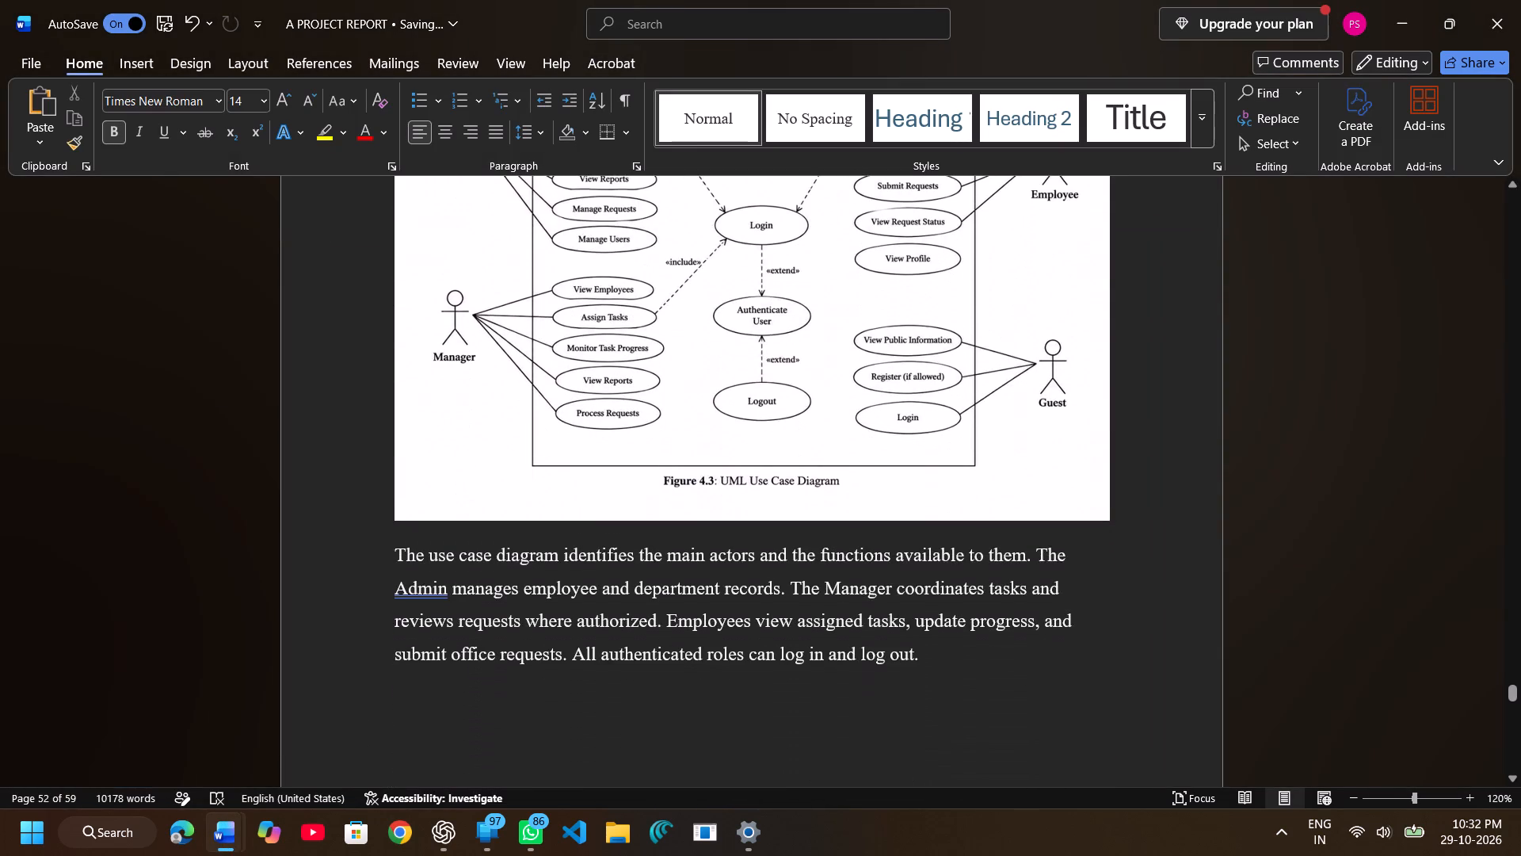
scroll(406, 572, "down", 1)
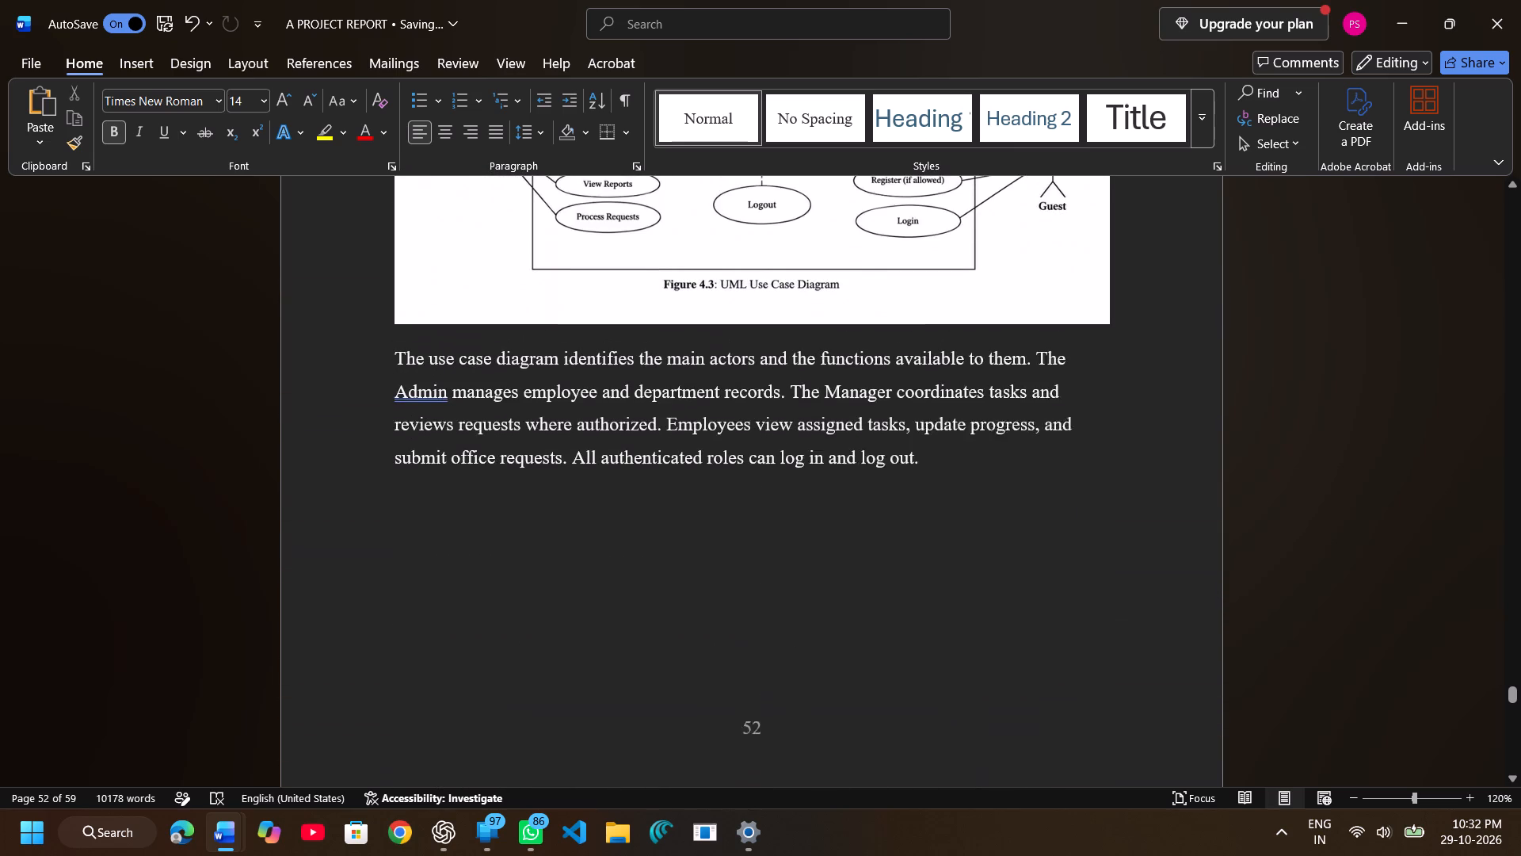
left_click(936, 476)
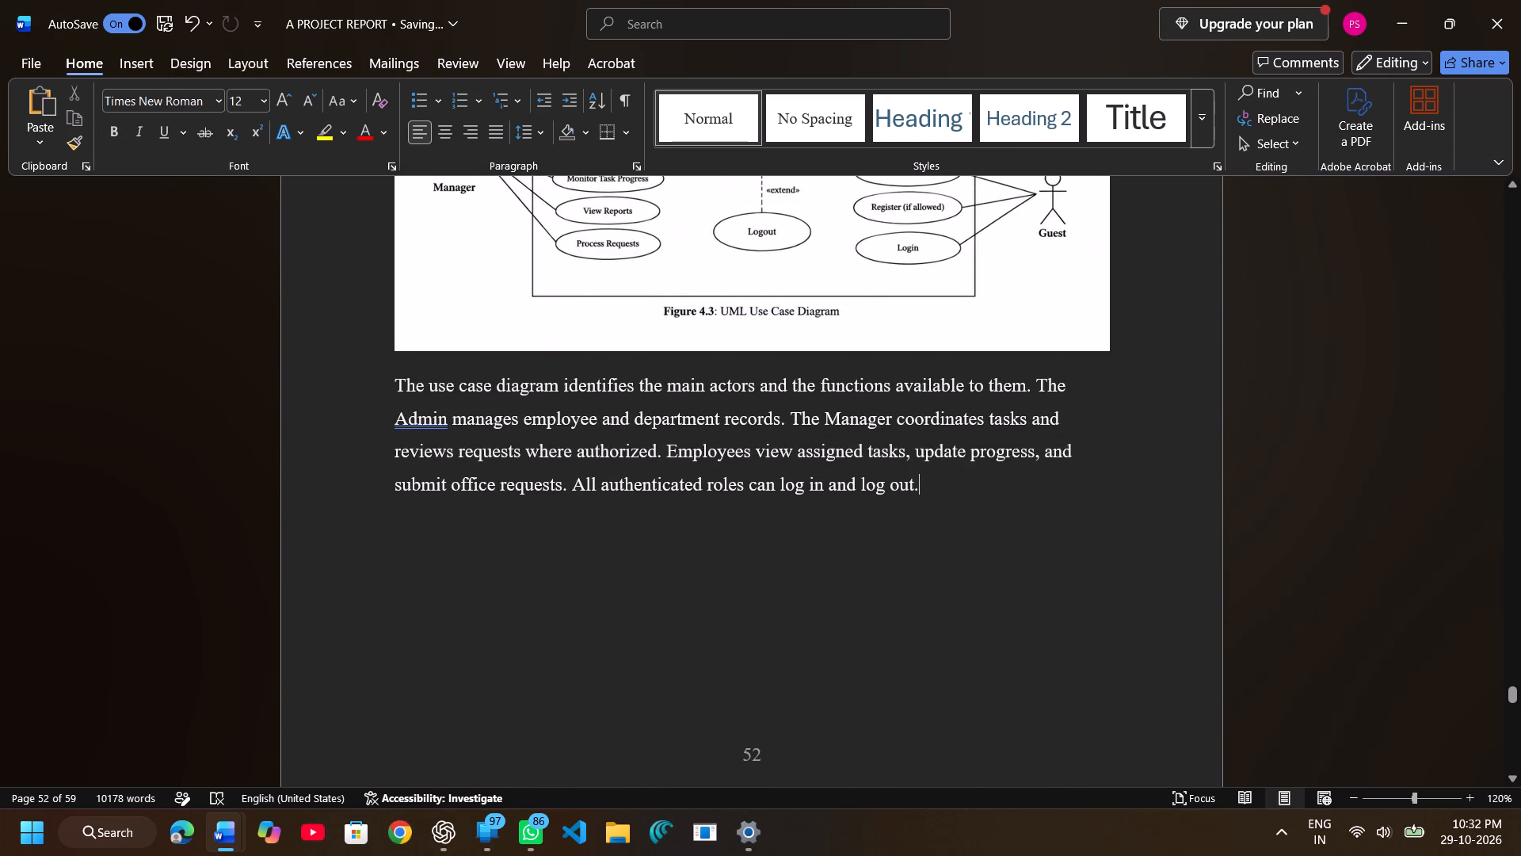
scroll(814, 422, "up", 2)
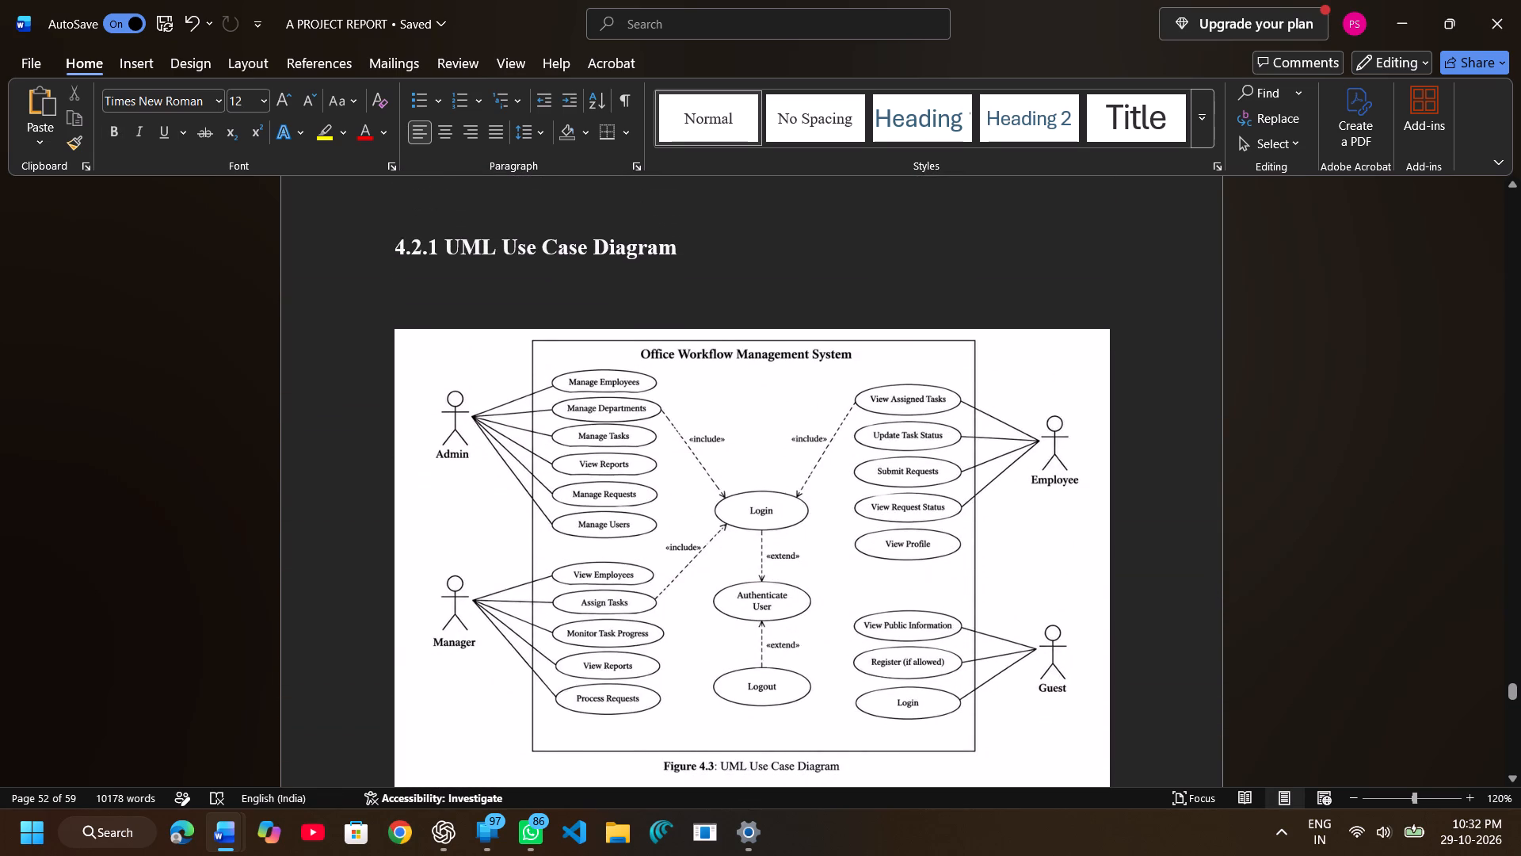
scroll(814, 422, "up", 2)
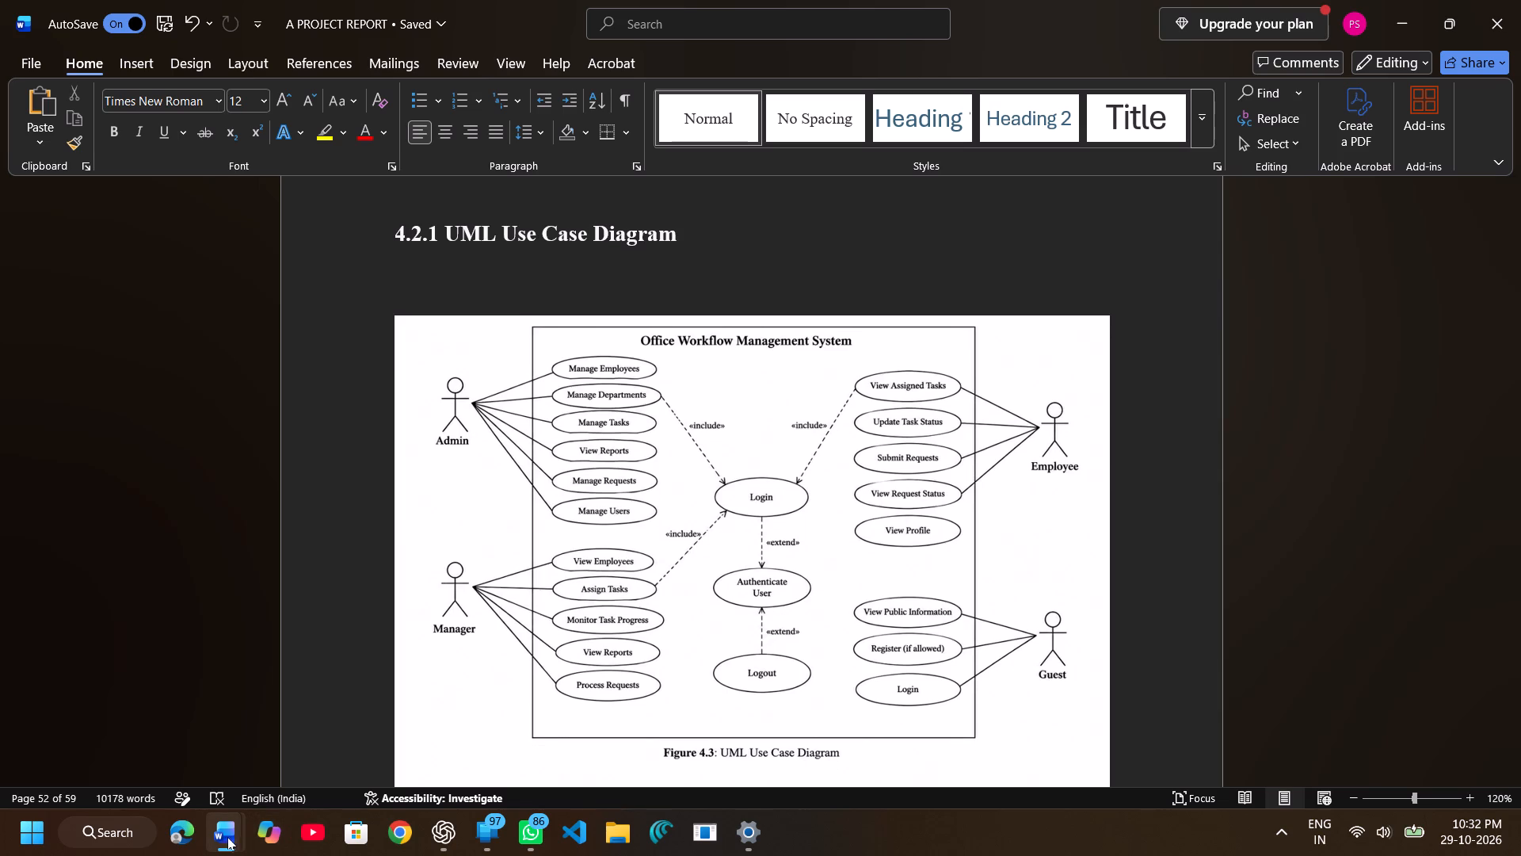
Switch to Office_Workflow_Management_Chapter_4 and copy the heading "Figure 4.4: UML Class Diagram with Attributes, Methods, and Multiplicities".
left_click(531, 710)
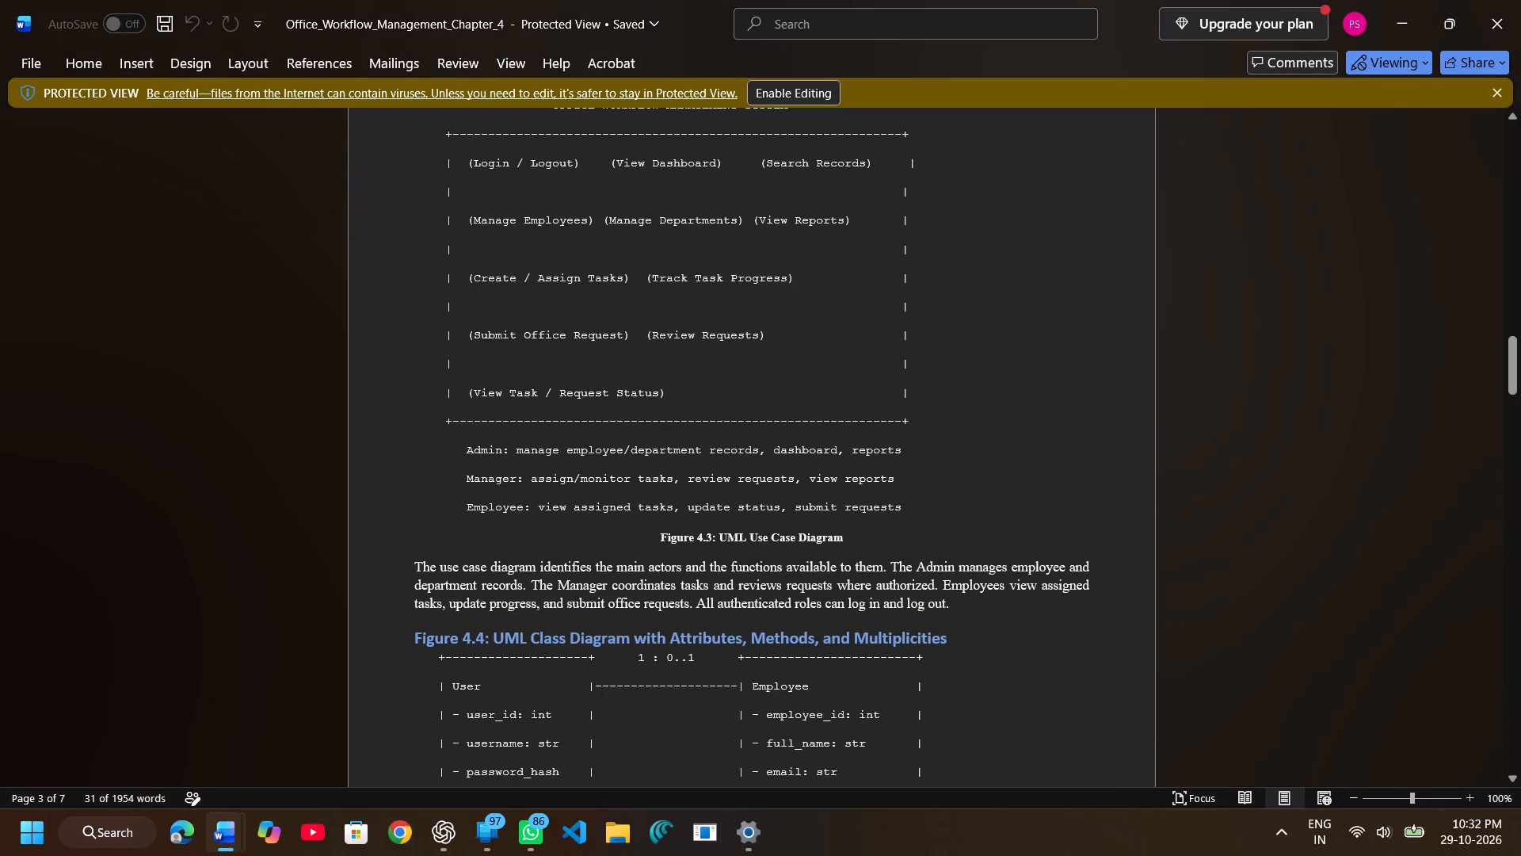
scroll(555, 613, "down", 1)
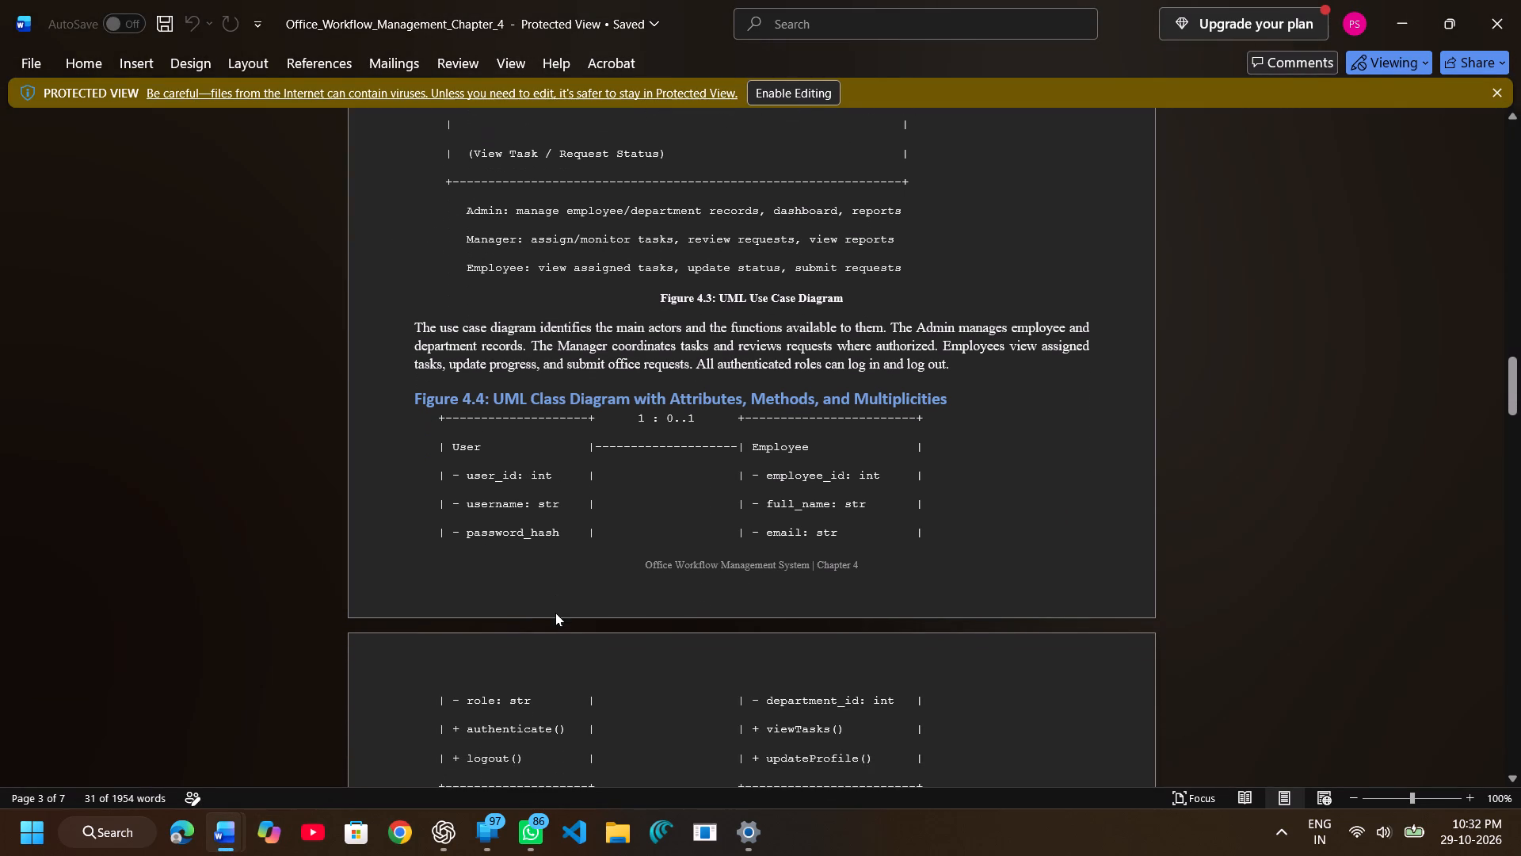
scroll(555, 613, "down", 1)
left_click_drag(412, 399, 985, 396)
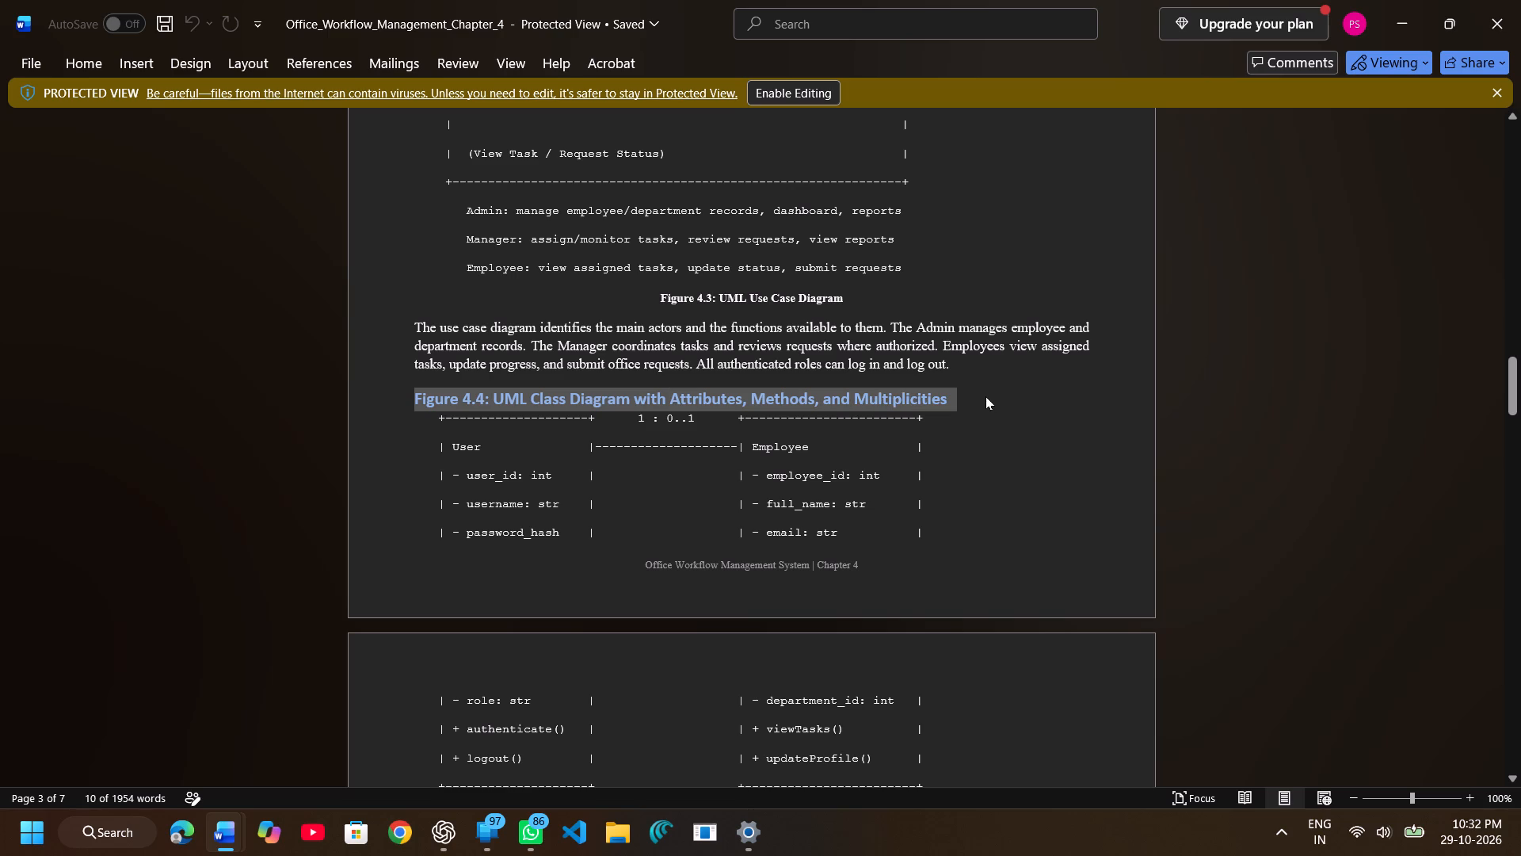
key("ctrl+c")
Switch to A PROJECT REPORT and paste the Figure 4.4 class diagram heading on a new line below the use case description.
left_click(170, 761)
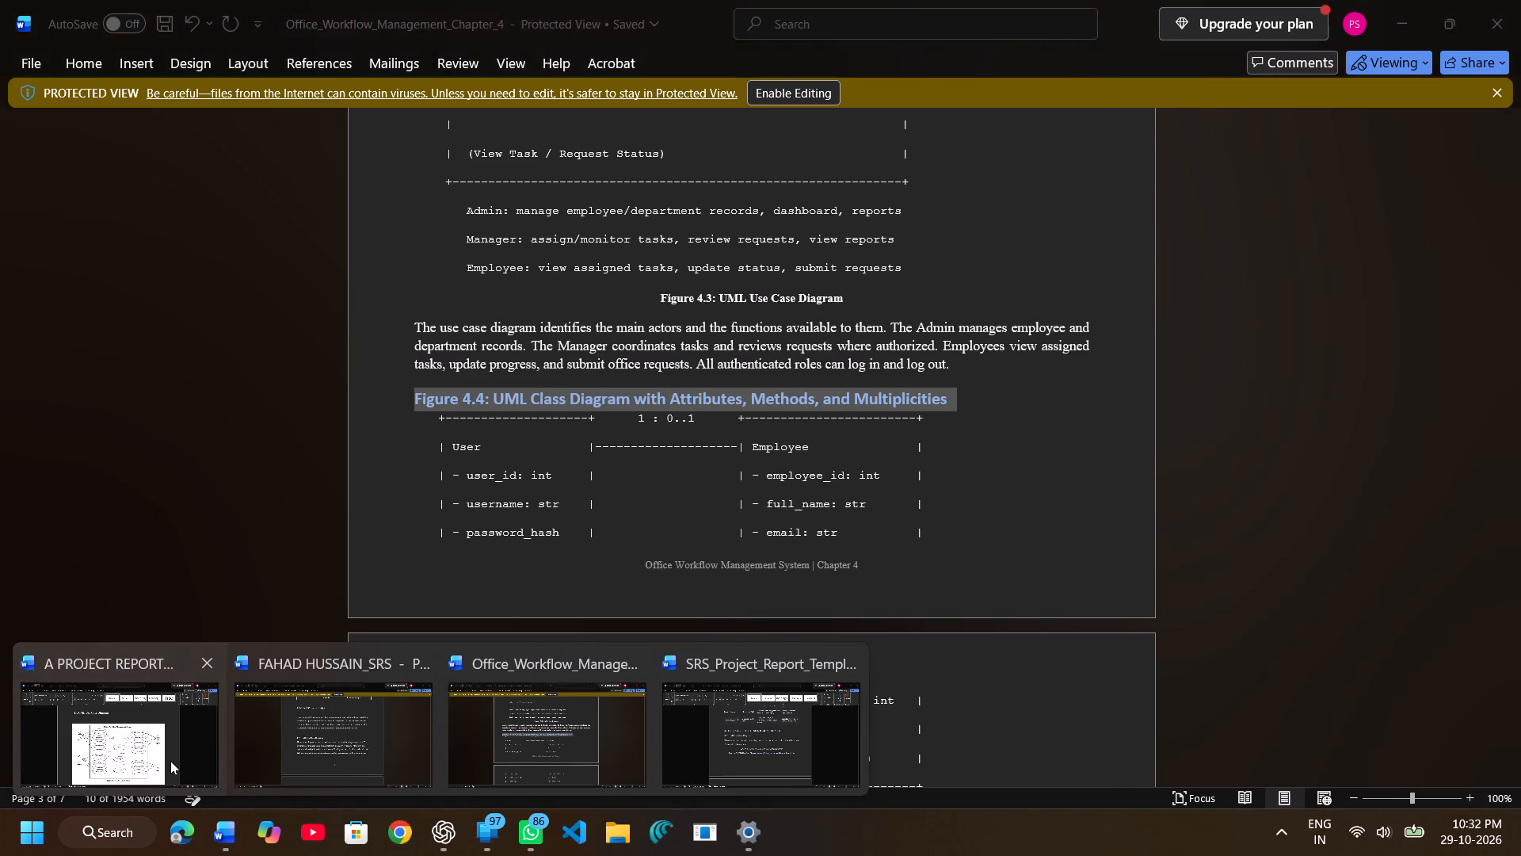
scroll(523, 524, "down", 1)
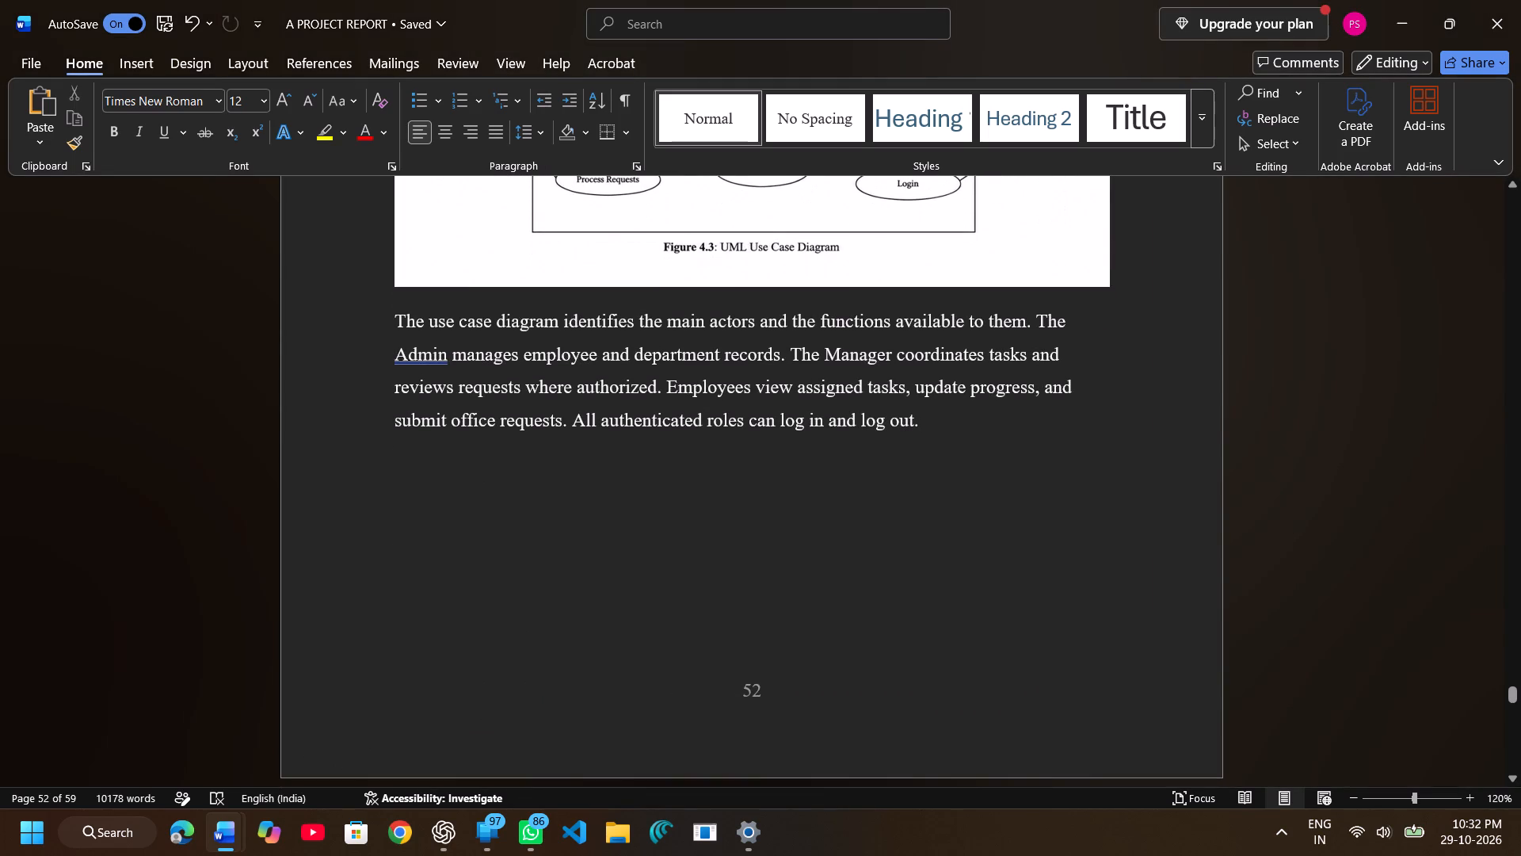
left_click(995, 416)
key("Return")
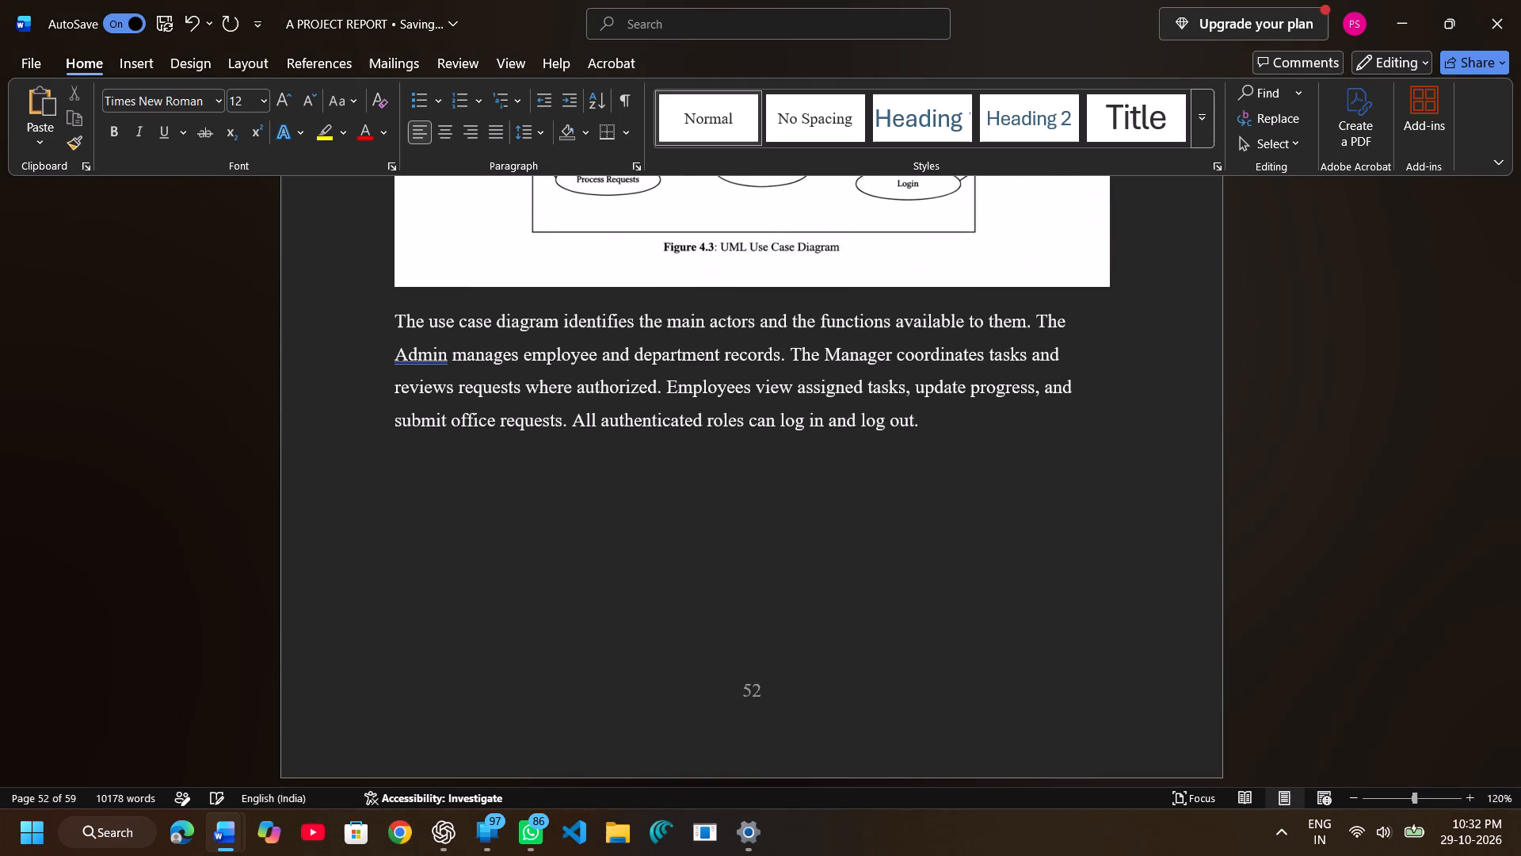
key("ctrl+v")
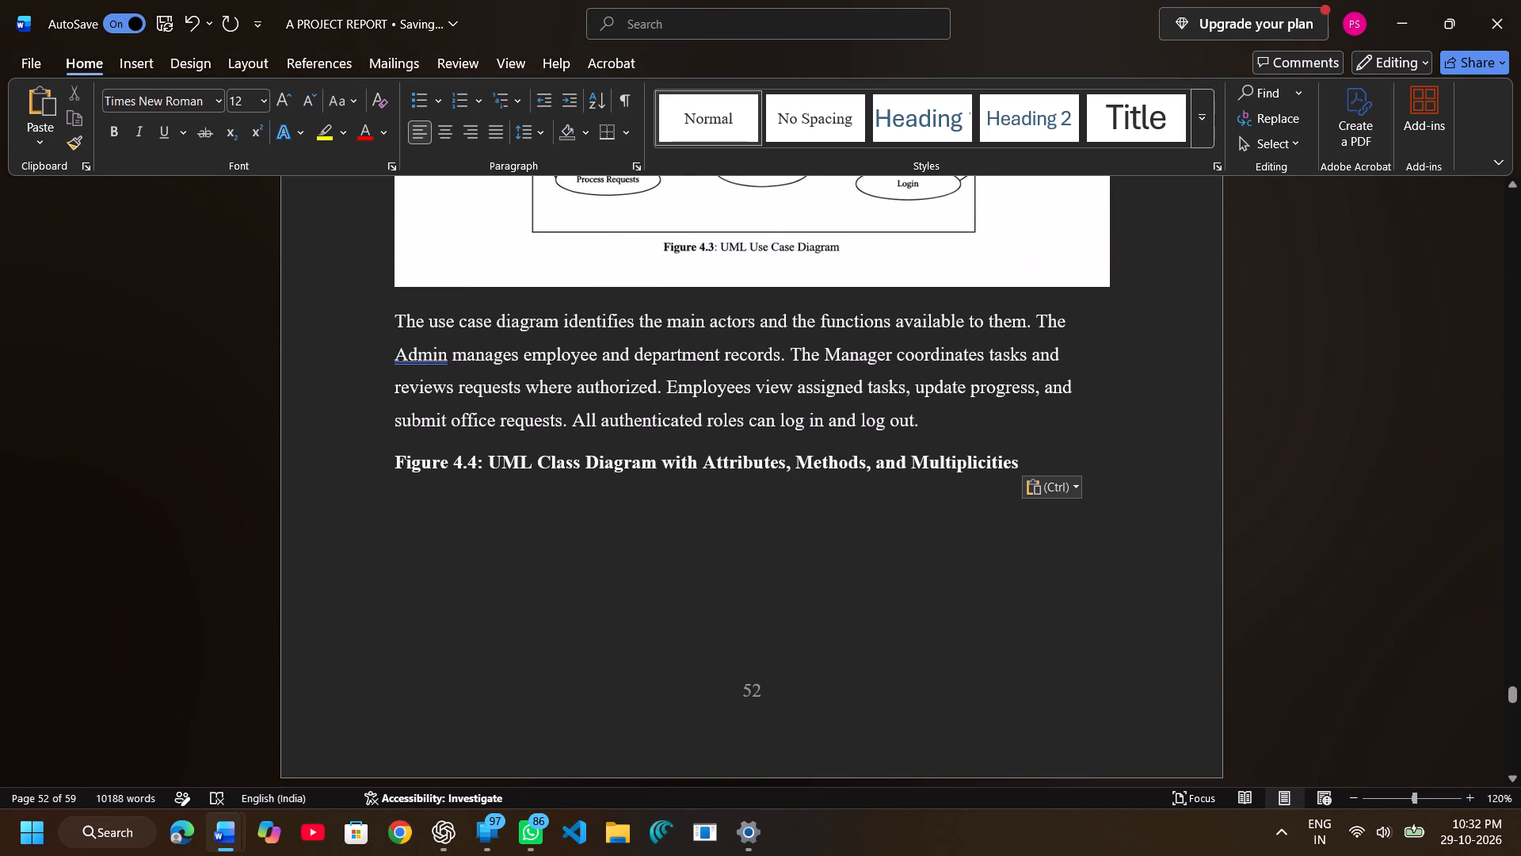
Select the Figure 4.4 heading for replacement, switch to the reference SRS document, and copy its heading "4.2.2 UML Class Diagram".
left_click_drag(397, 464, 1029, 458)
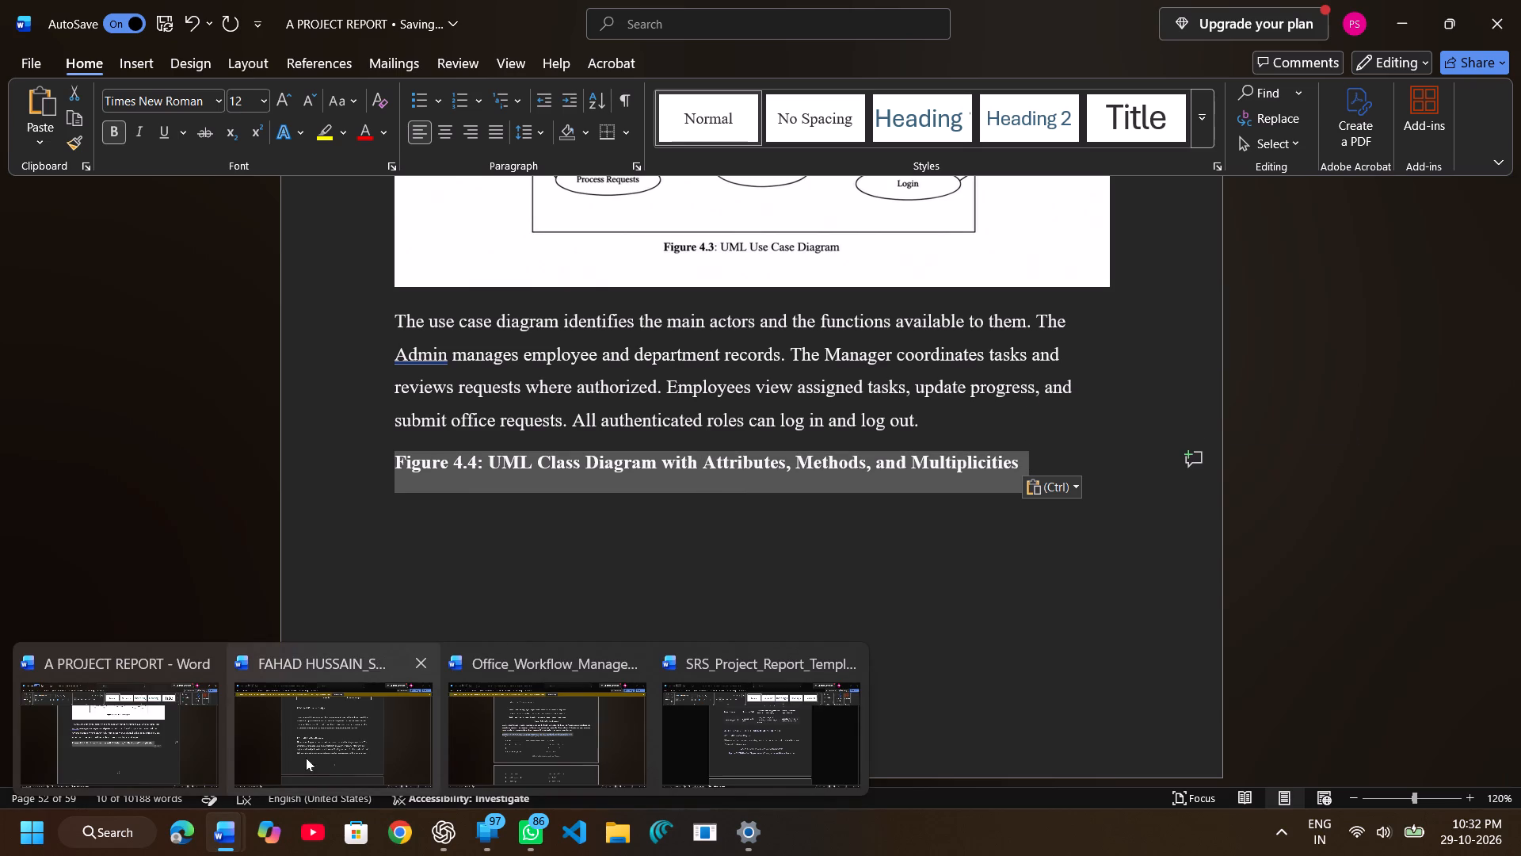
scroll(419, 541, "up", 1)
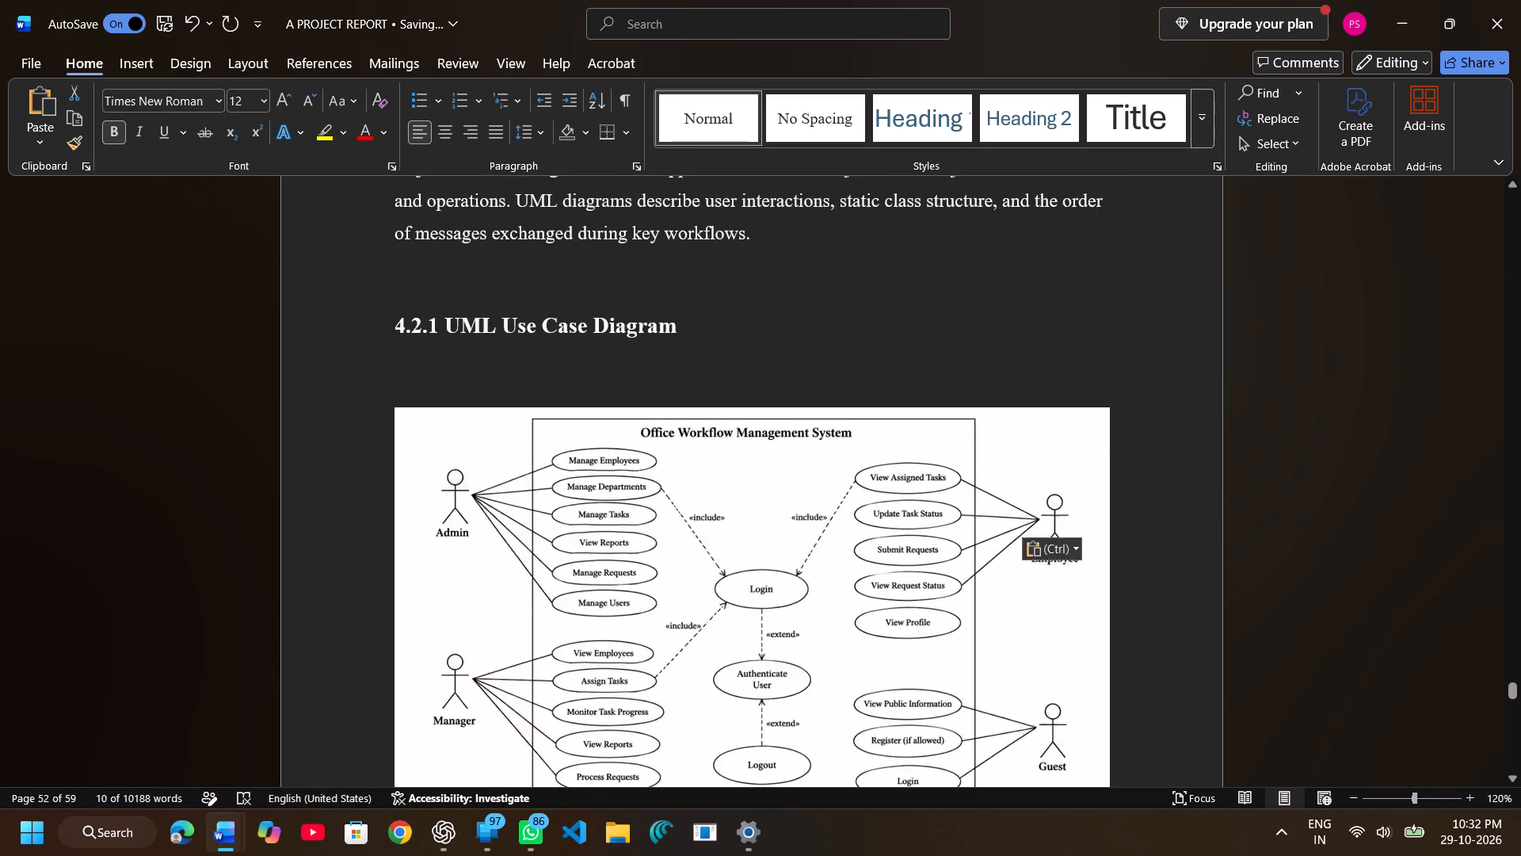
scroll(419, 541, "up", 1)
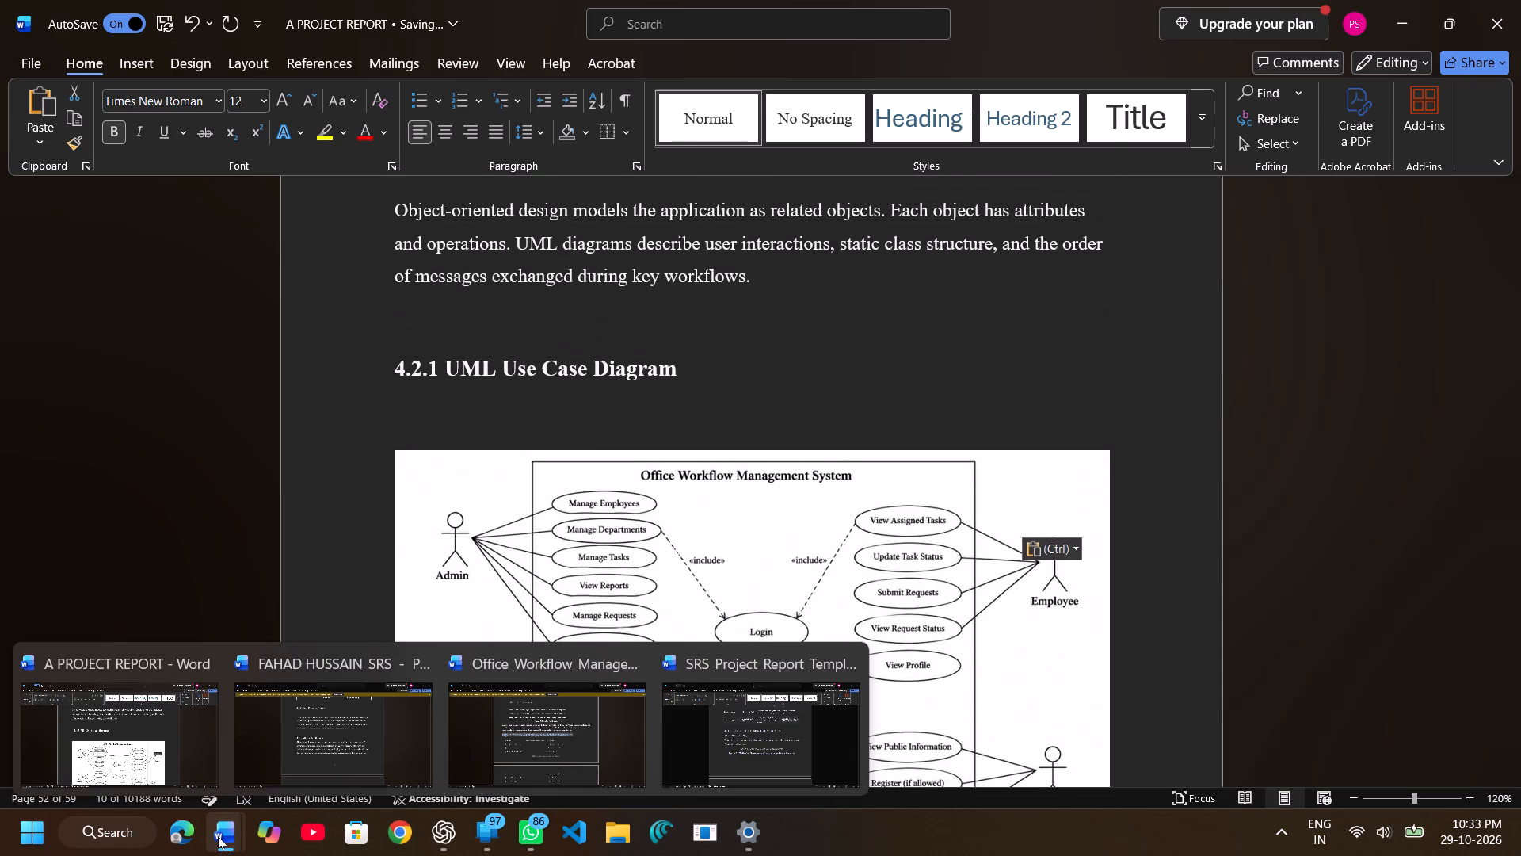
left_click(308, 749)
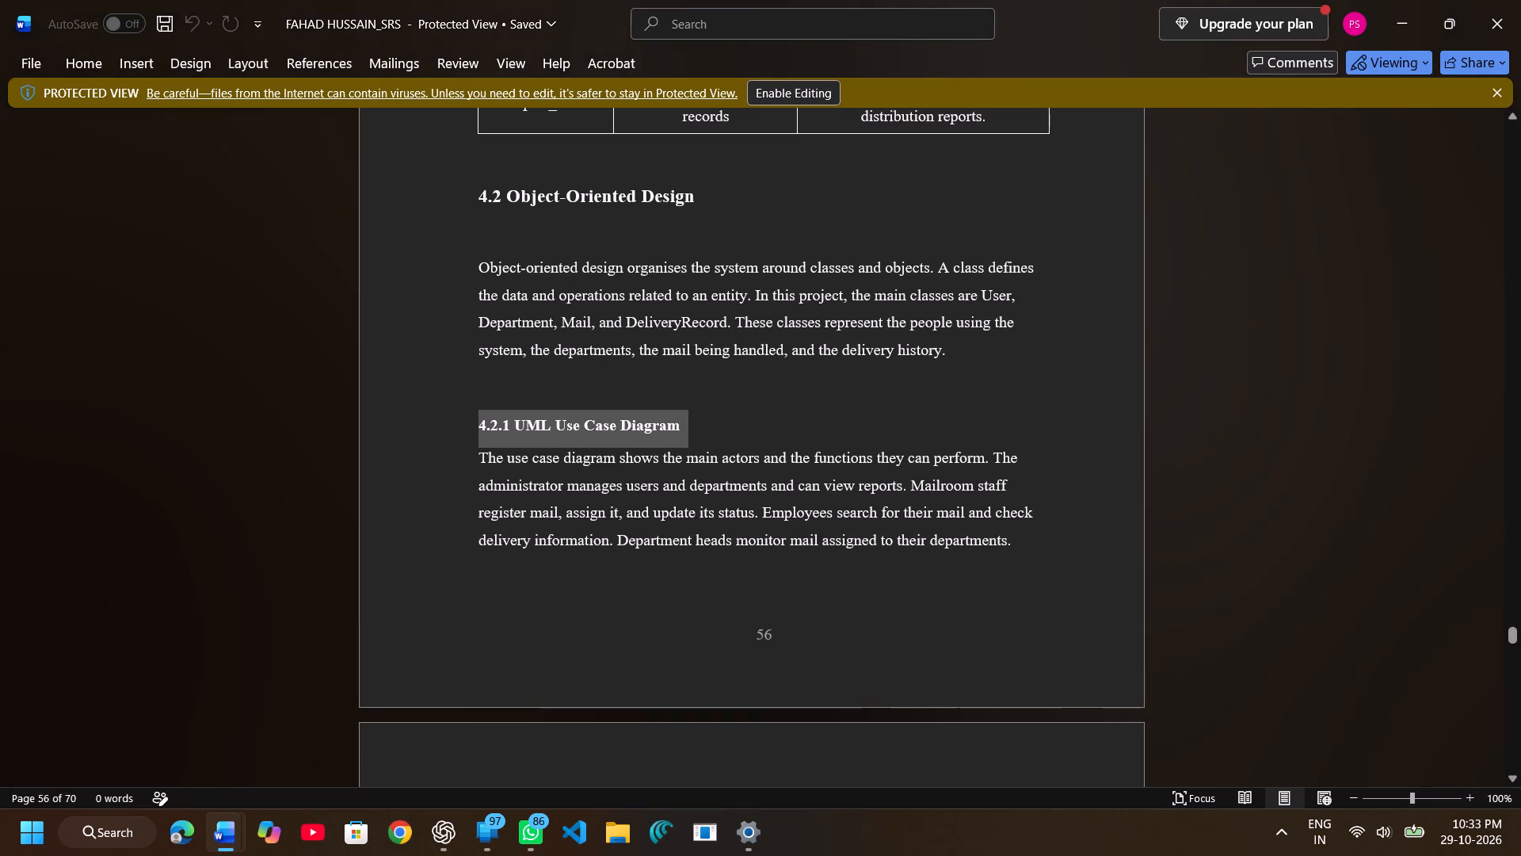
scroll(501, 556, "down", 1)
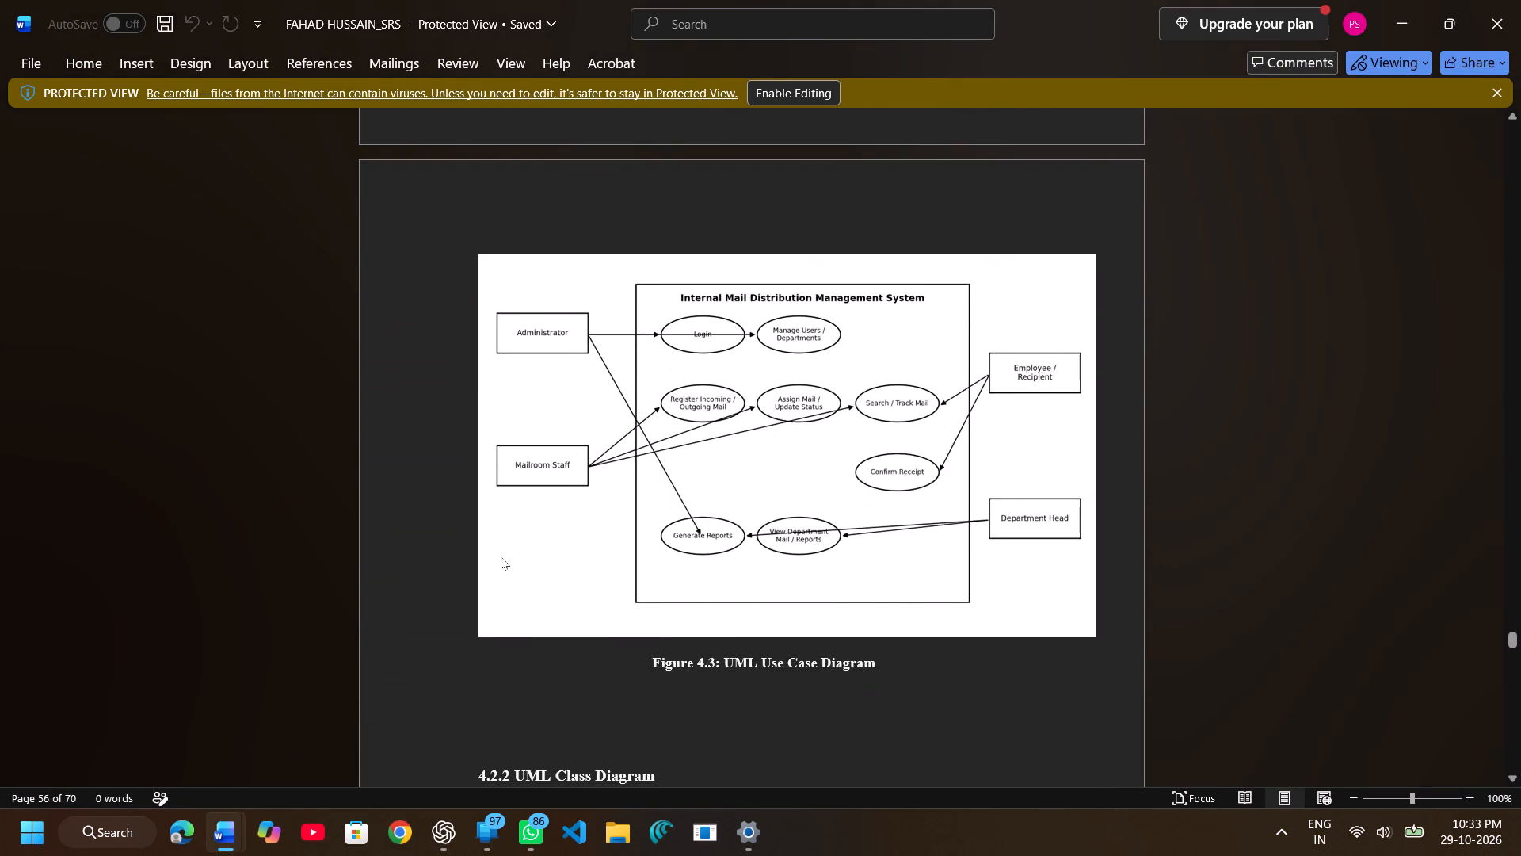
scroll(501, 556, "down", 1)
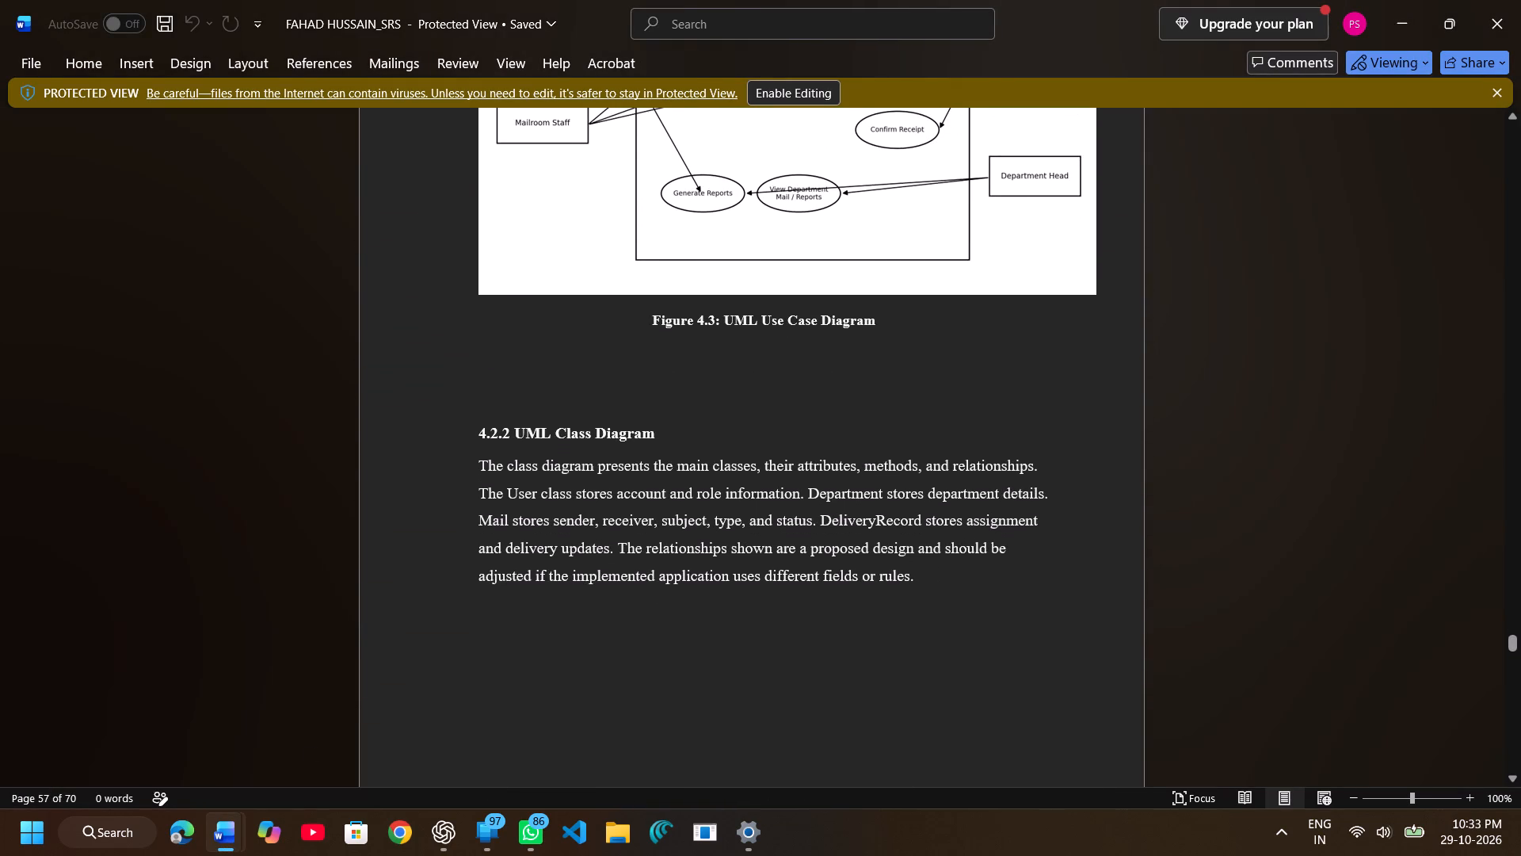
left_click_drag(478, 432, 623, 428)
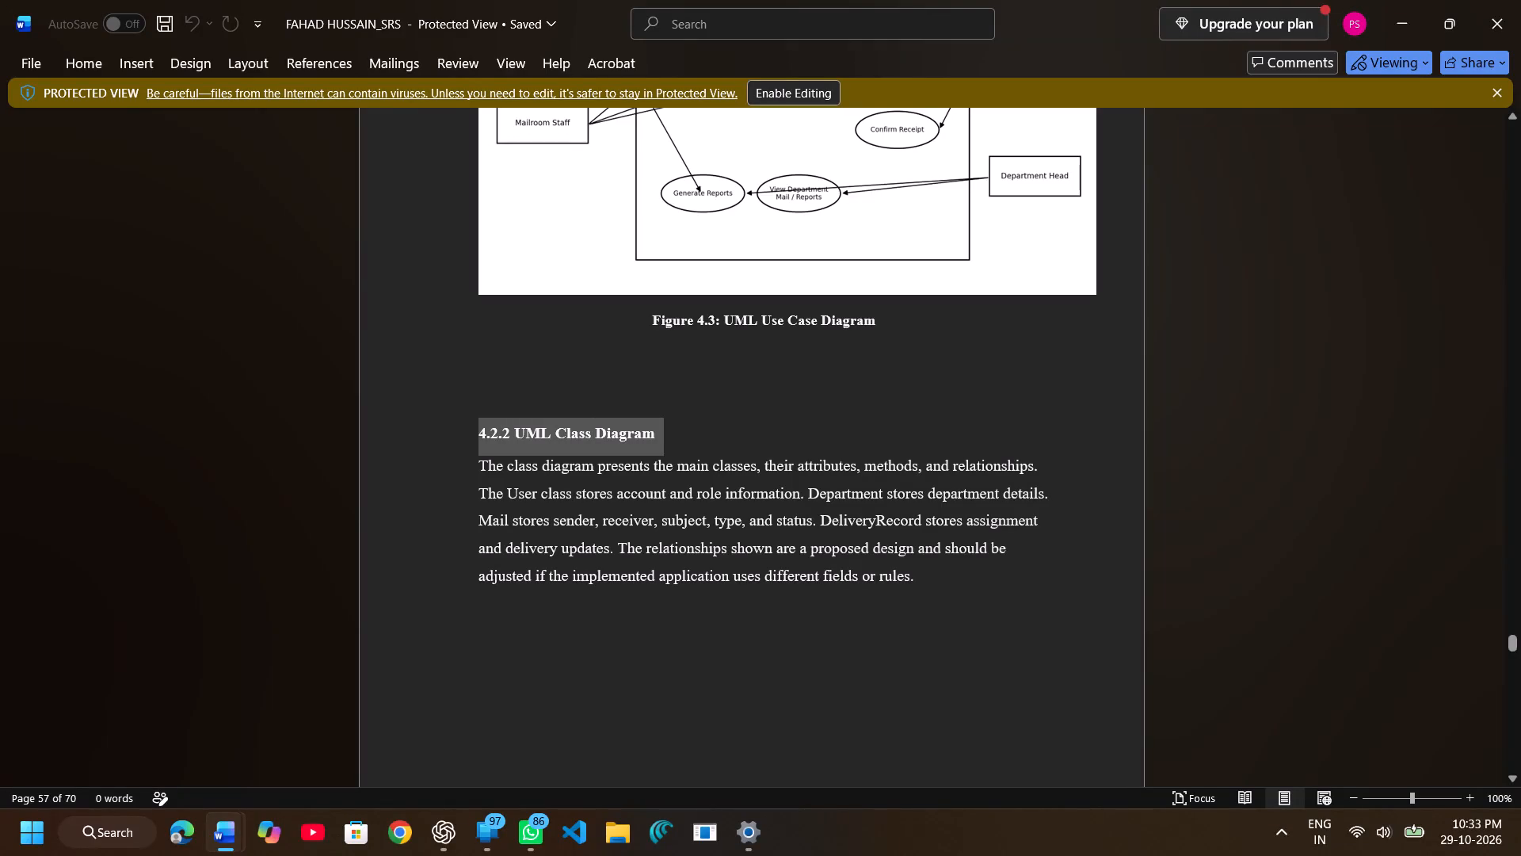
left_click_drag(623, 428, 631, 428)
scroll(631, 428, "down", 1)
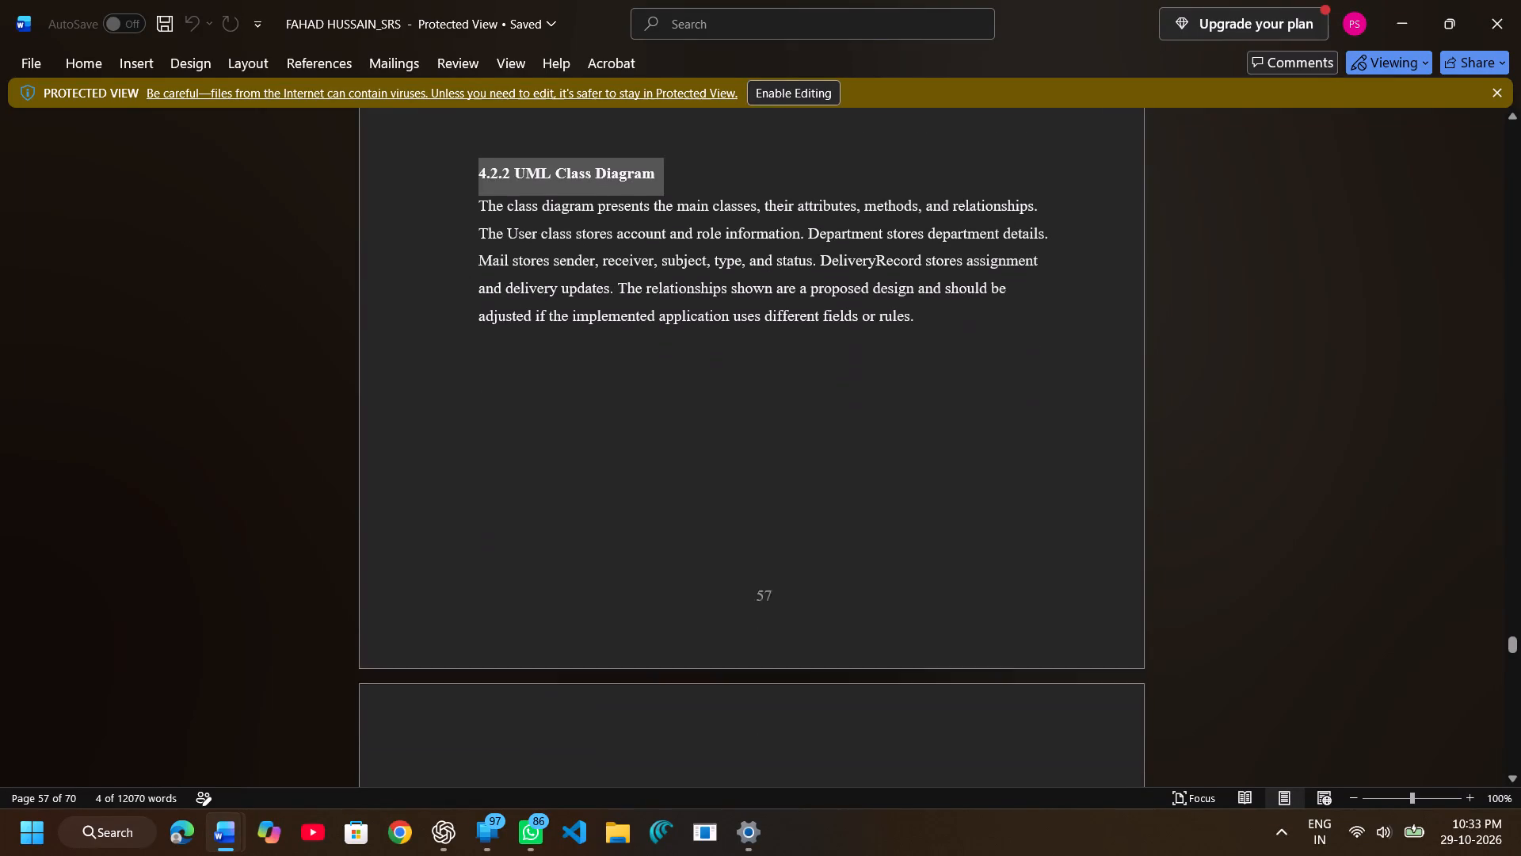
scroll(631, 428, "down", 2)
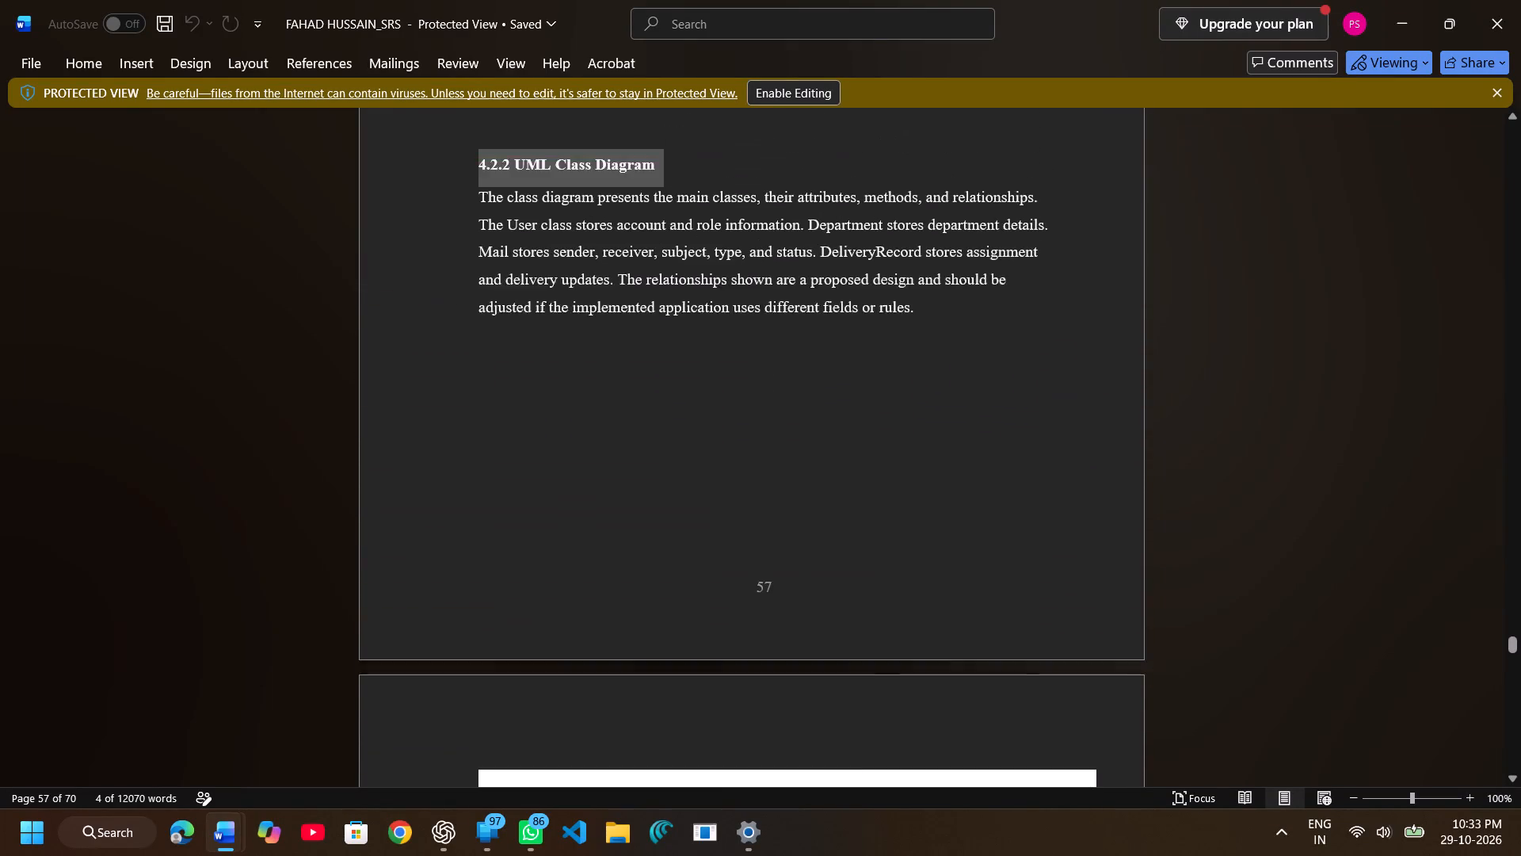
key("ctrl+c")
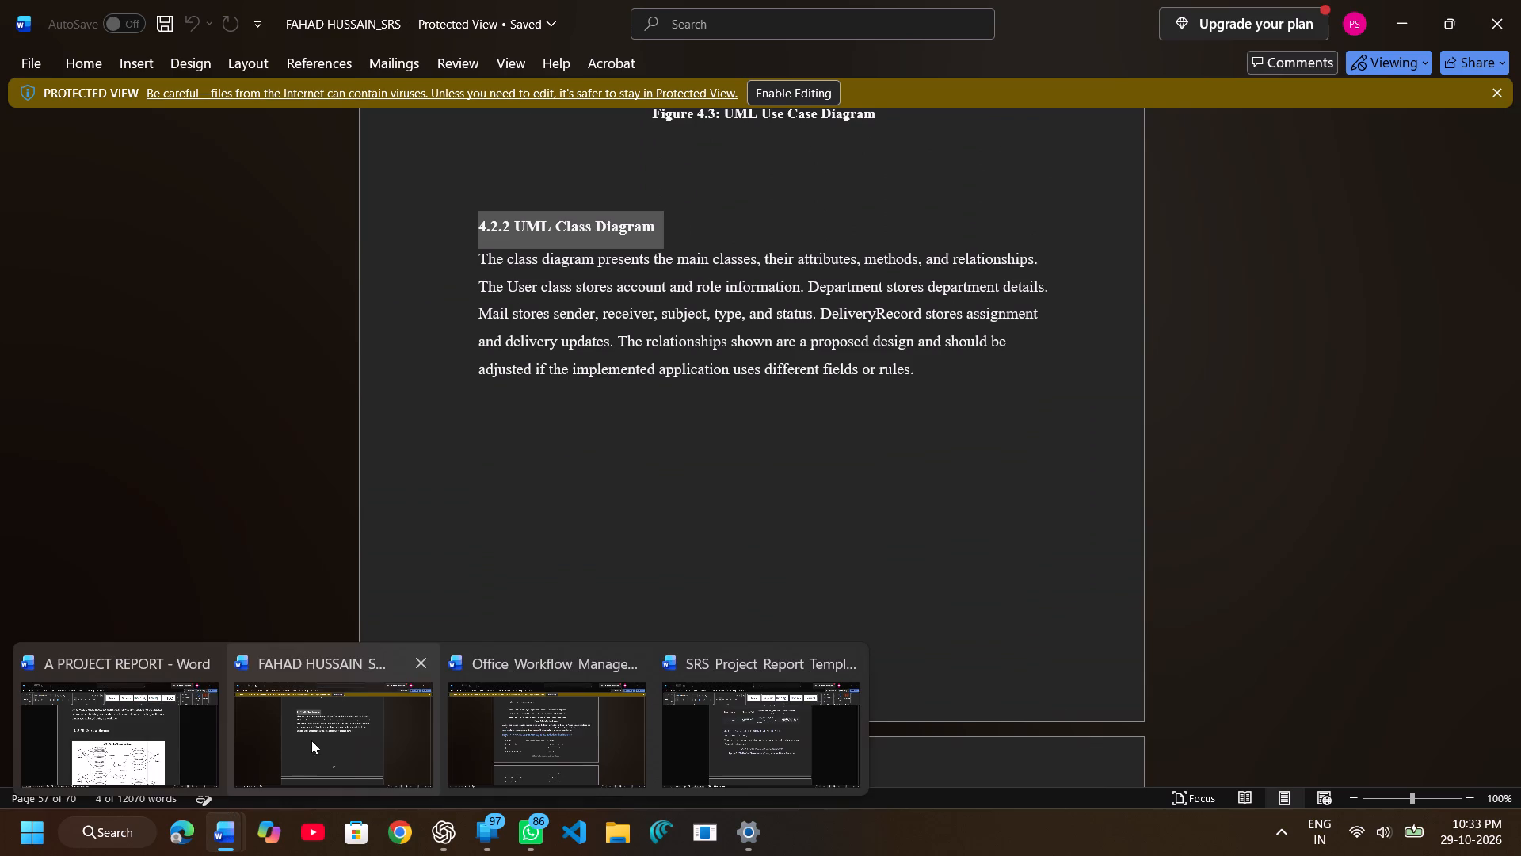
Switch to A PROJECT REPORT and replace the Figure 4.4 heading below the use case description with the copied "4.2.2 UML Class Diagram" heading.
left_click(183, 736)
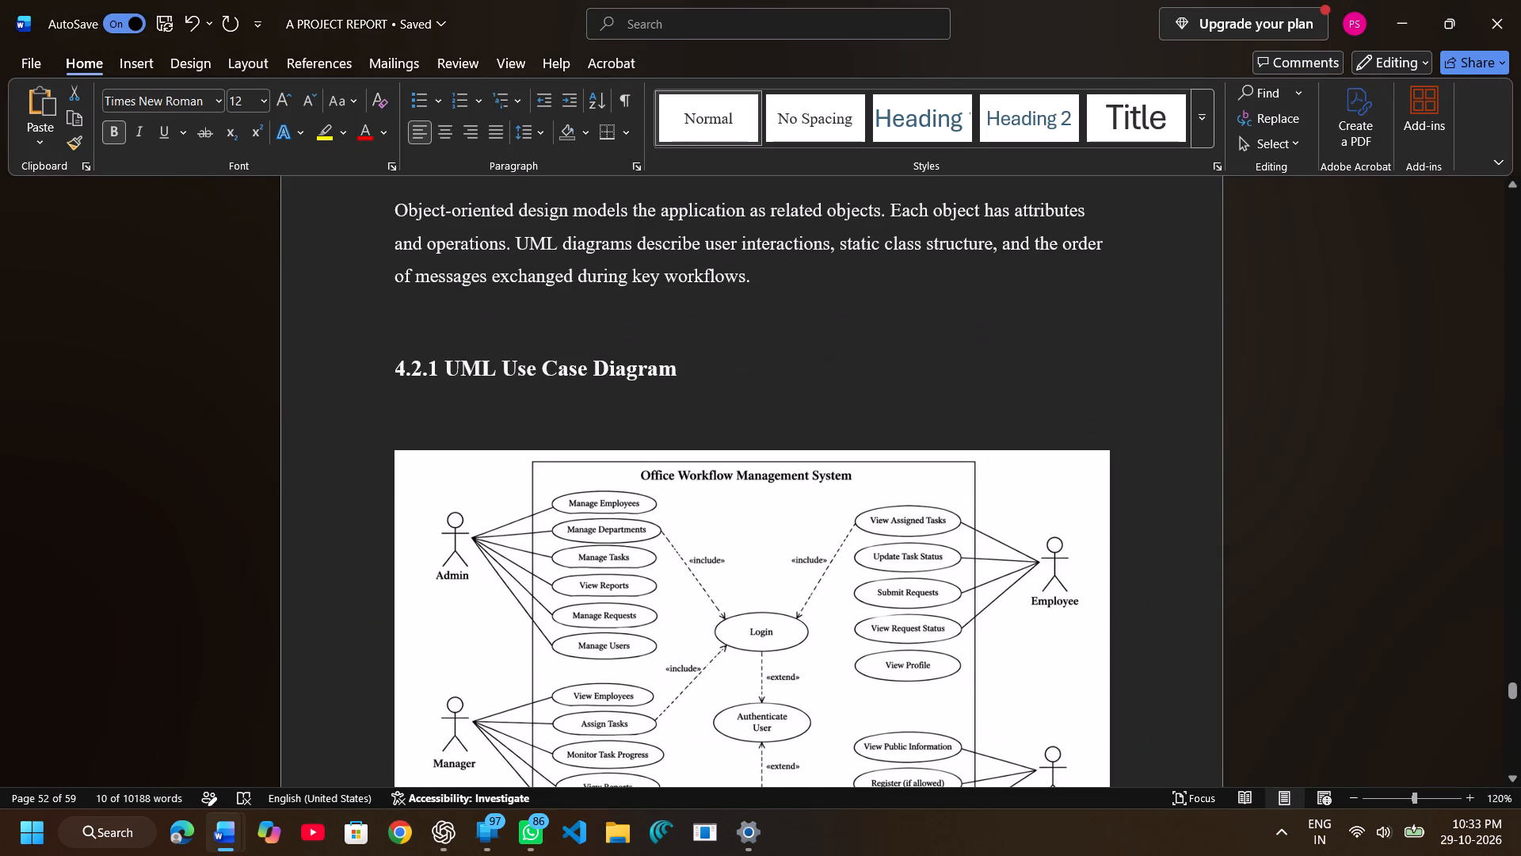
scroll(429, 567, "down", 1)
key("BackSpace")
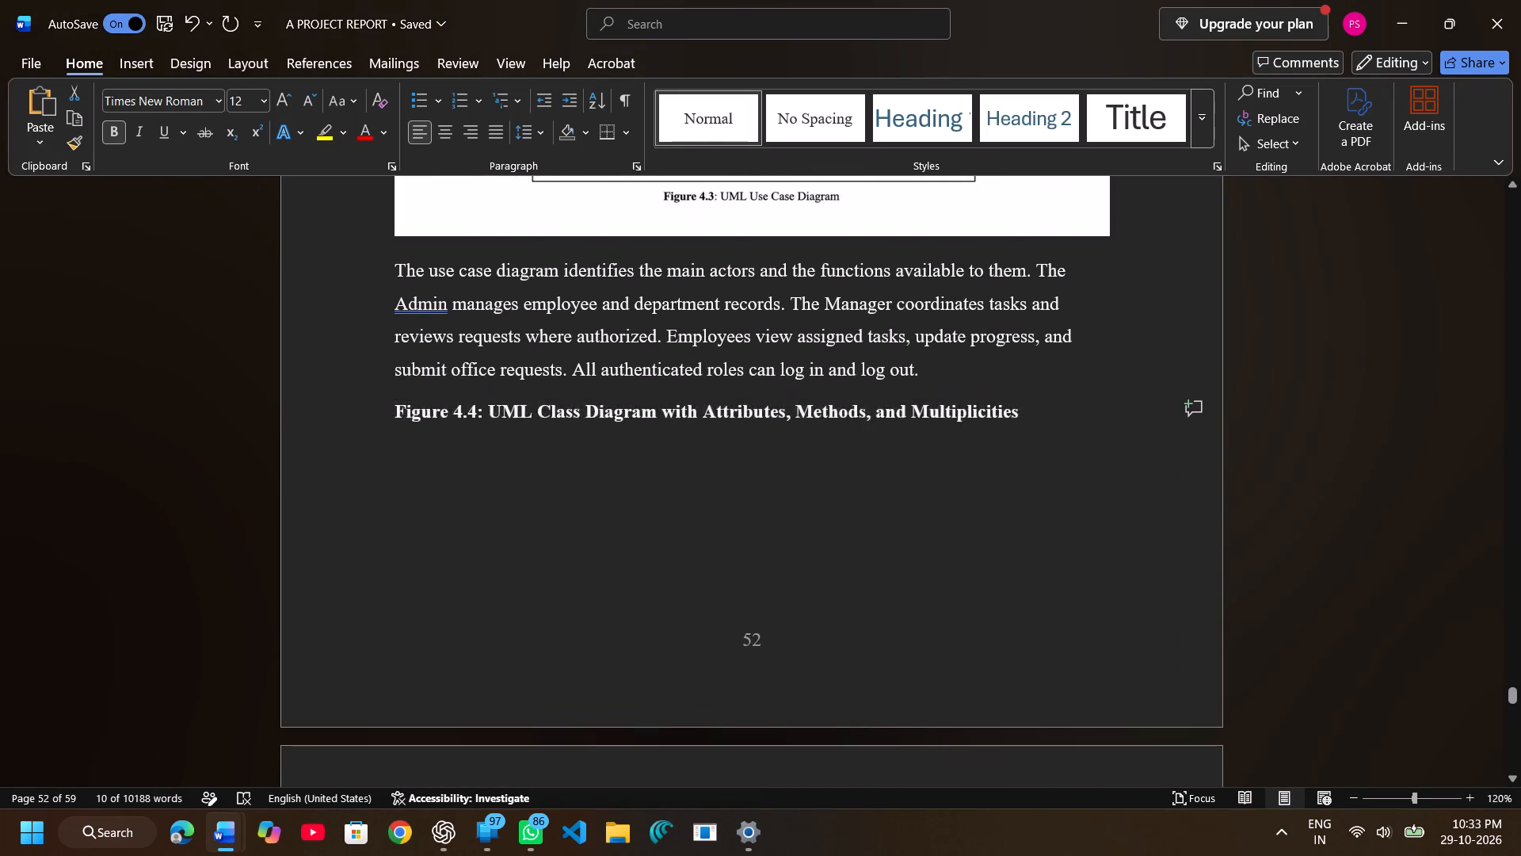
key("ctrl+v")
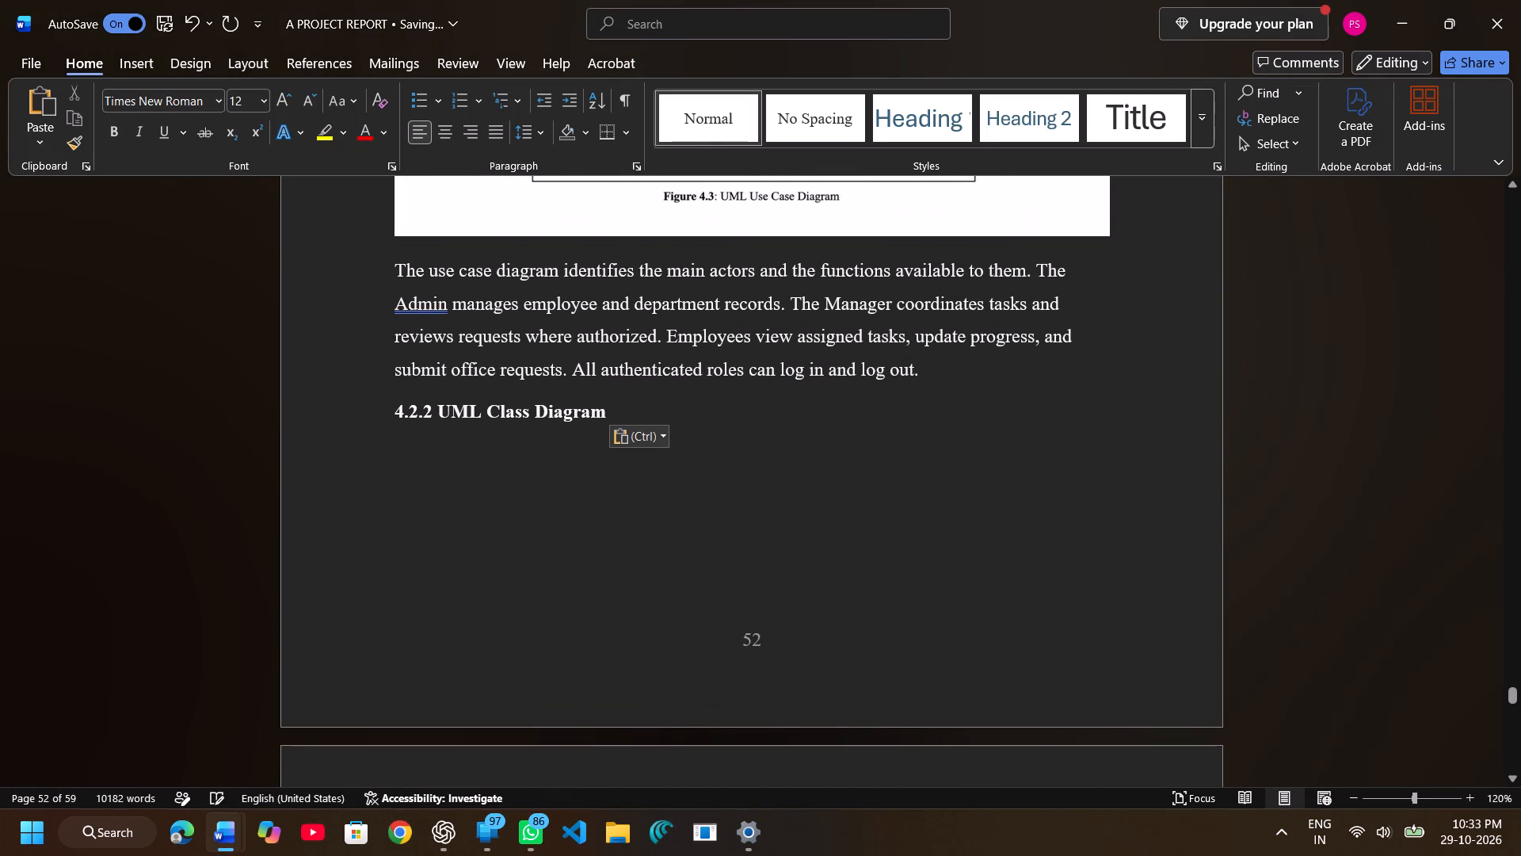
Set the "4.2.2 UML Class Diagram" heading to font size 14 and start a new line below it.
left_click_drag(390, 410, 610, 414)
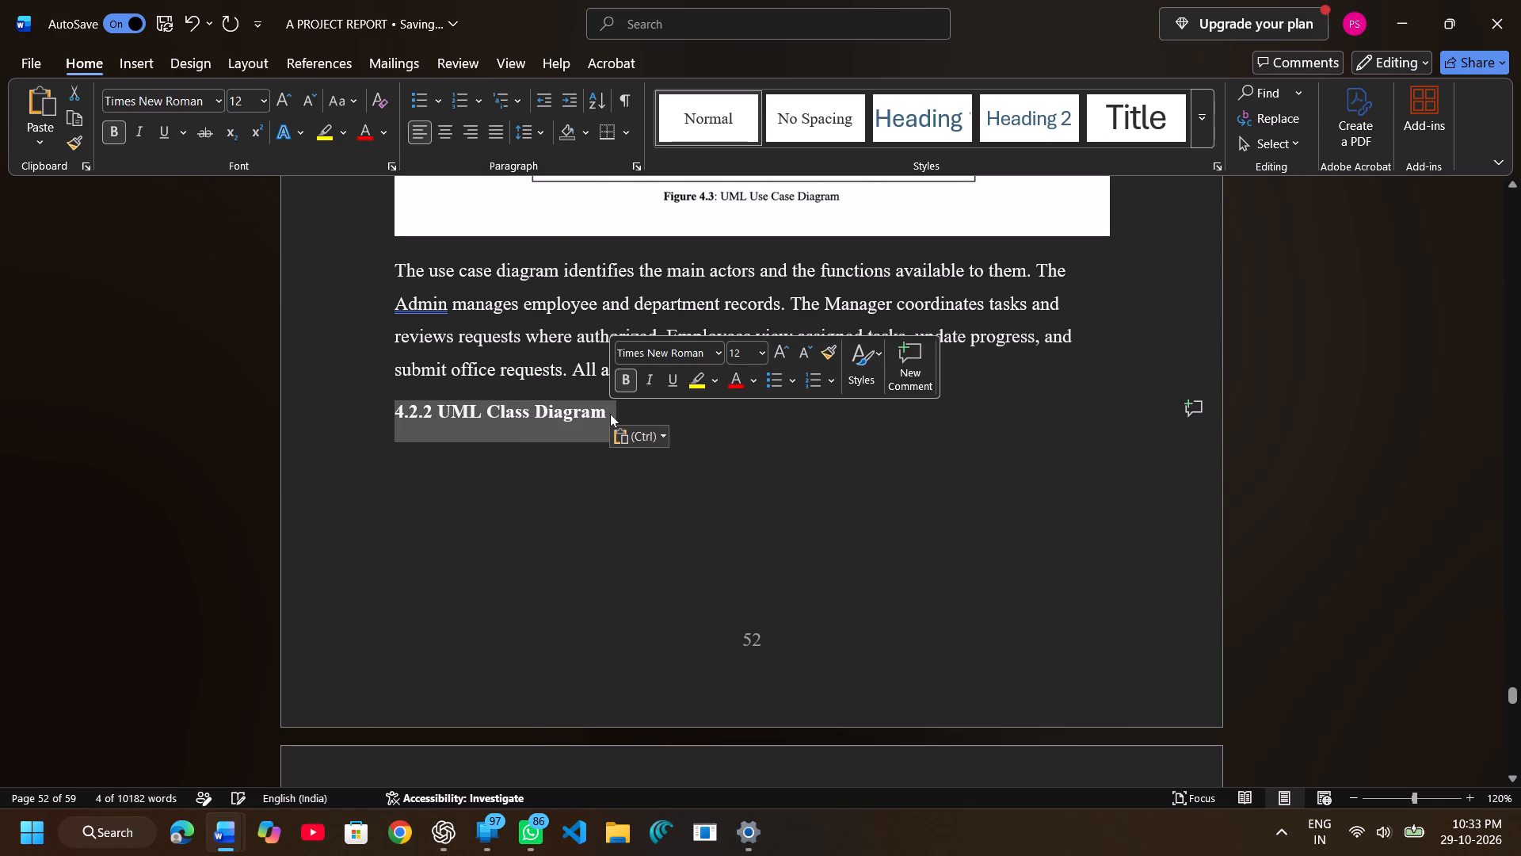
left_click(752, 355)
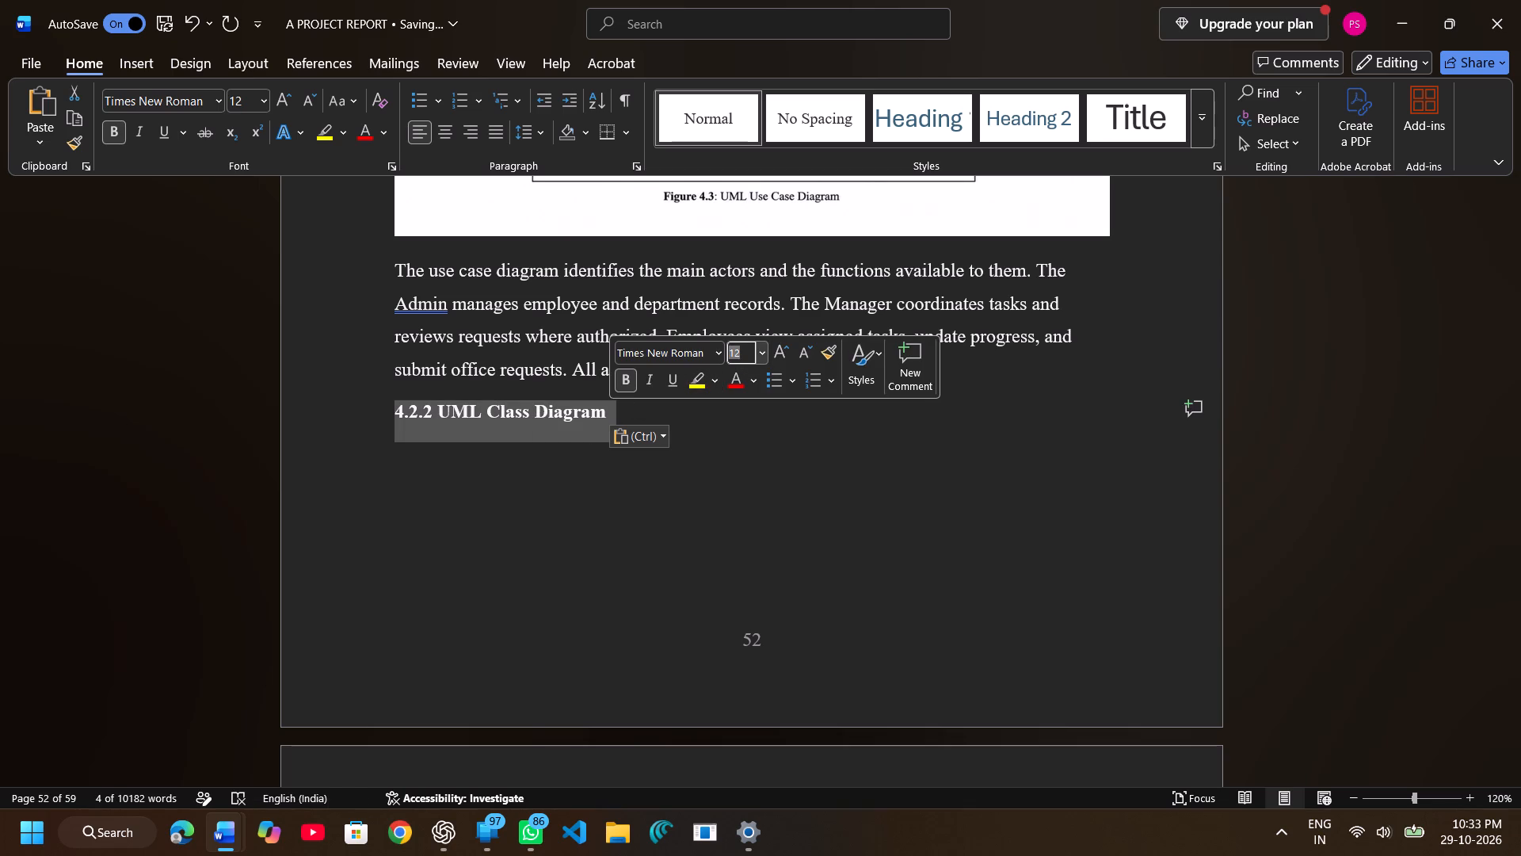
left_click(752, 355)
key("BackSpace")
key("4")
key("Return")
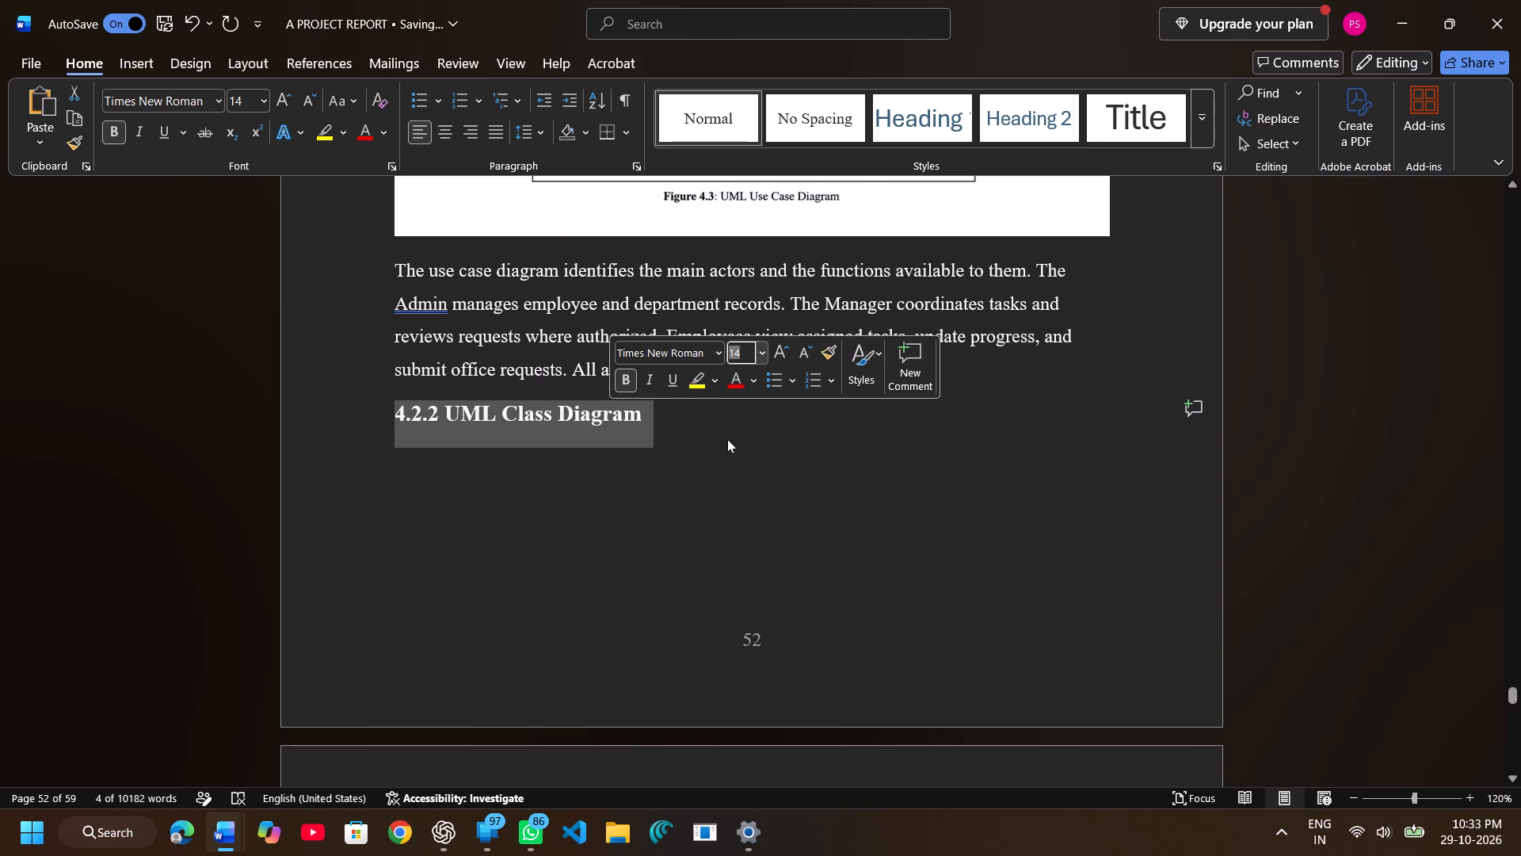
left_click(727, 439)
key("Return")
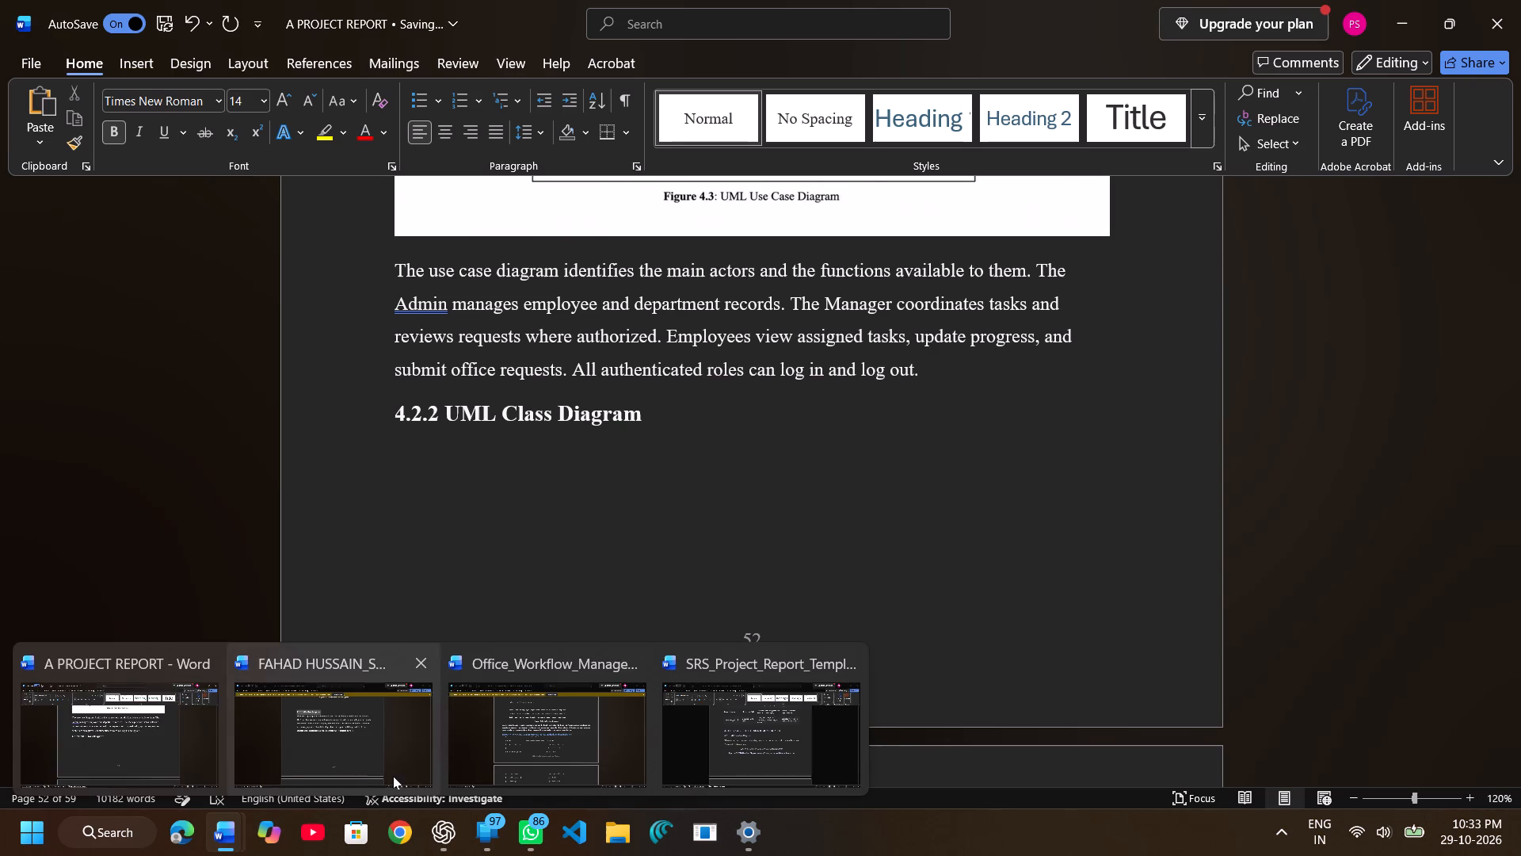
Switch to Office_Workflow_Management_Chapter_4 and examine section 4.2 around the Figure 4.4 class diagram.
left_click(500, 745)
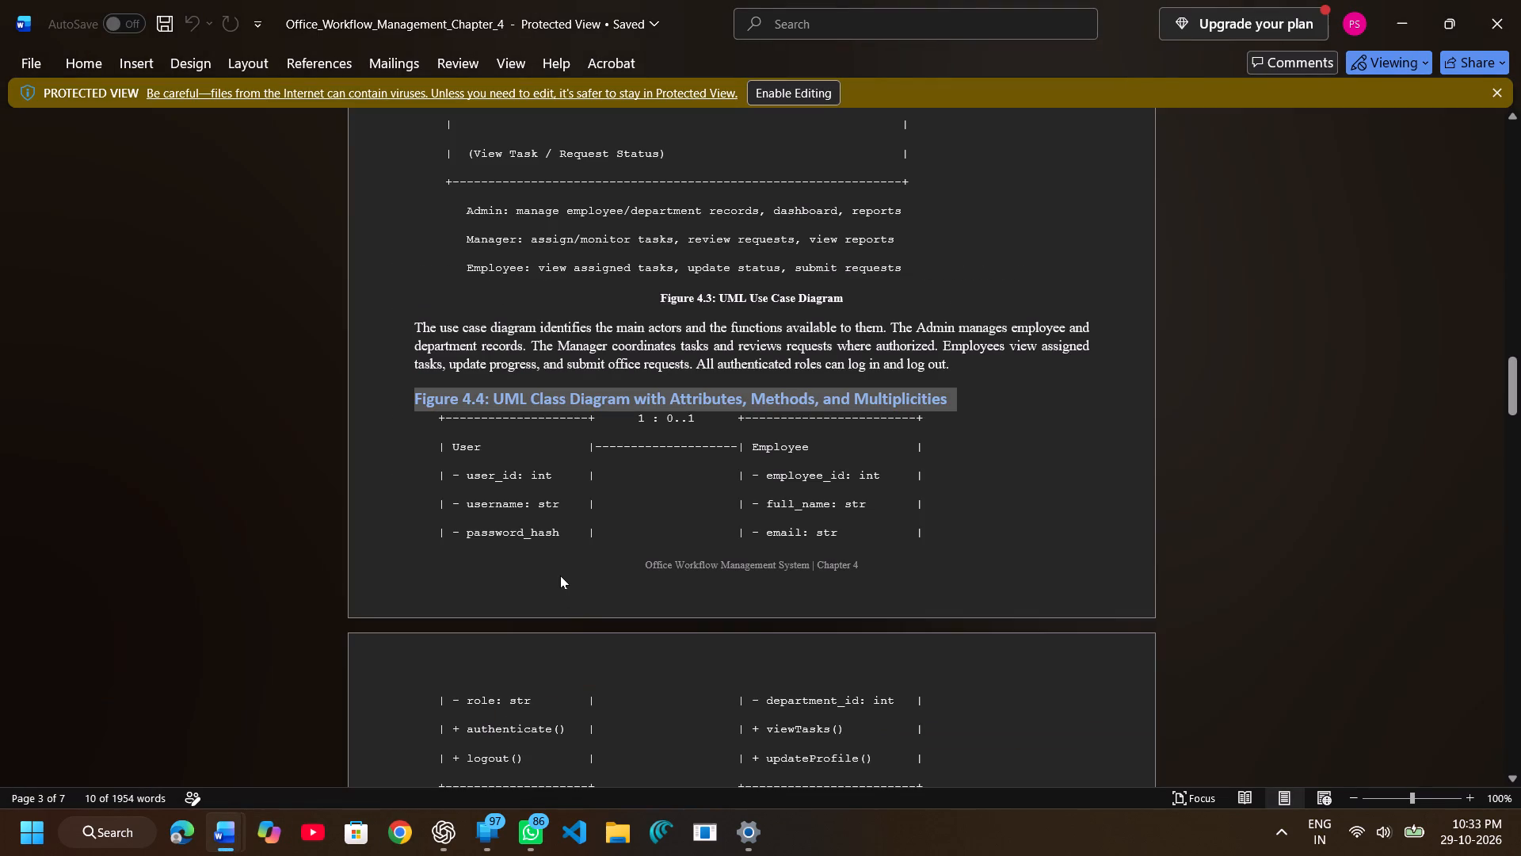
scroll(560, 575, "right", 1)
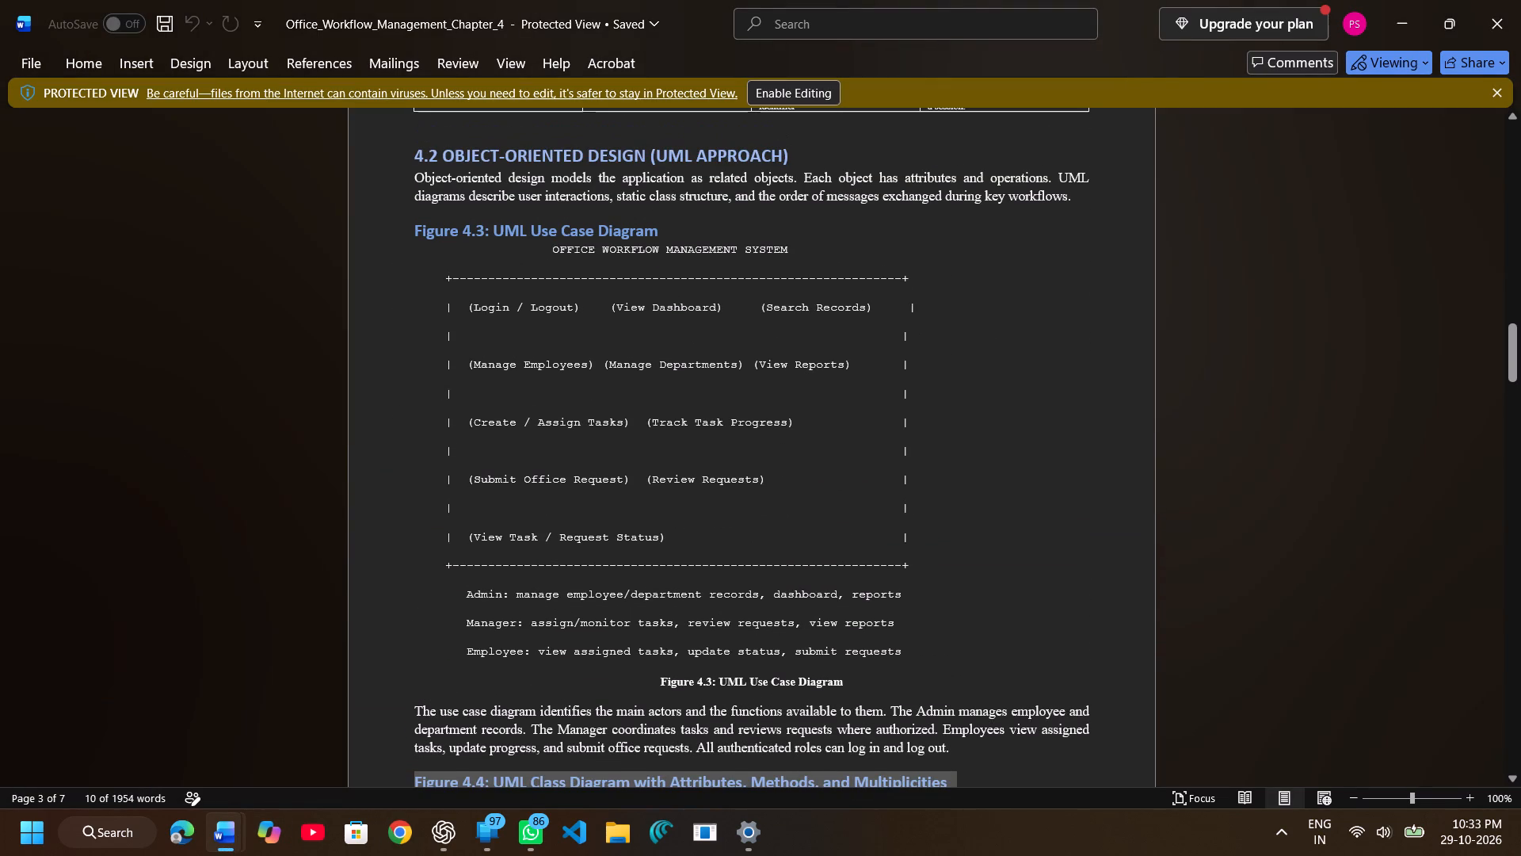
scroll(560, 575, "right", 1)
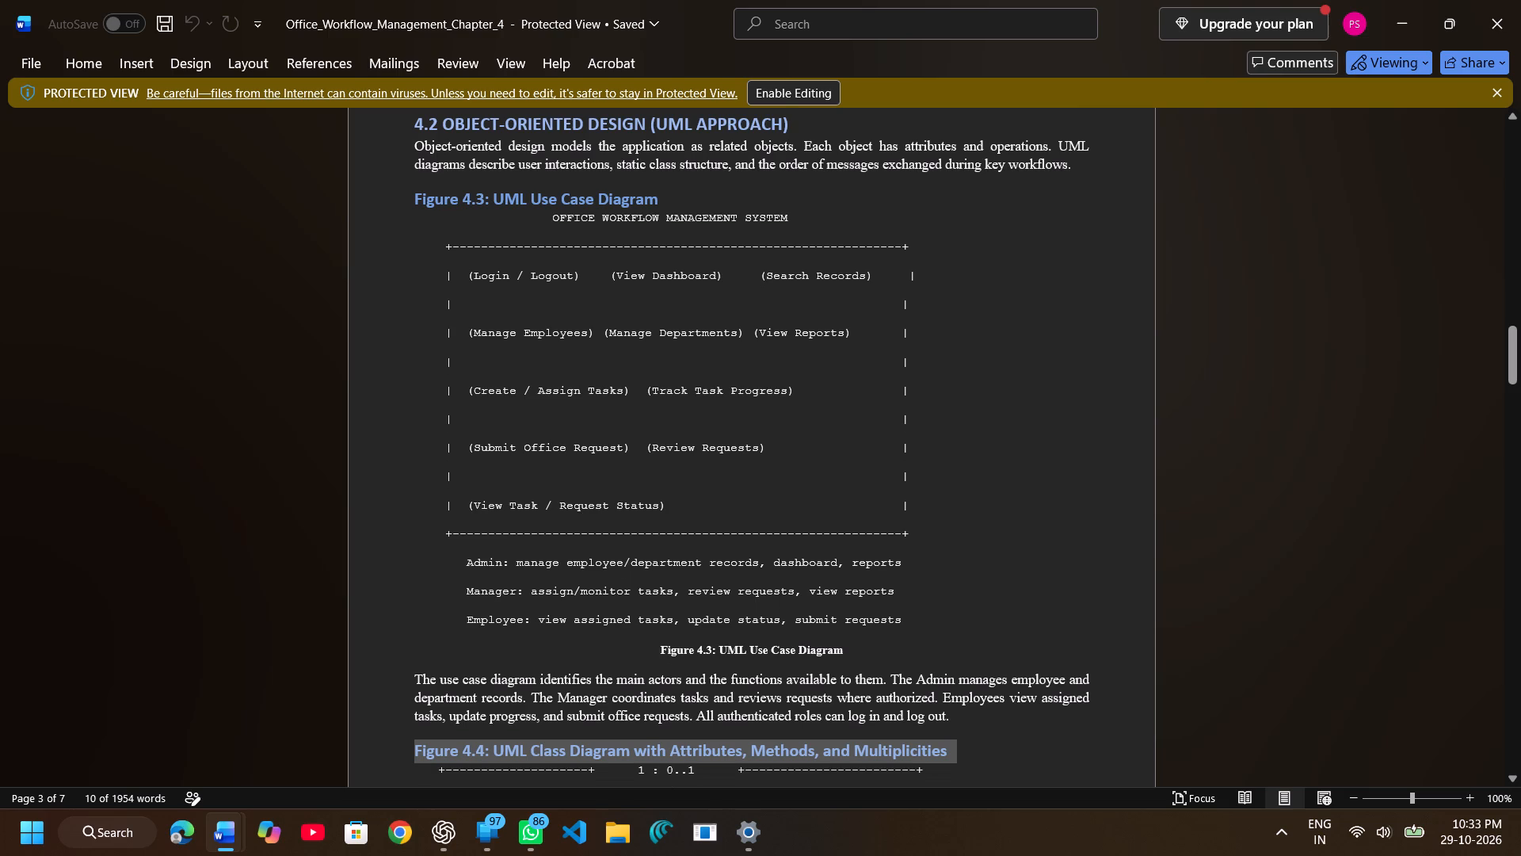
scroll(560, 575, "right", 1)
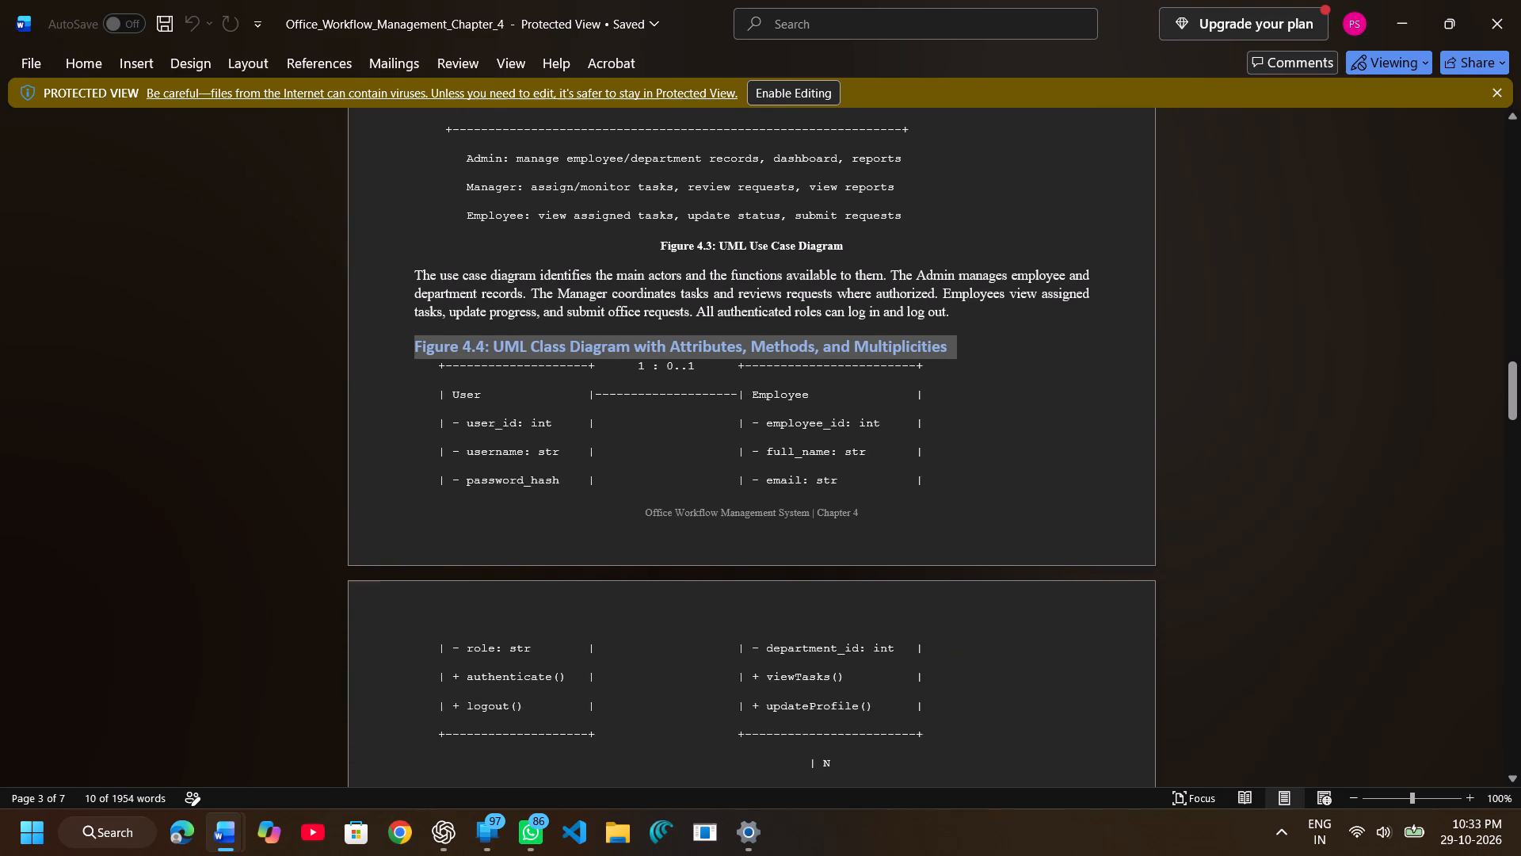
scroll(560, 575, "right", 1)
scroll(453, 707, "right", 1)
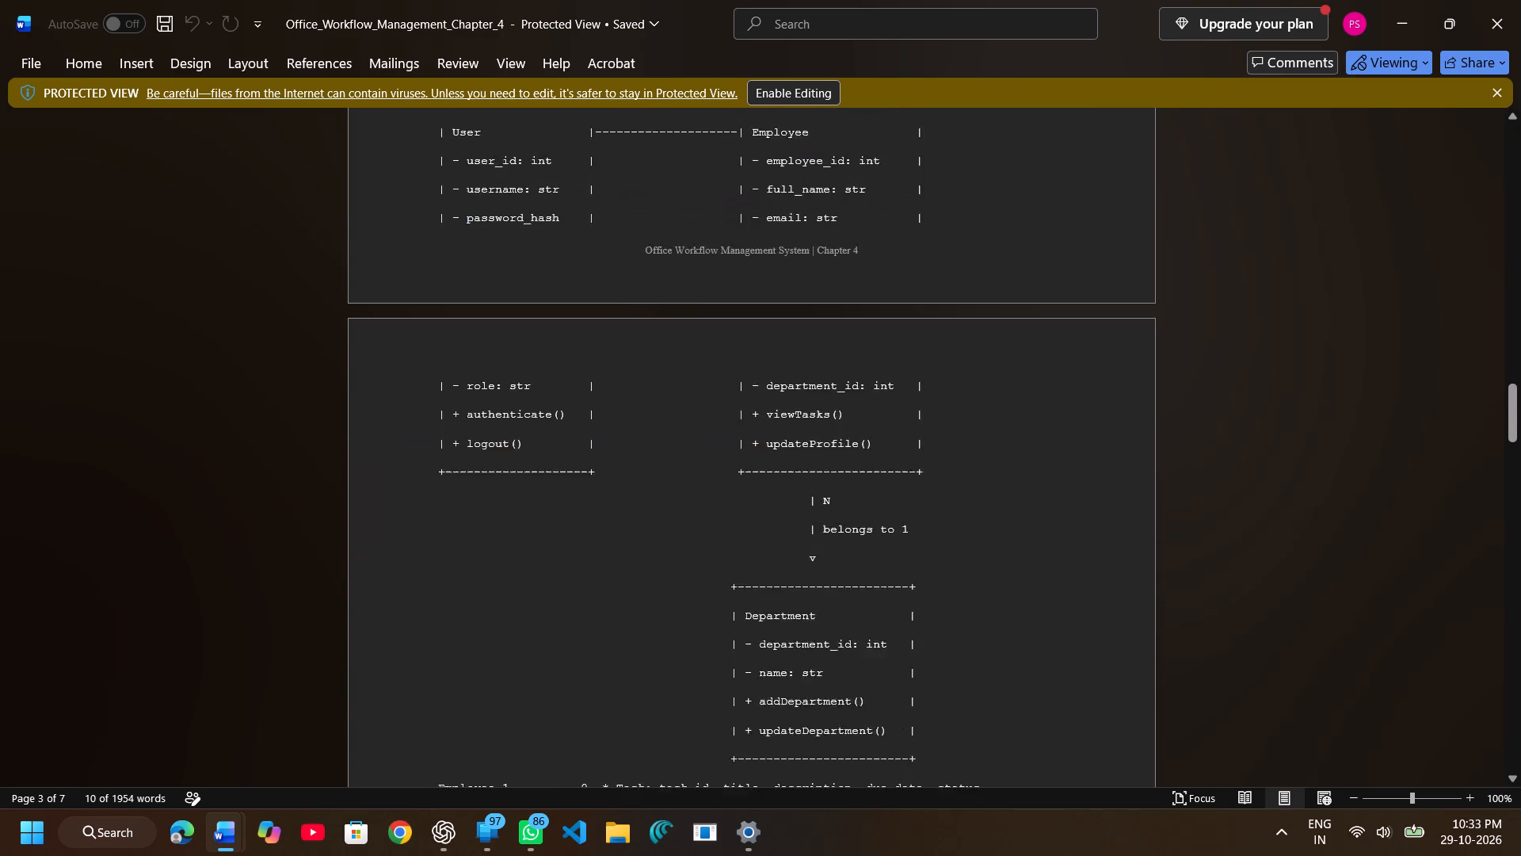
scroll(453, 707, "right", 1)
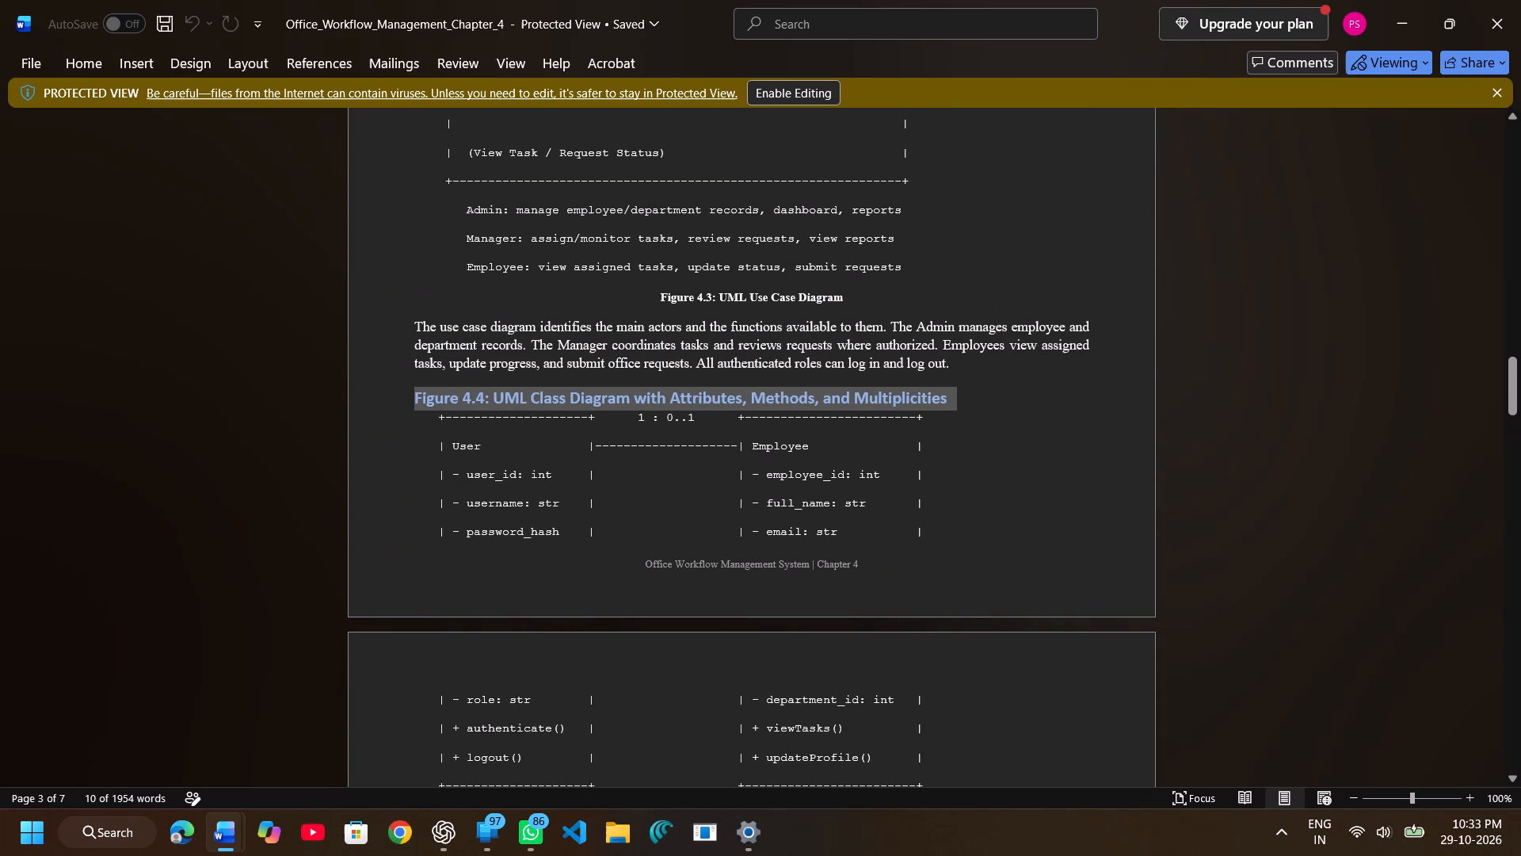
scroll(453, 707, "right", 1)
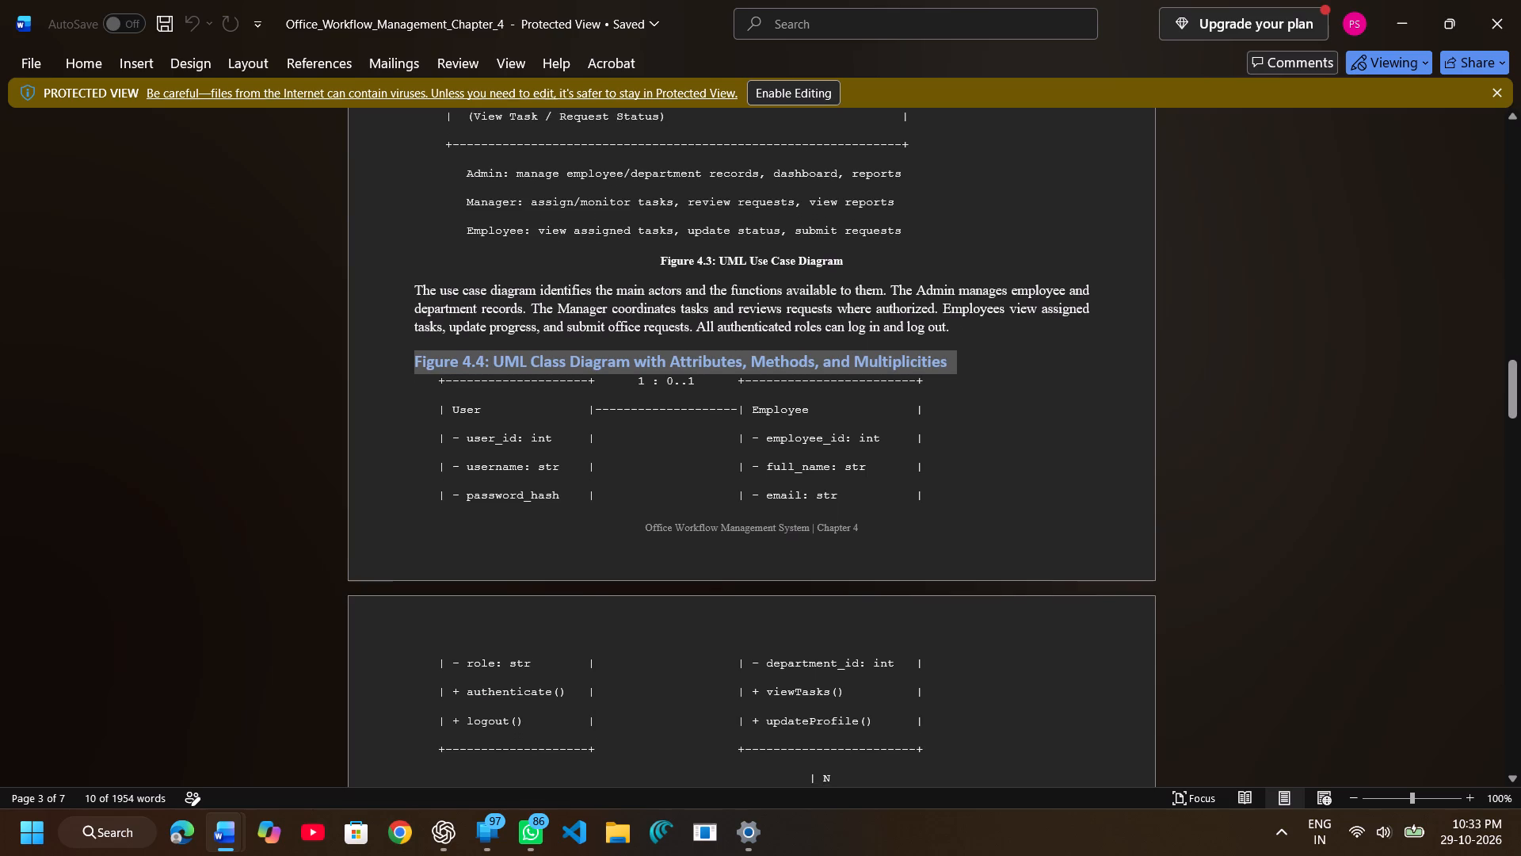
scroll(453, 707, "right", 1)
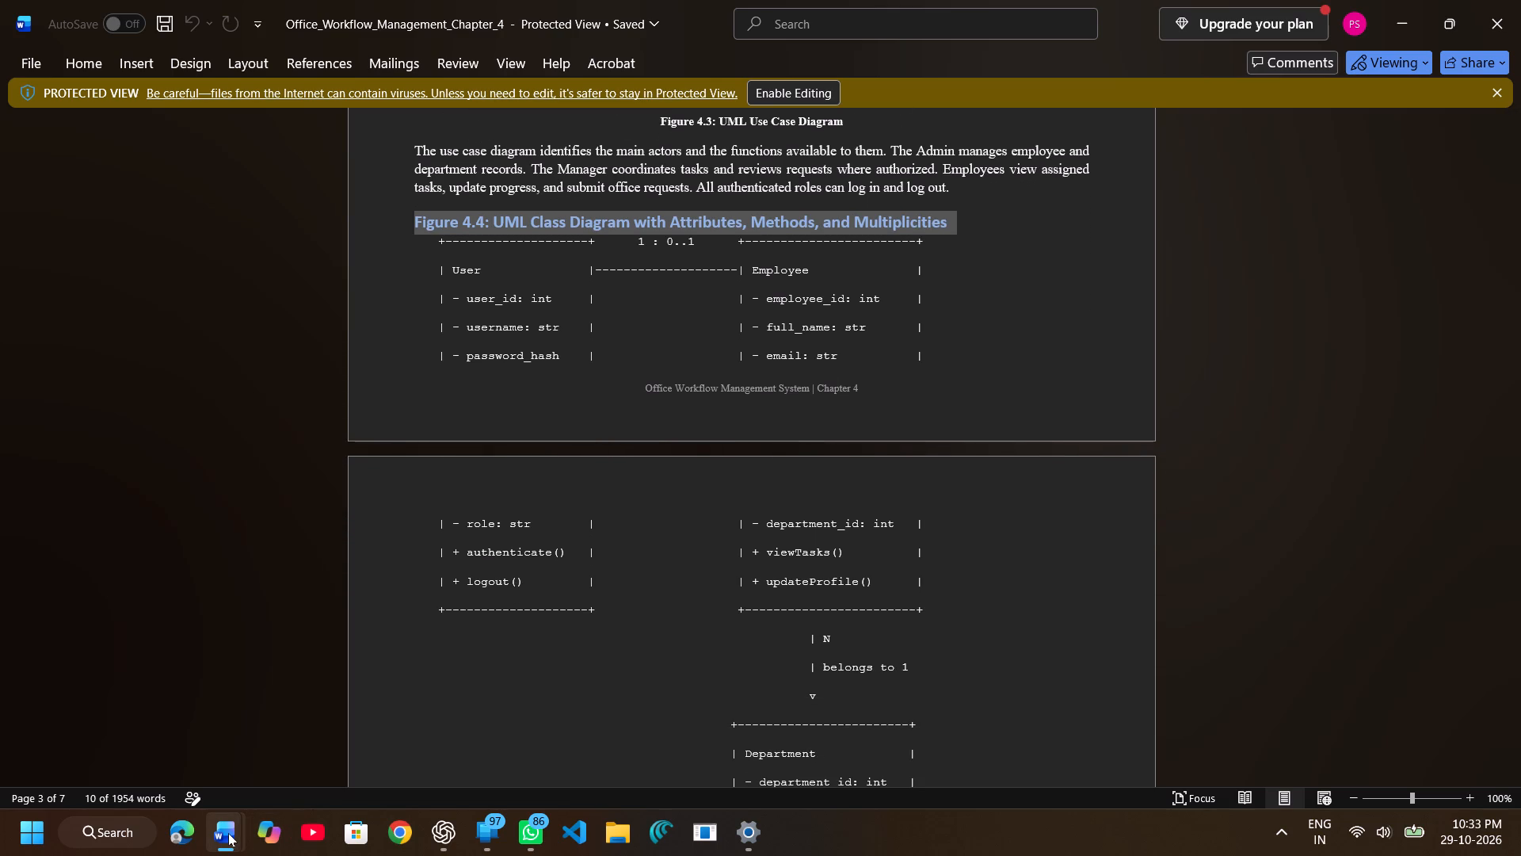
Switch to A PROJECT REPORT and insert the picture "Office Workflow UML Class Diagram" from Downloads below the 4.2.2 heading.
left_click(149, 765)
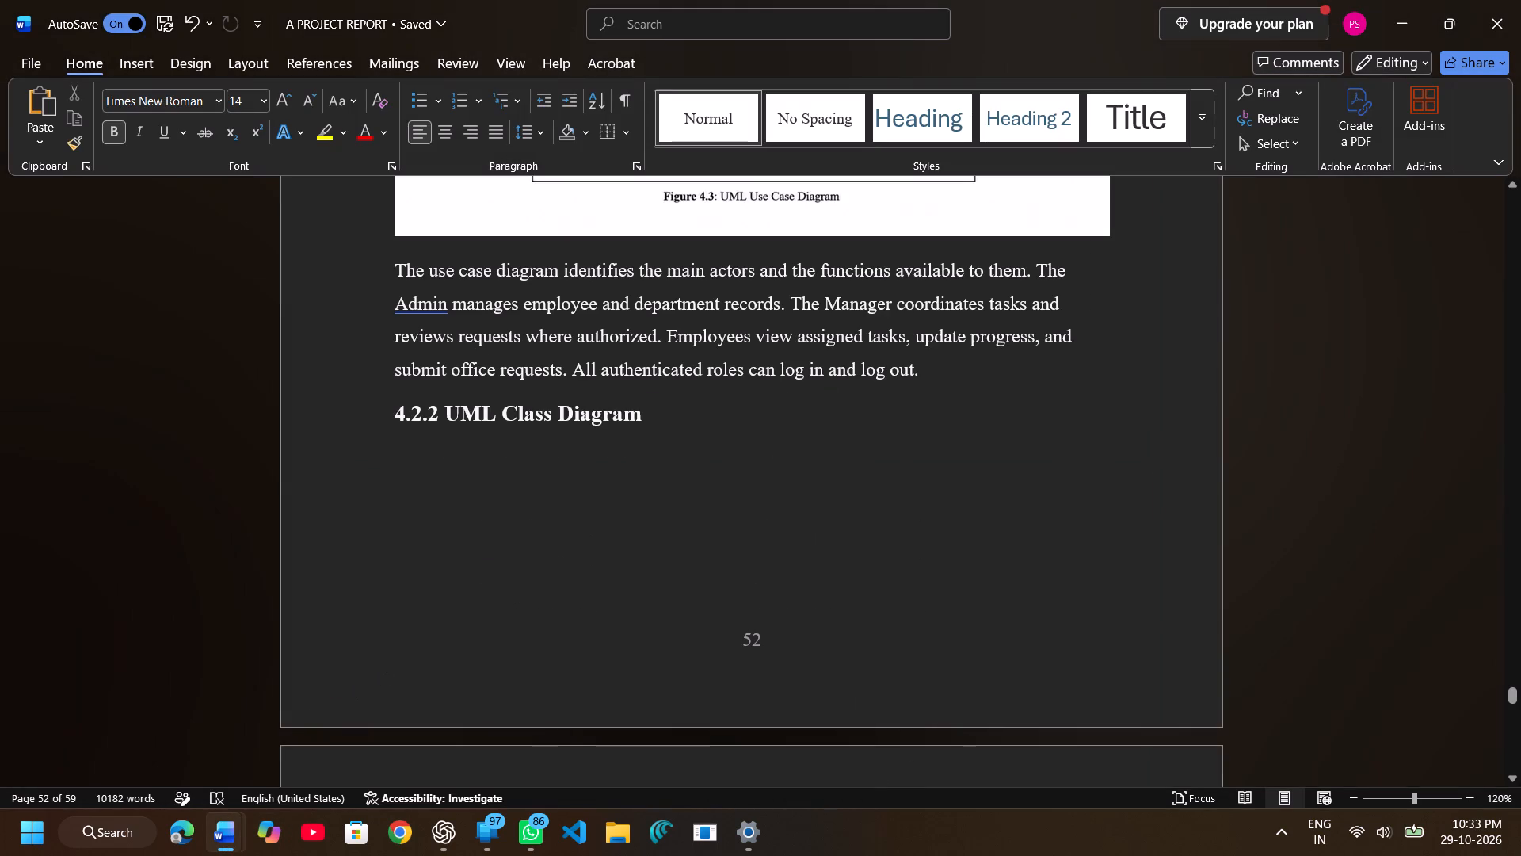
left_click(138, 55)
left_click(203, 104)
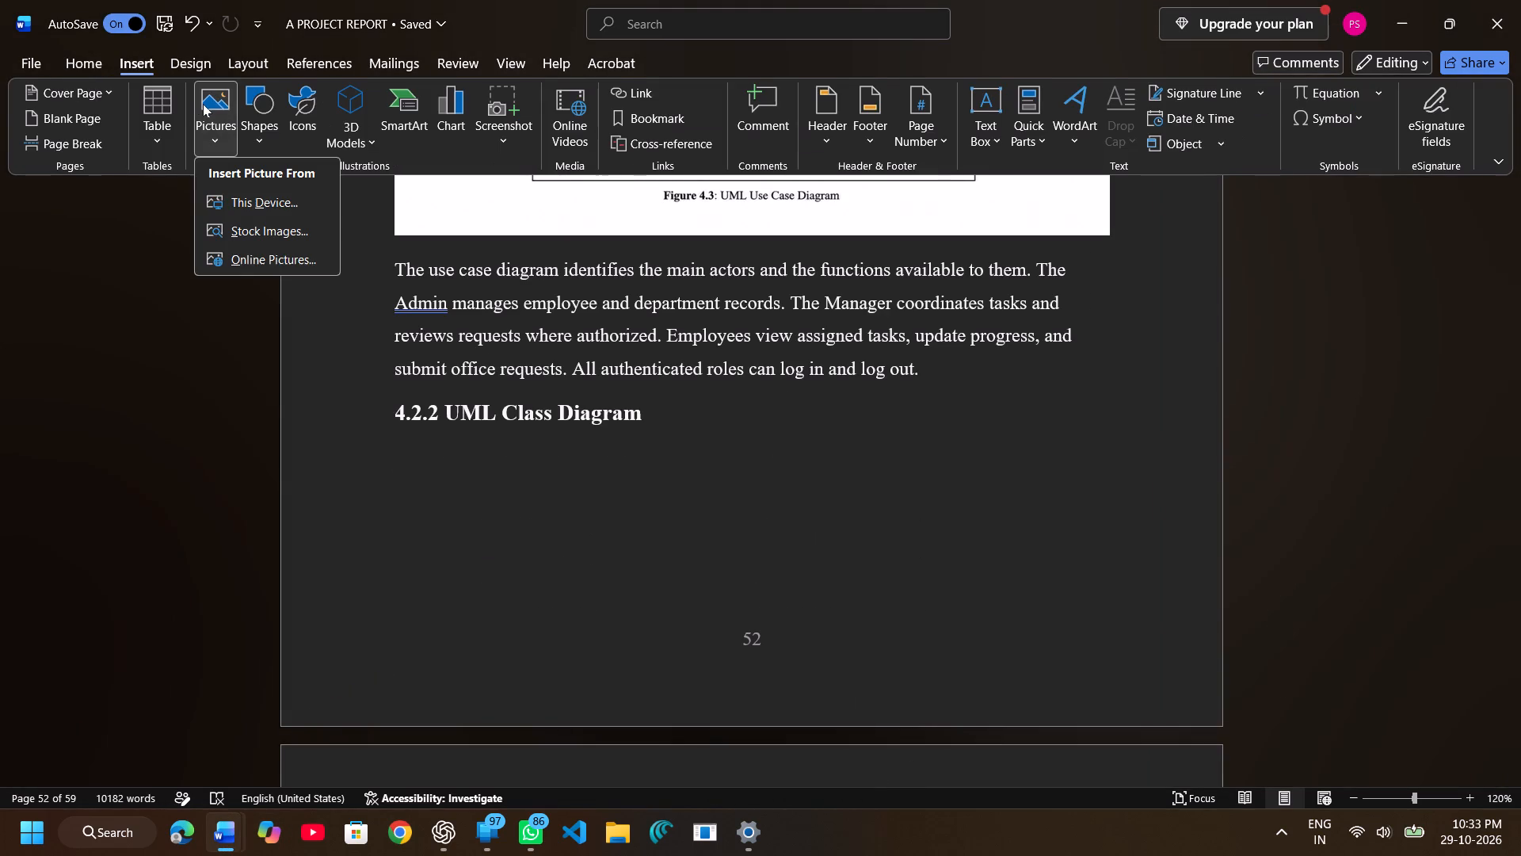
left_click(244, 212)
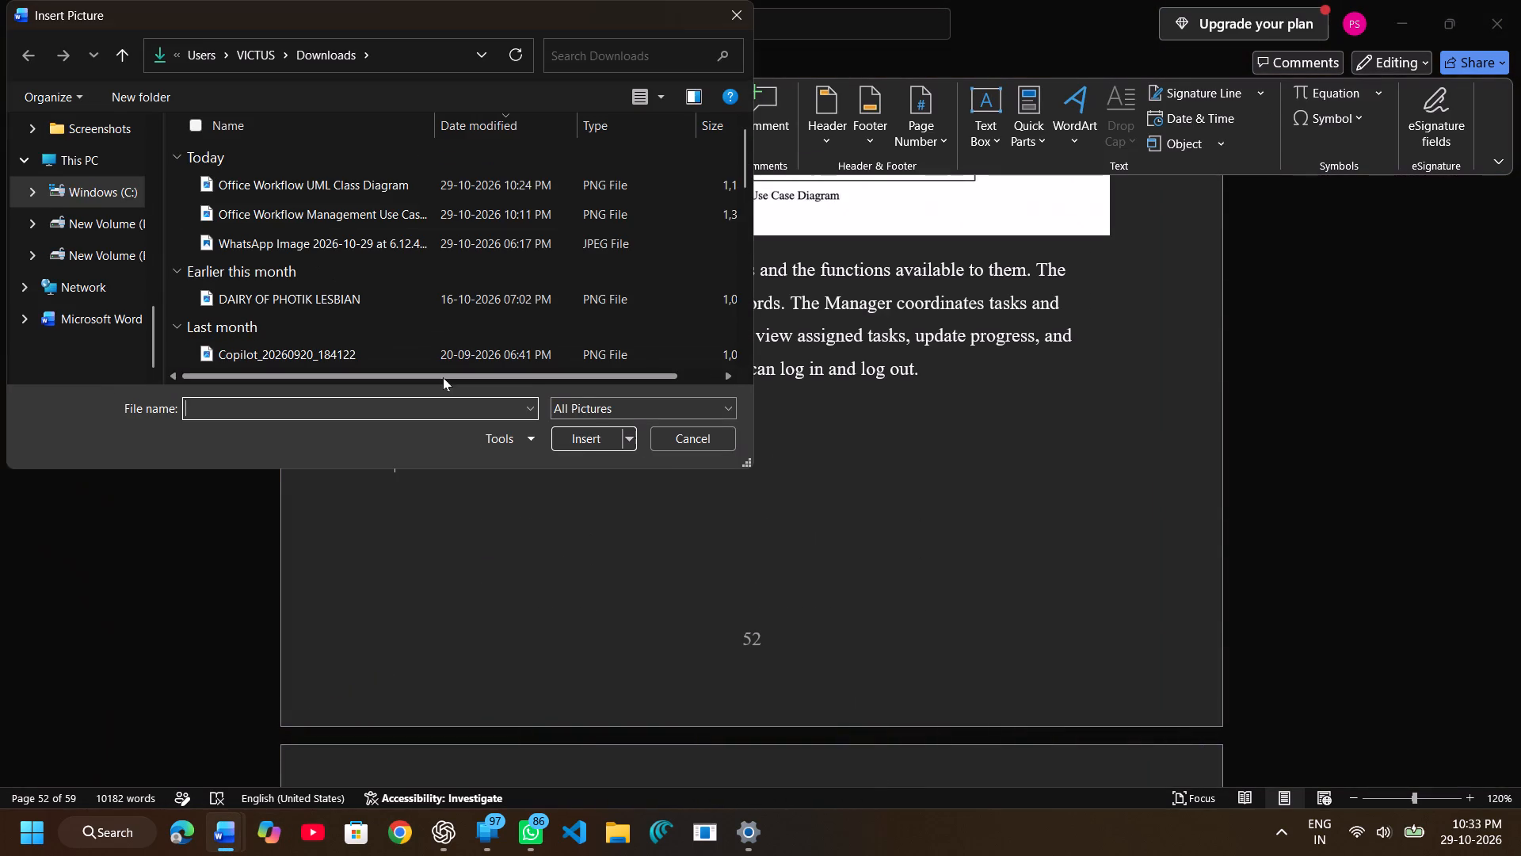
left_click(360, 181)
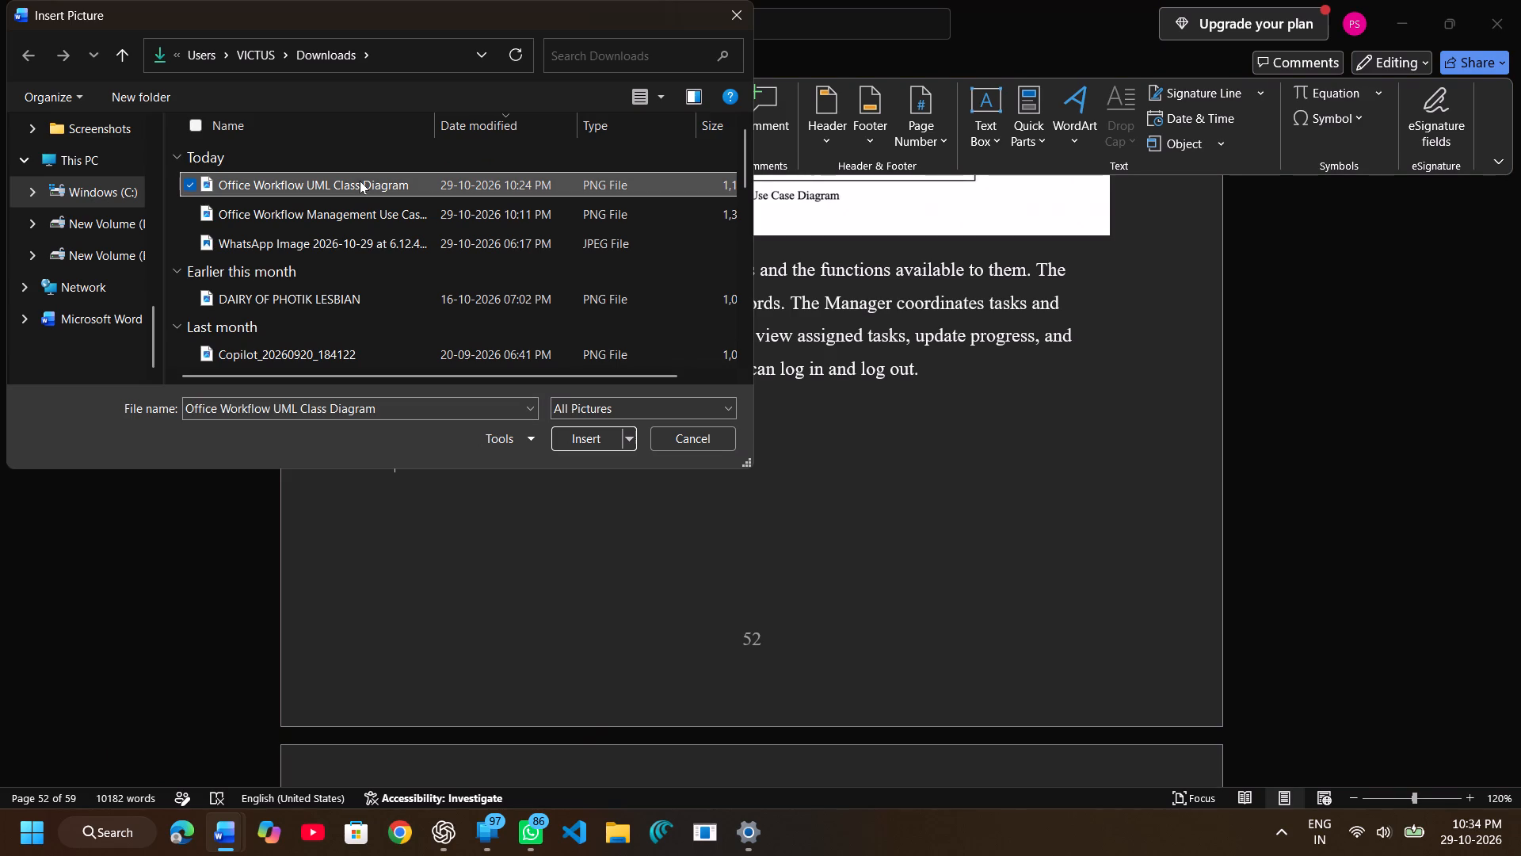
left_click(567, 438)
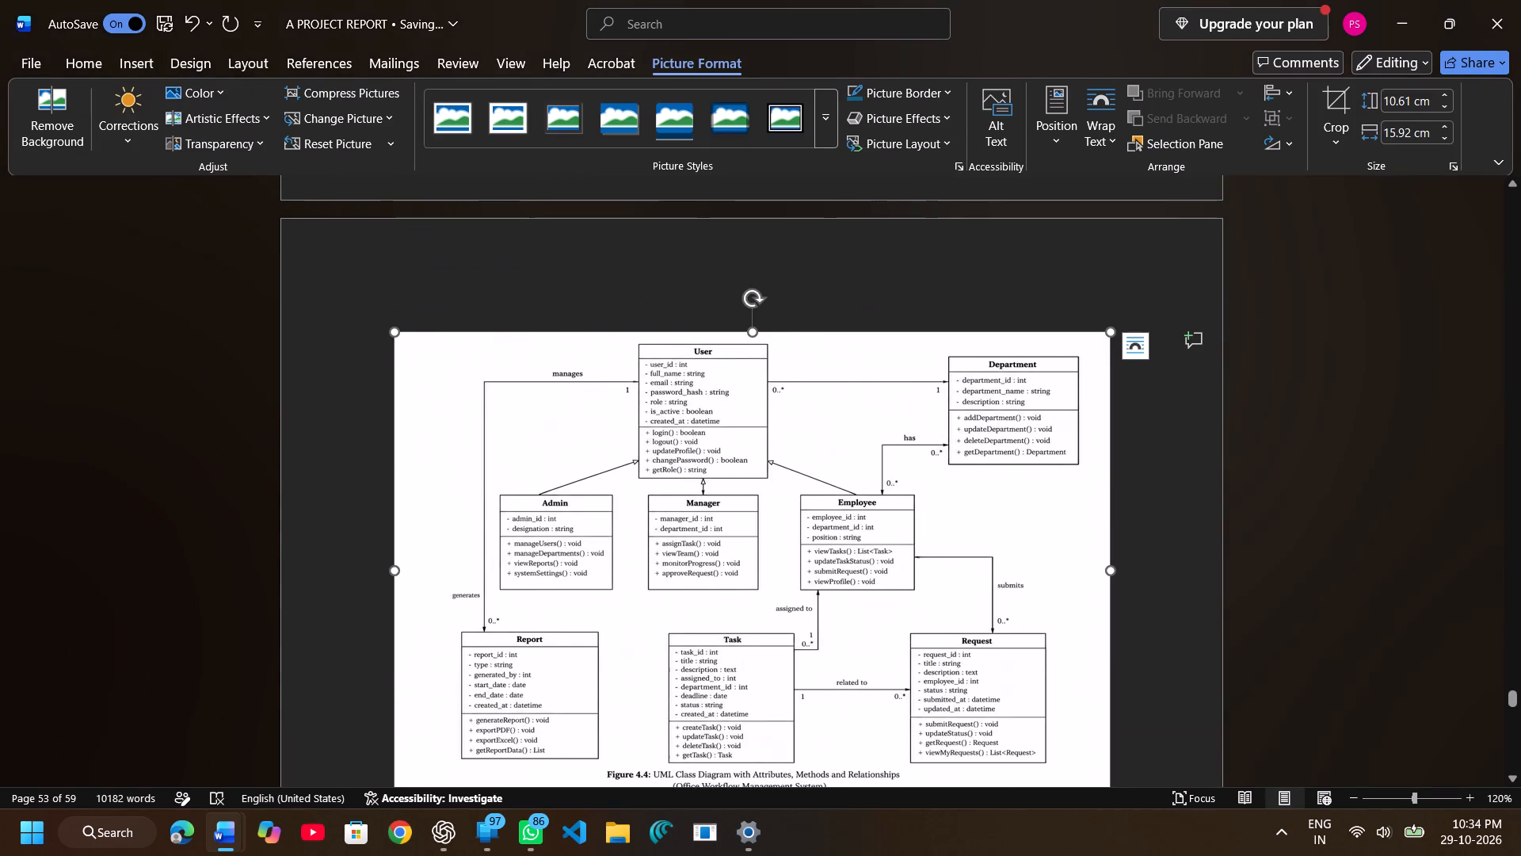
Slightly reduce the height of the inserted class diagram picture from its bottom edge, keeping its full width.
scroll(732, 394, "down", 1)
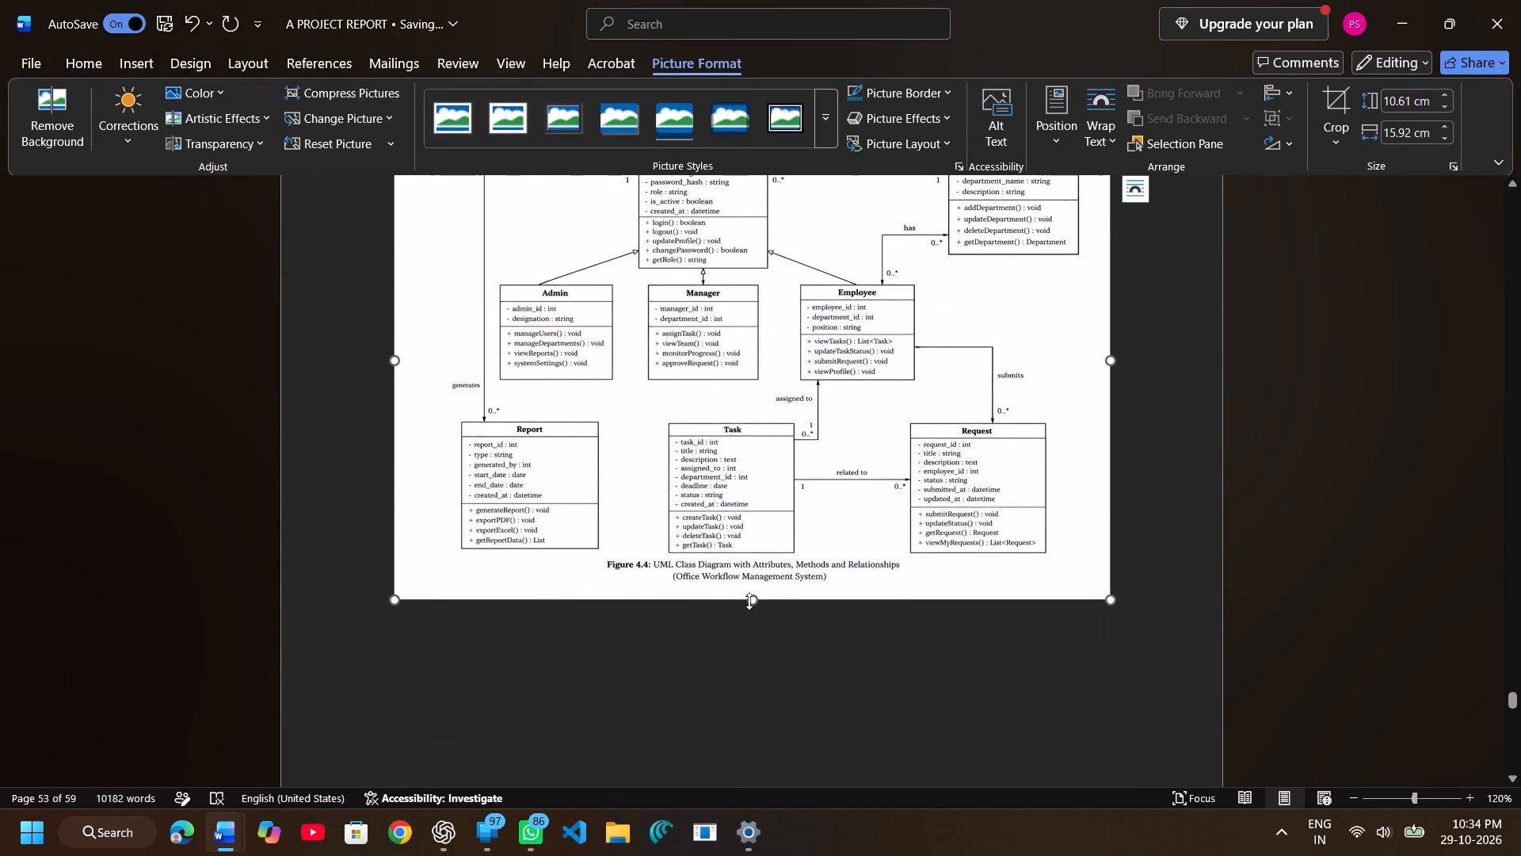
left_click_drag(749, 601, 756, 547)
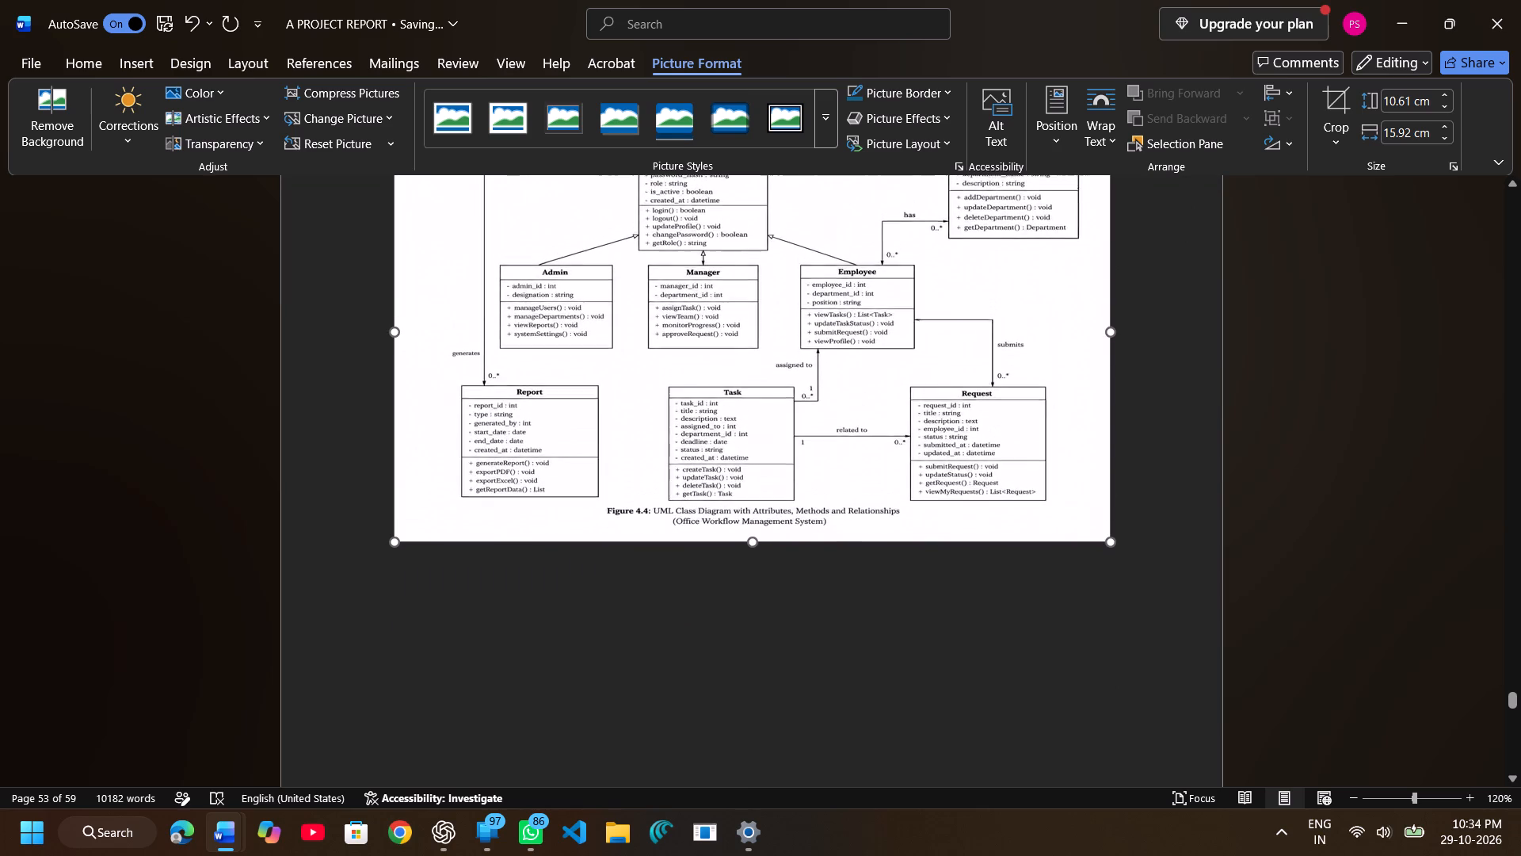
left_click_drag(756, 547, 760, 576)
scroll(739, 405, "up", 1)
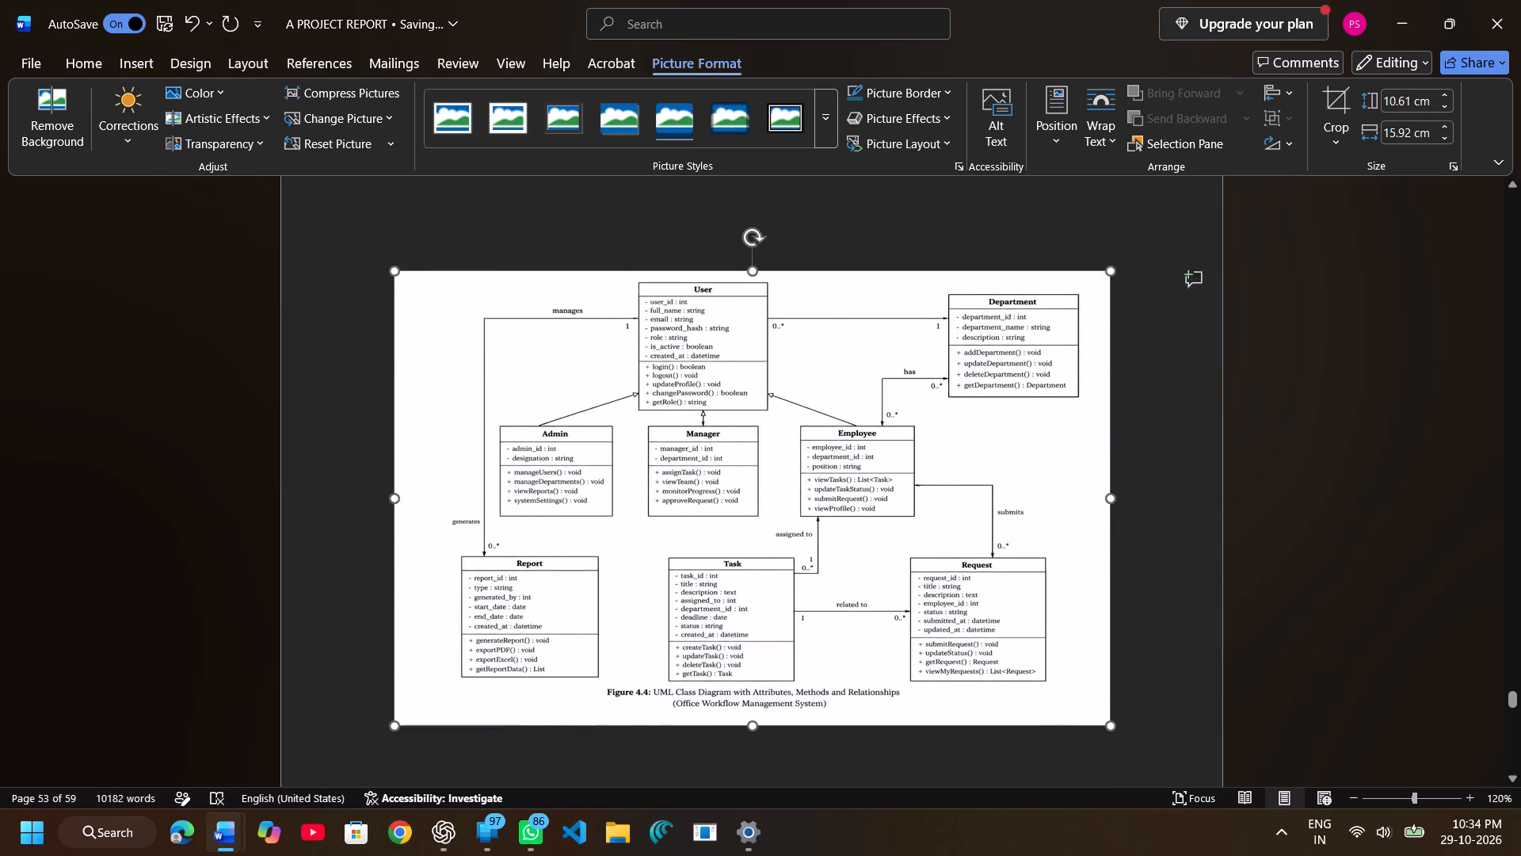
scroll(739, 405, "up", 1)
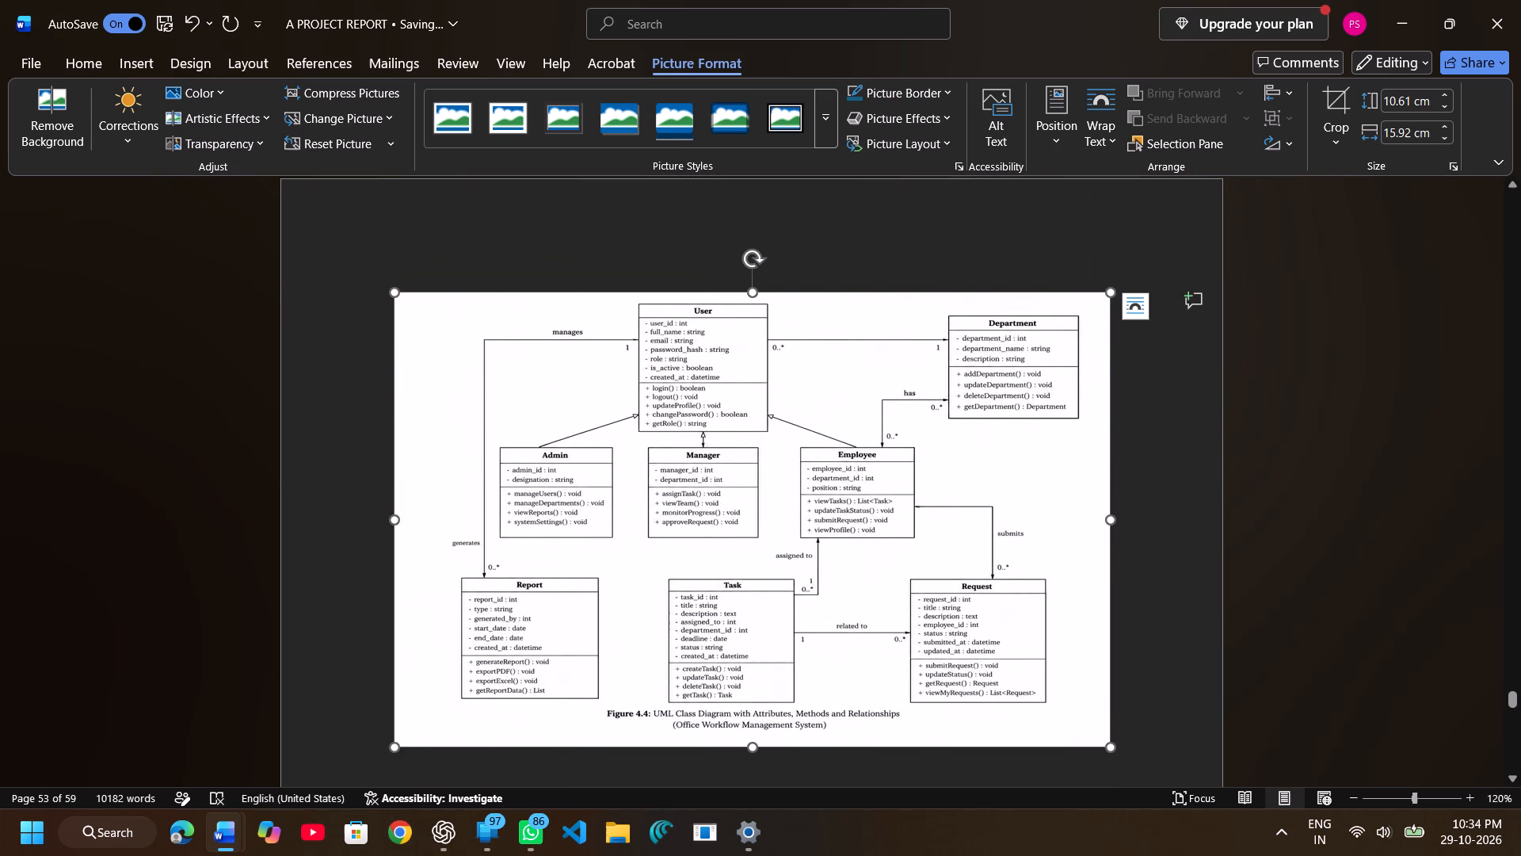
Place the insertion point on the empty line below the class diagram picture in A PROJECT REPORT.
scroll(739, 405, "up", 1)
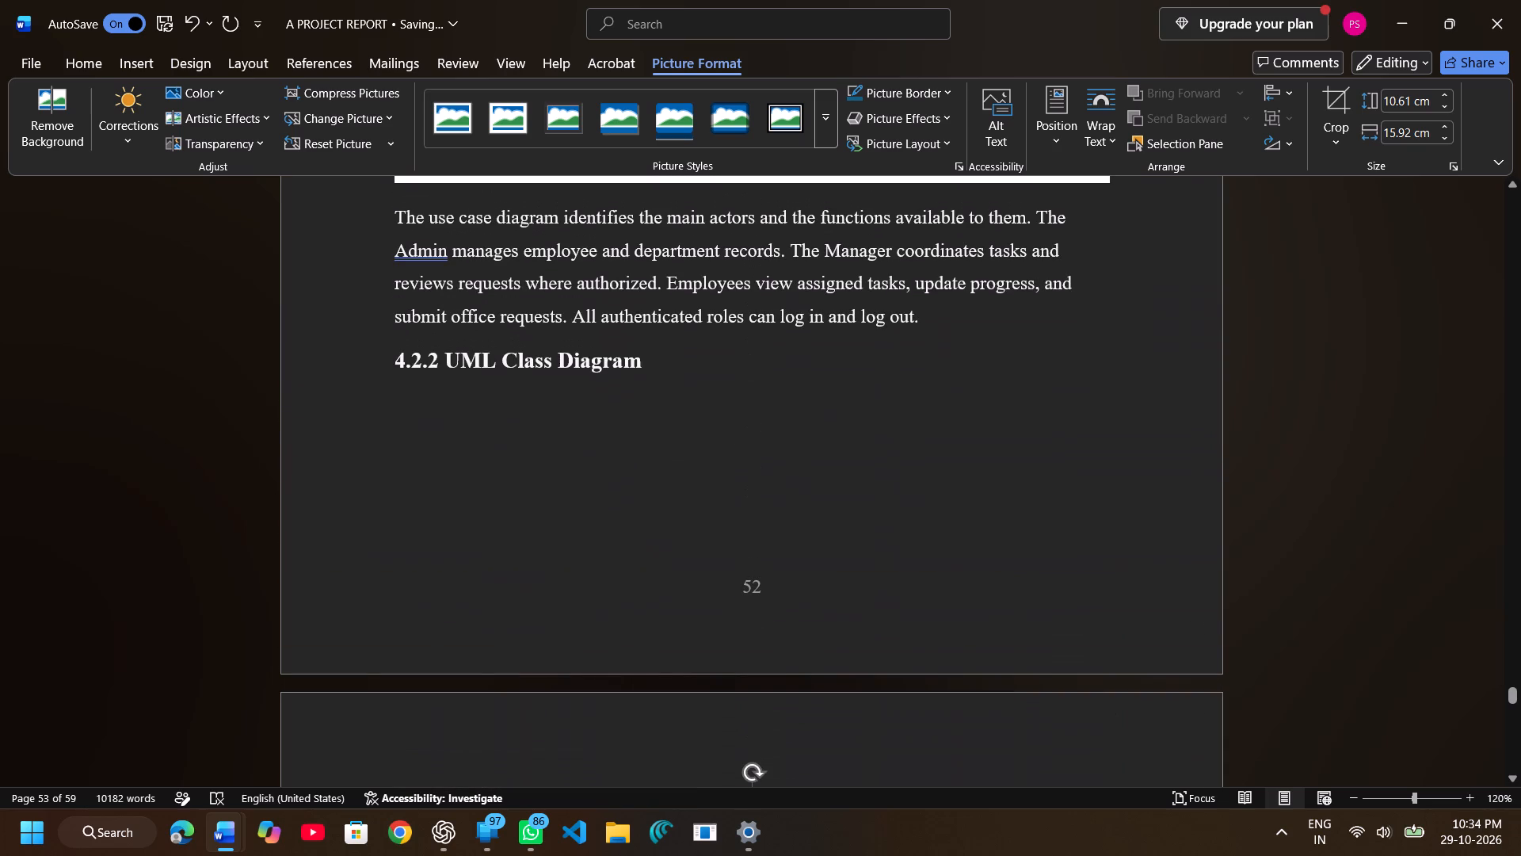
scroll(739, 405, "down", 1)
left_click(739, 405)
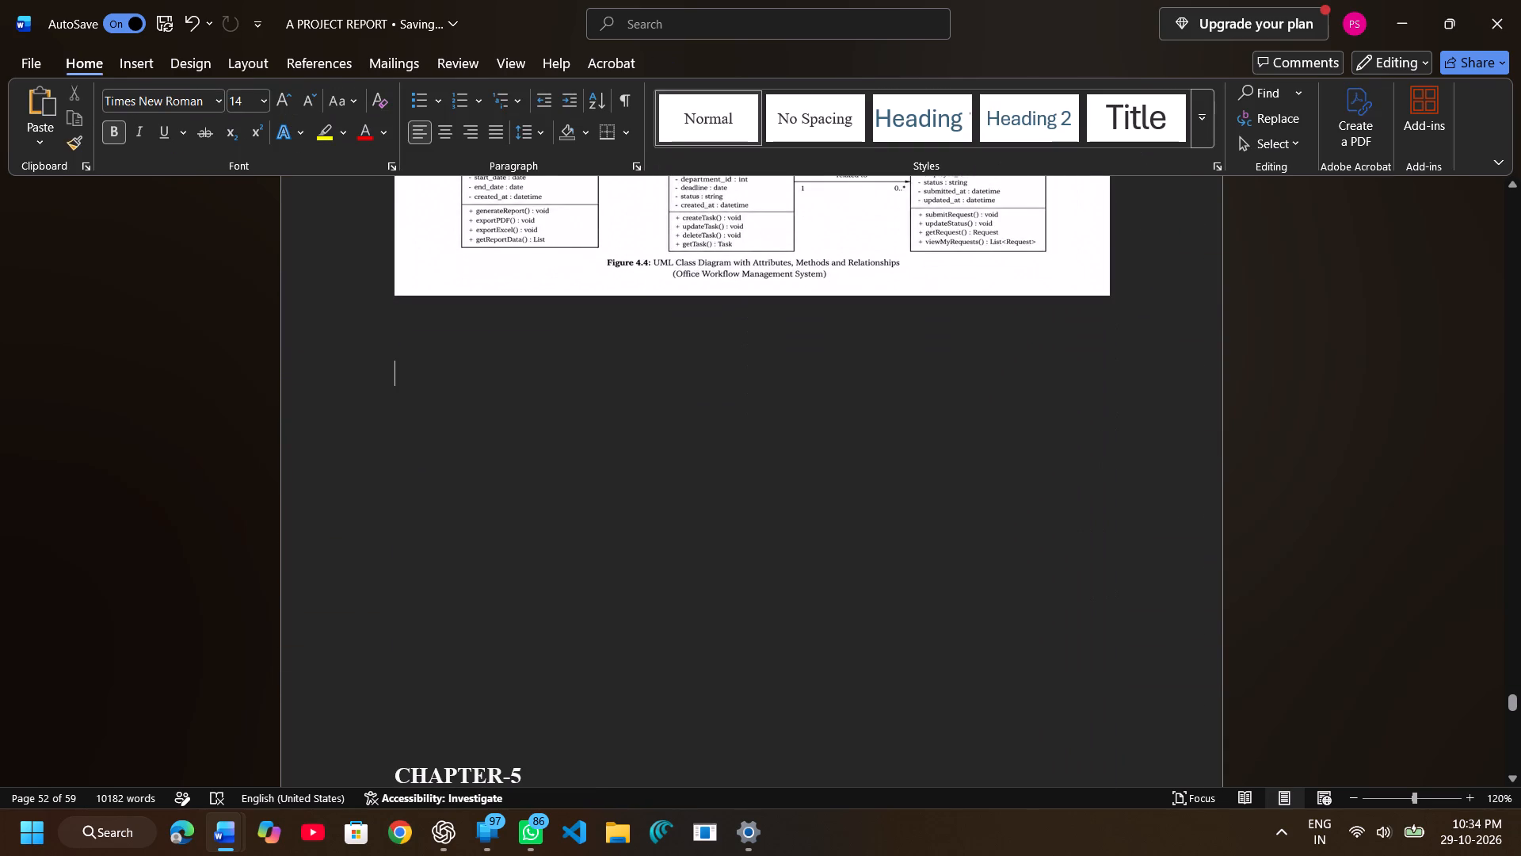
scroll(681, 406, "right", 1)
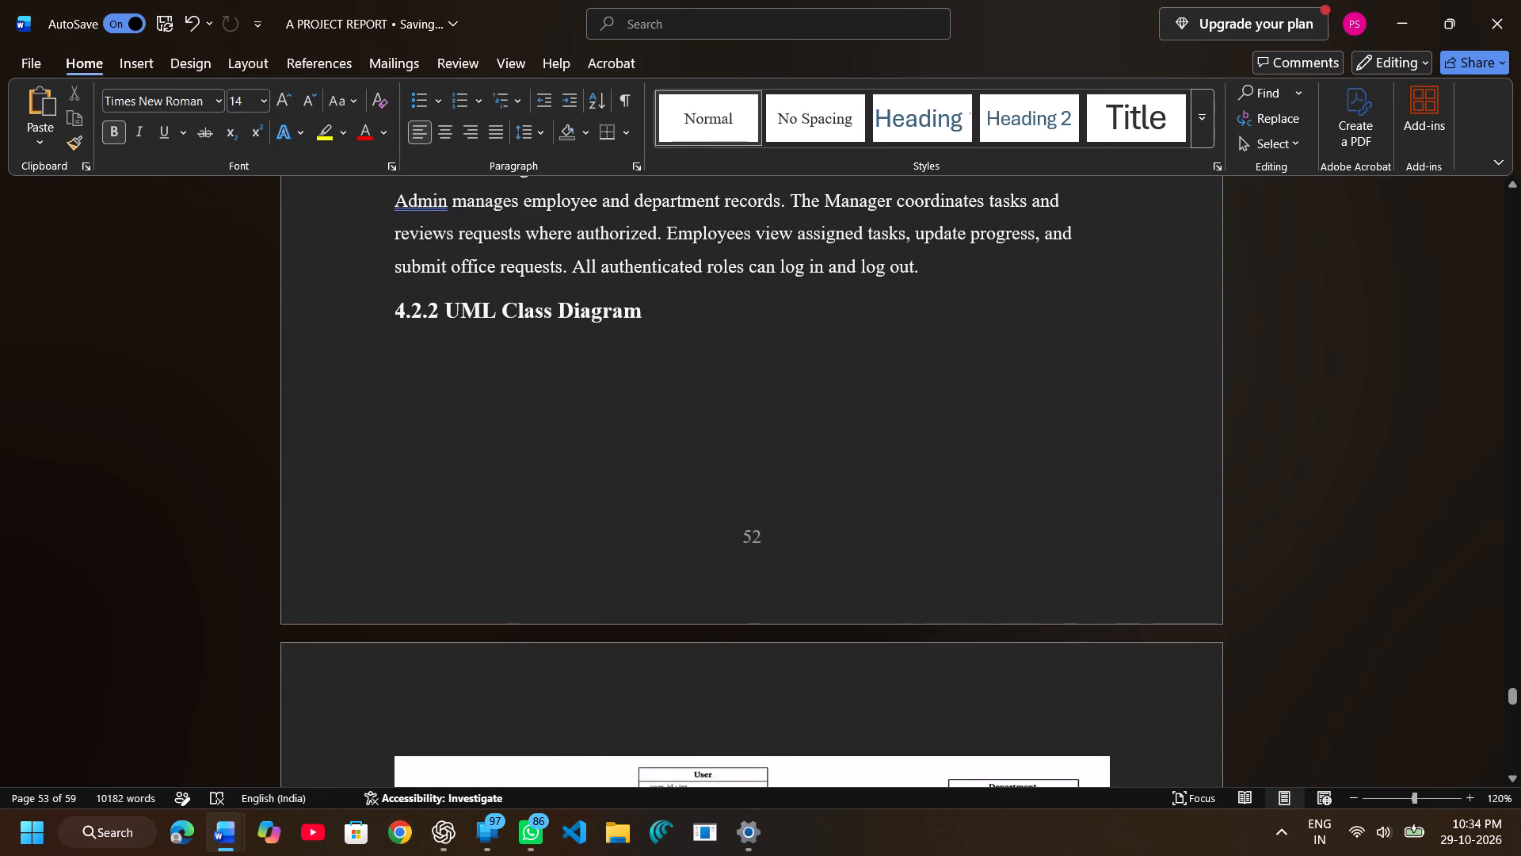
scroll(681, 406, "right", 1)
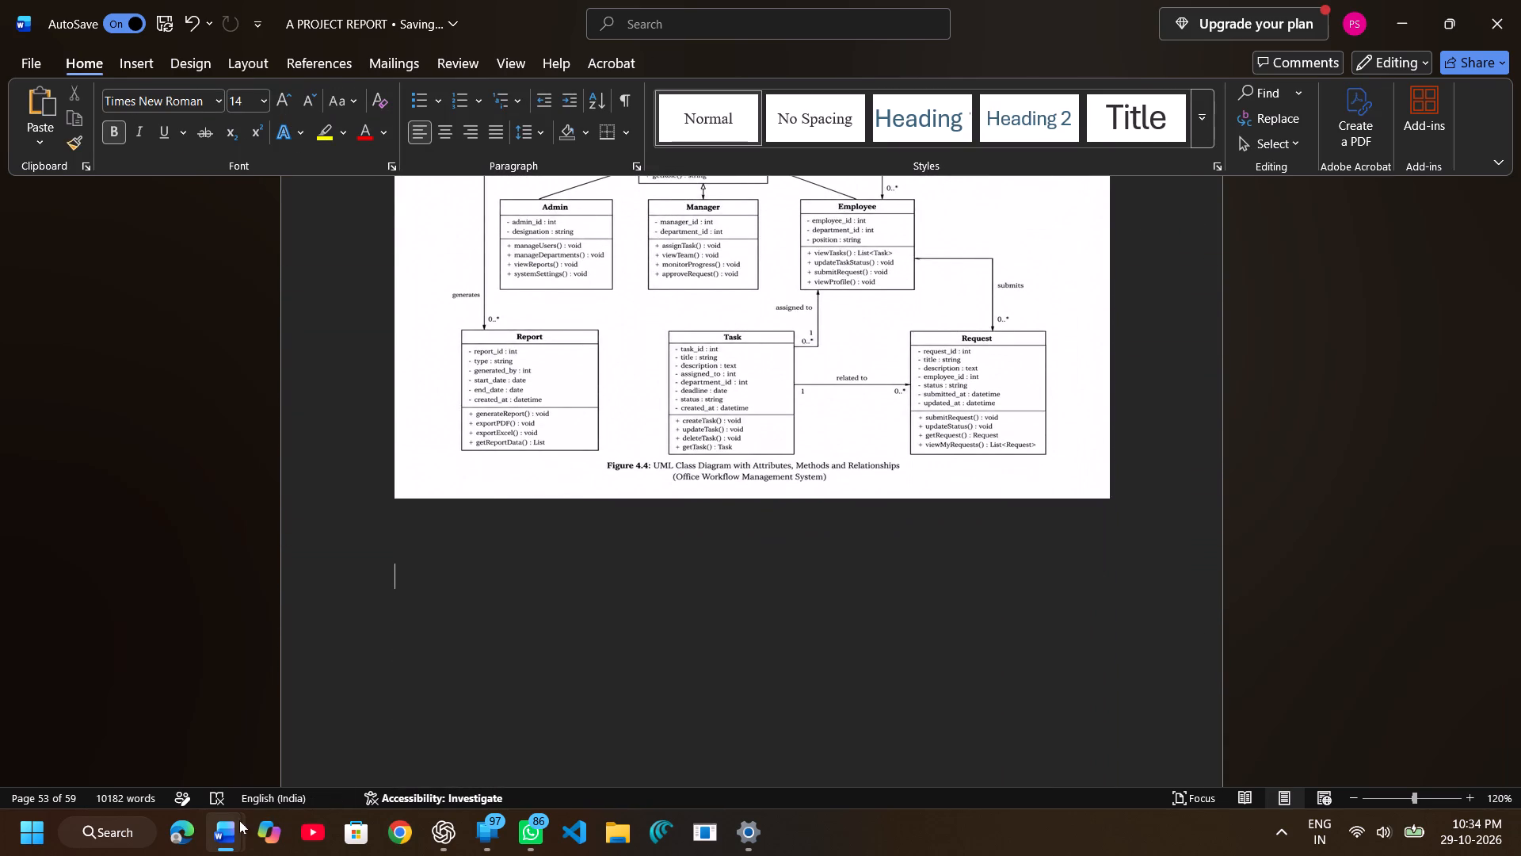
Switch to Office_Workflow_Management_Chapter_4 and examine section 4.2 from the Figure 4.4 class diagram to the Figure 4.5 sequence diagram.
left_click(478, 733)
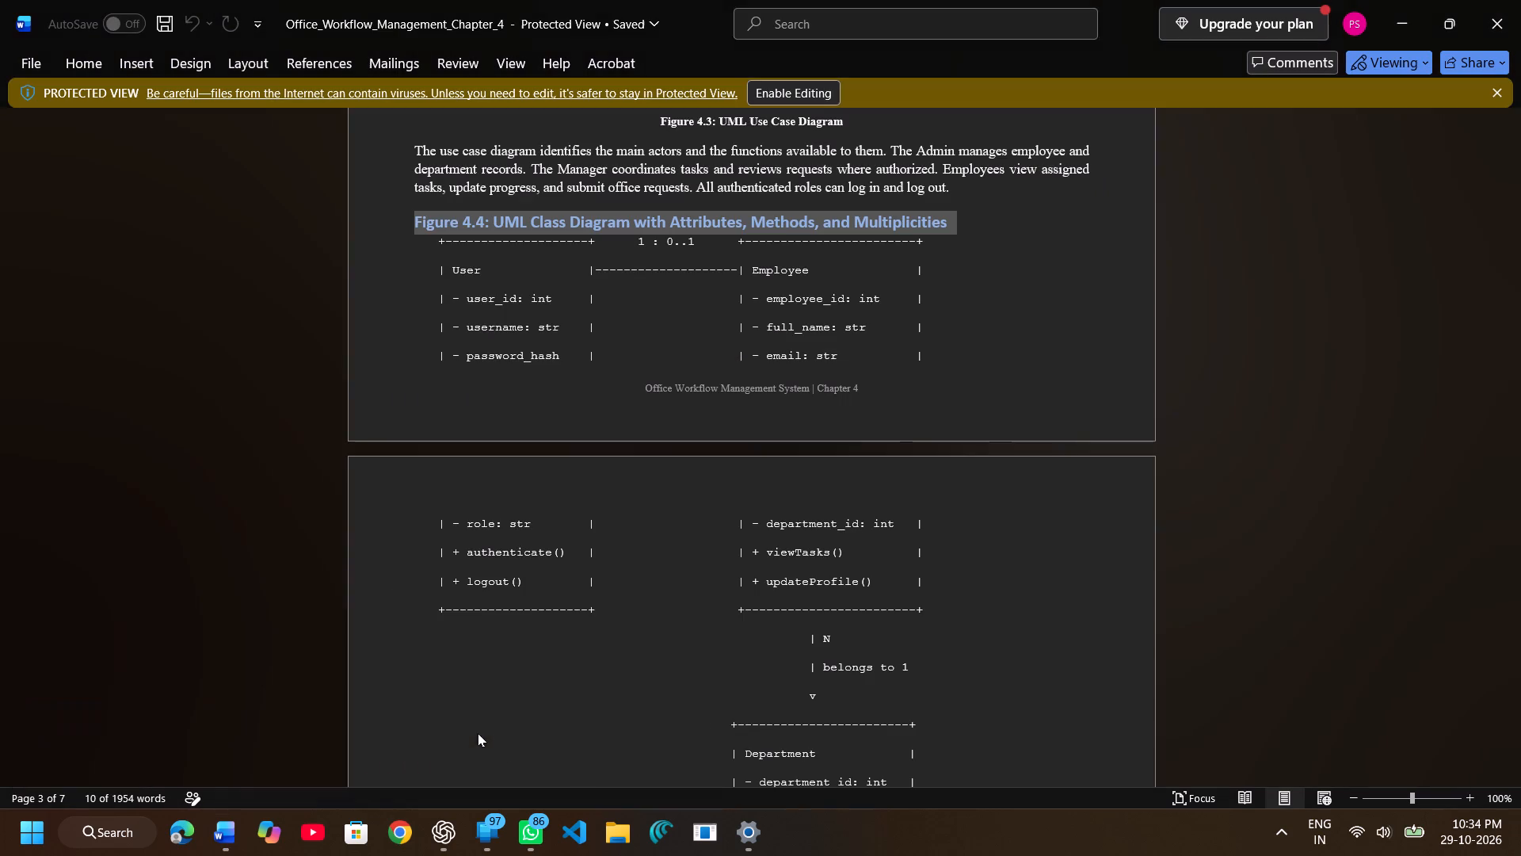
scroll(536, 601, "down", 1)
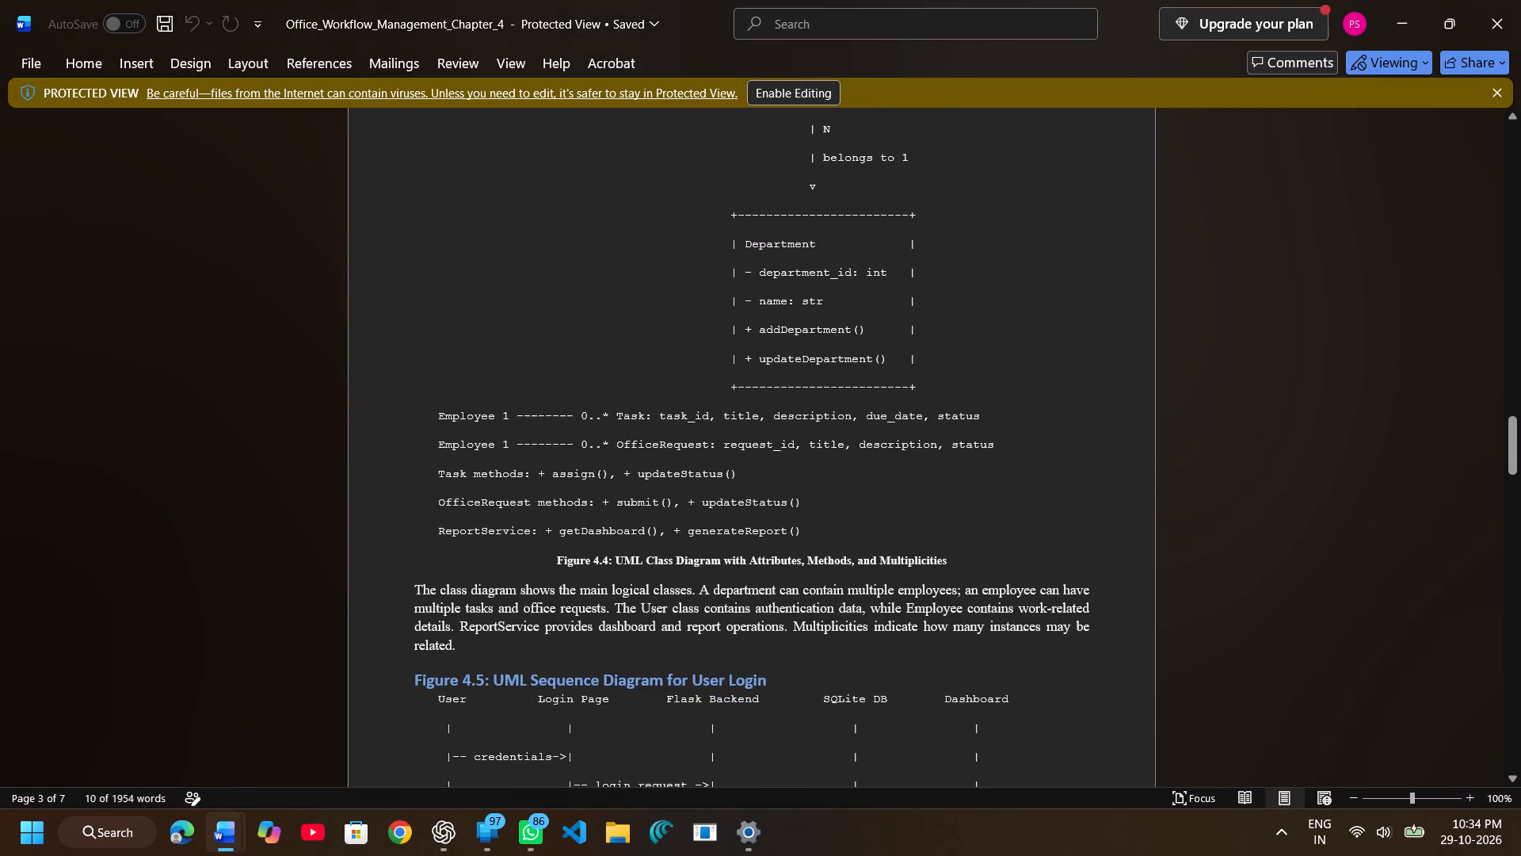
scroll(536, 601, "down", 2)
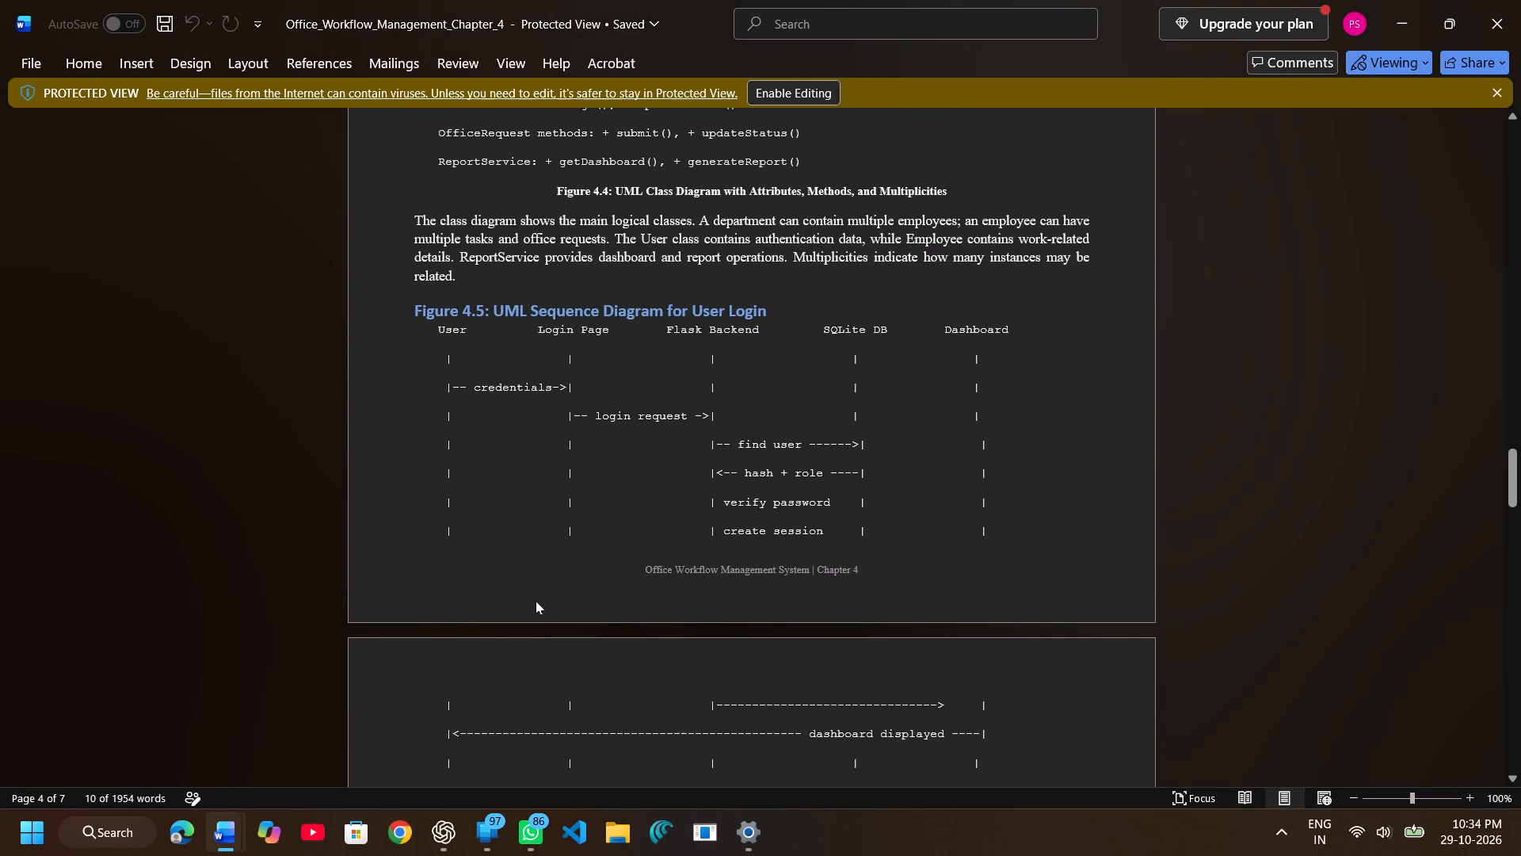
scroll(536, 601, "down", 1)
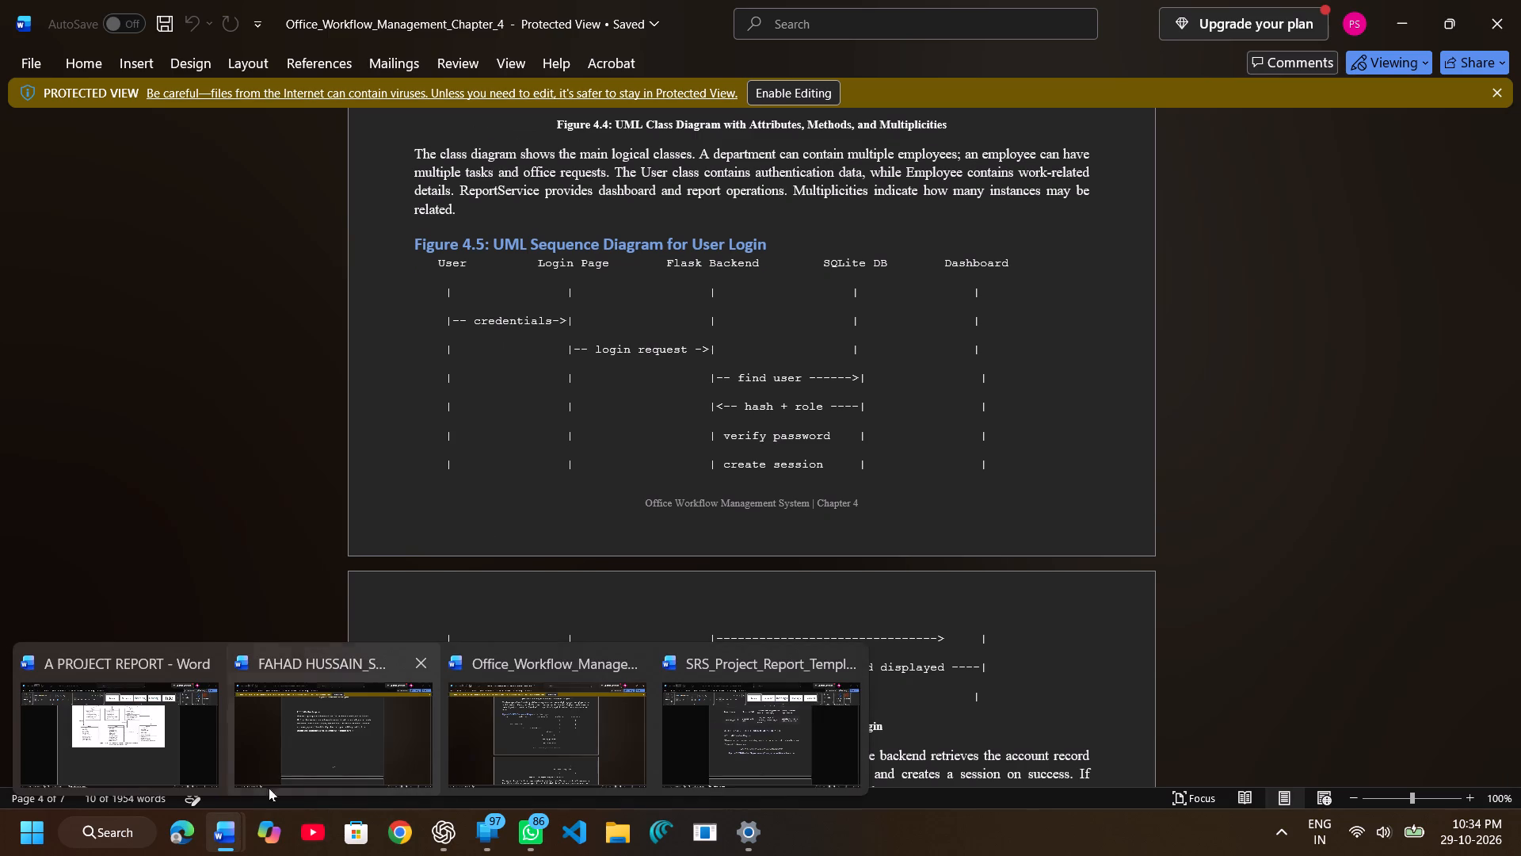
Copy the "4.2.3 UML Sequence Diagram" heading from the reference SRS document into A PROJECT REPORT below the class diagram picture.
left_click(303, 743)
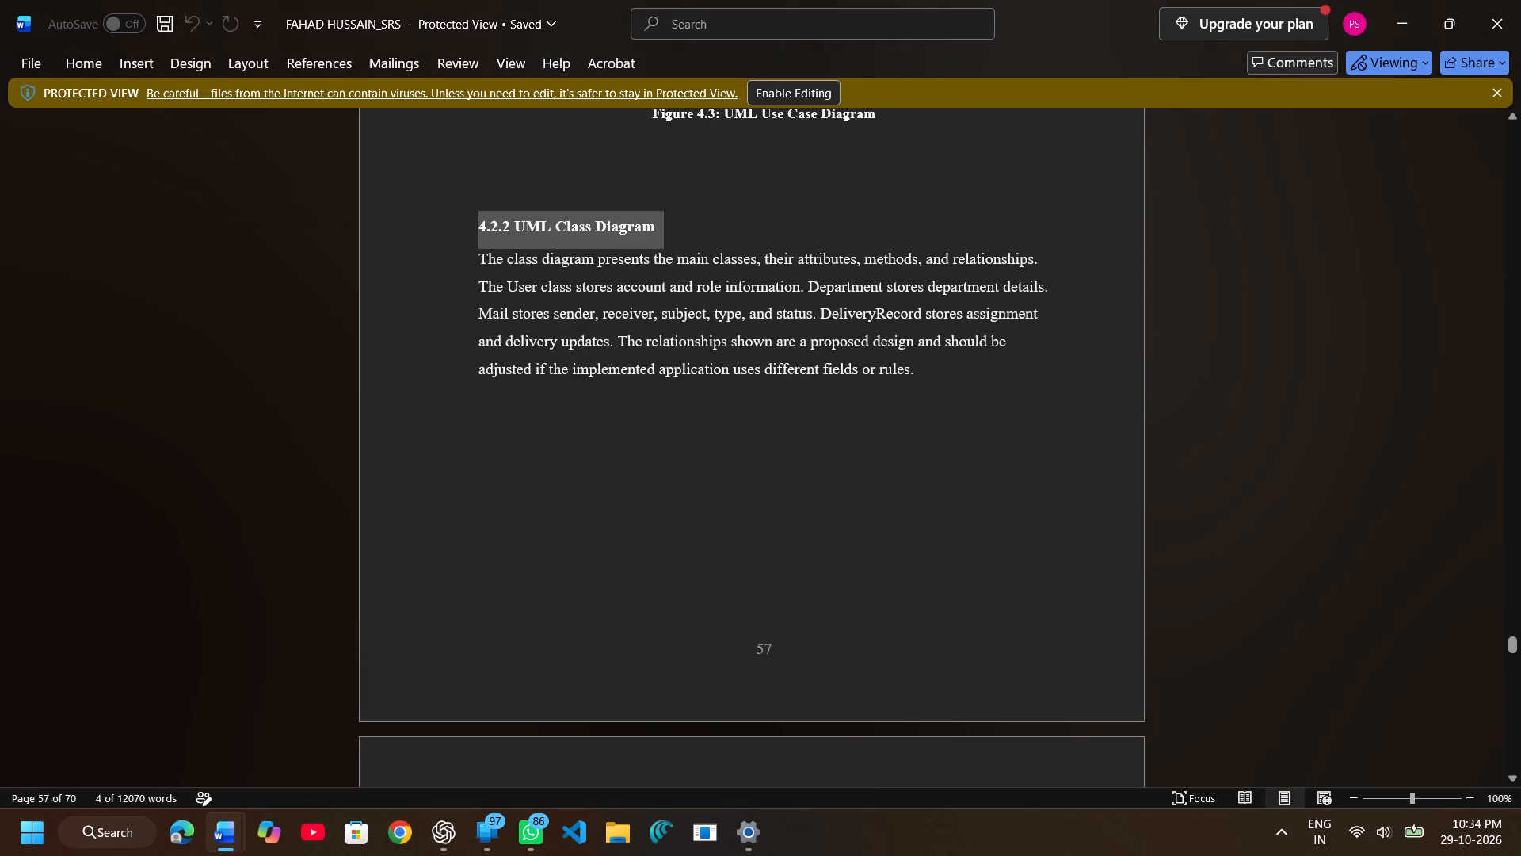
scroll(539, 542, "down", 1)
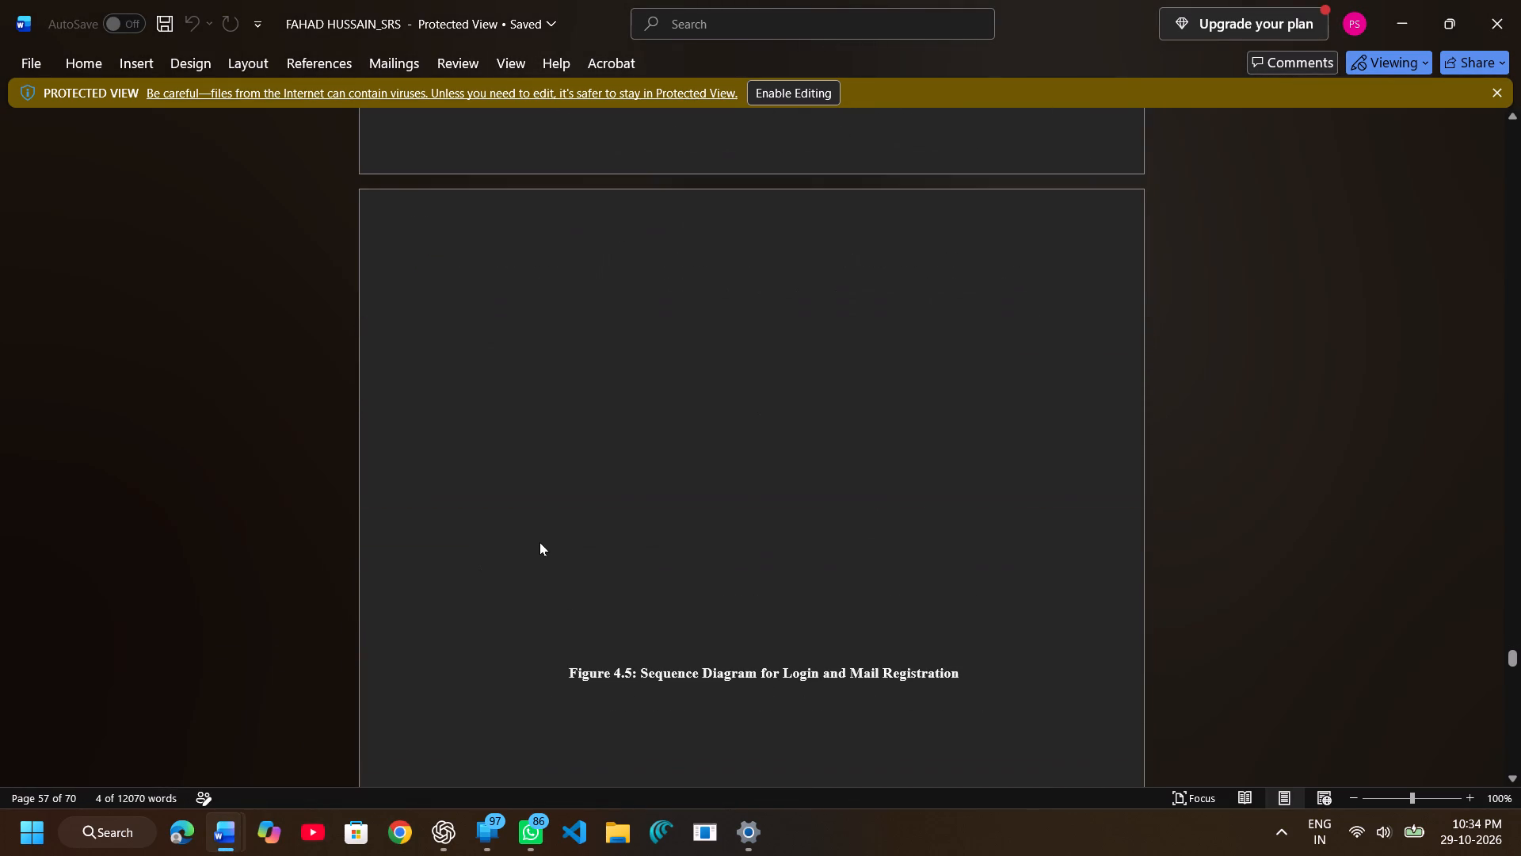
scroll(539, 542, "up", 1)
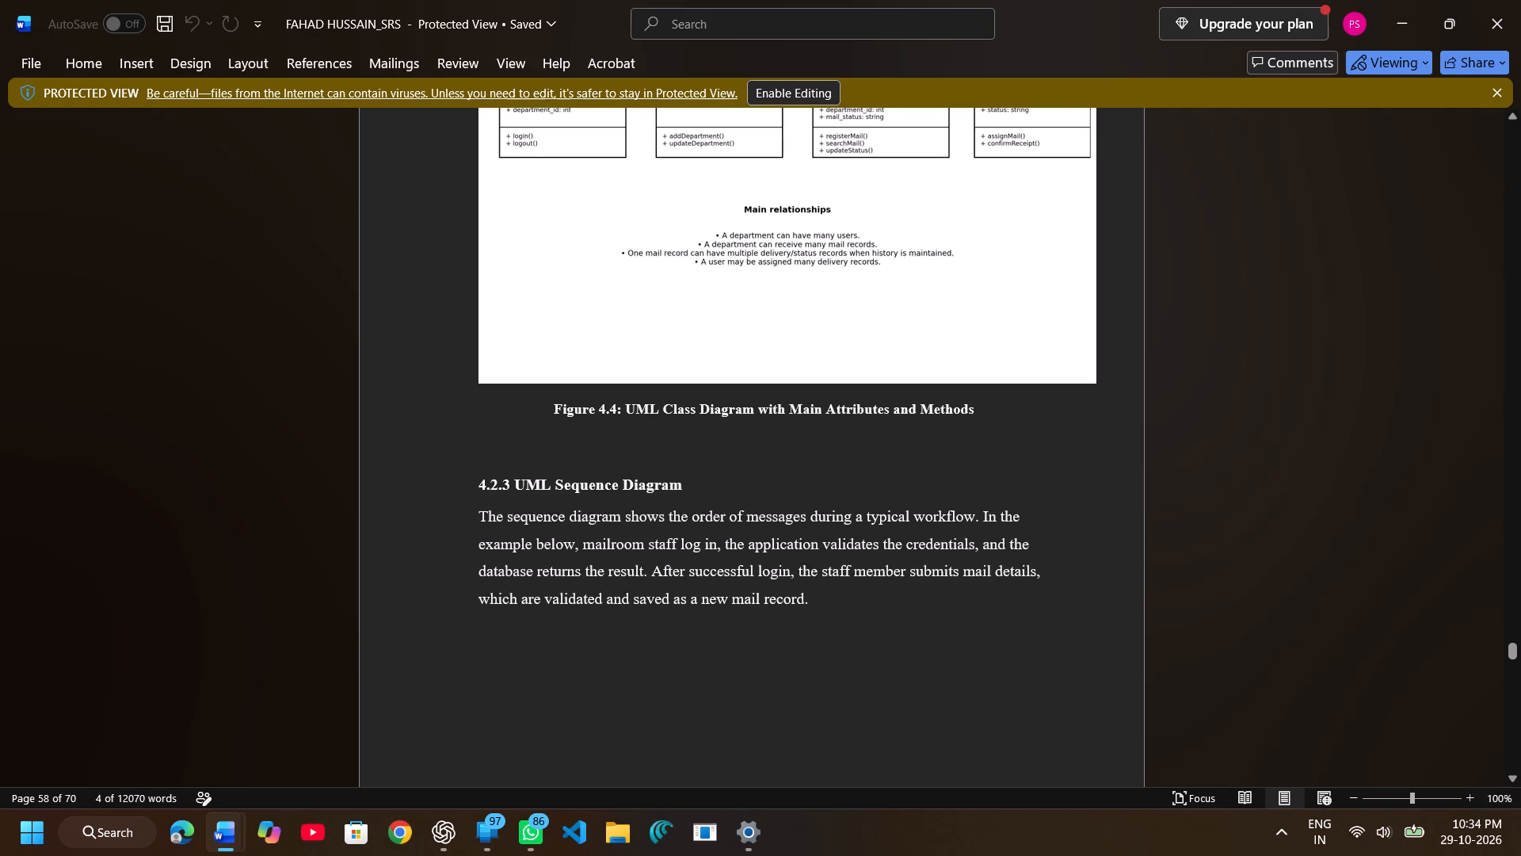
scroll(539, 542, "up", 1)
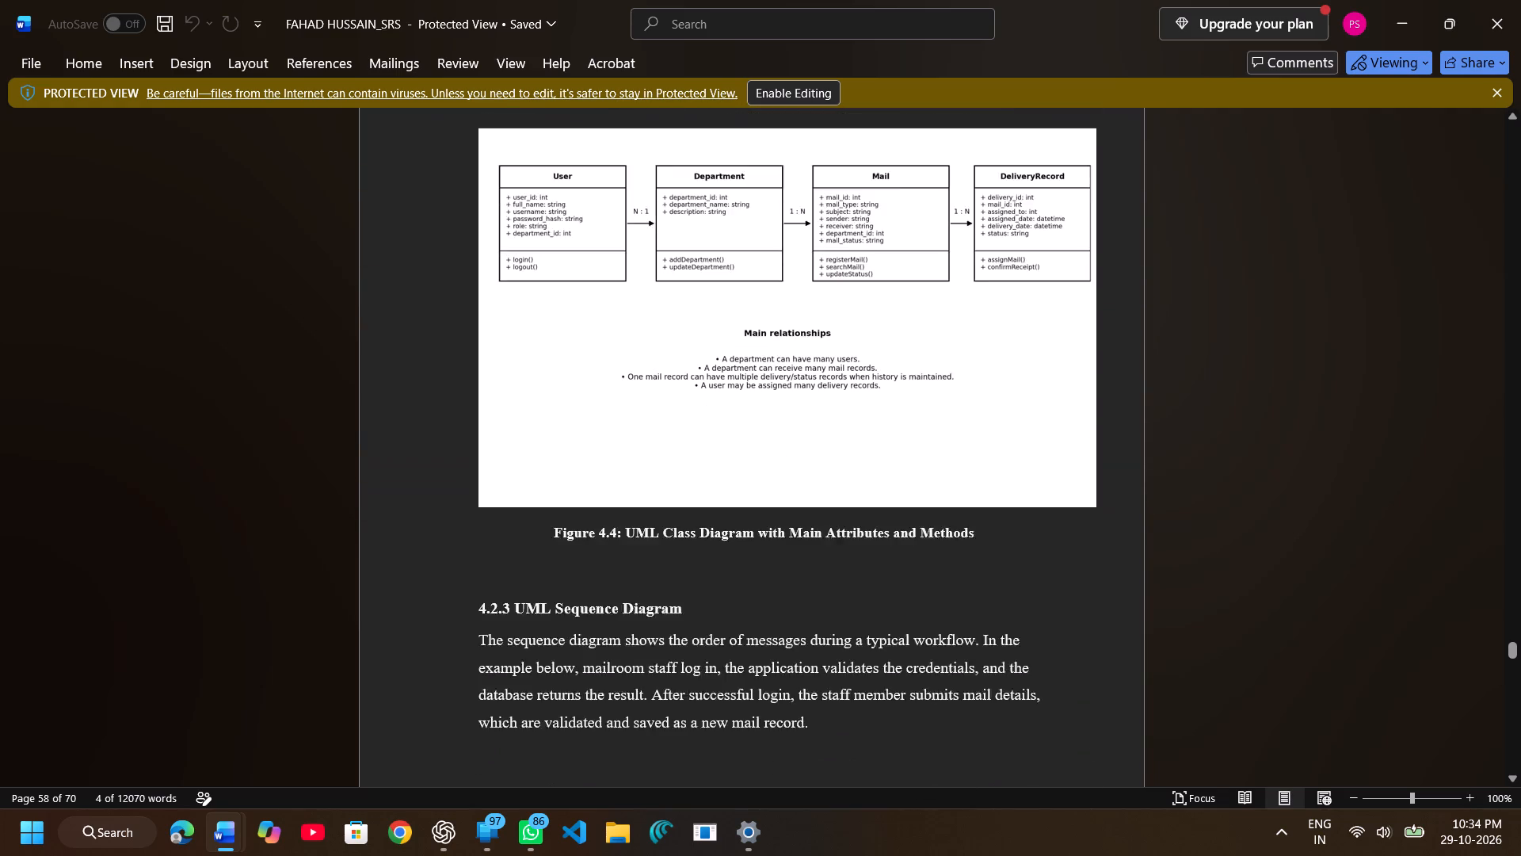
scroll(539, 542, "up", 1)
left_click_drag(473, 438, 480, 438)
left_click(480, 438)
left_click_drag(480, 438, 759, 438)
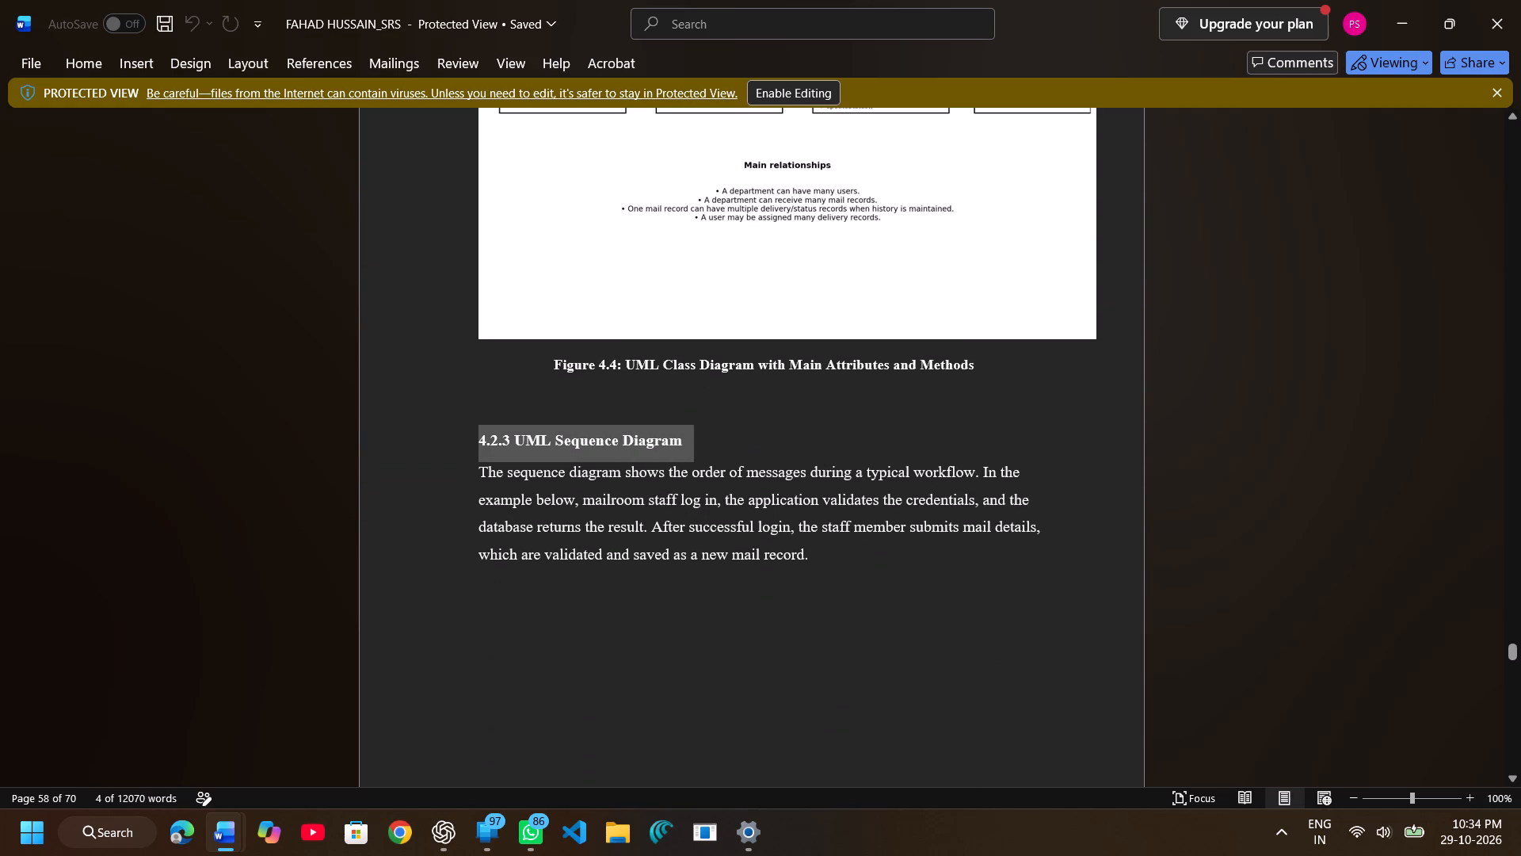
key("ctrl+v")
key("ctrl+c")
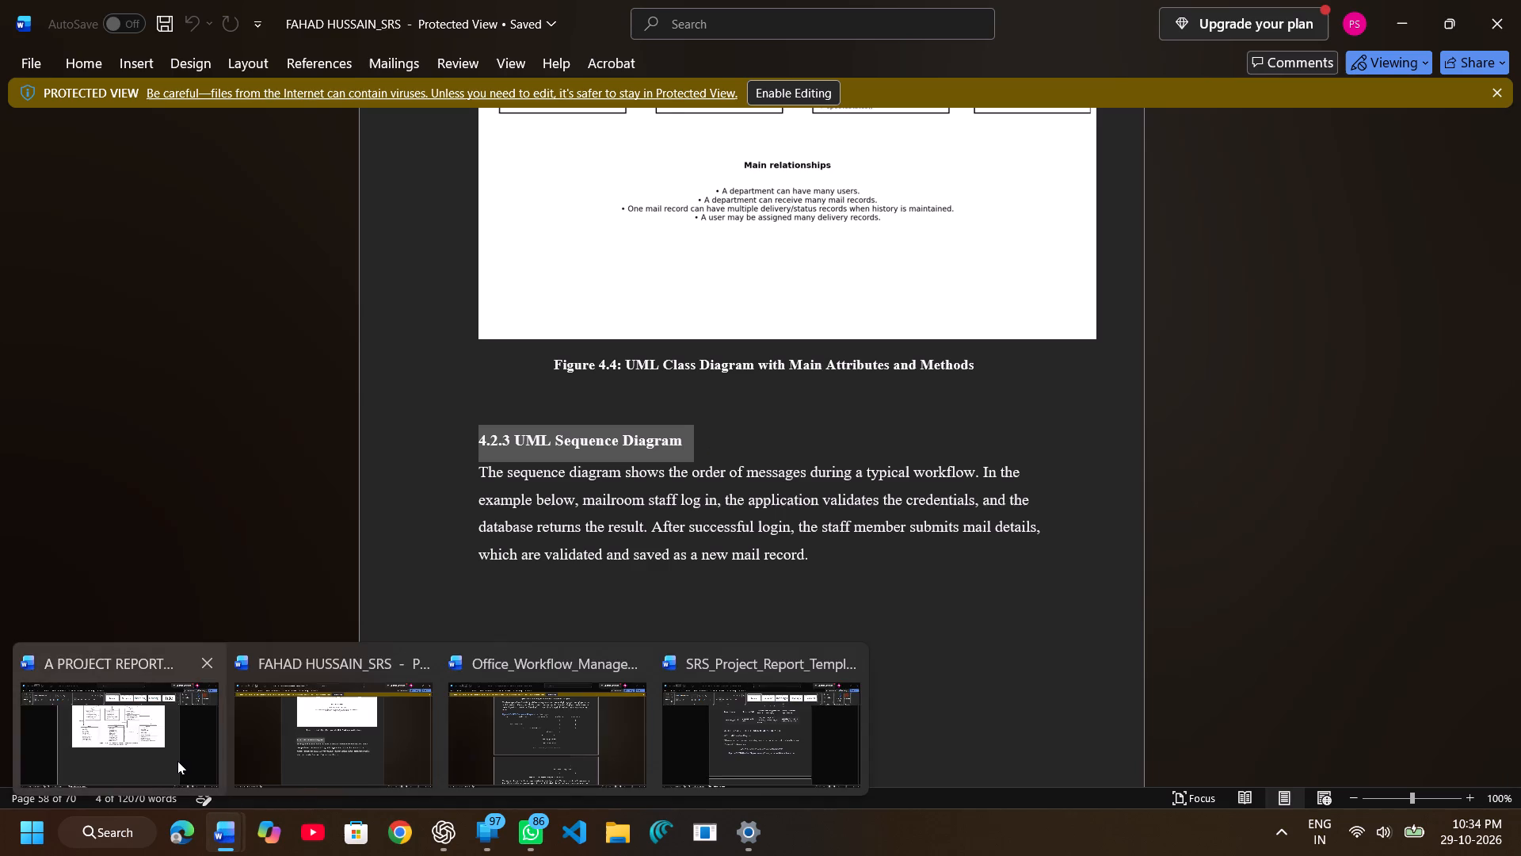
left_click(177, 761)
key("ctrl+v")
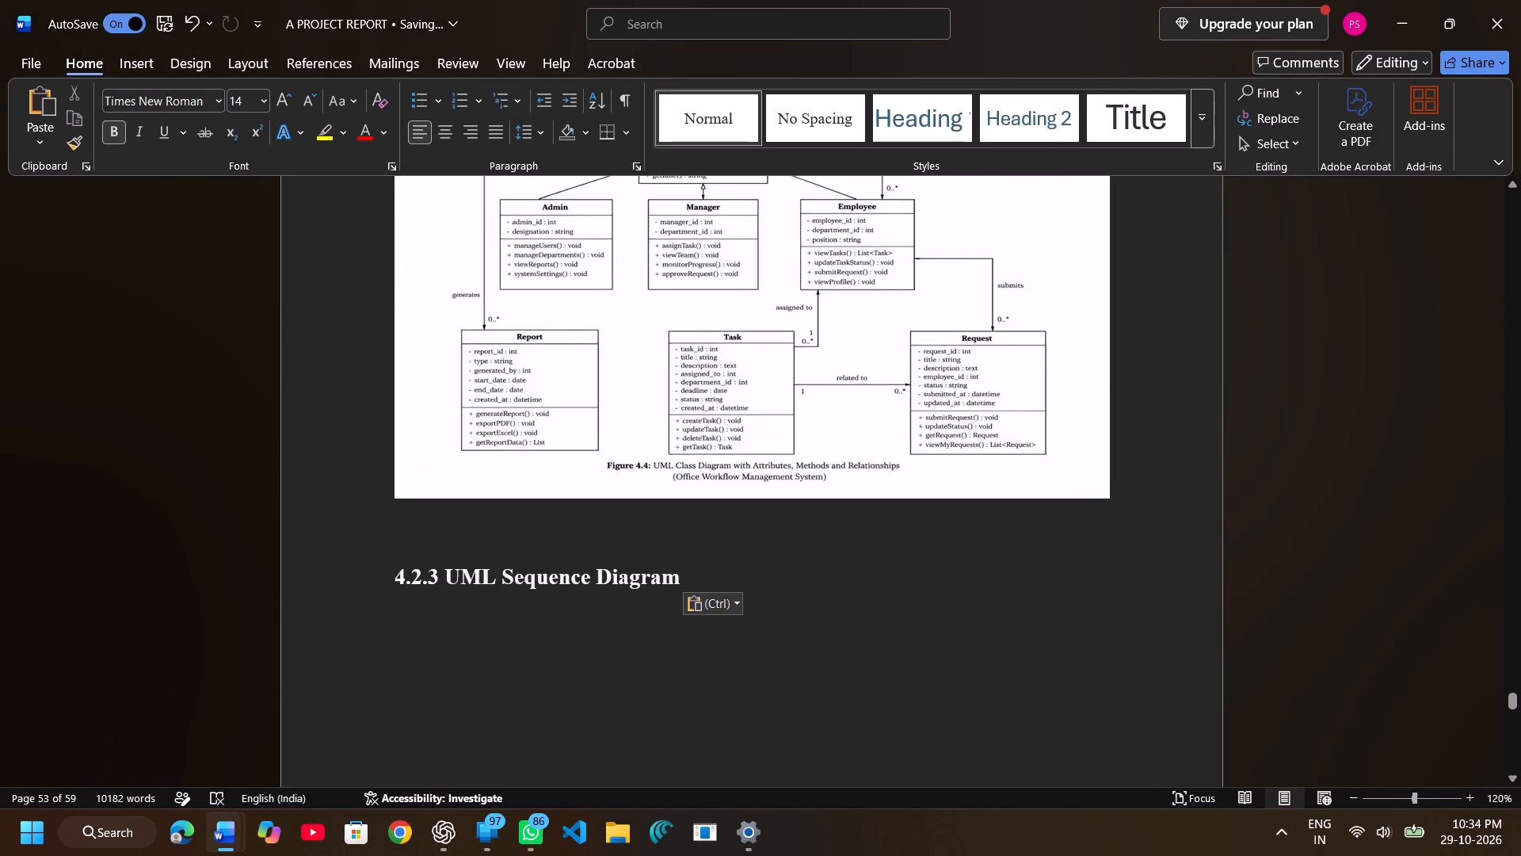
Start a new line below the 4.2.3 heading with bold off and font size 12.
left_click(661, 579)
left_click_drag(558, 583, 625, 582)
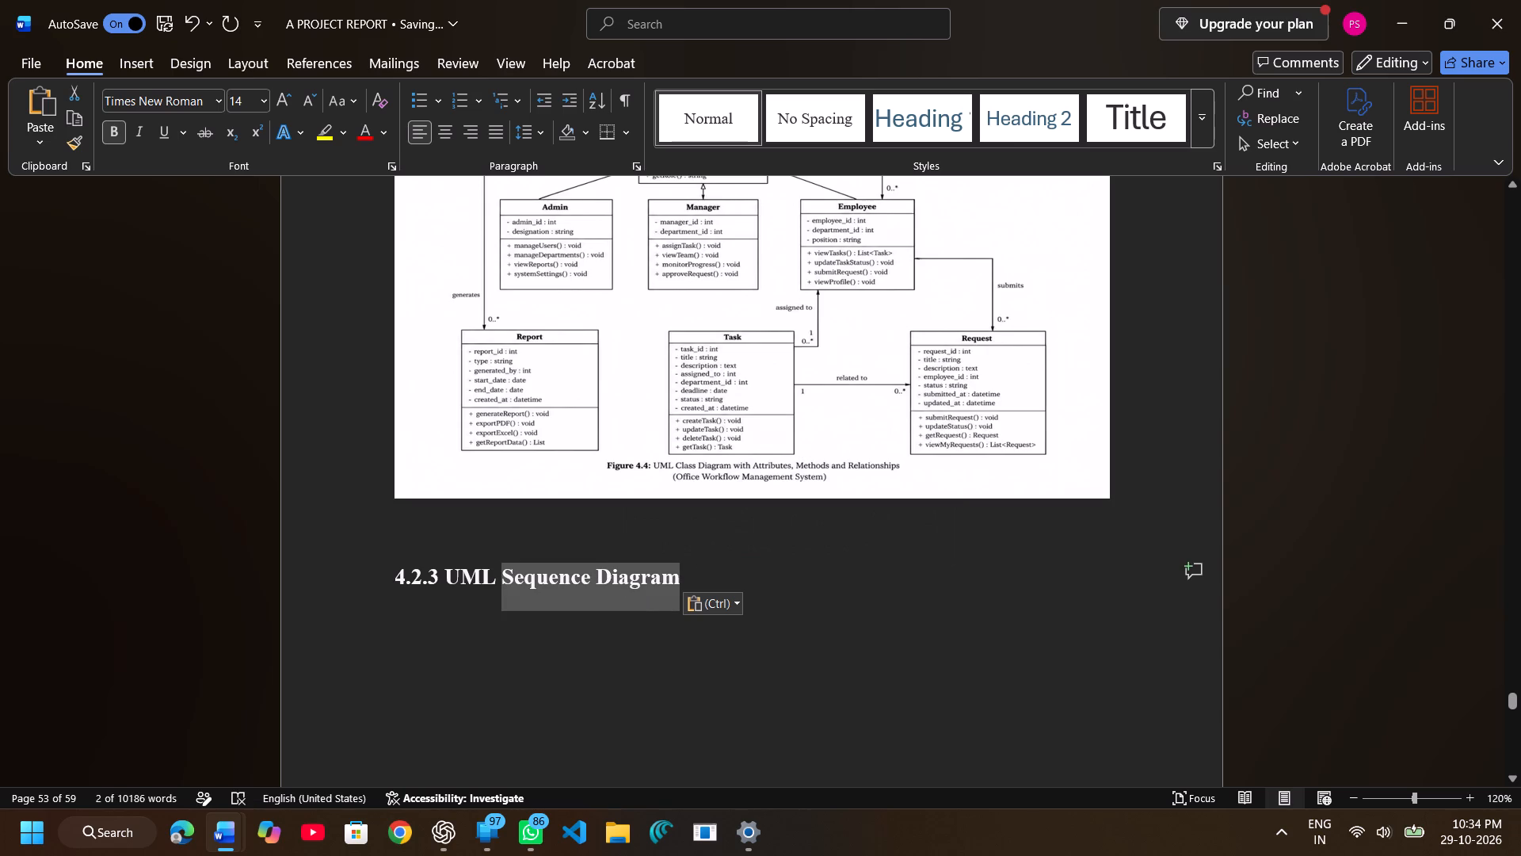
left_click(604, 663)
left_click(696, 575)
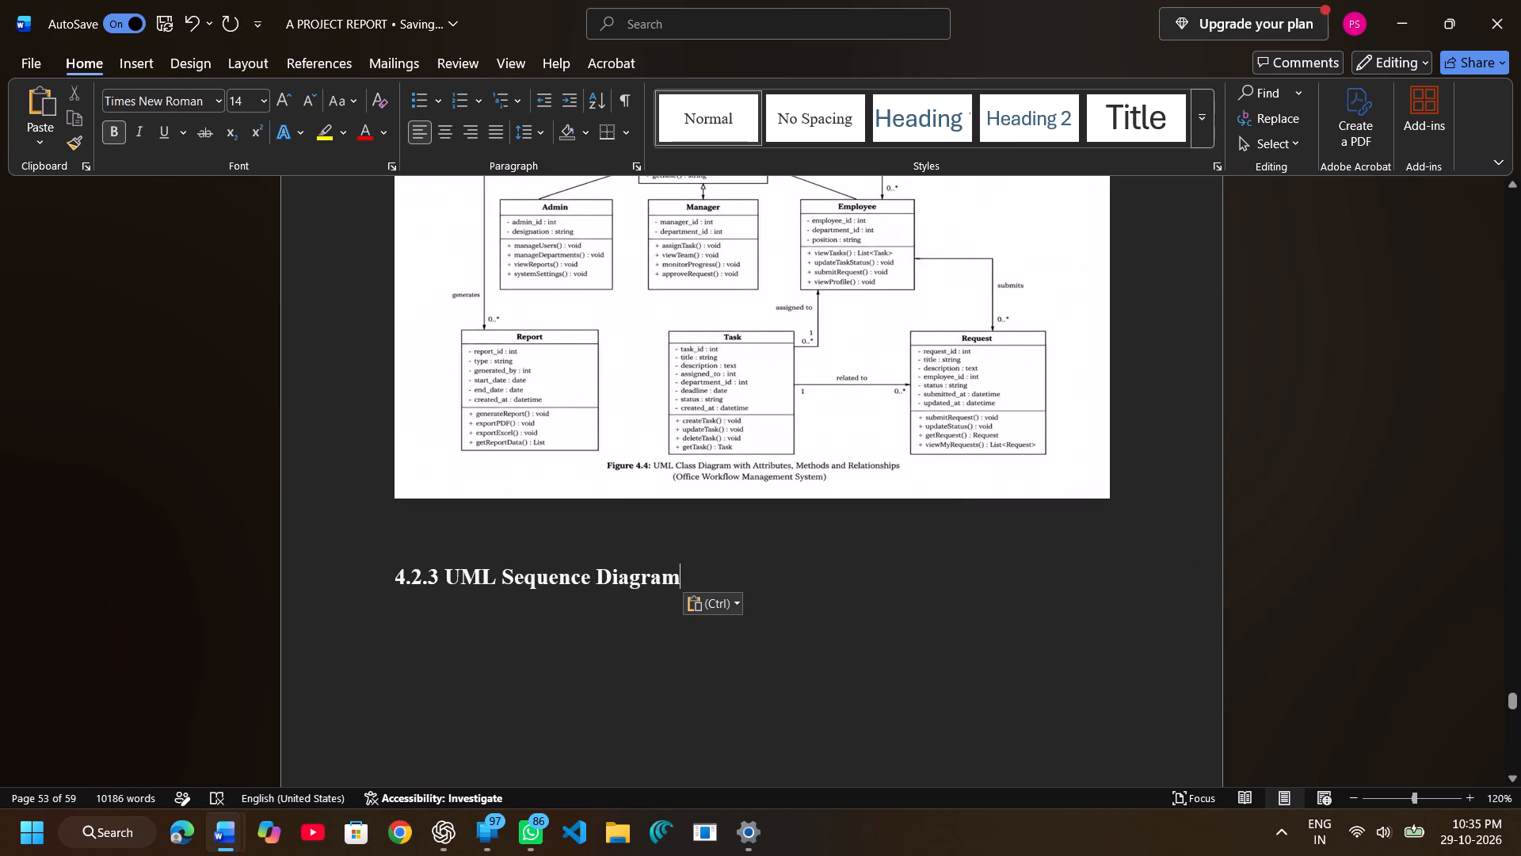
key("Return")
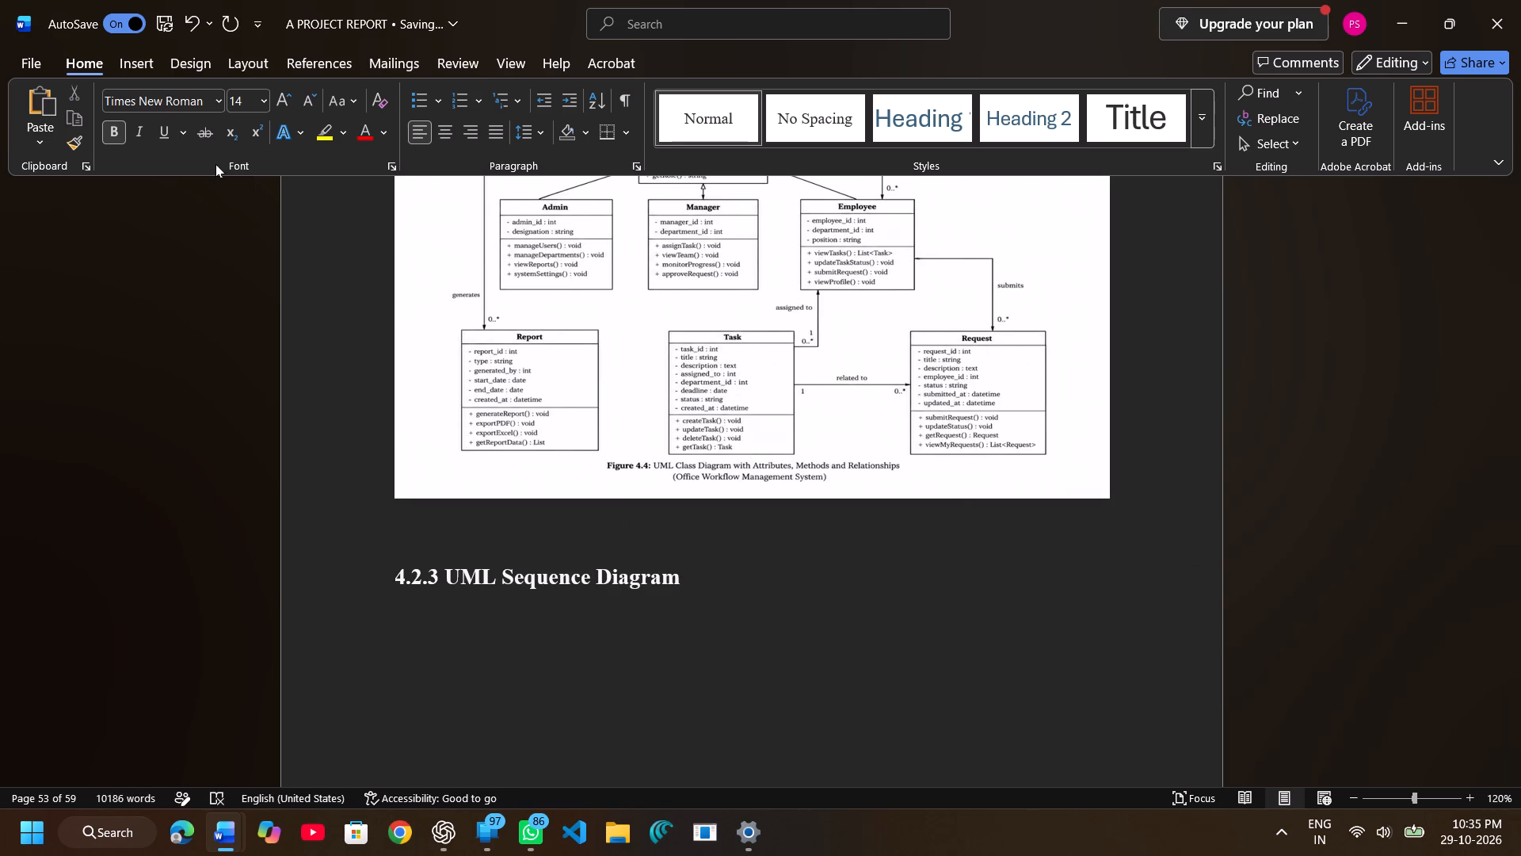
left_click(110, 121)
left_click(263, 109)
left_click(250, 212)
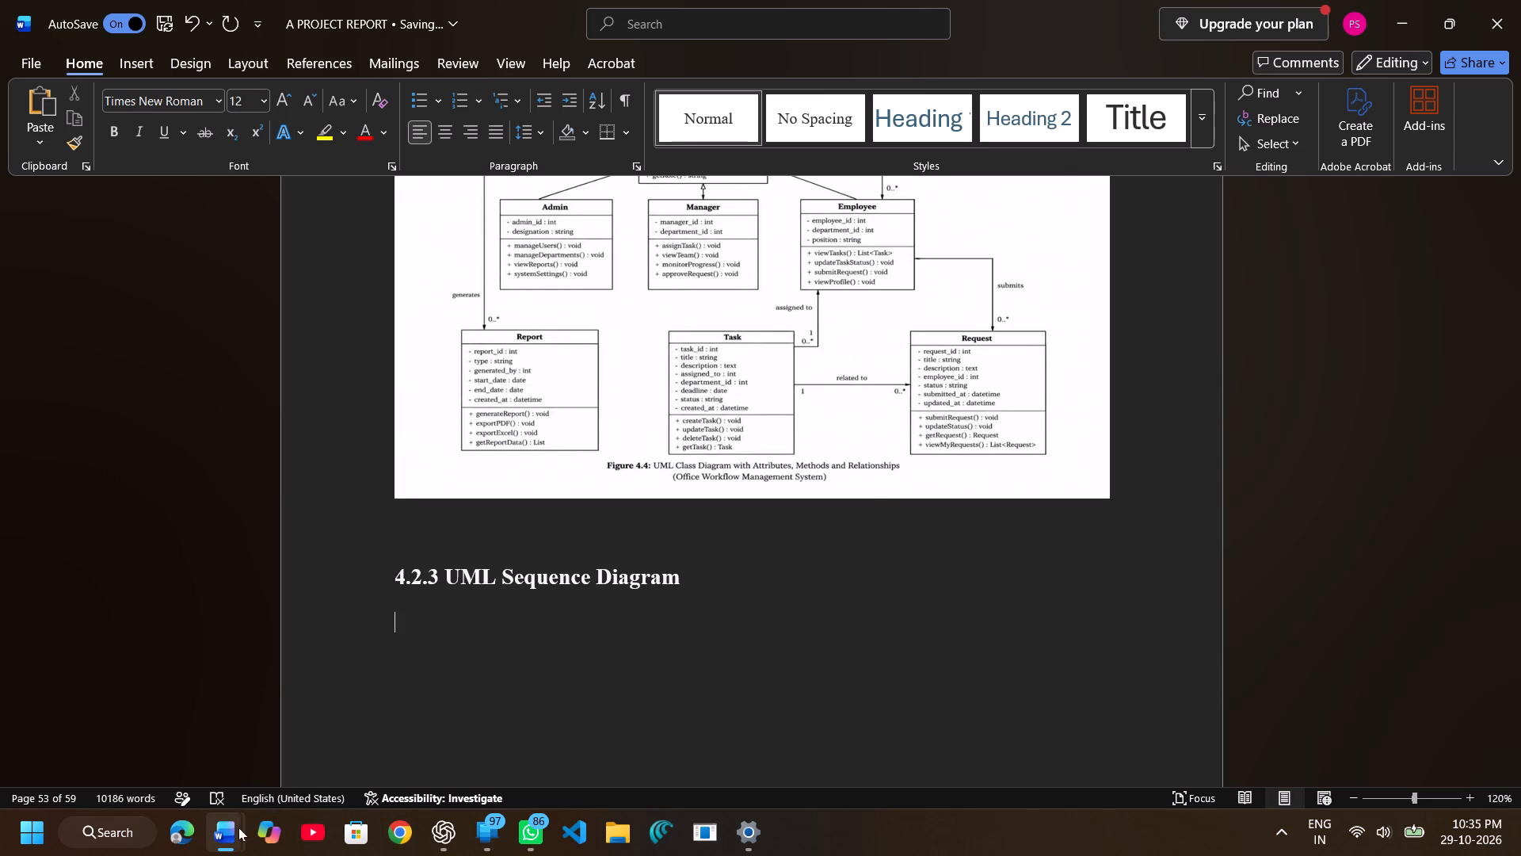
left_click(480, 734)
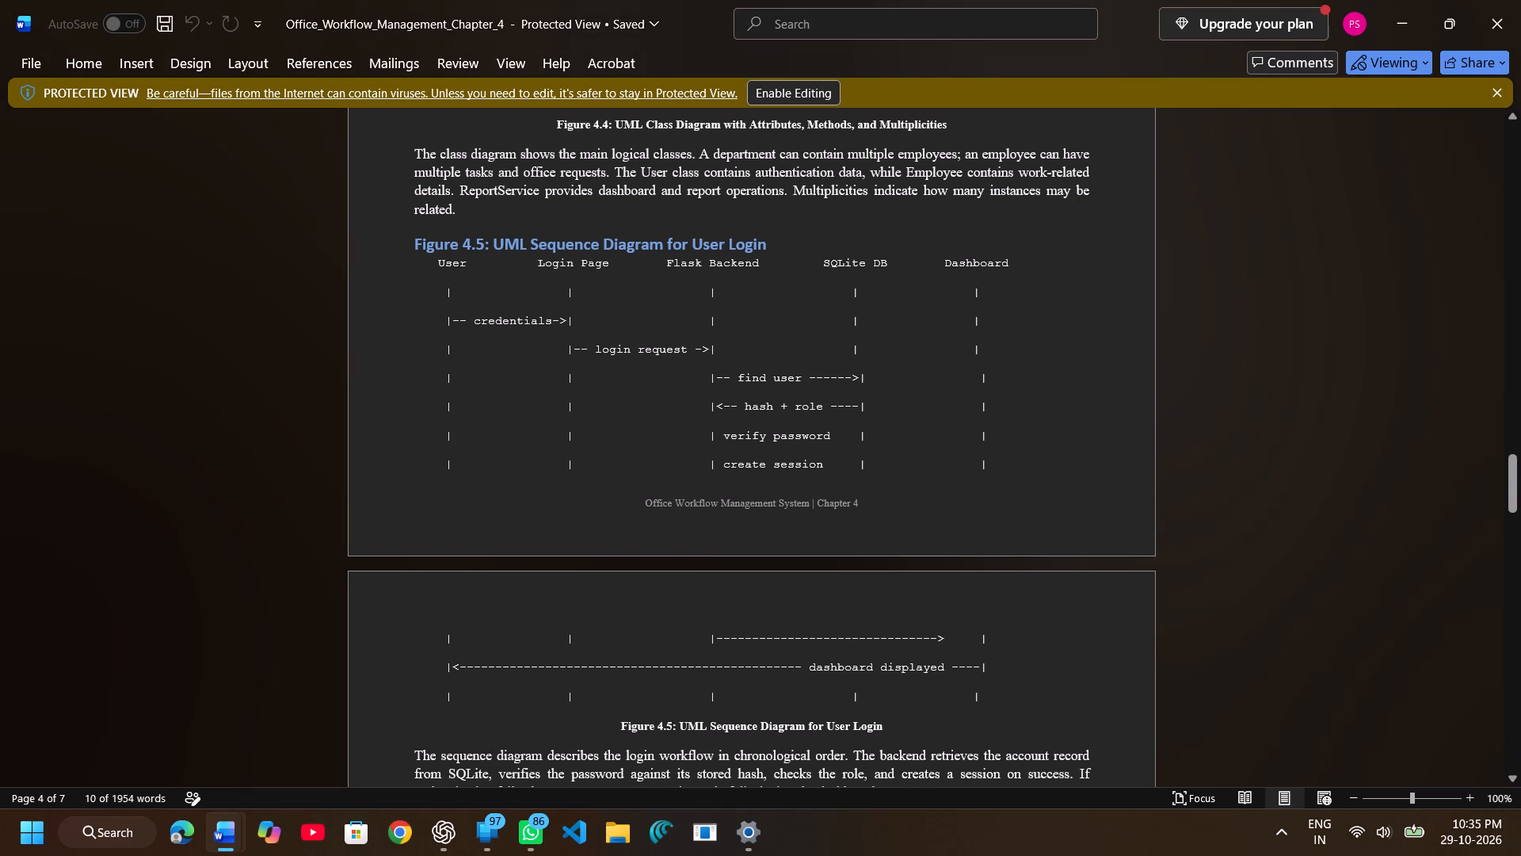
scroll(548, 589, "down", 1)
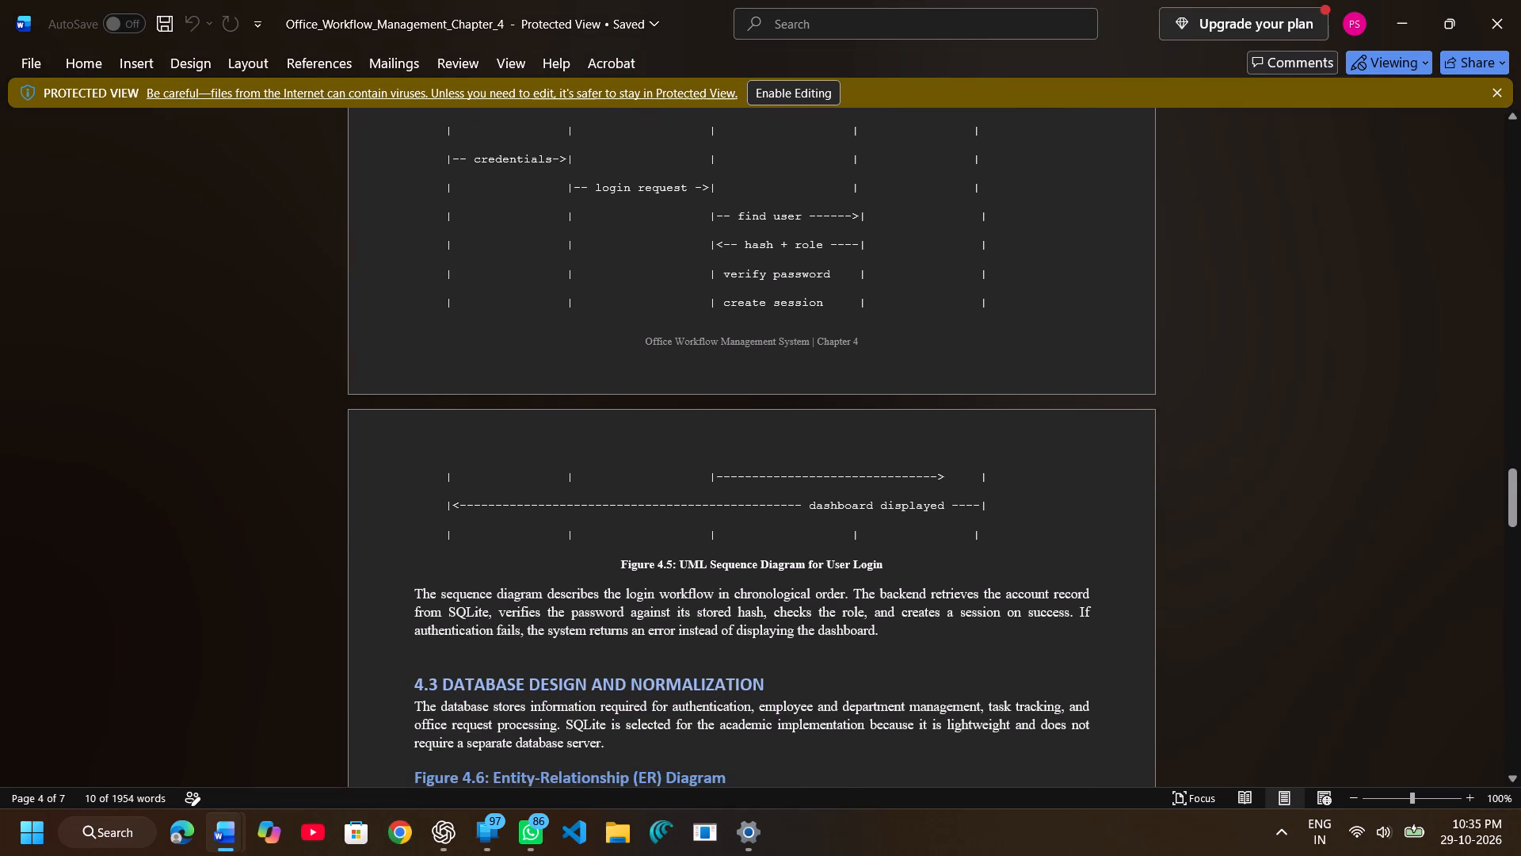
scroll(548, 589, "down", 1)
left_click_drag(412, 576, 684, 597)
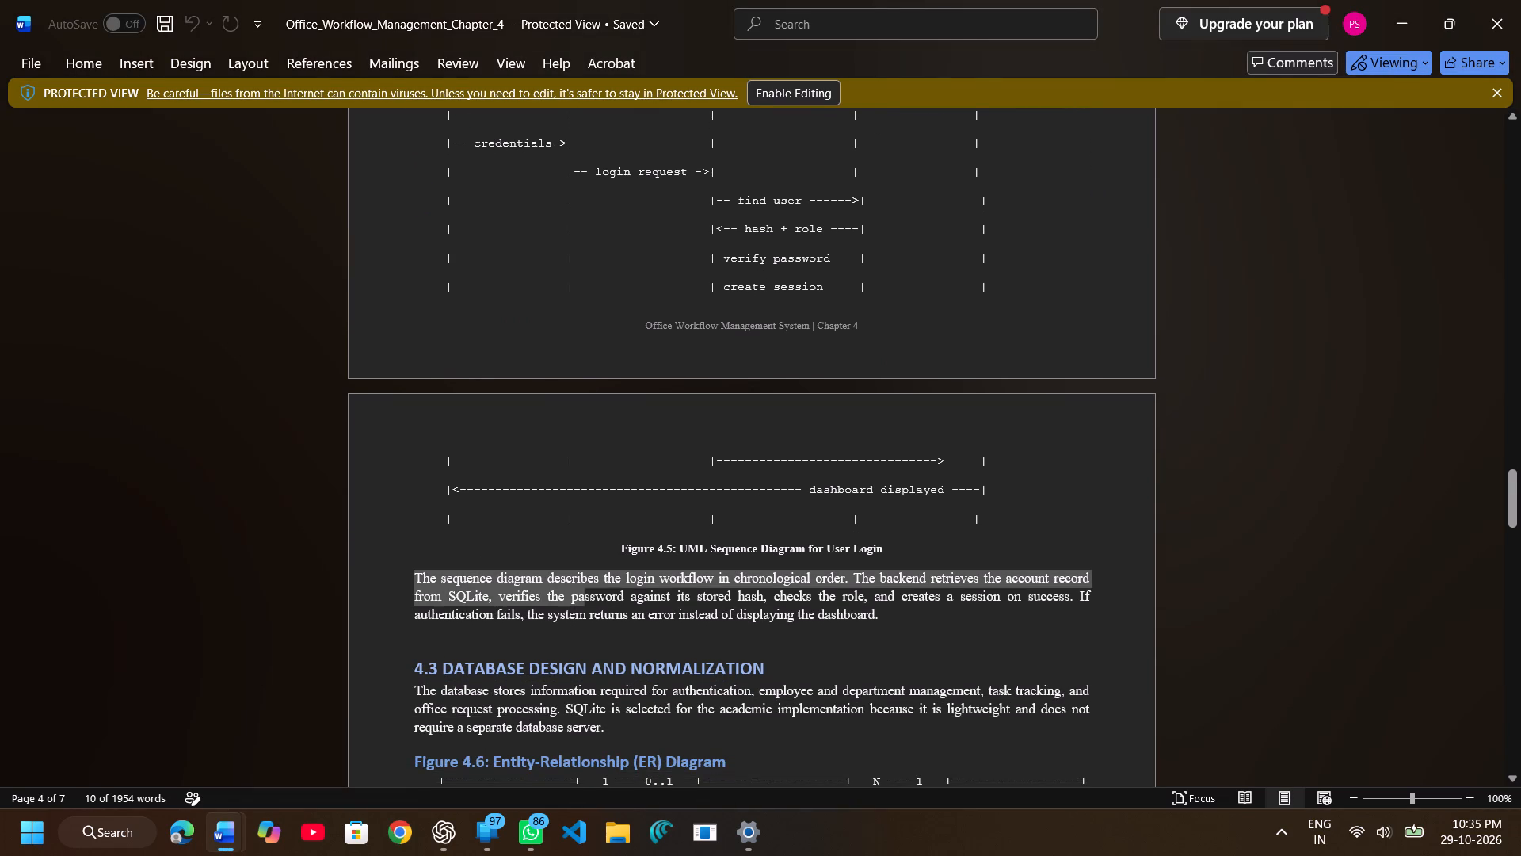
left_click_drag(684, 597, 919, 617)
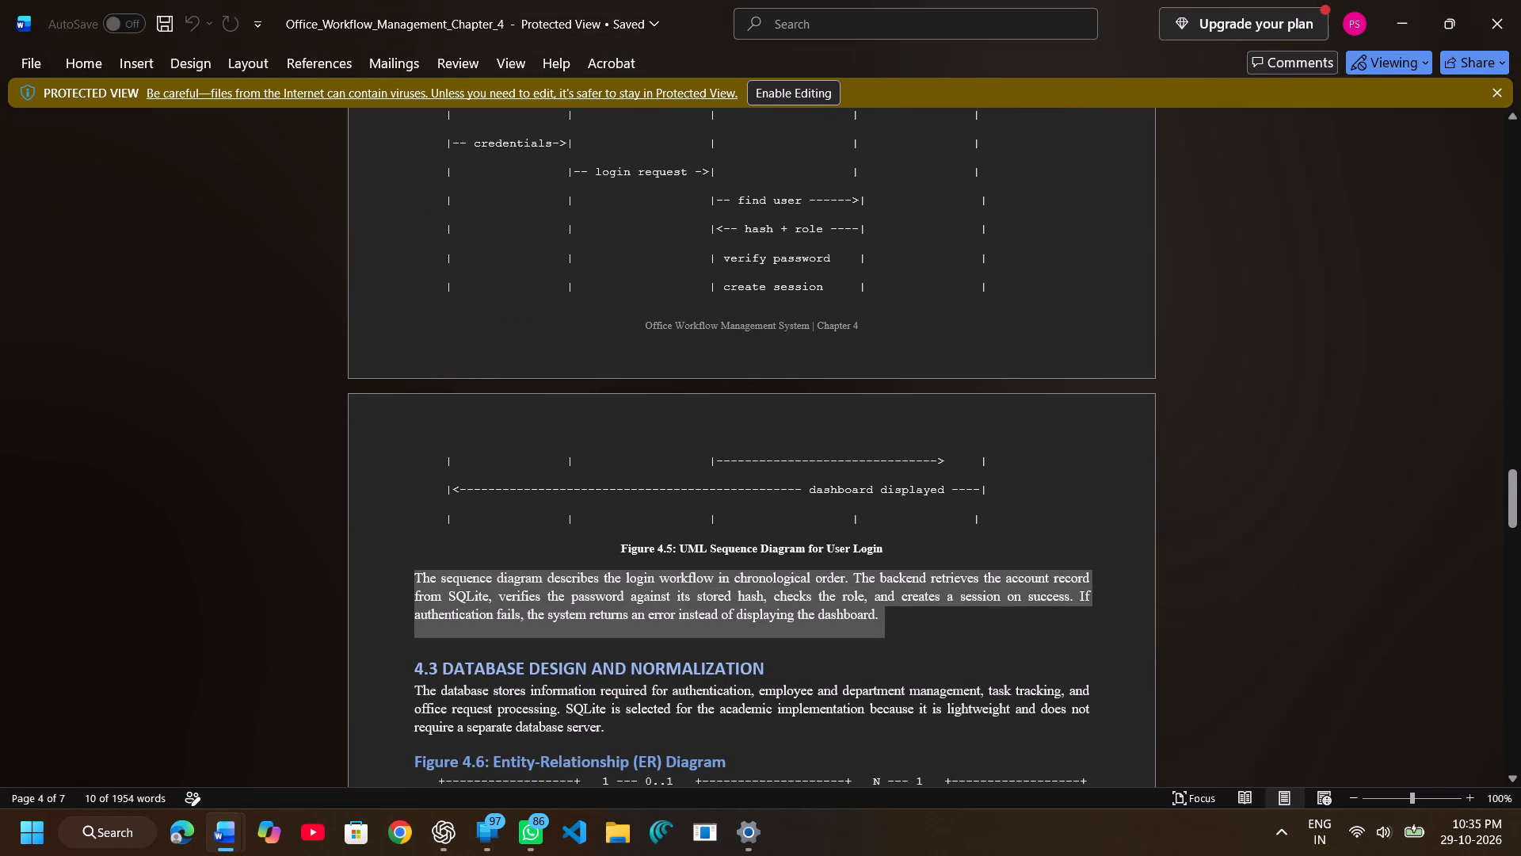
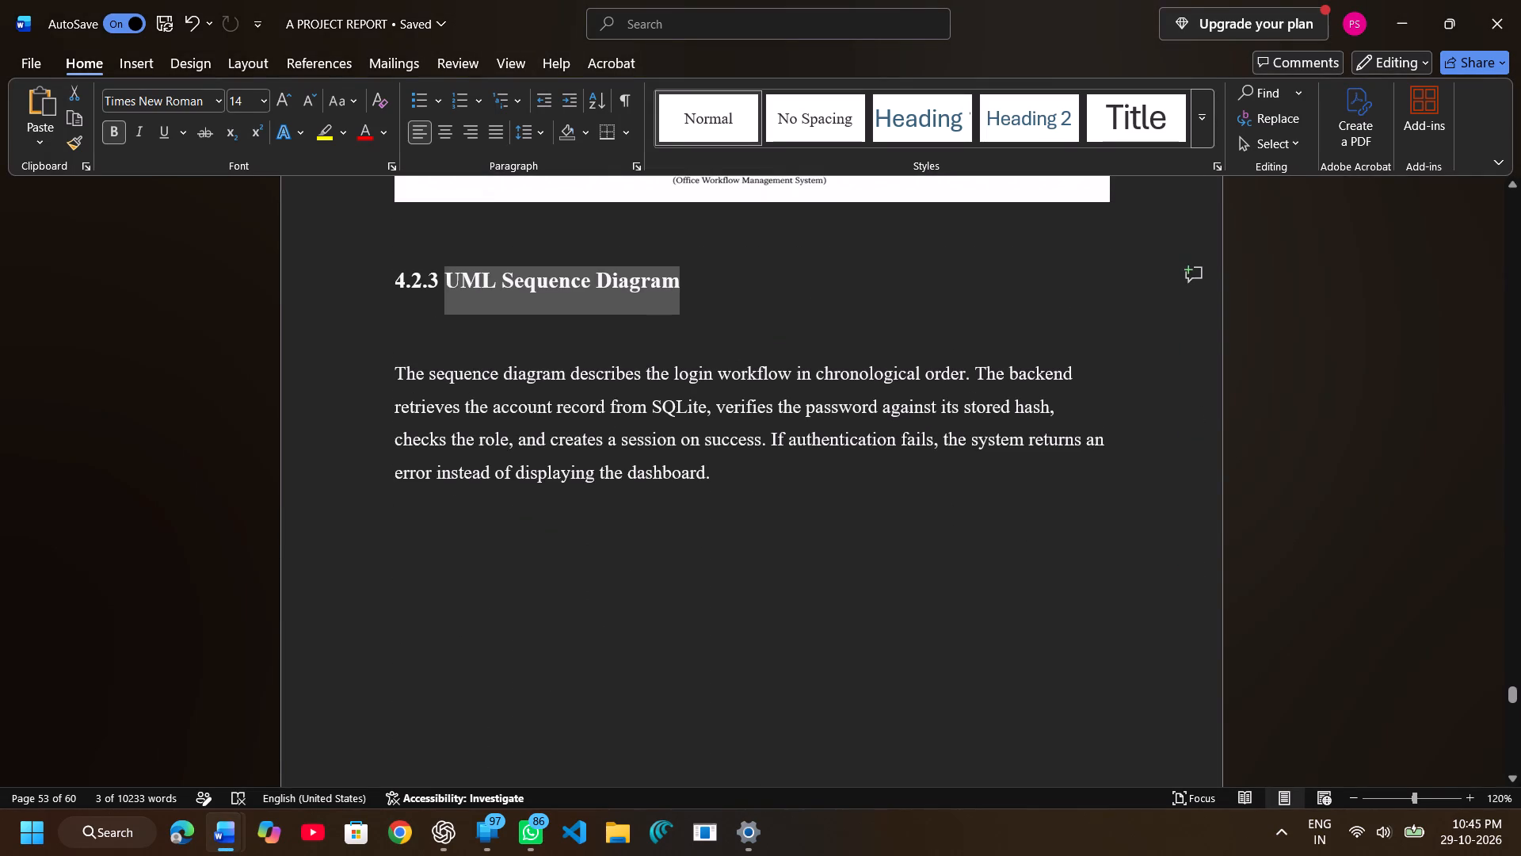
left_click(497, 617)
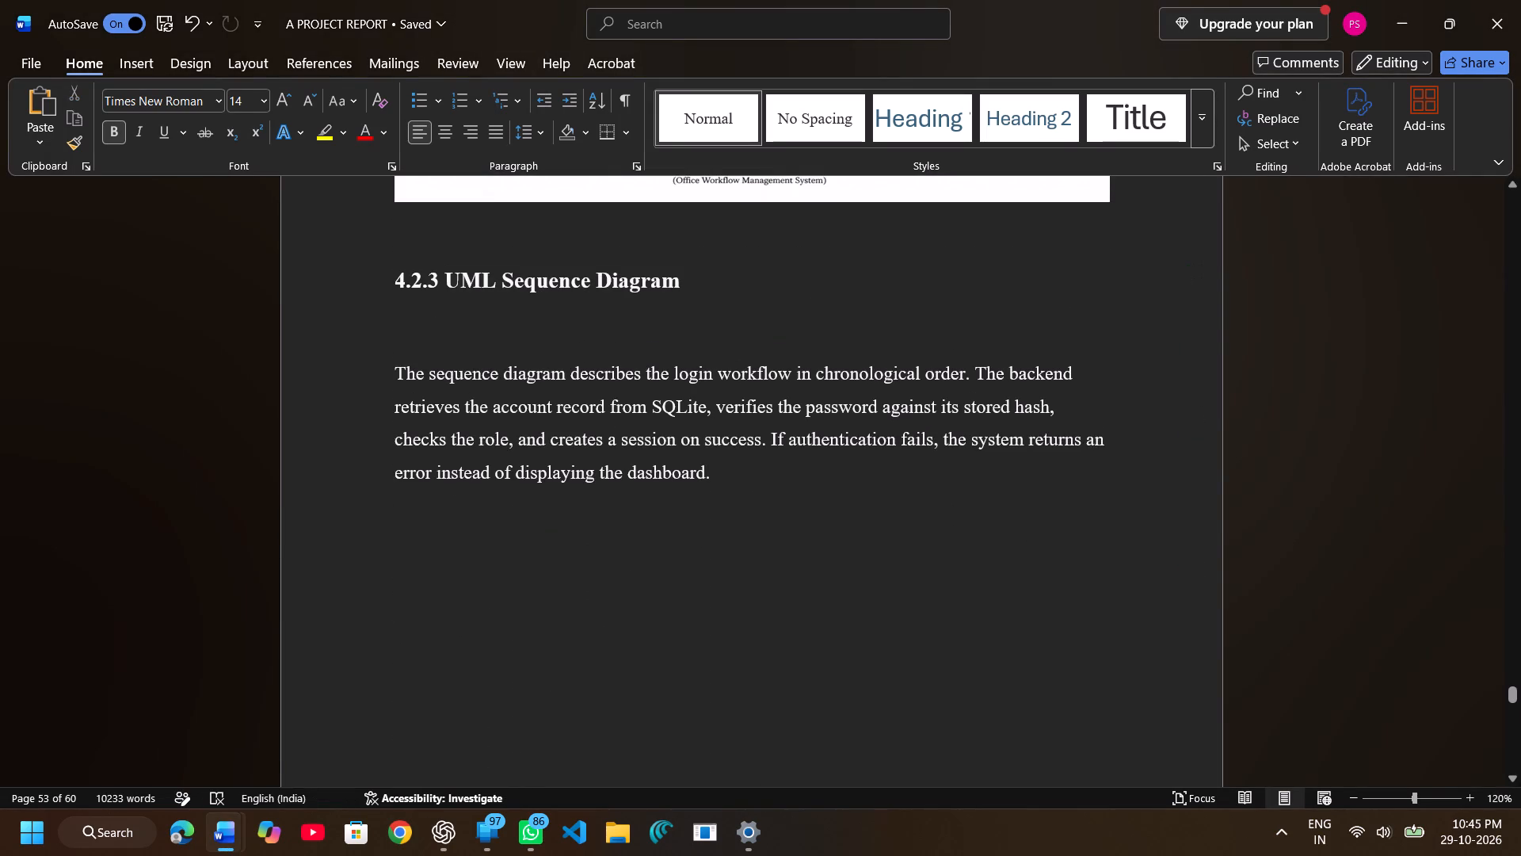
left_click(123, 62)
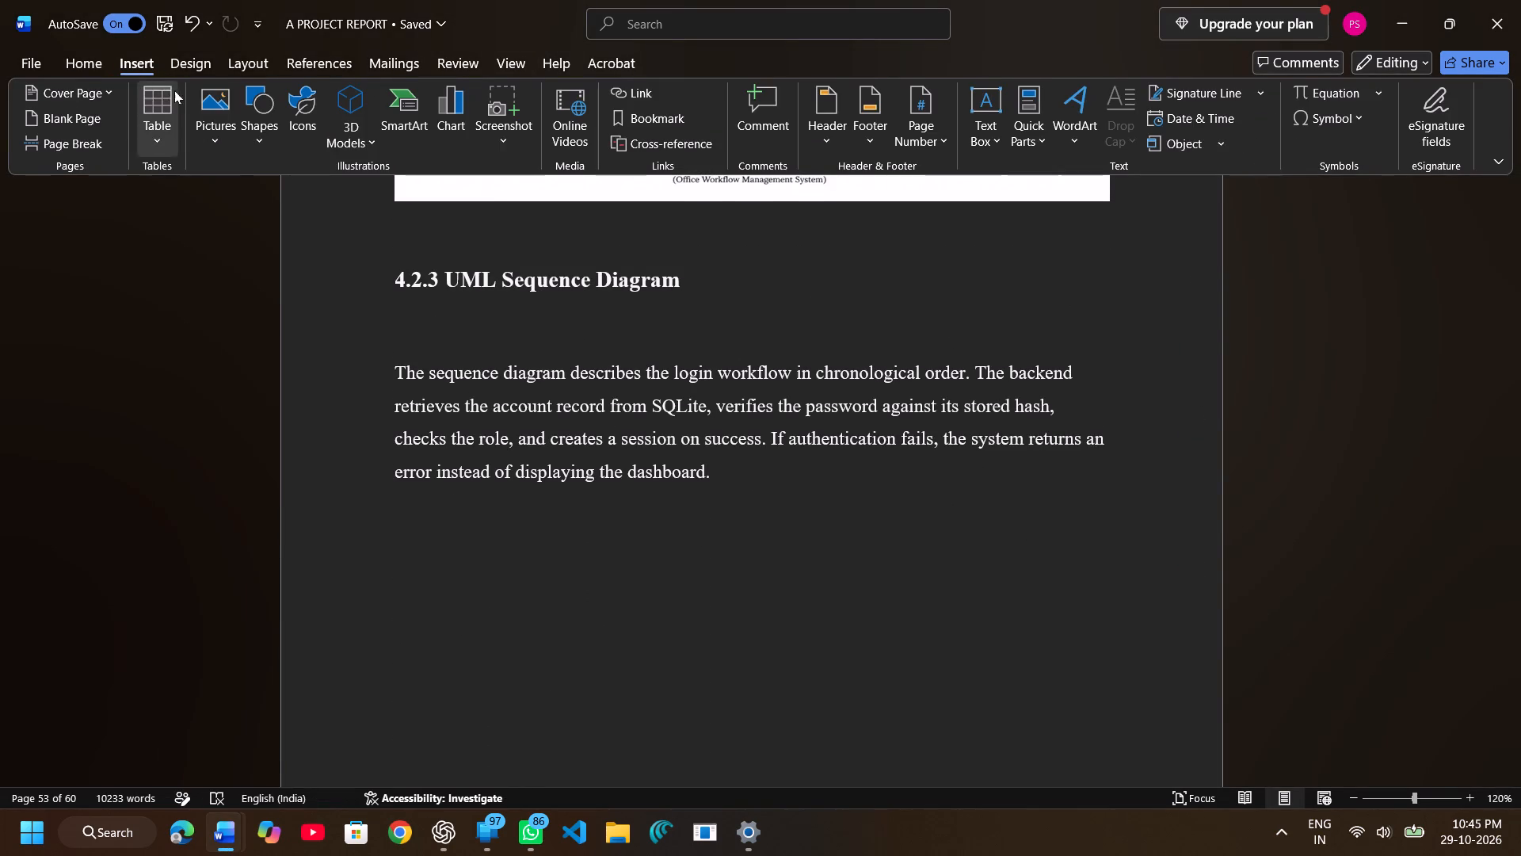
left_click(210, 96)
left_click(238, 195)
double_click(361, 182)
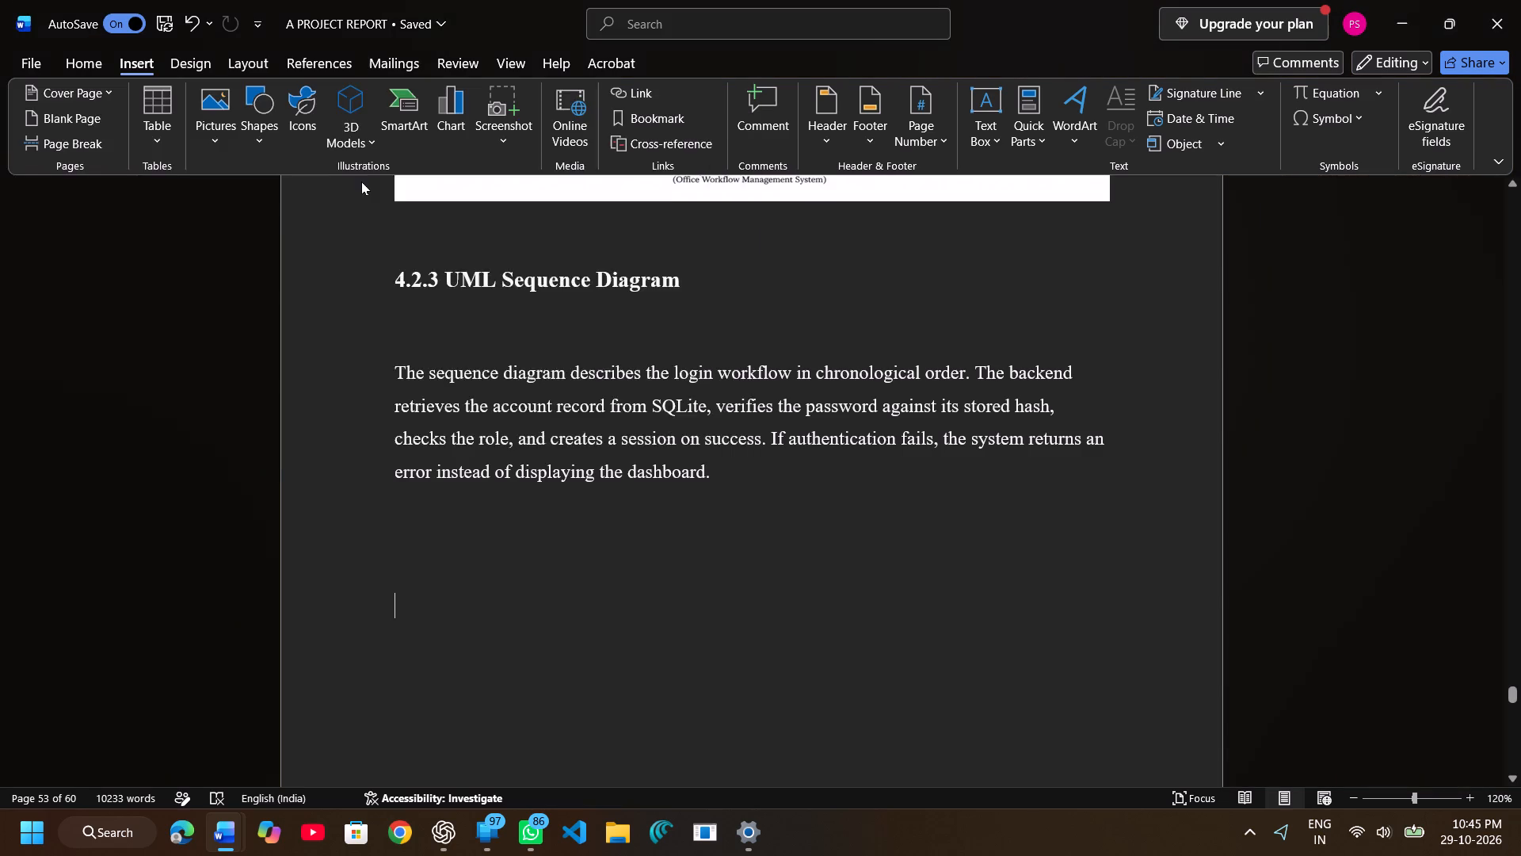
Shrink the inserted sequence diagram picture proportionally to about 12.93 cm wide and 8.62 cm high.
scroll(639, 388, "right", 1)
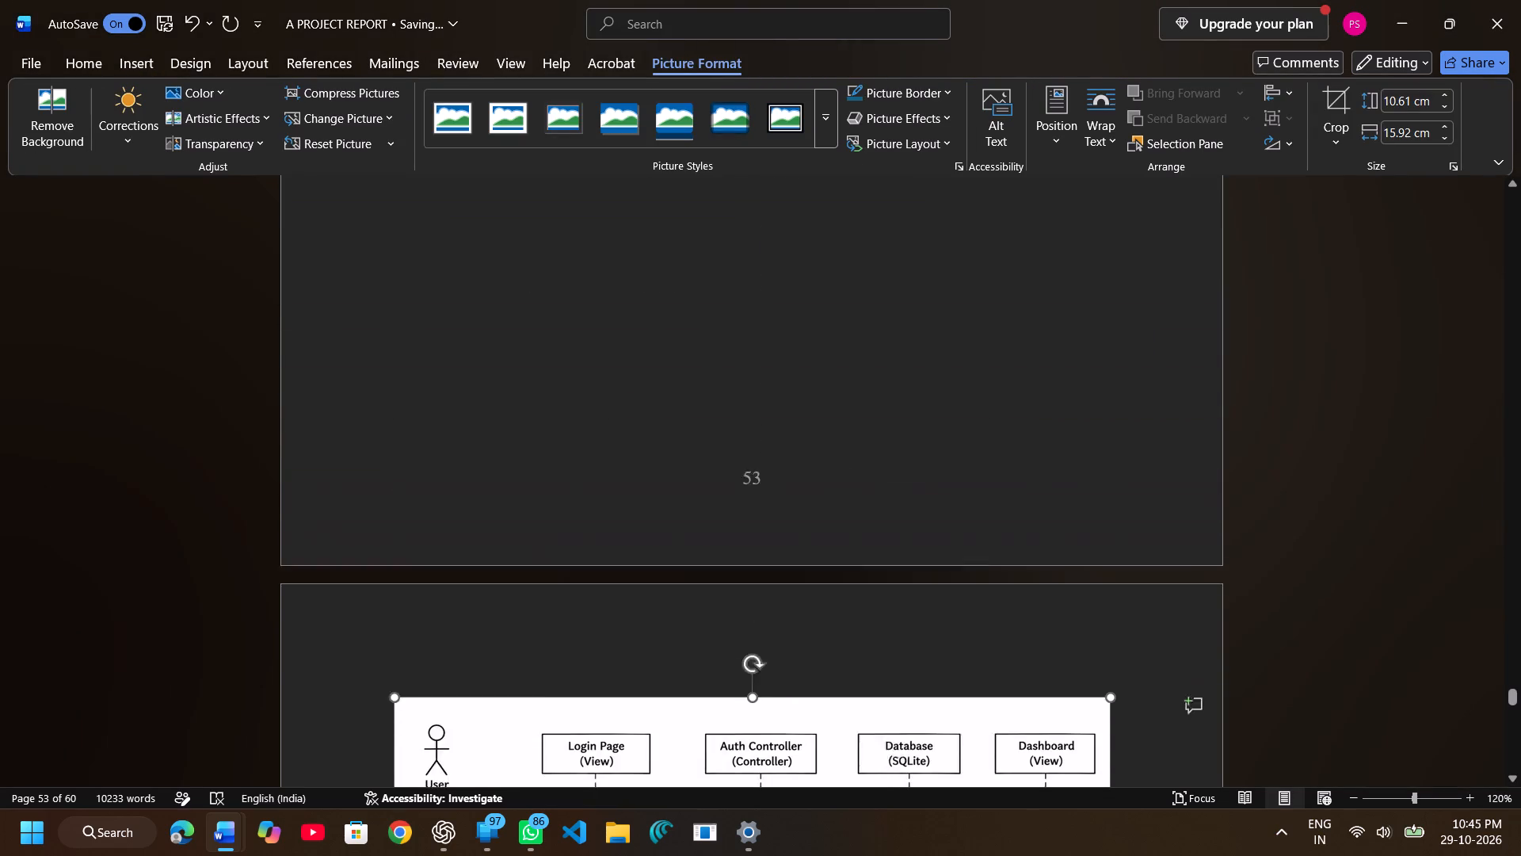
scroll(639, 388, "right", 1)
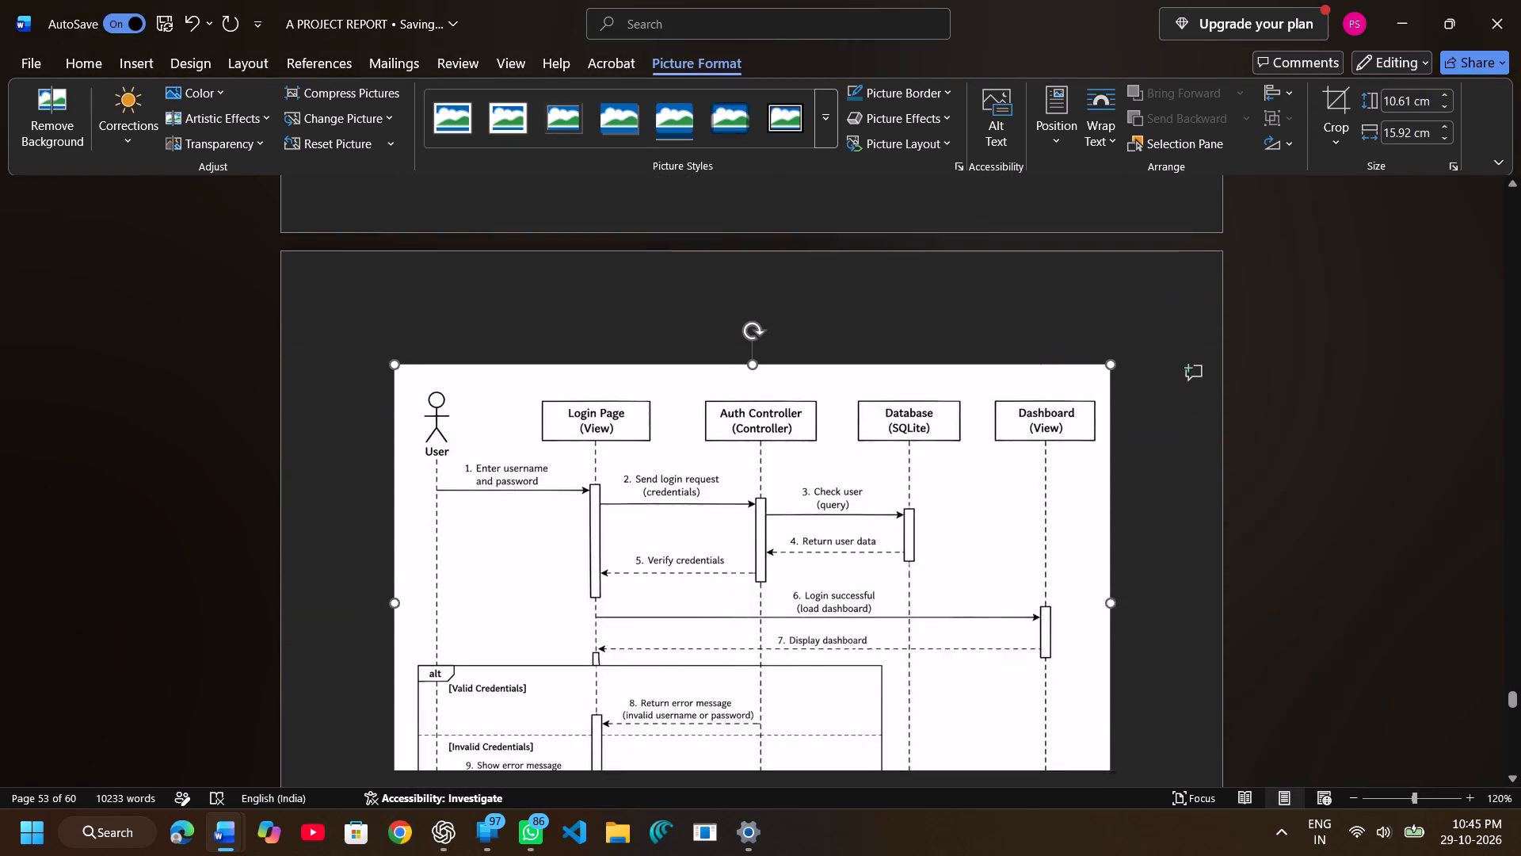
scroll(639, 388, "right", 1)
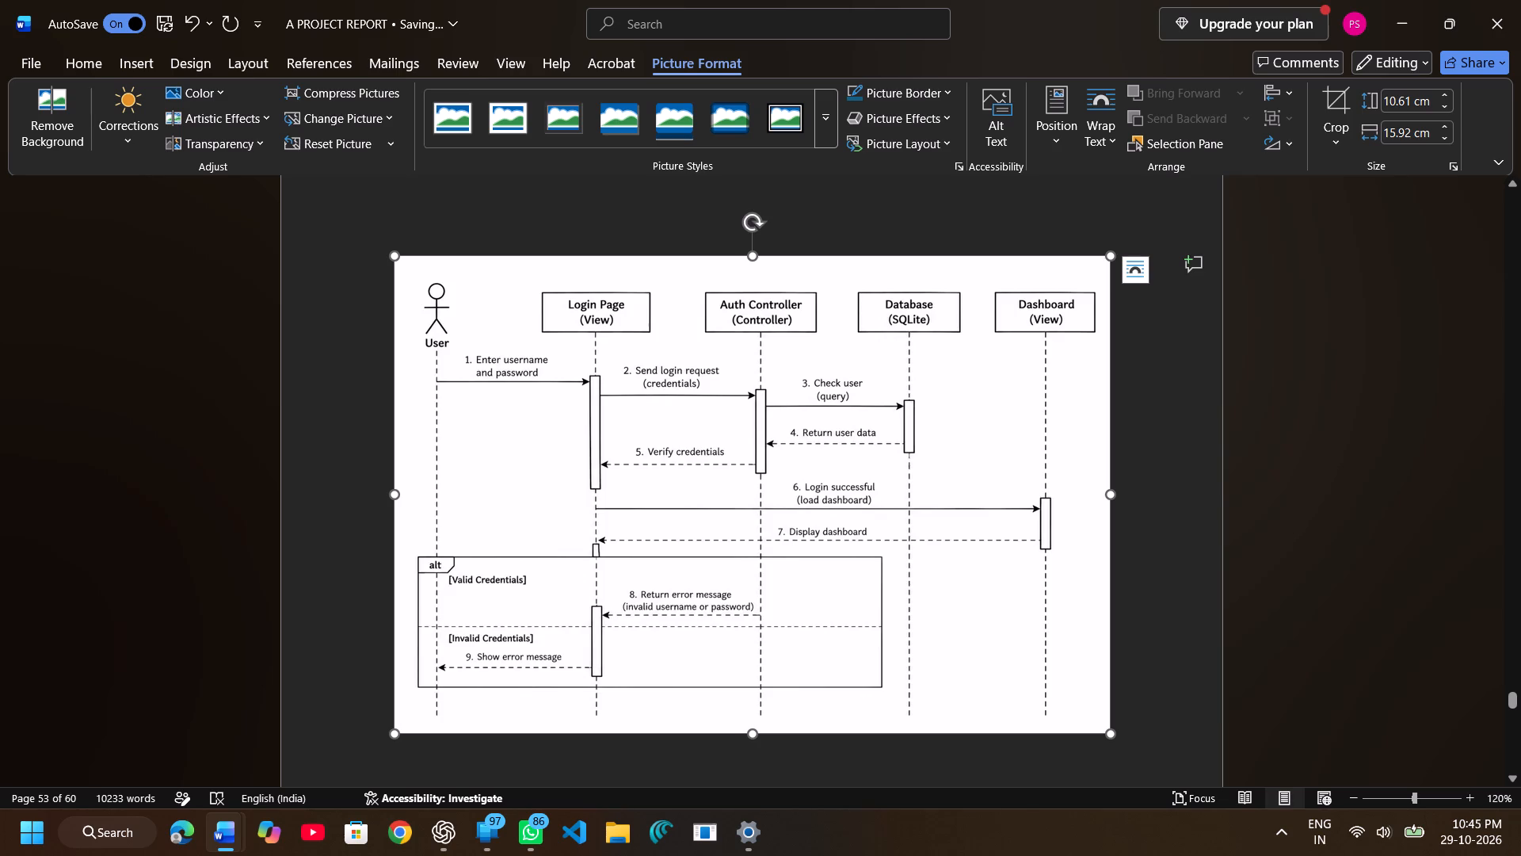
left_click_drag(1110, 729, 1016, 628)
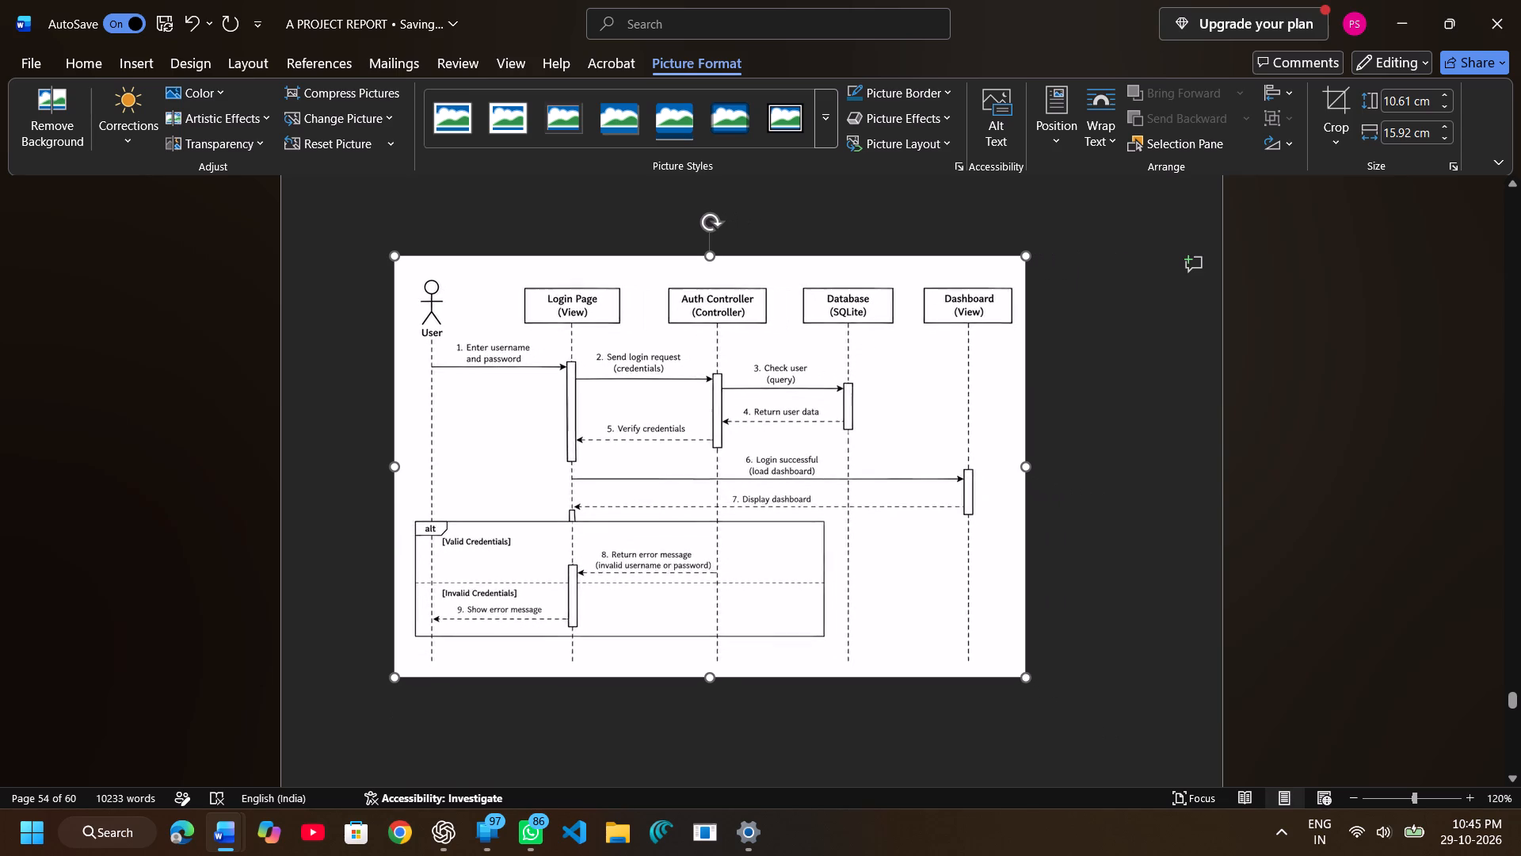
left_click_drag(1016, 628, 975, 569)
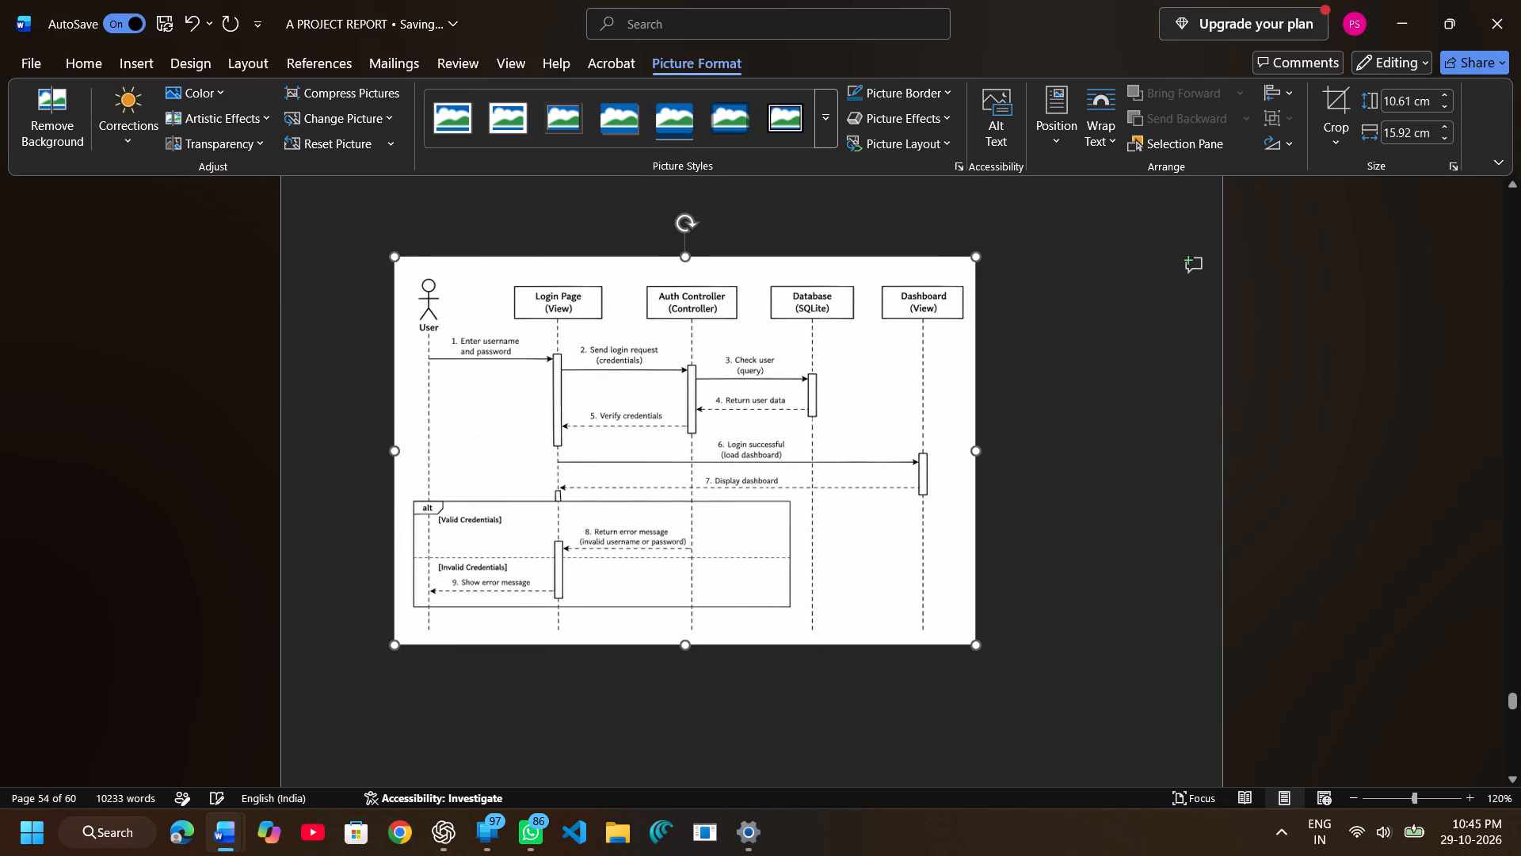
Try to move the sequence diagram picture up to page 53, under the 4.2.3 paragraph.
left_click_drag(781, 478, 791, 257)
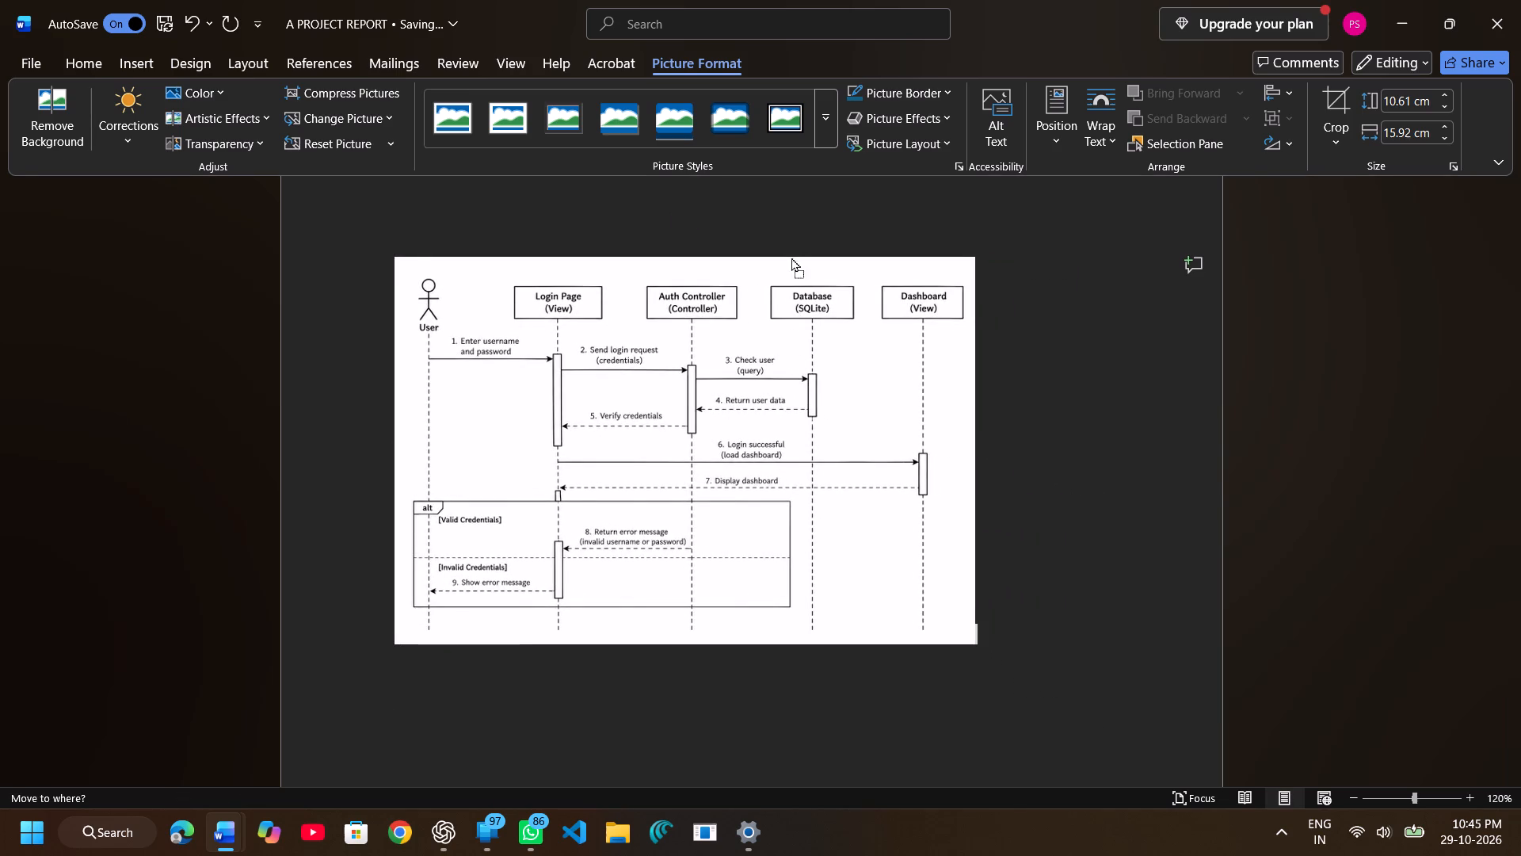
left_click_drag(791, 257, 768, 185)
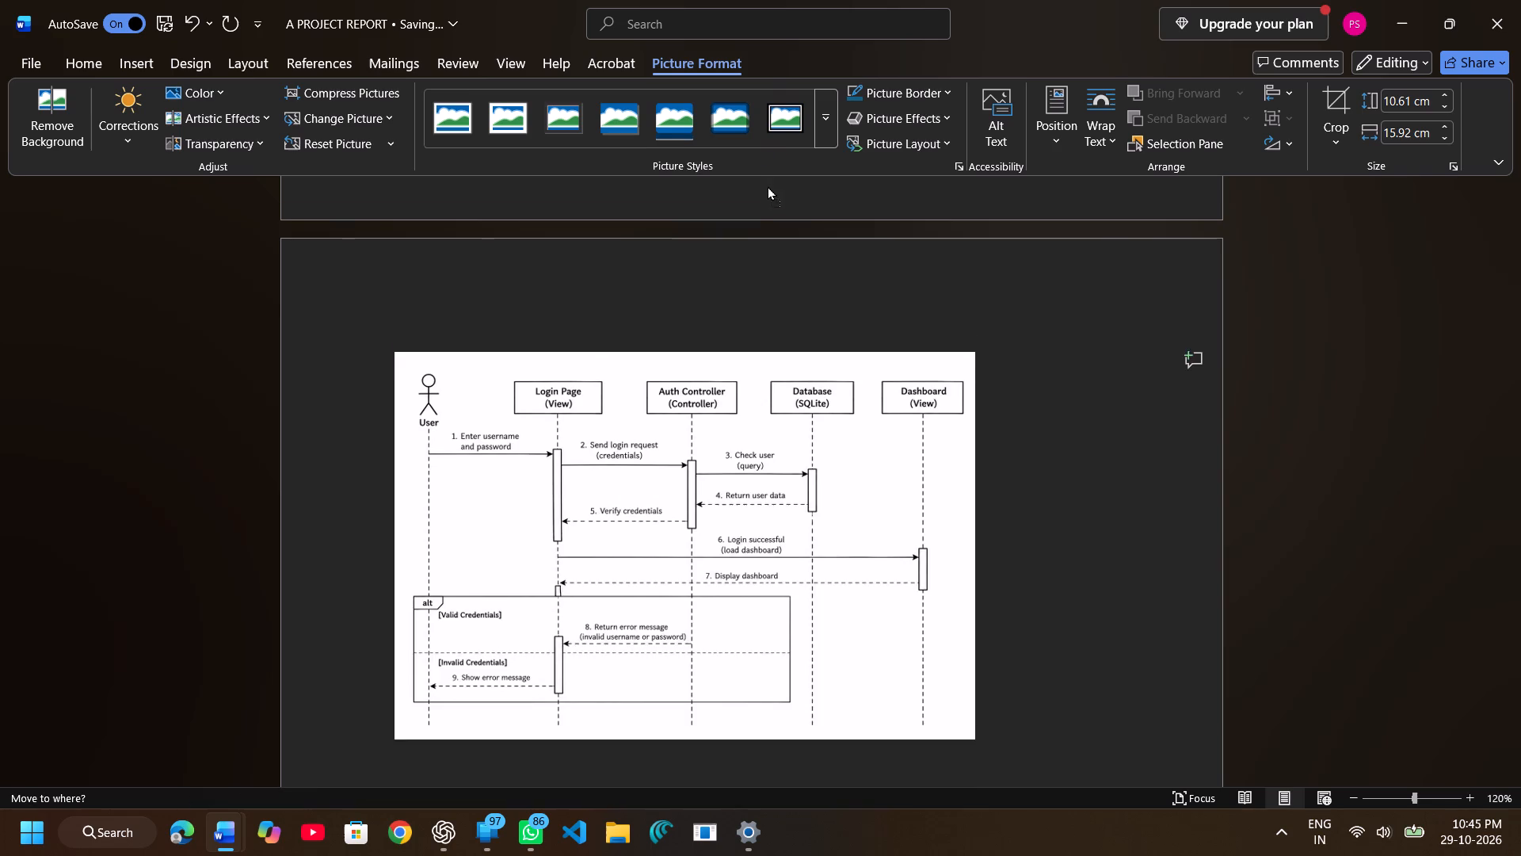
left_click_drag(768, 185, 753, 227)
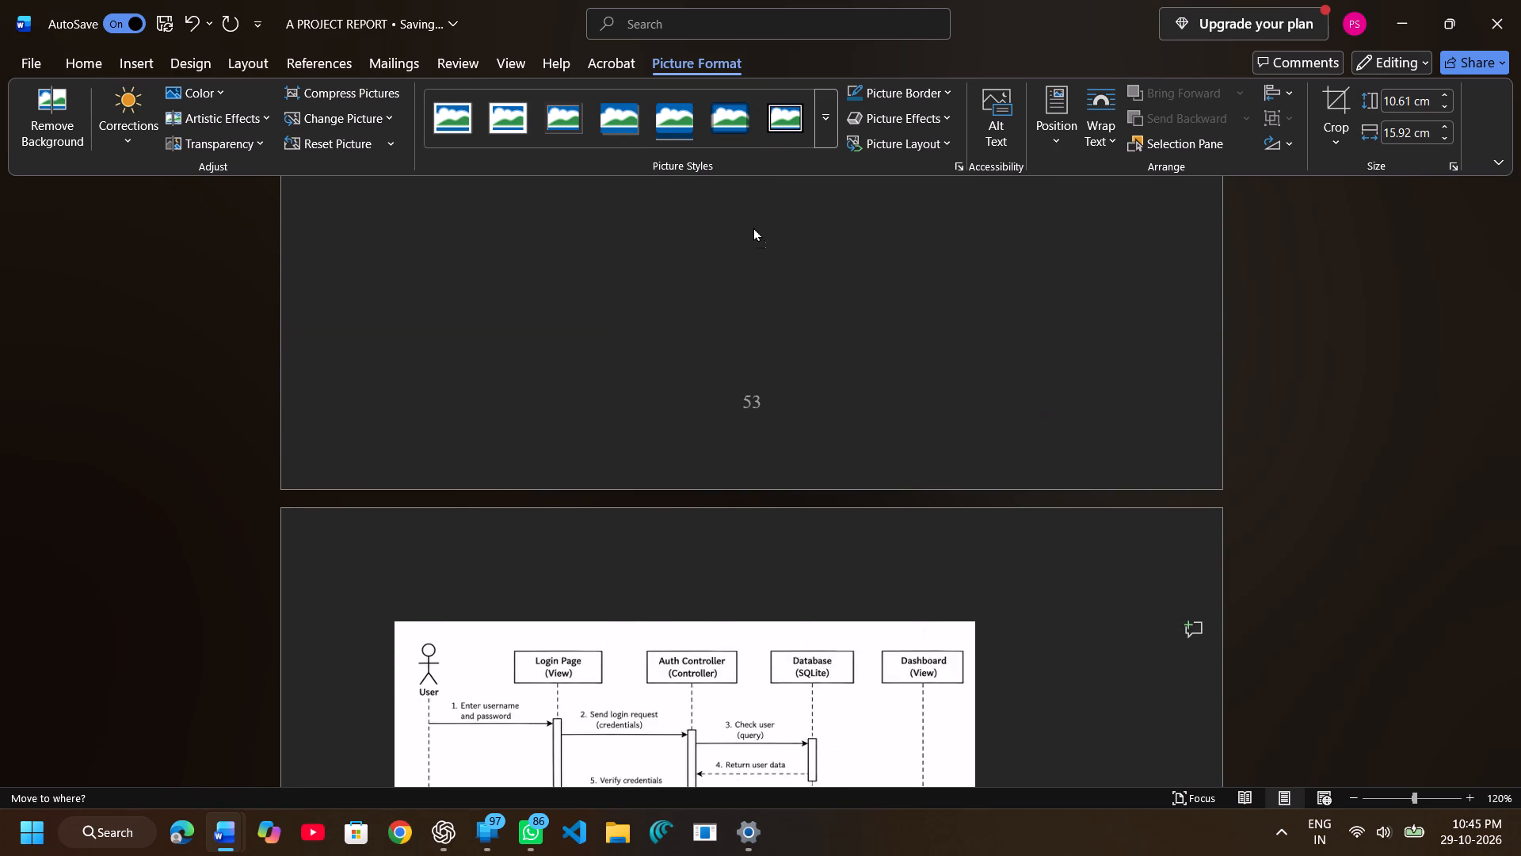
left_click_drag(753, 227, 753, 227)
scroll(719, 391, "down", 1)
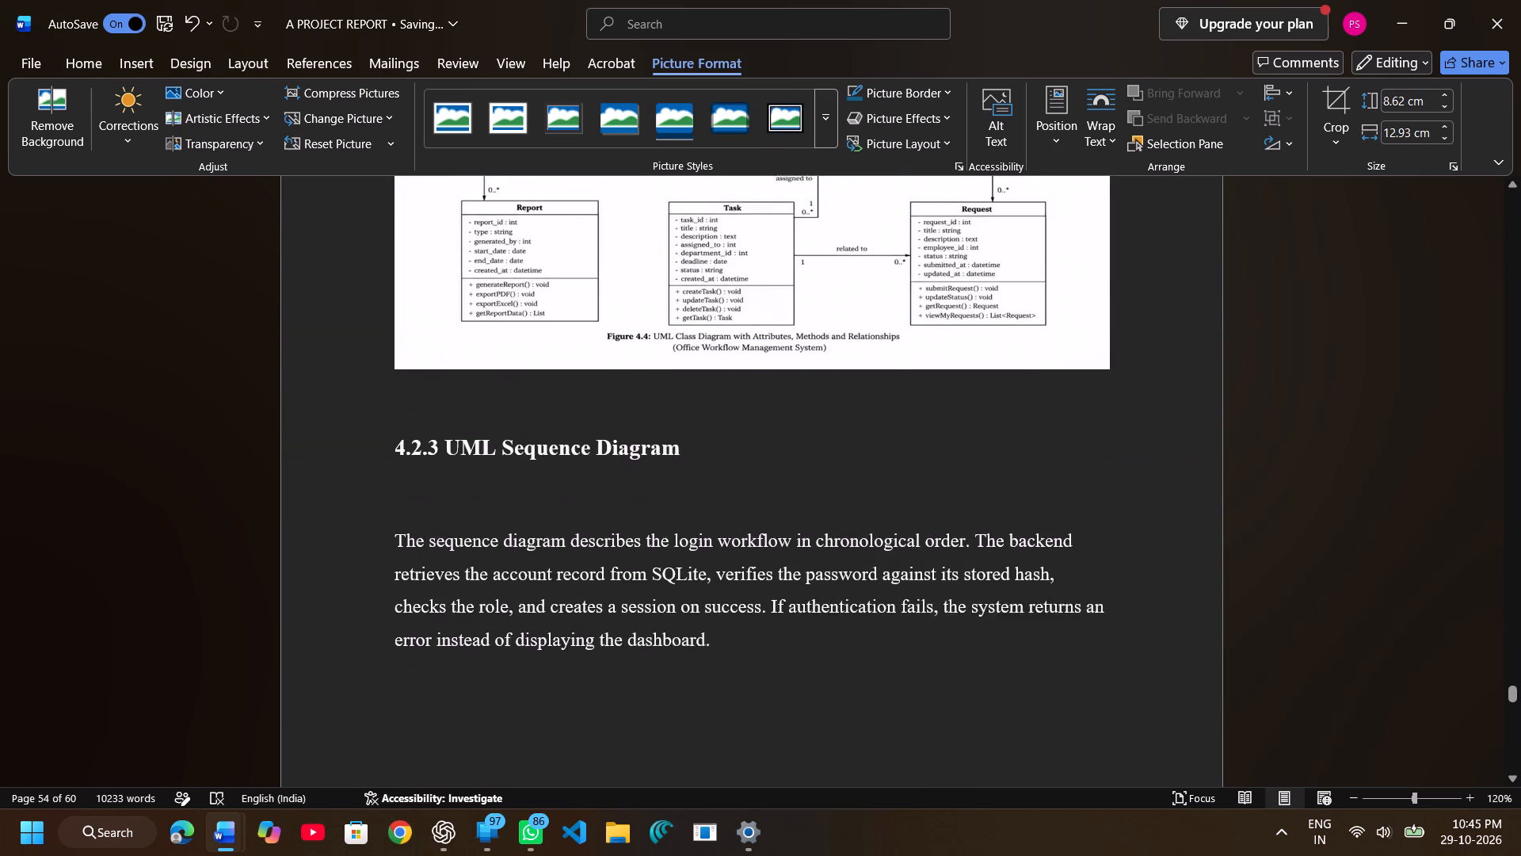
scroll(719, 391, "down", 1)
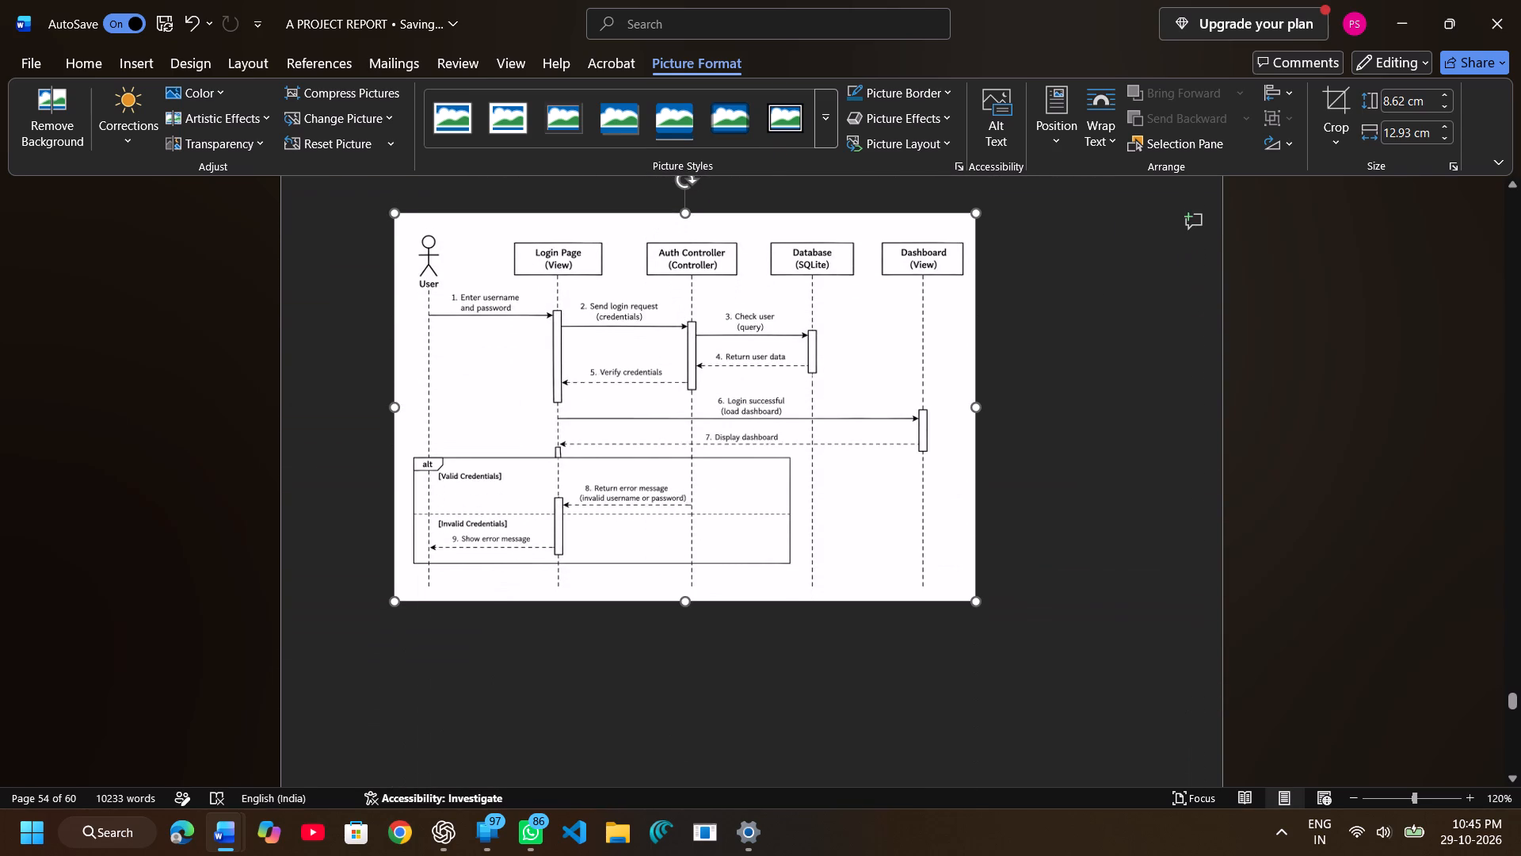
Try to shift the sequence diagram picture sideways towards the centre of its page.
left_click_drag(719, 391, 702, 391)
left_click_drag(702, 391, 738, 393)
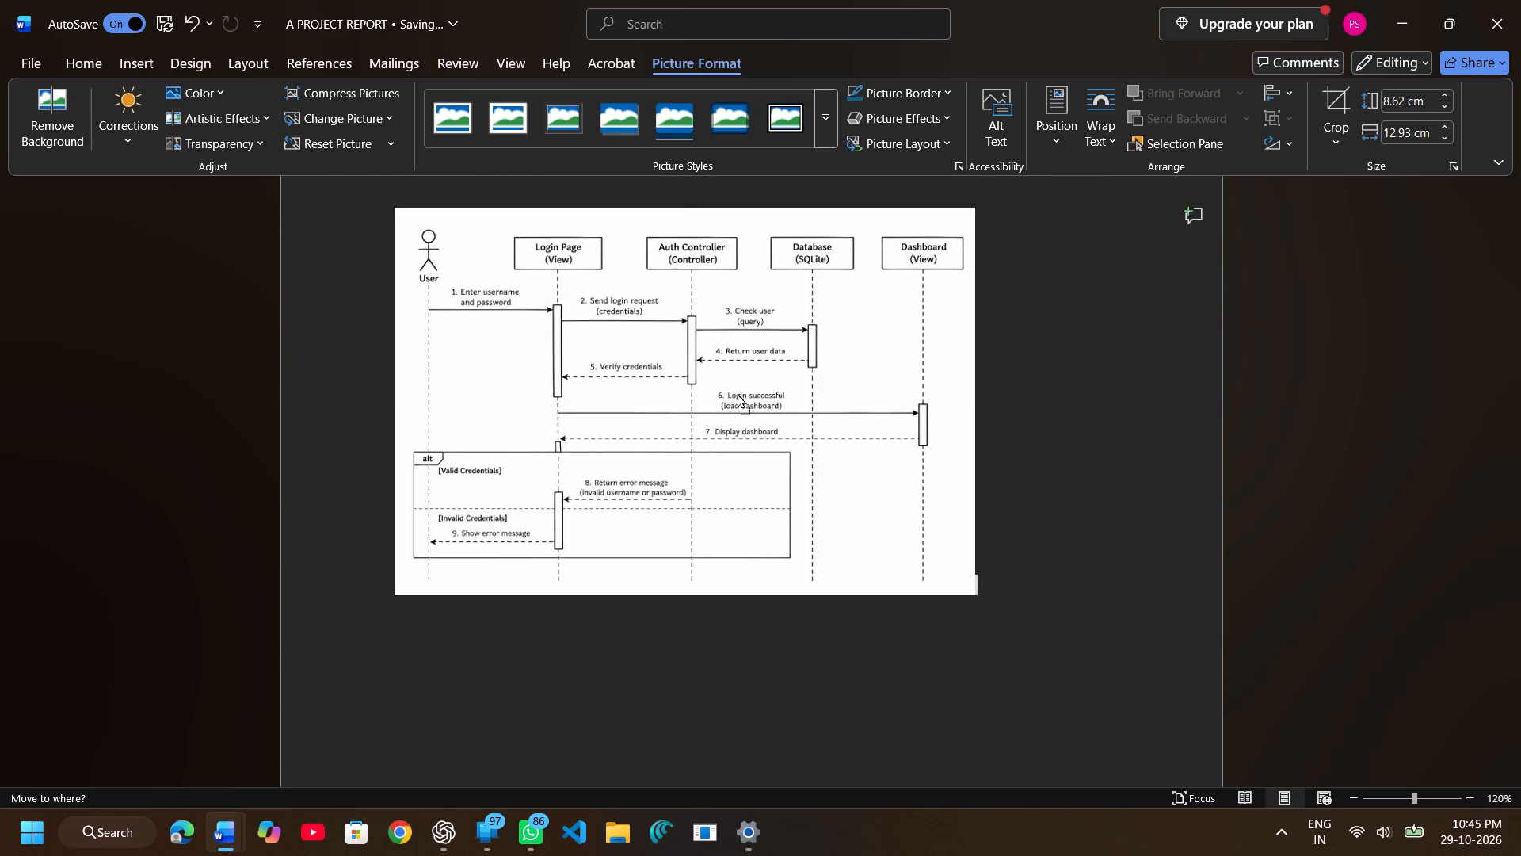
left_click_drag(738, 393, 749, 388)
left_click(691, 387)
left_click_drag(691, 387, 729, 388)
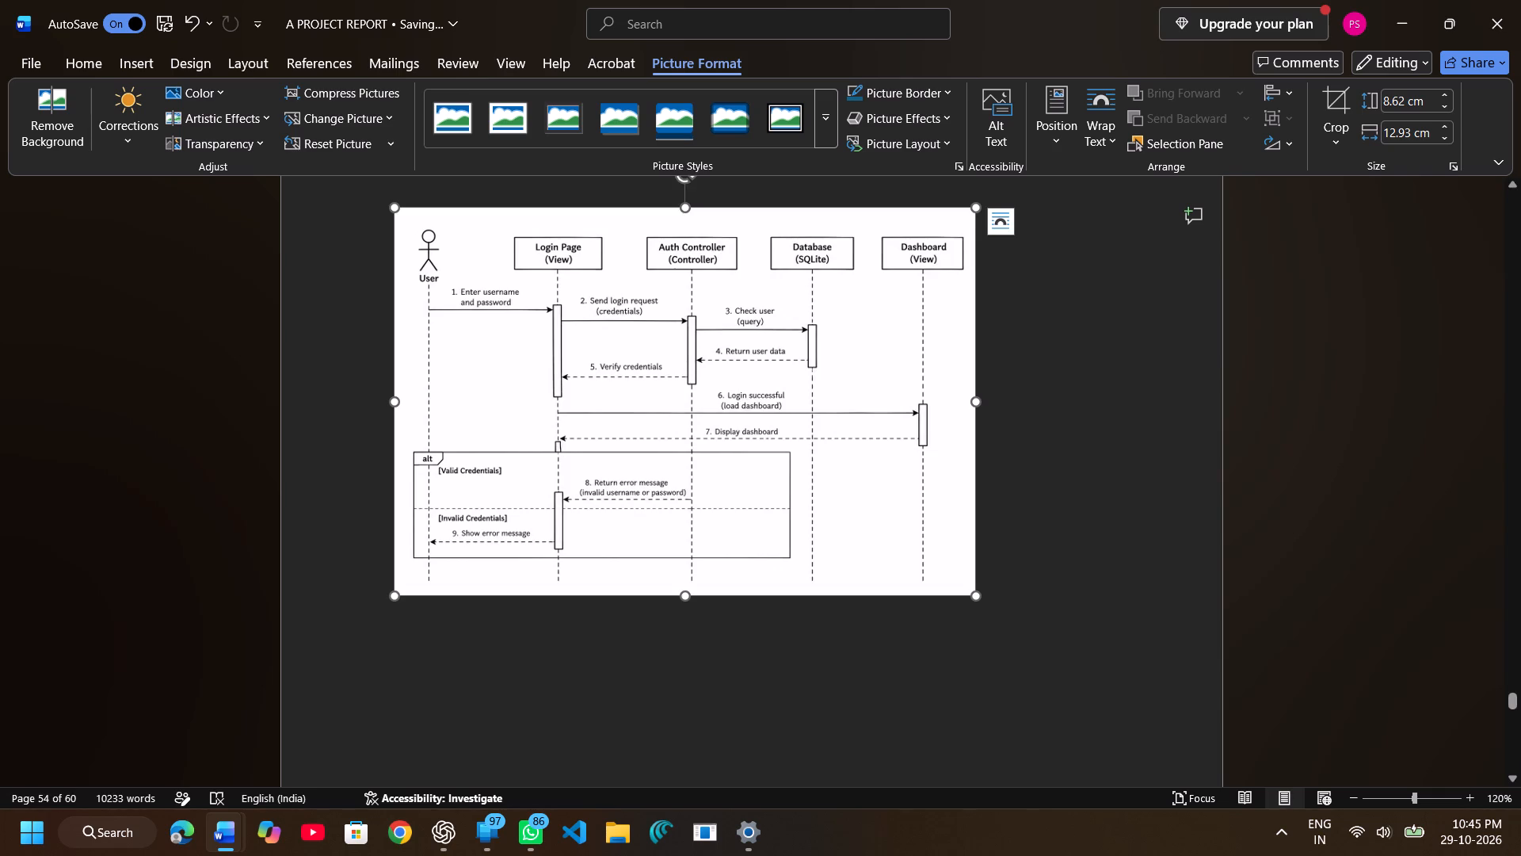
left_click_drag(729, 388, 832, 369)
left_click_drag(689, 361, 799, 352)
Stretch the sequence diagram picture's width to about 14.23 cm without changing its height.
left_click_drag(395, 396, 379, 399)
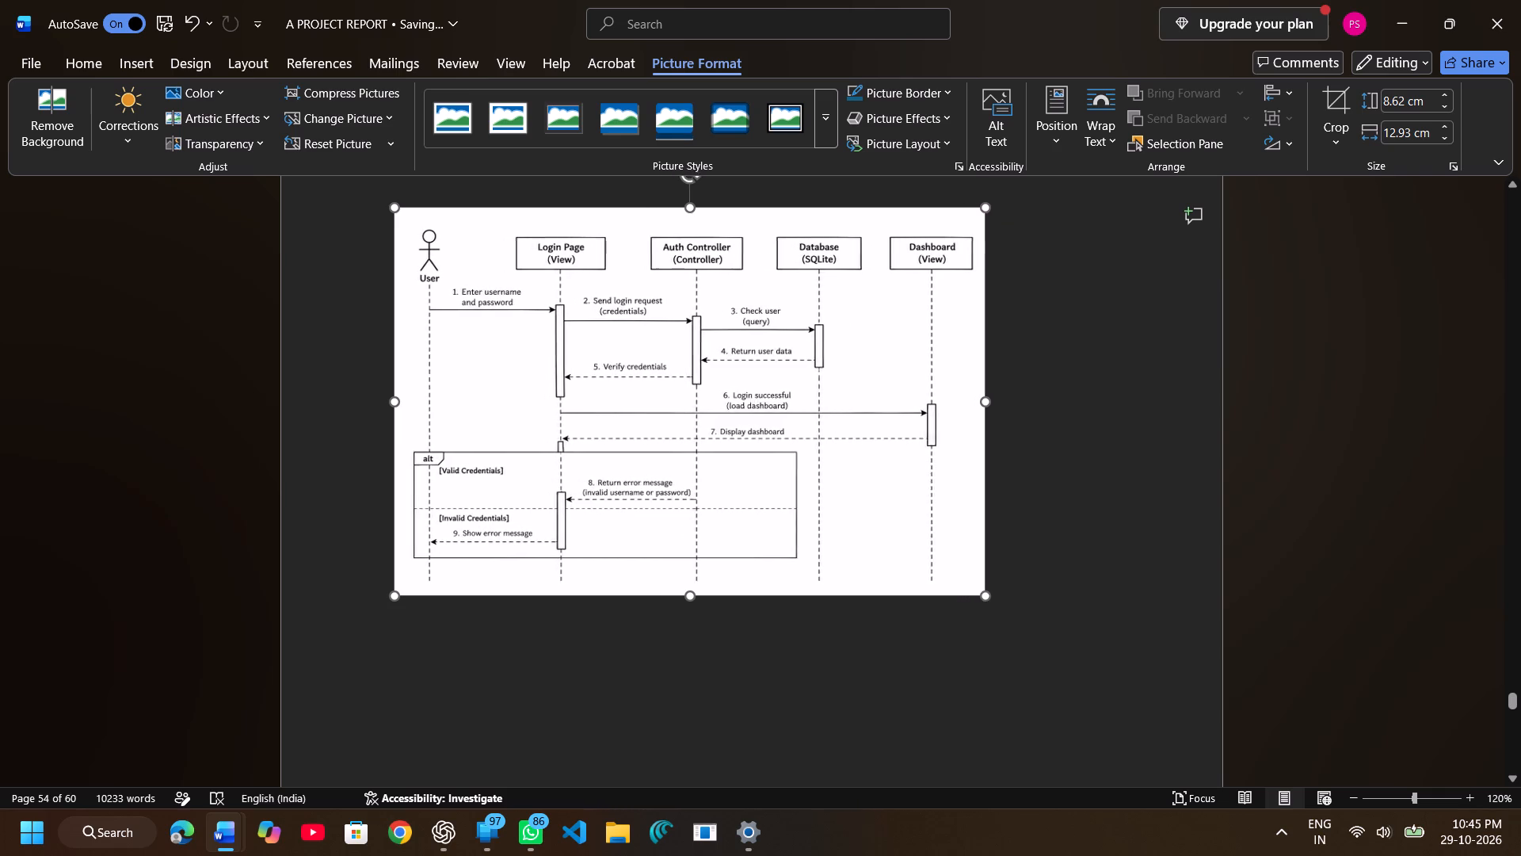
left_click_drag(379, 399, 336, 400)
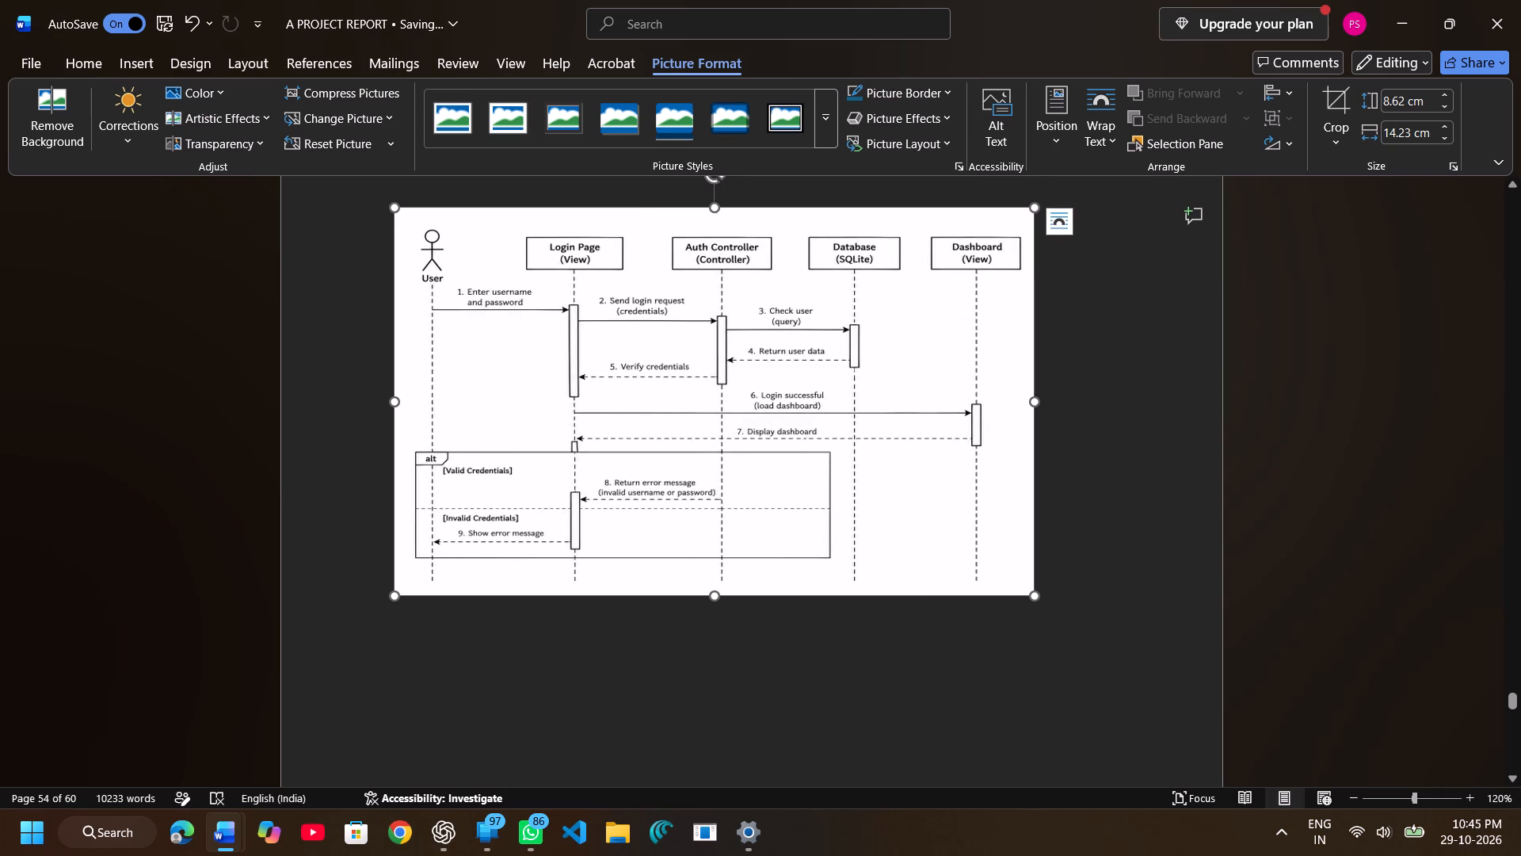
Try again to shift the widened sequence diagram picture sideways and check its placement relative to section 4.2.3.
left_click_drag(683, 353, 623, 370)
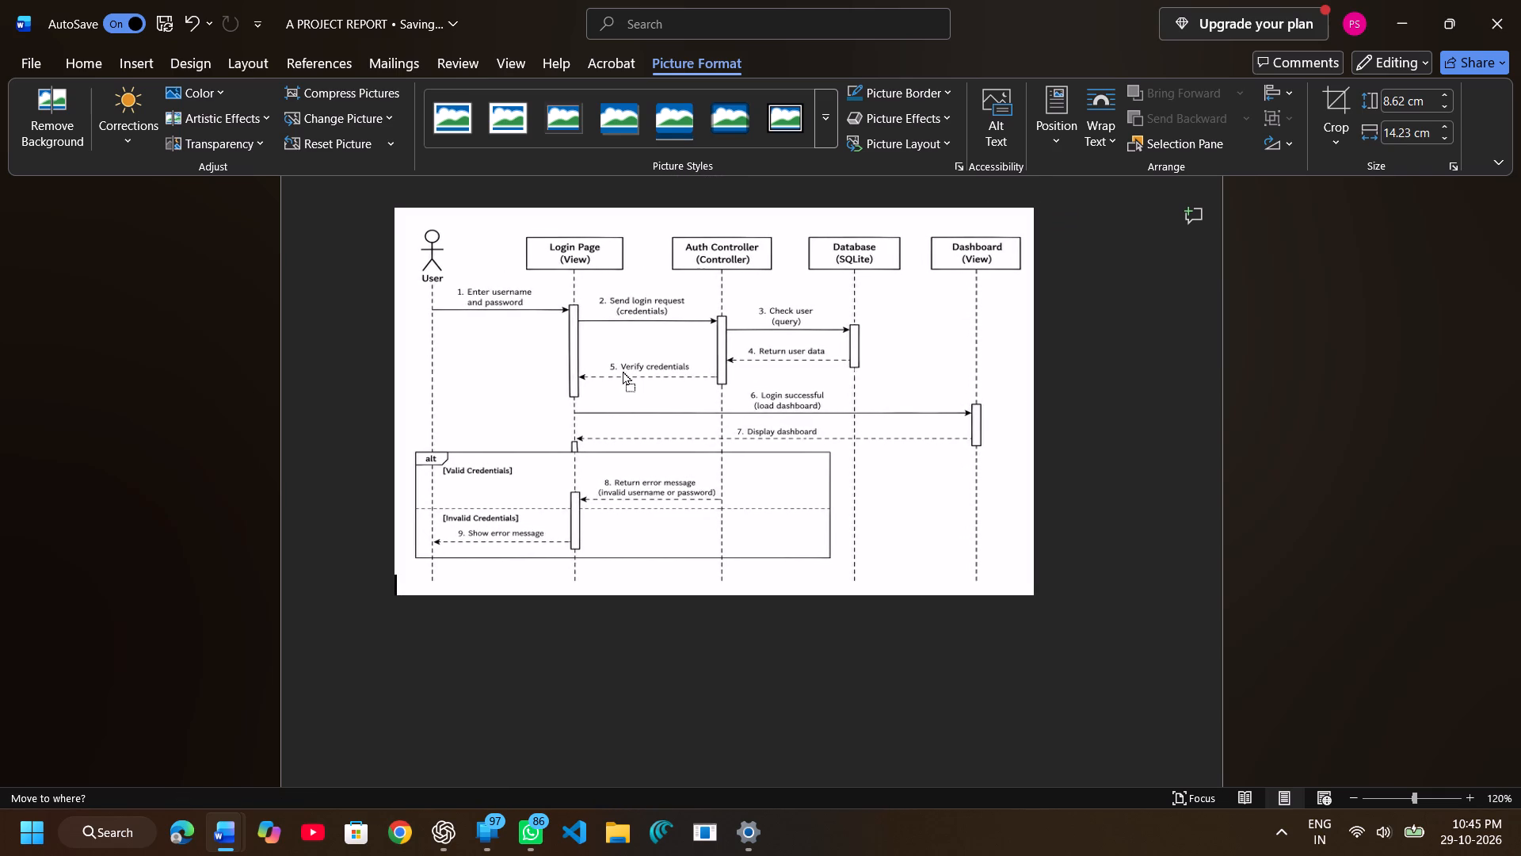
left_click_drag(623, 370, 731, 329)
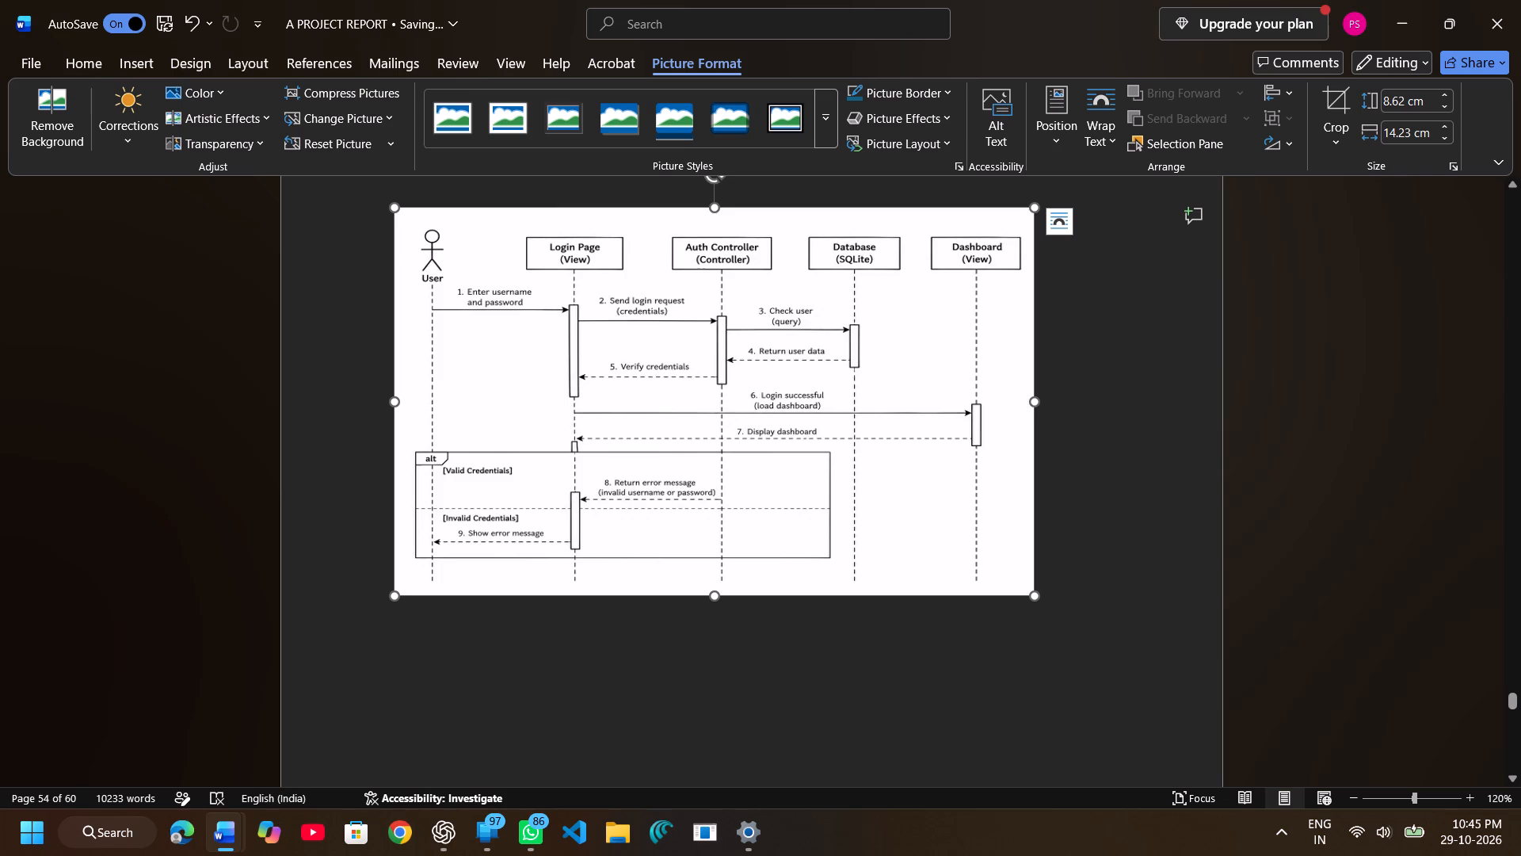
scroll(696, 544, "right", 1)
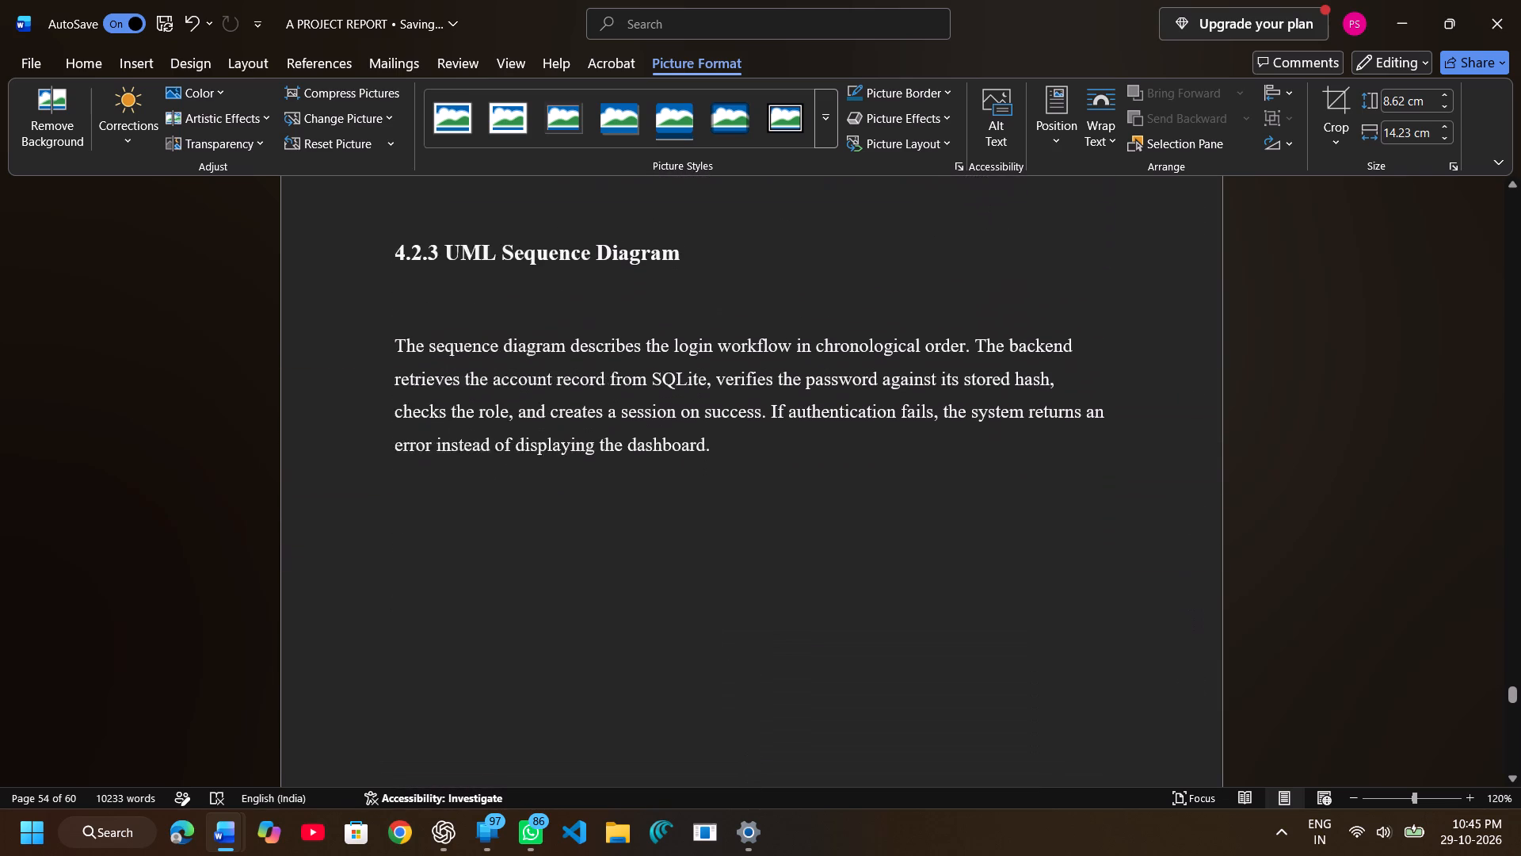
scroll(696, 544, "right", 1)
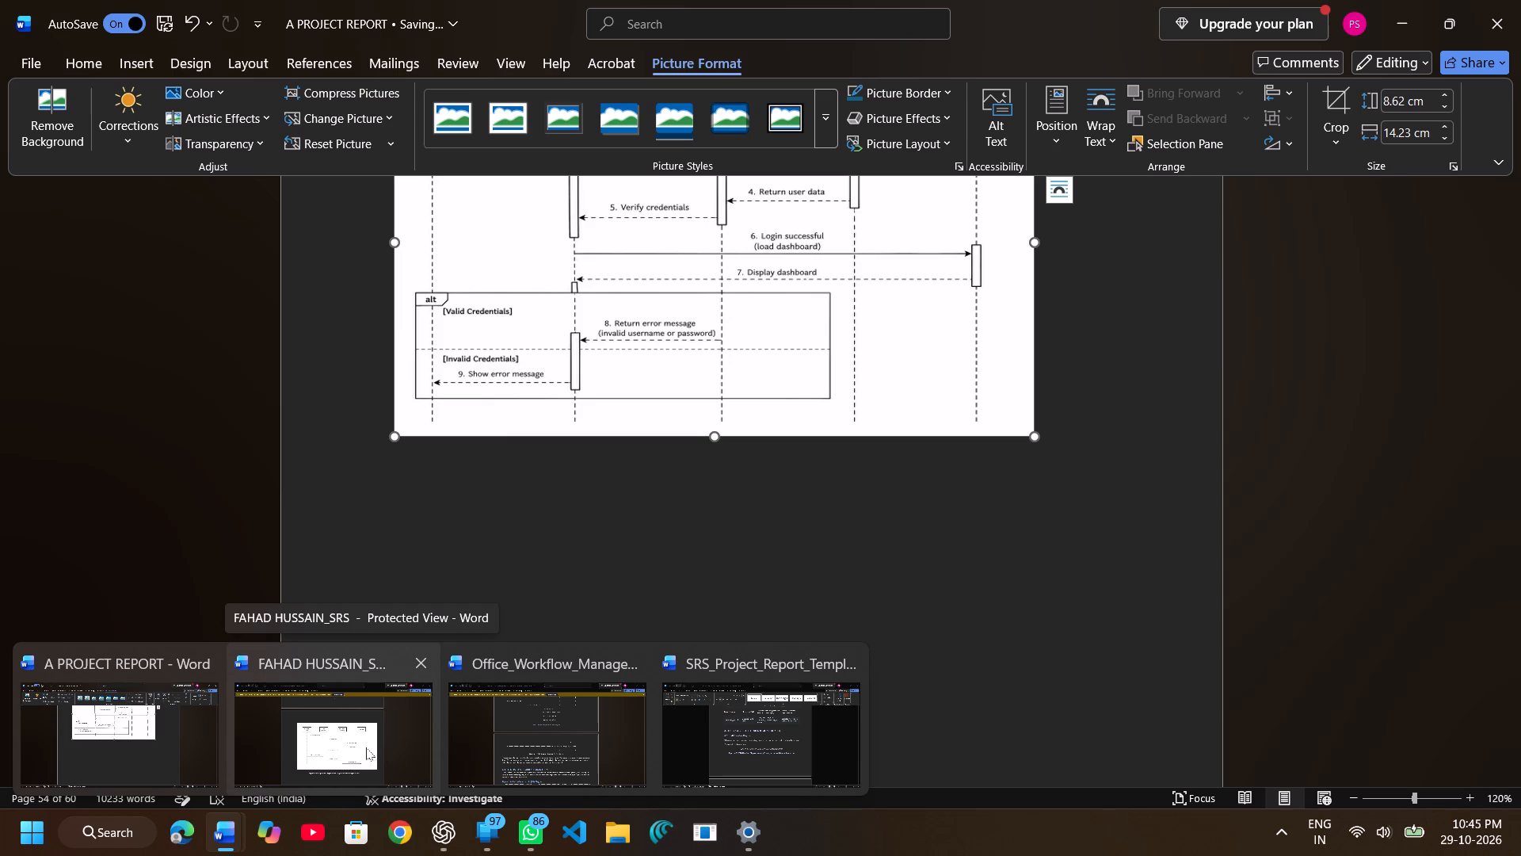
Switch to Office_Workflow_Management_Chapter_4 and copy the heading 4.3 DATABASE DESIGN AND NORMALIZATION together with its introductory paragraph.
left_click(504, 748)
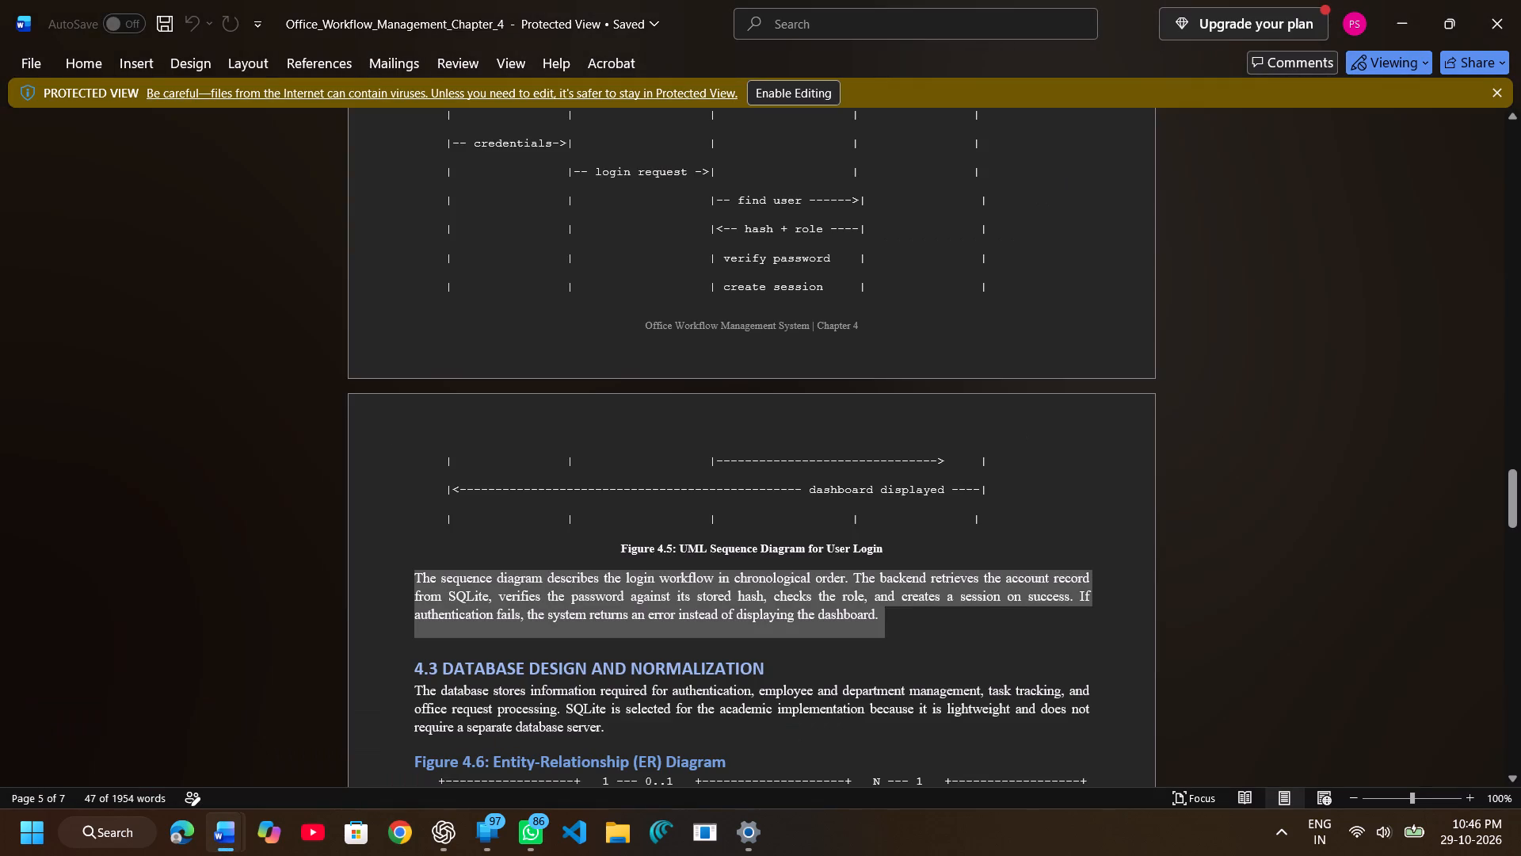
scroll(513, 691, "down", 1)
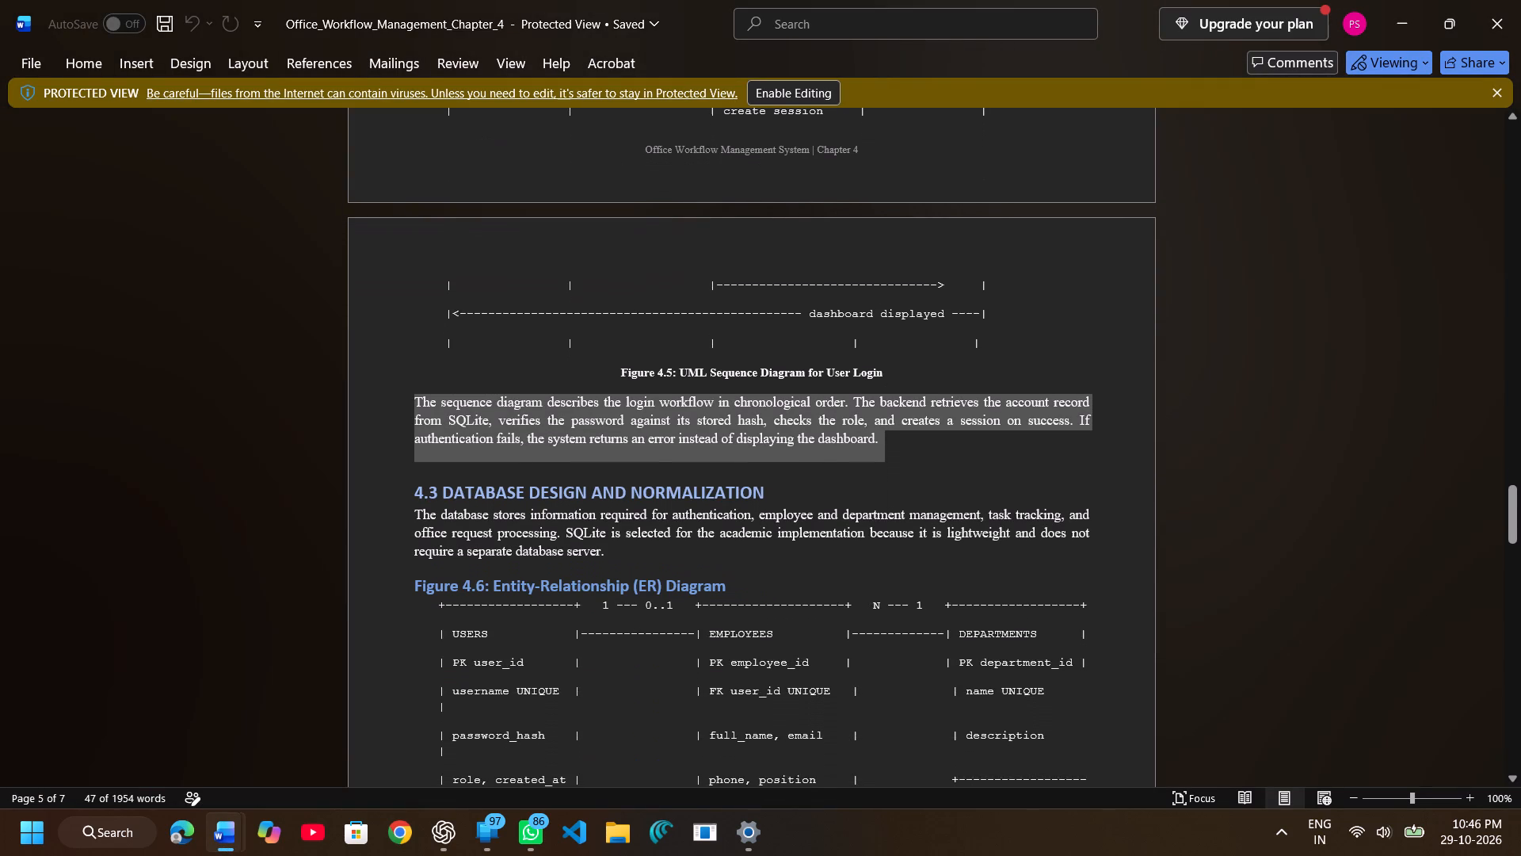
scroll(513, 691, "down", 1)
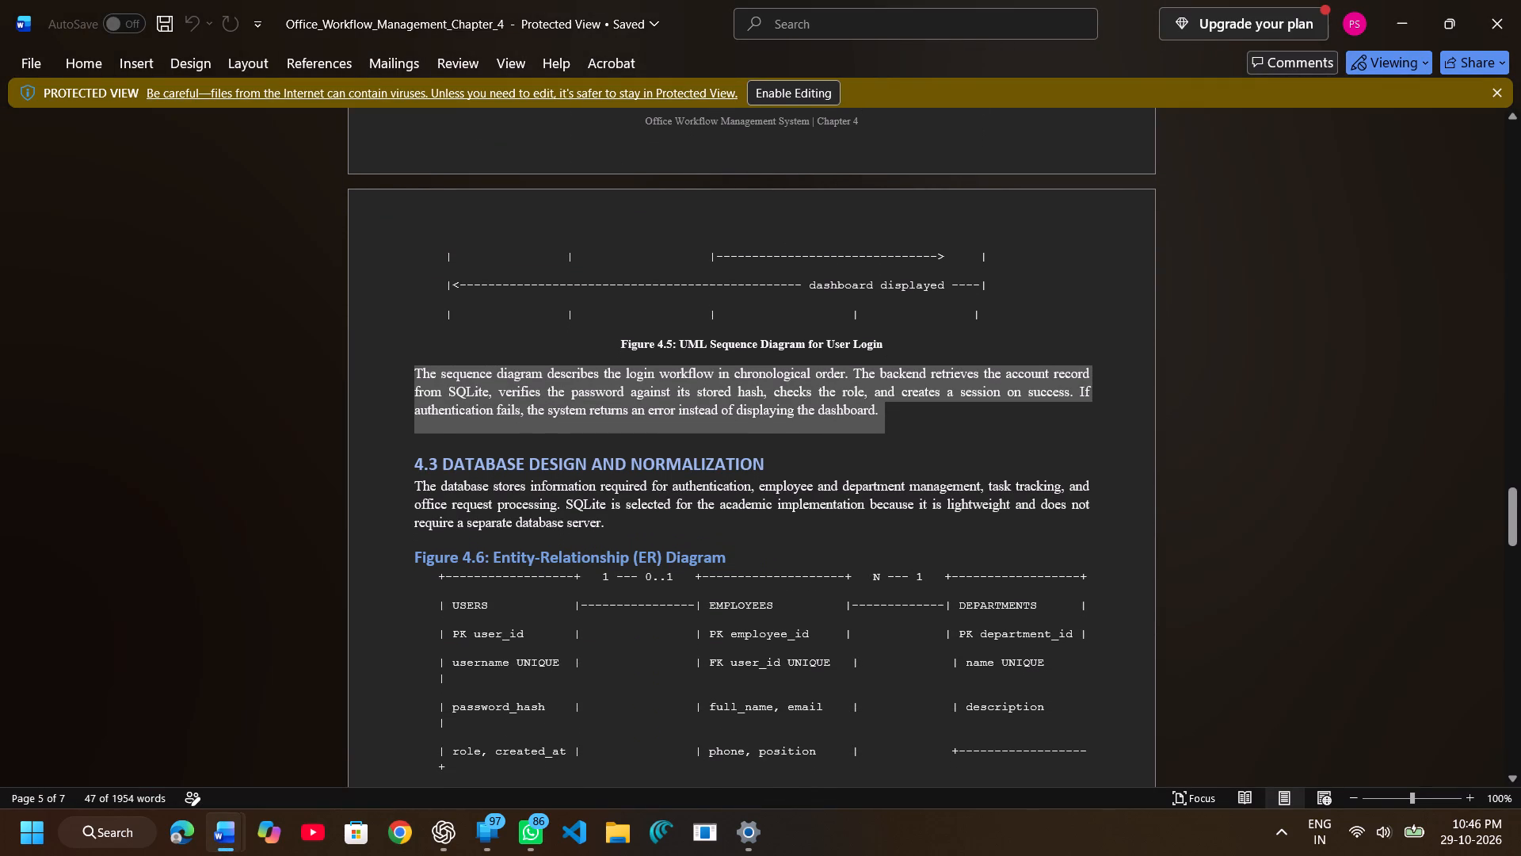
left_click(415, 461)
left_click_drag(415, 461, 593, 531)
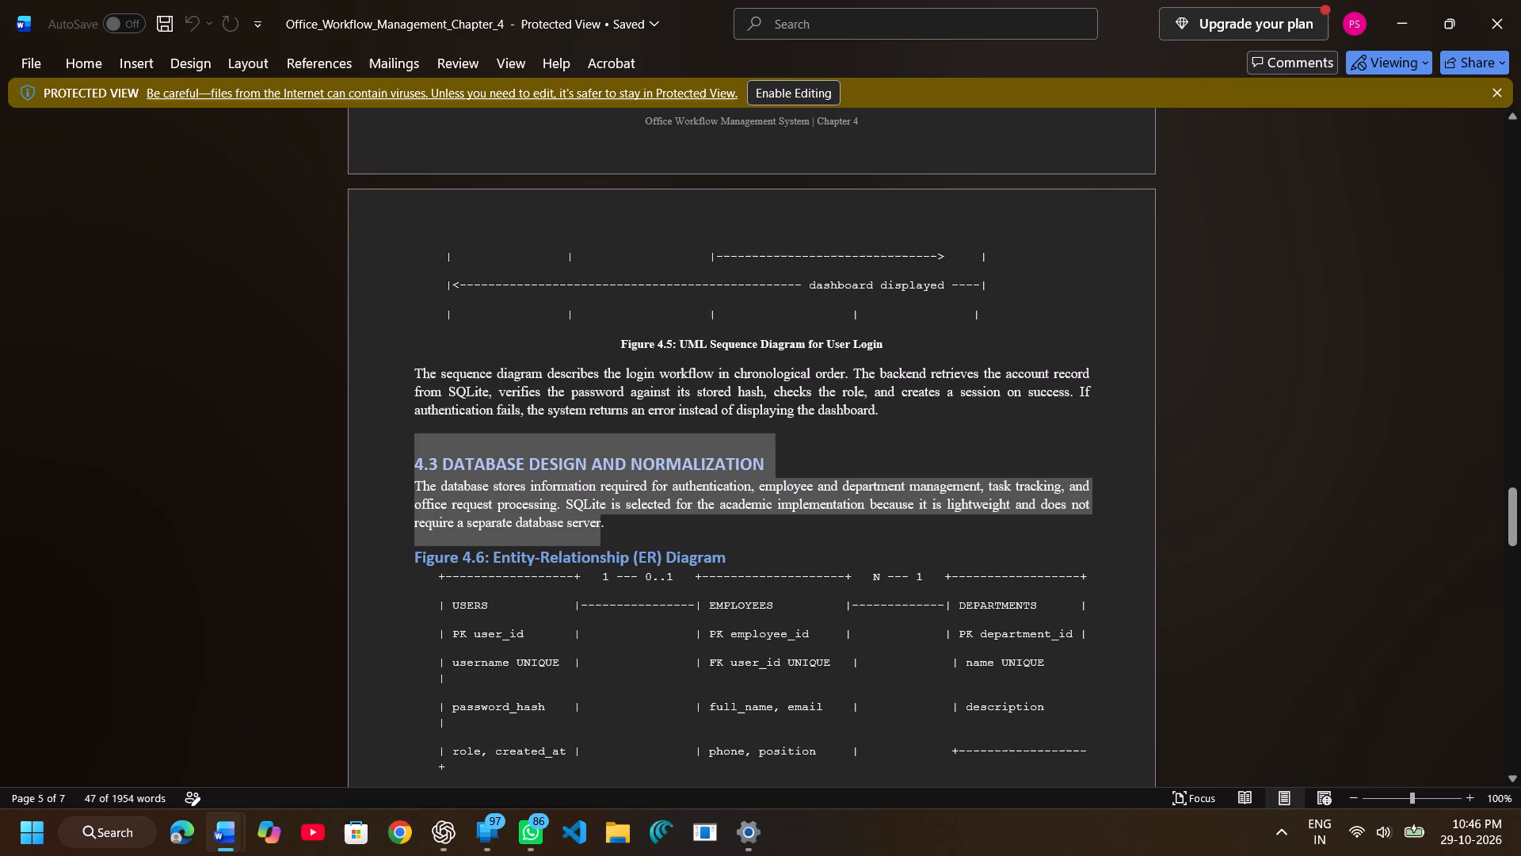
left_click_drag(593, 531, 603, 528)
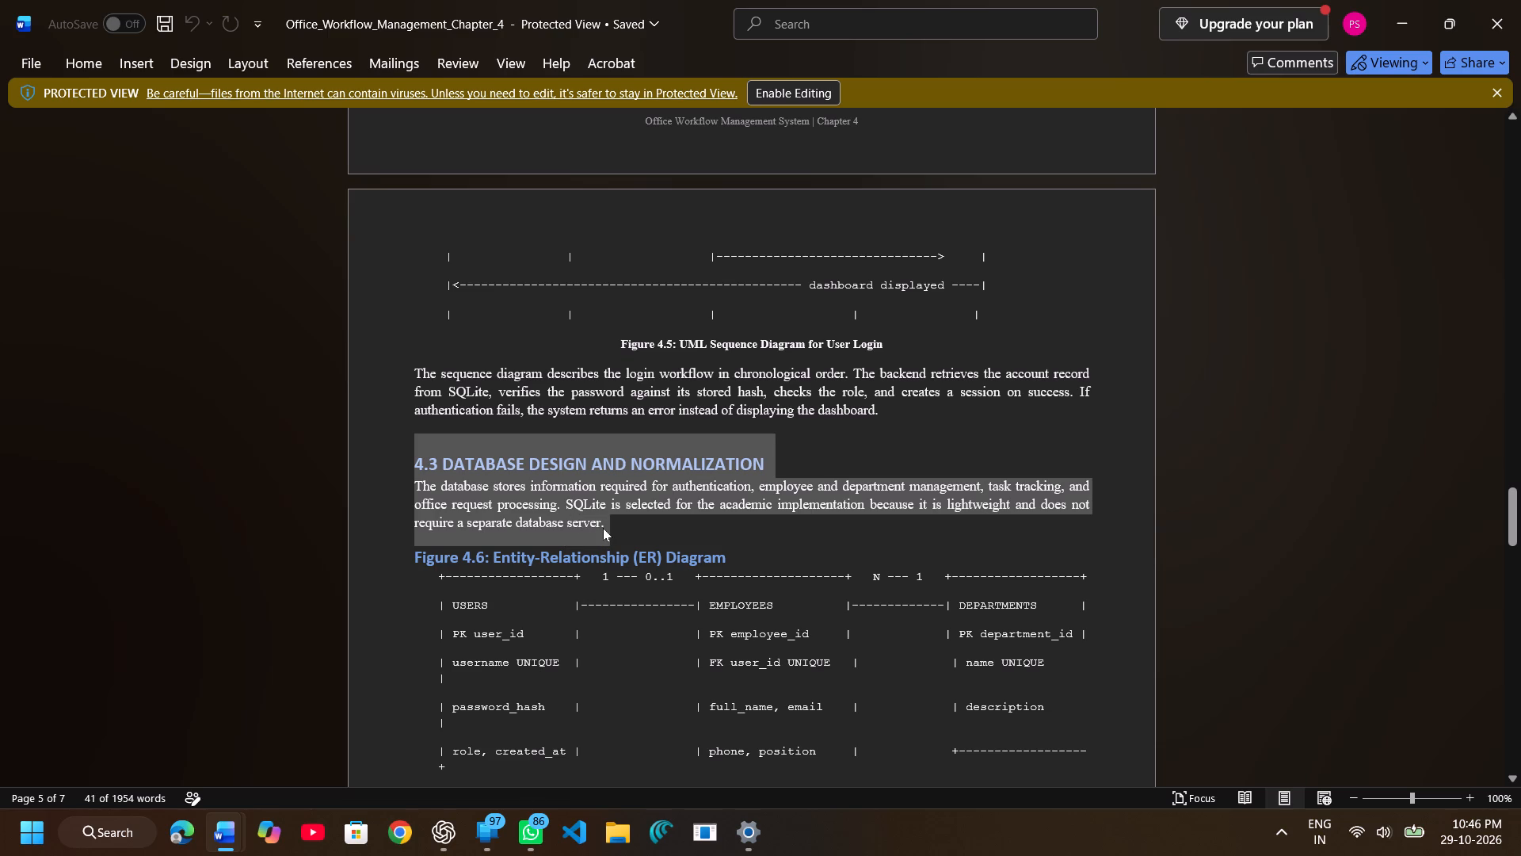
key("ctrl+c")
Copy the caption Figure 4.5: UML Sequence Diagram for User Login from Office_Workflow_Management_Chapter_4.
left_click(513, 548)
left_click_drag(620, 346, 673, 346)
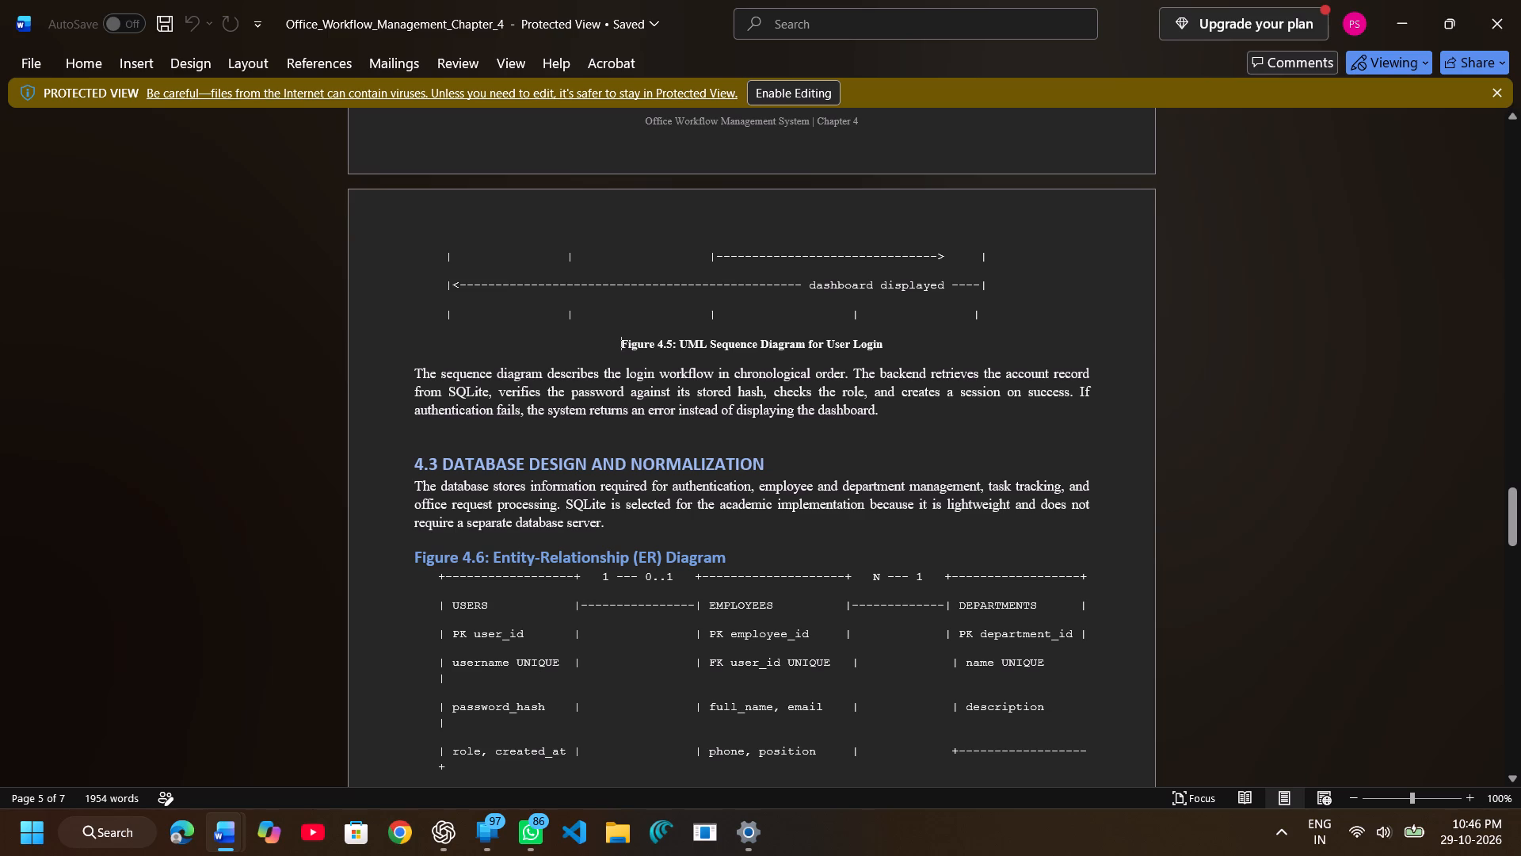
left_click_drag(673, 346, 890, 360)
key("ctrl+c")
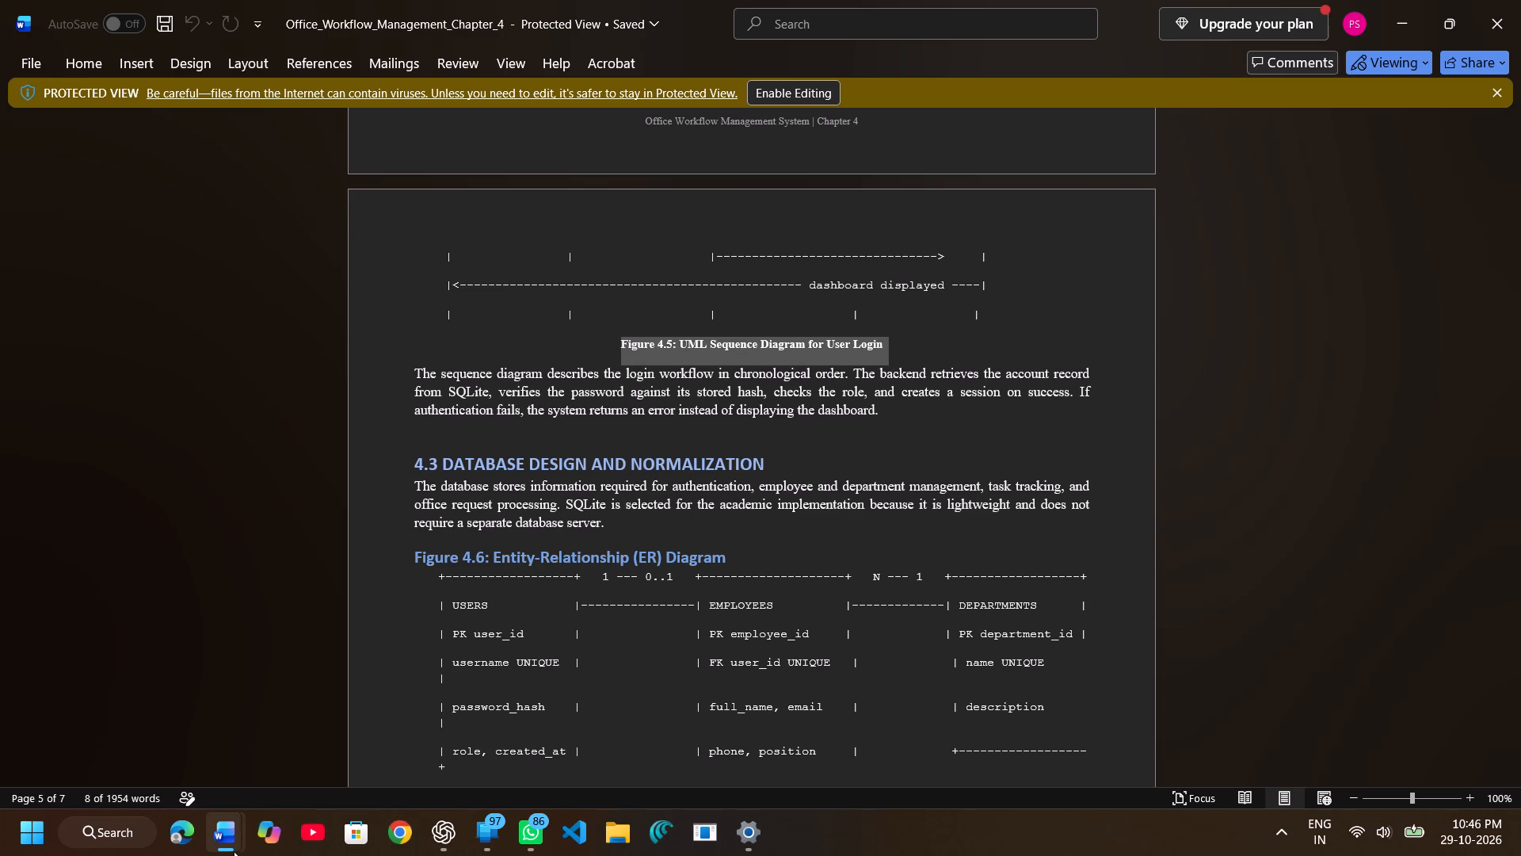
Switch to A PROJECT REPORT and move the sequence diagram picture up beneath the heading 4.2.3 UML Sequence Diagram, above its descriptive paragraph.
left_click(170, 756)
scroll(520, 555, "right", 1)
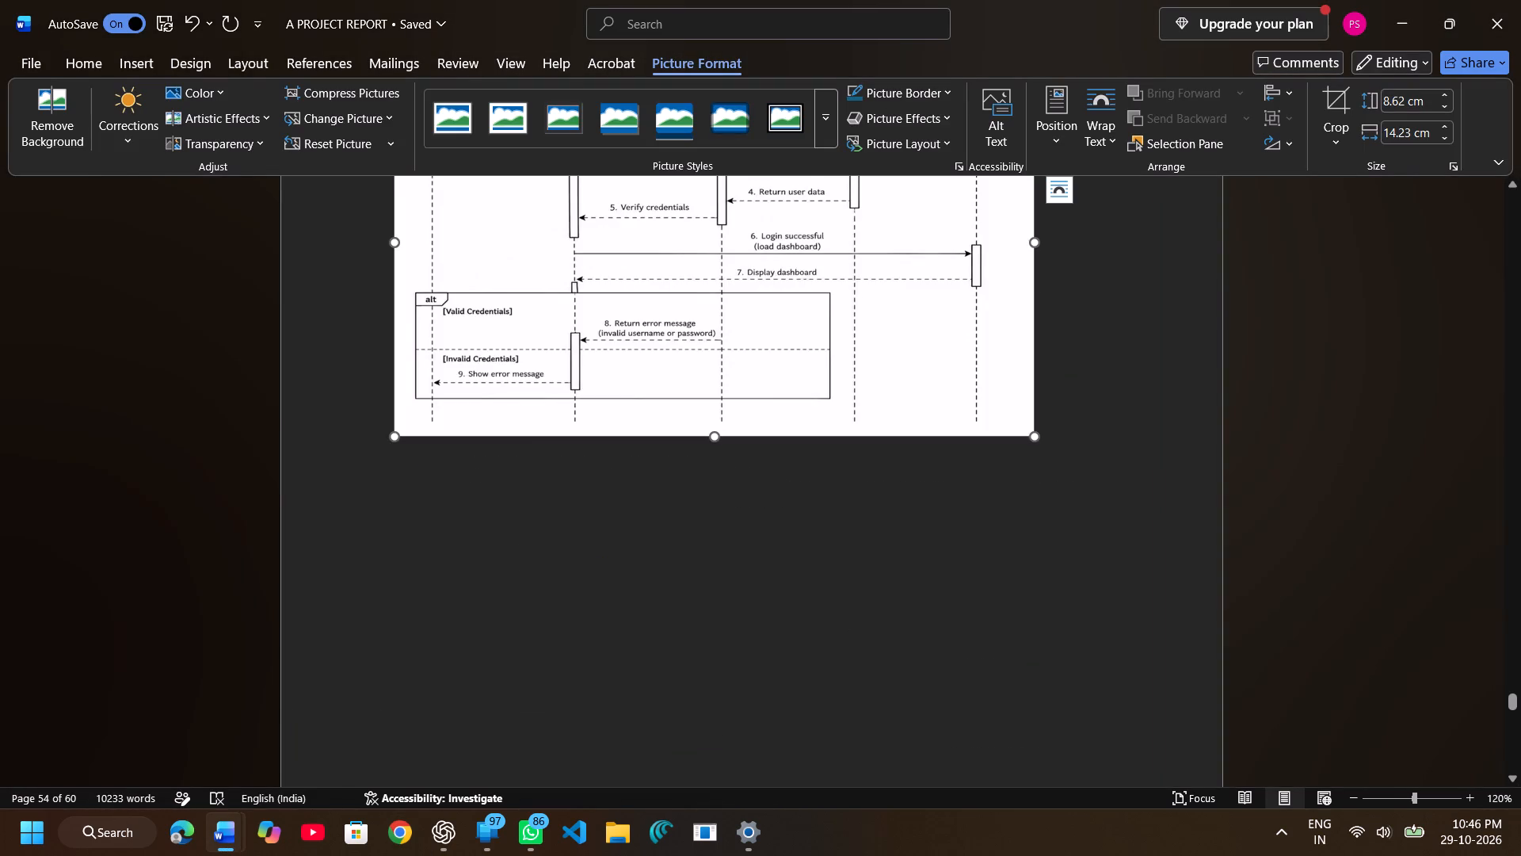
scroll(520, 555, "right", 1)
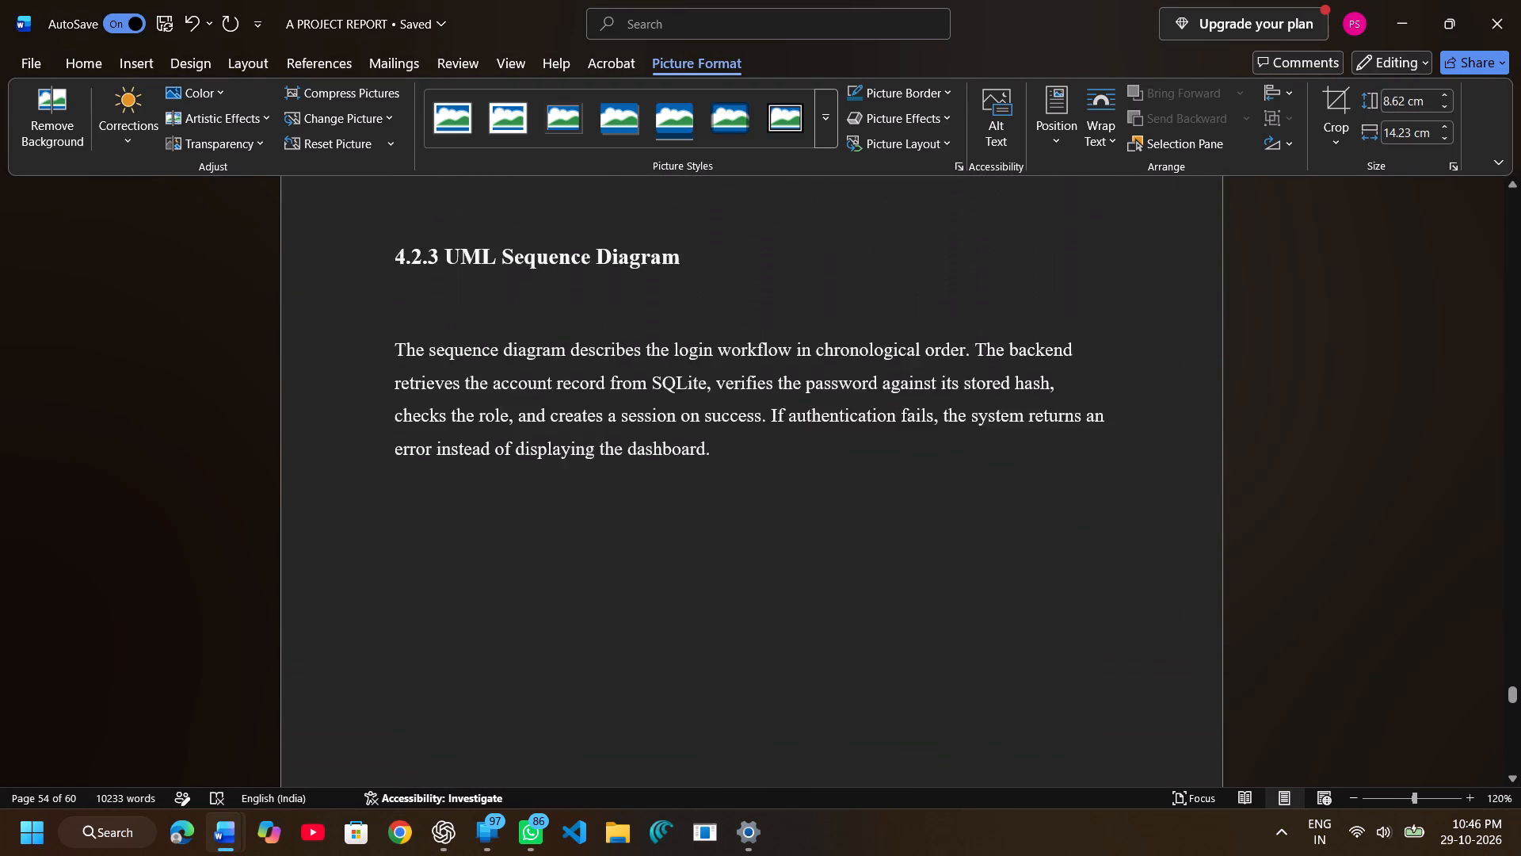
scroll(520, 555, "right", 1)
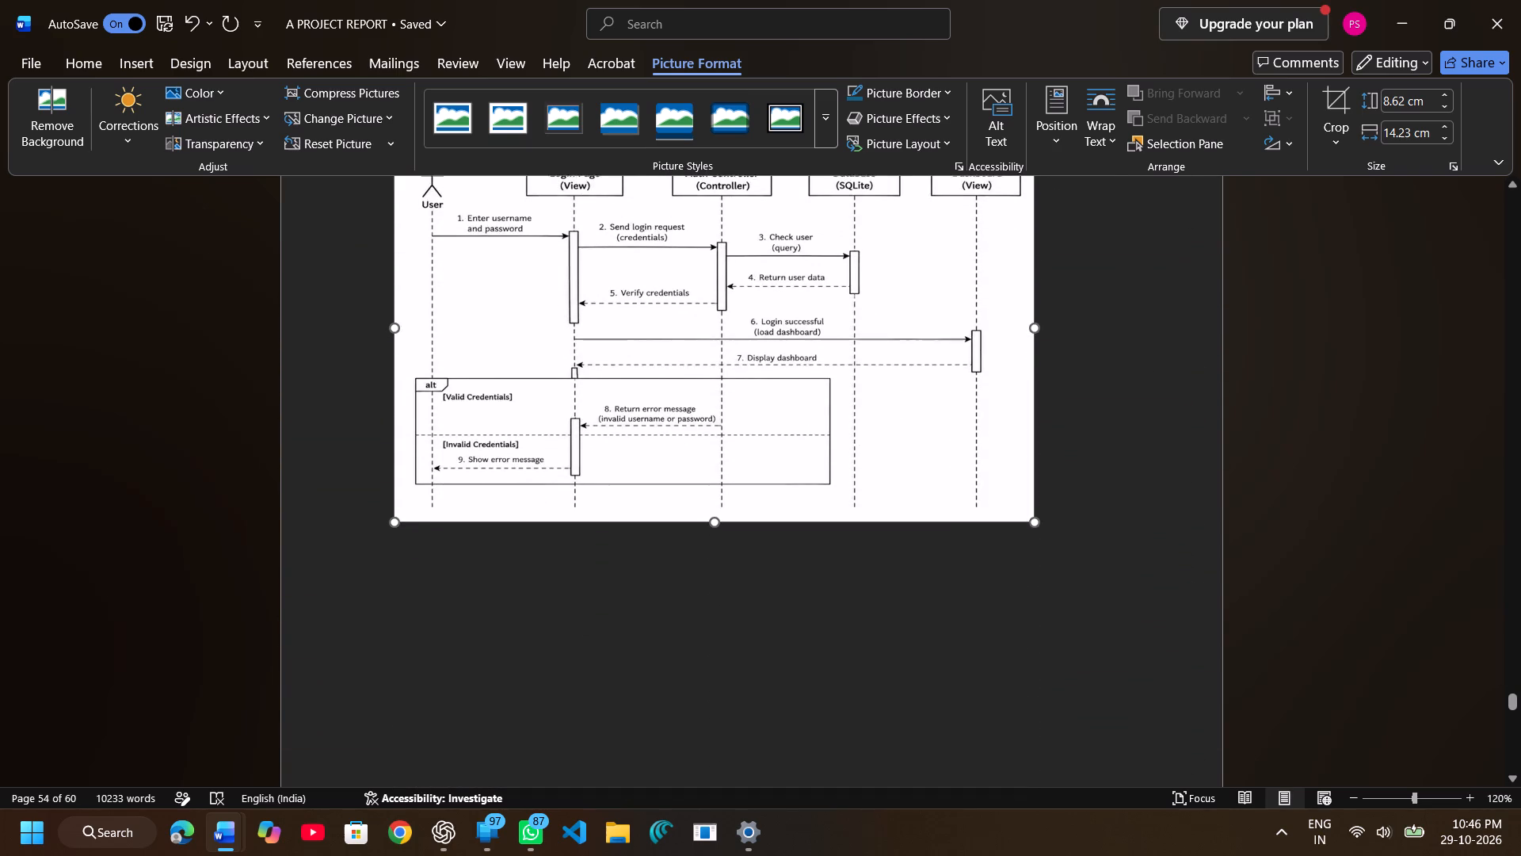
scroll(520, 555, "right", 1)
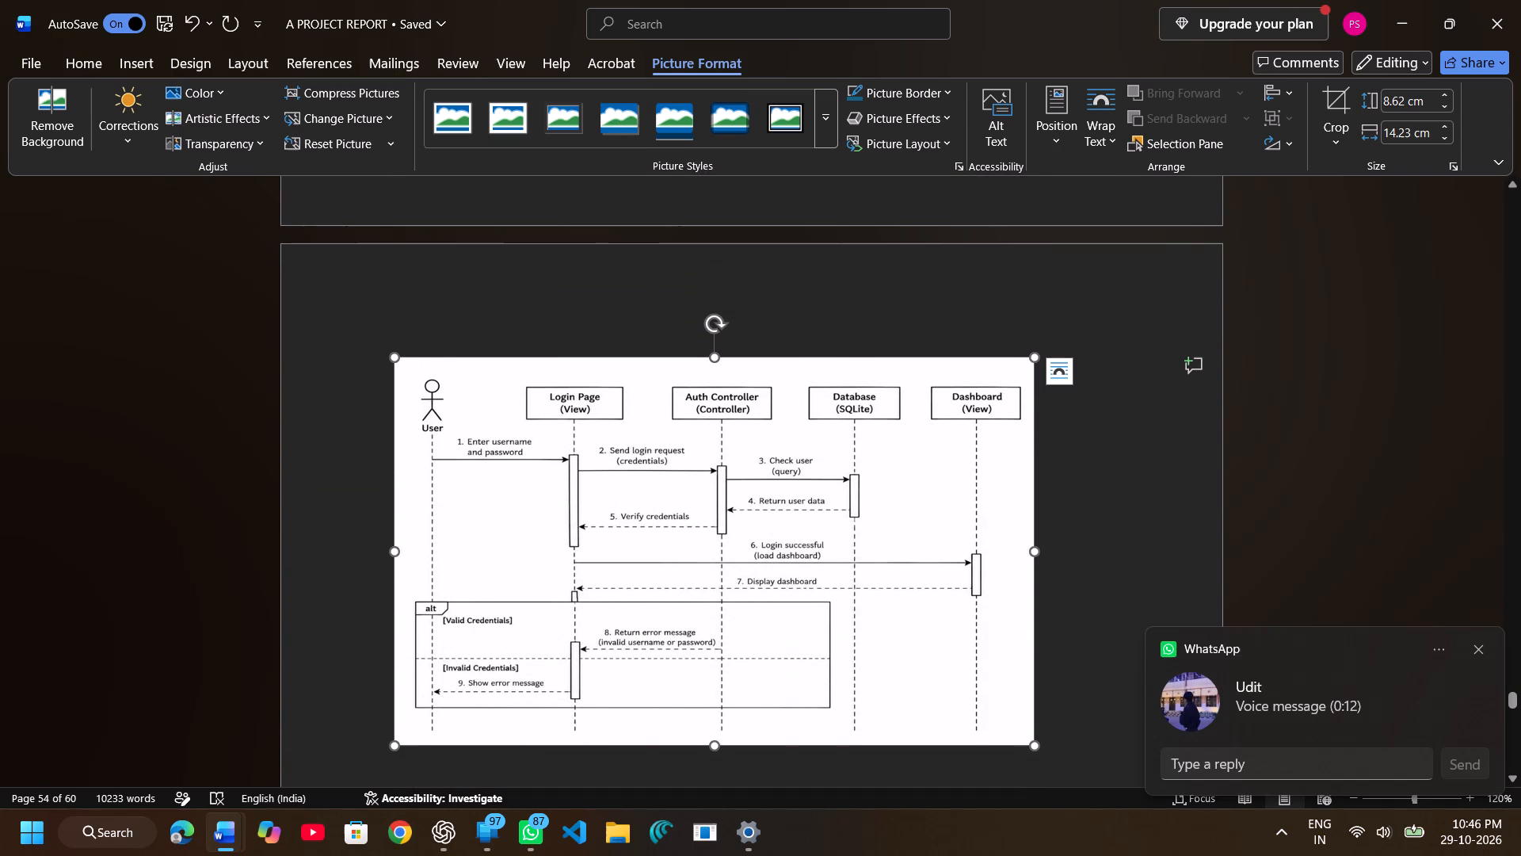
left_click_drag(632, 545, 626, 180)
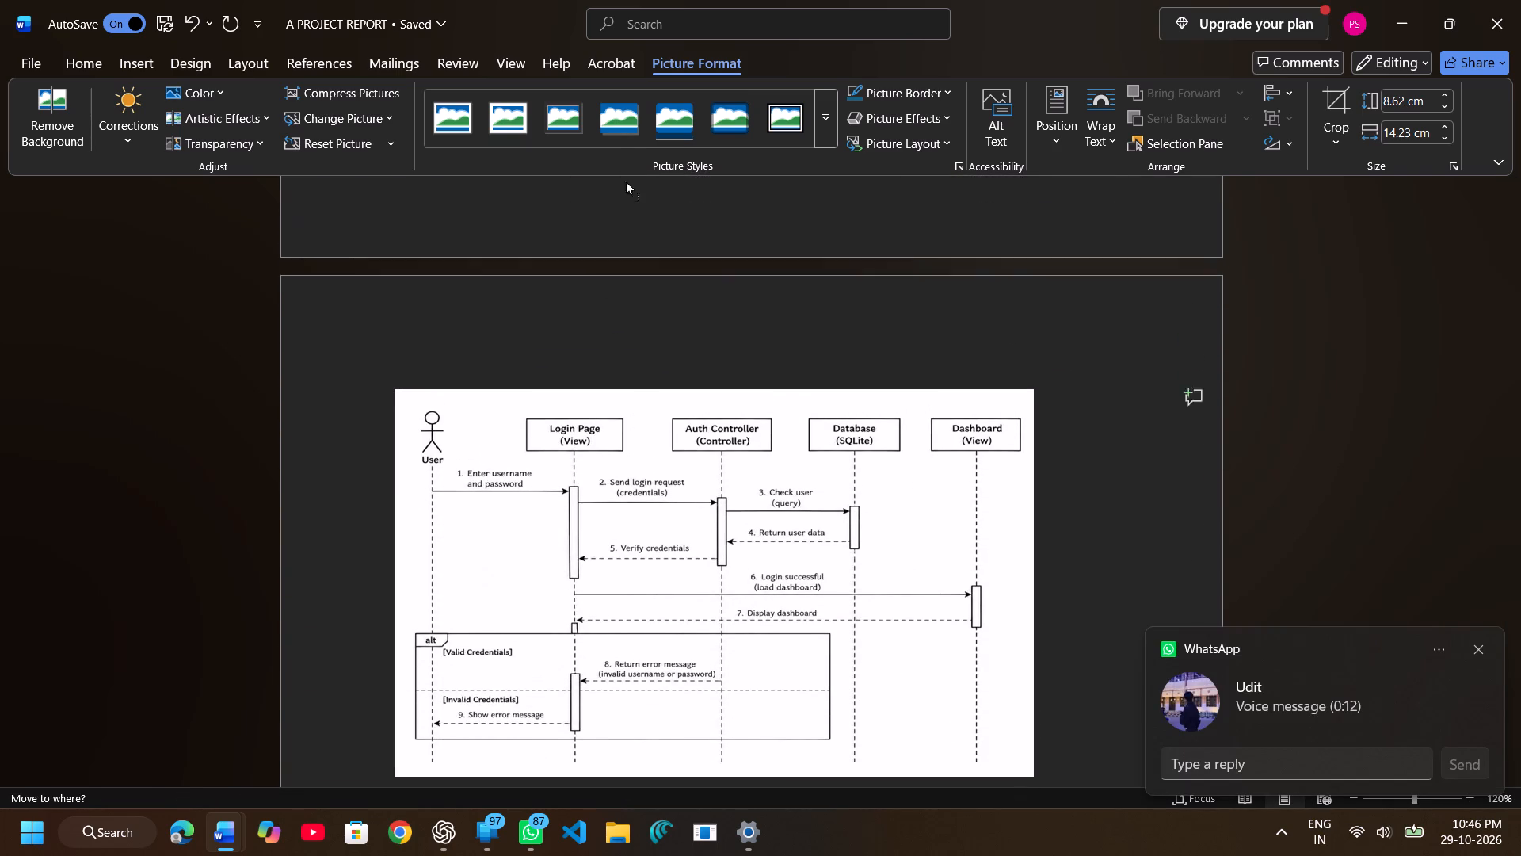
left_click_drag(626, 180, 618, 243)
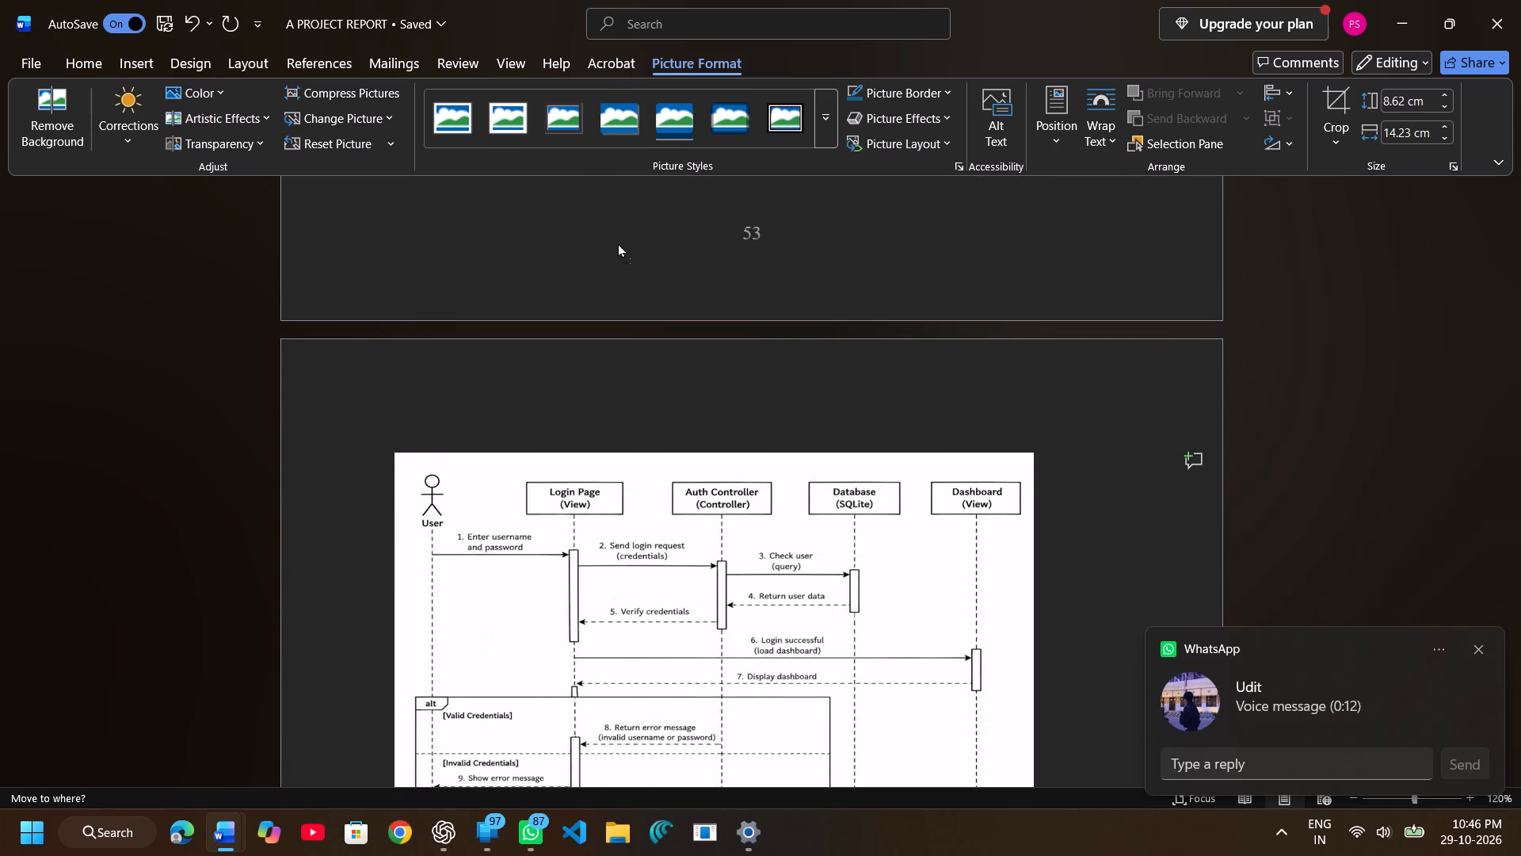
left_click_drag(618, 243, 612, 274)
key("Up")
key("Up")
key("Up")
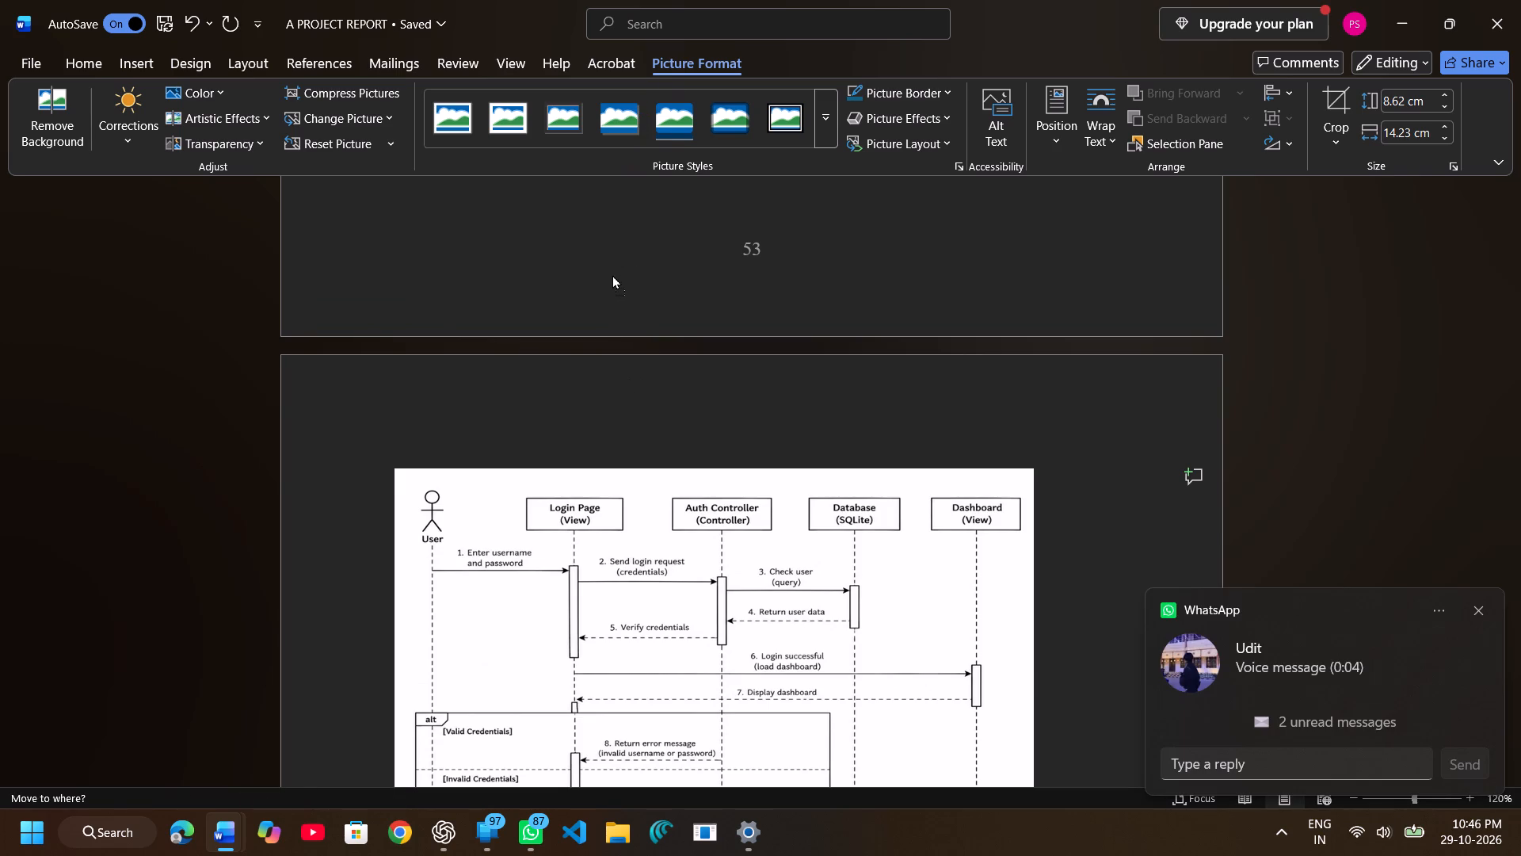
left_click_drag(612, 274, 526, 516)
key("Up")
key("Up")
scroll(619, 281, "up", 1)
left_click_drag(526, 516, 553, 186)
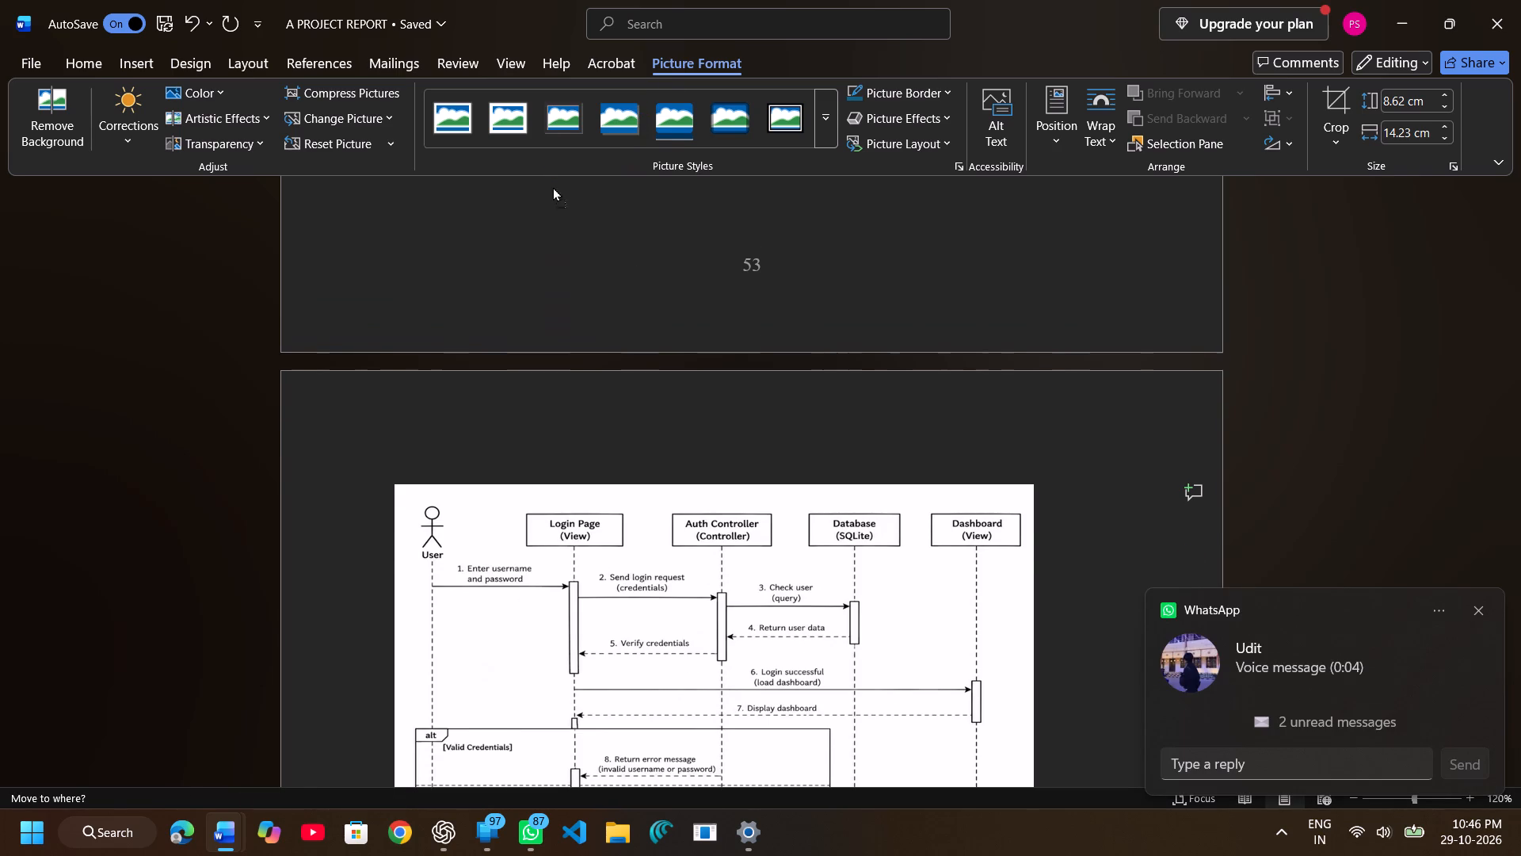
left_click_drag(553, 186, 544, 211)
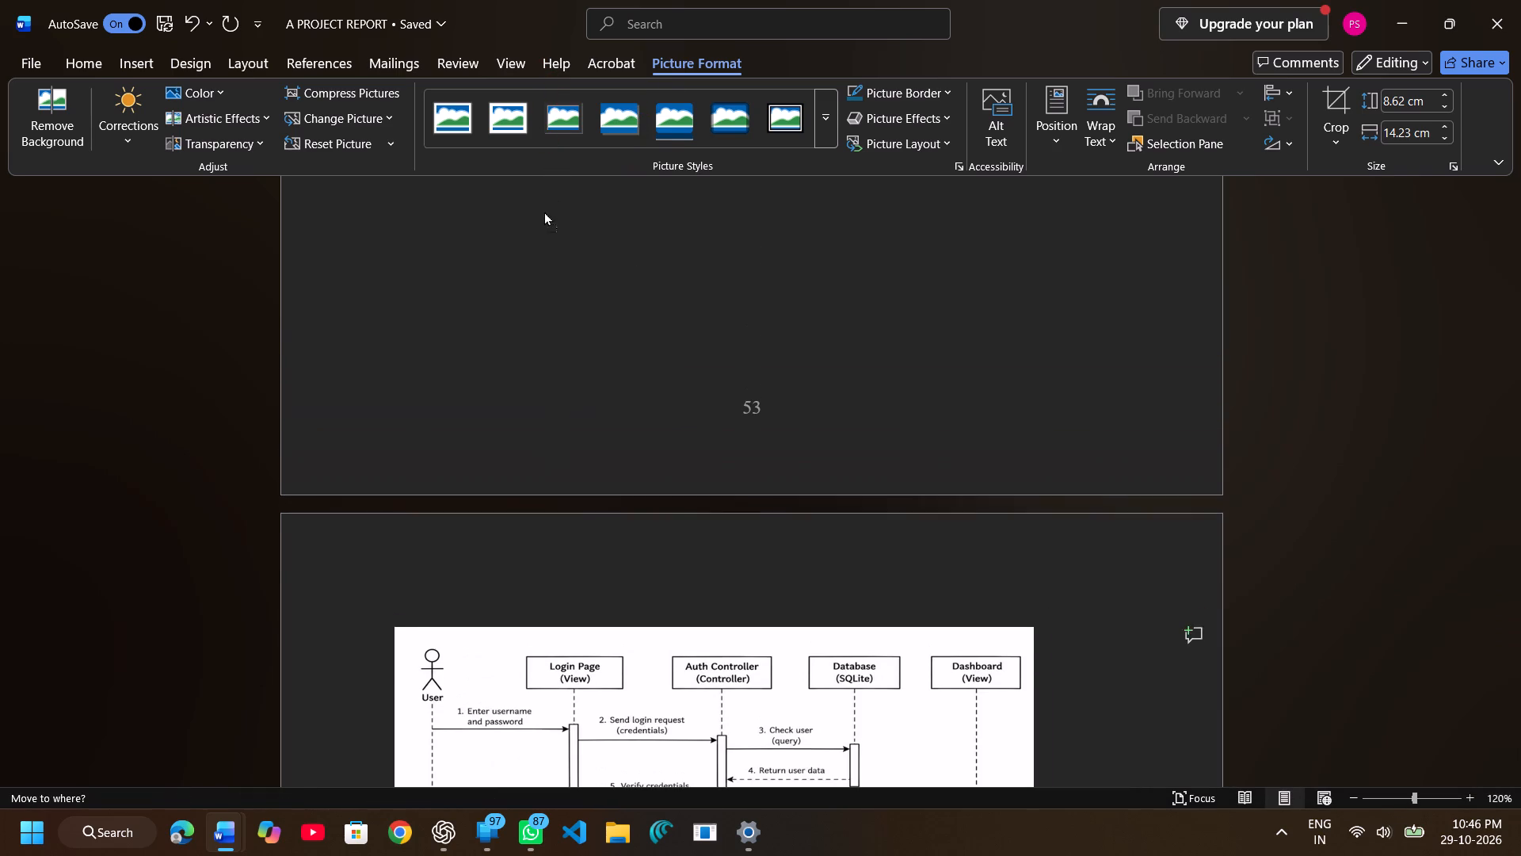
left_click_drag(544, 211, 545, 166)
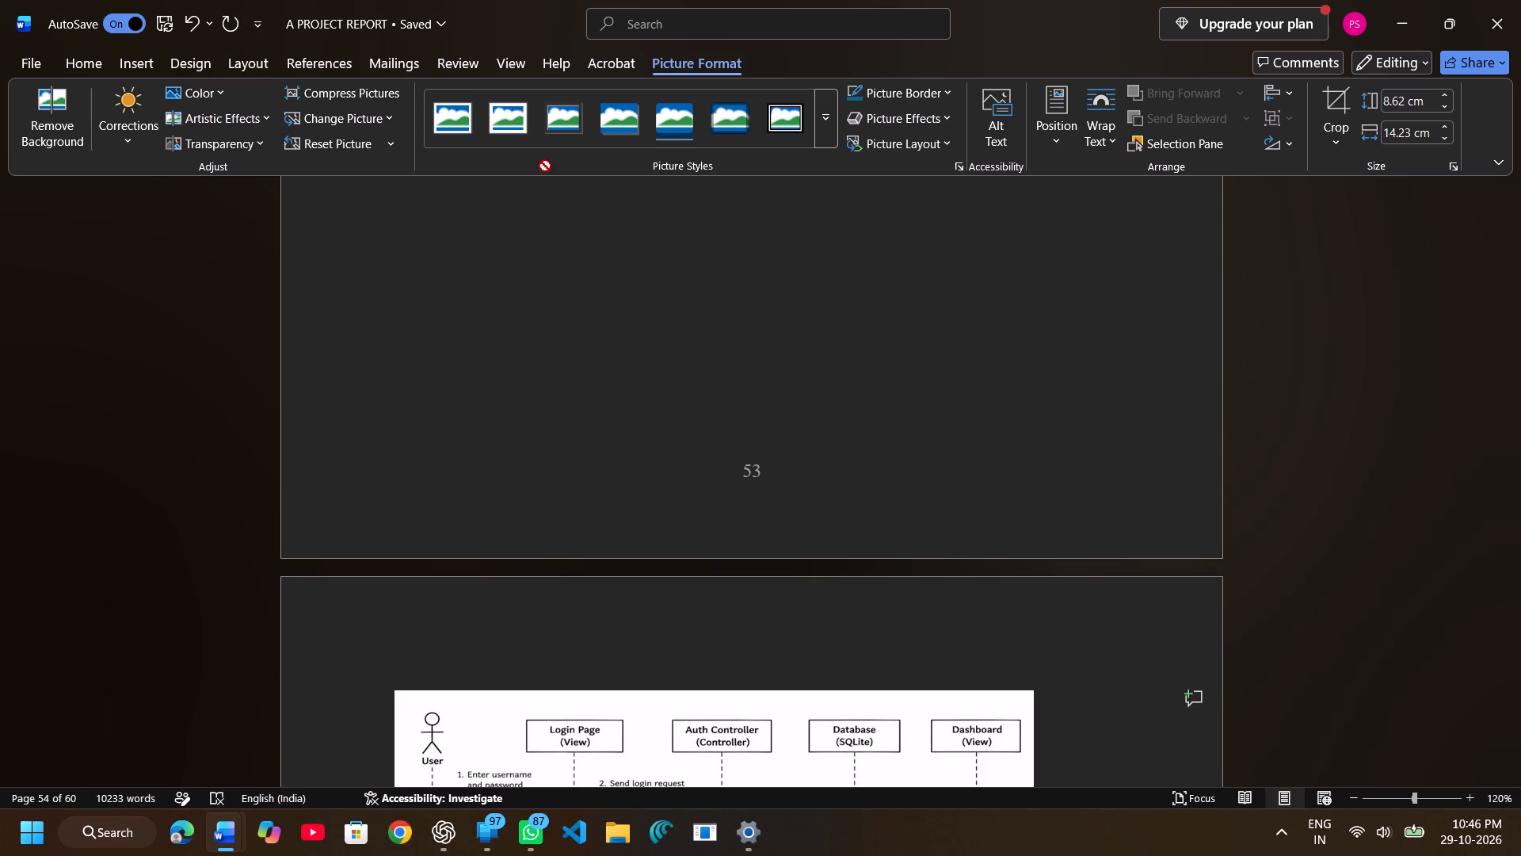
left_click_drag(545, 166, 605, 136)
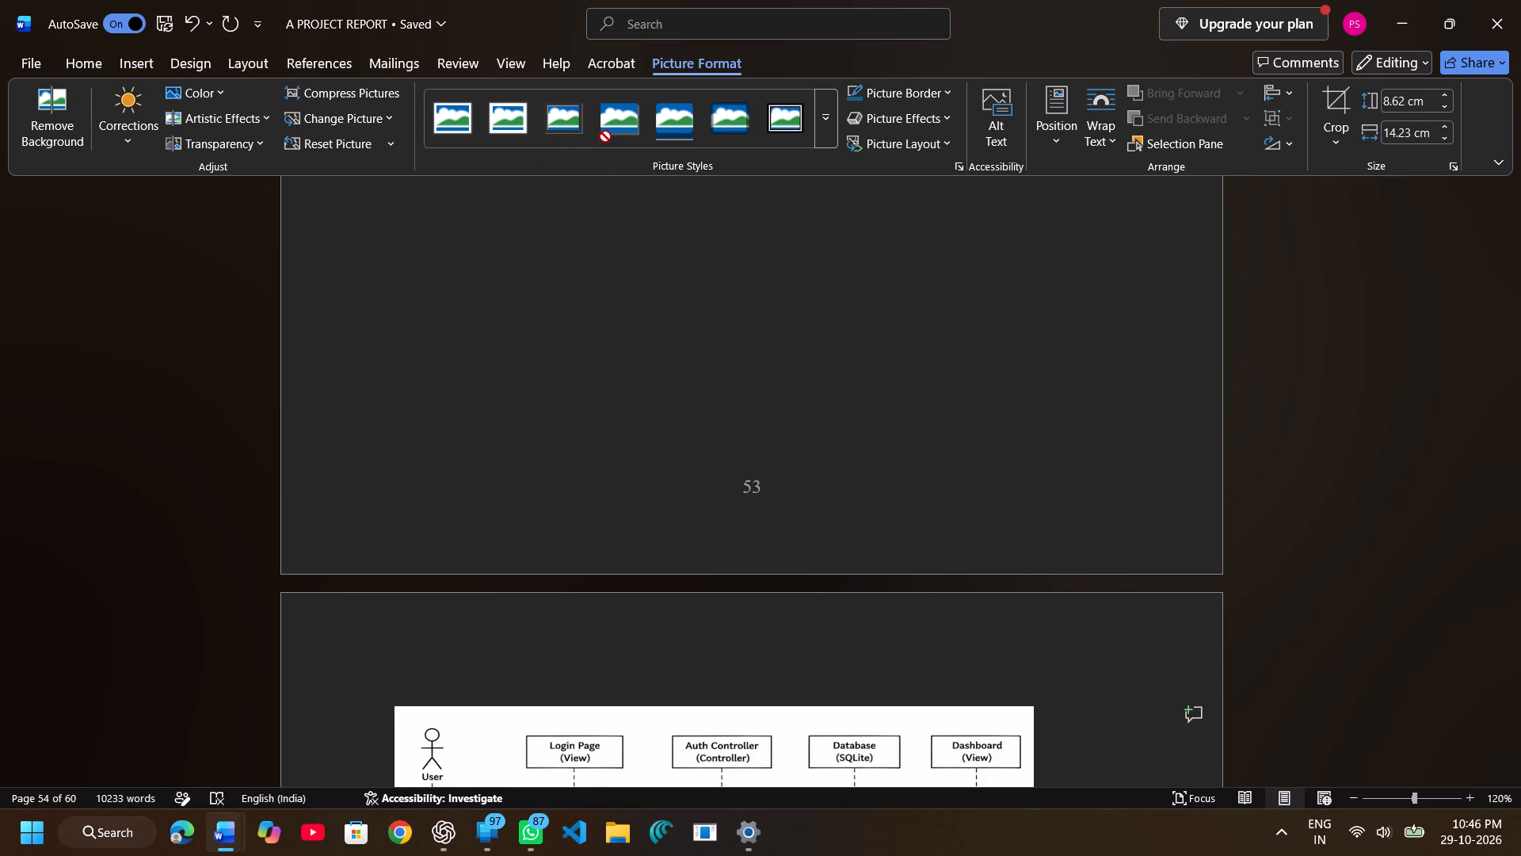
left_click_drag(605, 136, 590, 217)
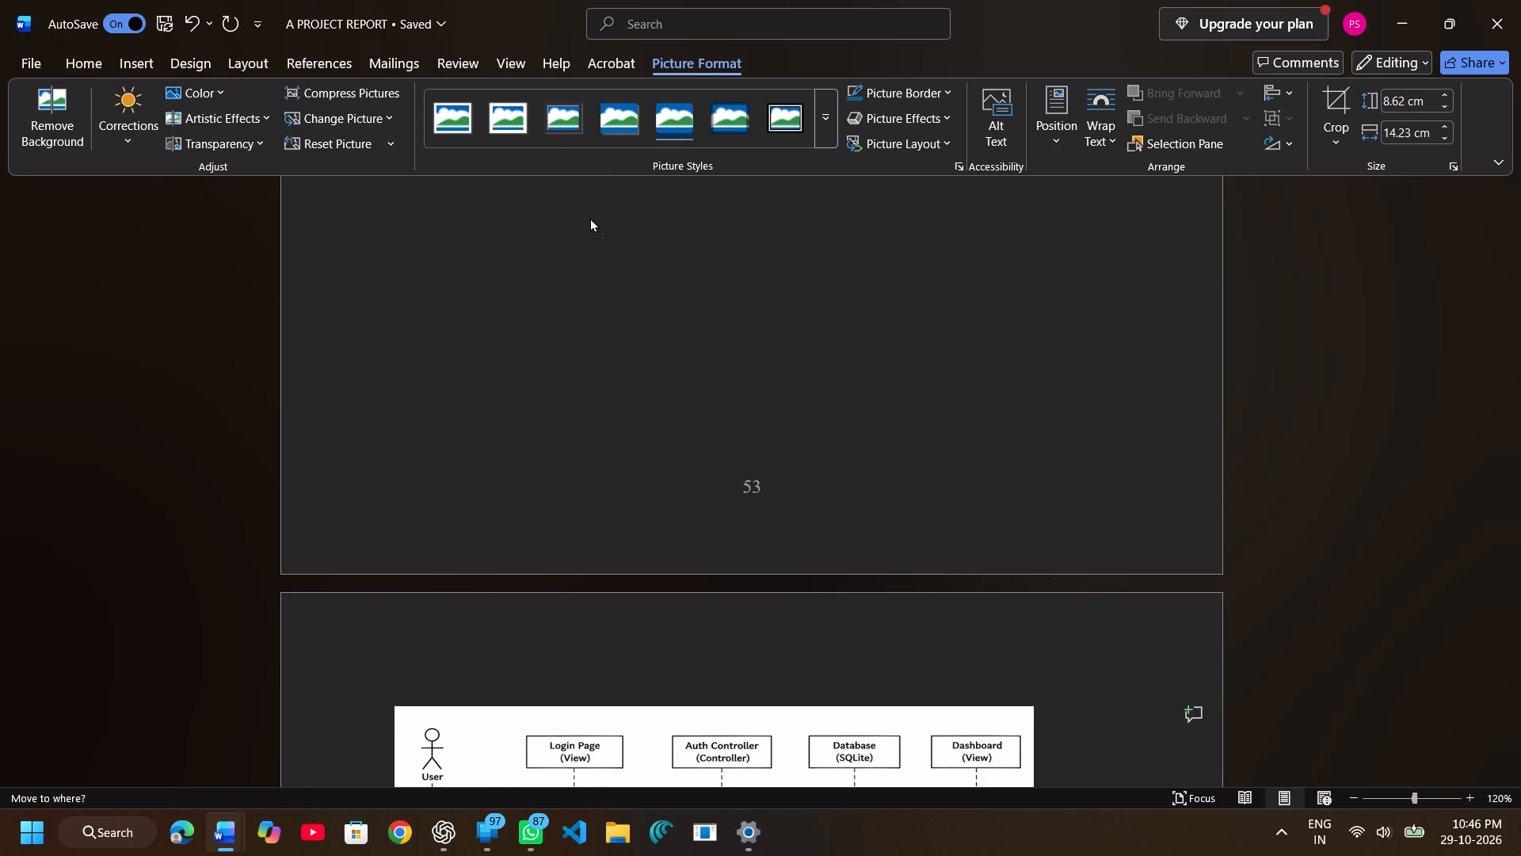
left_click_drag(590, 217, 692, 246)
left_click_drag(692, 246, 692, 247)
key("Down")
key("Up")
key("Up")
key("Down")
key("Up")
key("Down")
key("Up")
key("Up")
key("Up")
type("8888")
left_click_drag(692, 247, 693, 205)
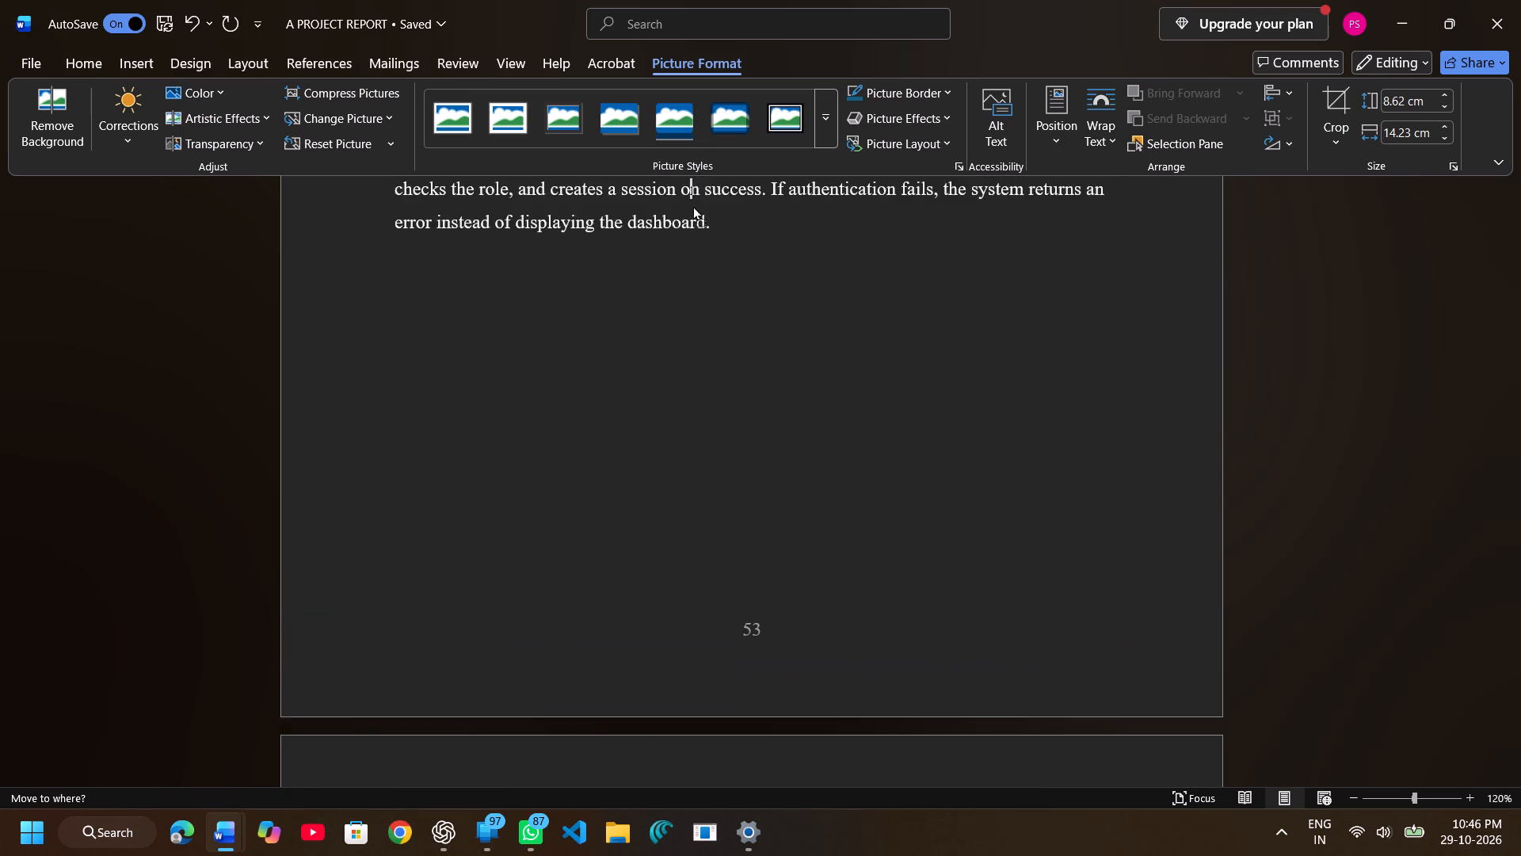
left_click_drag(693, 205, 680, 195)
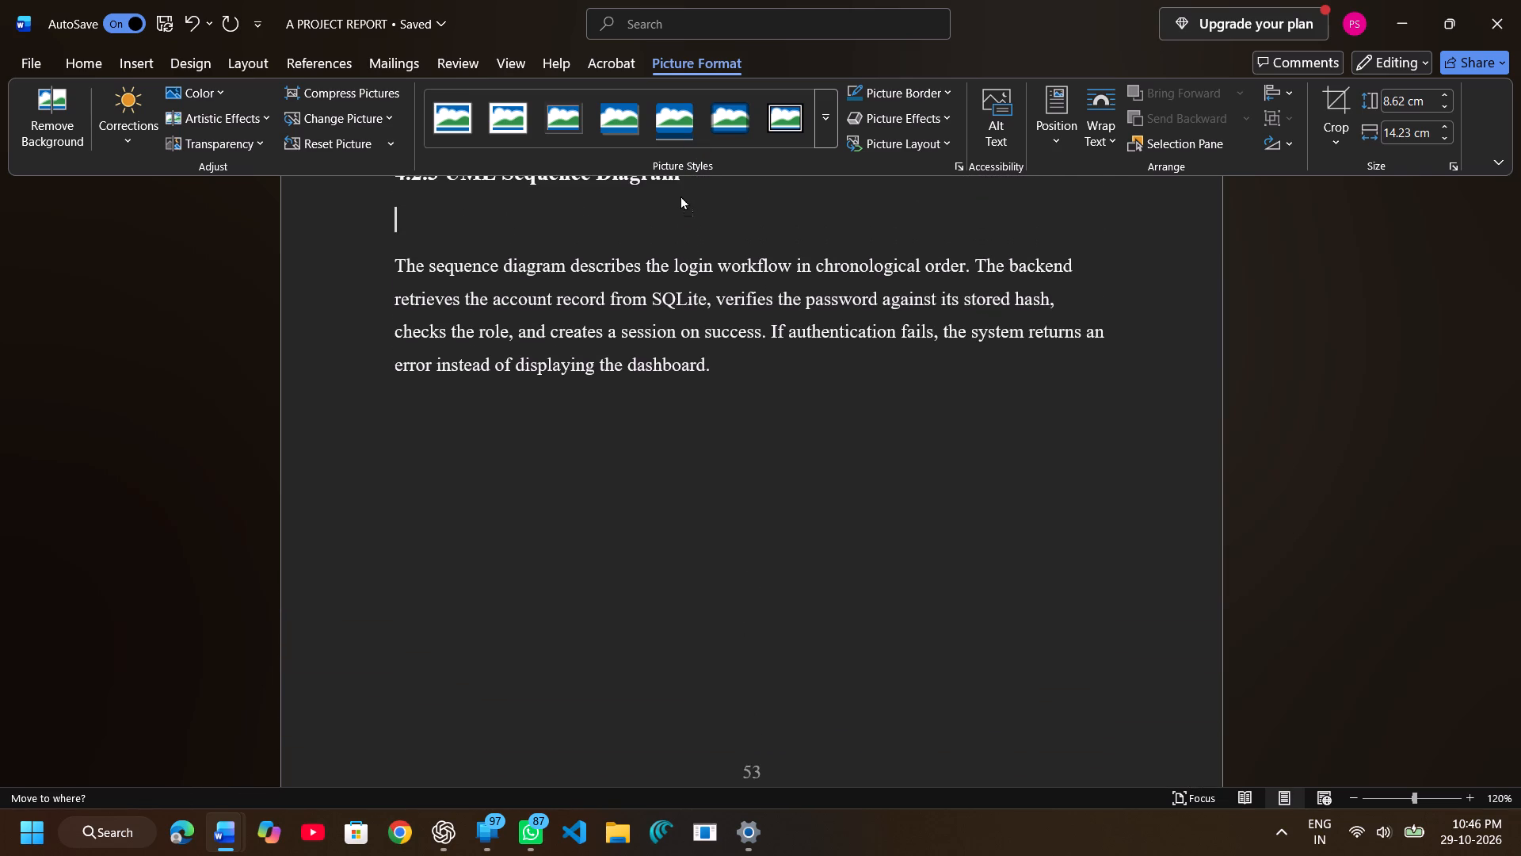
left_click_drag(680, 195, 665, 231)
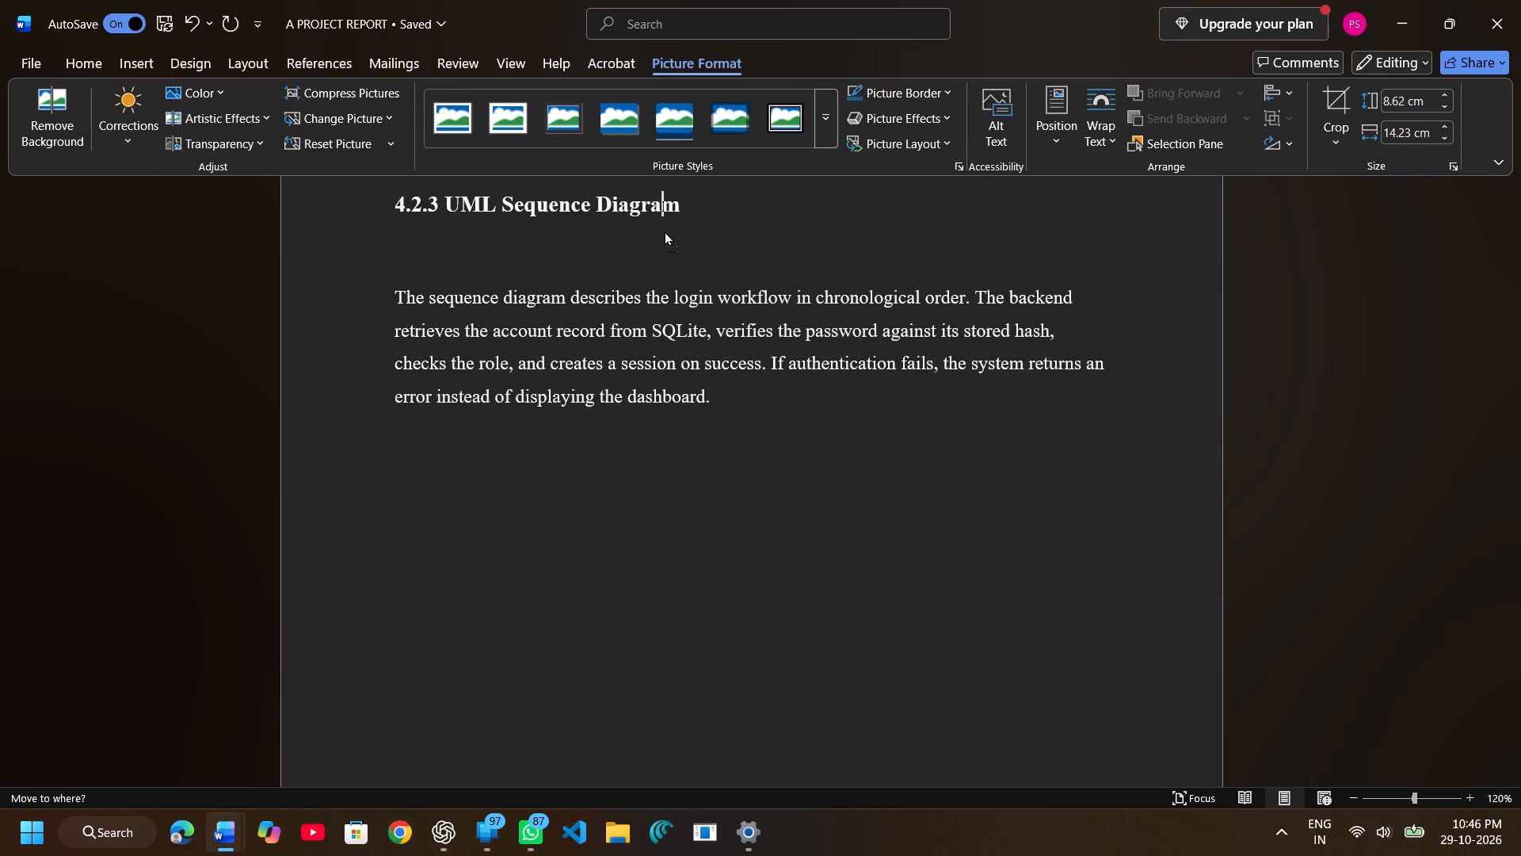
left_click_drag(665, 231, 665, 233)
left_click(664, 202)
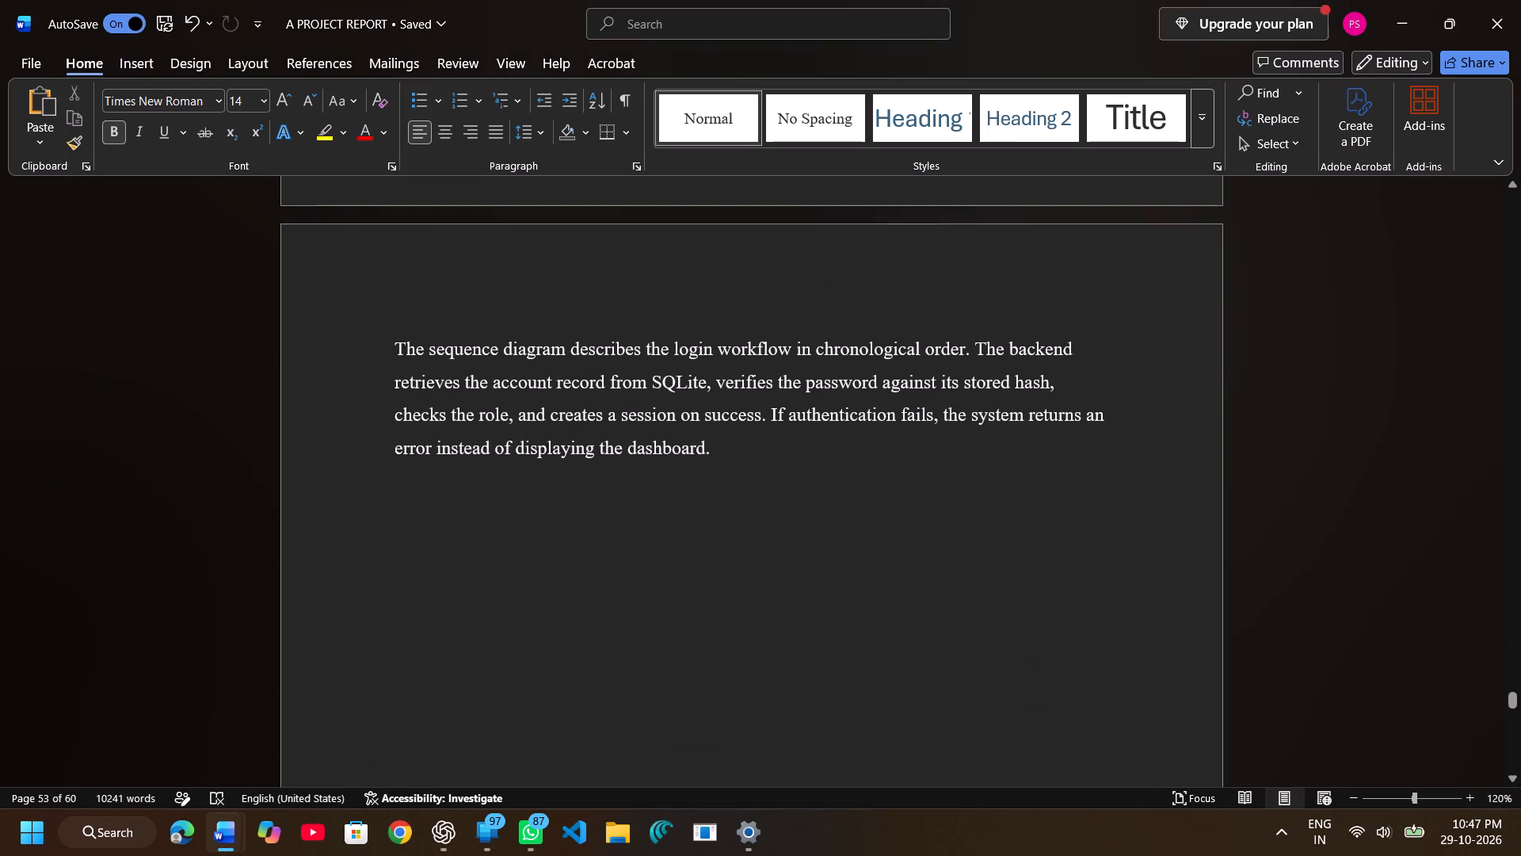
Paste the 4.3 DATABASE DESIGN AND NORMALIZATION heading and its introductory paragraph below the sequence diagram description.
left_click(393, 551)
key("ctrl+v")
Remove bold from the introductory paragraph under the 4.3 heading and set its font size to 12.
left_click_drag(395, 527, 986, 706)
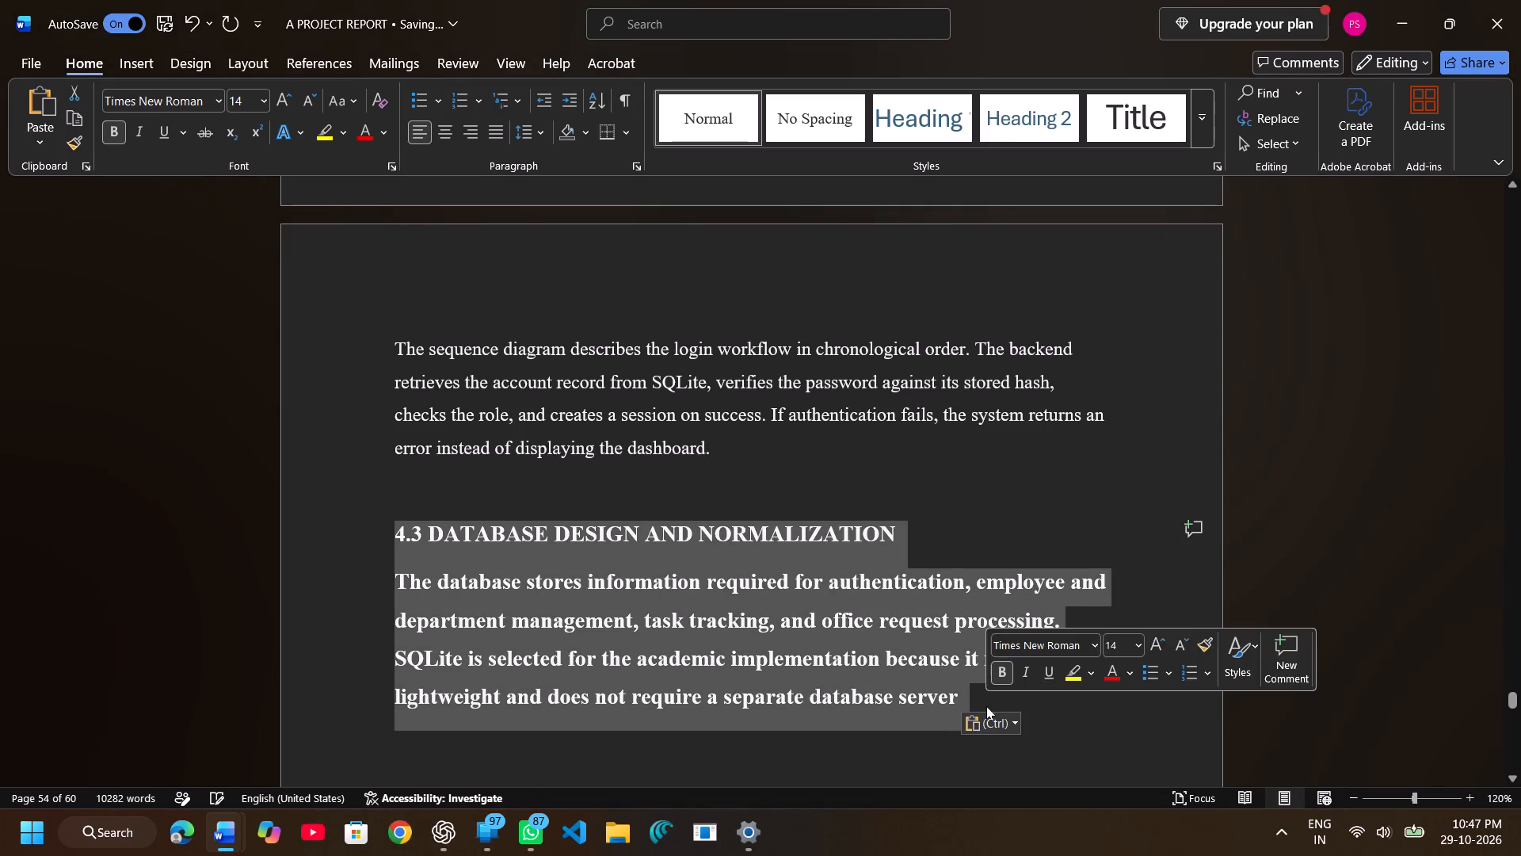
left_click(395, 577)
left_click_drag(395, 577, 970, 710)
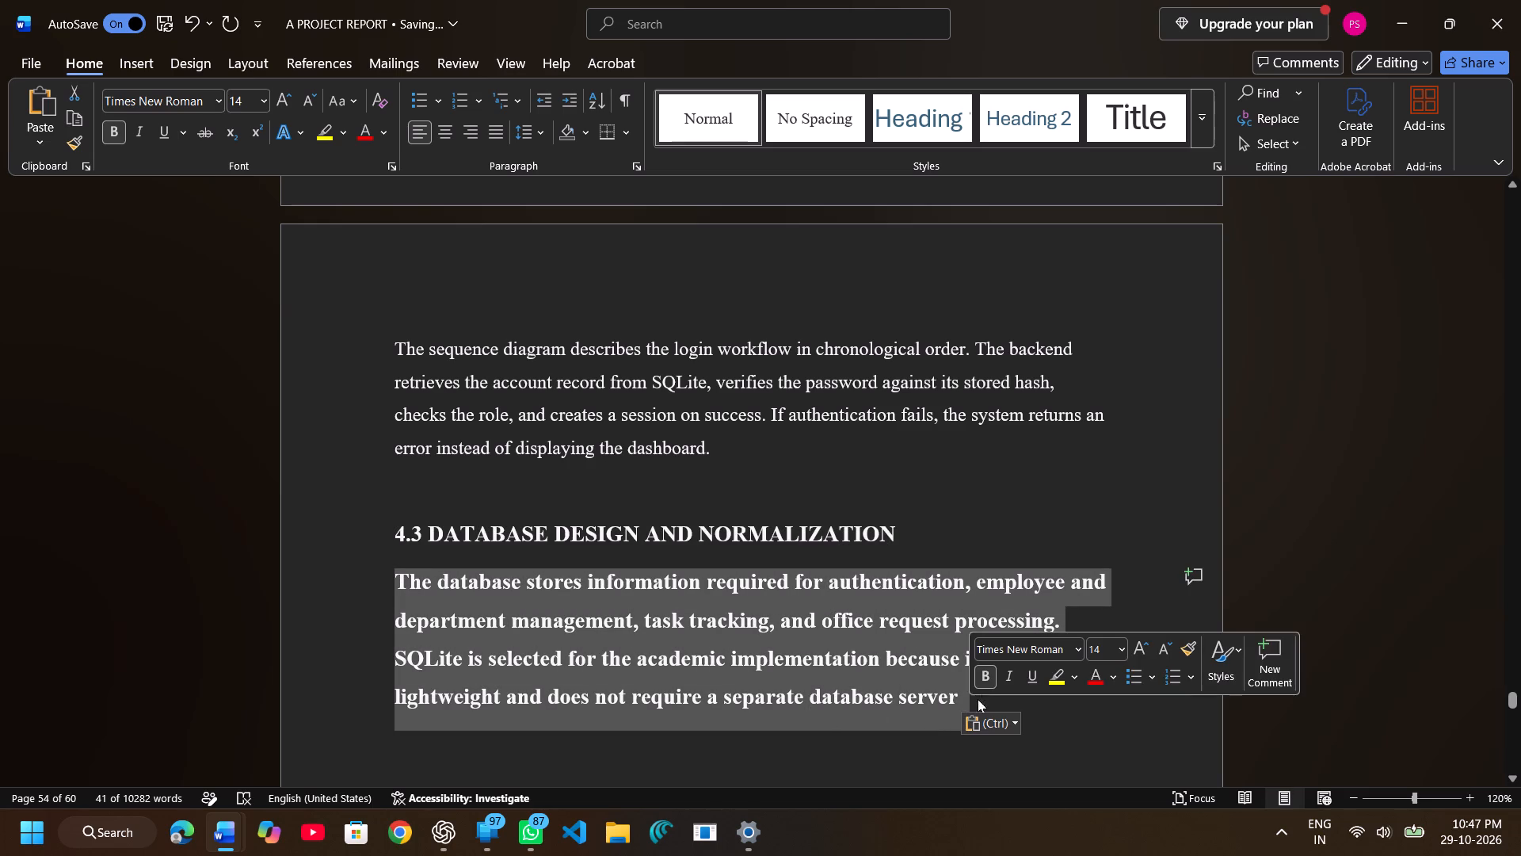
left_click(991, 677)
left_click(1122, 651)
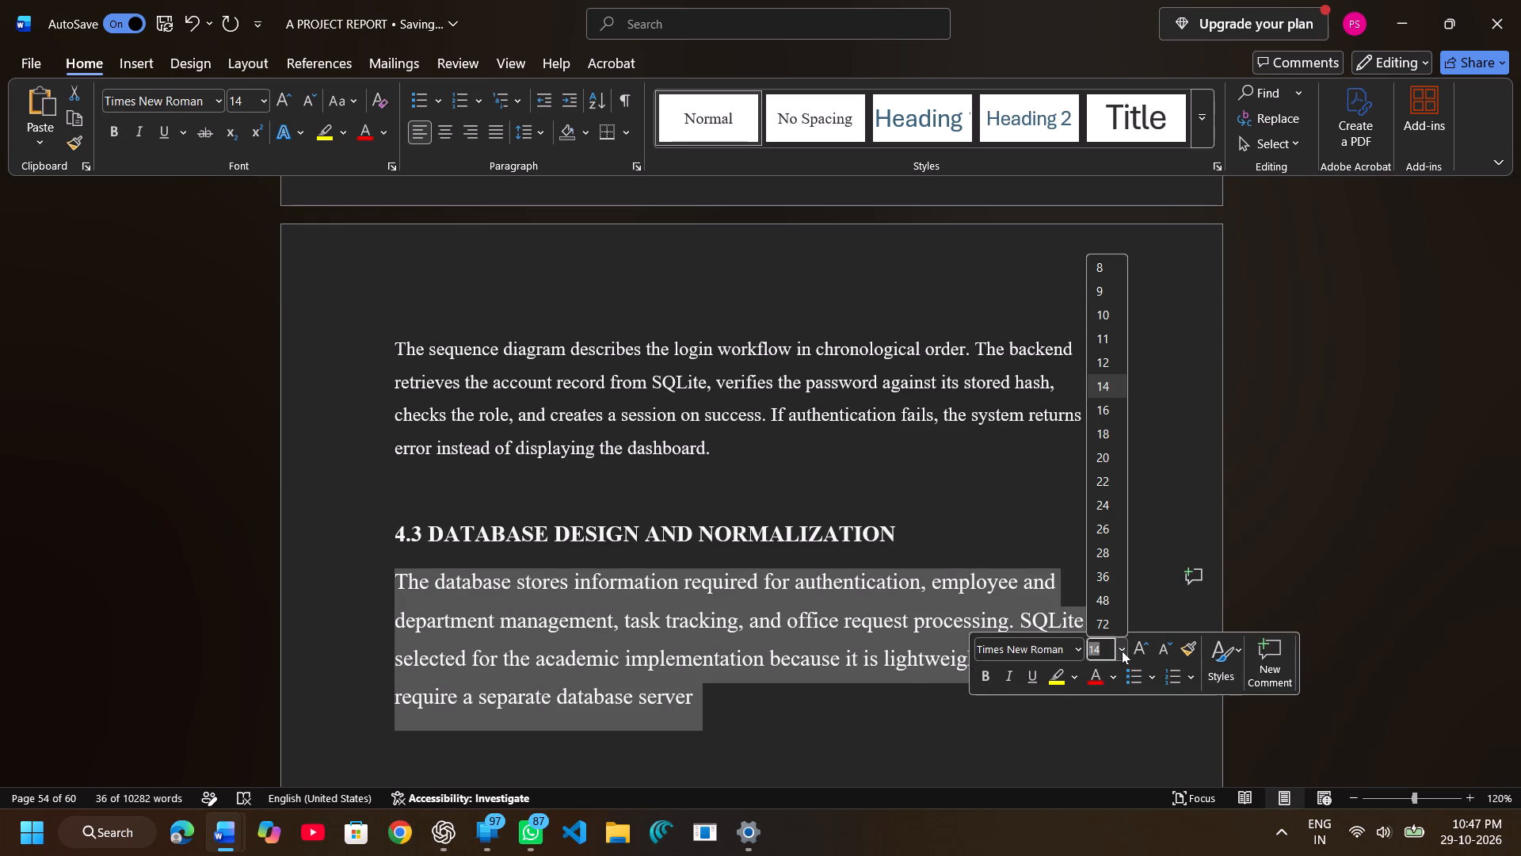
left_click(1096, 361)
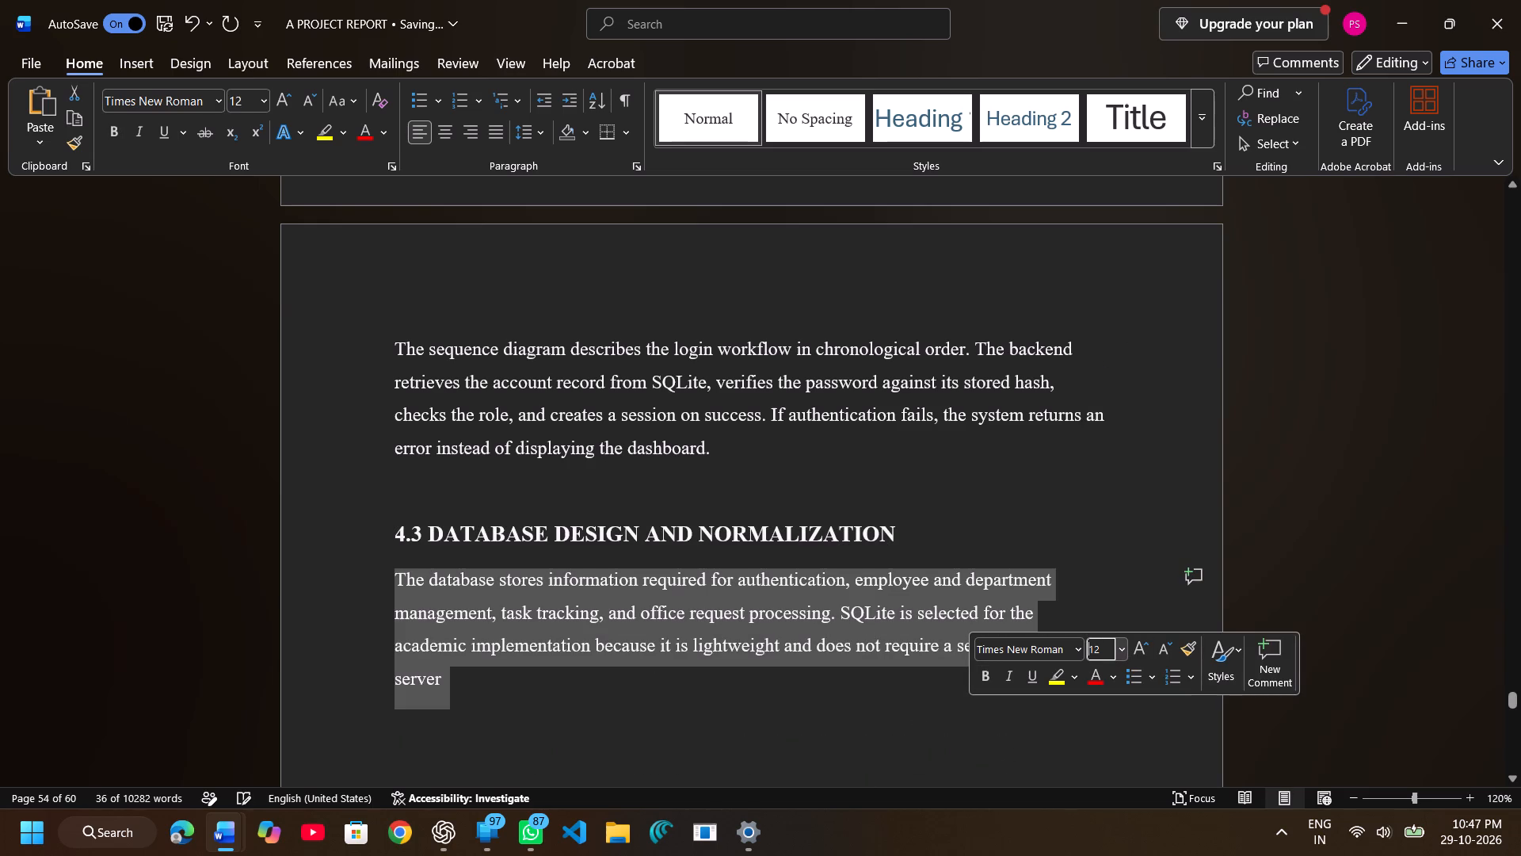
scroll(852, 625, "down", 1)
left_click(852, 625)
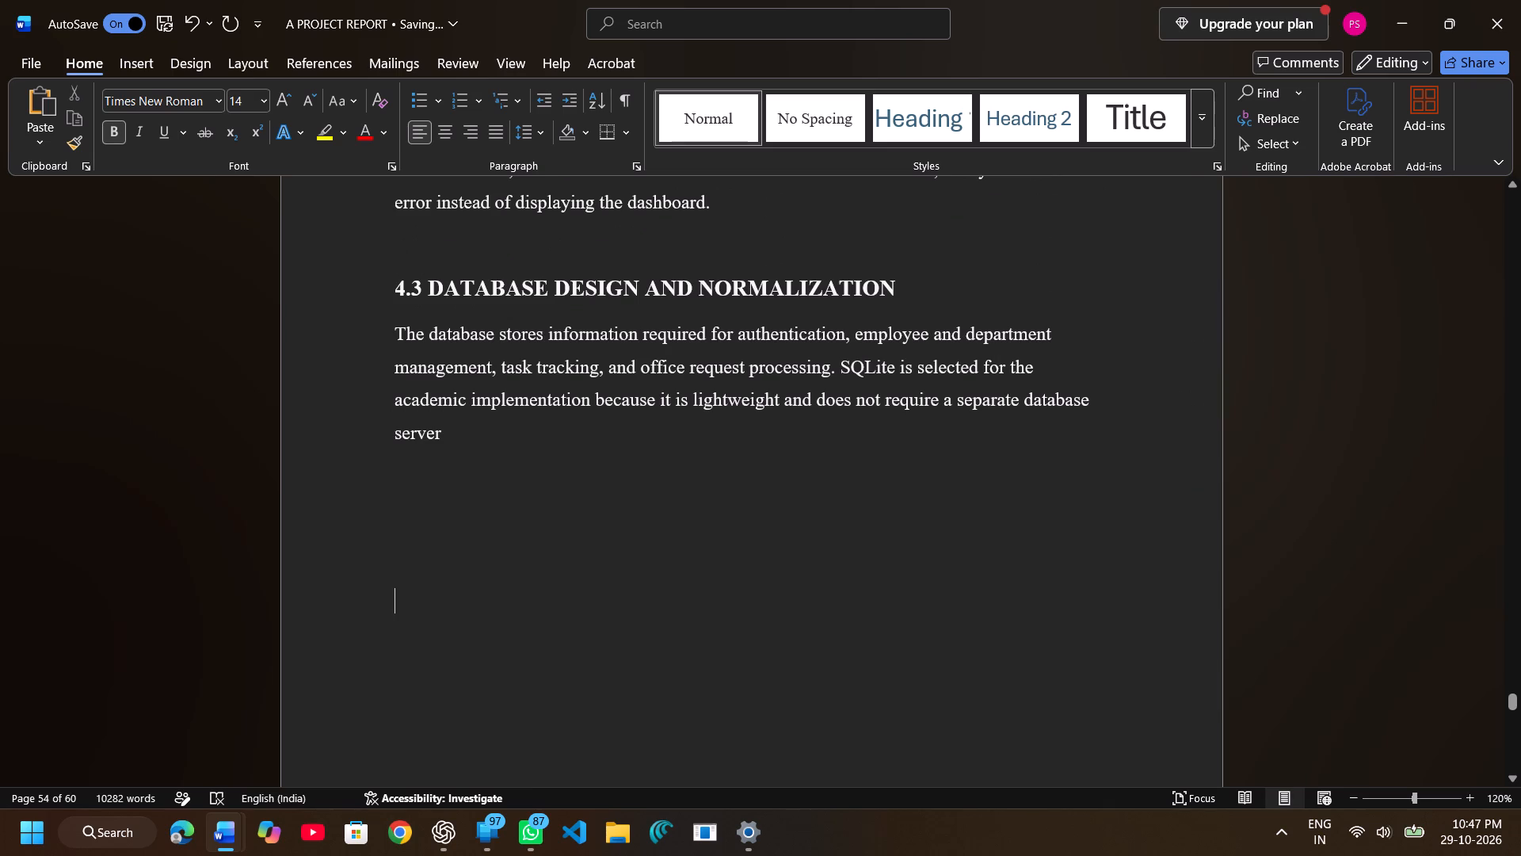
left_click_drag(425, 285, 856, 285)
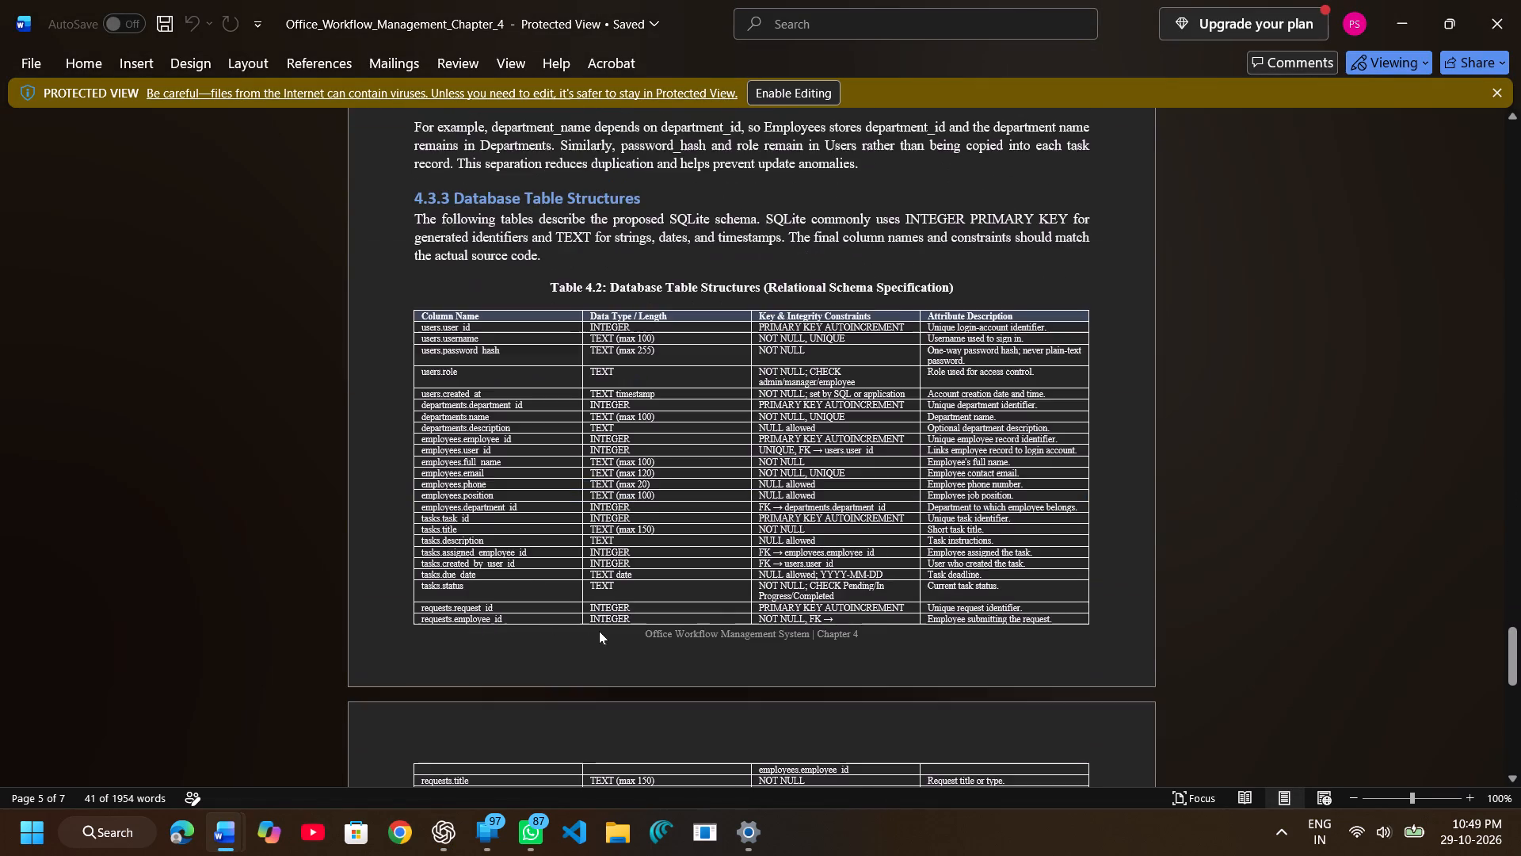
scroll(599, 631, "up", 1)
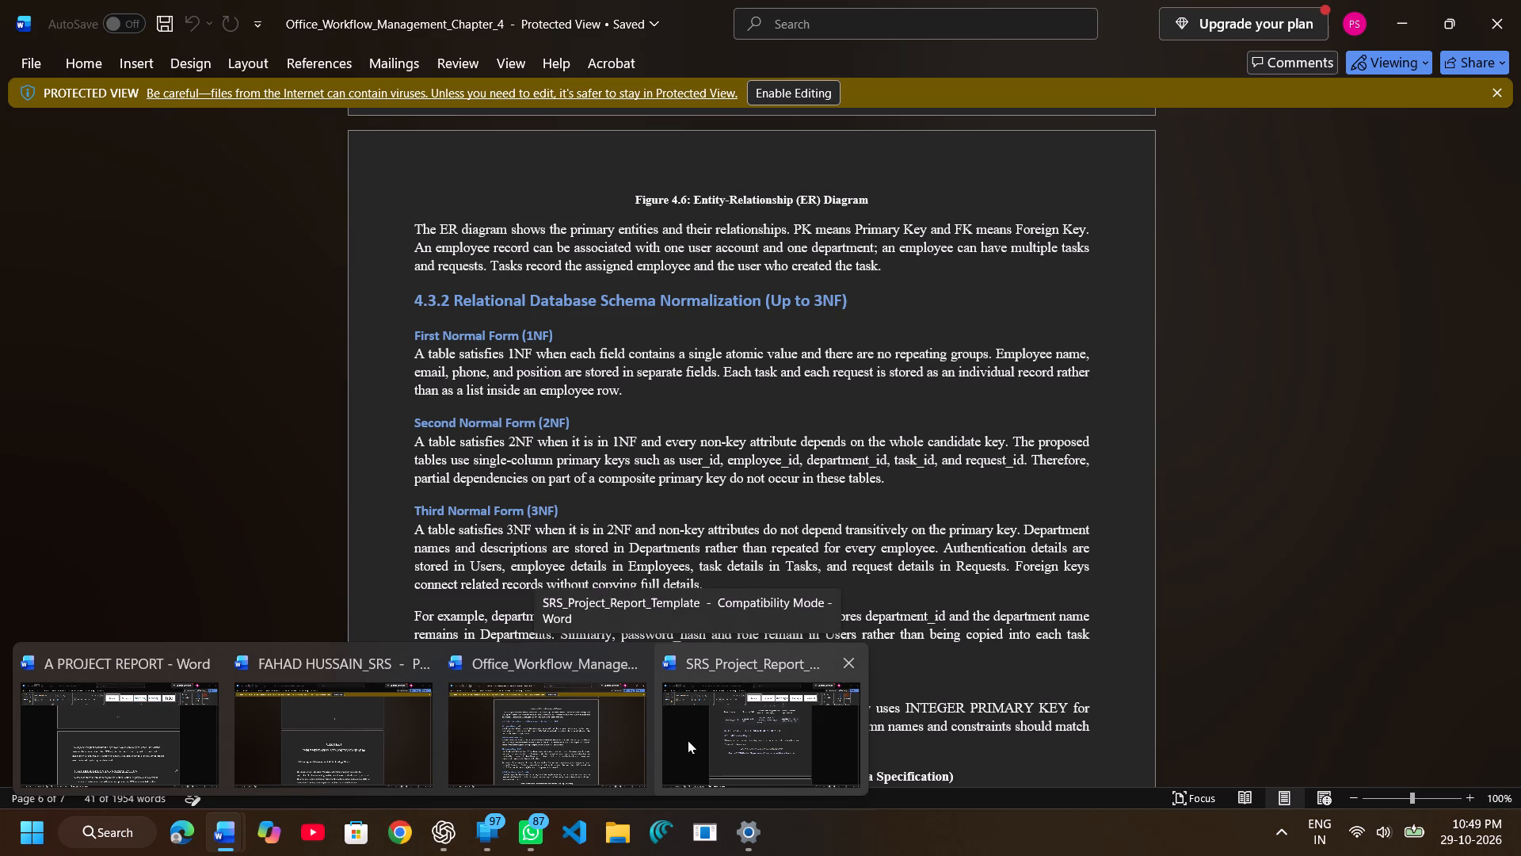
Switch to SRS_Project_Report_Template and examine the required structure of section 4.3, its database table layout, and the pages after it.
left_click(688, 740)
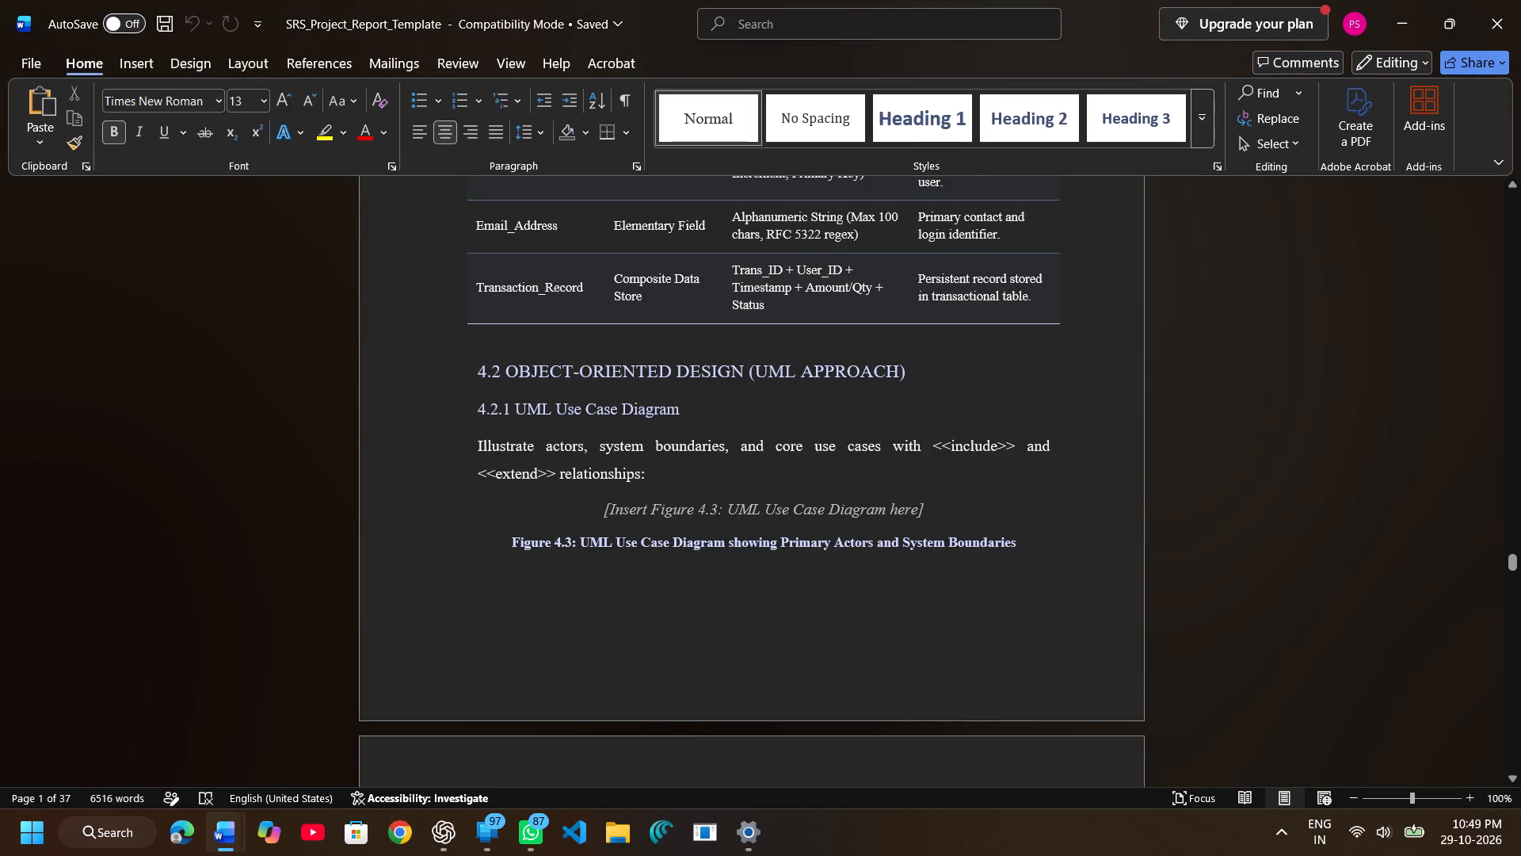
scroll(688, 638, "down", 1)
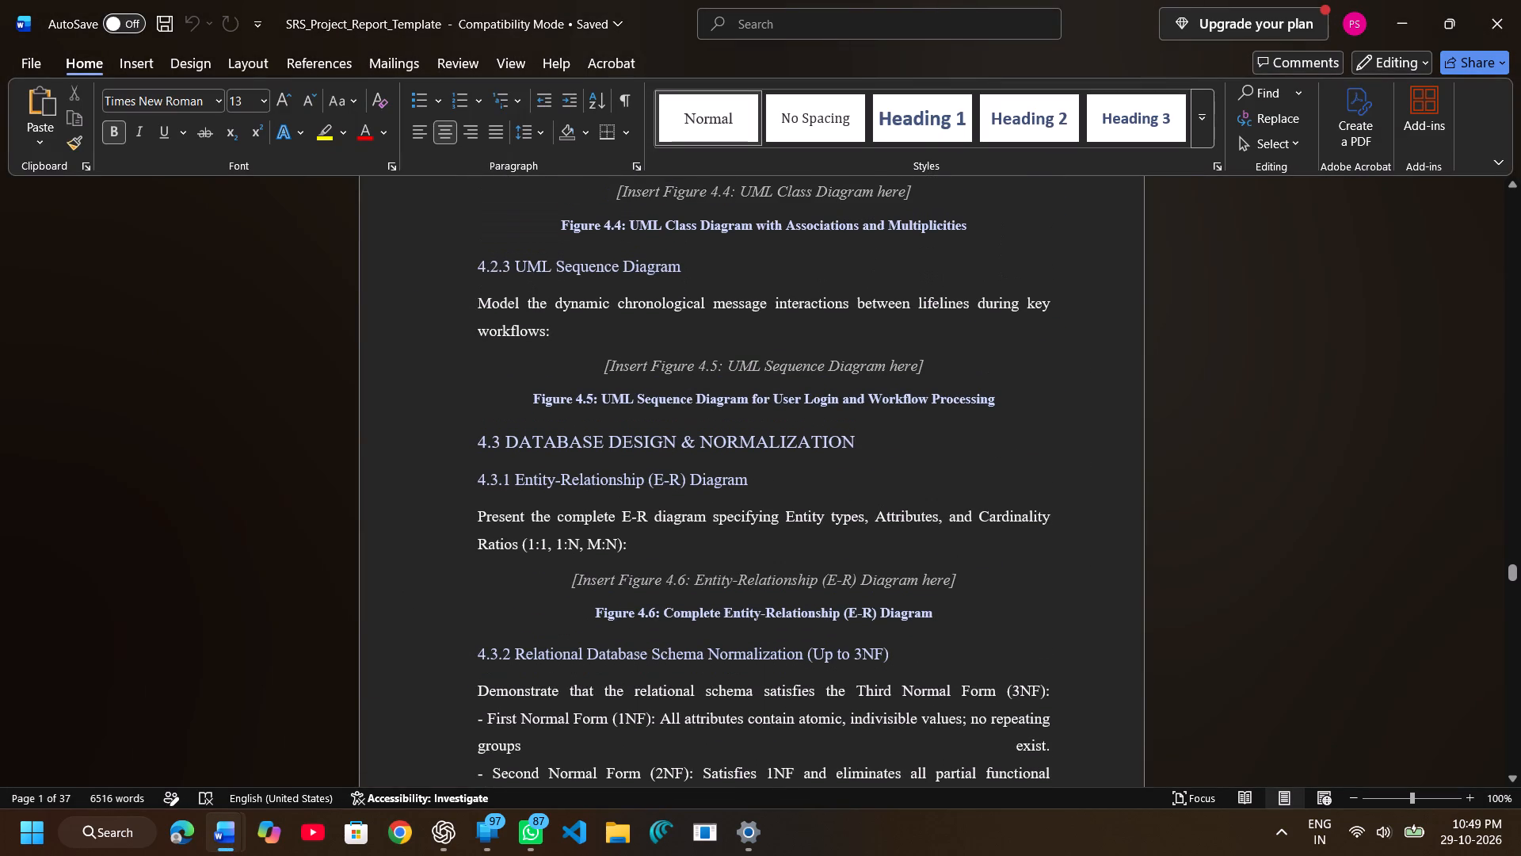
scroll(688, 638, "down", 2)
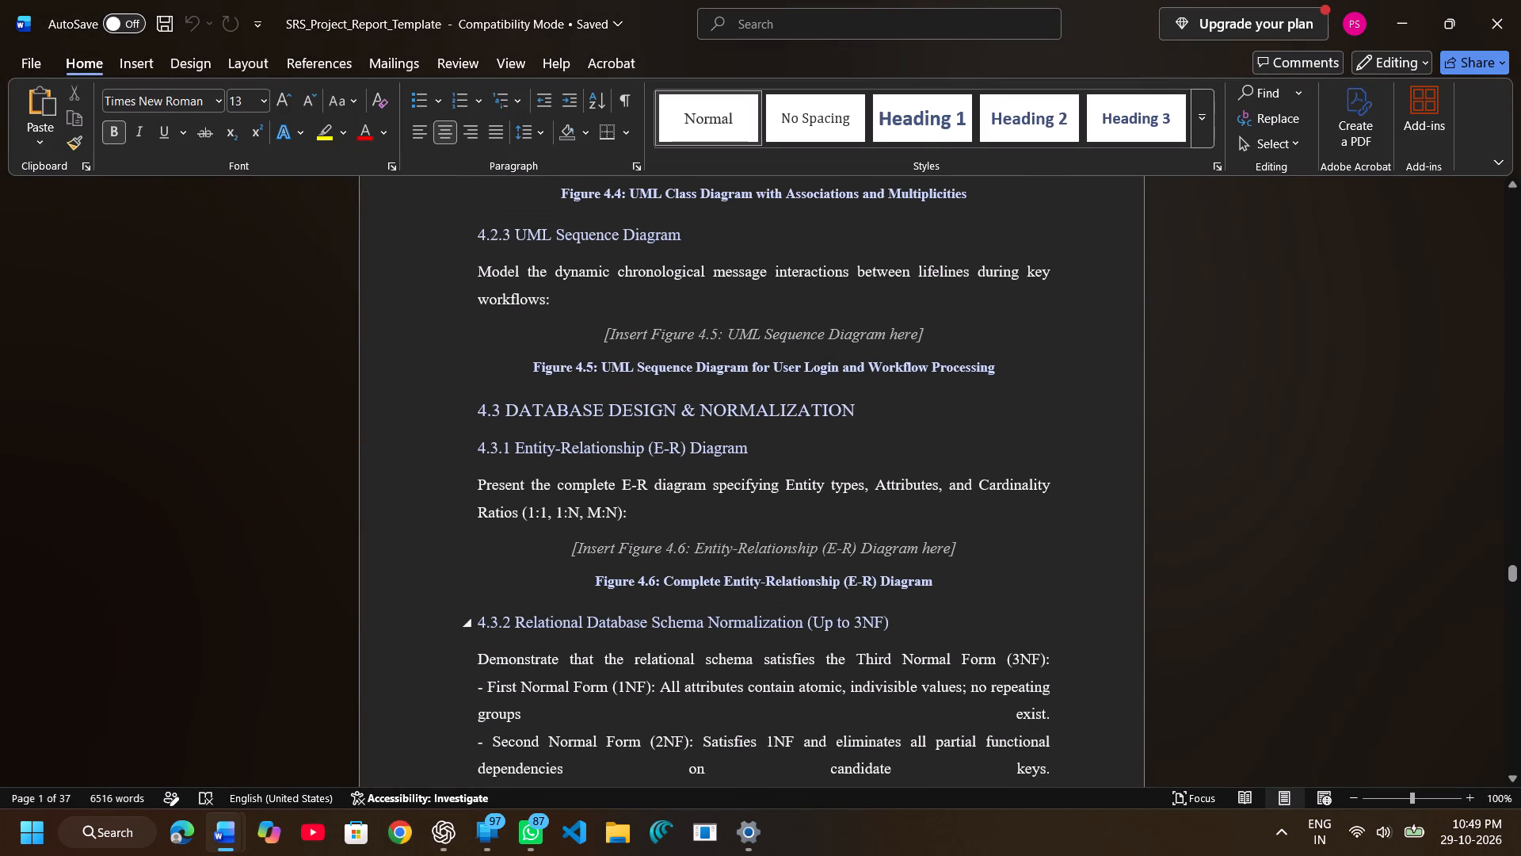
scroll(688, 638, "down", 1)
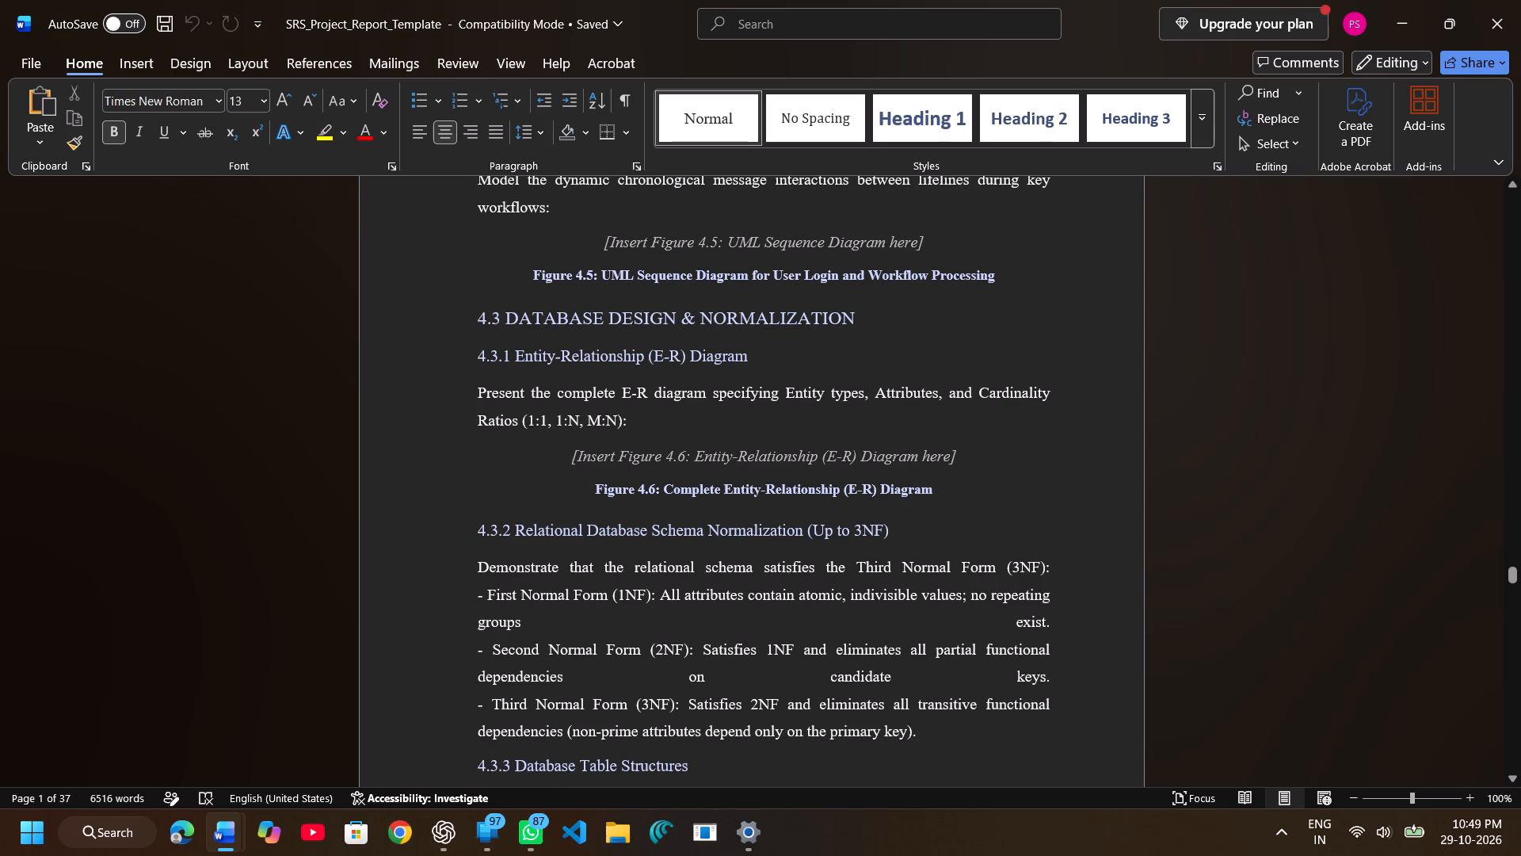
scroll(688, 638, "down", 1)
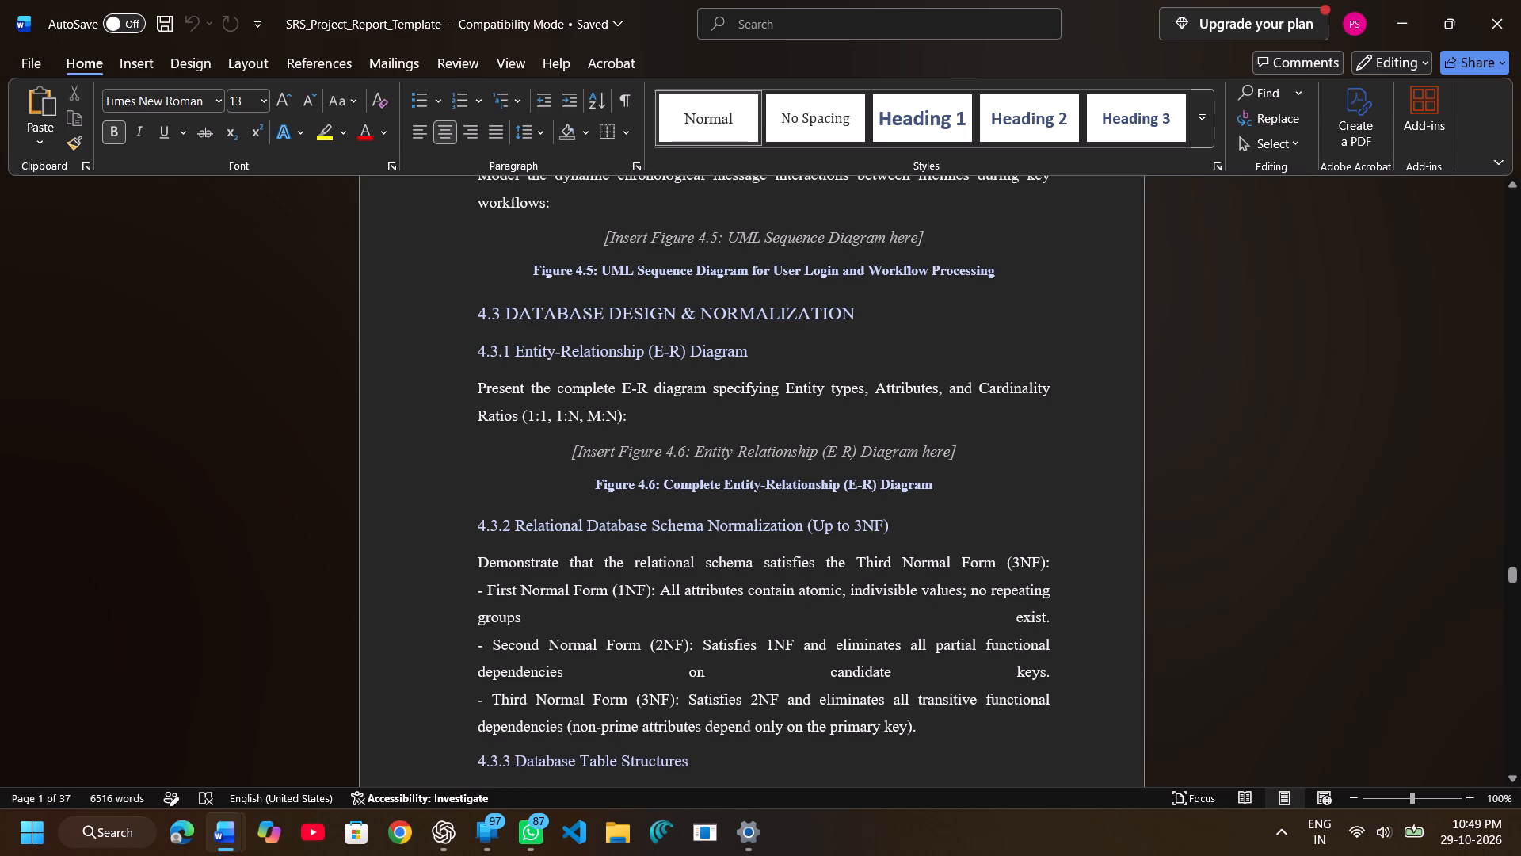
scroll(688, 638, "down", 1)
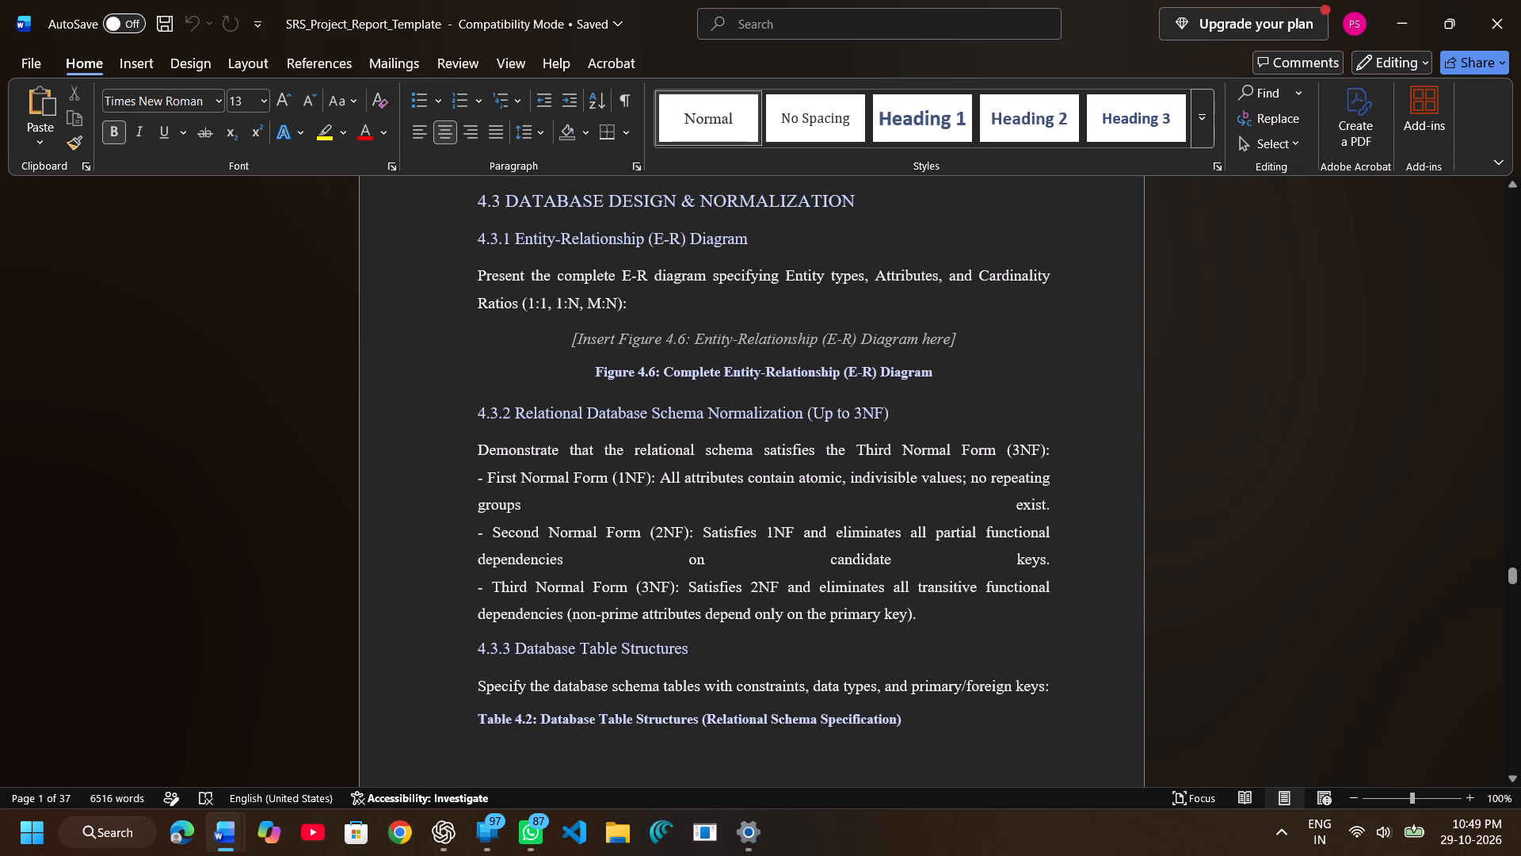
scroll(688, 638, "down", 1)
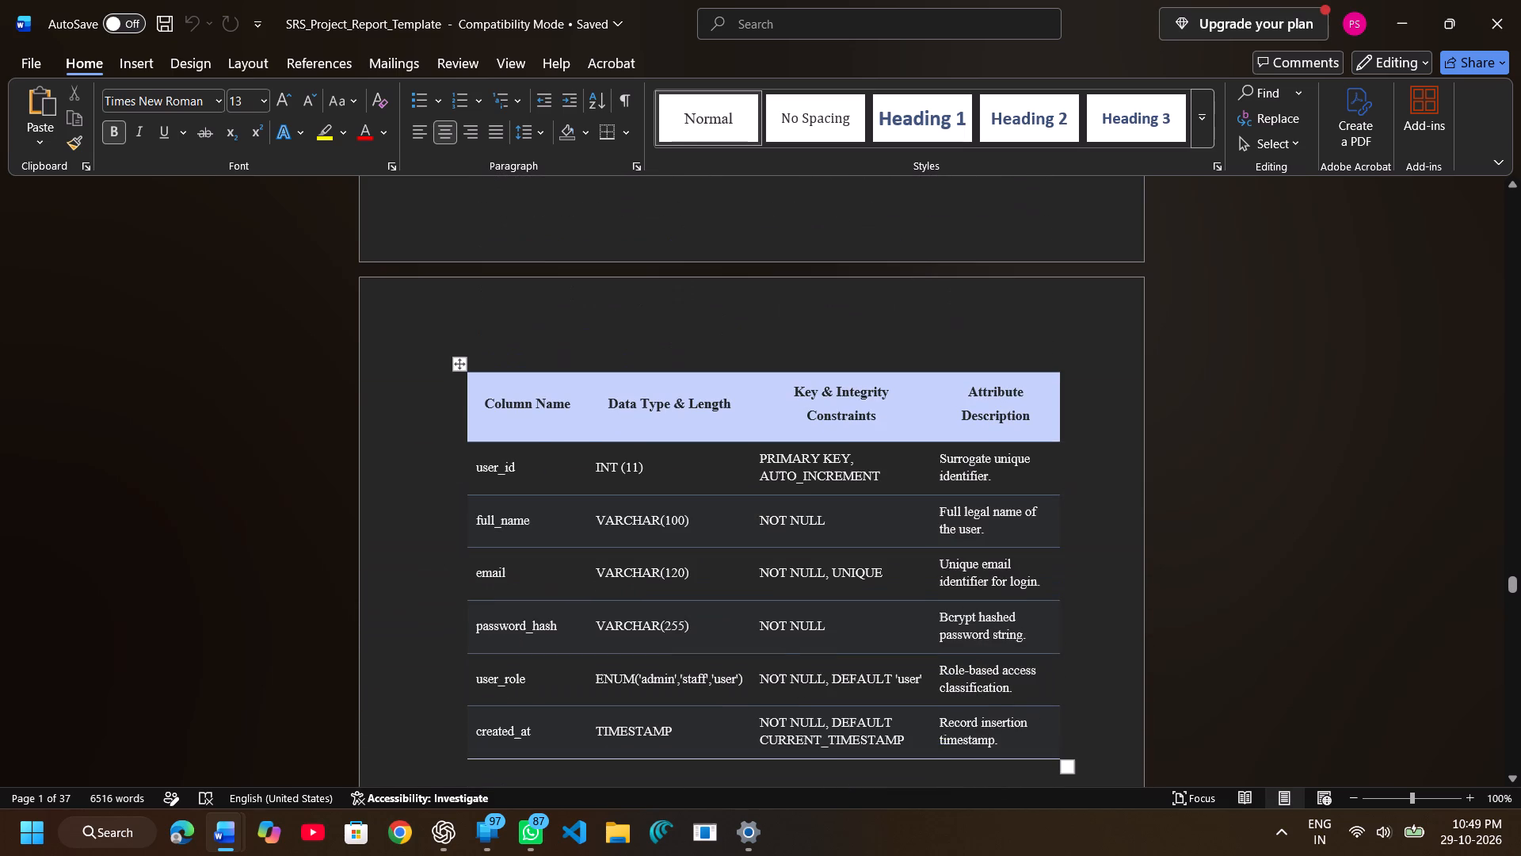
scroll(688, 638, "up", 1)
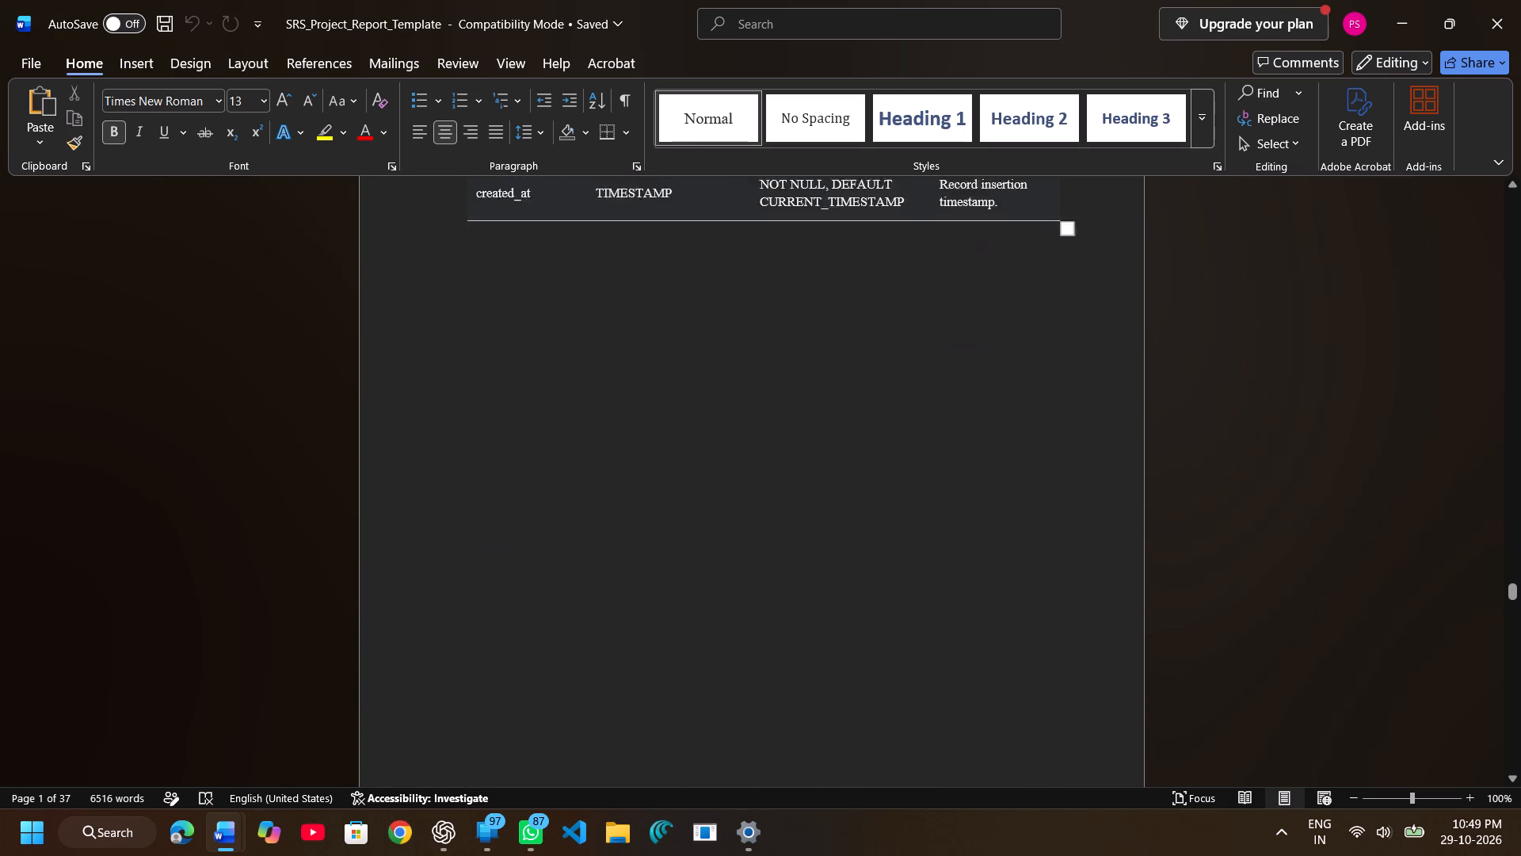
scroll(688, 638, "up", 1)
scroll(688, 638, "down", 1)
scroll(688, 638, "up", 1)
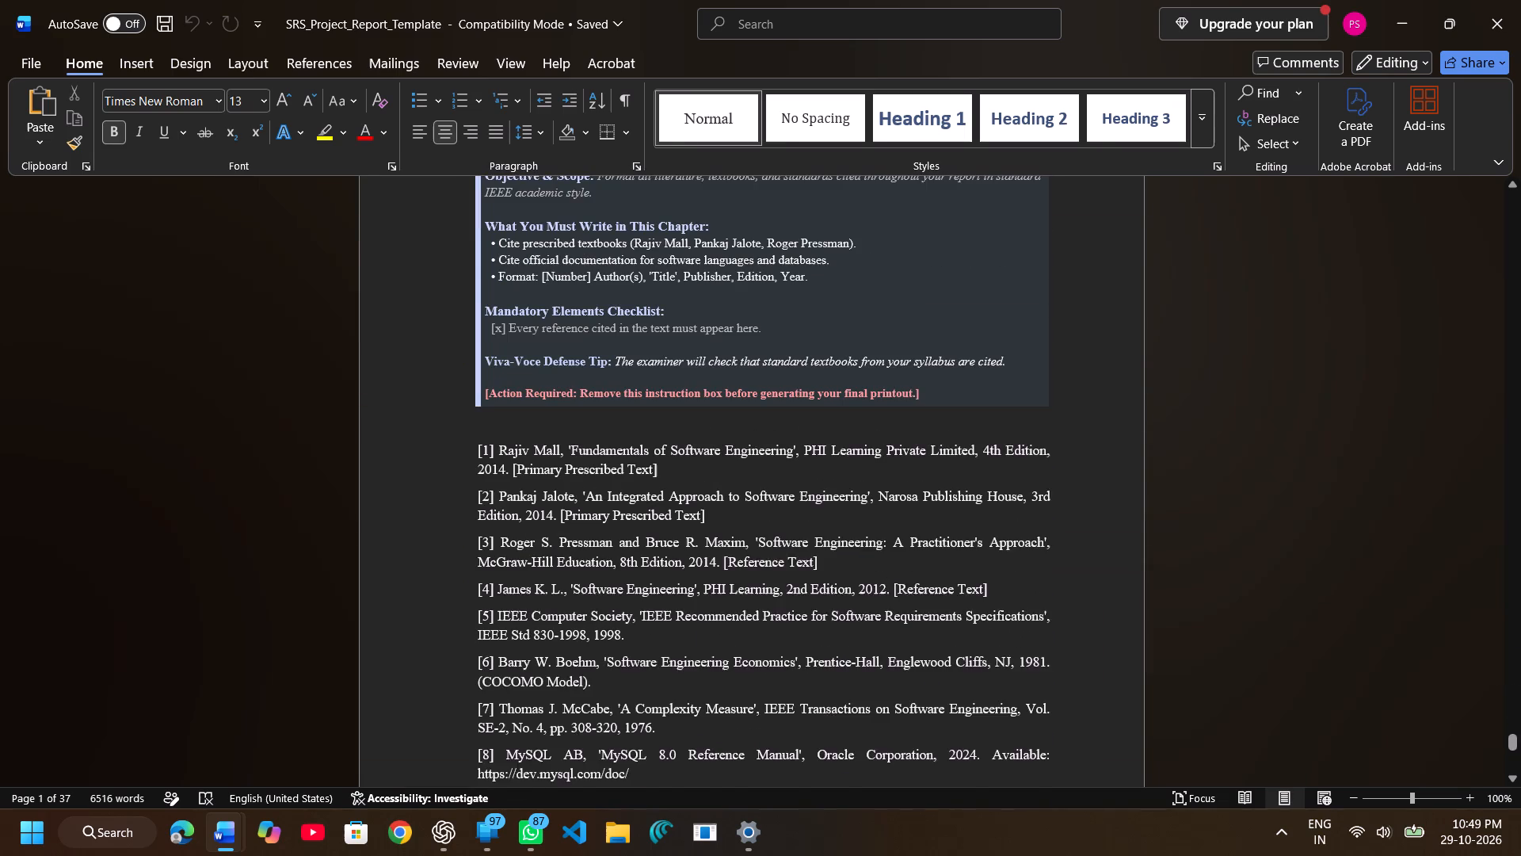
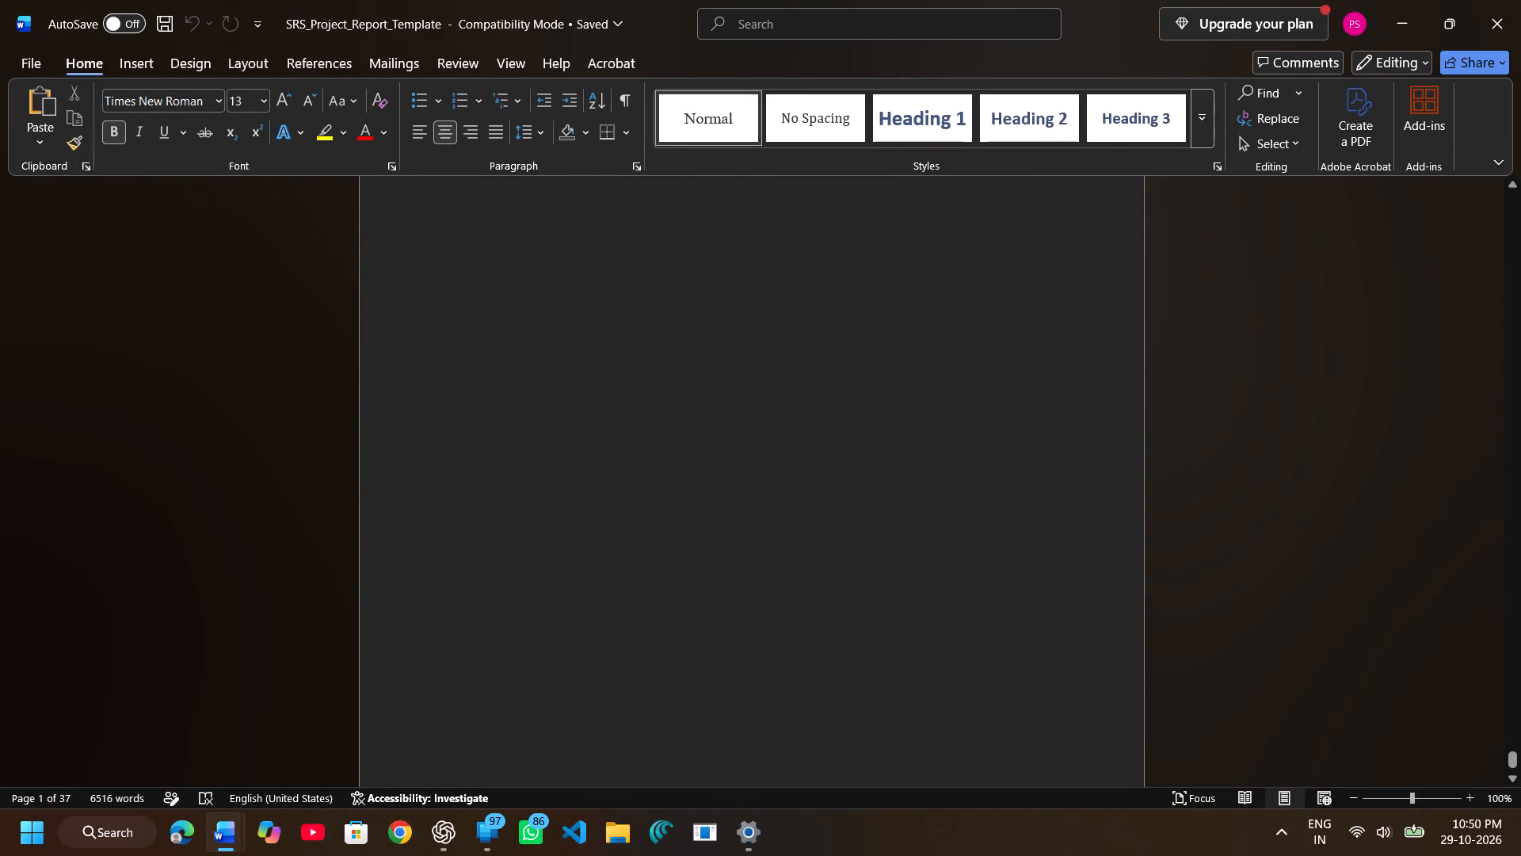
Go back through the report template to Chapter 4's student guidelines and examine its required content and mandatory elements checklist.
scroll(639, 528, "up", 3)
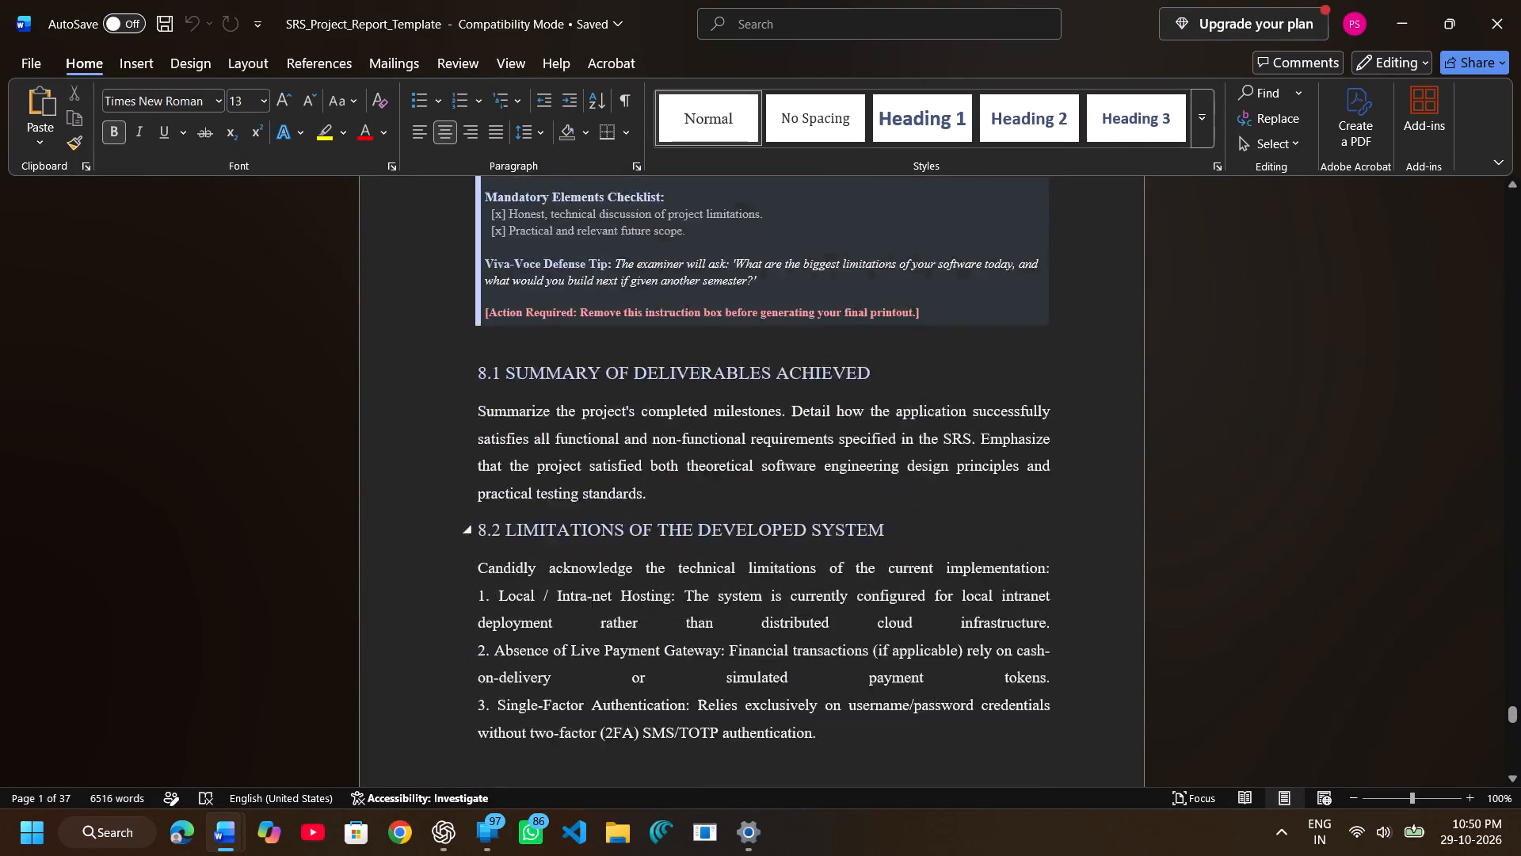
scroll(639, 528, "up", 7)
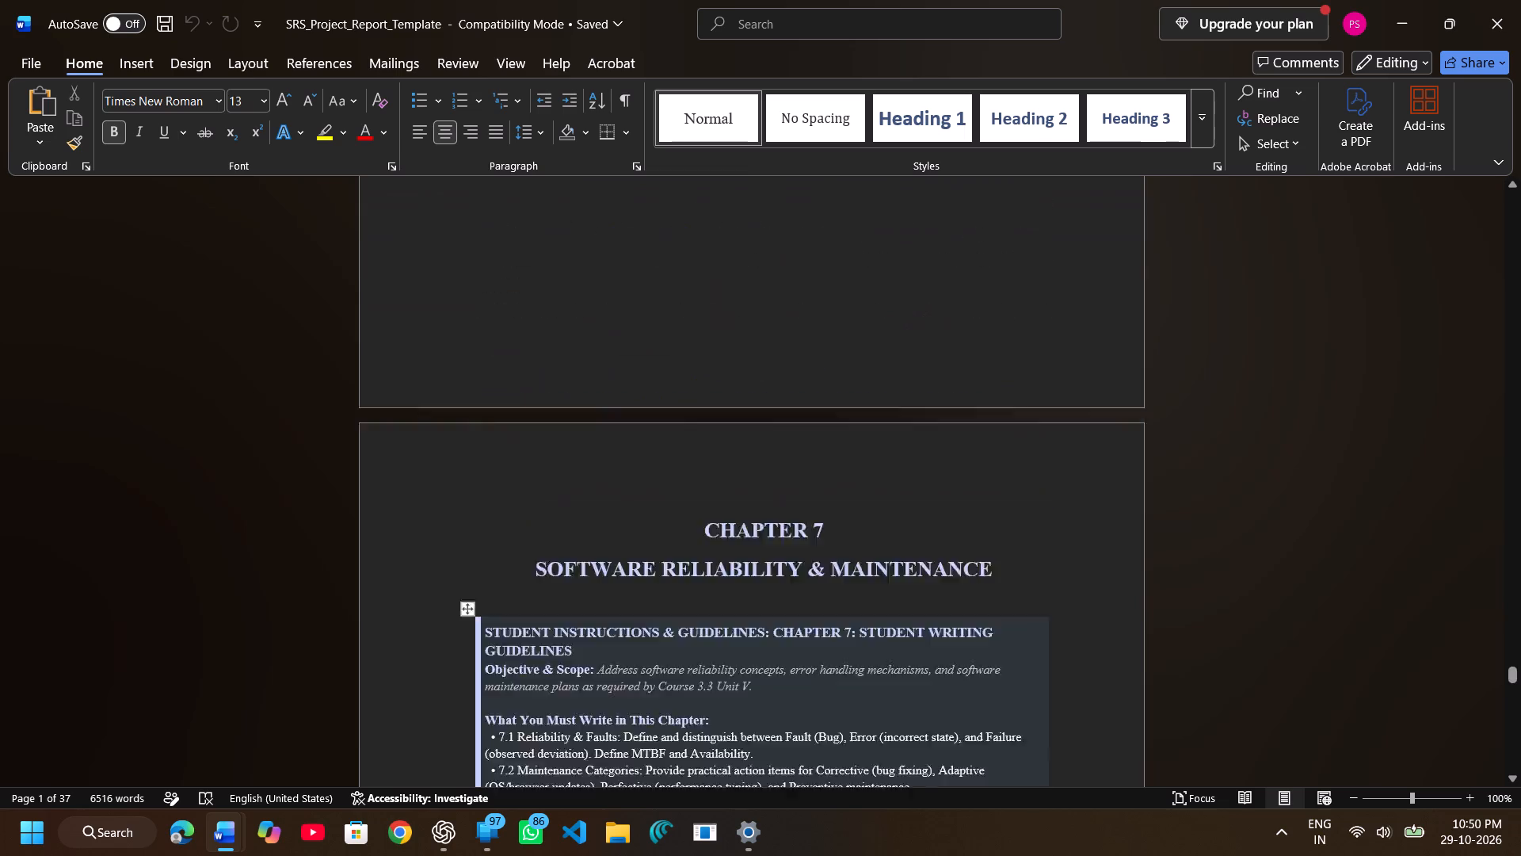
scroll(639, 528, "up", 4)
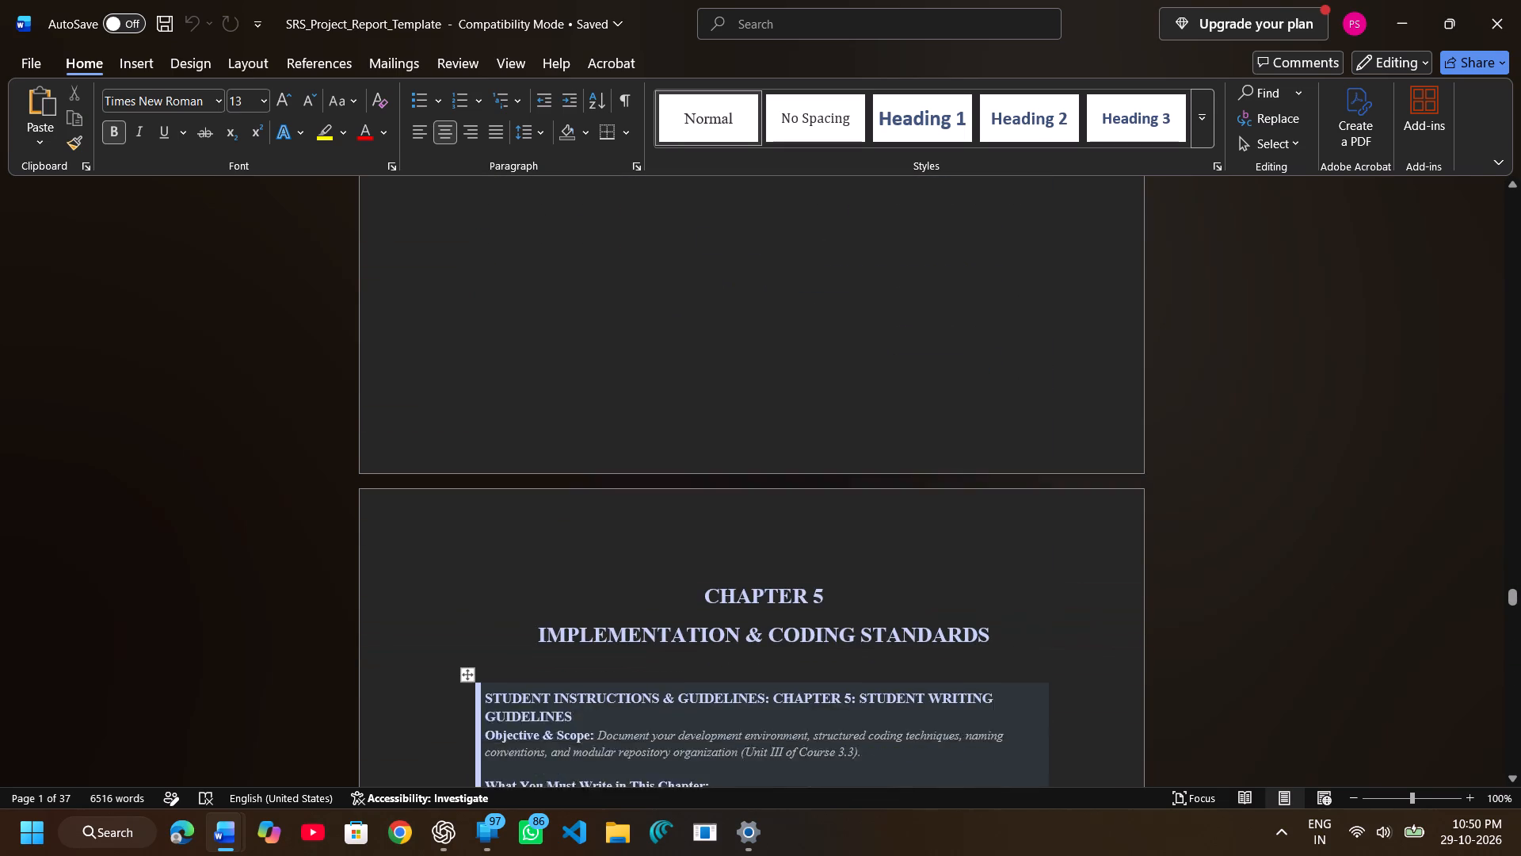
scroll(639, 528, "up", 2)
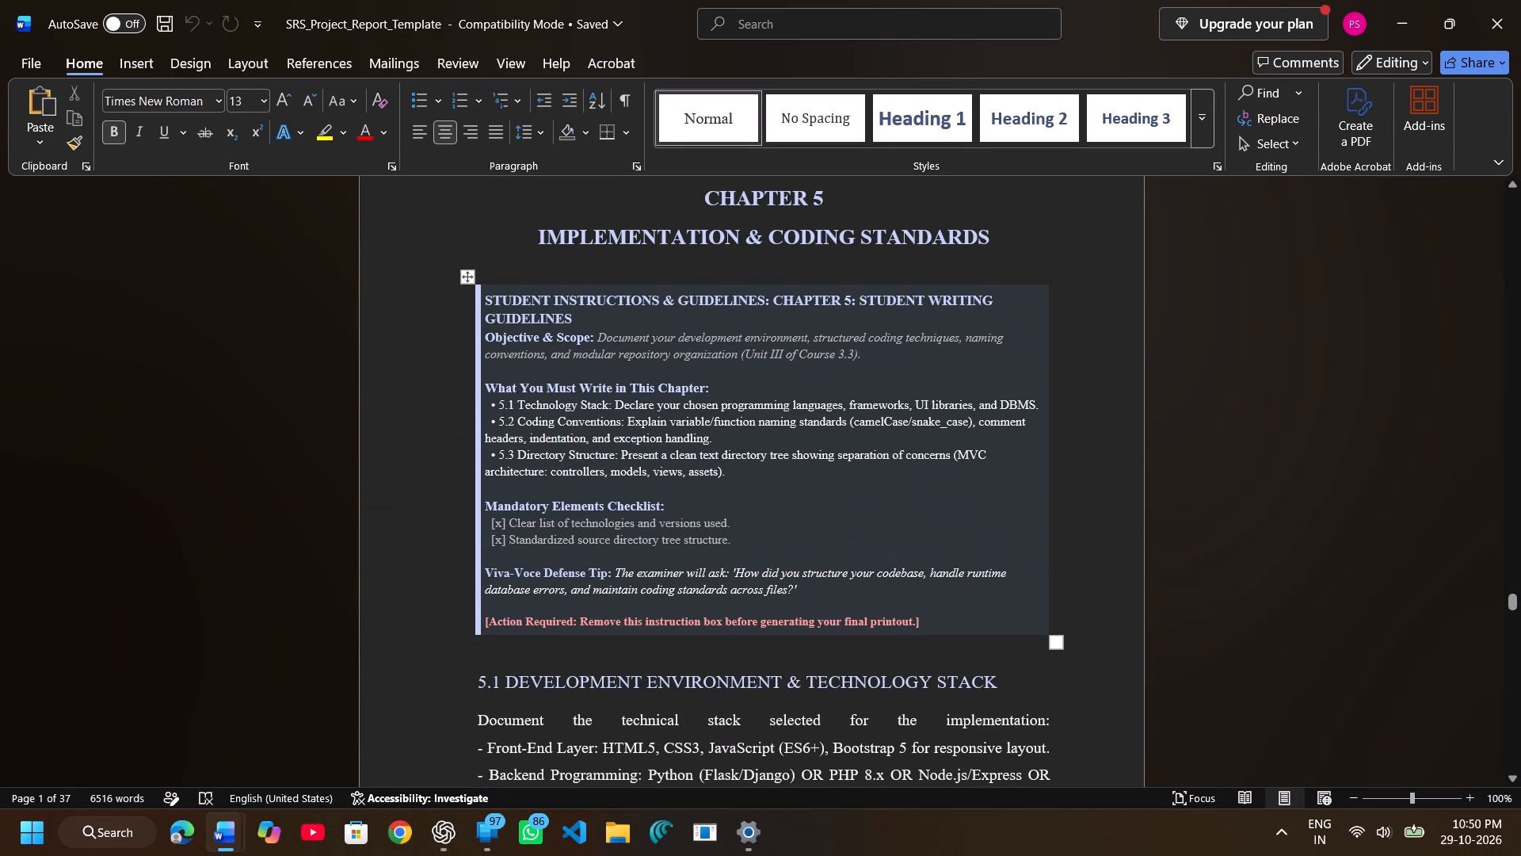
scroll(639, 528, "up", 2)
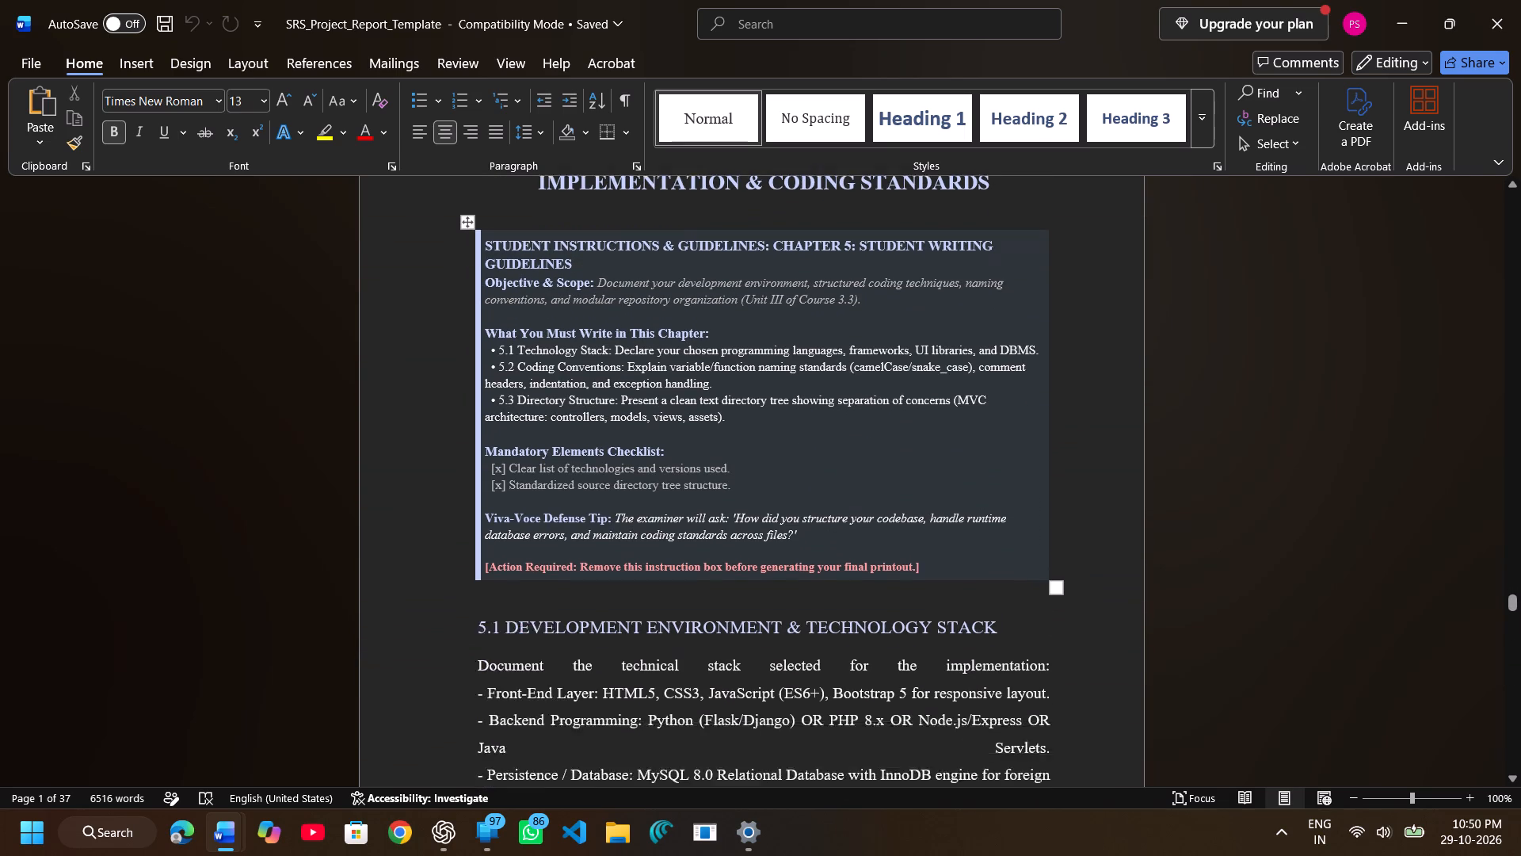
scroll(639, 528, "up", 4)
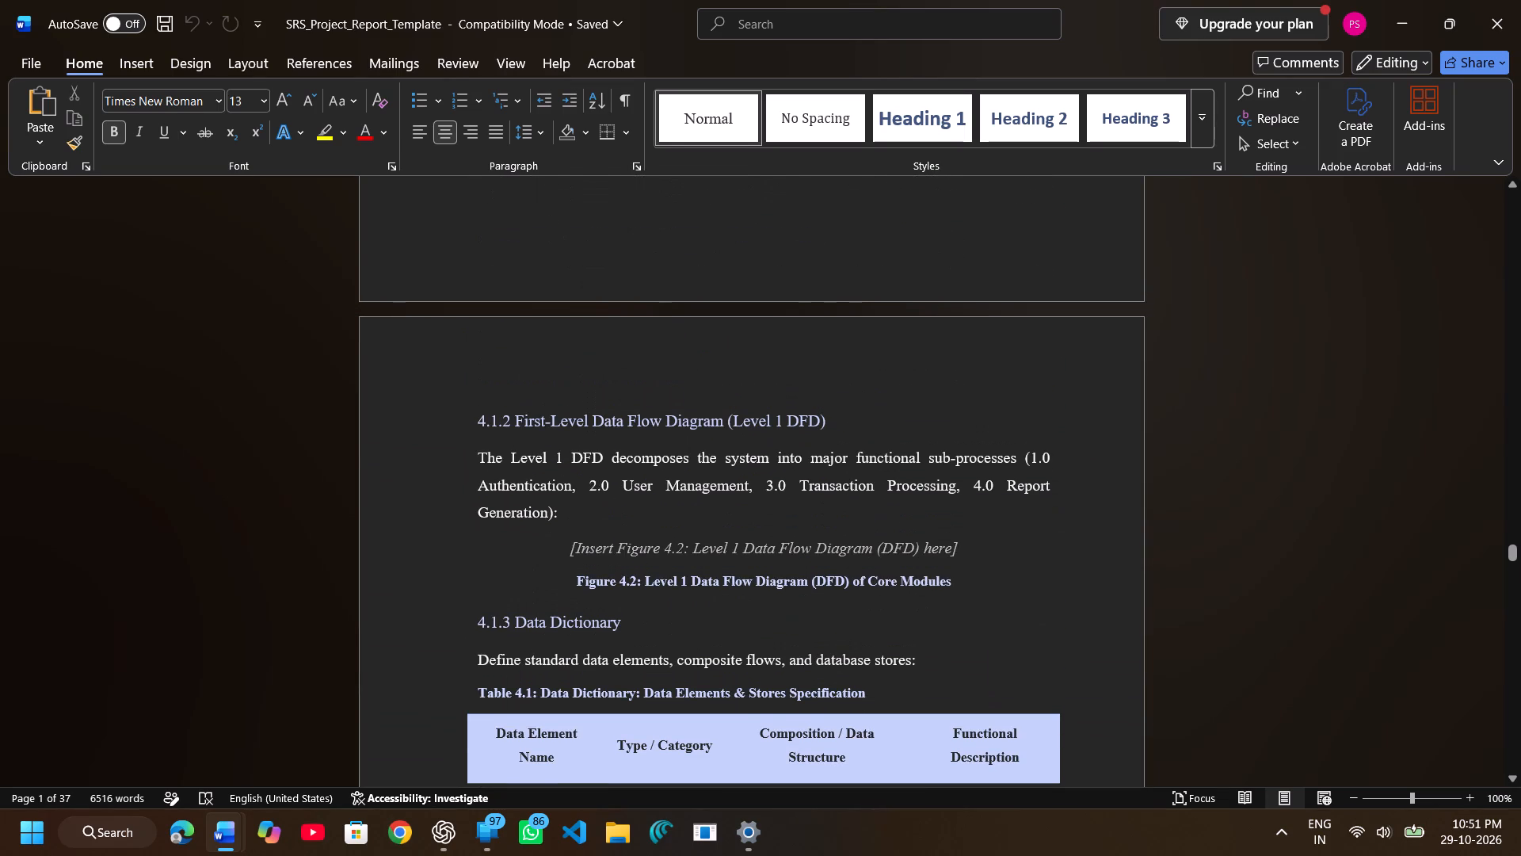
scroll(639, 528, "up", 2)
scroll(639, 528, "right", 1)
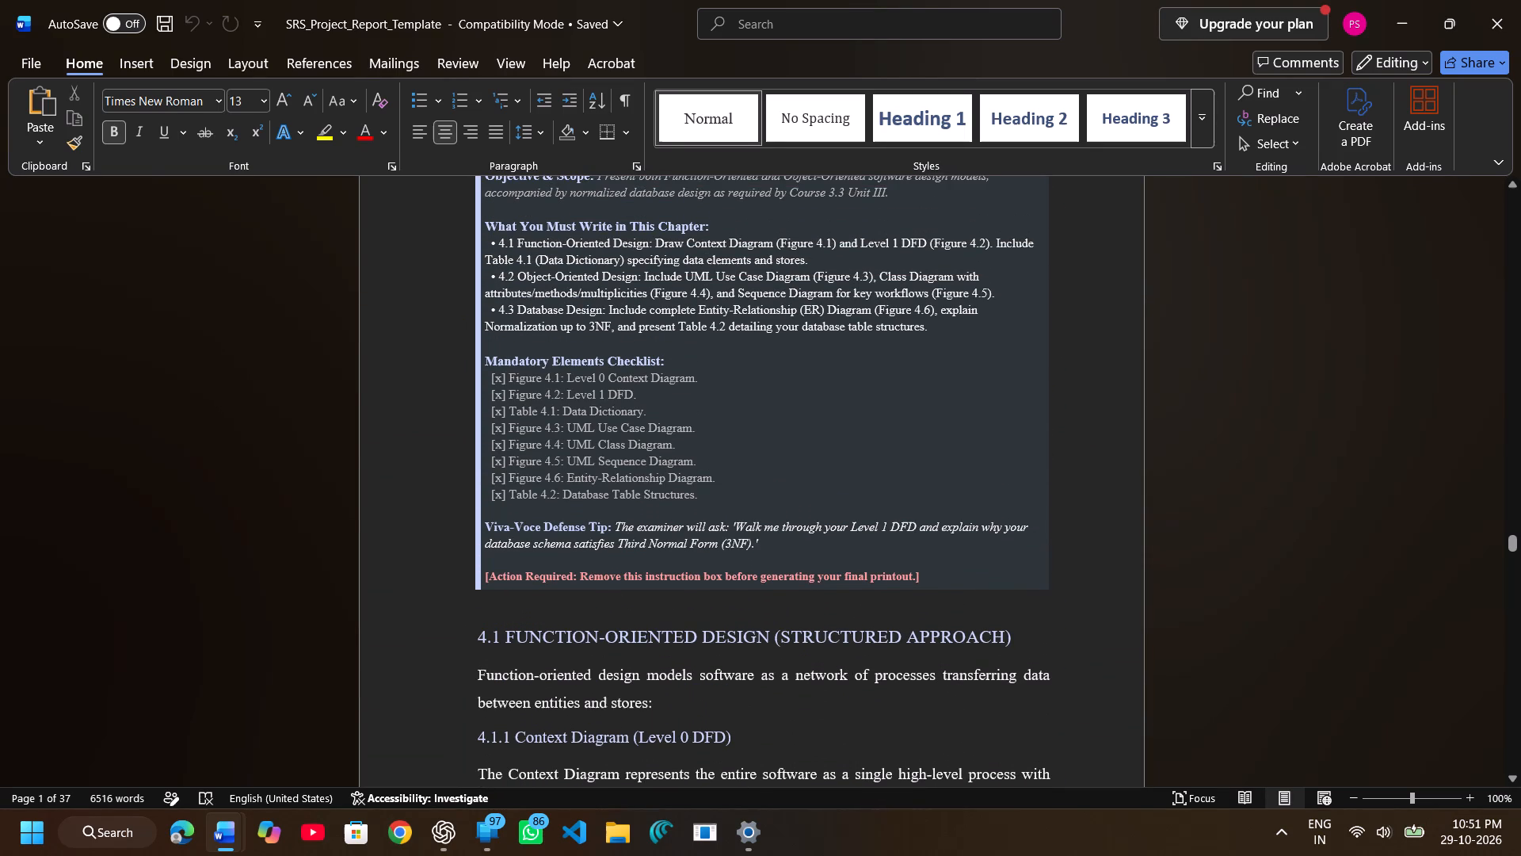
scroll(639, 528, "right", 5)
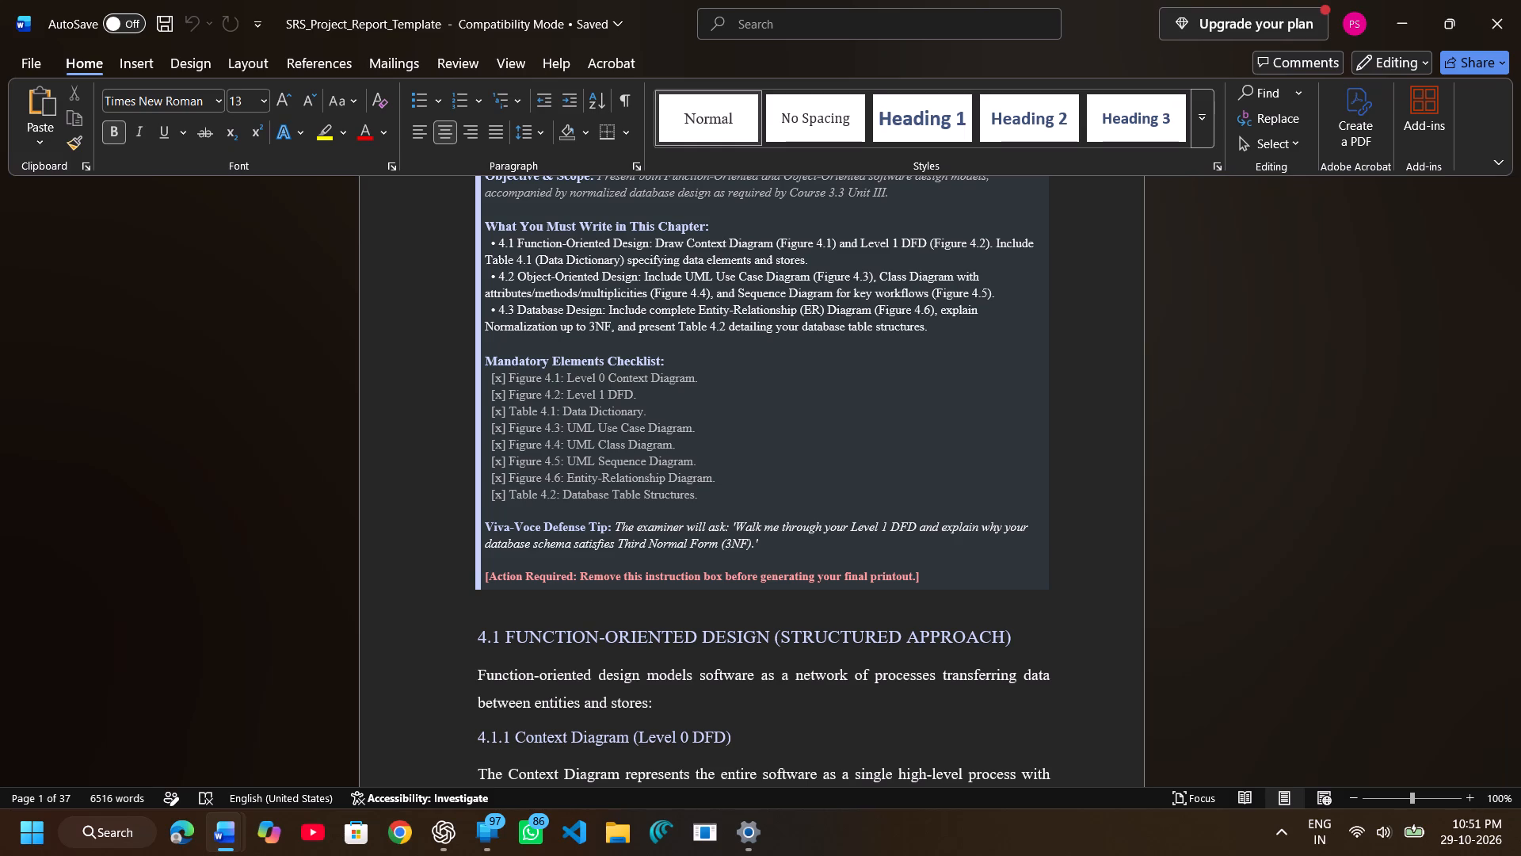
scroll(639, 528, "right", 4)
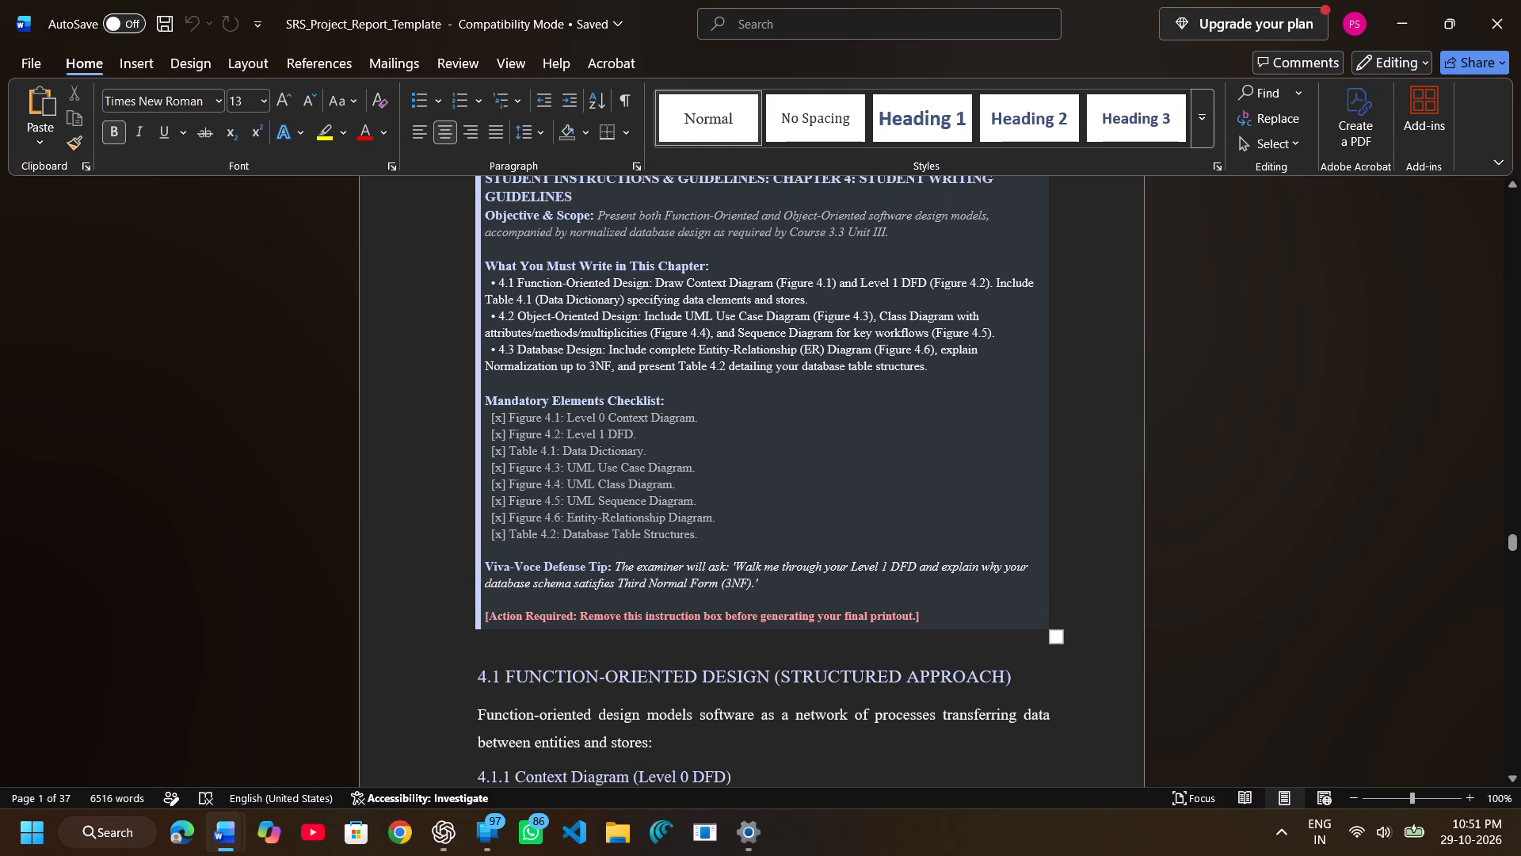
scroll(639, 528, "right", 1)
scroll(639, 528, "down", 1)
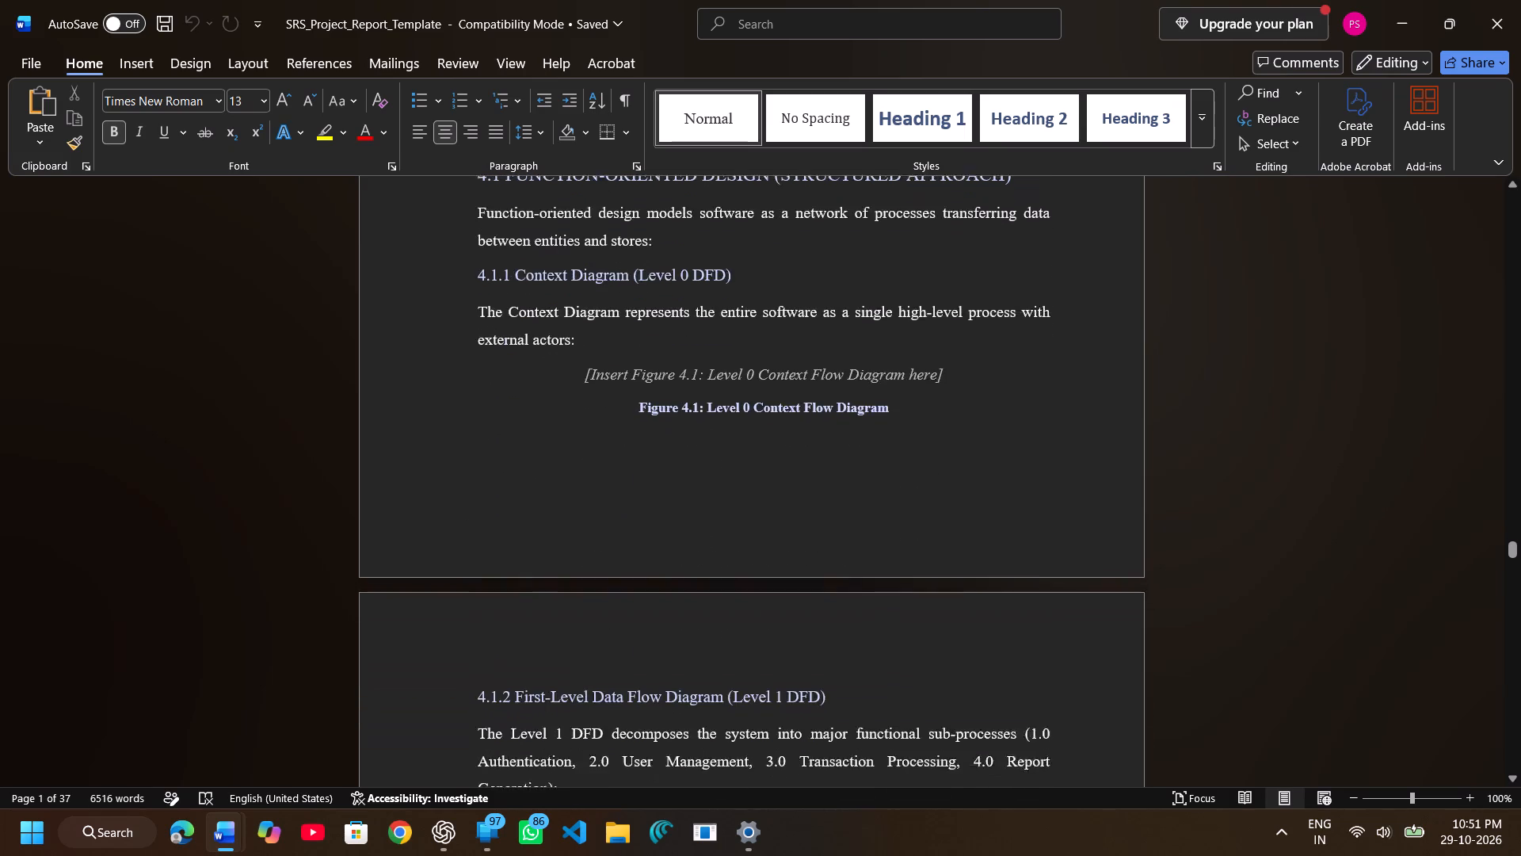
scroll(639, 528, "down", 2)
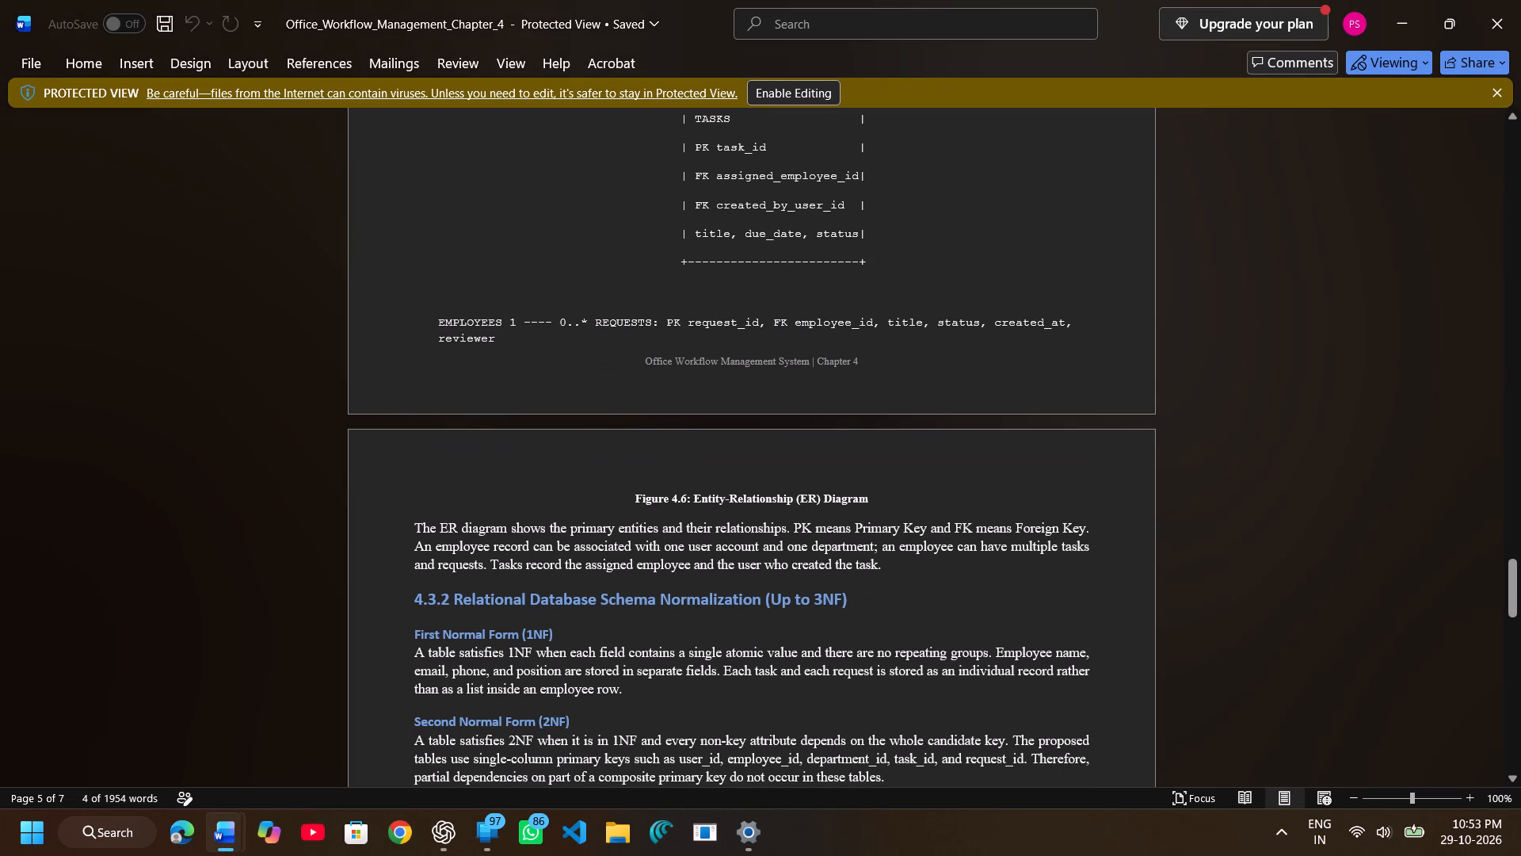
left_click_drag(631, 491, 891, 578)
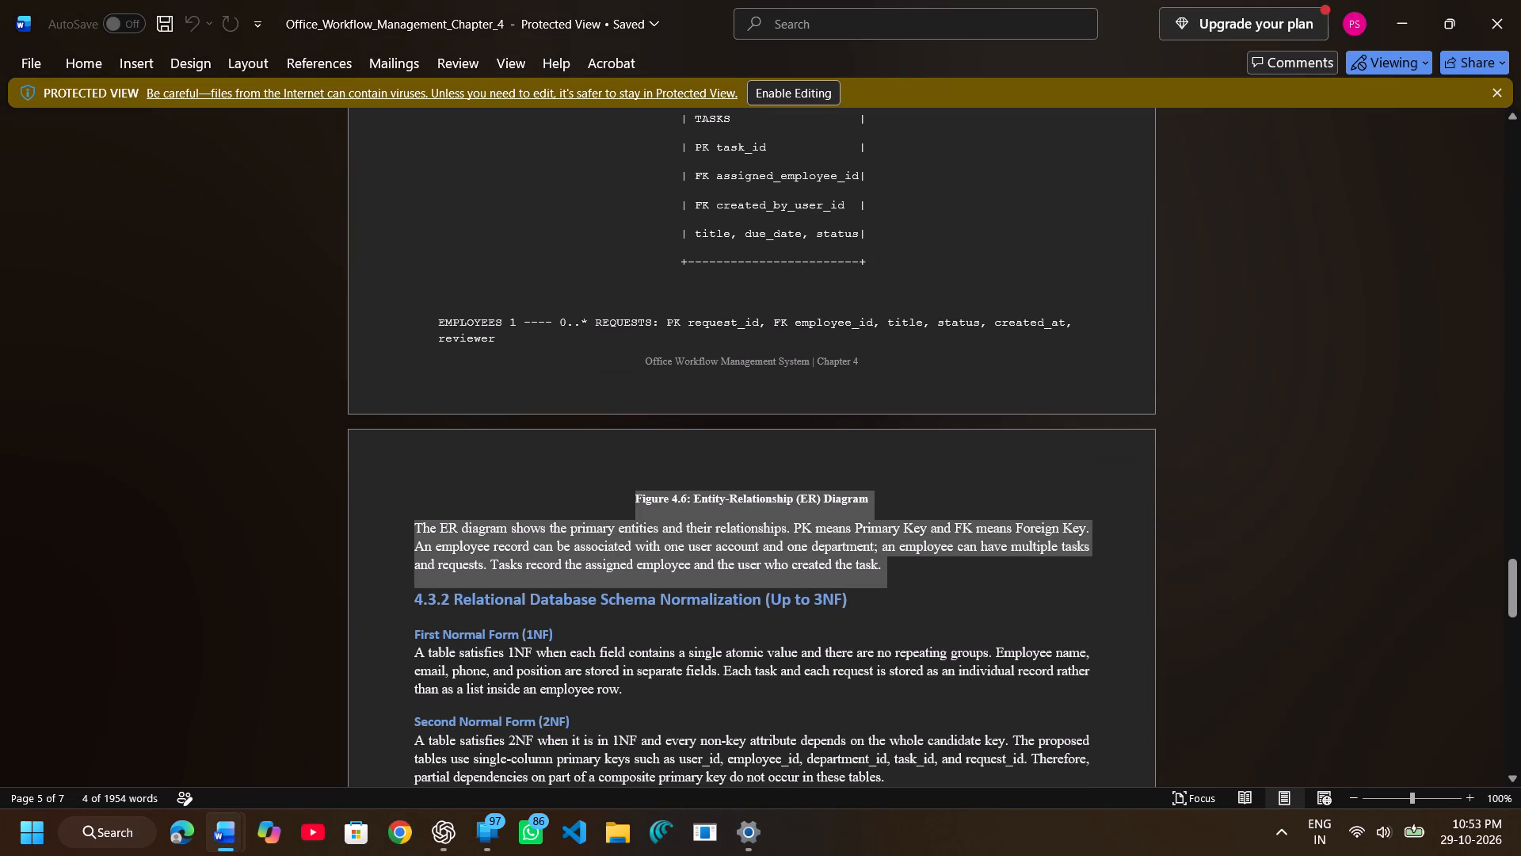
left_click_drag(891, 578, 931, 576)
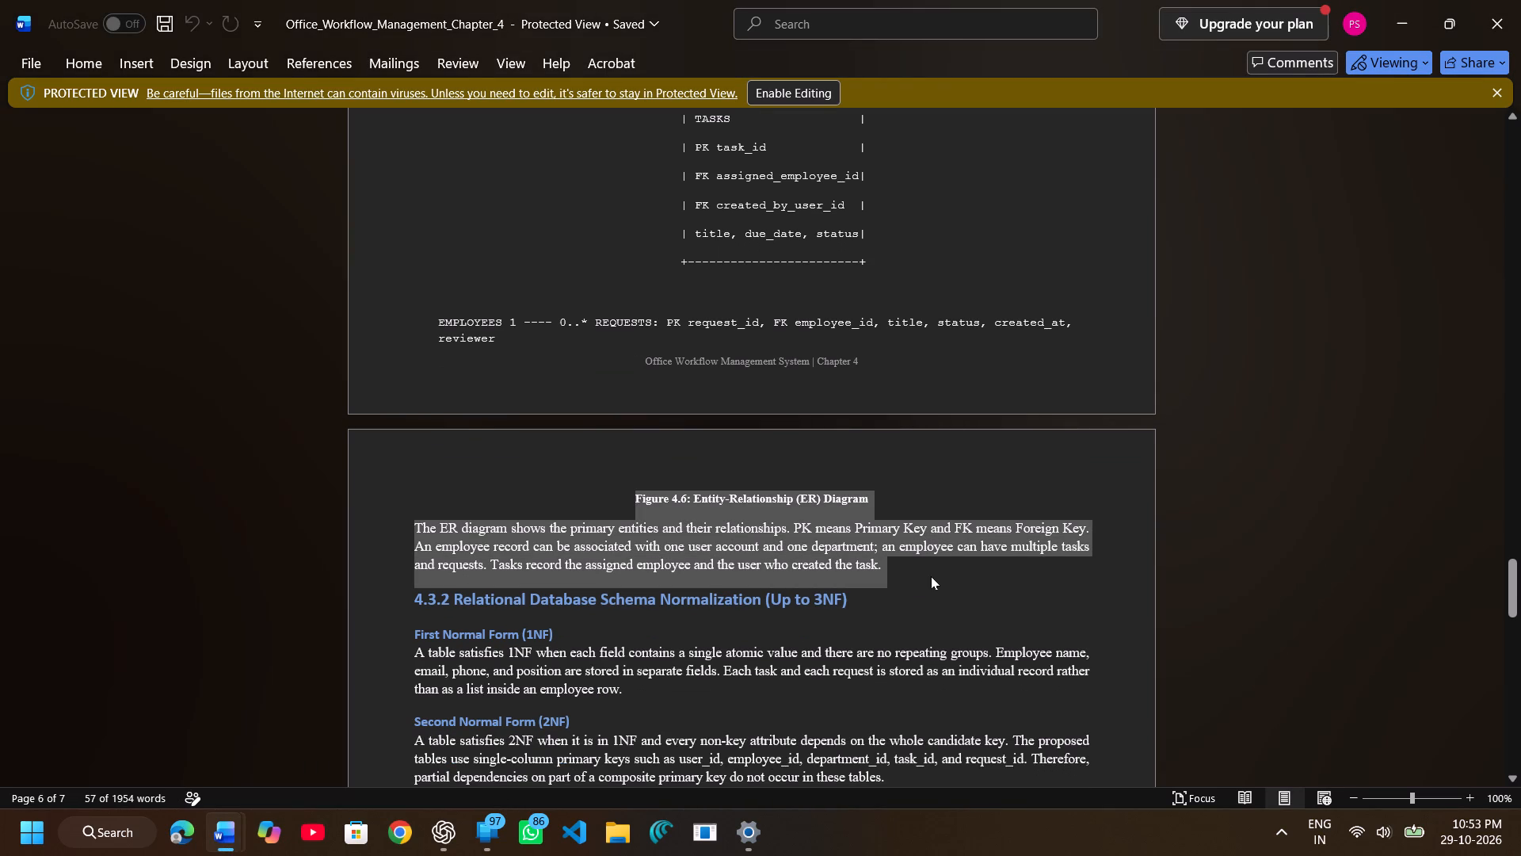
scroll(889, 534, "up", 1)
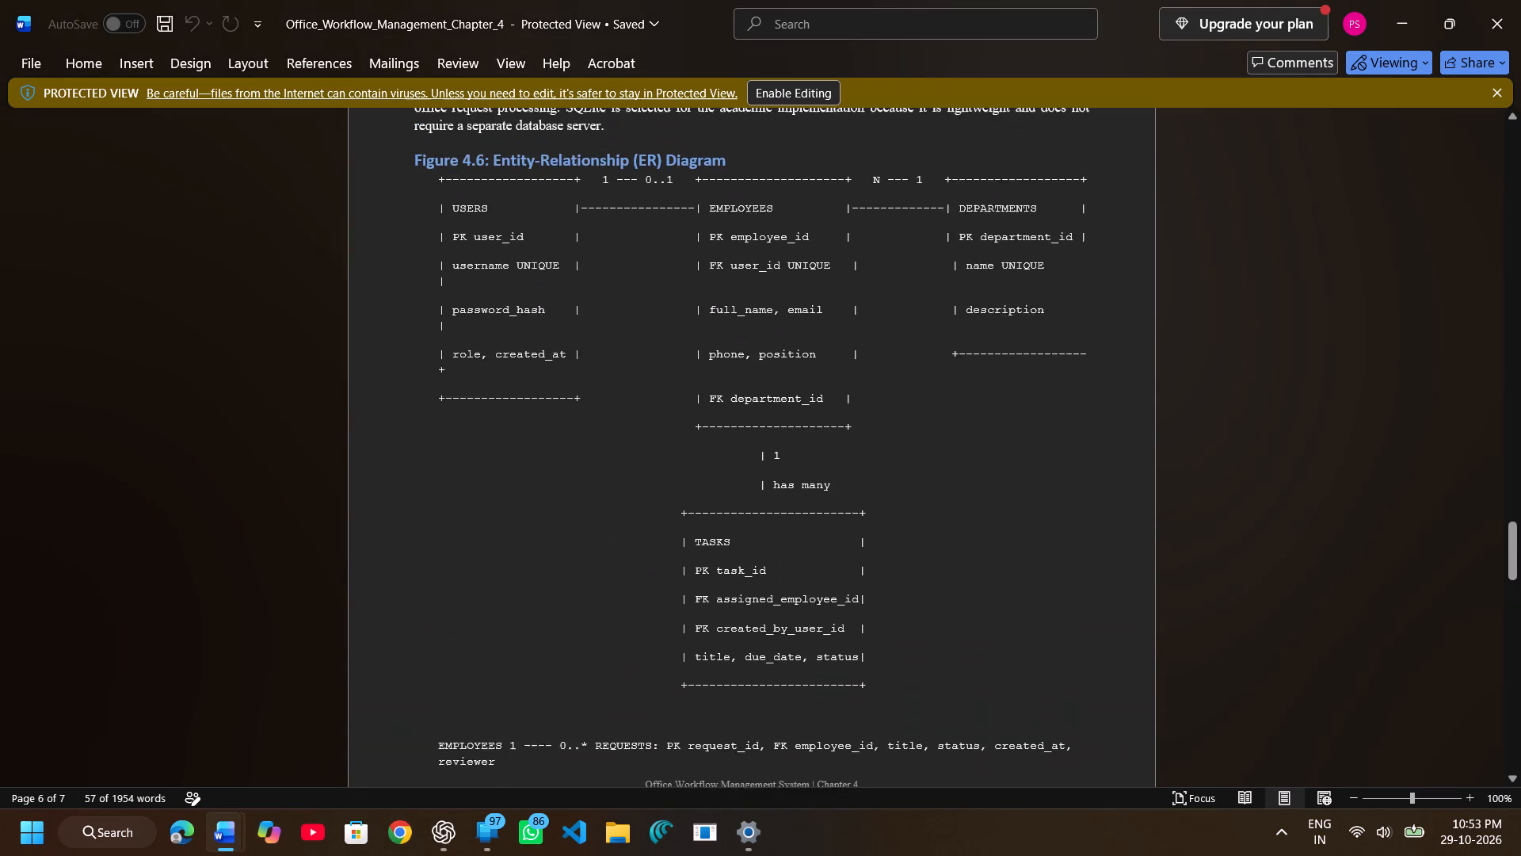
scroll(889, 534, "up", 1)
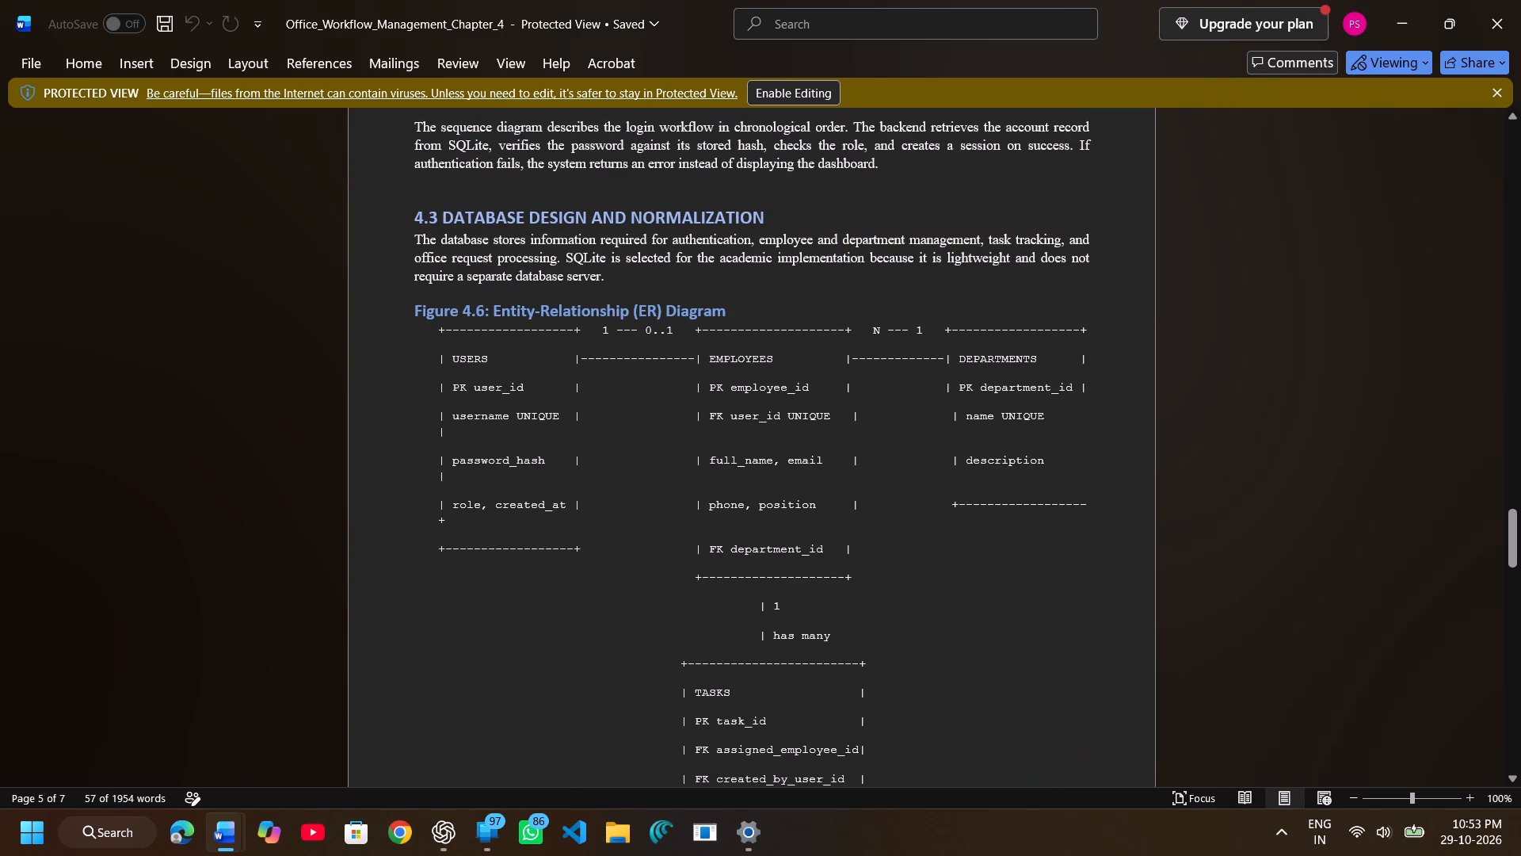
left_click_drag(414, 315, 755, 836)
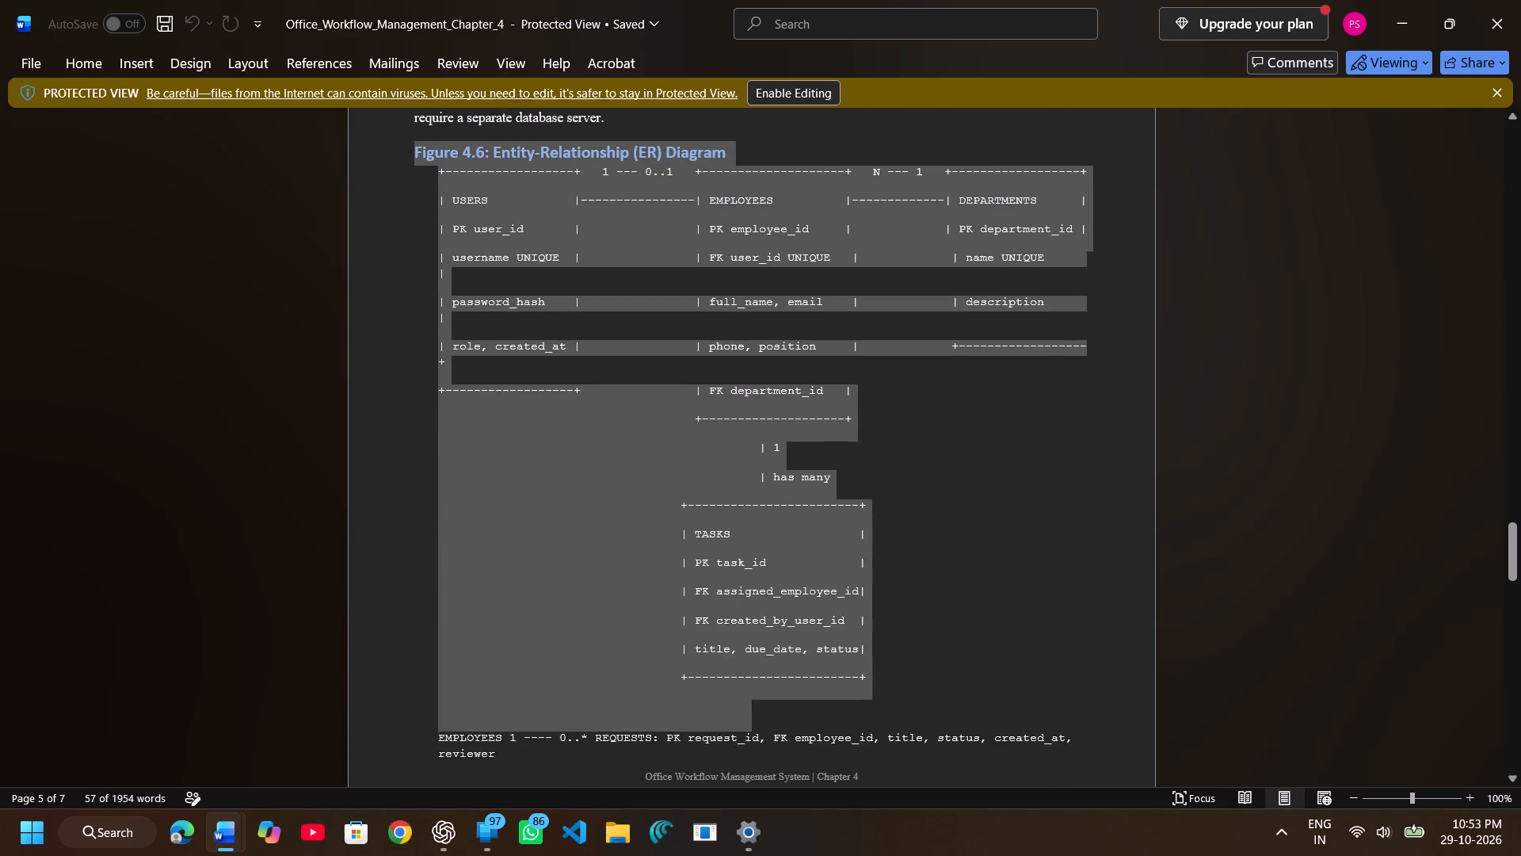
left_click_drag(755, 836, 942, 743)
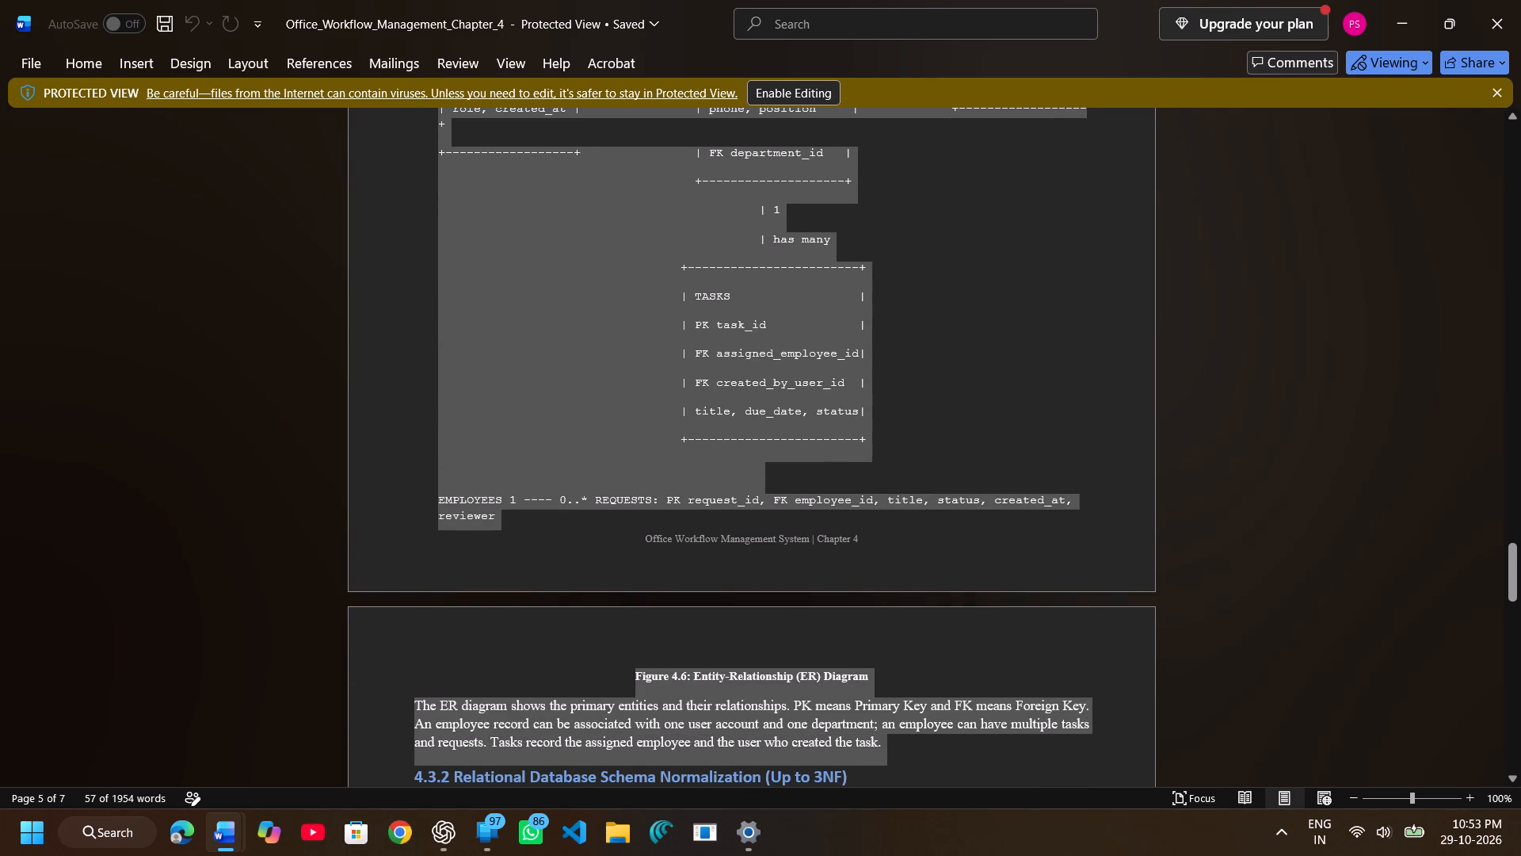
left_click_drag(942, 743, 900, 737)
key("ctrl+c")
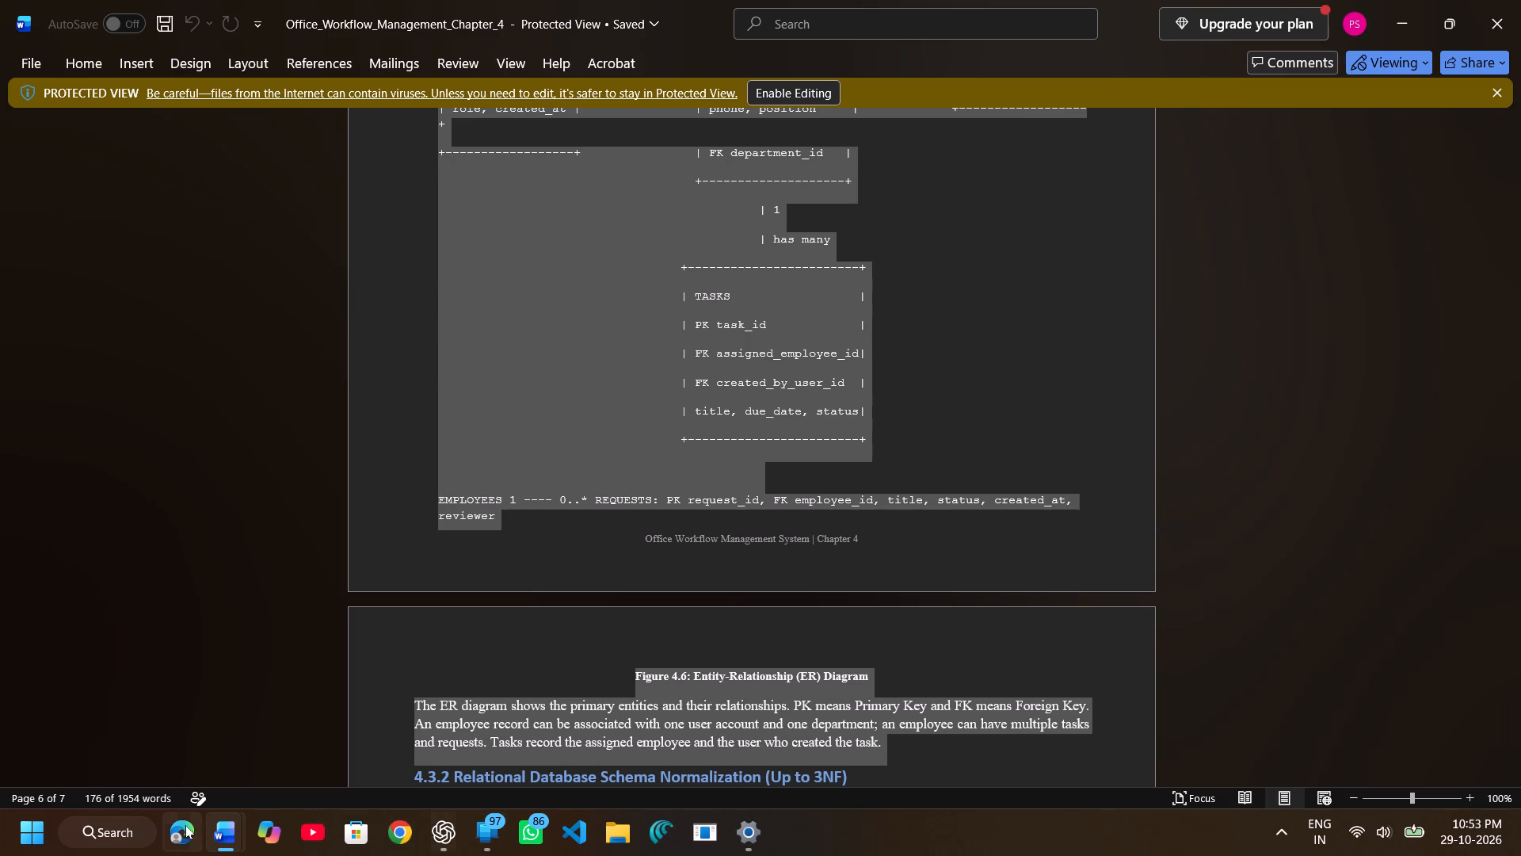
Switch to A PROJECT REPORT and paste the copied Figure 4.6 content below section 4.3's introductory paragraph.
left_click(153, 762)
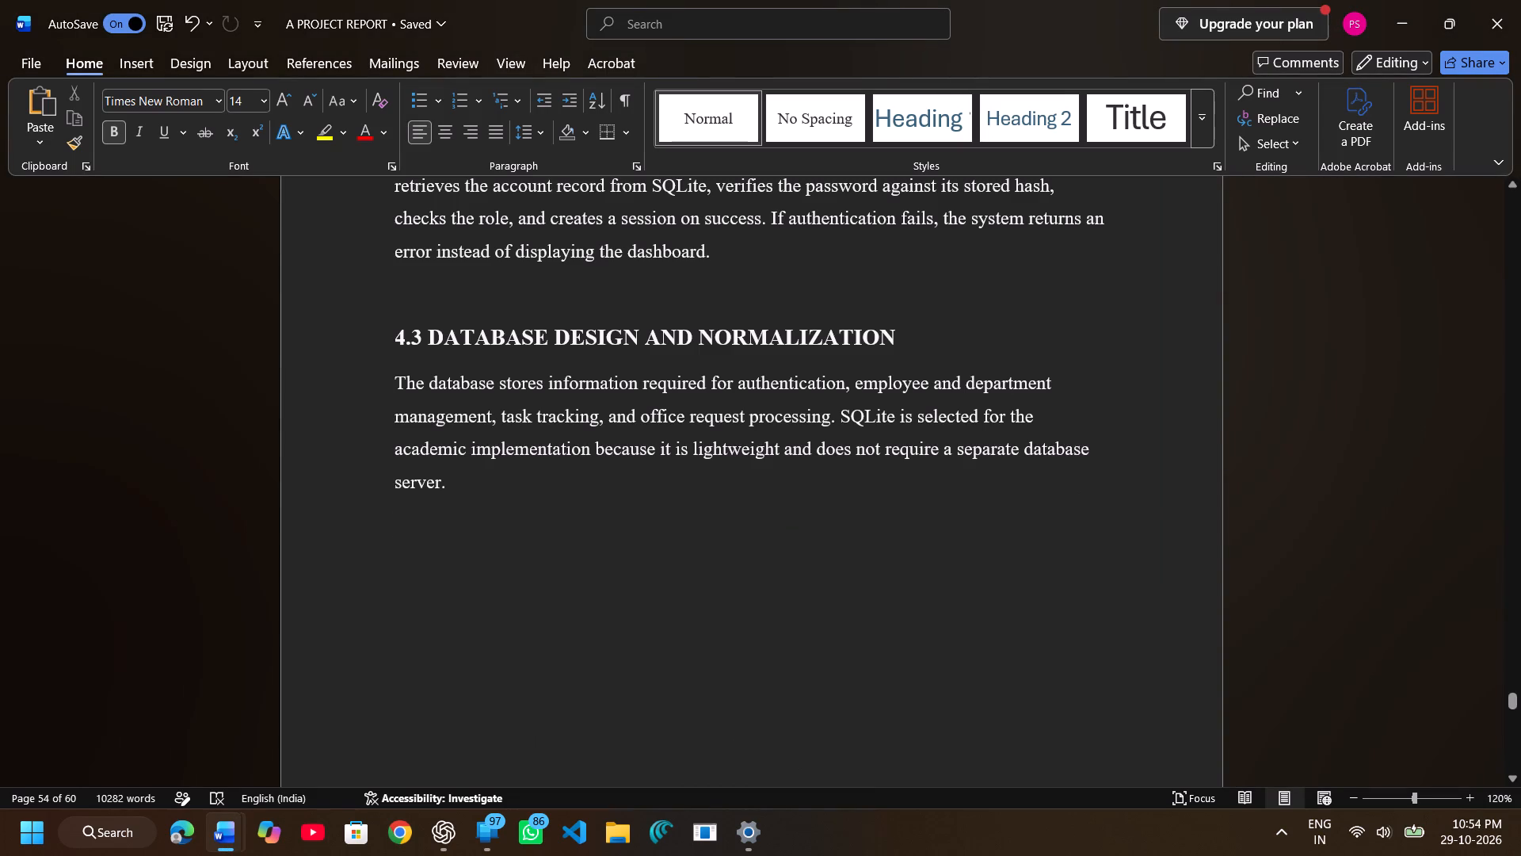
key("ctrl+v")
Delete the pasted text-drawn ER diagram, from the USERS table's top border through the EMPLOYEES–REQUESTS relationship line.
scroll(413, 543, "up", 1)
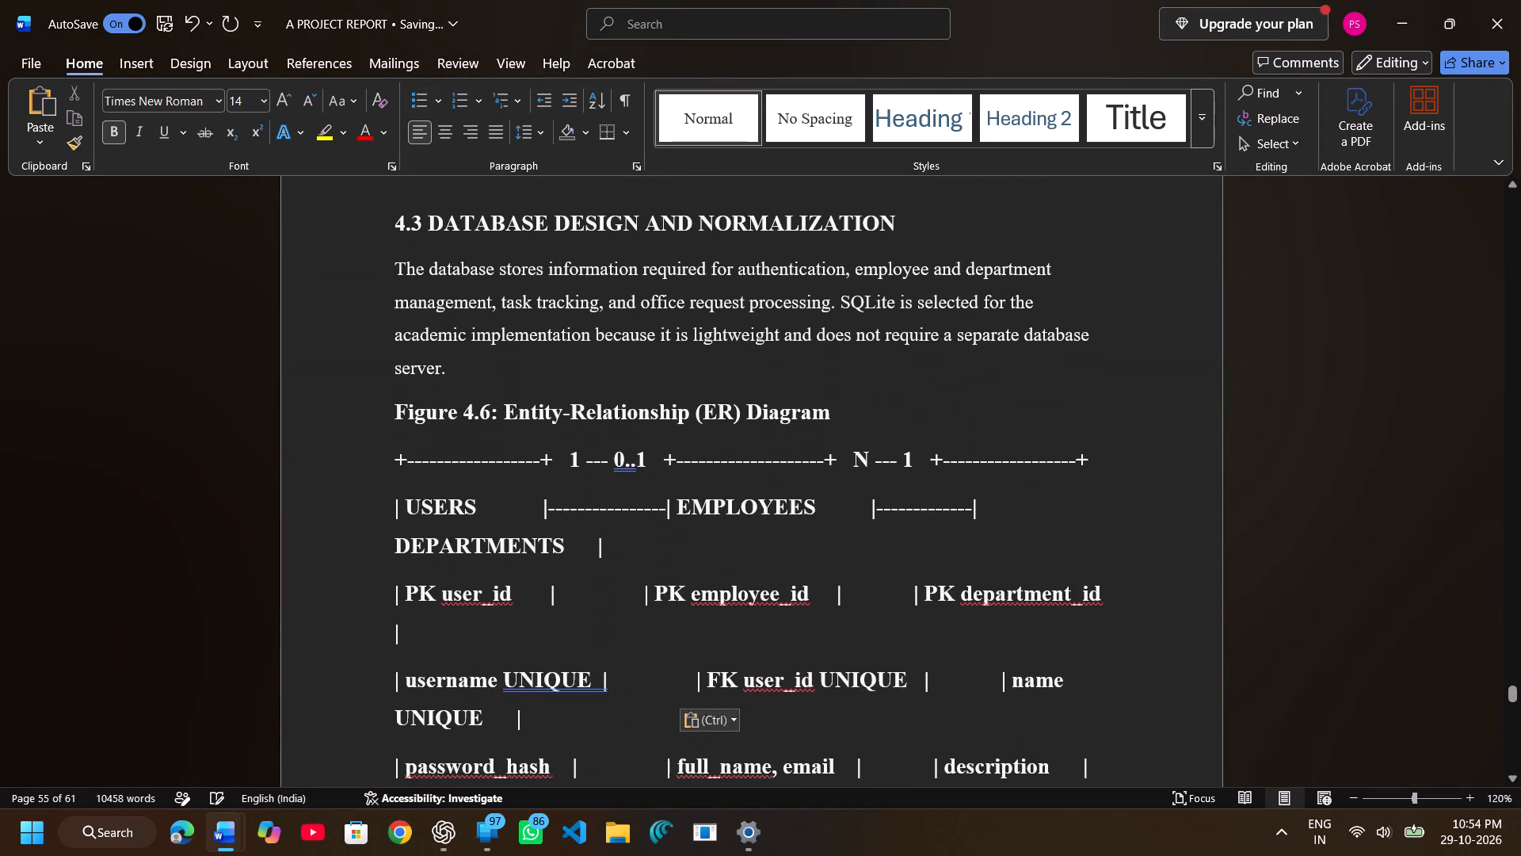
scroll(413, 543, "up", 1)
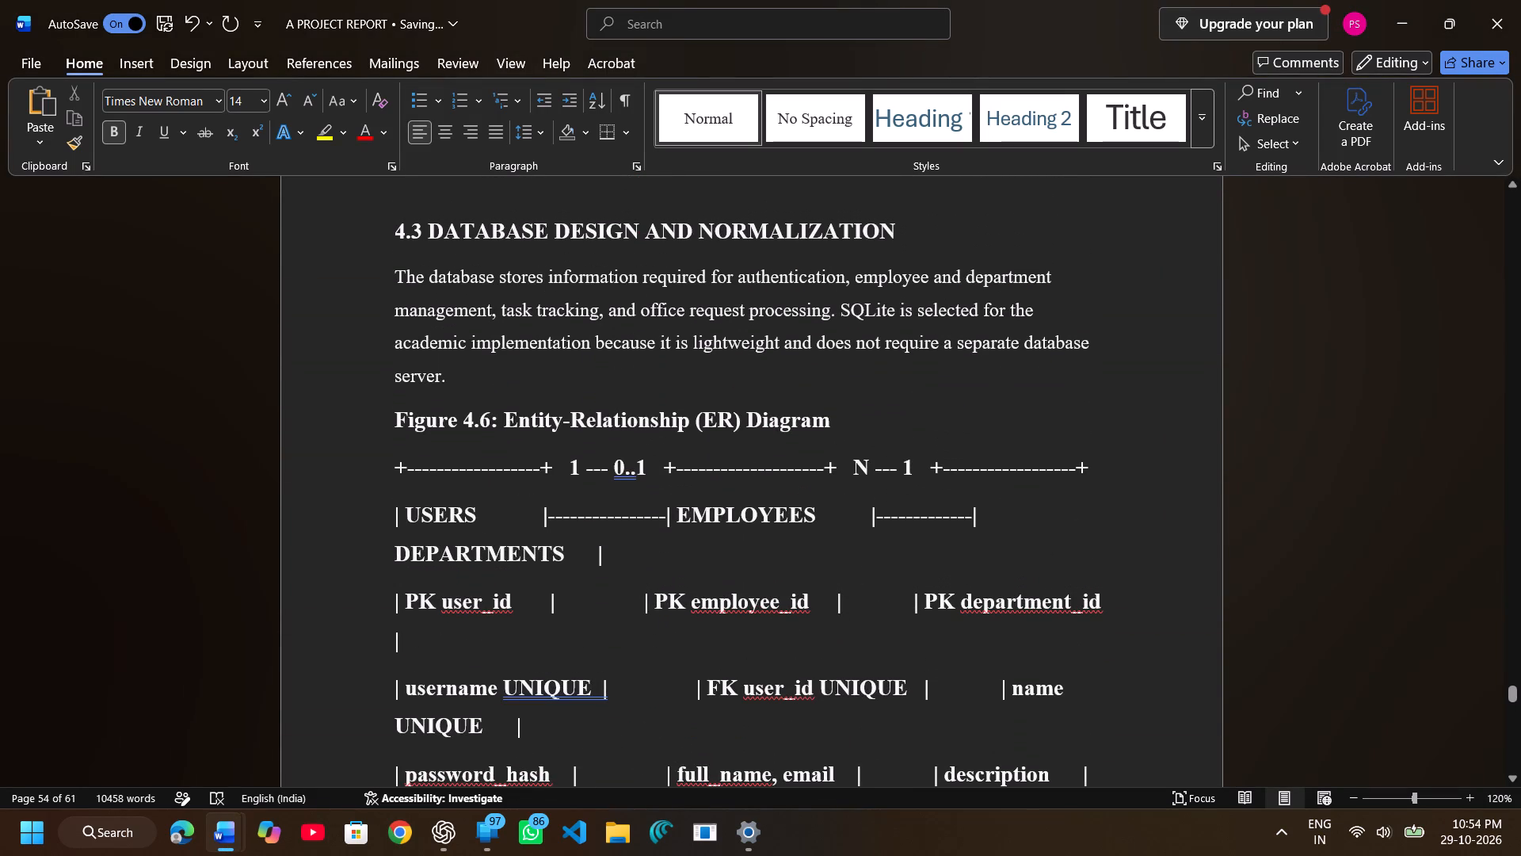
left_click_drag(391, 461, 867, 765)
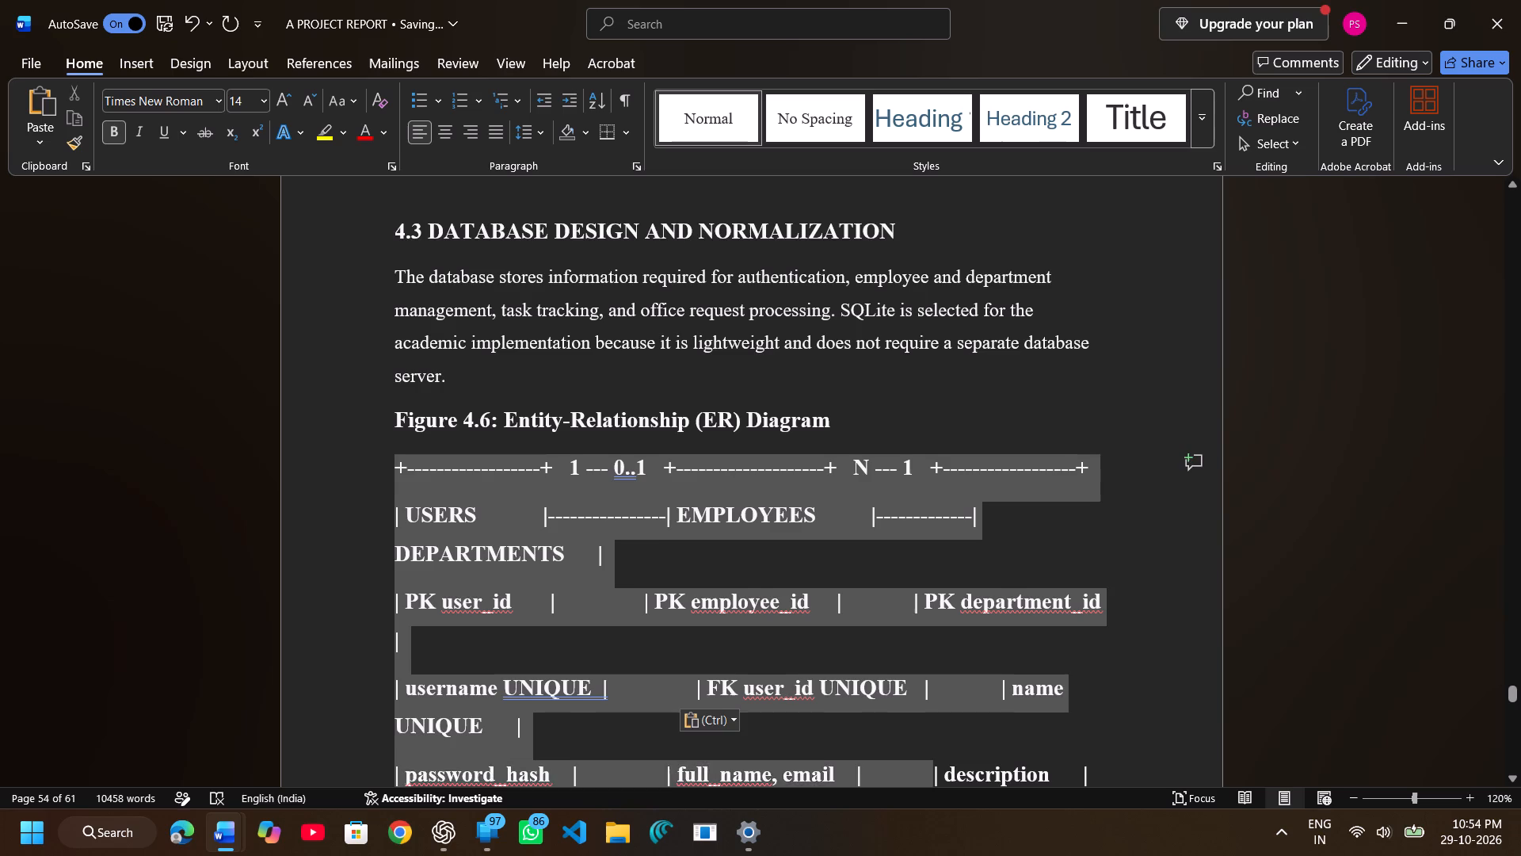
left_click_drag(867, 765, 860, 787)
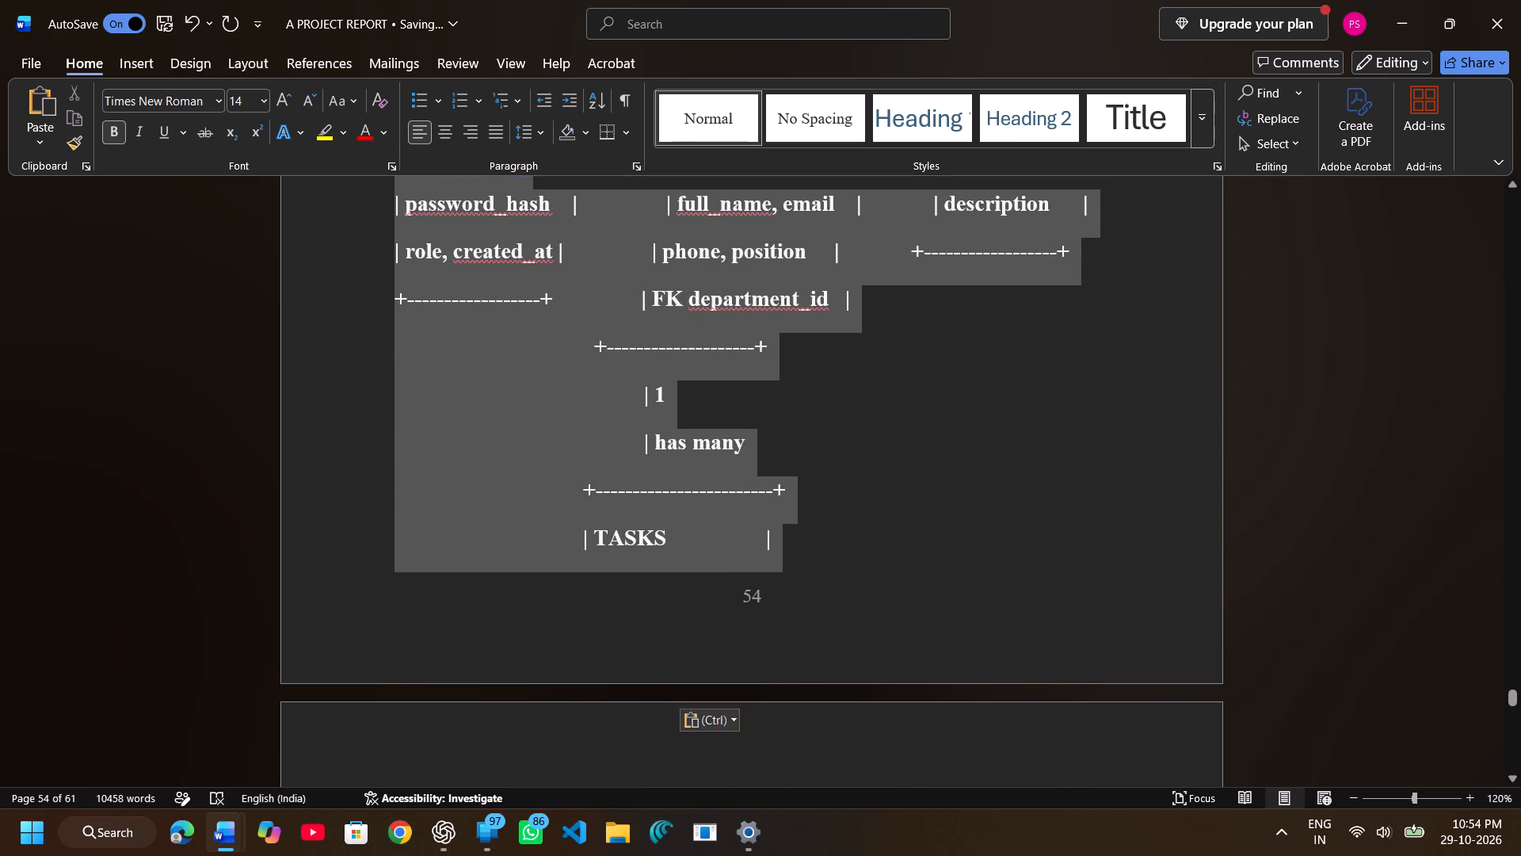
left_click_drag(860, 787, 857, 778)
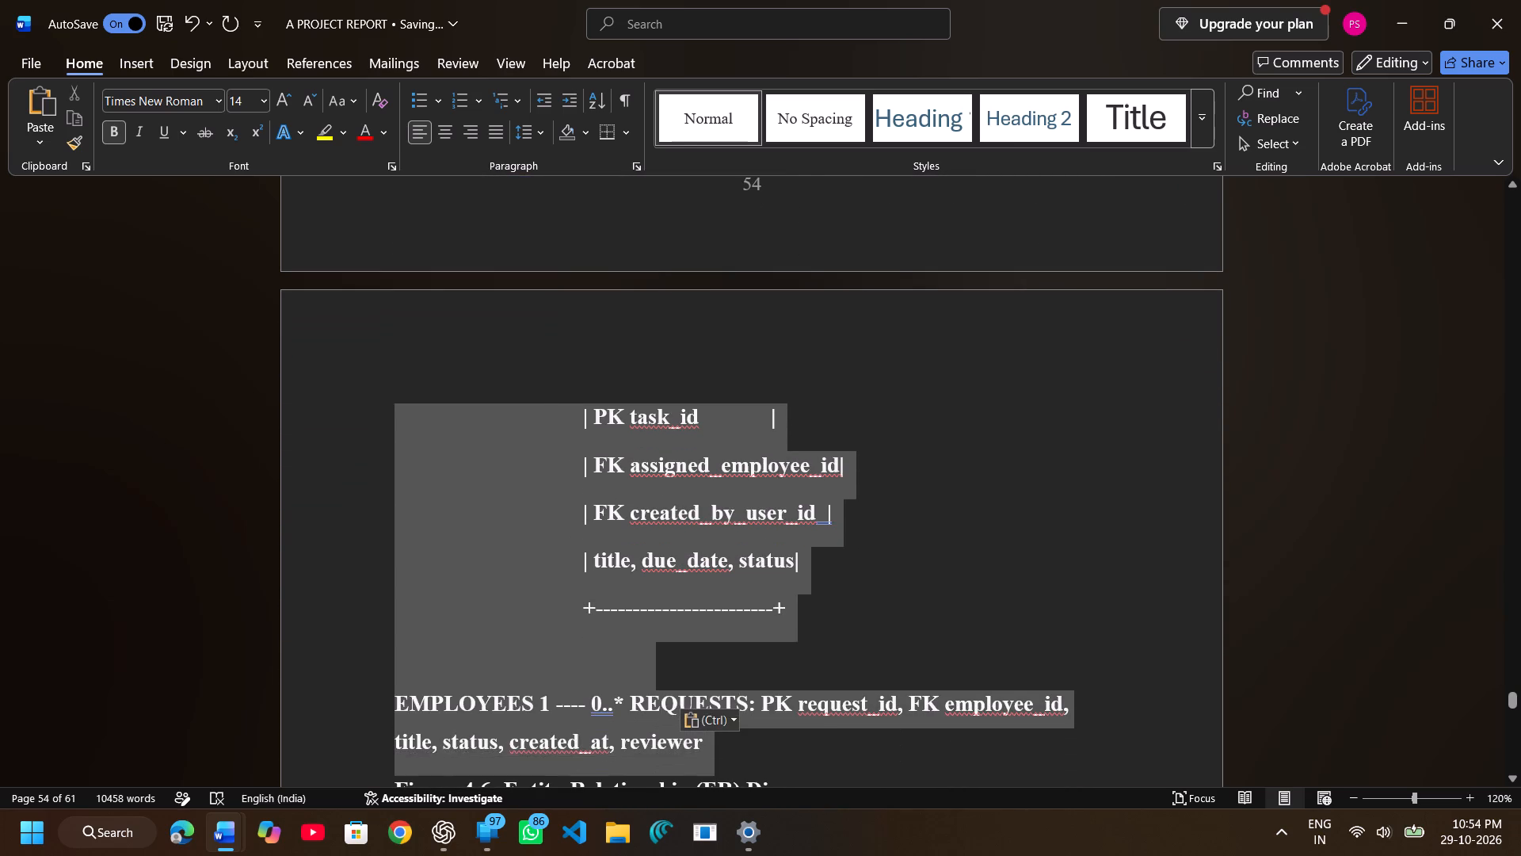
left_click_drag(857, 778, 826, 728)
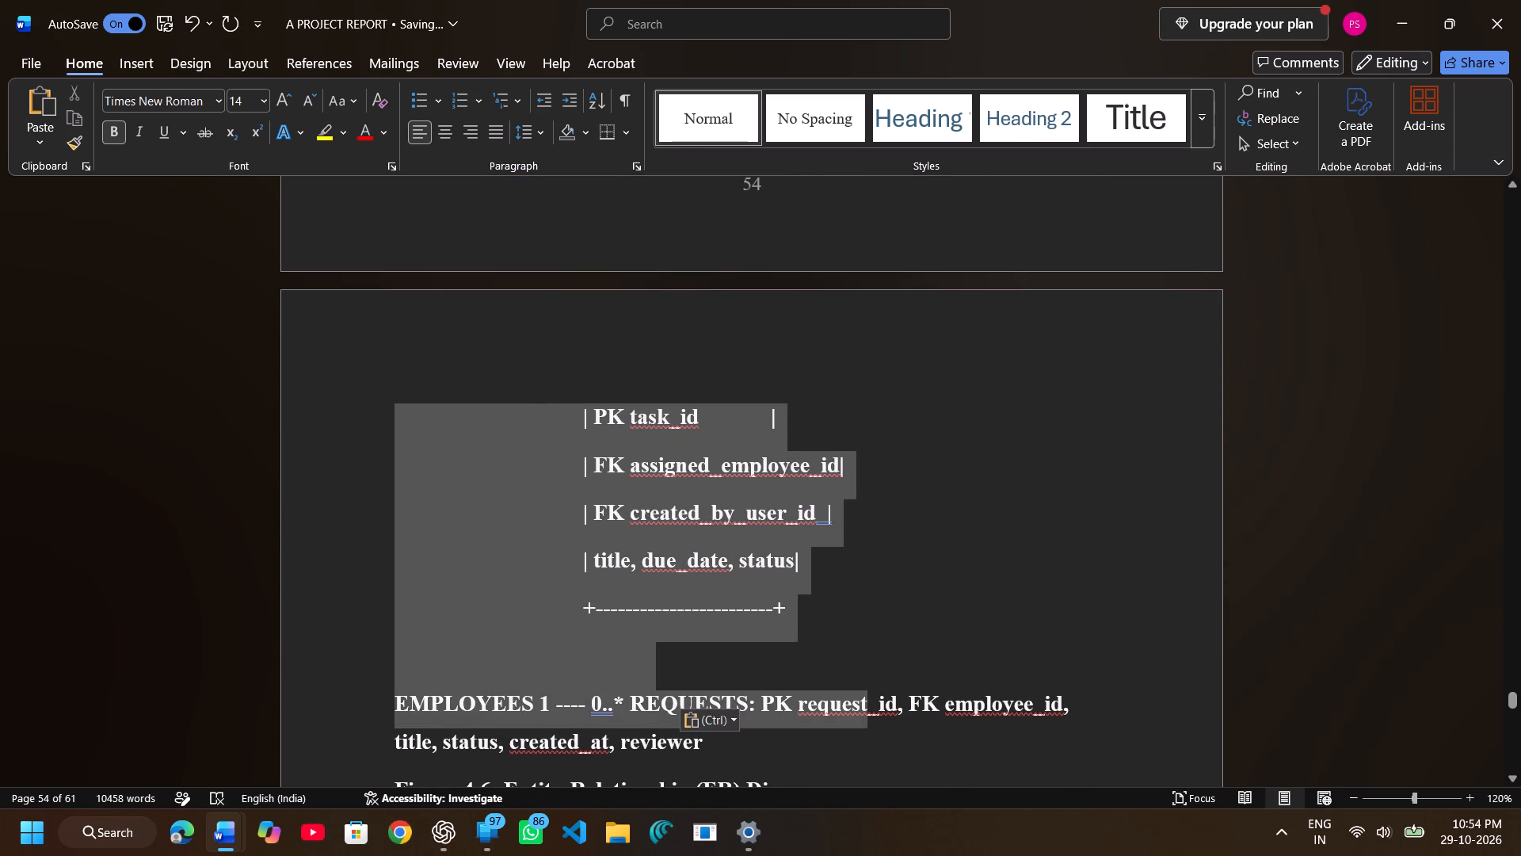
left_click_drag(826, 728, 825, 743)
key("BackSpace")
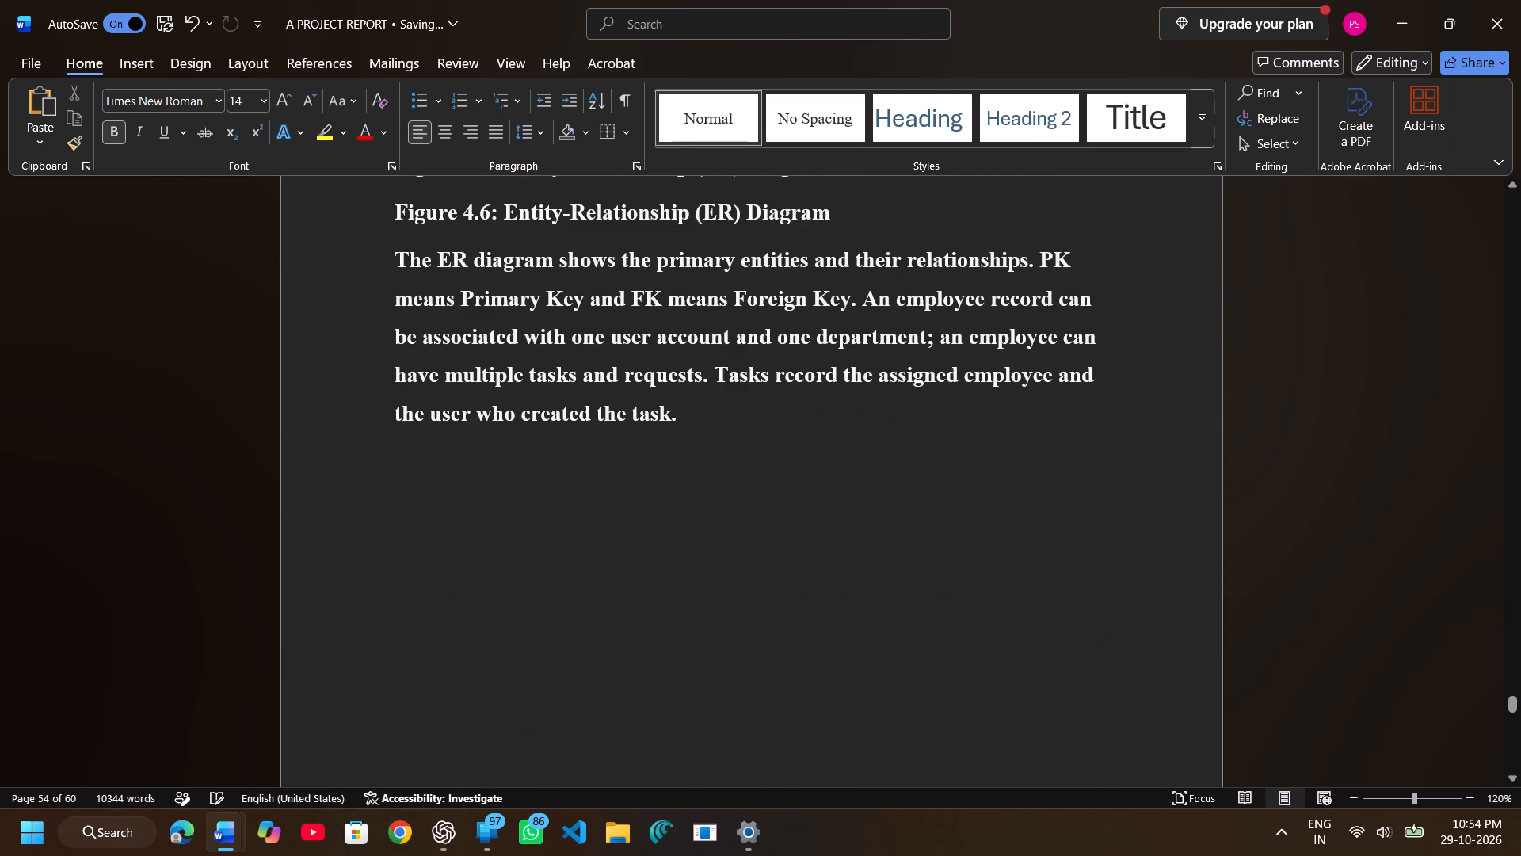
Delete the first of the two duplicate "Figure 4.6: Entity-Relationship (ER) Diagram" lines.
scroll(825, 743, "up", 1)
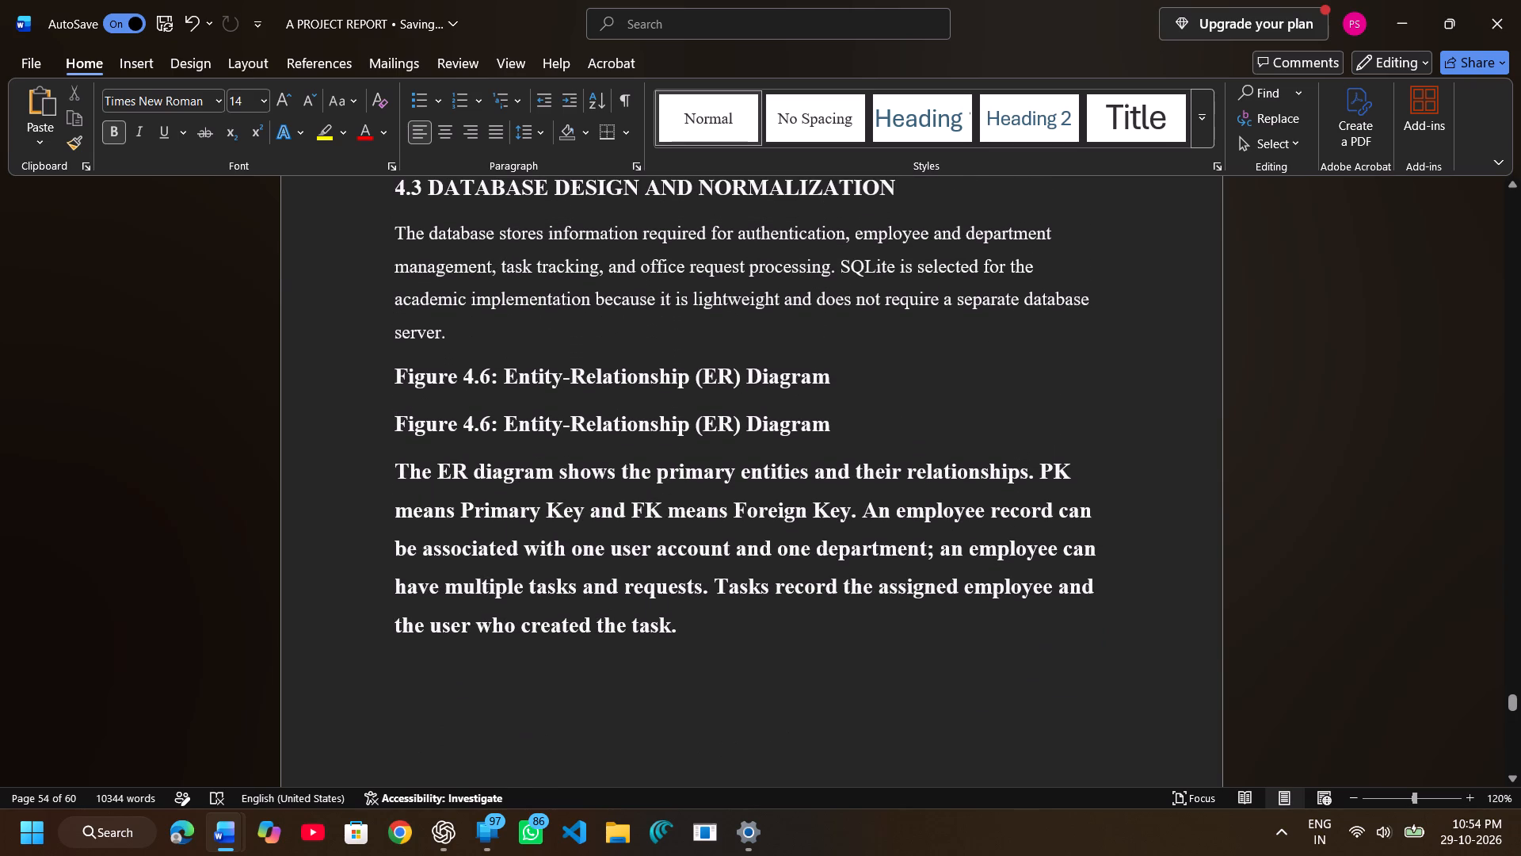
left_click_drag(392, 371, 837, 380)
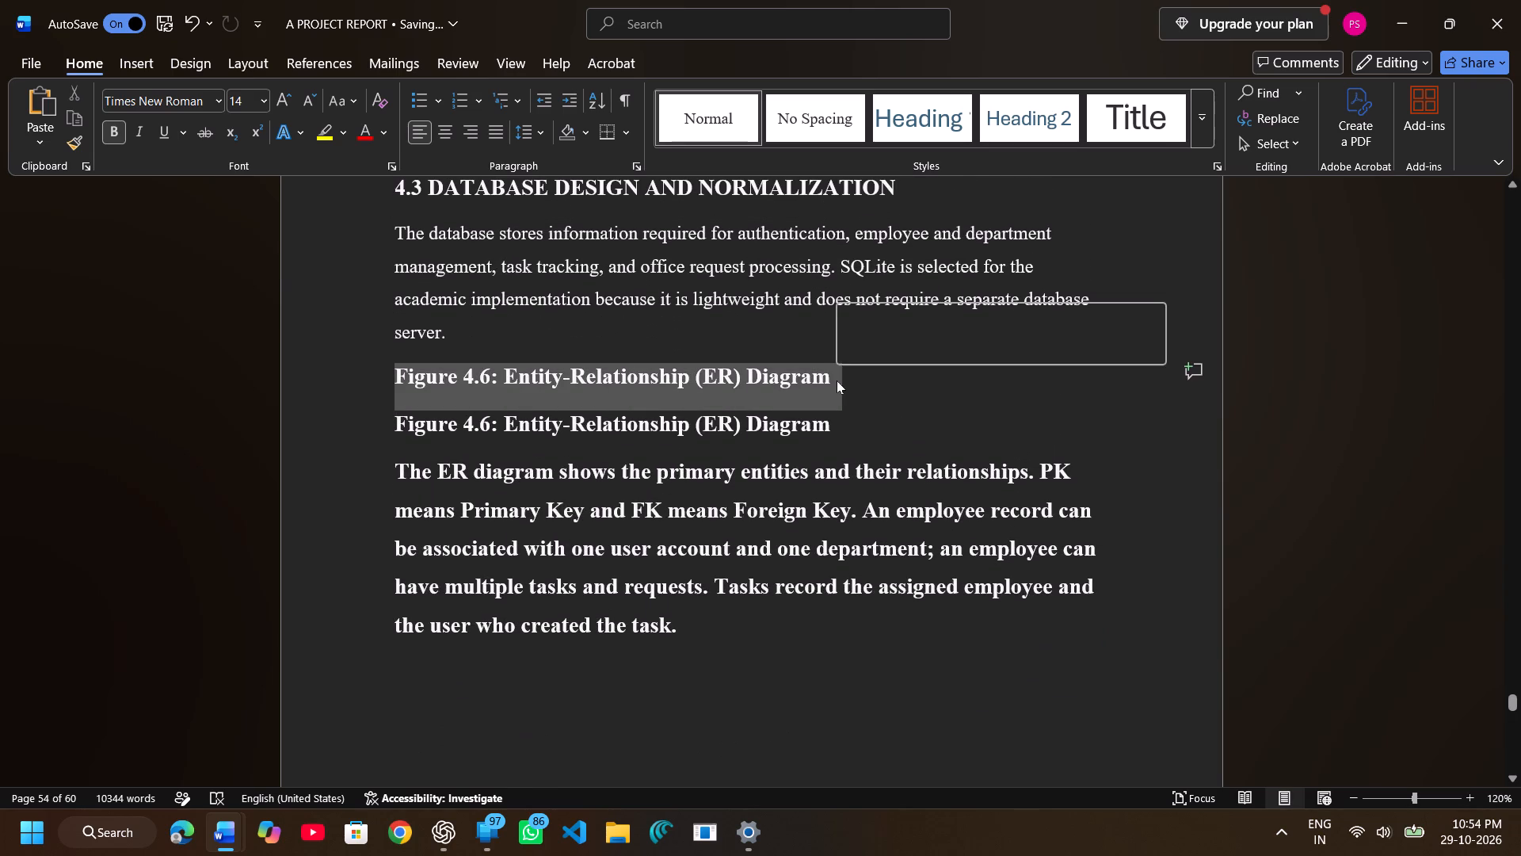
key("BackSpace")
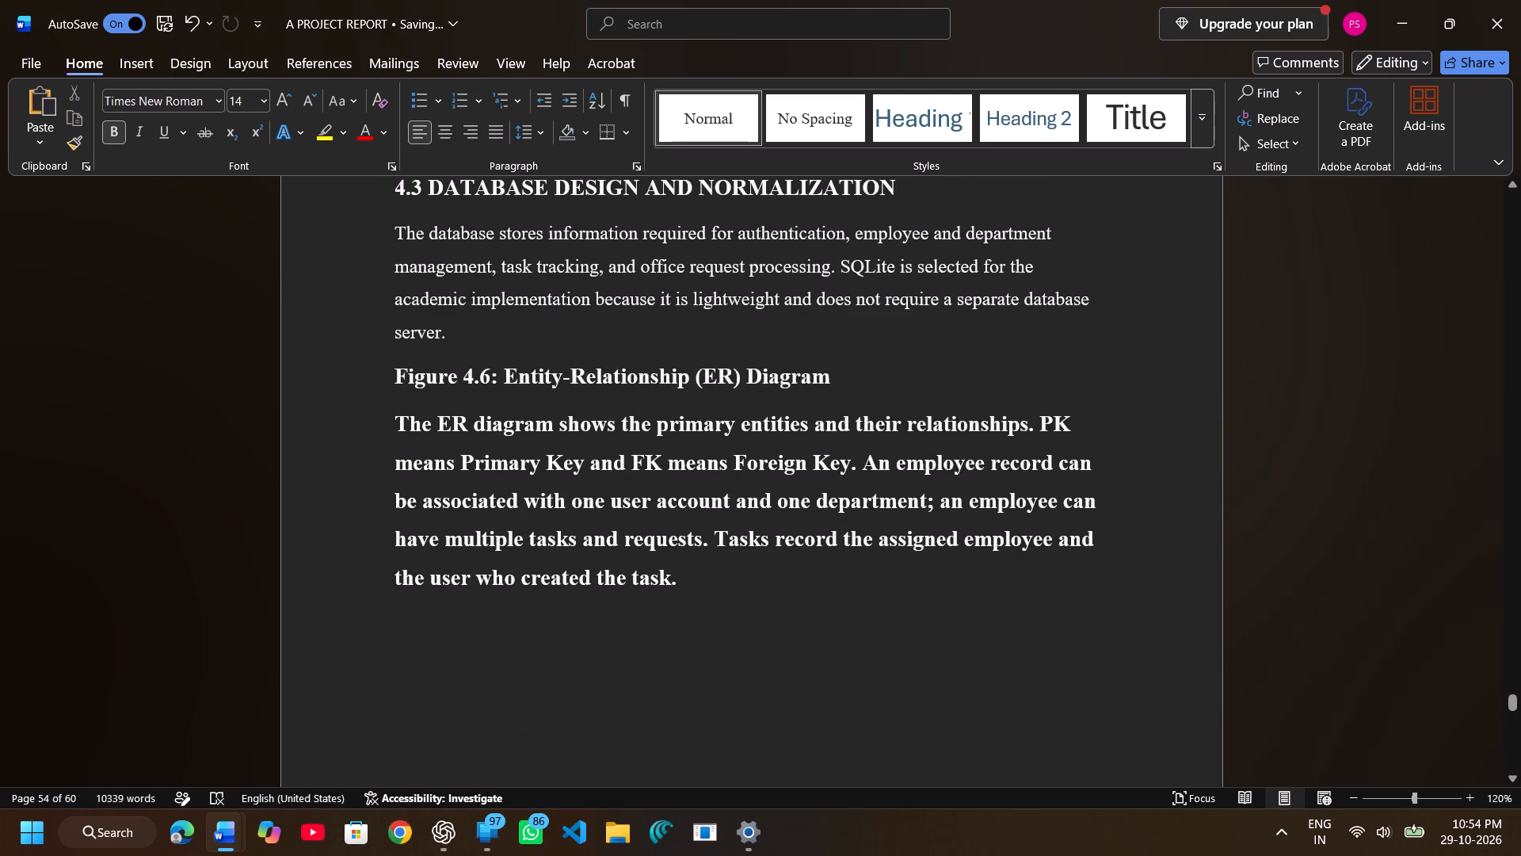
Remove bold from the Figure 4.6 caption and the ER explanation paragraph, and set their font size to 12.
left_click_drag(393, 383, 759, 632)
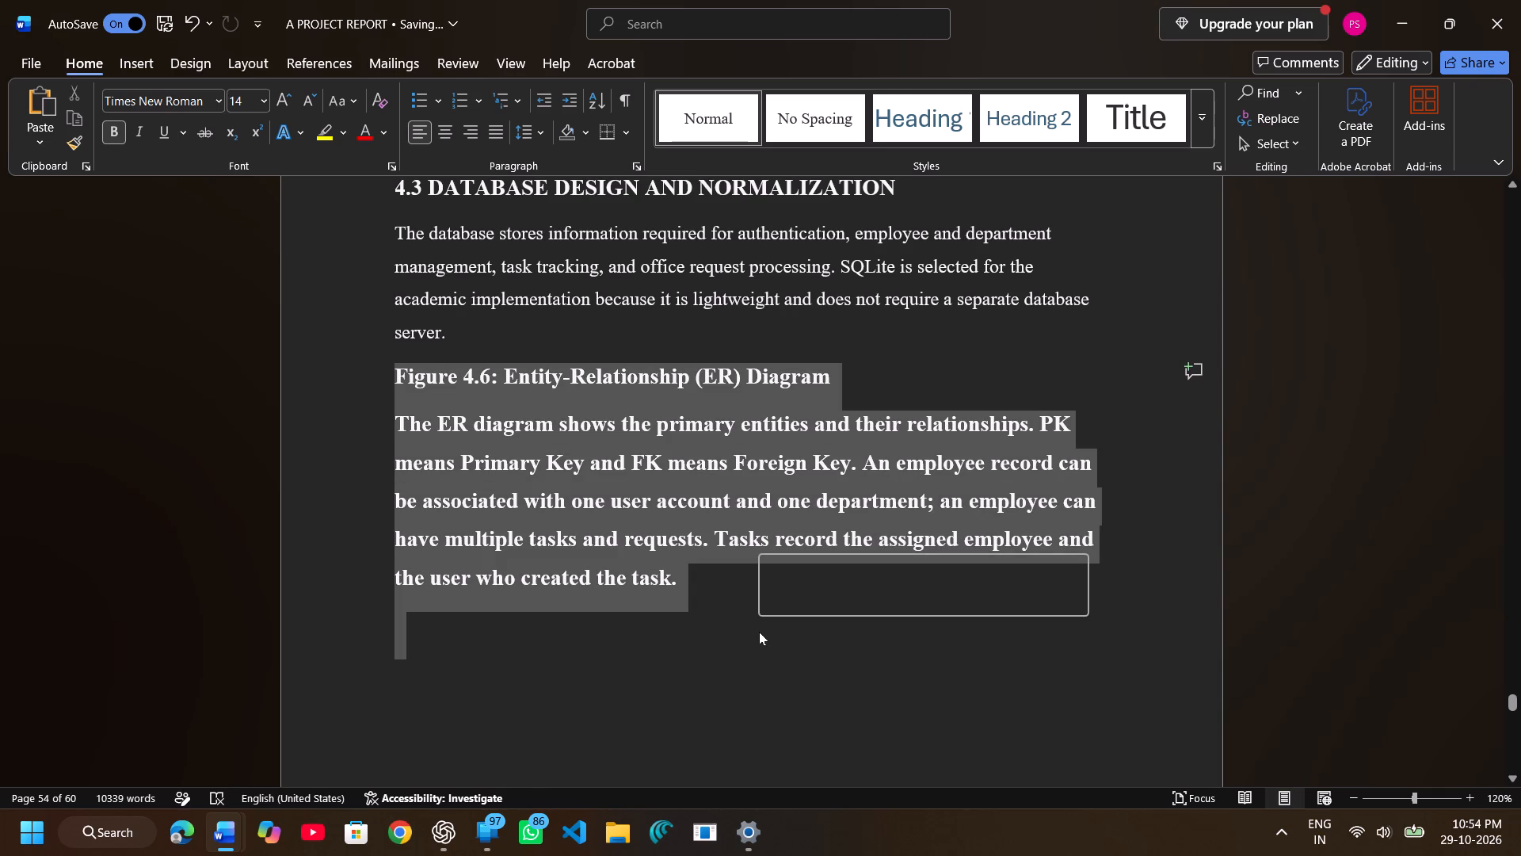
left_click(774, 606)
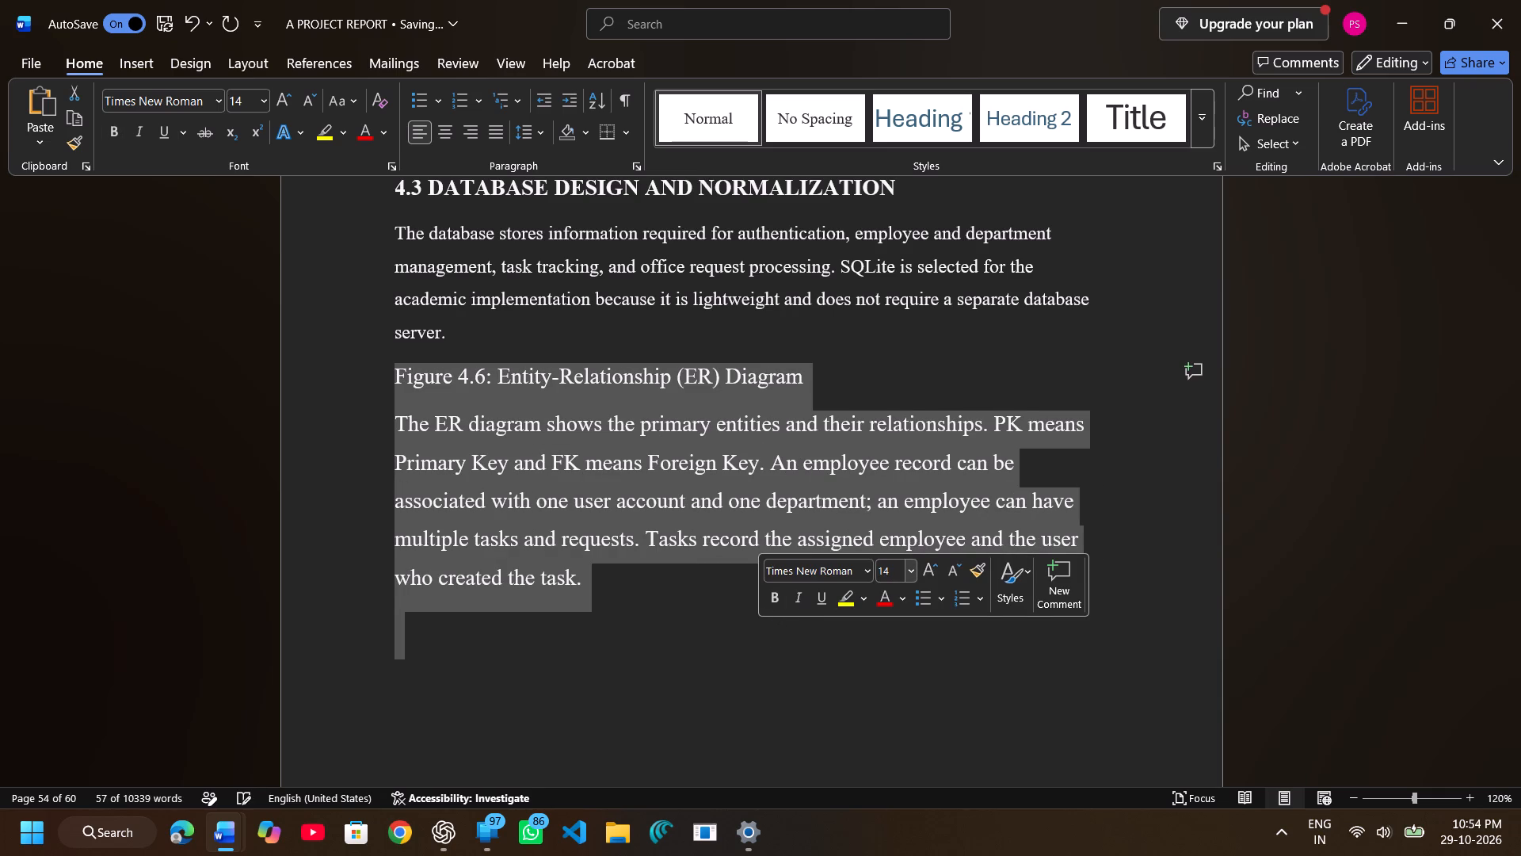
left_click(905, 572)
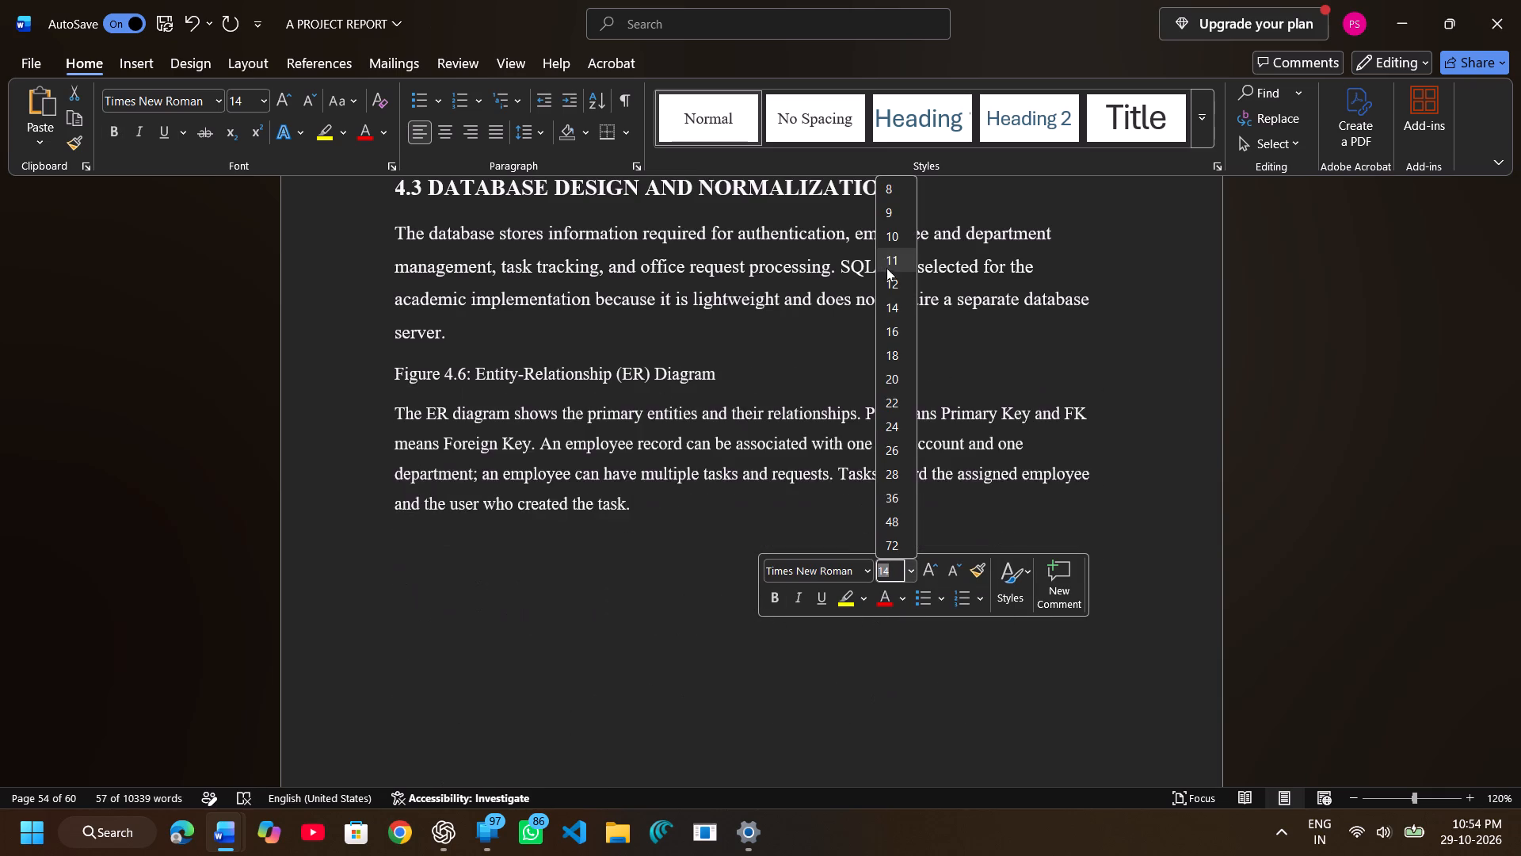
left_click(890, 278)
Insert three blank lines between section 4.3's introductory paragraph and the Figure 4.6 caption.
left_click(712, 344)
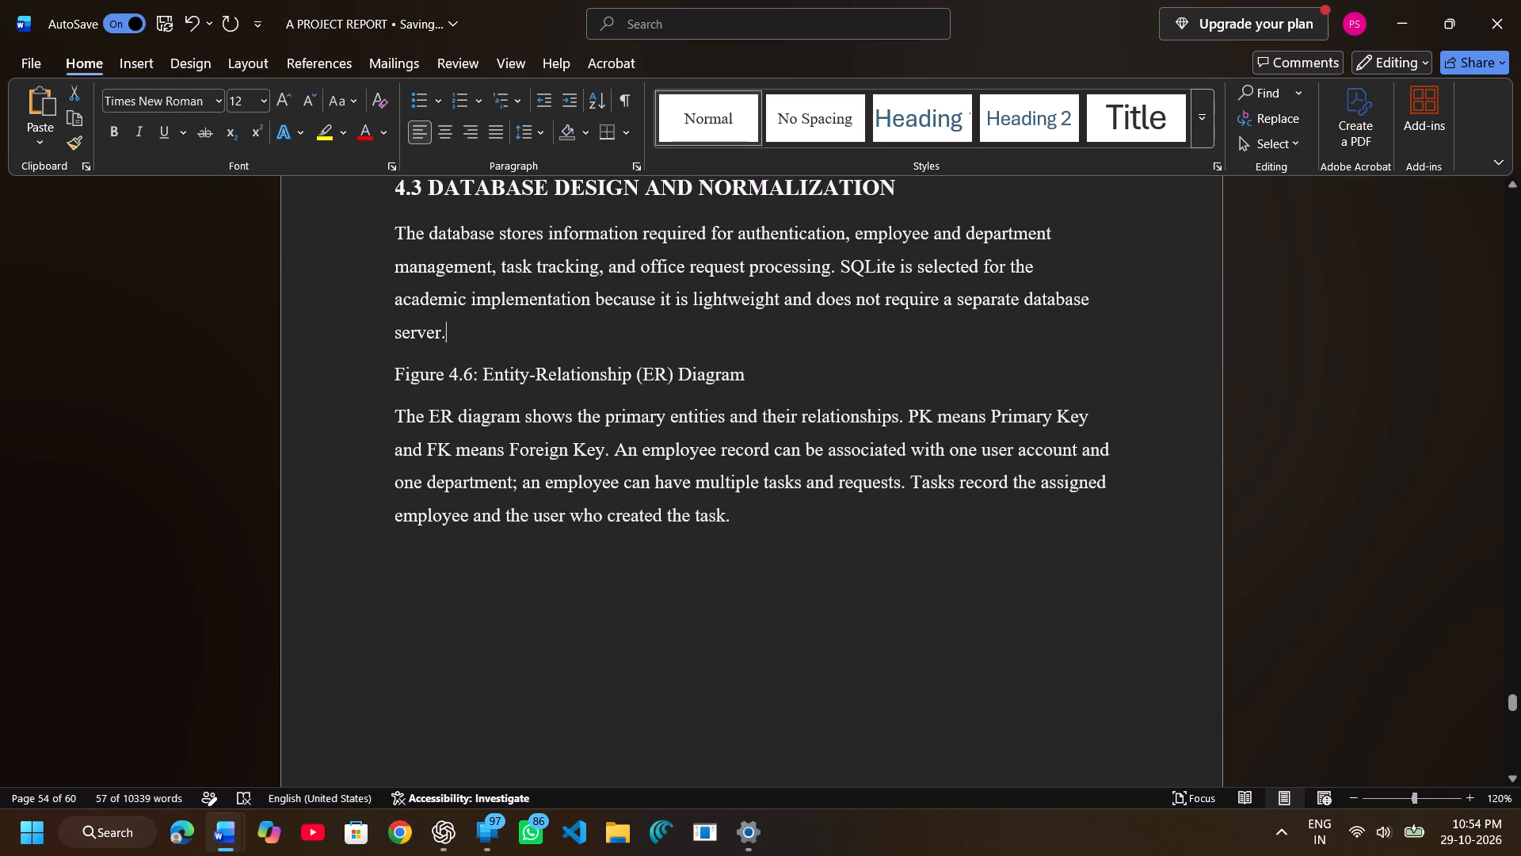
key("Return")
key("Return")
key("Return")
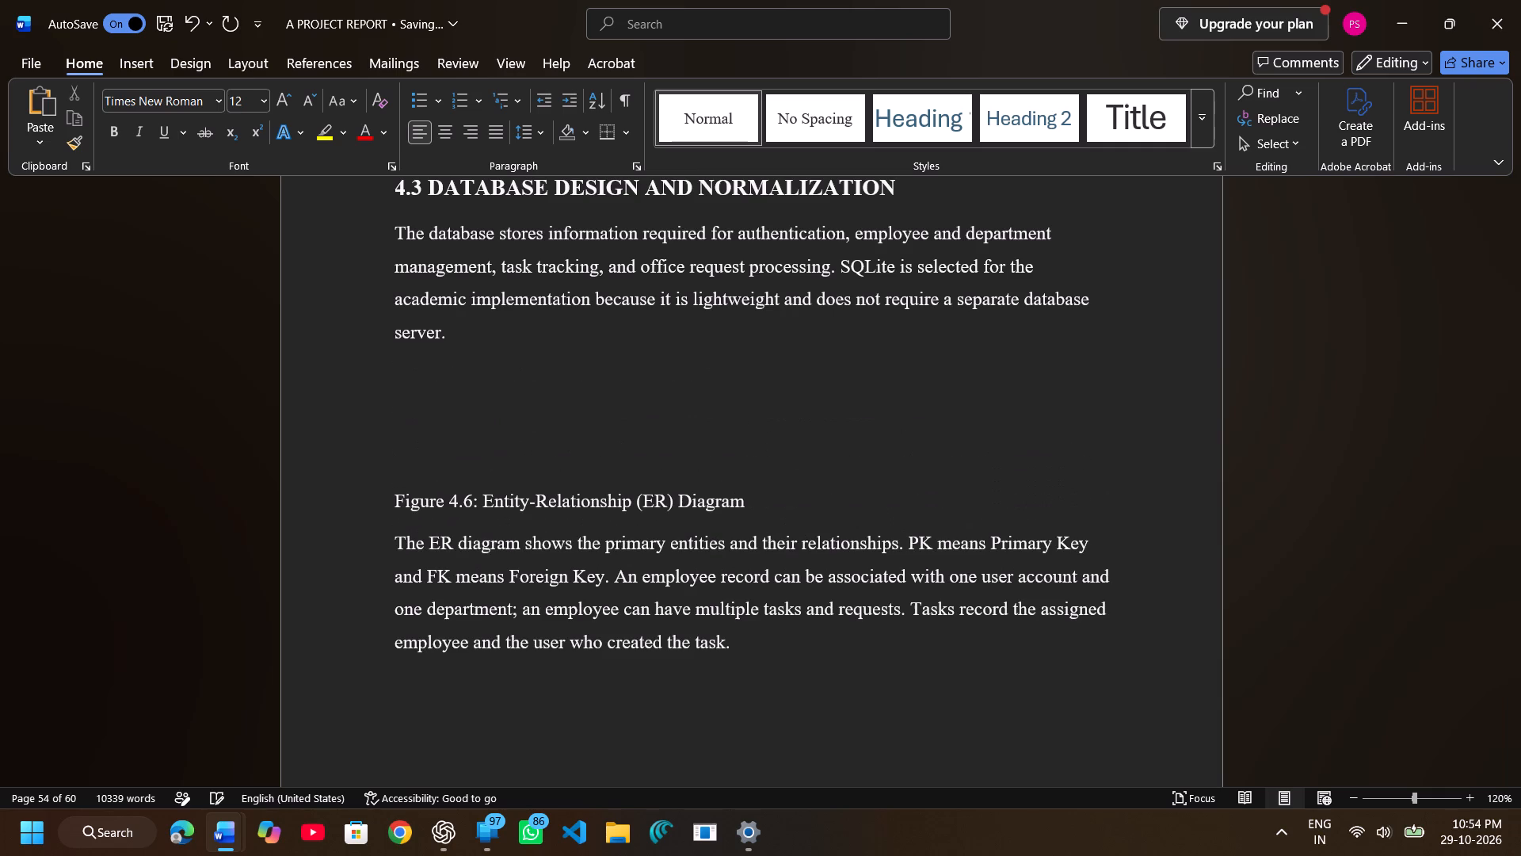
Shift the Figure 4.6 caption towards the middle of its line with ten leading spaces and three tab indents.
left_click(388, 494)
key("space")
key("space")
key("space")
key("space")
key("space")
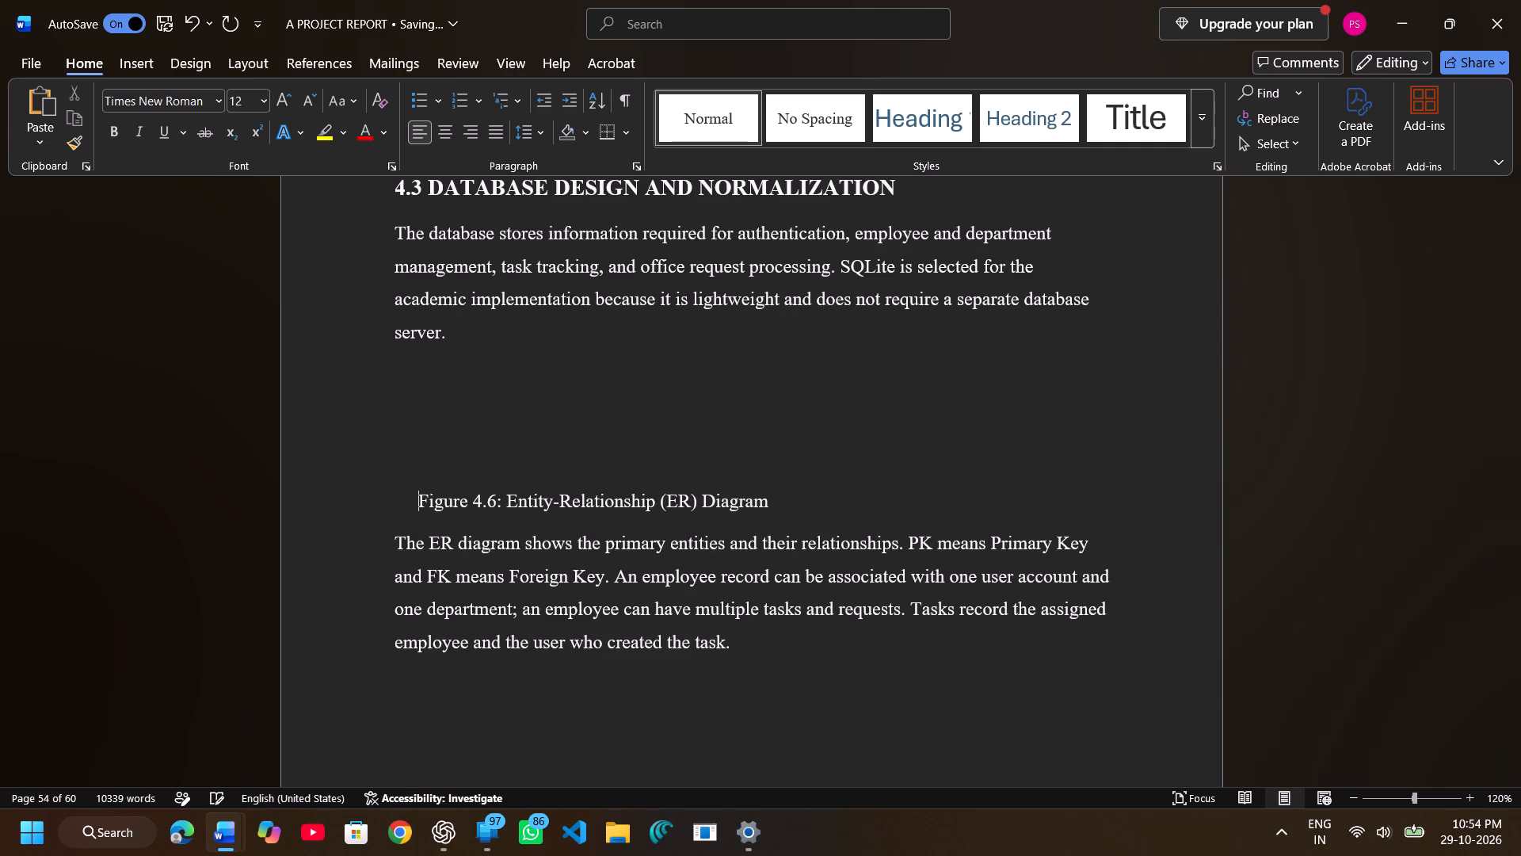
key("space")
key("space")
key("space")
key("space")
key("space")
key("Tab")
key("Tab")
key("Tab")
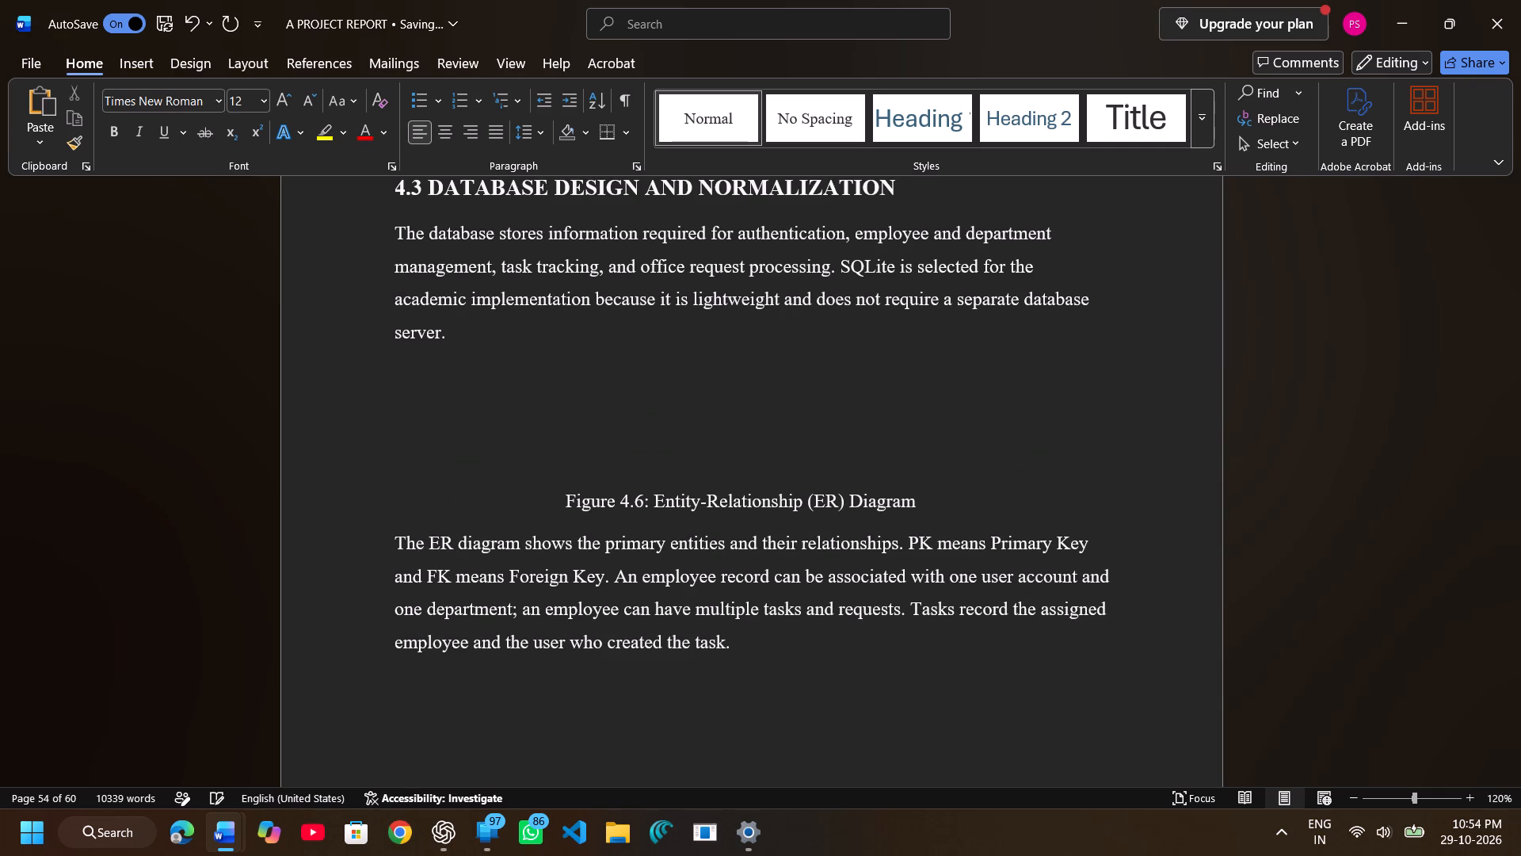
Add one more blank line after section 4.3's introductory paragraph, in the gap above the Figure 4.6 caption.
left_click(456, 342)
key("Return")
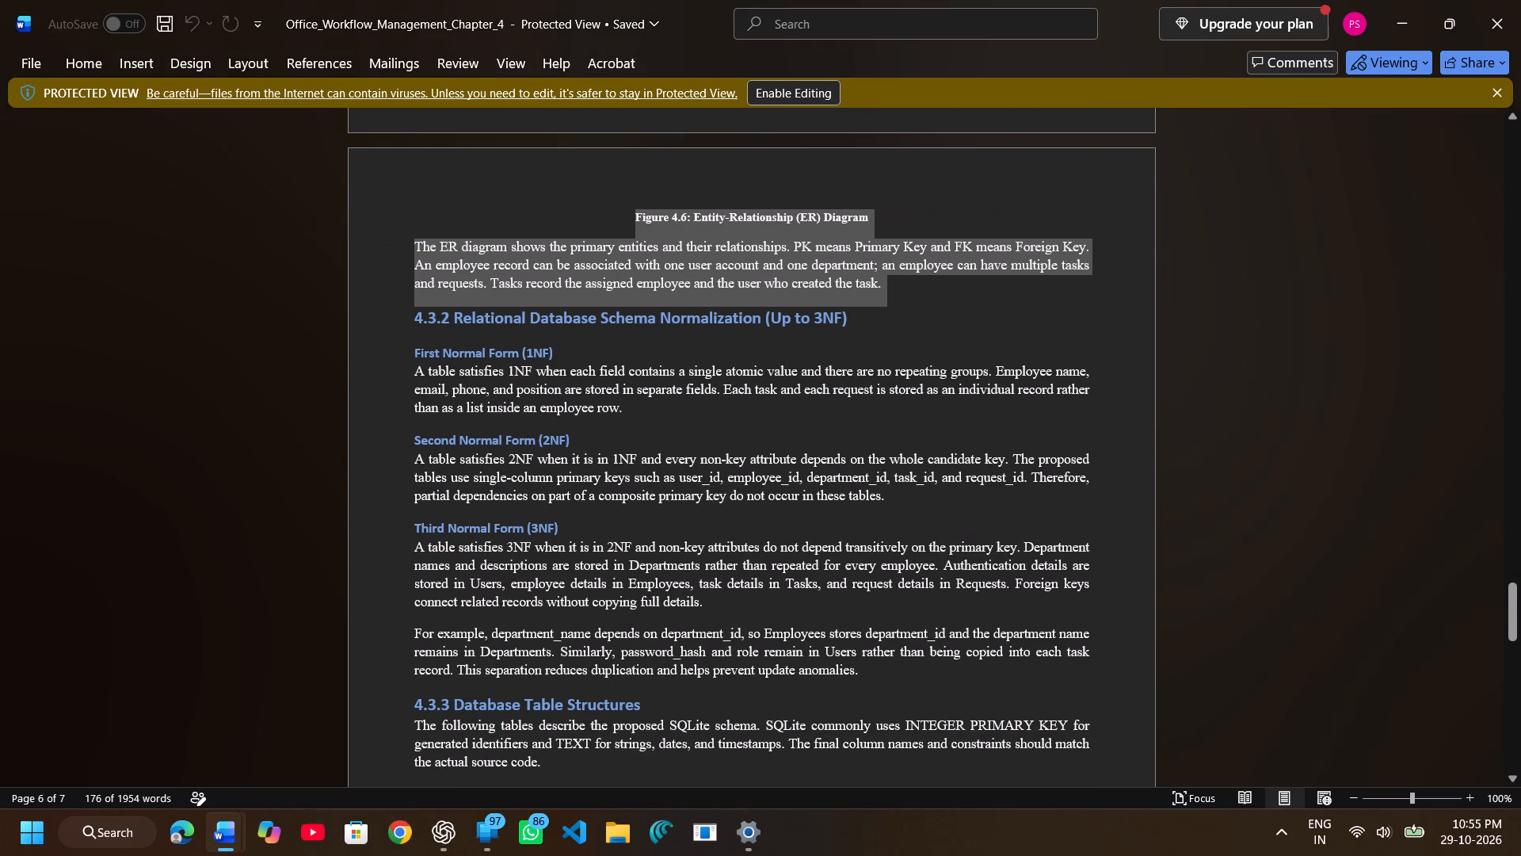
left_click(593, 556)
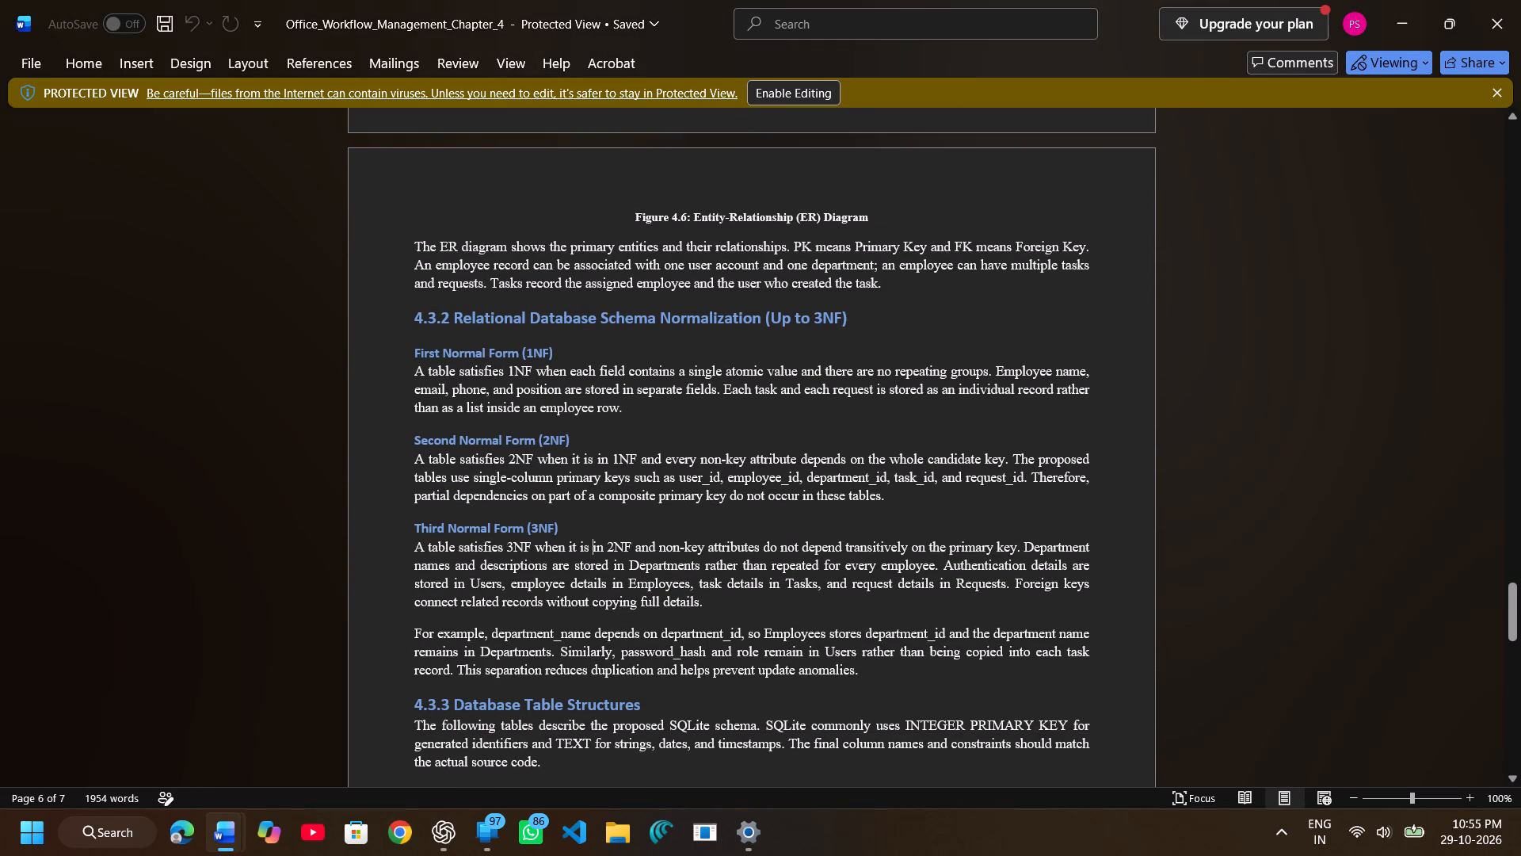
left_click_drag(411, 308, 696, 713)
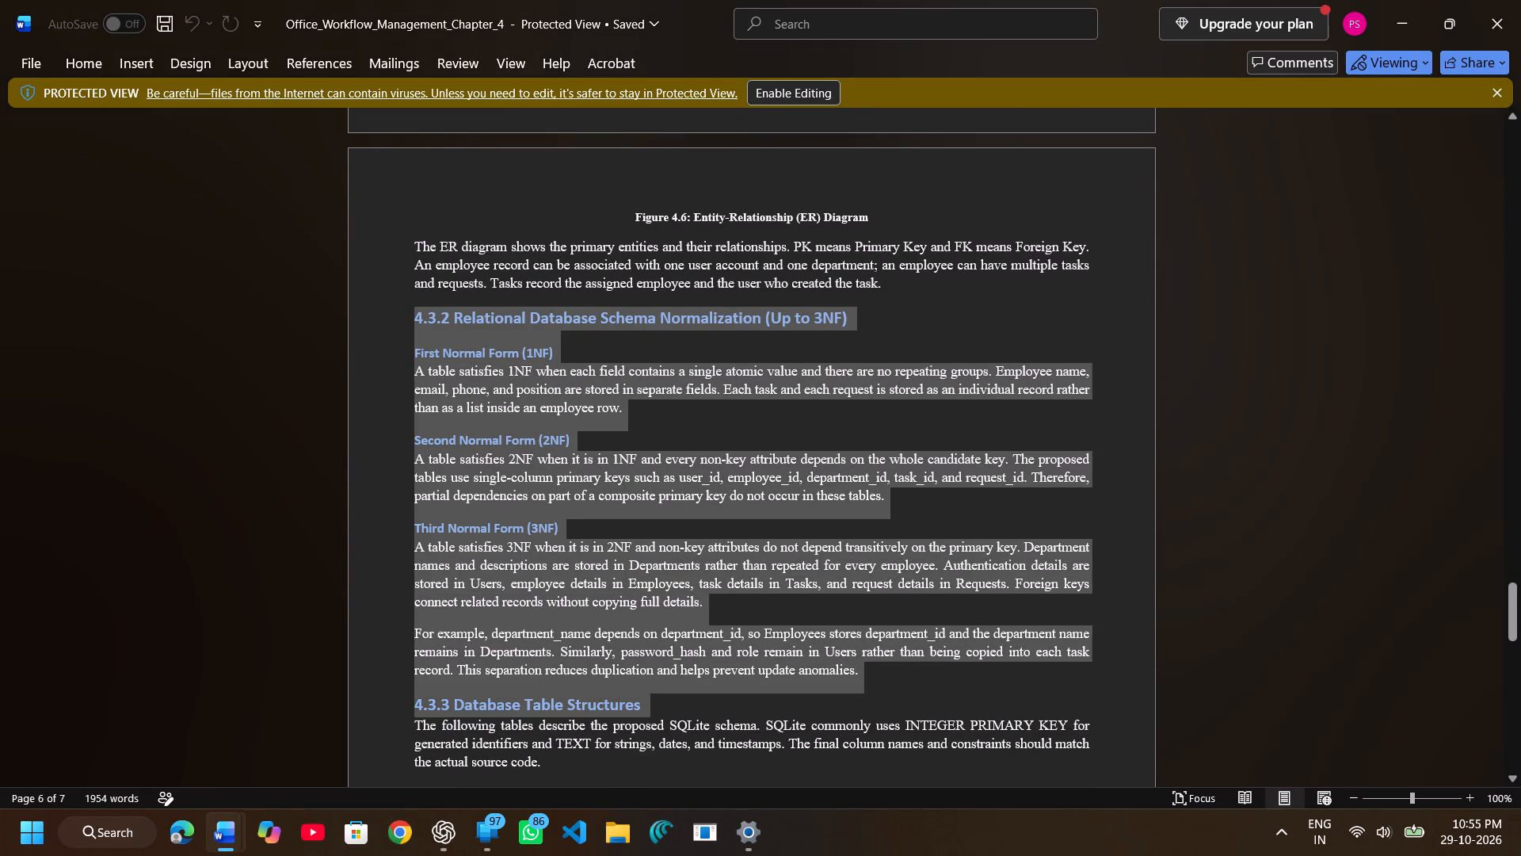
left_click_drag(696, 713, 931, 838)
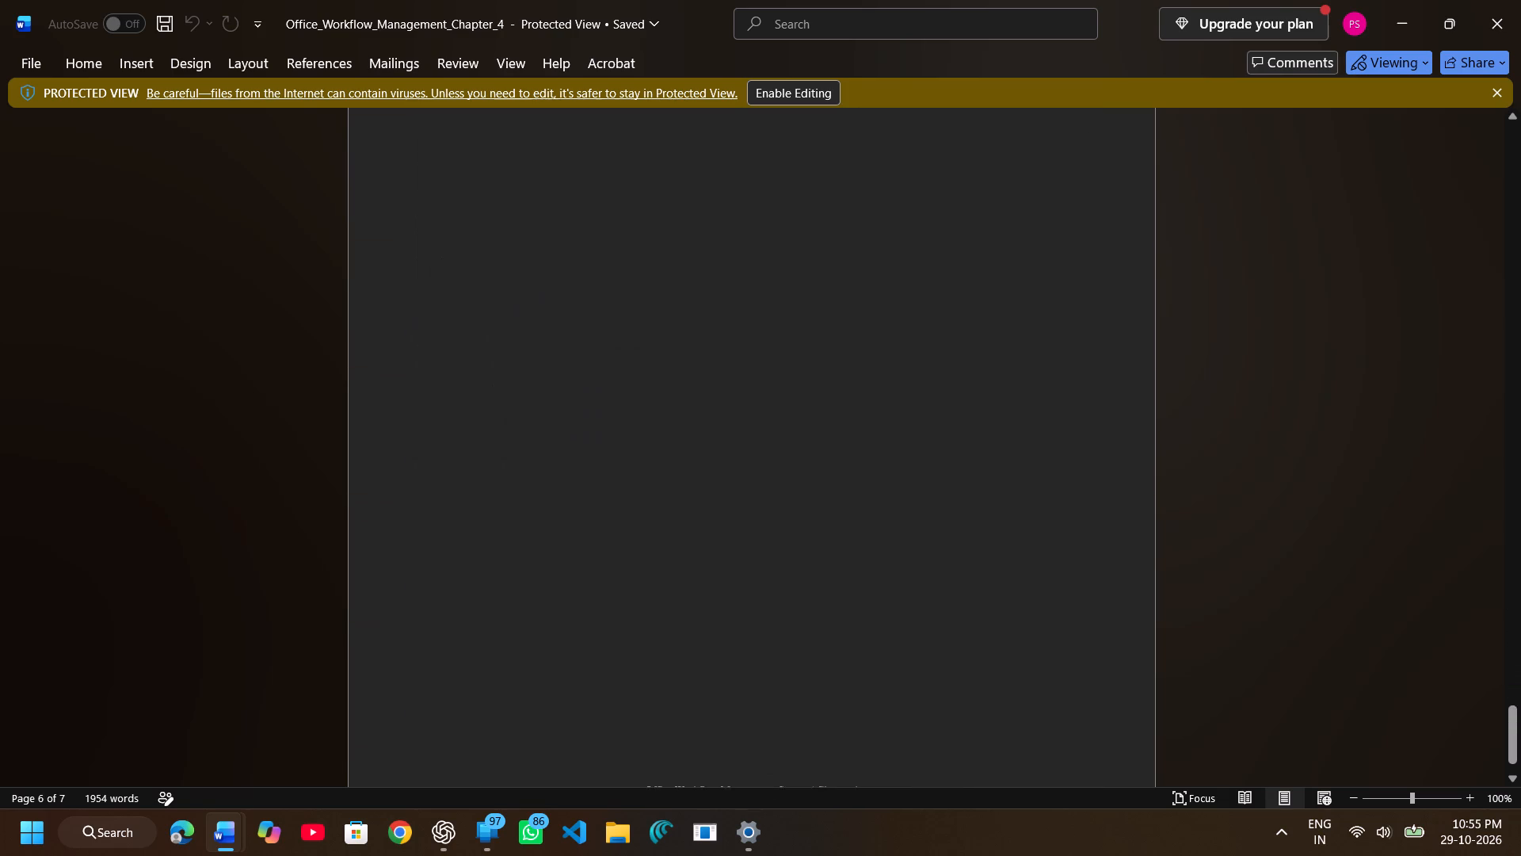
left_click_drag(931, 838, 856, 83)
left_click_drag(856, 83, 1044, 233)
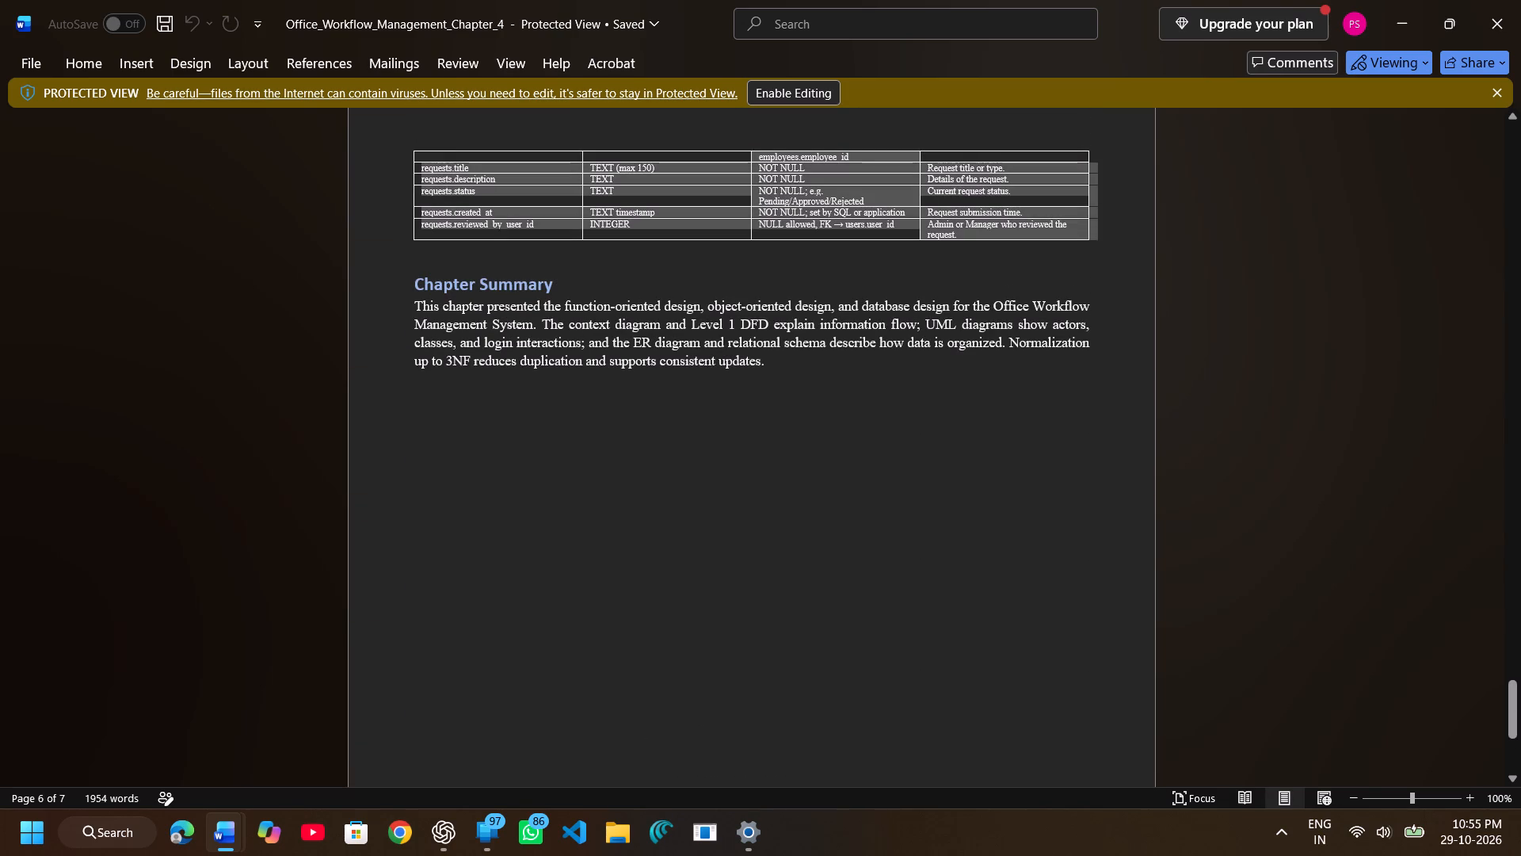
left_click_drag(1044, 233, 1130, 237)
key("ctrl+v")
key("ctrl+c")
Reselect and copy the Office_Workflow_Management_Chapter_4 content from heading 4.3.2 through the table's requests.reviewed_by_user_id row, excluding the Chapter Summary.
left_click(1069, 219)
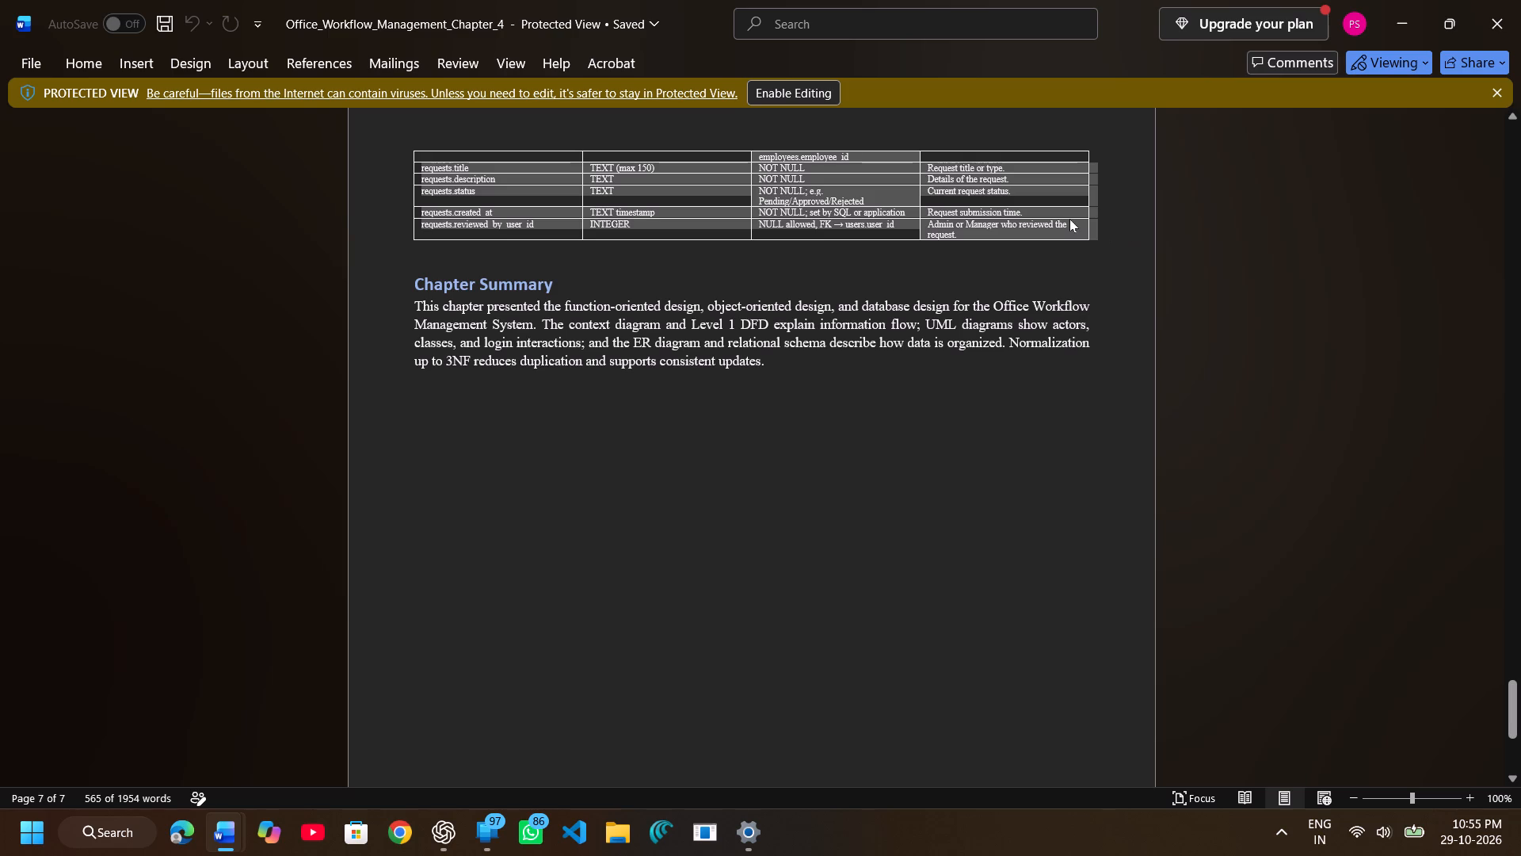
double_click(1069, 219)
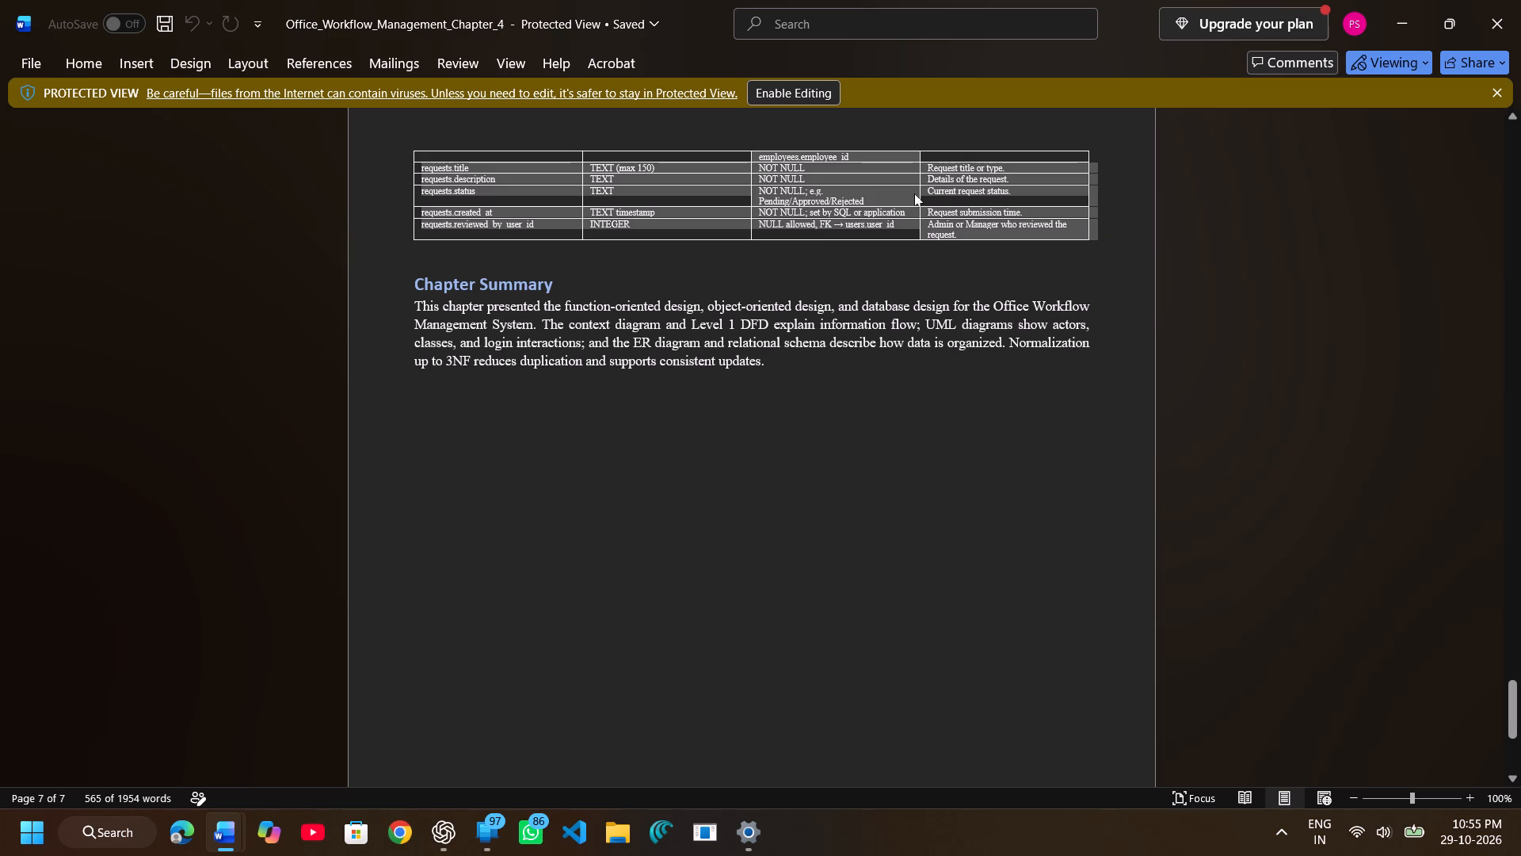
left_click(914, 193)
scroll(874, 323, "up", 1)
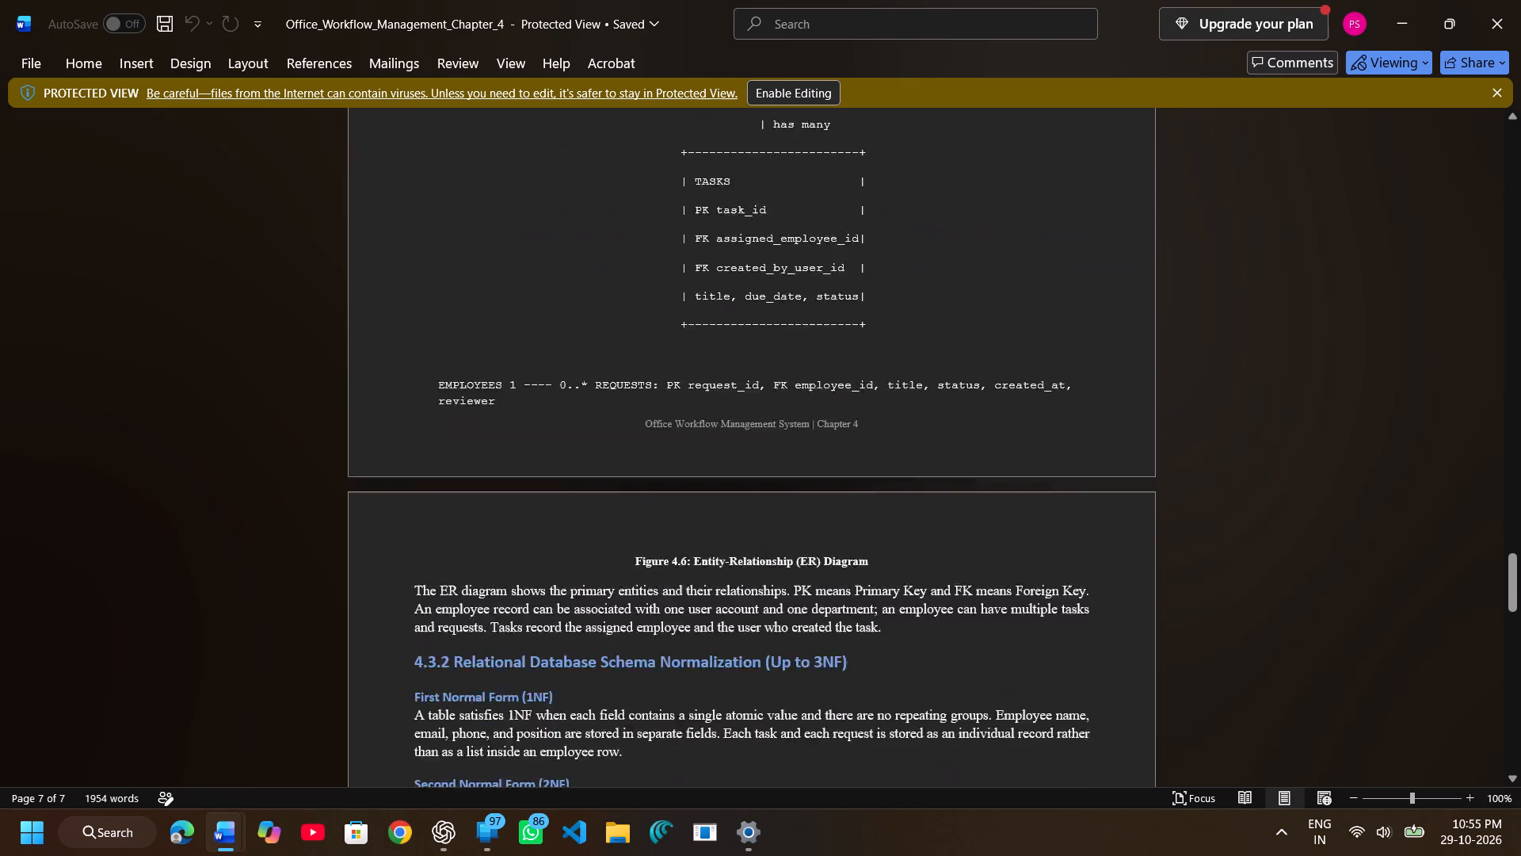
scroll(874, 323, "up", 1)
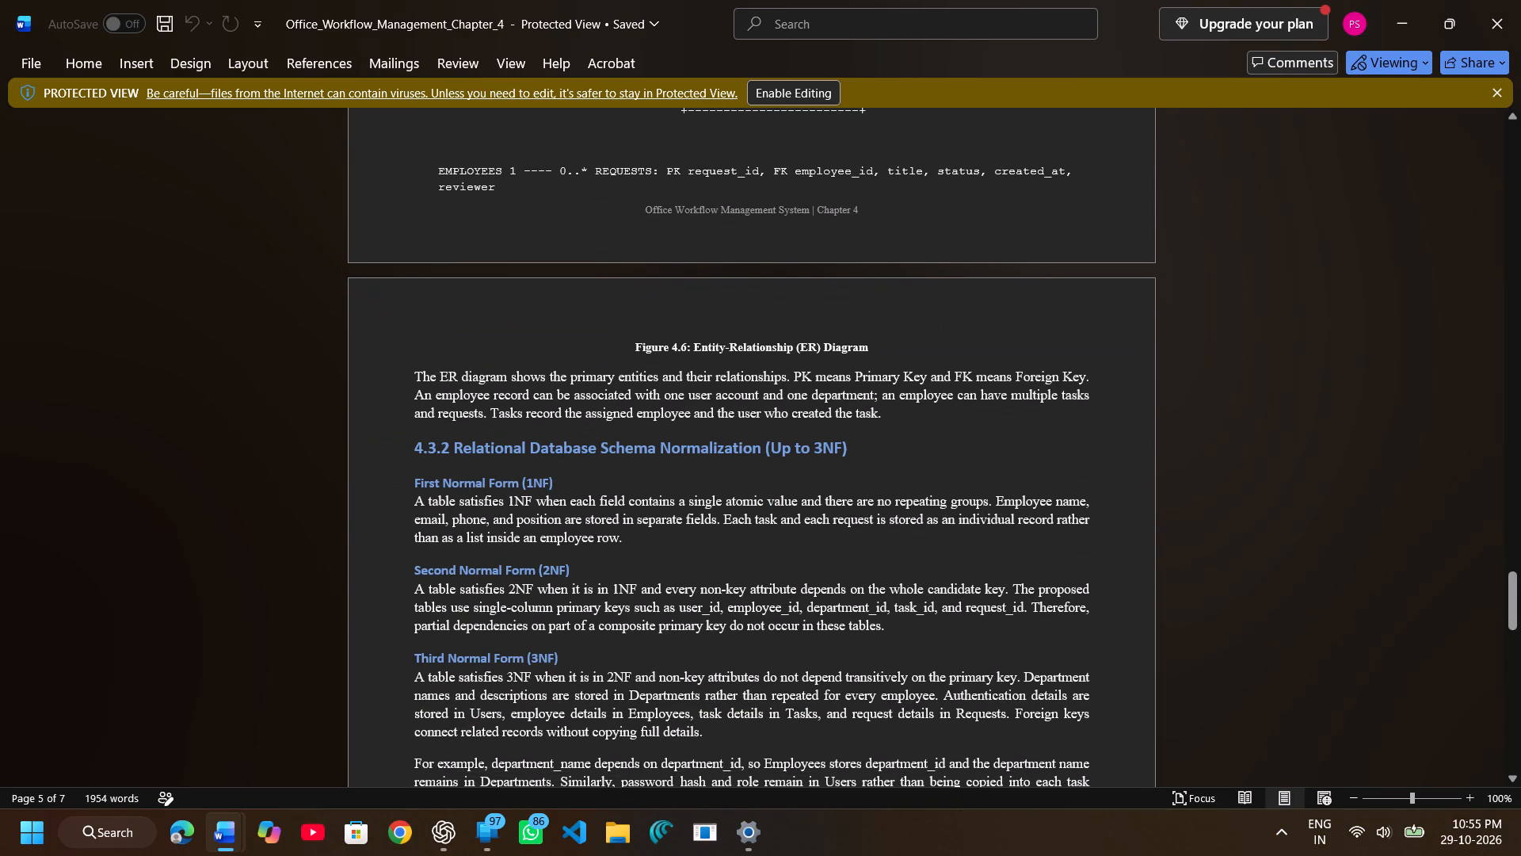
left_click_drag(413, 447, 627, 646)
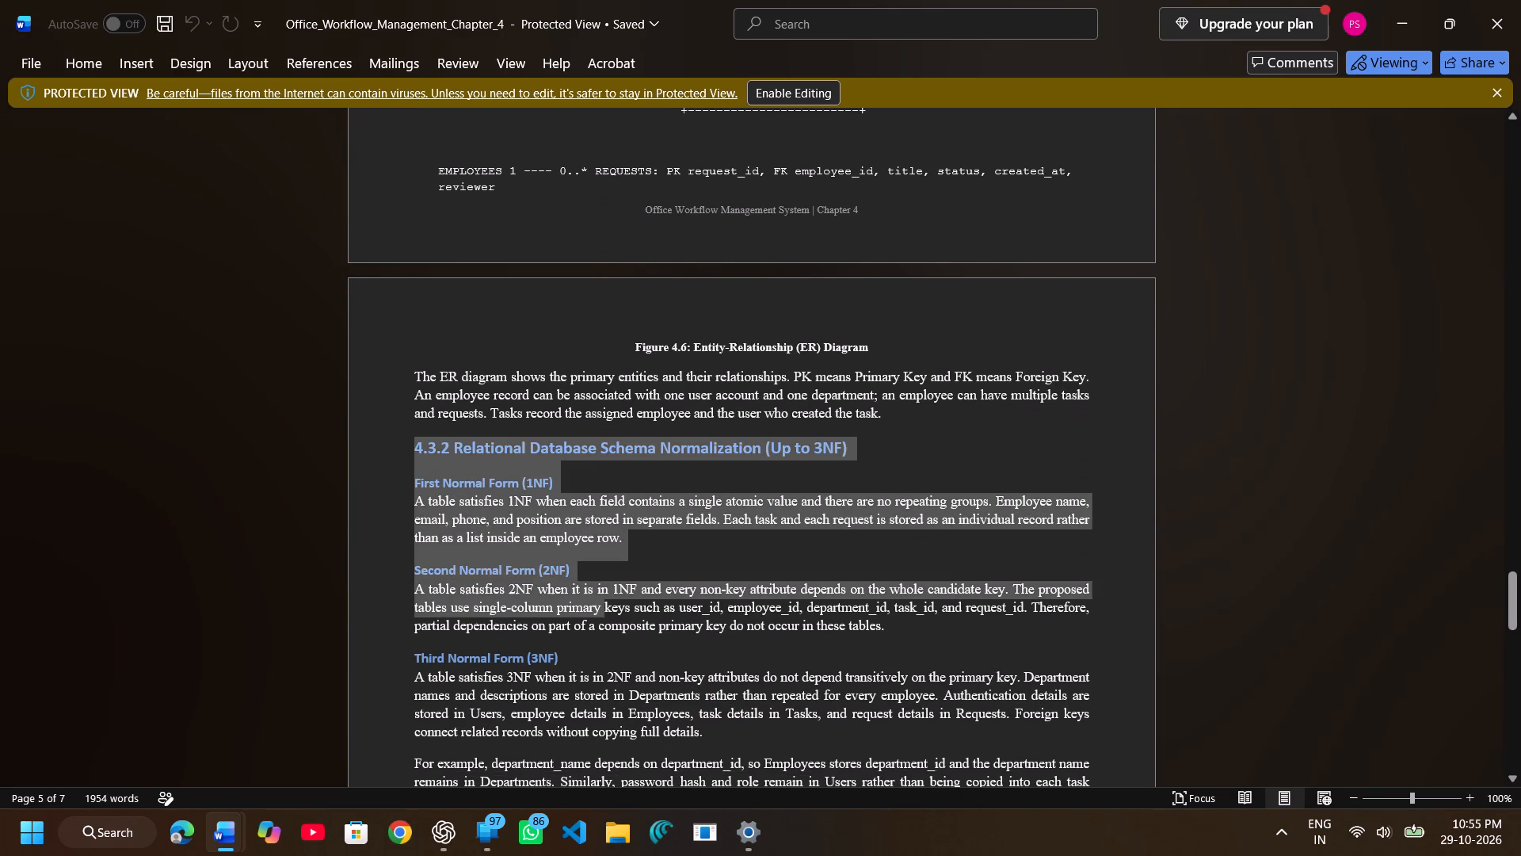
left_click_drag(627, 646, 830, 444)
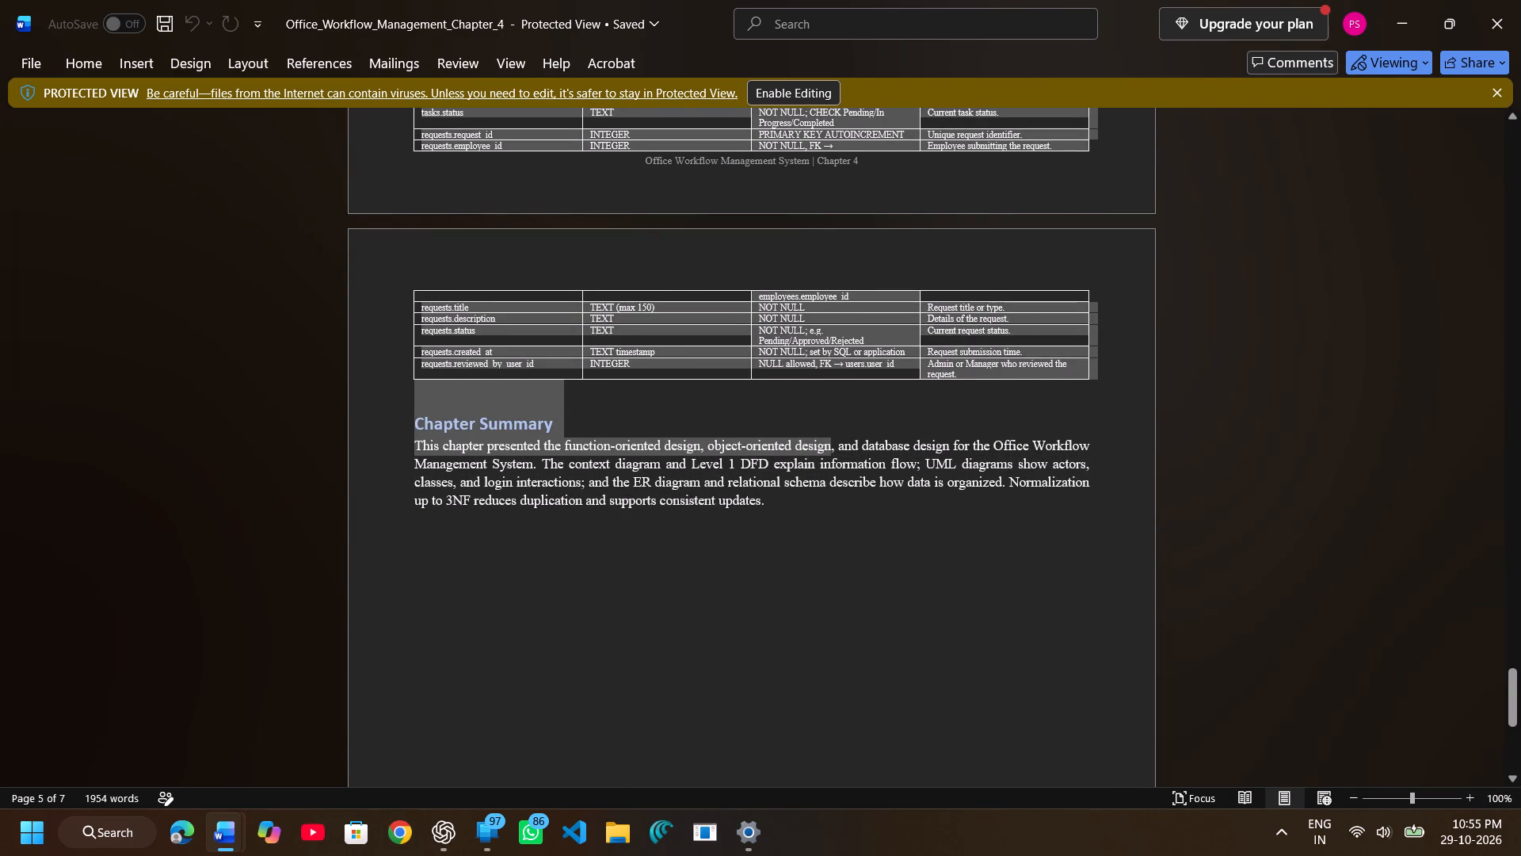
left_click_drag(830, 444, 919, 370)
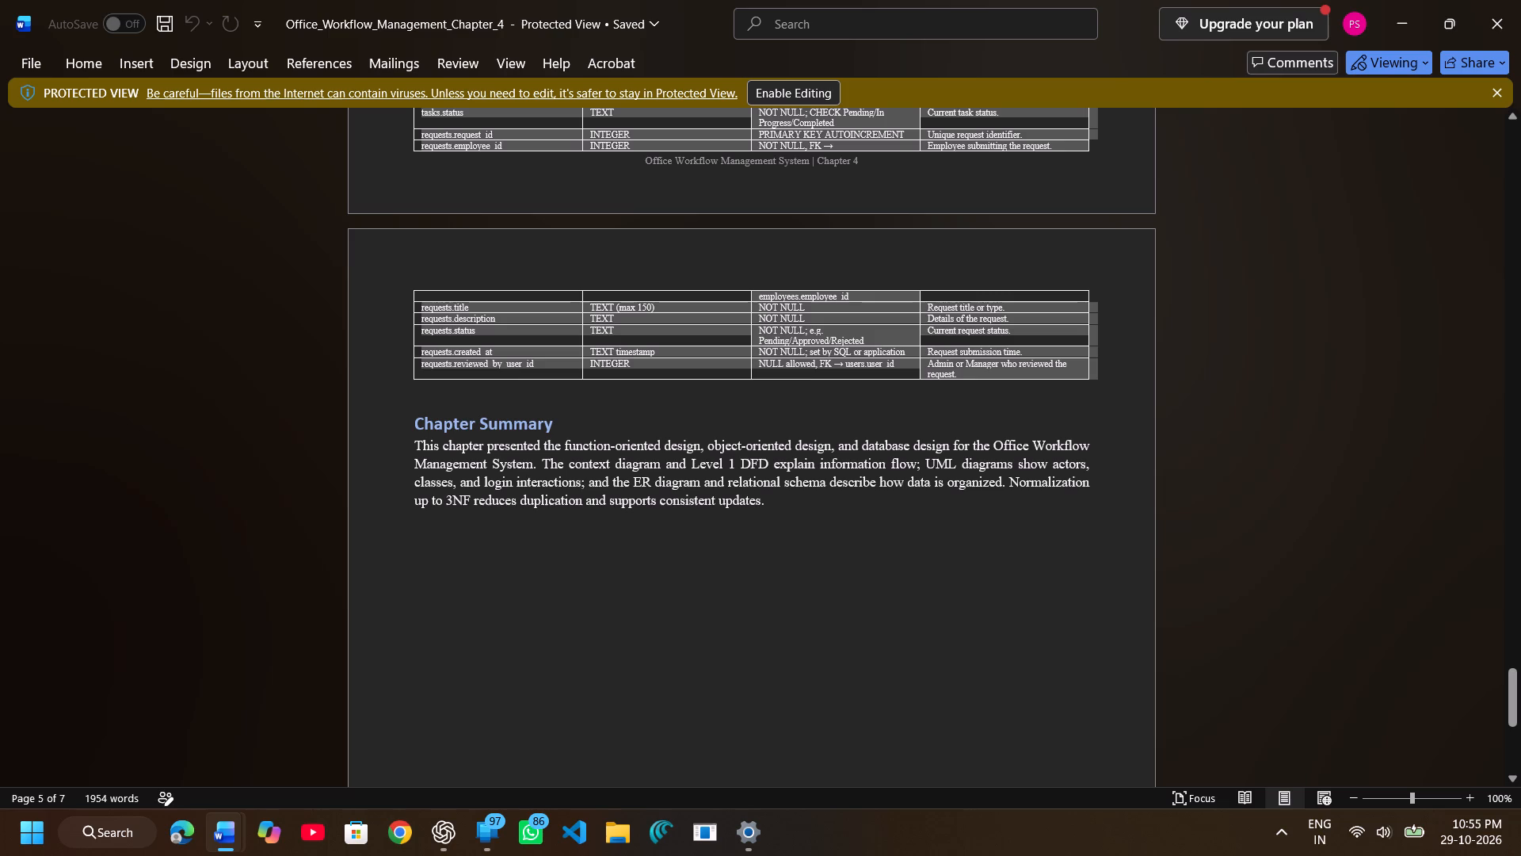
key("ctrl+c")
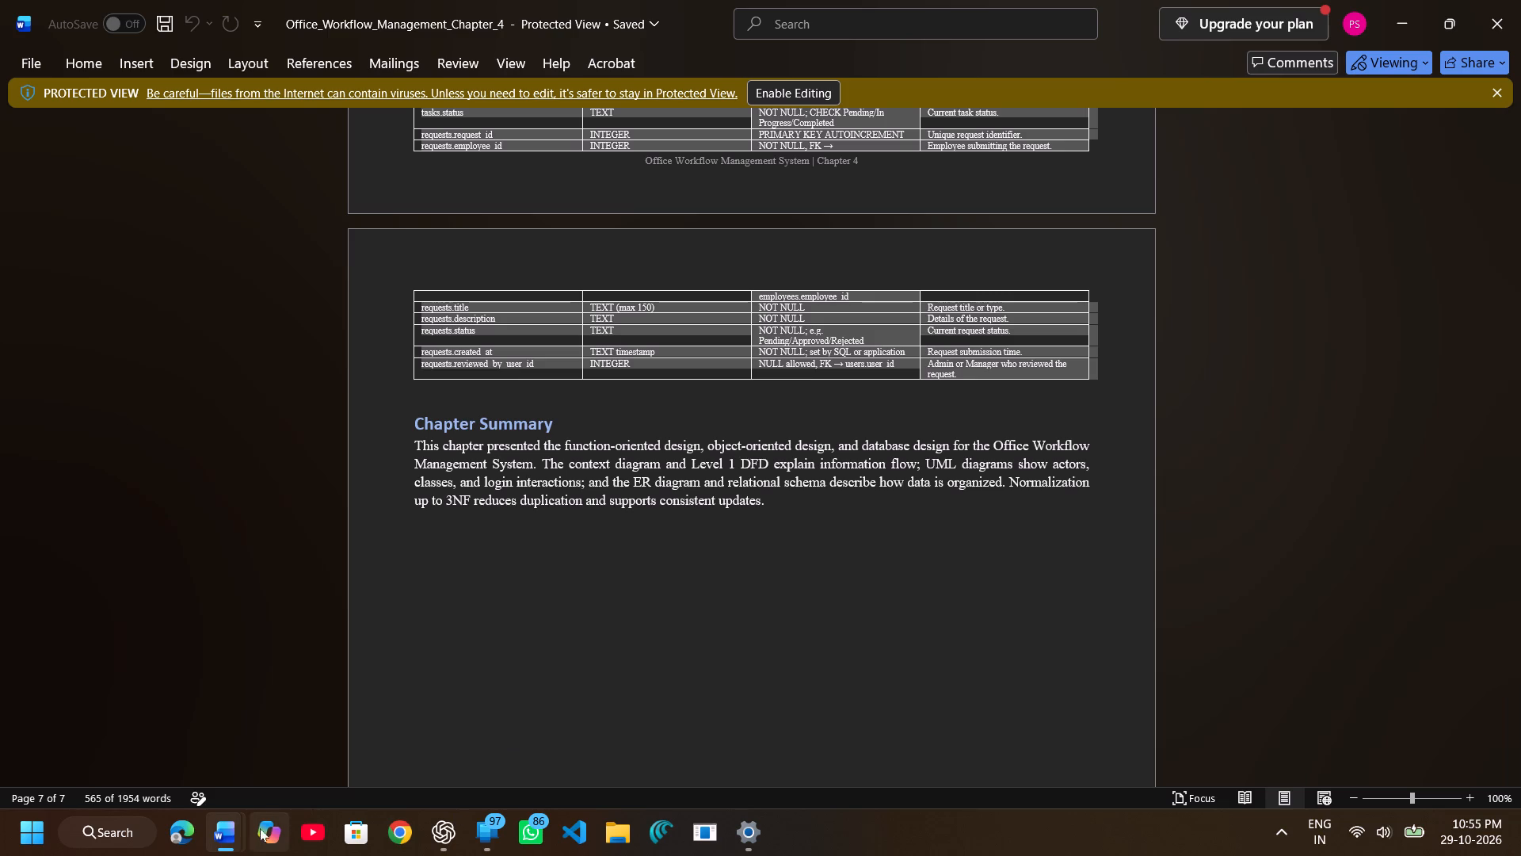
In the A PROJECT REPORT document, paste the copied sections 4.3.2 and 4.3.3 on a new non-bold line after the ER explanation paragraph.
left_click(158, 742)
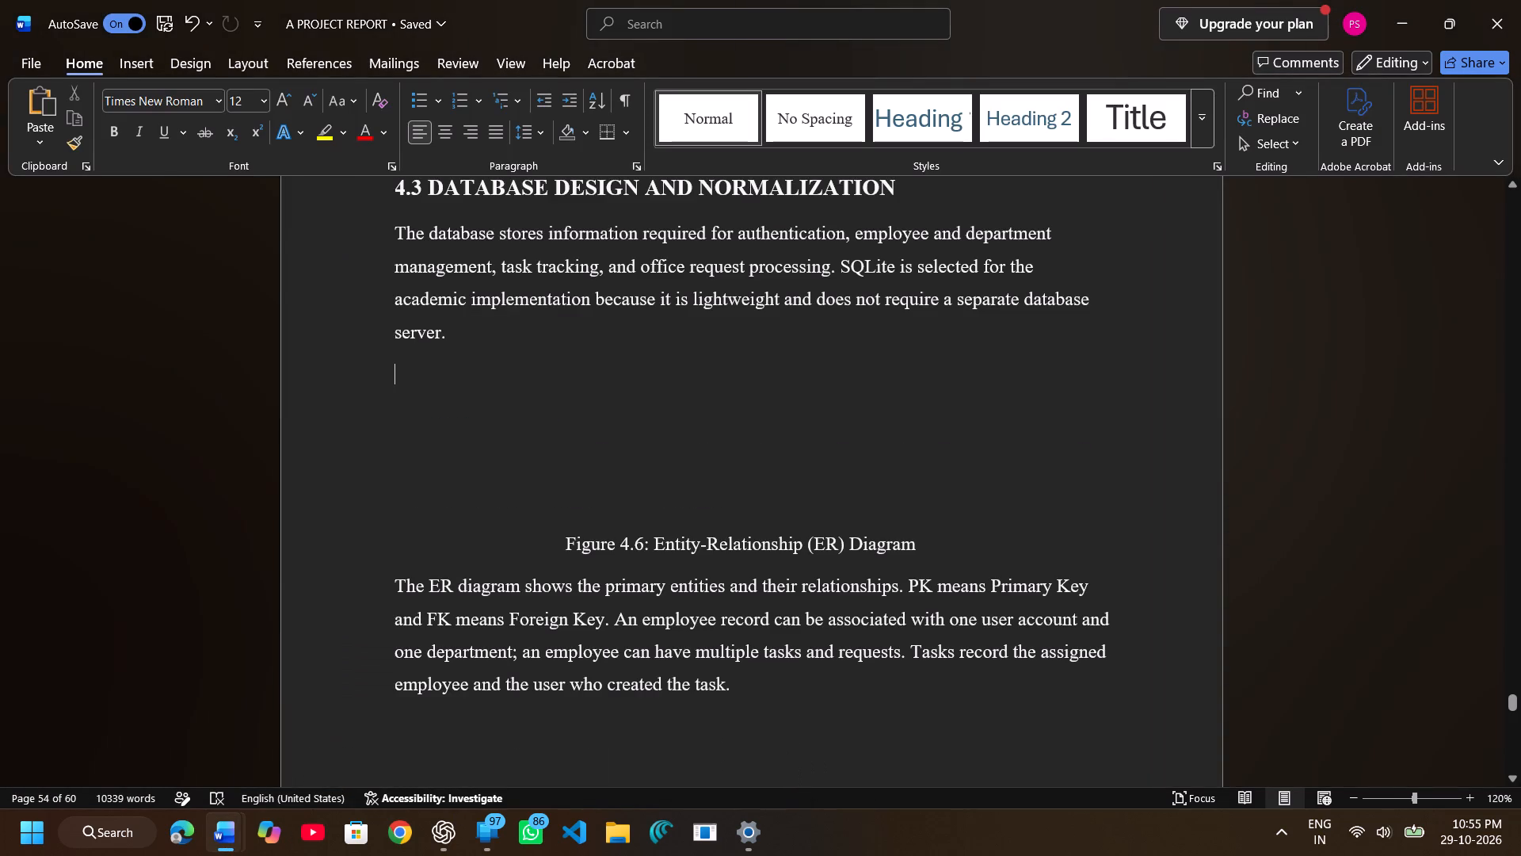
left_click(738, 434)
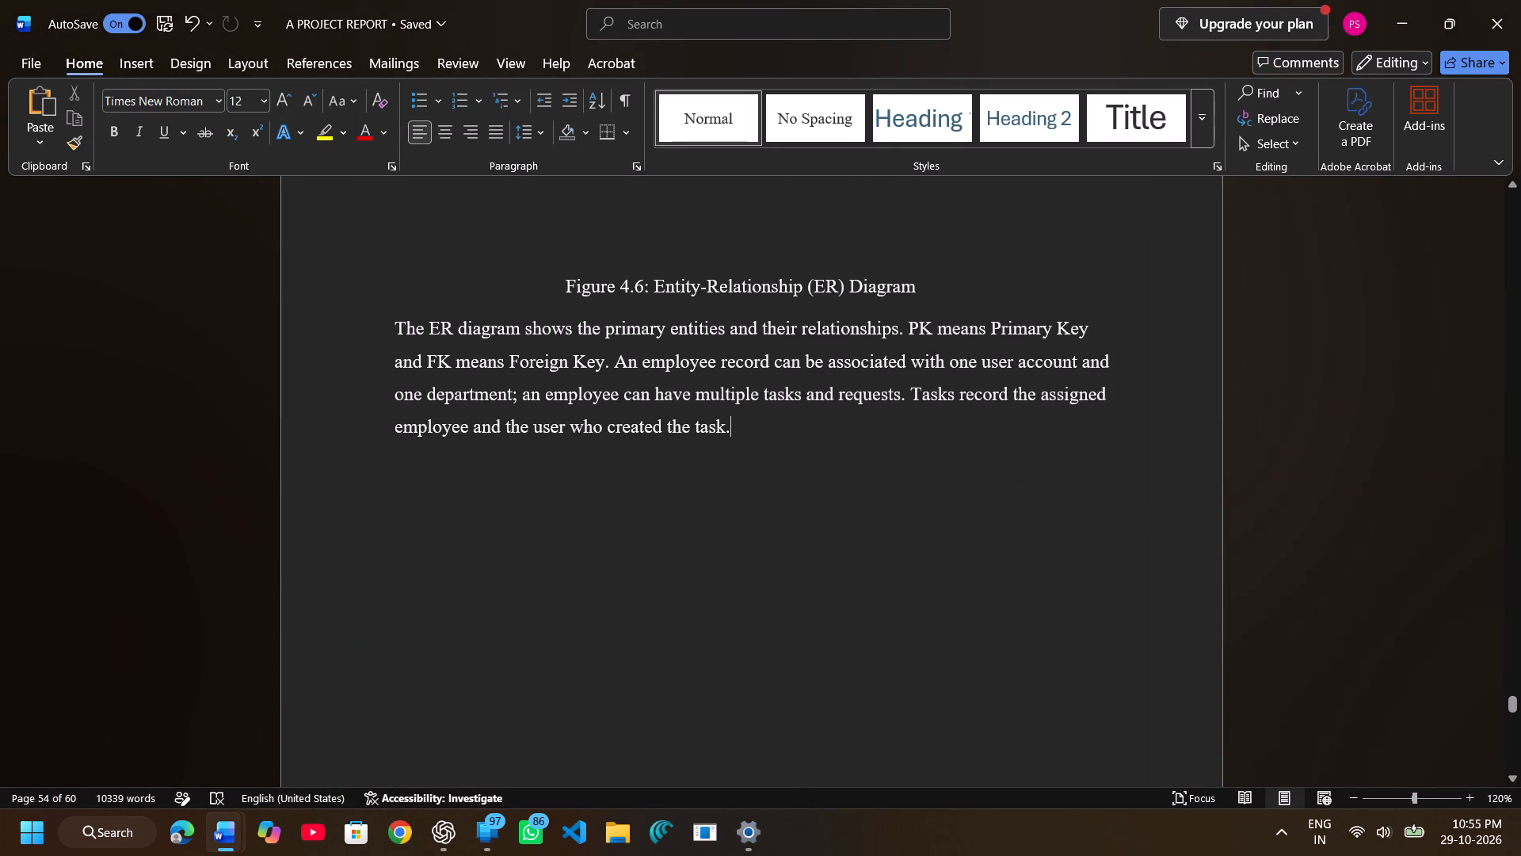
key("Return")
left_click_drag(111, 137, 140, 135)
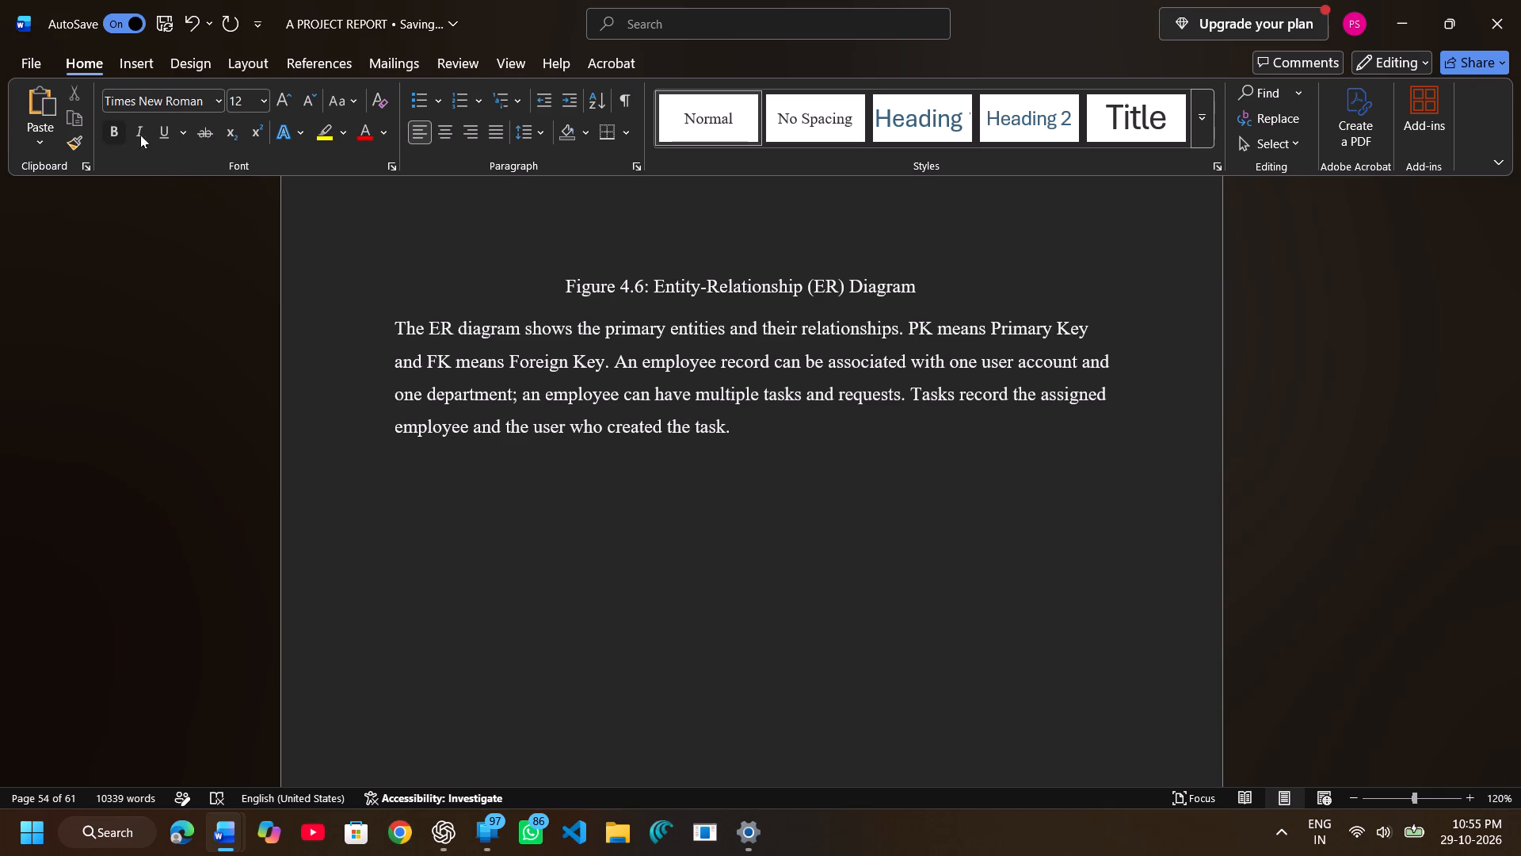
left_click_drag(140, 135, 122, 129)
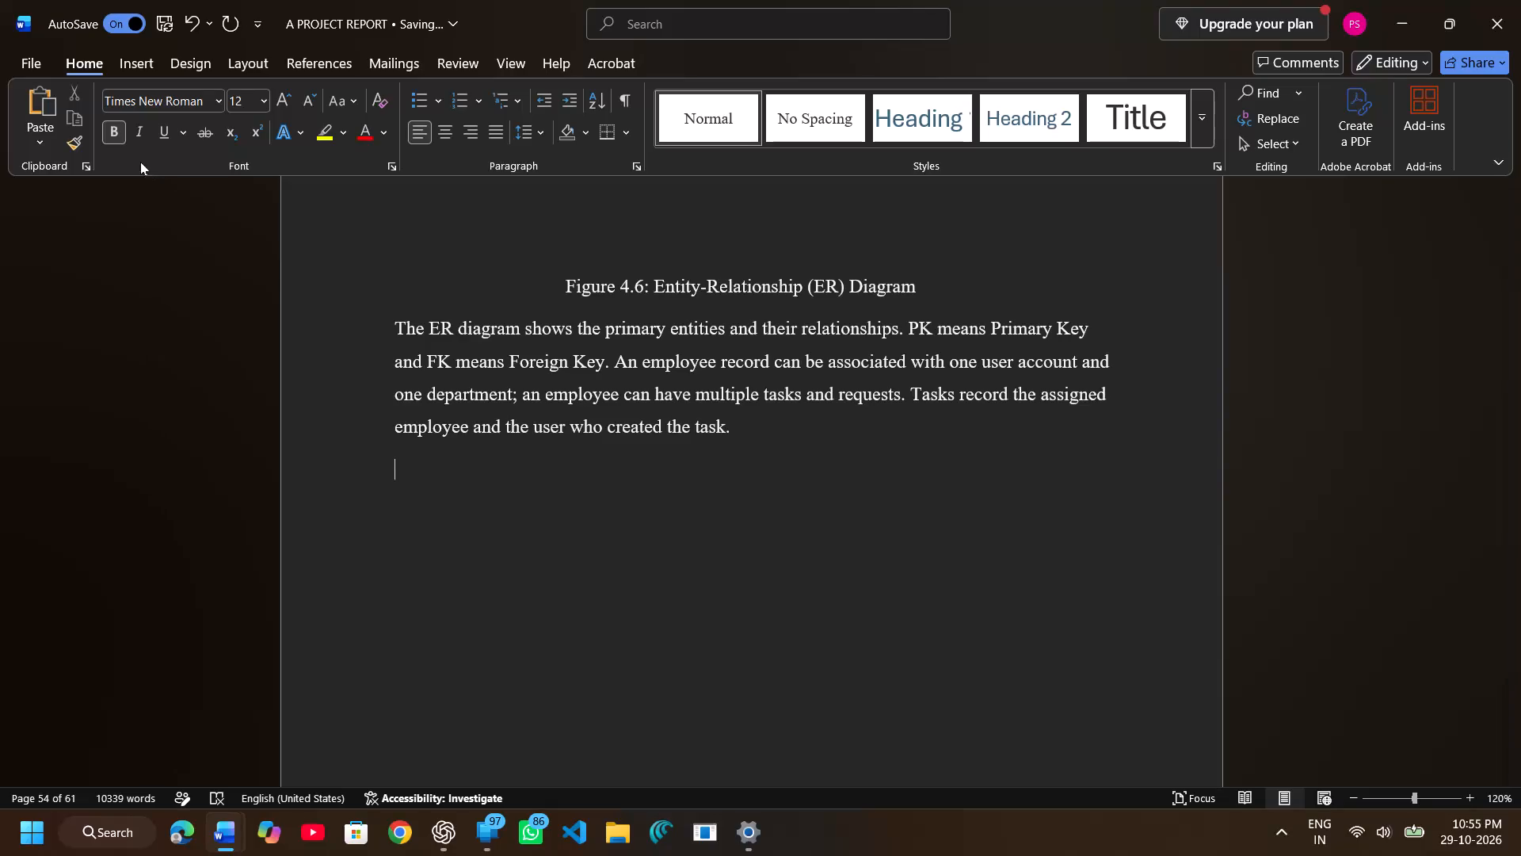
left_click(114, 137)
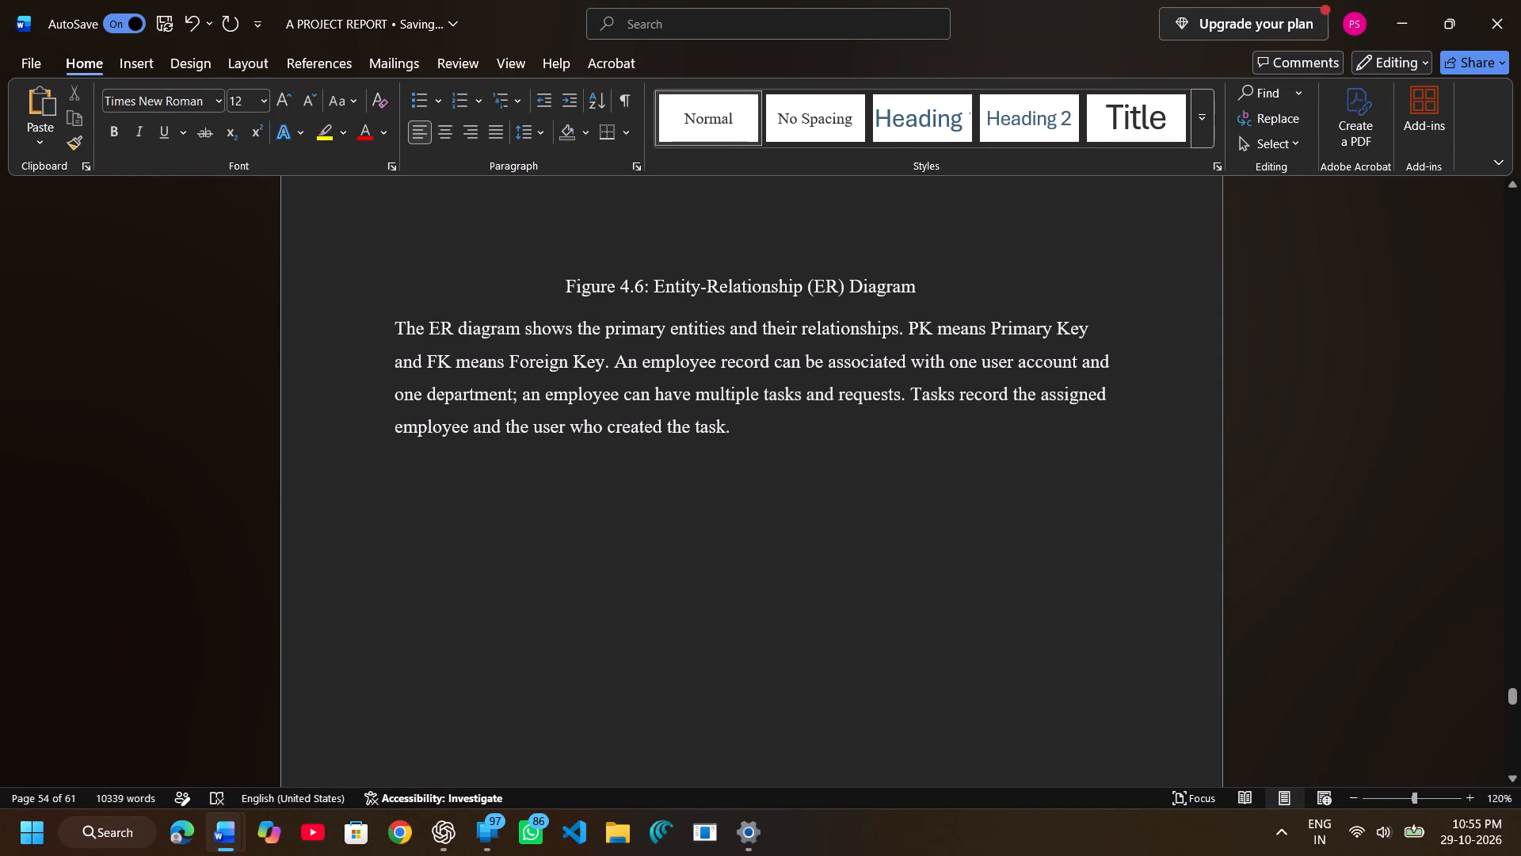
key("ctrl+v")
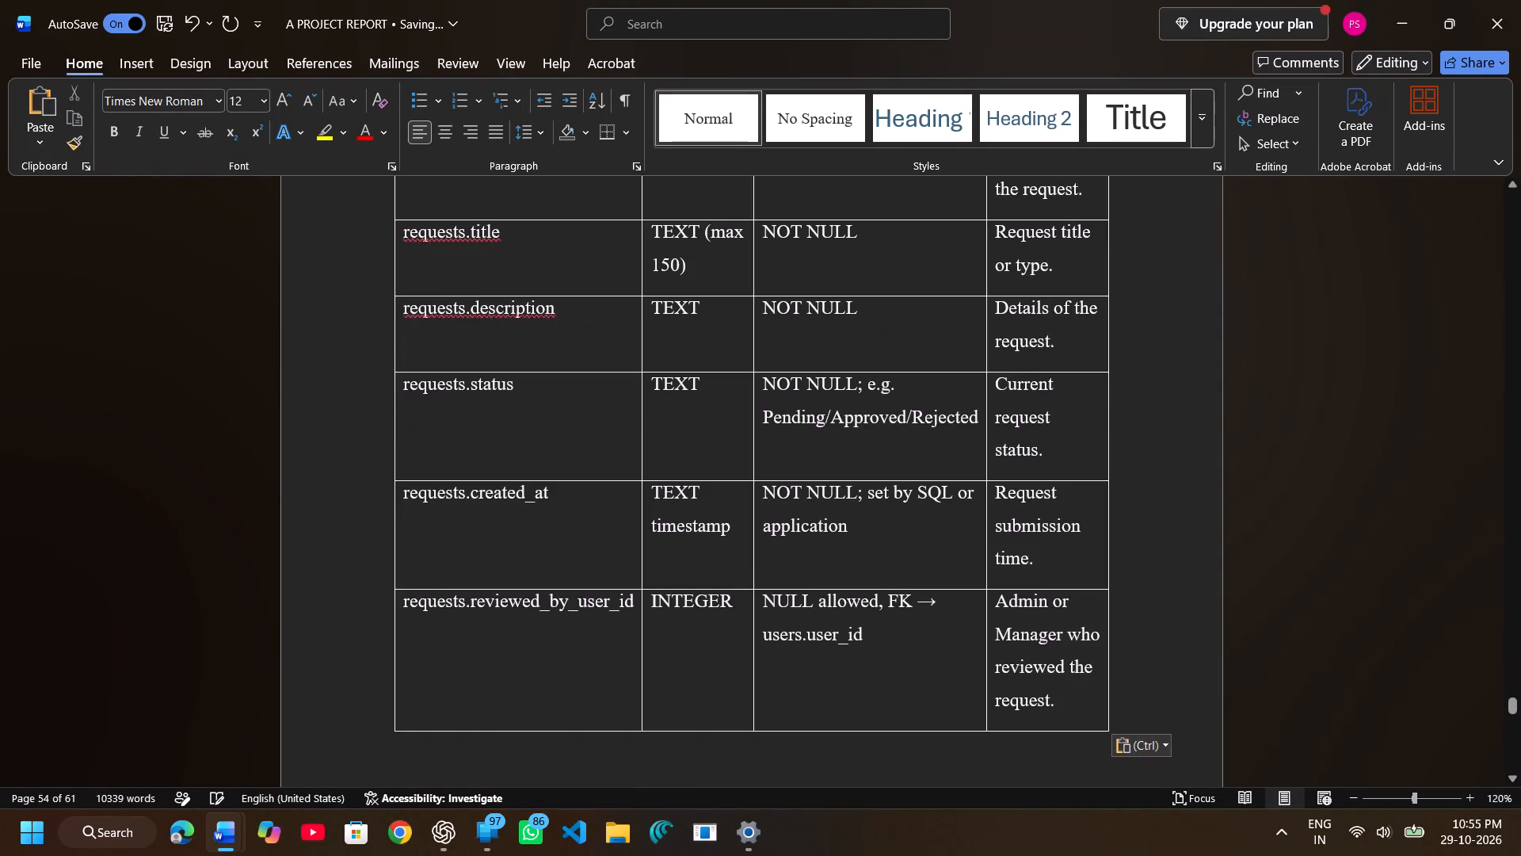
Review the pasted sections 4.3.3 and 4.3.2 in the A PROJECT REPORT document, going back up to heading 4.3.
scroll(296, 348, "up", 3)
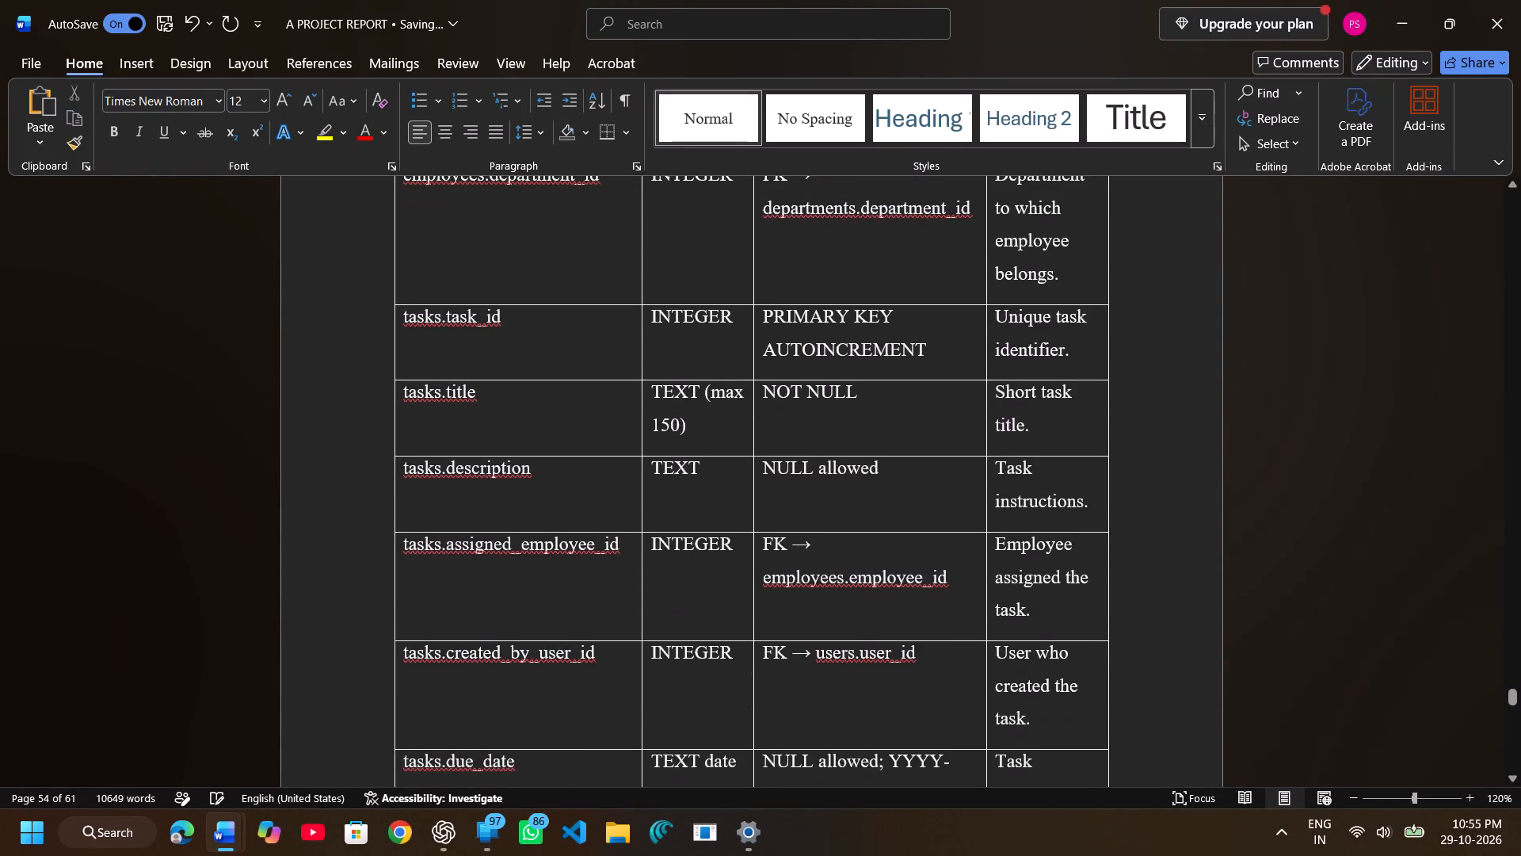
scroll(296, 348, "up", 3)
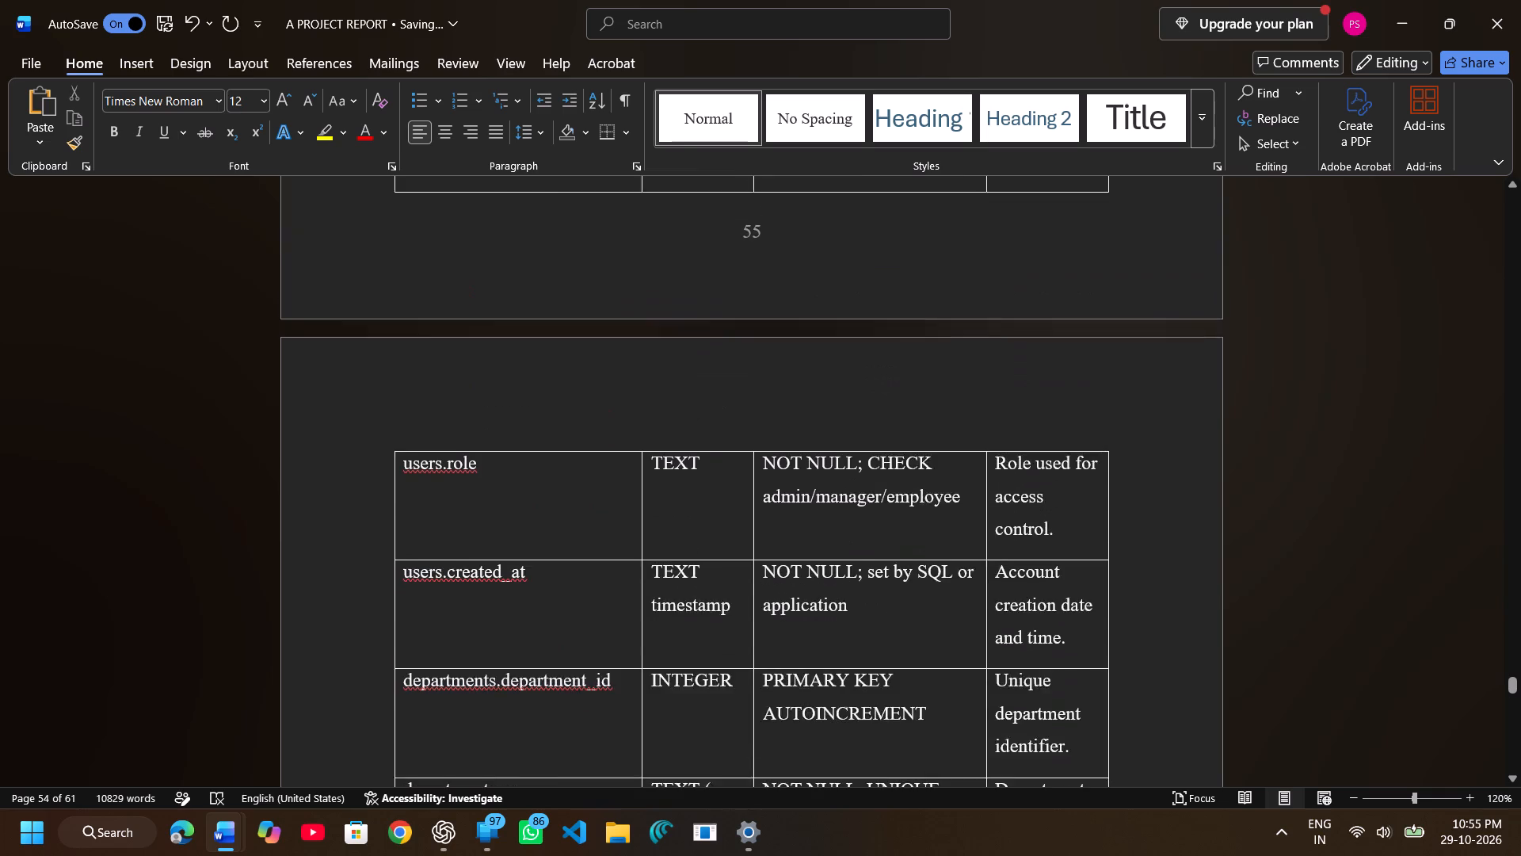
scroll(296, 348, "up", 1)
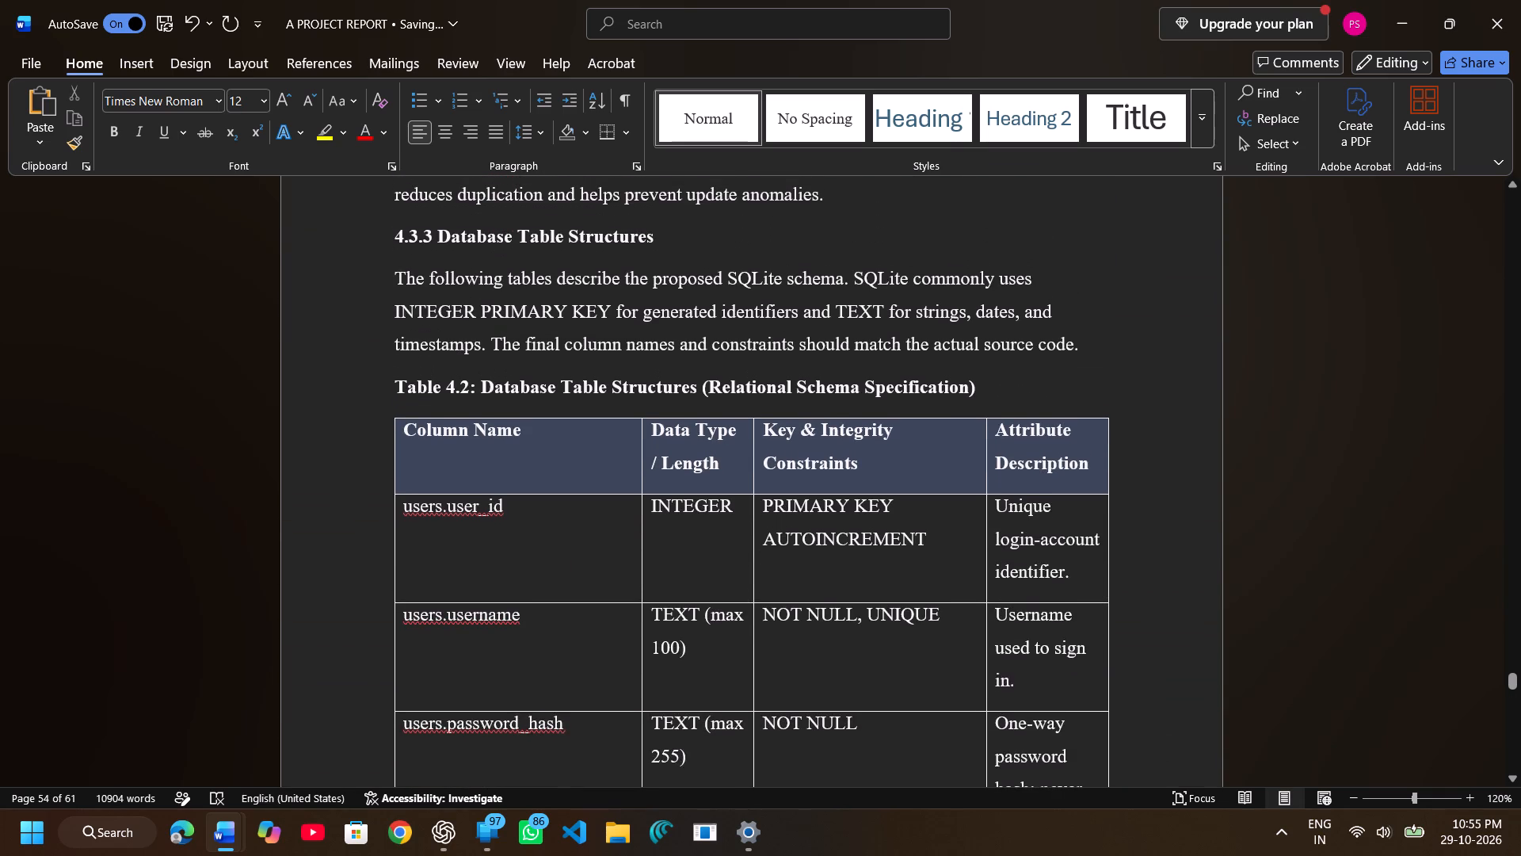
scroll(296, 348, "up", 1)
left_click_drag(391, 396, 435, 396)
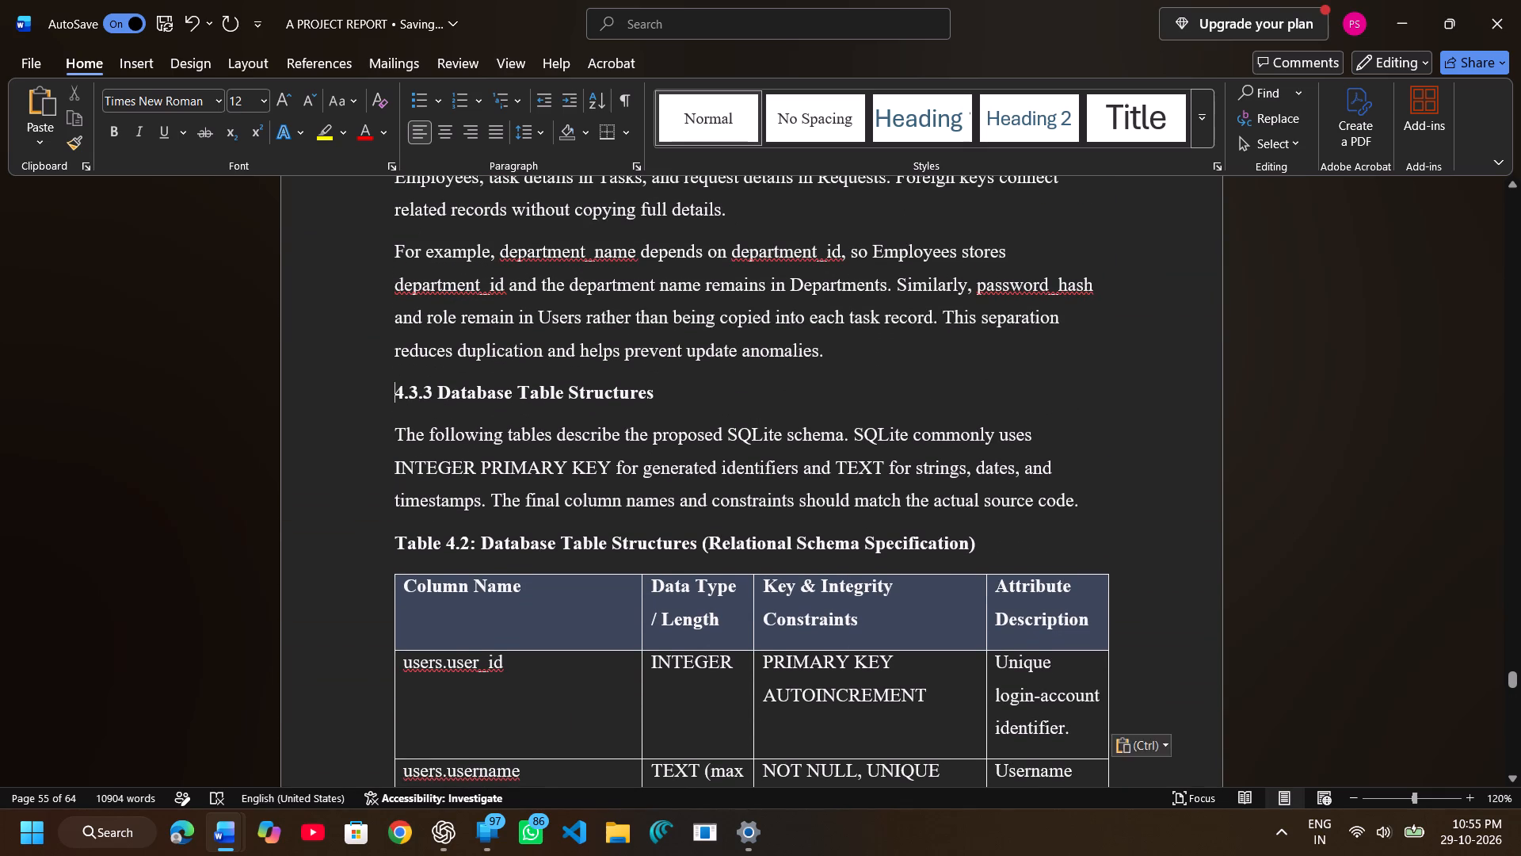
left_click_drag(435, 396, 461, 389)
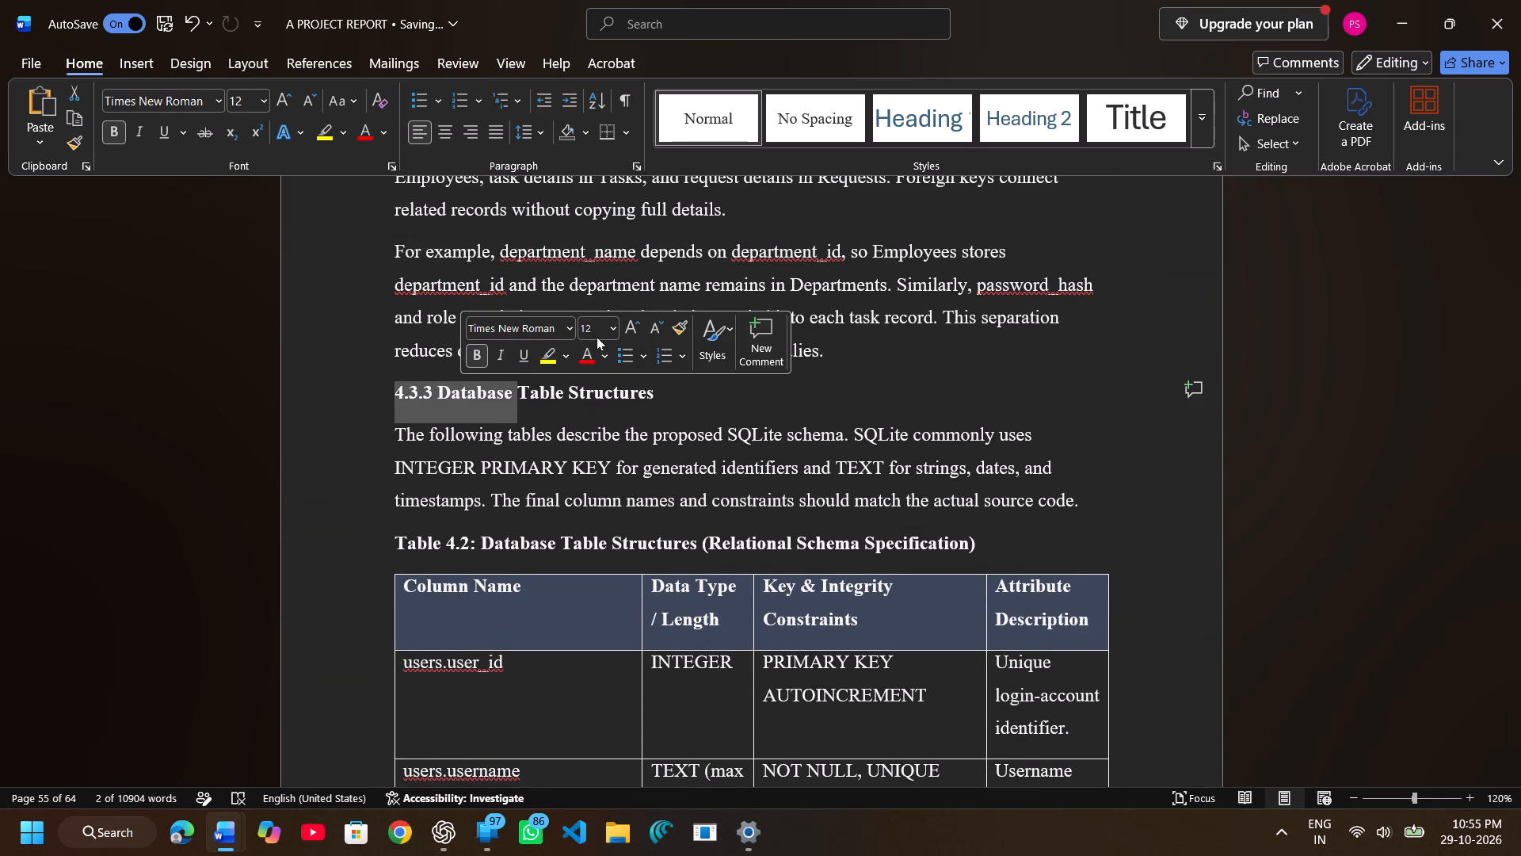
left_click(466, 403)
scroll(466, 403, "up", 1)
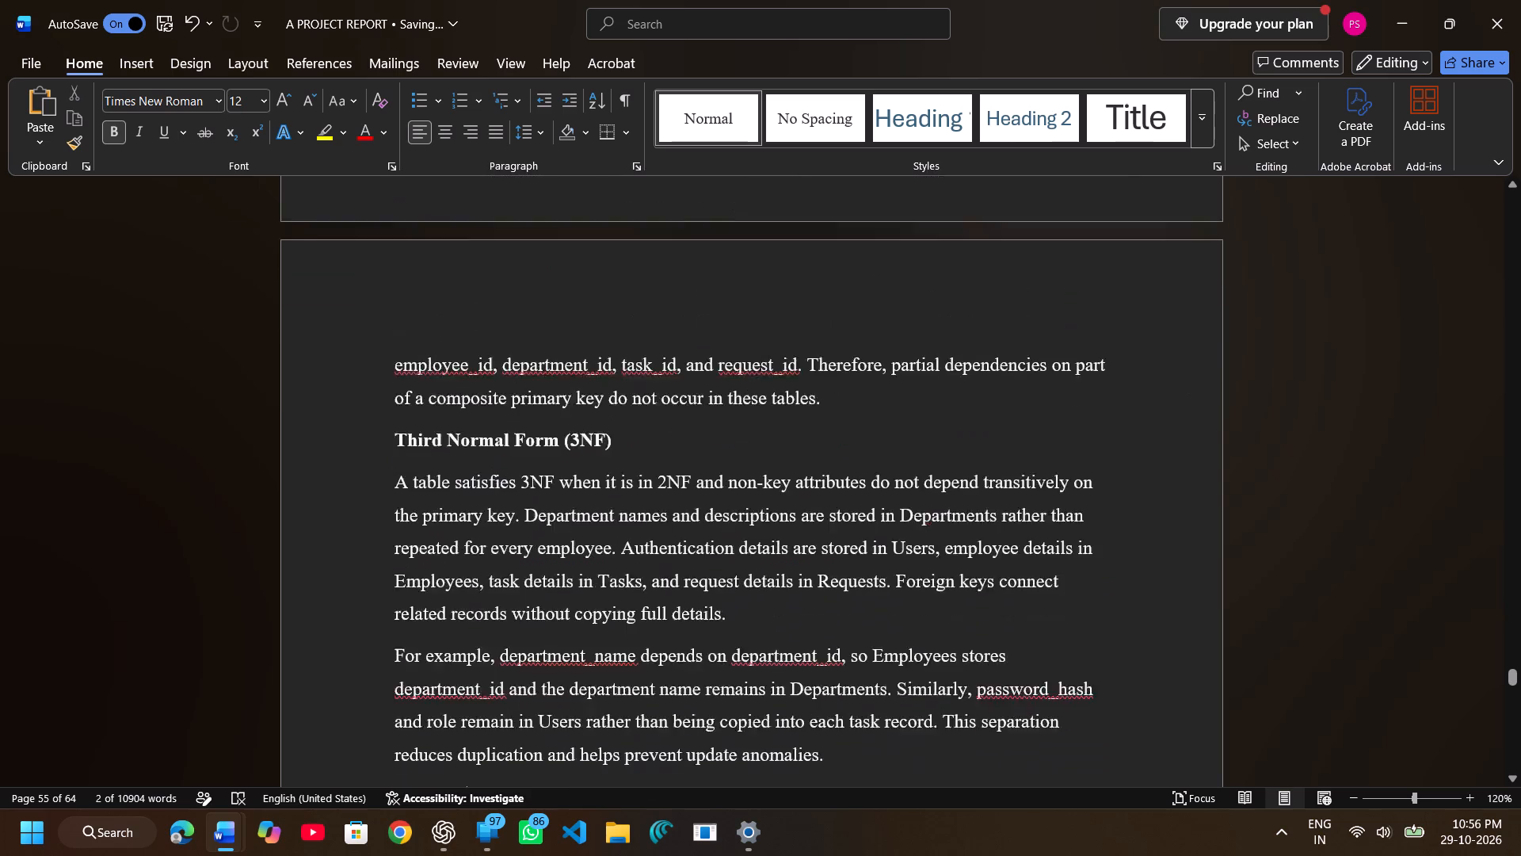
scroll(466, 403, "up", 3)
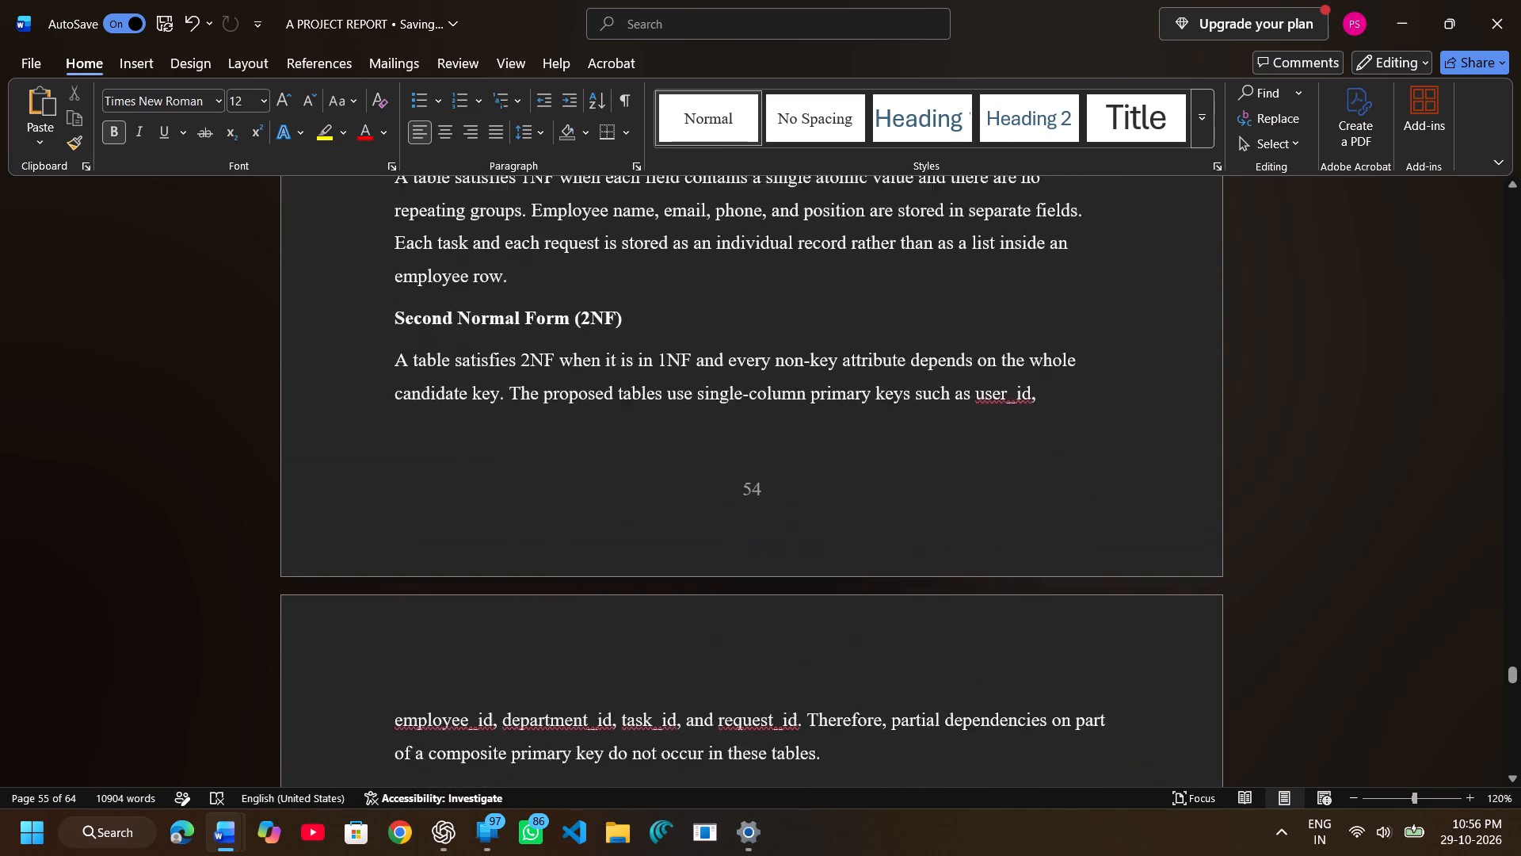
scroll(466, 403, "up", 2)
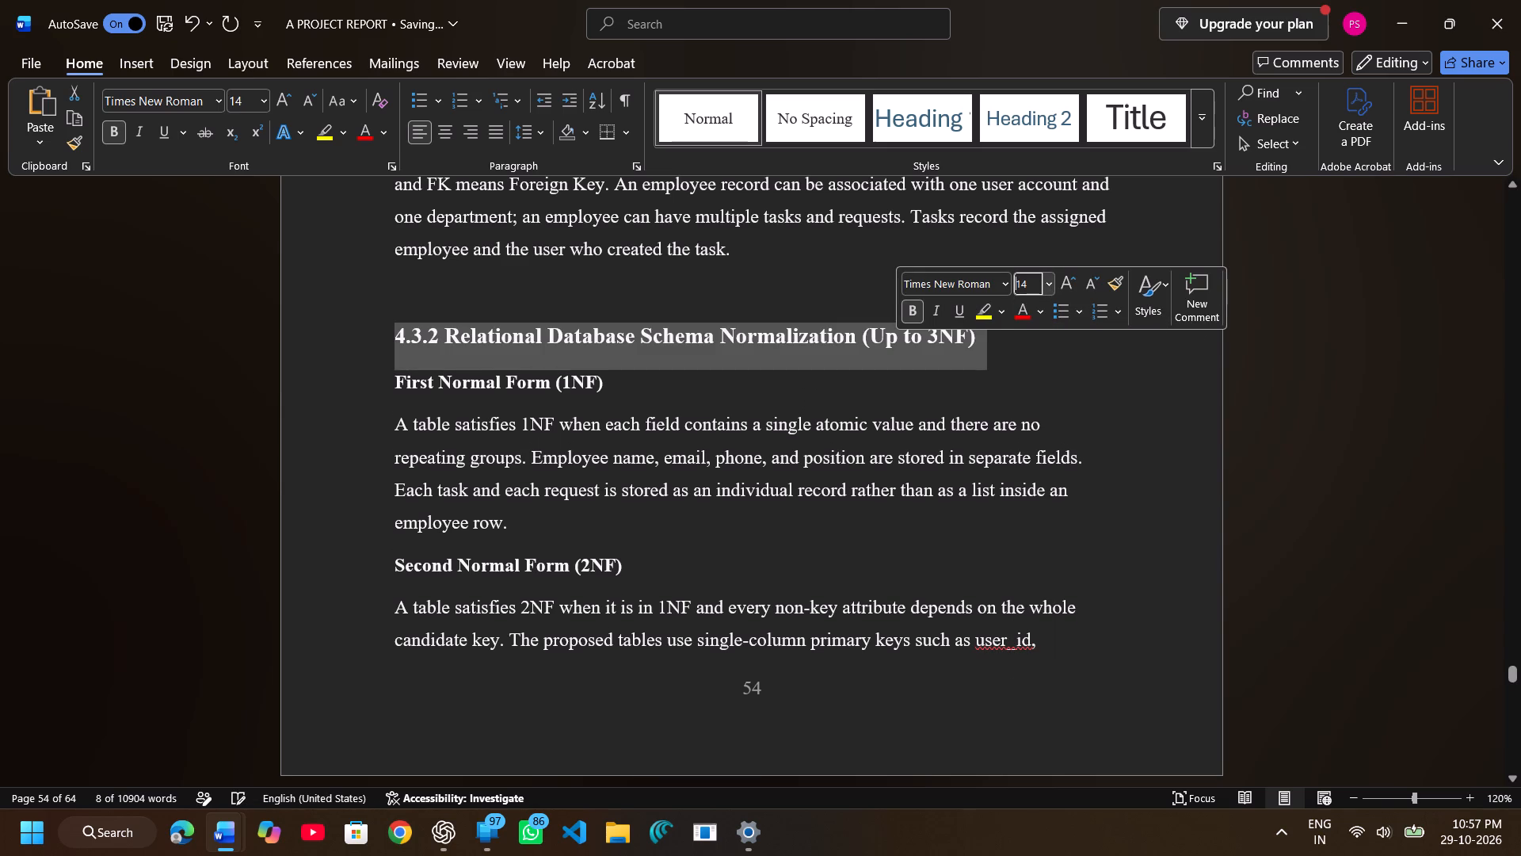
Set the First Normal Form (1NF), Second Normal Form (2NF) and Third Normal Form (3NF) subheadings to font size 14.
left_click_drag(395, 370, 588, 384)
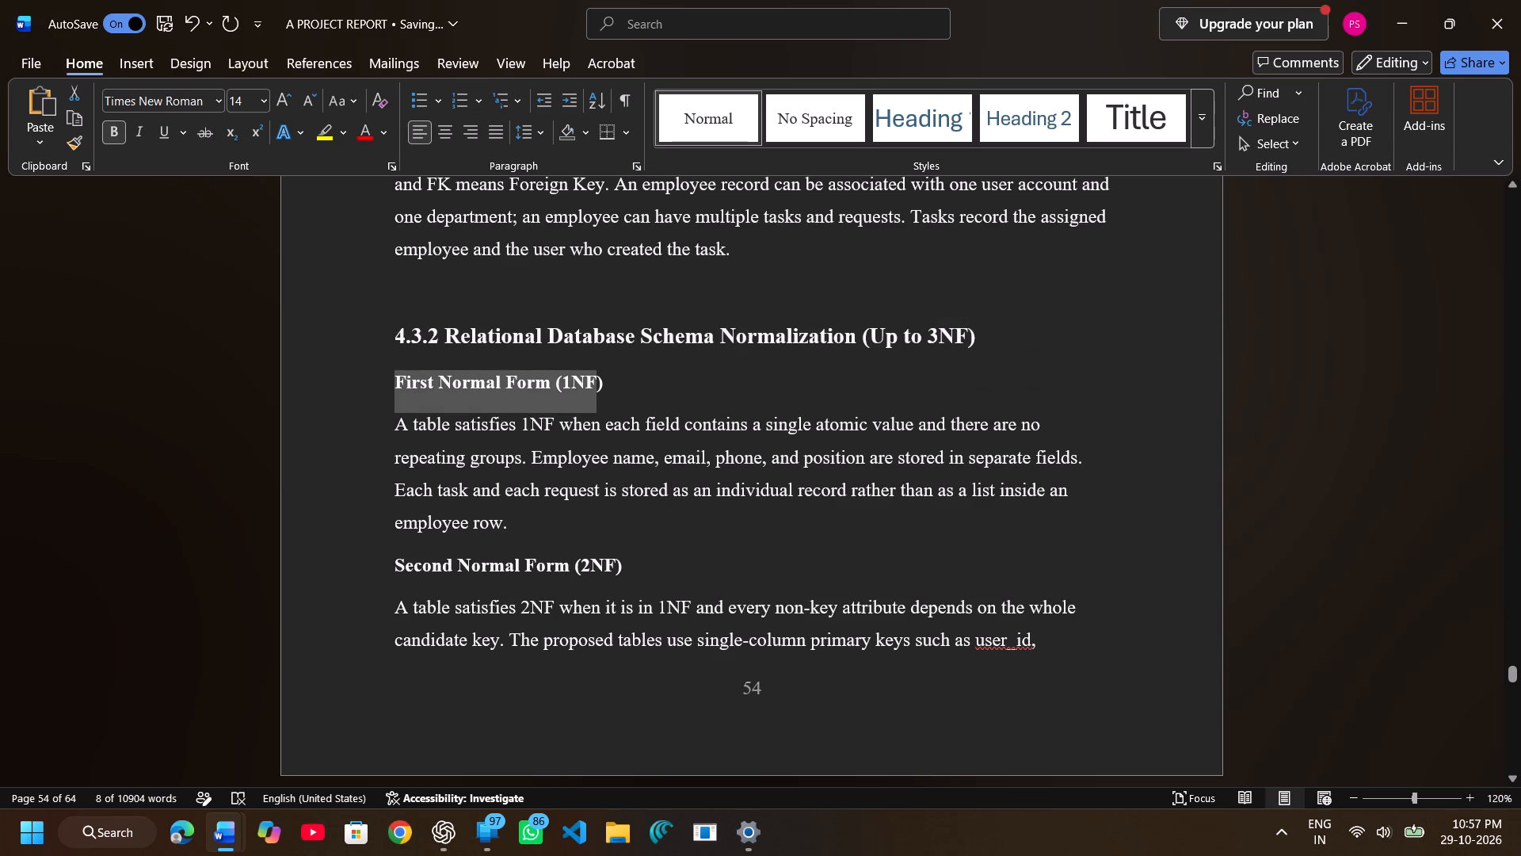
left_click_drag(588, 384, 603, 383)
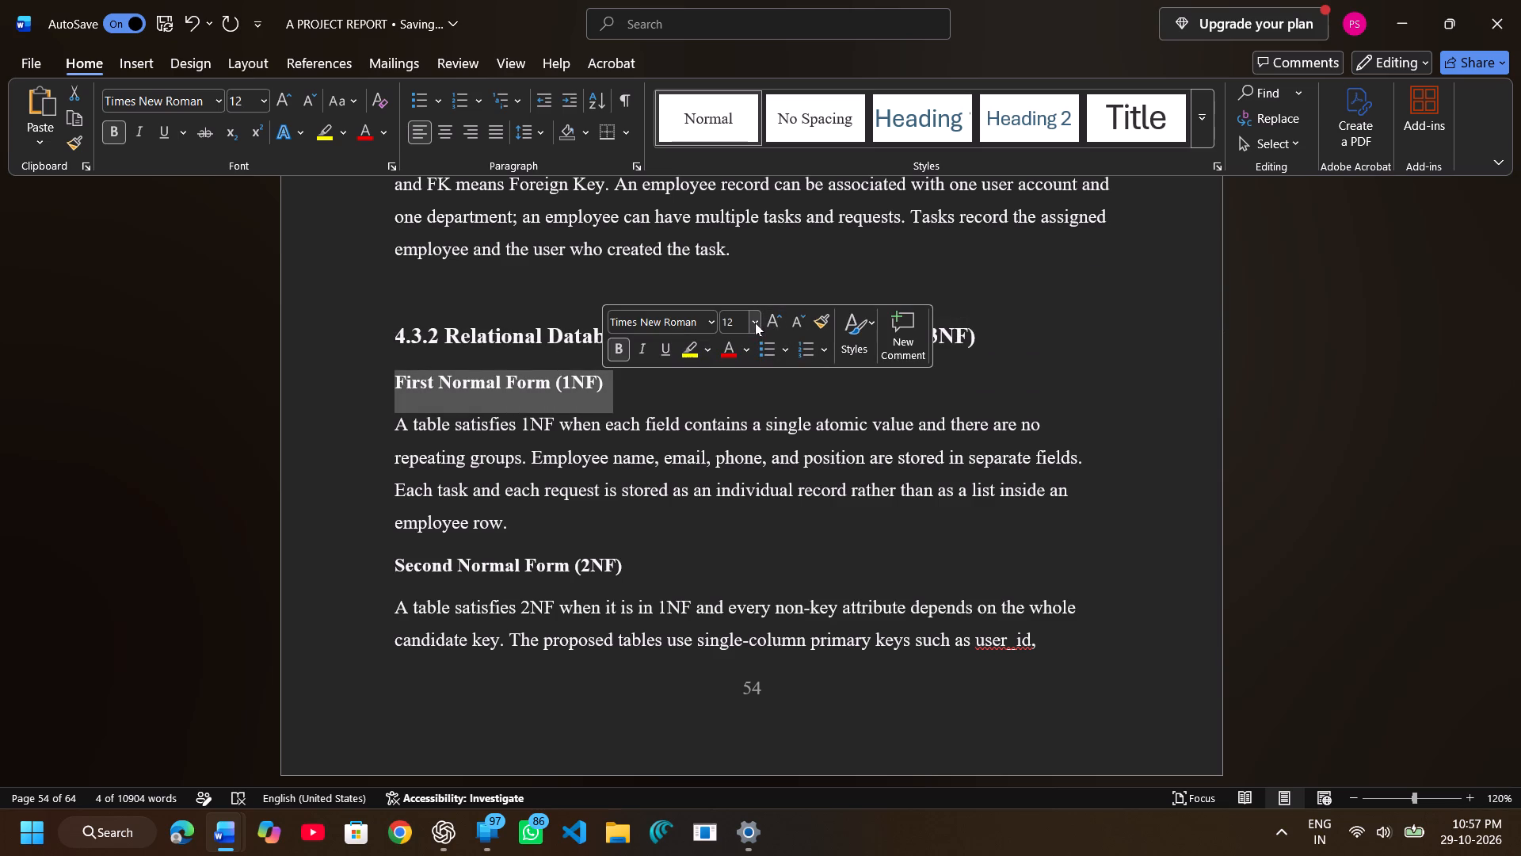
left_click(755, 323)
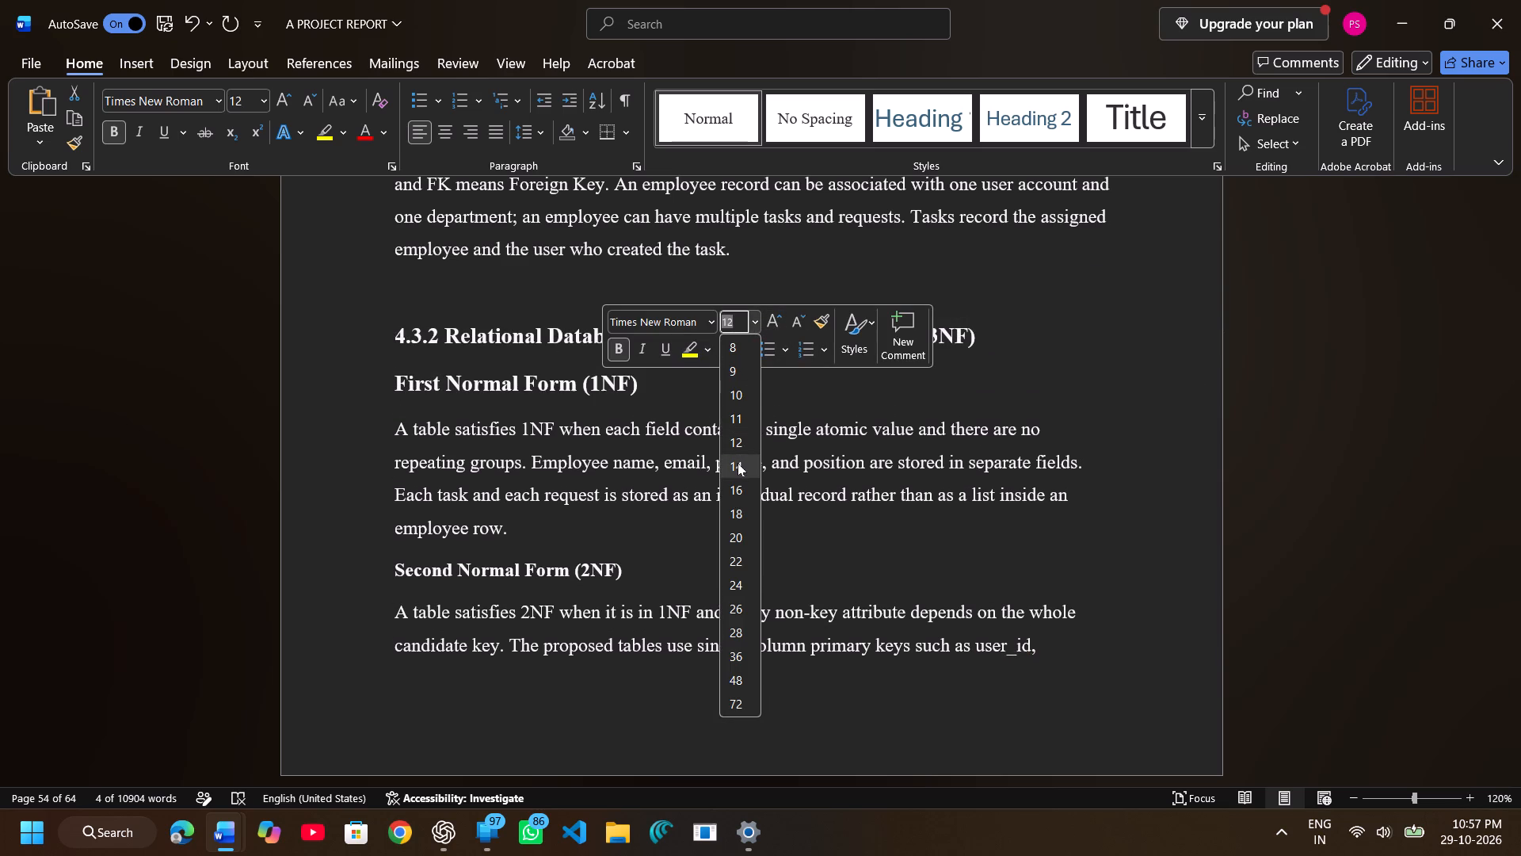
left_click(738, 463)
left_click_drag(398, 561, 626, 575)
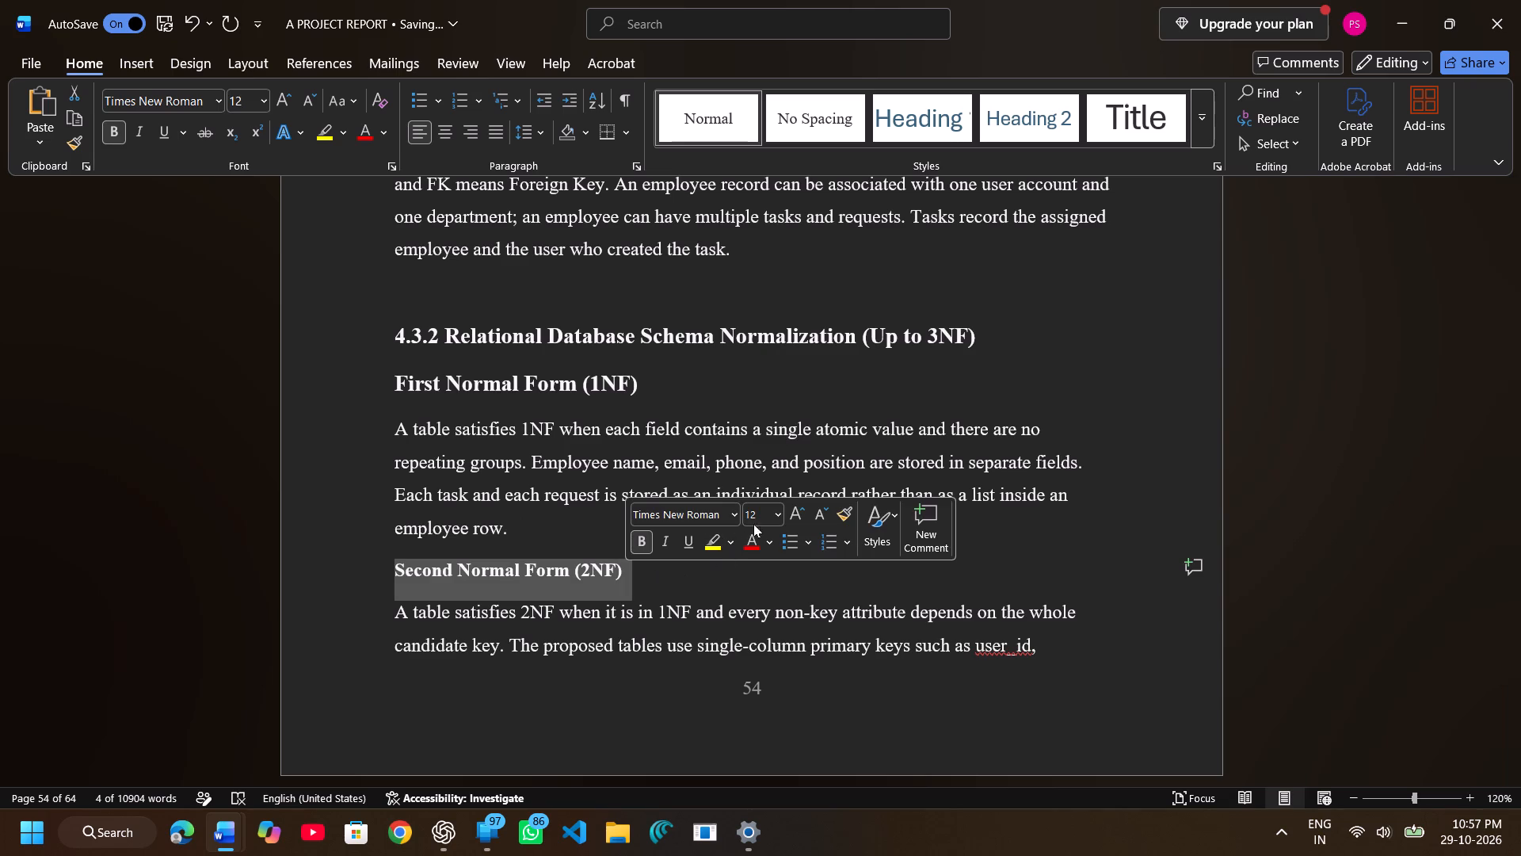
left_click(777, 516)
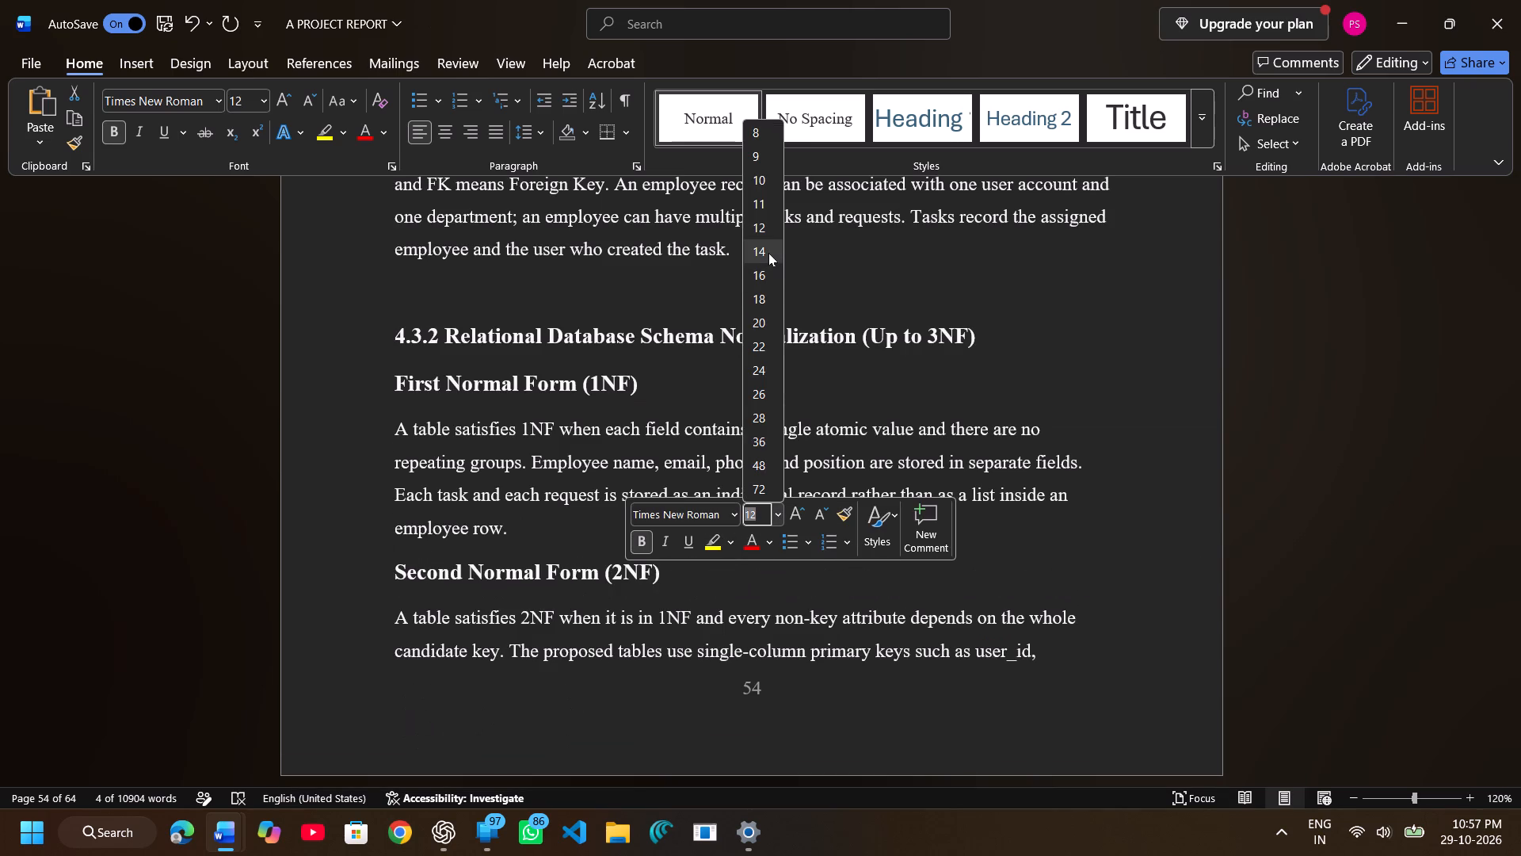
left_click(768, 252)
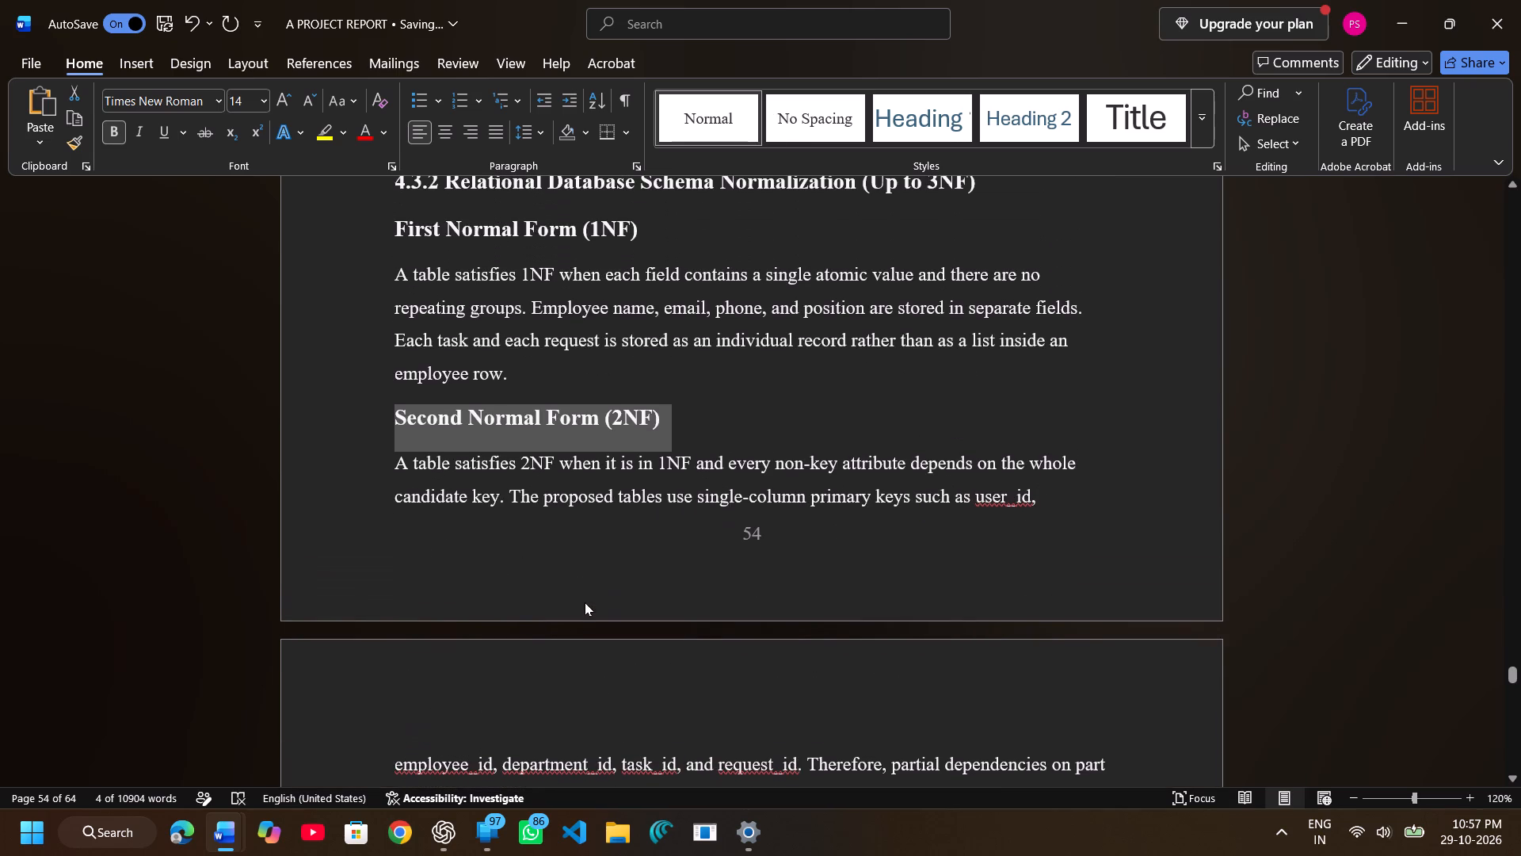
scroll(585, 602, "down", 1)
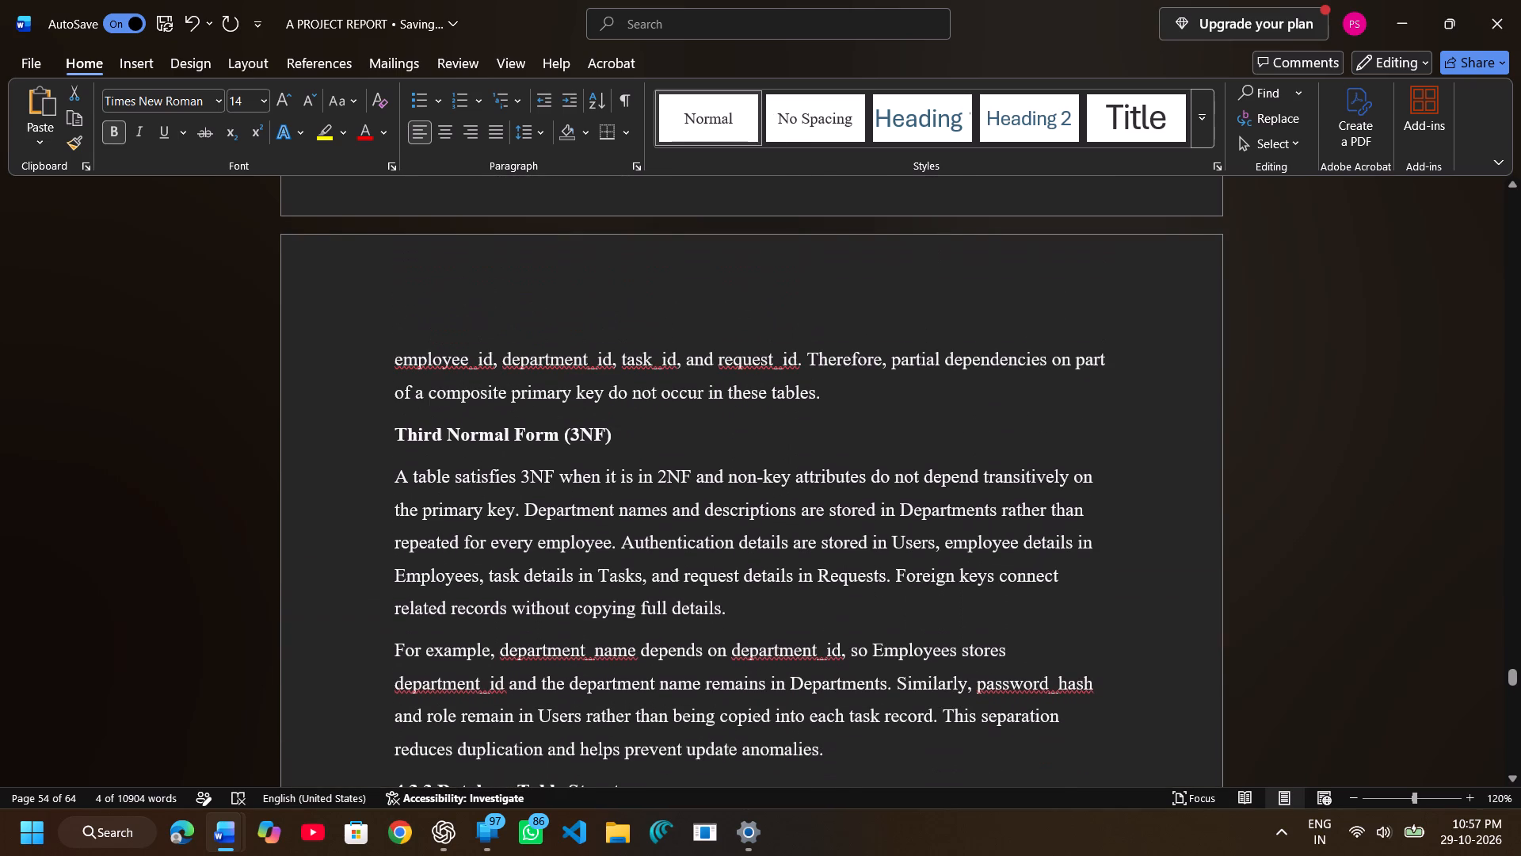
left_click_drag(391, 425, 510, 453)
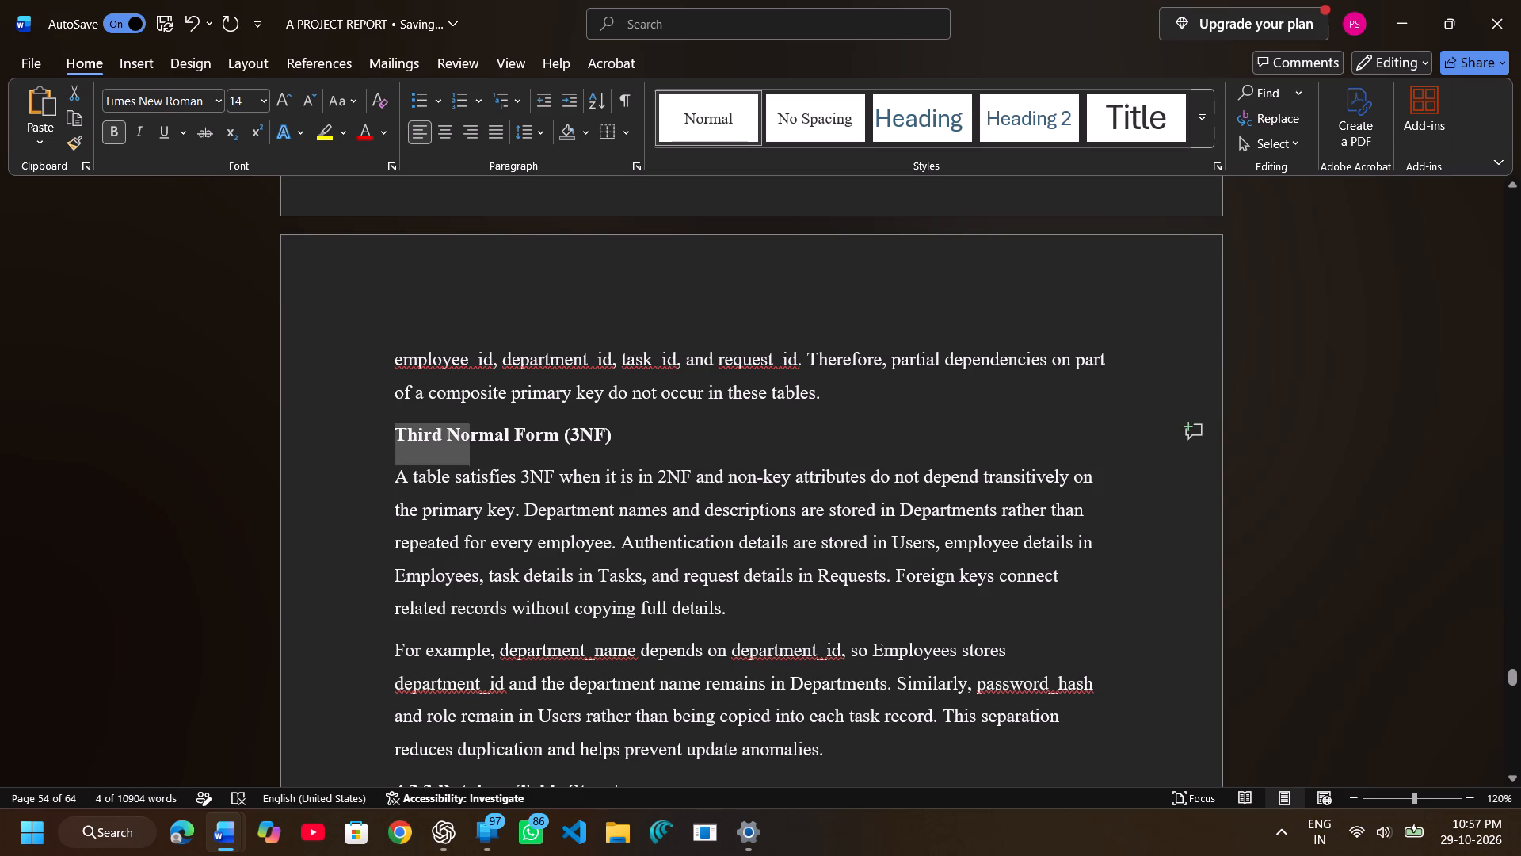
left_click_drag(510, 453, 612, 436)
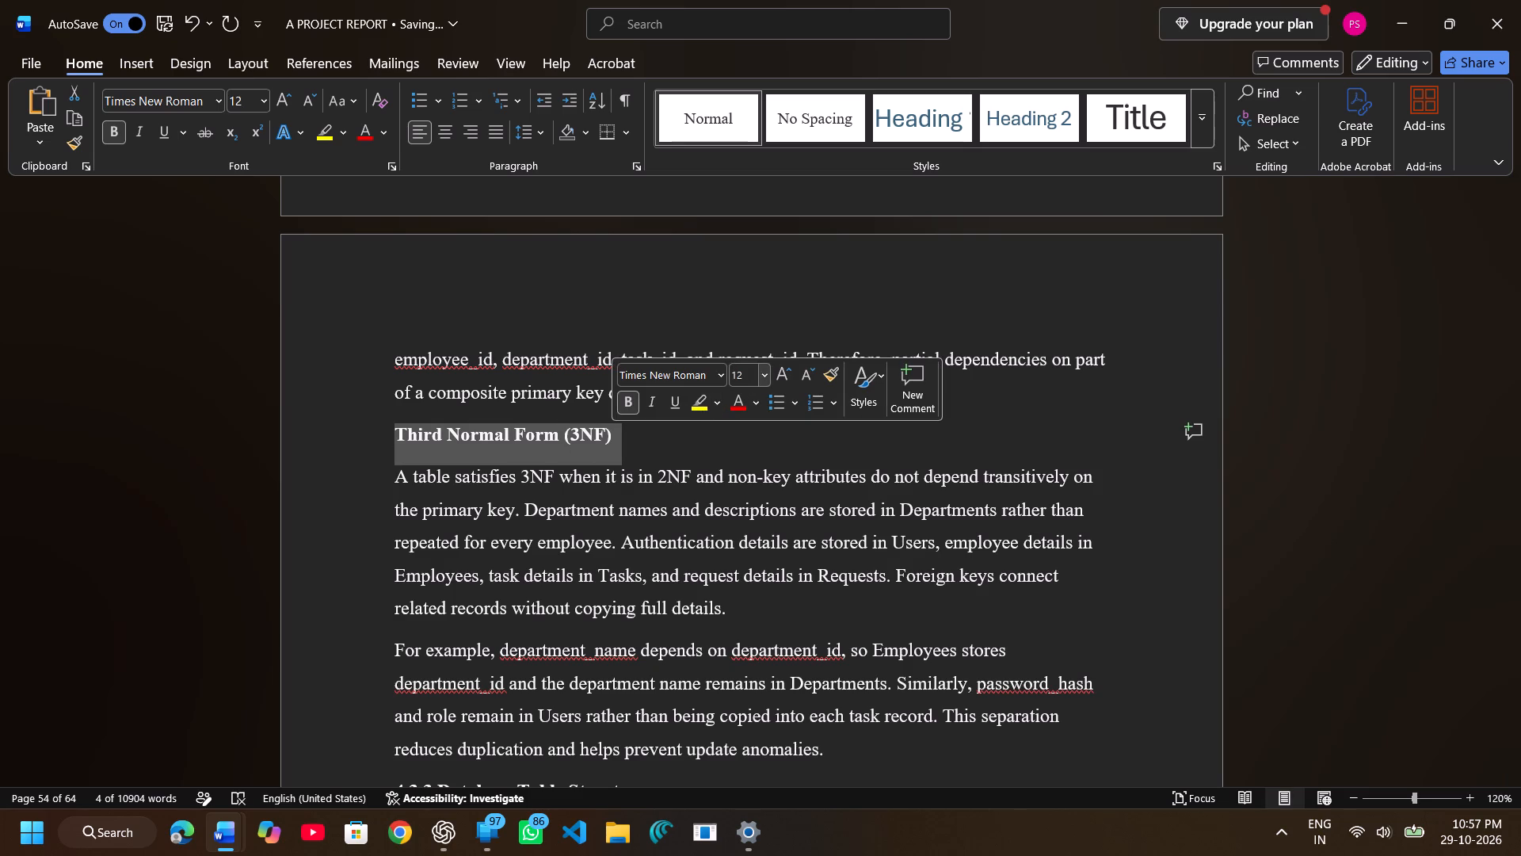
left_click(759, 373)
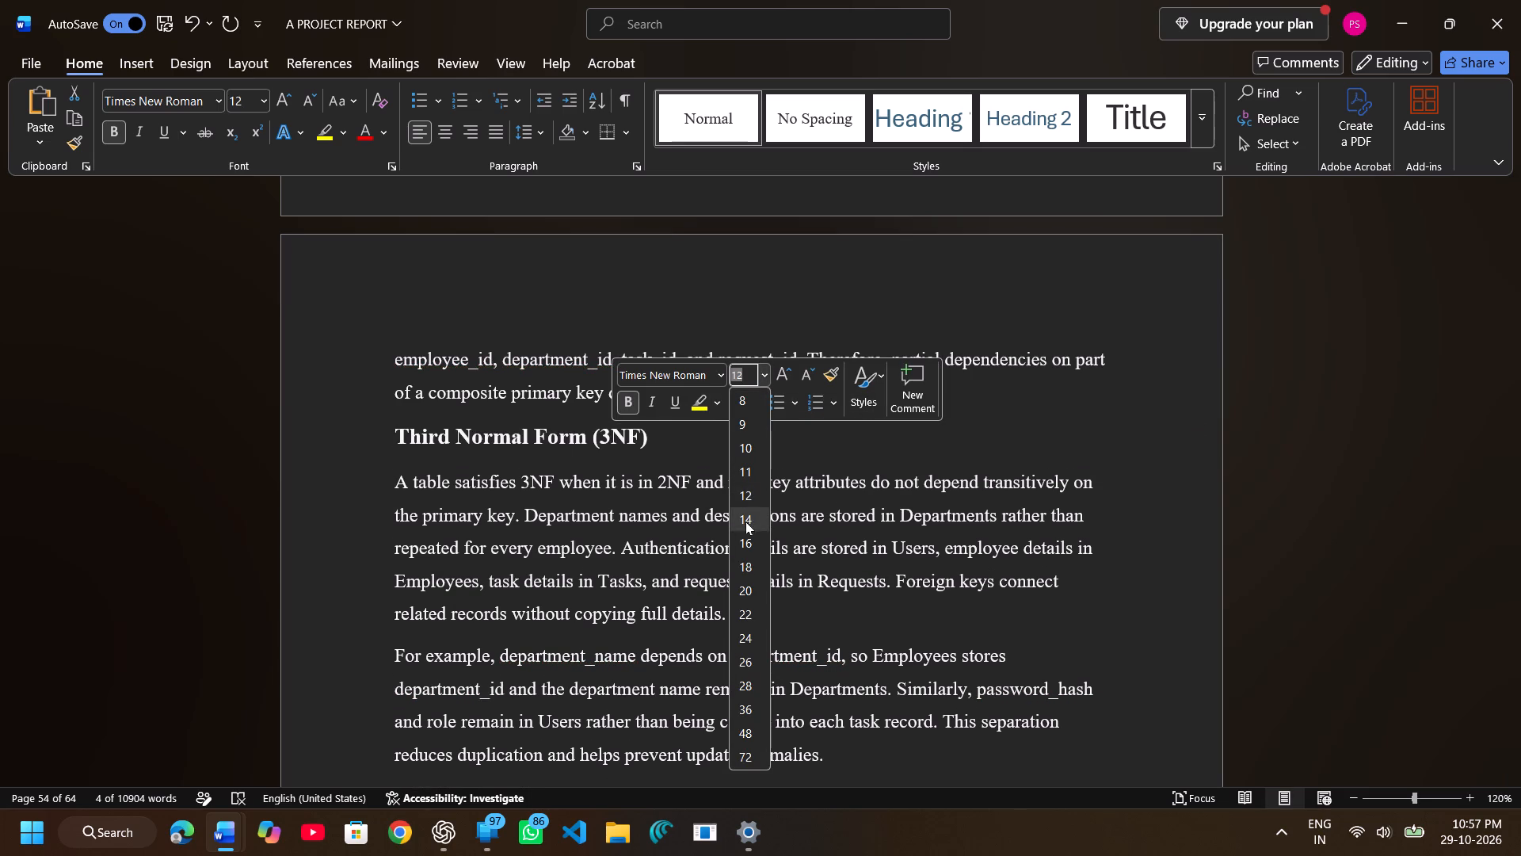
left_click(745, 522)
Set the heading "4.3.3 Database Table Structures" to font size 14.
scroll(745, 522, "down", 1)
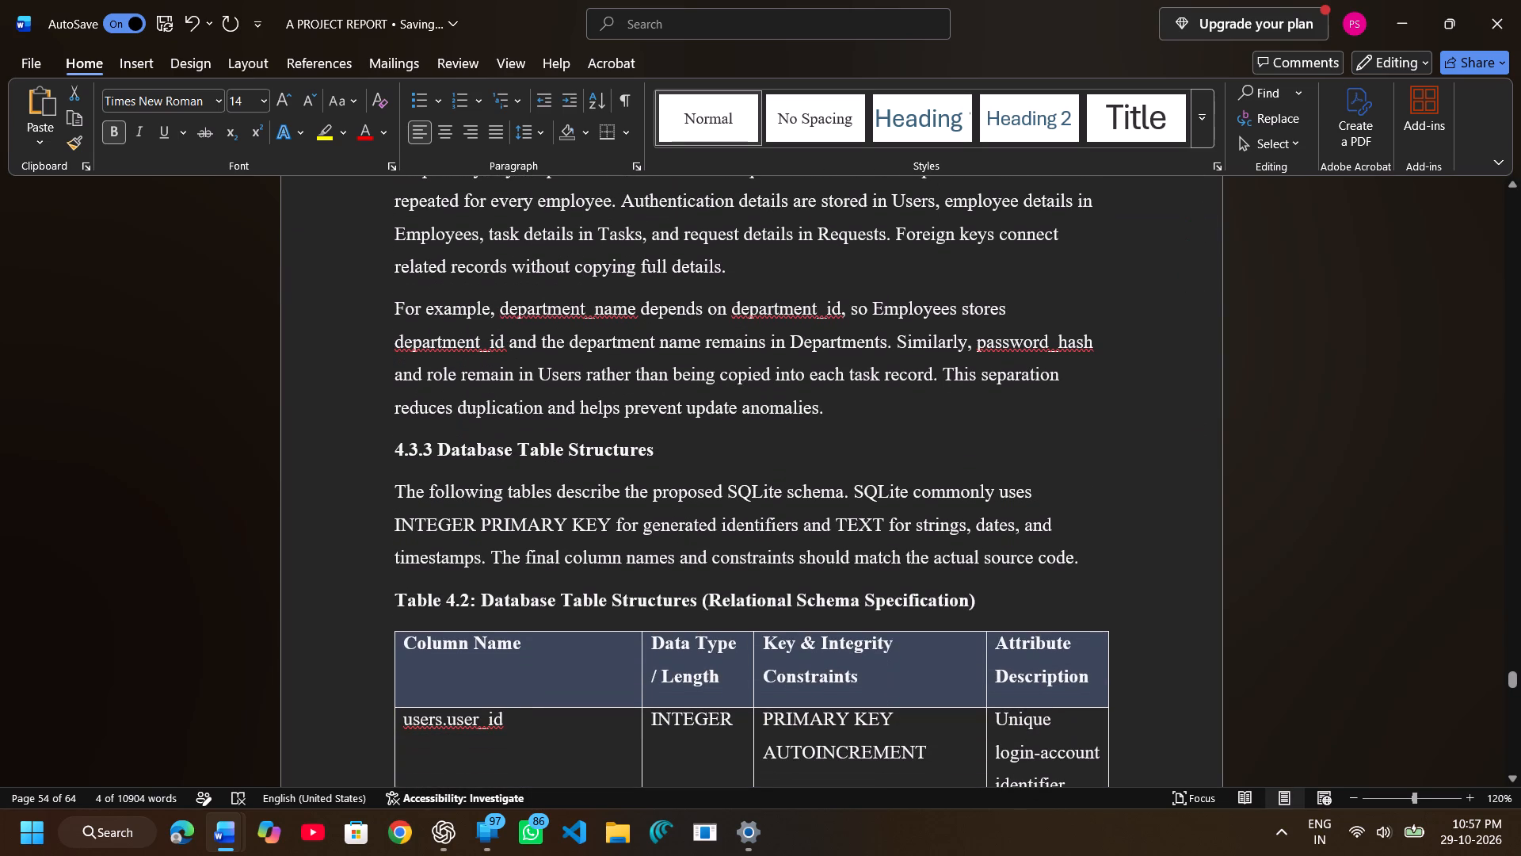
left_click_drag(398, 446, 676, 443)
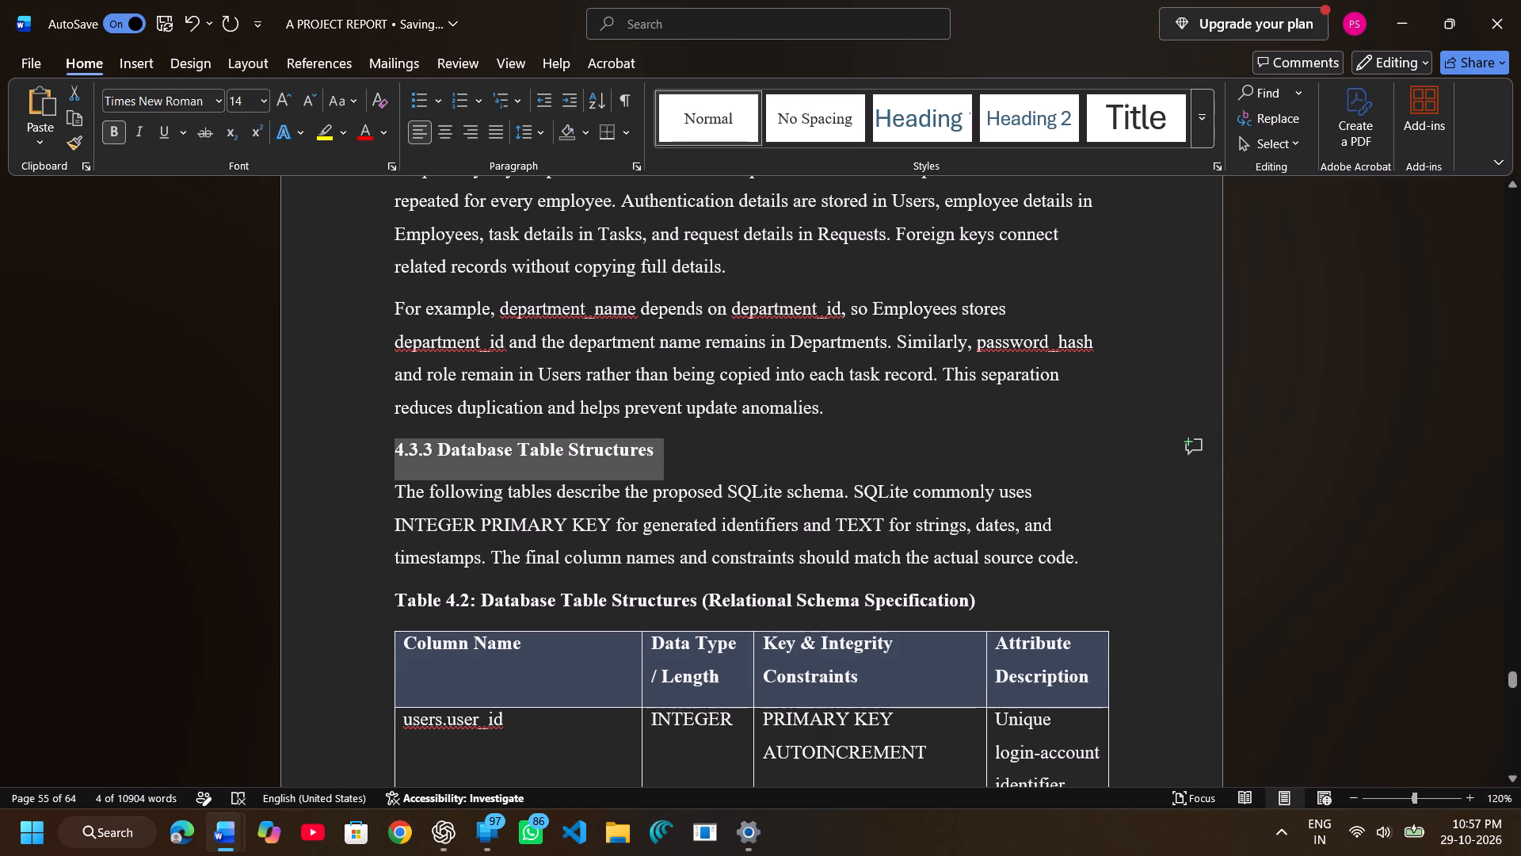
left_click_drag(676, 443, 686, 445)
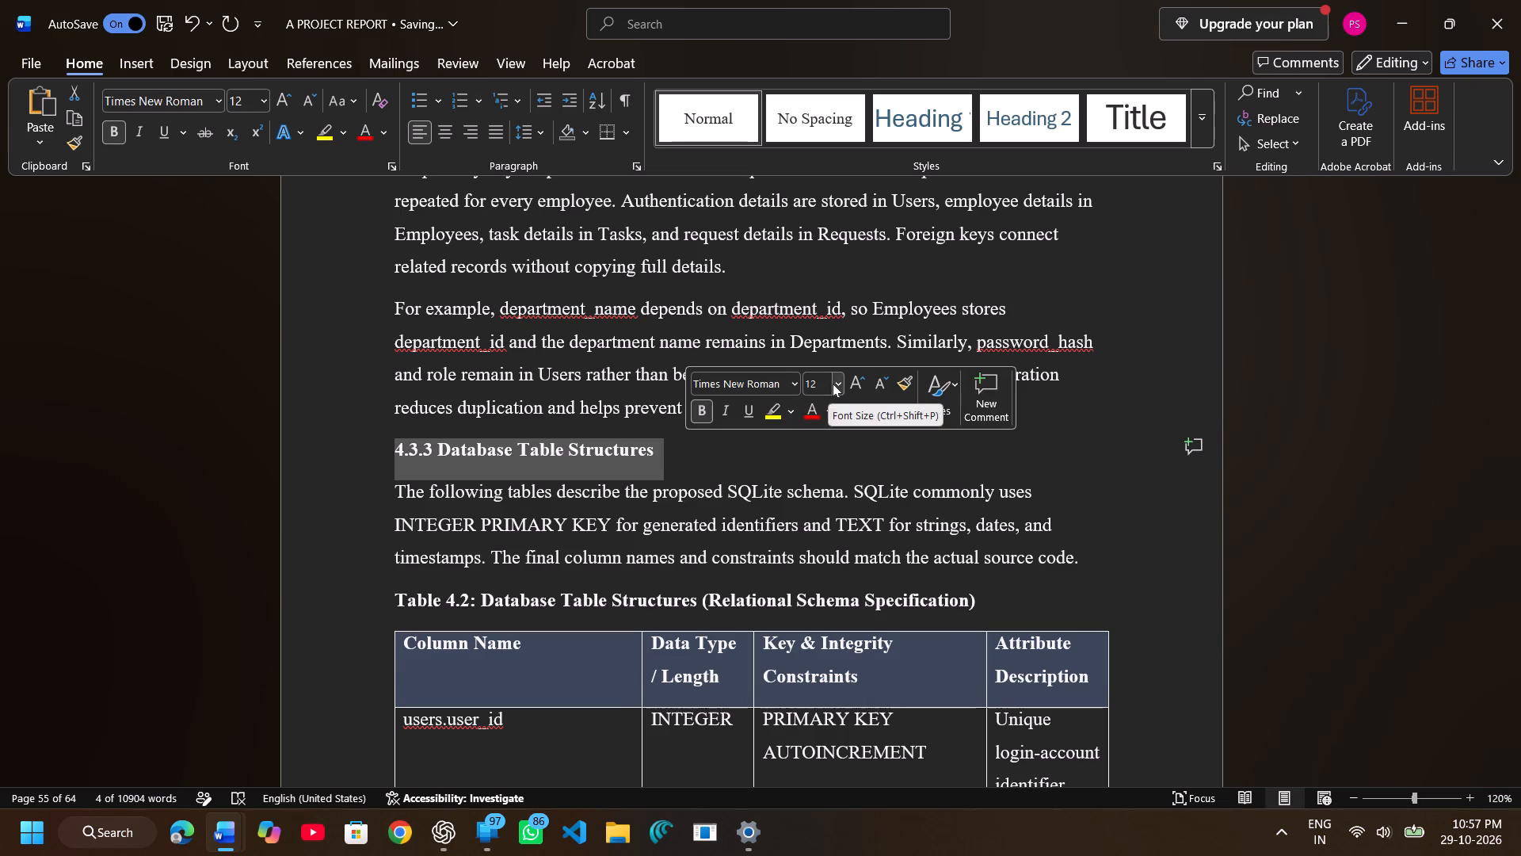
left_click(835, 384)
left_click(806, 522)
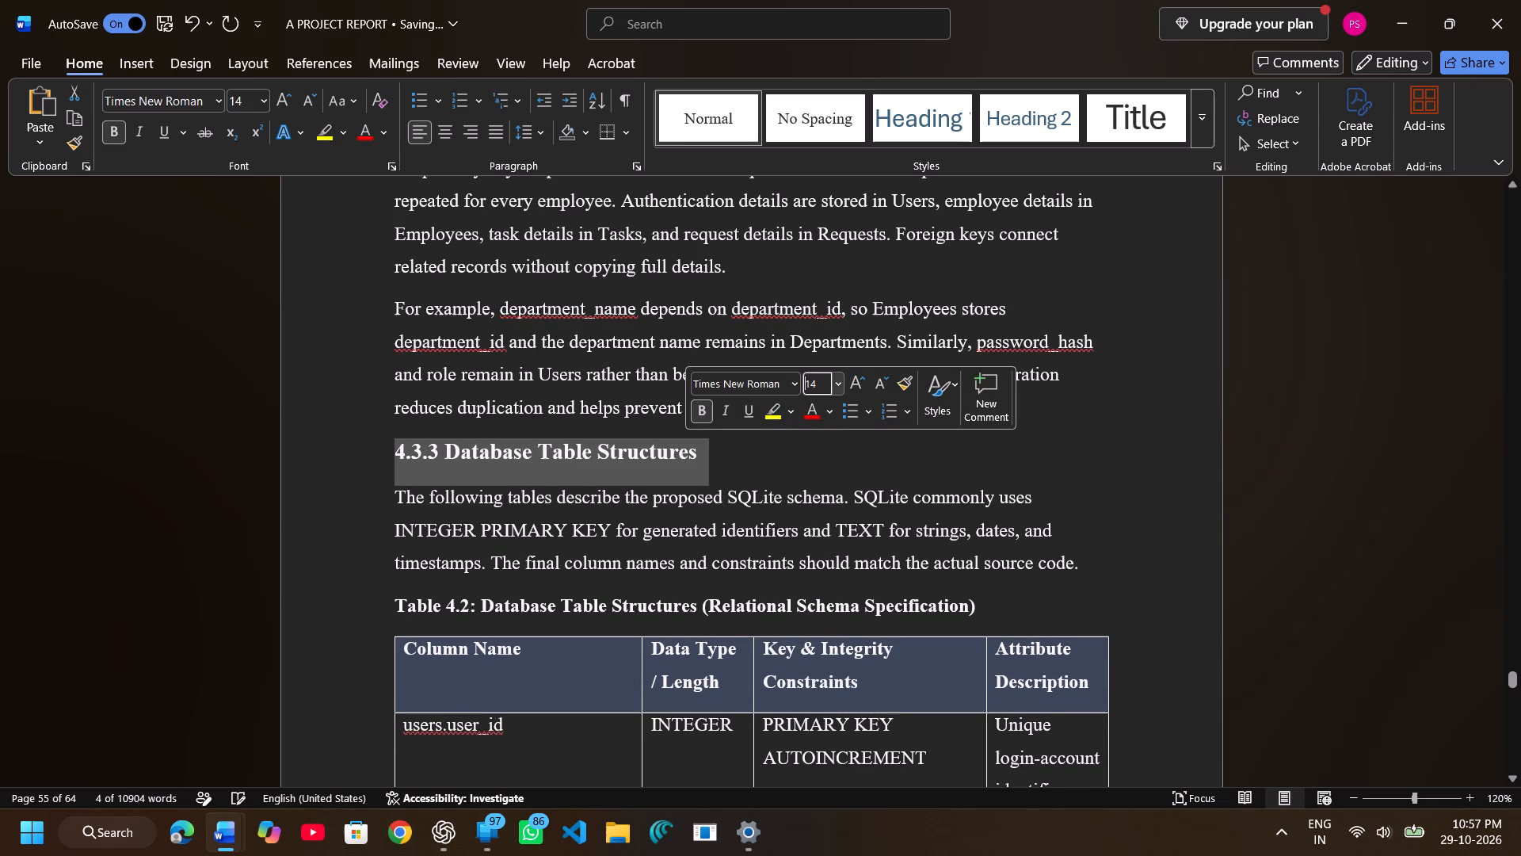
Set the caption "Table 4.2: Database Table Structures (Relational Schema Specification)" to font size 11.
scroll(669, 541, "down", 1)
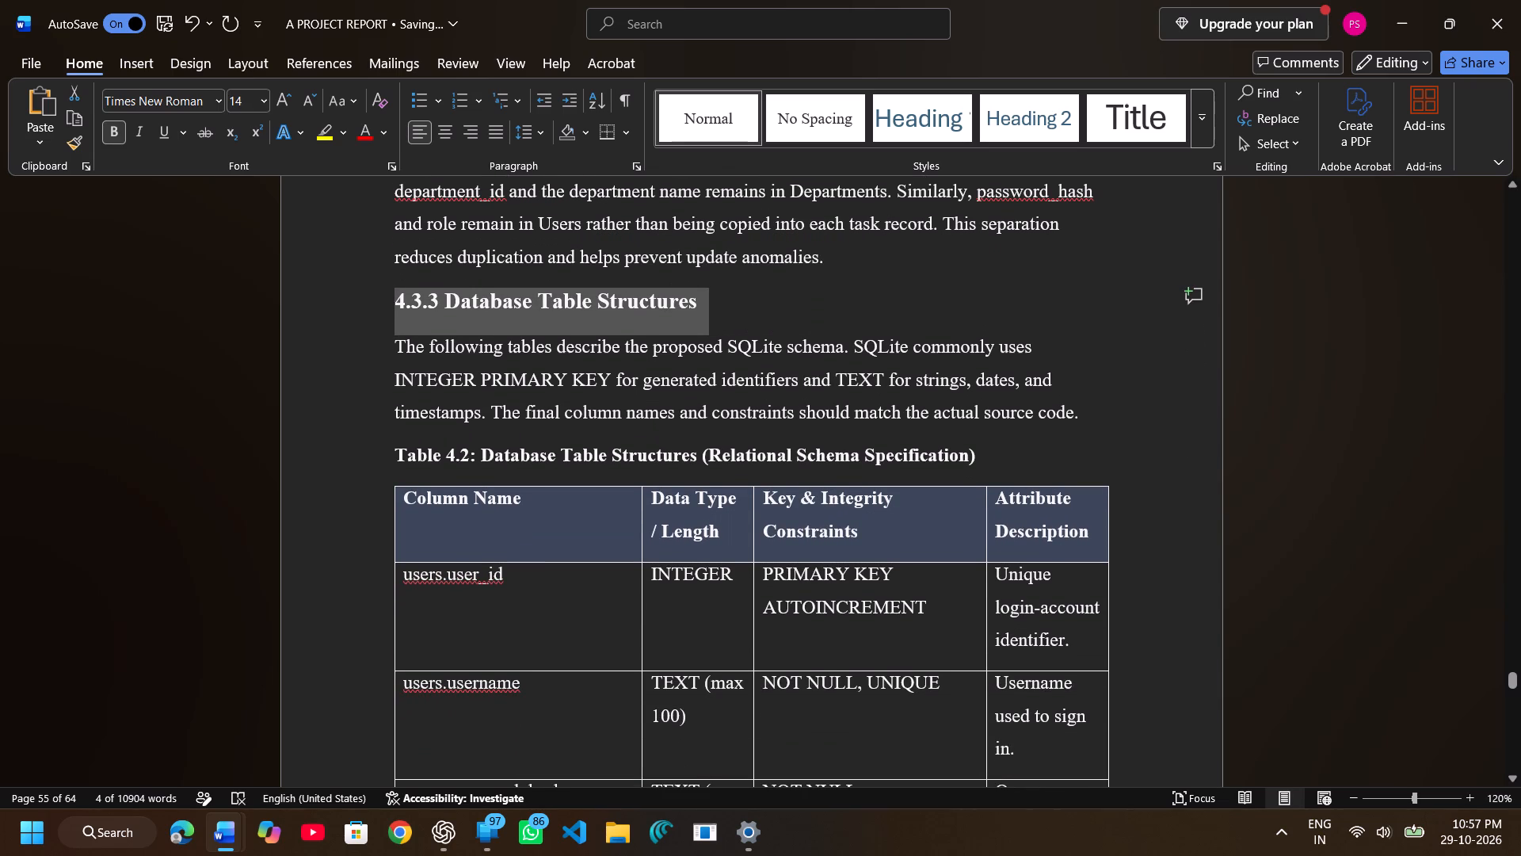
left_click_drag(392, 449, 896, 467)
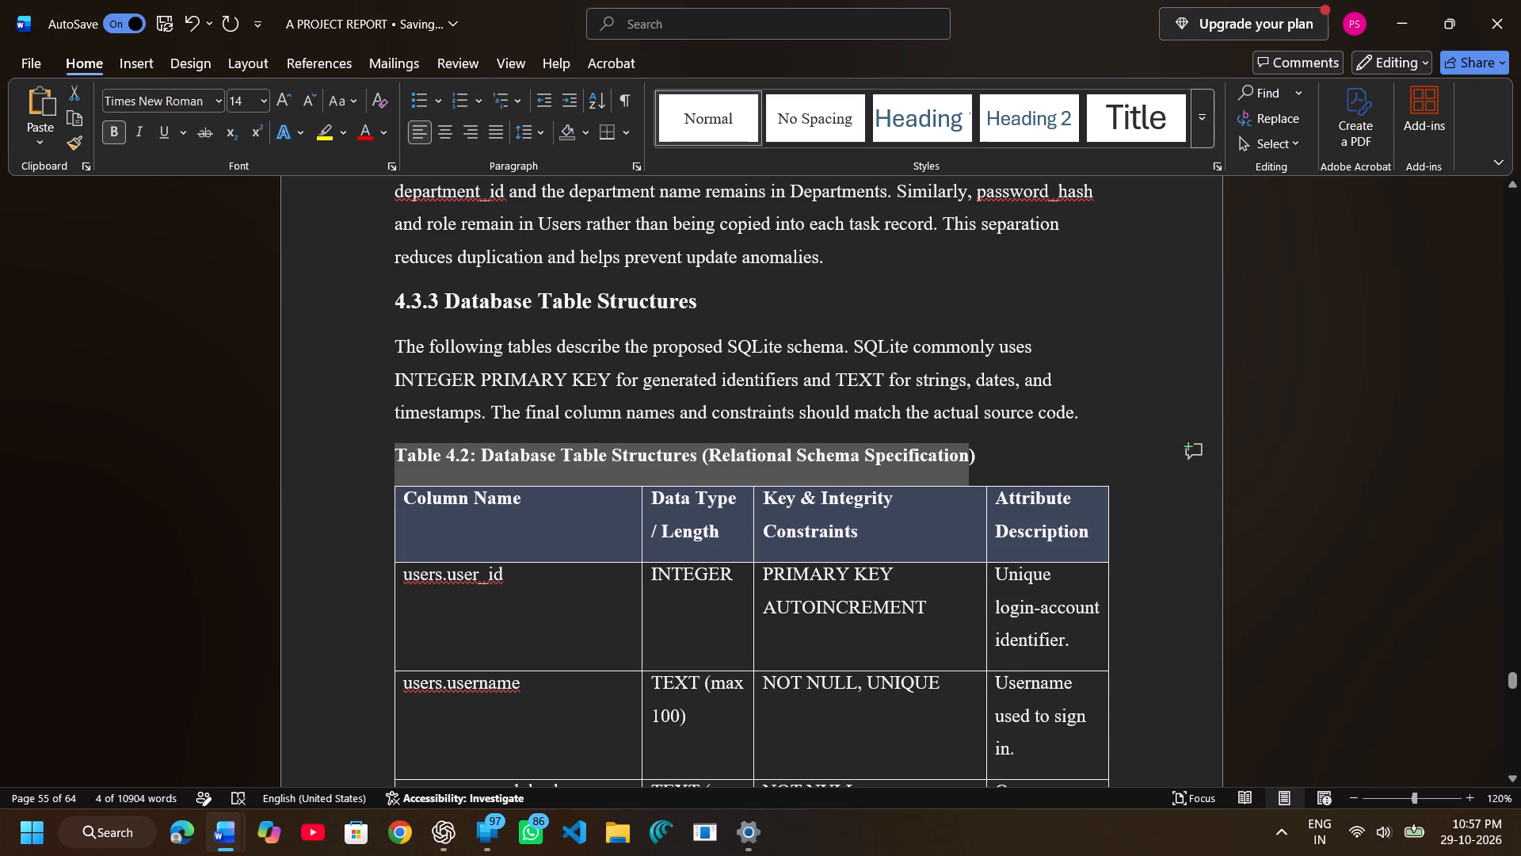
left_click_drag(896, 467, 978, 464)
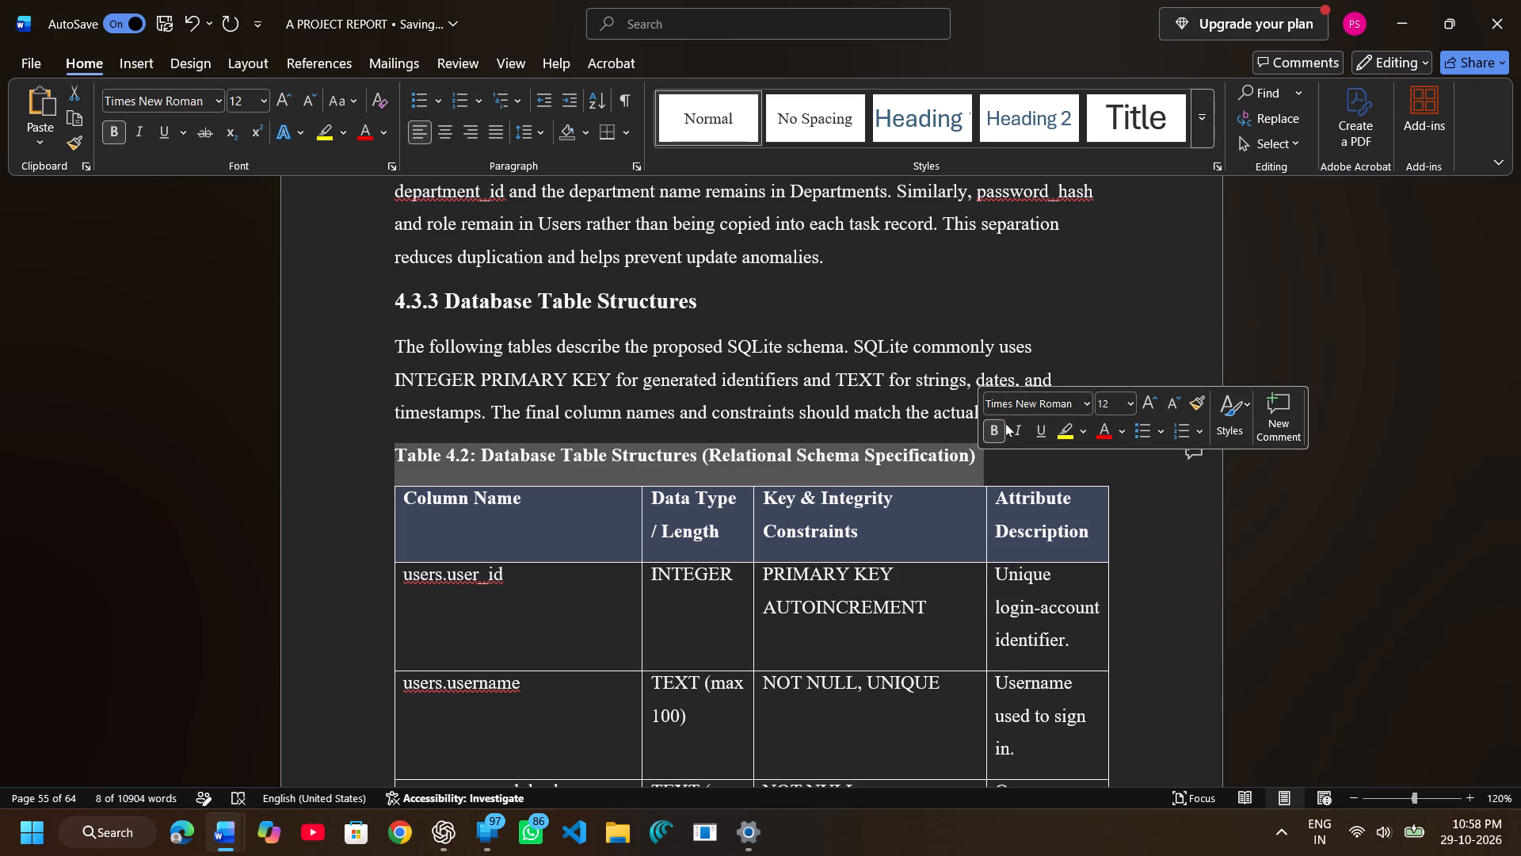
left_click(1127, 399)
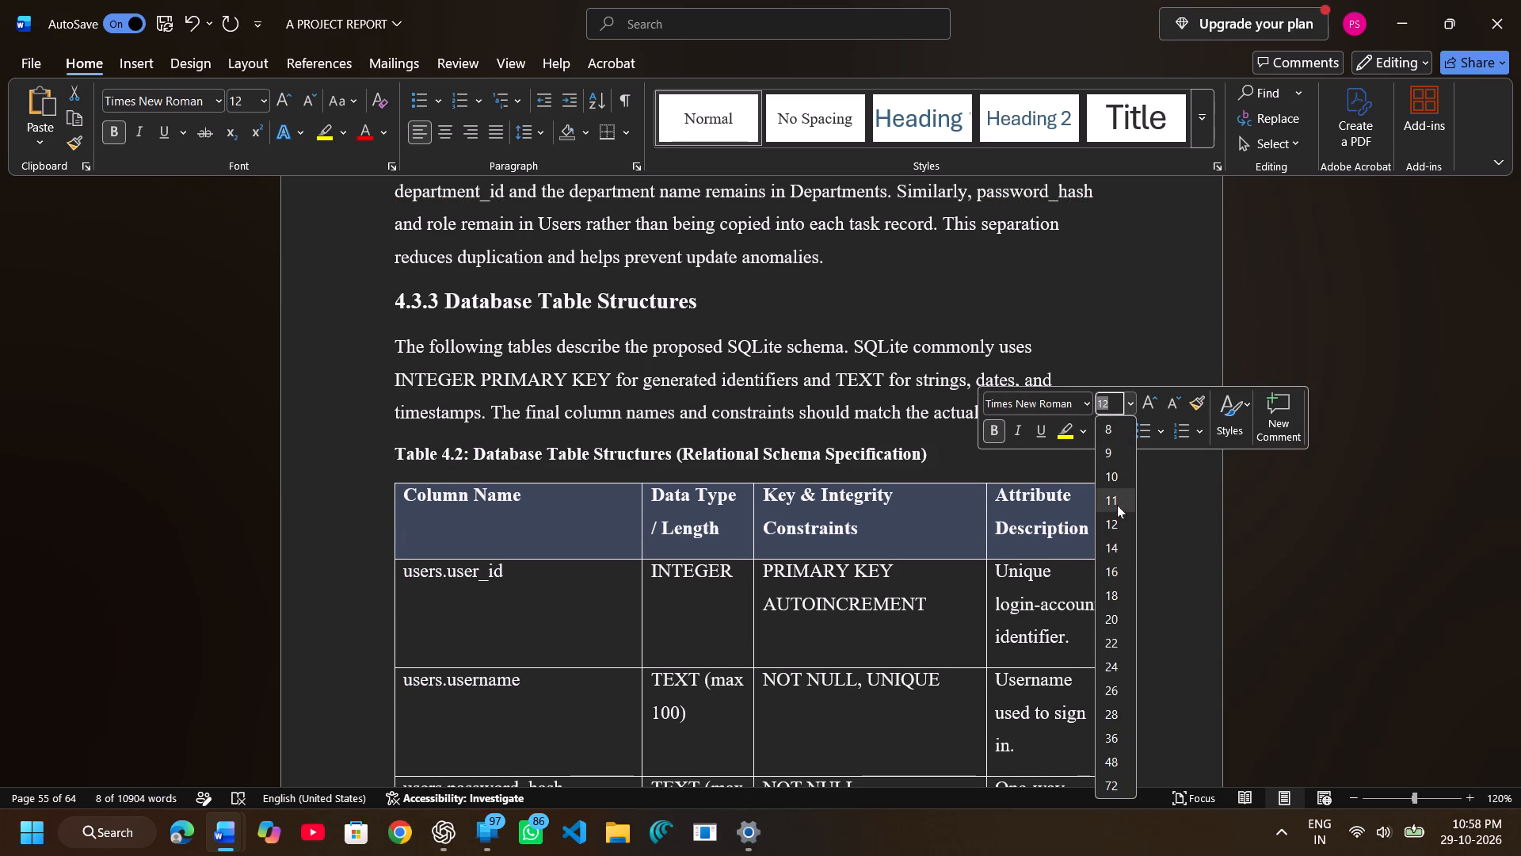
left_click(1117, 505)
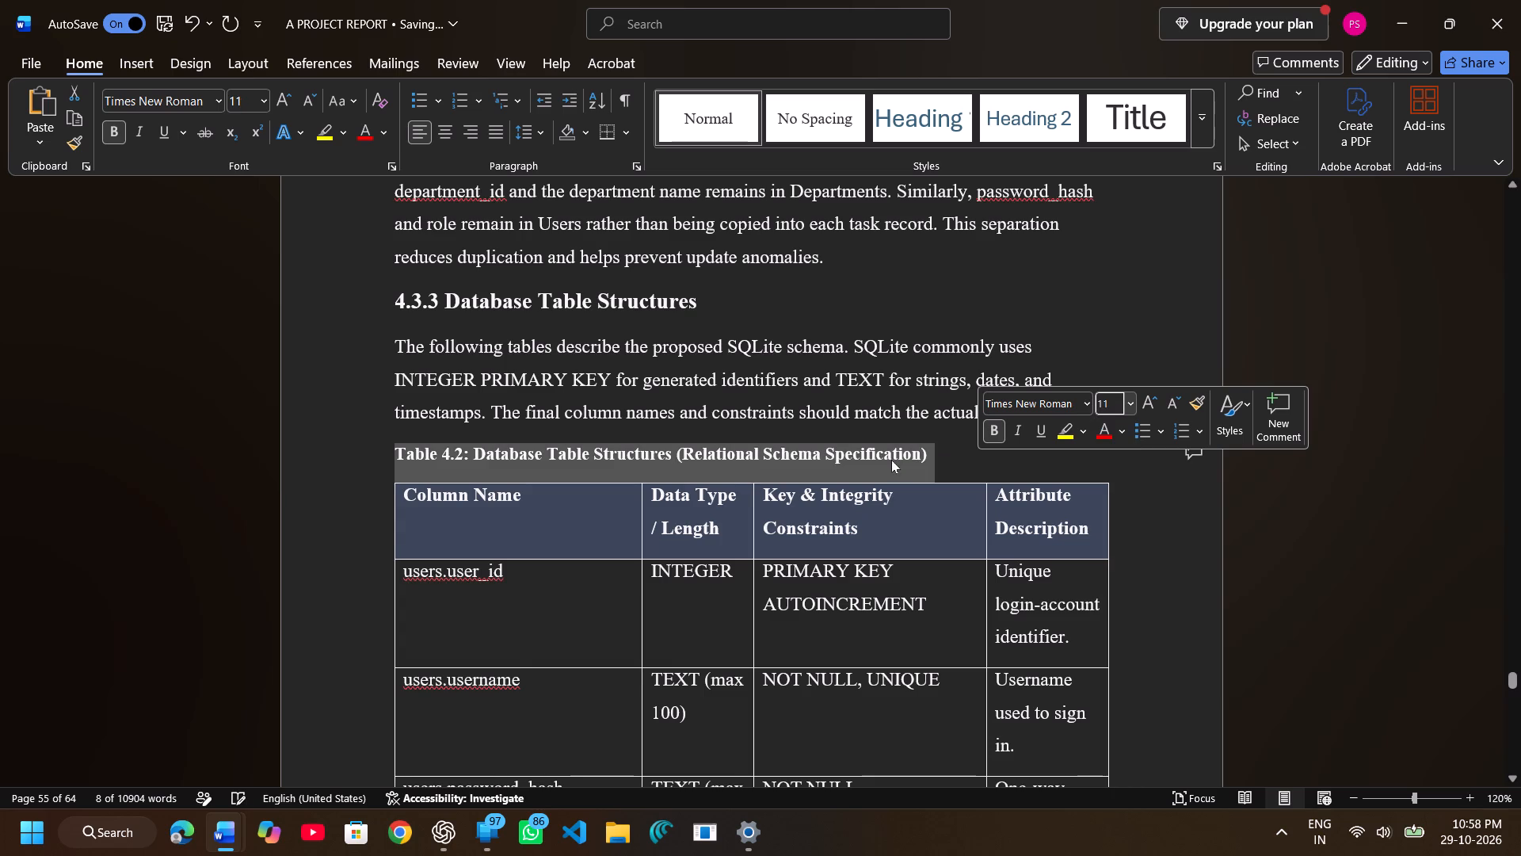
Move the caption "Table 4.2: Database Table Structures (Relational Schema Specification)" from above the table to directly below its last row.
left_click_drag(762, 449, 780, 518)
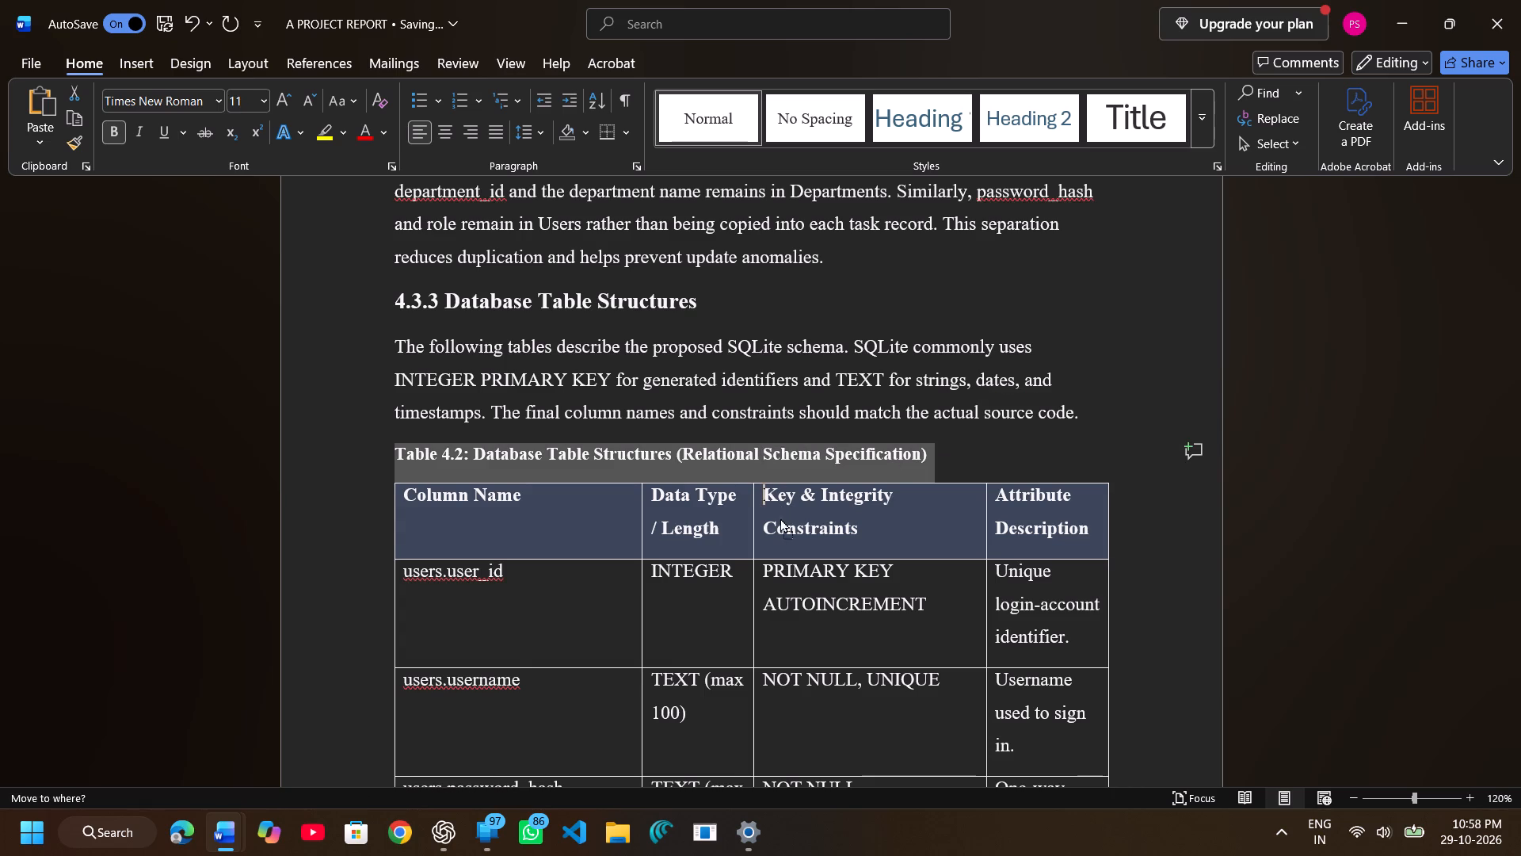
left_click_drag(780, 518, 766, 855)
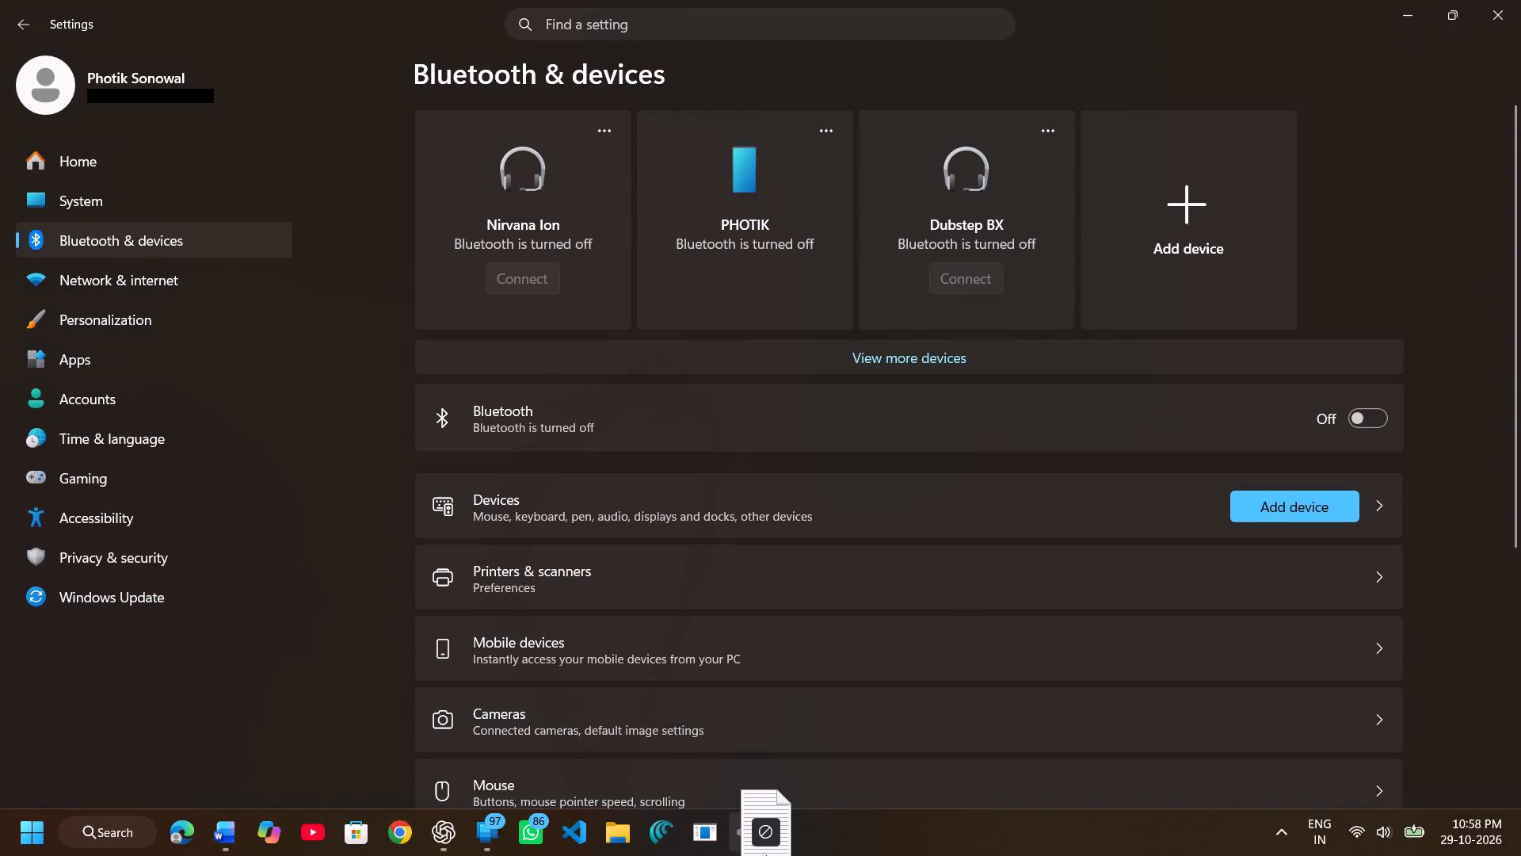
left_click_drag(766, 855, 236, 822)
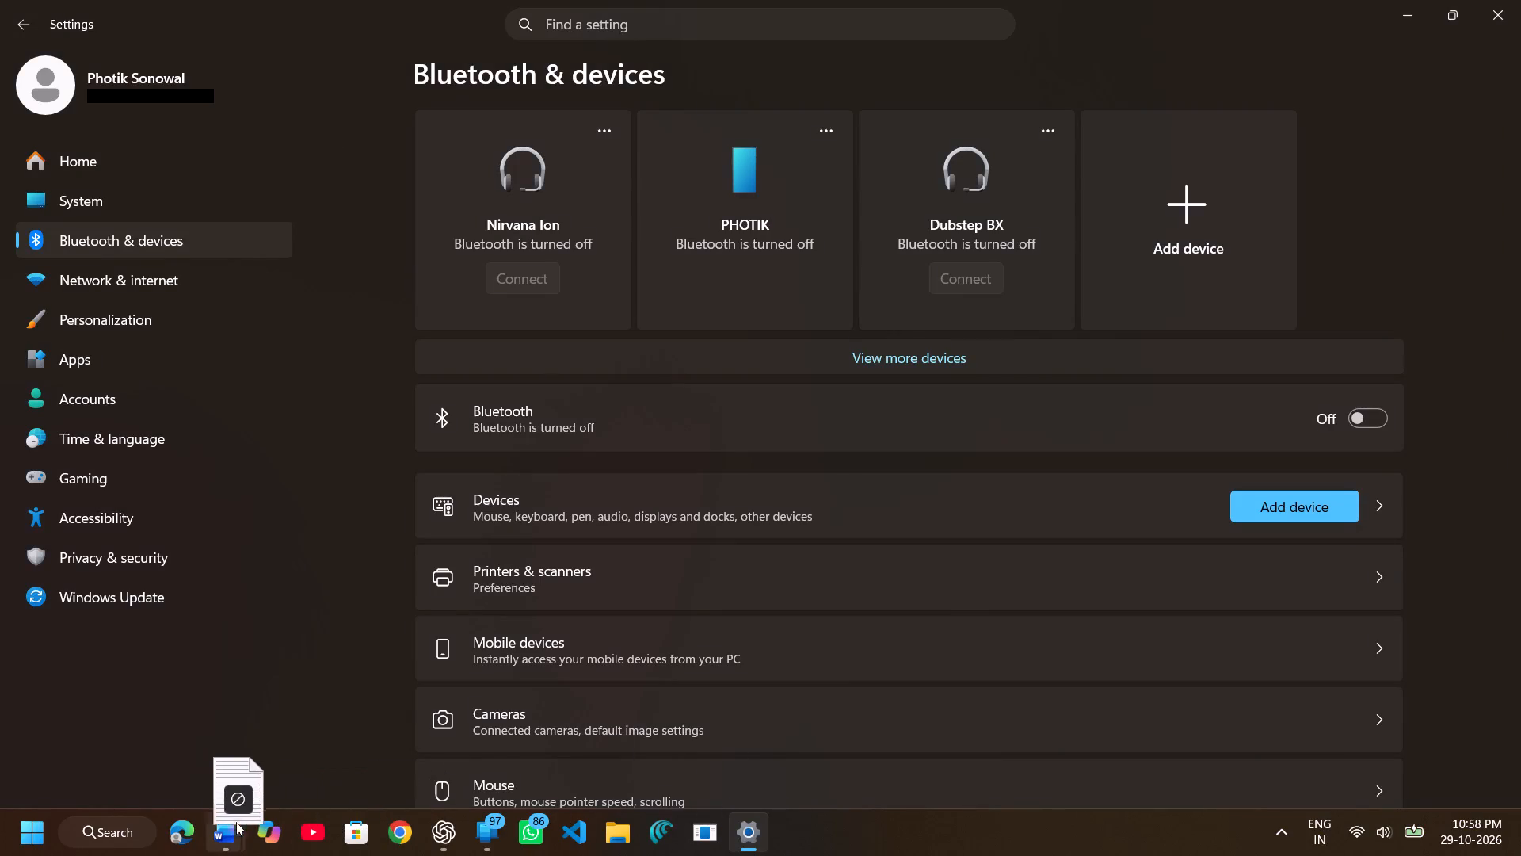
left_click_drag(236, 822, 198, 760)
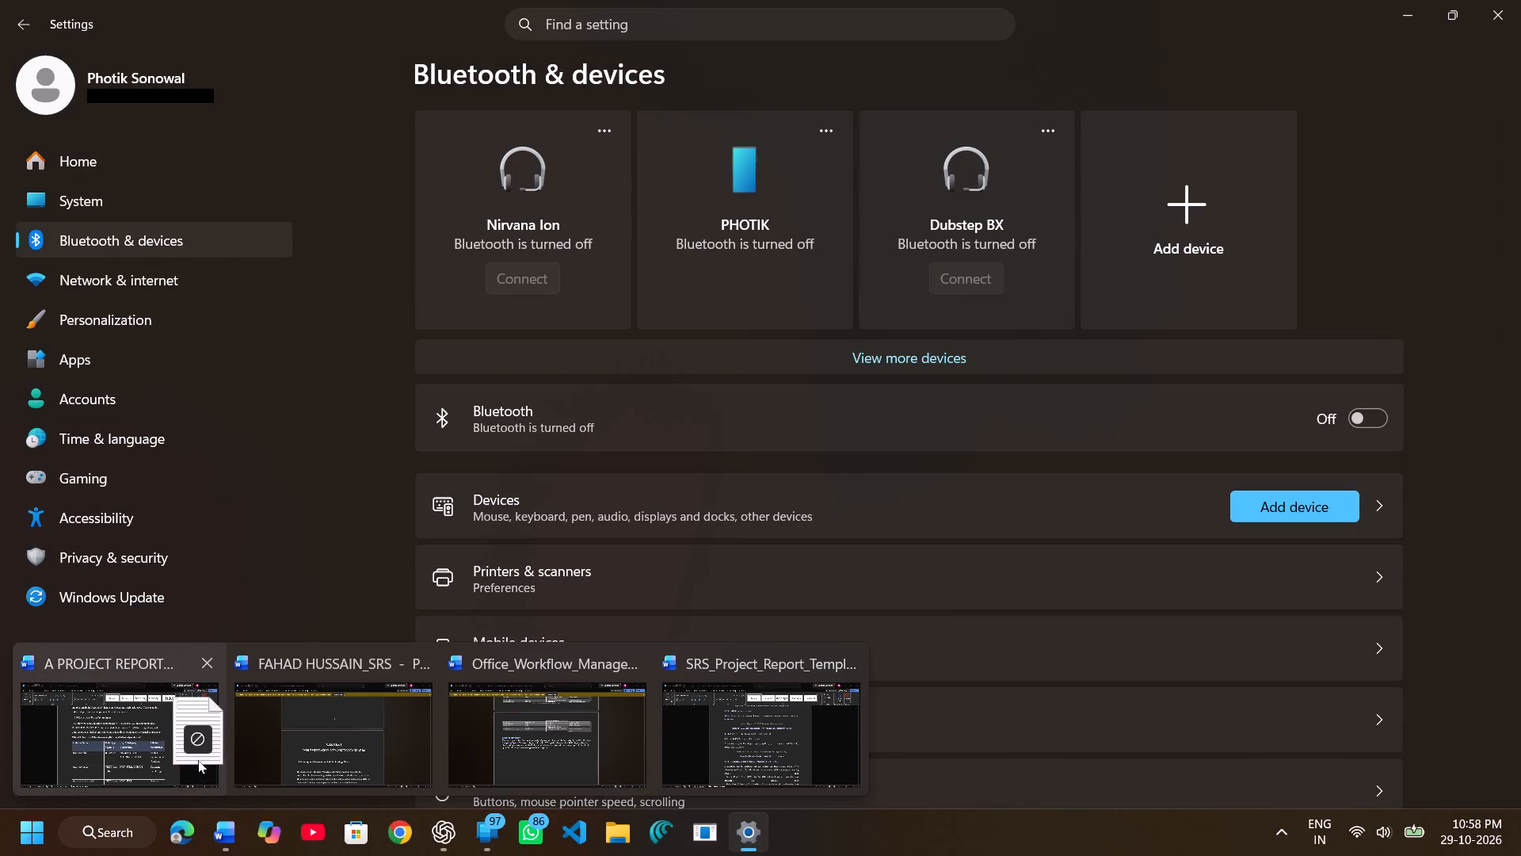
left_click_drag(198, 760, 678, 751)
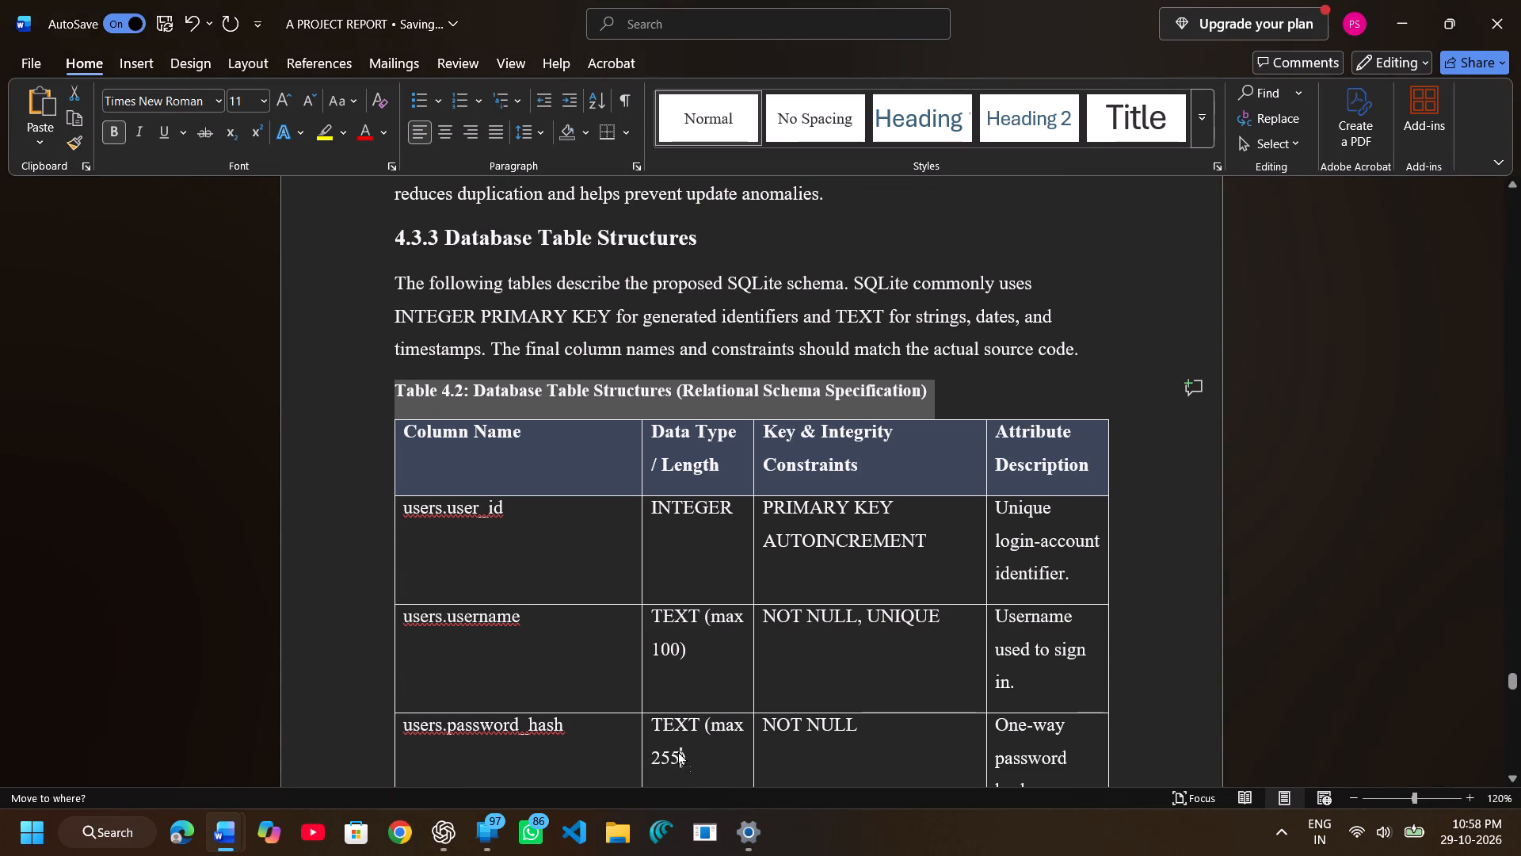
left_click_drag(678, 751, 651, 682)
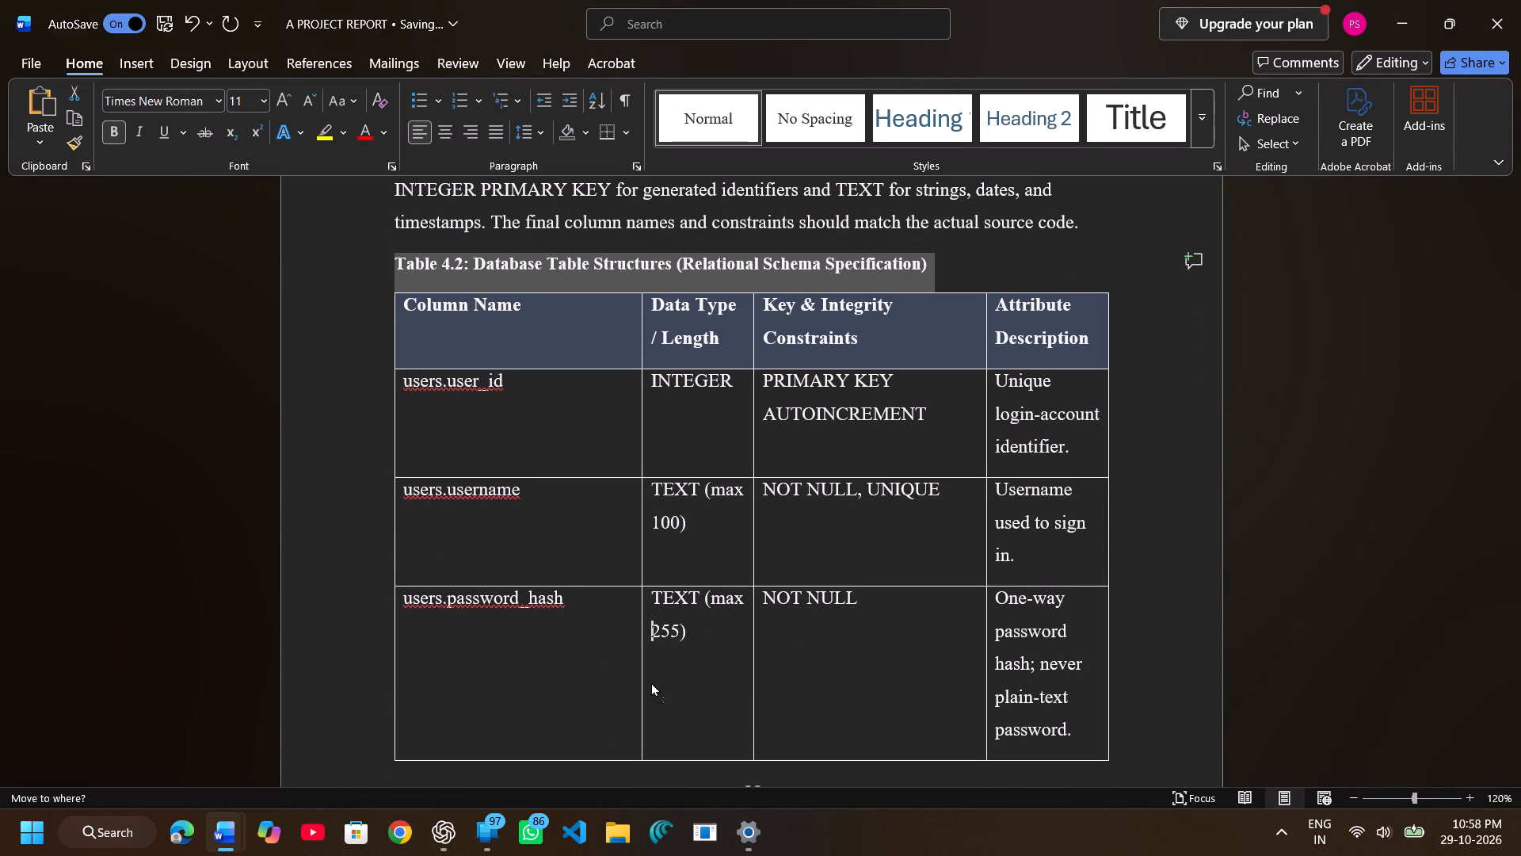
left_click_drag(651, 682, 635, 759)
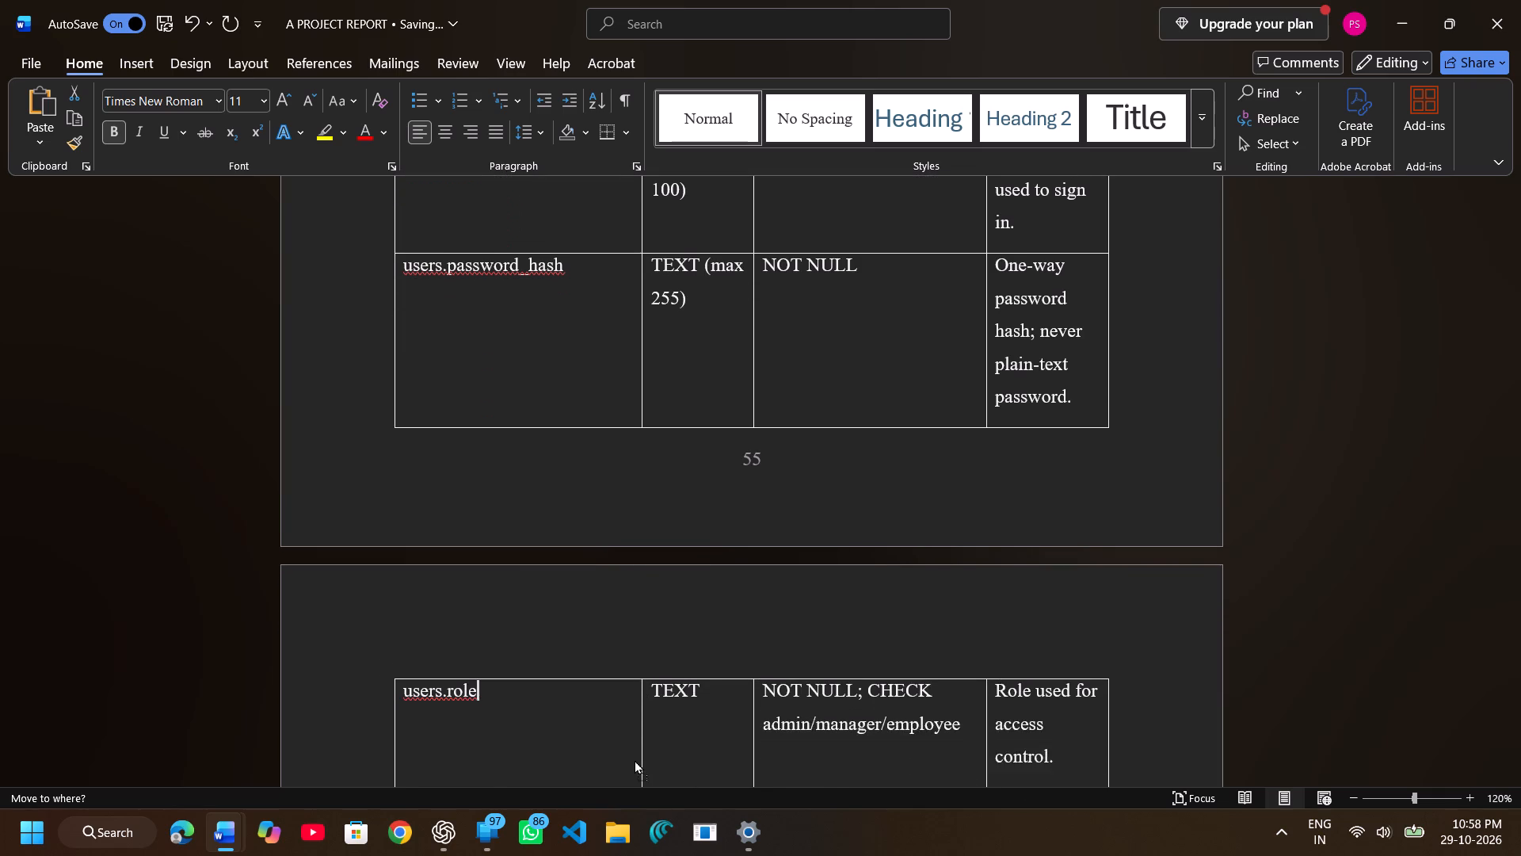
left_click_drag(635, 759, 635, 765)
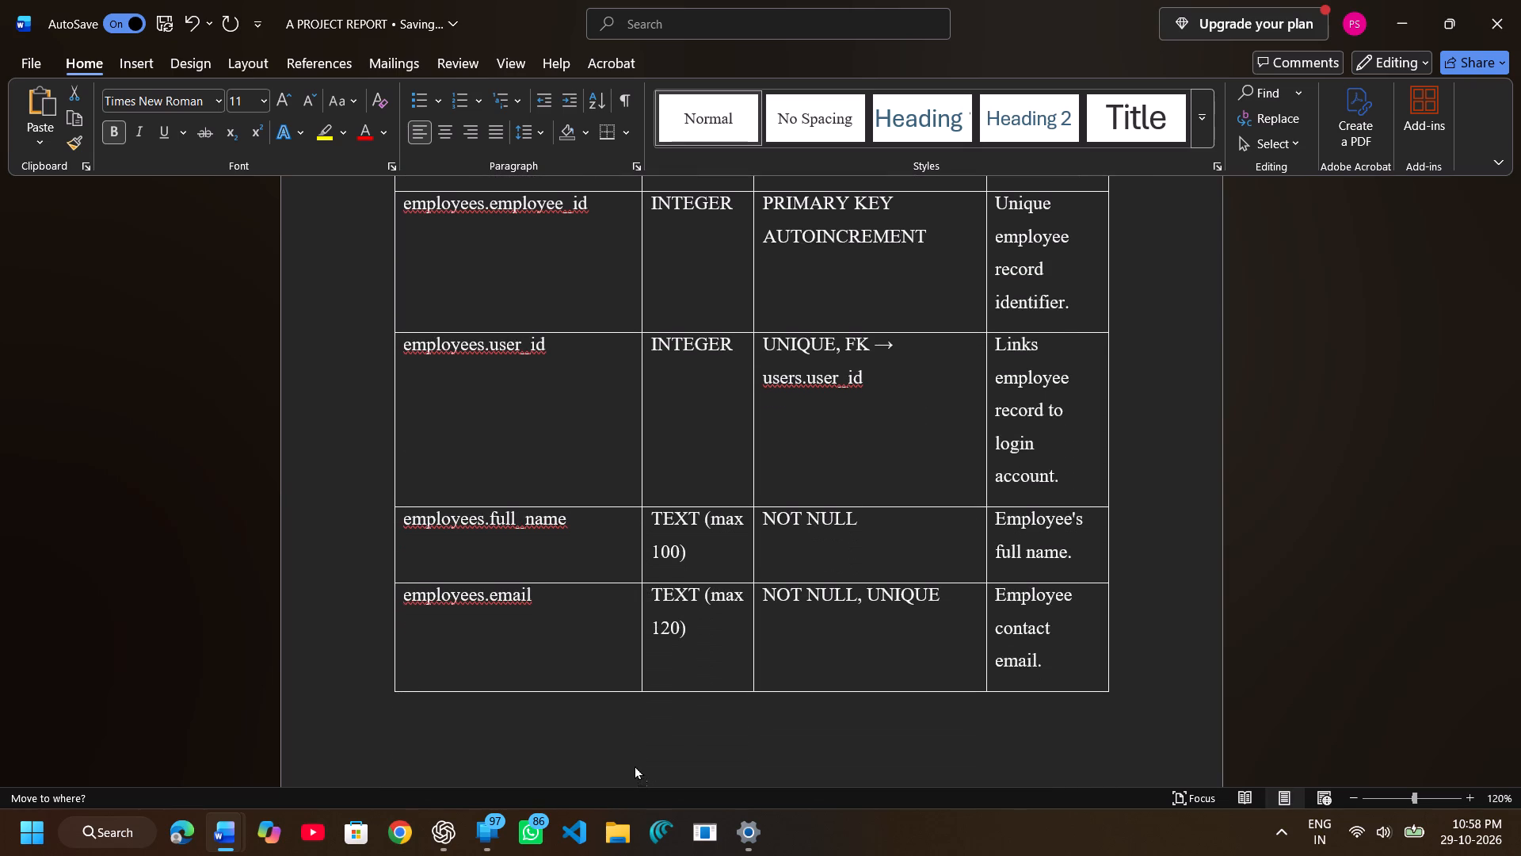
left_click_drag(635, 765, 664, 680)
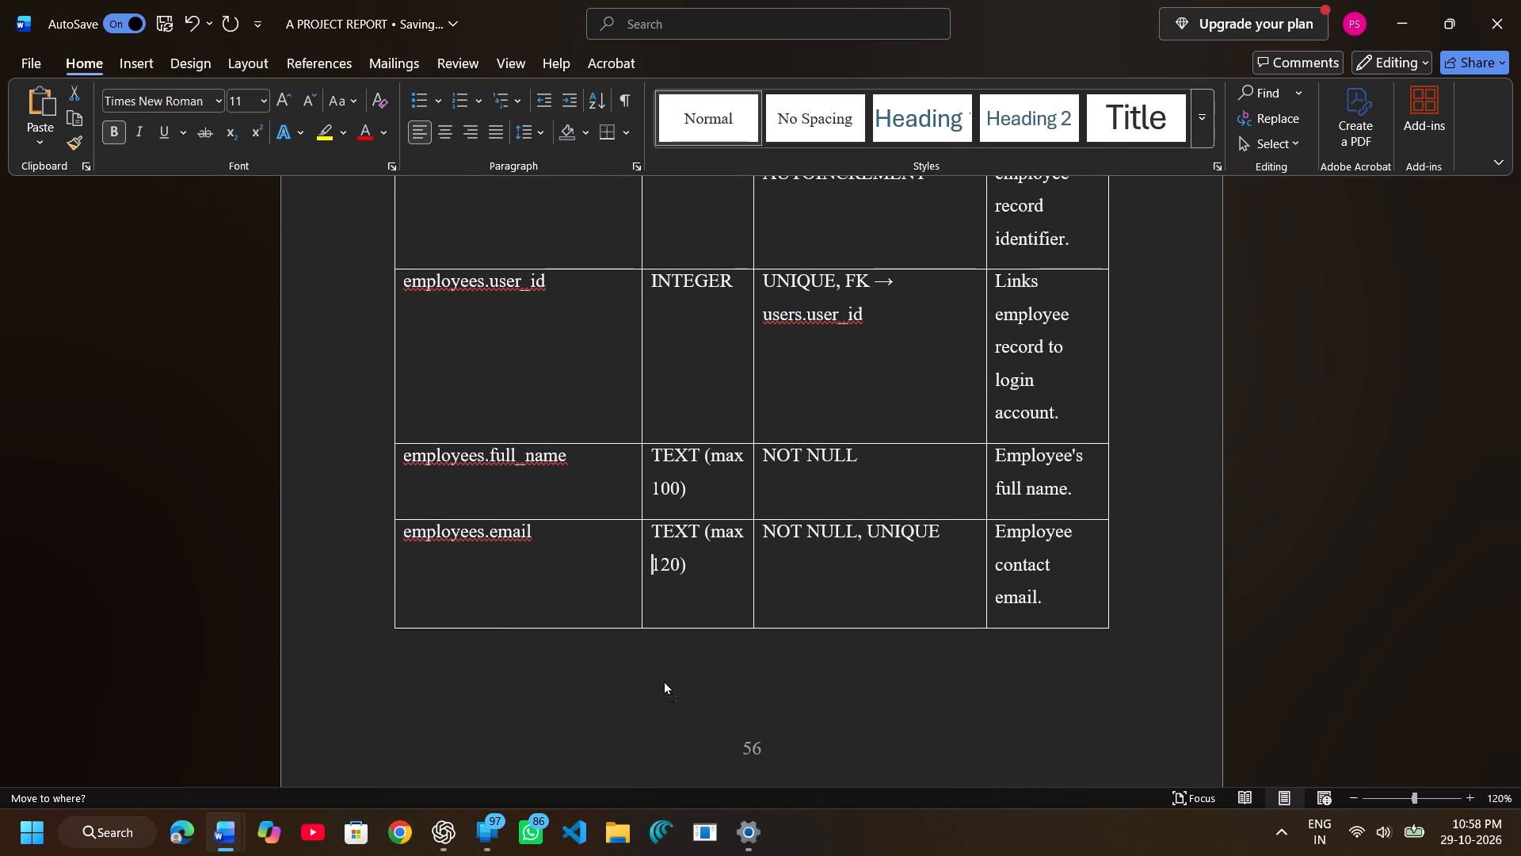
left_click_drag(664, 680, 667, 674)
left_click_drag(667, 674, 663, 771)
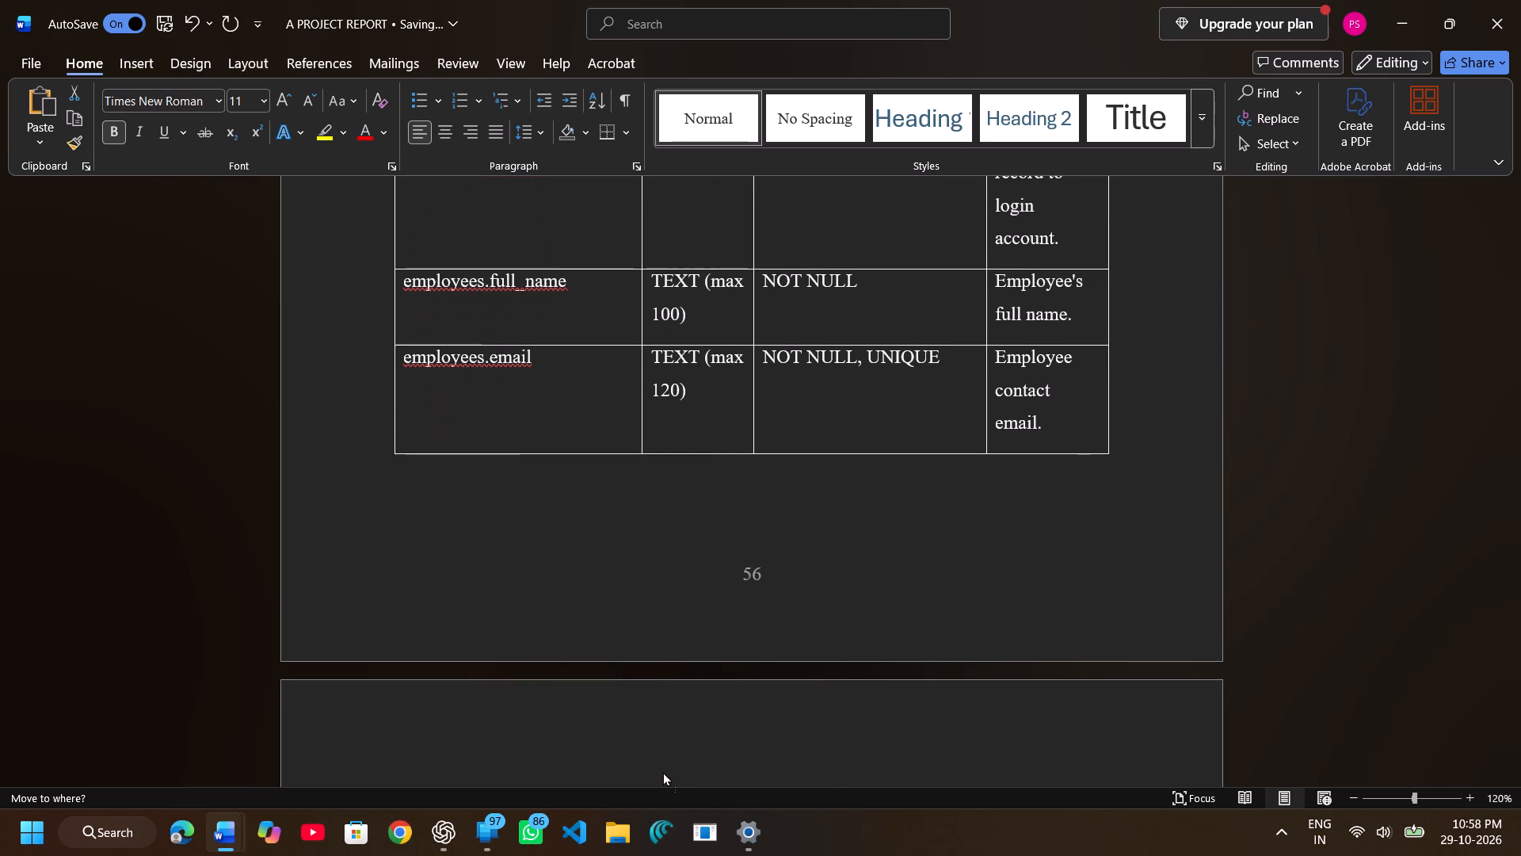
left_click_drag(663, 771, 662, 770)
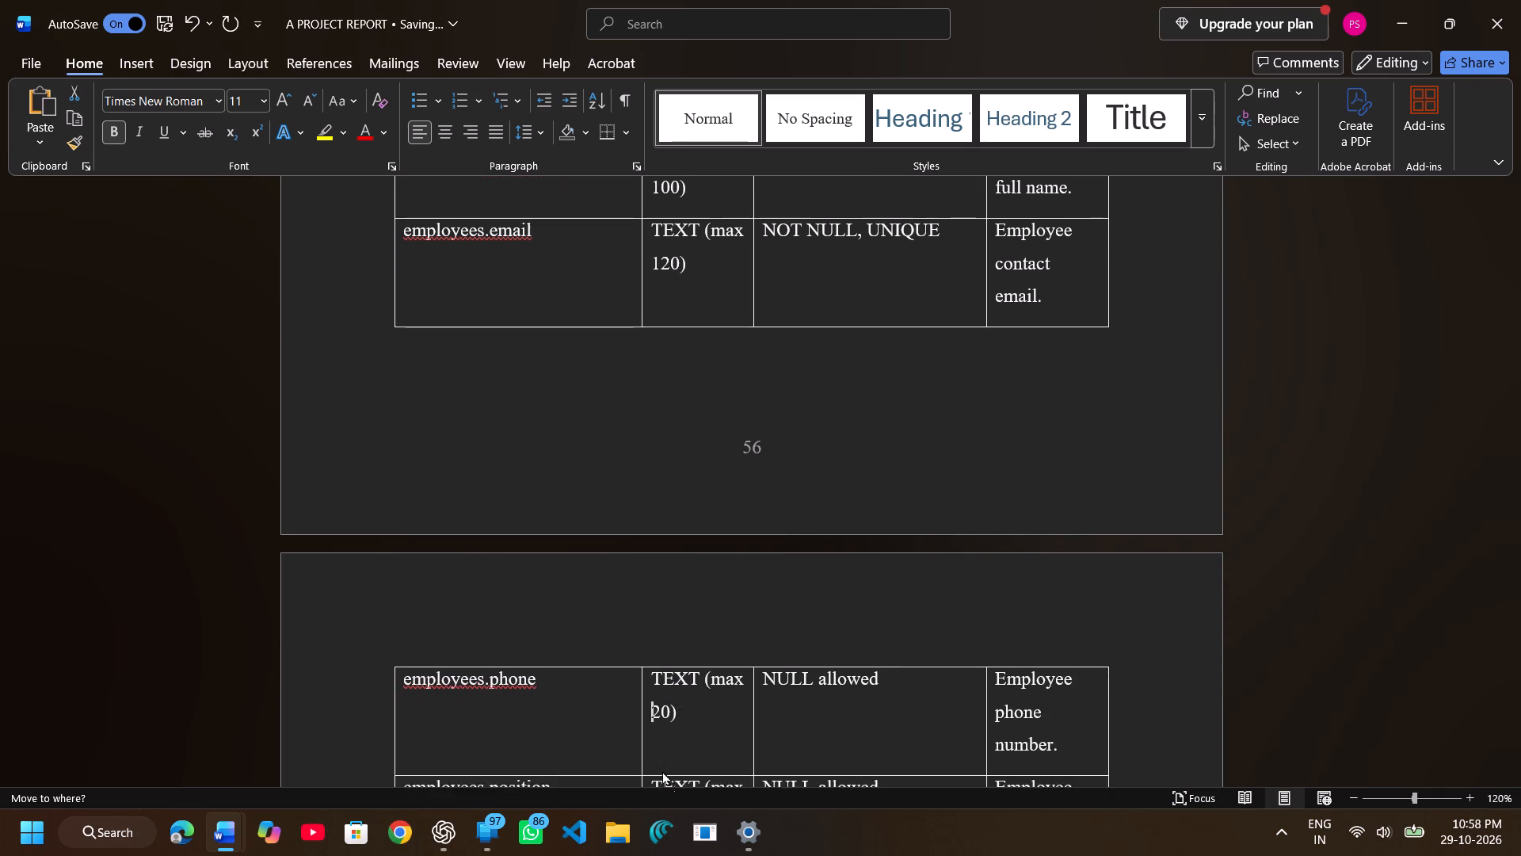
left_click_drag(662, 770, 659, 784)
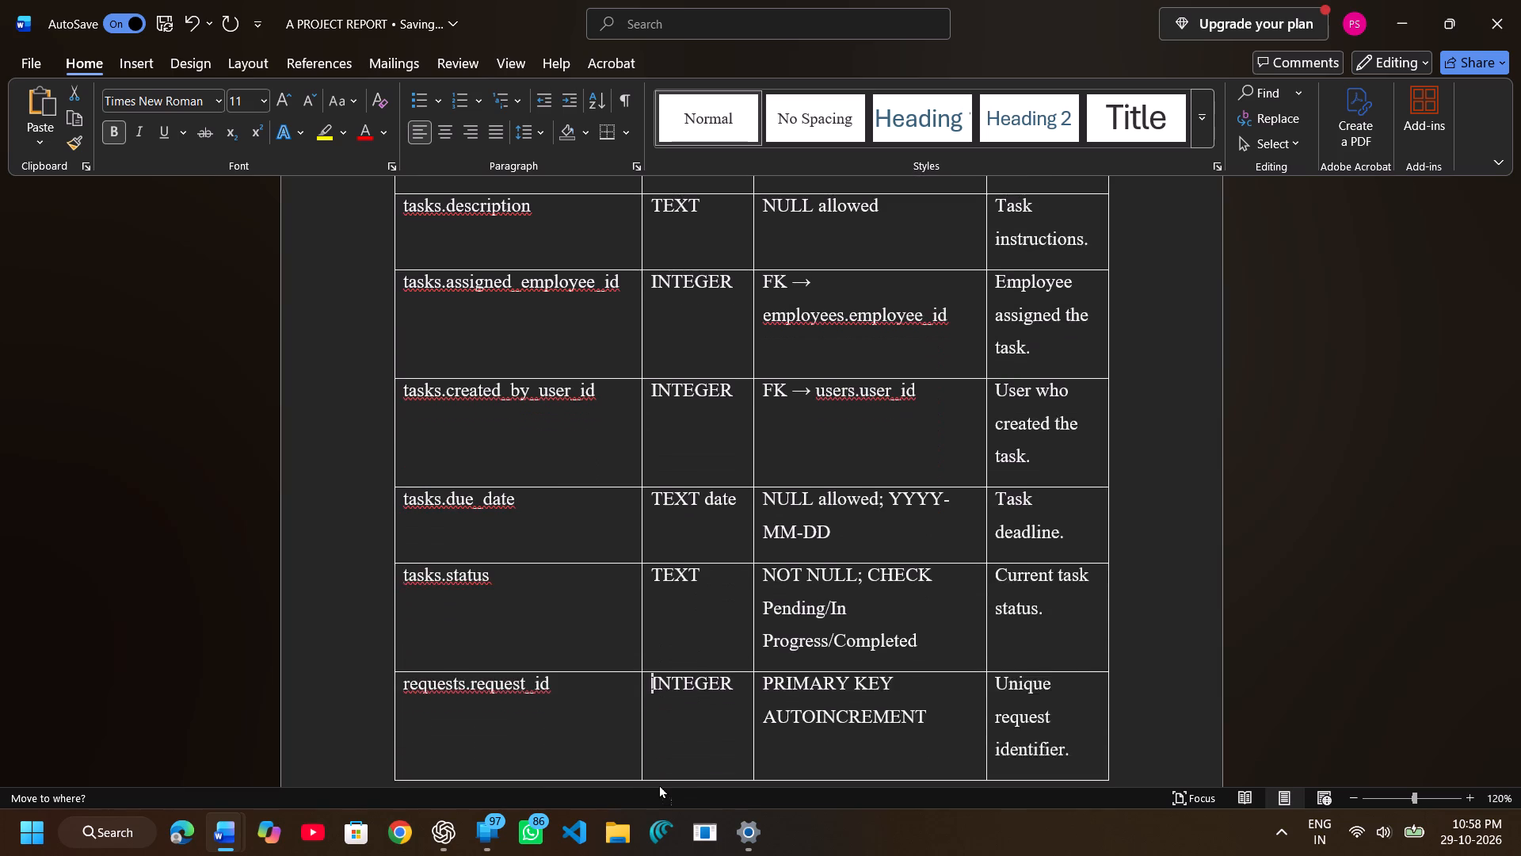
left_click_drag(659, 784, 664, 774)
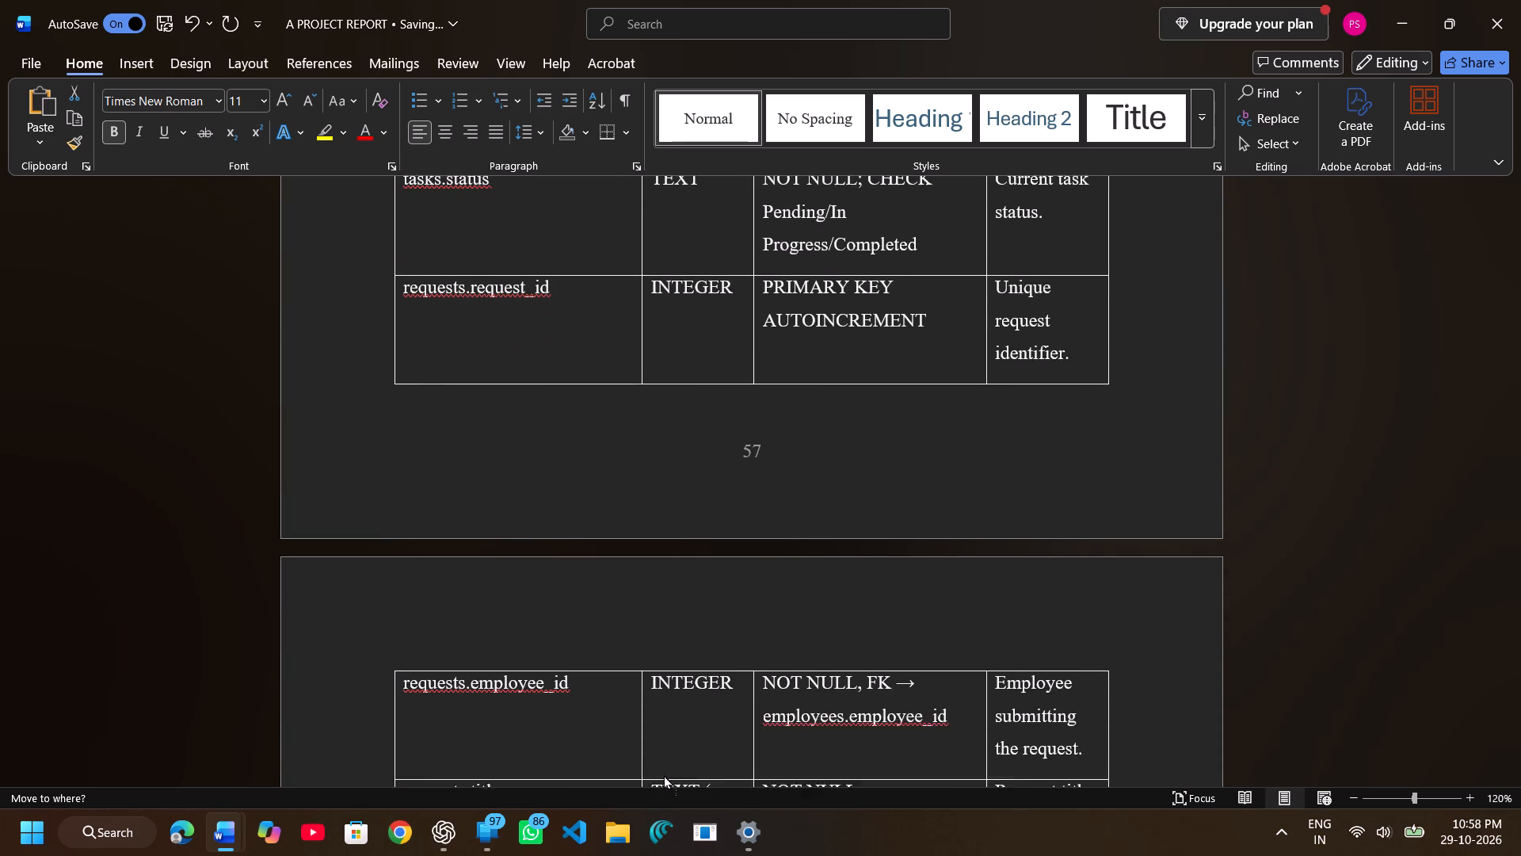
left_click_drag(664, 774, 664, 778)
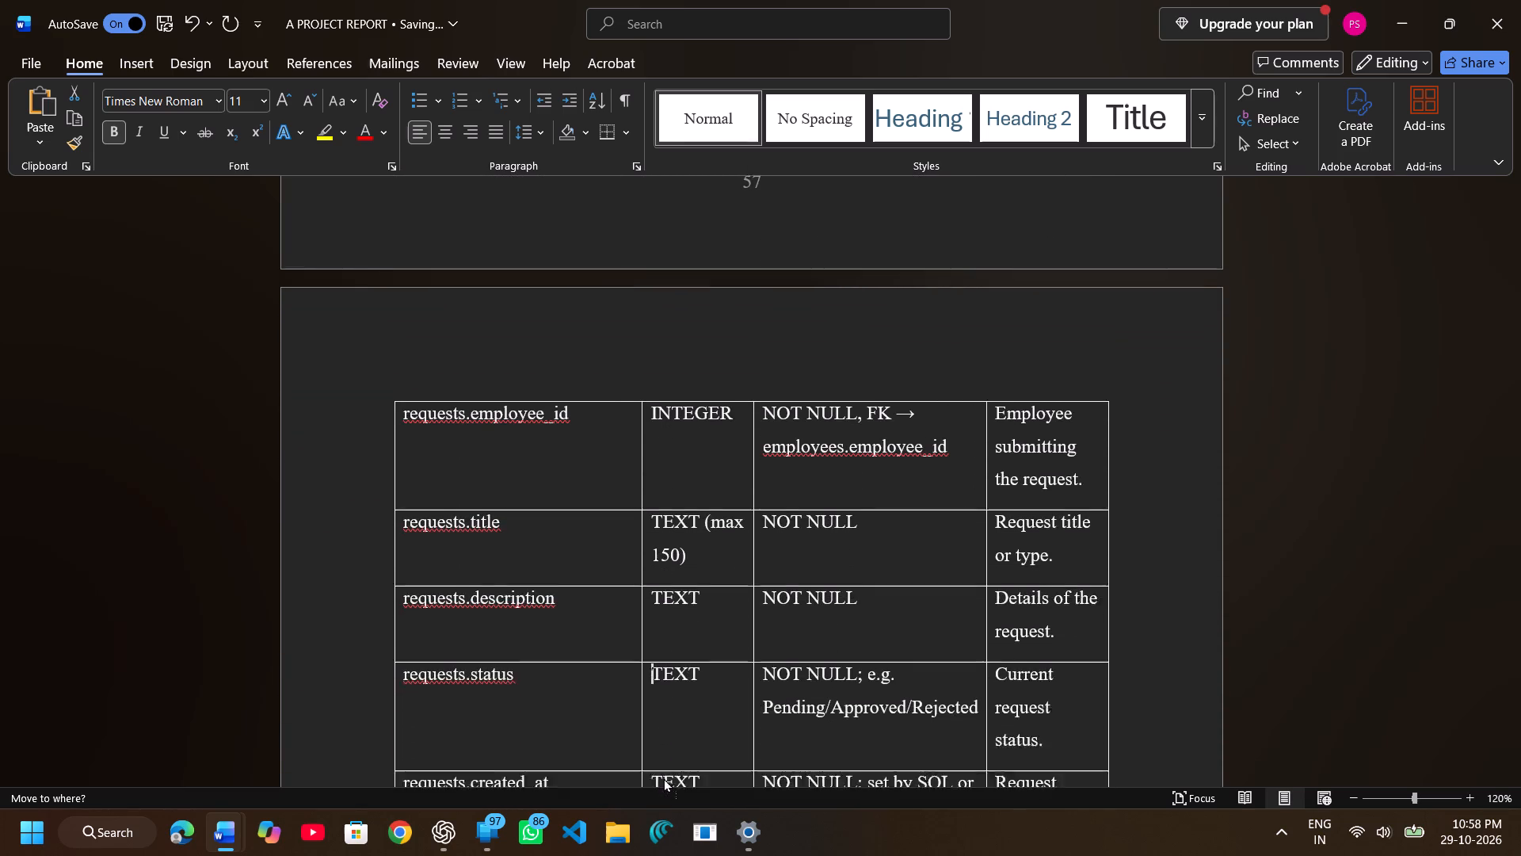
left_click_drag(664, 778, 676, 783)
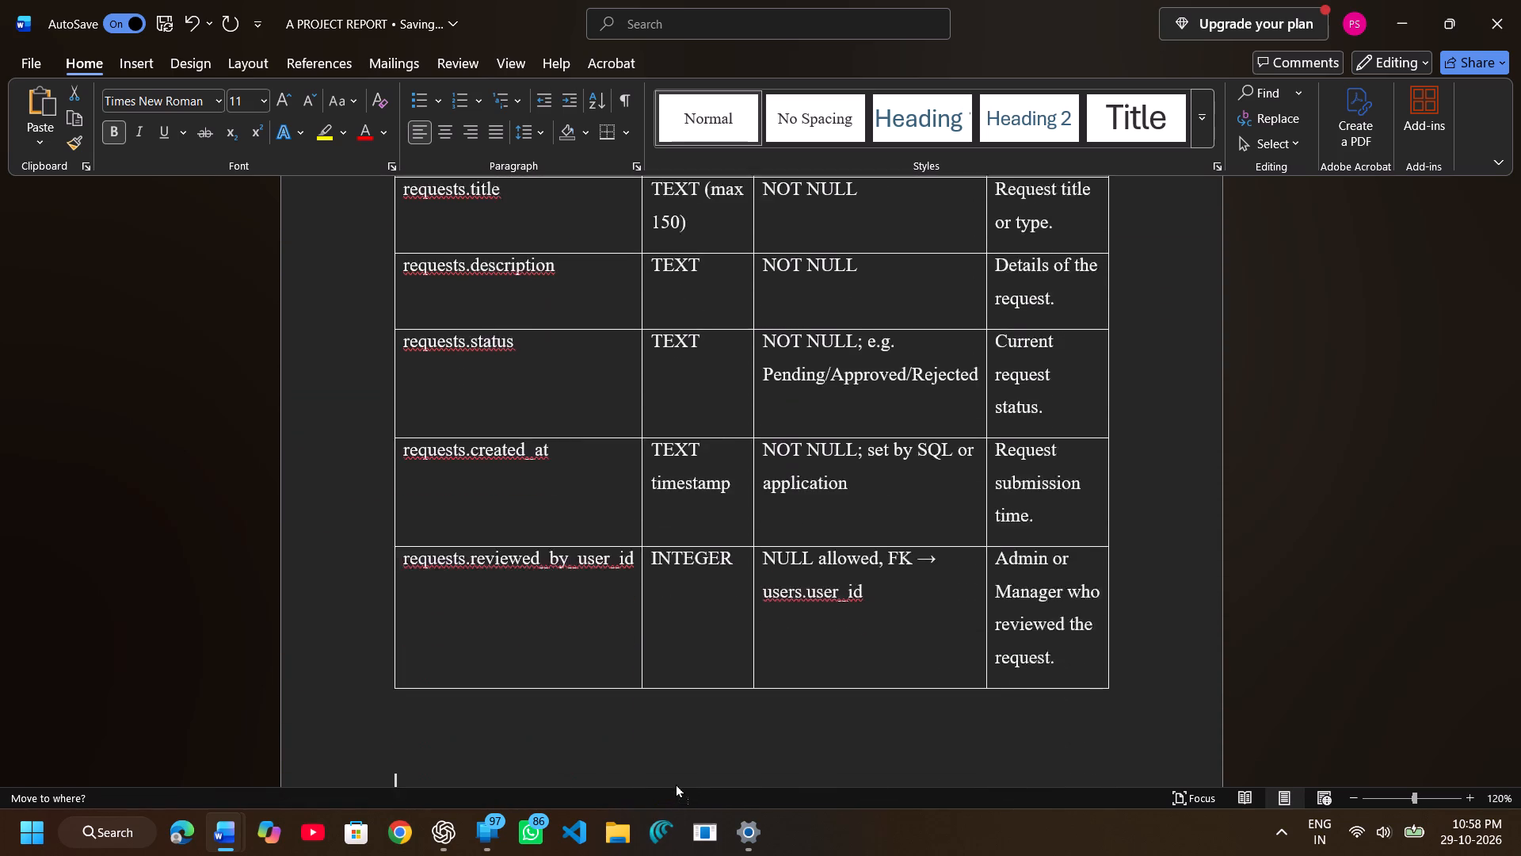
left_click_drag(676, 783, 669, 550)
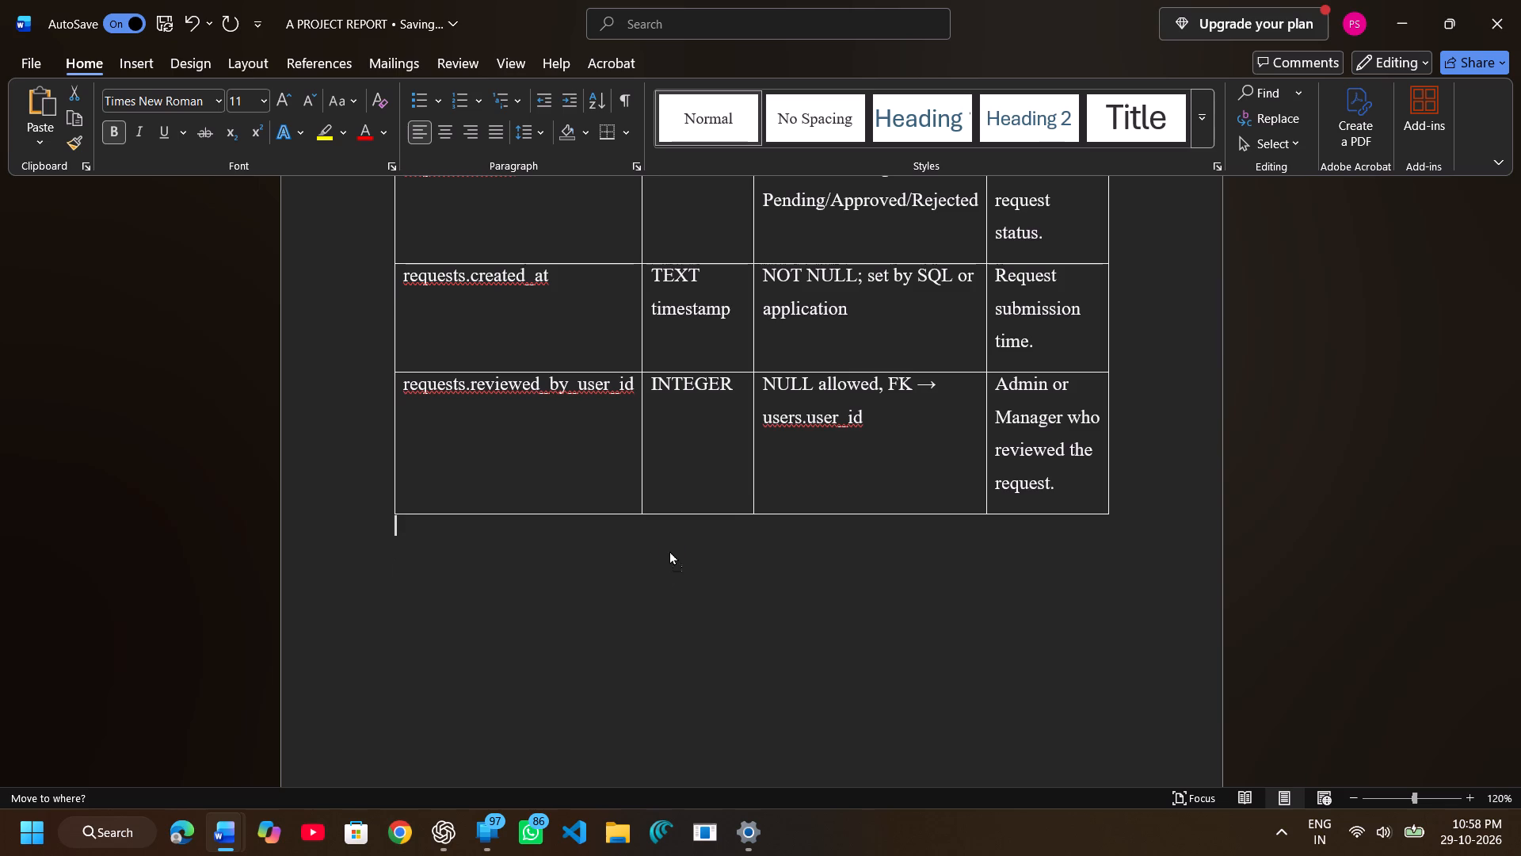
left_click_drag(669, 550, 669, 548)
left_click(658, 573)
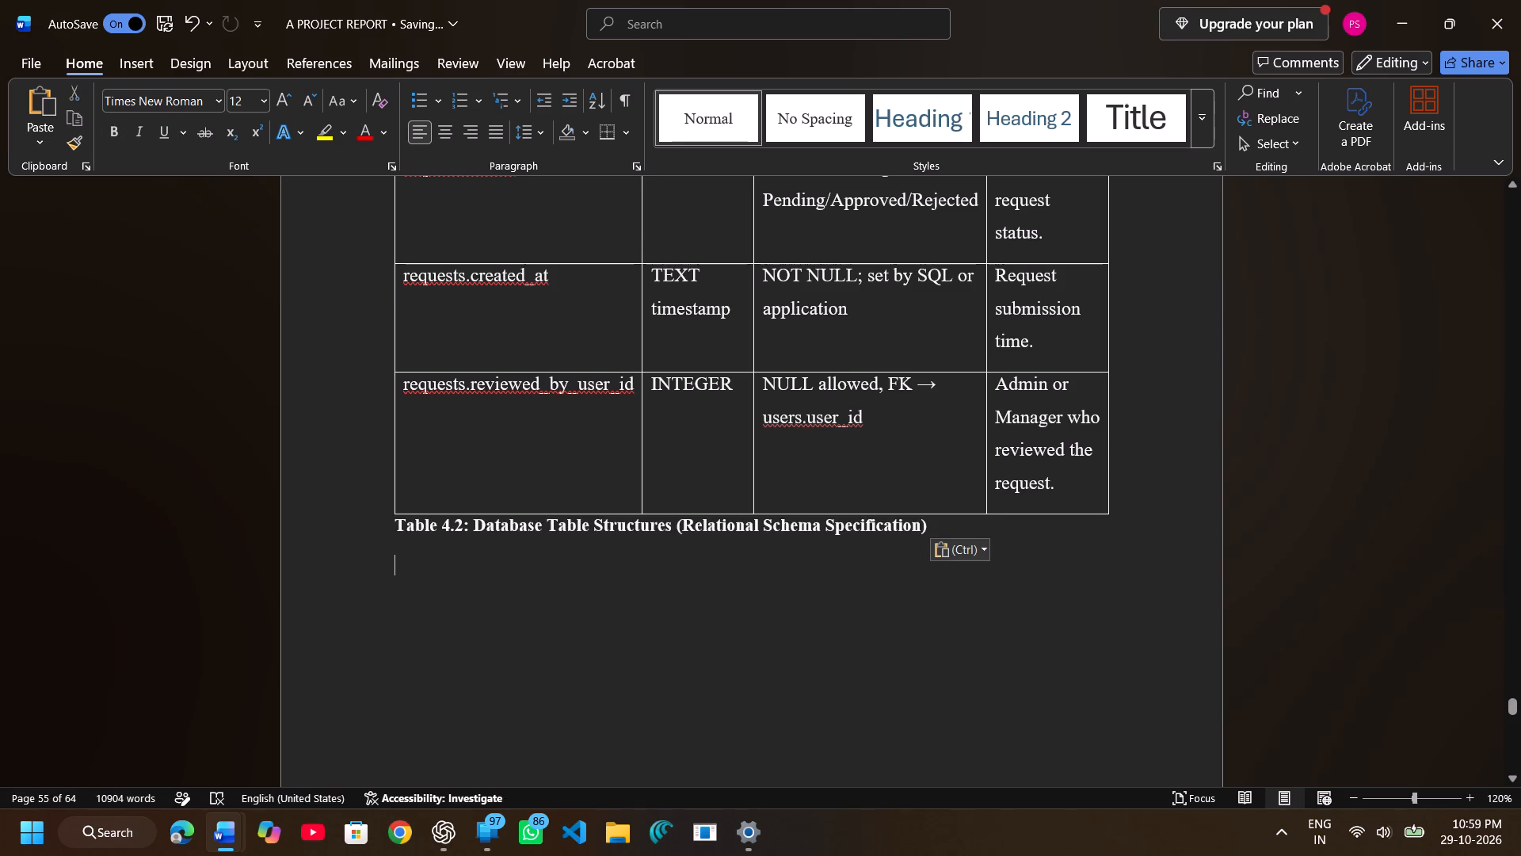
Insert a blank line between the table's last row and the Table 4.2 caption below it.
left_click_drag(395, 528, 555, 532)
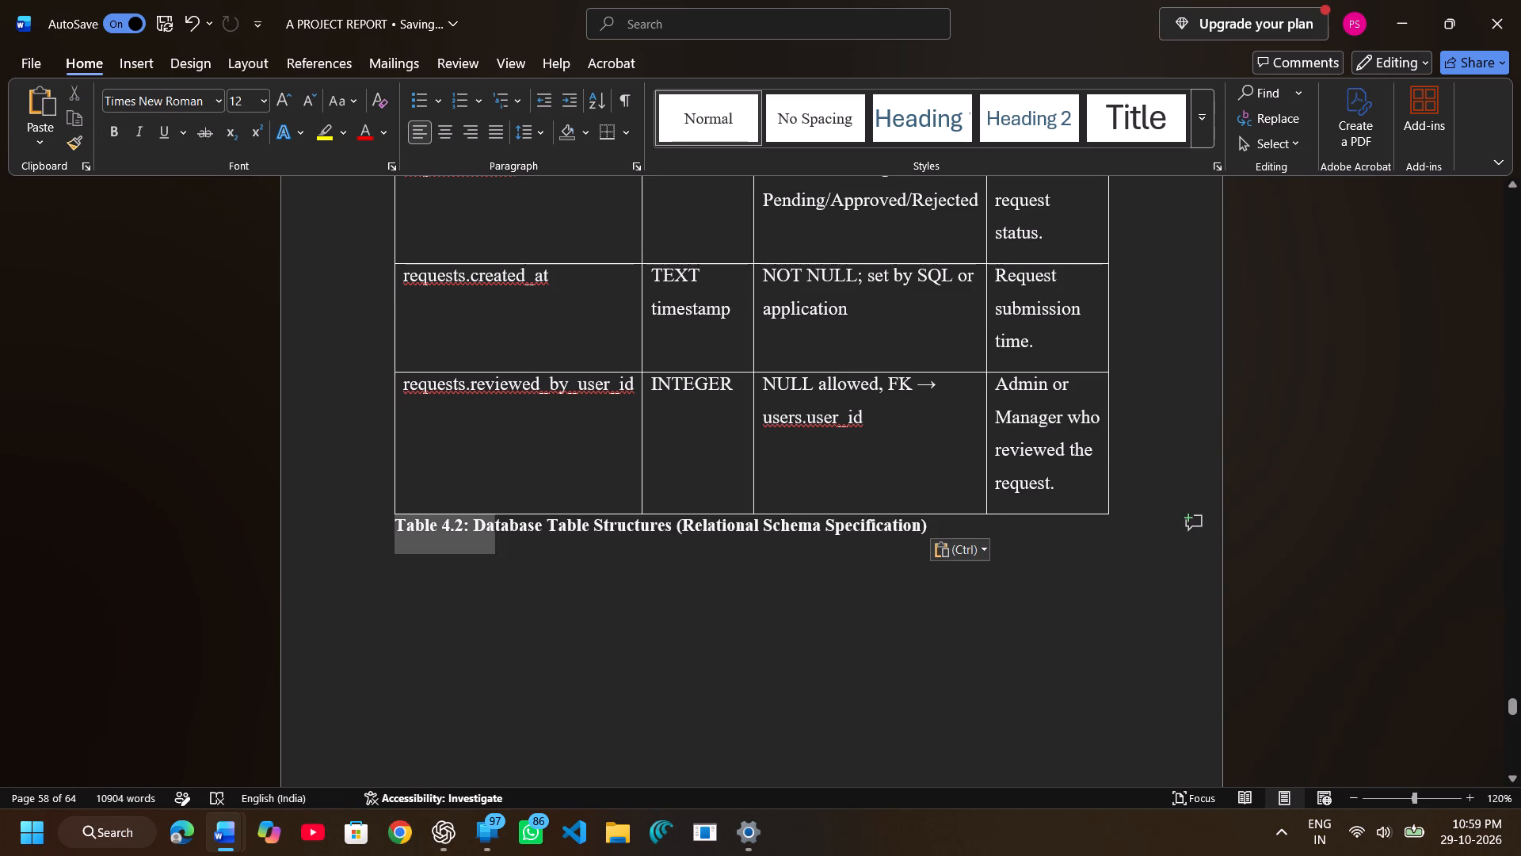
left_click_drag(555, 532, 966, 538)
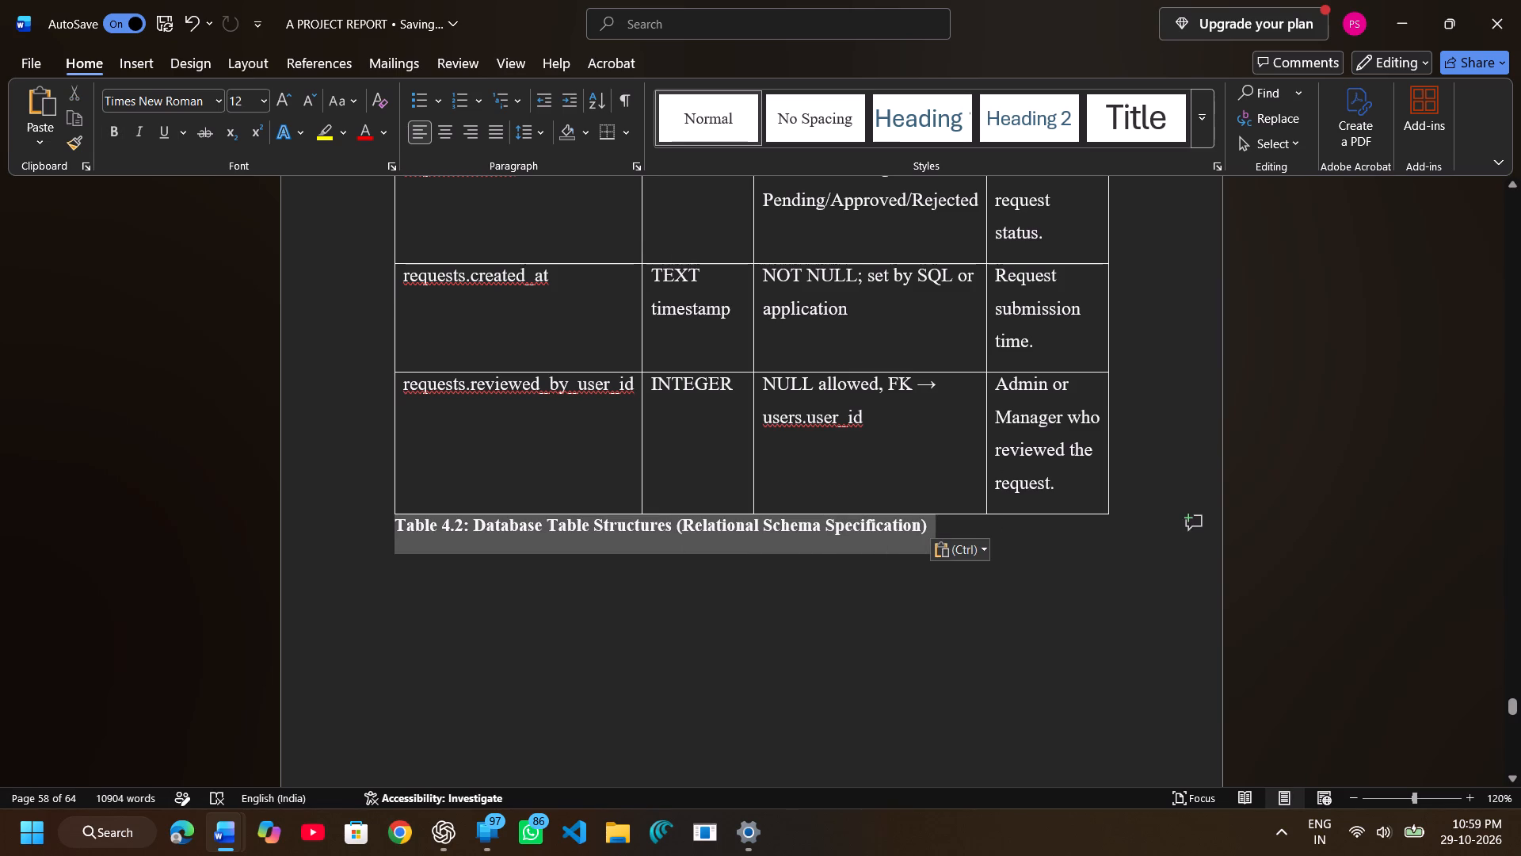
left_click_drag(966, 538, 961, 533)
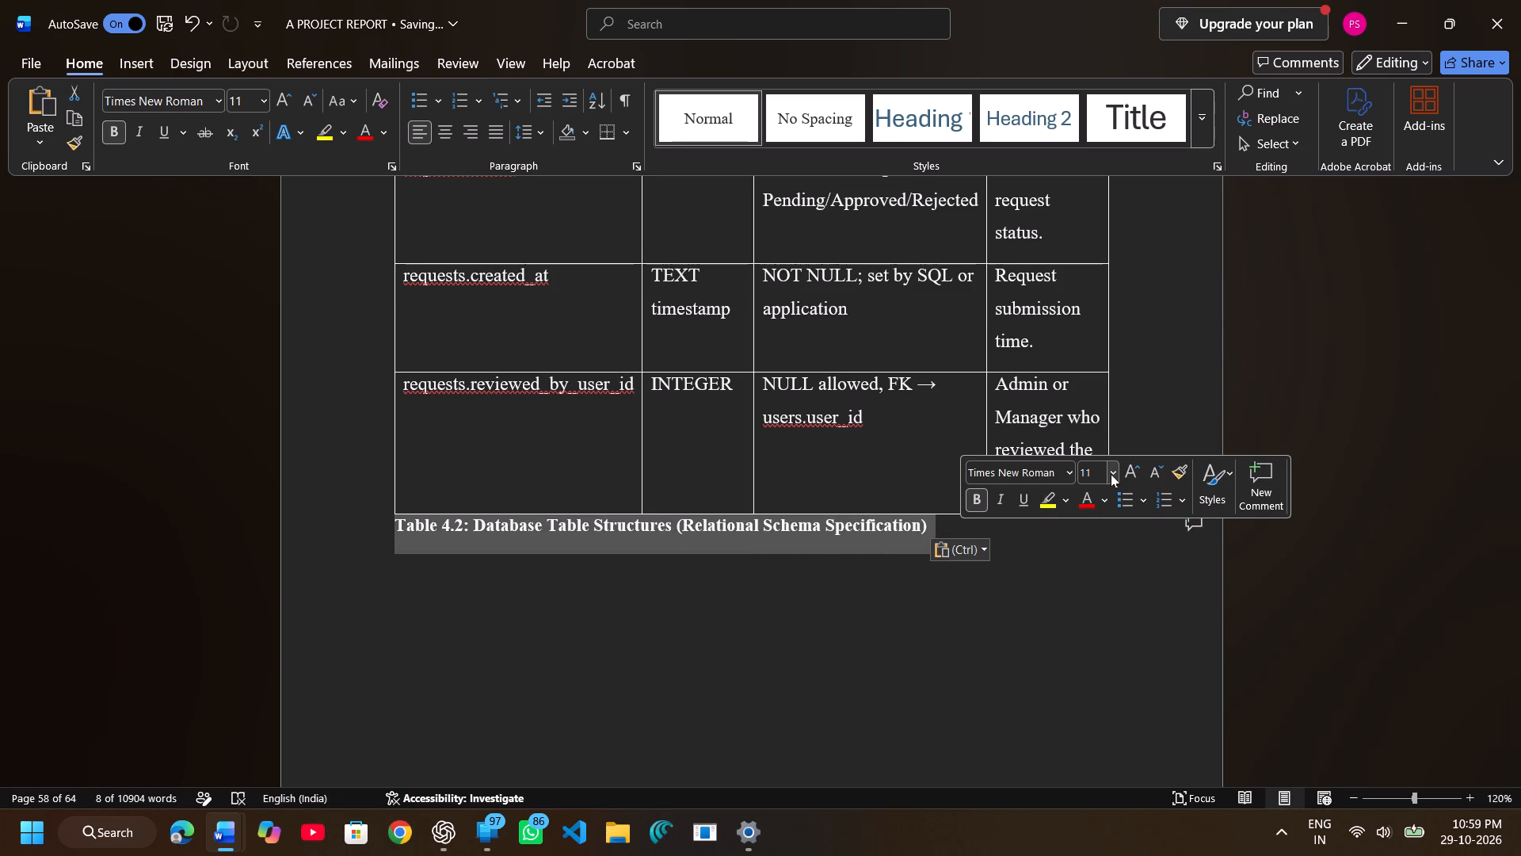
left_click(396, 518)
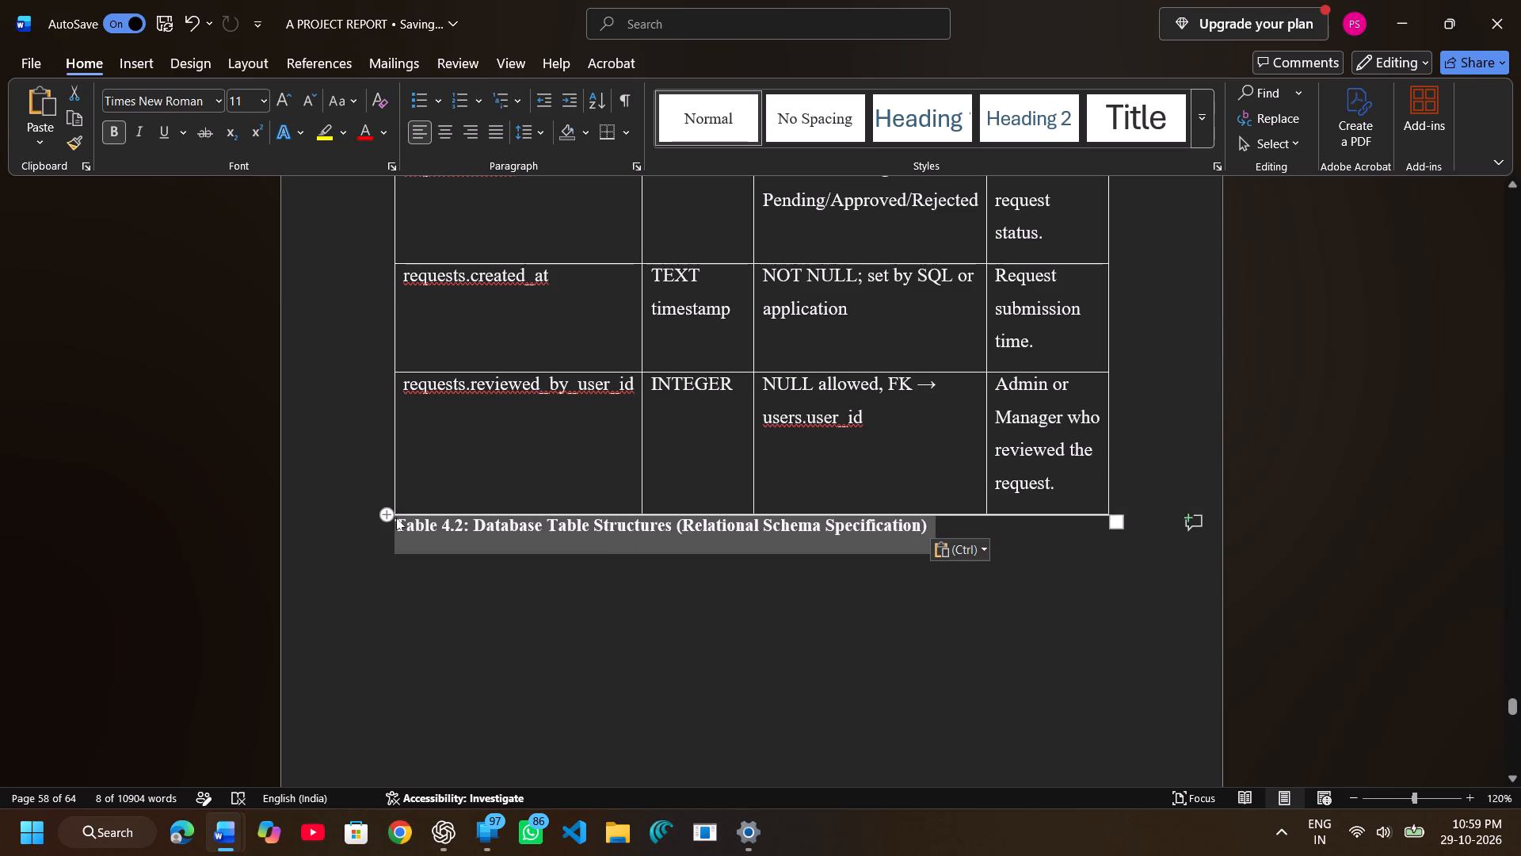
key("Return")
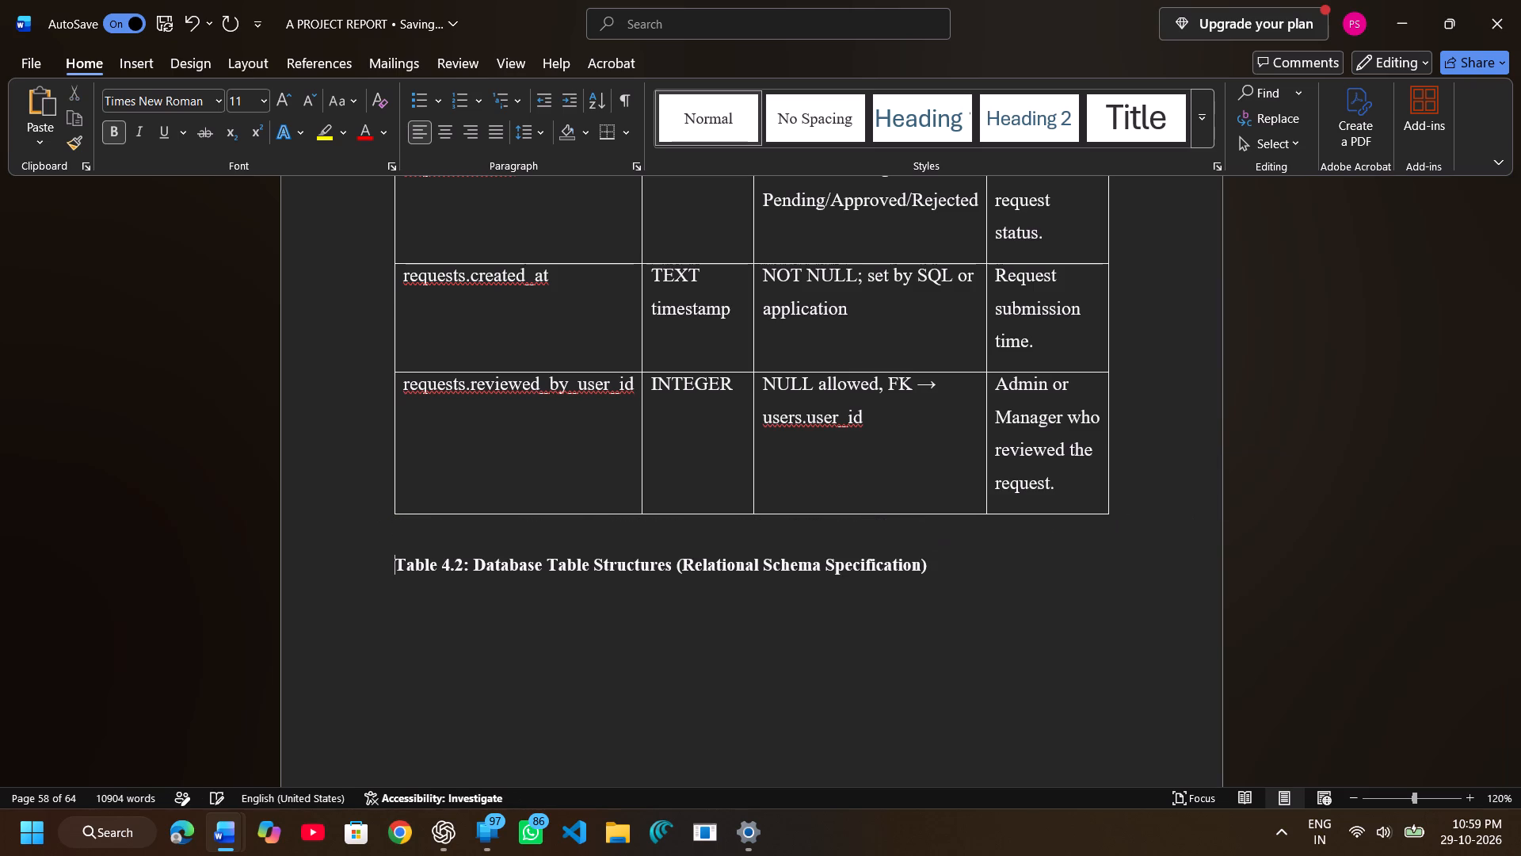
Examine section 4.3.3 and the page layout of its database table structures table.
scroll(395, 522, "up", 6)
scroll(395, 522, "down", 1)
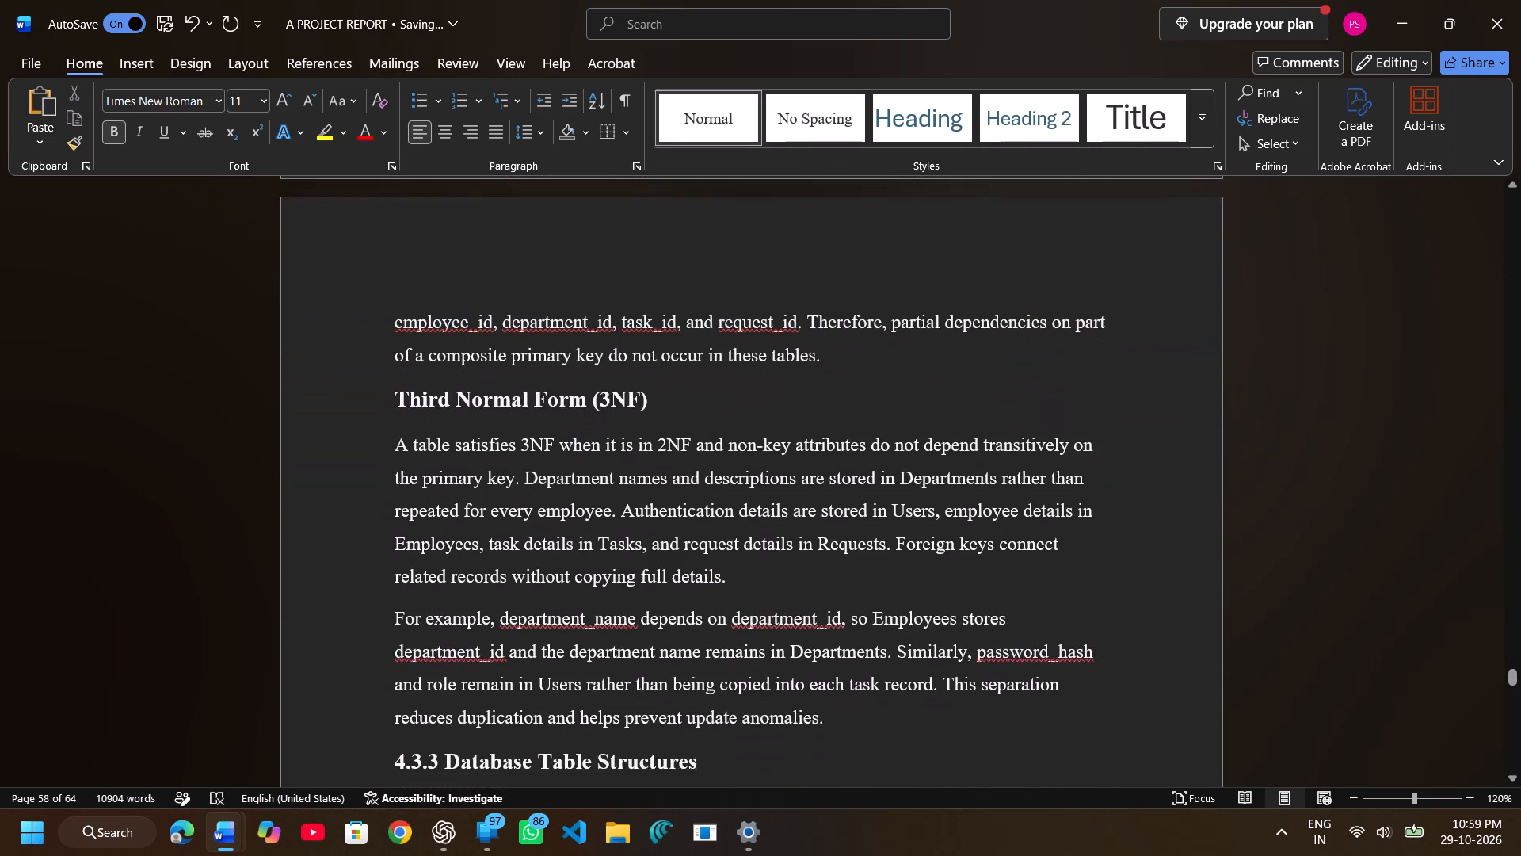
scroll(395, 522, "down", 1)
scroll(274, 607, "down", 1)
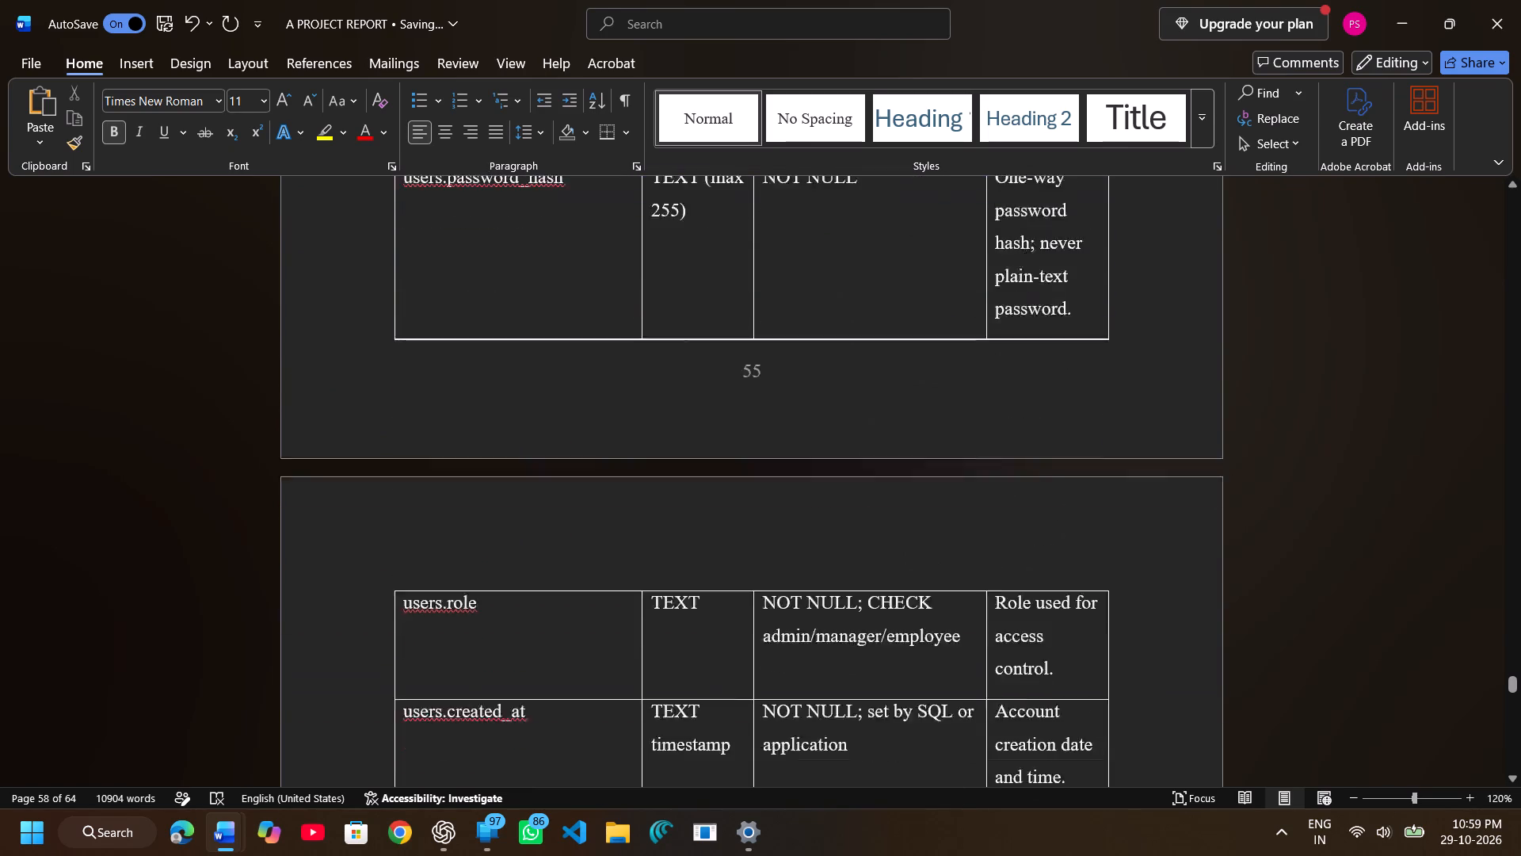
scroll(274, 607, "down", 1)
scroll(274, 607, "up", 1)
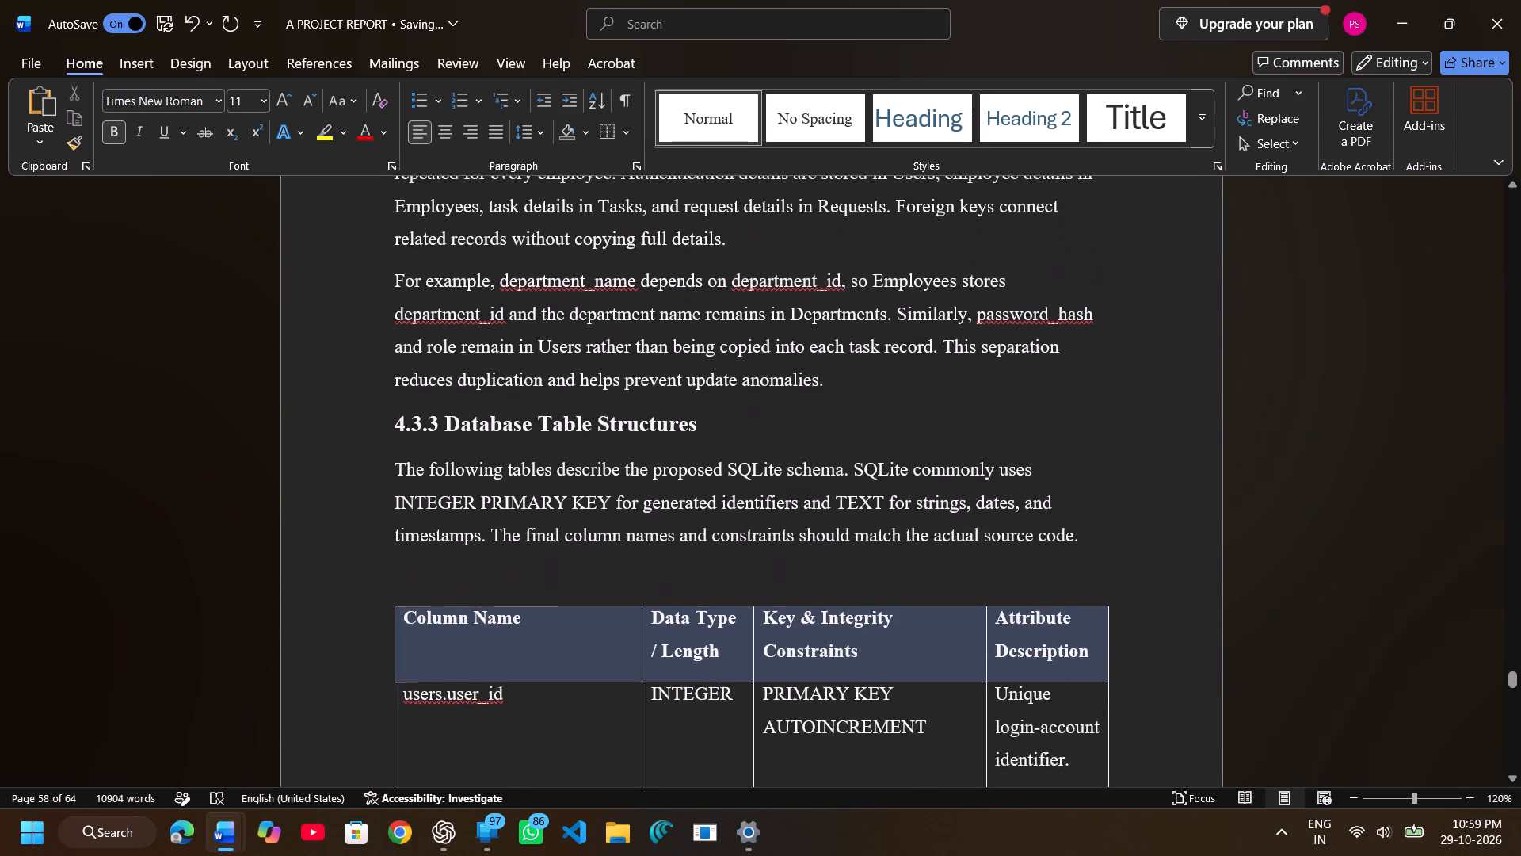
scroll(274, 607, "up", 1)
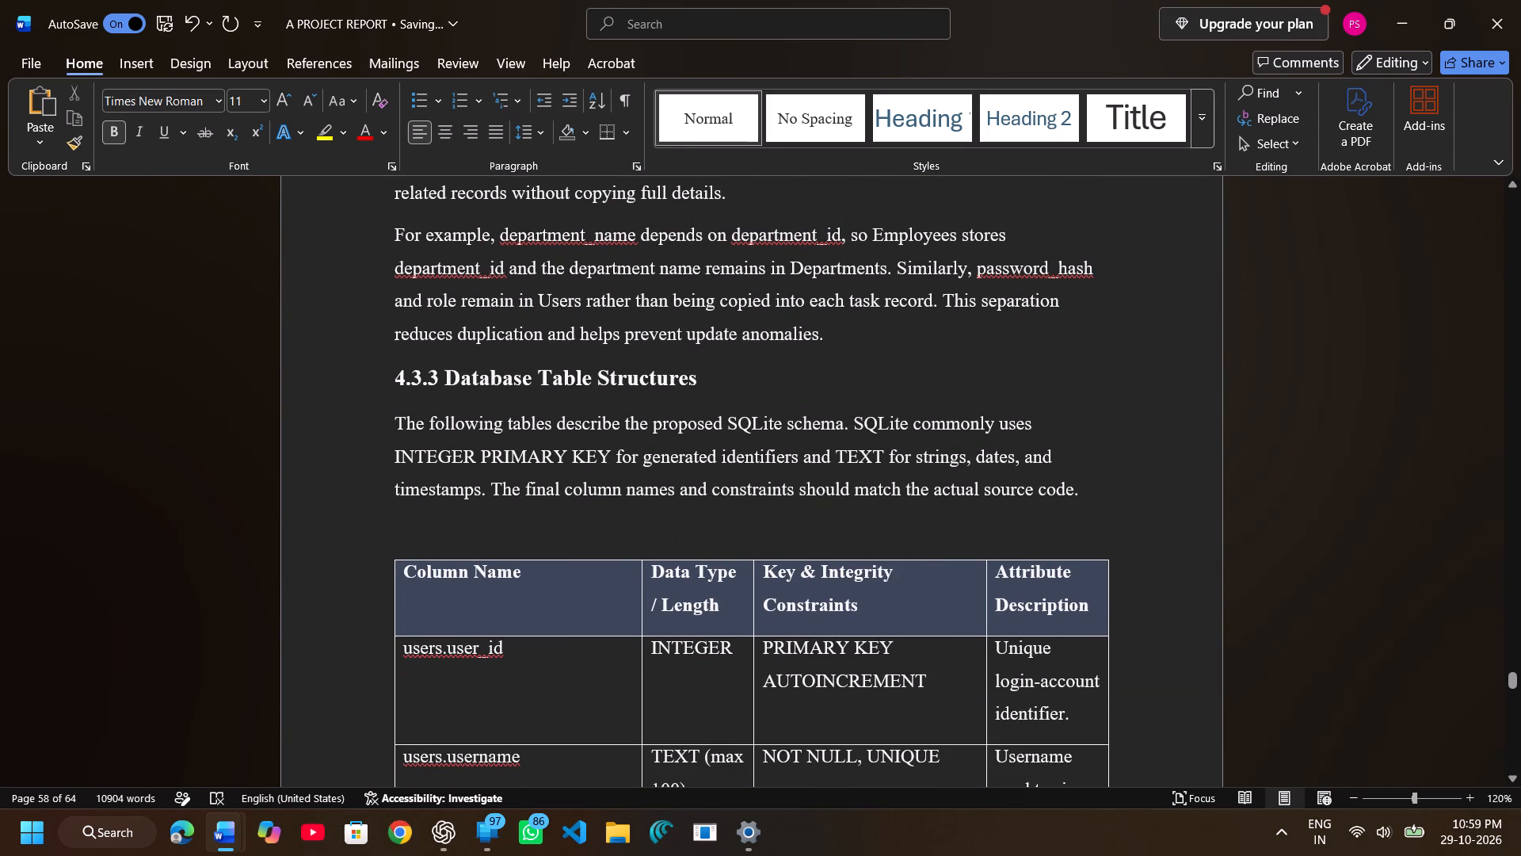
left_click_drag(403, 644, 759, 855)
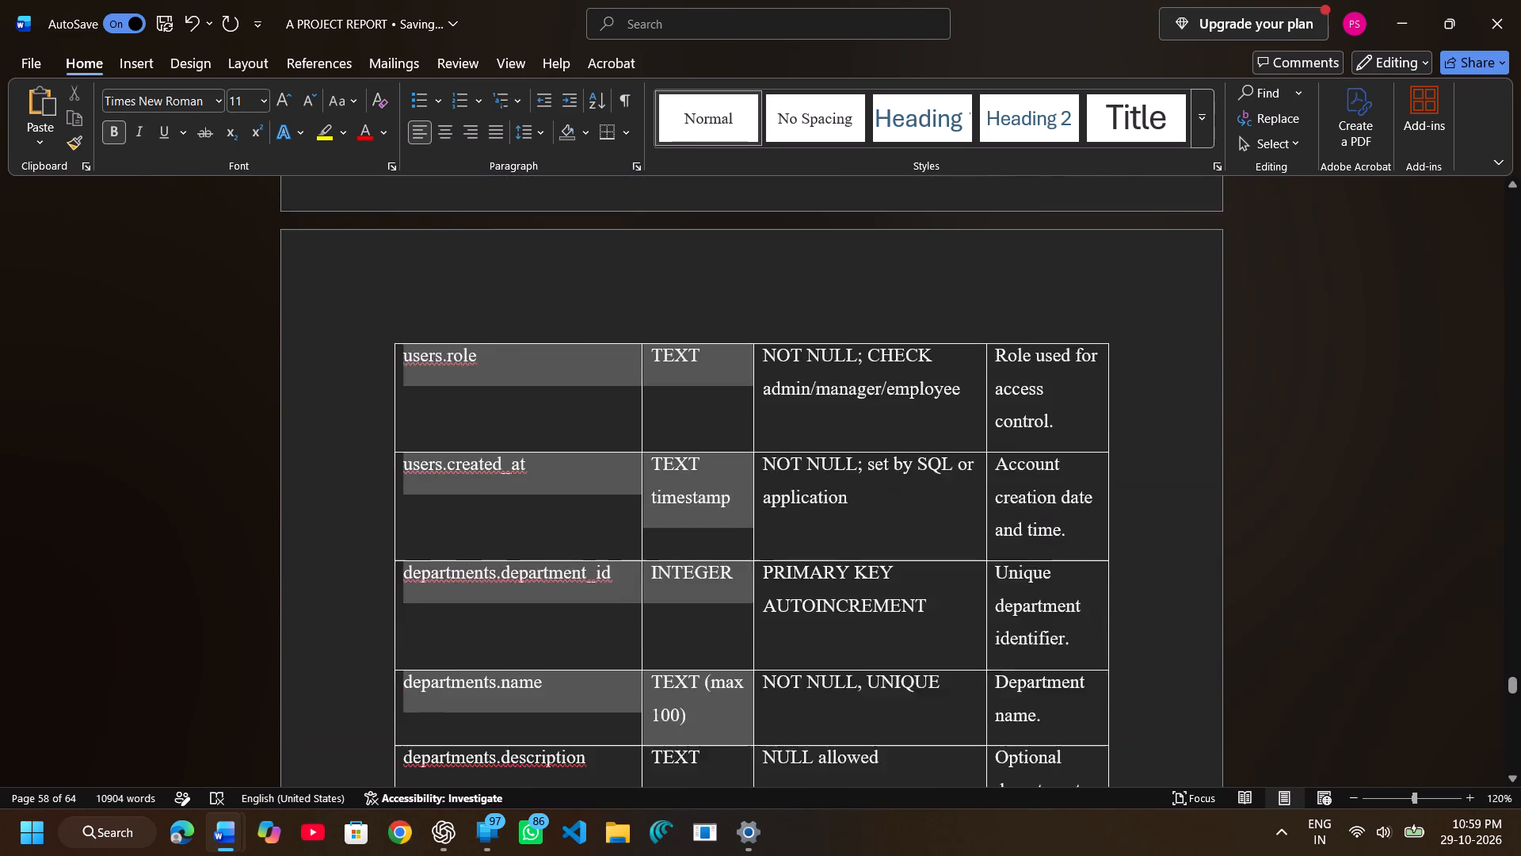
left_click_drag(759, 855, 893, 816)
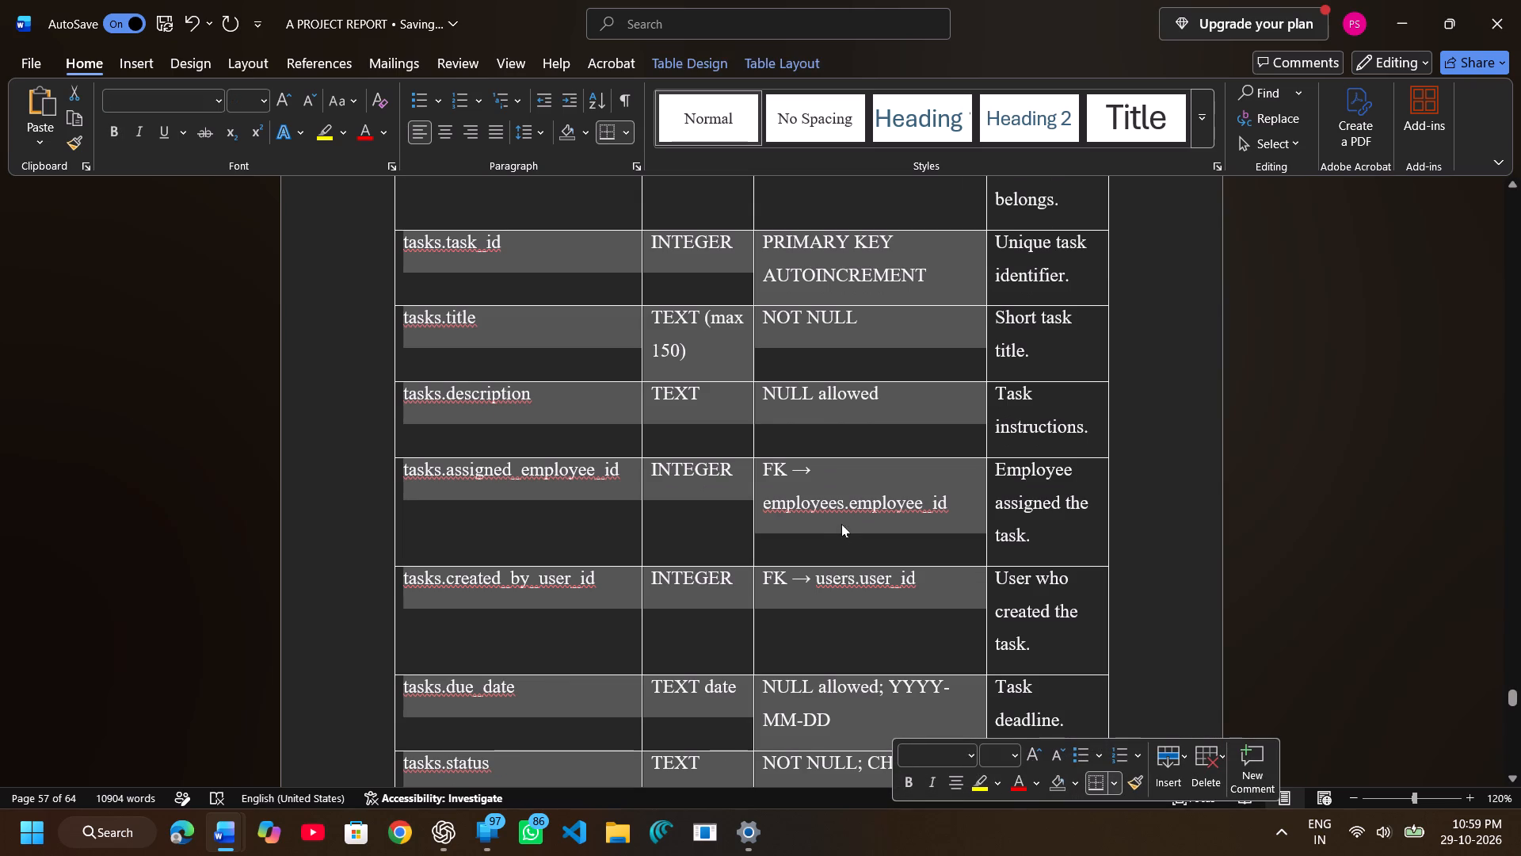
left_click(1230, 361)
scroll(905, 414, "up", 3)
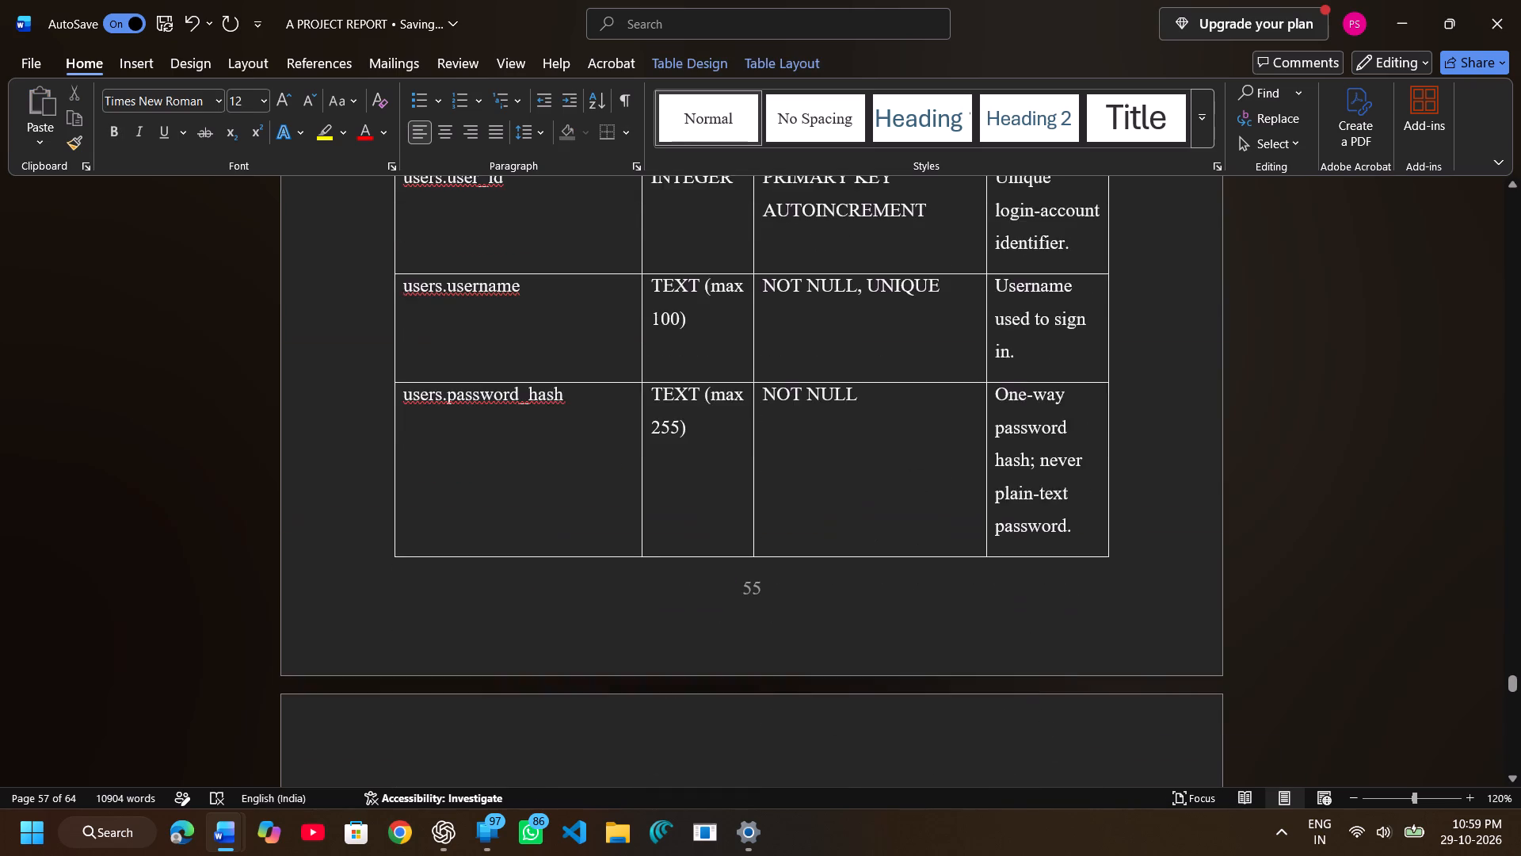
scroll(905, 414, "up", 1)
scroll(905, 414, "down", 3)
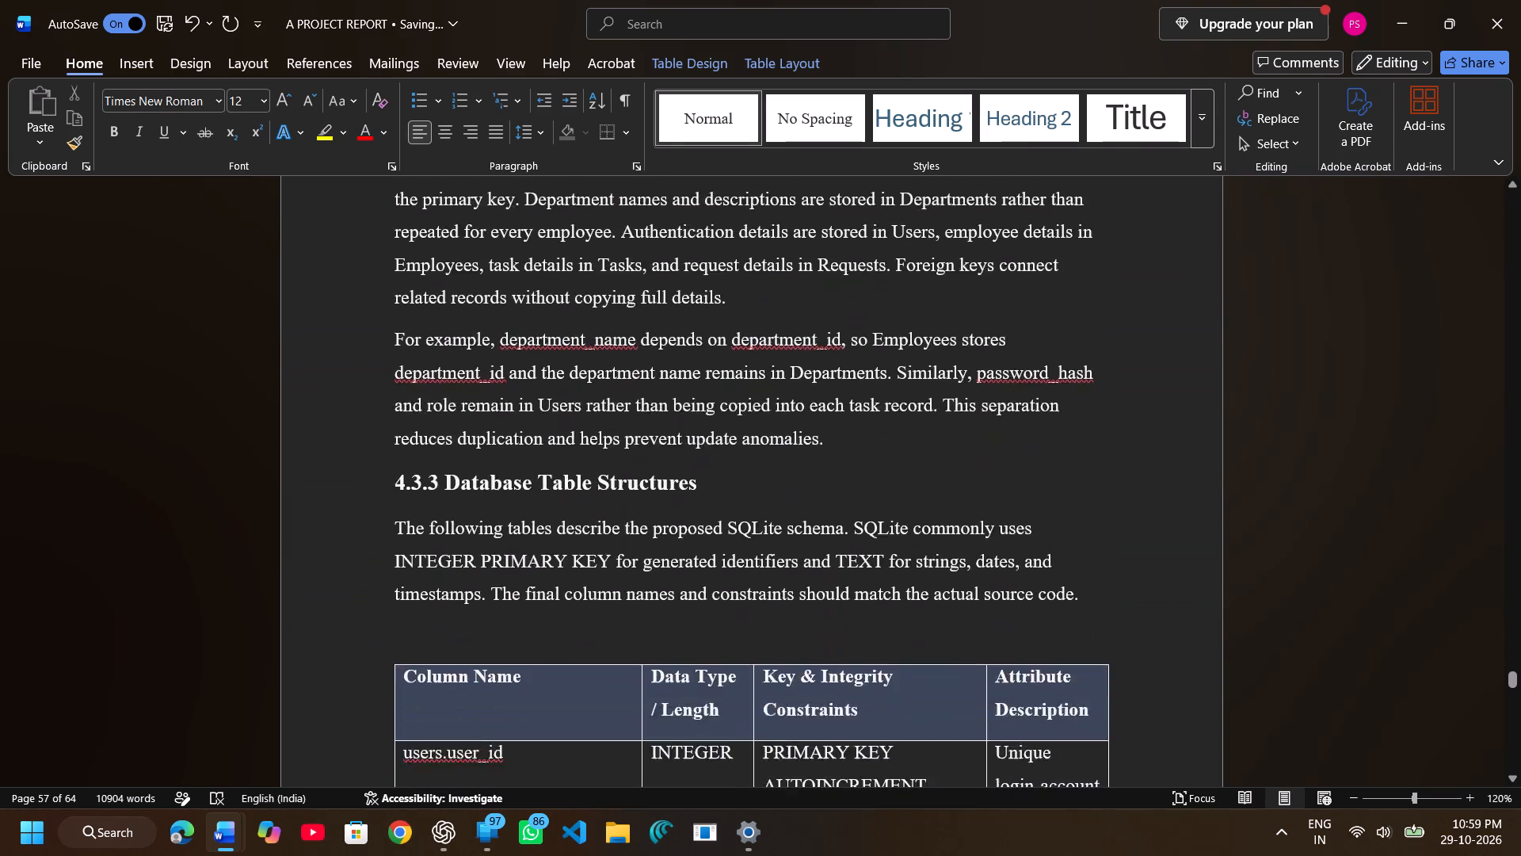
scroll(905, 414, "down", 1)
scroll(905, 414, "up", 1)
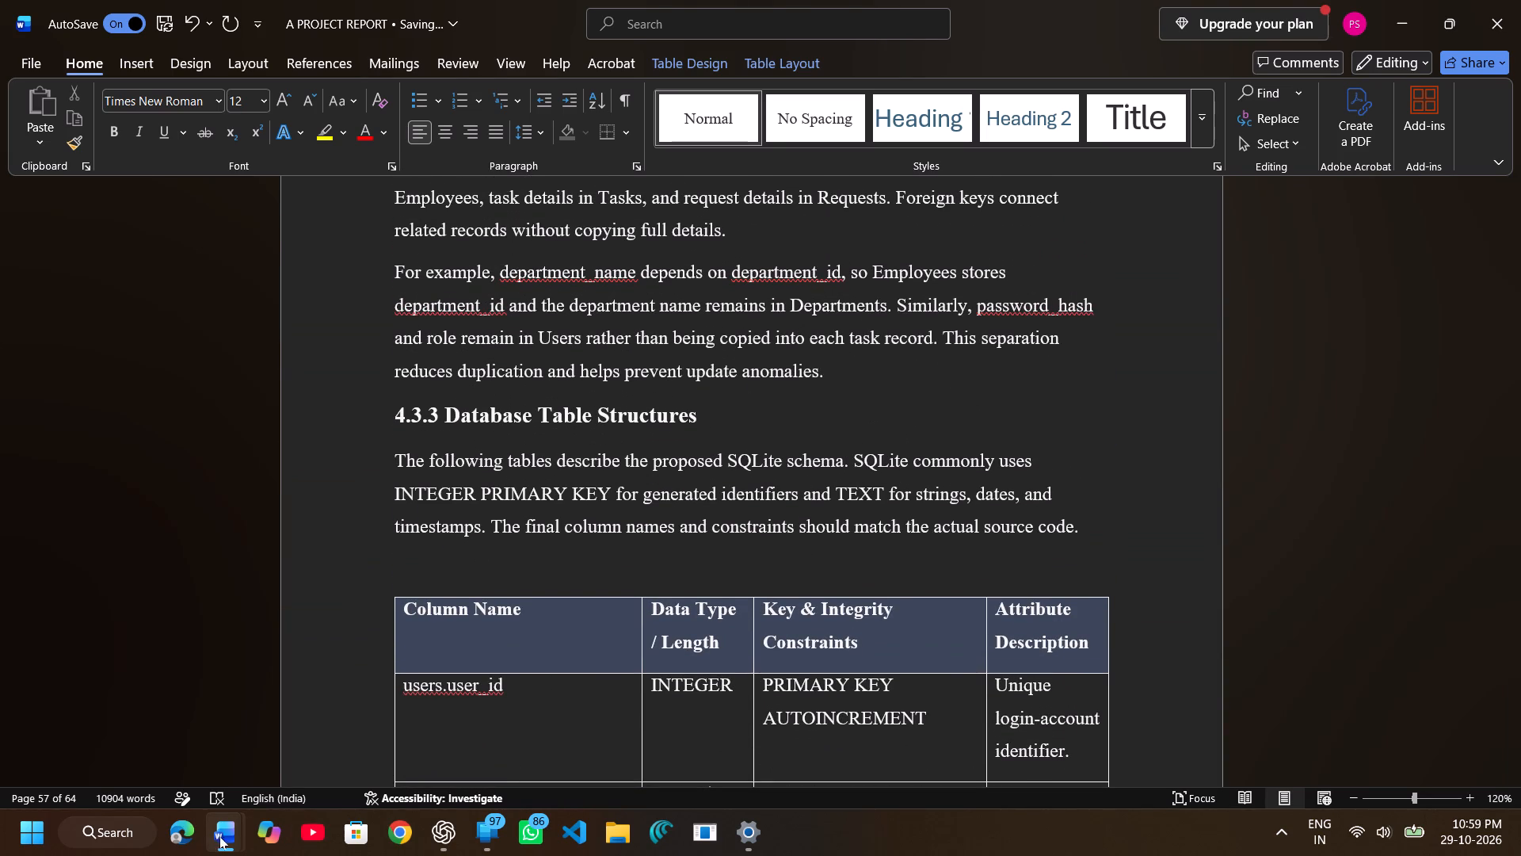
Launch the app marked K from the installed apps.
left_click(13, 837)
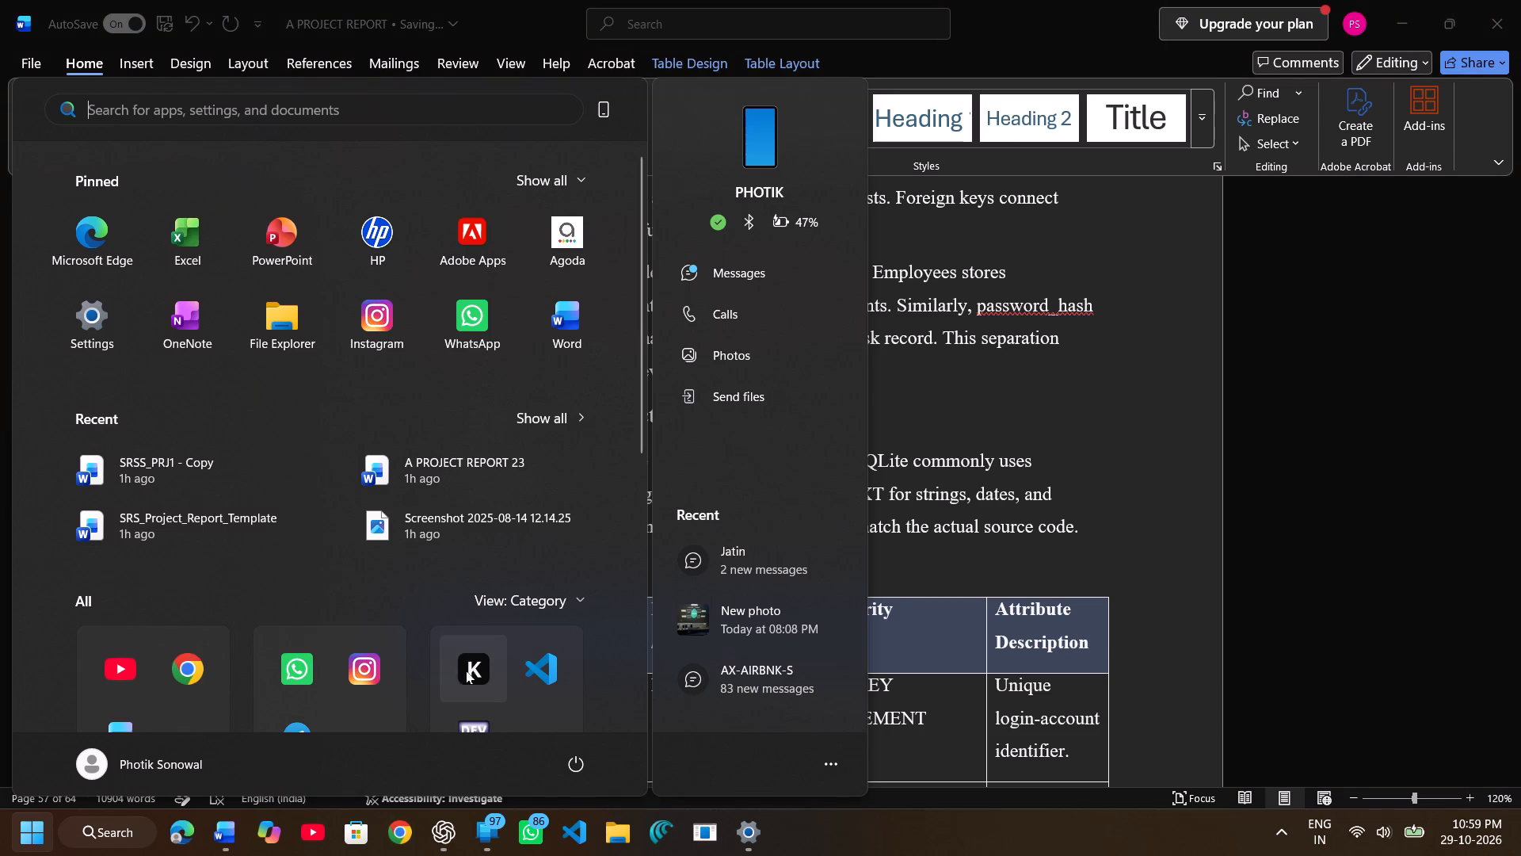
left_click(467, 669)
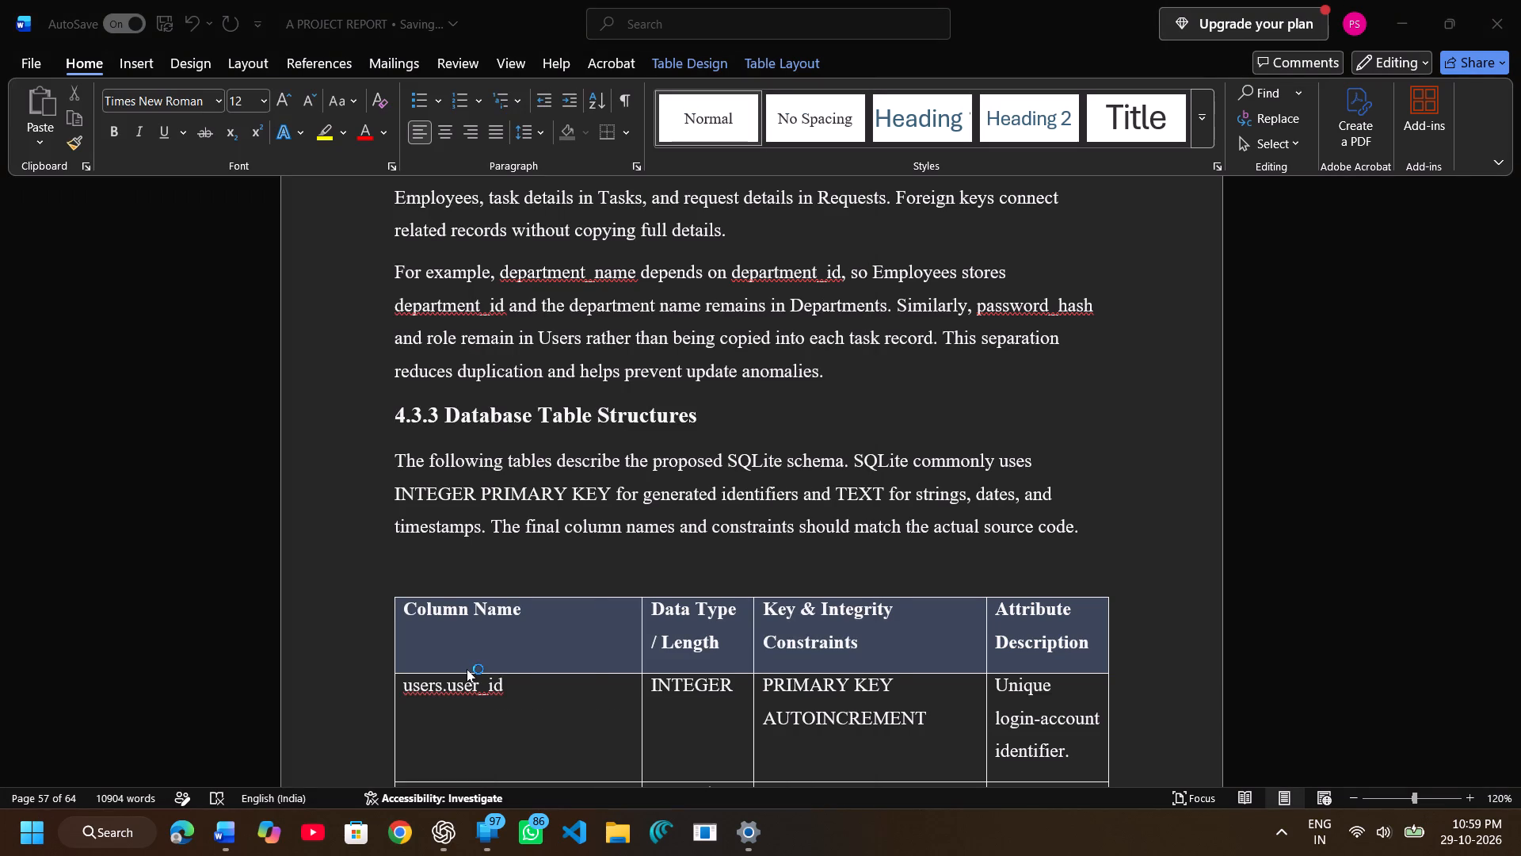
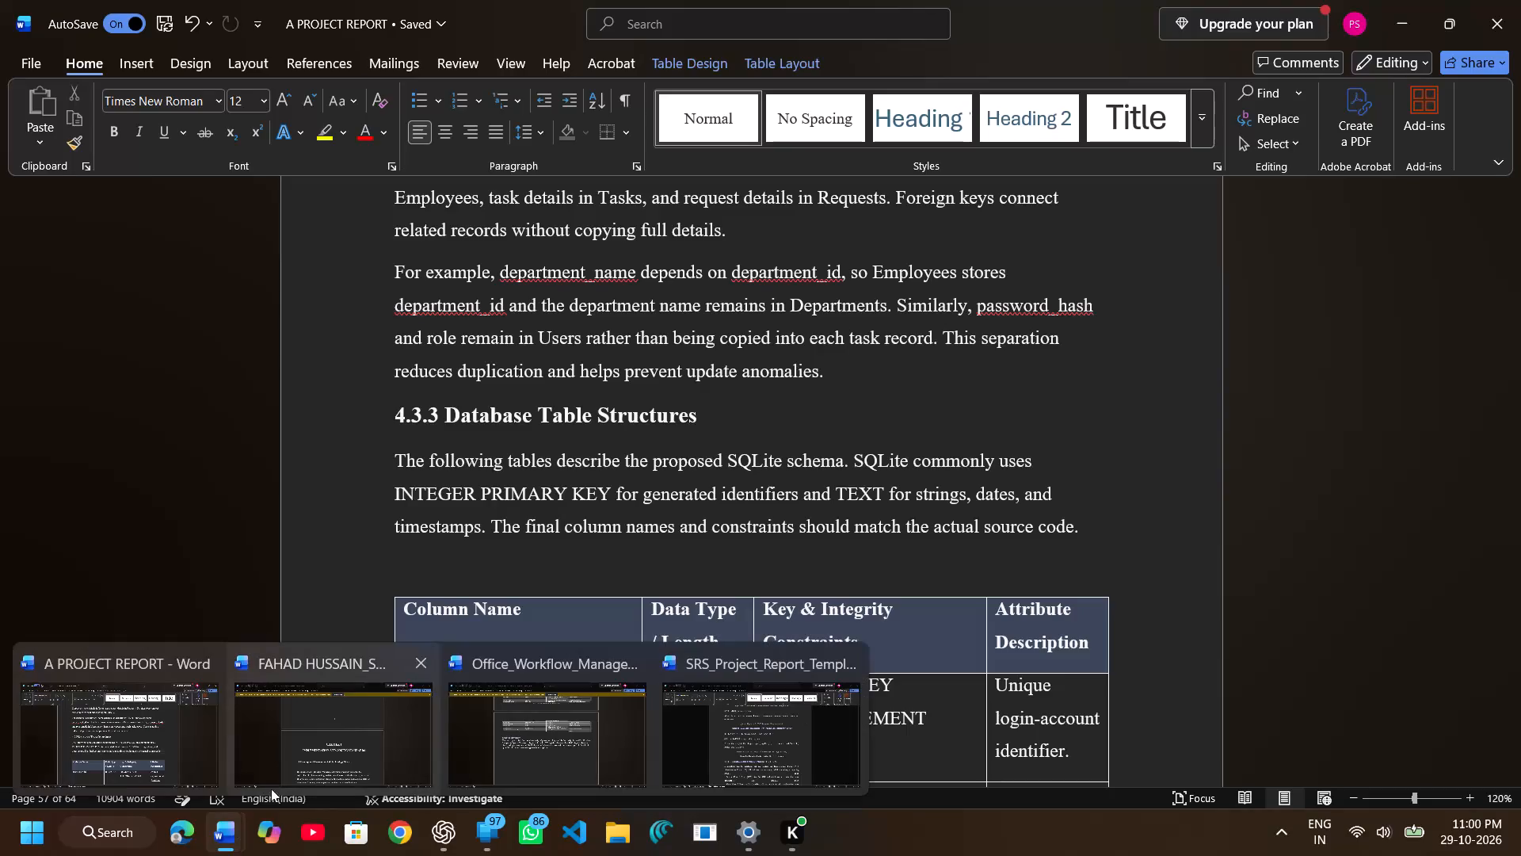
In the A PROJECT REPORT document, set all rows below the header of section 4.3.3's database table to font size 10.
left_click(168, 745)
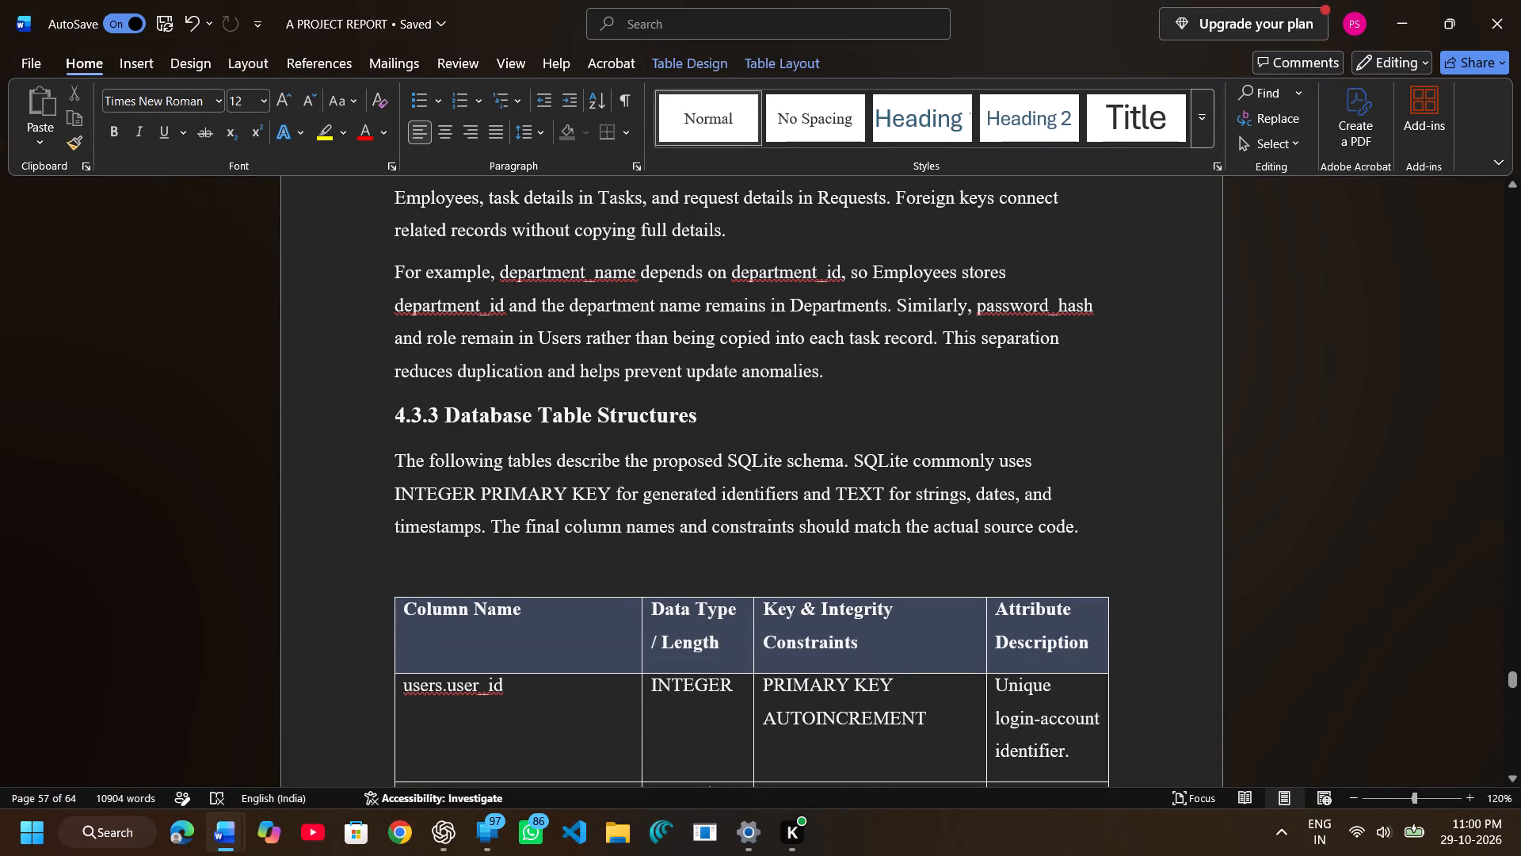
left_click(404, 682)
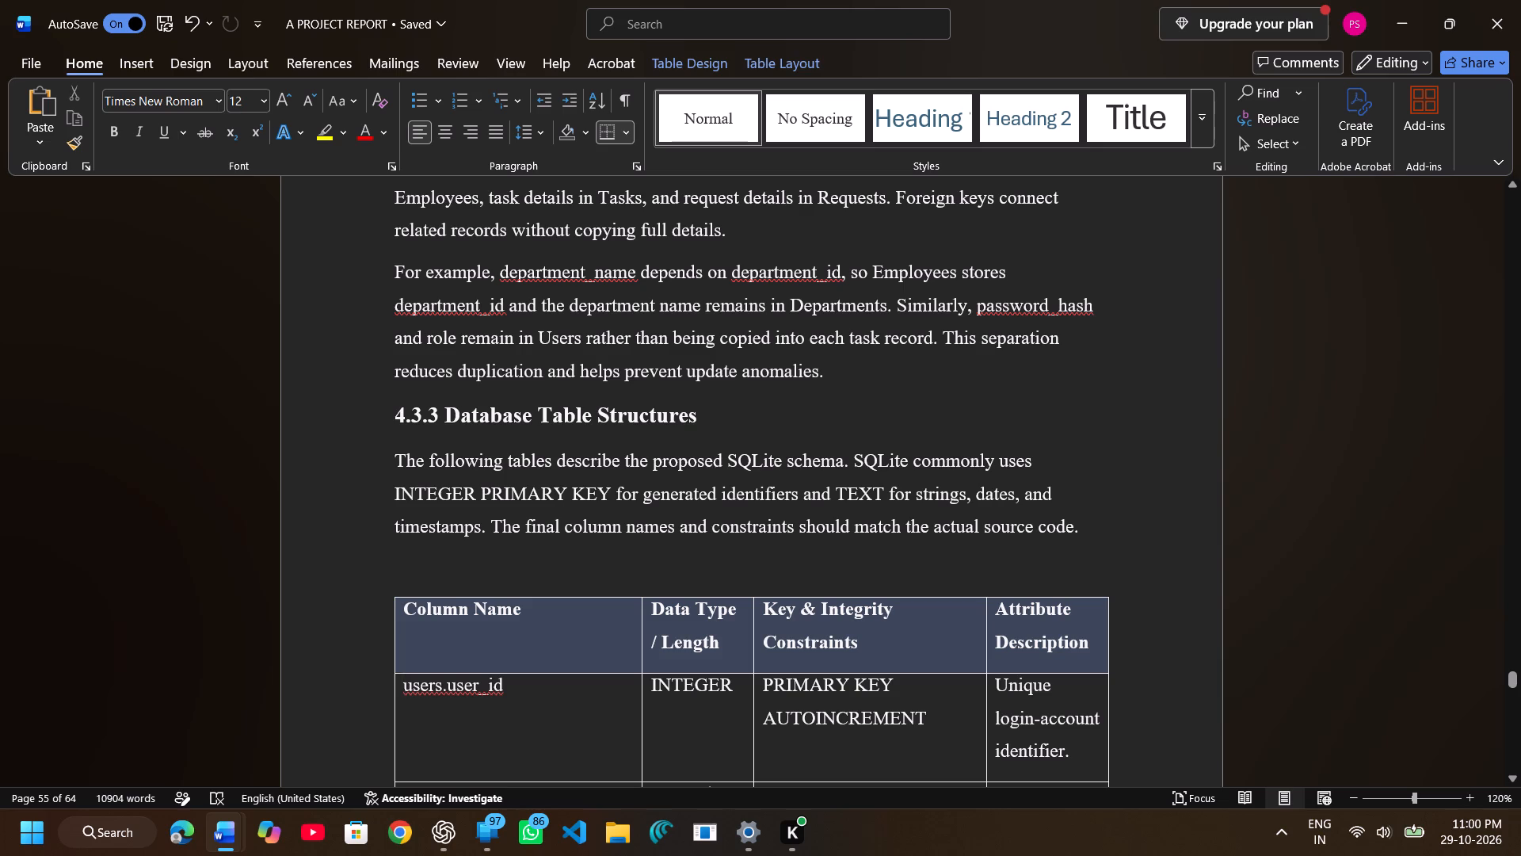
left_click_drag(404, 687, 970, 803)
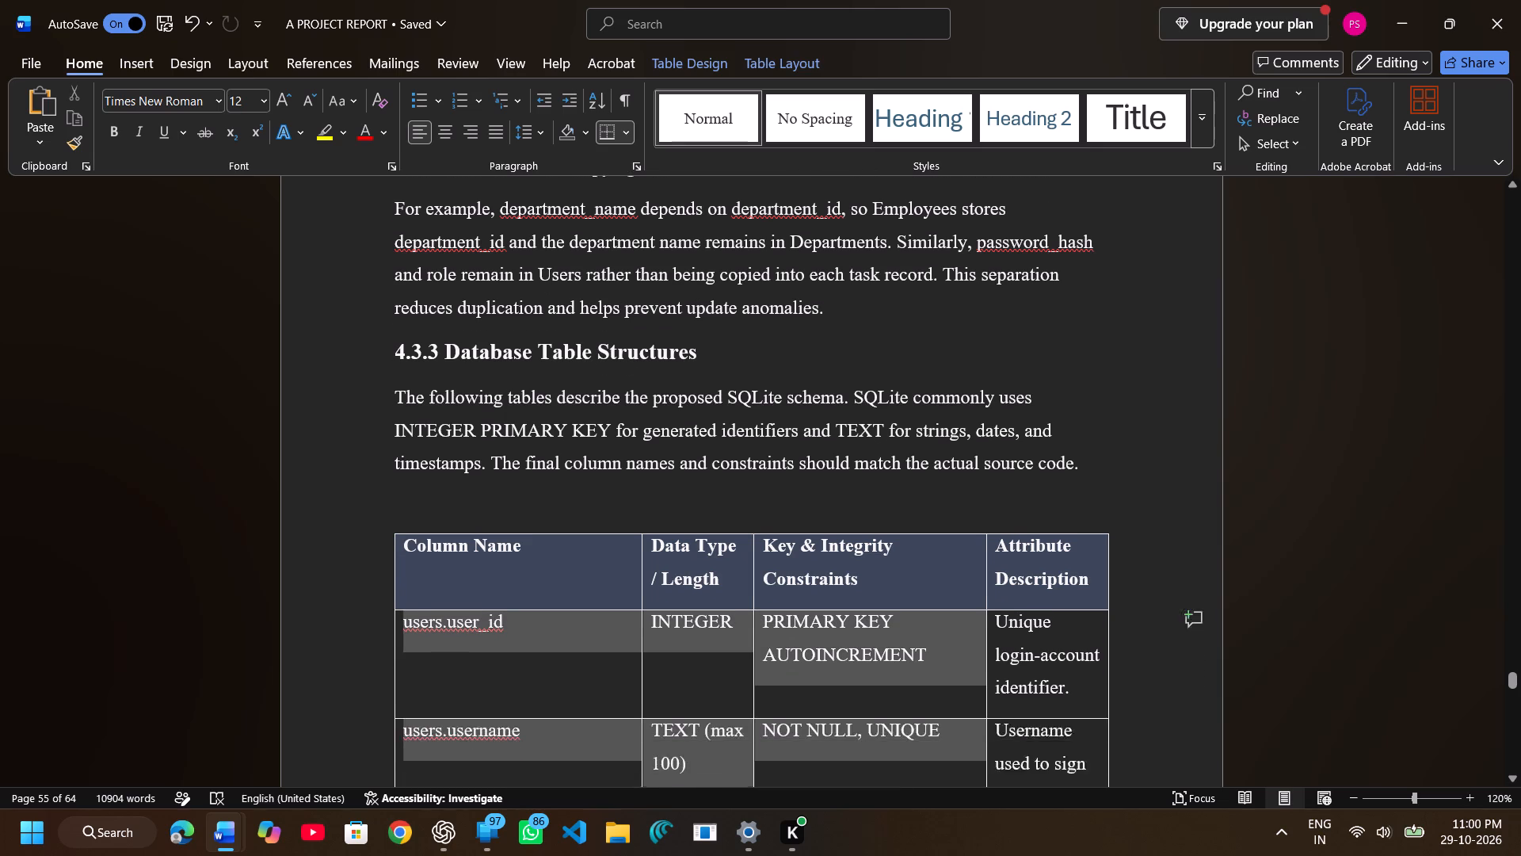
left_click_drag(970, 803, 1078, 824)
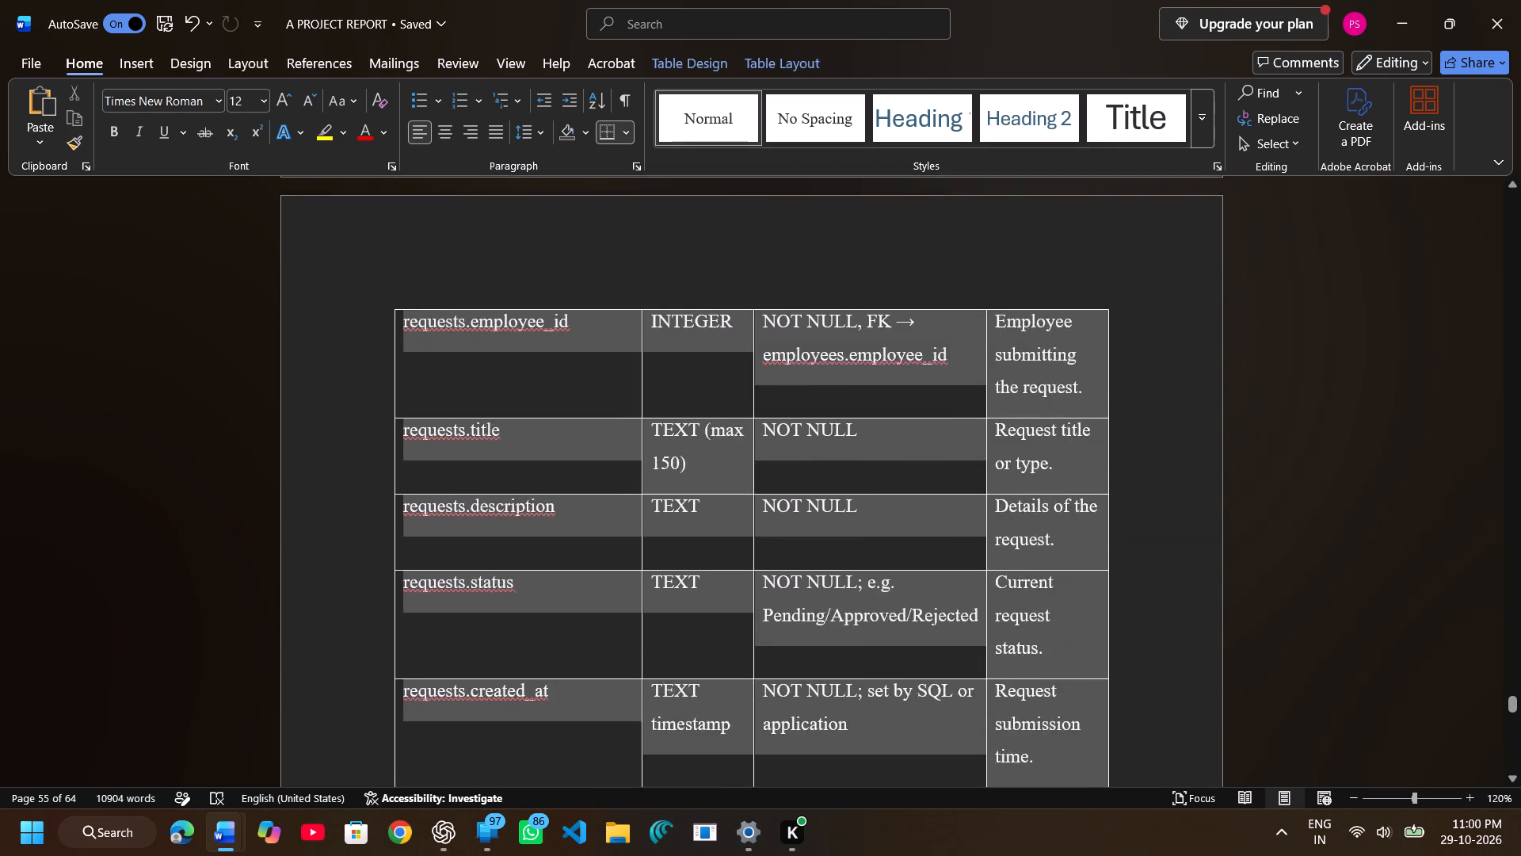
left_click_drag(1078, 824, 1010, 629)
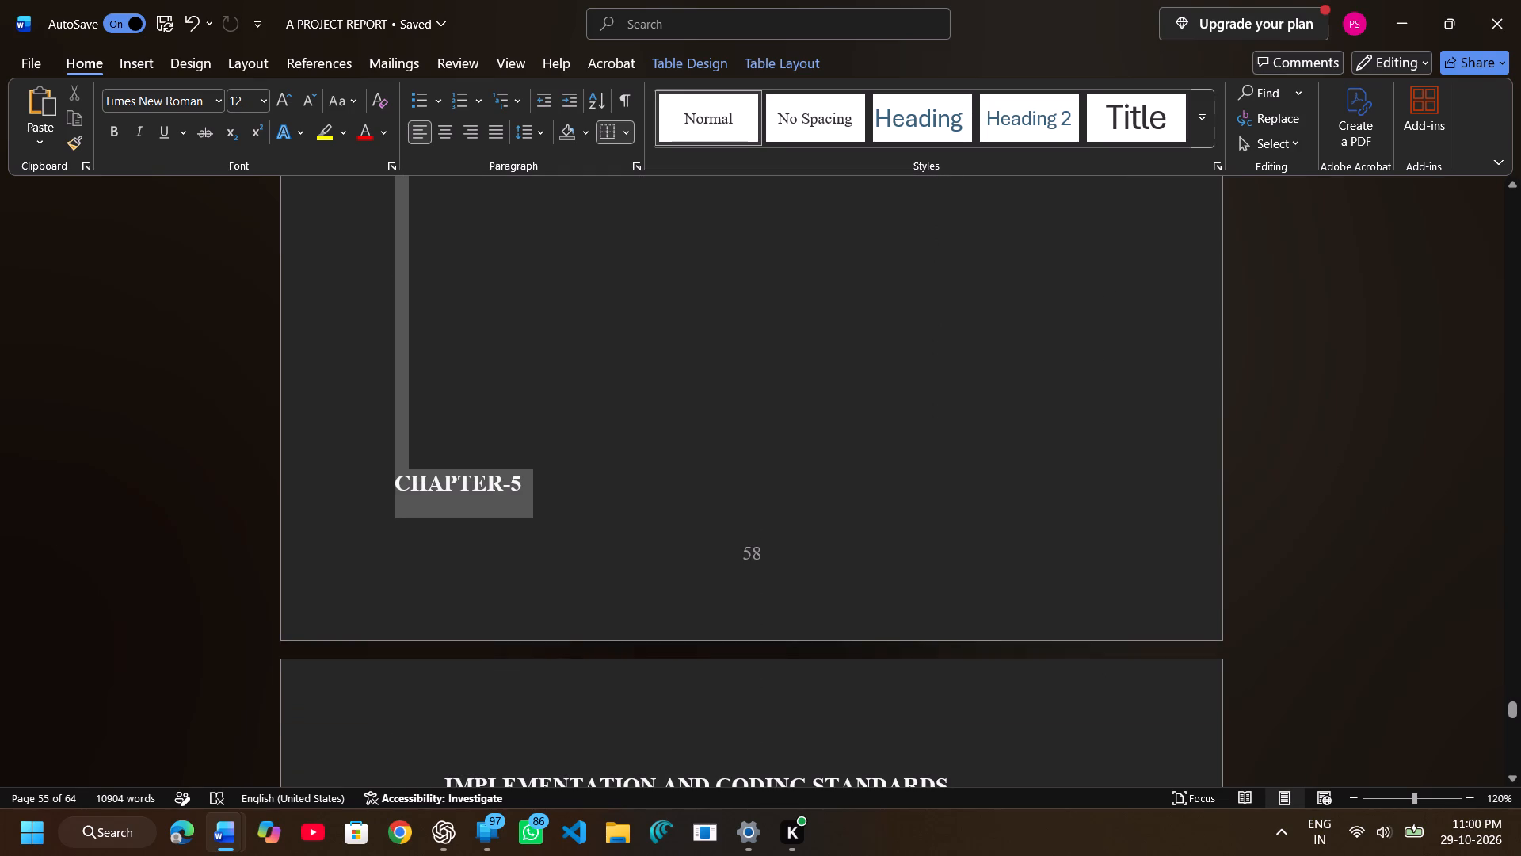
left_click_drag(1010, 629, 1003, 378)
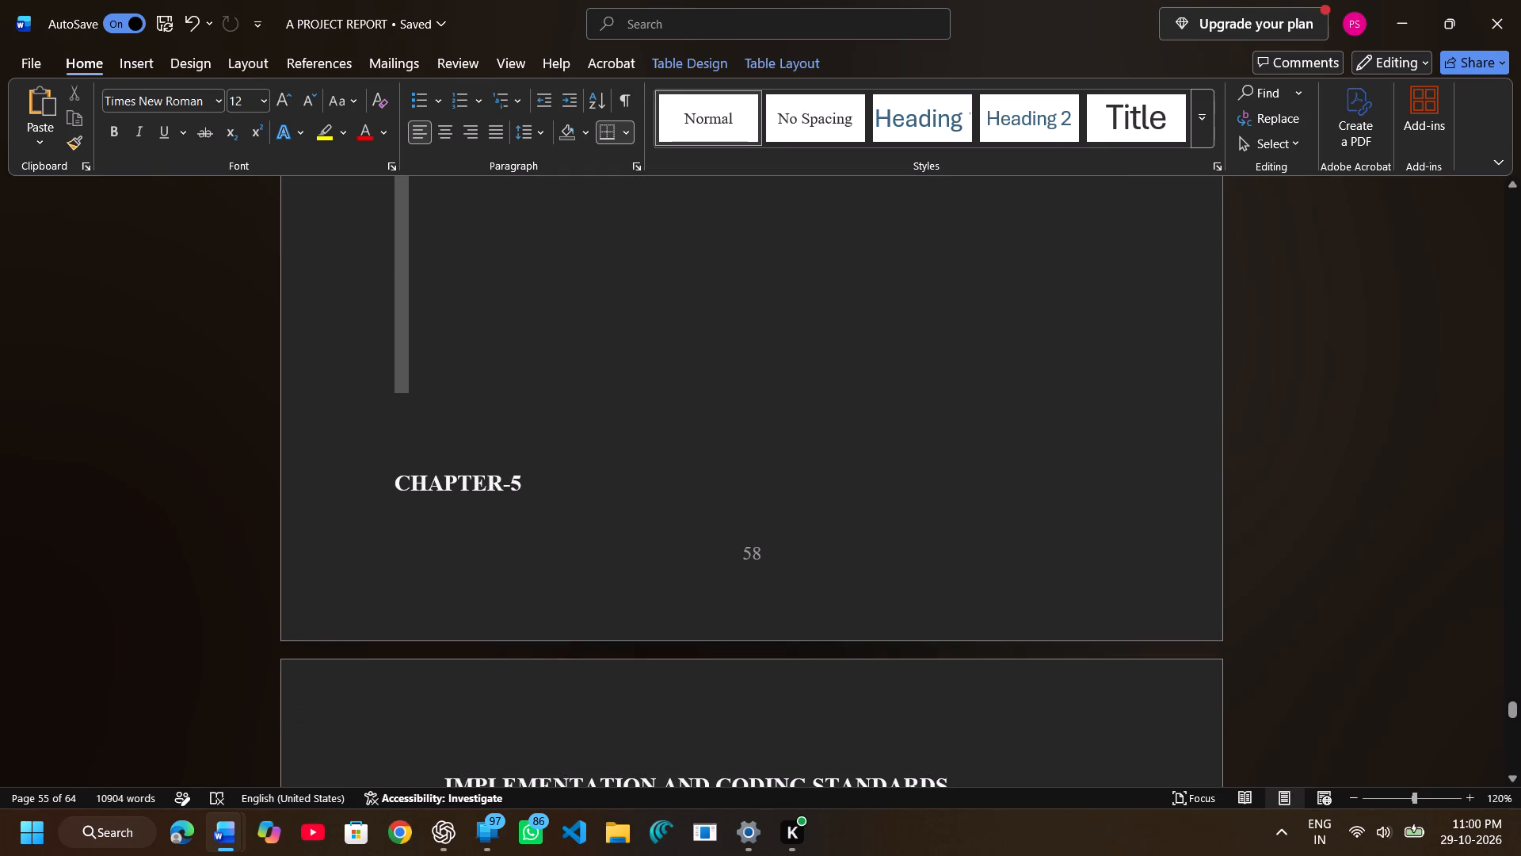
left_click_drag(1003, 378, 1020, 170)
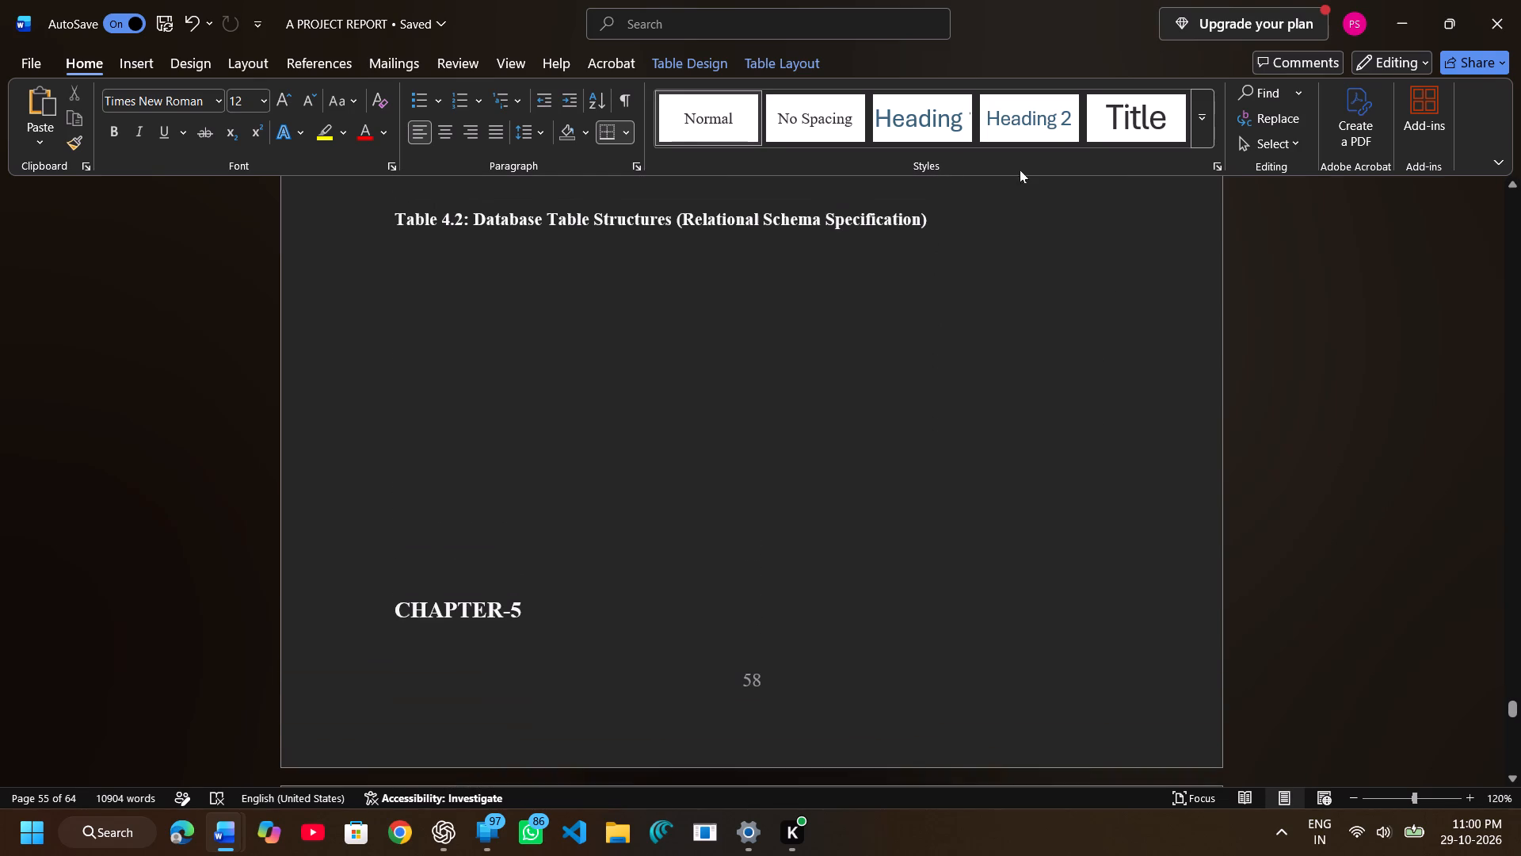
left_click_drag(1020, 170, 1059, 184)
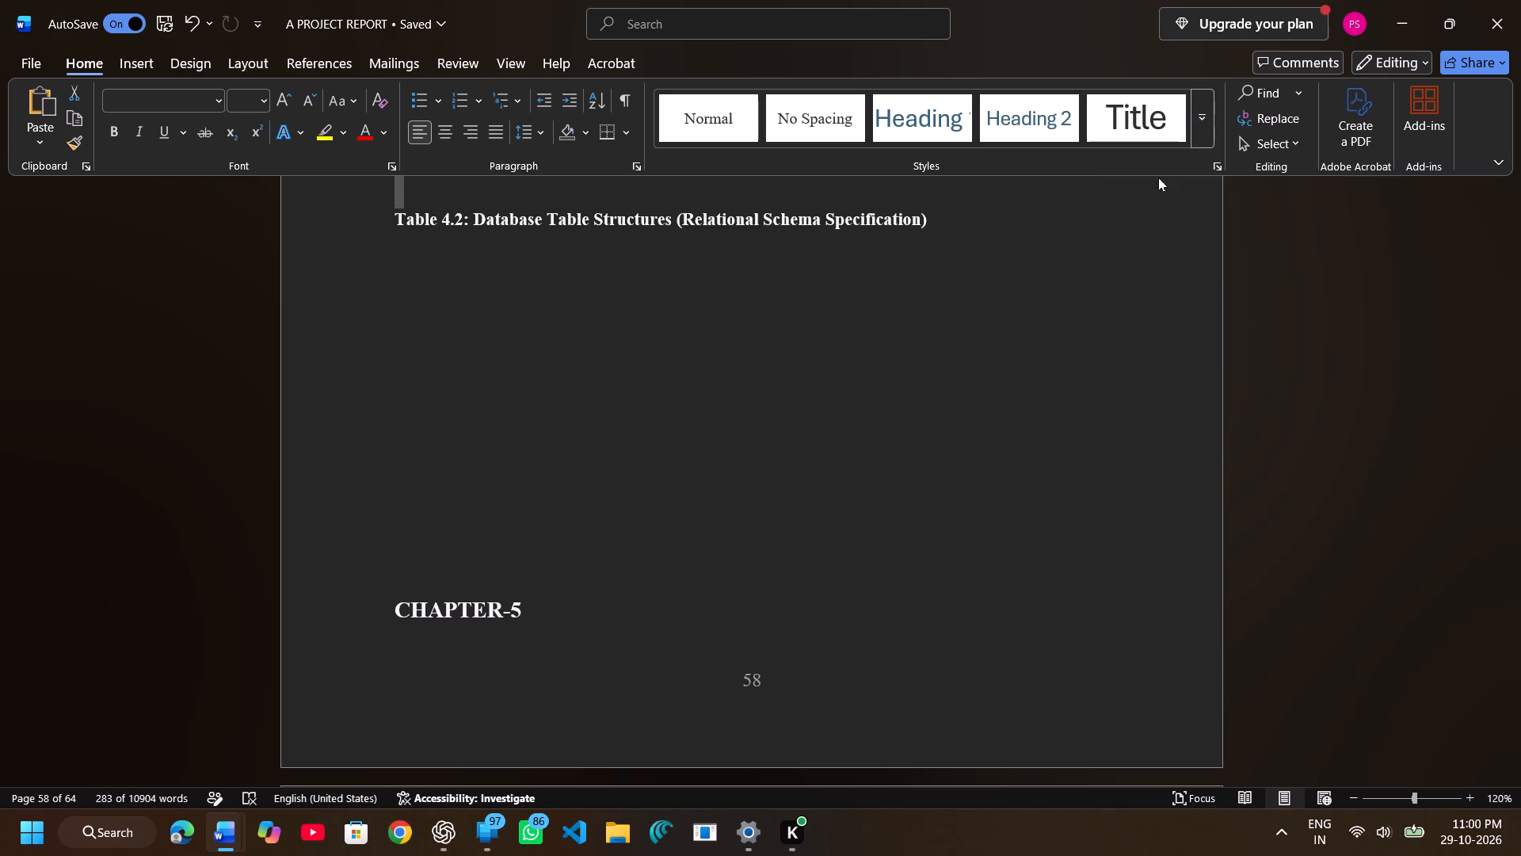
scroll(921, 197, "up", 1)
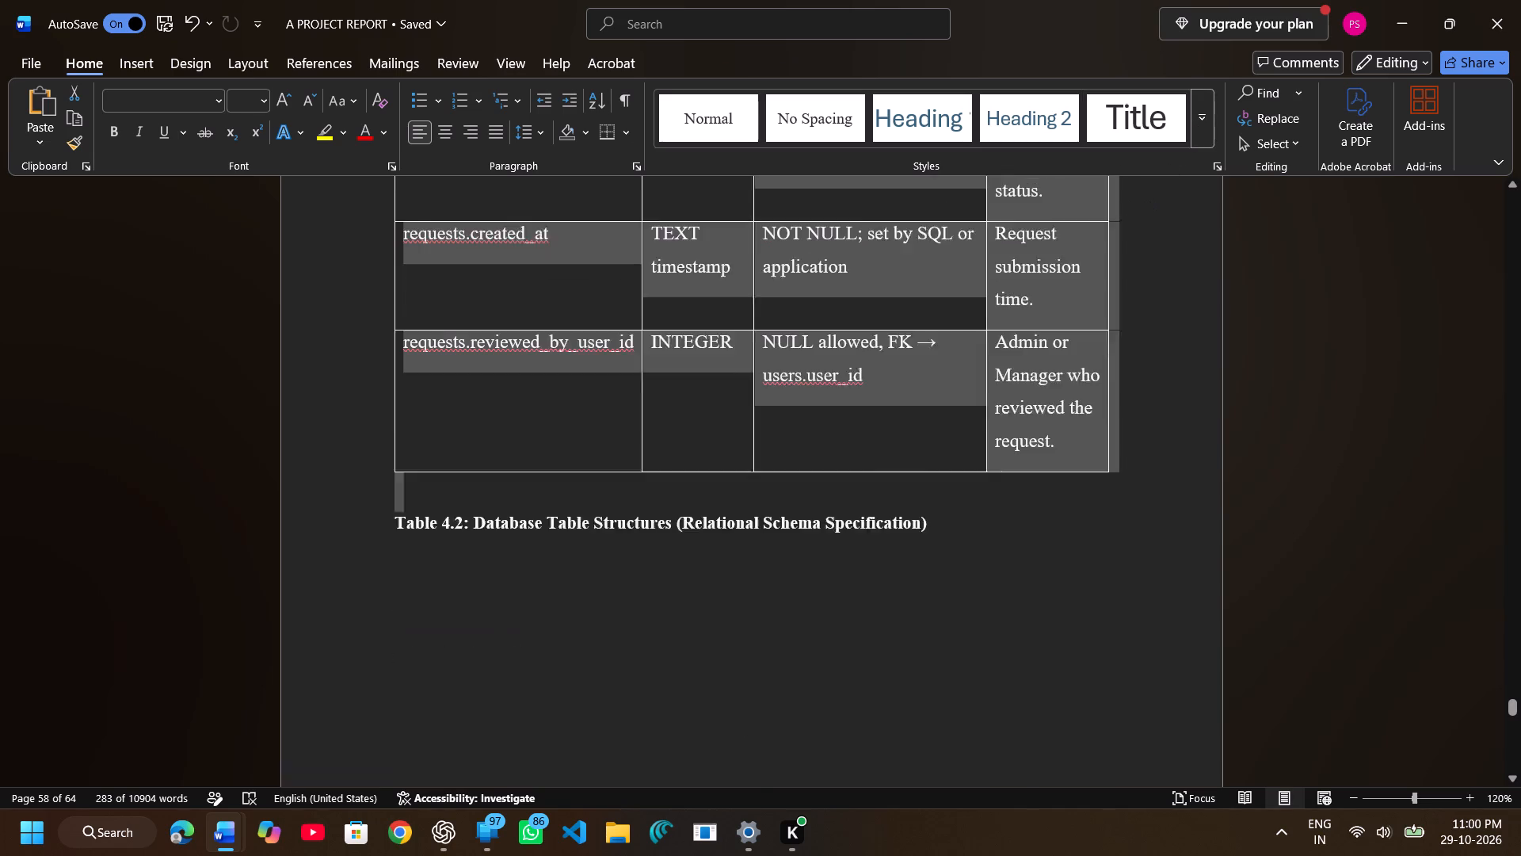
scroll(921, 197, "up", 1)
right_click(923, 262)
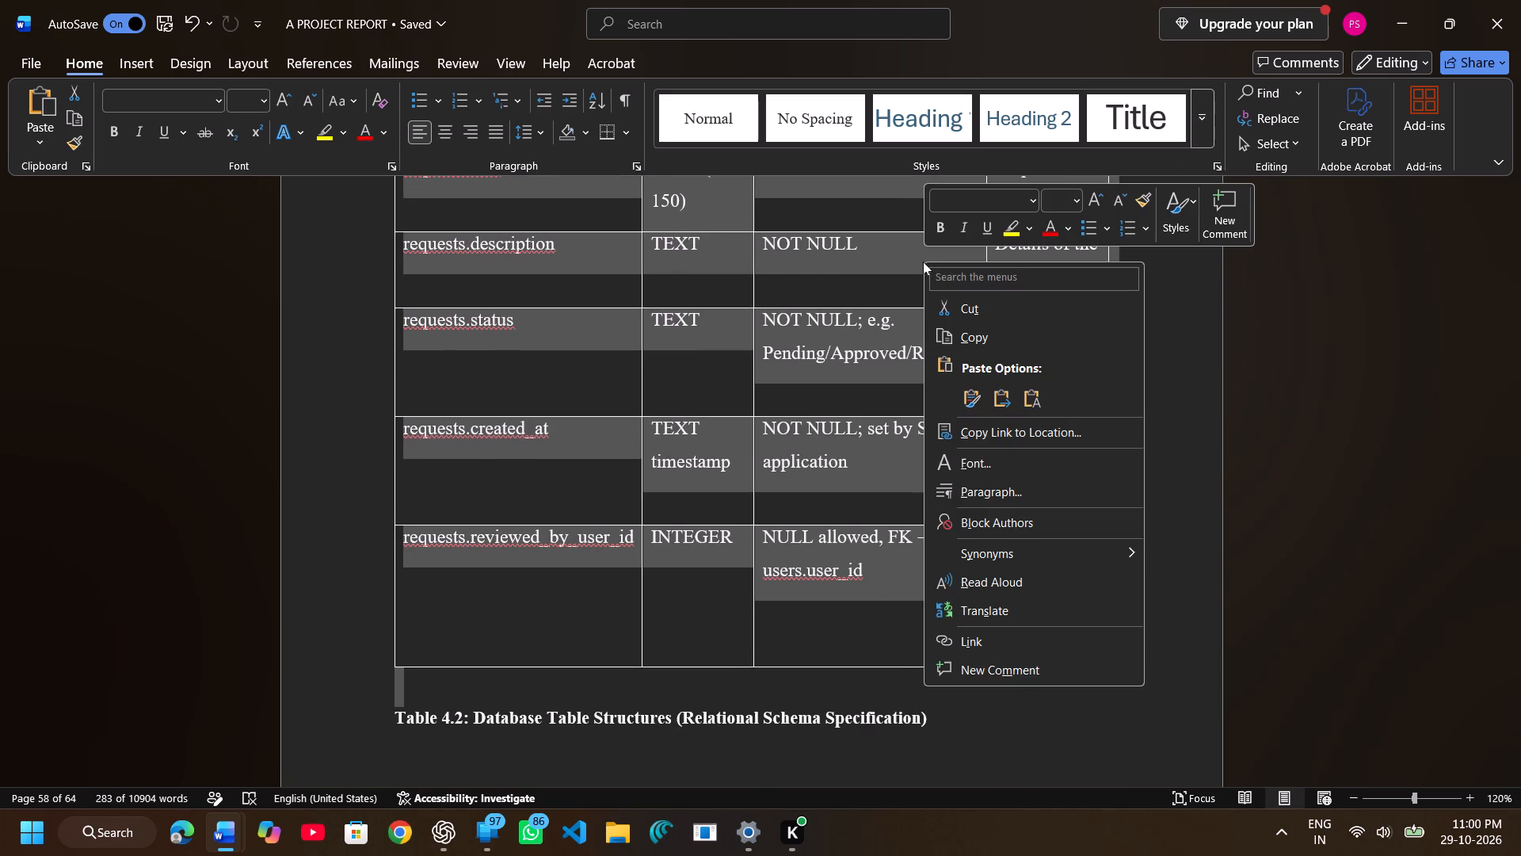
left_click(1080, 197)
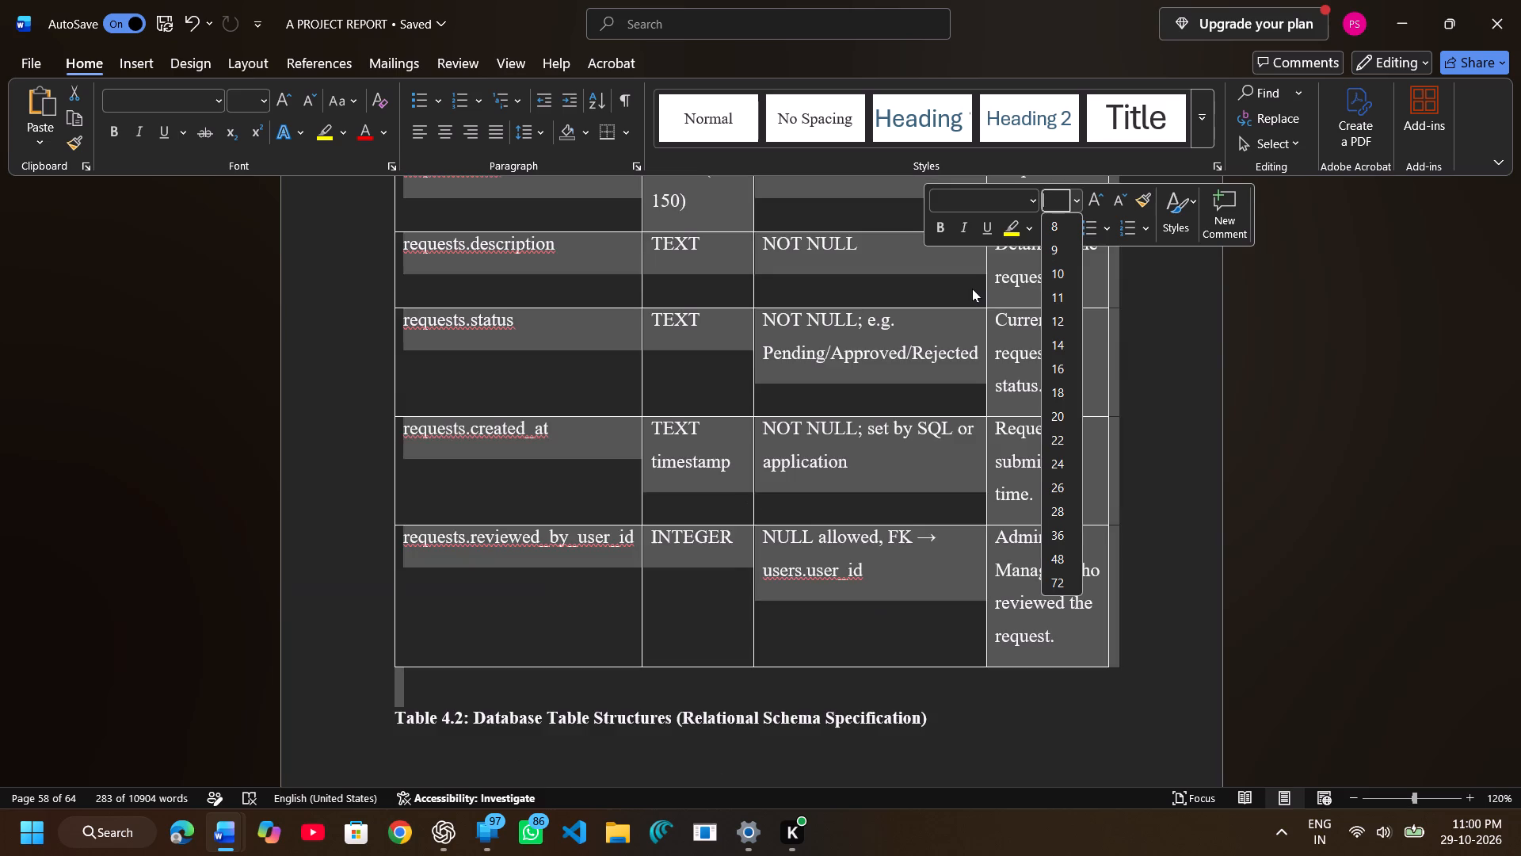
scroll(972, 289, "up", 1)
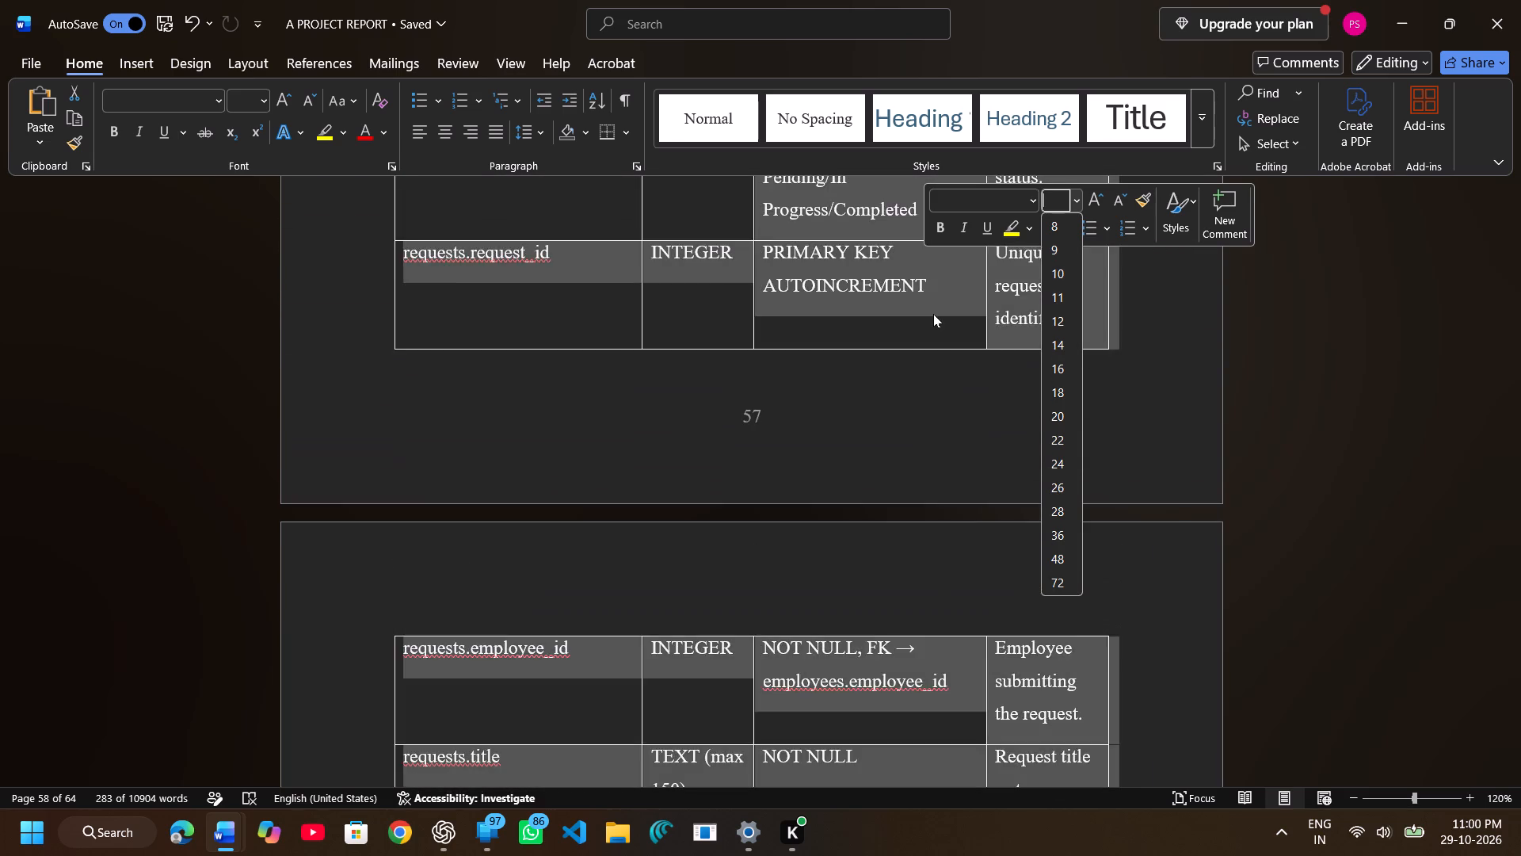
scroll(933, 314, "up", 2)
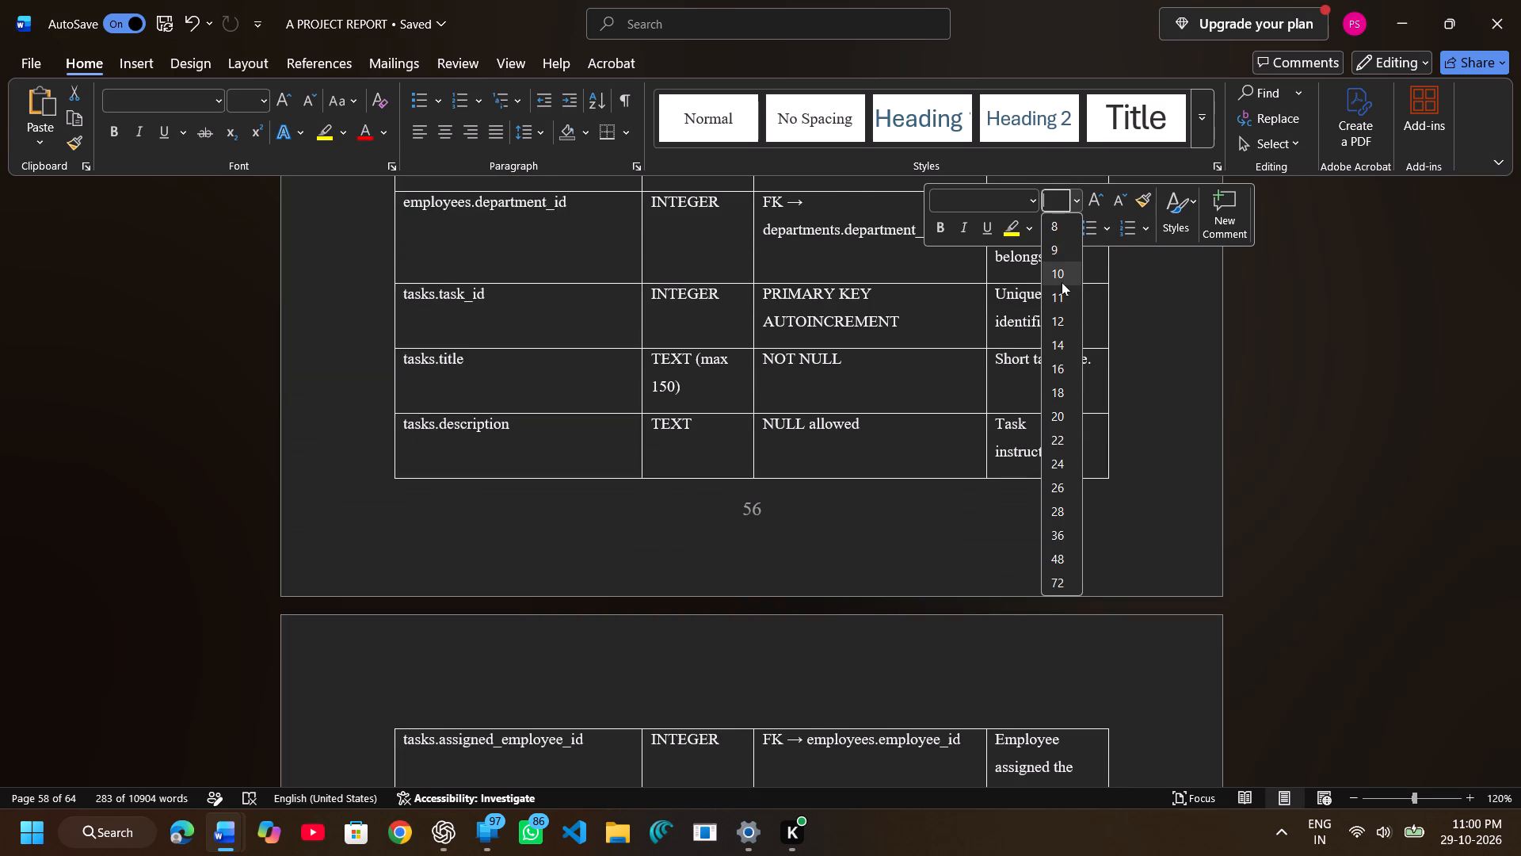
left_click(1062, 282)
left_click(1179, 376)
left_click(1288, 395)
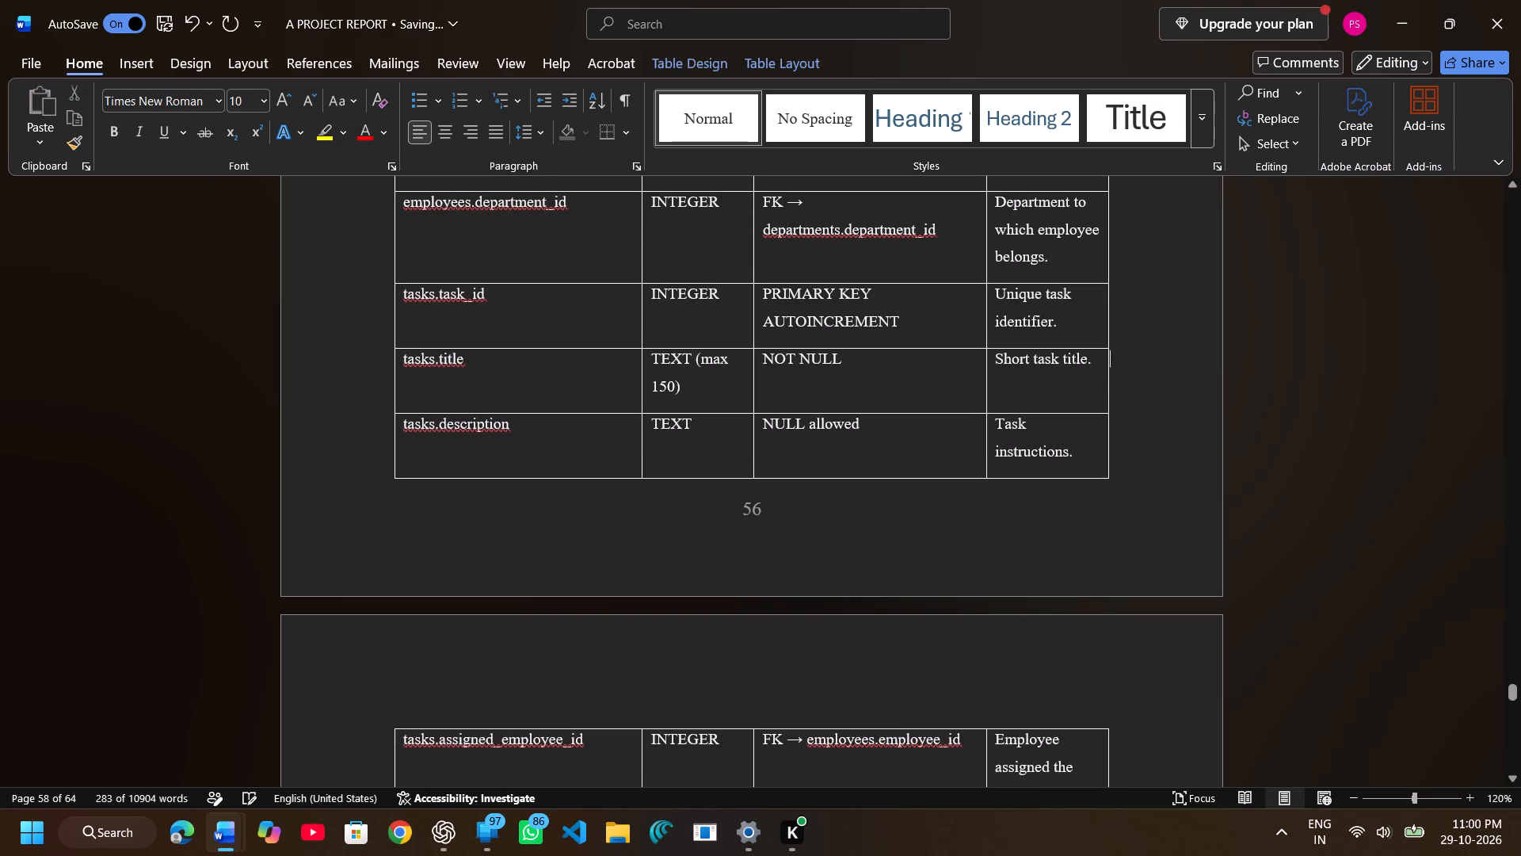
Delete blank lines above the CHAPTER-5 heading so it sits higher on its page.
scroll(1146, 475, "down", 2)
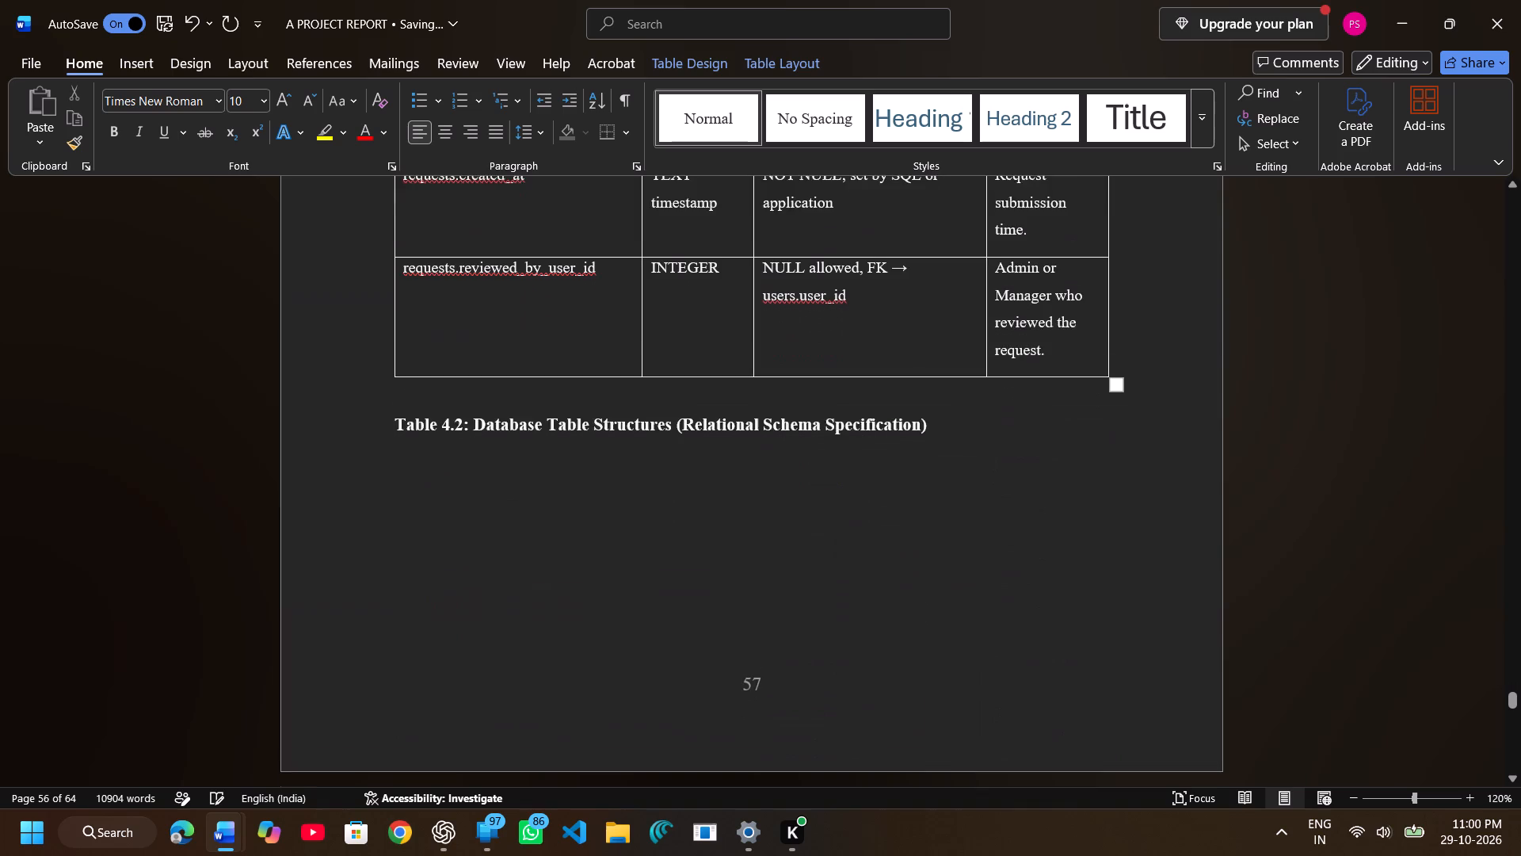
scroll(812, 430, "down", 1)
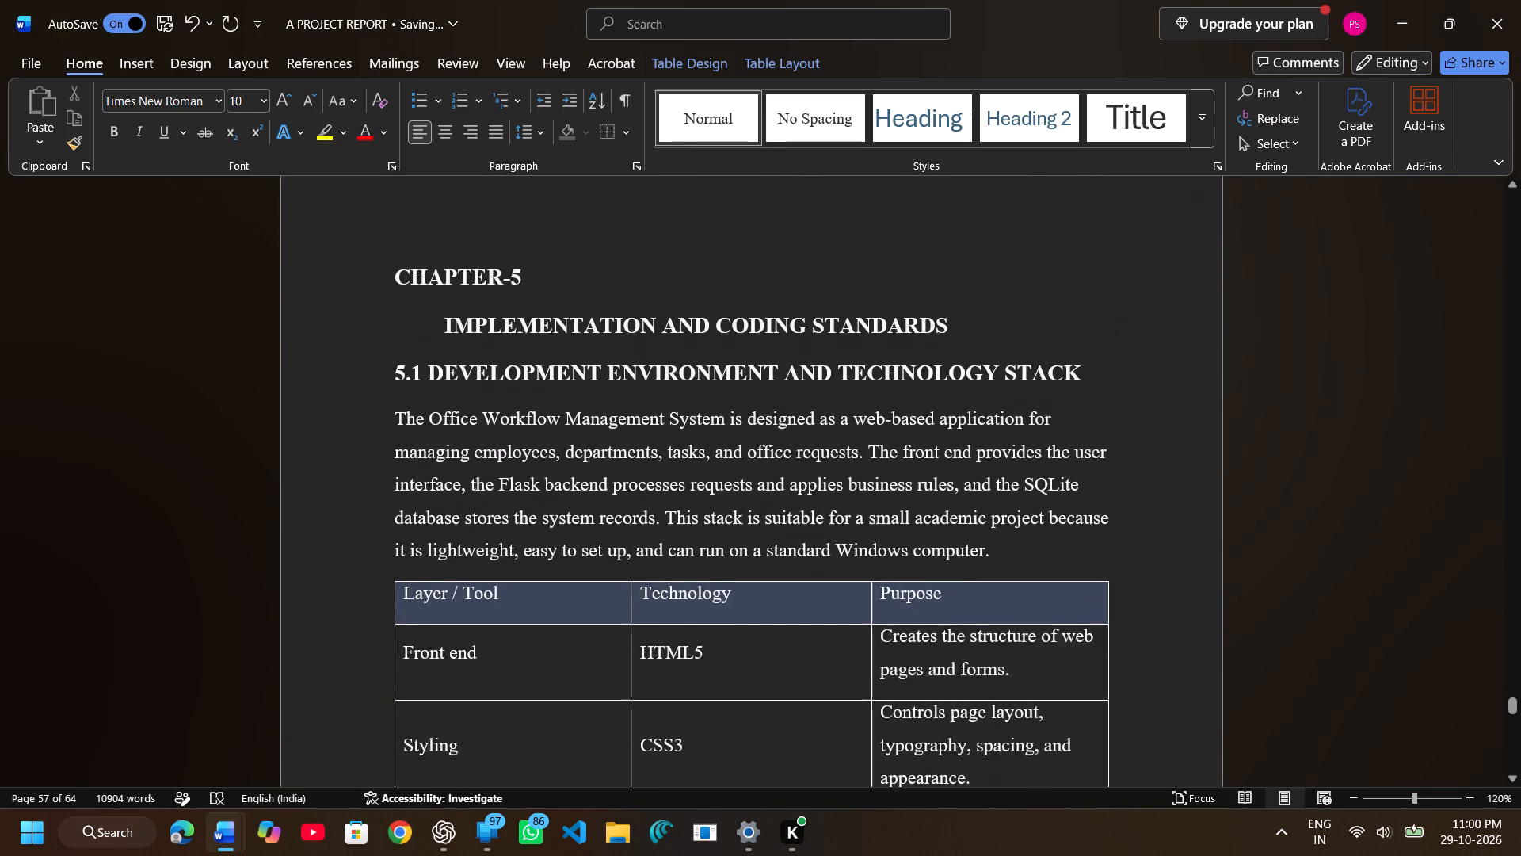
scroll(812, 430, "down", 2)
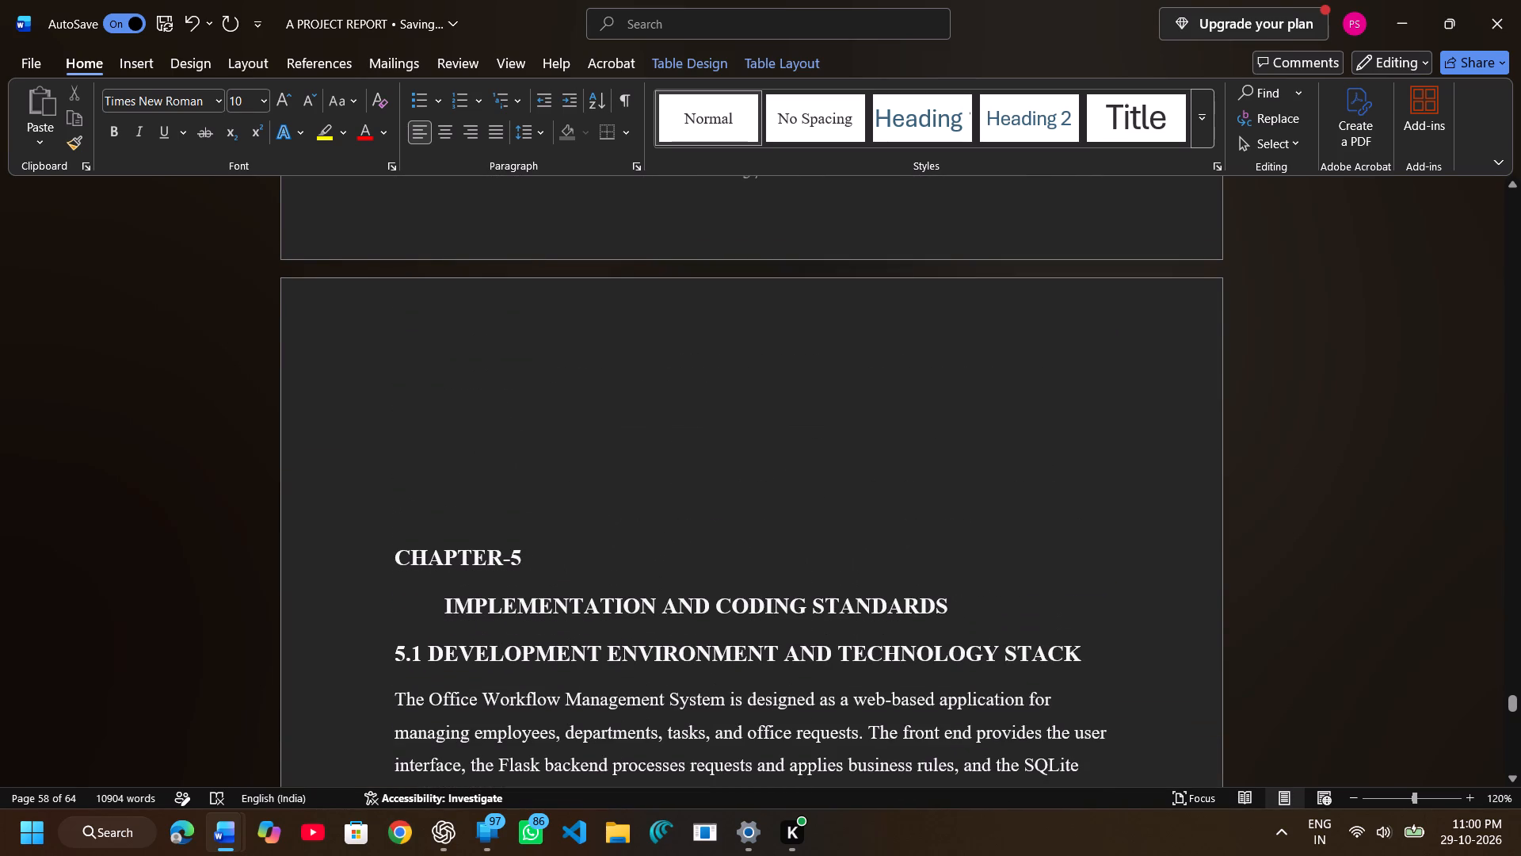
left_click(391, 556)
key("BackSpace")
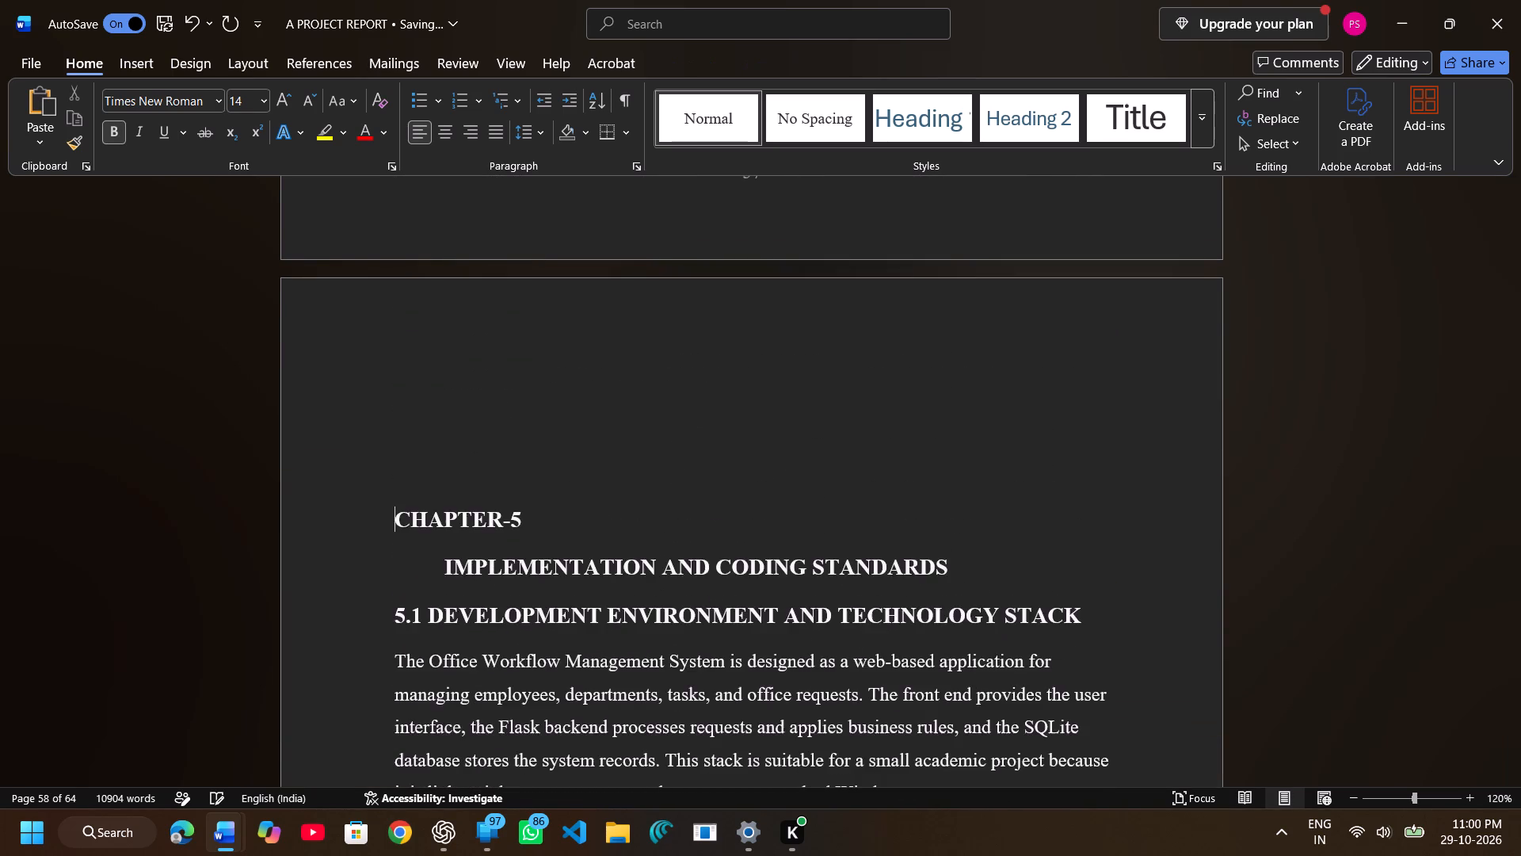
key("BackSpace")
key("BackSpace")
key("BackSpace")
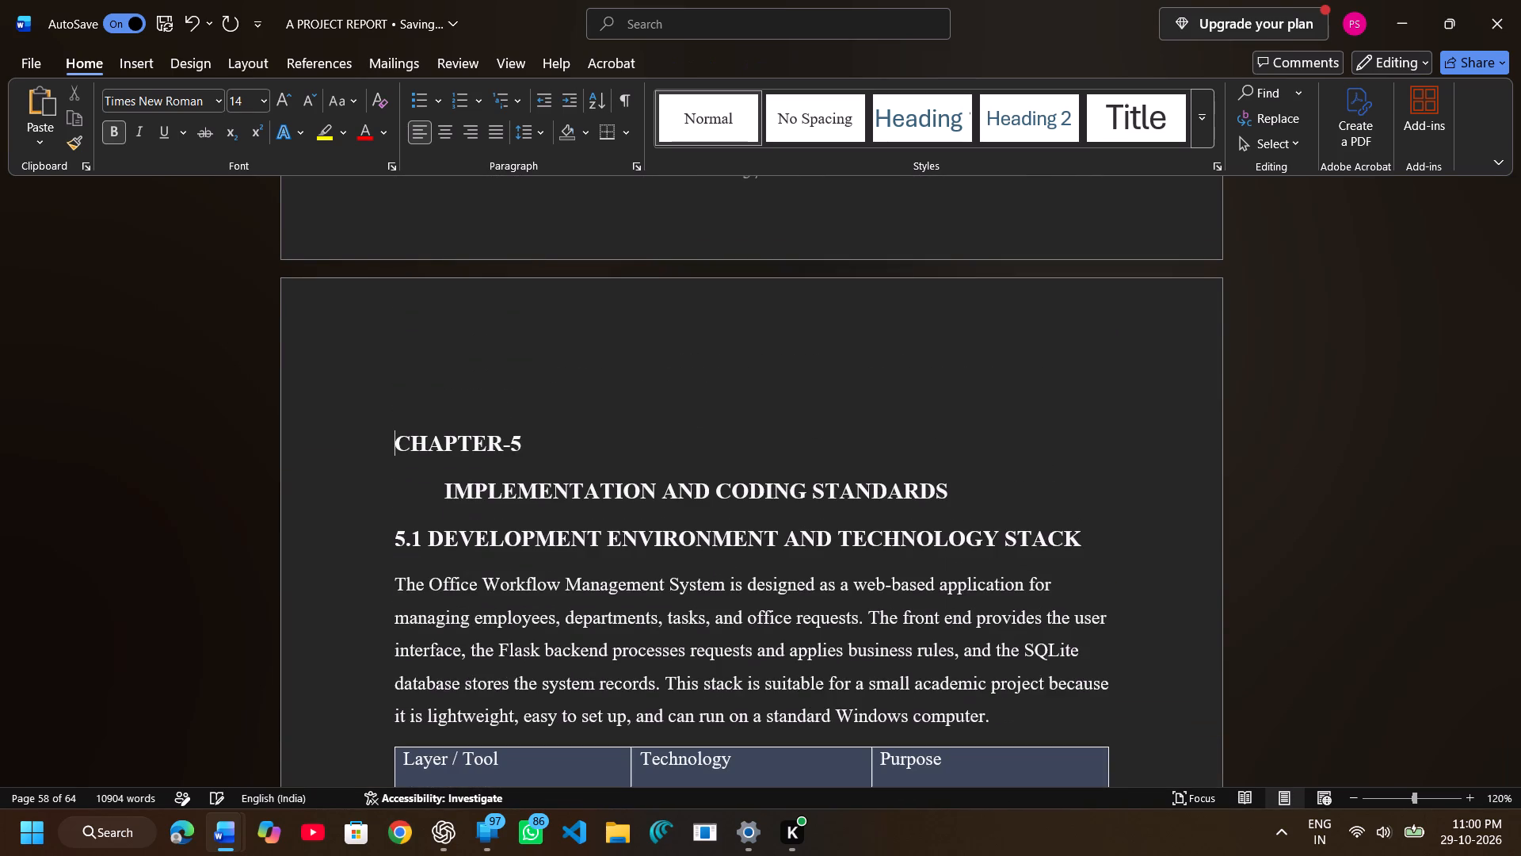
Indent the CHAPTER-5 heading by four tab stops so it sits above the middle of the chapter title.
key("Tab")
key("Tab")
key("Tab")
key("Tab")
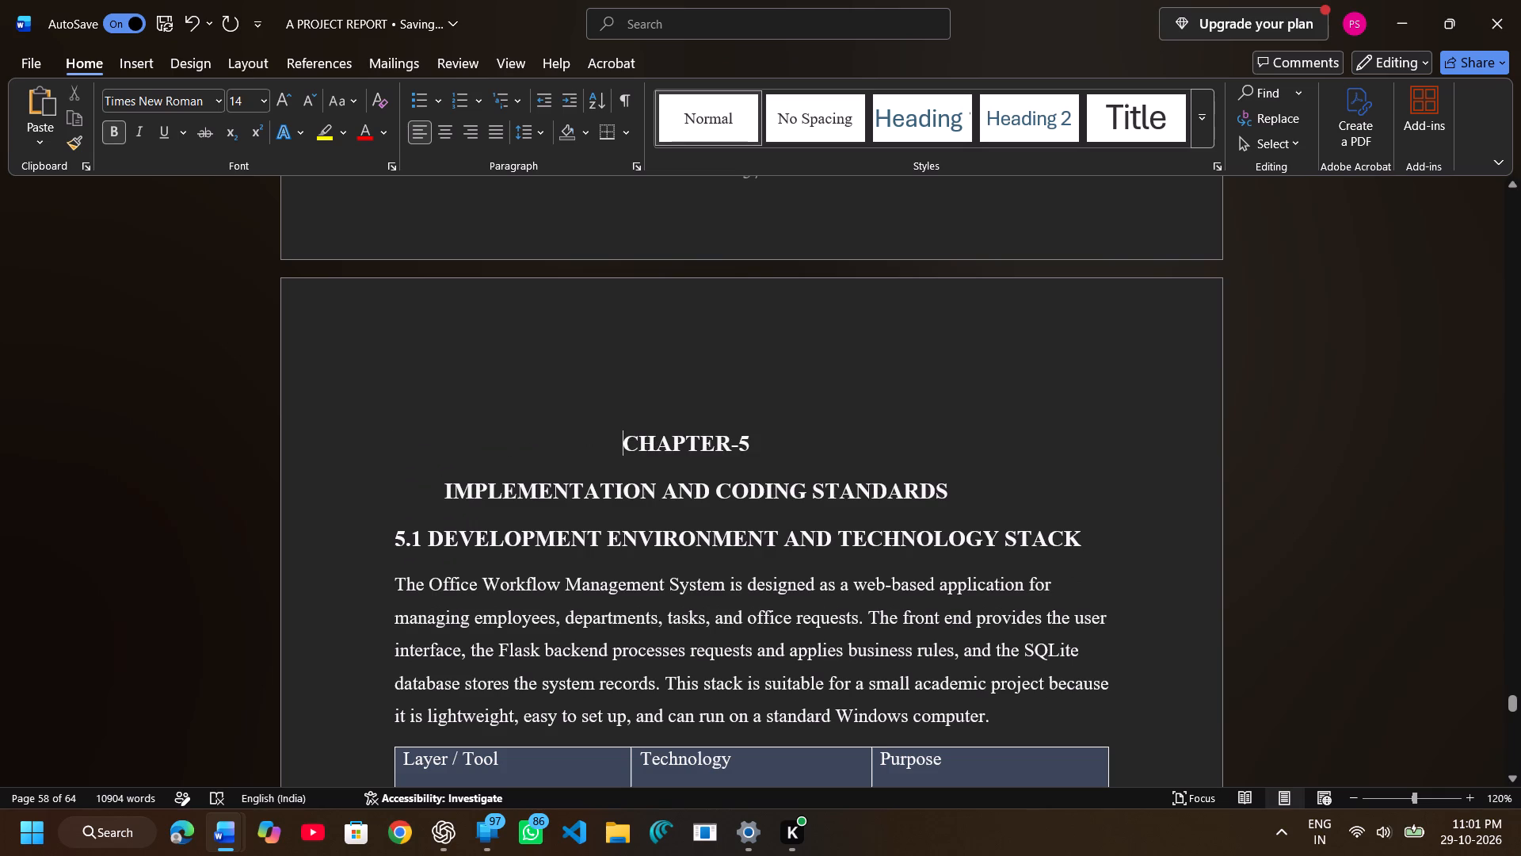
Examine the table in section 4.3.3 and the ER diagram part of the Office_Workflow_Management_Chapter_4 document.
scroll(650, 411, "up", 2)
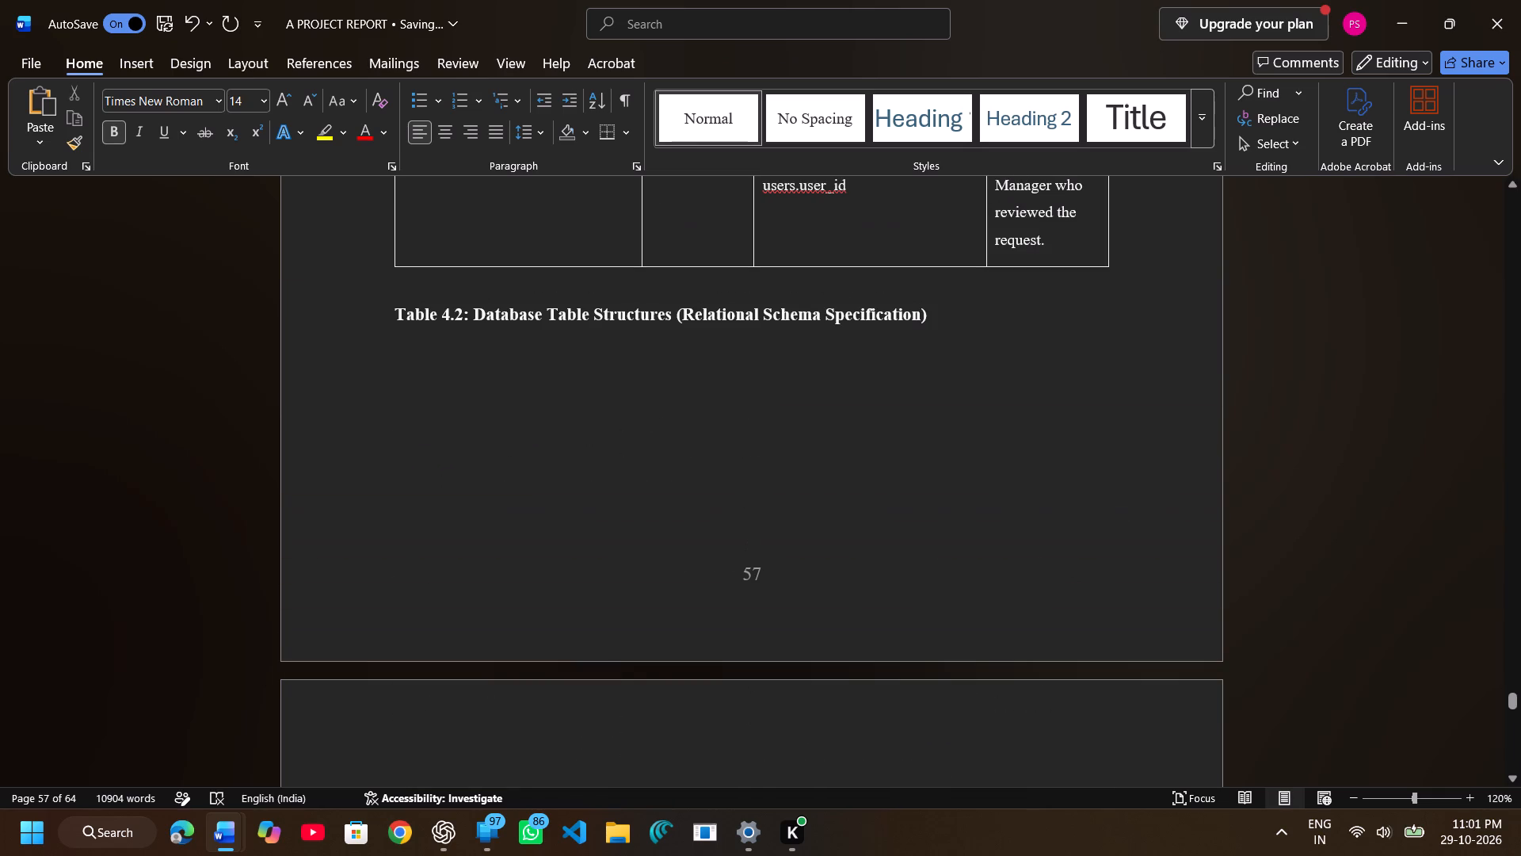
scroll(650, 411, "up", 1)
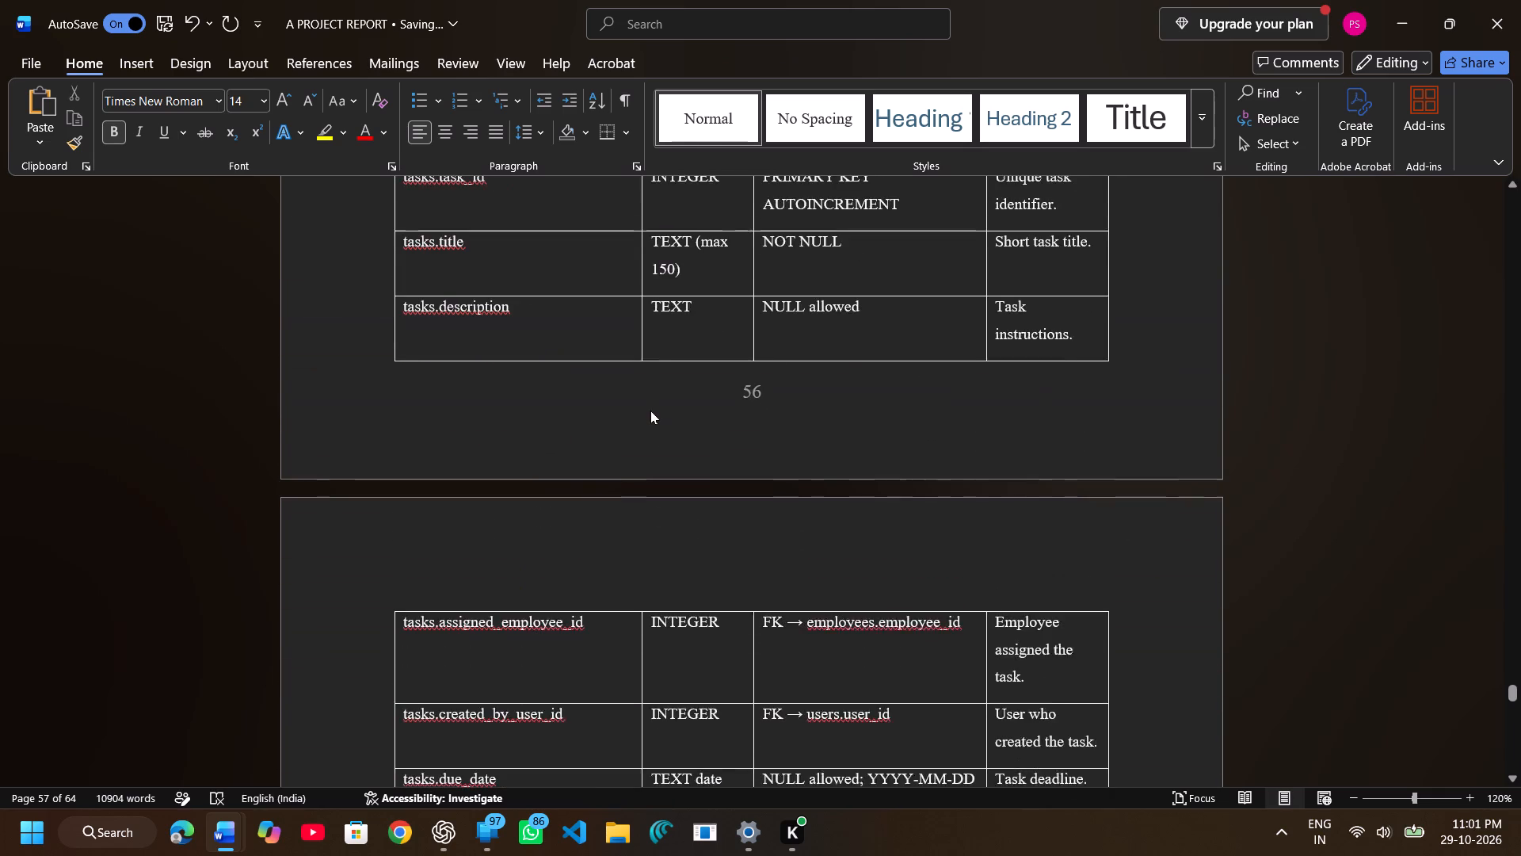
scroll(650, 411, "up", 5)
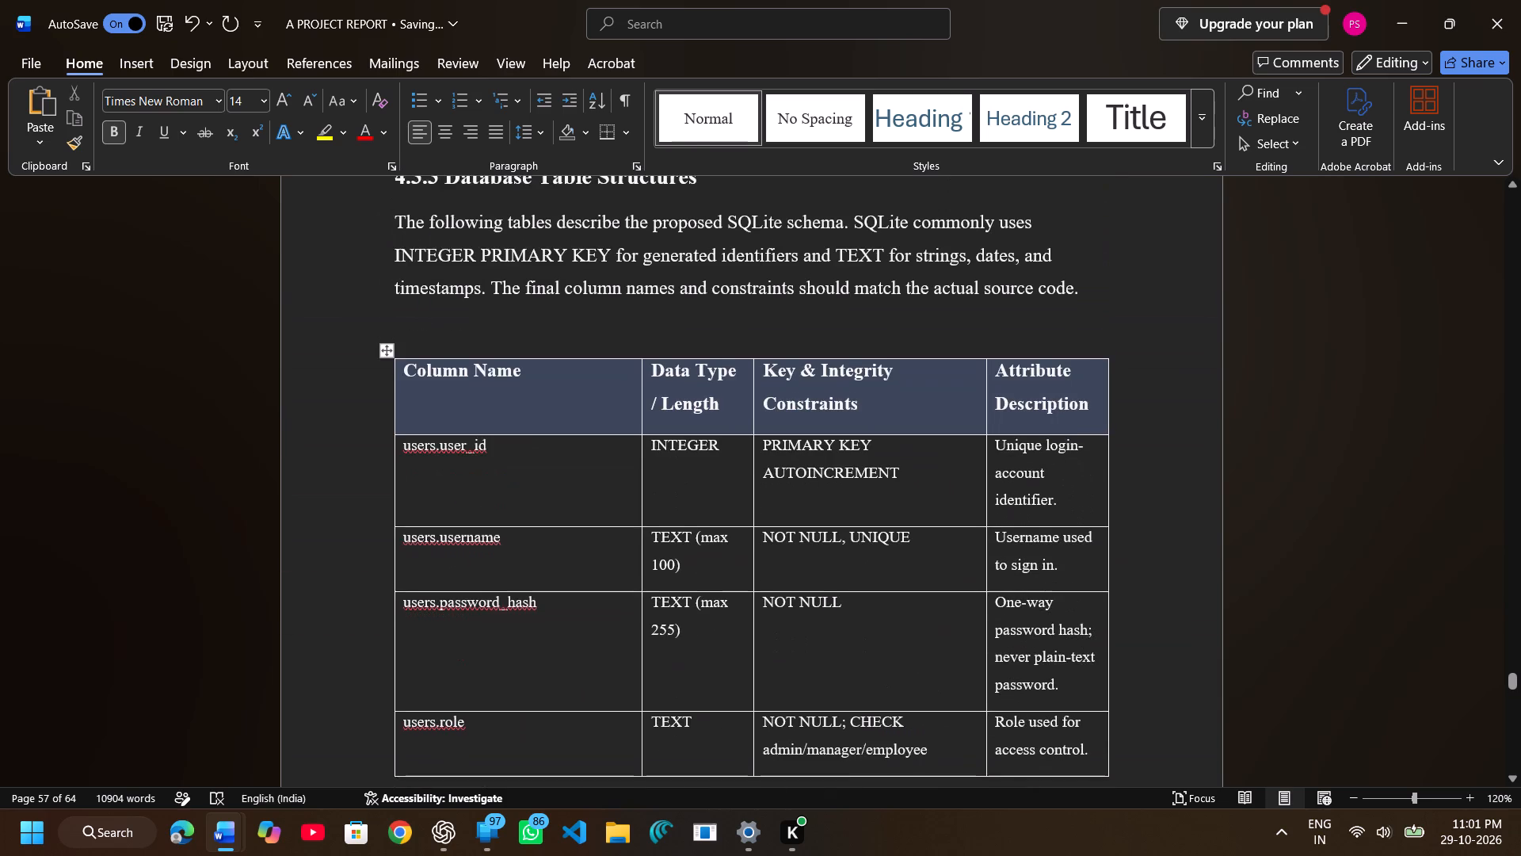
scroll(650, 411, "up", 1)
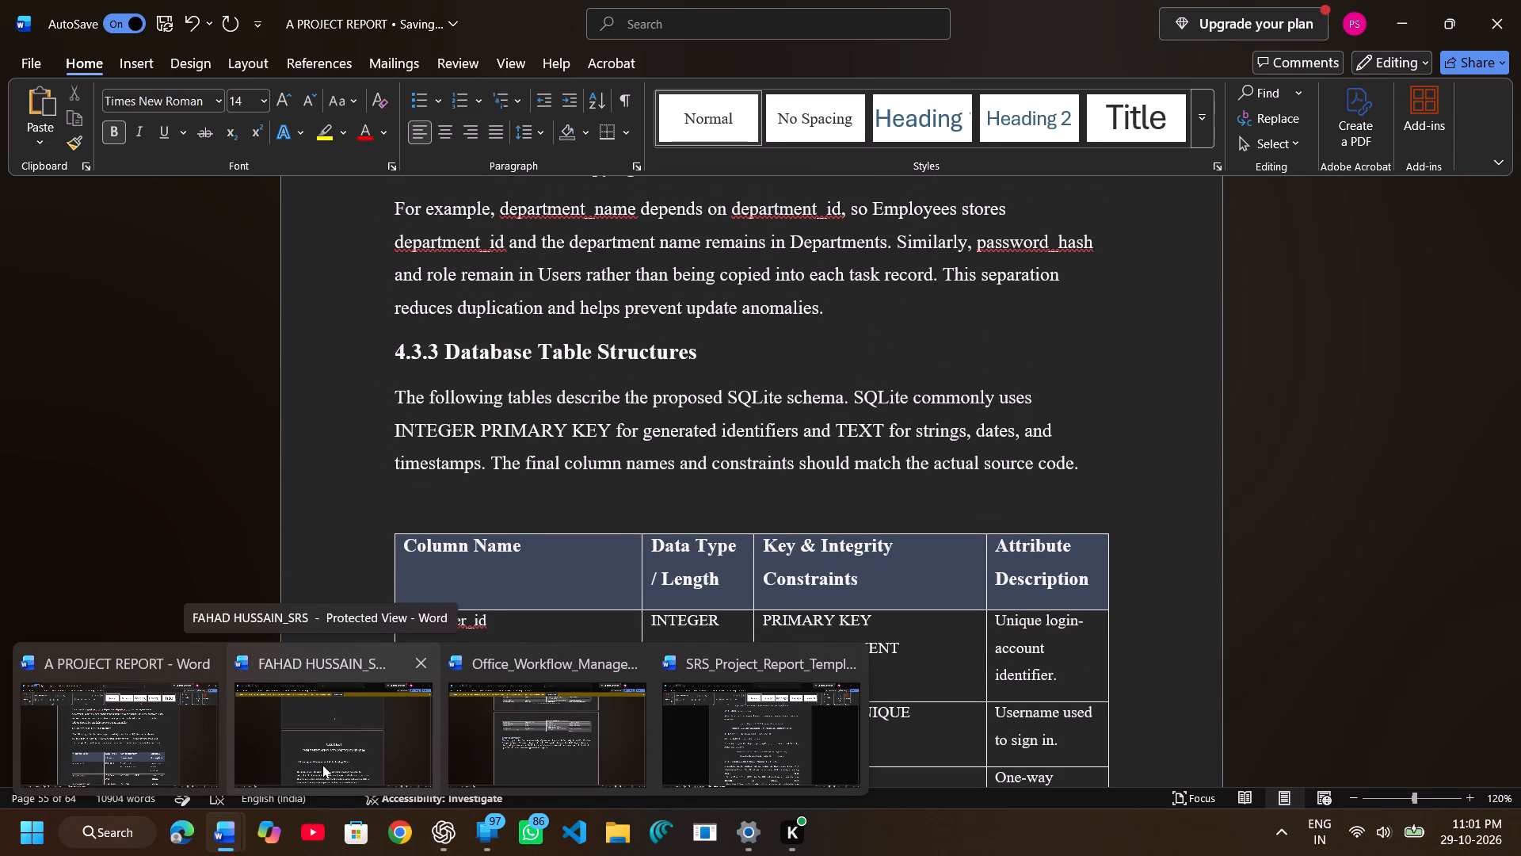
left_click(482, 719)
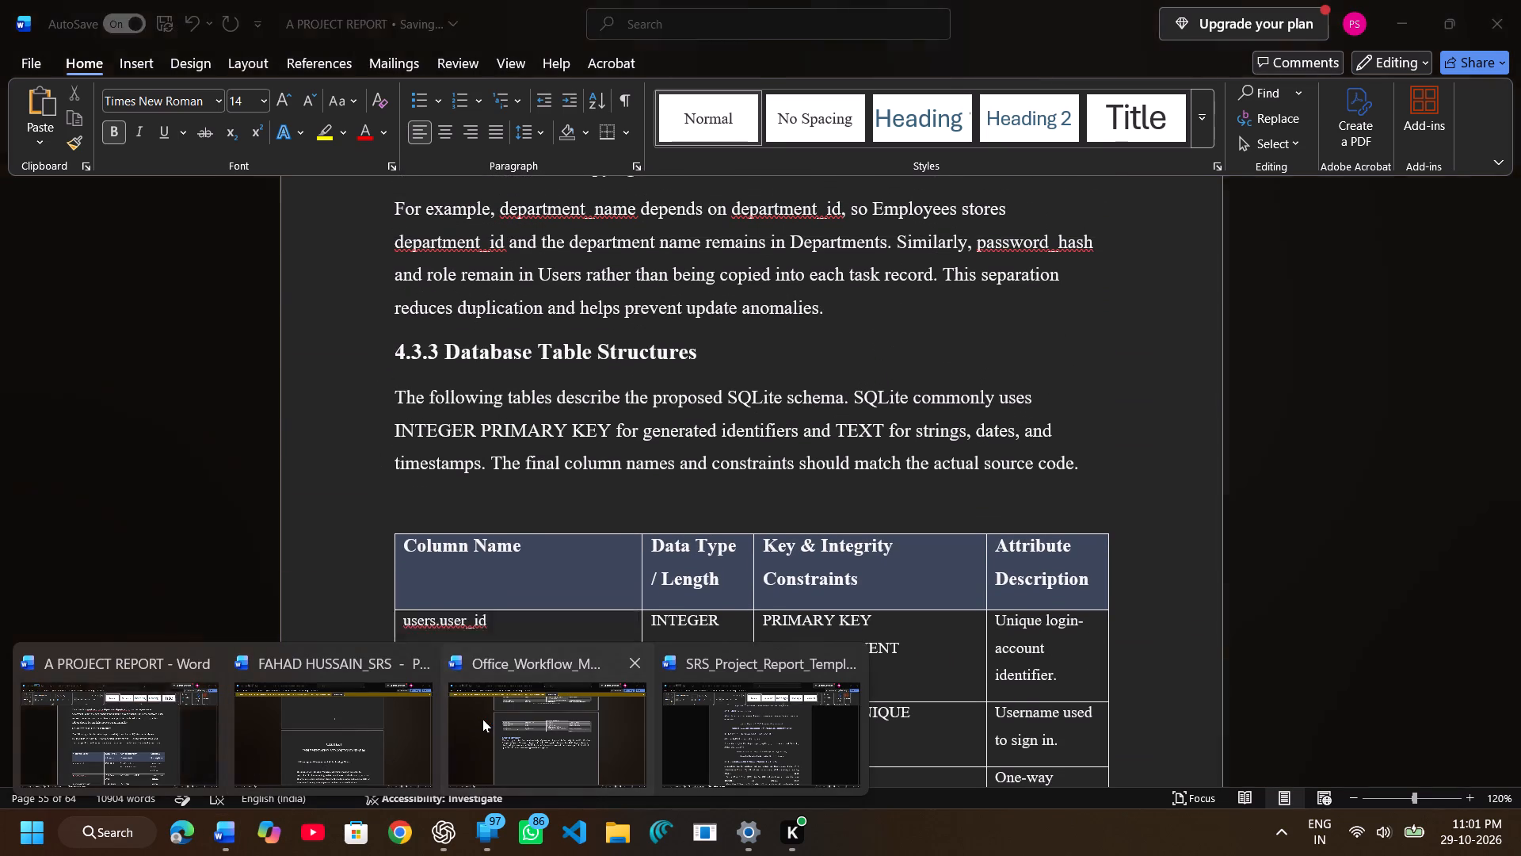
scroll(533, 613, "up", 1)
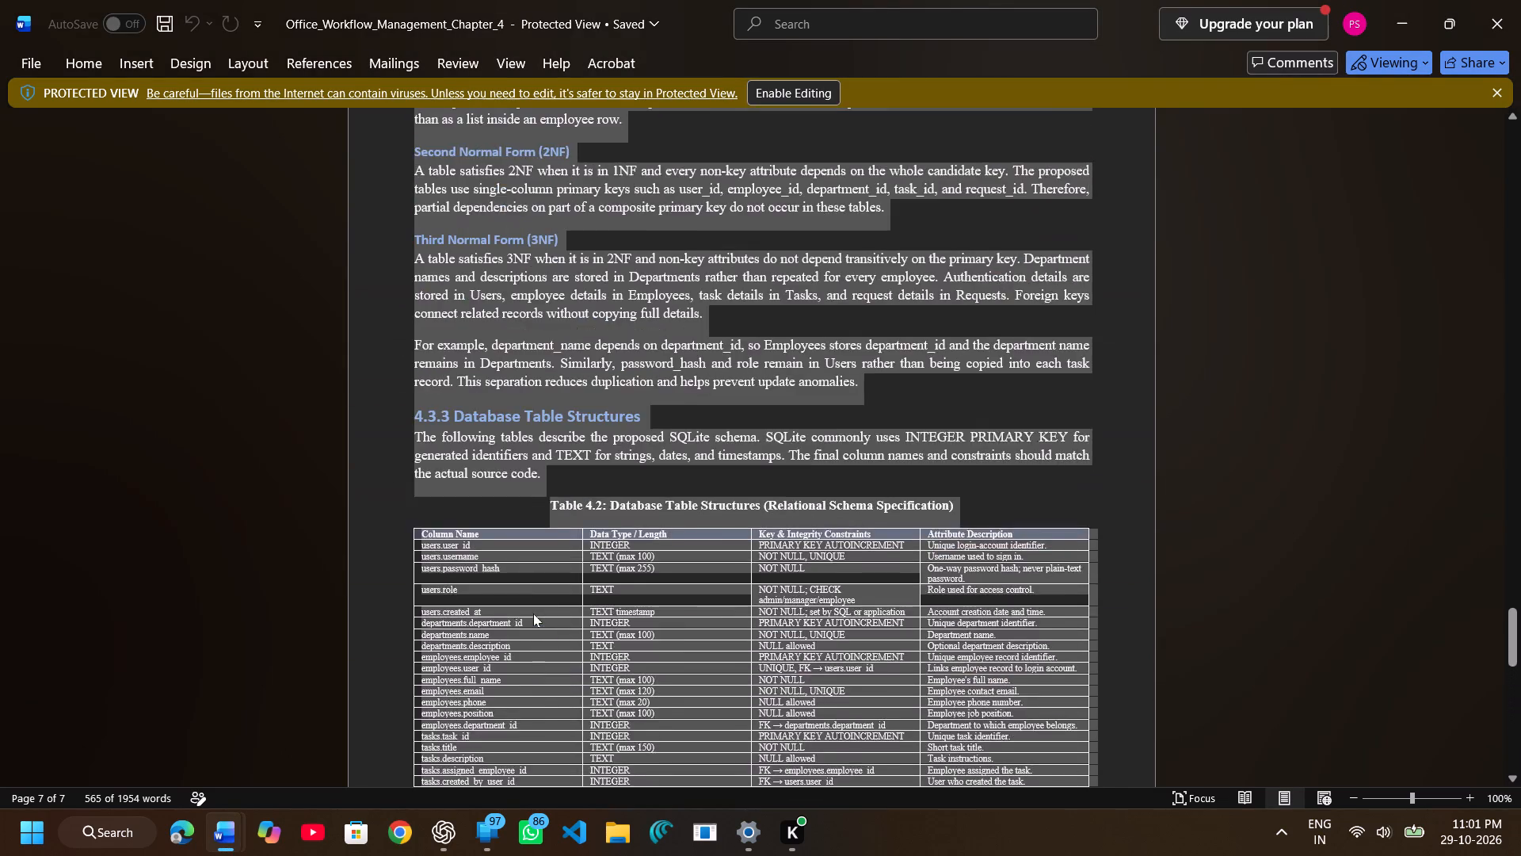
scroll(533, 613, "up", 2)
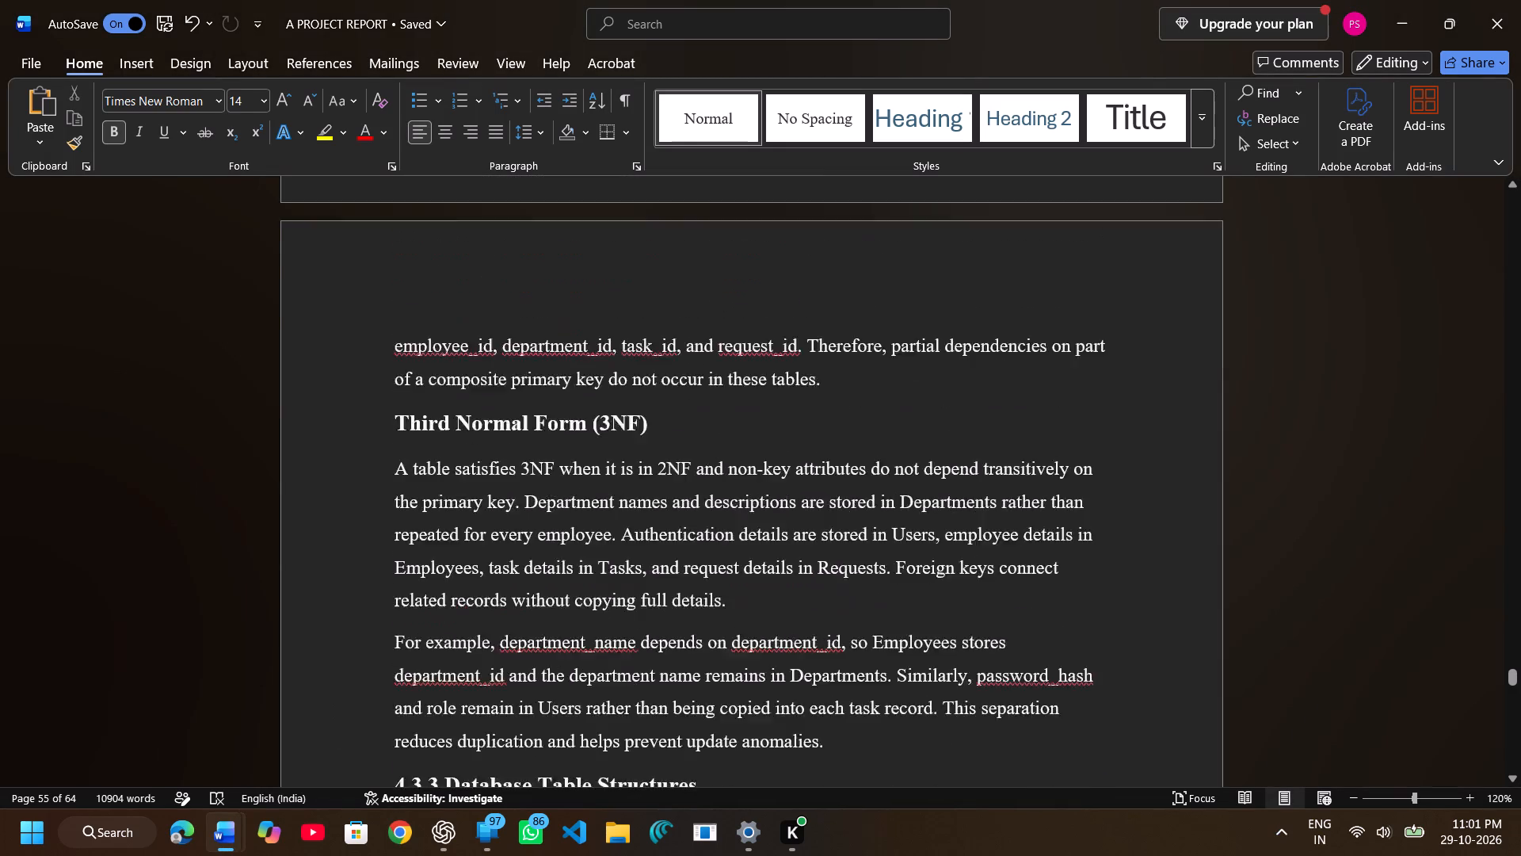
scroll(520, 511, "up", 1)
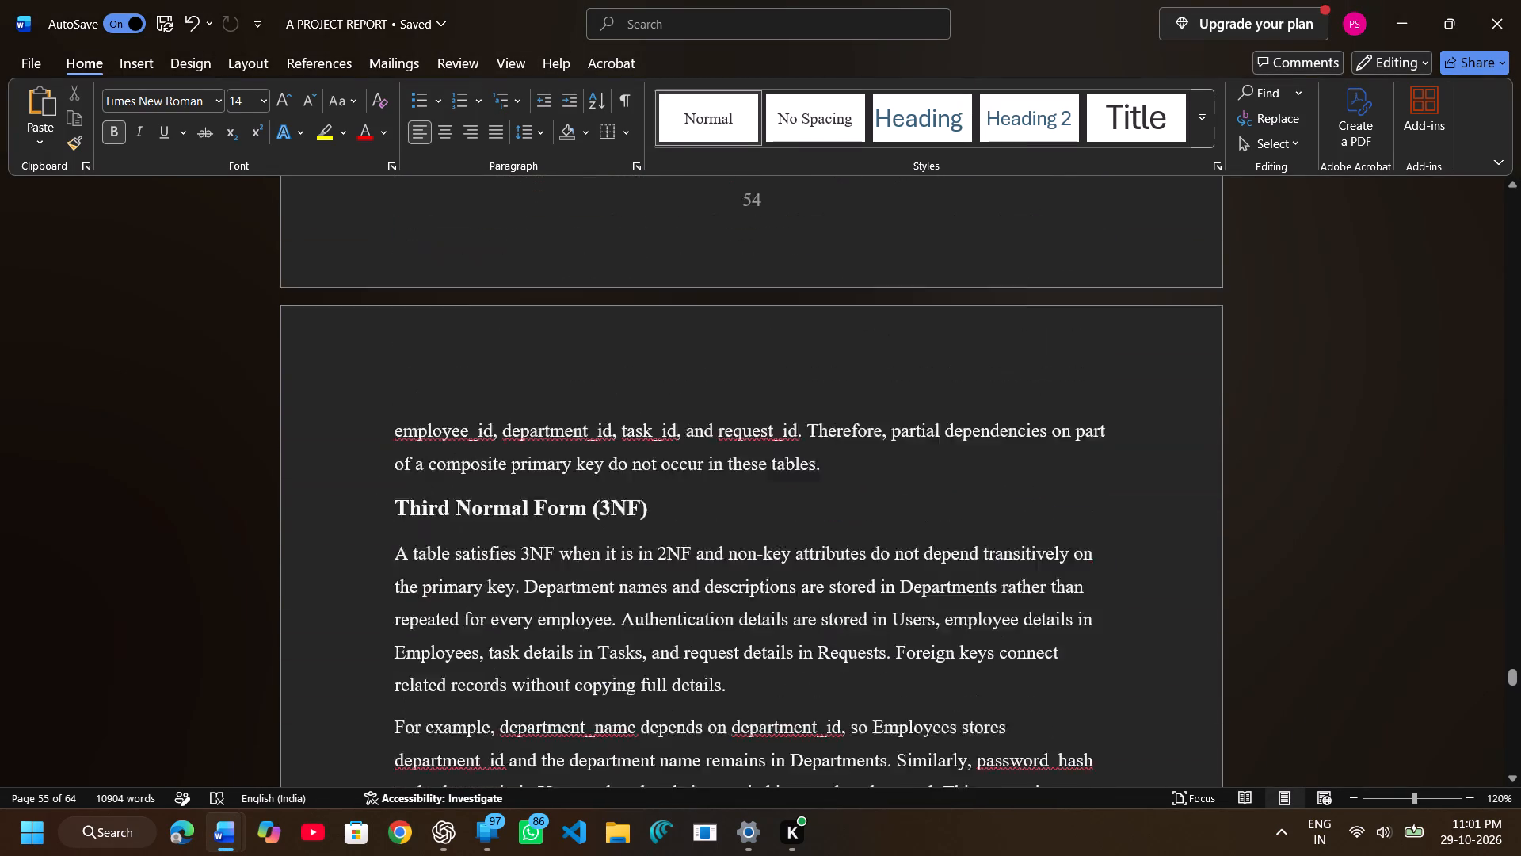
scroll(520, 511, "up", 1)
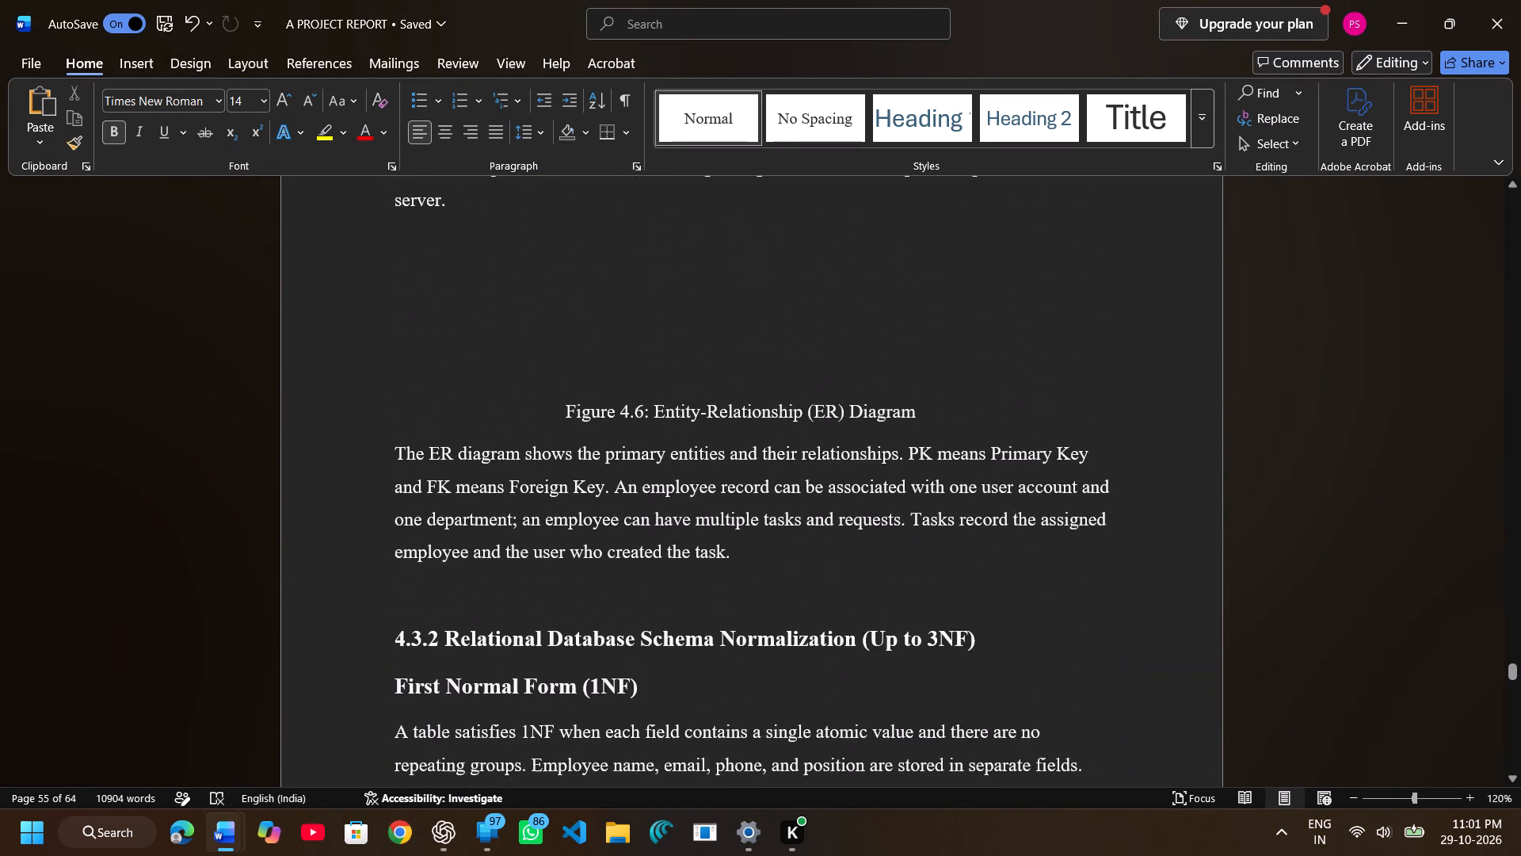
scroll(520, 511, "up", 1)
left_click(520, 511)
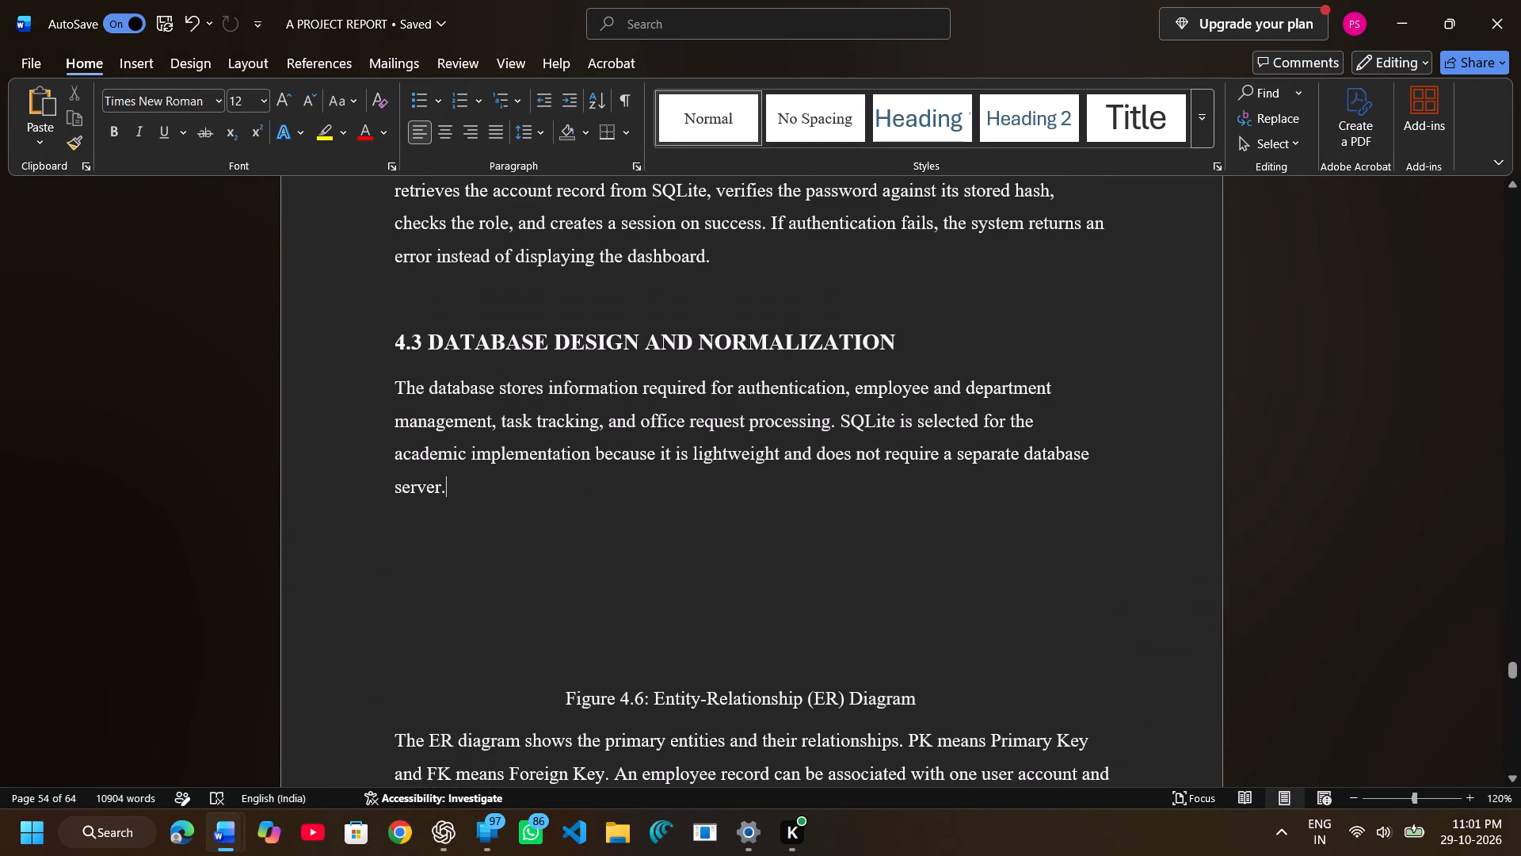
key("Return")
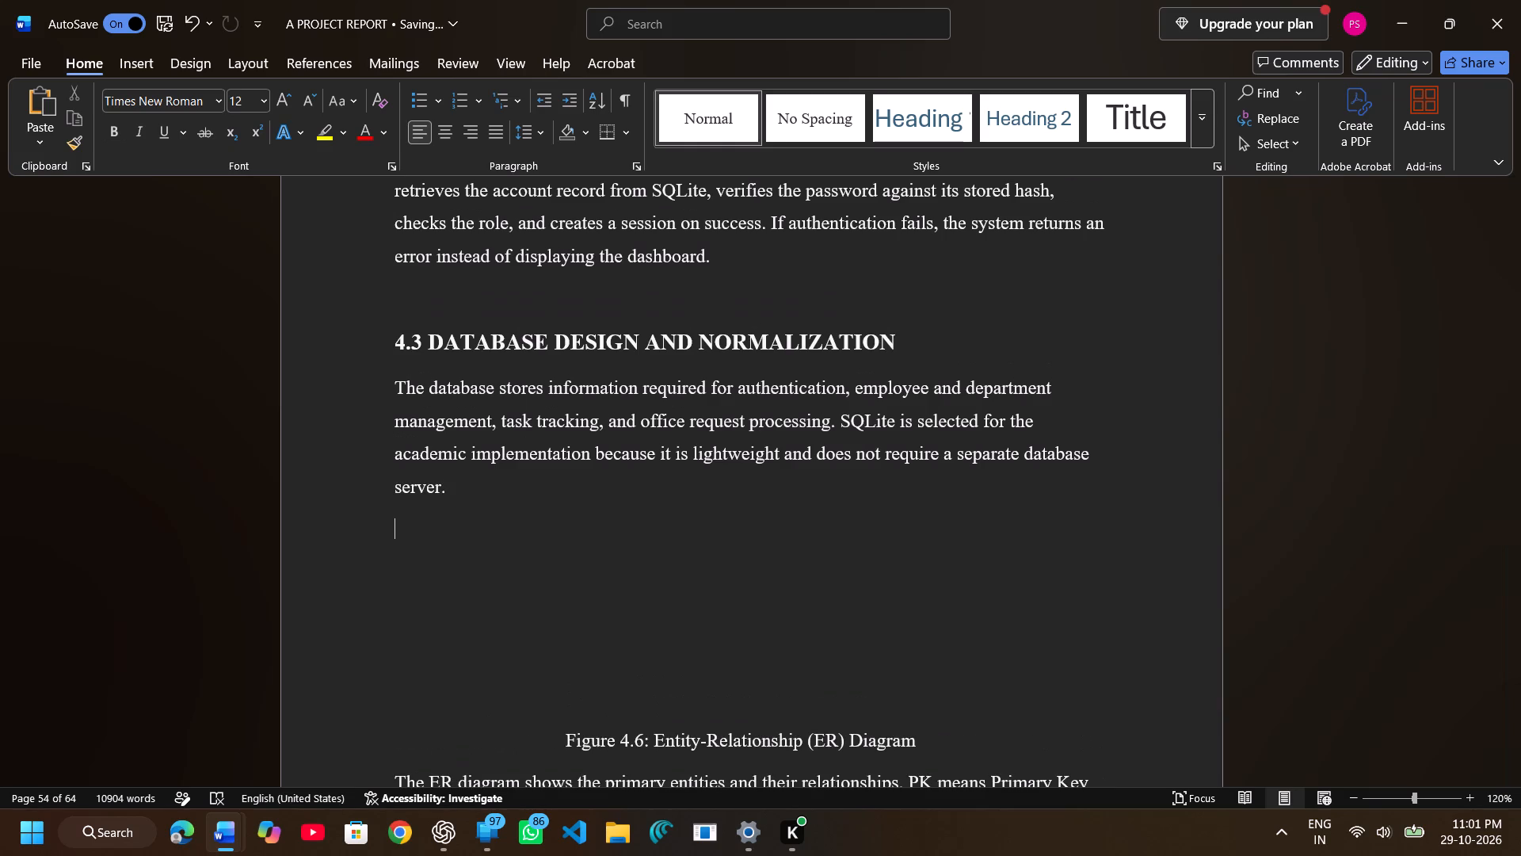
left_click(130, 67)
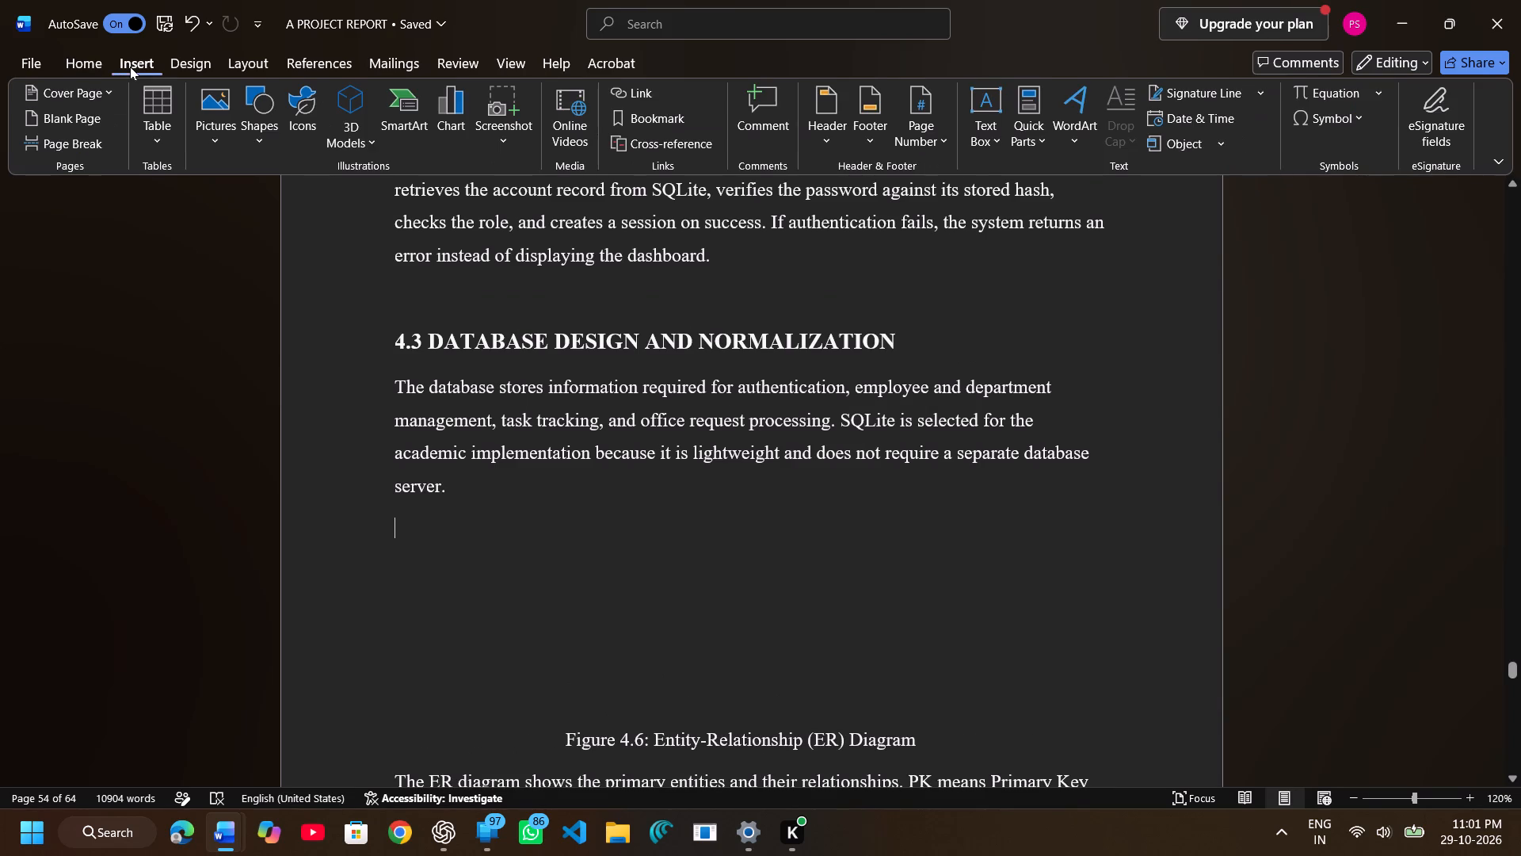
left_click(213, 102)
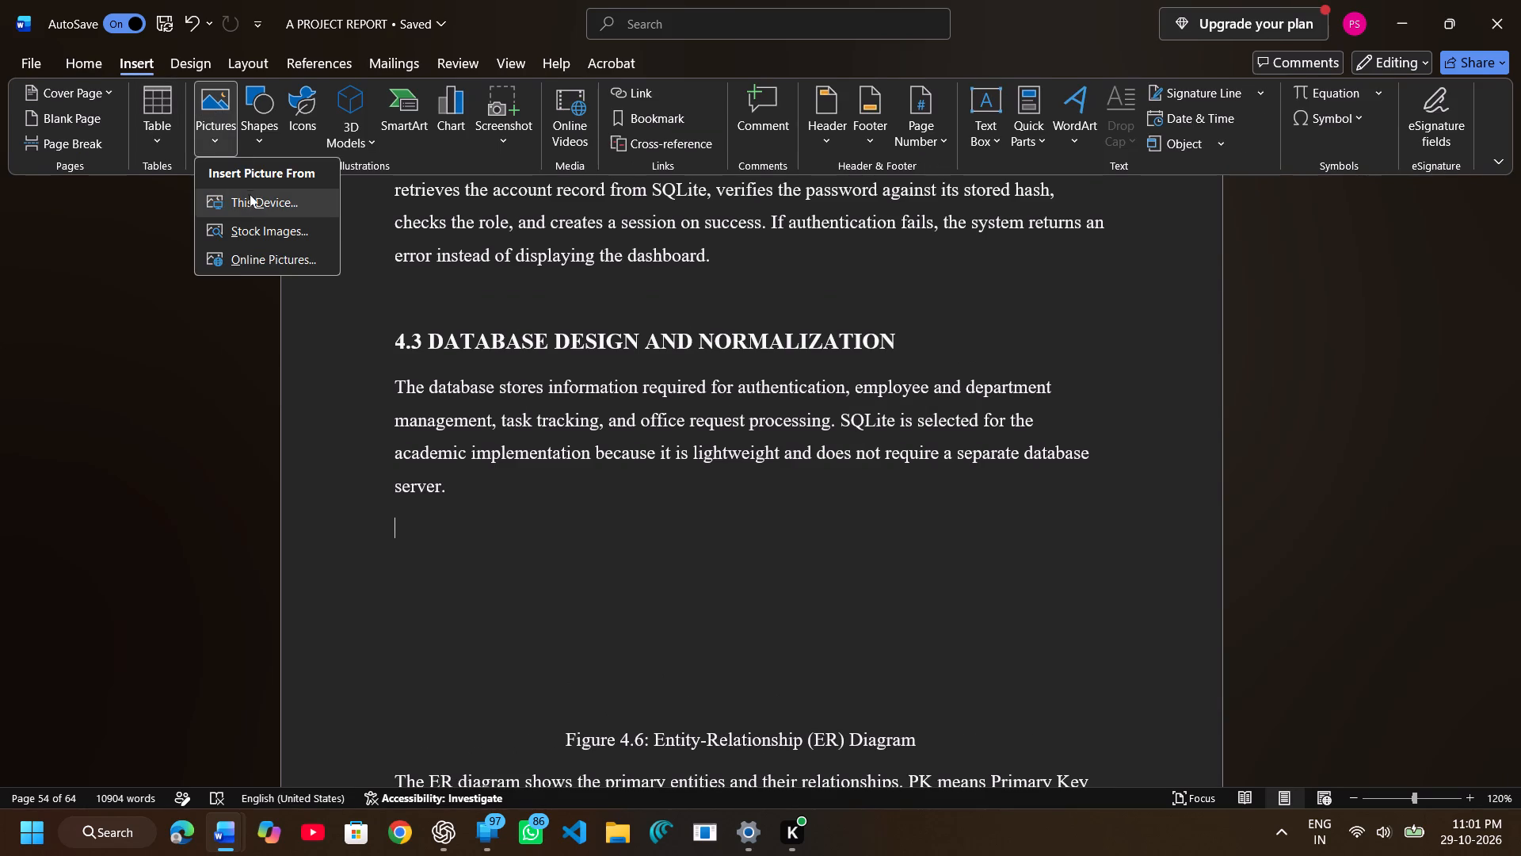
left_click(250, 197)
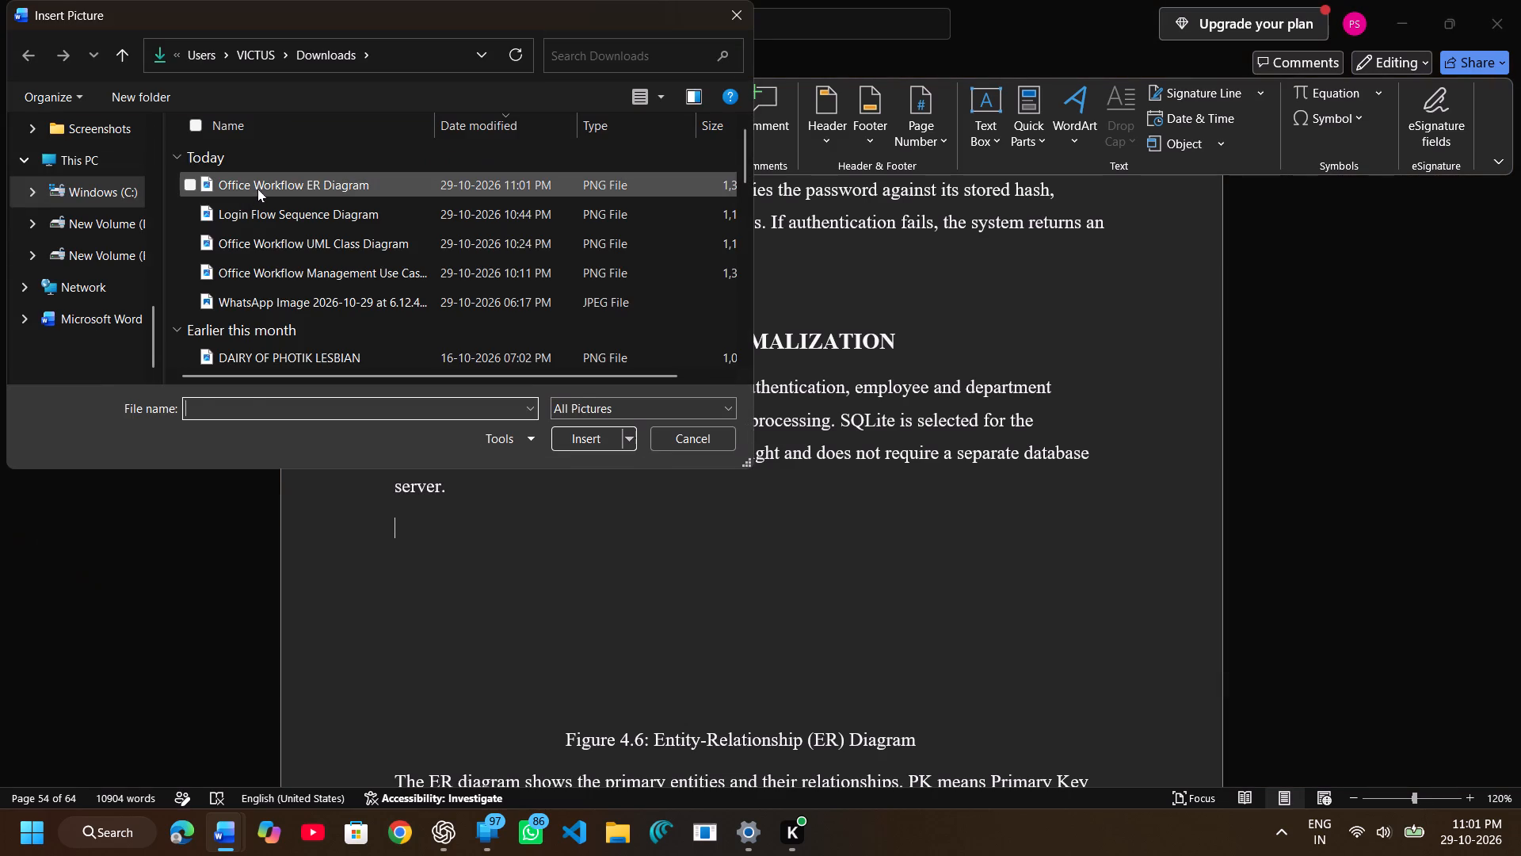
double_click(257, 189)
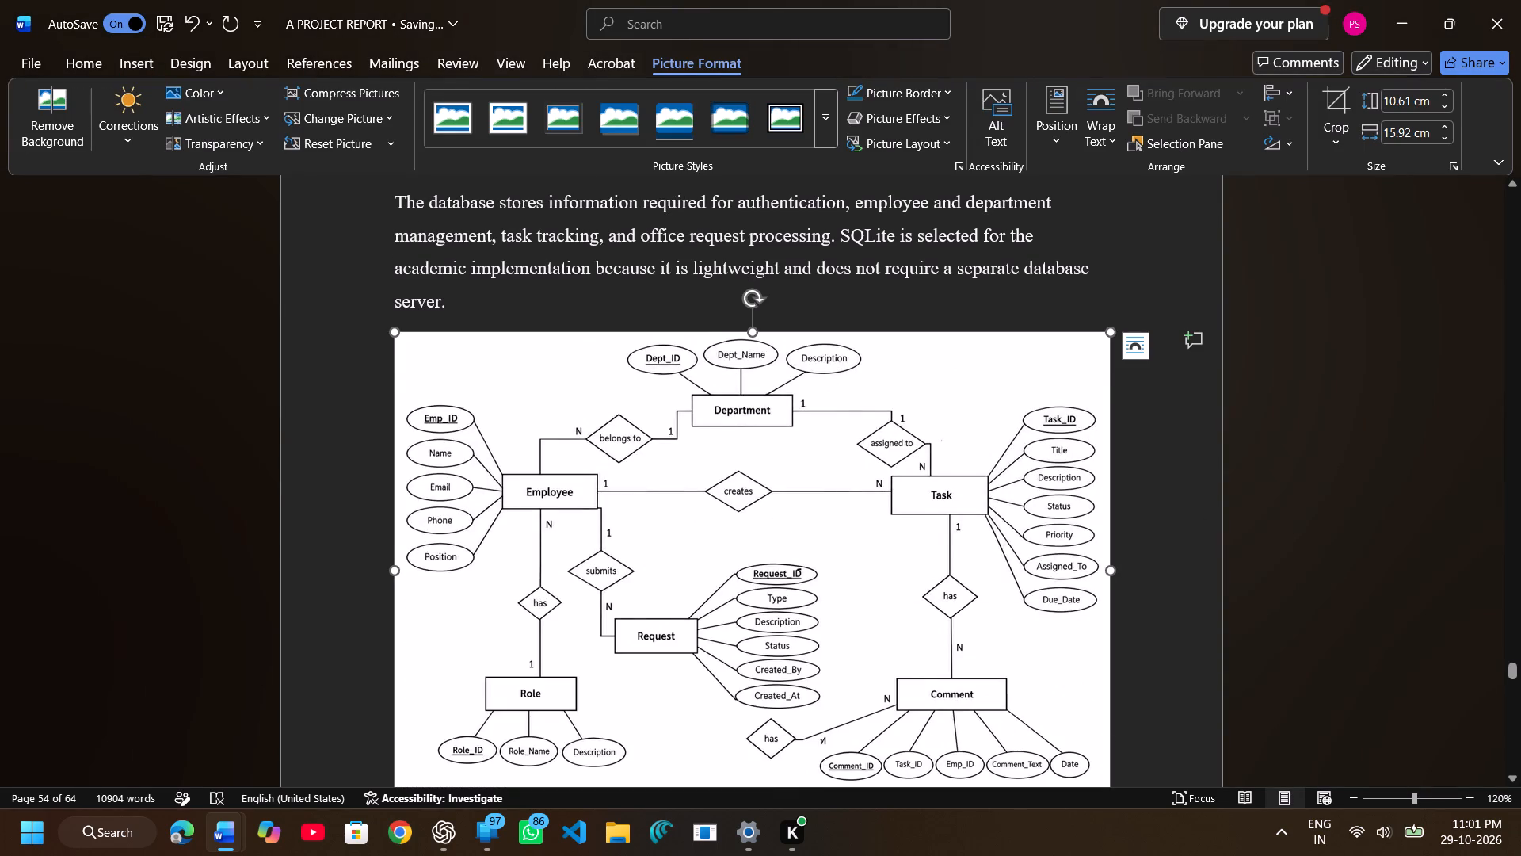
Shrink the inserted ER diagram proportionally to about four-fifths of the text width.
scroll(478, 352, "down", 1)
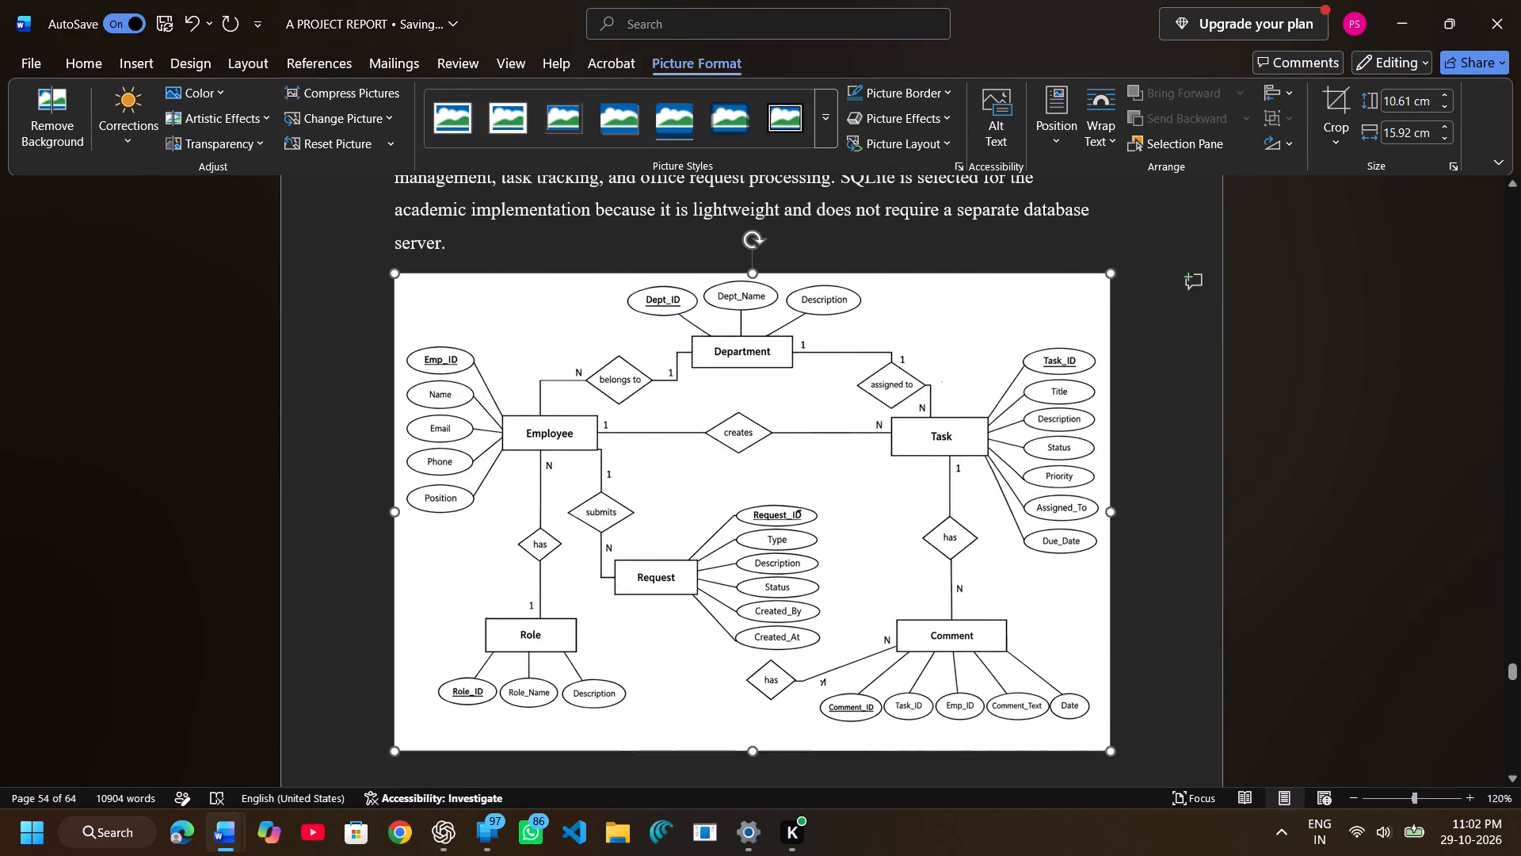
scroll(478, 352, "down", 1)
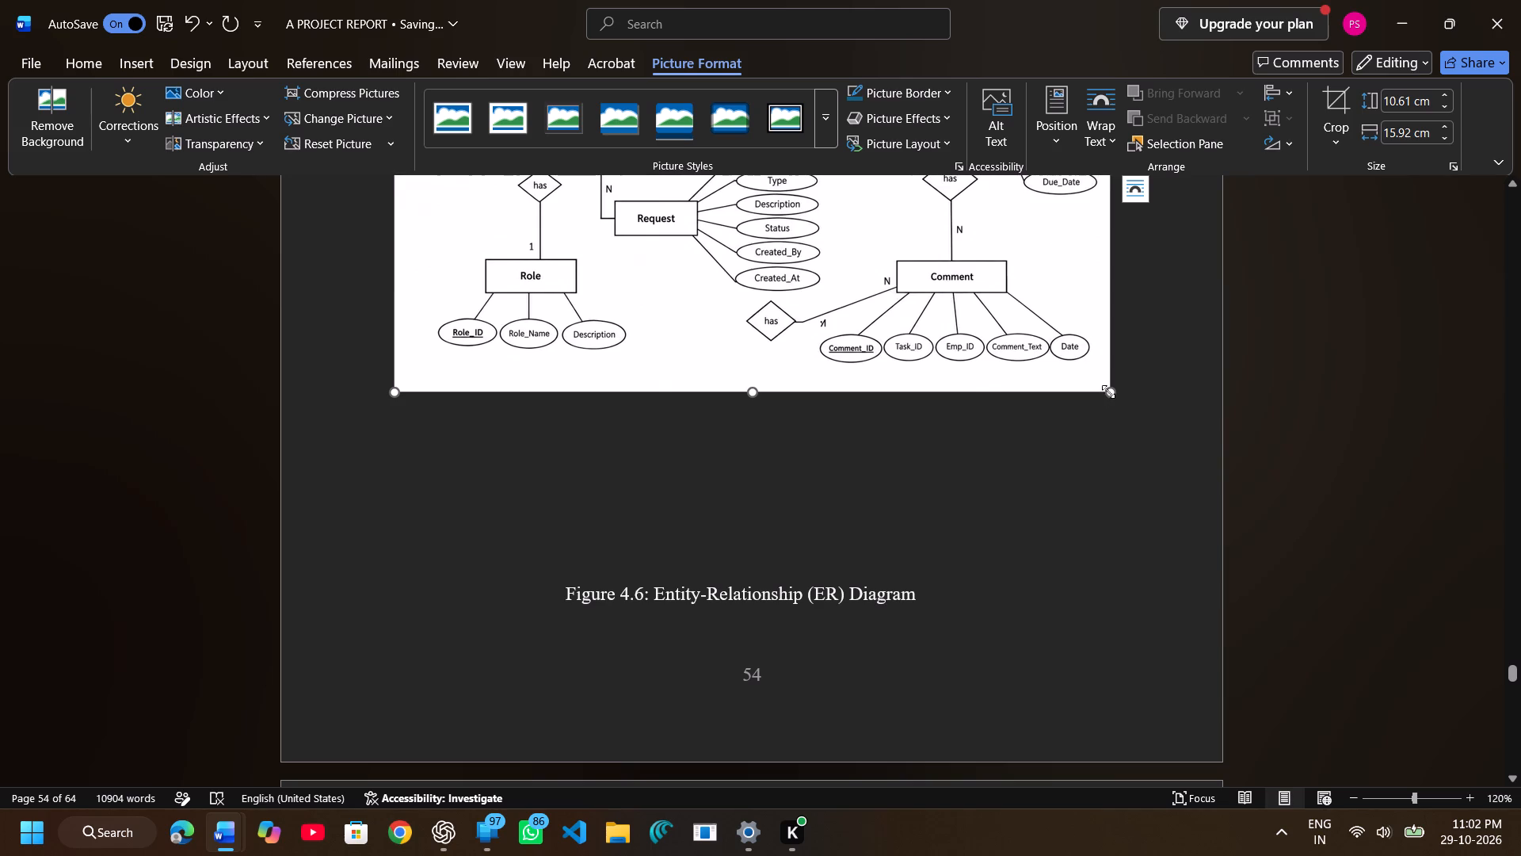
left_click_drag(1108, 392, 976, 178)
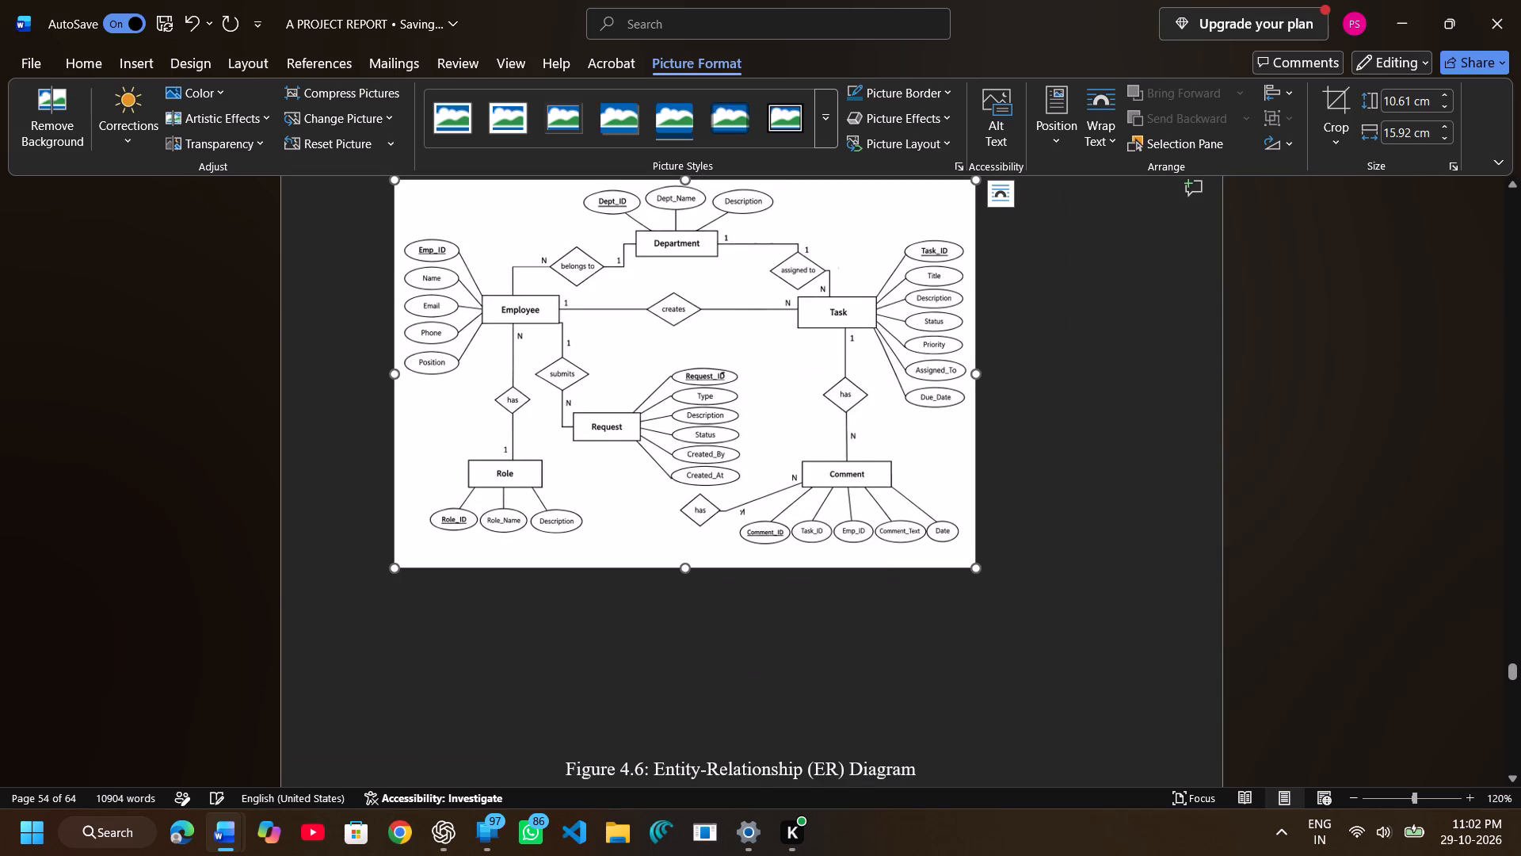
Remove the indent and the blank lines before the Figure 4.6 caption so it sits directly beneath the ER diagram.
left_click_drag(754, 768, 738, 678)
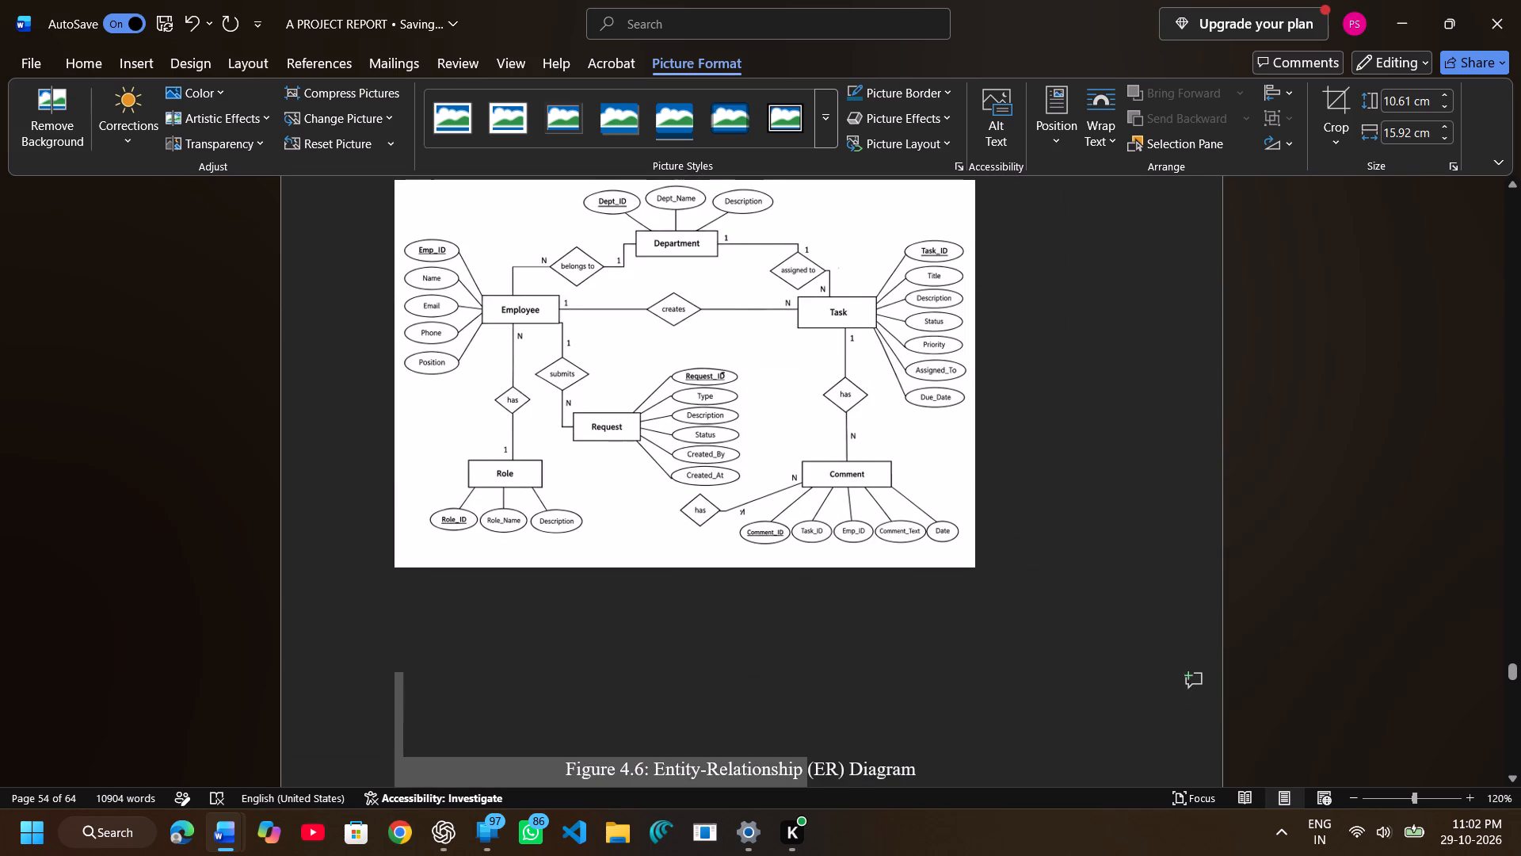
left_click_drag(738, 678, 728, 625)
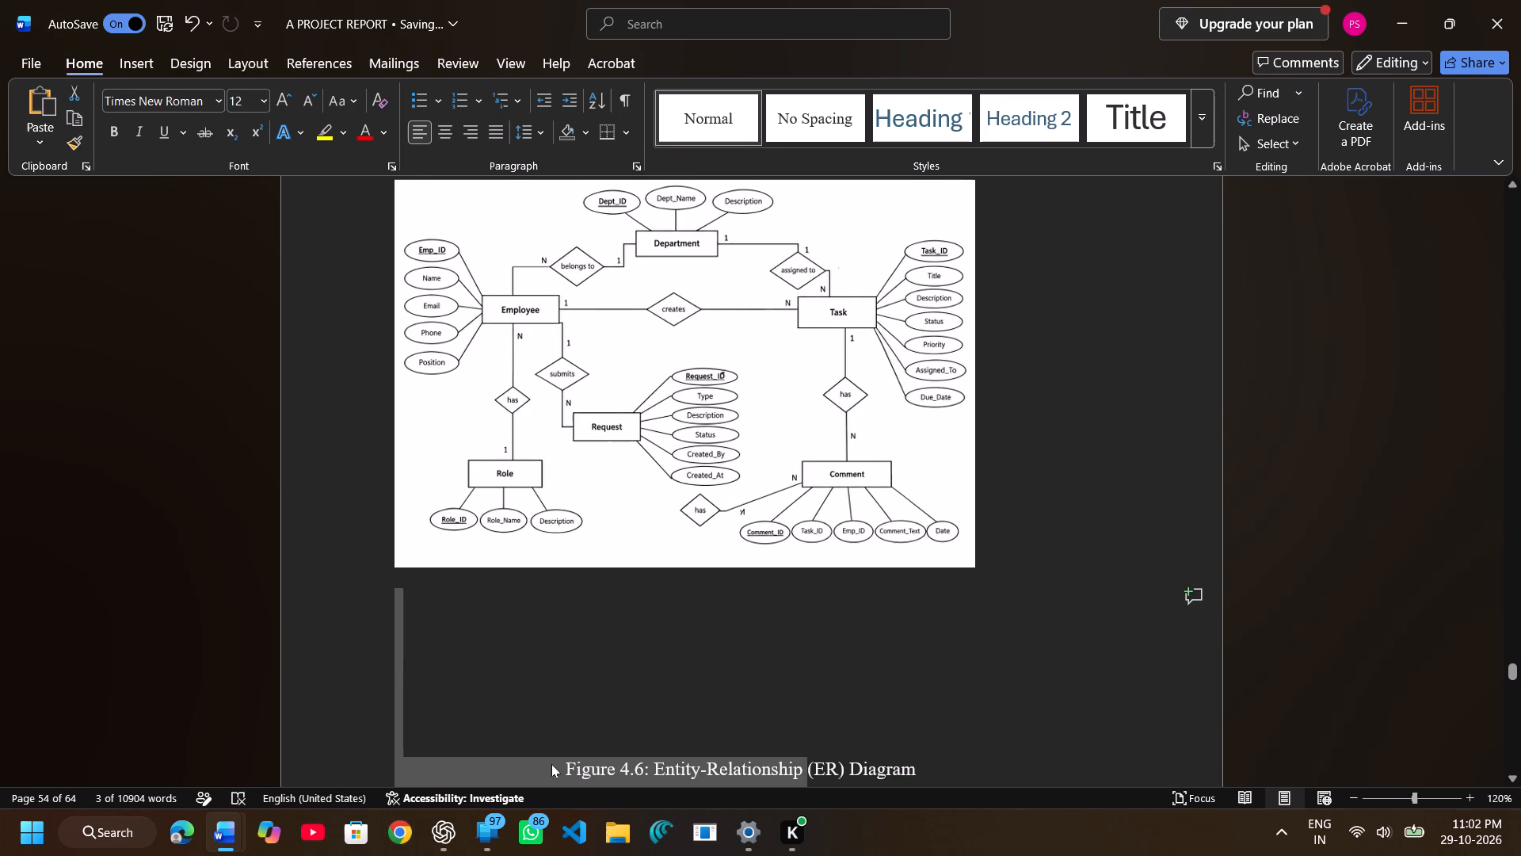
left_click(551, 764)
key("BackSpace")
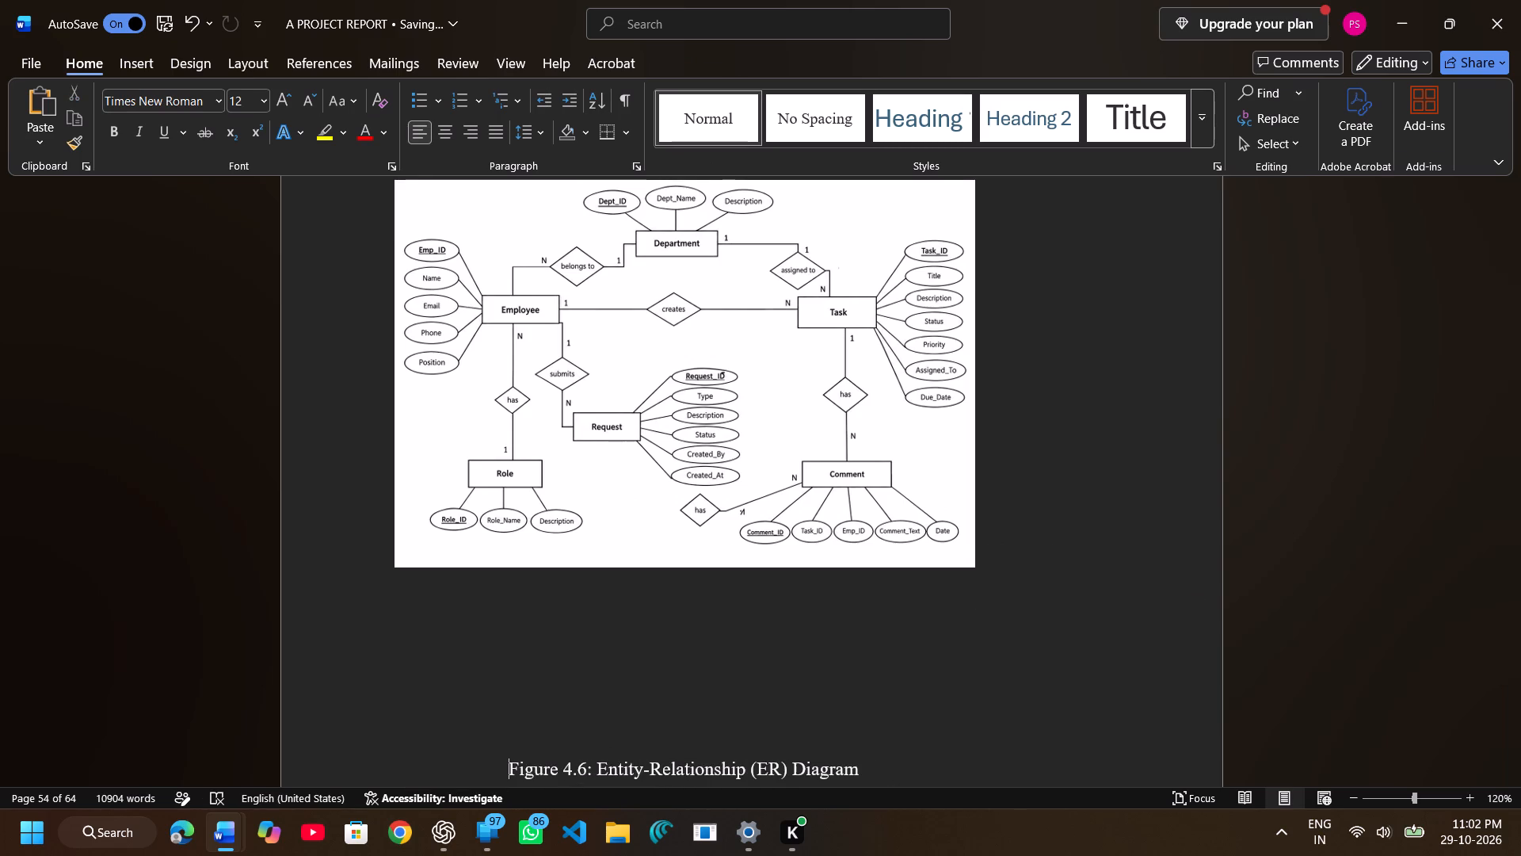
key("BackSpace")
key("BackSpace")
key("BackSpace")
key("BackSpace")
key("BackSpace")
key("BackSpace")
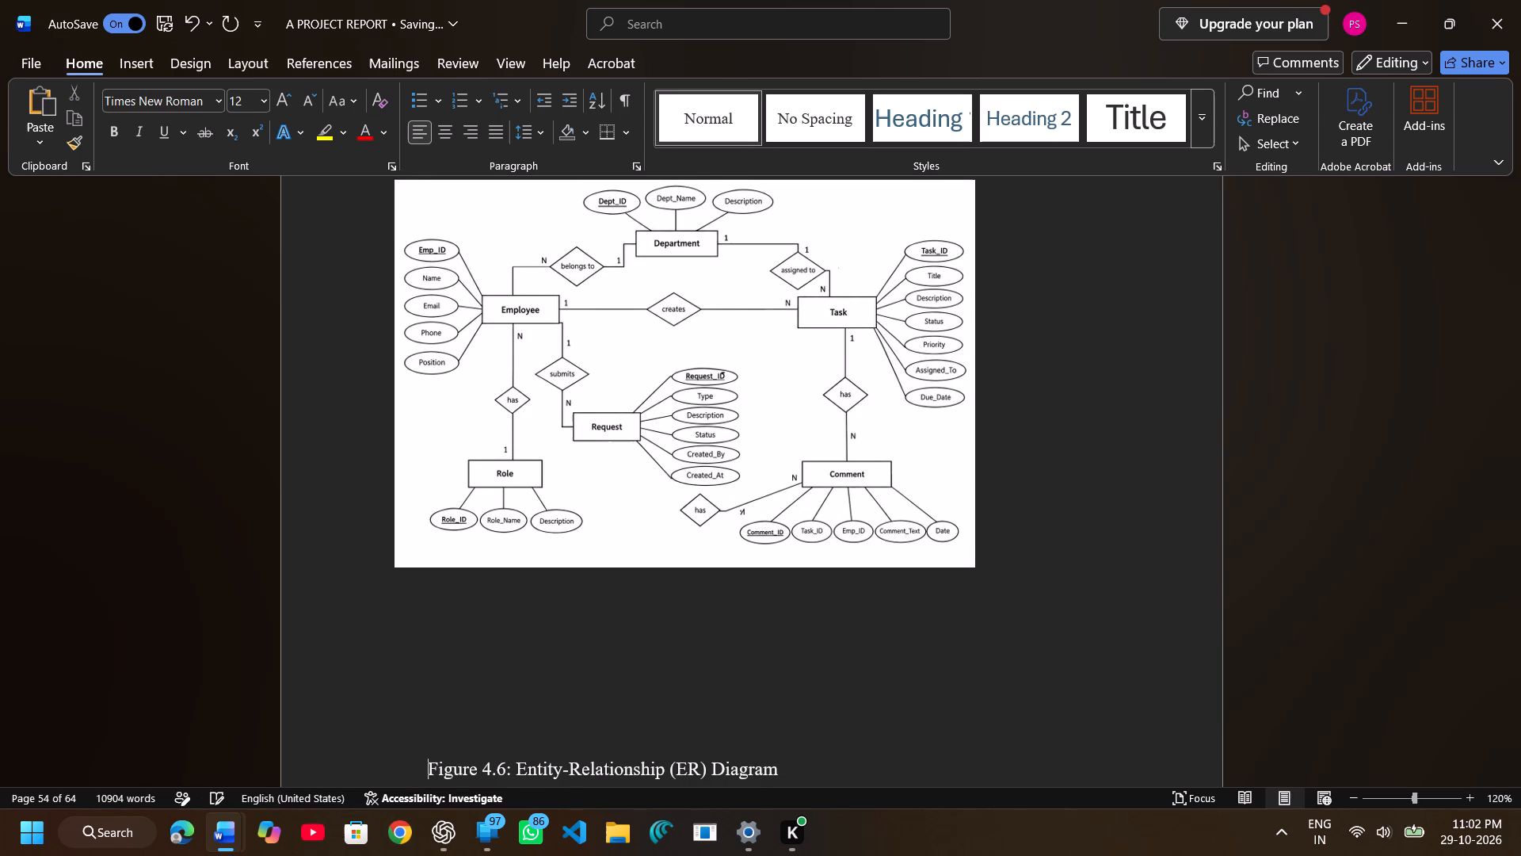
key("BackSpace")
key("BackSpace")
key("BackSpace")
key("BackSpace")
key("BackSpace")
key("BackSpace")
key("BackSpace")
key("BackSpace")
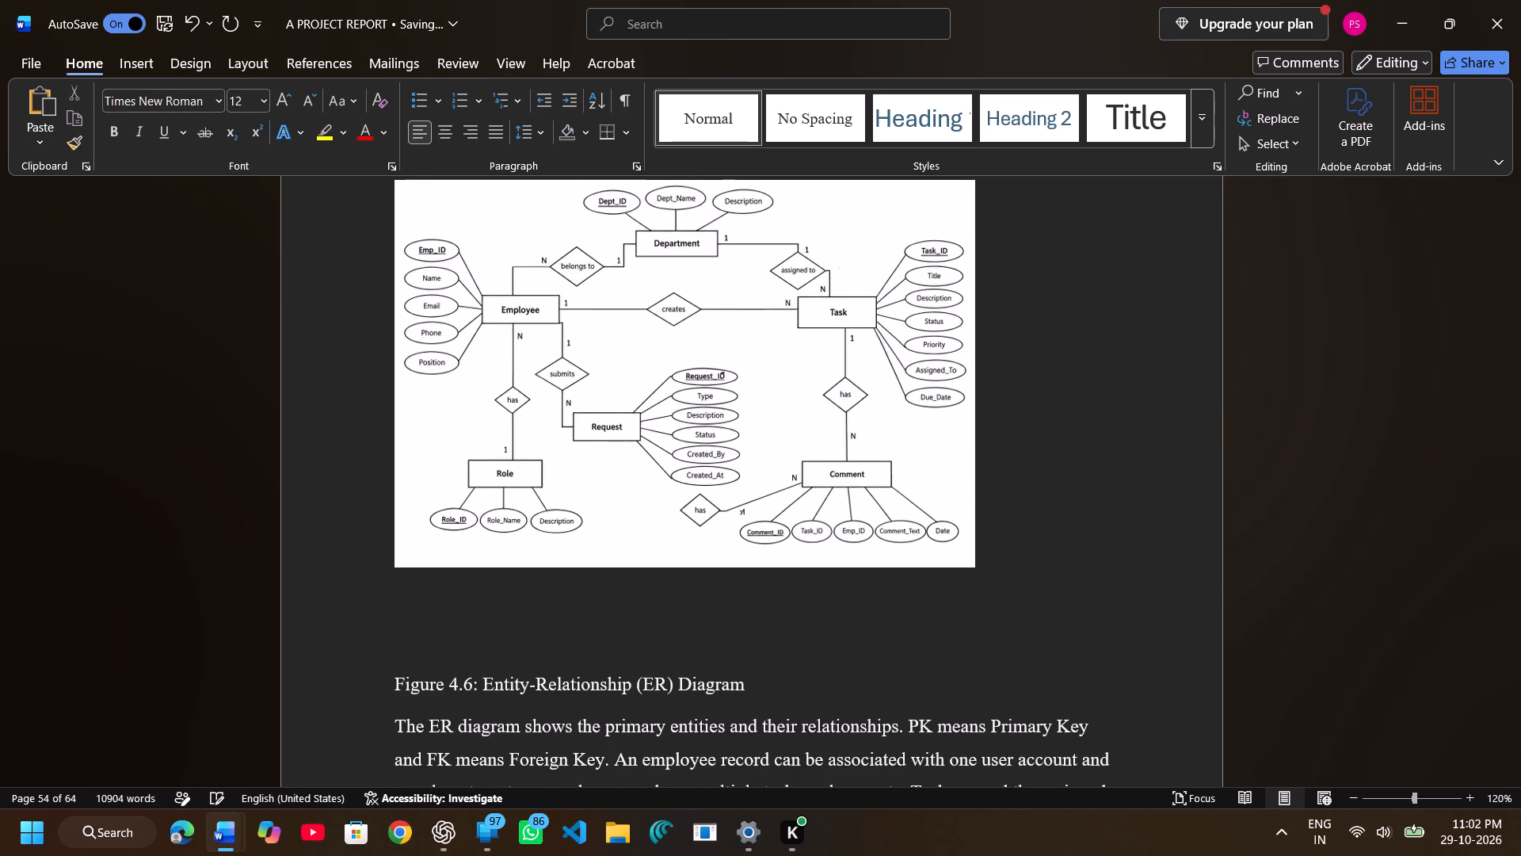
key("BackSpace")
key("BackSpace")
Indent the Figure 4.6 caption by two tab stops so it is roughly centred under the ER diagram.
key("Tab")
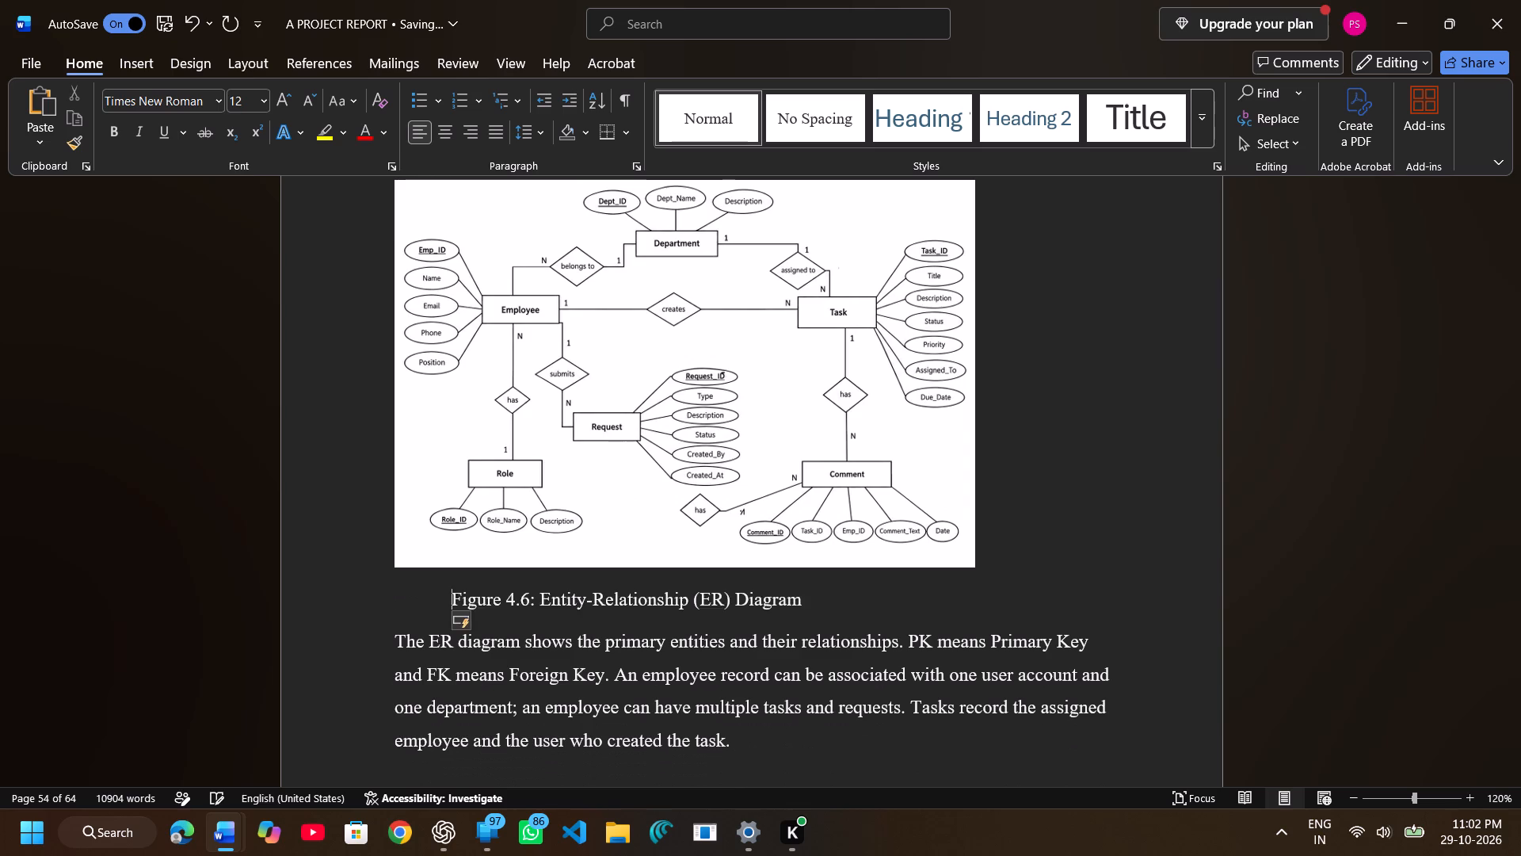
key("Tab")
key("Tab")
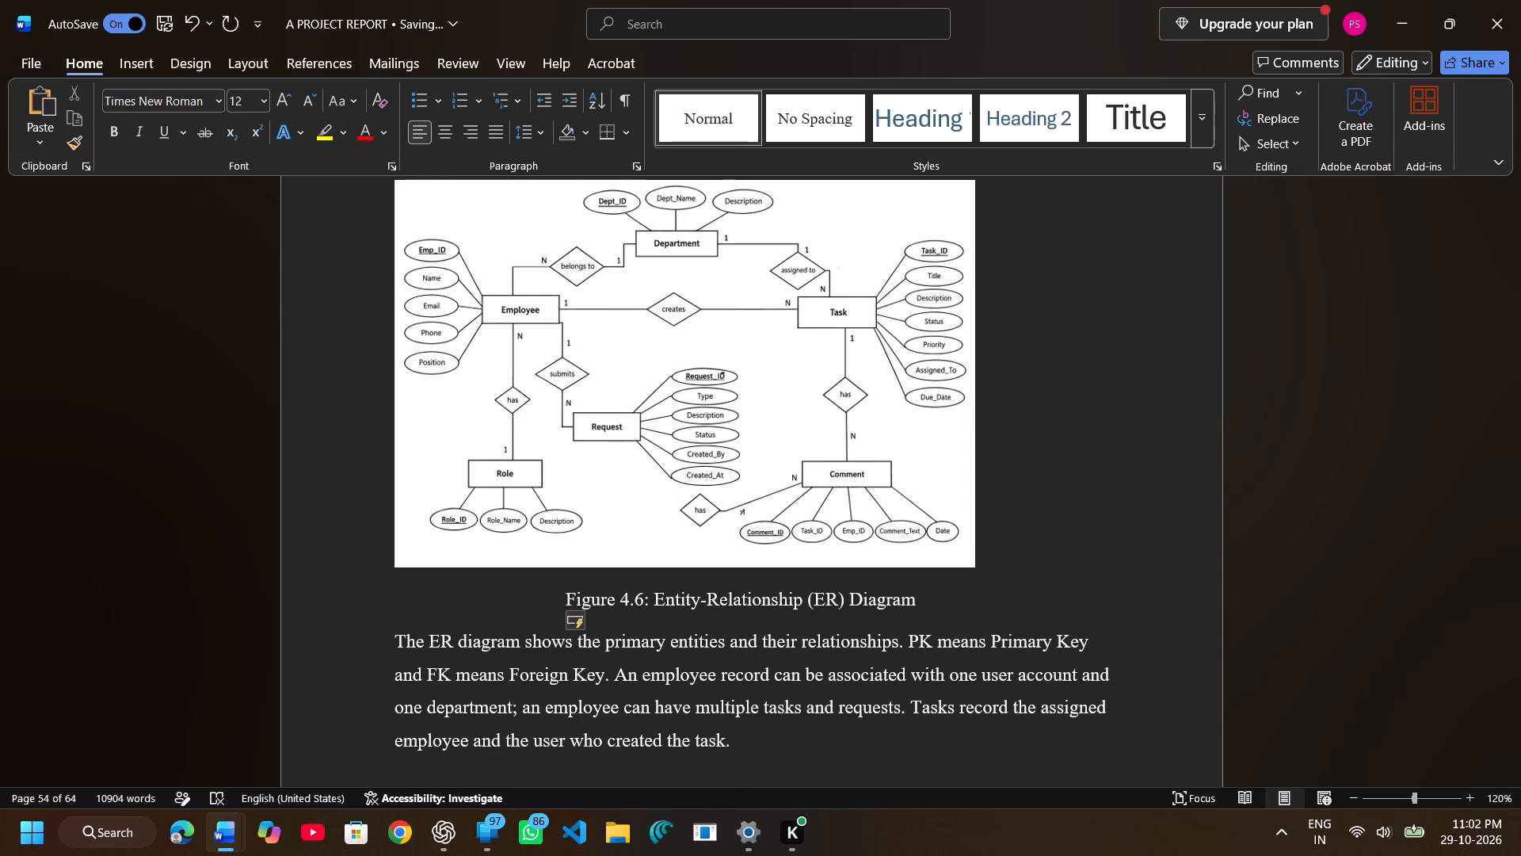
key("BackSpace")
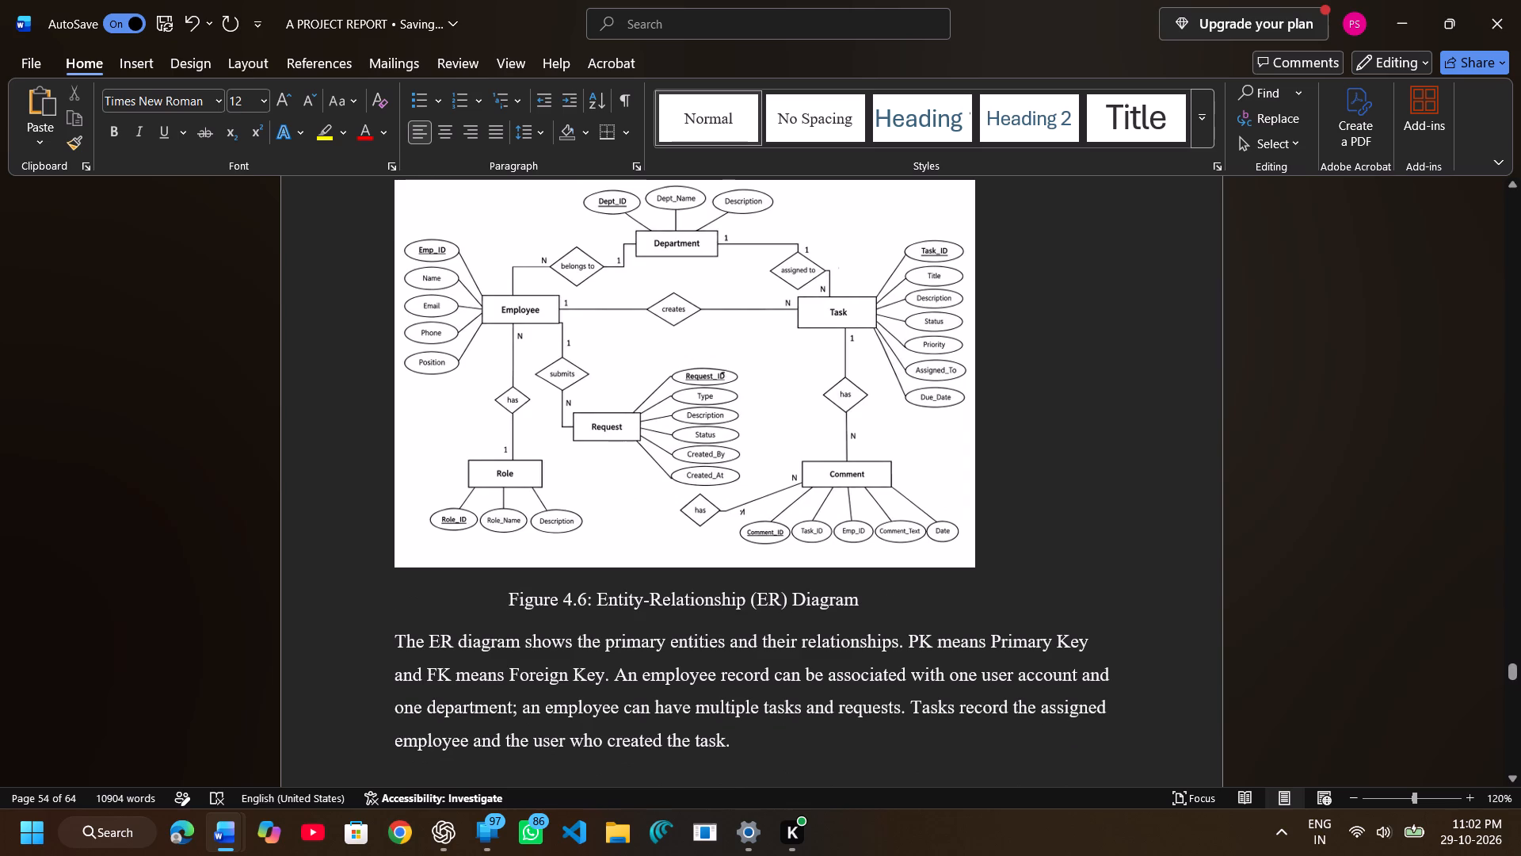
left_click(1386, 465)
Review the Chapter 4 layout from the Chapter 5 opening back through Table 4.2 and the ER, sequence, class and use case diagrams.
scroll(1229, 510, "down", 1)
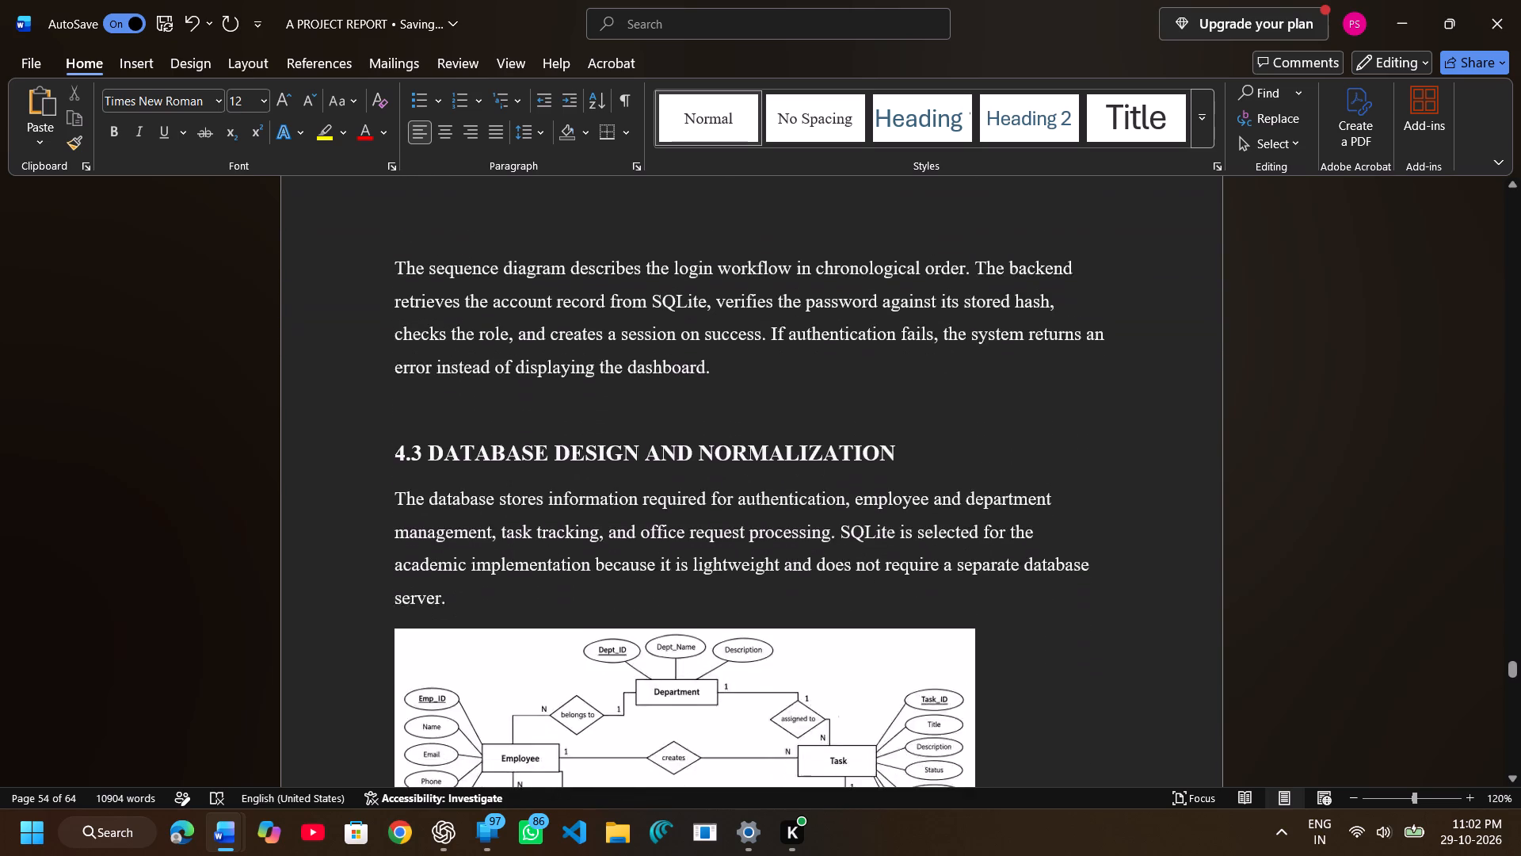
scroll(1229, 510, "down", 1)
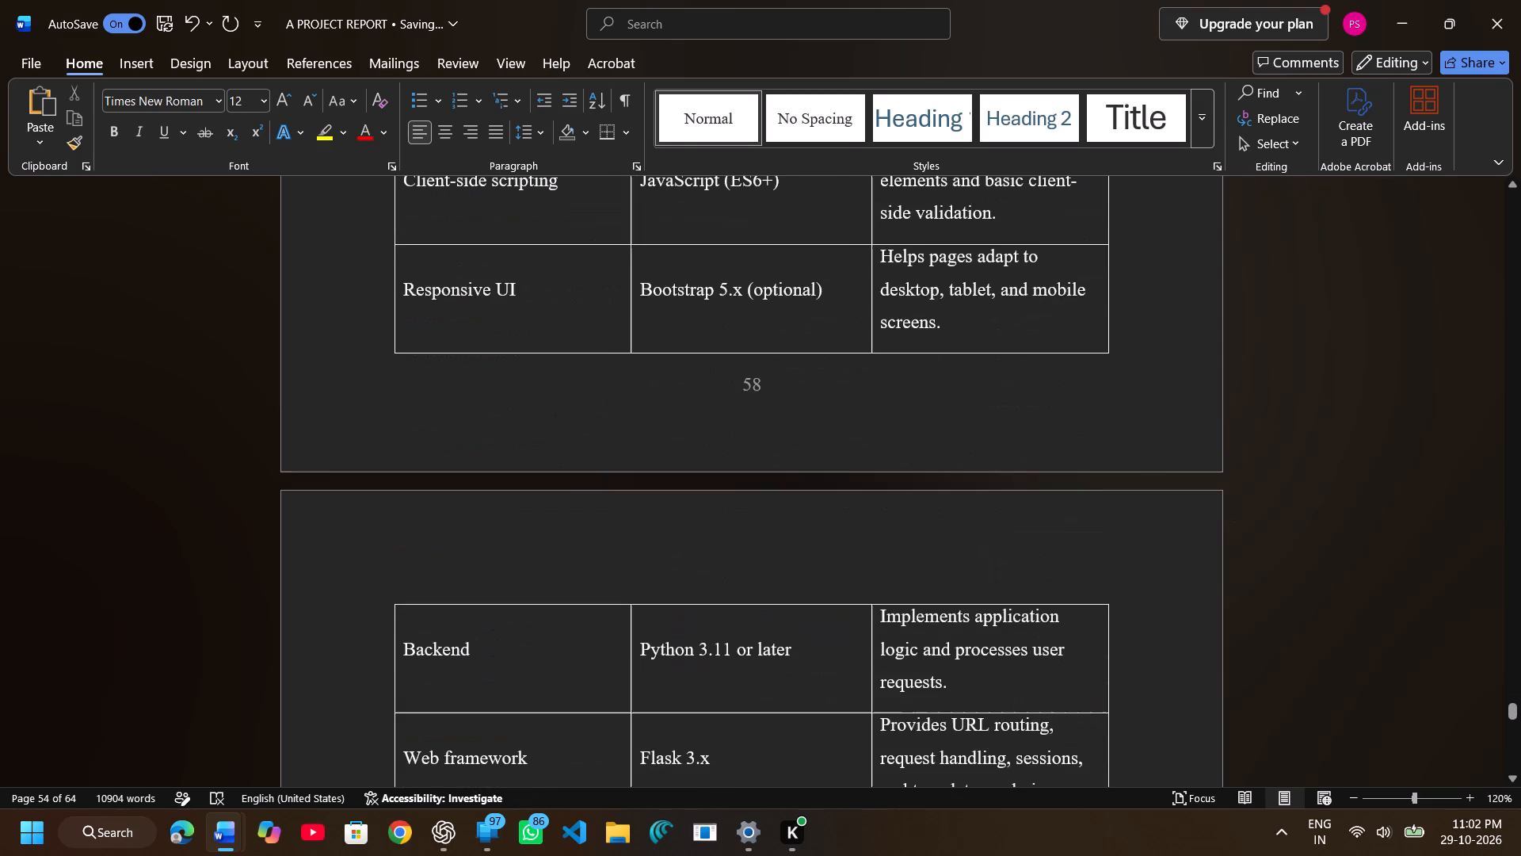
scroll(1229, 510, "up", 1)
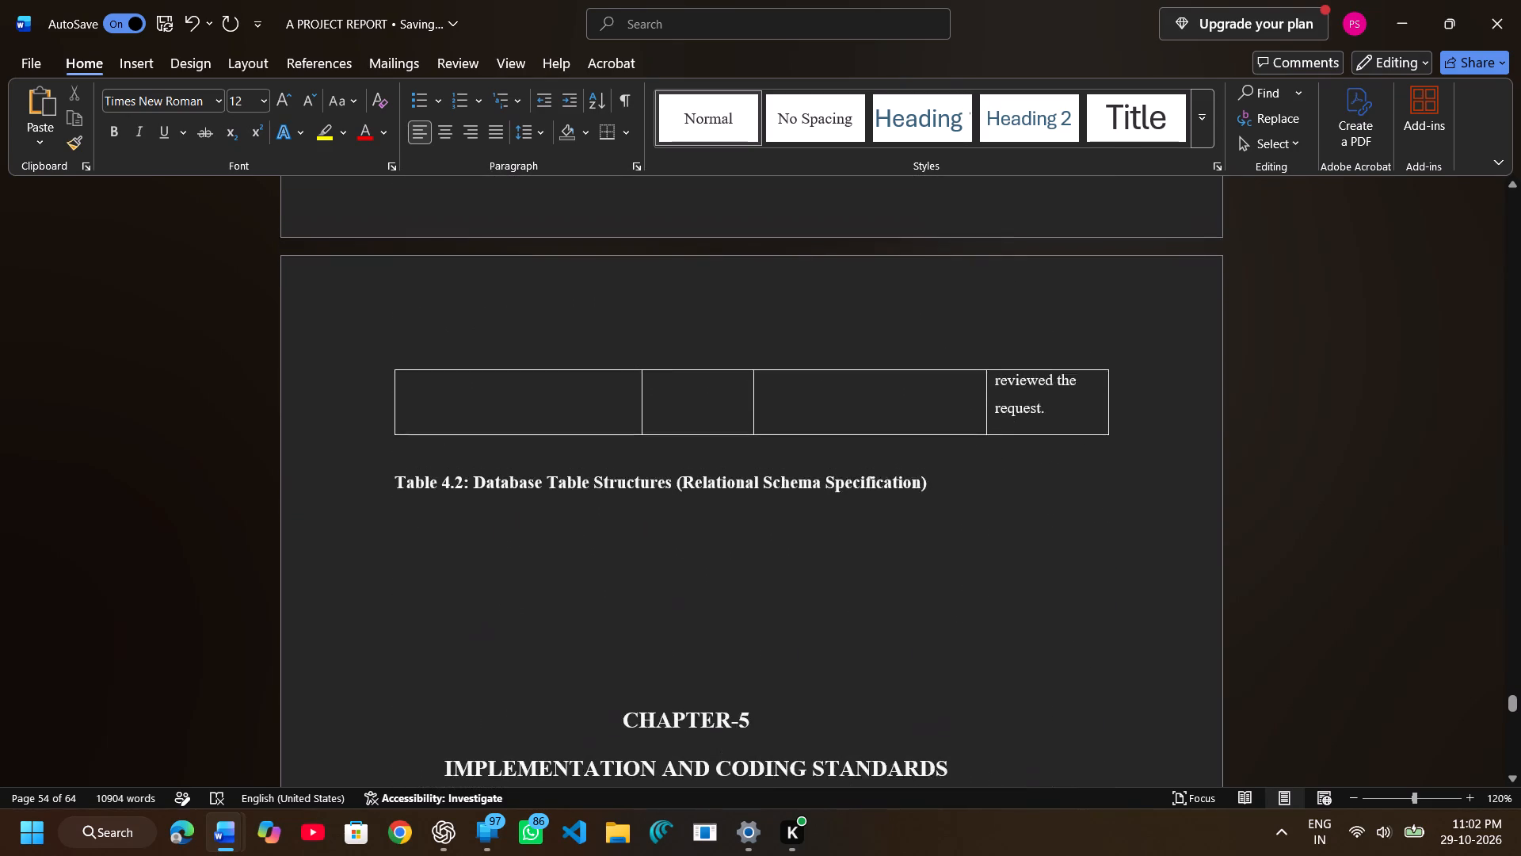
scroll(1229, 510, "up", 1)
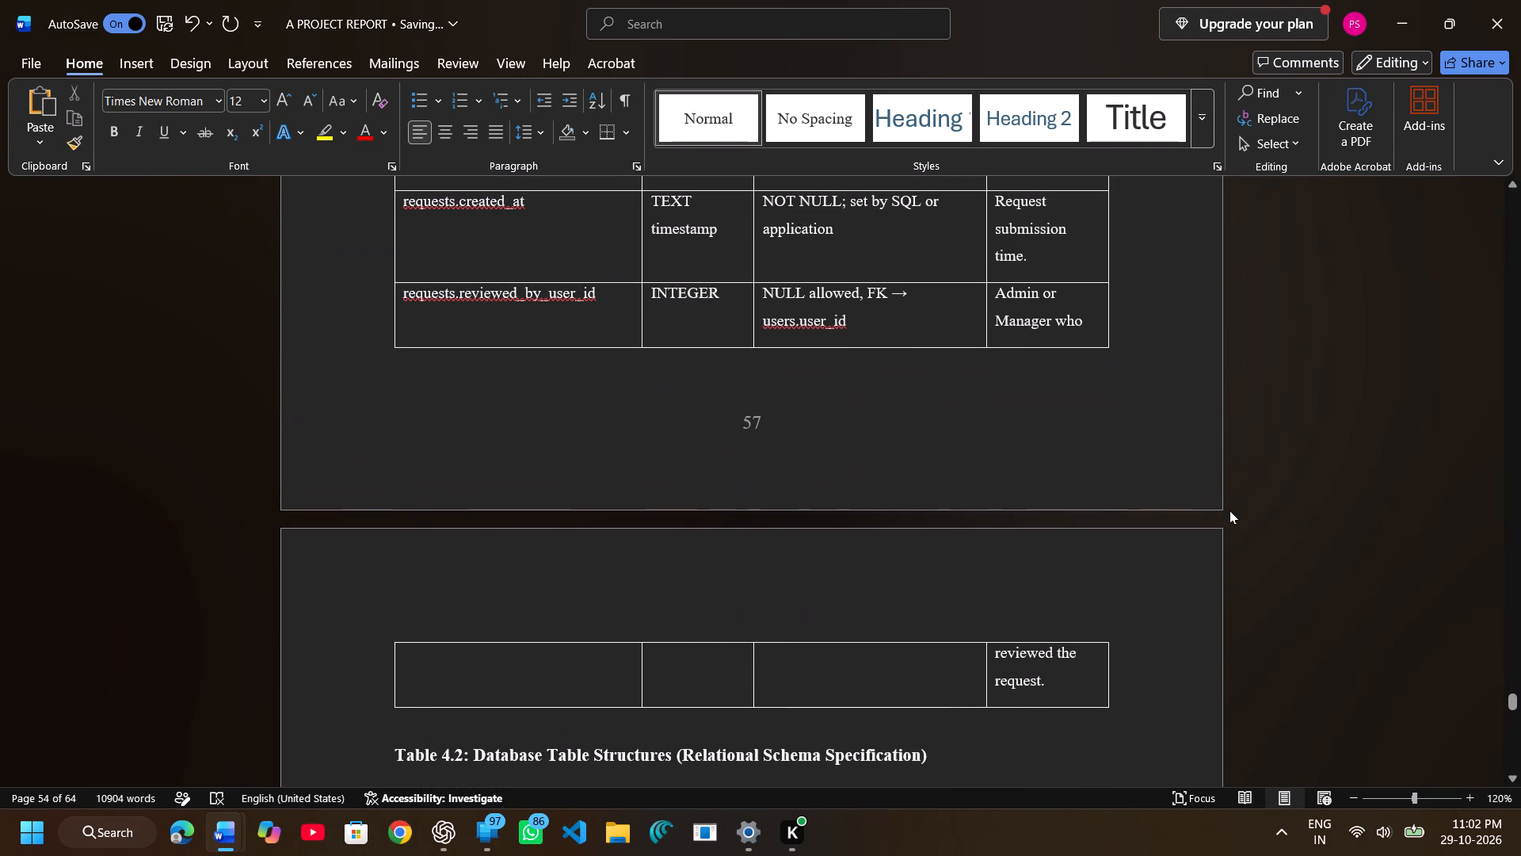
scroll(1229, 510, "up", 2)
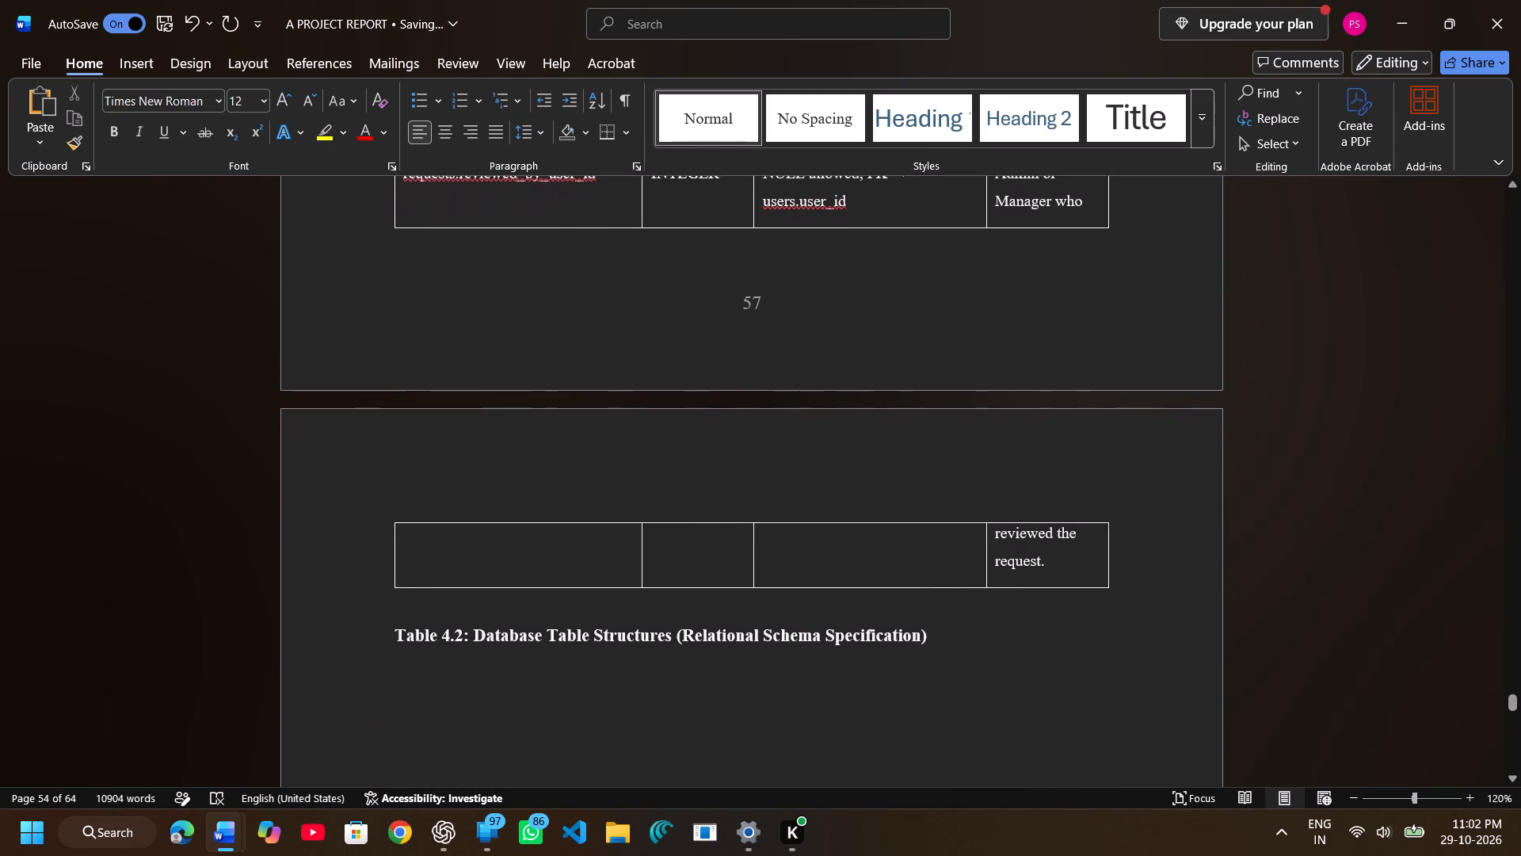
scroll(1229, 510, "up", 4)
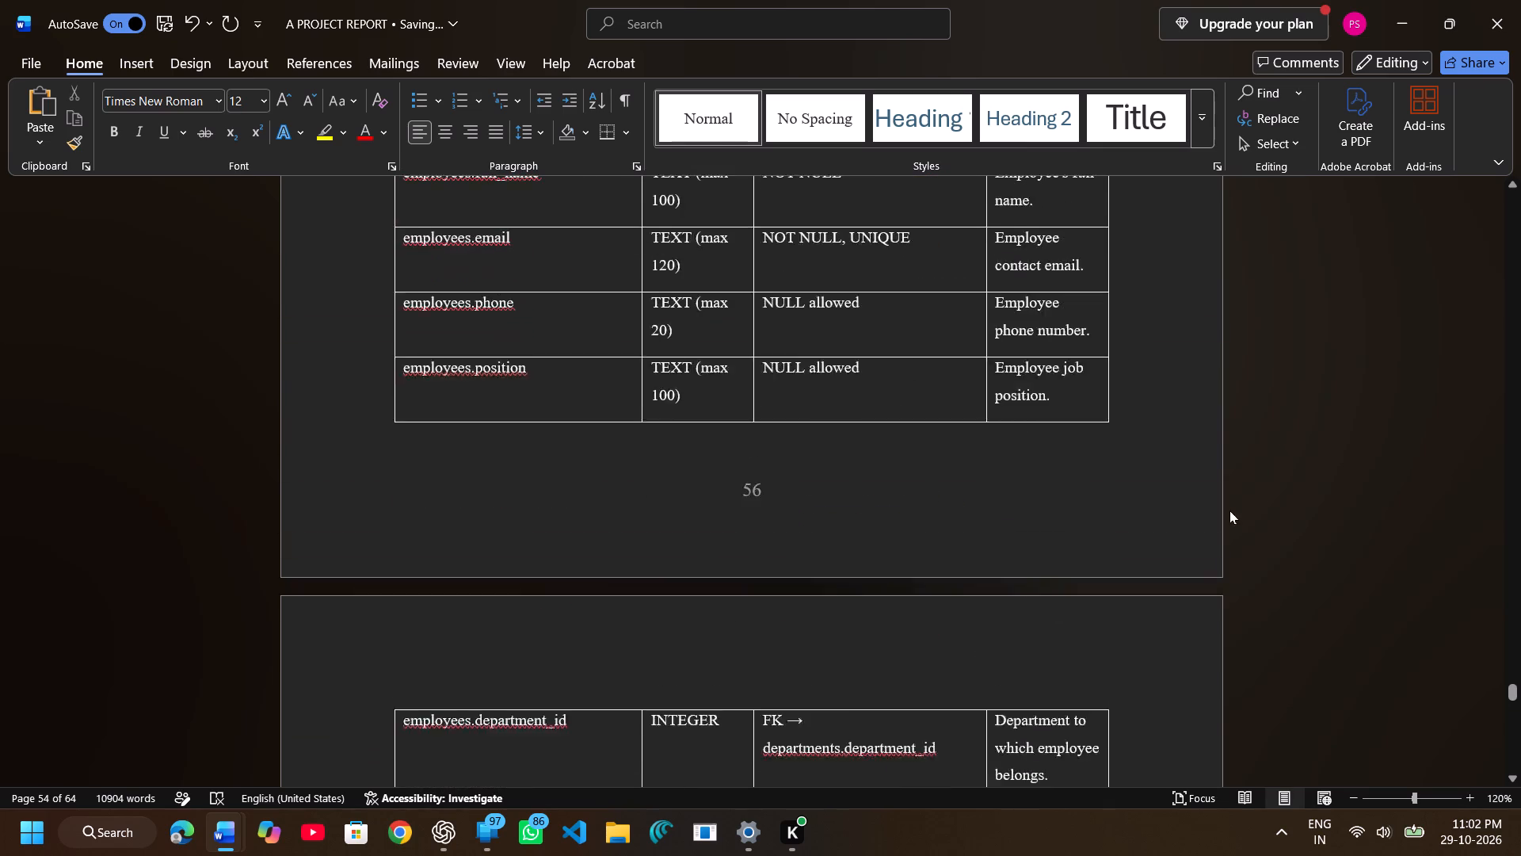
scroll(1229, 510, "up", 2)
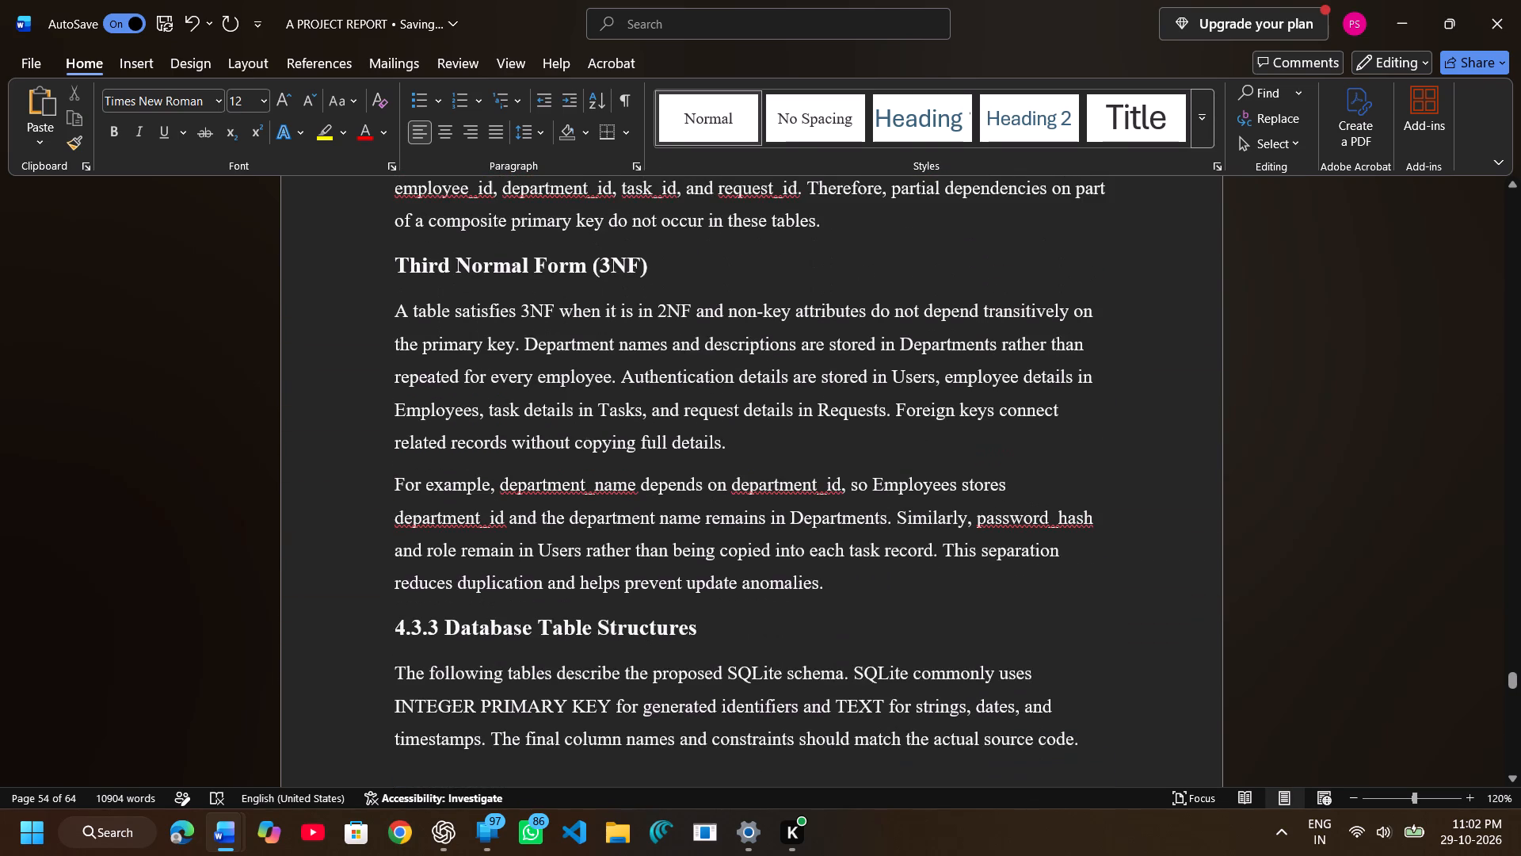
scroll(1229, 510, "up", 2)
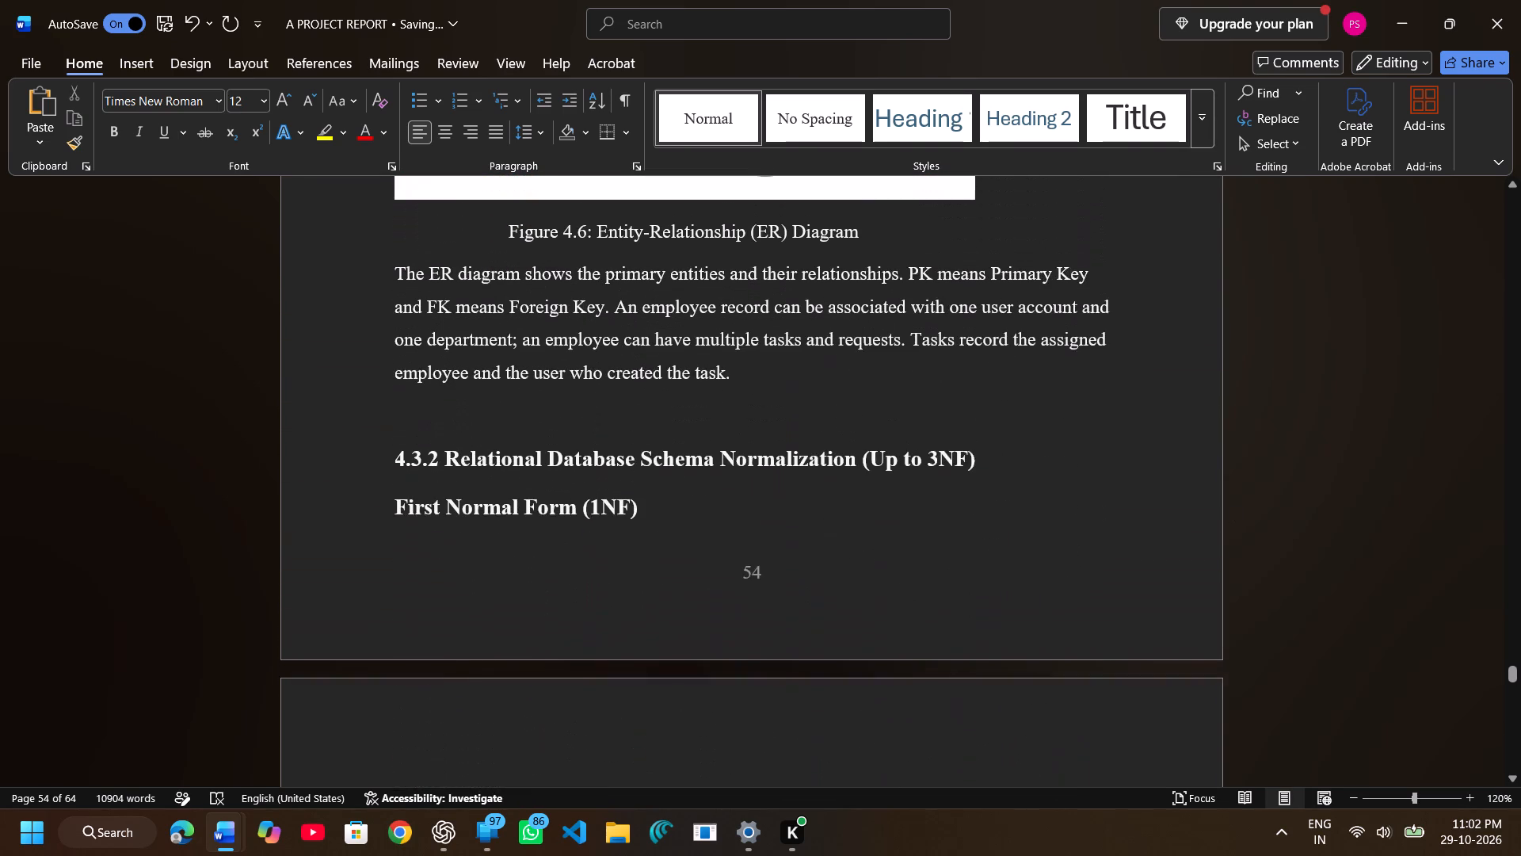
scroll(1229, 510, "up", 3)
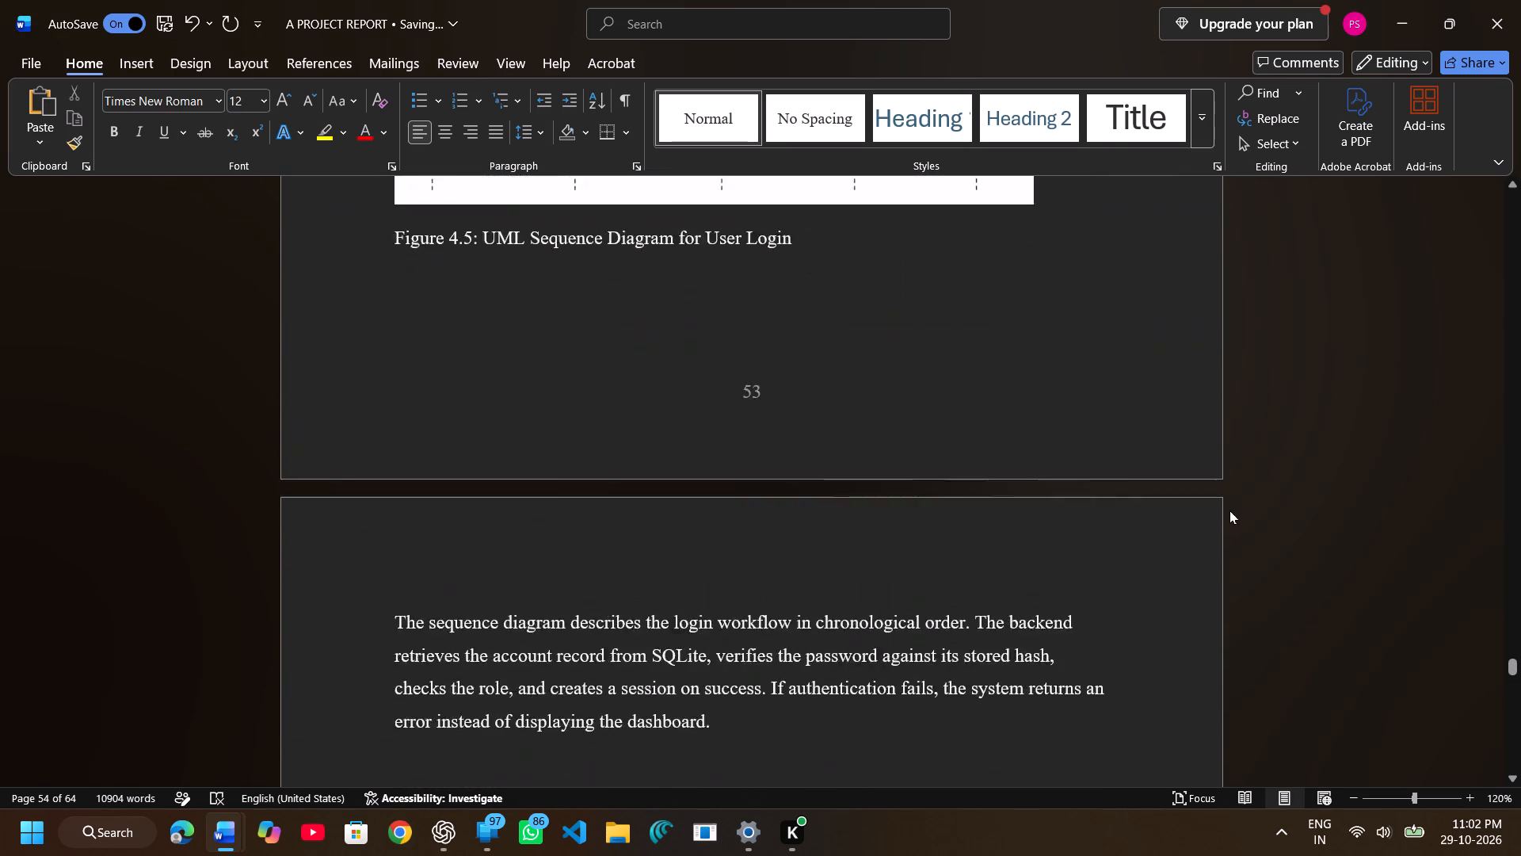
scroll(1229, 510, "up", 1)
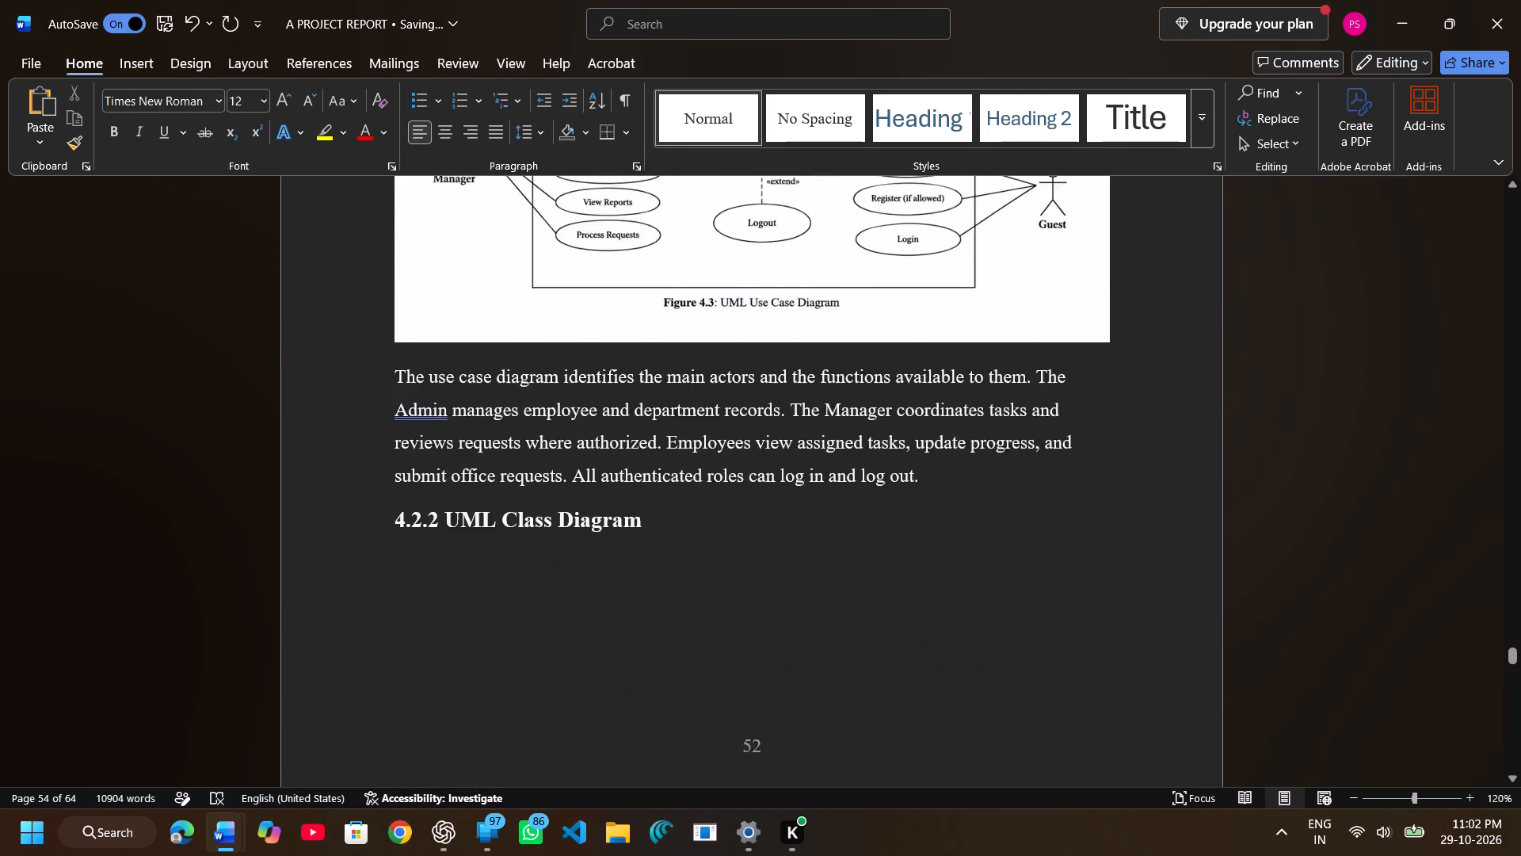
scroll(1229, 510, "up", 2)
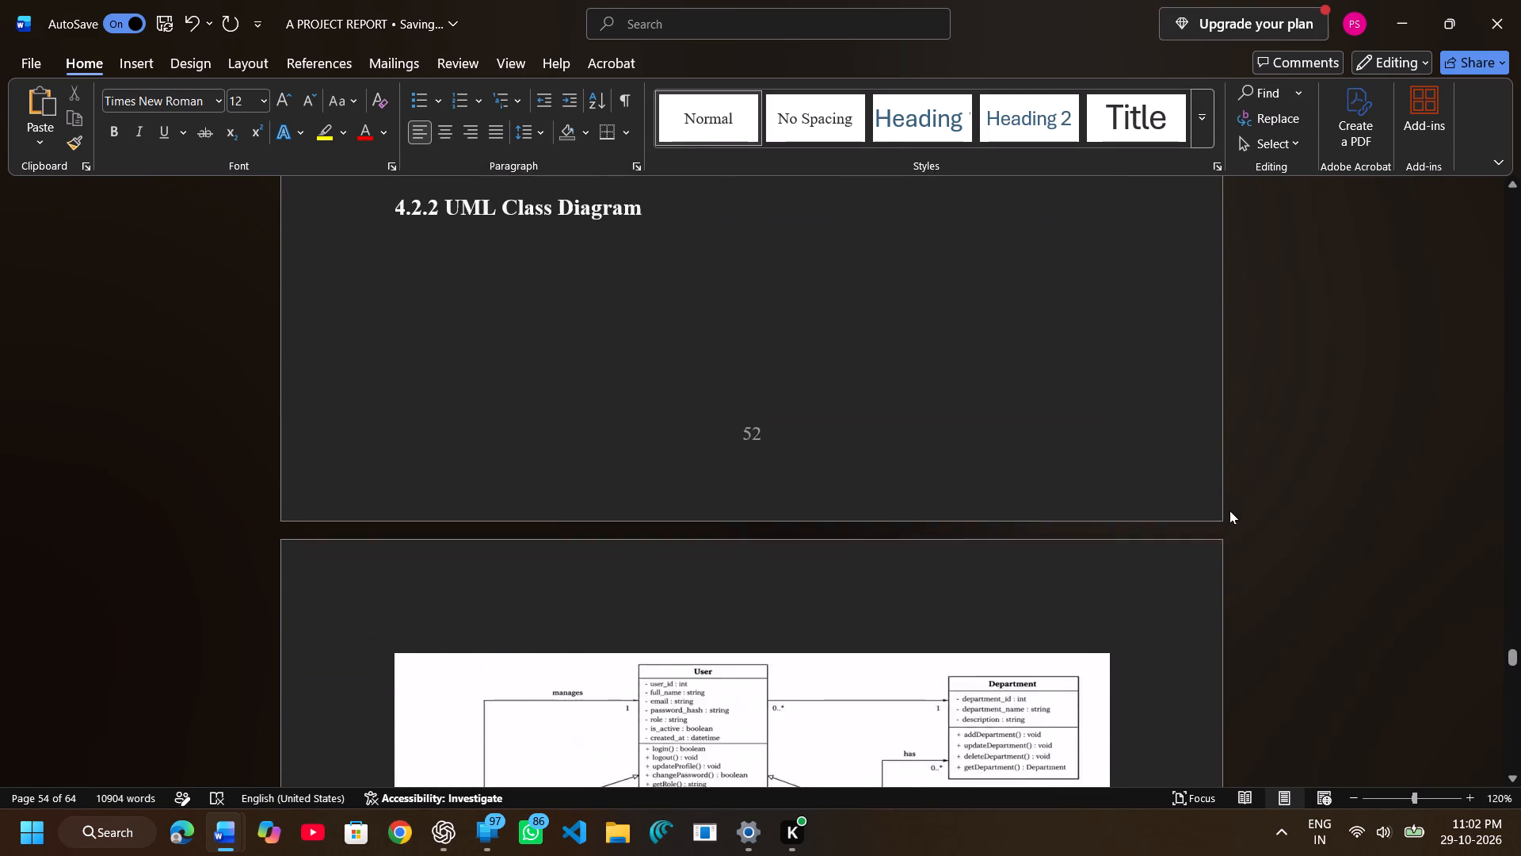
scroll(1229, 510, "up", 1)
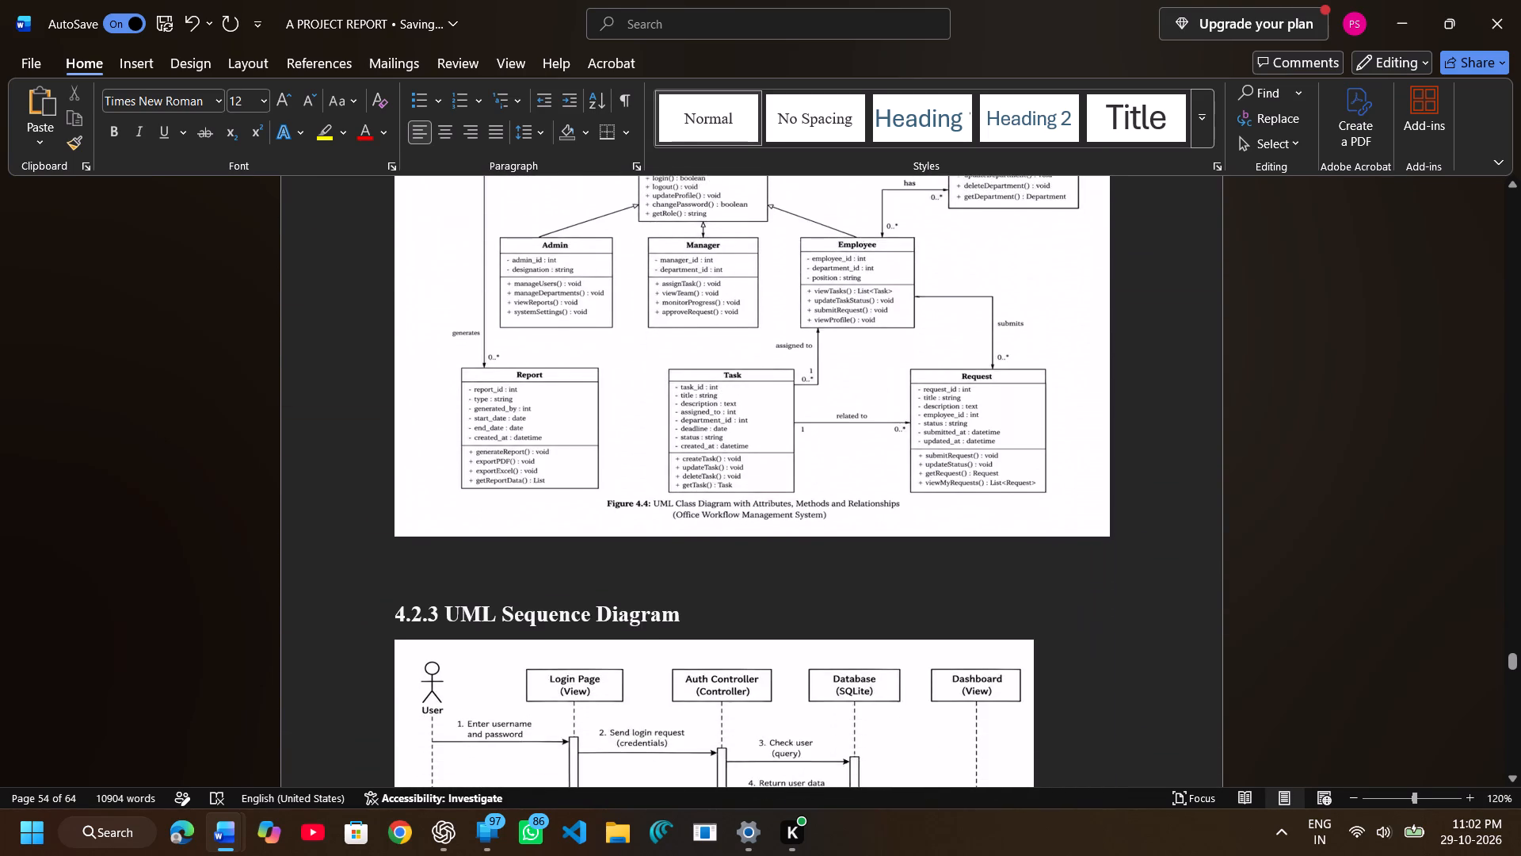
scroll(1229, 510, "up", 1)
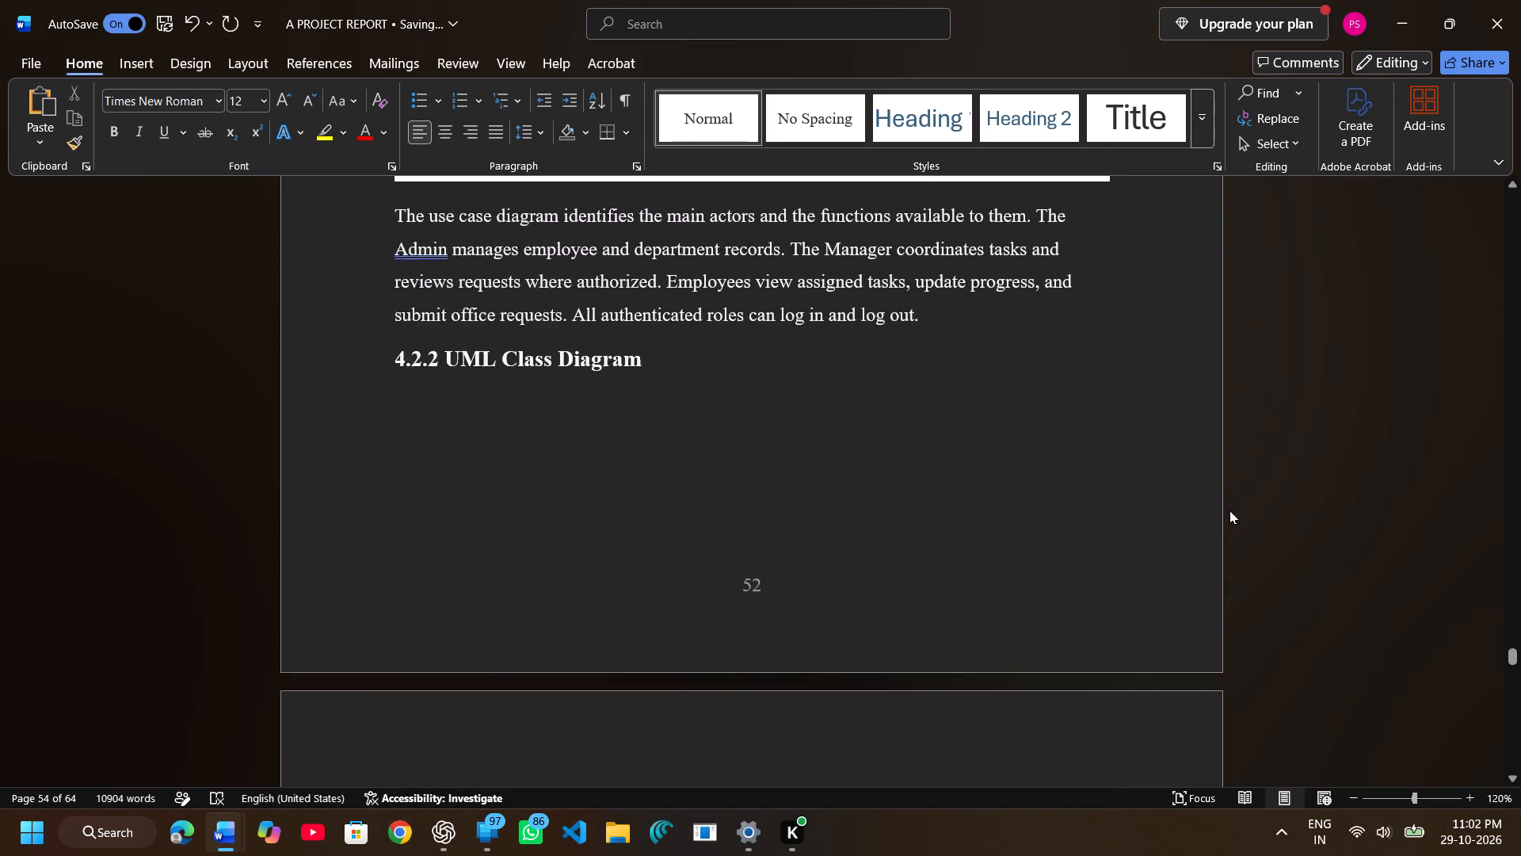
scroll(1229, 510, "up", 2)
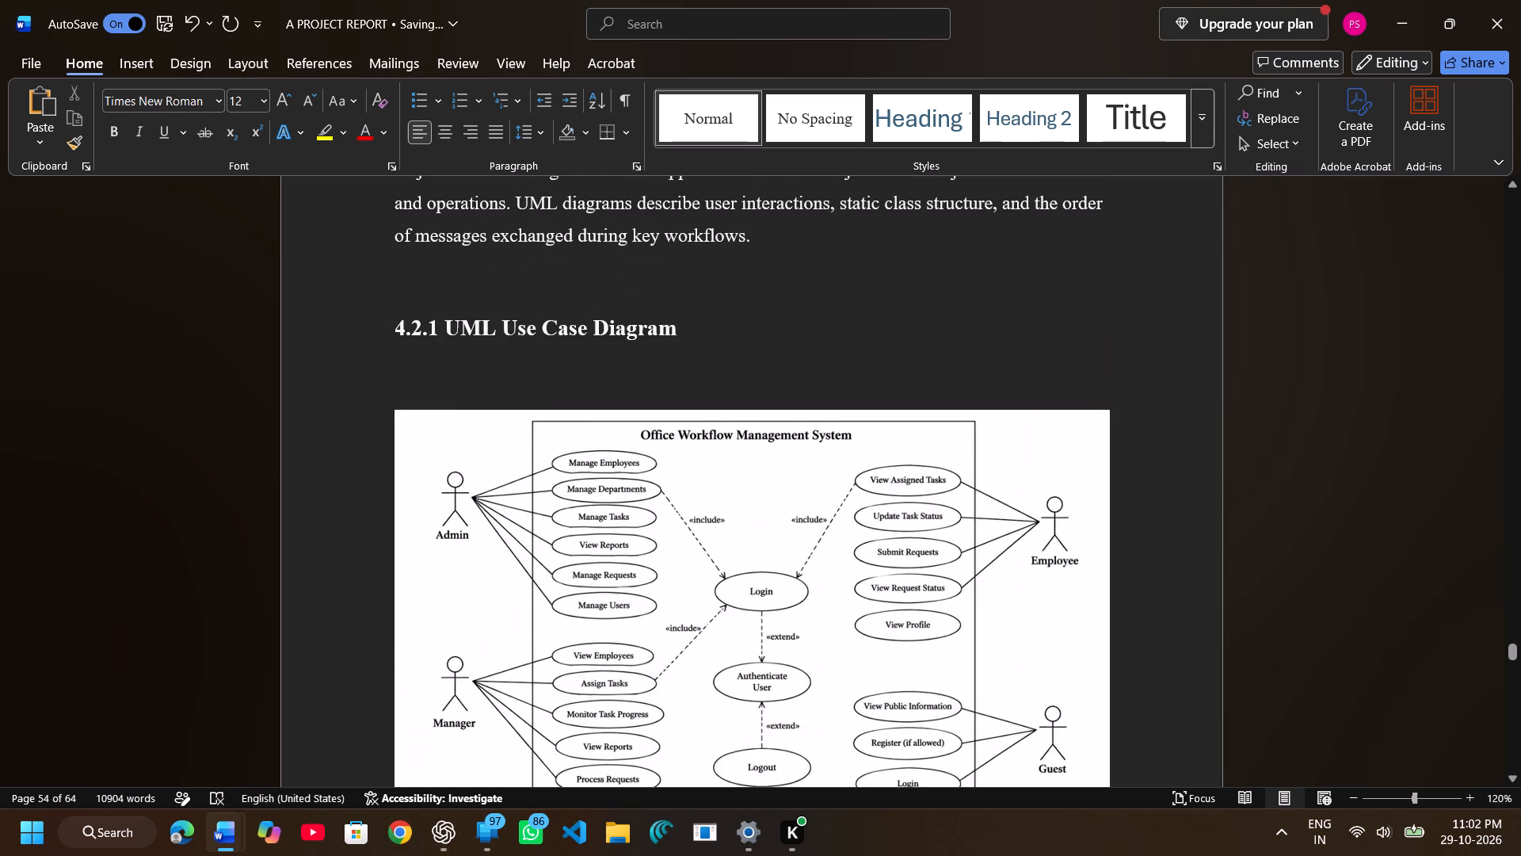
Switch to the Office_Workflow_Management_Chapter_4 document and examine its data dictionary, UML and ER sections, including figure headings and captions.
scroll(1229, 510, "up", 1)
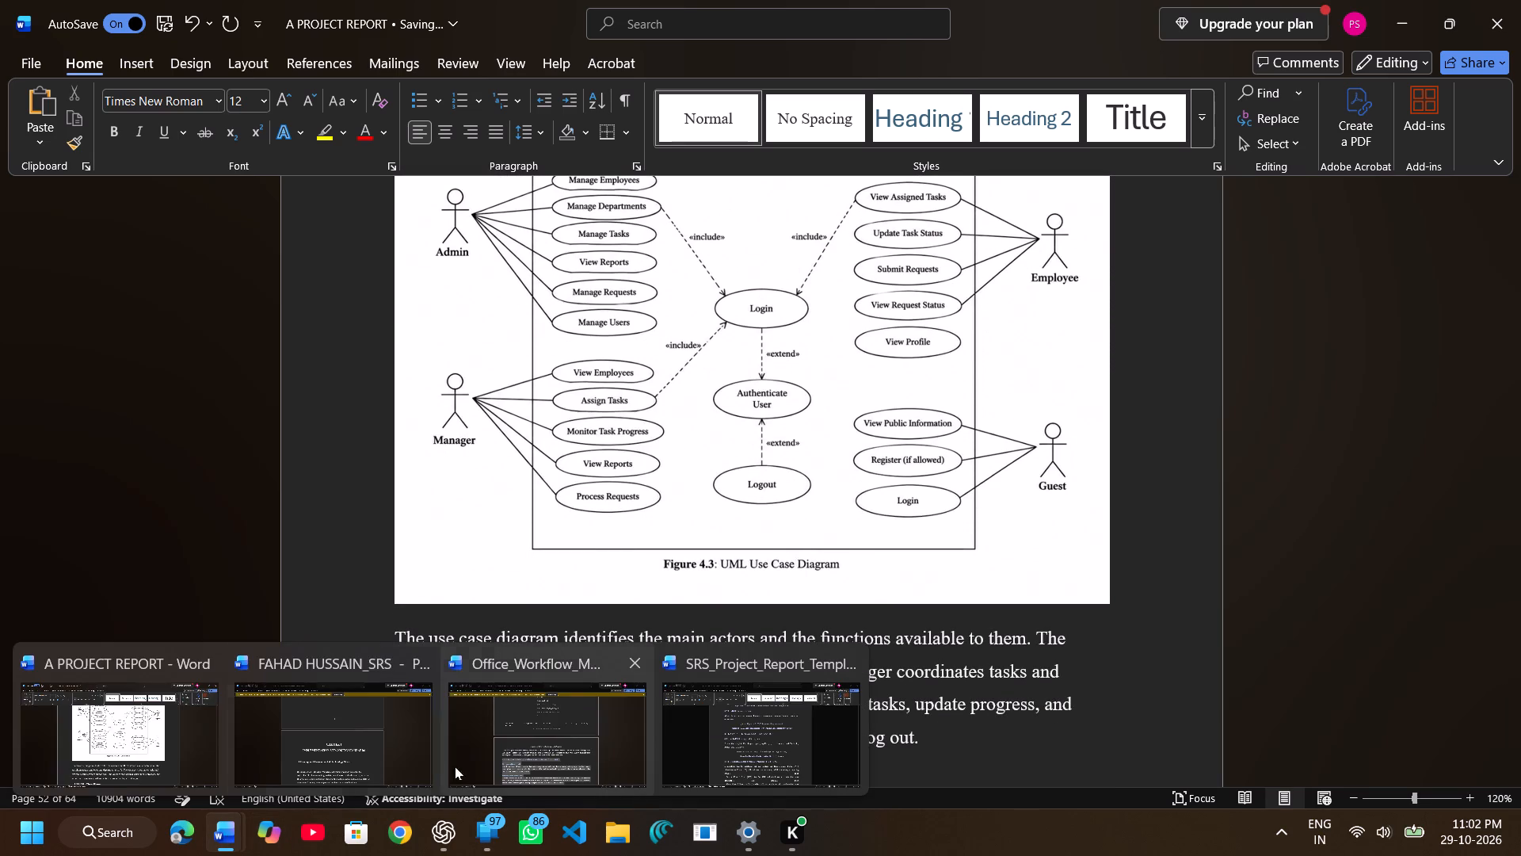
left_click(521, 747)
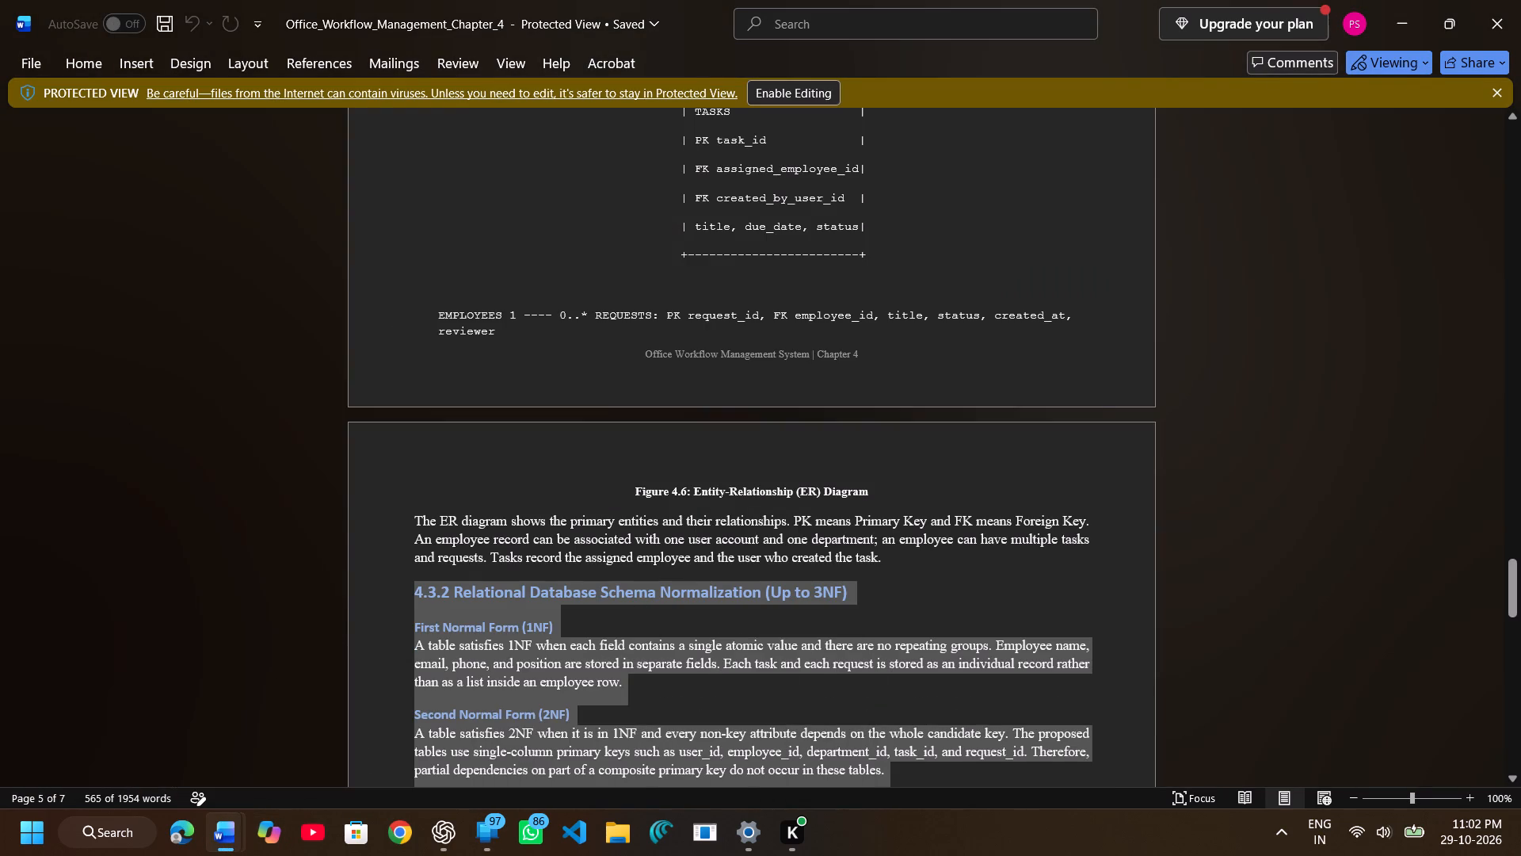
scroll(665, 541, "up", 5)
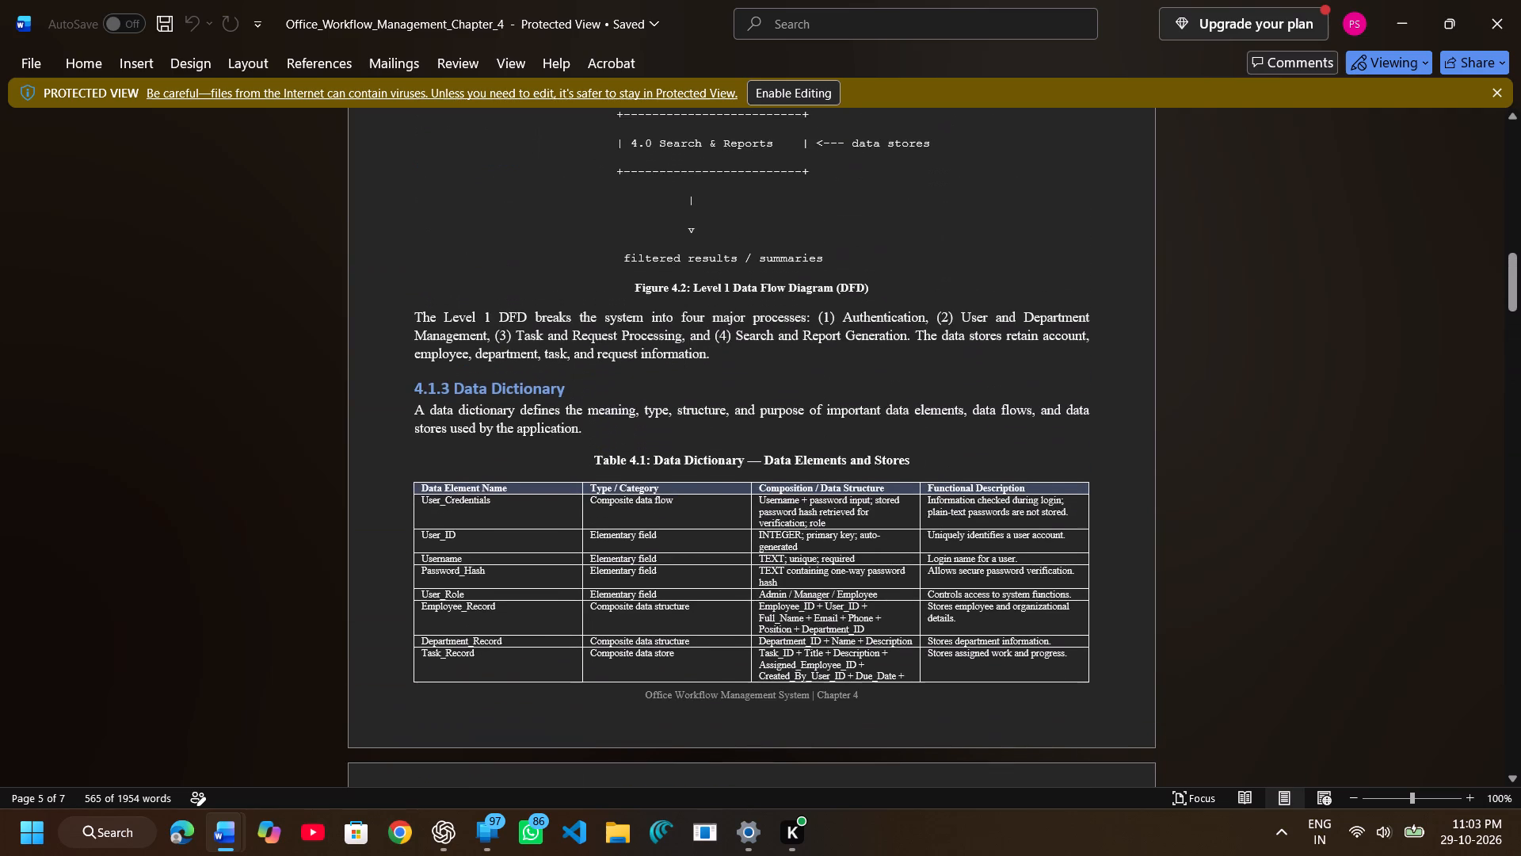
scroll(665, 541, "up", 2)
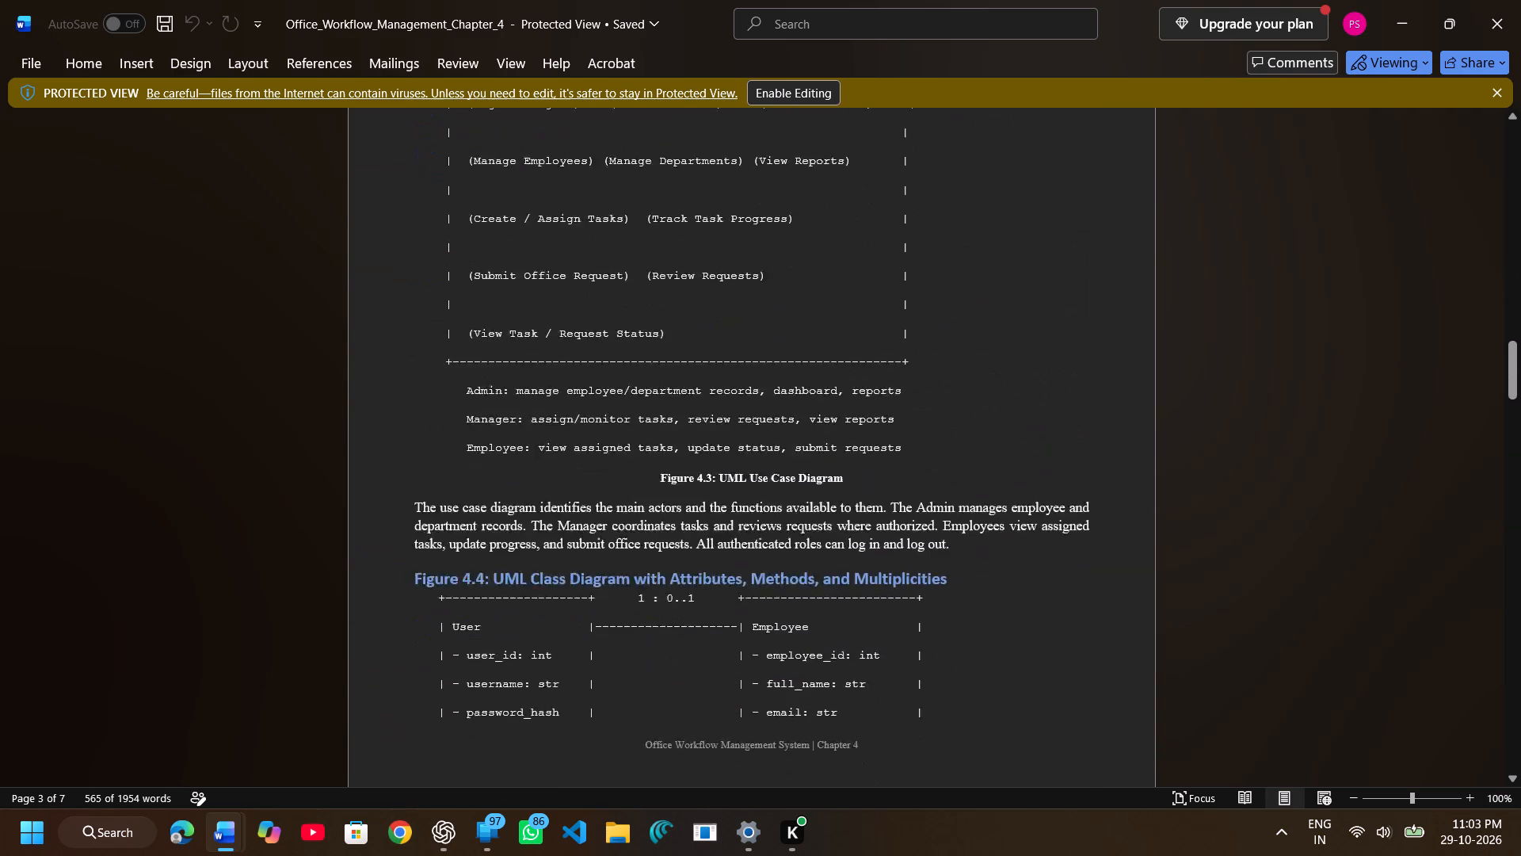
scroll(665, 541, "up", 1)
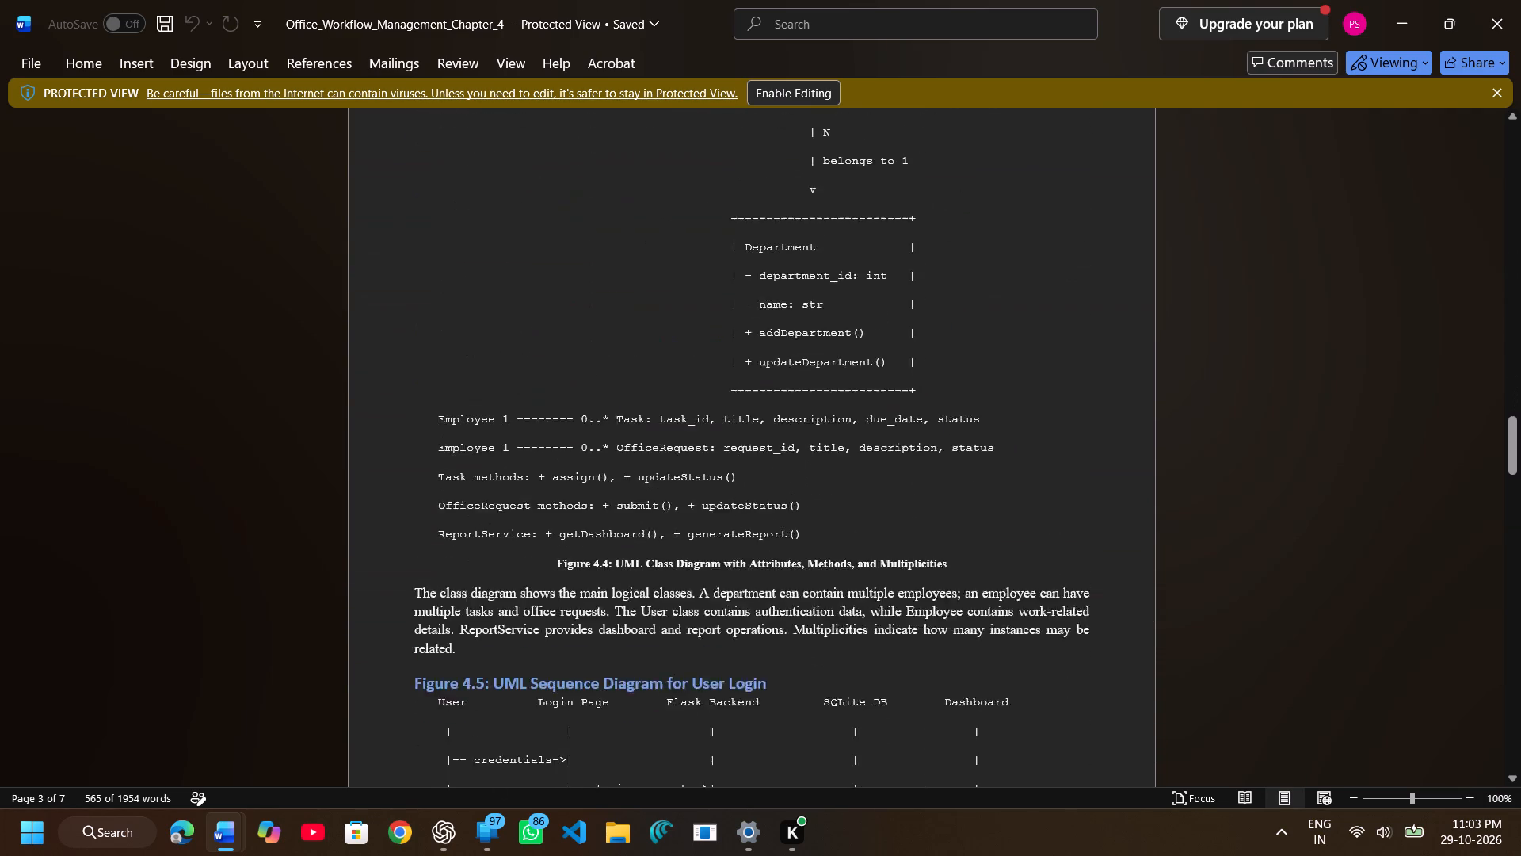
scroll(665, 541, "up", 1)
scroll(665, 541, "down", 4)
scroll(665, 541, "up", 1)
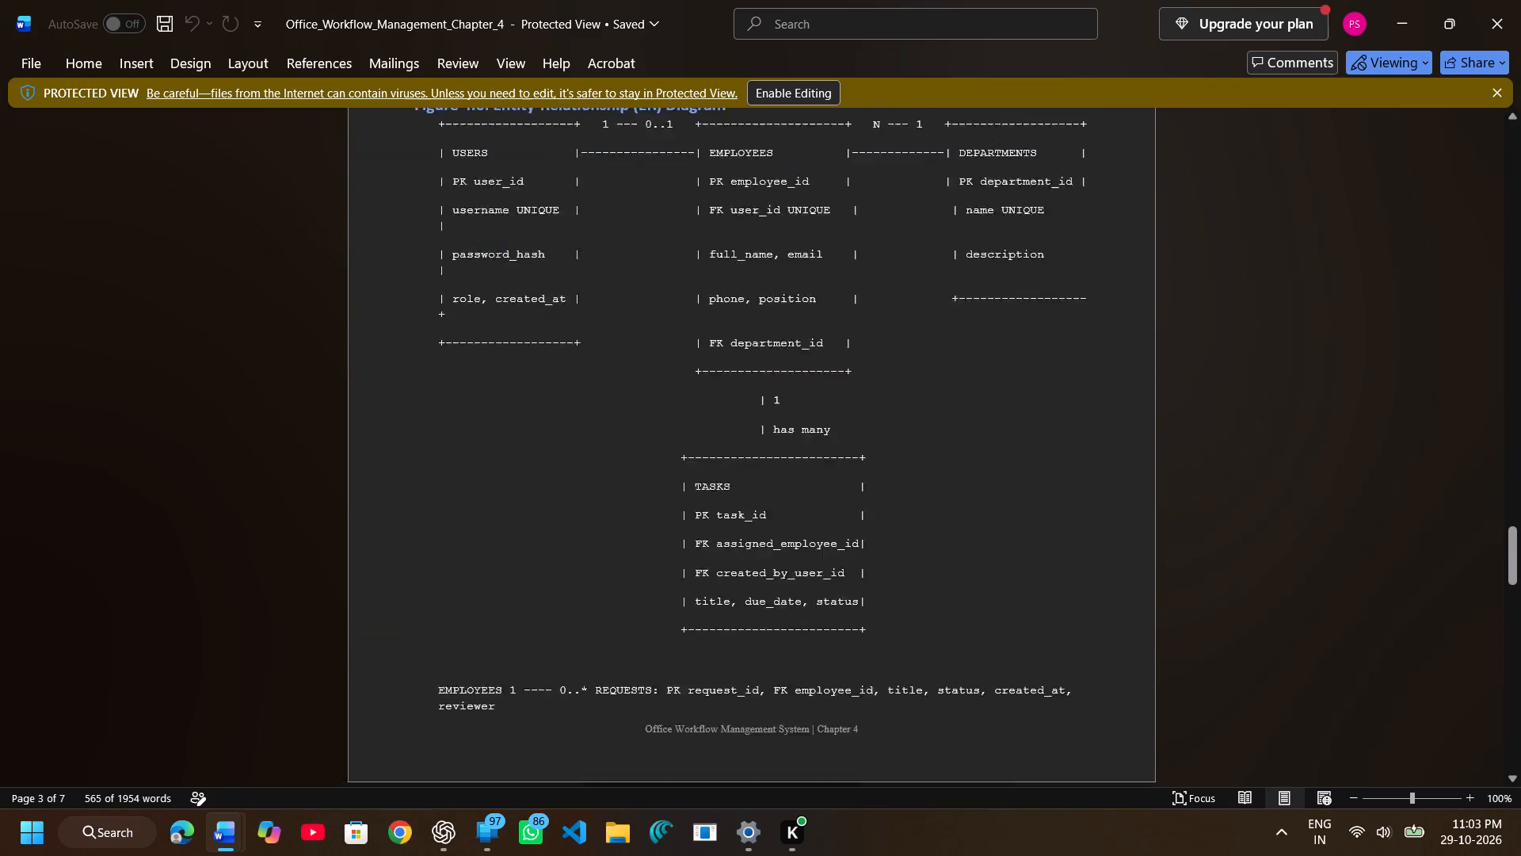
scroll(665, 541, "up", 1)
scroll(665, 541, "down", 1)
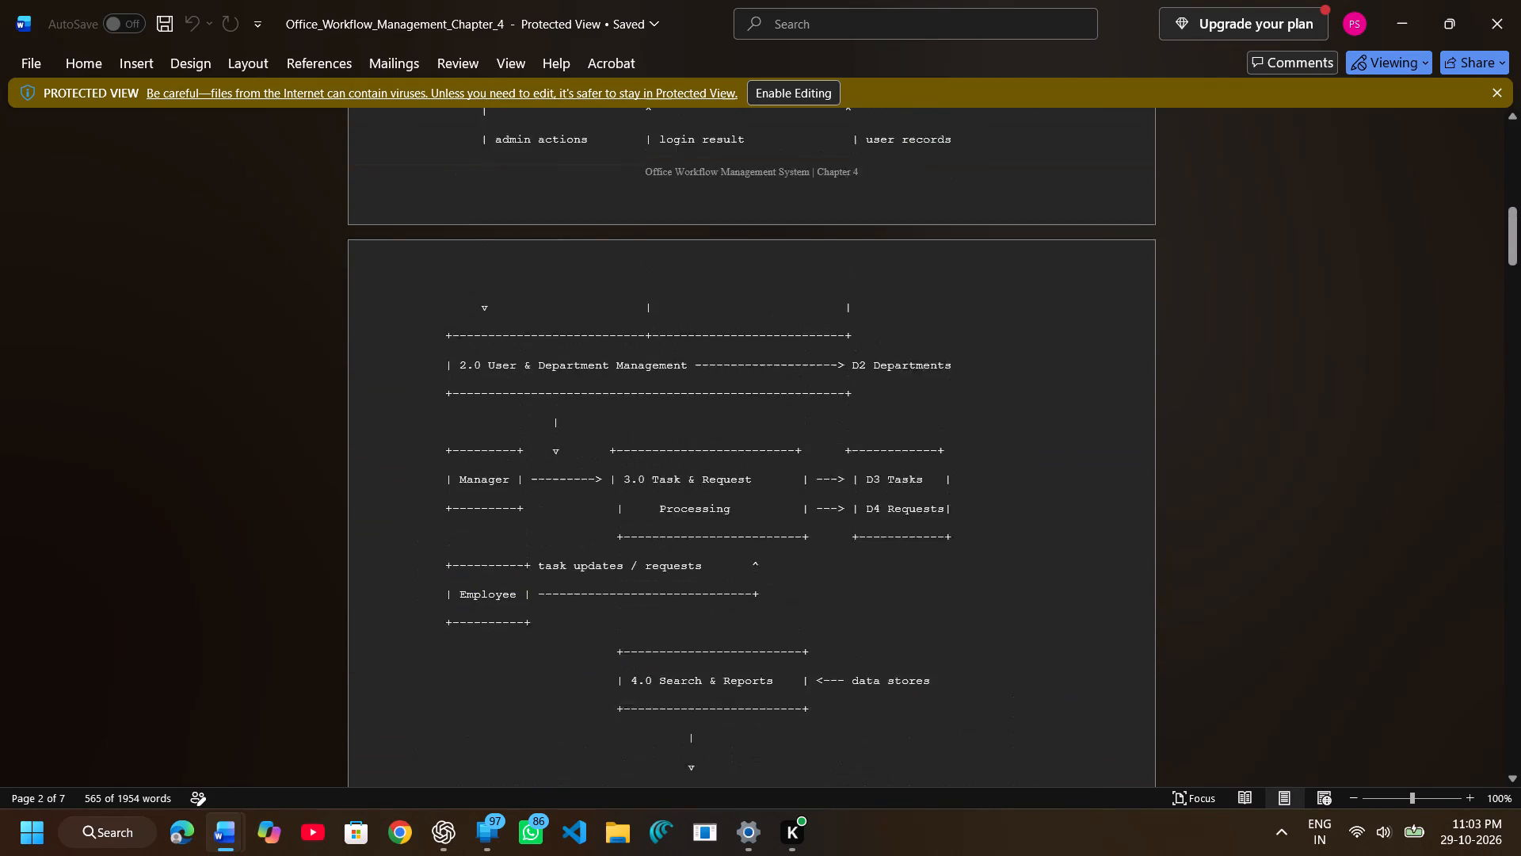
scroll(665, 541, "down", 1)
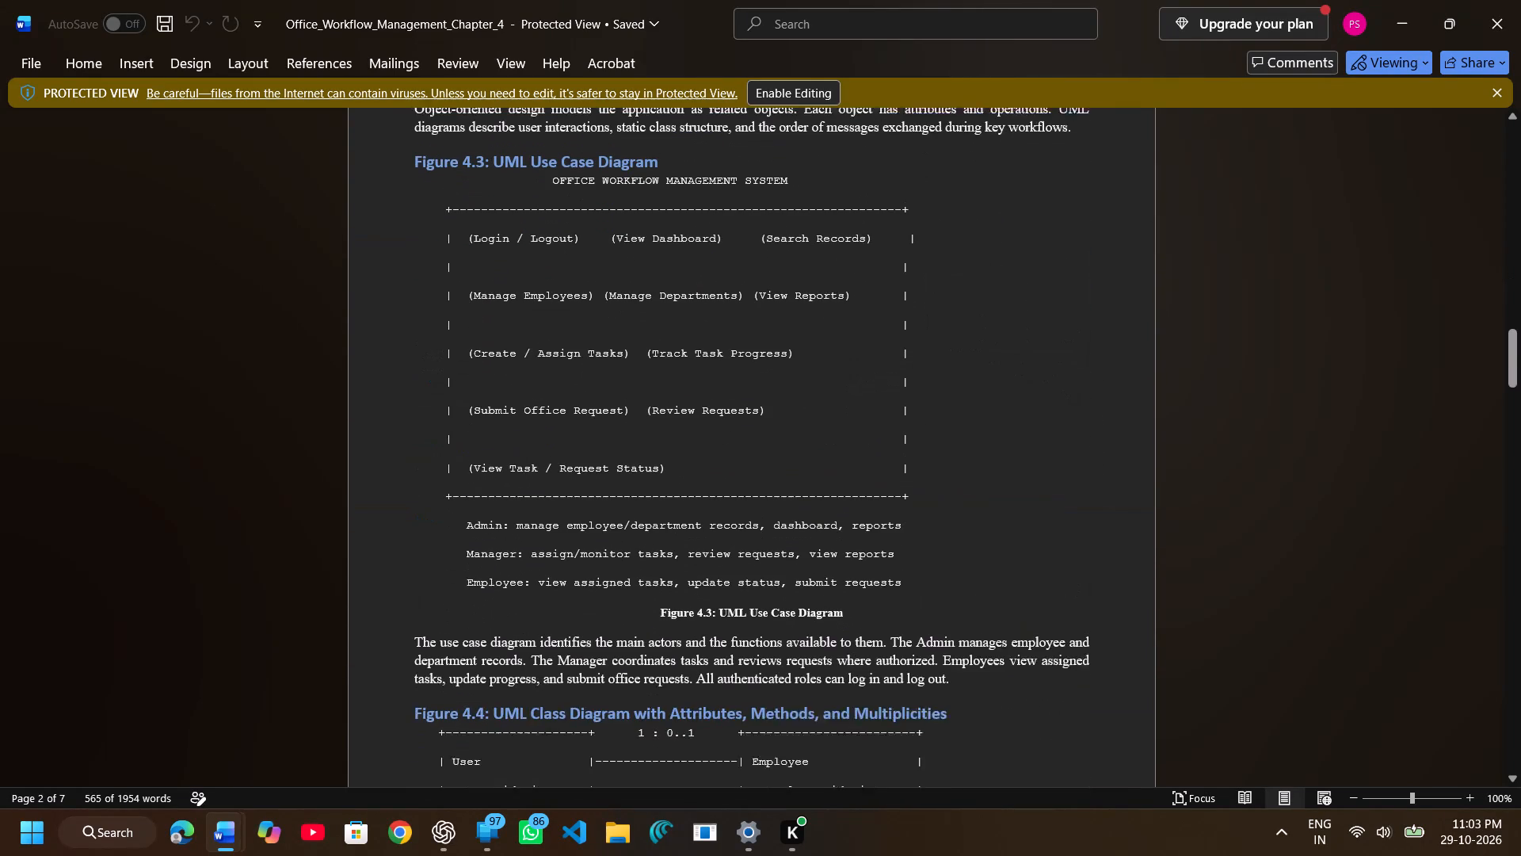
scroll(665, 541, "down", 1)
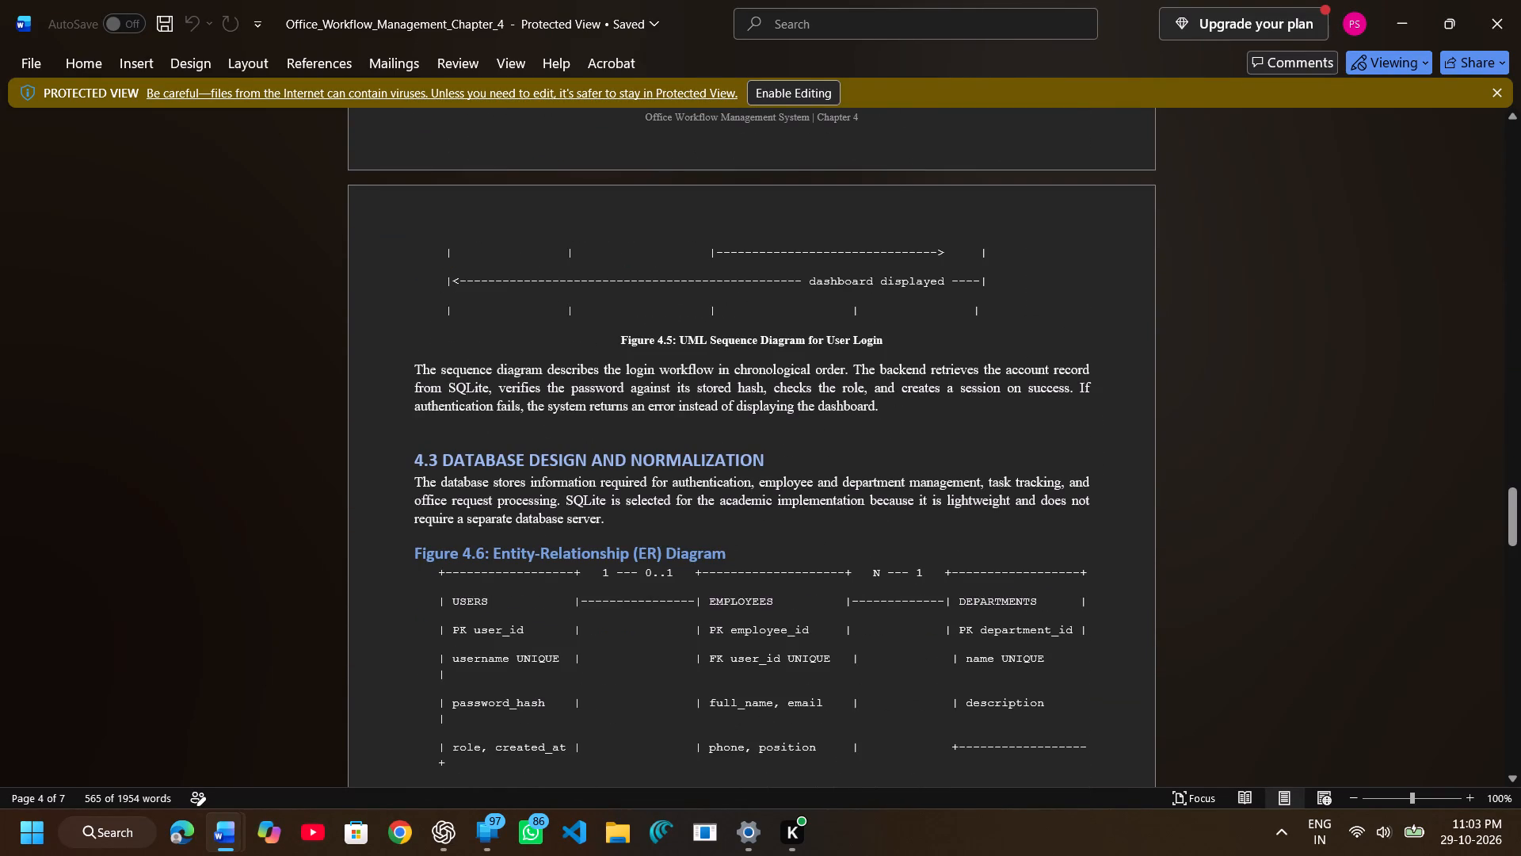
scroll(665, 541, "up", 2)
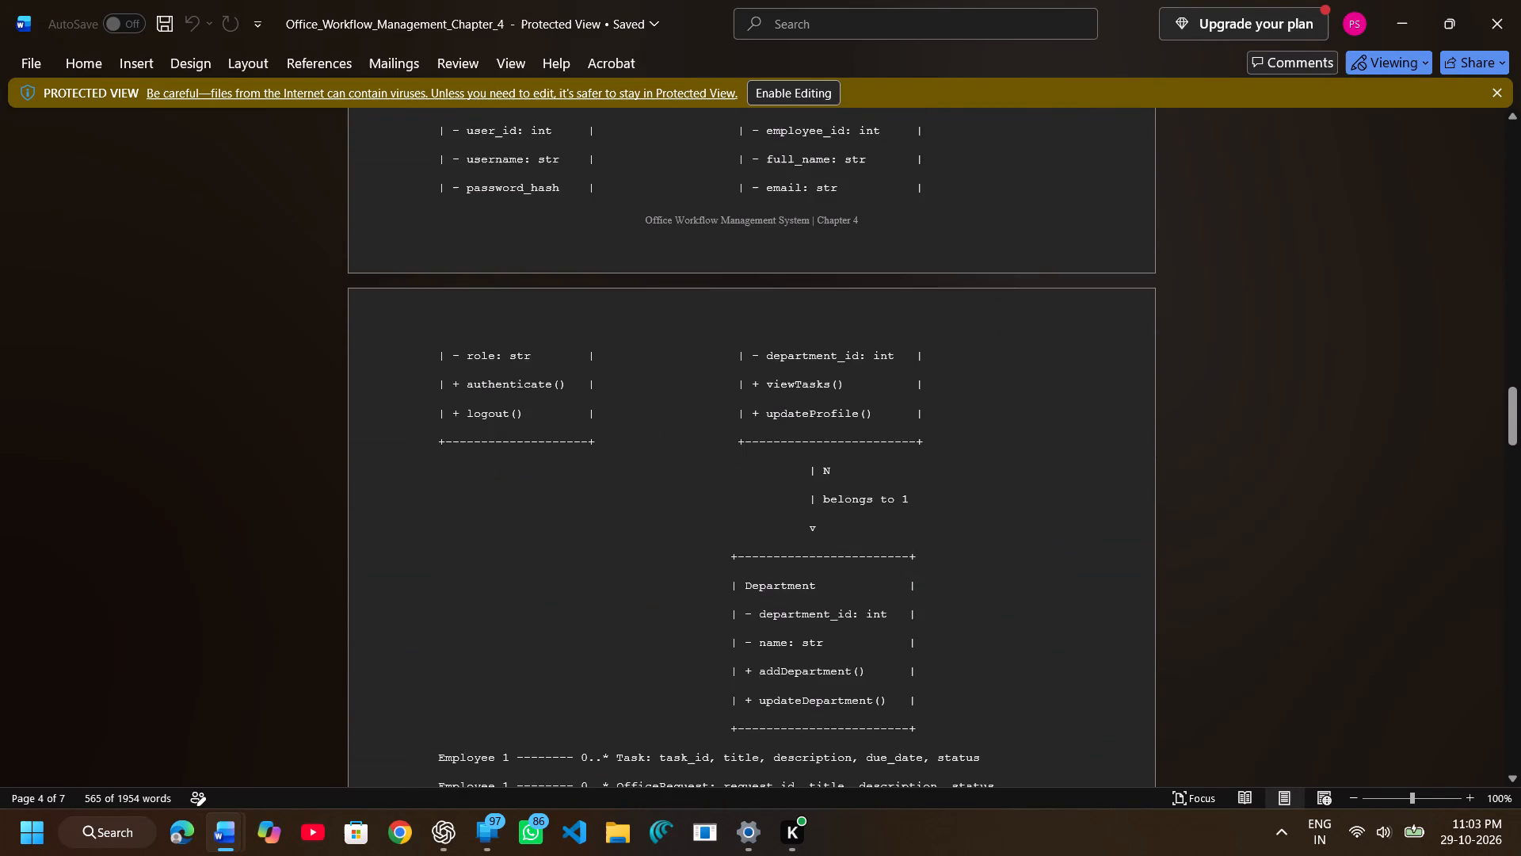
scroll(665, 541, "up", 3)
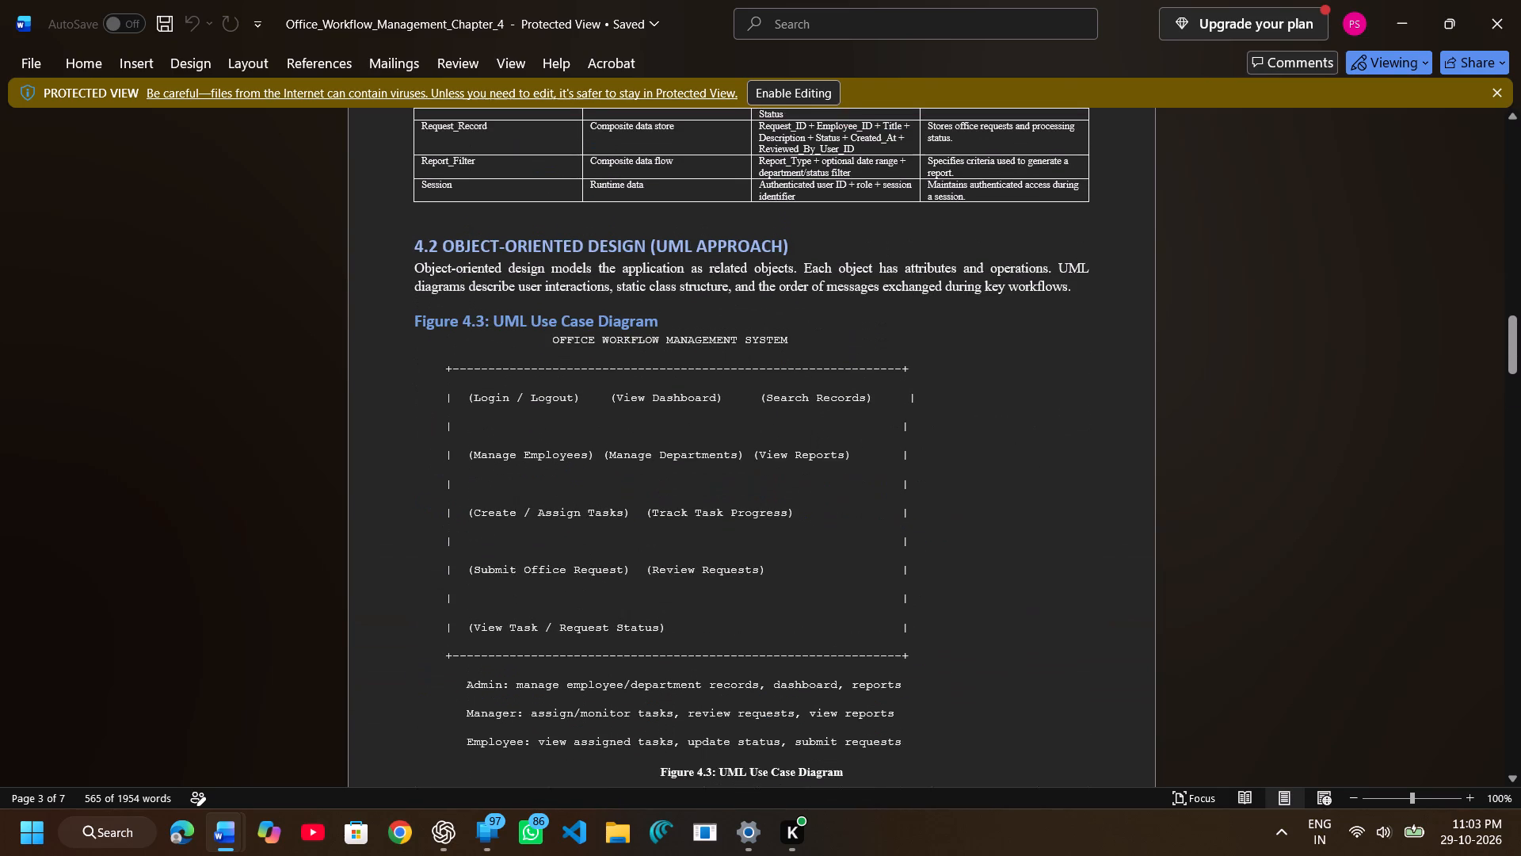
scroll(665, 541, "up", 1)
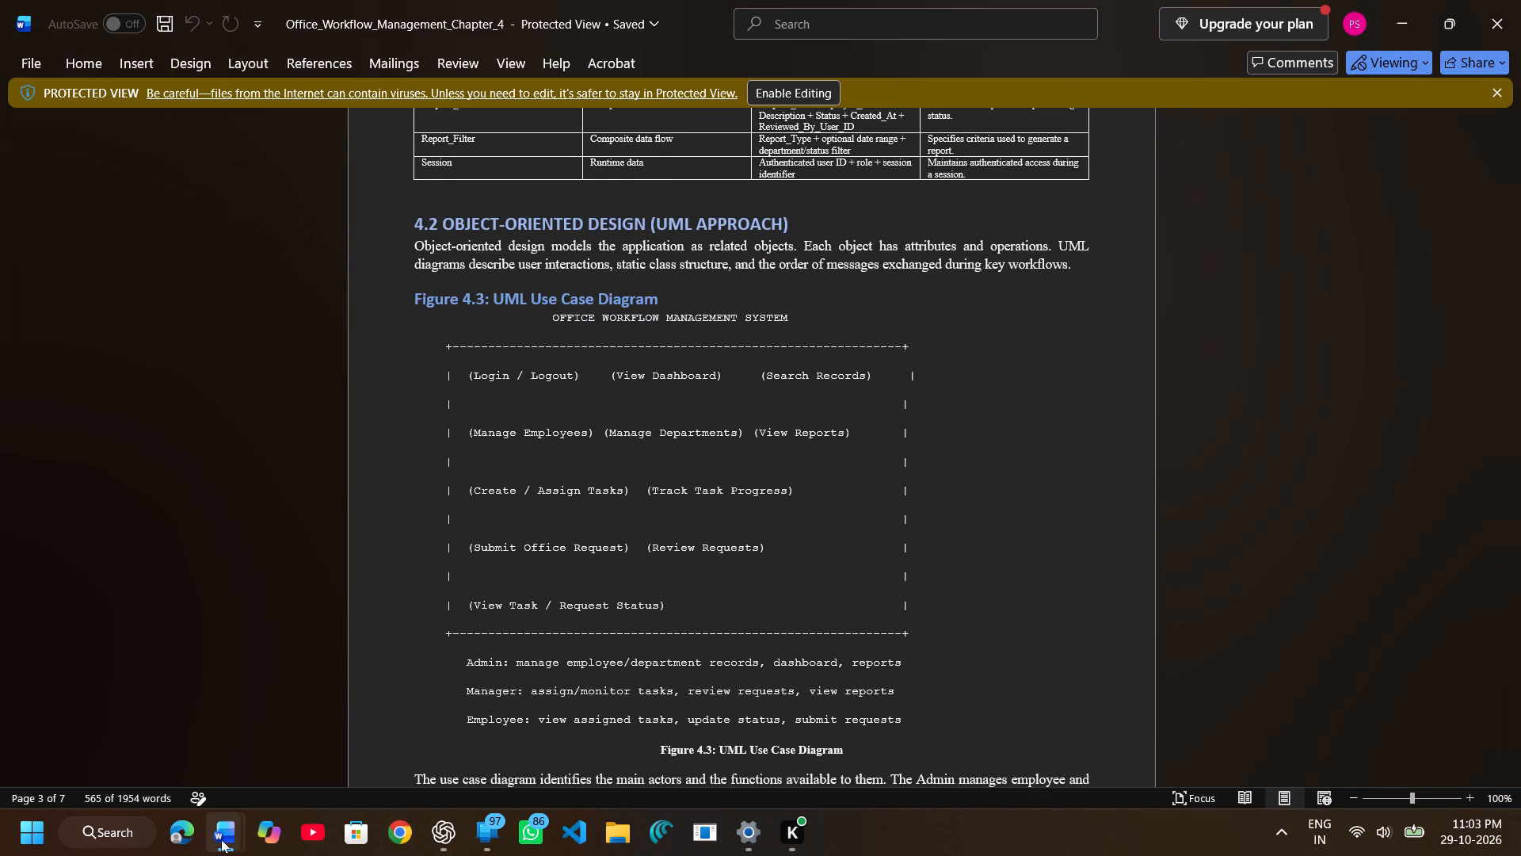
Compare the UML use case section and its Figure 4.3 caption in A PROJECT REPORT with the Office_Workflow_Management_Chapter_4 document.
left_click(182, 761)
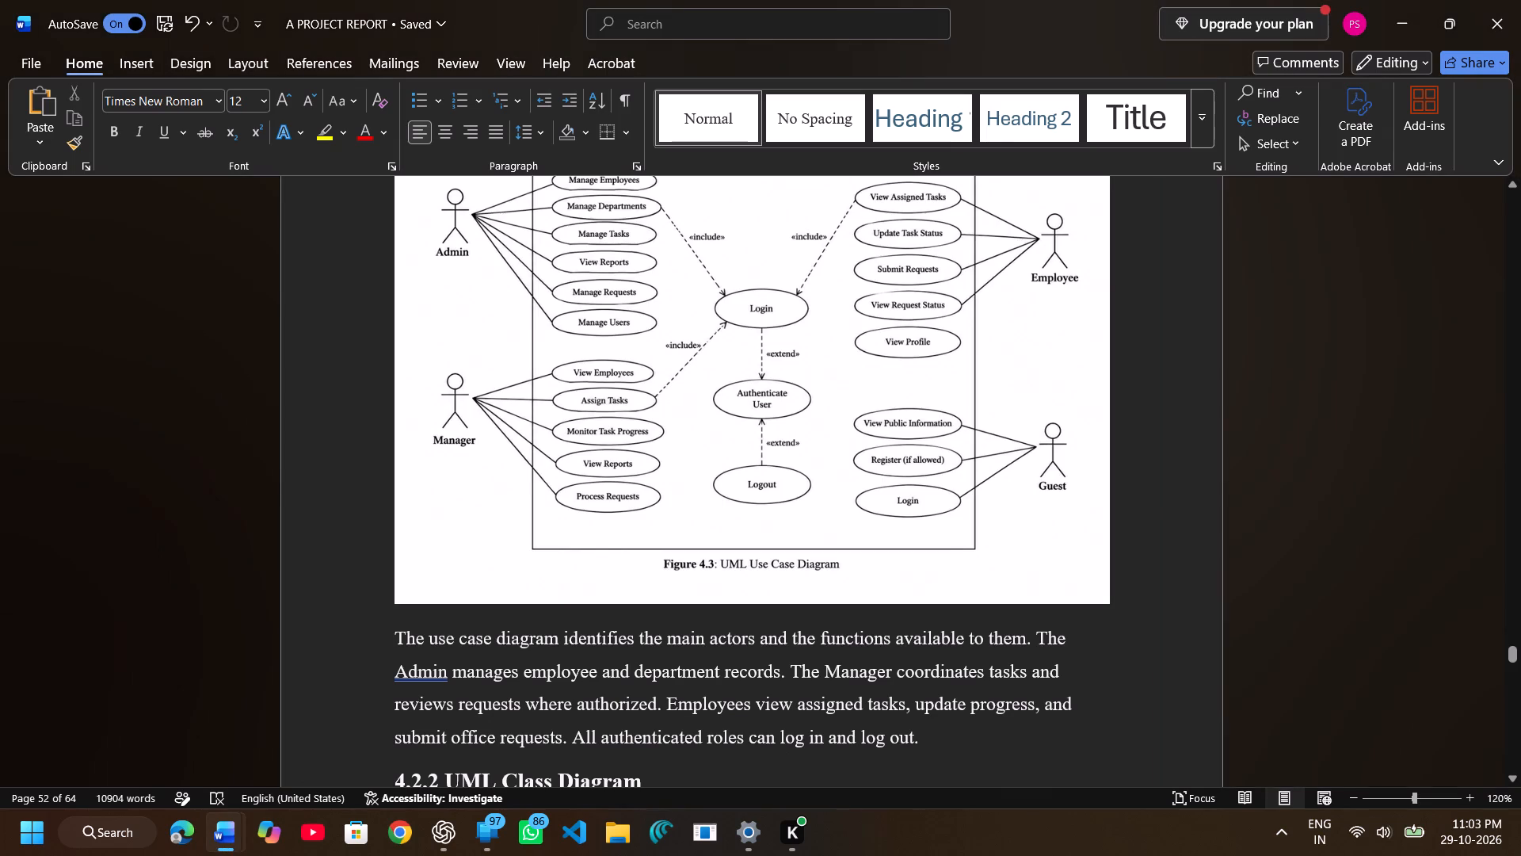
scroll(474, 567, "up", 1)
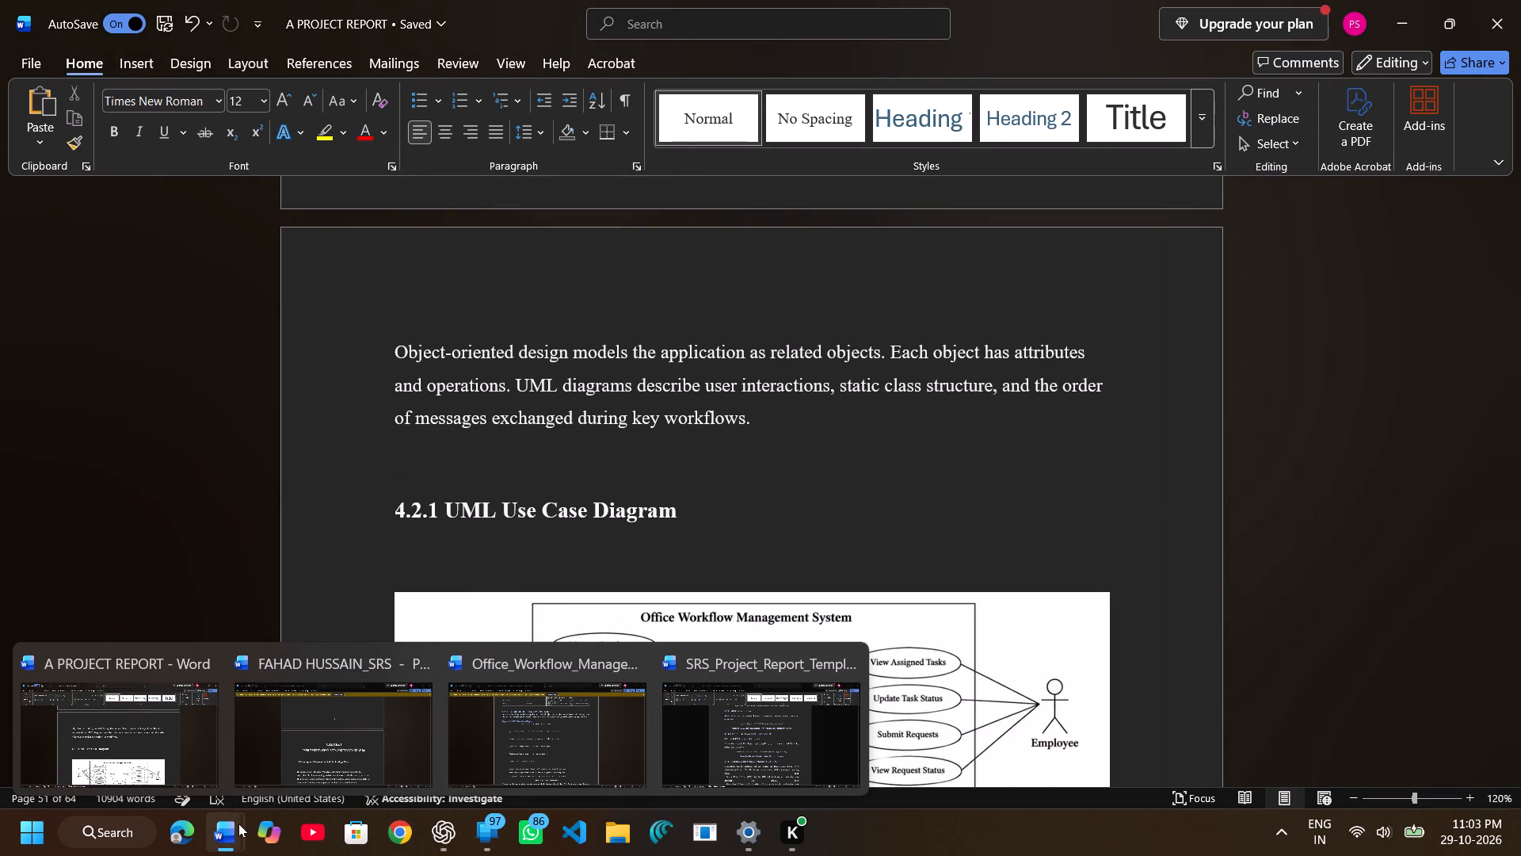
left_click(497, 723)
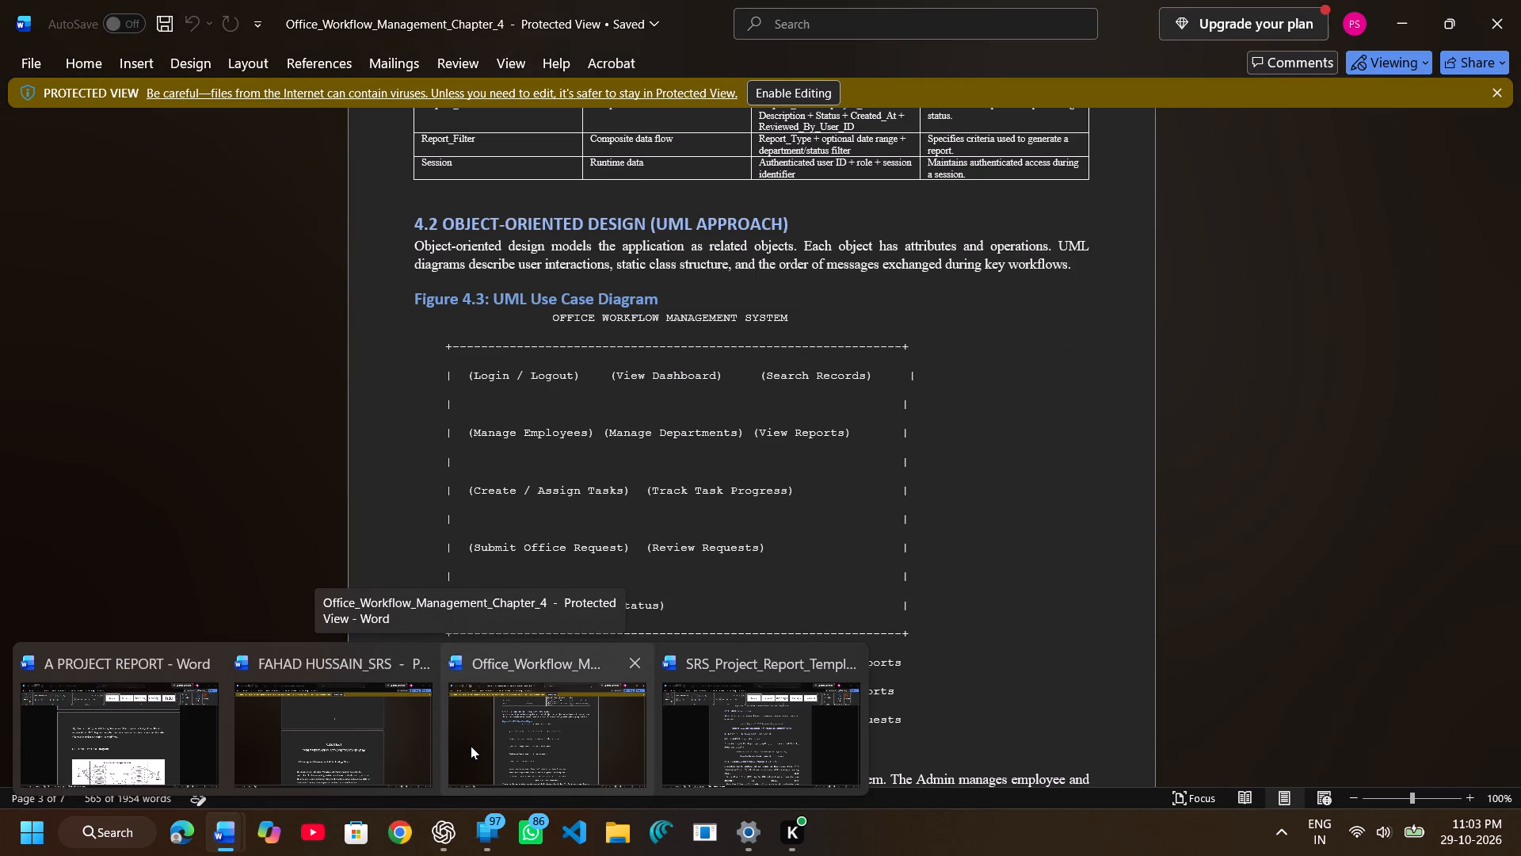
scroll(555, 564, "down", 1)
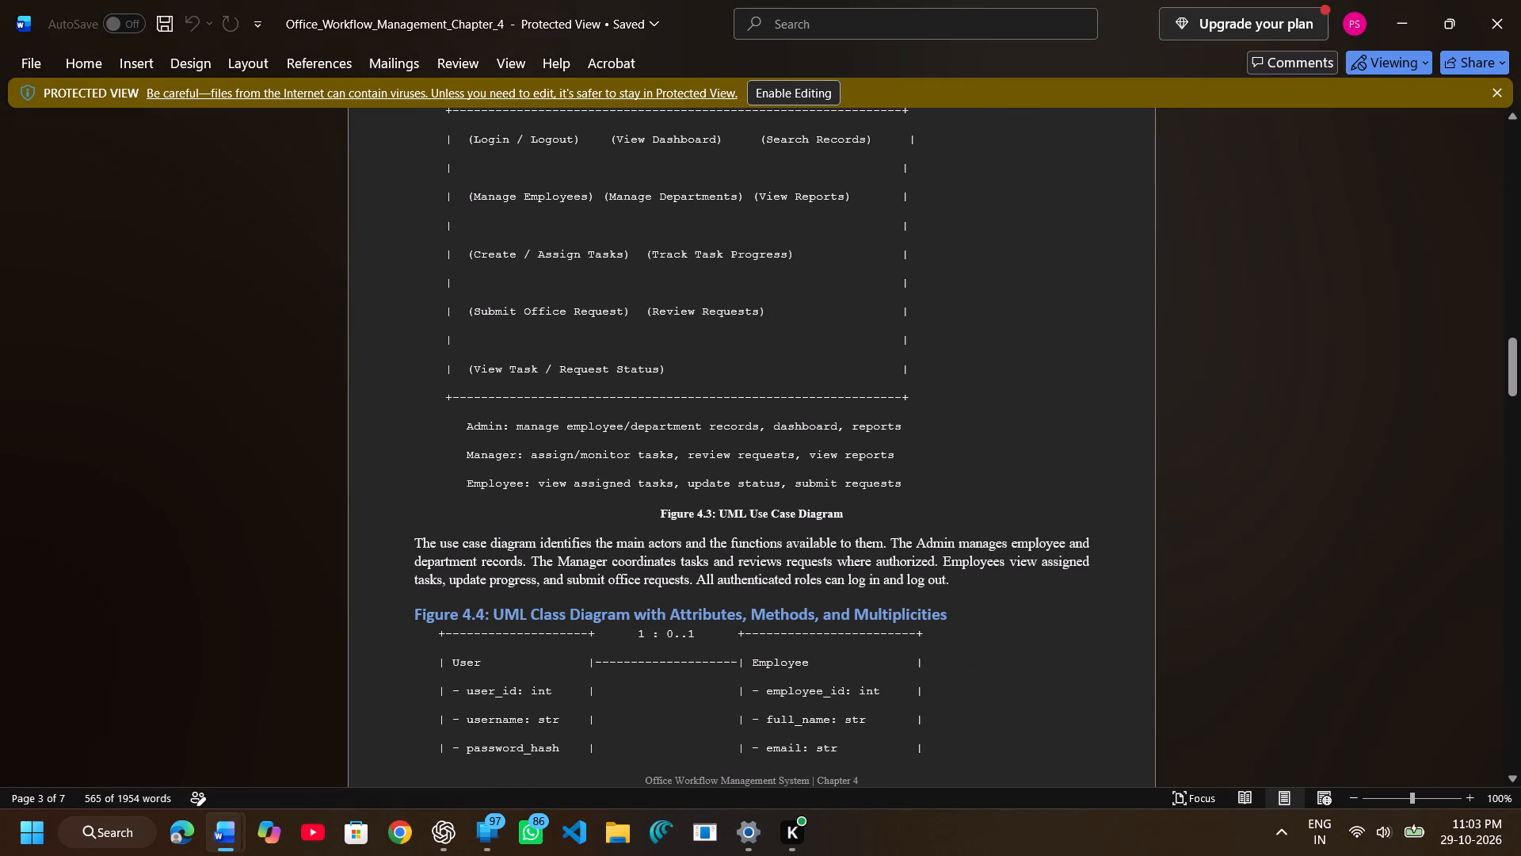
scroll(557, 560, "down", 1)
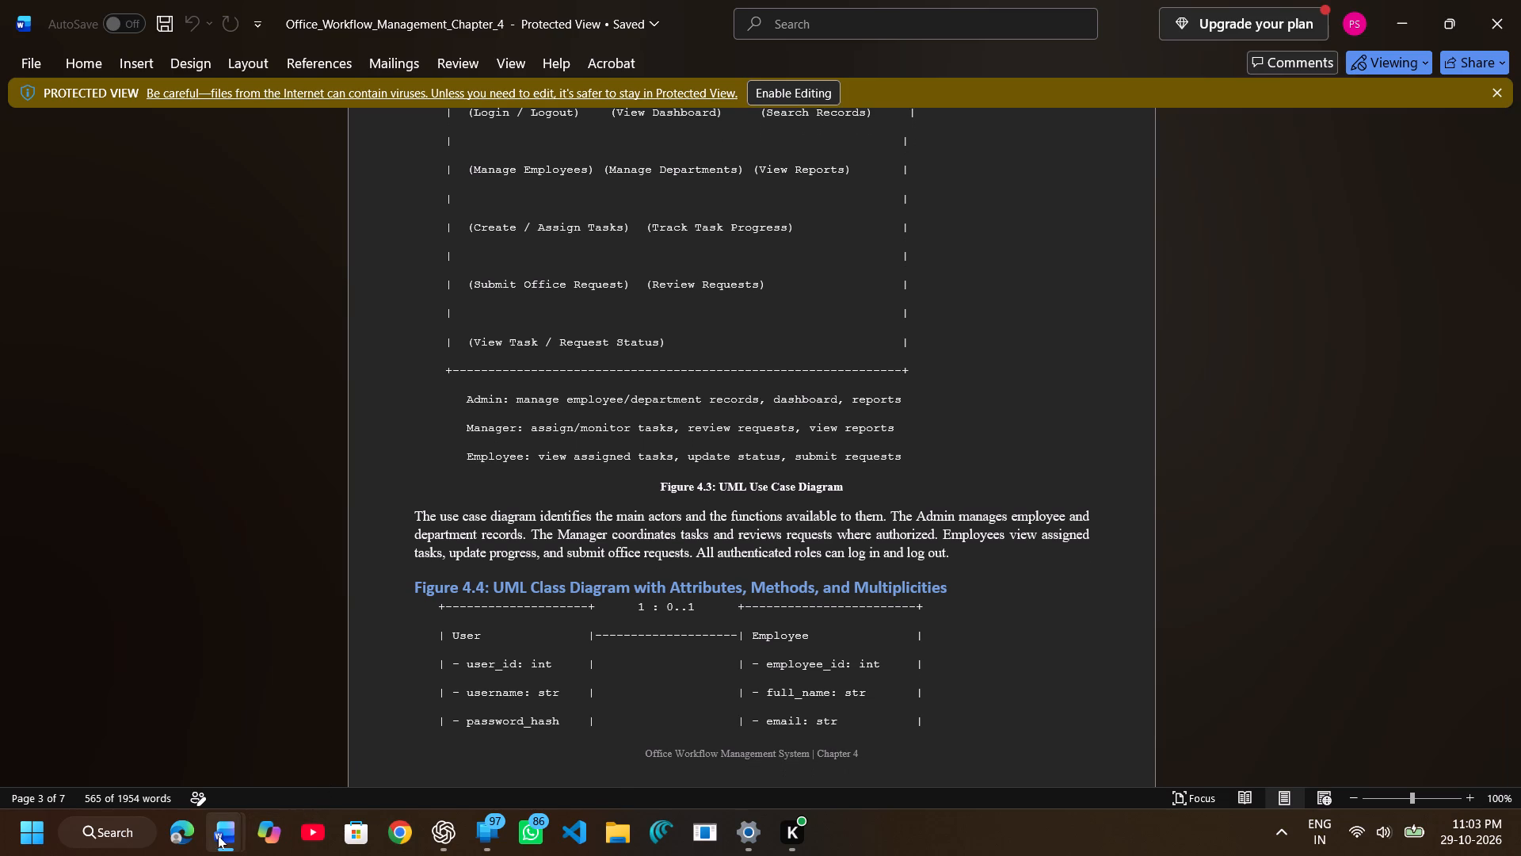
left_click(169, 774)
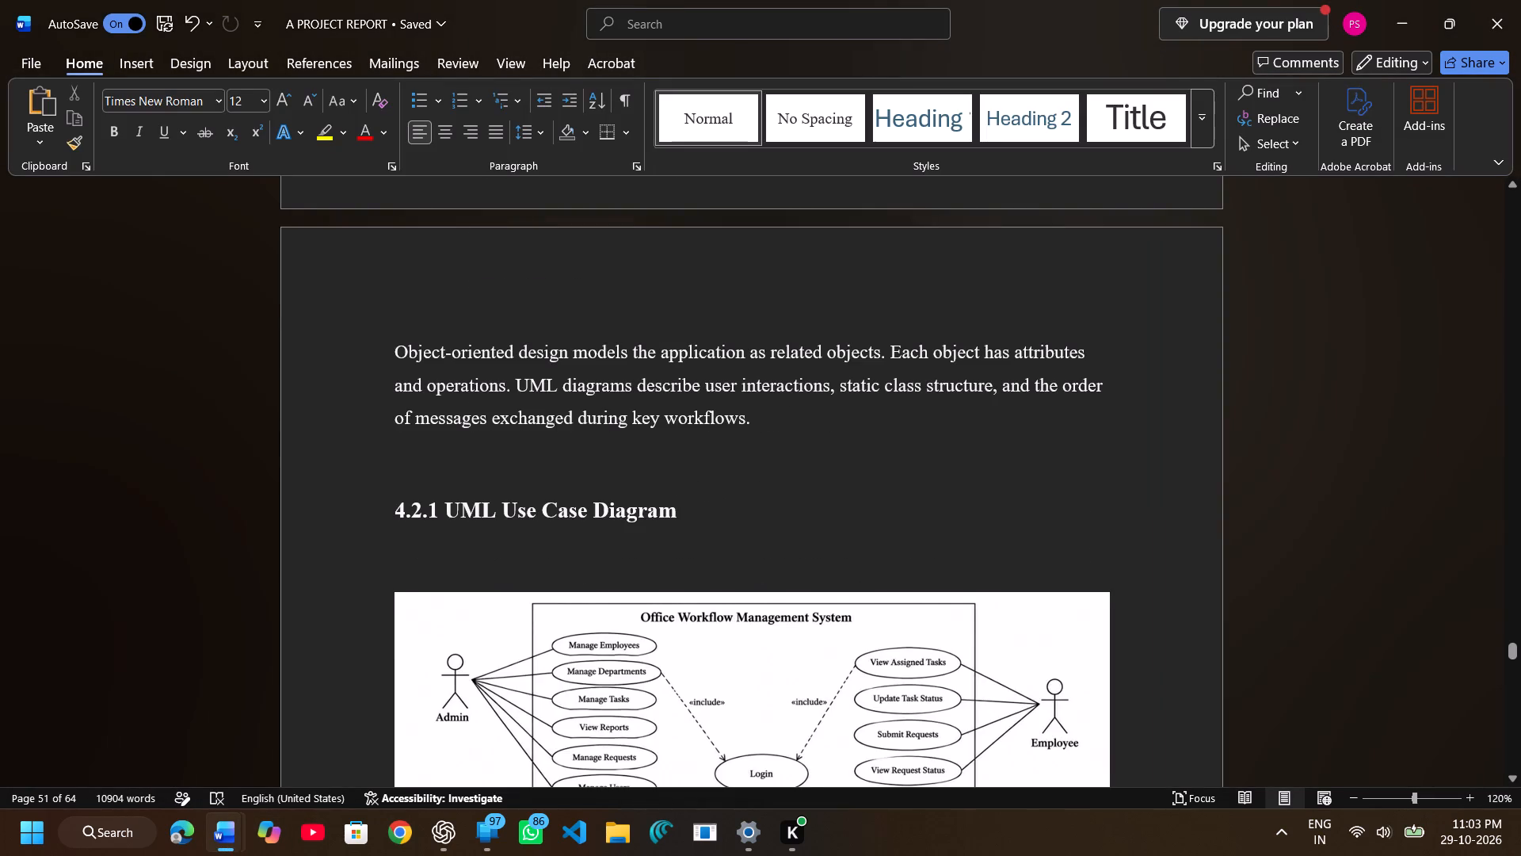
scroll(530, 525, "down", 2)
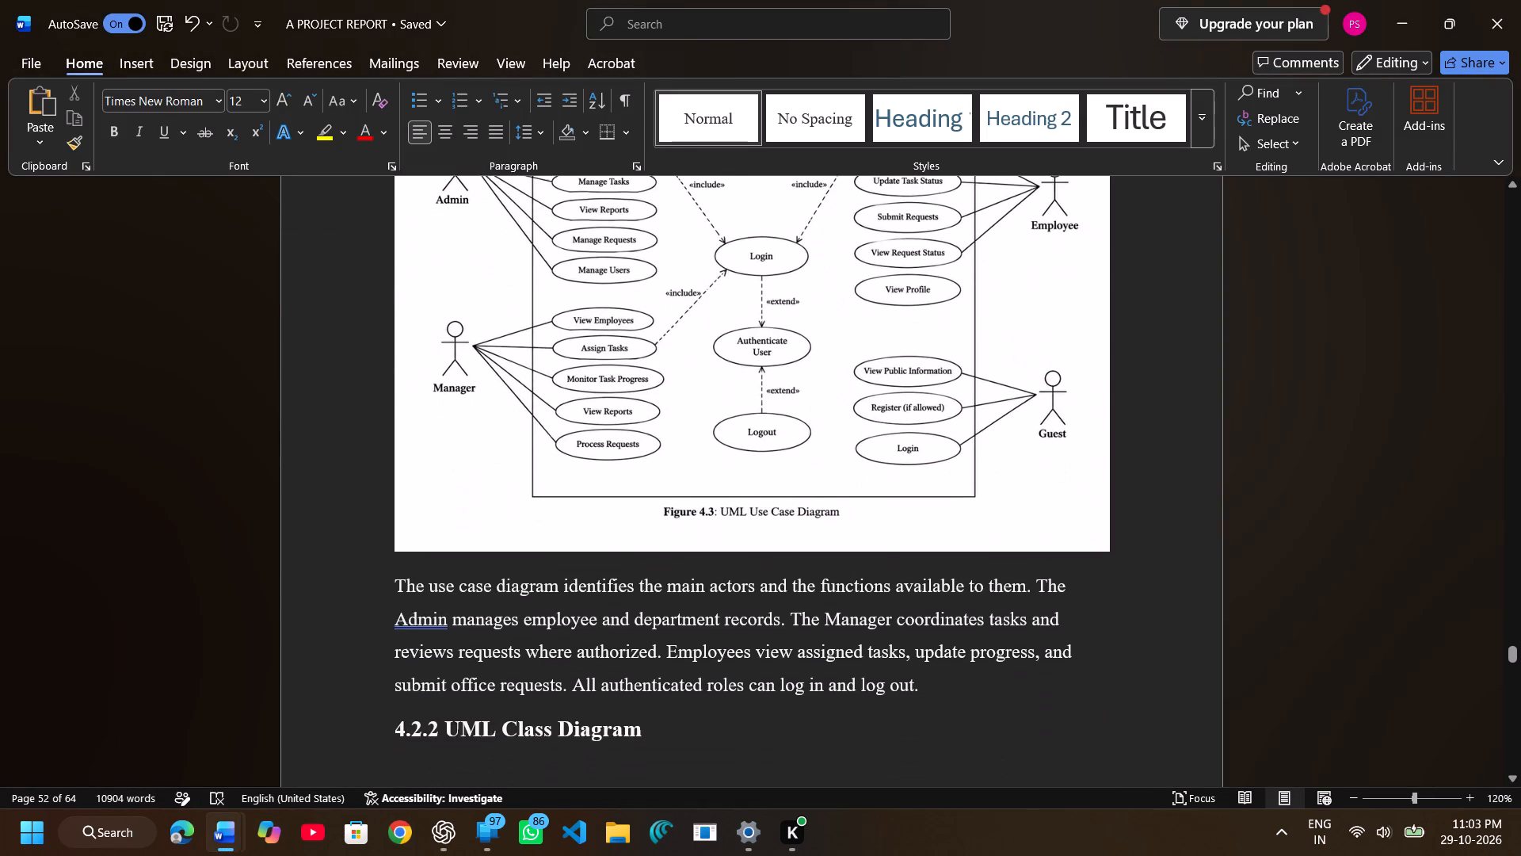
scroll(530, 525, "down", 1)
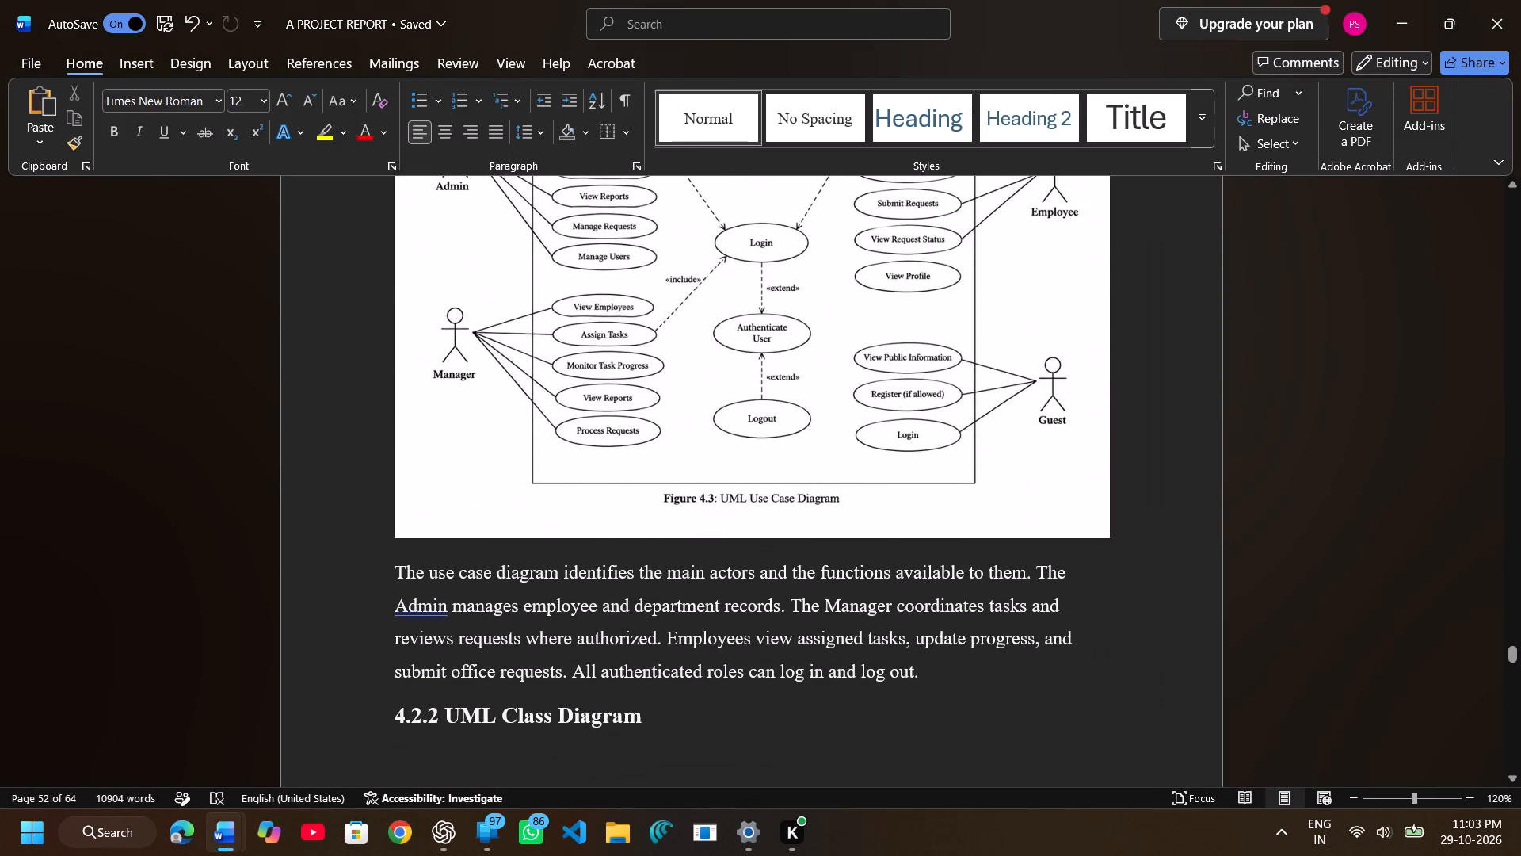
left_click_drag(663, 497, 730, 495)
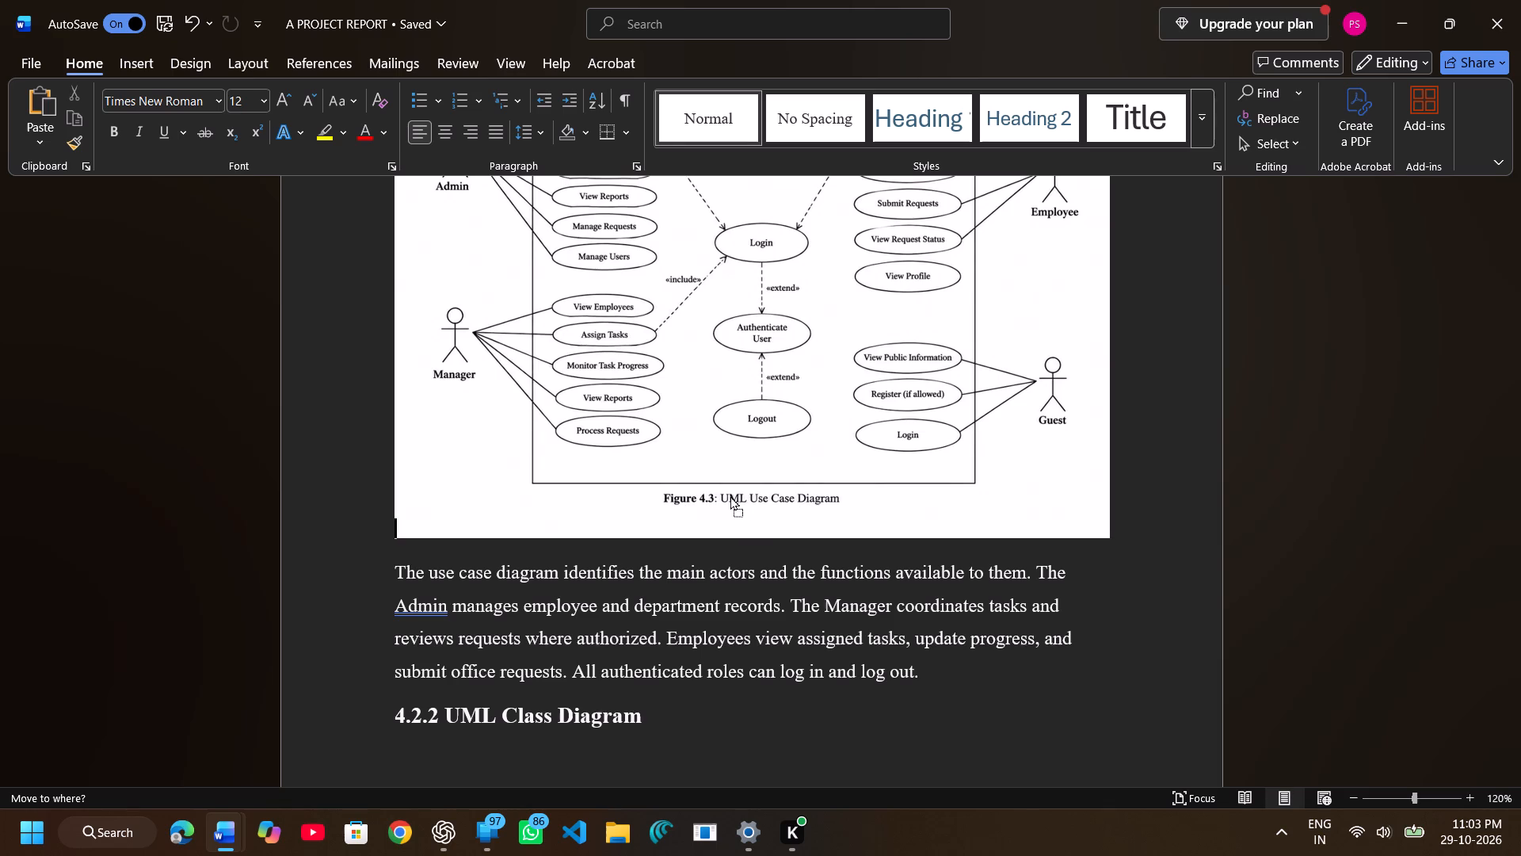
left_click_drag(730, 495, 731, 495)
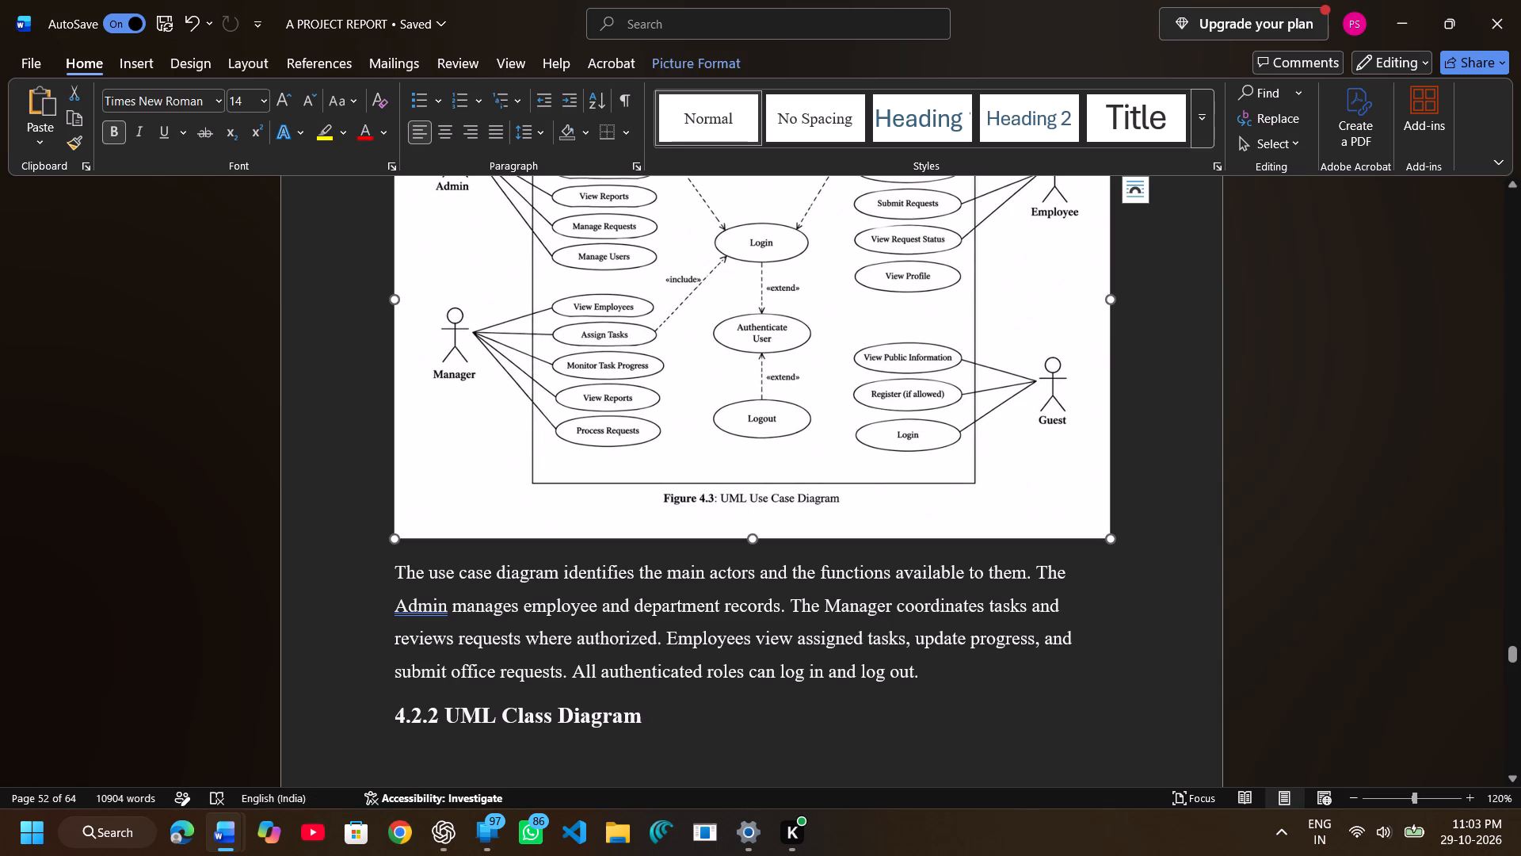
In the report, indent the Figure 4.5 caption by nine spaces and two tab stops to roughly centre it under the sequence diagram.
scroll(570, 548, "down", 3)
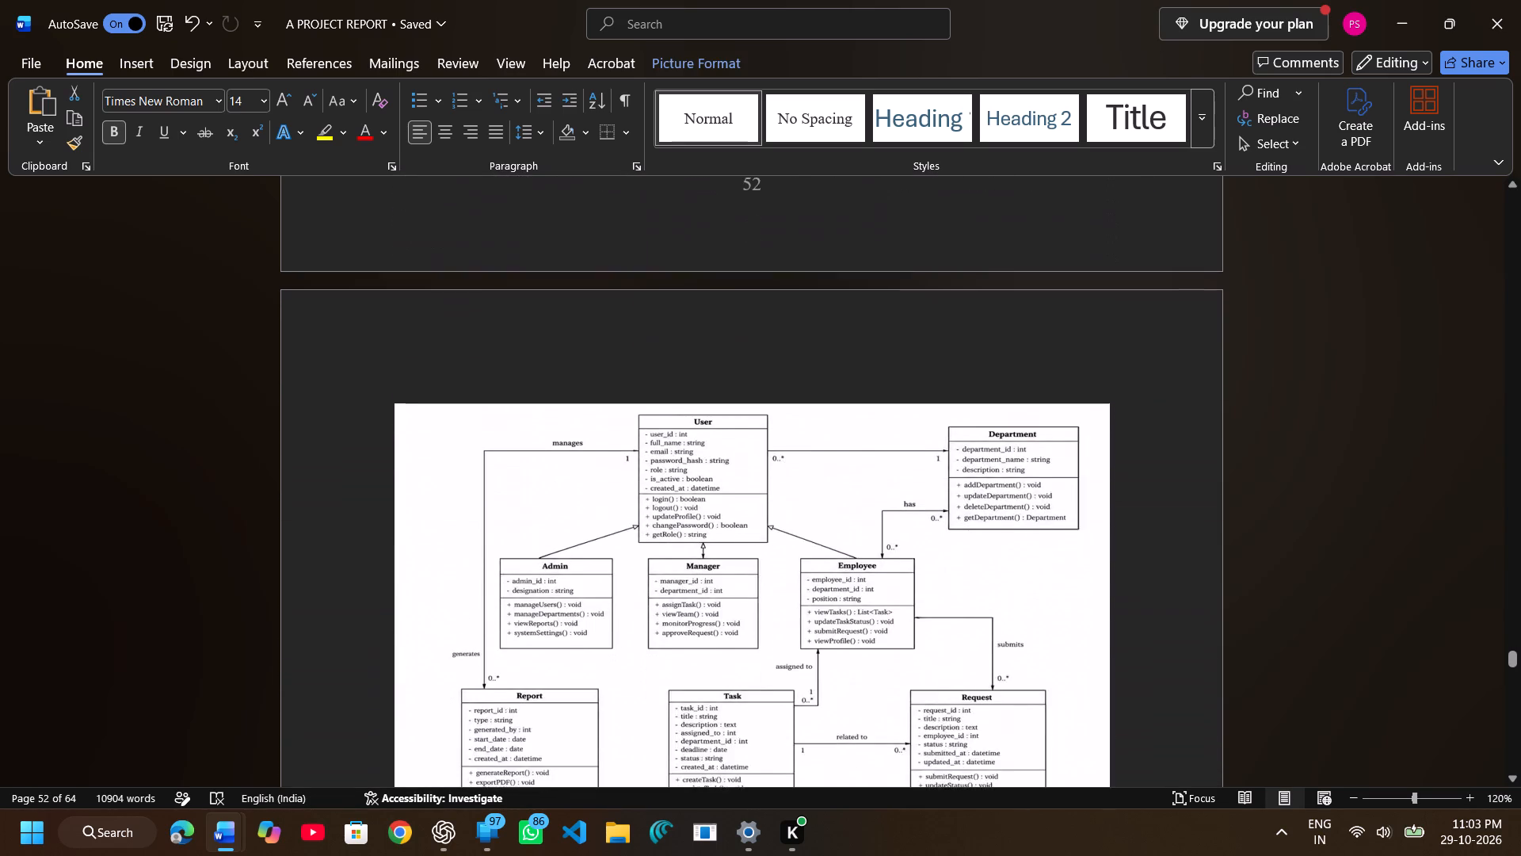
scroll(570, 548, "down", 2)
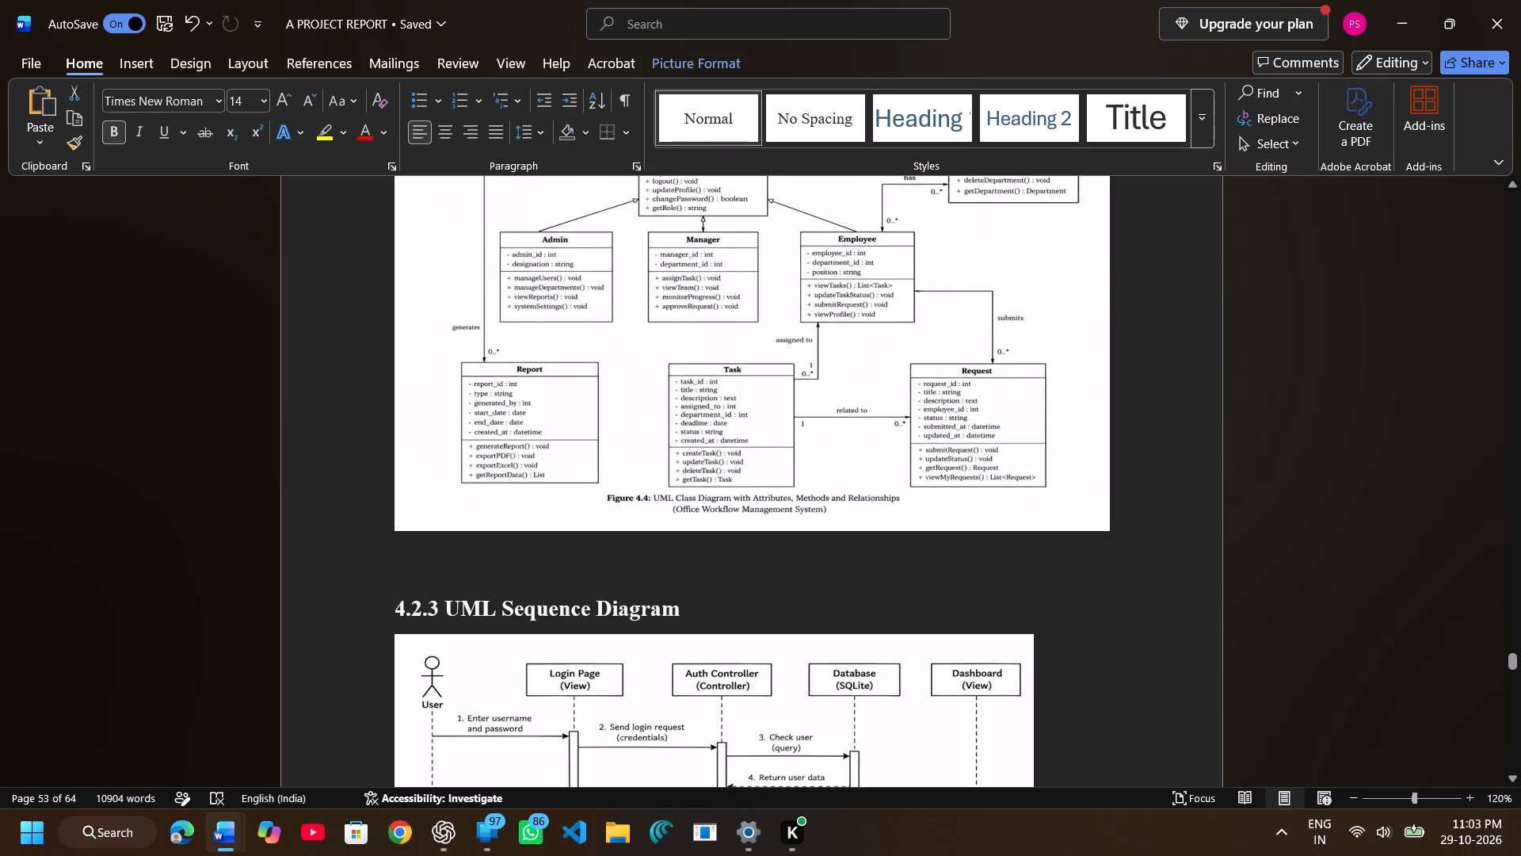
scroll(547, 560, "down", 1)
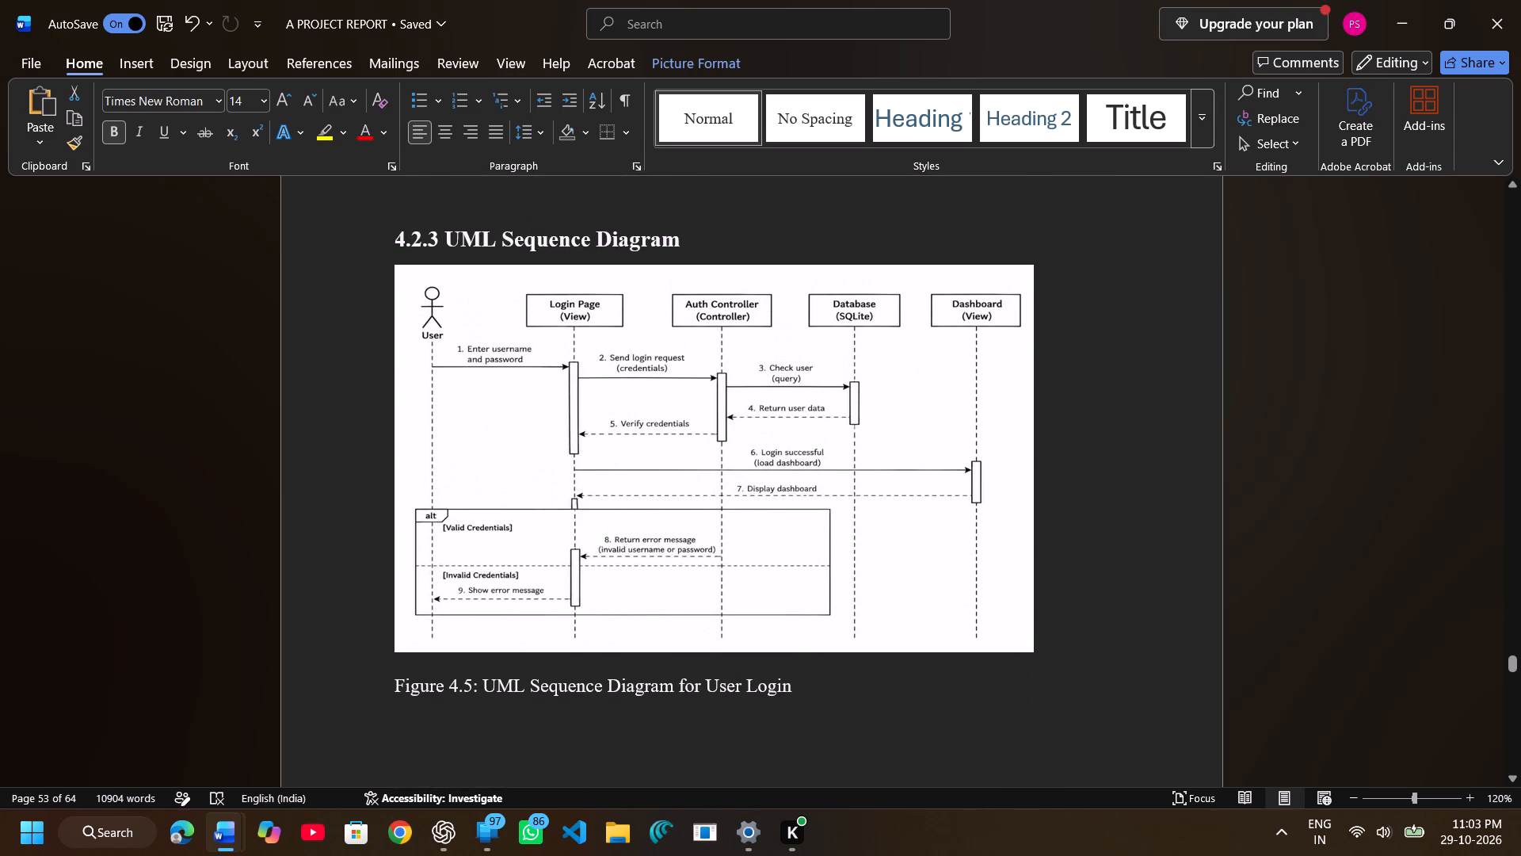
left_click(390, 689)
key("space")
key("space")
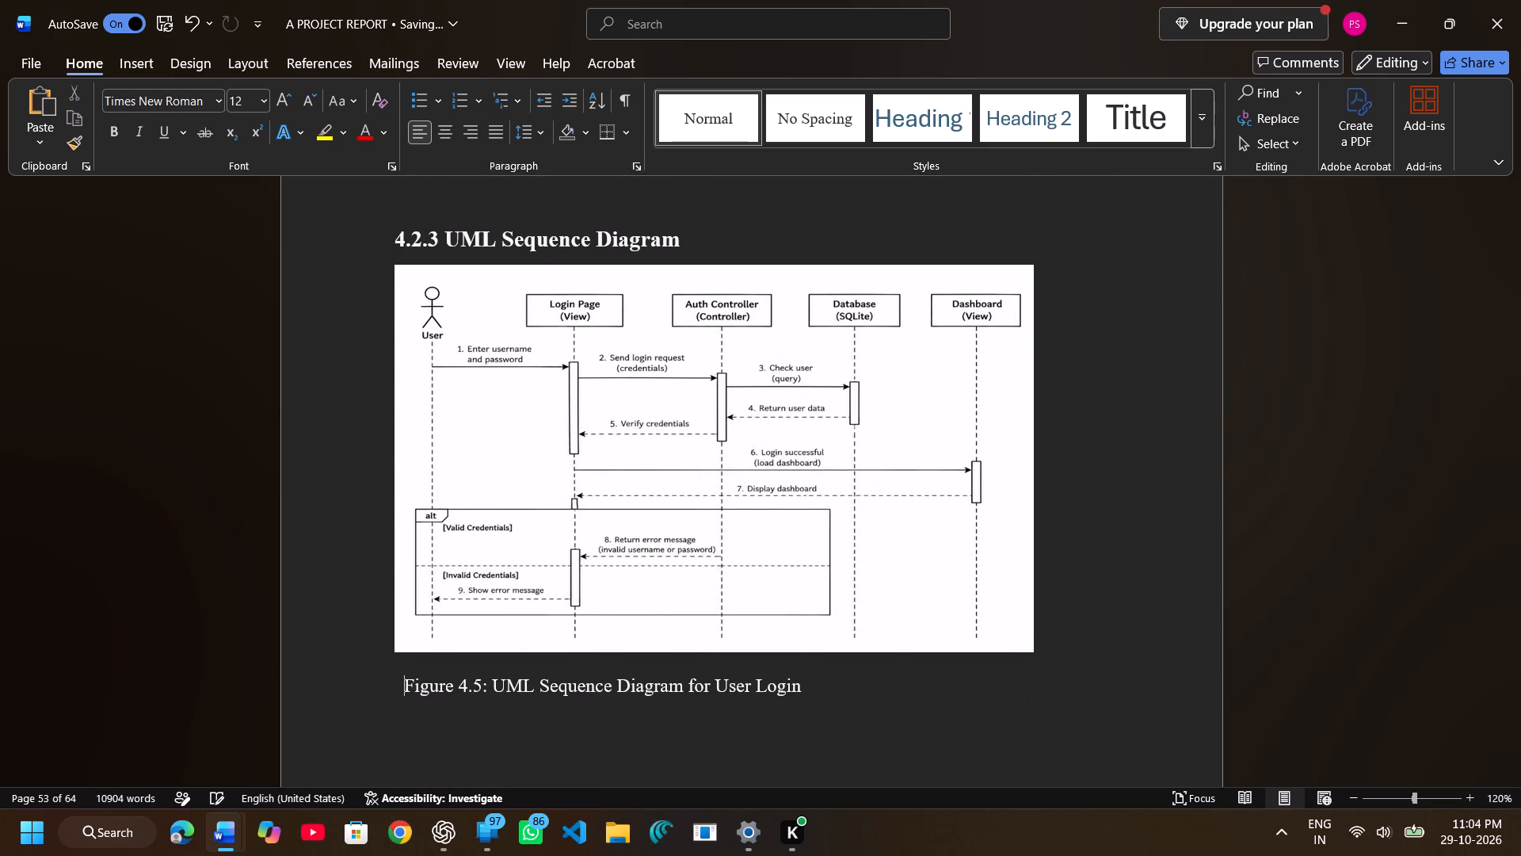
key("space")
key("space")
key("space")
key("space")
key("space")
key("space")
key("space")
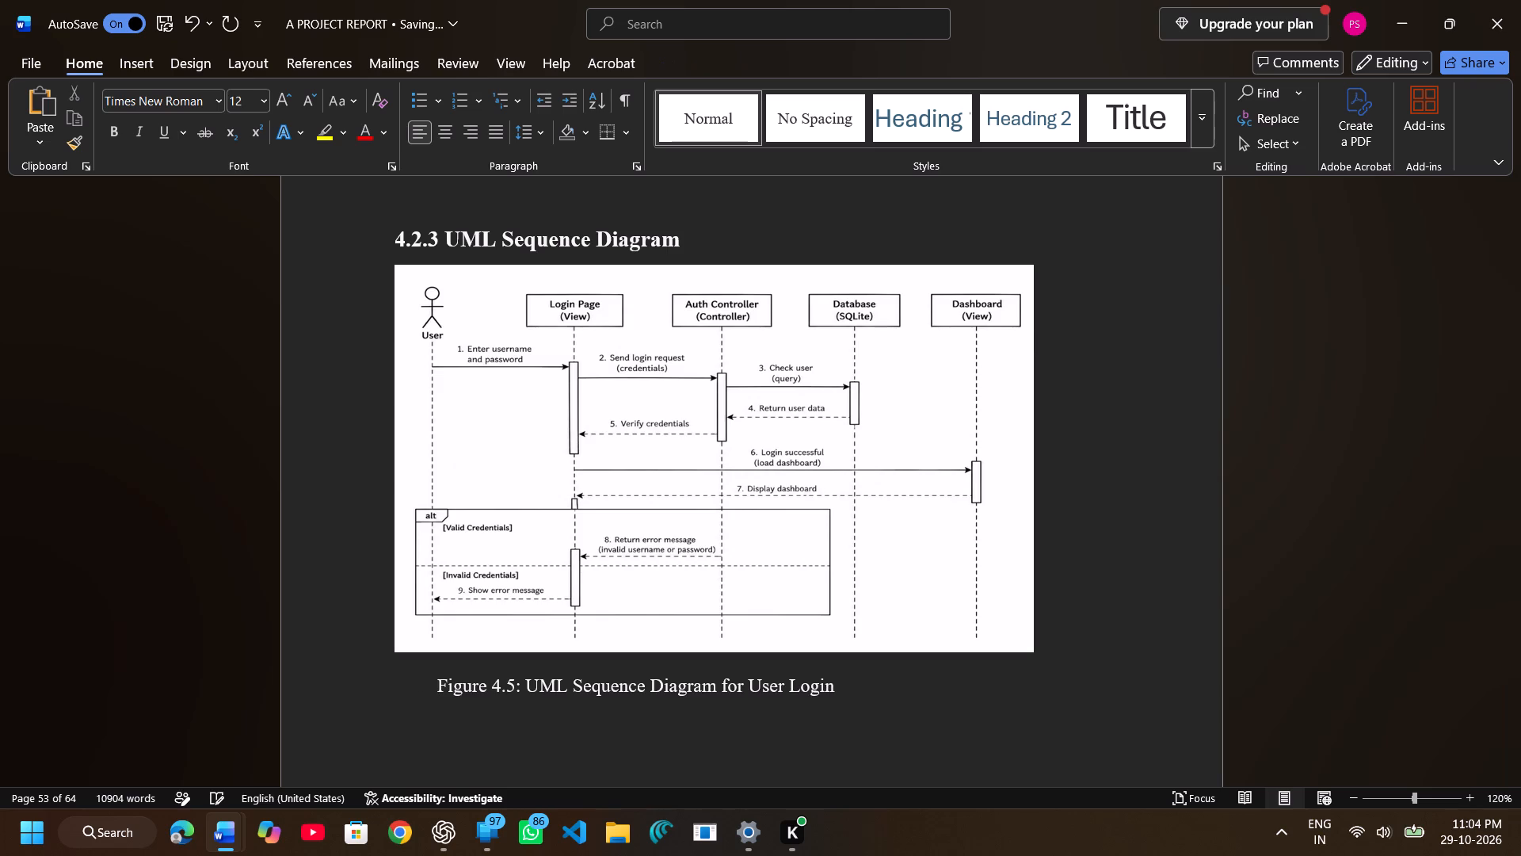
key("Tab")
key("Tab")
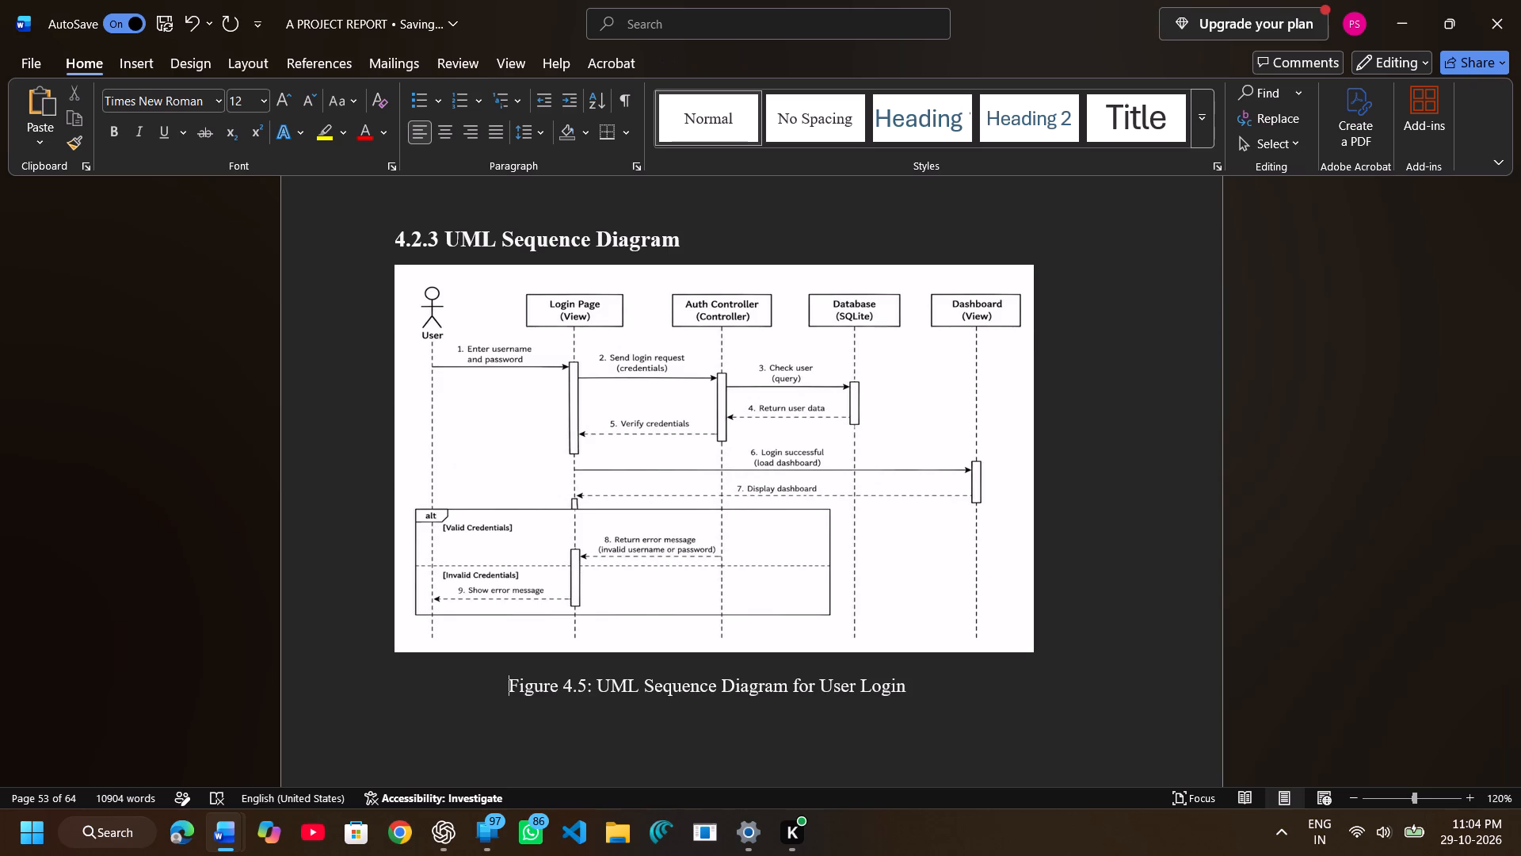
Set the Figure 4.5 caption "UML Sequence Diagram for User Login" to font size 10.
left_click_drag(390, 689, 634, 685)
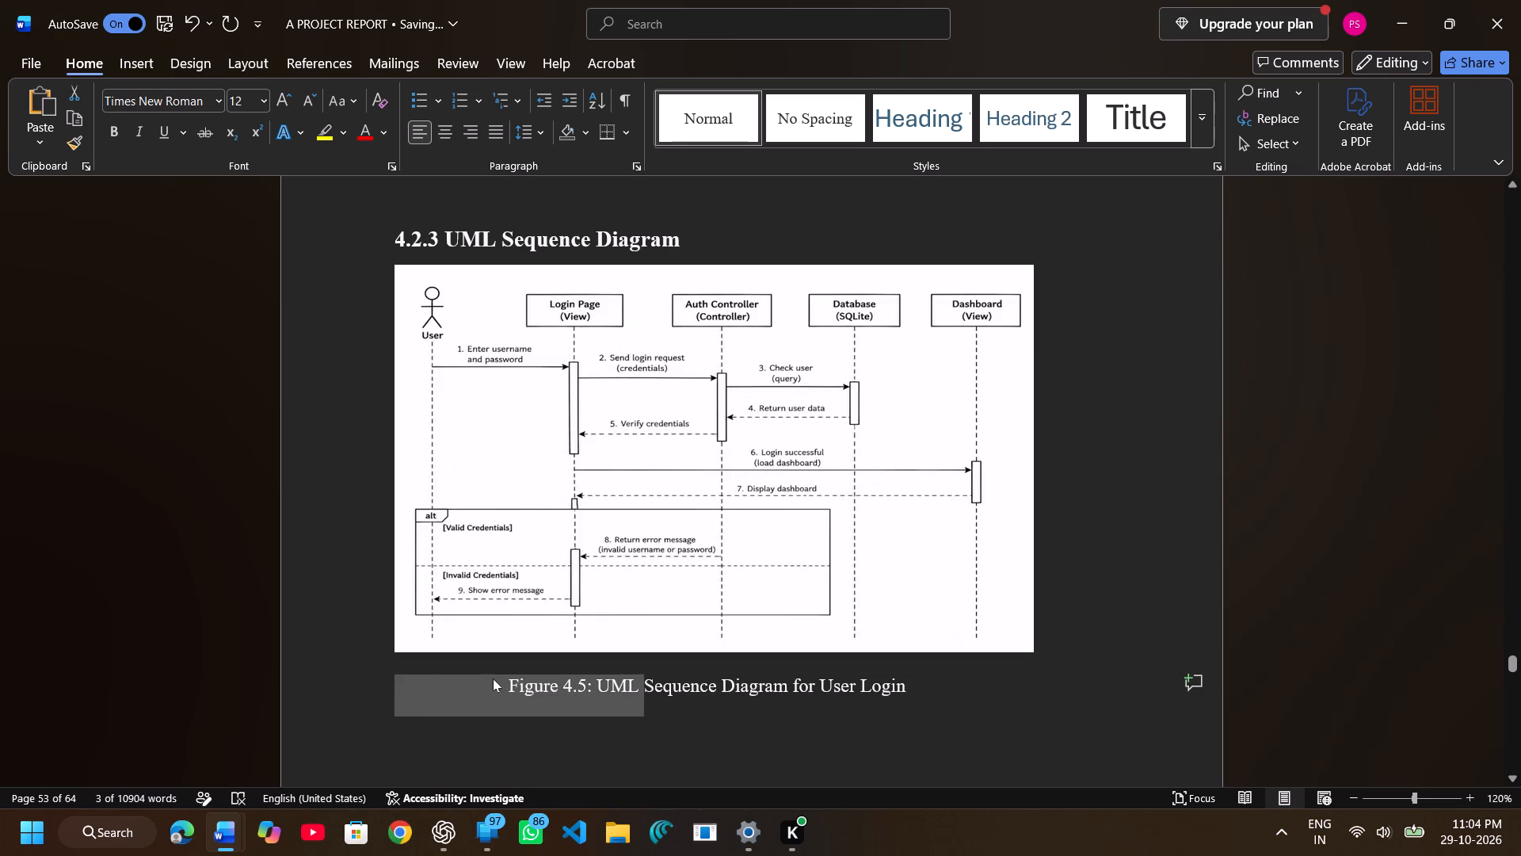
left_click(506, 677)
left_click_drag(506, 677, 891, 690)
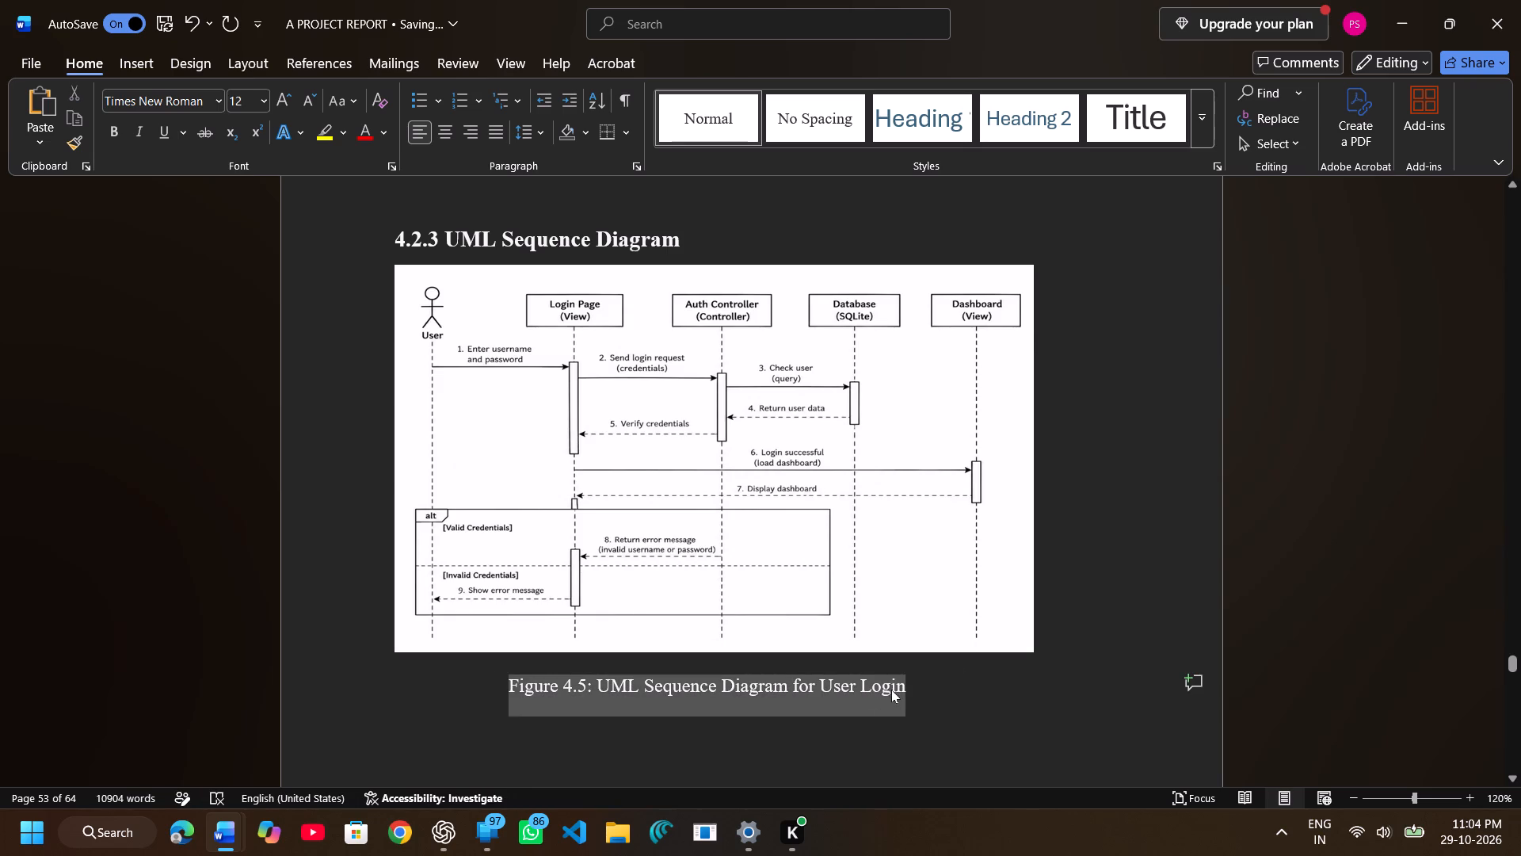
left_click_drag(891, 690, 897, 688)
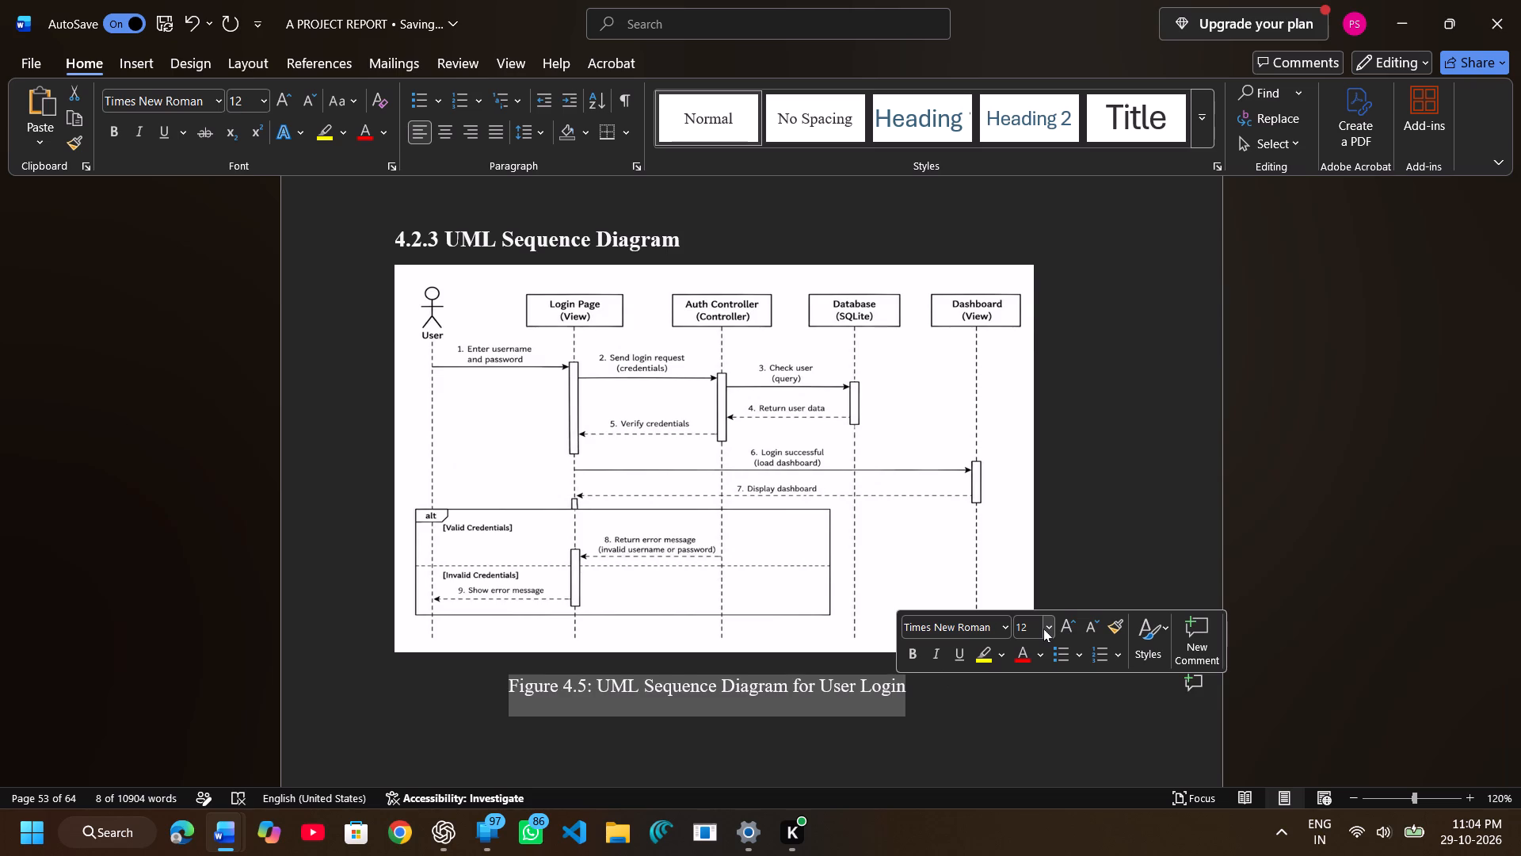
left_click(1043, 629)
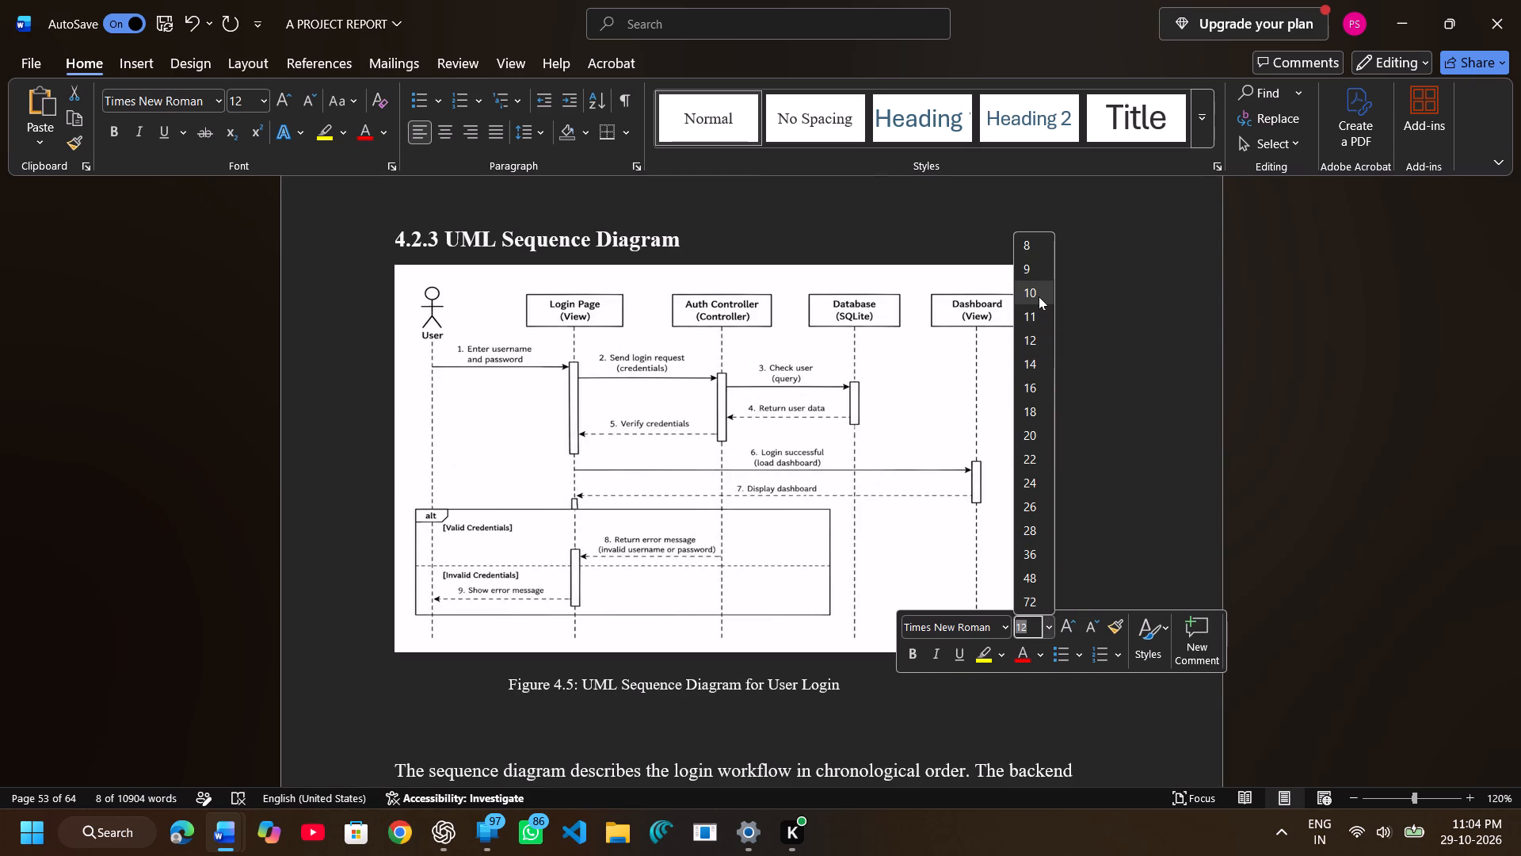
left_click(1039, 296)
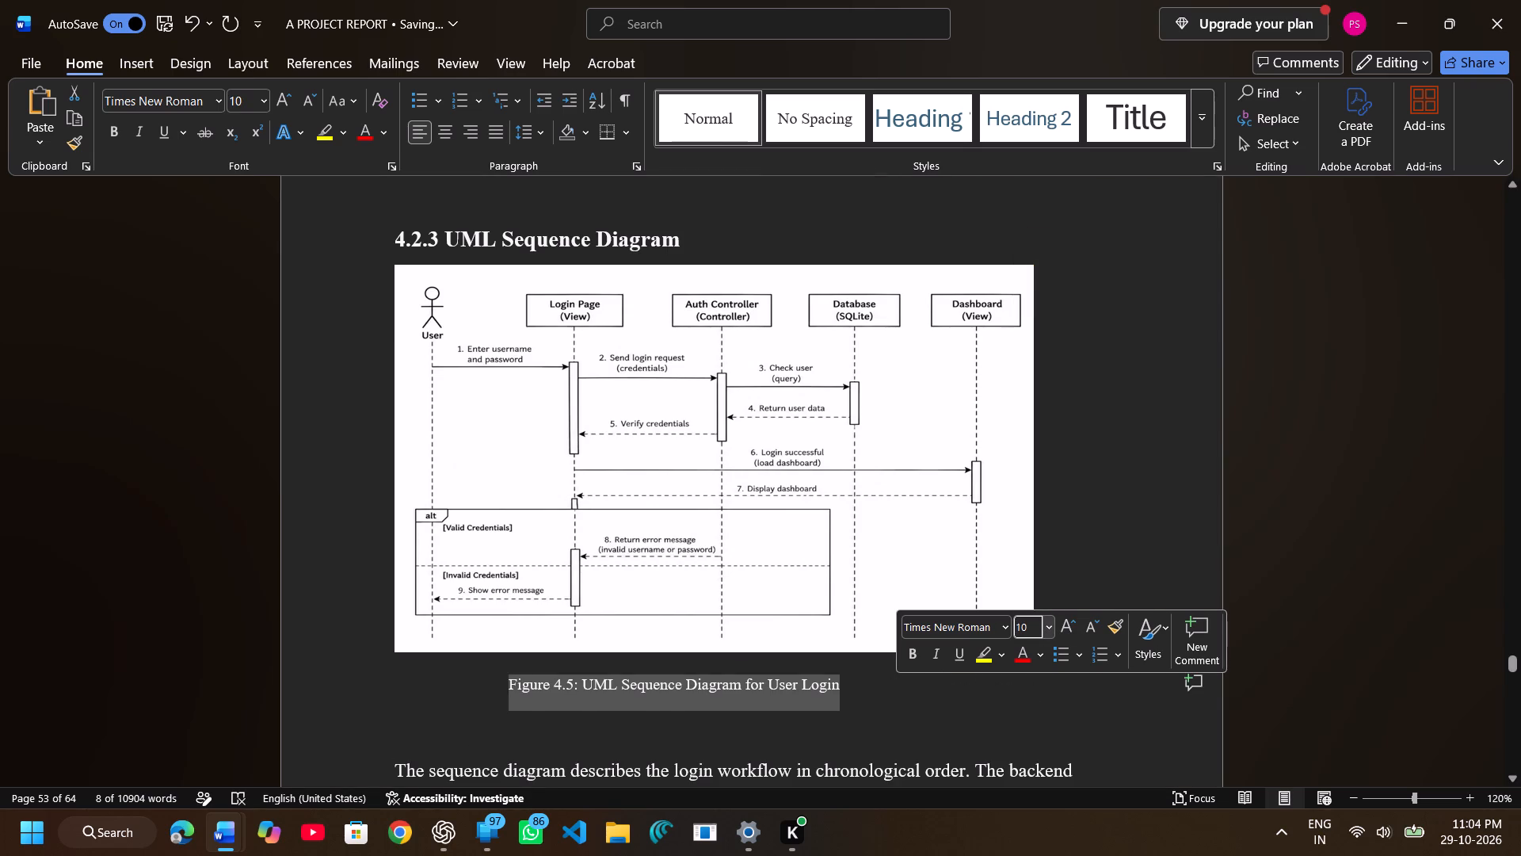
left_click(1290, 376)
scroll(983, 434, "down", 3)
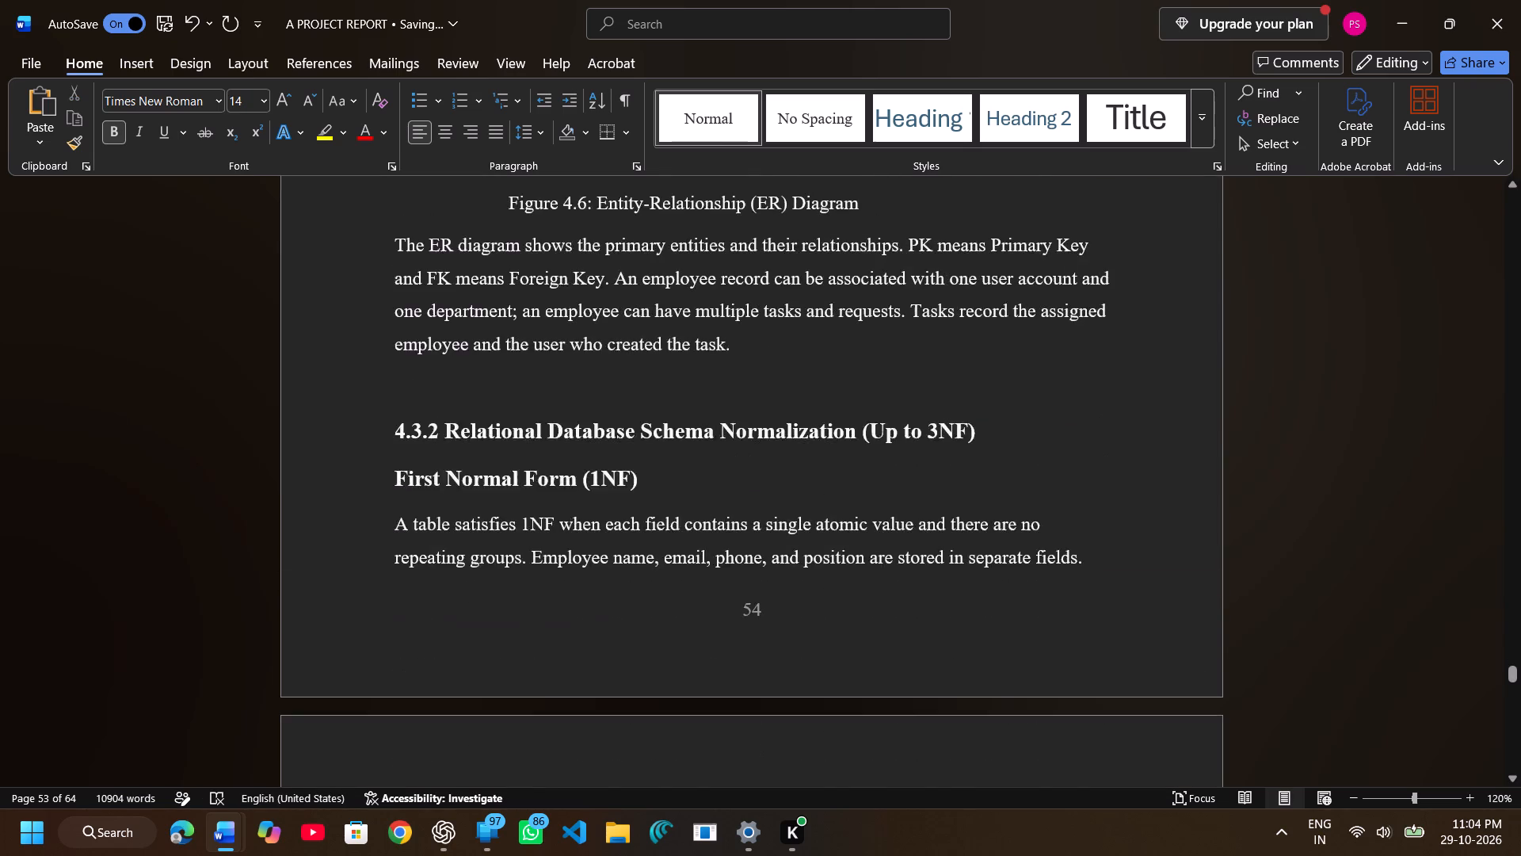
Examine the report from the ER diagram section through the data dictionary and Chapter 5, including the project directory tree.
scroll(983, 434, "down", 2)
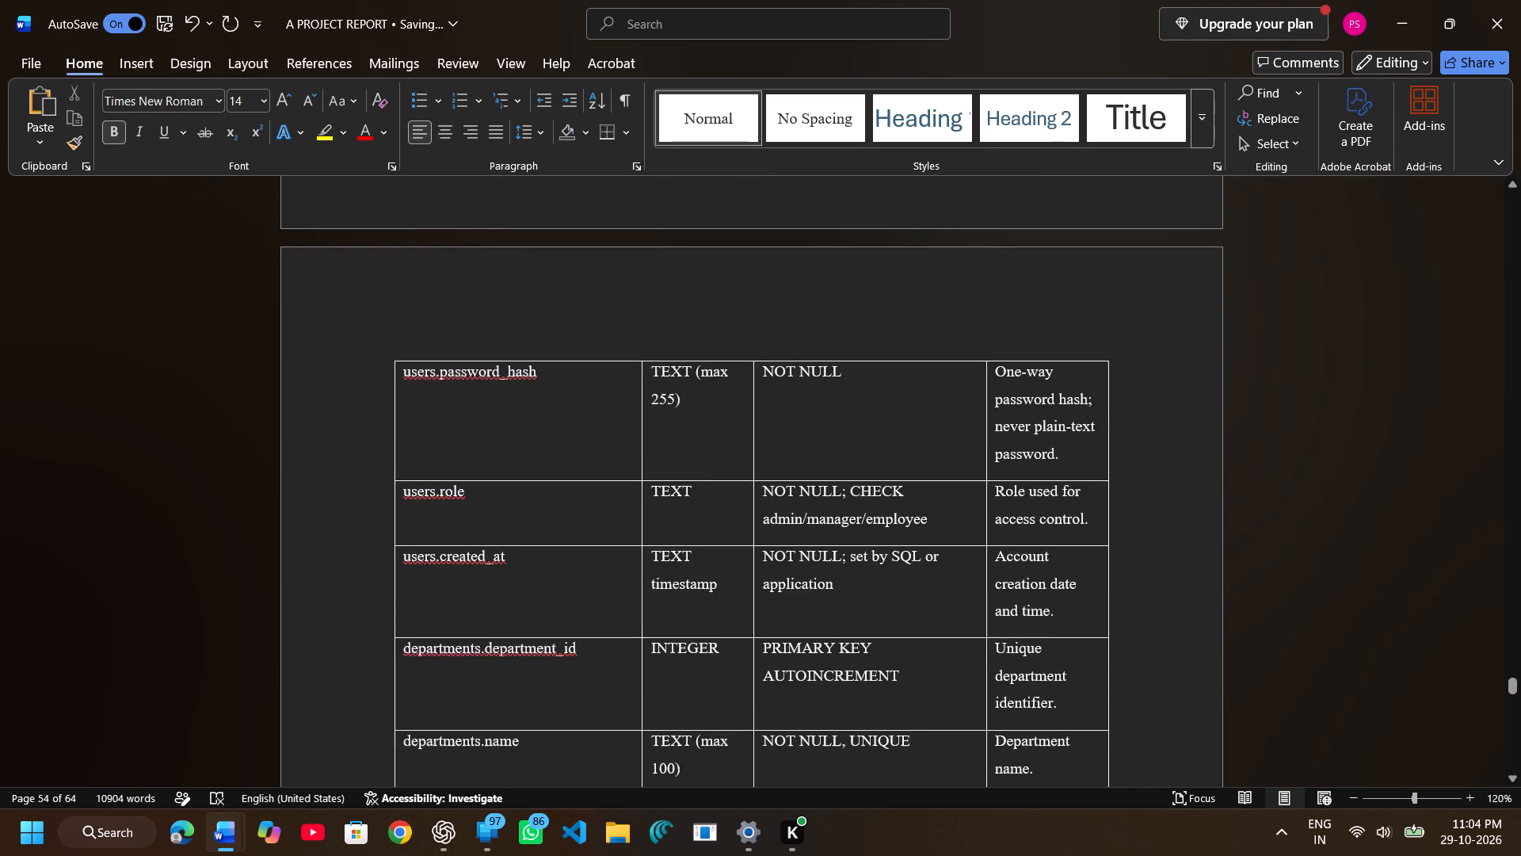
scroll(983, 434, "down", 1)
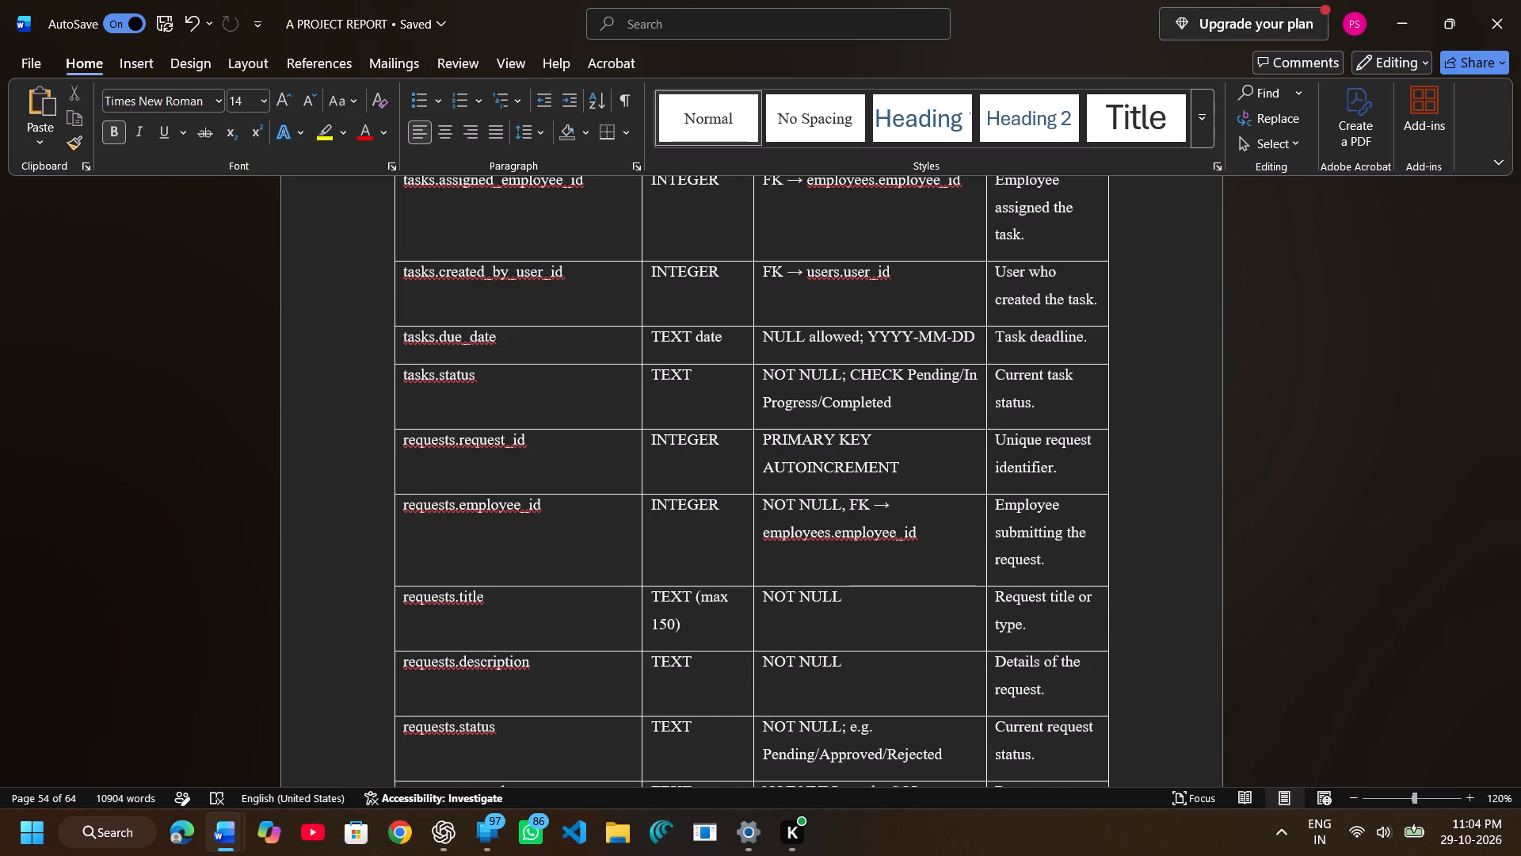
scroll(983, 434, "down", 3)
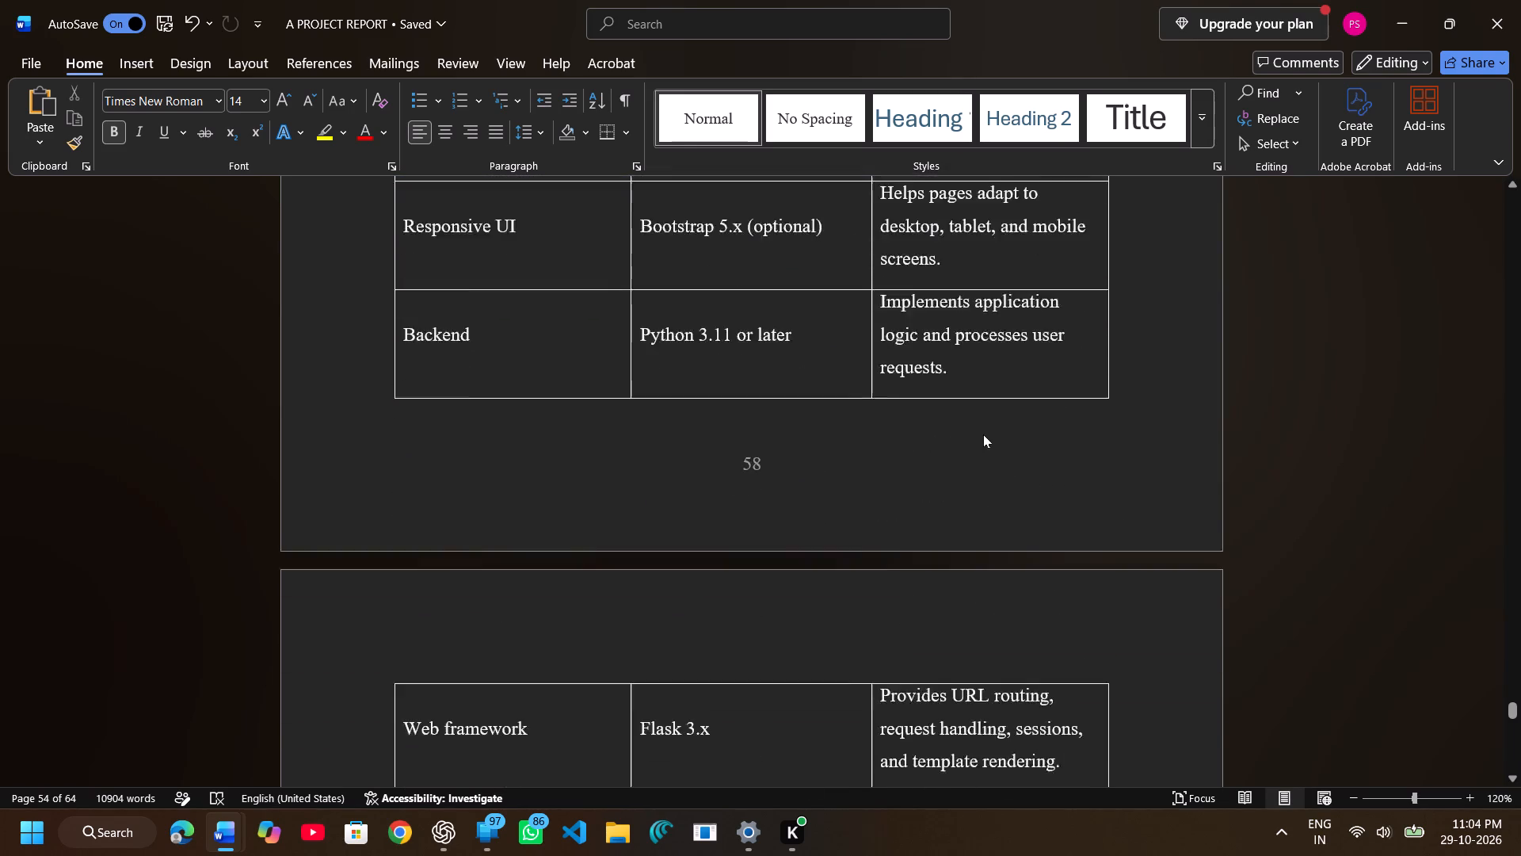
scroll(983, 434, "down", 2)
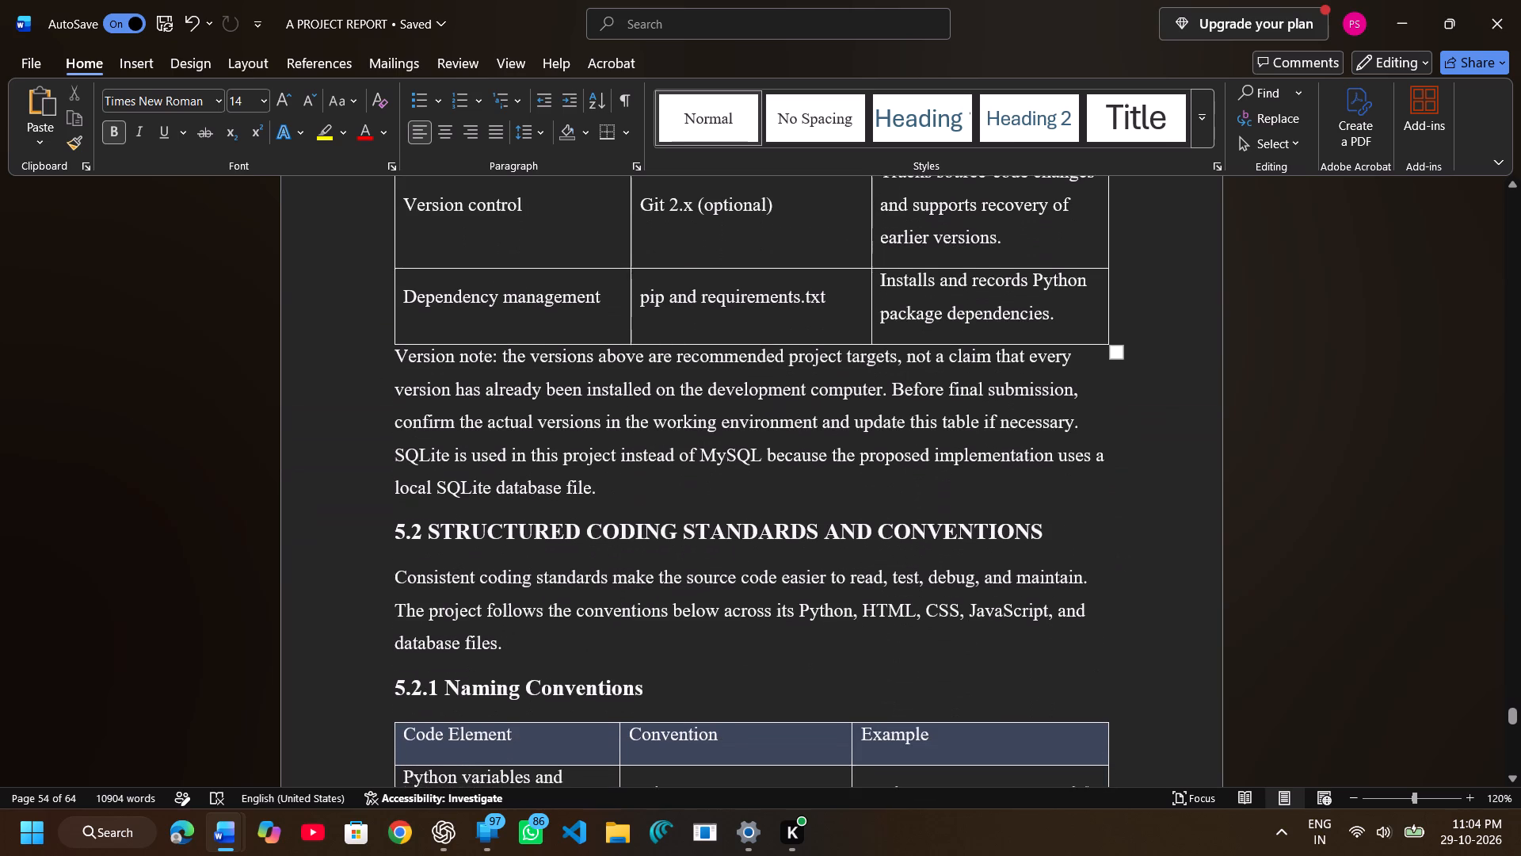
scroll(983, 434, "down", 3)
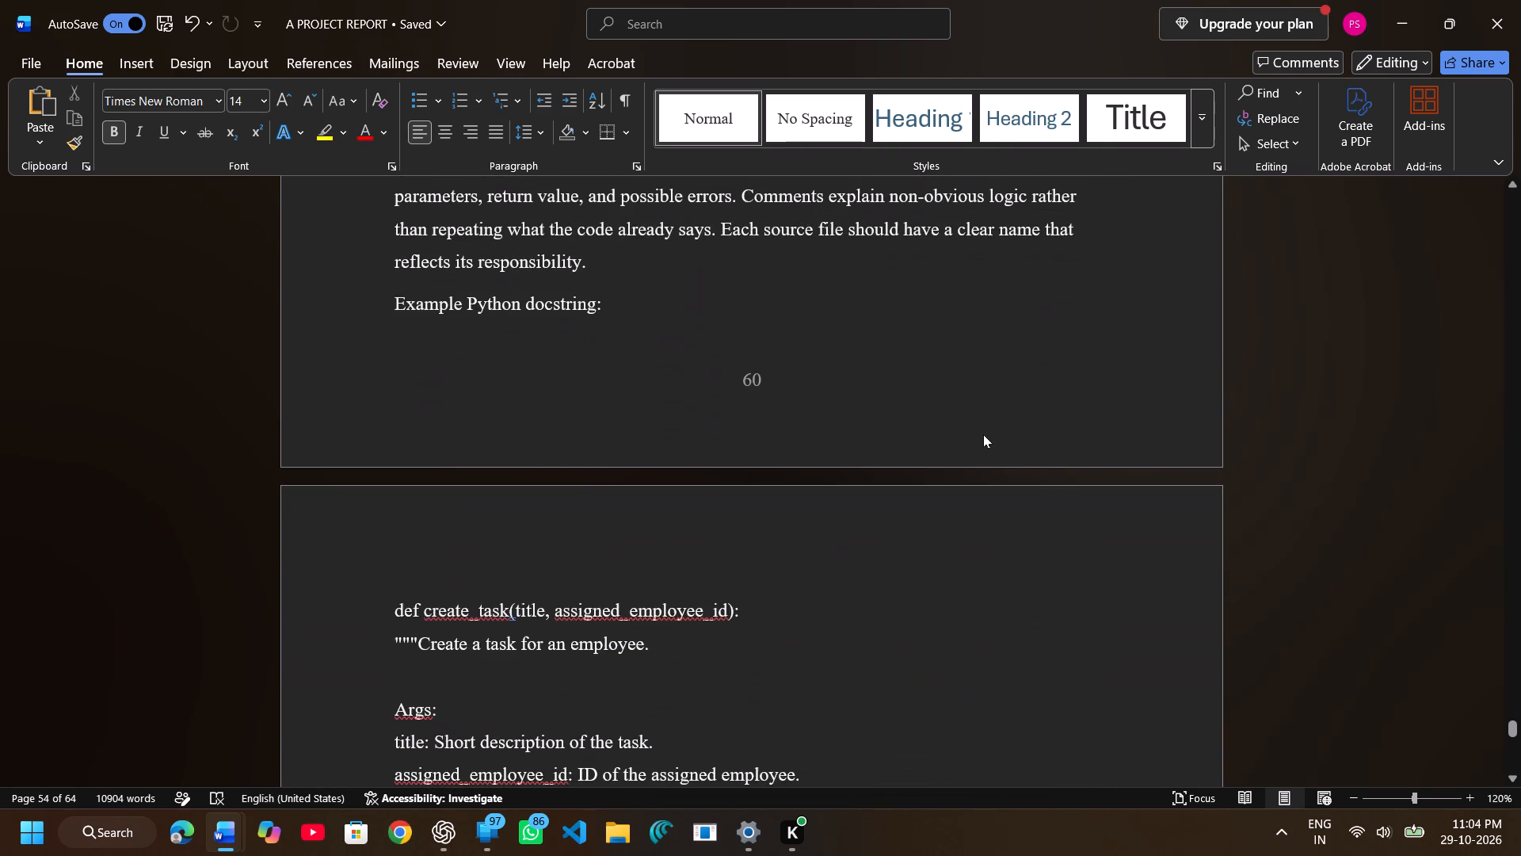
scroll(983, 434, "down", 2)
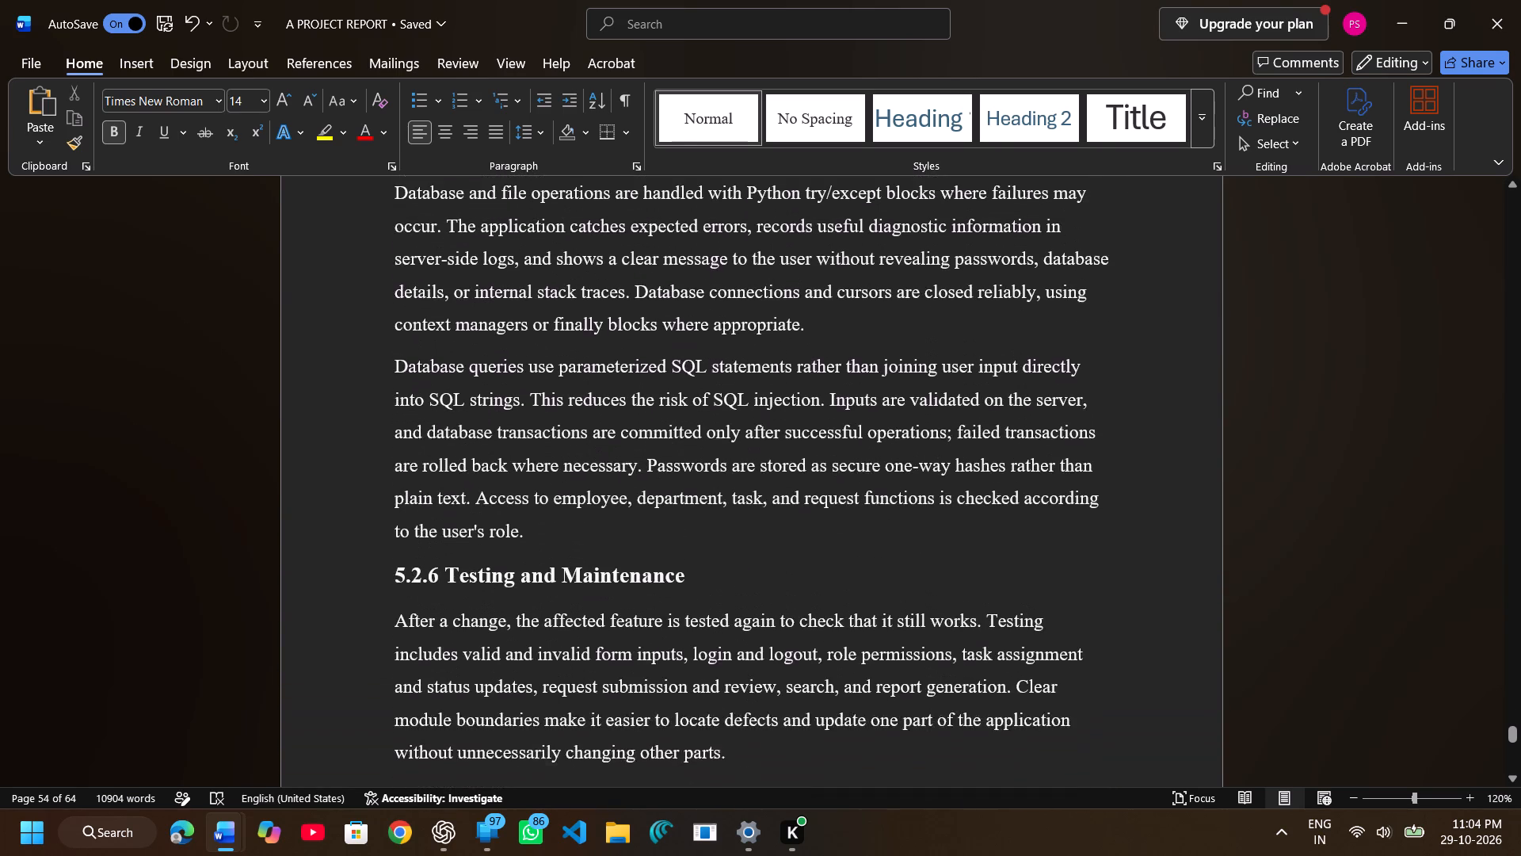
scroll(983, 434, "down", 1)
scroll(983, 434, "up", 5)
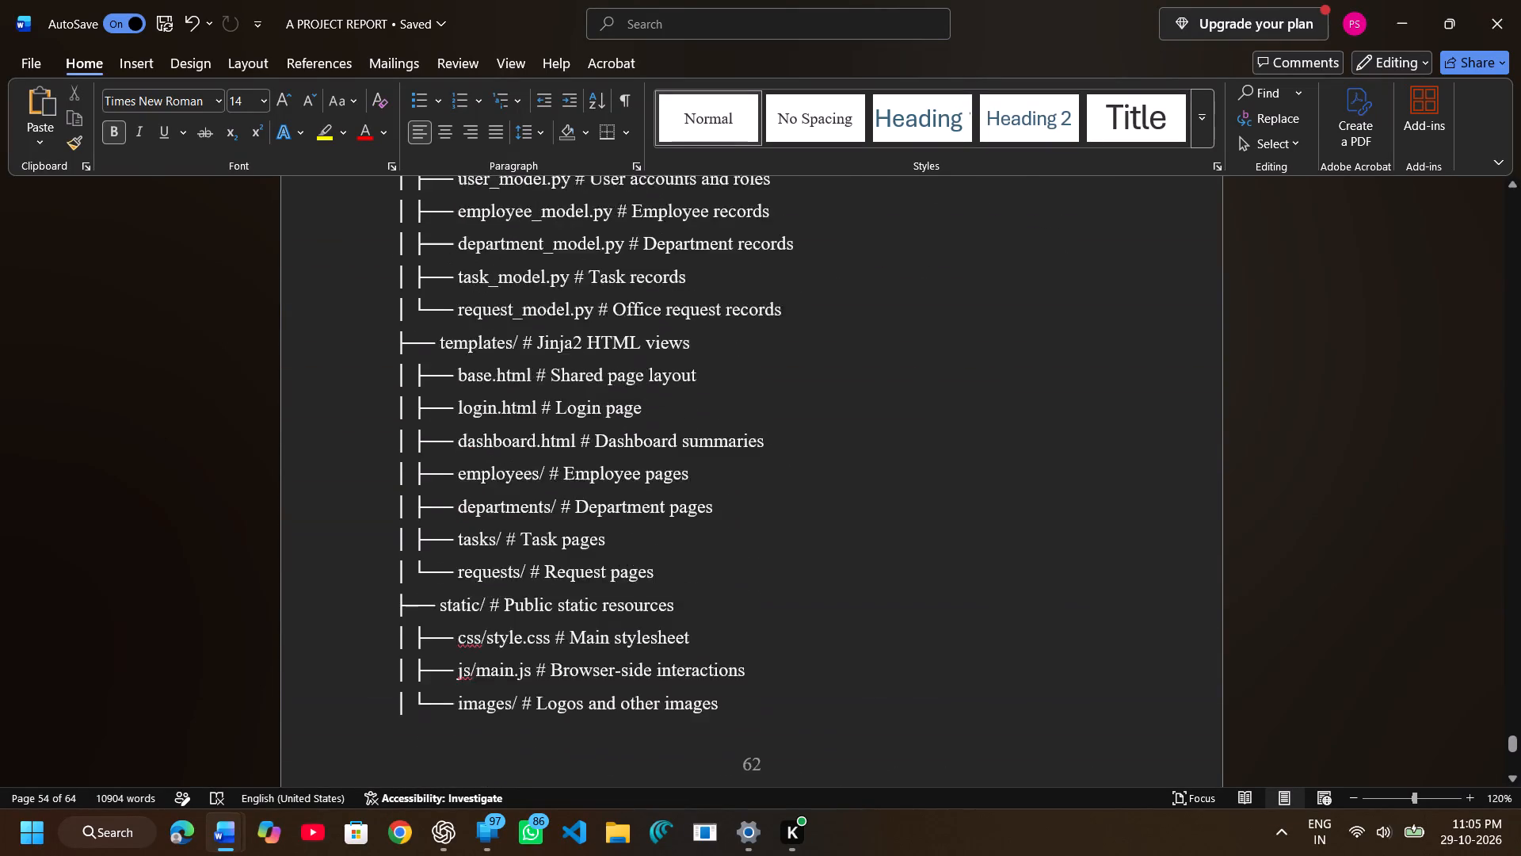
scroll(983, 434, "up", 2)
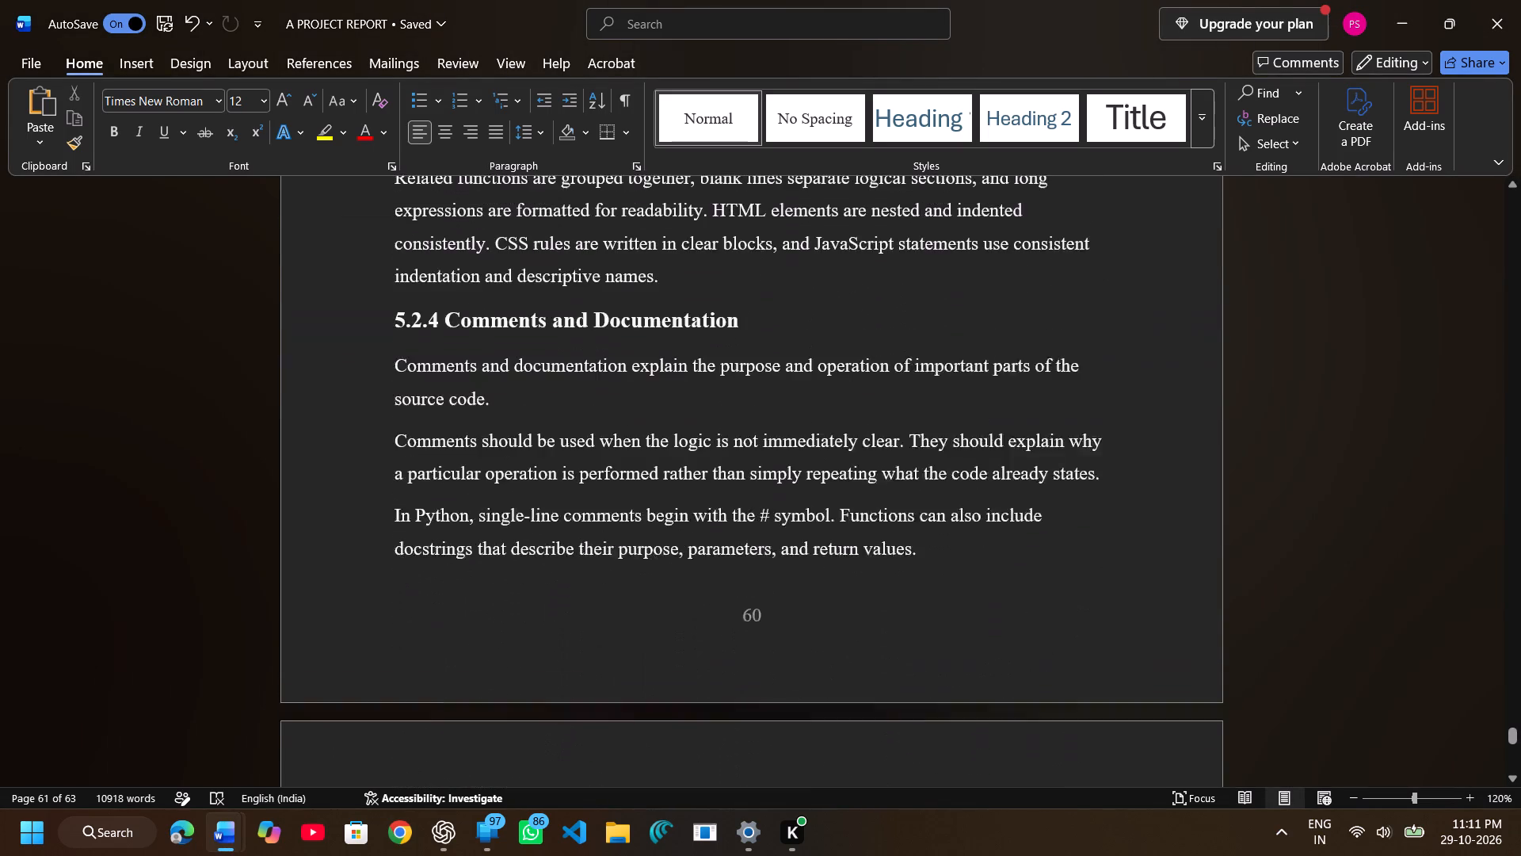
scroll(520, 558, "up", 1)
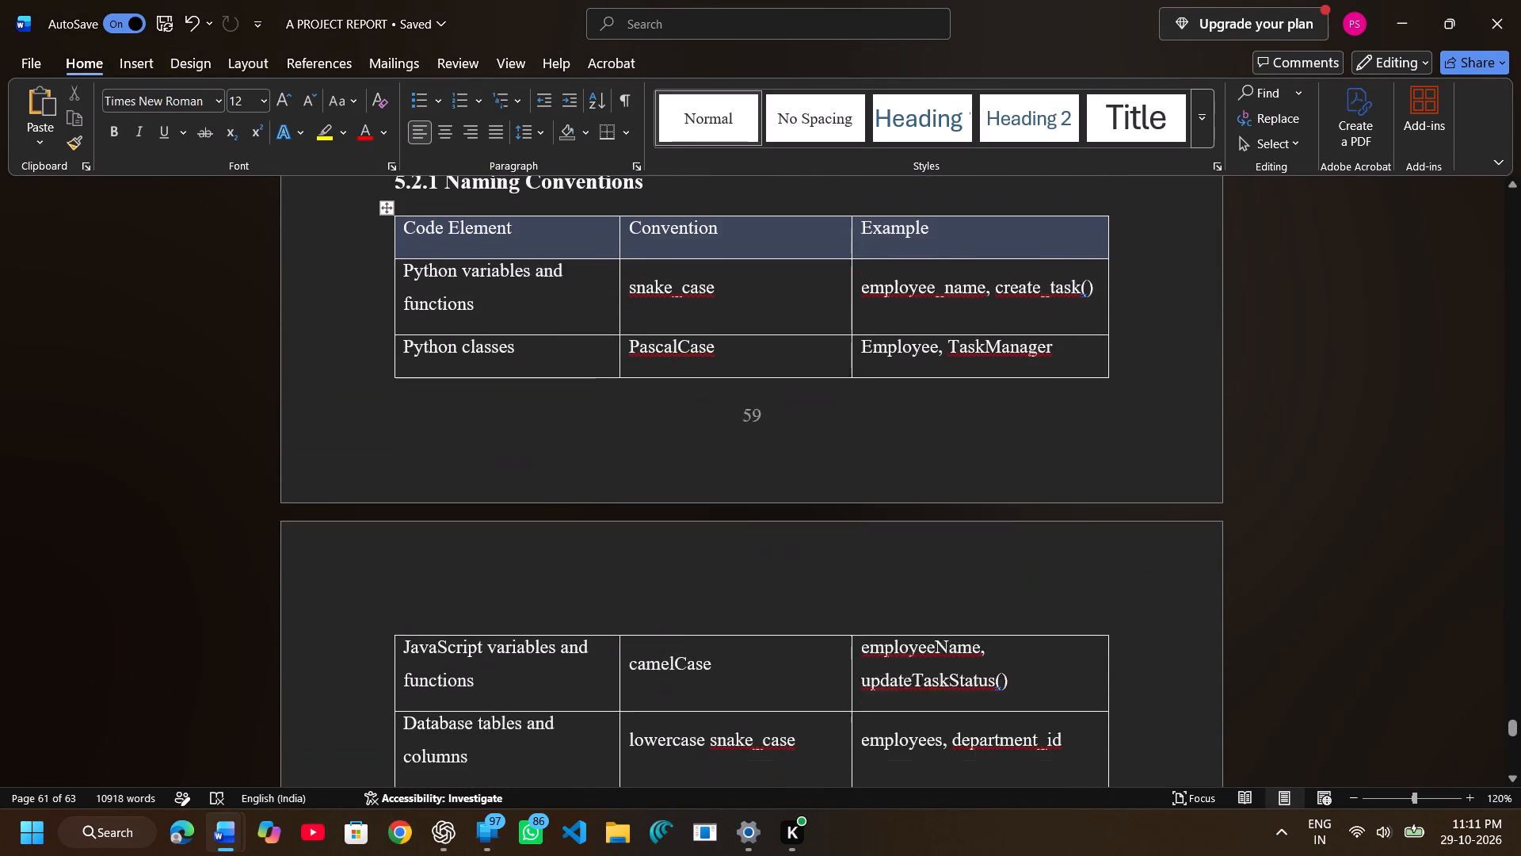
scroll(520, 558, "up", 3)
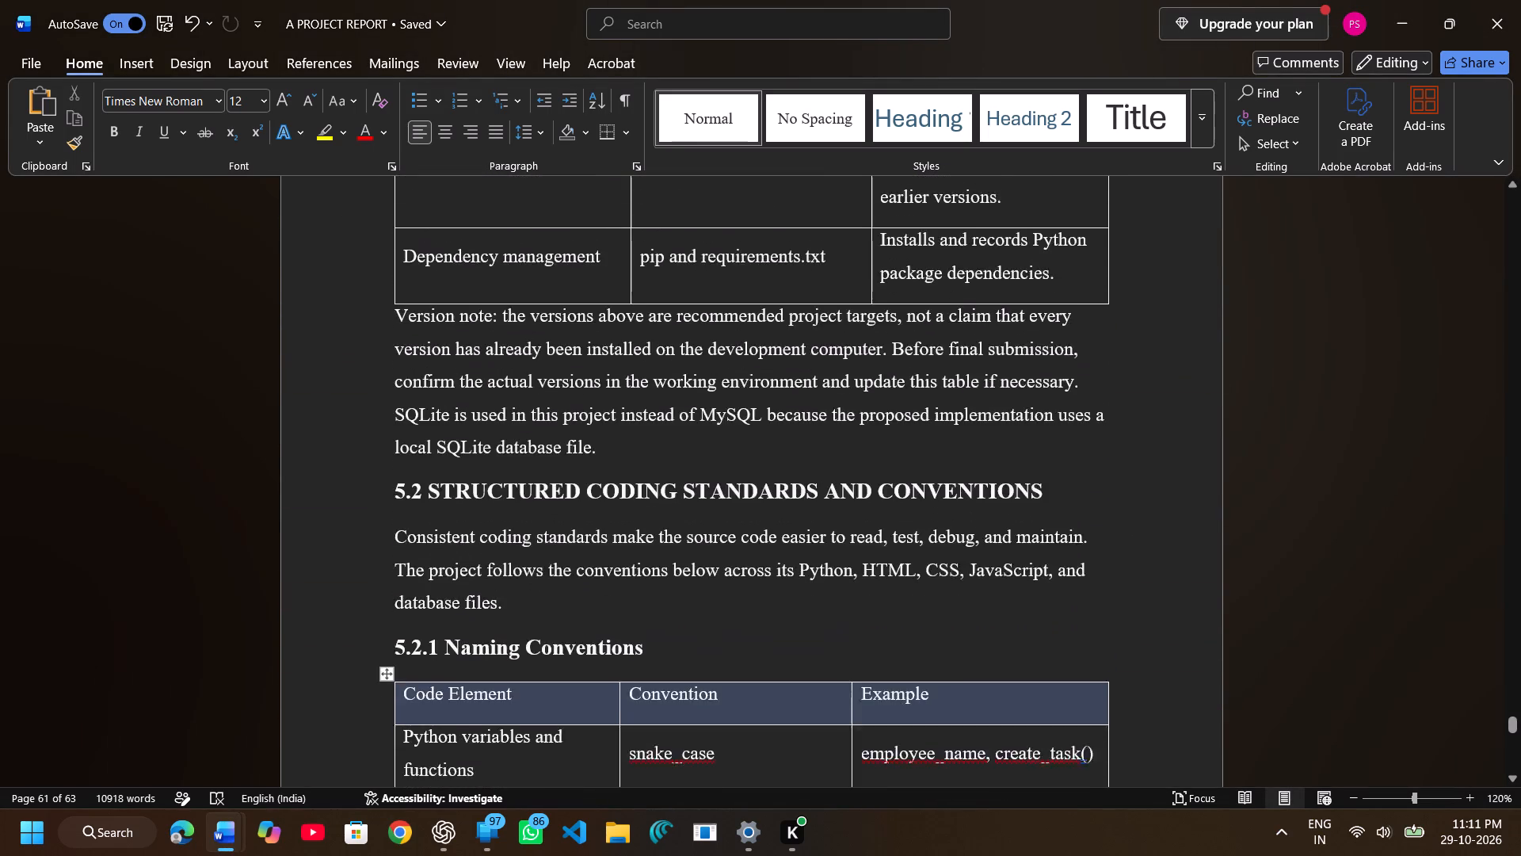
scroll(520, 558, "up", 1)
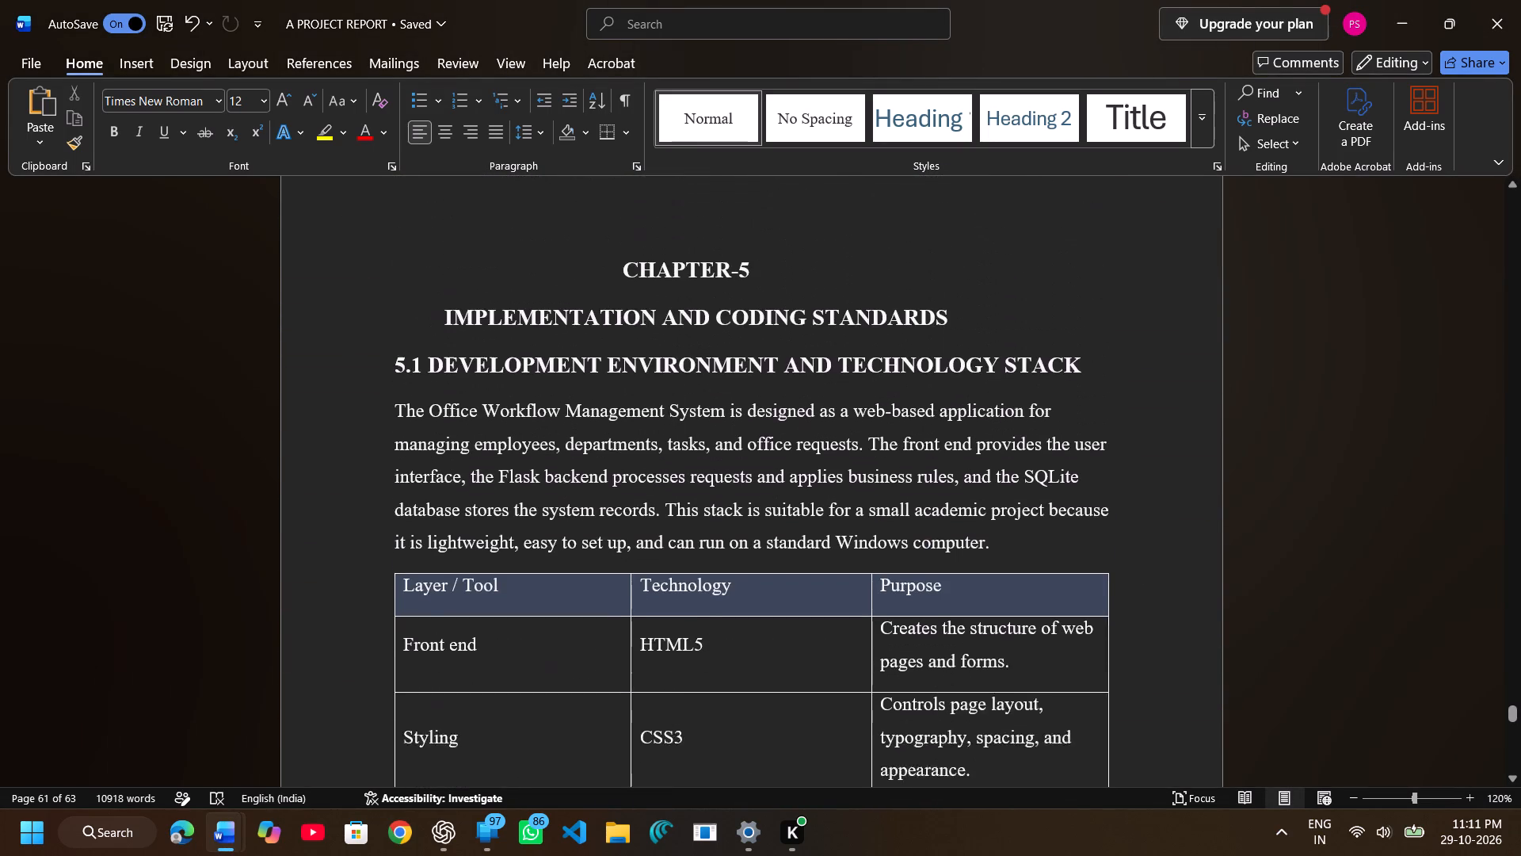
scroll(520, 558, "up", 1)
scroll(520, 558, "down", 6)
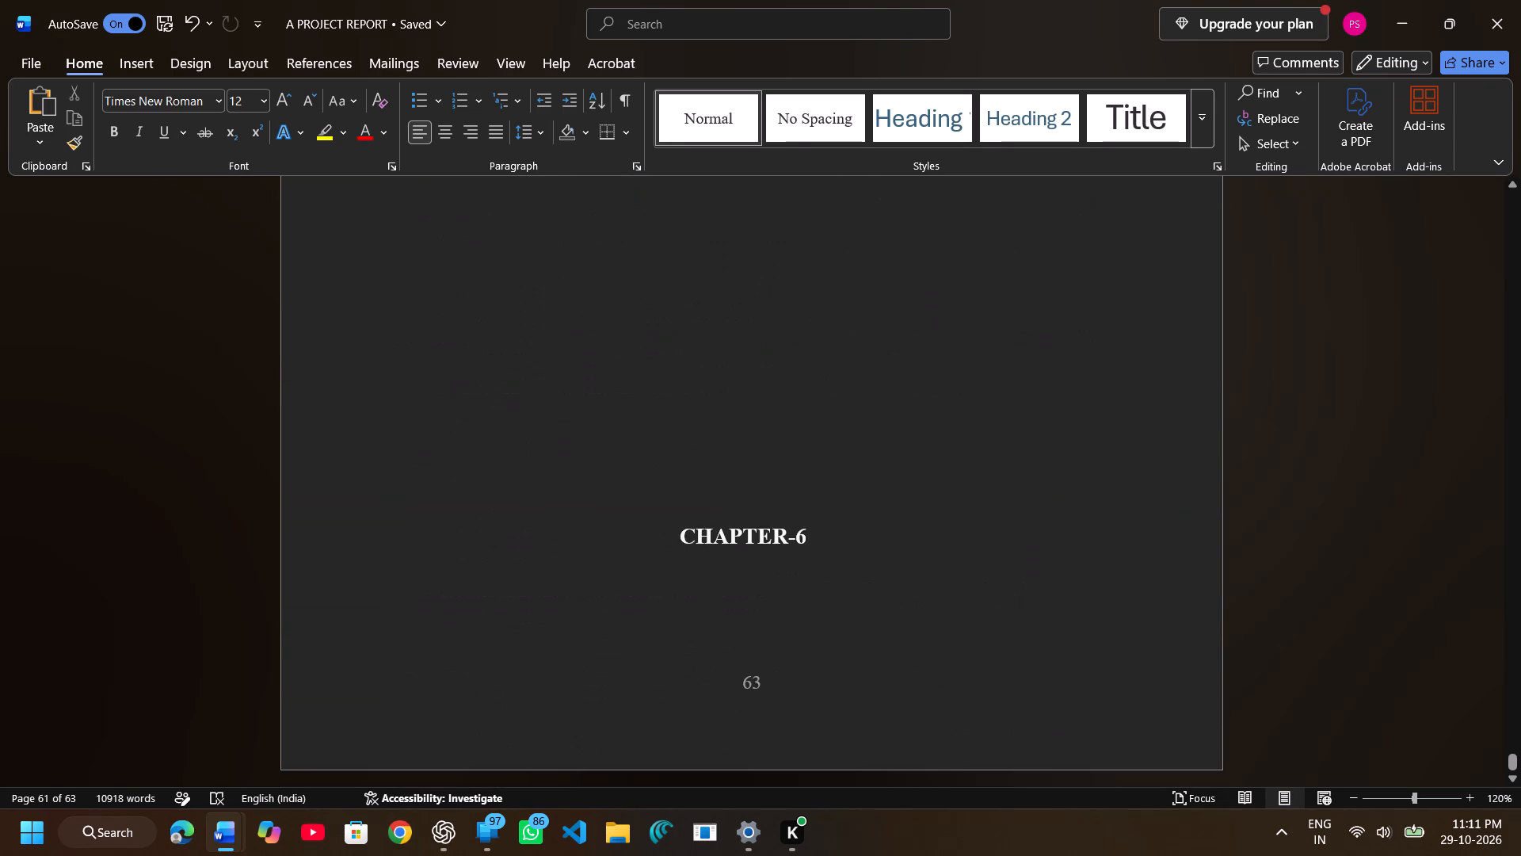
scroll(520, 558, "down", 1)
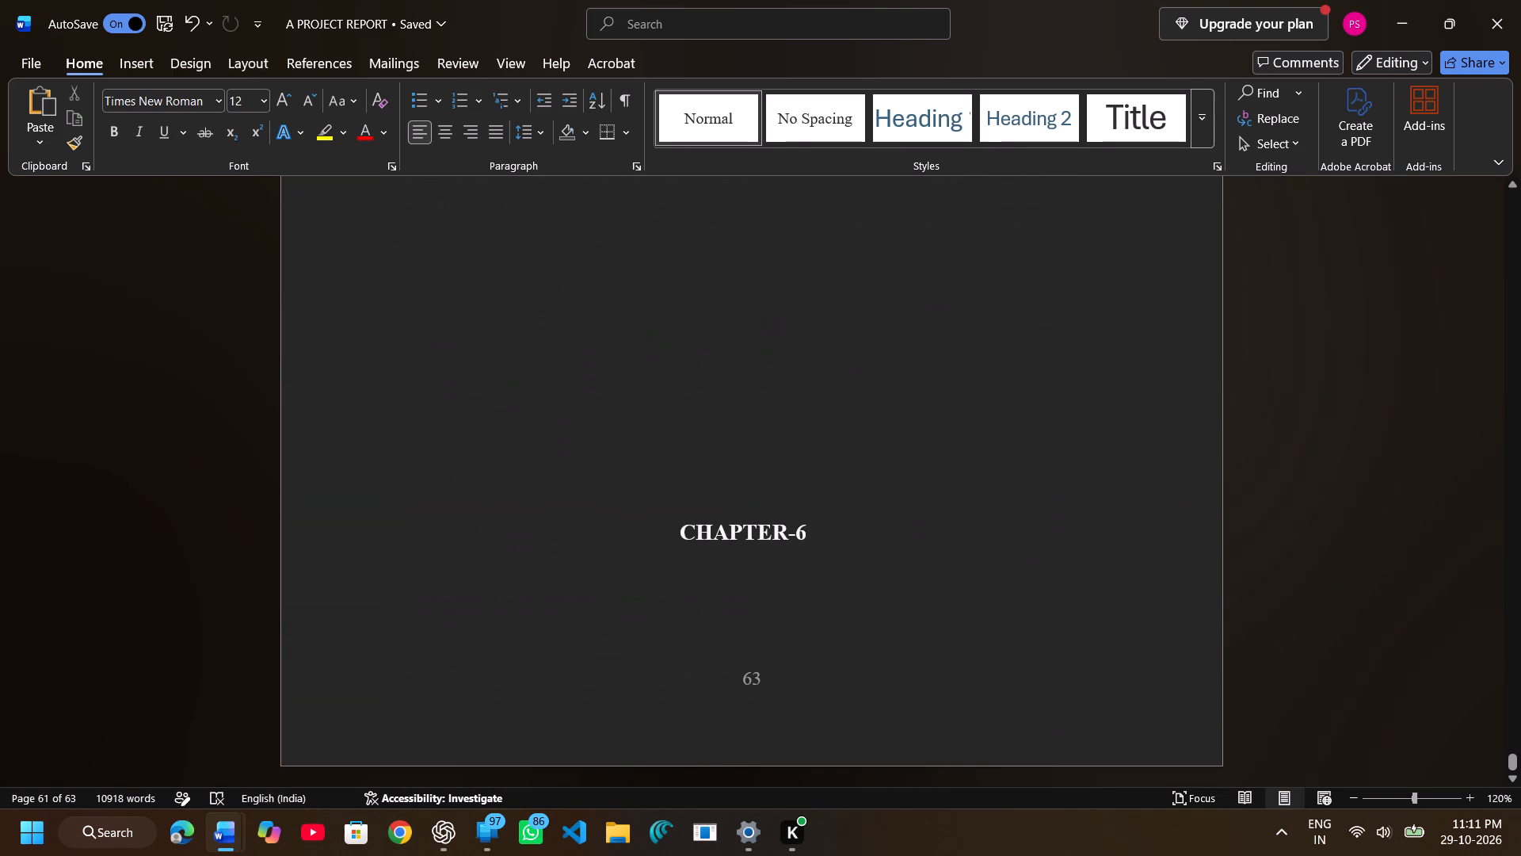
scroll(593, 638, "up", 2)
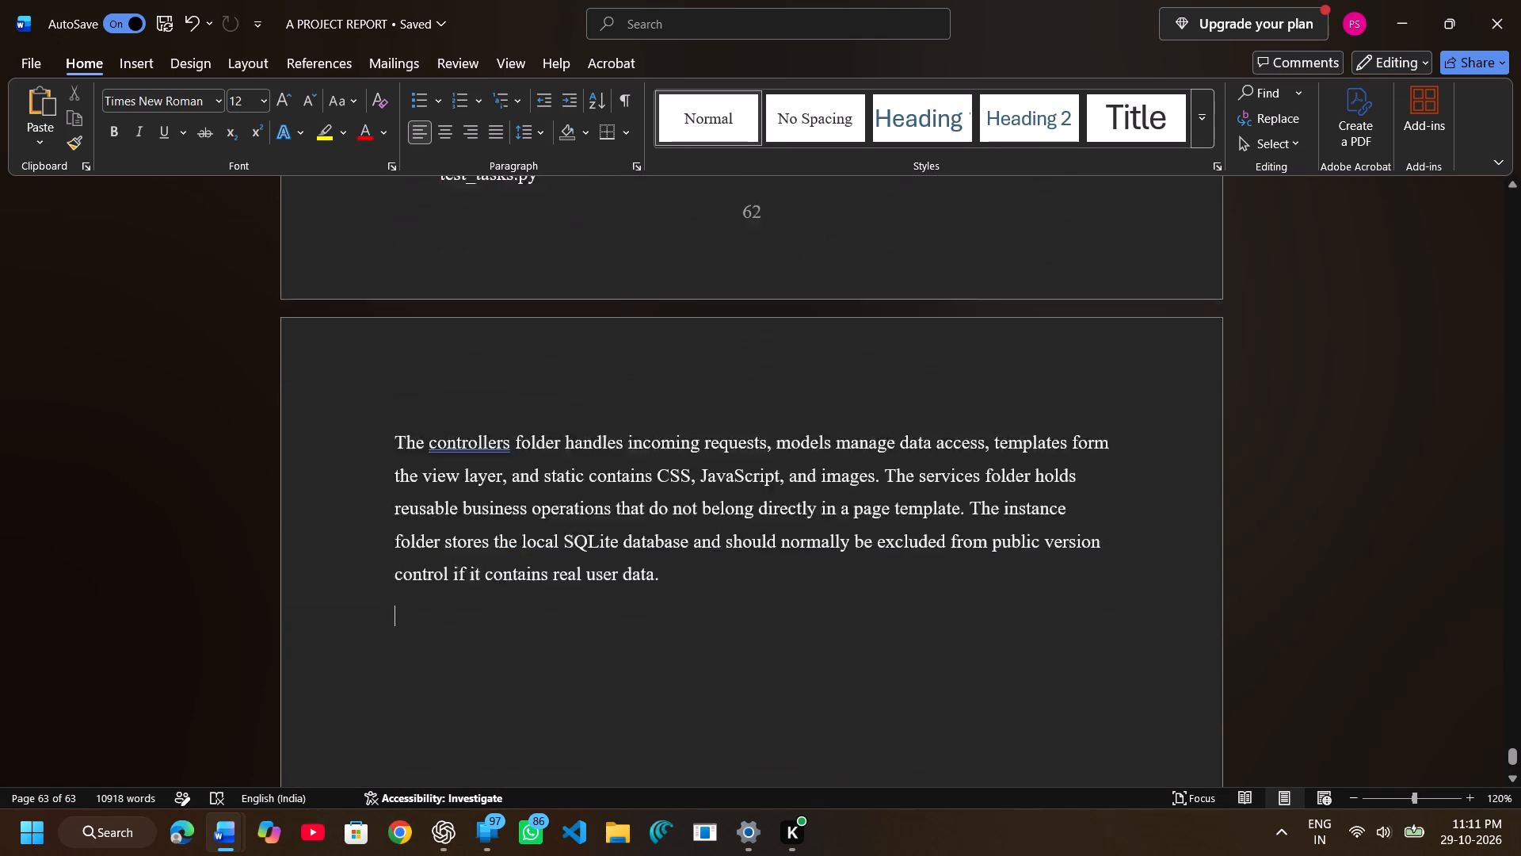
scroll(593, 638, "up", 4)
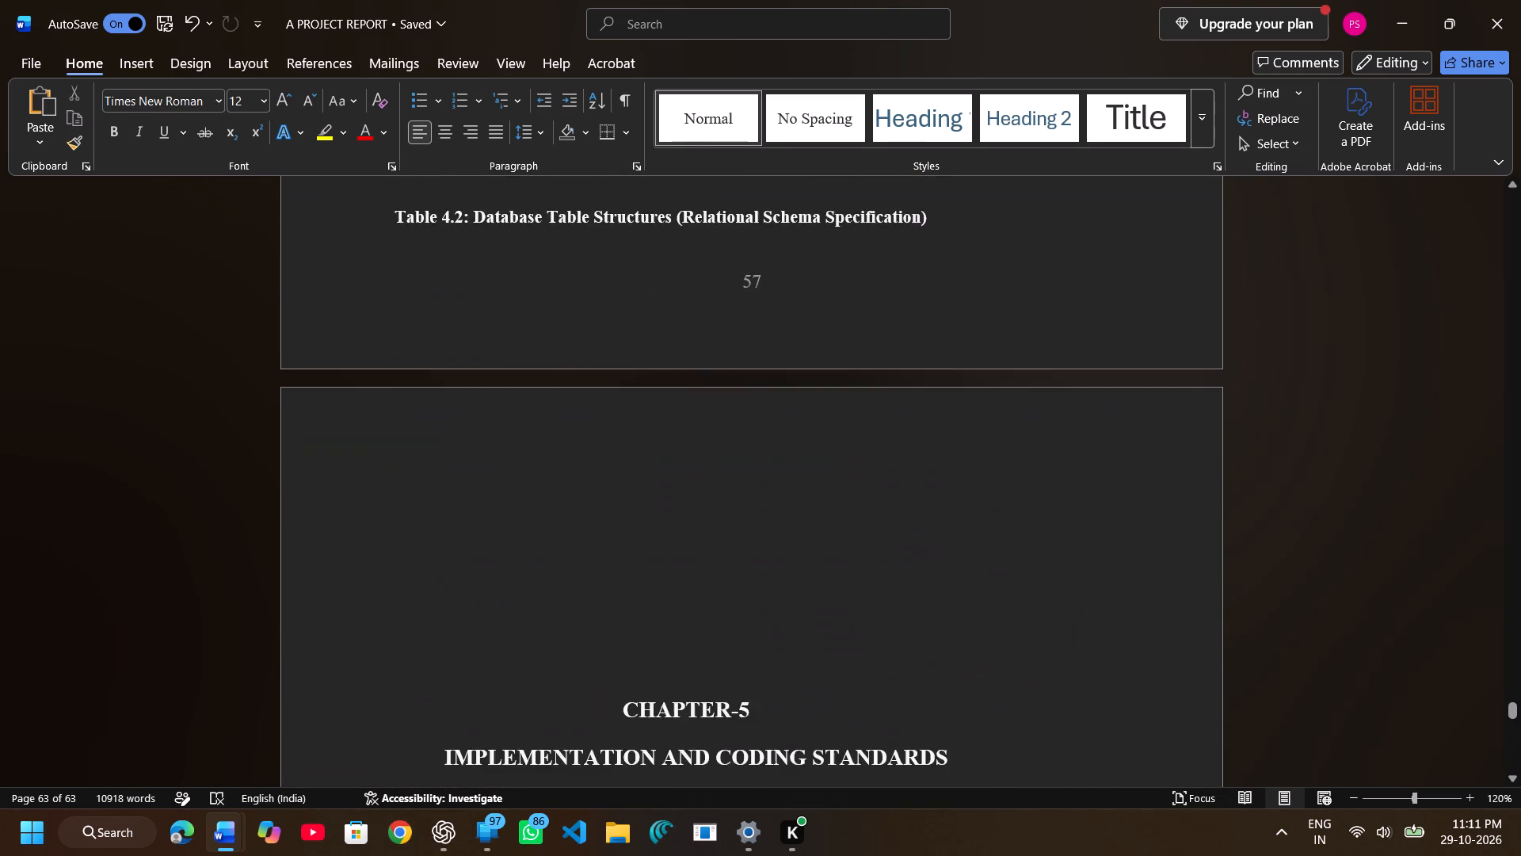
Review Chapter 4 of the report backward from the CHAPTER-5 title, examining its diagrams through Figures 4.2 and 4.1.
scroll(593, 638, "up", 3)
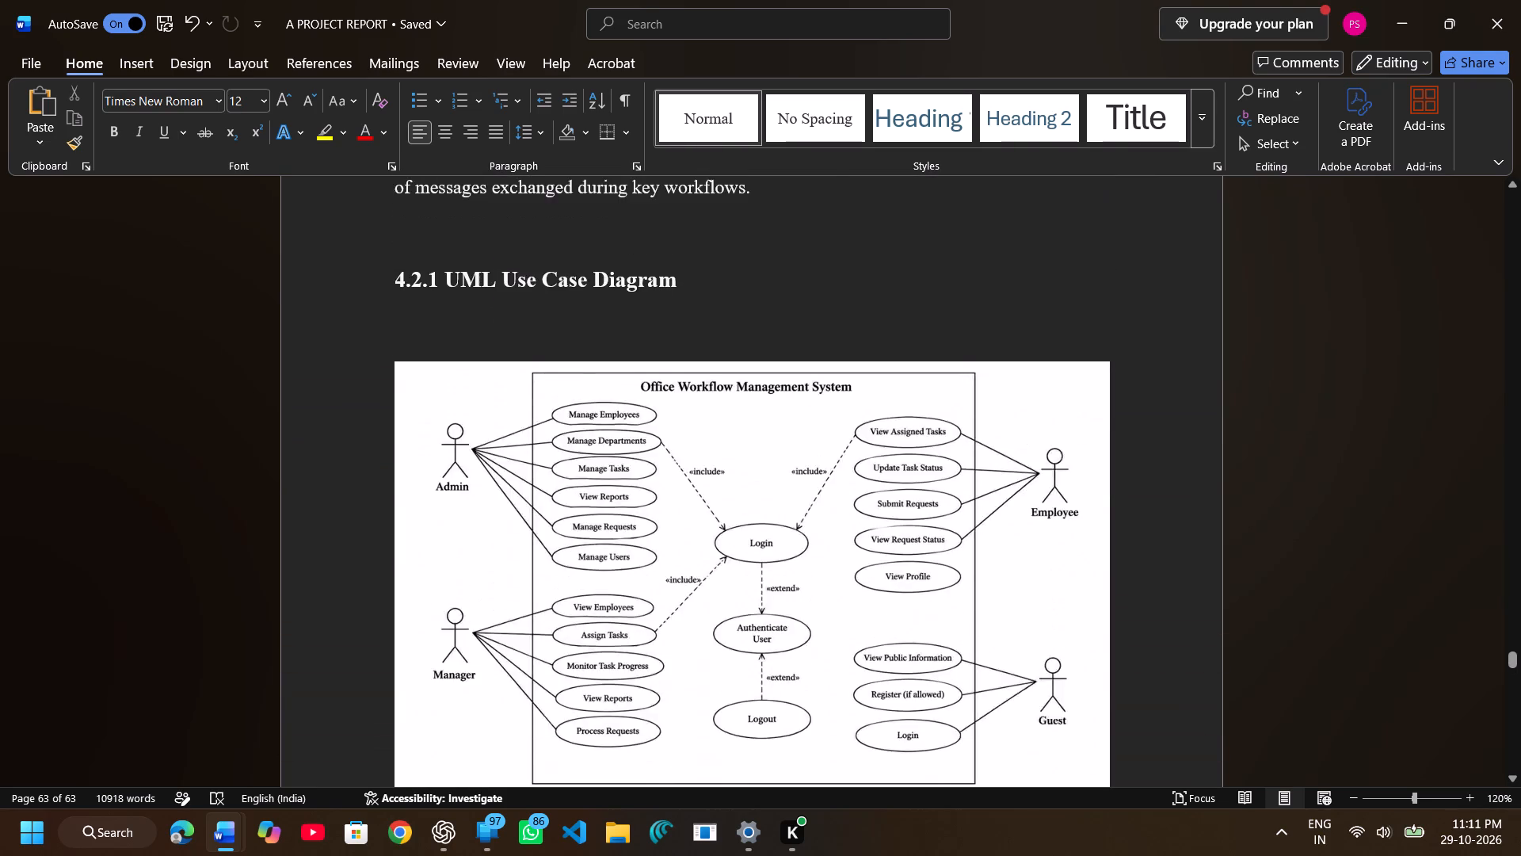
scroll(593, 638, "up", 1)
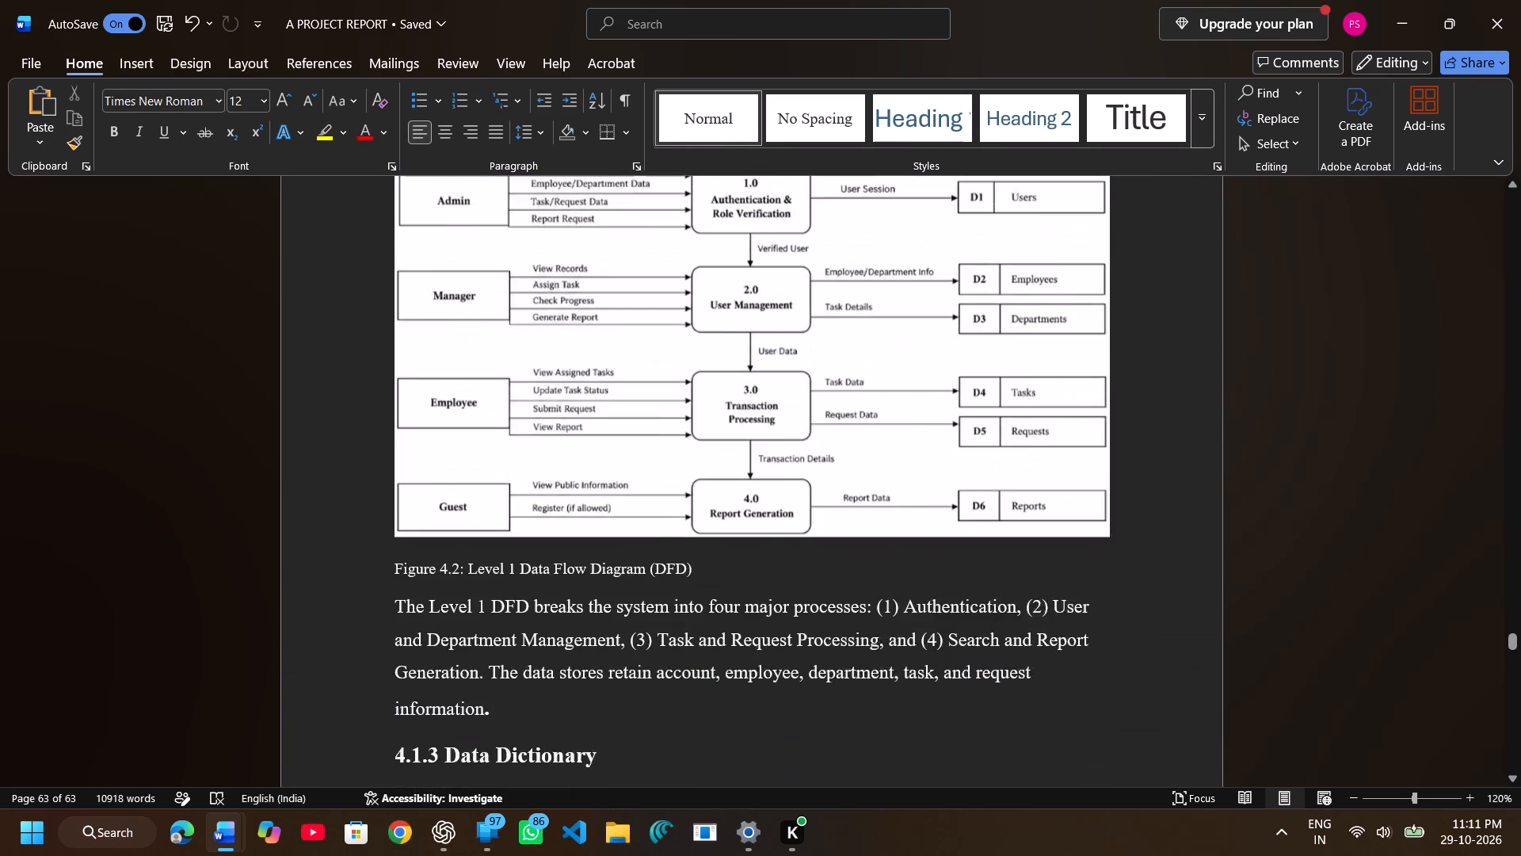
scroll(593, 638, "up", 1)
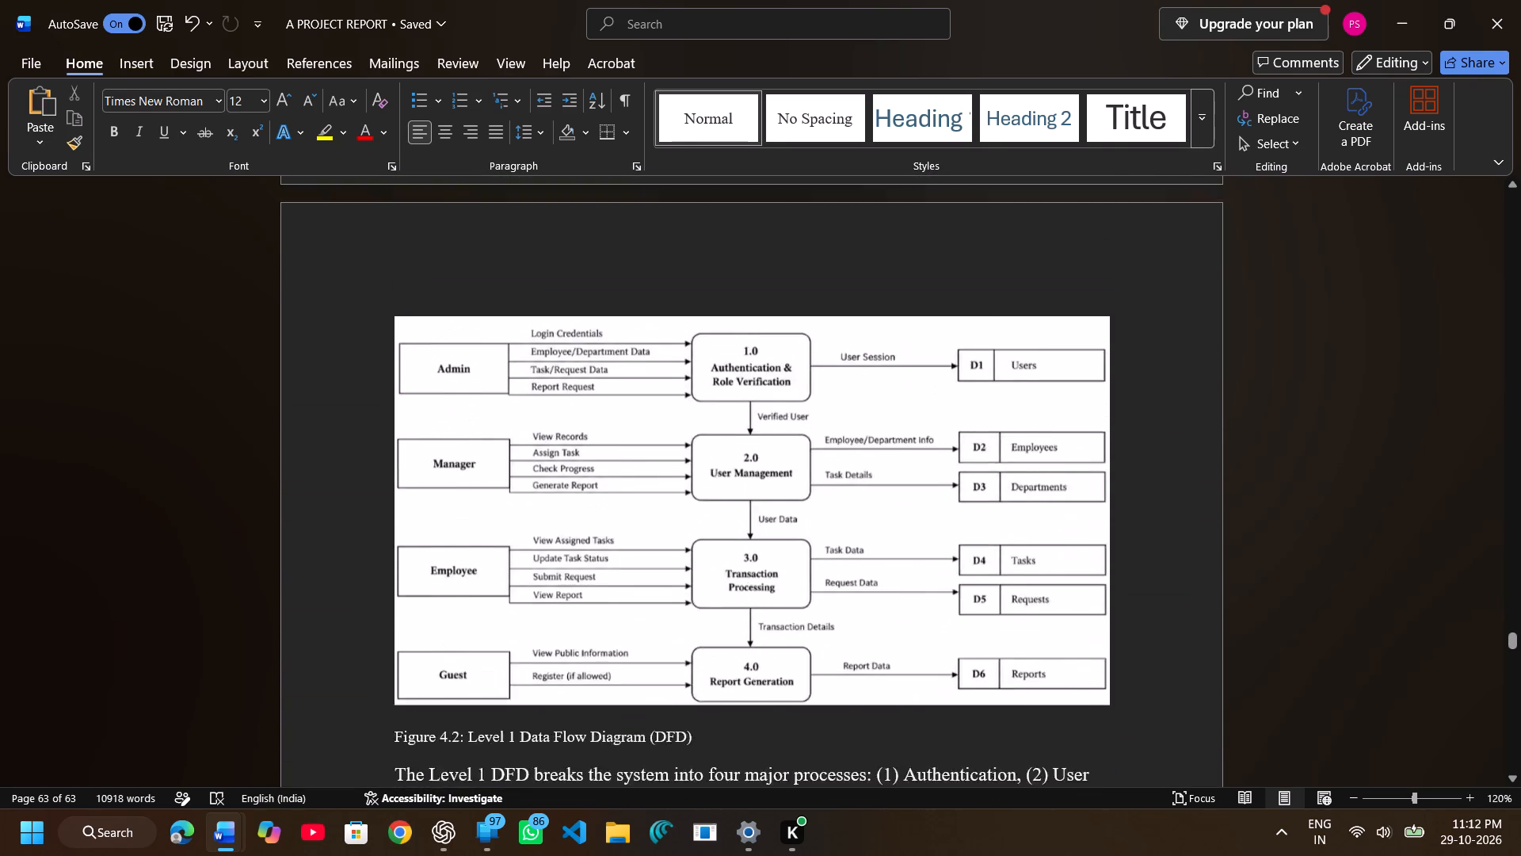
scroll(593, 638, "up", 1)
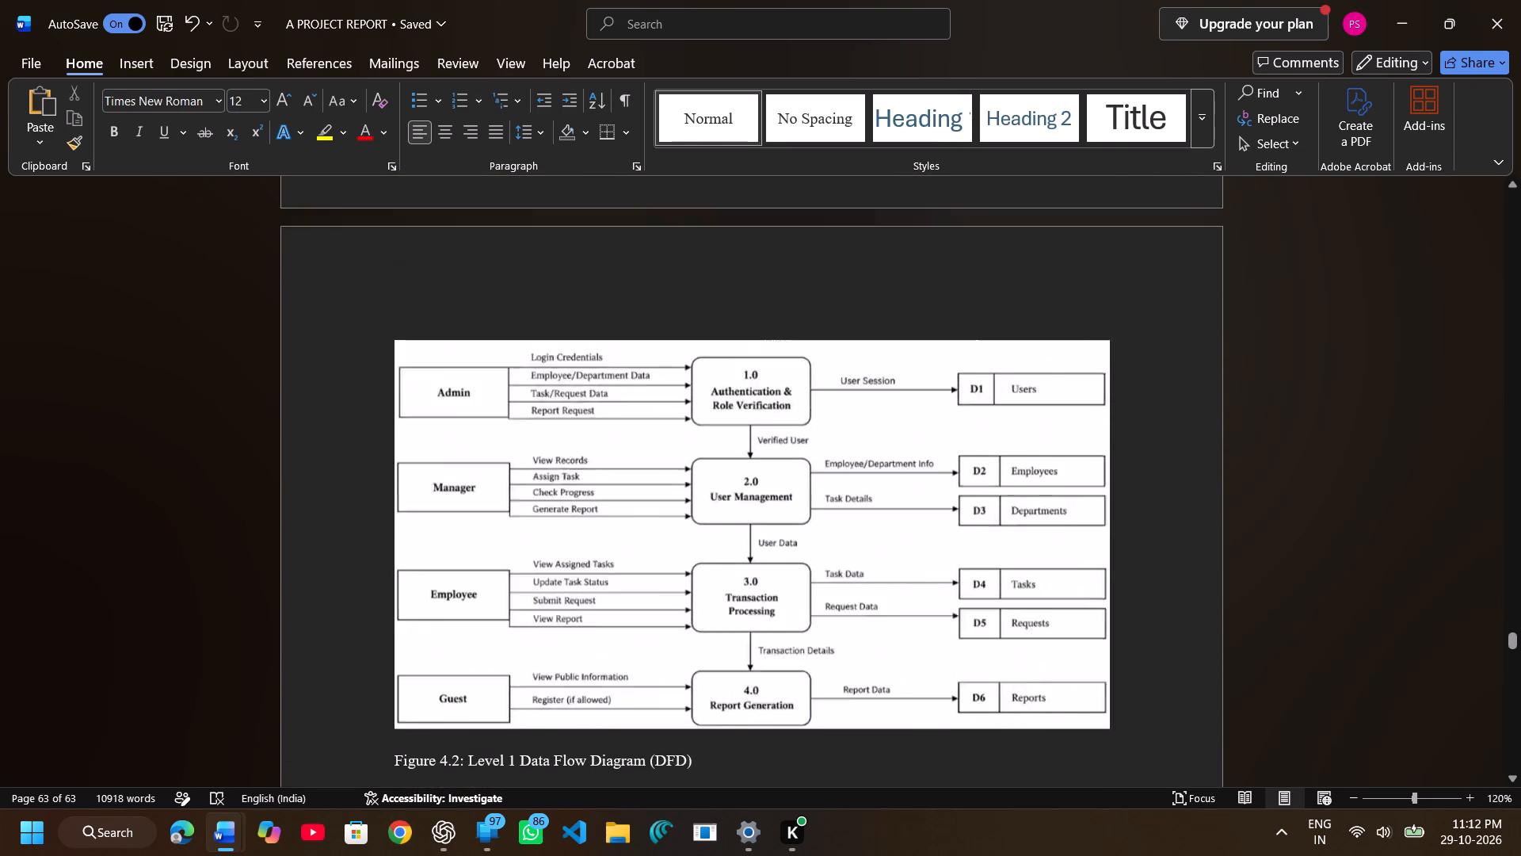
scroll(593, 638, "up", 1)
scroll(593, 638, "down", 1)
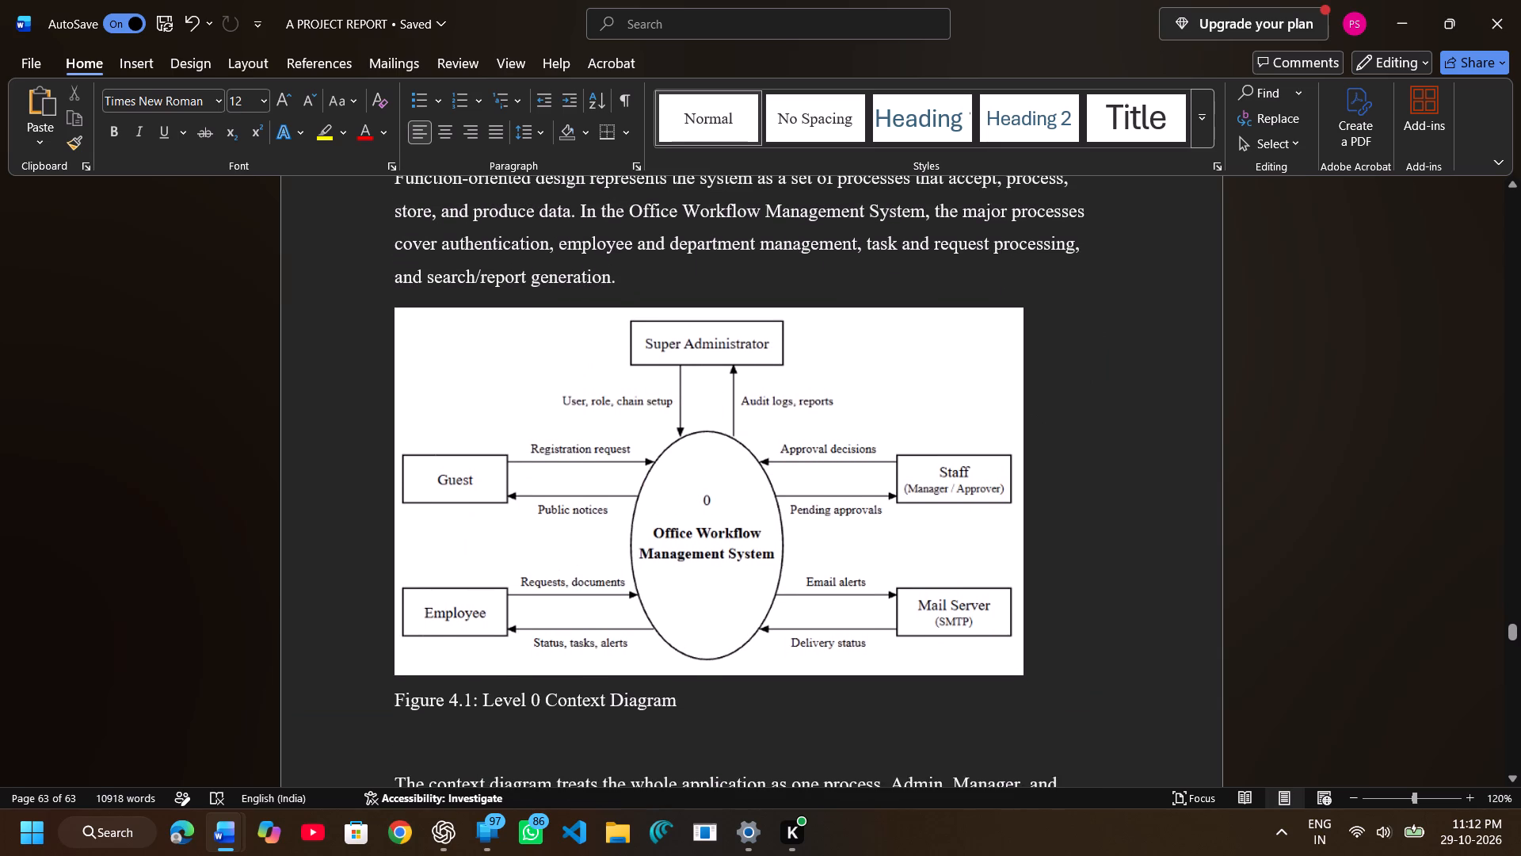
scroll(593, 638, "down", 1)
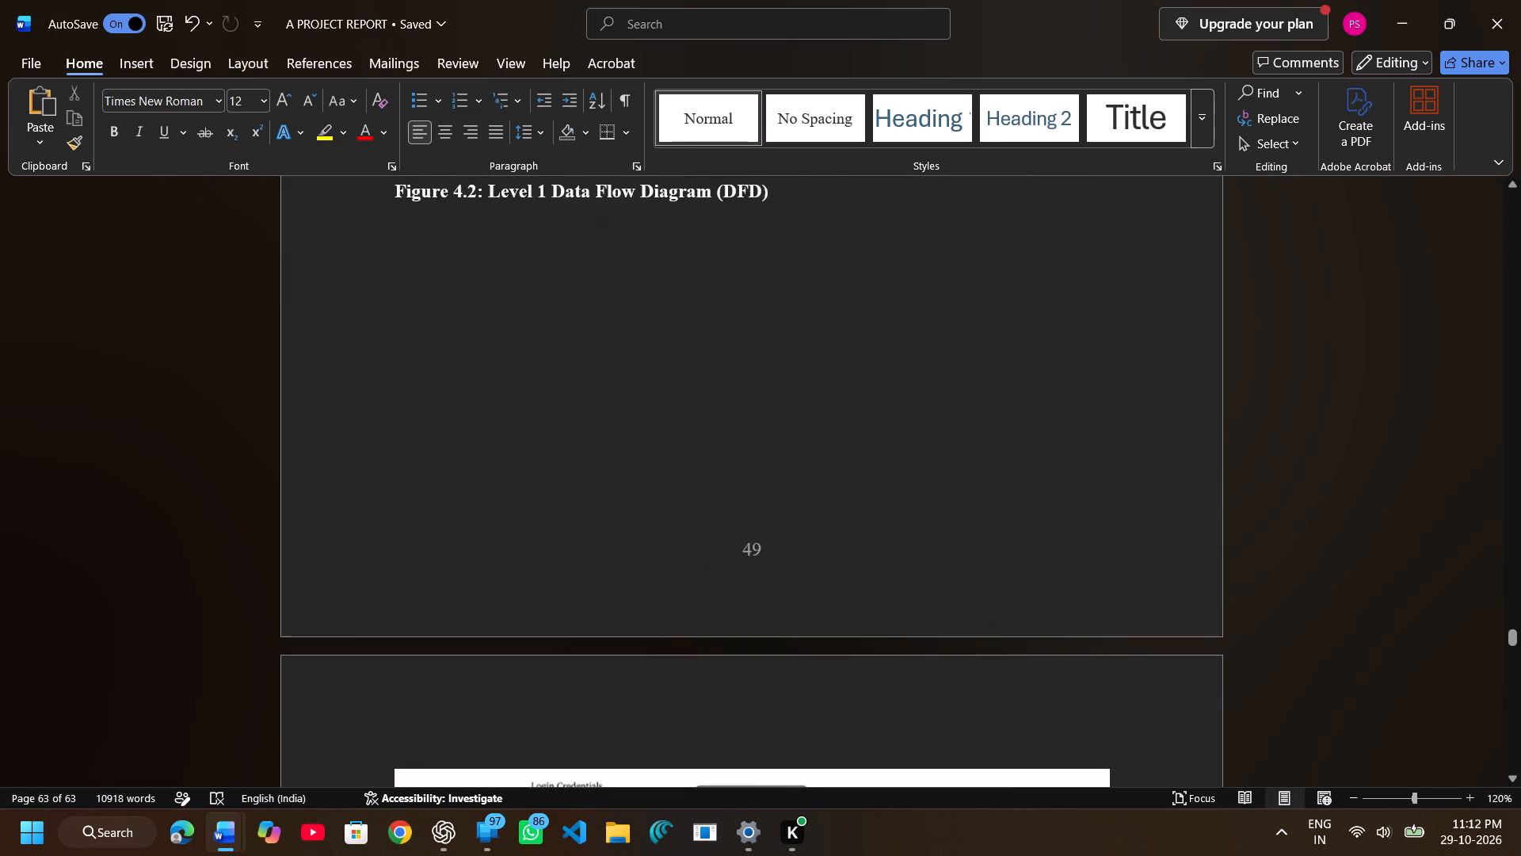
scroll(593, 638, "down", 1)
scroll(593, 638, "up", 1)
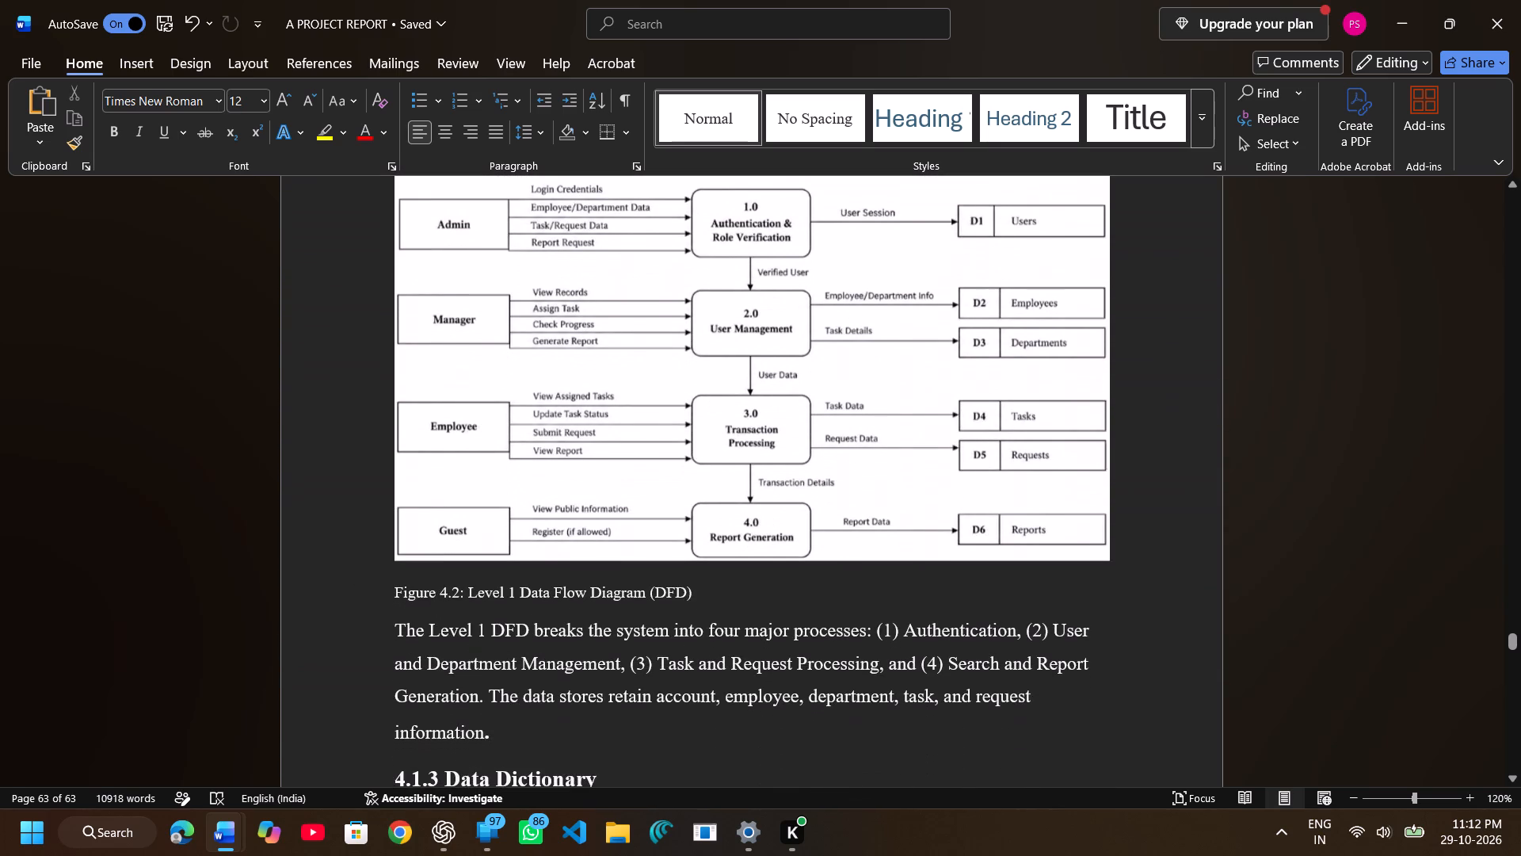
scroll(593, 638, "up", 2)
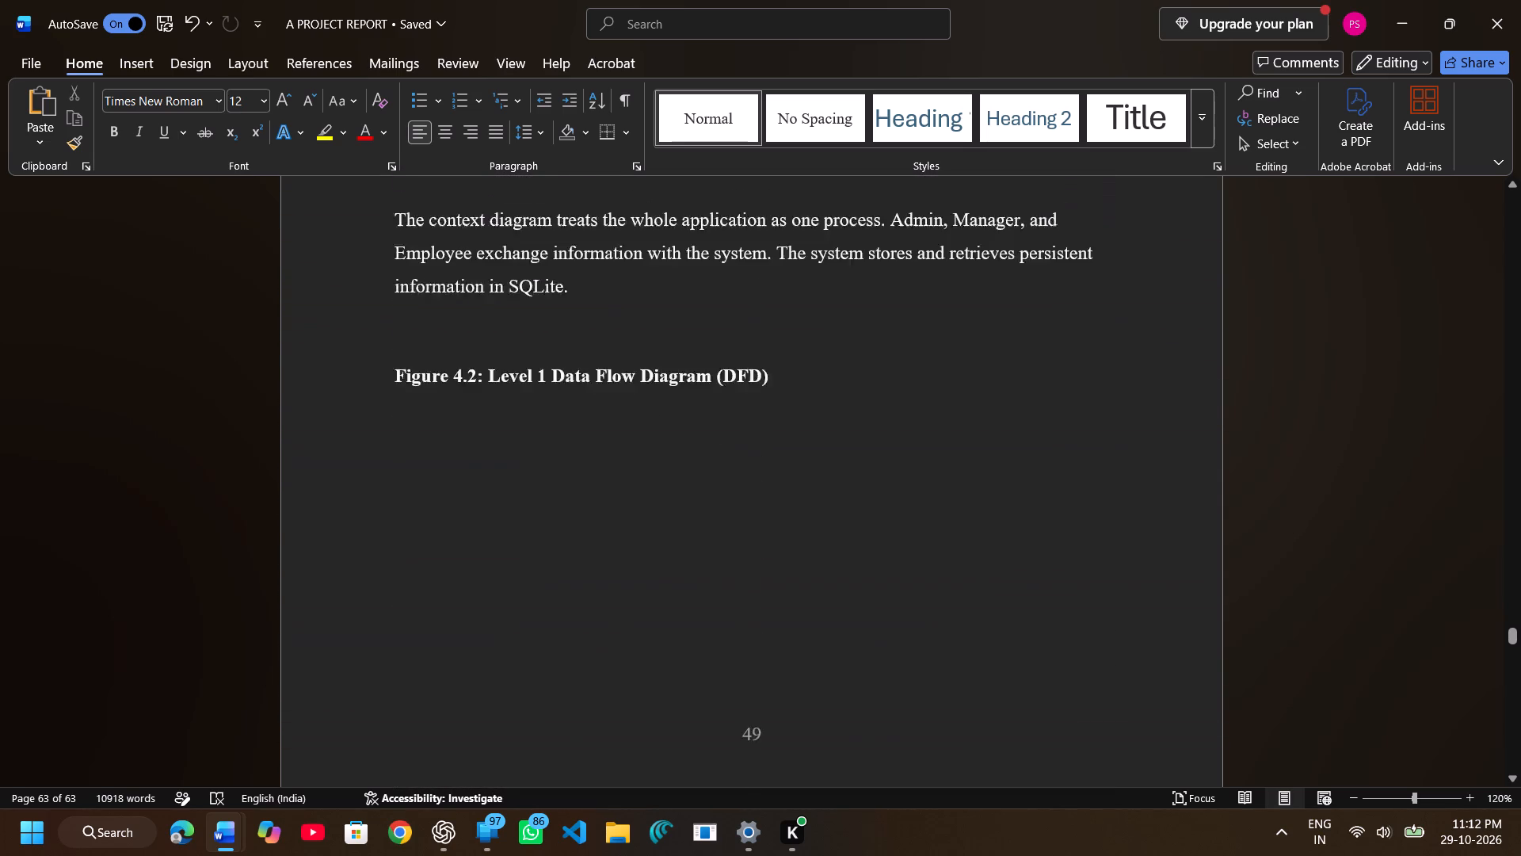
scroll(593, 638, "up", 1)
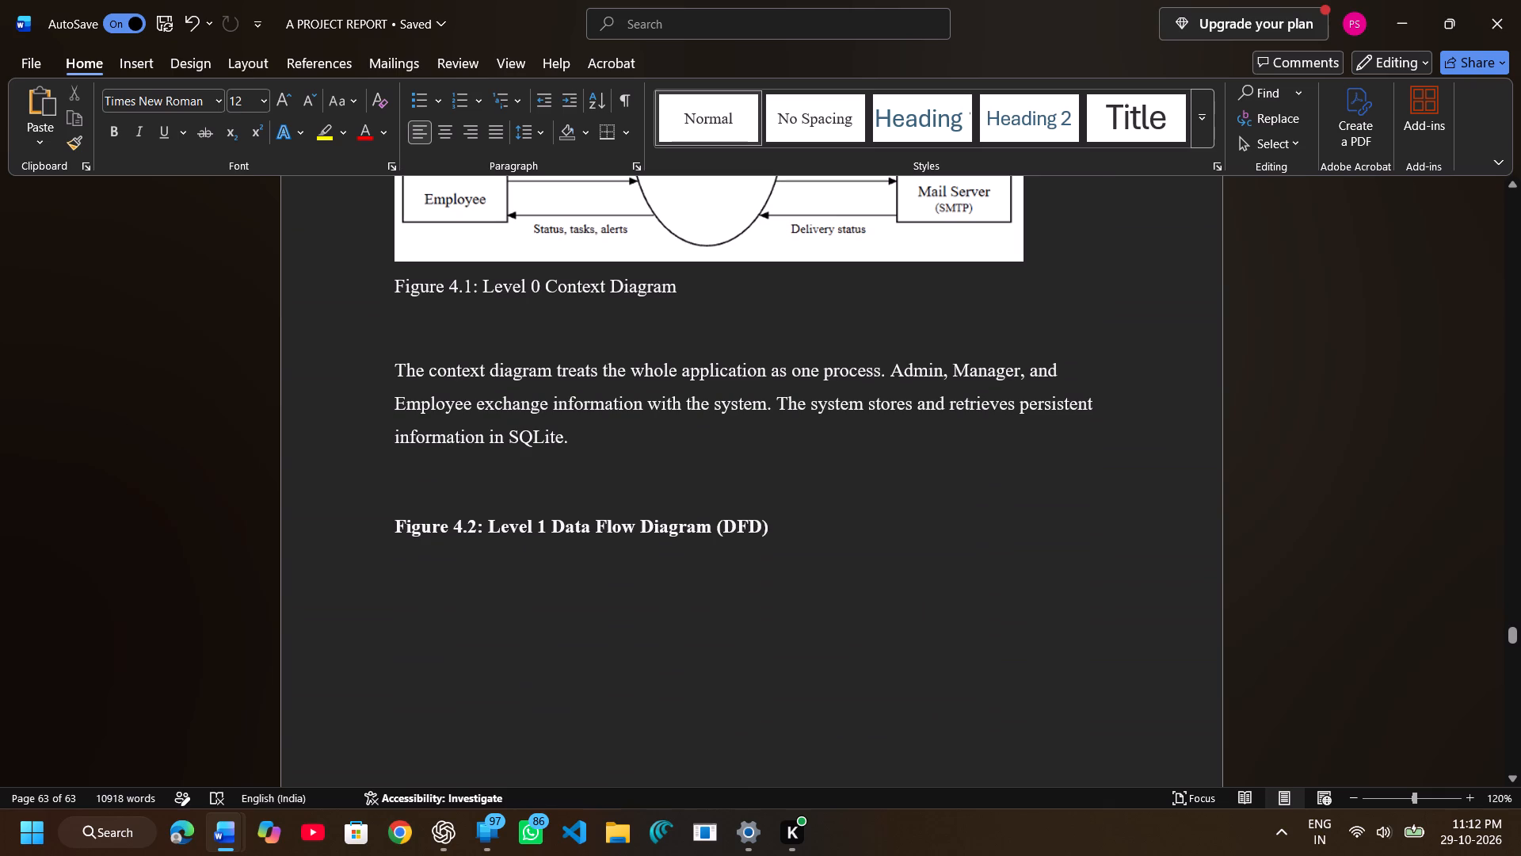
Delete the bold "Figure 4.2: Level 1 Data Flow Diagram (DFD)" line beneath the context diagram paragraph, along with the blank line it leaves.
scroll(459, 543, "down", 1)
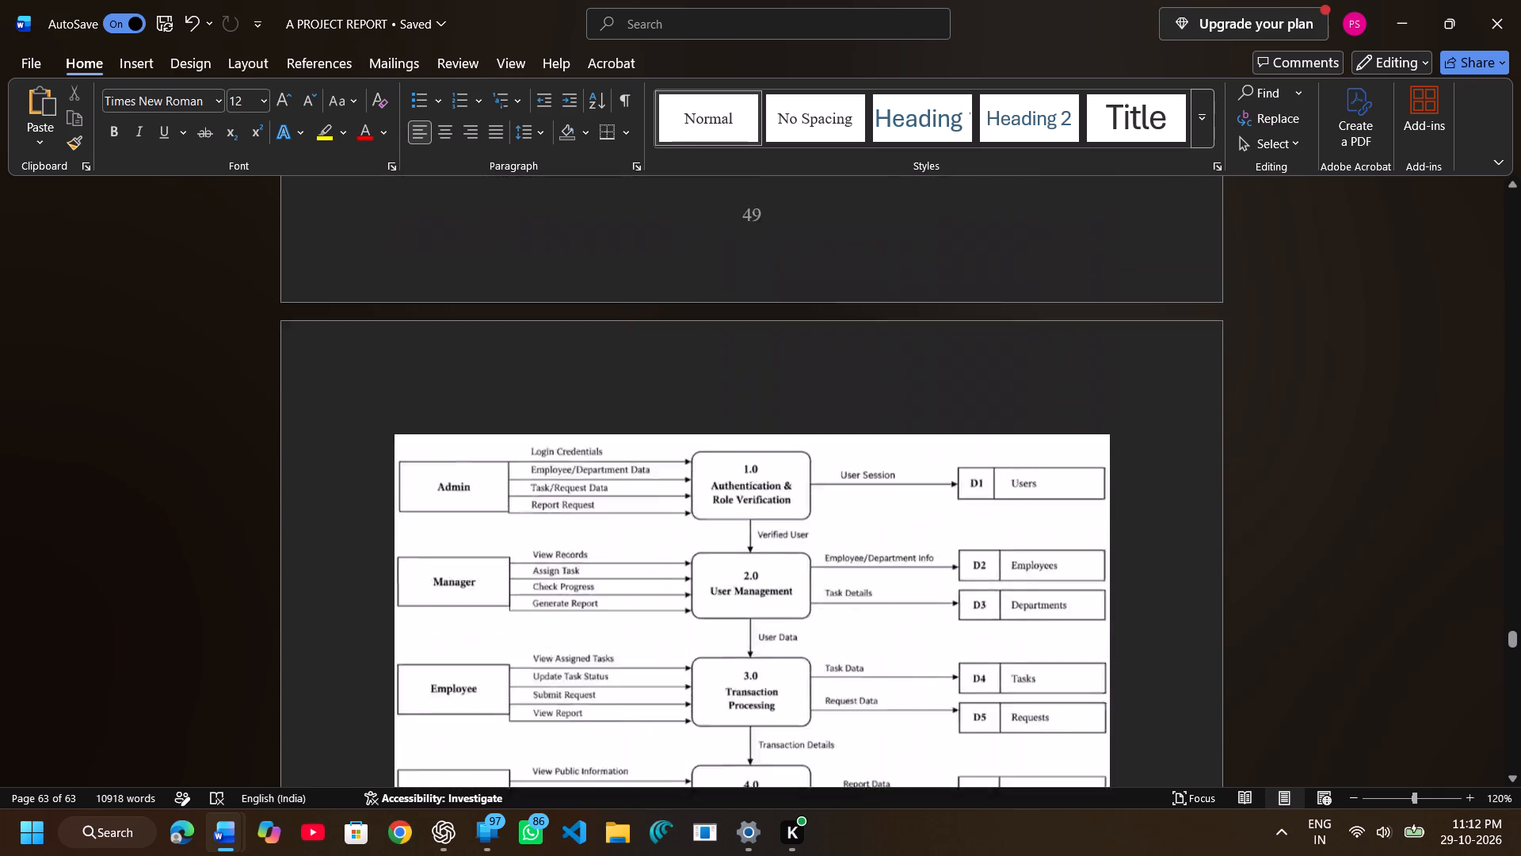
scroll(459, 543, "down", 1)
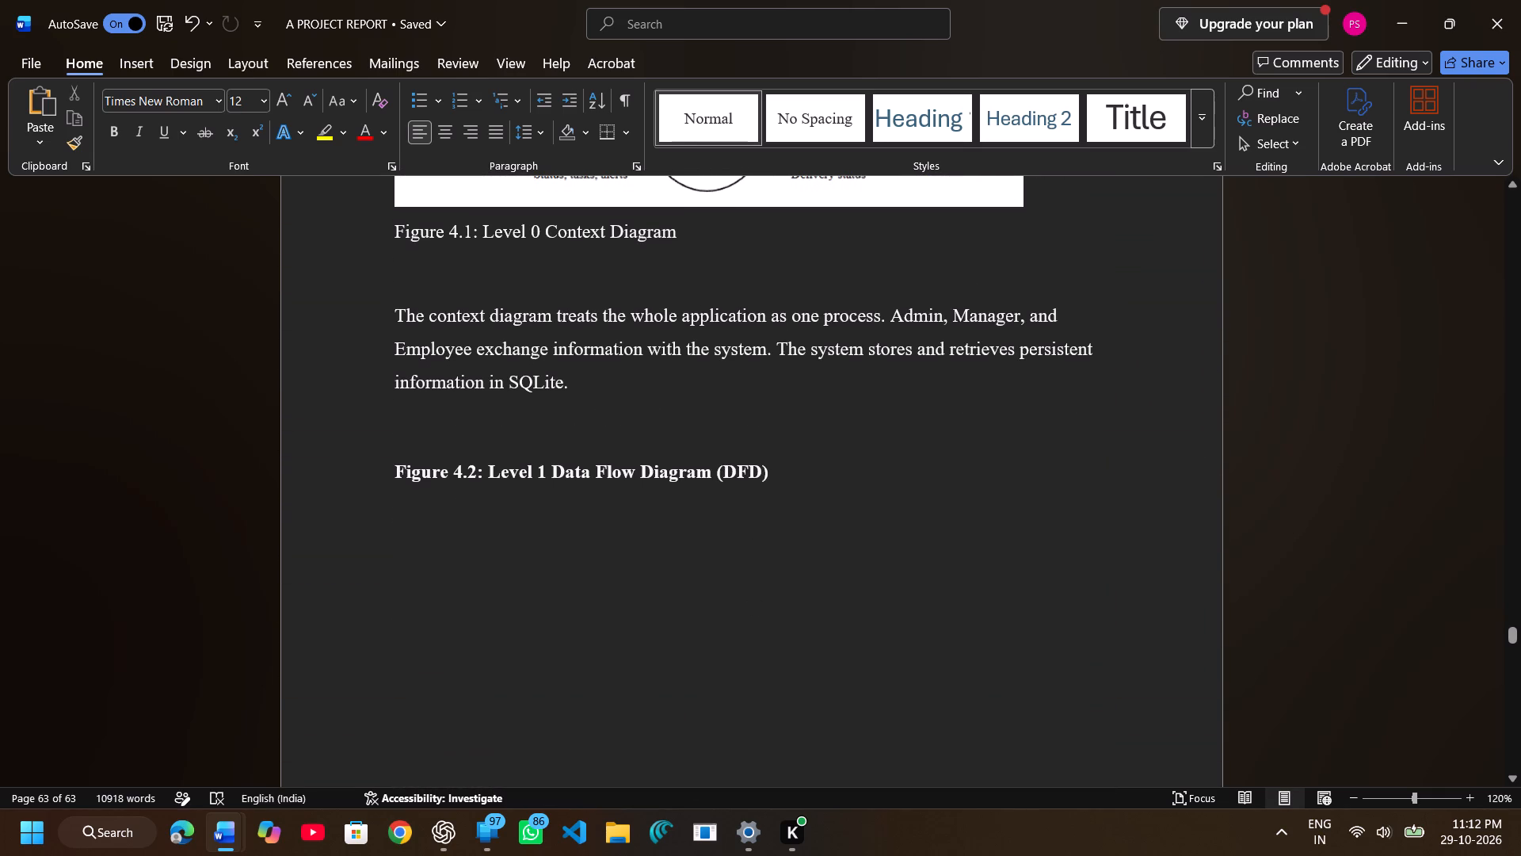
left_click_drag(387, 476, 648, 491)
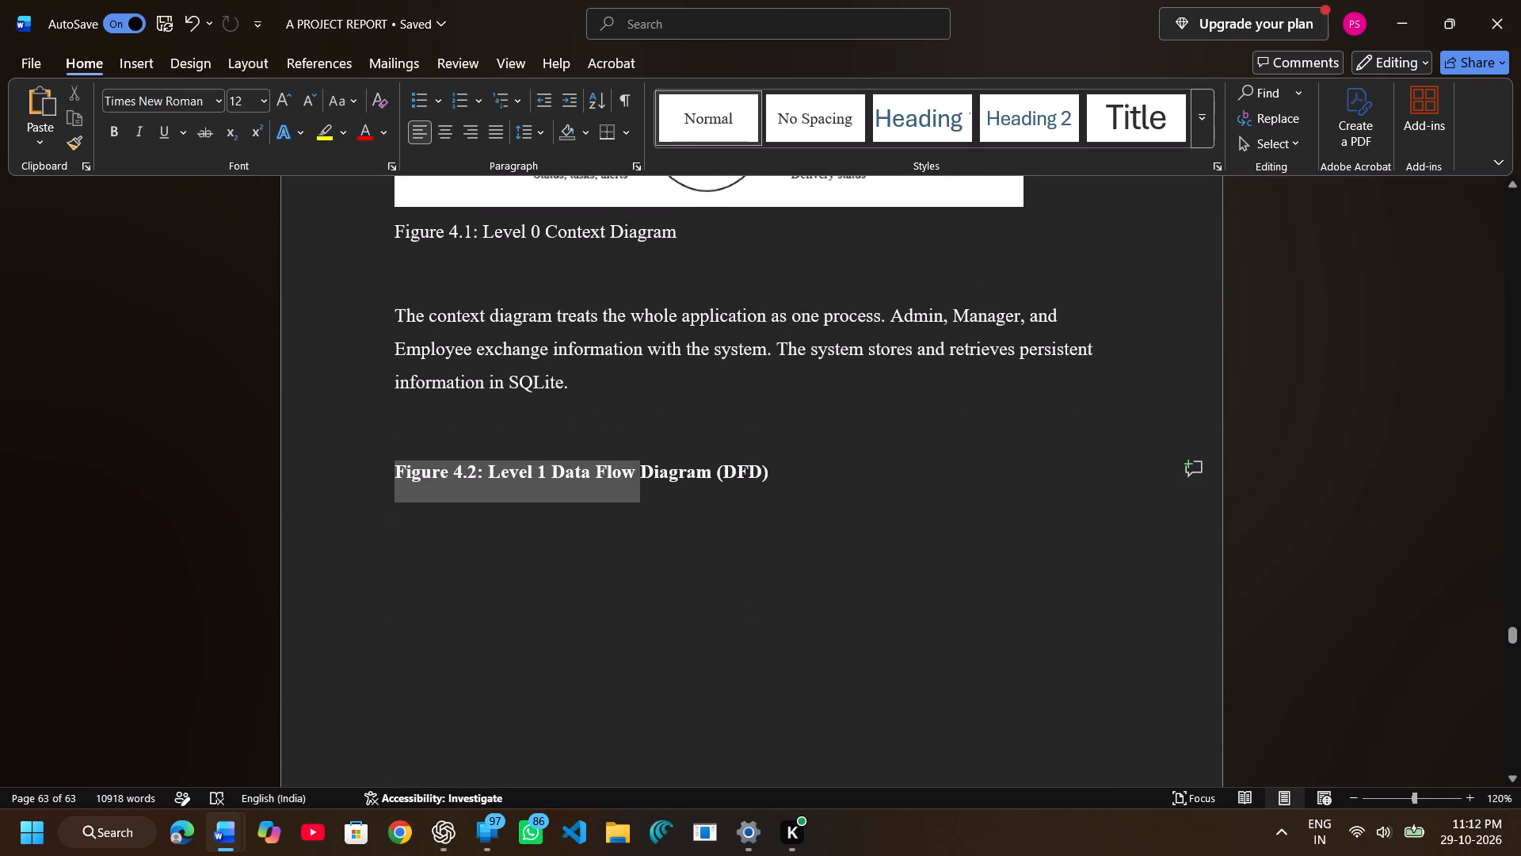
left_click_drag(648, 491, 654, 491)
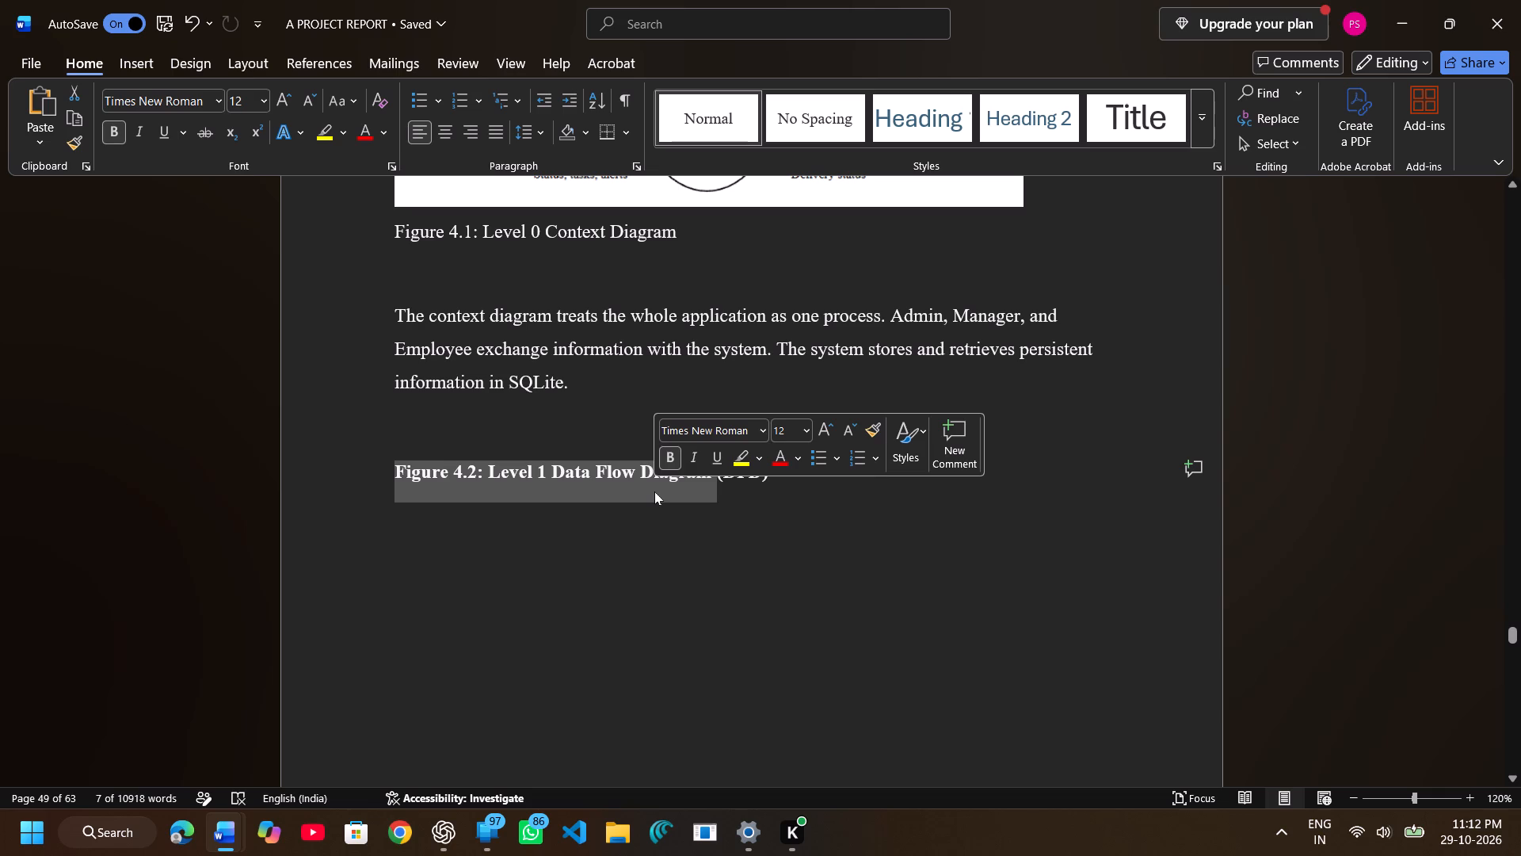
key("BackSpace")
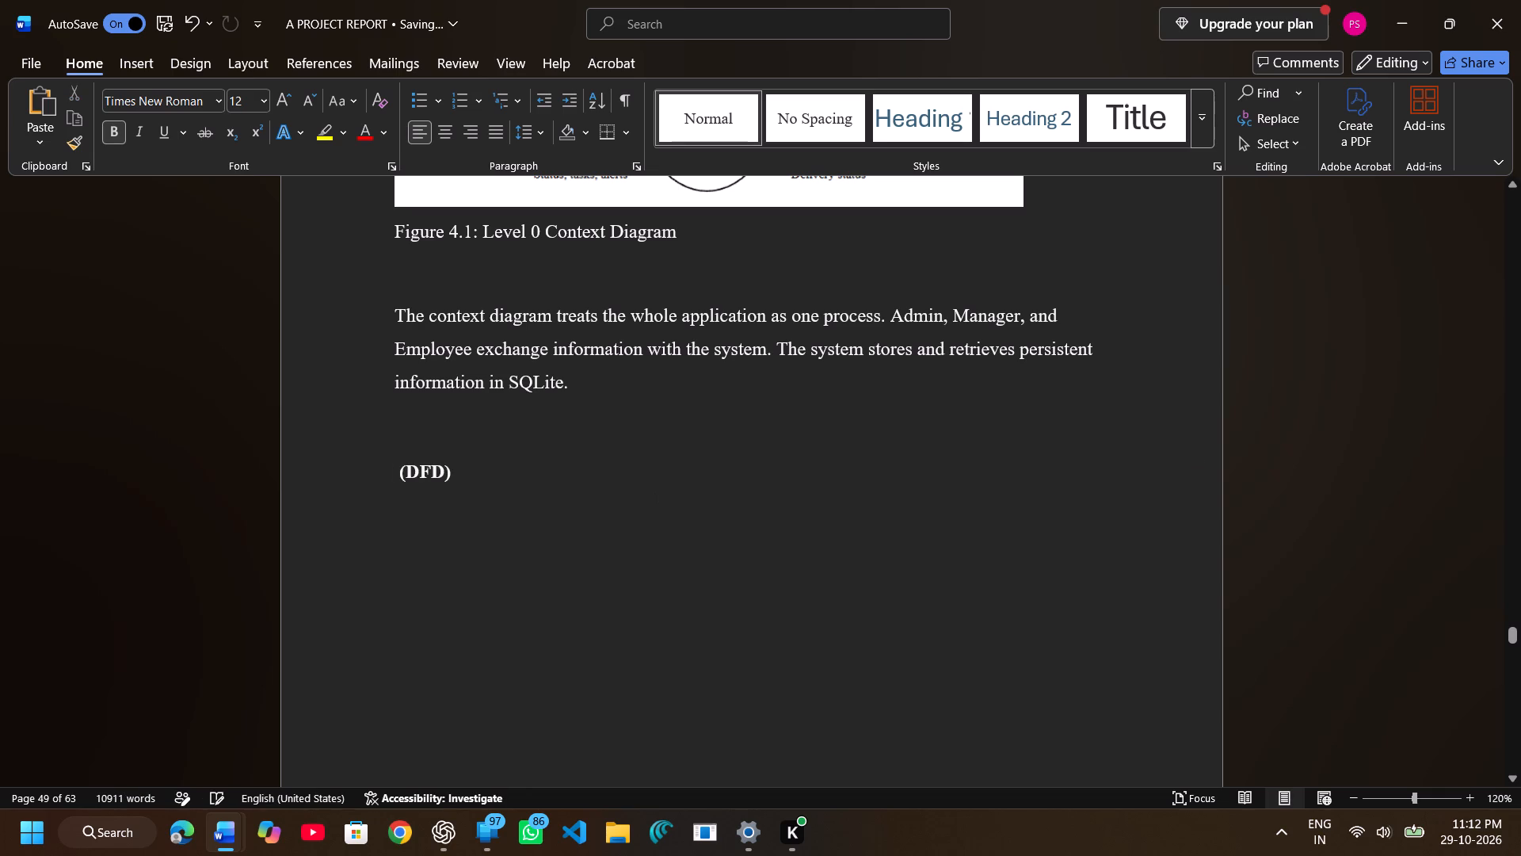
left_click(573, 472)
key("BackSpace")
key("BackSpace")
key("BackSpace")
key("BackSpace")
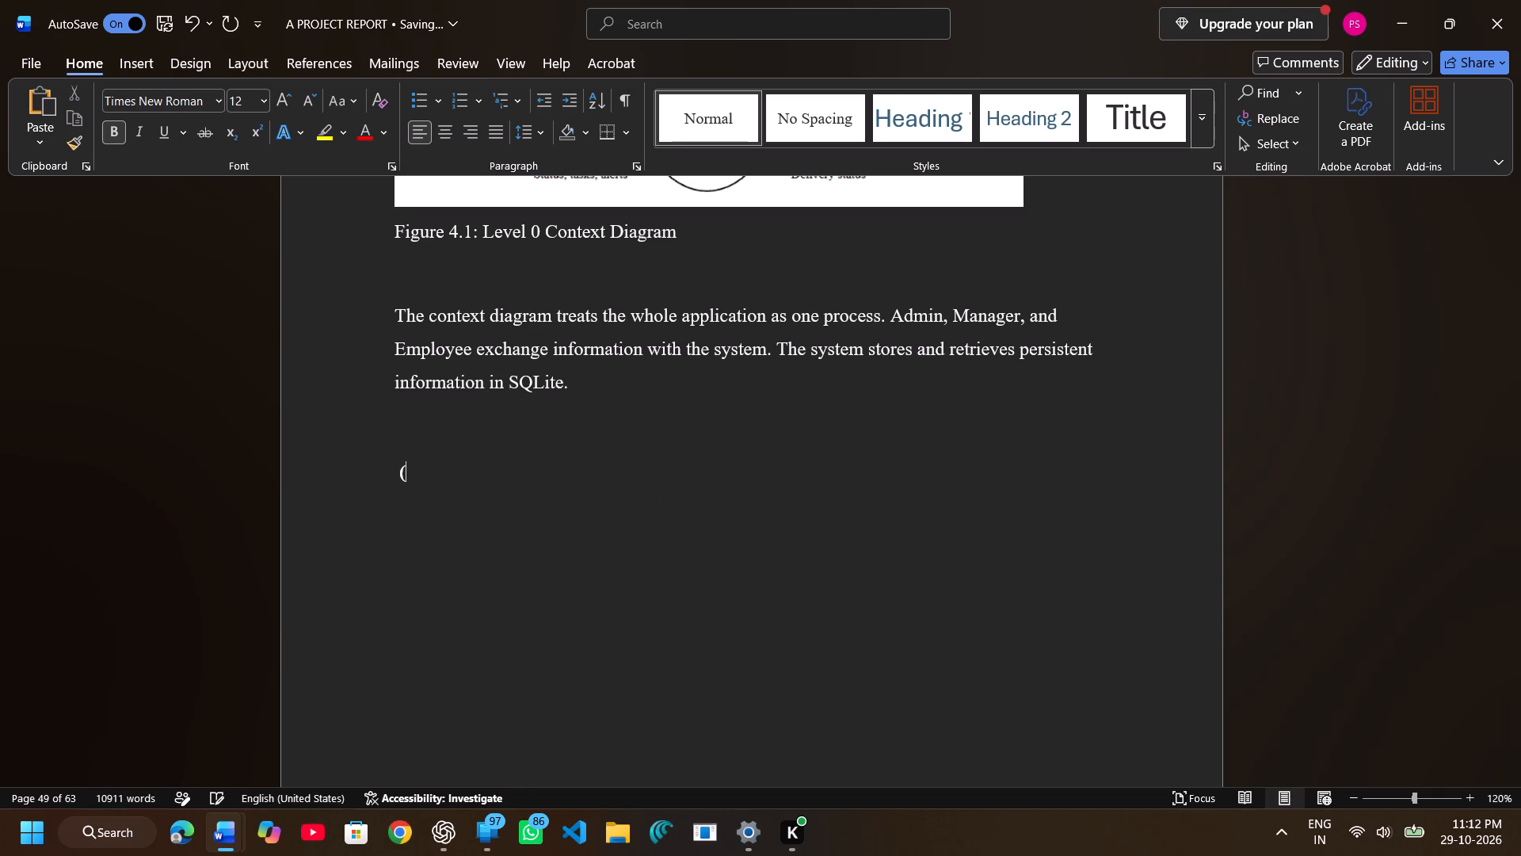
key("BackSpace")
key("BackSpace")
key("BackSpace")
Recheck section 4.1 of the report, examining the Level 0 and Level 1 diagrams, their captions and the explanatory text.
scroll(573, 472, "up", 2)
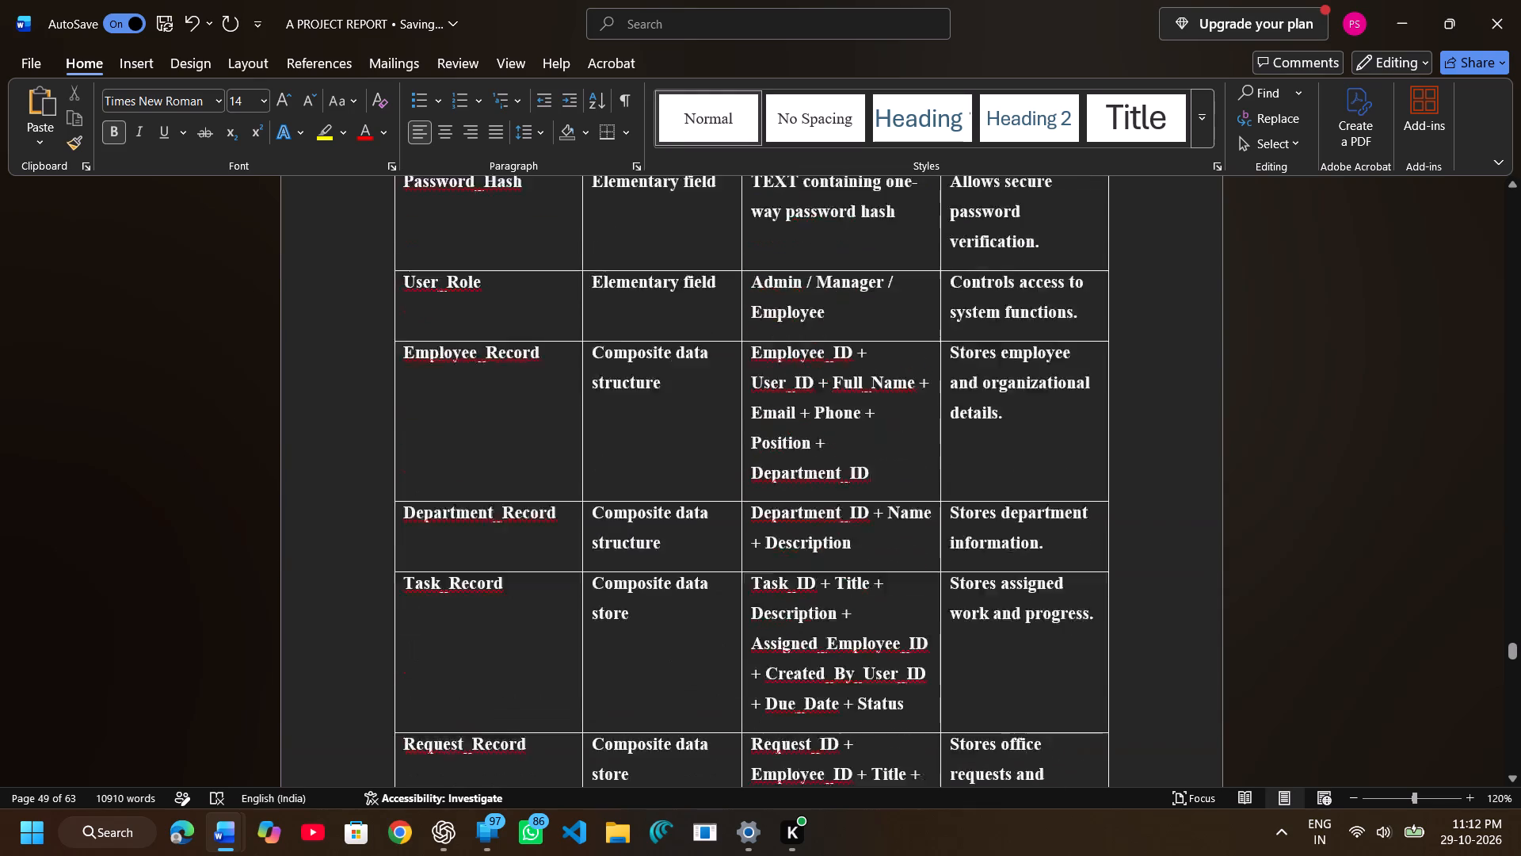
scroll(573, 472, "up", 2)
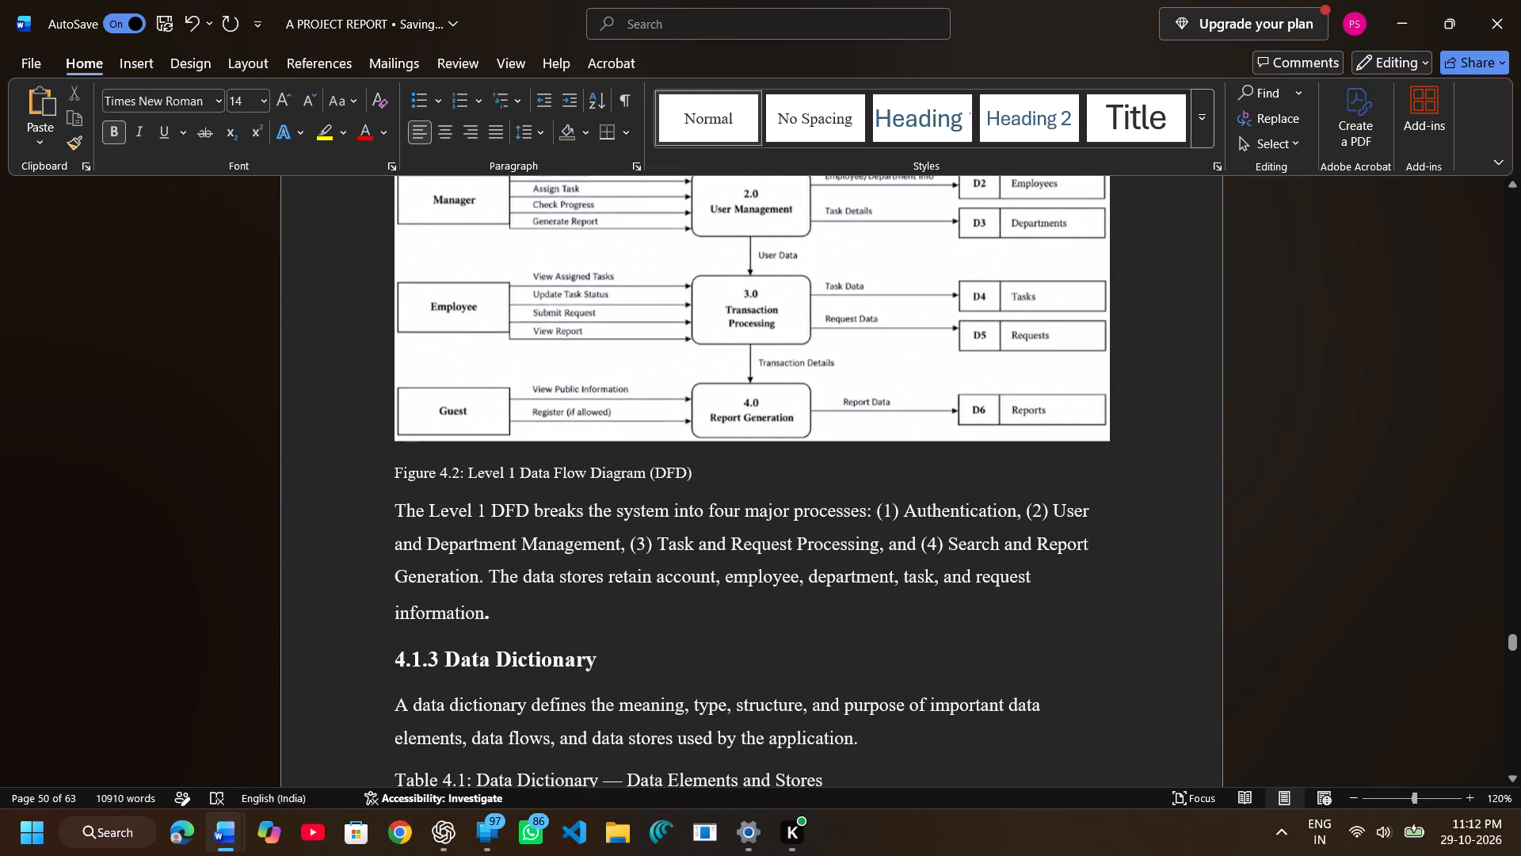
scroll(573, 472, "up", 1)
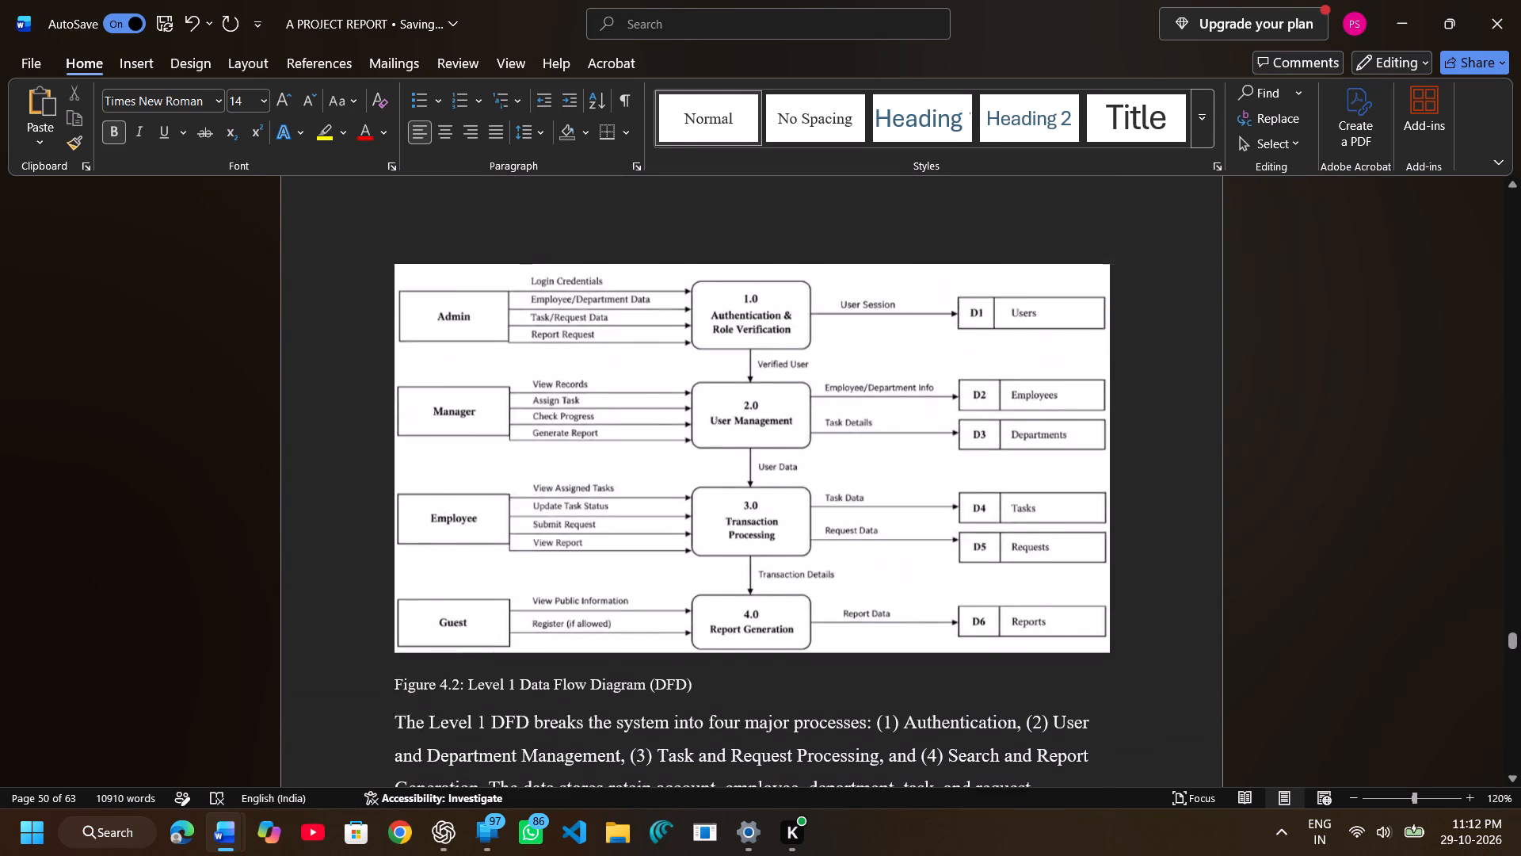
scroll(573, 472, "up", 2)
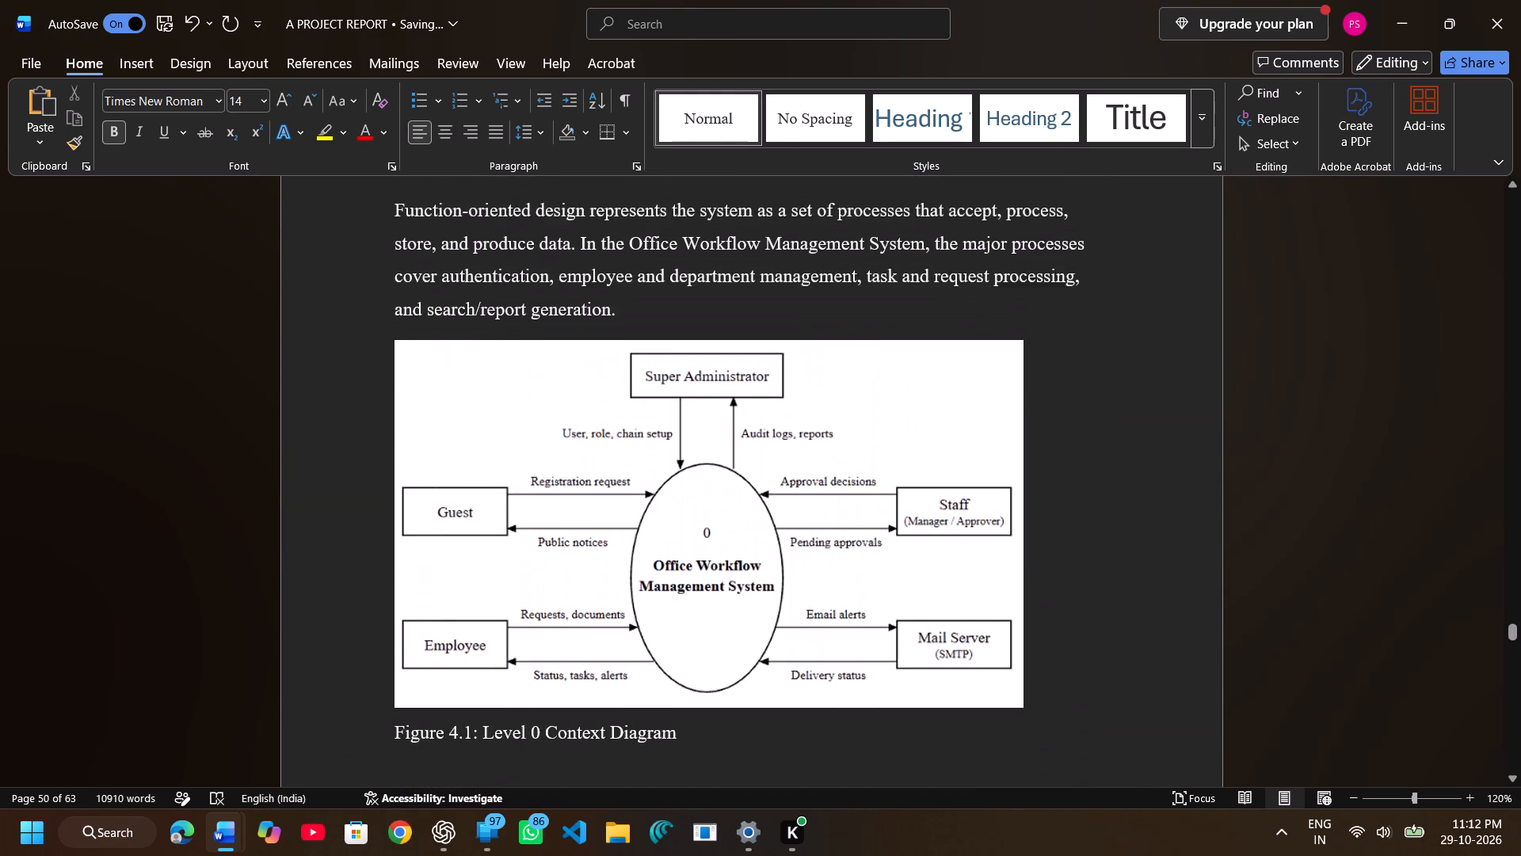
scroll(573, 472, "up", 1)
scroll(573, 472, "down", 1)
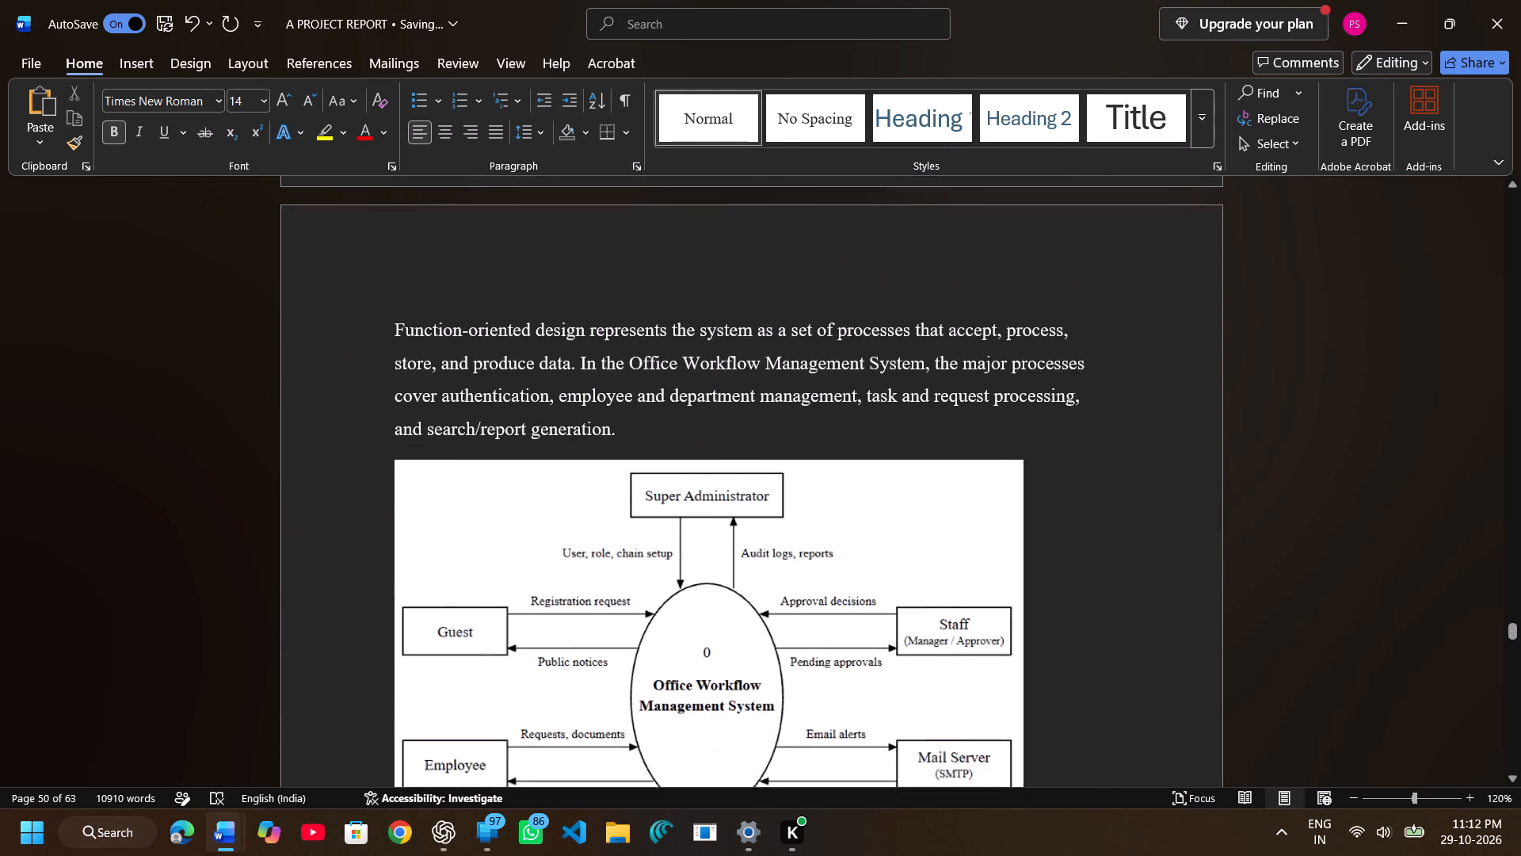
scroll(573, 472, "down", 2)
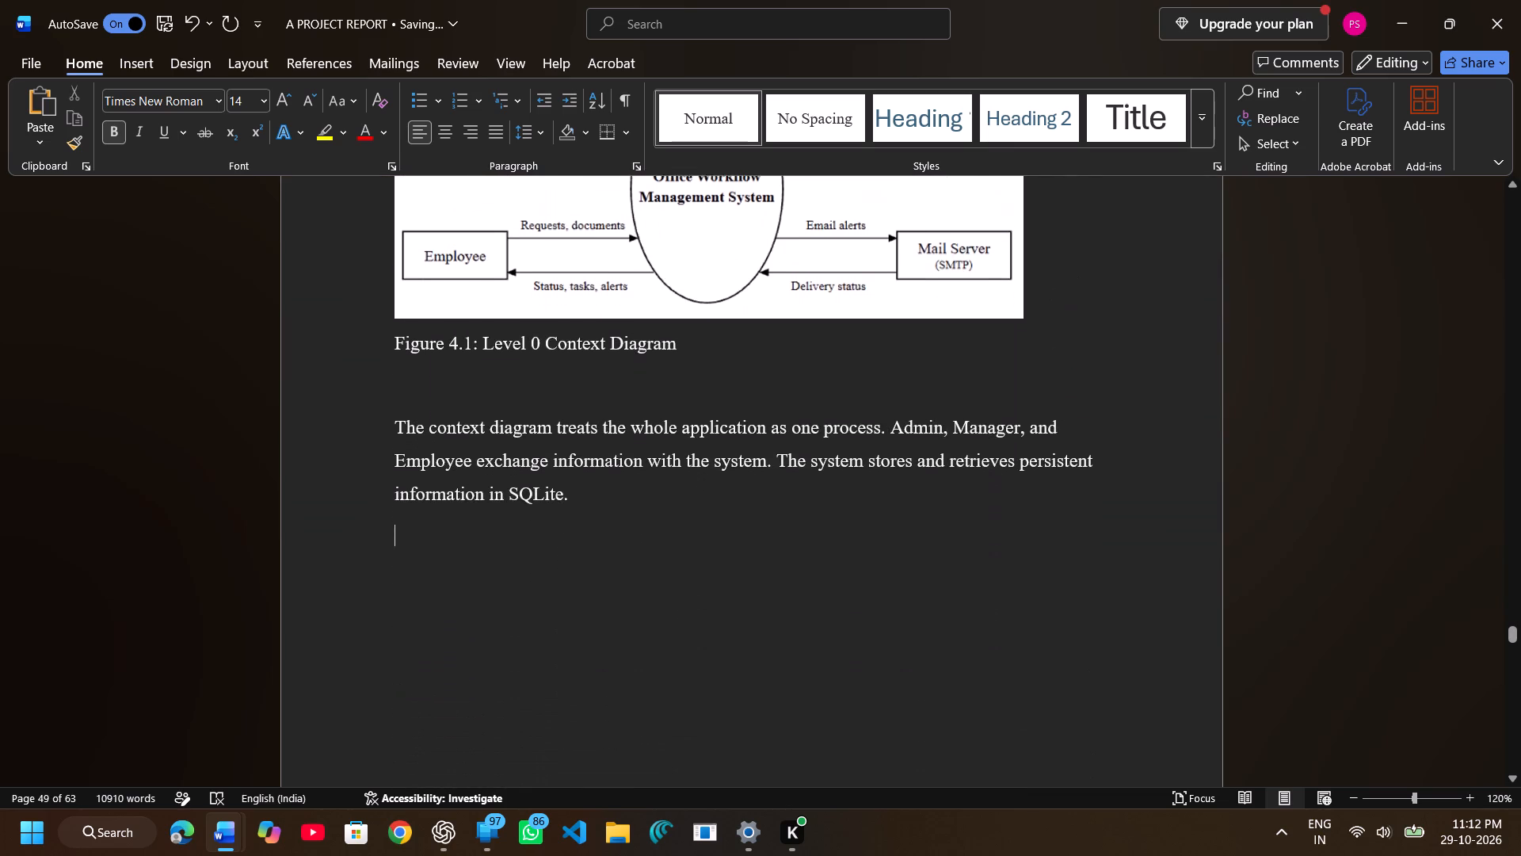
scroll(573, 472, "down", 3)
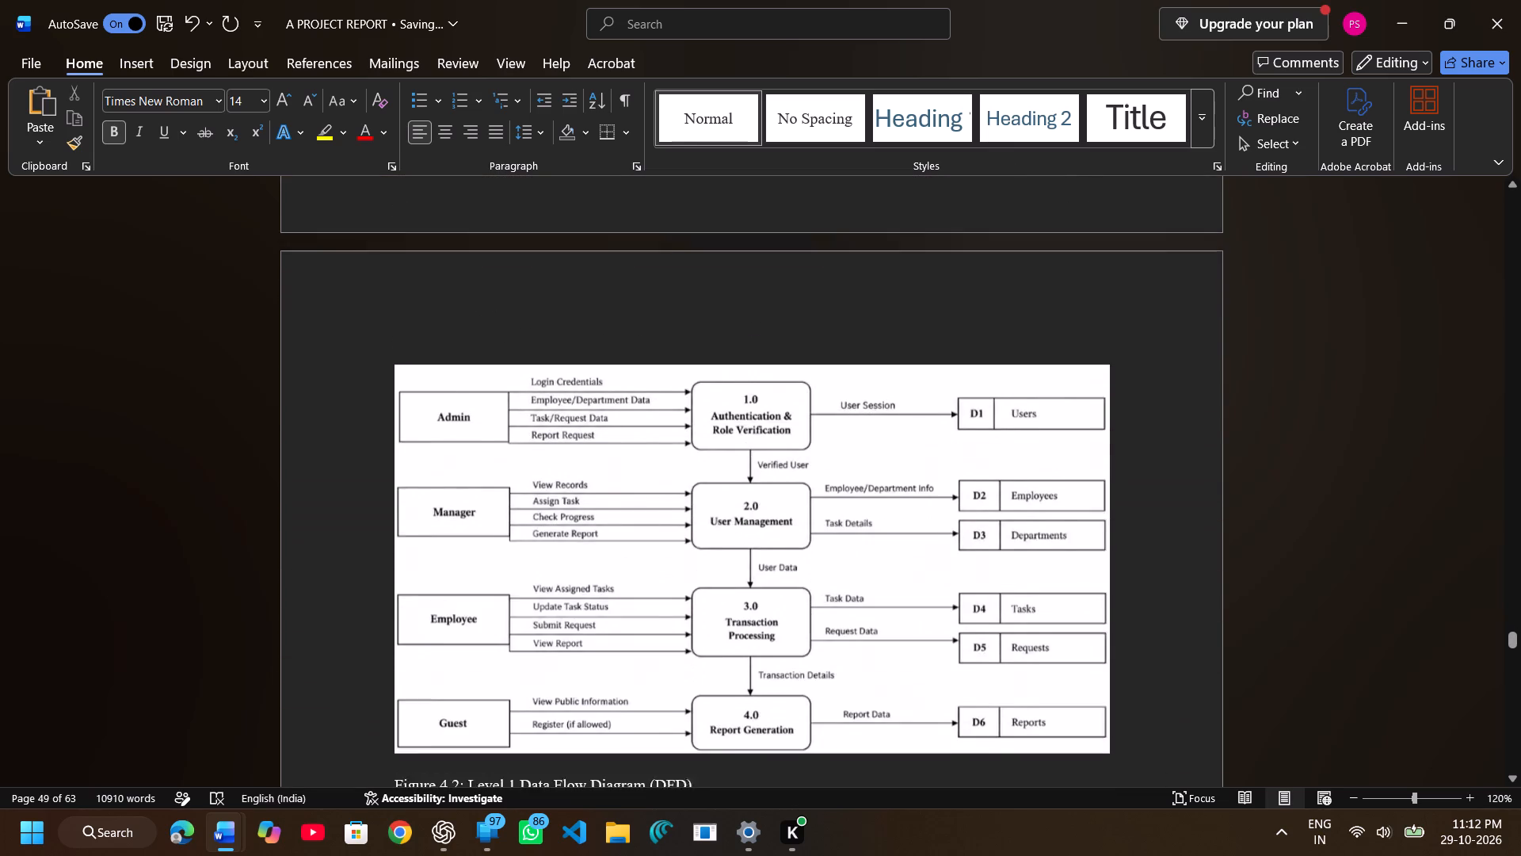
scroll(573, 472, "down", 1)
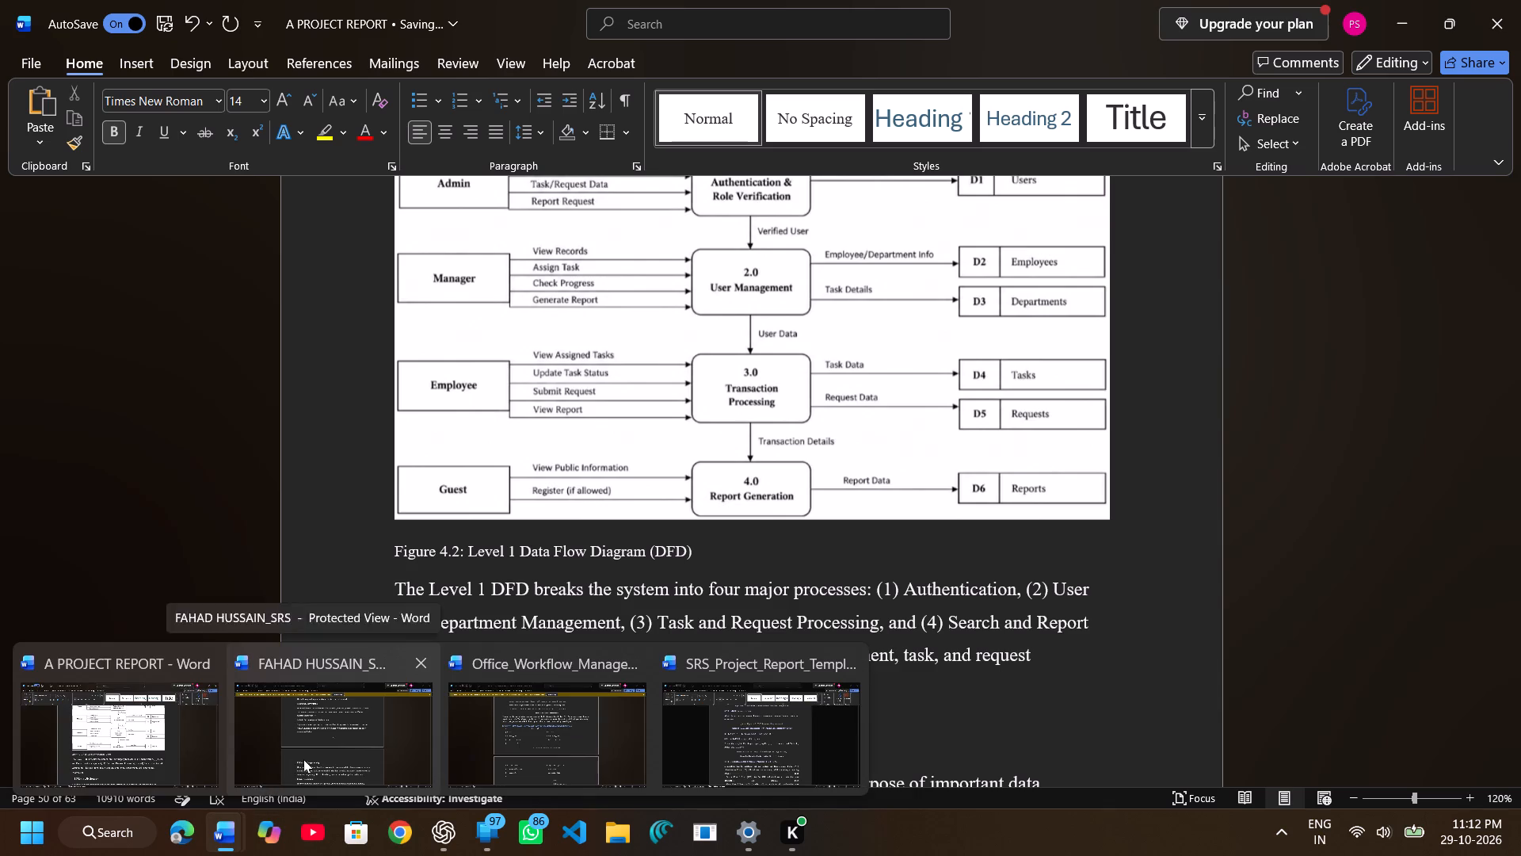
Switch to the reference SRS document open in Protected View and examine how its sections 4.2 through 4.1.2 introduce the diagrams.
left_click(303, 759)
scroll(517, 547, "up", 3)
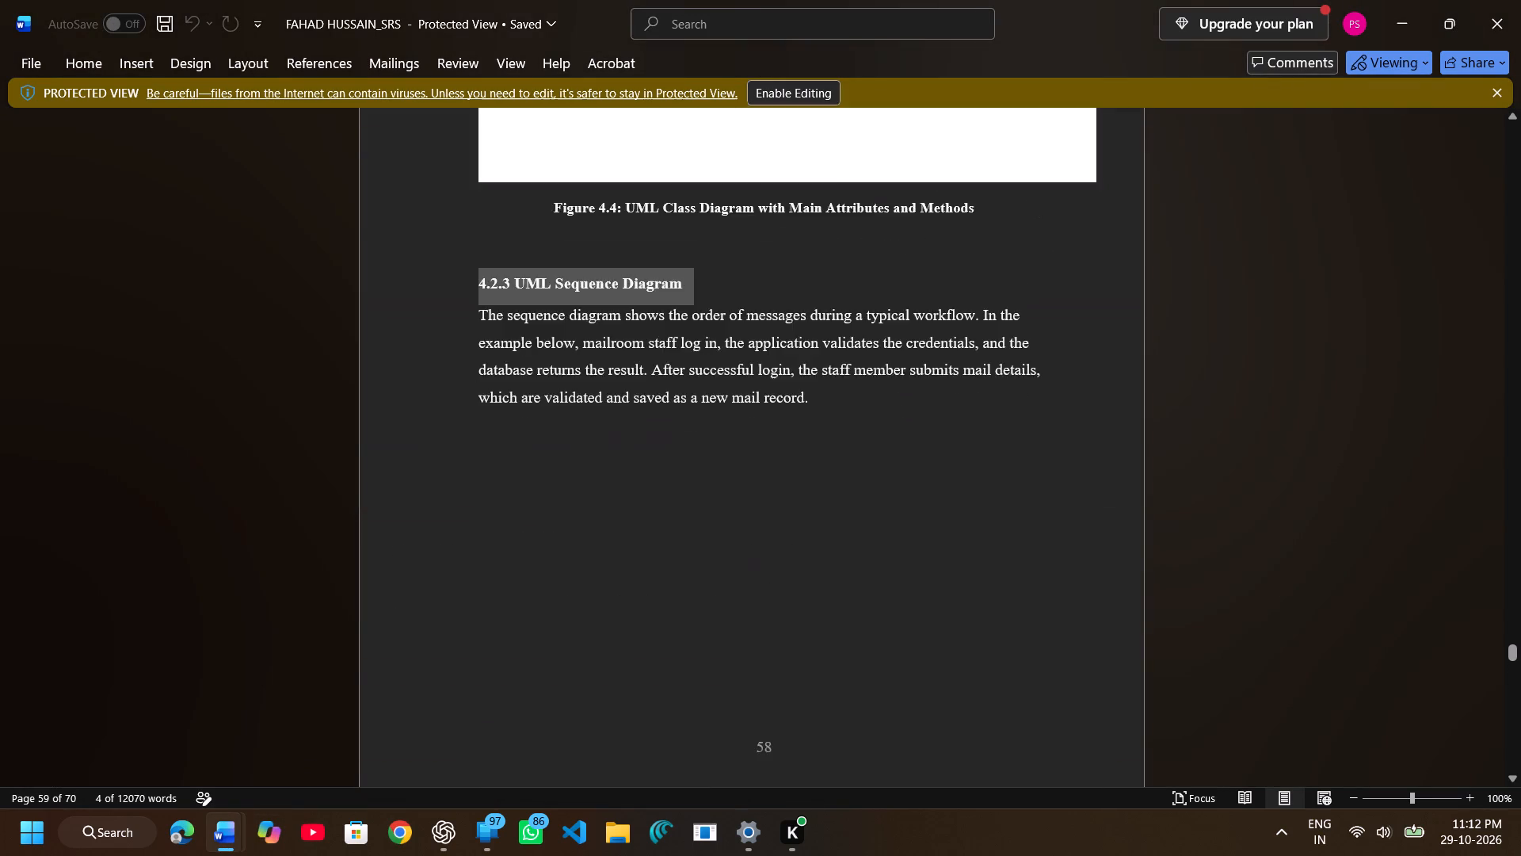
scroll(517, 547, "up", 1)
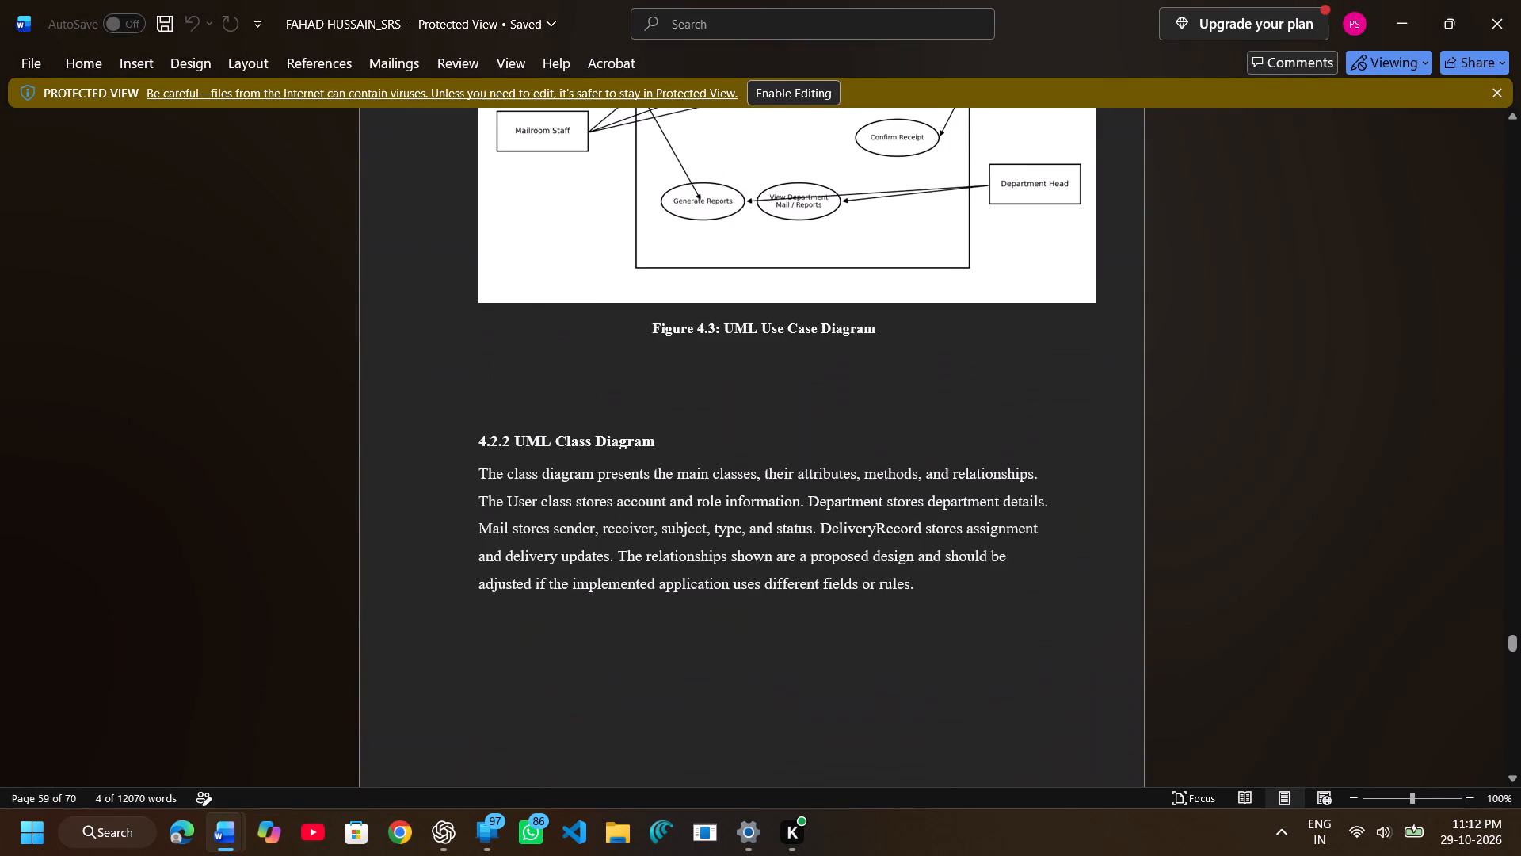
scroll(517, 547, "up", 2)
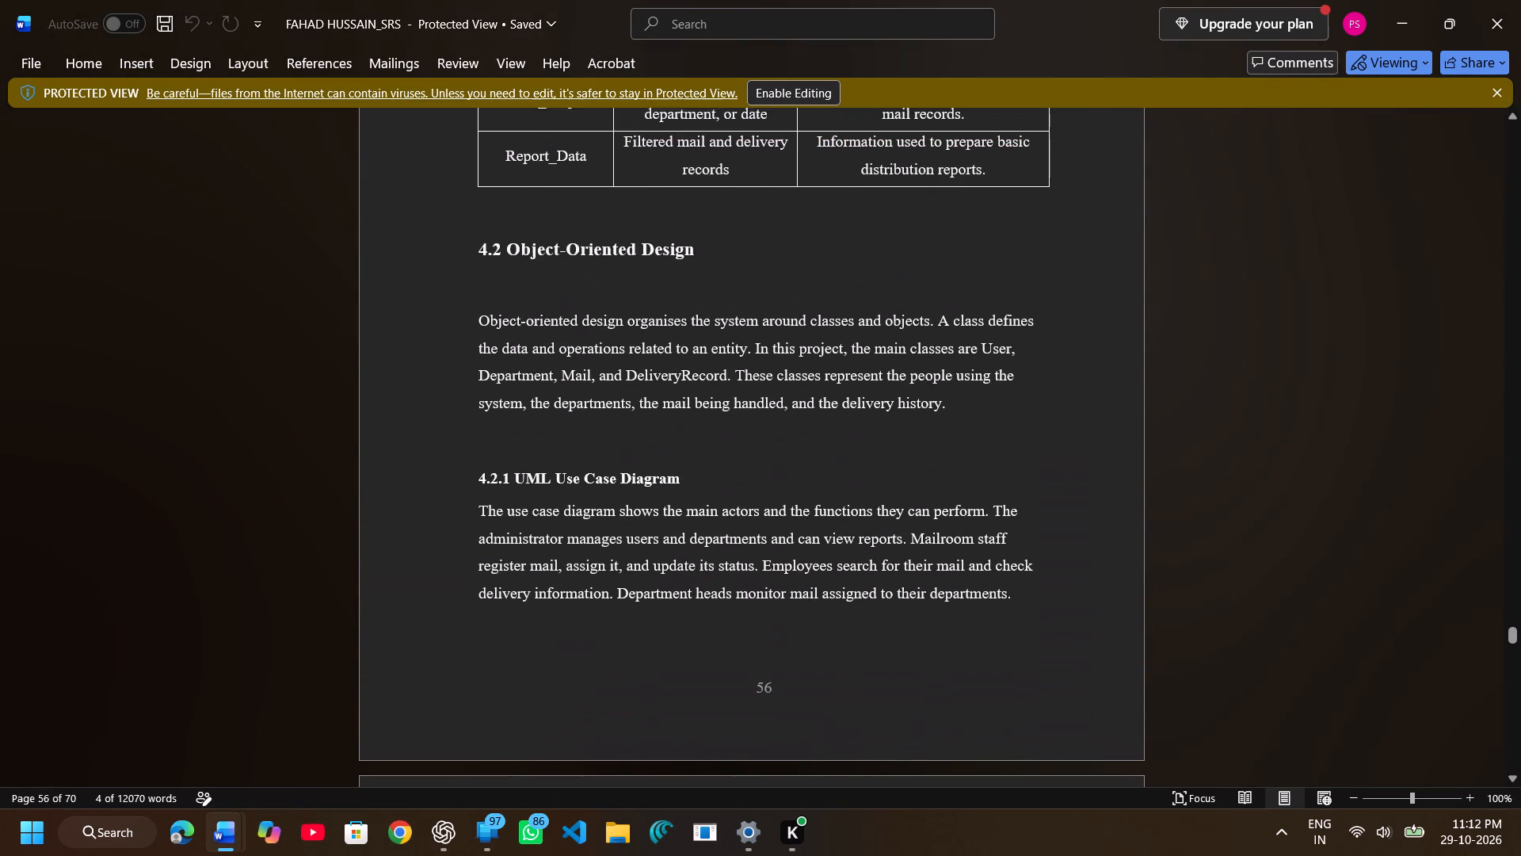
scroll(517, 547, "up", 3)
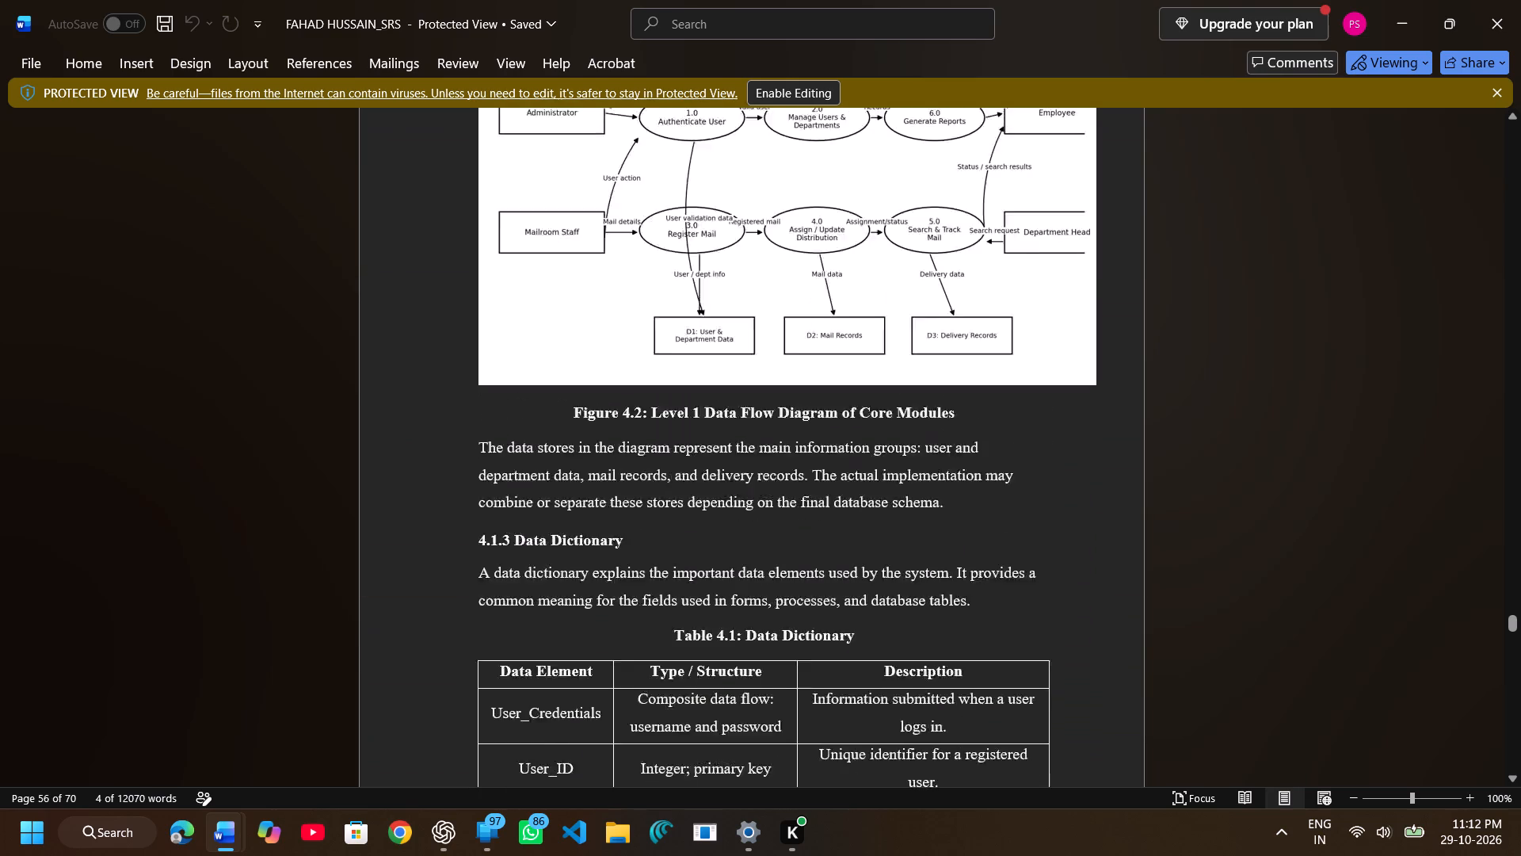
scroll(517, 547, "up", 1)
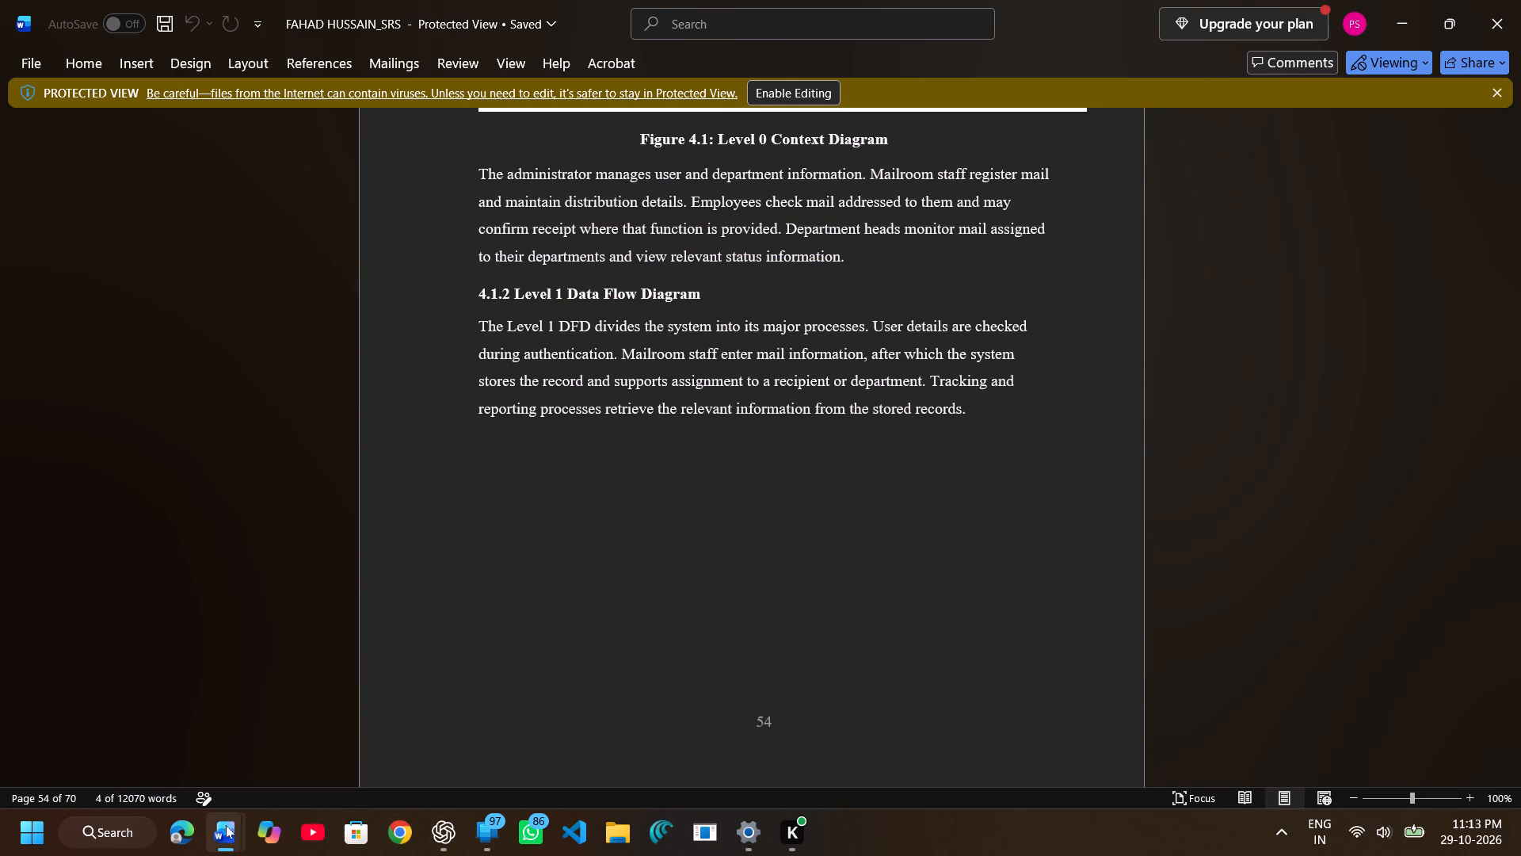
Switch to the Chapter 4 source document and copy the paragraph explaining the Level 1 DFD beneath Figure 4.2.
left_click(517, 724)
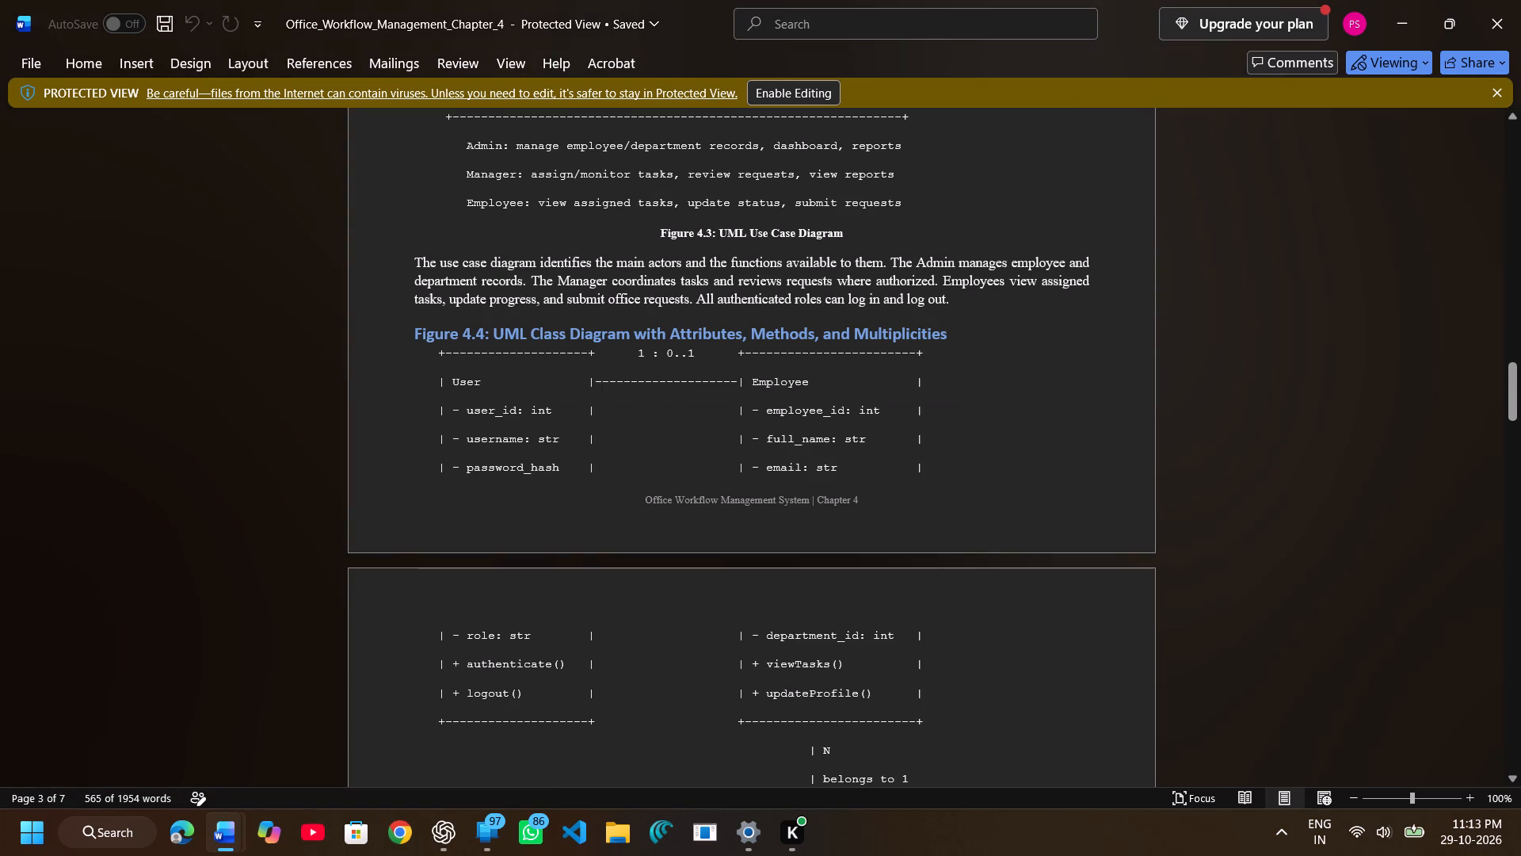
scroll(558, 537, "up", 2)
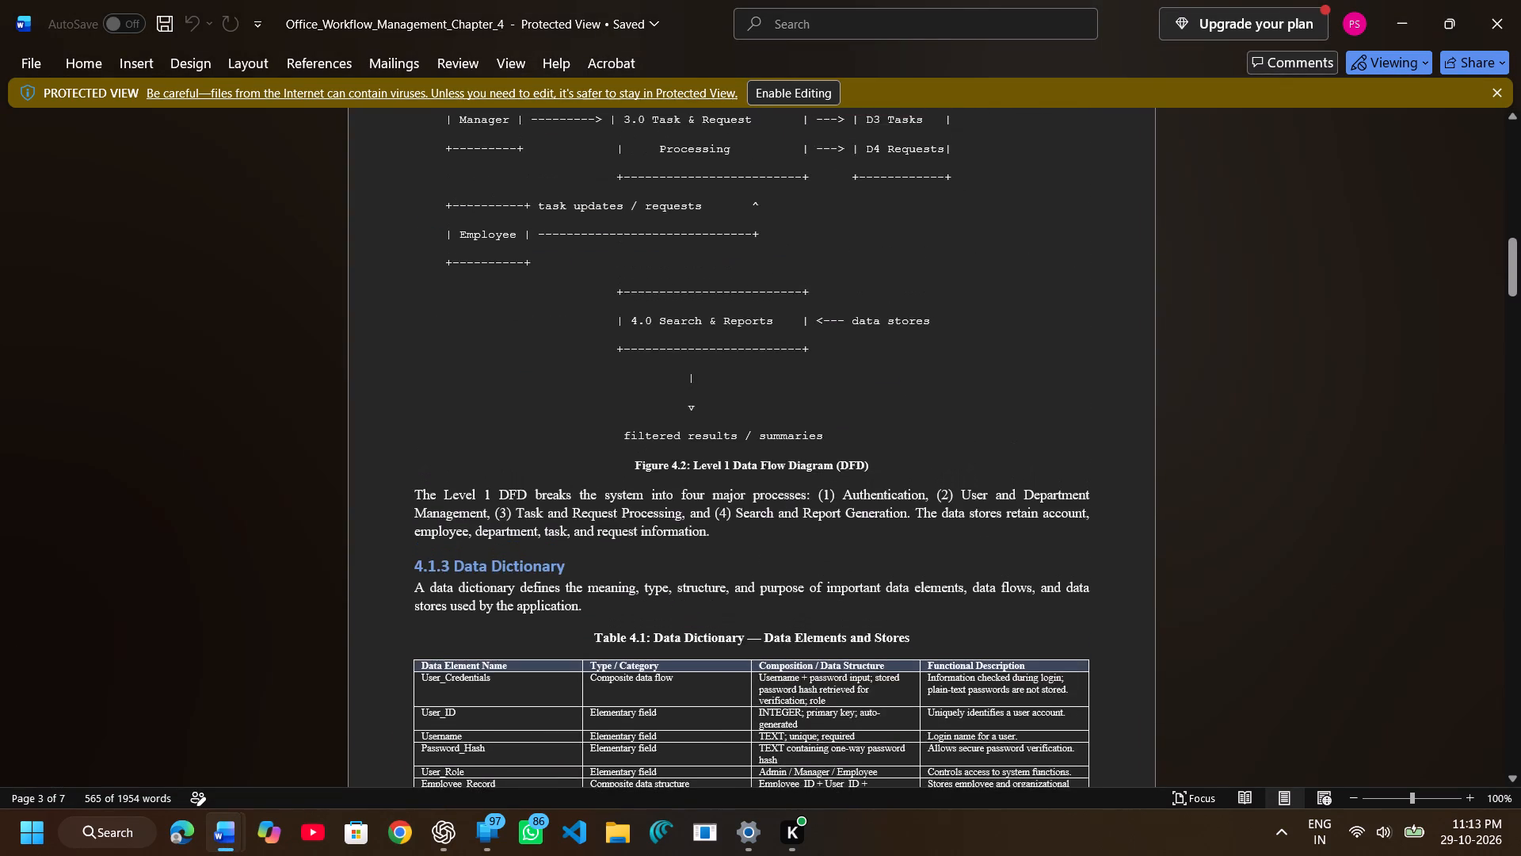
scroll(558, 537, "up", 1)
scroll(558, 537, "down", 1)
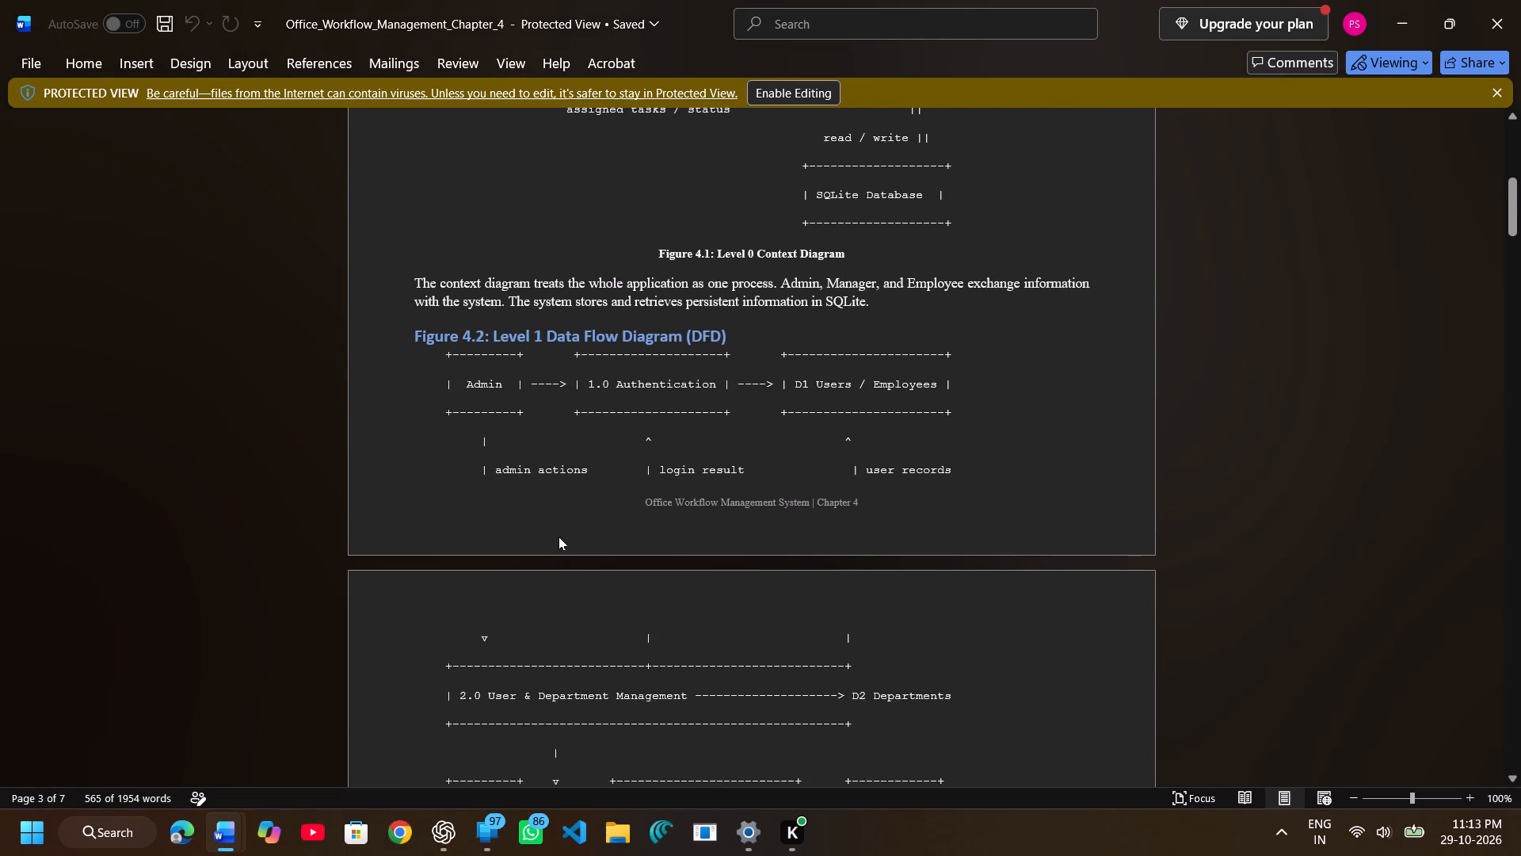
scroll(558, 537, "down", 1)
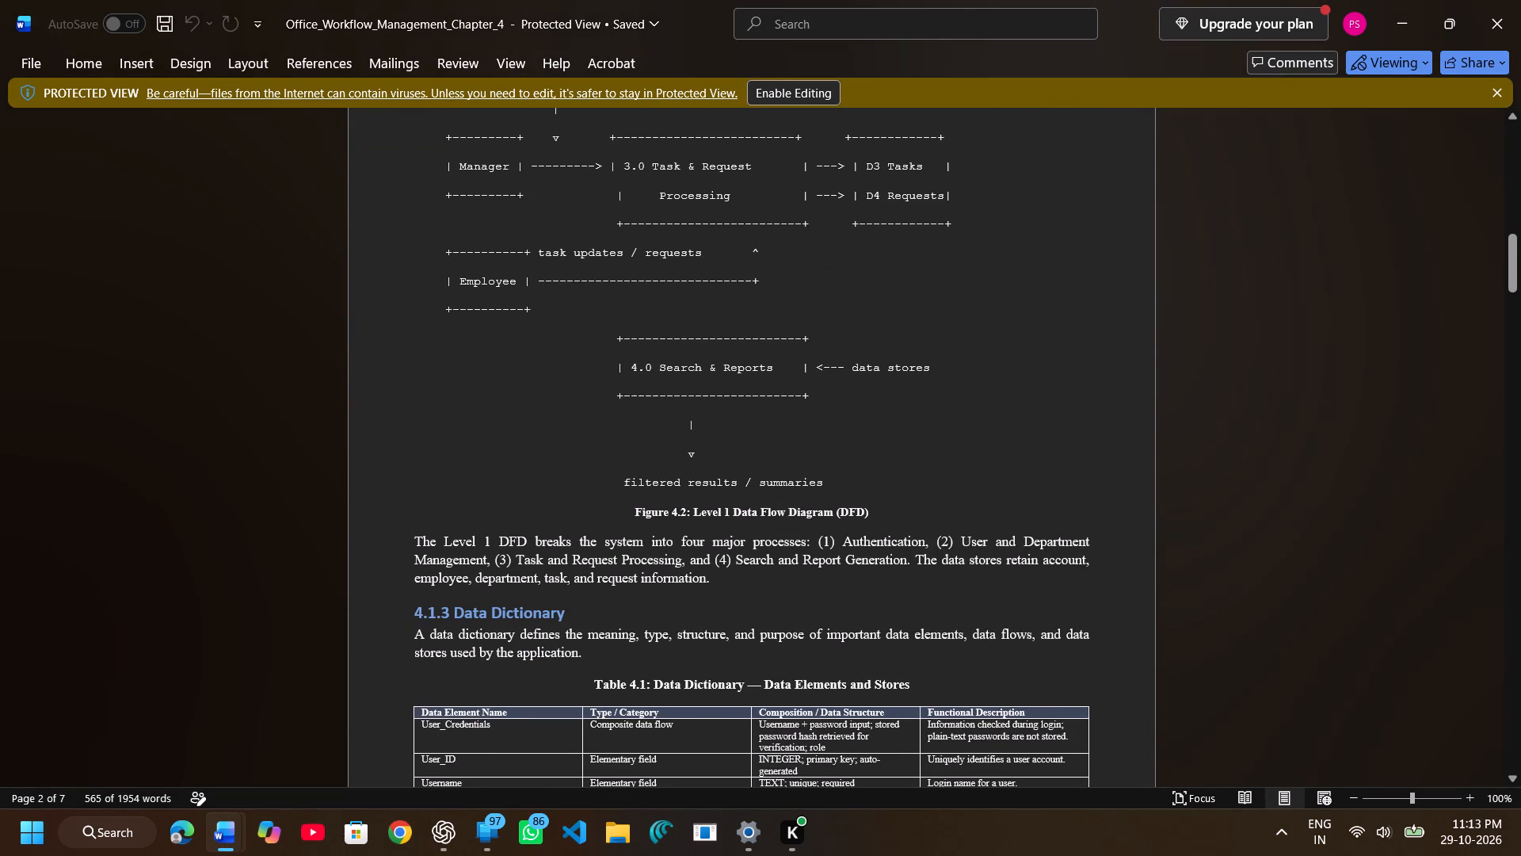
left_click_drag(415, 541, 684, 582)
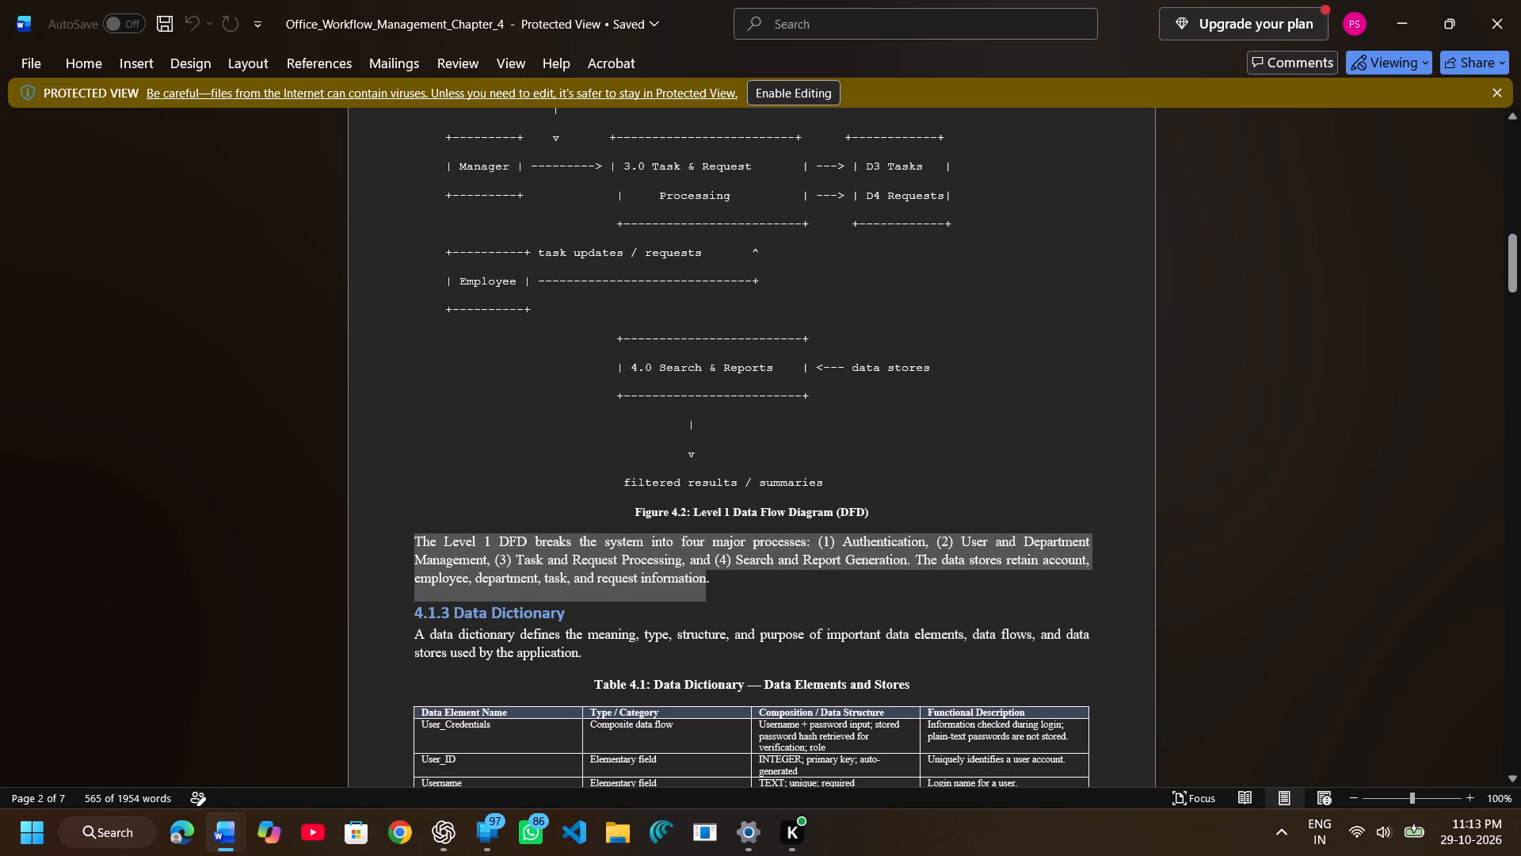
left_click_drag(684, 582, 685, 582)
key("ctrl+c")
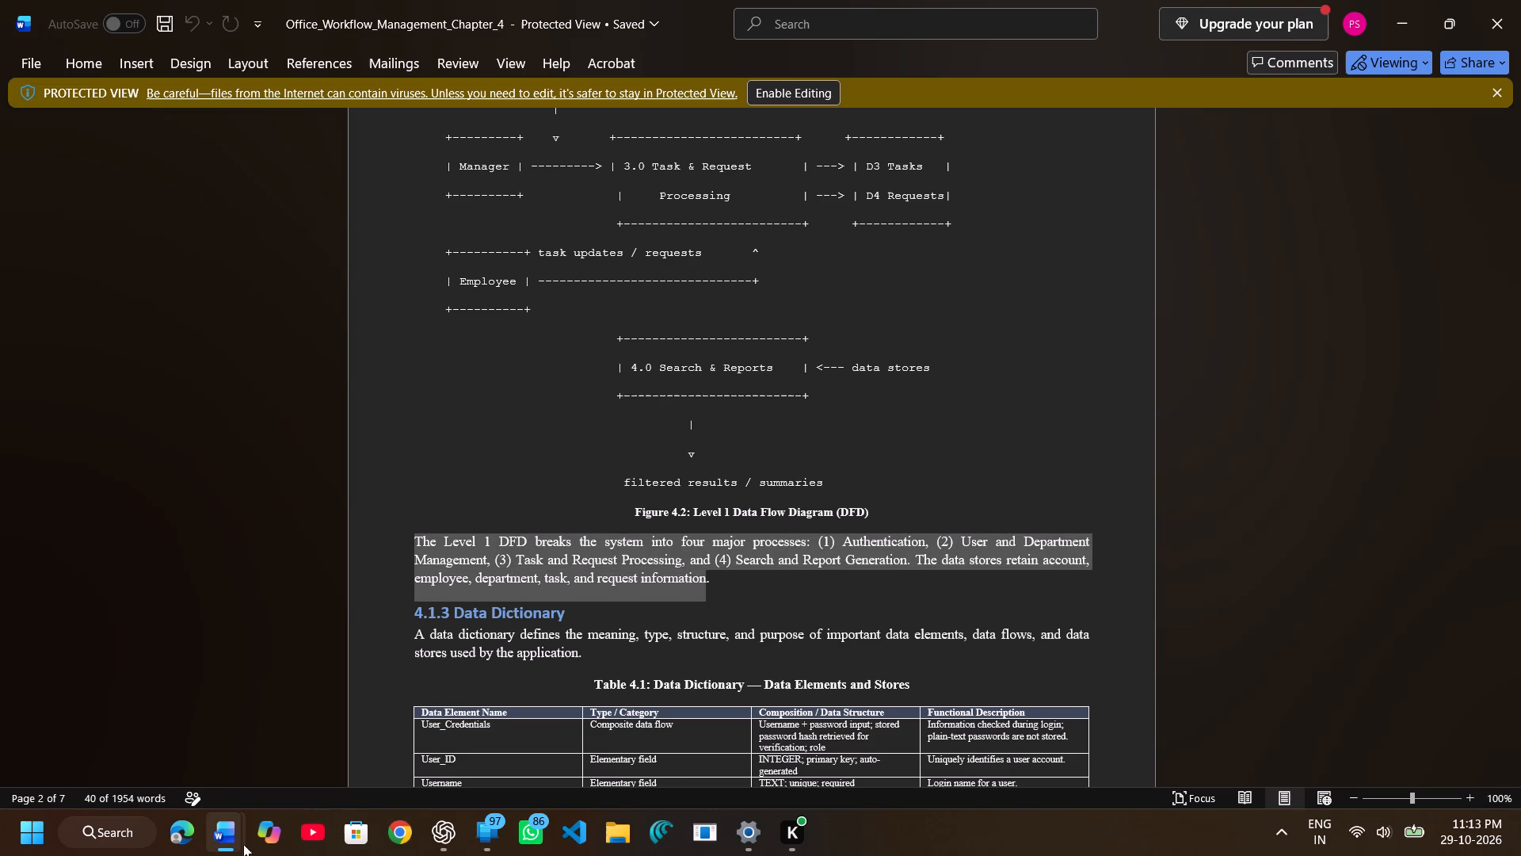
Compare section 4.1 of the project report with the Chapter 4 source document, examining the Level 0 and Level 1 diagrams, captions and text.
left_click(170, 770)
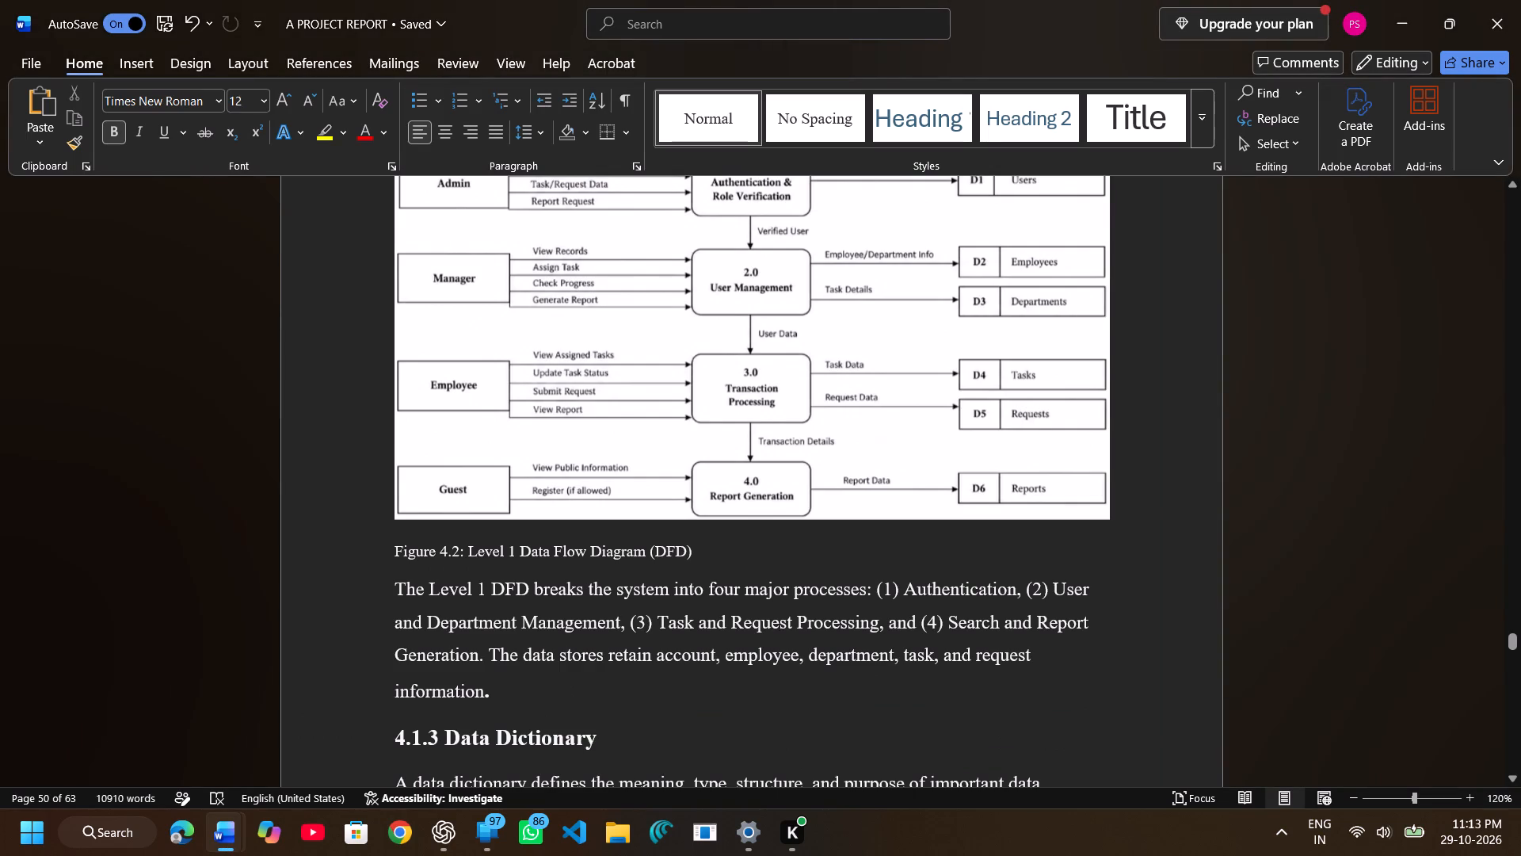
scroll(421, 617, "right", 1)
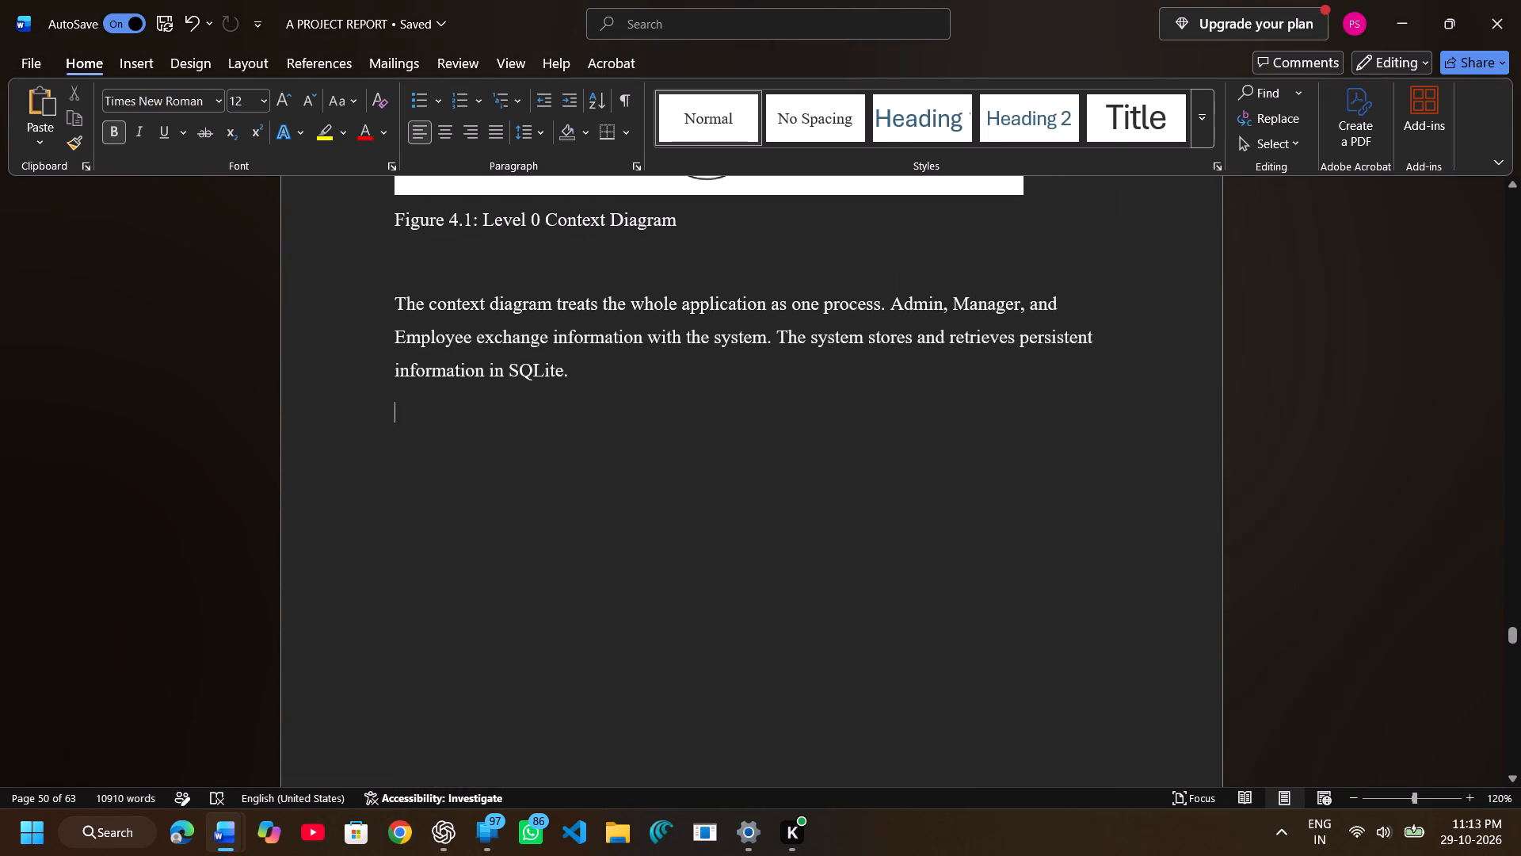
scroll(421, 617, "right", 1)
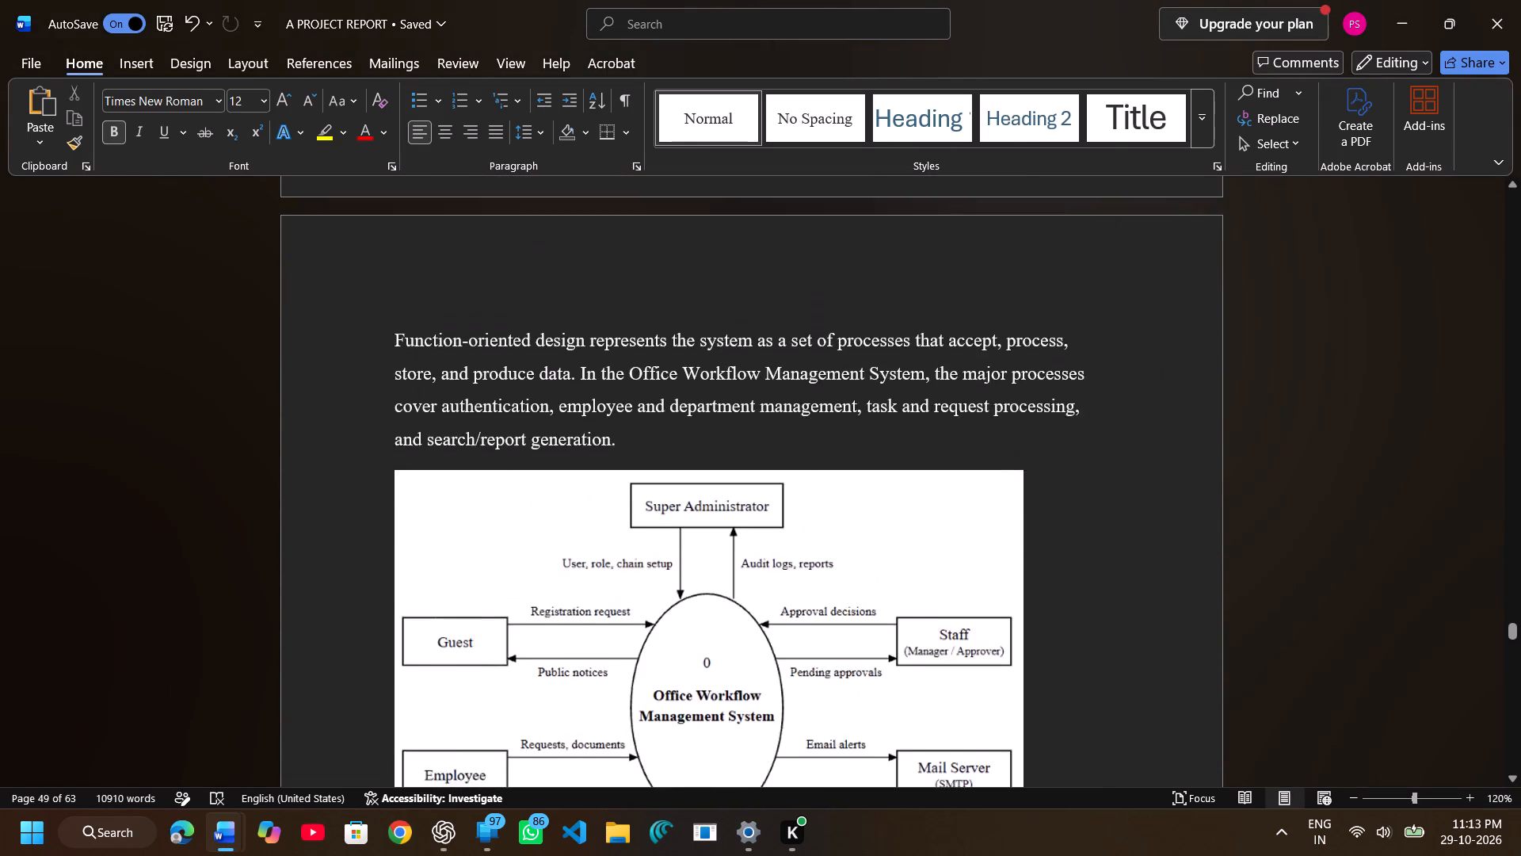
scroll(421, 617, "right", 1)
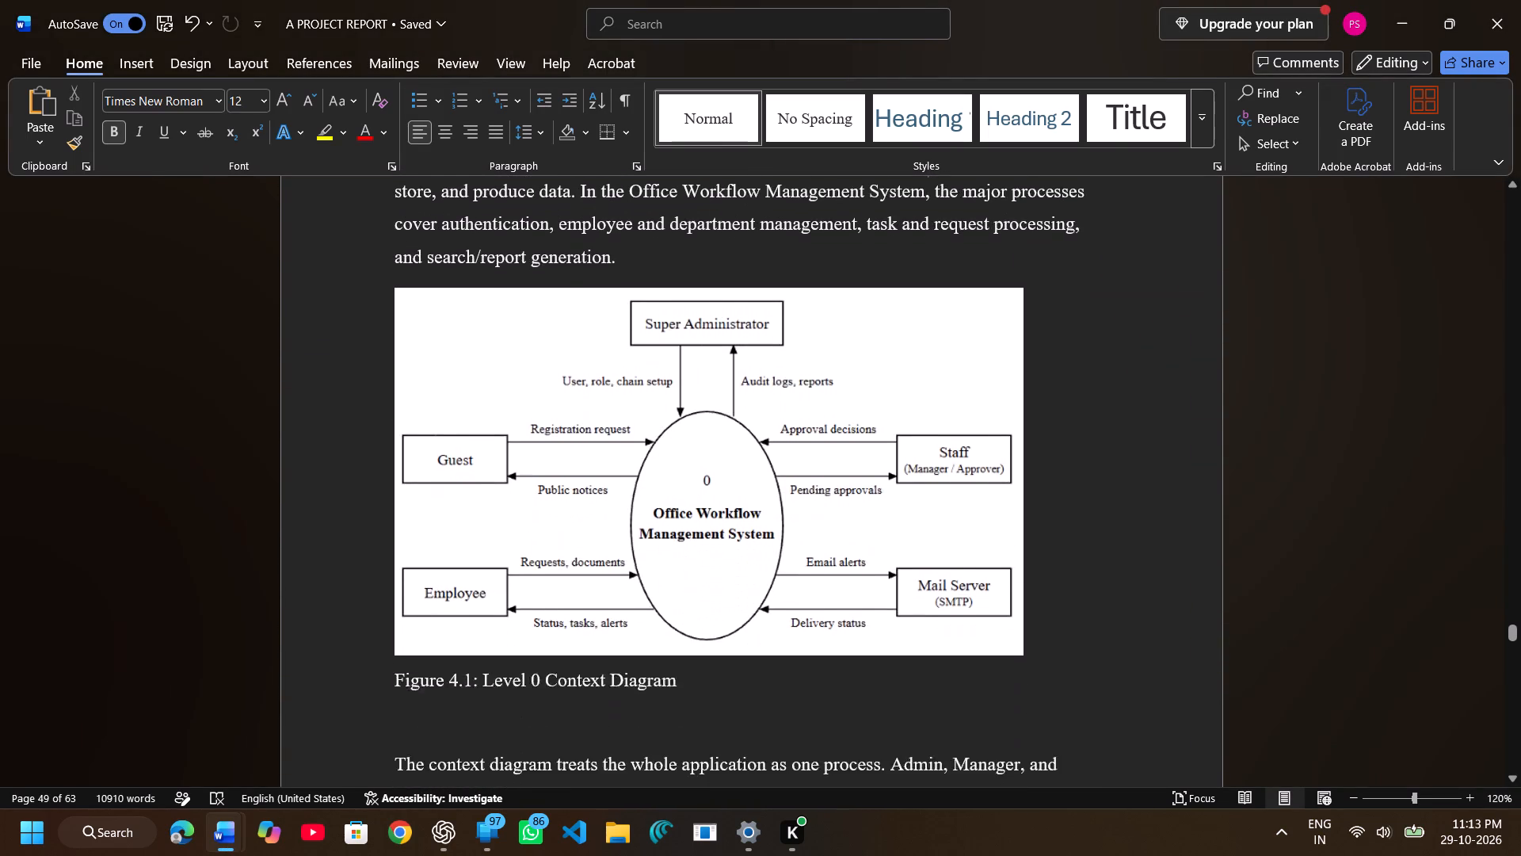
scroll(421, 617, "right", 1)
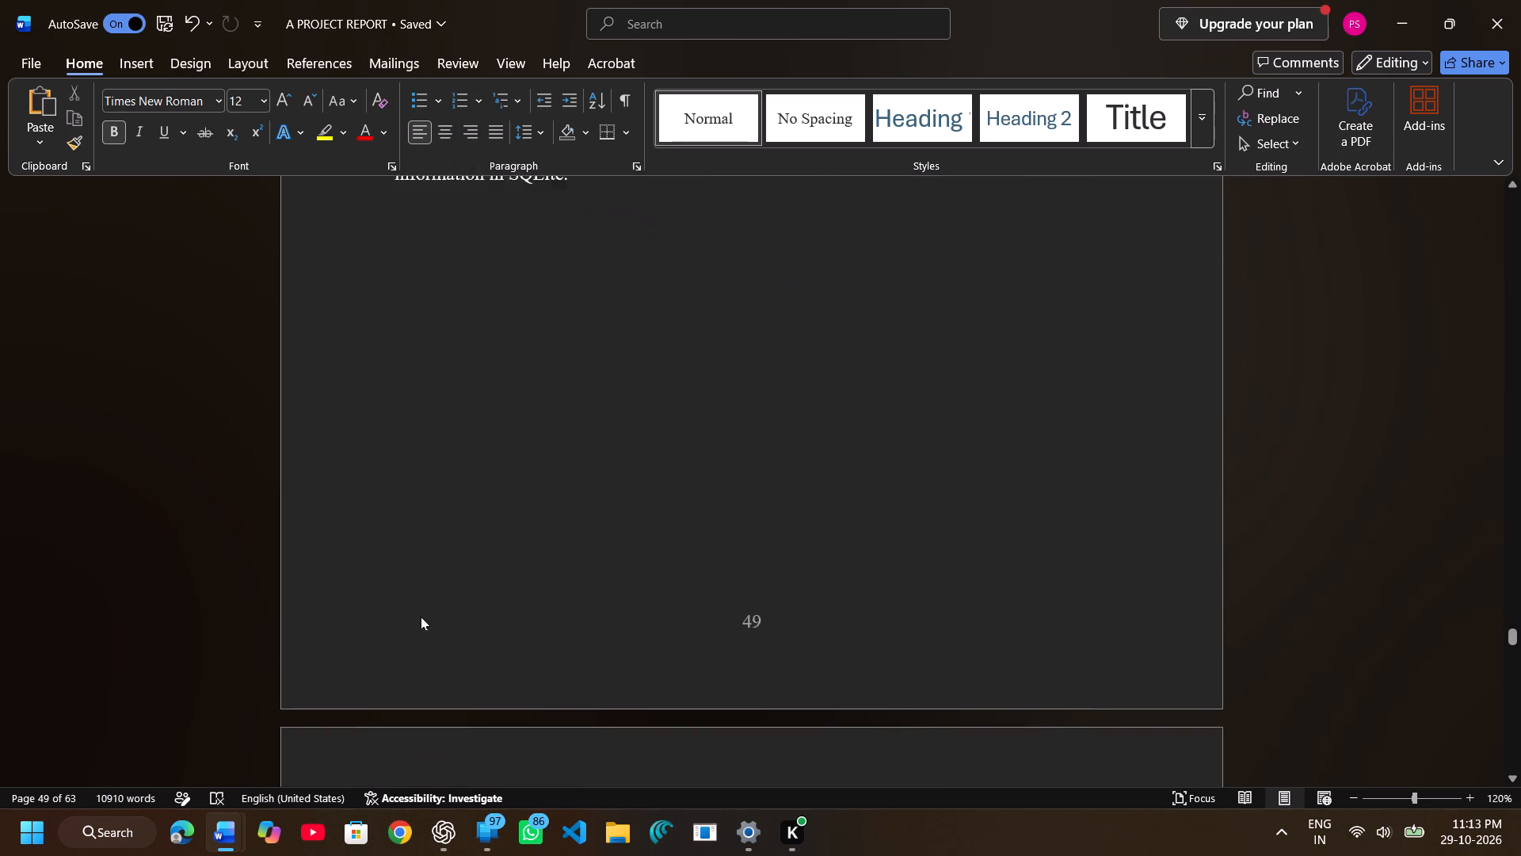
scroll(421, 617, "right", 2)
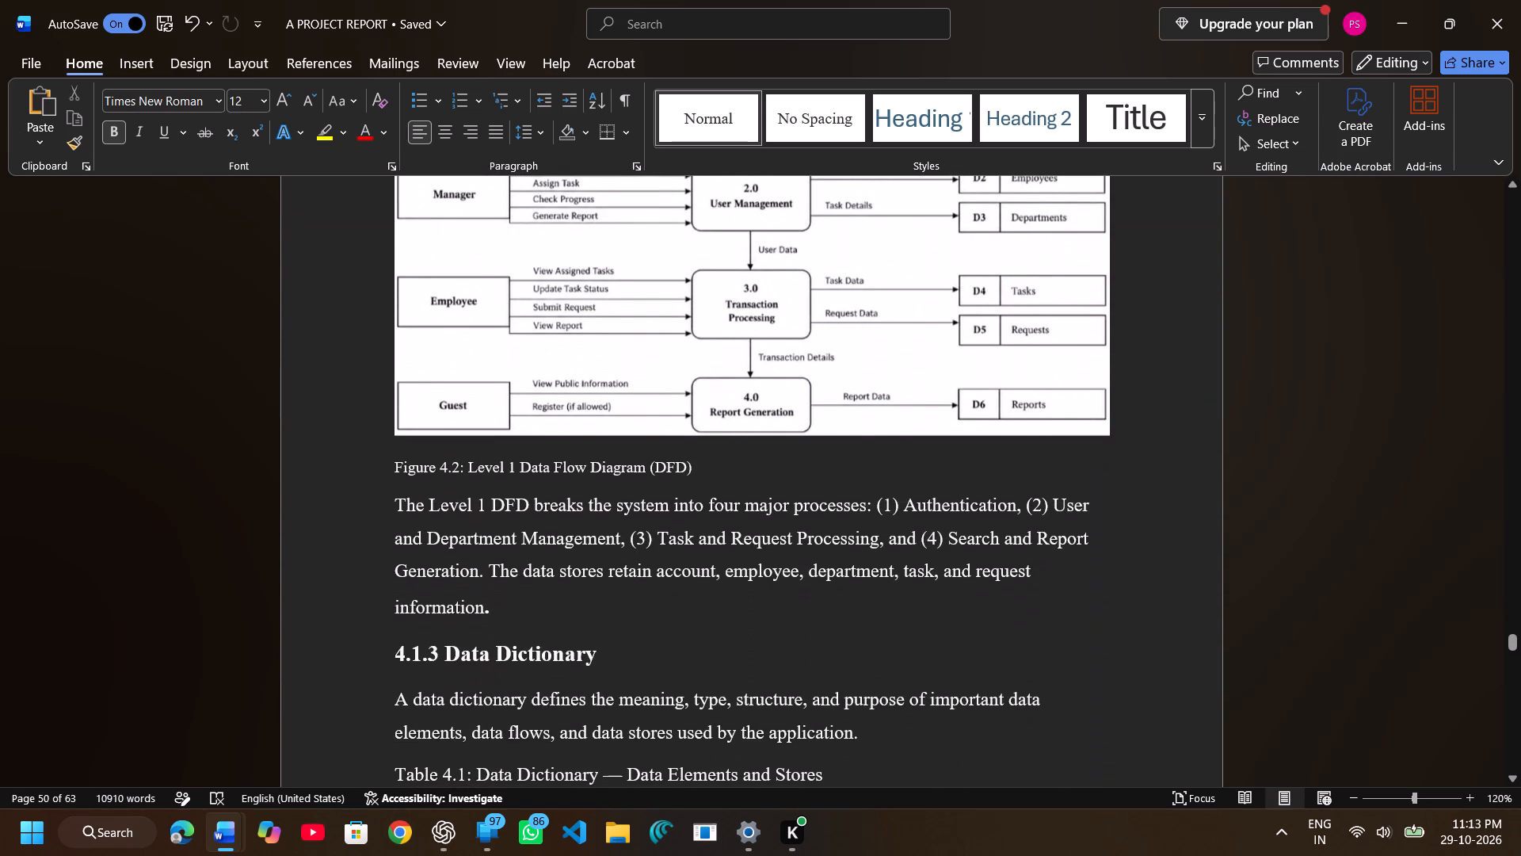
scroll(421, 617, "right", 1)
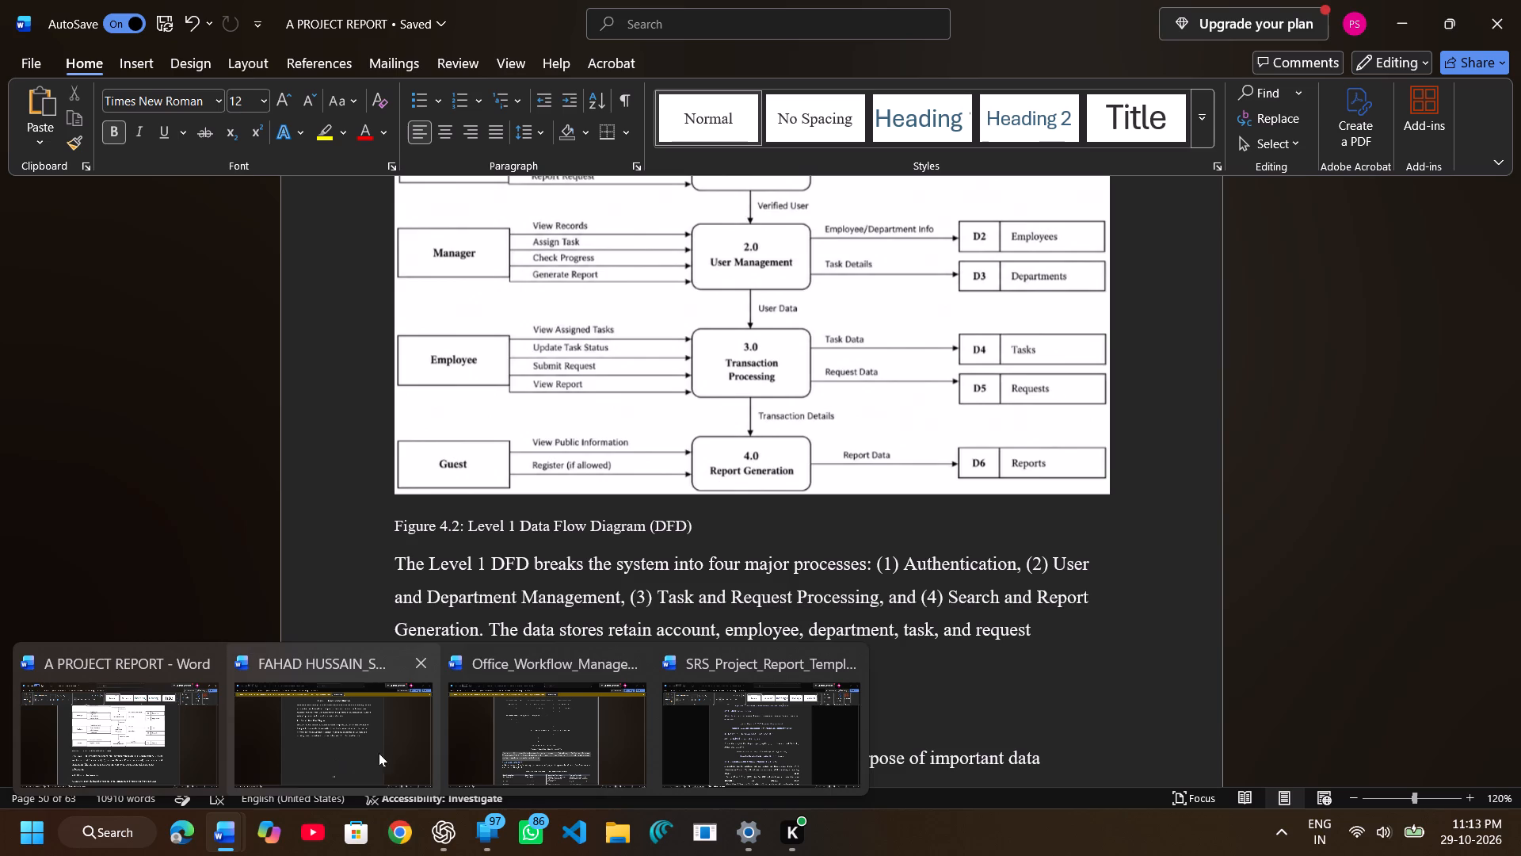
left_click(467, 759)
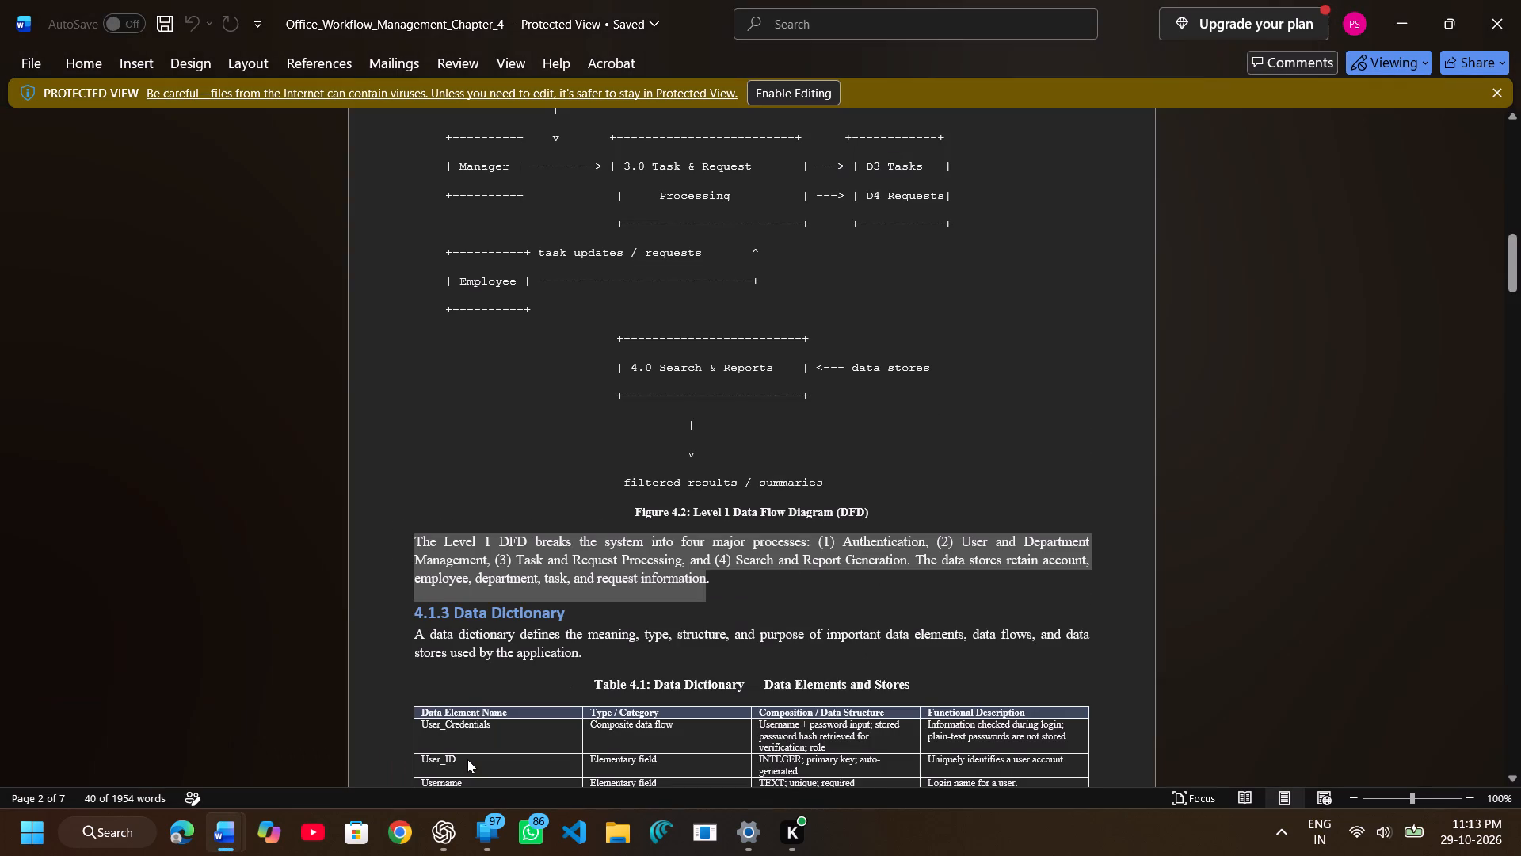
scroll(513, 612, "up", 1)
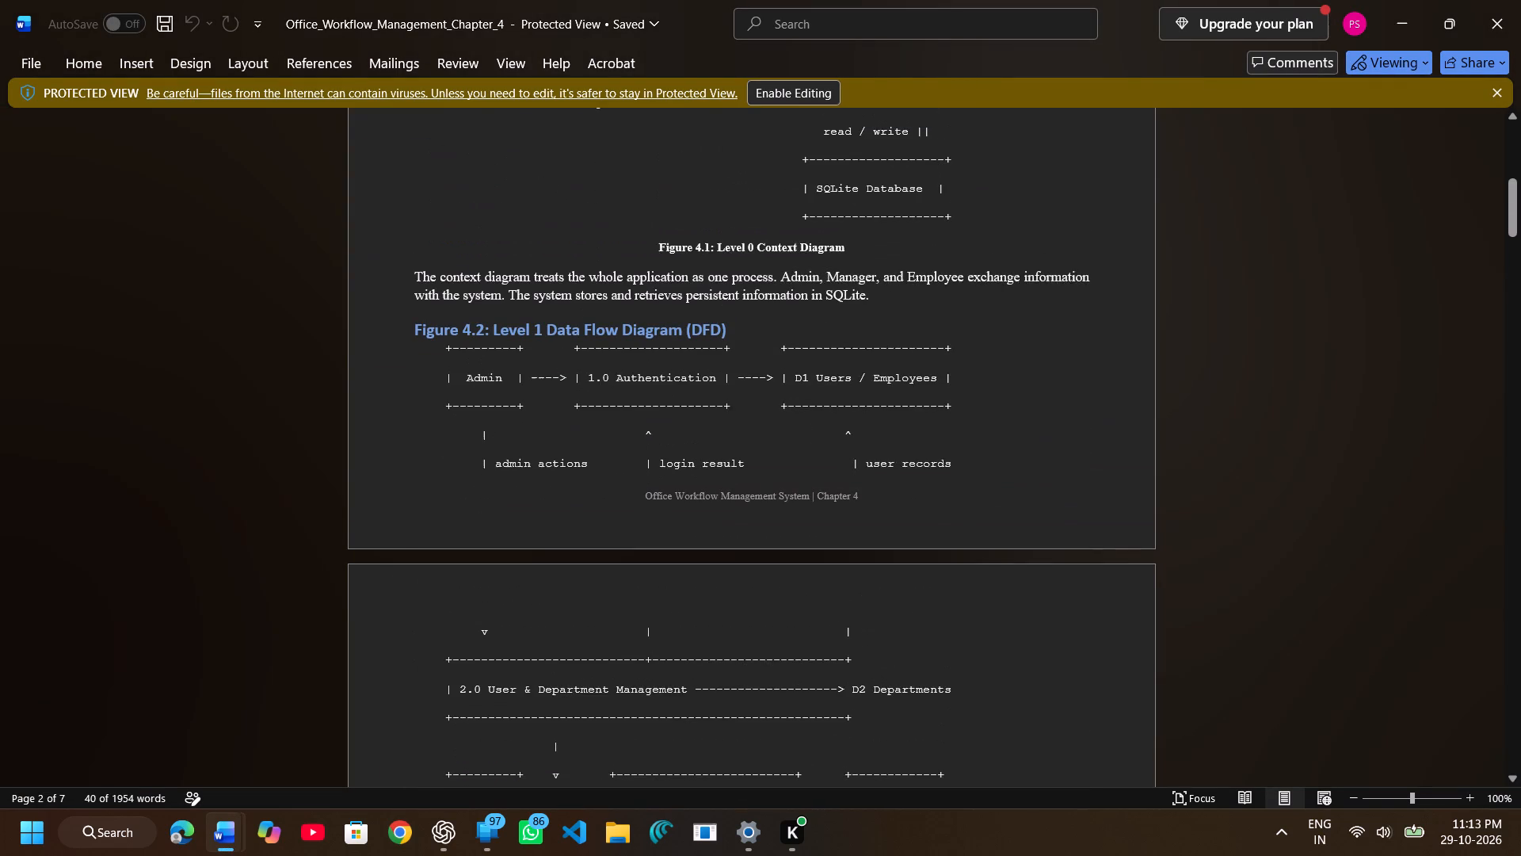
scroll(513, 612, "up", 1)
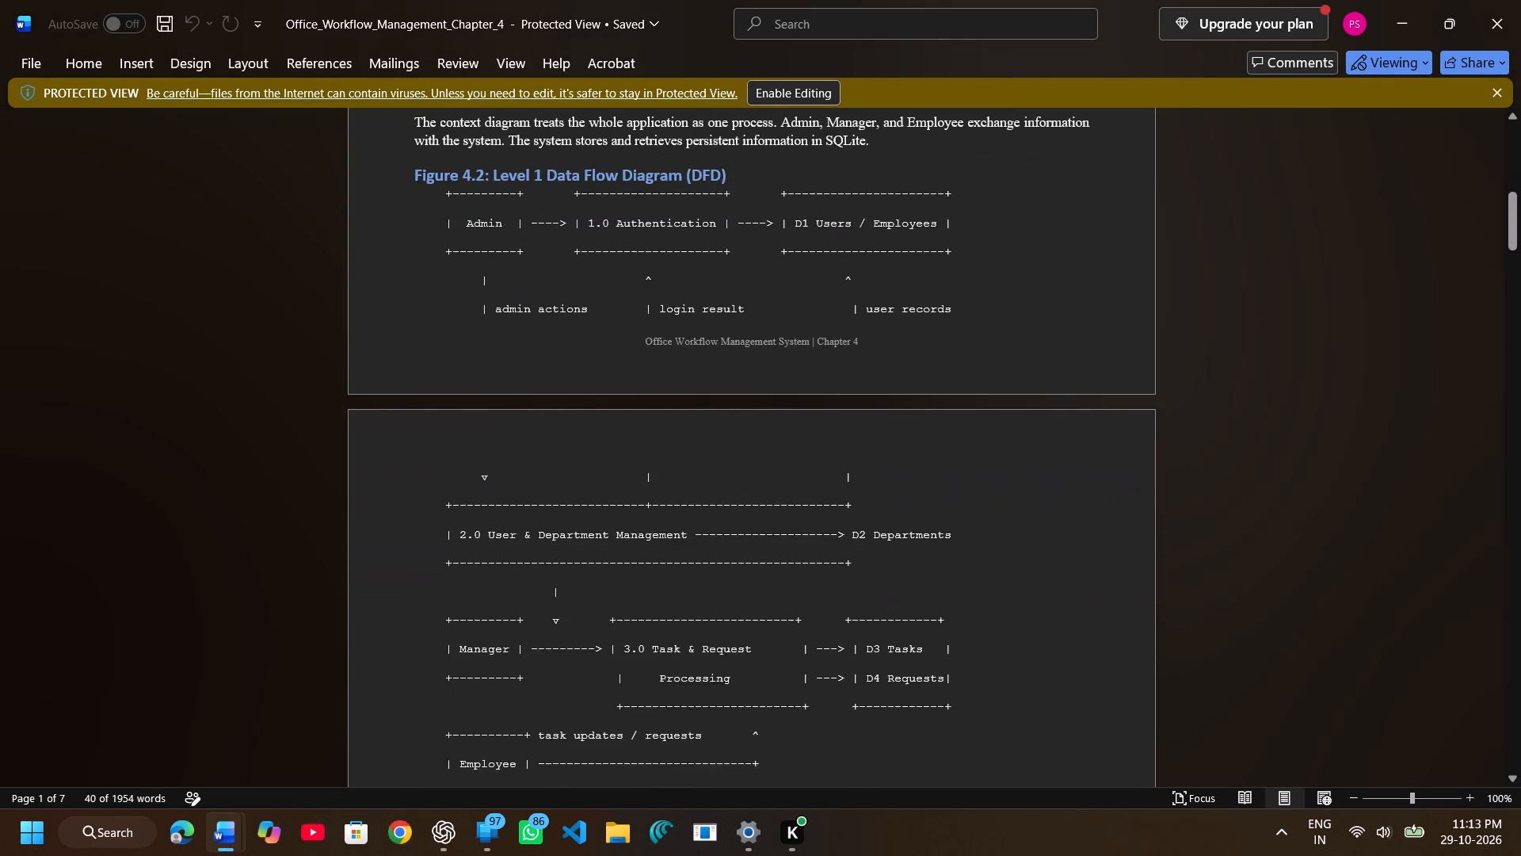
scroll(513, 612, "up", 1)
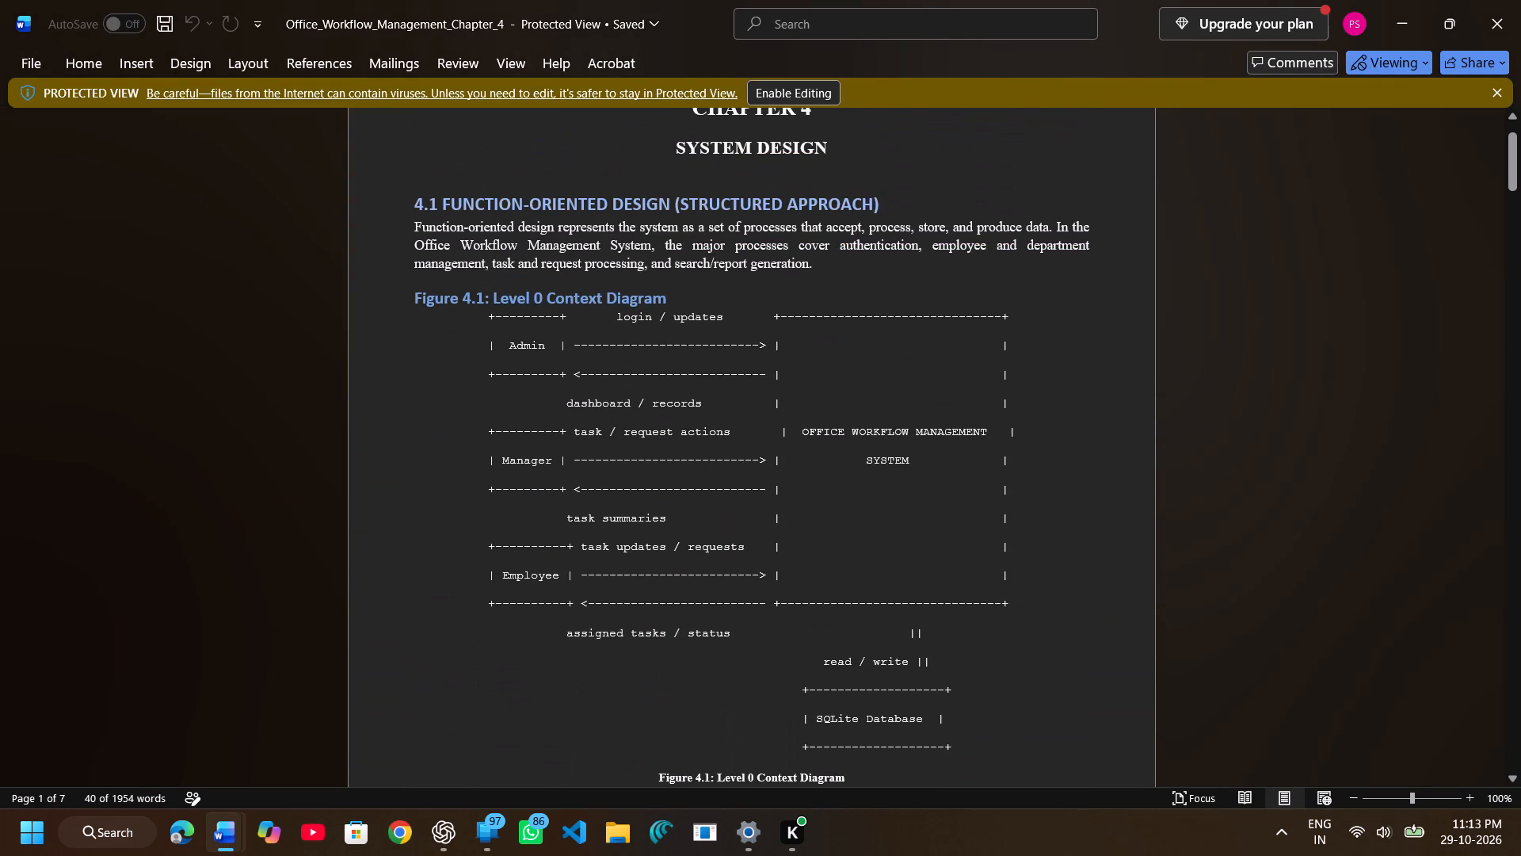
scroll(513, 612, "up", 1)
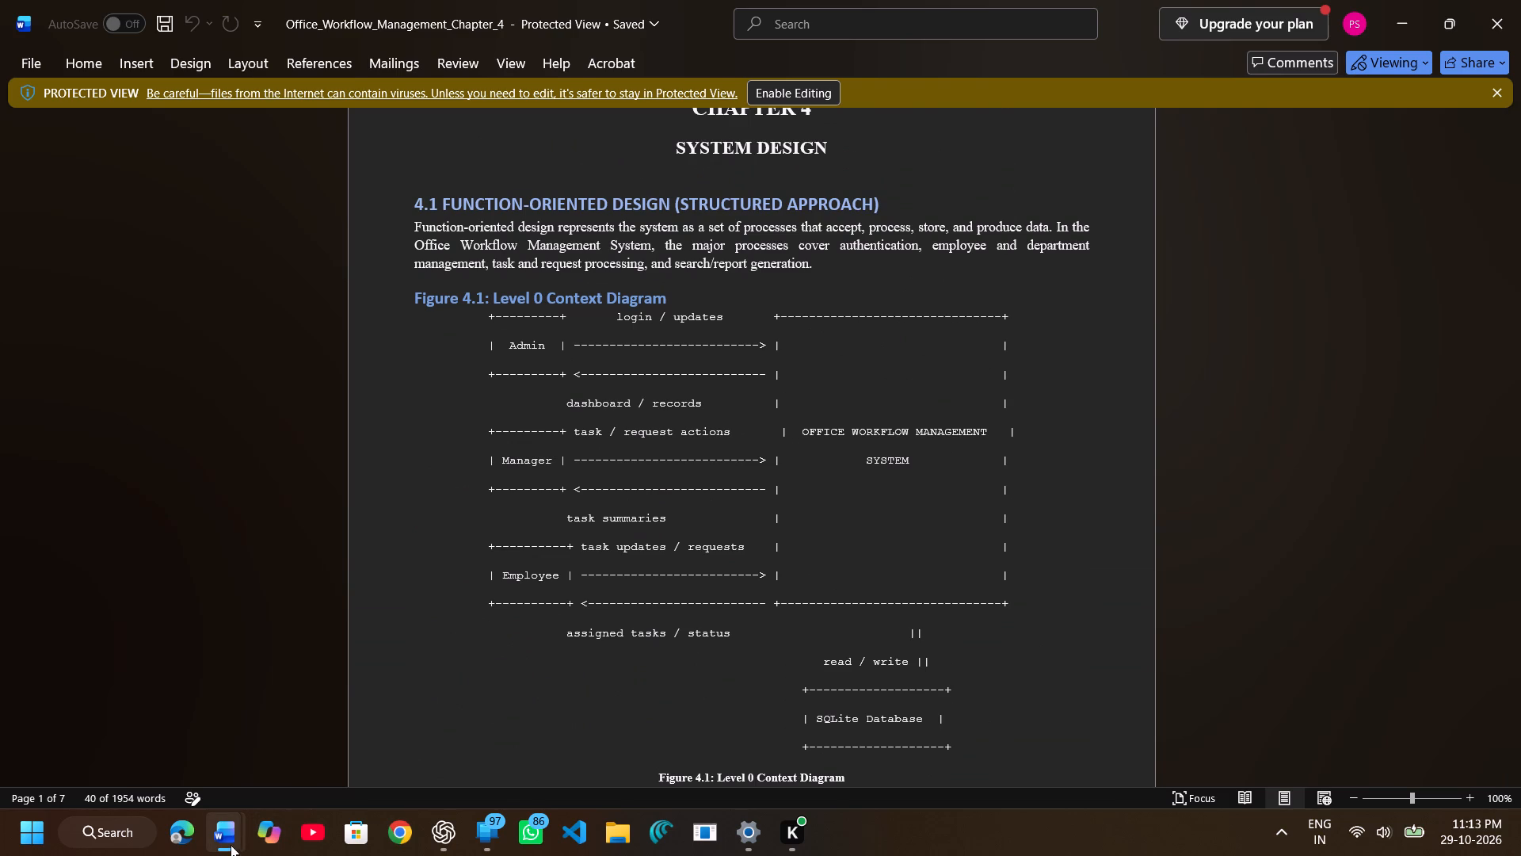
Switch to the reference SRS document and copy the heading "4.1.1 Context Diagram (Level 0 DFD)" from section 4.1.
left_click(297, 754)
scroll(458, 574, "up", 1)
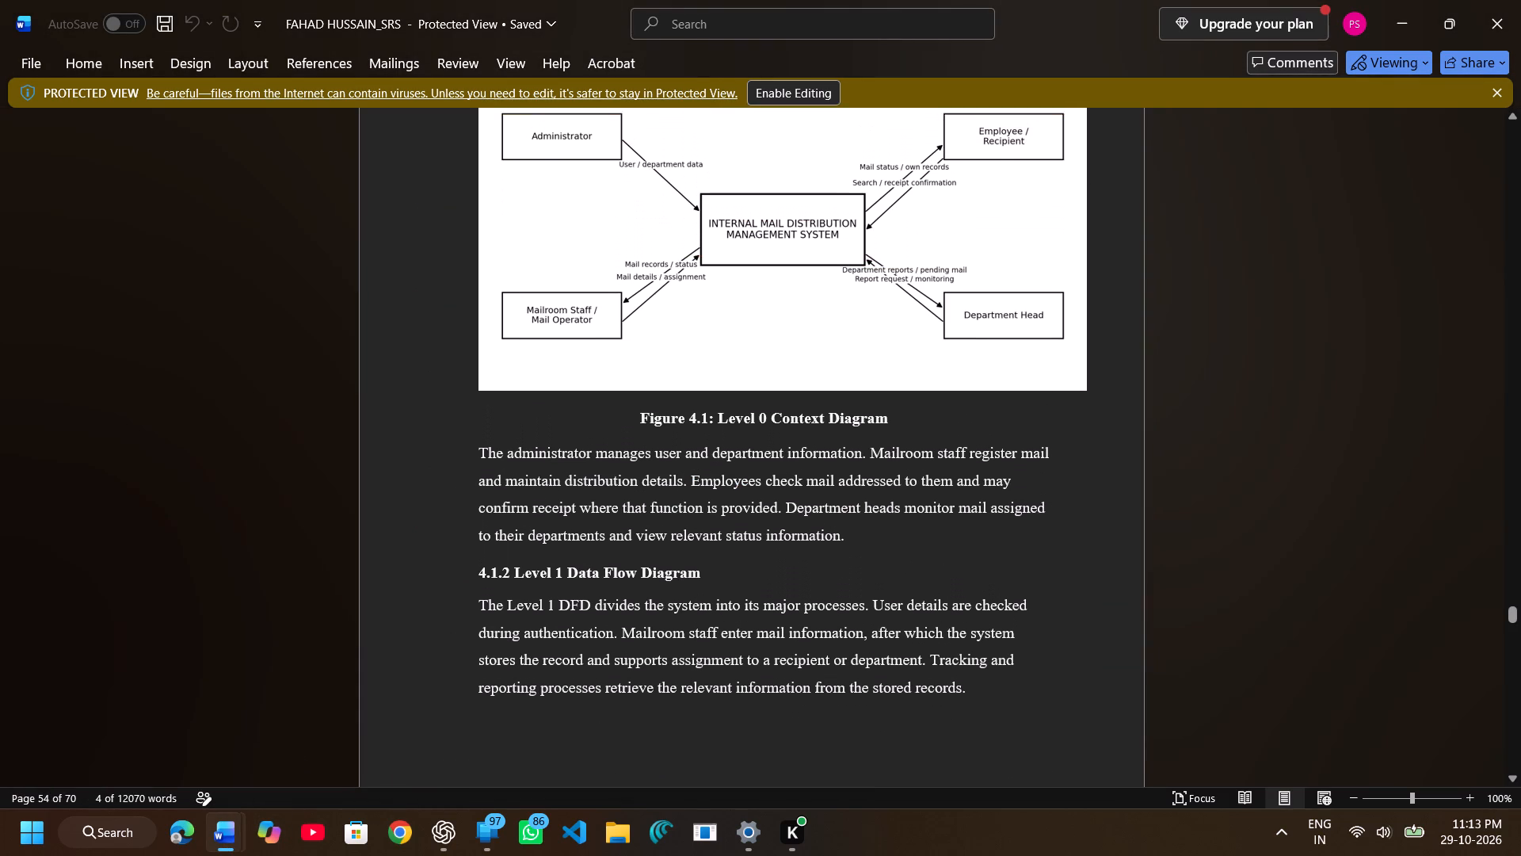
scroll(458, 574, "up", 1)
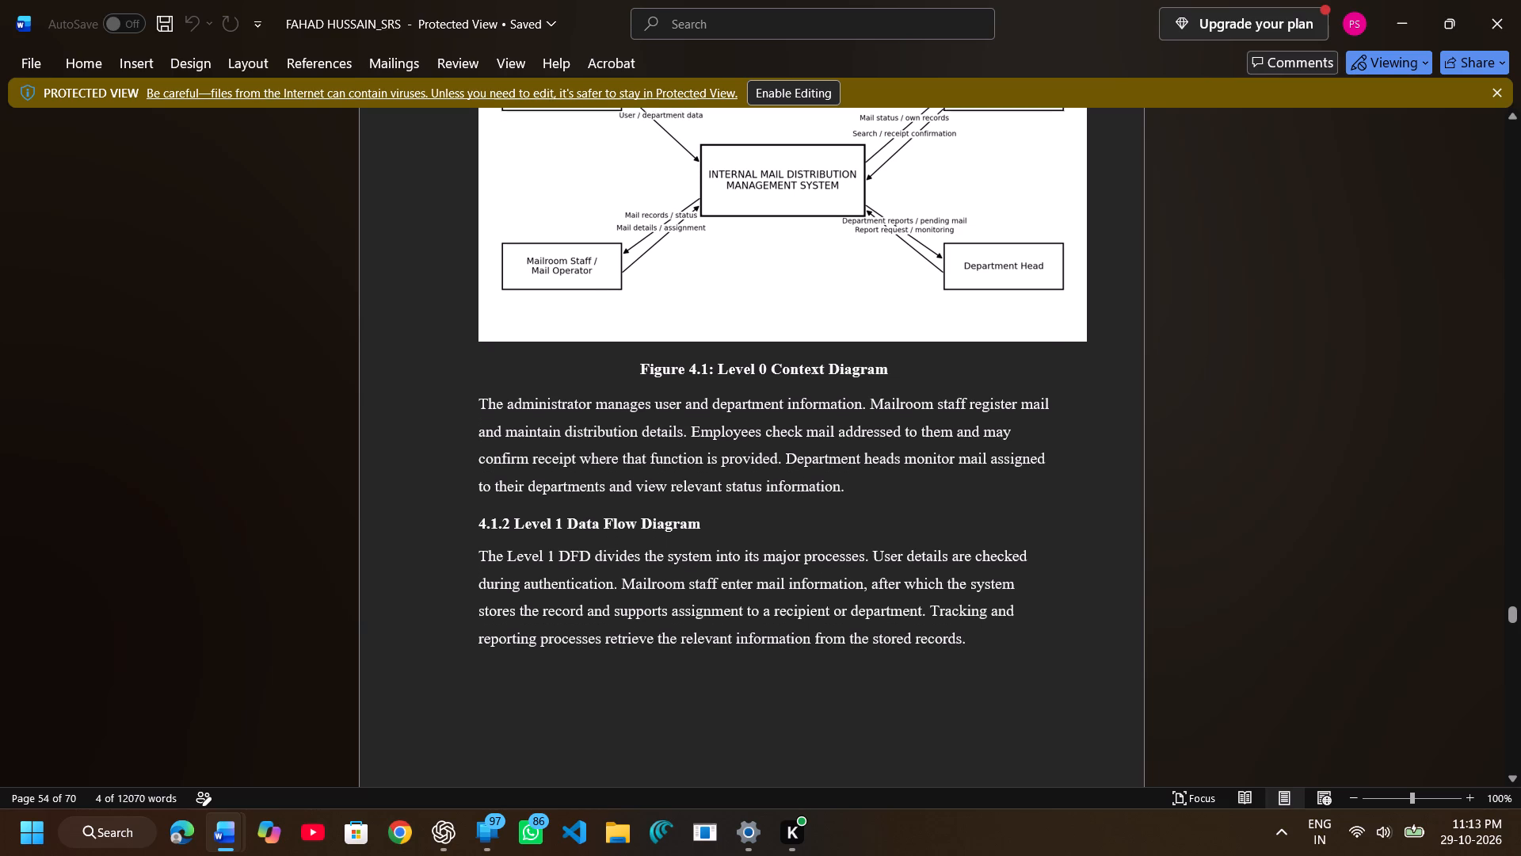
scroll(458, 574, "up", 2)
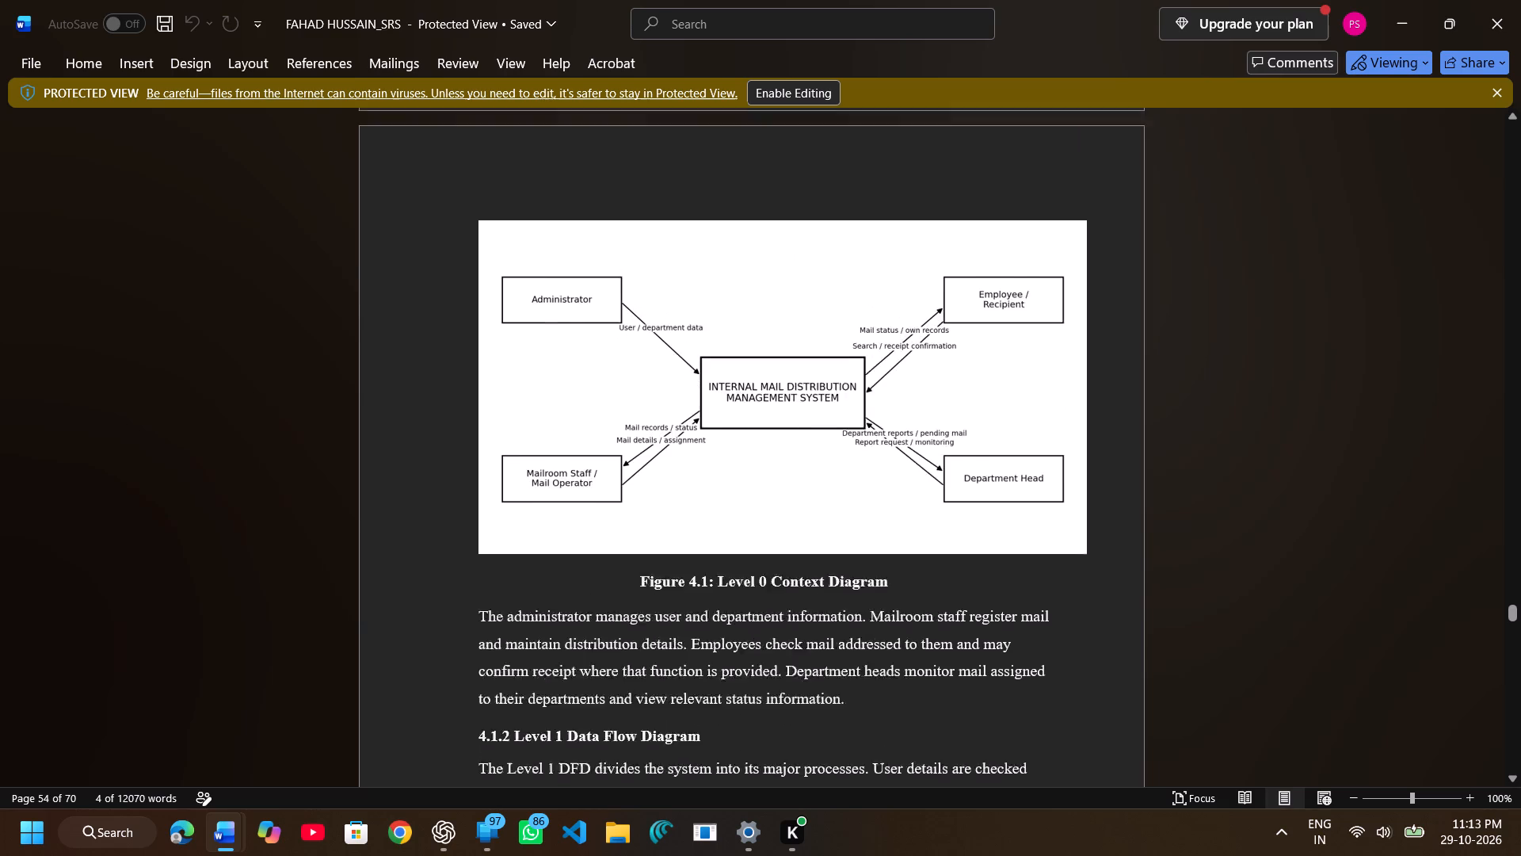
scroll(458, 574, "up", 1)
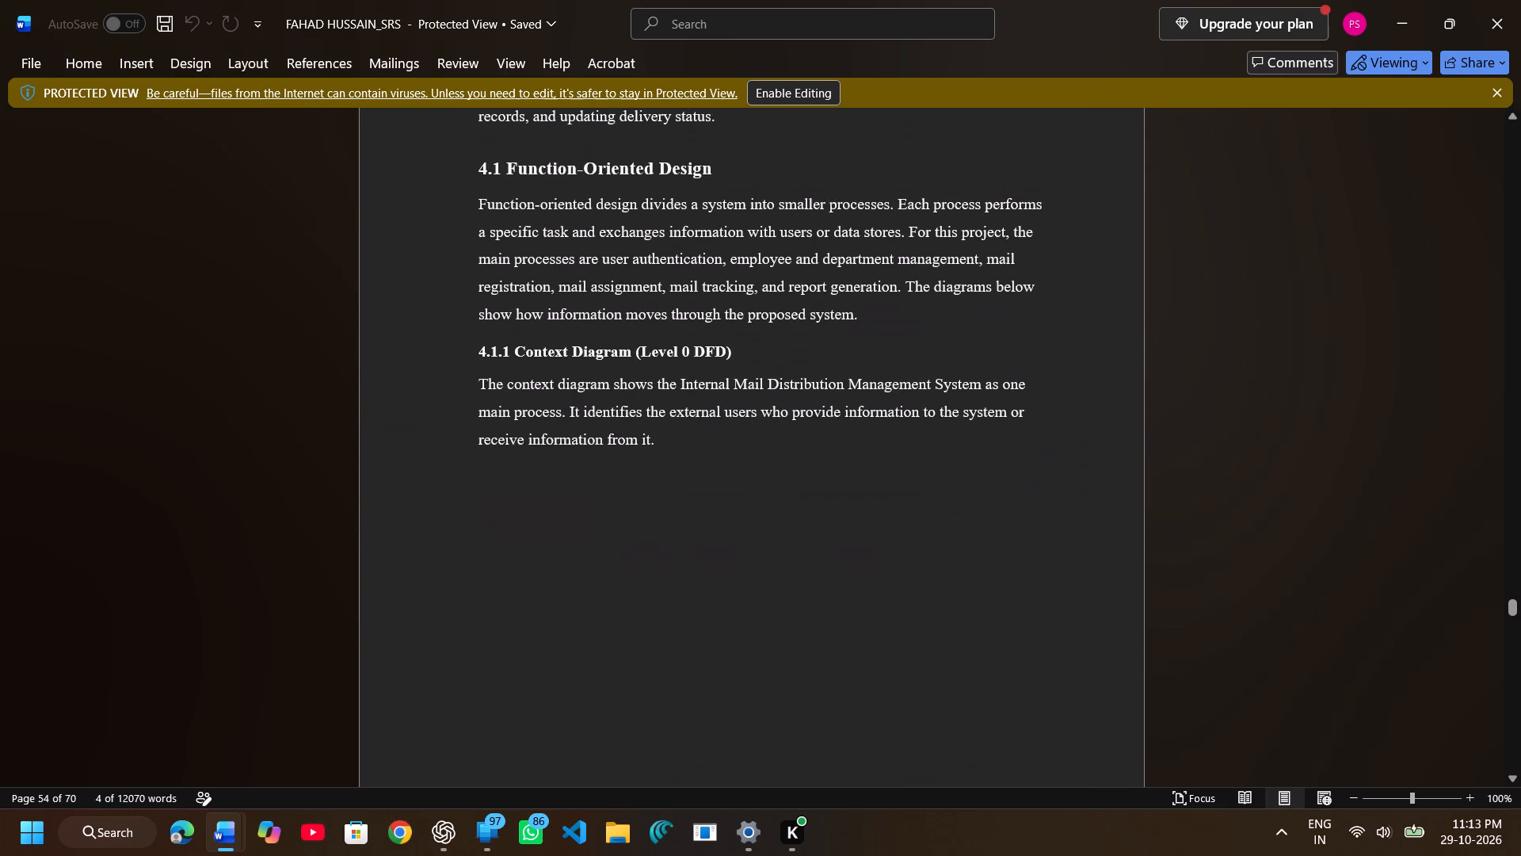
left_click_drag(476, 350, 637, 344)
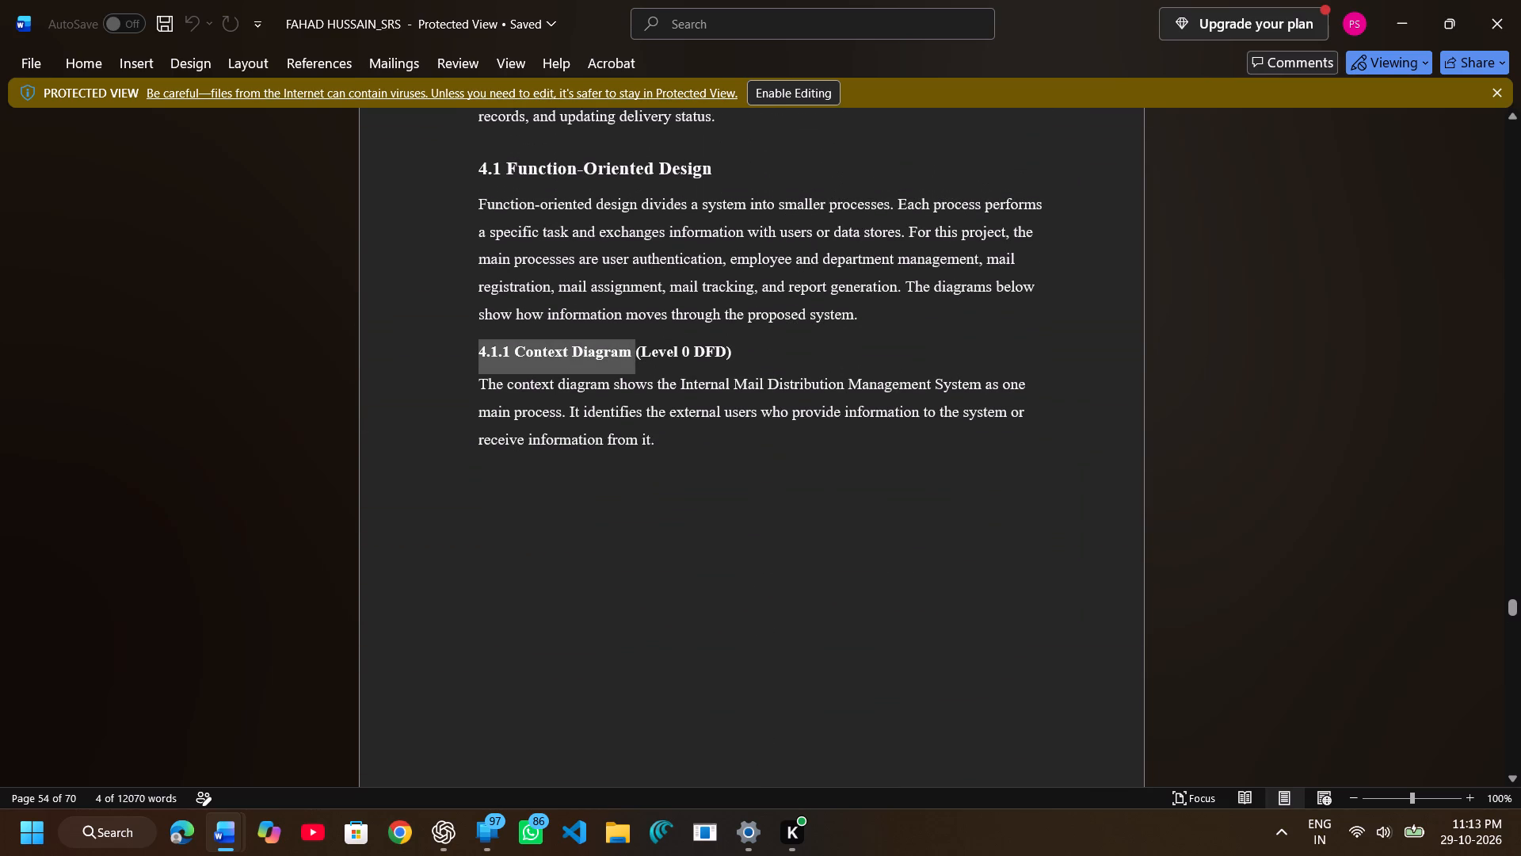
left_click_drag(637, 344, 733, 351)
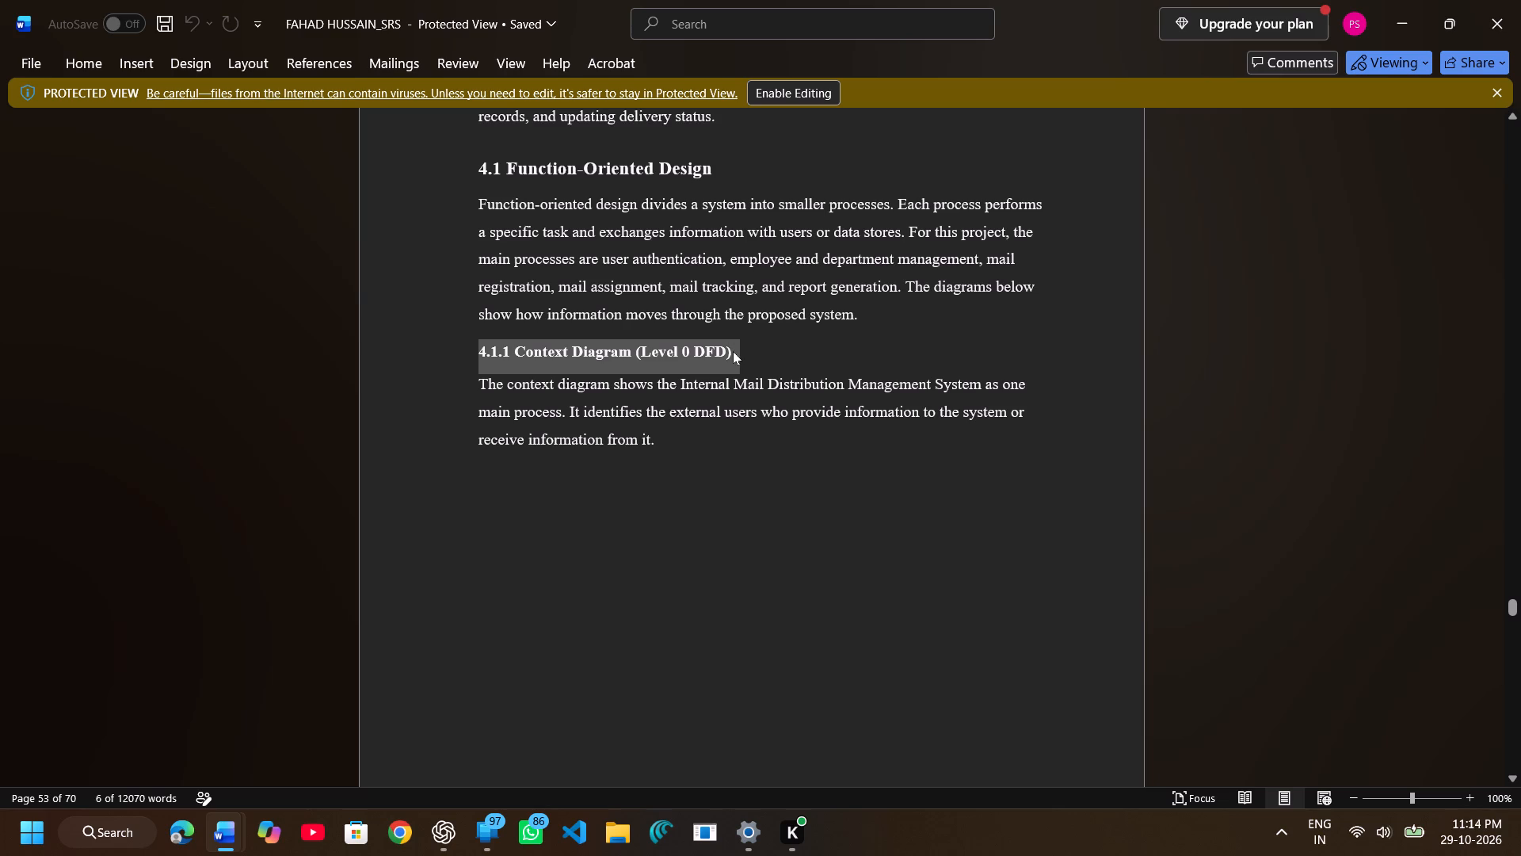
key("ctrl+c")
In the project report, paste the copied 4.1.1 heading between the function-oriented design paragraph and the Level 0 diagram, leaving a blank line above it.
left_click(200, 753)
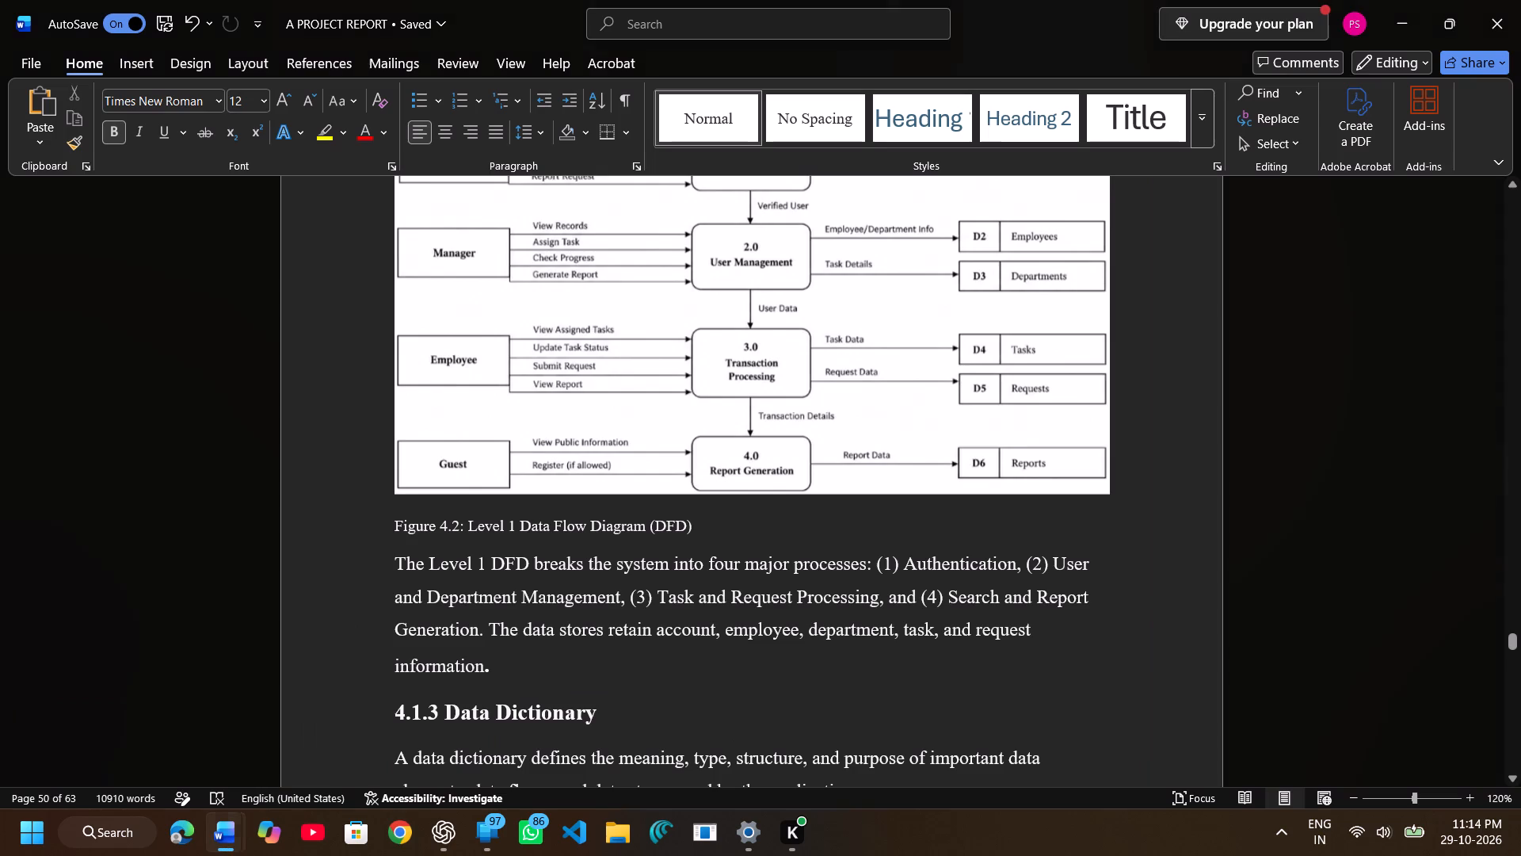
scroll(452, 568, "up", 1)
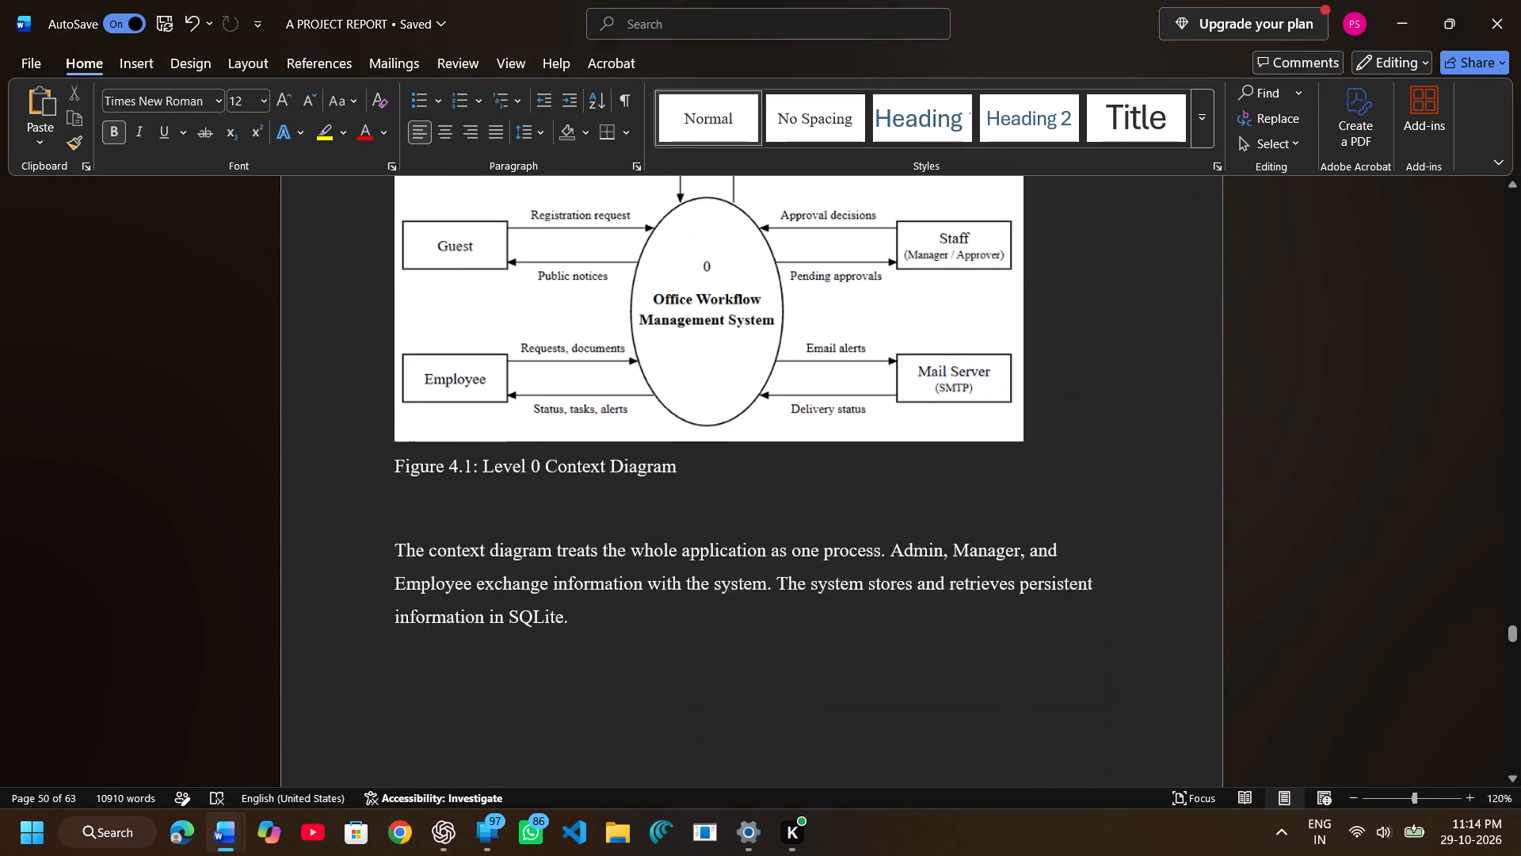
scroll(452, 568, "up", 1)
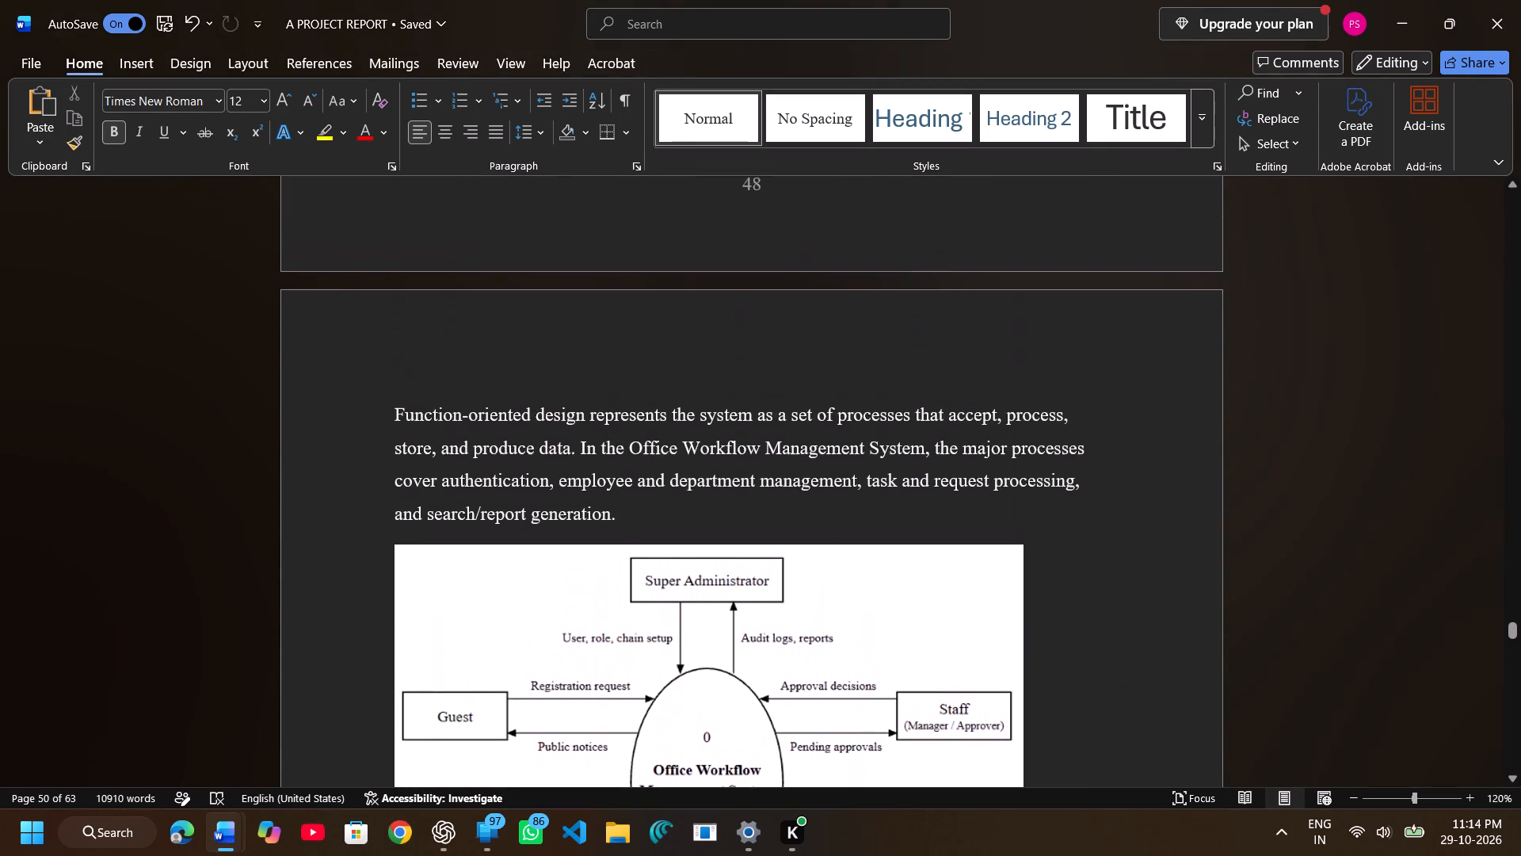
scroll(452, 568, "up", 1)
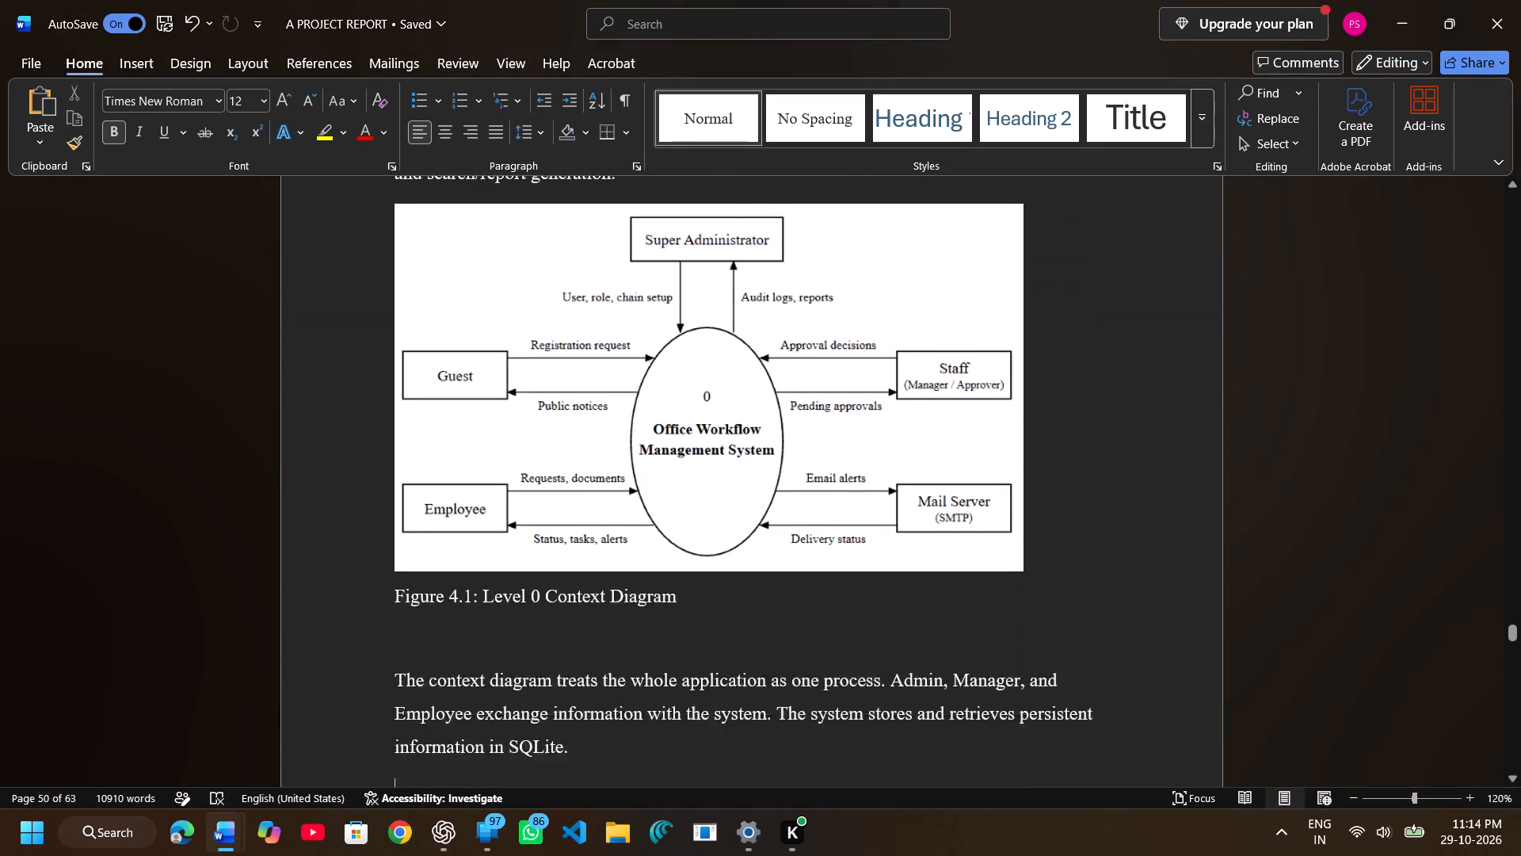
scroll(452, 568, "up", 1)
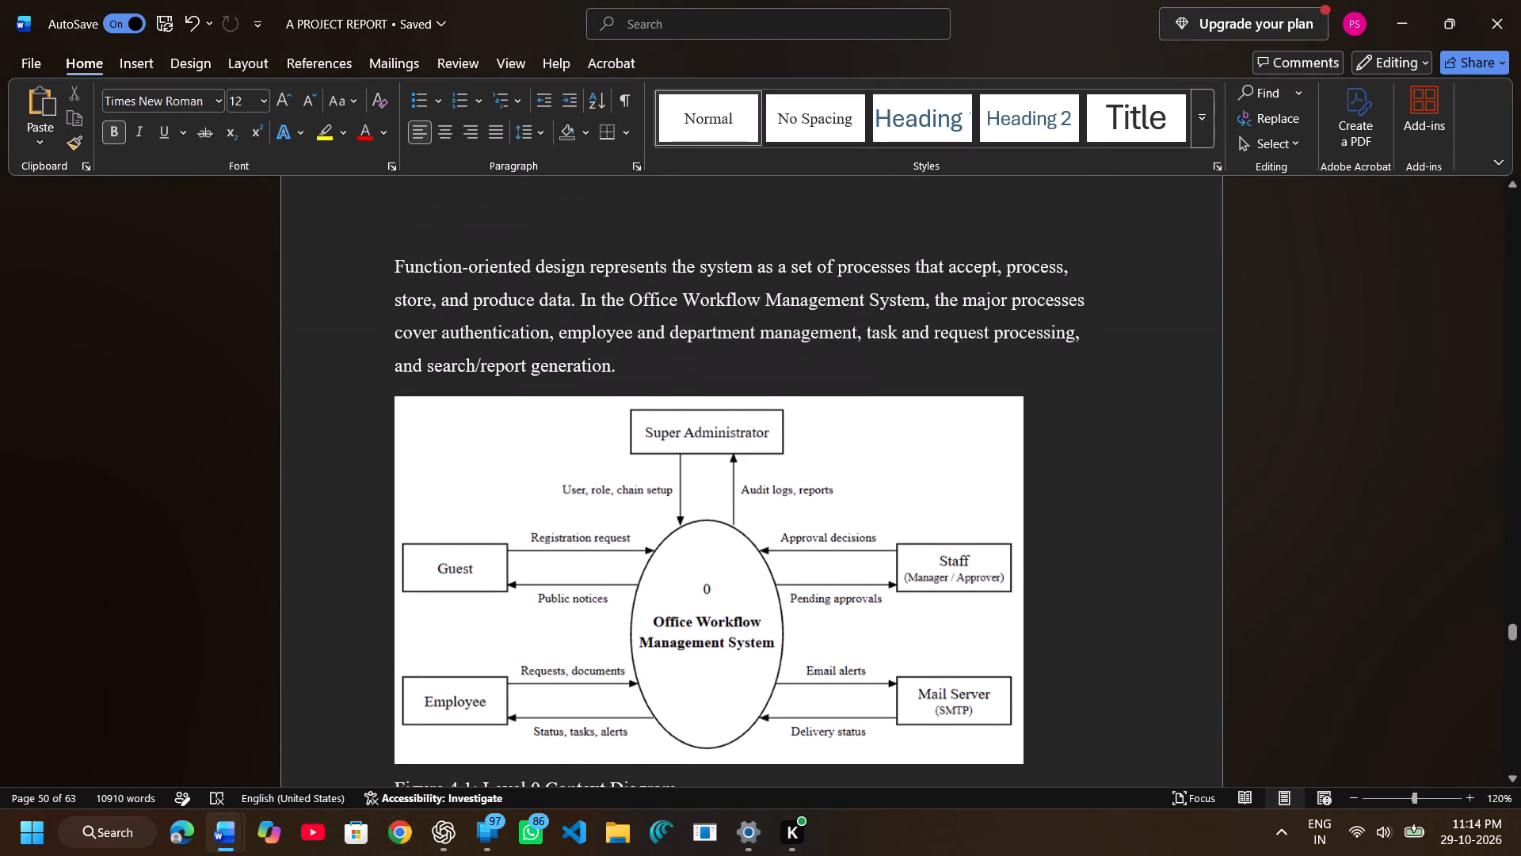
left_click(631, 359)
key("Return")
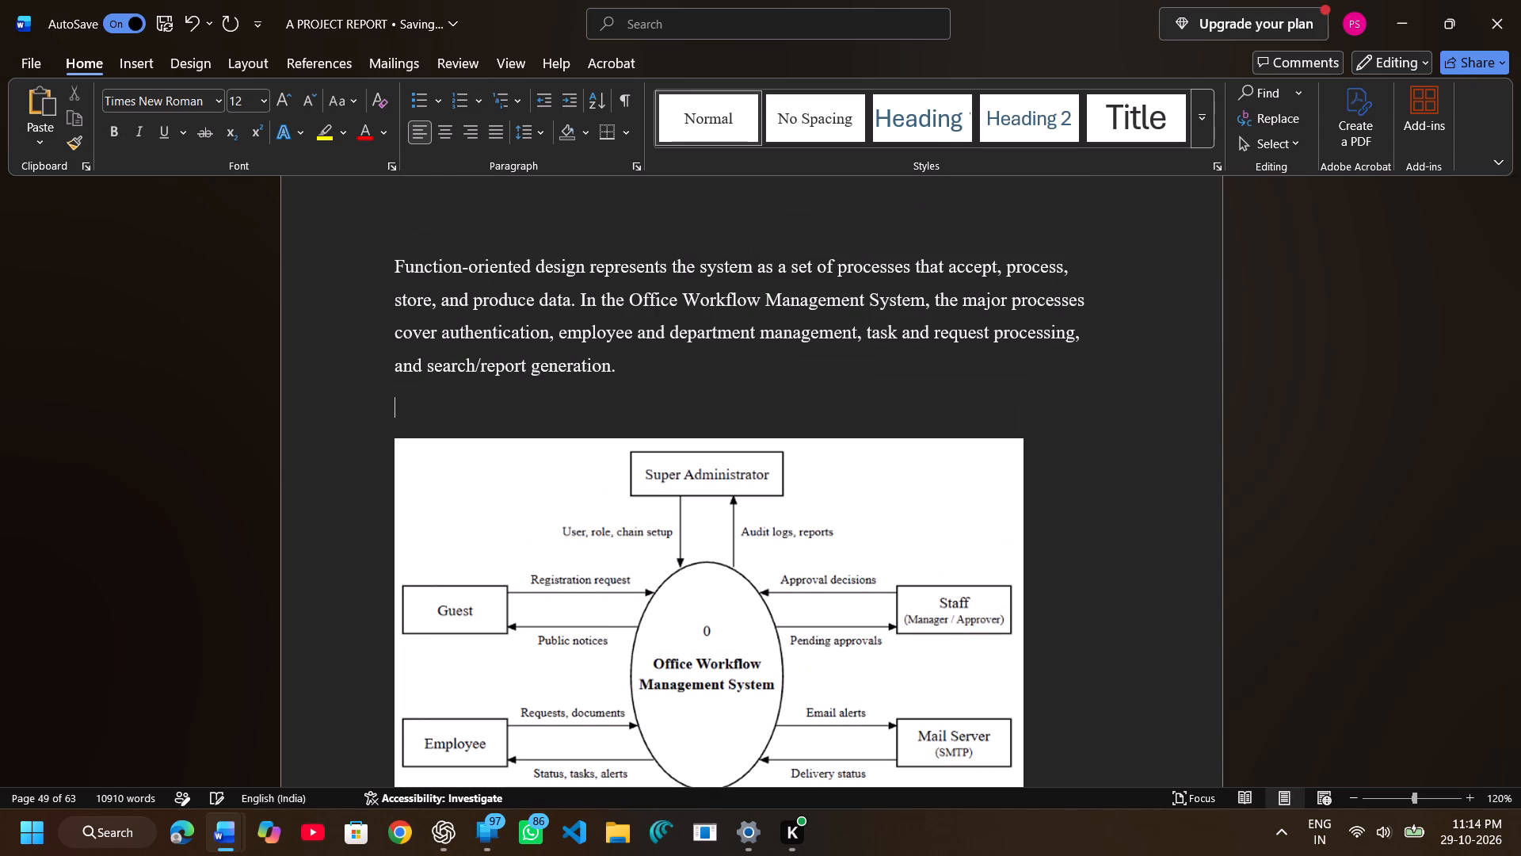
key("Return")
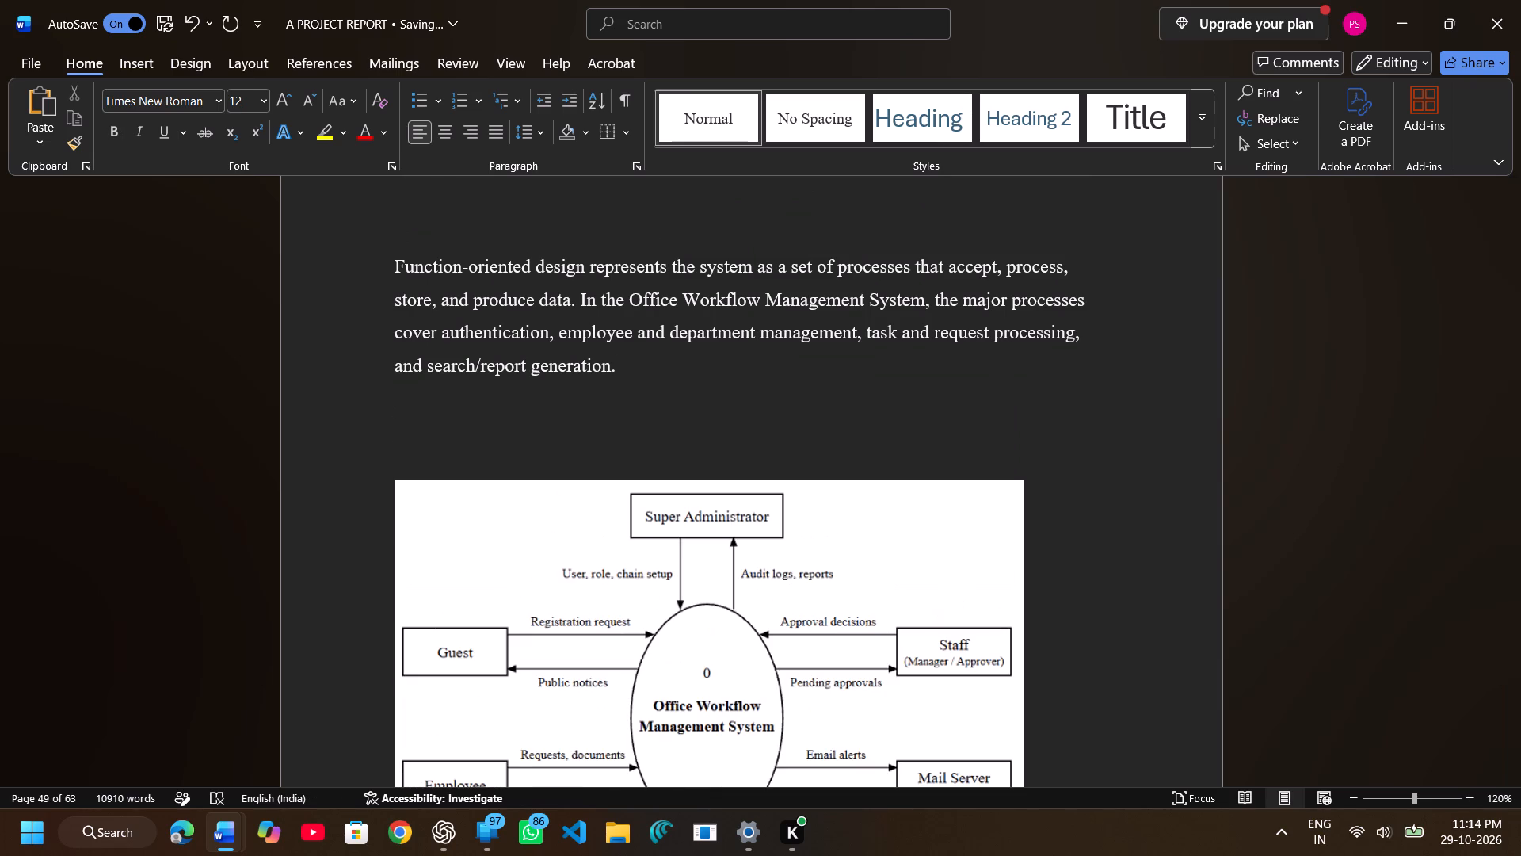
key("ctrl+v")
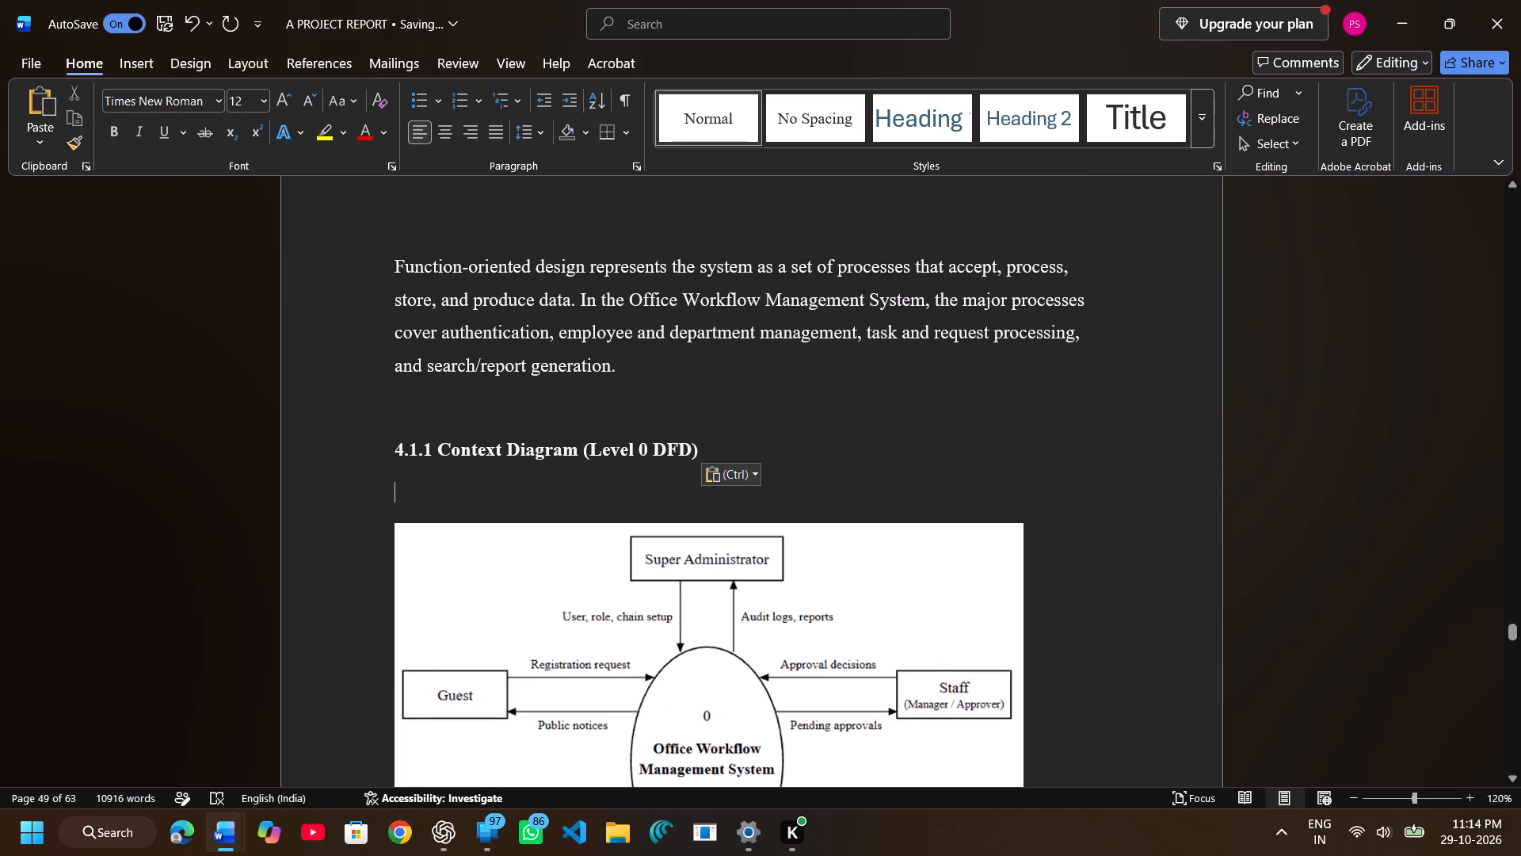
Set the font size of the "4.1.1 Context Diagram (Level 0 DFD)" heading to 14.
left_click_drag(390, 445, 704, 464)
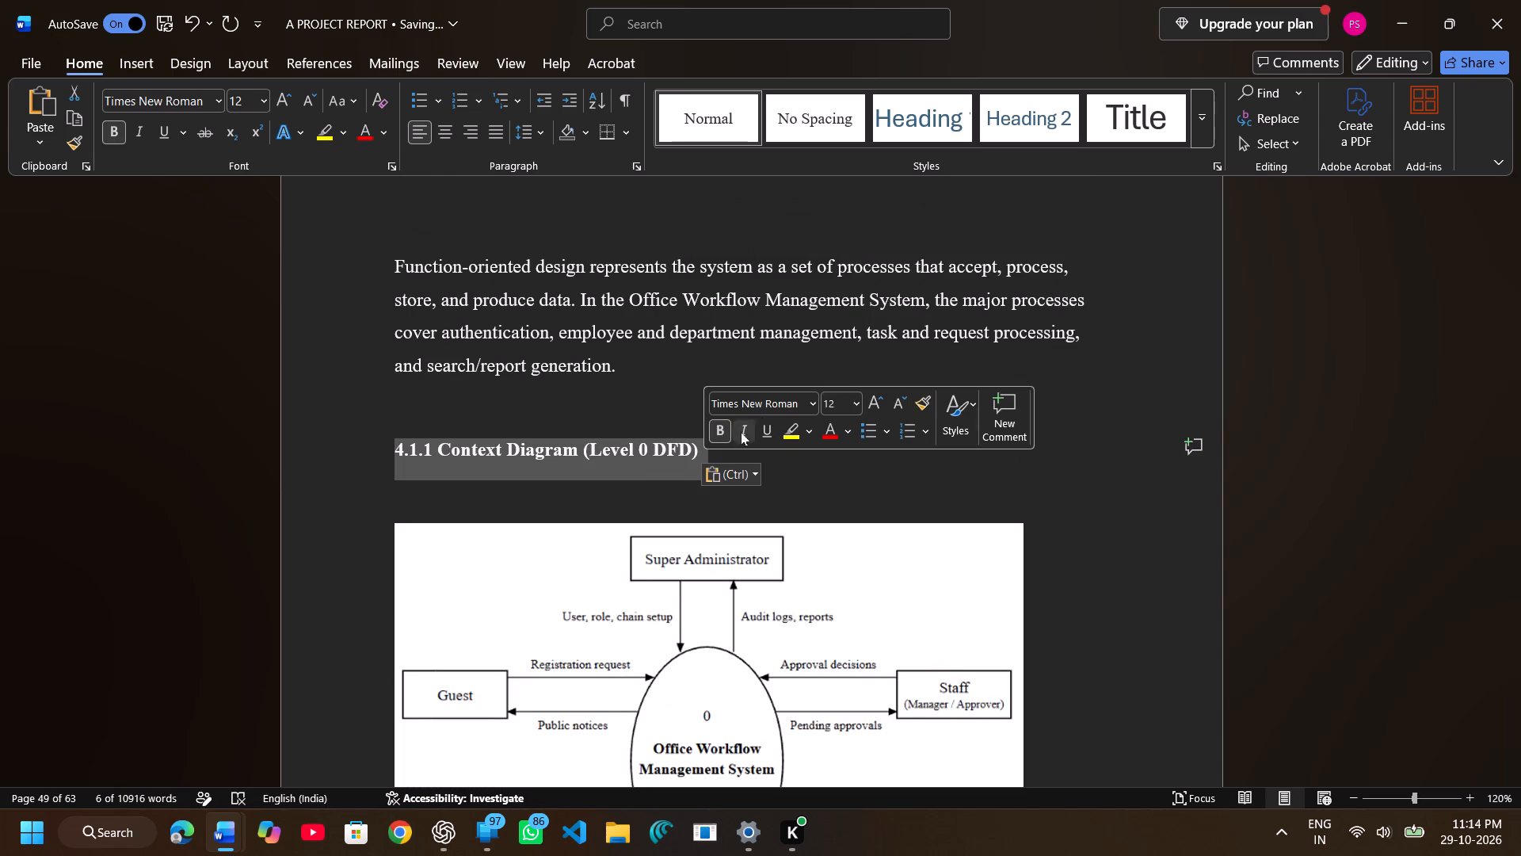
left_click(856, 405)
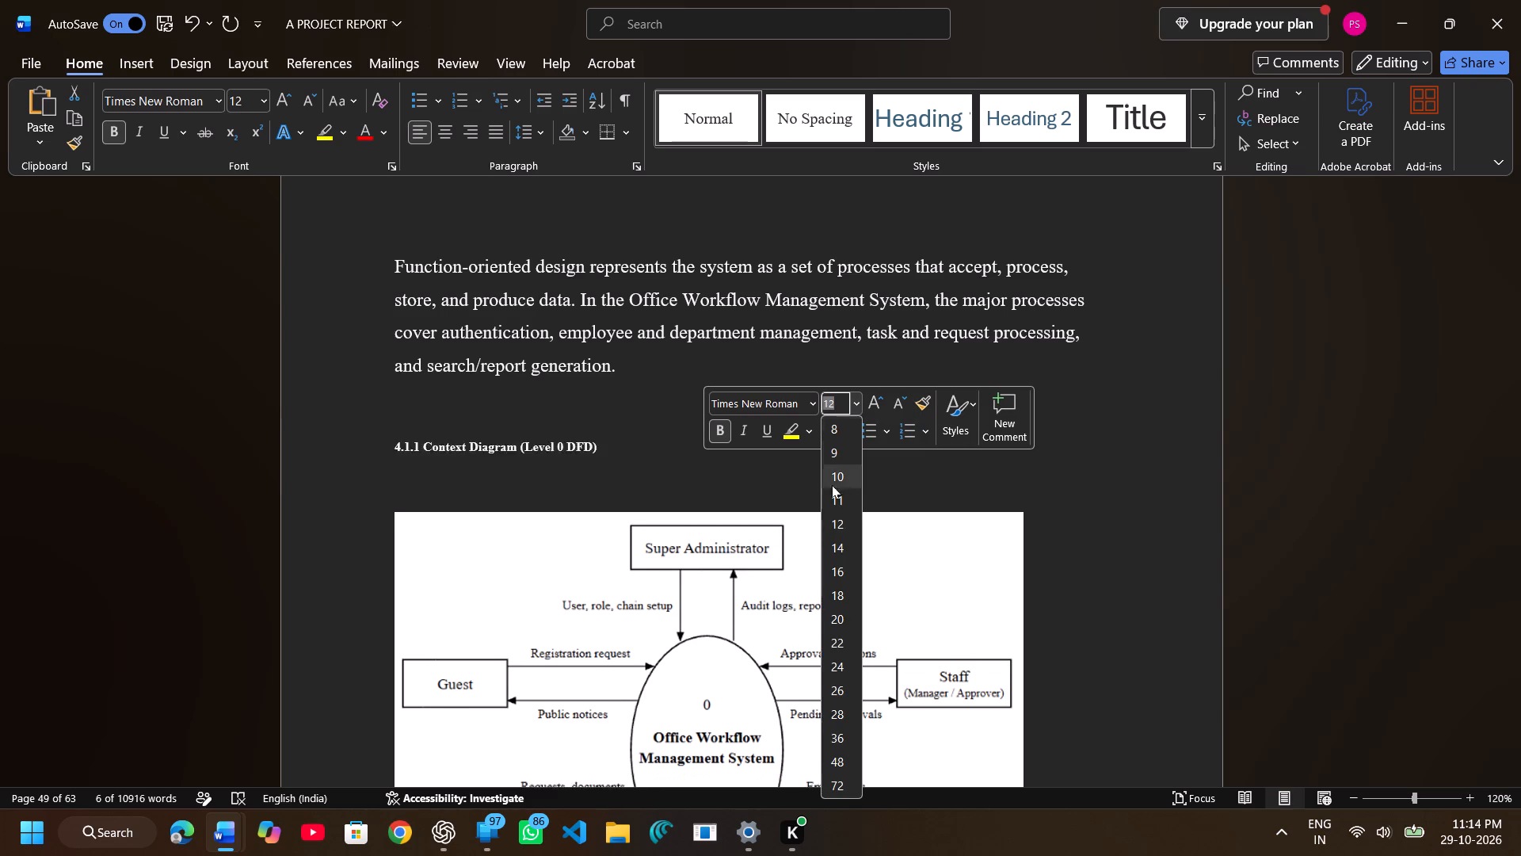
left_click(828, 538)
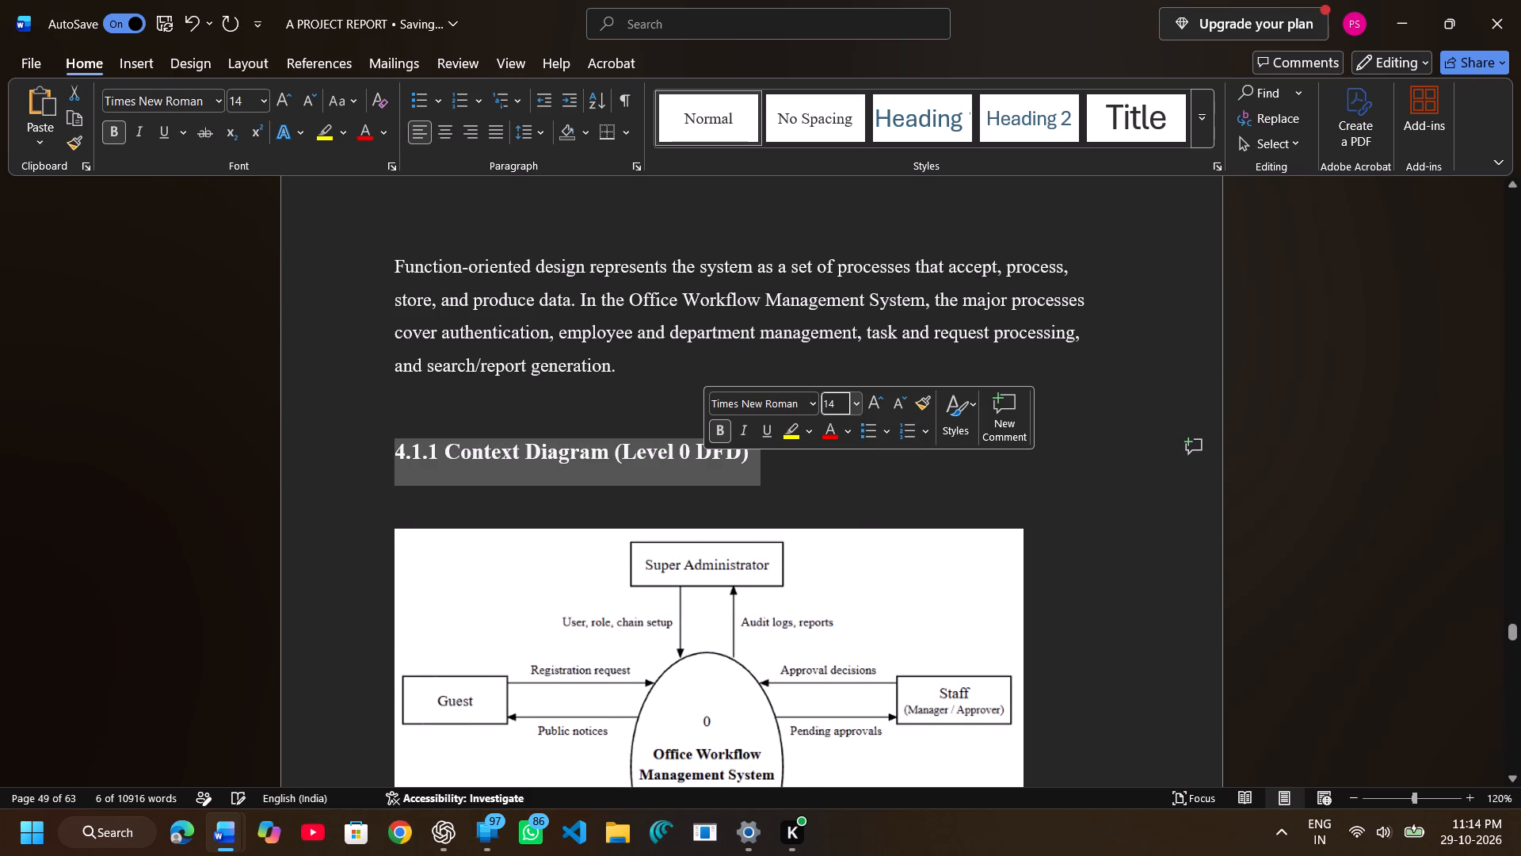
Examine the Chapter 4 headings, diagrams, captions and tables from the Level 0 diagram through section 4.3 of the project report.
scroll(836, 487, "down", 3)
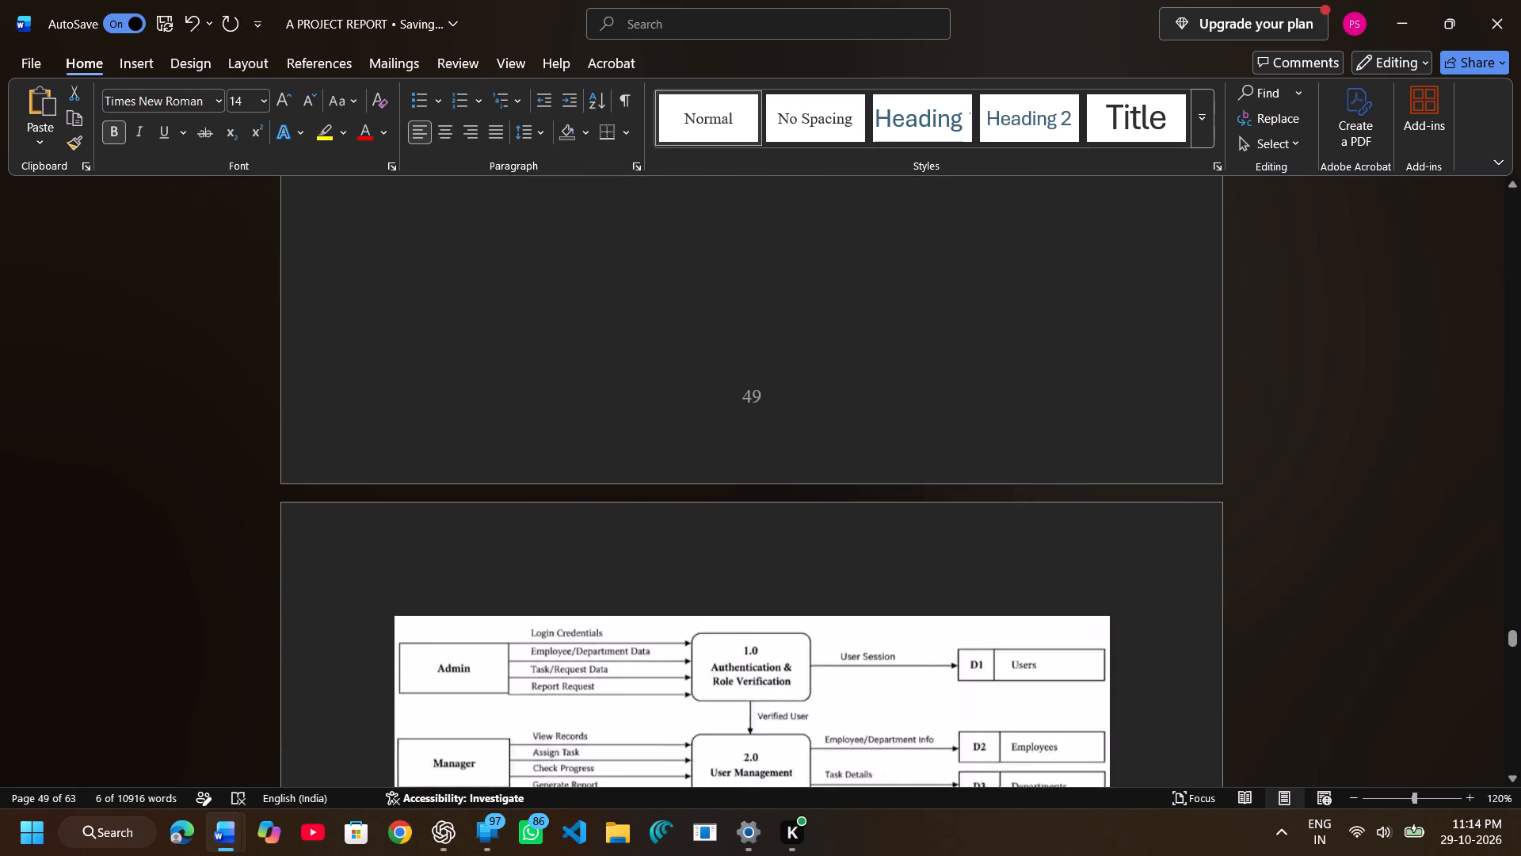
scroll(836, 487, "down", 1)
scroll(836, 487, "up", 3)
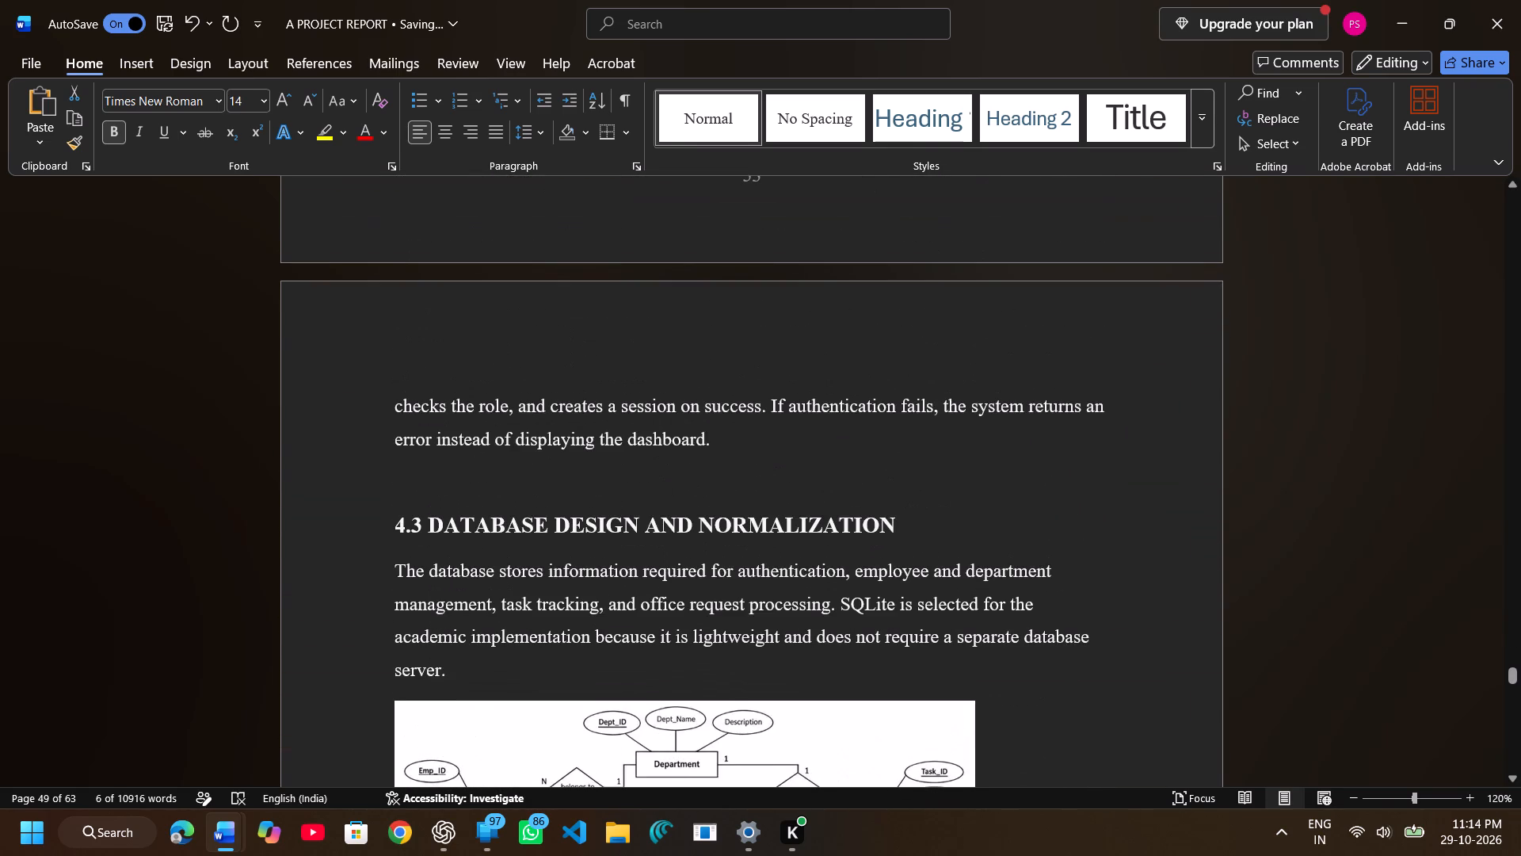
scroll(836, 487, "up", 1)
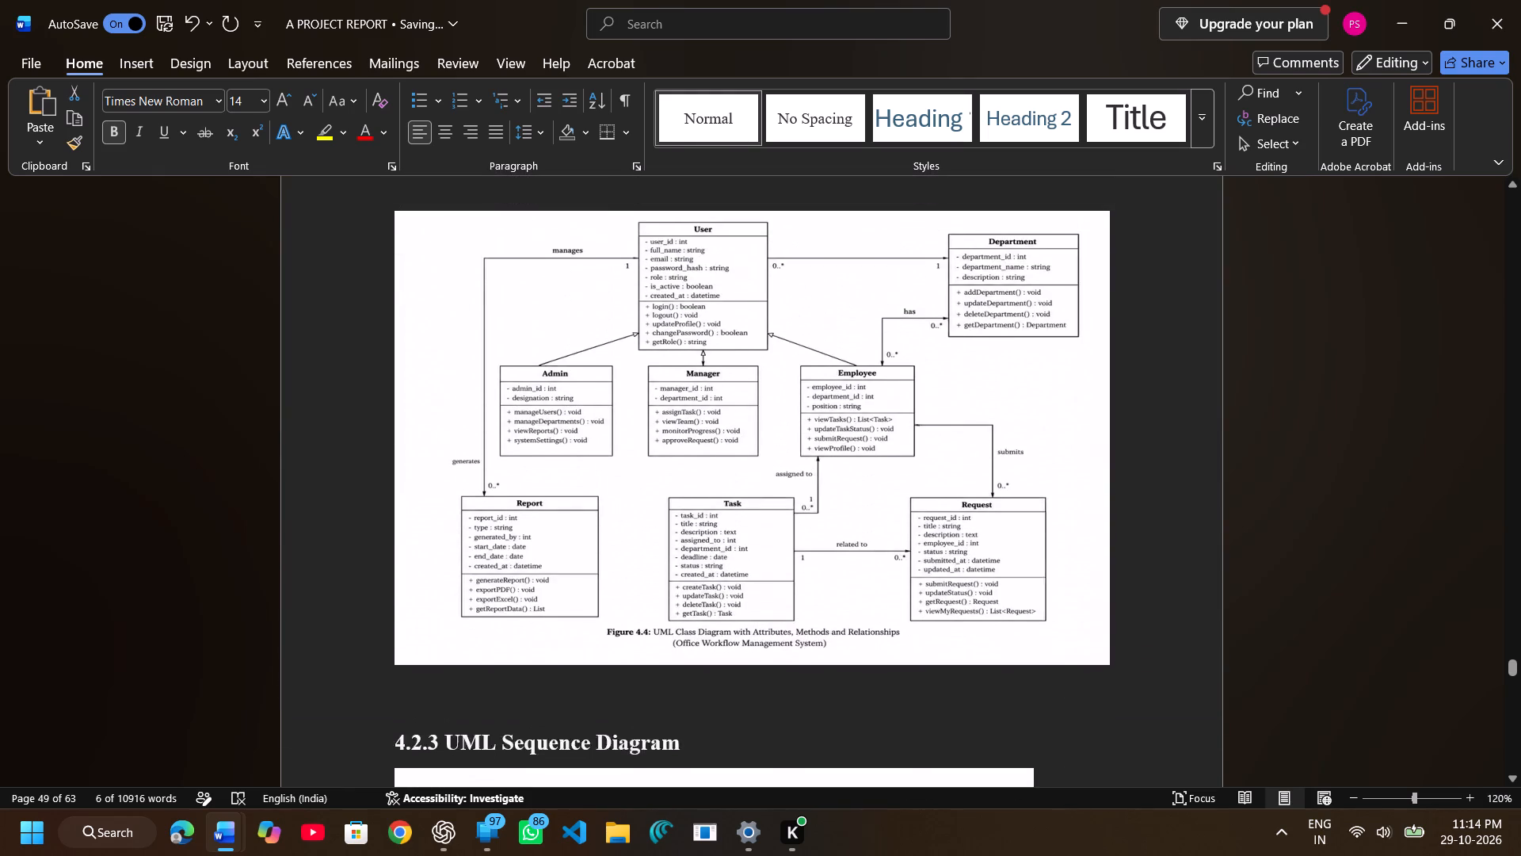
scroll(836, 487, "up", 2)
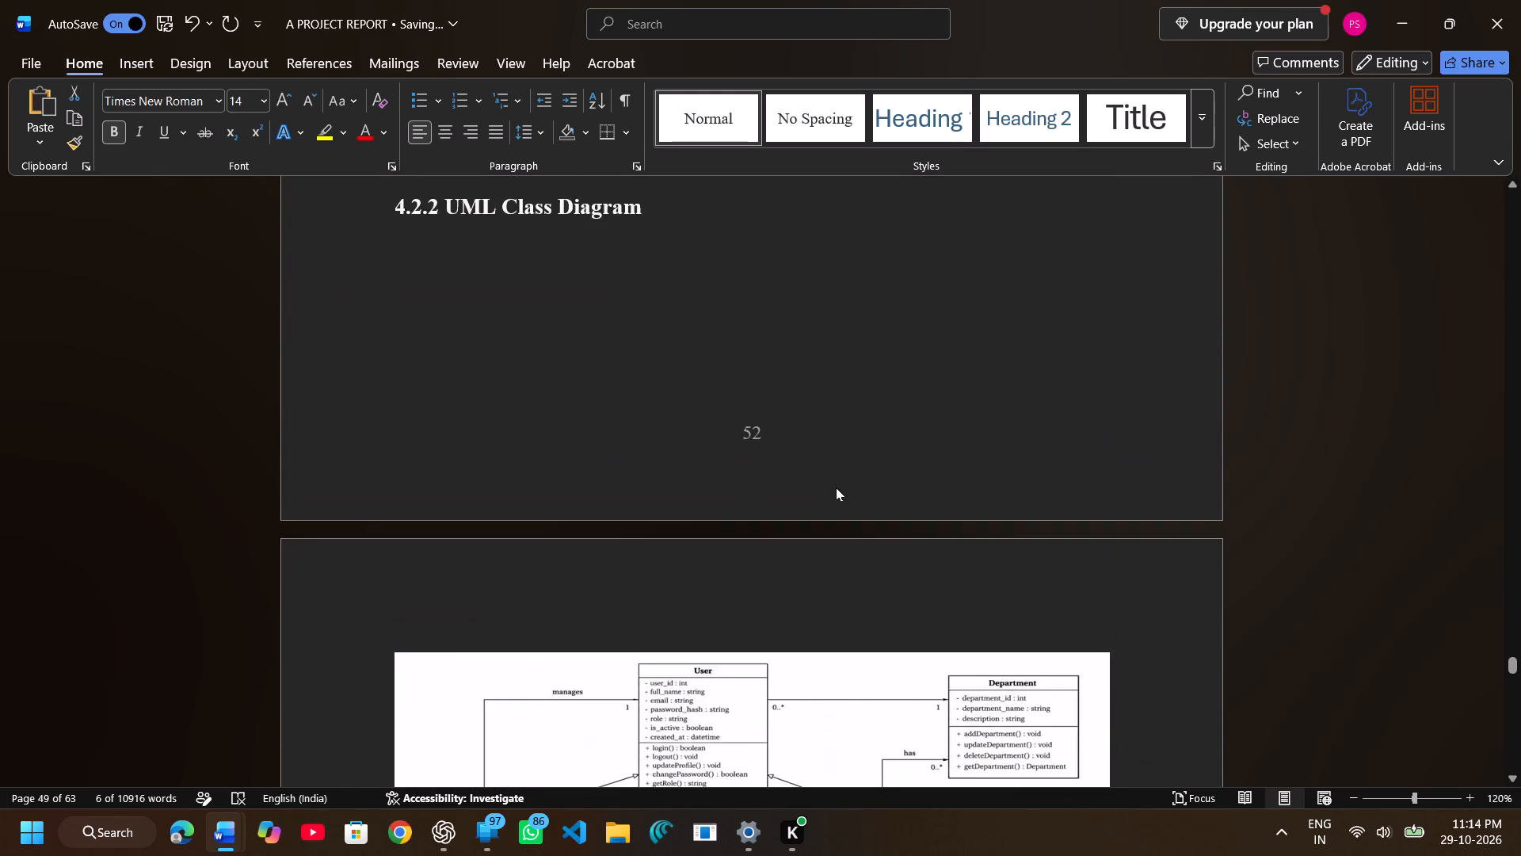
scroll(836, 487, "up", 2)
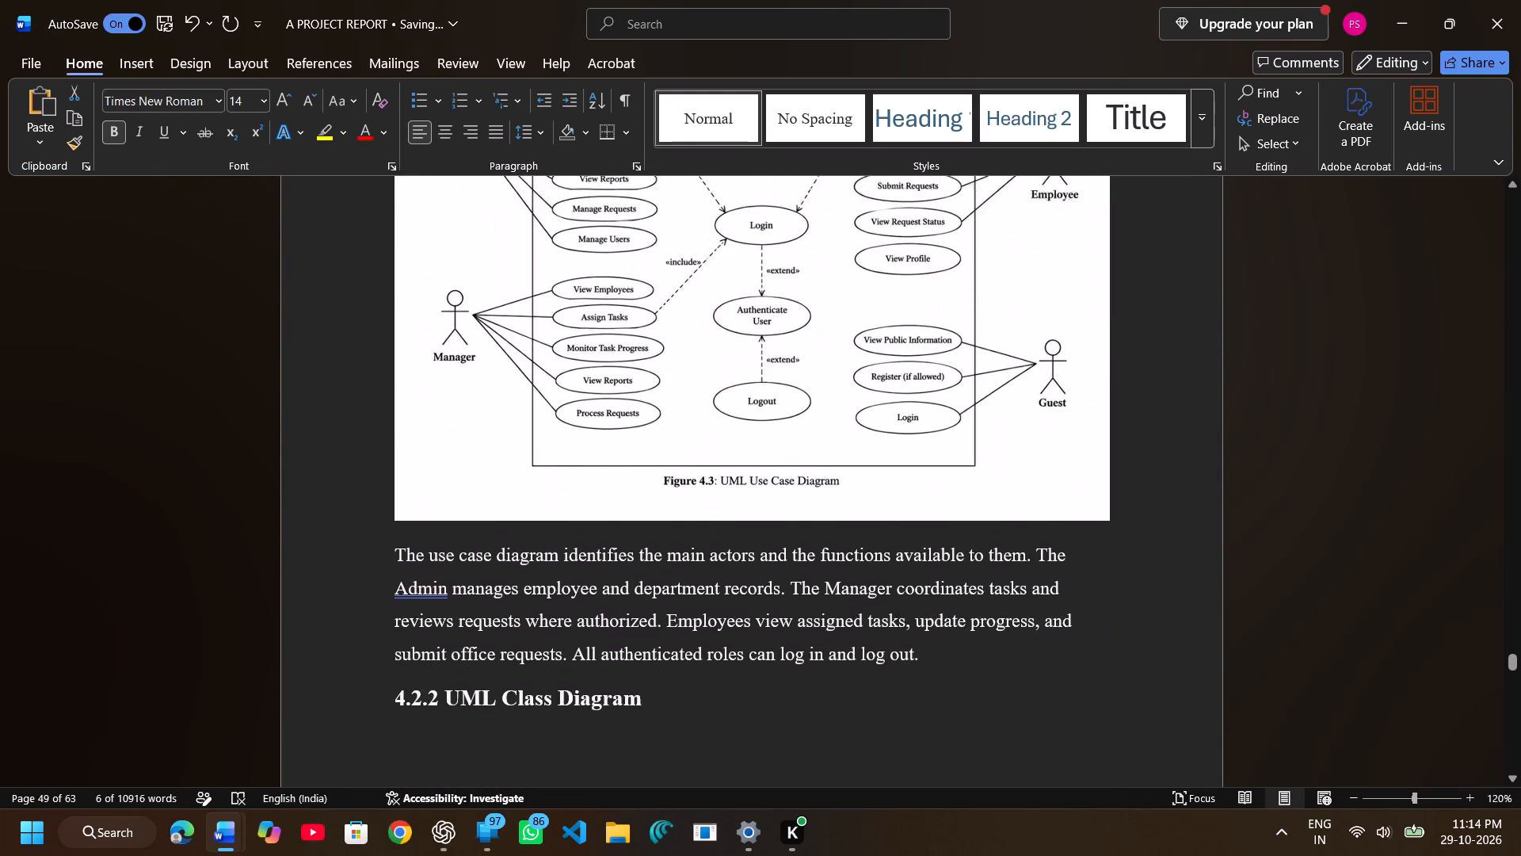
scroll(836, 487, "up", 2)
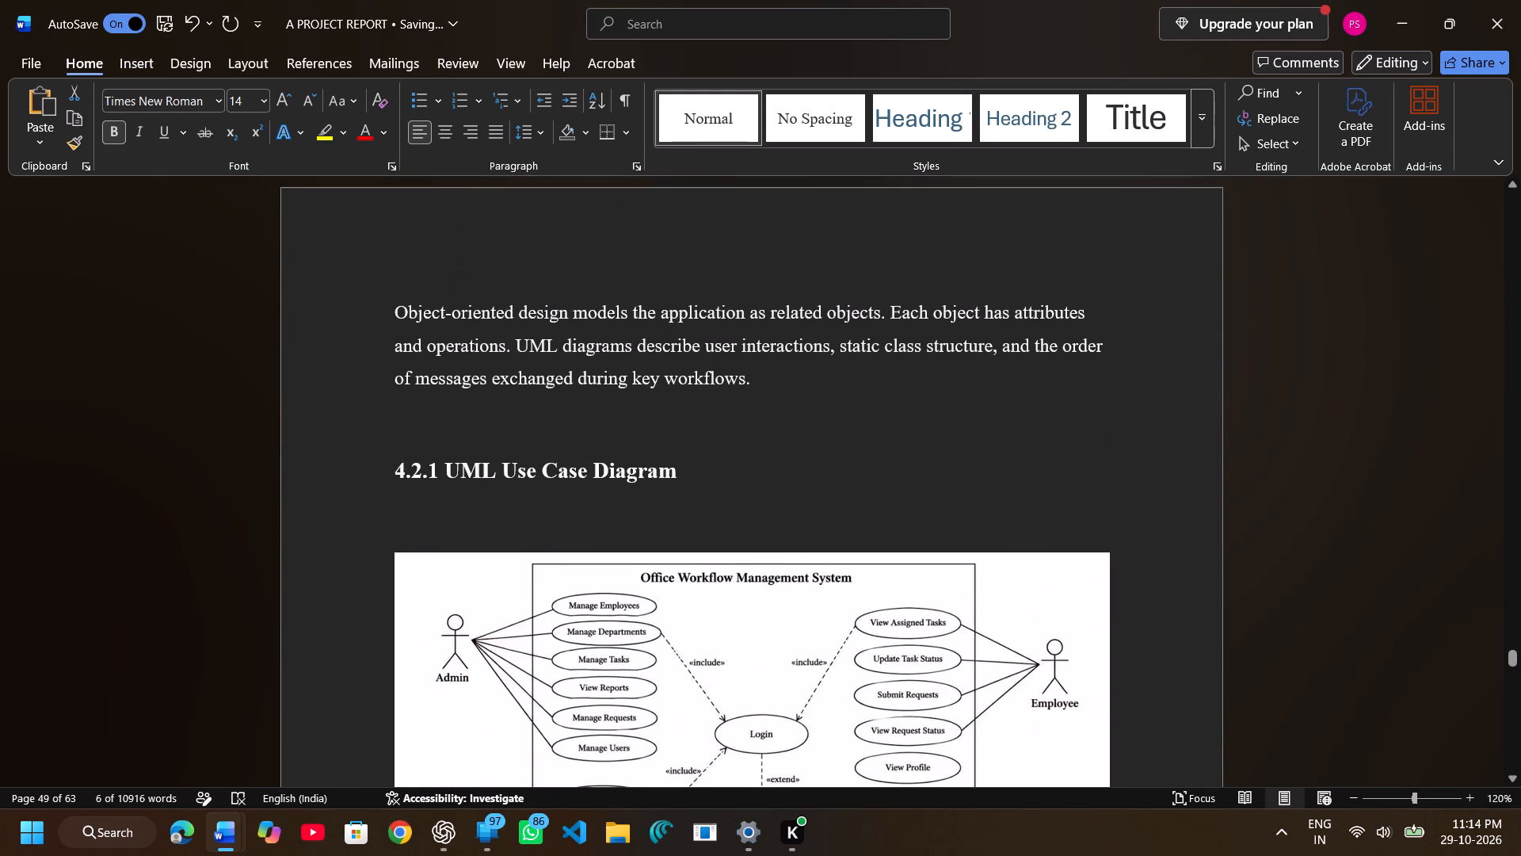
scroll(836, 487, "up", 1)
scroll(836, 487, "down", 1)
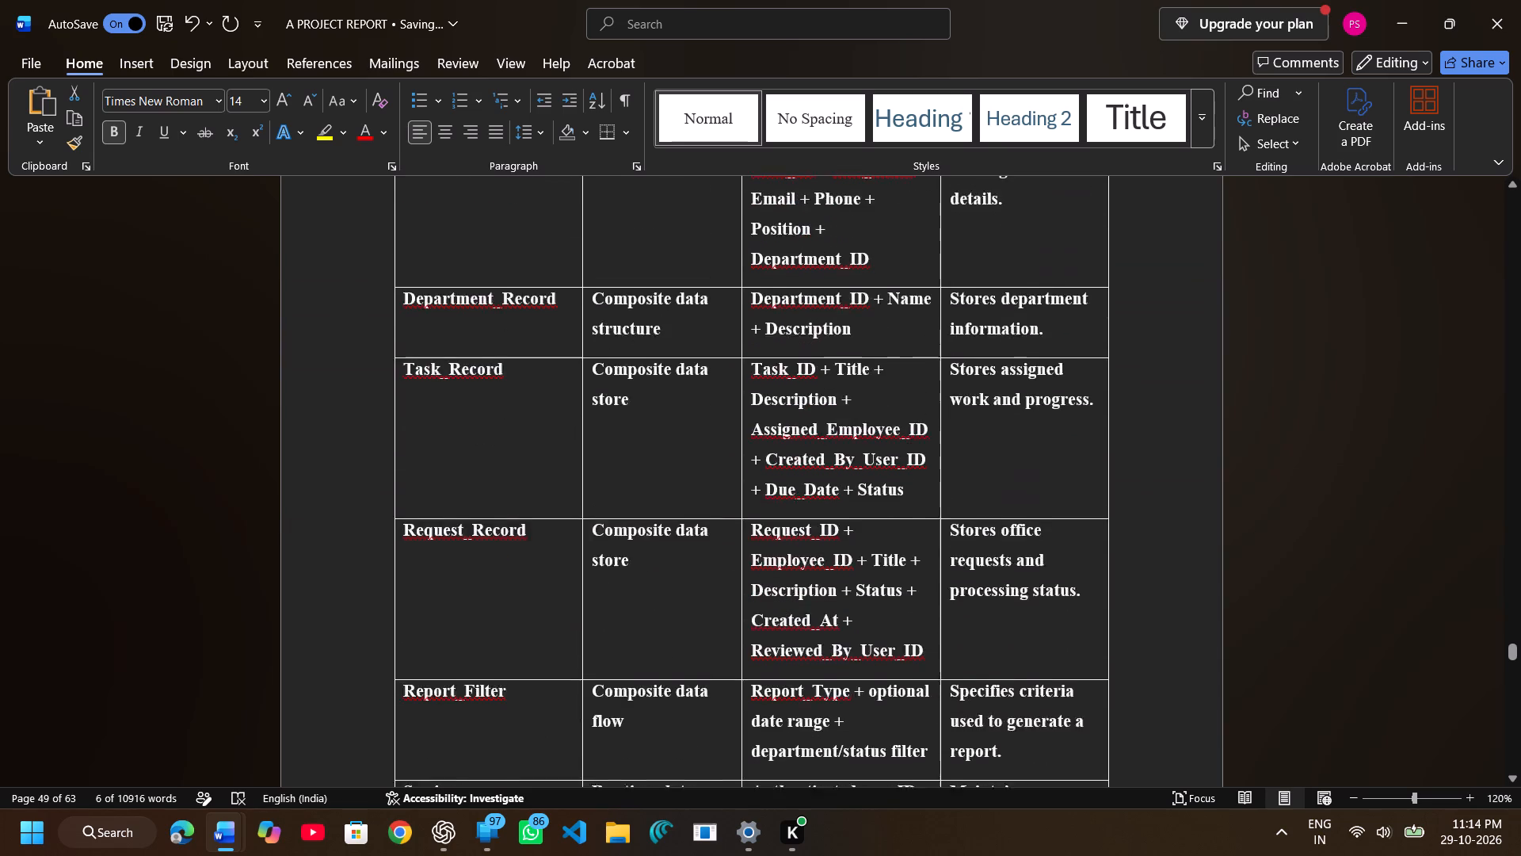
scroll(836, 487, "down", 2)
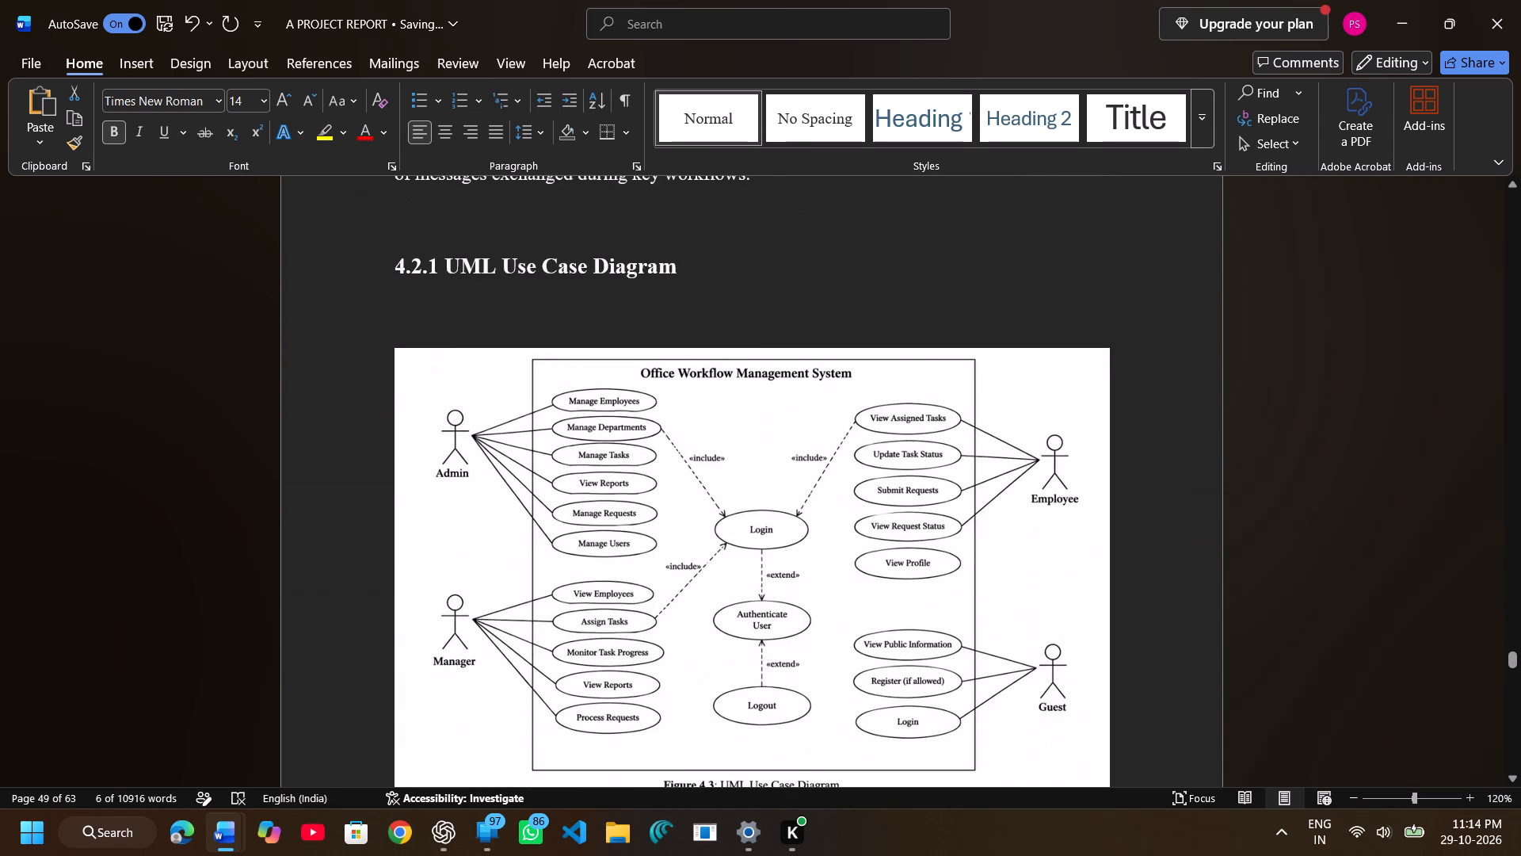
scroll(836, 487, "down", 1)
scroll(836, 487, "up", 2)
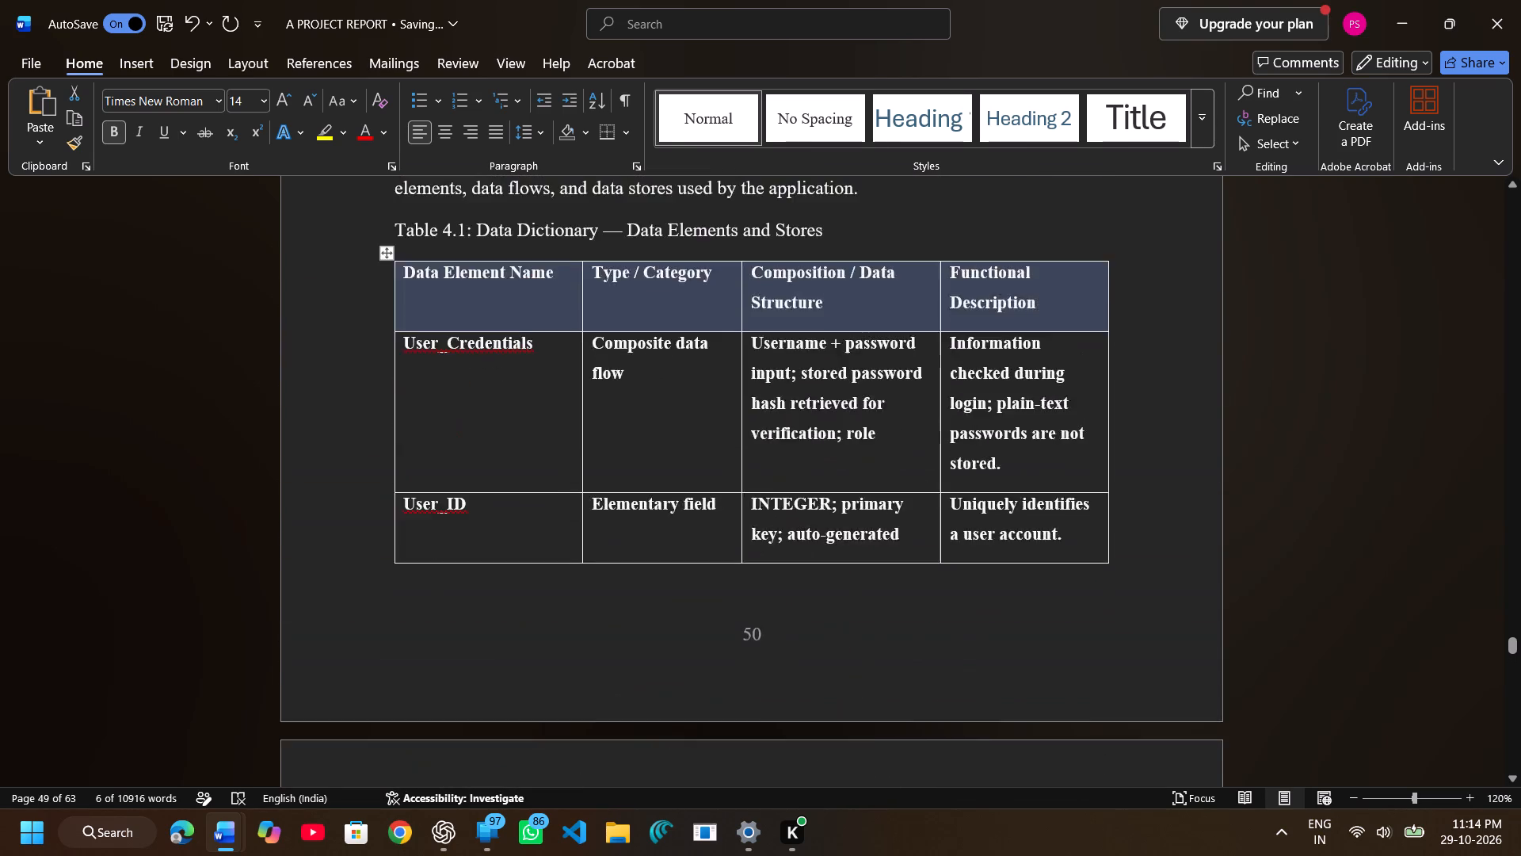
scroll(836, 487, "up", 1)
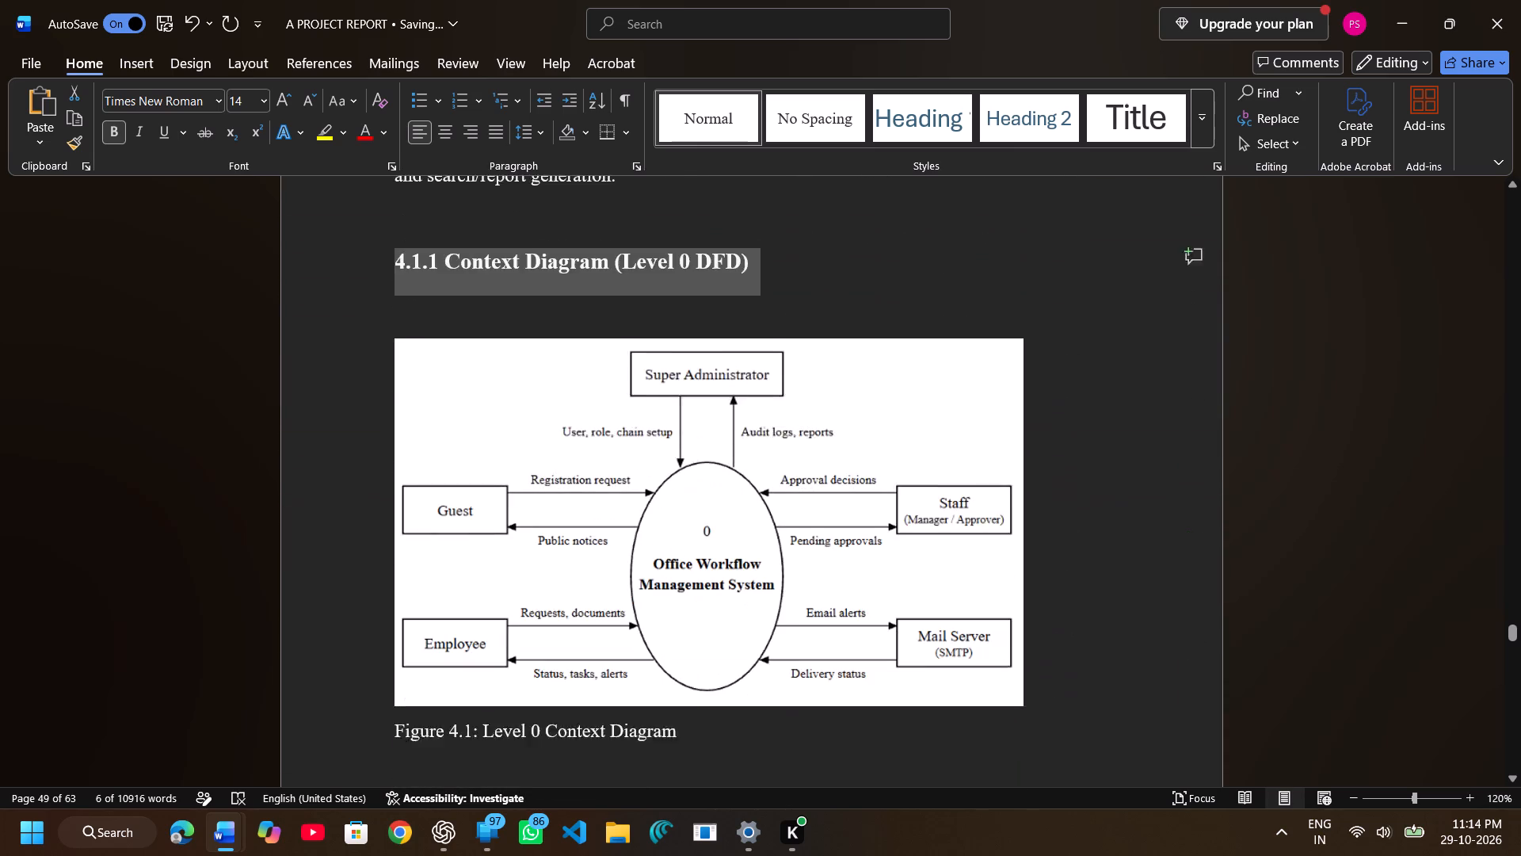
Copy the heading "4.1.2 Level 1 Data Flow Diagram" from the reference SRS and paste it below the Level 0 explanation in the project report.
scroll(836, 487, "down", 2)
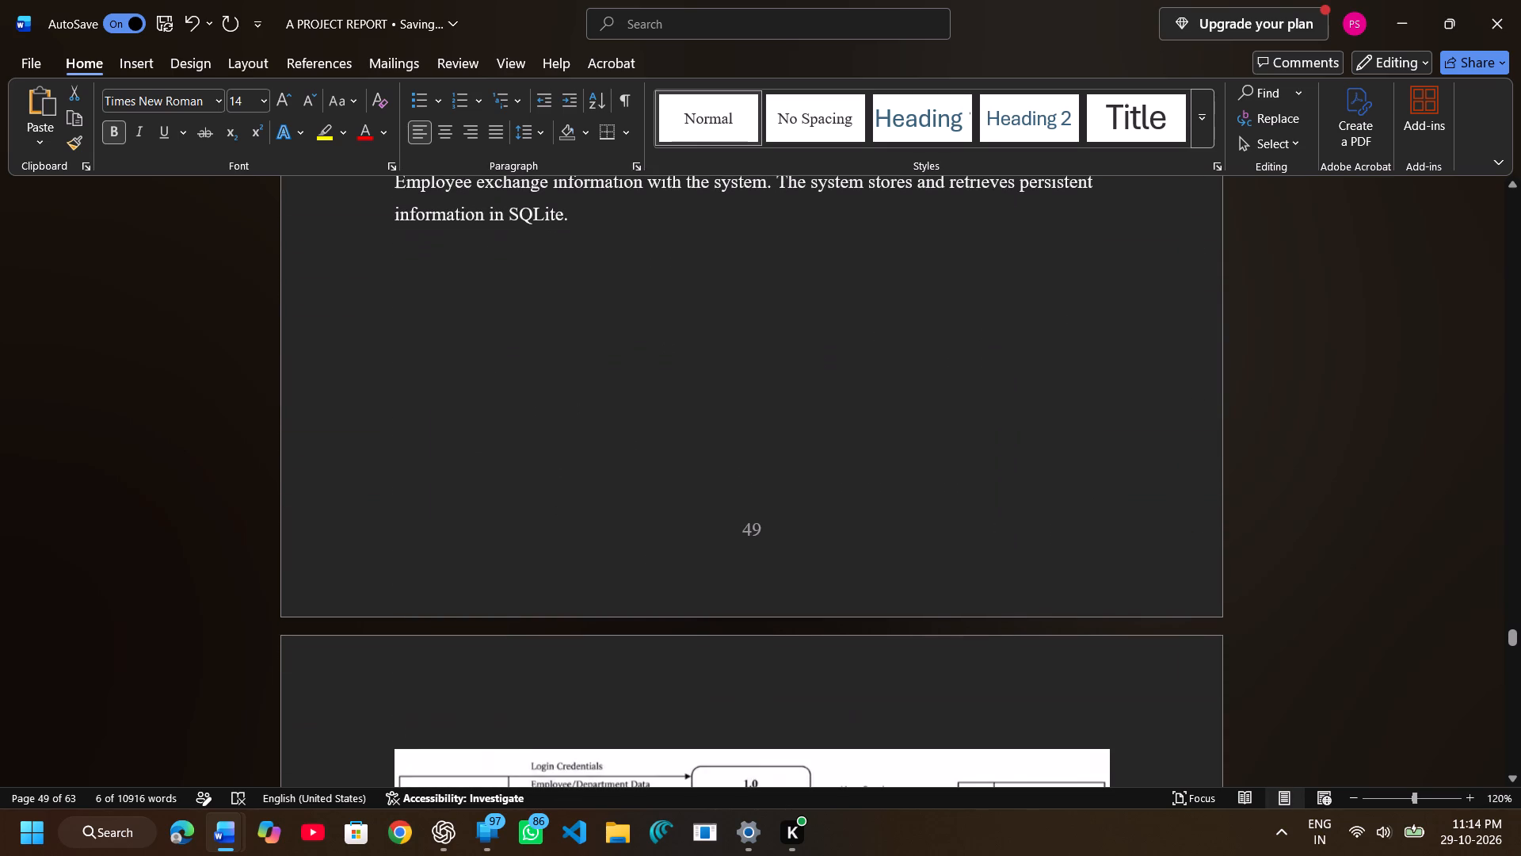
scroll(836, 487, "down", 1)
left_click(456, 304)
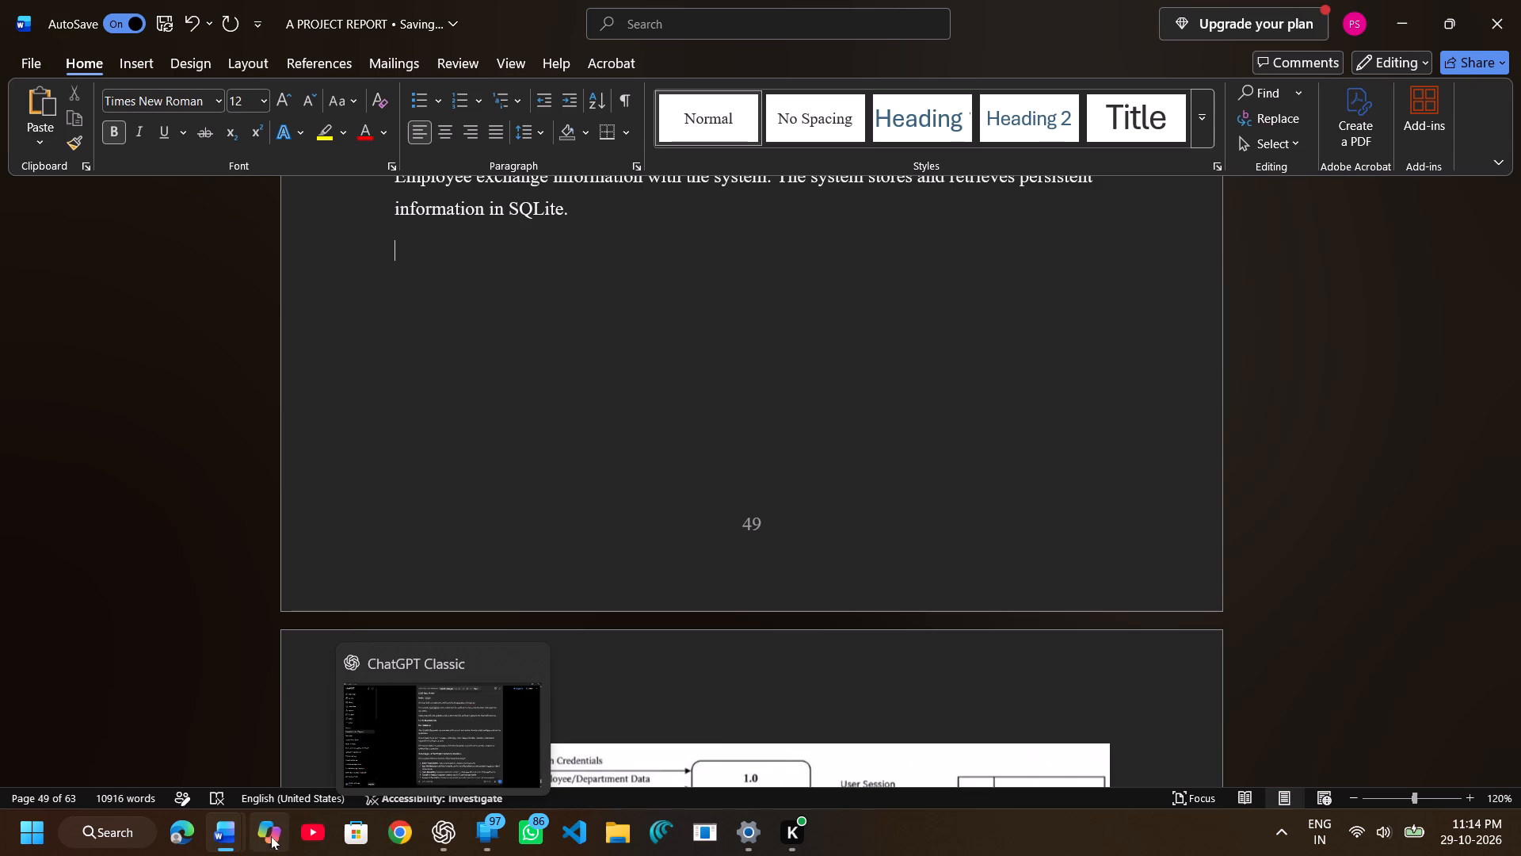
left_click(294, 779)
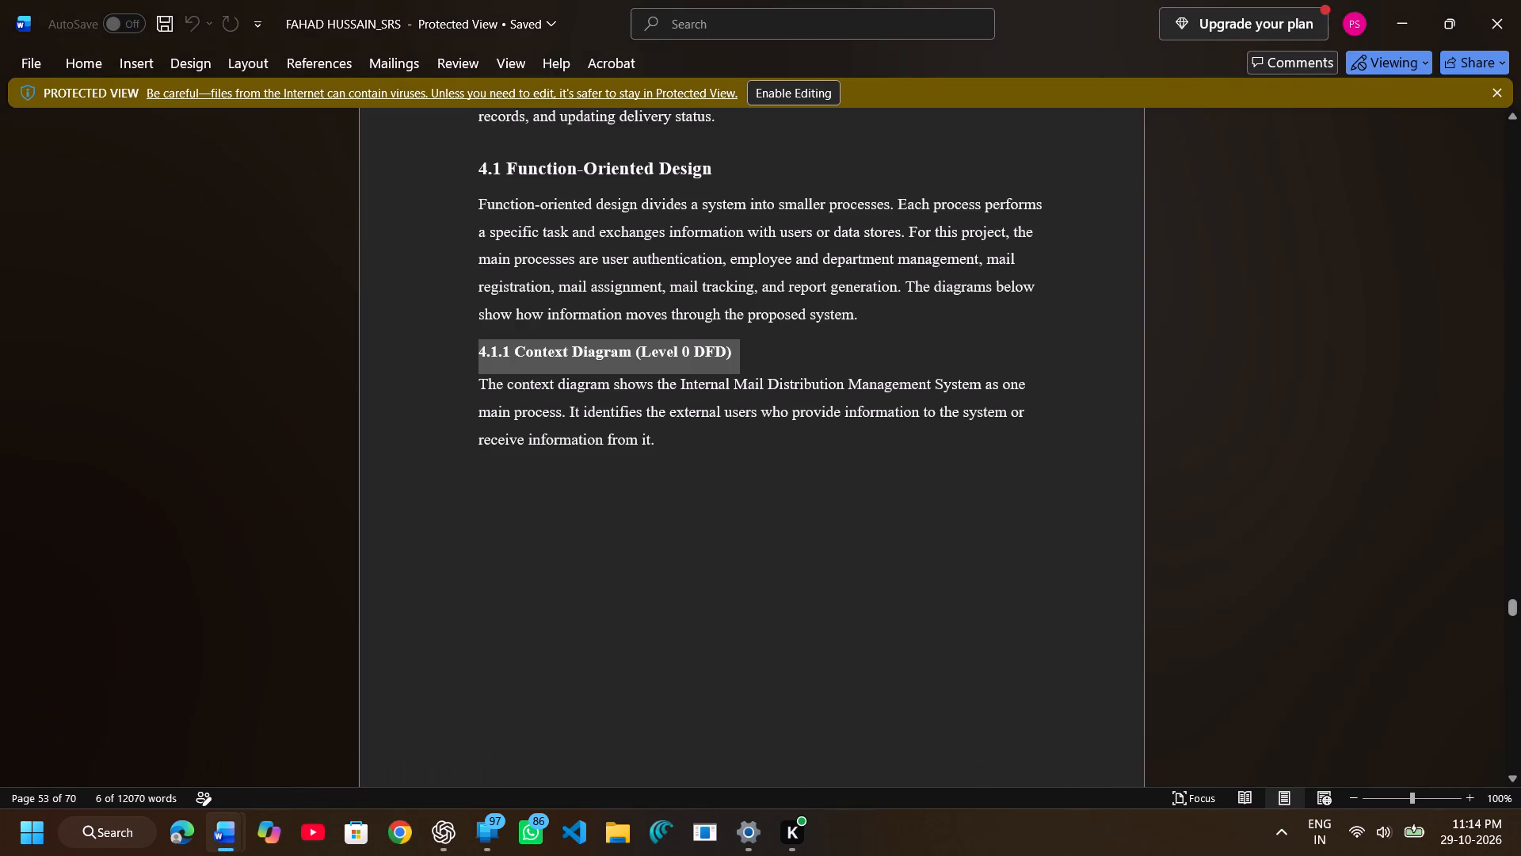
scroll(438, 615, "down", 2)
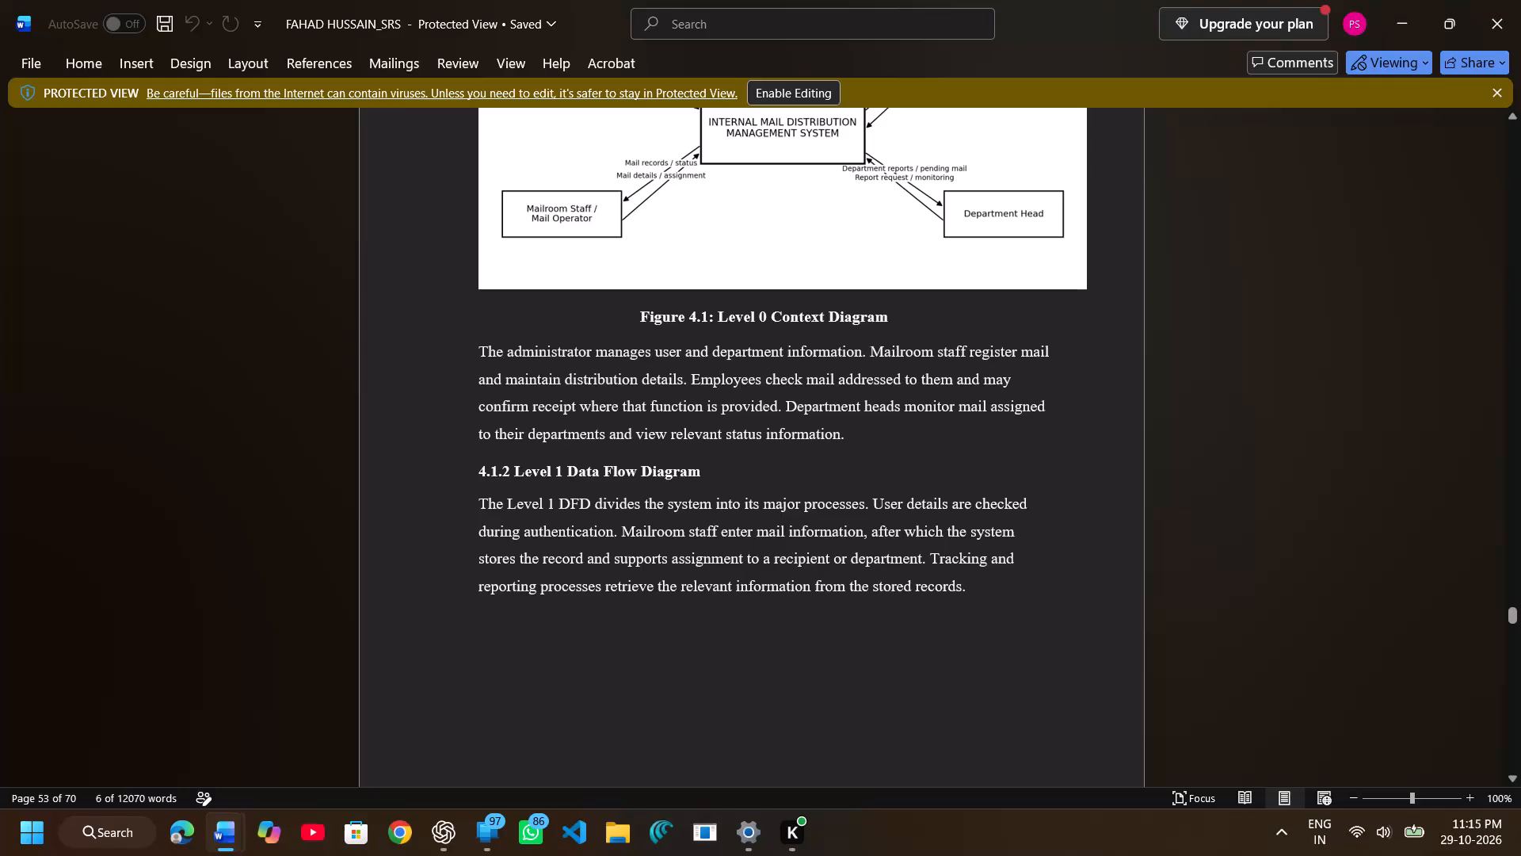
left_click_drag(480, 468, 680, 468)
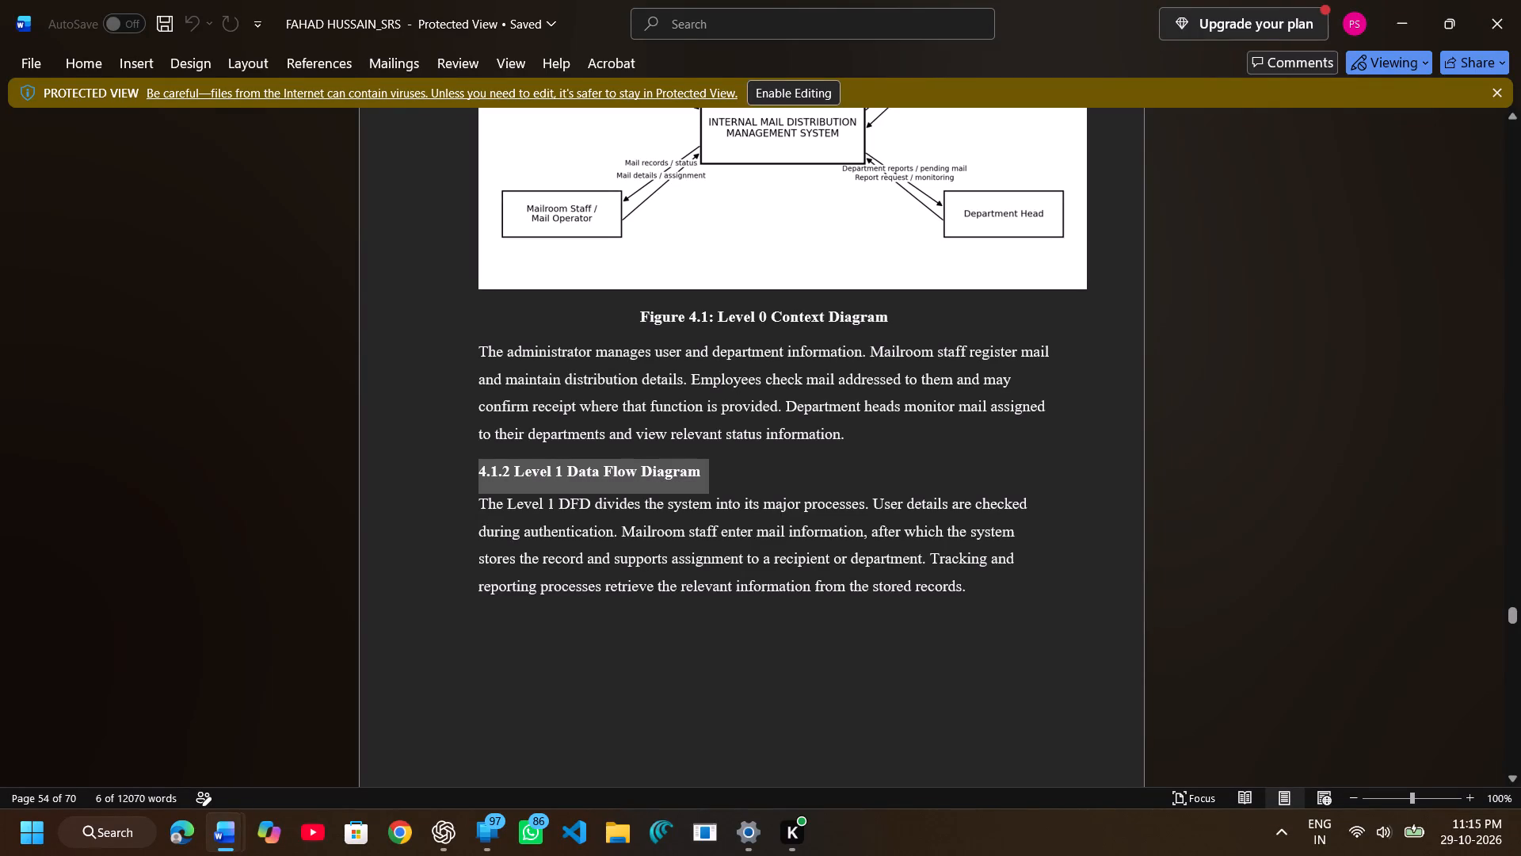
key("ctrl+c")
left_click(200, 762)
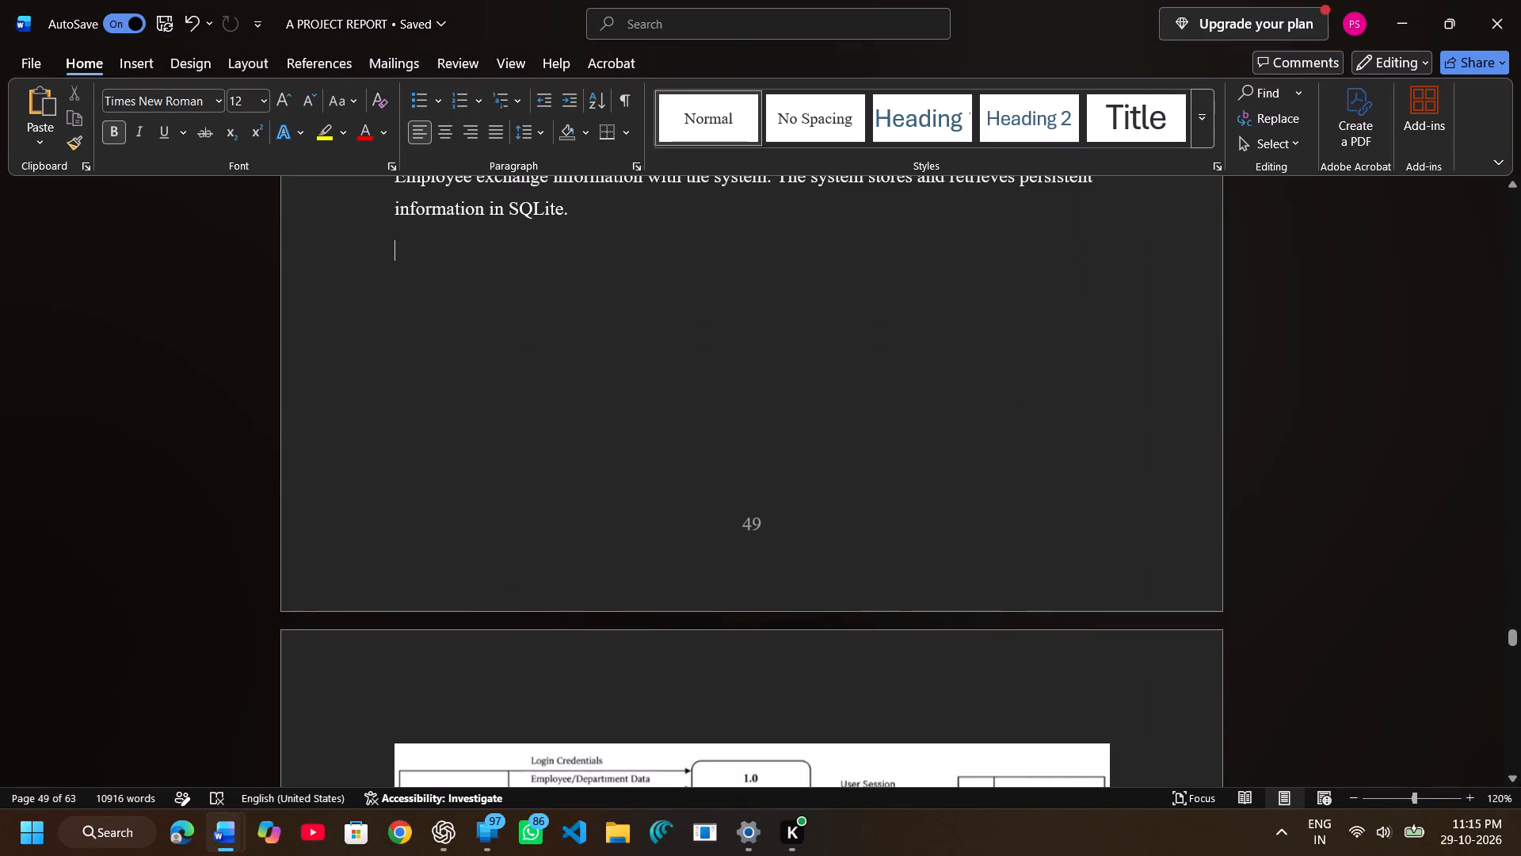
key("ctrl+v")
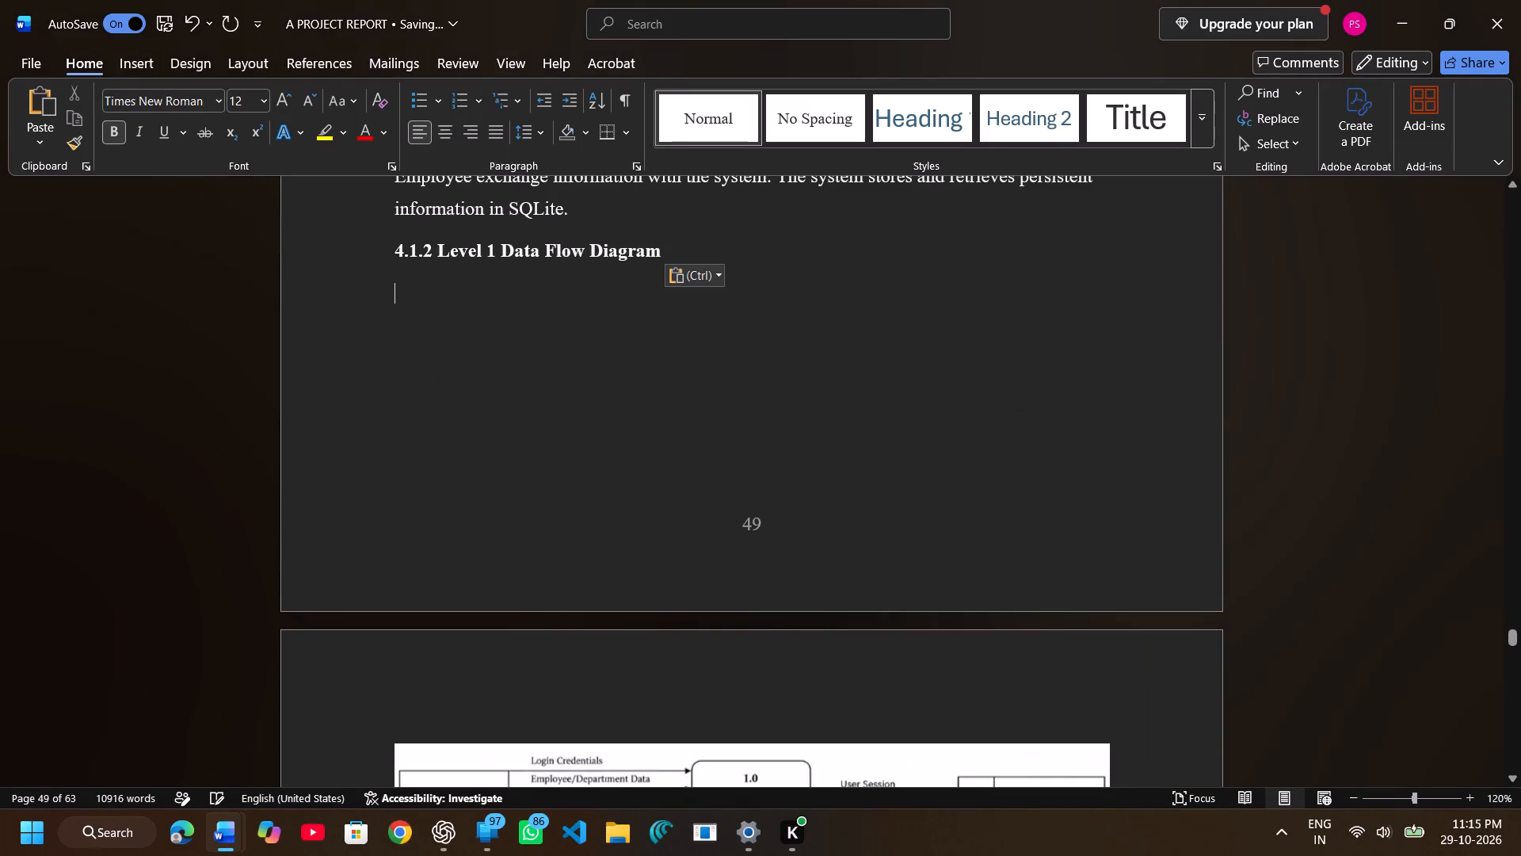
Set the font size of the "4.1.2 Level 1 Data Flow Diagram" heading to 14.
left_click_drag(398, 244, 602, 238)
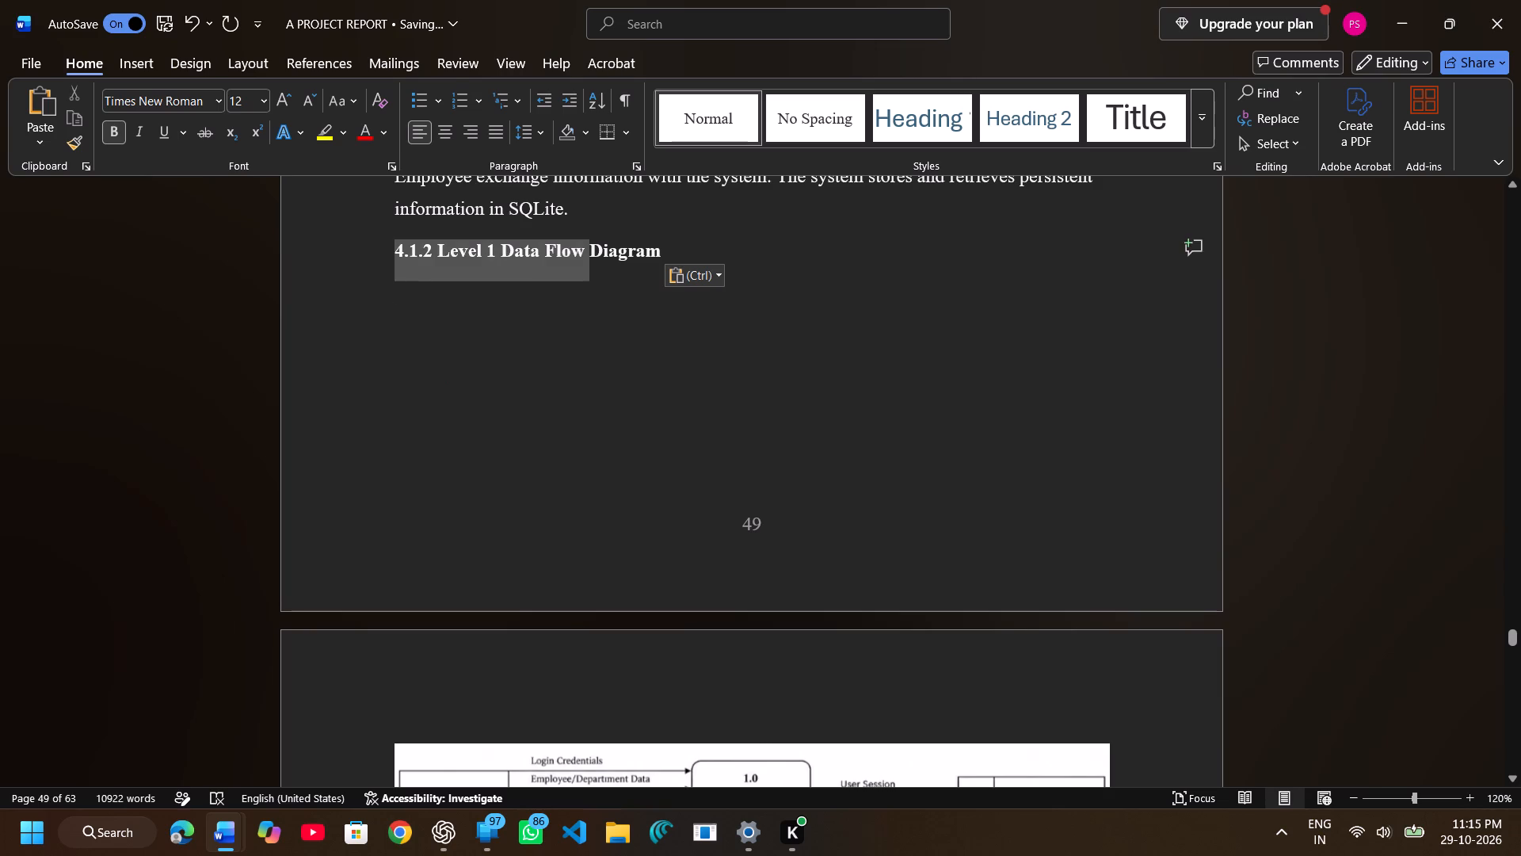
left_click_drag(602, 238, 659, 246)
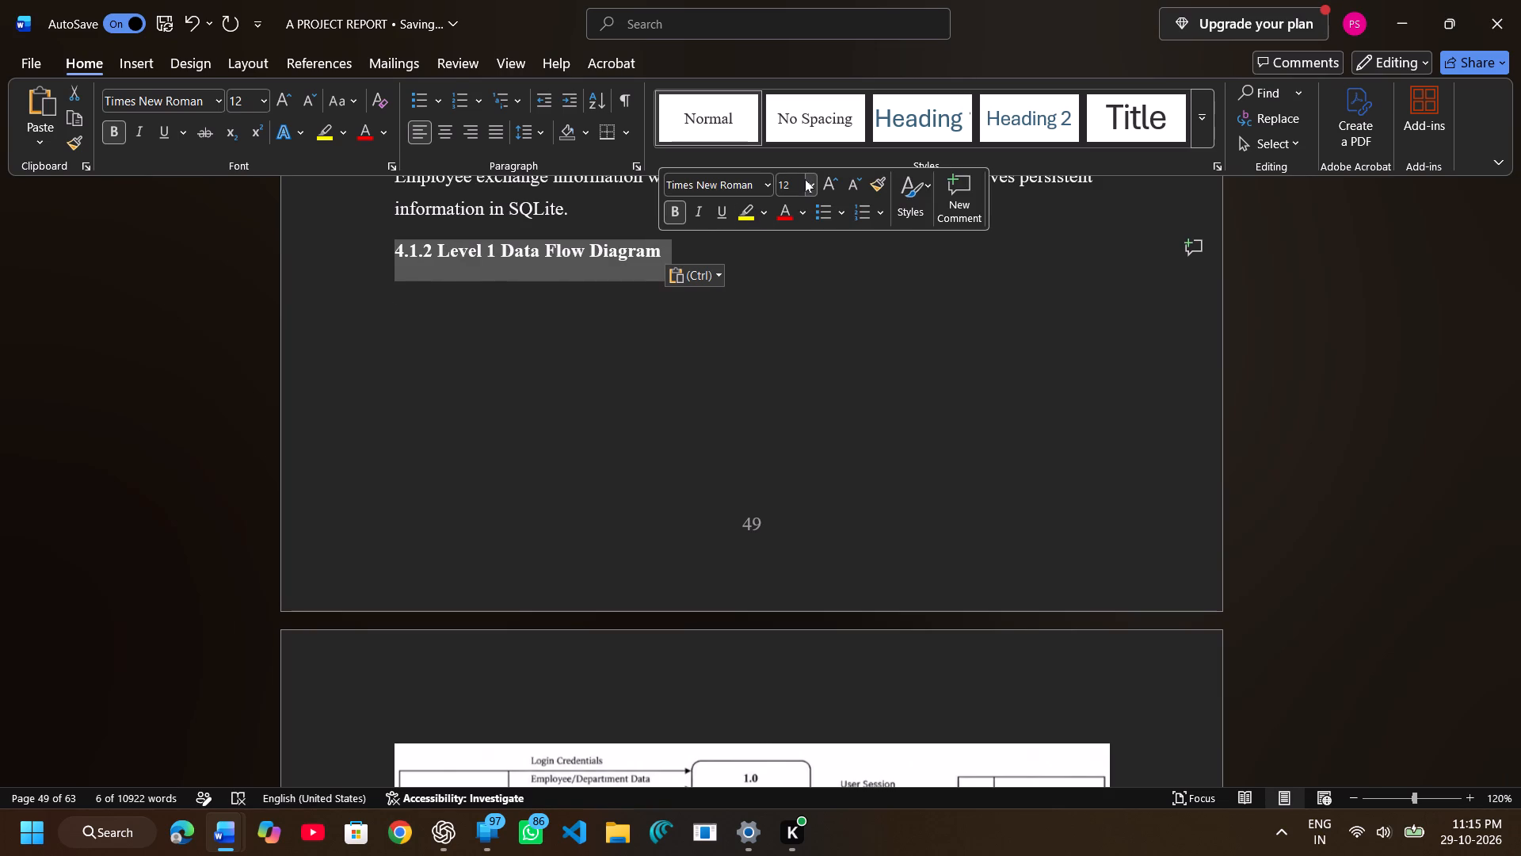
left_click(805, 179)
left_click(787, 329)
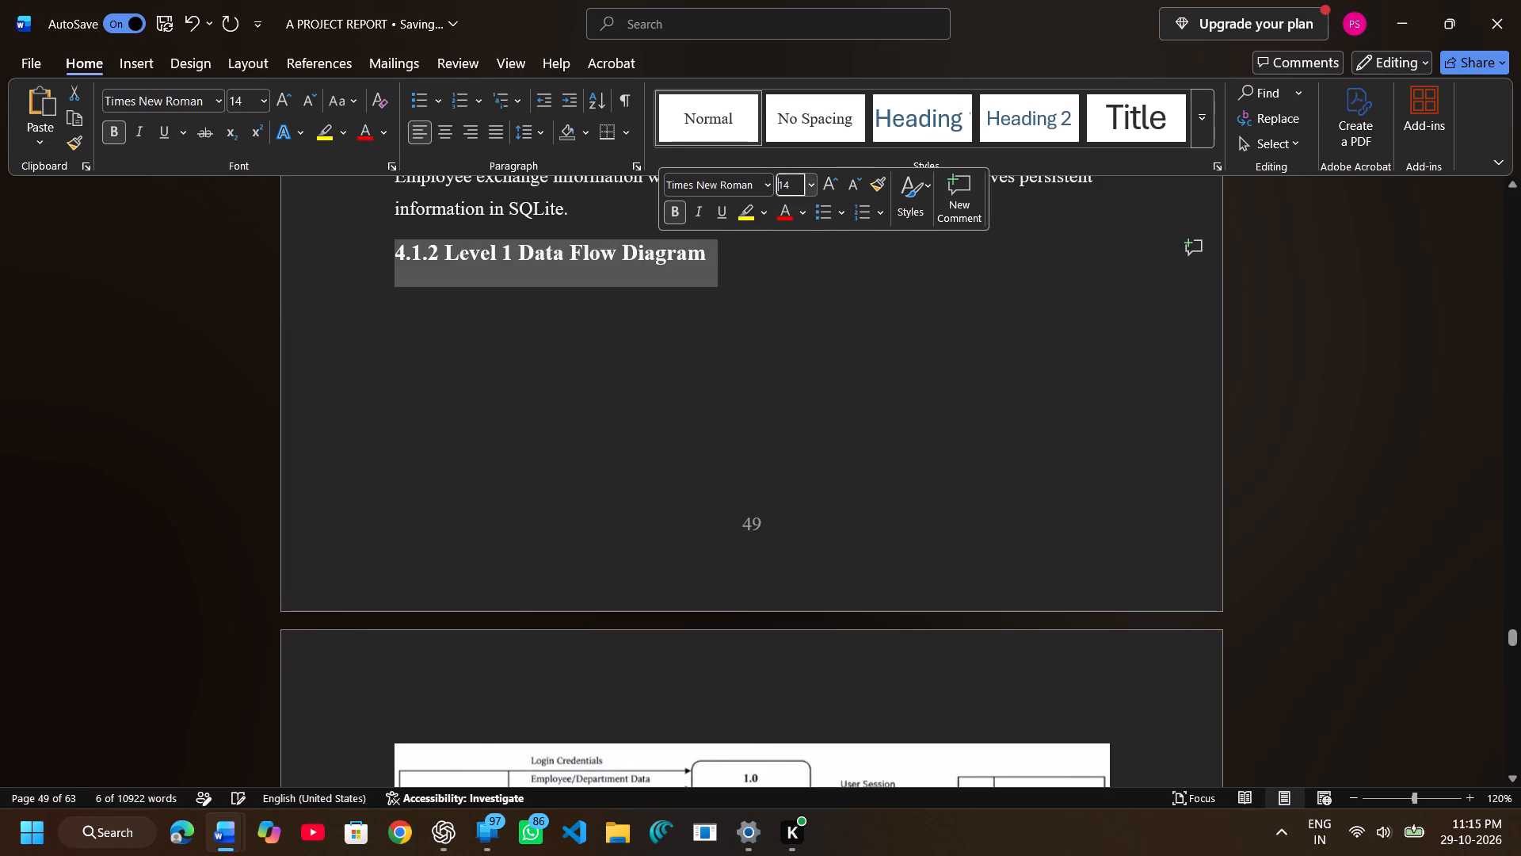
Indent the "Figure 4.2: Level 1 Data Flow Diagram (DFD)" caption by four tab stops beneath the Level 1 diagram.
scroll(715, 352, "down", 1)
scroll(715, 352, "up", 1)
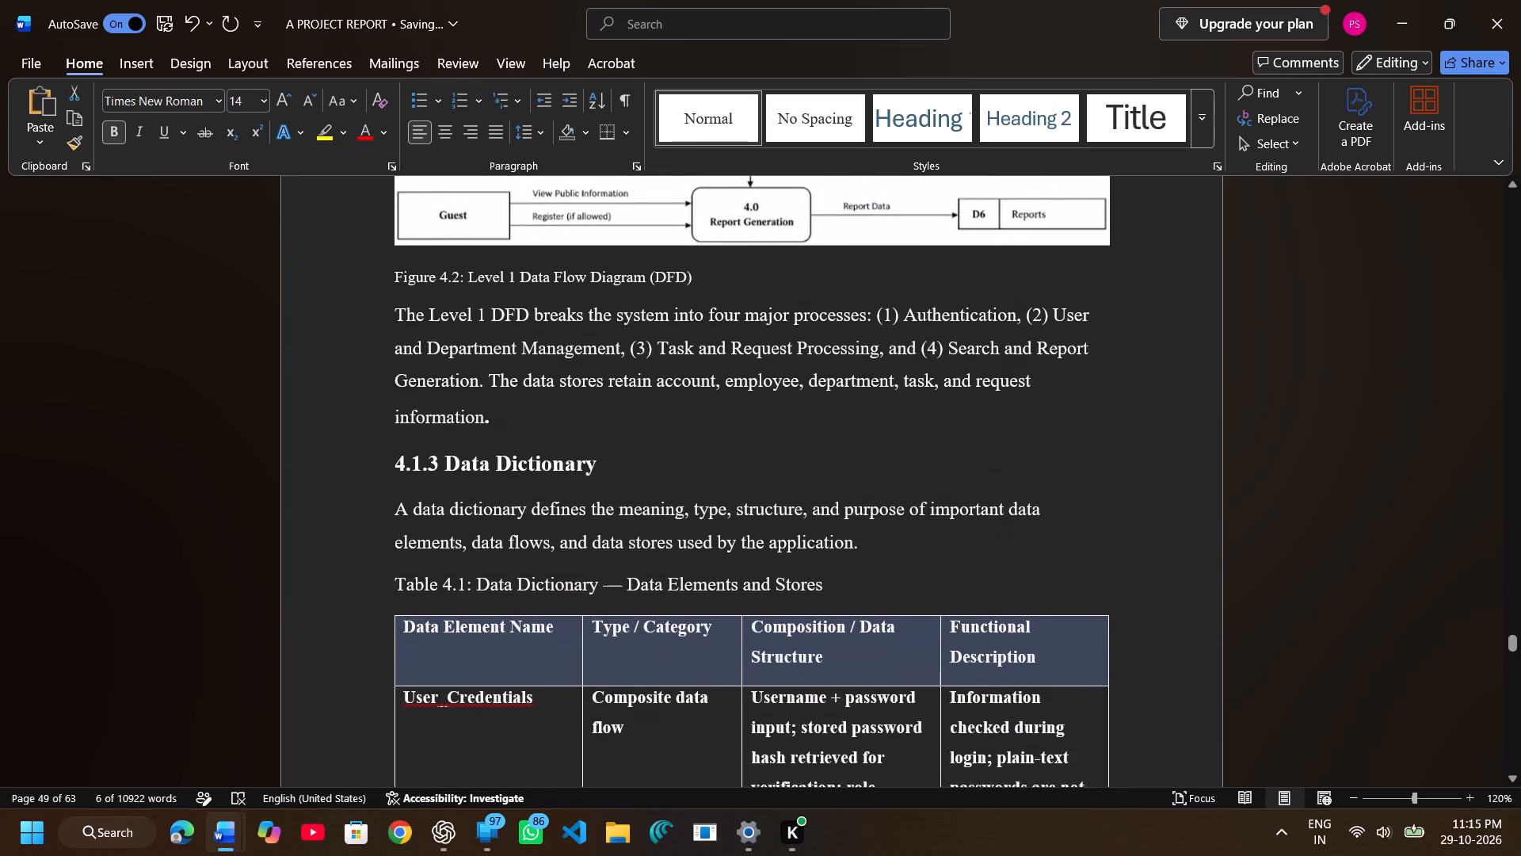
scroll(715, 352, "up", 1)
left_click(394, 347)
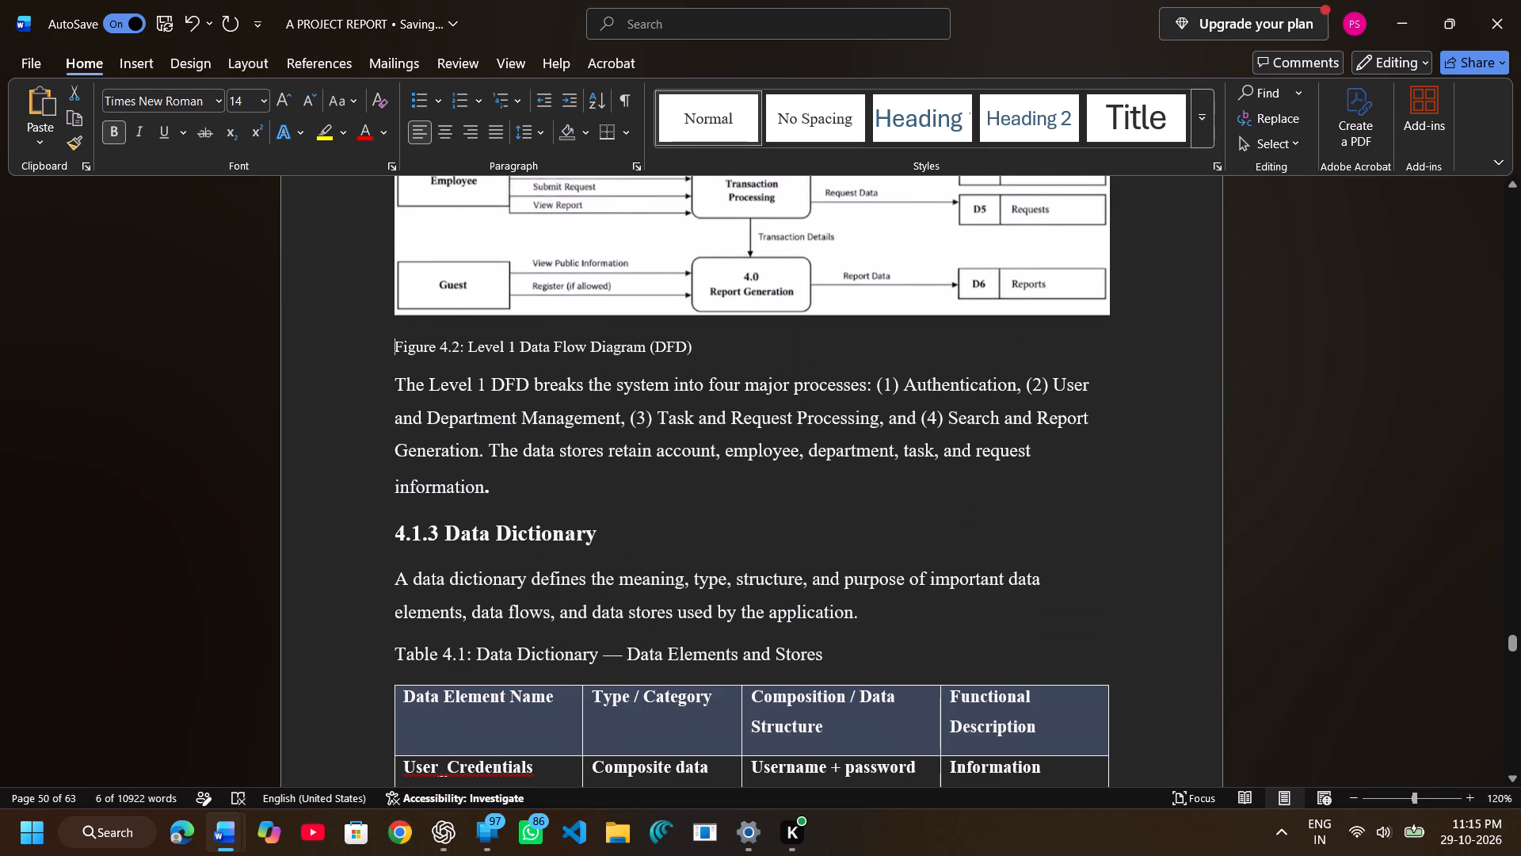
key("Tab")
key("Tab")
key("Tab")
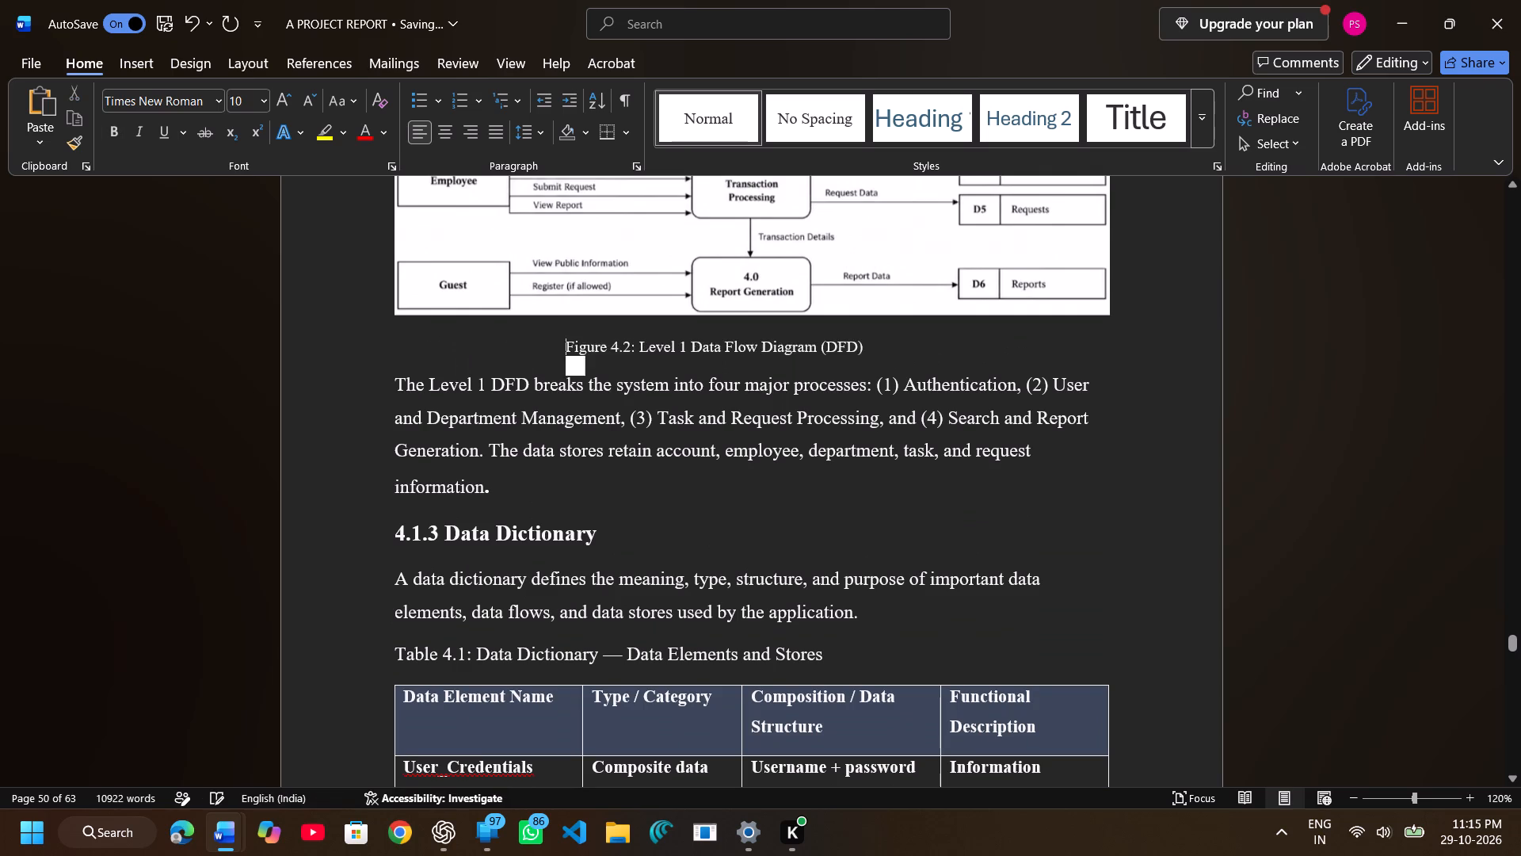
key("Tab")
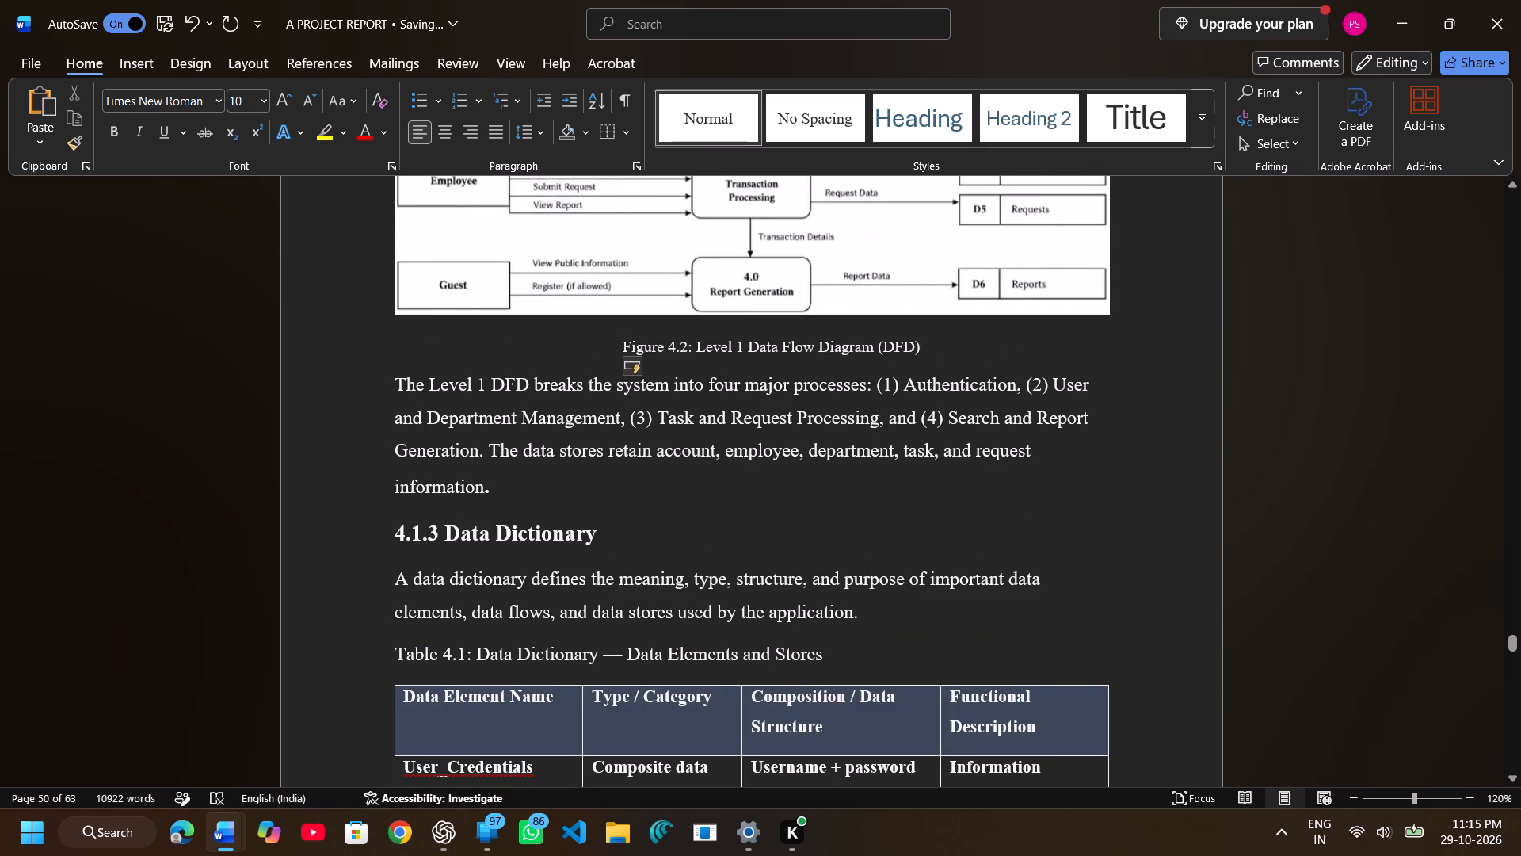
Examine Chapter 4 from the Level 1 diagram through the data dictionary, section 4.2 and the UML class diagram.
scroll(406, 380, "down", 2)
left_click(453, 492)
scroll(594, 468, "right", 1)
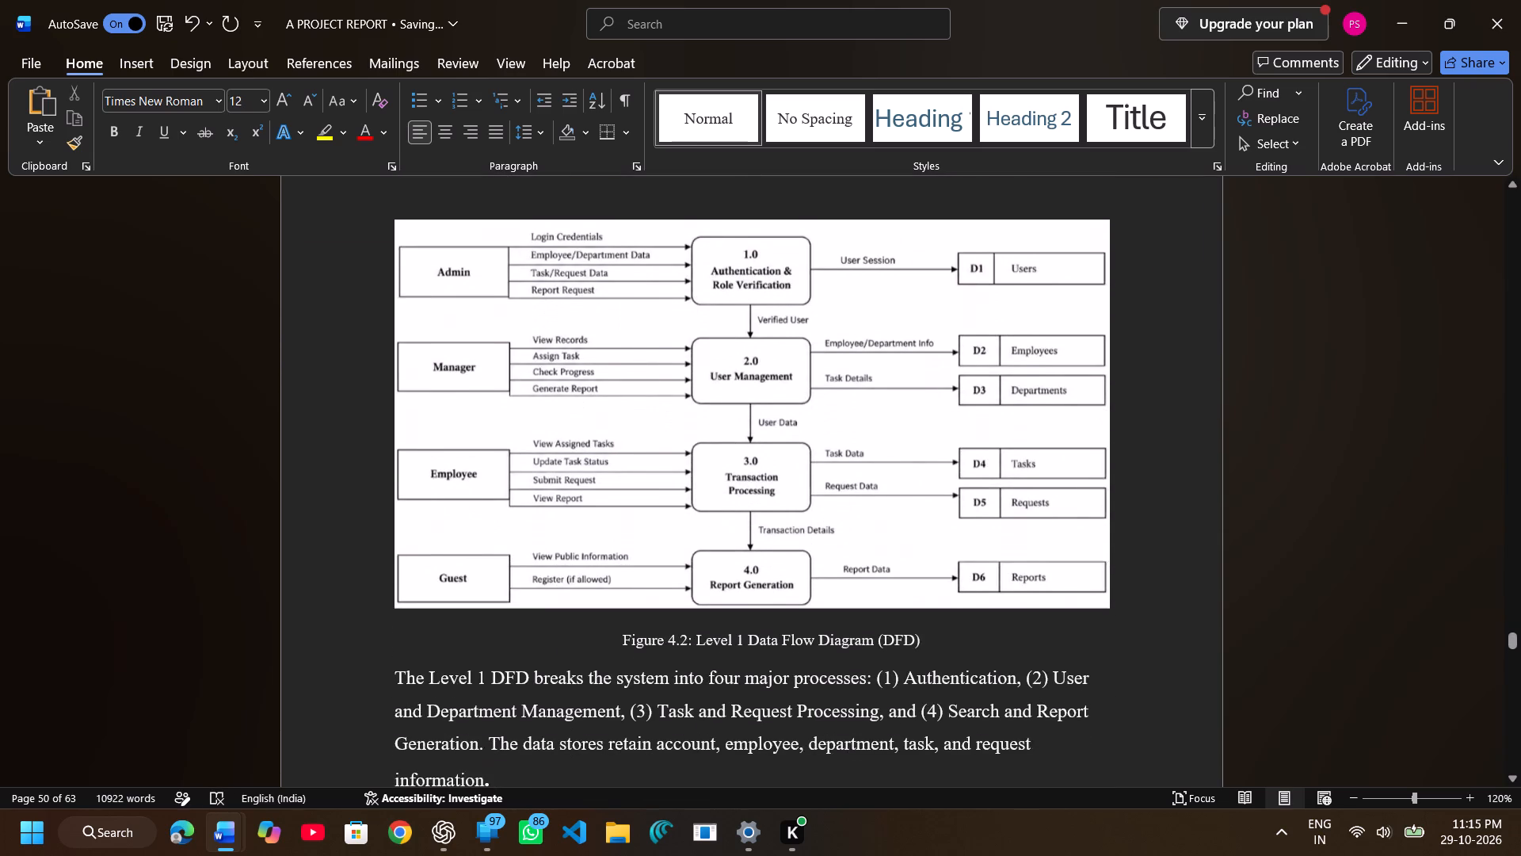
scroll(594, 468, "right", 2)
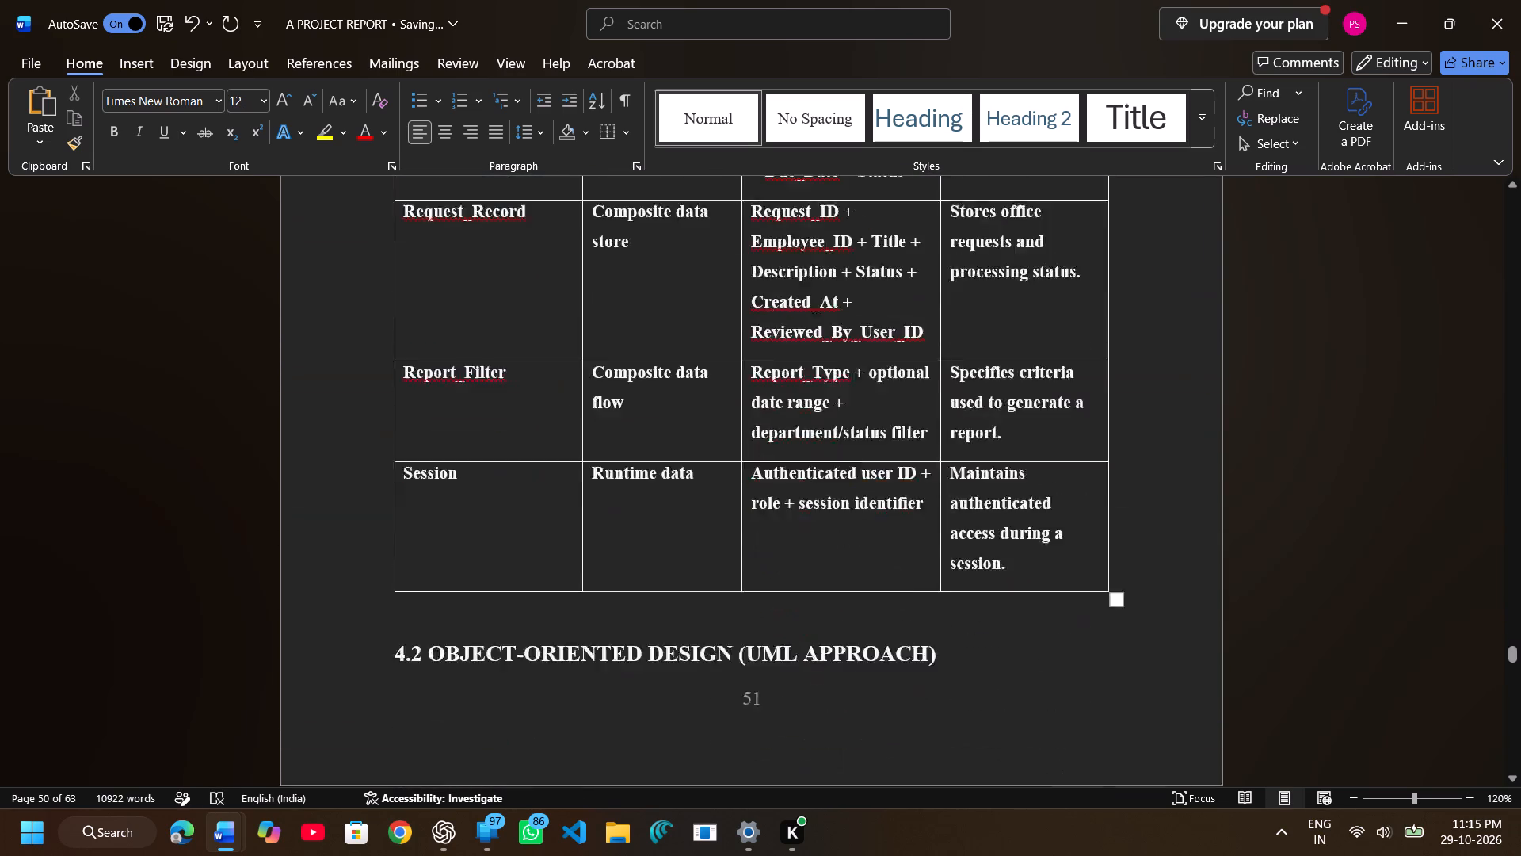
scroll(594, 468, "right", 1)
scroll(594, 468, "up", 2)
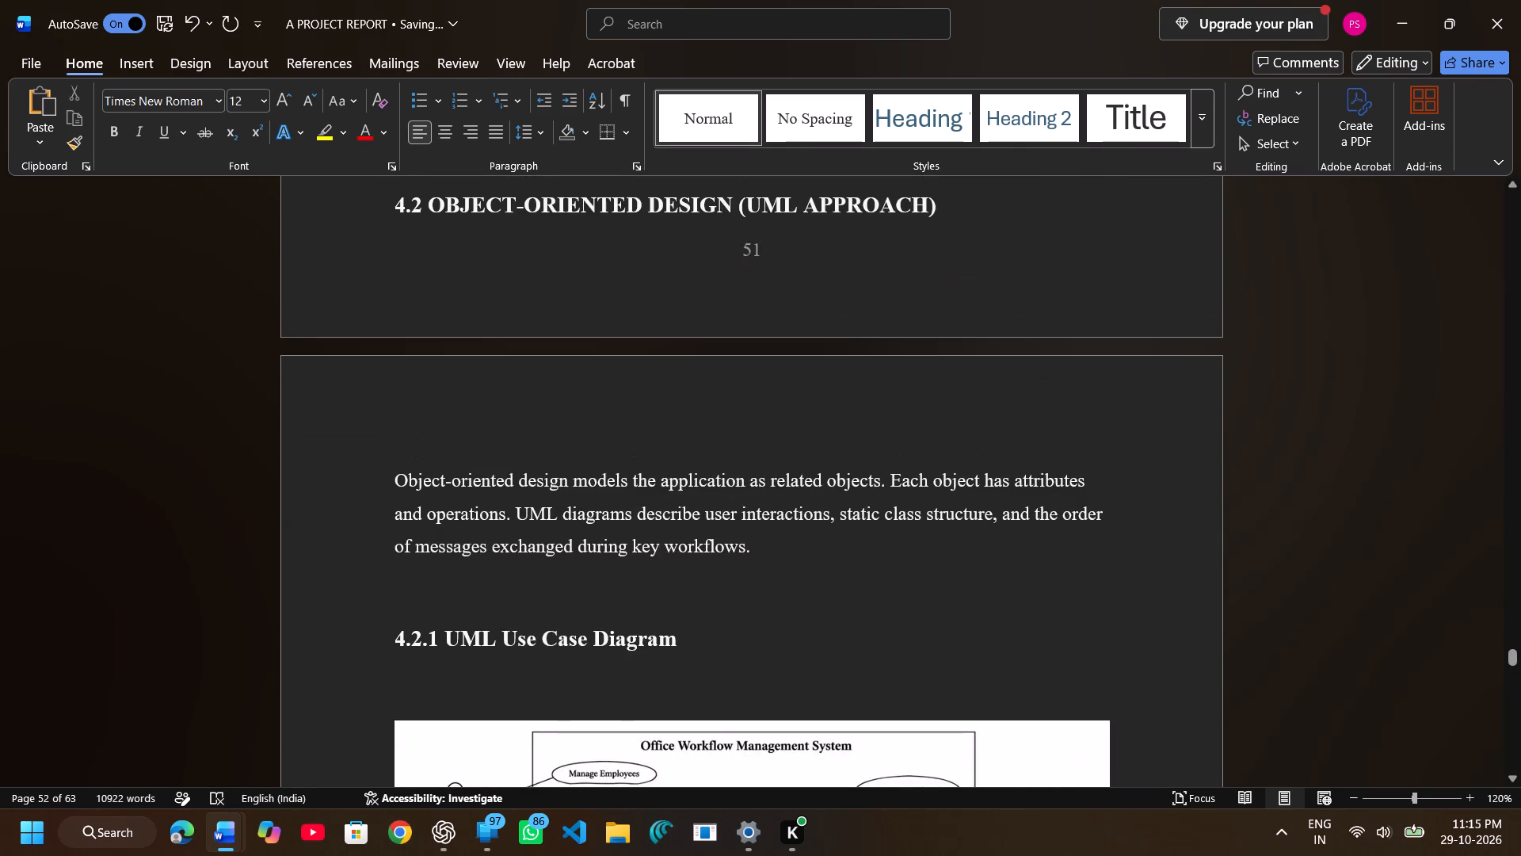
scroll(594, 468, "down", 3)
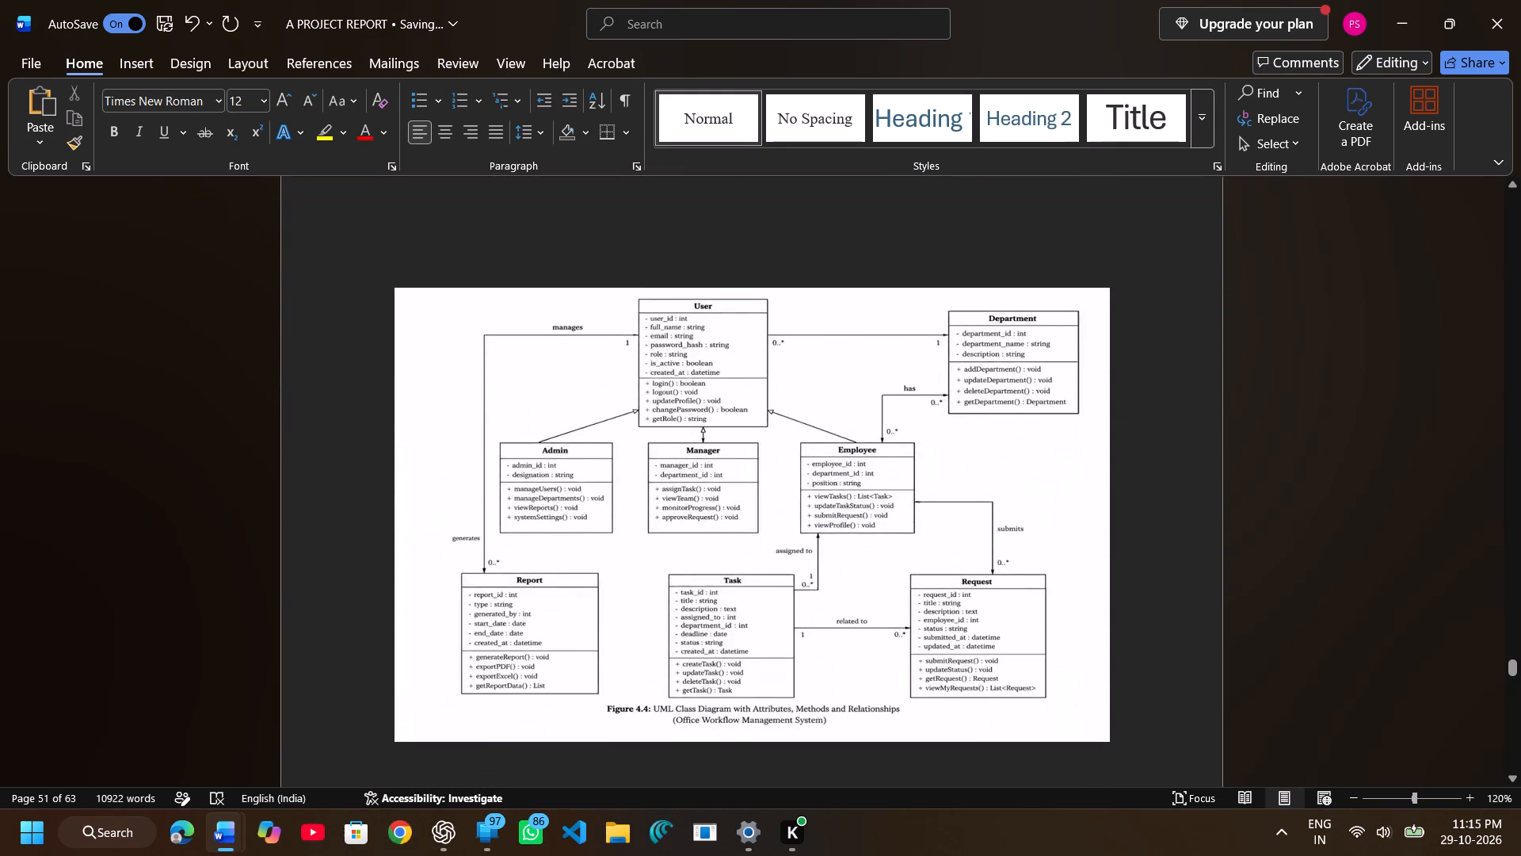
scroll(594, 468, "down", 2)
Replace the exam roll number in the Certificate of the Supervisor with a blank gap of three tab stops and a space.
scroll(594, 468, "up", 20)
scroll(594, 468, "up", 6)
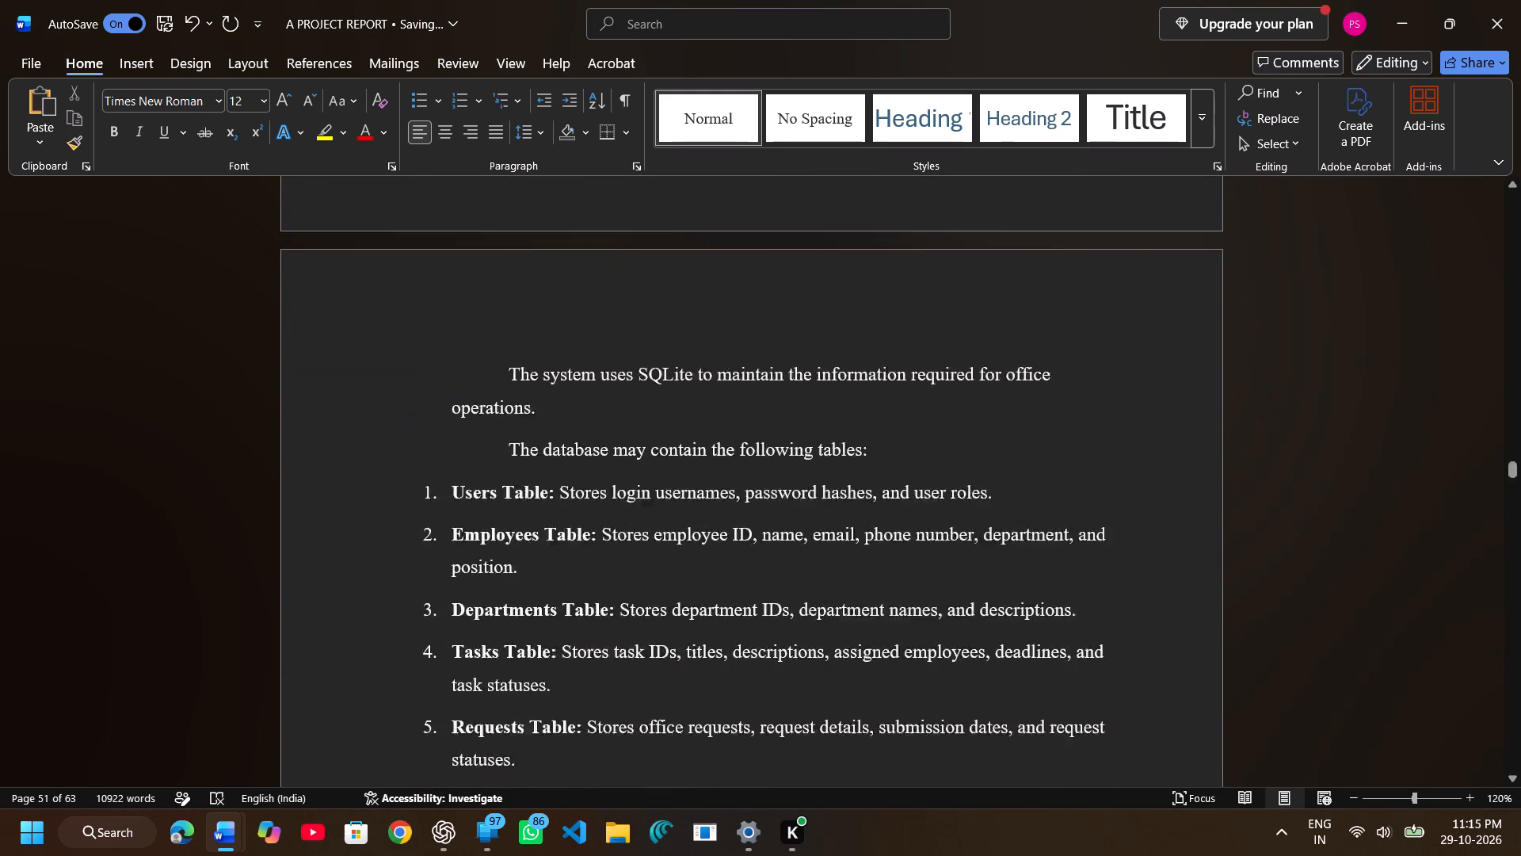
scroll(594, 468, "up", 19)
scroll(594, 468, "down", 1)
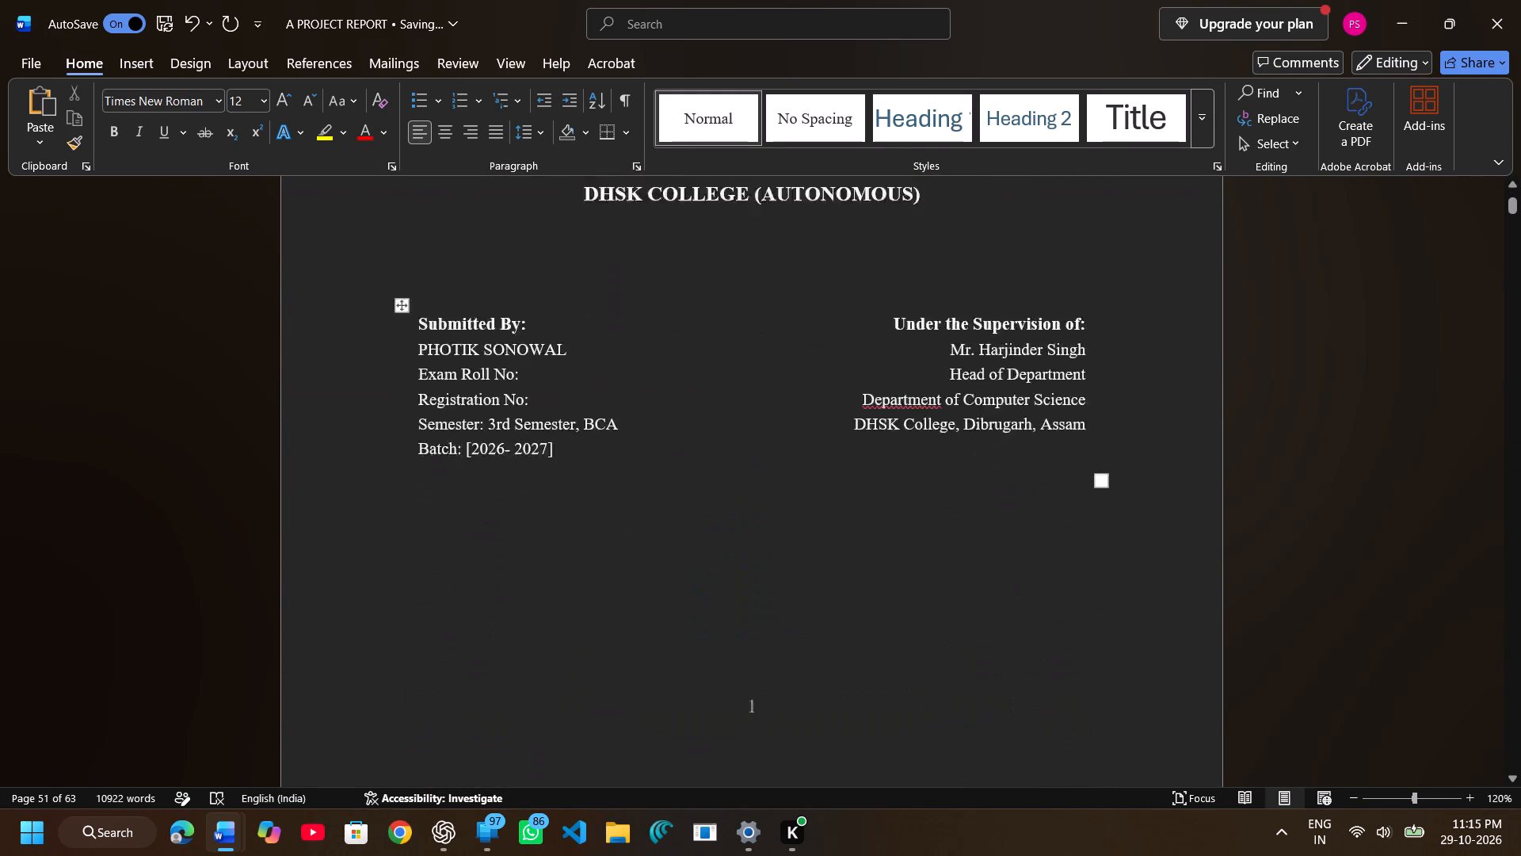
scroll(594, 468, "down", 3)
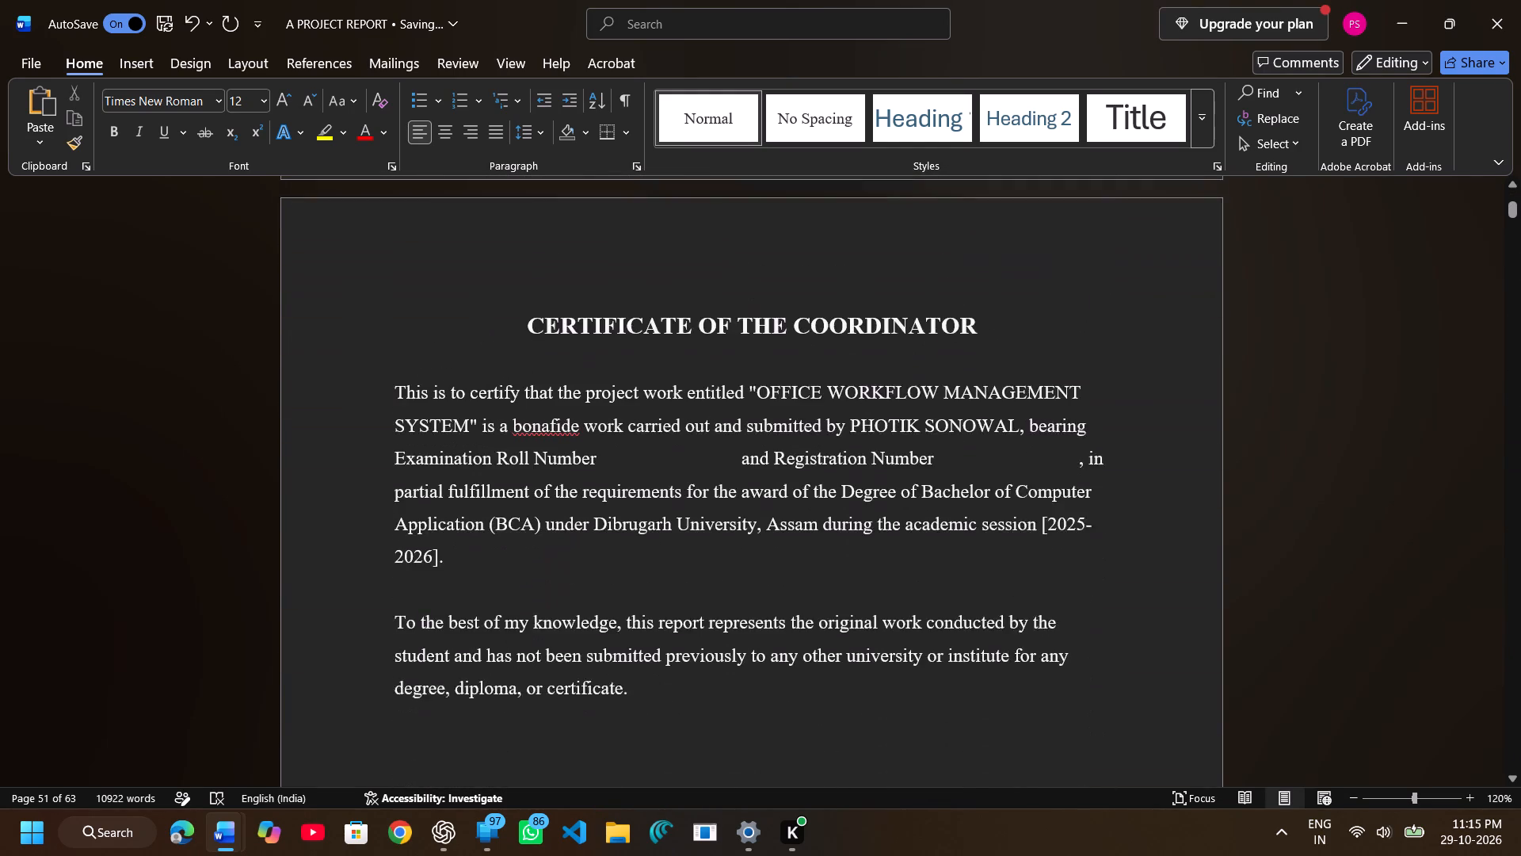
scroll(594, 468, "down", 2)
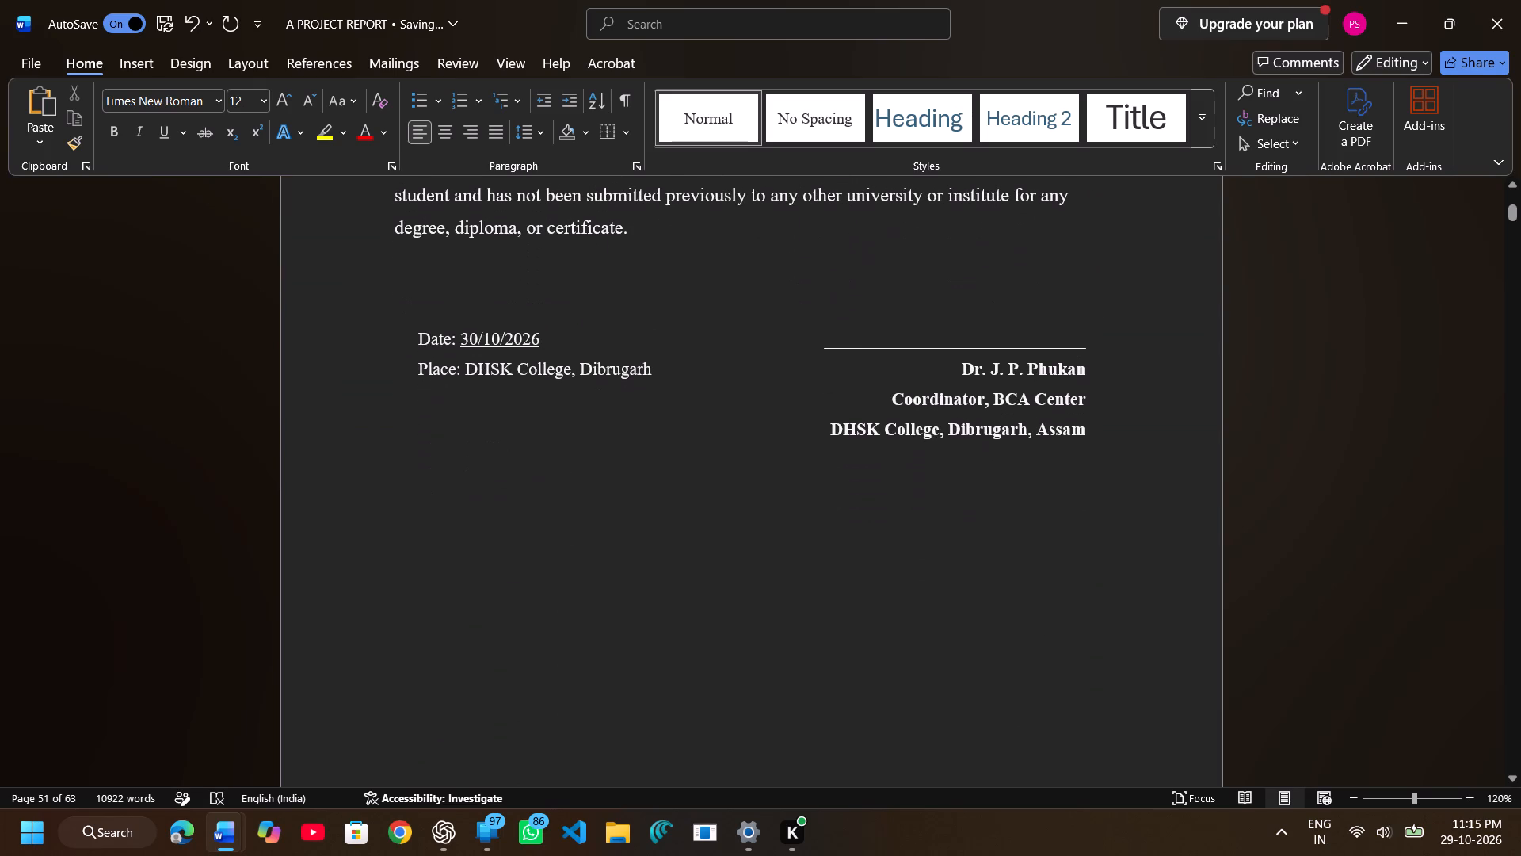
scroll(738, 421, "down", 1)
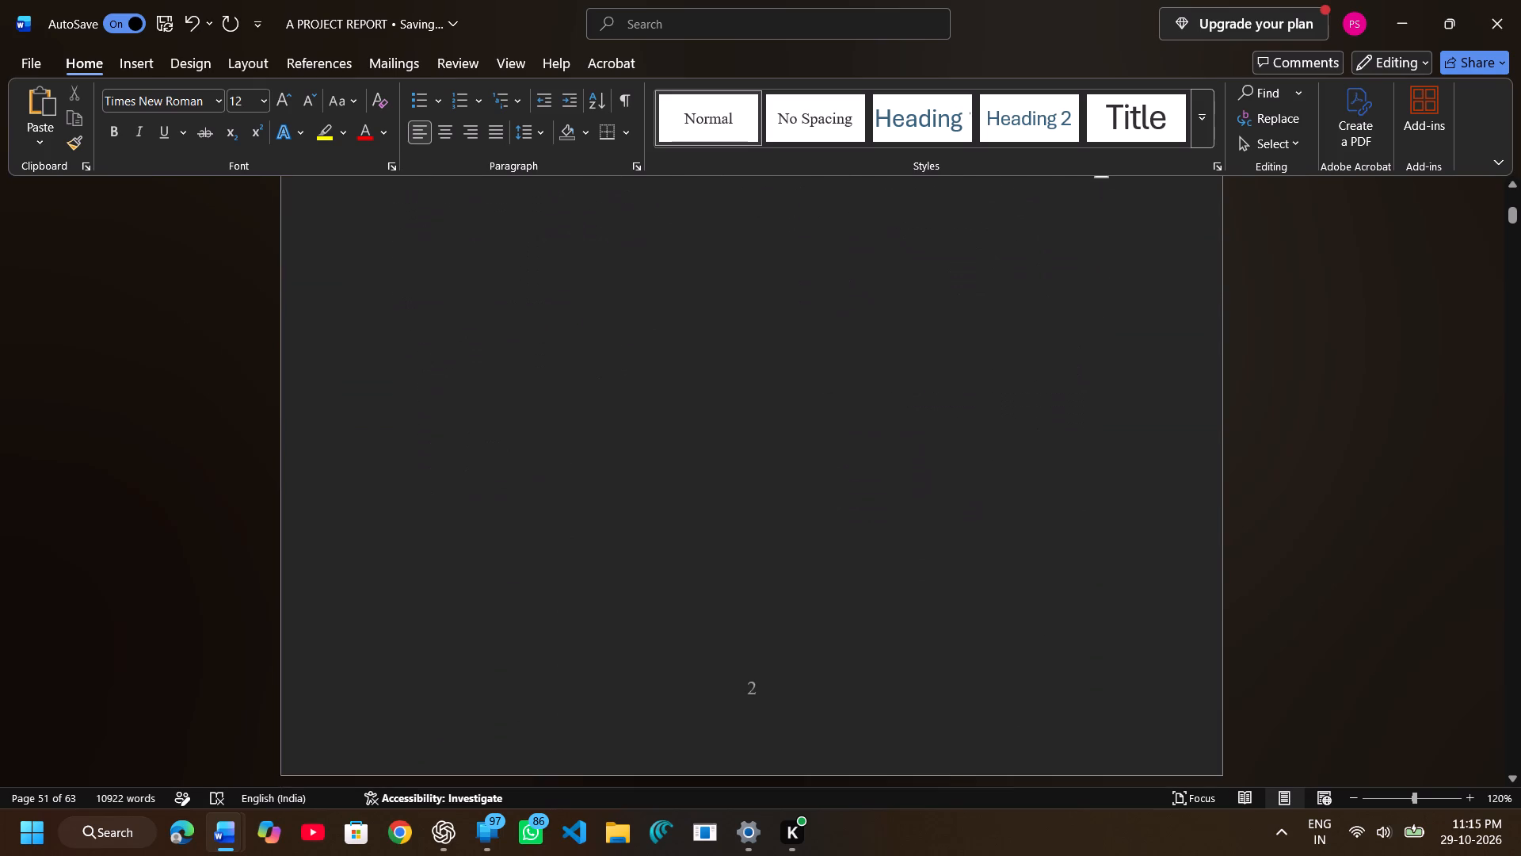
scroll(738, 421, "down", 2)
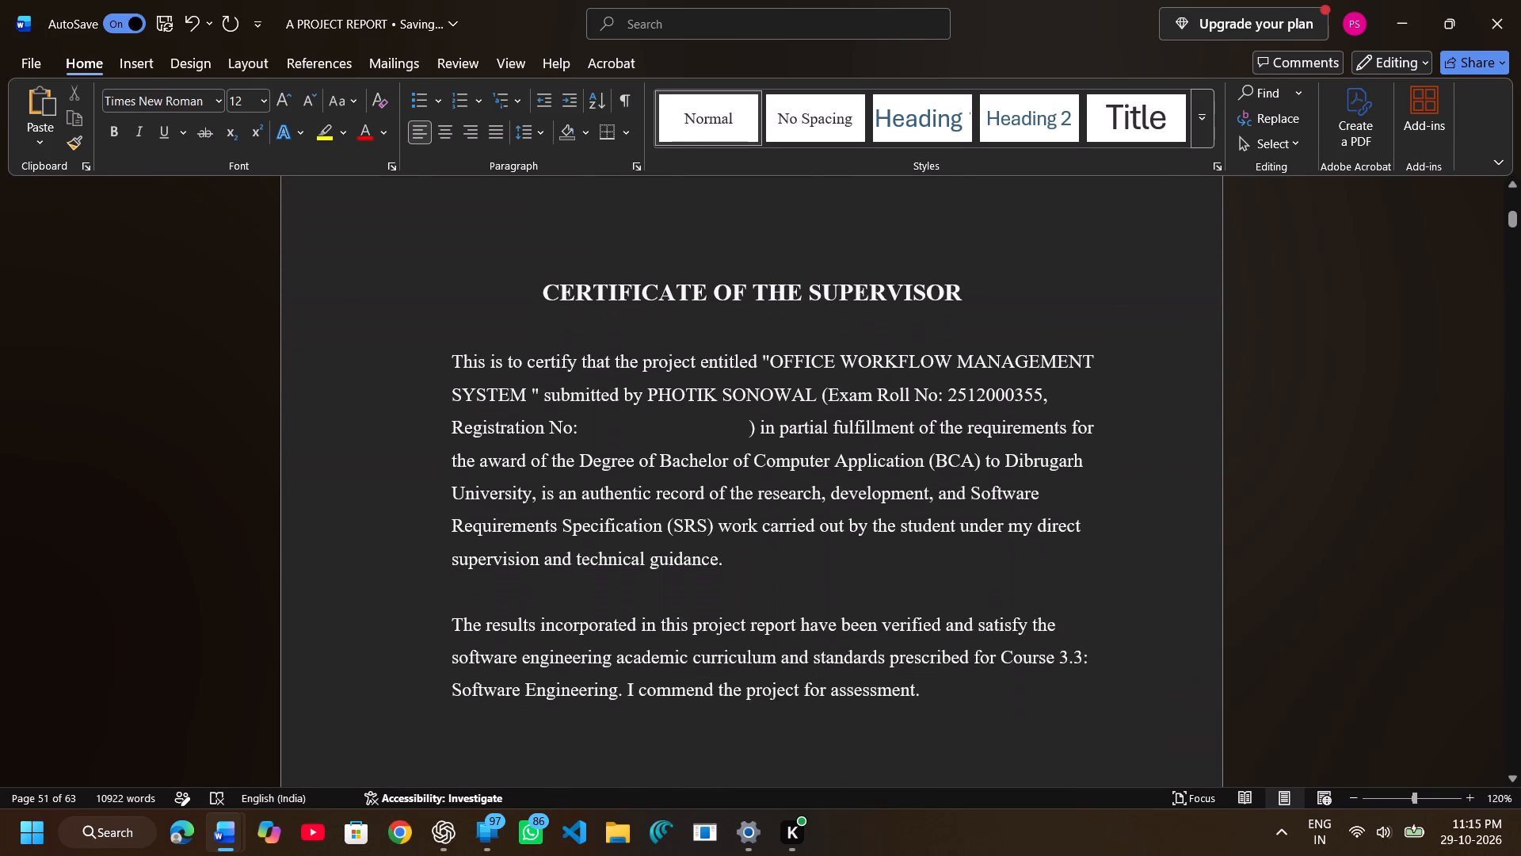
left_click(1042, 373)
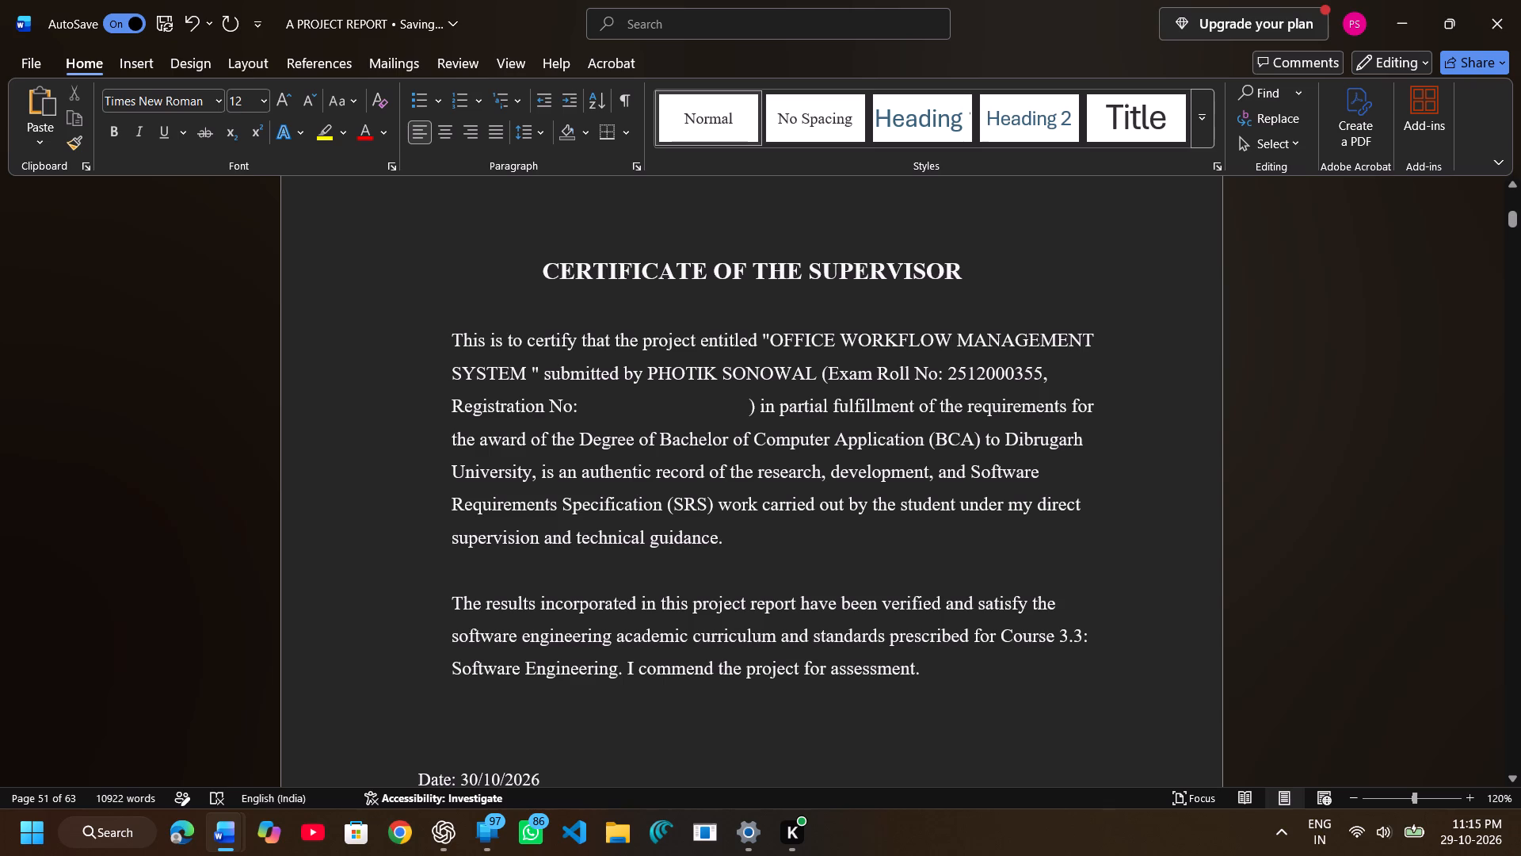
key("BackSpace")
key("BackSpace")
key("BackSpace")
key("BackSpace")
key("BackSpace")
key("BackSpace")
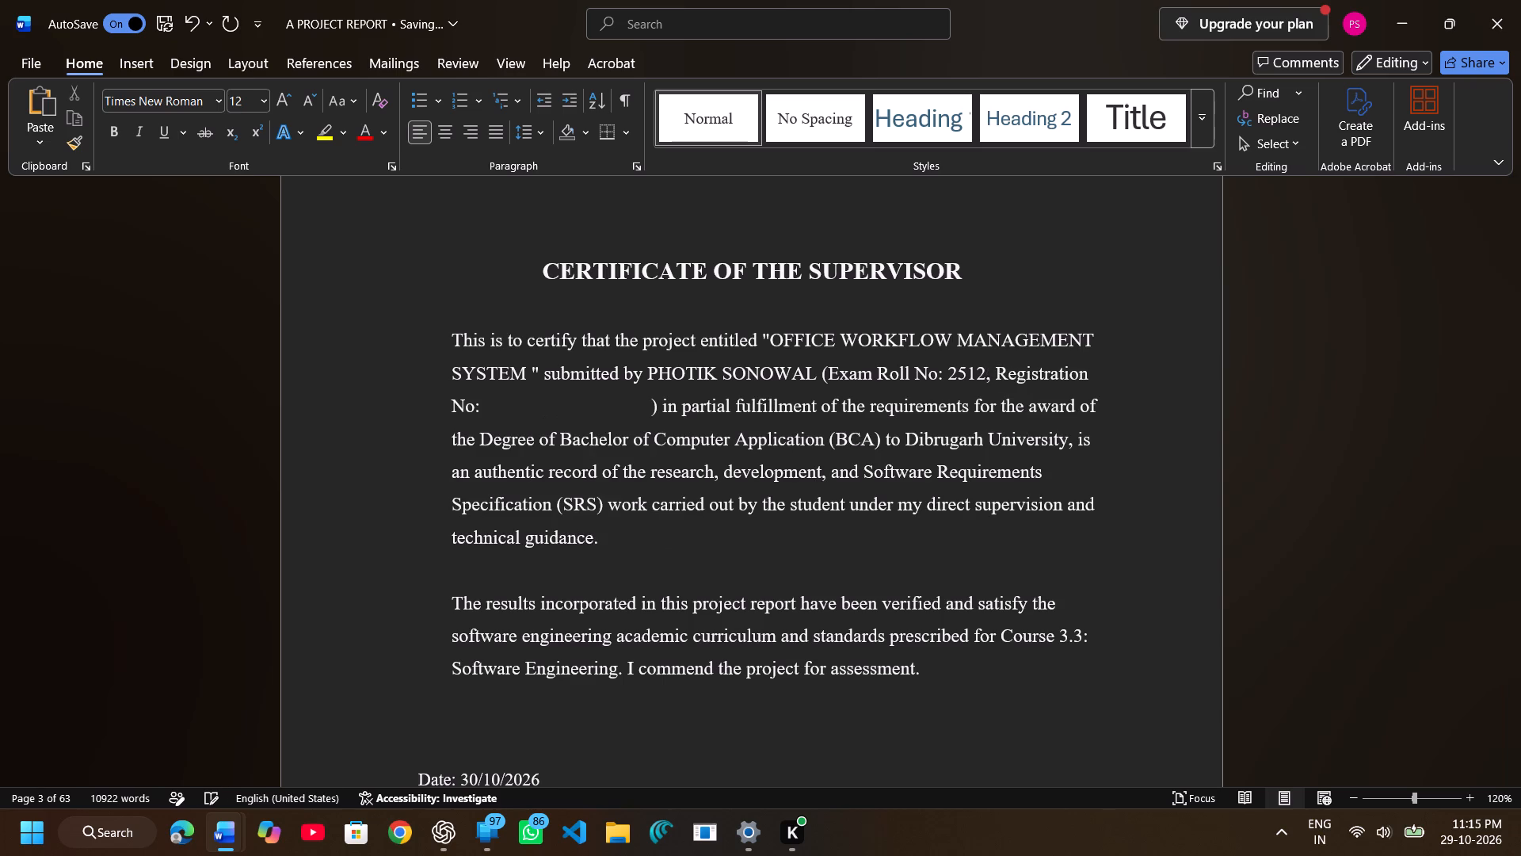
key("BackSpace")
key("BackSpace")
key("BackSpace")
key("BackSpace")
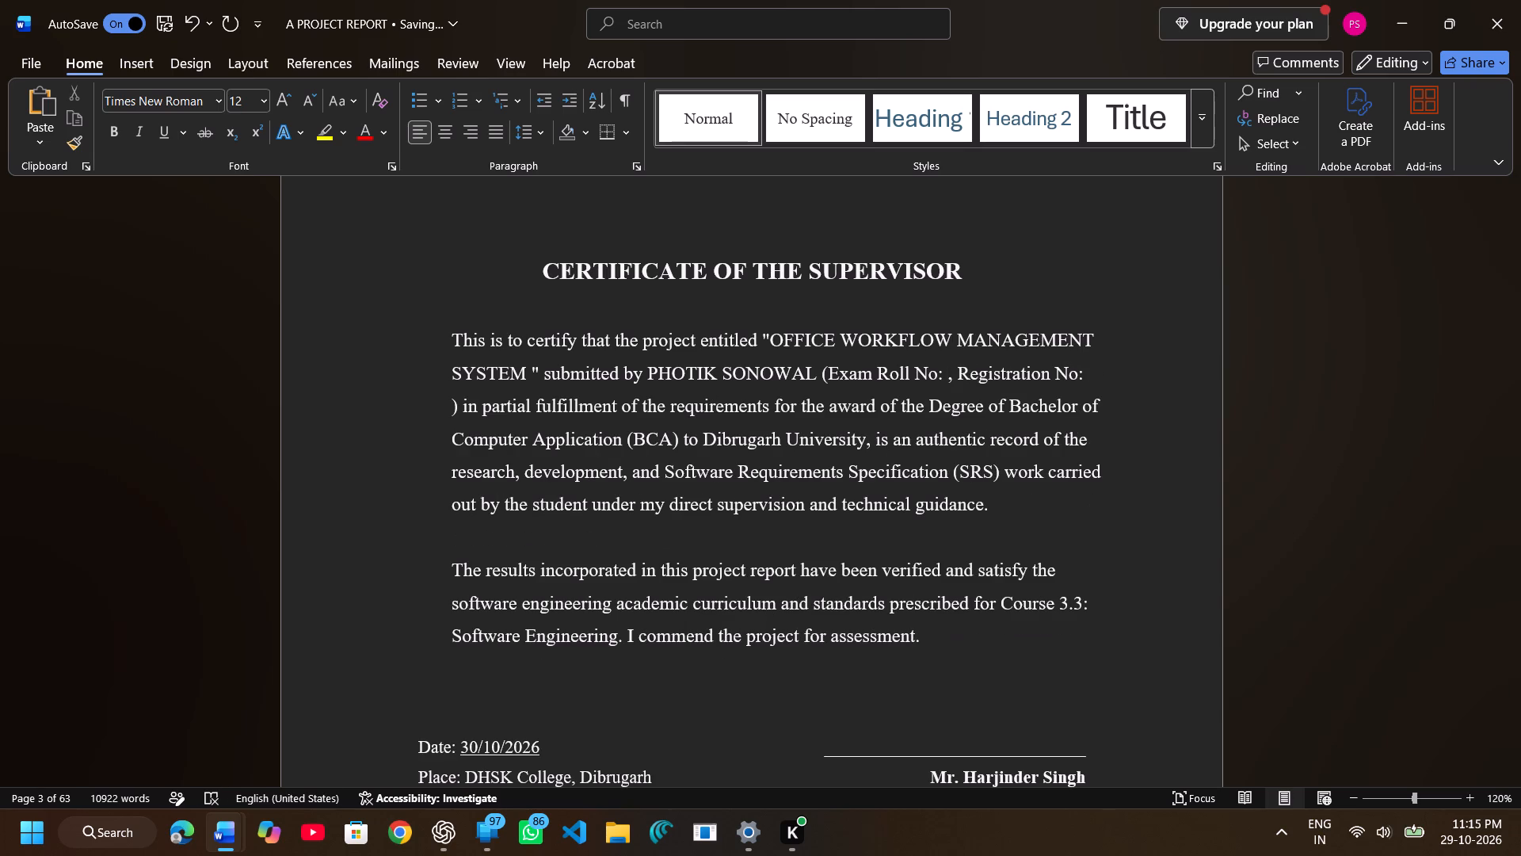
key("Tab")
key("Tab")
key("Tab")
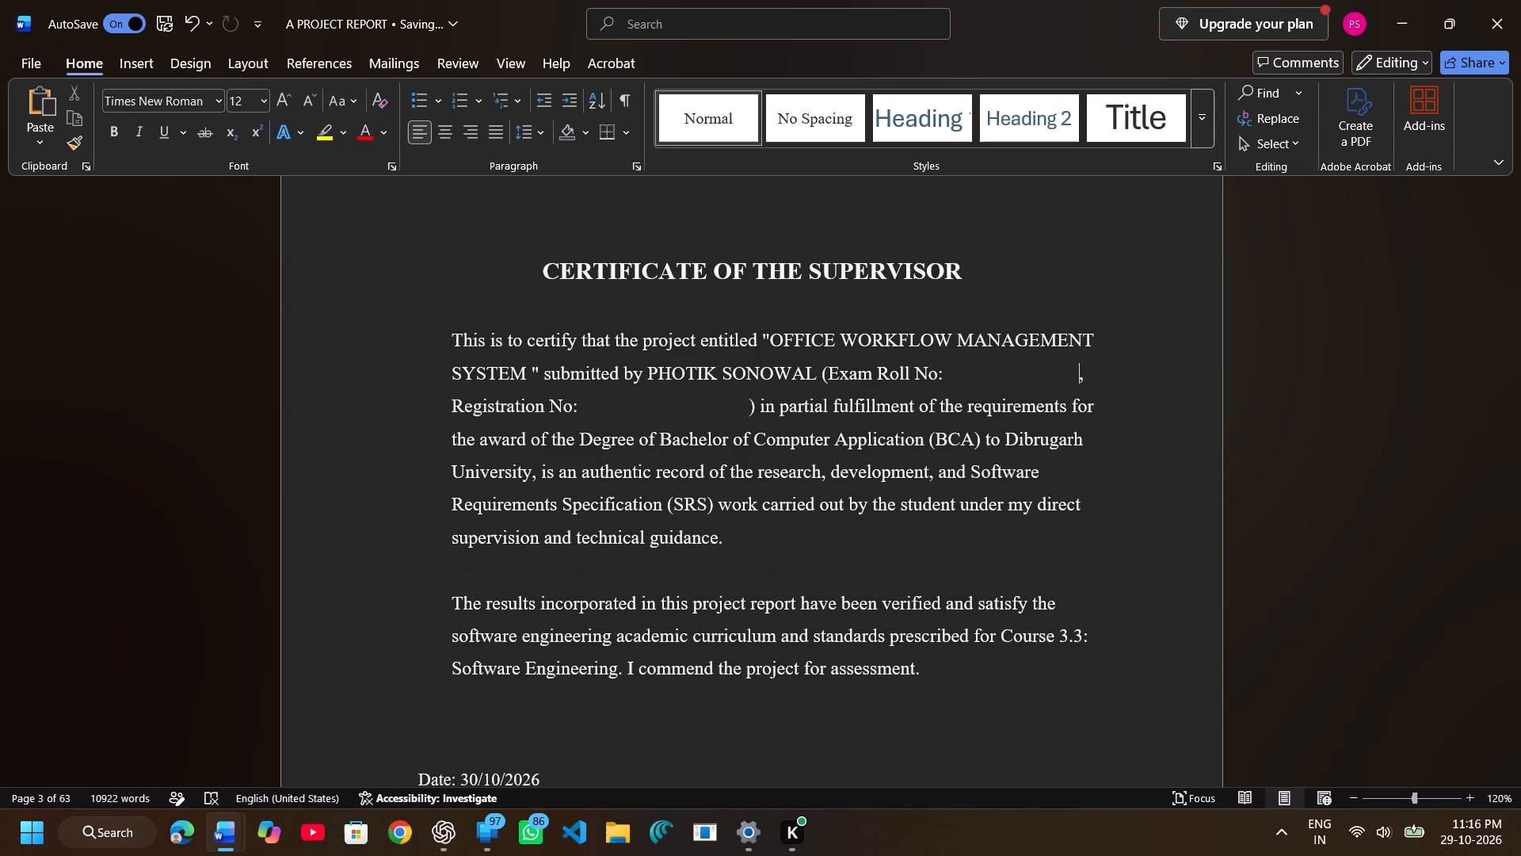
key("space")
Retype the middle letter of the "HoD" abbreviation after the supervisor's name in the Acknowledgement.
scroll(1042, 373, "down", 1)
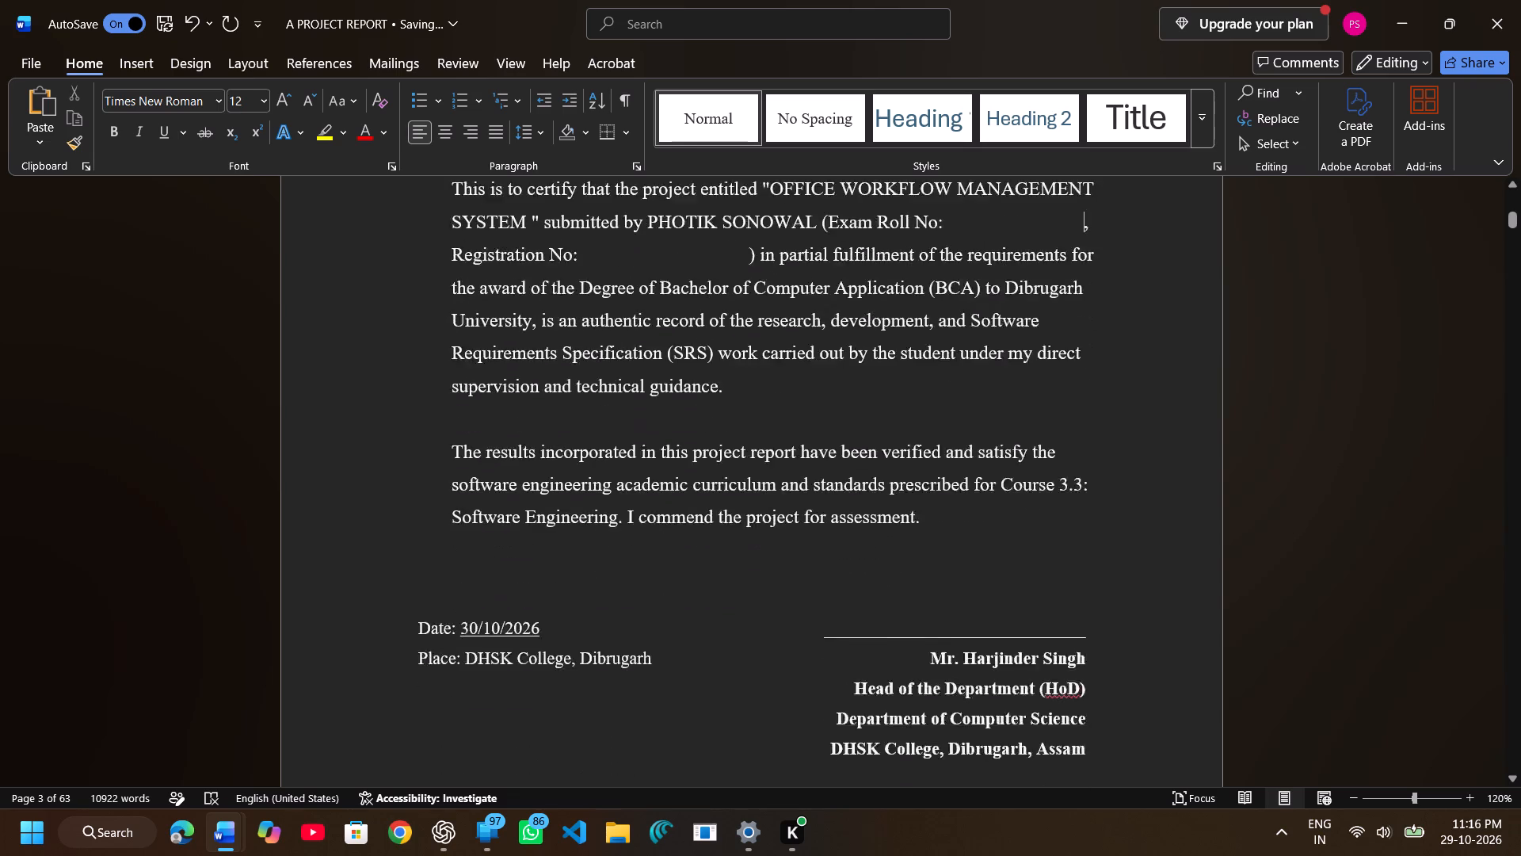
scroll(1042, 373, "down", 1)
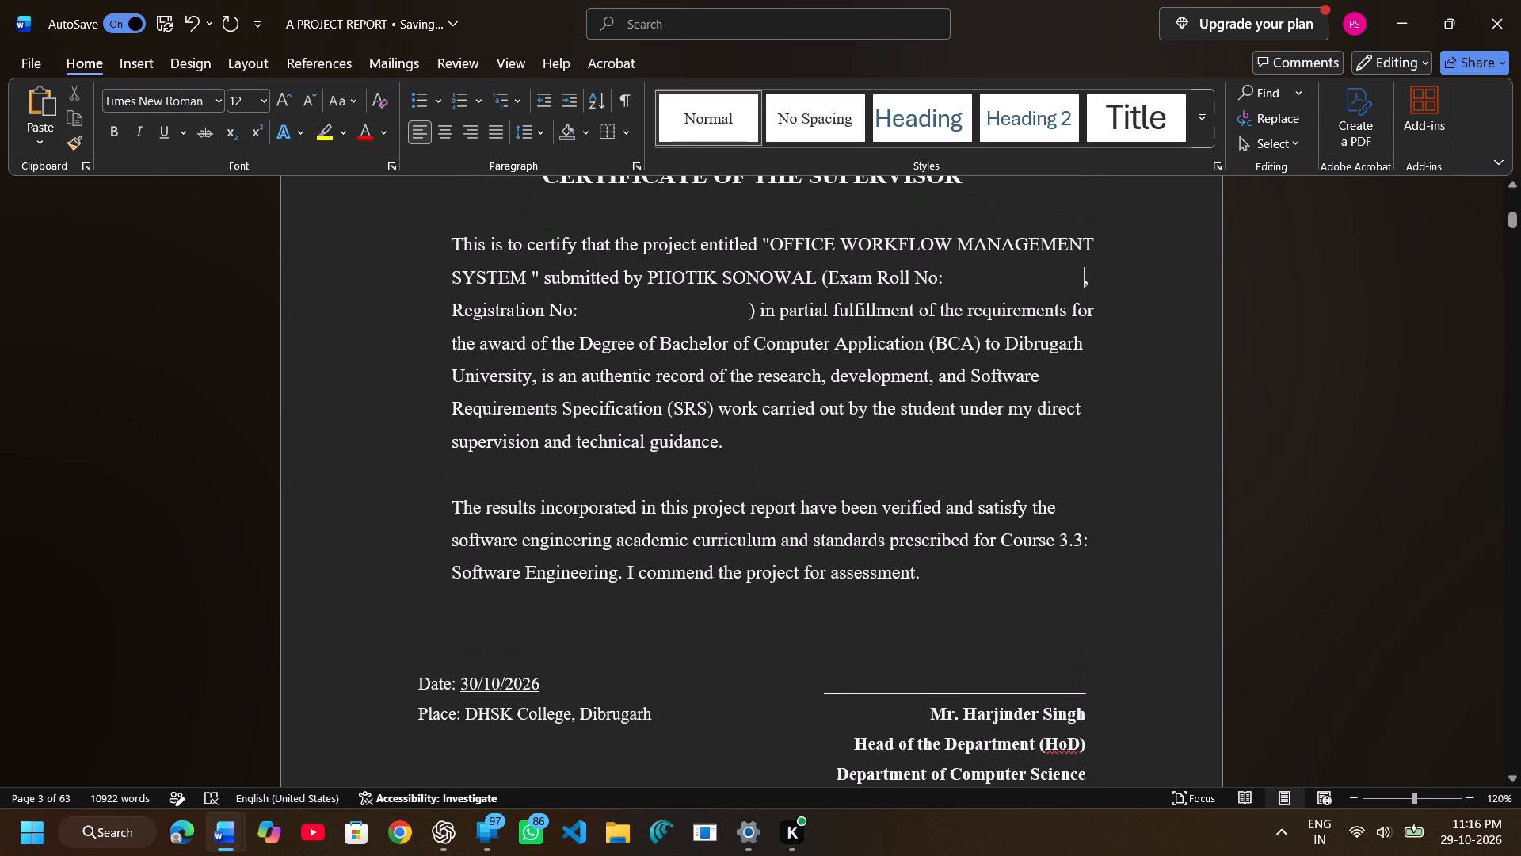
scroll(1042, 373, "down", 1)
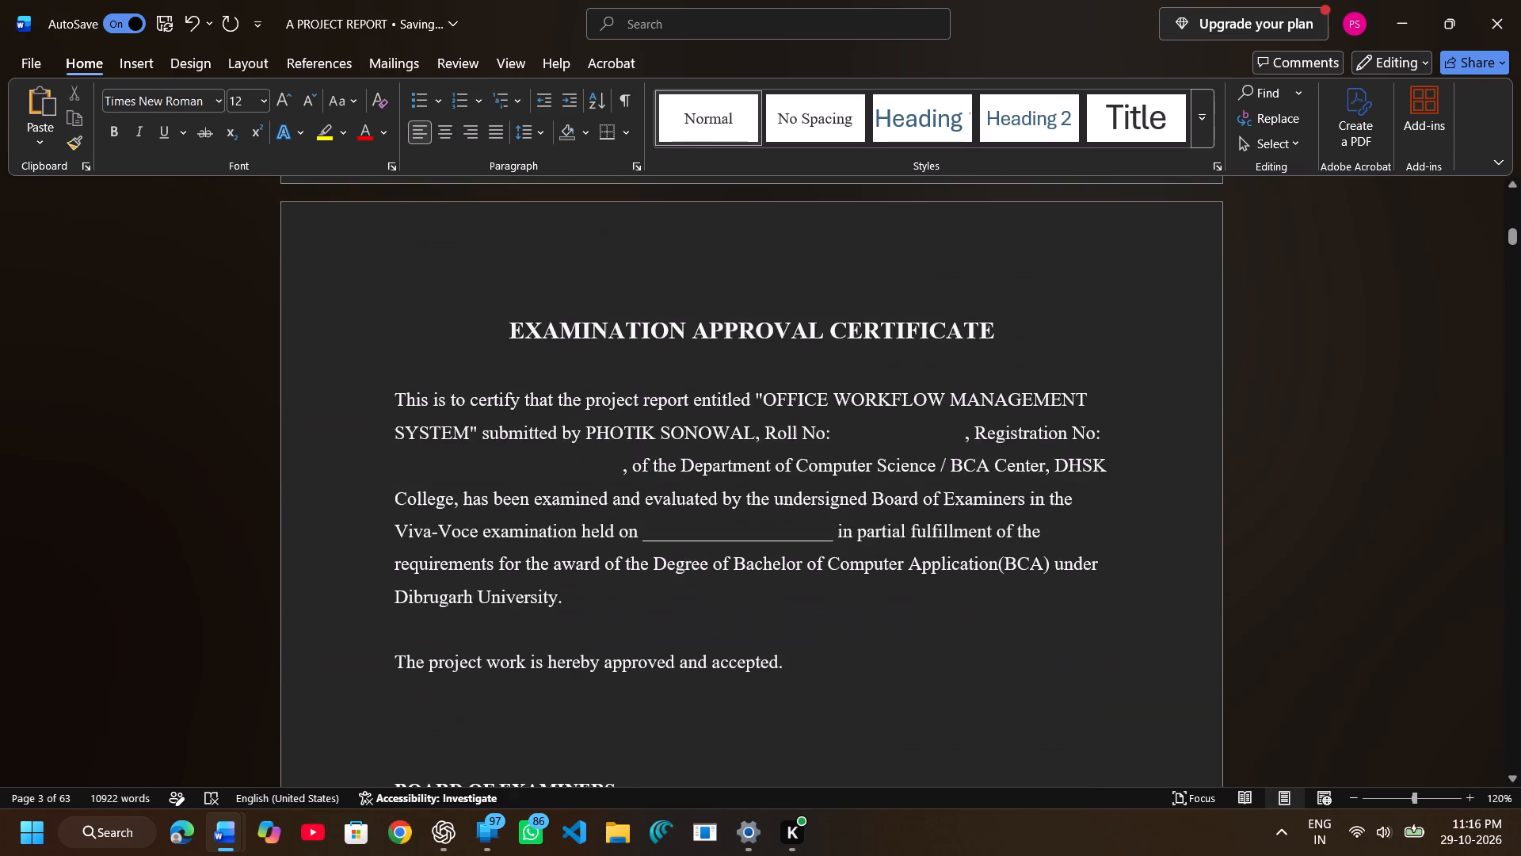
scroll(1042, 373, "up", 1)
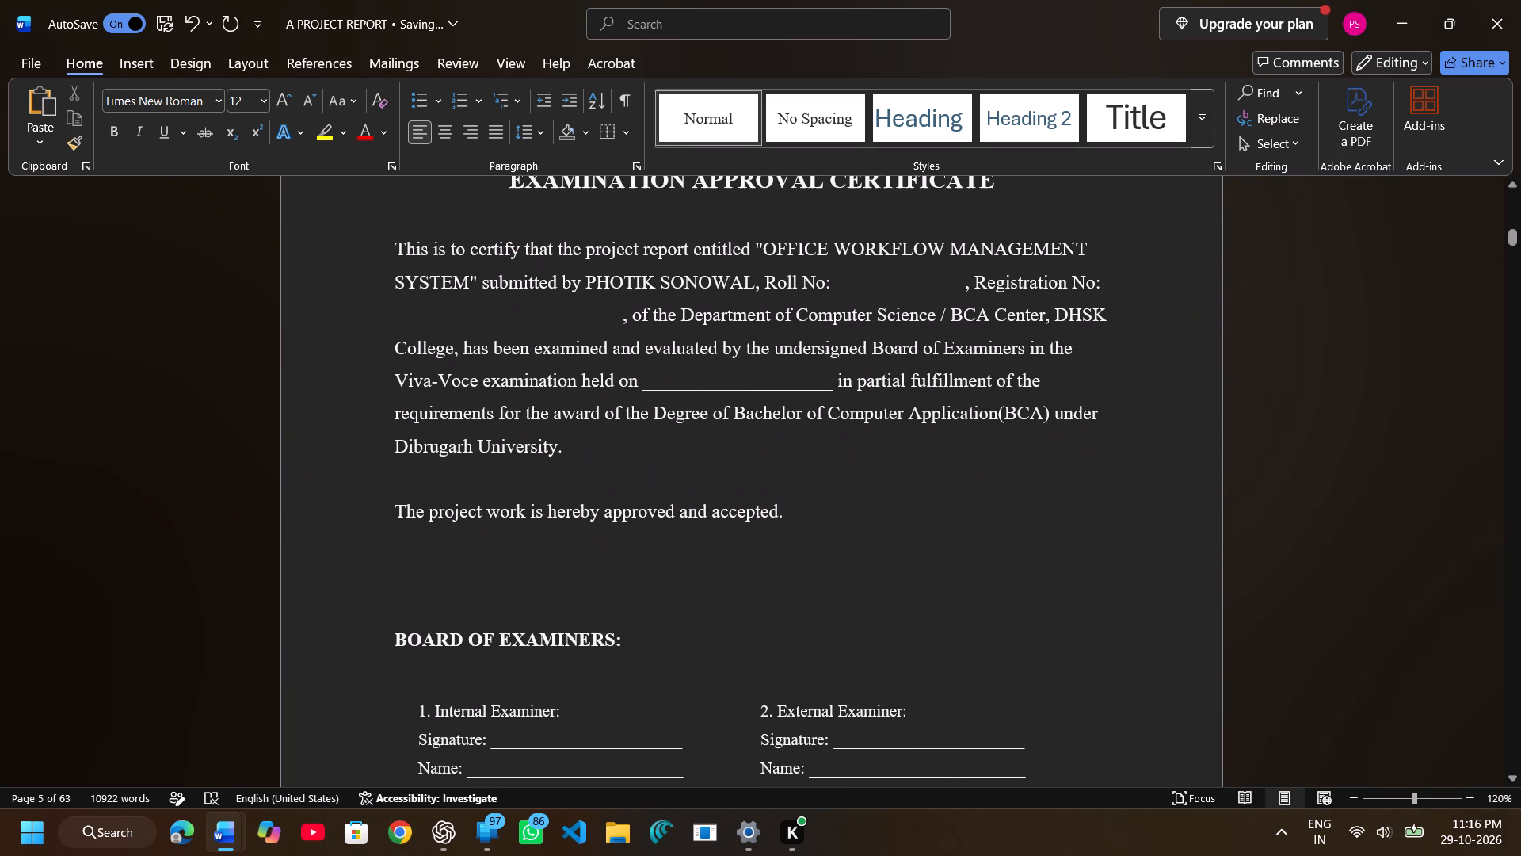
scroll(950, 424, "down", 1)
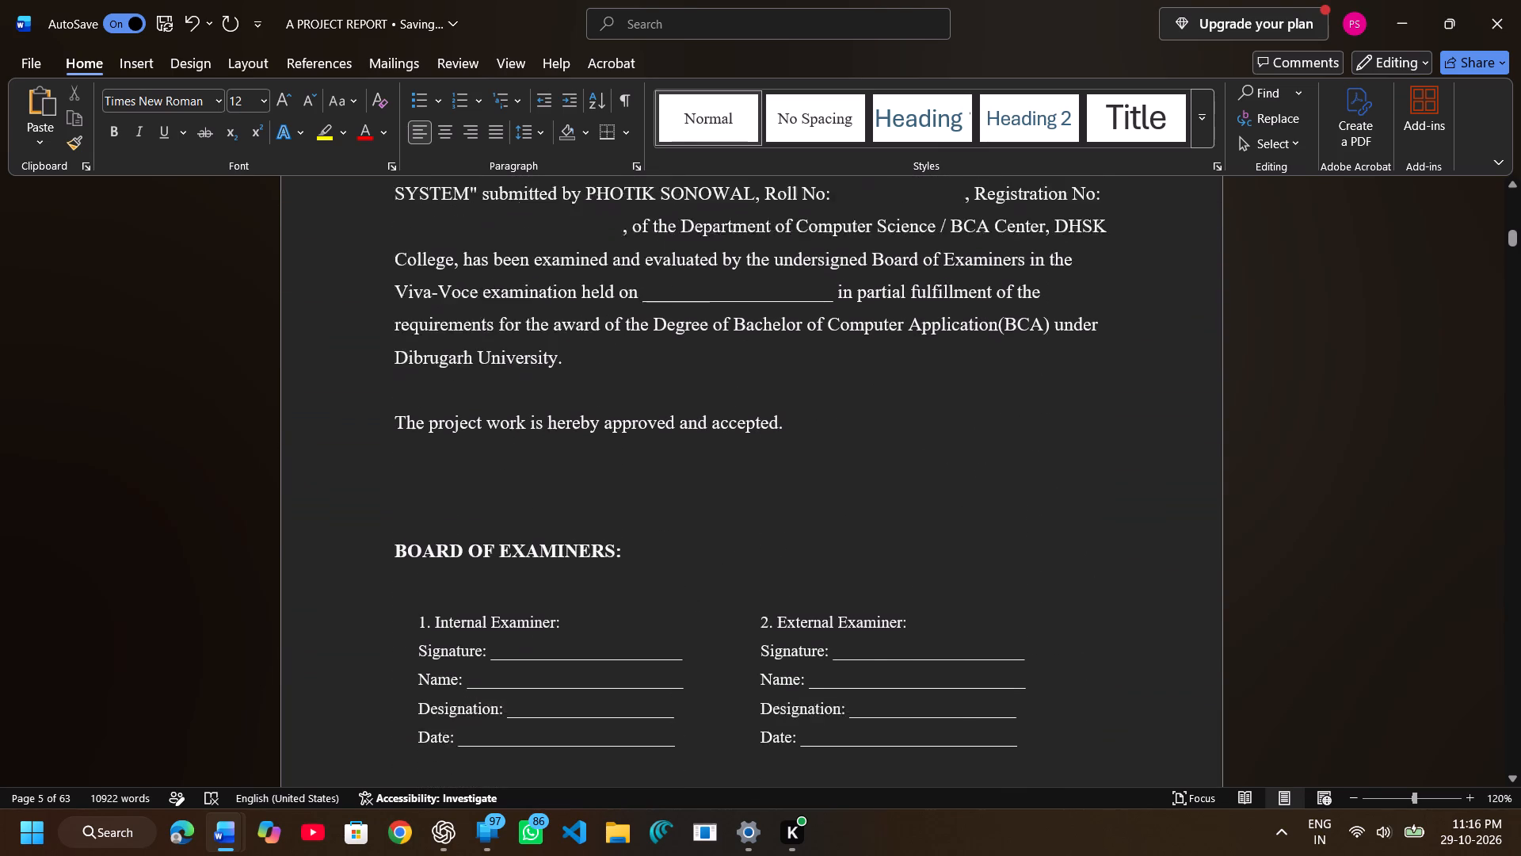
scroll(950, 424, "down", 2)
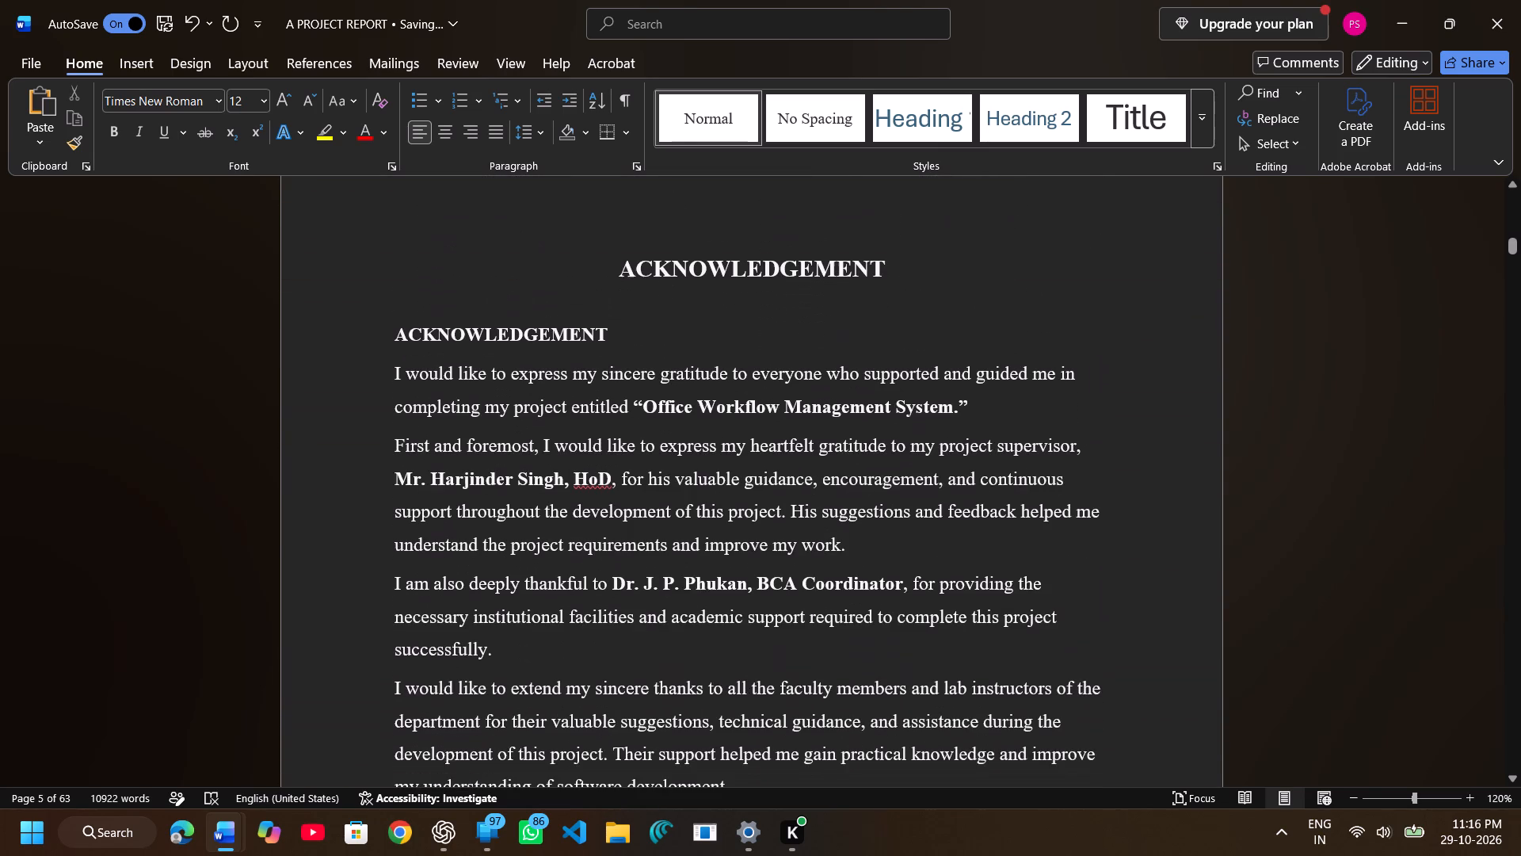
scroll(950, 424, "down", 3)
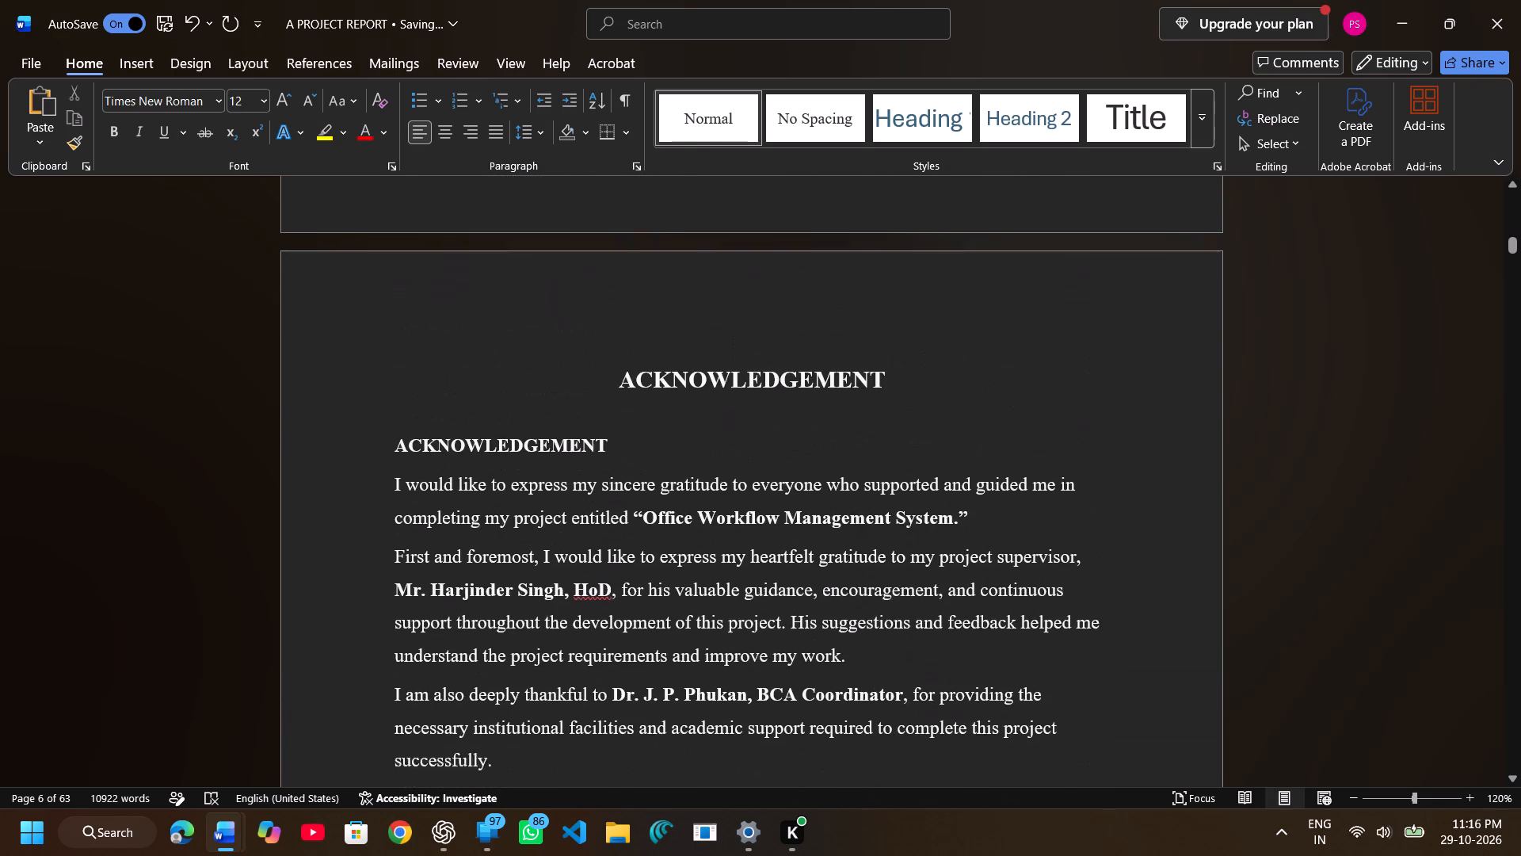
left_click(597, 597)
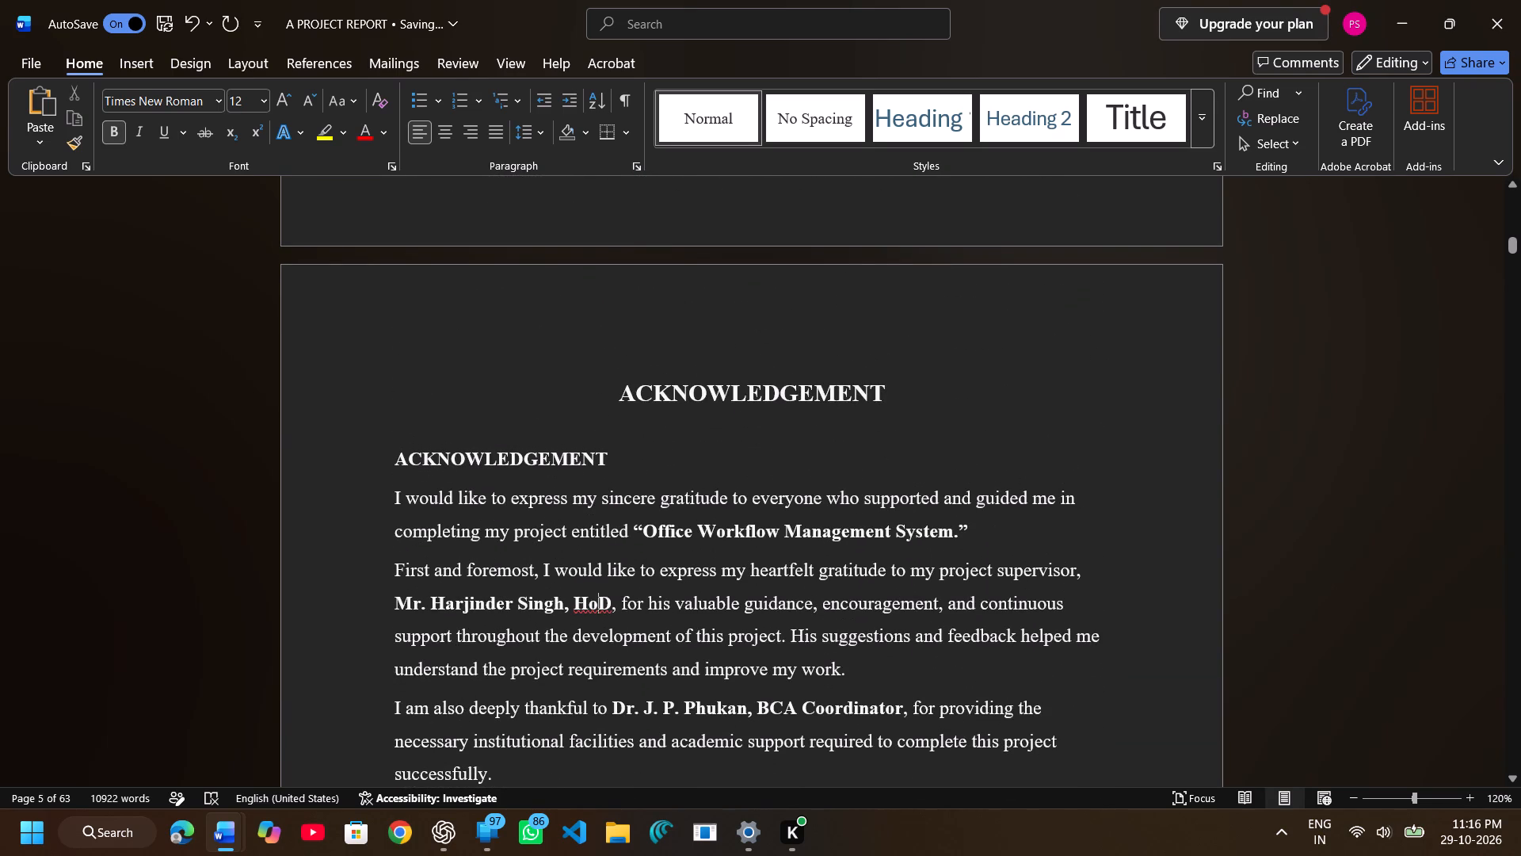
key("BackSpace")
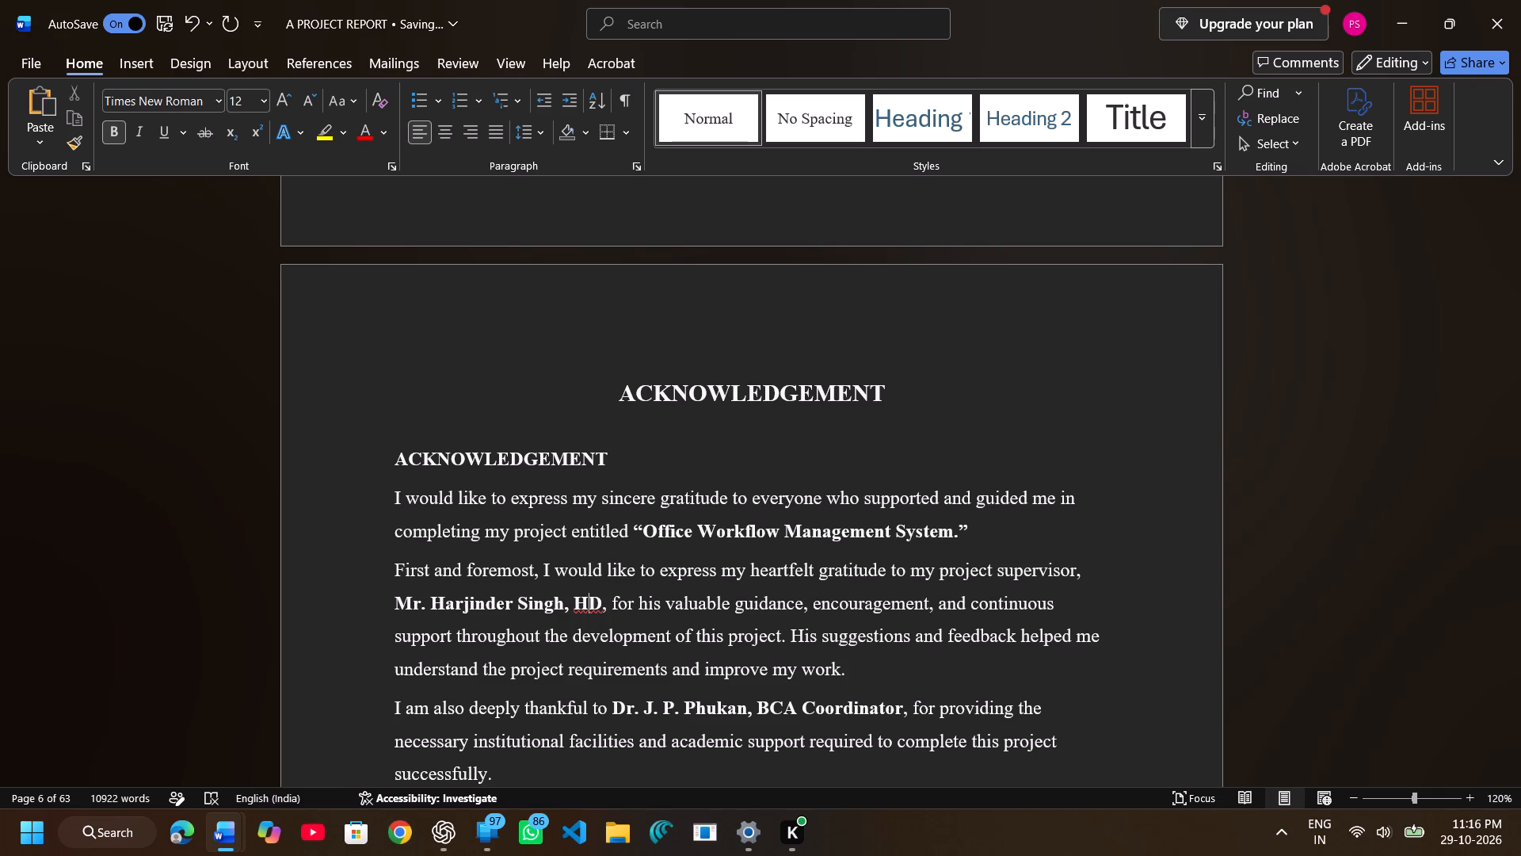
key("0")
key("BackSpace")
key("o")
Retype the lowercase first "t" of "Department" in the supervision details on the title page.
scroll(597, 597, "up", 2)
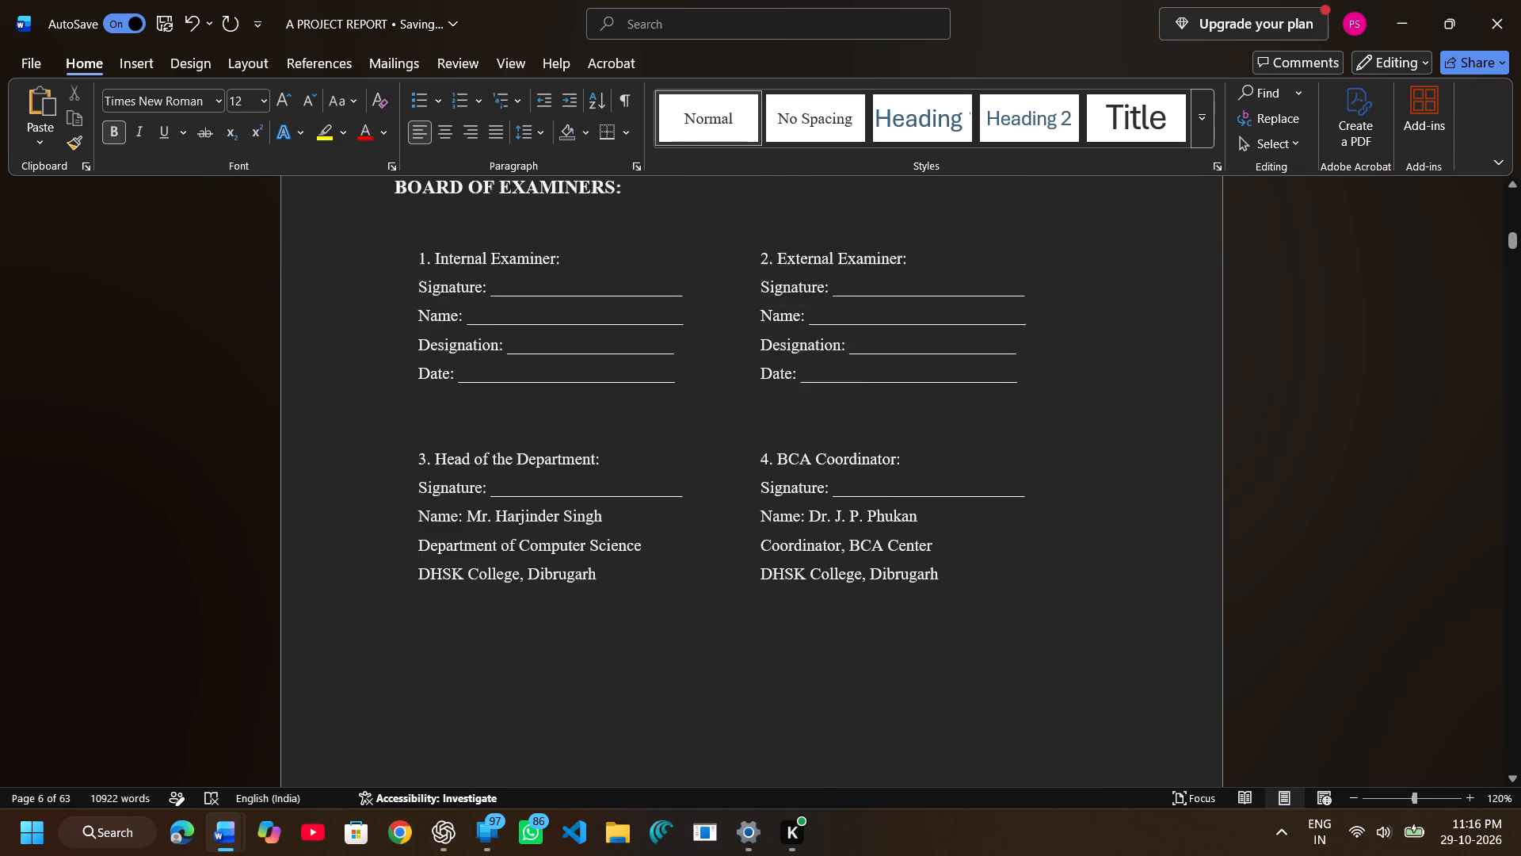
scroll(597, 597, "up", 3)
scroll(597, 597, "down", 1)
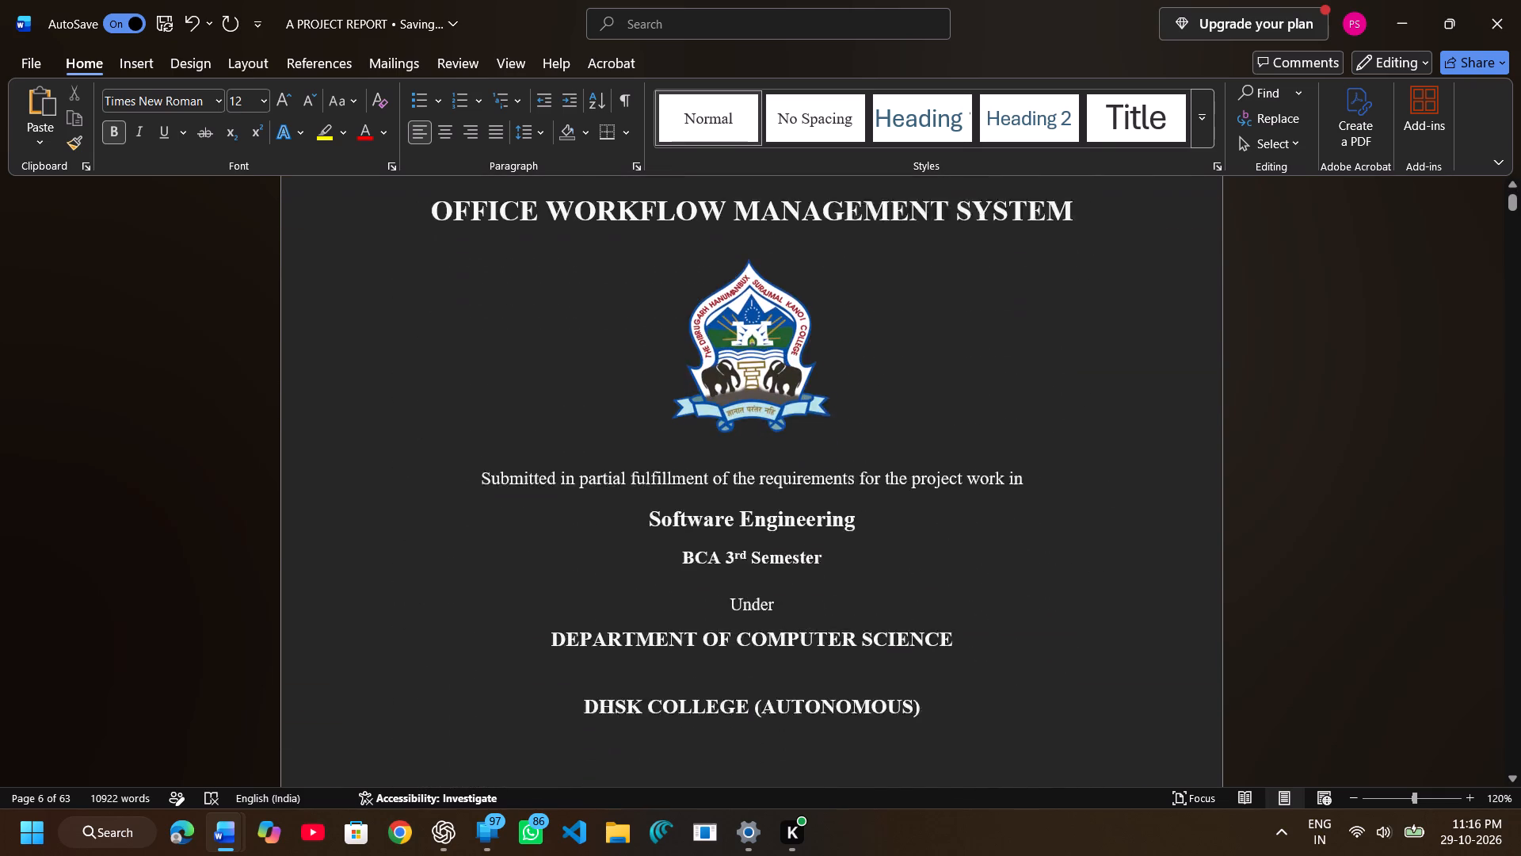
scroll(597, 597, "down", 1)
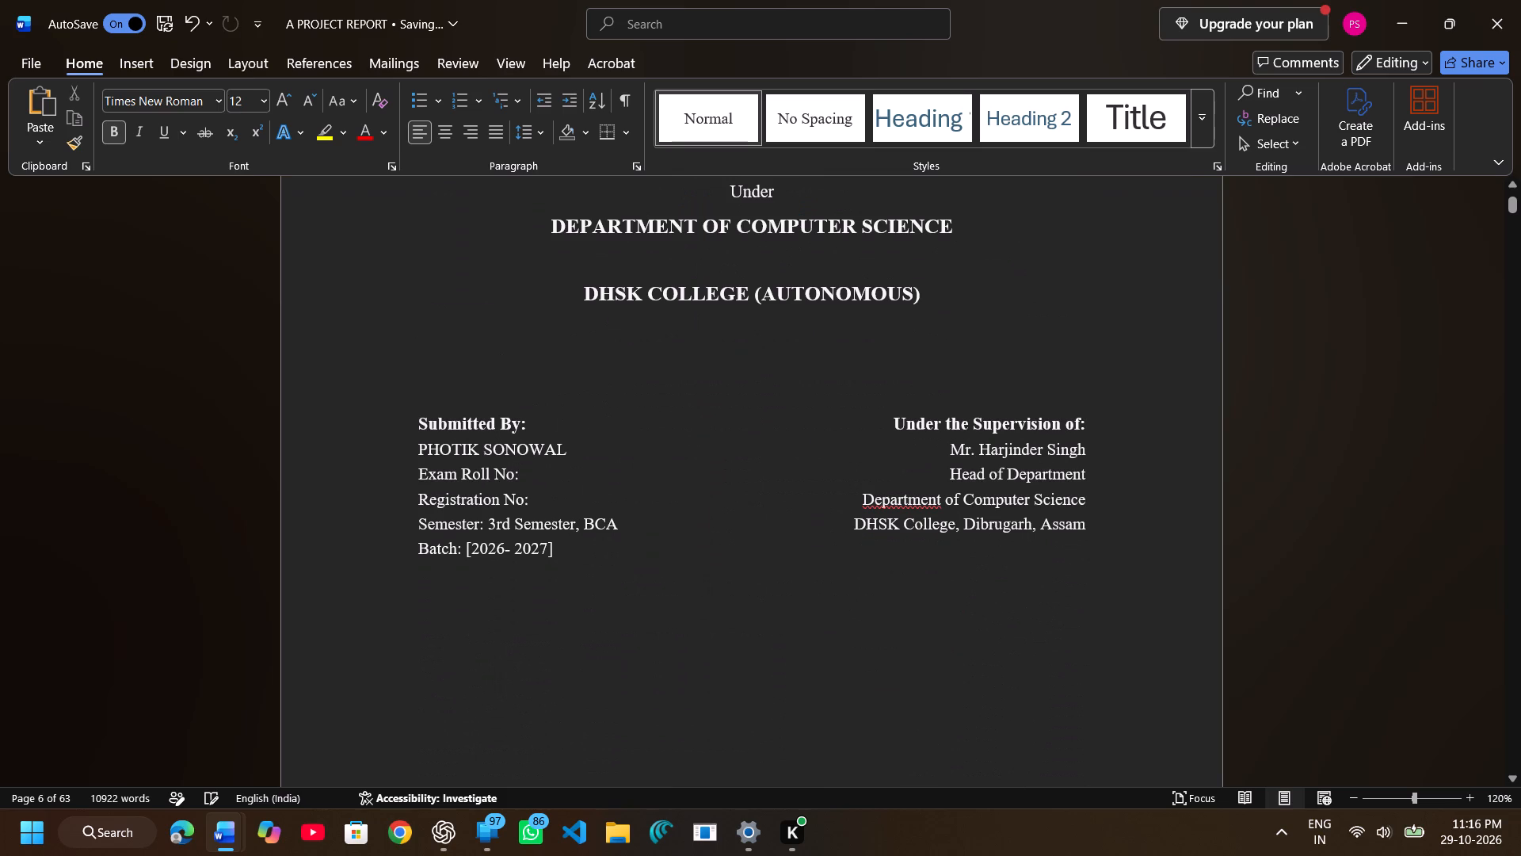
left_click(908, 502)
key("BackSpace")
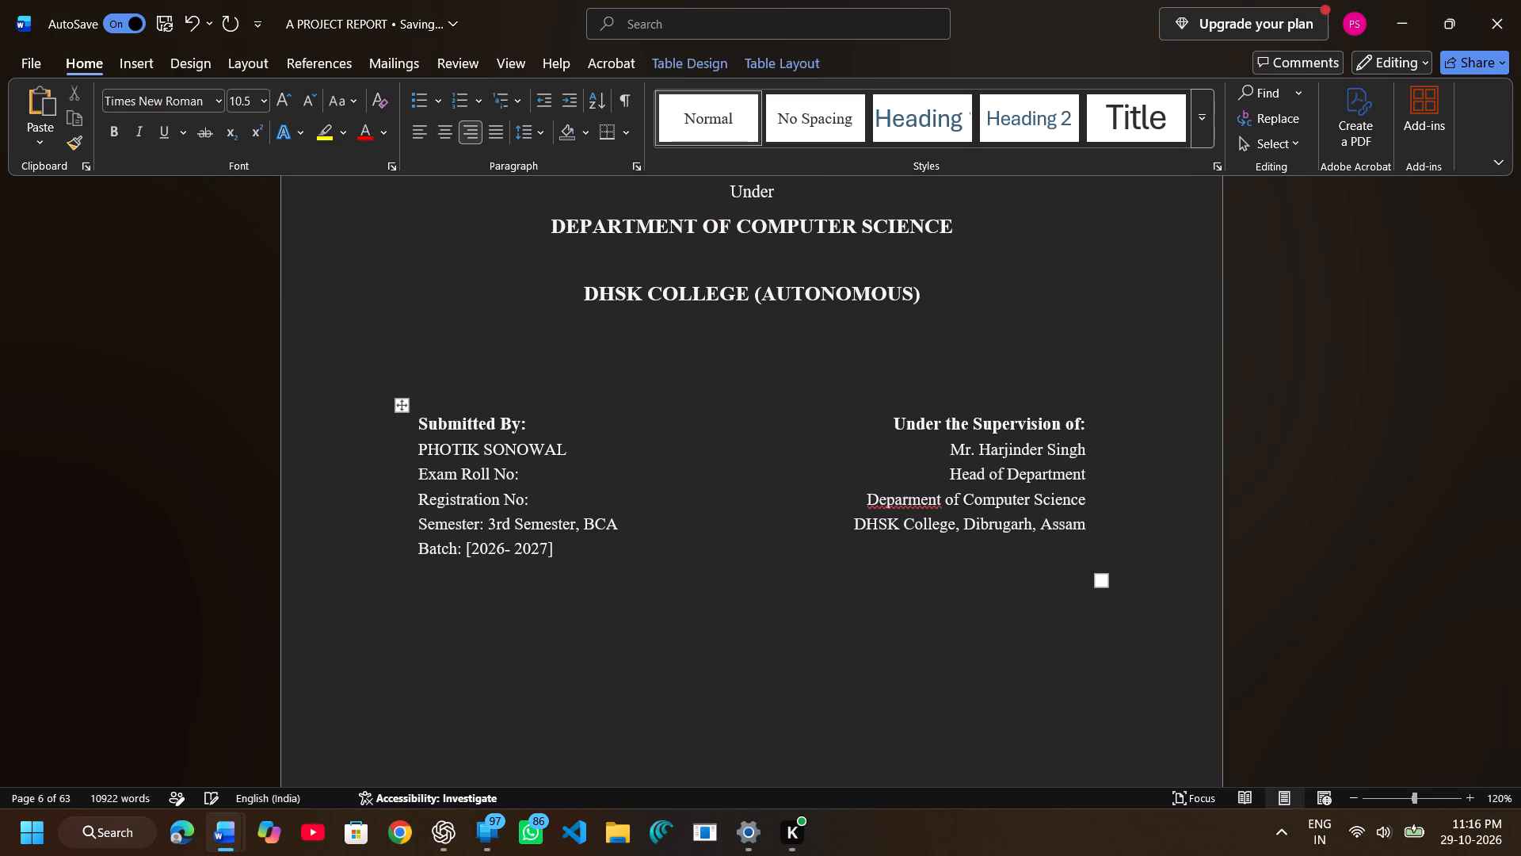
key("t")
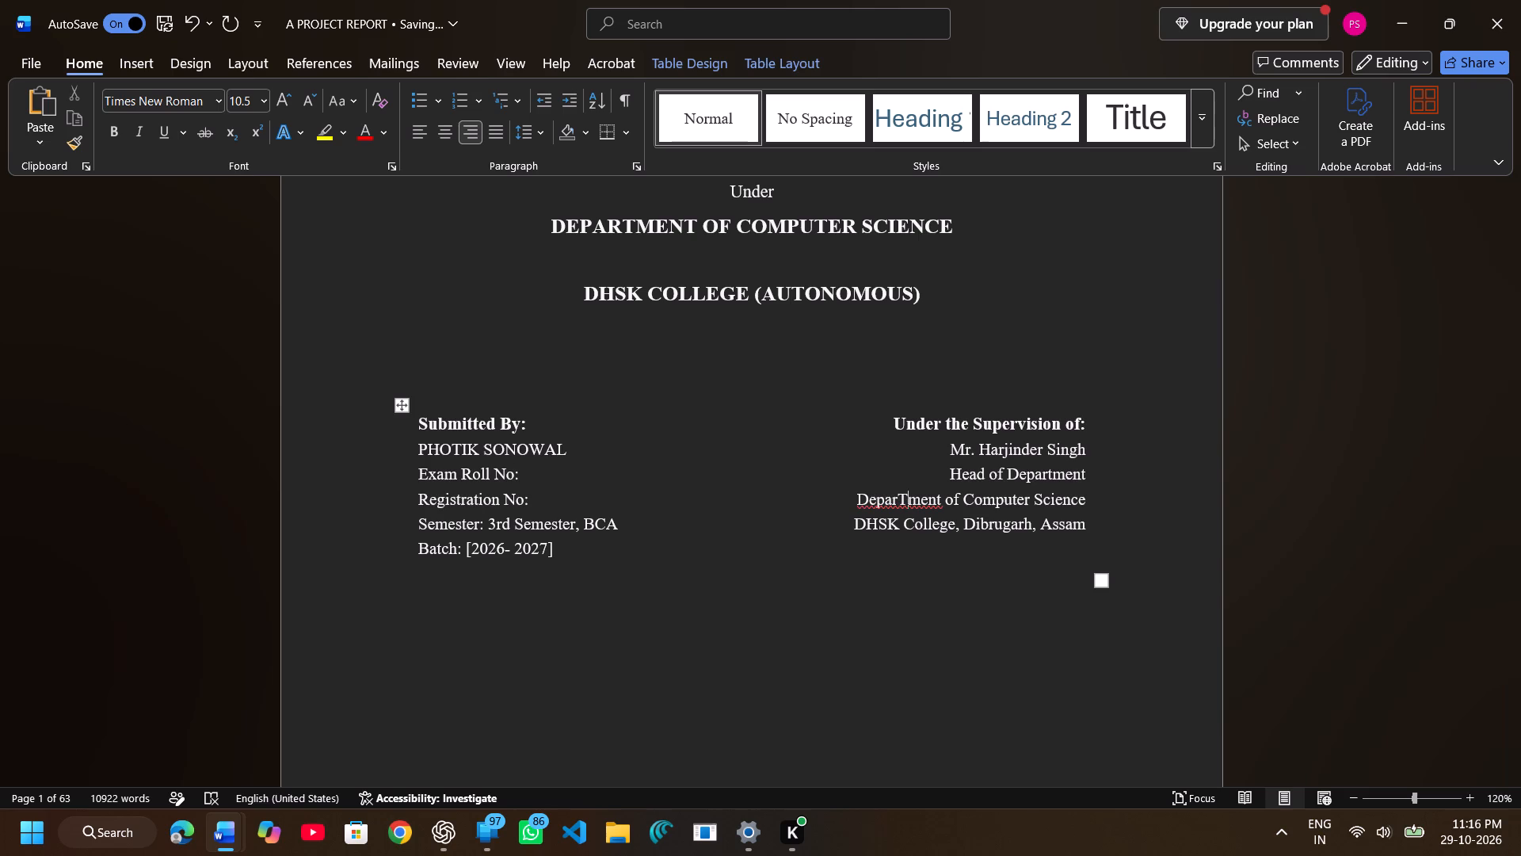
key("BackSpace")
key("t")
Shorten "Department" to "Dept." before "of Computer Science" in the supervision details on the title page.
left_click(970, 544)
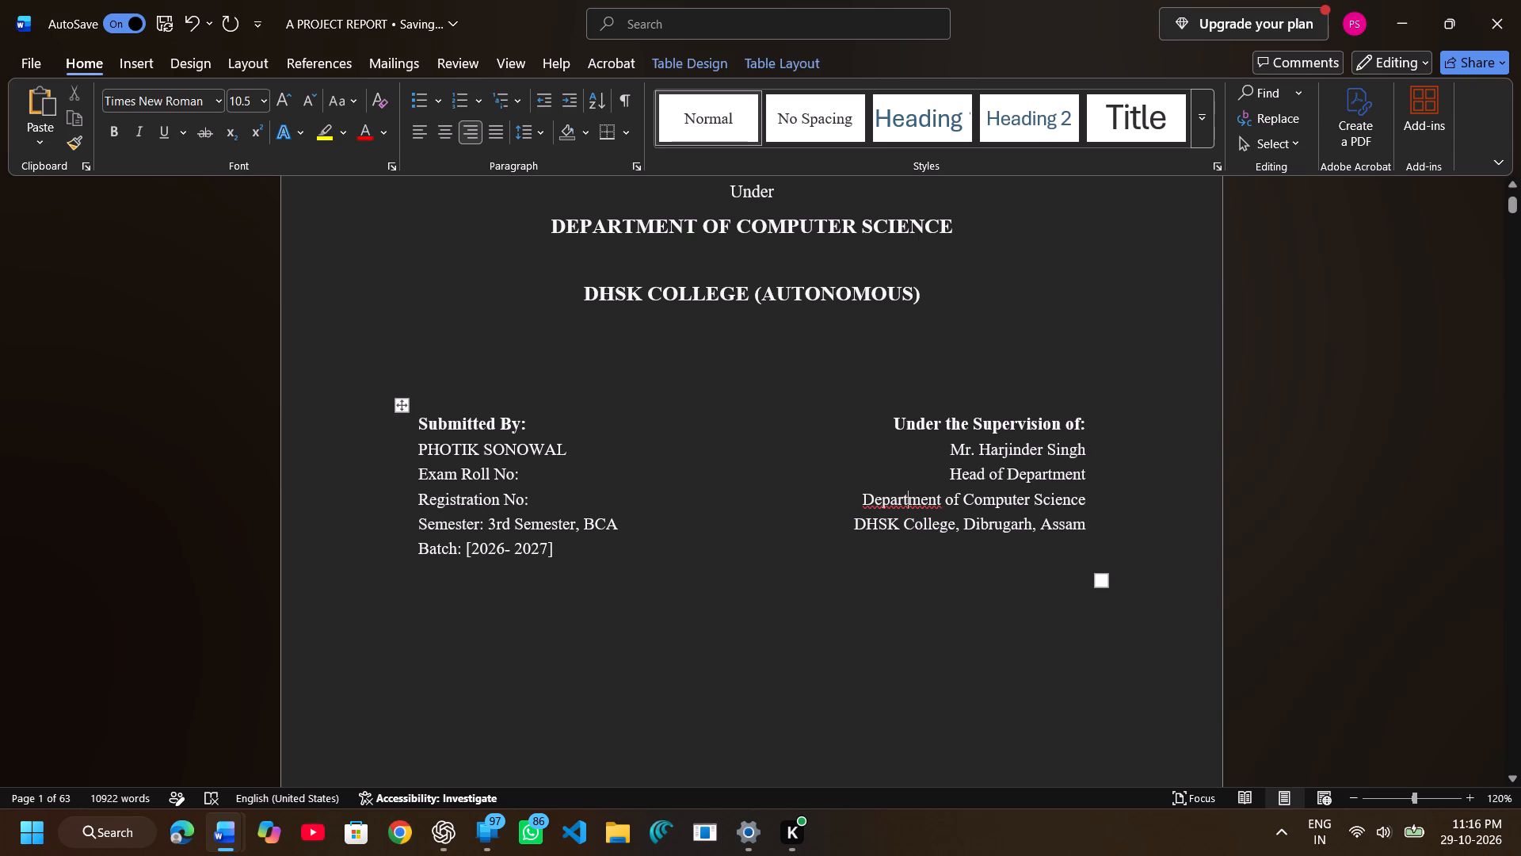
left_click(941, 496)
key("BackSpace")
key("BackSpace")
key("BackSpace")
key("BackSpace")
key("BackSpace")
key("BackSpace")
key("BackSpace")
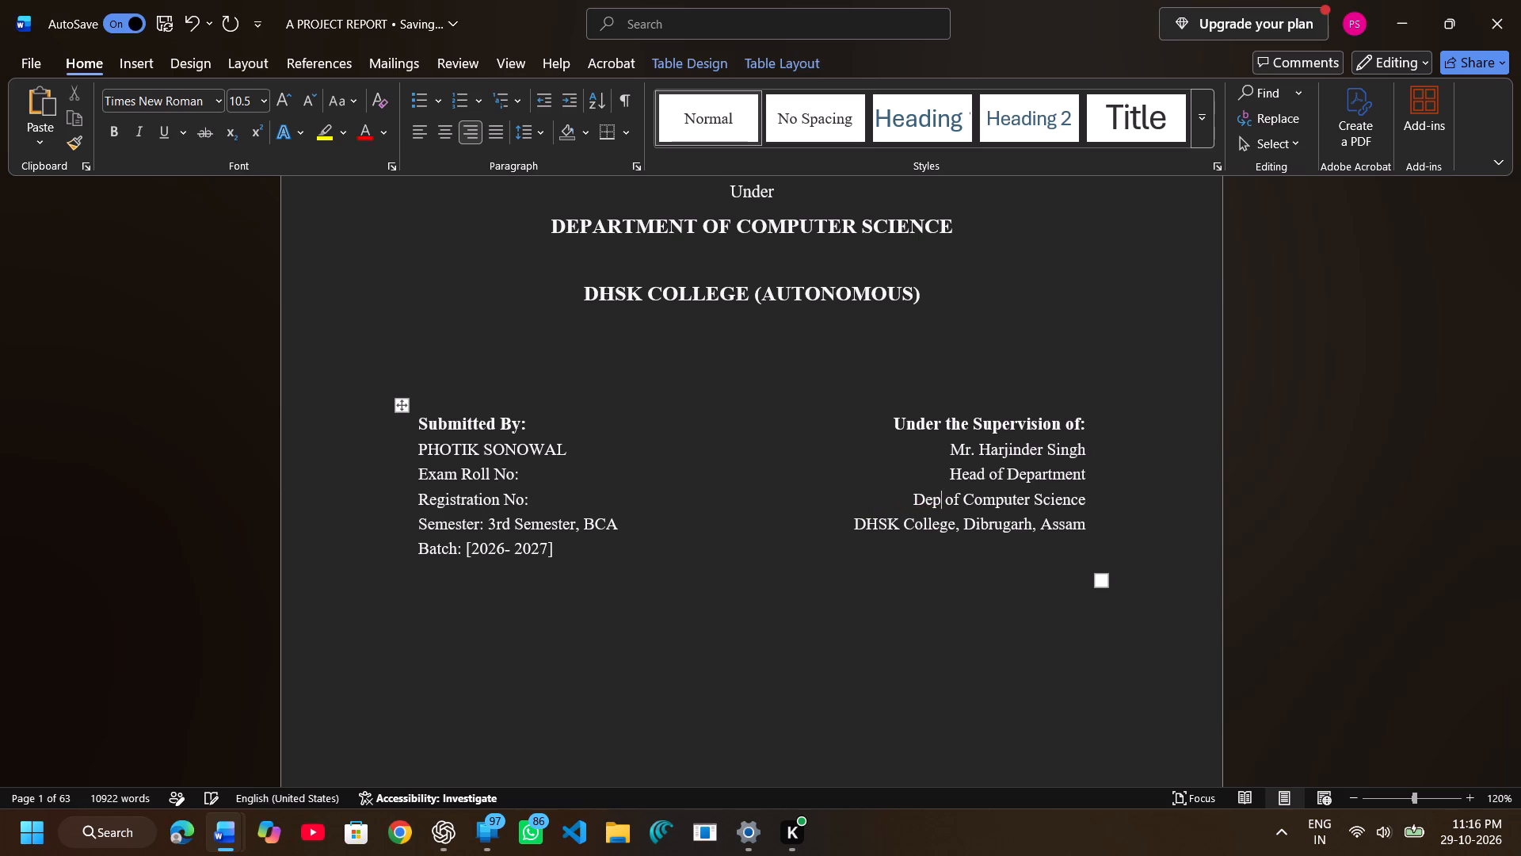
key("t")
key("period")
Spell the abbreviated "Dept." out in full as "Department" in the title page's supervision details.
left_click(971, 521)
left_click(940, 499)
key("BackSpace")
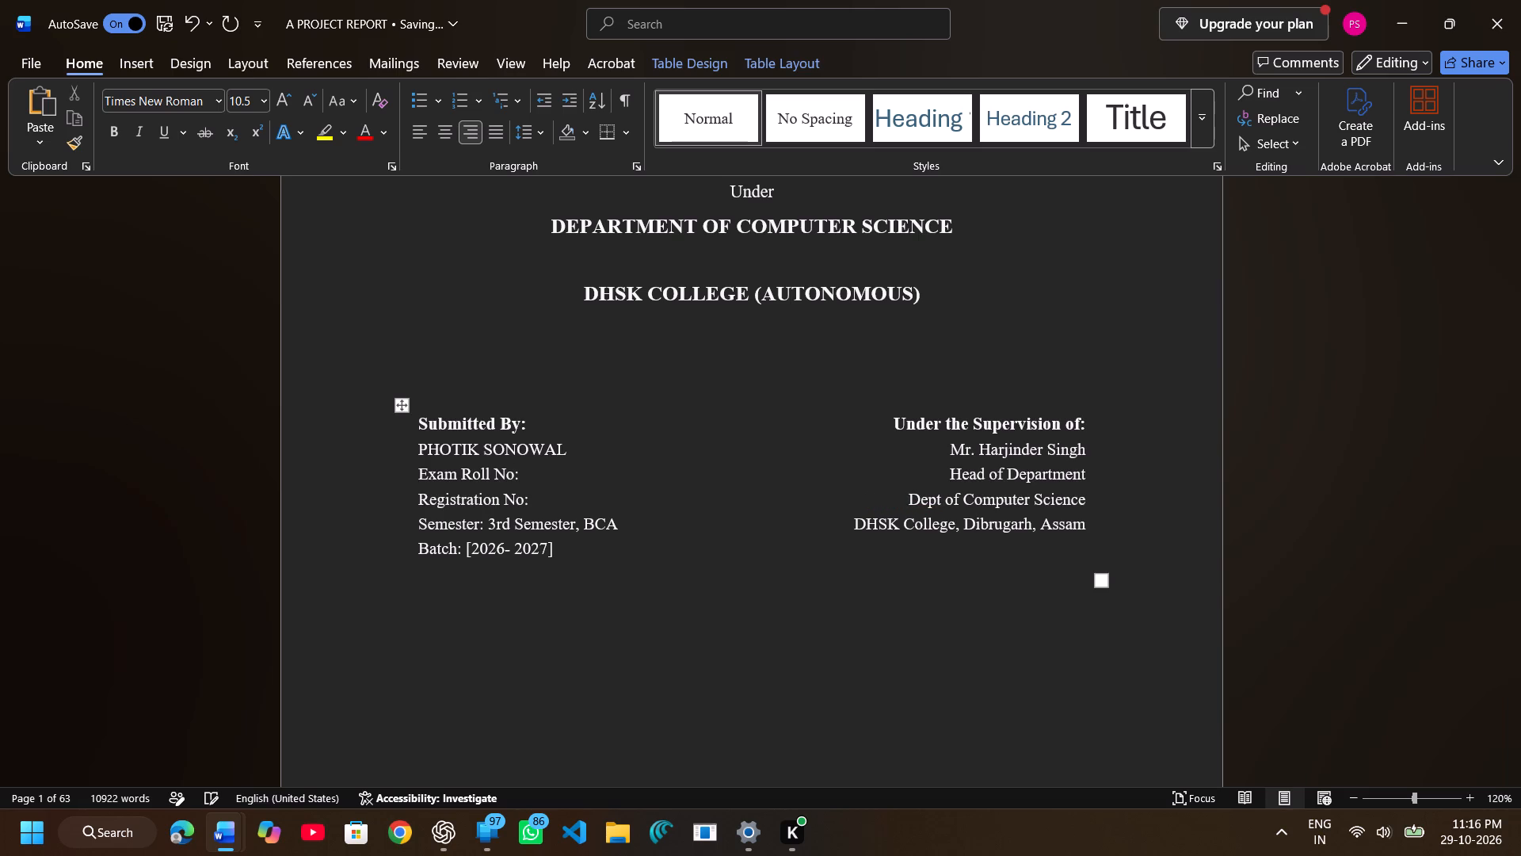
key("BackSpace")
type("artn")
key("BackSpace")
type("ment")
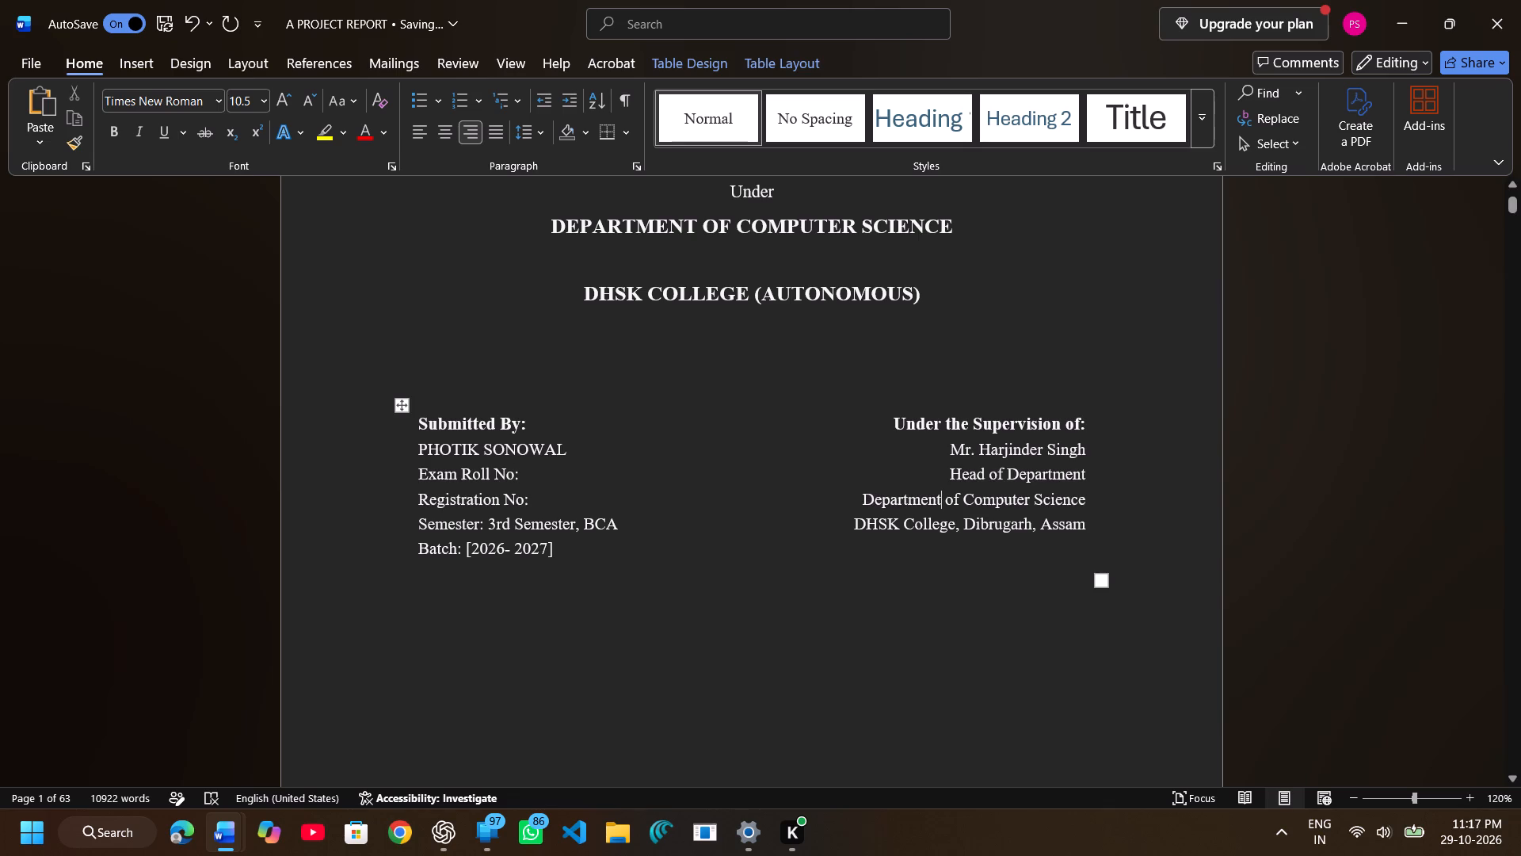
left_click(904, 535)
Change "HoD" to "HOD" after "Head of the Department" in the signature block of the Certificate of the Supervisor.
scroll(904, 535, "down", 1)
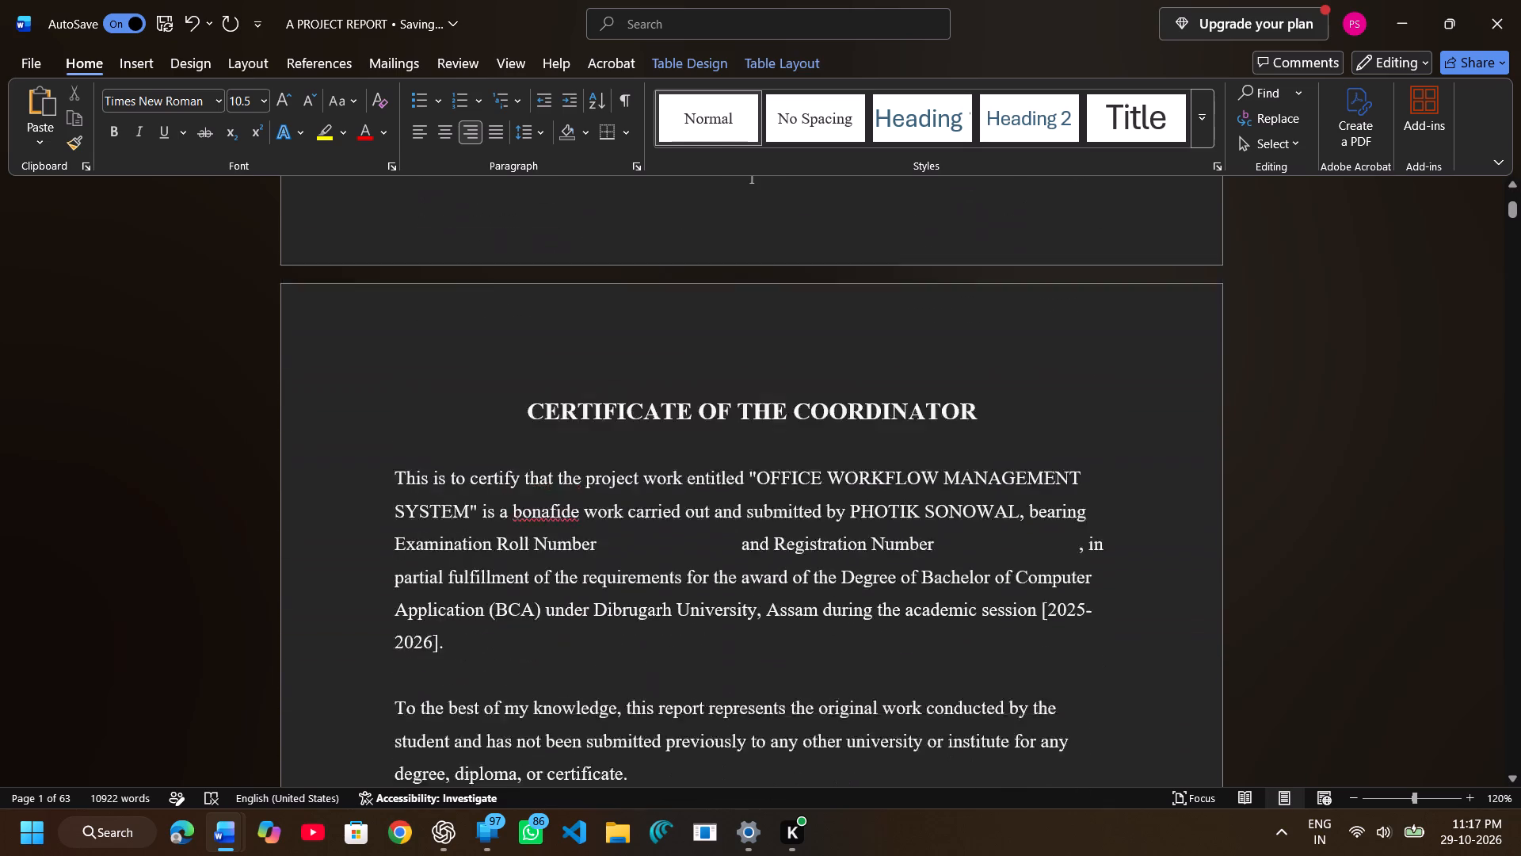
scroll(904, 535, "down", 1)
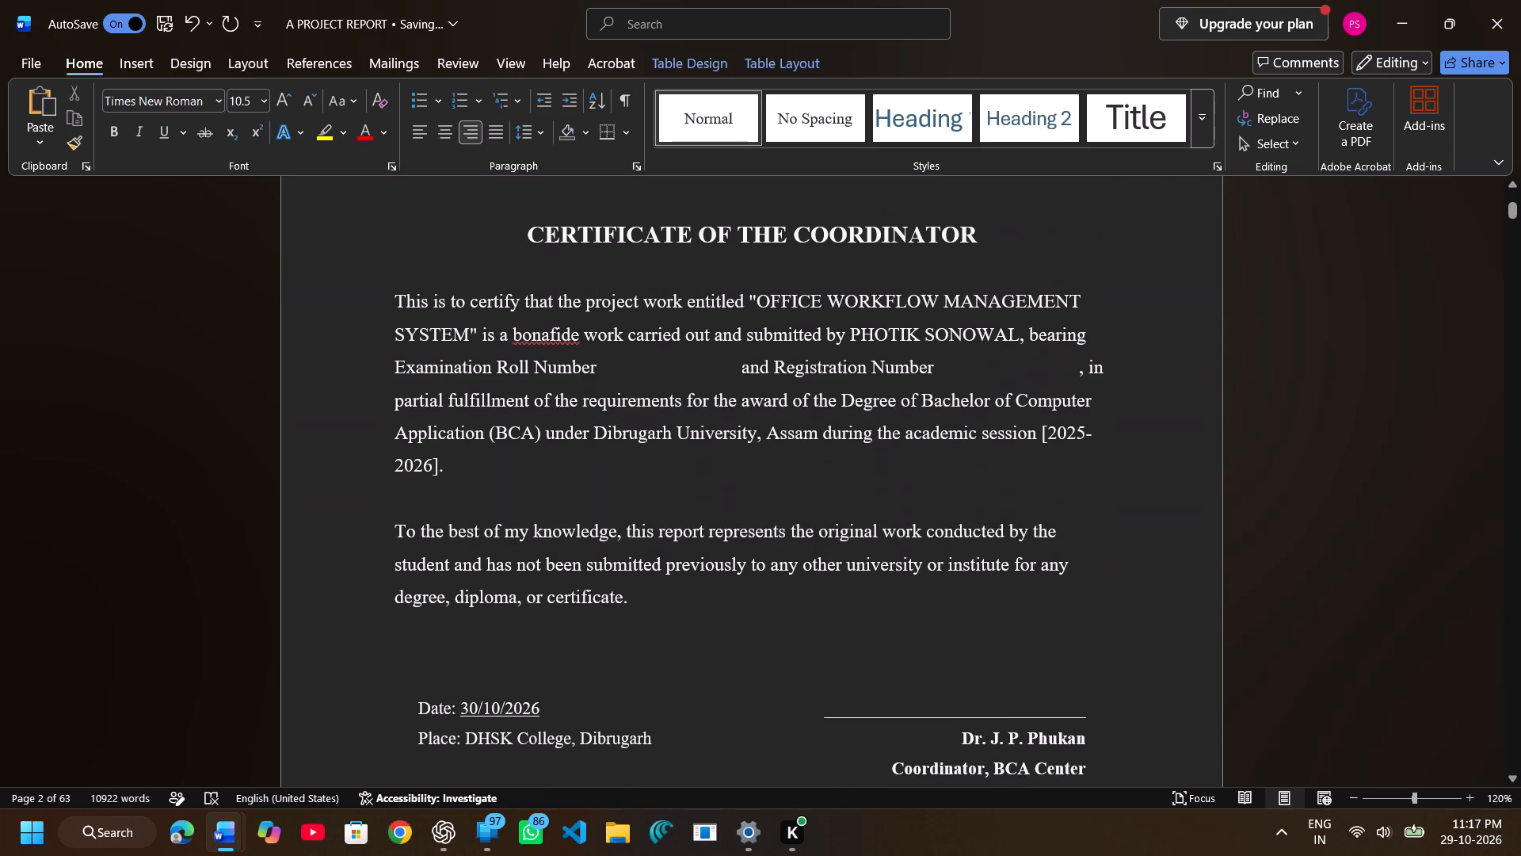
scroll(904, 535, "down", 1)
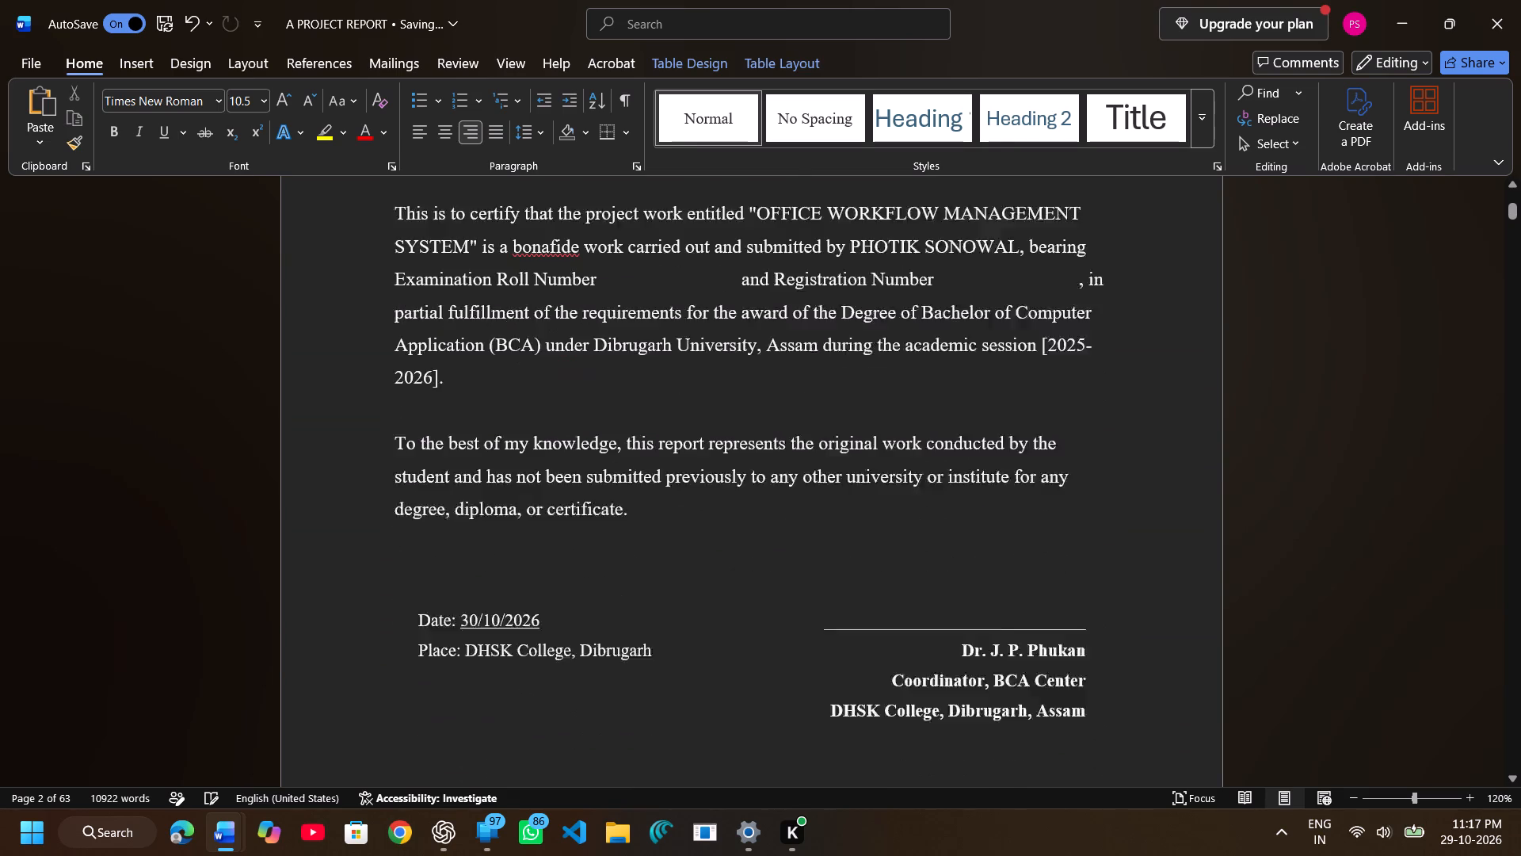
scroll(904, 535, "down", 2)
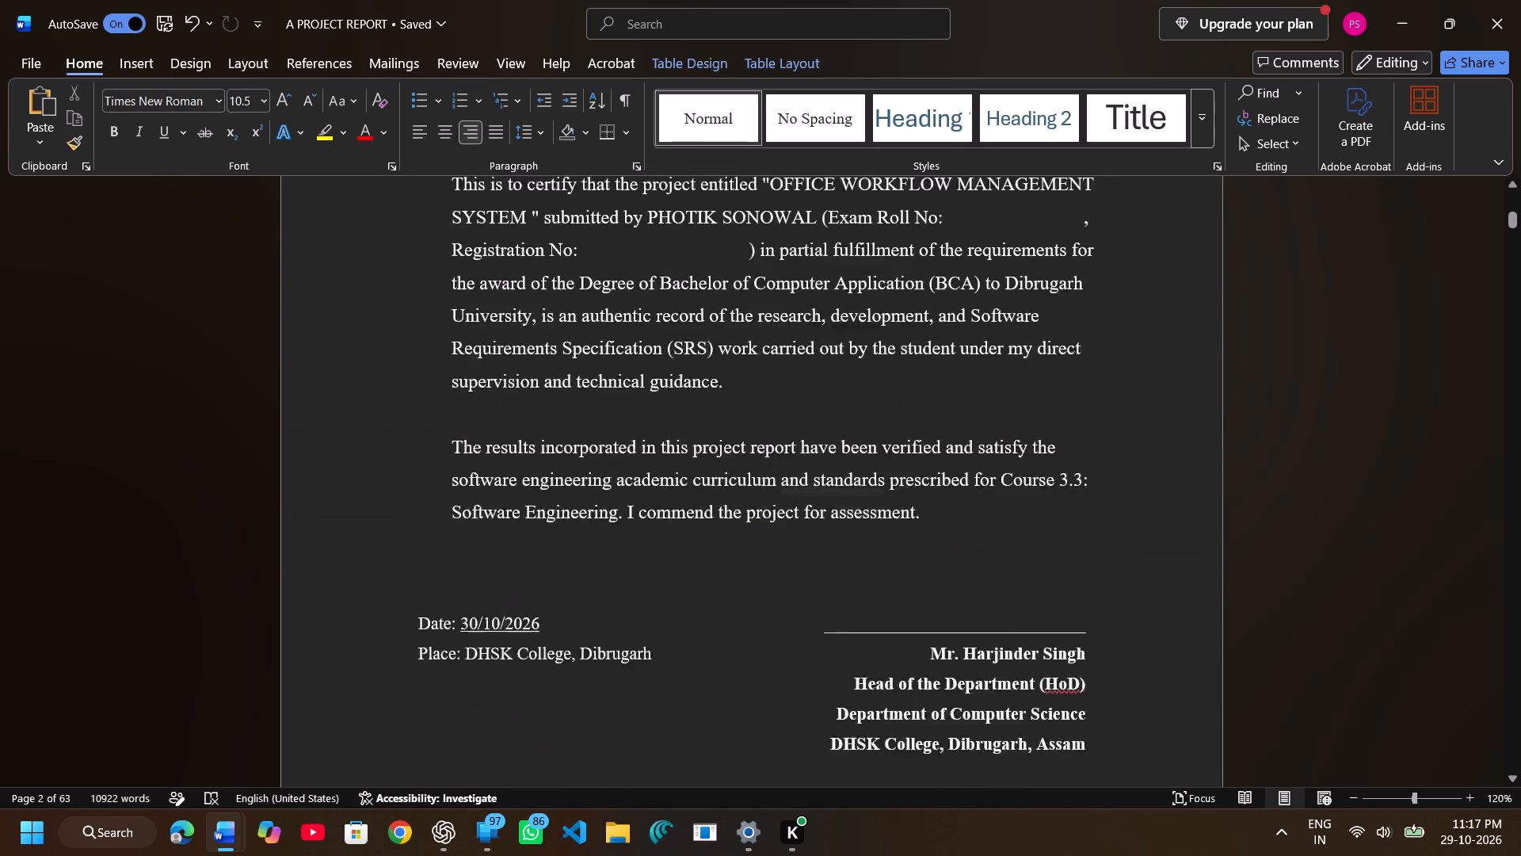
scroll(904, 535, "down", 1)
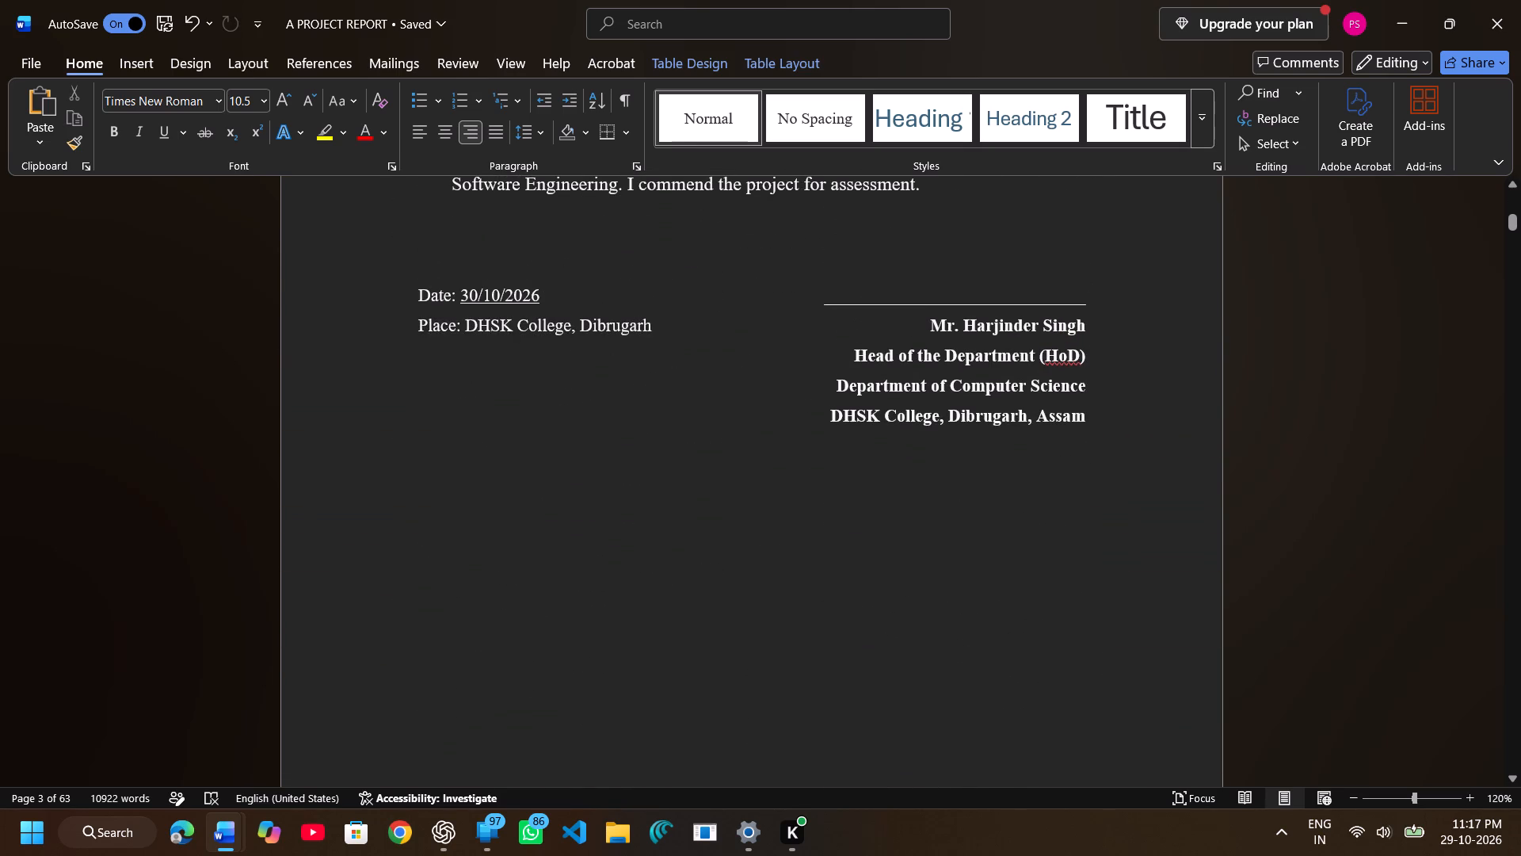
left_click(1067, 356)
key("BackSpace")
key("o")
key("BackSpace")
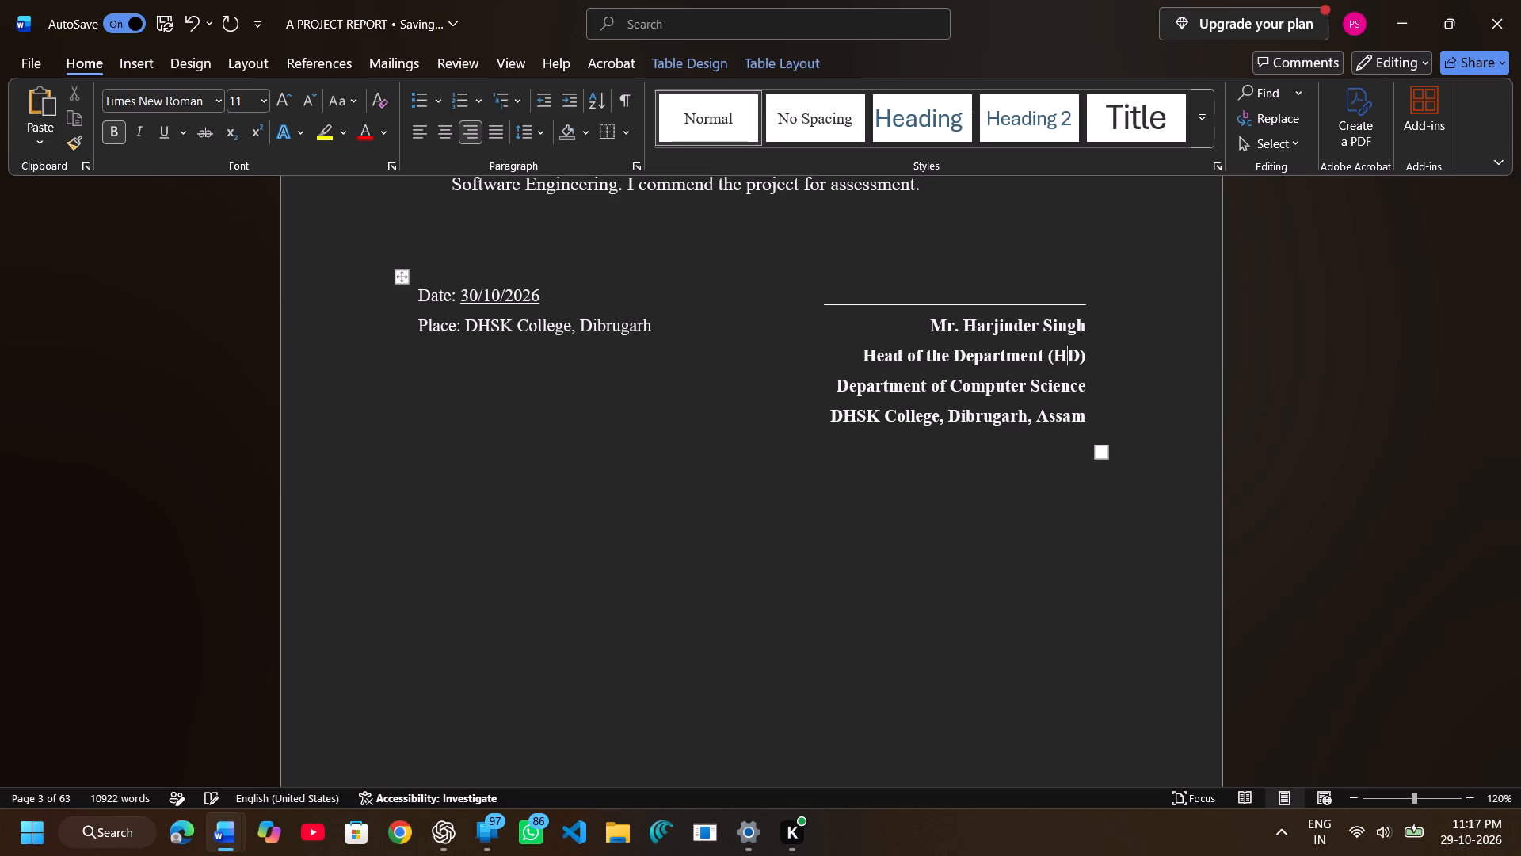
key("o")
Examine the student declaration and the examiners' approval page, including the Board of Examiners signature blocks.
scroll(1067, 356, "down", 1)
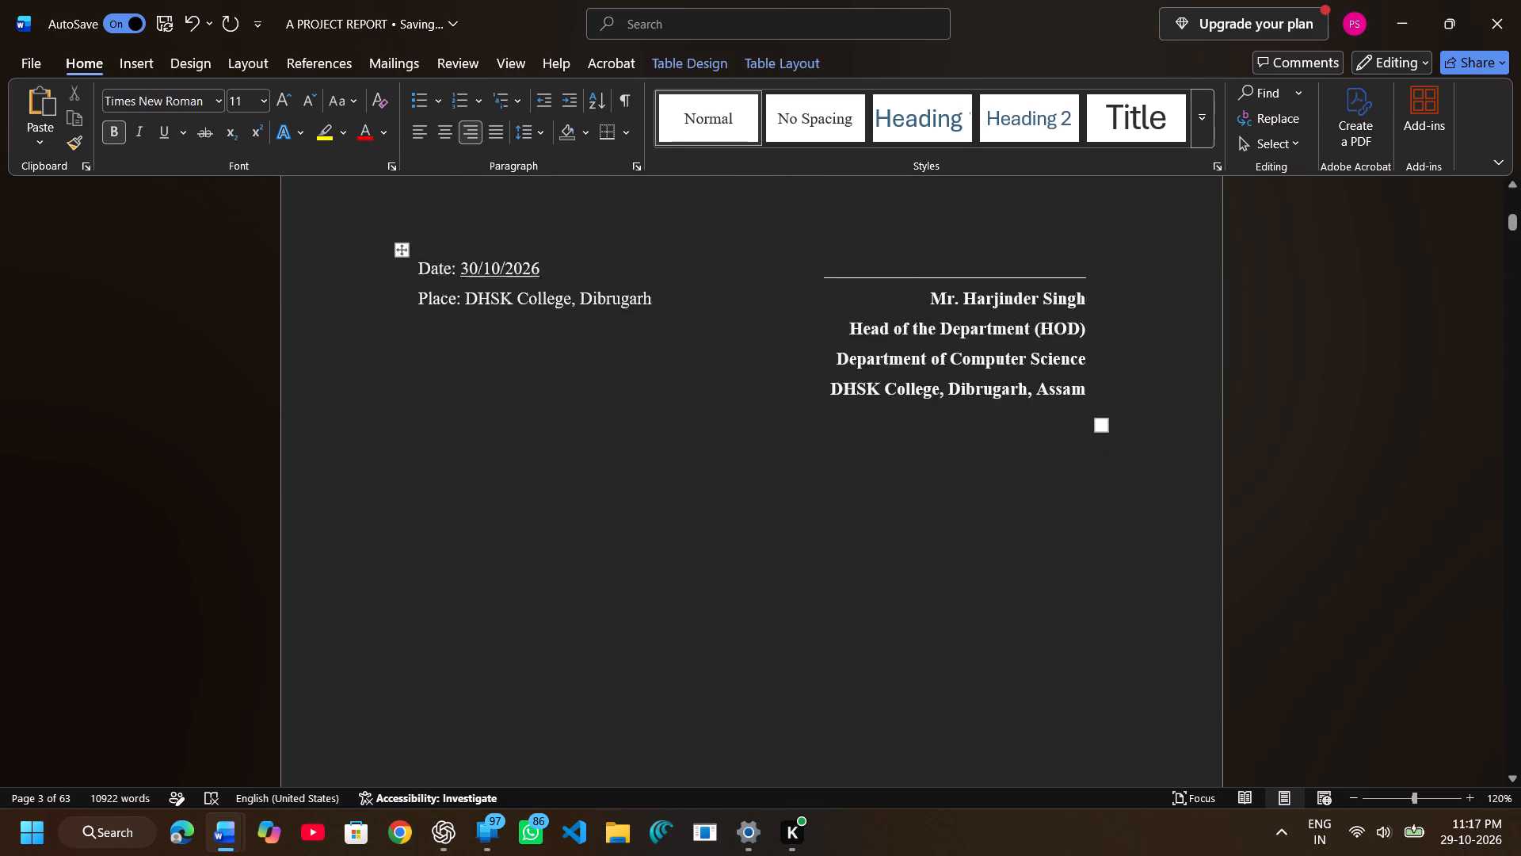
scroll(1067, 356, "down", 1)
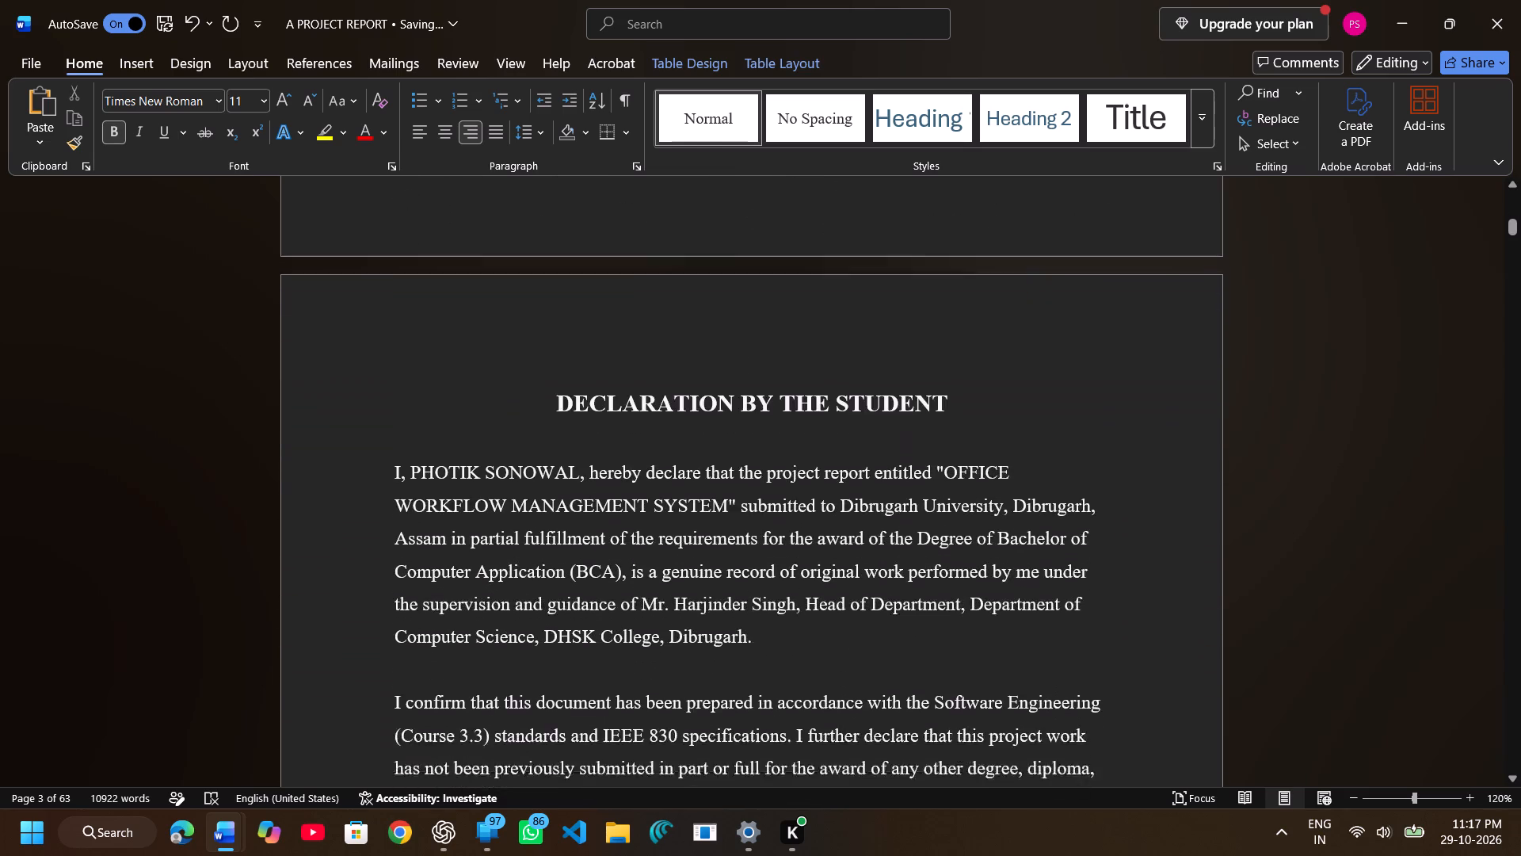
scroll(1067, 356, "down", 2)
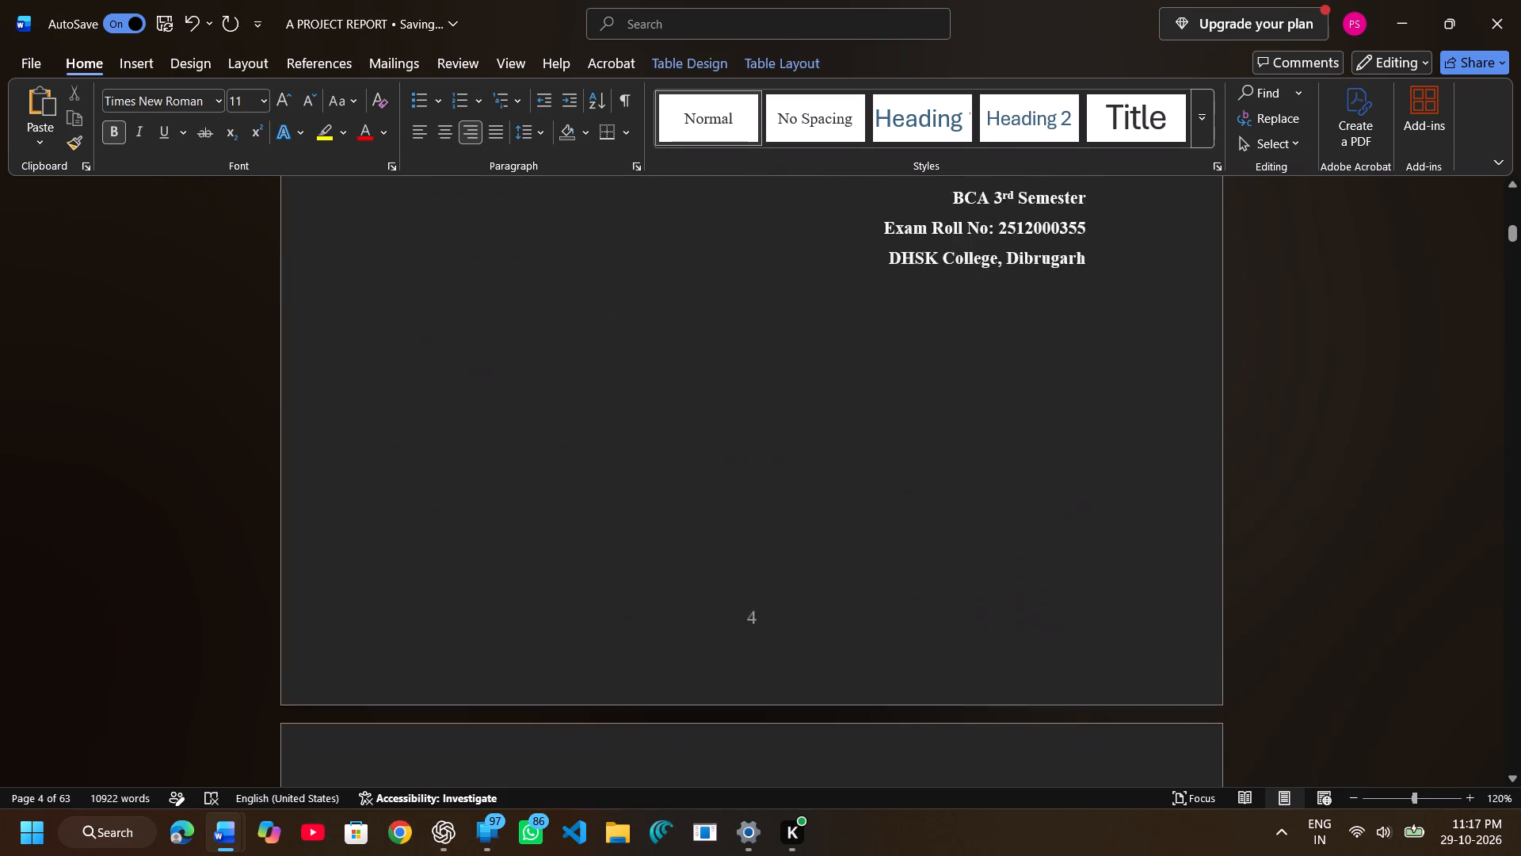
scroll(1067, 356, "down", 2)
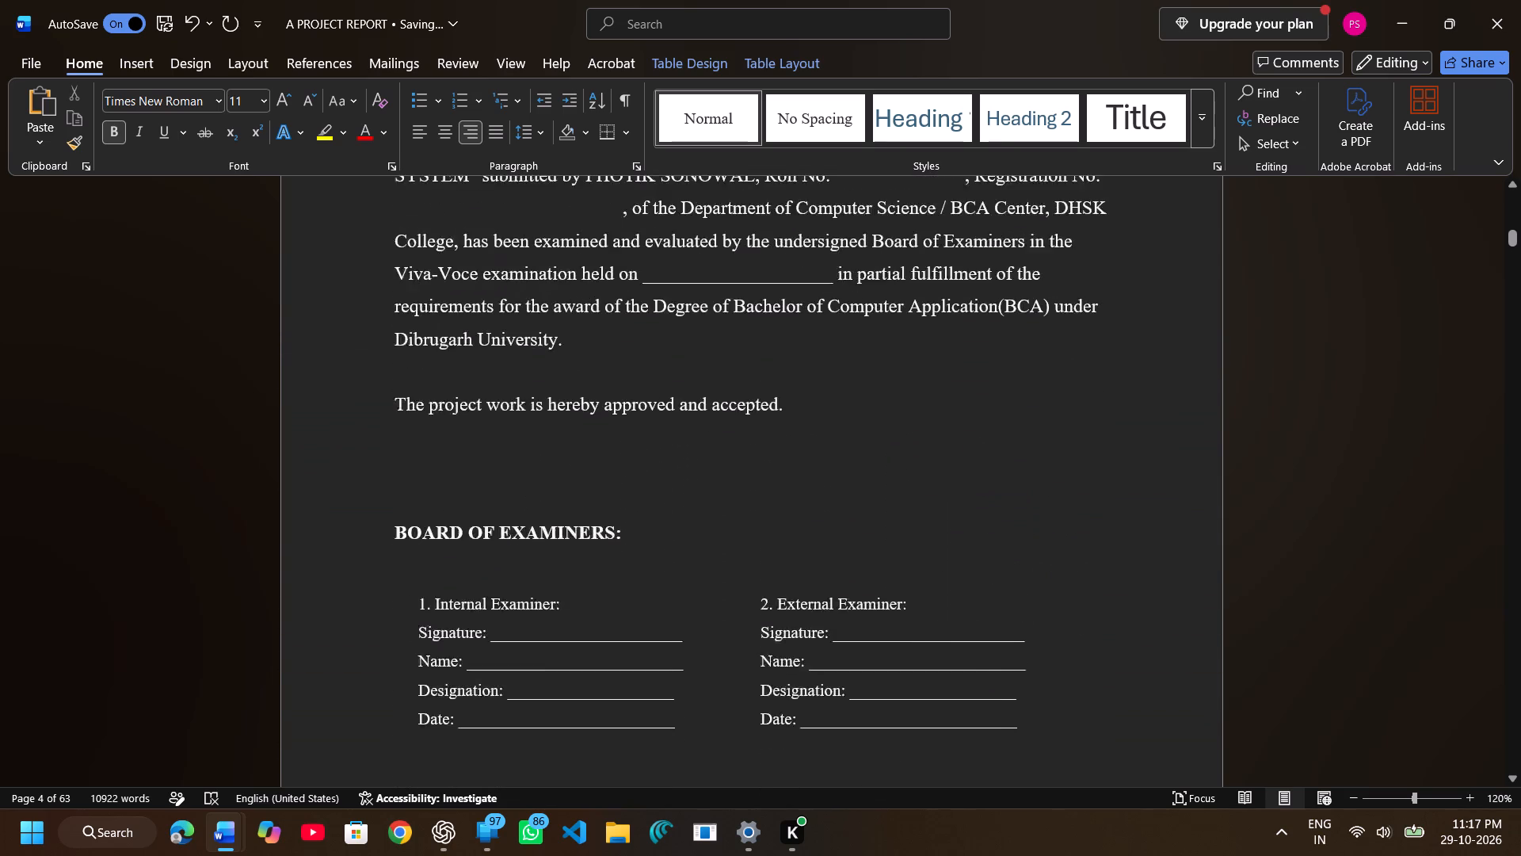
scroll(1067, 356, "down", 1)
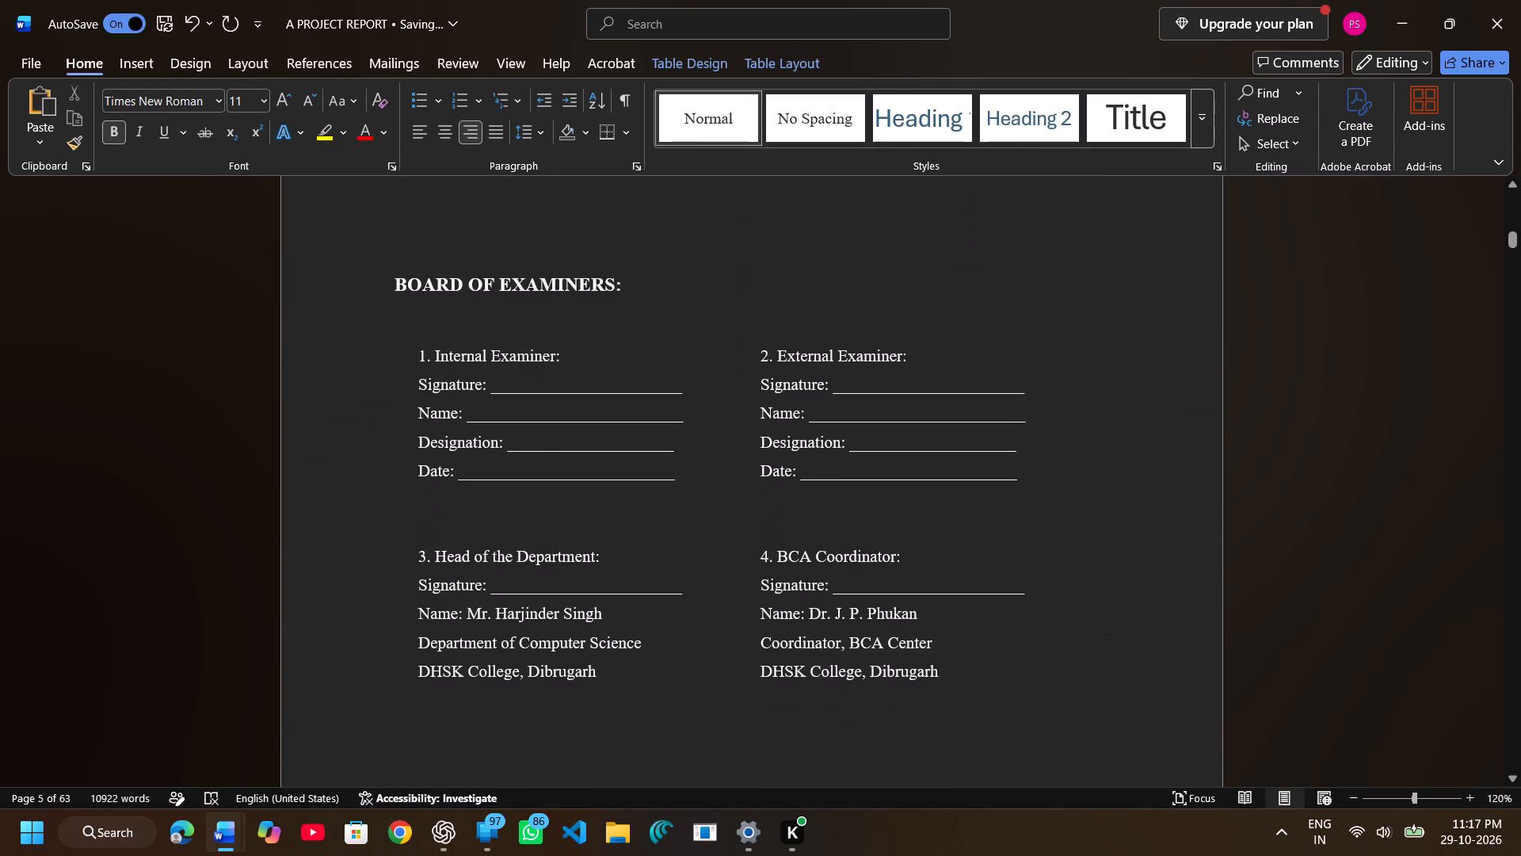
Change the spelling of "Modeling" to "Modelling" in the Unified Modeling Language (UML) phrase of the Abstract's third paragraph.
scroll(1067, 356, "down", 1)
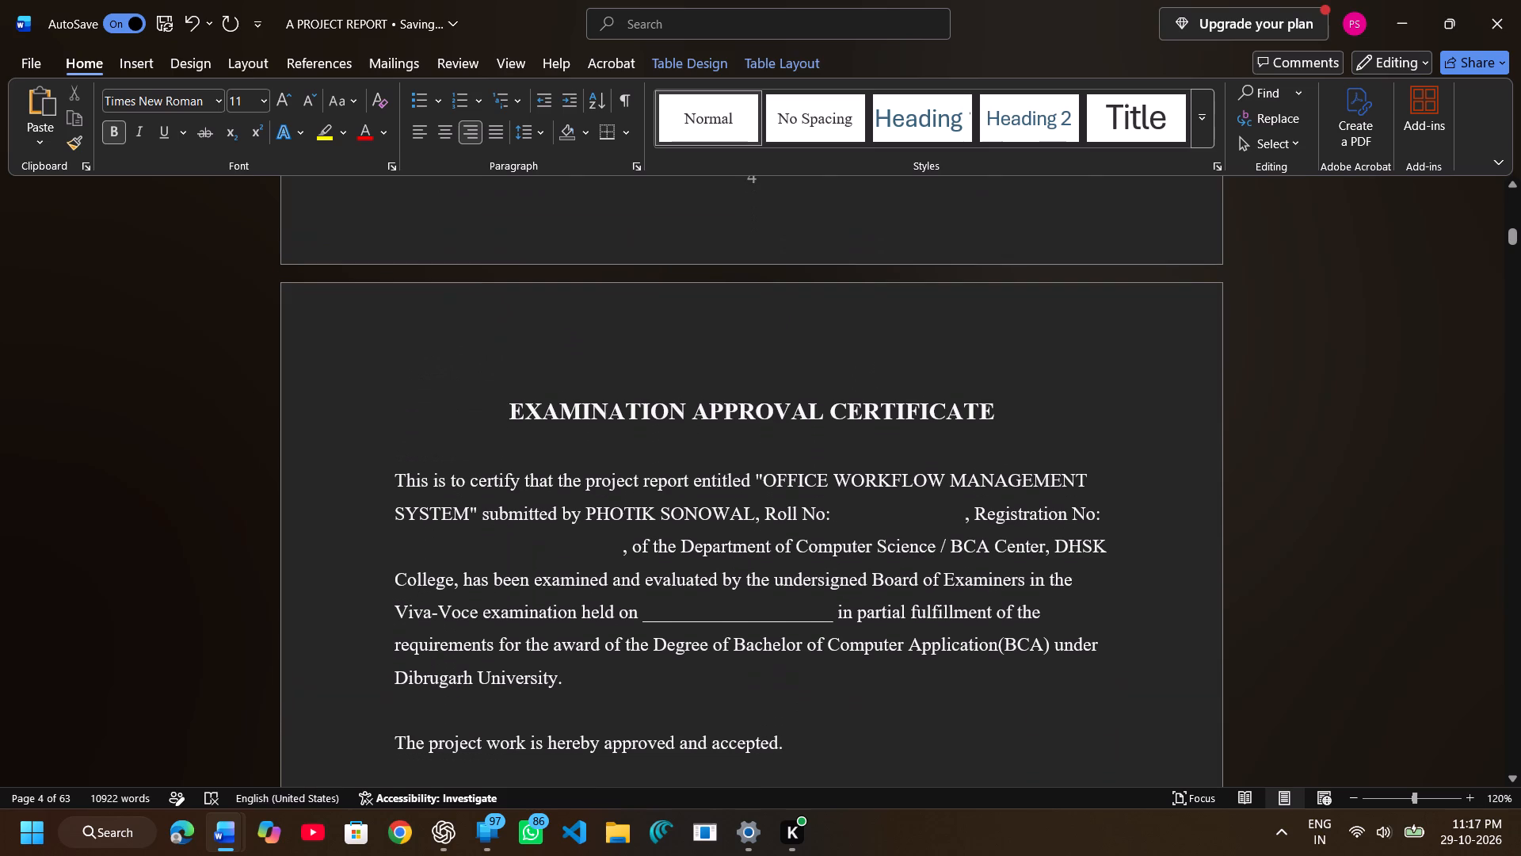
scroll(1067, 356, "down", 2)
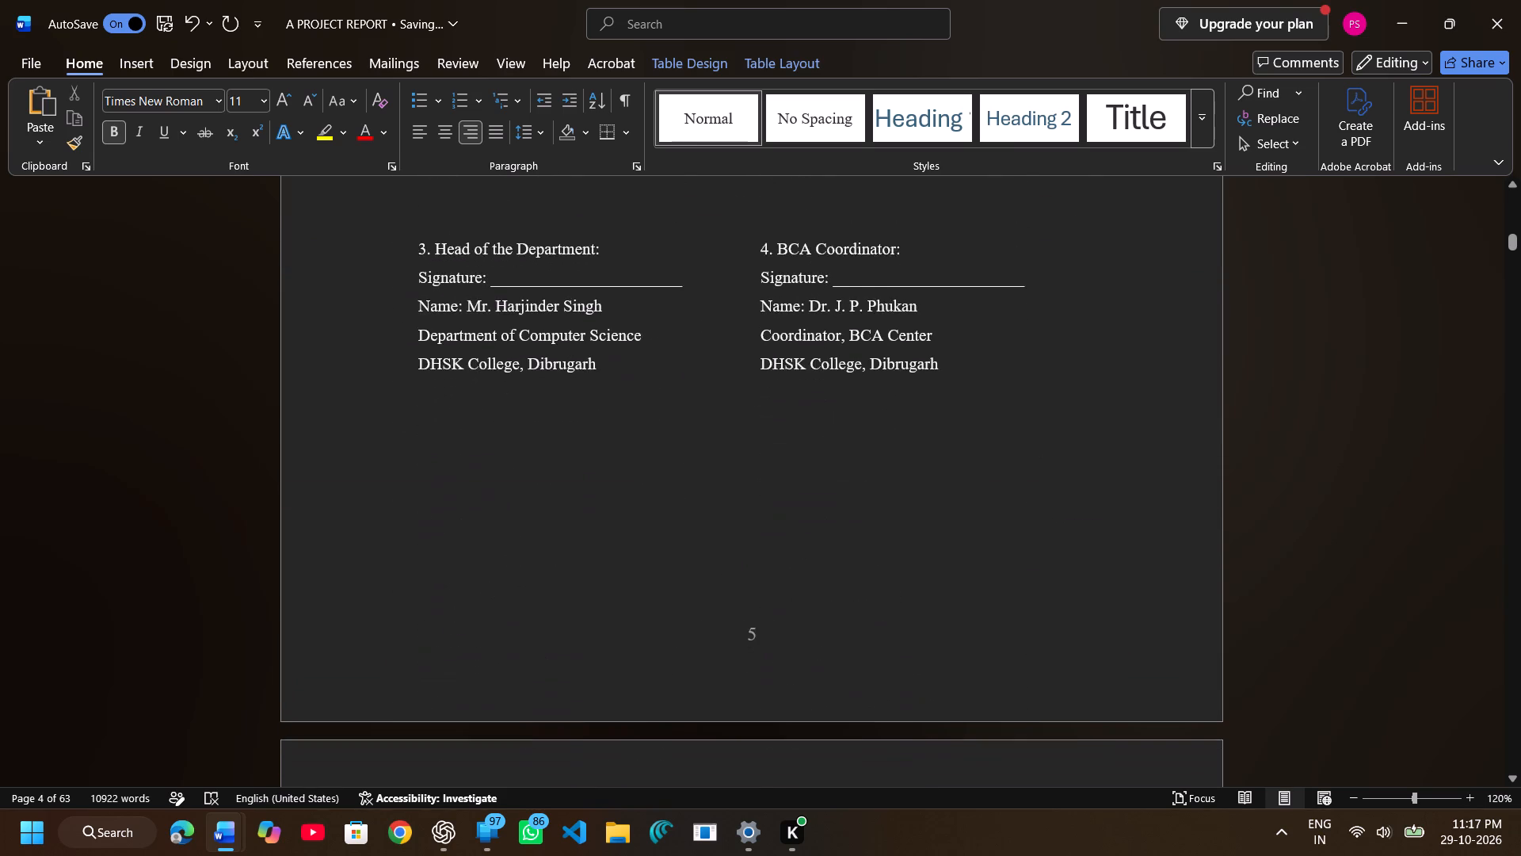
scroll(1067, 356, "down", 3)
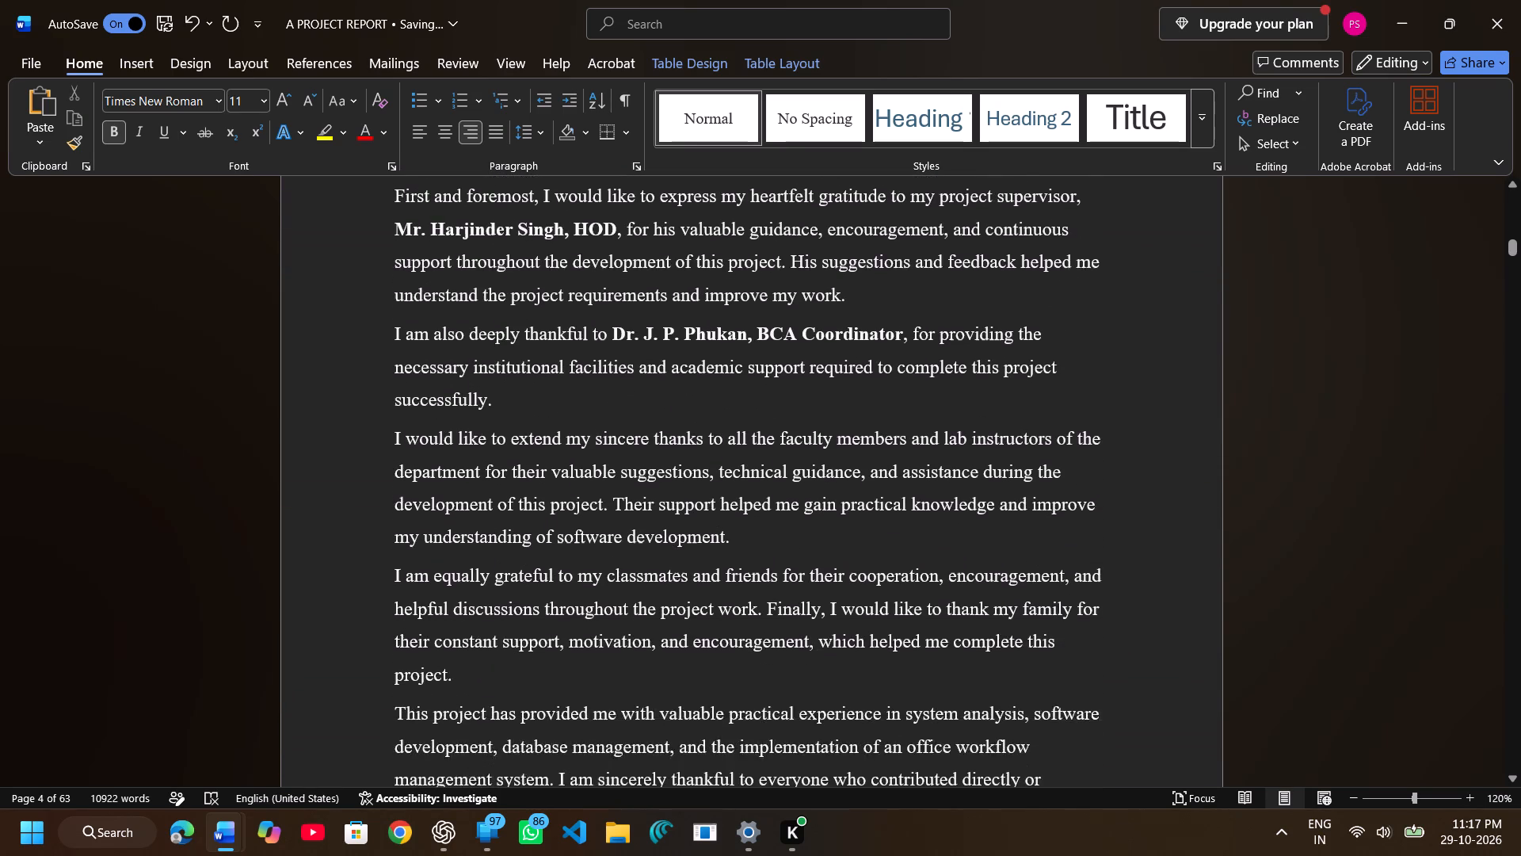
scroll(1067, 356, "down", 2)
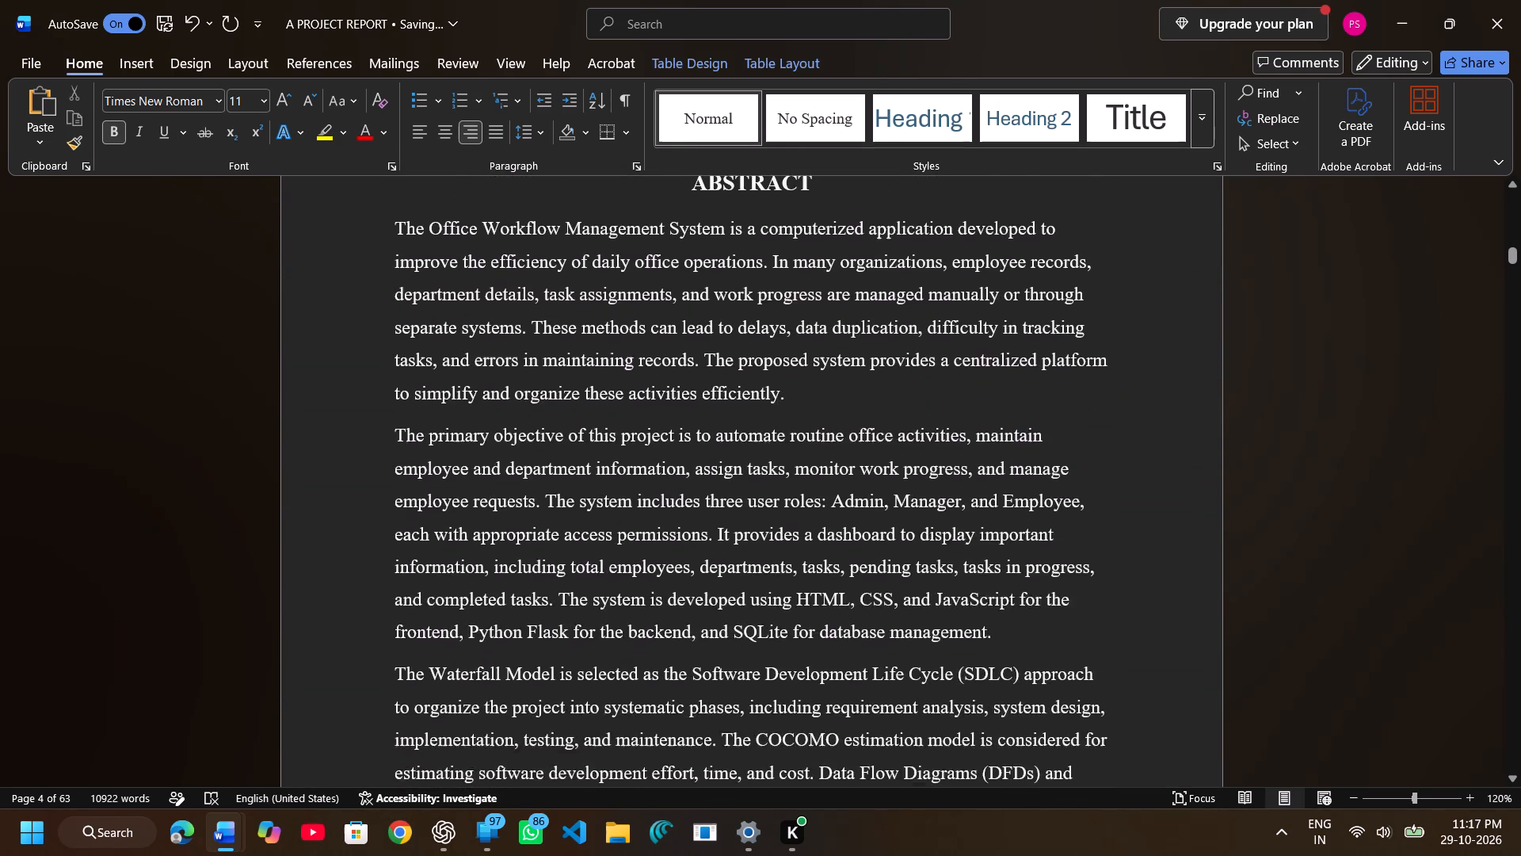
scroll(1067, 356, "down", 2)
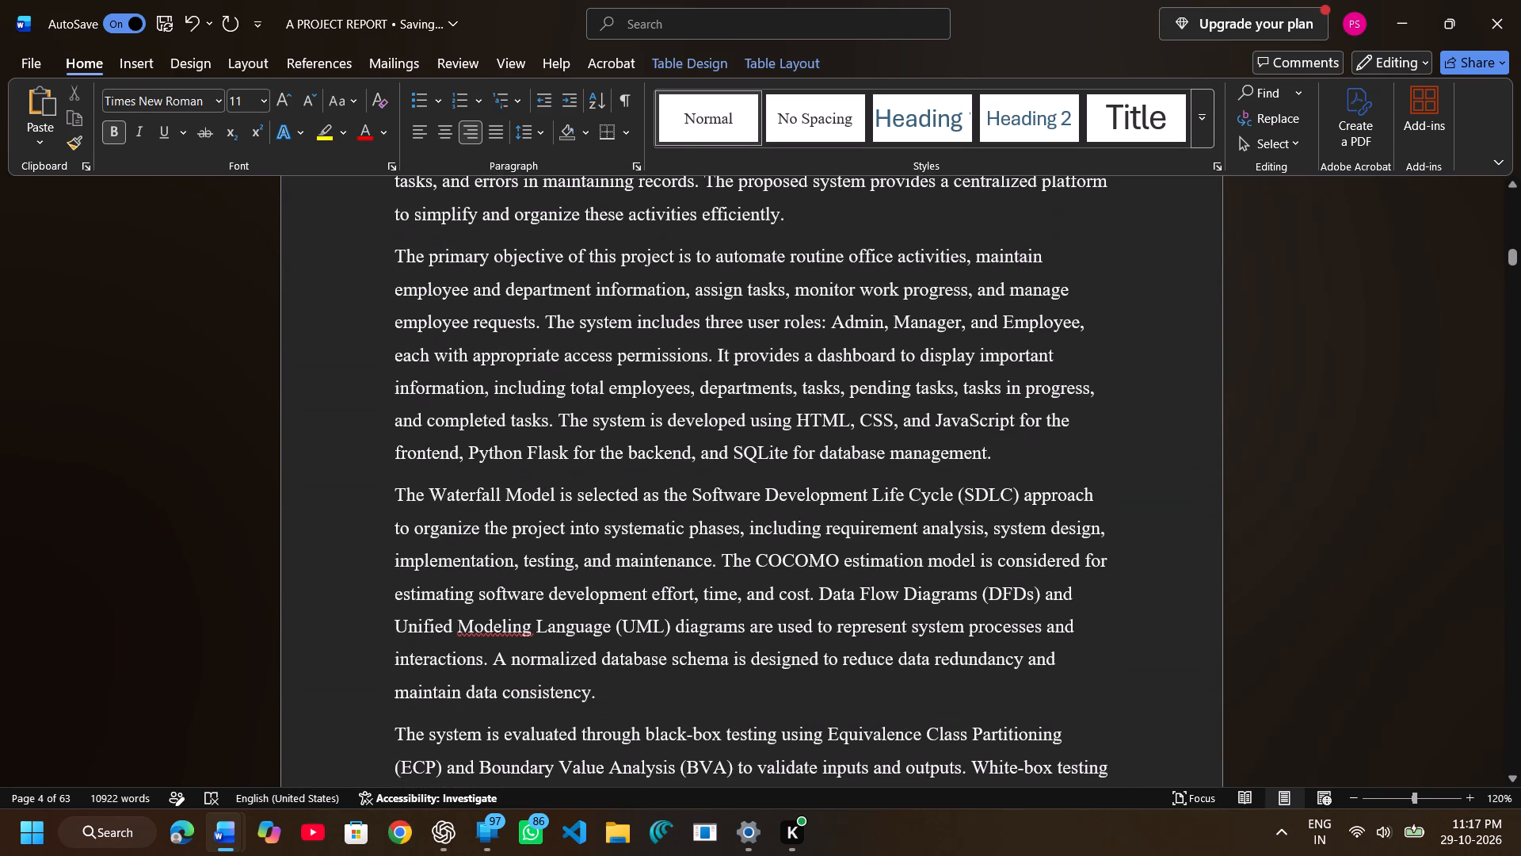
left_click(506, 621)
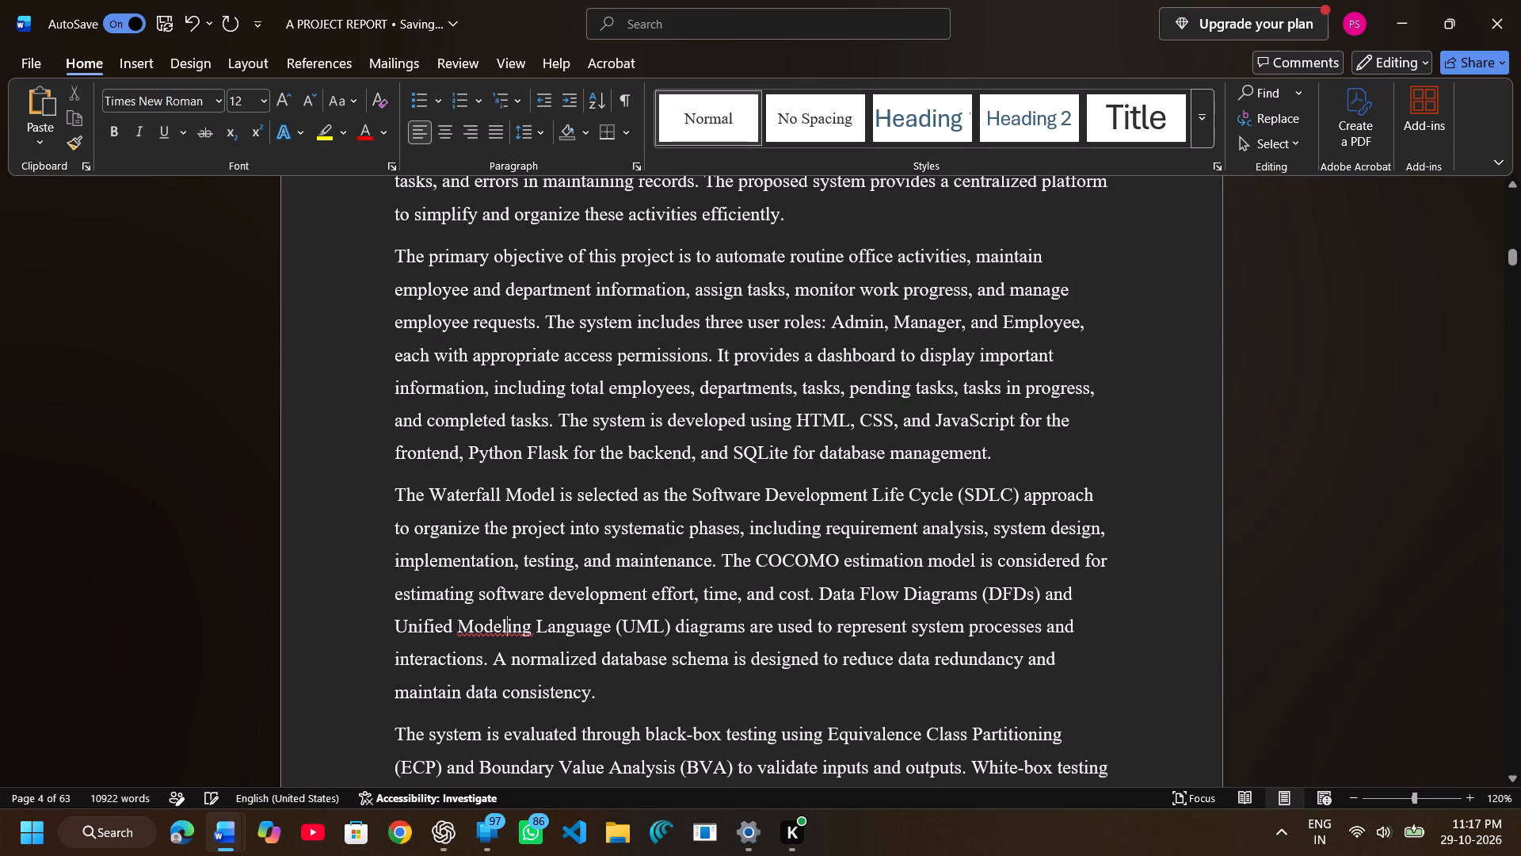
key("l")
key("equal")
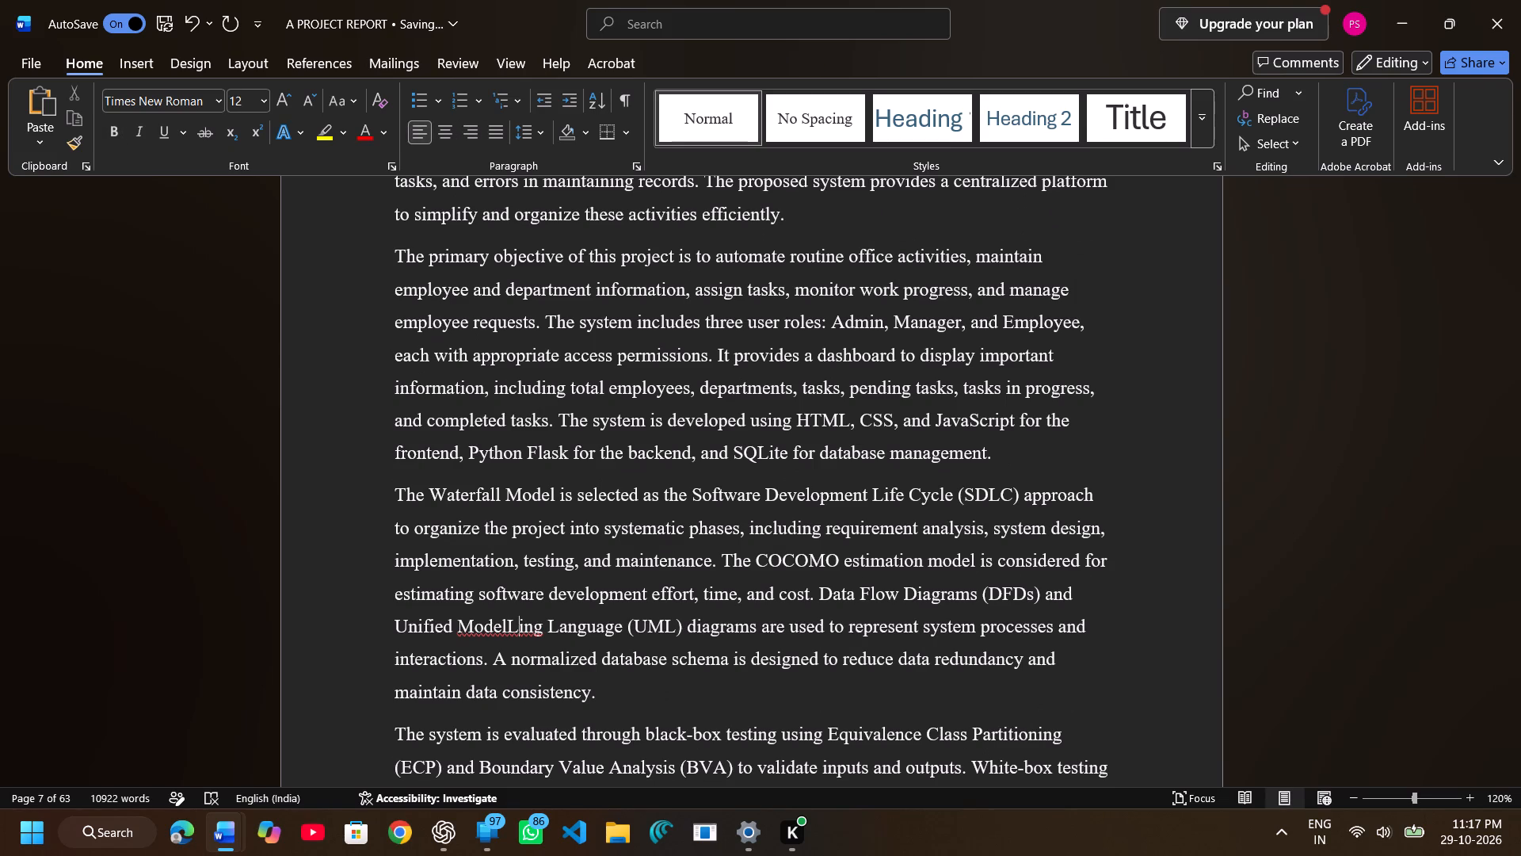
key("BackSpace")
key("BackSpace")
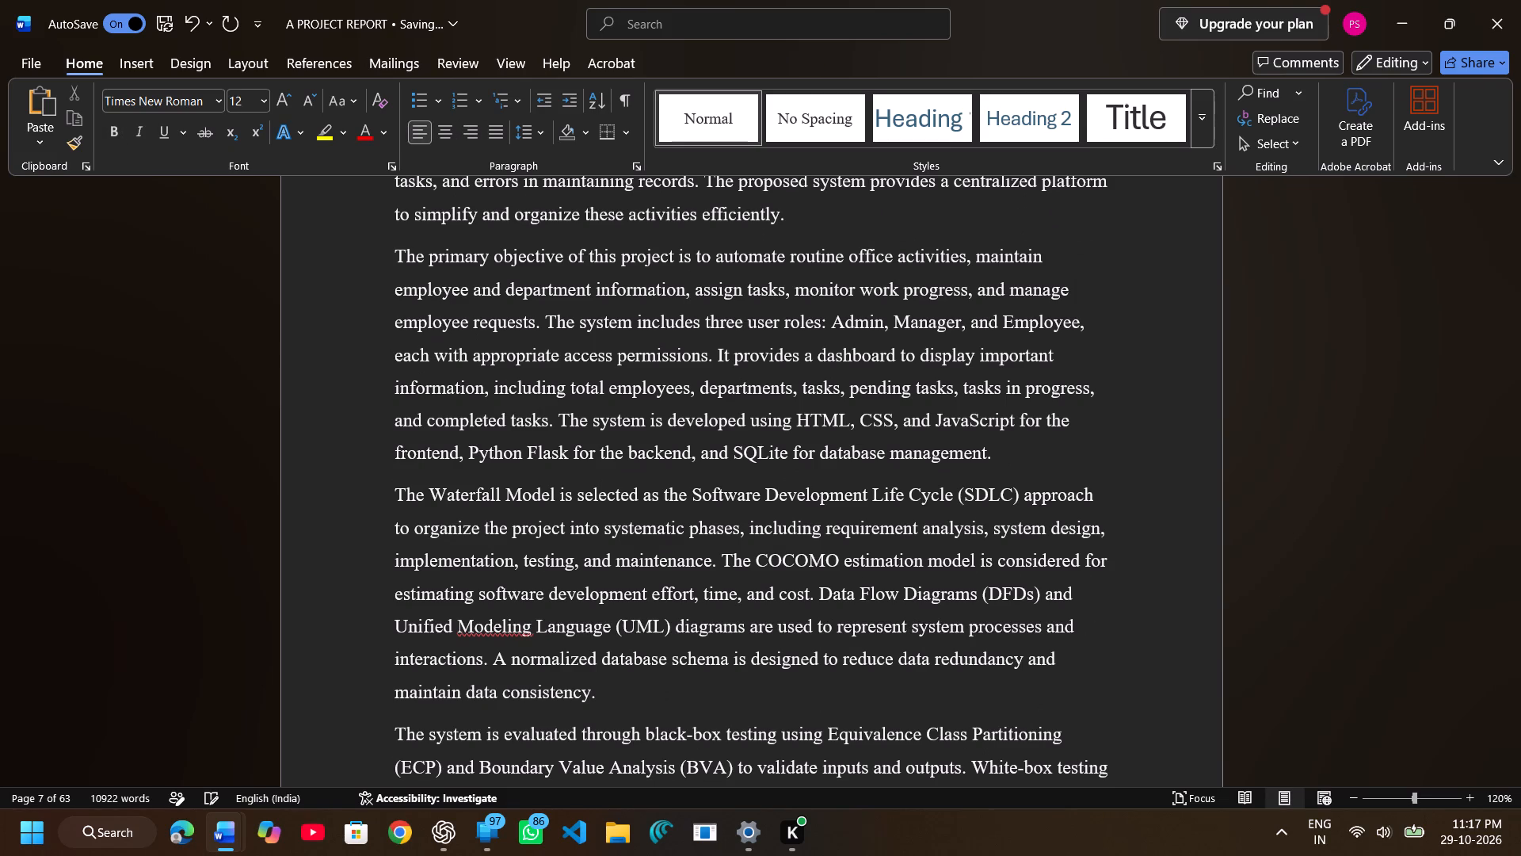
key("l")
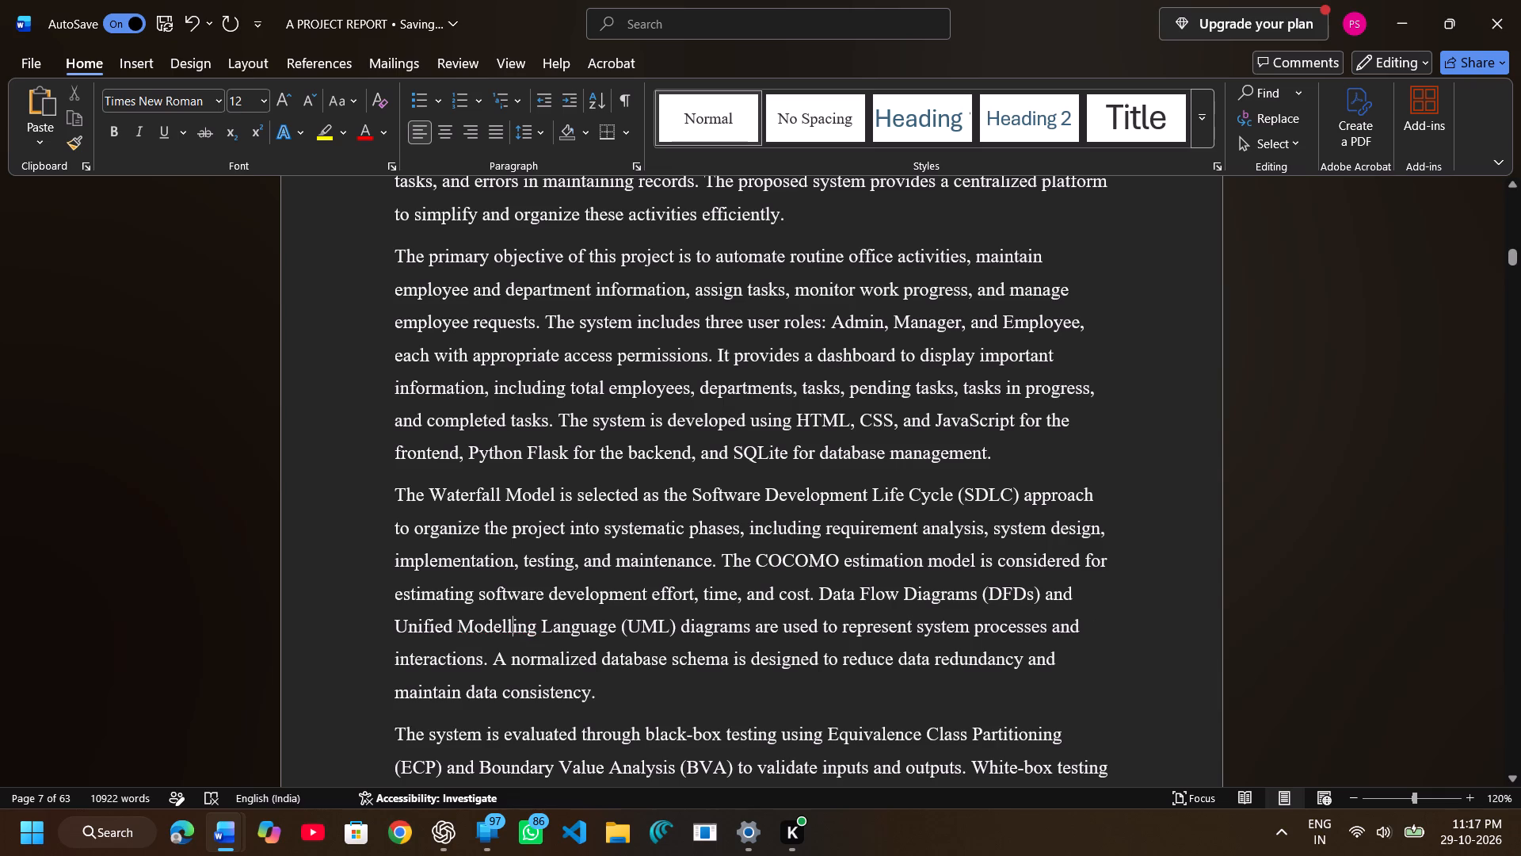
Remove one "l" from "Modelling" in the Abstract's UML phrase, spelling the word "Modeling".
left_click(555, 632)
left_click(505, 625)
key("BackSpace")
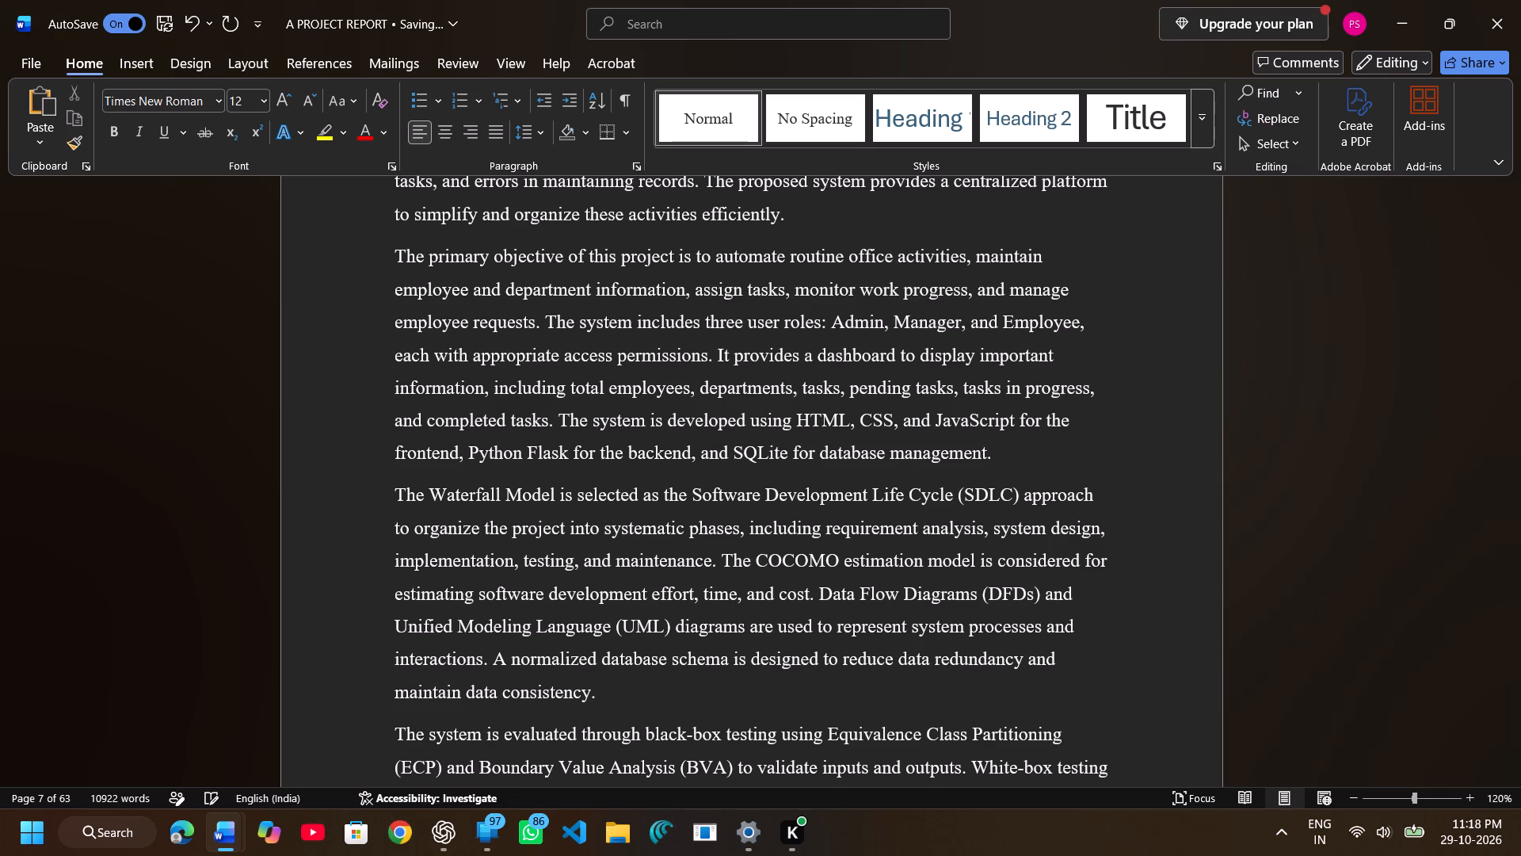
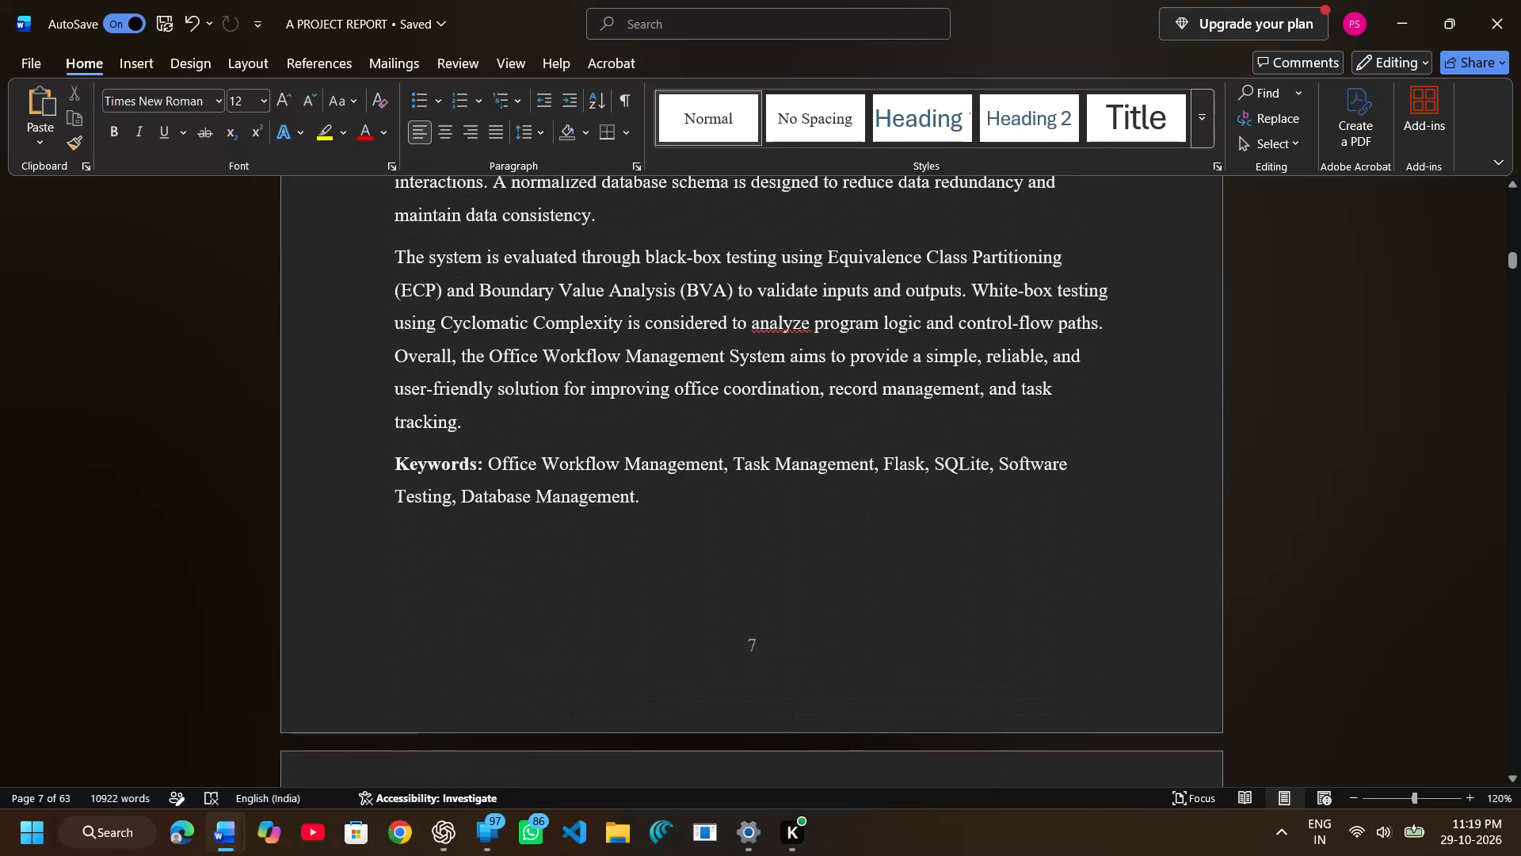
In the table of contents, set the page numbers of Title Page / Cover Page to 1 and Certificate of BCA Coordinator to 2.
left_click(803, 319)
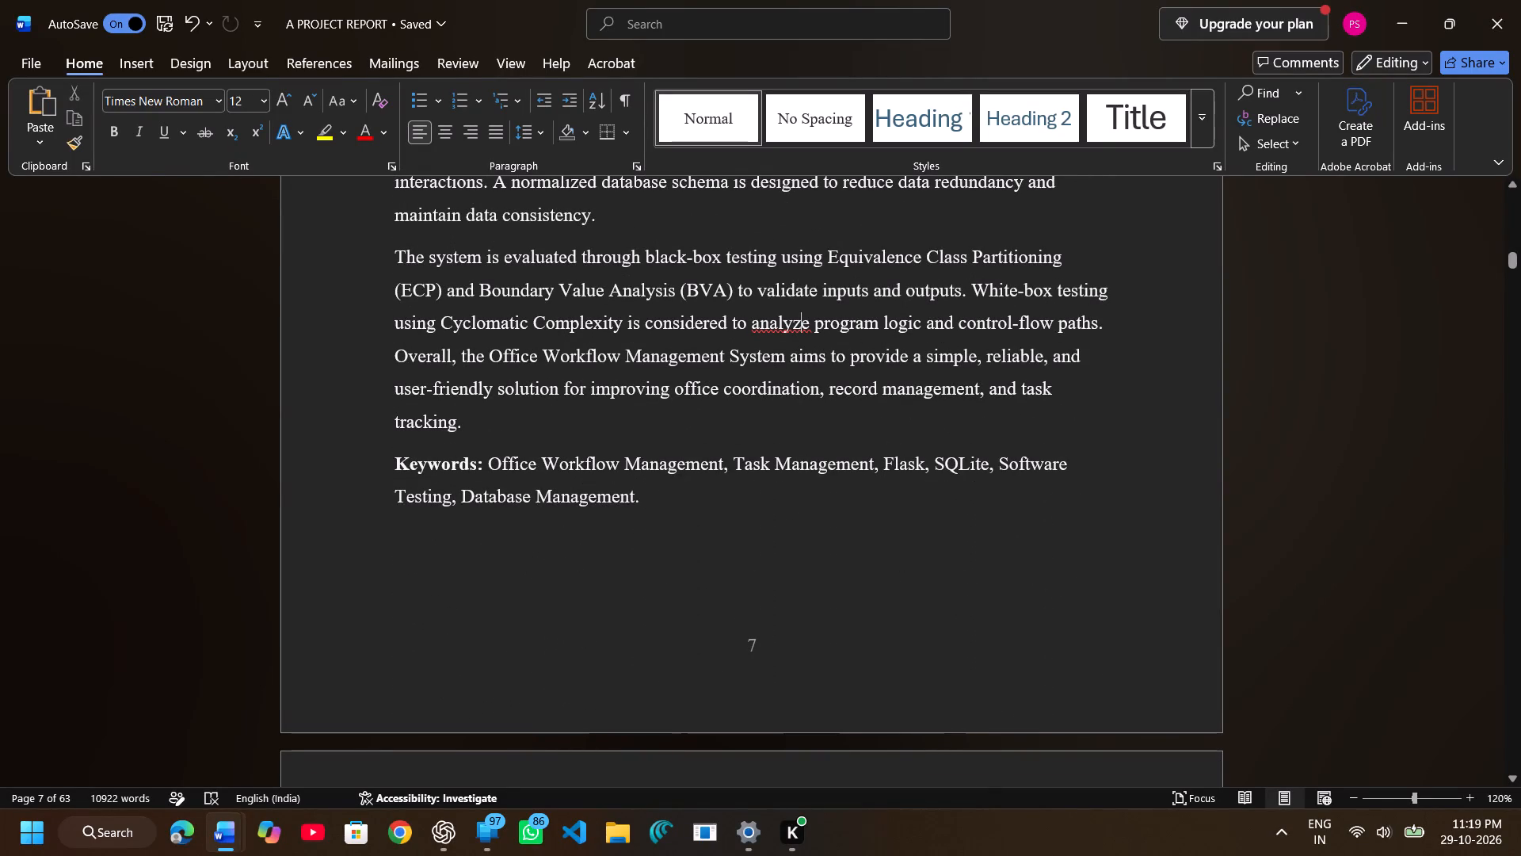
scroll(800, 361, "down", 1)
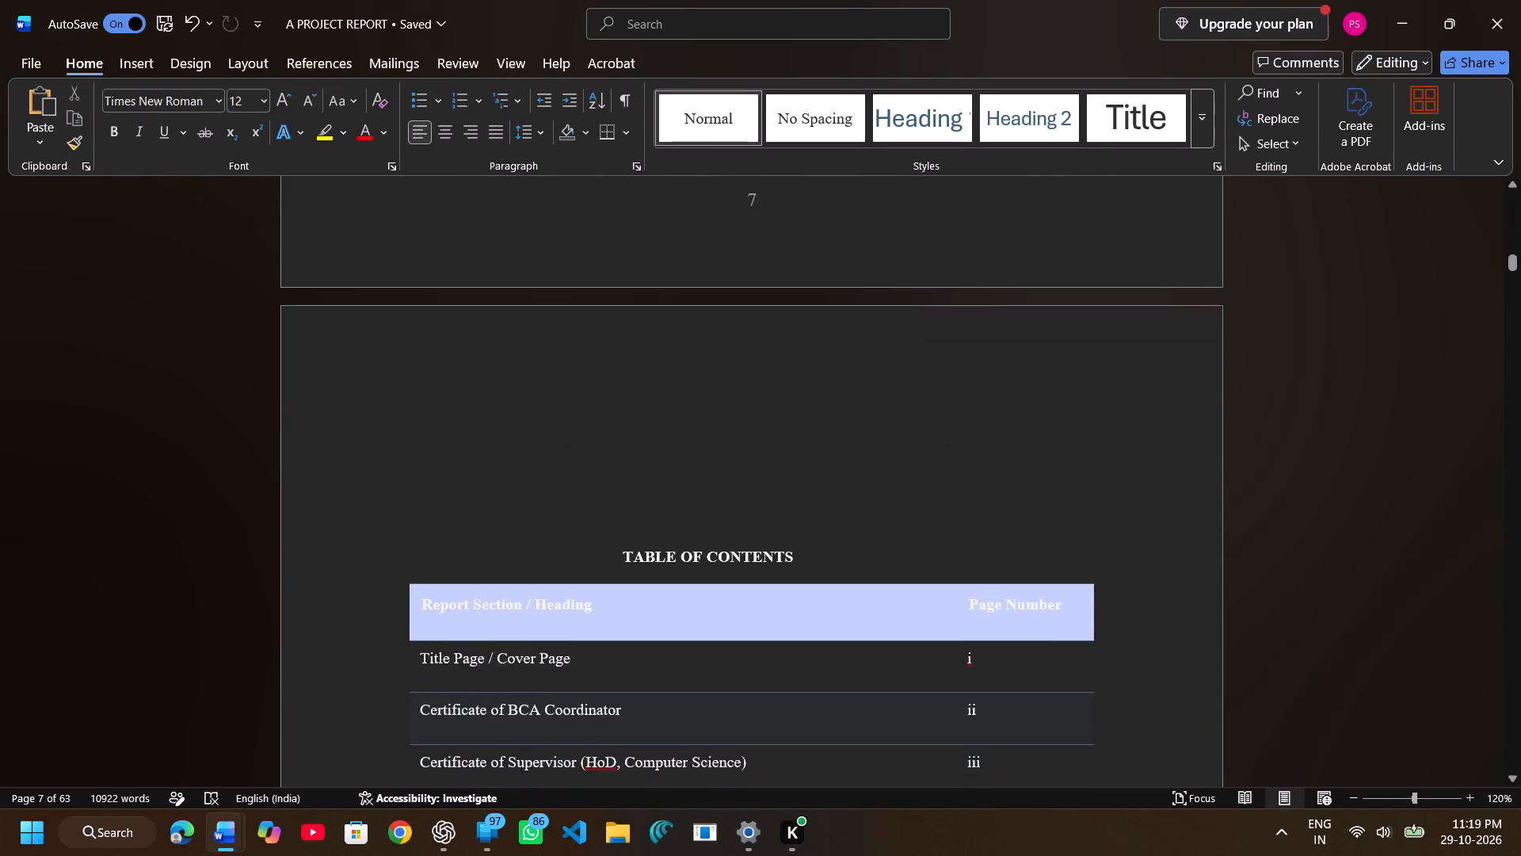
scroll(800, 361, "down", 1)
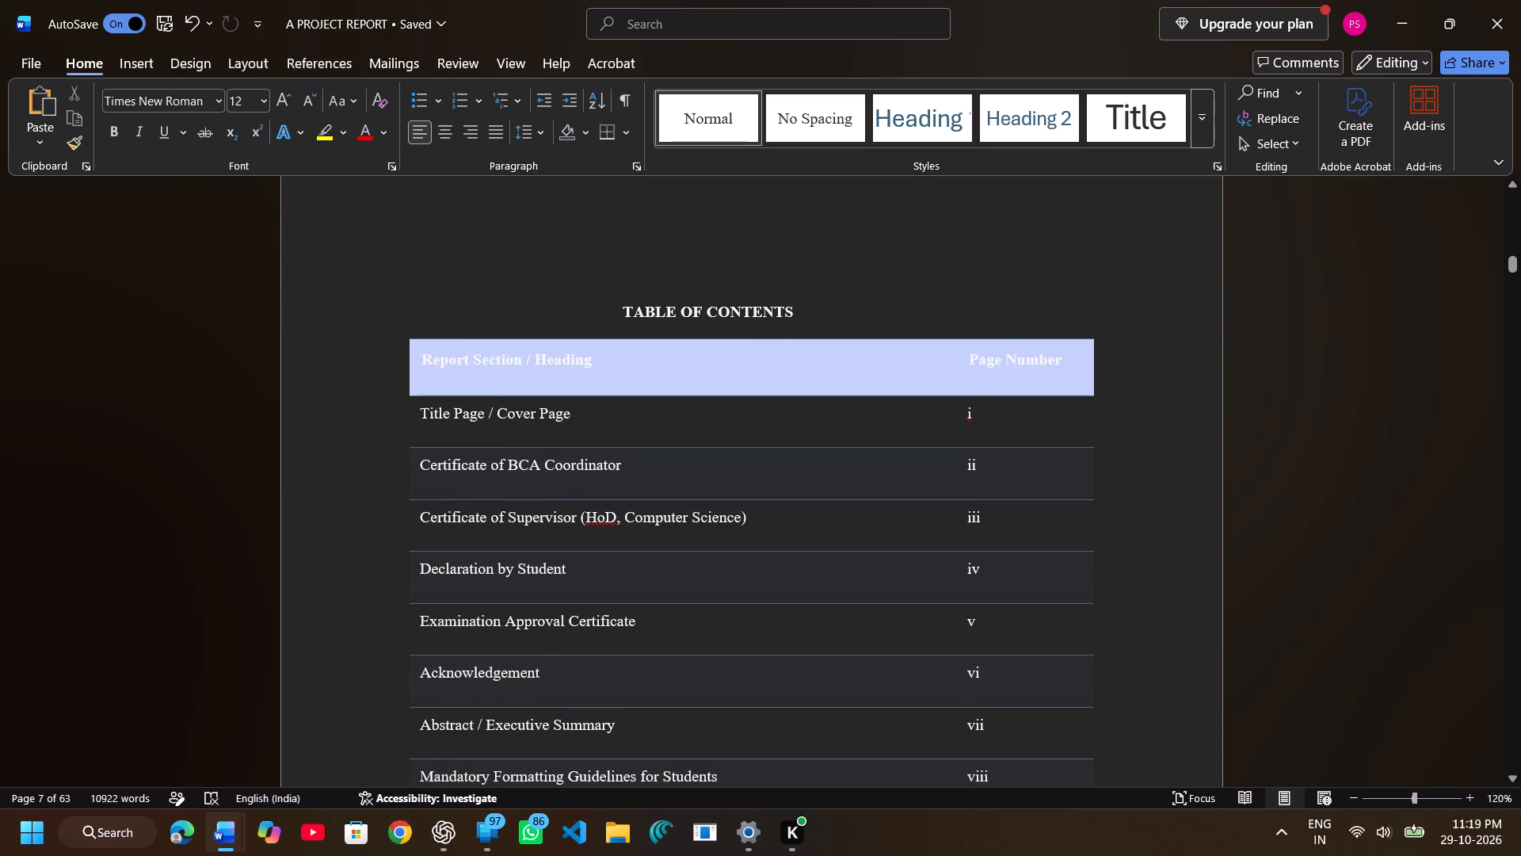
left_click(978, 415)
key("BackSpace")
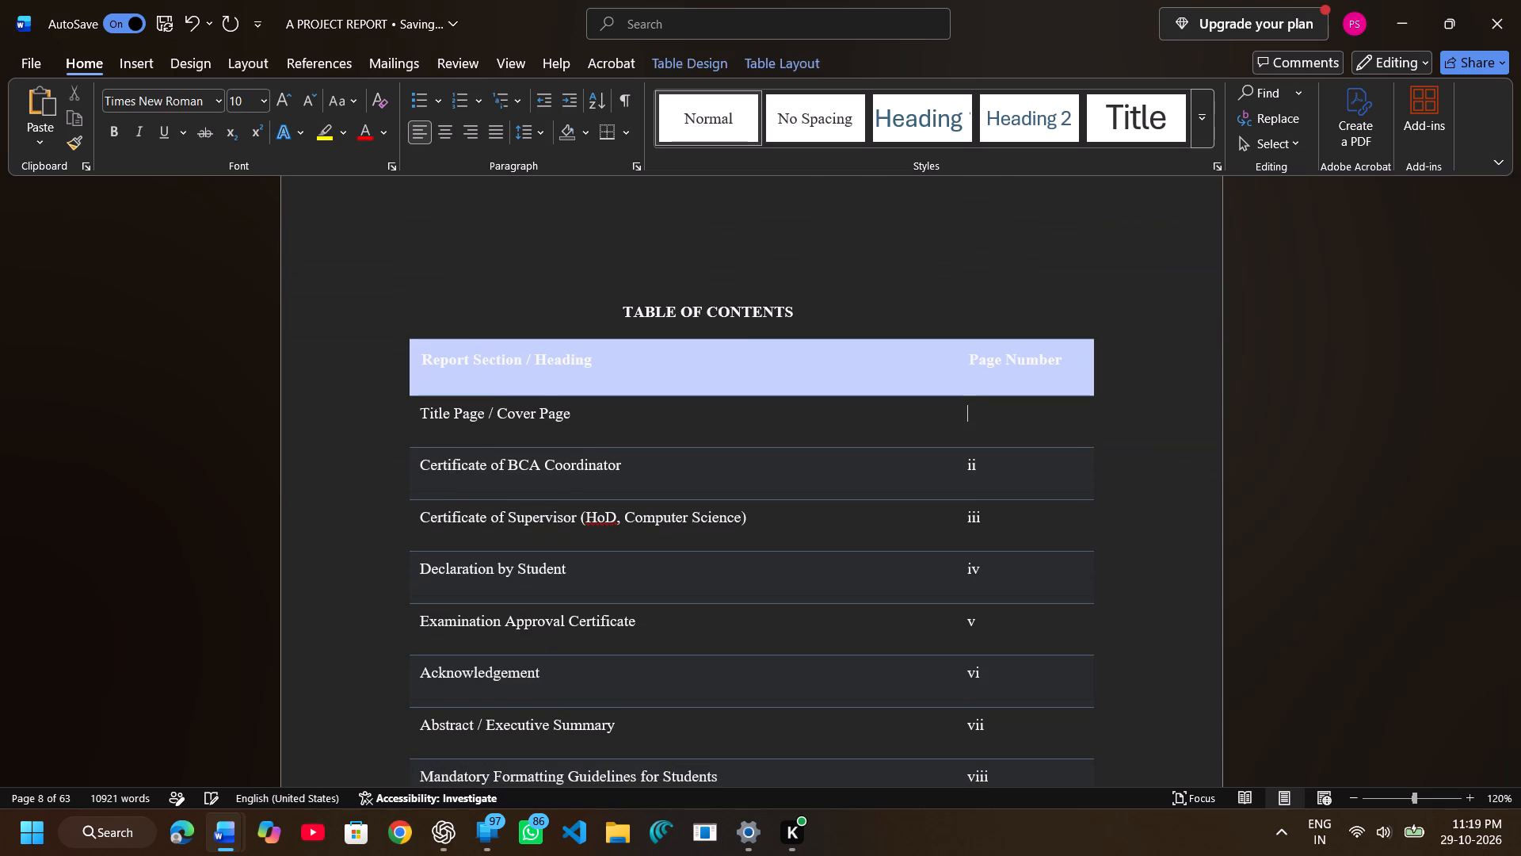
key("1")
left_click(988, 468)
key("BackSpace")
key("BackSpace")
key("2")
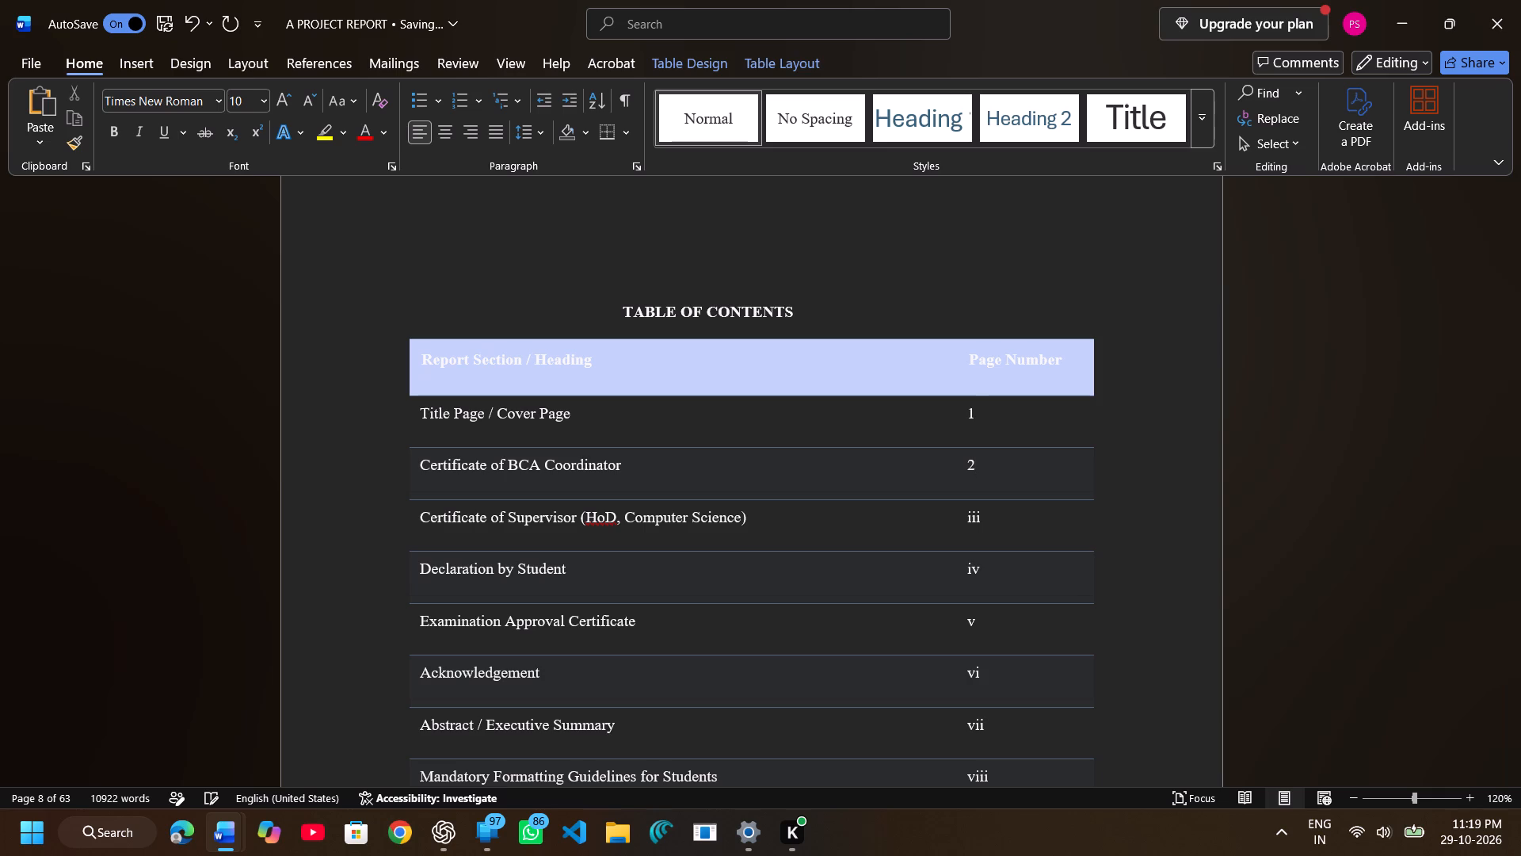
Set the page numbers of Certificate of Supervisor to 3 and Declaration by Student to 4 in the table of contents.
left_click(978, 518)
key("BackSpace")
key("BackSpace")
key("Right")
key("BackSpace")
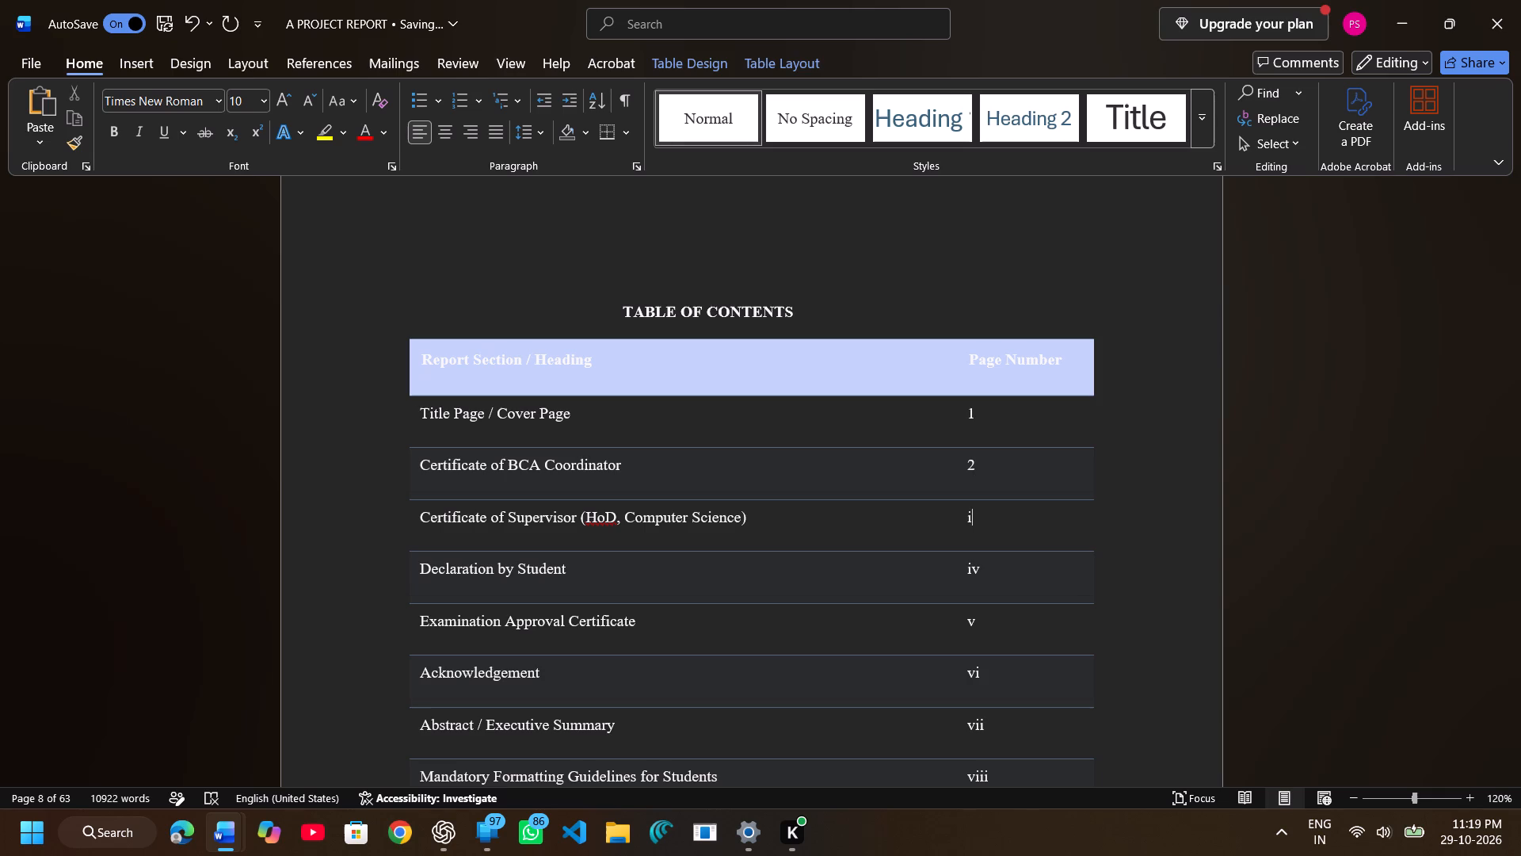
key("3")
key("Down")
key("Right")
key("BackSpace")
key("BackSpace")
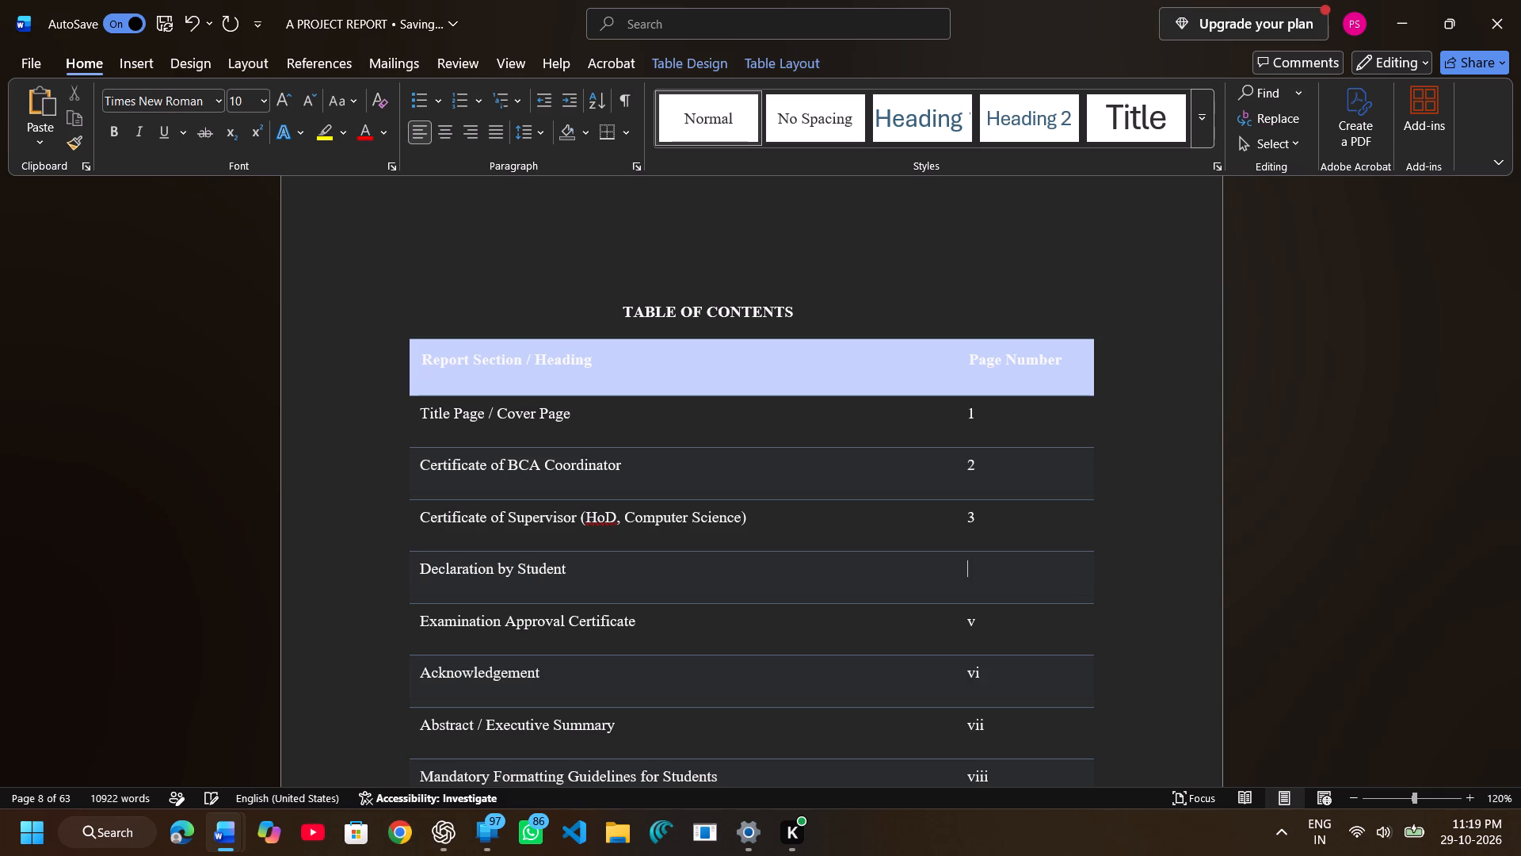
key("4")
Set the page numbers of Examination Approval Certificate to 5 and Acknowledgement to 6 in the table of contents.
key("Down")
key("BackSpace")
key("5")
key("Down")
key("Right")
key("BackSpace")
key("BackSpace")
key("6")
Set the page number of Abstract / Executive Summary to 7 in the table of contents.
key("Down")
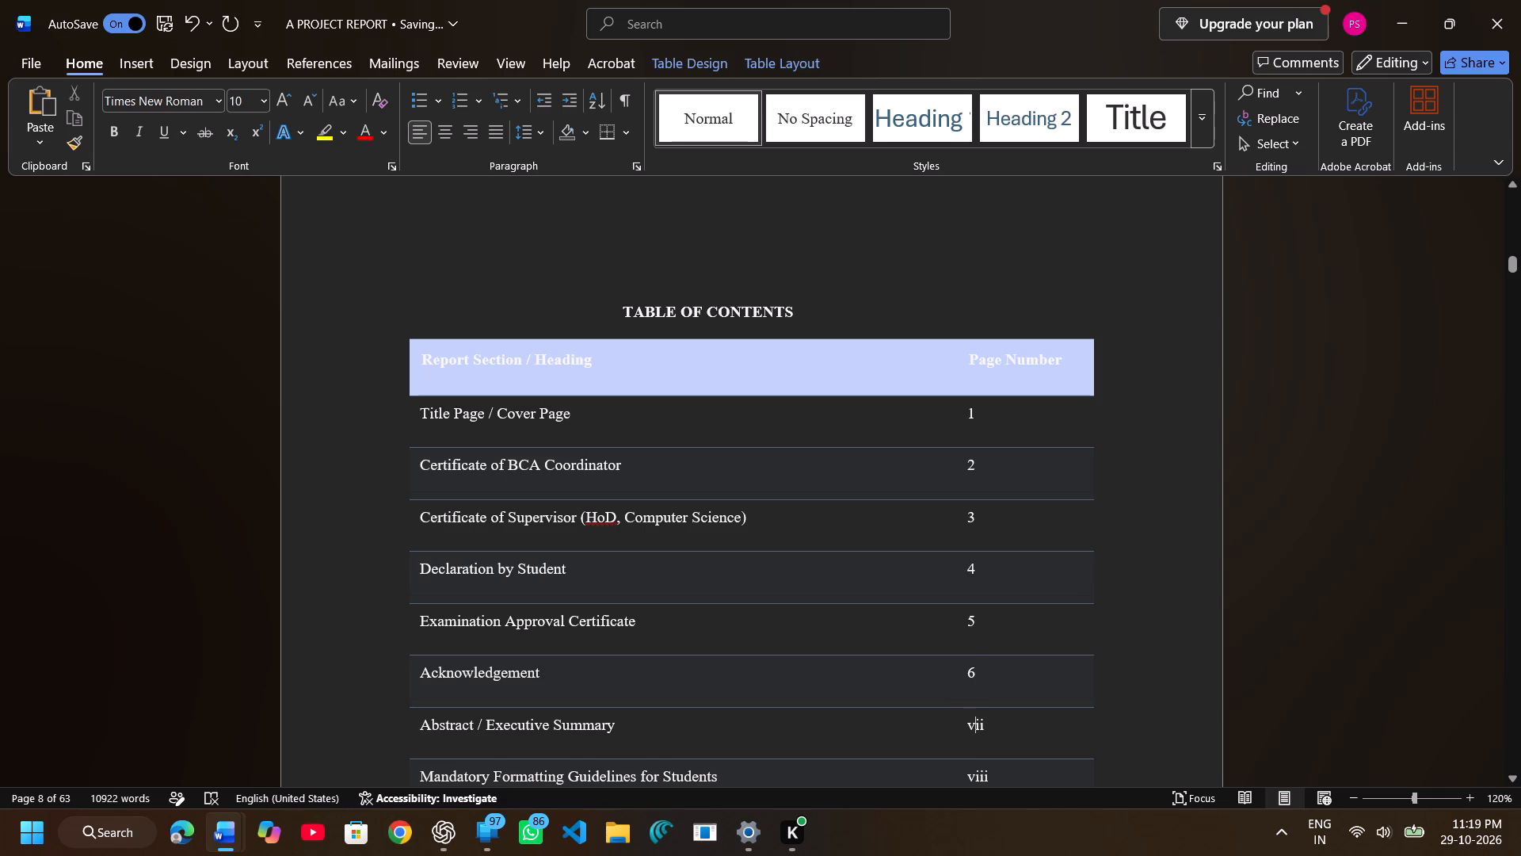
key("Right")
key("Right")
key("BackSpace")
key("BackSpace")
key("BackSpace")
key("7")
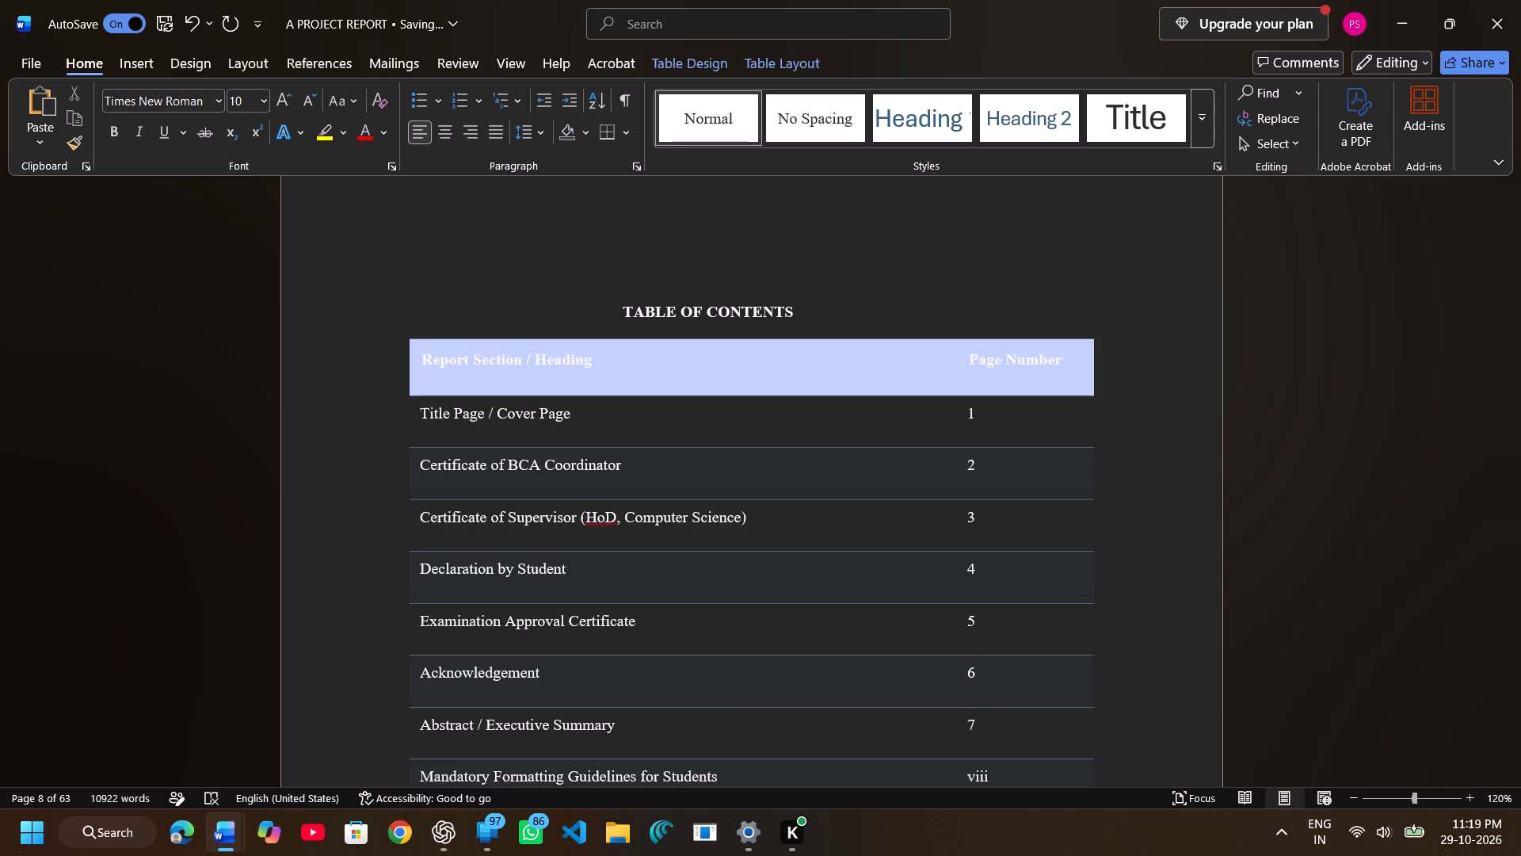
Clear the page number and heading text of the Mandatory Formatting Guidelines for Students row in the table of contents.
scroll(989, 564, "down", 1)
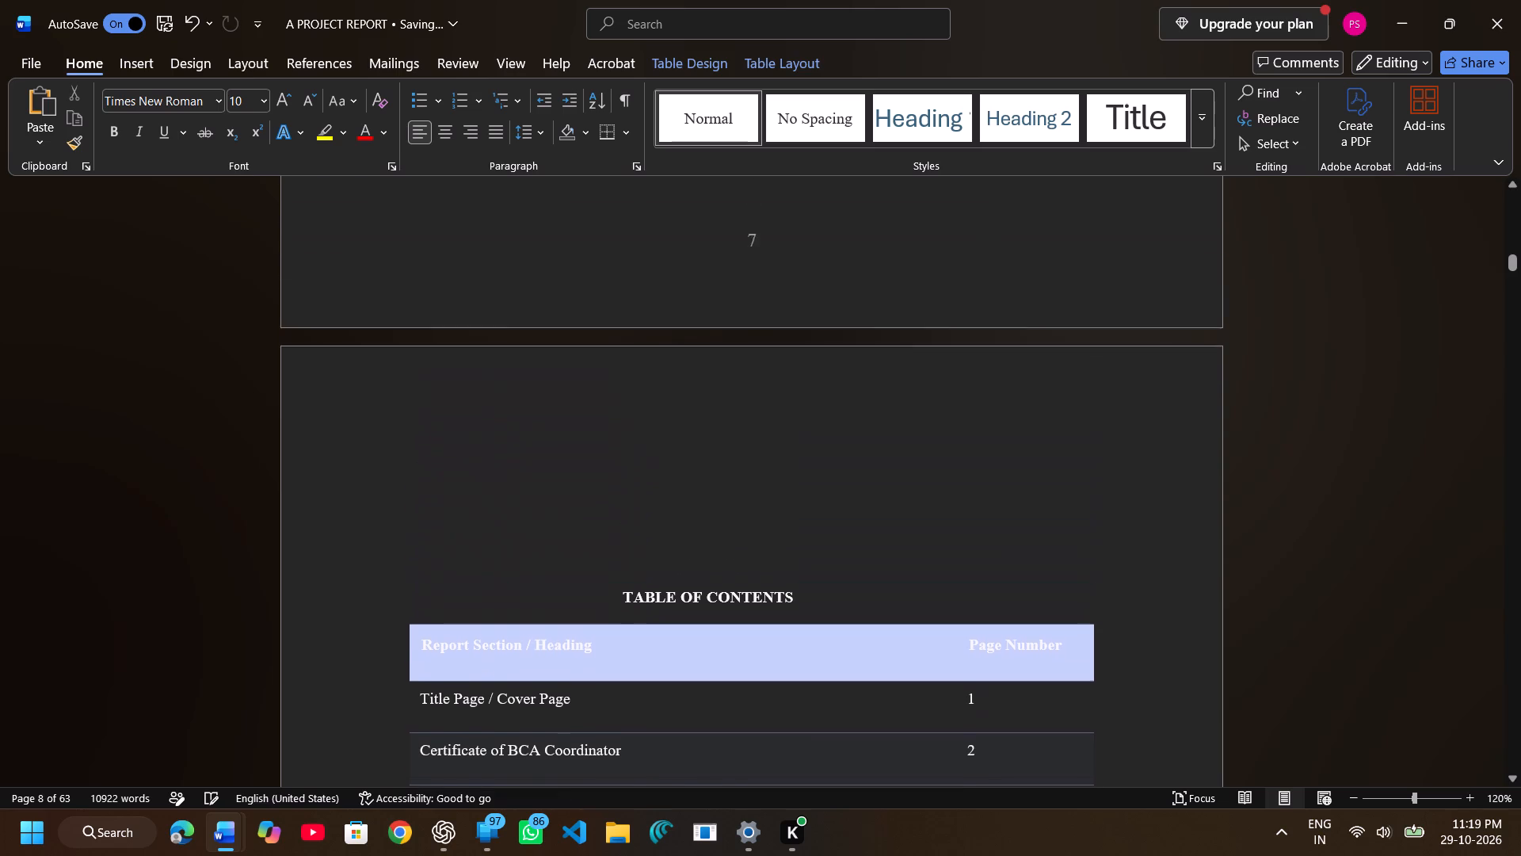
scroll(989, 564, "down", 1)
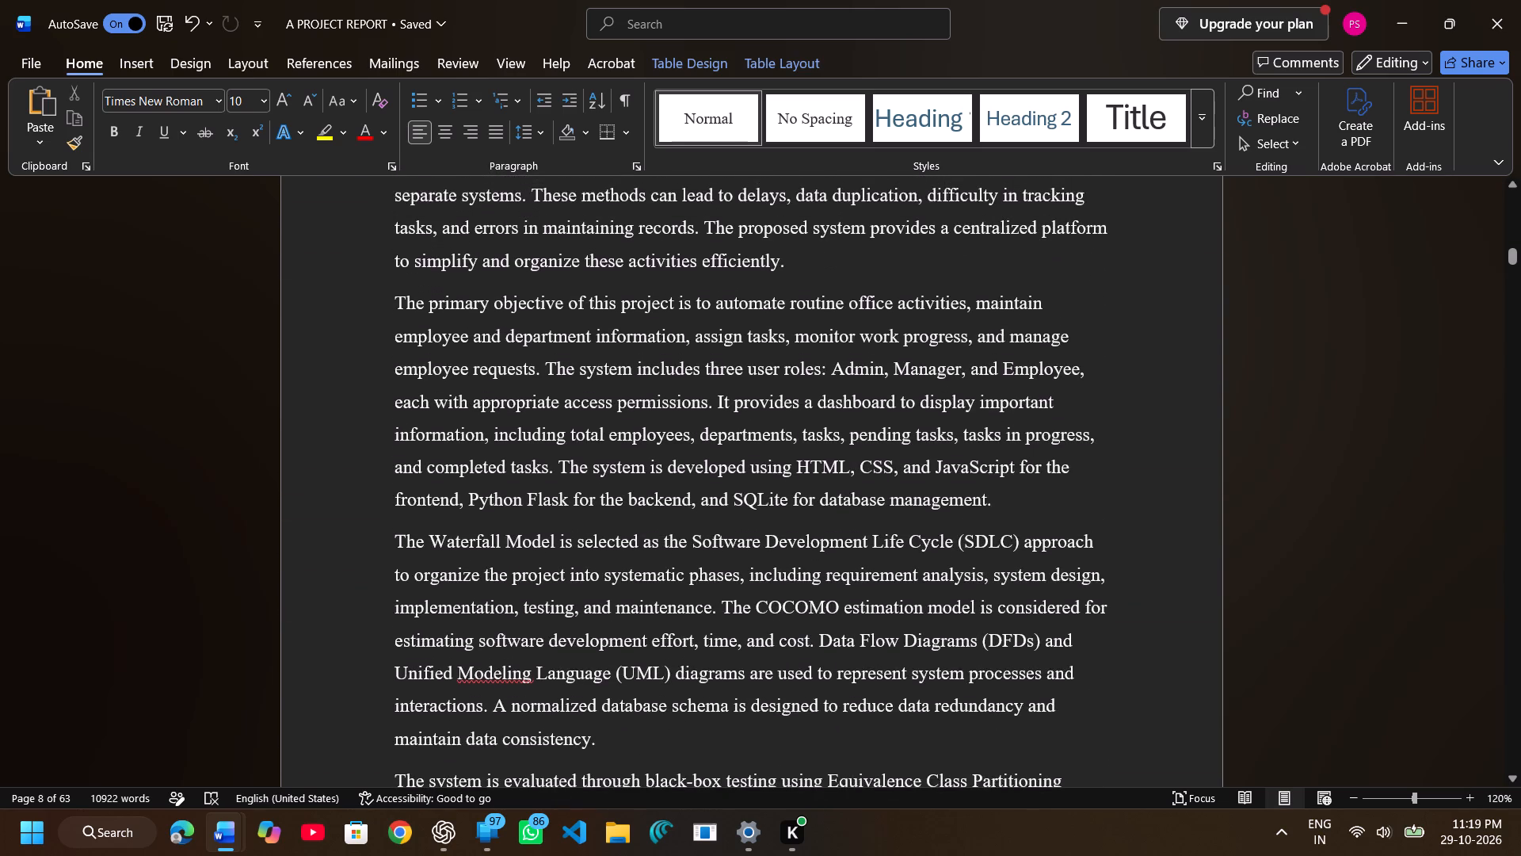
scroll(989, 564, "down", 1)
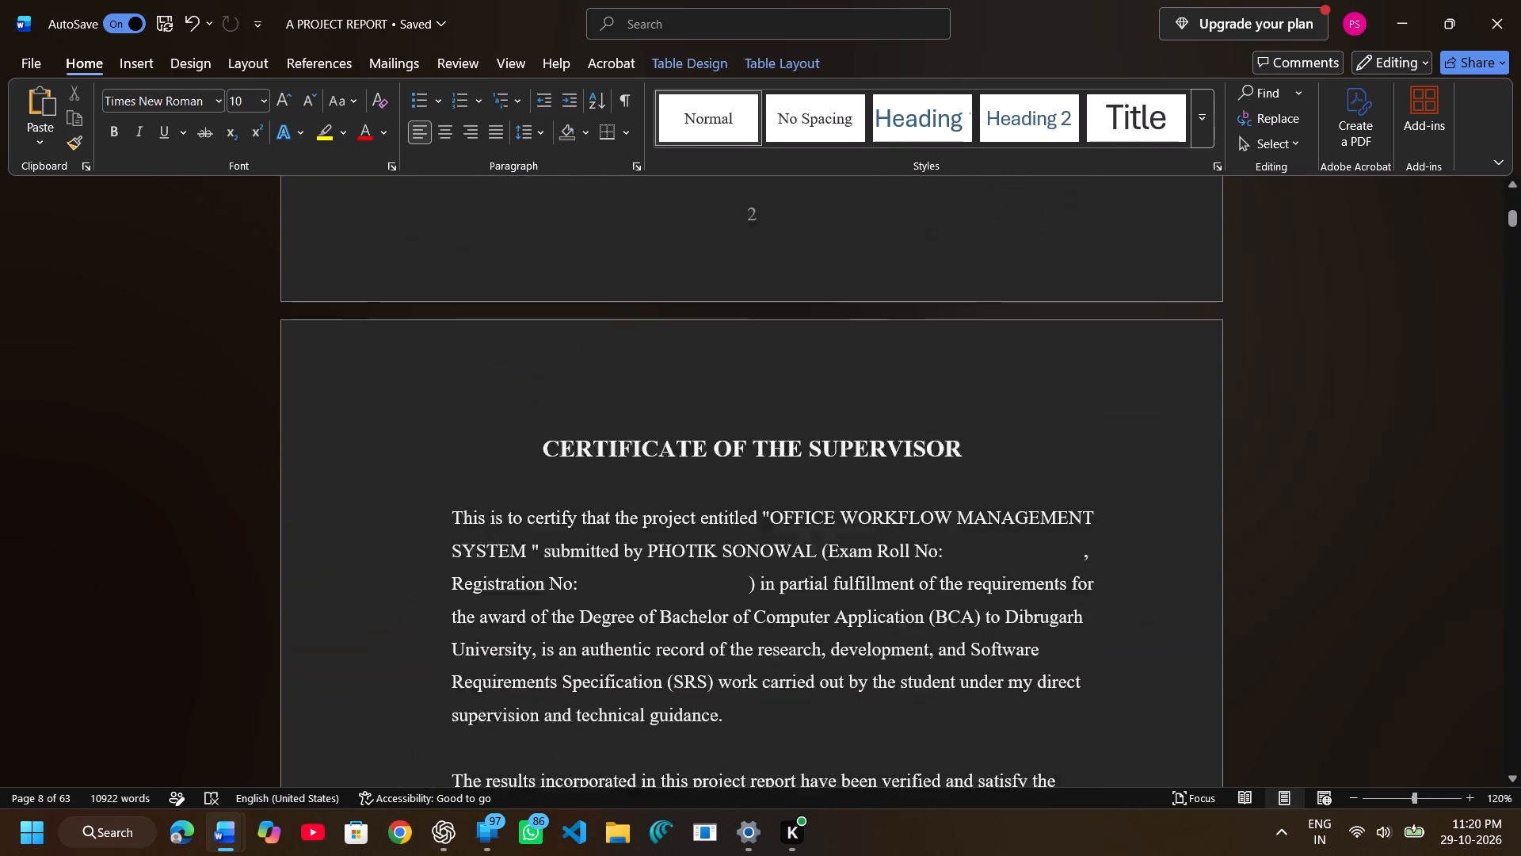
scroll(989, 564, "down", 3)
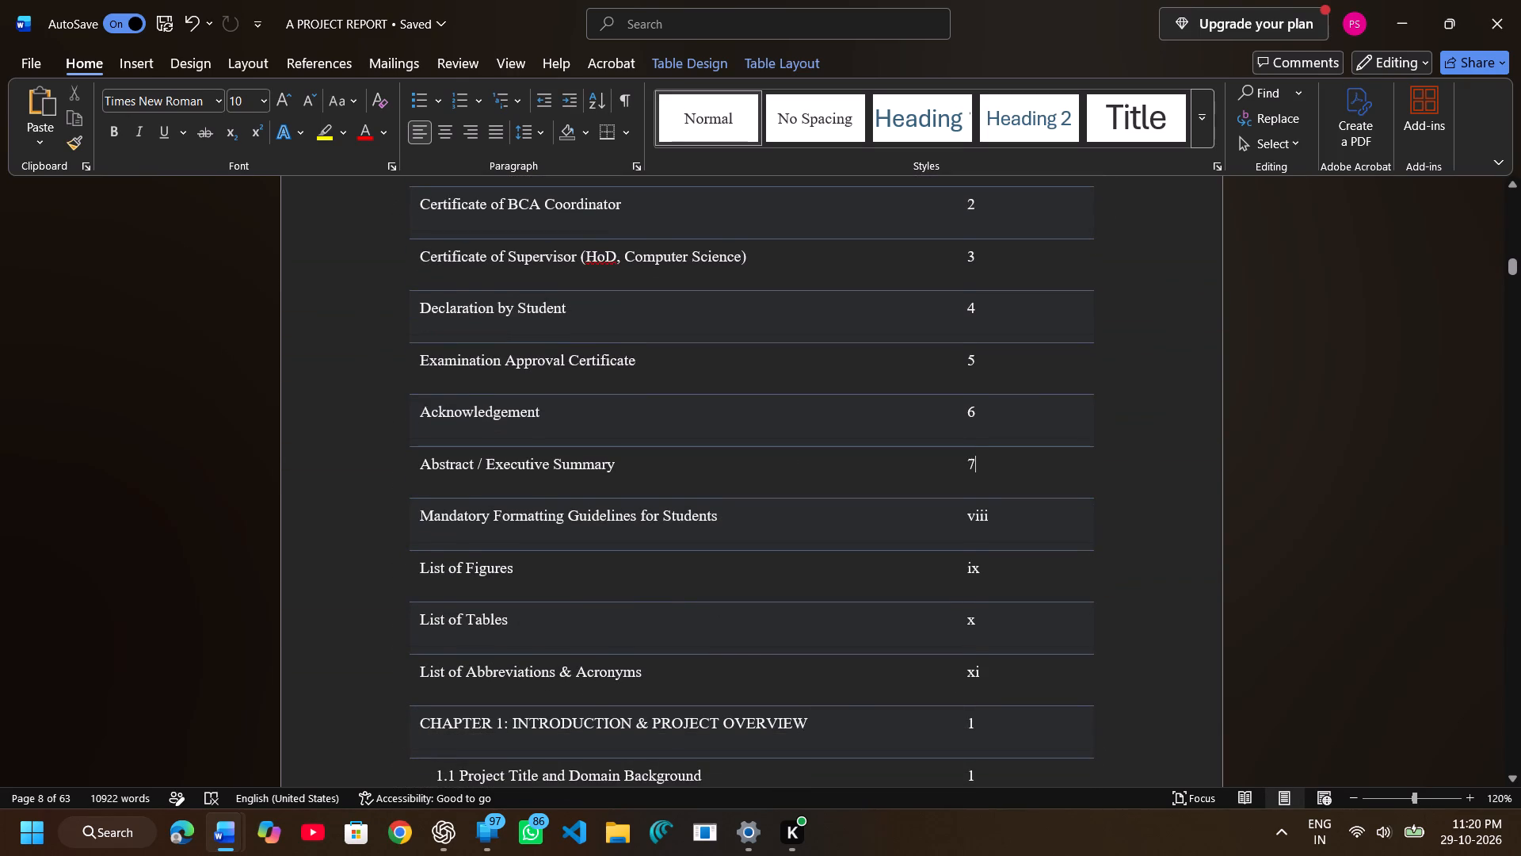
left_click(1015, 514)
key("BackSpace")
key("BackSpace")
key("BackSpace")
key("BackSpace")
key("BackSpace")
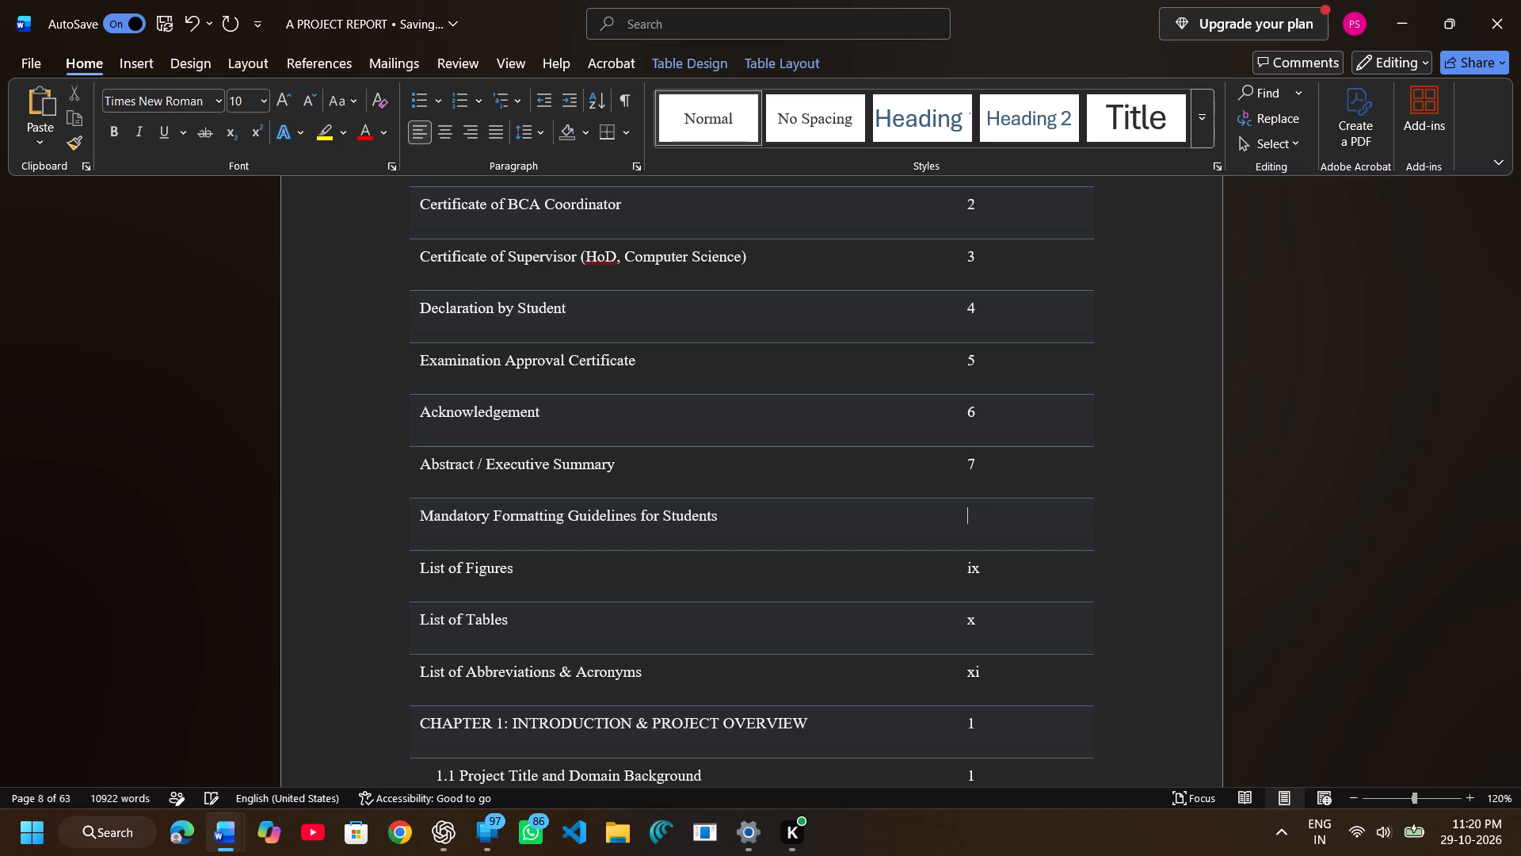
key("BackSpace")
key("BackSpace")
key("BackSpace")
left_click(816, 515)
key("BackSpace")
key("BackSpace")
key("BackSpace")
key("BackSpace")
key("BackSpace")
key("BackSpace")
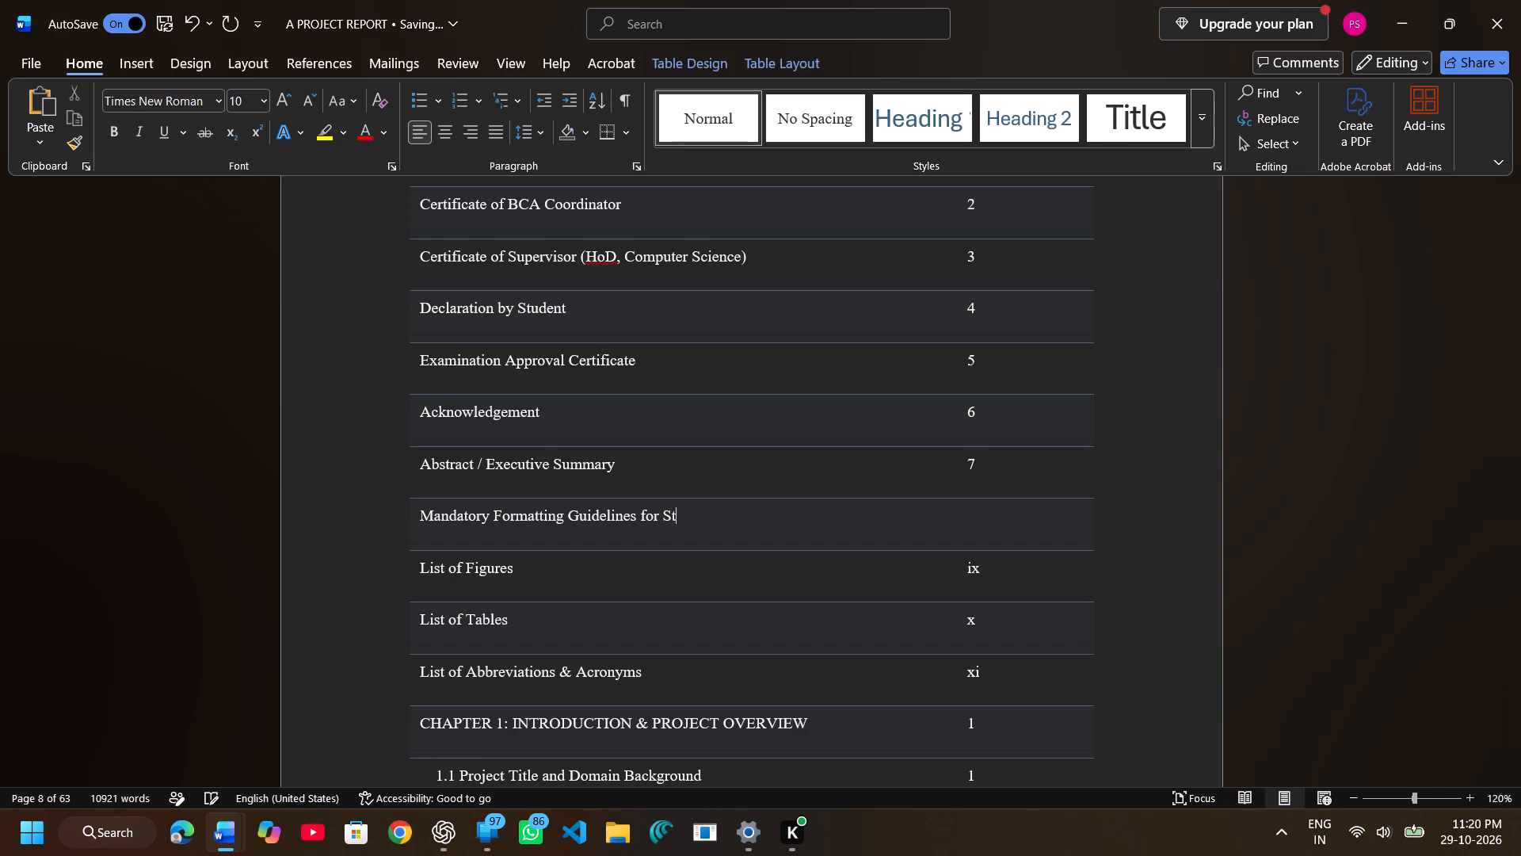
key("BackSpace")
key("BackSpace")
key("BackSpace")
key("BackSpace")
key("BackSpace")
key("BackSpace")
key("BackSpace")
key("BackSpace")
key("BackSpace")
key("BackSpace")
key("BackSpace")
key("BackSpace")
key("BackSpace")
key("BackSpace")
key("BackSpace")
key("BackSpace")
key("BackSpace")
key("BackSpace")
key("BackSpace")
key("BackSpace")
key("BackSpace")
key("BackSpace")
key("BackSpace")
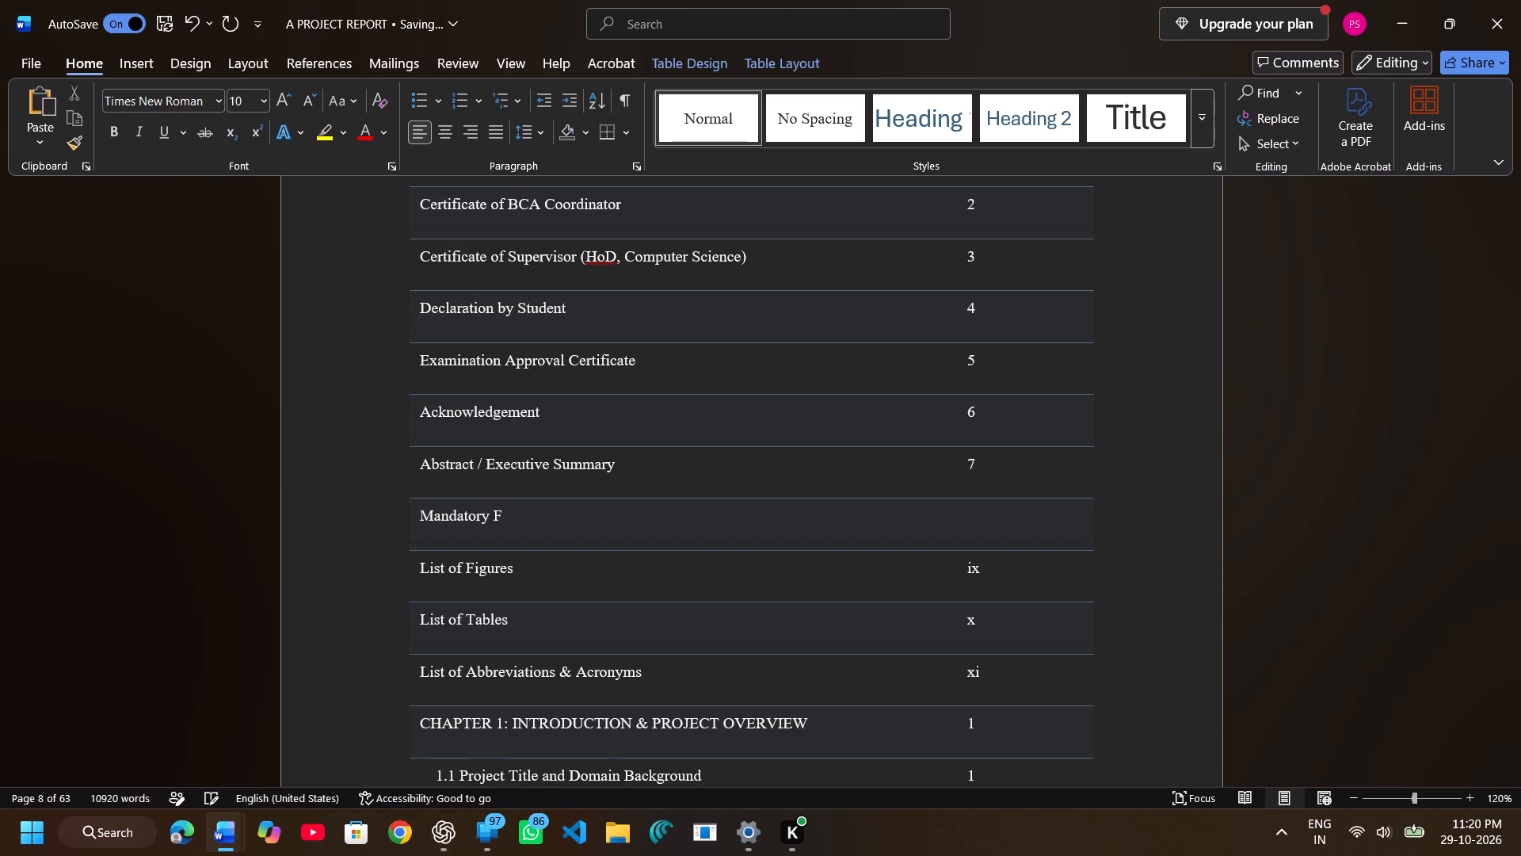
key("BackSpace")
key("BackSpace")
key("BackSpace")
key("BackSpace")
key("BackSpace")
key("BackSpace")
key("BackSpace")
key("BackSpace")
key("BackSpace")
key("BackSpace")
key("BackSpace")
key("BackSpace")
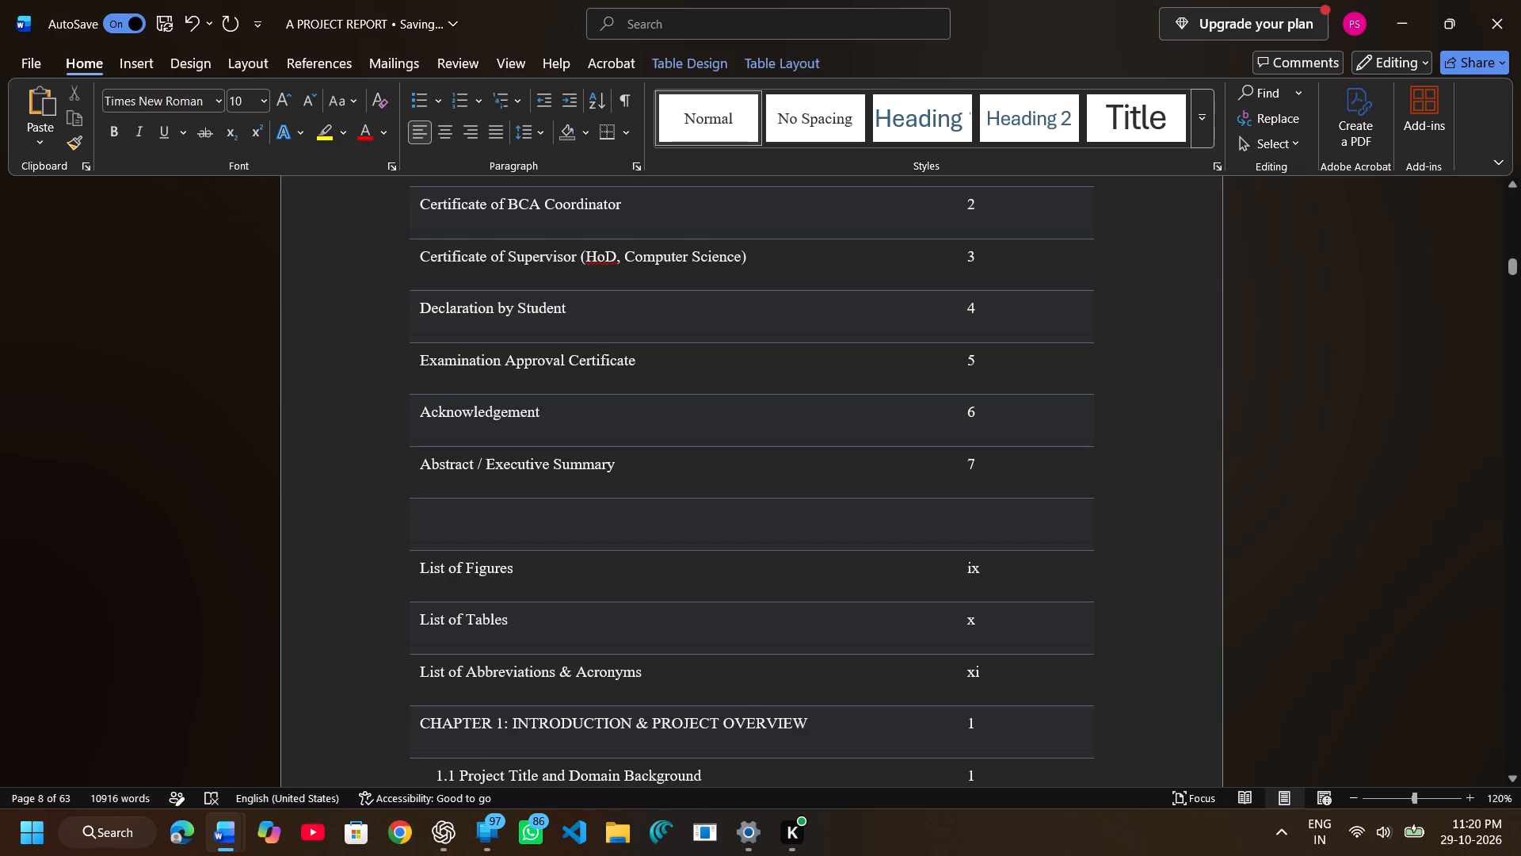
Delete the emptied row between Abstract / Executive Summary and List of Figures from the table of contents.
right_click(714, 515)
left_click(779, 576)
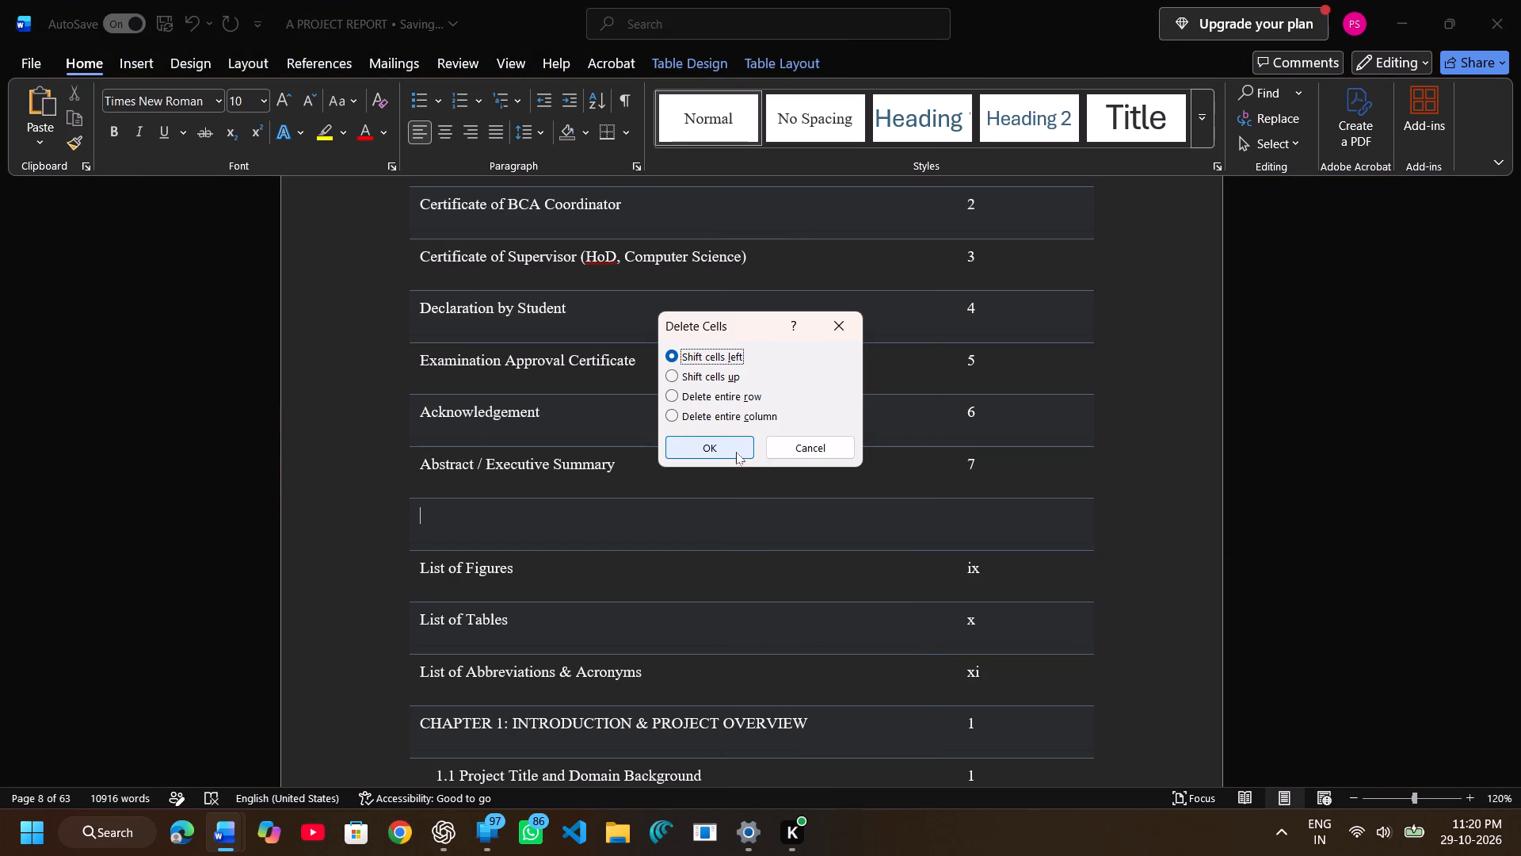
left_click(736, 452)
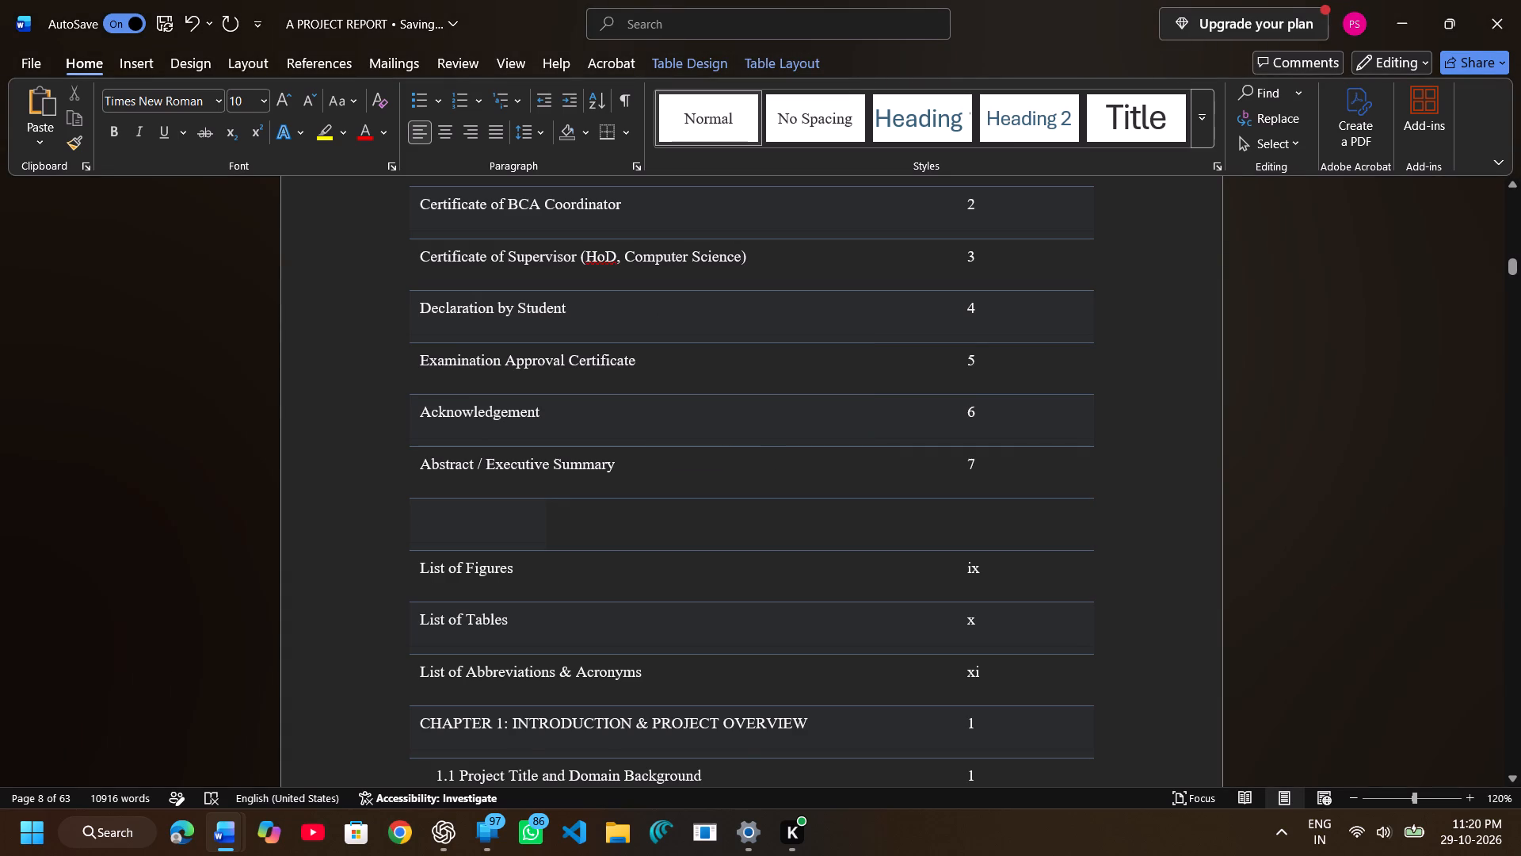
right_click(520, 527)
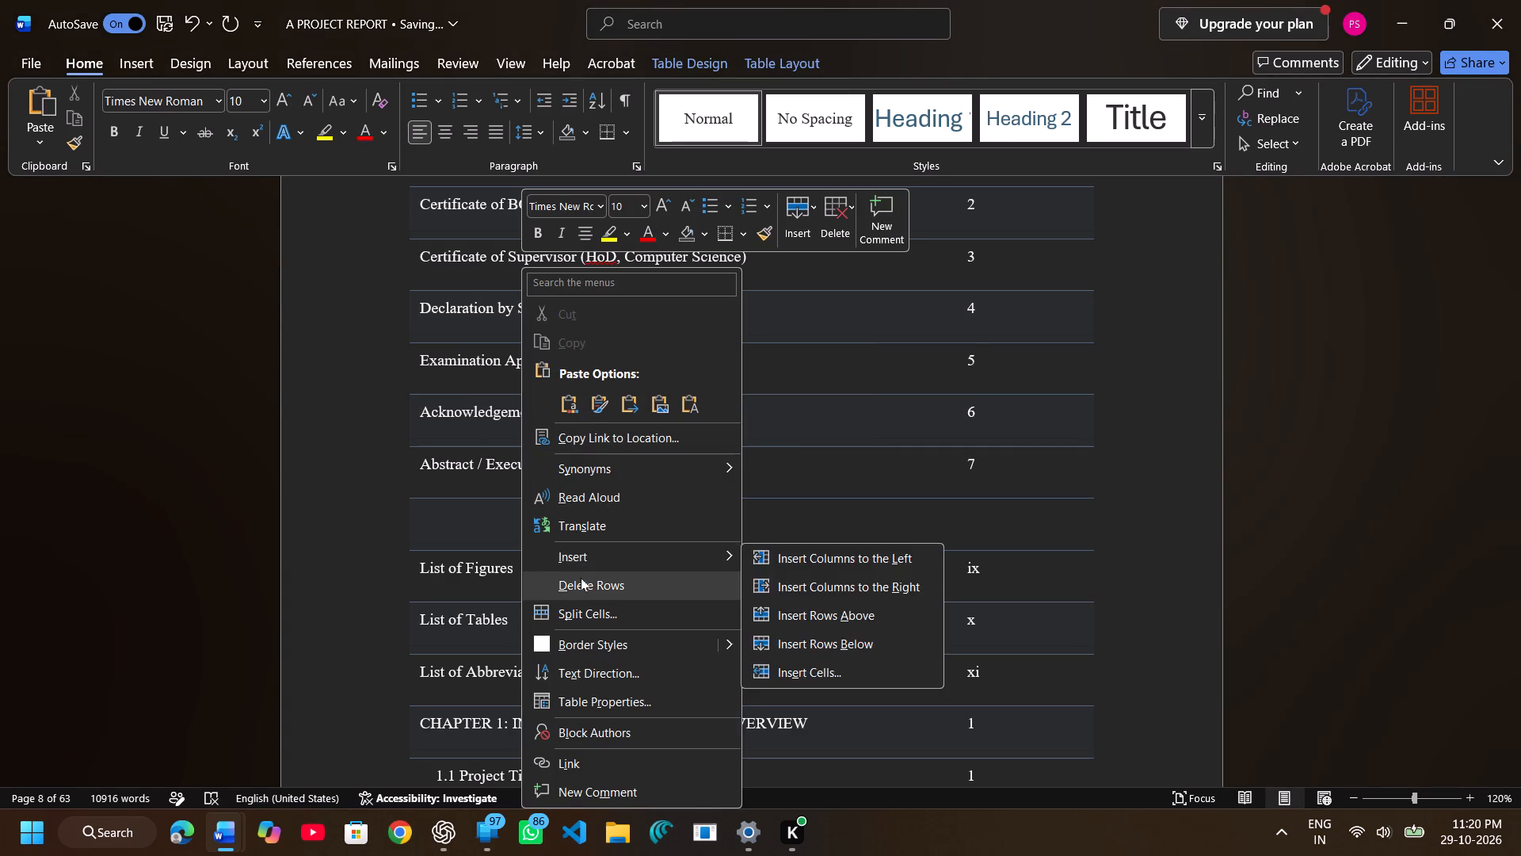
left_click(578, 582)
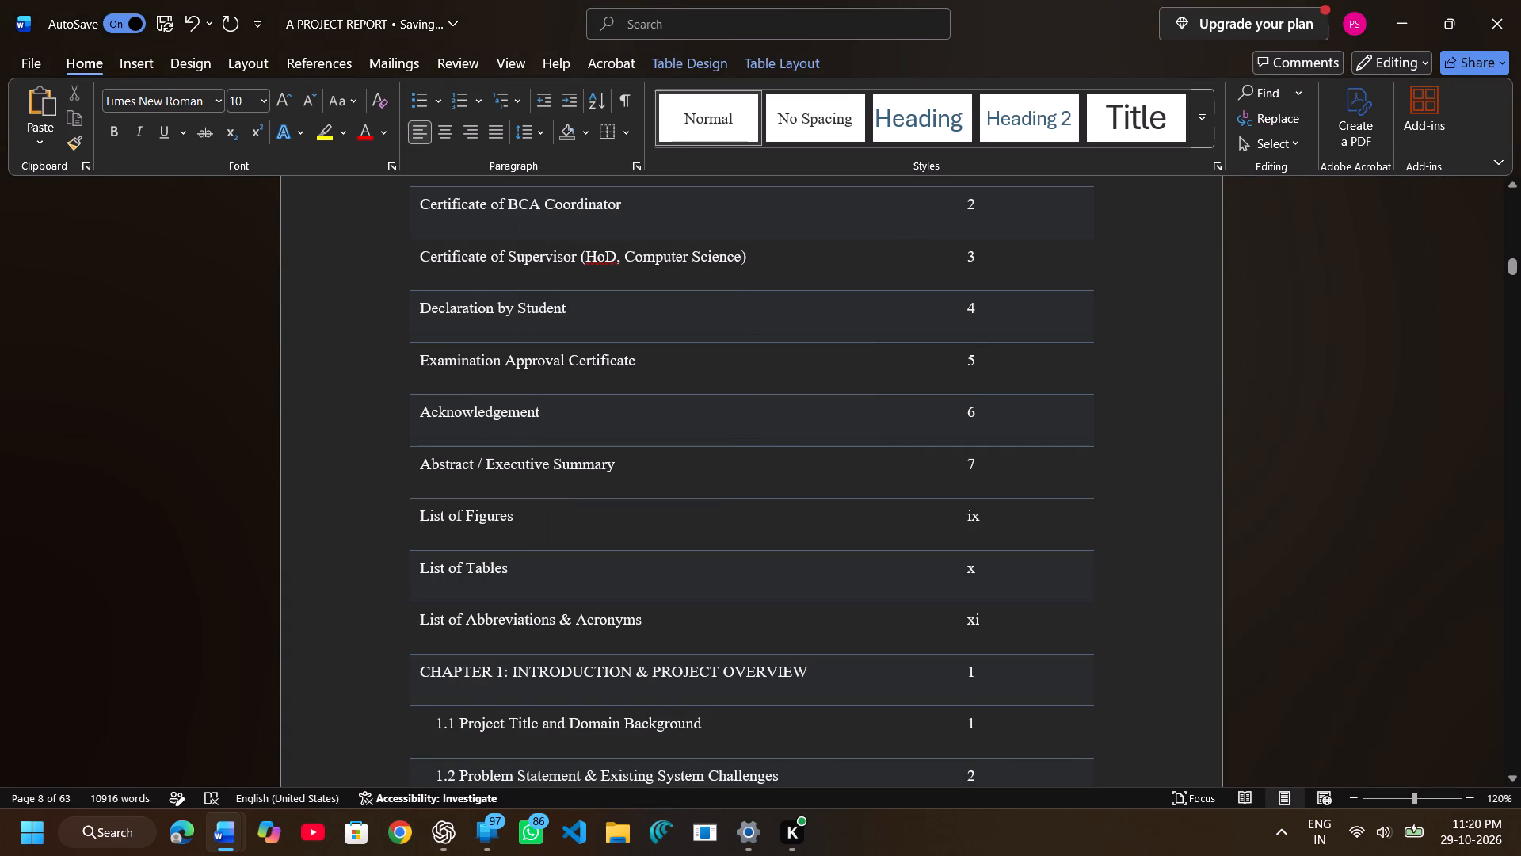
Clear the page number of List of Figures in the table of contents.
left_click(999, 523)
key("BackSpace")
key("BackSpace")
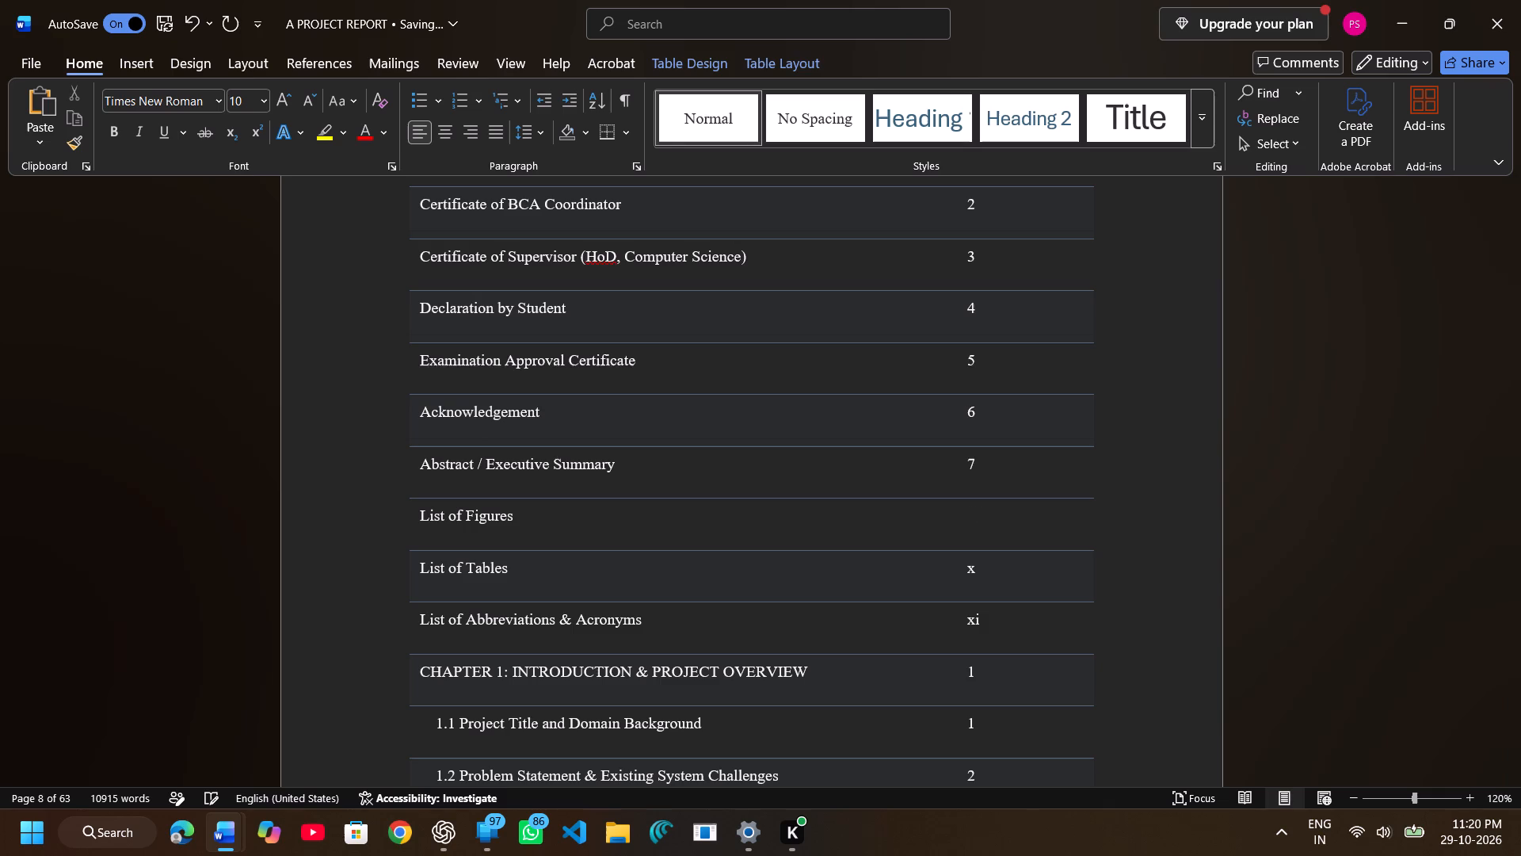
Review the remaining chapter entries and page numbers in the report's table of contents, down to its end.
scroll(999, 523, "right", 1)
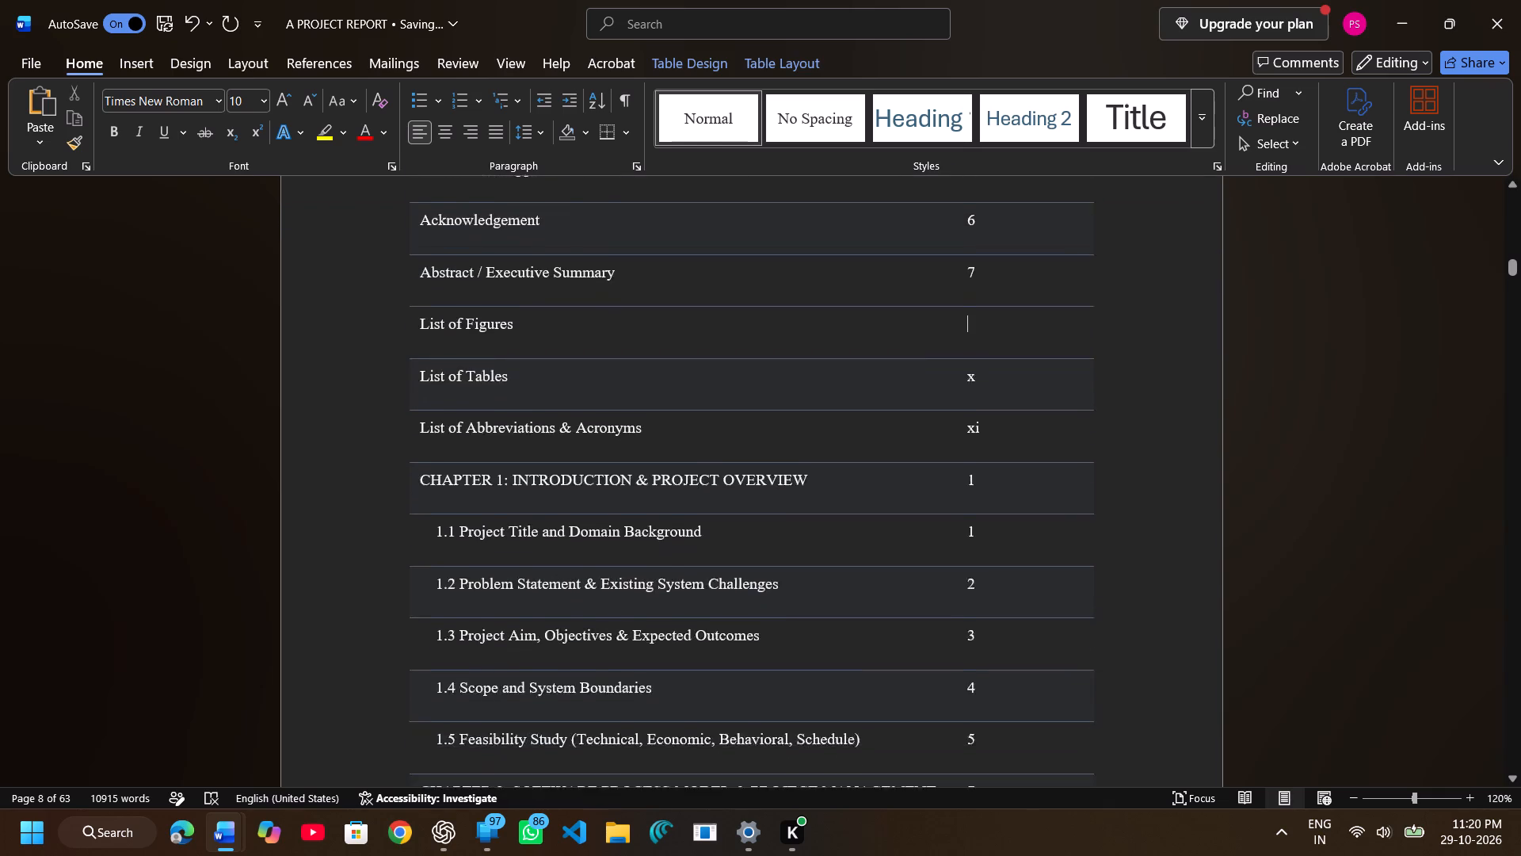
scroll(999, 523, "right", 1)
scroll(999, 523, "down", 2)
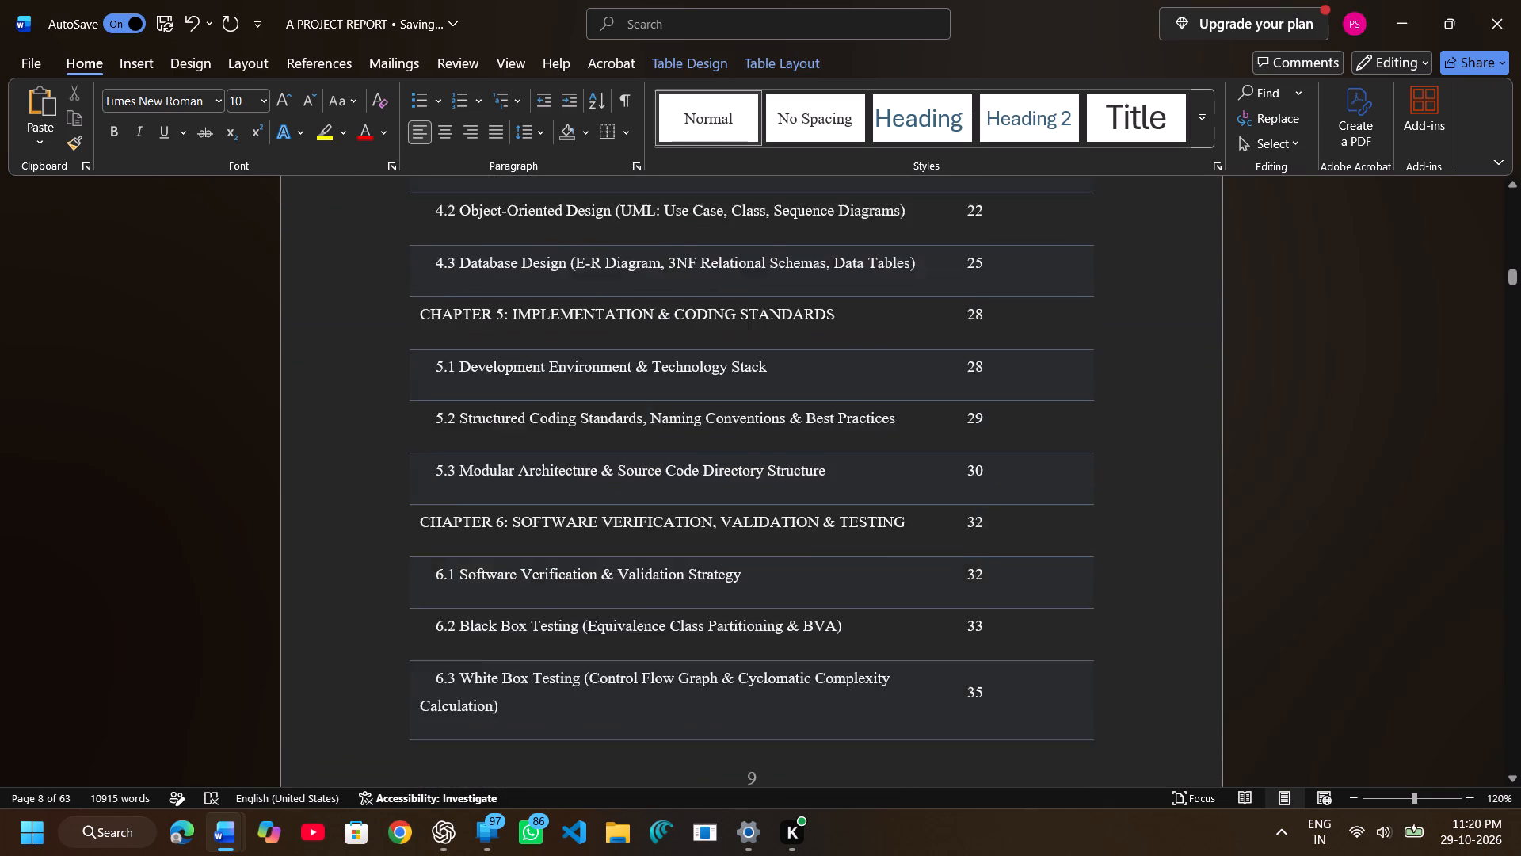
scroll(999, 523, "down", 2)
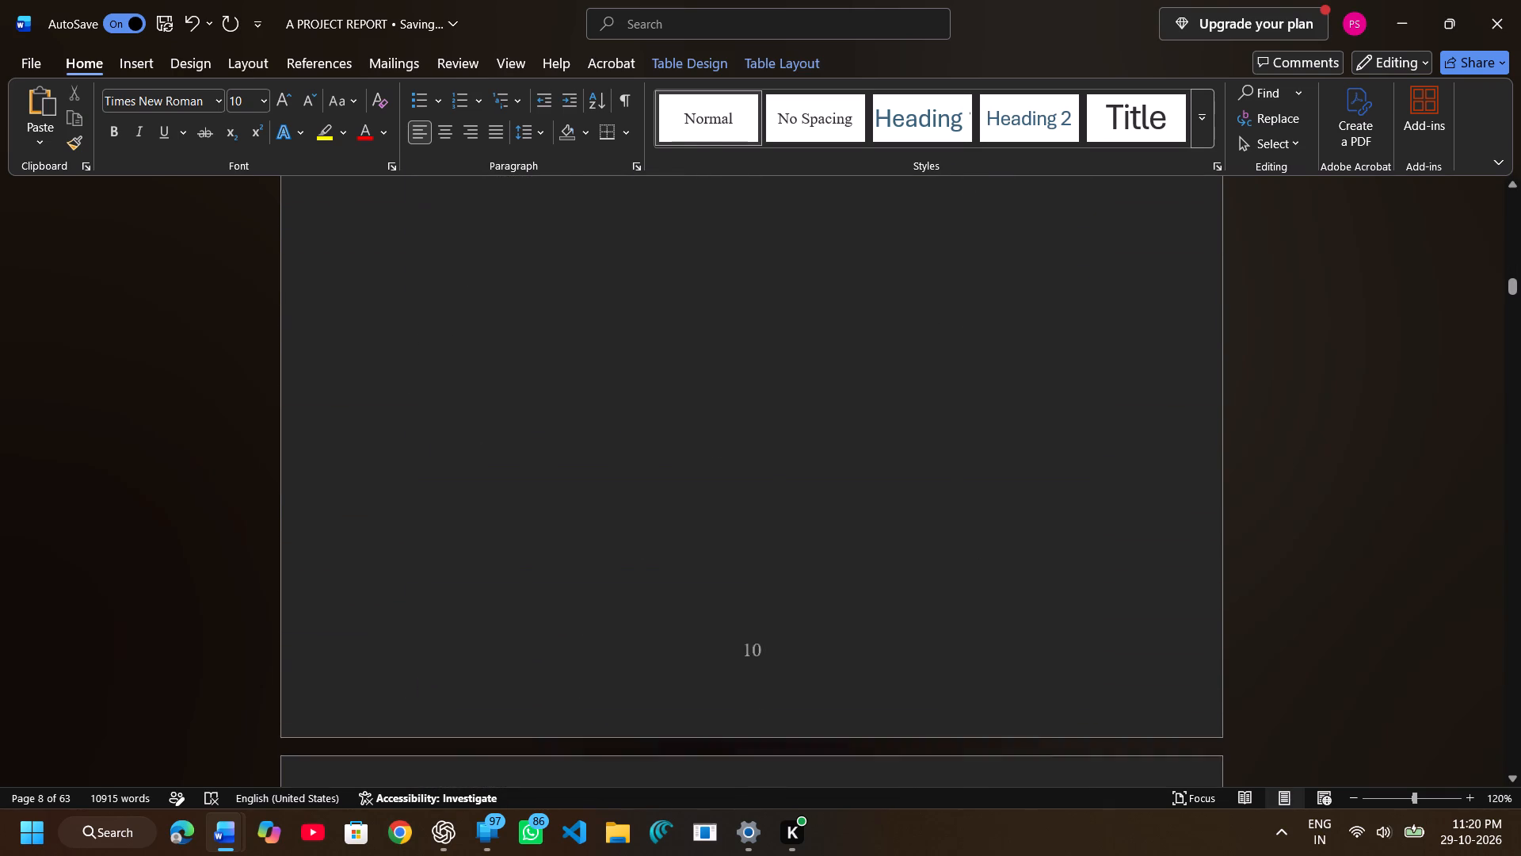
scroll(999, 523, "down", 1)
scroll(999, 523, "up", 1)
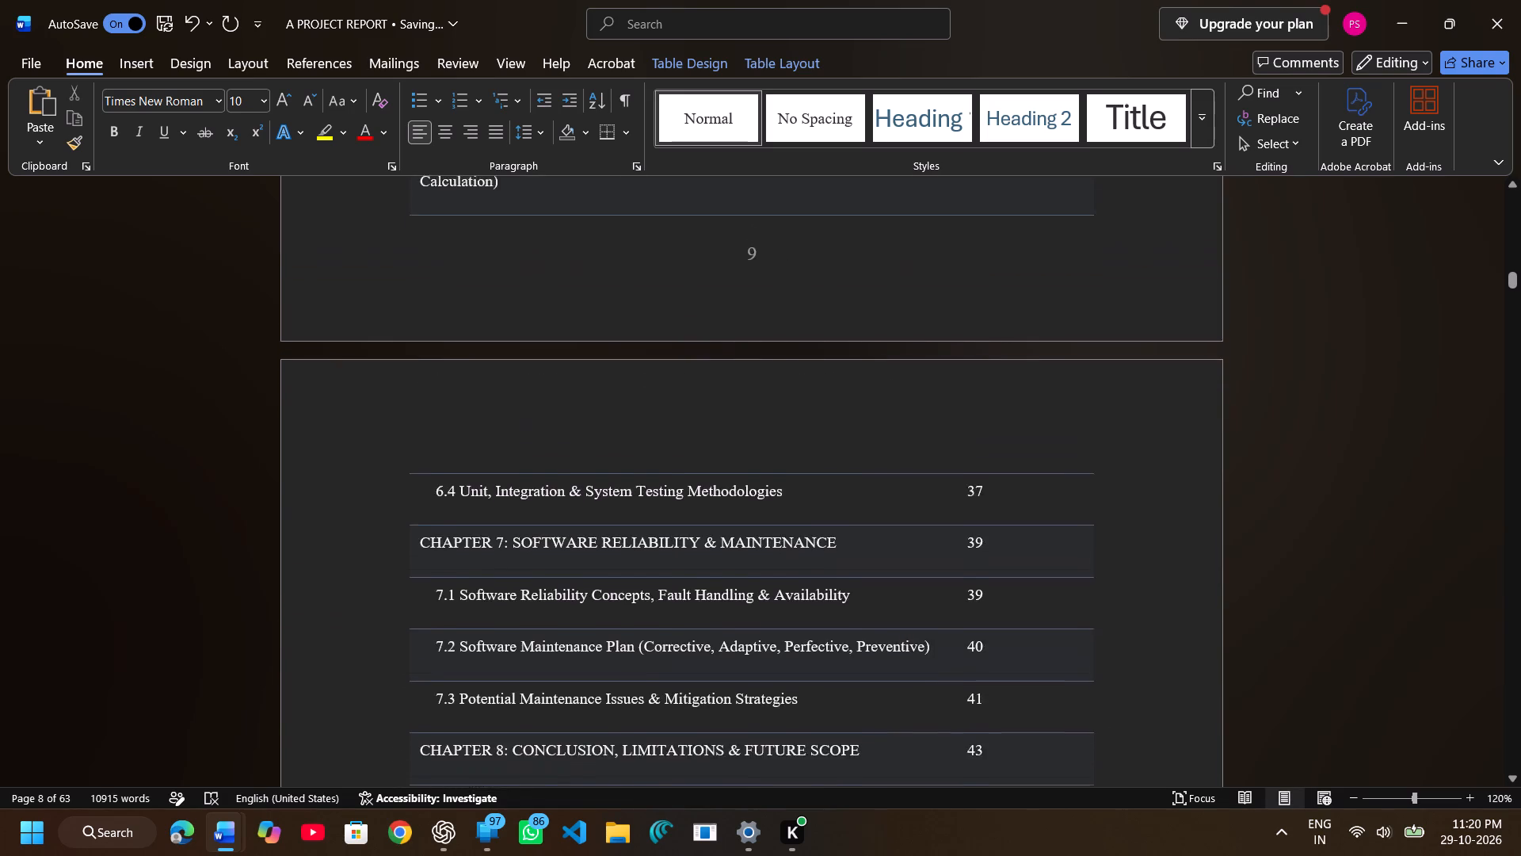
scroll(999, 523, "up", 2)
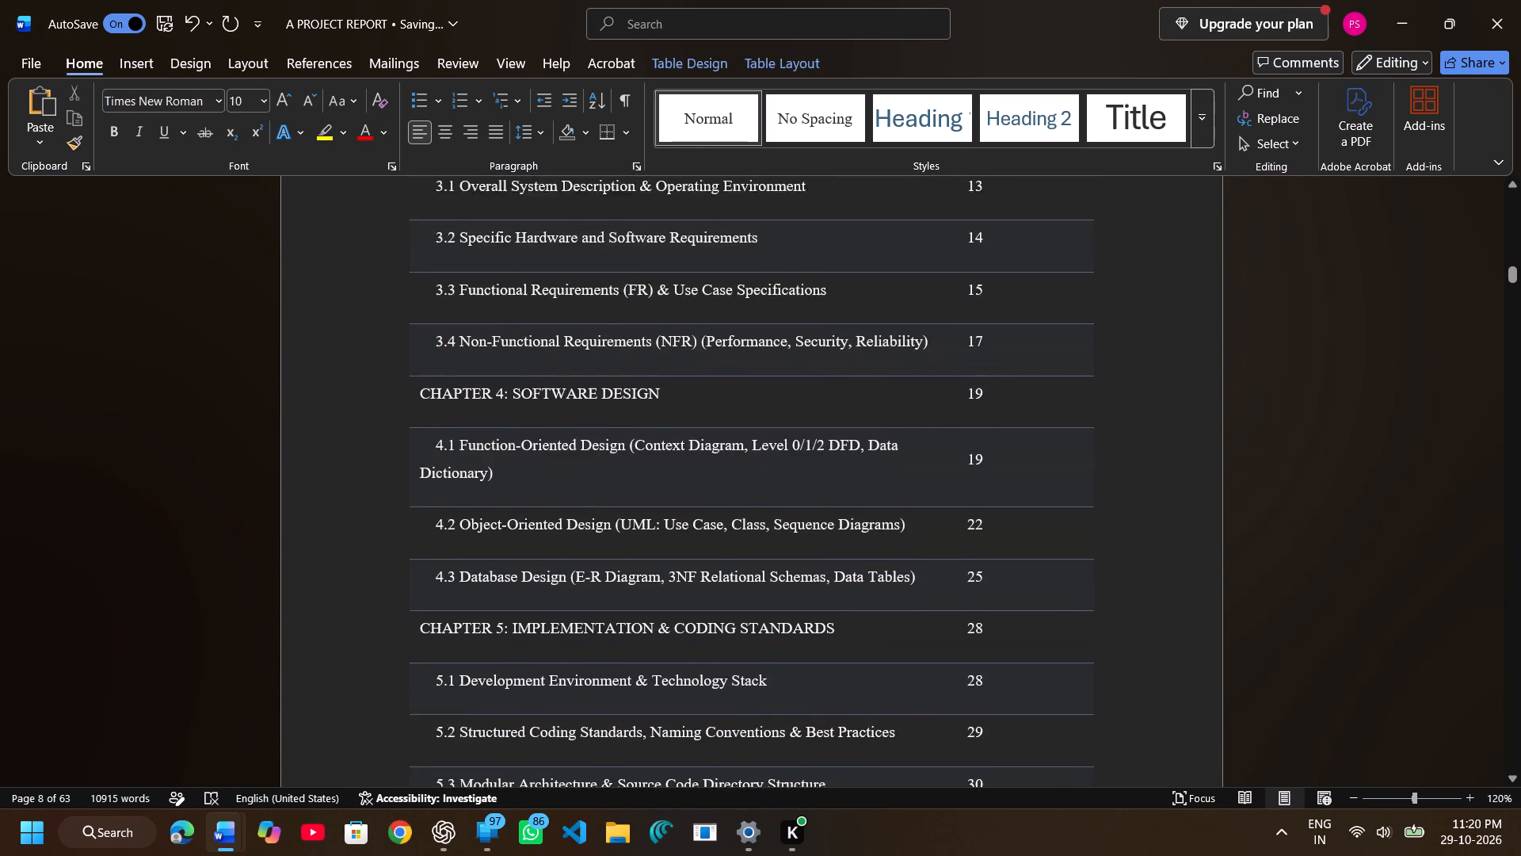
scroll(999, 523, "up", 3)
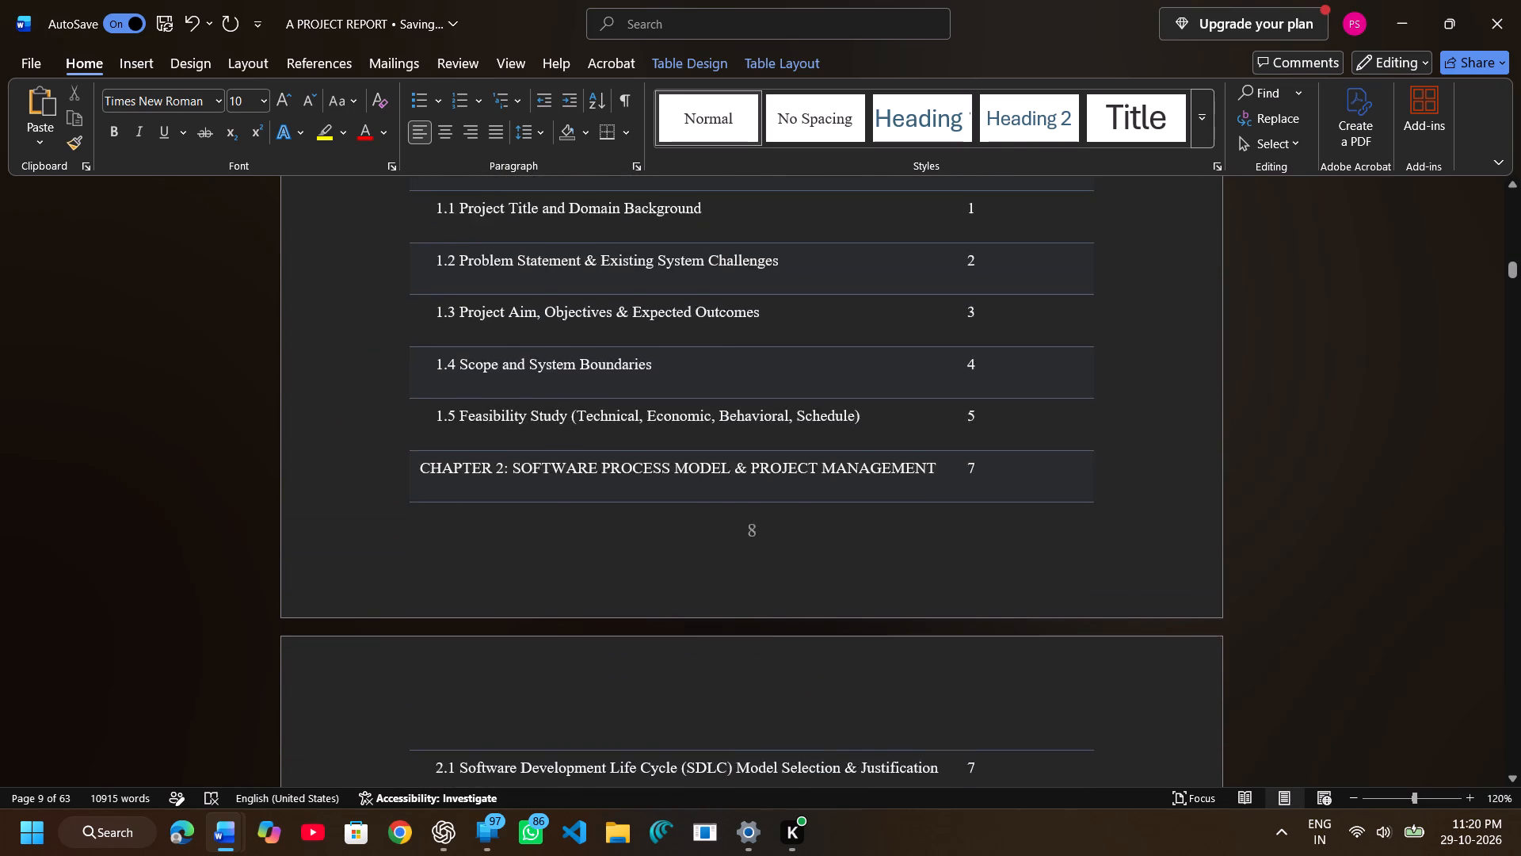
scroll(999, 523, "up", 2)
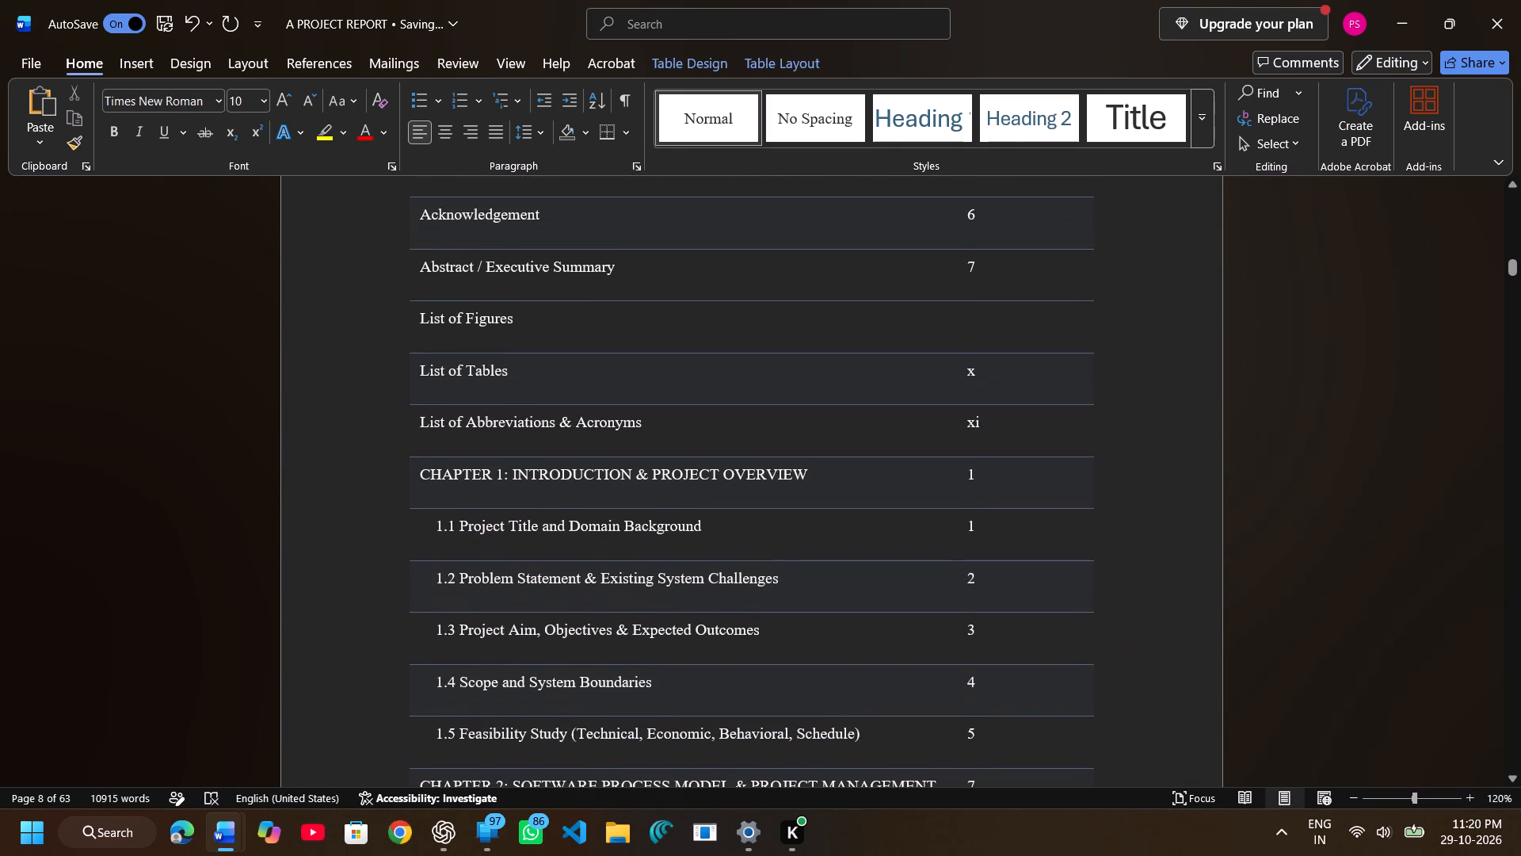
scroll(999, 523, "up", 1)
scroll(921, 512, "up", 1)
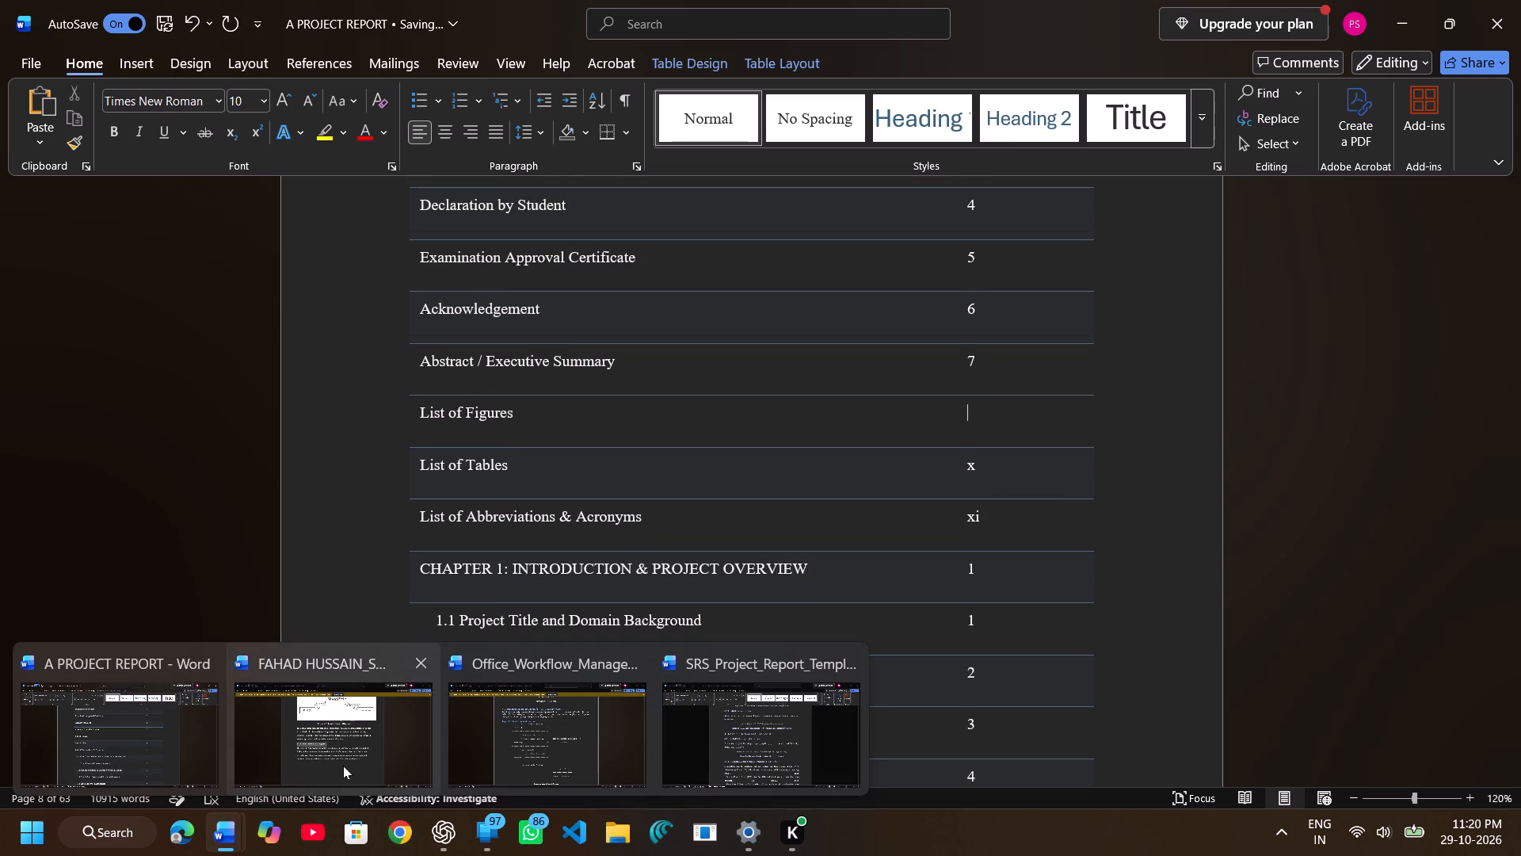
Switch to the reference SRS report open in Protected View and examine its table of contents entries and page numbers.
left_click(343, 766)
scroll(601, 450, "up", 13)
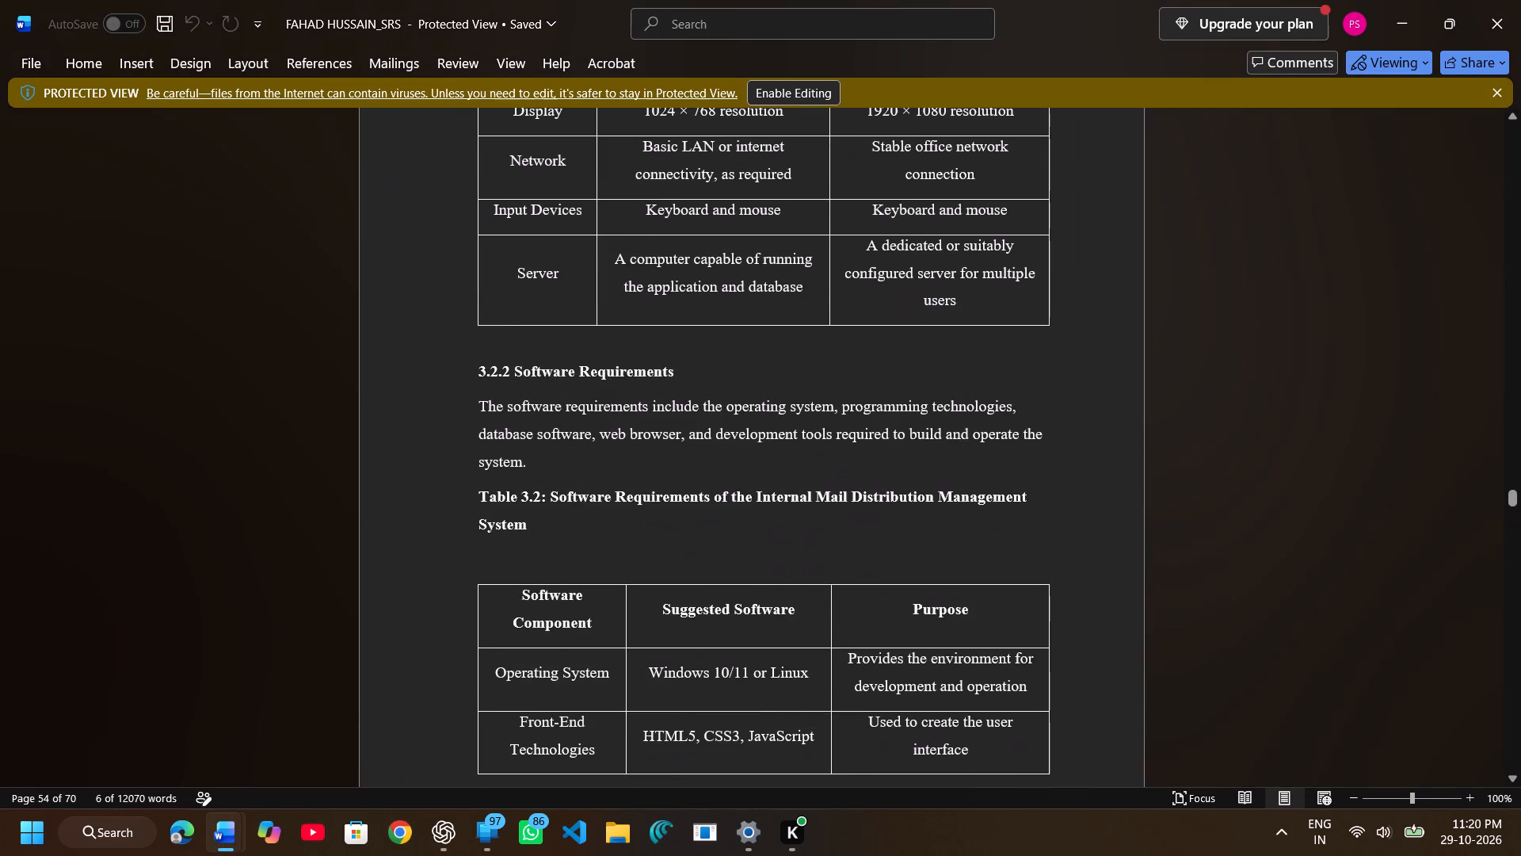
scroll(601, 450, "up", 14)
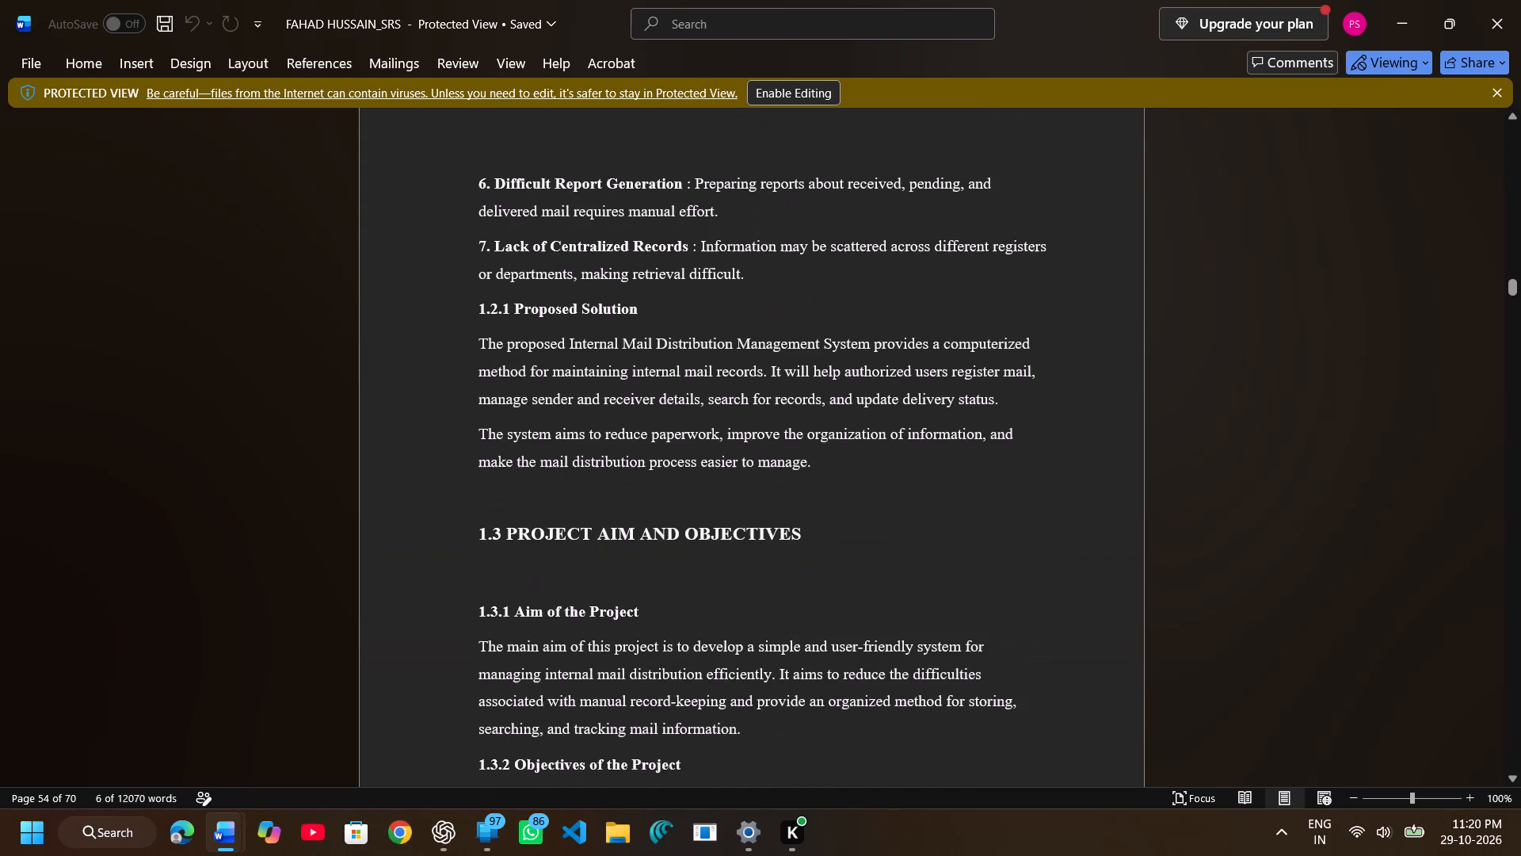
scroll(601, 450, "up", 4)
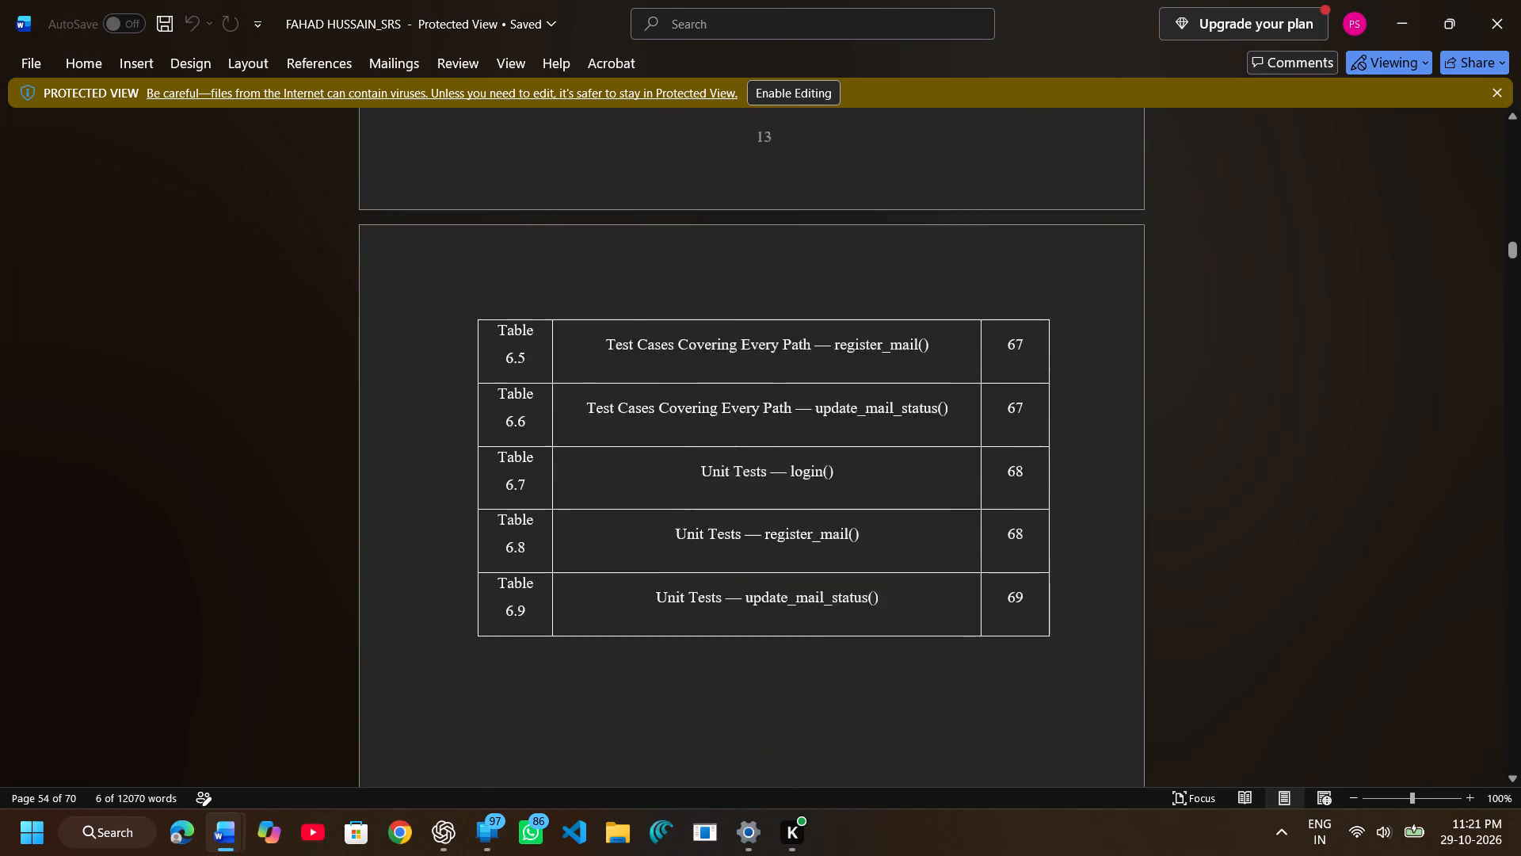
scroll(601, 450, "up", 3)
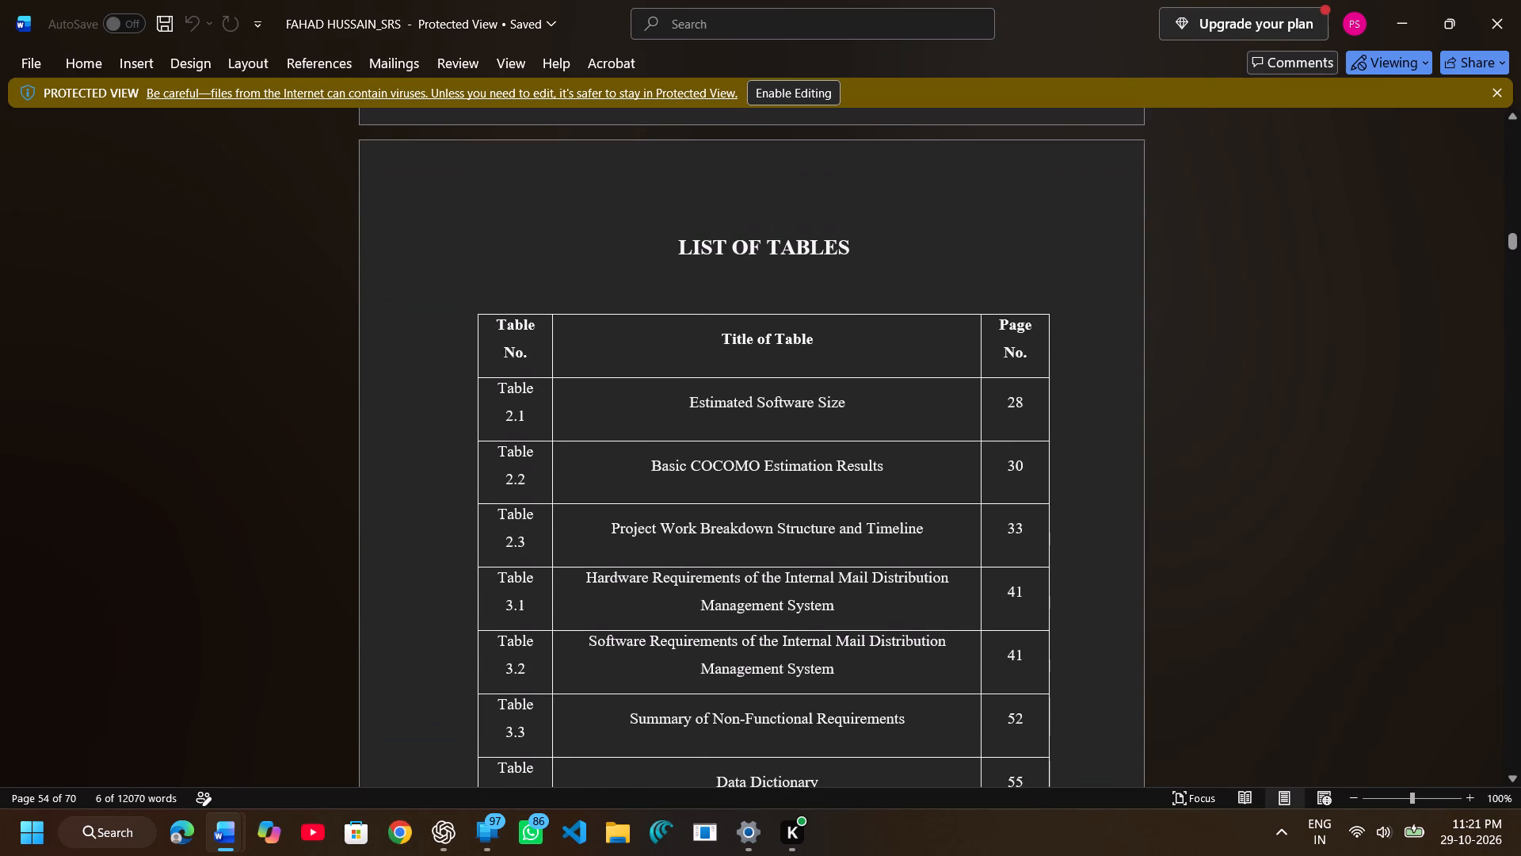
scroll(601, 450, "up", 3)
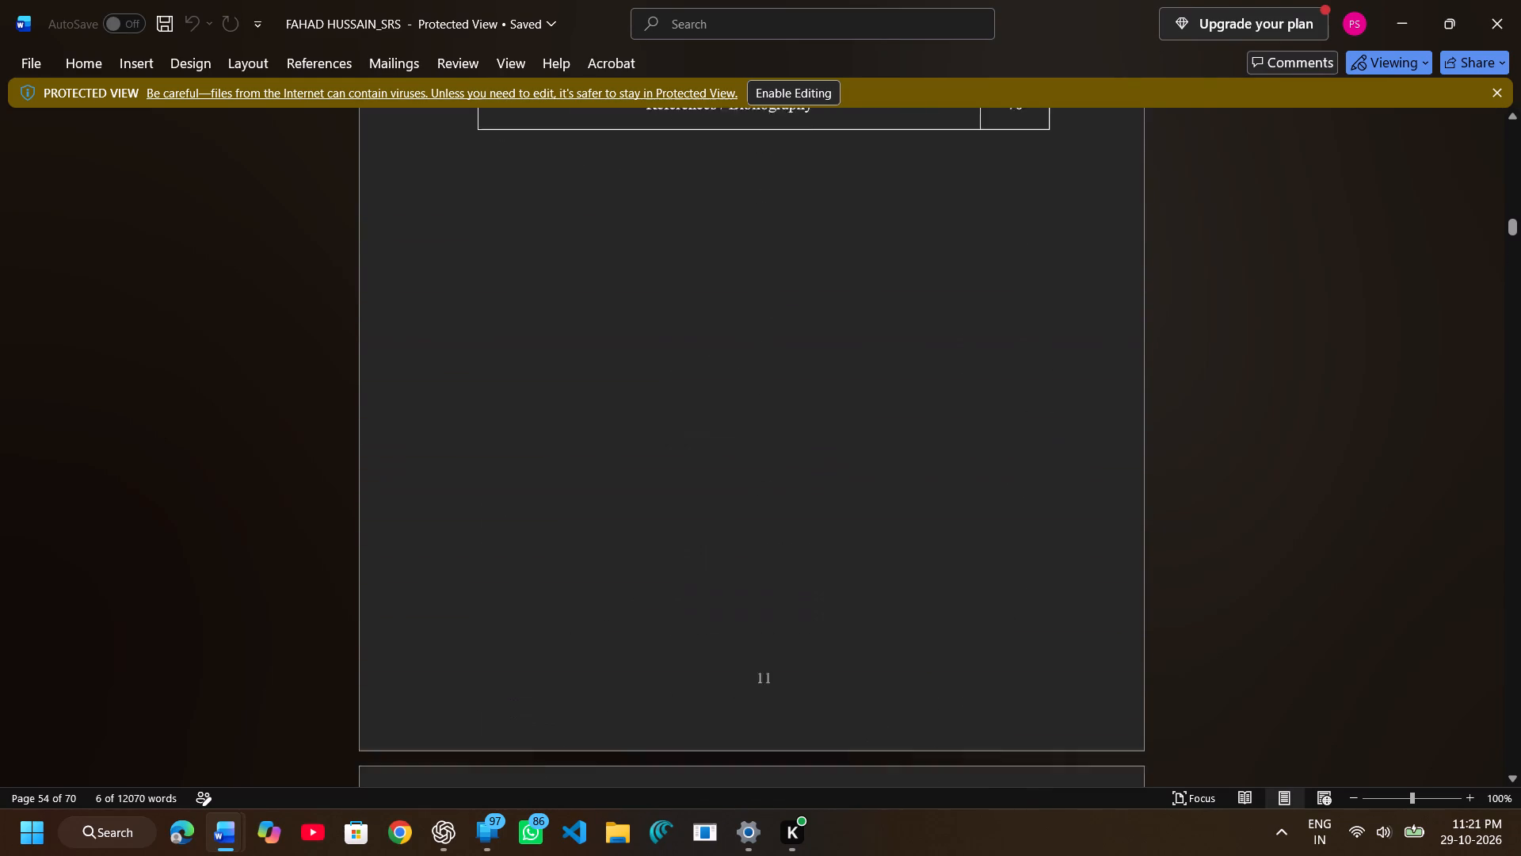
scroll(601, 450, "up", 4)
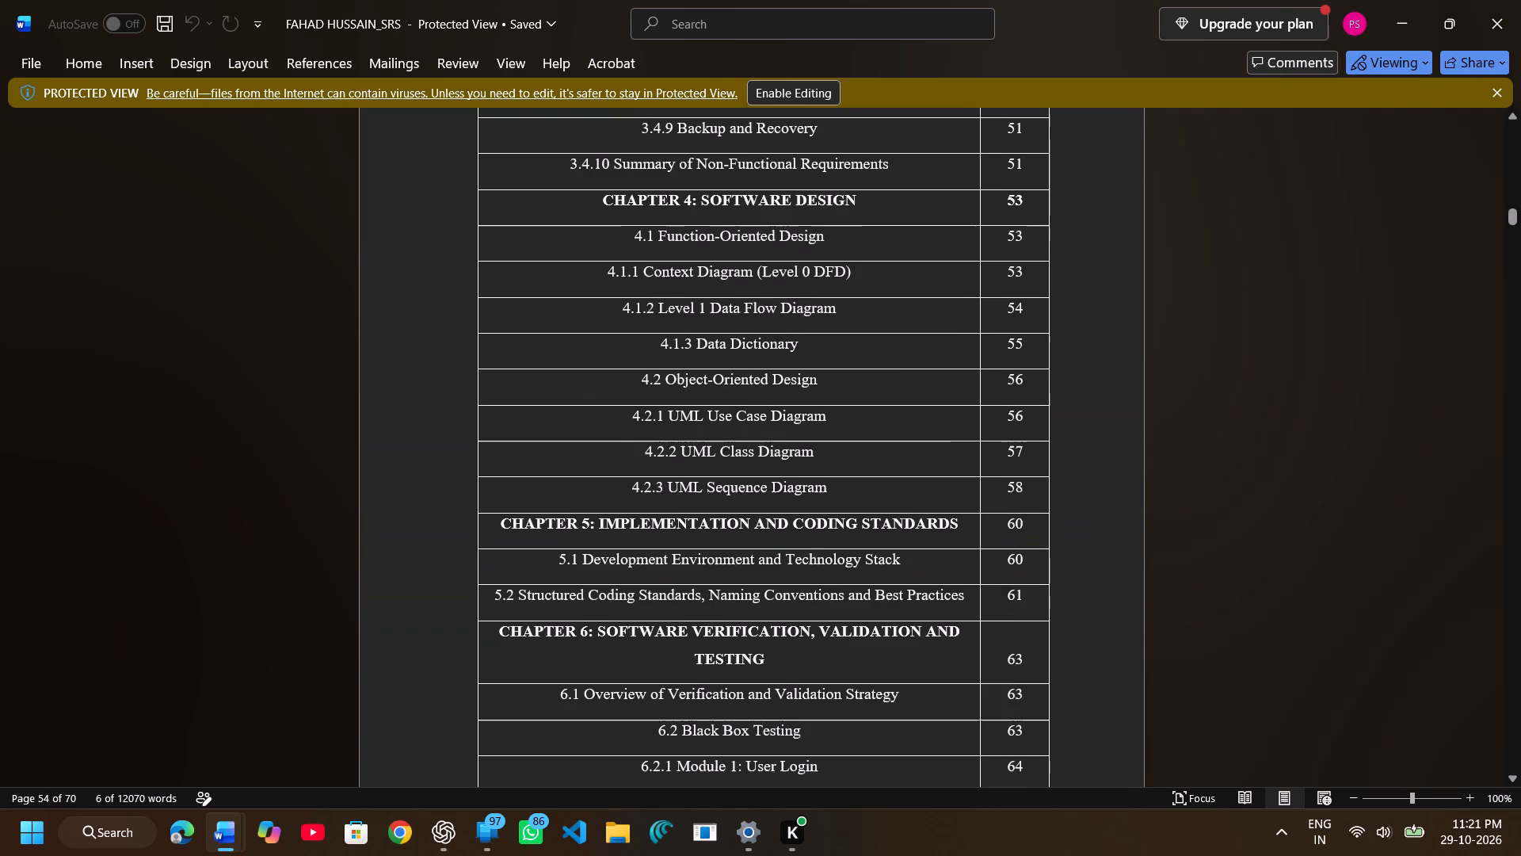
scroll(601, 450, "up", 3)
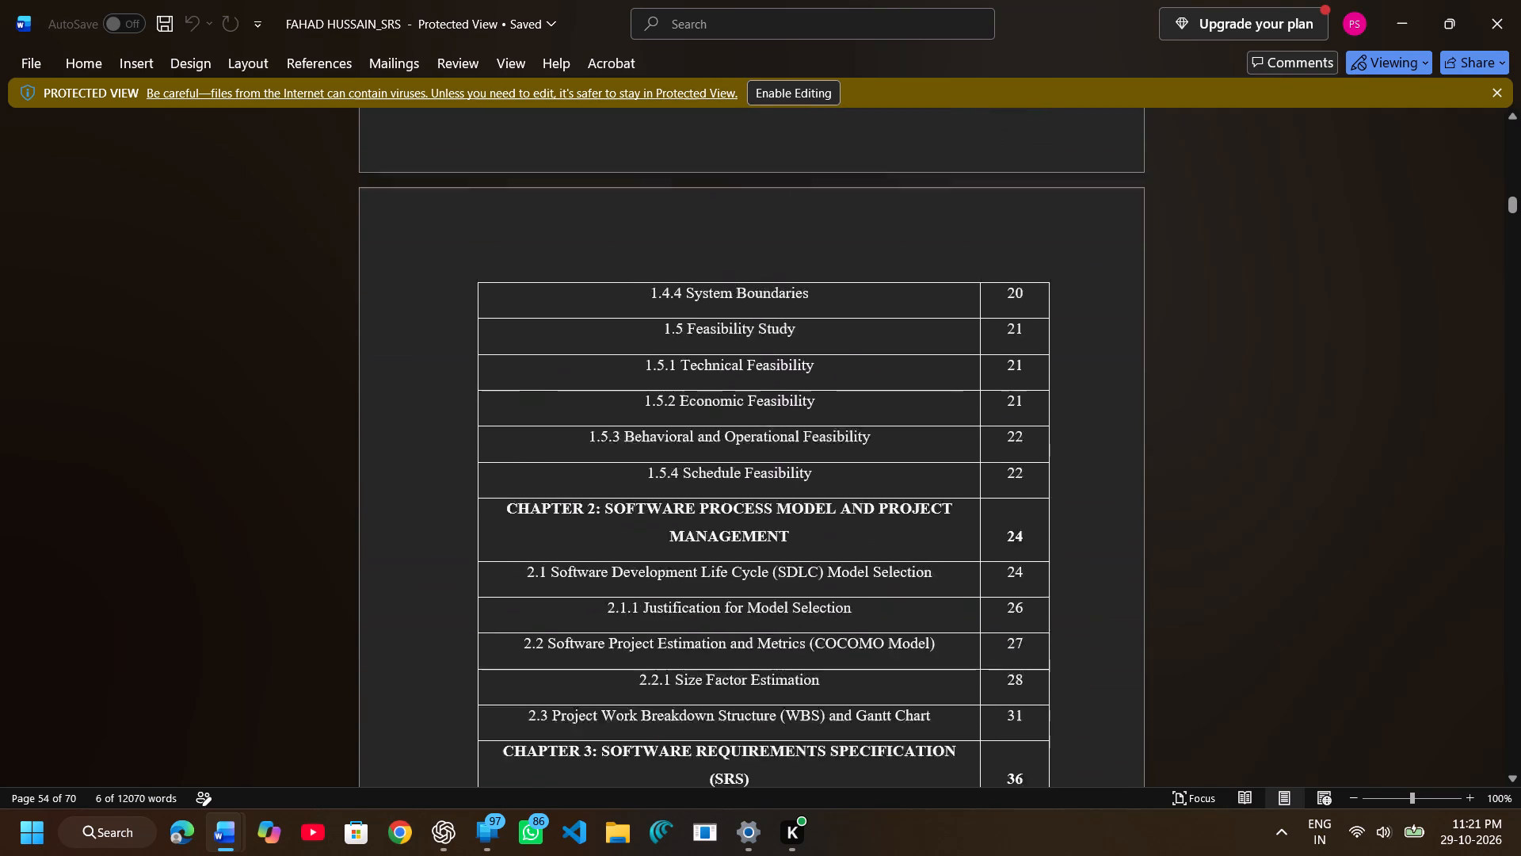
scroll(601, 450, "up", 3)
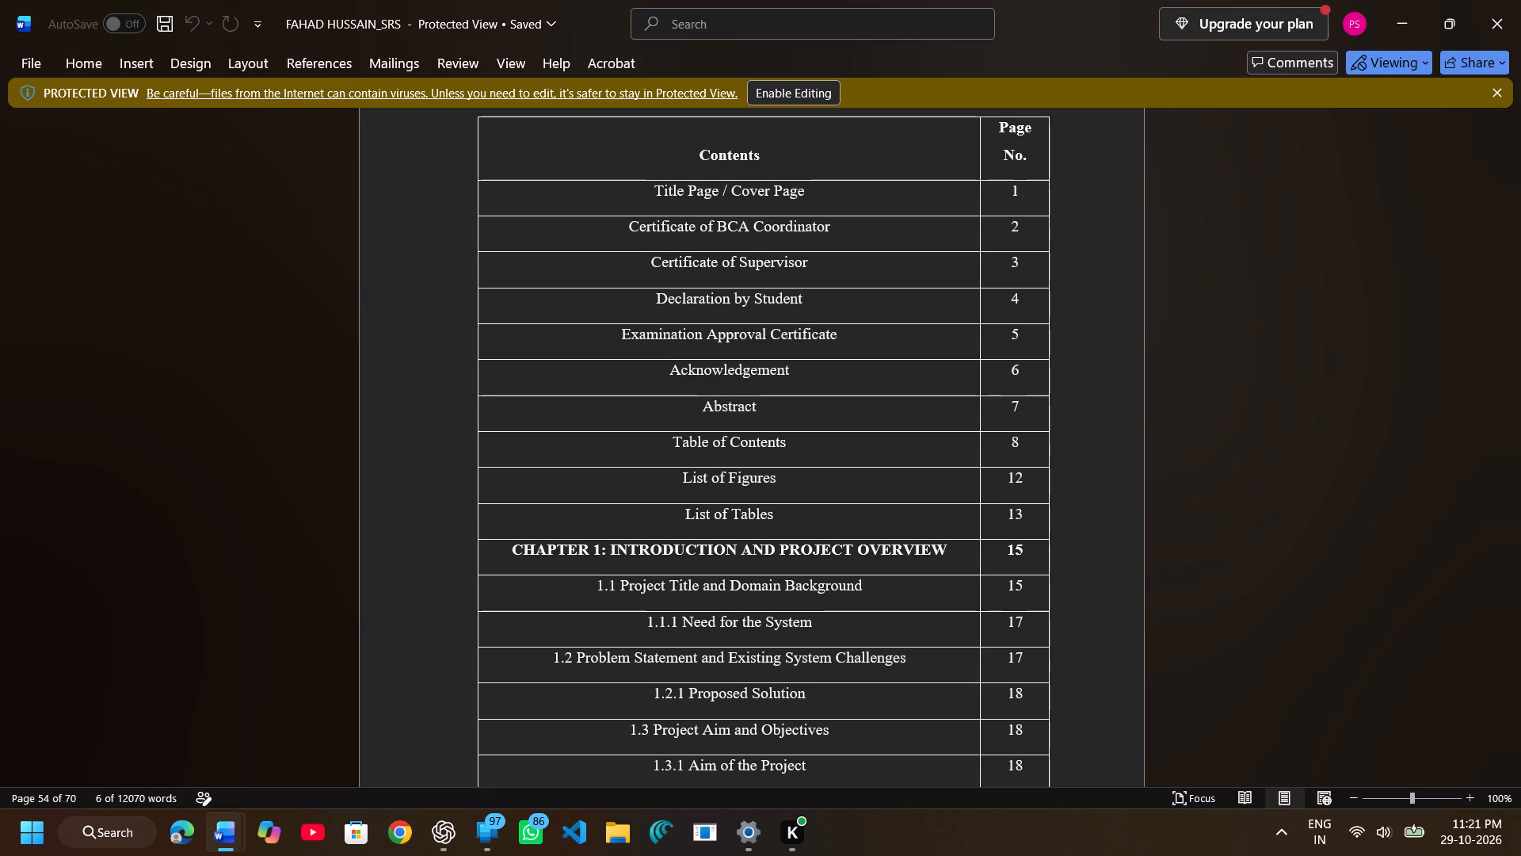
Examine how the reference SRS report continues after its contents table, including its List of Figures and List of Tables pages.
scroll(601, 450, "down", 2)
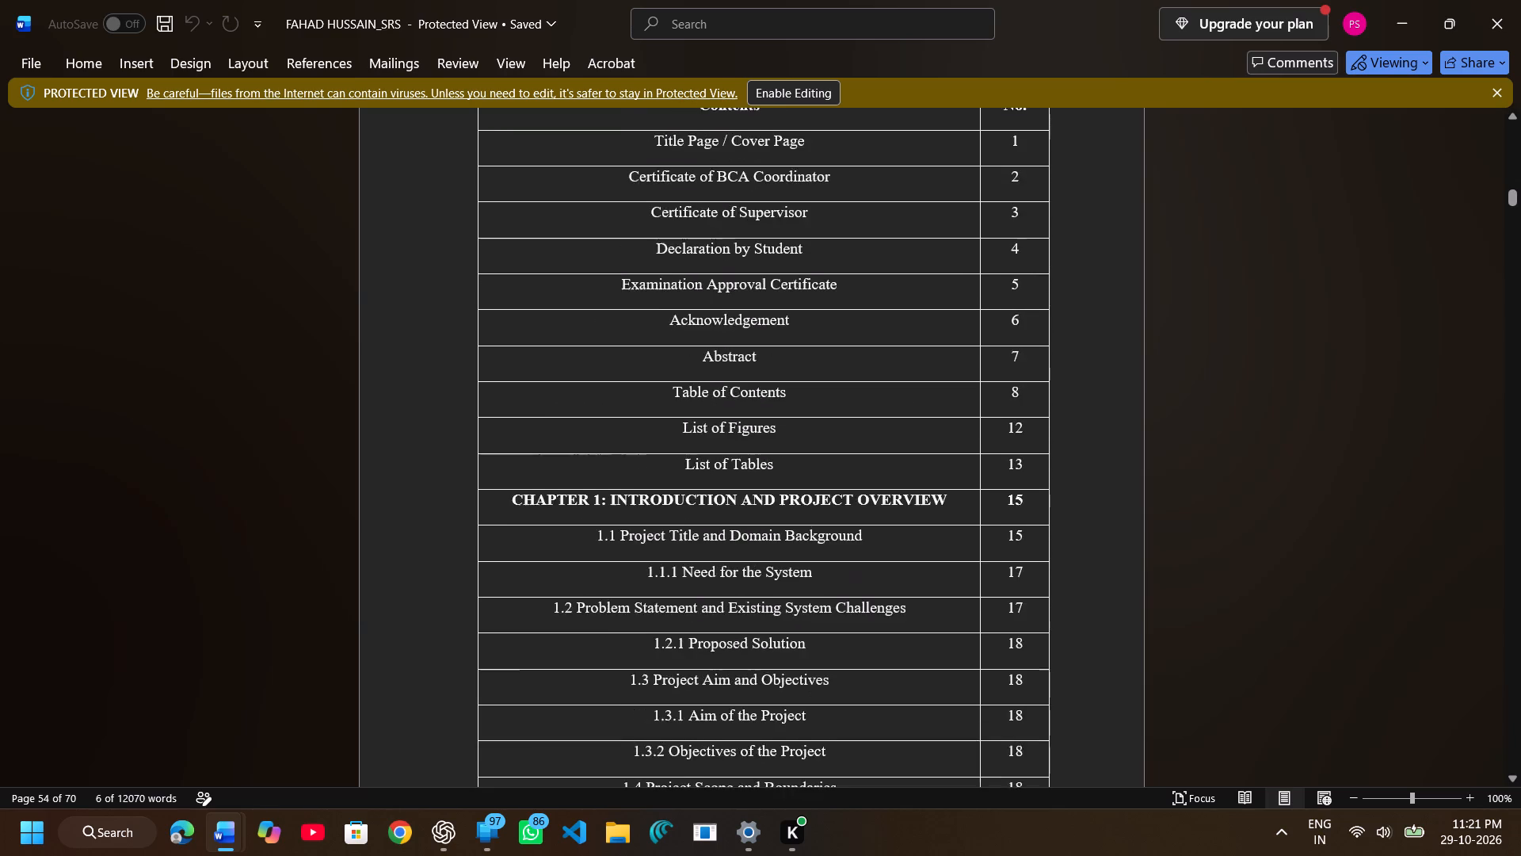
scroll(601, 450, "down", 4)
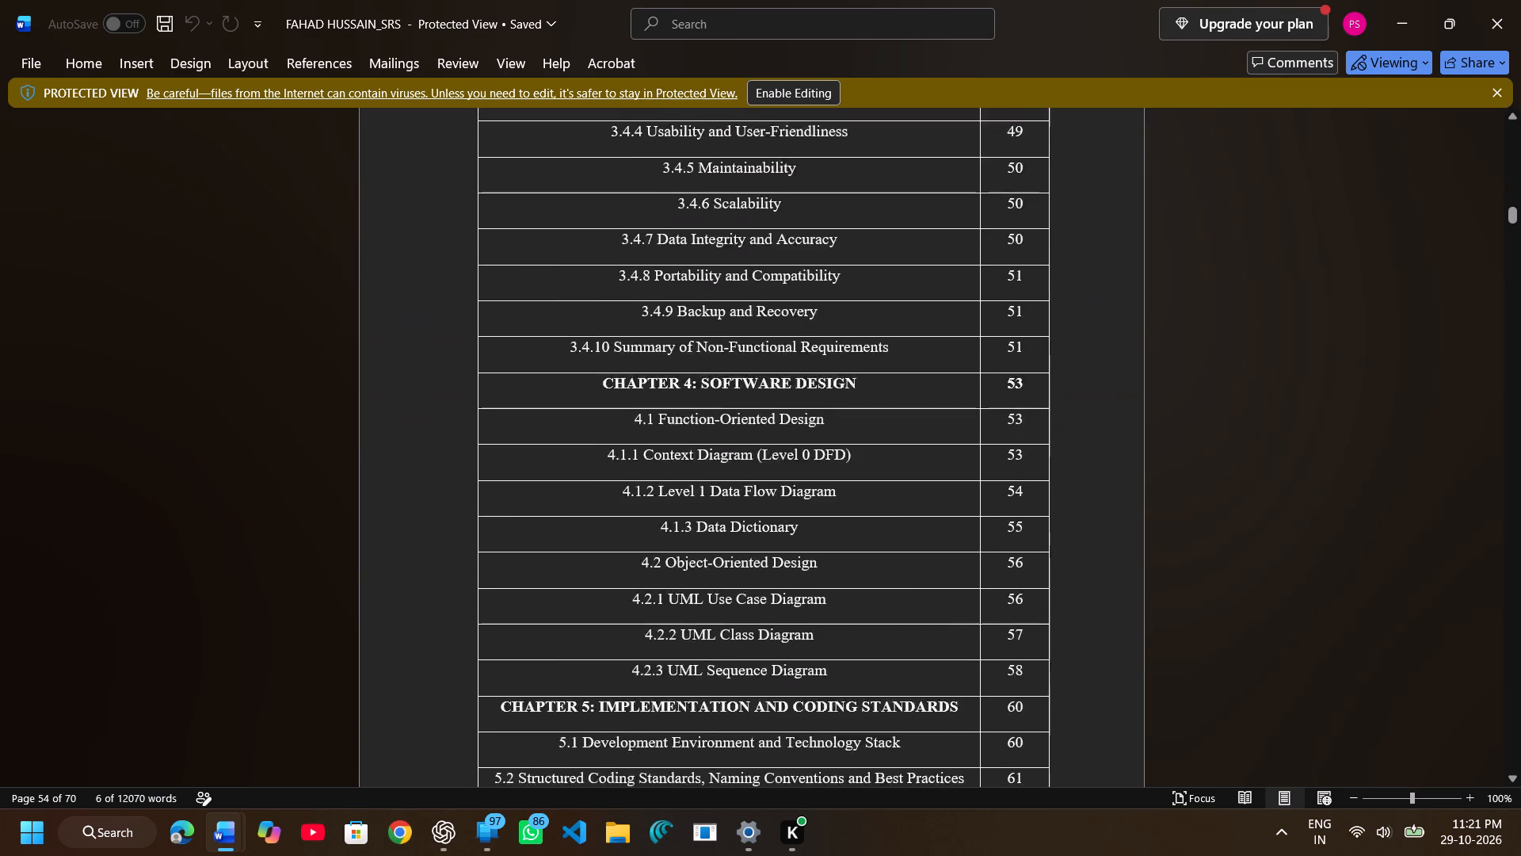
scroll(601, 450, "down", 3)
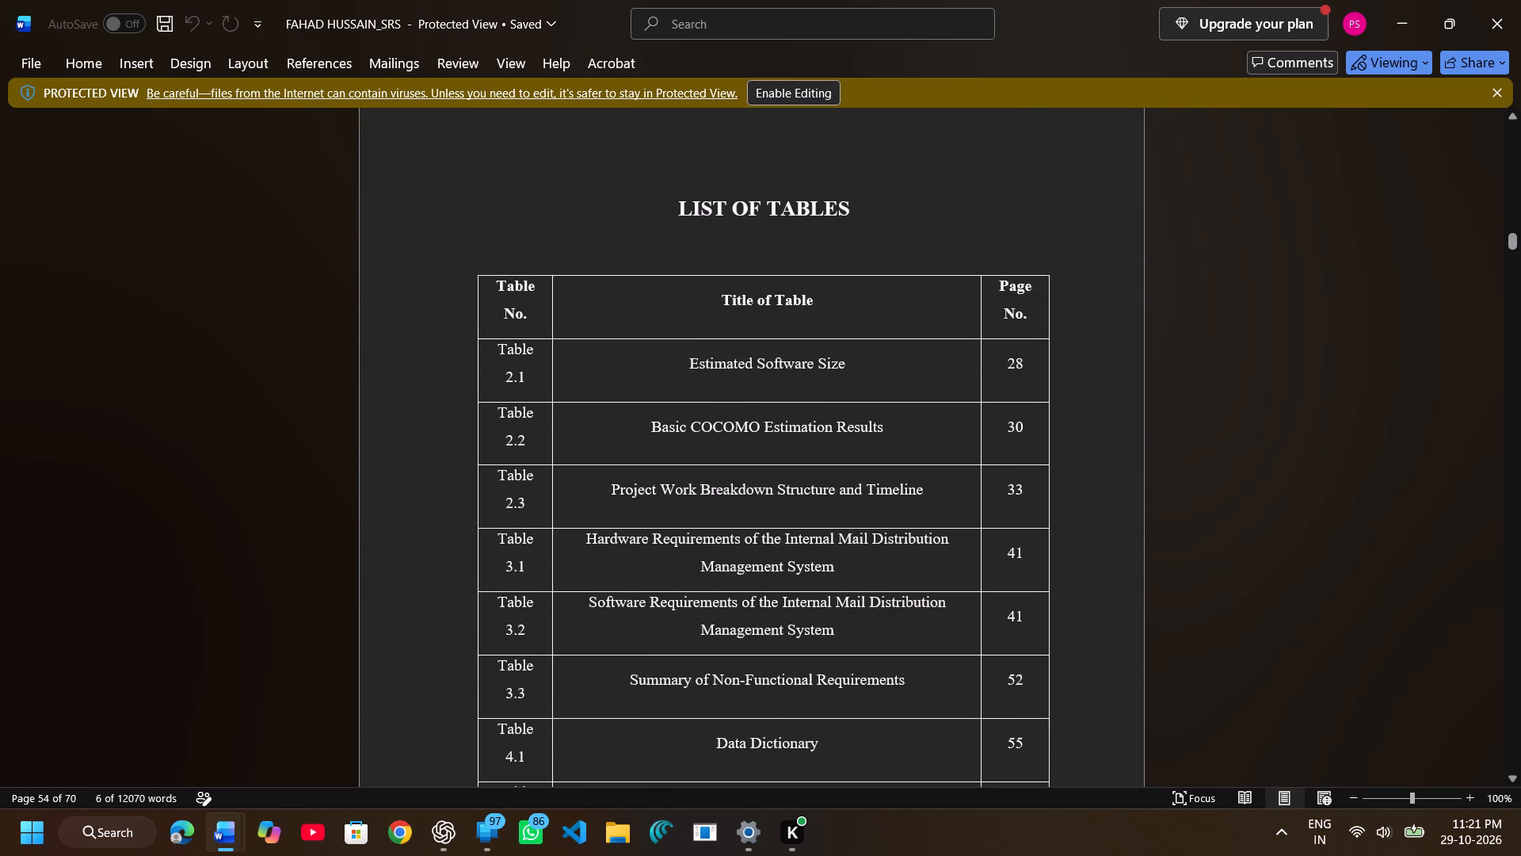
scroll(601, 450, "down", 4)
scroll(601, 450, "up", 1)
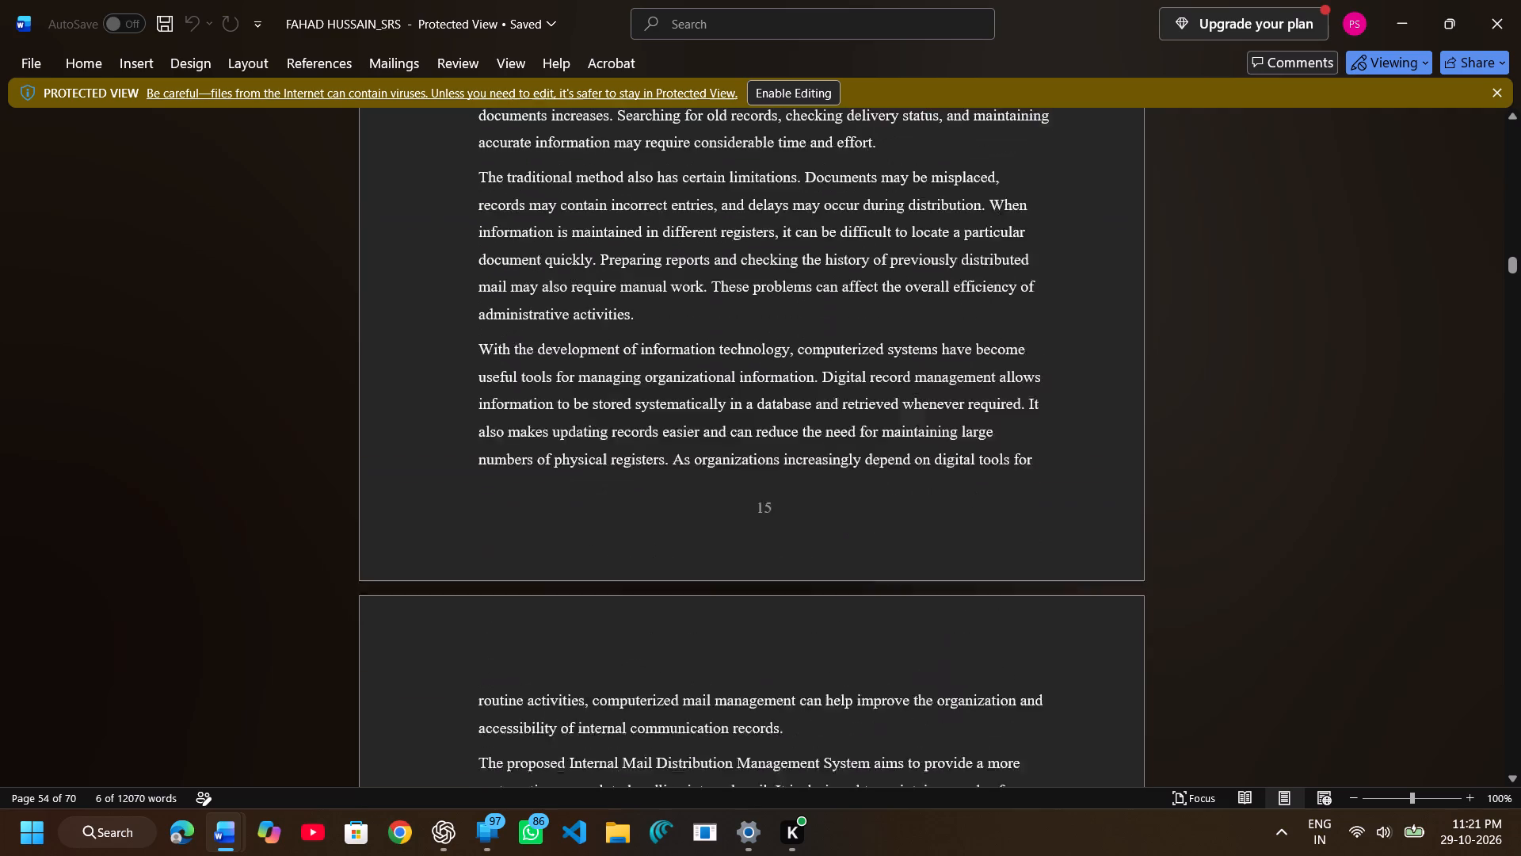
scroll(601, 450, "up", 4)
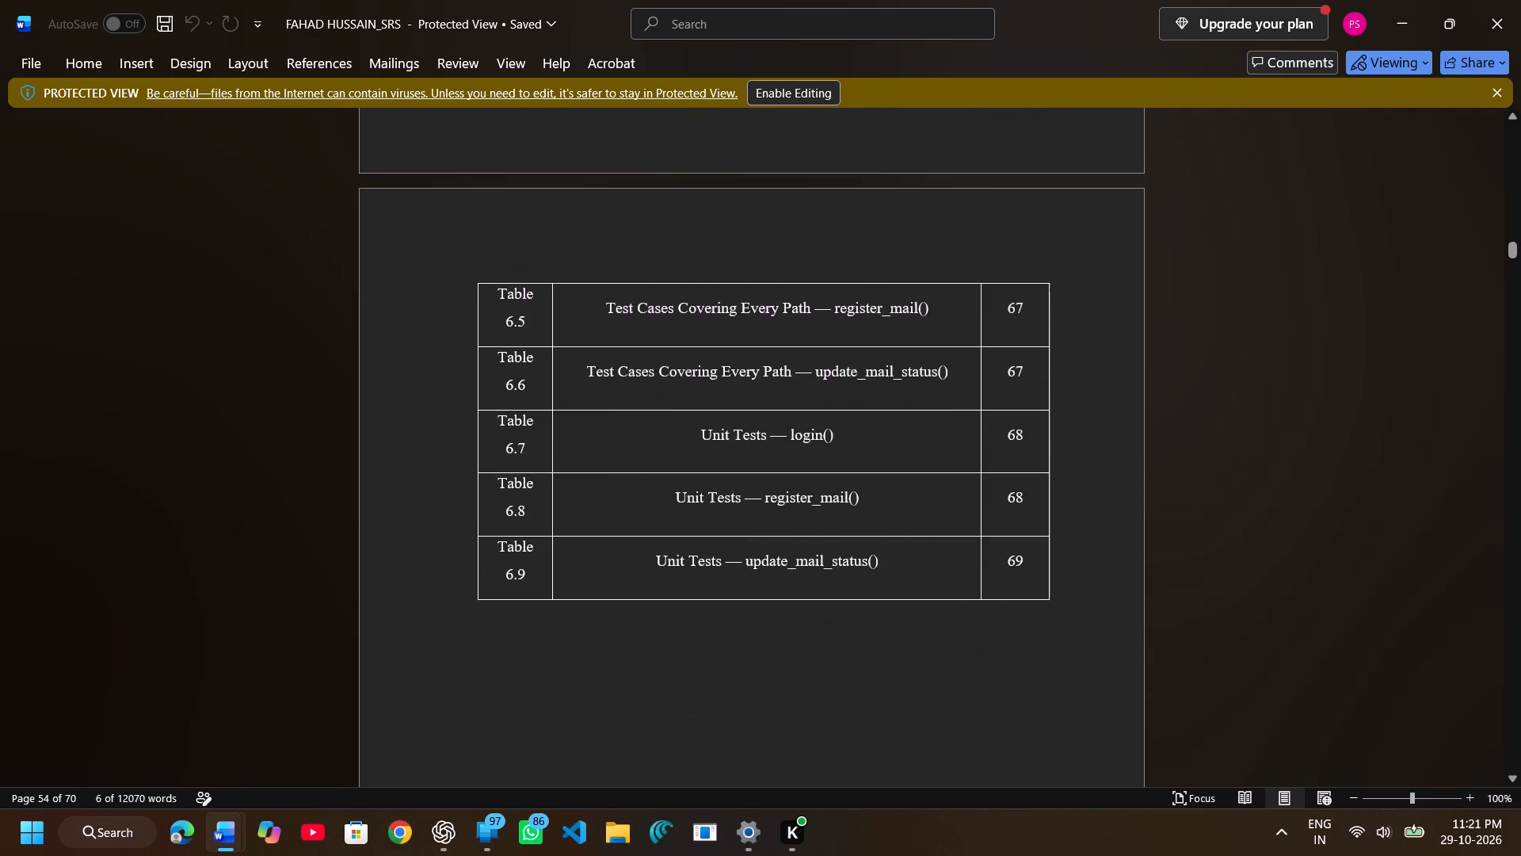
scroll(601, 450, "up", 3)
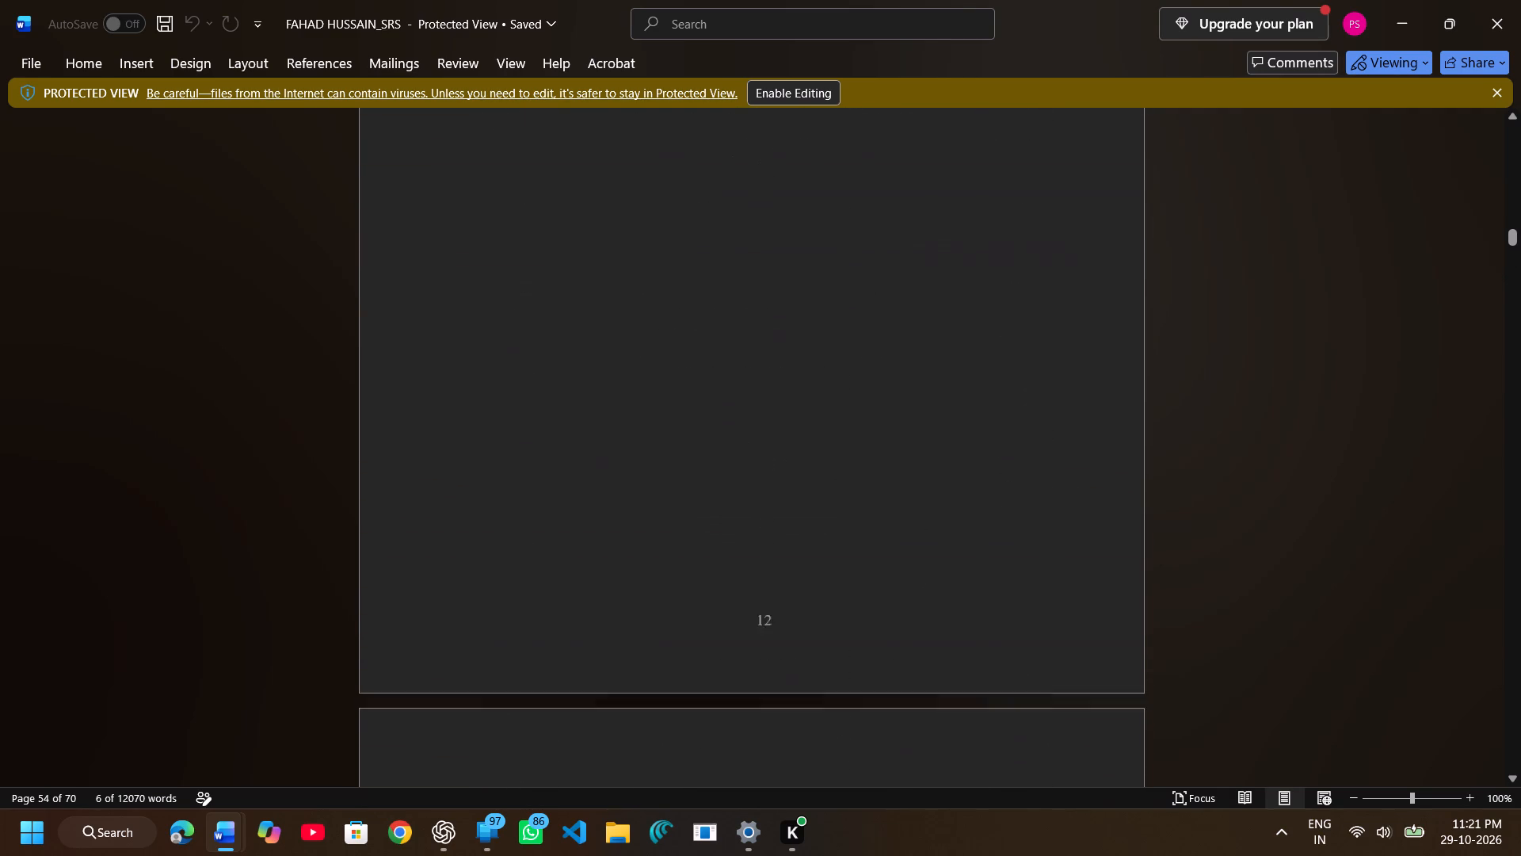
scroll(601, 450, "up", 2)
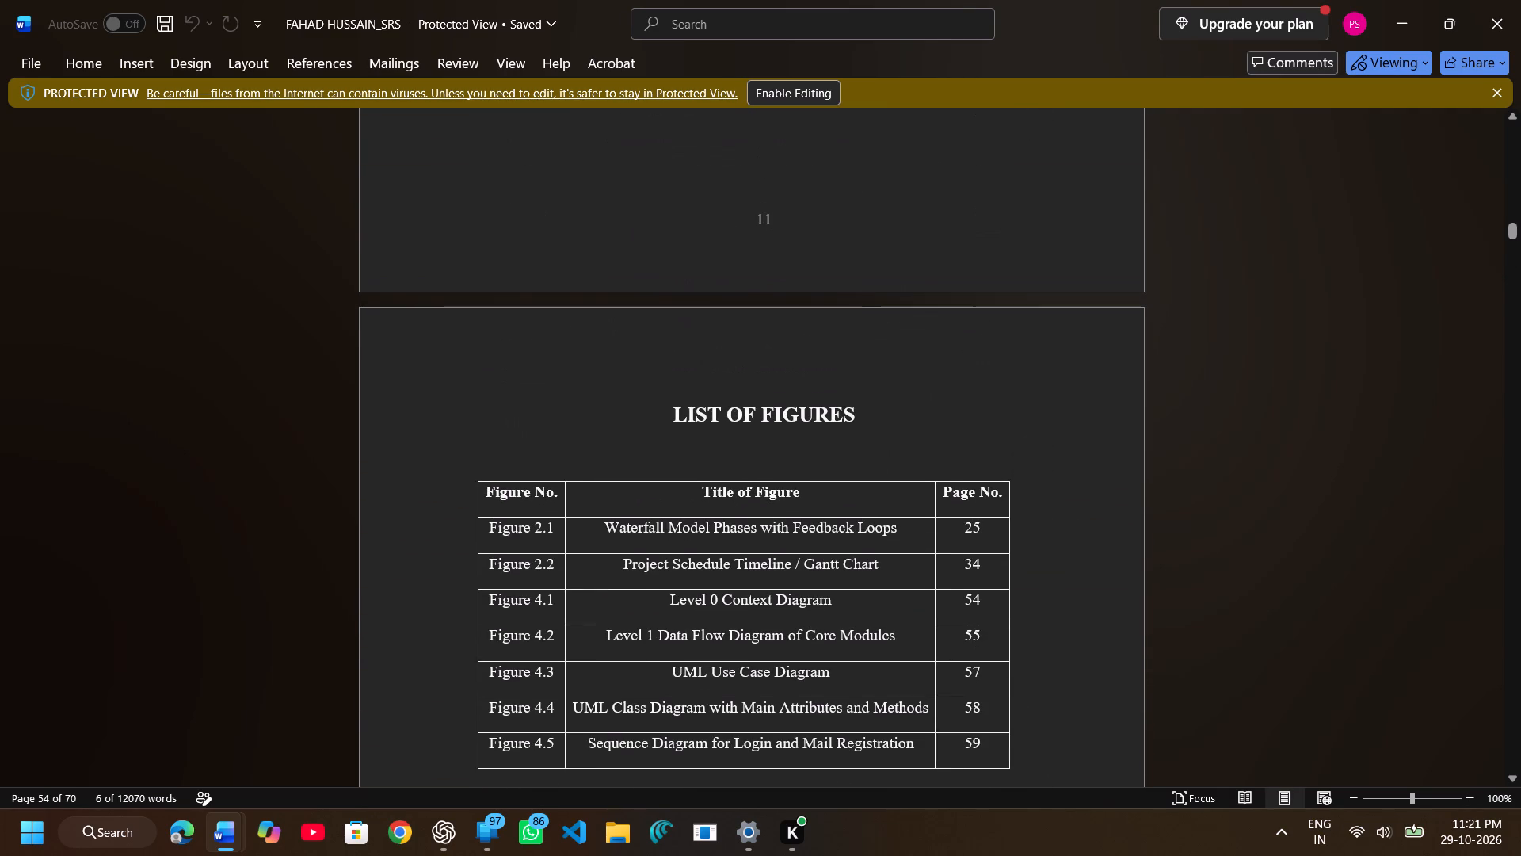
Back in A PROJECT REPORT, delete the entire table of contents rows from List of Tables through APPENDICES.
left_click(169, 761)
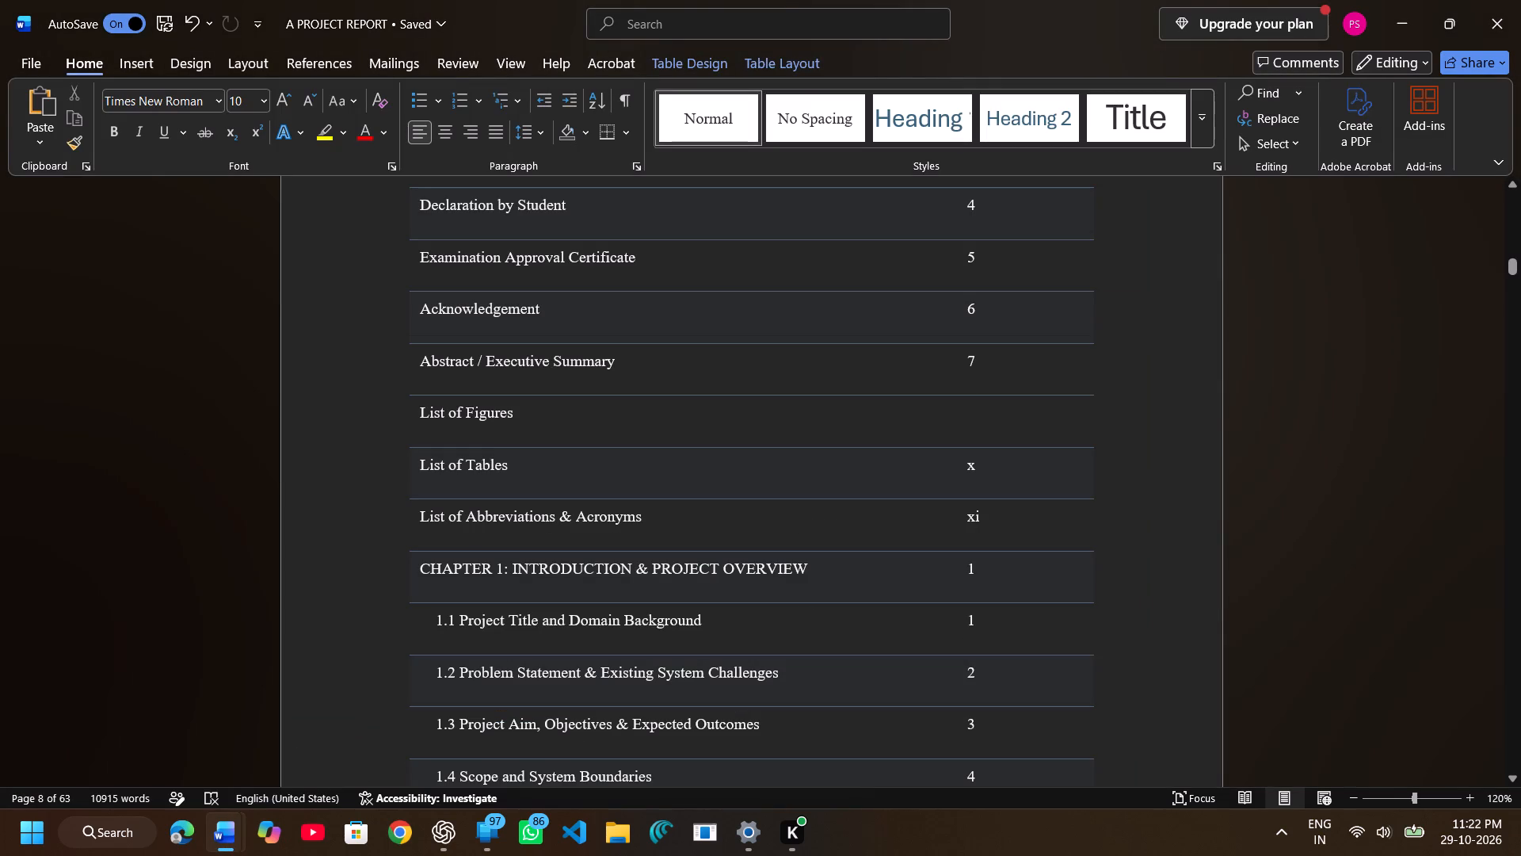
left_click_drag(969, 465, 991, 755)
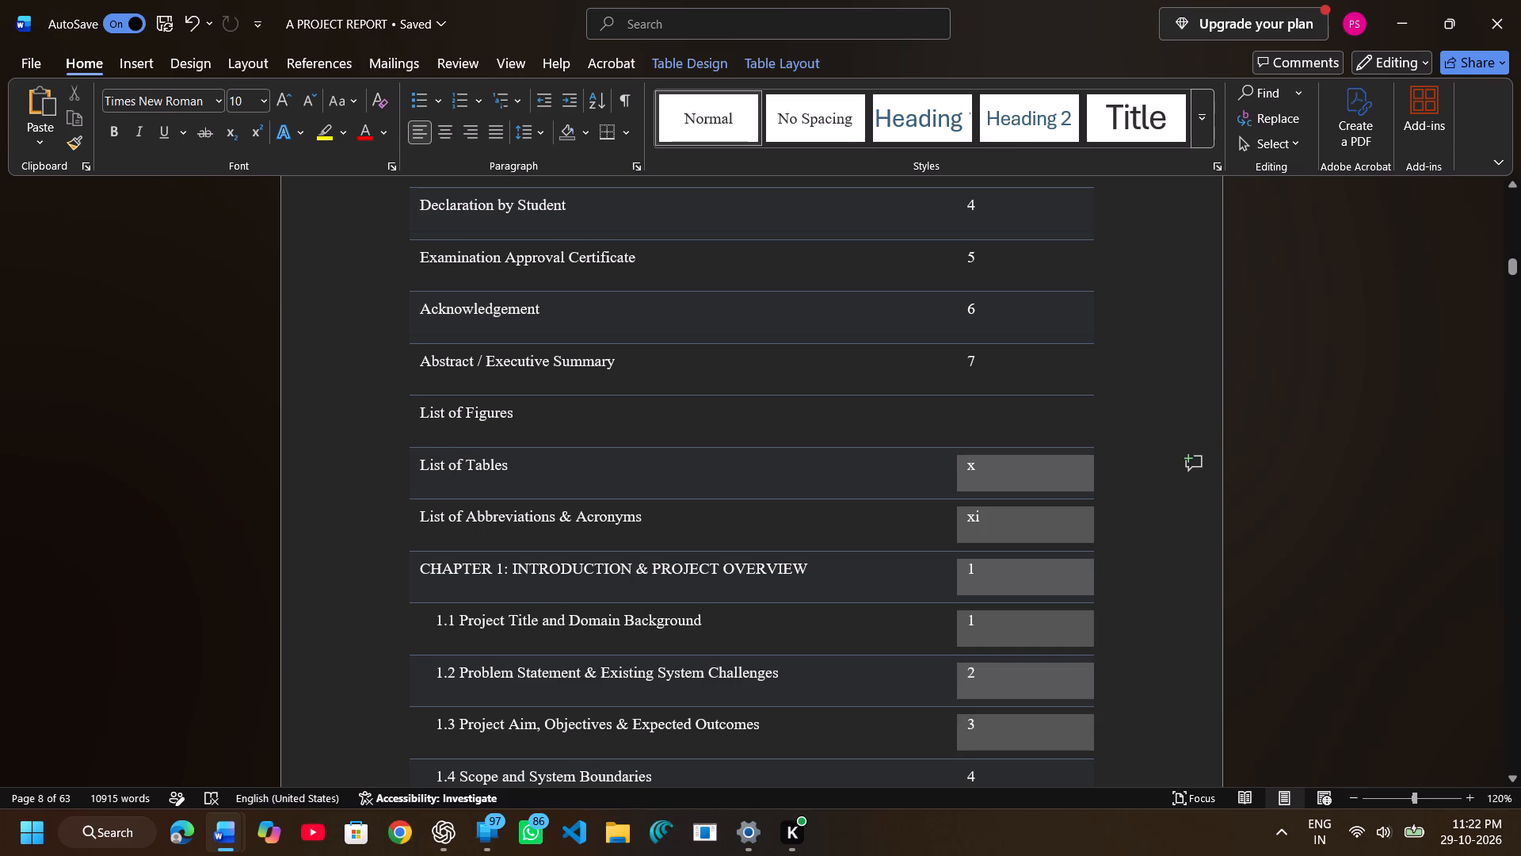
left_click_drag(991, 755, 996, 783)
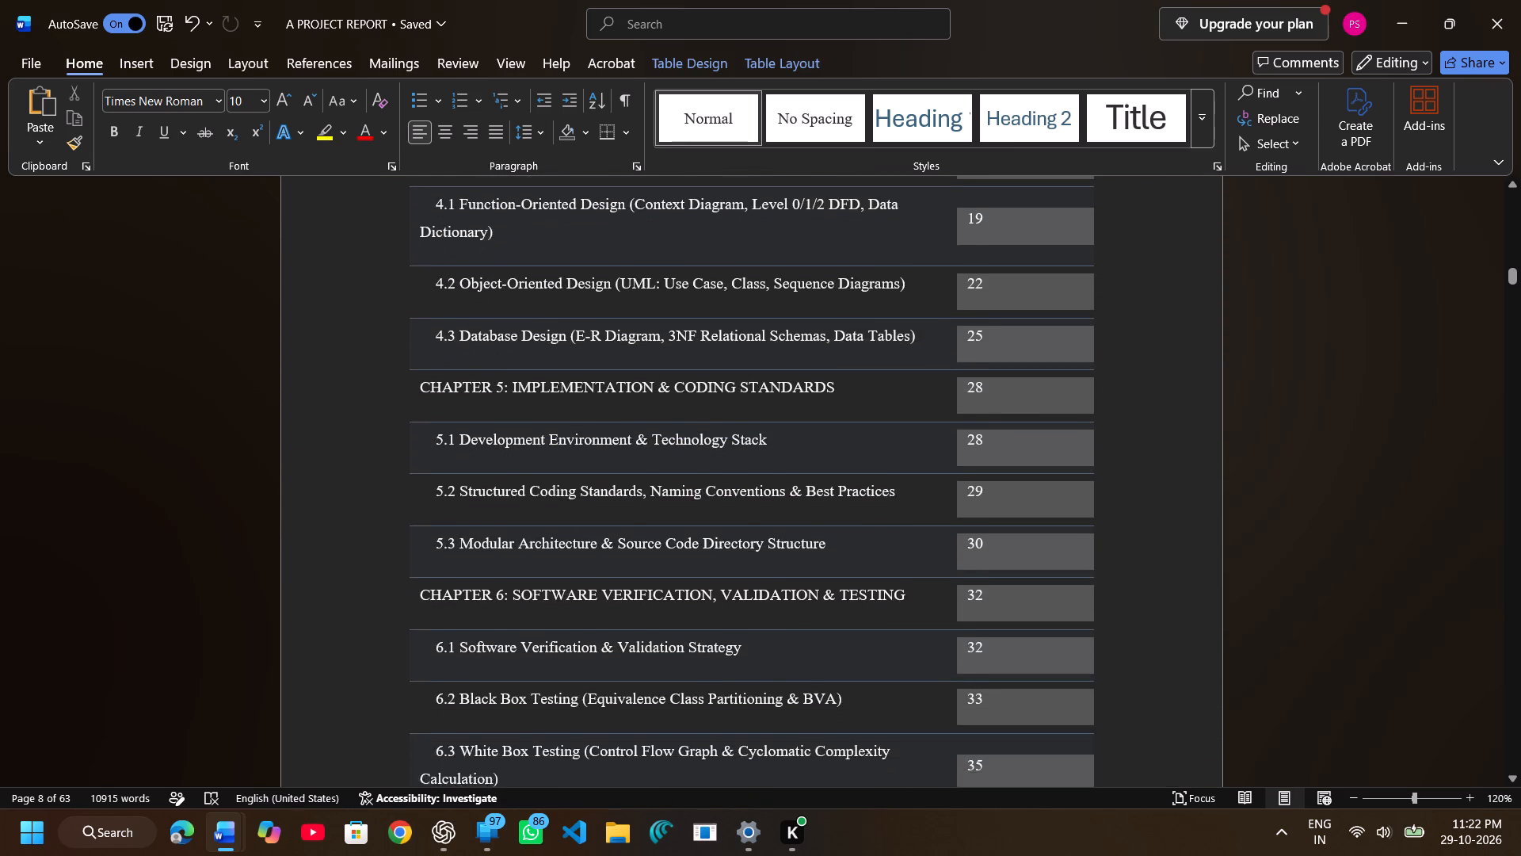
left_click_drag(996, 783, 996, 782)
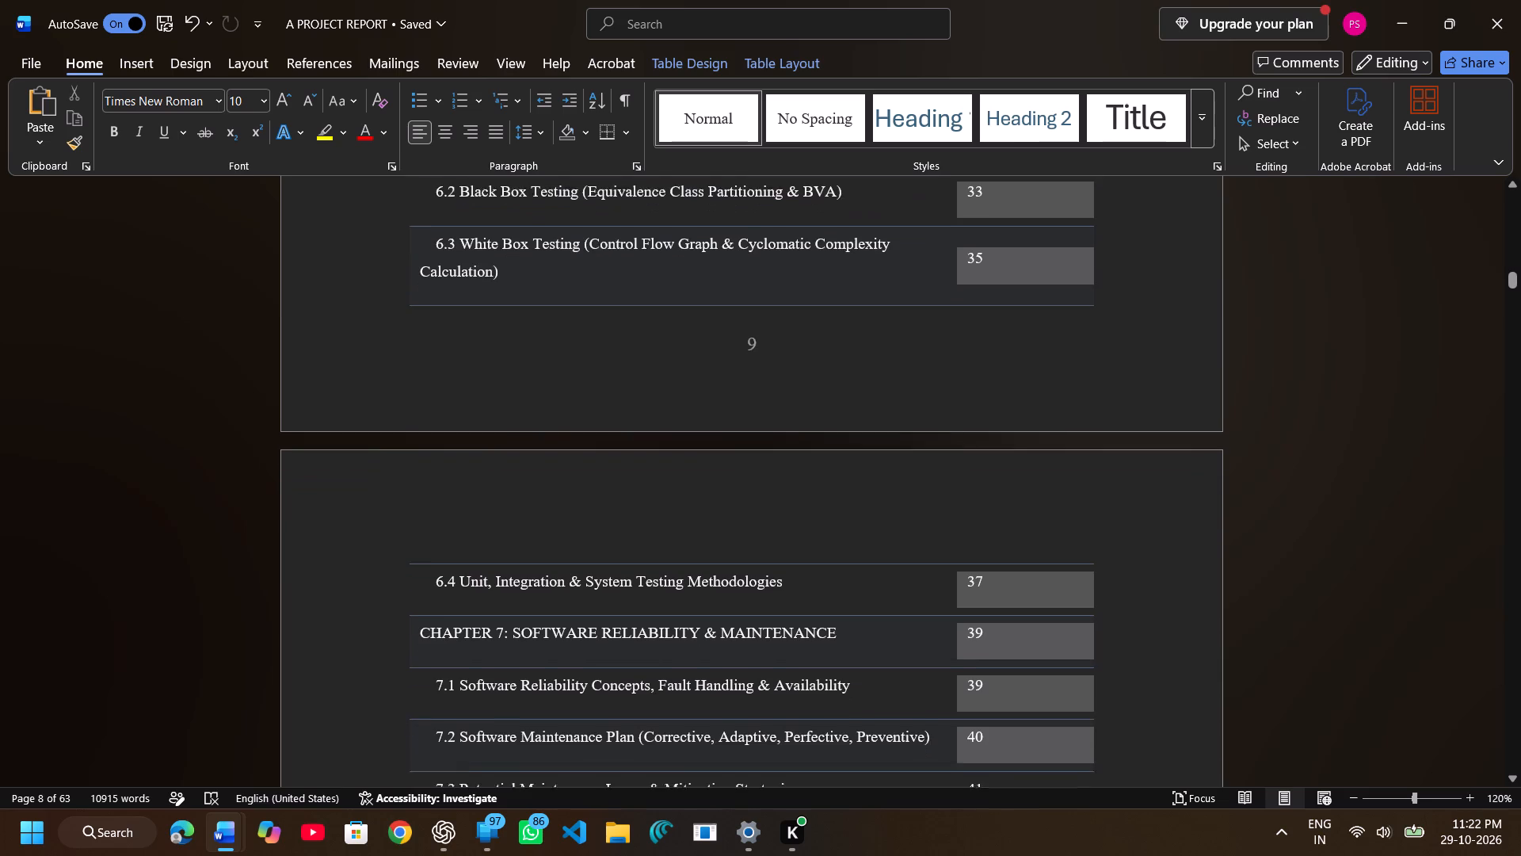
left_click_drag(996, 782, 996, 783)
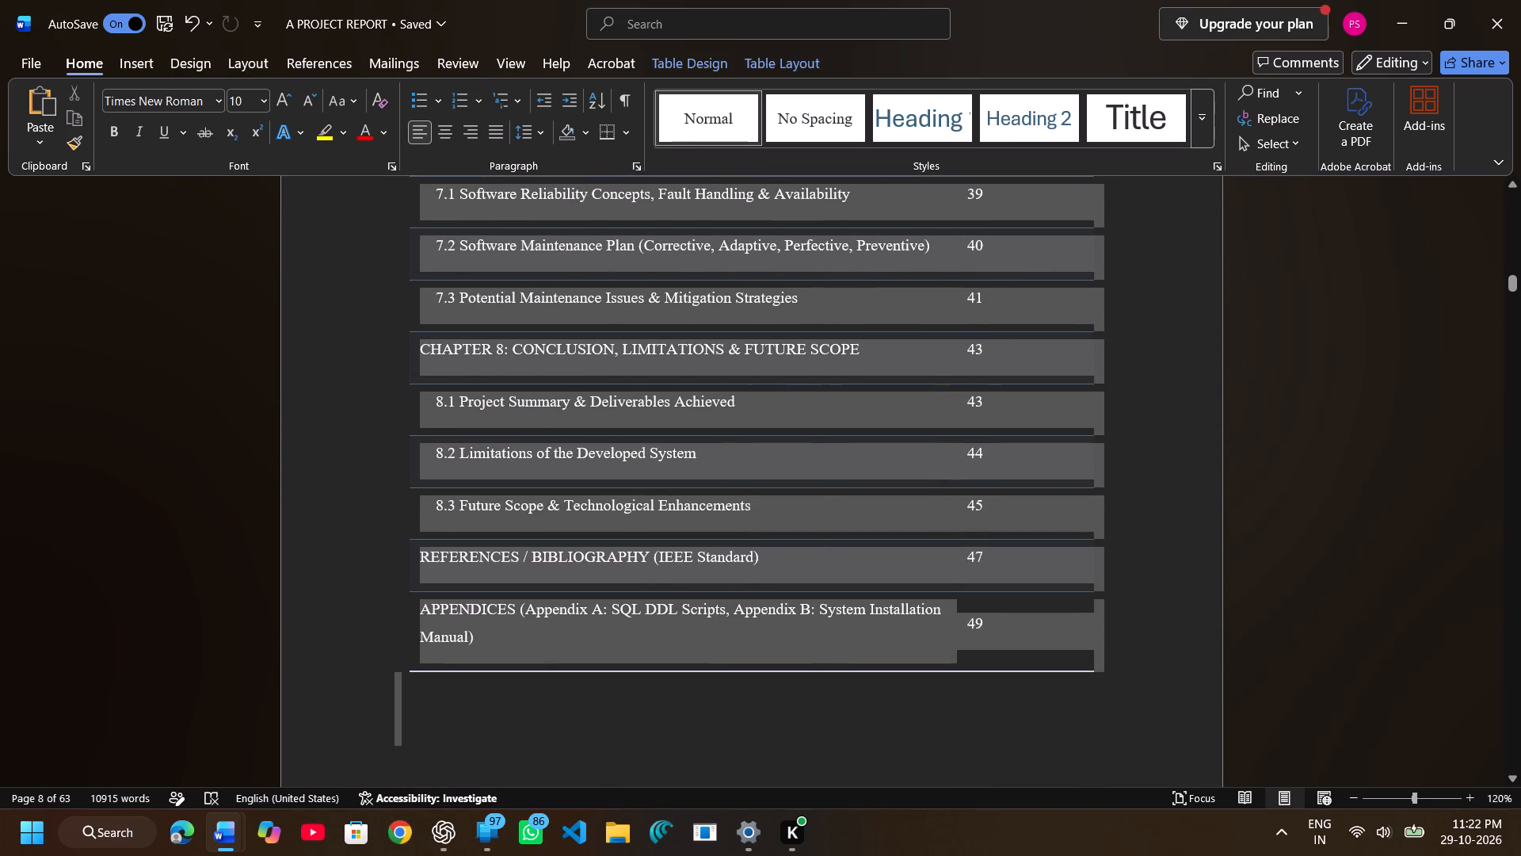
left_click_drag(996, 783, 1041, 582)
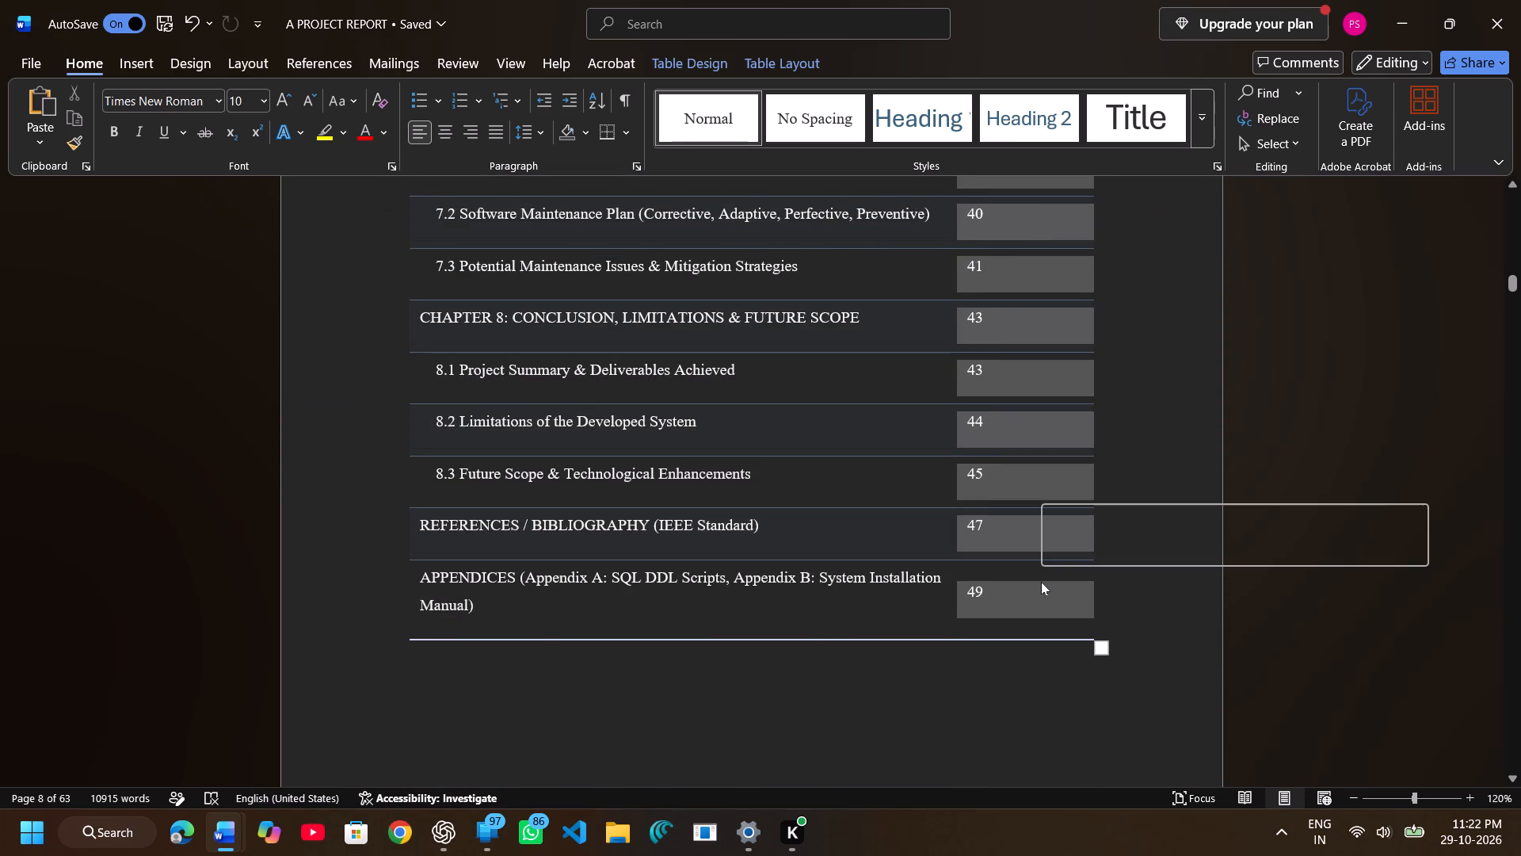
key("BackSpace")
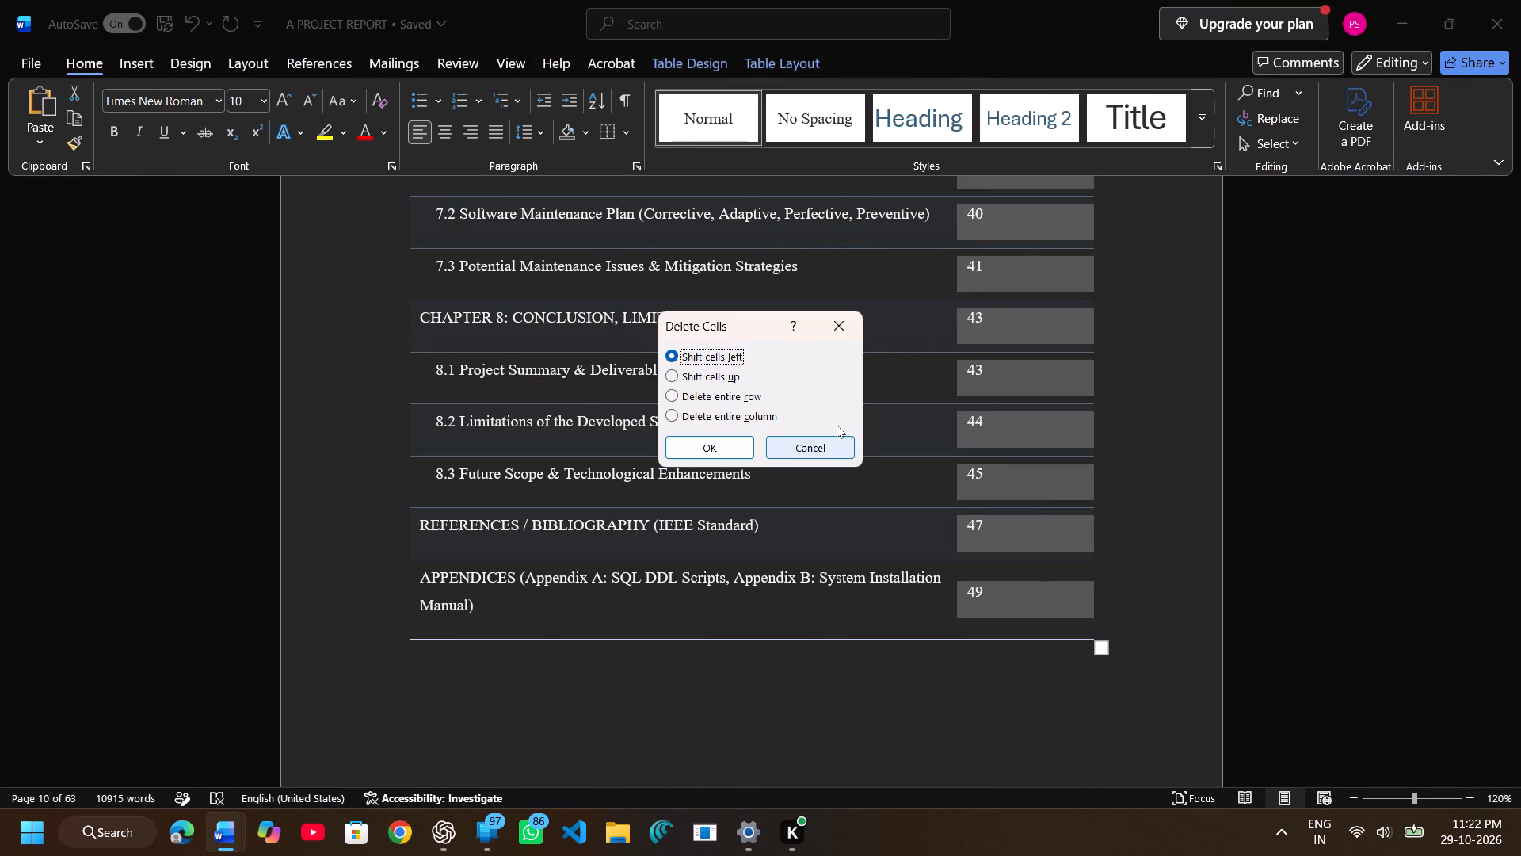
left_click(675, 396)
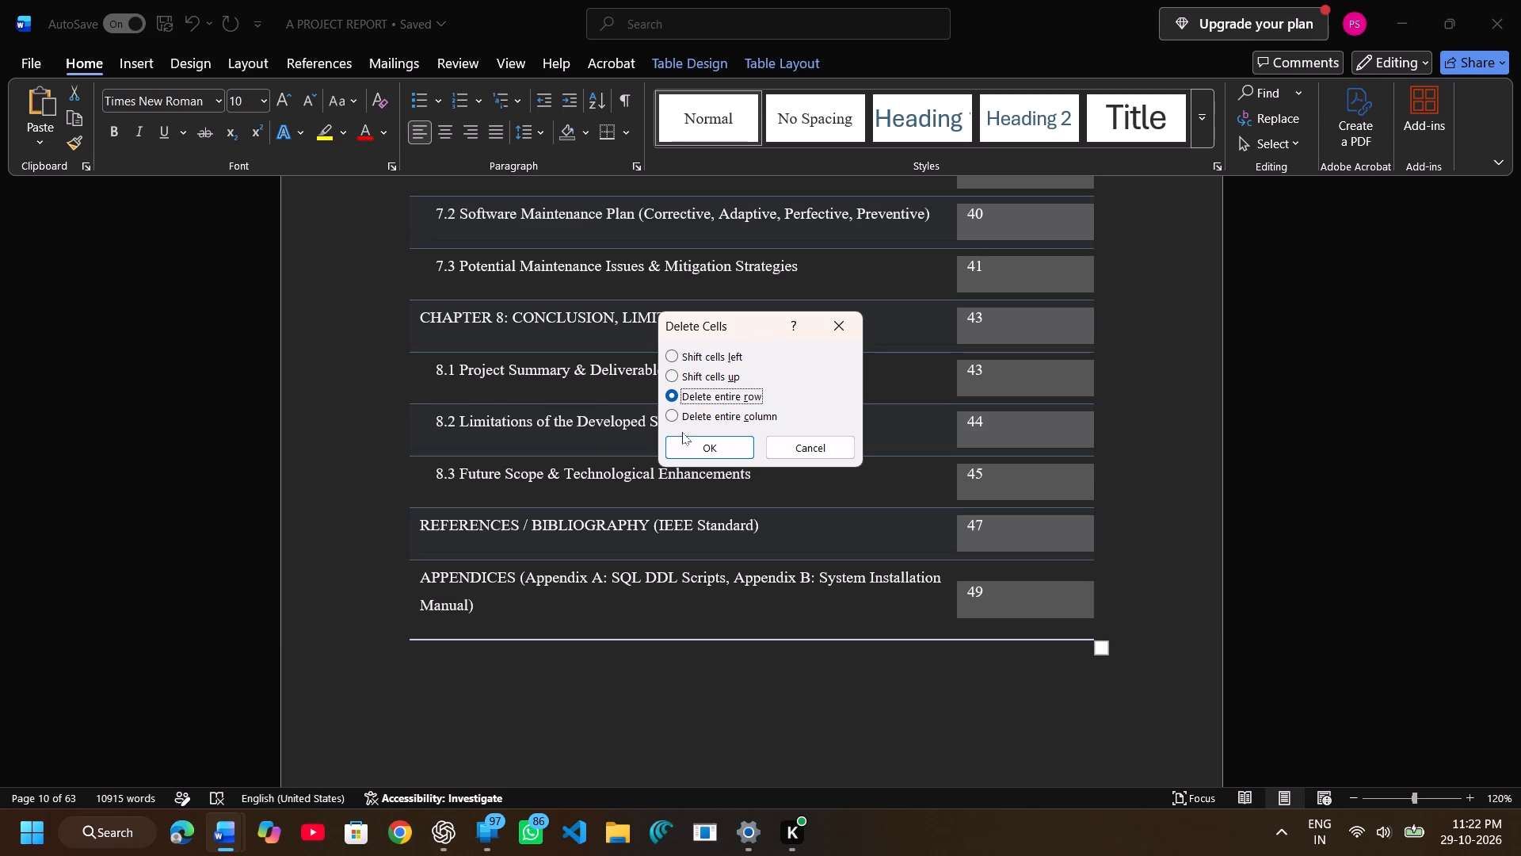
left_click(688, 440)
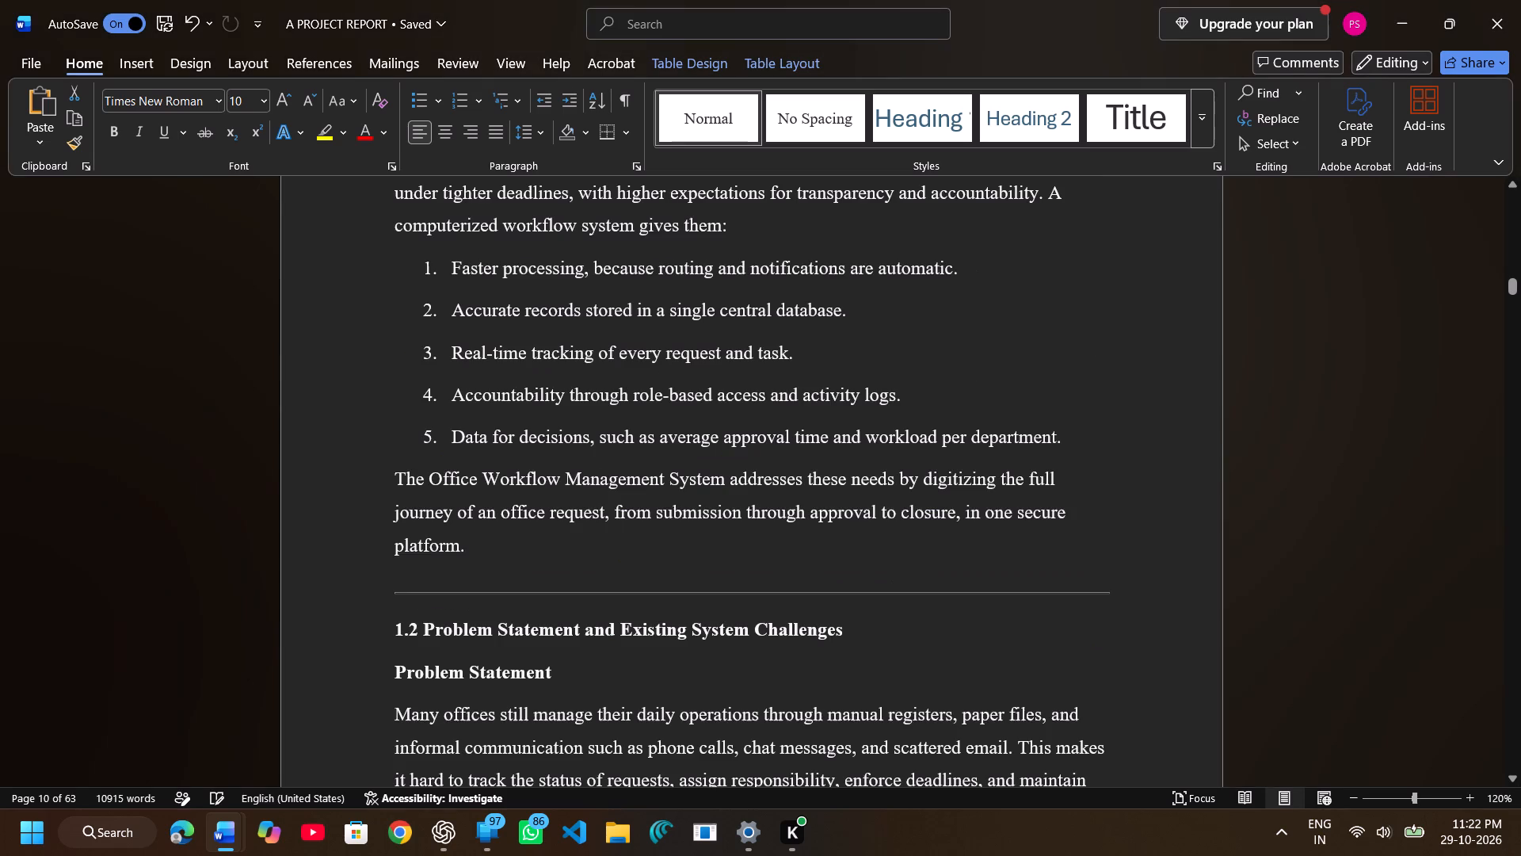
scroll(688, 440, "up", 7)
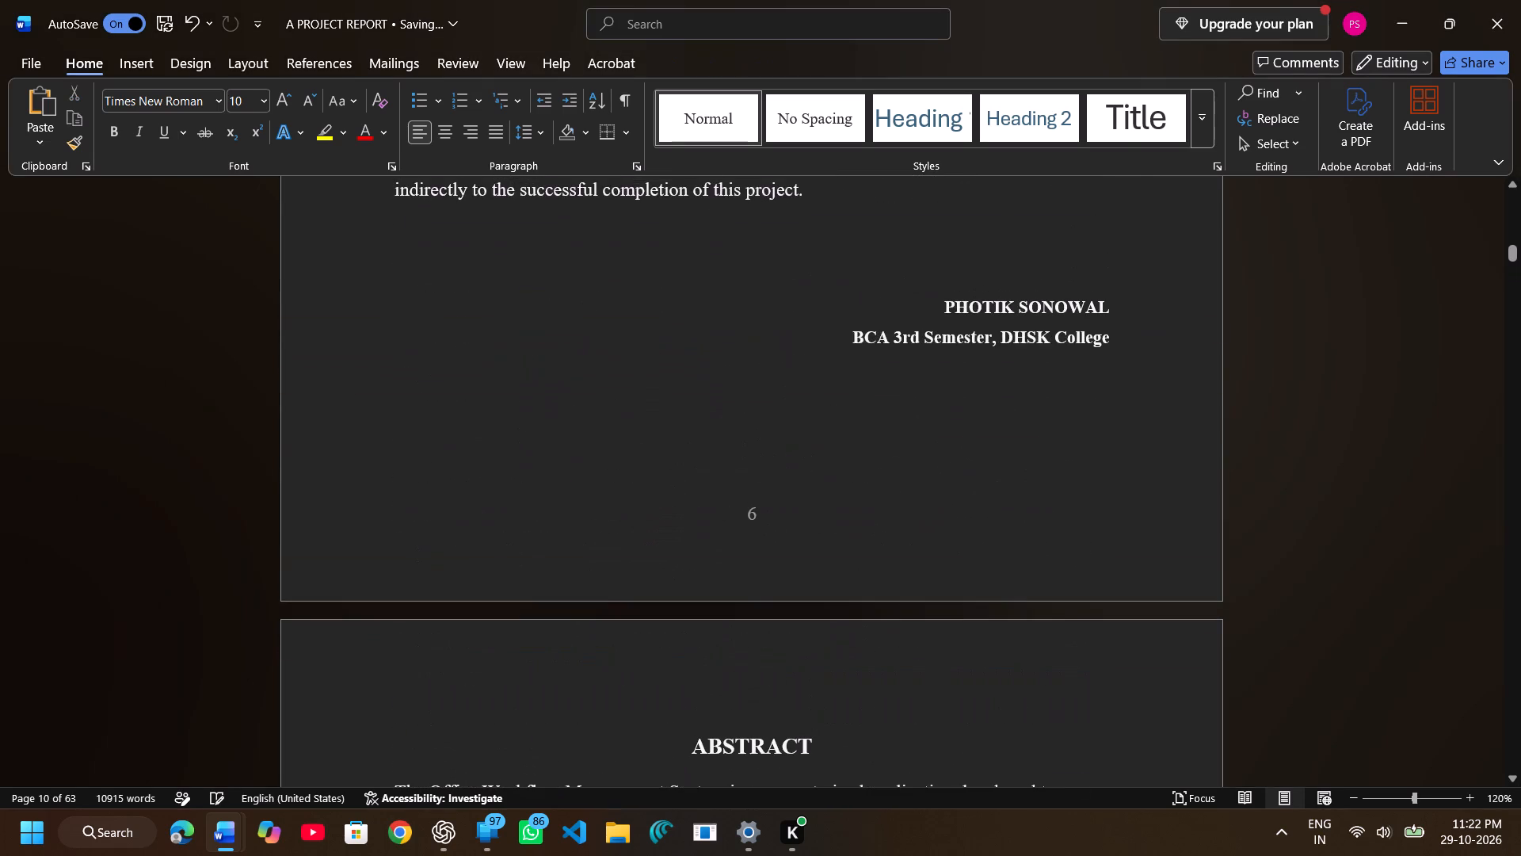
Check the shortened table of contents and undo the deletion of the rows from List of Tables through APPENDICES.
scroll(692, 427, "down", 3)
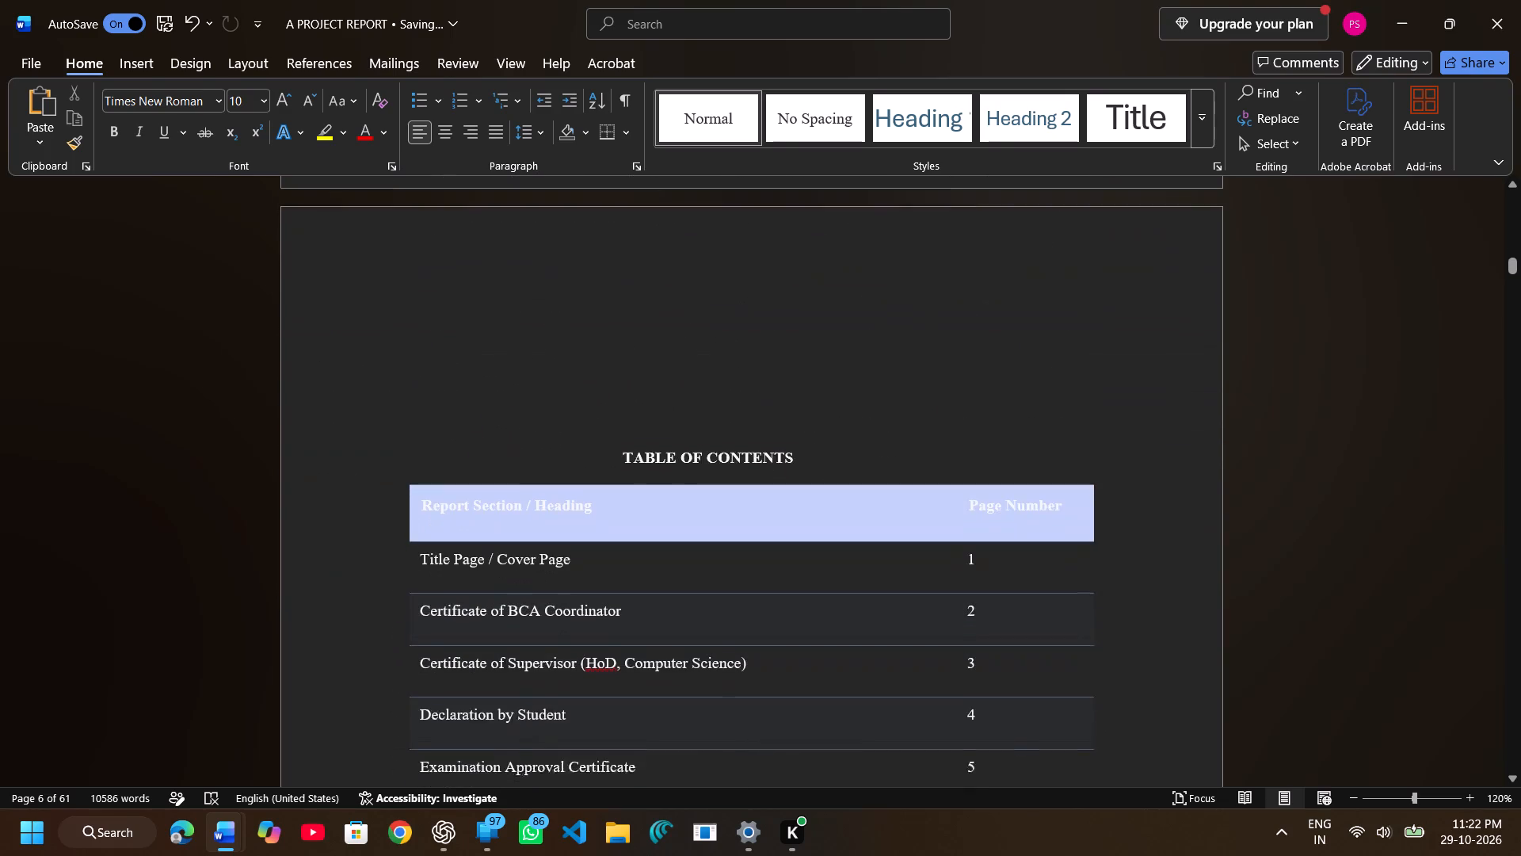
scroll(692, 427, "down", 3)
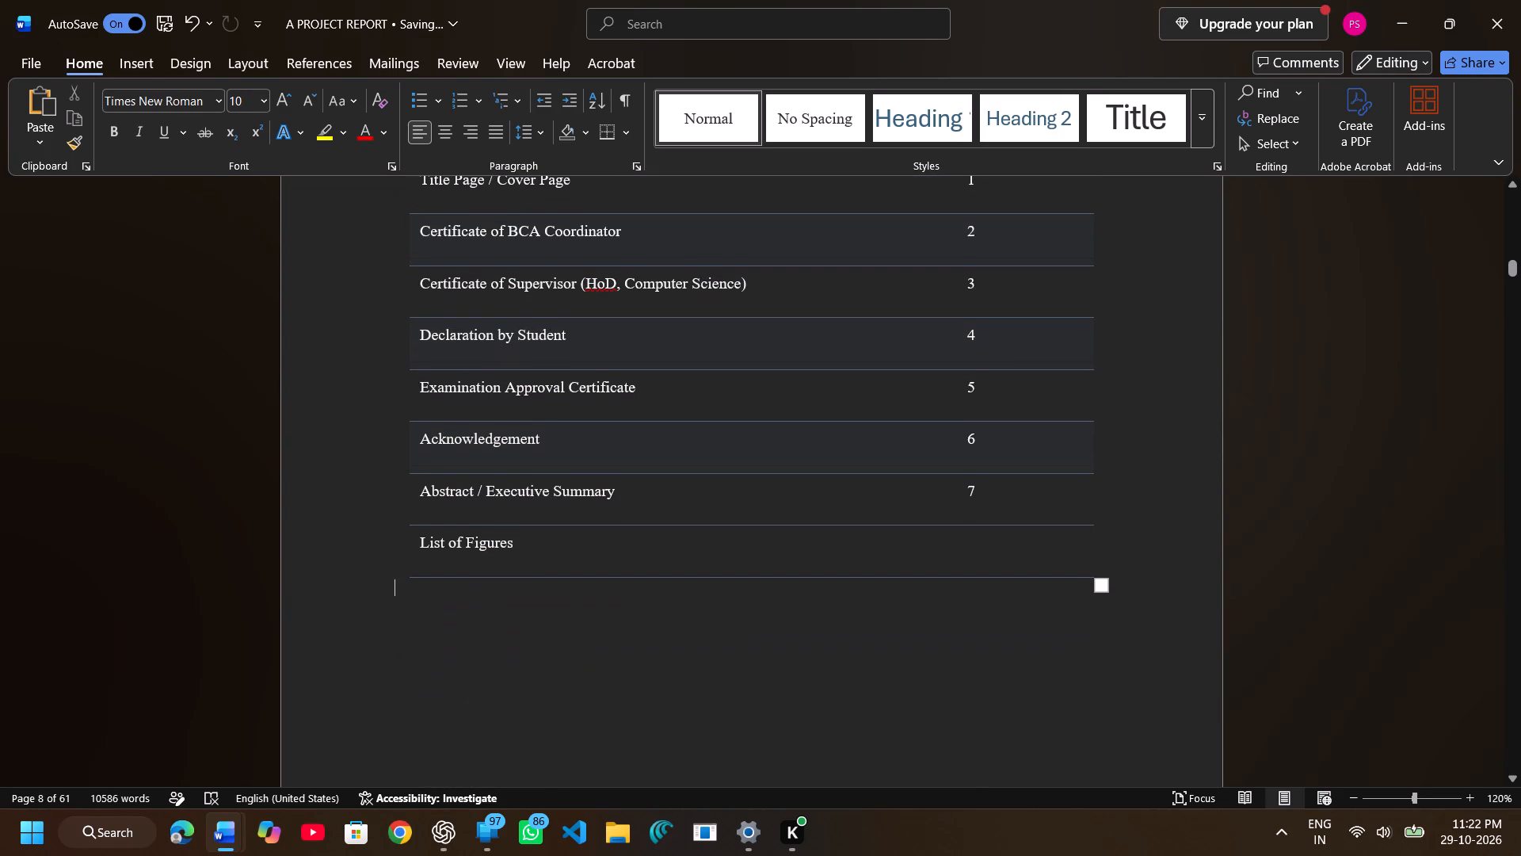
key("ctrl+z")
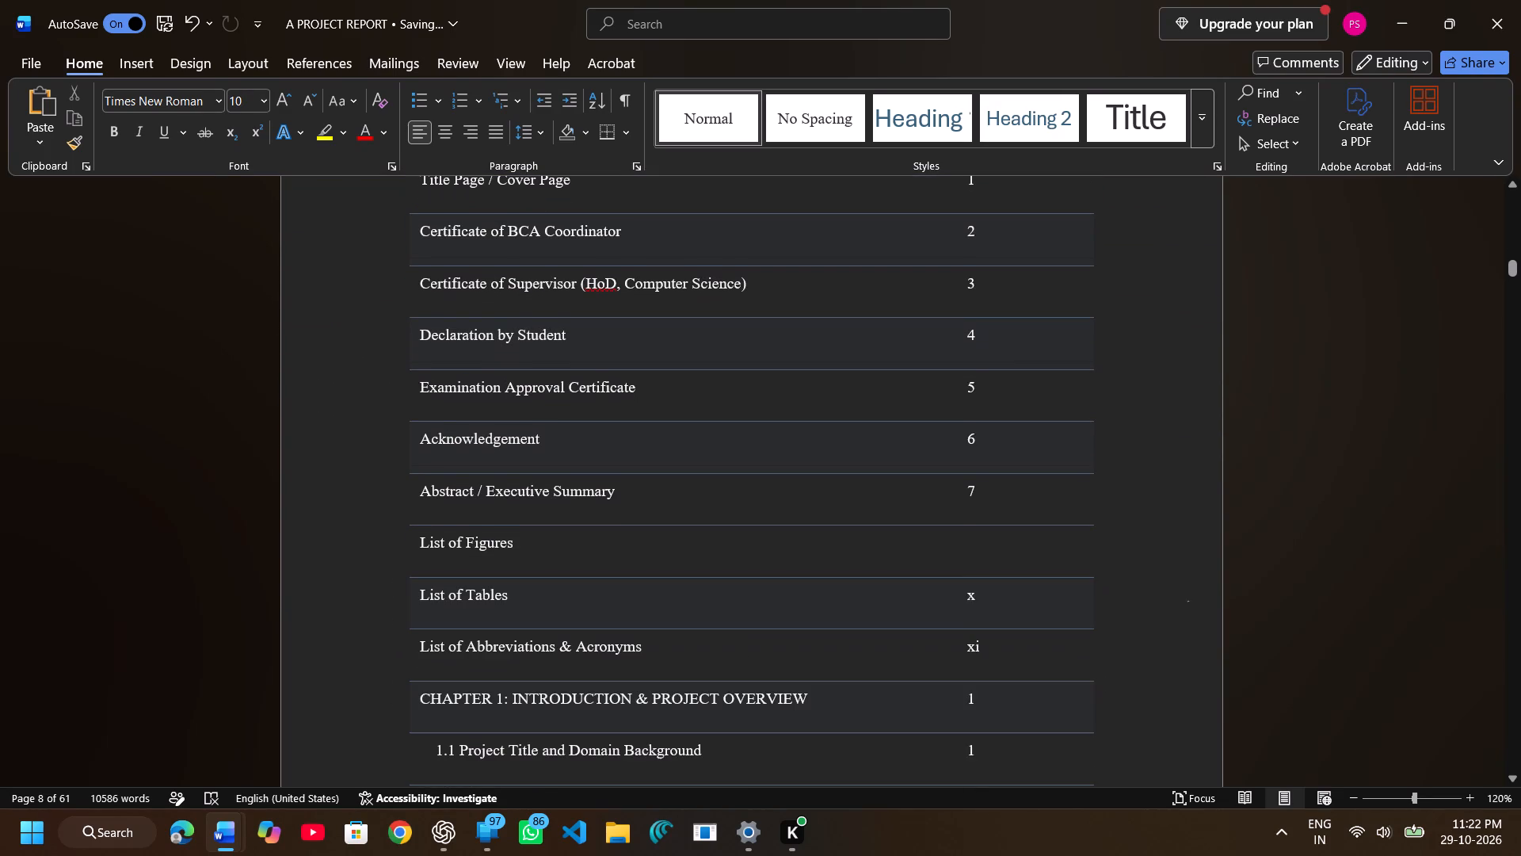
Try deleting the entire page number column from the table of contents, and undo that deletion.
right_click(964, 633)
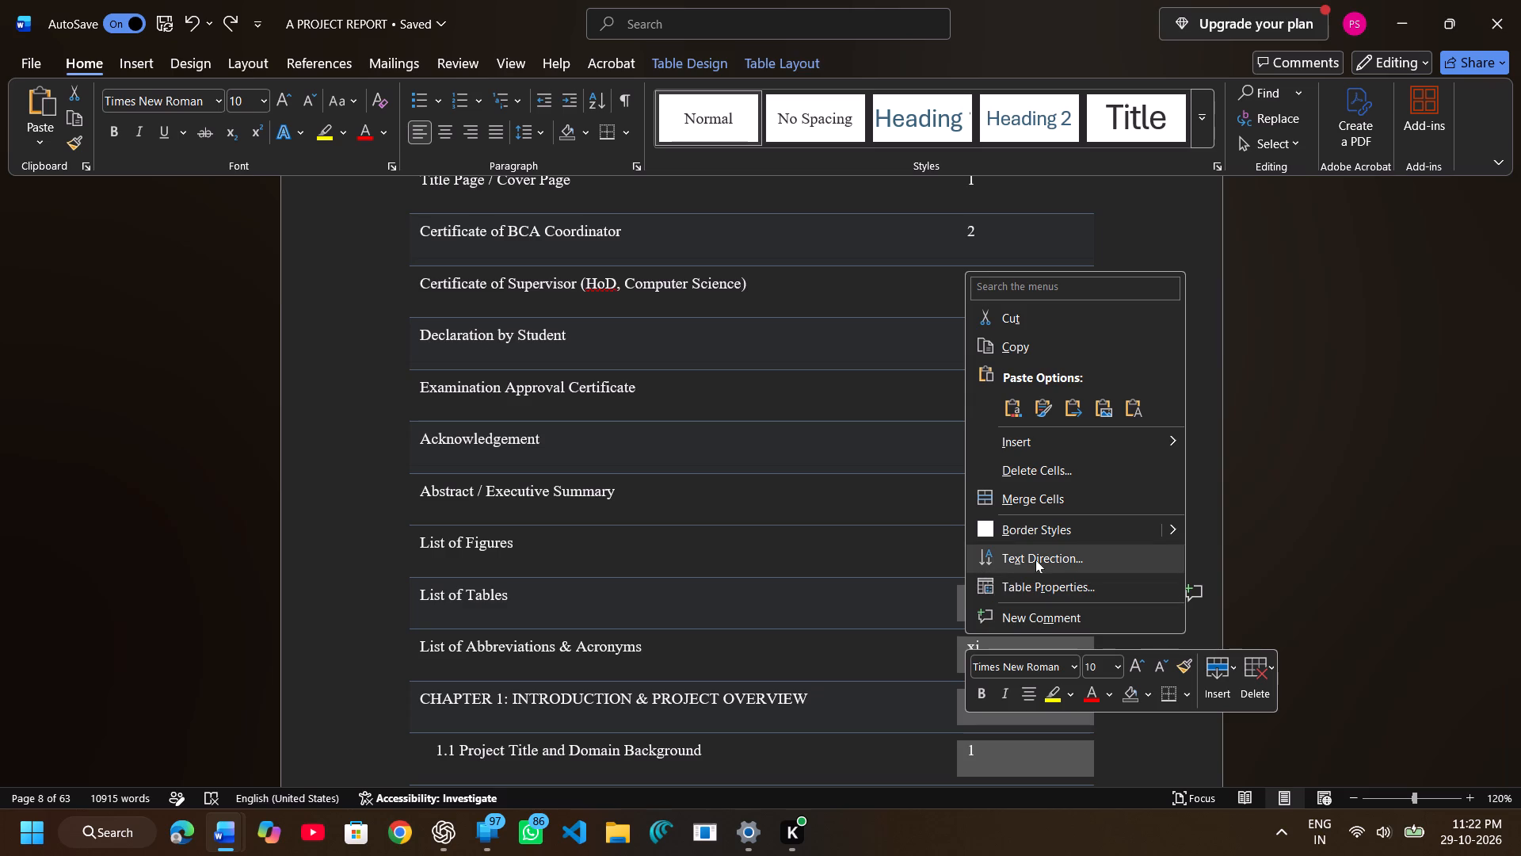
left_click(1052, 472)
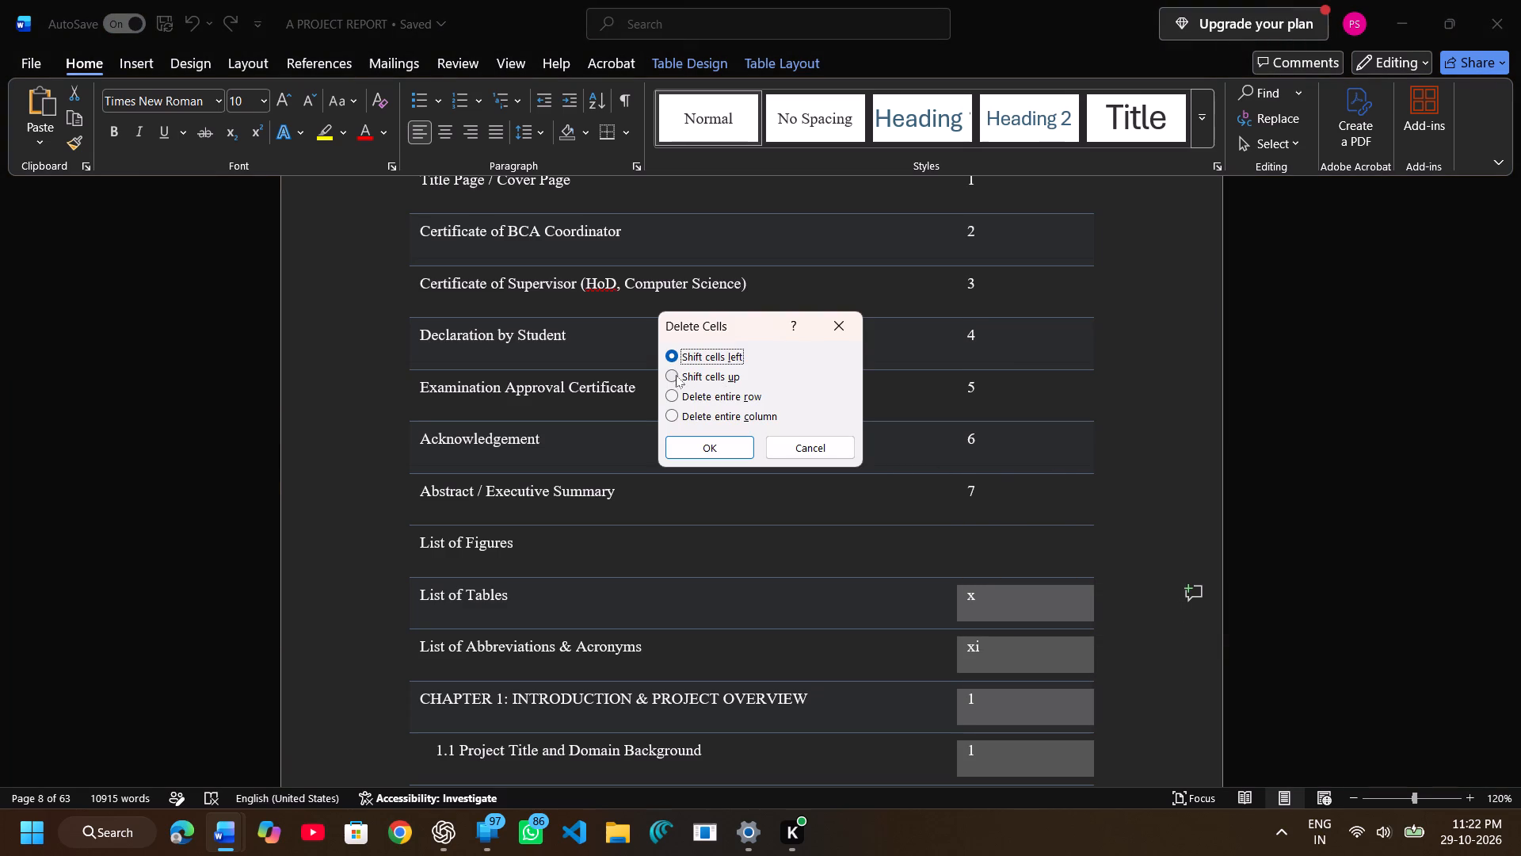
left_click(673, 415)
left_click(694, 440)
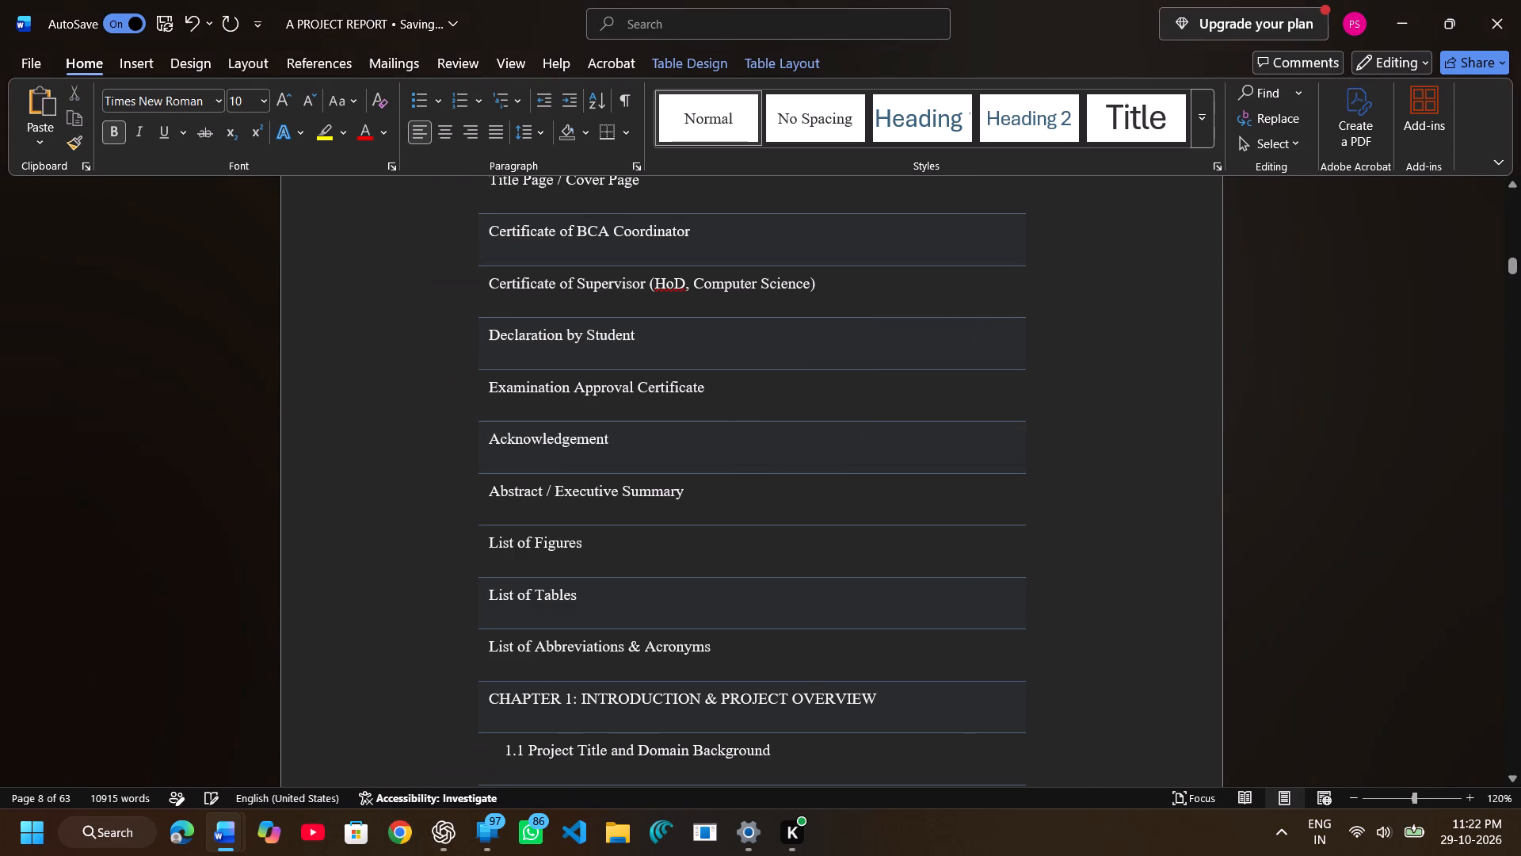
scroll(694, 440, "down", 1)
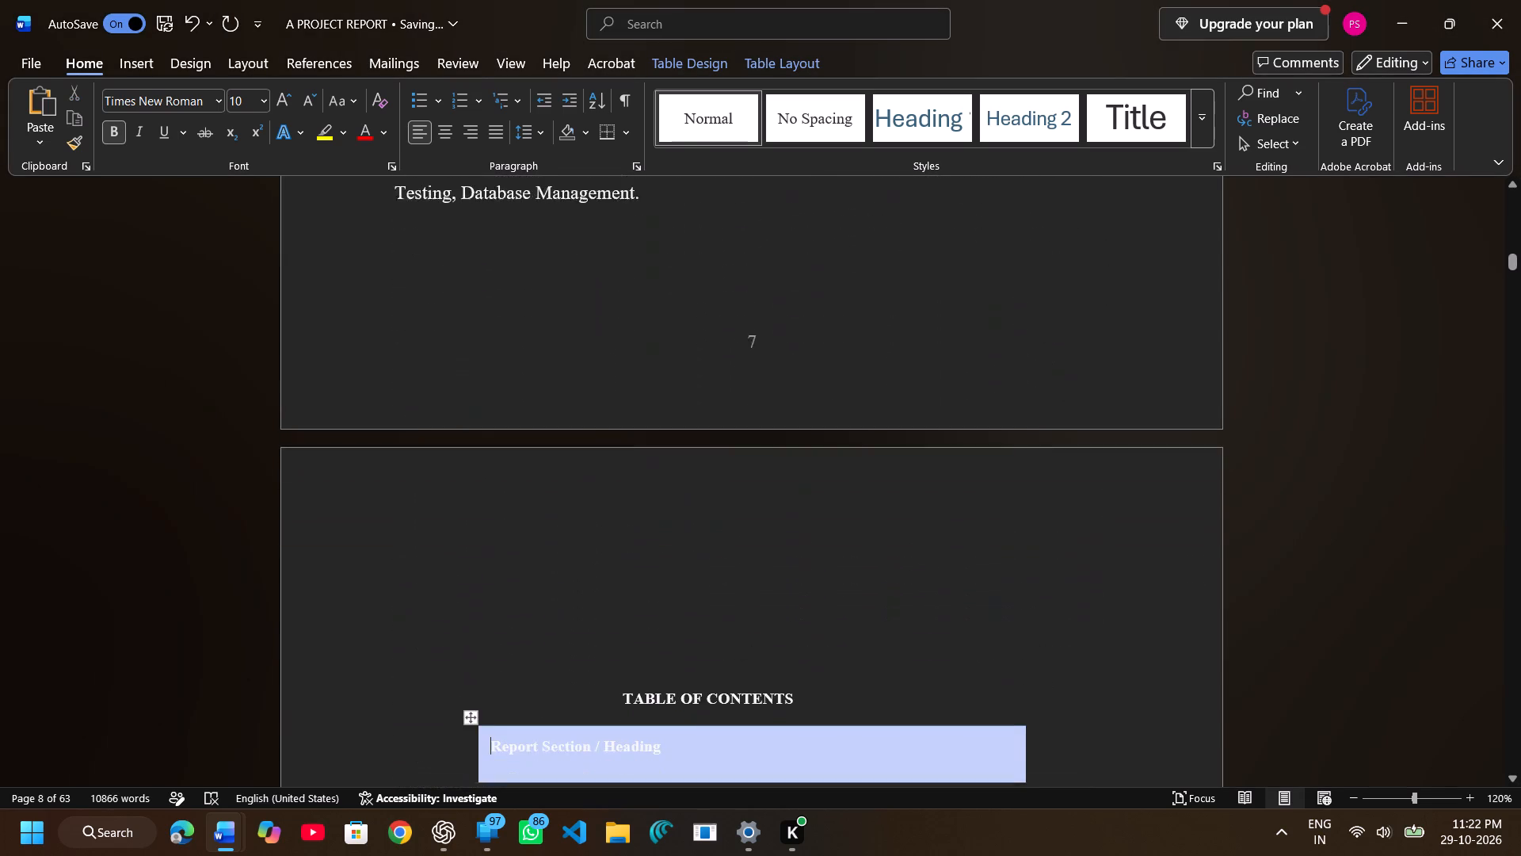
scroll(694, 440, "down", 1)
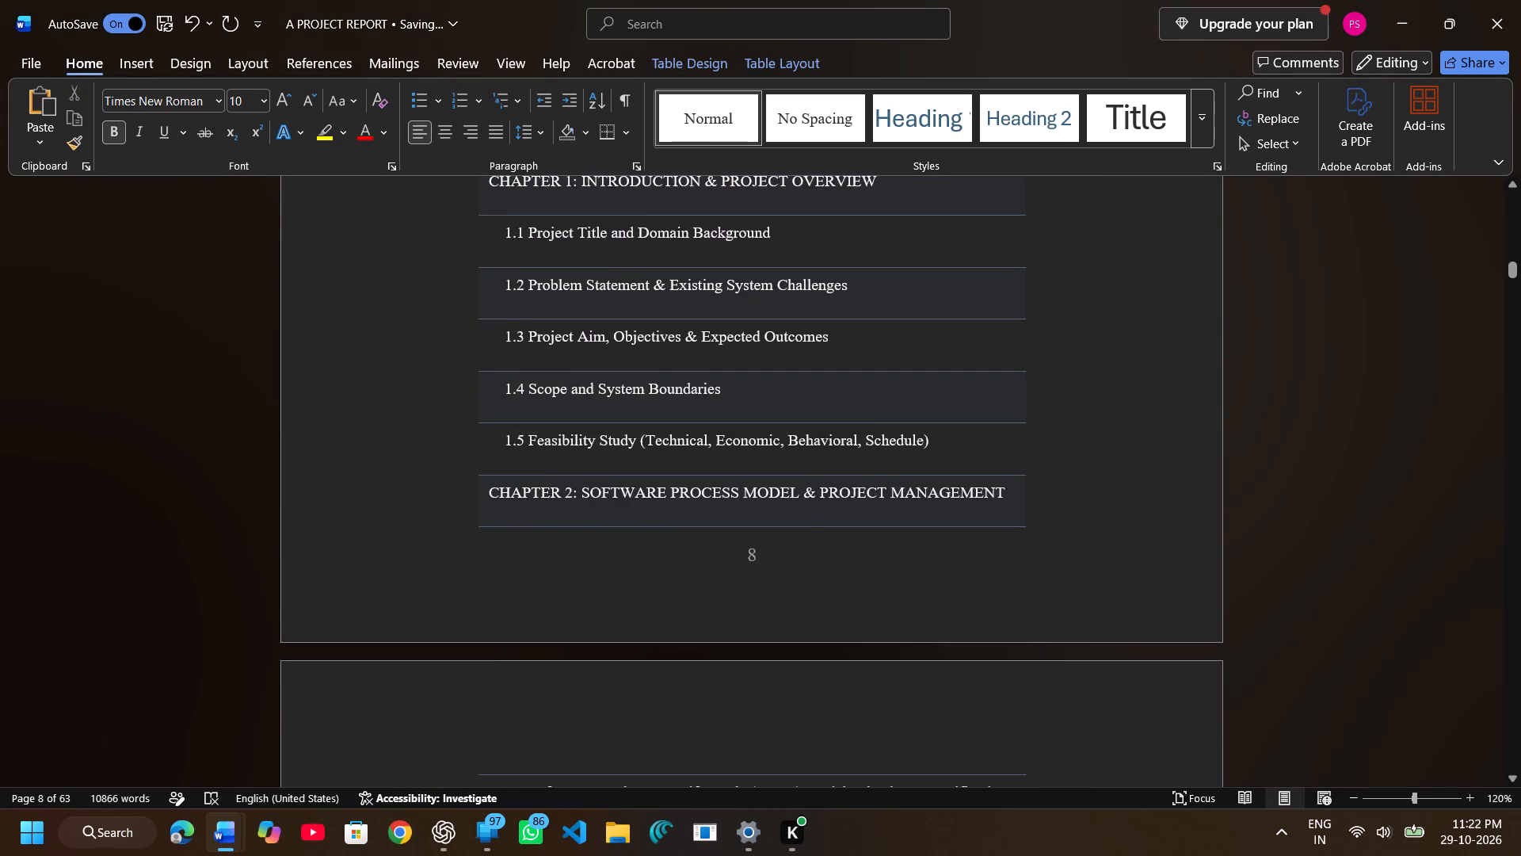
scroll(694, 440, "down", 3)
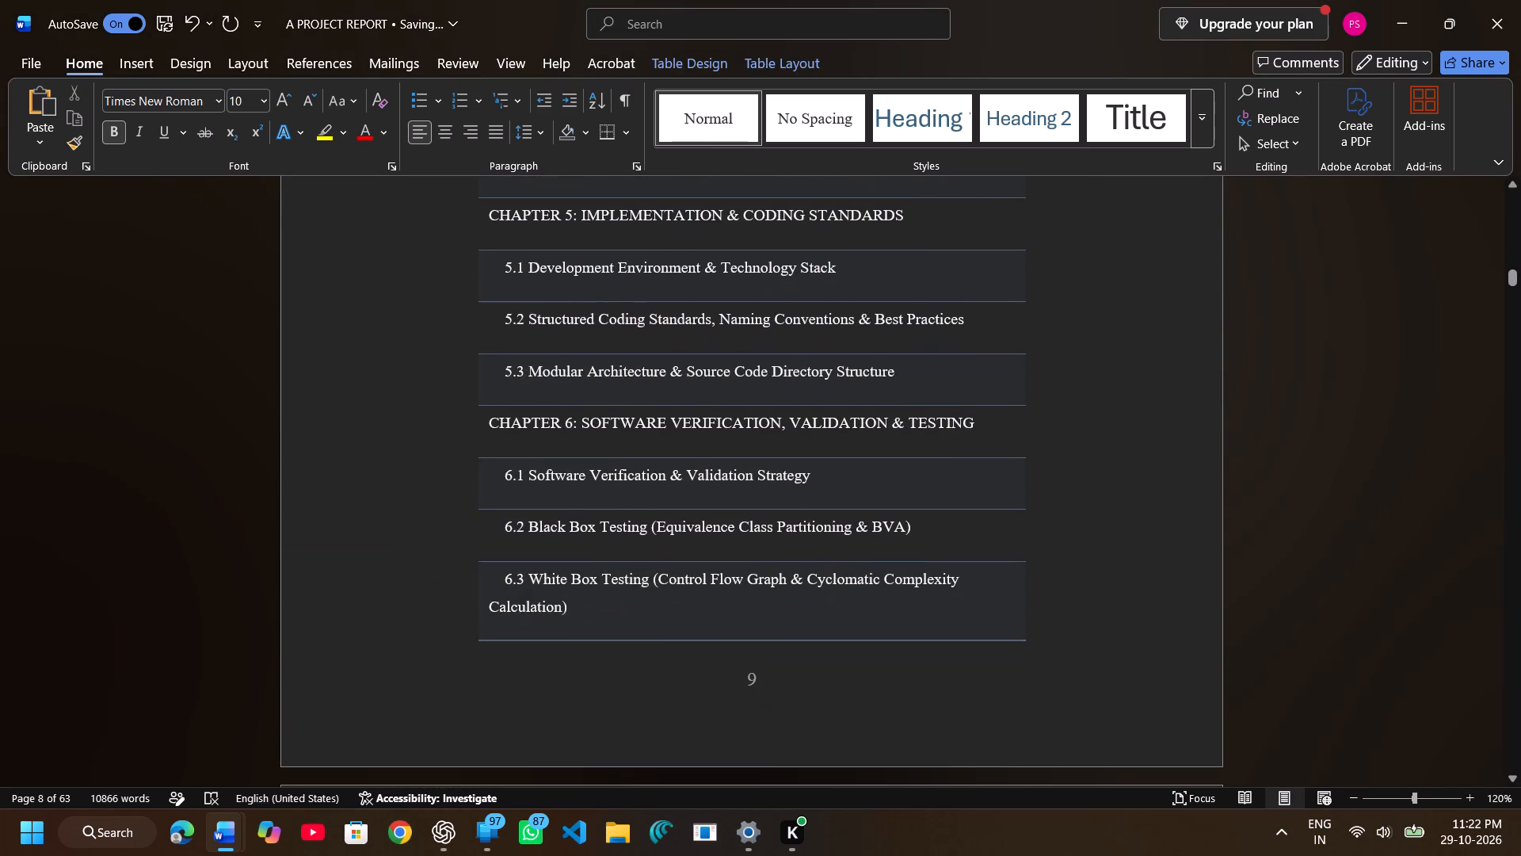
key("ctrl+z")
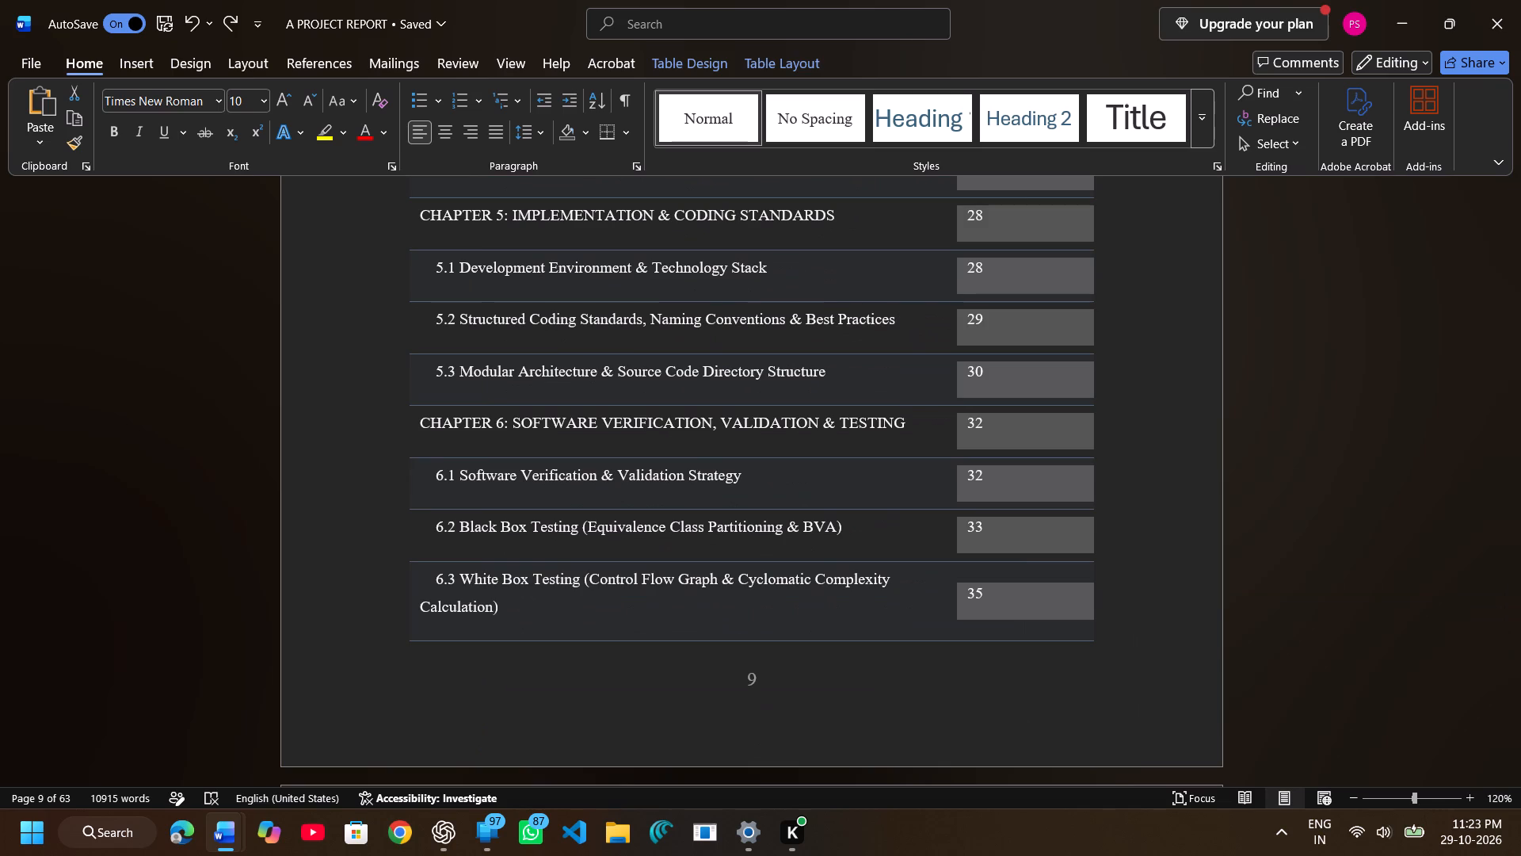
In Chapter 1, set the heading "1.1 Project Title and Domain Background" to font size 14.
scroll(694, 440, "down", 1)
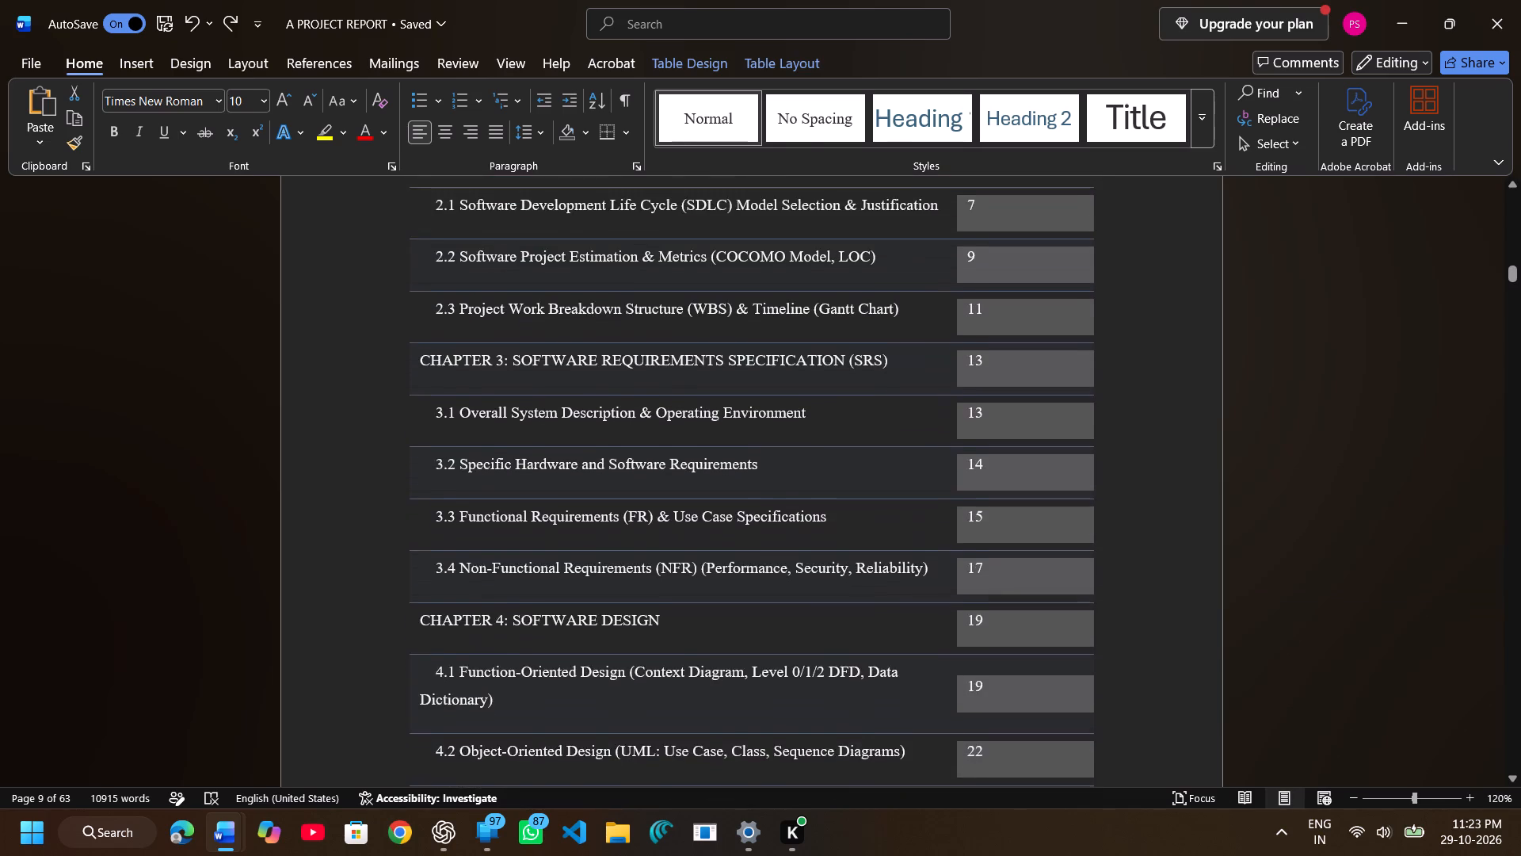
scroll(694, 440, "down", 1)
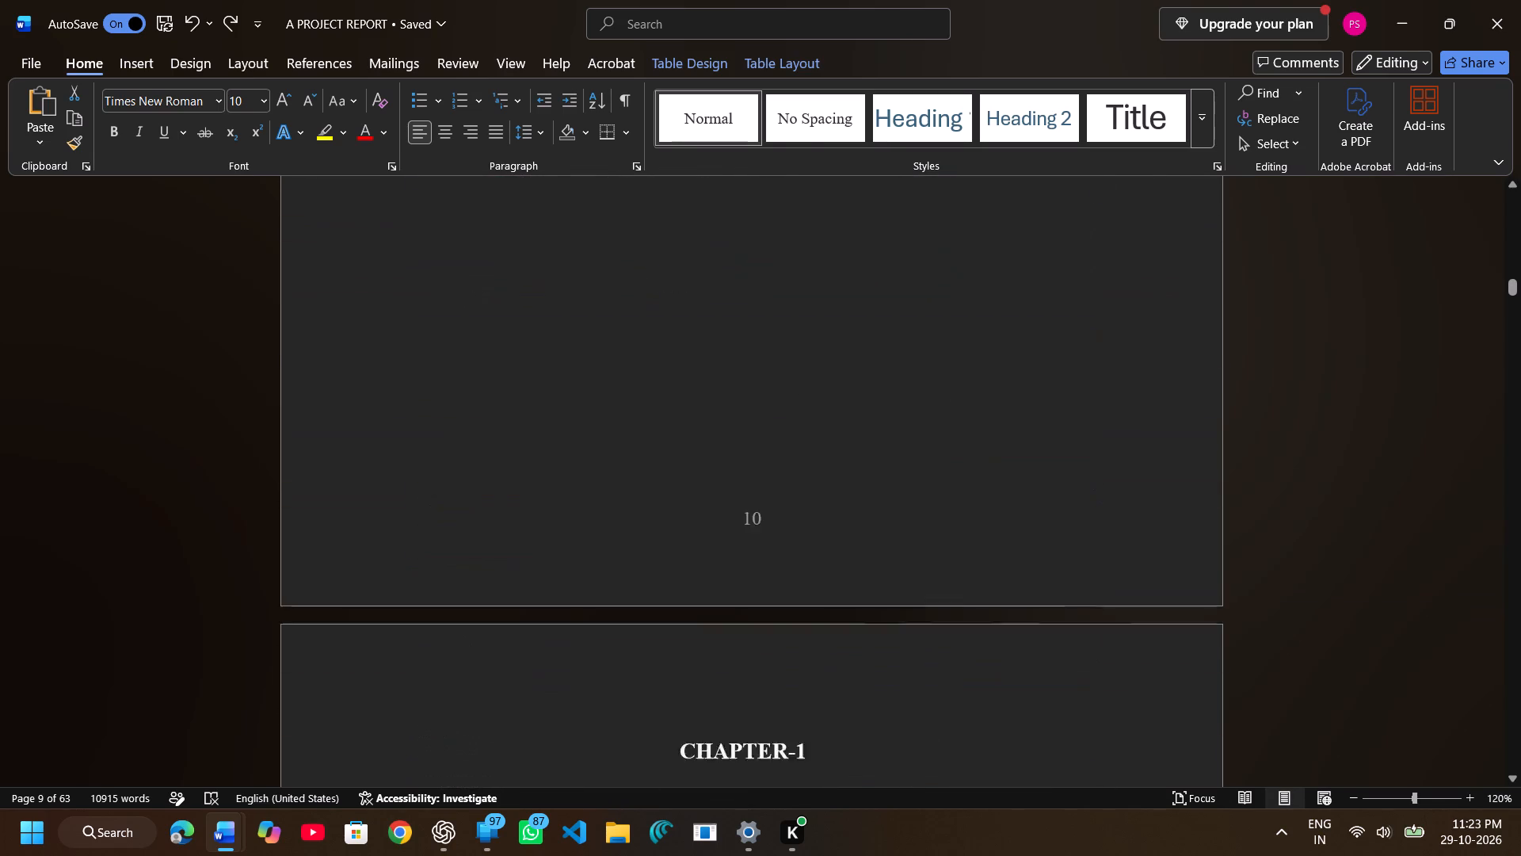
scroll(694, 440, "down", 2)
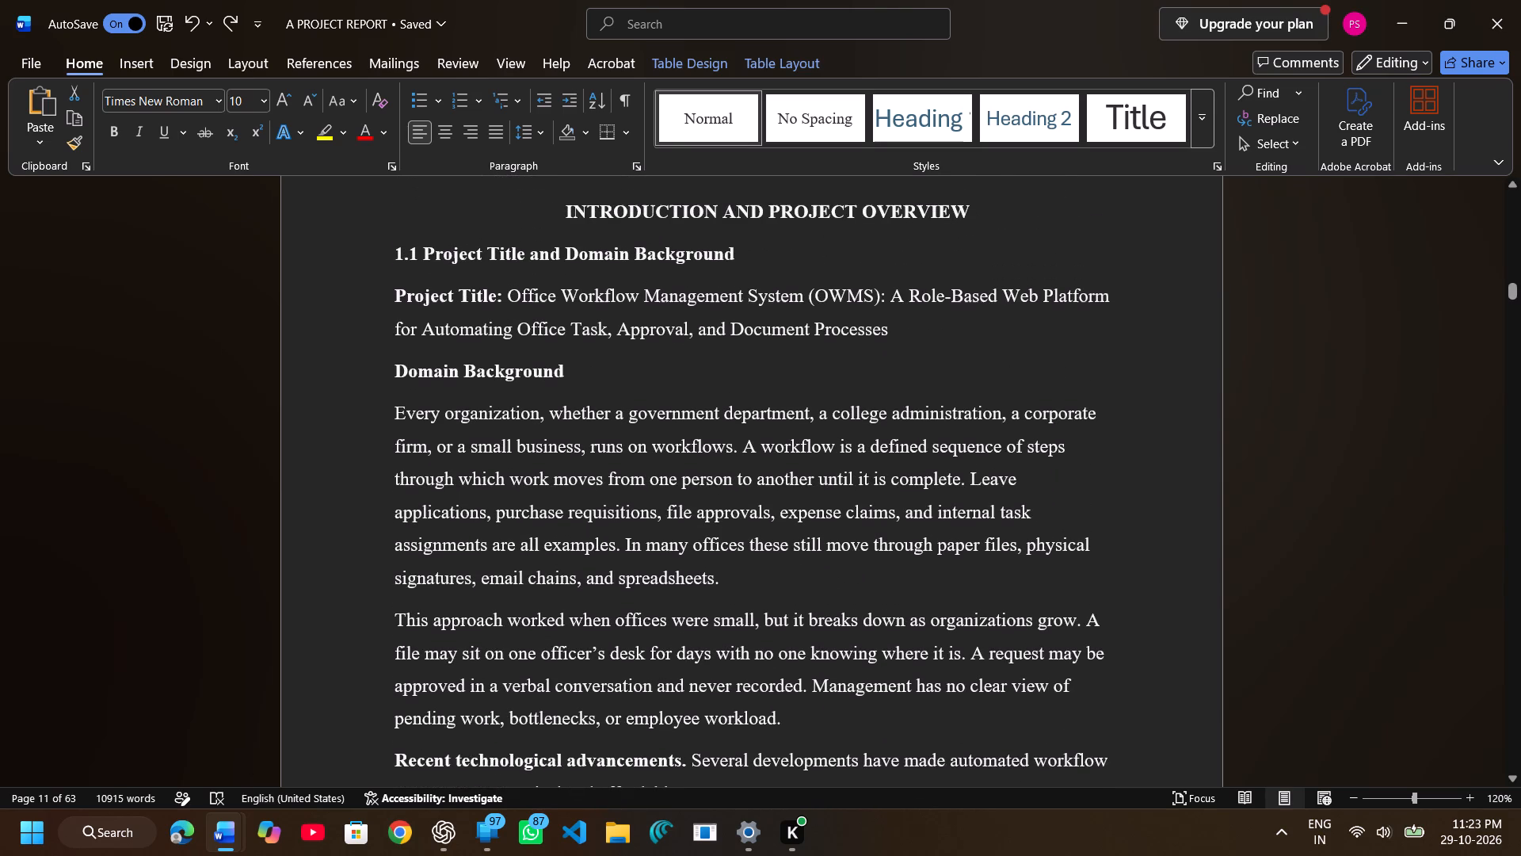
left_click_drag(387, 255, 752, 241)
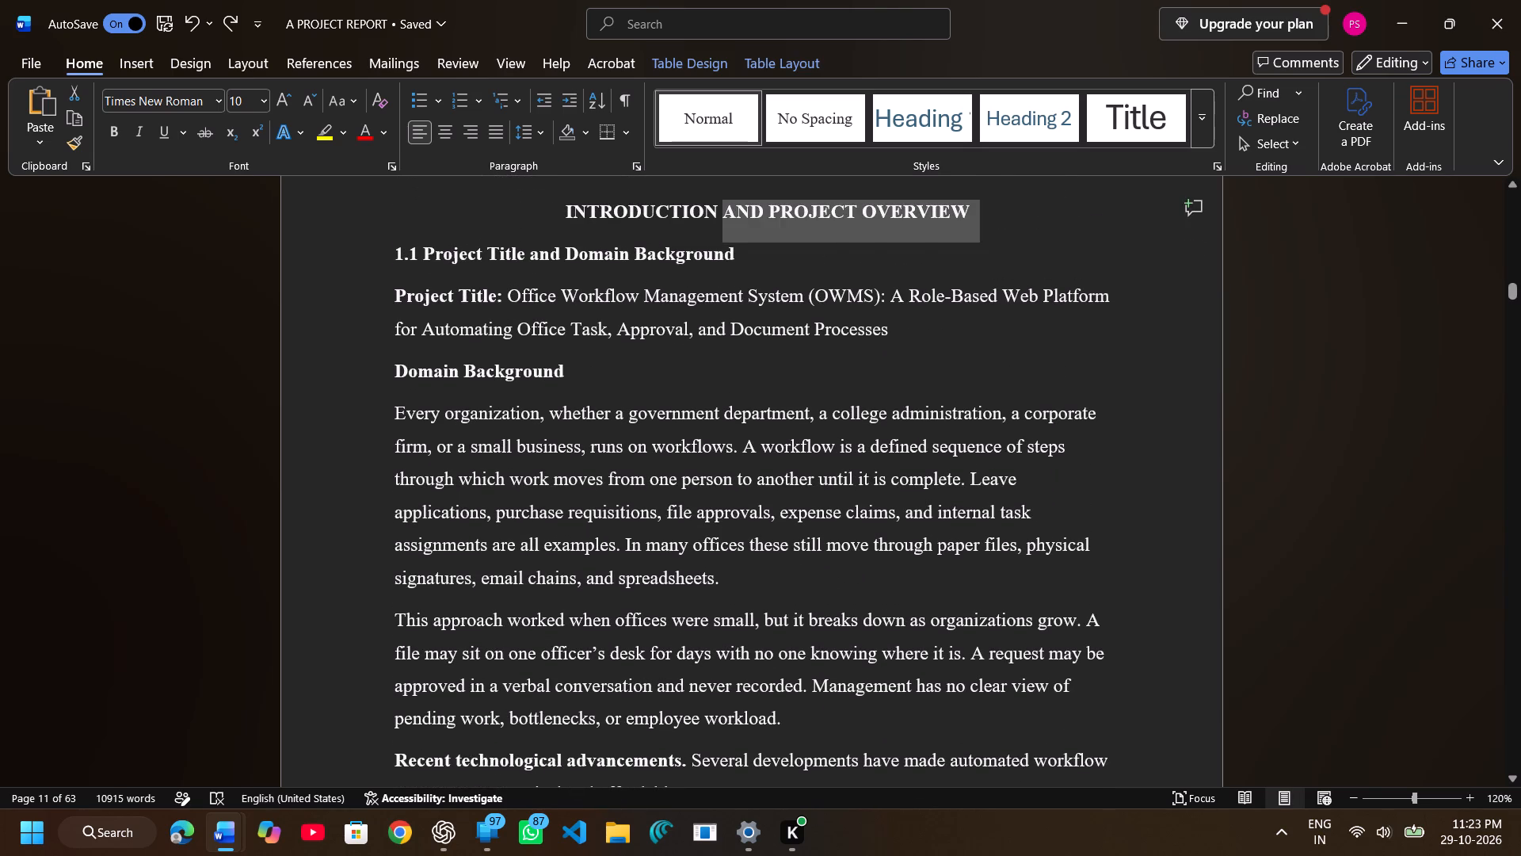
left_click_drag(752, 241, 739, 258)
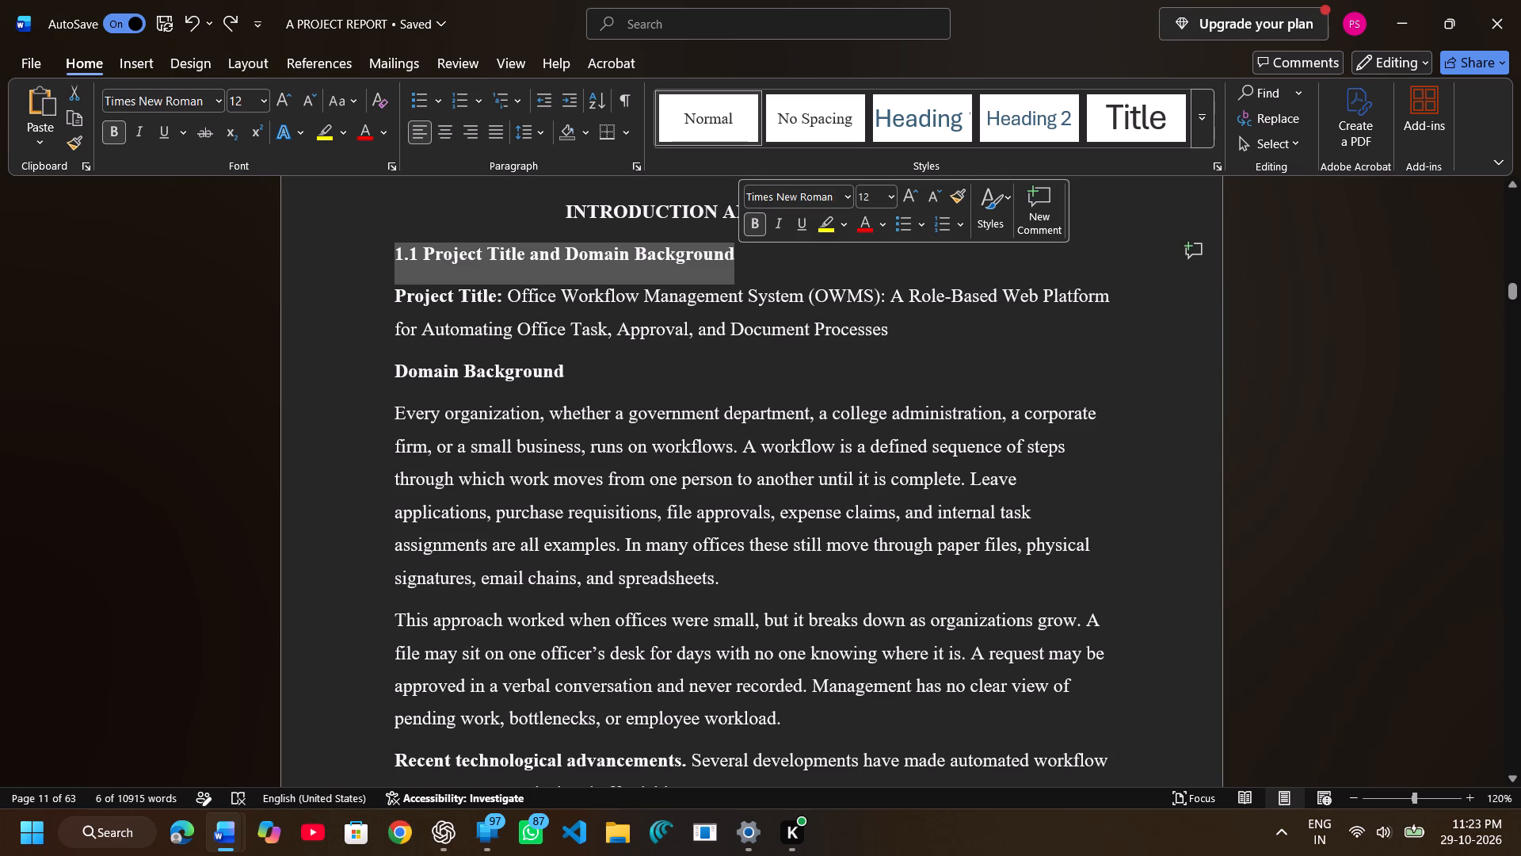
left_click(892, 206)
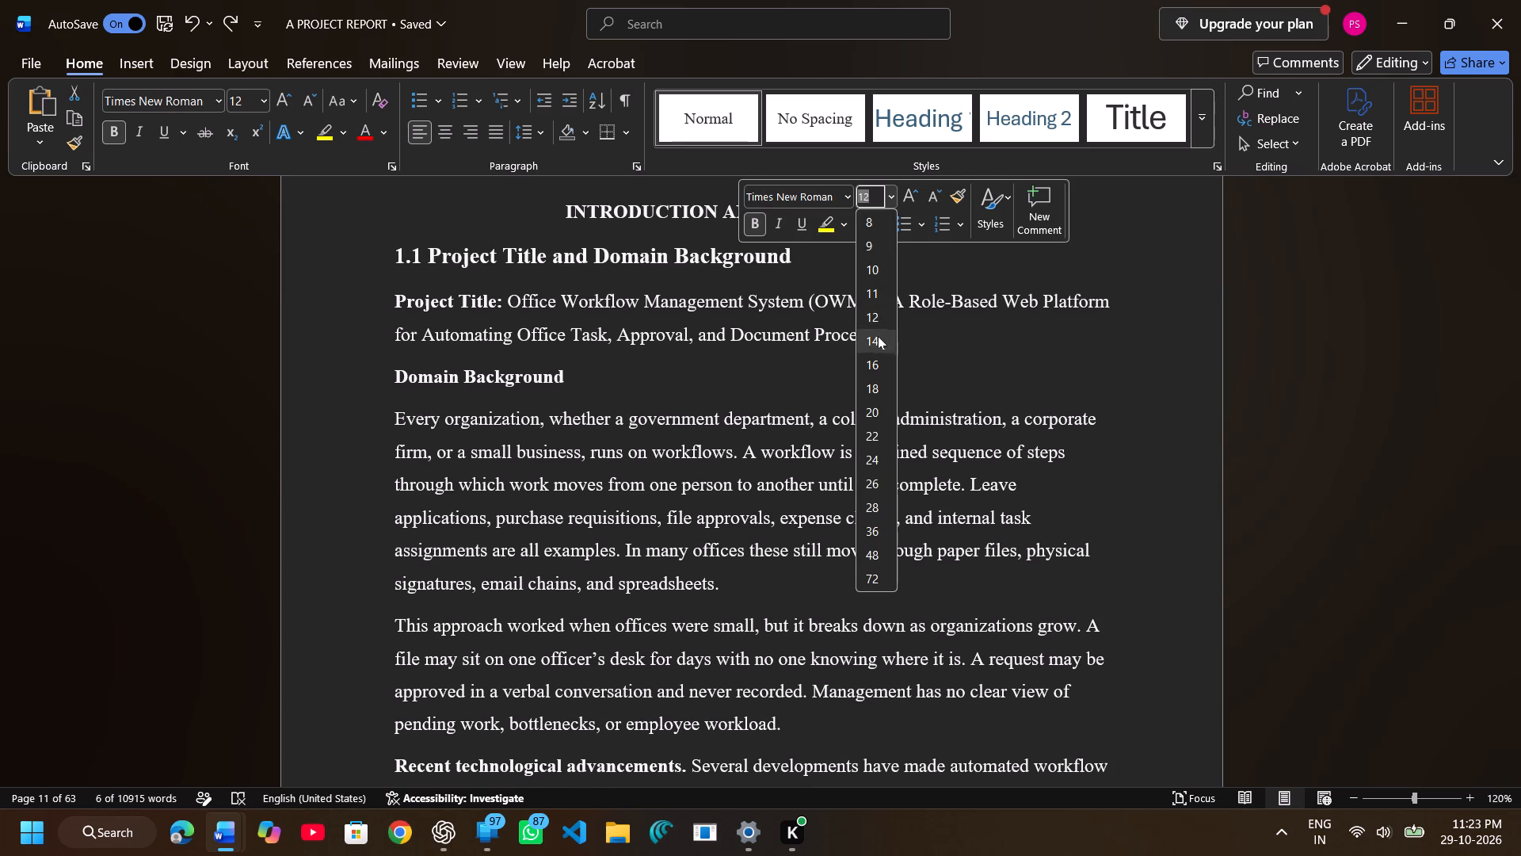
left_click(878, 336)
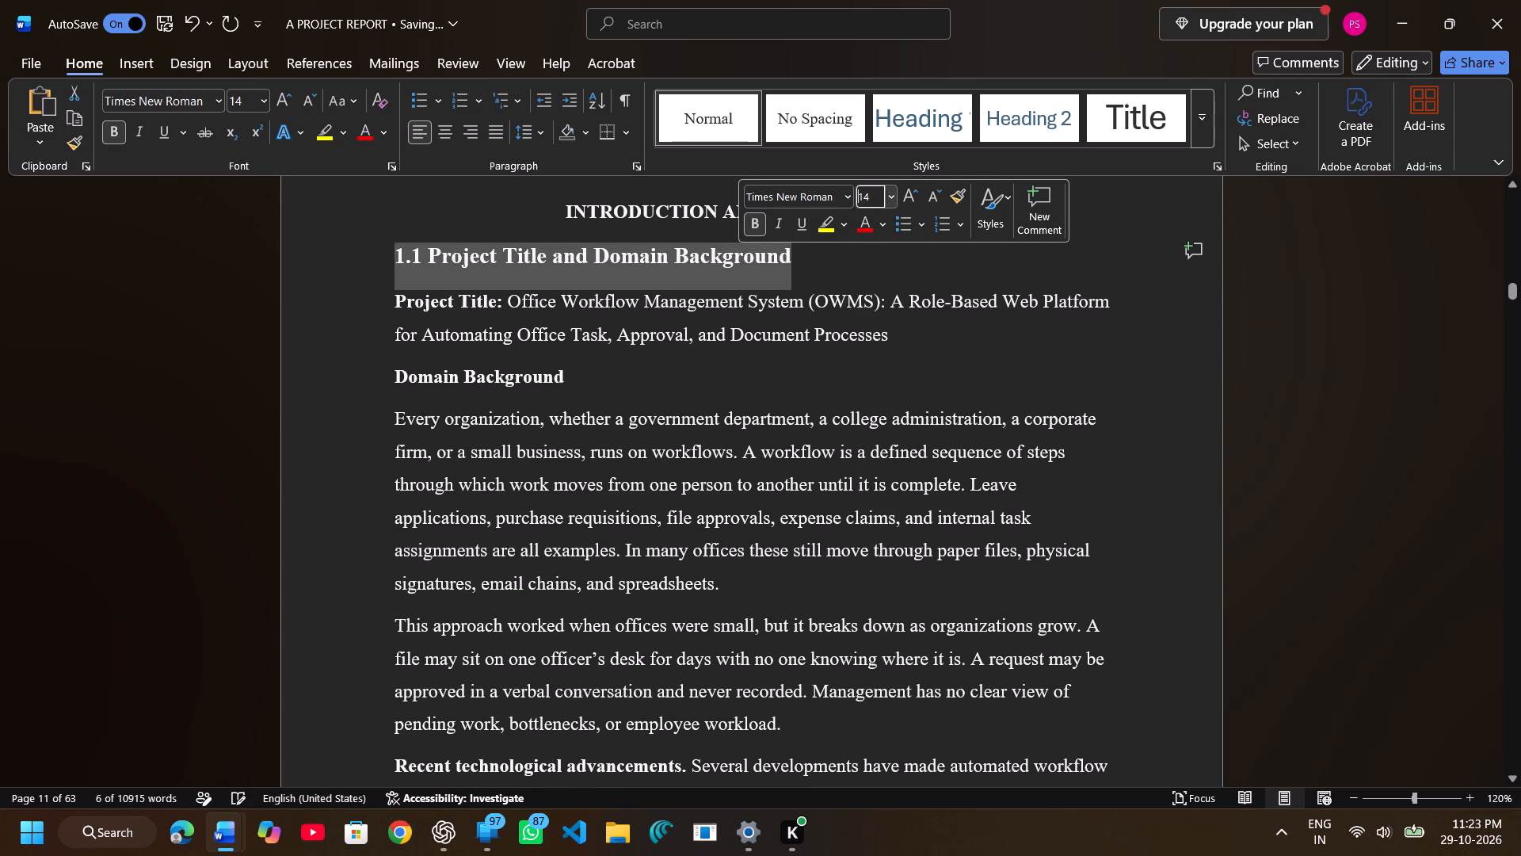
Set the Chapter 1 title "INTRODUCTION AND PROJECT OVERVIEW" to font size 14.
left_click_drag(561, 206, 647, 205)
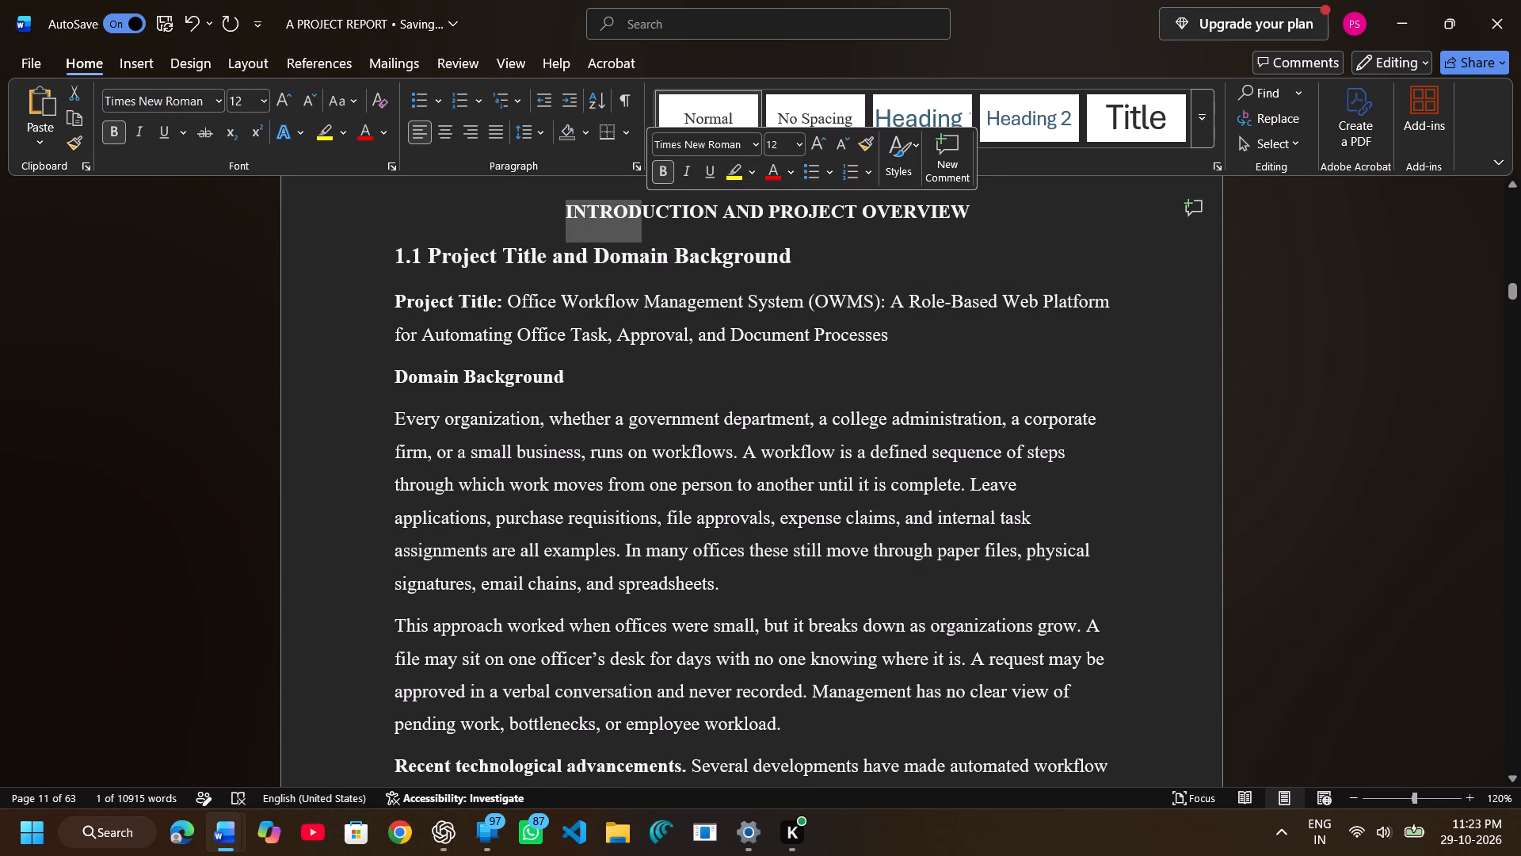
left_click(568, 208)
left_click_drag(568, 208, 890, 225)
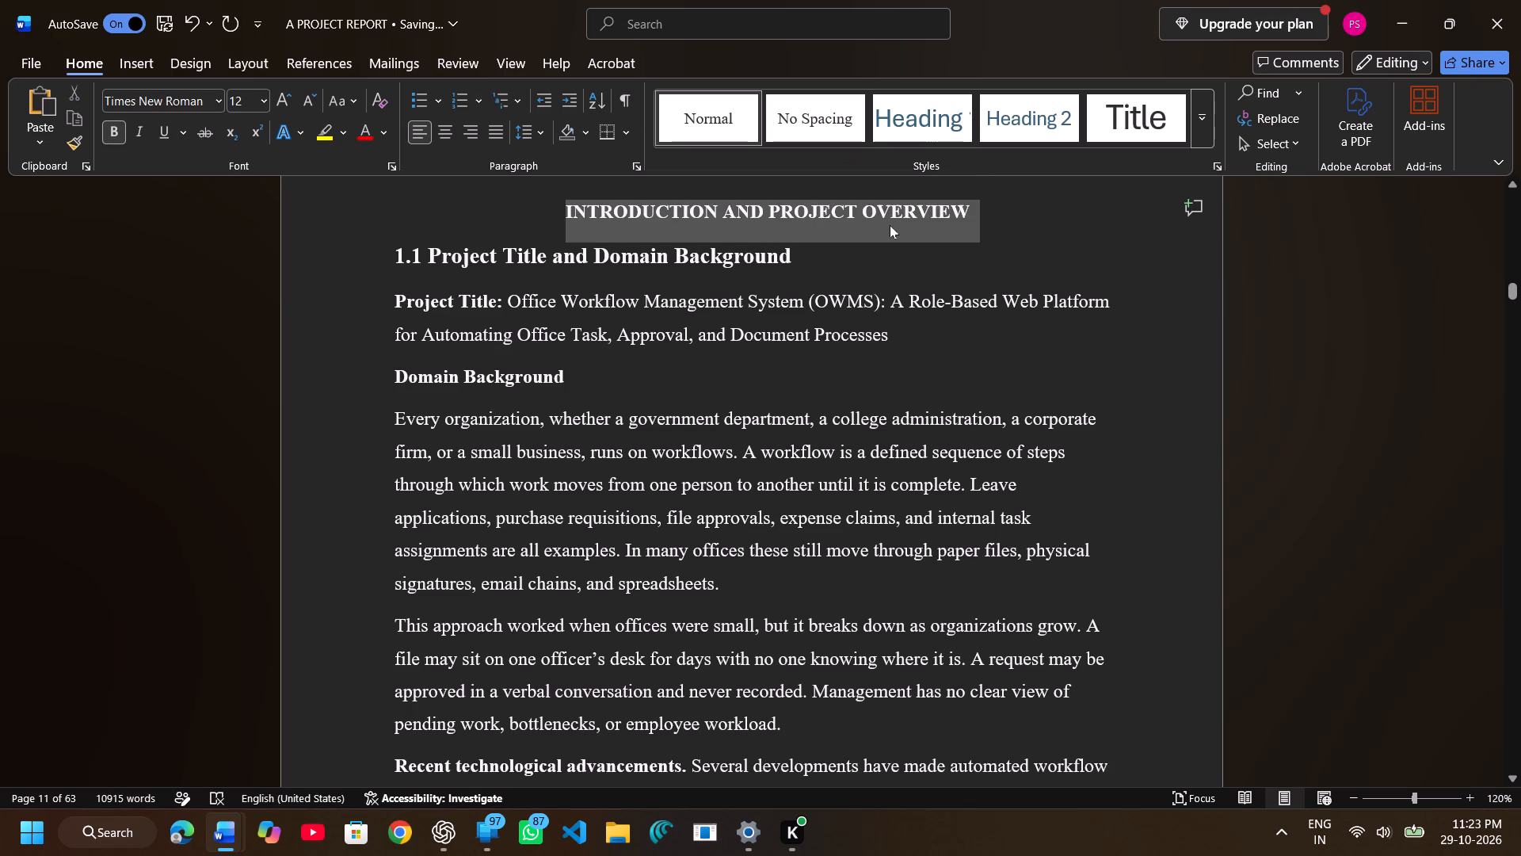
left_click_drag(890, 225, 949, 224)
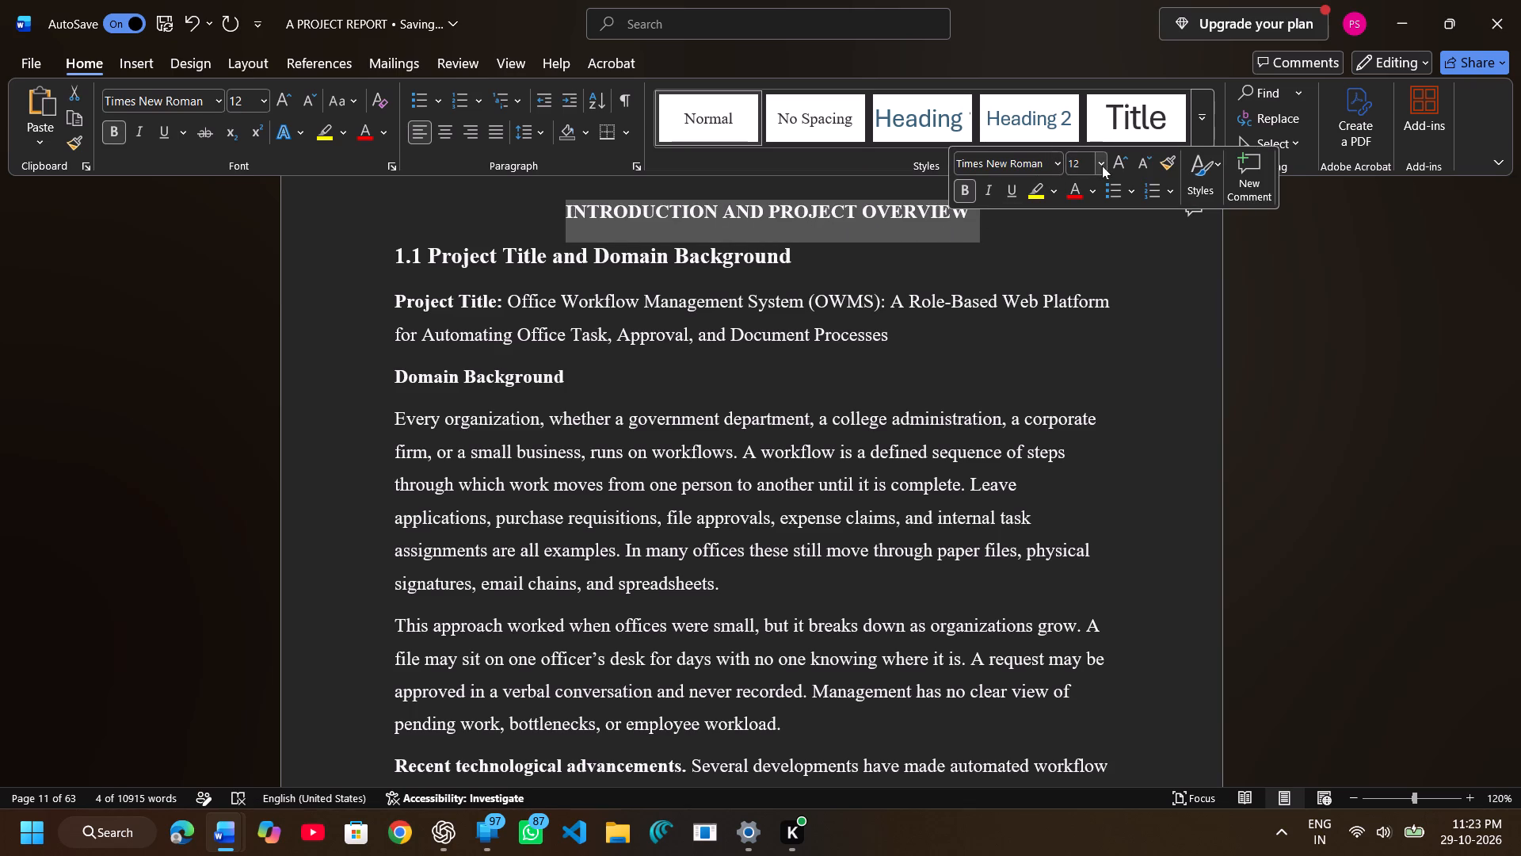
left_click(1103, 165)
left_click(1087, 299)
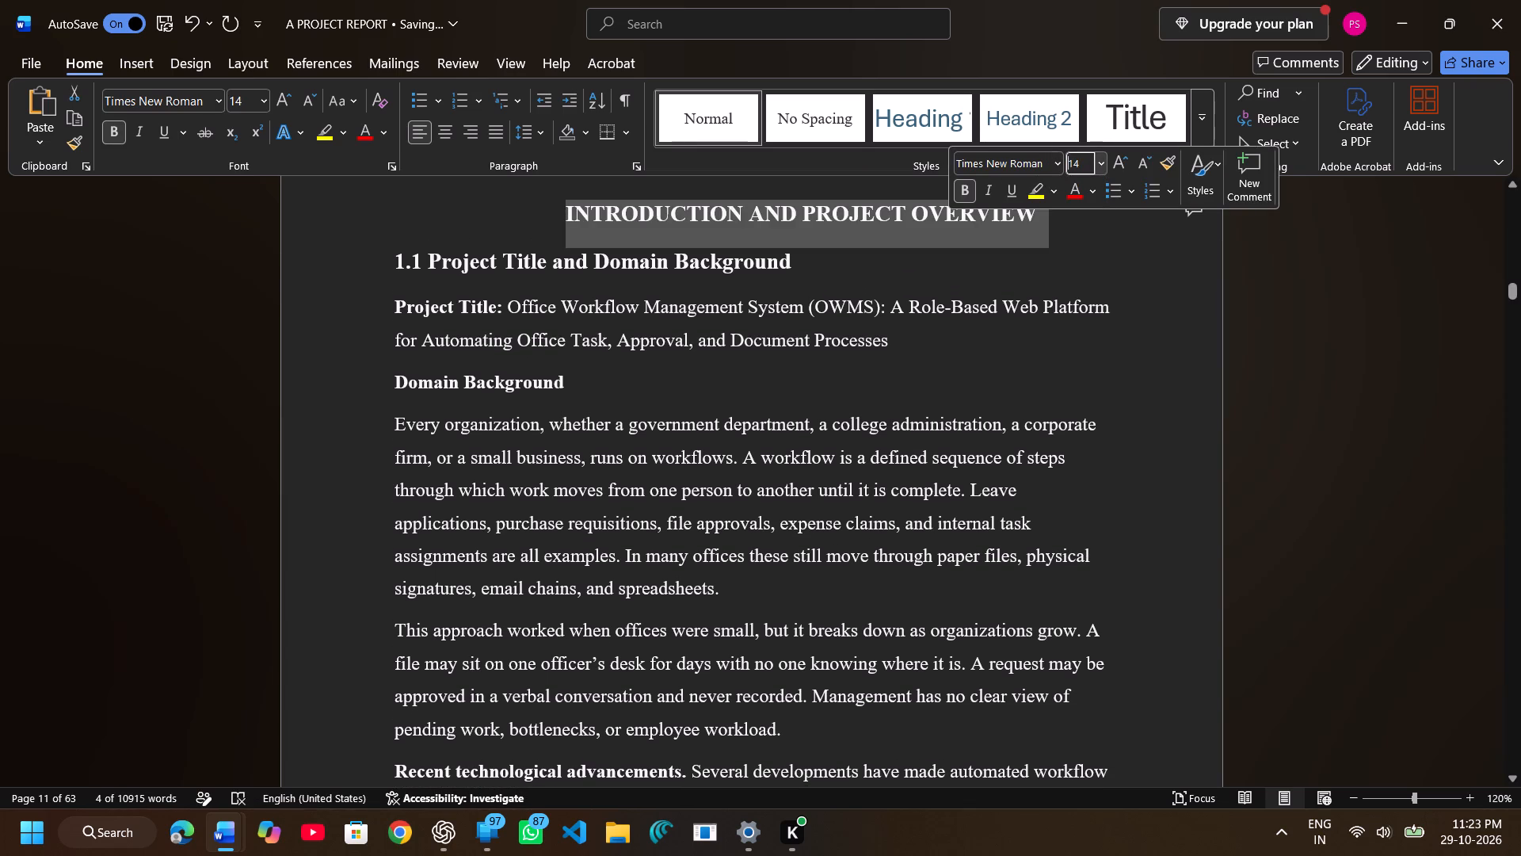
Set the "Domain Background" subheading in section 1.1 to font size 14.
left_click_drag(388, 380, 542, 378)
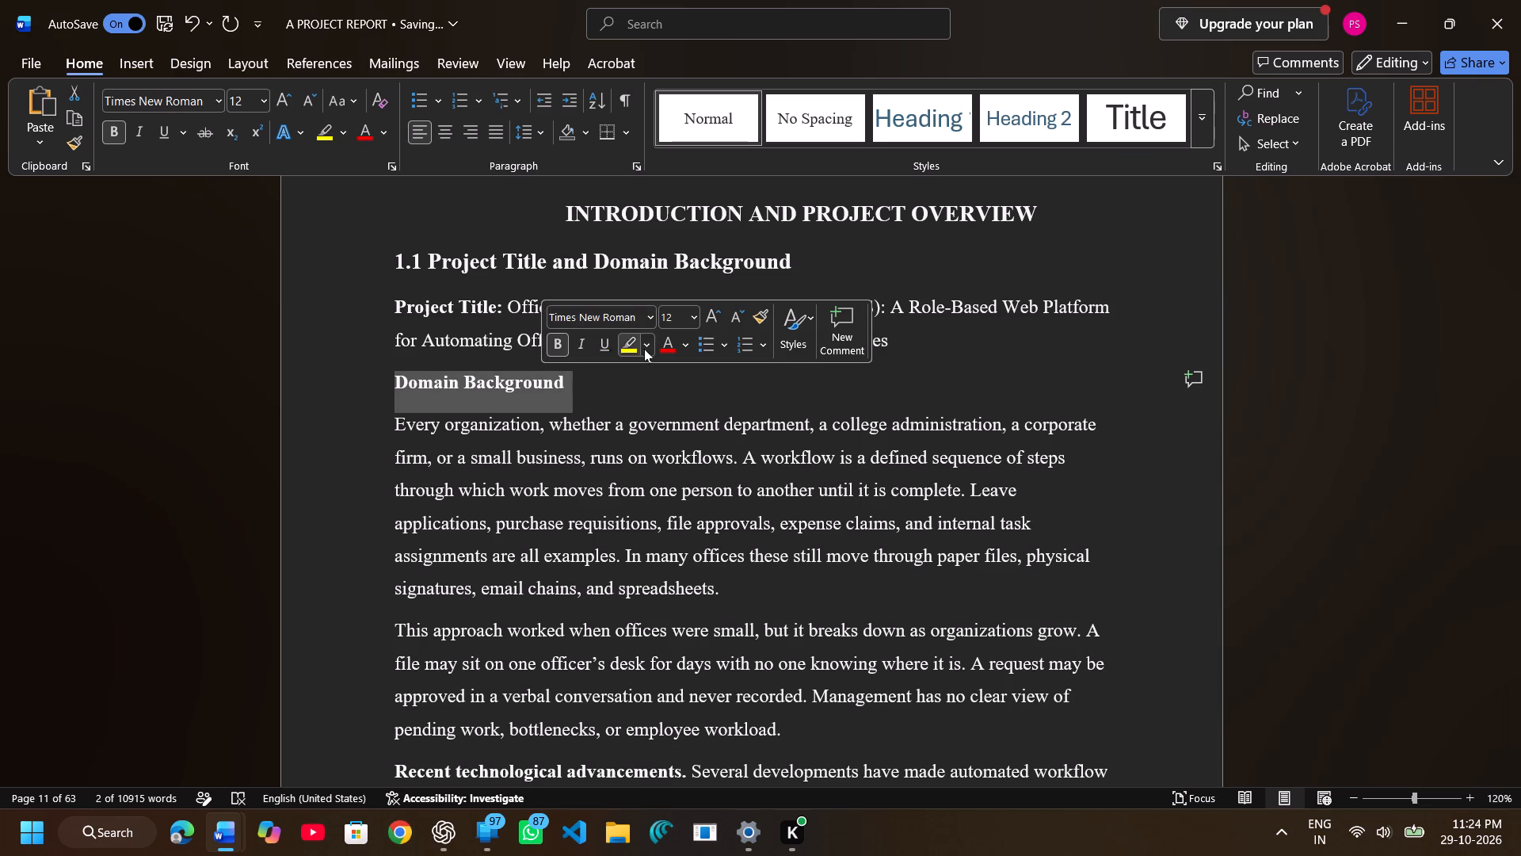
left_click(694, 325)
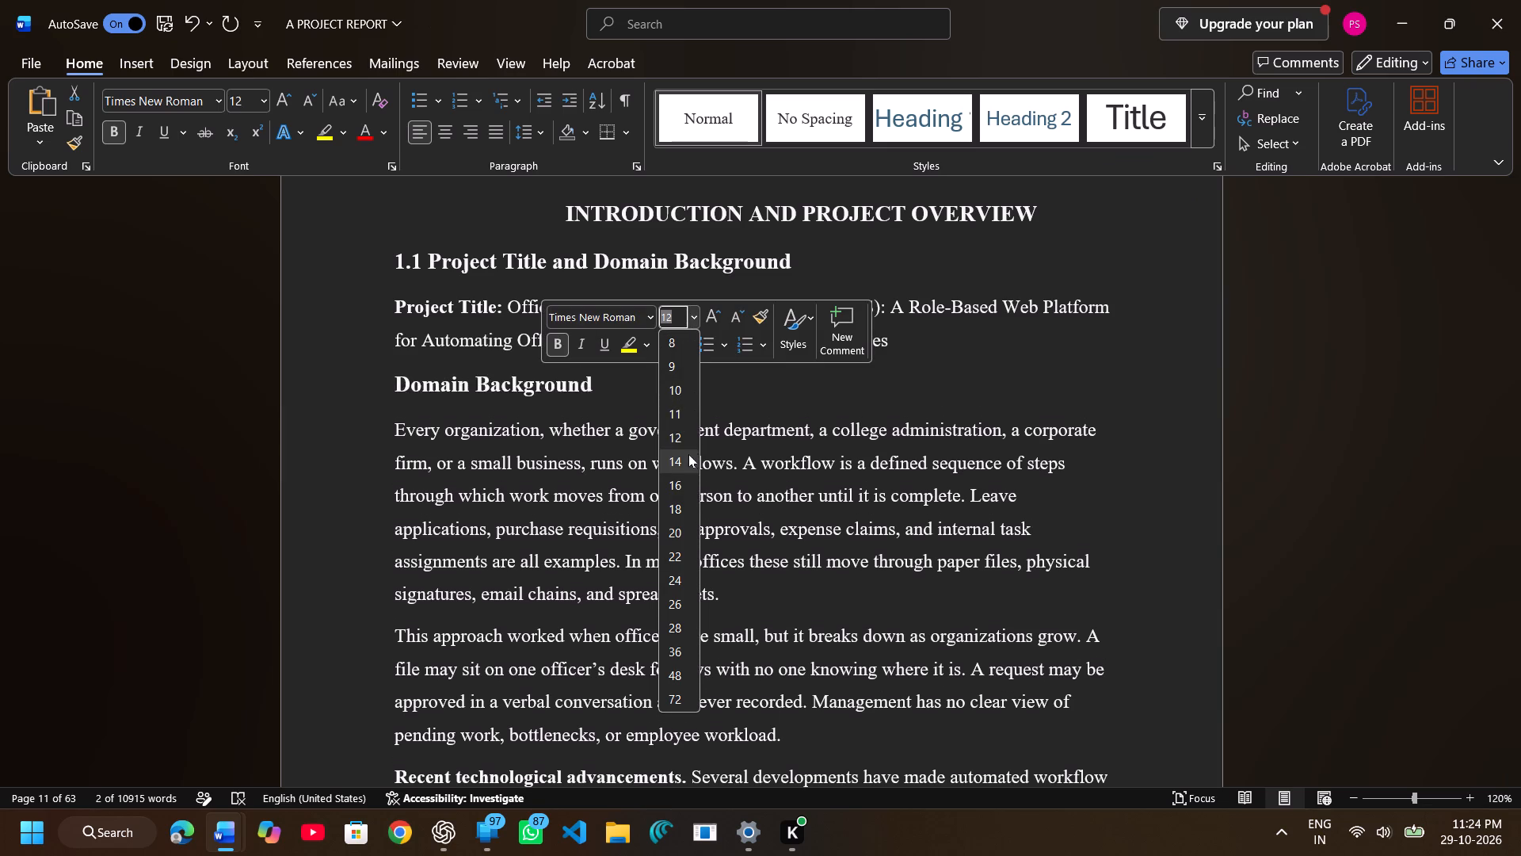
left_click(688, 454)
Set the heading "1.2 Problem Statement and Existing System Challenges" to font size 14.
scroll(604, 463, "down", 1)
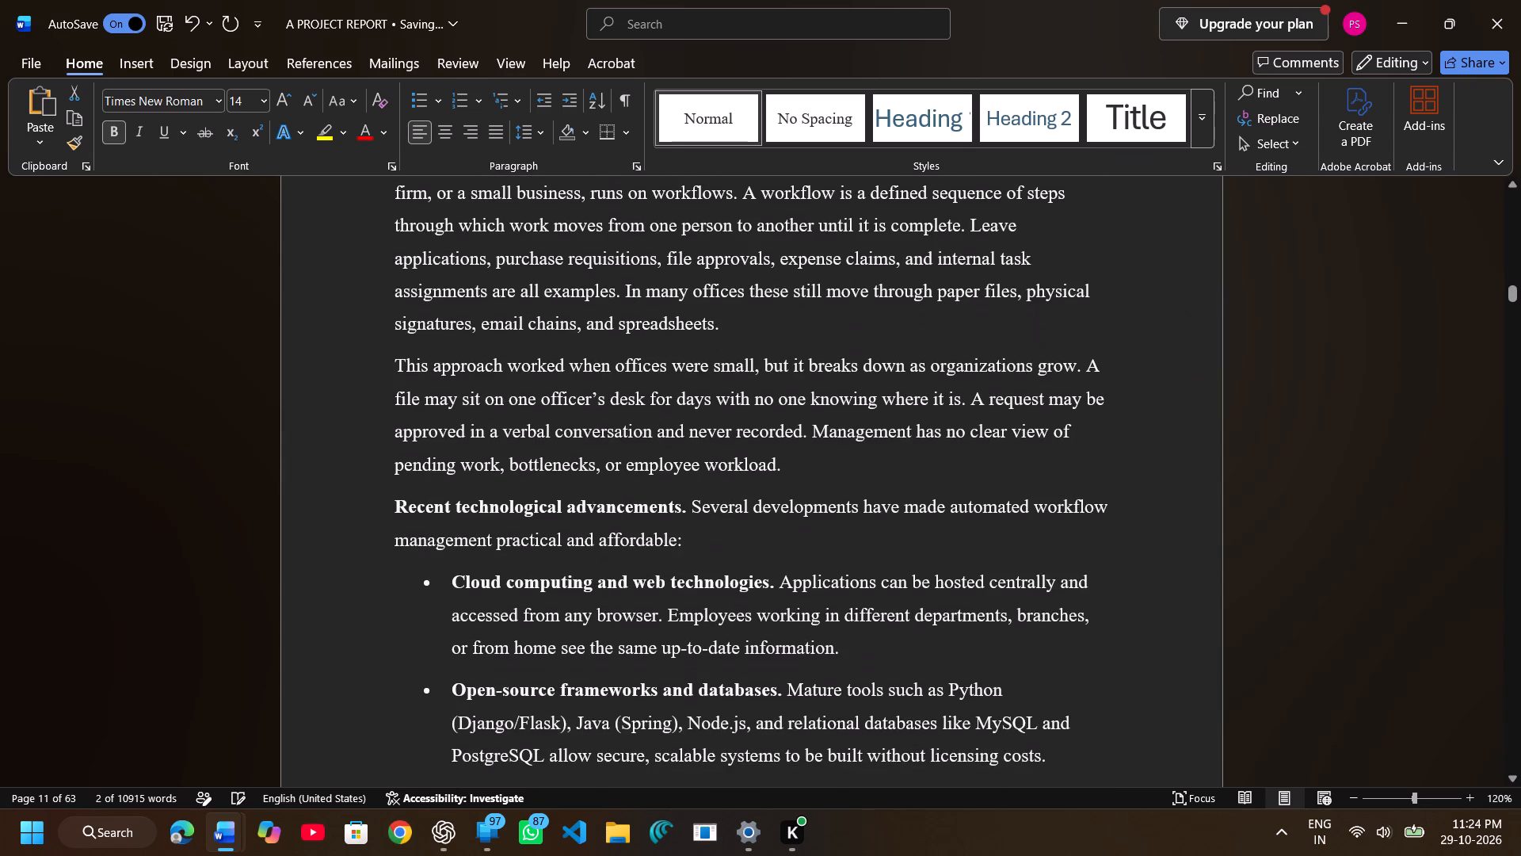
scroll(462, 513, "down", 3)
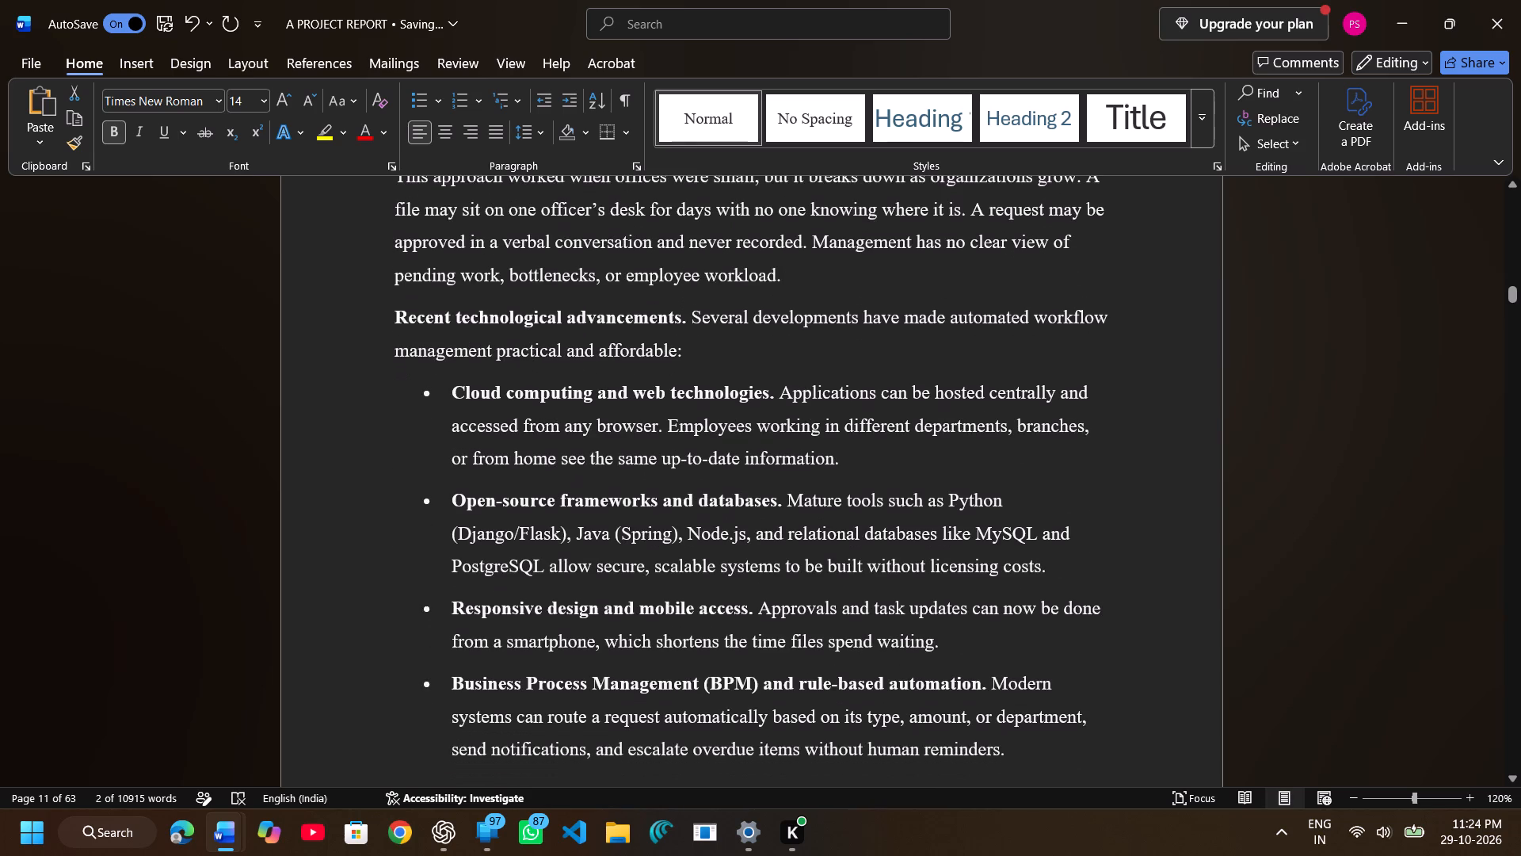
scroll(462, 513, "down", 2)
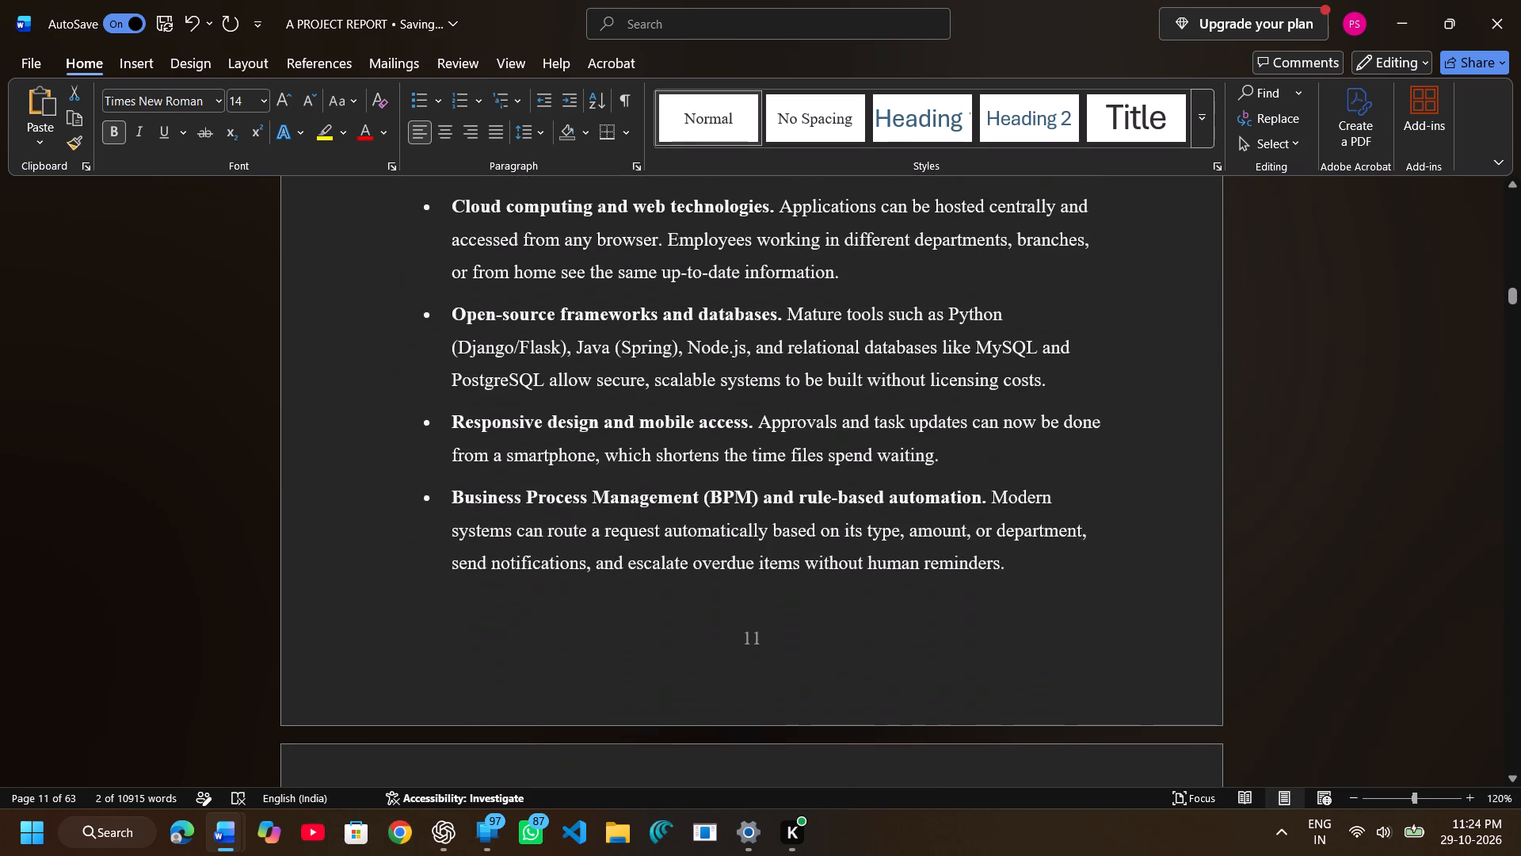
scroll(462, 513, "down", 1)
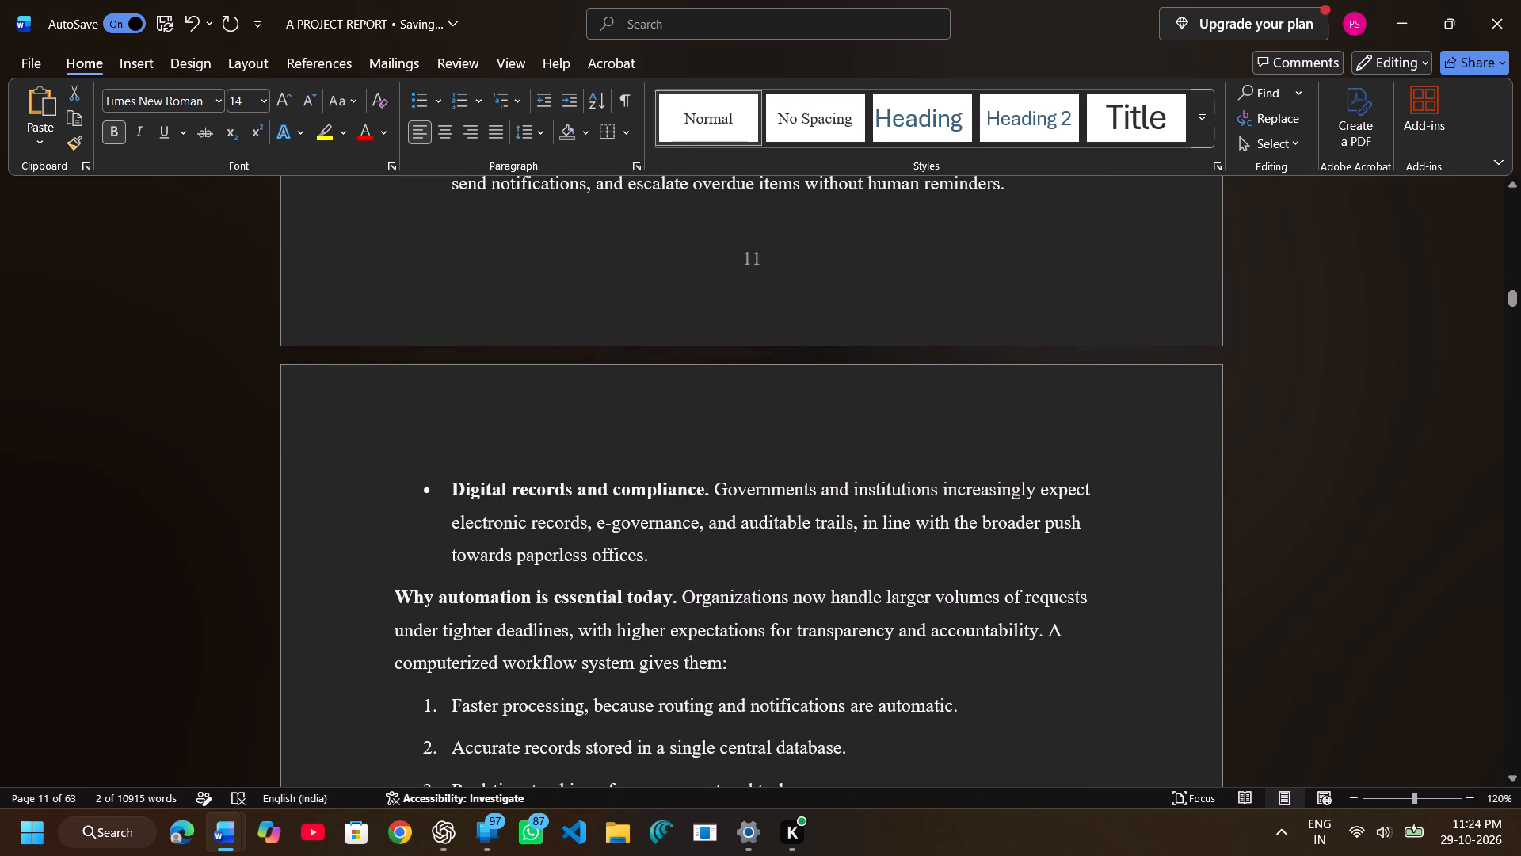
scroll(462, 513, "down", 1)
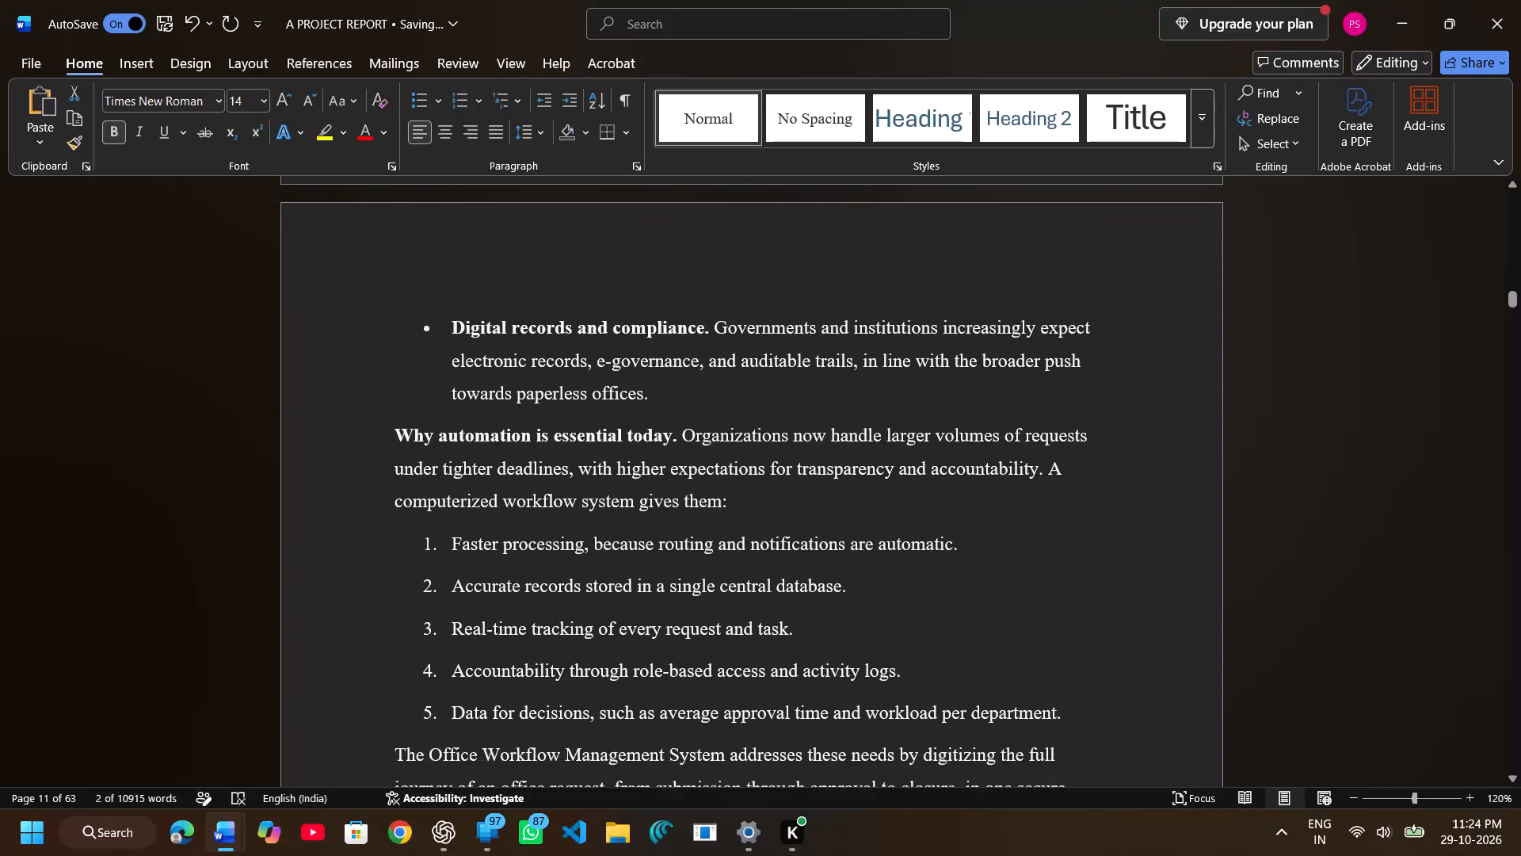
scroll(462, 513, "down", 1)
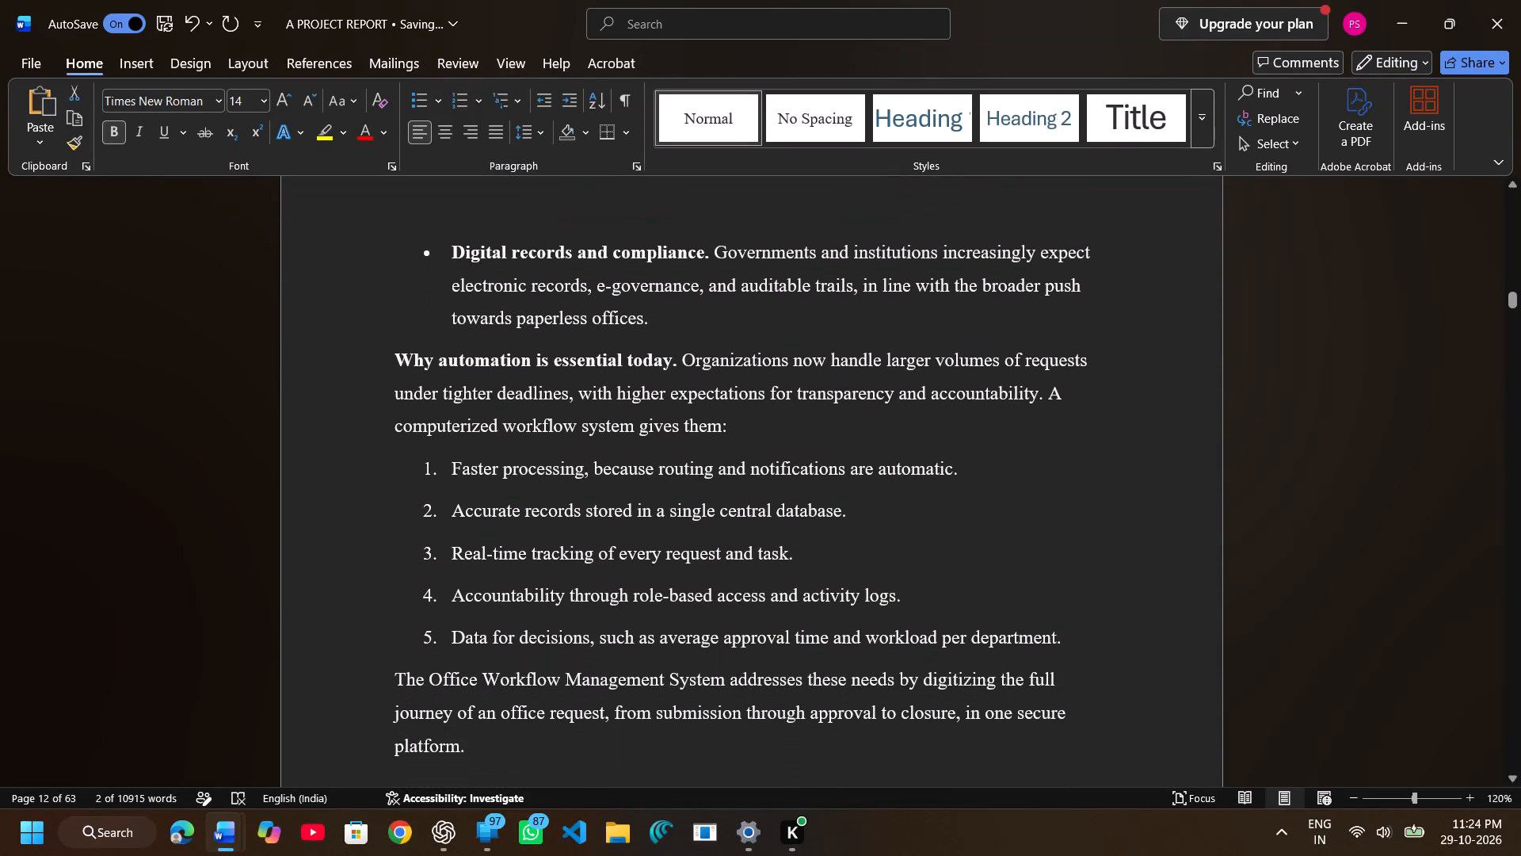
scroll(462, 513, "down", 2)
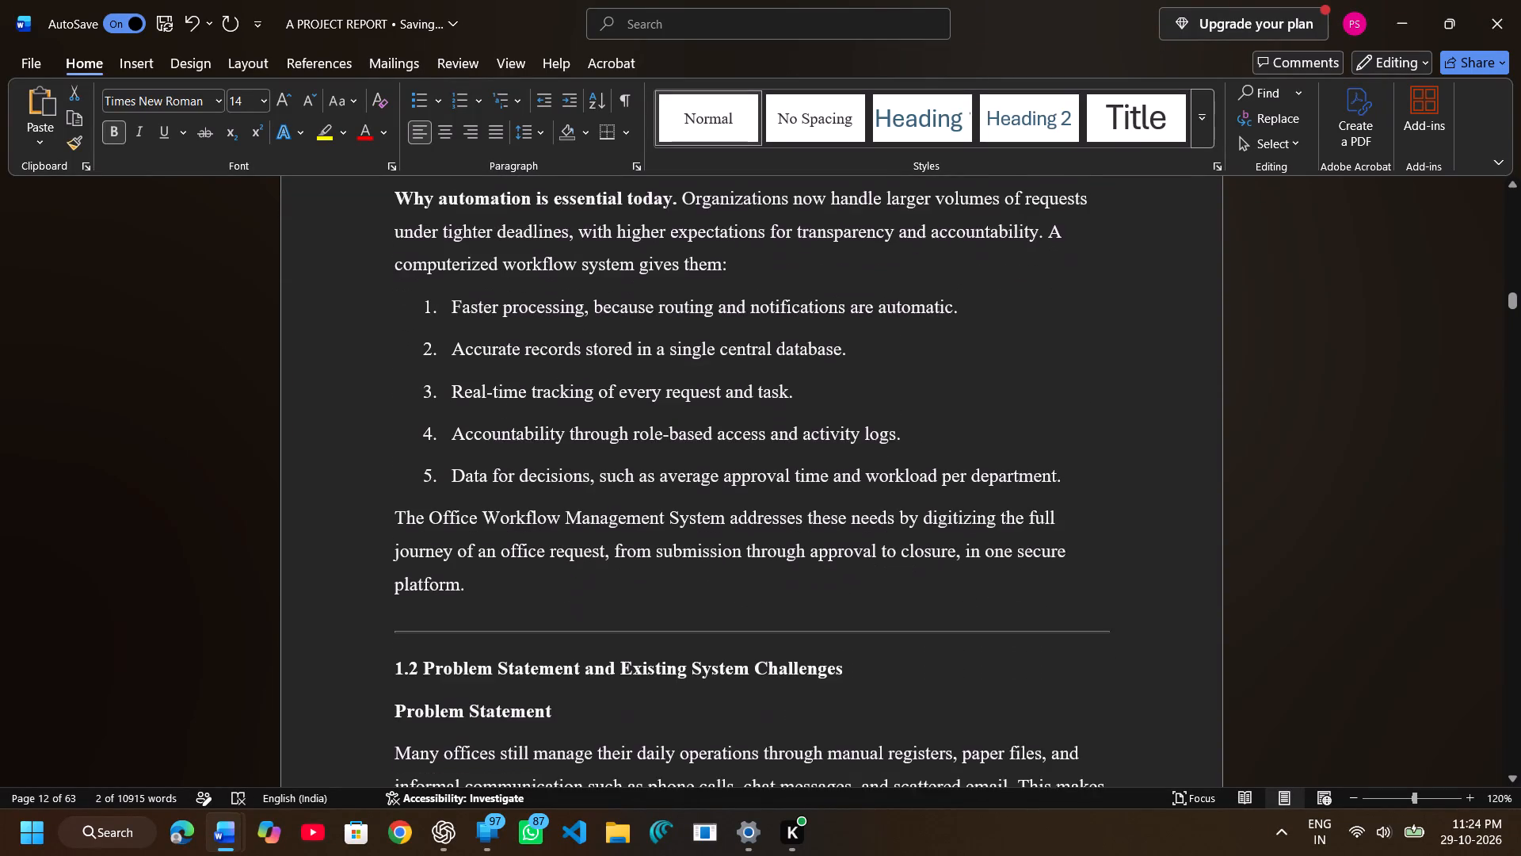
scroll(462, 513, "down", 2)
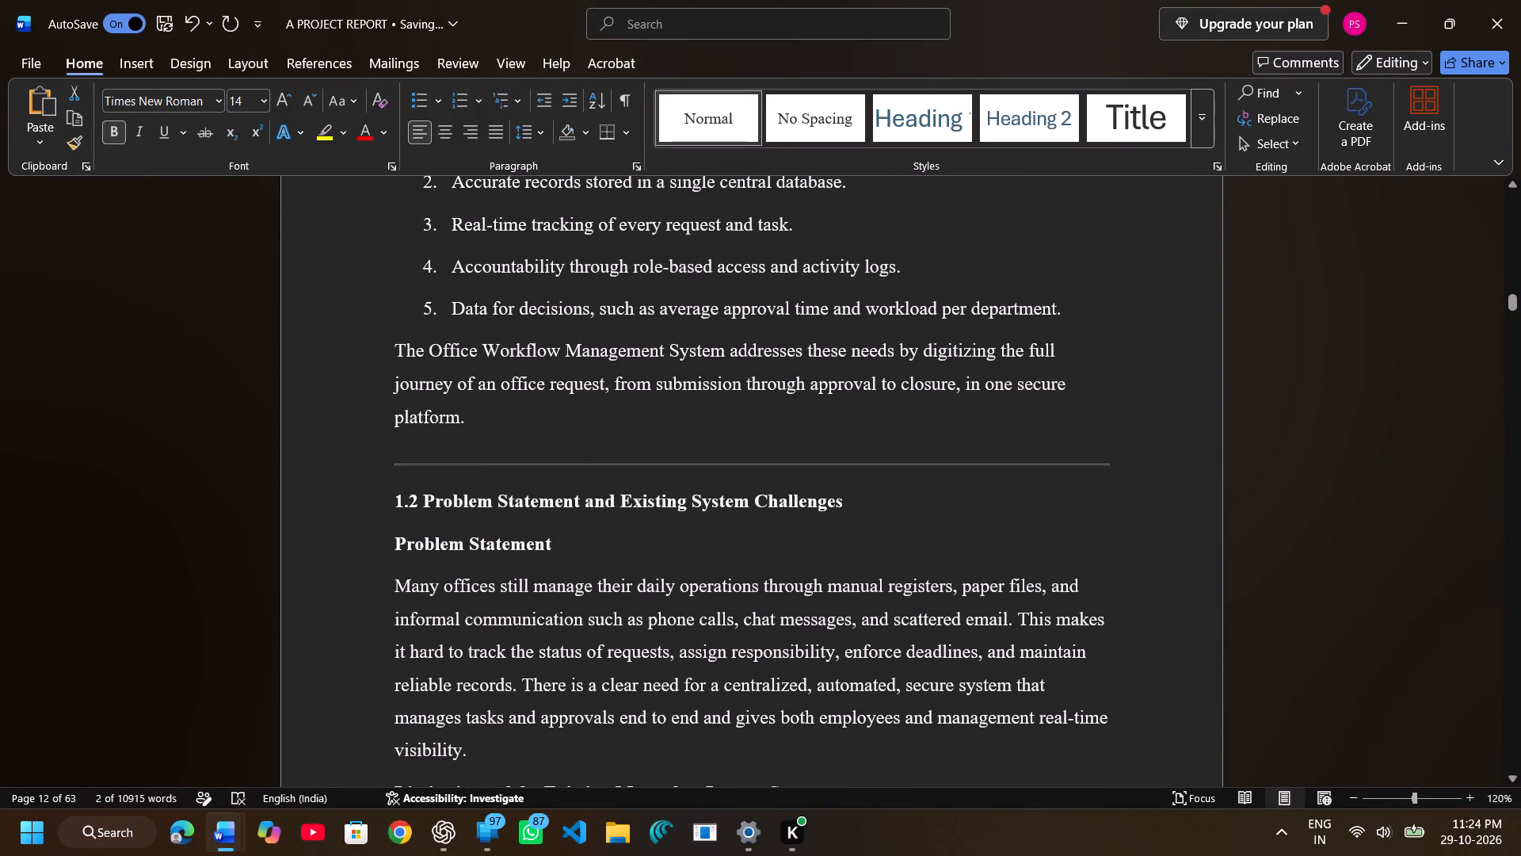
left_click_drag(391, 499, 776, 516)
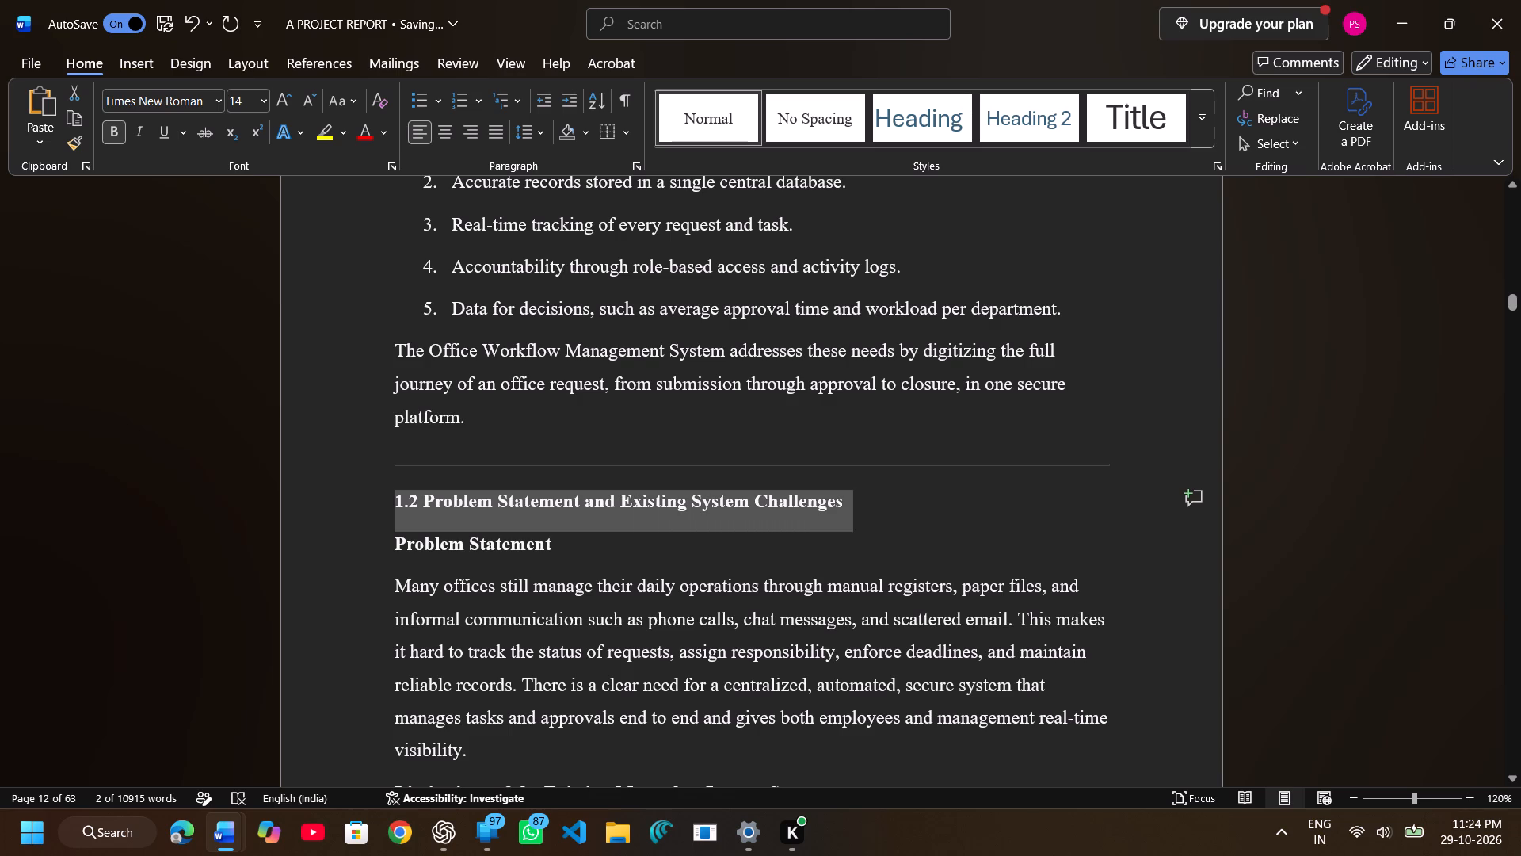
left_click_drag(776, 516, 819, 516)
left_click(969, 451)
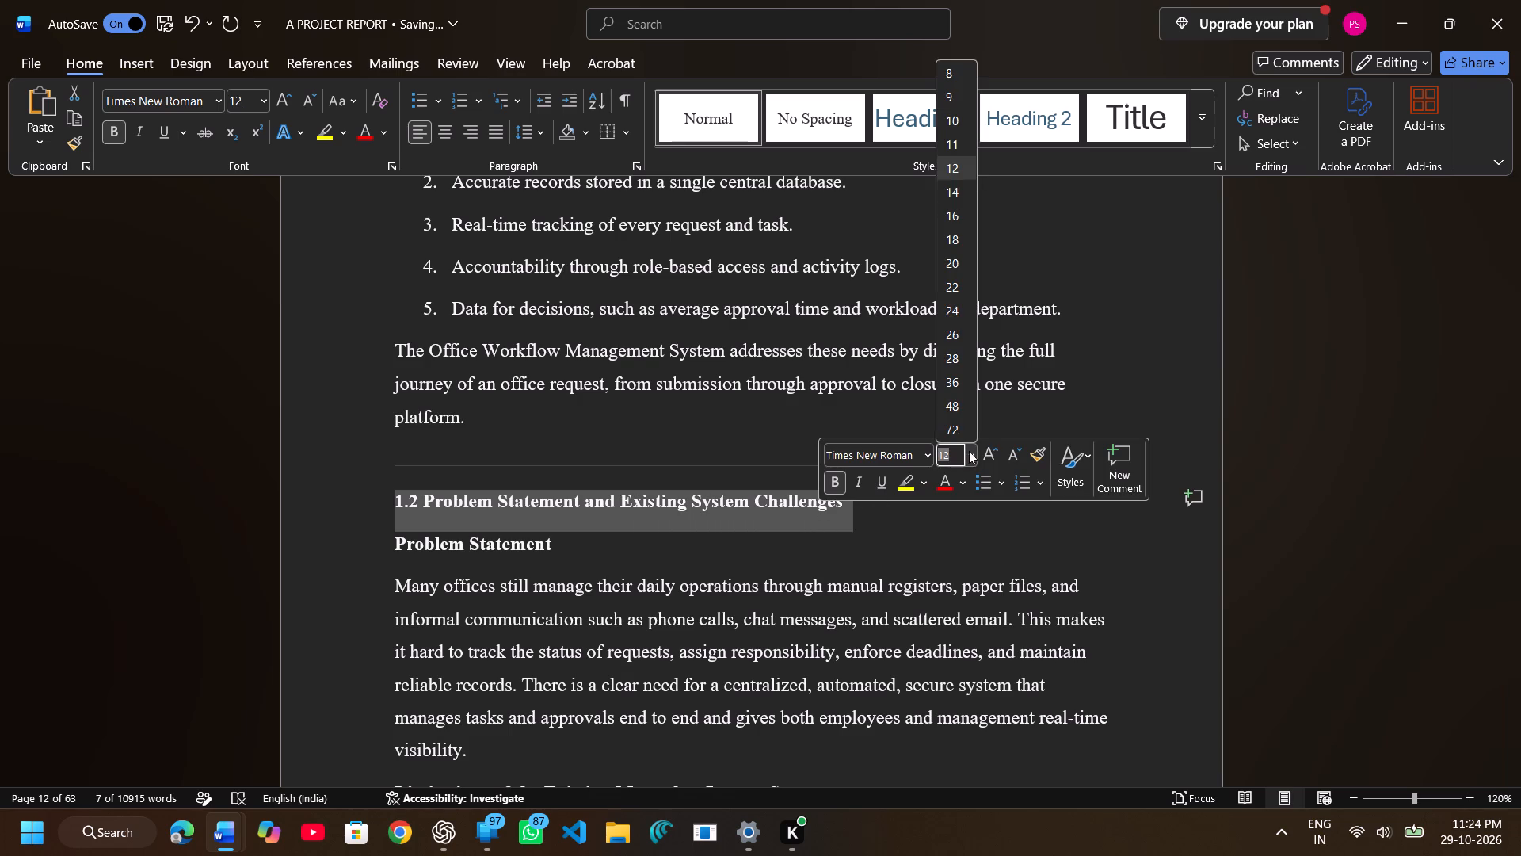
left_click(961, 194)
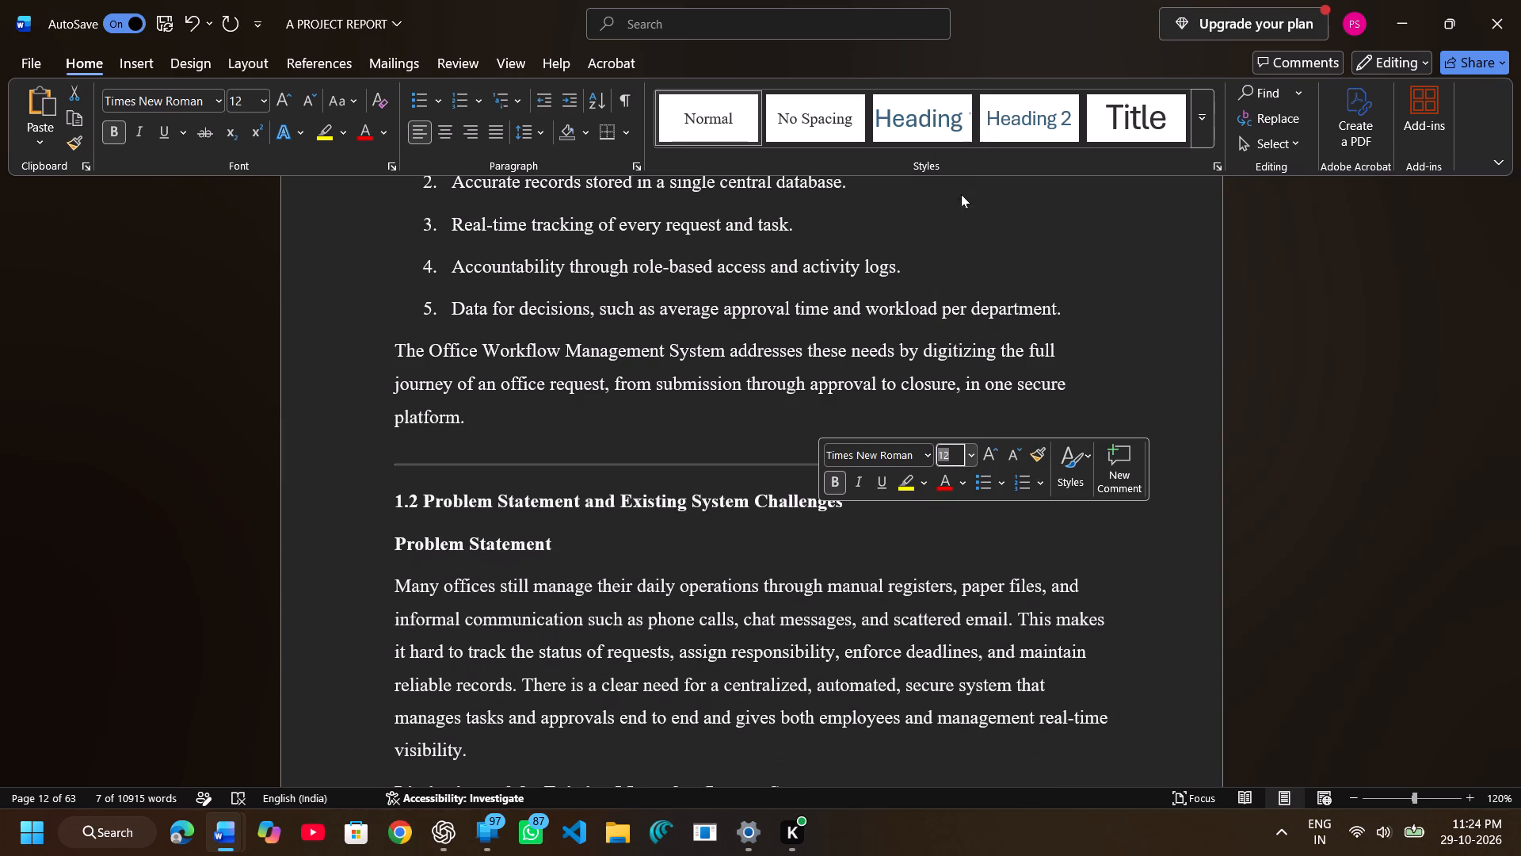
Set the "Problem Statement" subheading in section 1.2 to font size 14.
left_click_drag(390, 547, 512, 544)
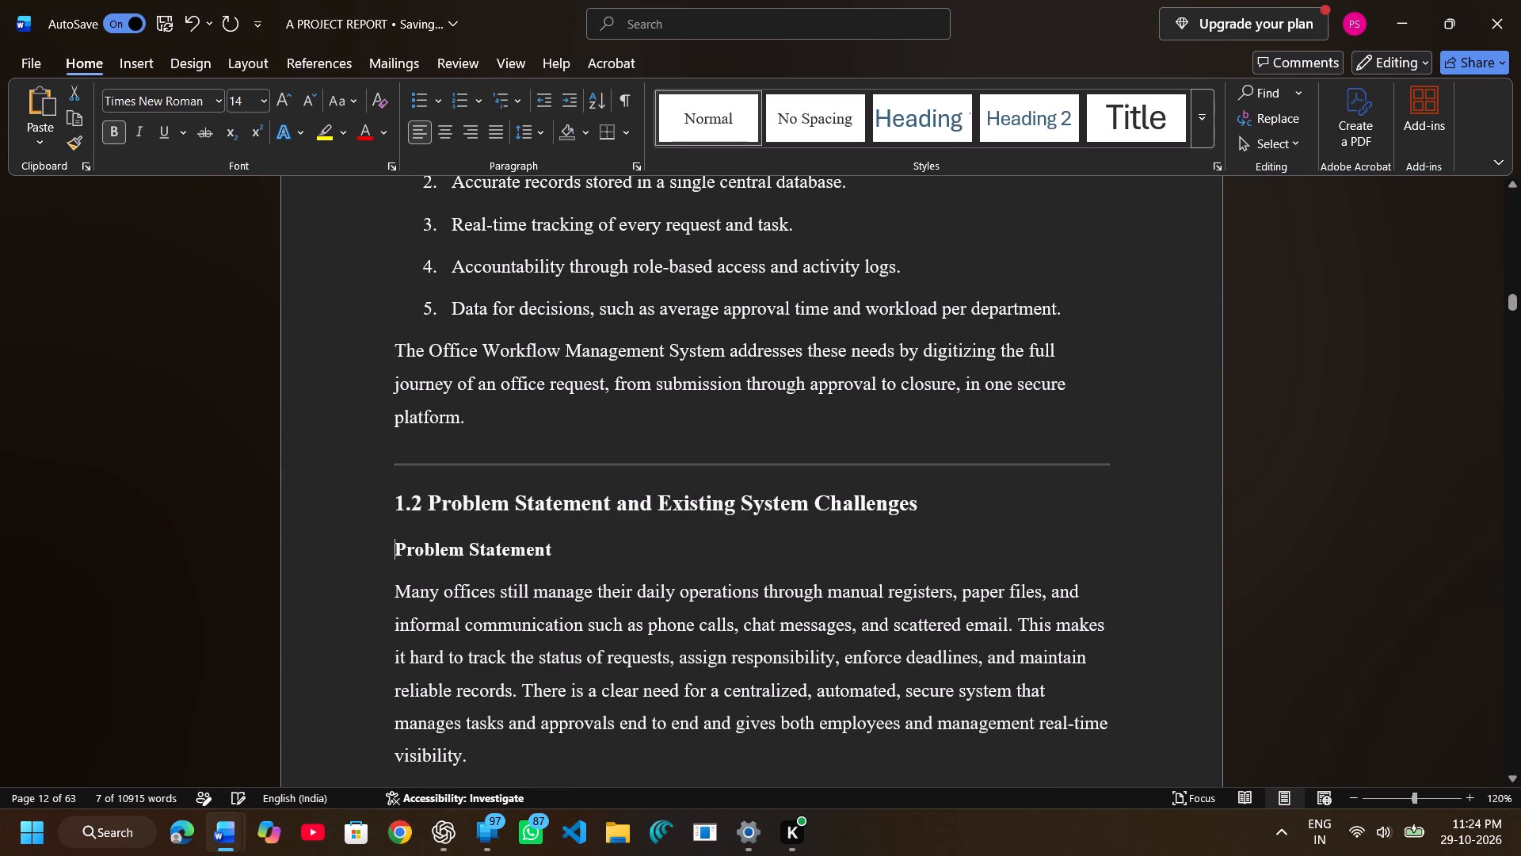
left_click_drag(512, 544, 555, 548)
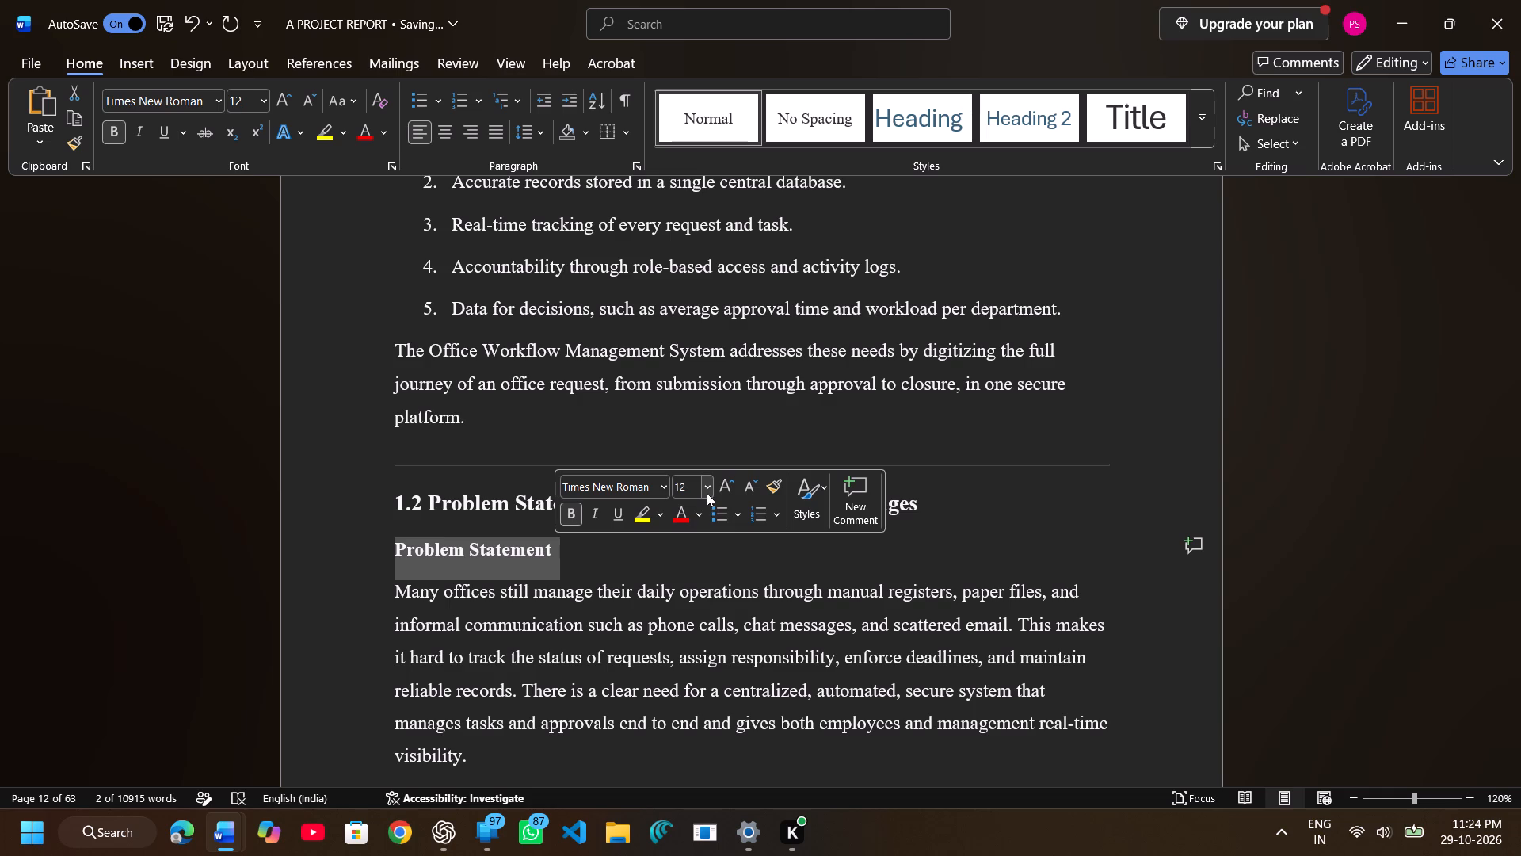
left_click(707, 493)
left_click(697, 212)
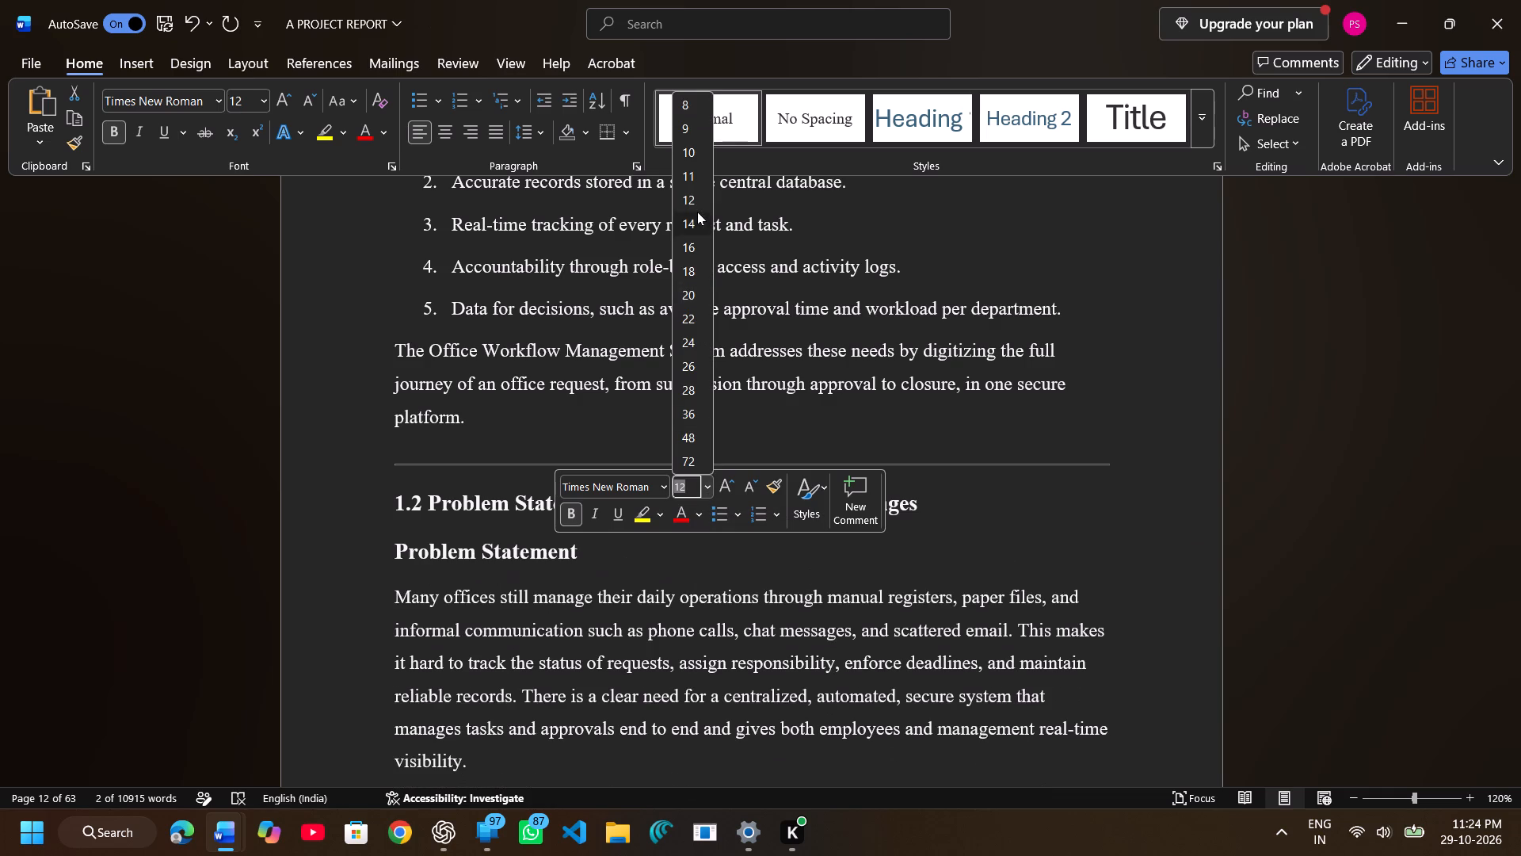
Set the subheading "Limitations of the Existing Manual or Legacy System" in section 1.2 to font size 14.
scroll(644, 574, "down", 1)
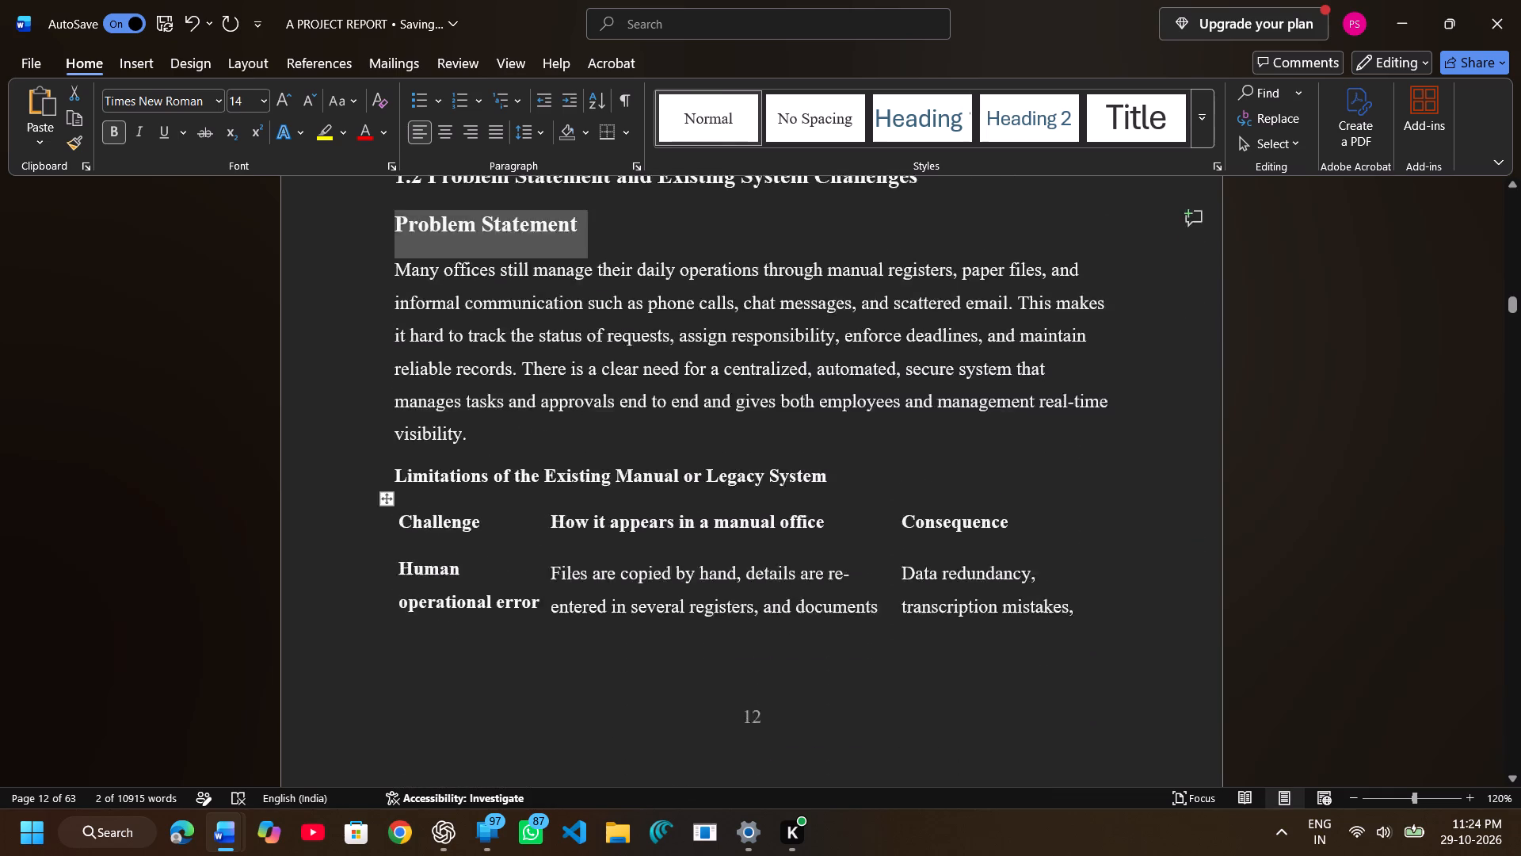
scroll(644, 574, "down", 3)
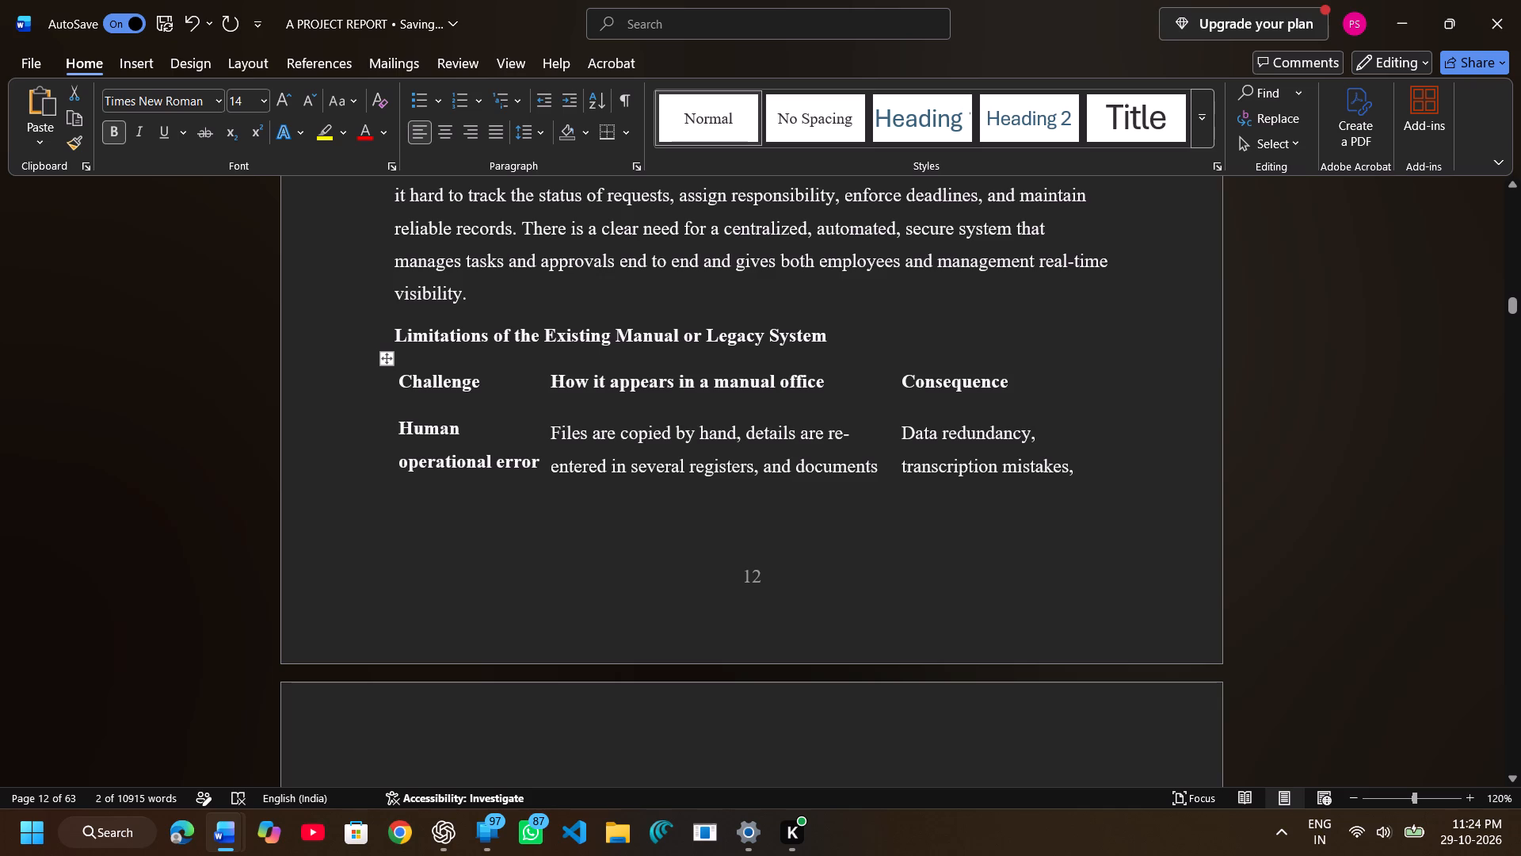
left_click_drag(391, 333, 823, 362)
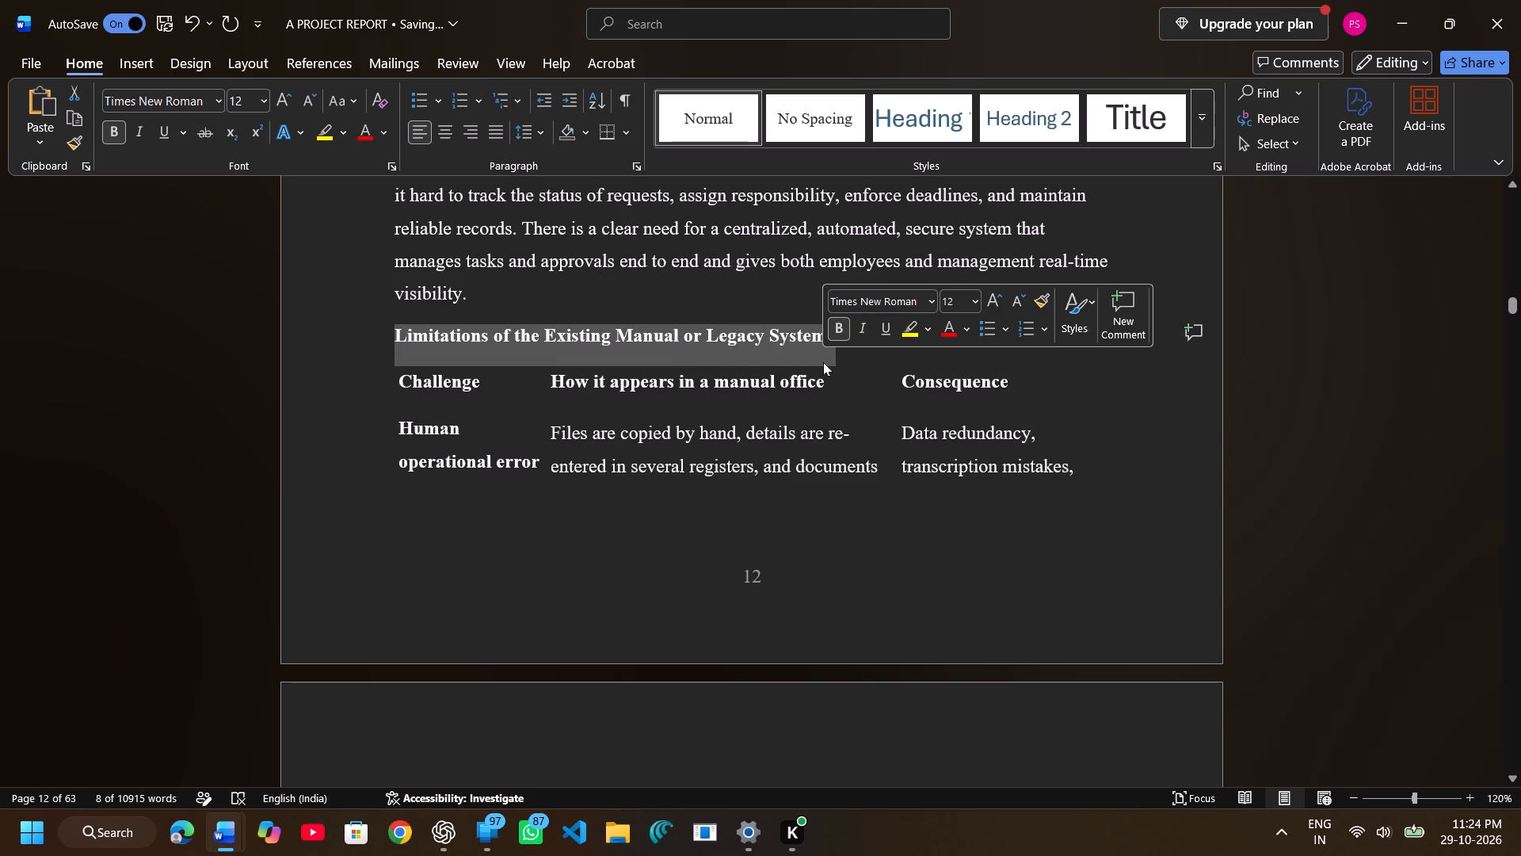
left_click(979, 300)
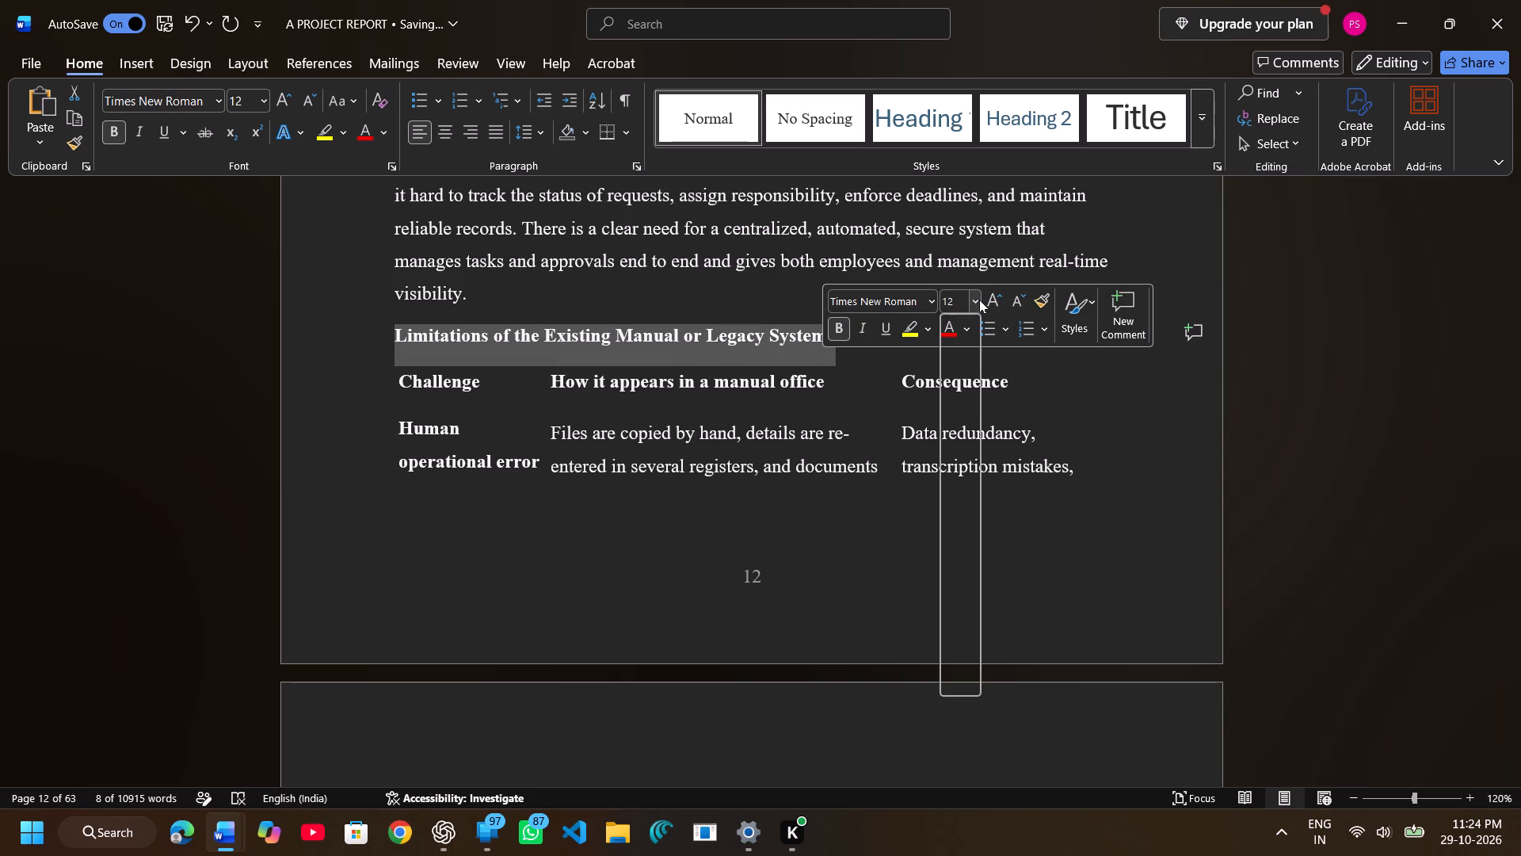
left_click(978, 442)
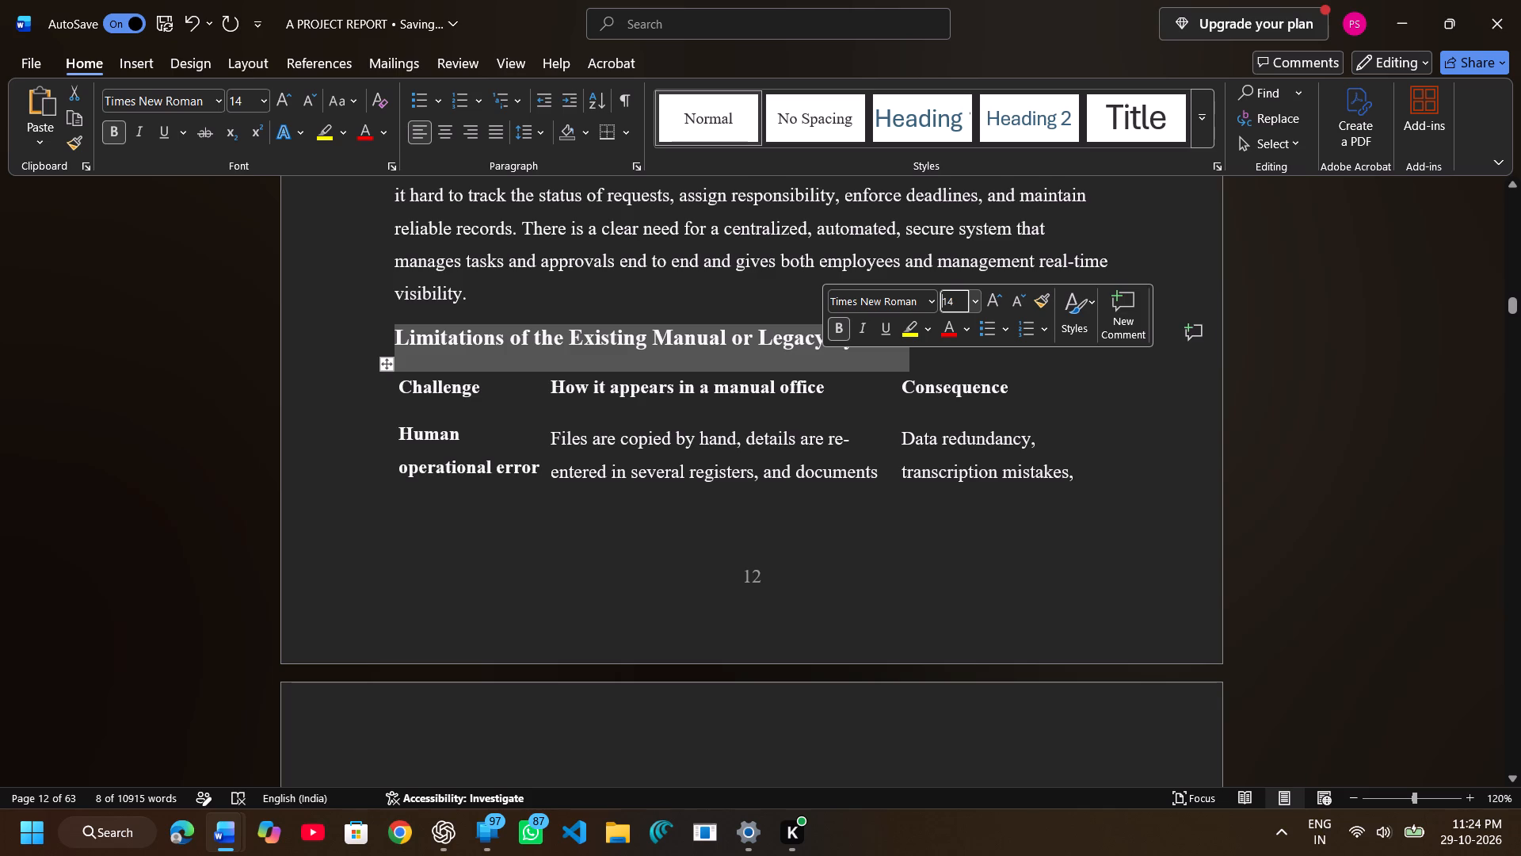
Apply the Table Grid style to the whole Challenge/Consequence table under the legacy system limitations subheading.
left_click_drag(399, 384, 688, 568)
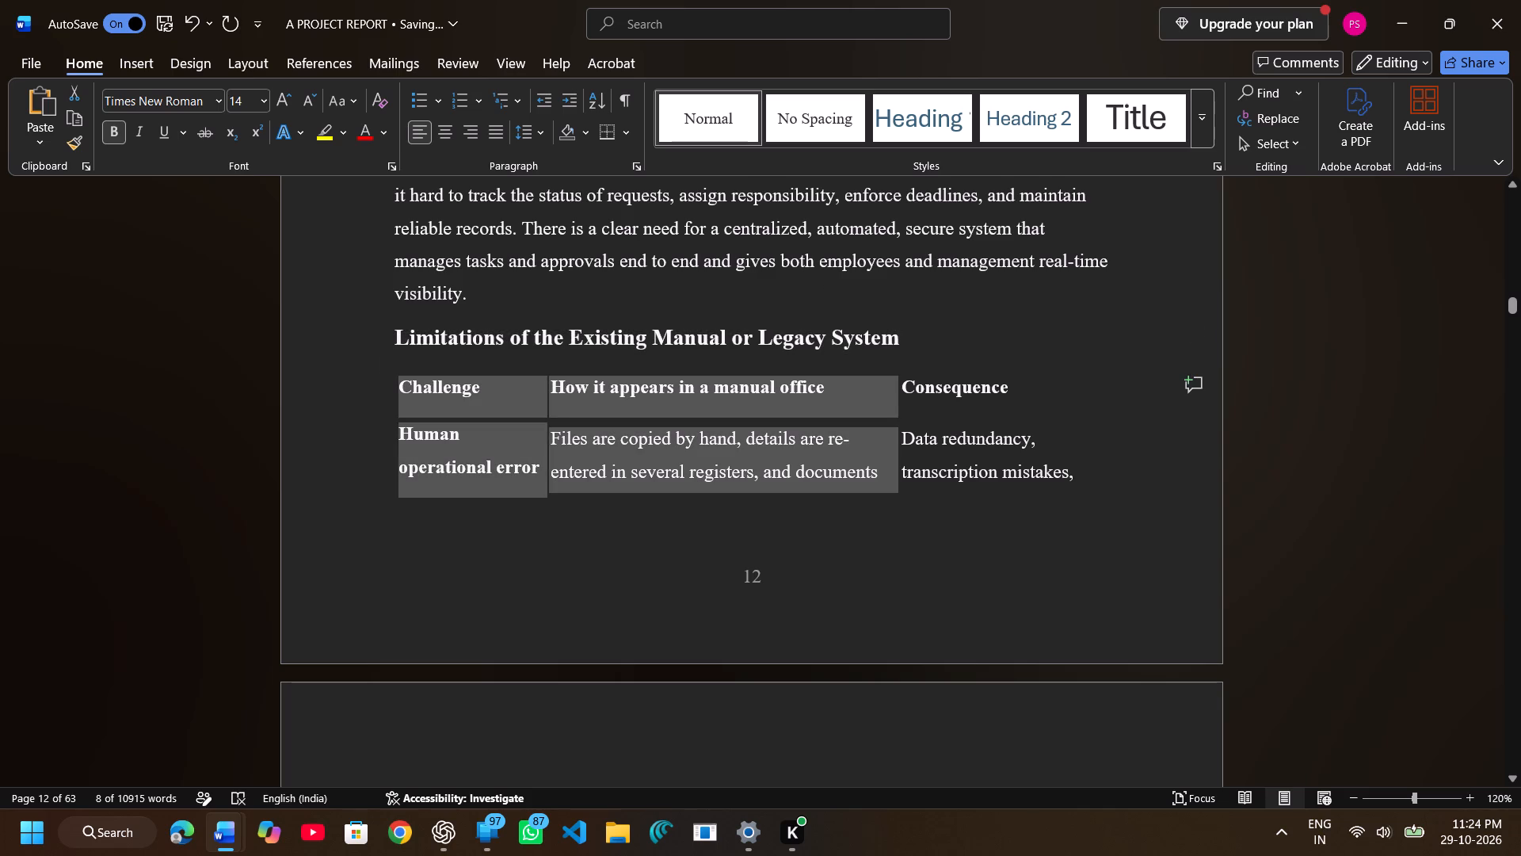
left_click_drag(688, 568, 1019, 805)
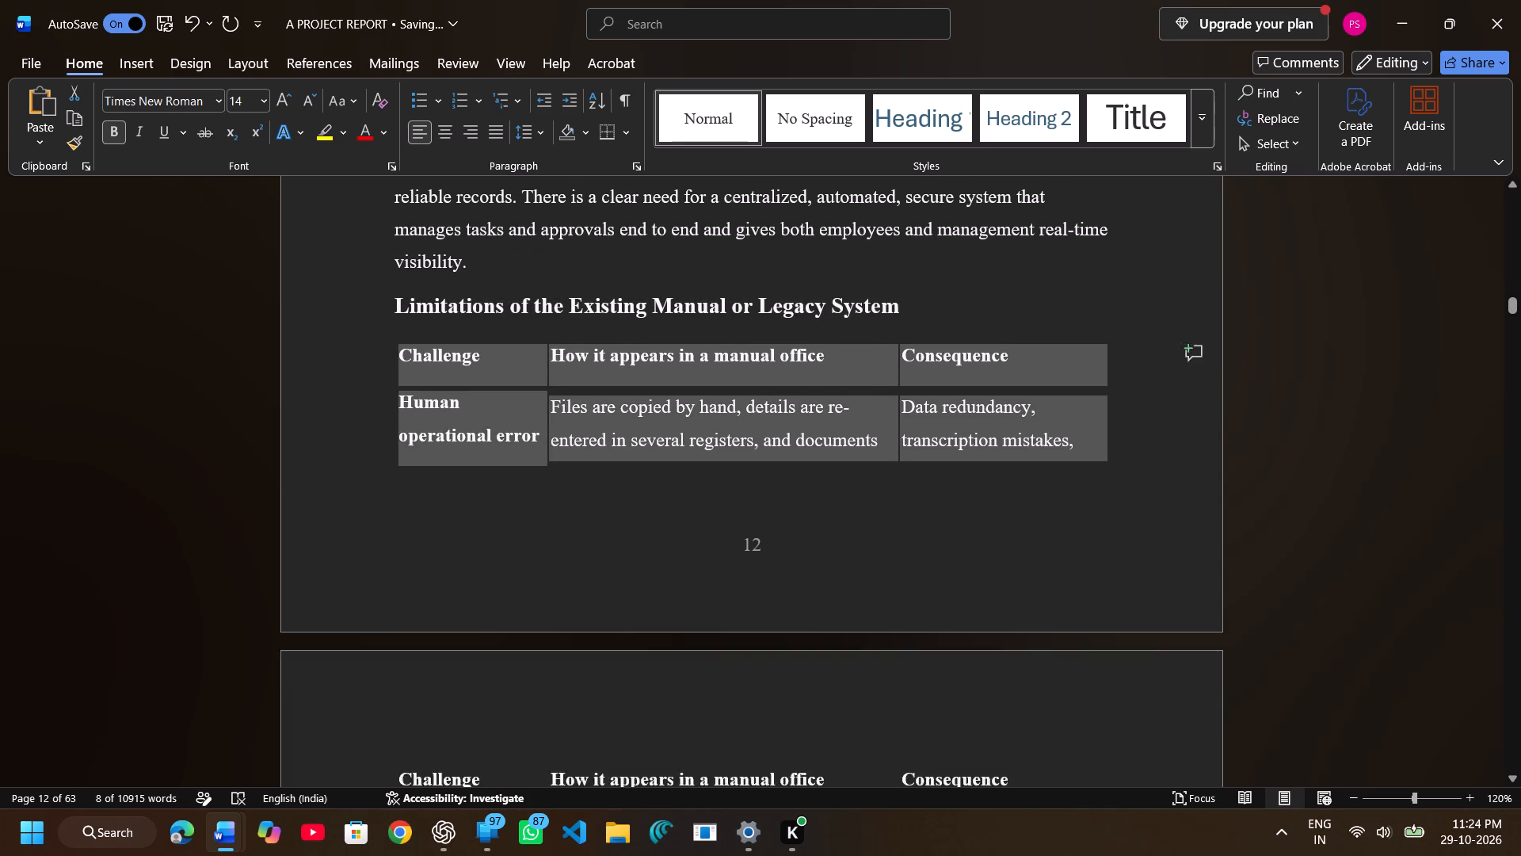
left_click_drag(1019, 805, 1050, 590)
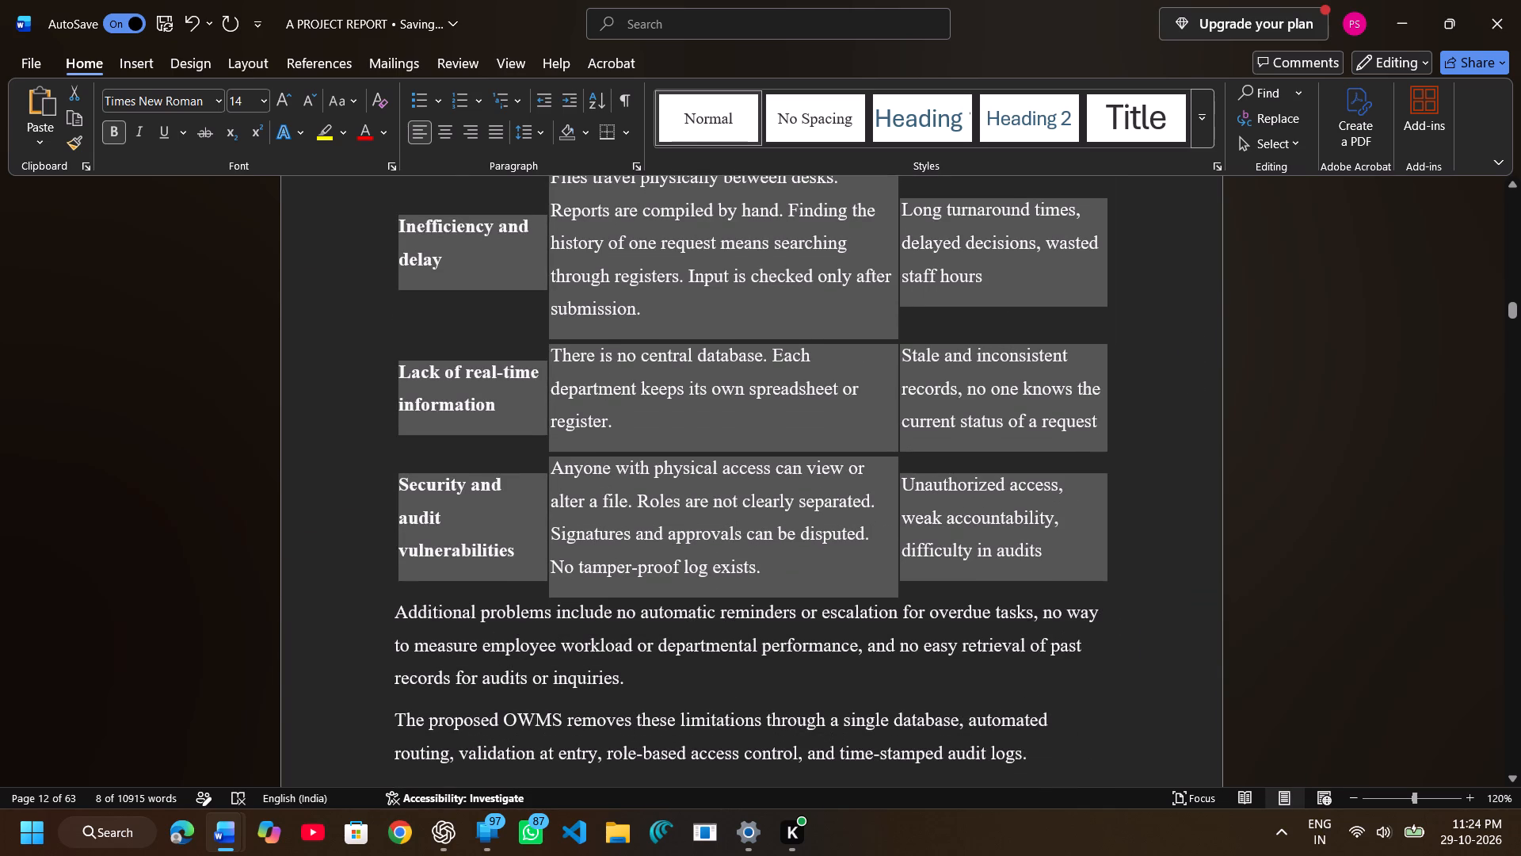
left_click_drag(1050, 590, 1163, 575)
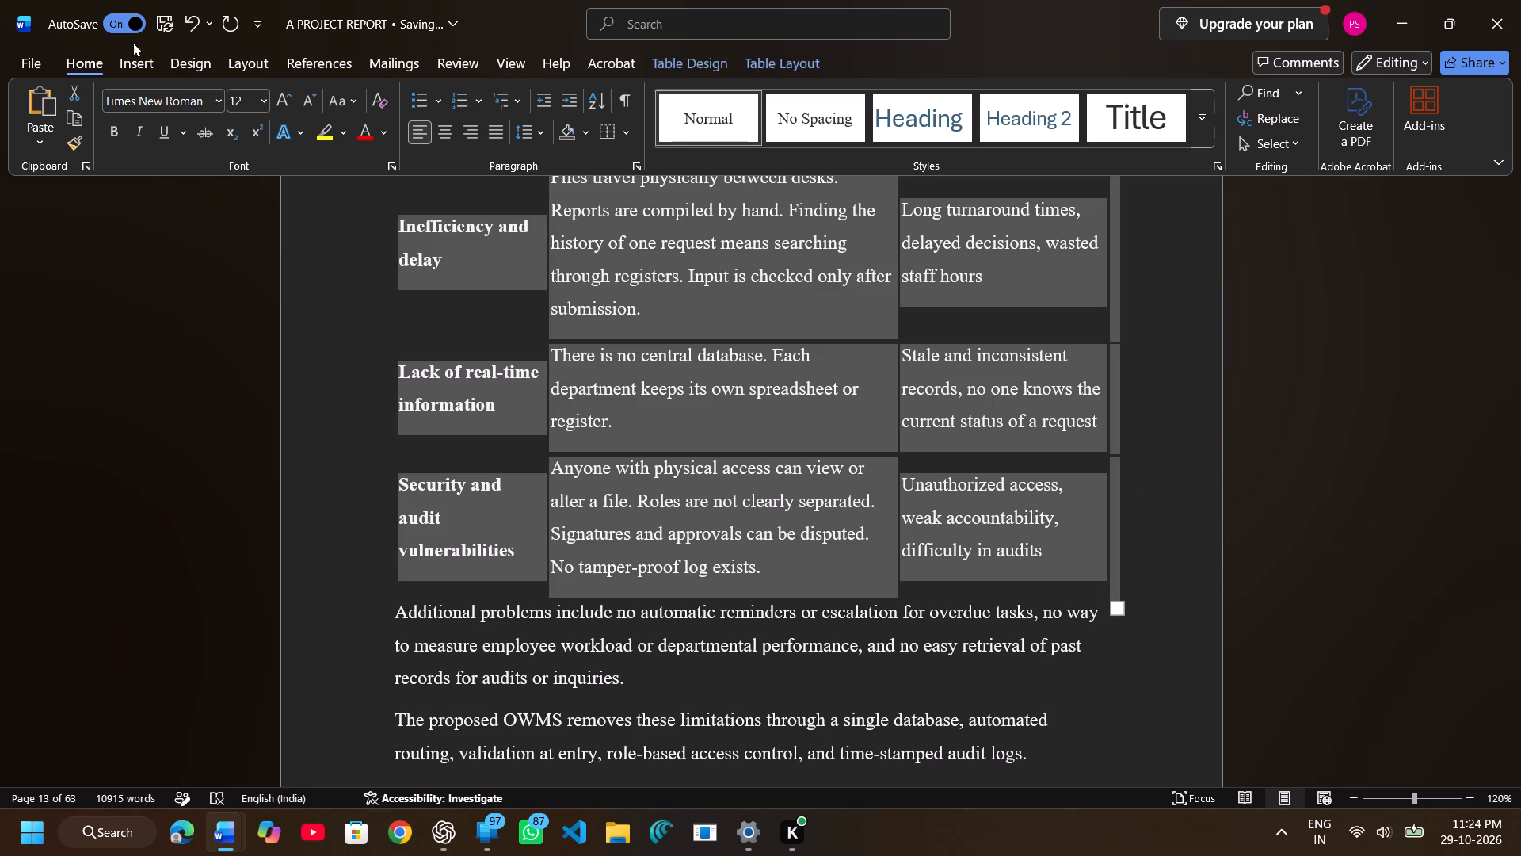
left_click(654, 59)
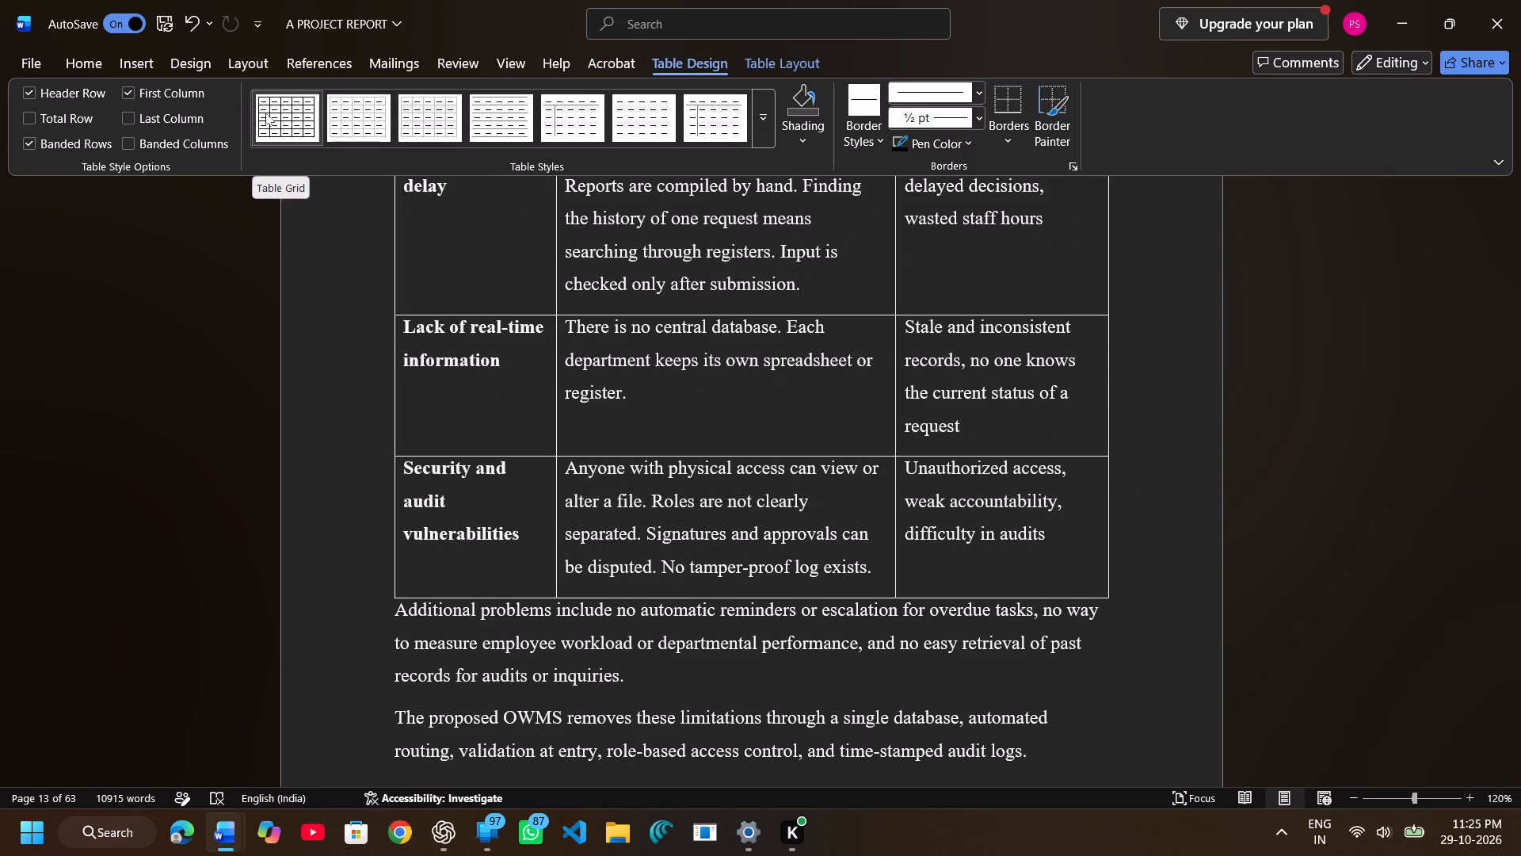
left_click(271, 115)
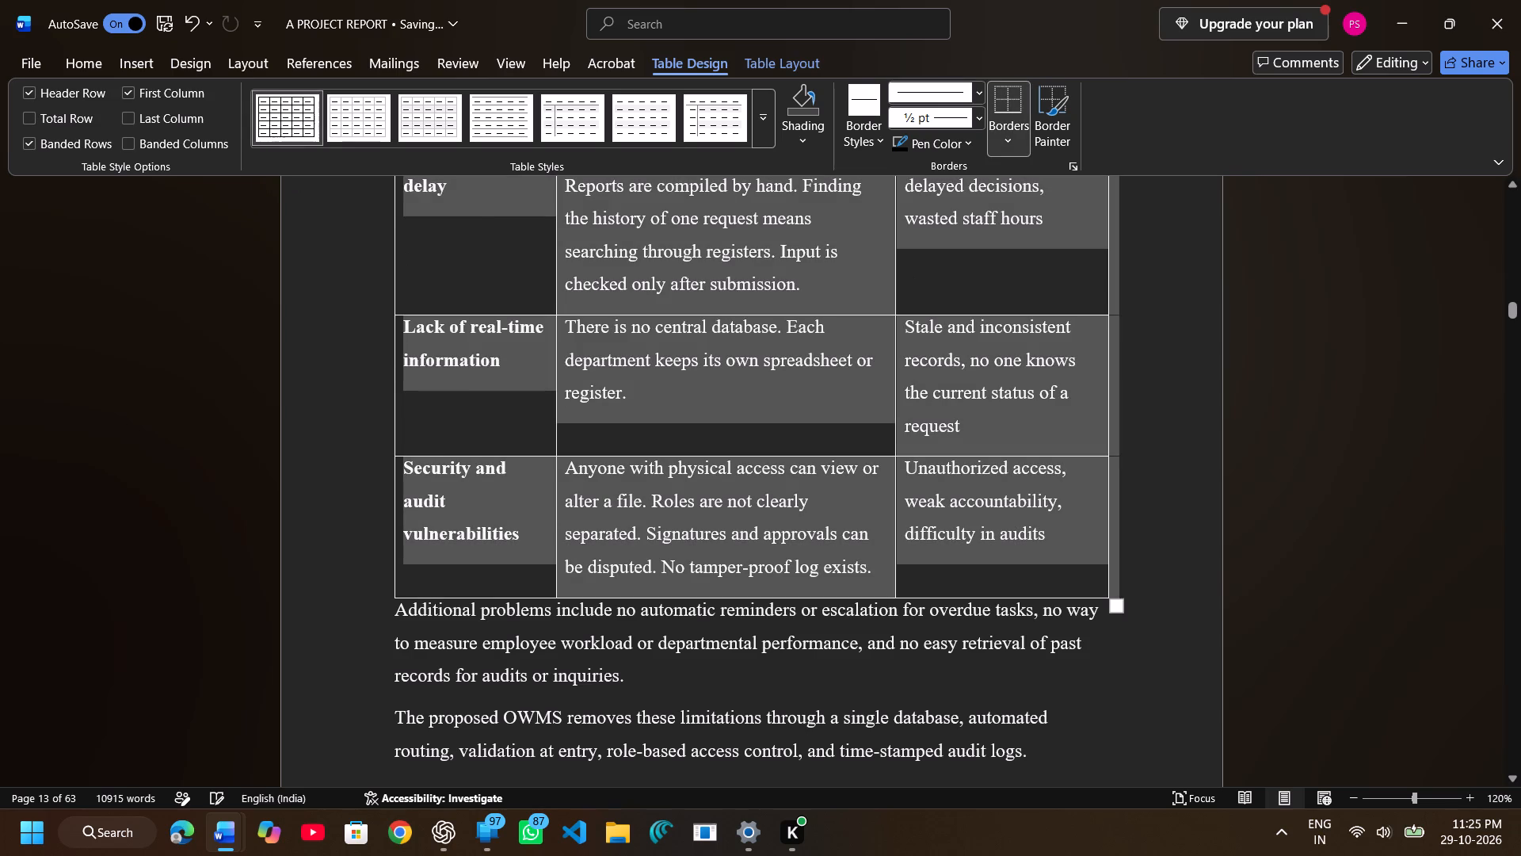
left_click(207, 292)
Set the heading "1.3 Project Aim and Objectives" and its "Aim" subheading to font size 14.
scroll(558, 390, "right", 1)
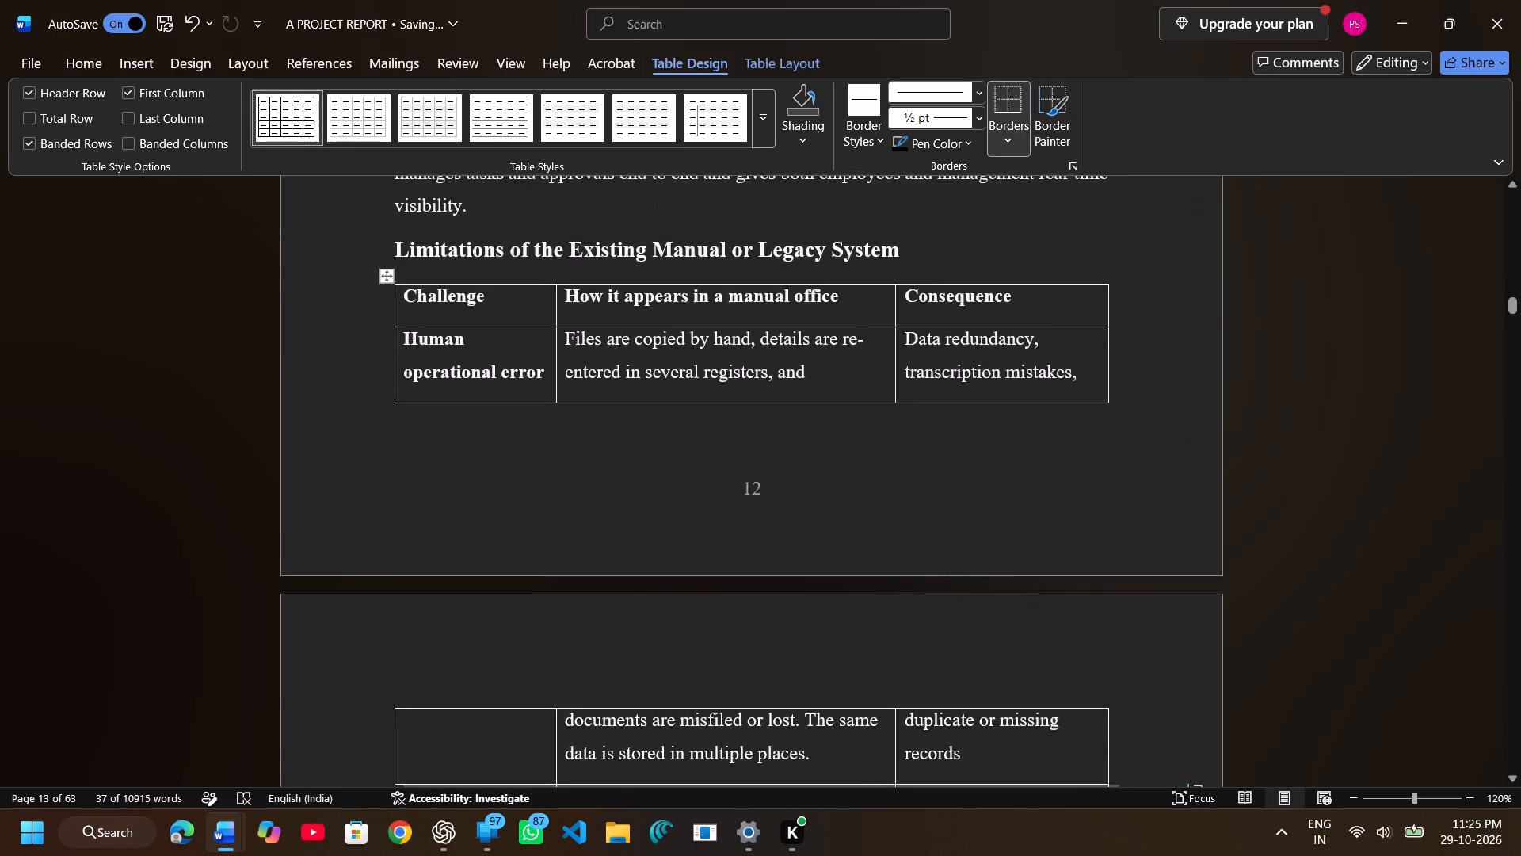
scroll(558, 390, "right", 2)
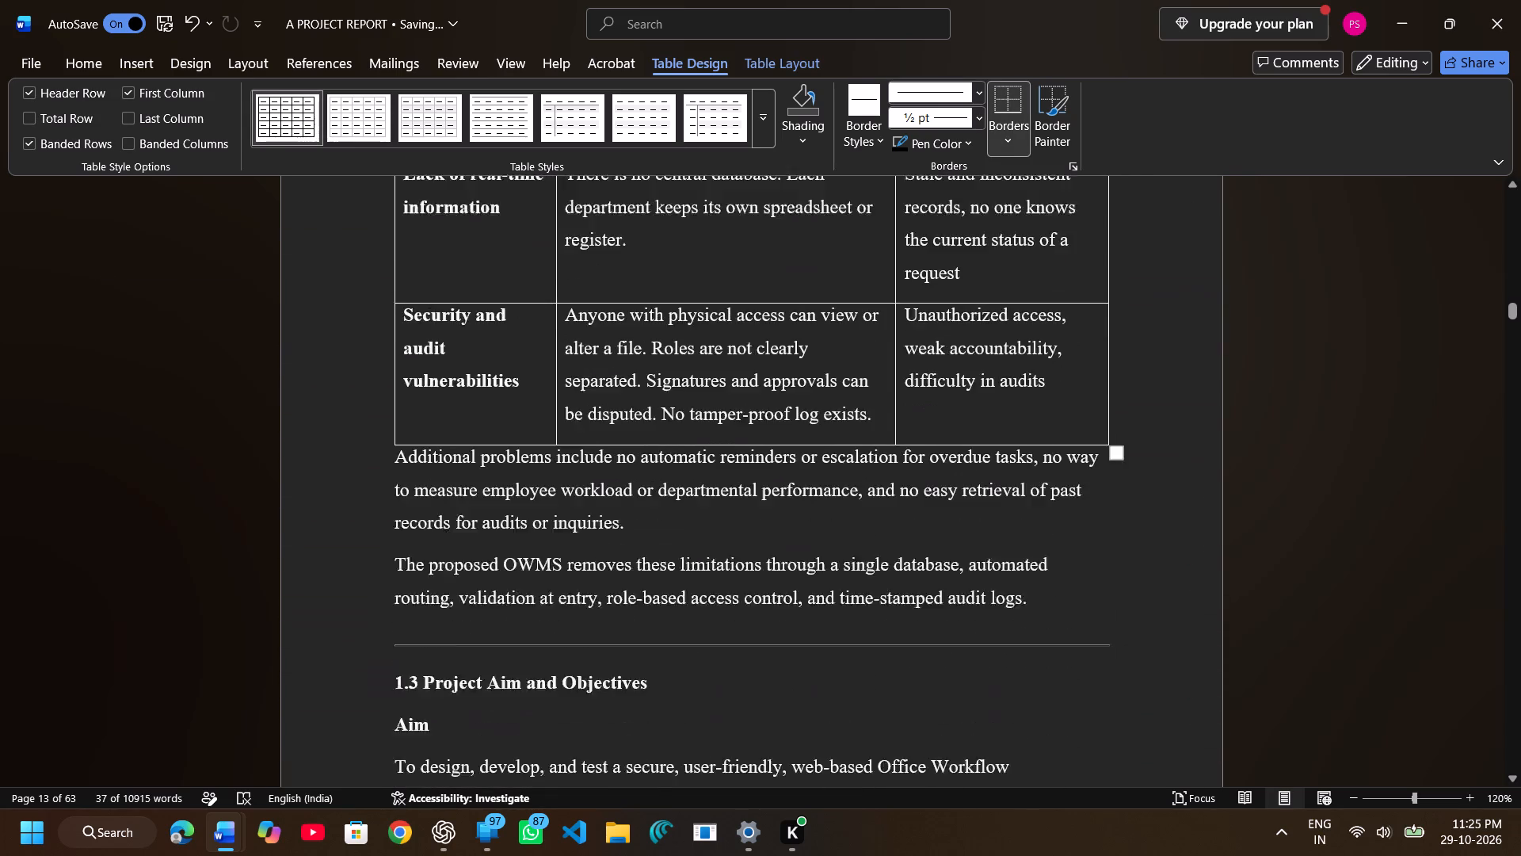
scroll(558, 390, "right", 1)
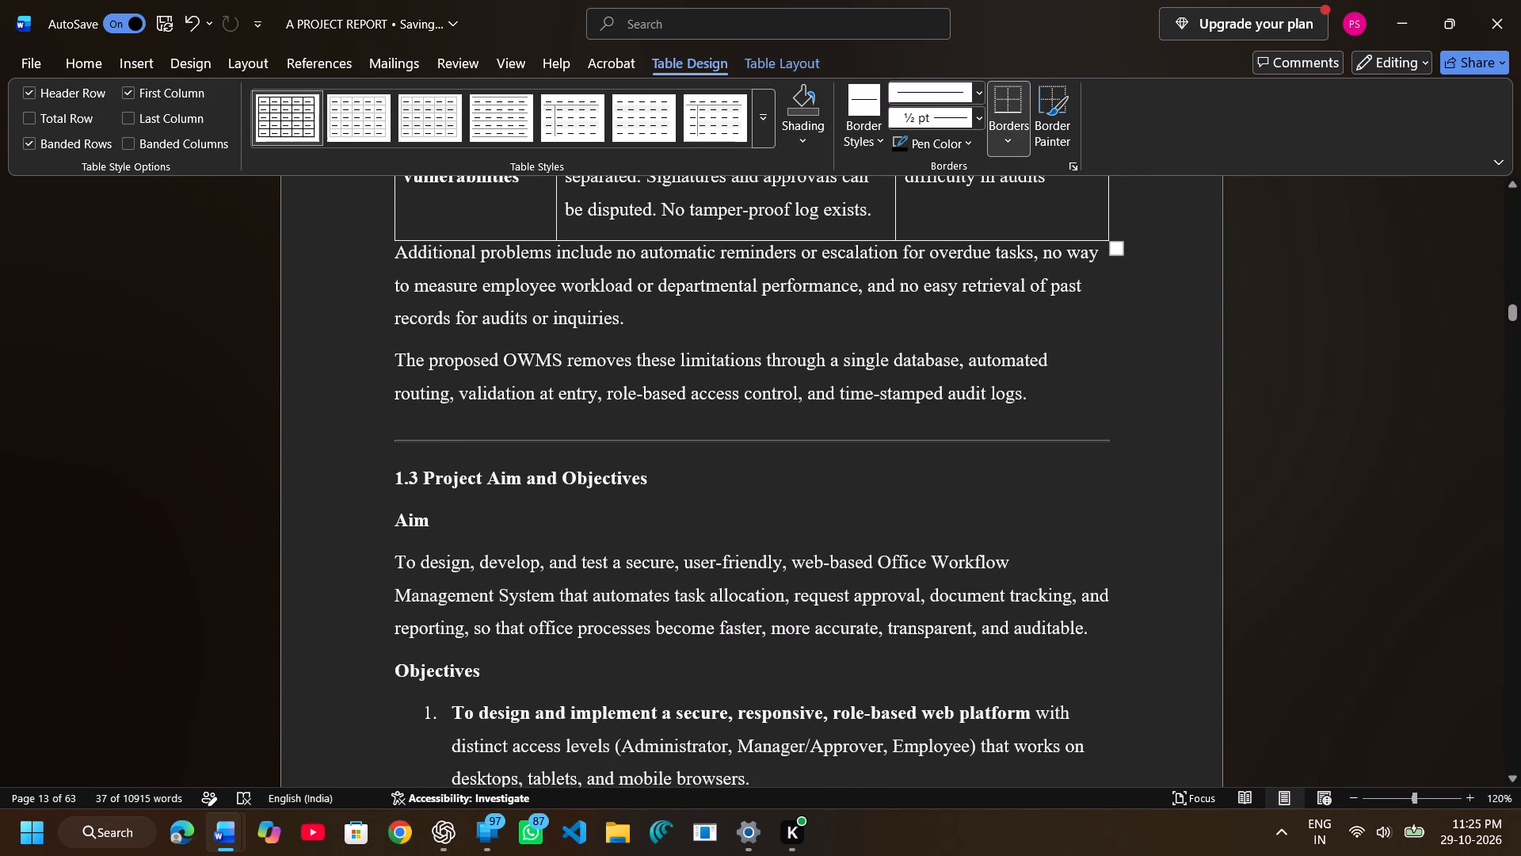
left_click_drag(392, 472, 448, 520)
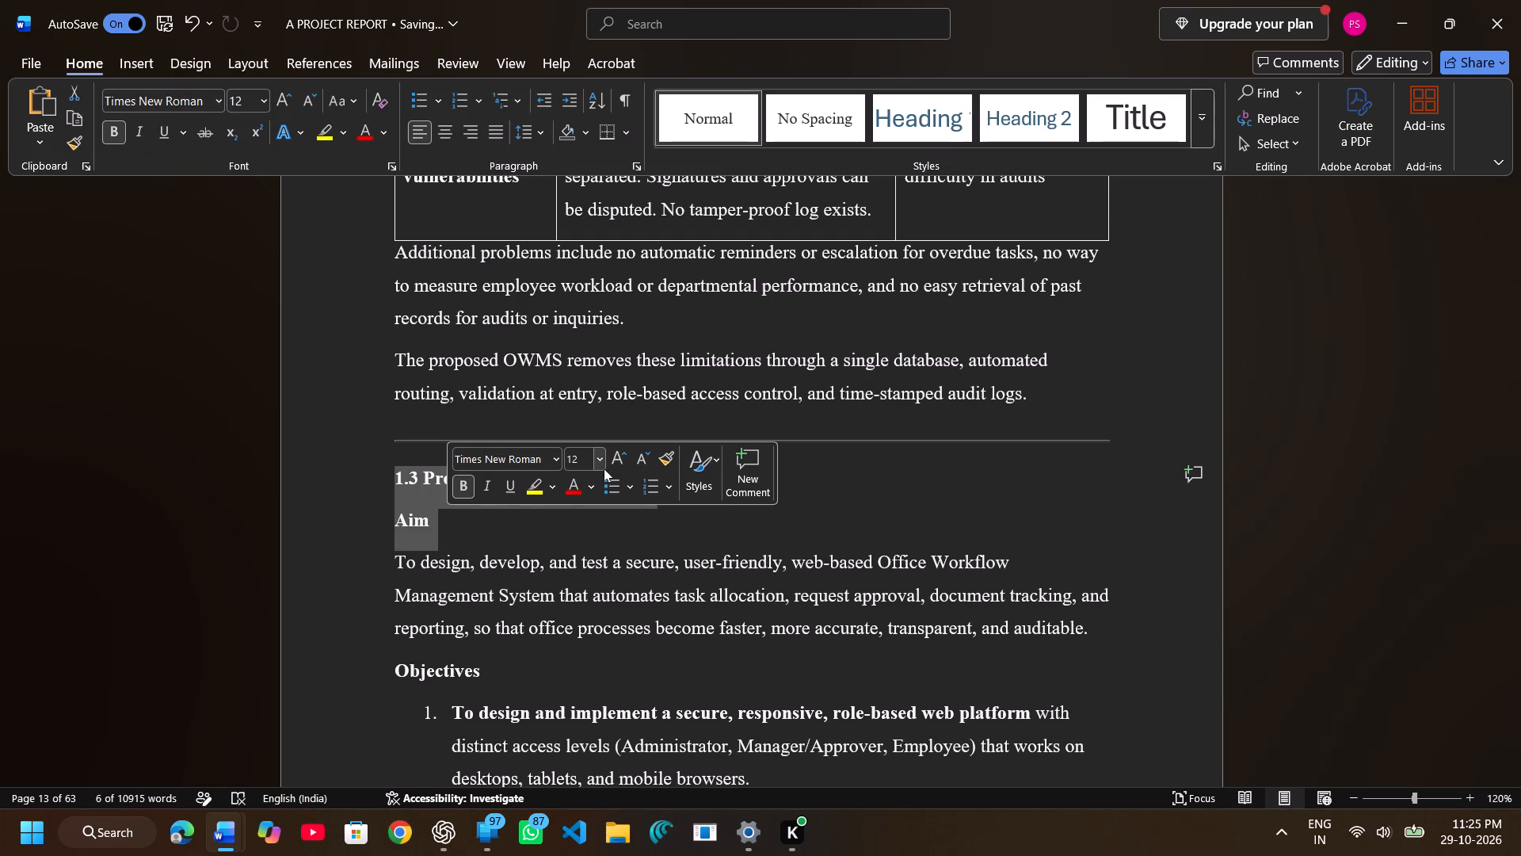
left_click(604, 468)
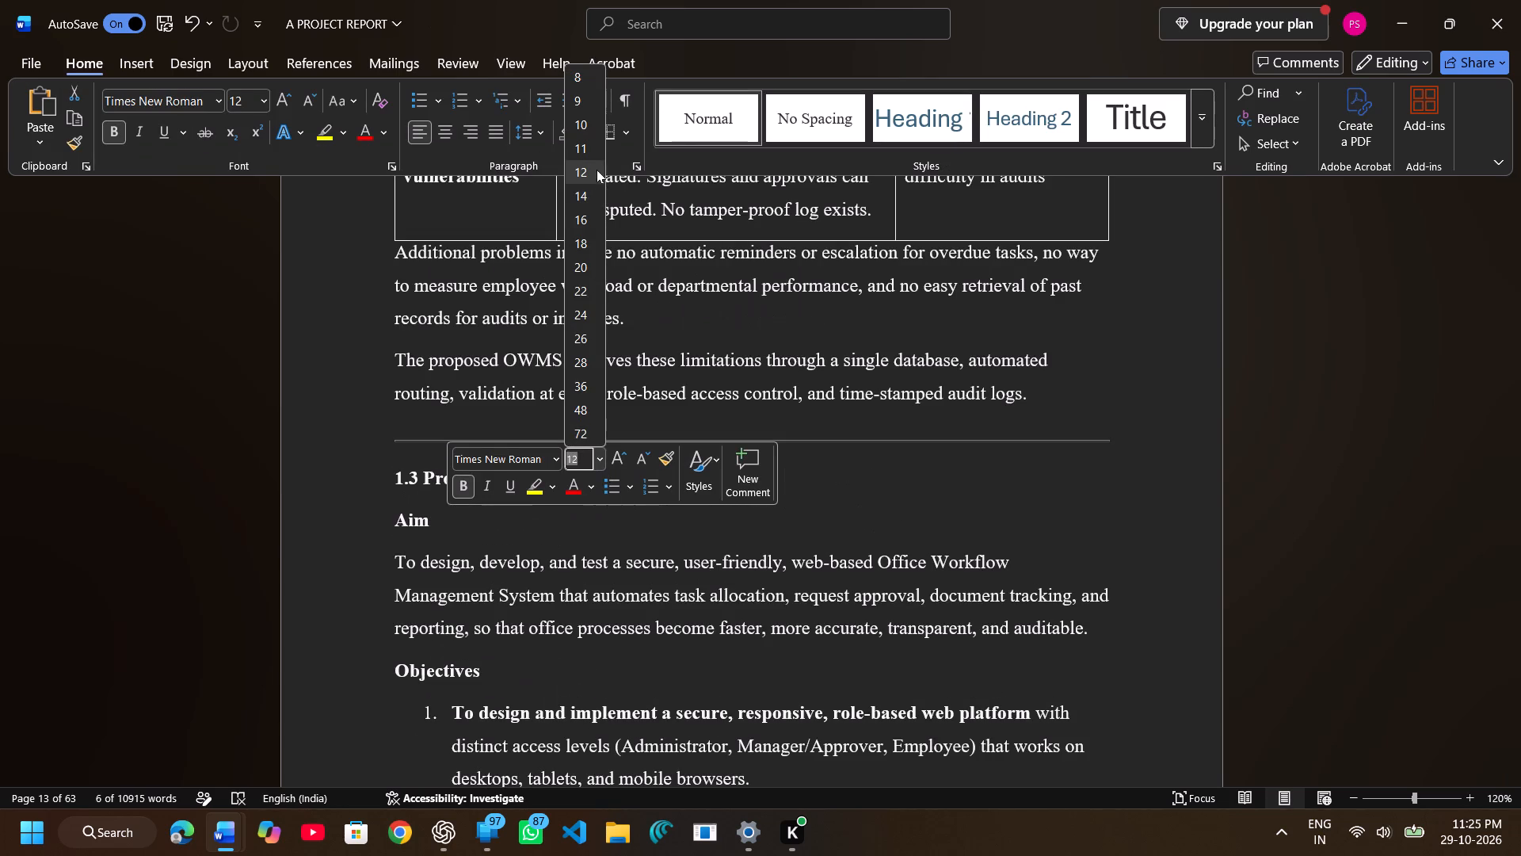
left_click(596, 170)
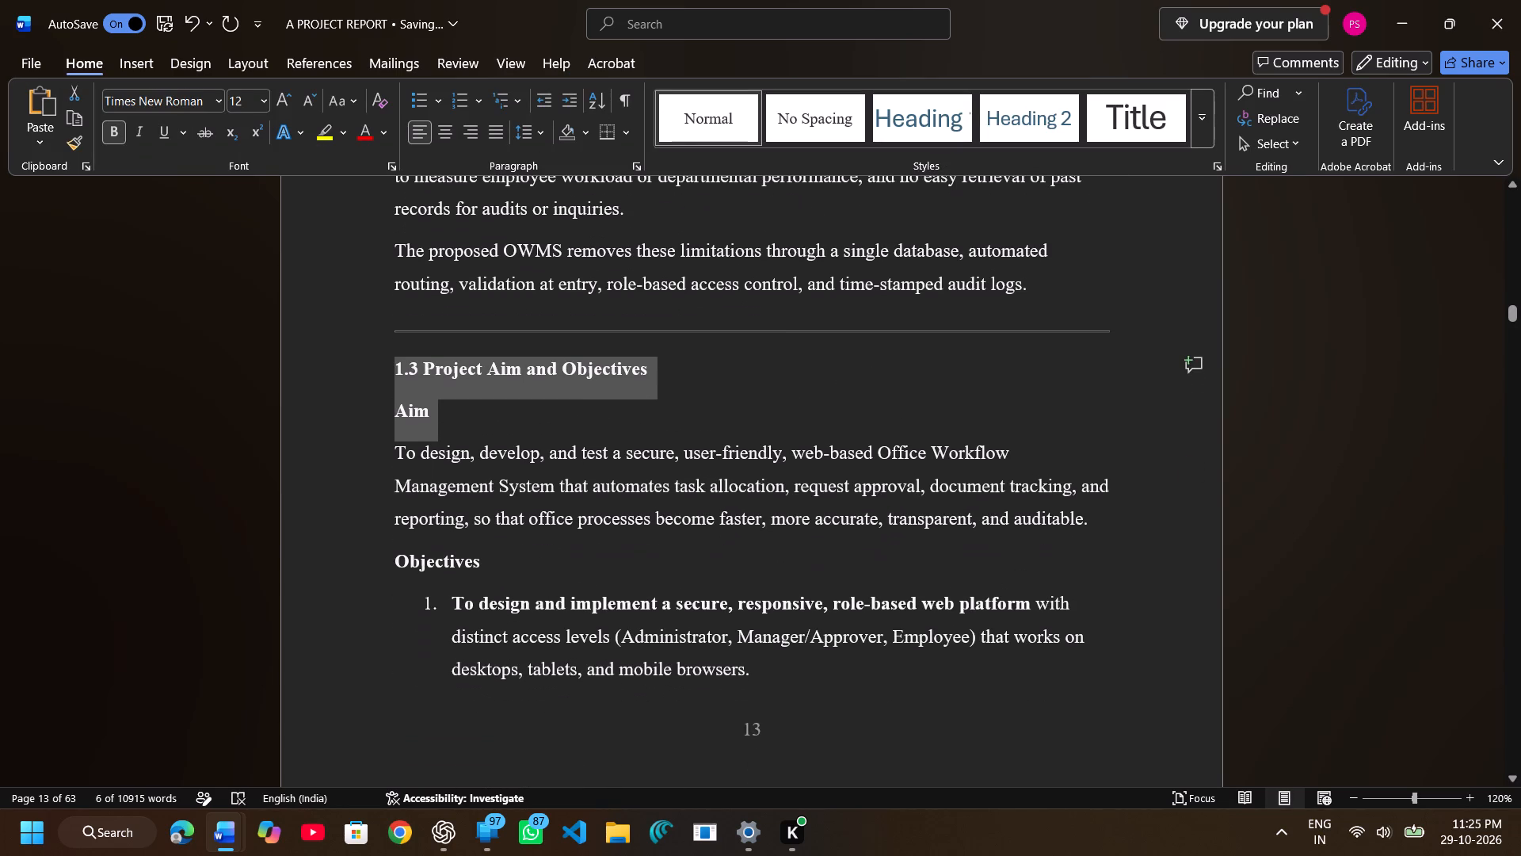
right_click(505, 386)
left_click(654, 314)
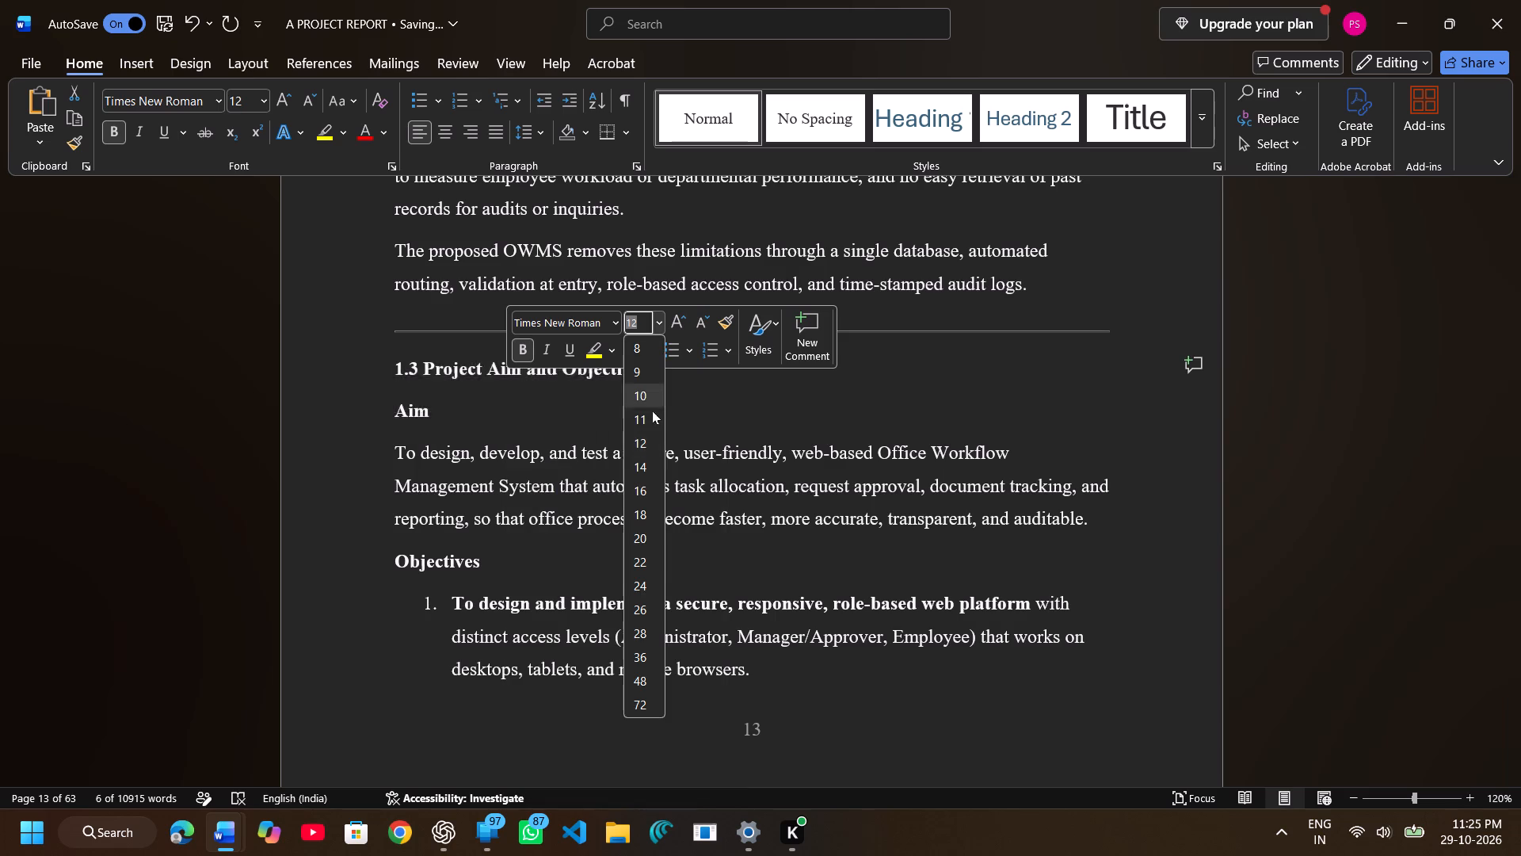
left_click(637, 462)
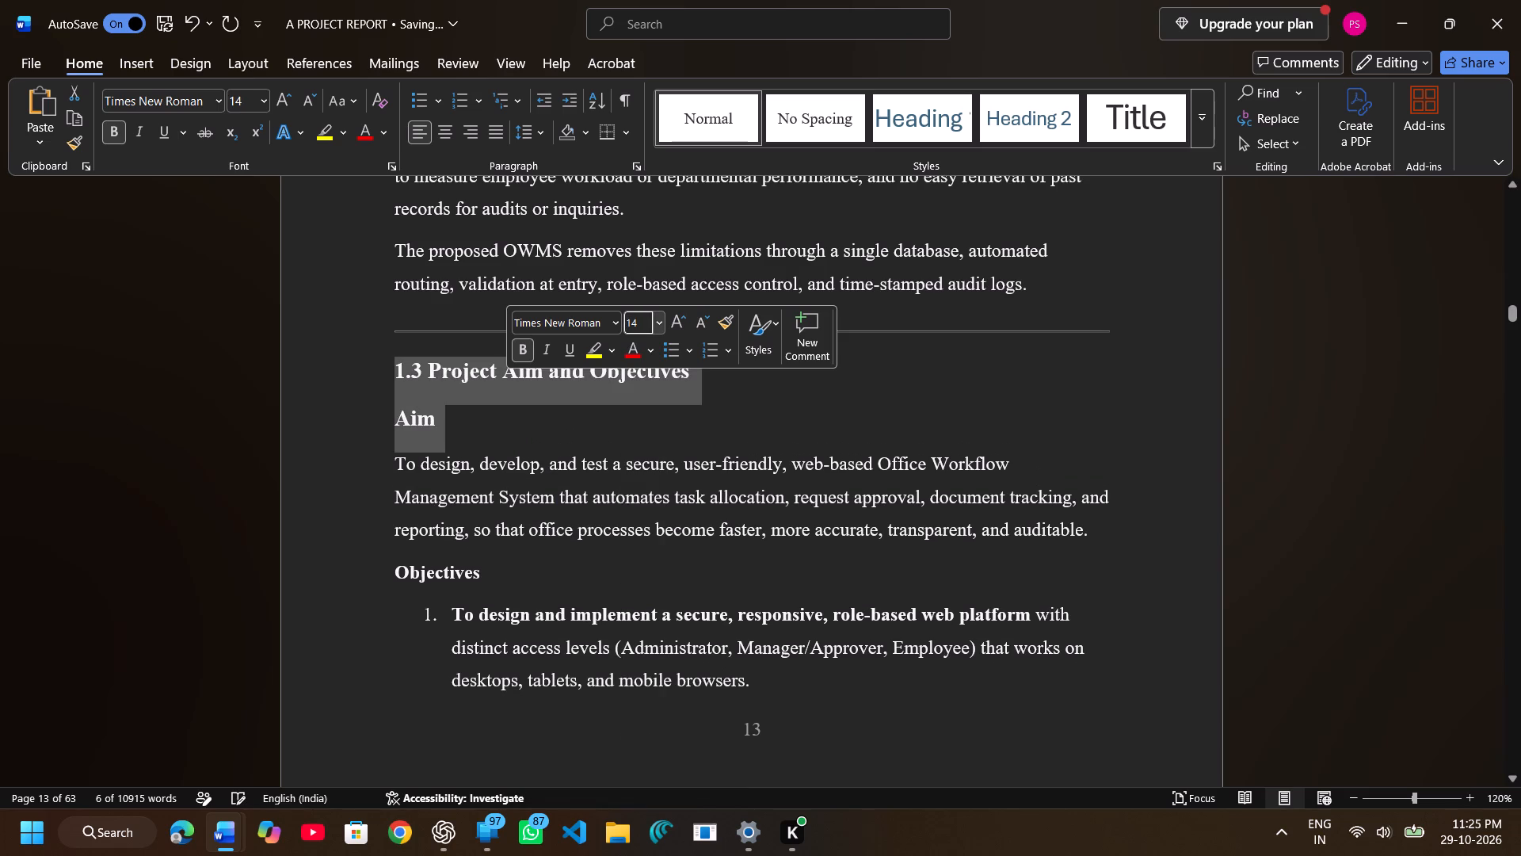
Set the "Objectives" subheading in section 1.3 to font size 14.
left_click_drag(387, 565, 524, 579)
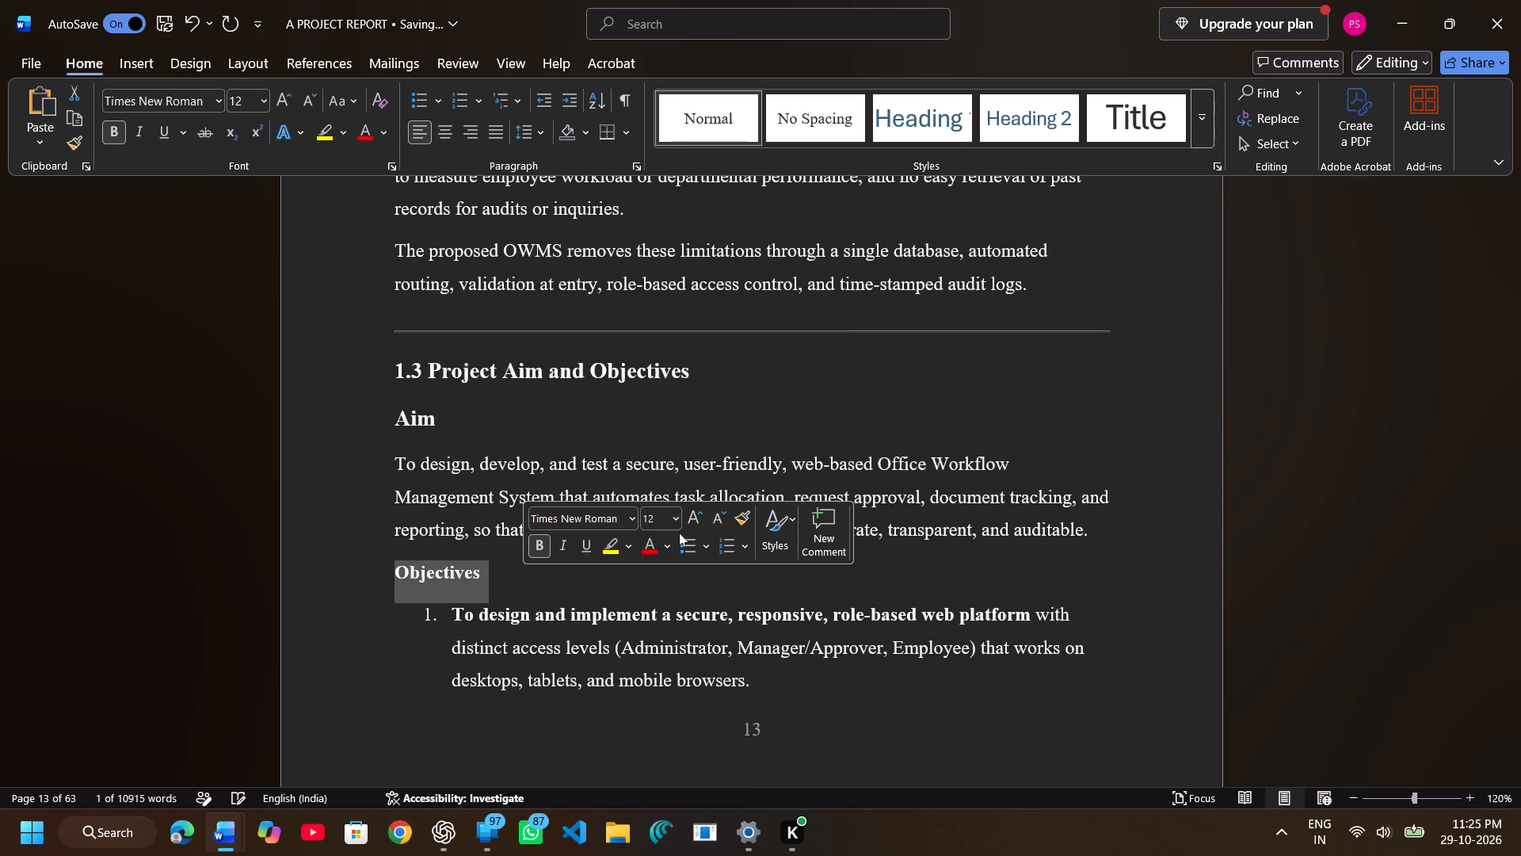
left_click(680, 518)
left_click(668, 262)
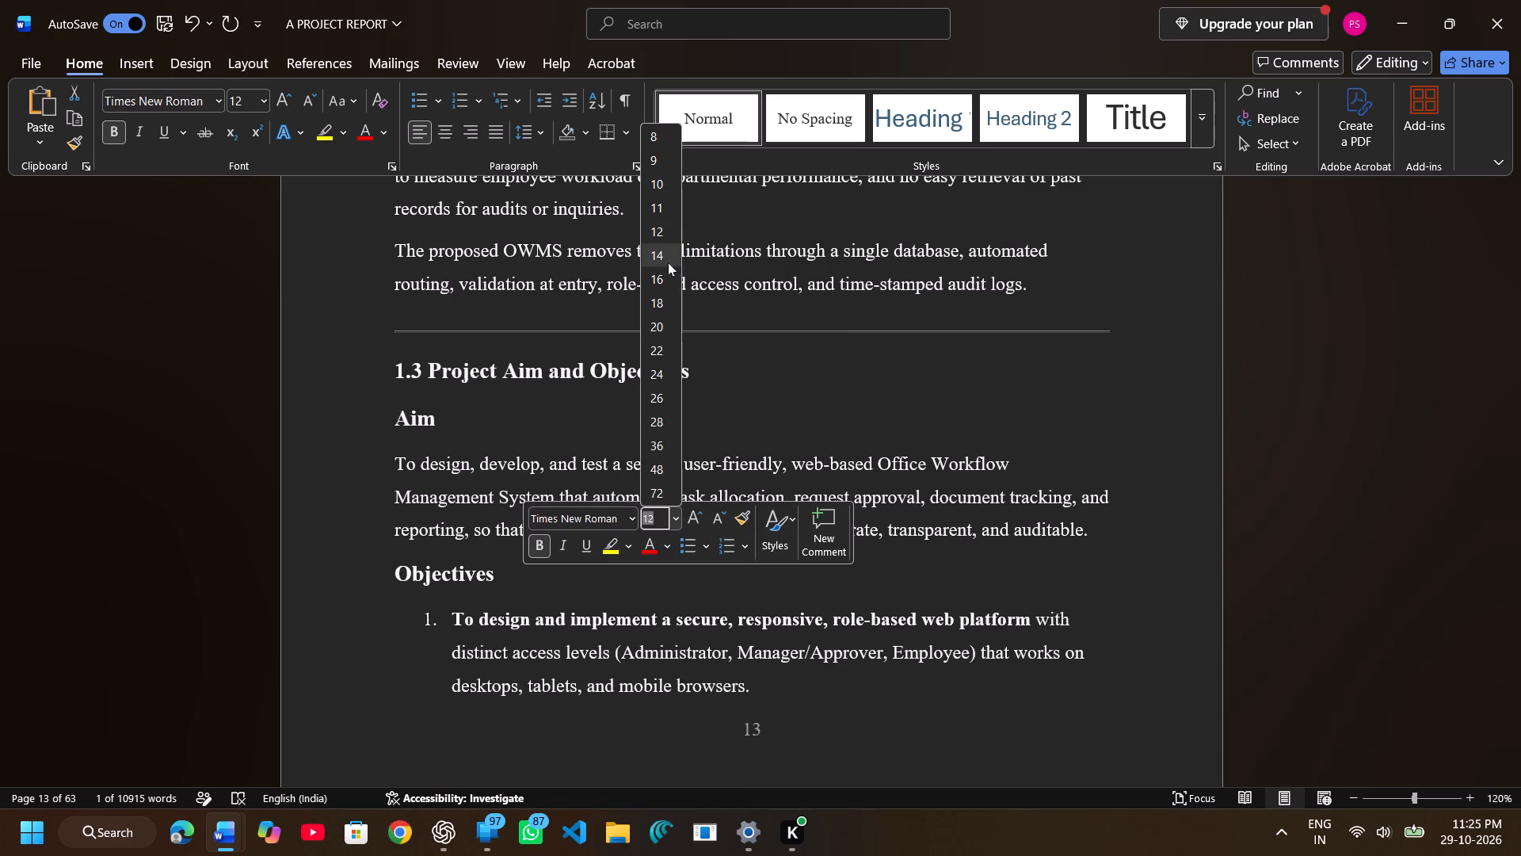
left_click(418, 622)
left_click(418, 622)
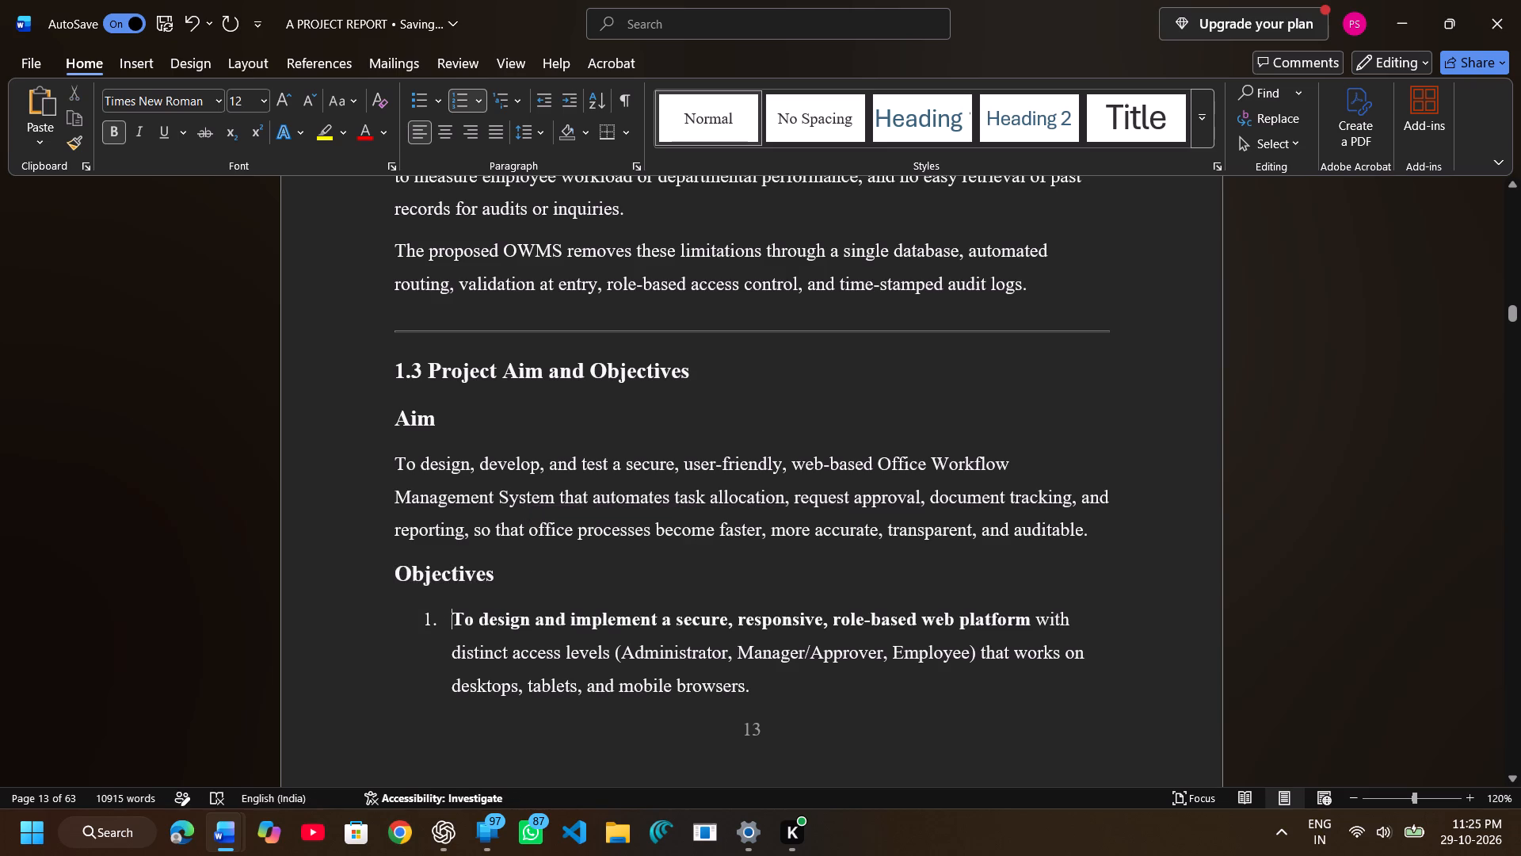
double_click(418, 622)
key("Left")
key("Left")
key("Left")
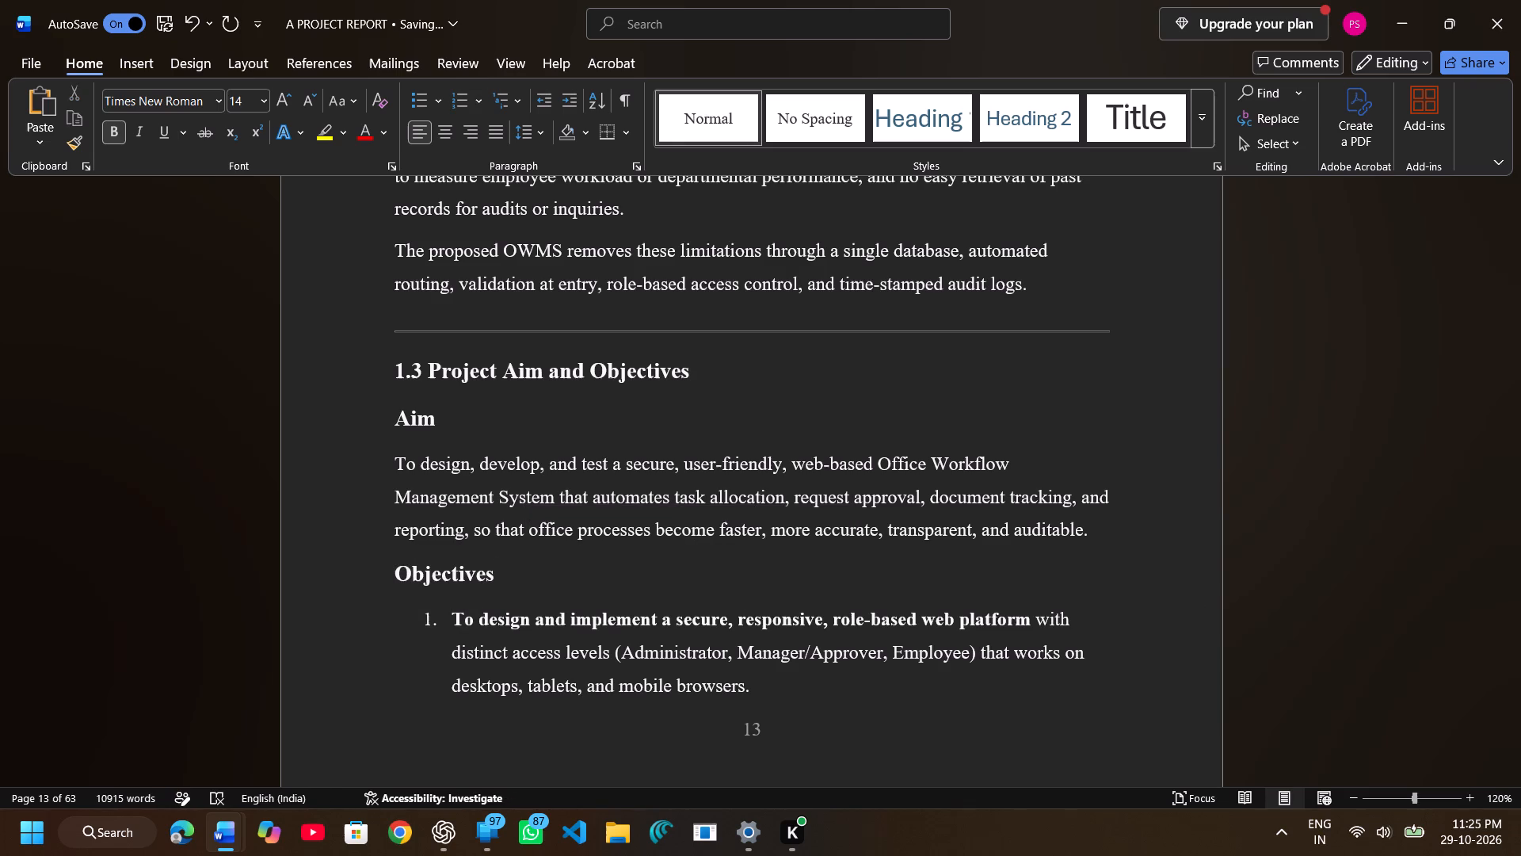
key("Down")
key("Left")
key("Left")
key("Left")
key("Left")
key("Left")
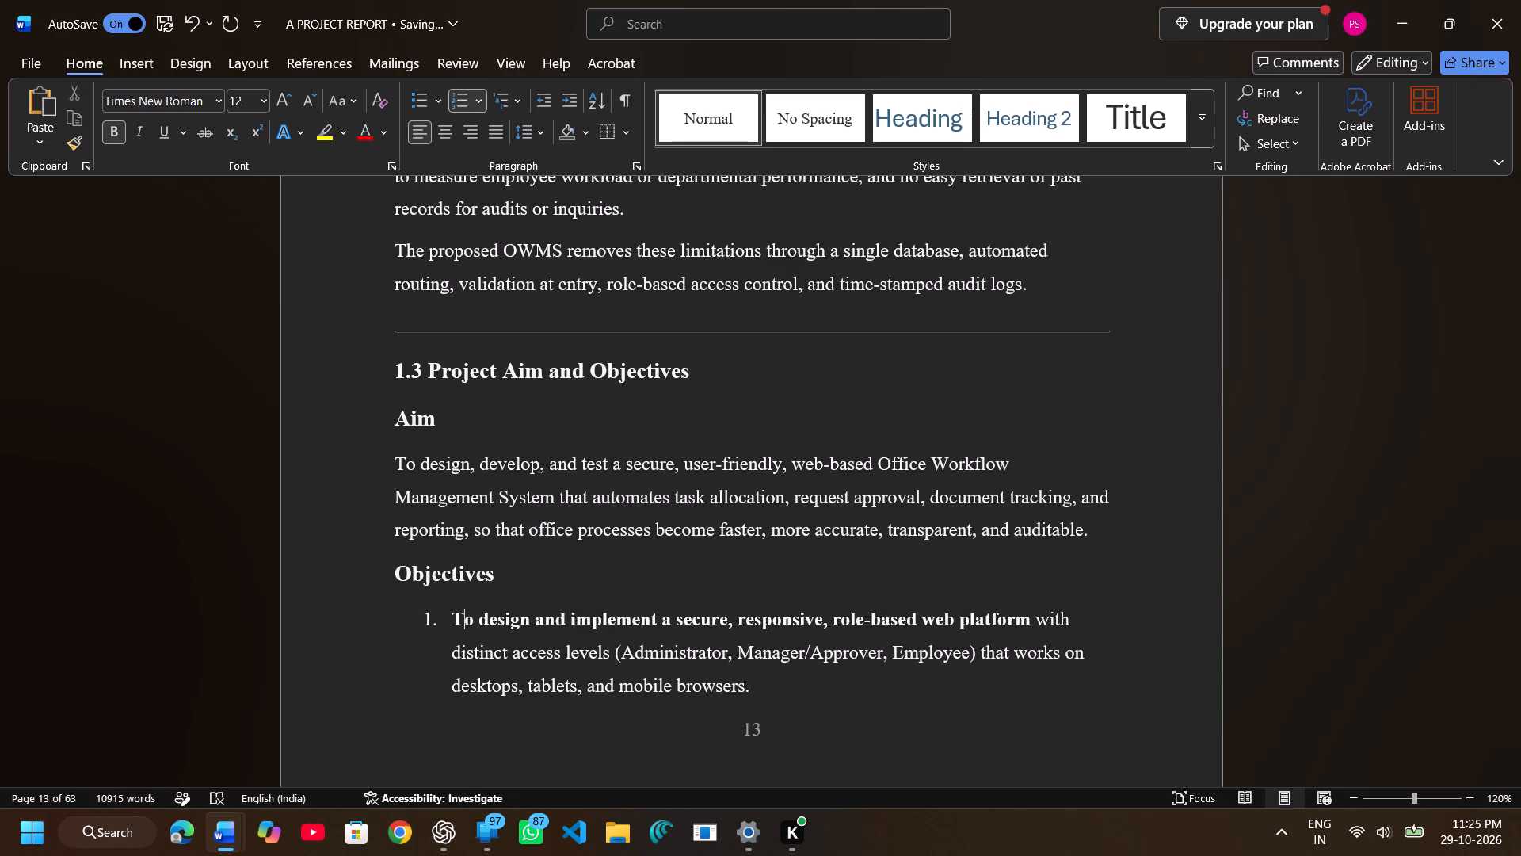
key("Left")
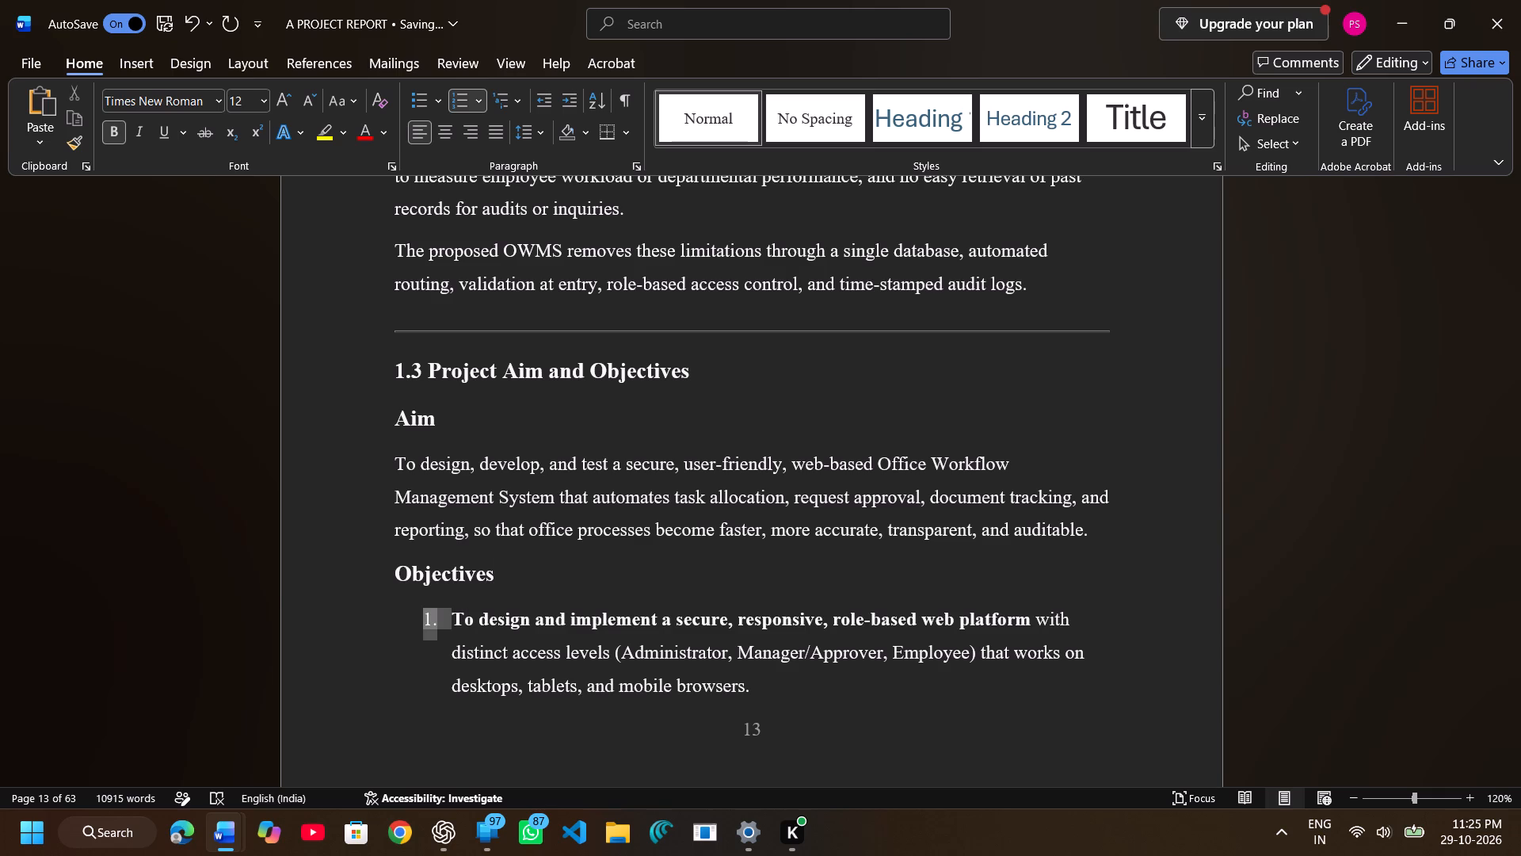
Set the heading "1.4 Project Scope and Boundaries" and its "In-Scope Features" subheading to font size 14.
scroll(418, 622, "down", 1)
left_click(418, 622)
scroll(418, 622, "down", 1)
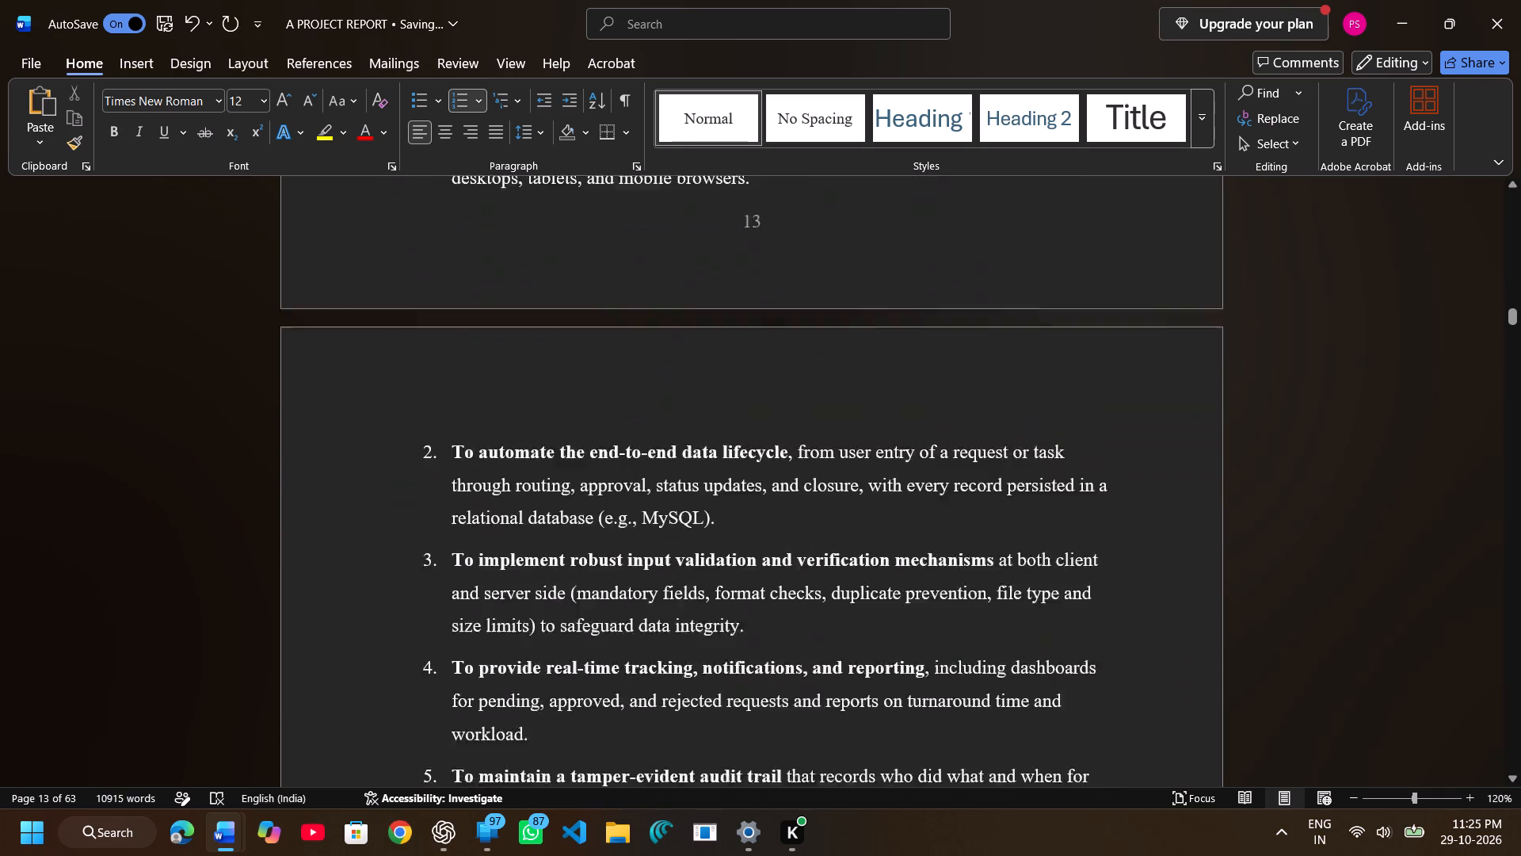
scroll(418, 622, "down", 1)
left_click_drag(394, 592, 530, 636)
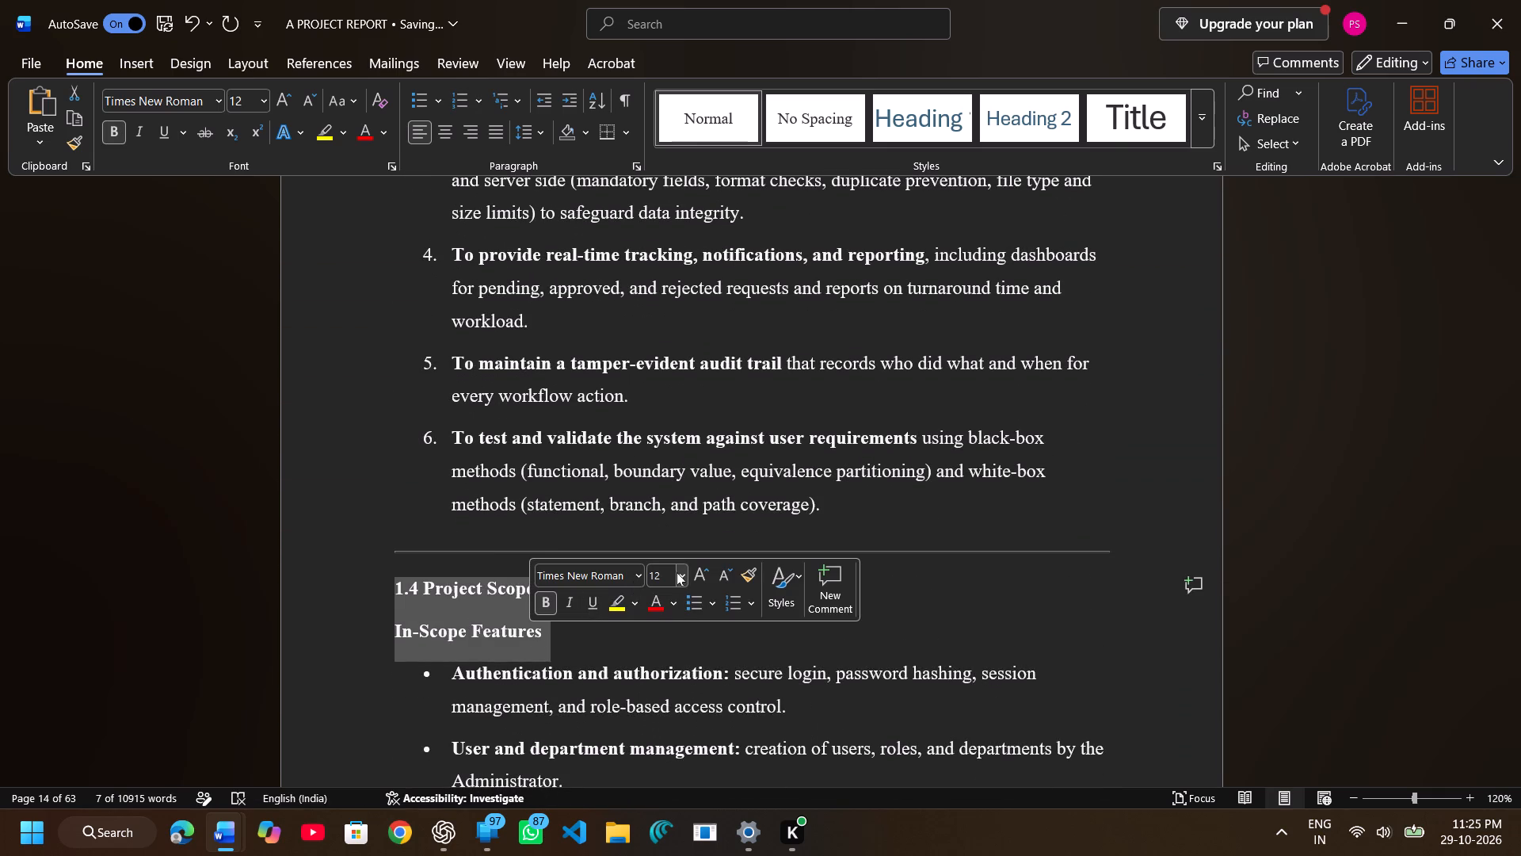
left_click(681, 575)
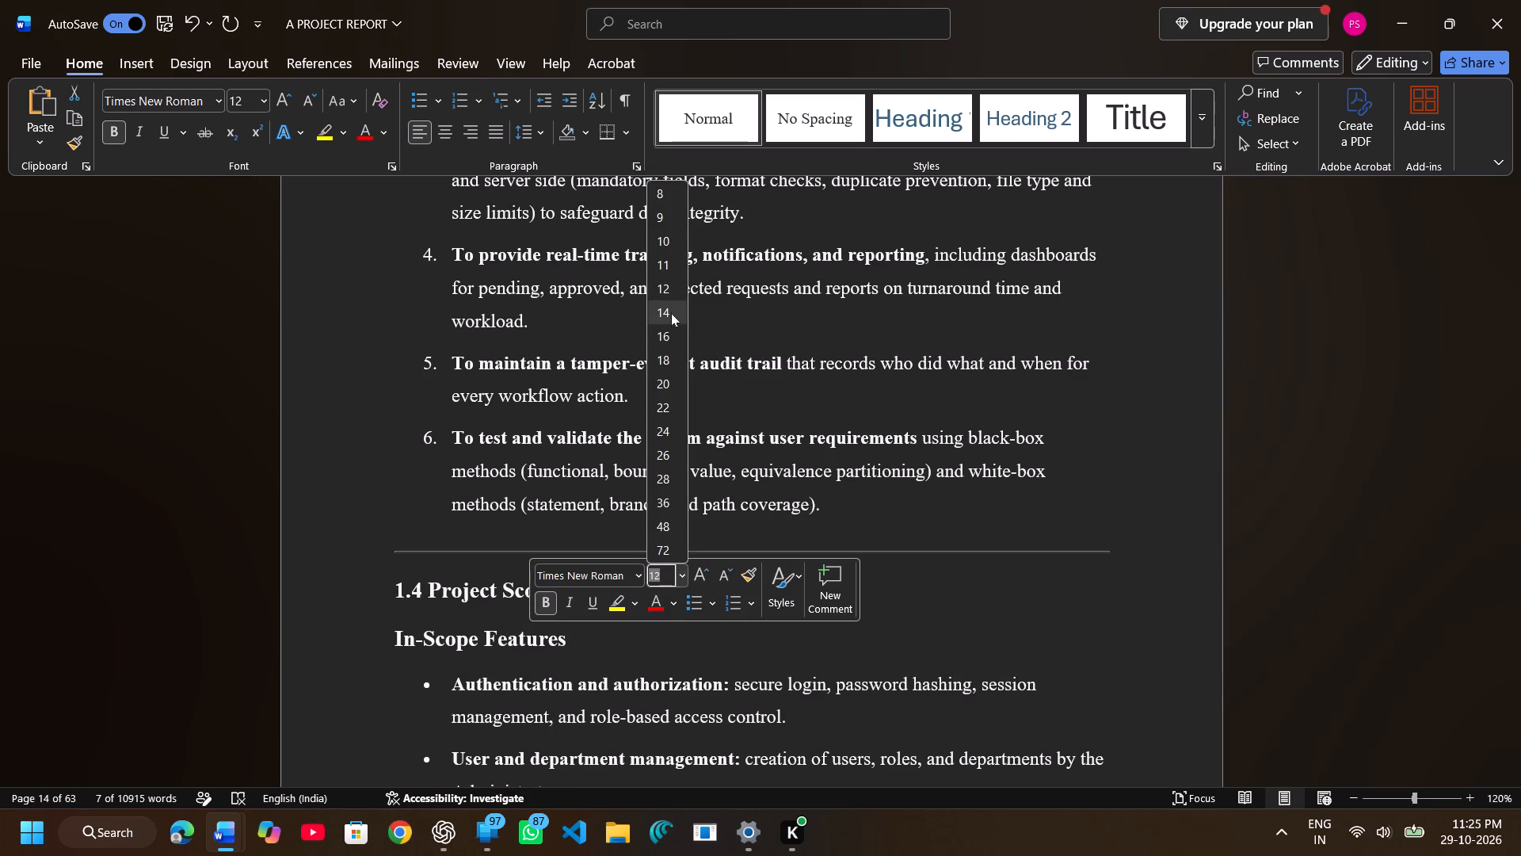
left_click(670, 311)
left_click(525, 665)
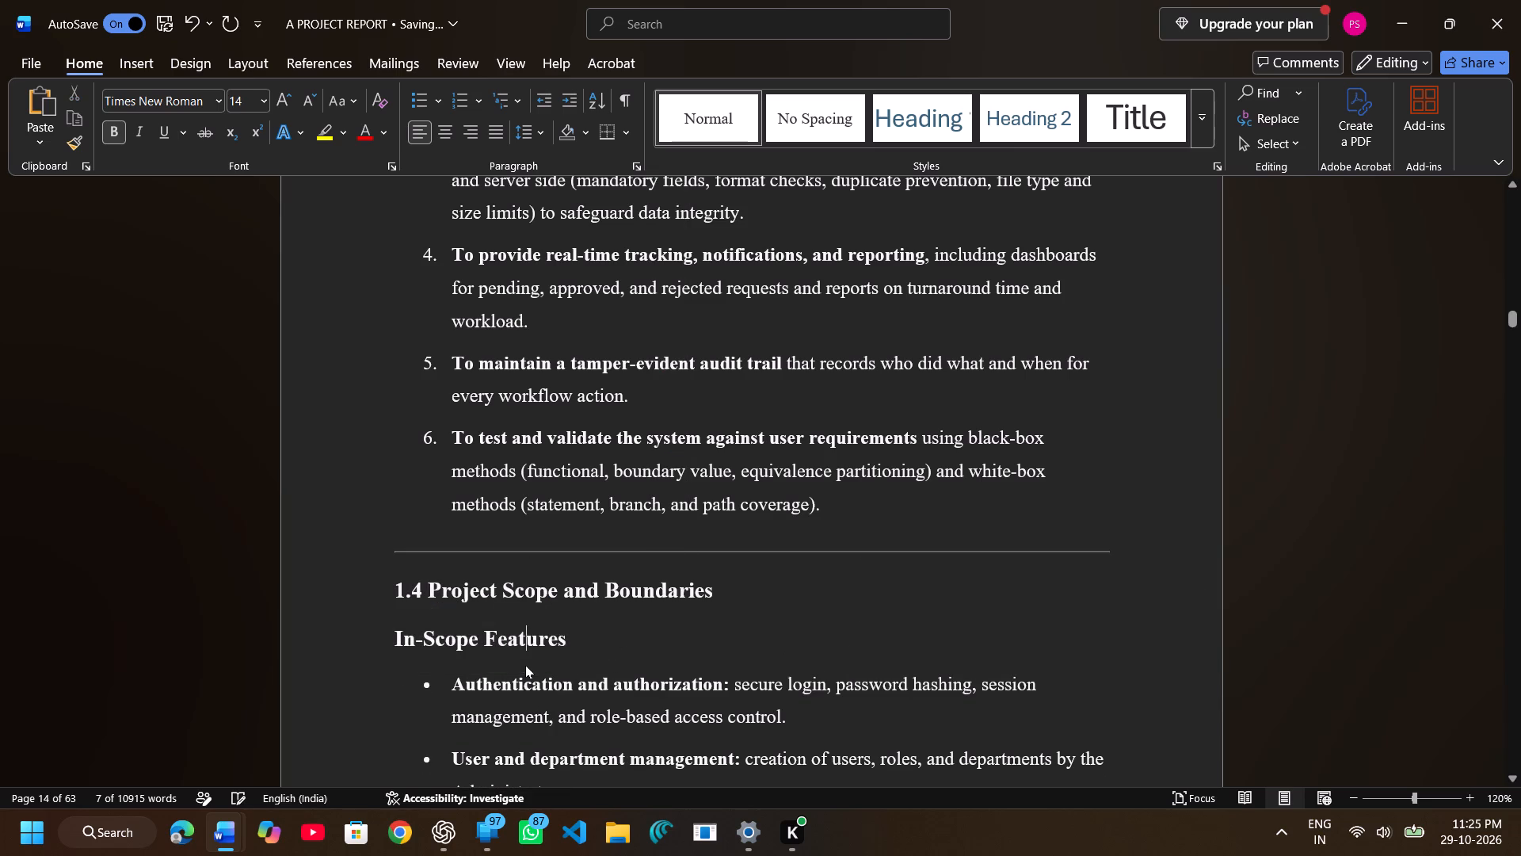
right_click(548, 622)
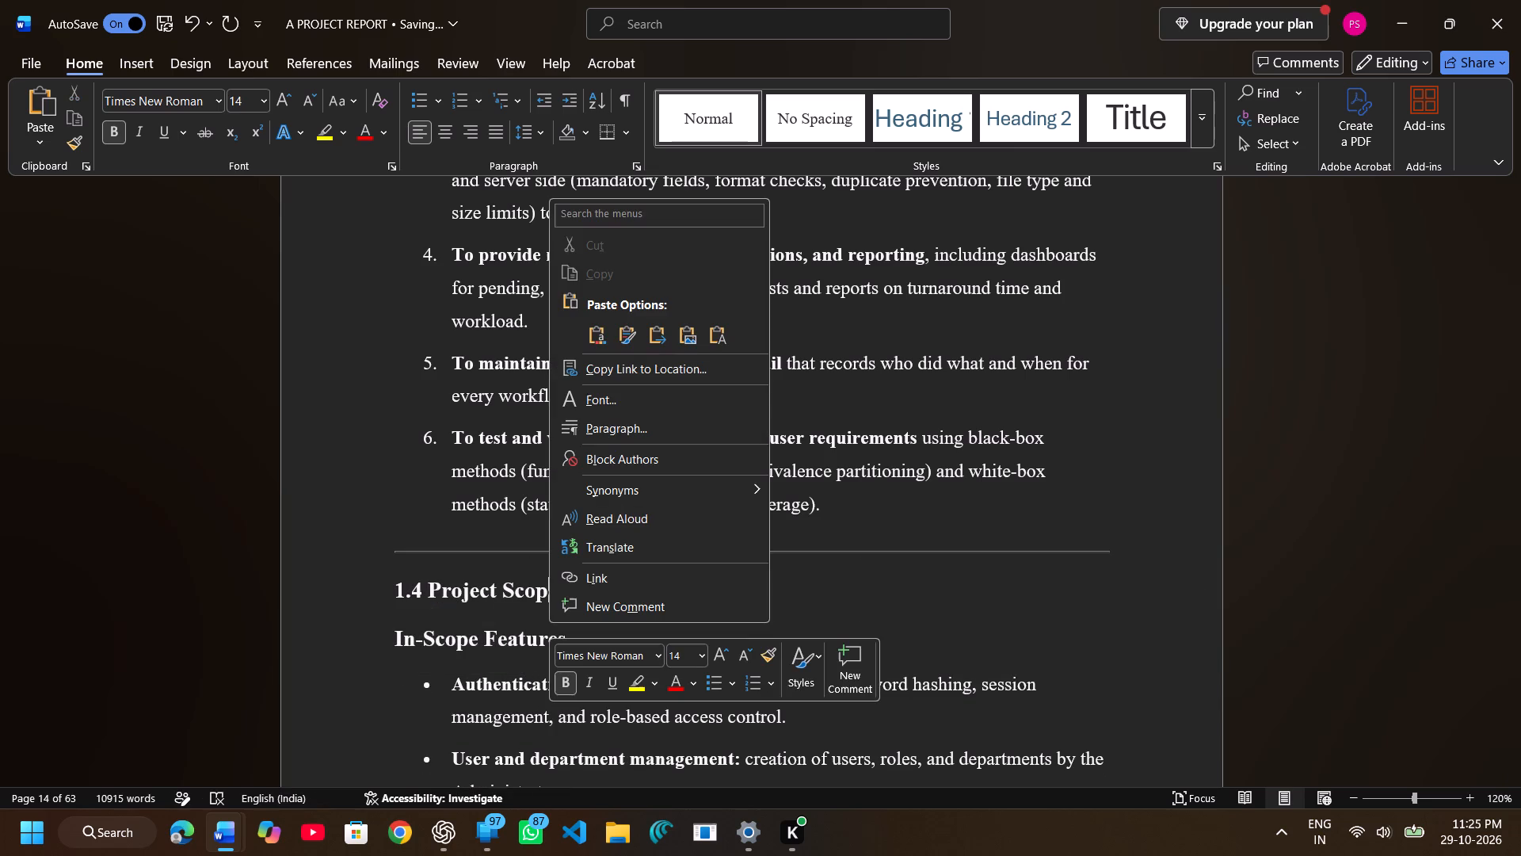
Set the "Out-of-Scope (Future Enhancements)" subheading in section 1.4 to font size 14.
left_click(471, 655)
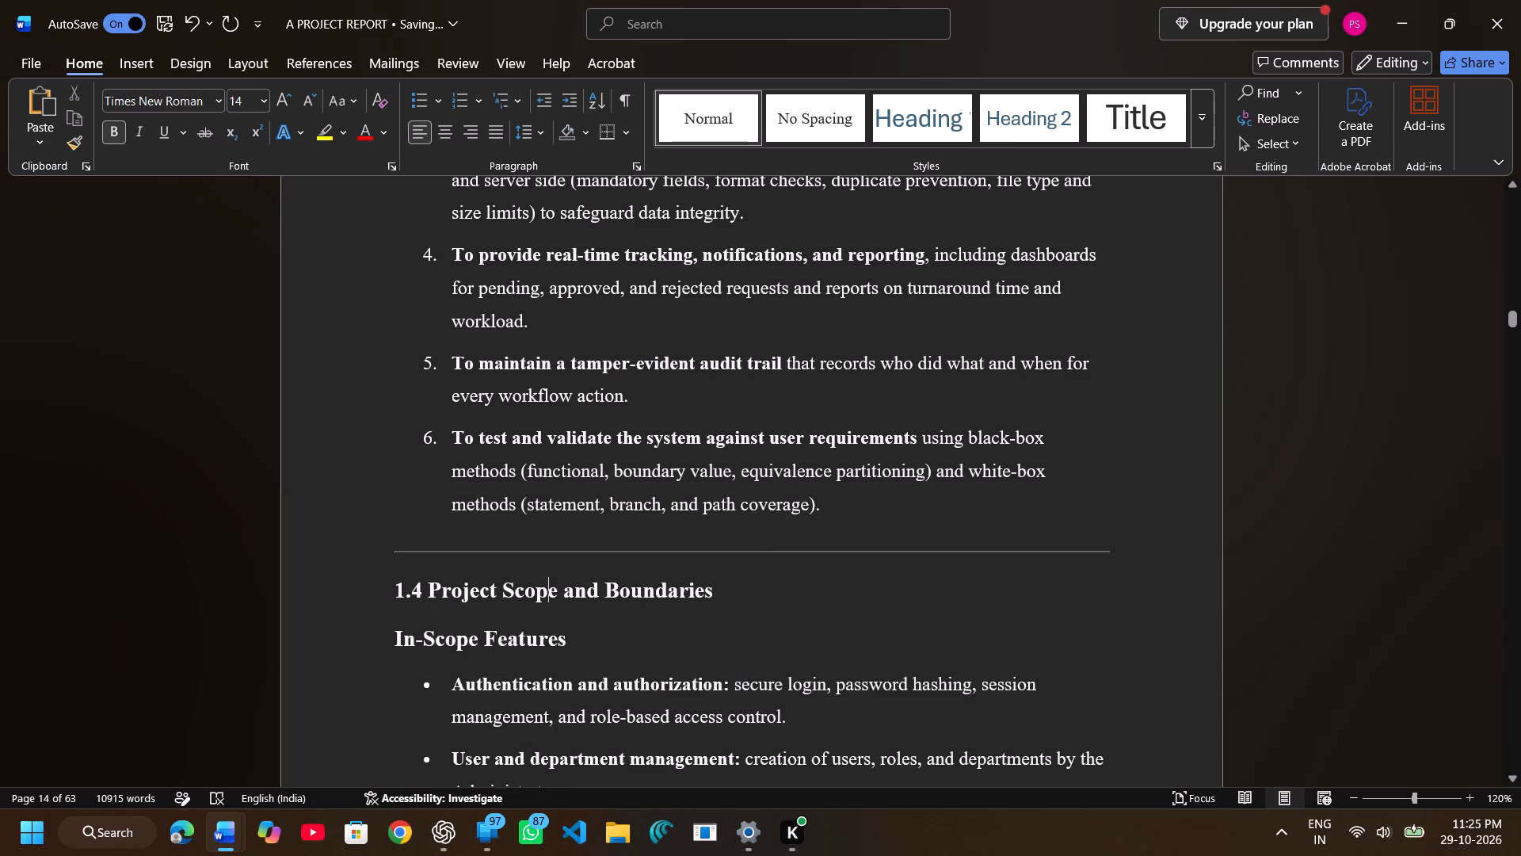
scroll(471, 655, "down", 1)
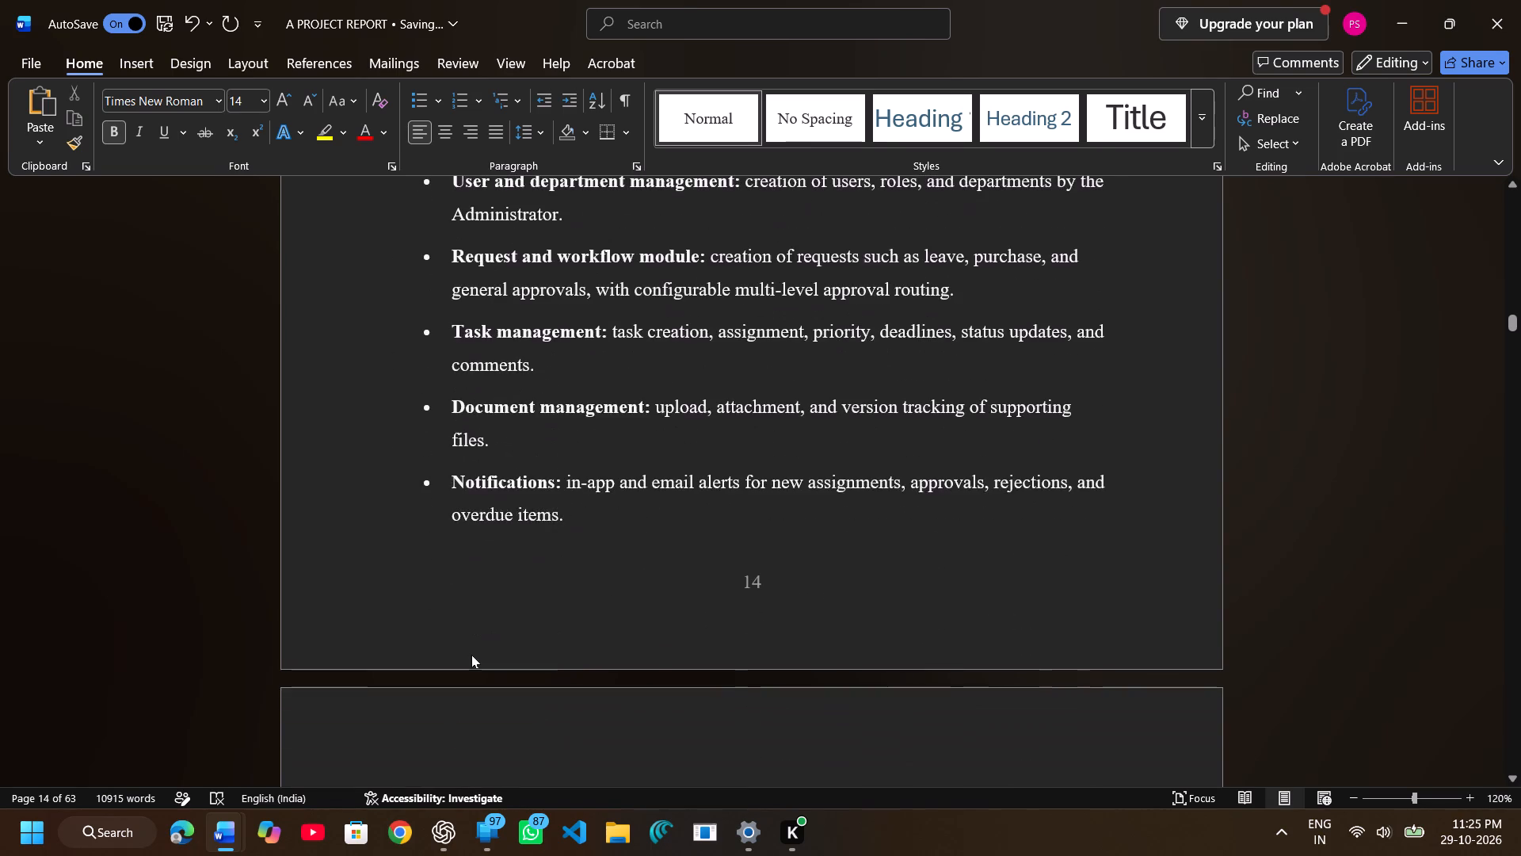
scroll(471, 655, "down", 1)
scroll(471, 655, "up", 1)
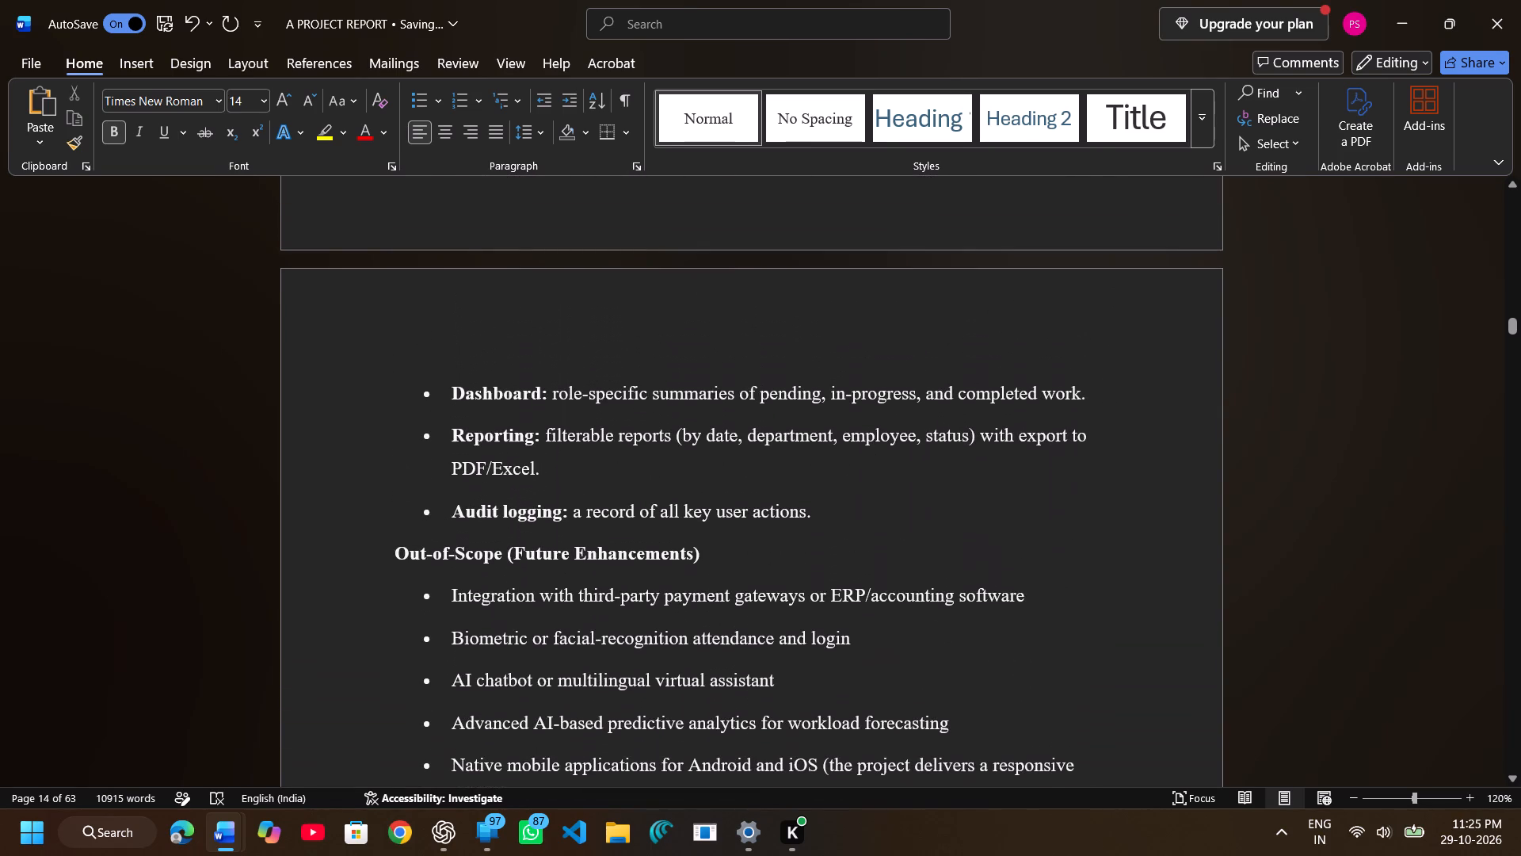
left_click_drag(387, 549, 636, 551)
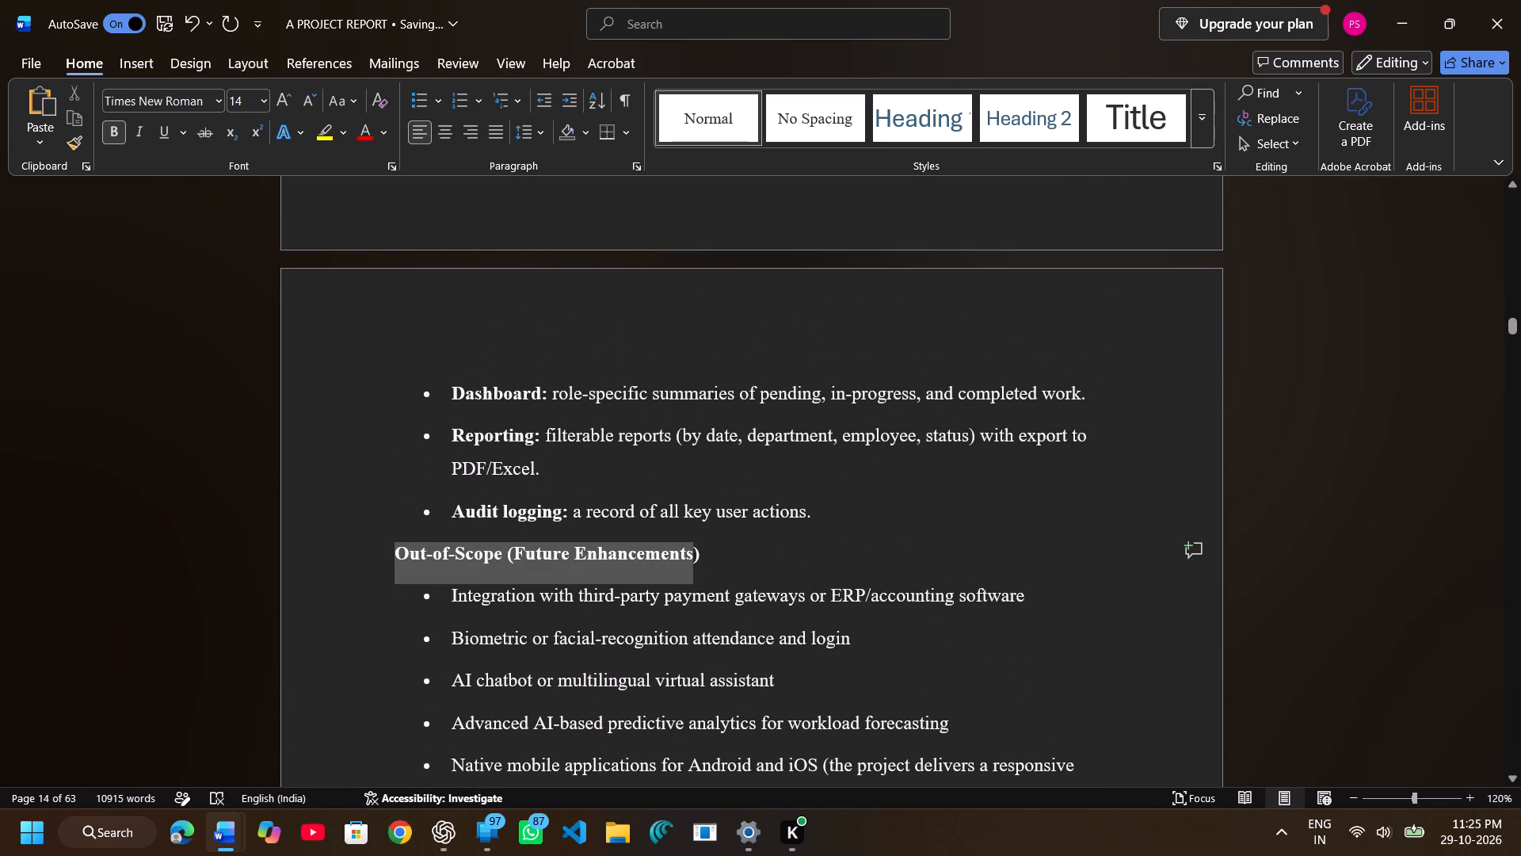
left_click_drag(636, 551, 750, 551)
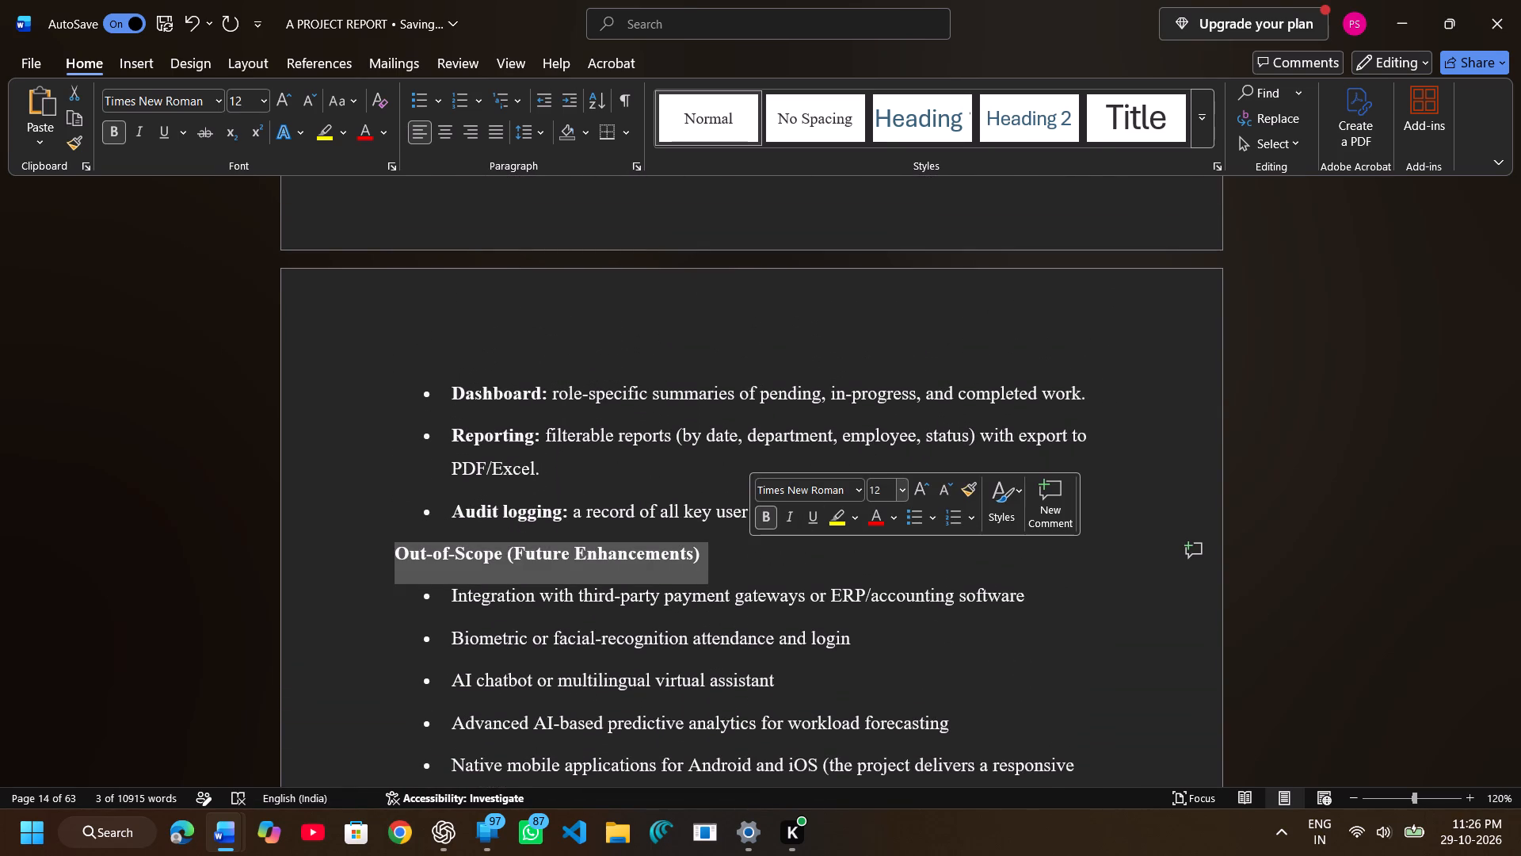
left_click(898, 490)
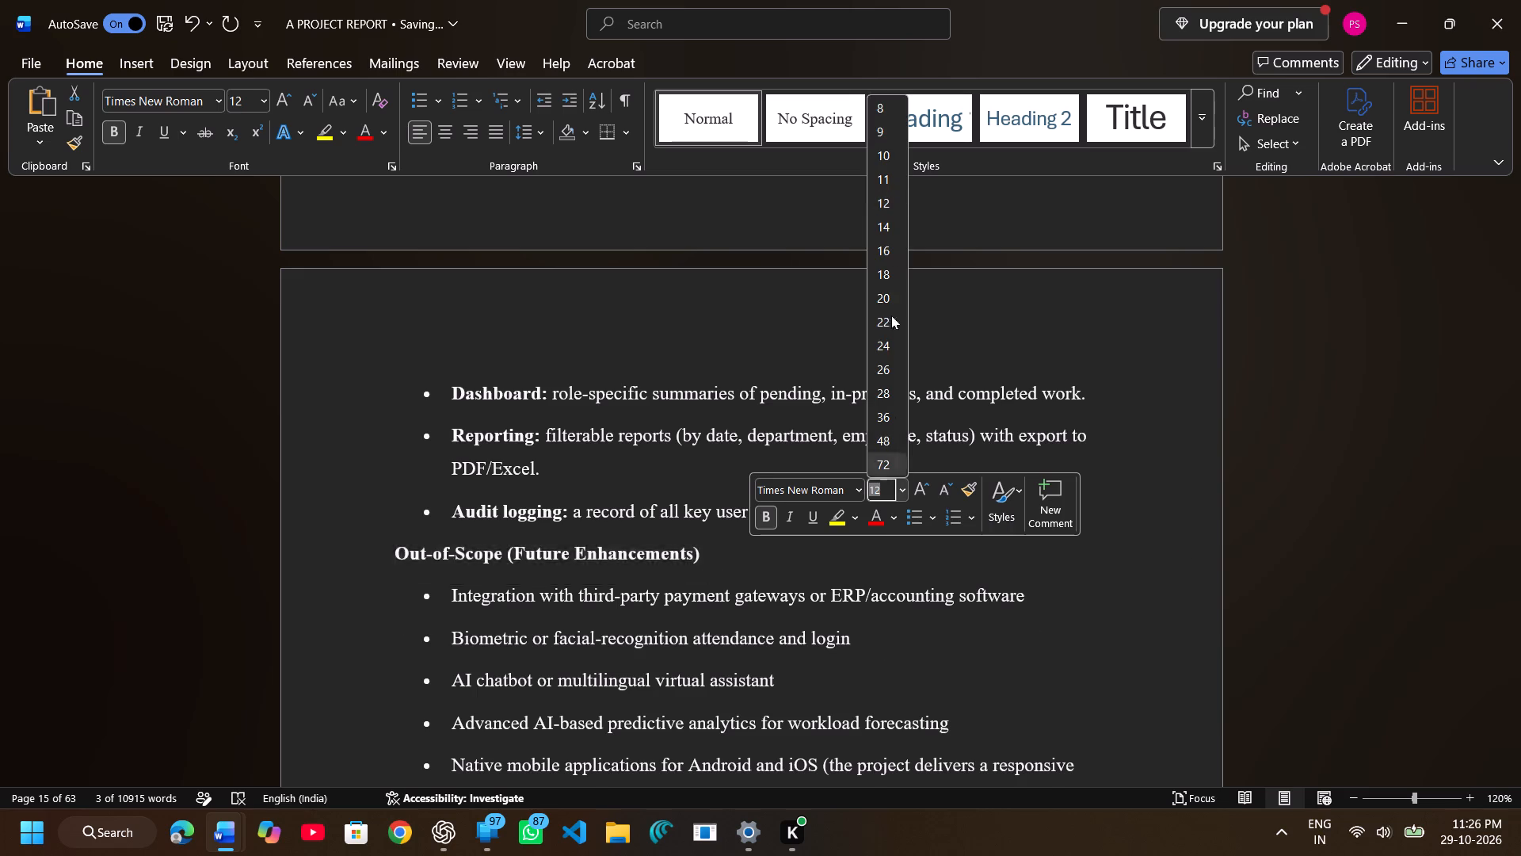
left_click(882, 222)
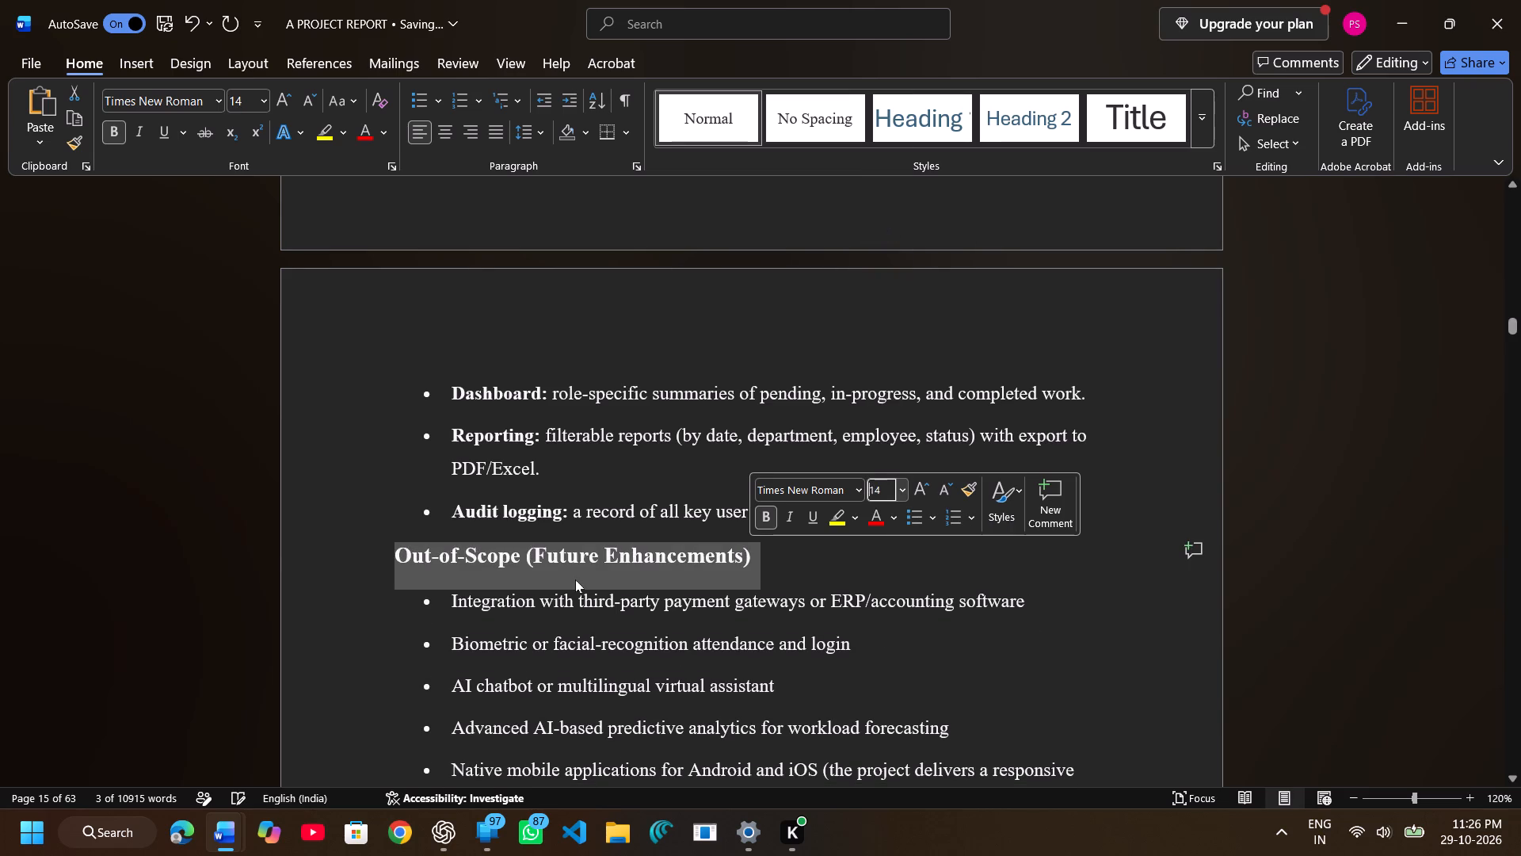
Set the heading "1.5 Feasibility Study" to font size 14.
scroll(574, 584, "down", 1)
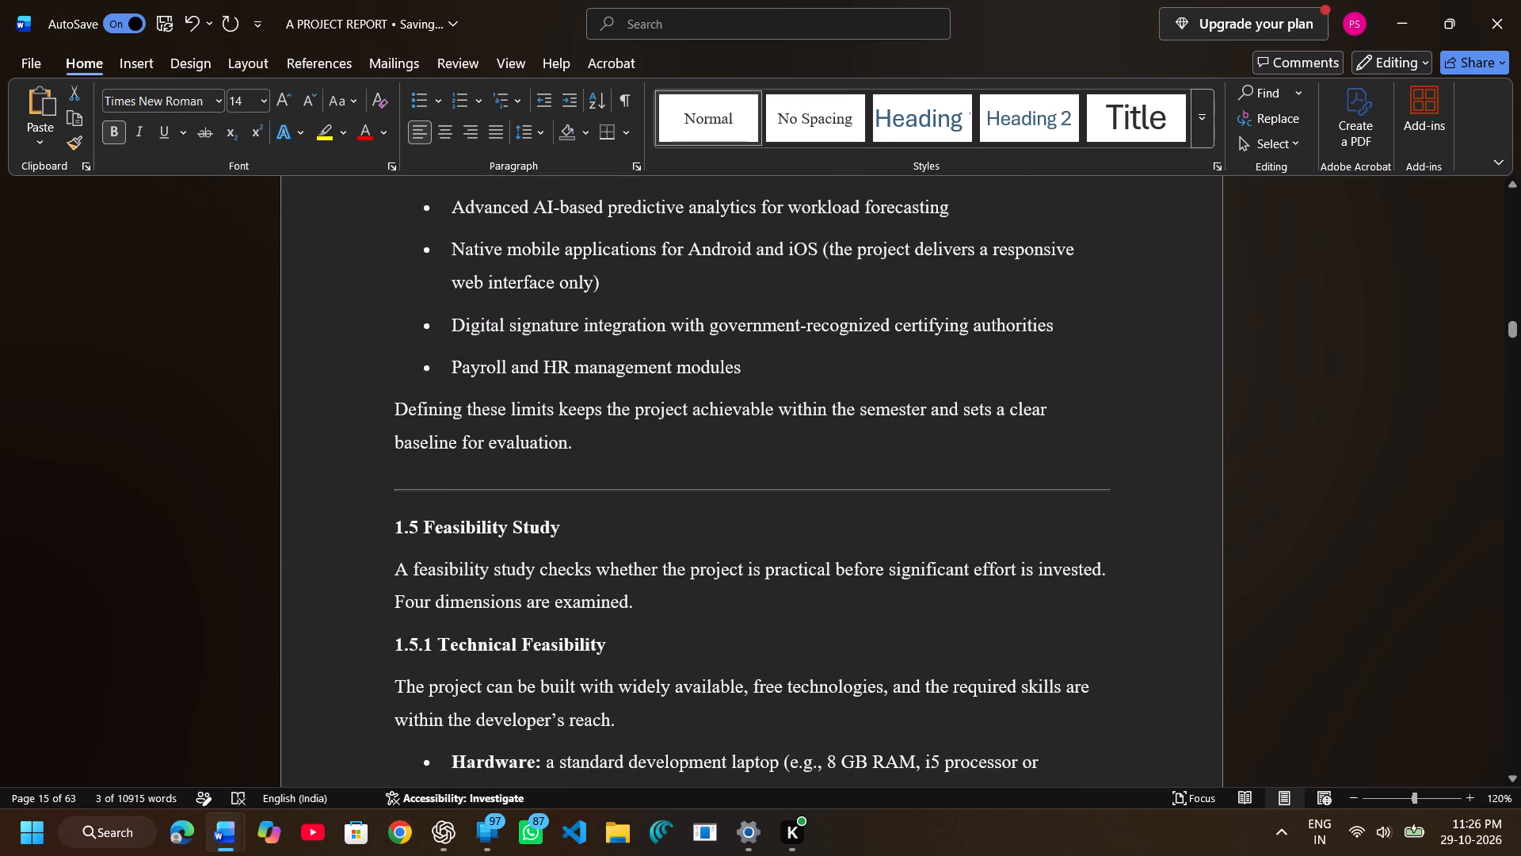
left_click_drag(394, 533, 566, 529)
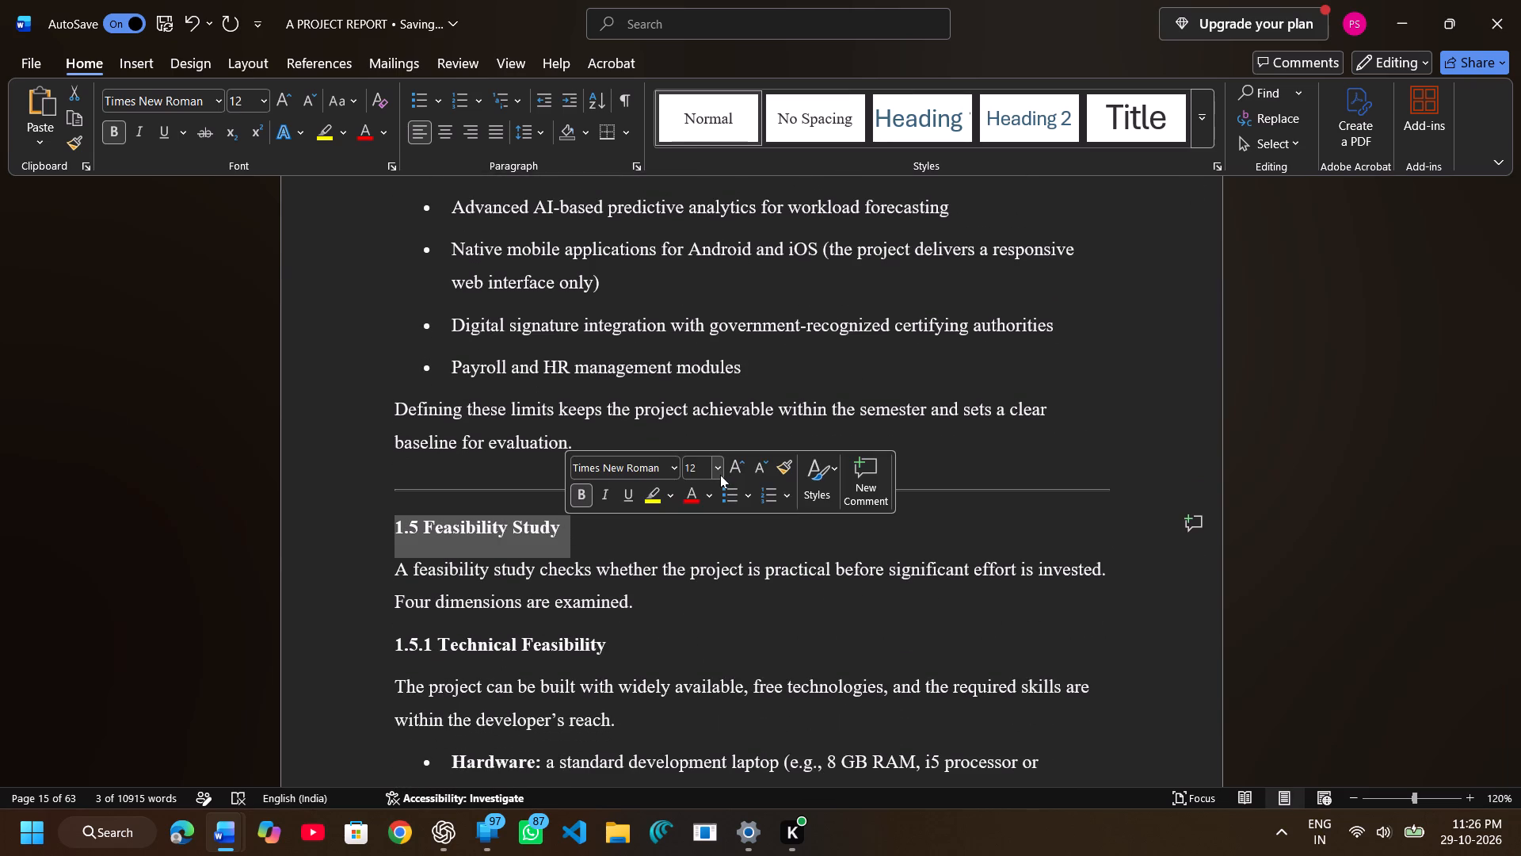
left_click(720, 475)
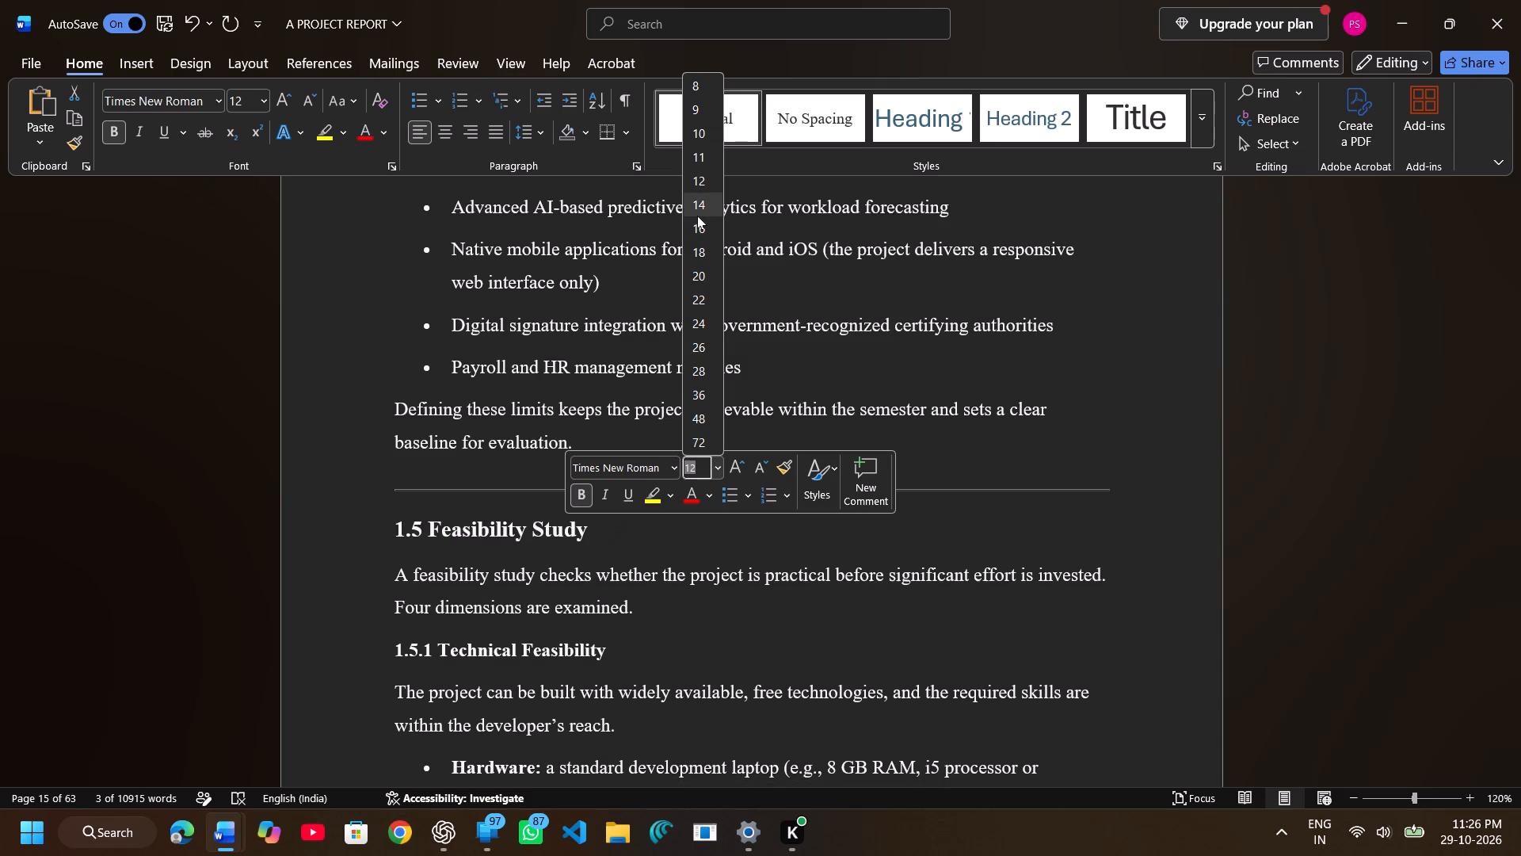
left_click(697, 216)
Delete the horizontal divider line above the heading "1.5 Feasibility Study".
triple_click(473, 487)
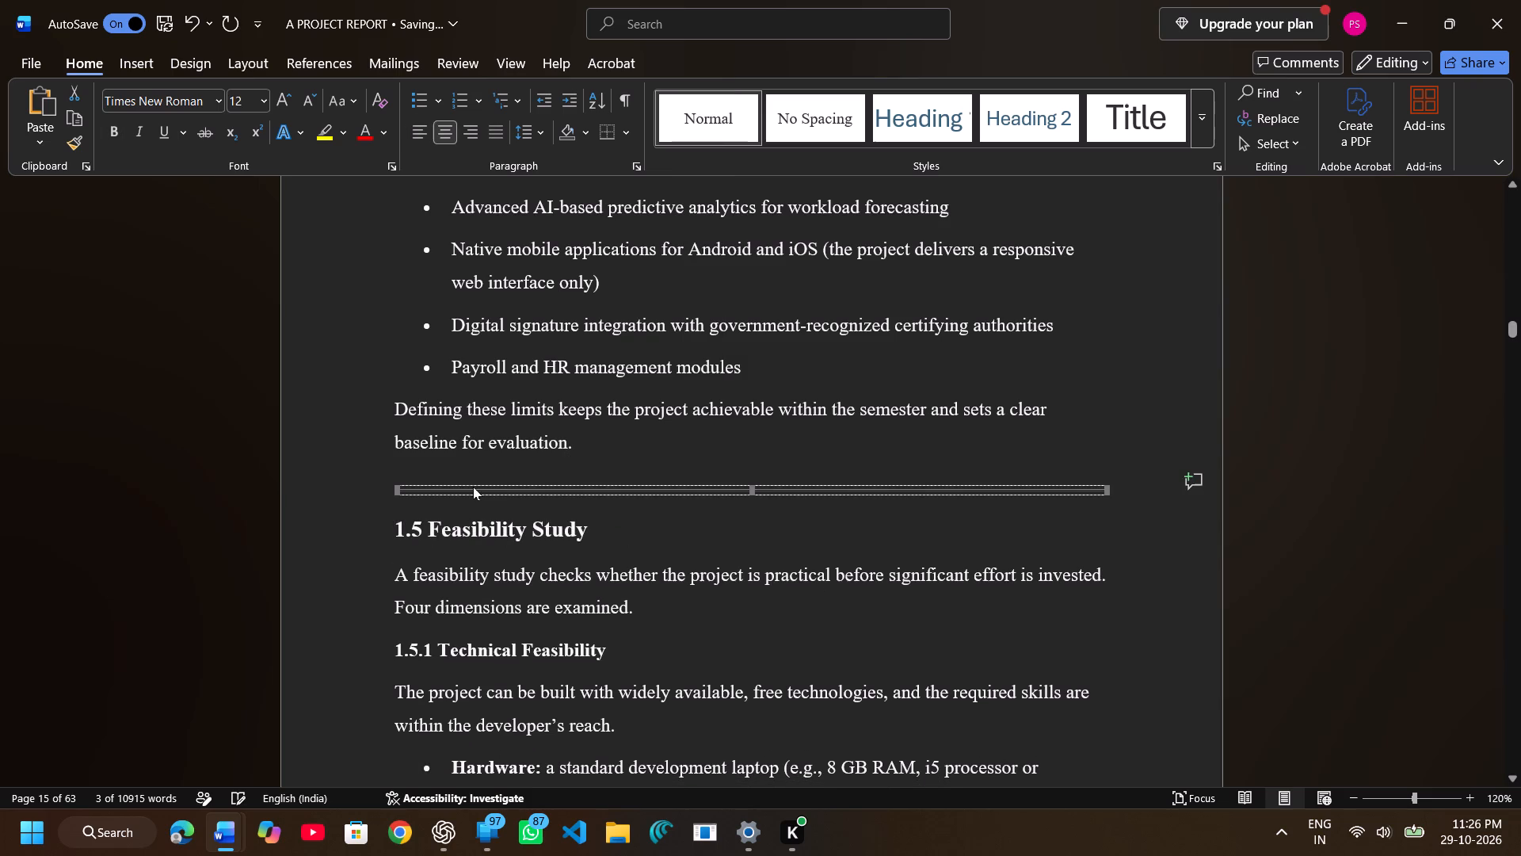
left_click(473, 487)
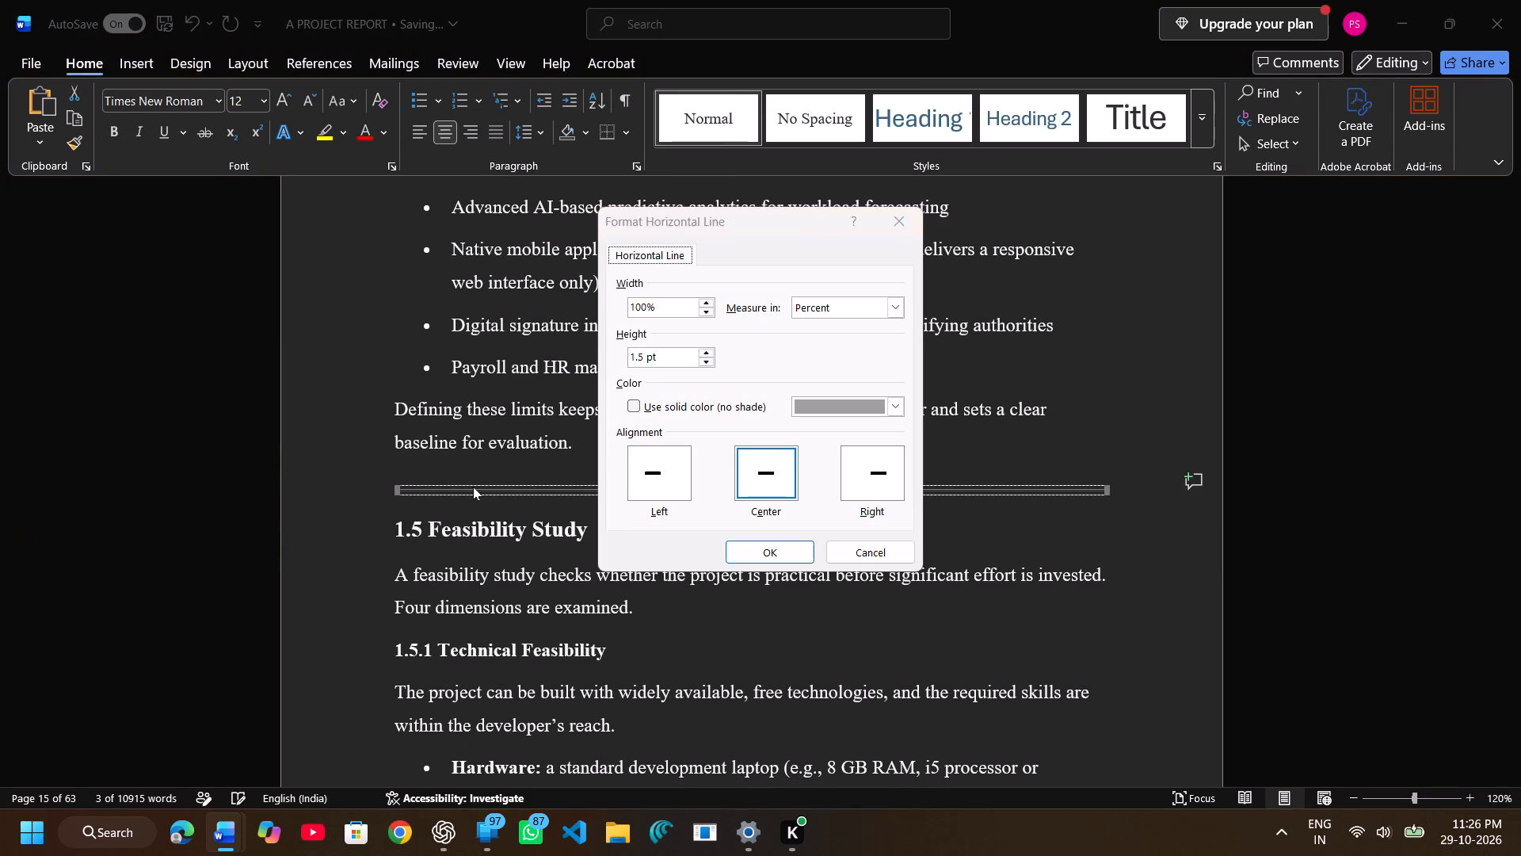
key("BackSpace")
left_click(899, 208)
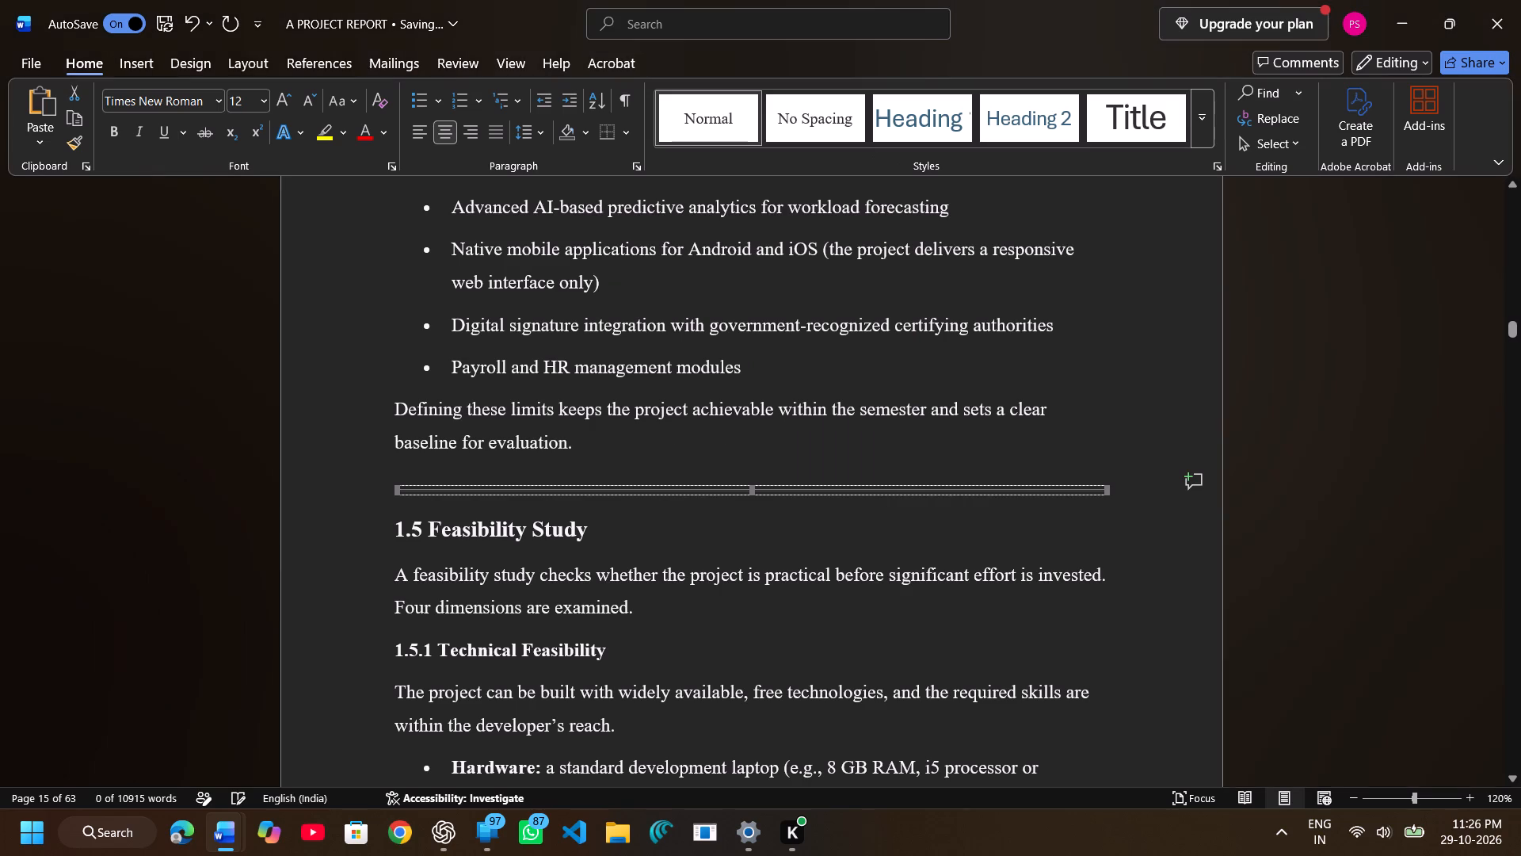
key("BackSpace")
Look over the report's formatting from the cover page through the start of the Software Requirement Specification chapter.
scroll(899, 208, "up", 2)
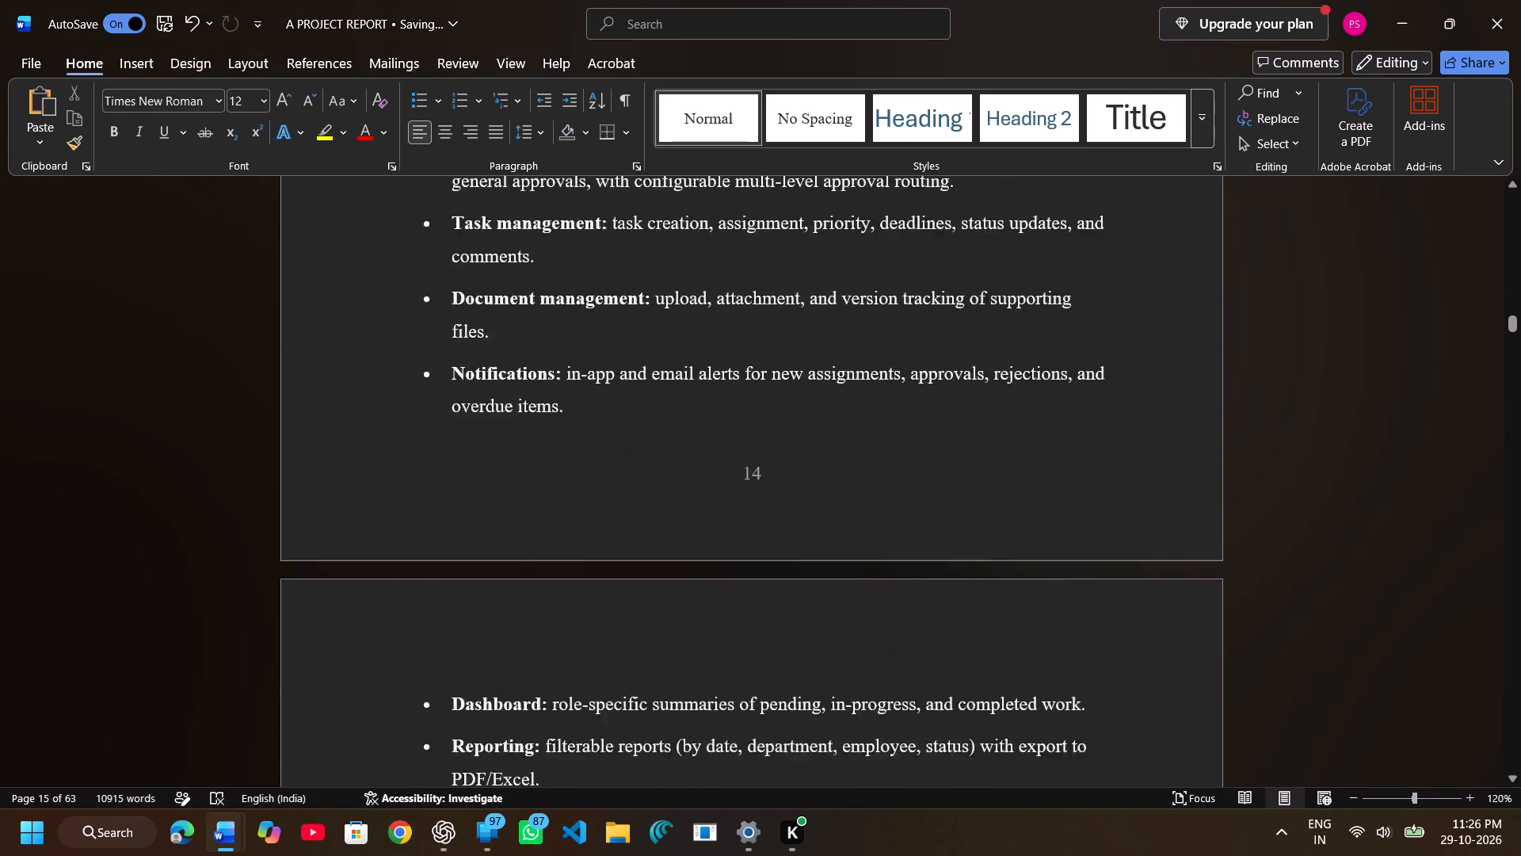
scroll(899, 208, "up", 5)
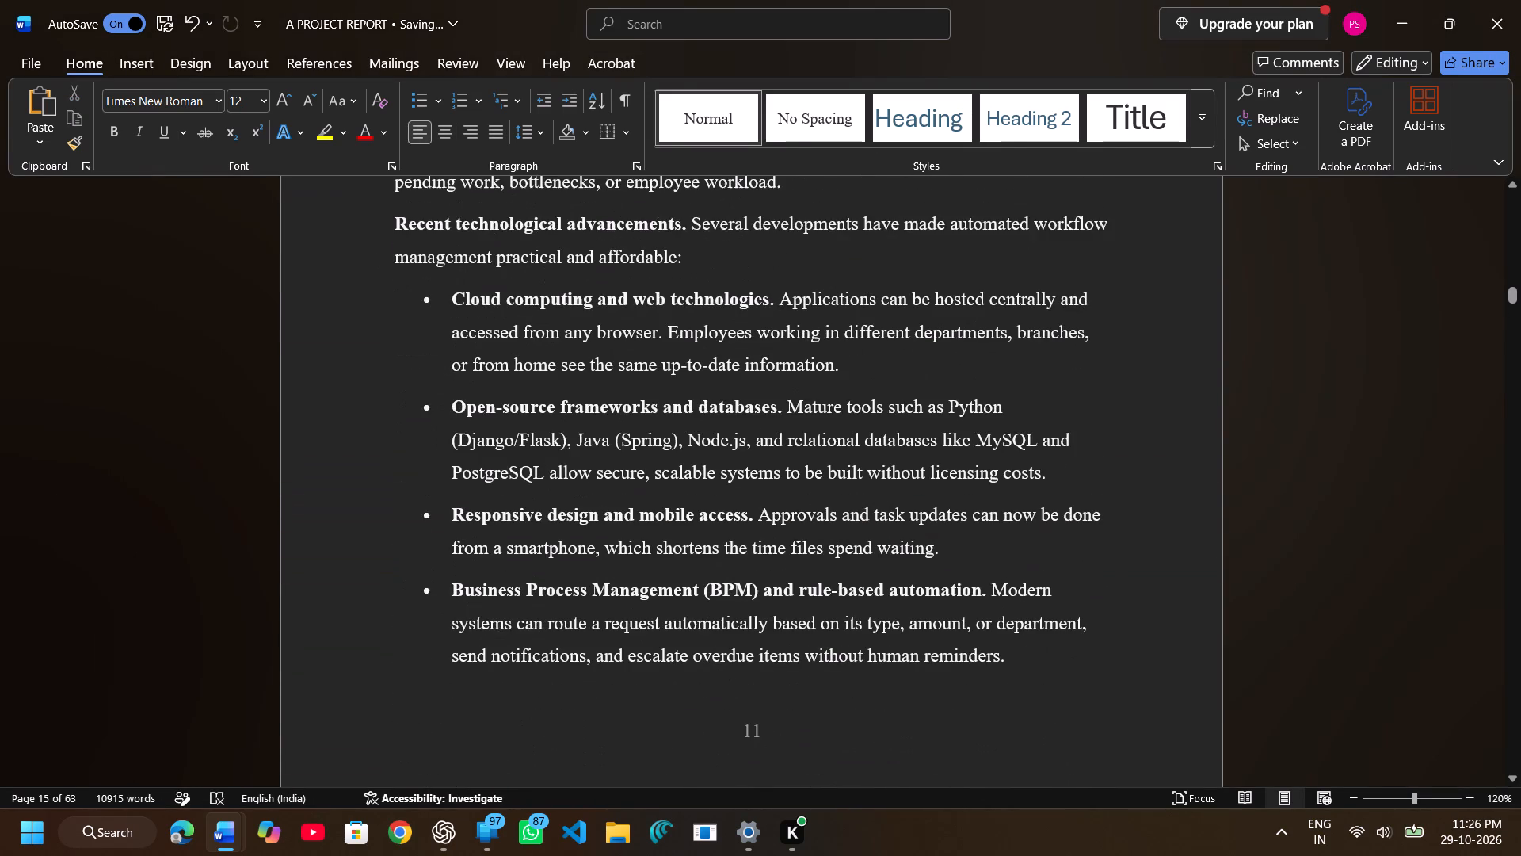
scroll(899, 208, "down", 1)
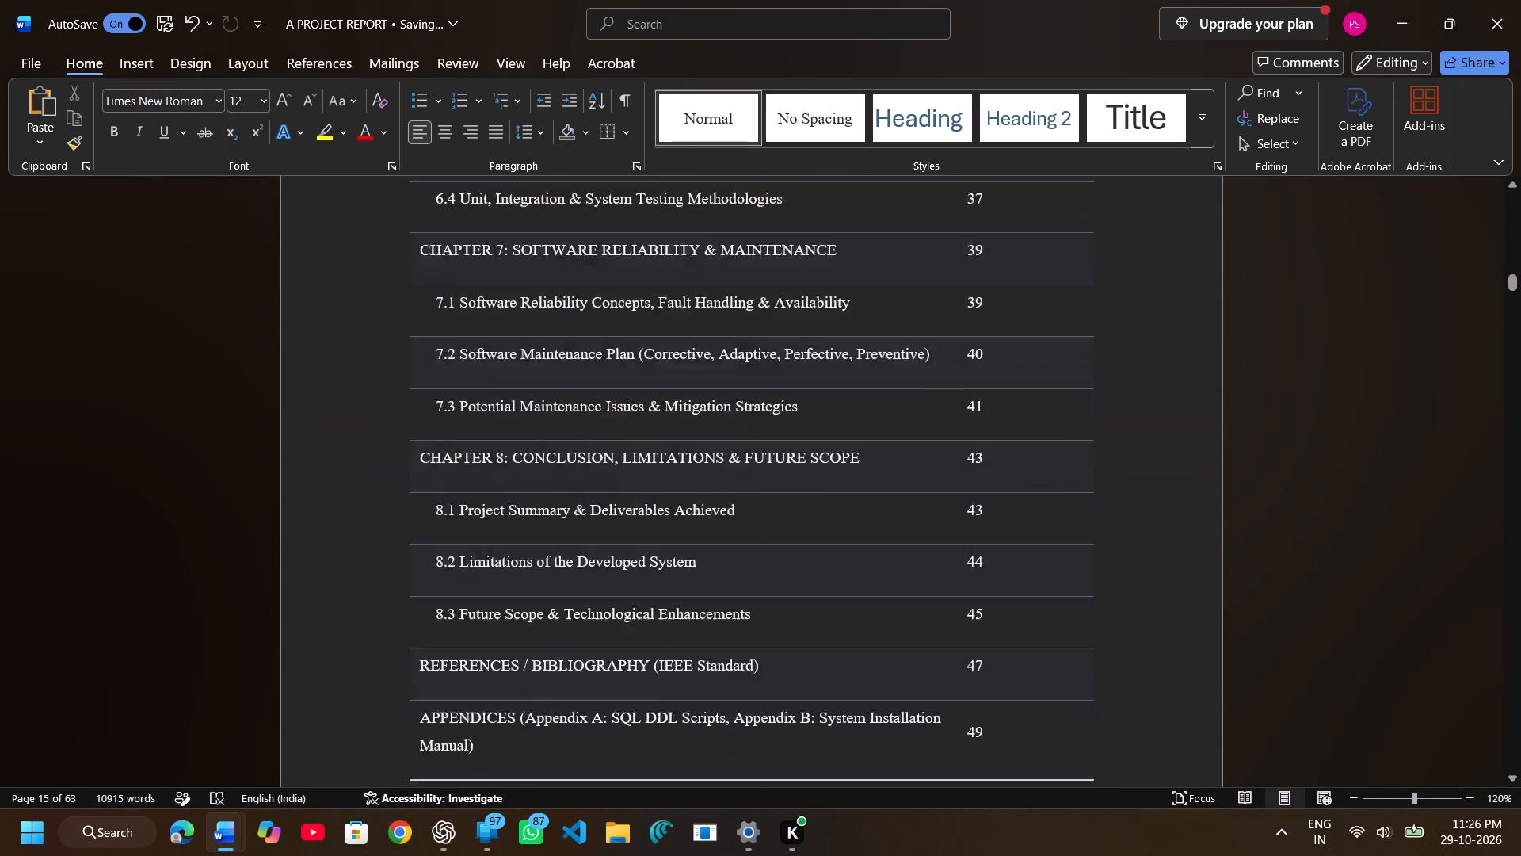
scroll(899, 208, "down", 1)
scroll(899, 208, "up", 2)
scroll(899, 208, "down", 1)
scroll(899, 208, "up", 1)
scroll(899, 208, "down", 1)
scroll(899, 208, "up", 2)
scroll(899, 208, "down", 1)
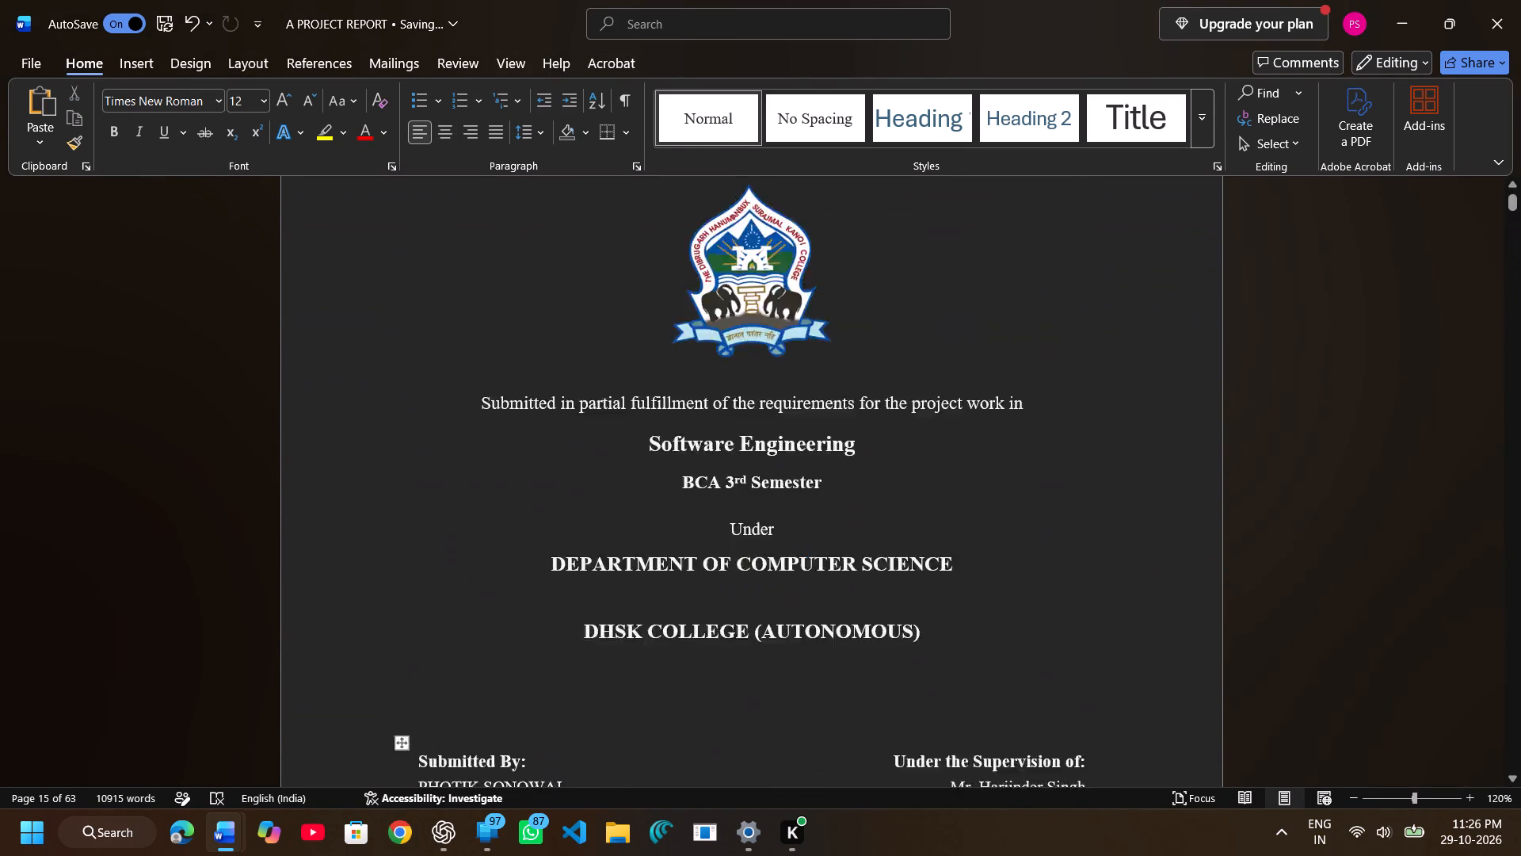
scroll(899, 208, "down", 2)
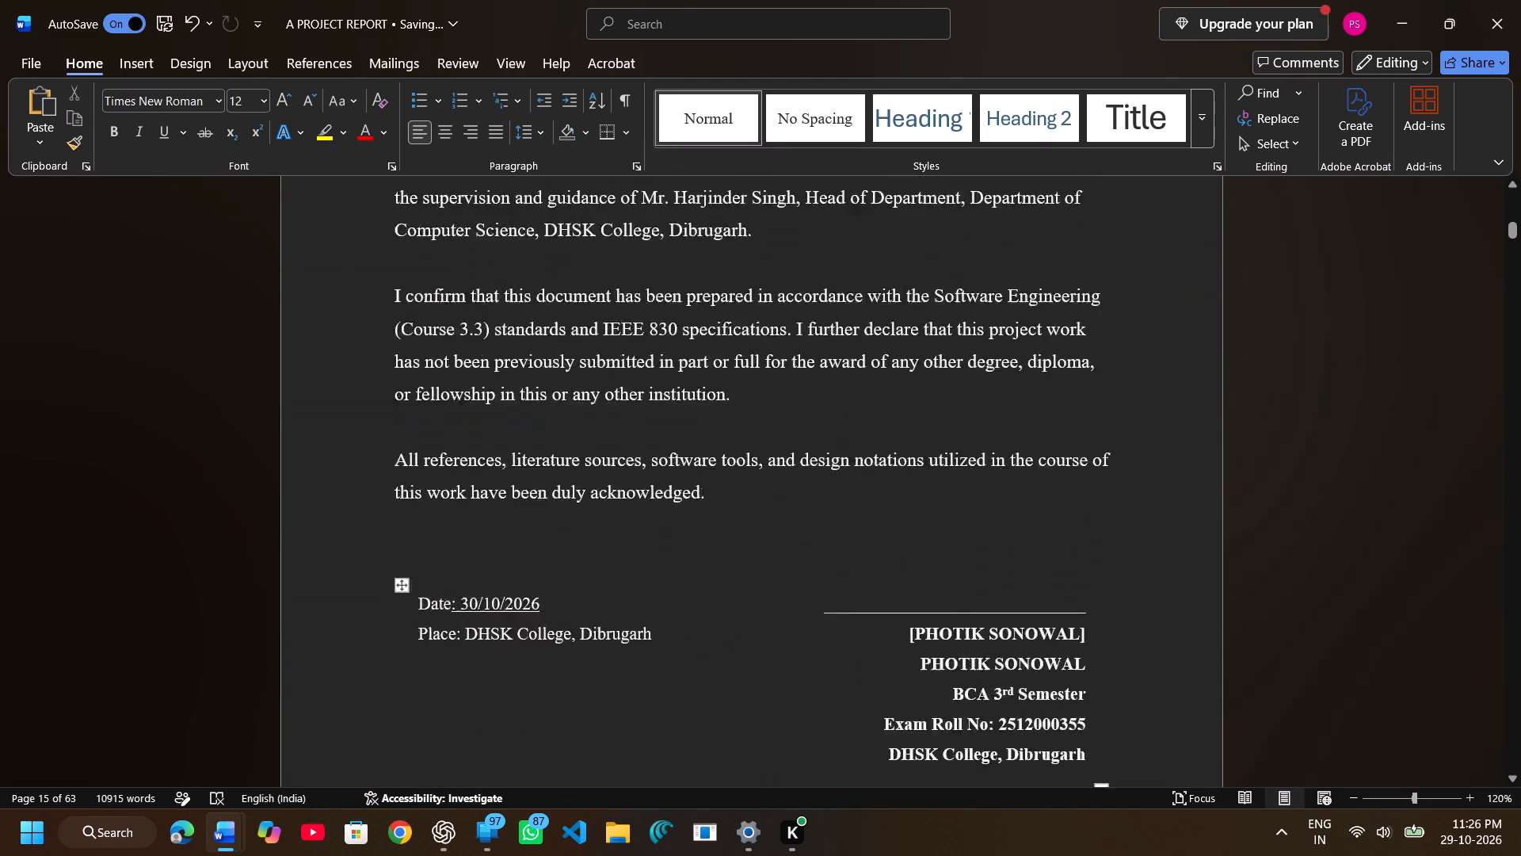
scroll(899, 208, "down", 8)
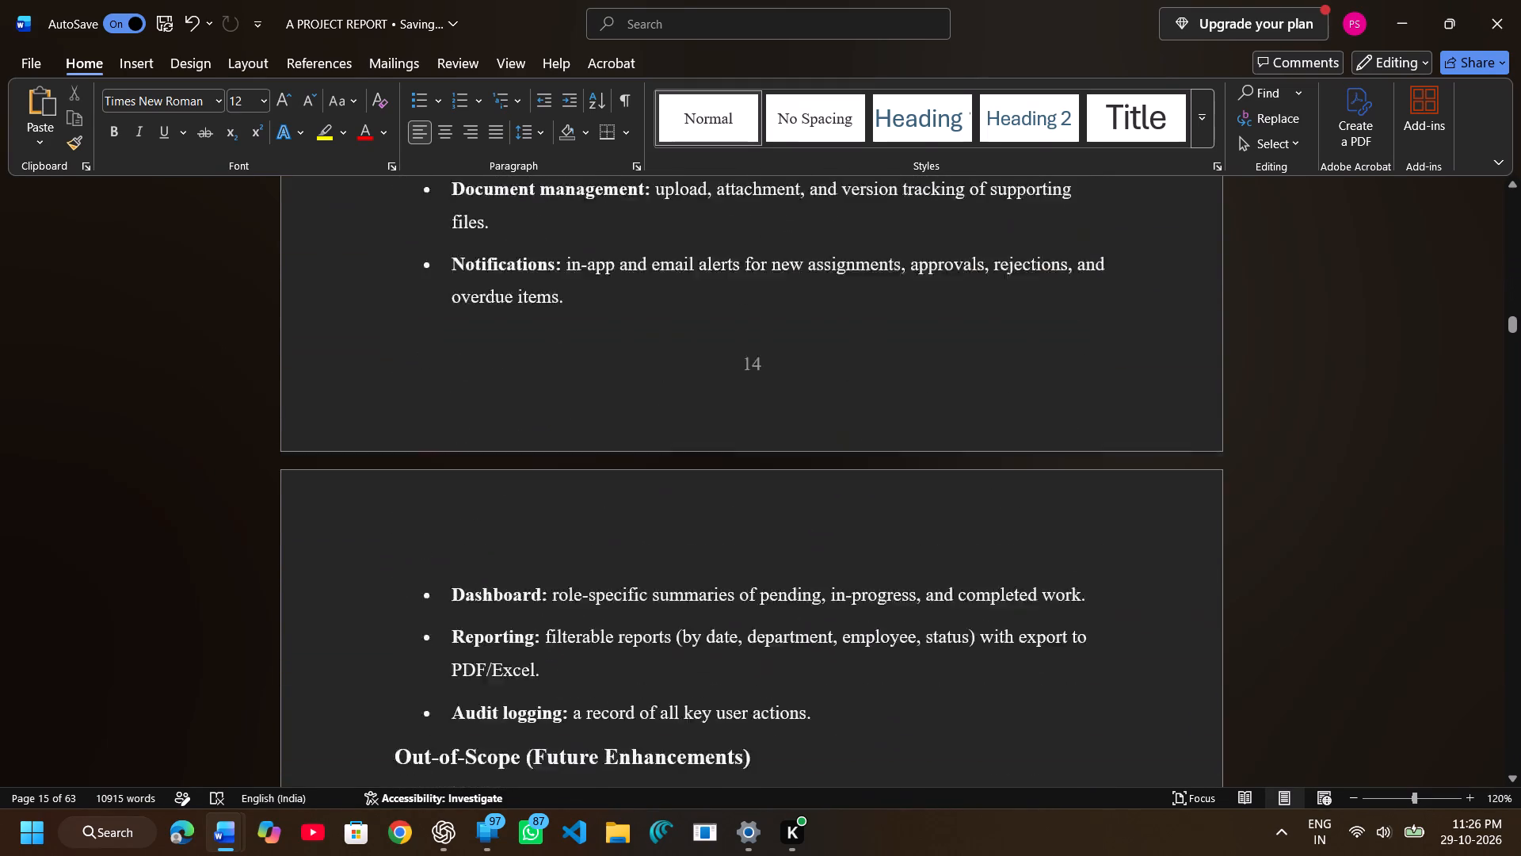
scroll(899, 208, "down", 1)
scroll(899, 208, "up", 4)
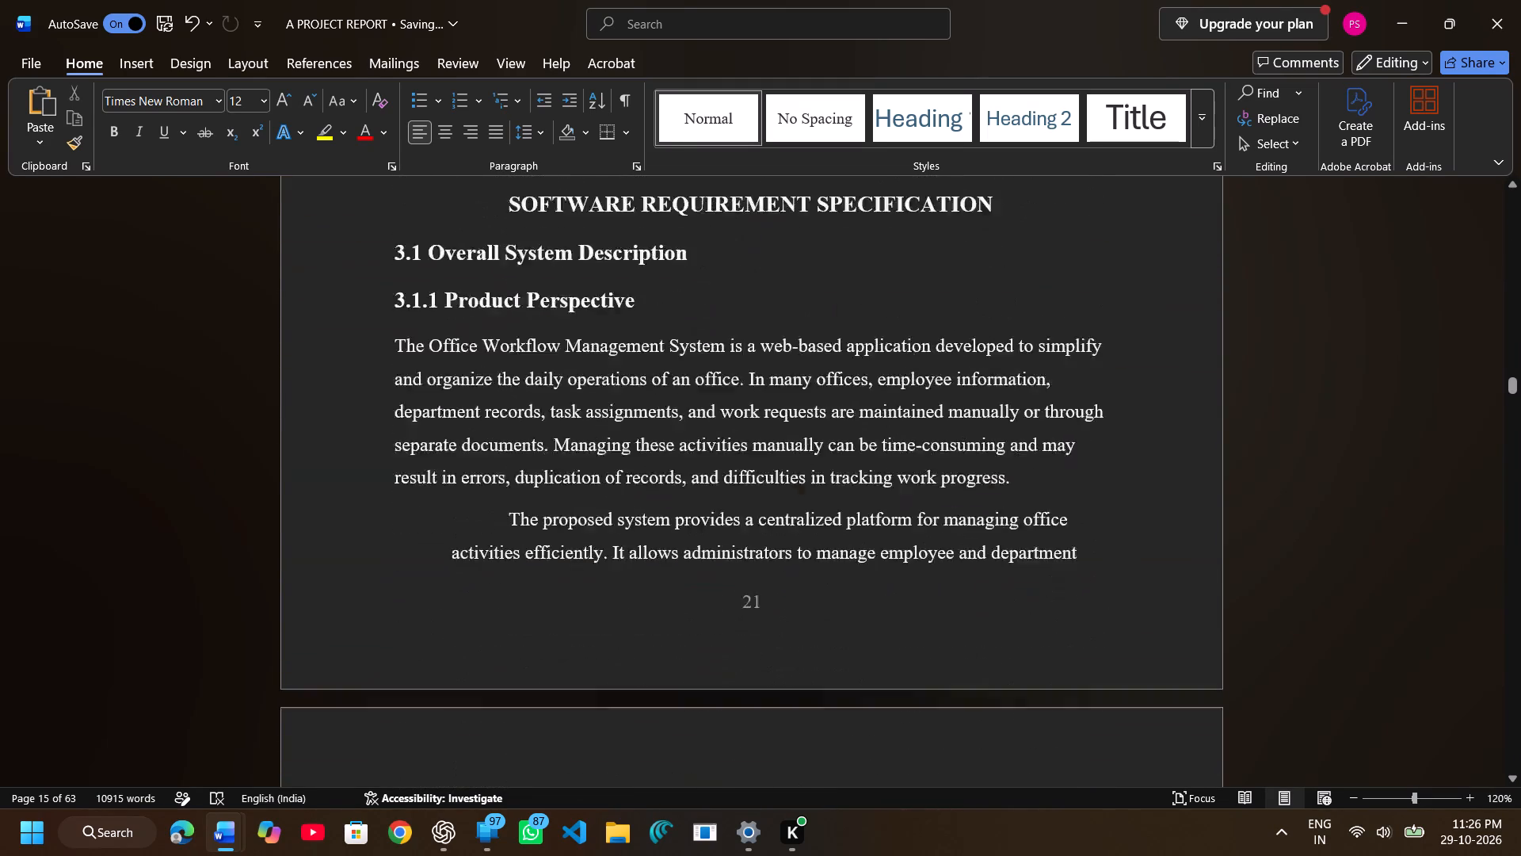
scroll(899, 208, "up", 7)
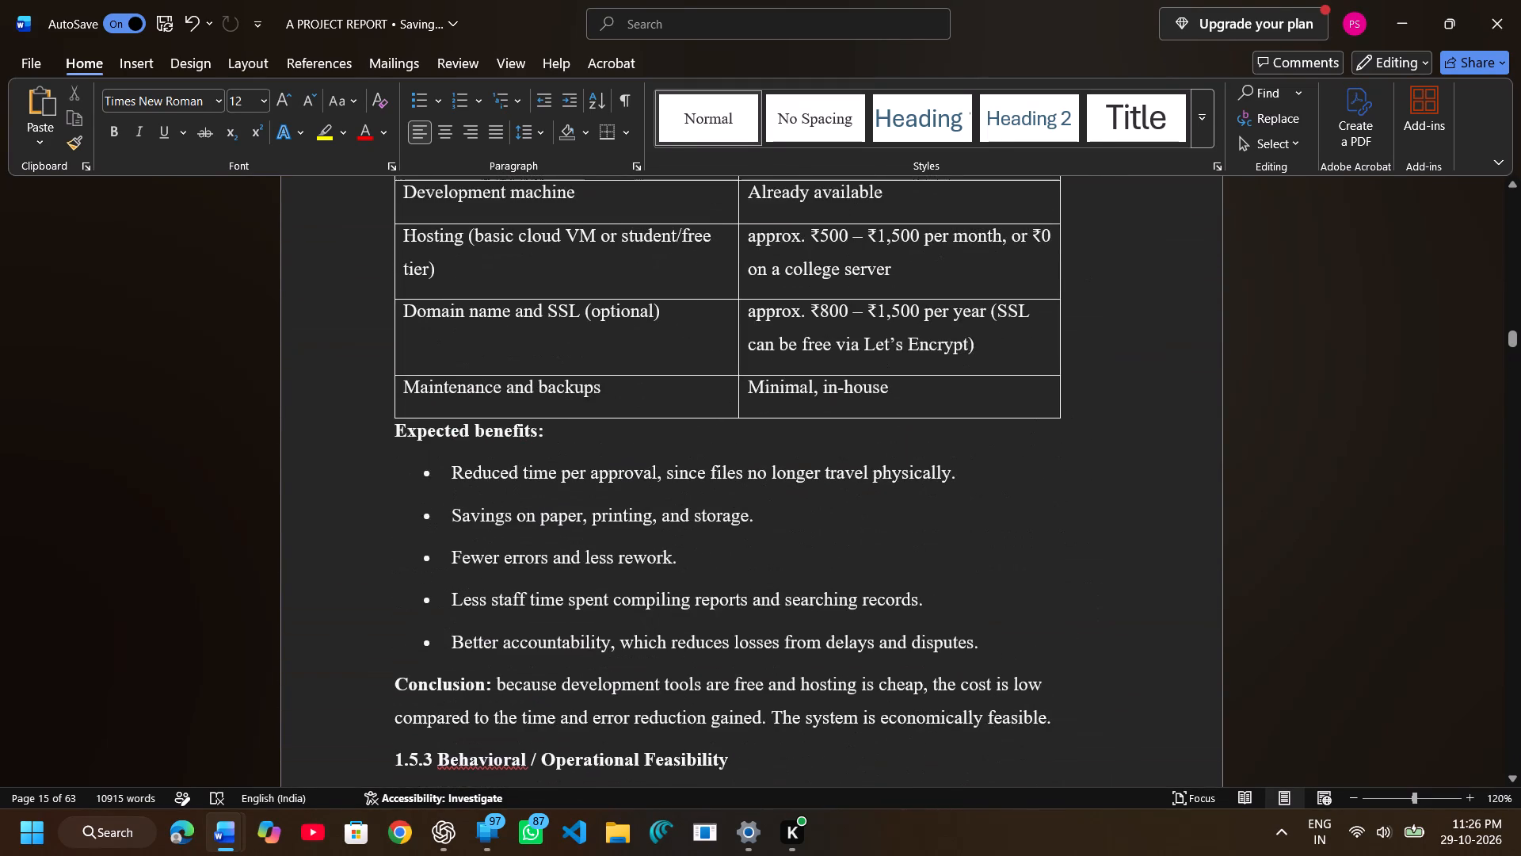
scroll(899, 208, "up", 2)
Set the subheading "1.5.2 Economic Feasibility" to font size 14.
scroll(899, 208, "down", 1)
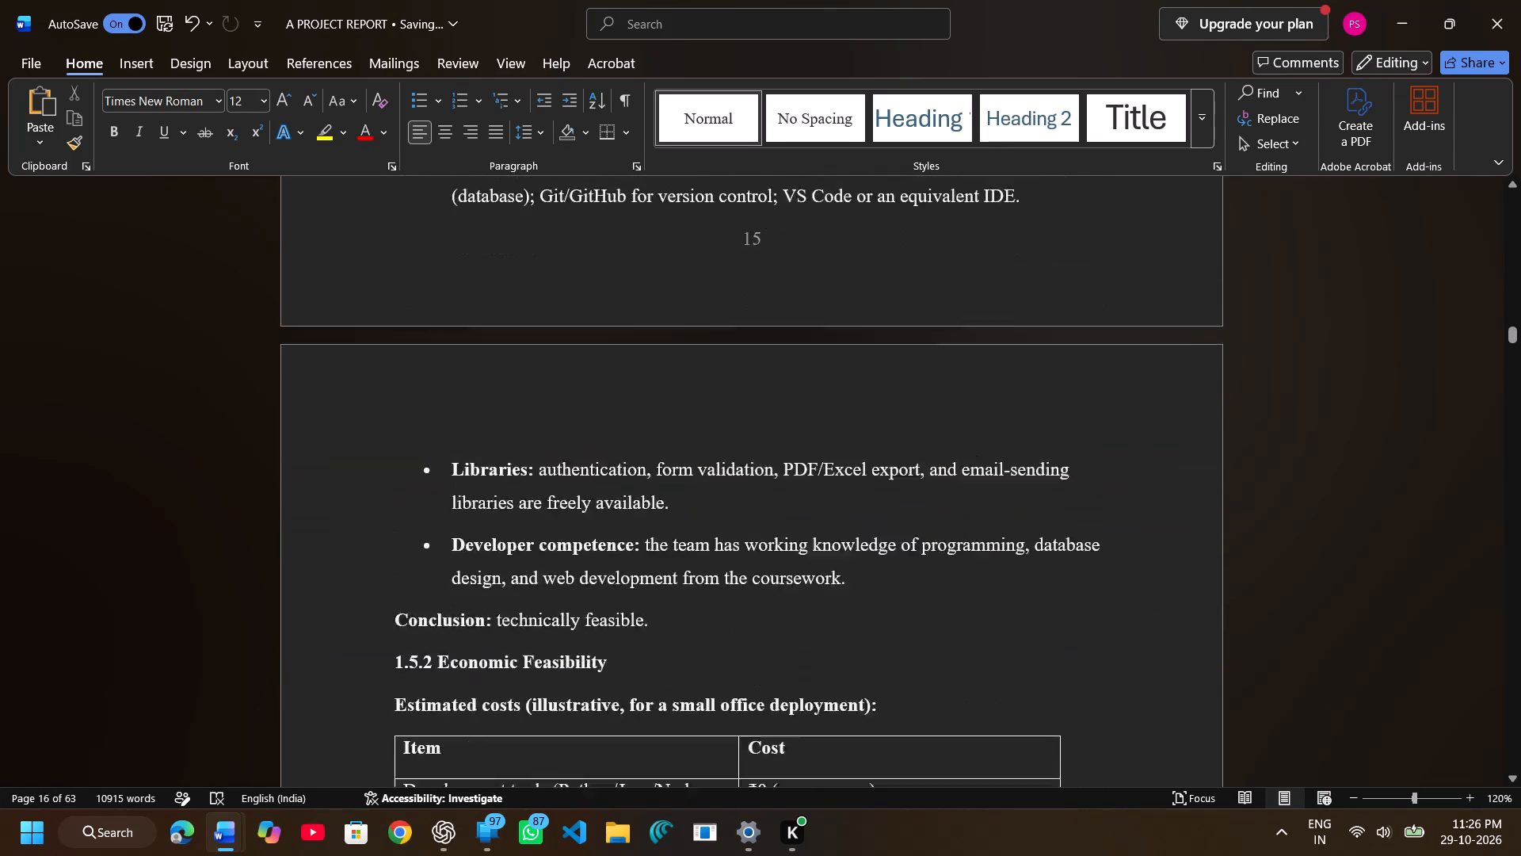
scroll(899, 208, "down", 2)
scroll(899, 208, "up", 1)
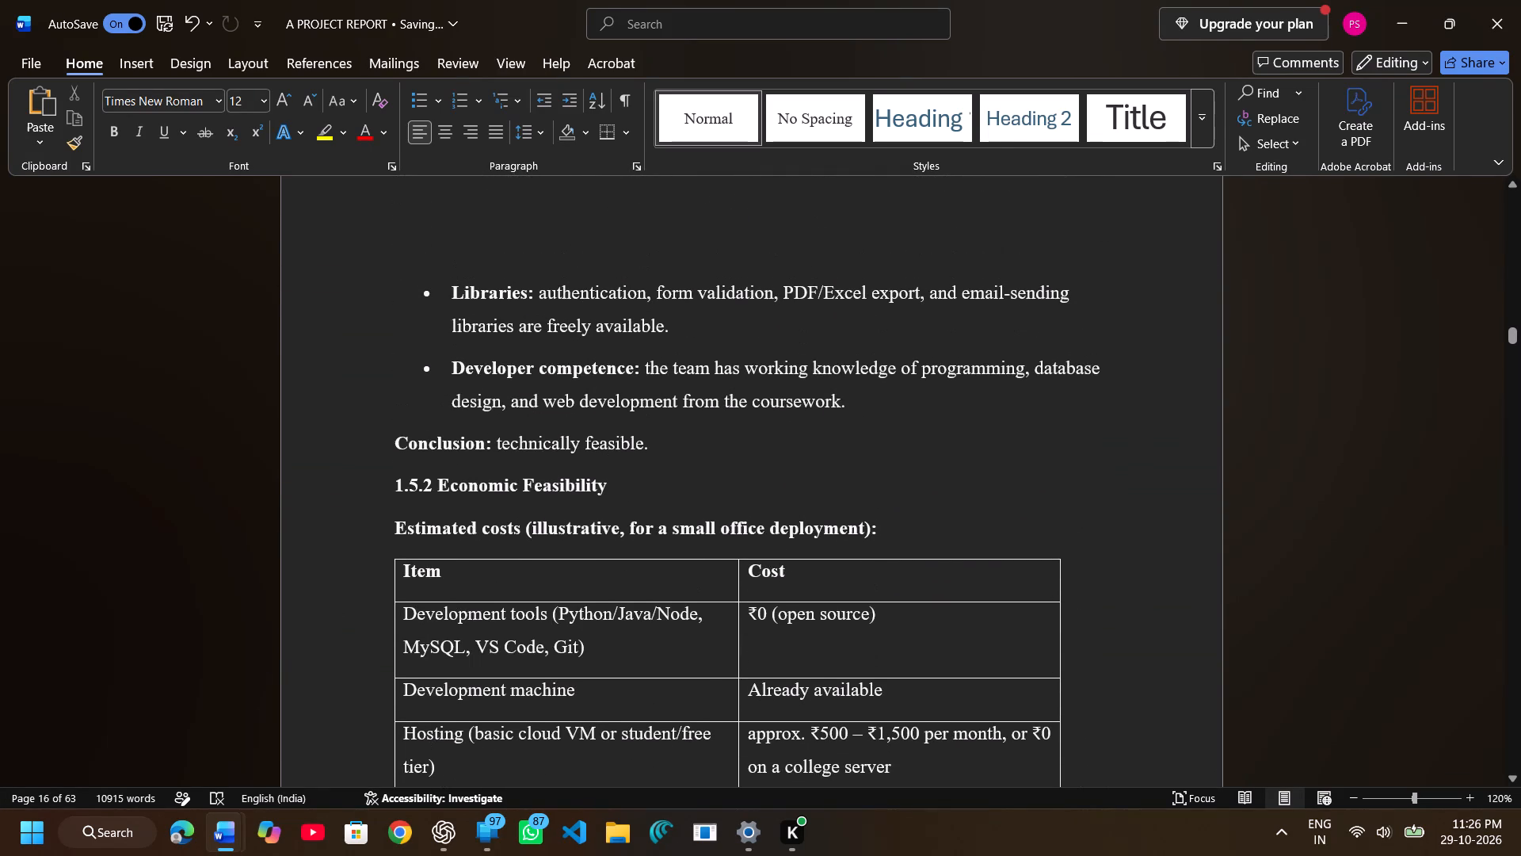
left_click_drag(393, 481, 601, 485)
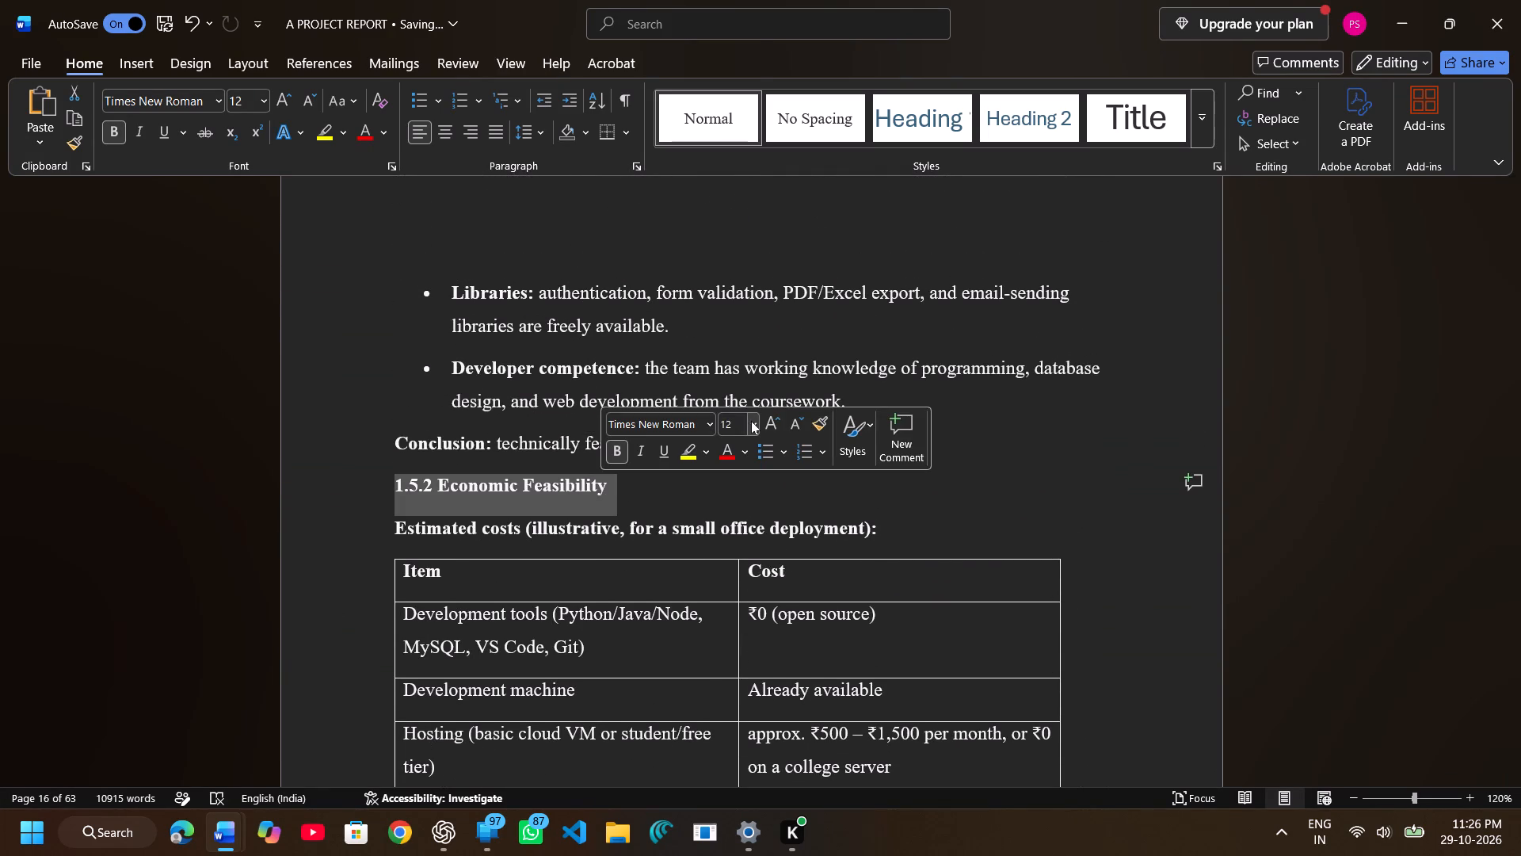
left_click(751, 421)
left_click(745, 160)
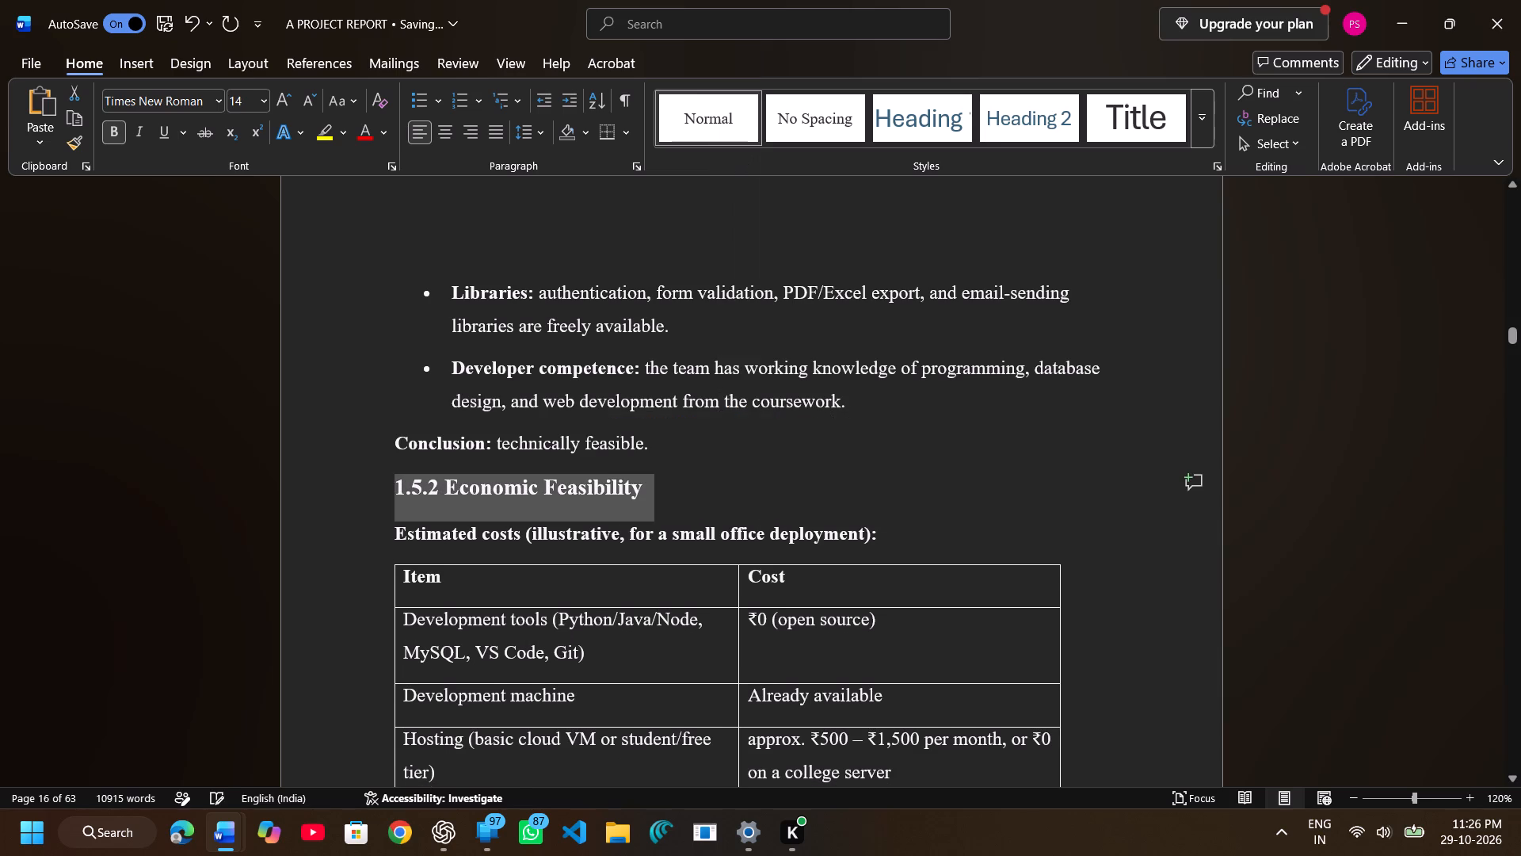
Set the subheading "1.5.1 Technical Feasibility" to font size 14.
scroll(485, 480, "up", 1)
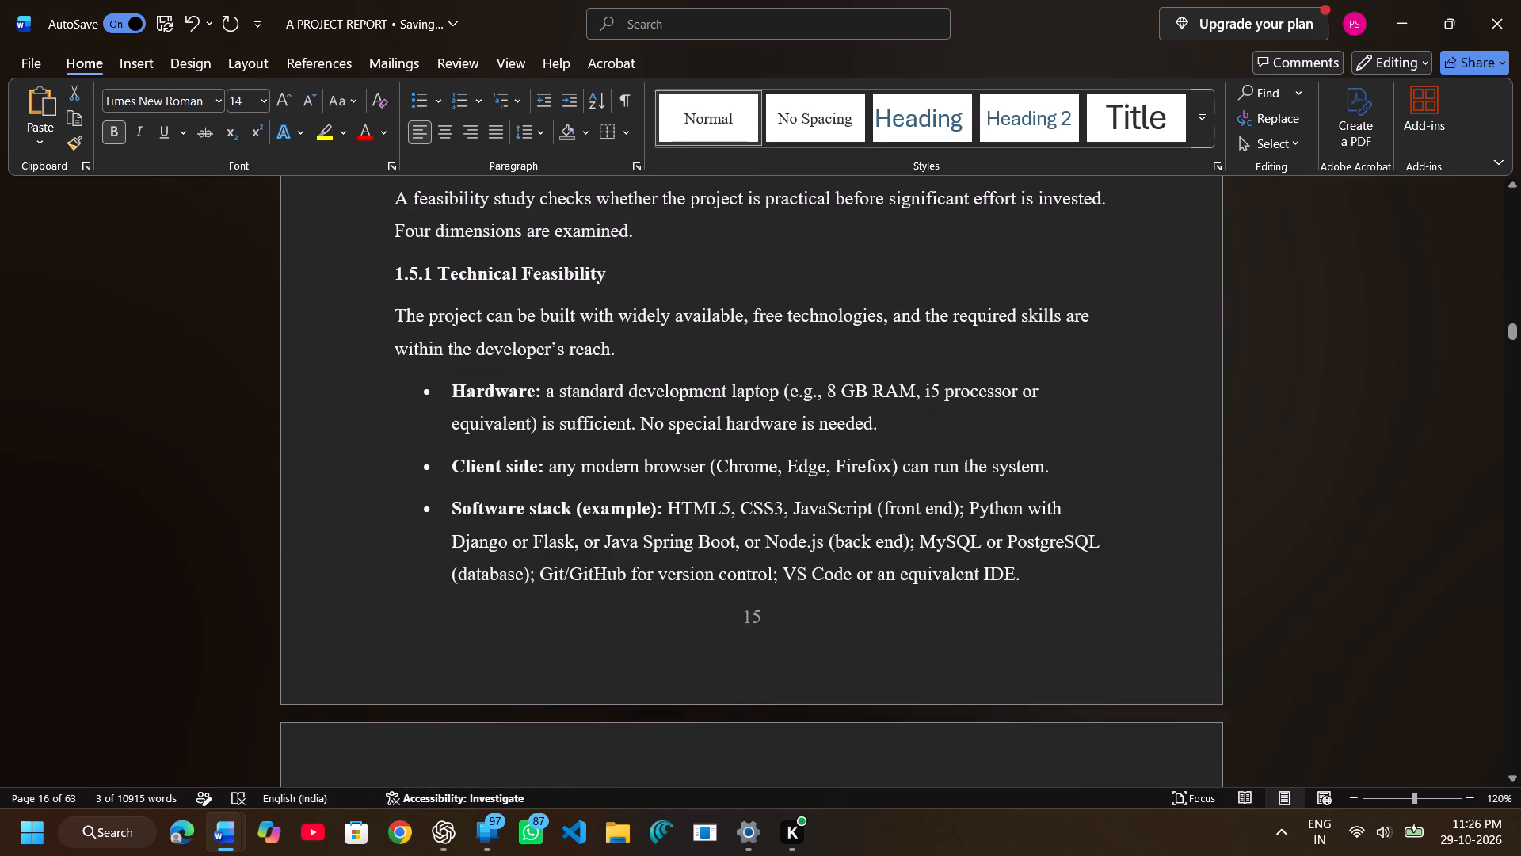
scroll(485, 480, "up", 1)
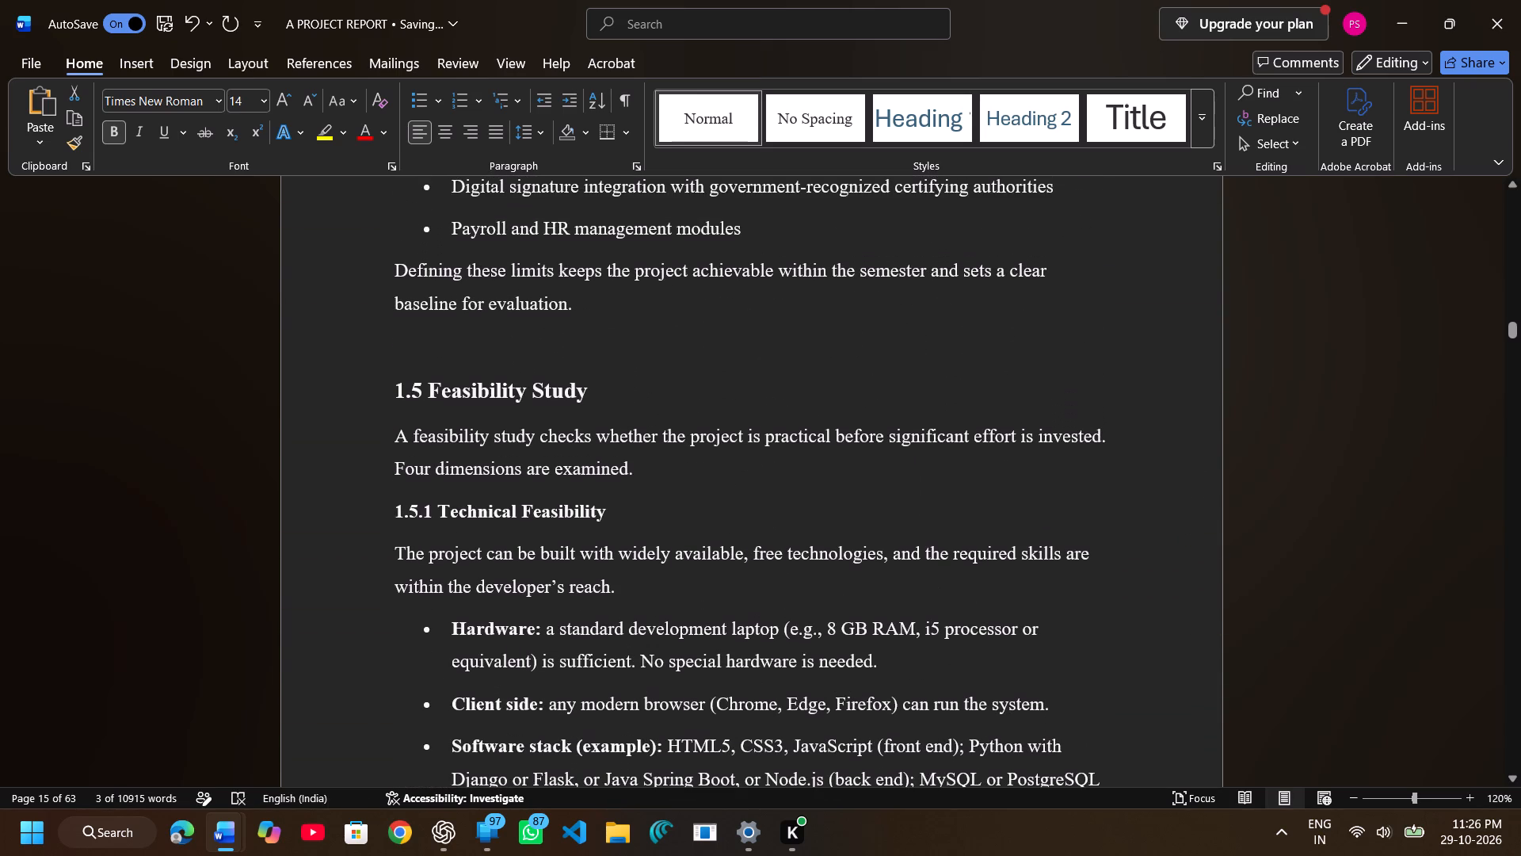
left_click_drag(390, 512, 585, 502)
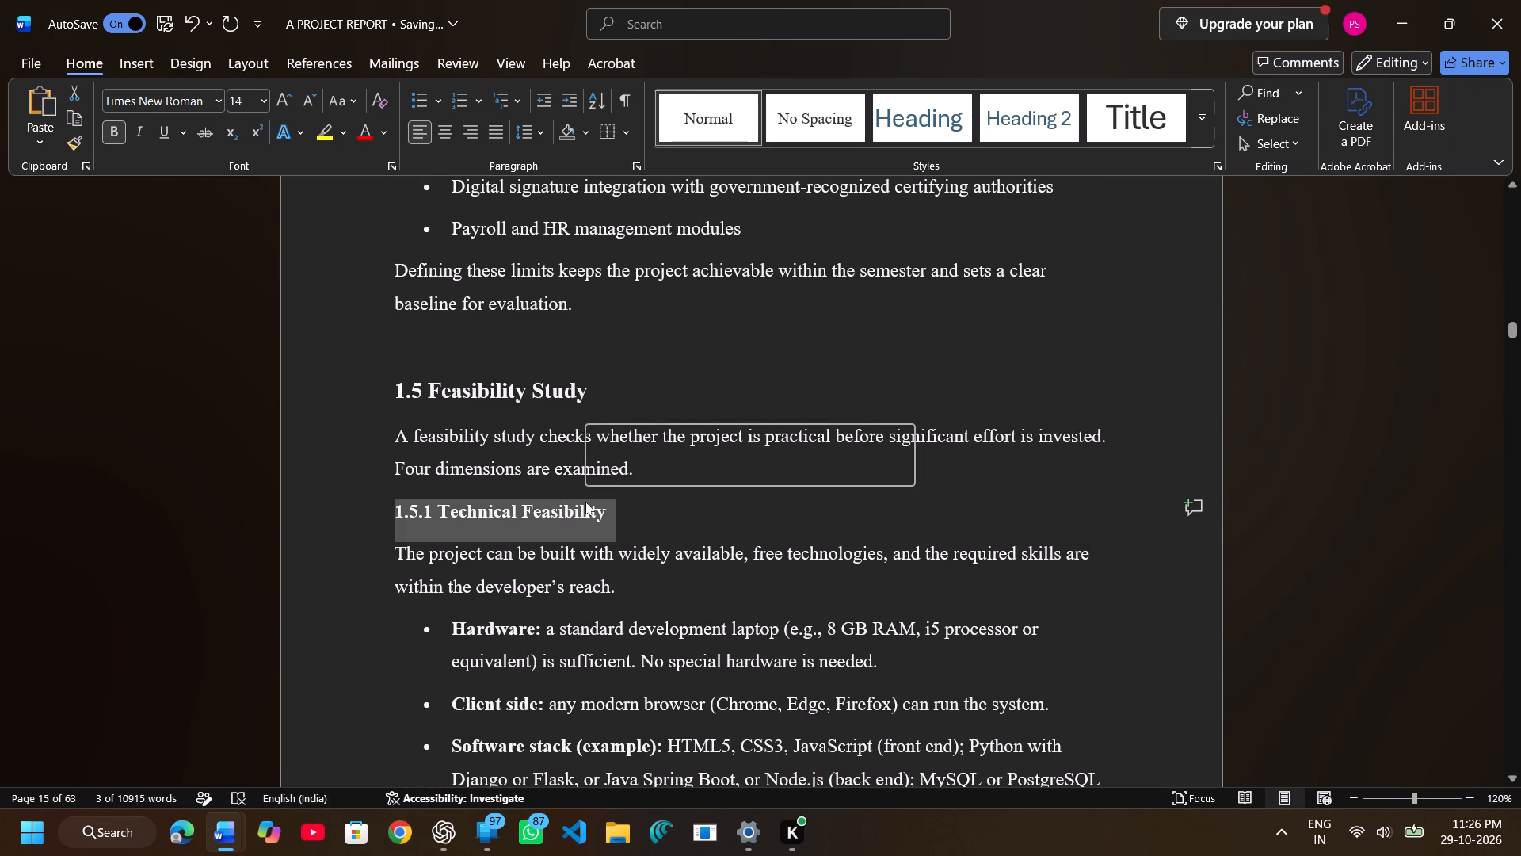
left_click(734, 442)
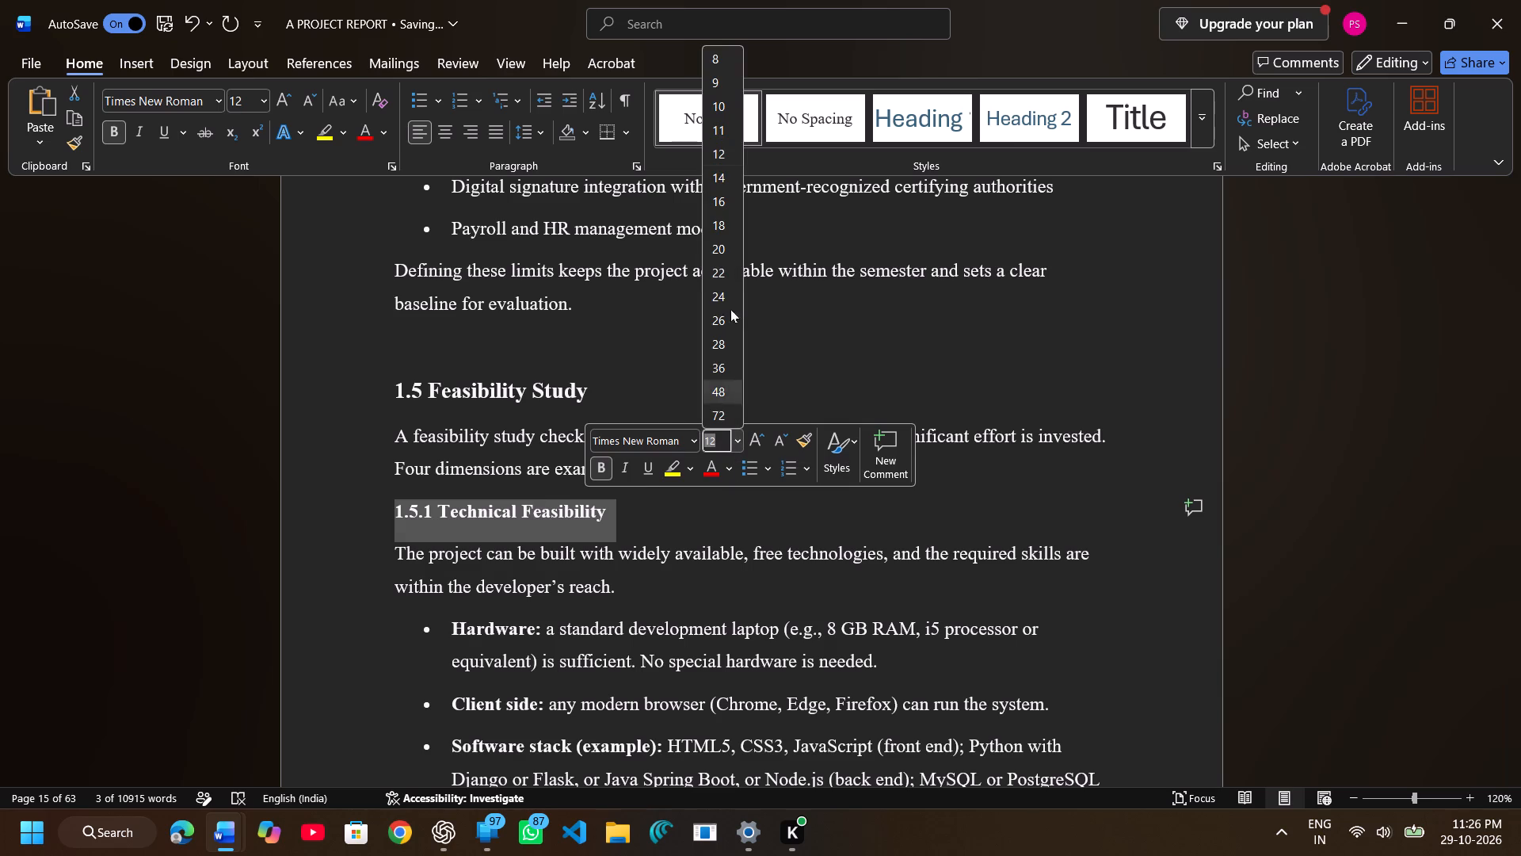
left_click(726, 174)
Set the subheading "1.5.3 Behavioral / Operational Feasibility" to font size 14.
scroll(605, 361, "down", 1)
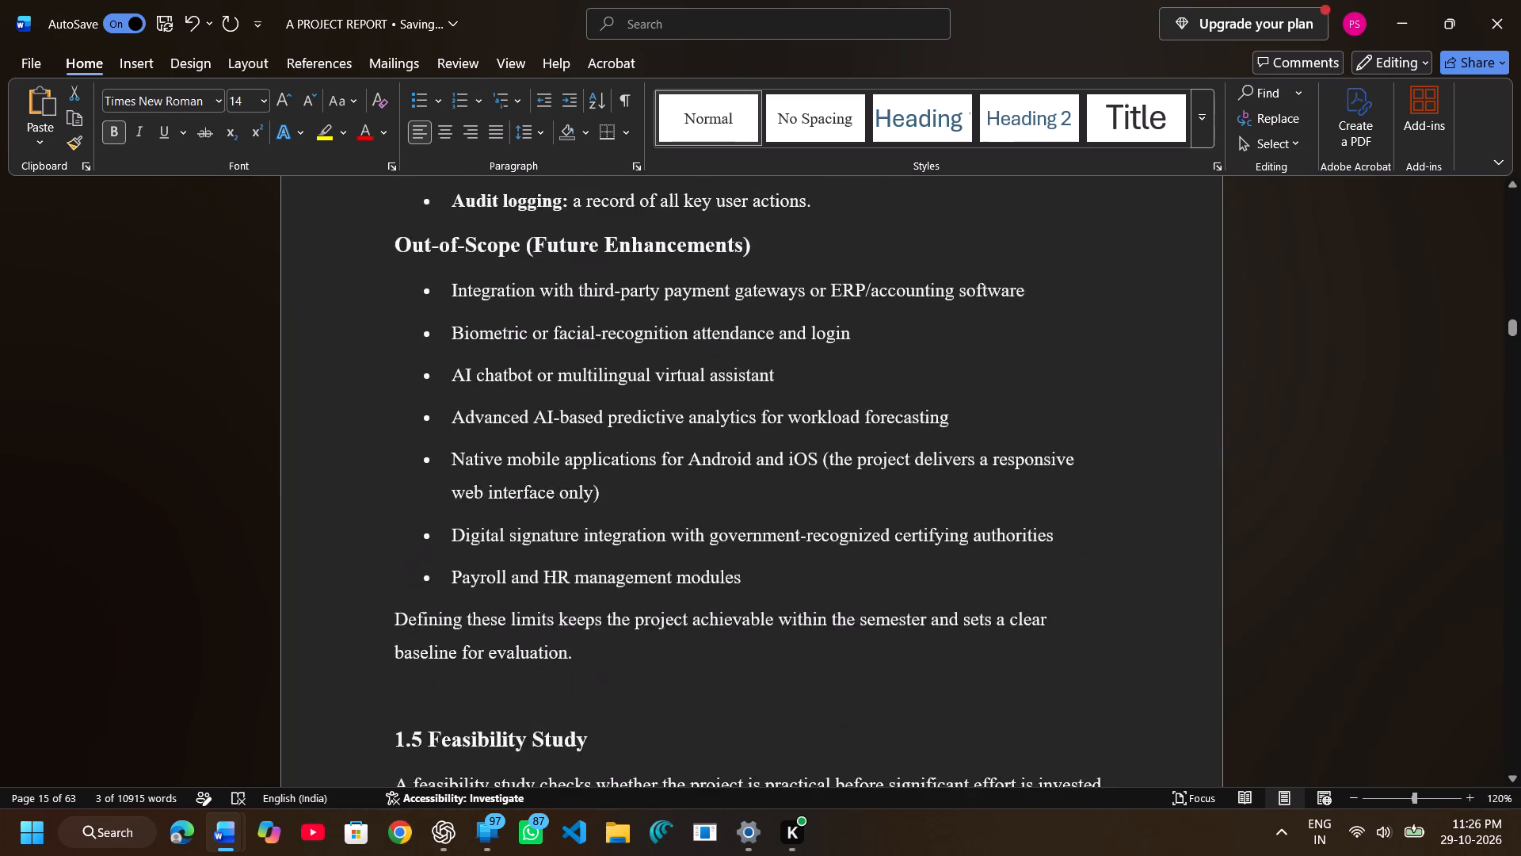
scroll(605, 361, "down", 3)
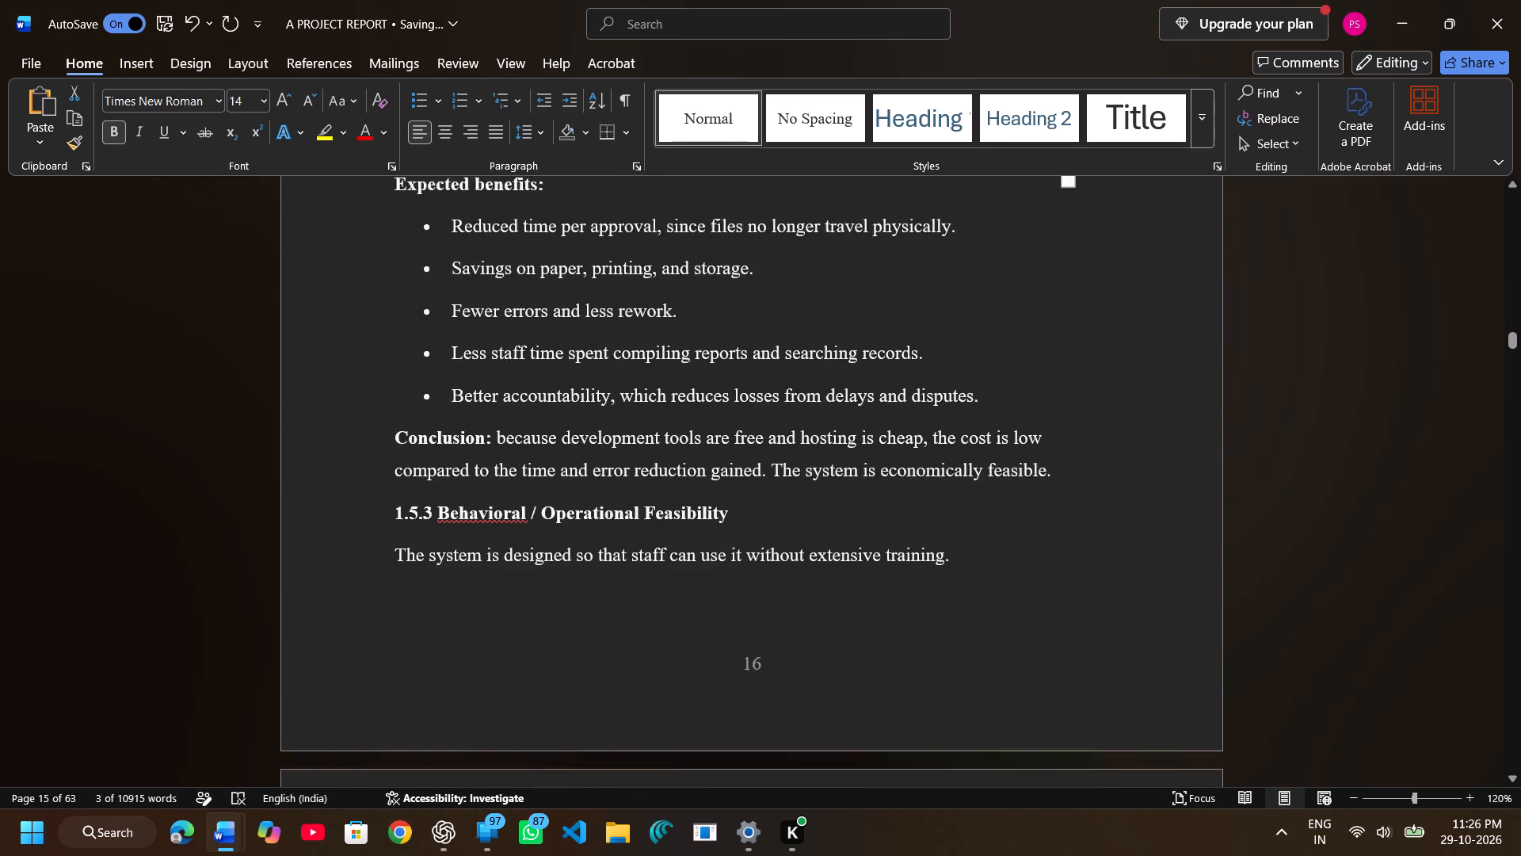
scroll(605, 361, "down", 1)
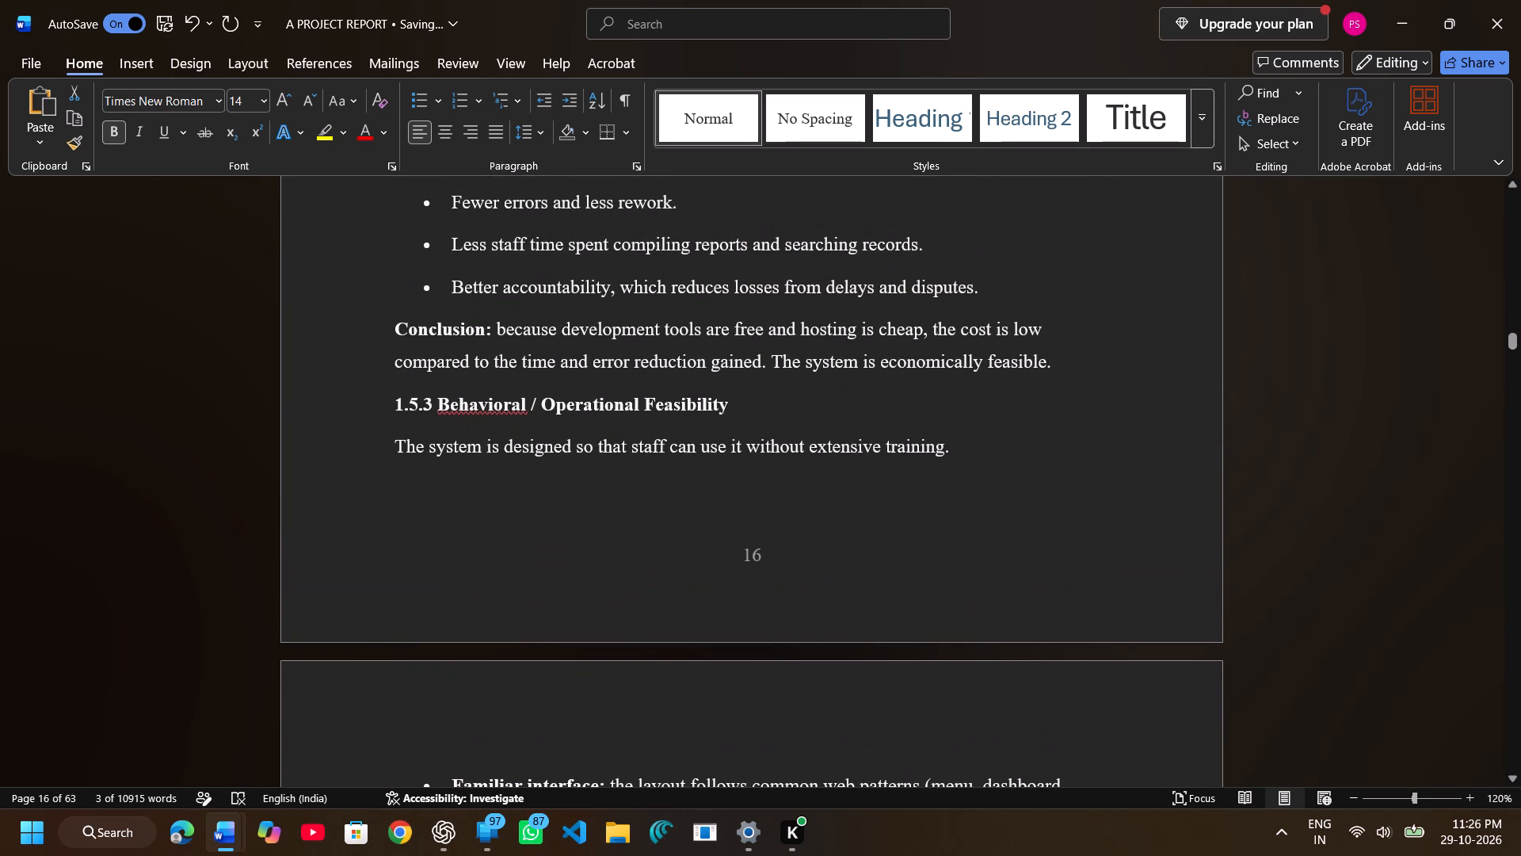
left_click_drag(391, 403, 703, 402)
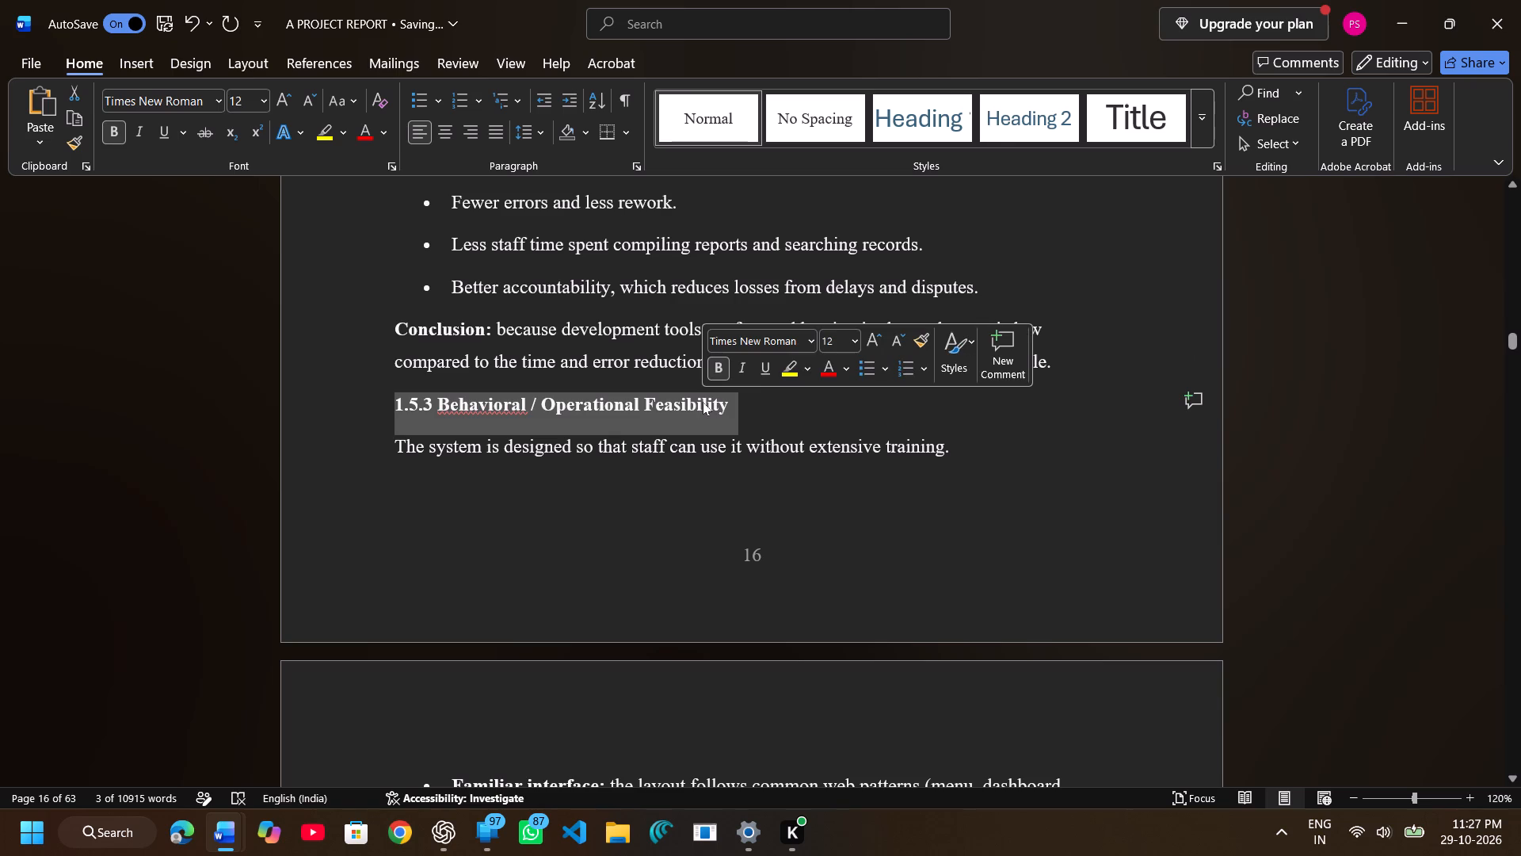
left_click(854, 335)
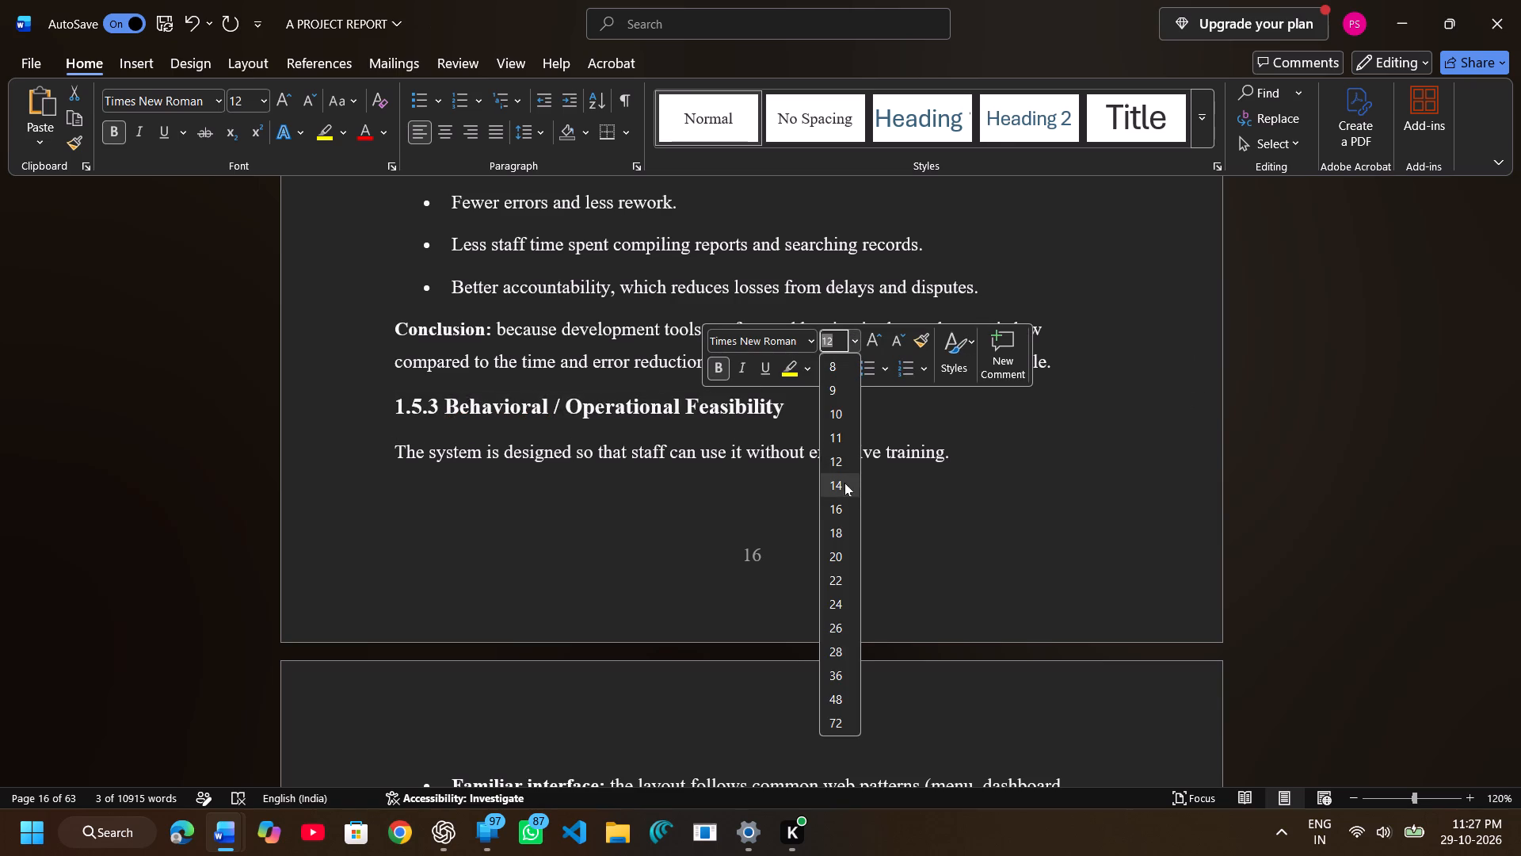
left_click(844, 483)
Set the subheading "1.5.4 Schedule Feasibility" to font size 14.
scroll(751, 516, "down", 1)
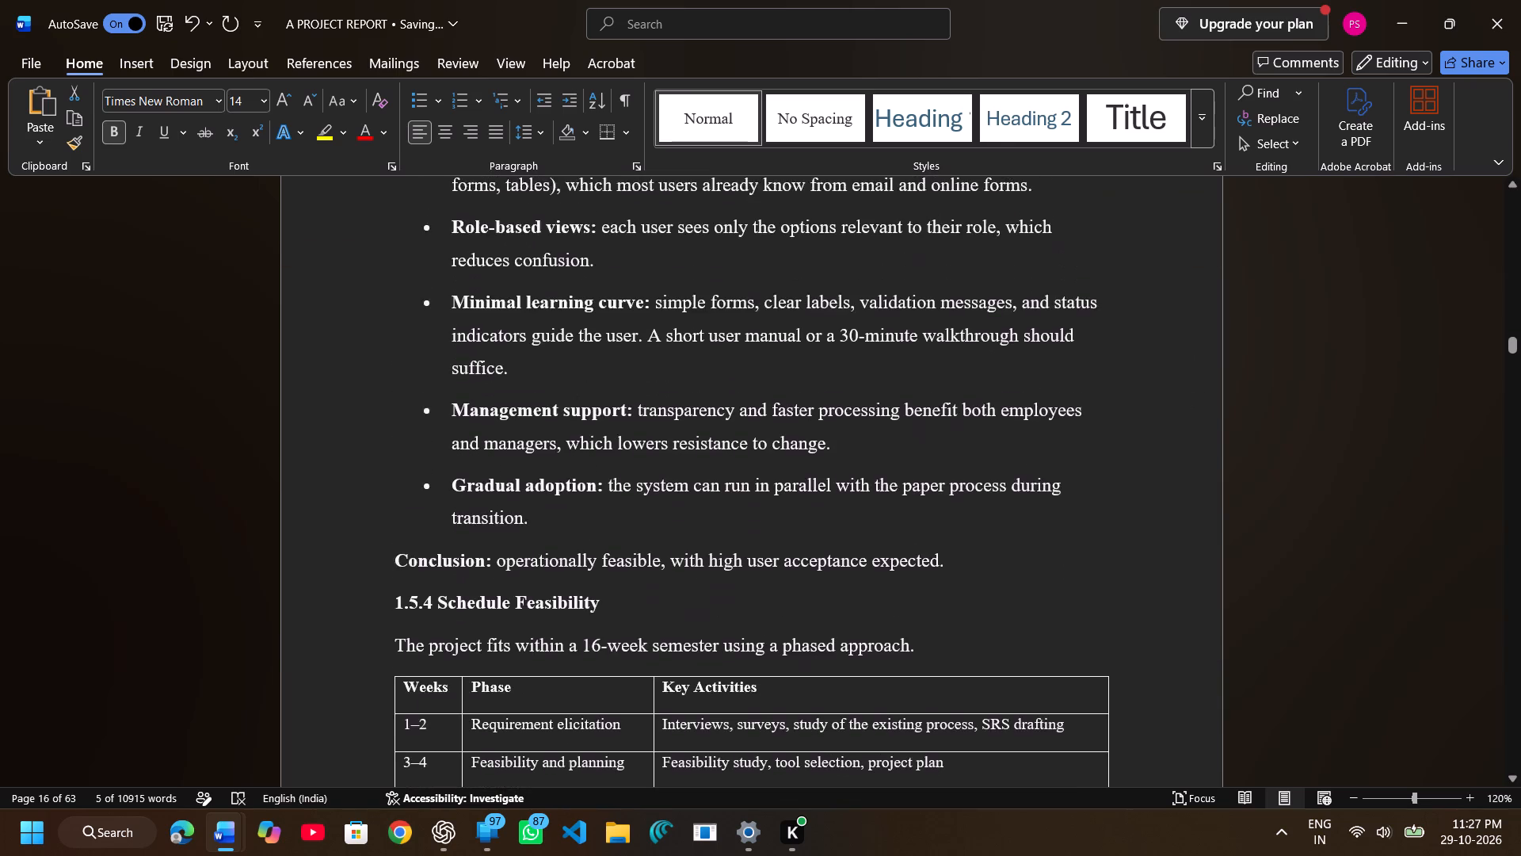
scroll(751, 516, "down", 1)
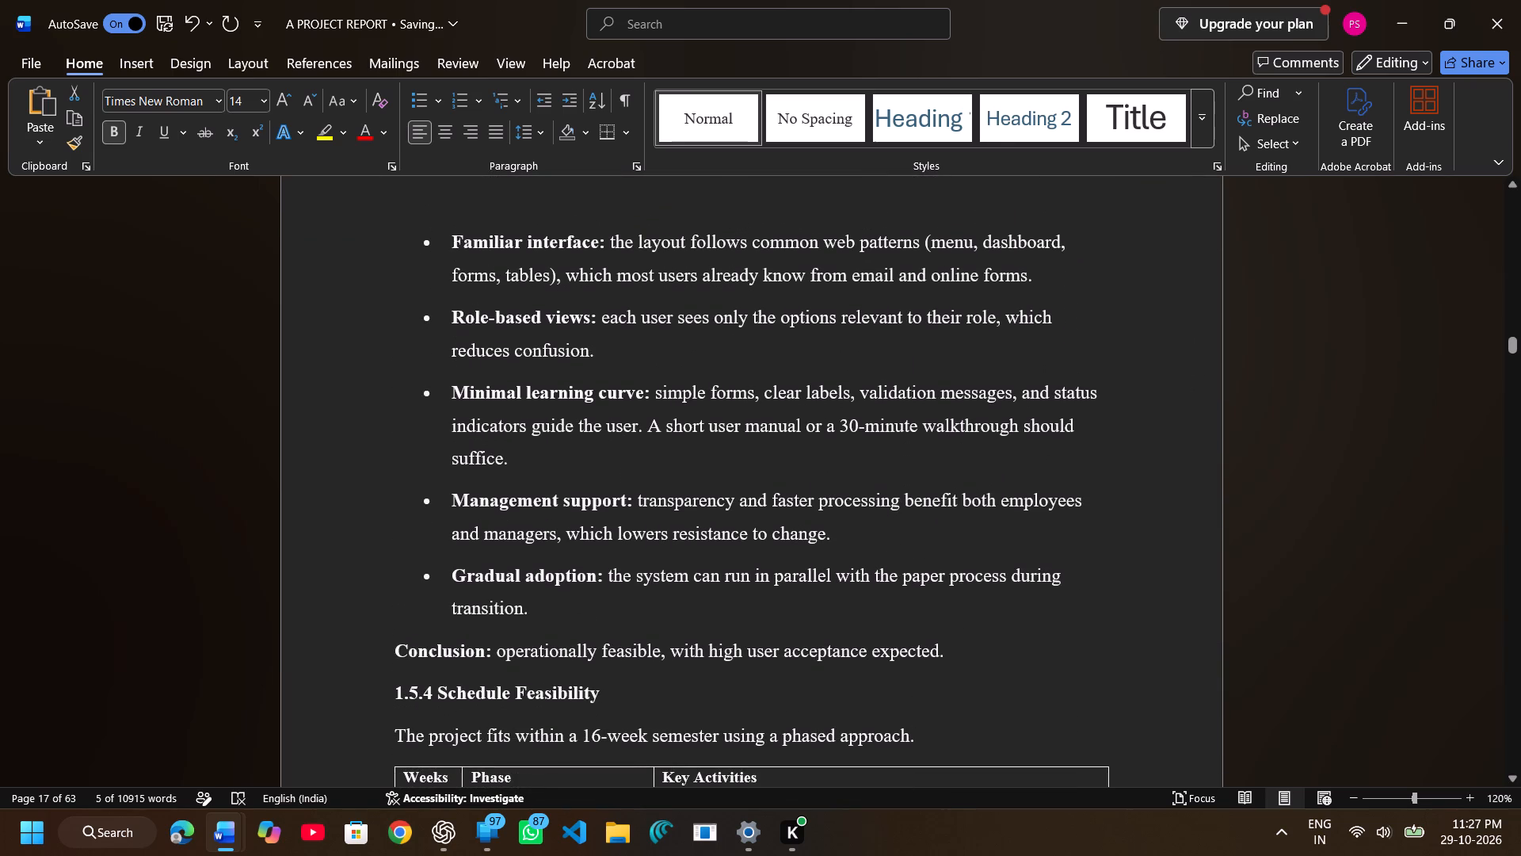
scroll(751, 516, "down", 2)
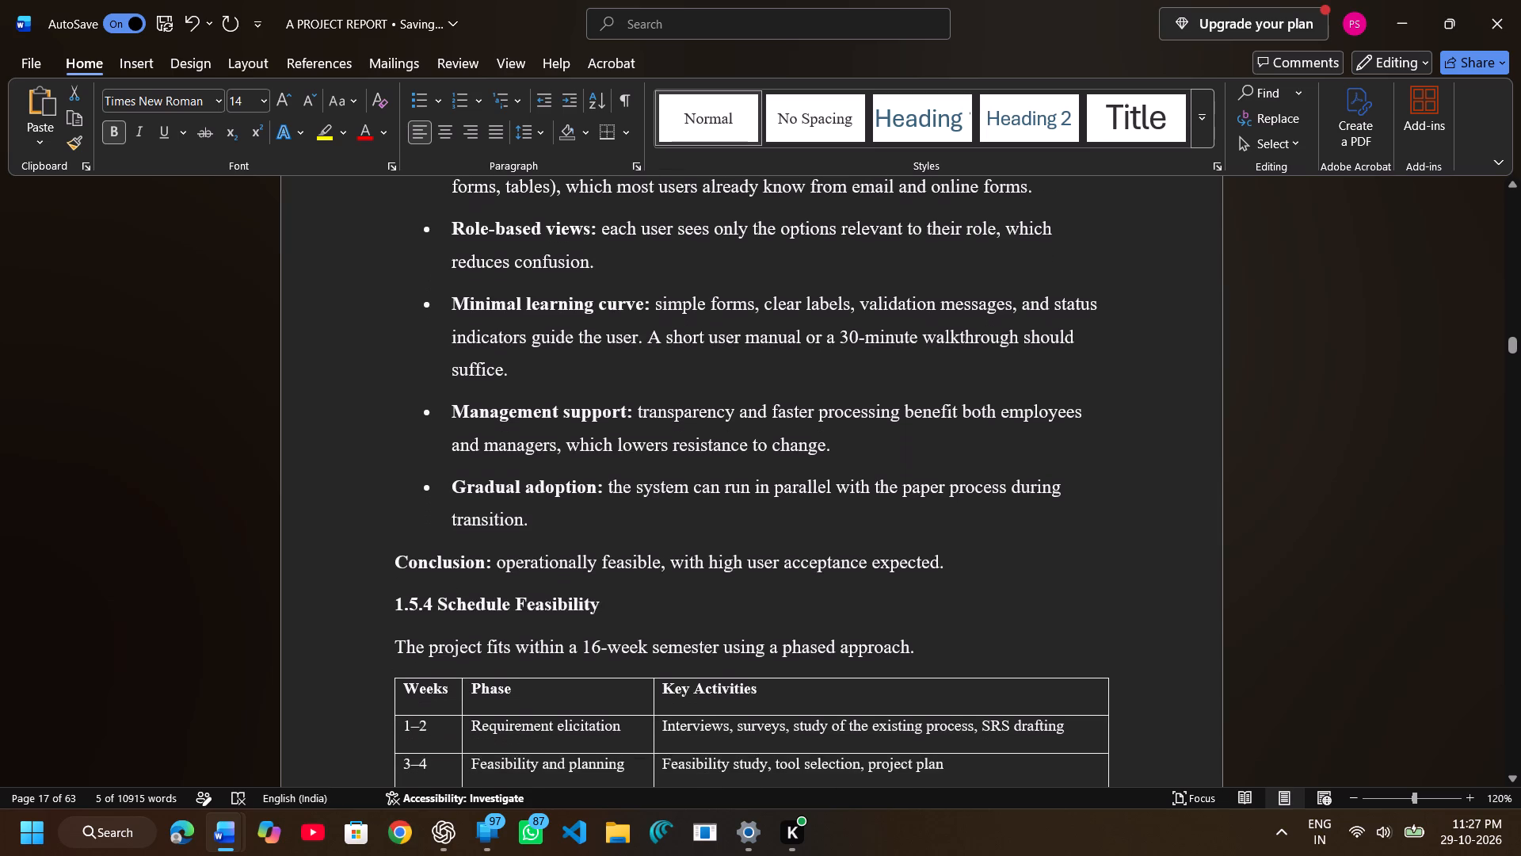
scroll(751, 516, "down", 2)
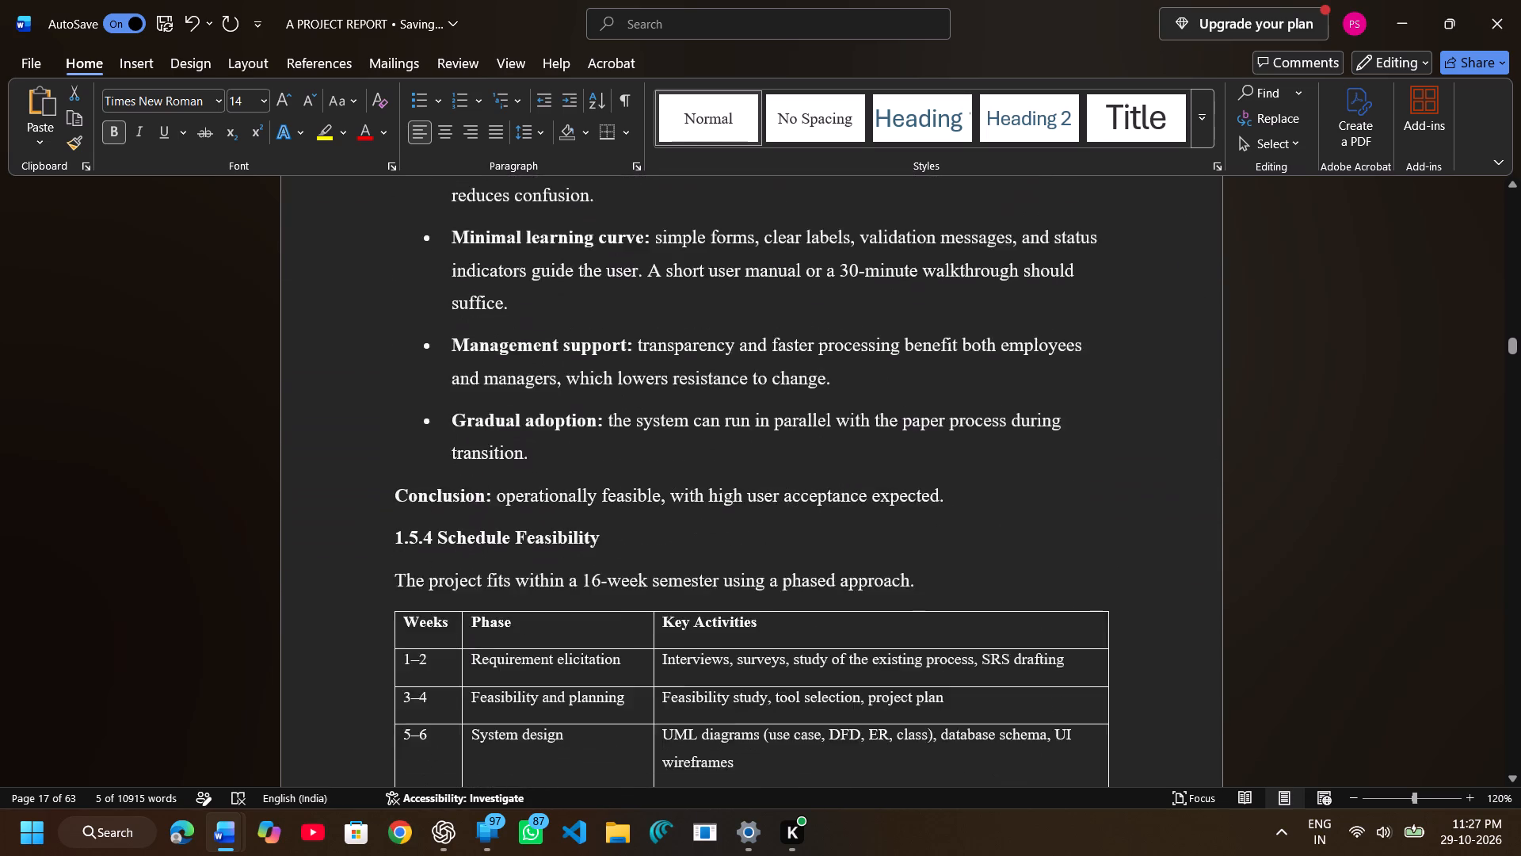
scroll(751, 516, "down", 1)
left_click_drag(396, 433, 396, 434)
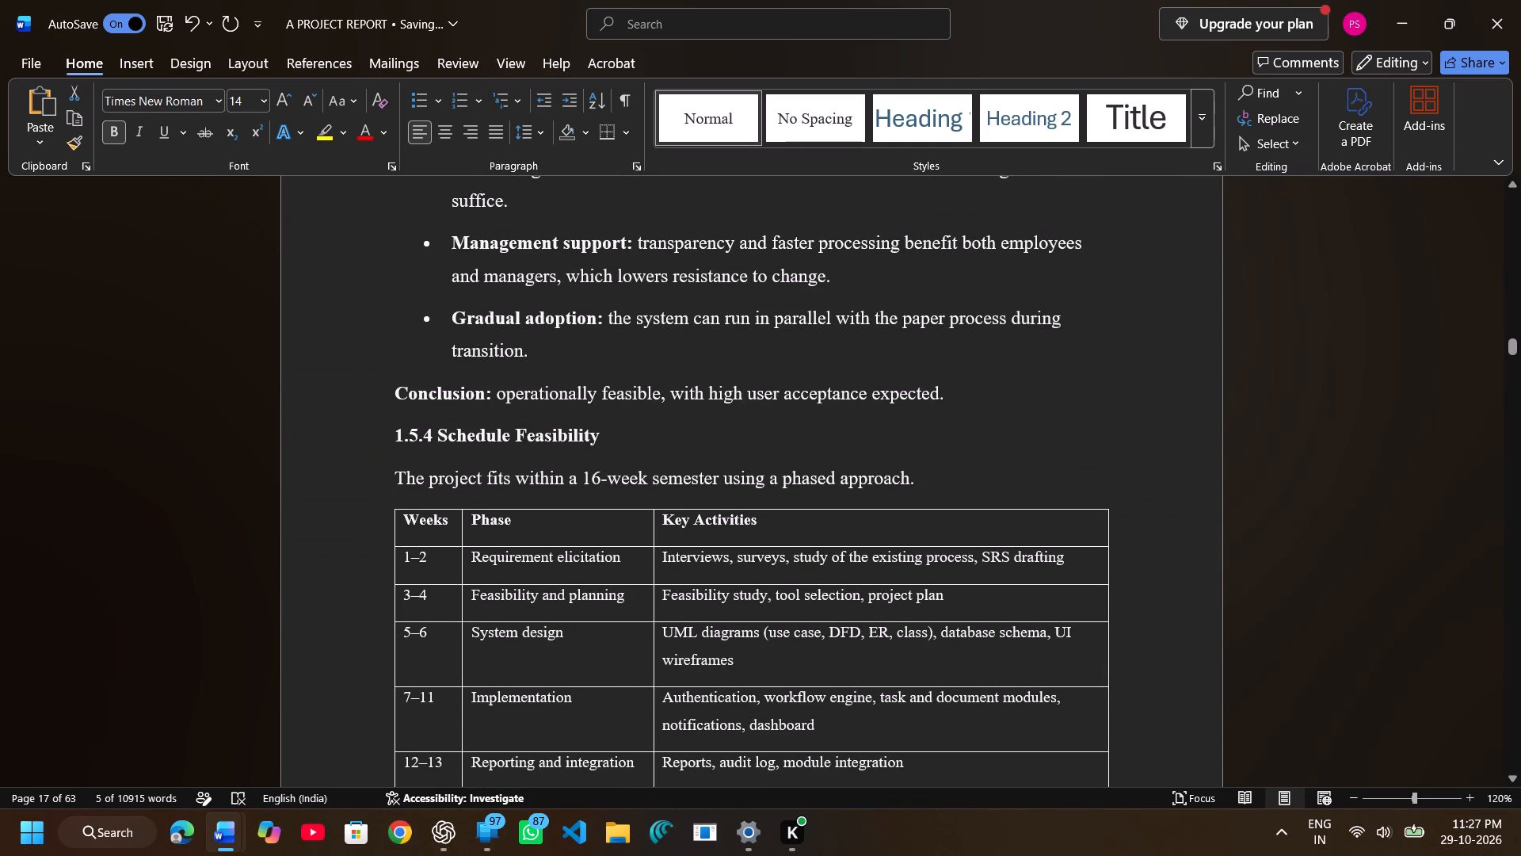
left_click_drag(396, 434, 573, 433)
left_click(719, 375)
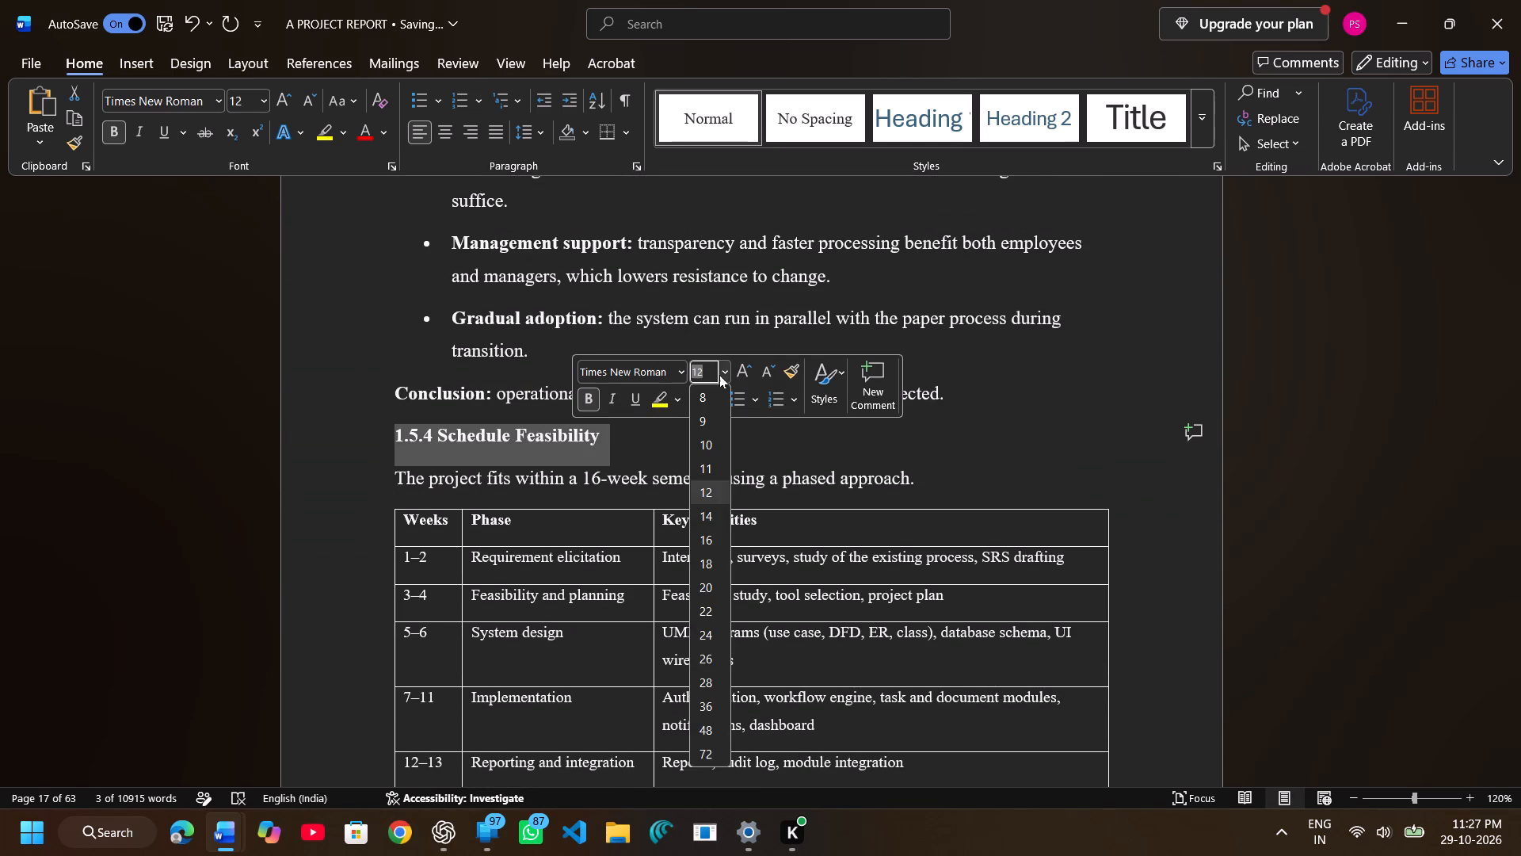
left_click(706, 514)
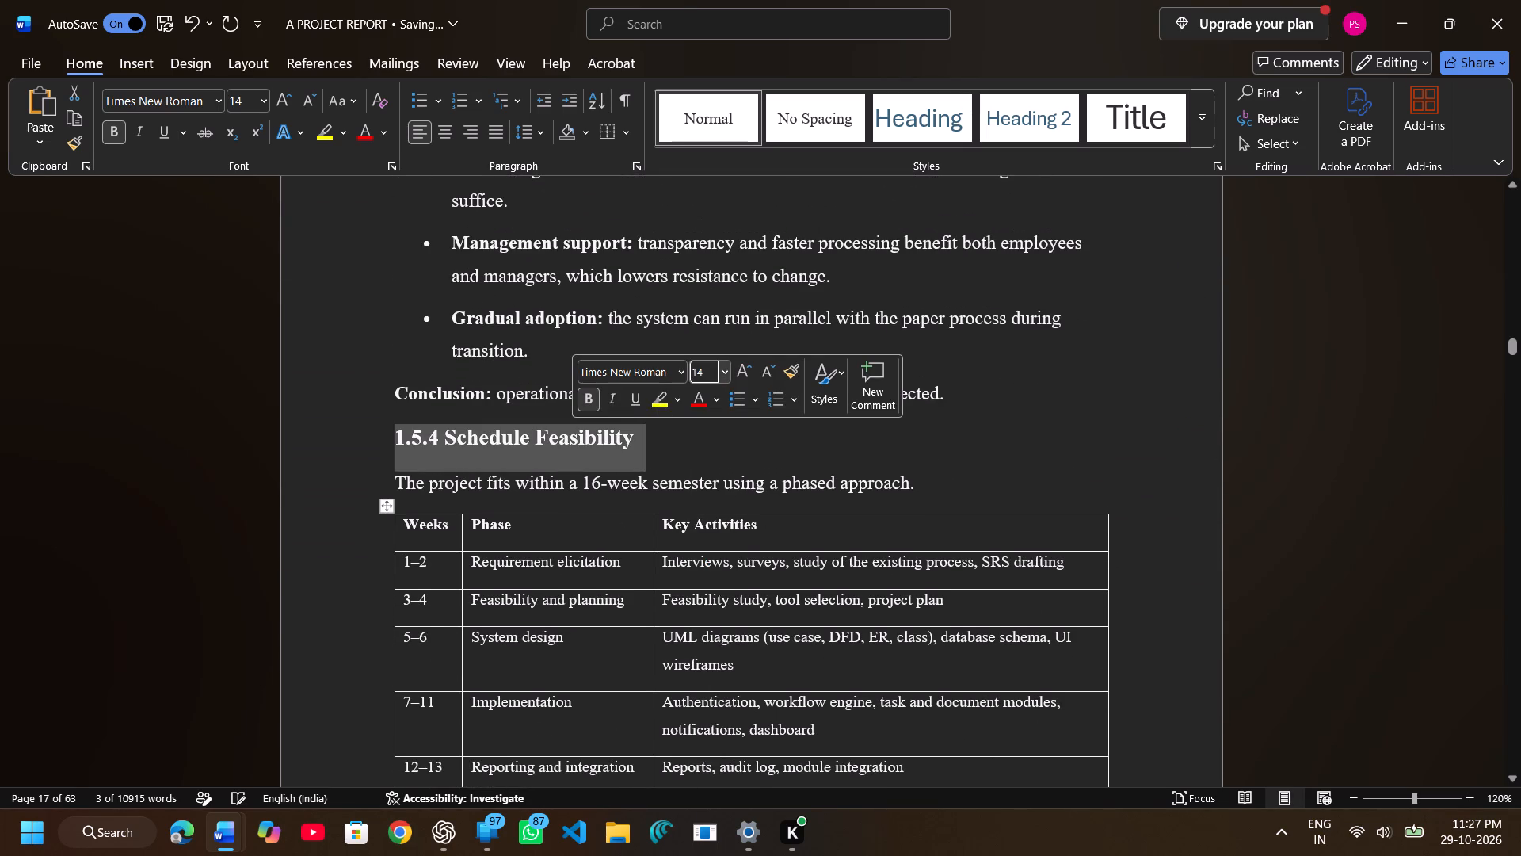
Move the arrow between DEPLOYMENT and MAINTENANCE in the Figure 2.1 waterfall diagram slightly down and to the right.
scroll(575, 493, "down", 2)
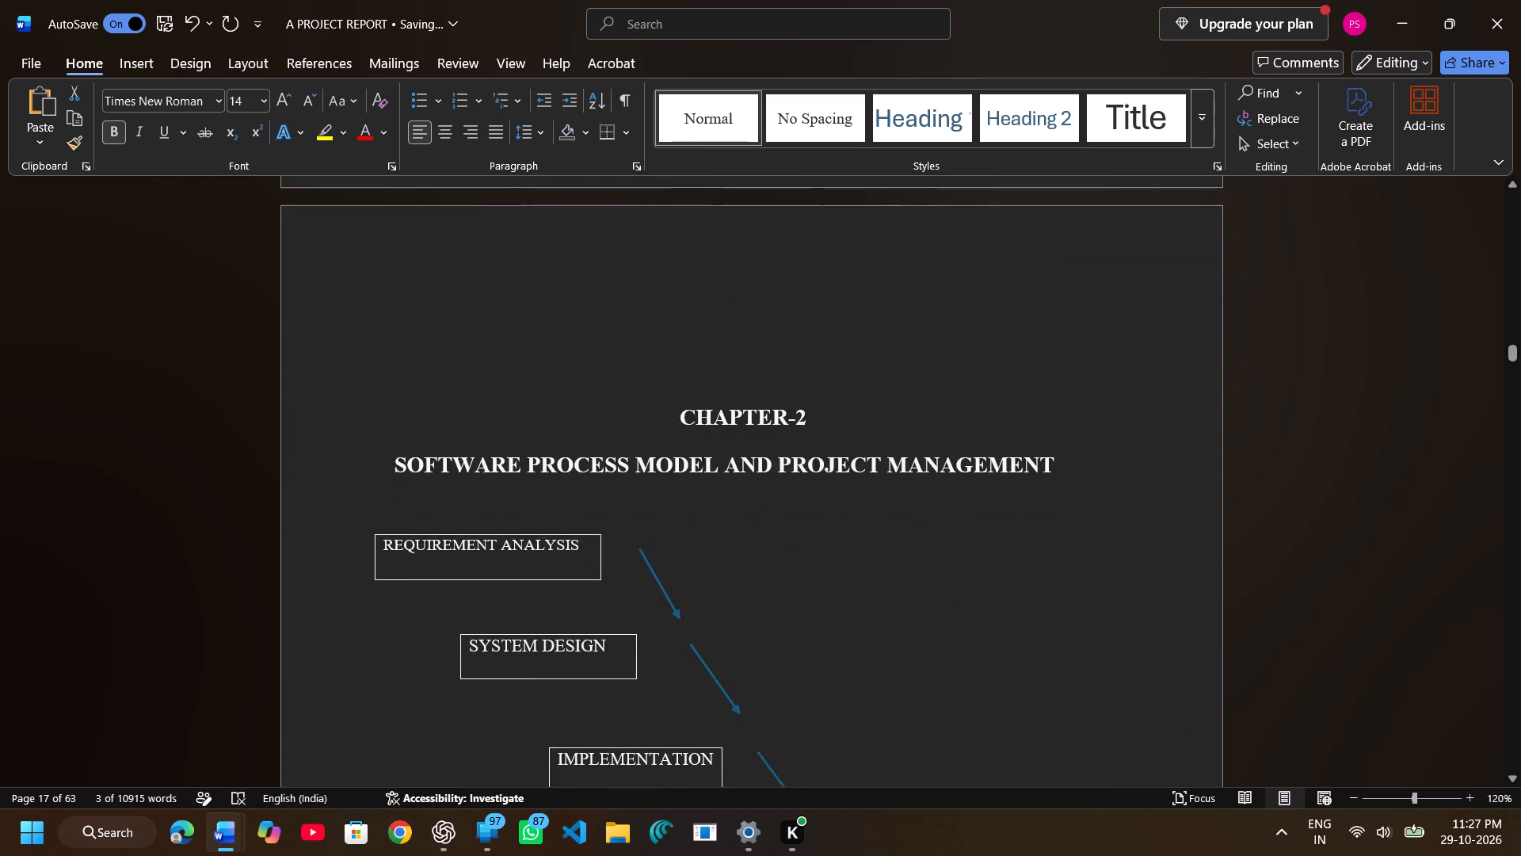
scroll(575, 493, "down", 1)
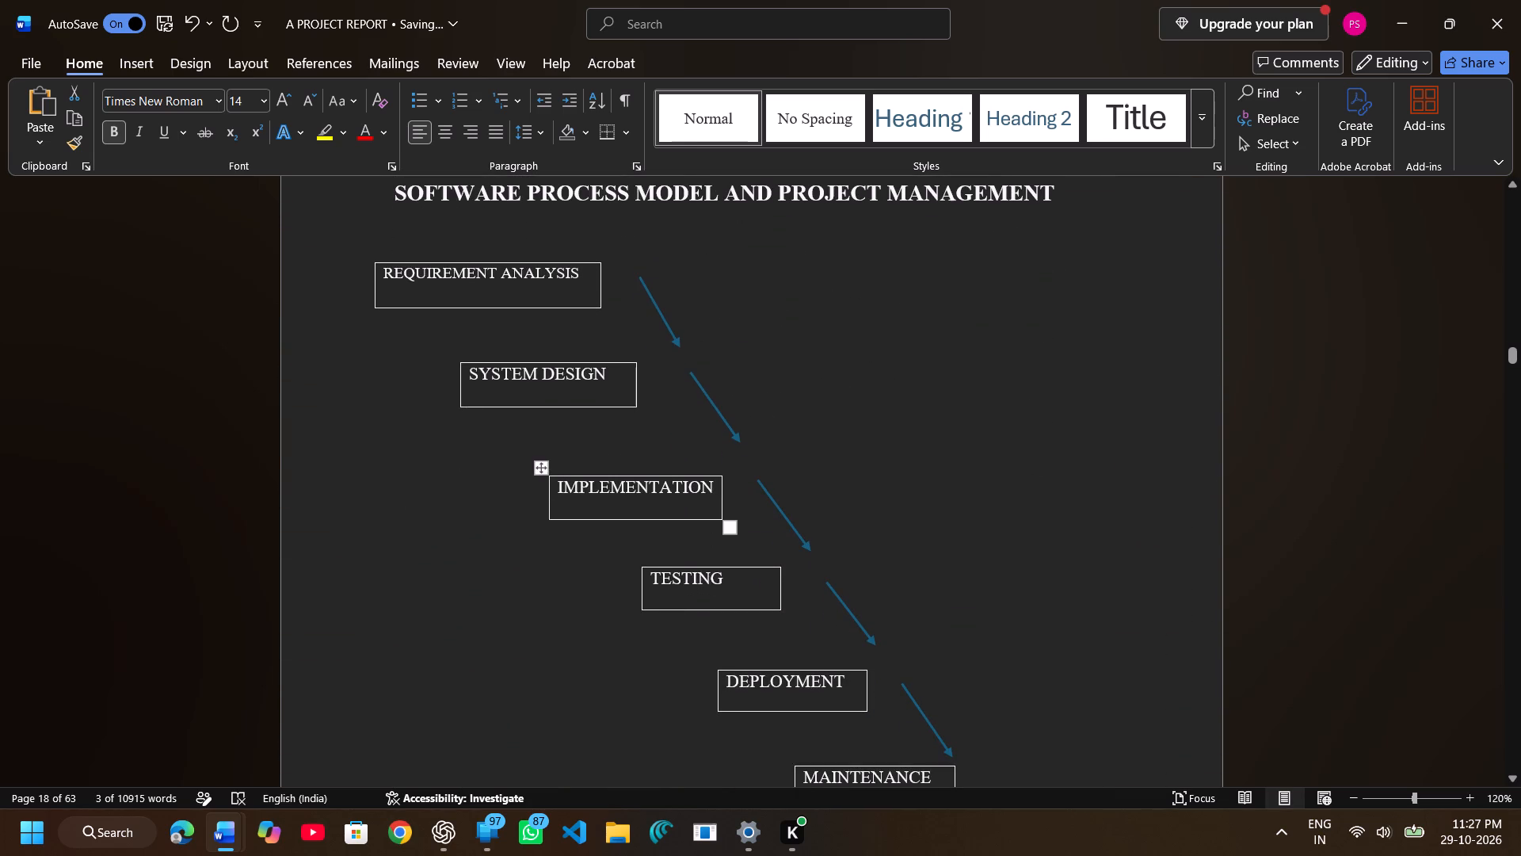
scroll(591, 472, "down", 1)
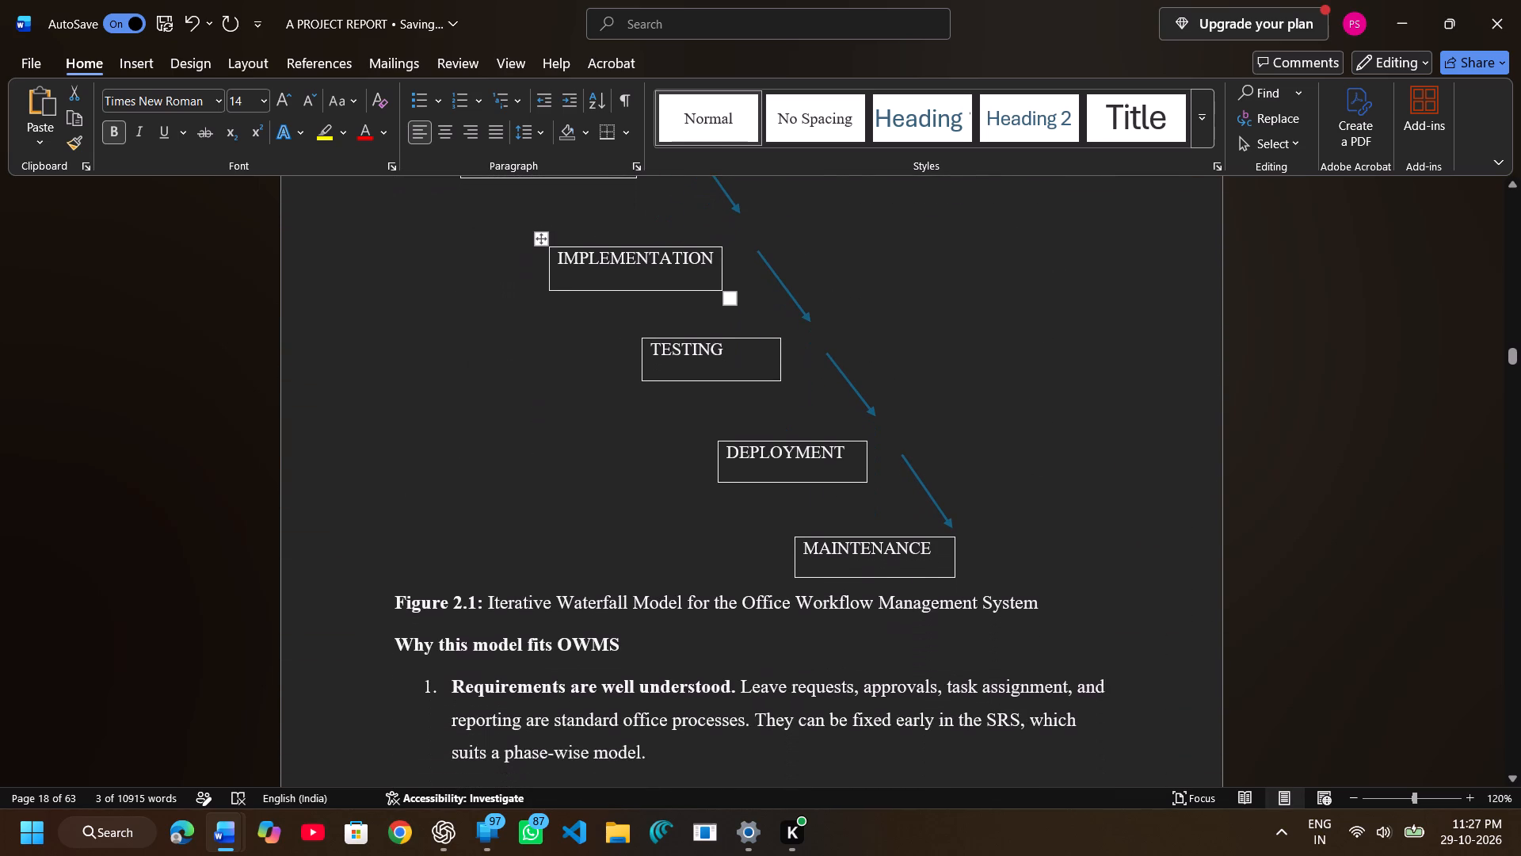
scroll(591, 472, "down", 1)
left_click_drag(915, 472, 929, 488)
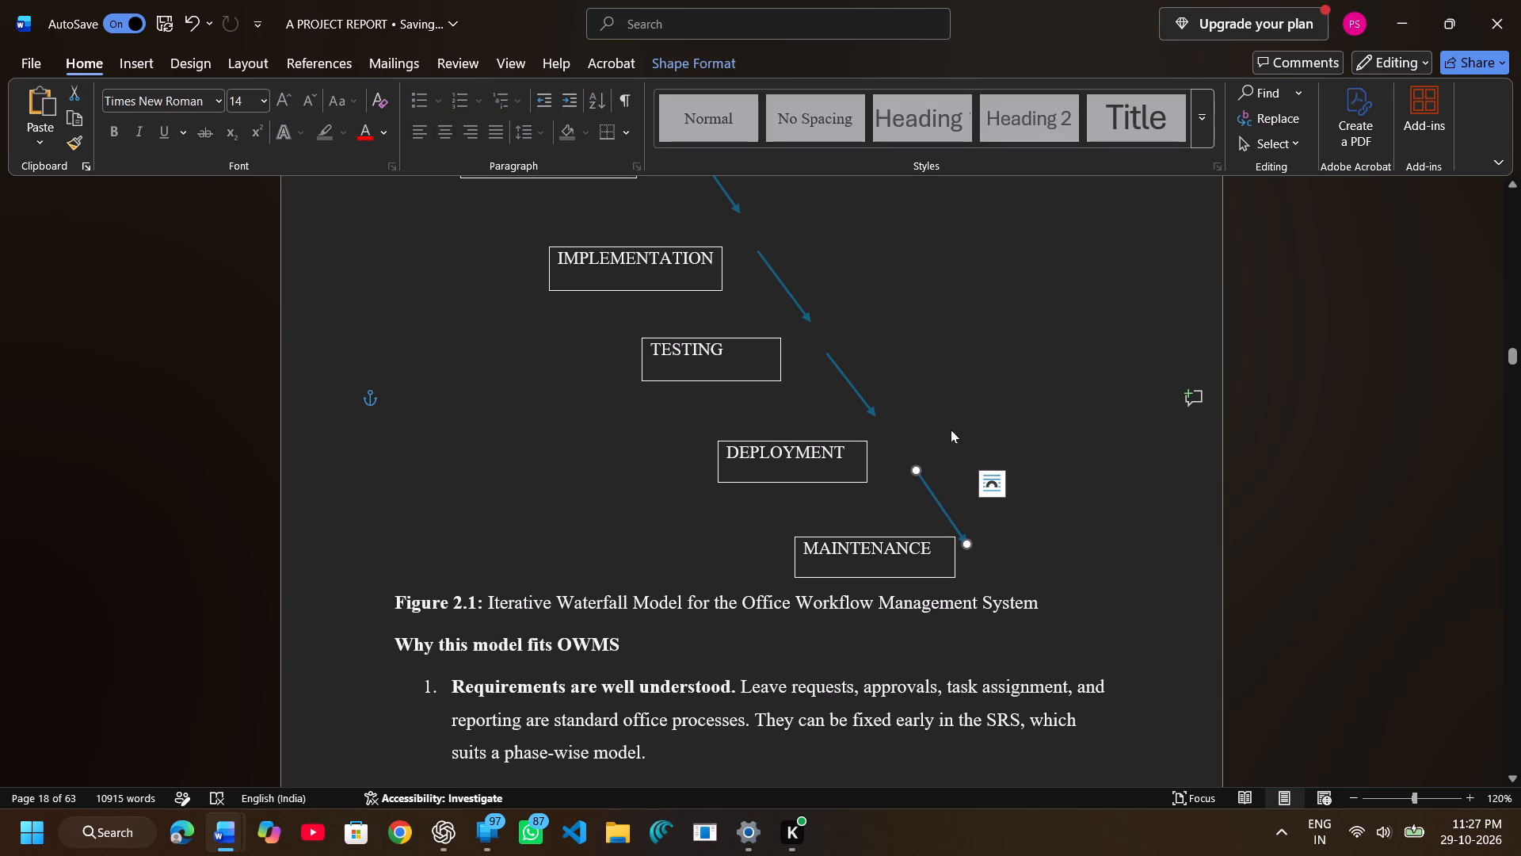
left_click(942, 385)
Set the subheading "Why this model fits OWMS" below Figure 2.1 to font size 14.
scroll(942, 385, "down", 1)
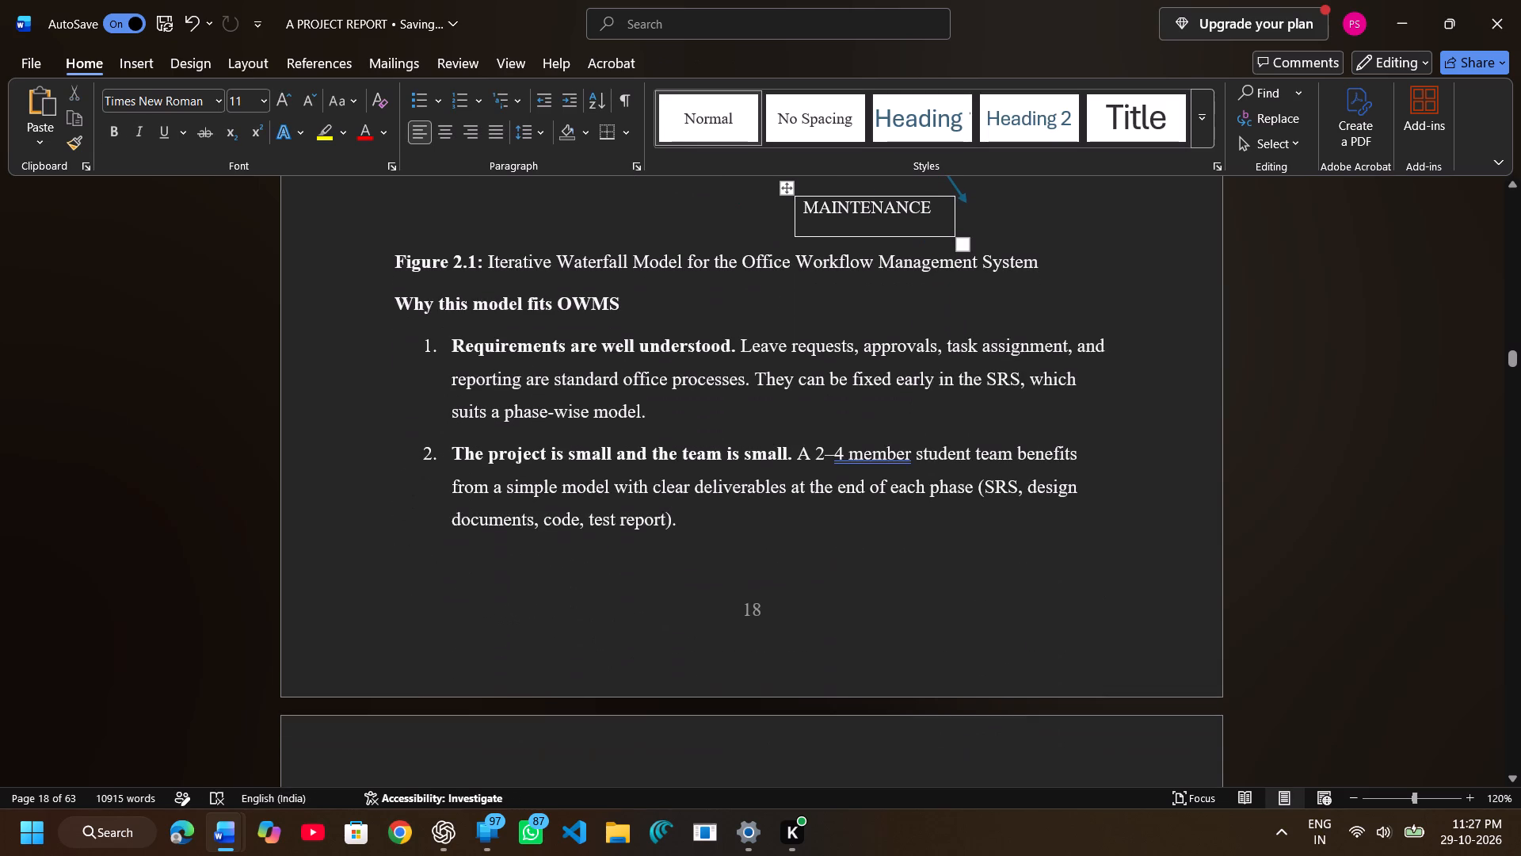
scroll(942, 385, "down", 1)
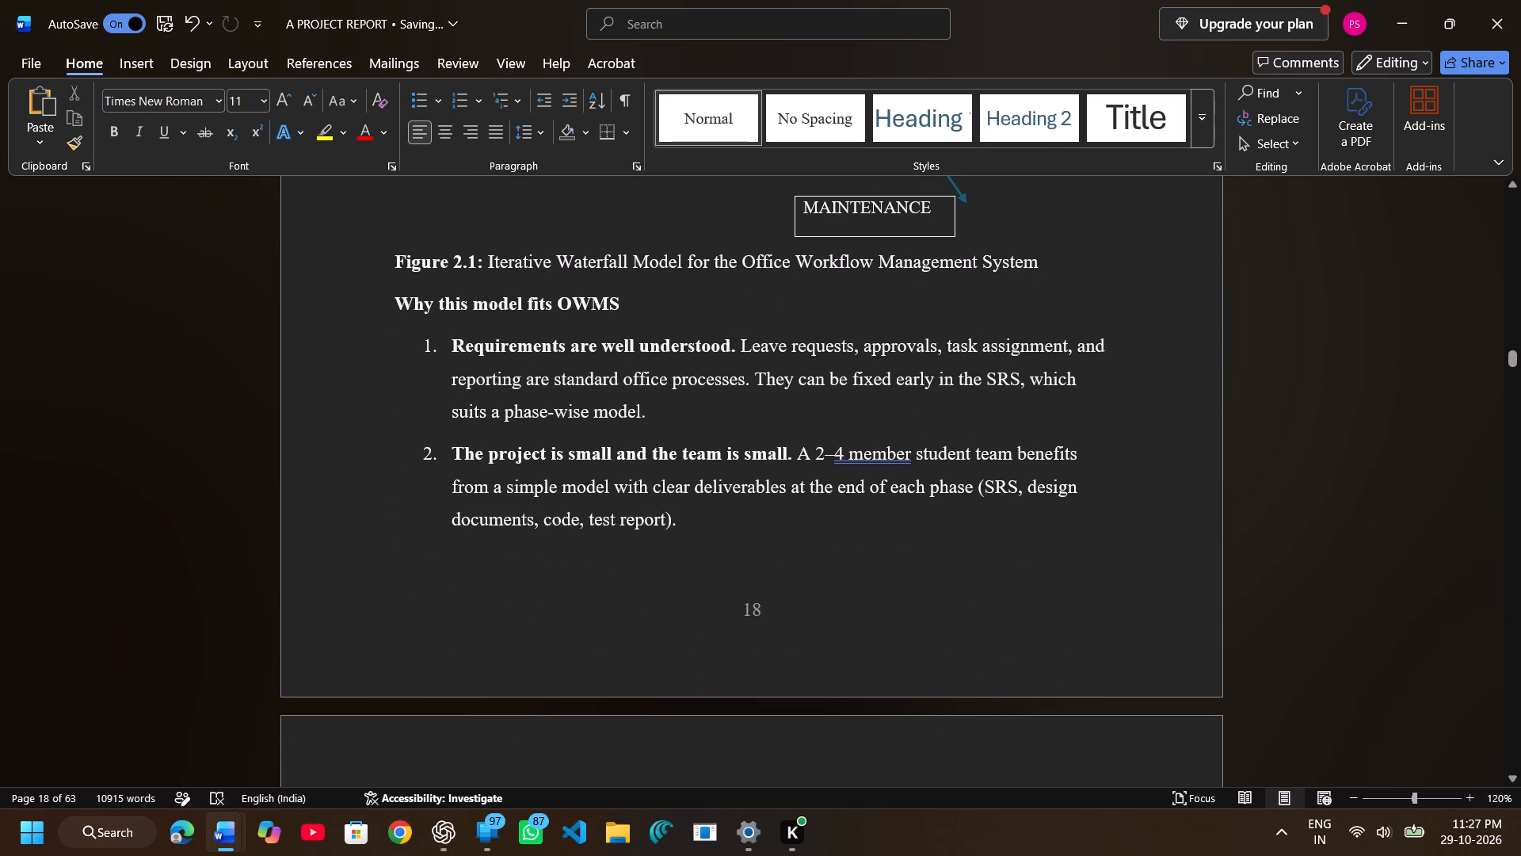
left_click_drag(393, 296, 622, 296)
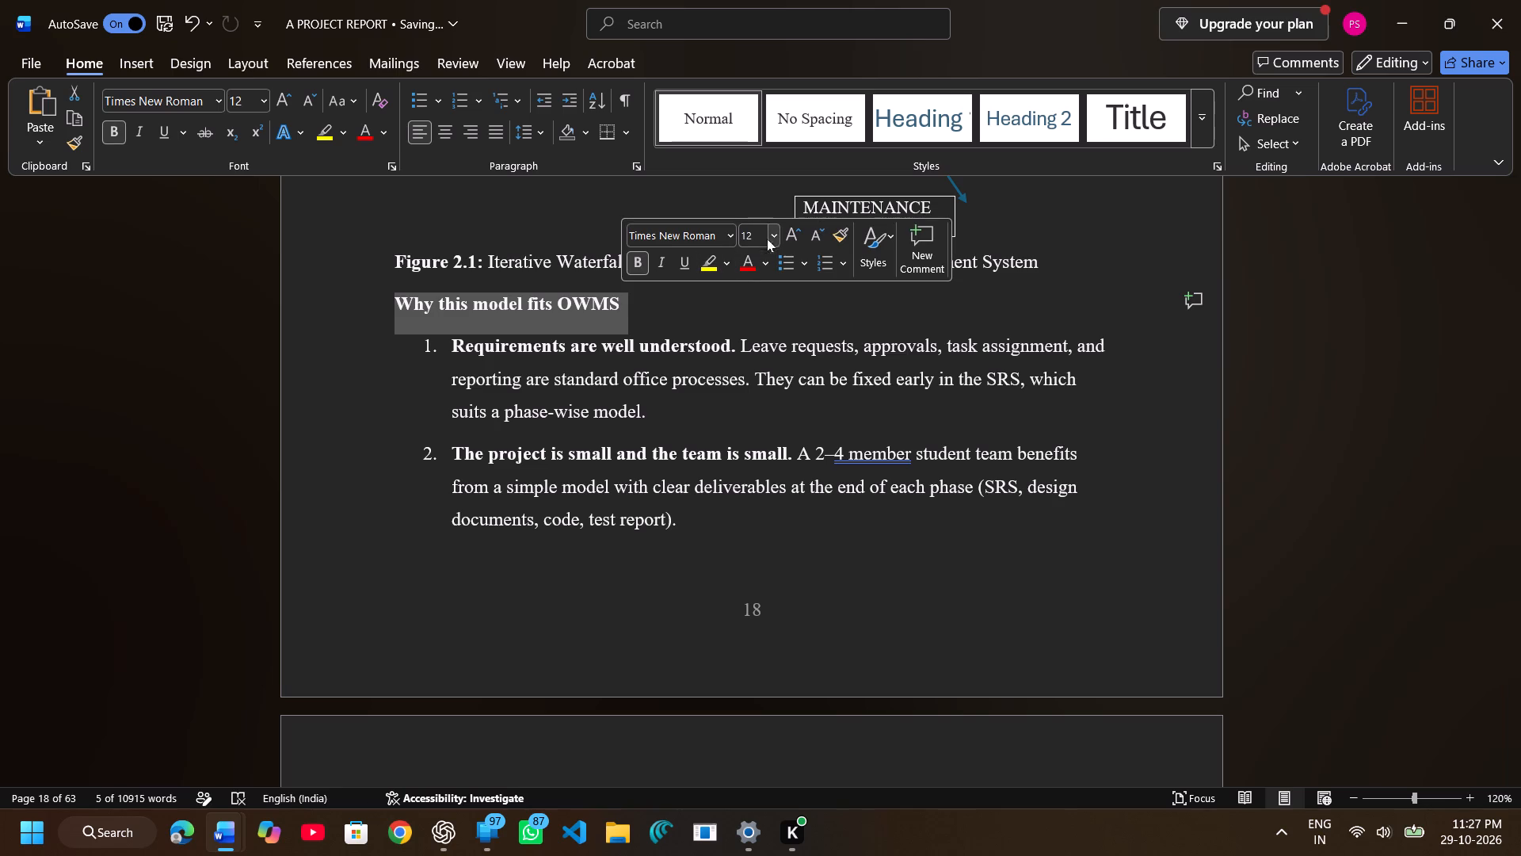
left_click(779, 235)
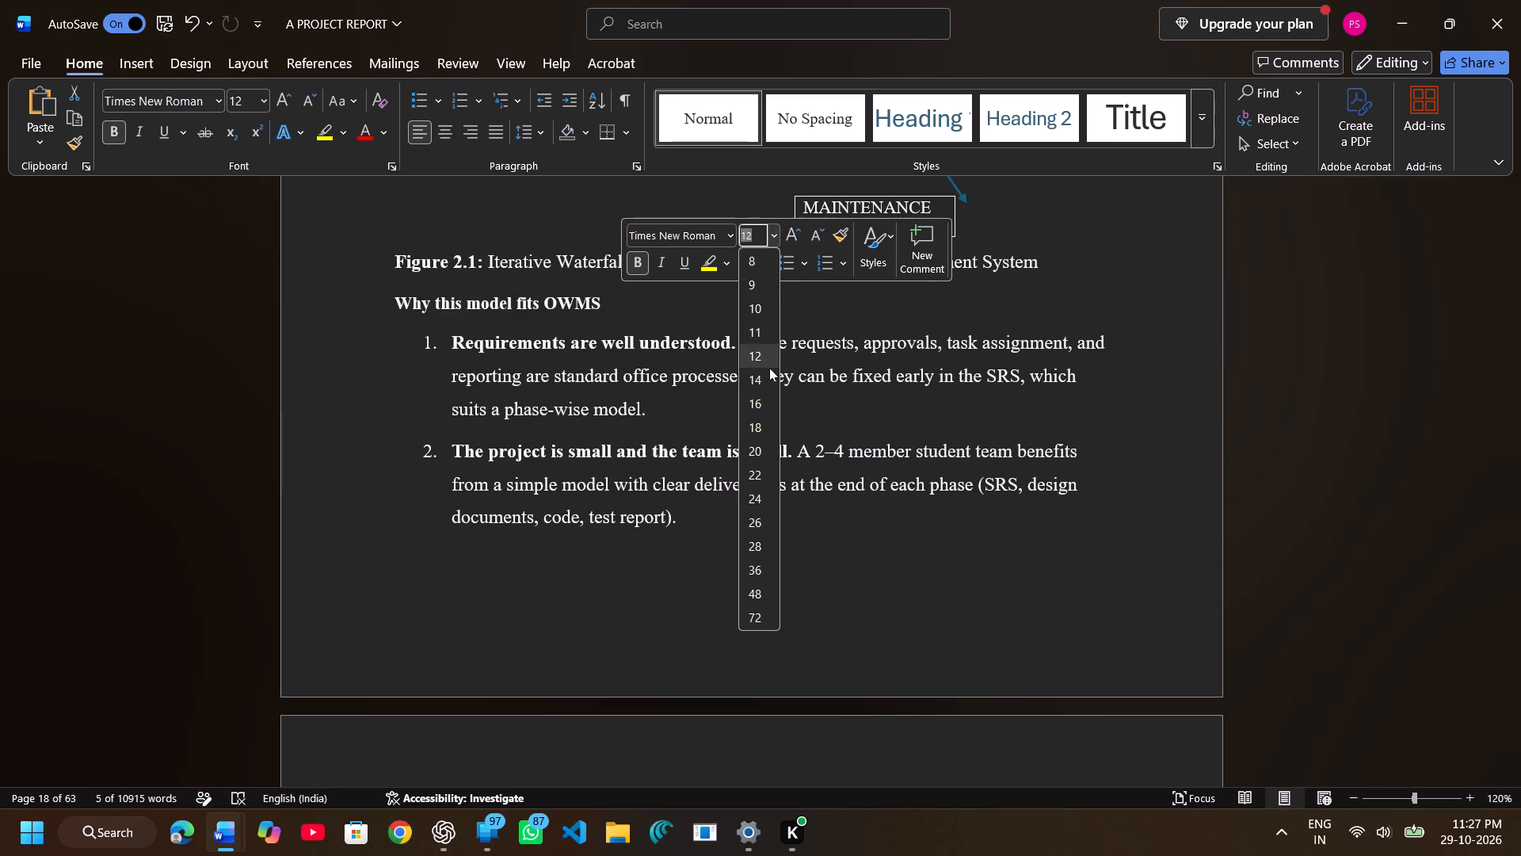
left_click(764, 376)
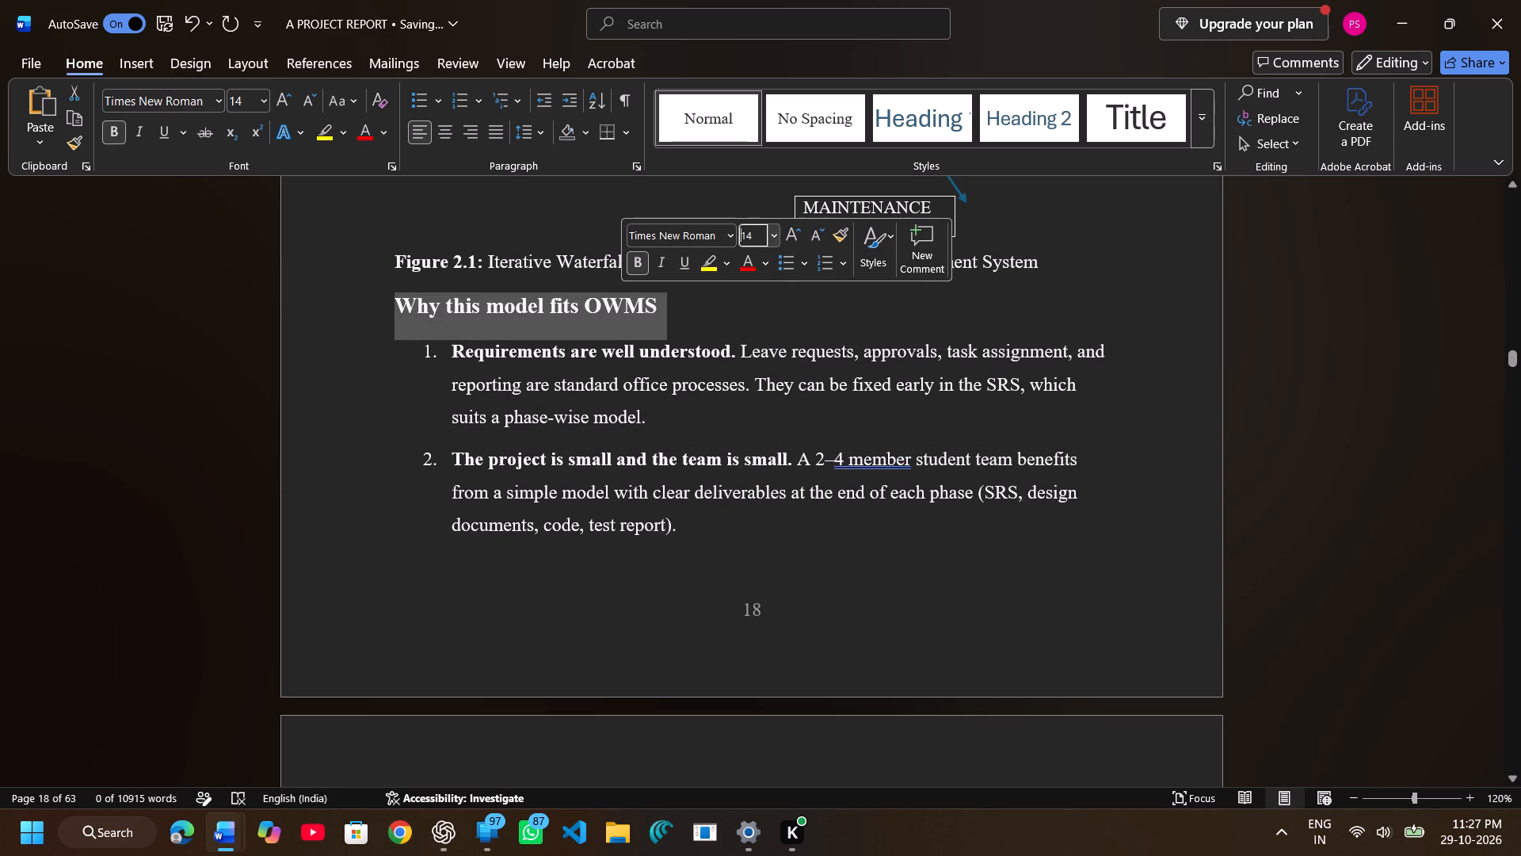
Set the heading "2.2 COCOMO Model Estimation (Basic COCOMO, Organic Mode)" to font size 14.
scroll(612, 528, "down", 1)
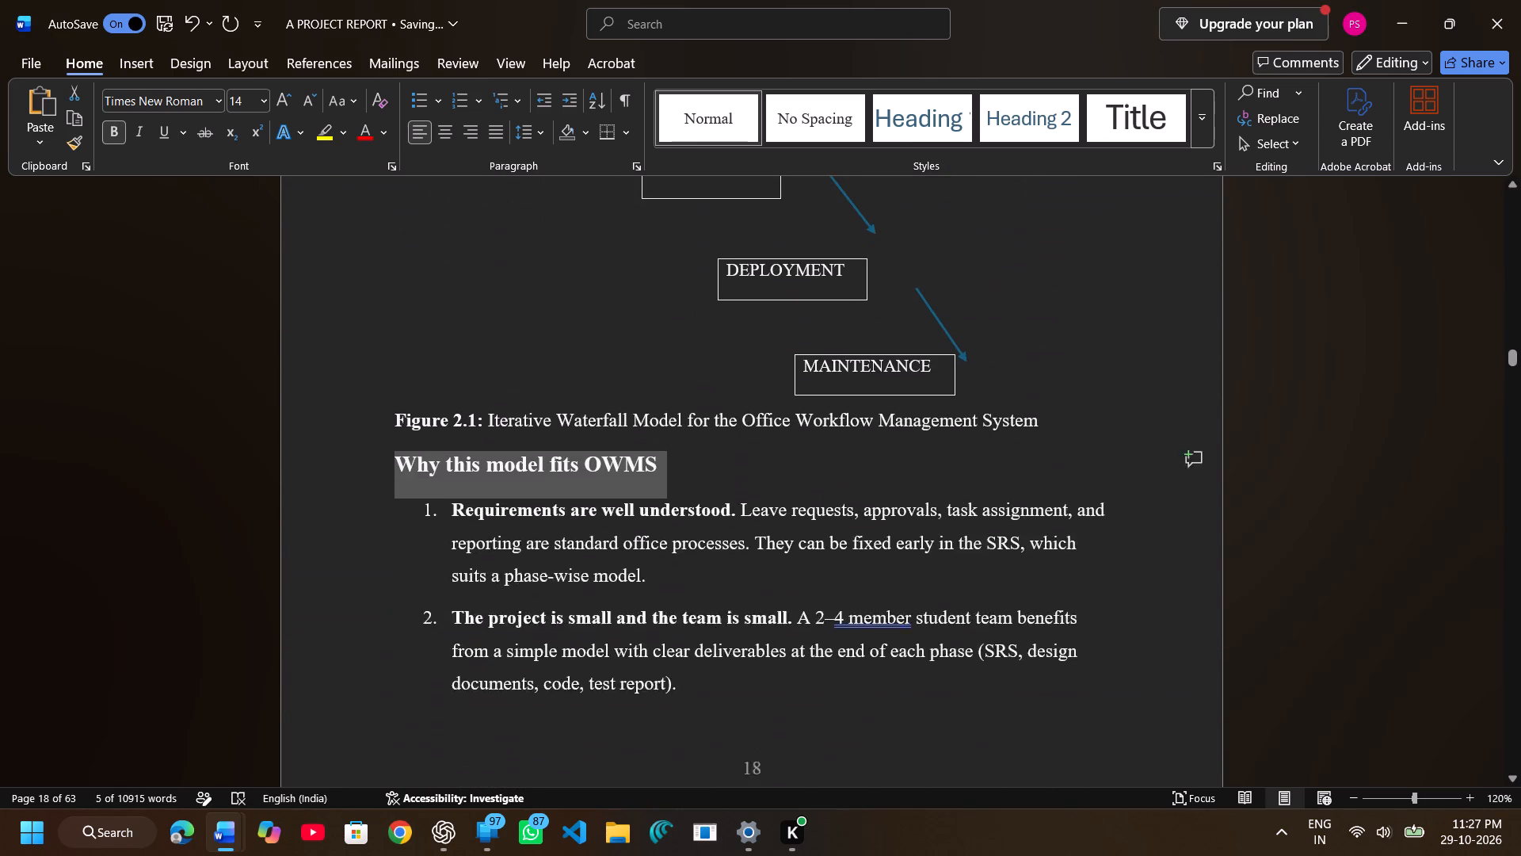
scroll(612, 528, "down", 1)
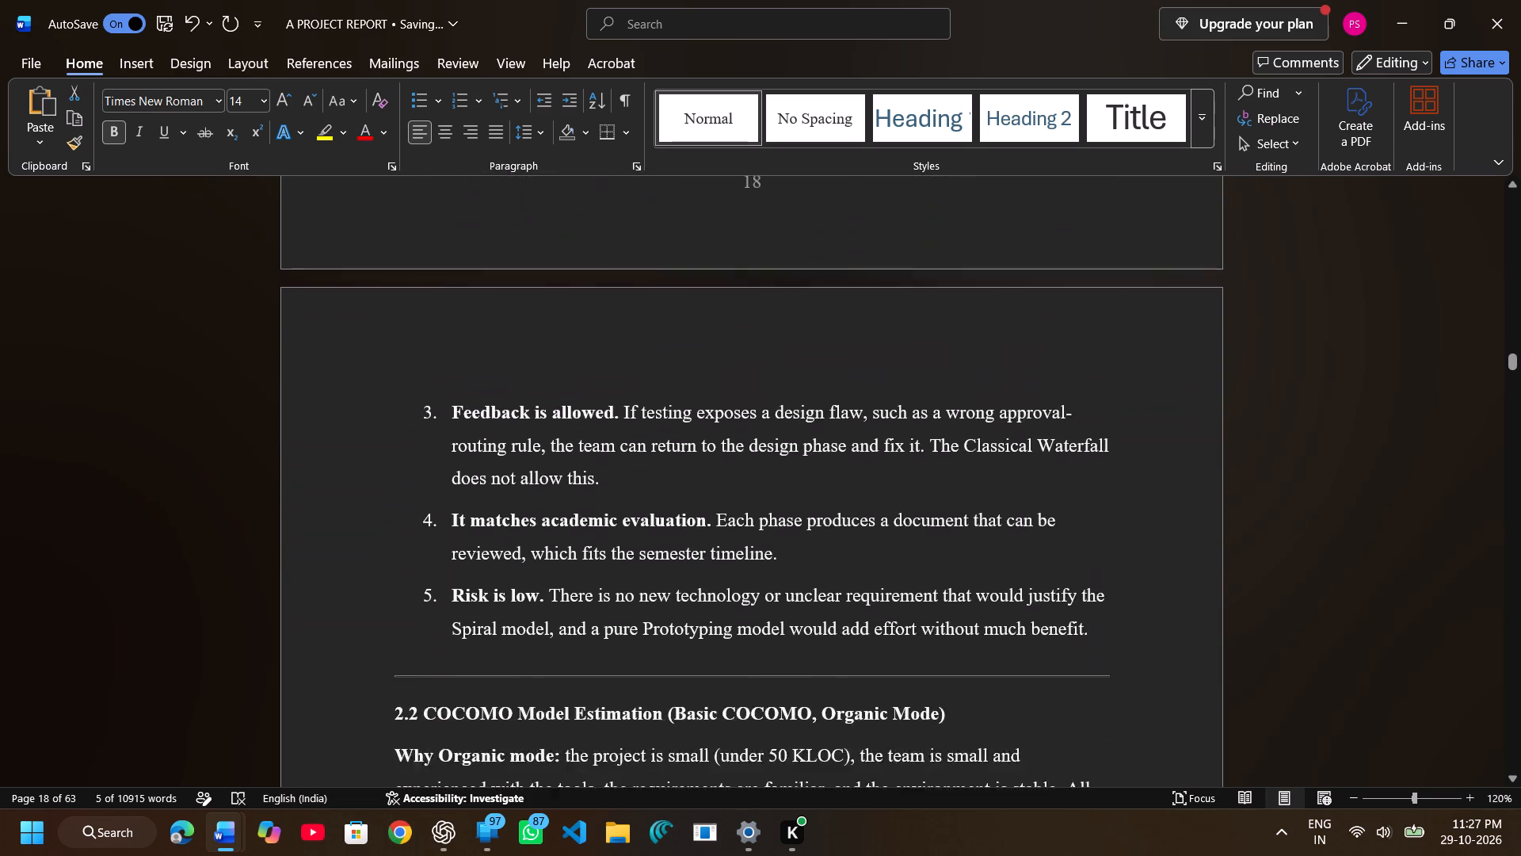
scroll(612, 528, "down", 1)
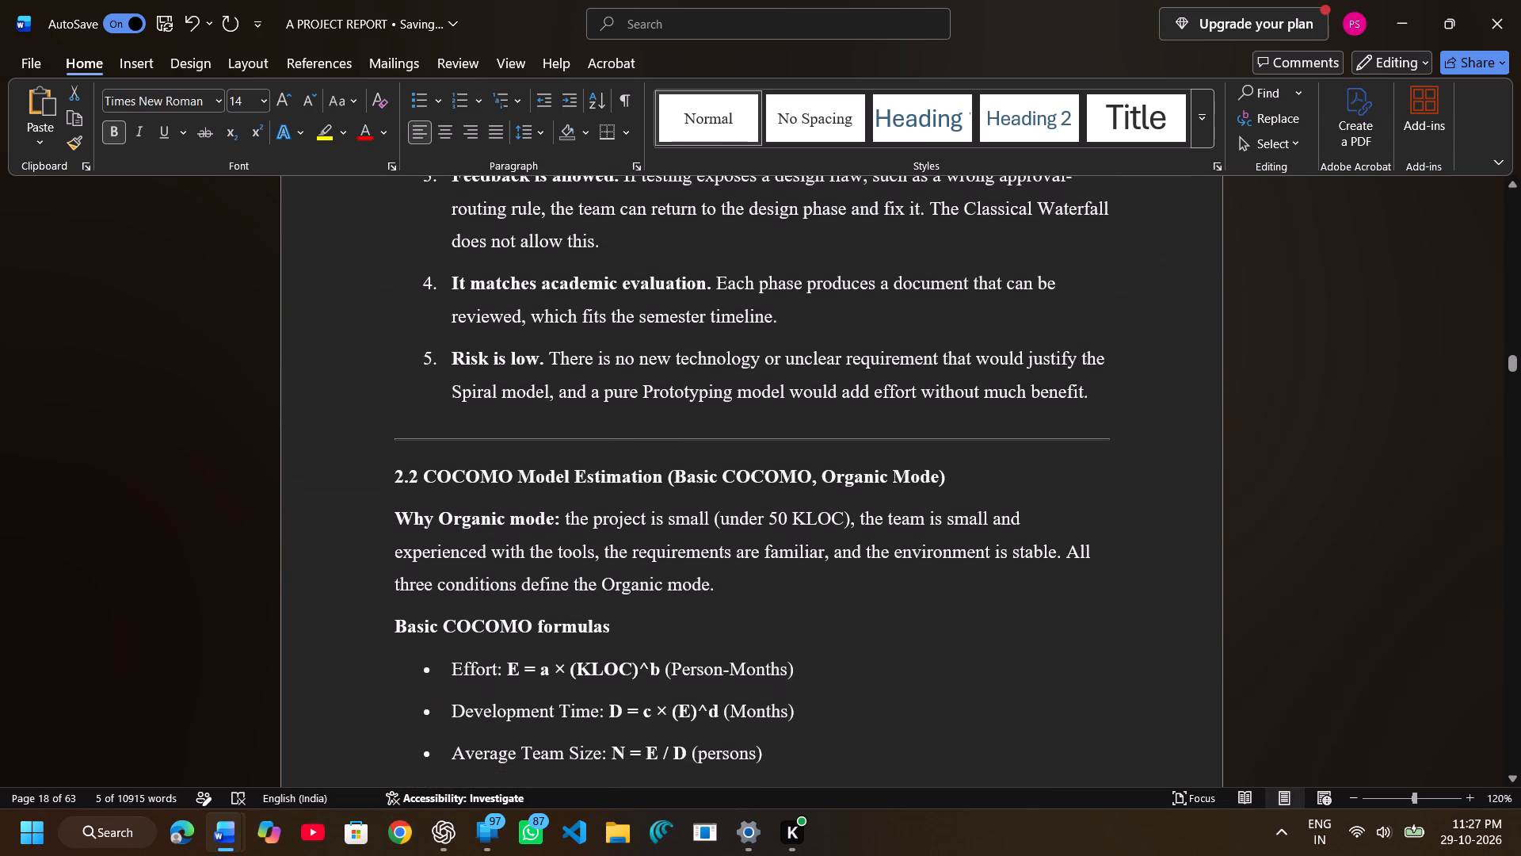
scroll(612, 528, "right", 1)
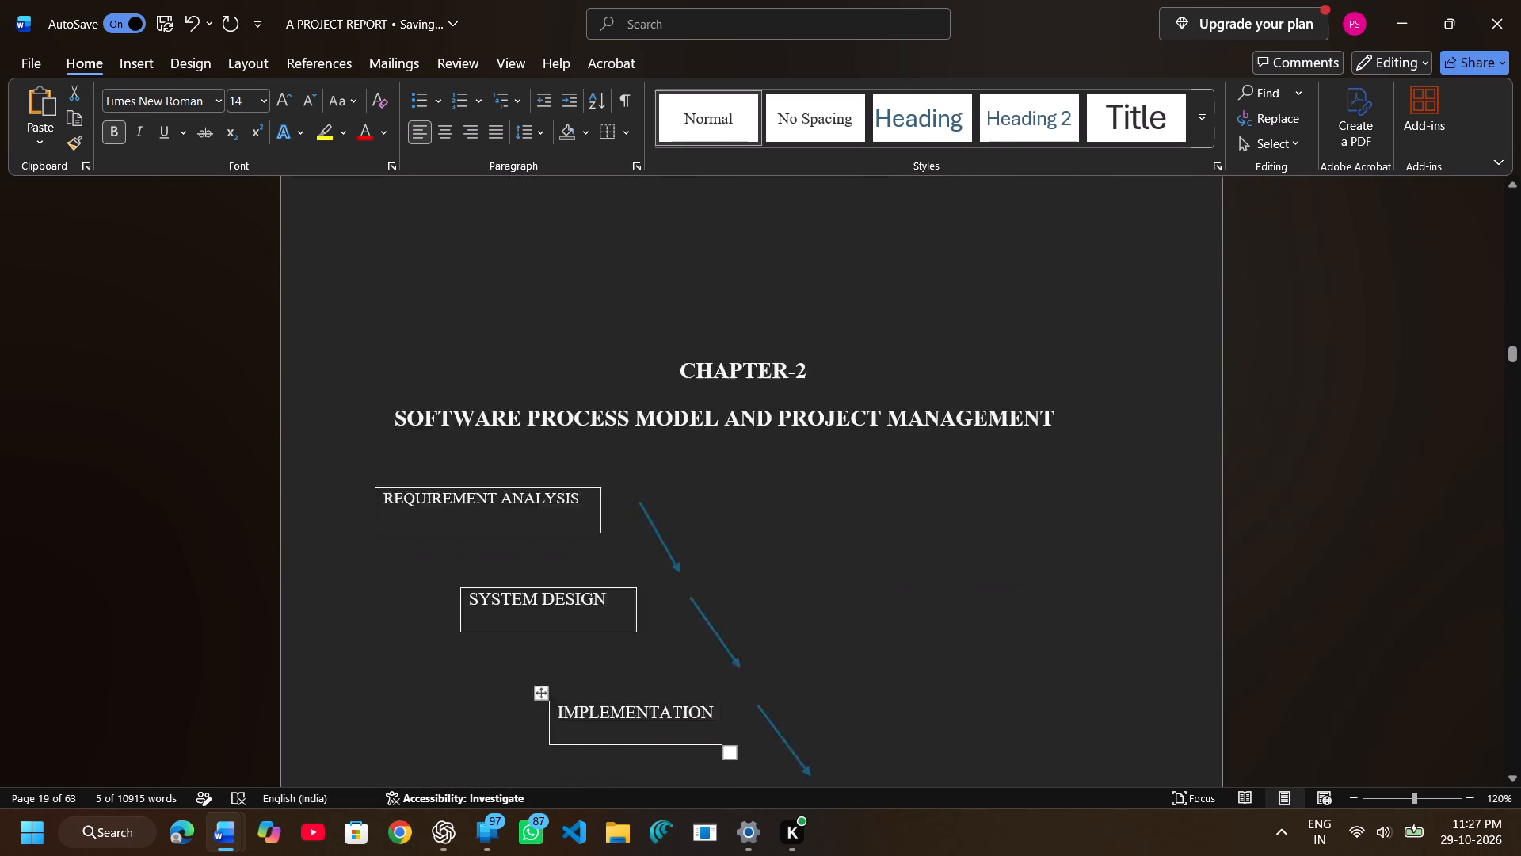
scroll(612, 528, "right", 1)
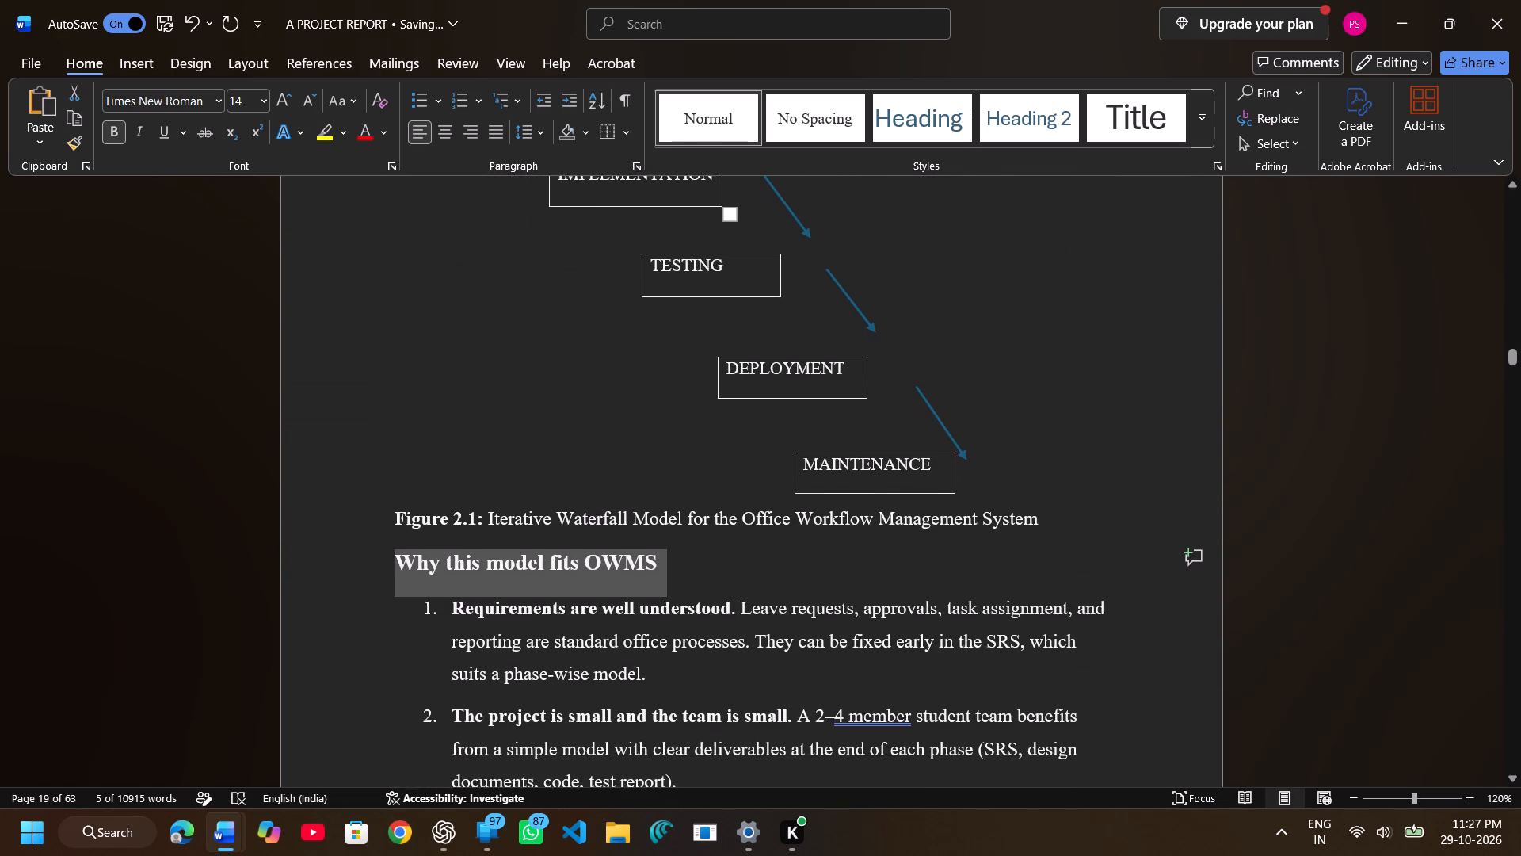
scroll(612, 528, "right", 1)
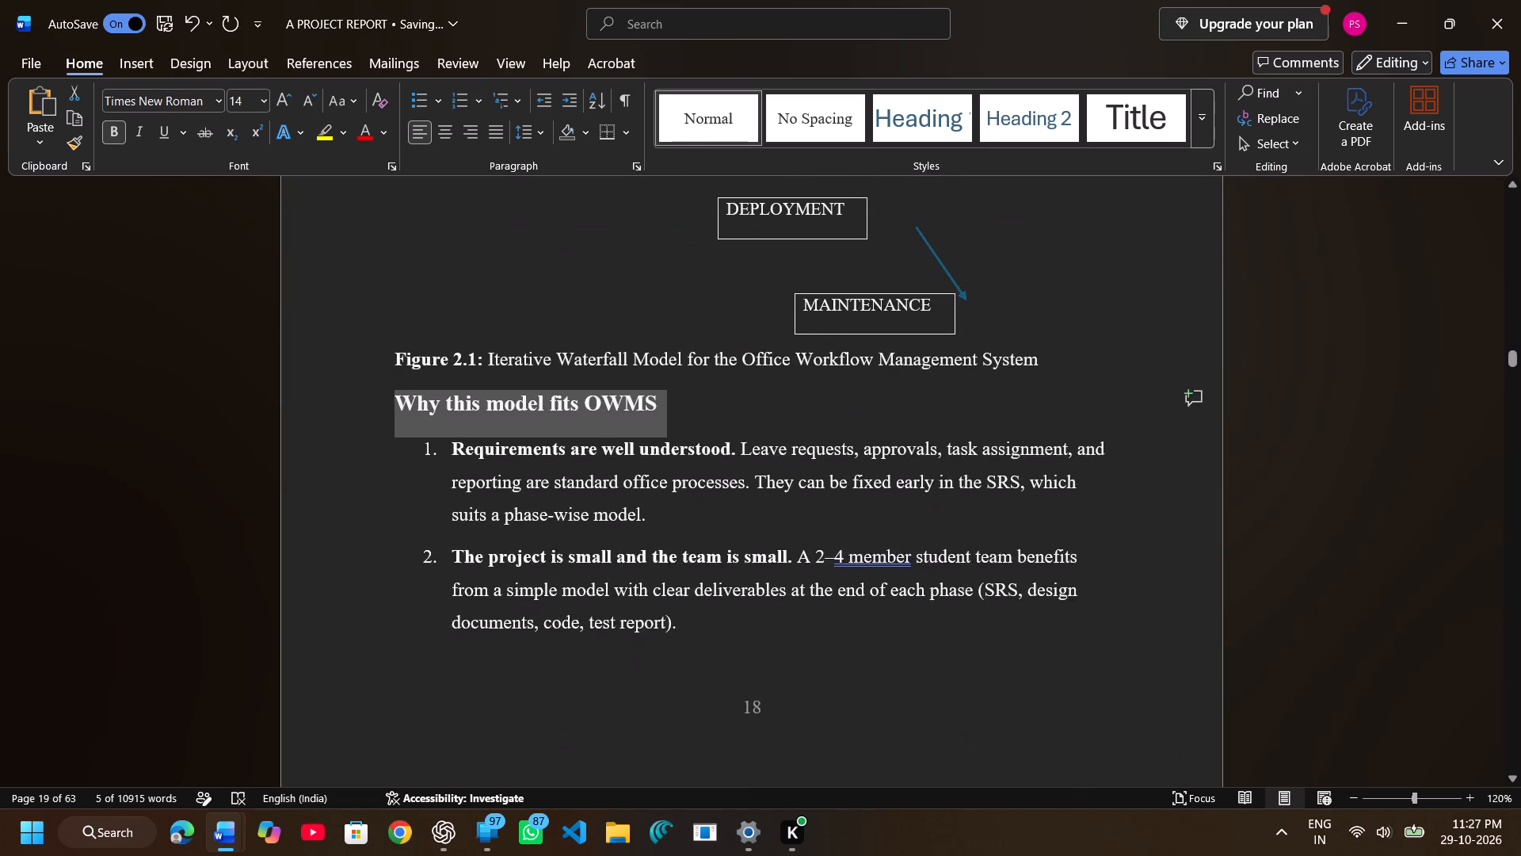
scroll(612, 528, "right", 1)
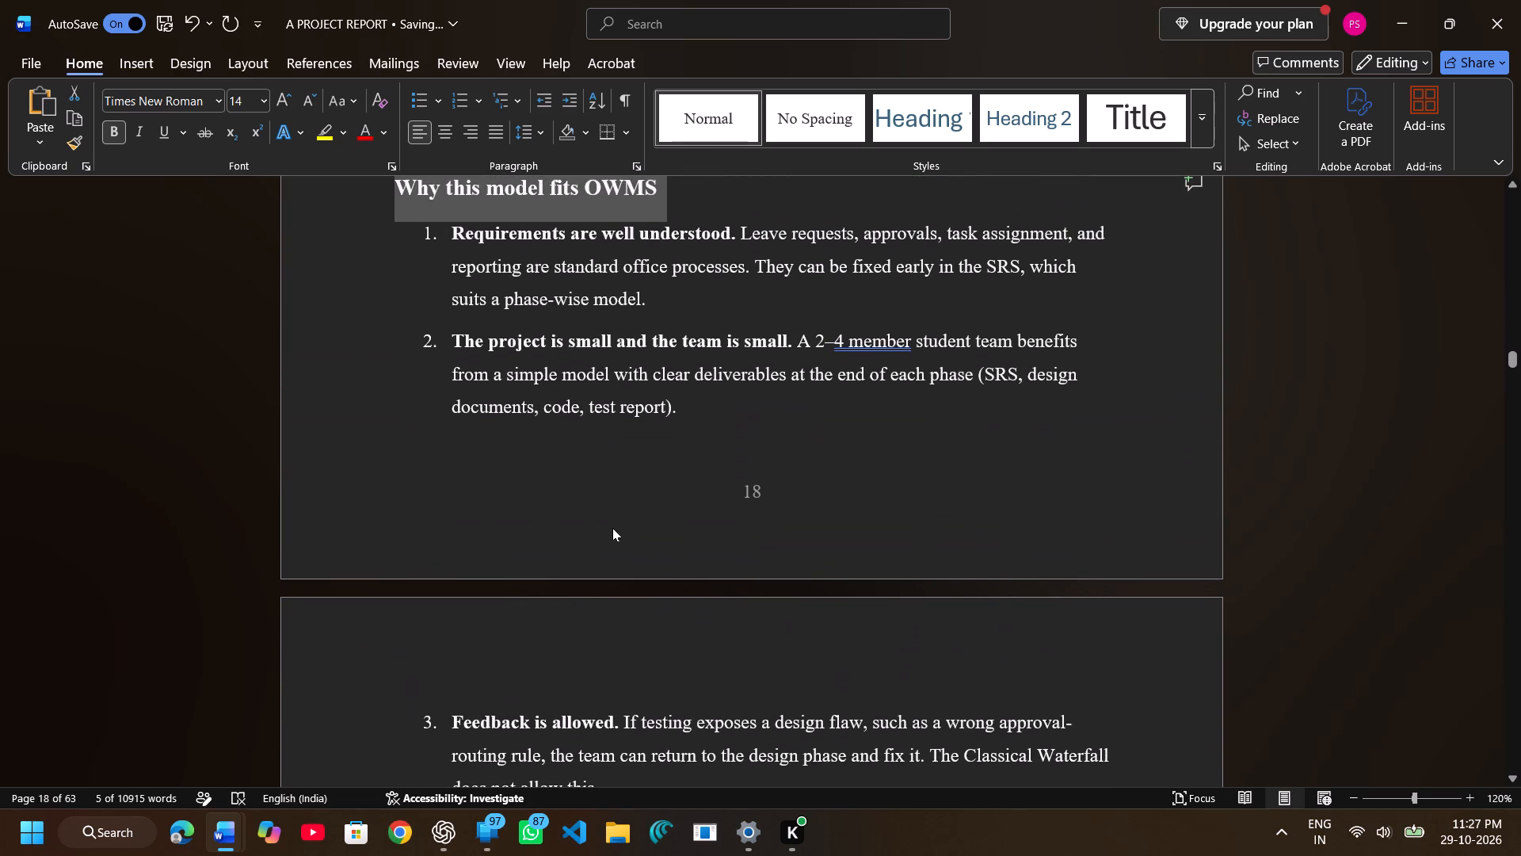
scroll(612, 528, "down", 1)
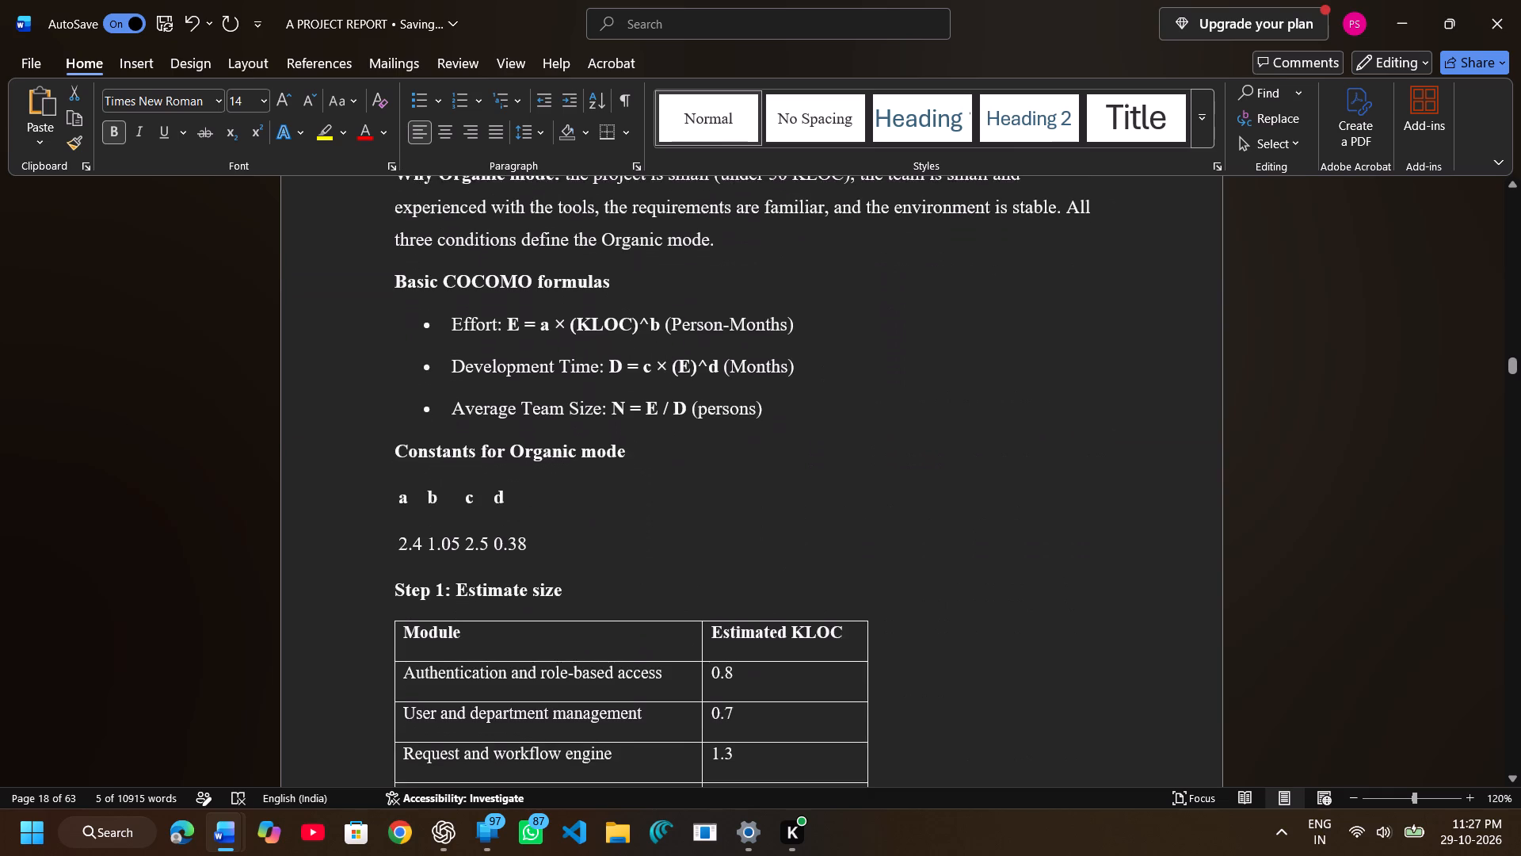
scroll(612, 528, "down", 1)
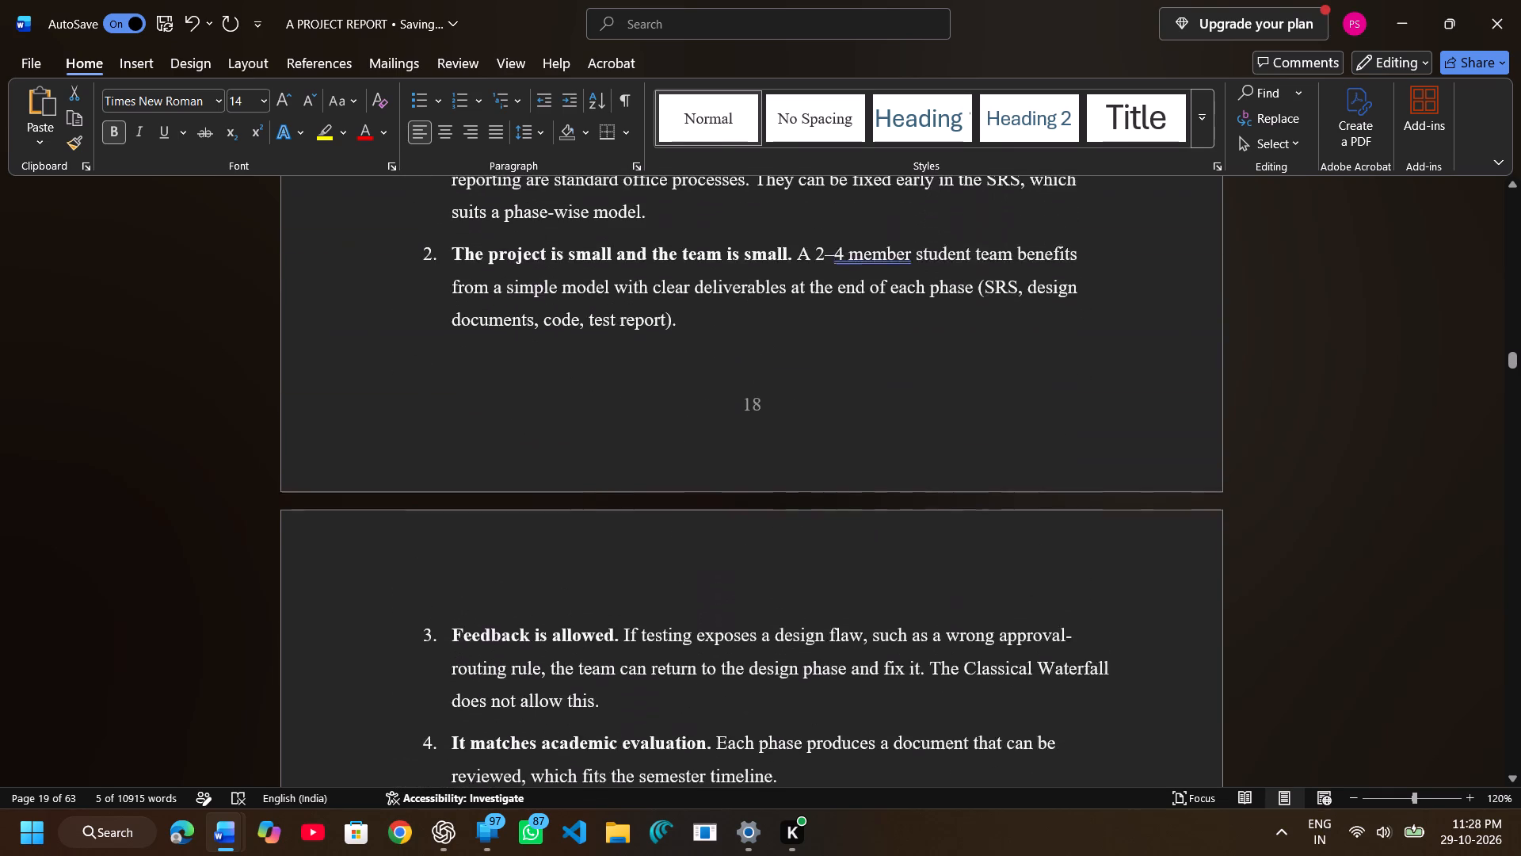
scroll(612, 528, "down", 1)
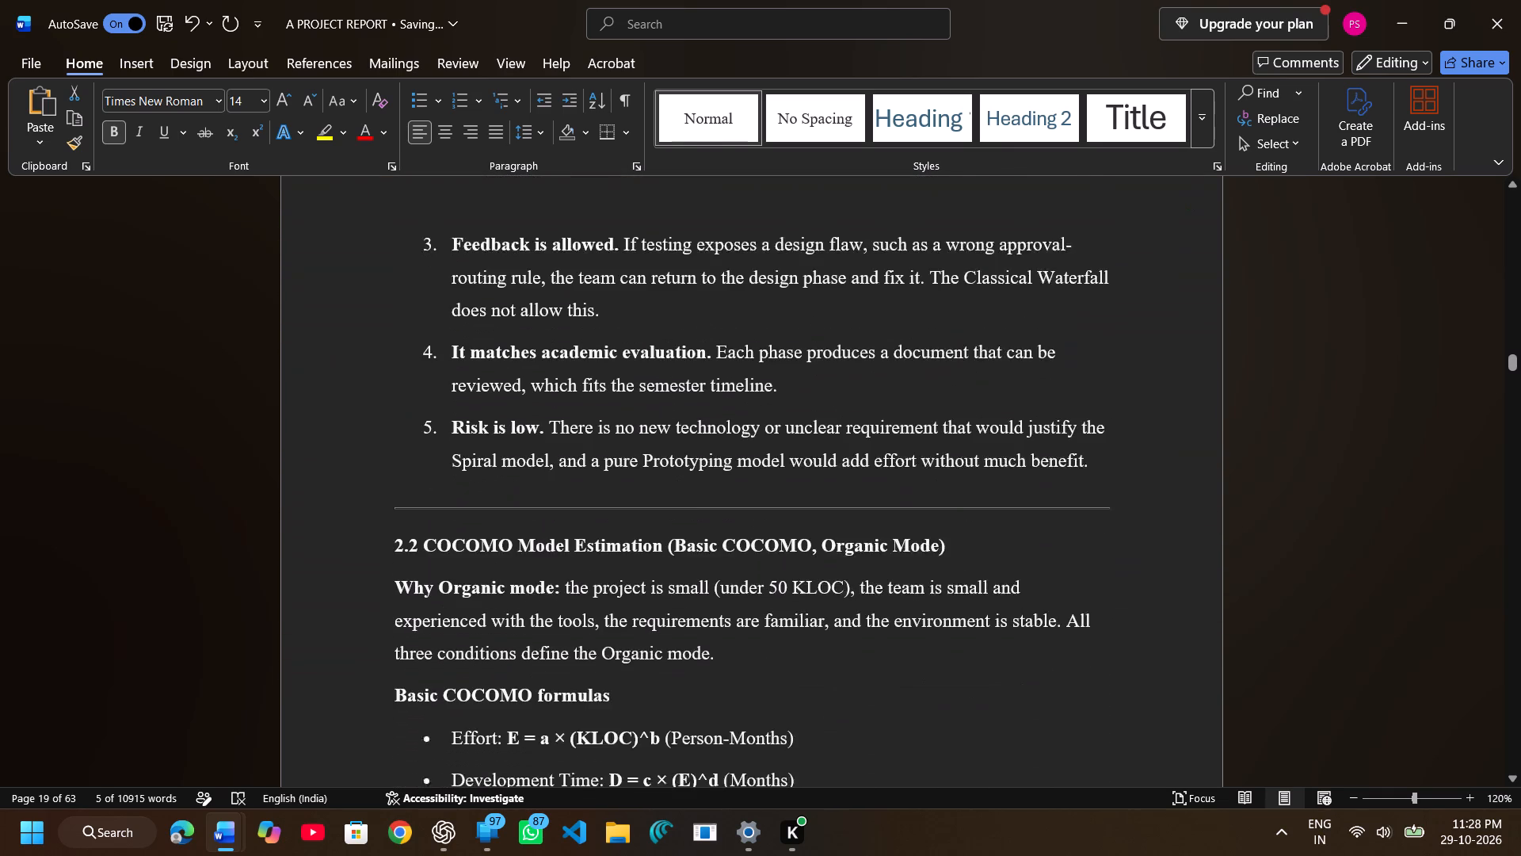
scroll(612, 528, "down", 1)
left_click_drag(387, 425, 1018, 437)
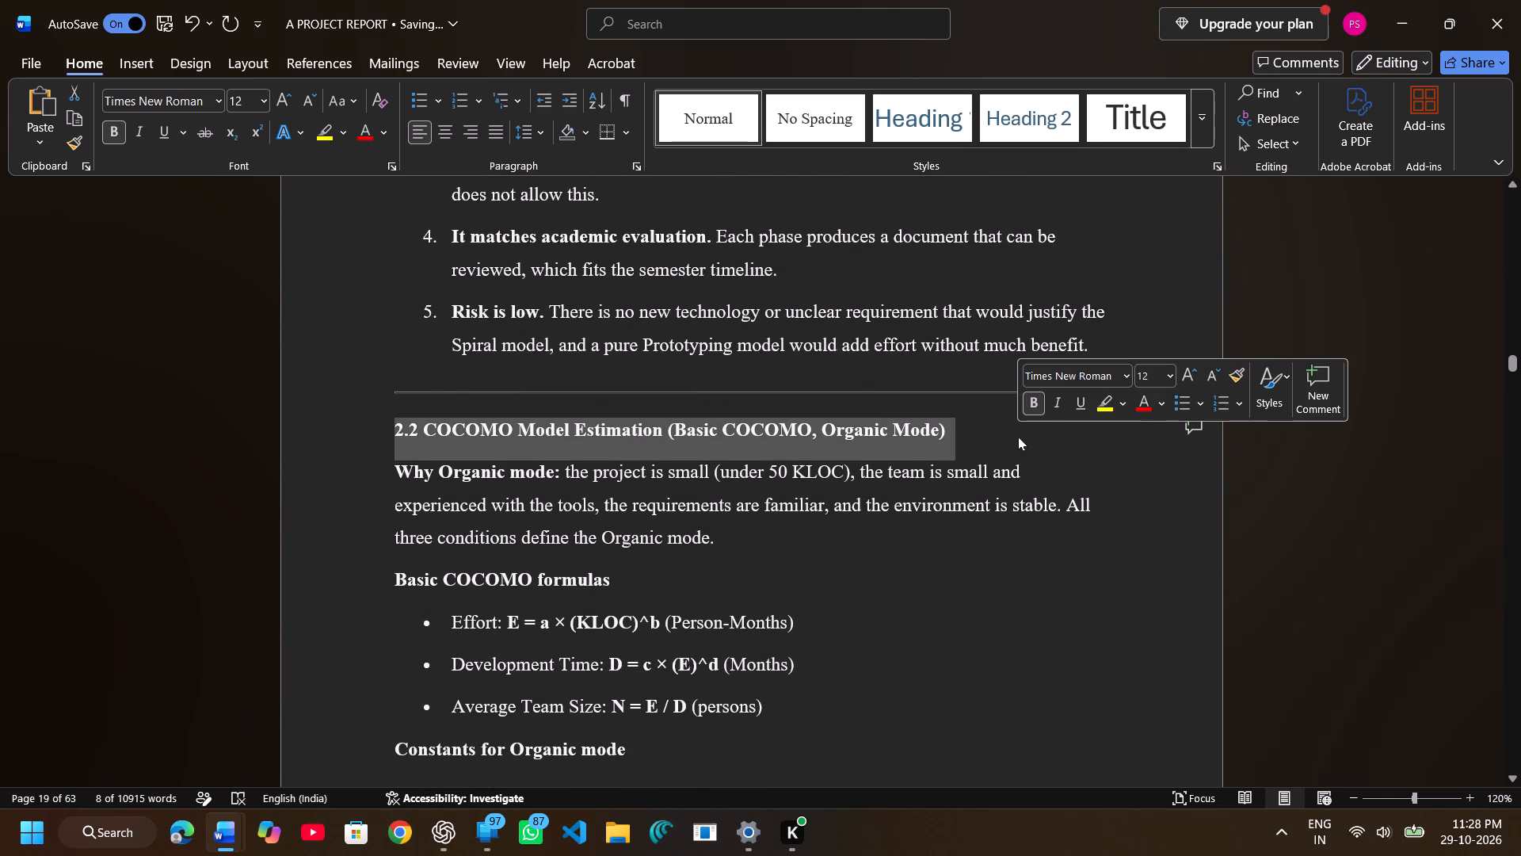
left_click(1161, 383)
left_click(1177, 373)
left_click(1175, 373)
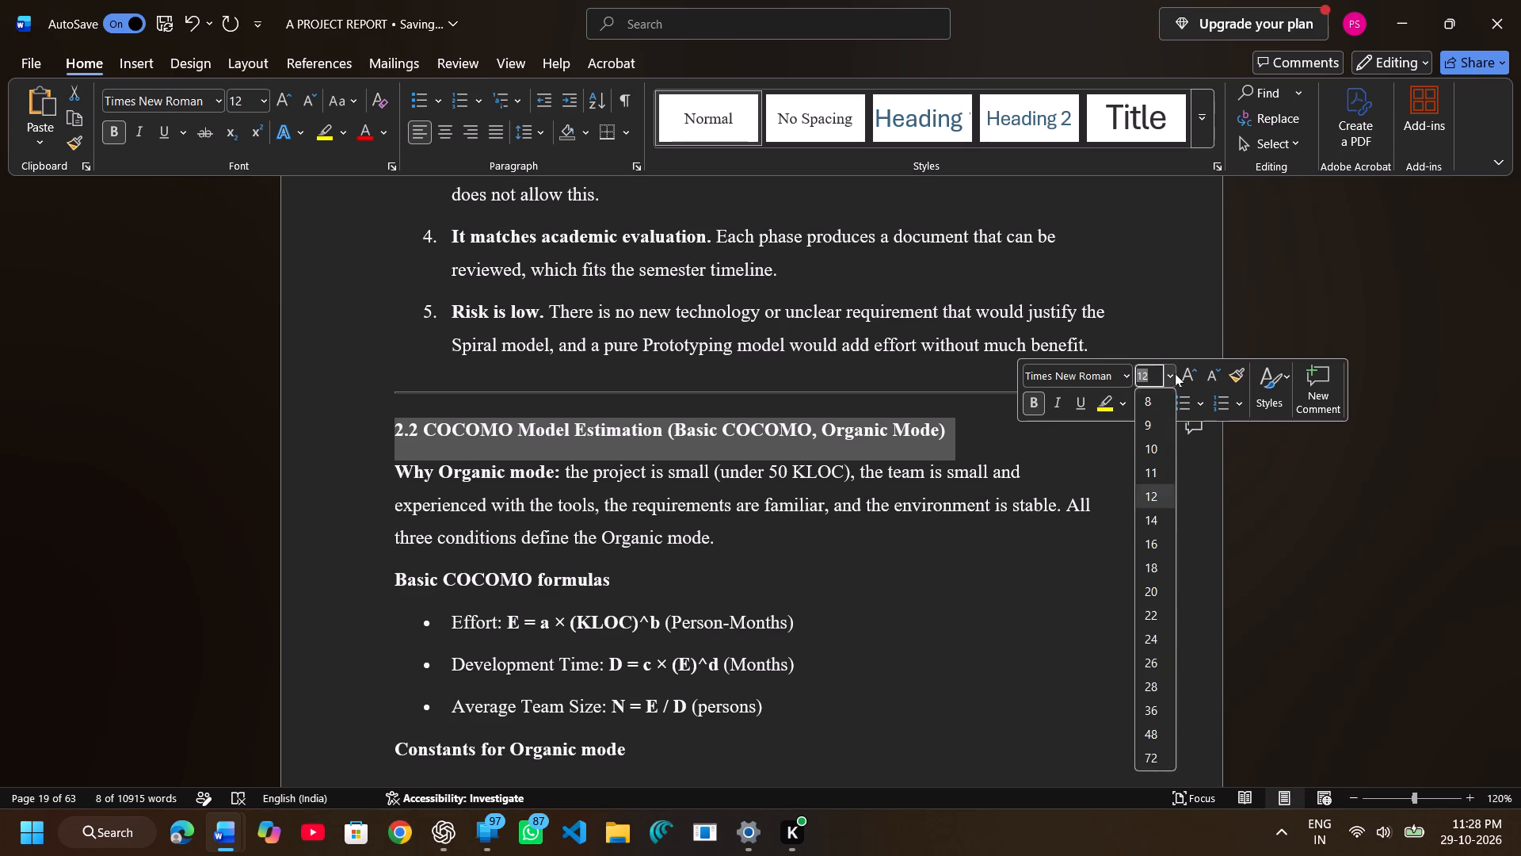
left_click(1154, 518)
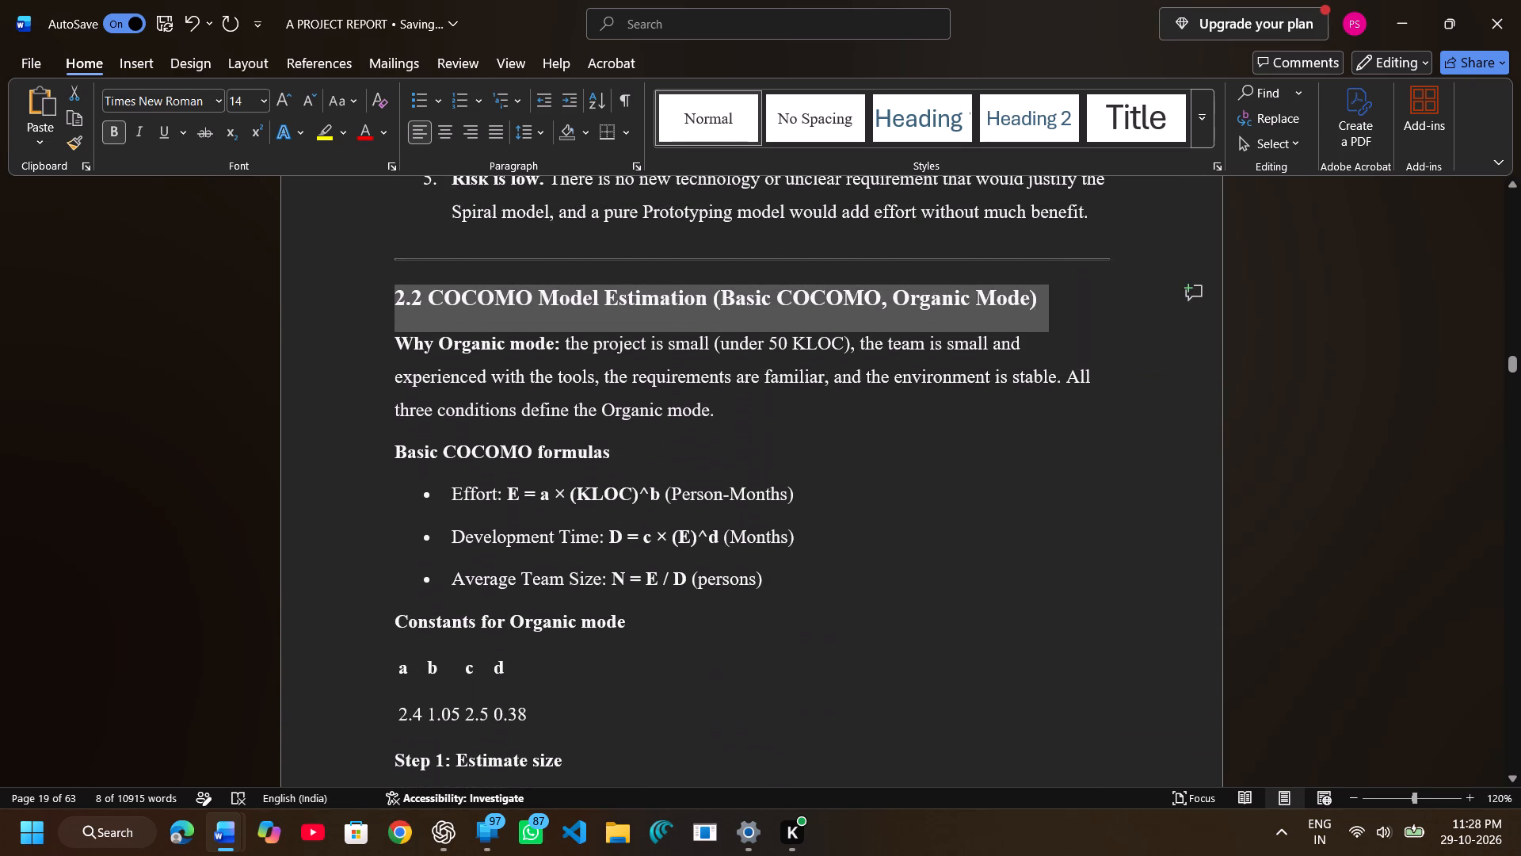
Set the subheading "Basic COCOMO formulas" in section 2.2 to font size 14.
left_click_drag(391, 447, 573, 453)
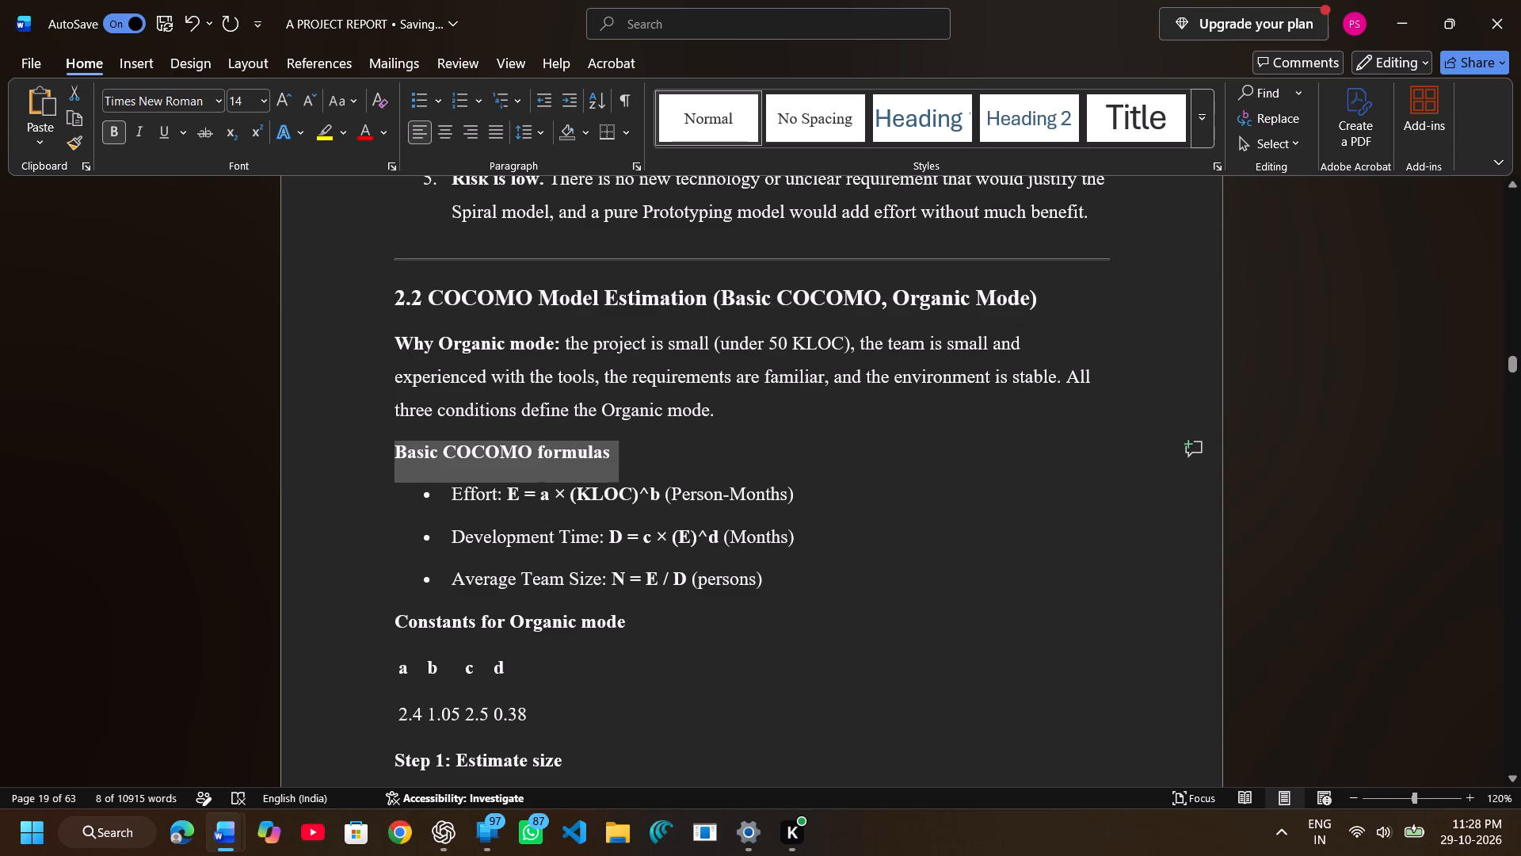
left_click_drag(573, 453, 604, 454)
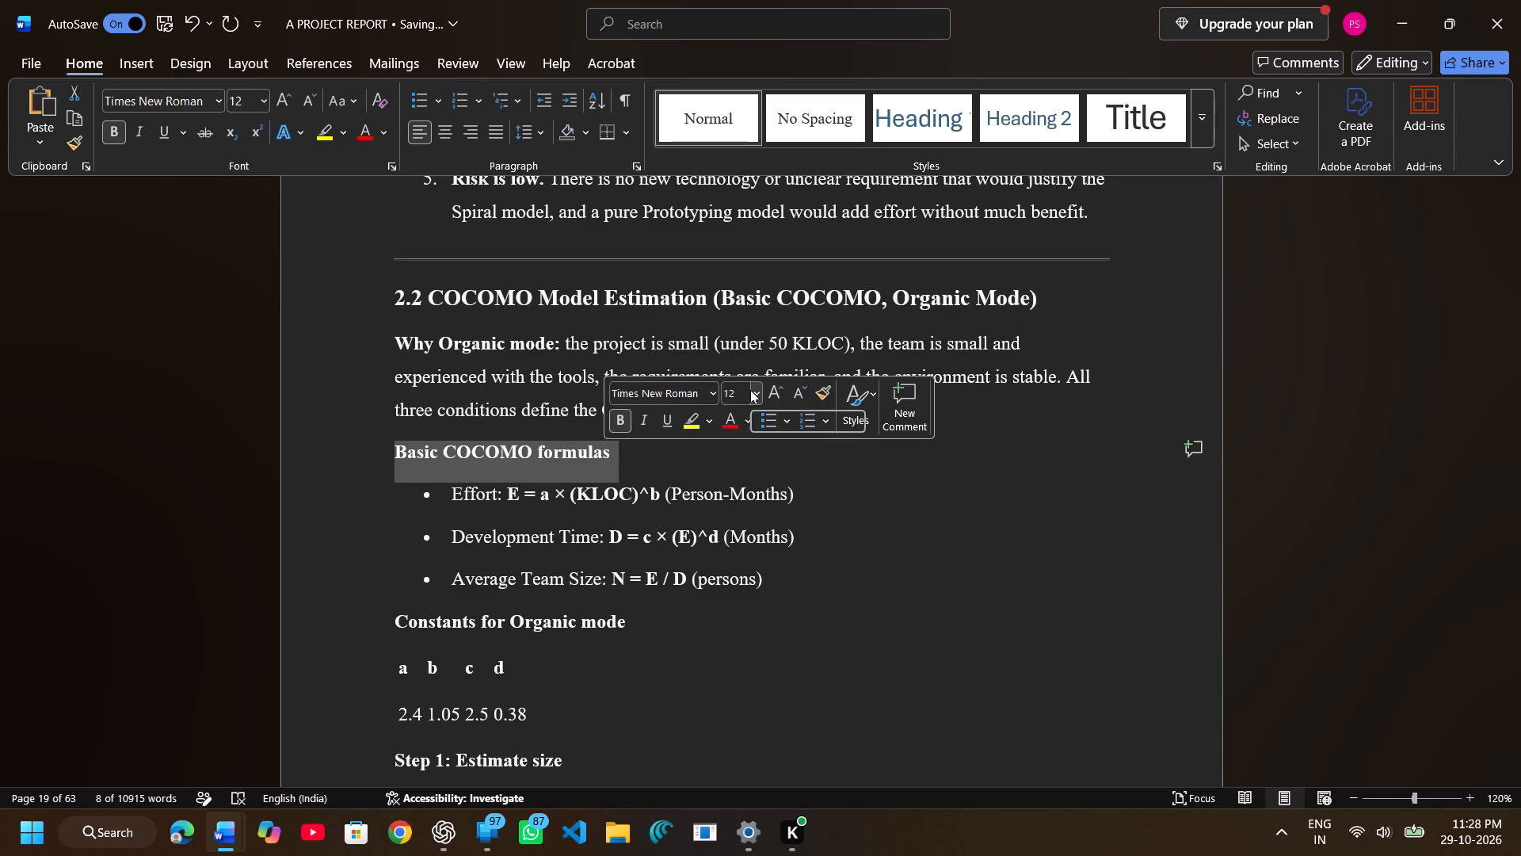
left_click(751, 390)
left_click(733, 530)
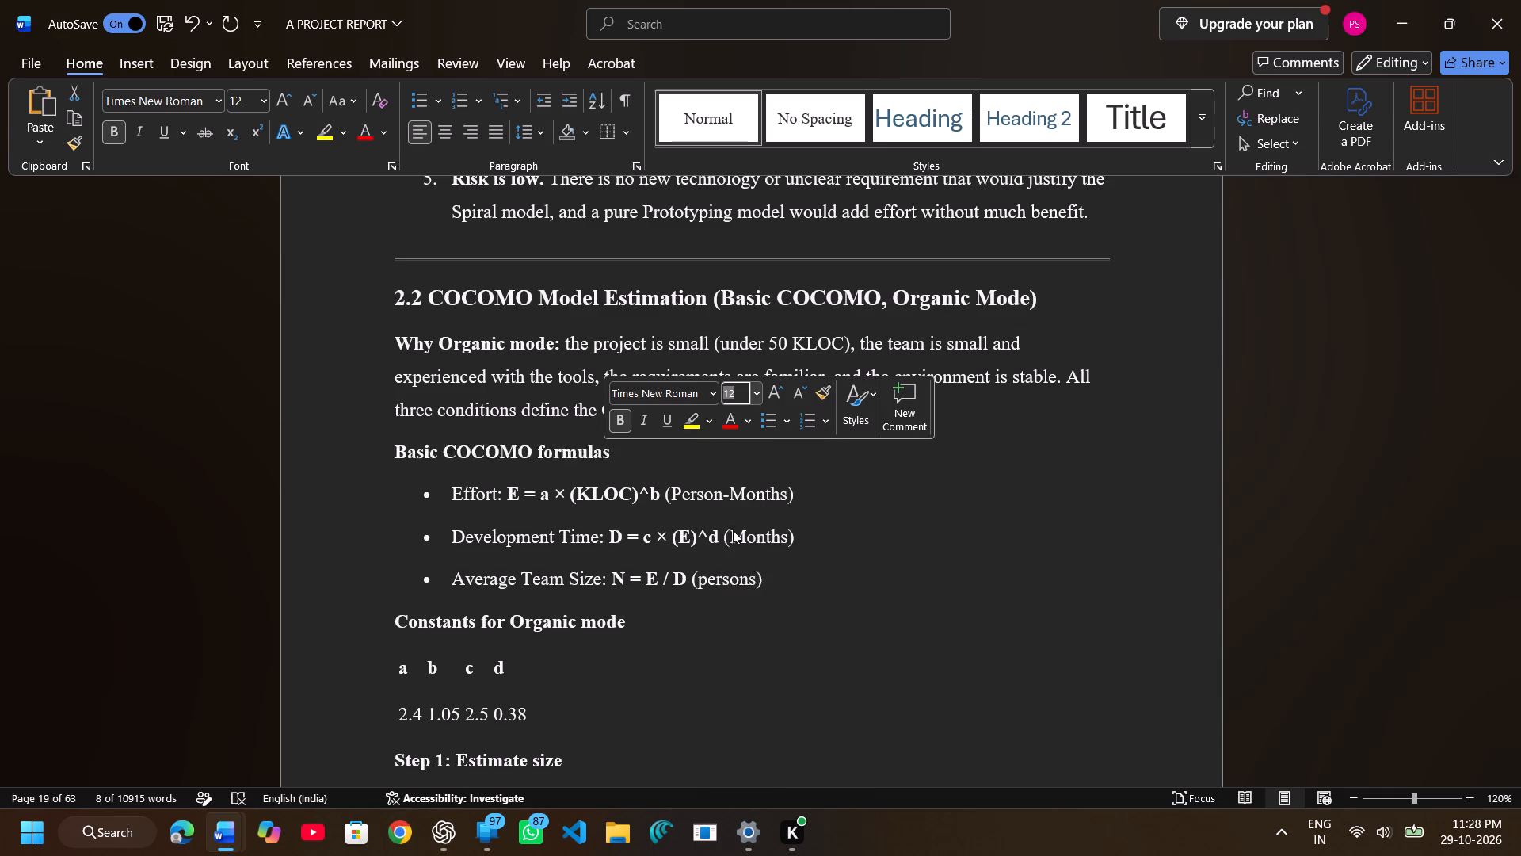
Set the subheading "Constants for Organic mode" to font size 14.
left_click_drag(398, 629, 671, 621)
left_click(824, 560)
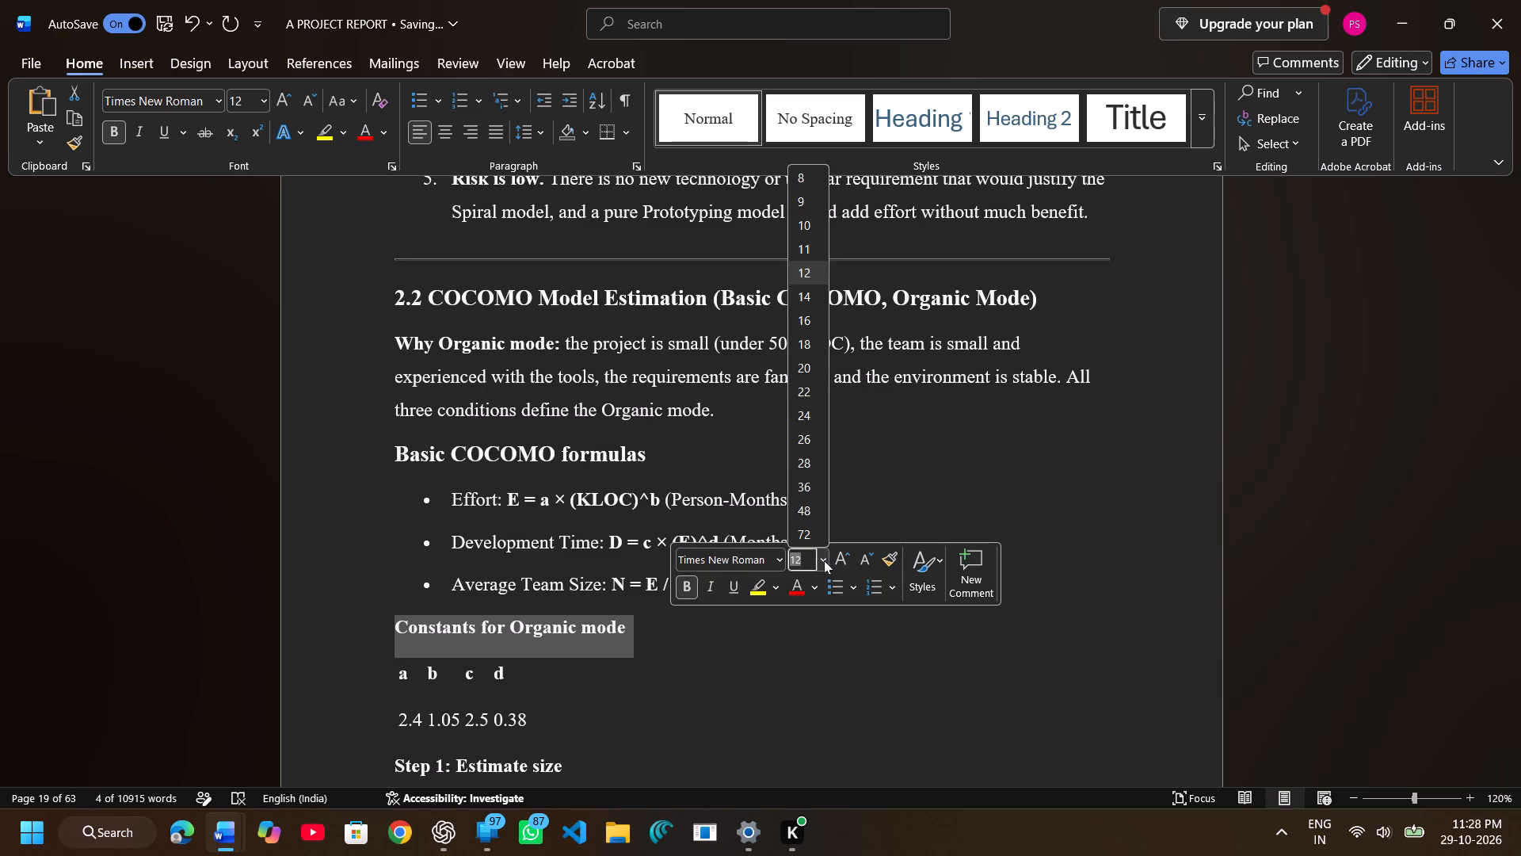
left_click(810, 296)
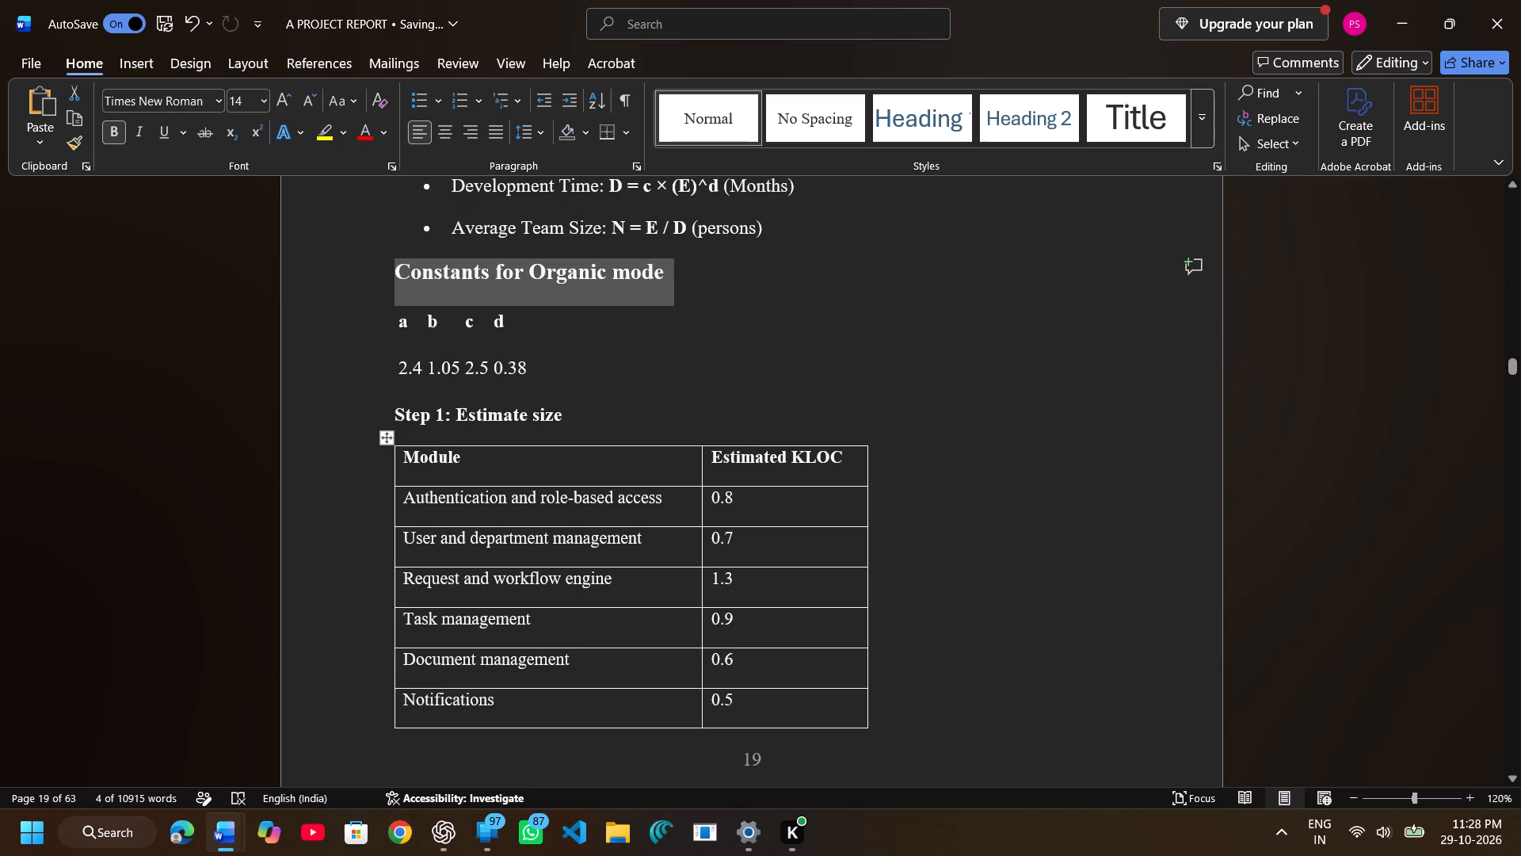
Set the subheading "Step 1: Estimate size" above the module KLOC table to font size 14.
left_click_drag(397, 414, 524, 422)
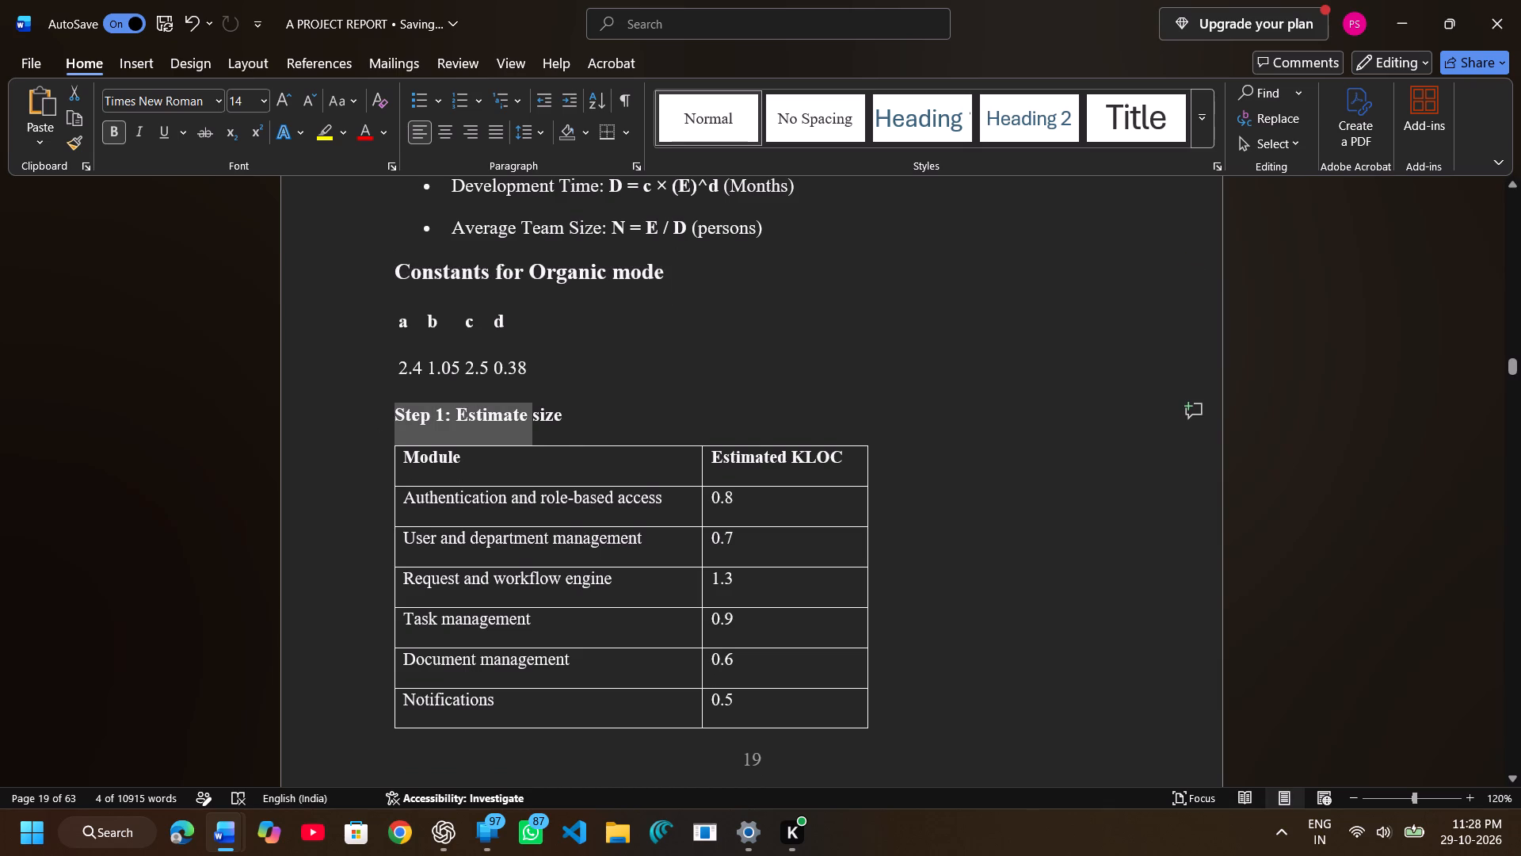
left_click_drag(524, 422, 562, 421)
left_click(711, 363)
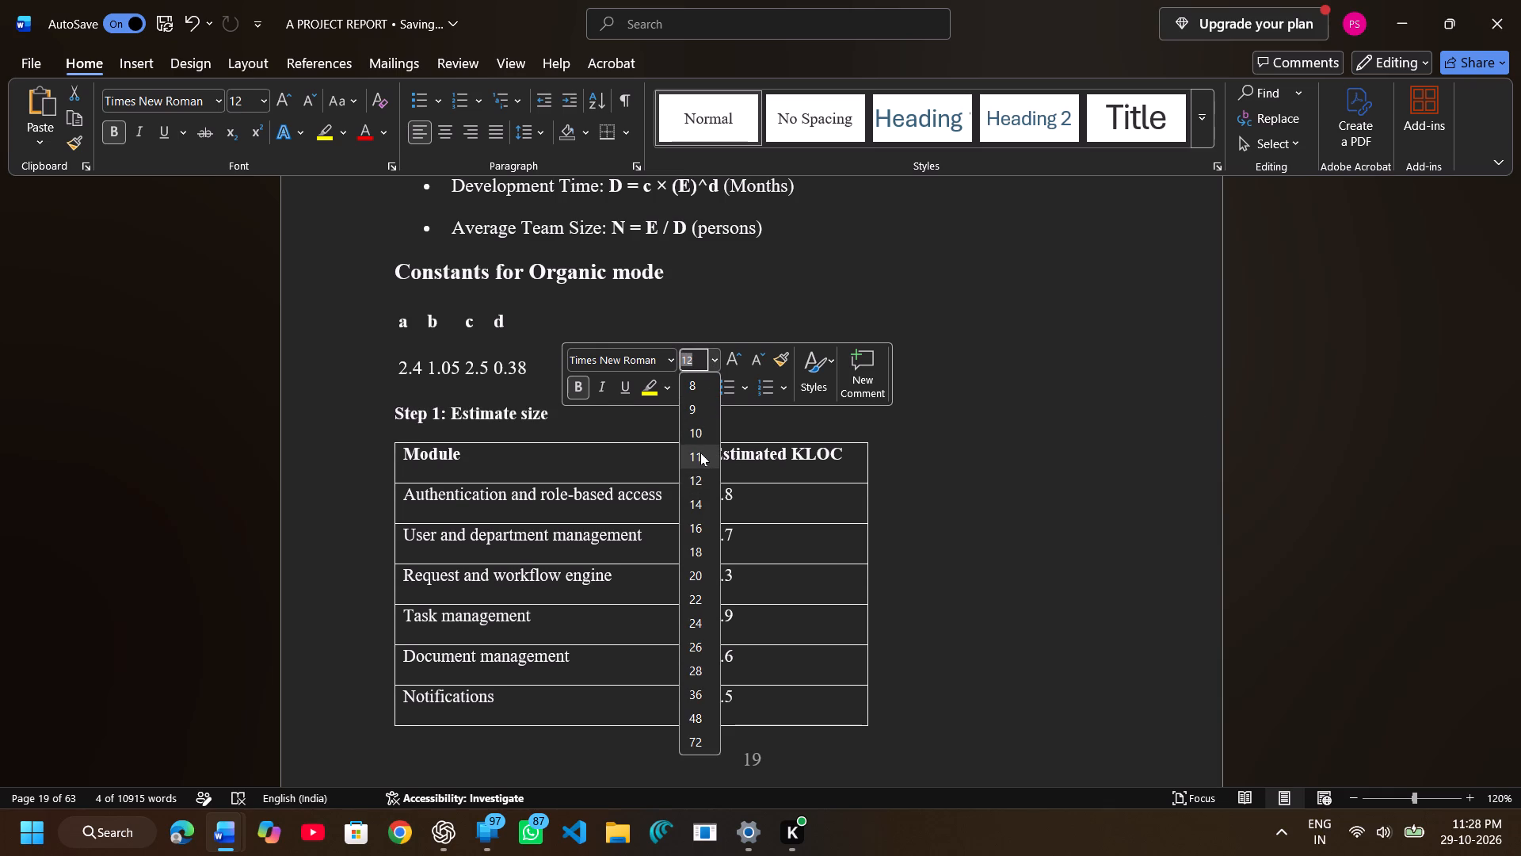
left_click(704, 497)
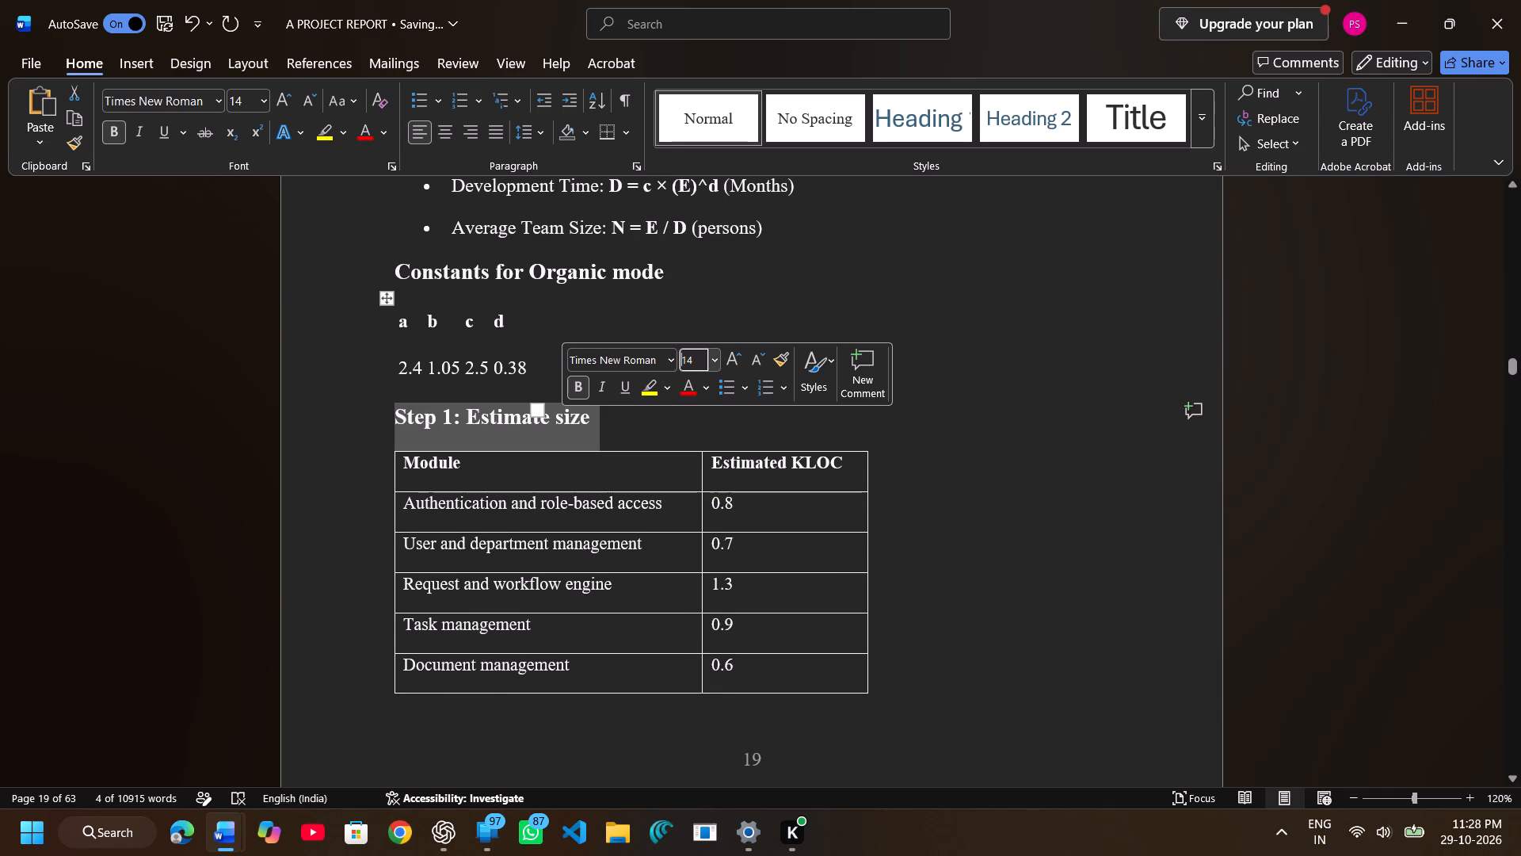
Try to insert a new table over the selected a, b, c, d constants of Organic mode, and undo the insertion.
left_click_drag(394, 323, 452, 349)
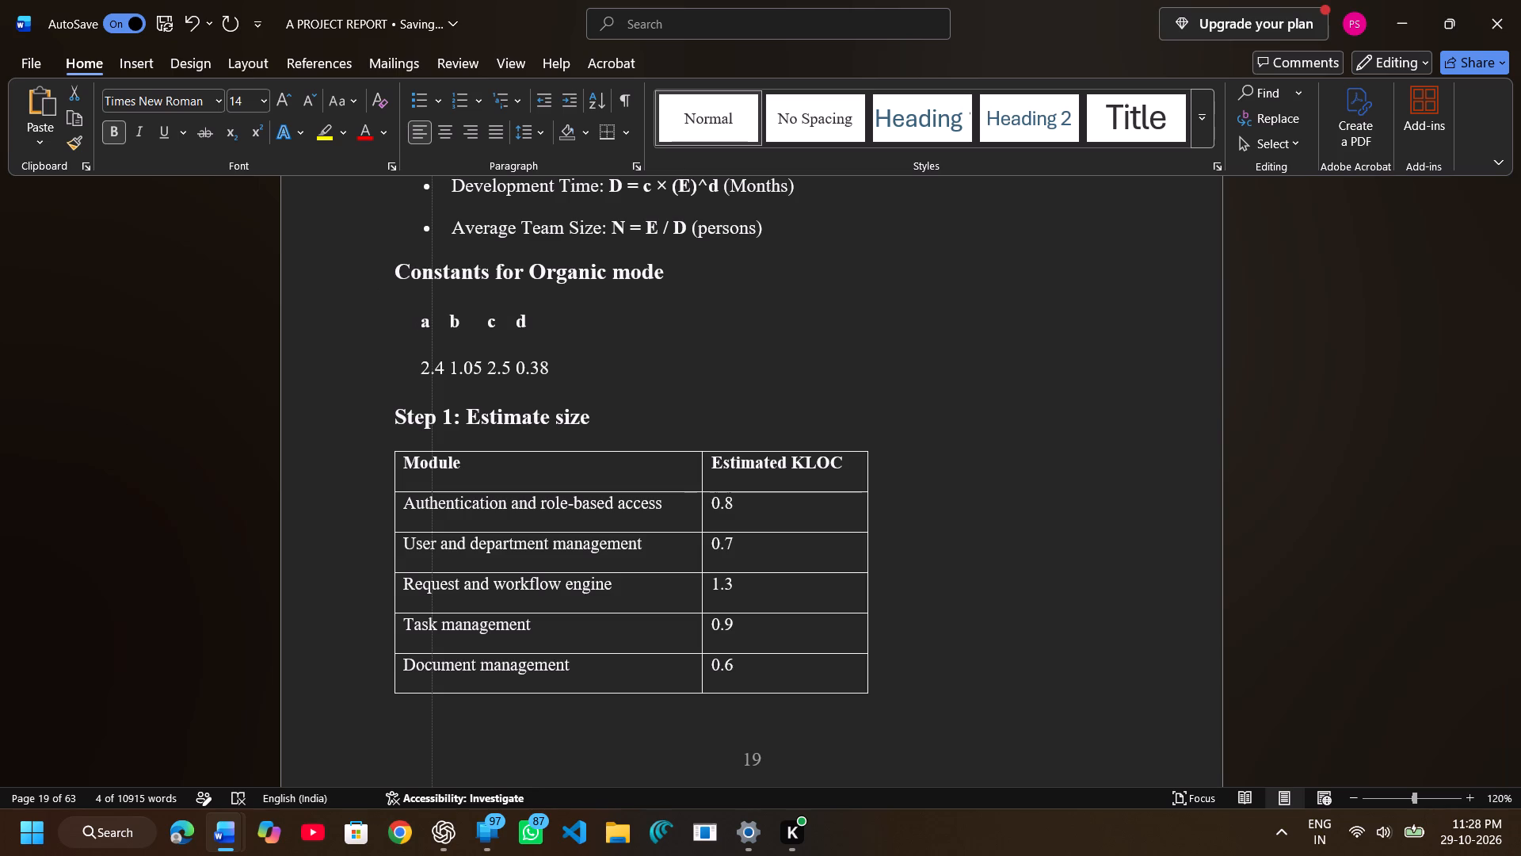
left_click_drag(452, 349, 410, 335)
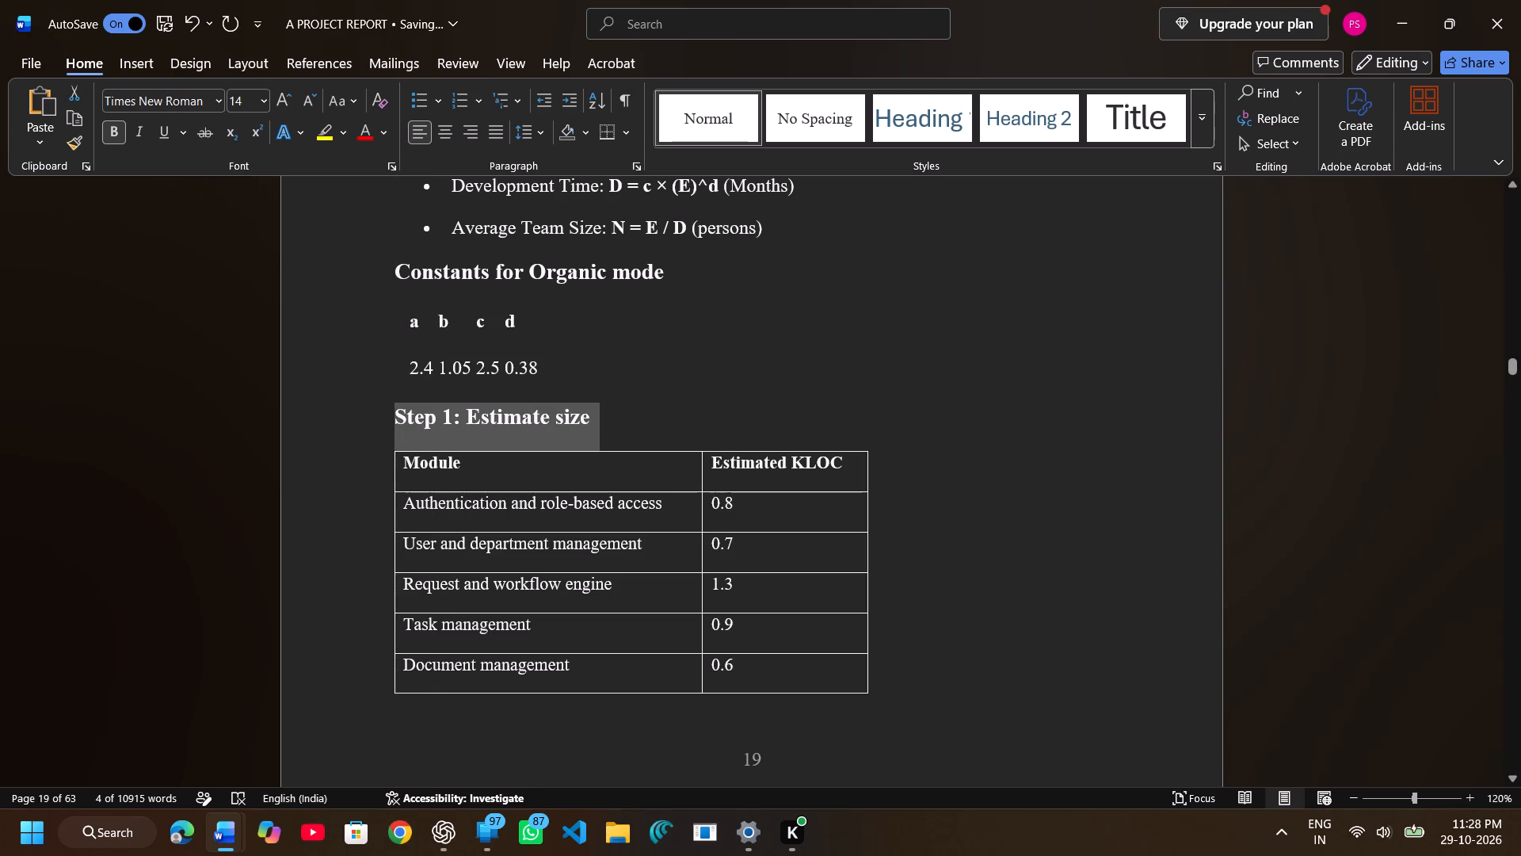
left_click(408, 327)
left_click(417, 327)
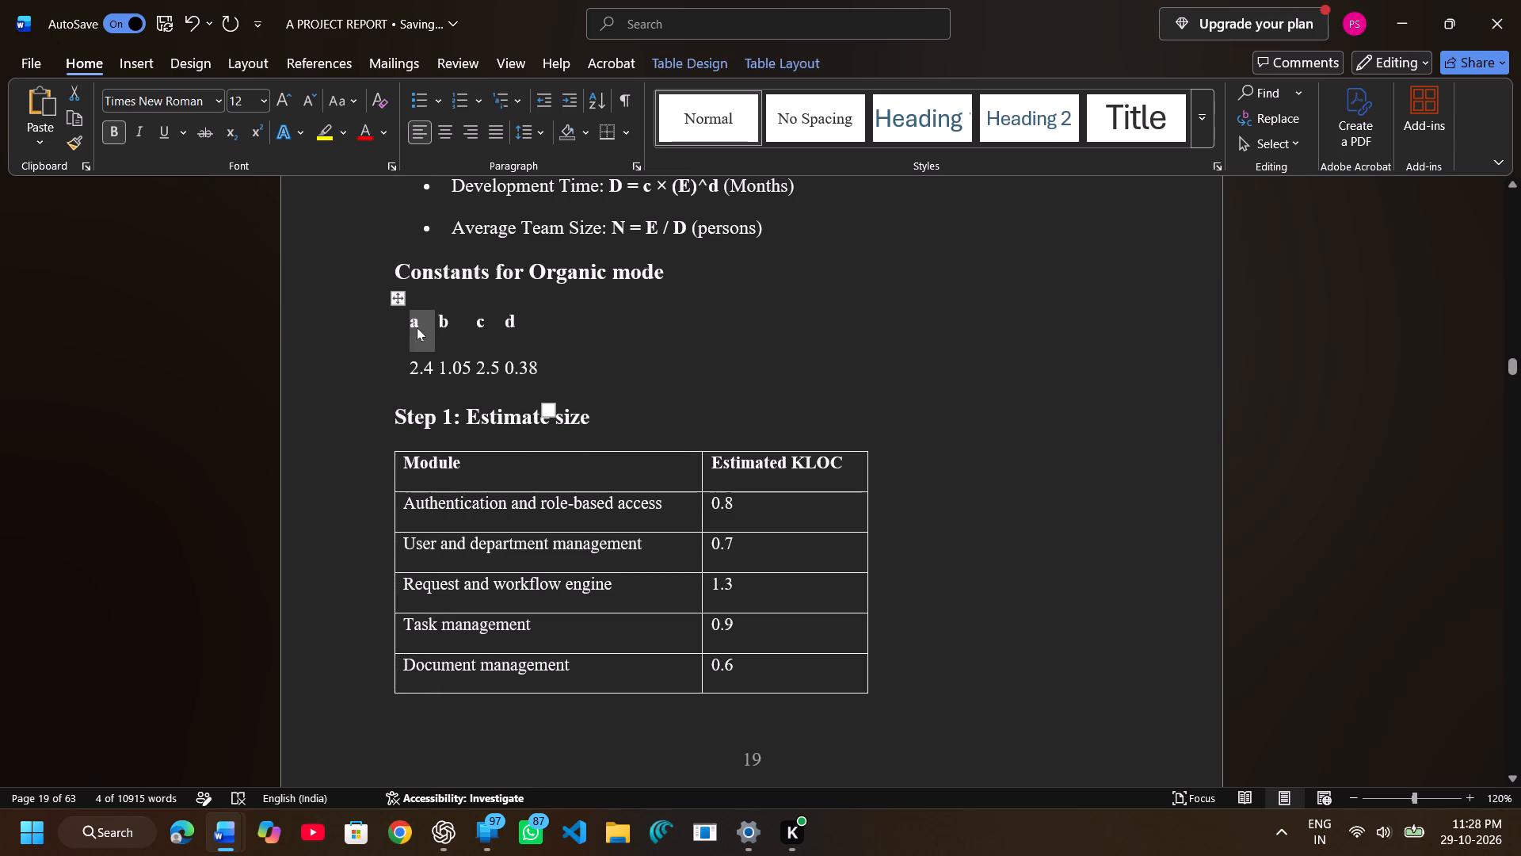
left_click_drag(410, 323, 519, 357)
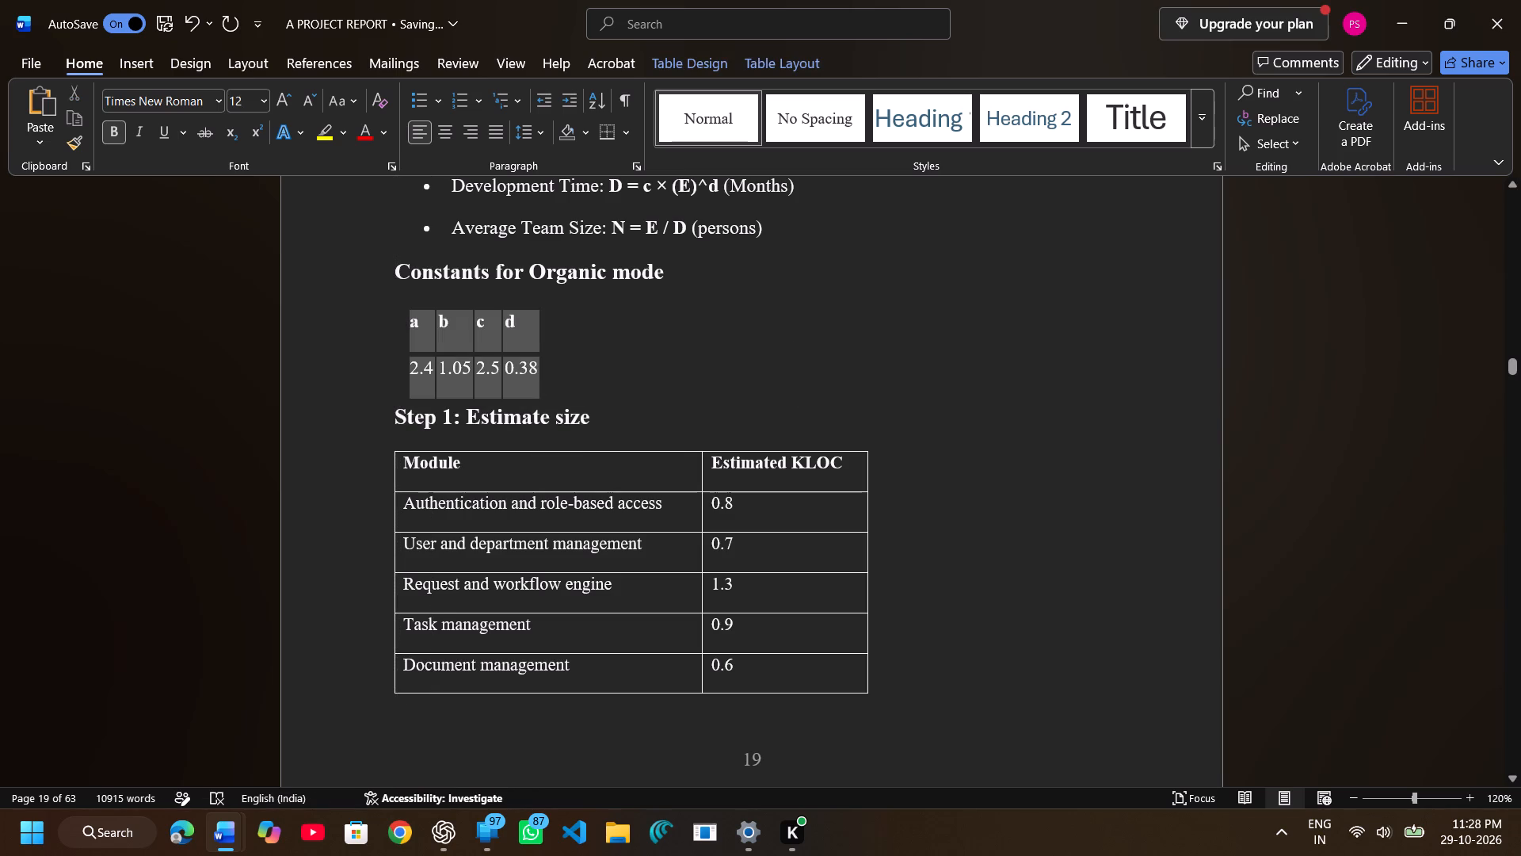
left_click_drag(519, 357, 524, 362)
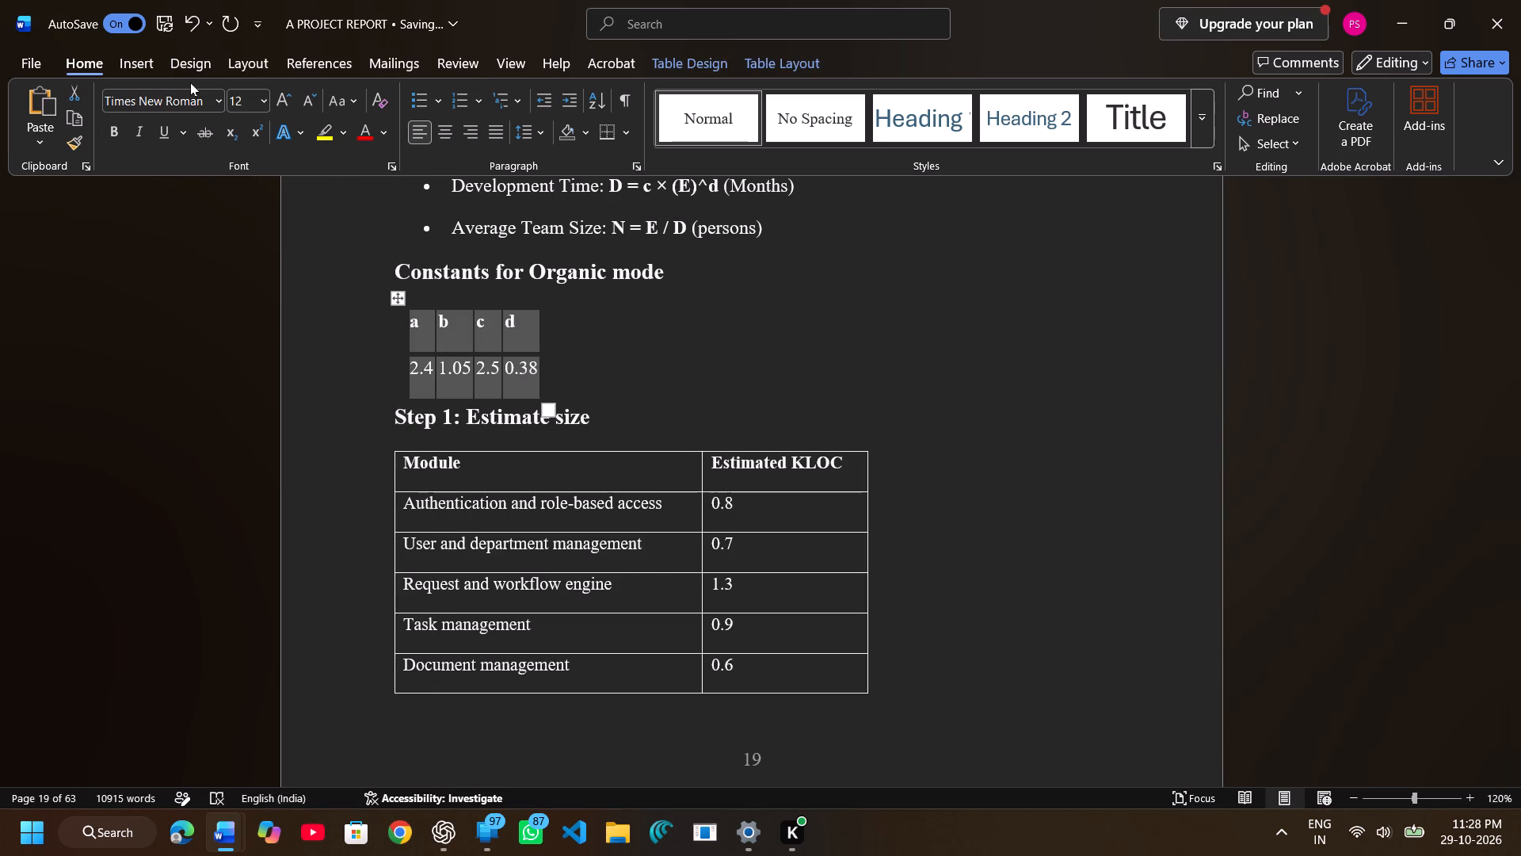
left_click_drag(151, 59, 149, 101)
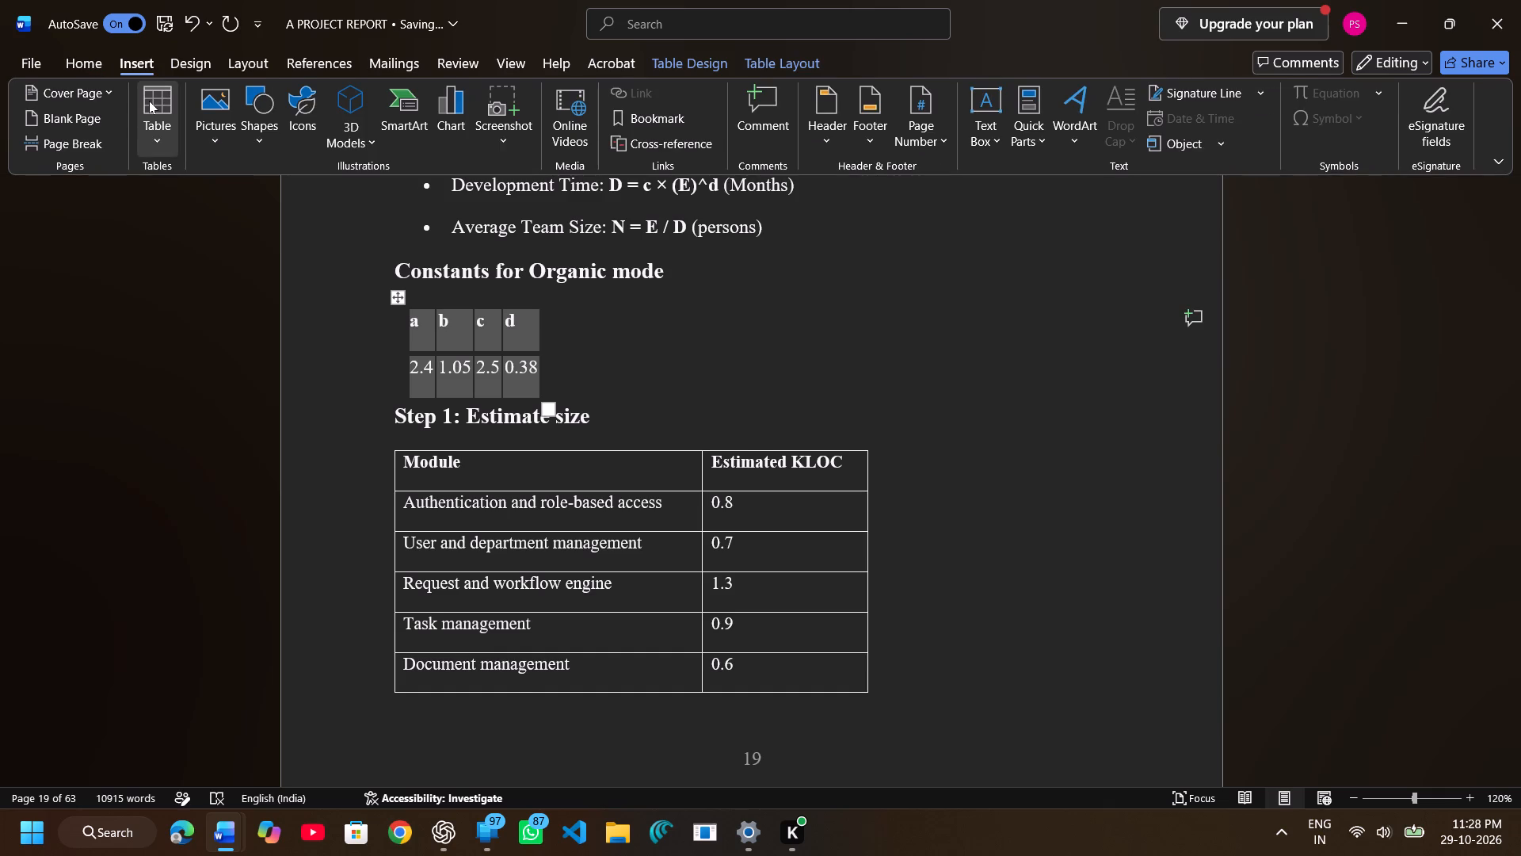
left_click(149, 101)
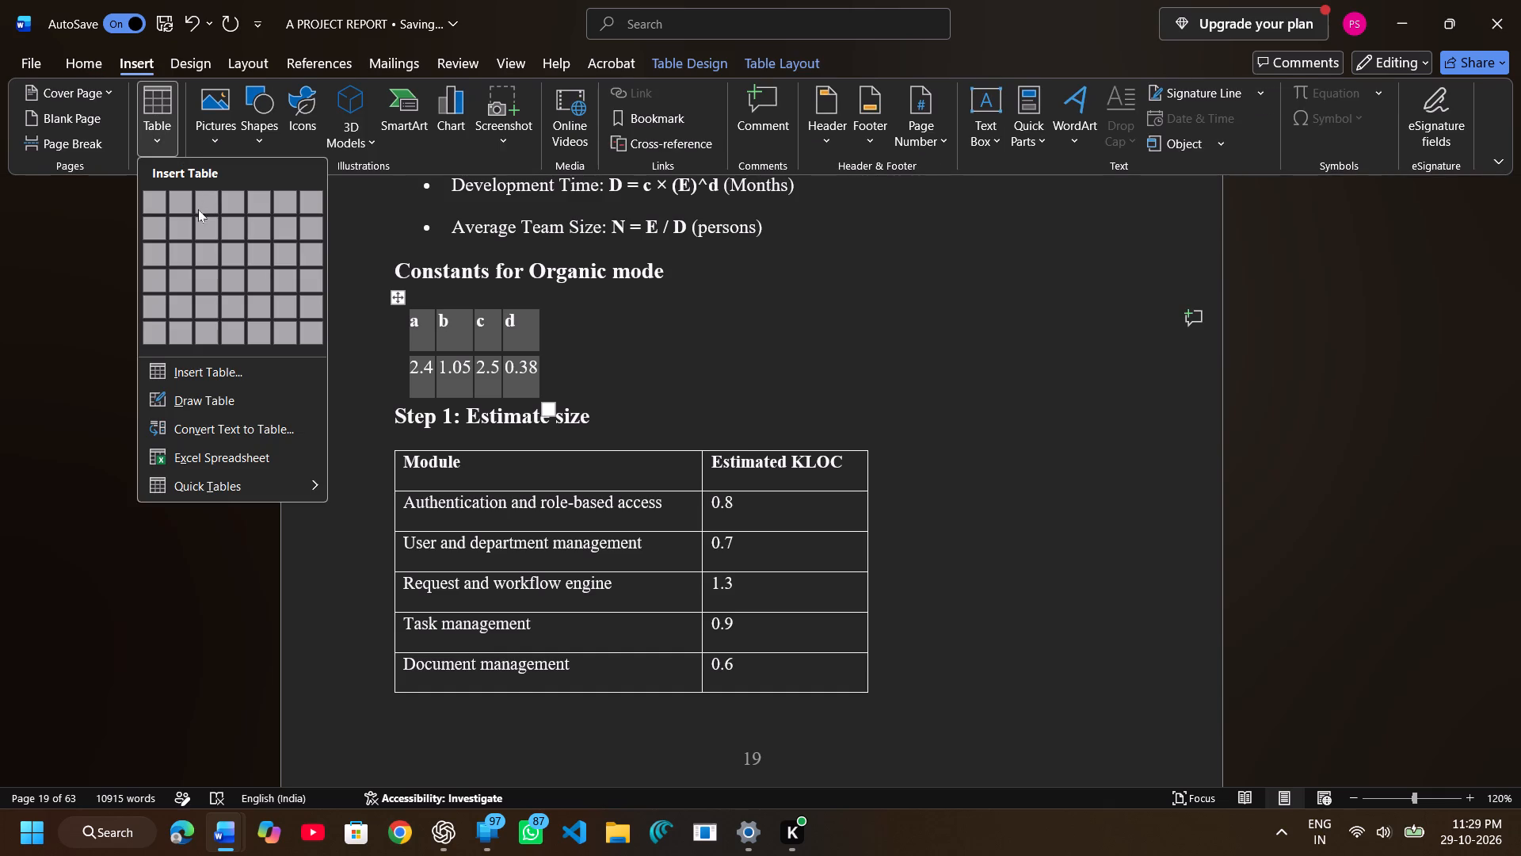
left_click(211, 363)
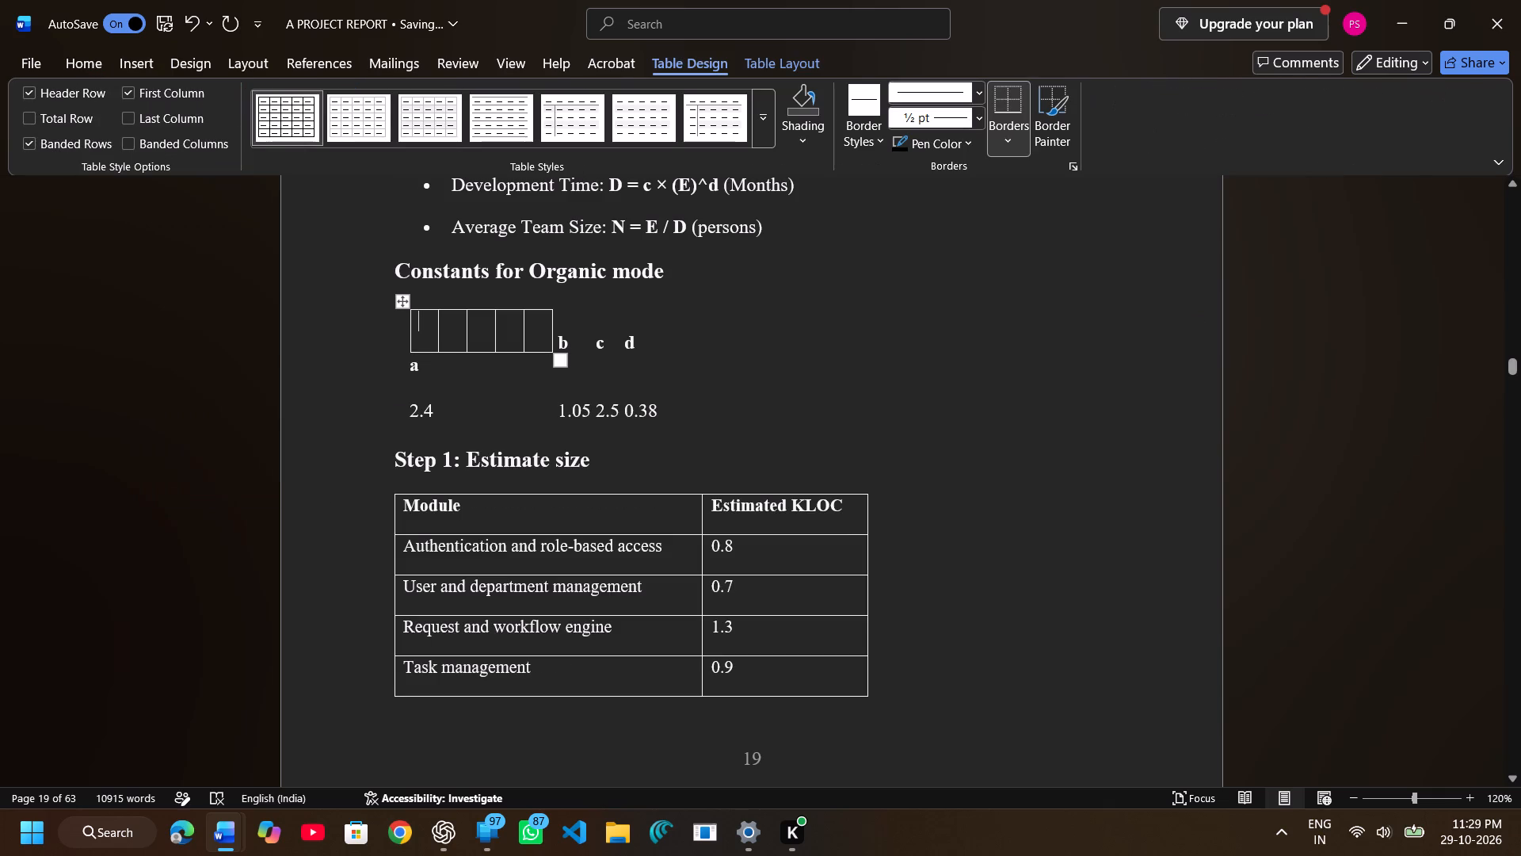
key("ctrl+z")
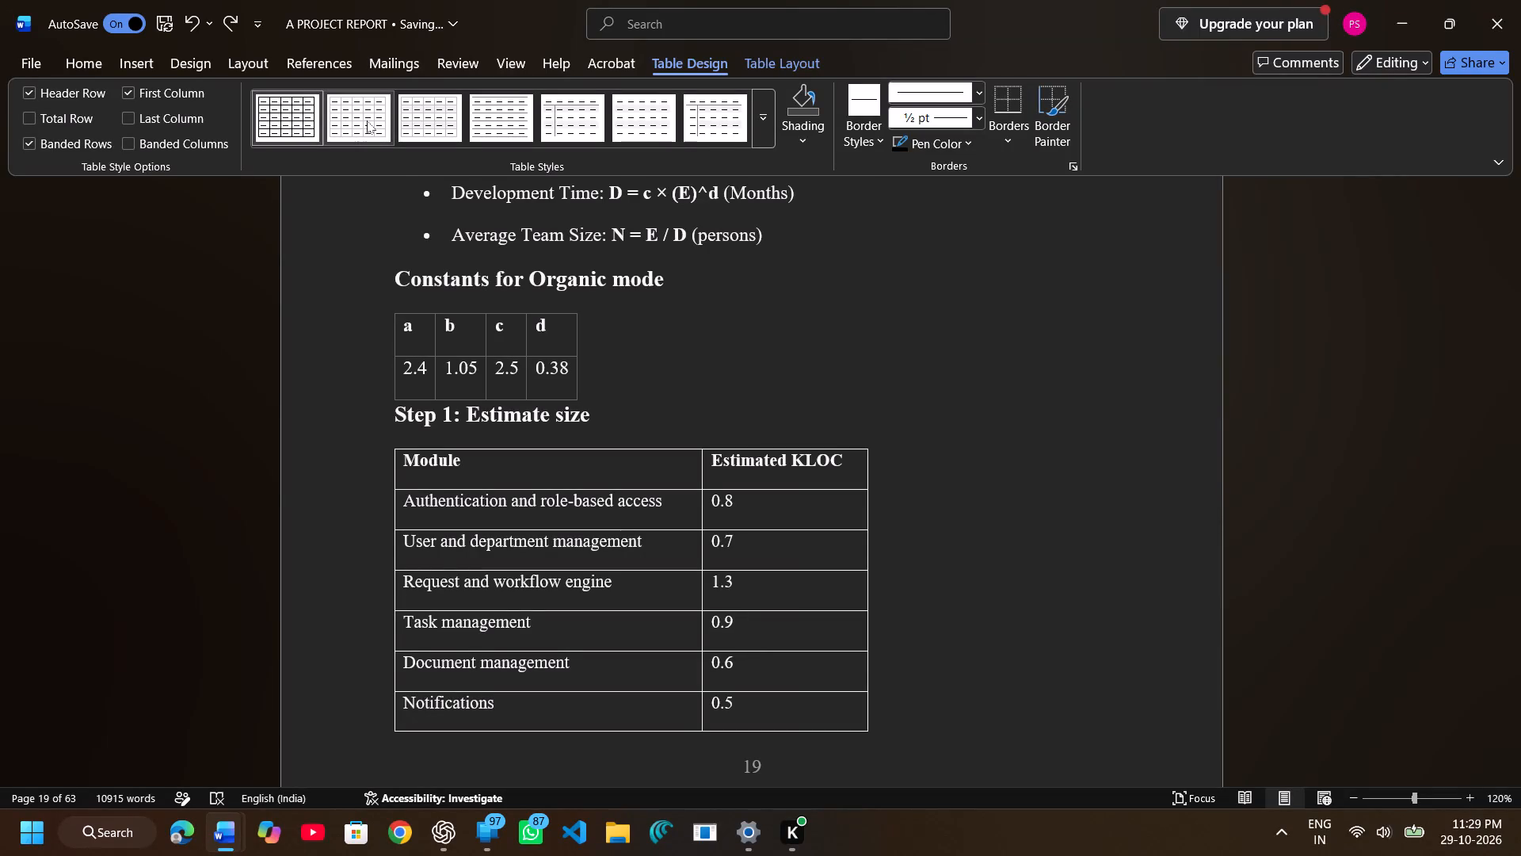
Border the a, b, c, d constants table under "Constants for Organic mode" with the plain full-grid table style.
left_click(297, 113)
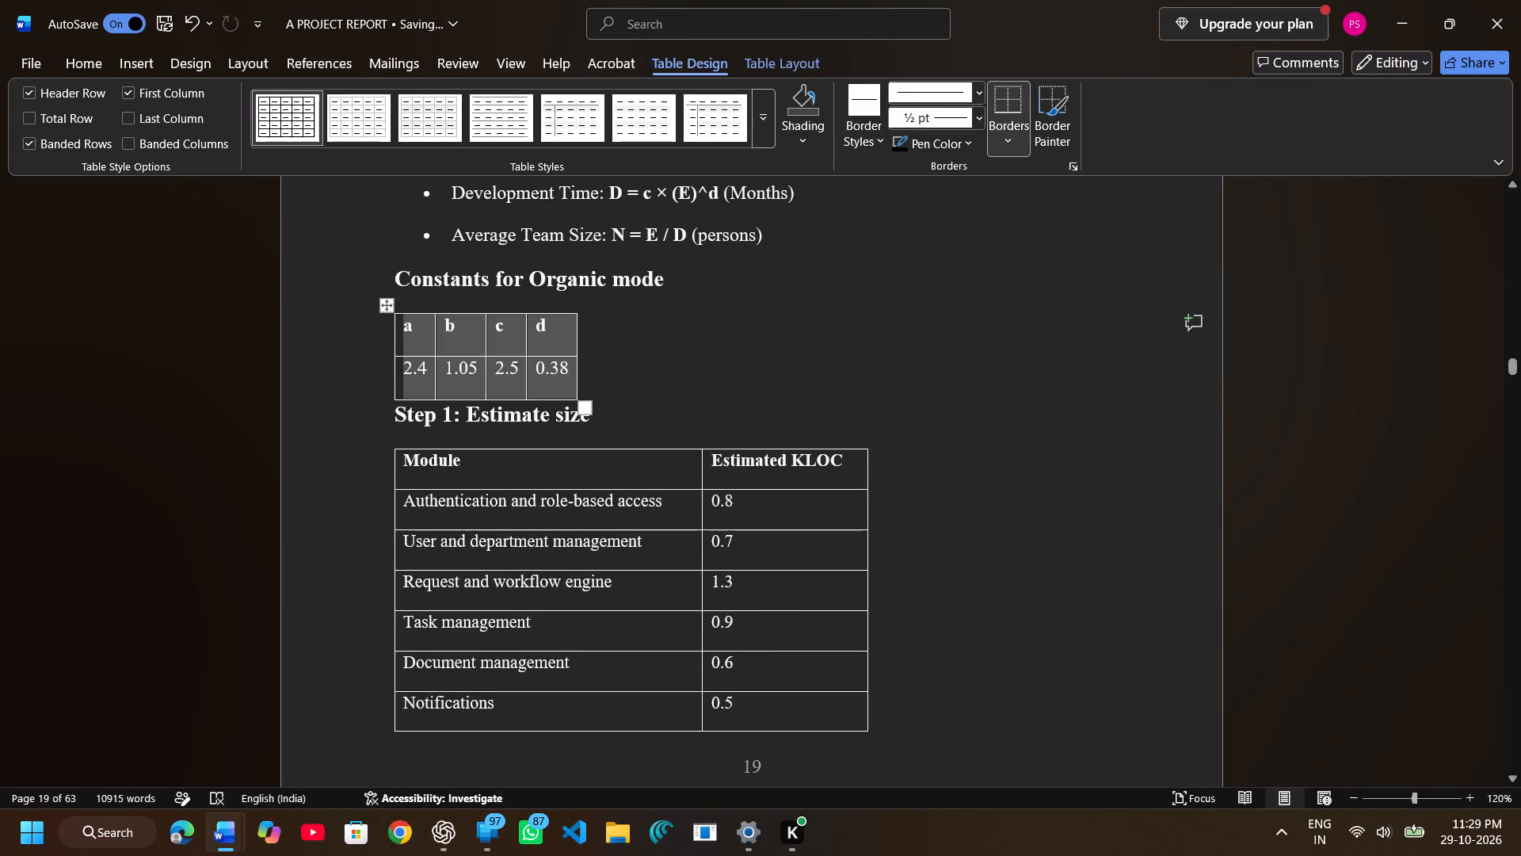
left_click(230, 372)
left_click(246, 499)
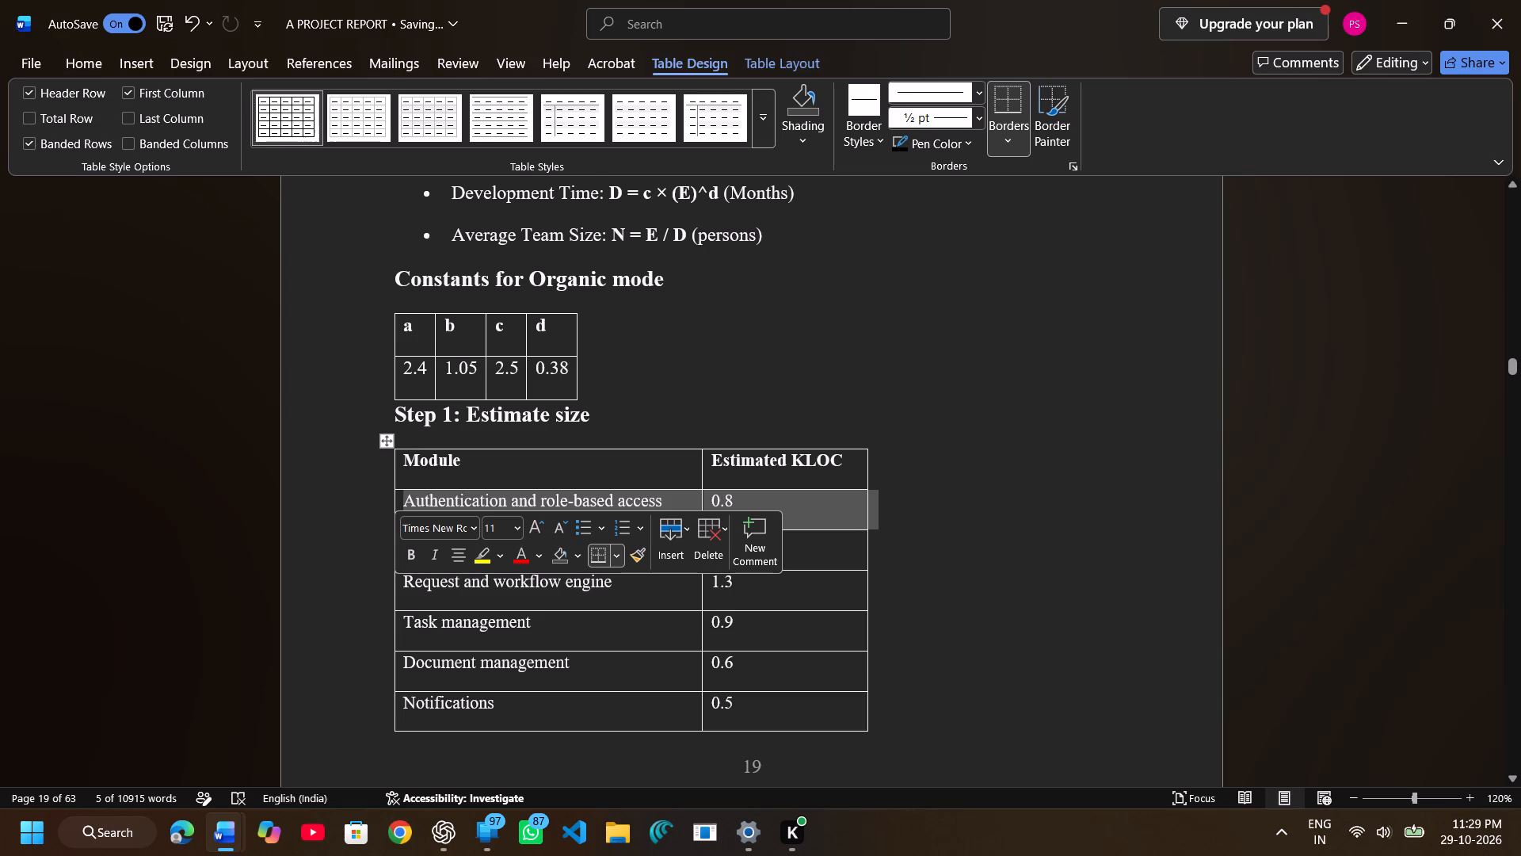
Set the subheading "Step 2: Effort" below the module KLOC table to font size 14.
scroll(332, 413, "down", 3)
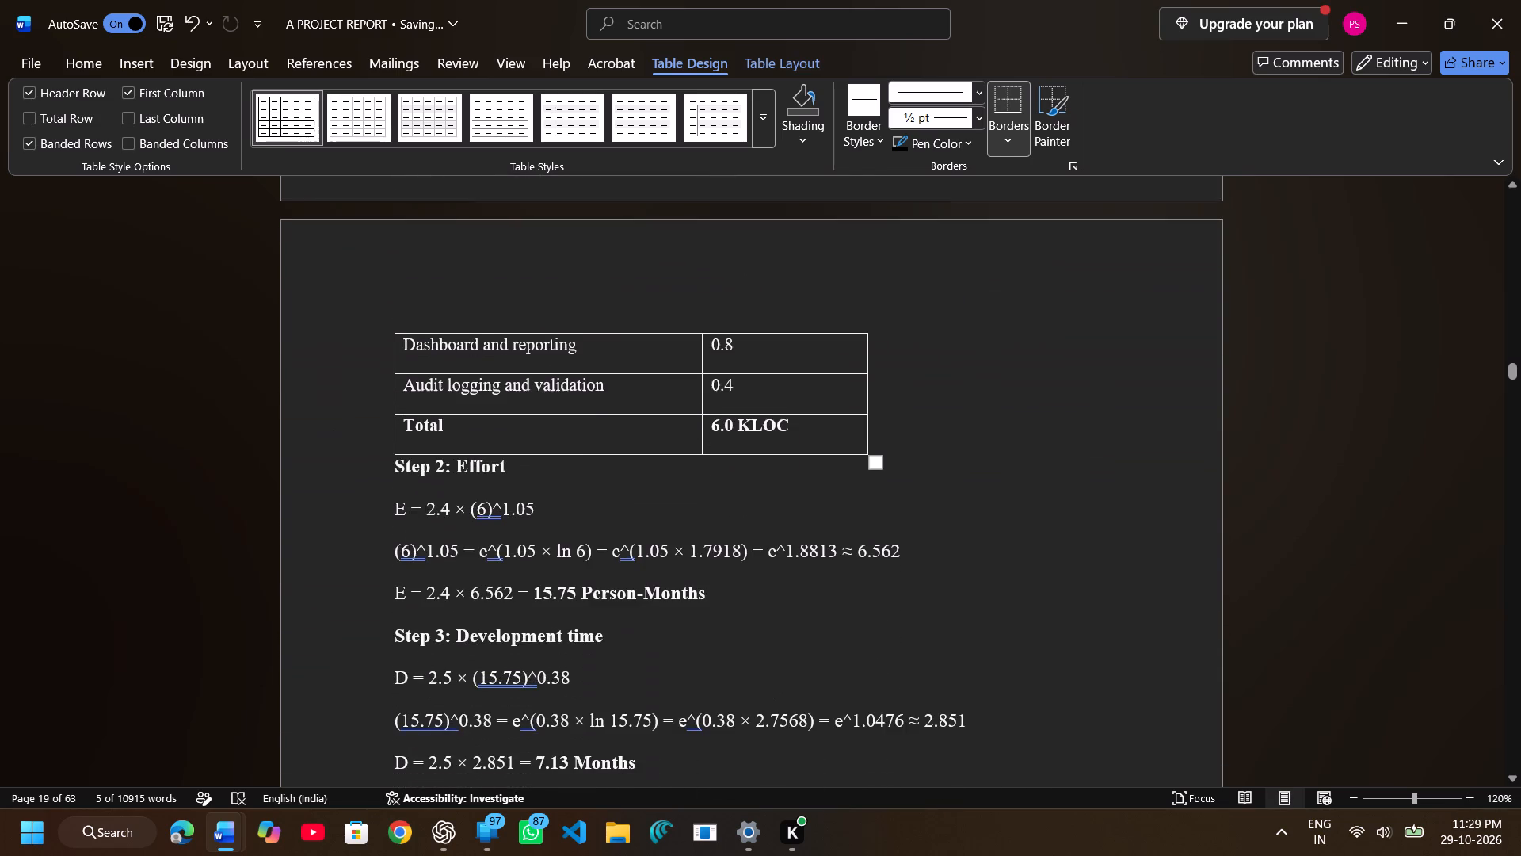
scroll(332, 413, "down", 1)
left_click_drag(391, 329, 475, 334)
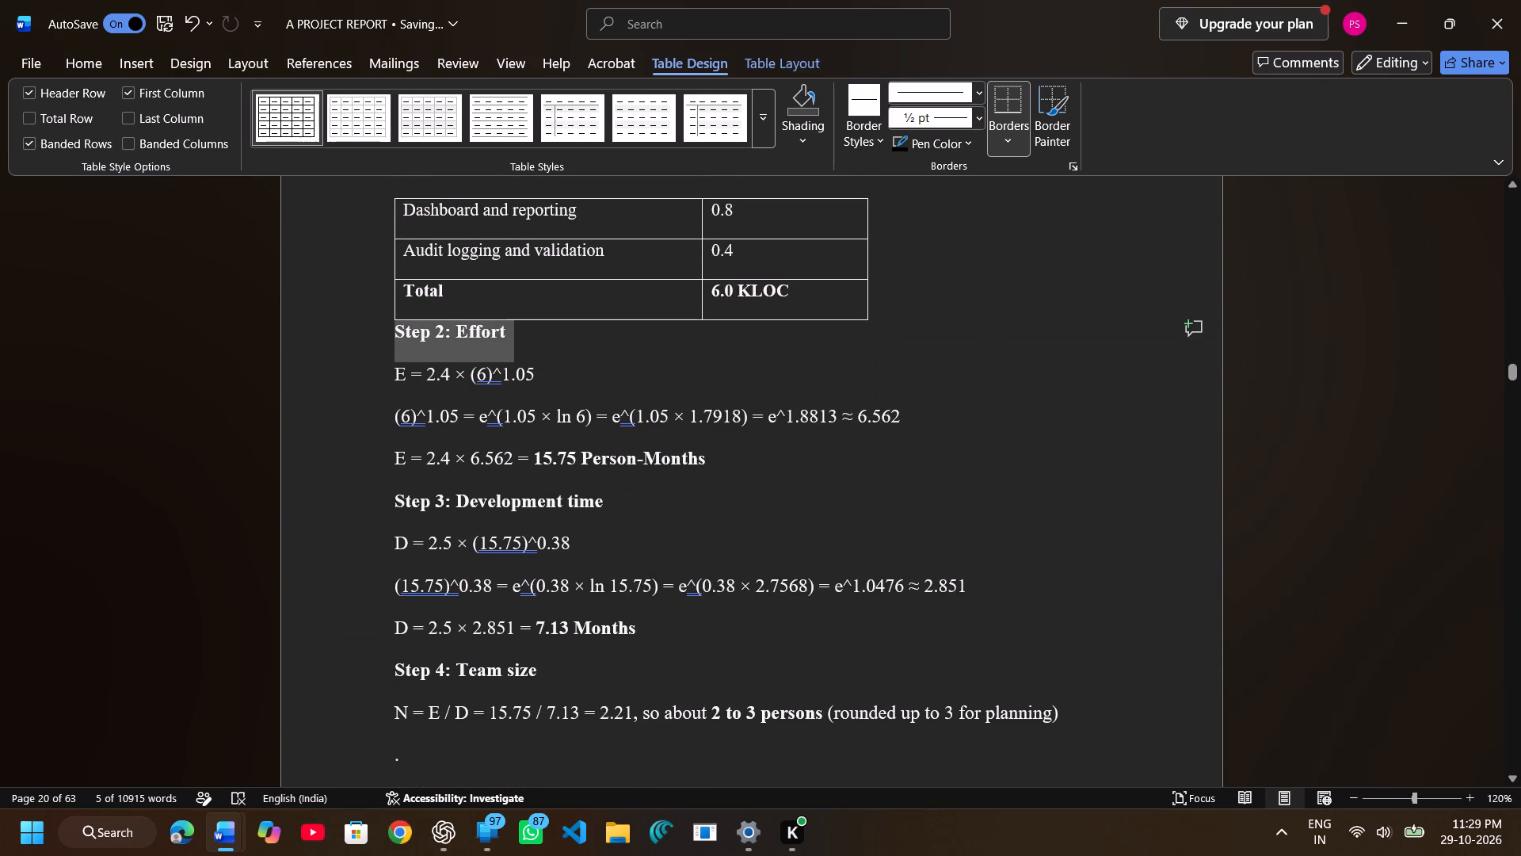
left_click_drag(475, 334, 500, 328)
left_click(650, 267)
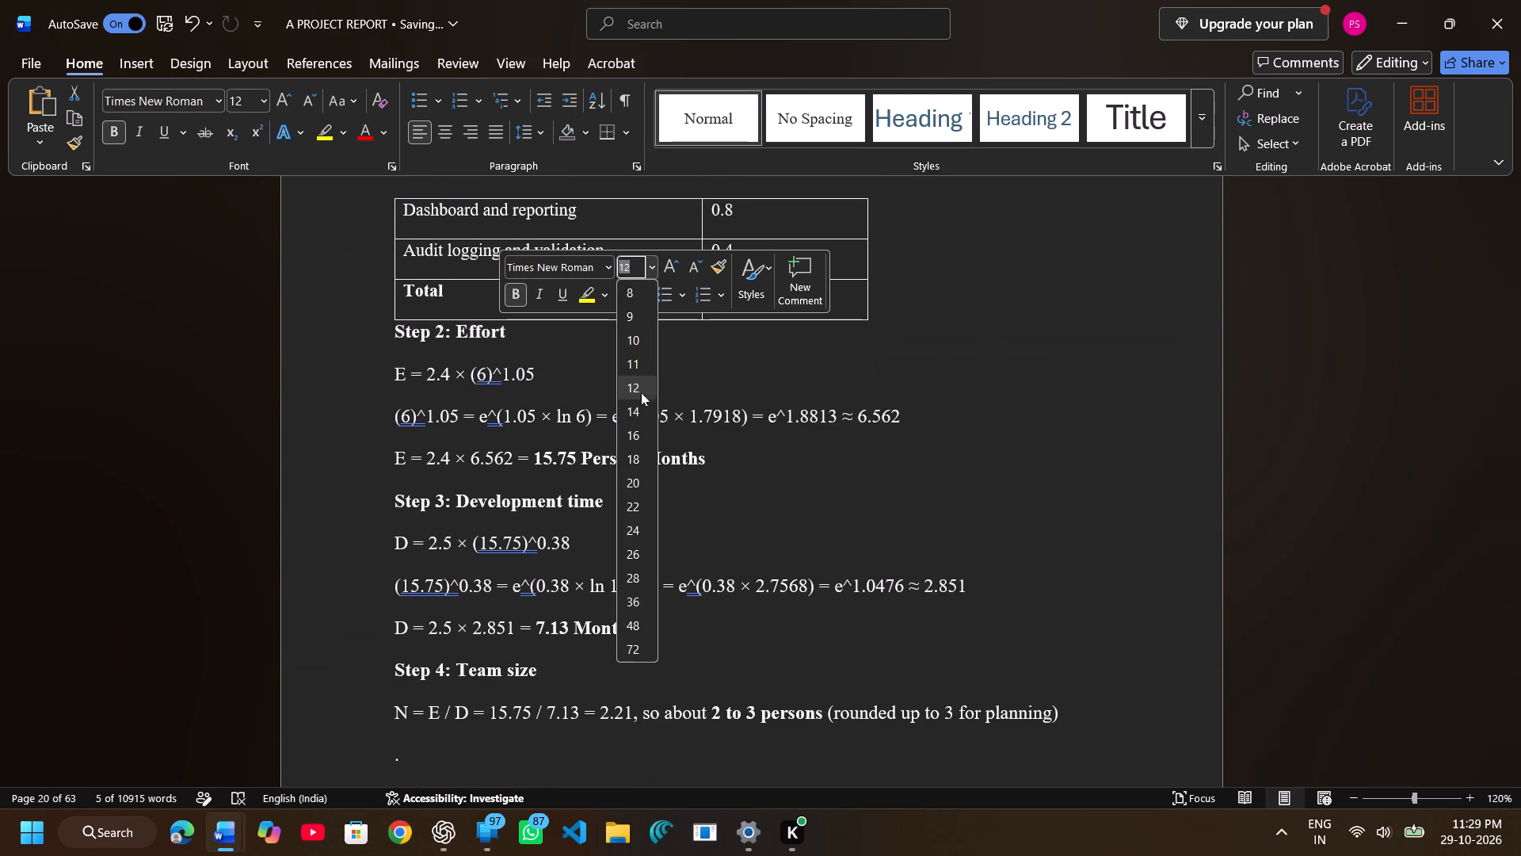
left_click(635, 407)
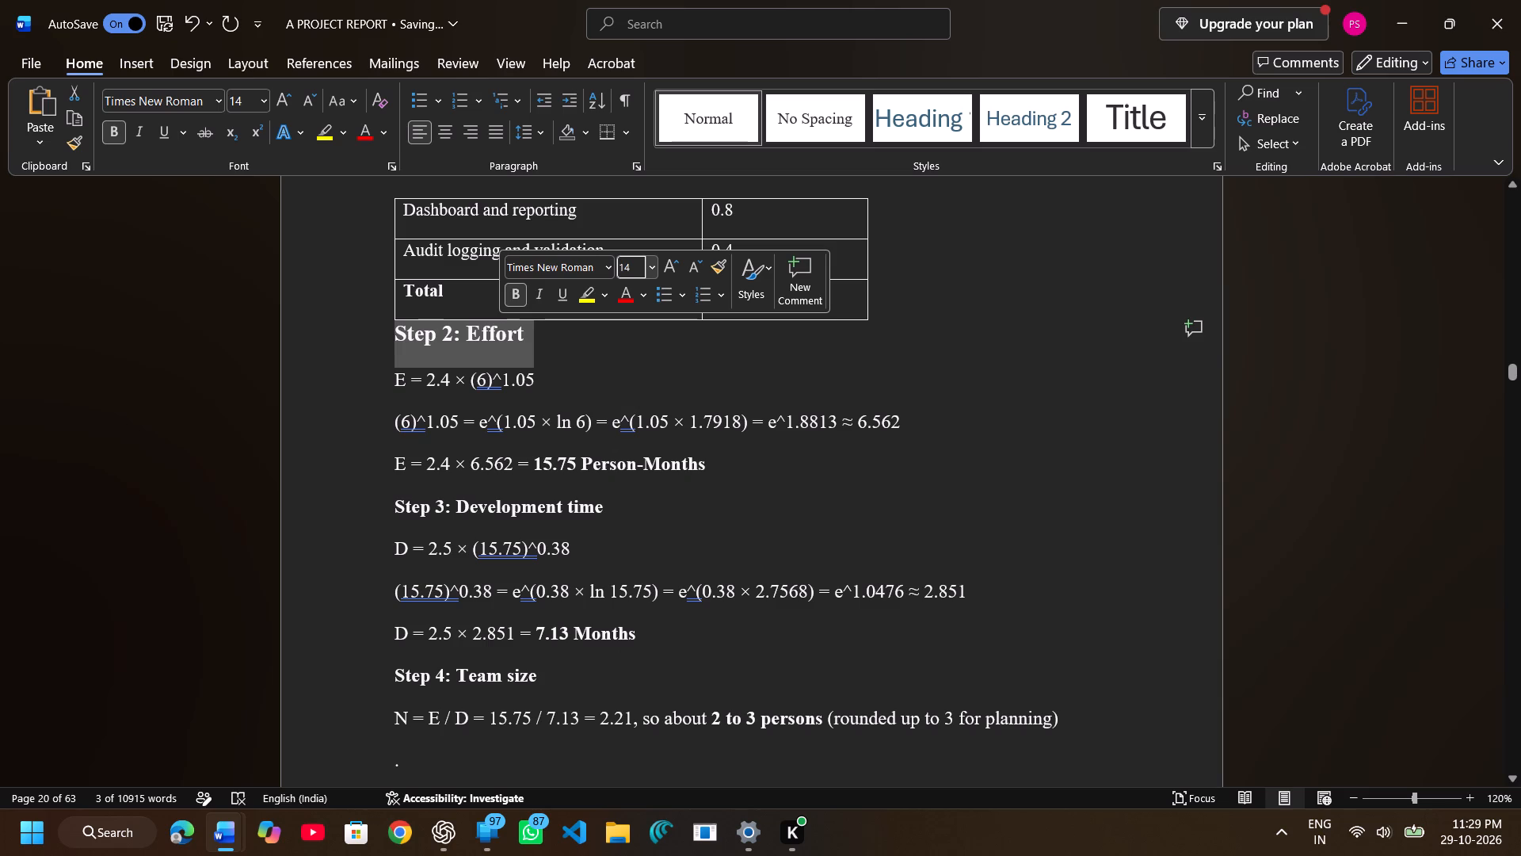
Set the subheading "Step 3: Development time" to font size 14.
left_click_drag(394, 504, 601, 518)
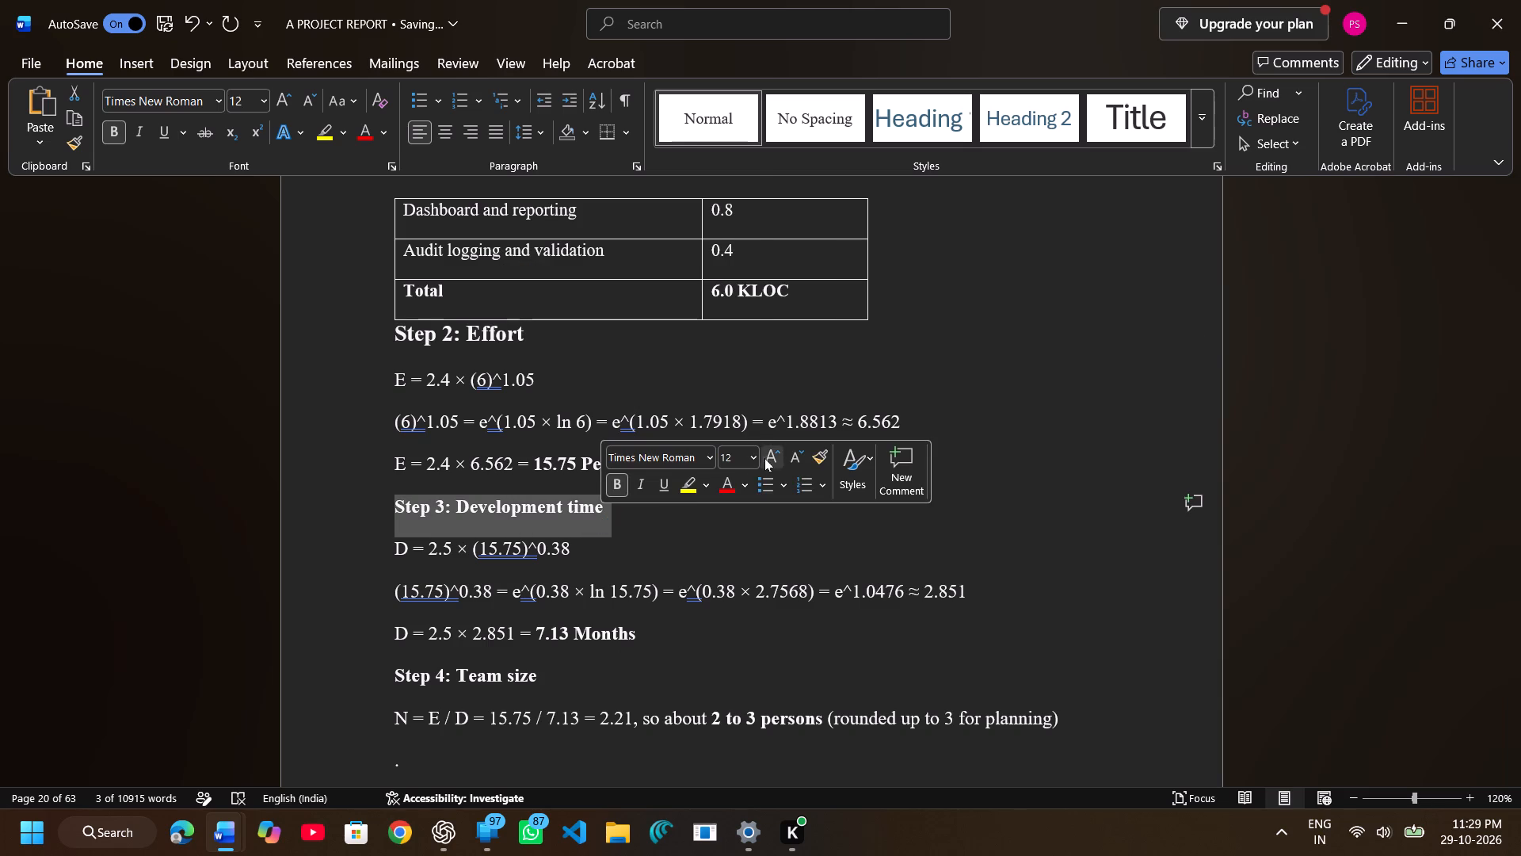
left_click(758, 458)
left_click(746, 197)
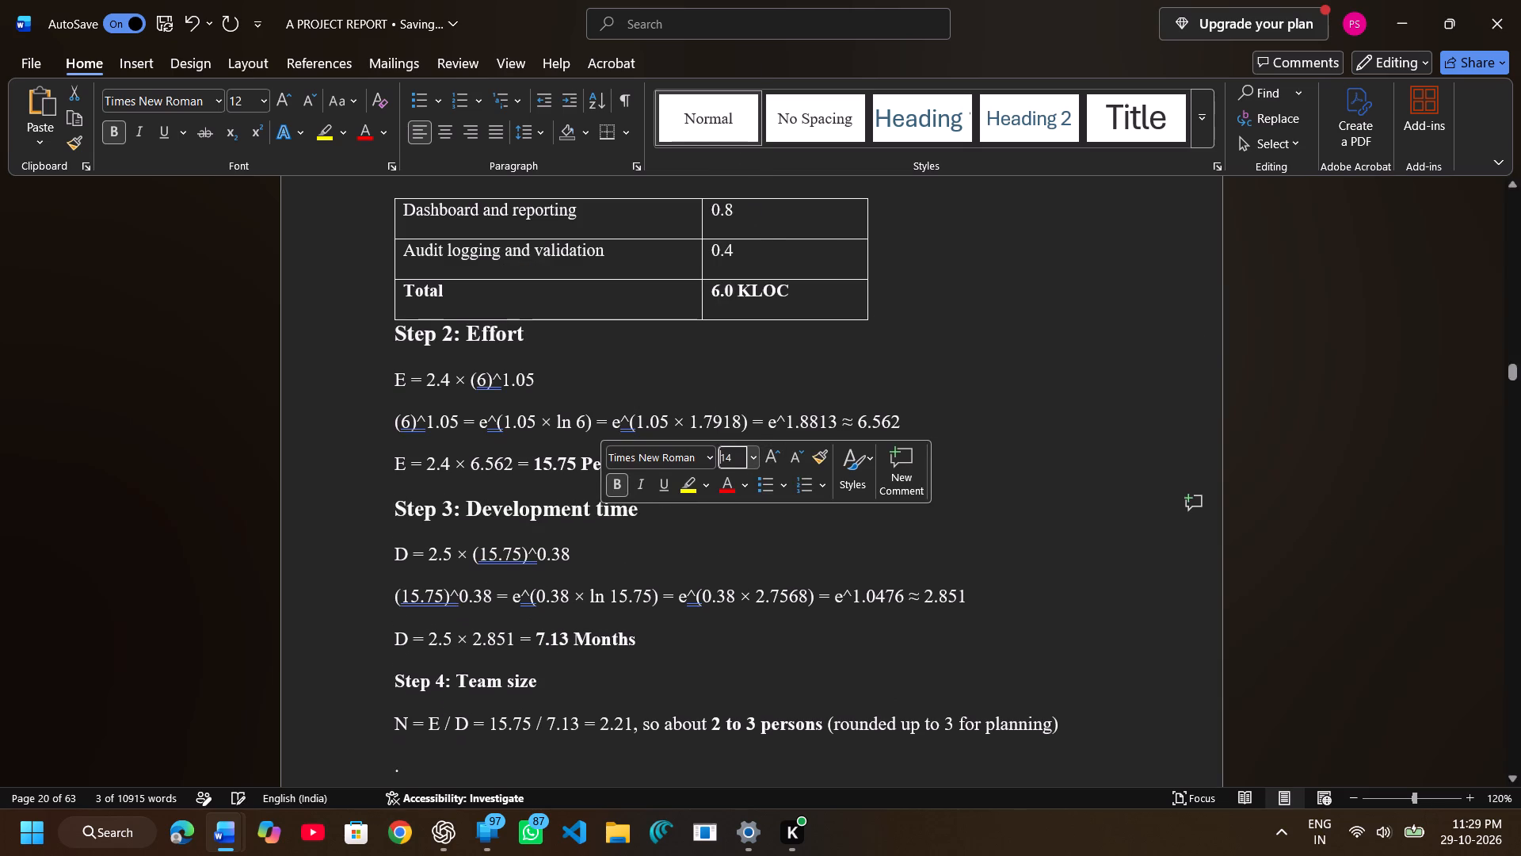
Set the subheading "Step 4: Team size" to font size 14.
scroll(639, 565, "down", 1)
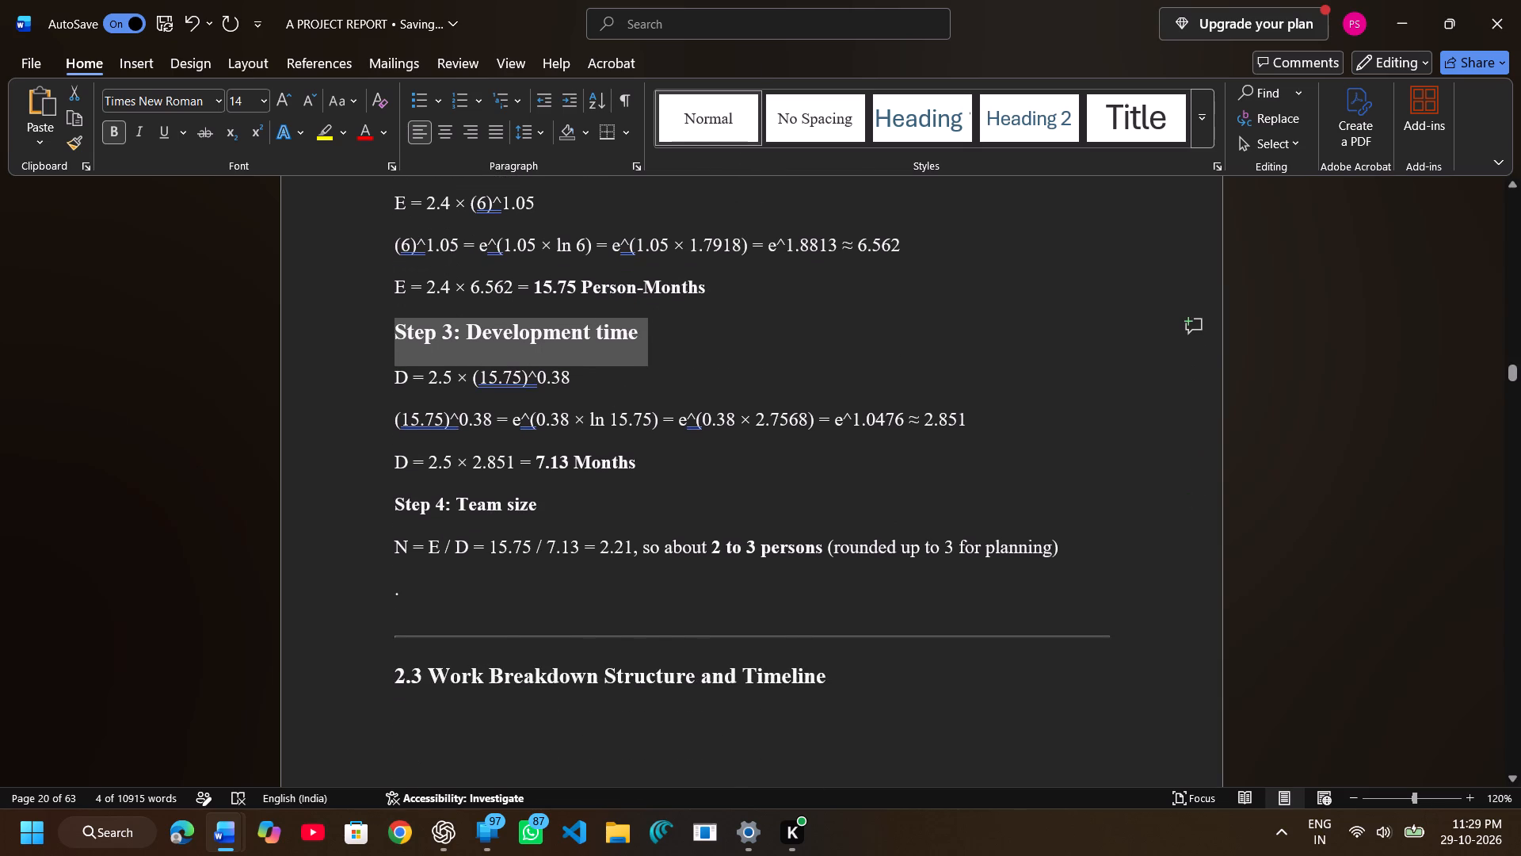
left_click_drag(394, 500, 553, 493)
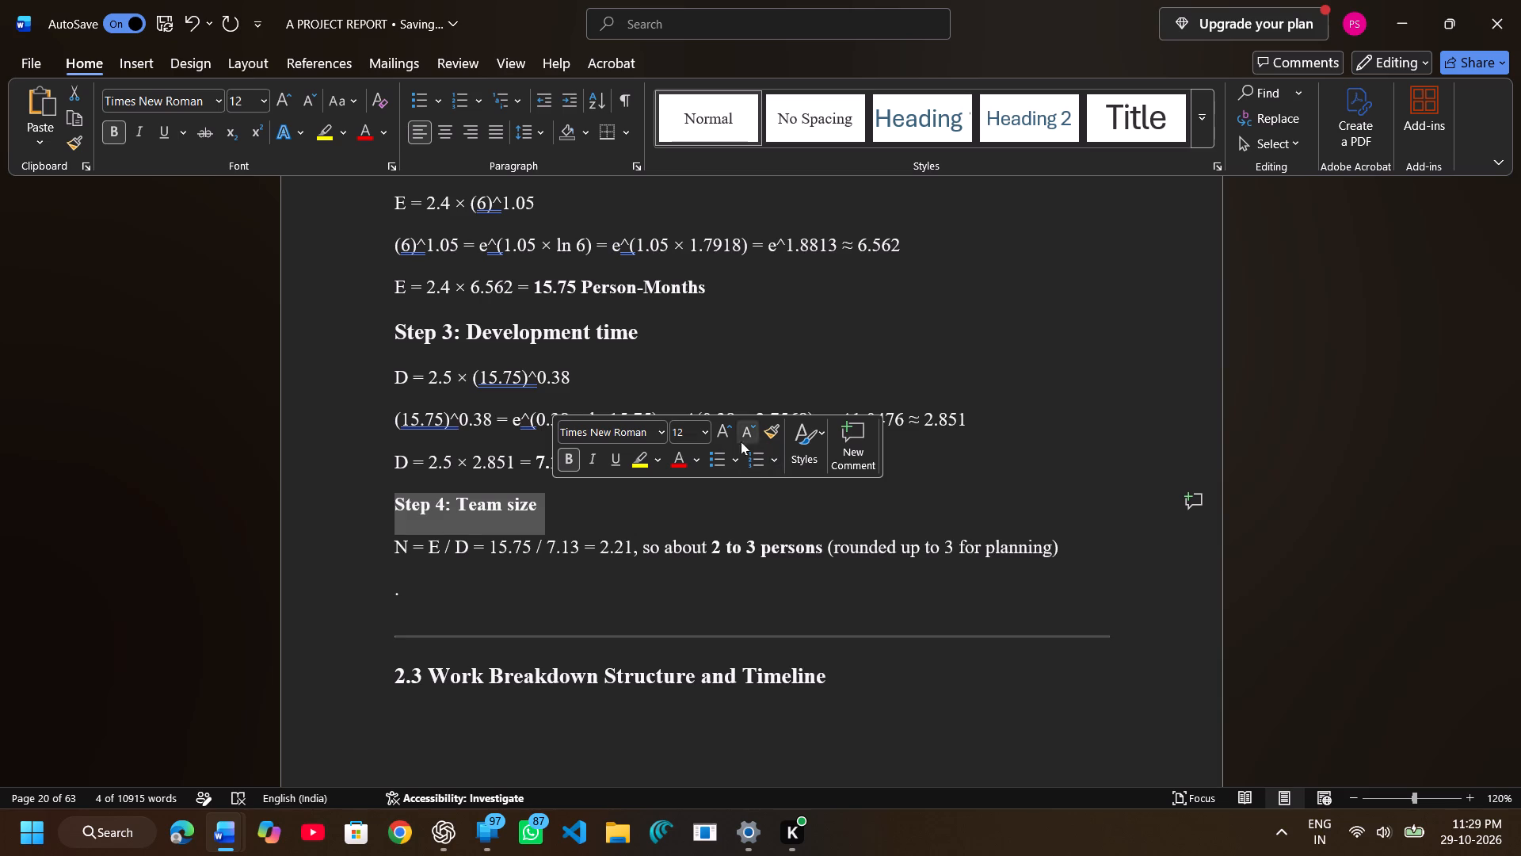
left_click(706, 434)
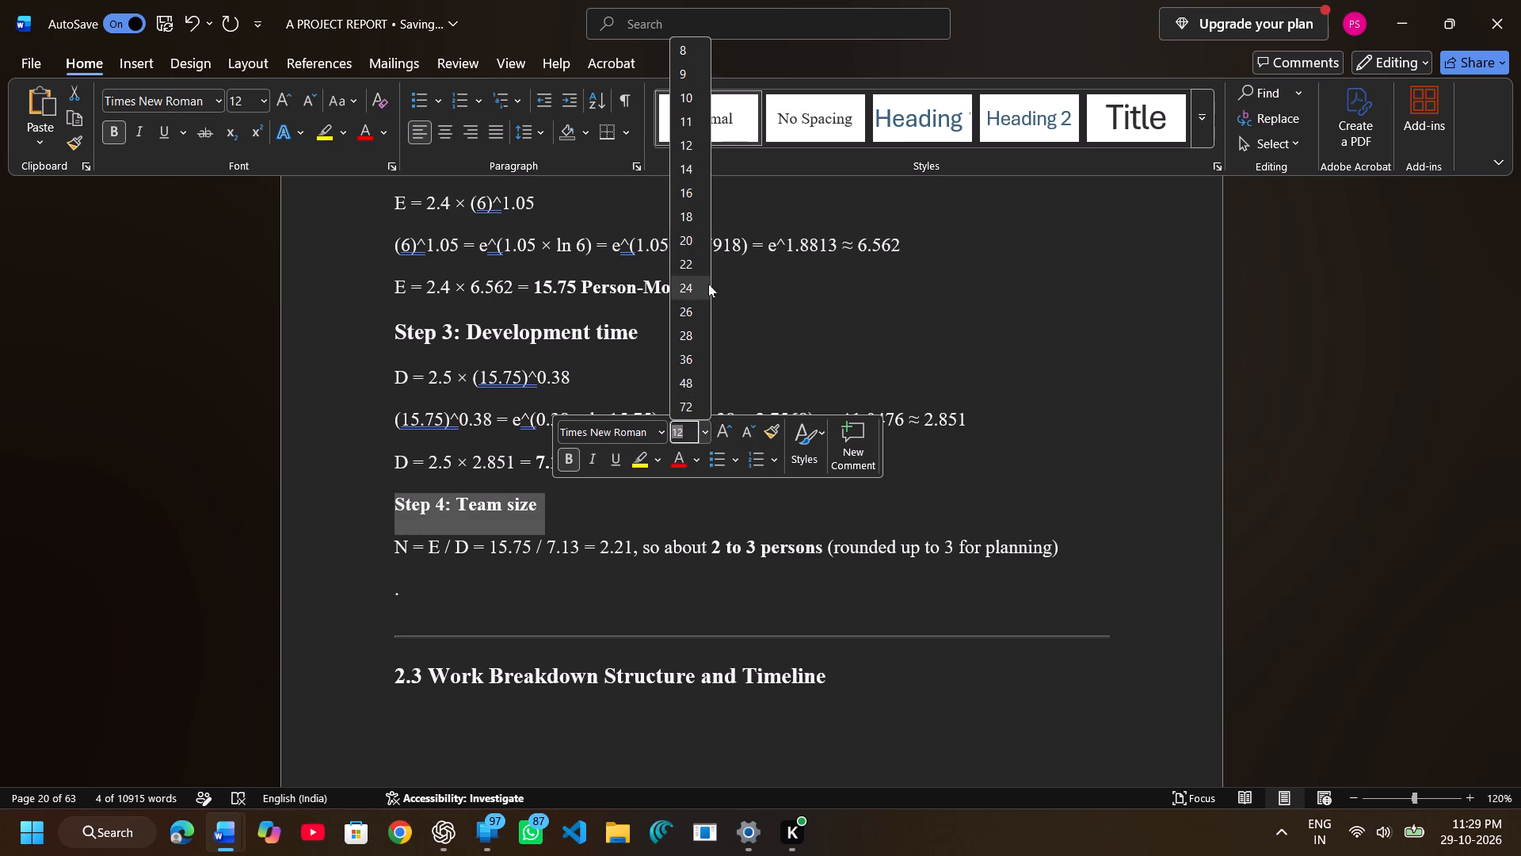
left_click(687, 170)
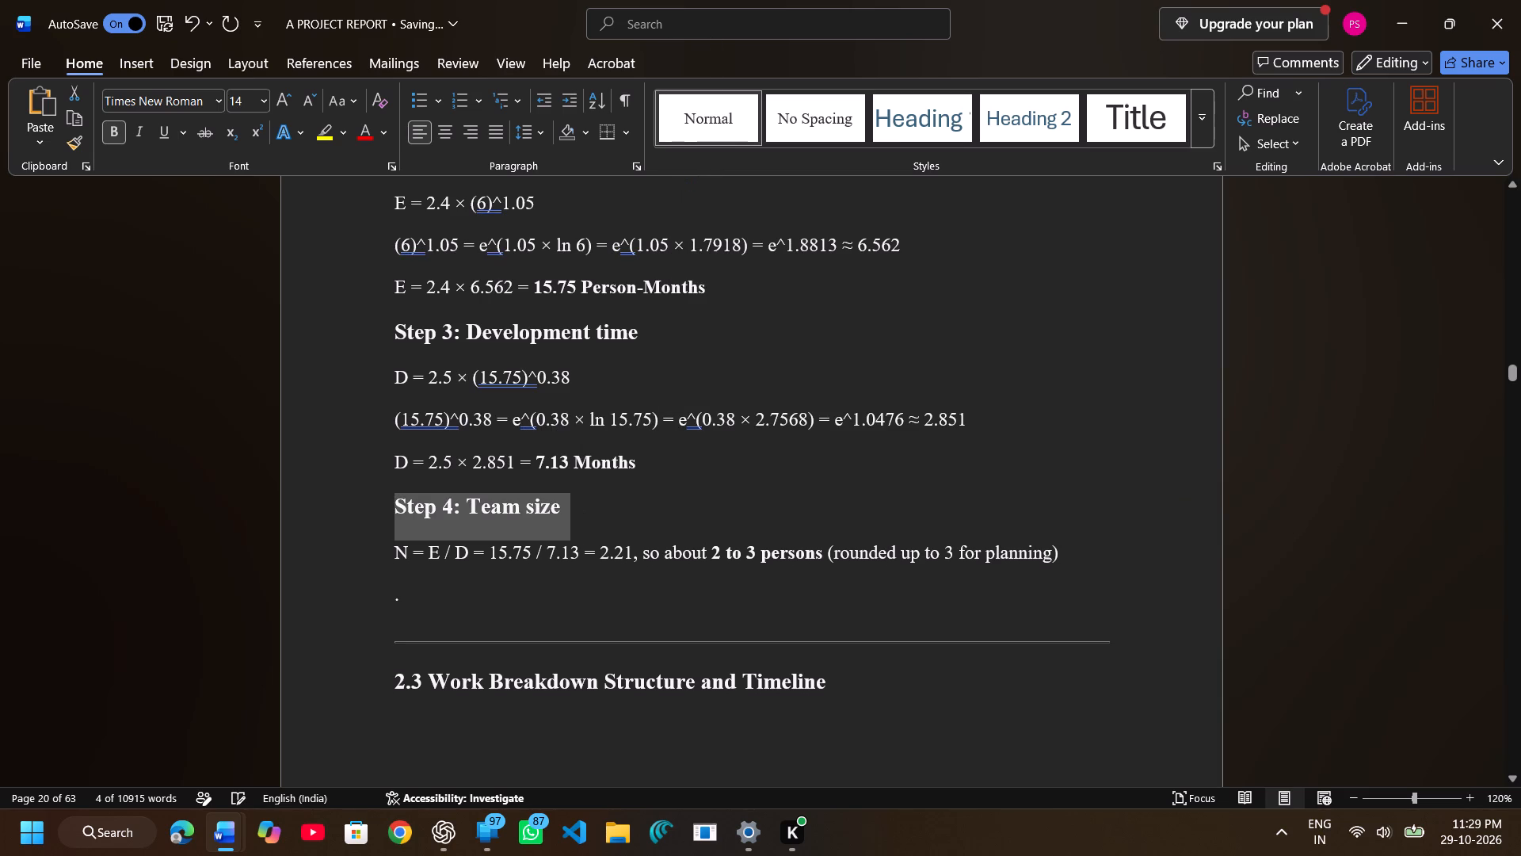
Apply font size 14 to the heading "2.3 Work Breakdown Structure and Timeline".
left_click_drag(391, 694, 720, 668)
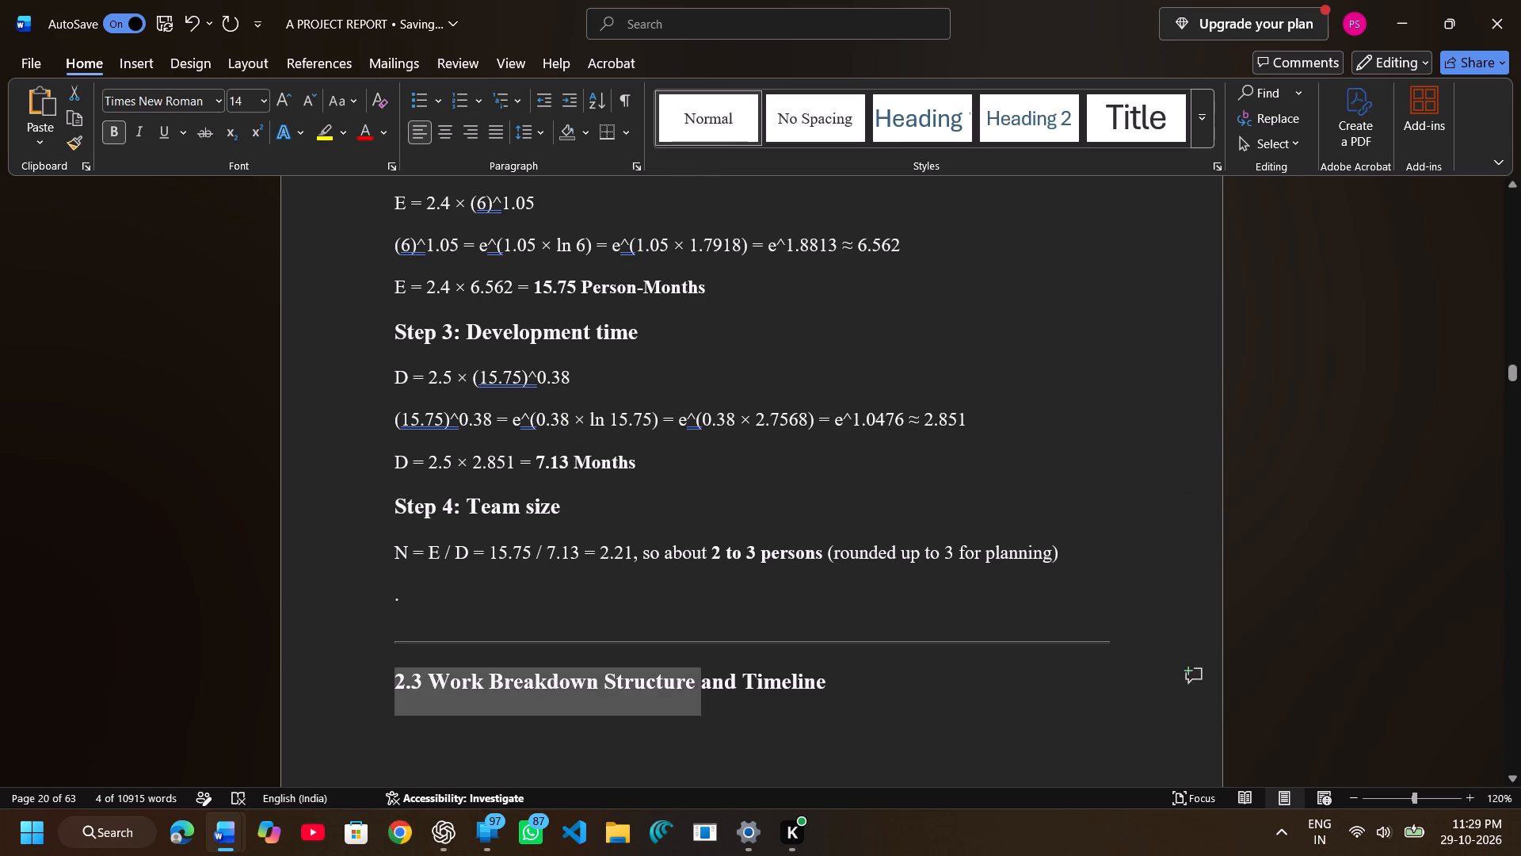
left_click_drag(720, 668, 818, 682)
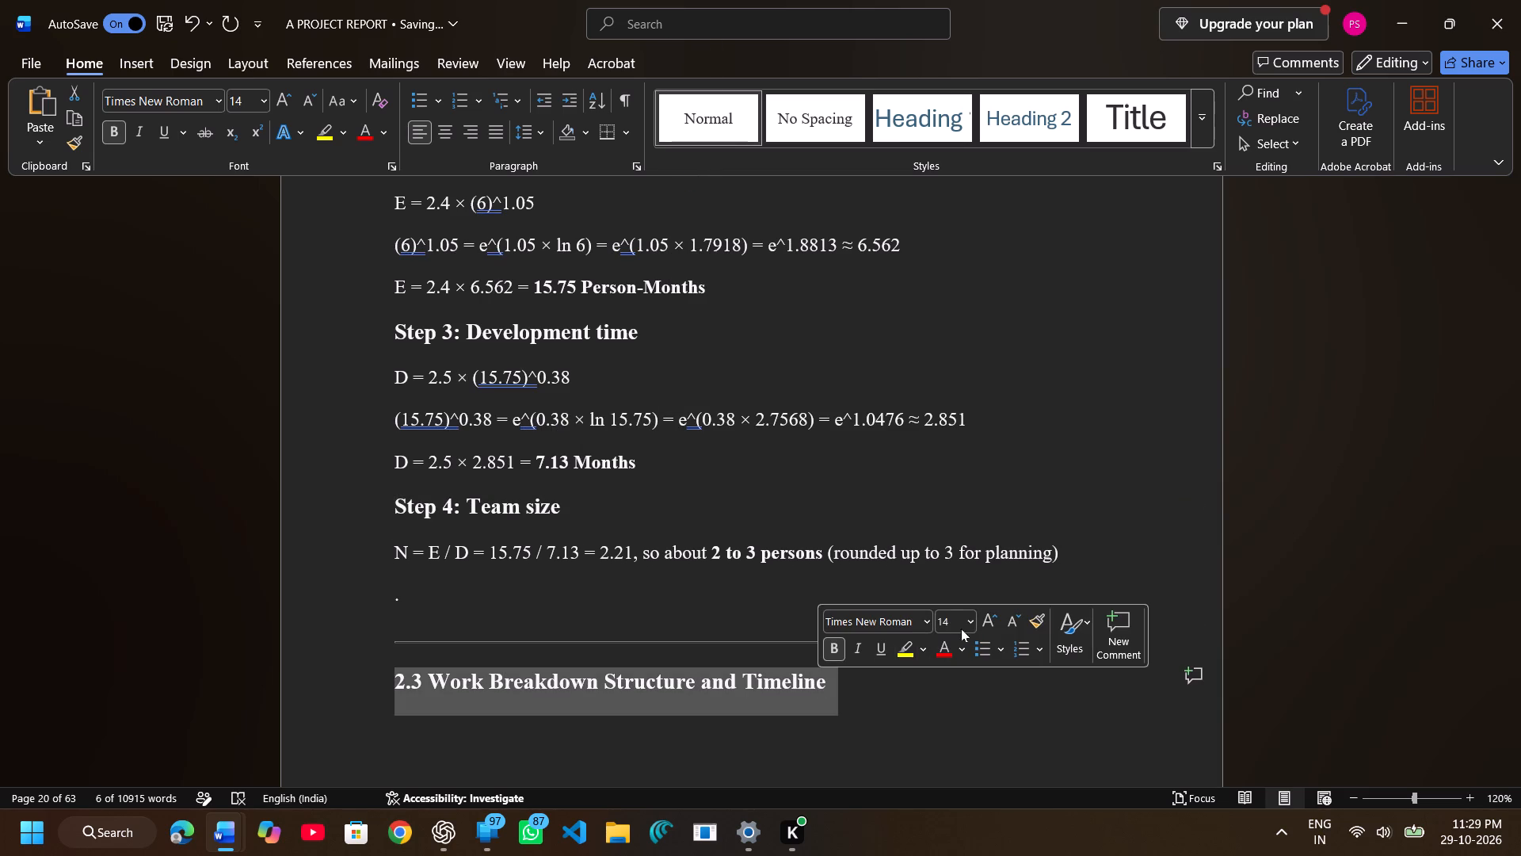
left_click(966, 621)
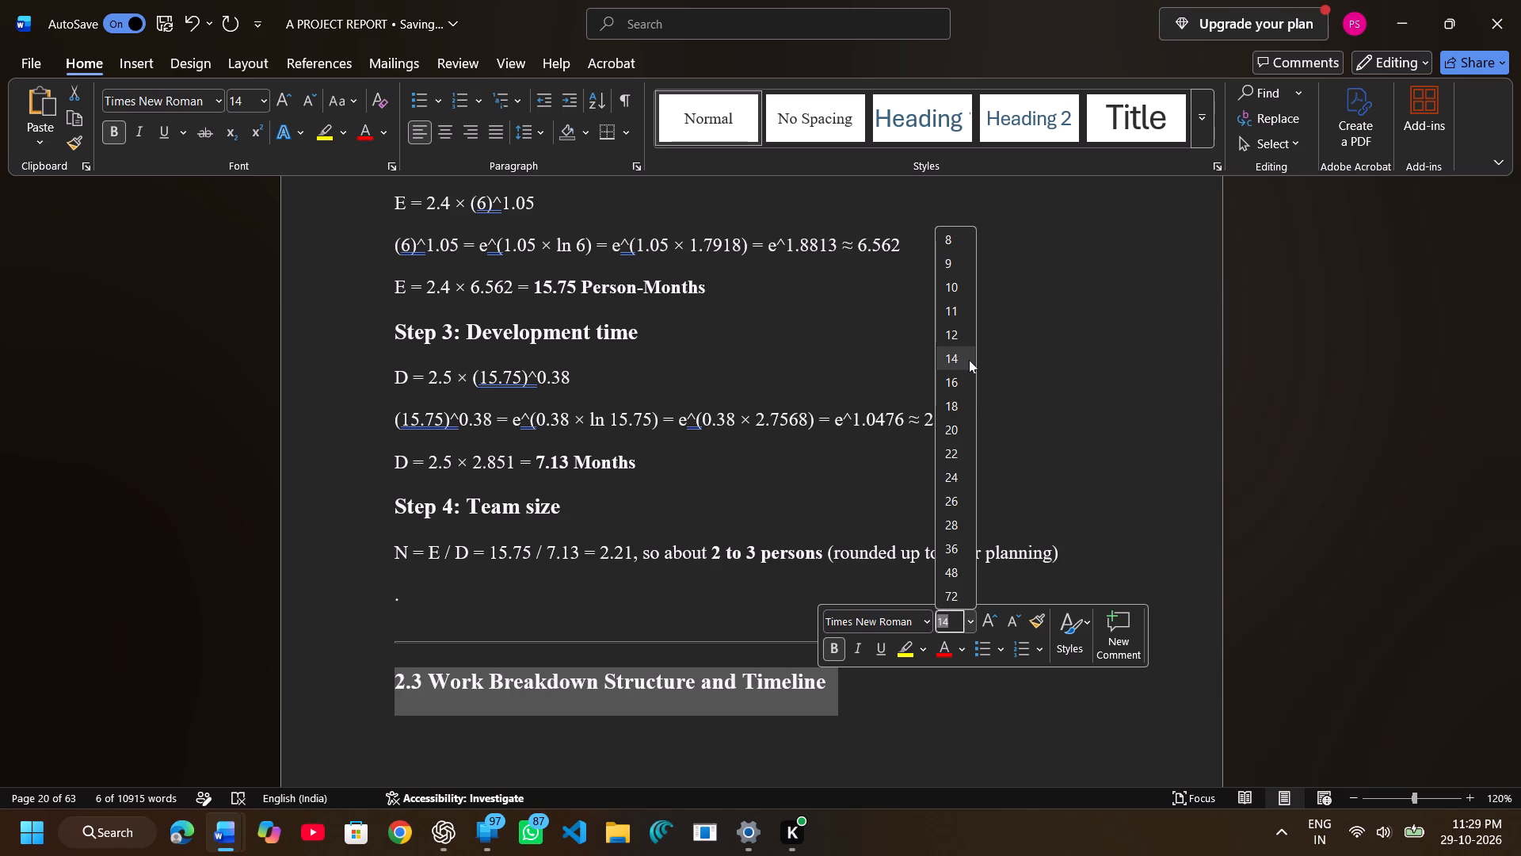
left_click(969, 360)
Delete the divider line above heading 2.3, along with the leftover blank line and the stray period before it.
double_click(752, 644)
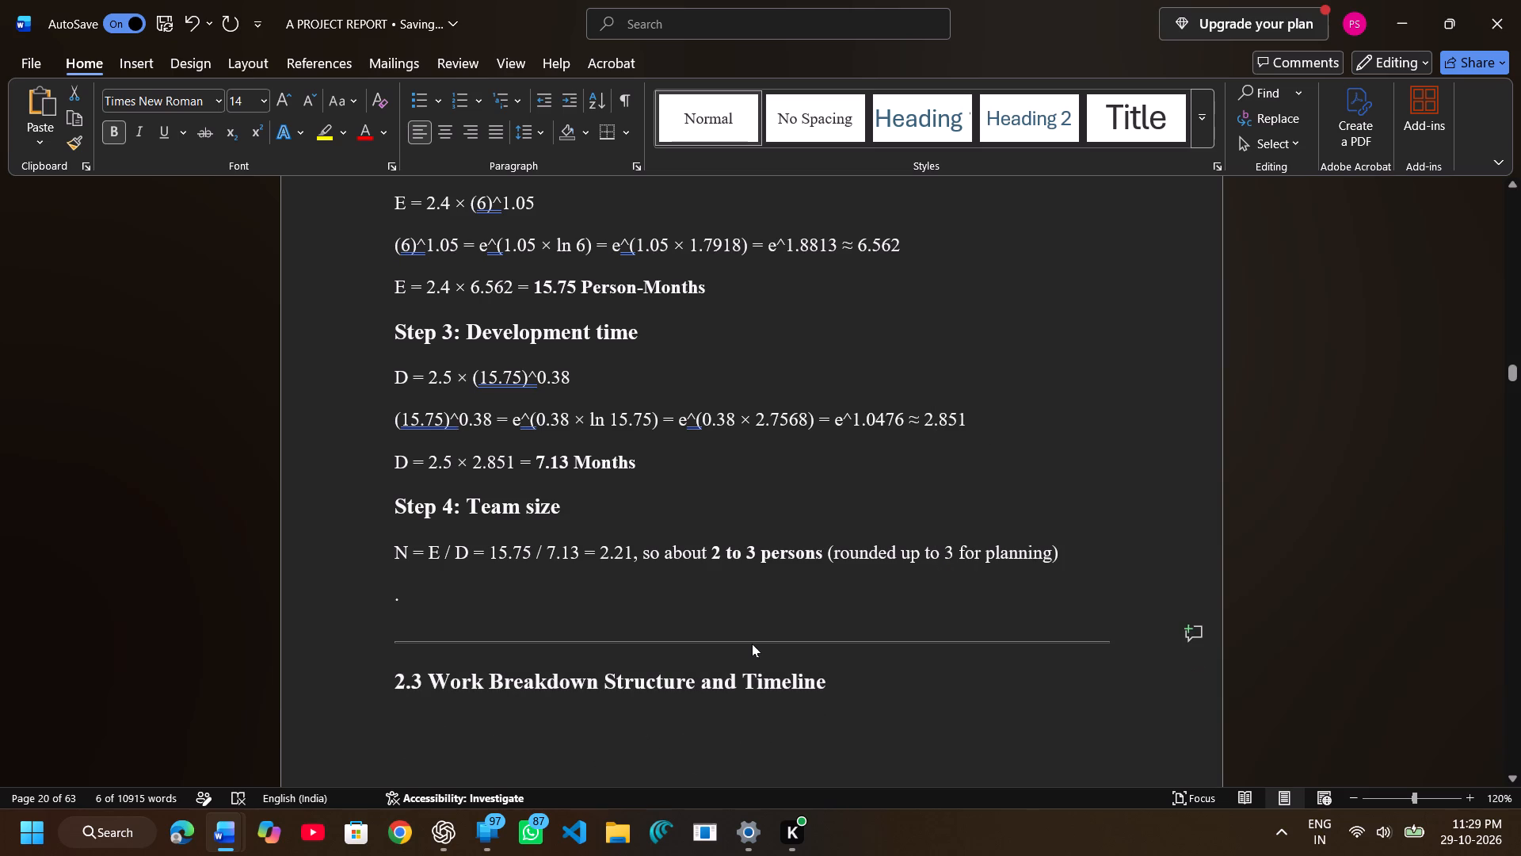
key("BackSpace")
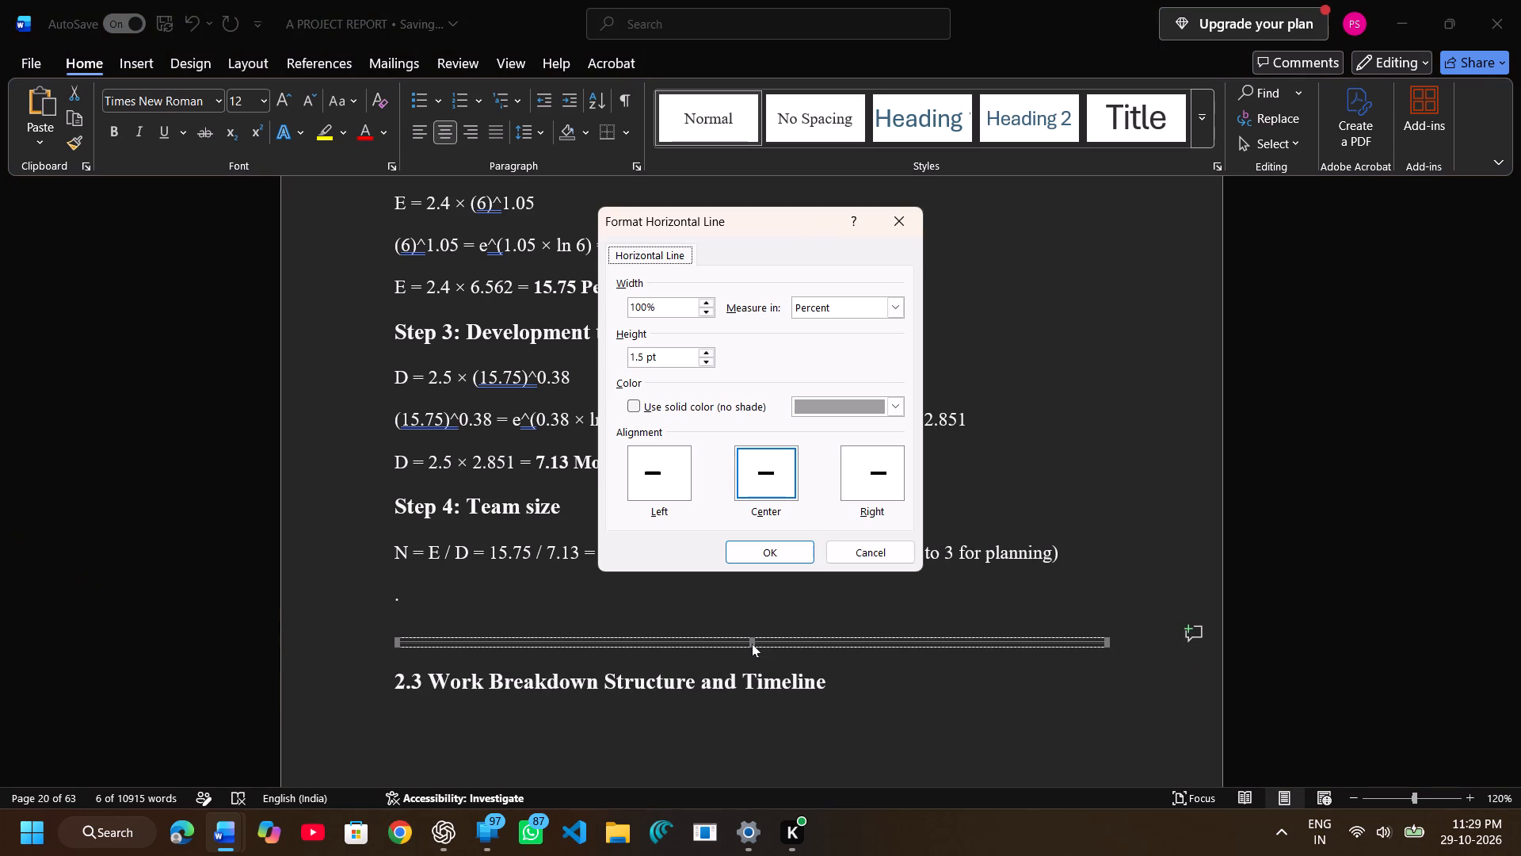
left_click(900, 229)
key("BackSpace")
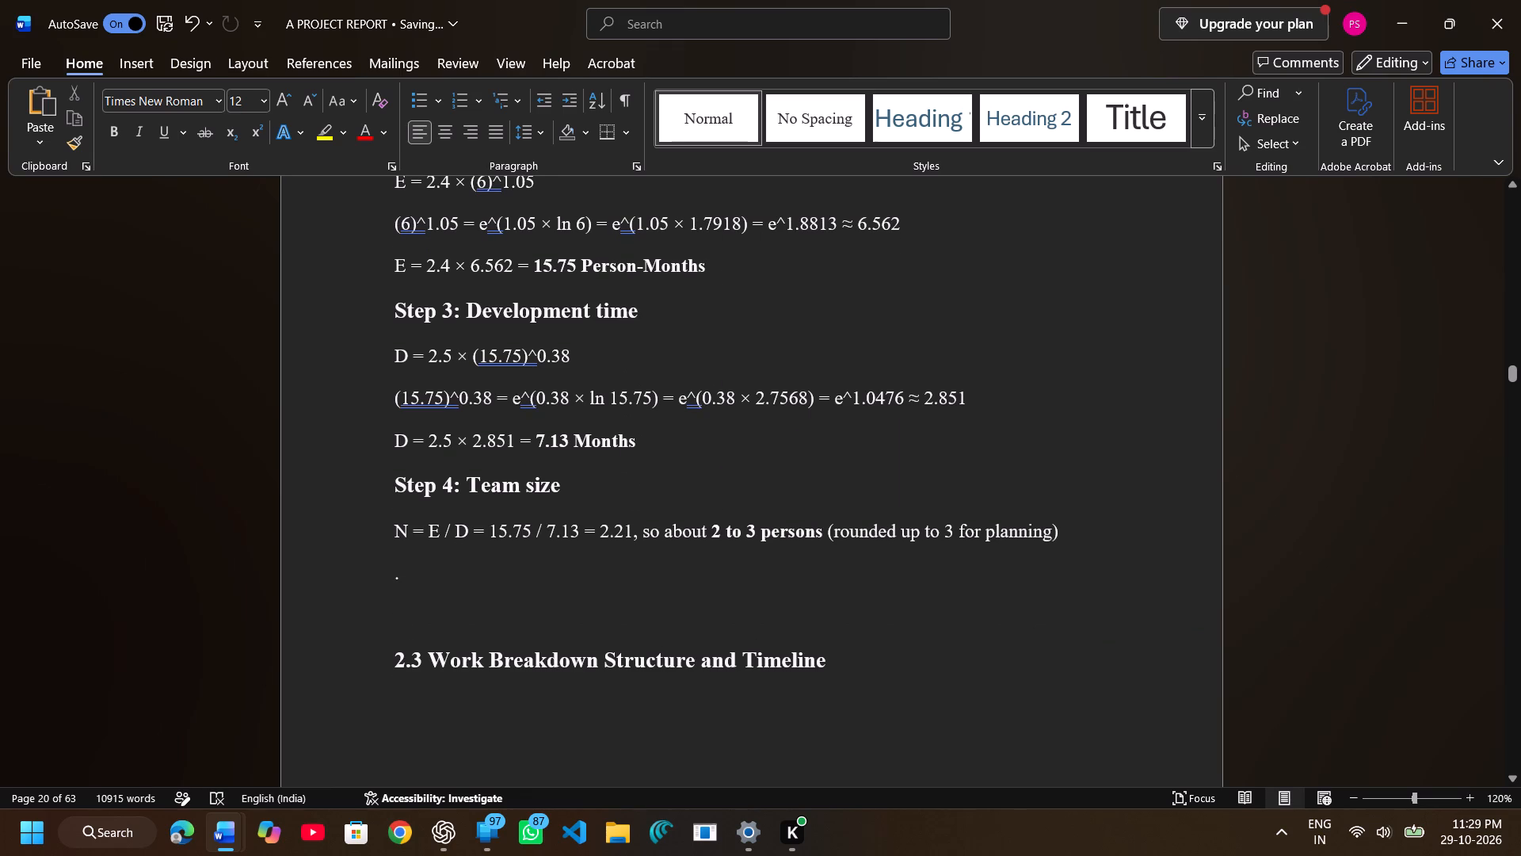
key("BackSpace")
key("BackSpace")
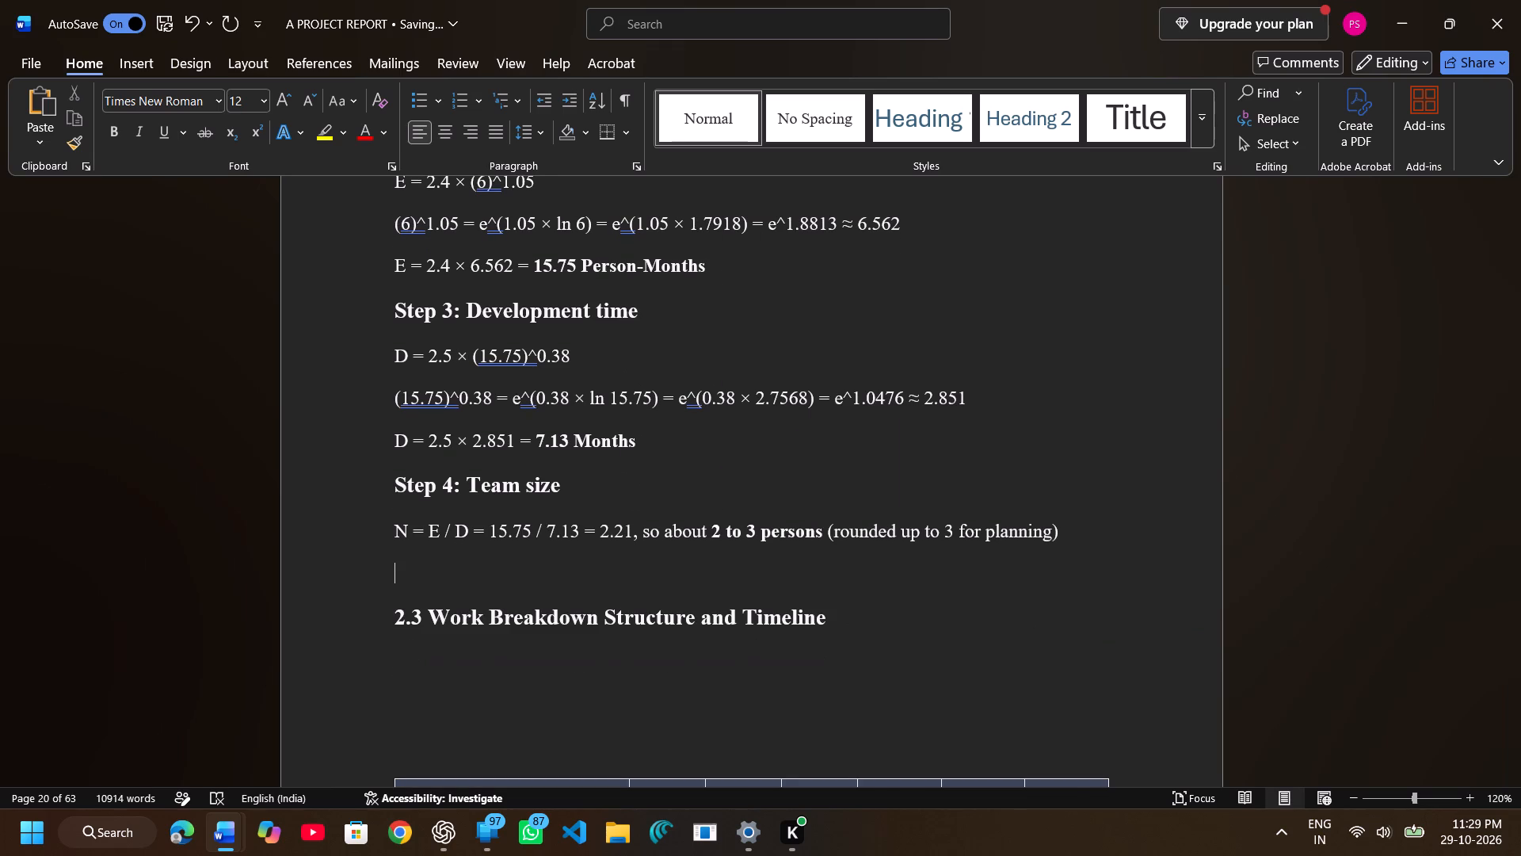
Set the "Figure 2.2: Gantt chart of the 16-week OWMS project schedule" caption to font size 11.
scroll(900, 229, "down", 1)
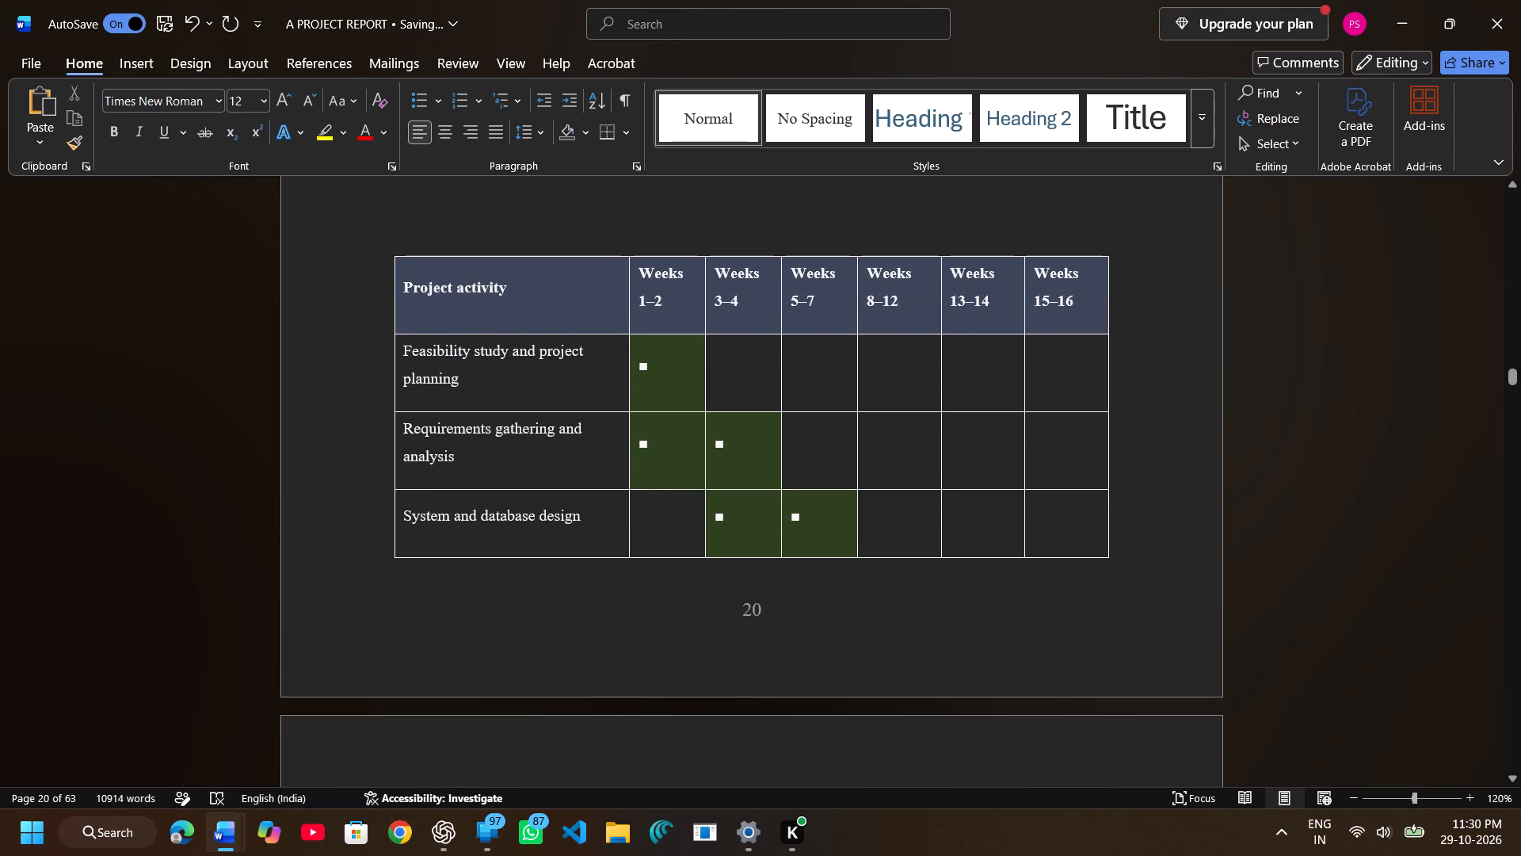
scroll(900, 229, "down", 2)
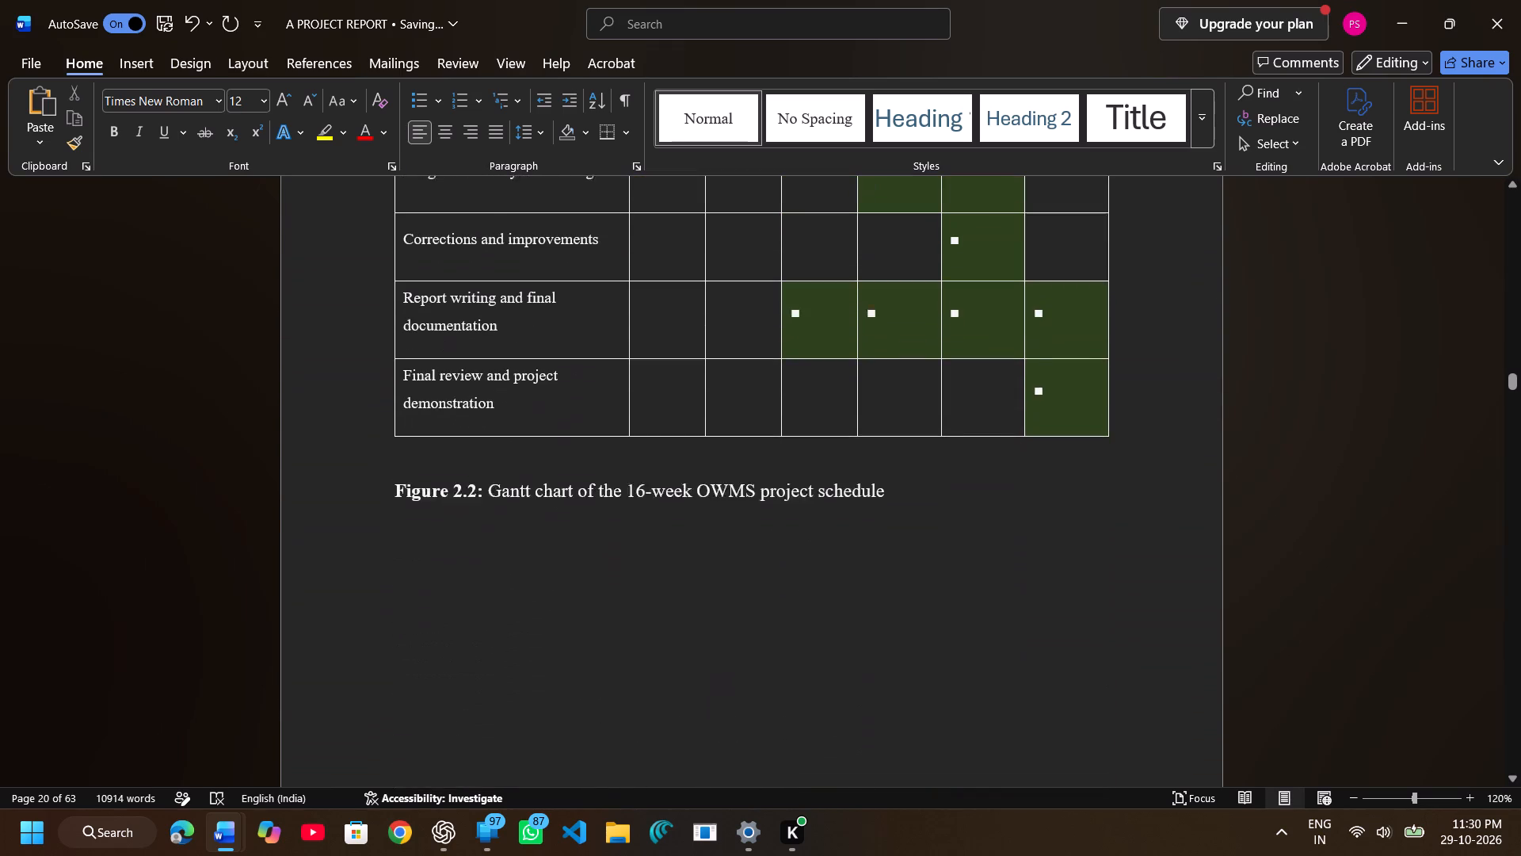
scroll(900, 229, "down", 1)
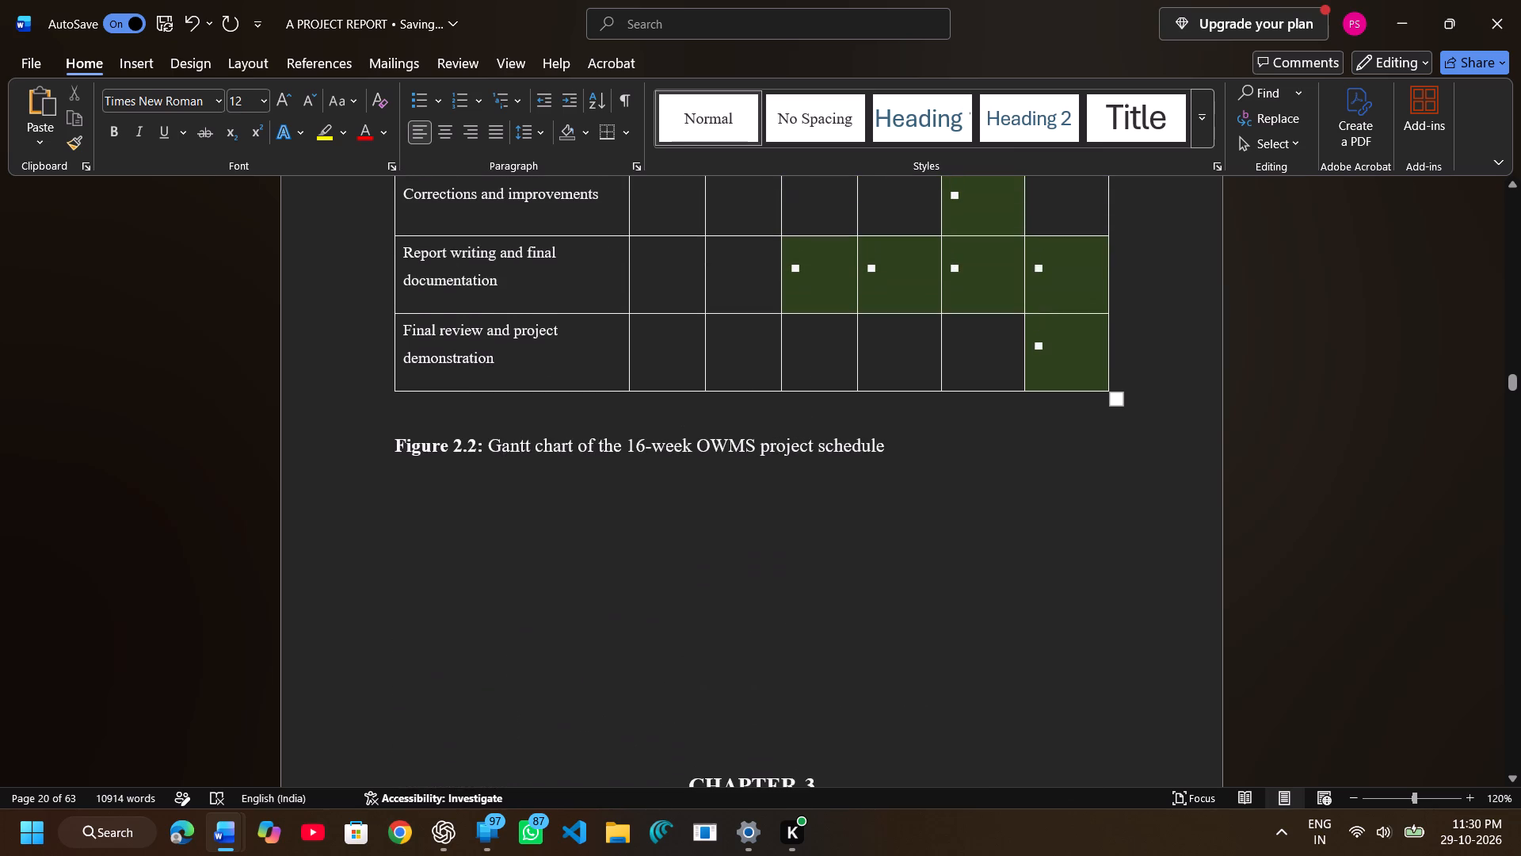
left_click_drag(391, 443, 839, 456)
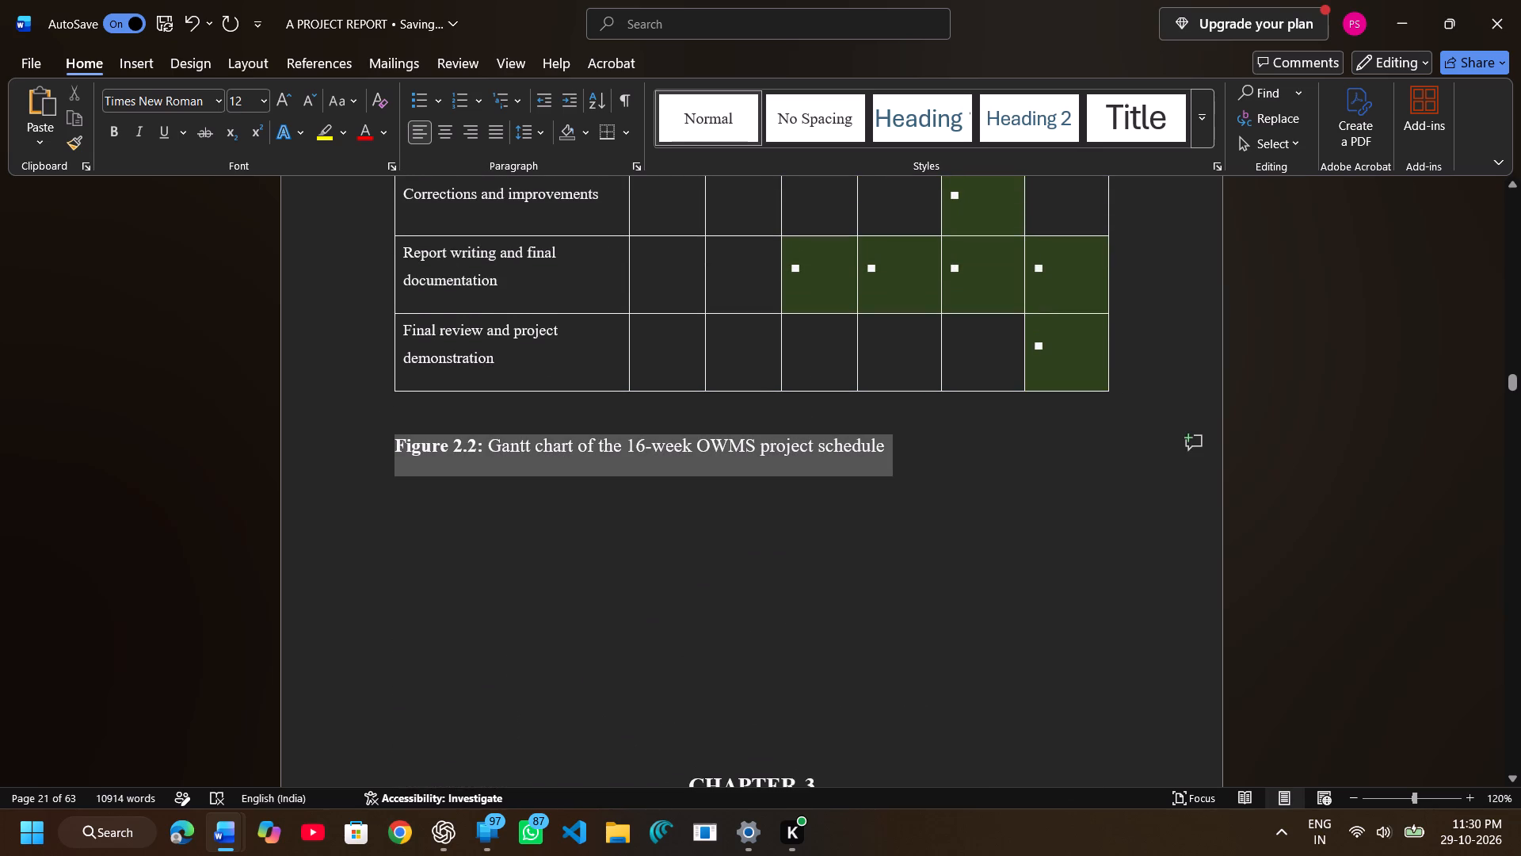
left_click_drag(839, 456, 853, 455)
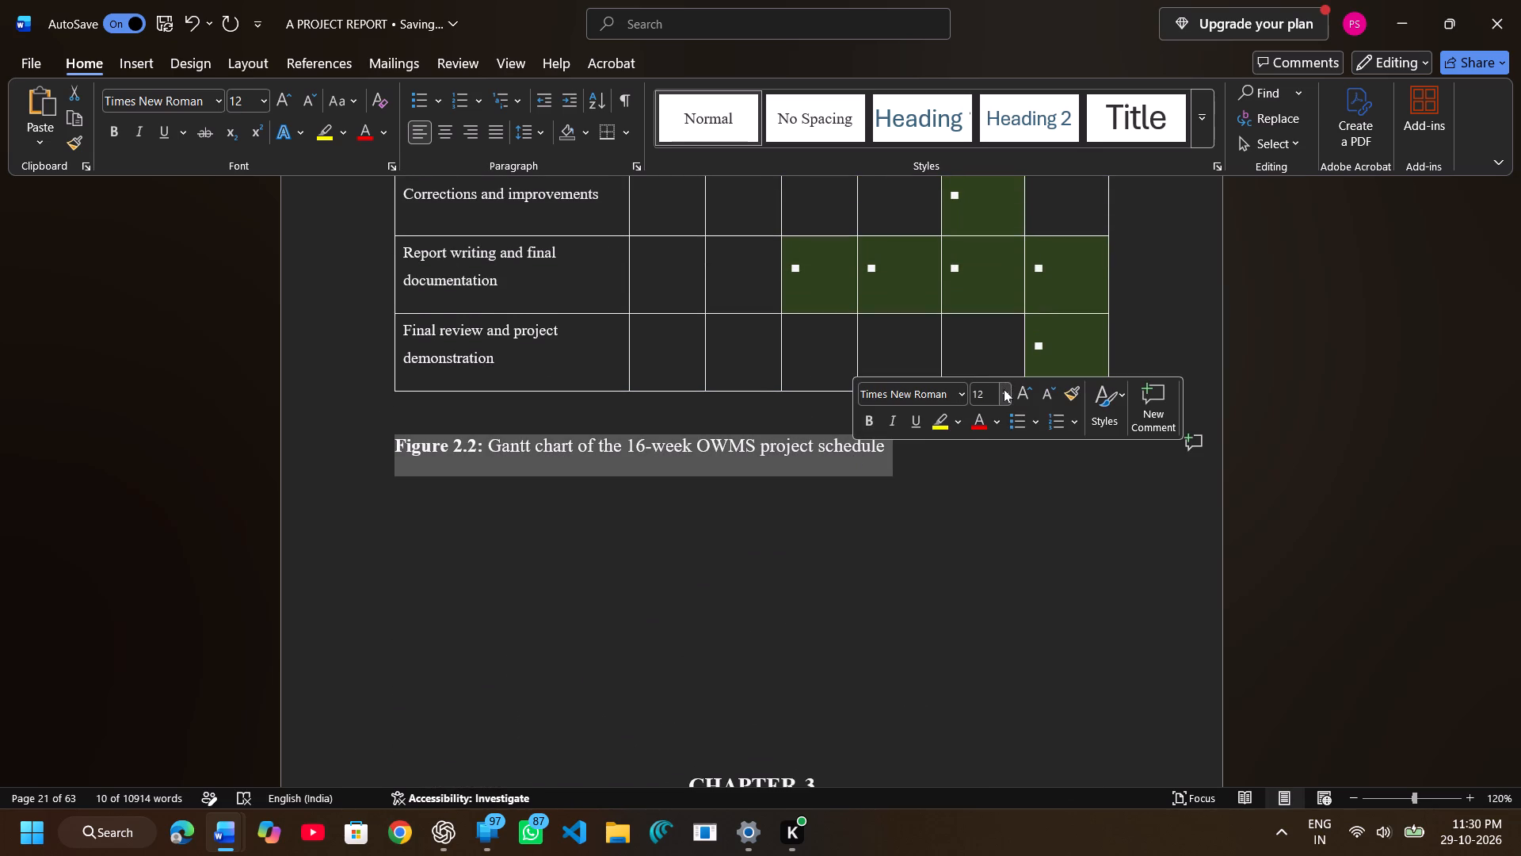
left_click(1004, 389)
left_click(983, 484)
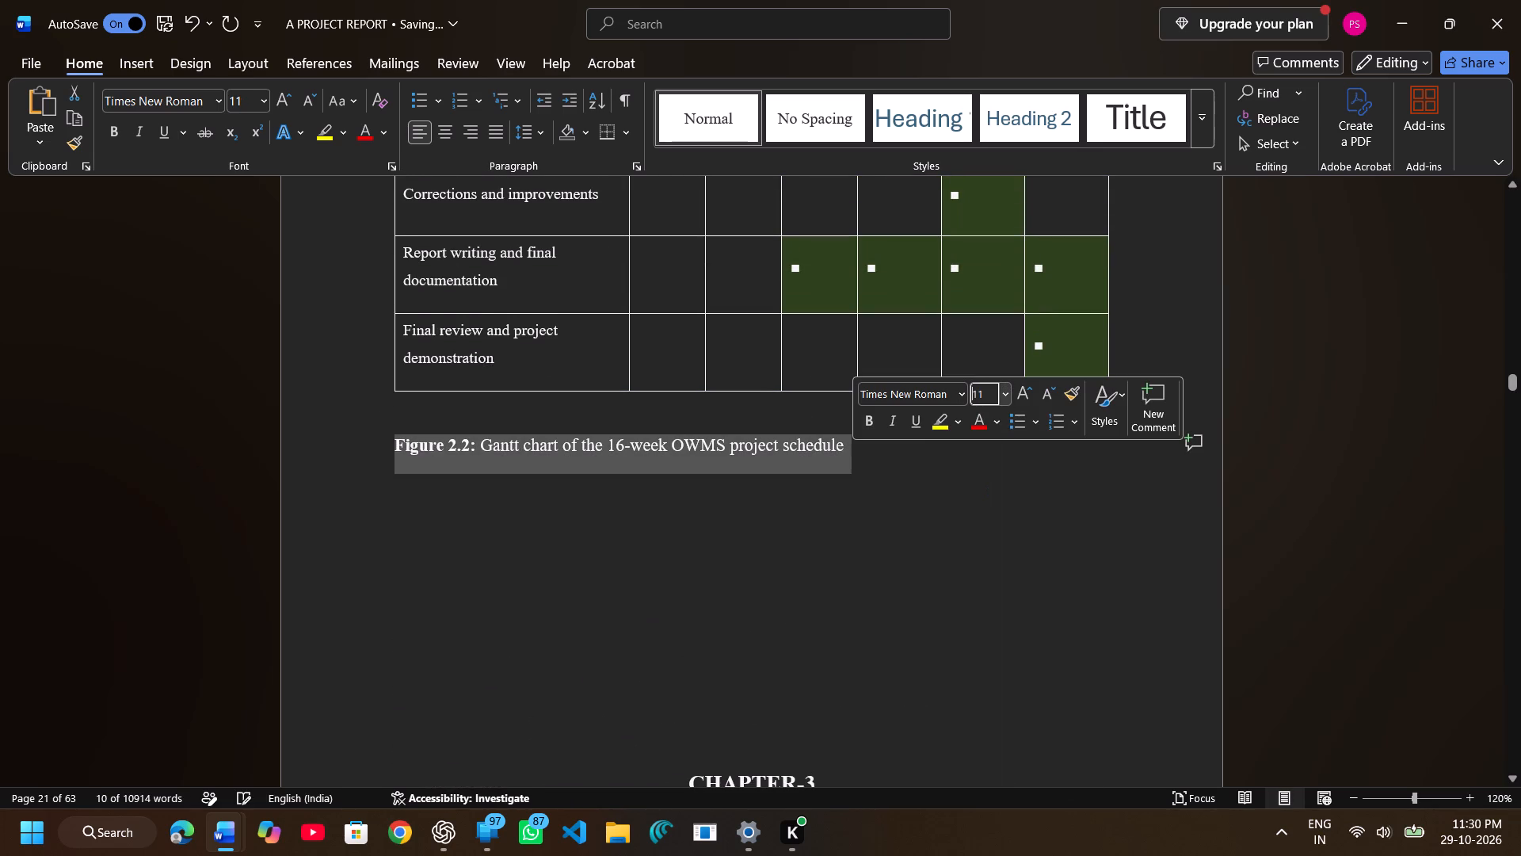
Indent the Figure 2.2 caption by three tab stops so it sits roughly centred beneath the Gantt chart.
left_click(398, 444)
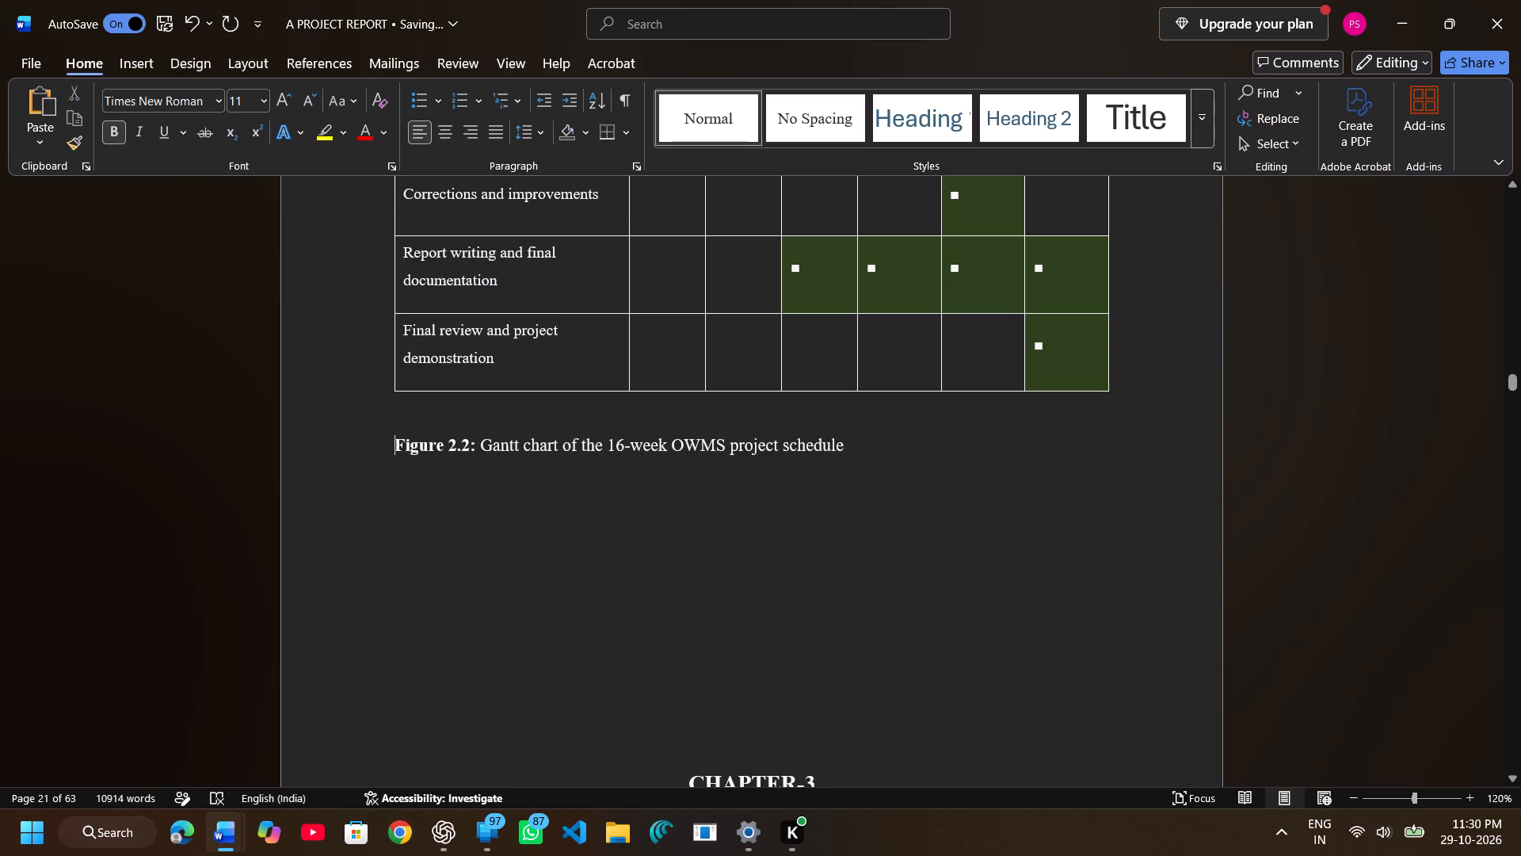
key("Tab")
key("Tab")
key("Tab")
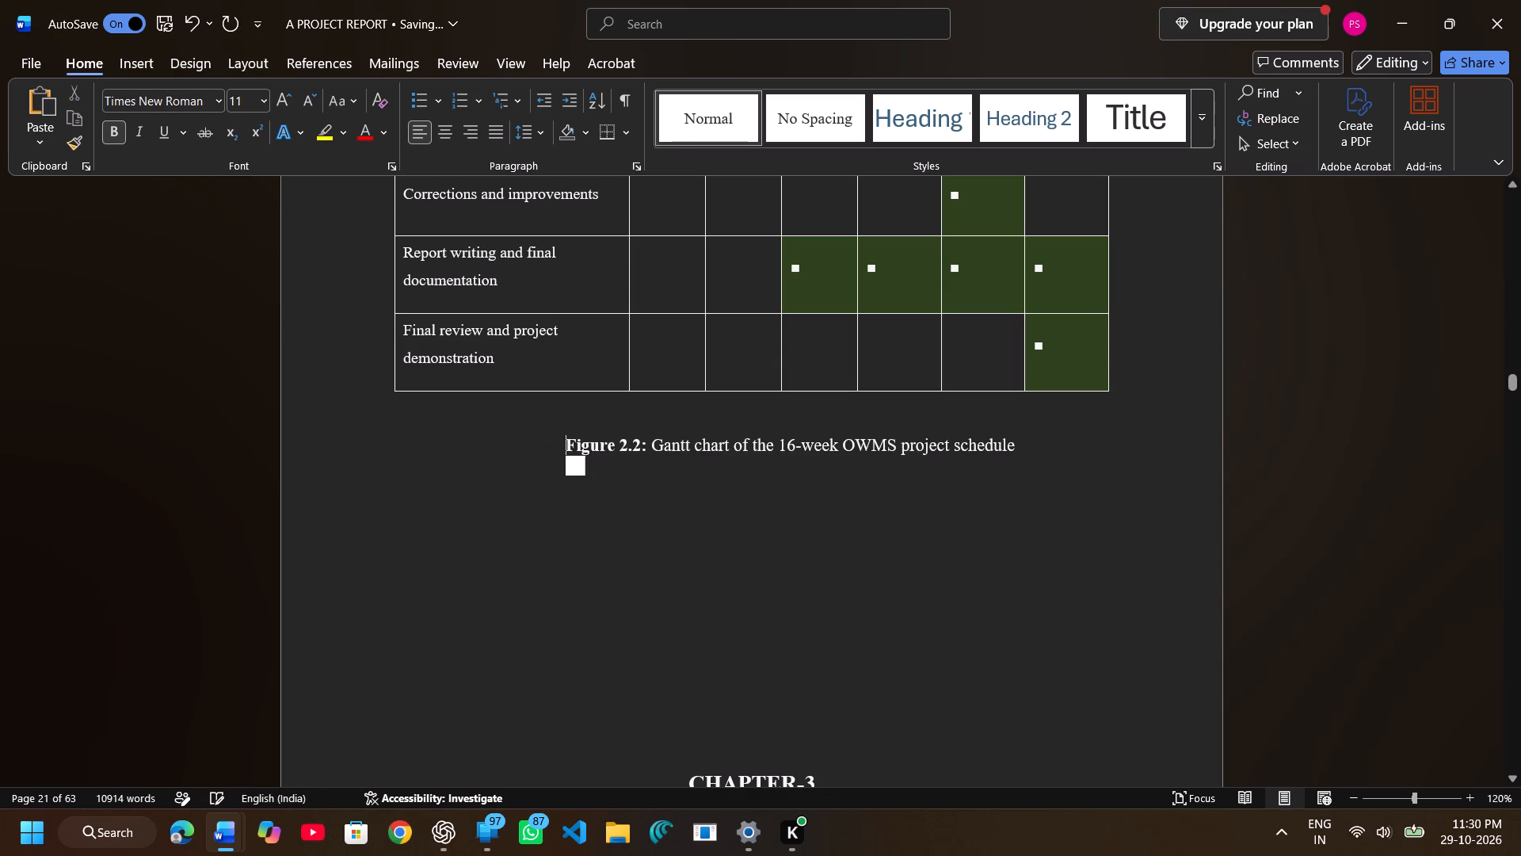
Check the formatting of the Chapter 3 headings "3.1 Overall System Description" and "3.1.1 Product Perspective".
scroll(398, 444, "down", 1)
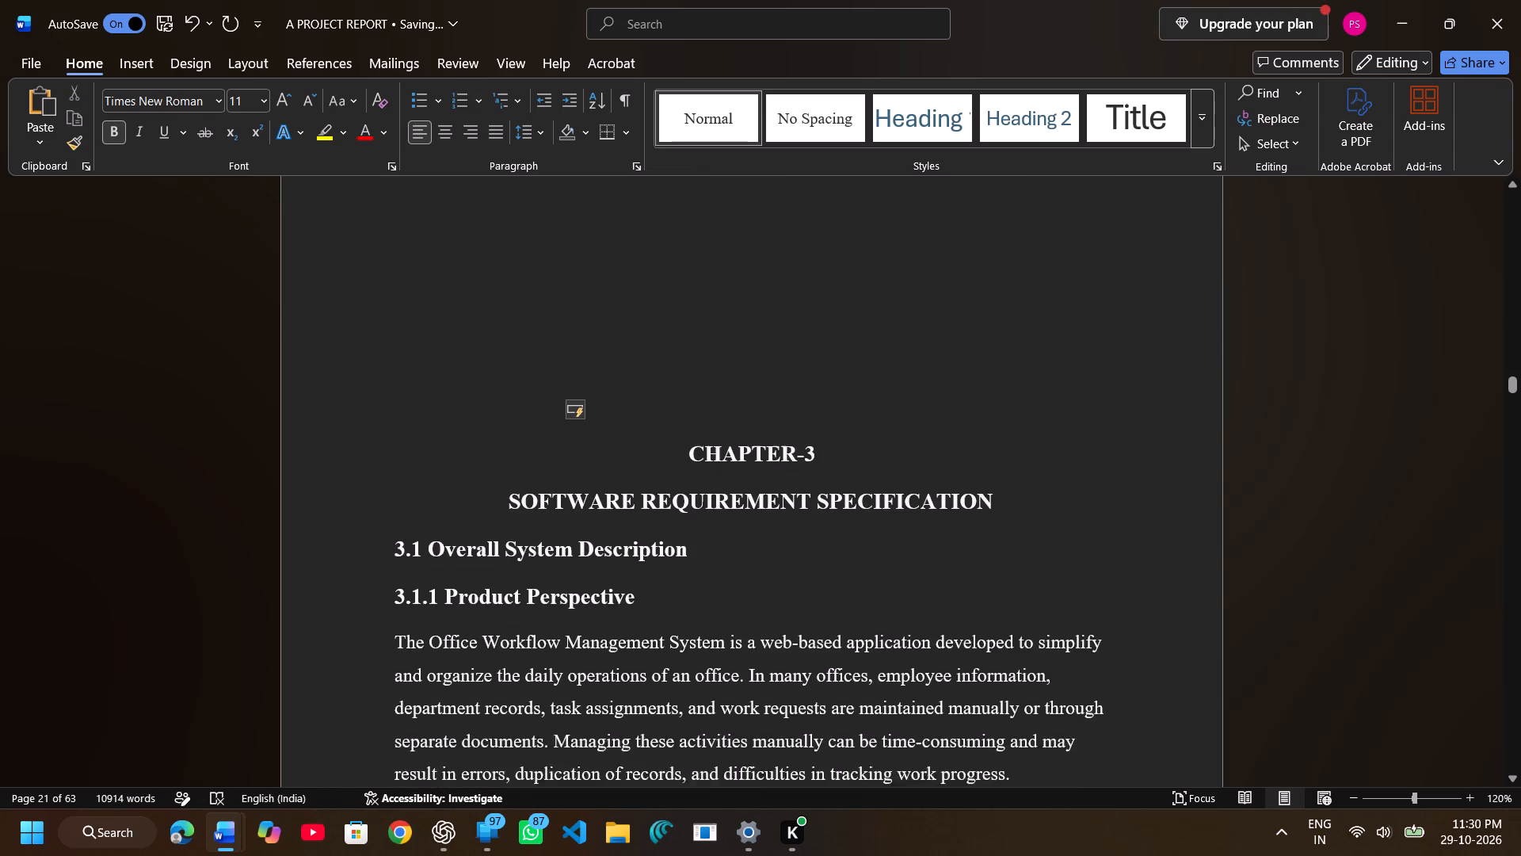
scroll(398, 444, "down", 1)
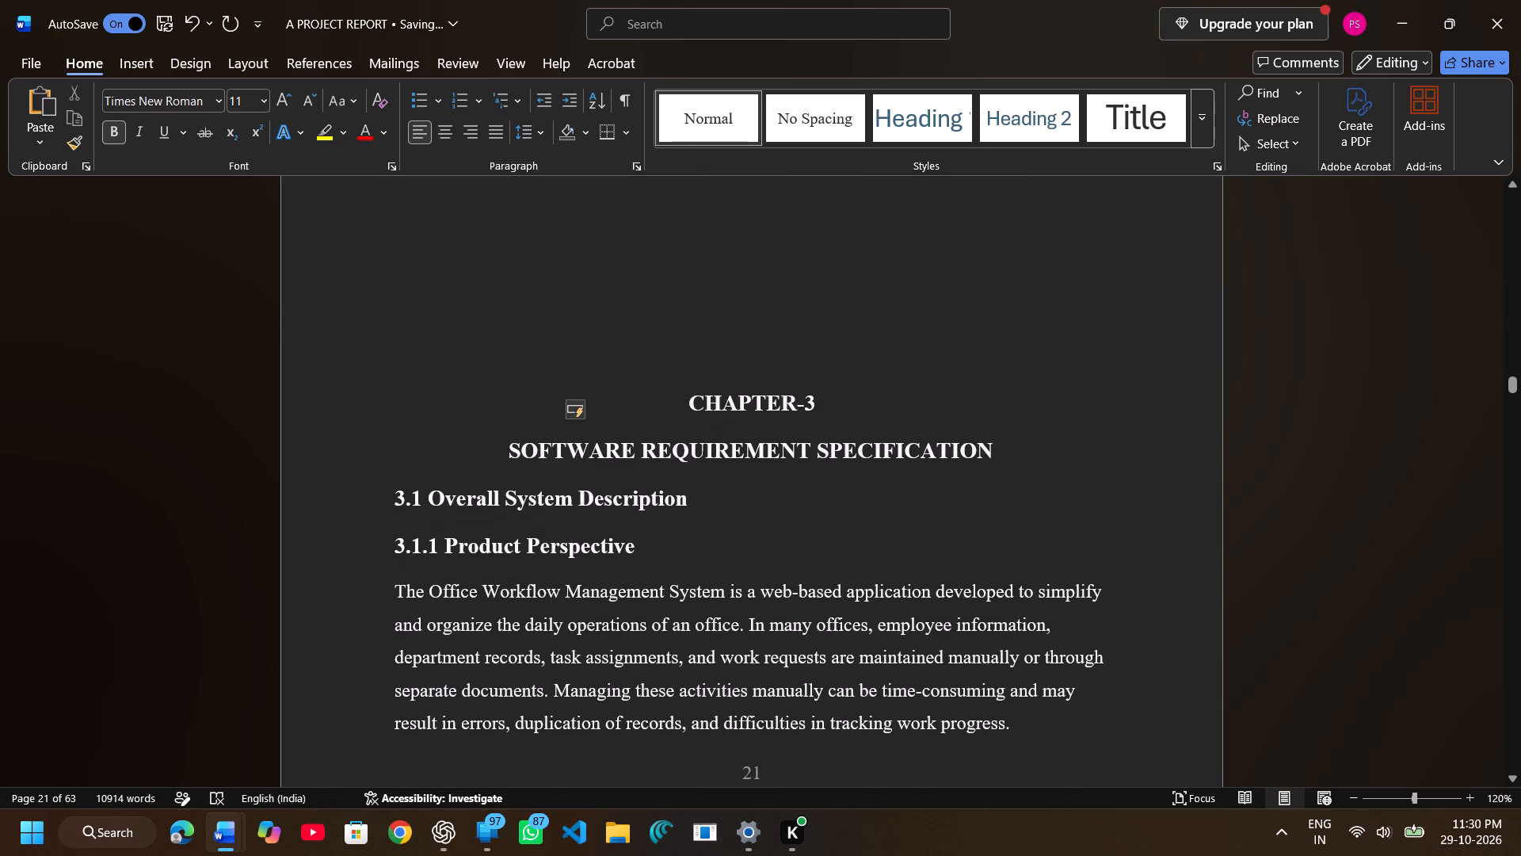
scroll(398, 444, "down", 1)
scroll(398, 444, "up", 1)
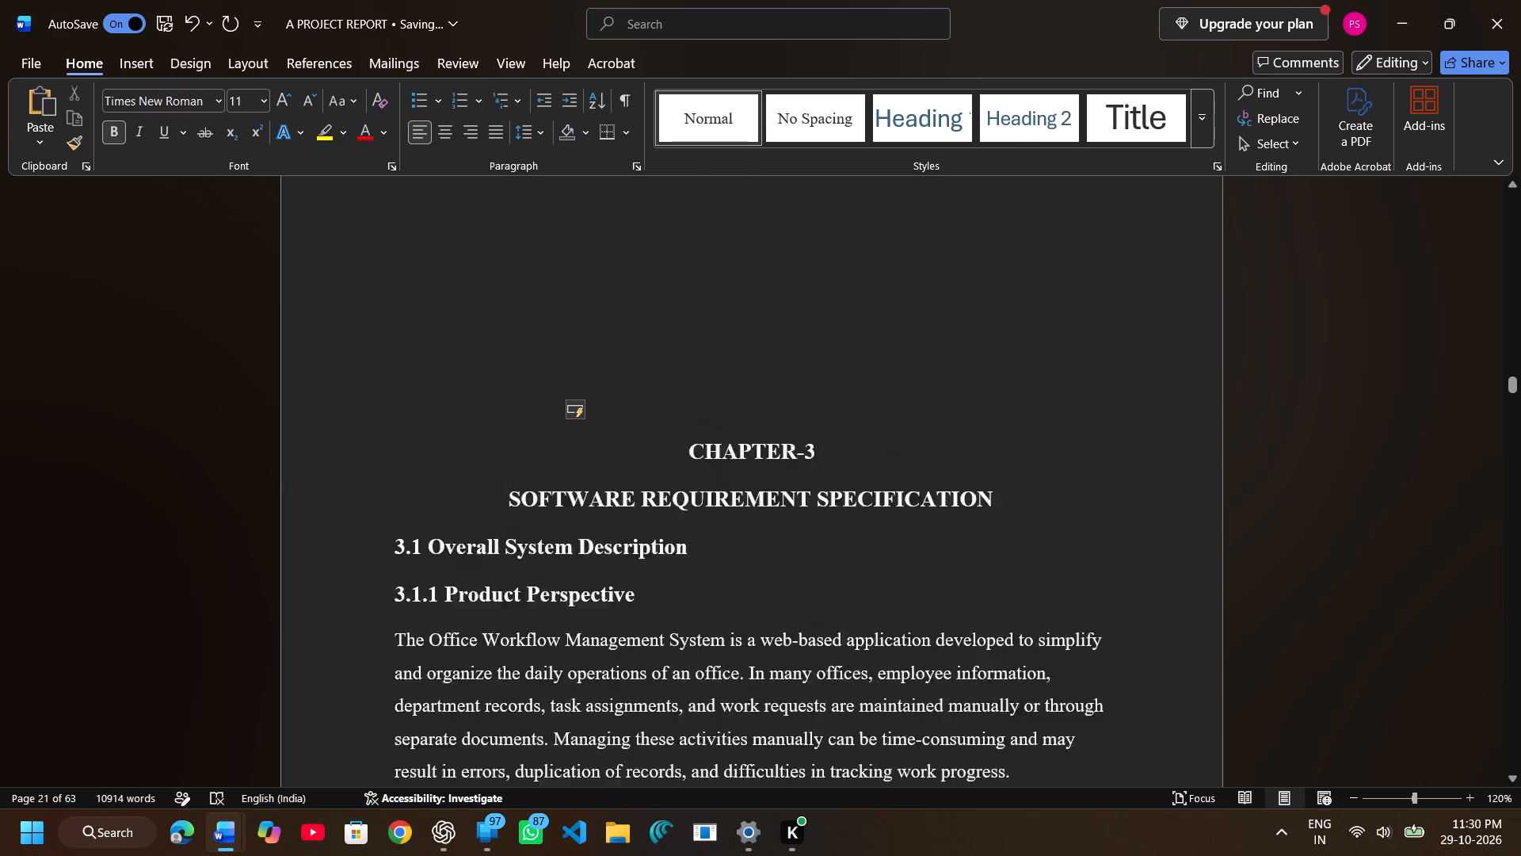
left_click_drag(389, 430, 578, 489)
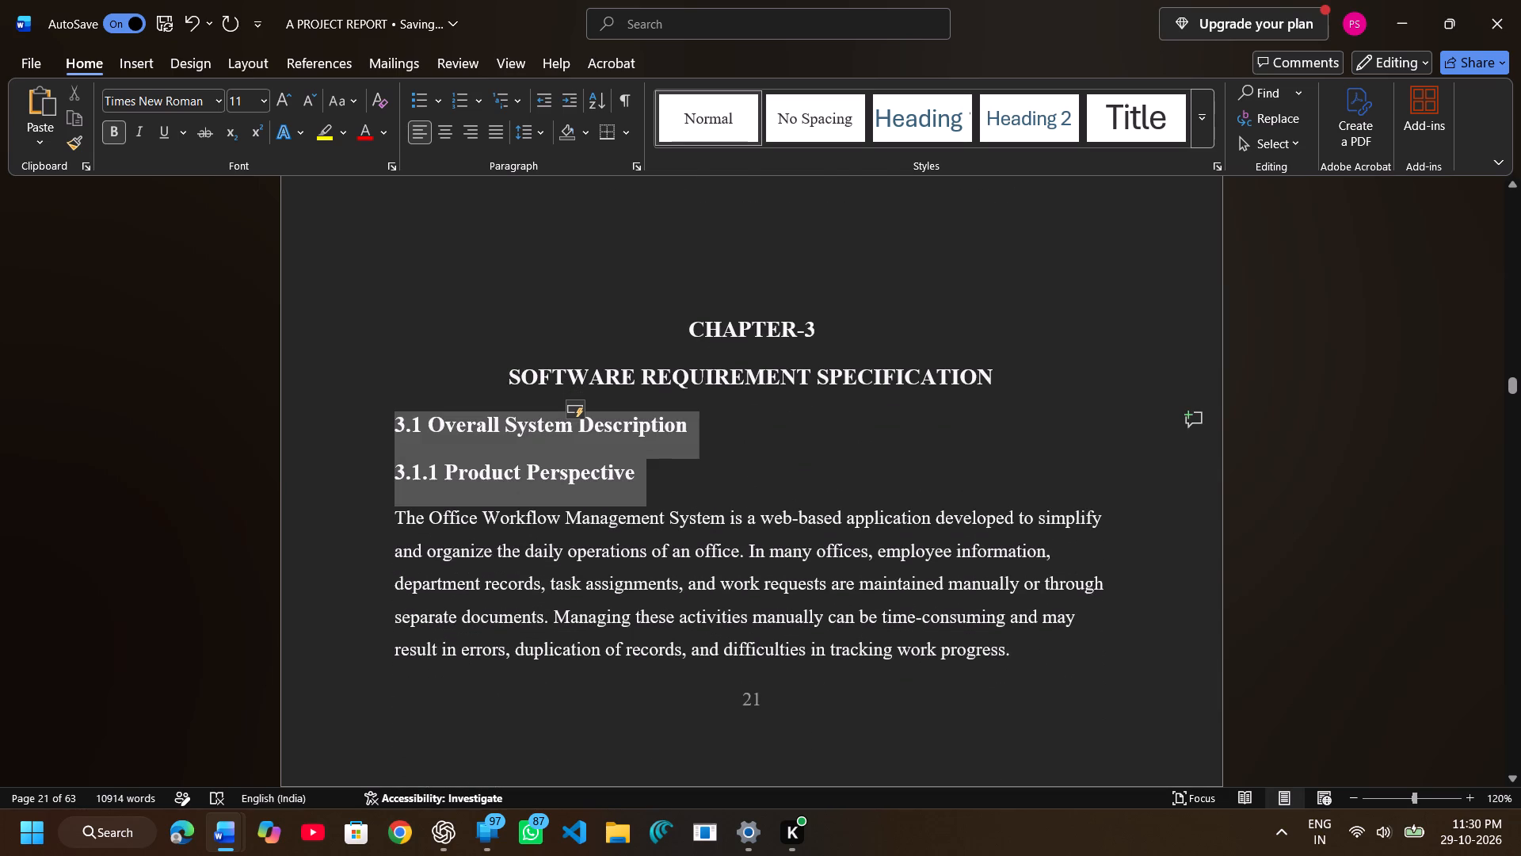
left_click_drag(578, 489, 621, 501)
left_click(611, 525)
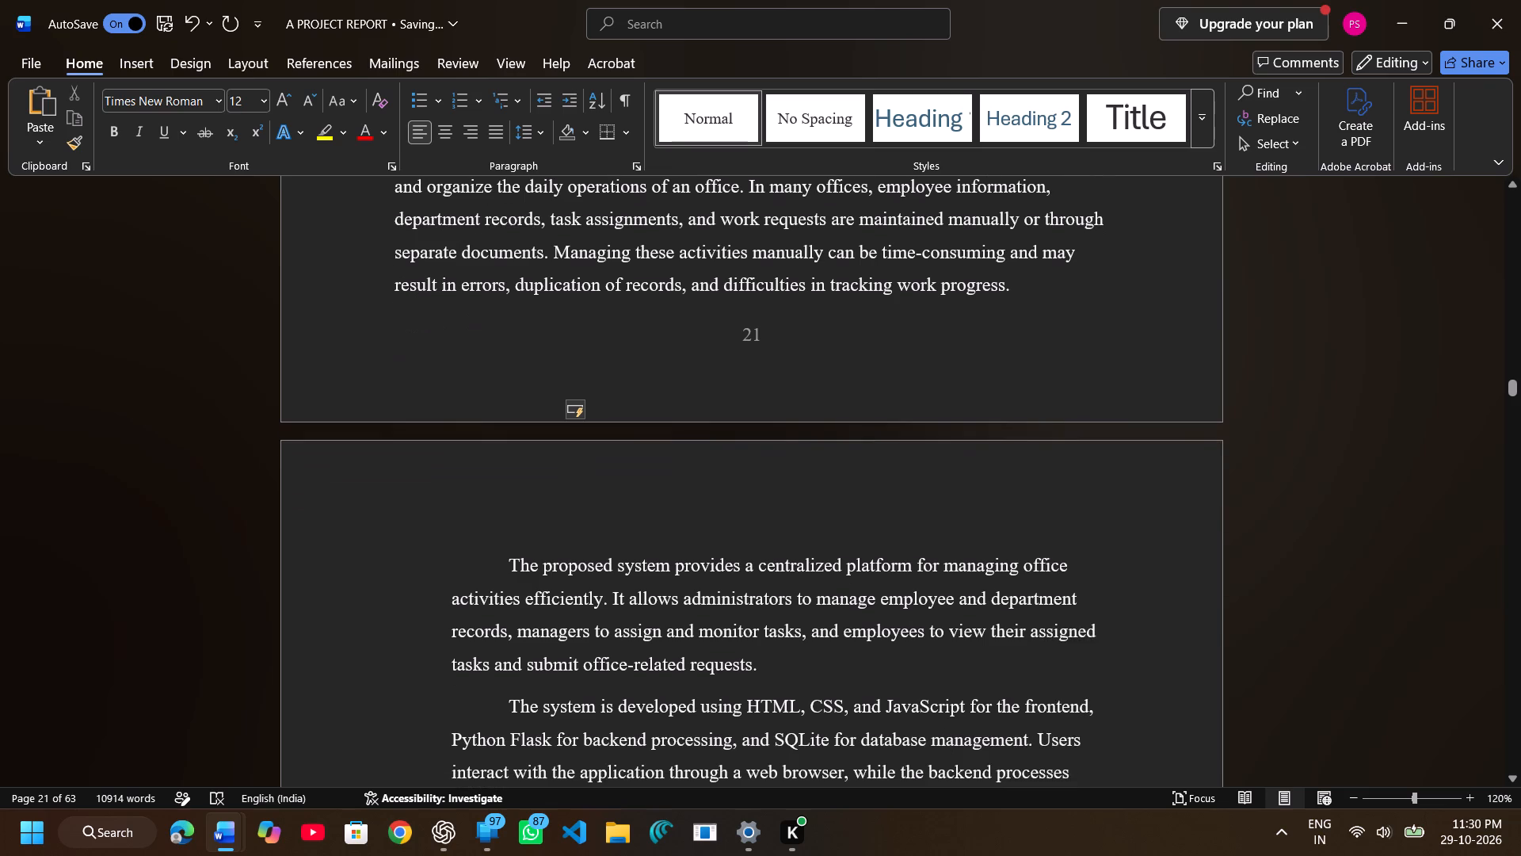
Remove the indents from the 3.1.1 paragraphs beginning "The proposed system provides" and "The system is developed using HTML", aligning them to the margin.
left_click(505, 560)
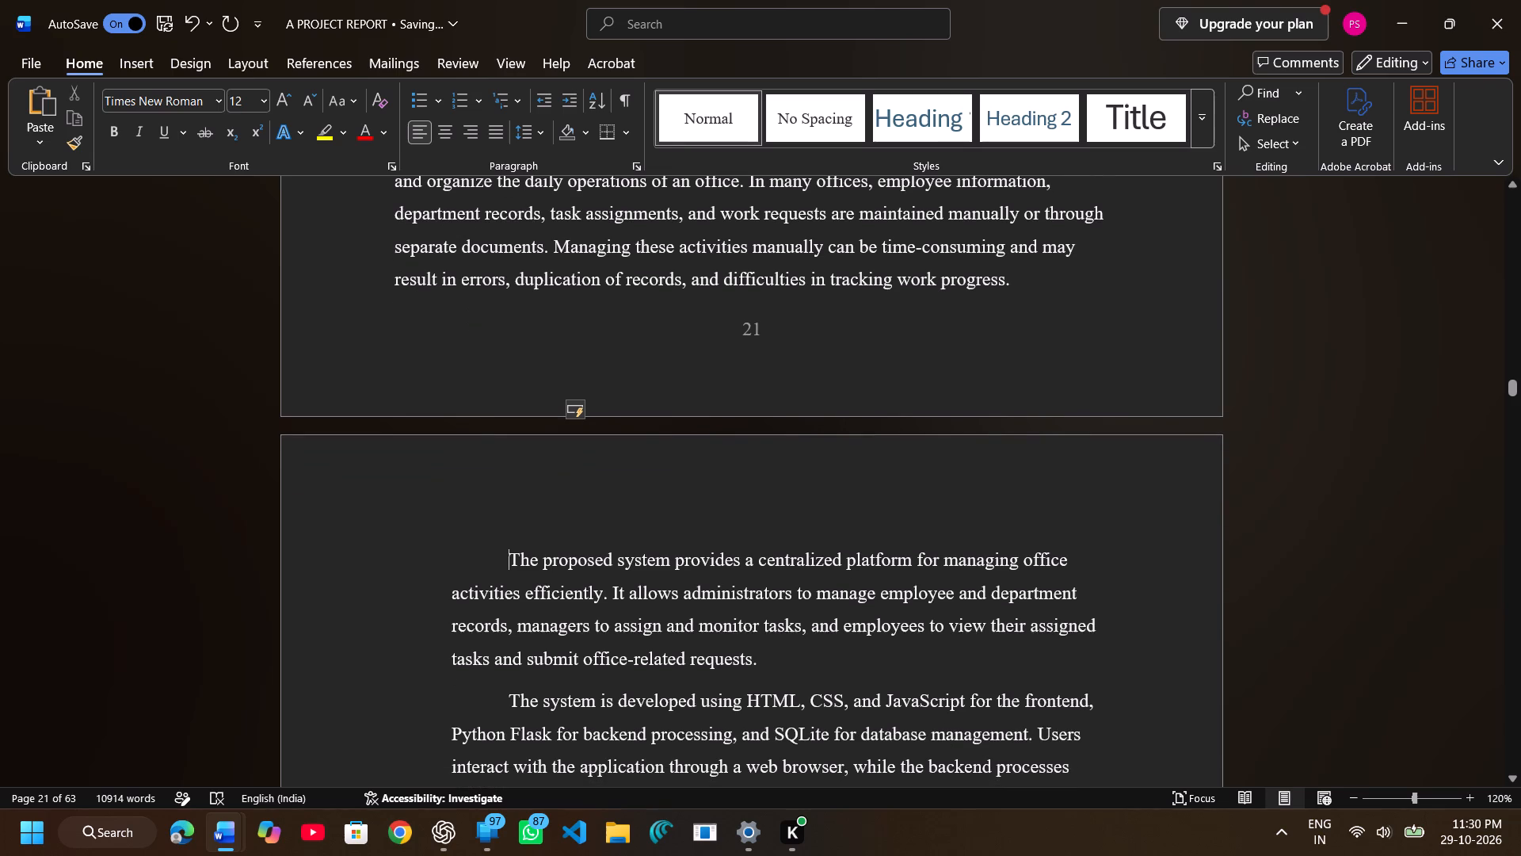
key("BackSpace")
key("BackSpace")
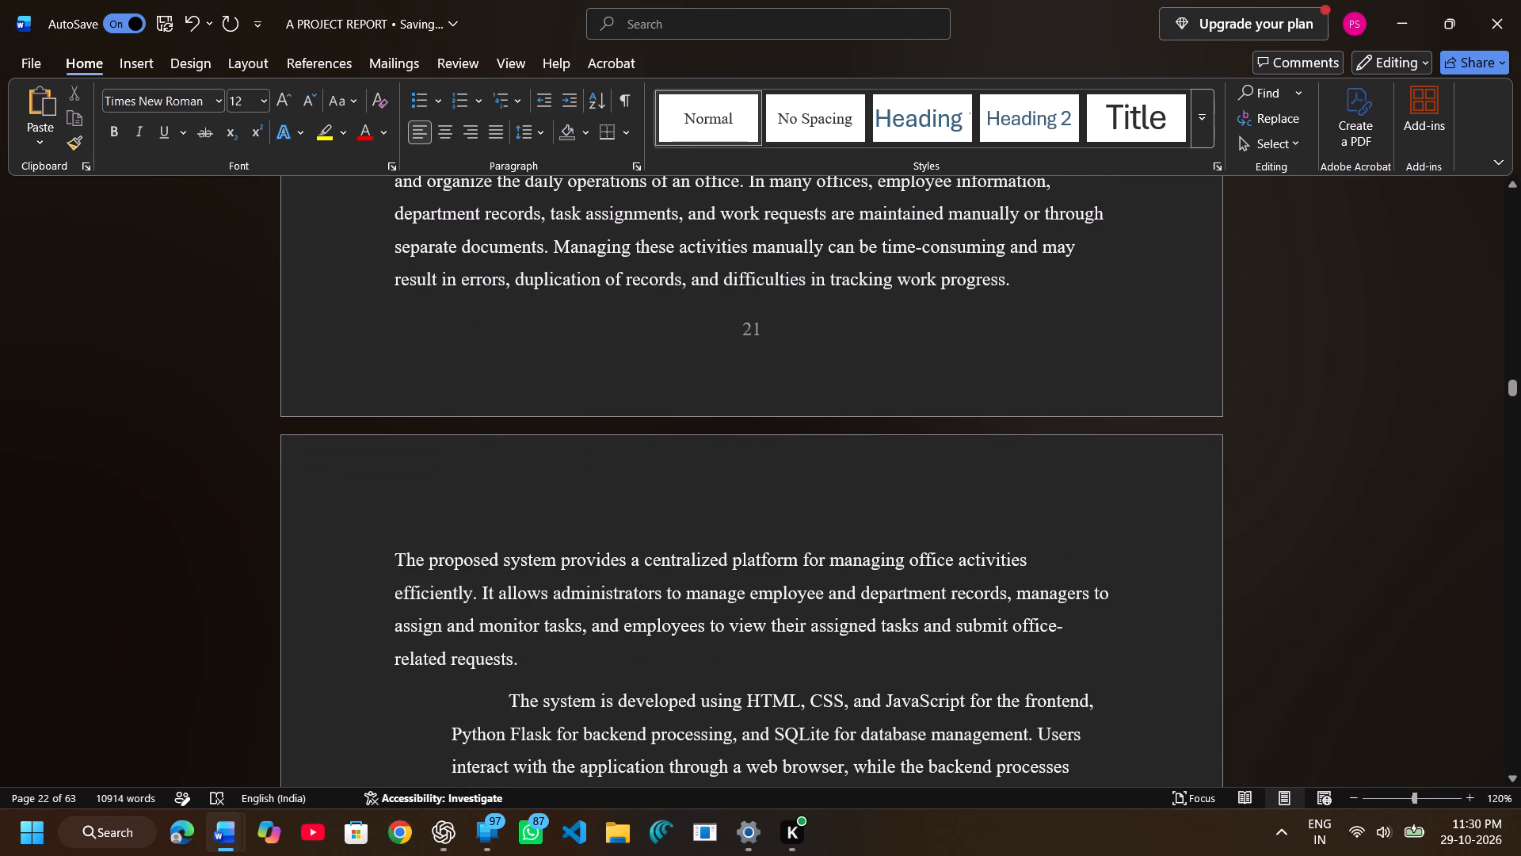
left_click(504, 698)
key("BackSpace")
key("BackSpace")
Remove the indents from the 3.1.1 paragraphs beginning "The Office Workflow Management System is designed" and "The main purpose of the system", aligning them to the margin.
scroll(504, 698, "down", 1)
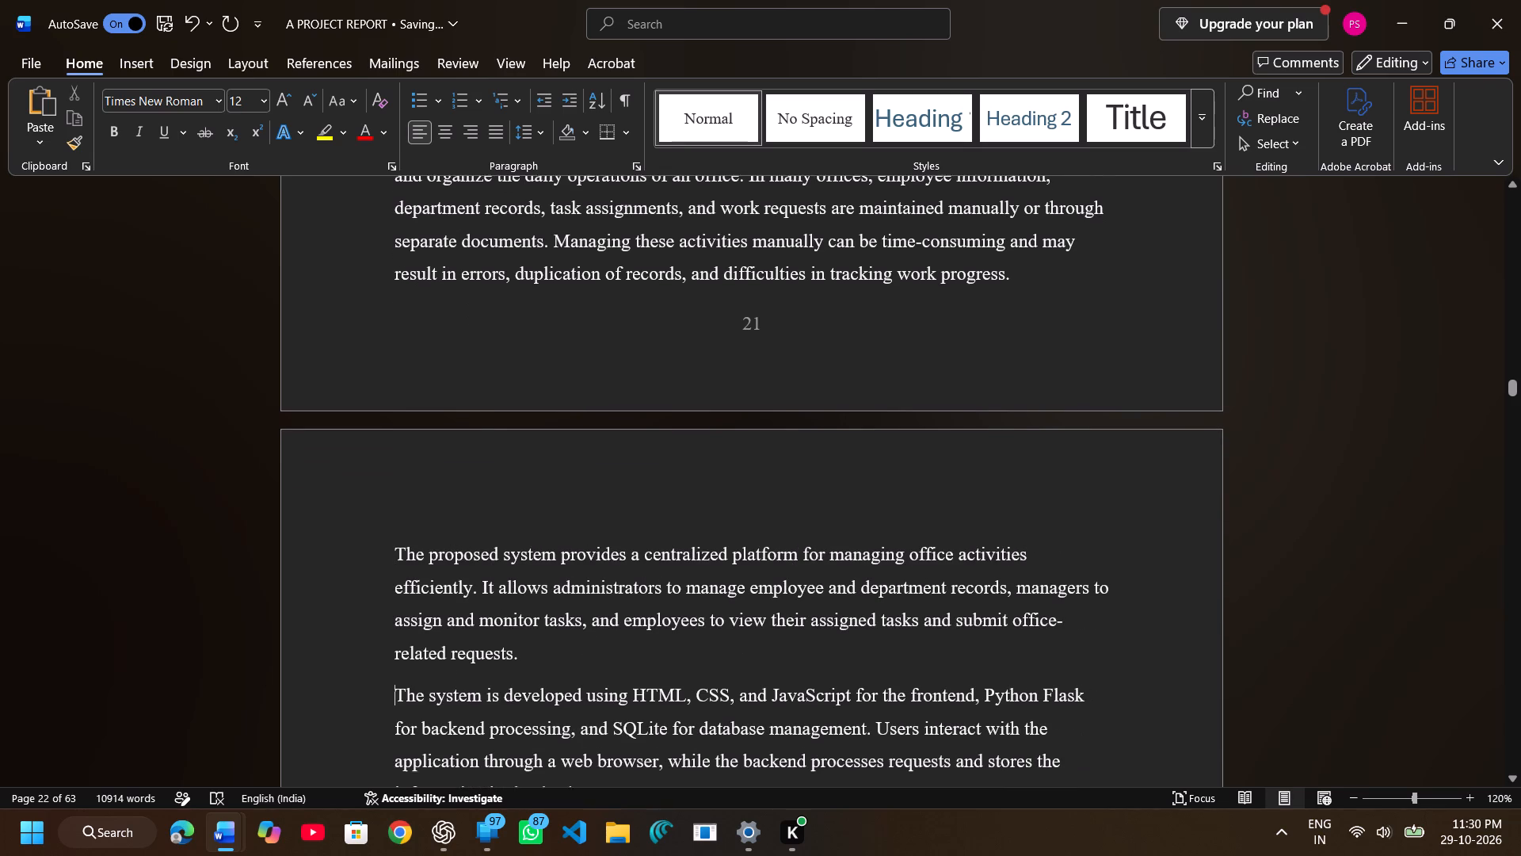
scroll(504, 698, "down", 1)
left_click(505, 575)
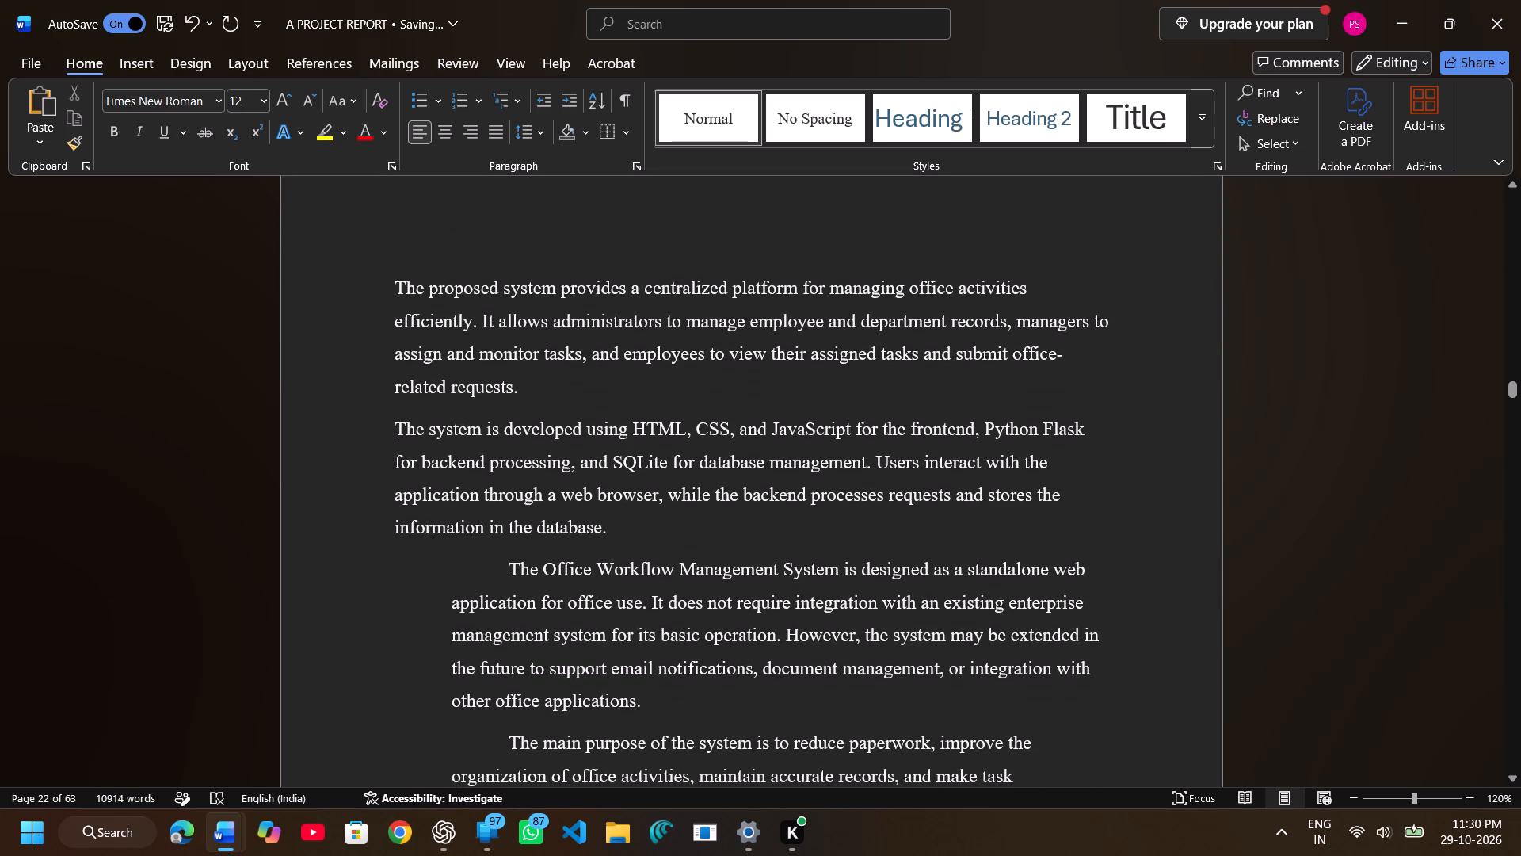
key("BackSpace")
key("BackSpace")
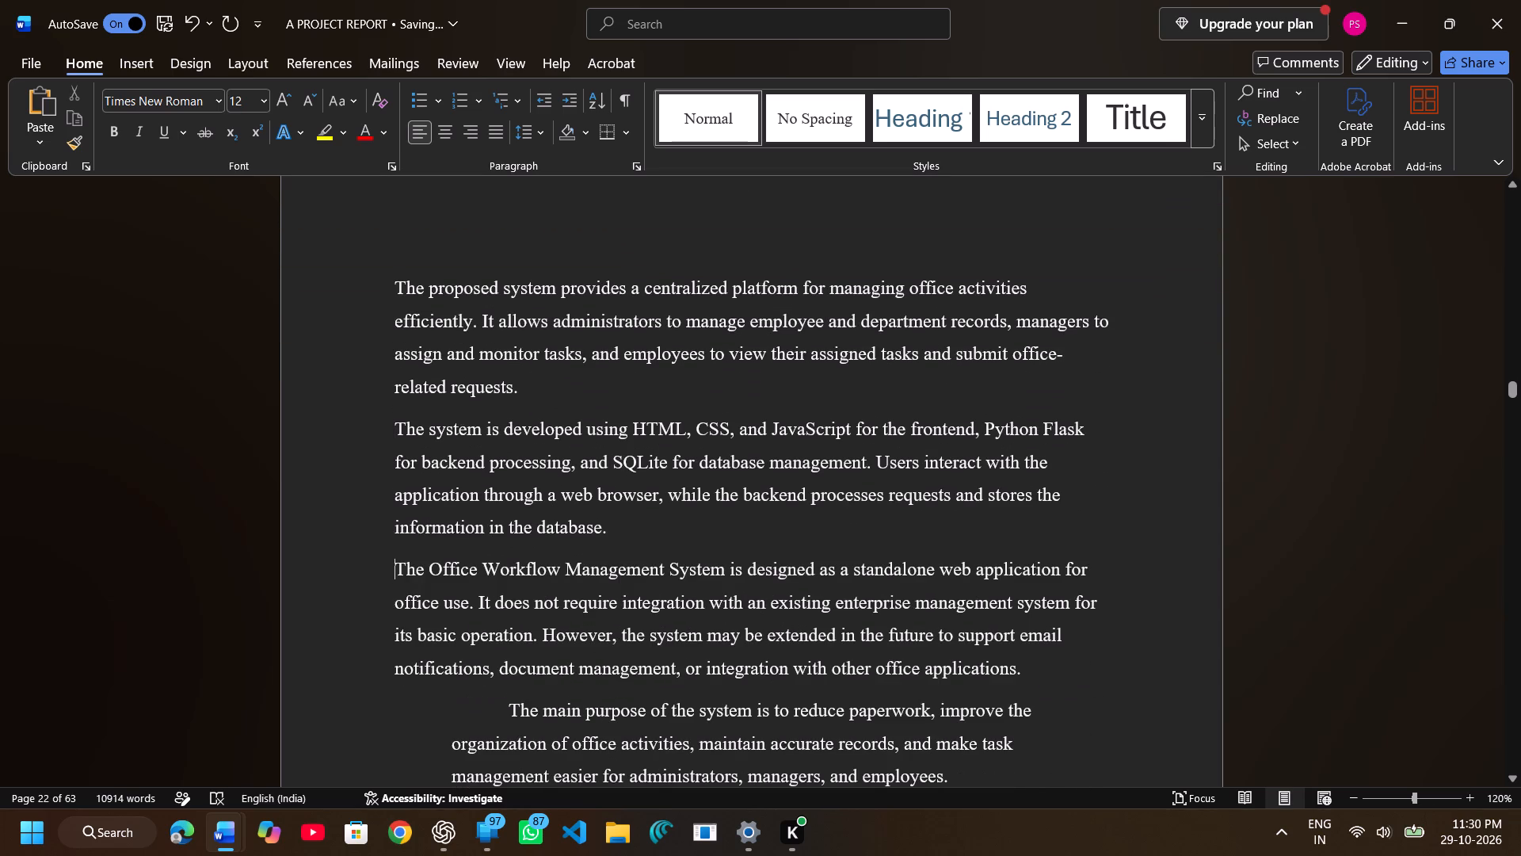
left_click(504, 709)
key("BackSpace")
key("BackSpace")
Align the heading "3.1.2 Major System Functions" to the margin and set its font size to 14.
scroll(504, 709, "down", 1)
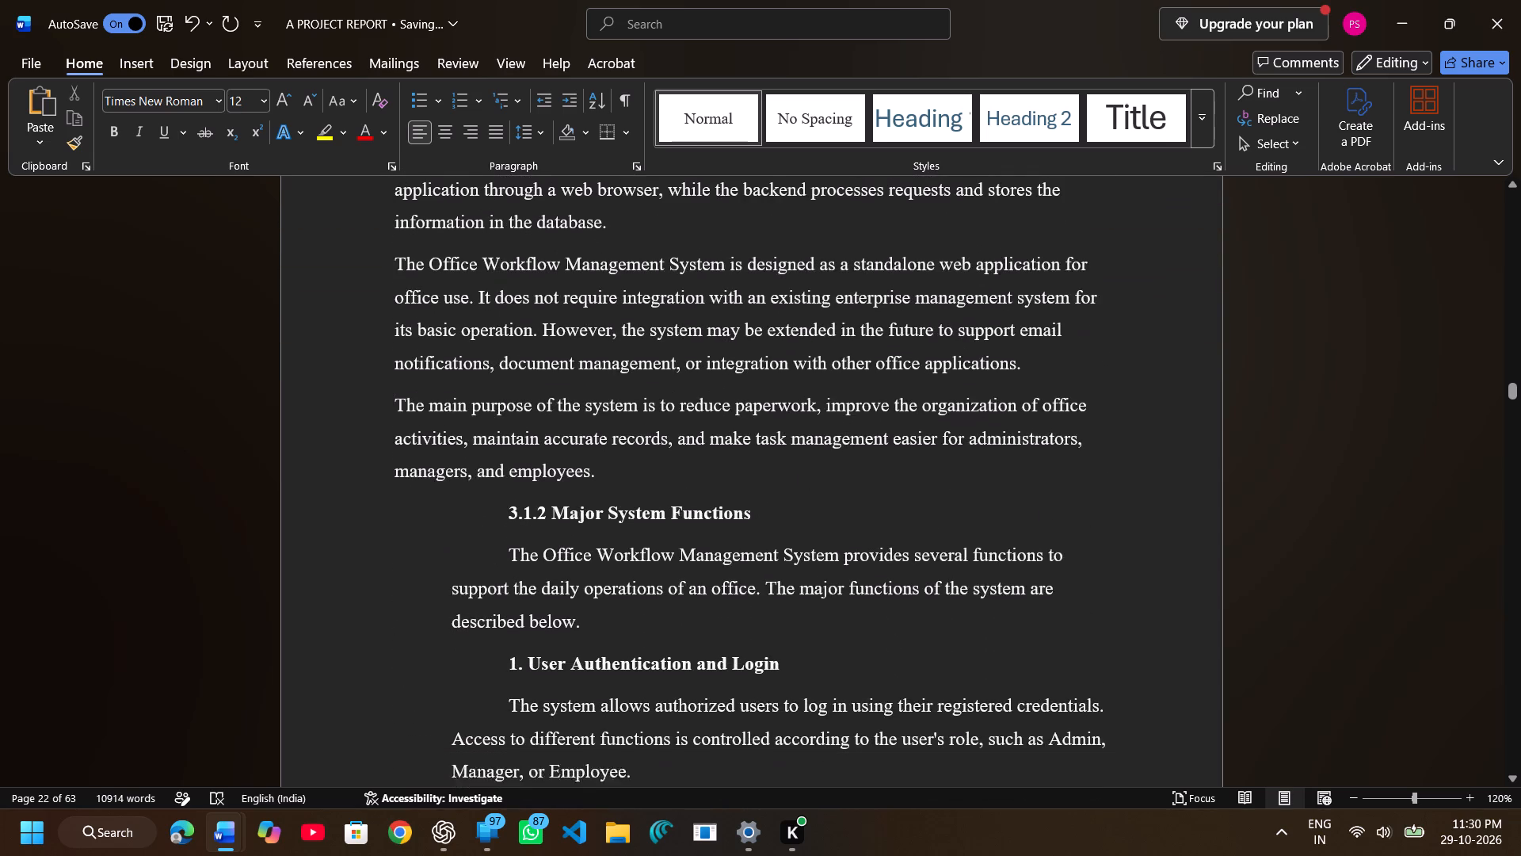
scroll(504, 709, "down", 1)
left_click(507, 511)
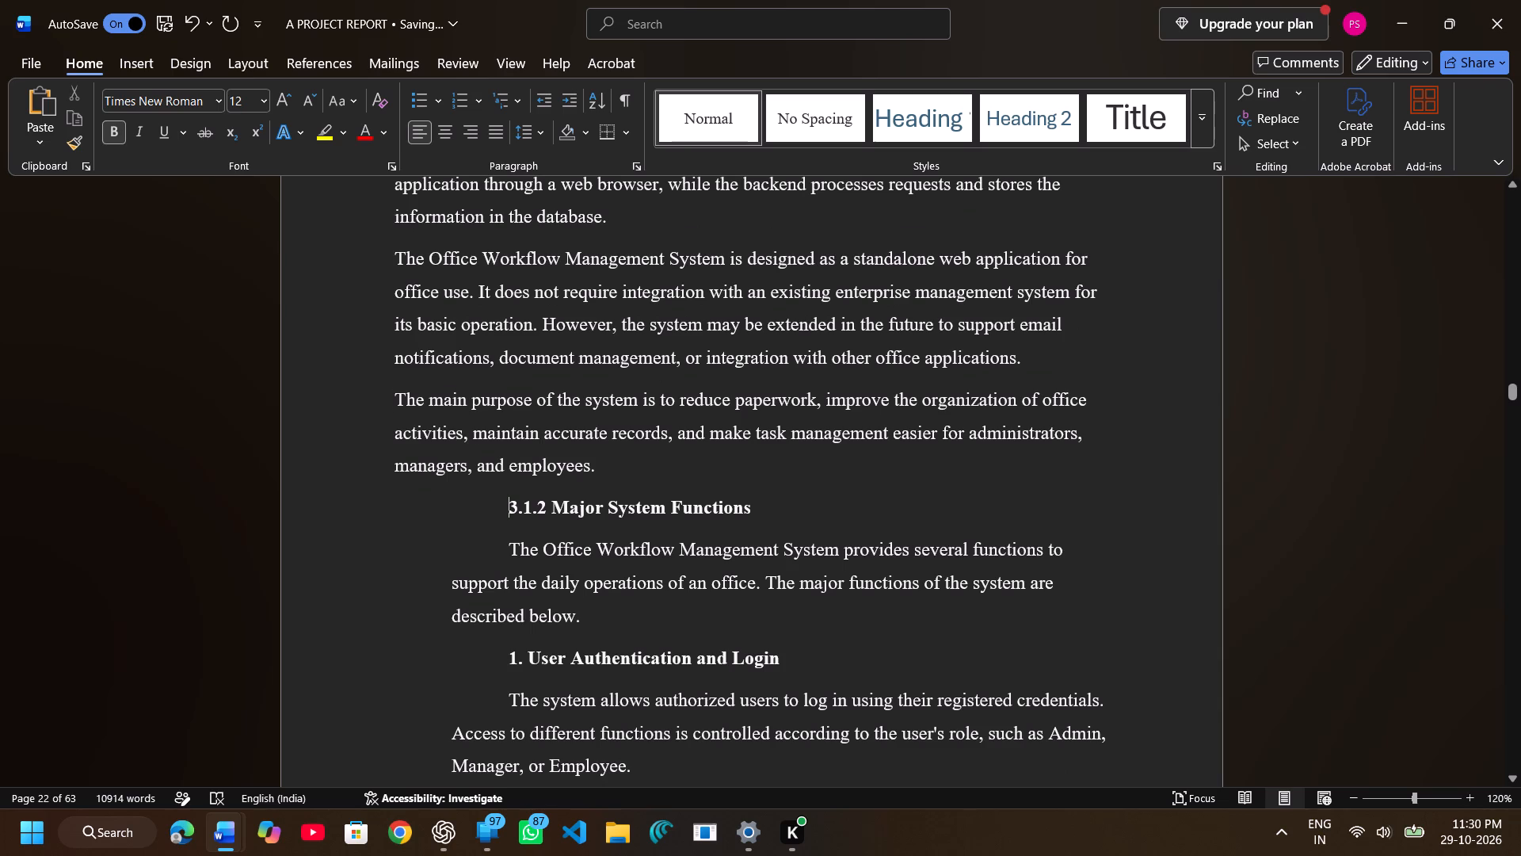
key("BackSpace")
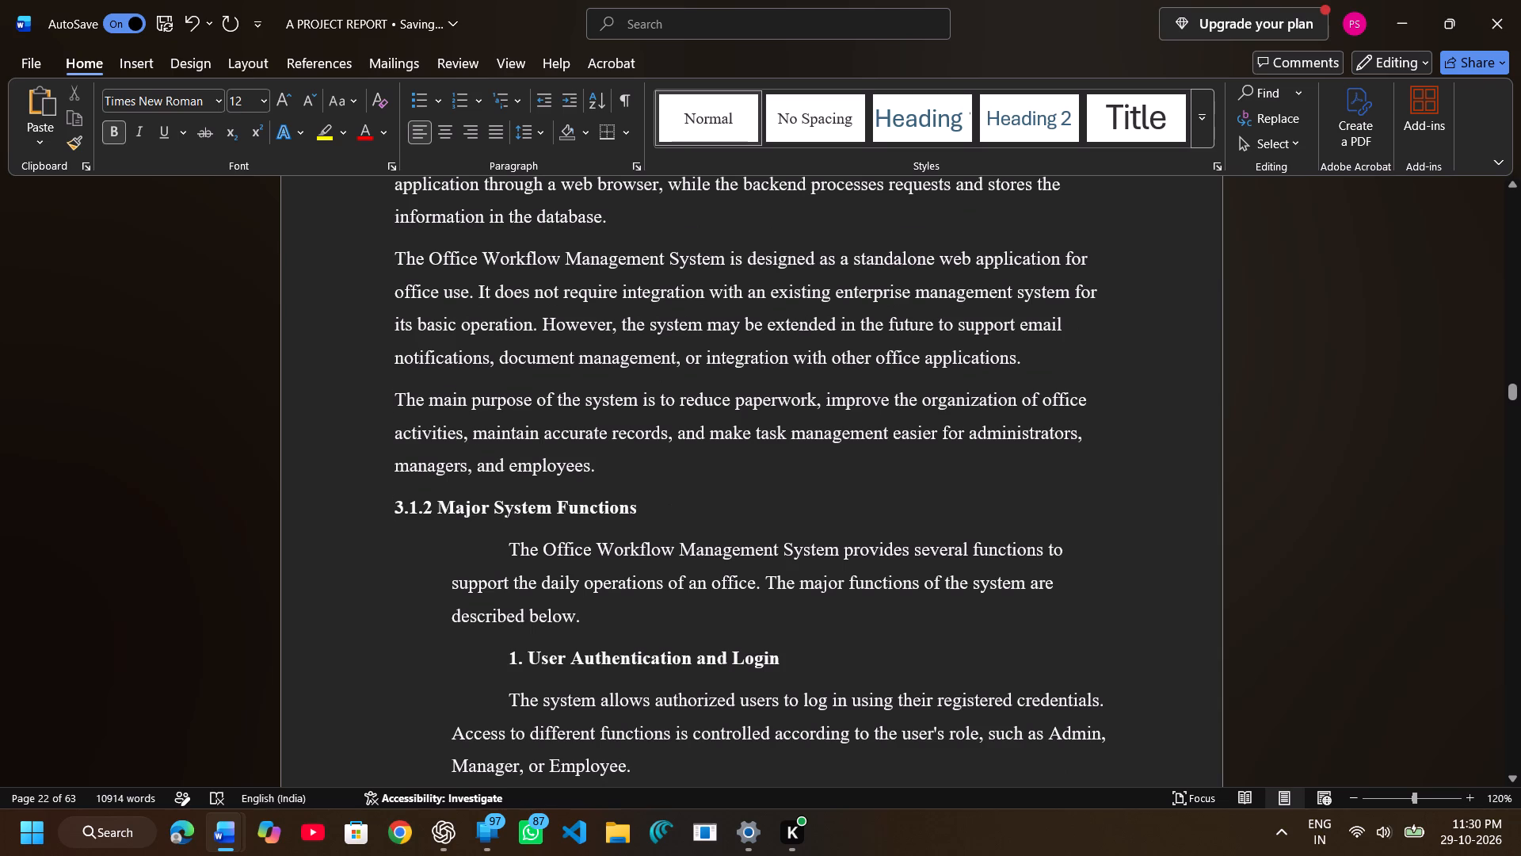
left_click_drag(395, 506, 637, 509)
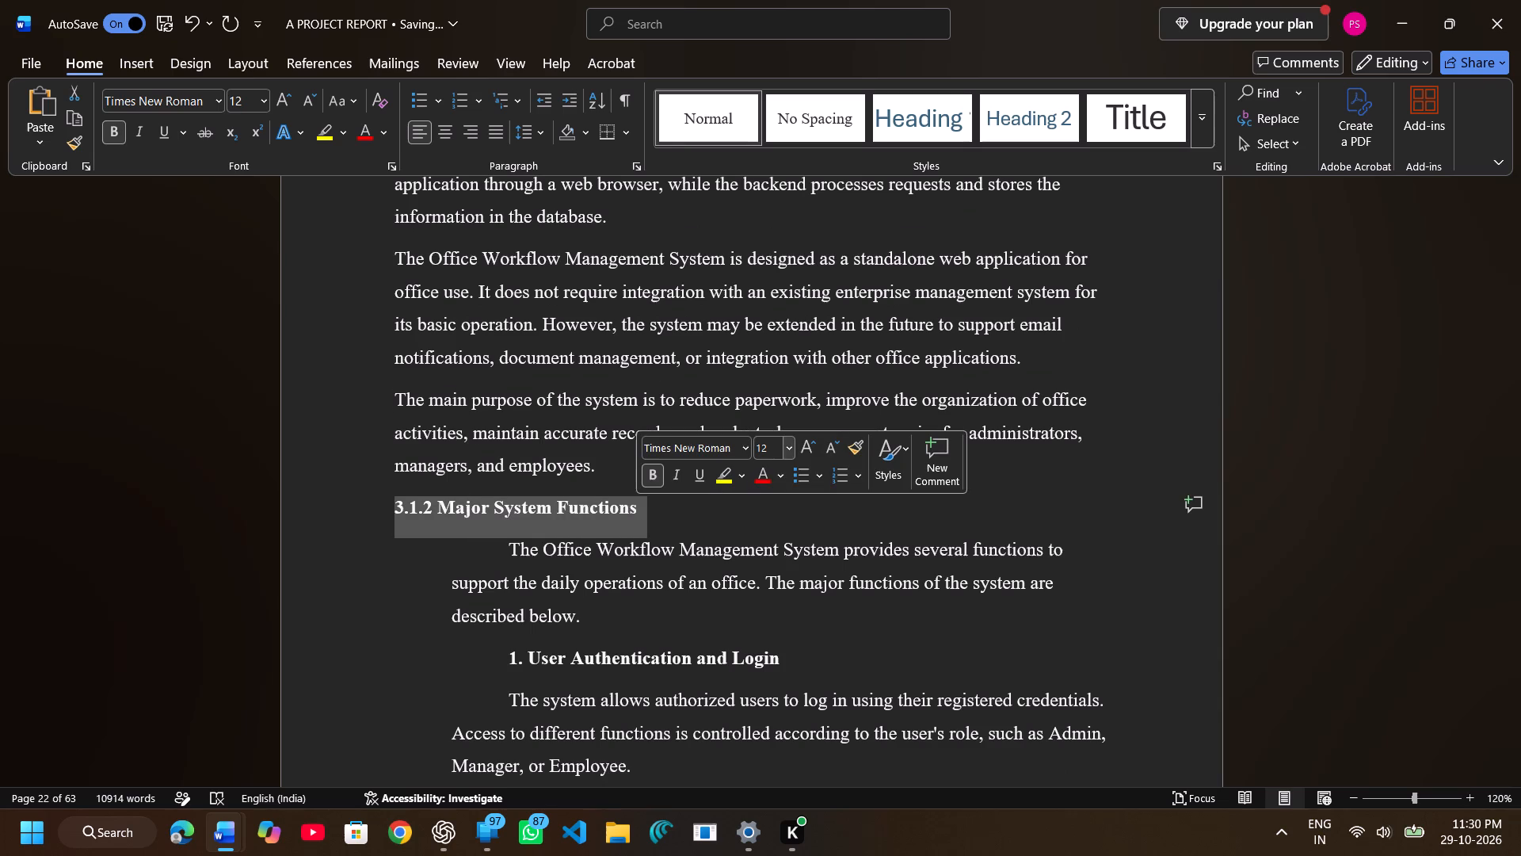
left_click(787, 452)
left_click(779, 183)
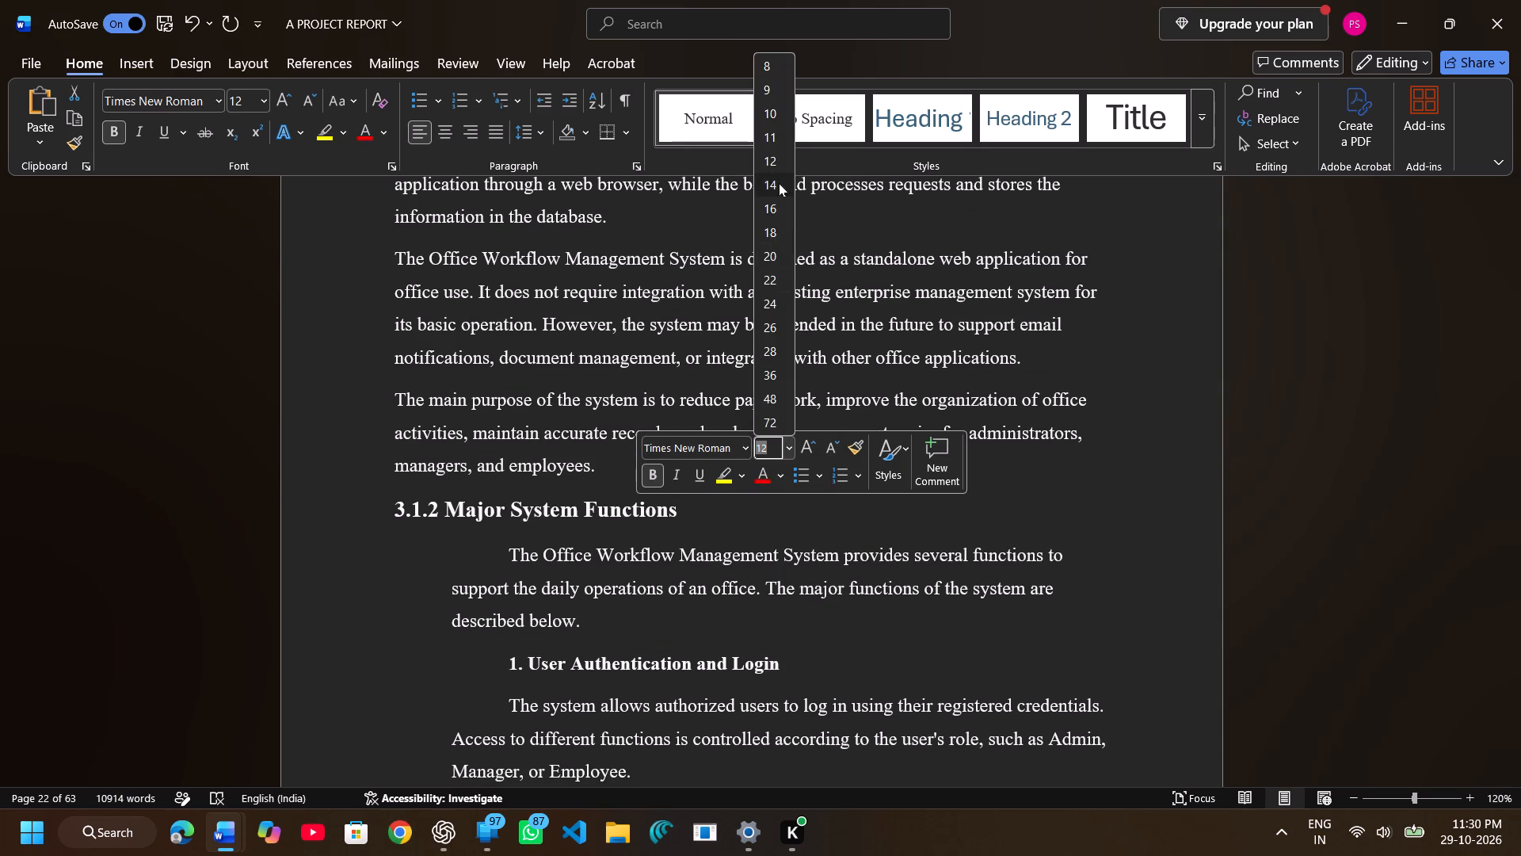
Set the subheading "1. User Authentication and Login" to font size 14 and remove its indent so it starts at the margin.
left_click_drag(506, 668, 808, 662)
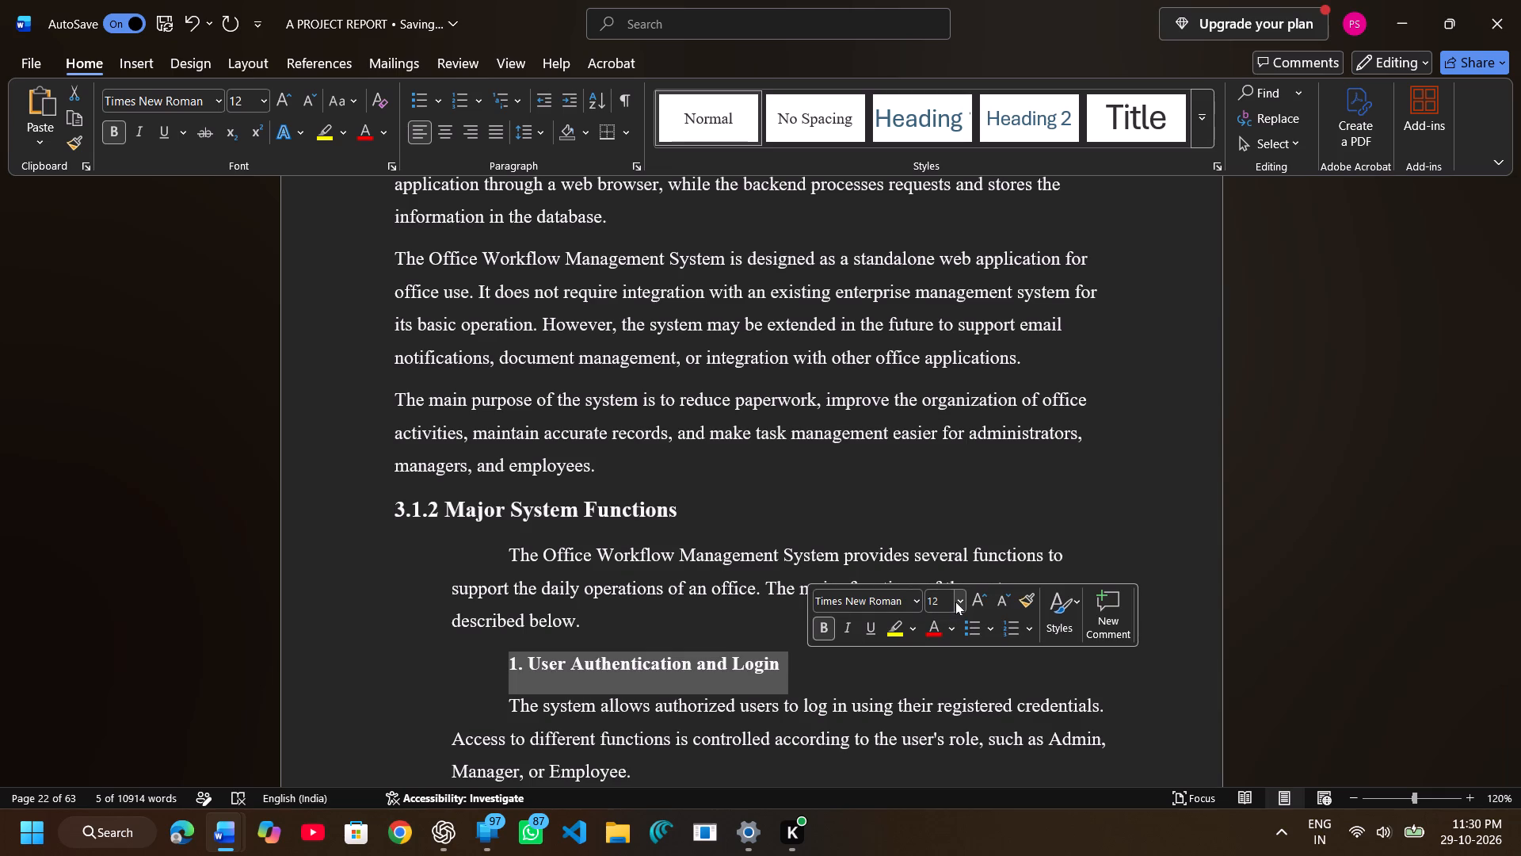
left_click(955, 602)
left_click(954, 335)
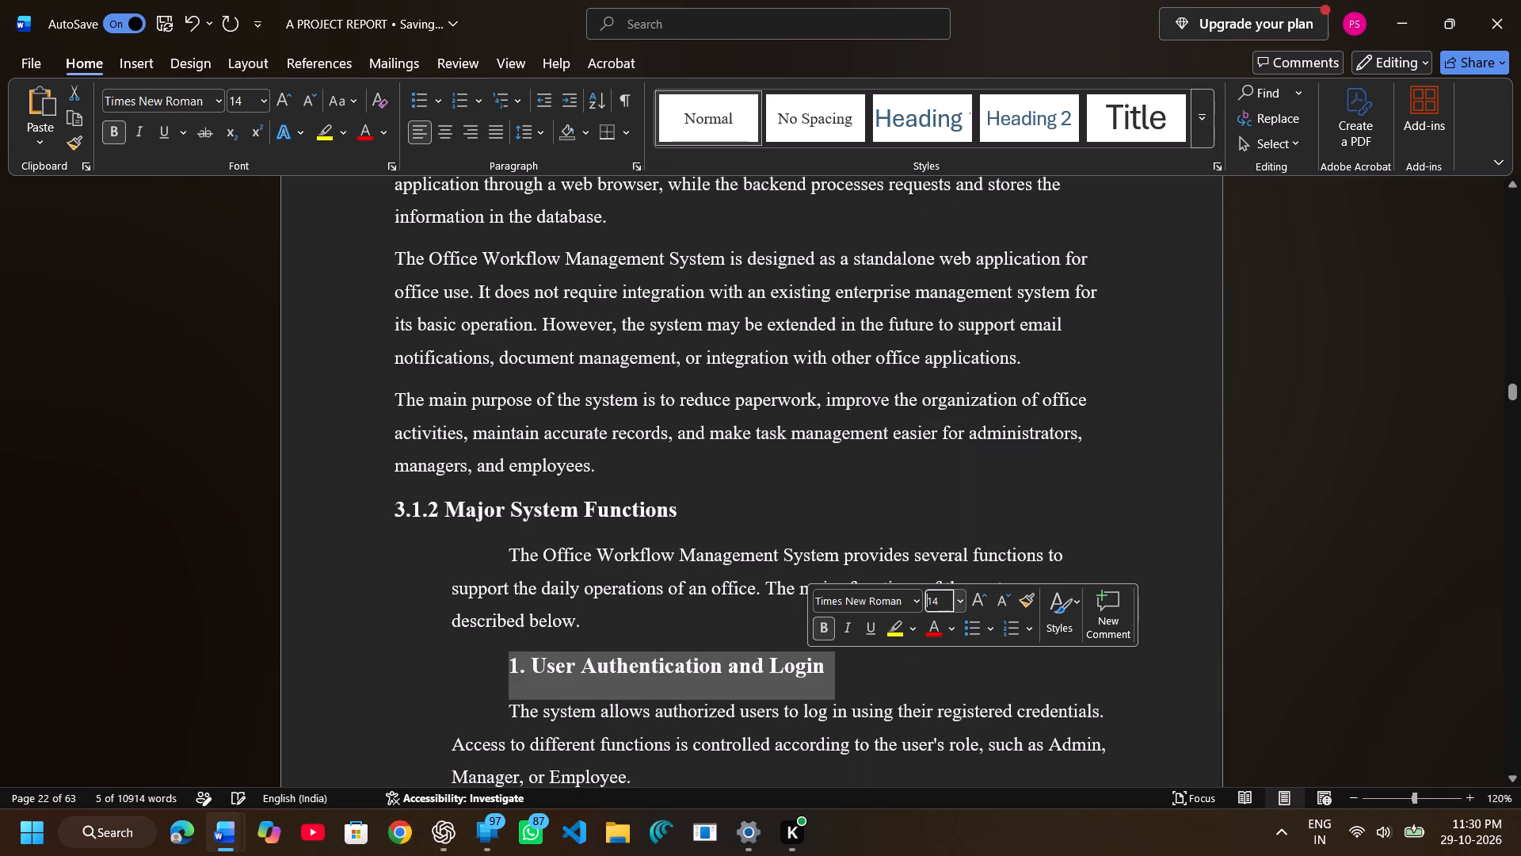
left_click(505, 662)
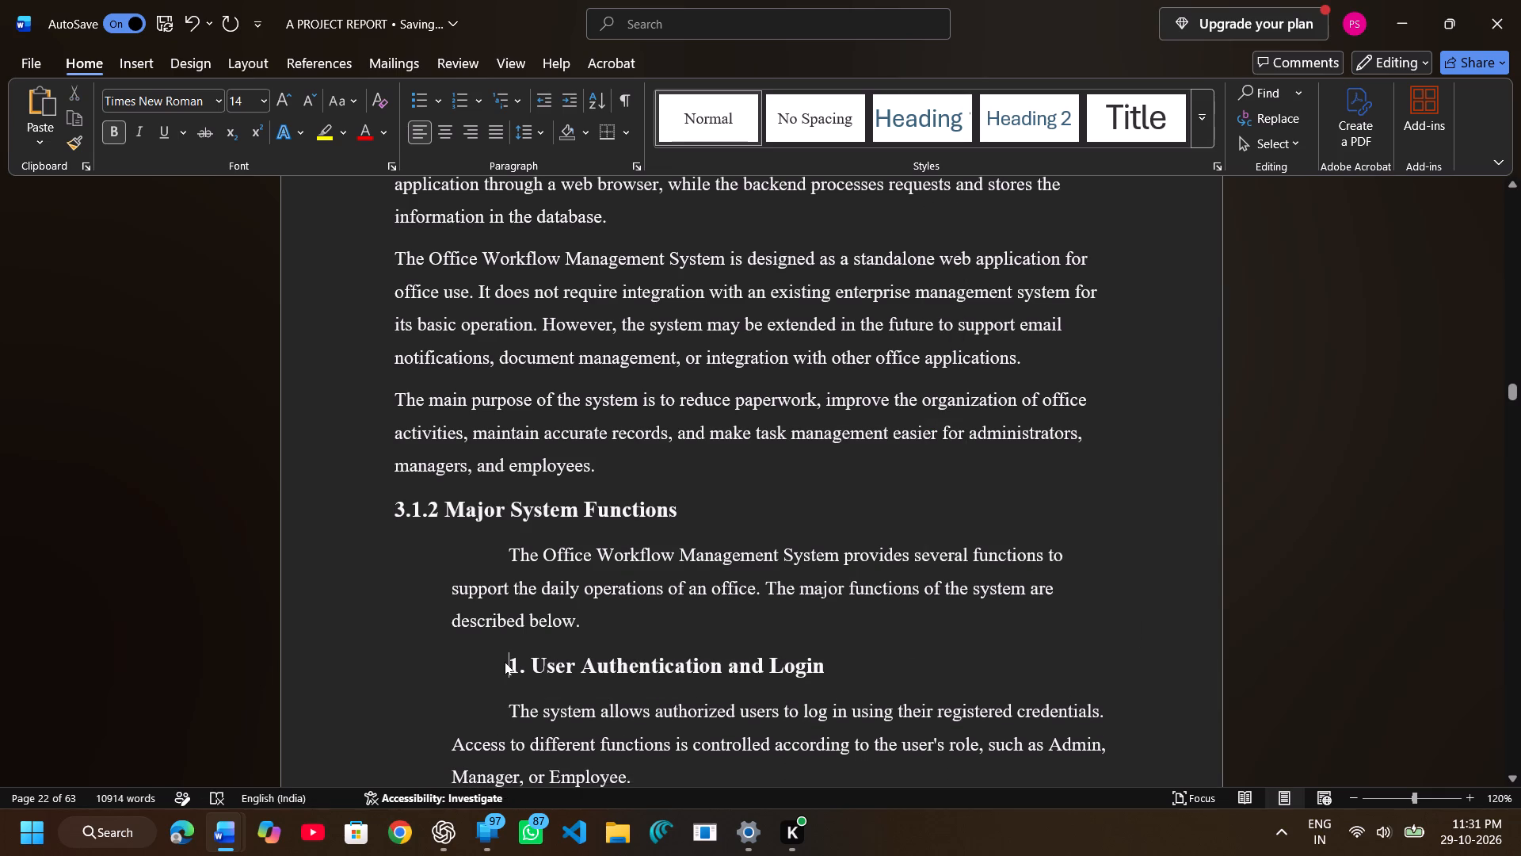
key("BackSpace")
Set the subheading "2. Dashboard Management" to font size 14 and remove its indent so it starts at the margin.
scroll(505, 662, "down", 1)
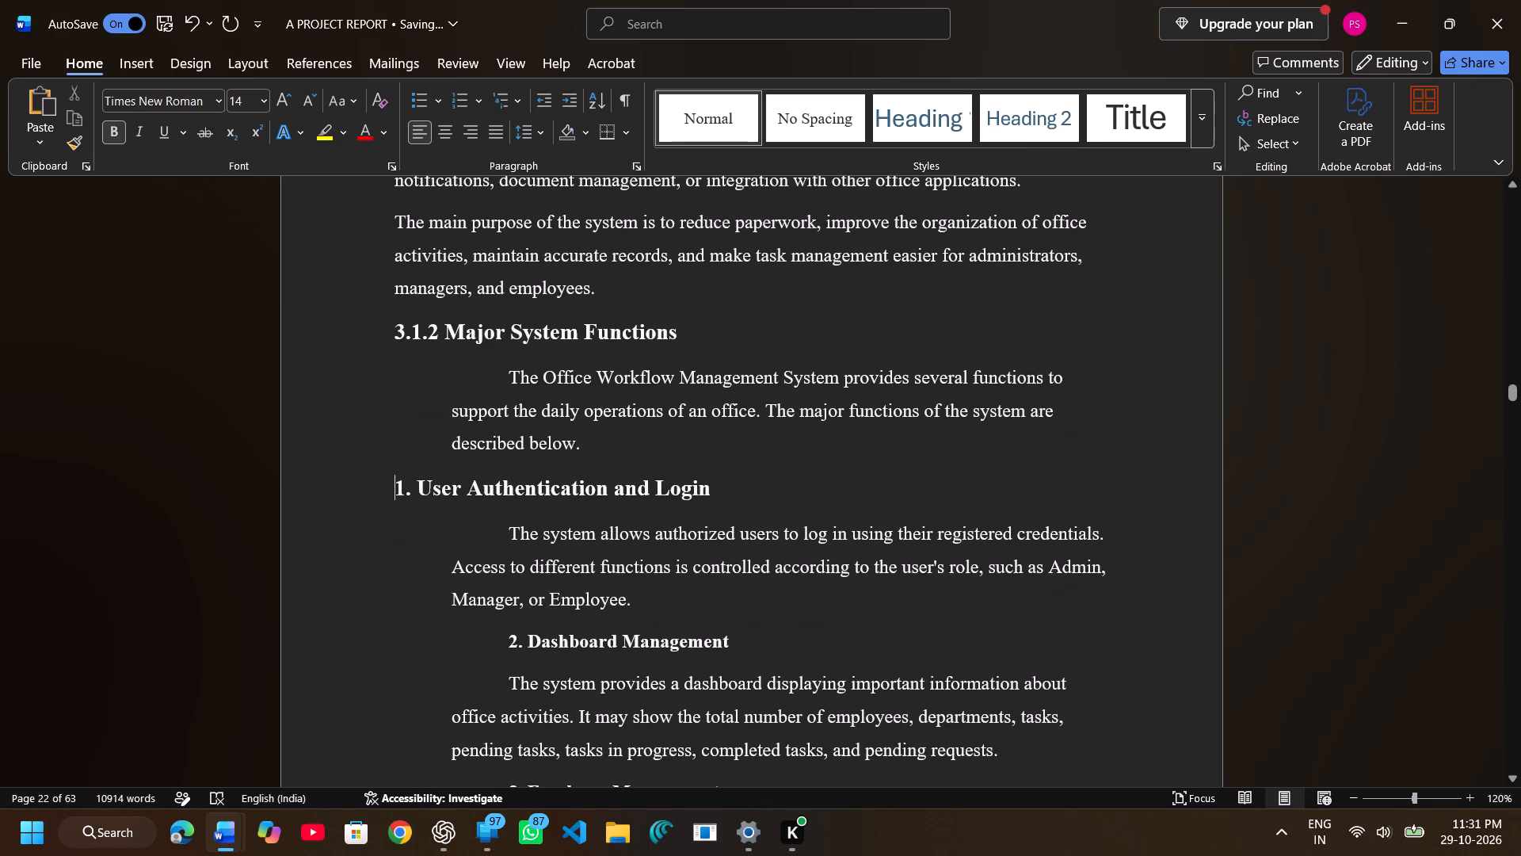
scroll(505, 662, "down", 1)
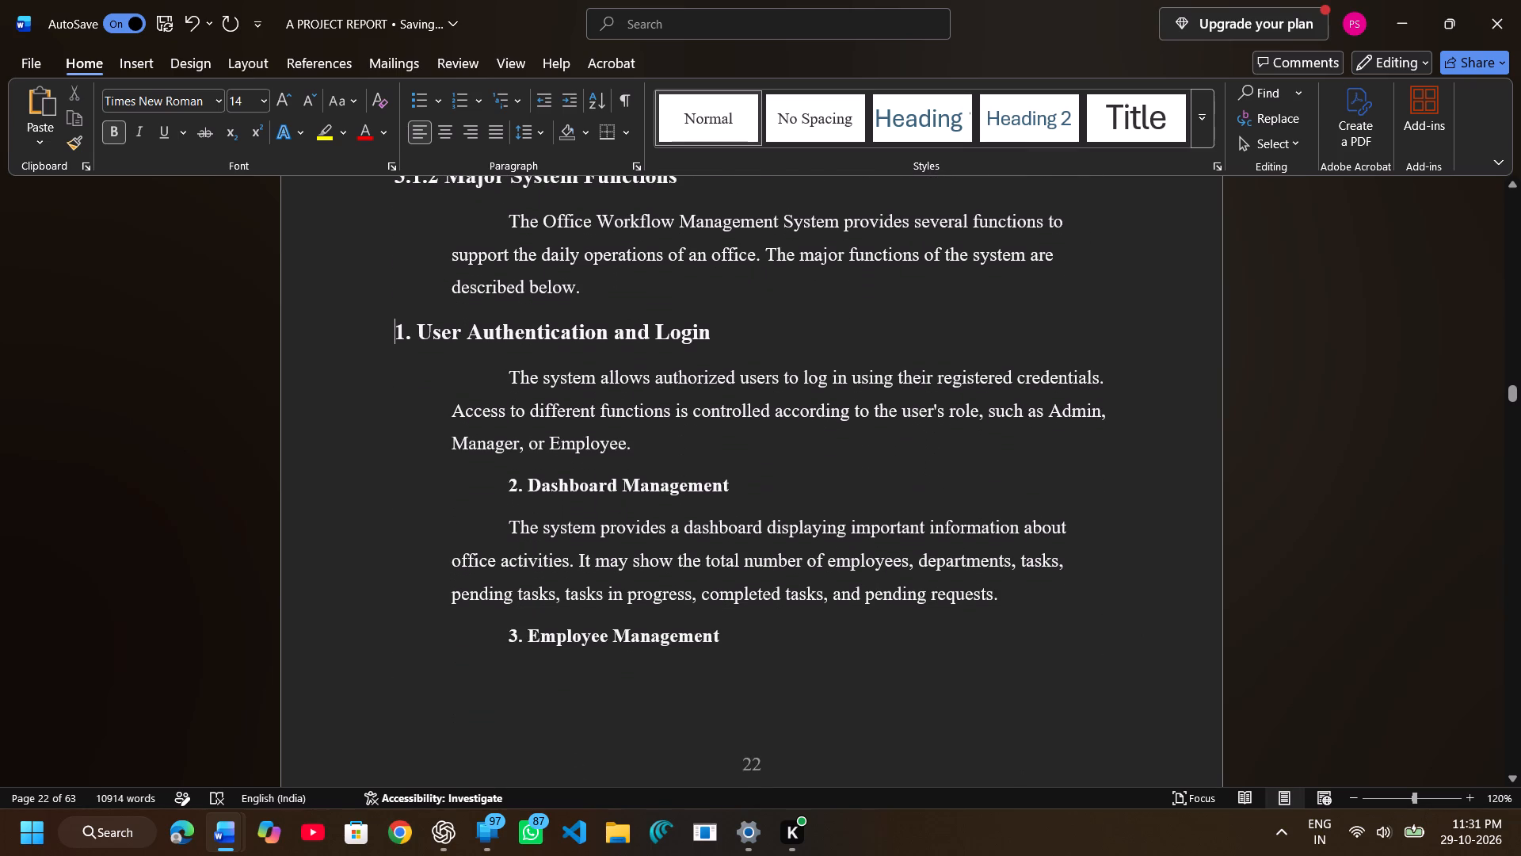
left_click_drag(502, 483, 744, 491)
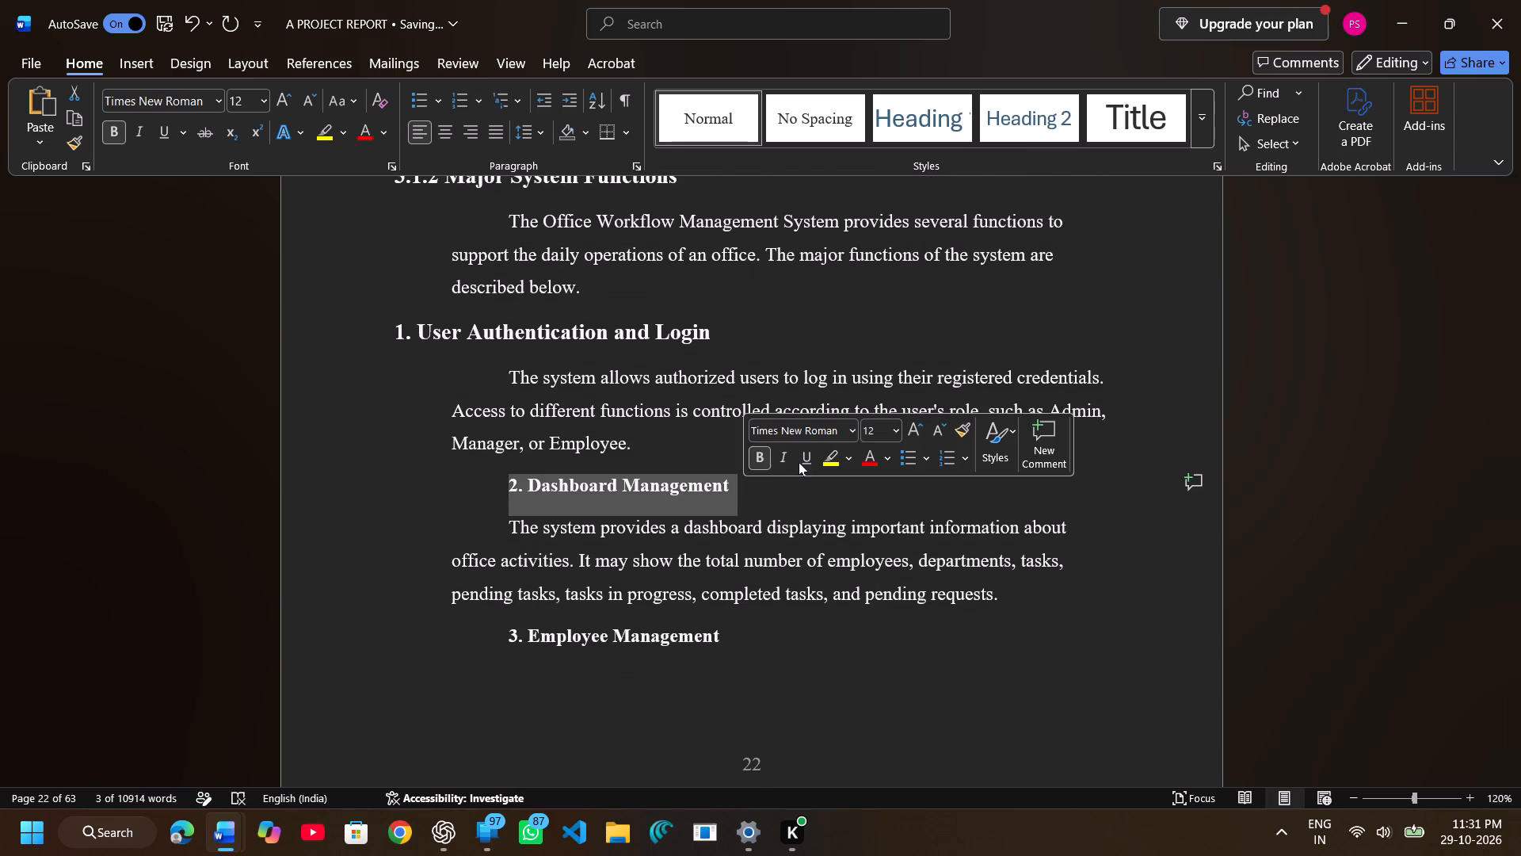
left_click(894, 433)
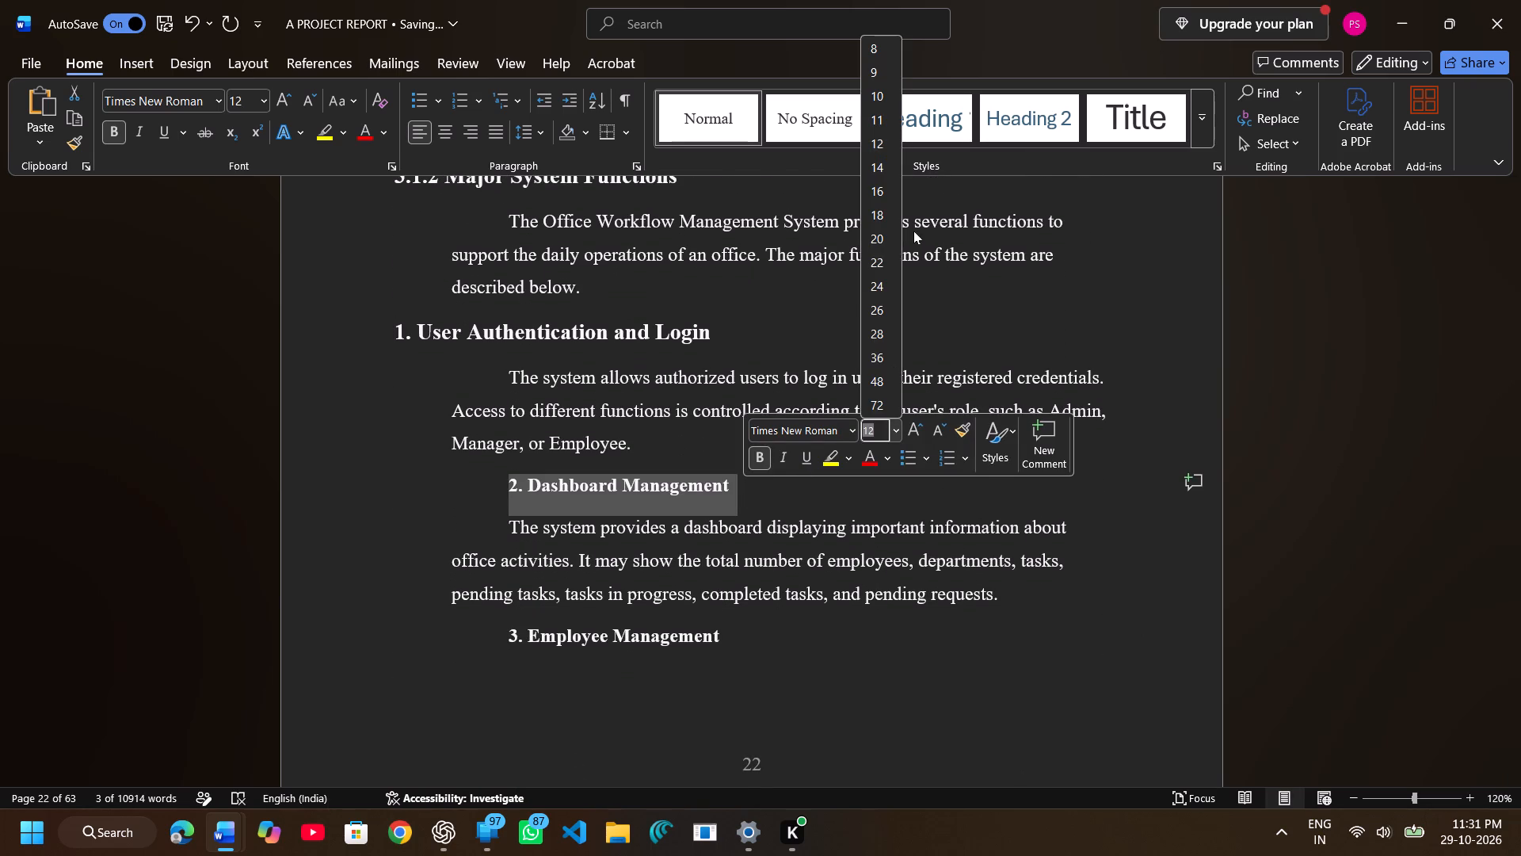
left_click(885, 169)
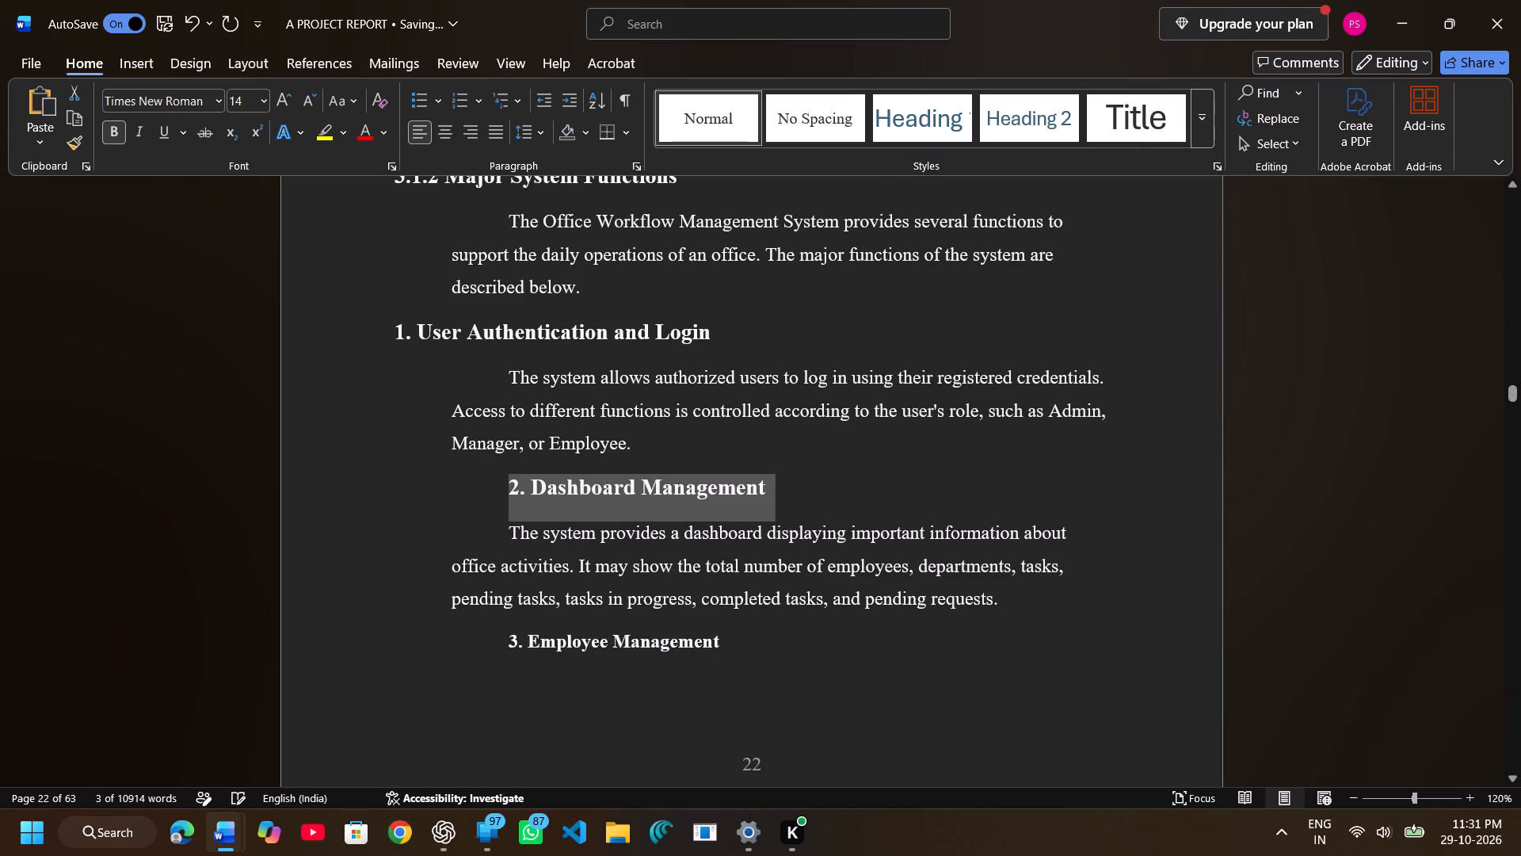
left_click(504, 486)
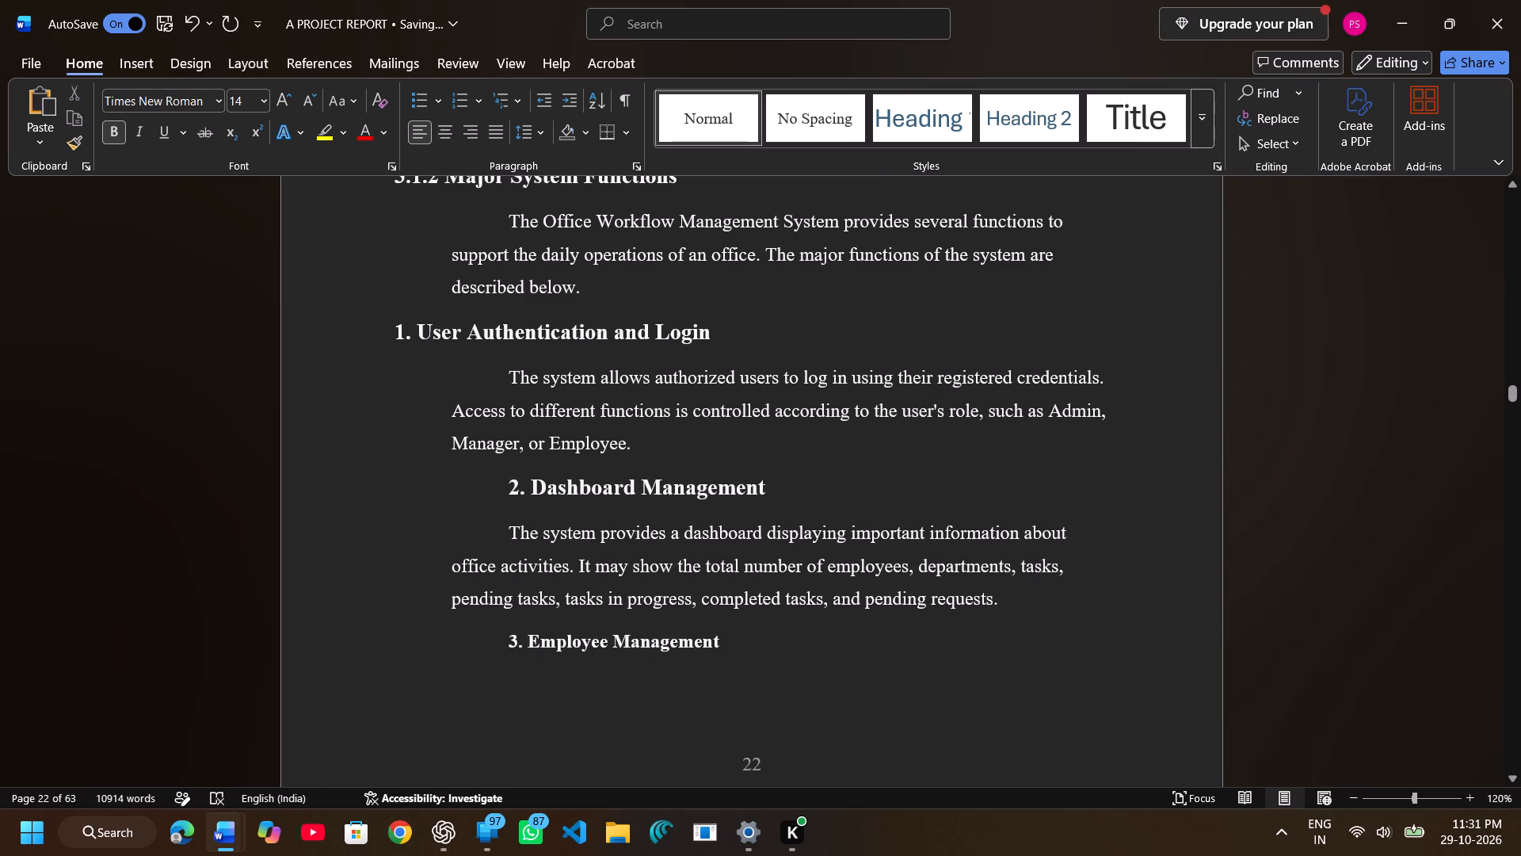
key("BackSpace")
Set the subheading "3. Employee Management" to font size 14 and remove its indent so it starts at the margin.
scroll(505, 486, "down", 1)
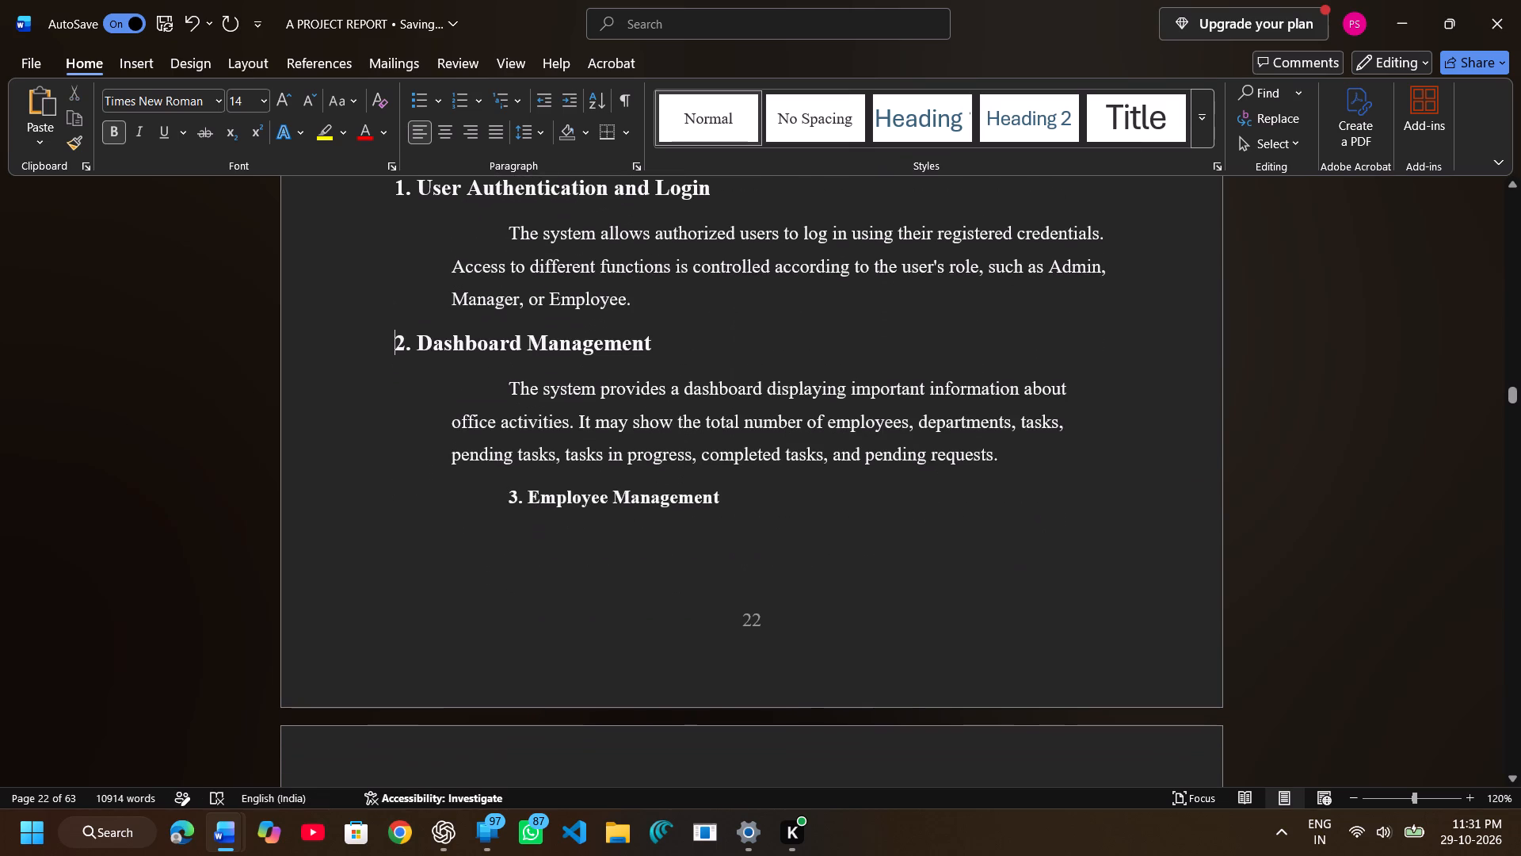
left_click_drag(505, 495, 734, 500)
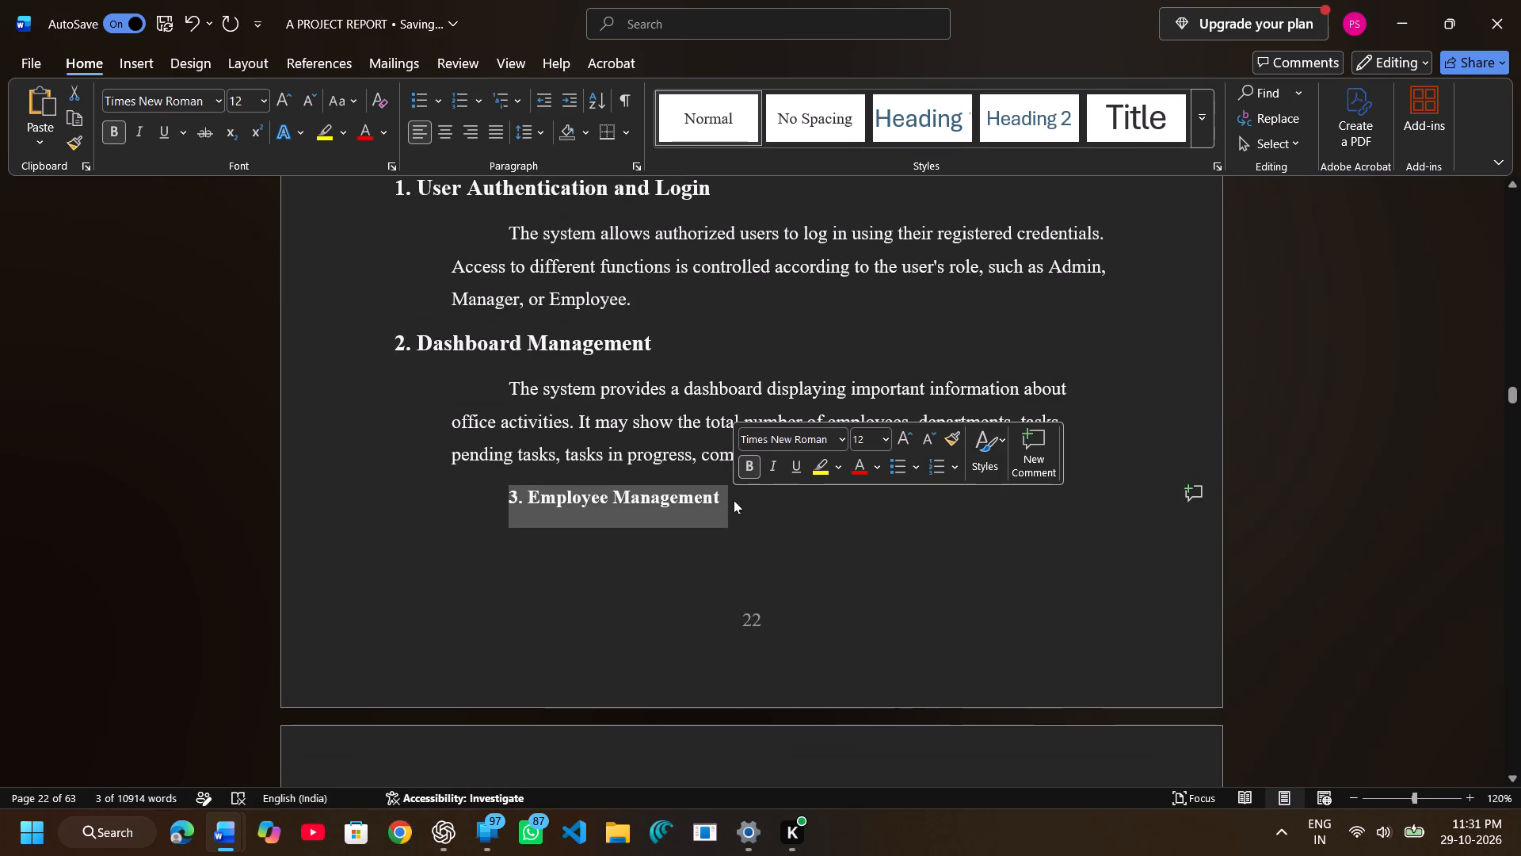
left_click(884, 439)
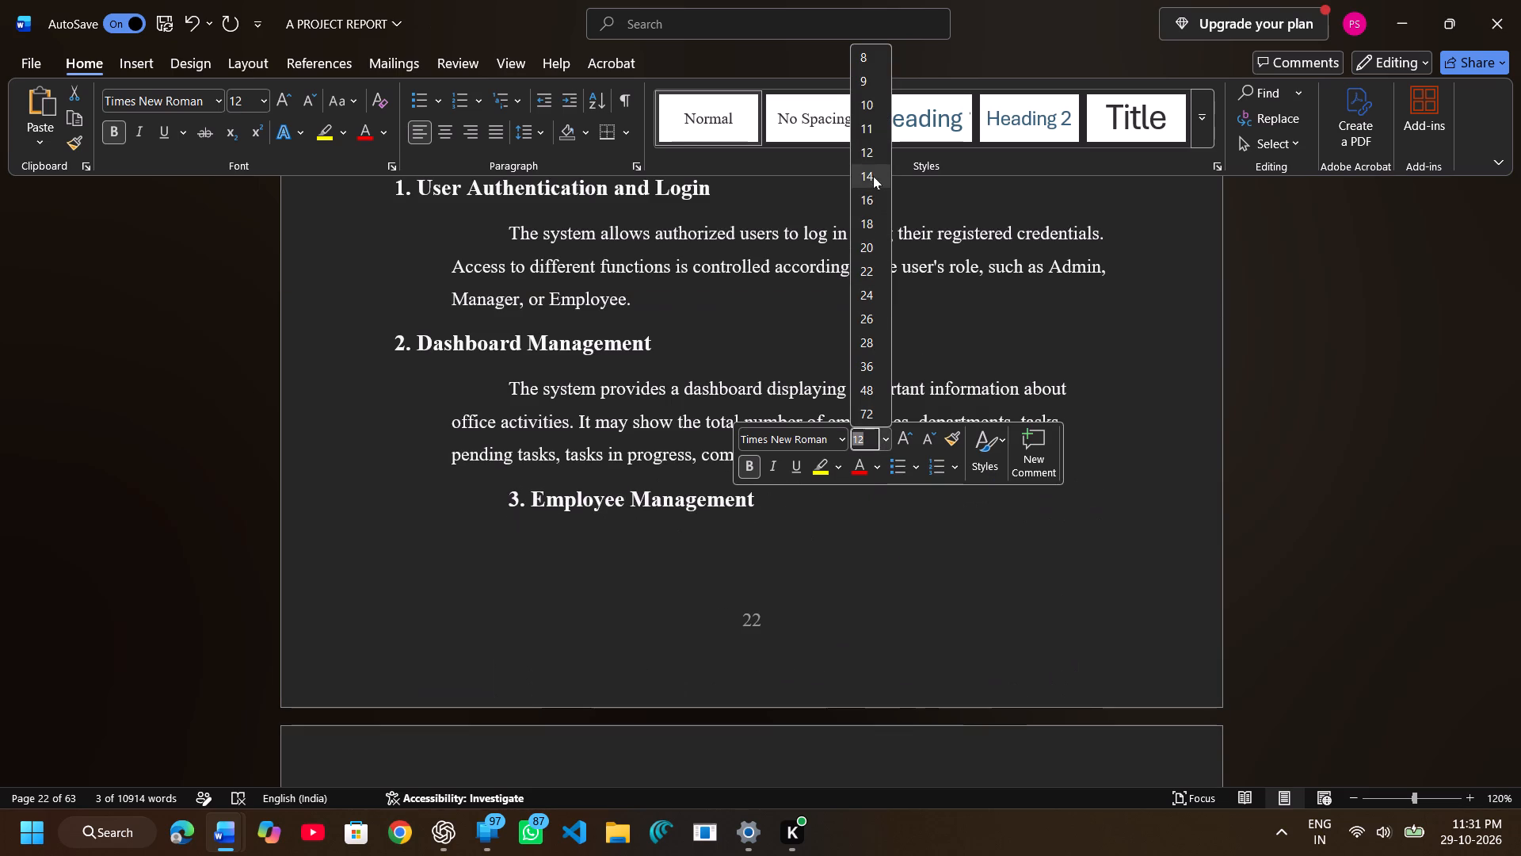
left_click(873, 176)
left_click(503, 488)
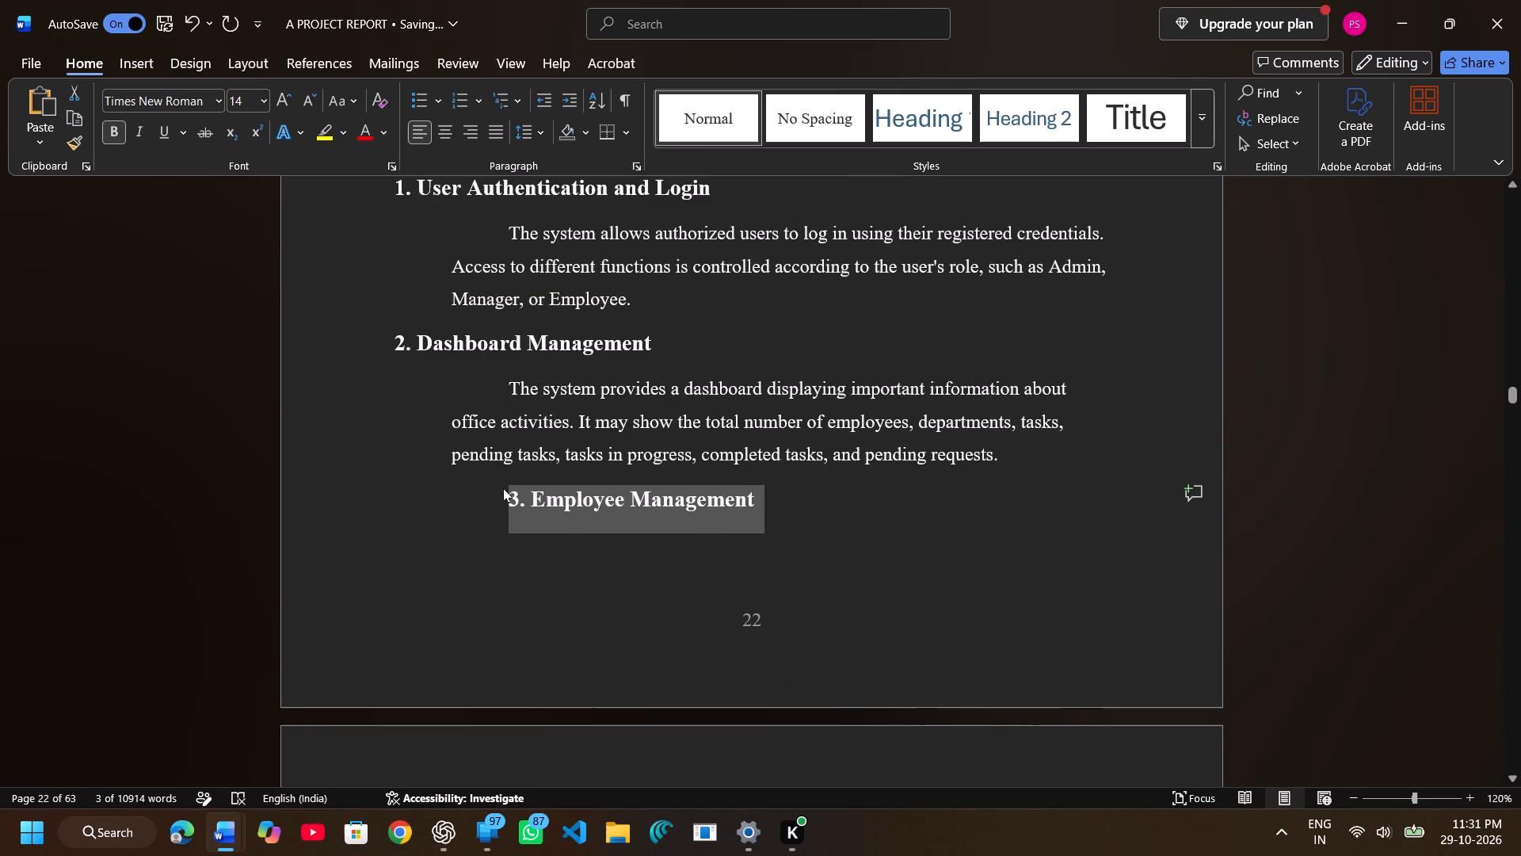
key("BackSpace")
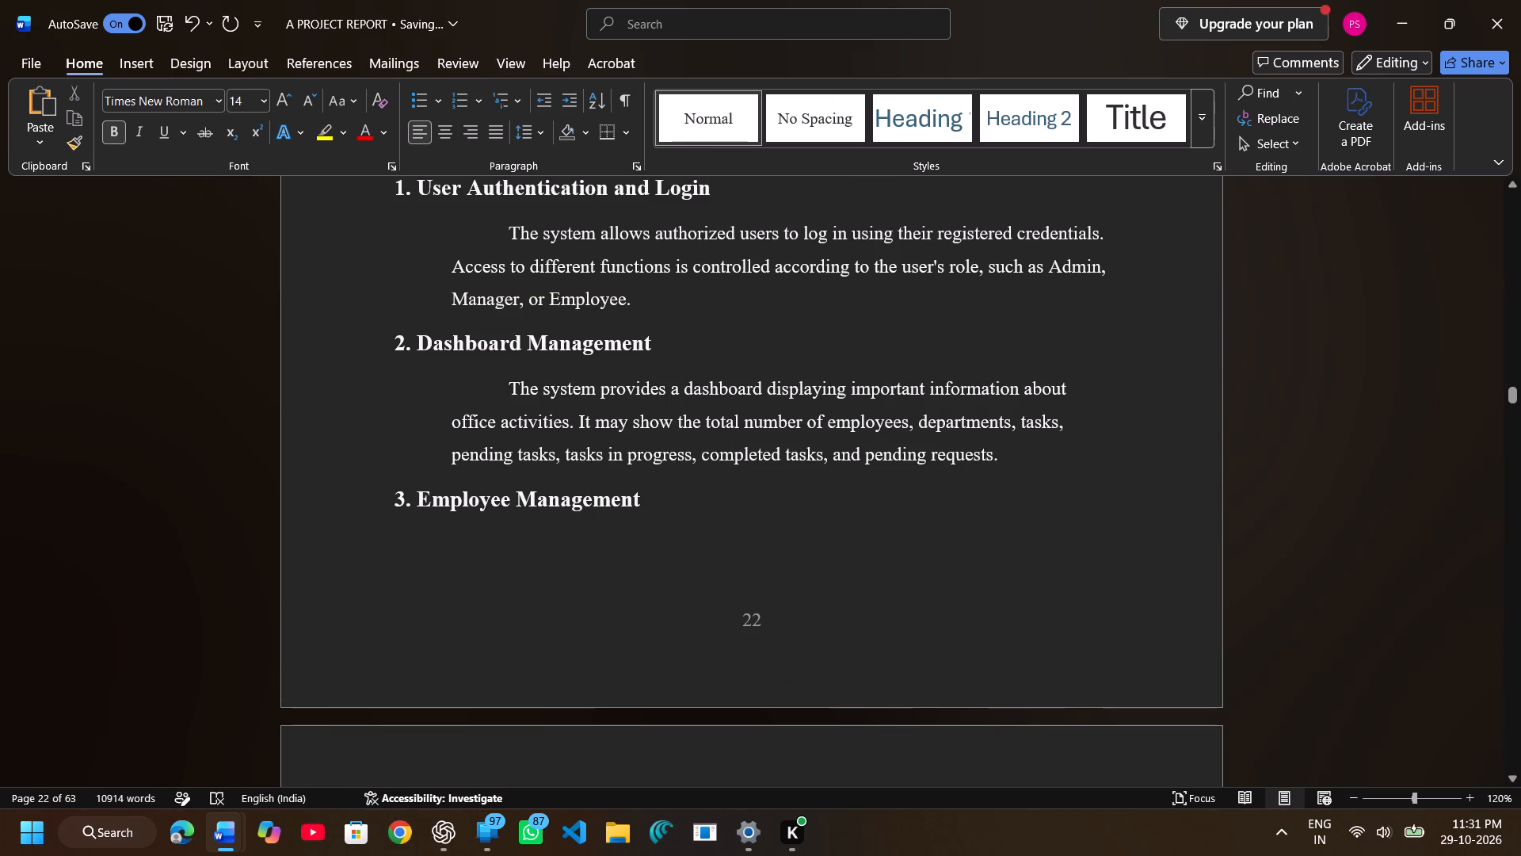
Remove the indent from the paragraph under "3. Employee Management", keeping it as a separate paragraph below the subheading.
scroll(503, 488, "down", 1)
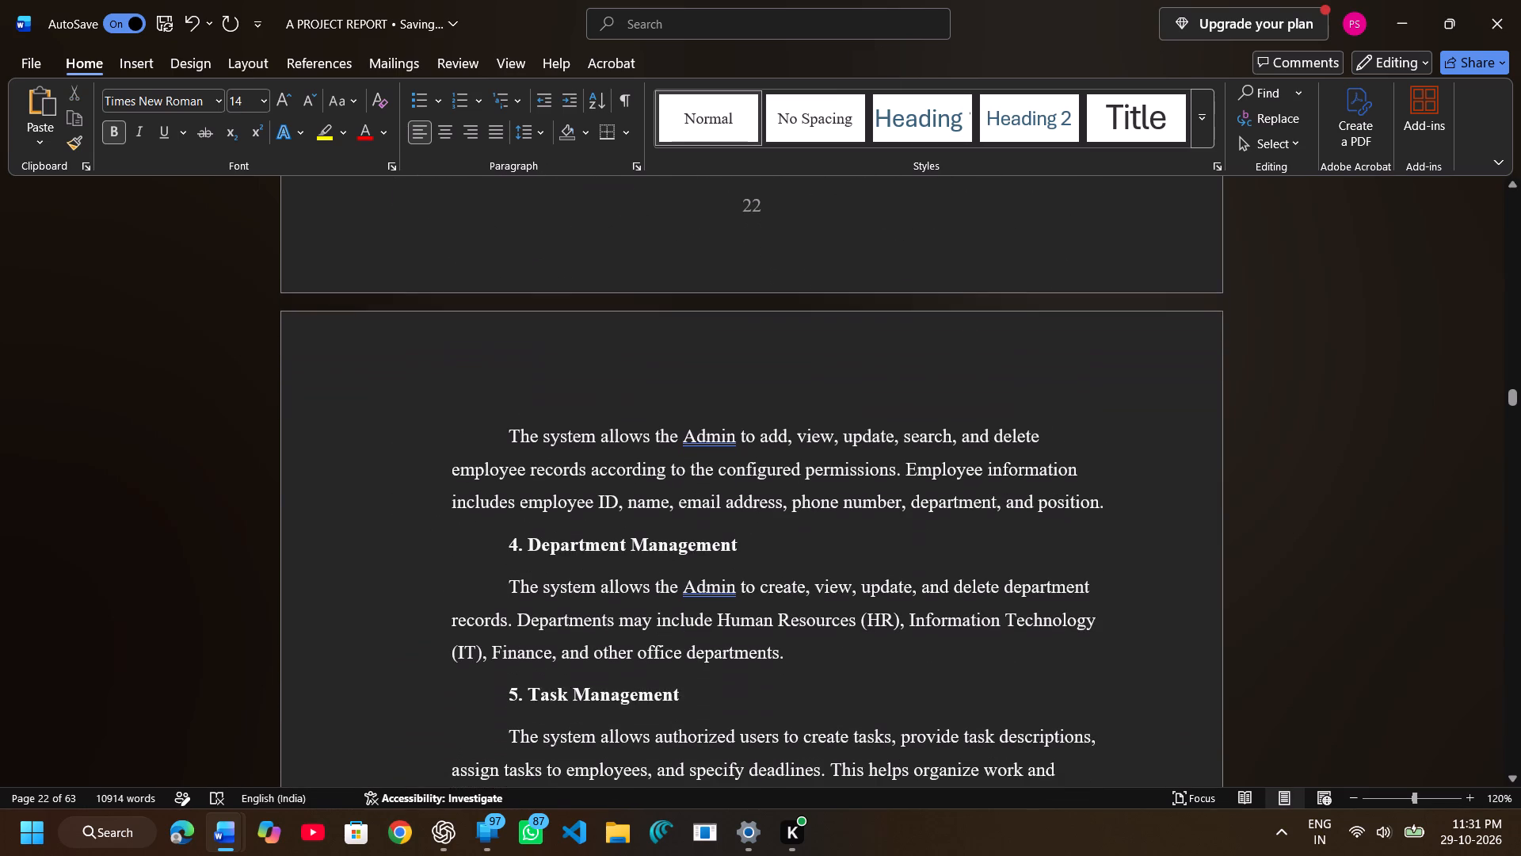
scroll(503, 488, "down", 1)
left_click(506, 415)
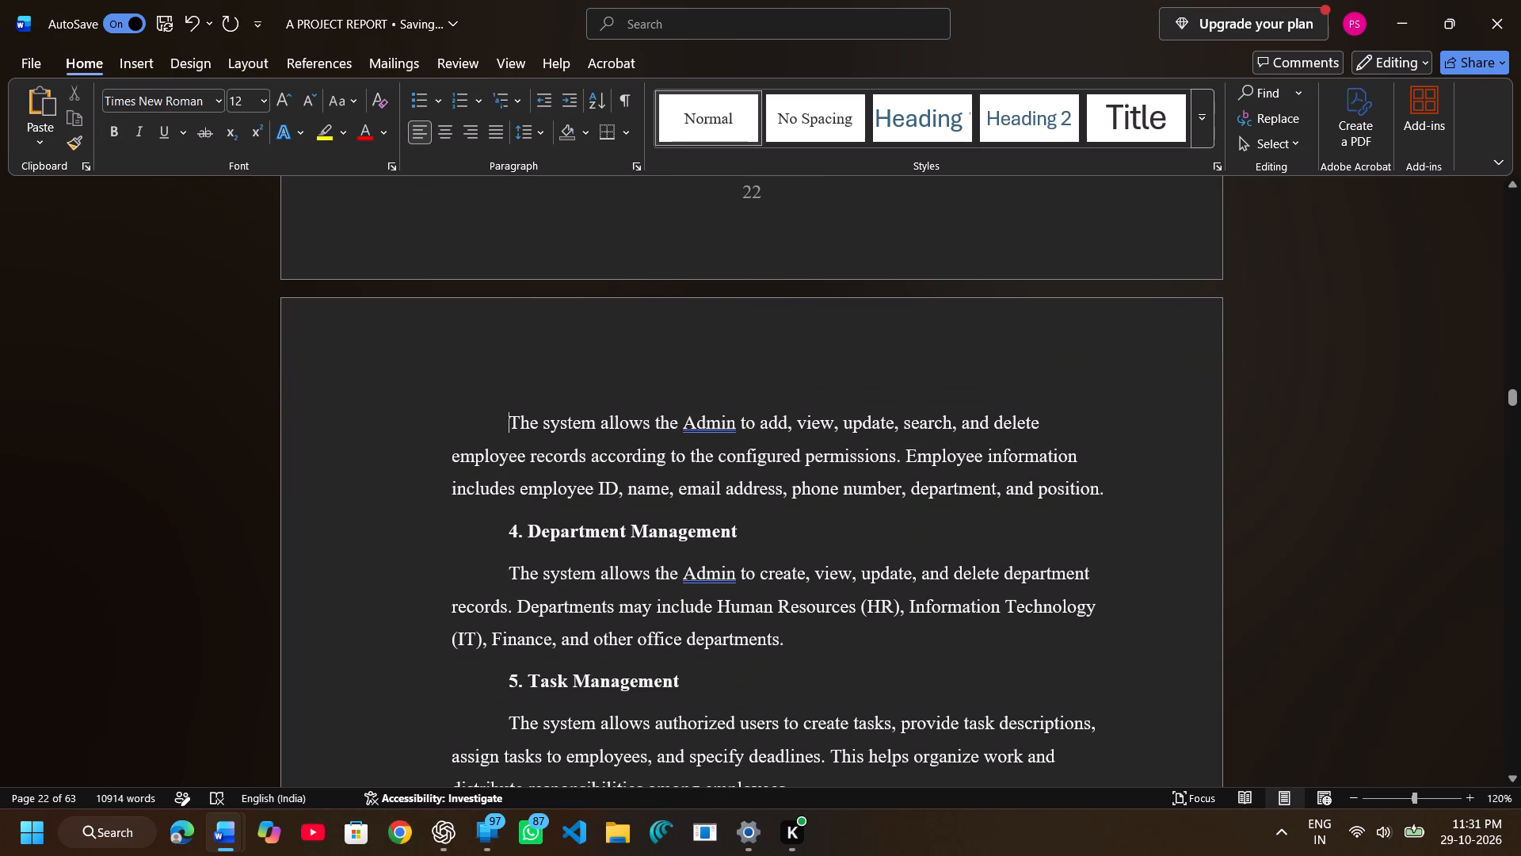
key("BackSpace")
key("BackSpace")
key("BackSpace")
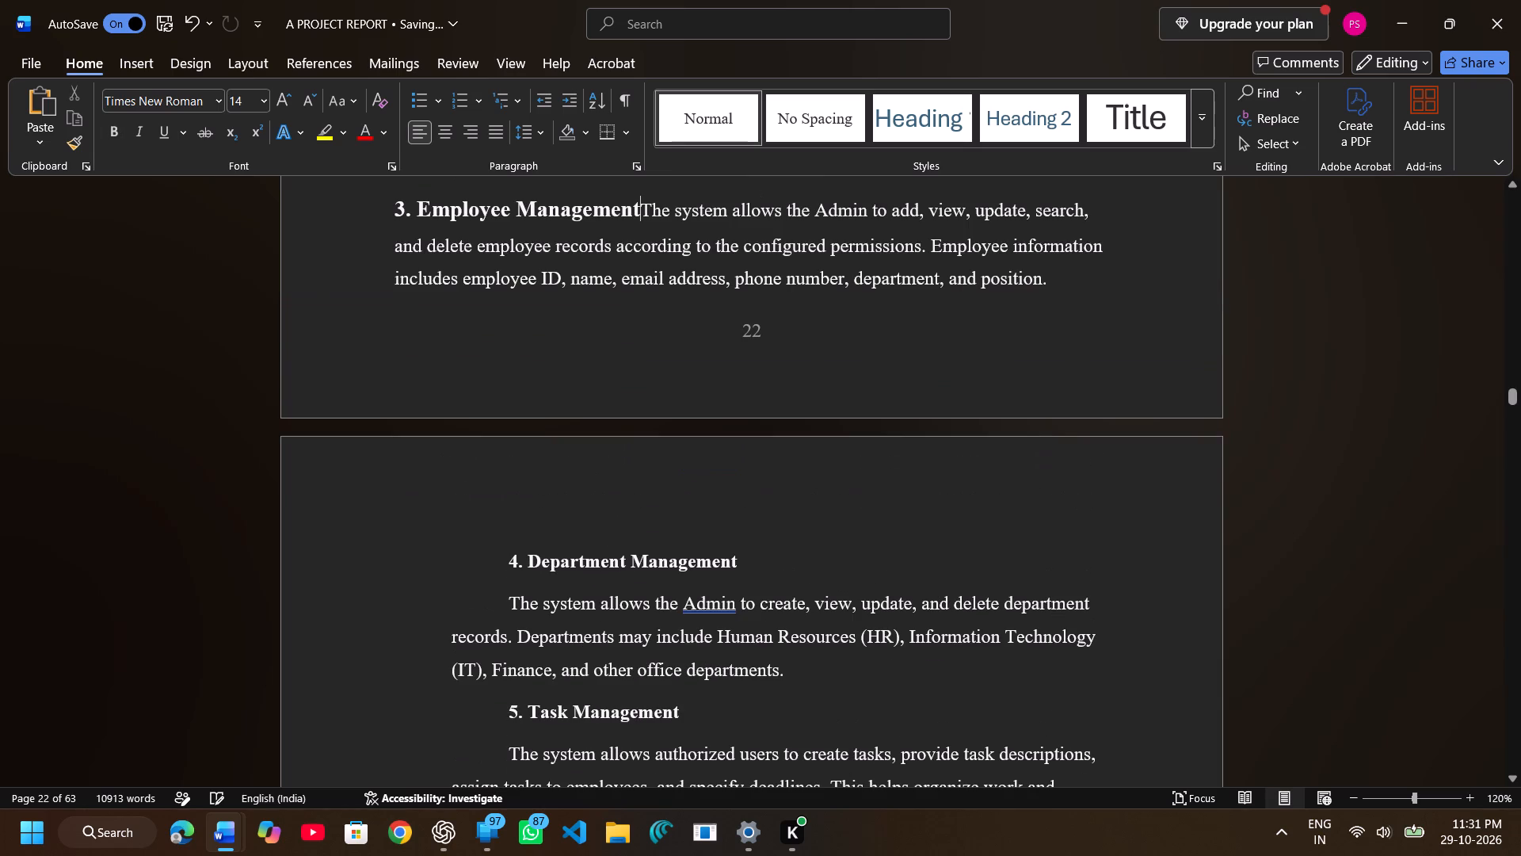
key("Return")
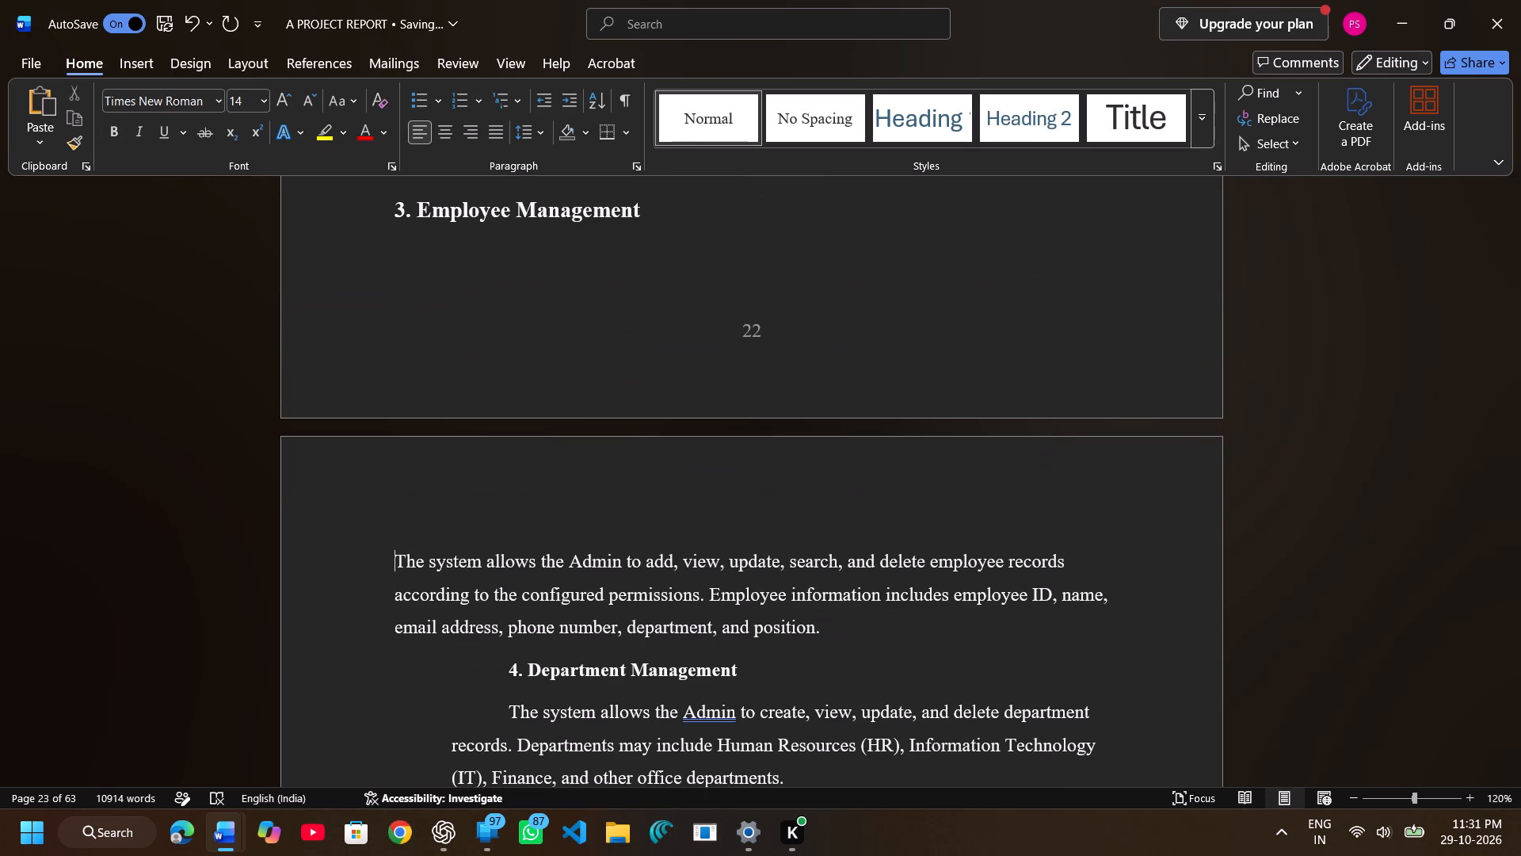
Align the subheading "4. Department Management" to the margin and set its font size to 14.
left_click(497, 662)
key("BackSpace")
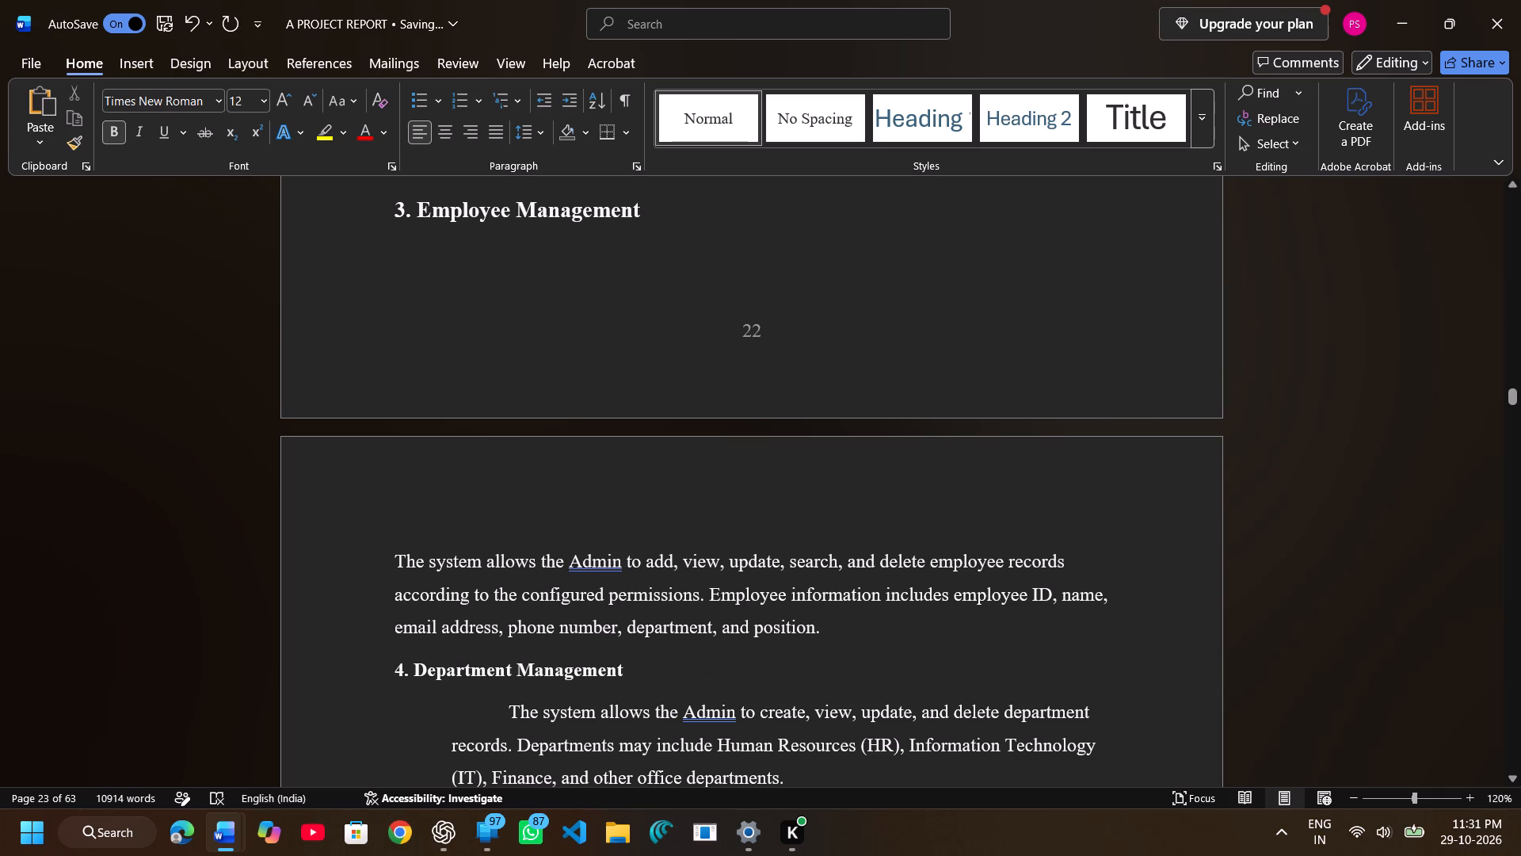
left_click_drag(397, 674, 638, 671)
left_click(791, 606)
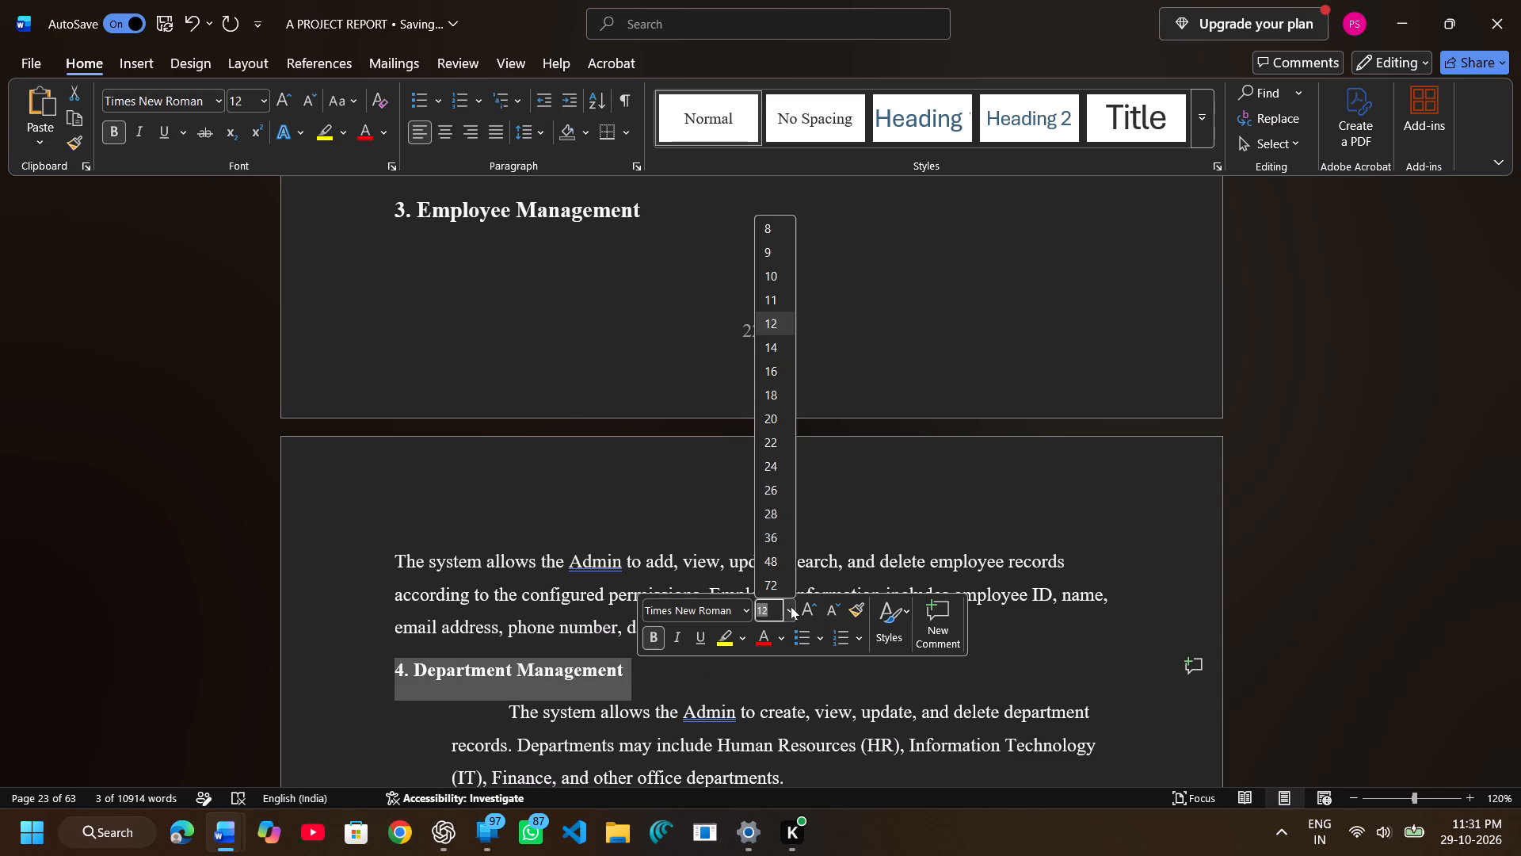
left_click(779, 345)
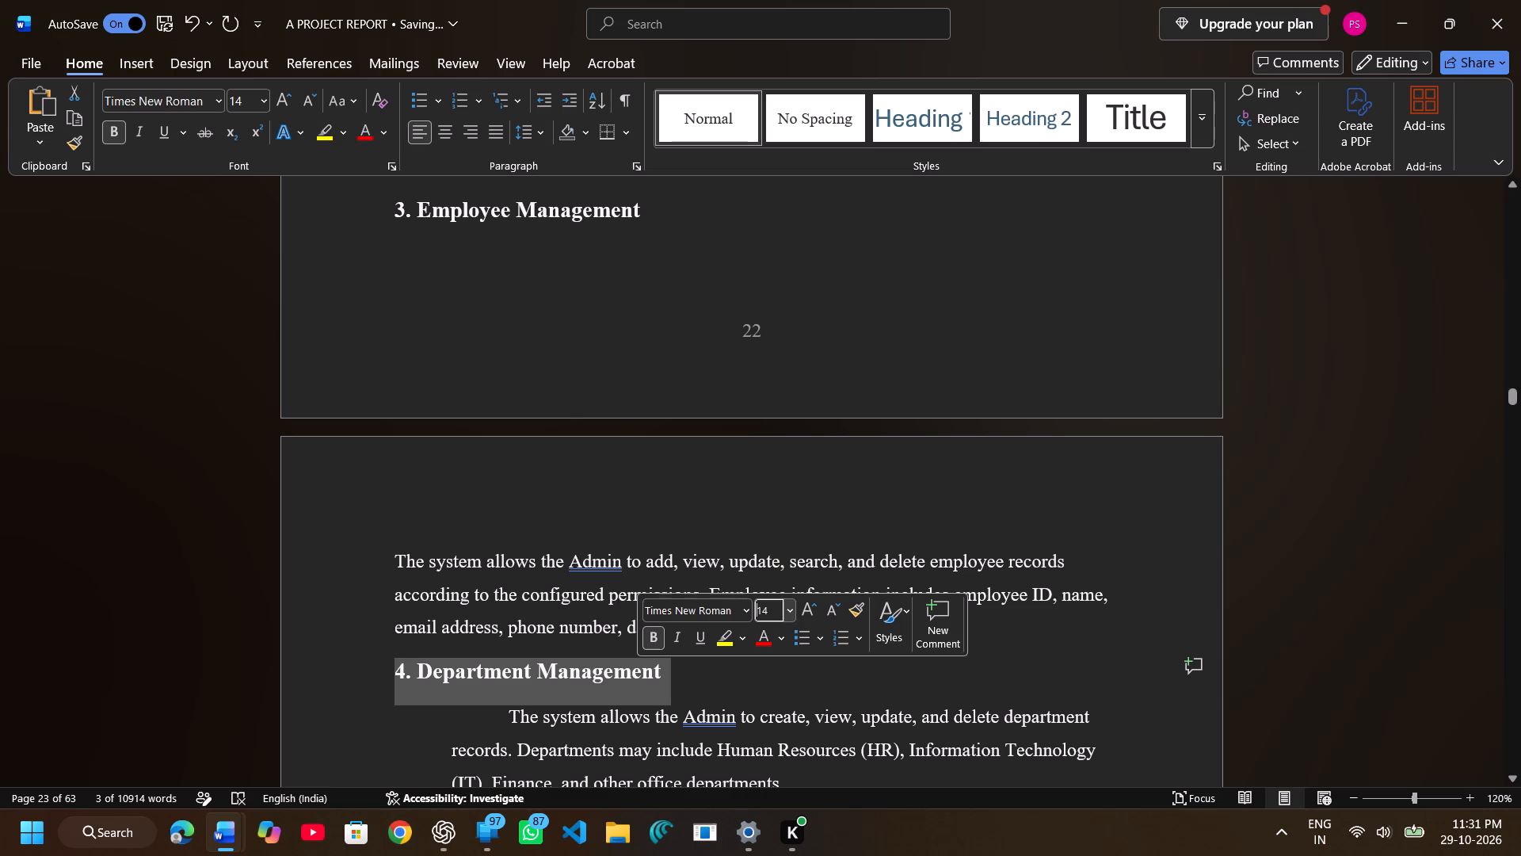
left_click(714, 450)
Remove the indents from the paragraph under "4. Department Management", aligning it to the margin.
scroll(714, 450, "down", 1)
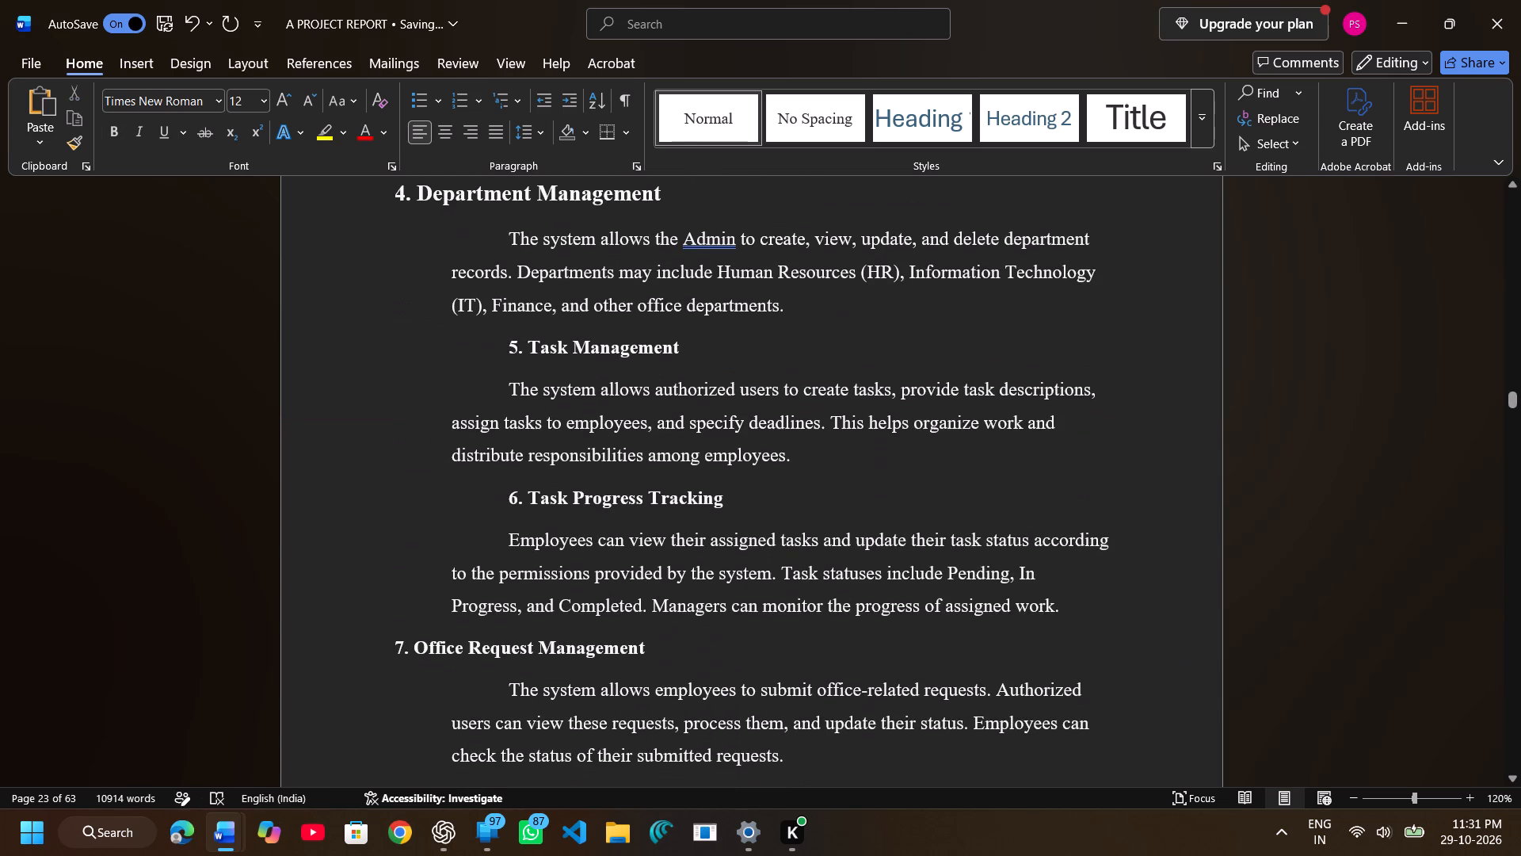
left_click(505, 239)
key("BackSpace")
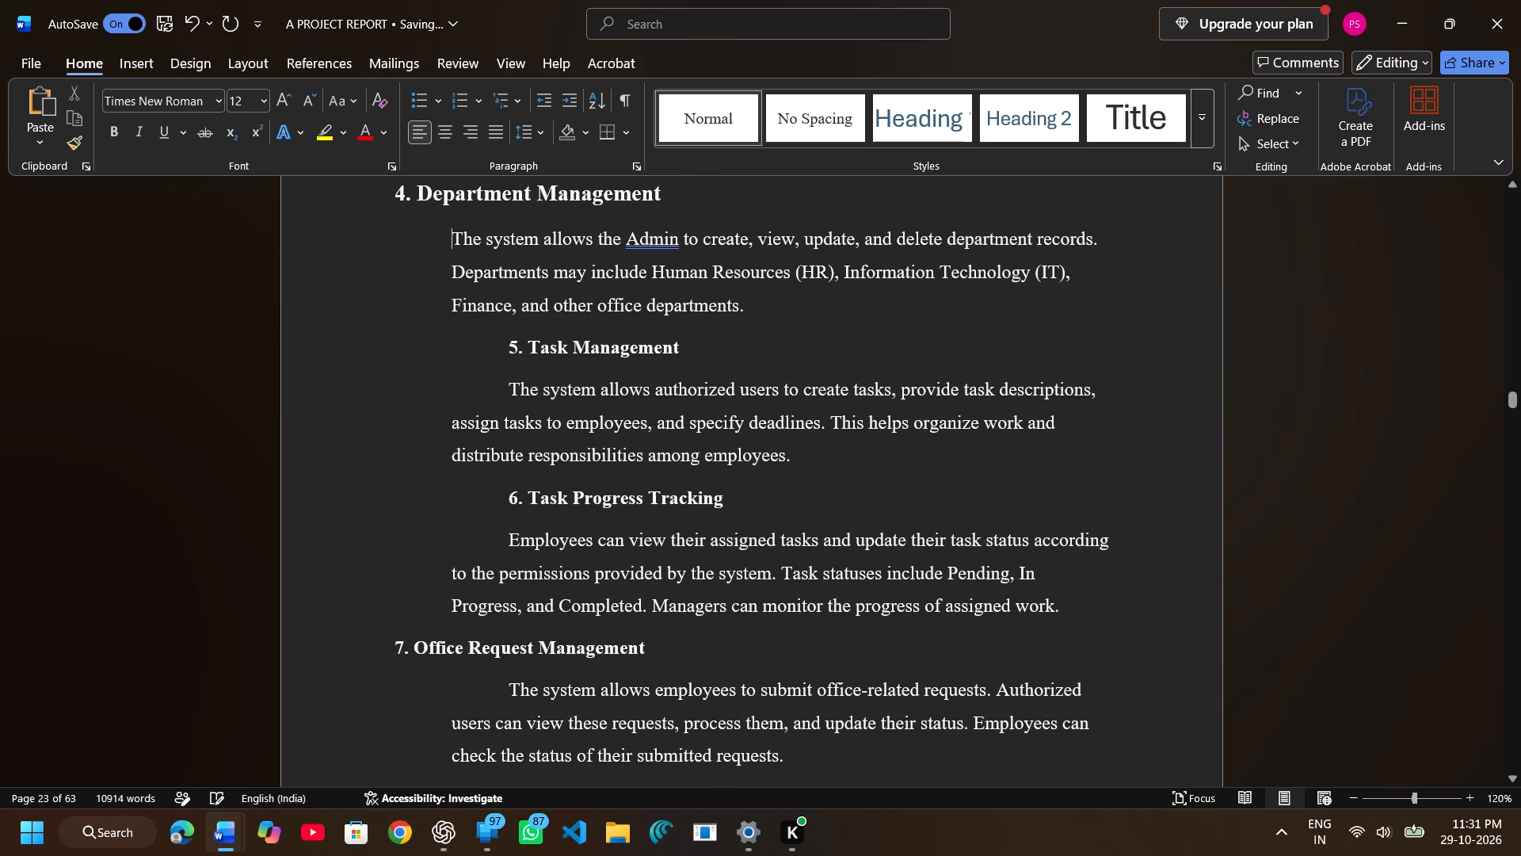
key("BackSpace")
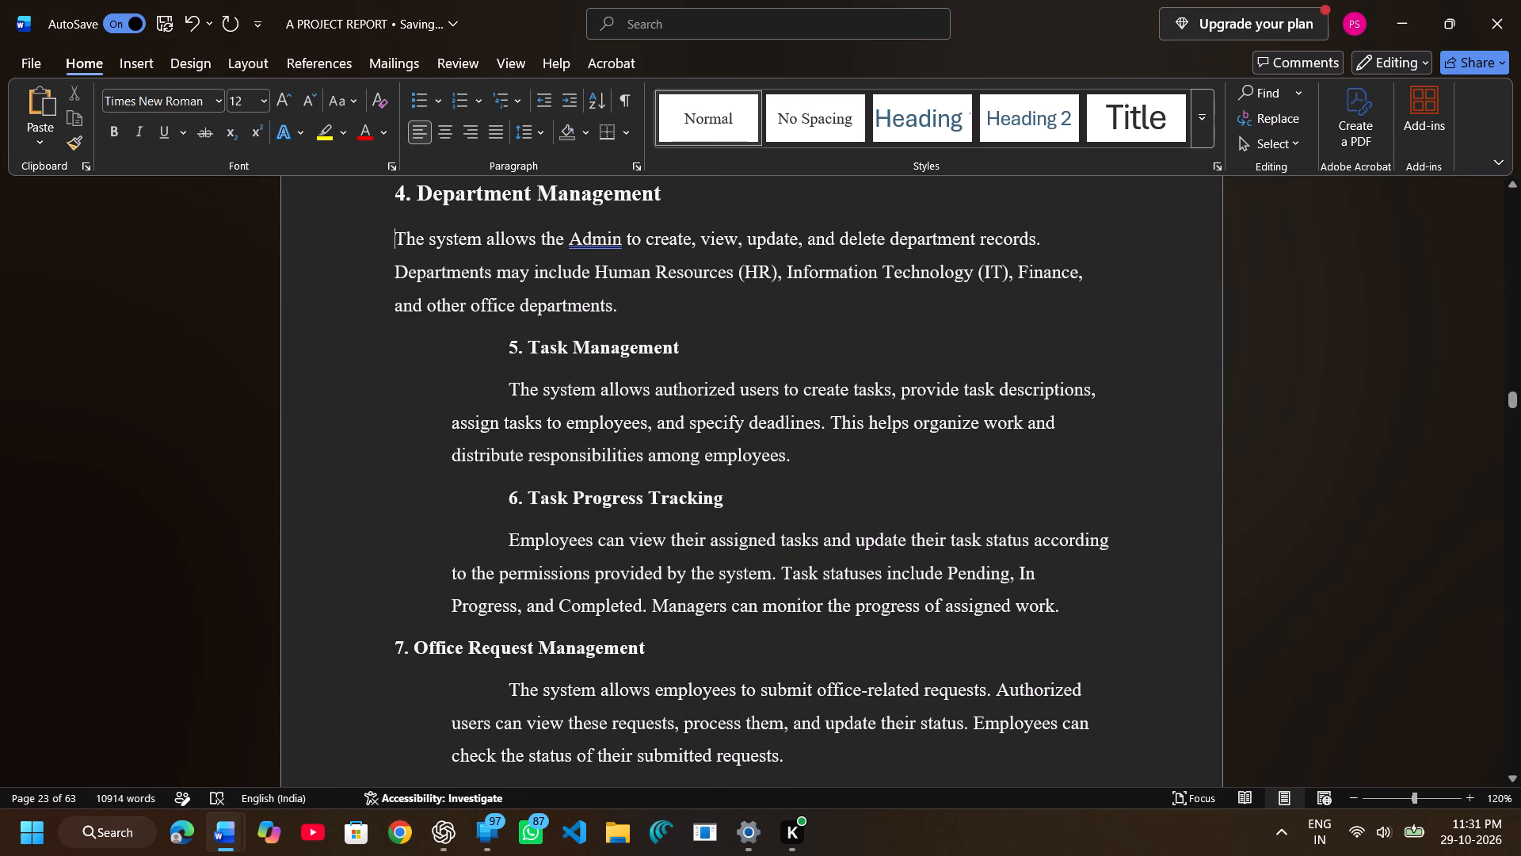
Align the subheading "5. Task Management" and the paragraph under it to the margin, and set the subheading's font size to 14.
left_click(505, 347)
key("BackSpace")
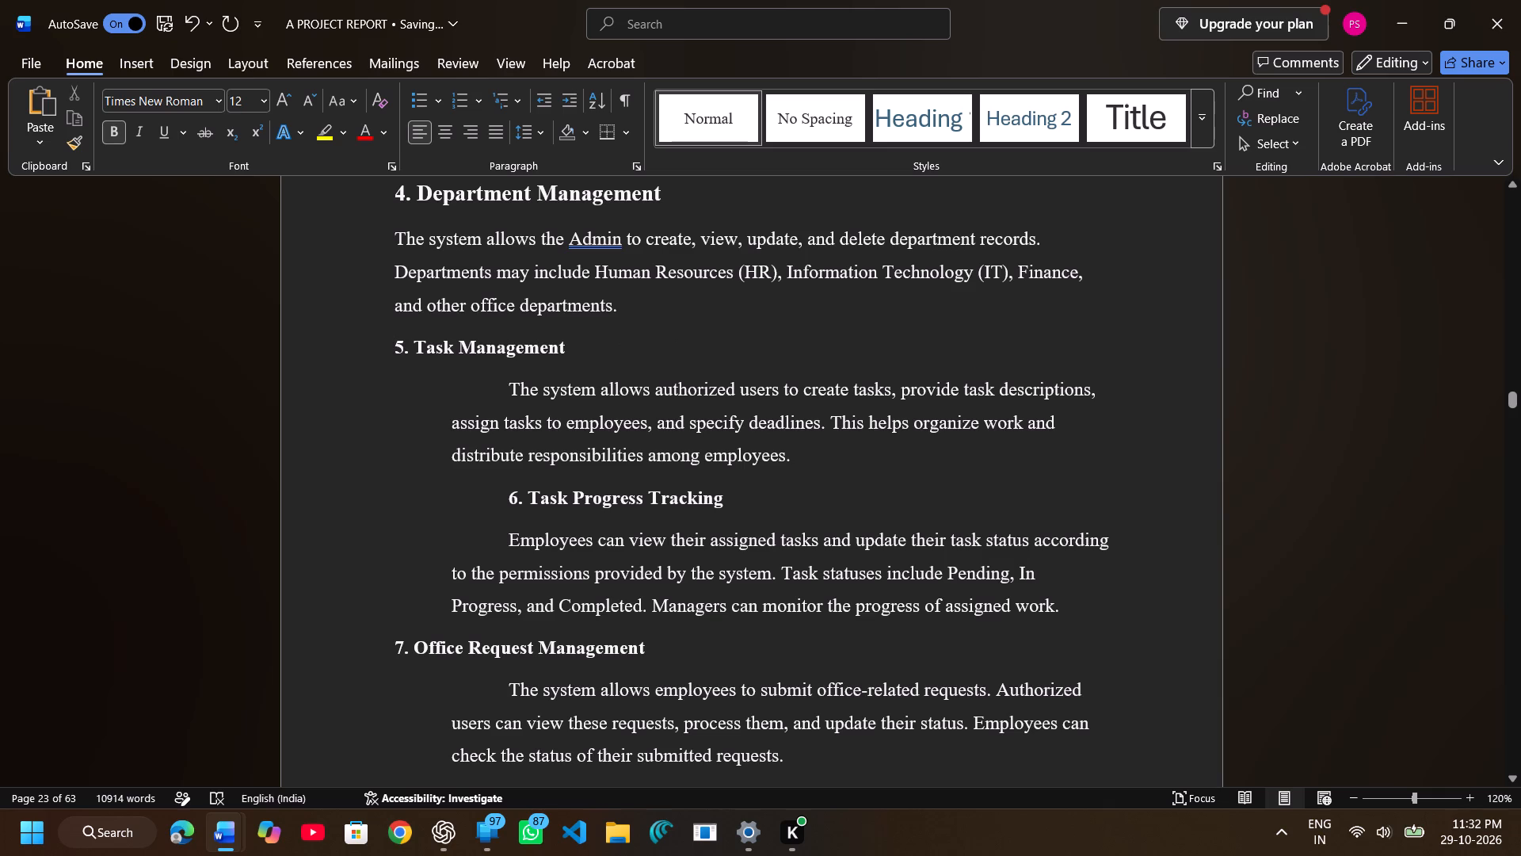
left_click_drag(395, 346, 590, 357)
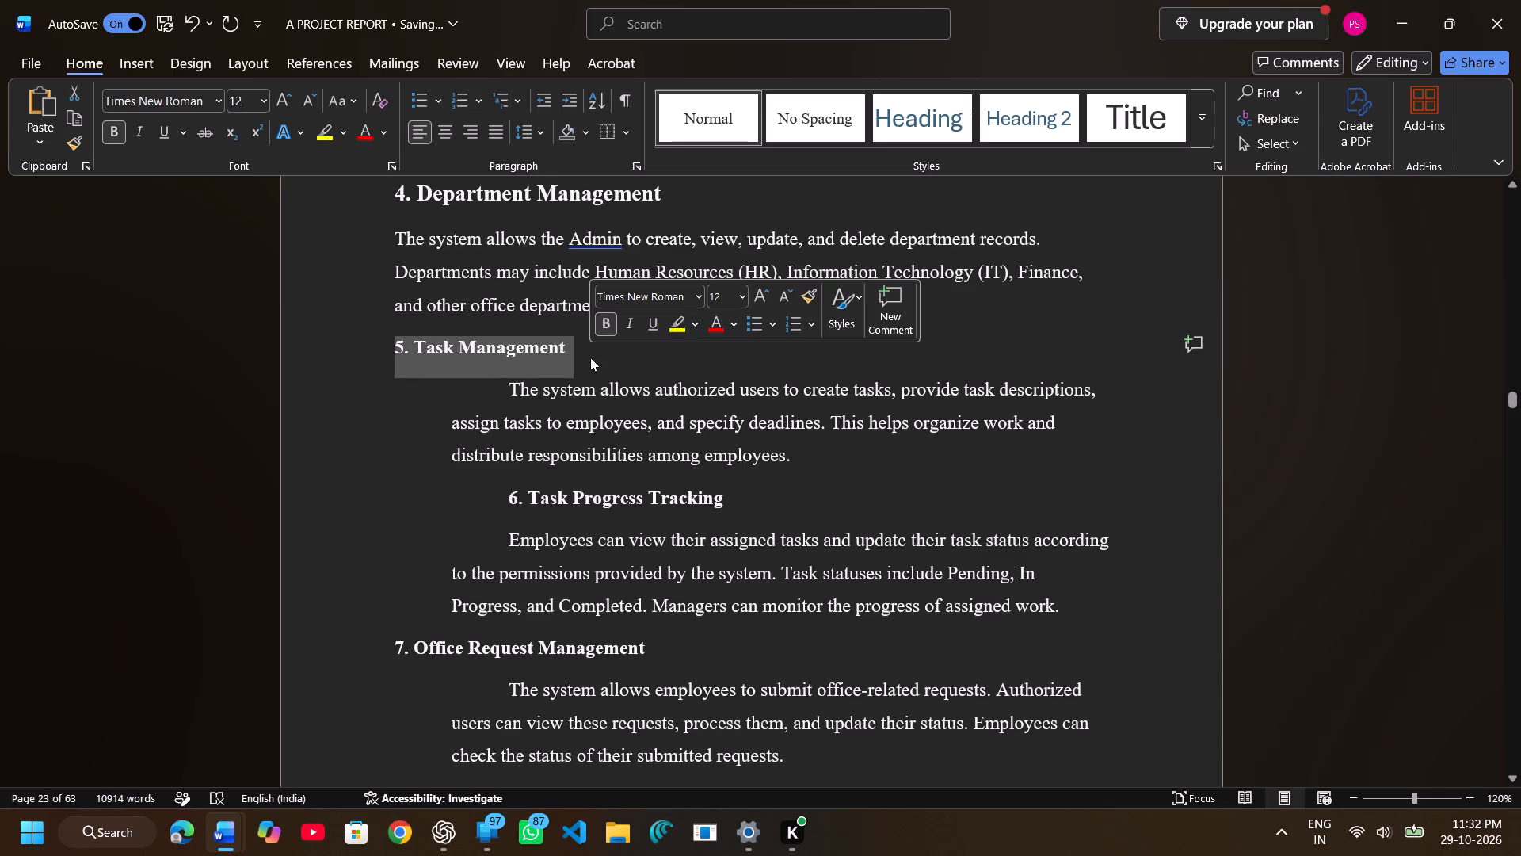
left_click(745, 293)
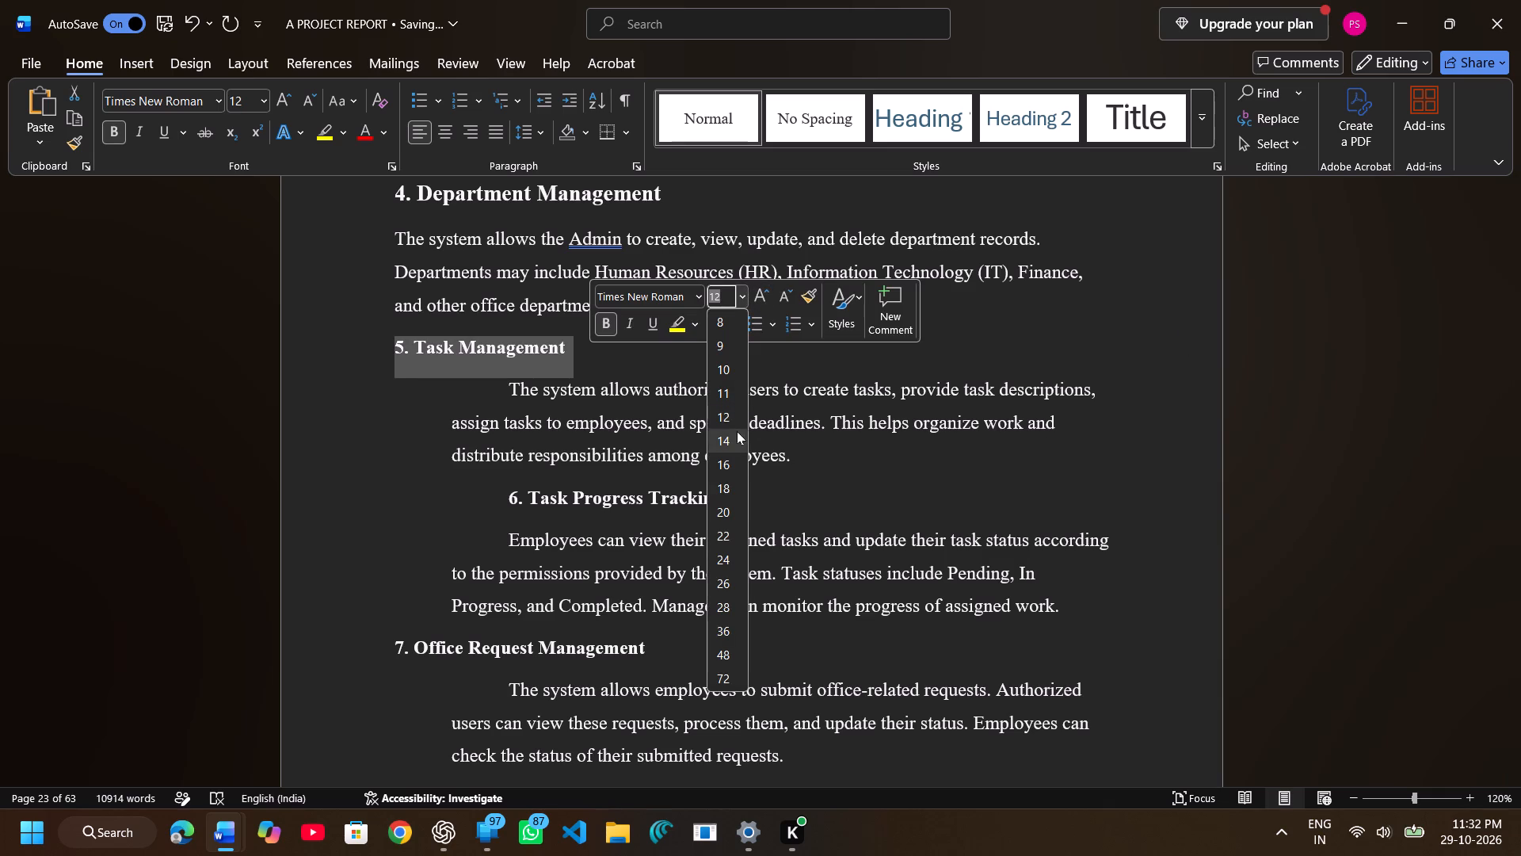
left_click(737, 431)
left_click(507, 398)
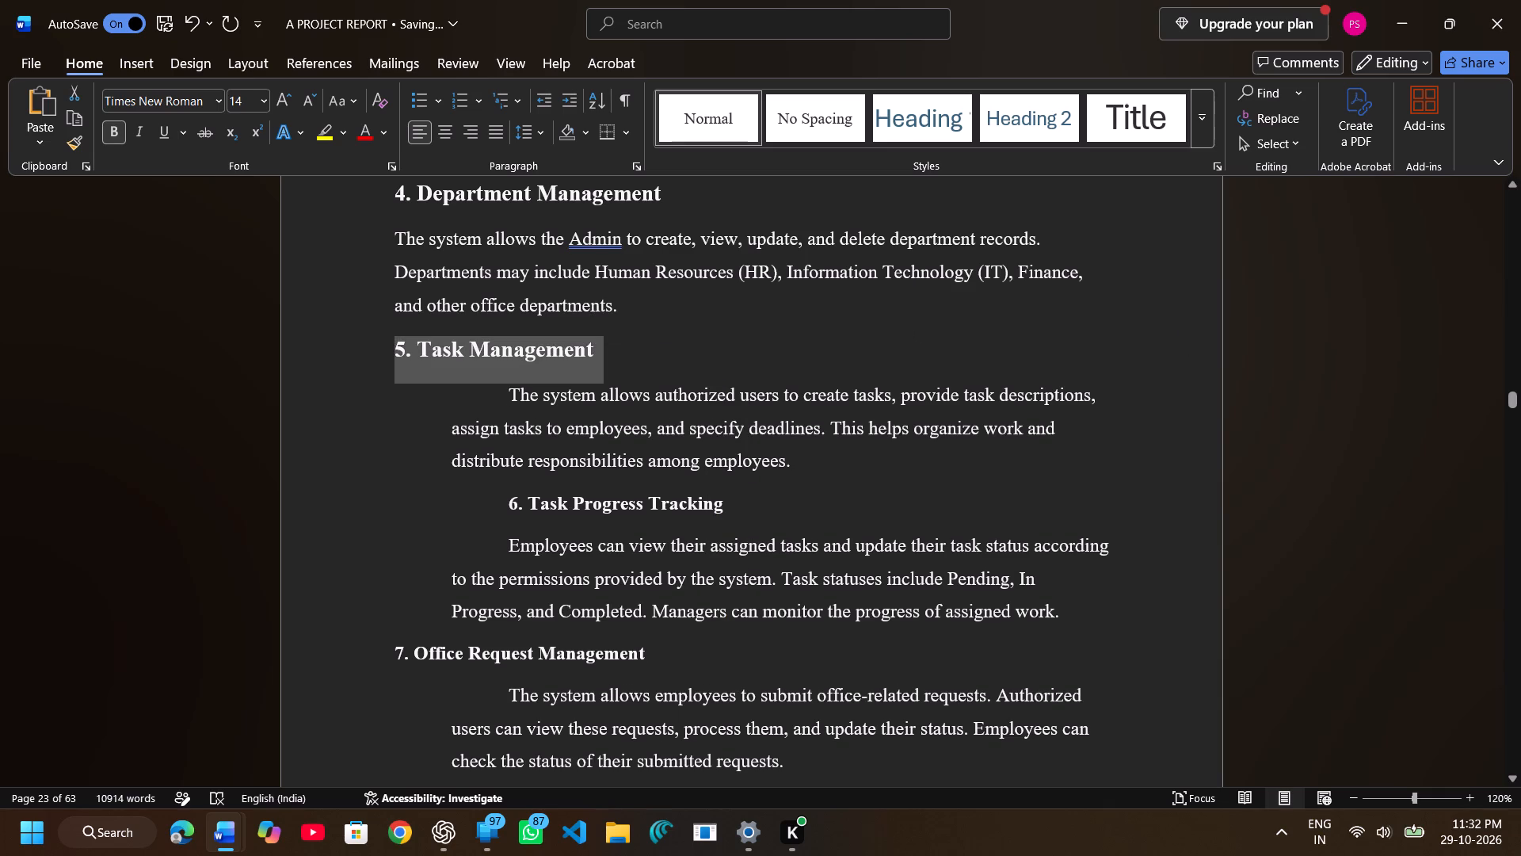
key("BackSpace")
key("BackSpace")
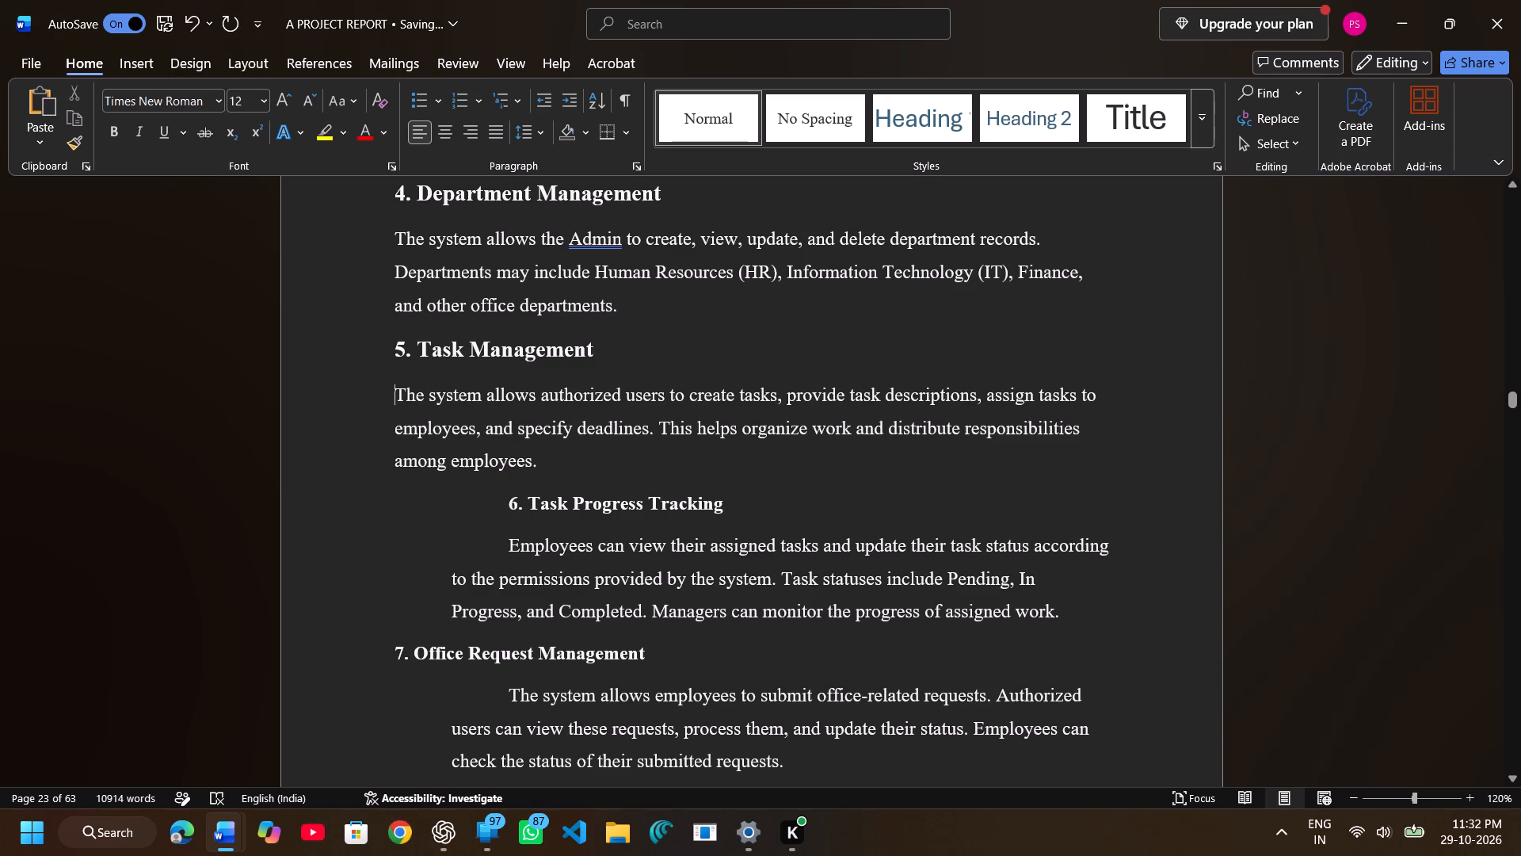
Align the subheading "6. Task Progress Tracking" and its paragraph to the margin, and set the subheading's font size to 14.
left_click(507, 499)
key("BackSpace")
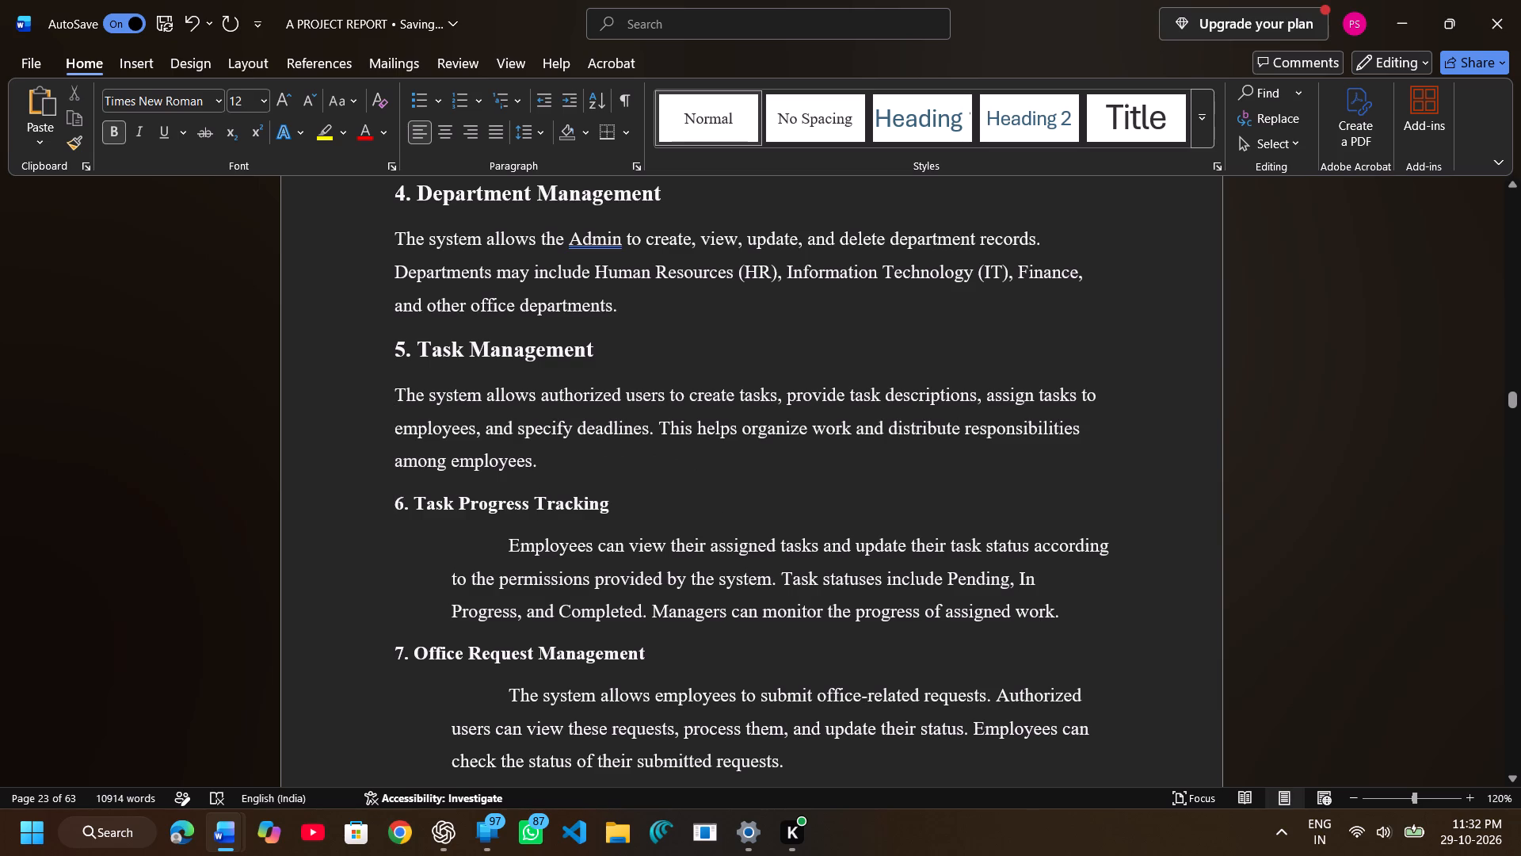
left_click_drag(396, 499, 642, 506)
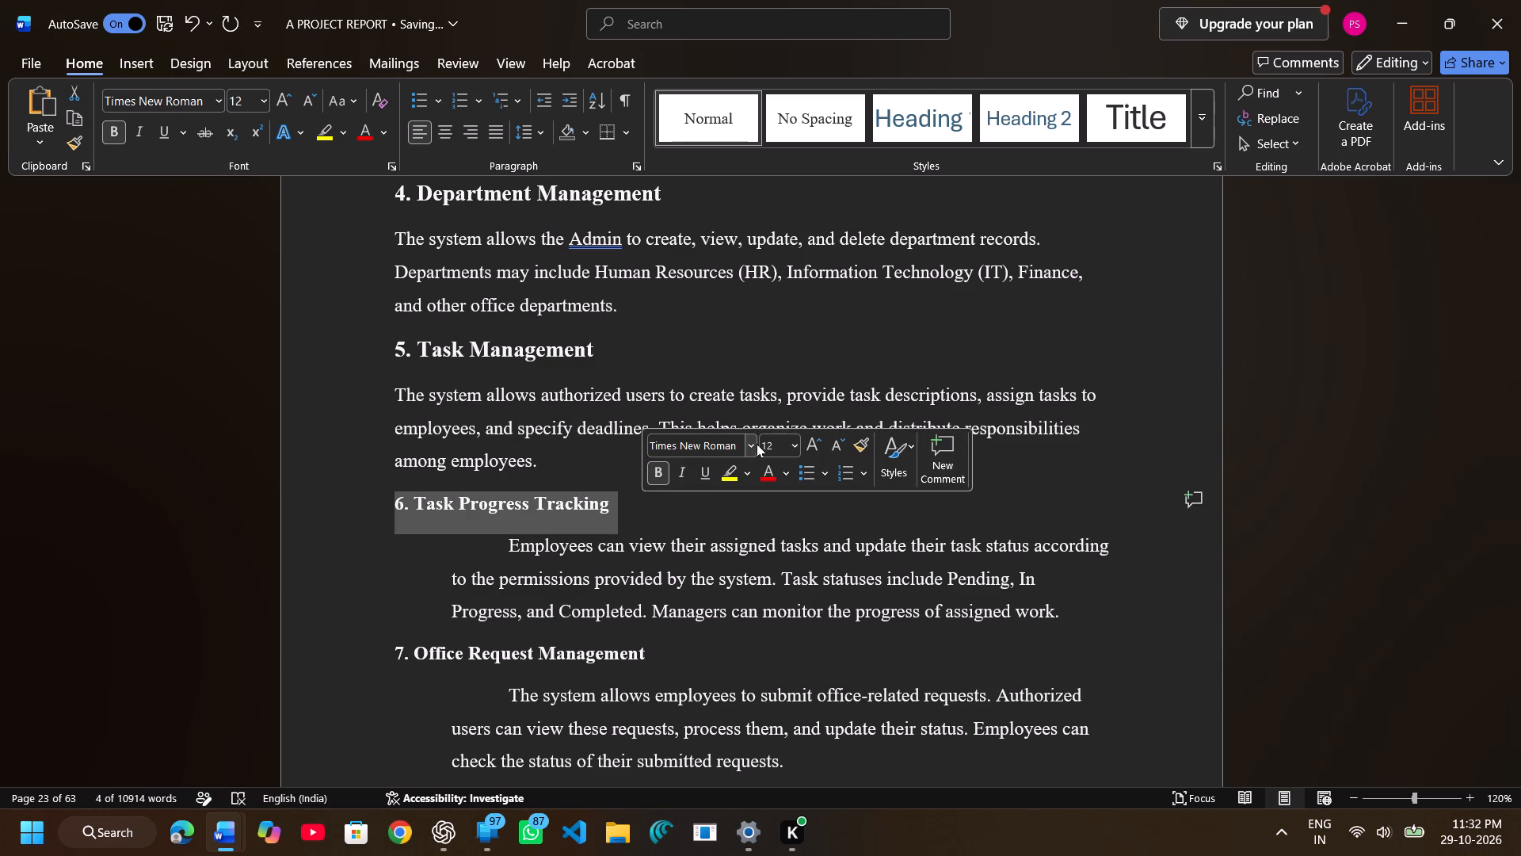
left_click(801, 444)
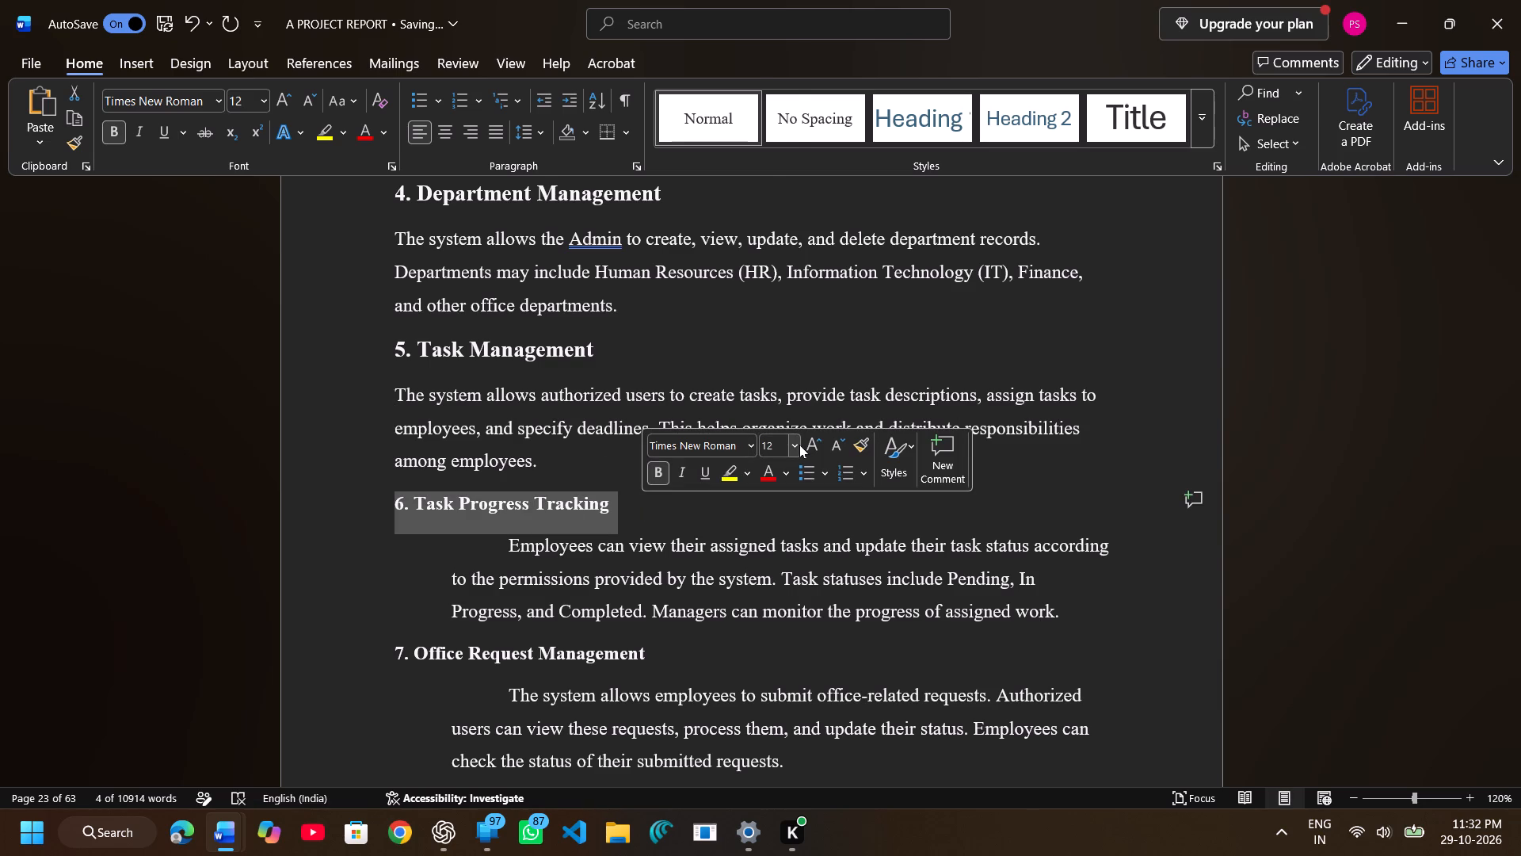
left_click(799, 445)
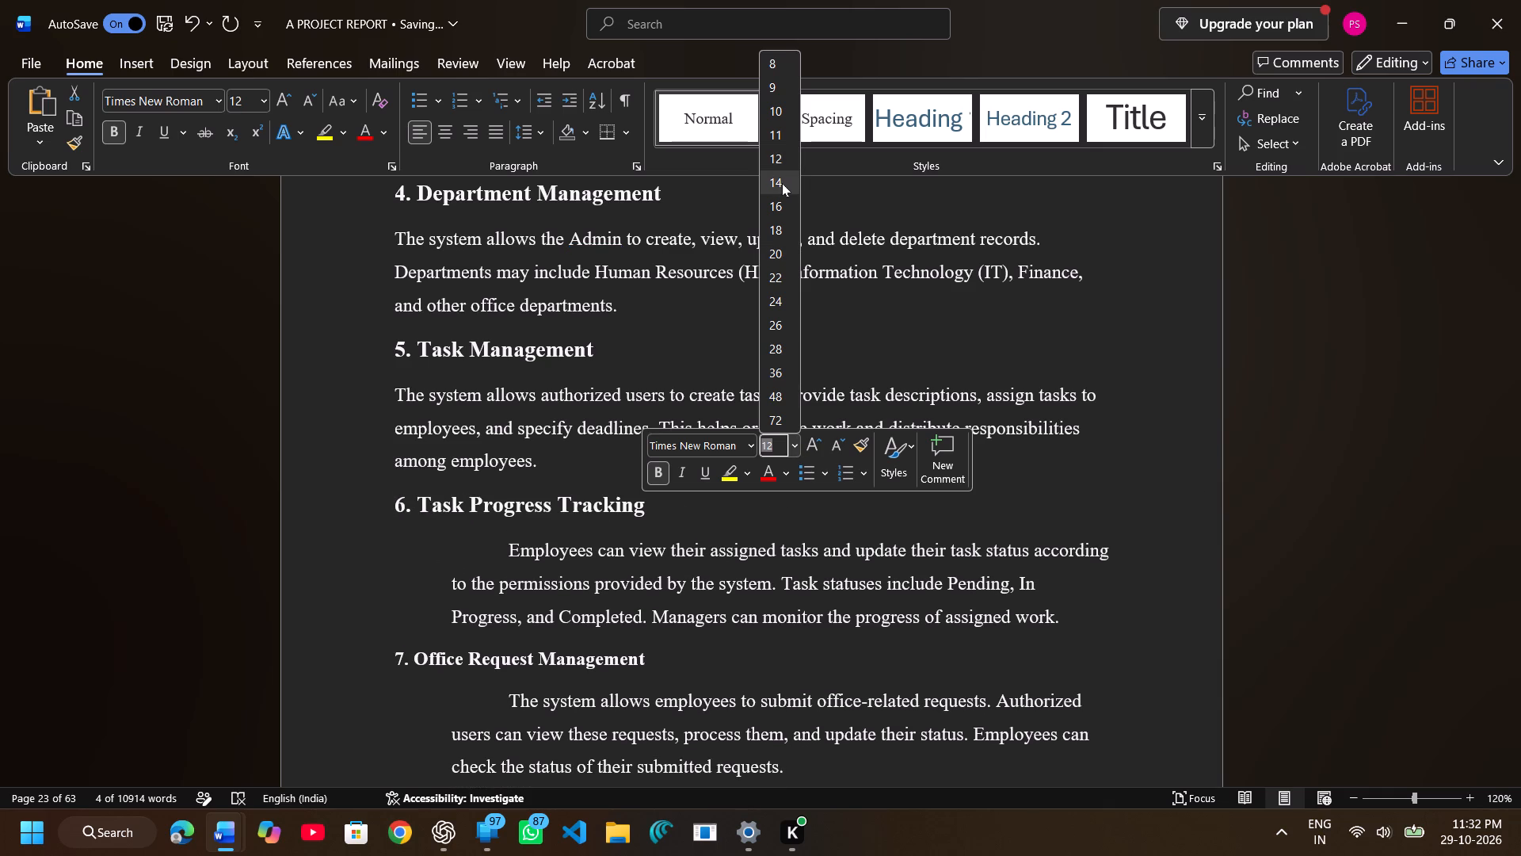
left_click(780, 186)
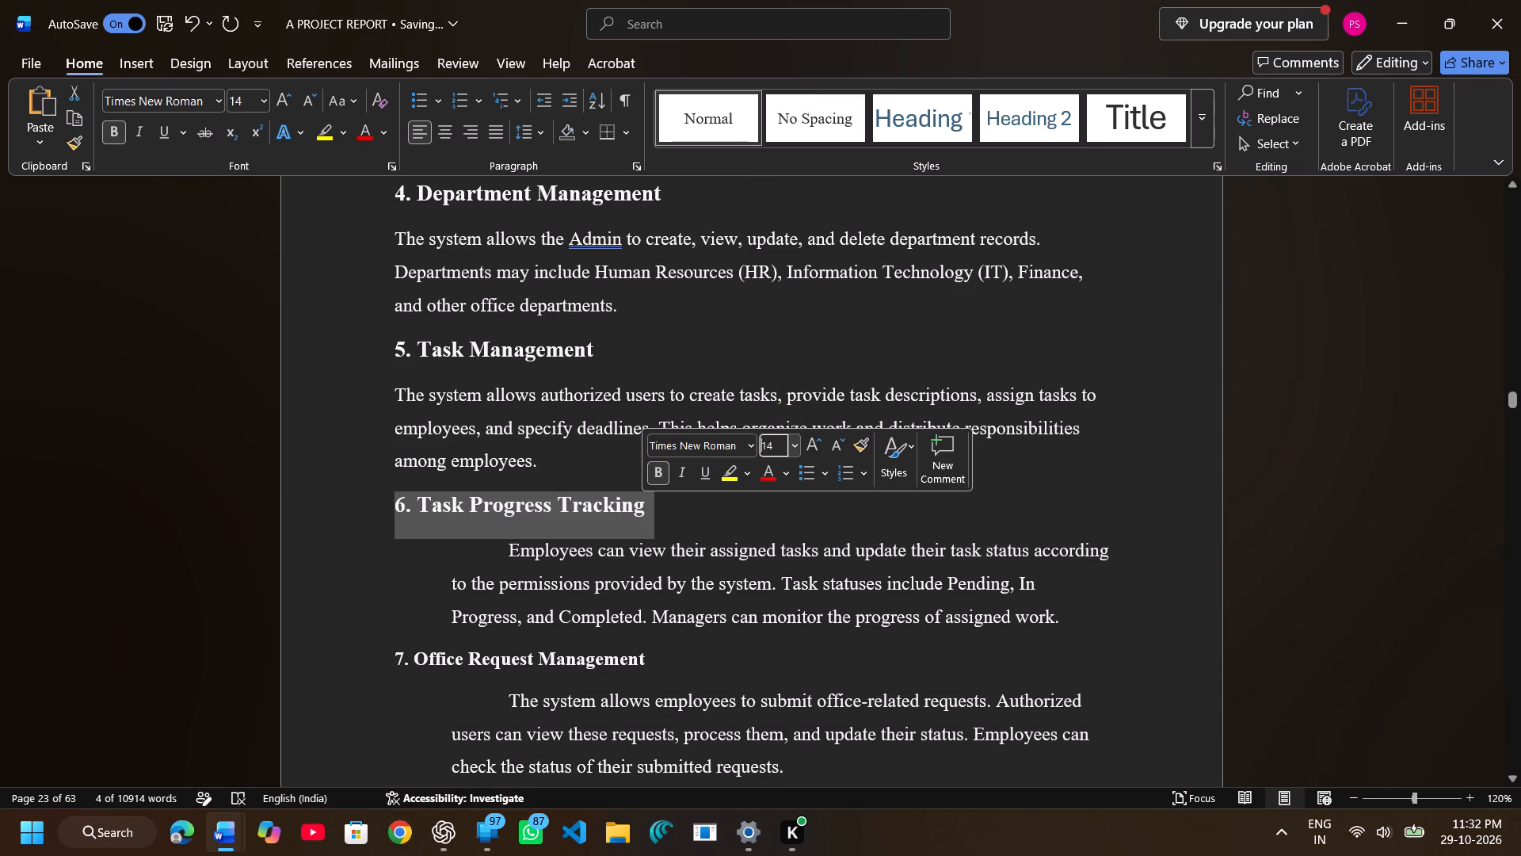
left_click(502, 551)
key("BackSpace")
key("BackSpace")
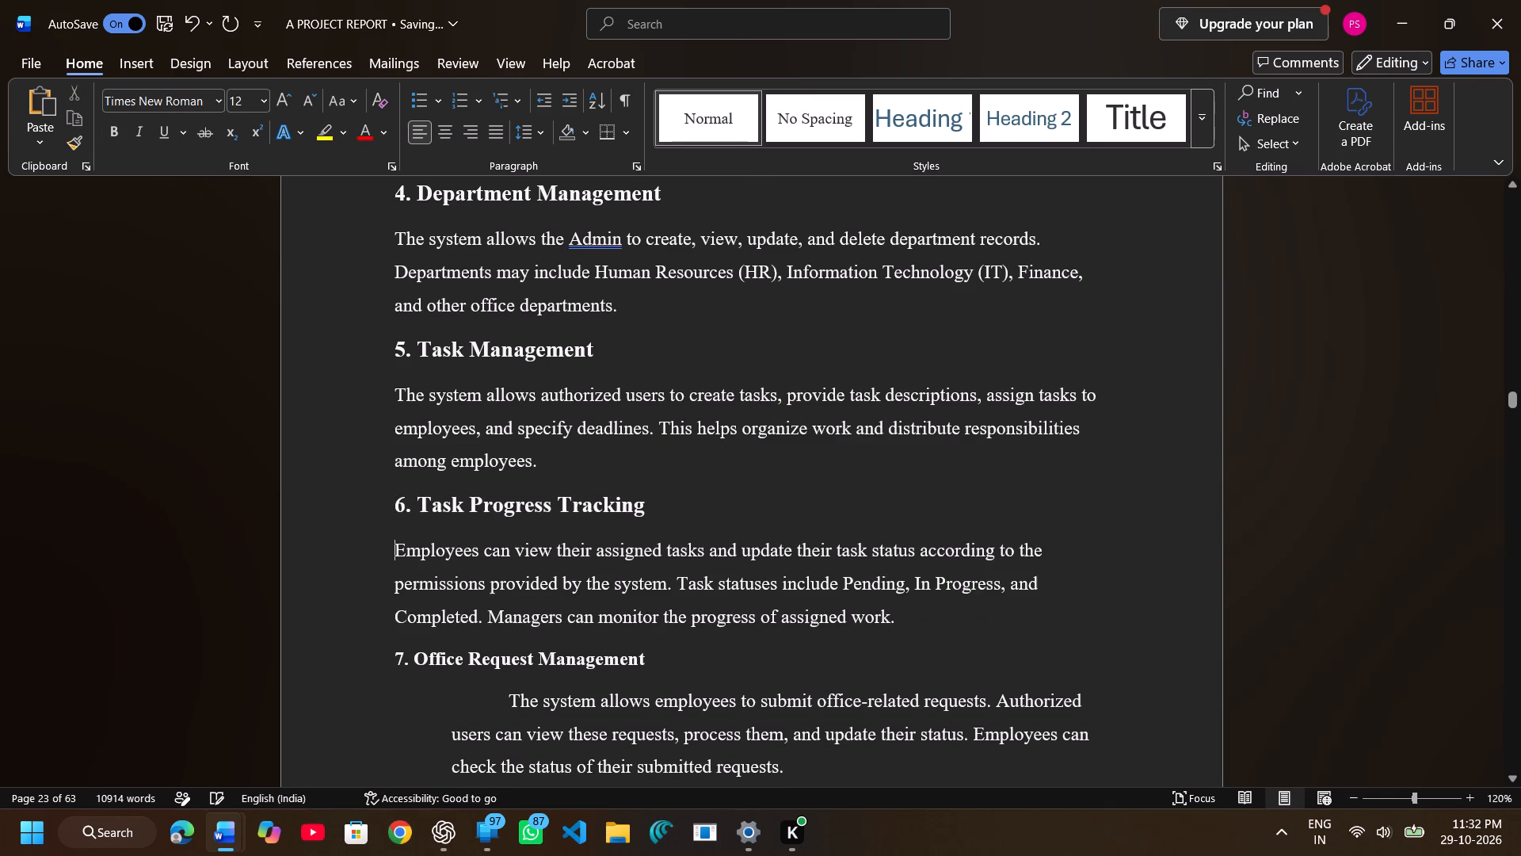
Set the subheading "7. Office Request Management" to font size 14 and remove the indents from the paragraph under it.
left_click_drag(392, 664, 494, 658)
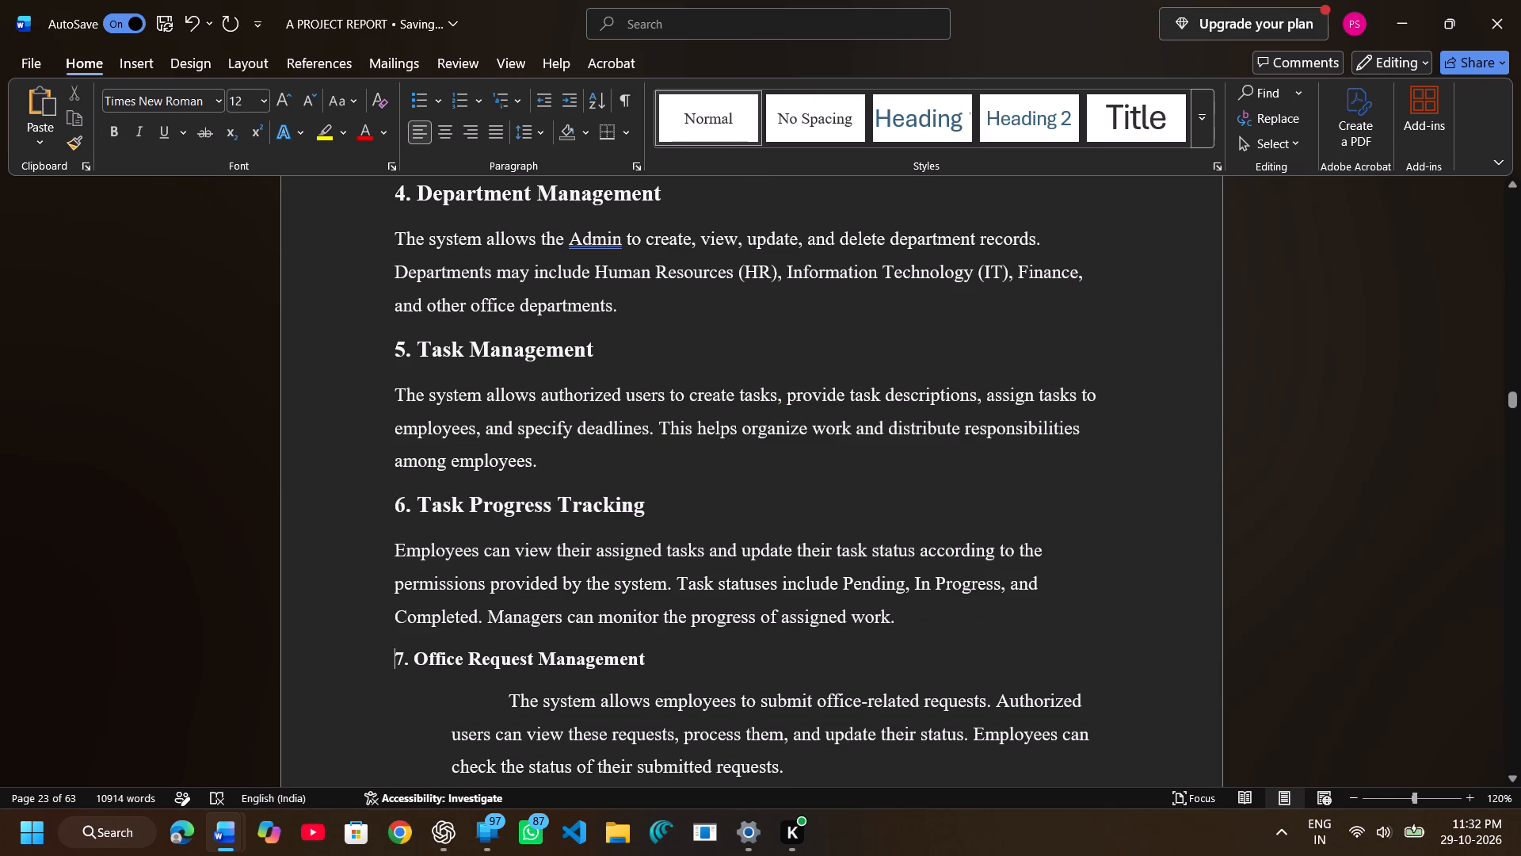
left_click_drag(494, 658, 634, 648)
left_click(782, 590)
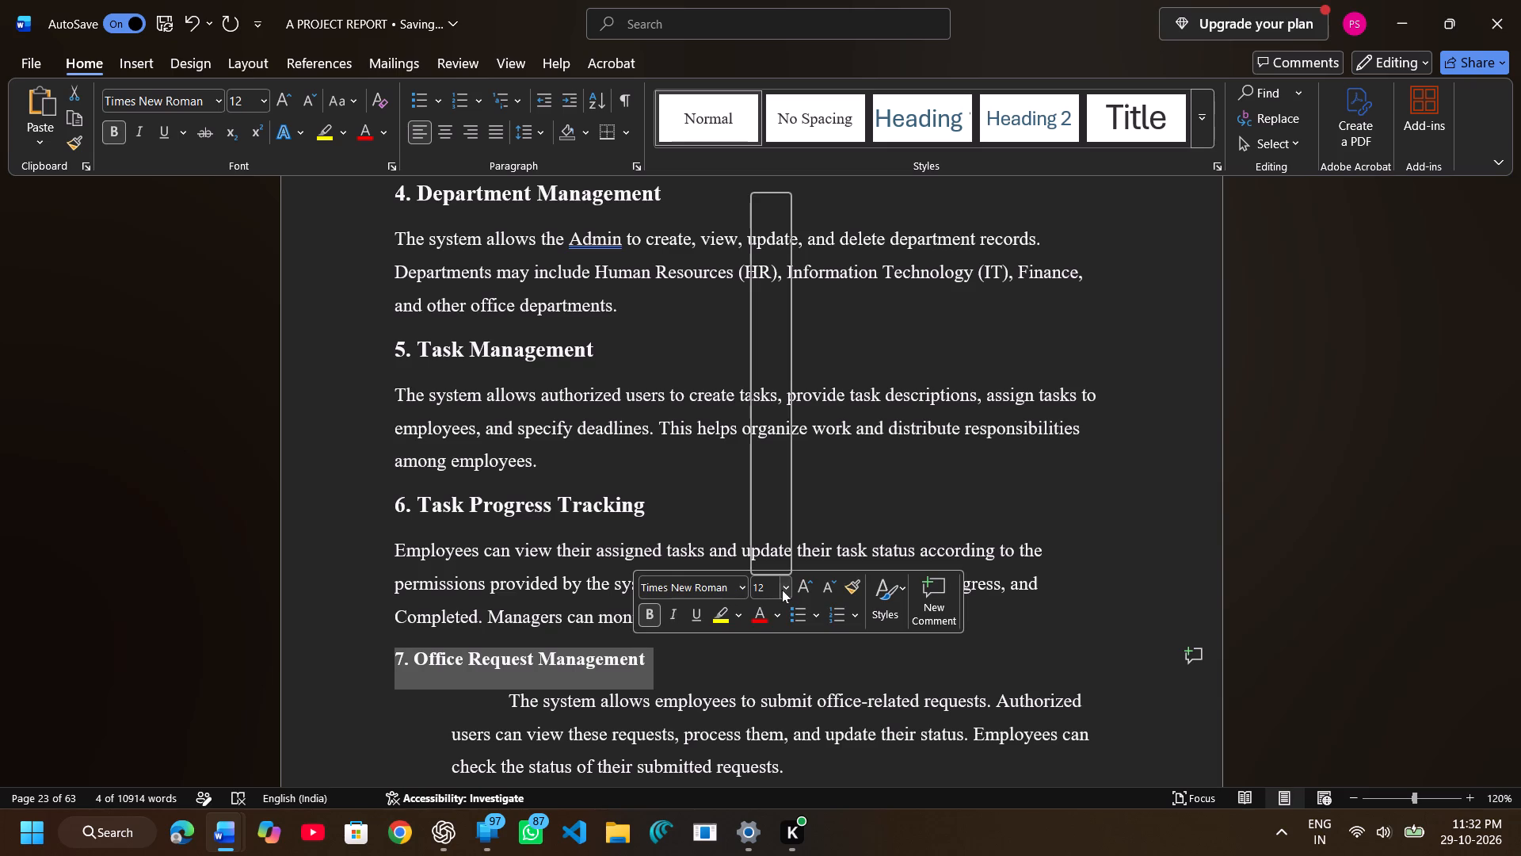
left_click(768, 317)
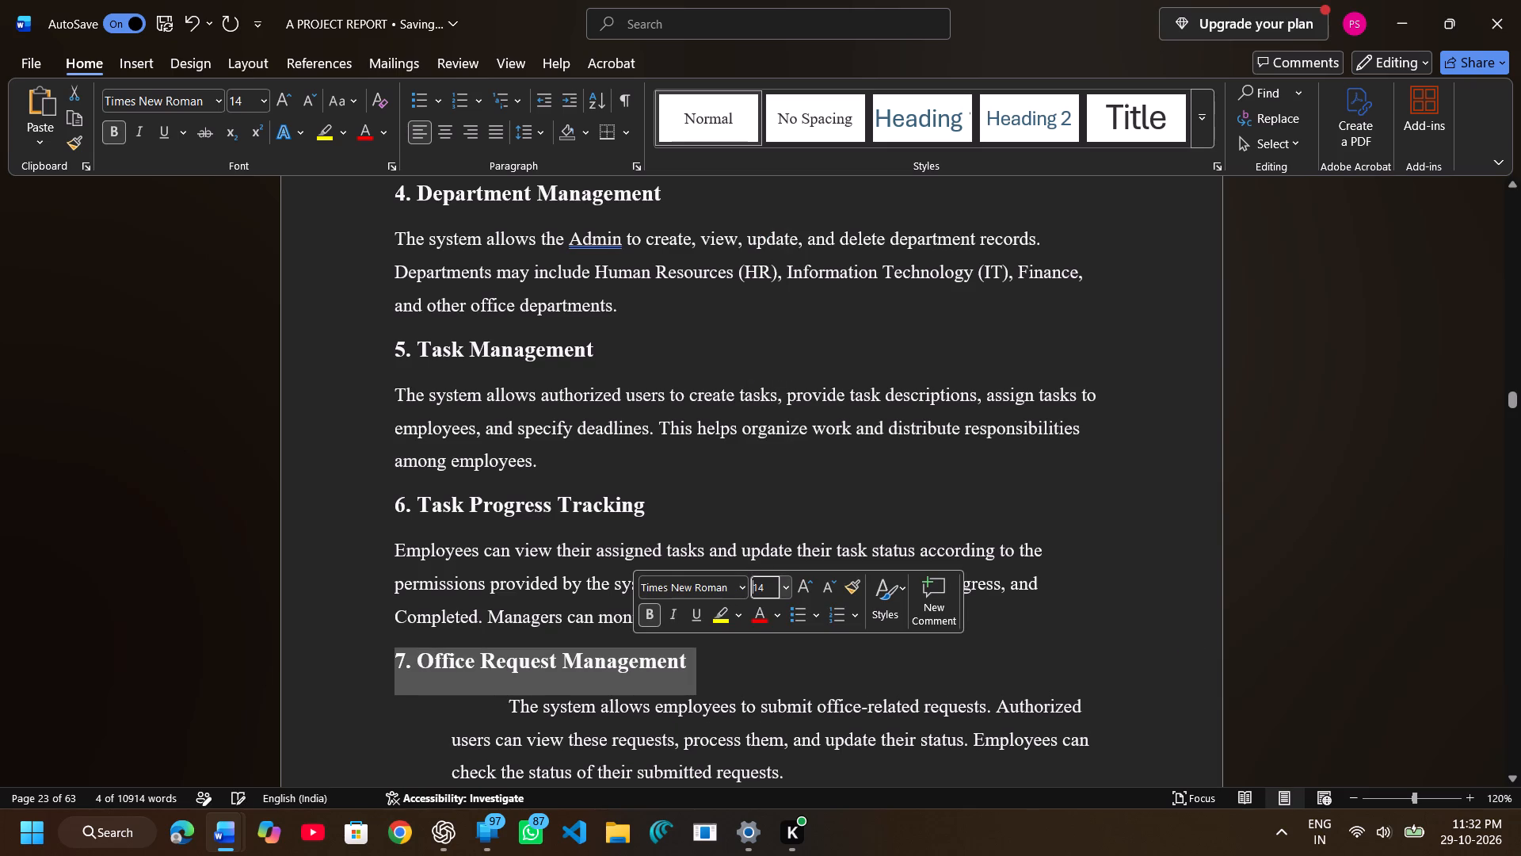
left_click(507, 695)
key("BackSpace")
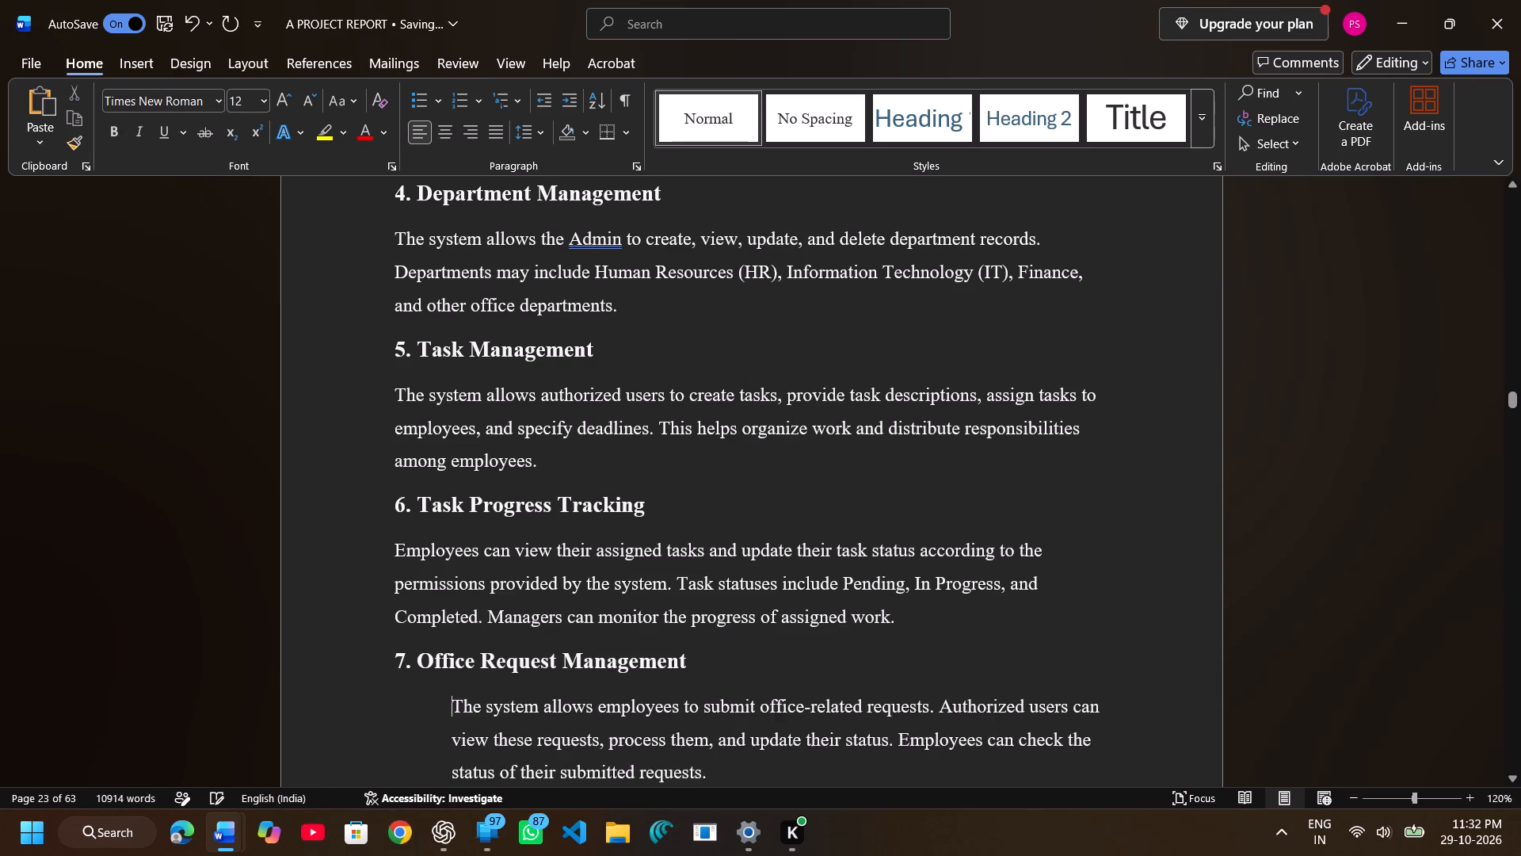
key("BackSpace")
Set the subheading "8. Search and Record Viewing" to font size 14 and remove the indents from its paragraph.
scroll(507, 695, "down", 1)
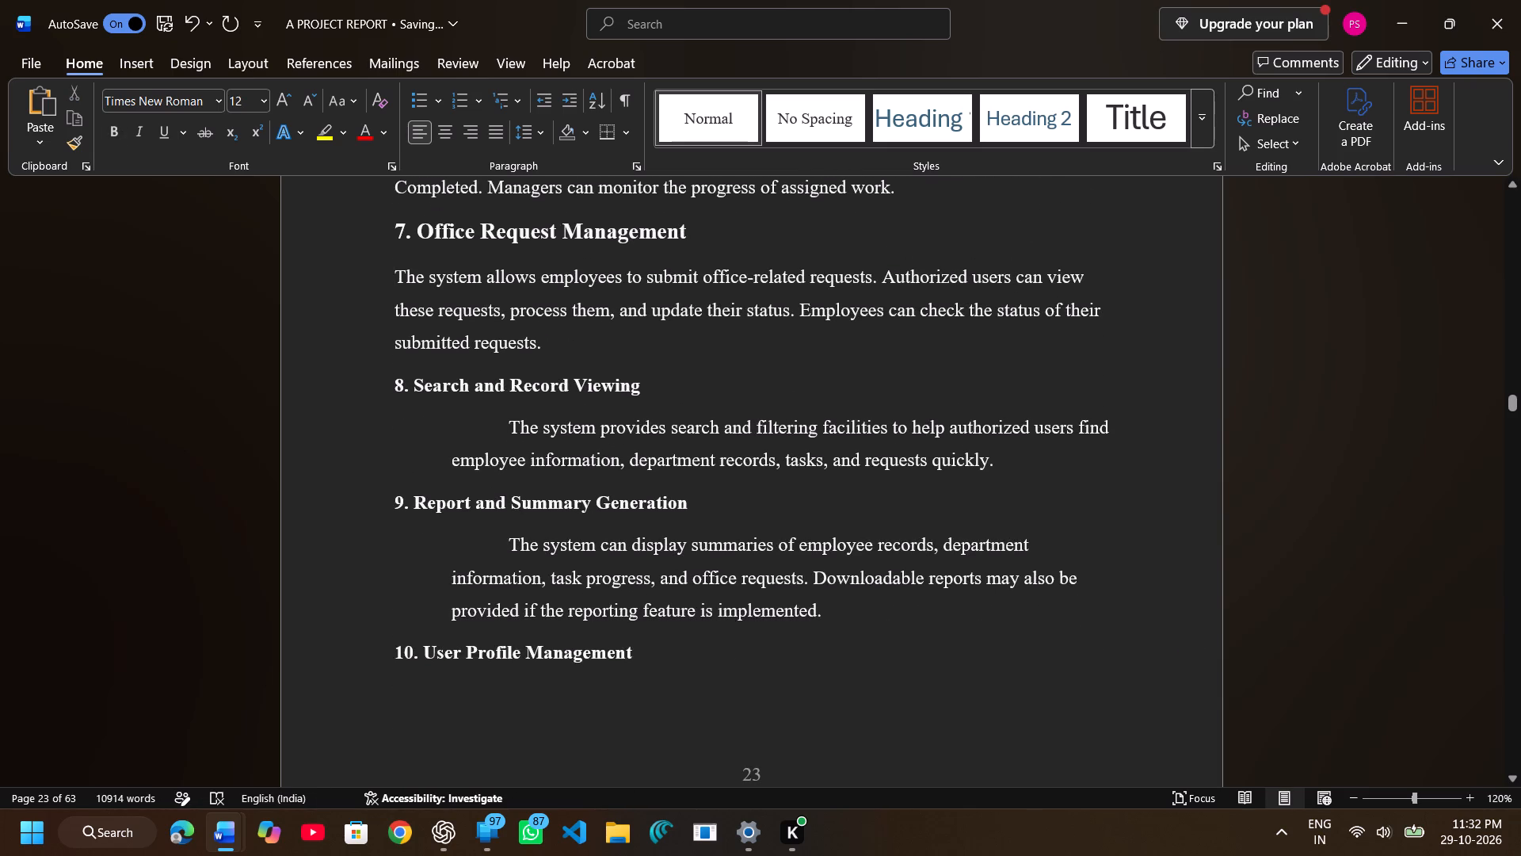
left_click_drag(392, 394, 664, 402)
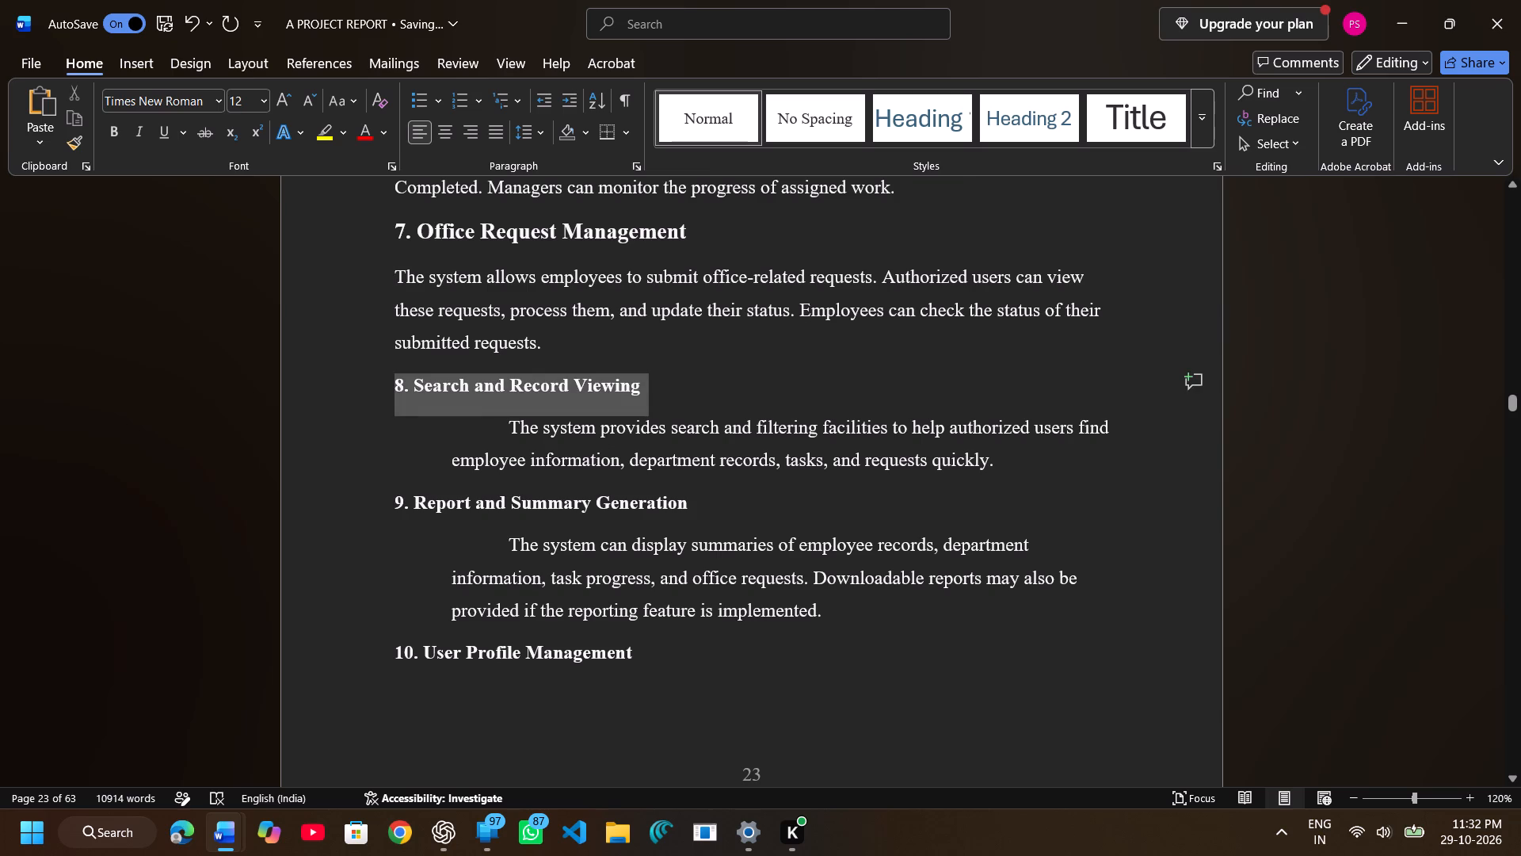
left_click_drag(664, 402, 702, 400)
left_click(856, 347)
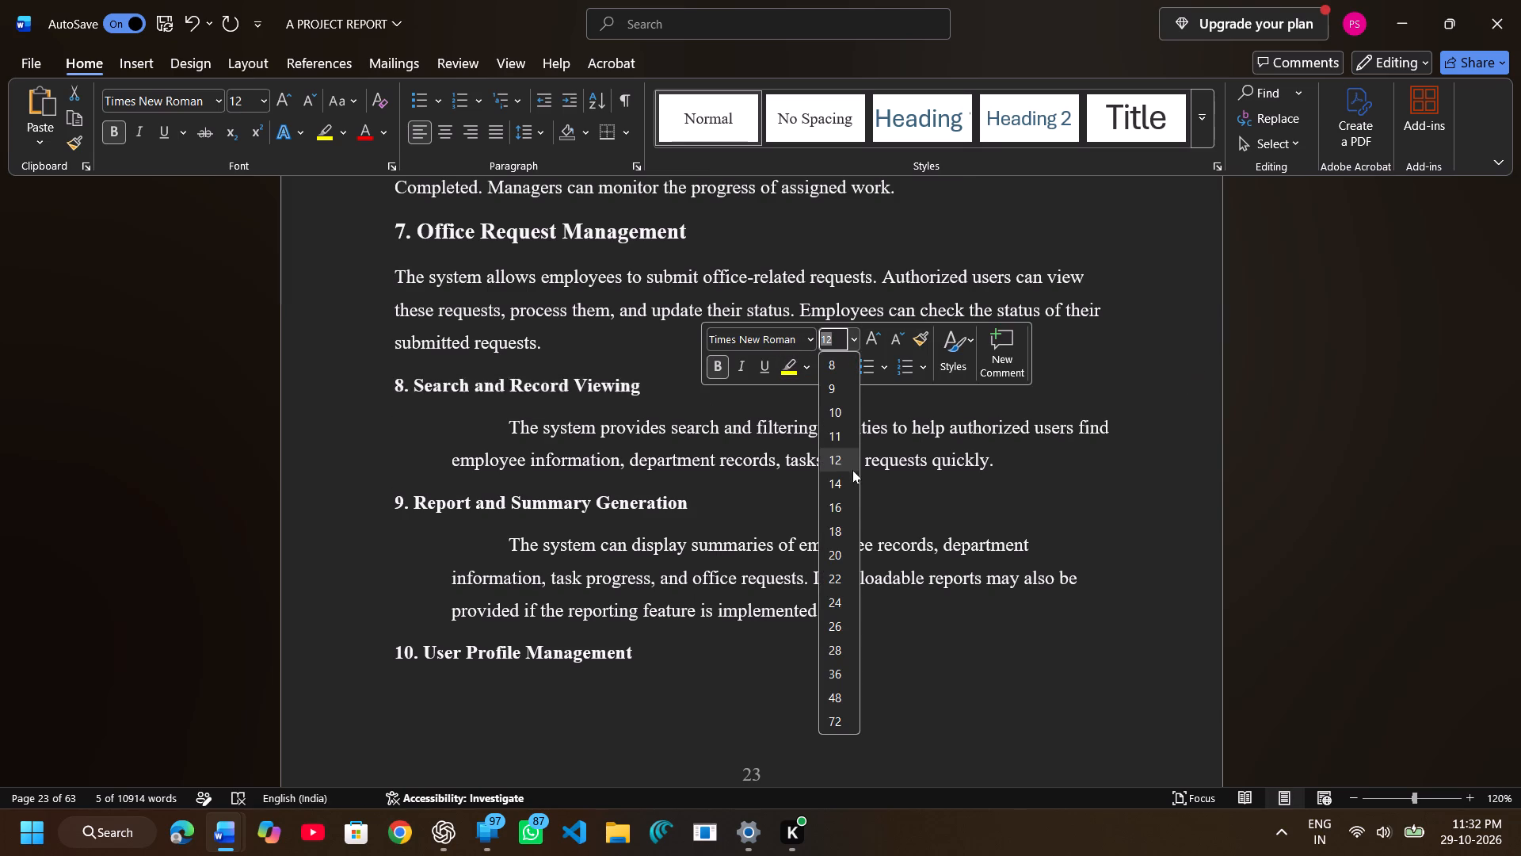
left_click(846, 483)
left_click(505, 427)
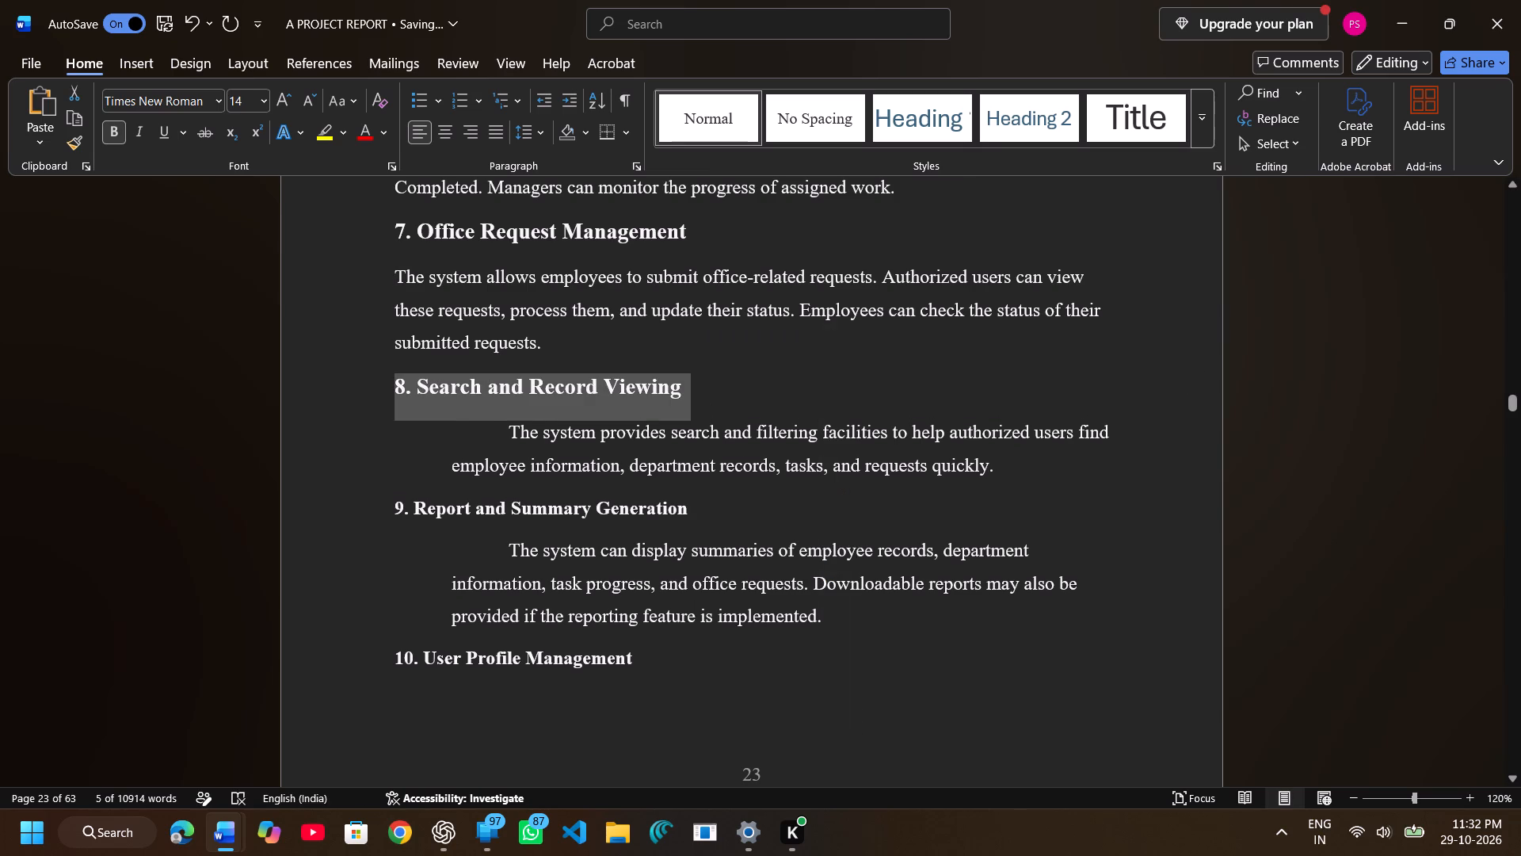
key("BackSpace")
key("BackSpace")
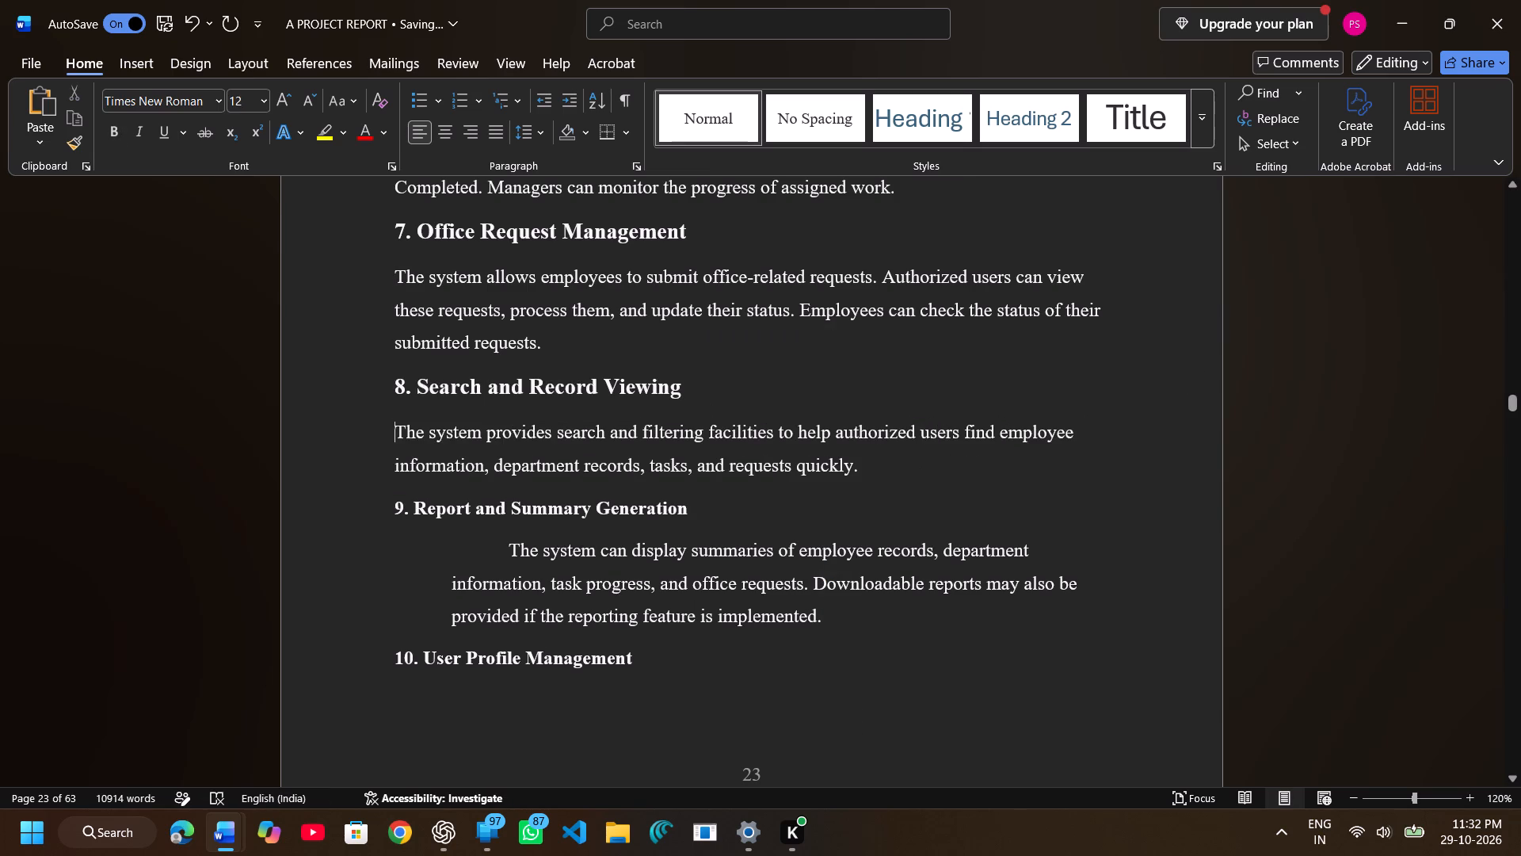
Set the subheading "9. Report and Summary Generation" to font size 14 and remove the indents from its paragraph.
left_click_drag(376, 504, 388, 505)
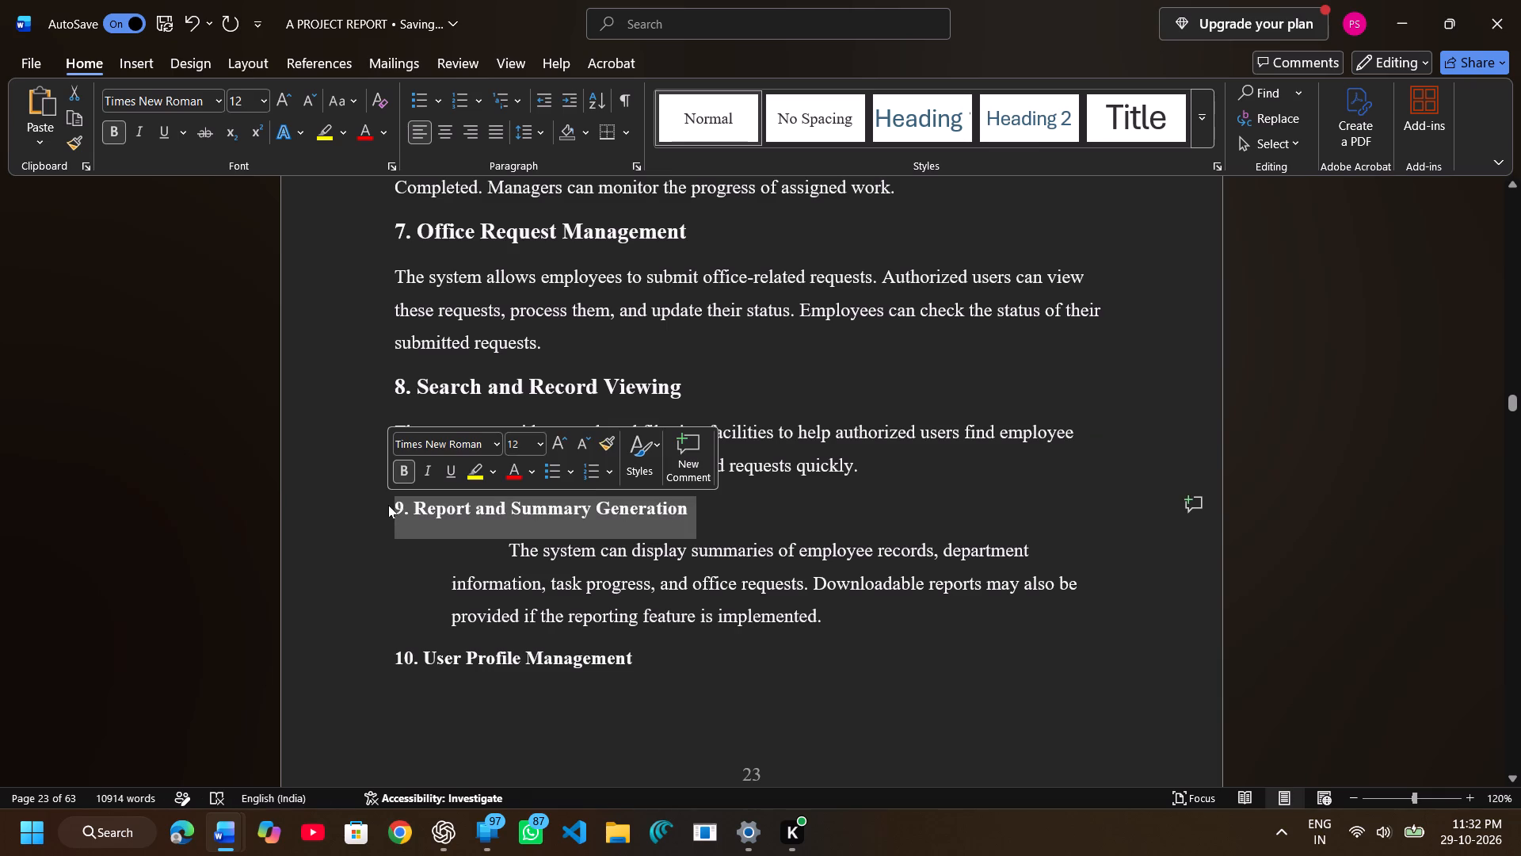
left_click(531, 448)
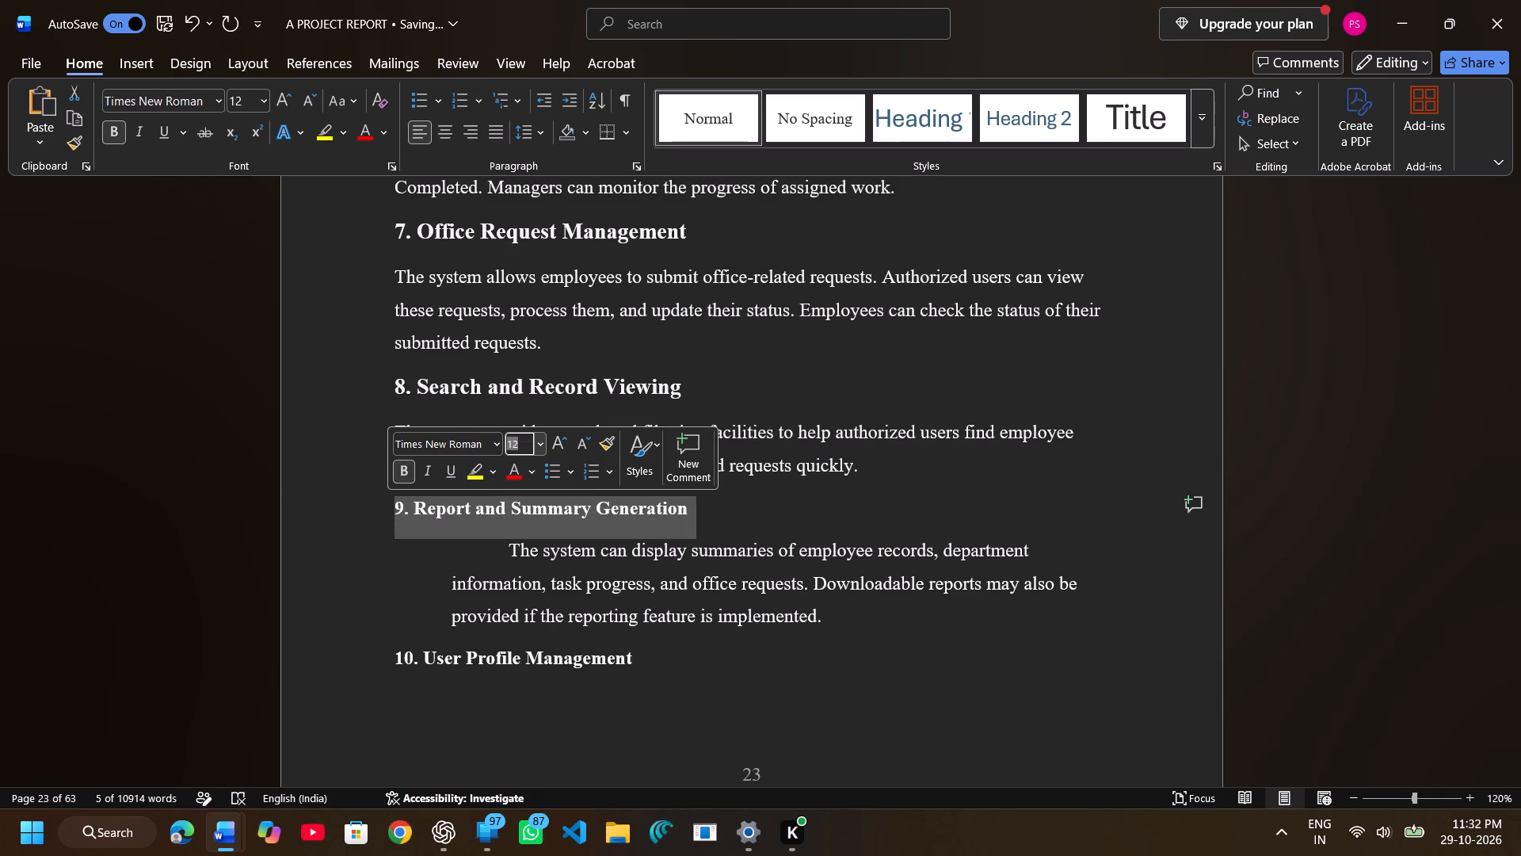
left_click(536, 448)
left_click(527, 178)
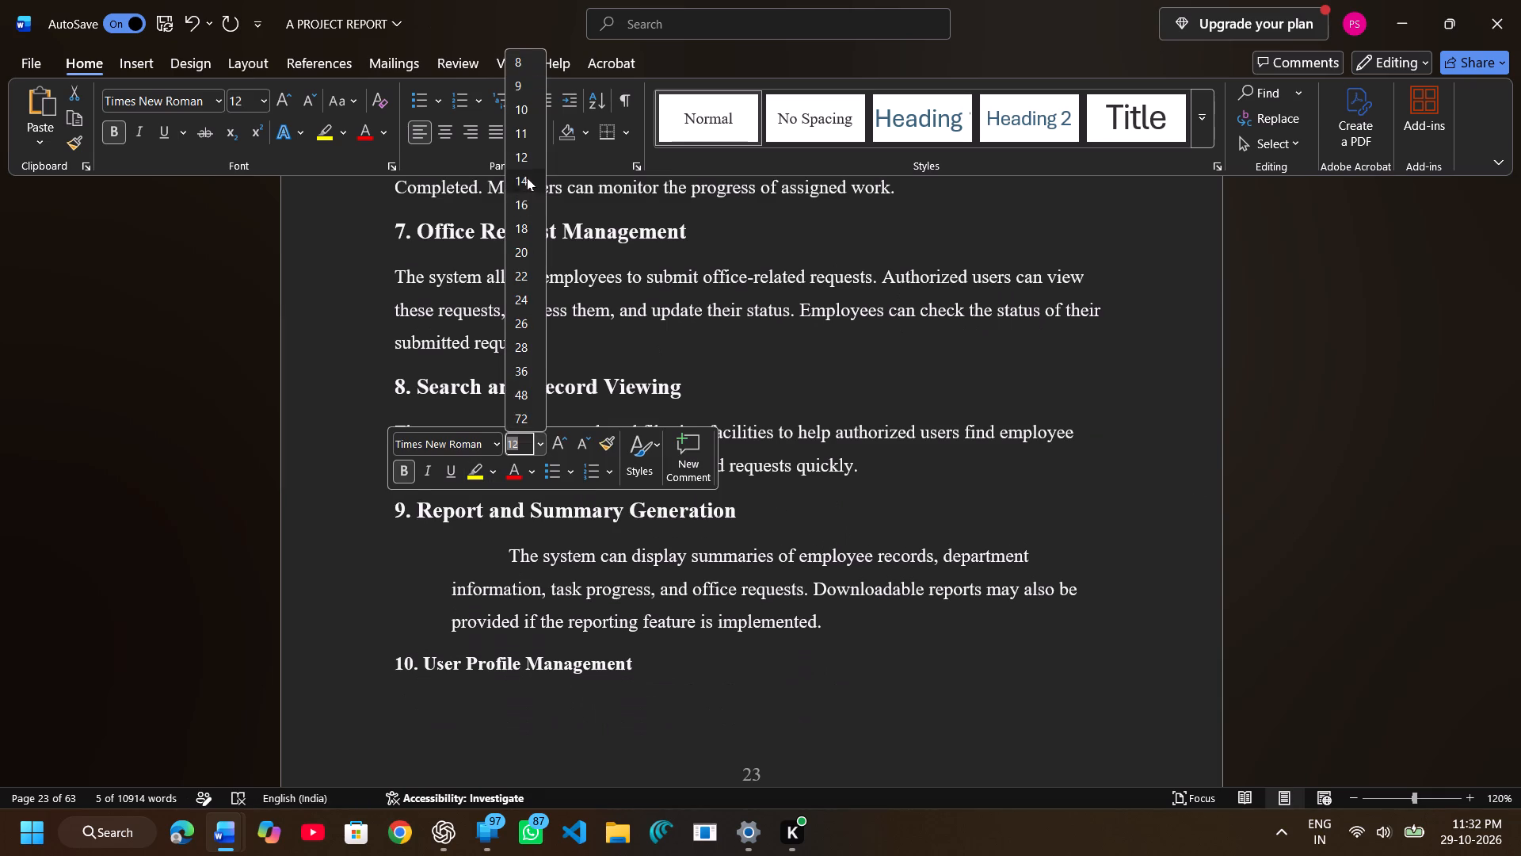
left_click(505, 545)
key("BackSpace")
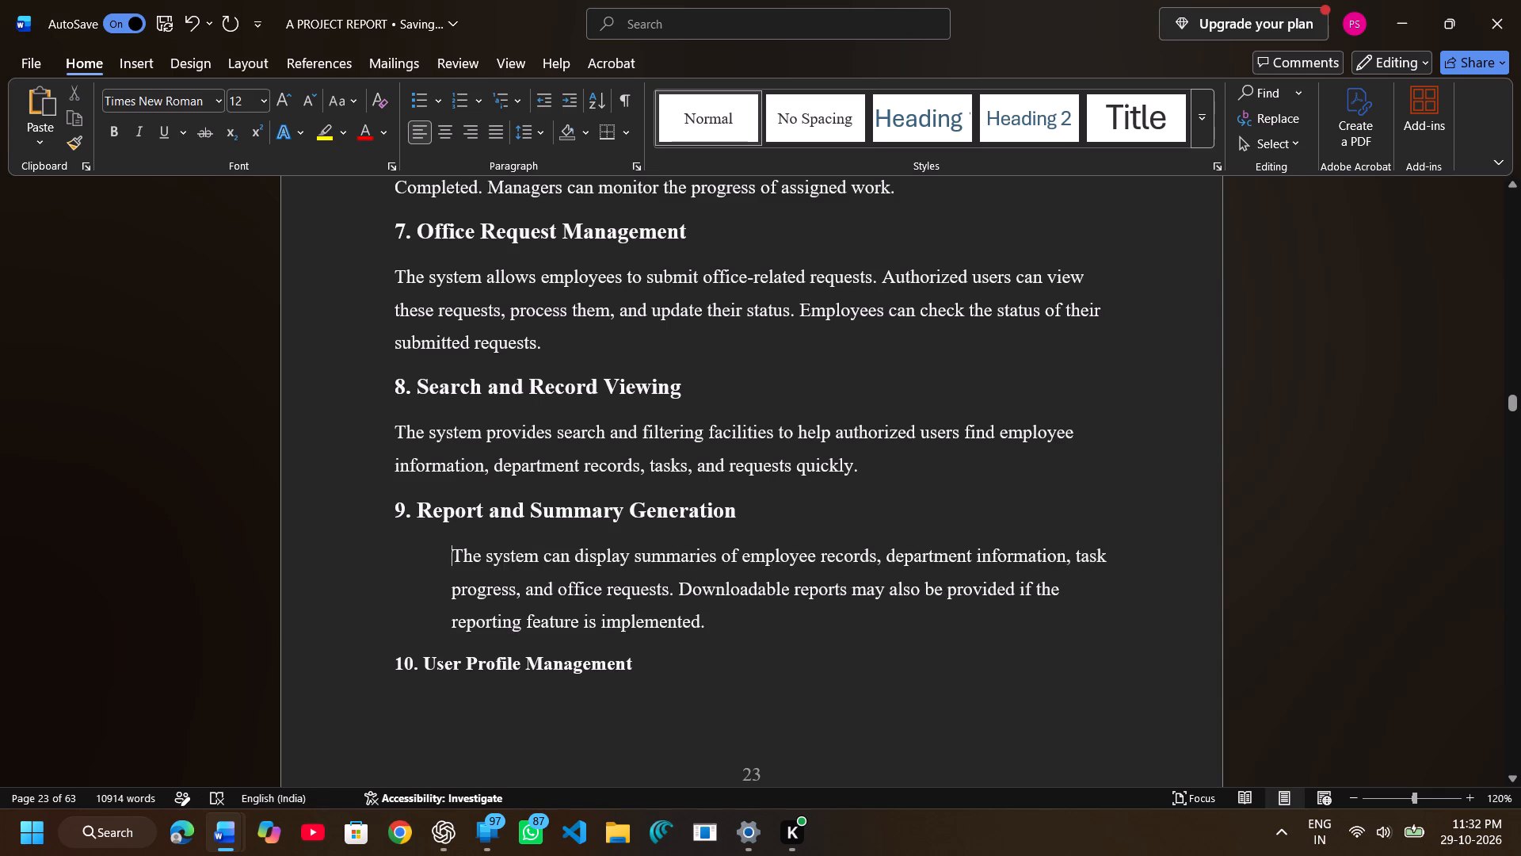
key("BackSpace")
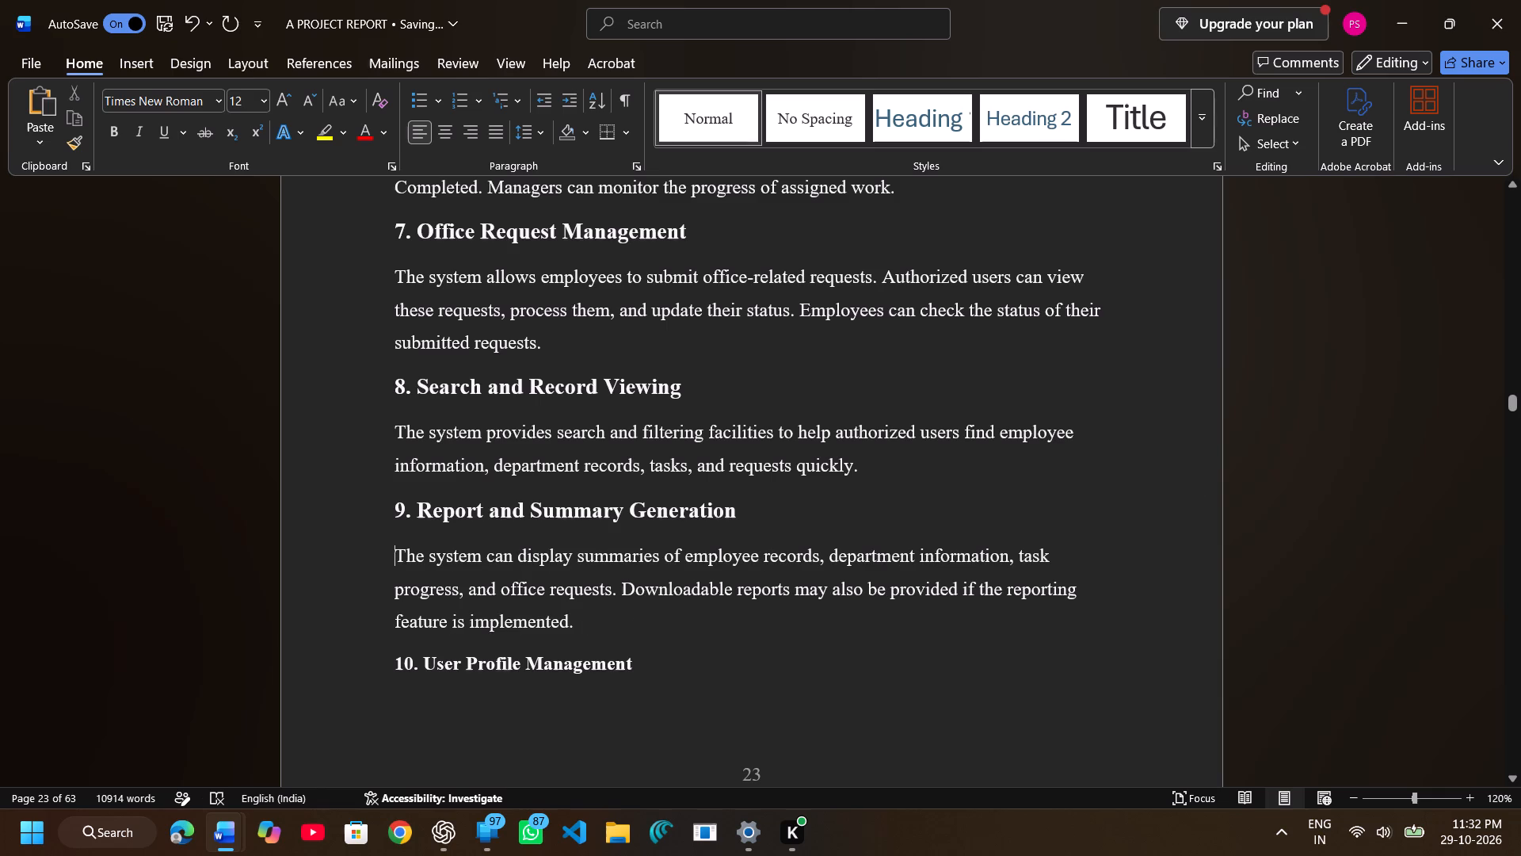
Set the subheading "10. User Profile Management" to font size 14 and remove the indents from its paragraph on the following page.
left_click_drag(397, 680, 630, 680)
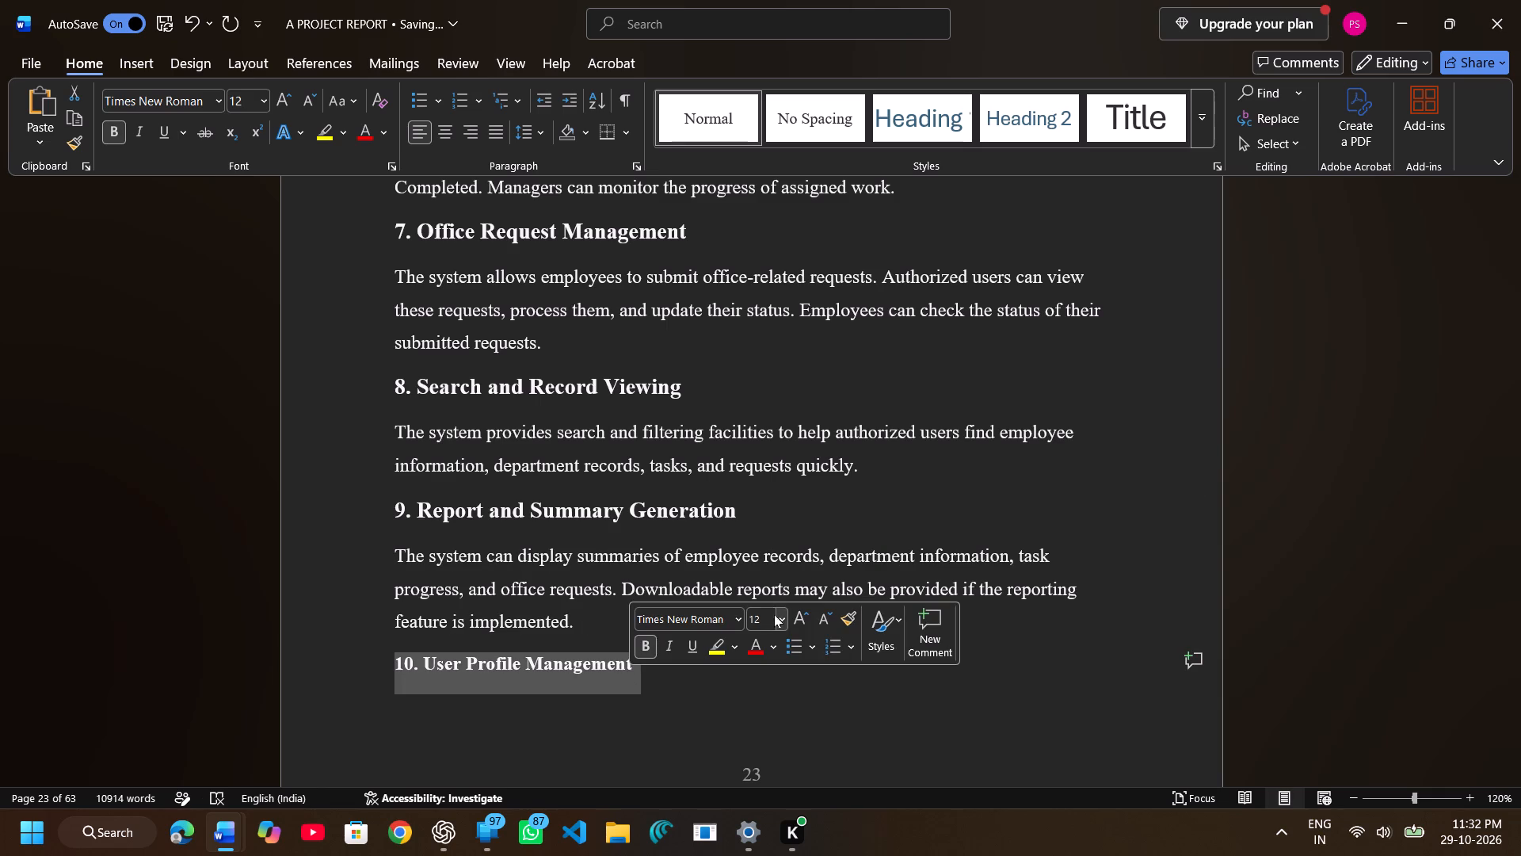
left_click(780, 613)
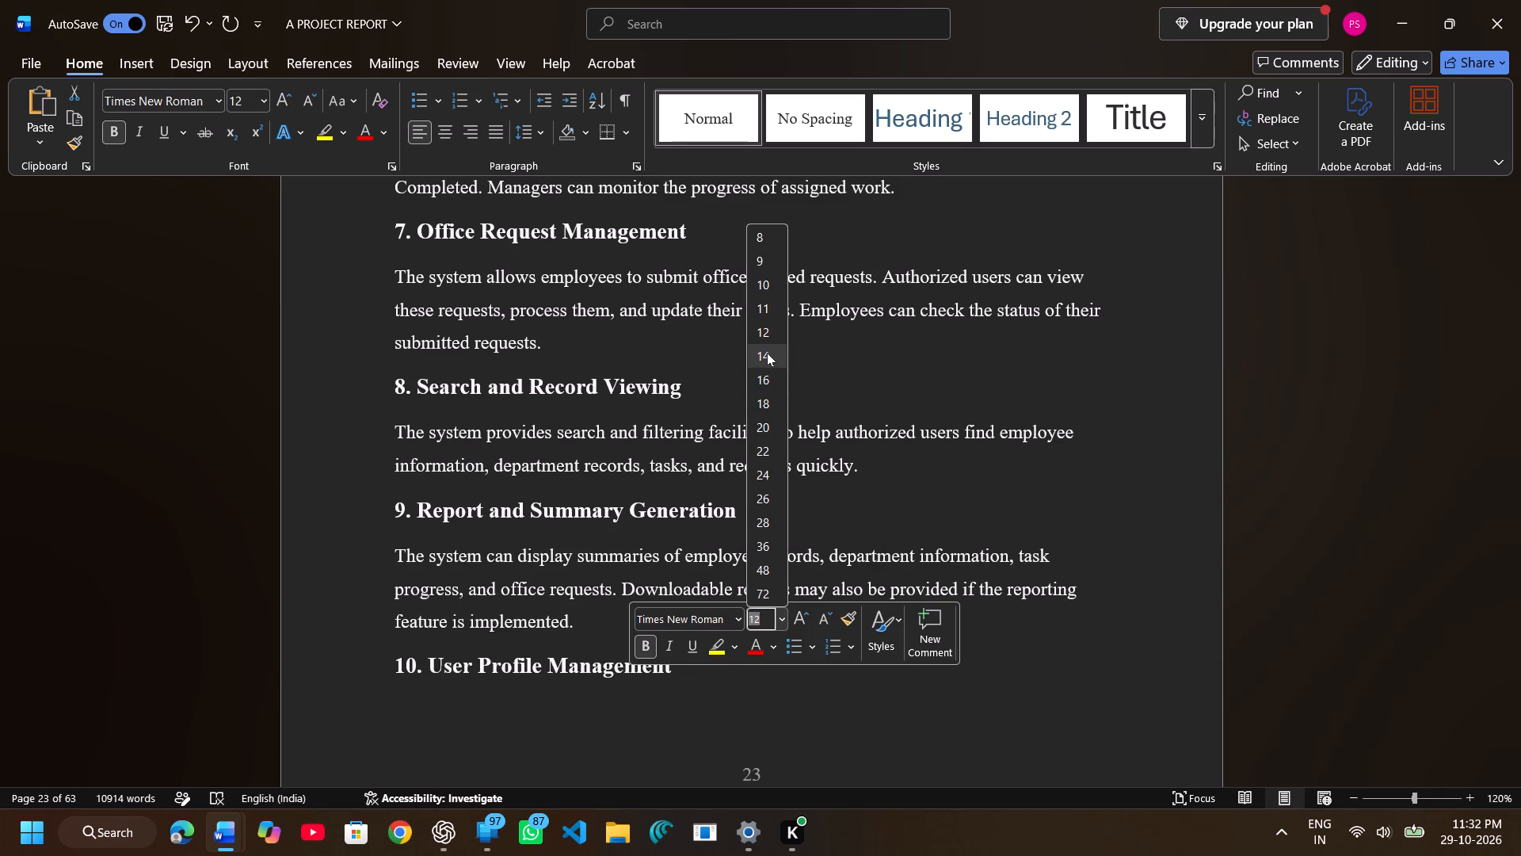
left_click(767, 353)
scroll(566, 566, "down", 1)
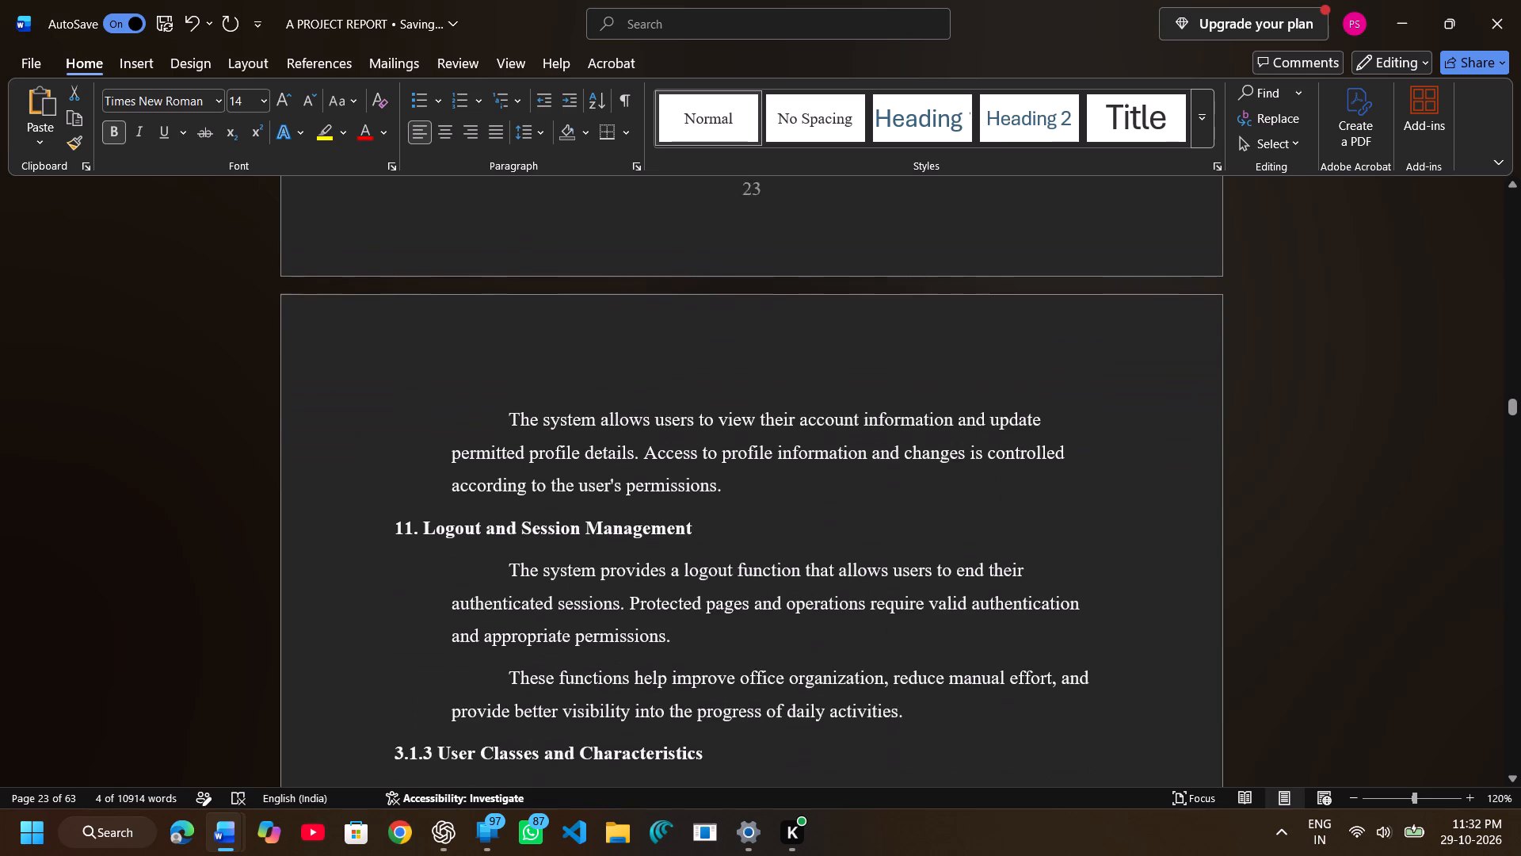
scroll(566, 566, "down", 1)
left_click(501, 522)
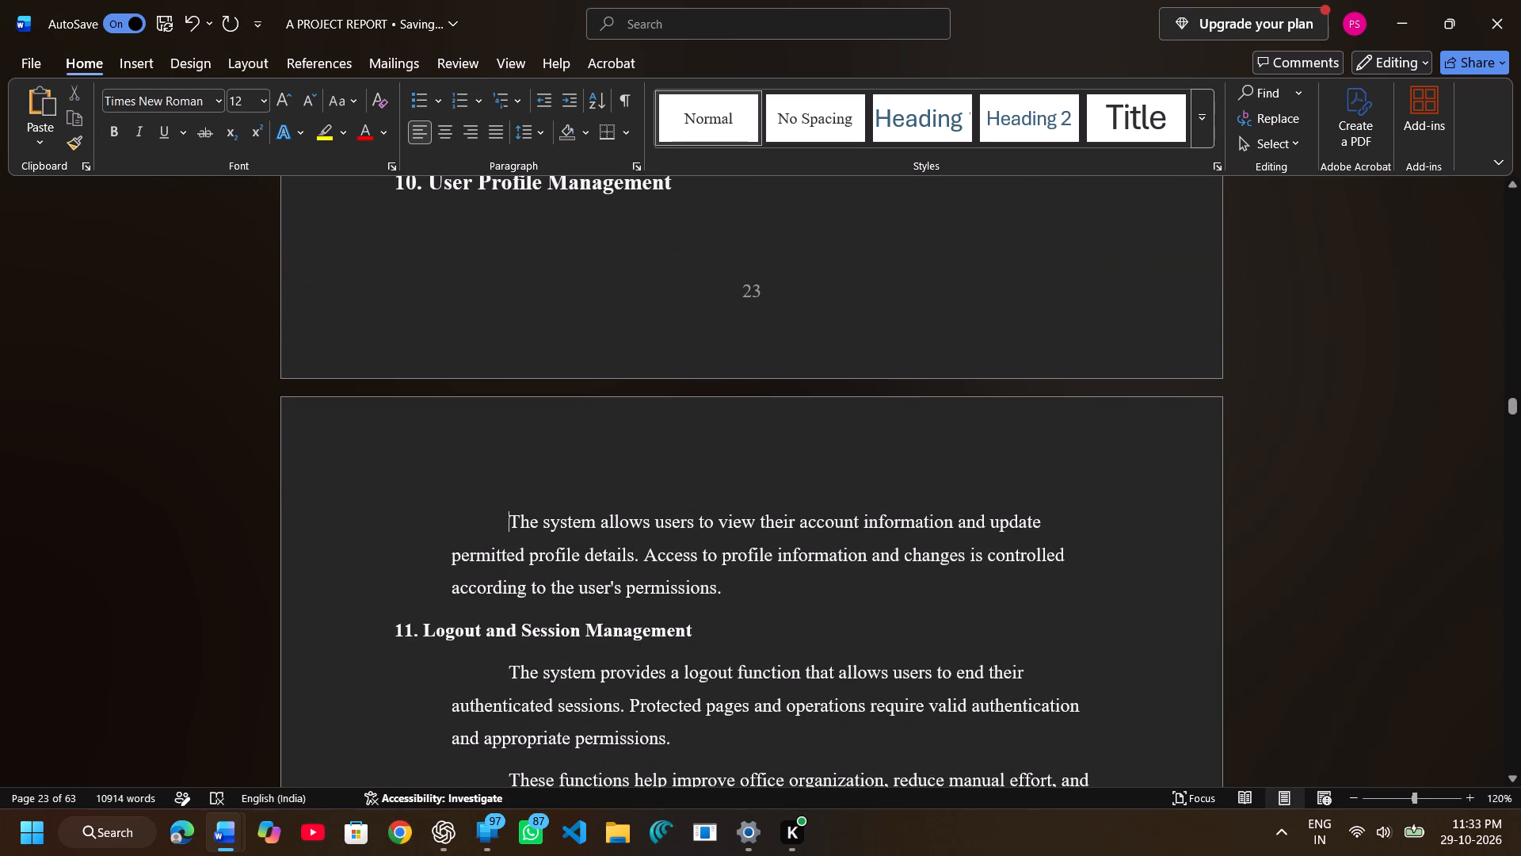
key("BackSpace")
key("BackSpace")
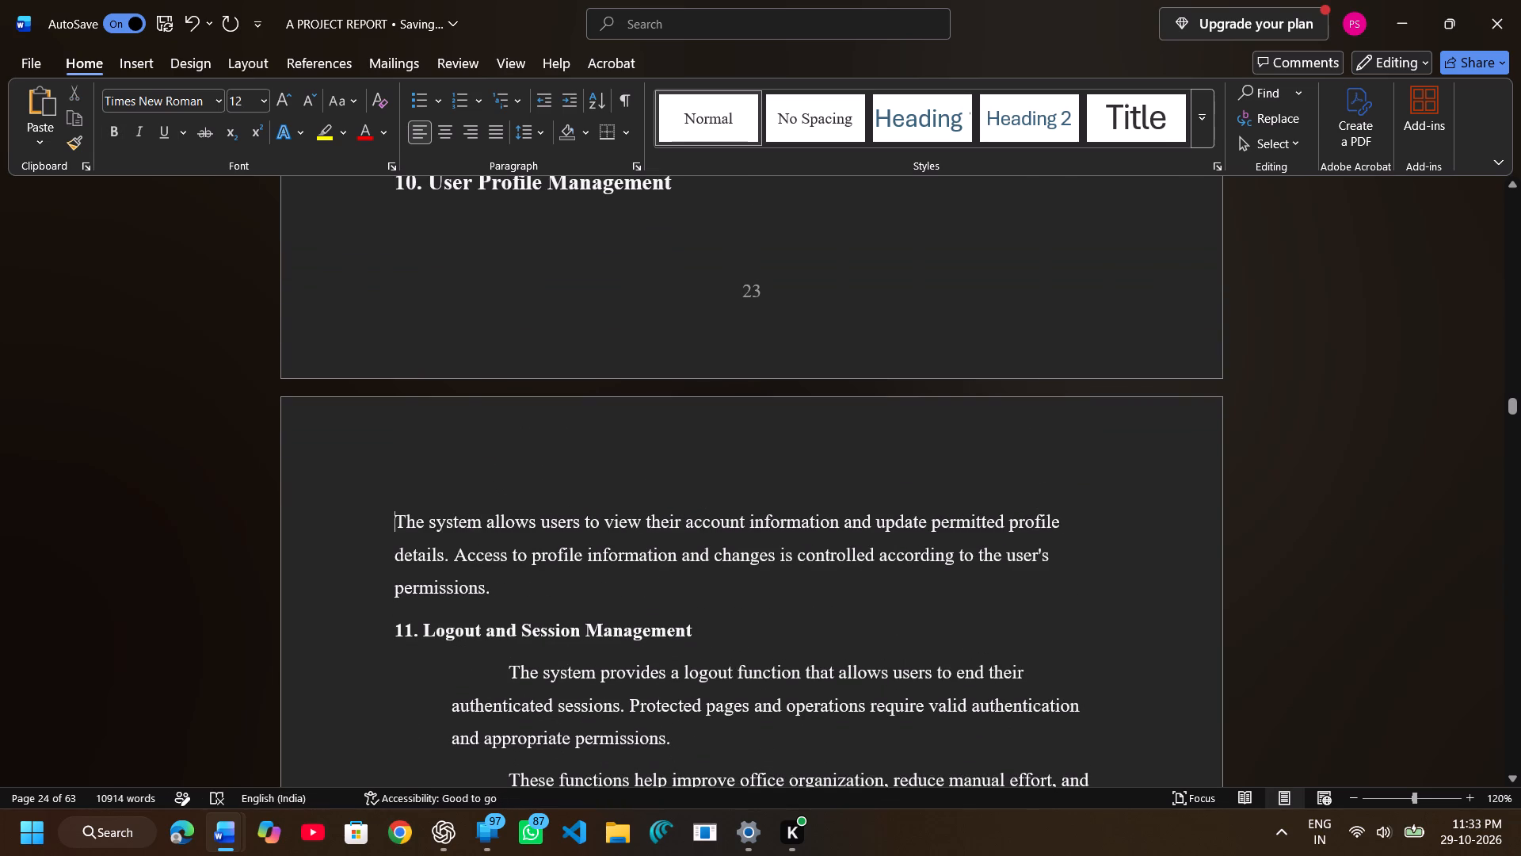
Set the subheading "11. Logout and Session Management" to font size 14 and remove the indents from the first paragraph under it.
left_click_drag(397, 621, 703, 637)
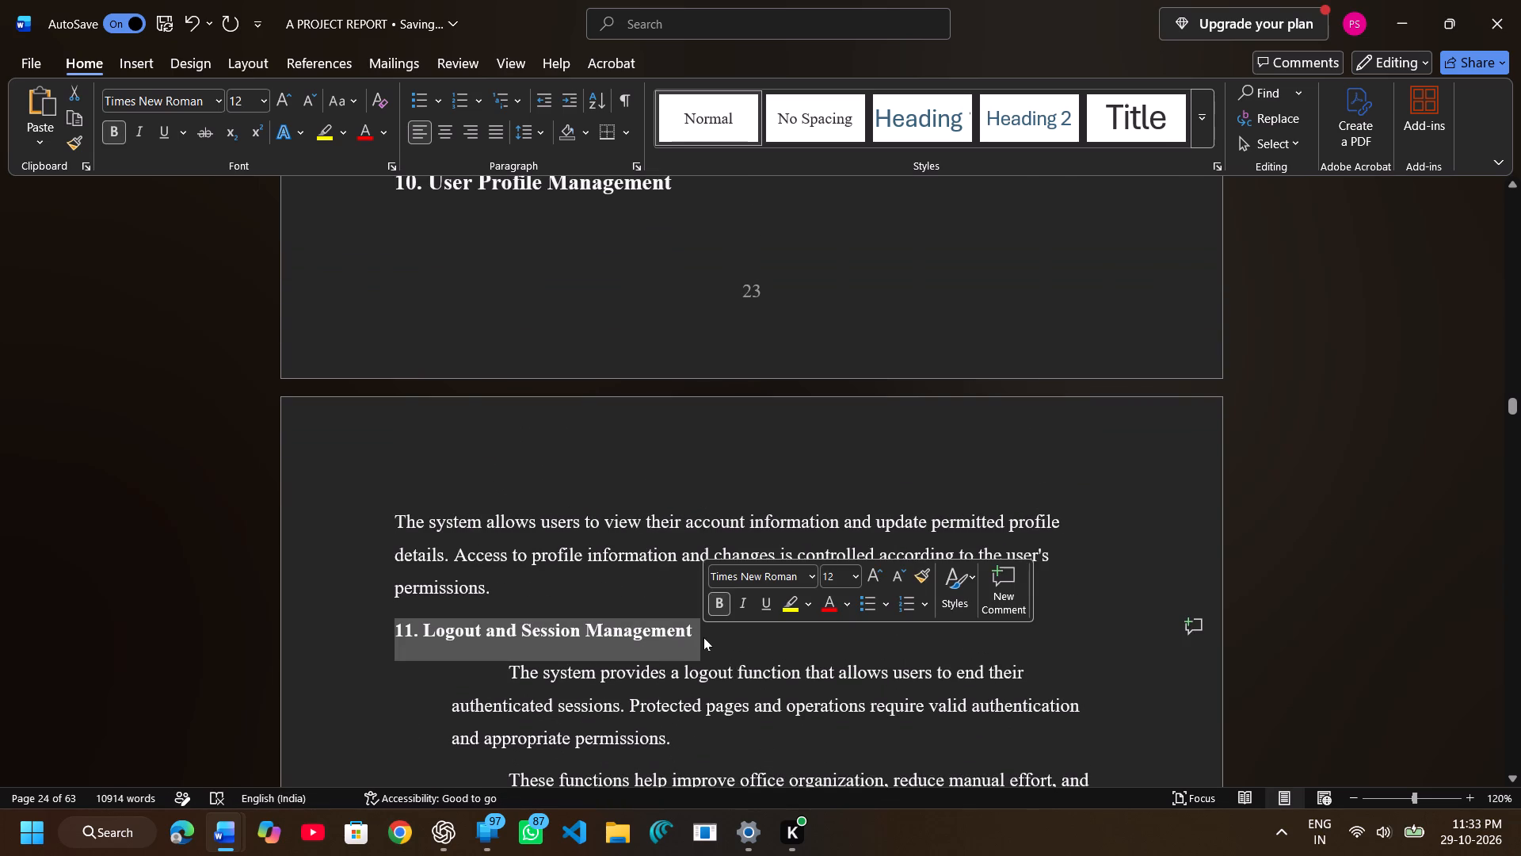
left_click(854, 579)
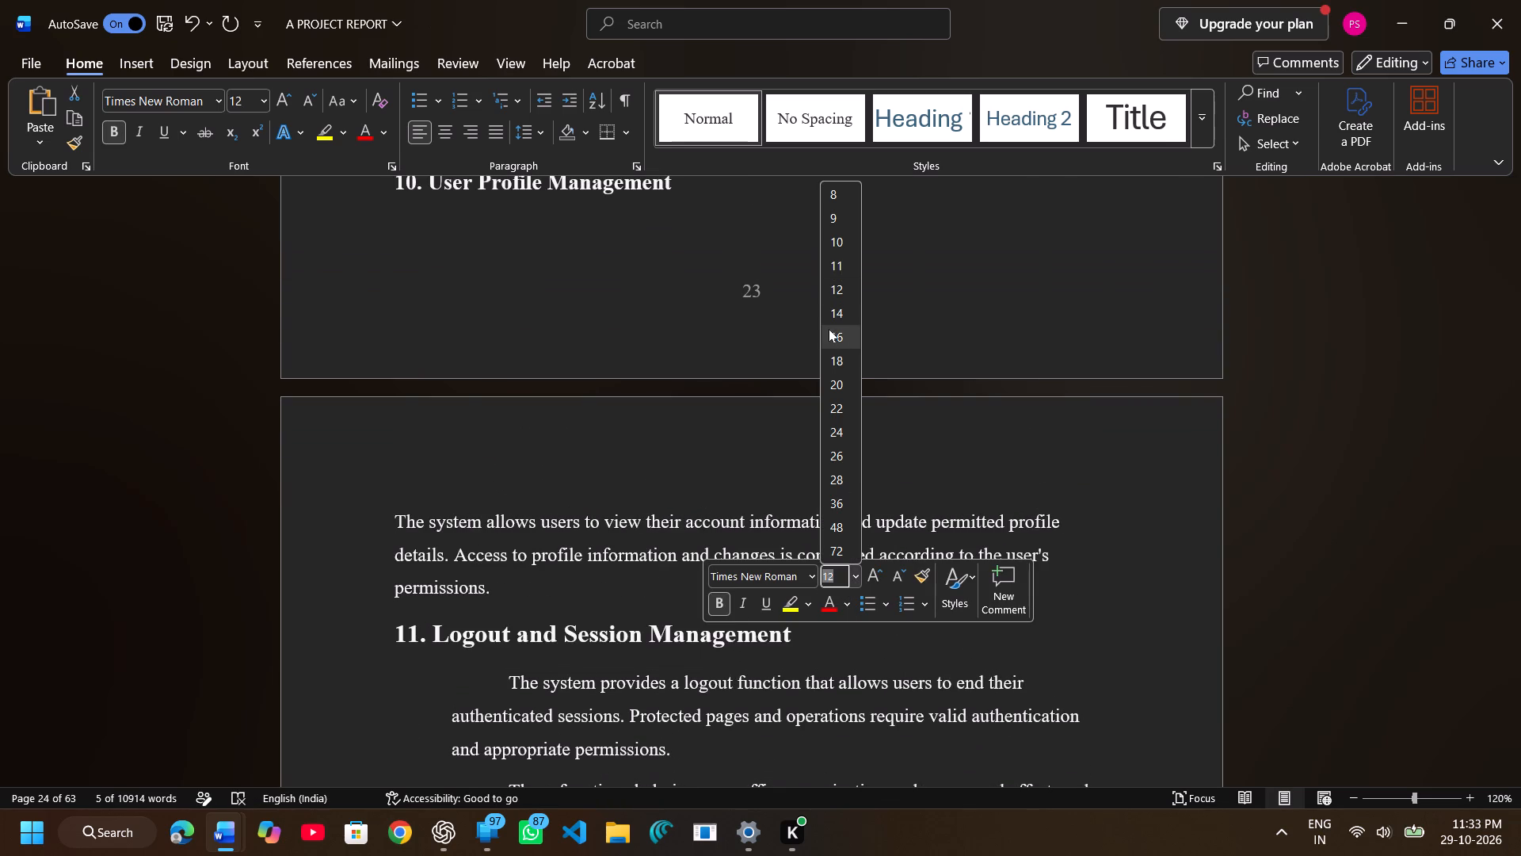
left_click(832, 315)
left_click(509, 676)
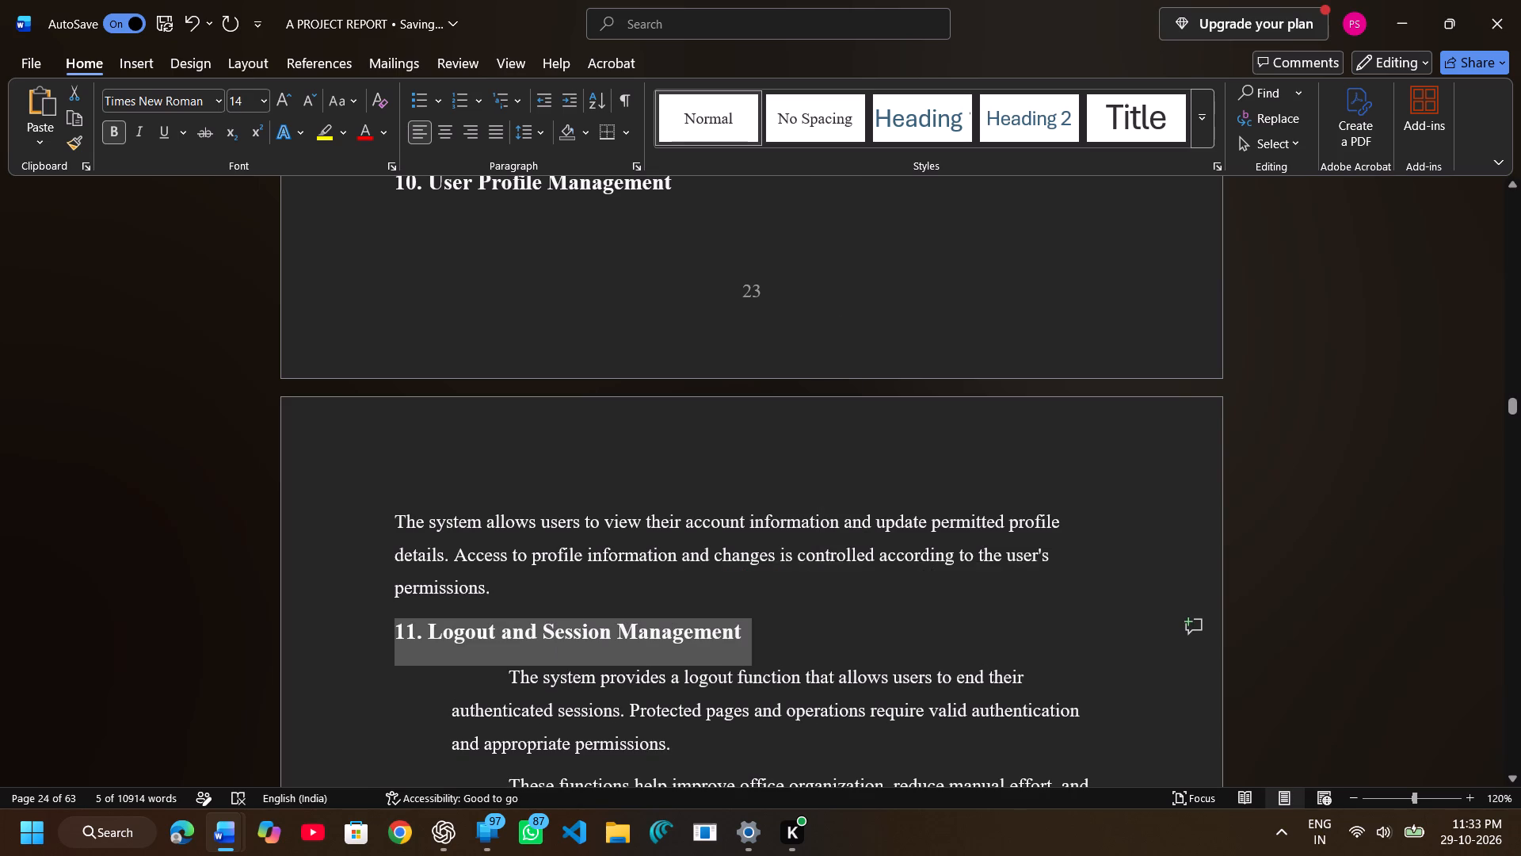
key("BackSpace")
key("BackSpace")
scroll(509, 676, "down", 1)
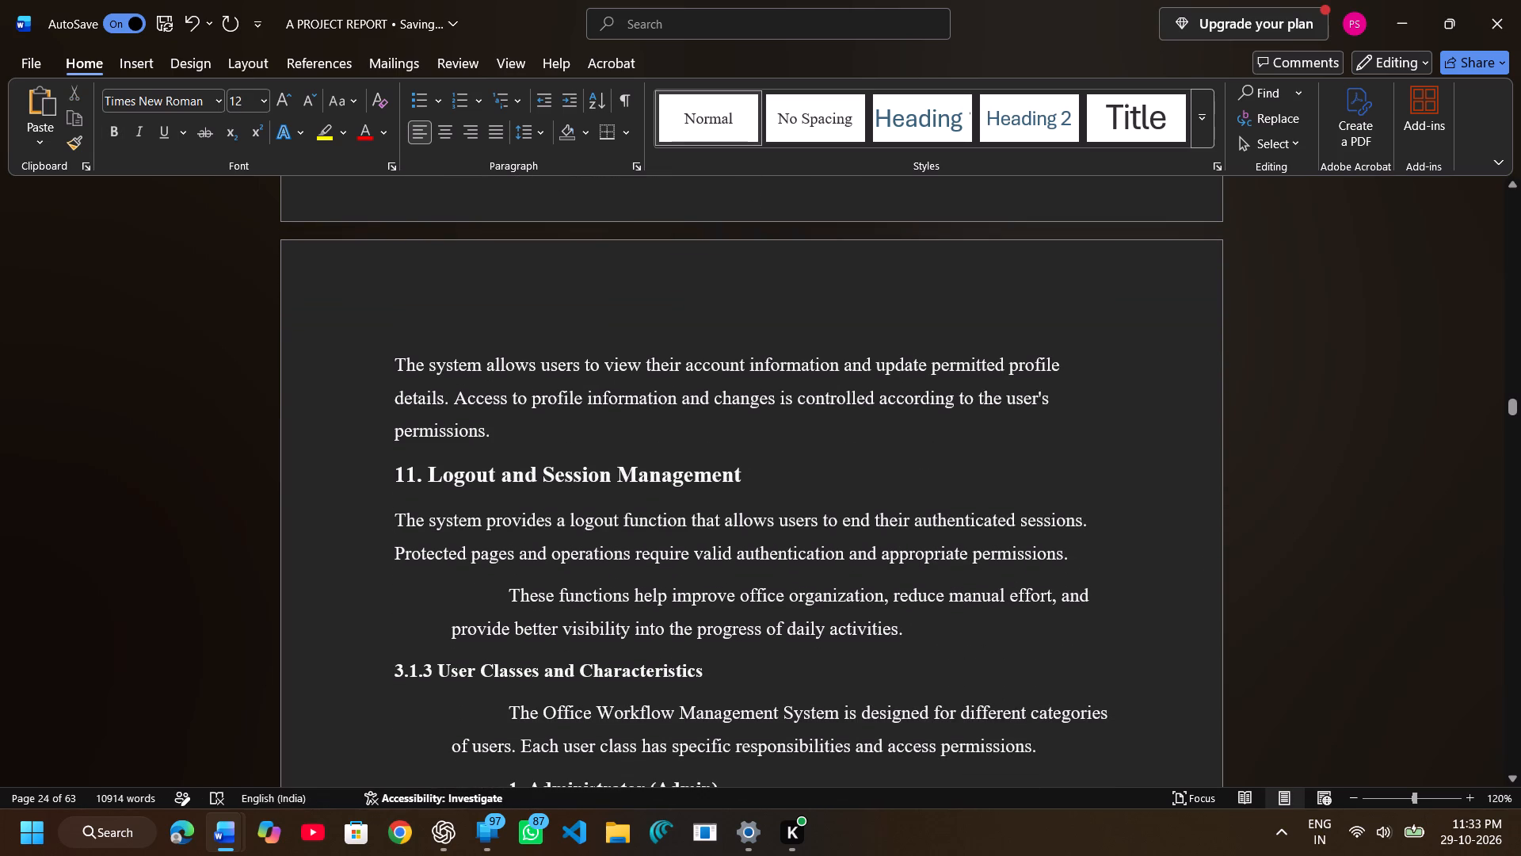
Remove the indents from the paragraph beginning "These functions help improve office organization" above heading 3.1.3.
left_click(507, 590)
key("BackSpace")
key("BackSpace")
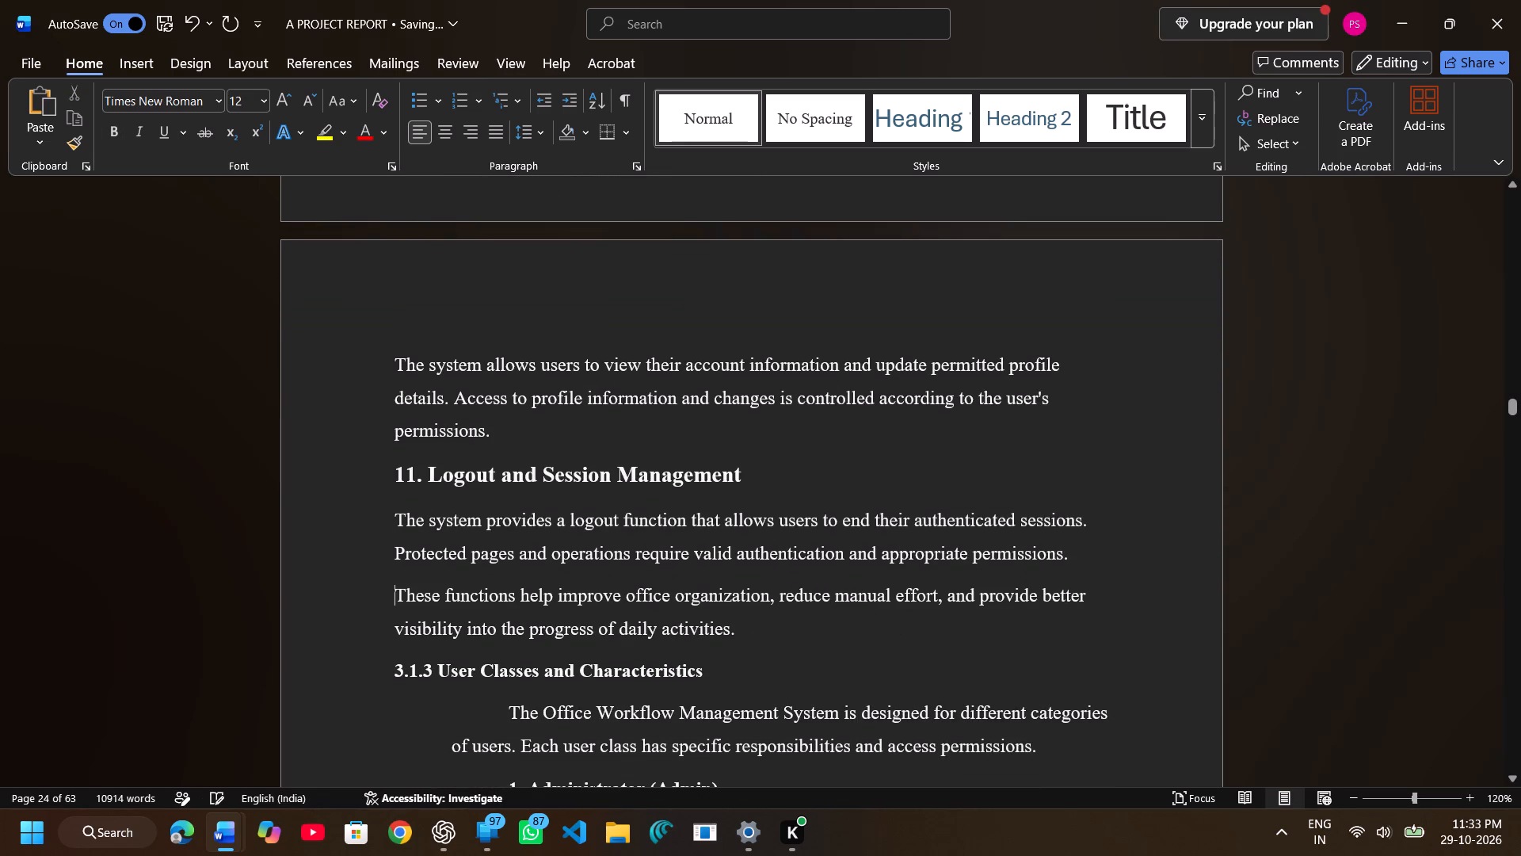
Set the heading "3.1.3 User Classes and Characteristics" to font size 14 and remove the indents from its paragraph.
left_click_drag(384, 676, 650, 690)
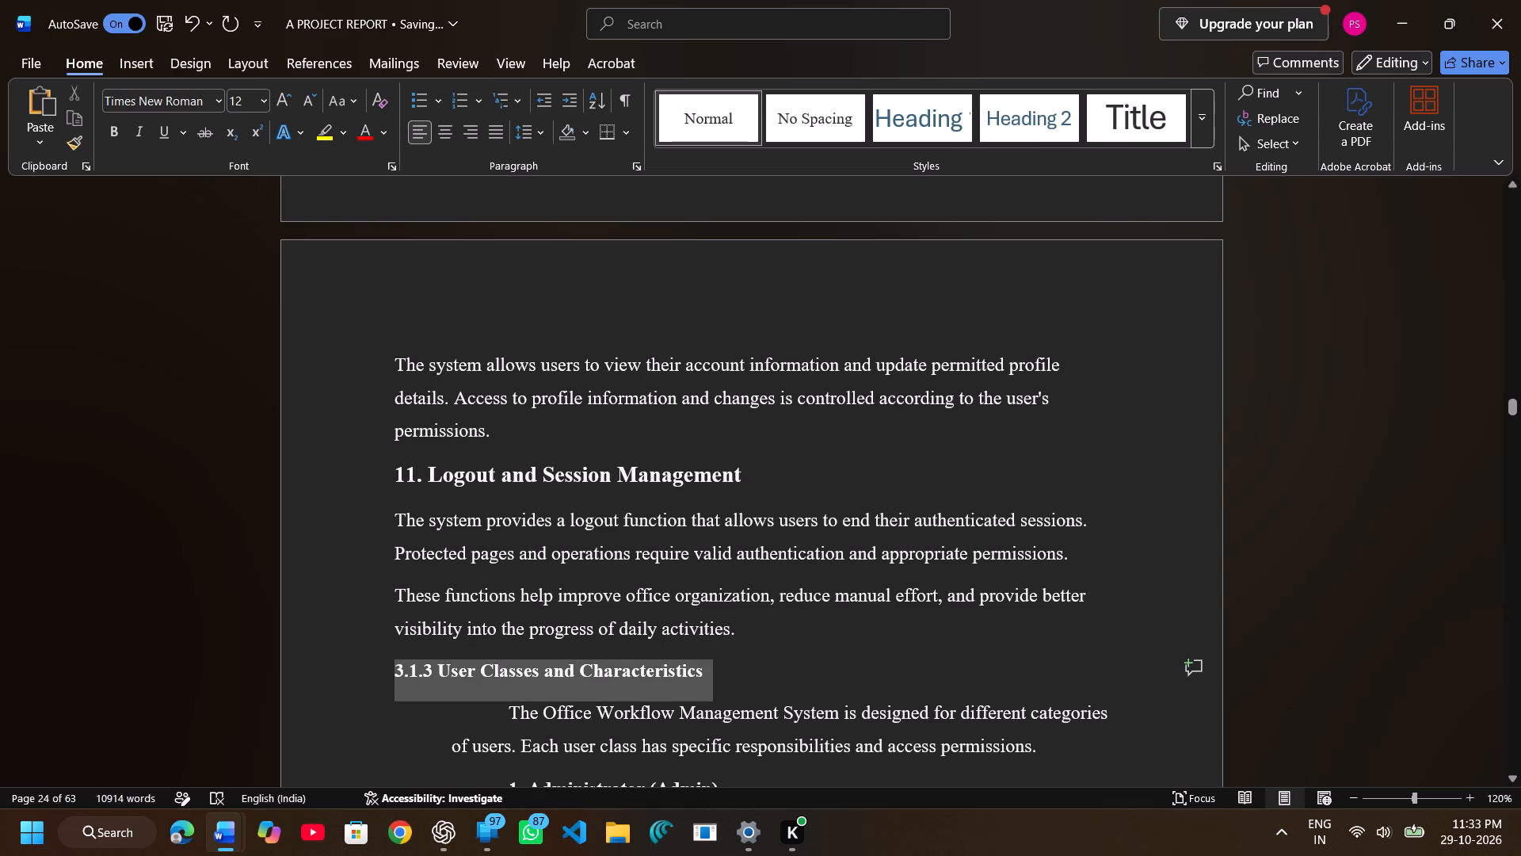
left_click_drag(650, 690, 741, 669)
left_click(899, 613)
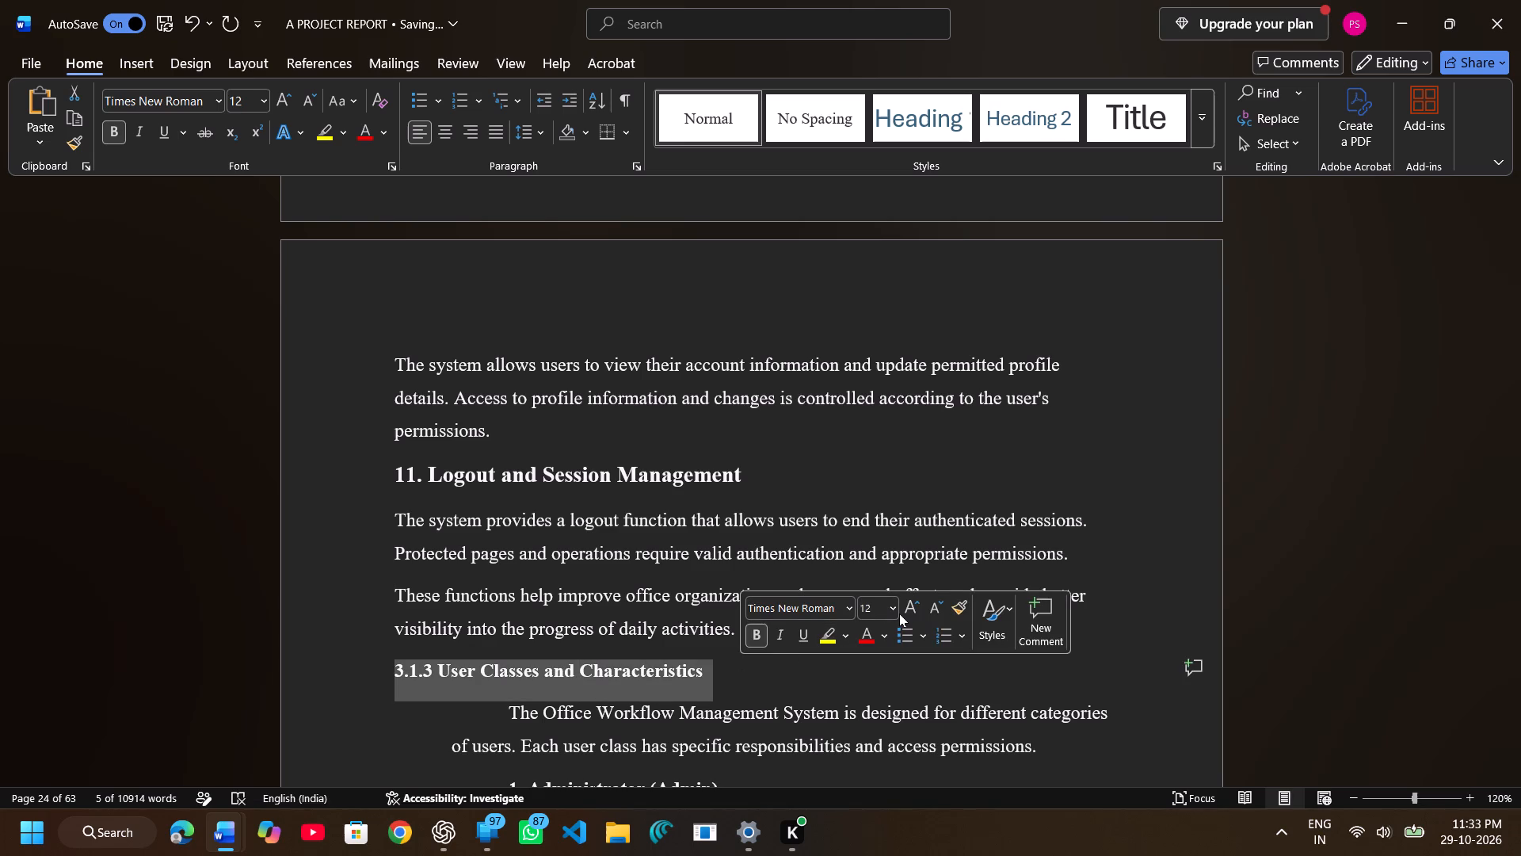
left_click(899, 613)
left_click(894, 607)
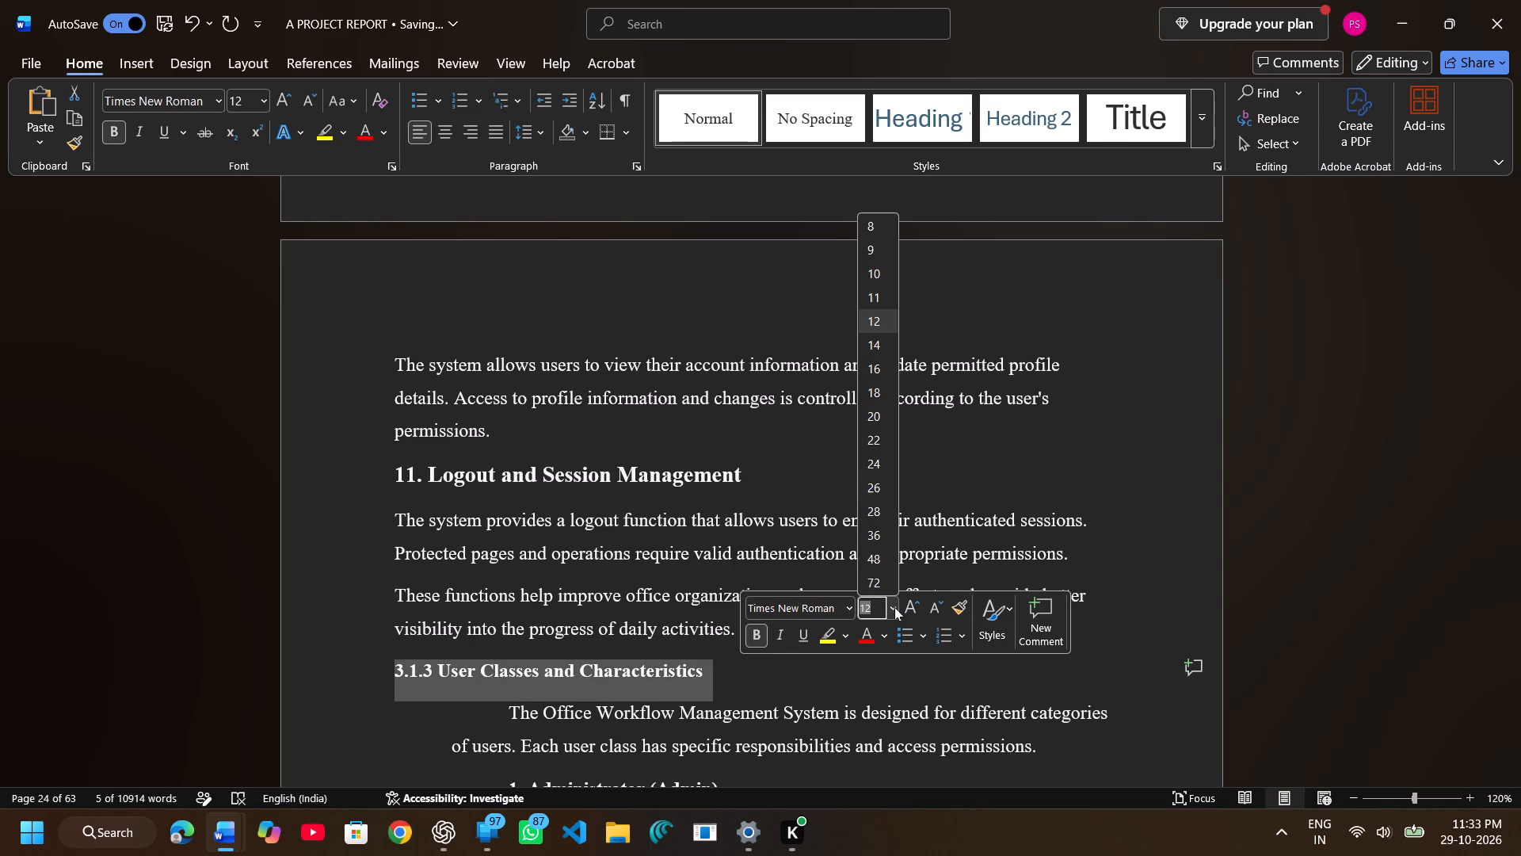
left_click(886, 353)
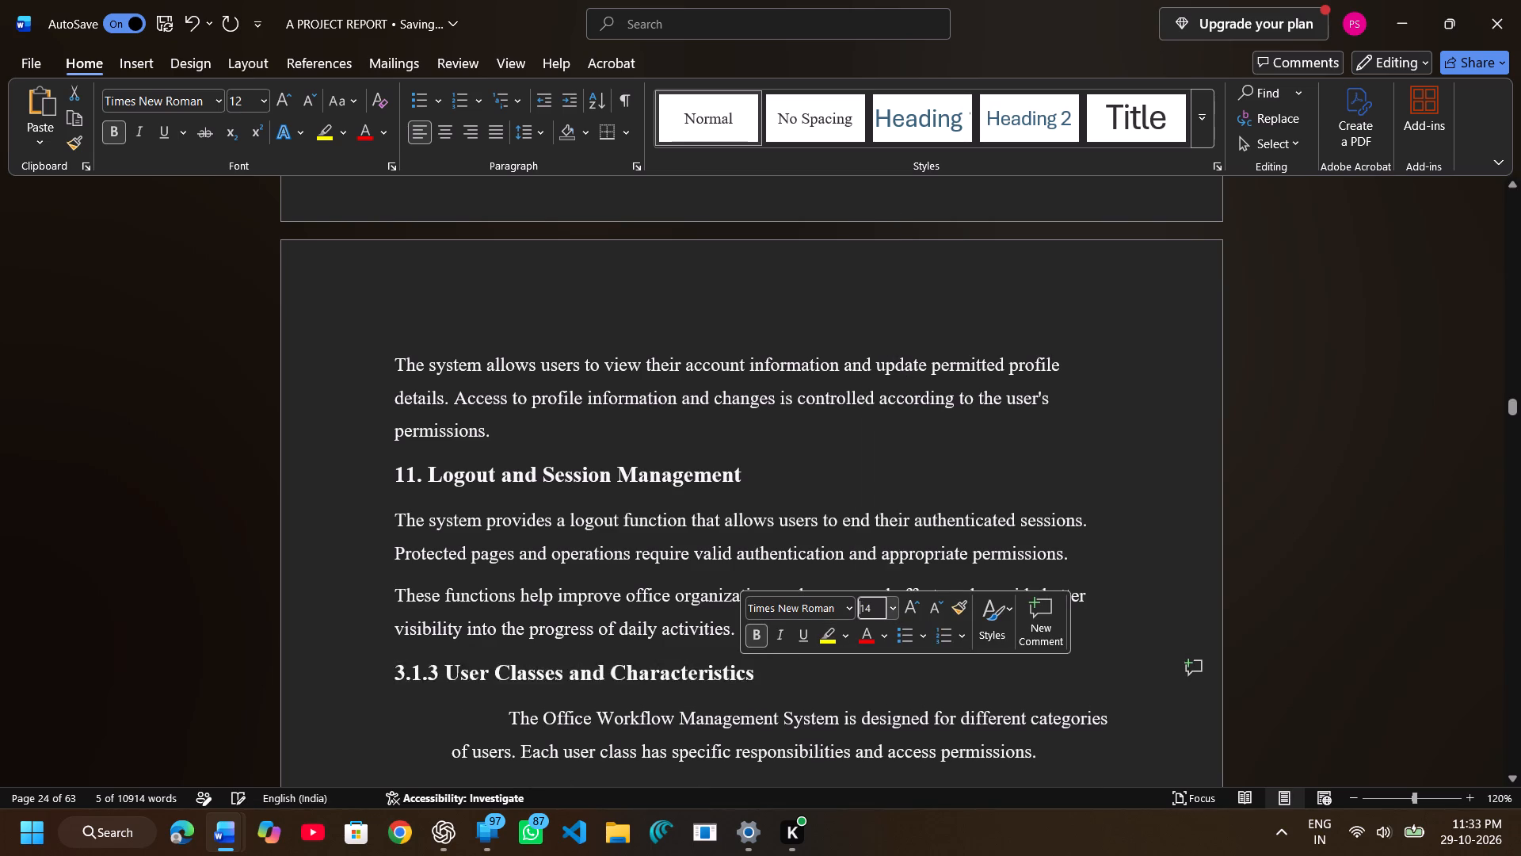
left_click(511, 723)
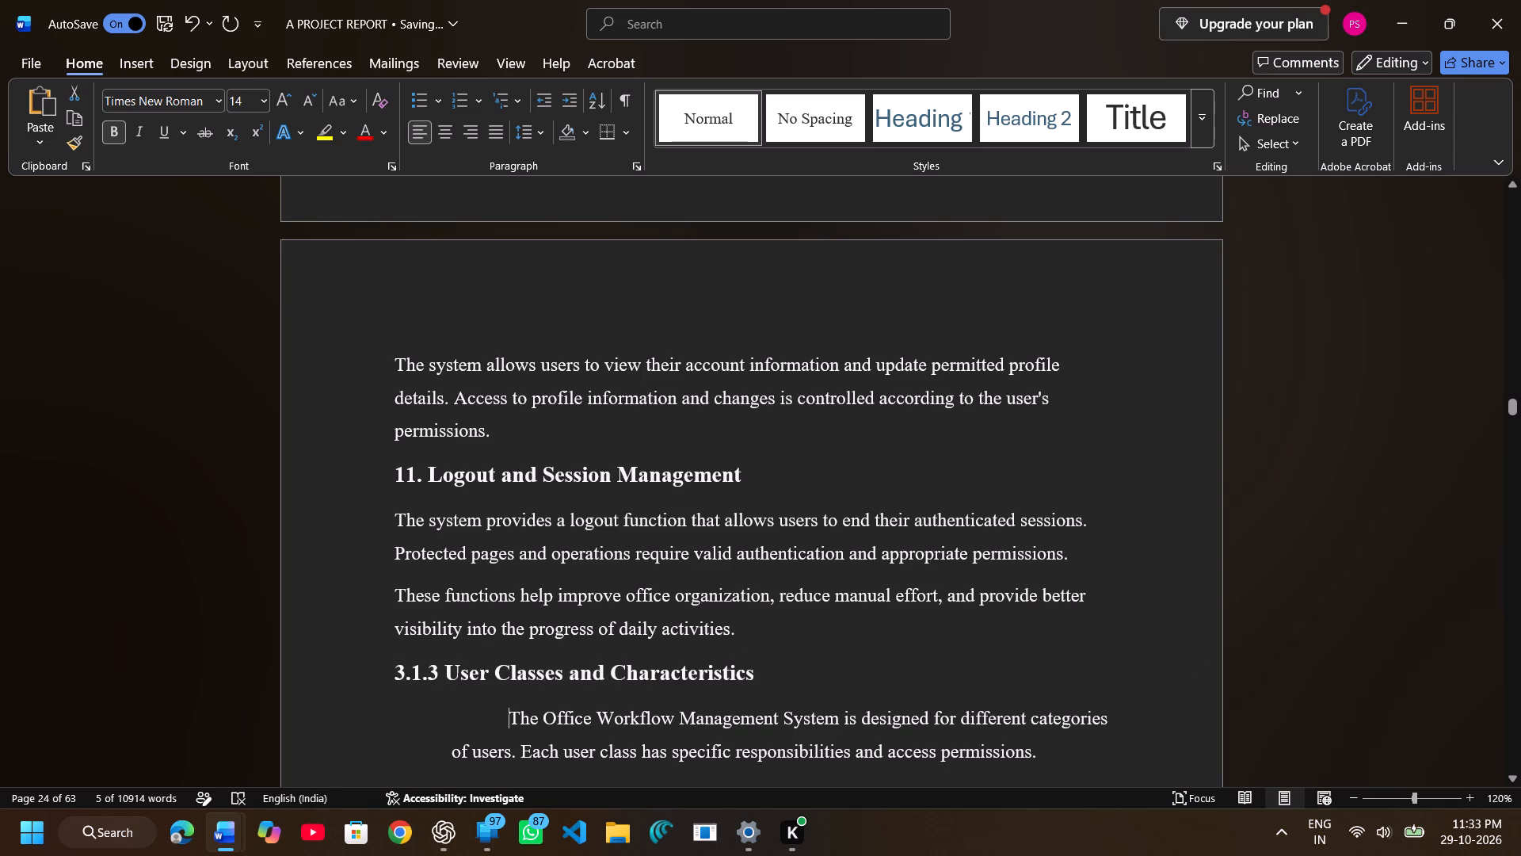
key("BackSpace")
key("BackSpace")
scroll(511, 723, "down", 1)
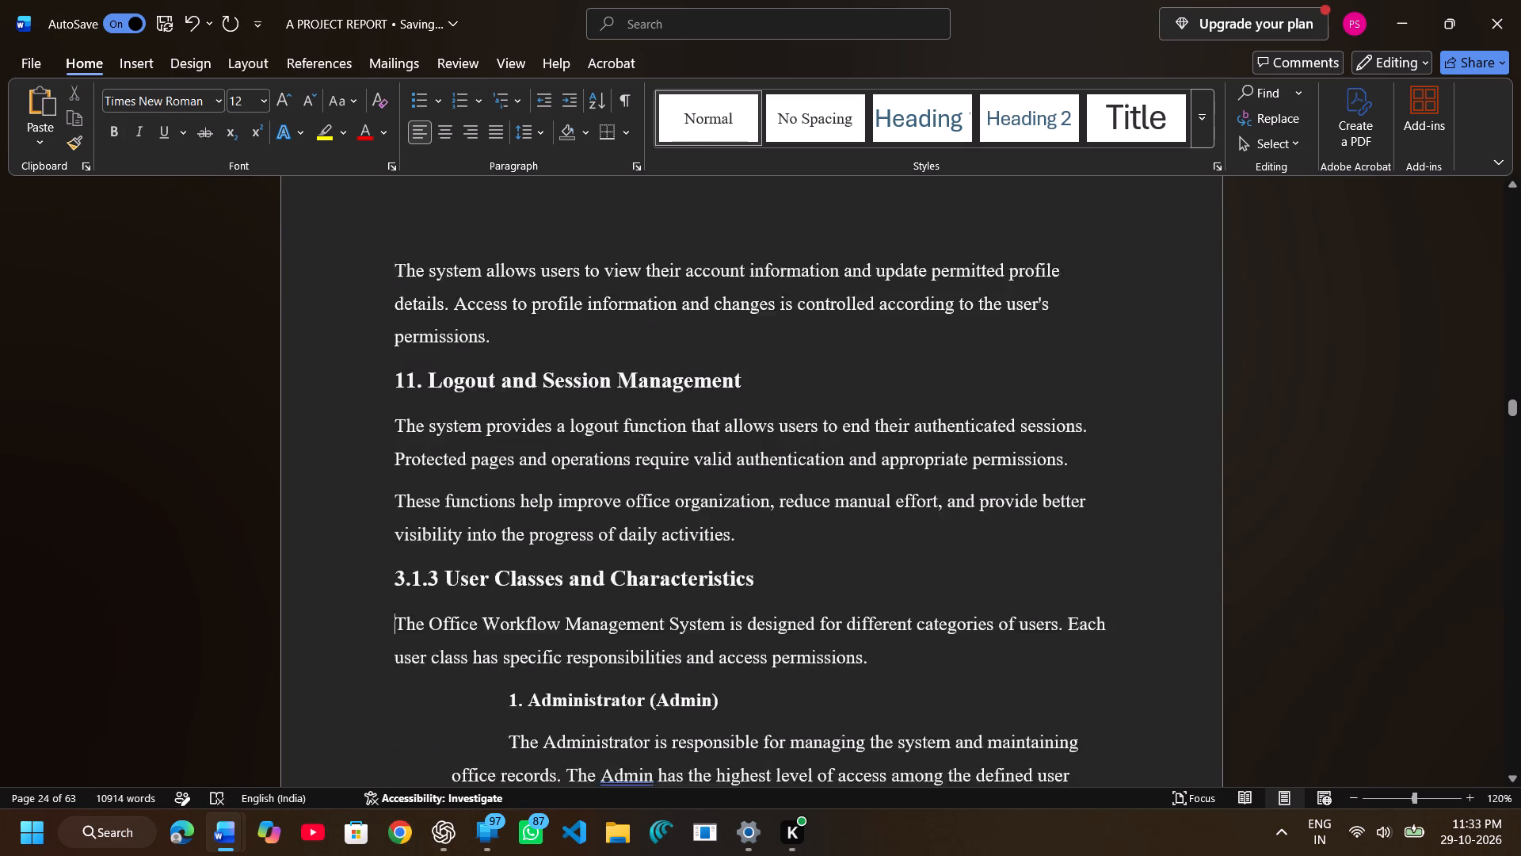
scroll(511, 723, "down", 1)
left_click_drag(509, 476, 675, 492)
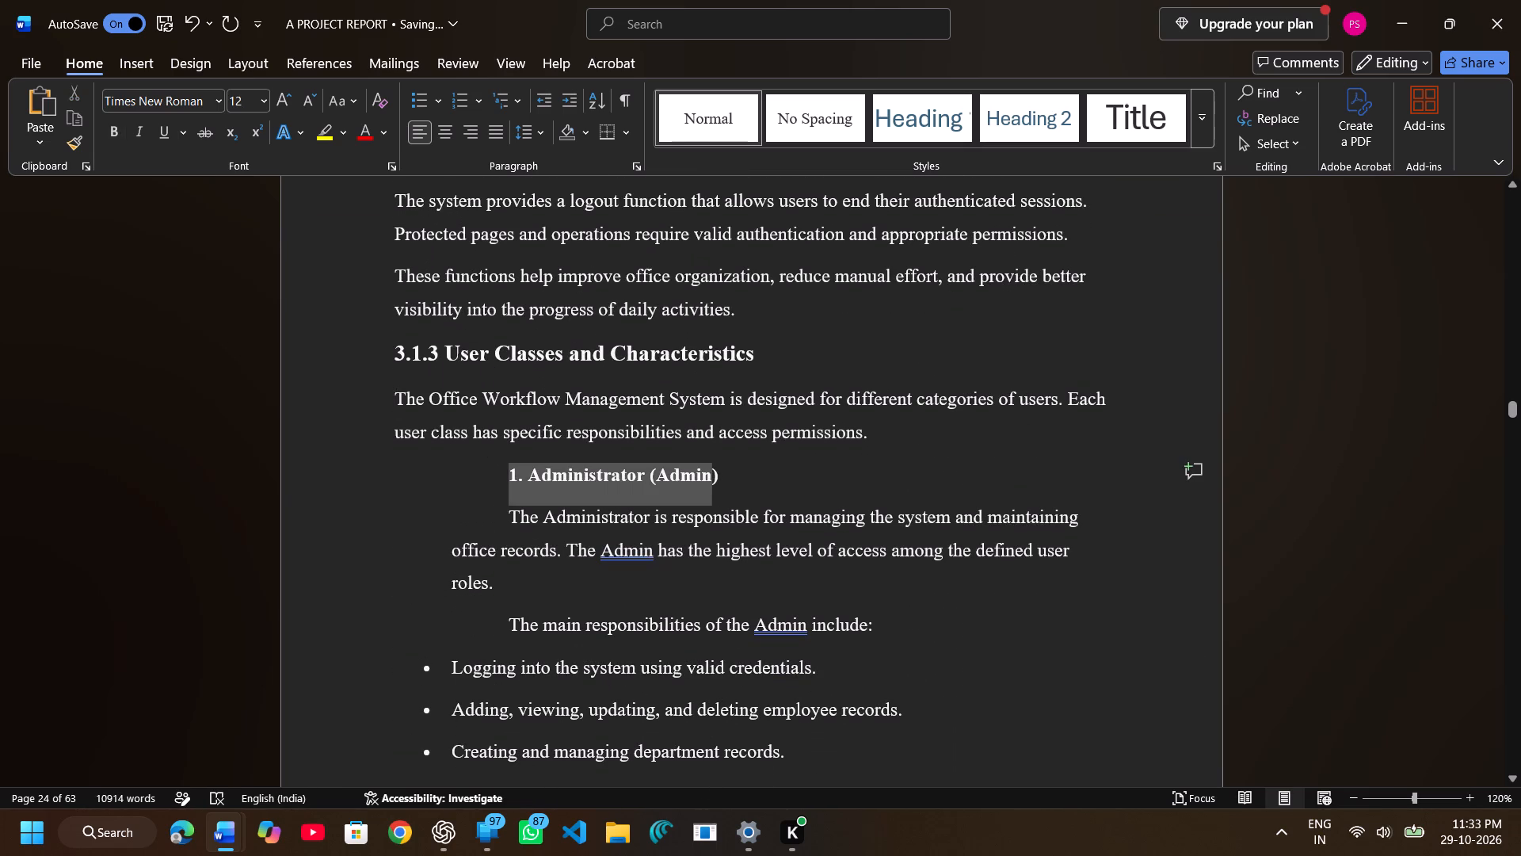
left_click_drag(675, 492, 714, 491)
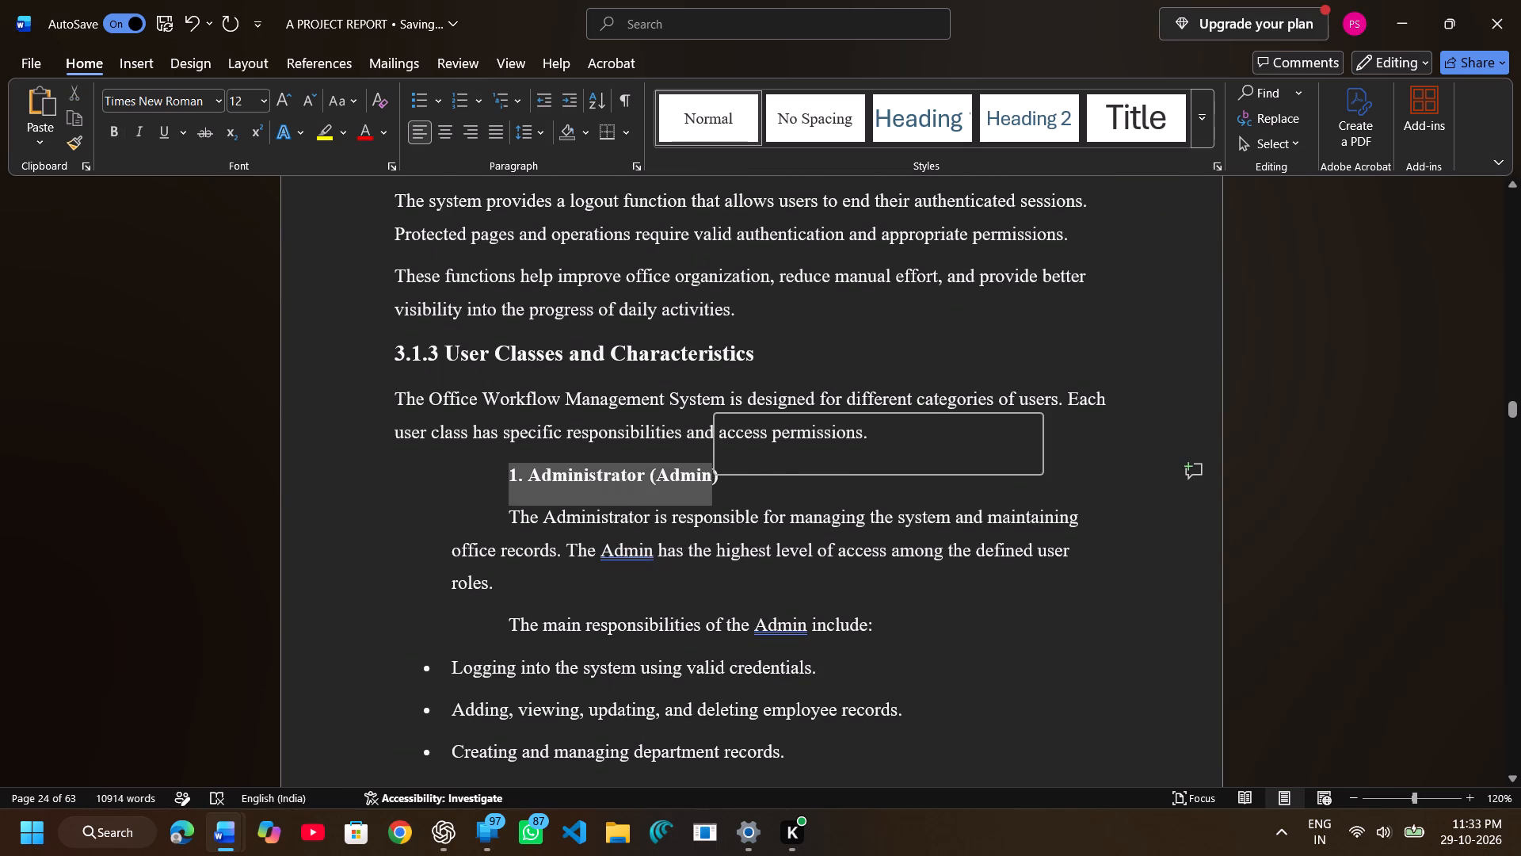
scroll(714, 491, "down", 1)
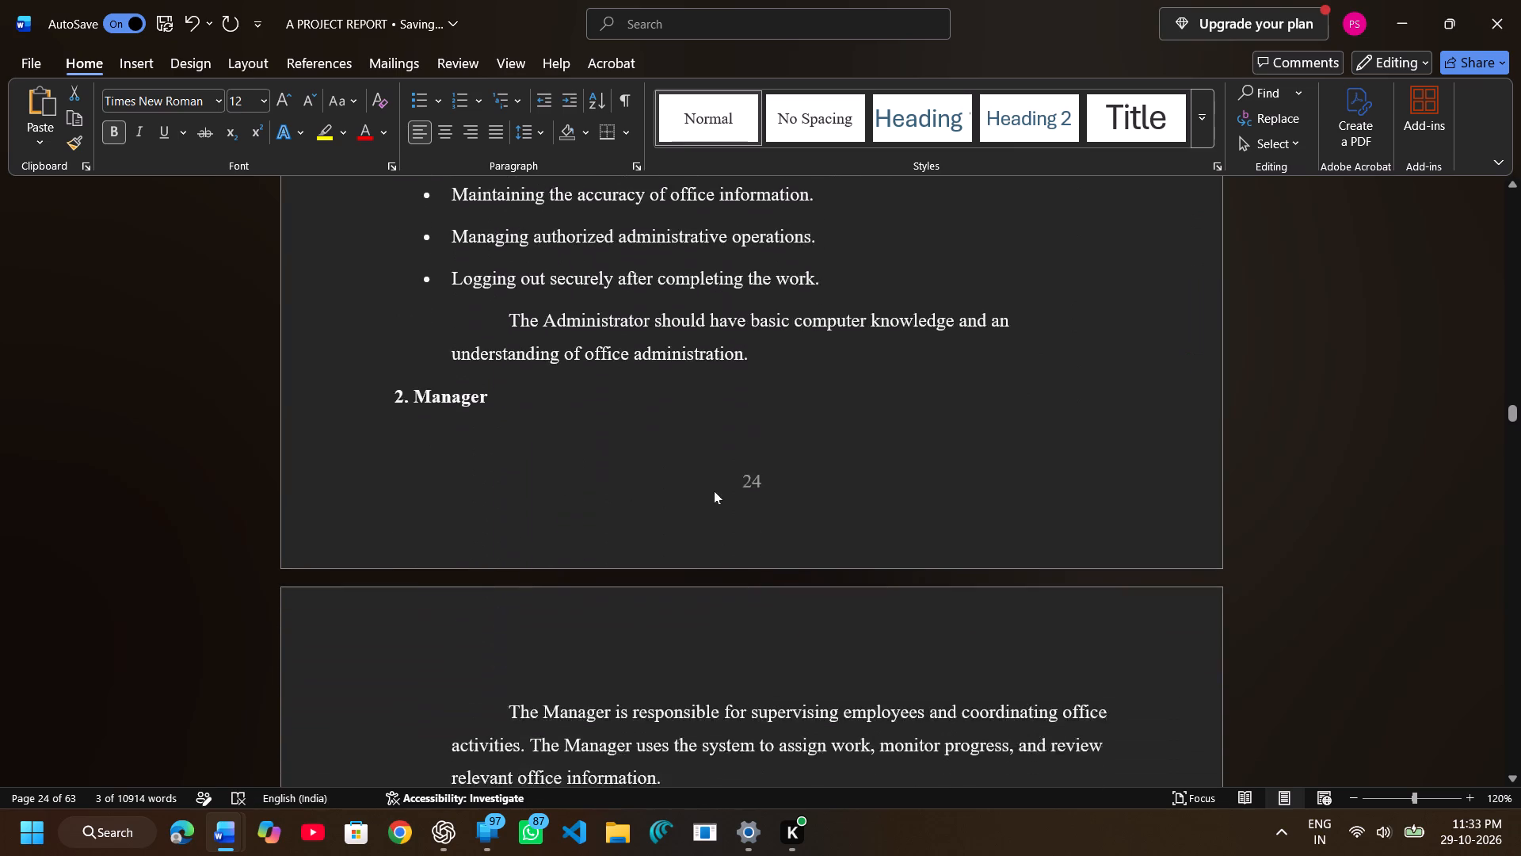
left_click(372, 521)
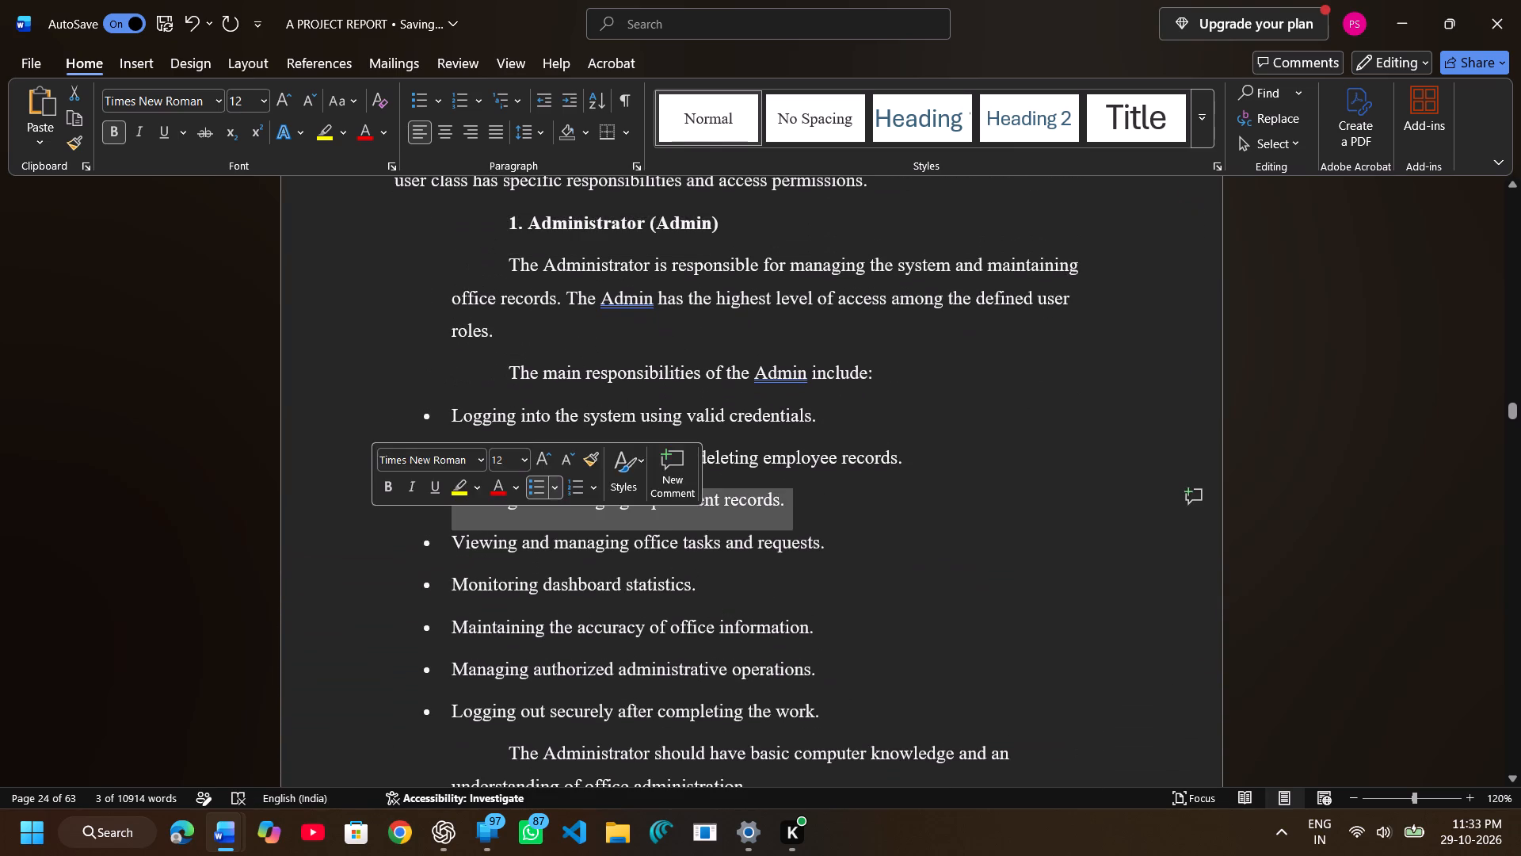
Set the subheading "2. Manager" at the bottom of page 24 to font size 14.
scroll(372, 521, "down", 1)
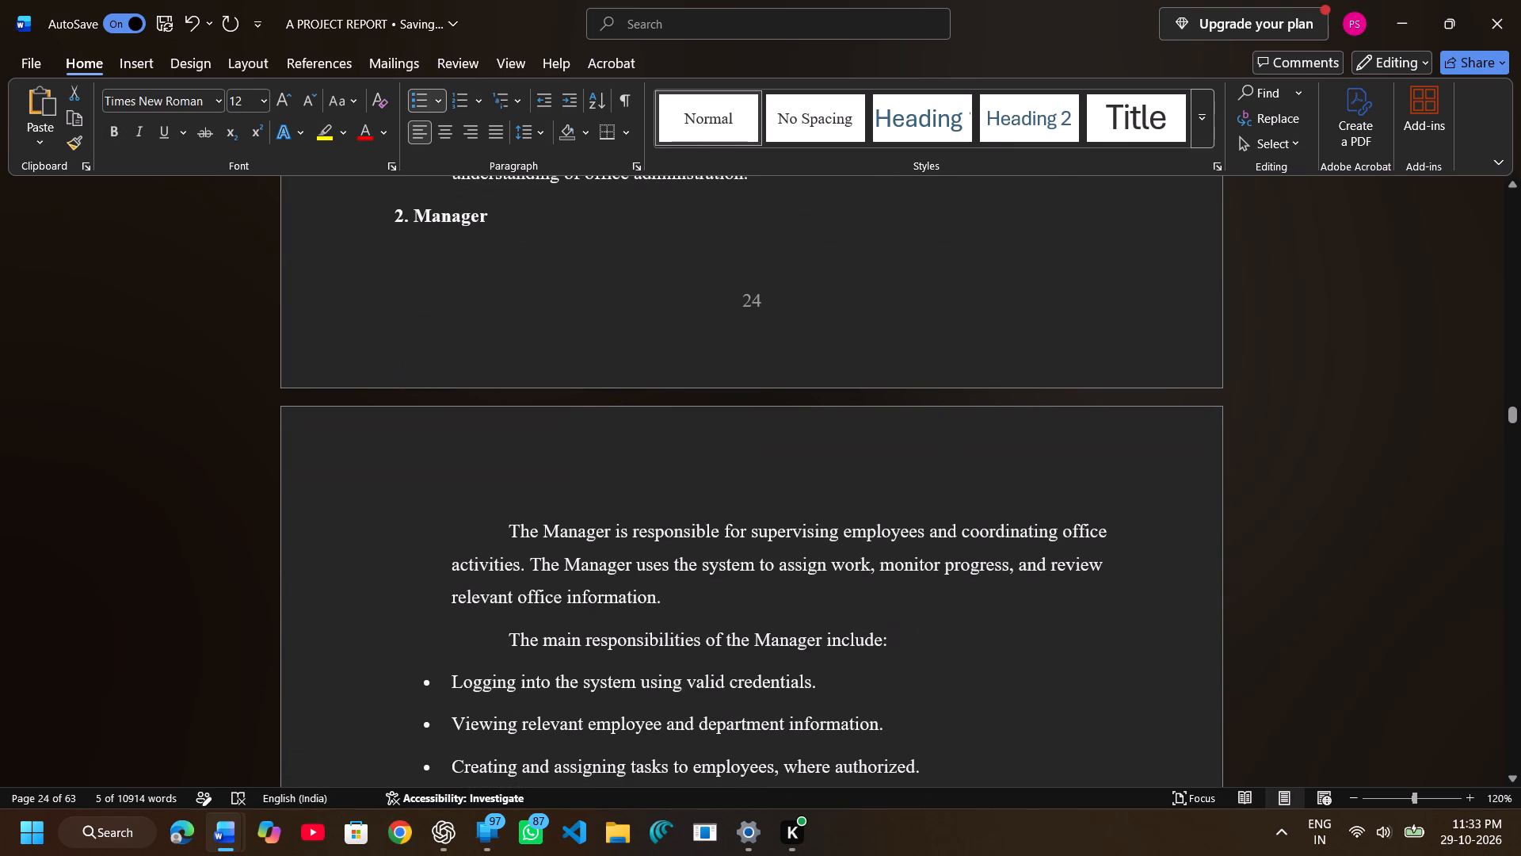
left_click_drag(389, 216, 490, 225)
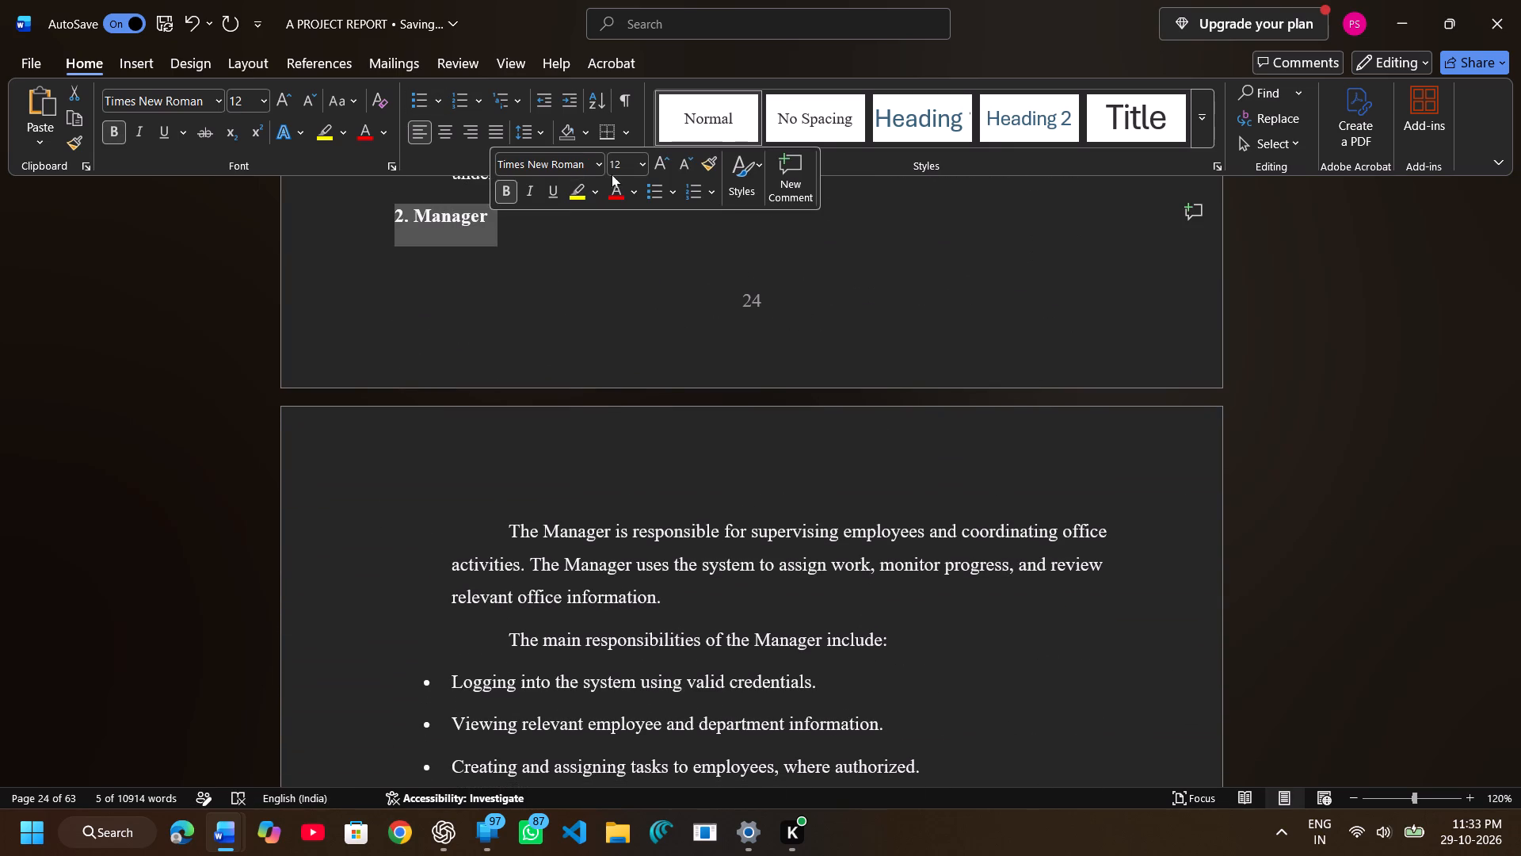
left_click(642, 165)
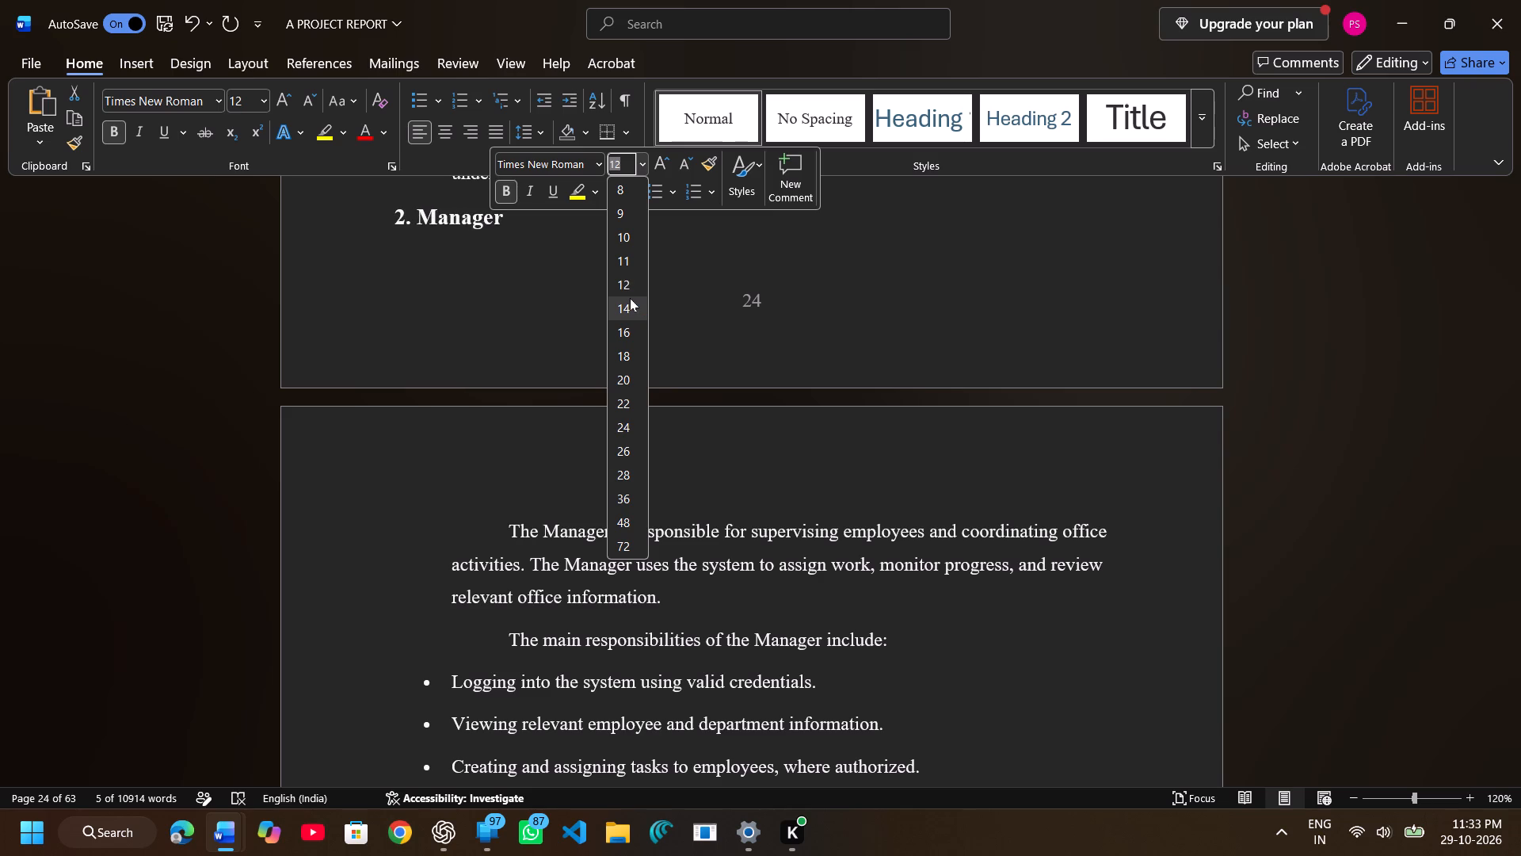
left_click(630, 299)
Remove the indent from the subheading "1. Administrator (Admin)" and set it to font size 14.
scroll(630, 299, "up", 1)
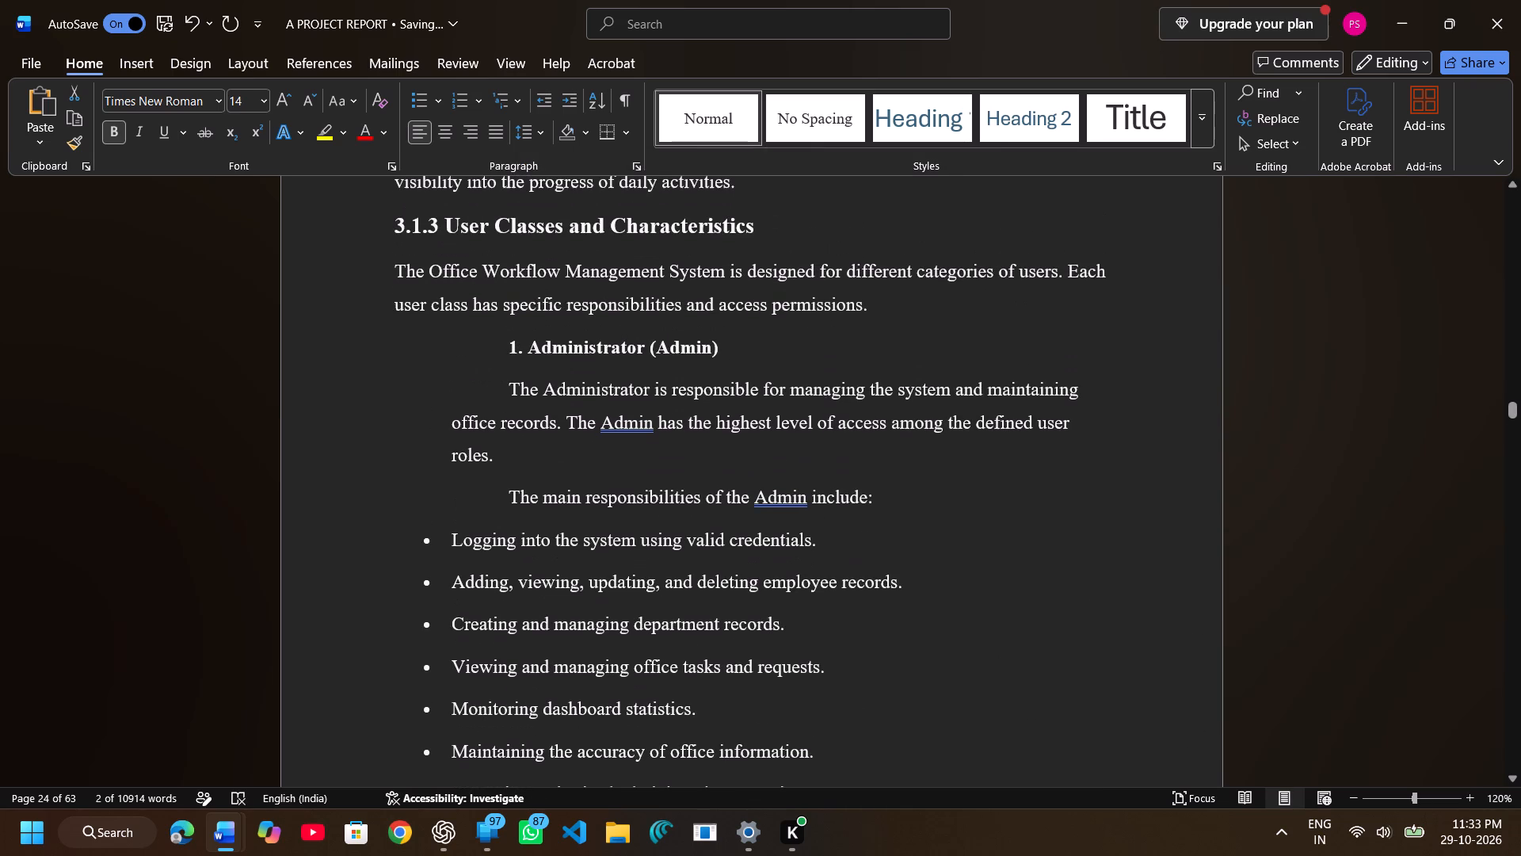
left_click(505, 351)
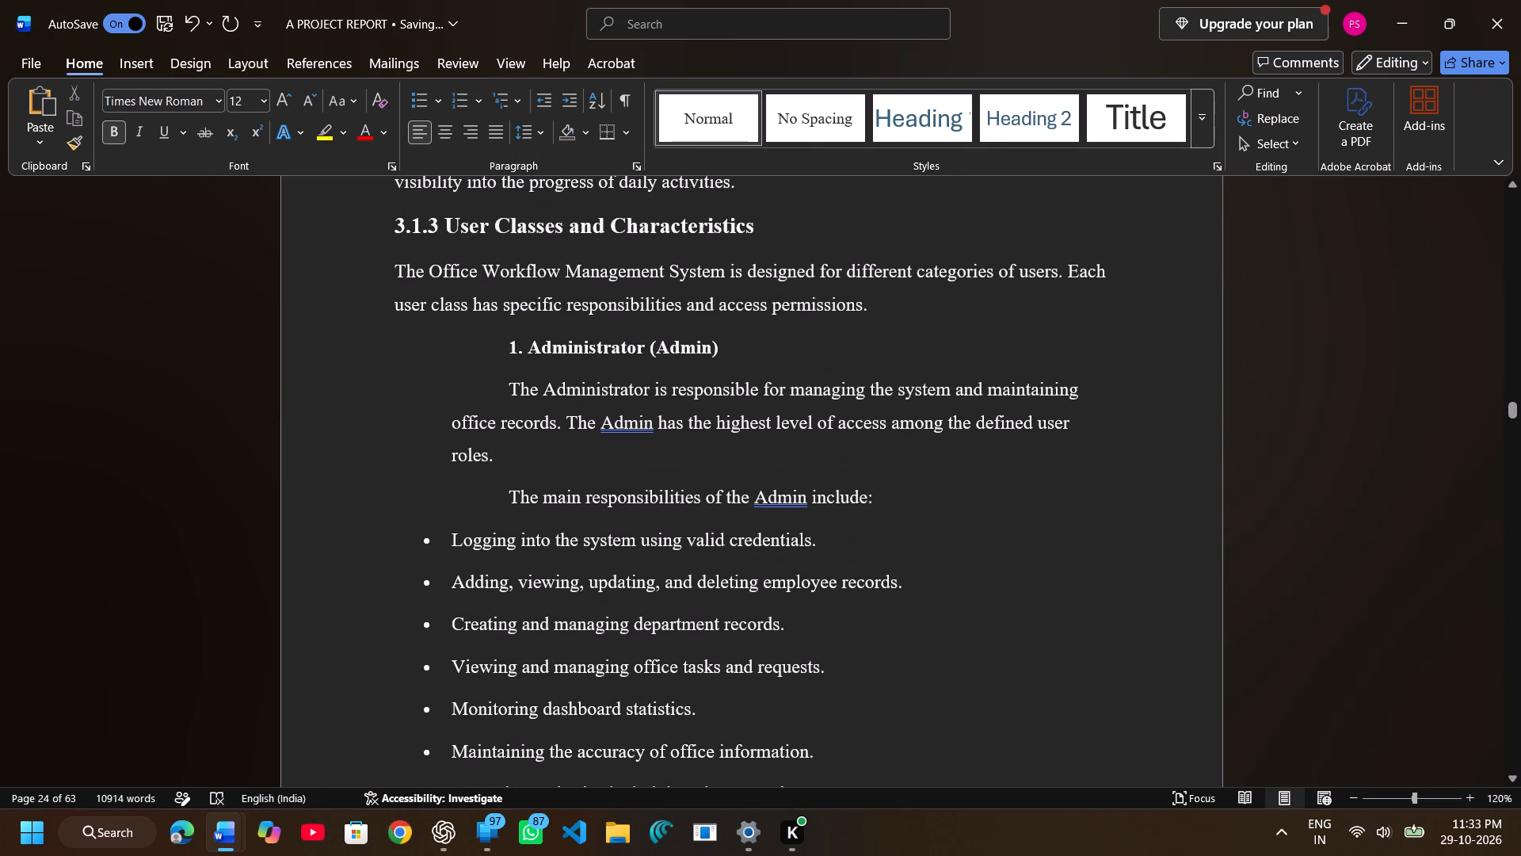
key("BackSpace")
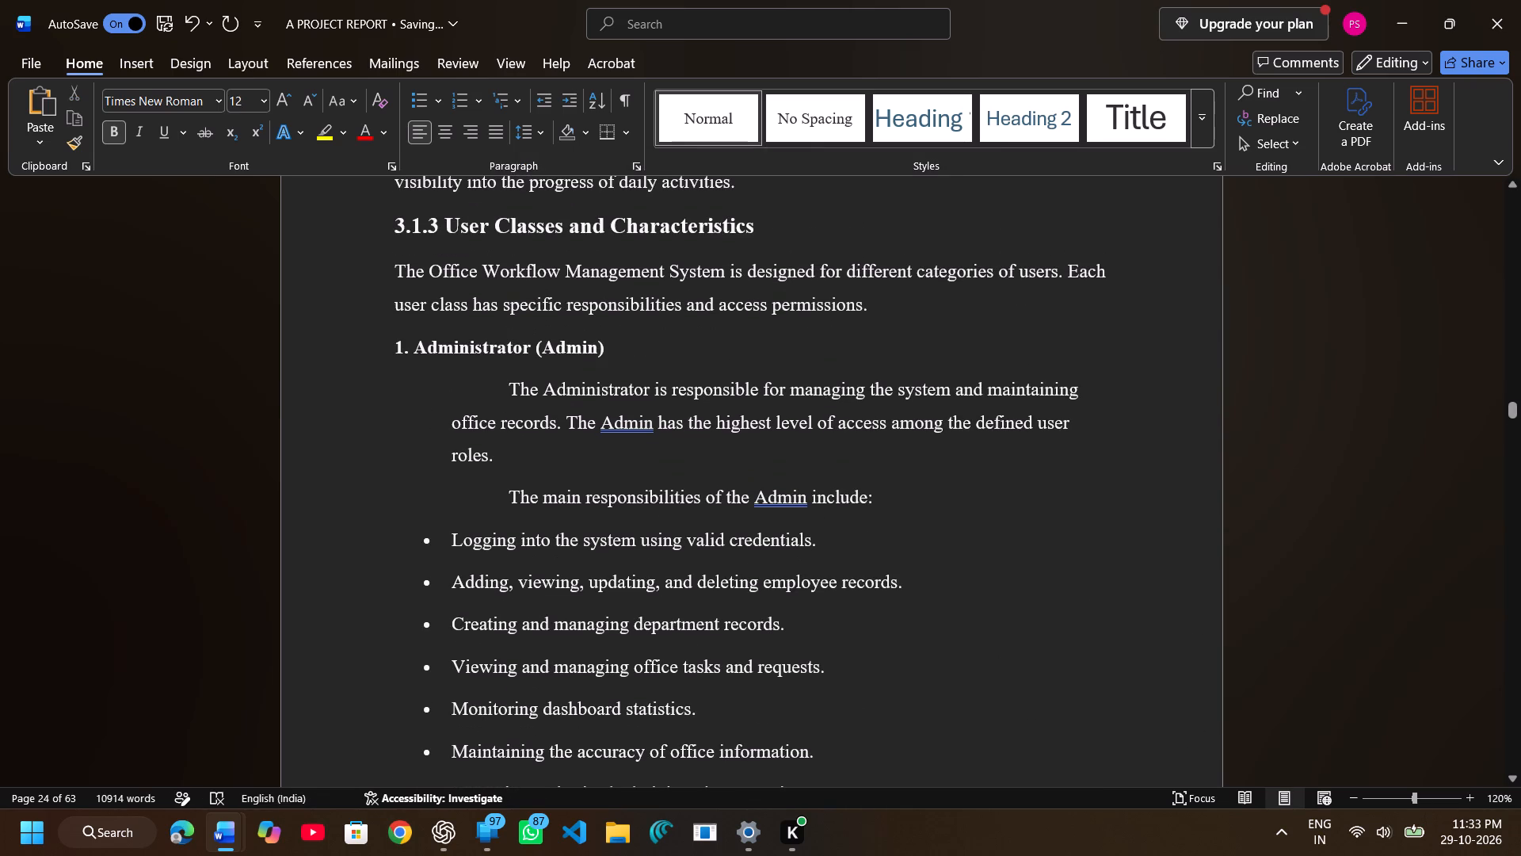
left_click_drag(397, 347, 602, 361)
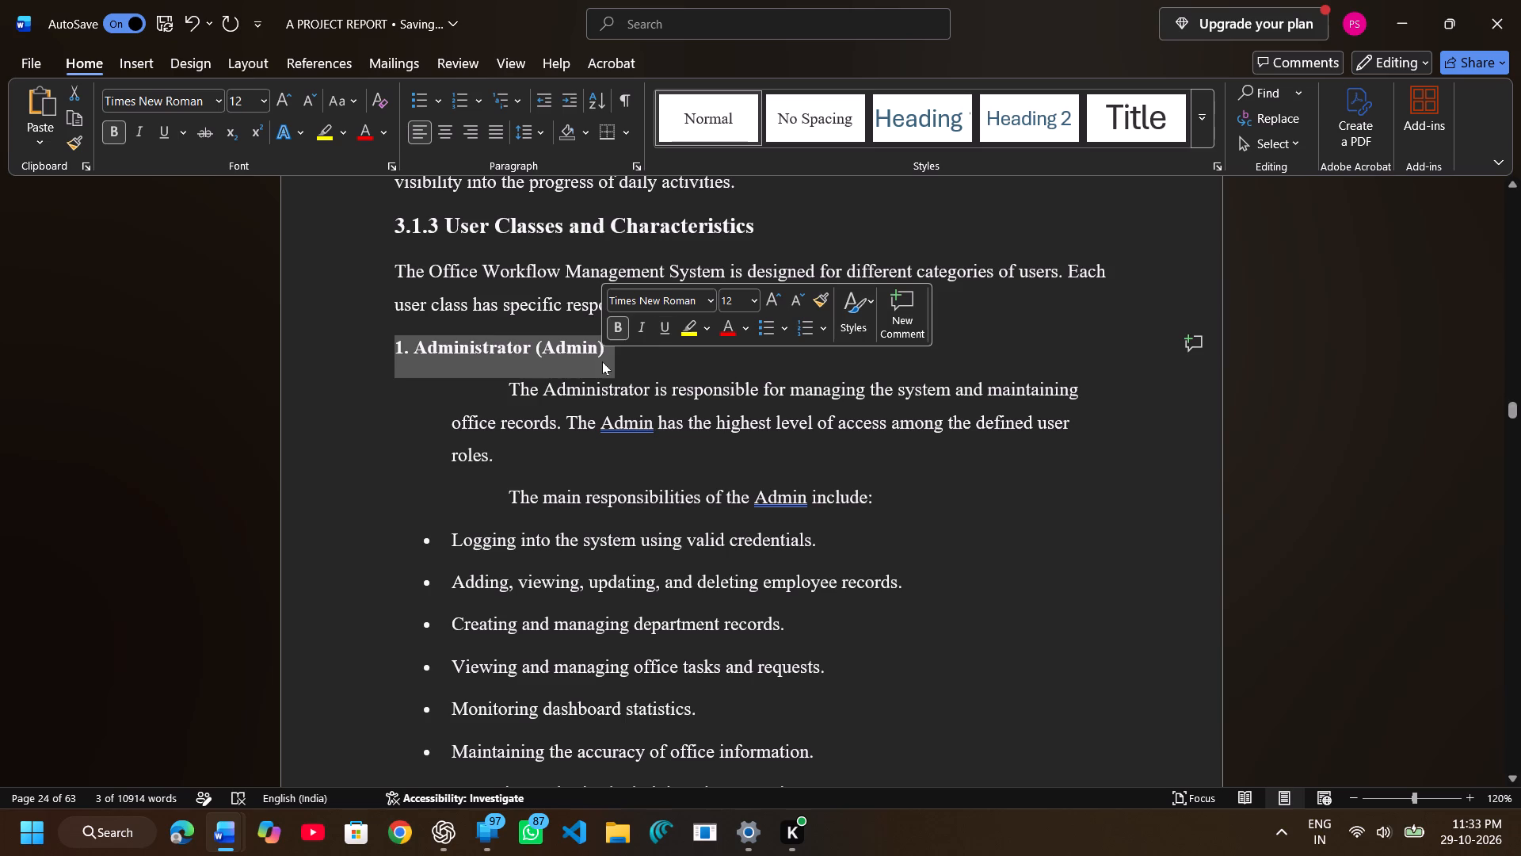
left_click(751, 300)
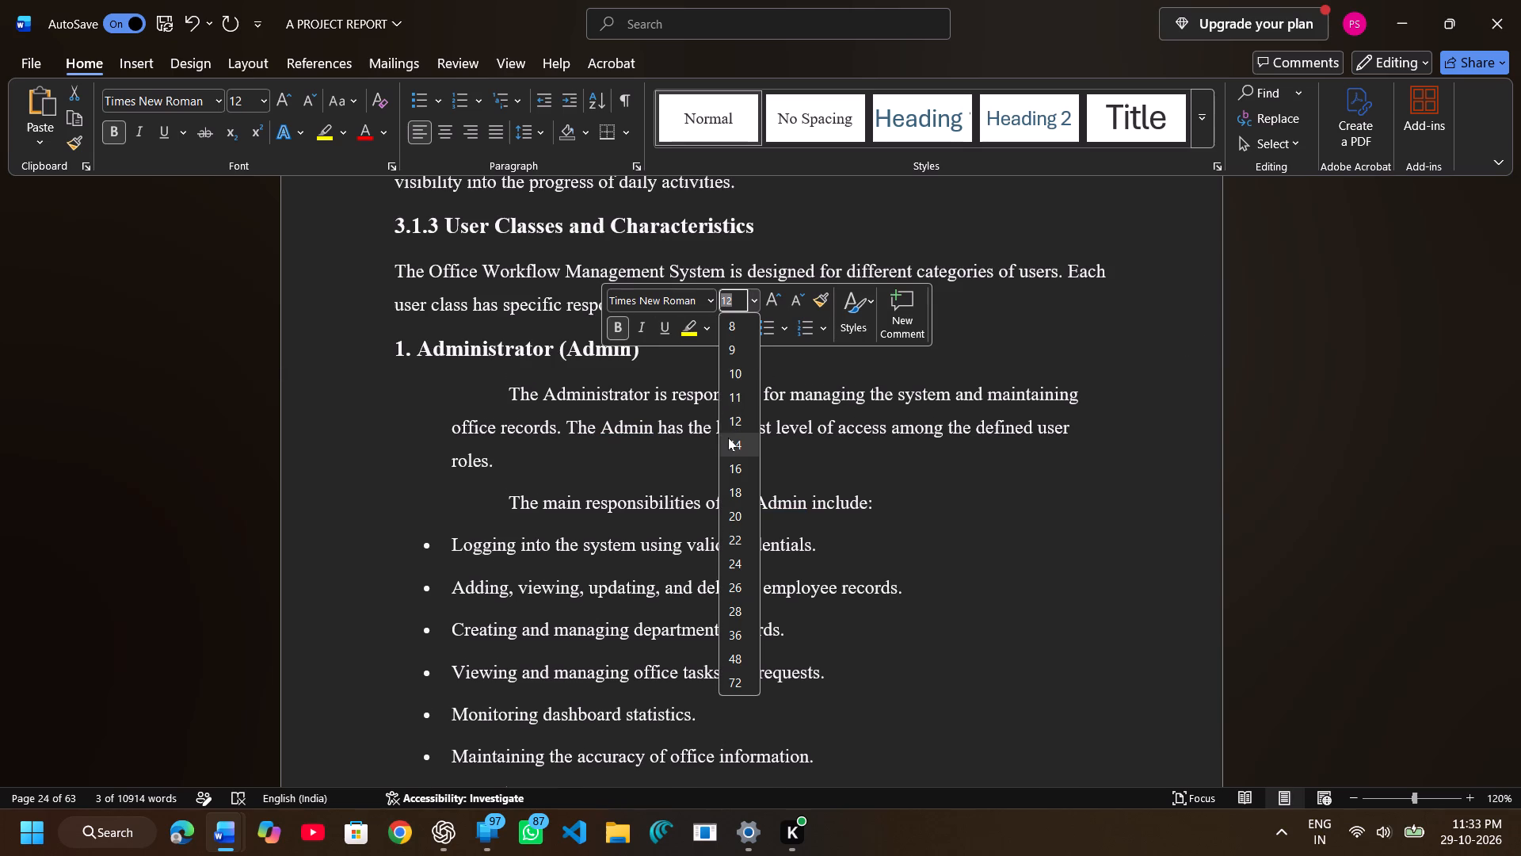
left_click(728, 438)
left_click(615, 439)
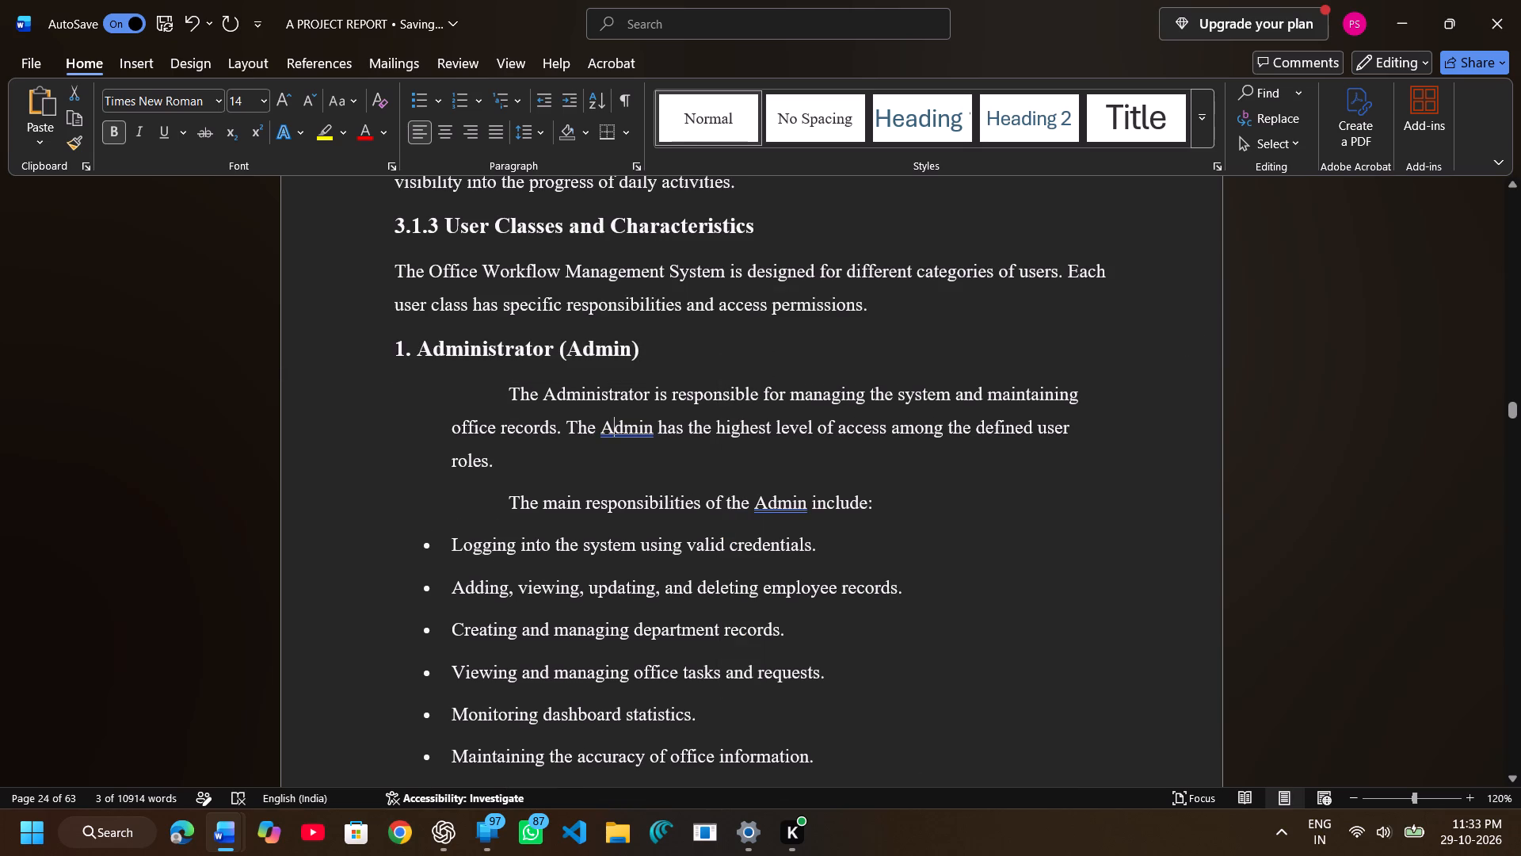
Set the subheading "3. Employee" on page 25 to font size 14 and remove its indent.
scroll(615, 439, "down", 2)
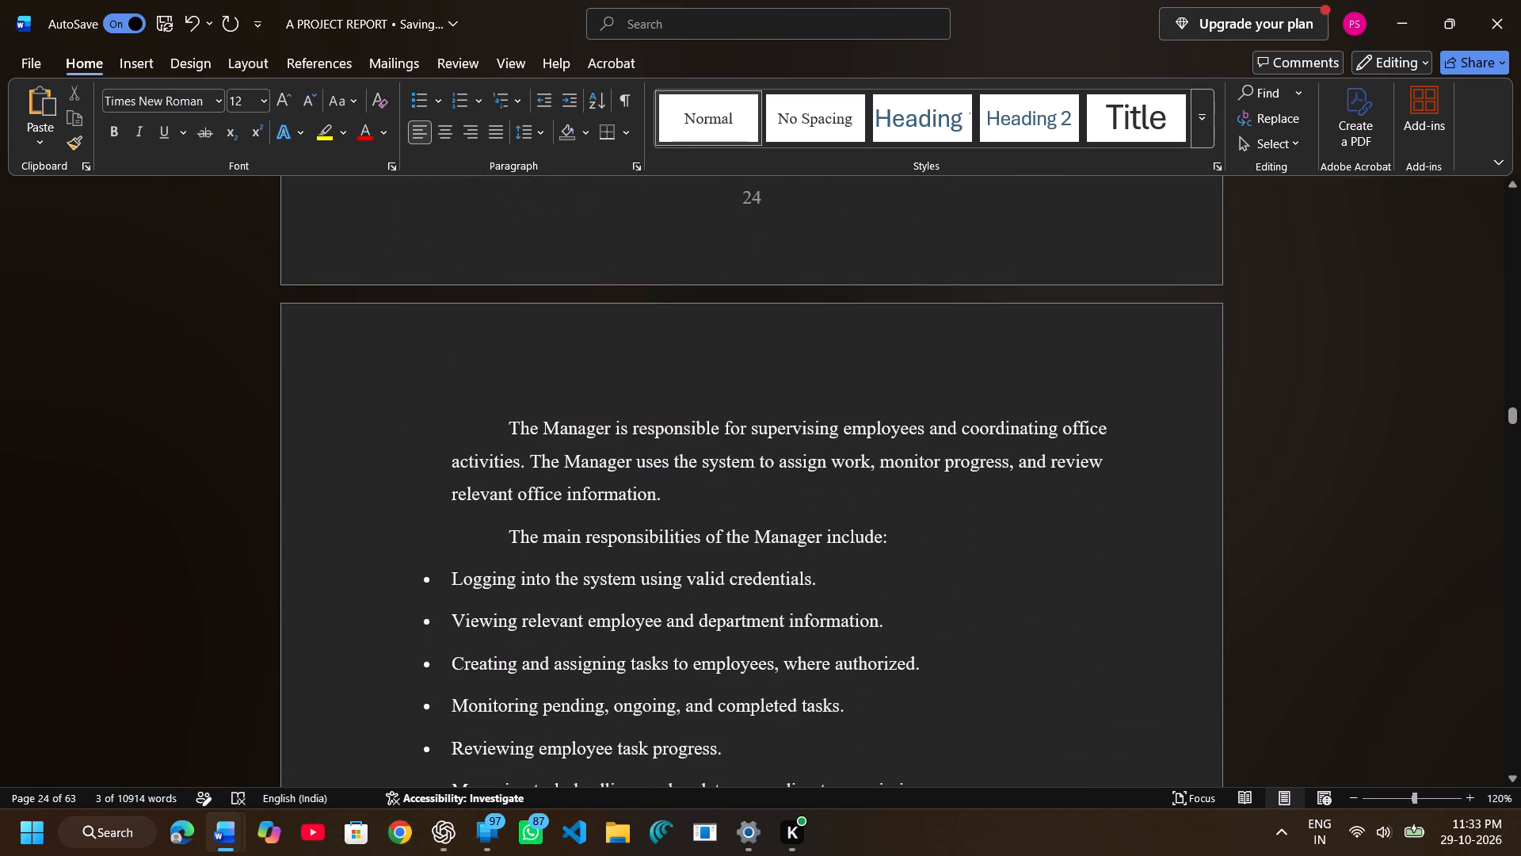
scroll(615, 439, "down", 1)
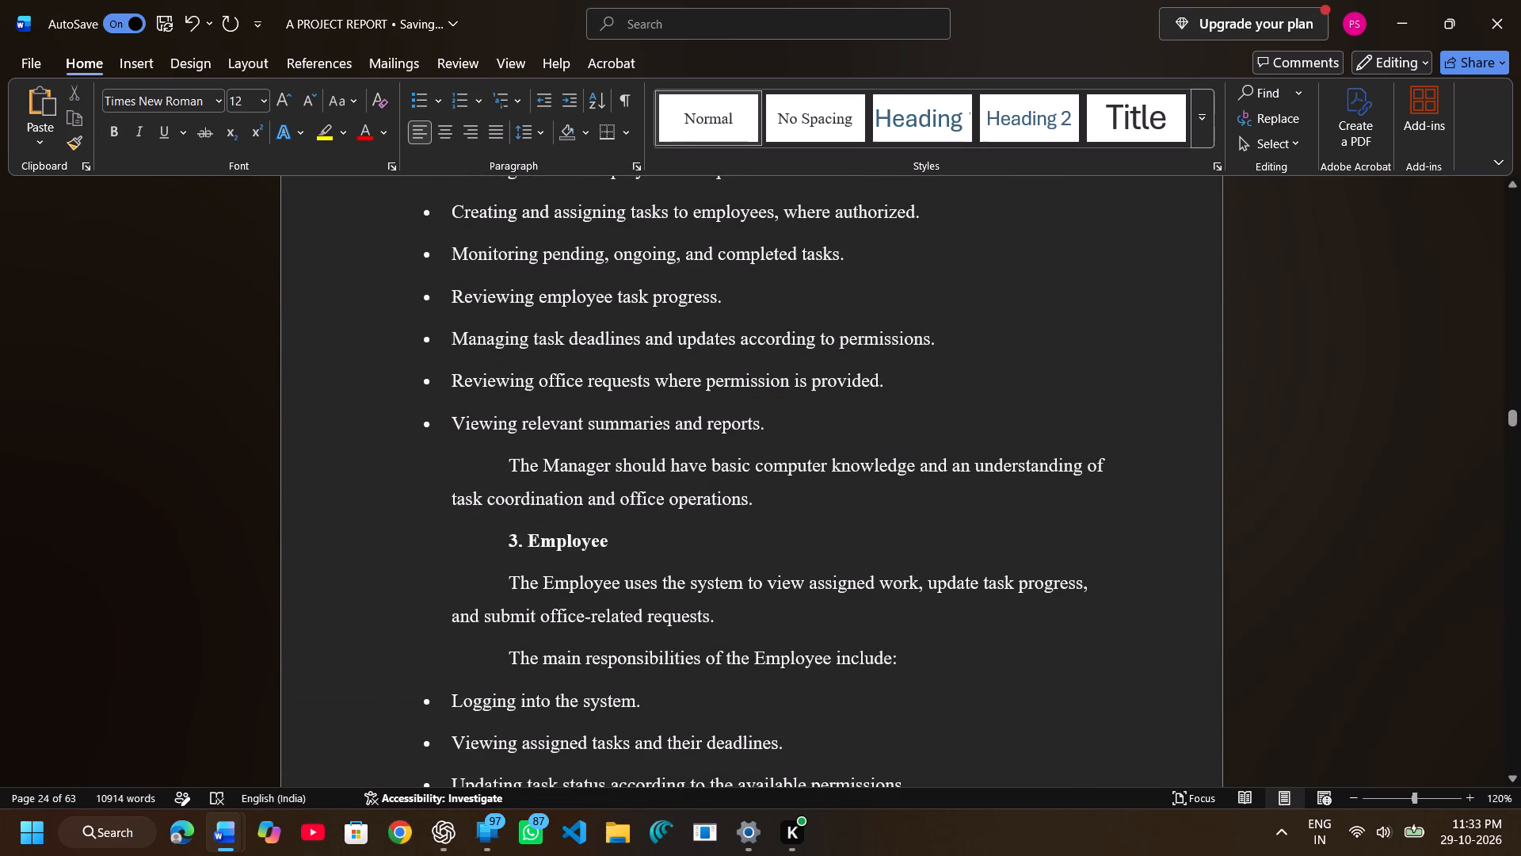
left_click_drag(506, 541, 612, 532)
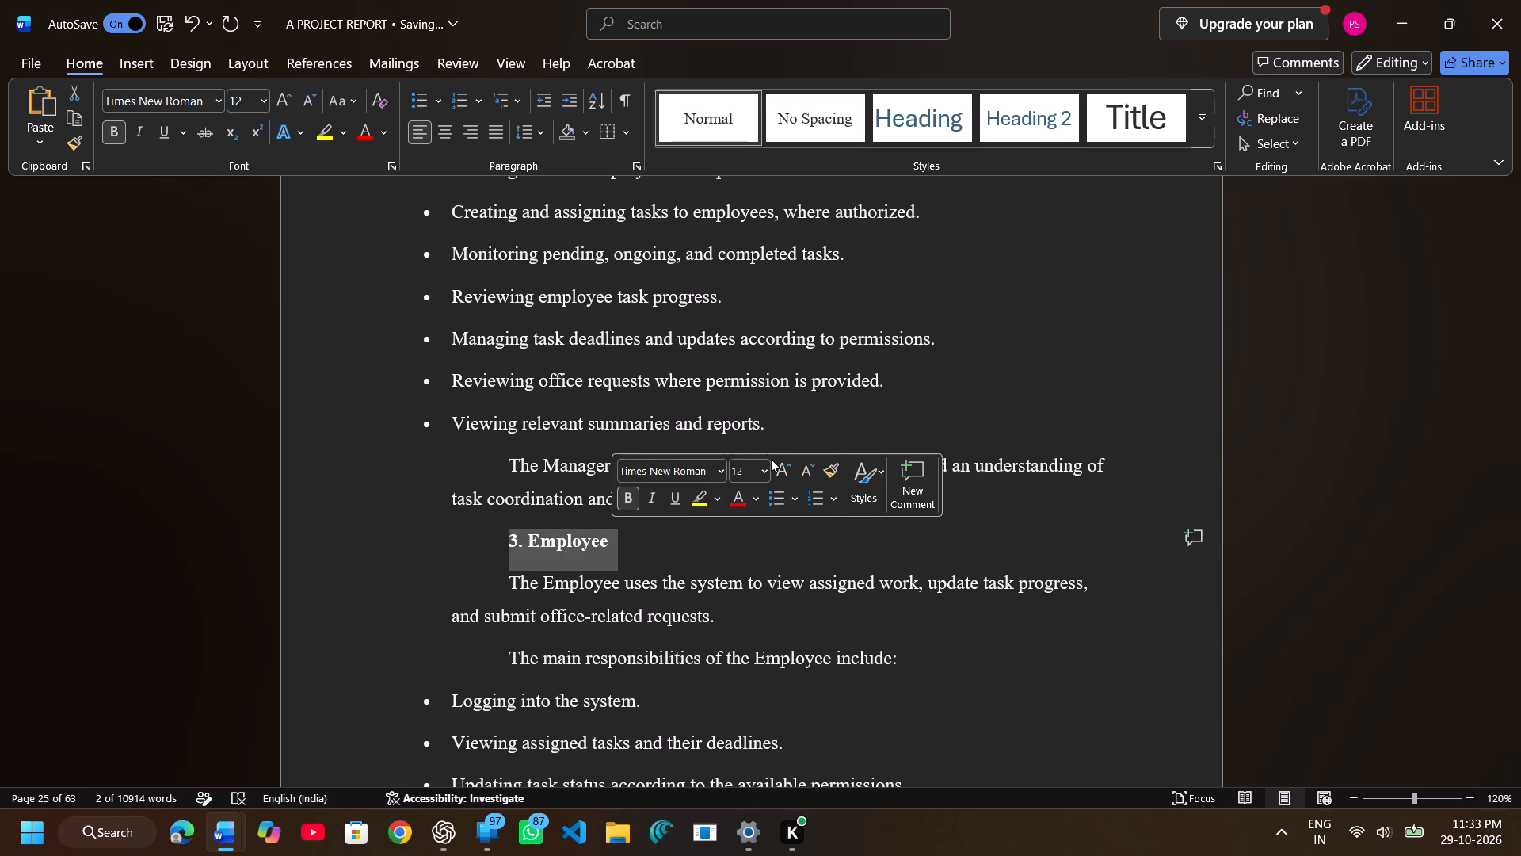
left_click(761, 467)
left_click(751, 216)
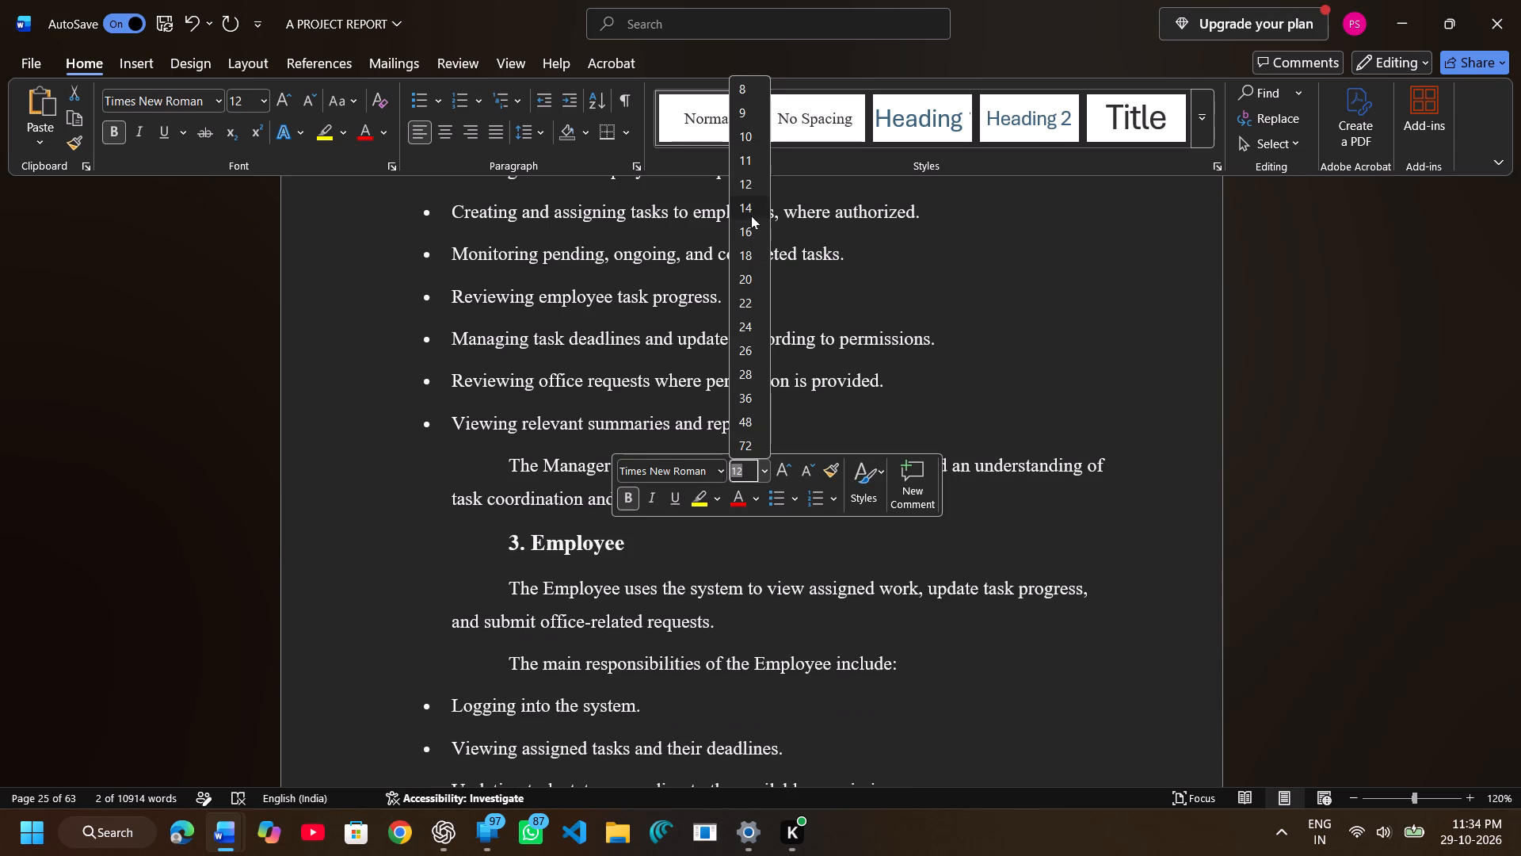
left_click(509, 547)
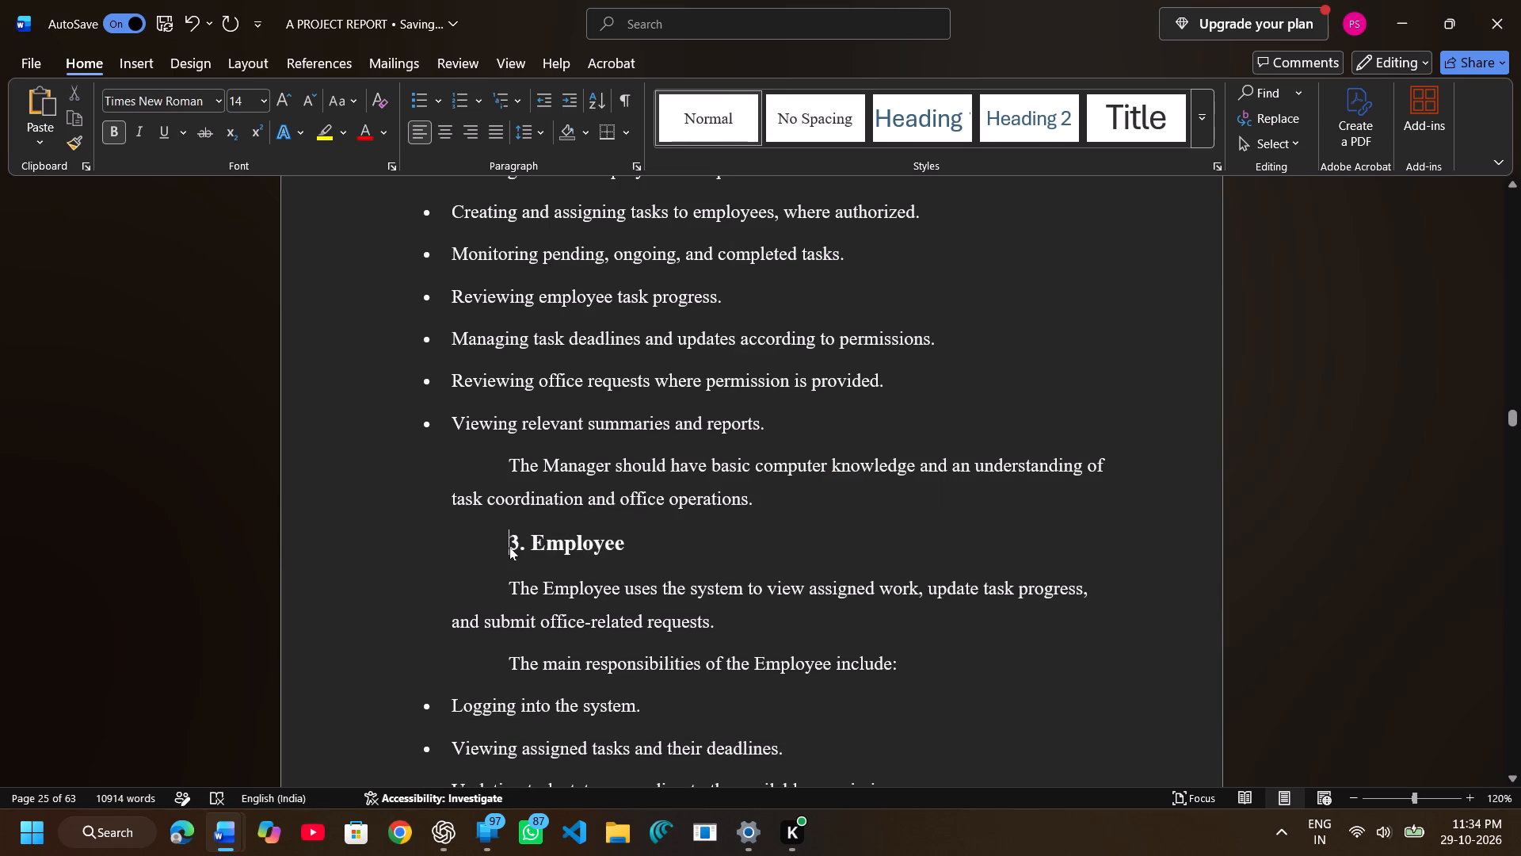
key("BackSpace")
Set the subheading "4. Unauthenticated User" at the top of page 26 to font size 14.
scroll(509, 547, "down", 1)
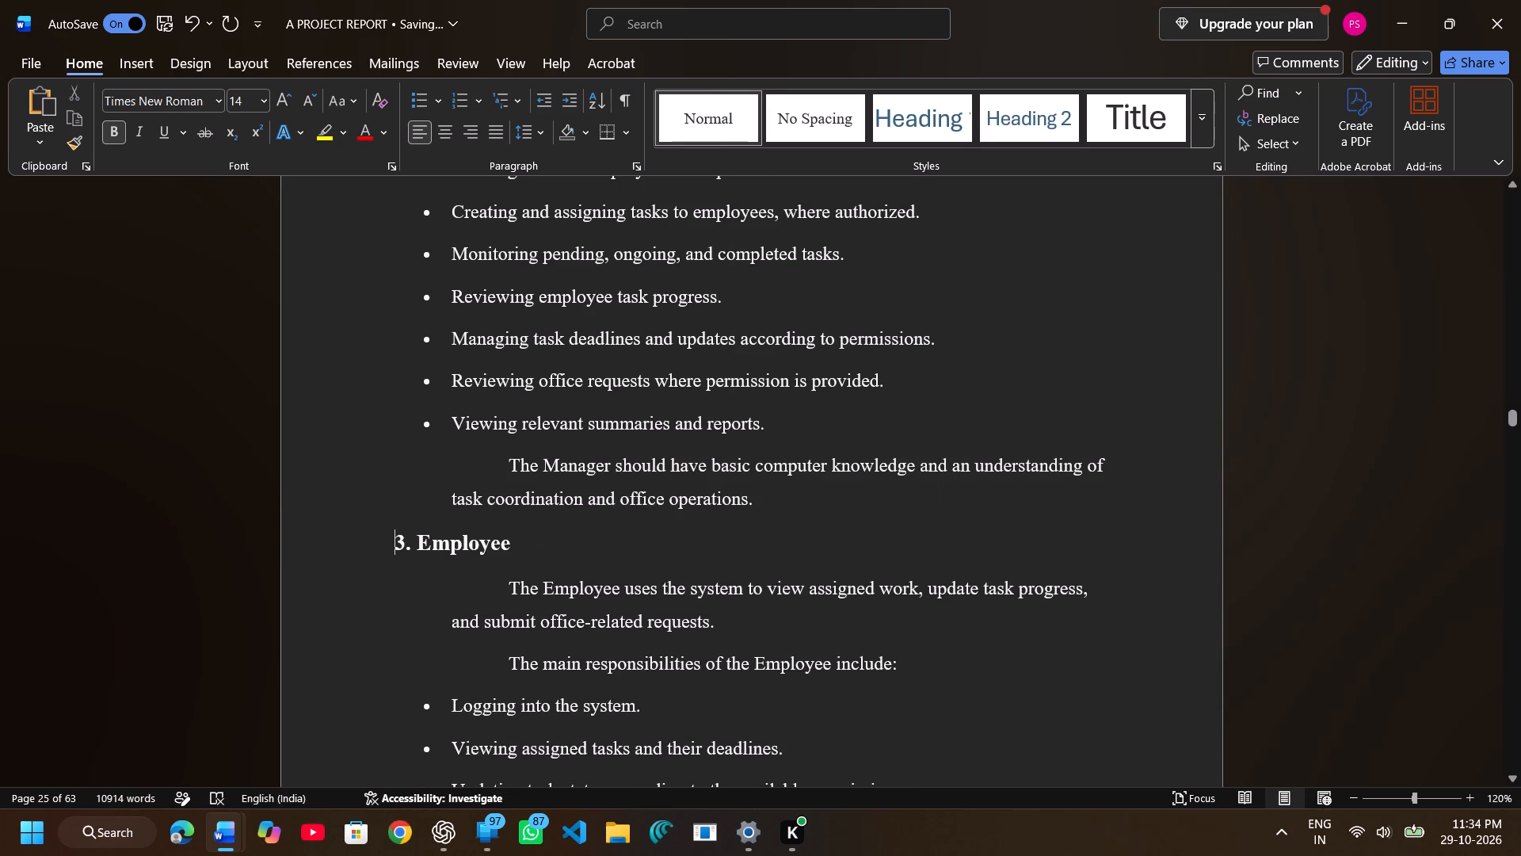
scroll(509, 547, "down", 2)
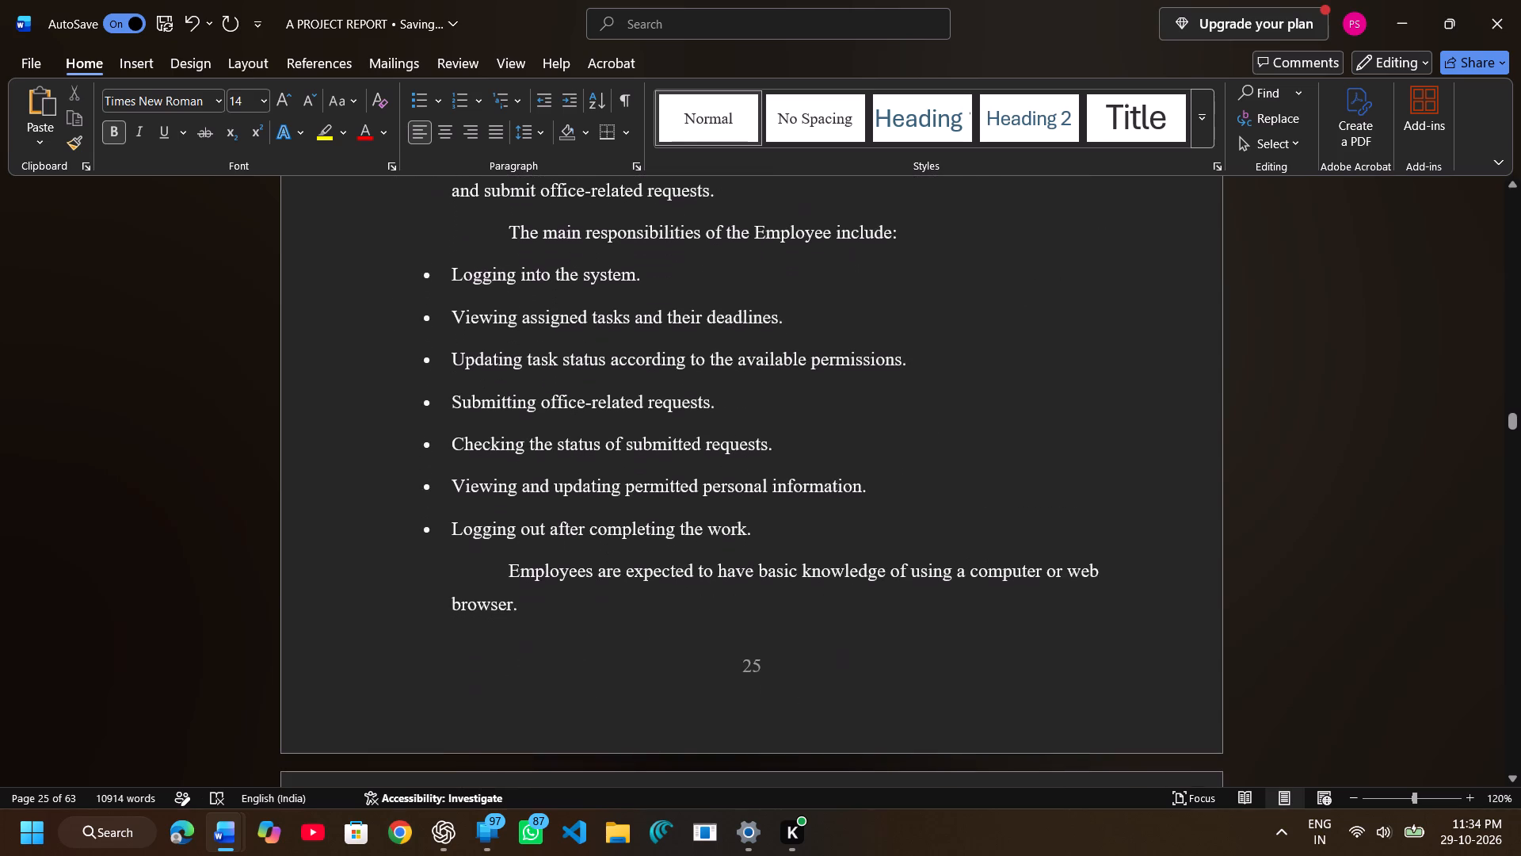
scroll(509, 537, "down", 2)
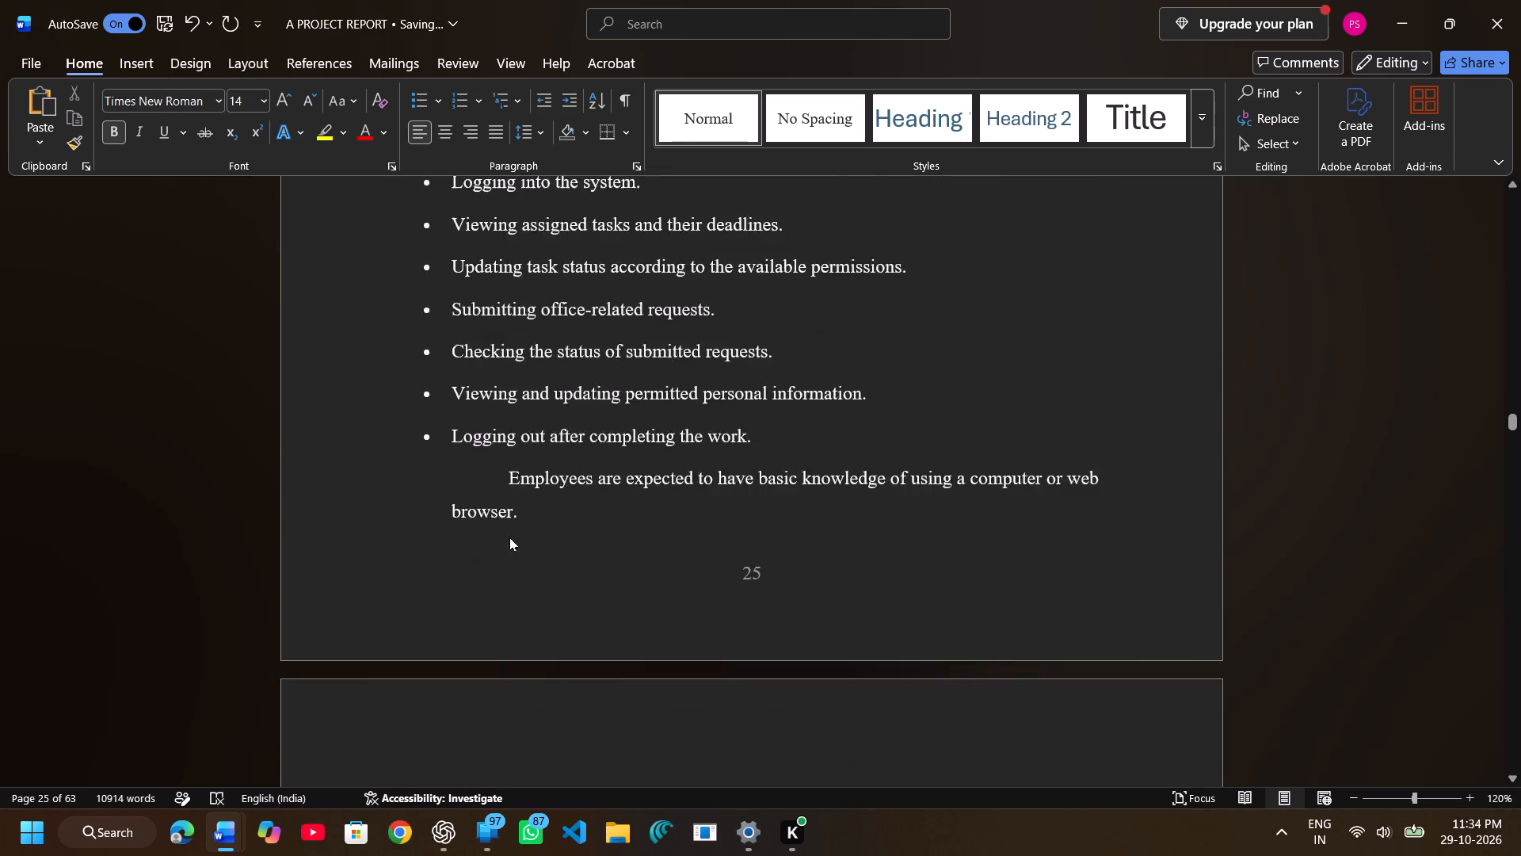
scroll(509, 537, "down", 1)
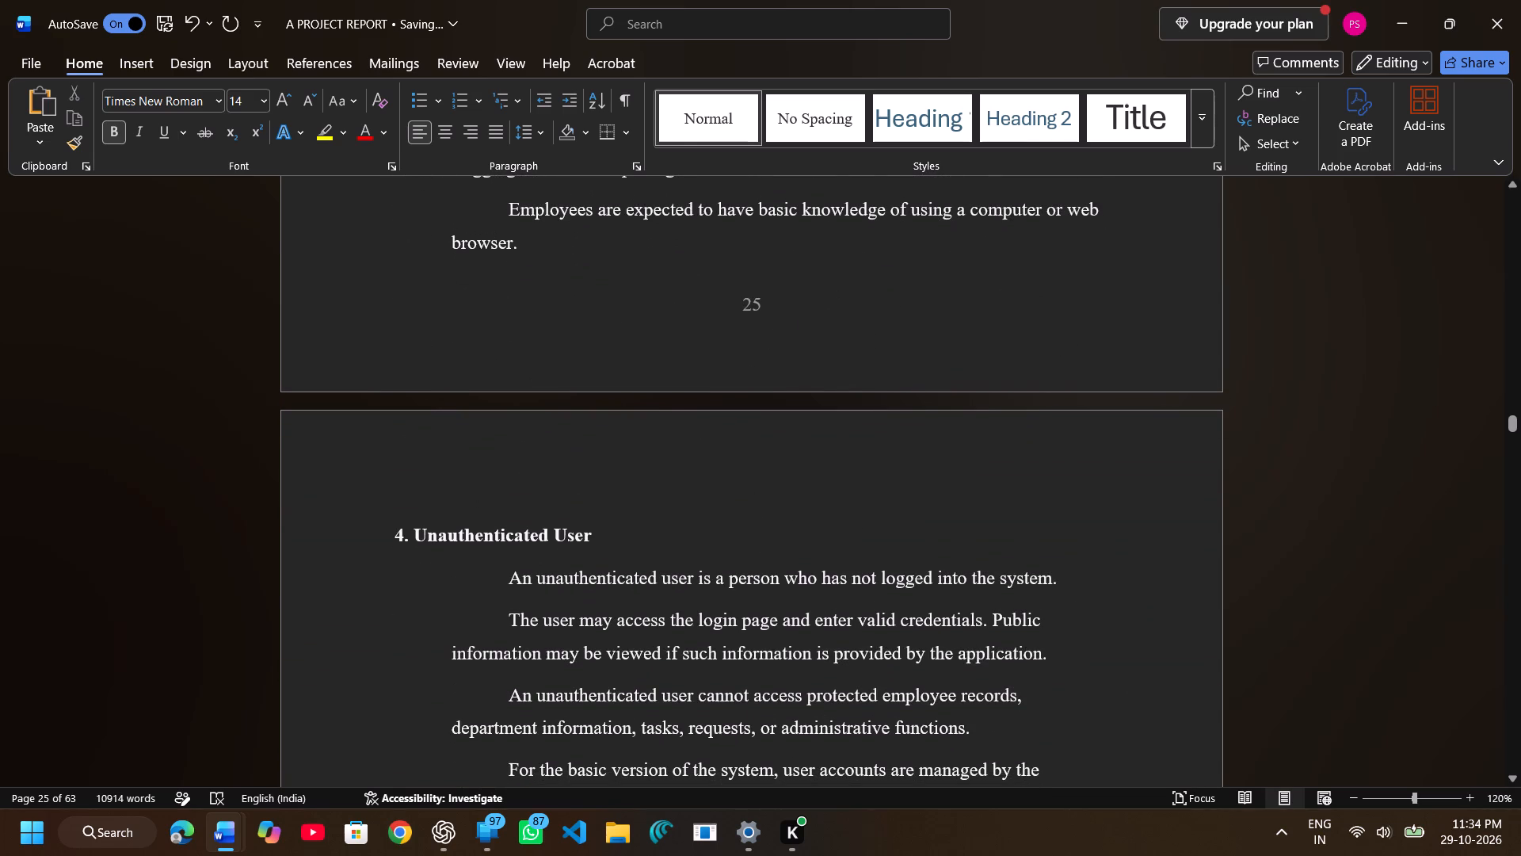
left_click_drag(387, 536, 567, 554)
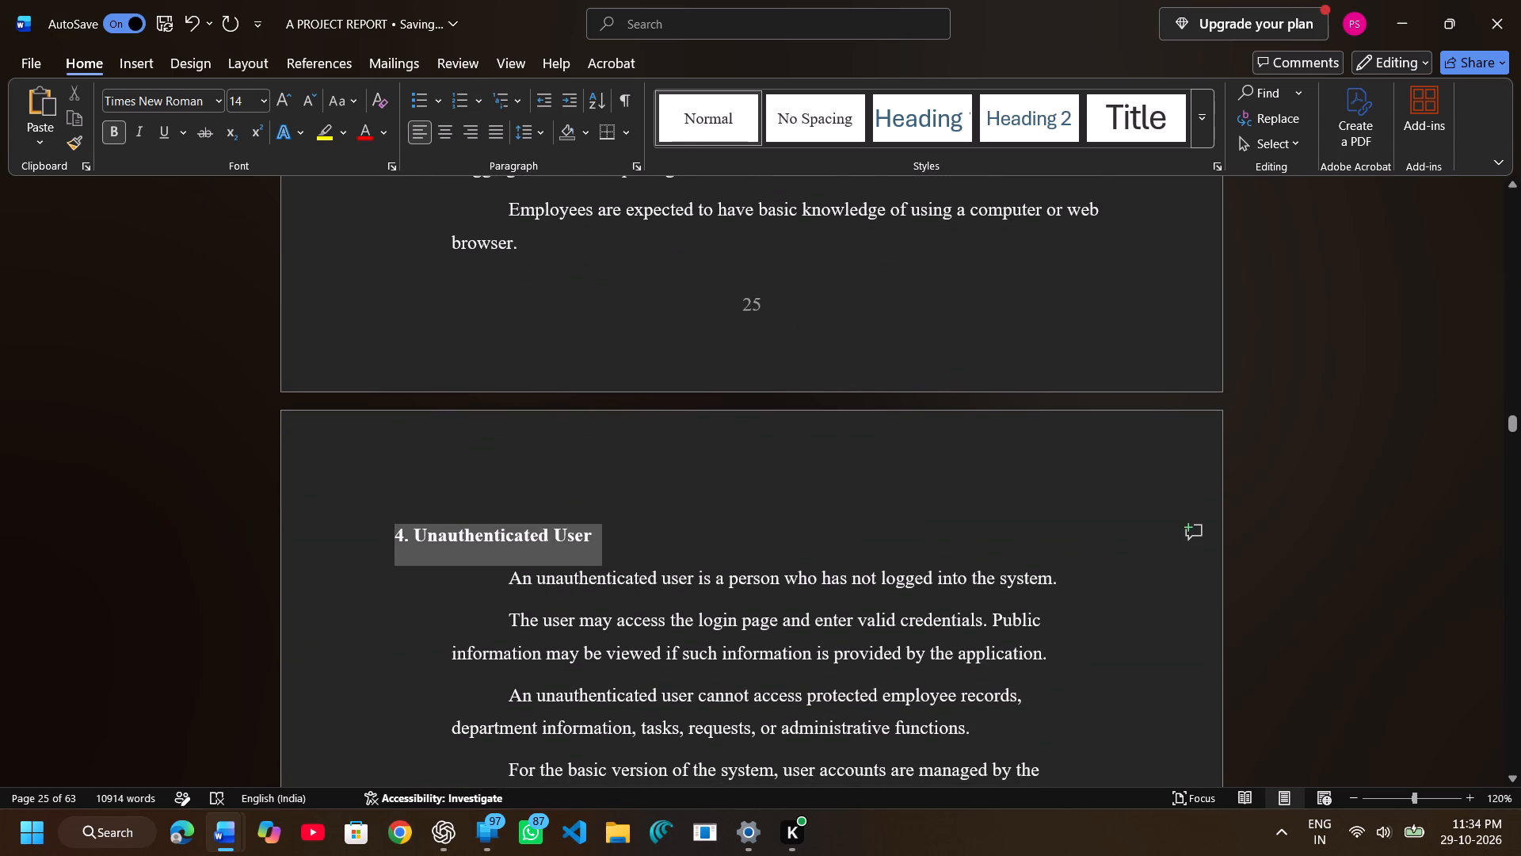
left_click_drag(567, 554, 579, 548)
left_click(726, 492)
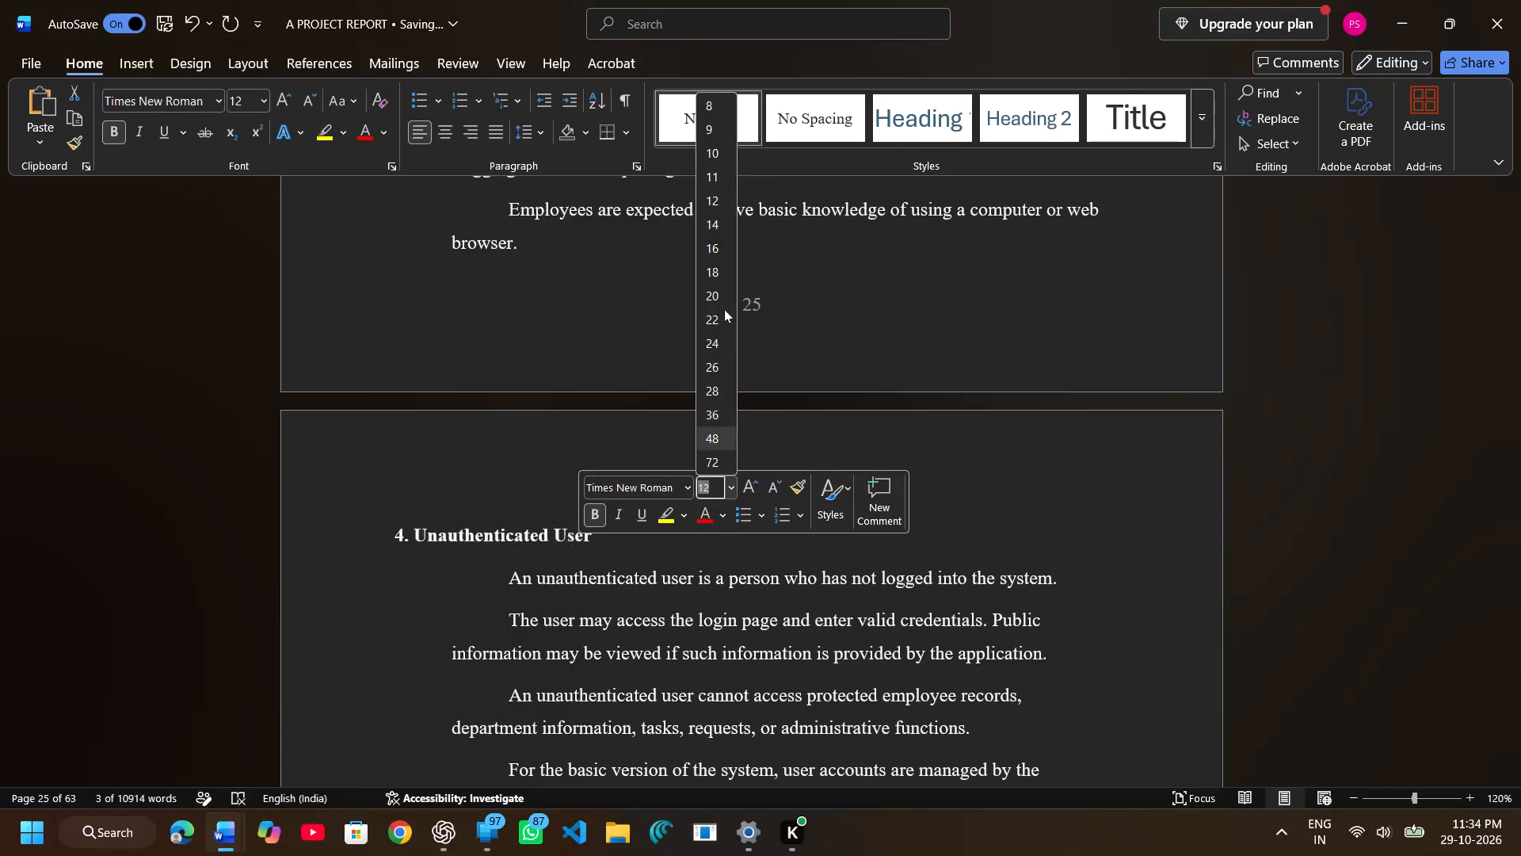
left_click(721, 229)
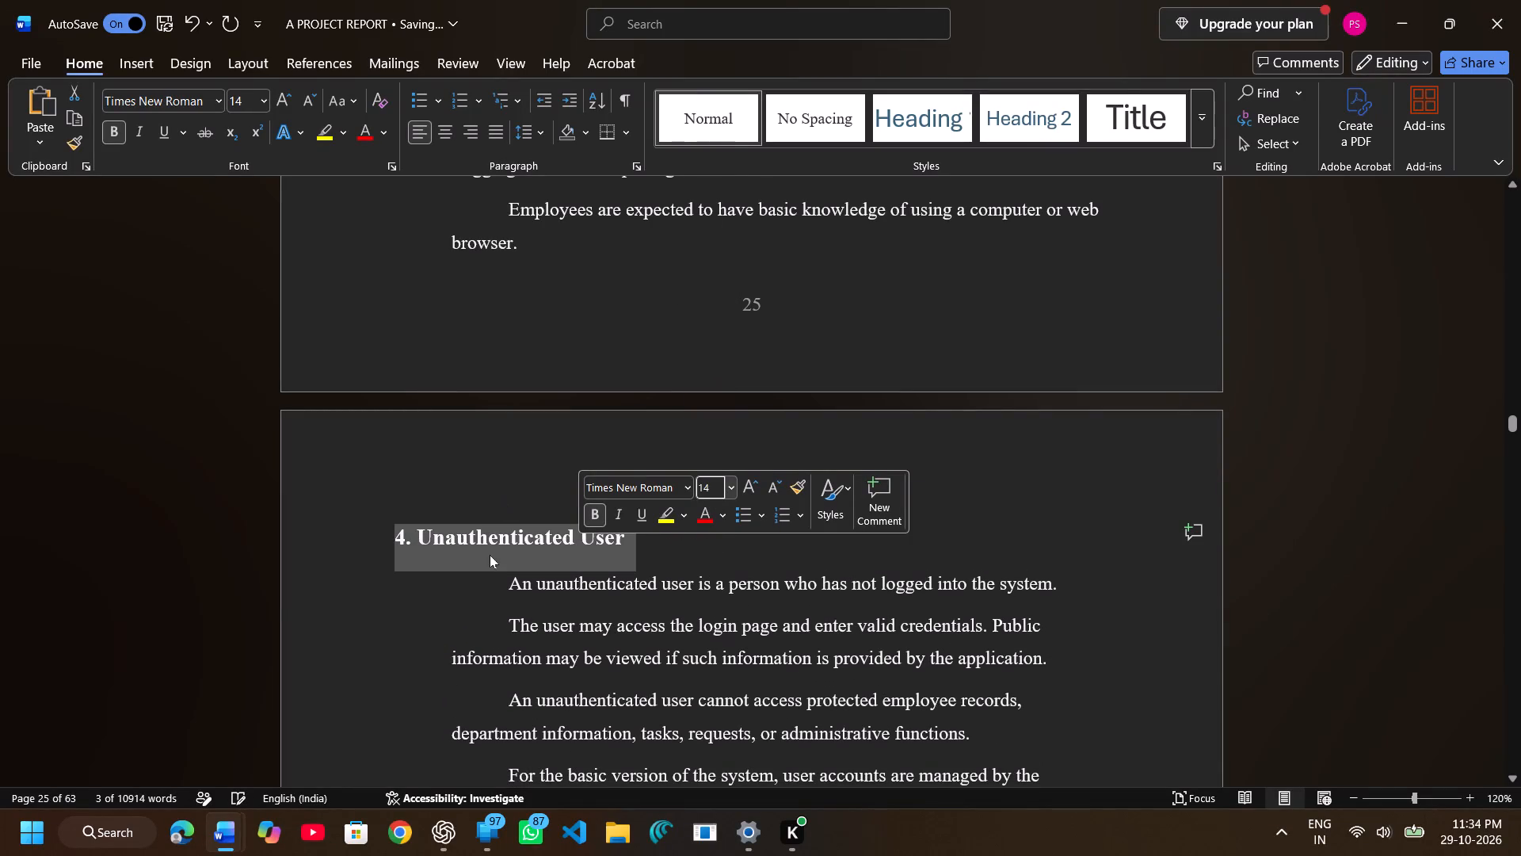
Set the heading "3.1.4 Operating Environment" on page 26 to font size 14.
scroll(486, 567, "right", 1)
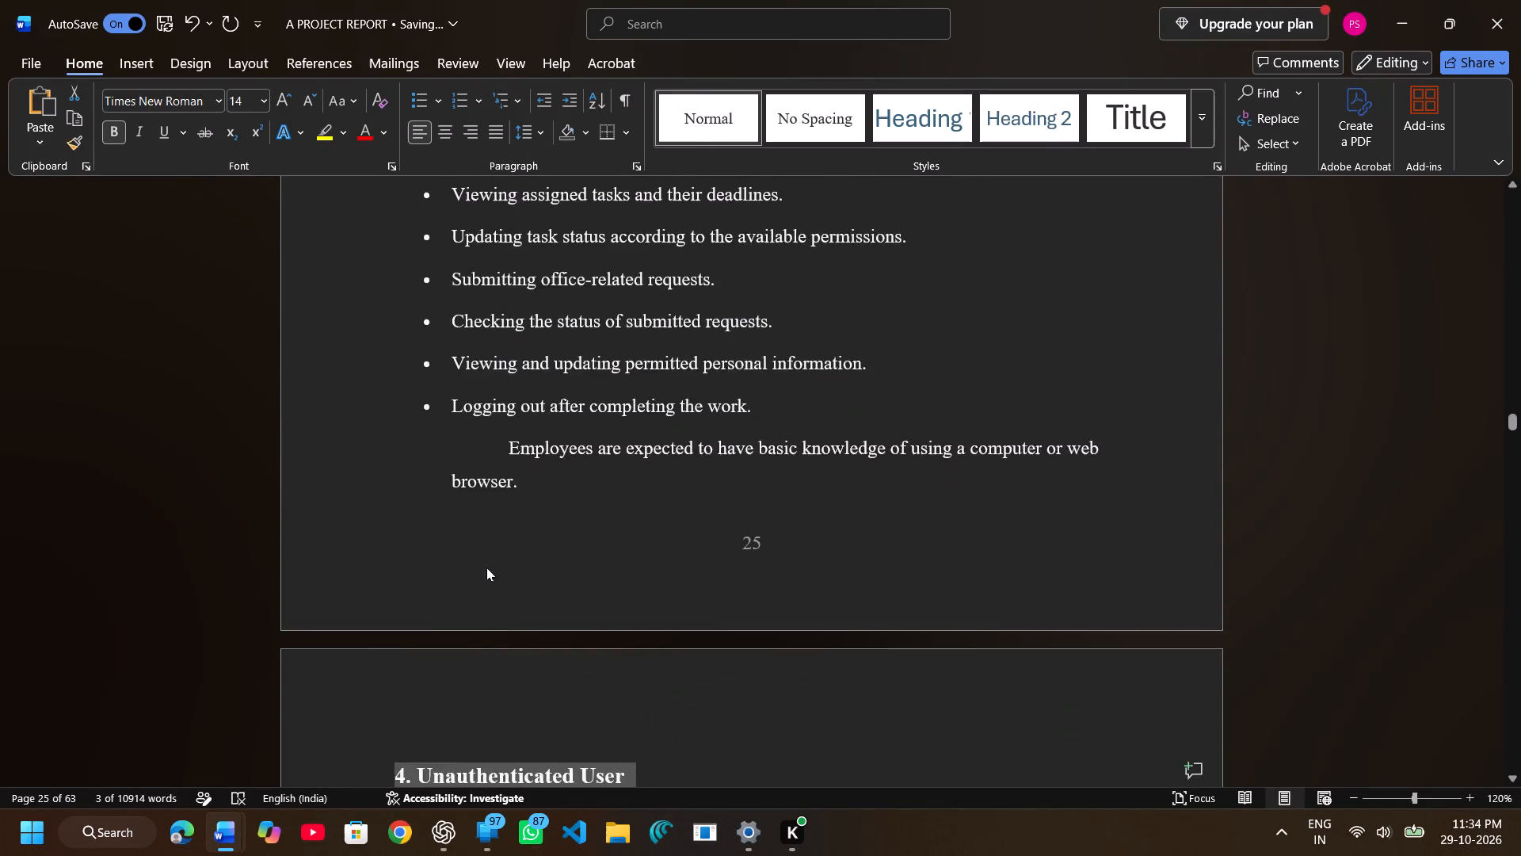
scroll(486, 567, "right", 2)
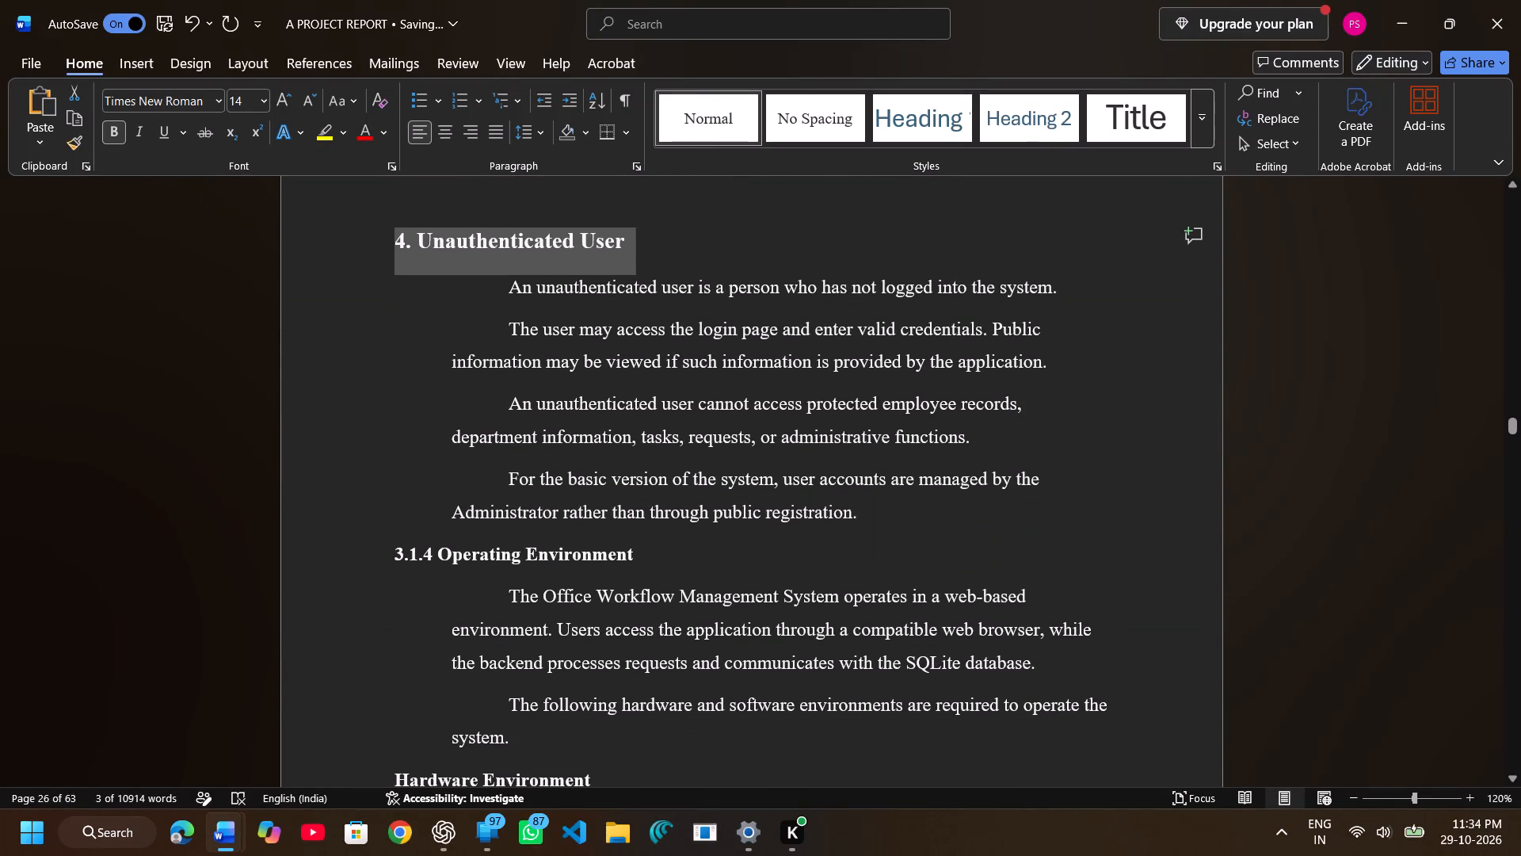
left_click_drag(392, 550, 621, 551)
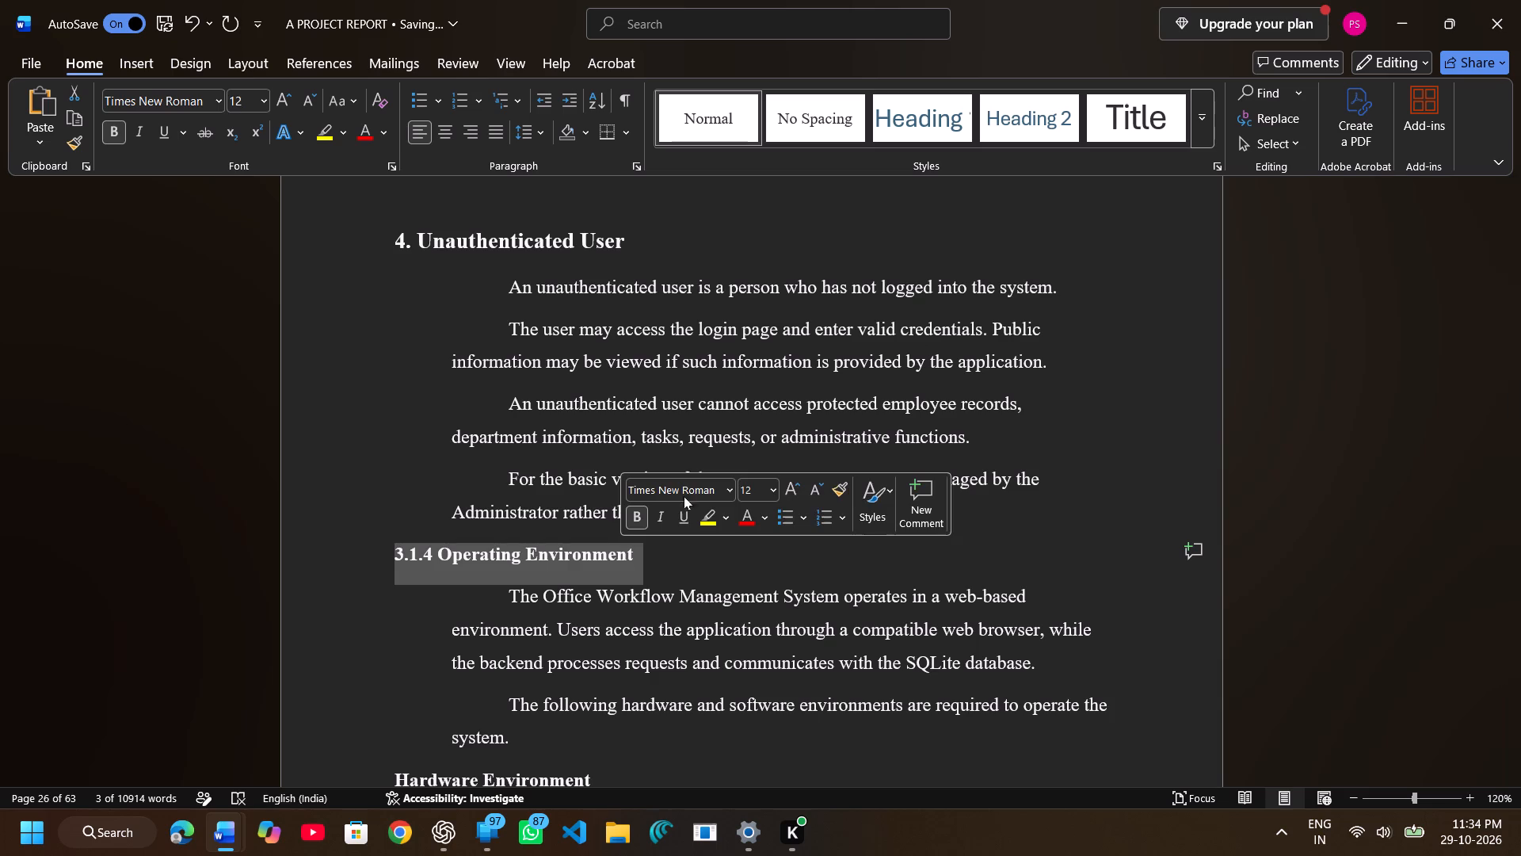
left_click(772, 488)
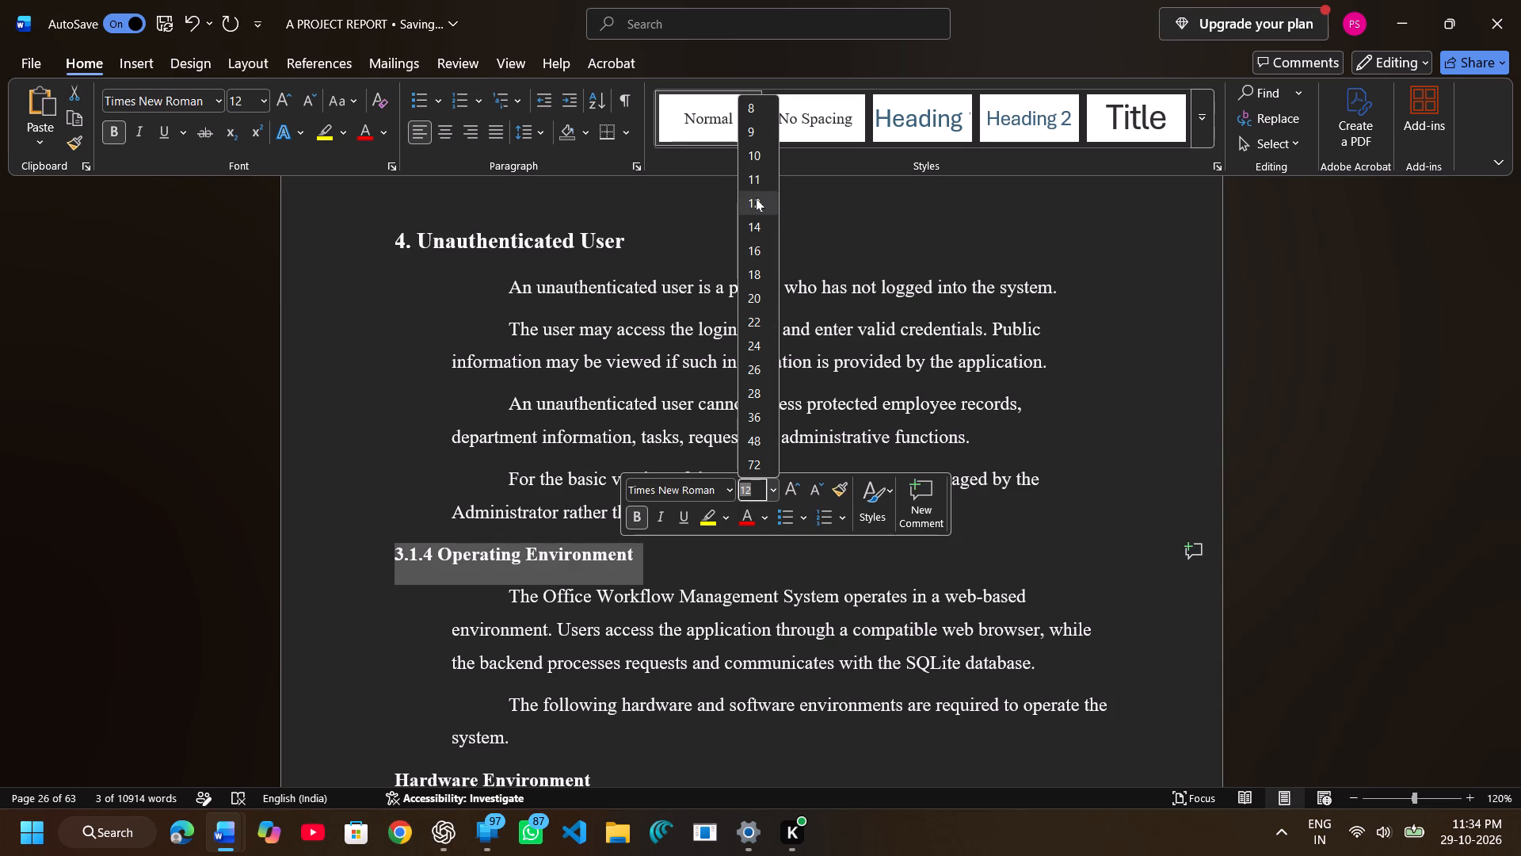
left_click(753, 227)
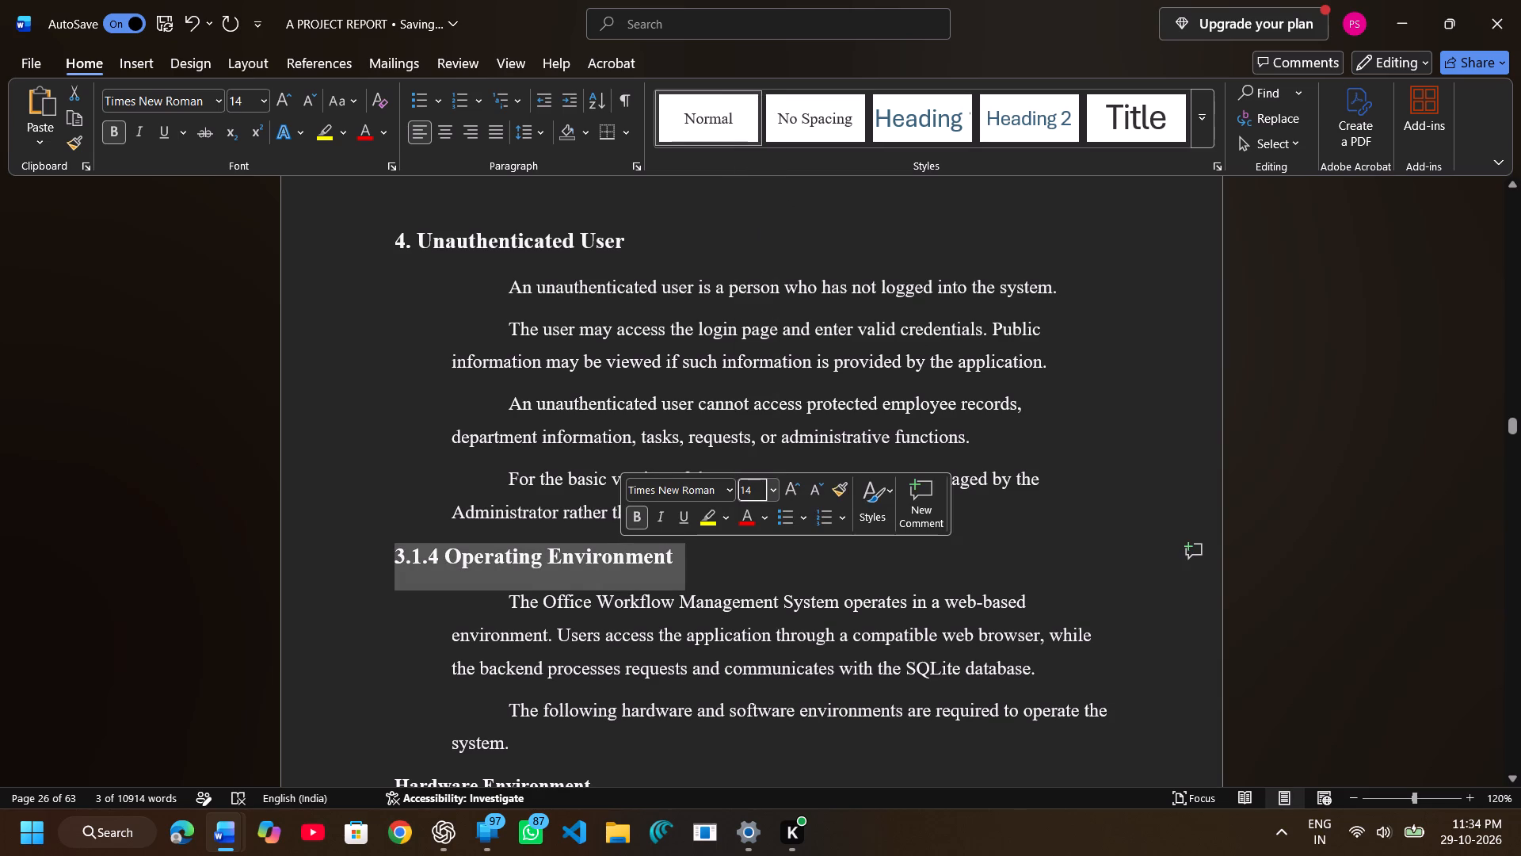
Remove the indents from the four body paragraphs under "4. Unauthenticated User" so they align with the subheading.
left_click(510, 283)
key("BackSpace")
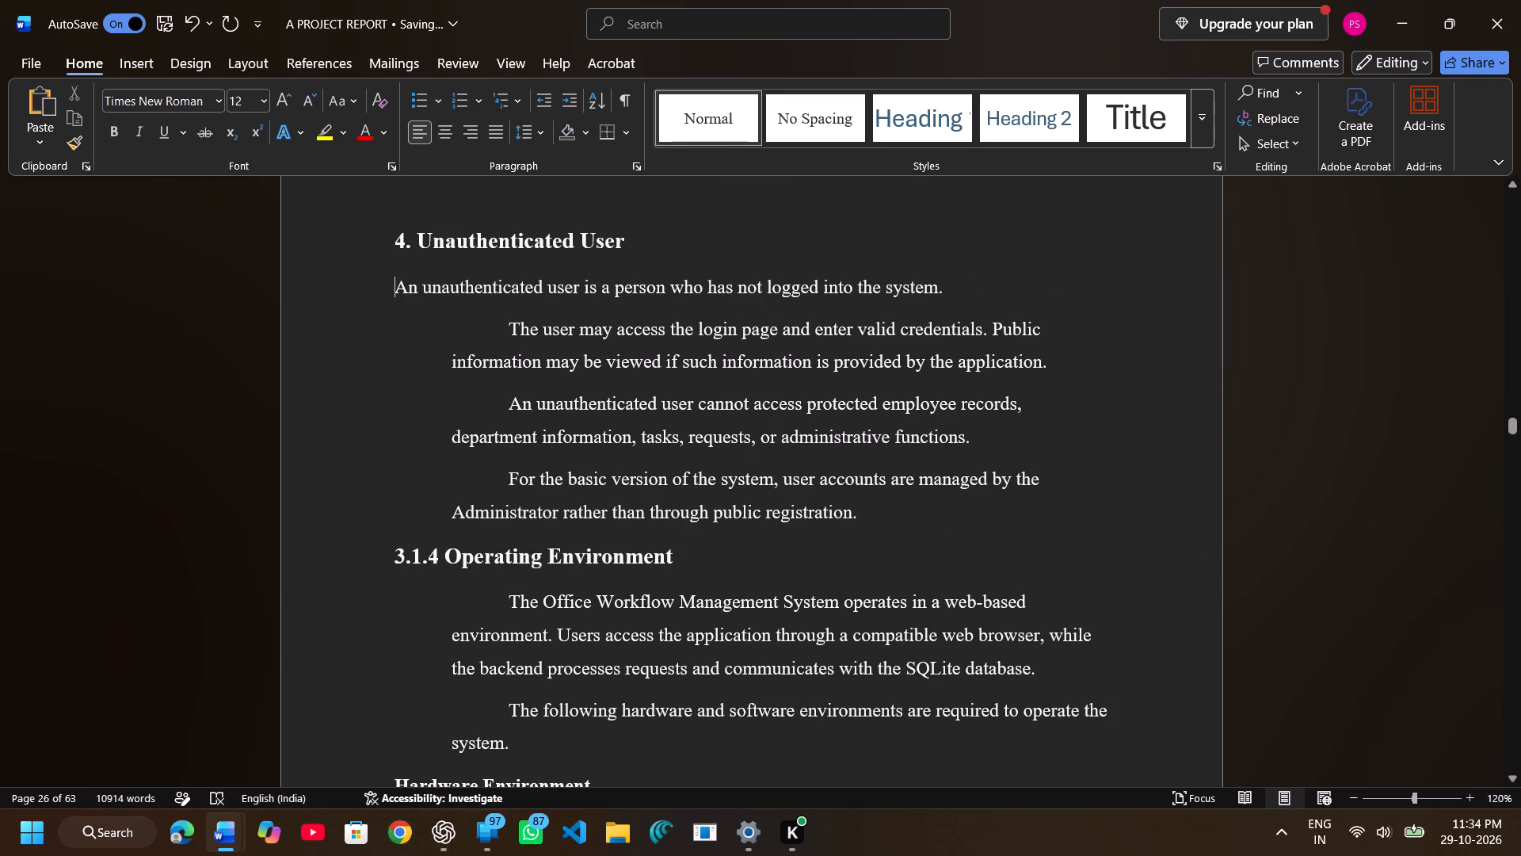
left_click(505, 334)
key("BackSpace")
key("BackSpace")
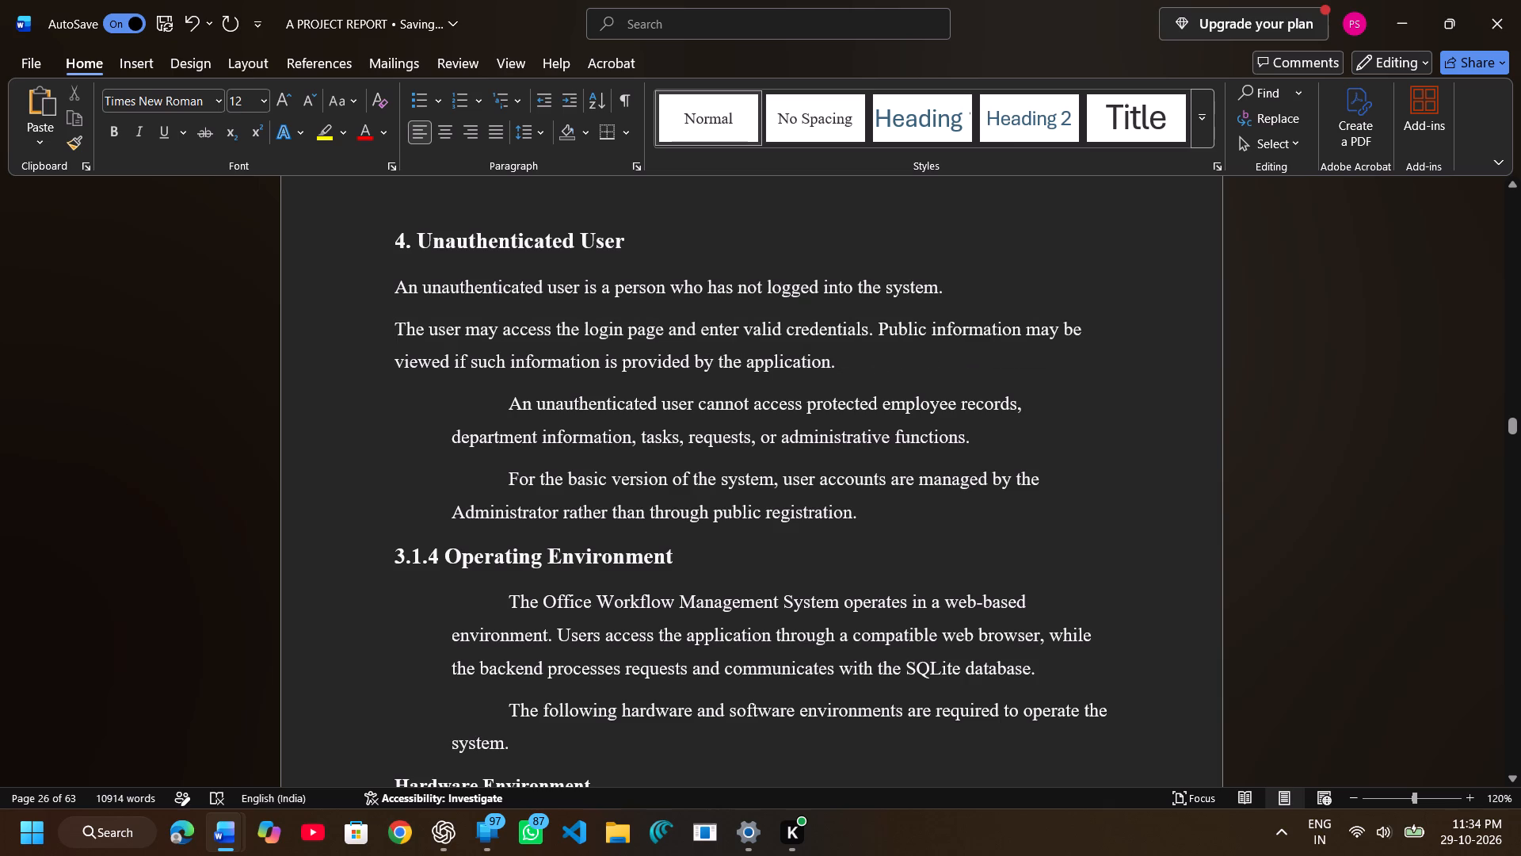
left_click(497, 403)
key("BackSpace")
key("BackSpace")
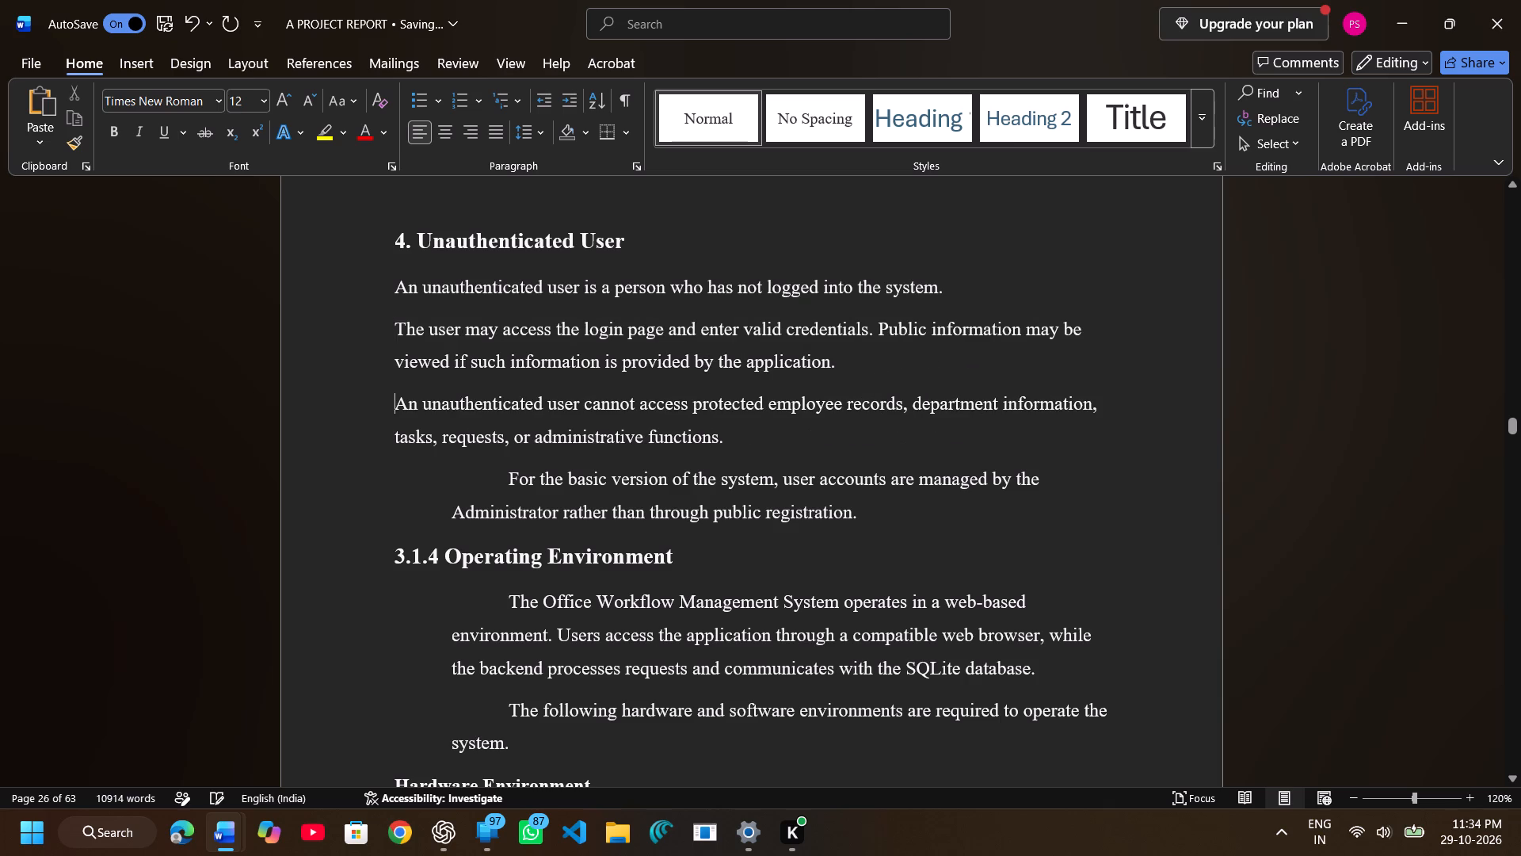
left_click(498, 479)
key("BackSpace")
key("BackSpace")
Remove the indents from the two body paragraphs under "3.1.4 Operating Environment".
scroll(498, 479, "down", 1)
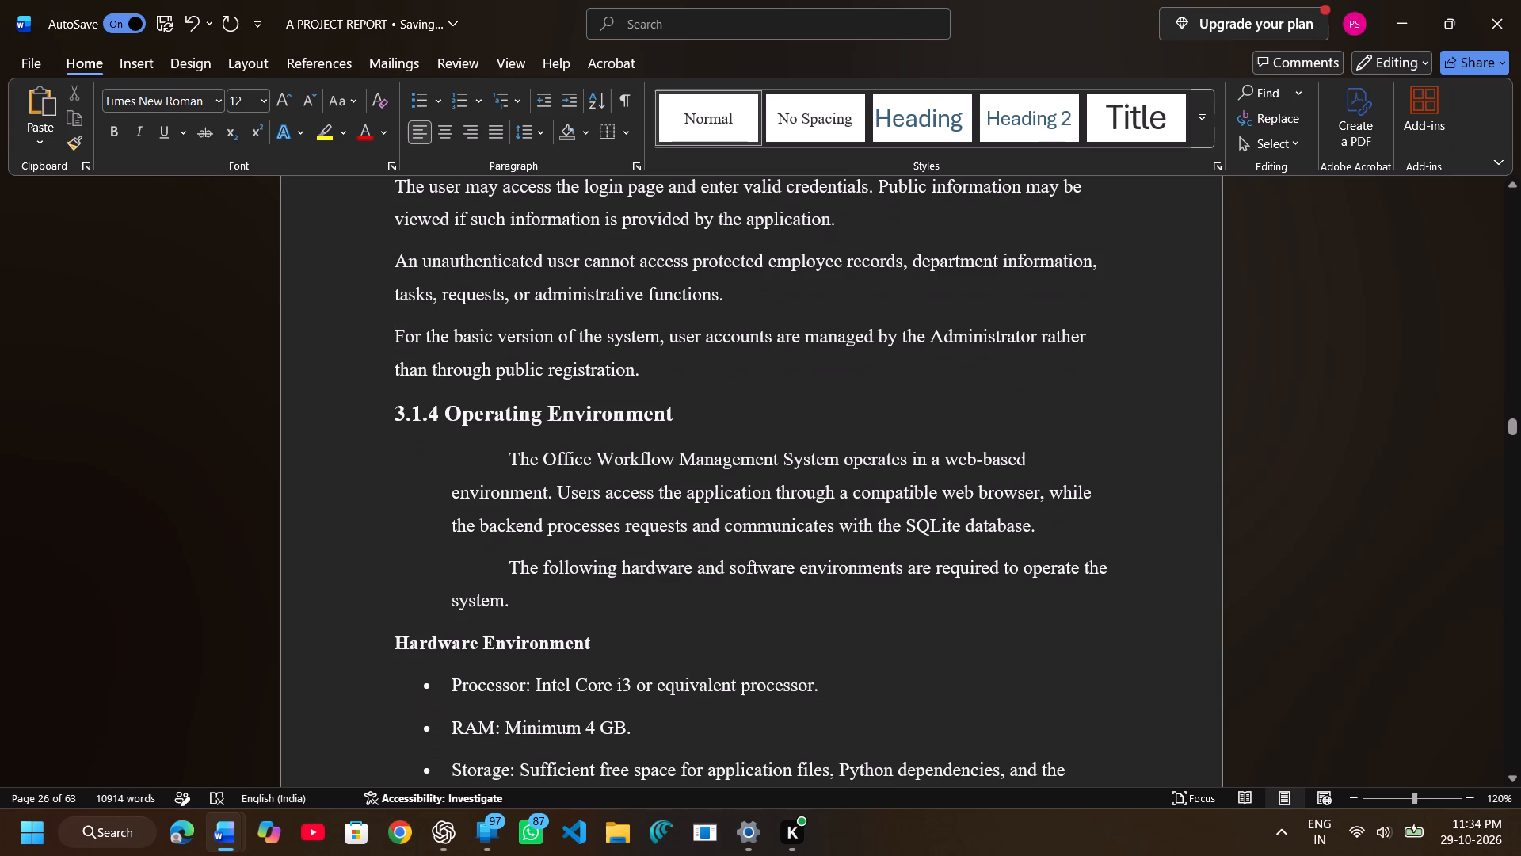
left_click(505, 458)
key("BackSpace")
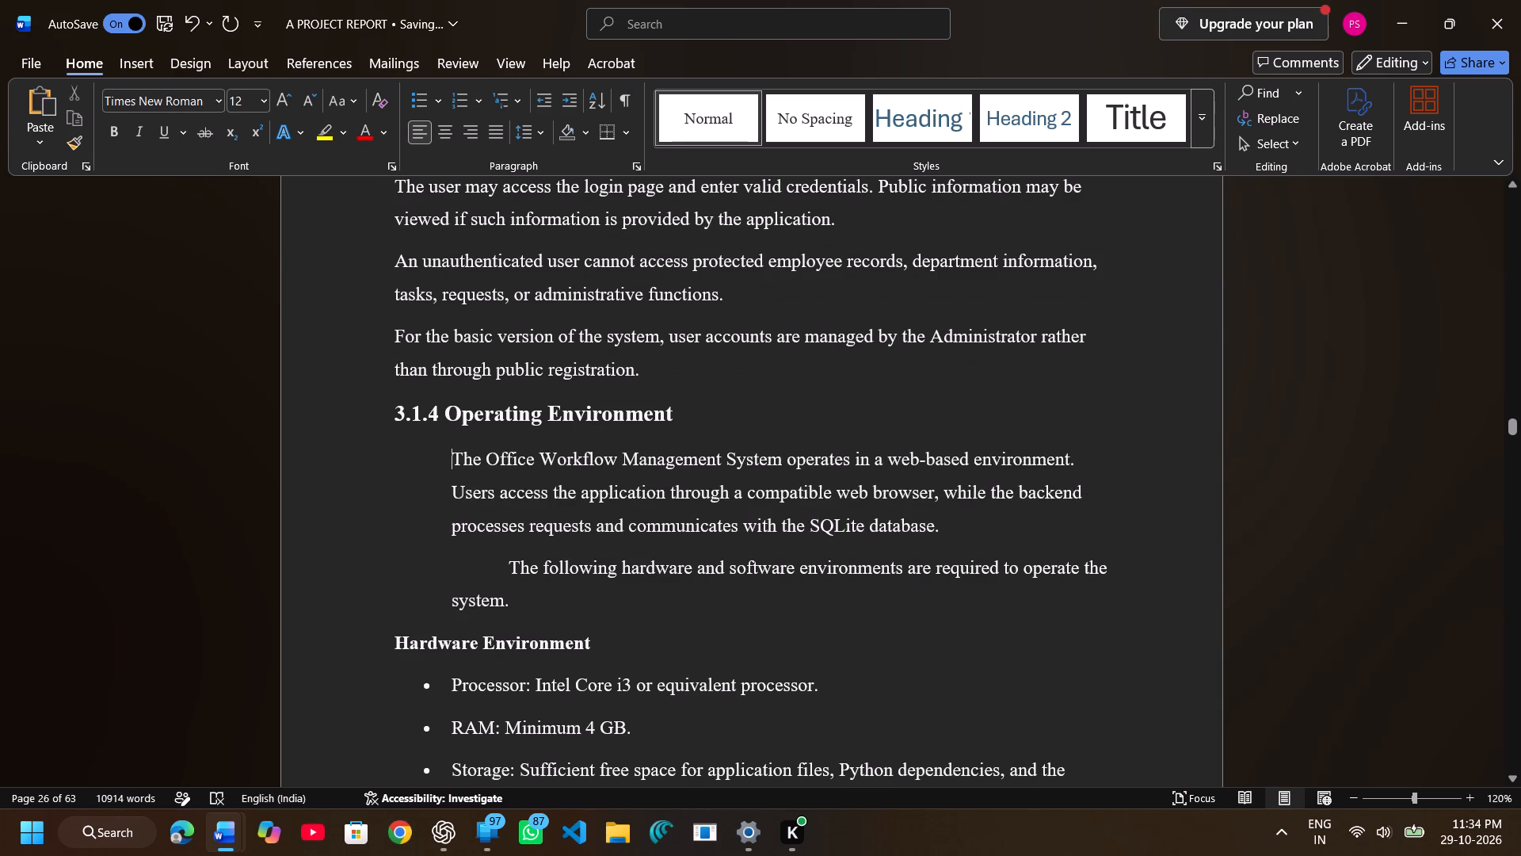
key("BackSpace")
left_click(505, 559)
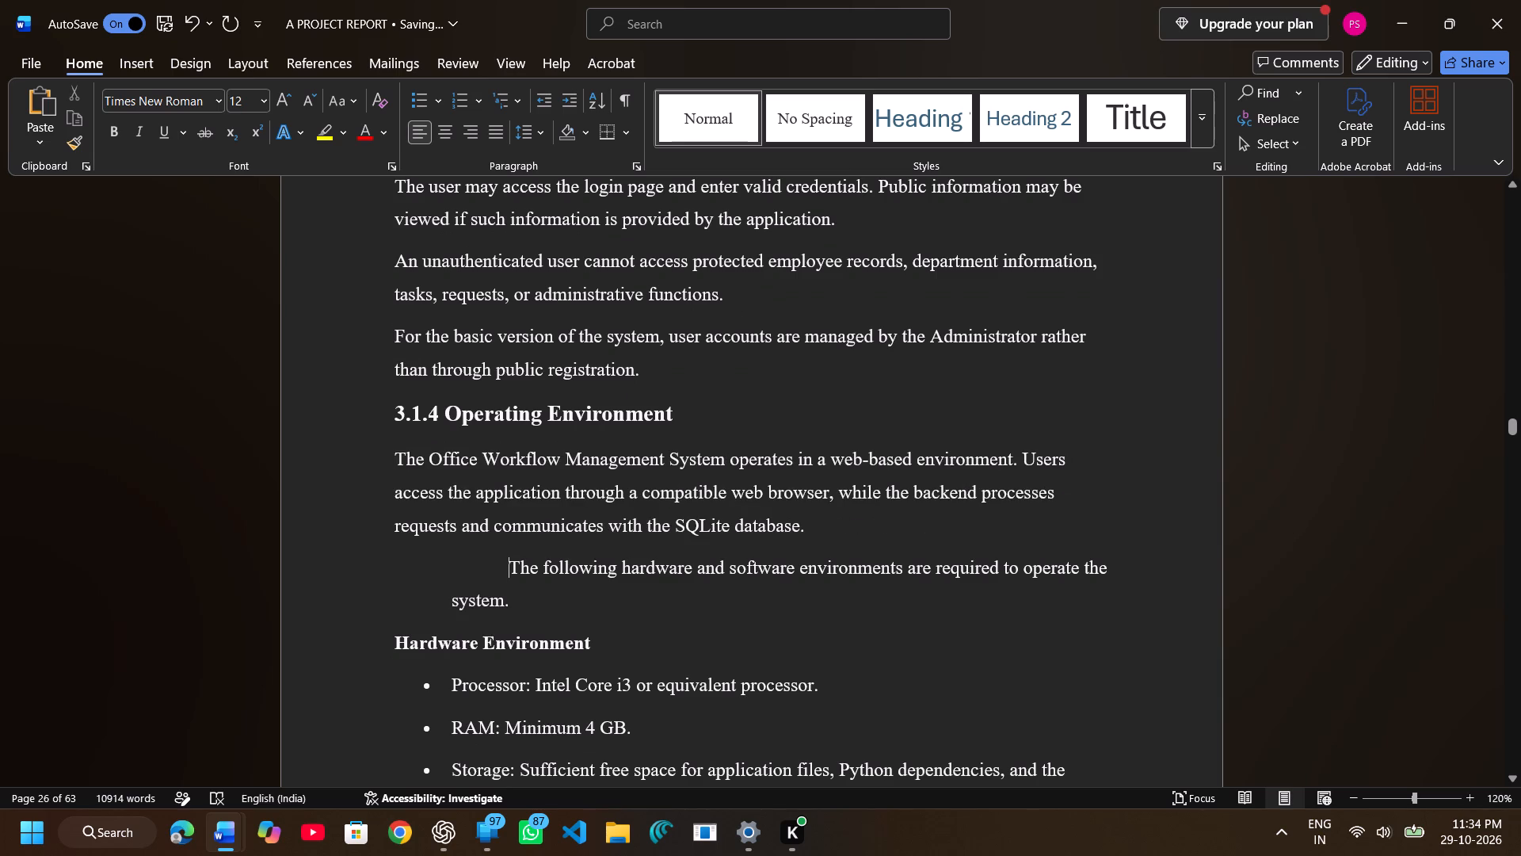
key("BackSpace")
key("BackSpace")
Check the font sizes of the headings "Network Environment", "3.1.5 Assumptions and Dependencies" and "Assumptions" on page 27.
scroll(505, 559, "down", 1)
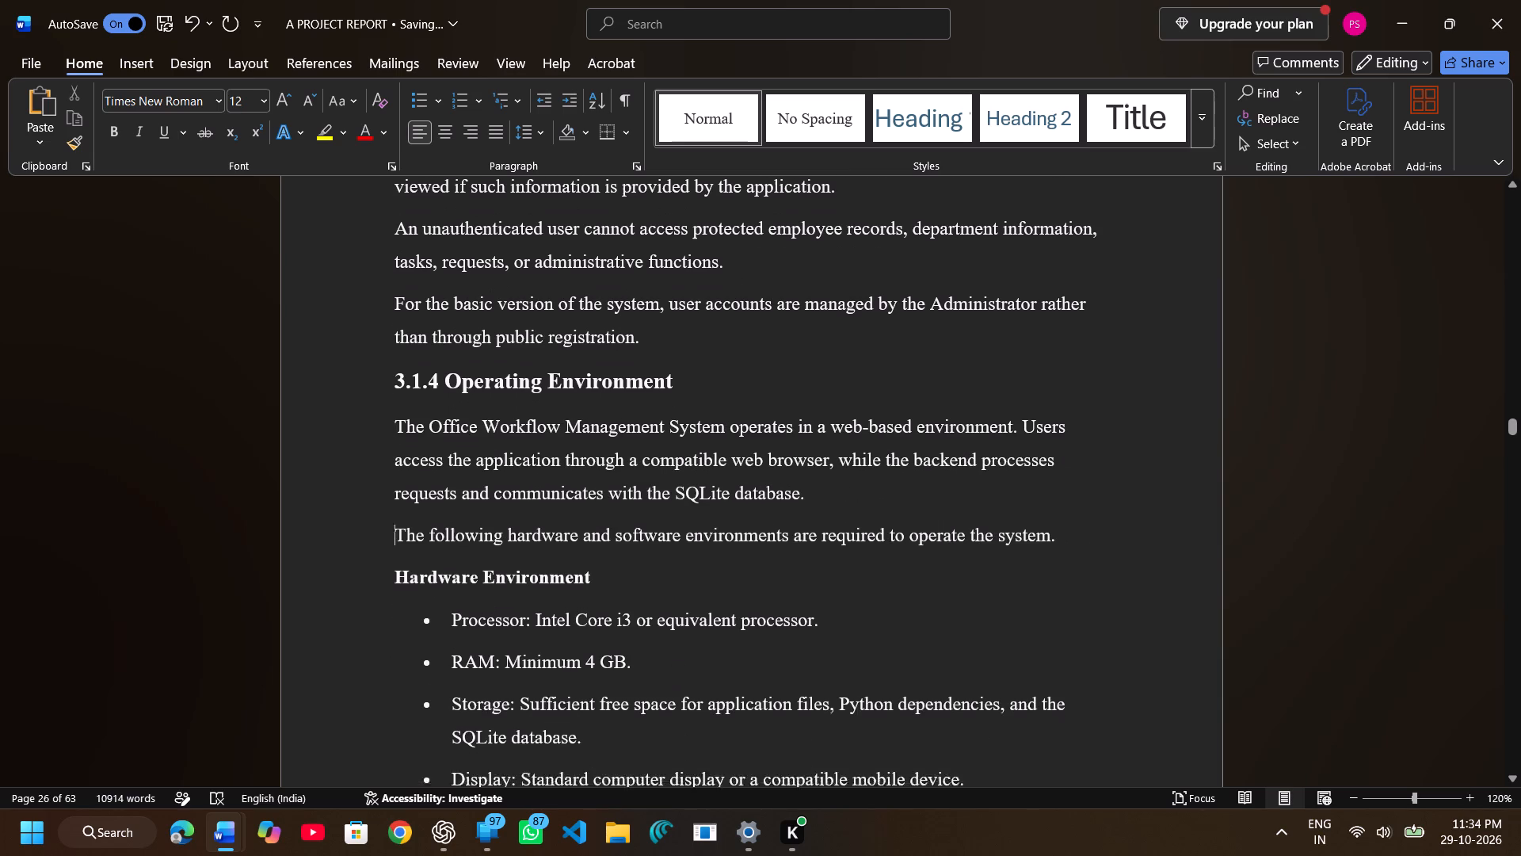
scroll(505, 559, "down", 3)
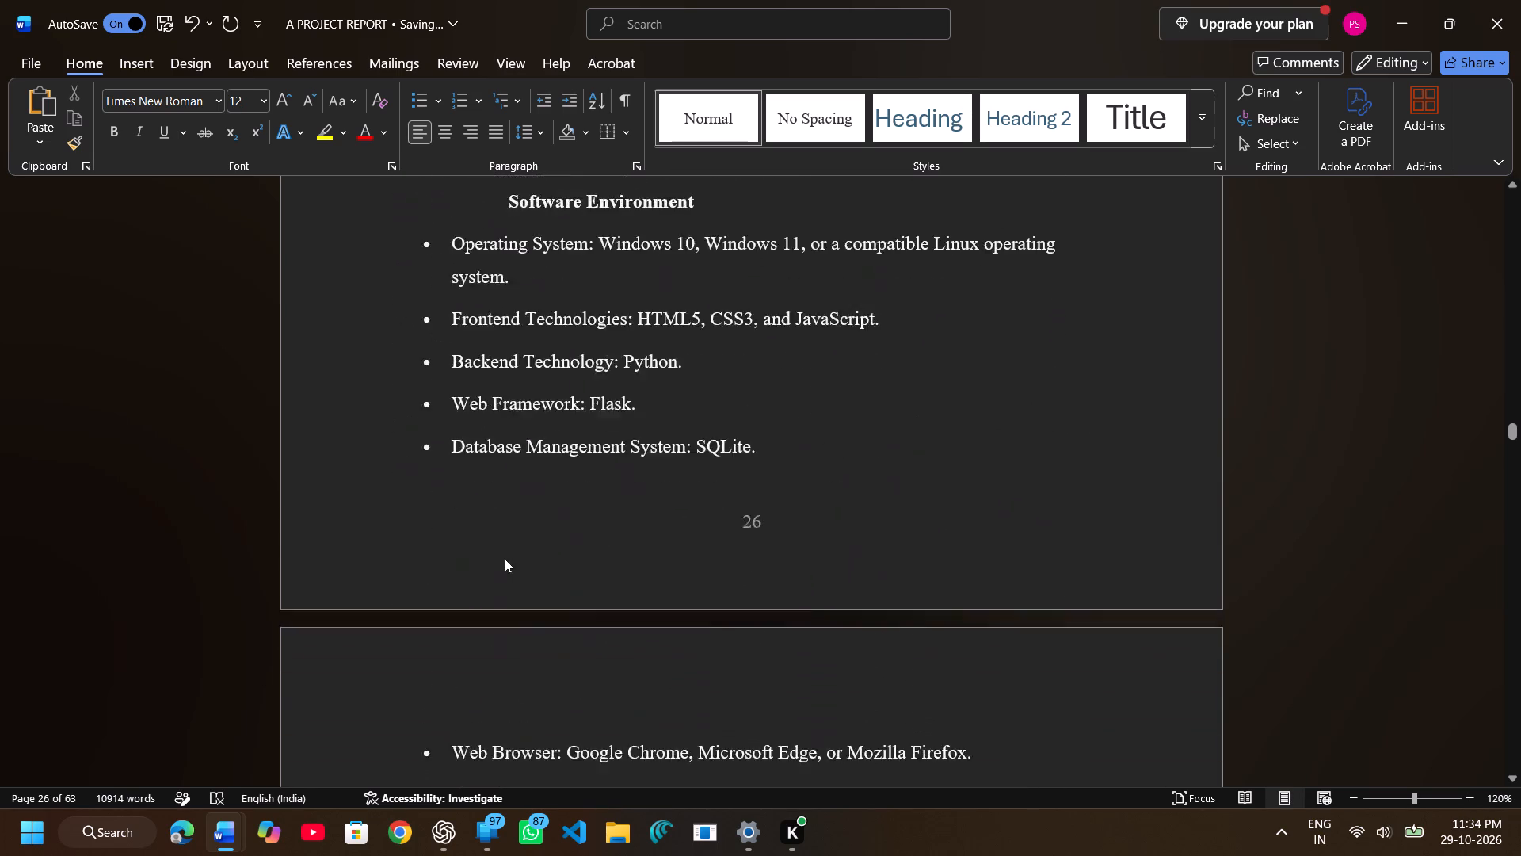
scroll(505, 559, "down", 1)
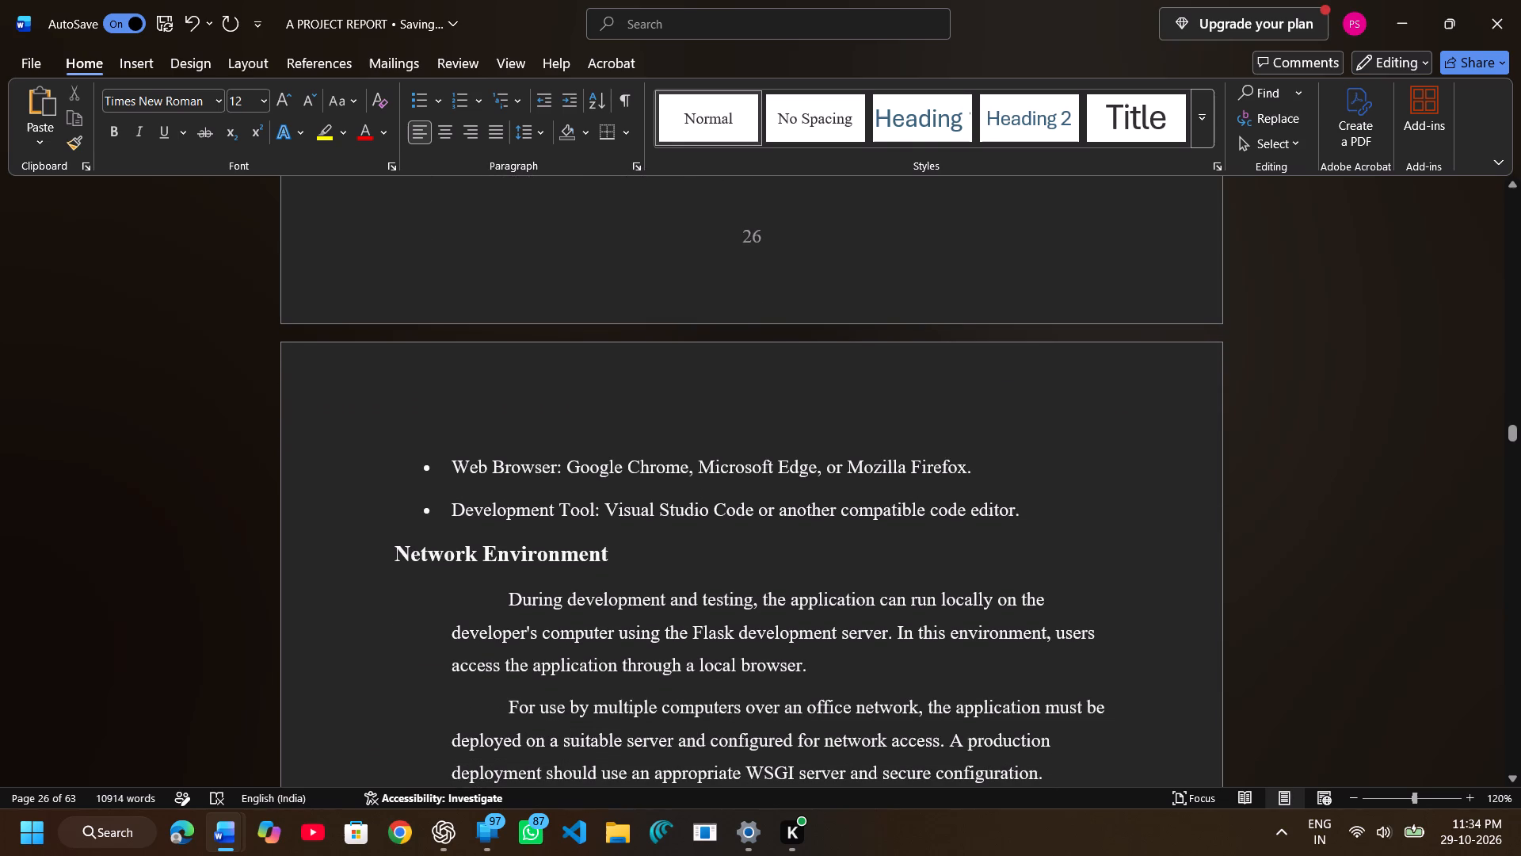
left_click_drag(393, 554, 603, 556)
left_click(420, 596)
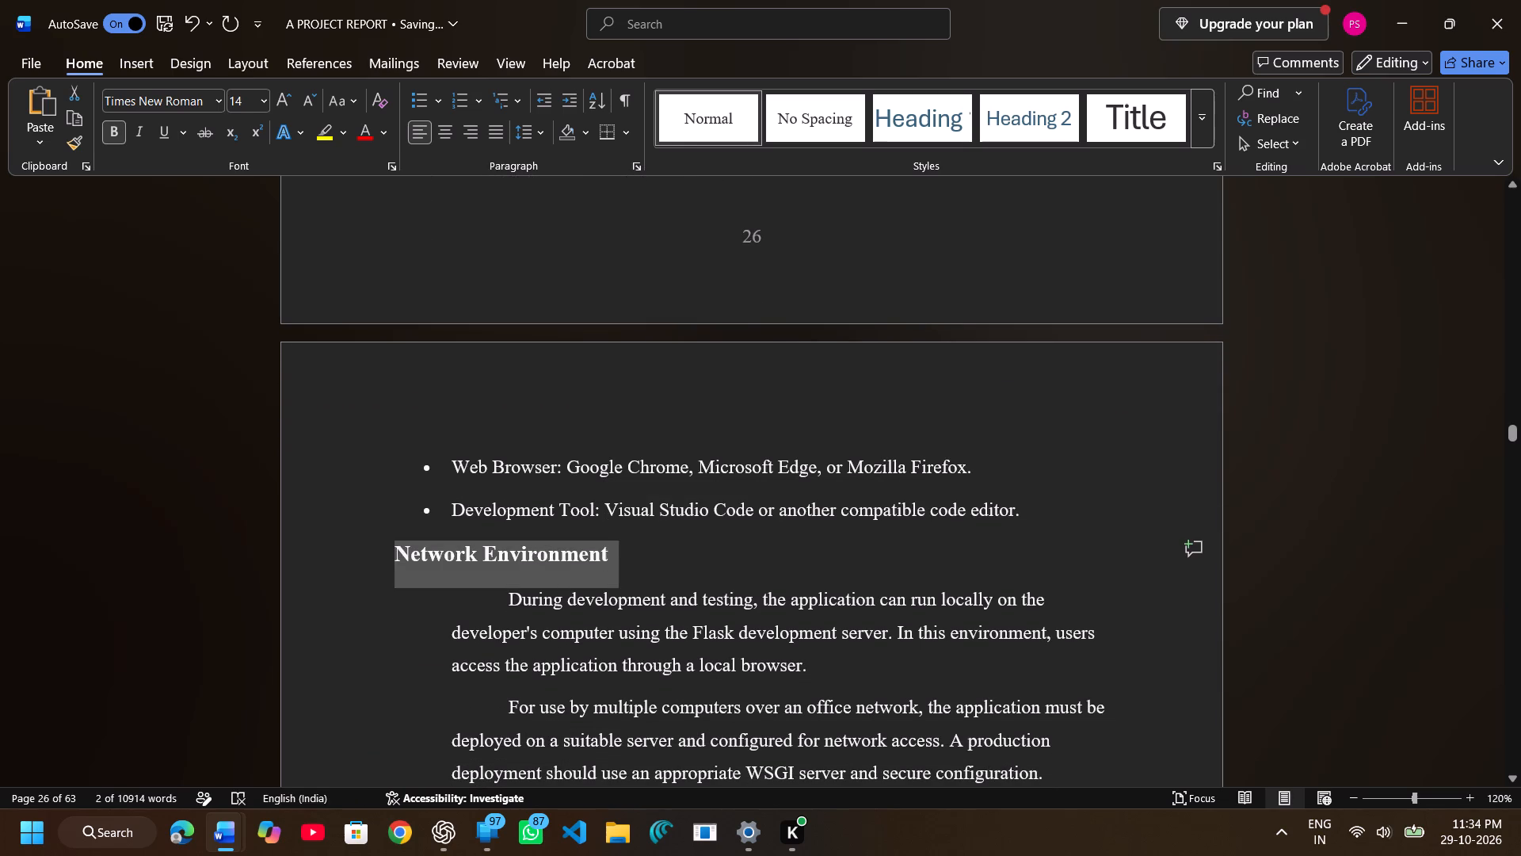
scroll(420, 596, "down", 2)
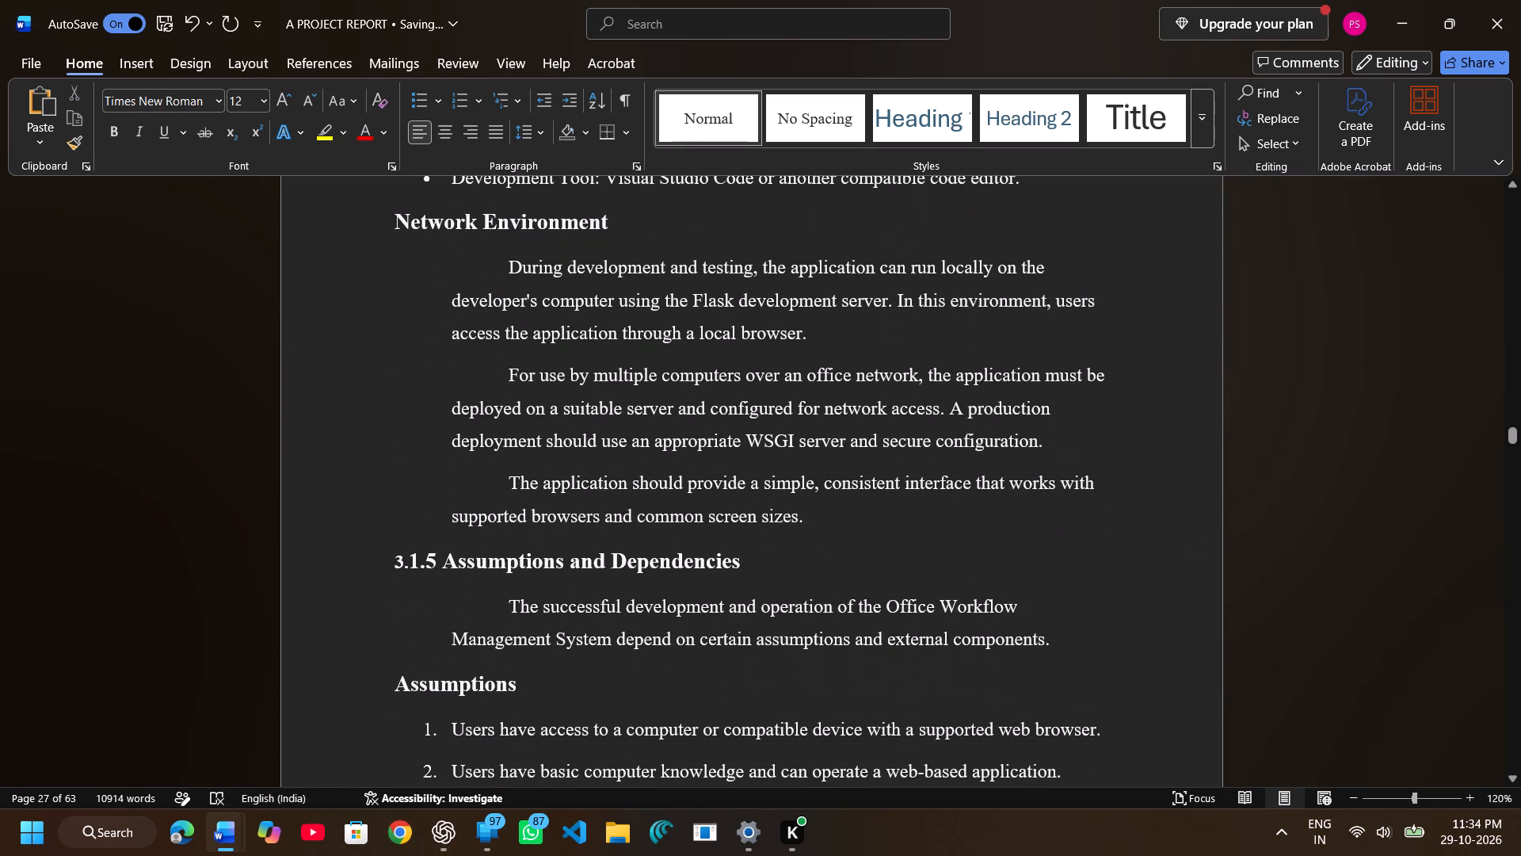
left_click_drag(394, 563, 719, 564)
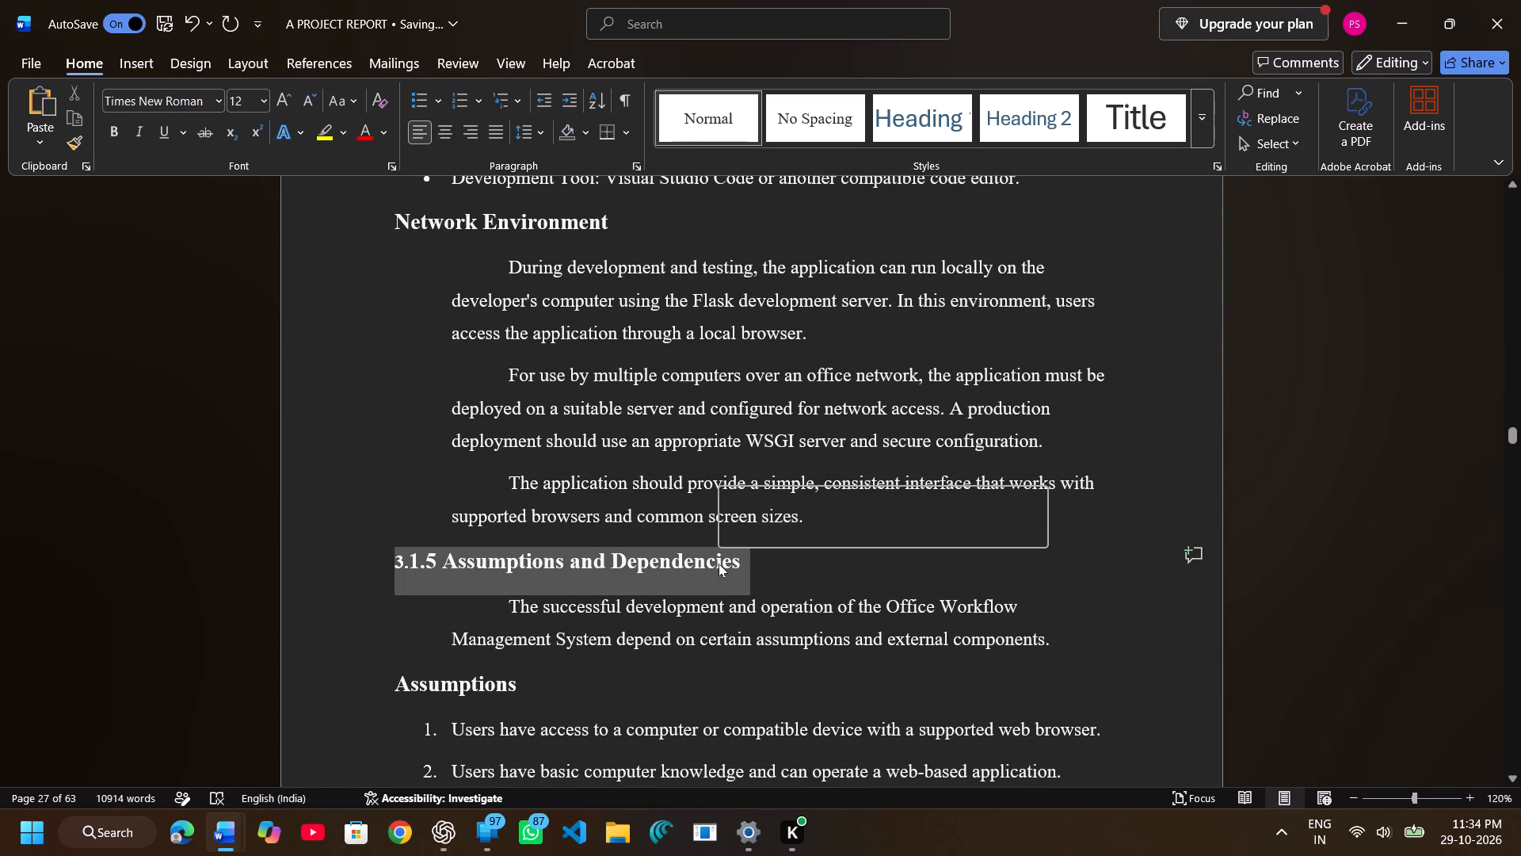
left_click(428, 686)
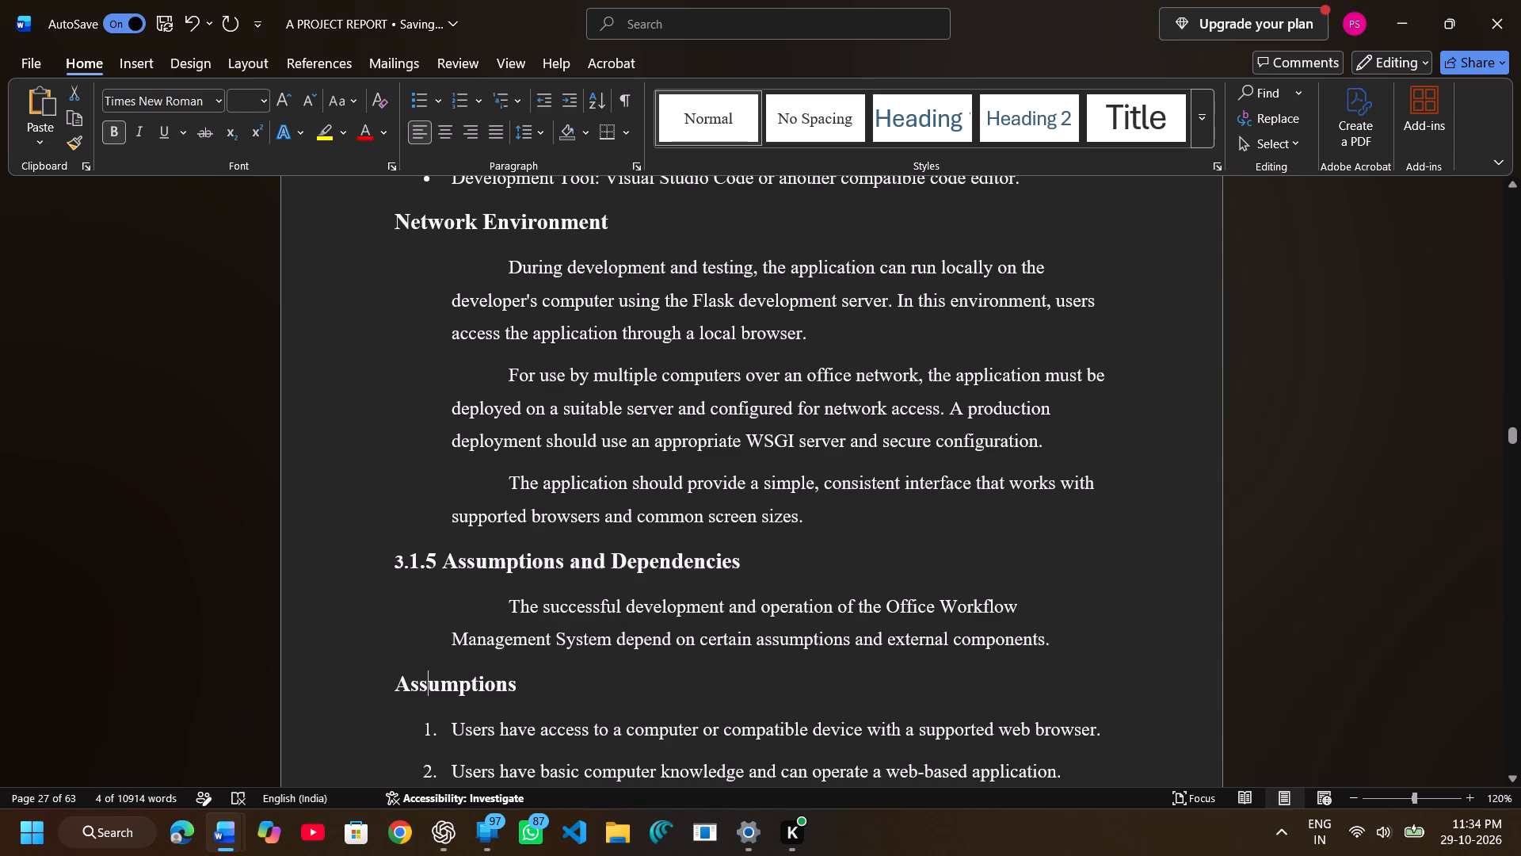
Set the subheading "Dependencies" at the bottom of page 27 to font size 14 and remove its indent.
scroll(428, 686, "down", 3)
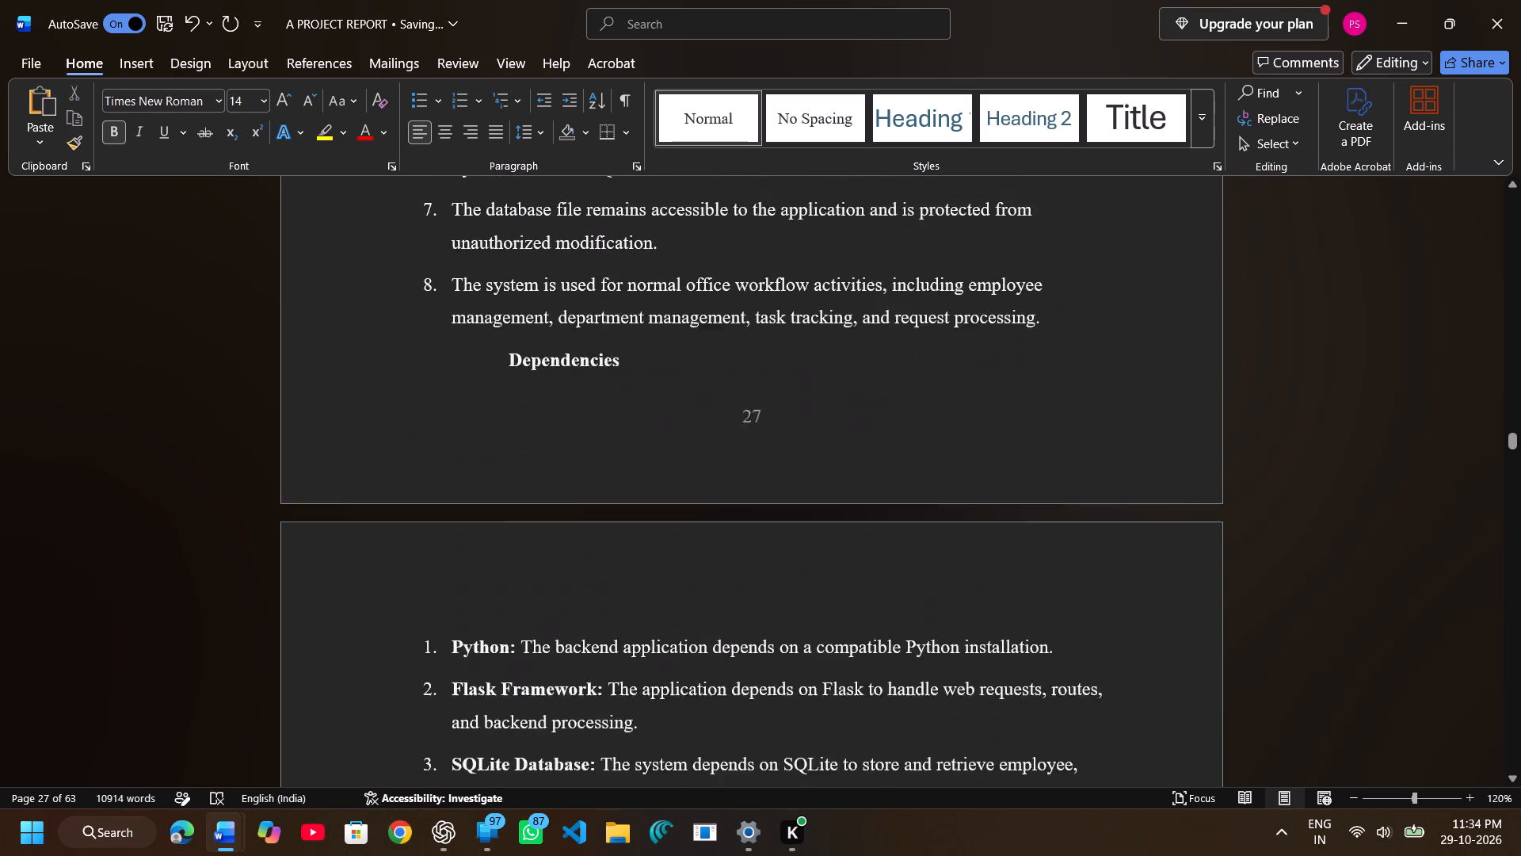
scroll(428, 686, "down", 1)
scroll(428, 686, "up", 1)
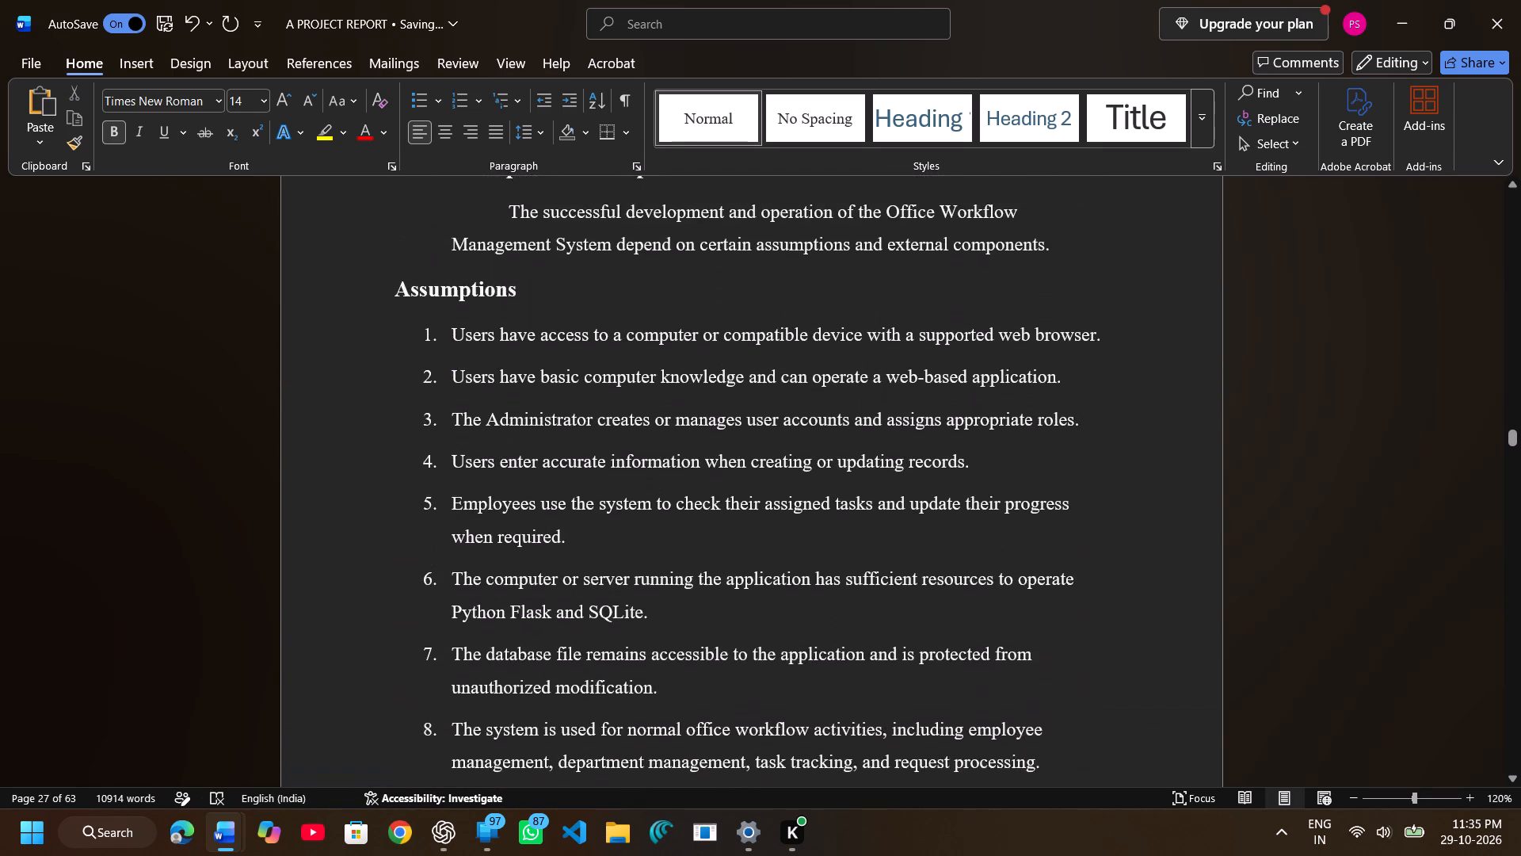
scroll(428, 686, "up", 1)
left_click_drag(509, 471, 597, 487)
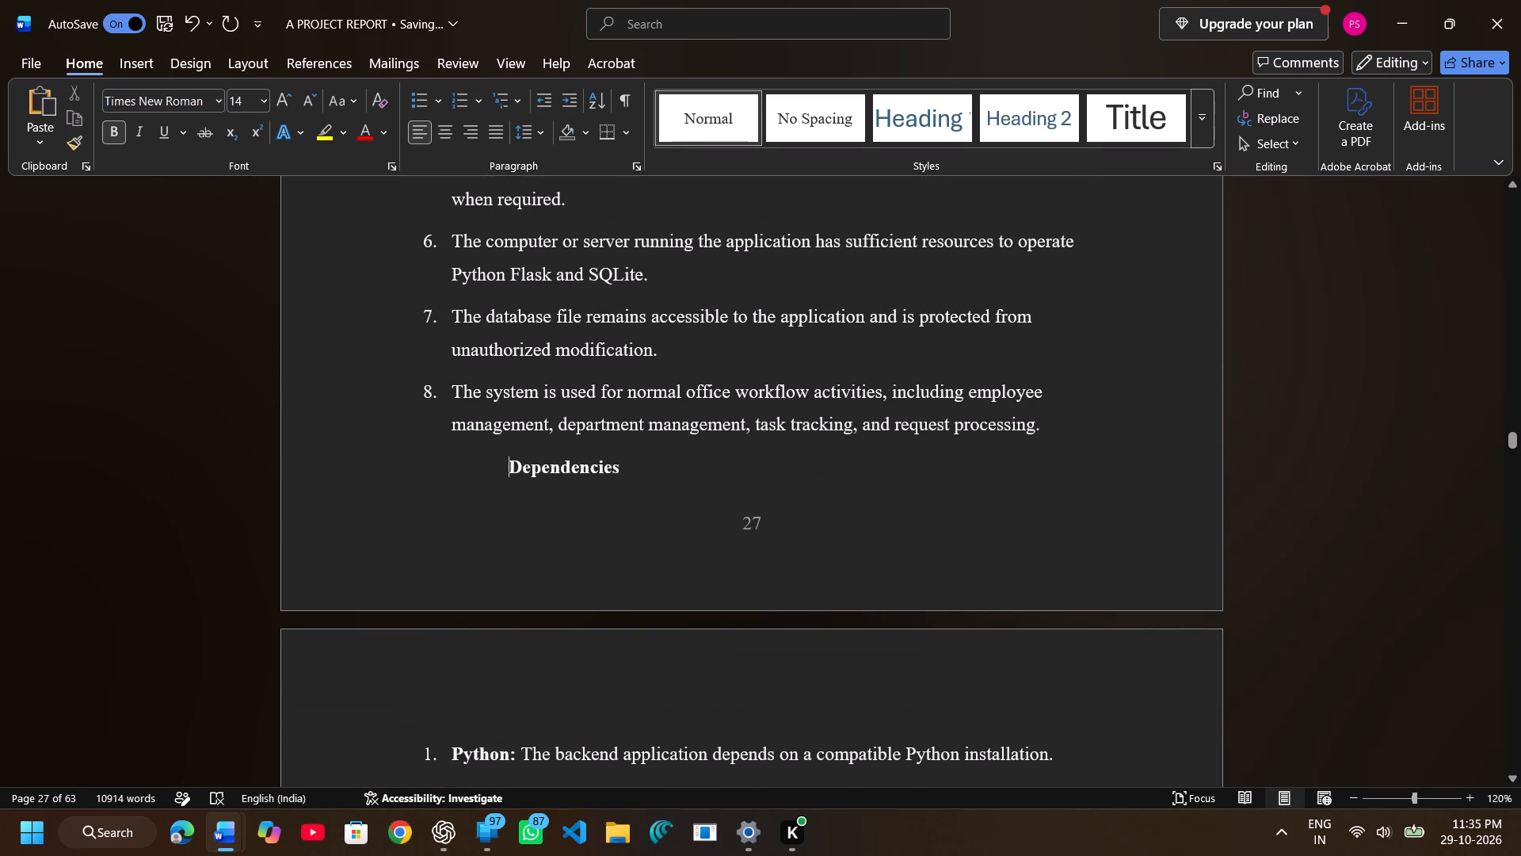
left_click_drag(597, 487, 629, 487)
left_click(781, 427)
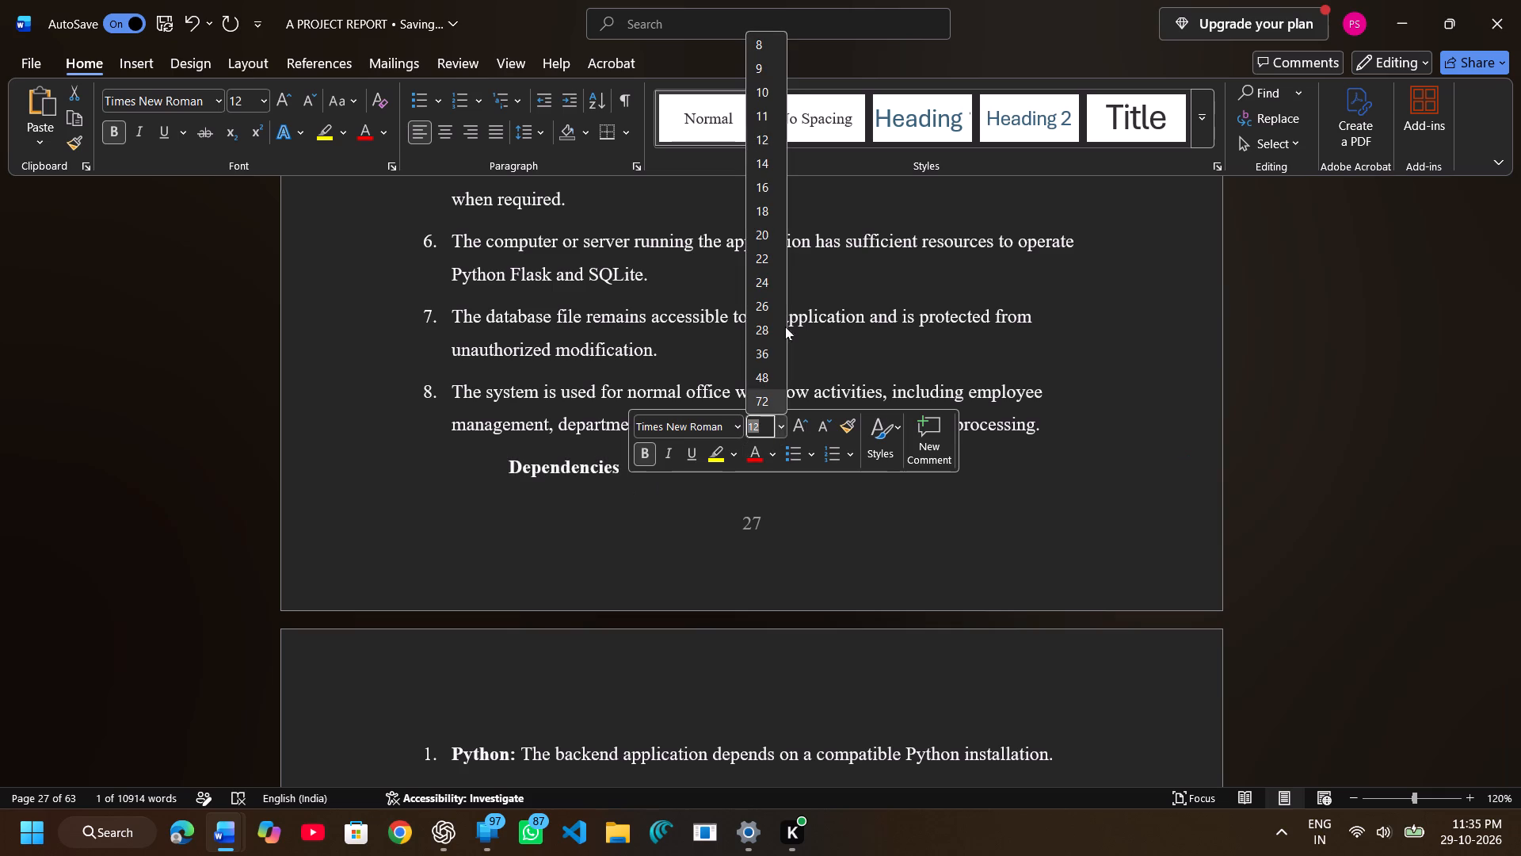
left_click(773, 163)
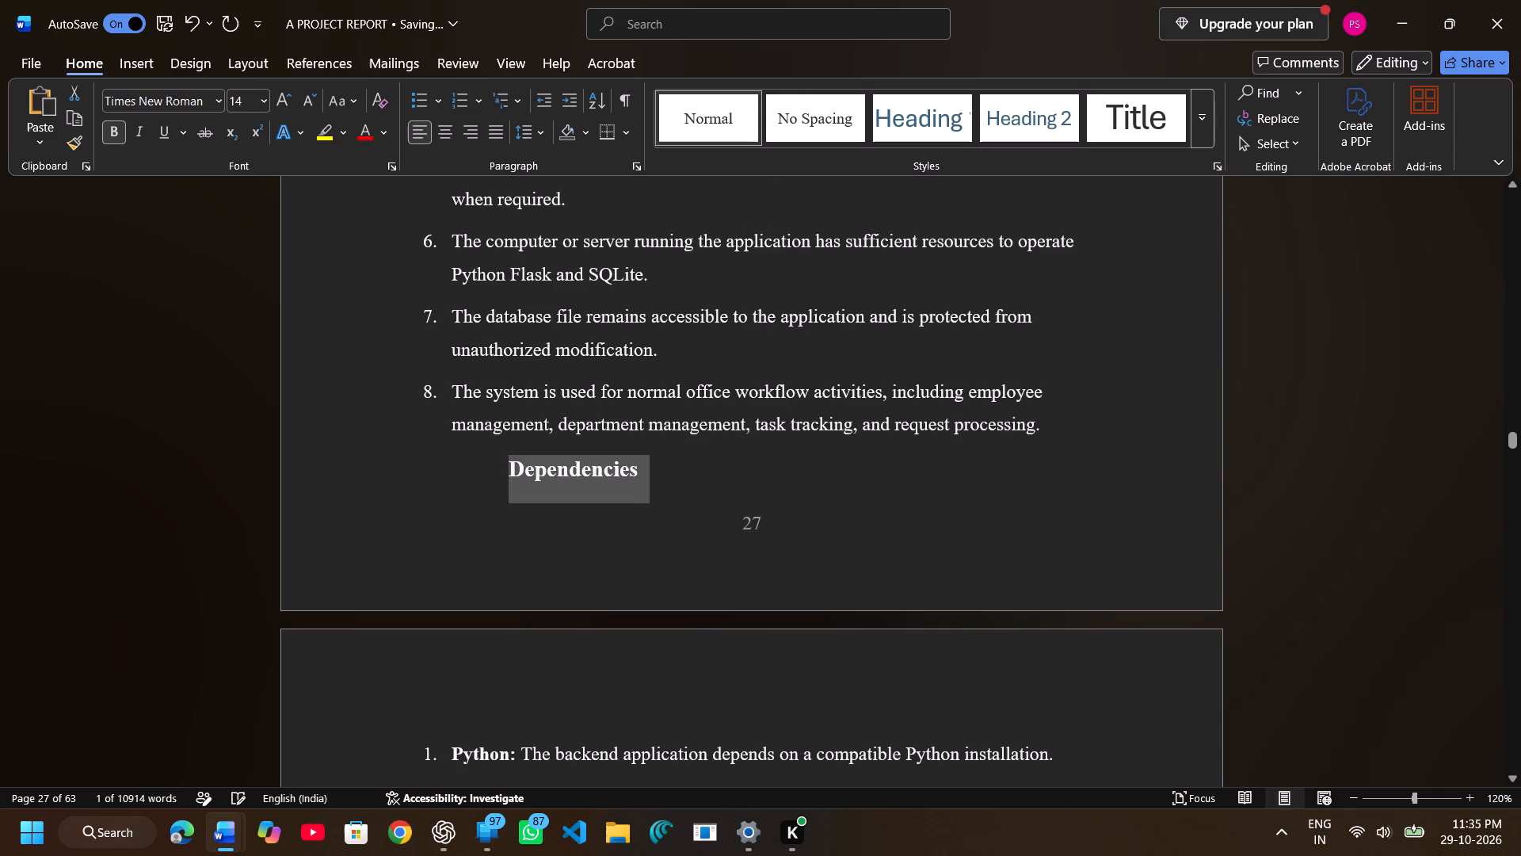
left_click(510, 467)
key("BackSpace")
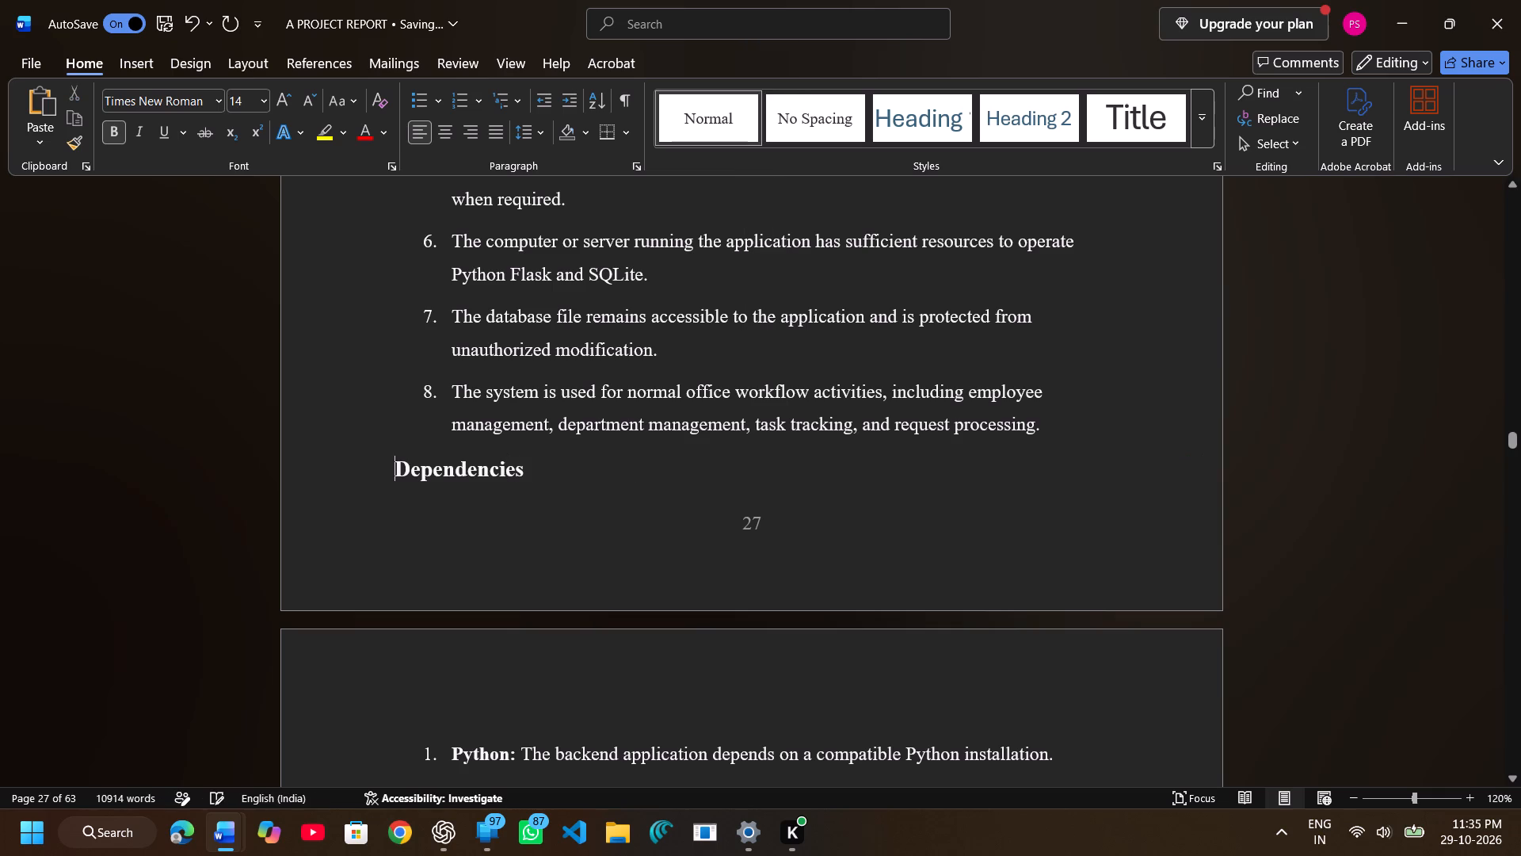
Set the heading "3.2 SPECIFIC HARDWARE AND SOFTWARE REQUIREMENTS" on page 28 to font size 14.
scroll(510, 467, "down", 1)
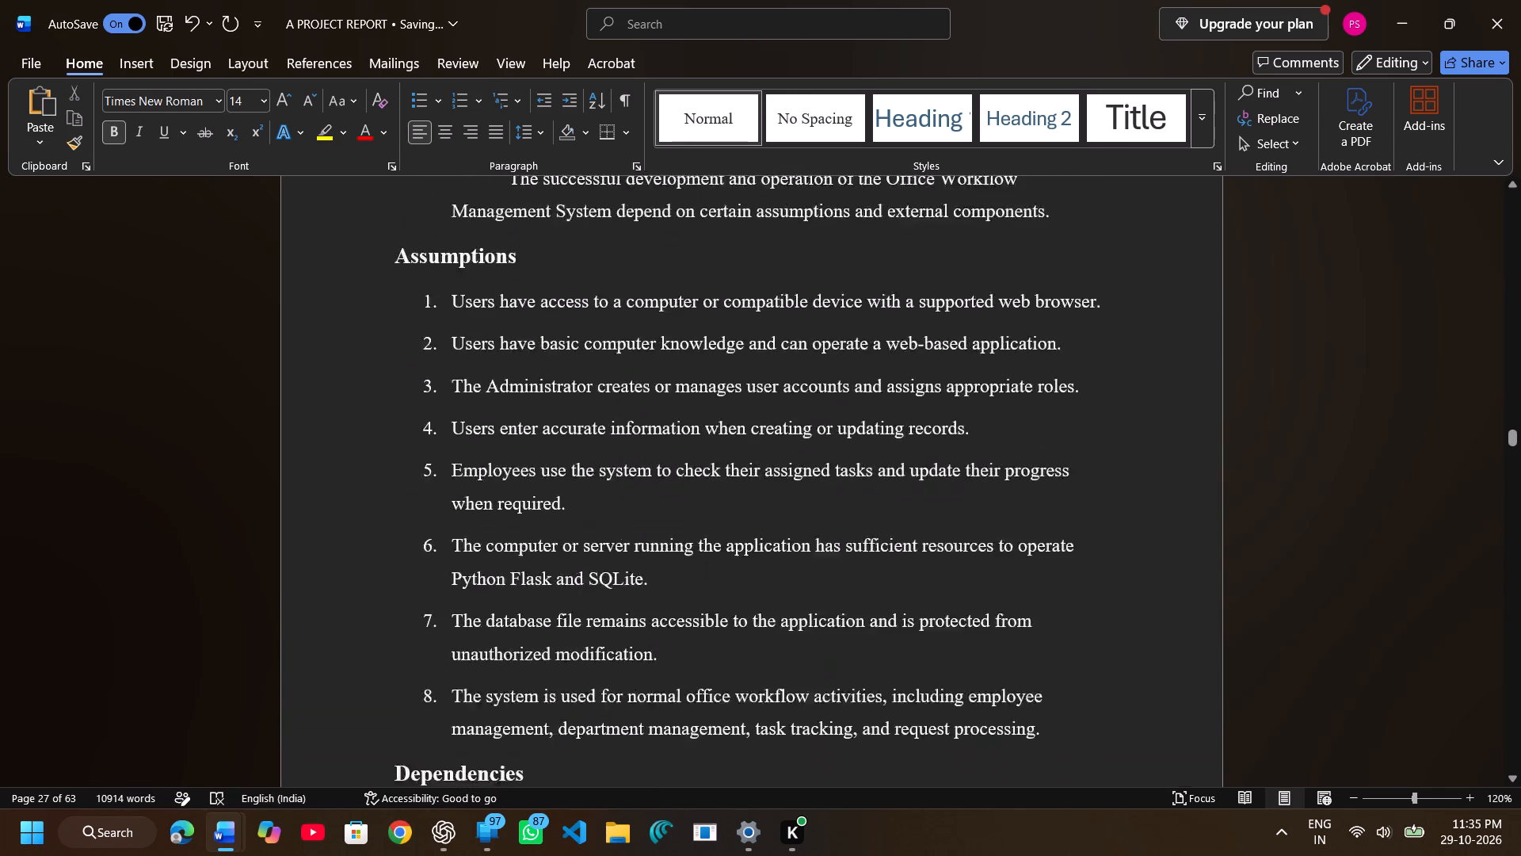
scroll(510, 467, "down", 2)
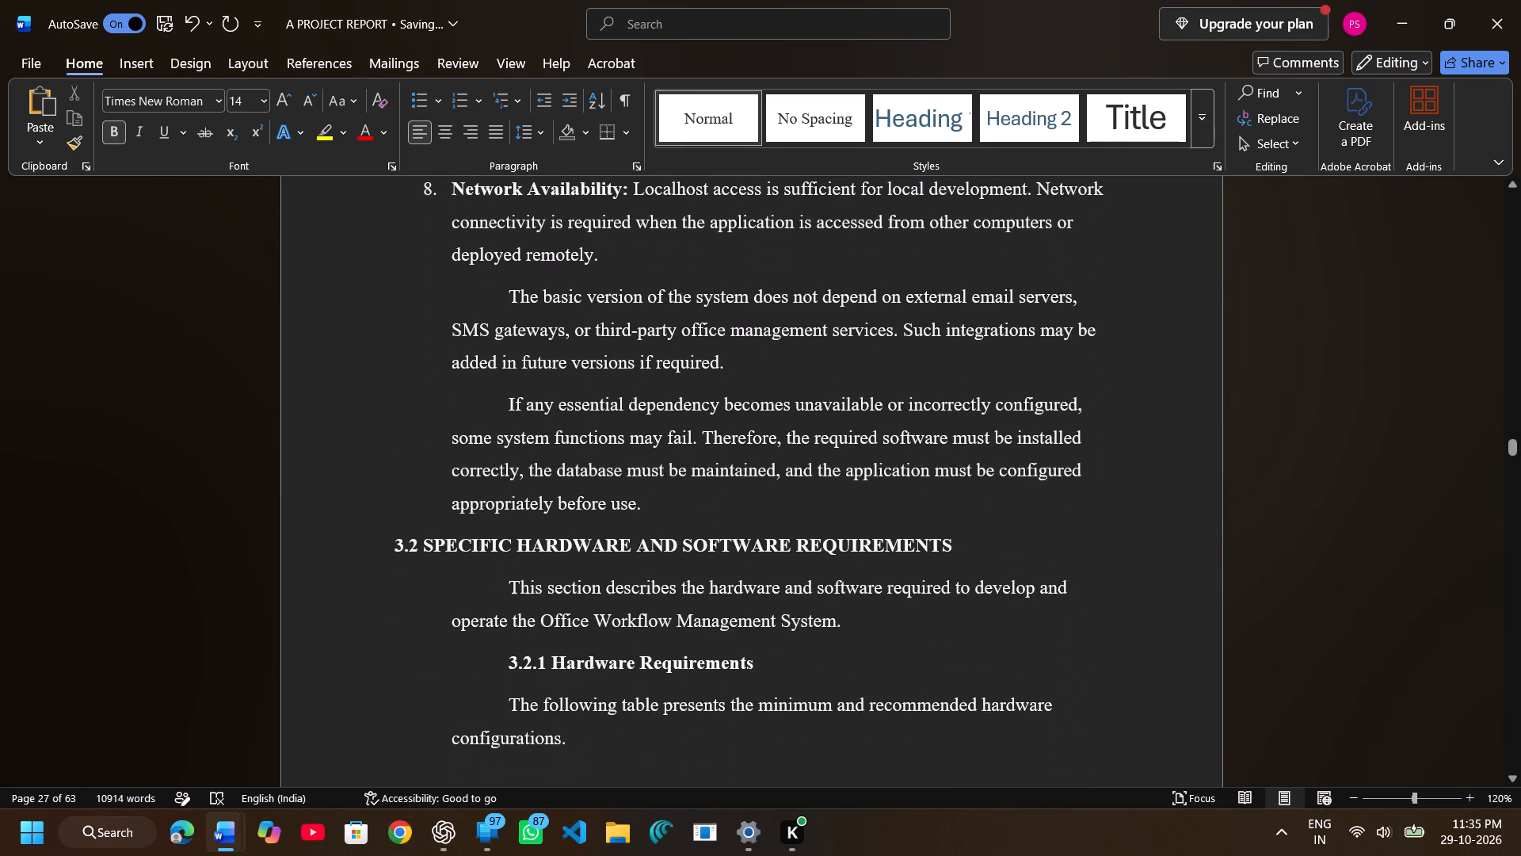
scroll(510, 467, "down", 2)
left_click_drag(387, 388, 876, 396)
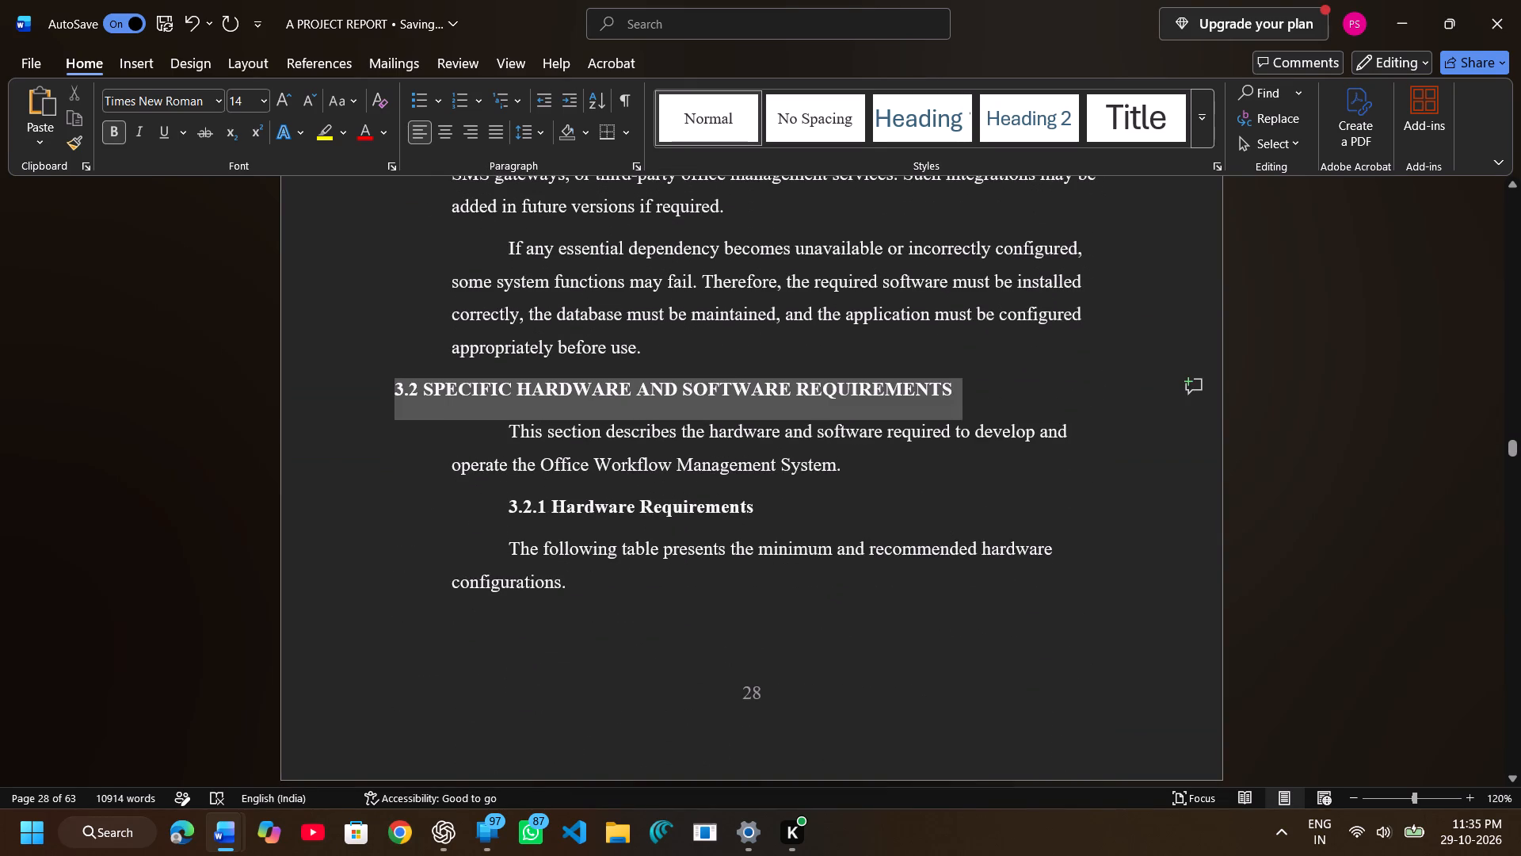
left_click_drag(876, 396, 889, 395)
left_click(1046, 336)
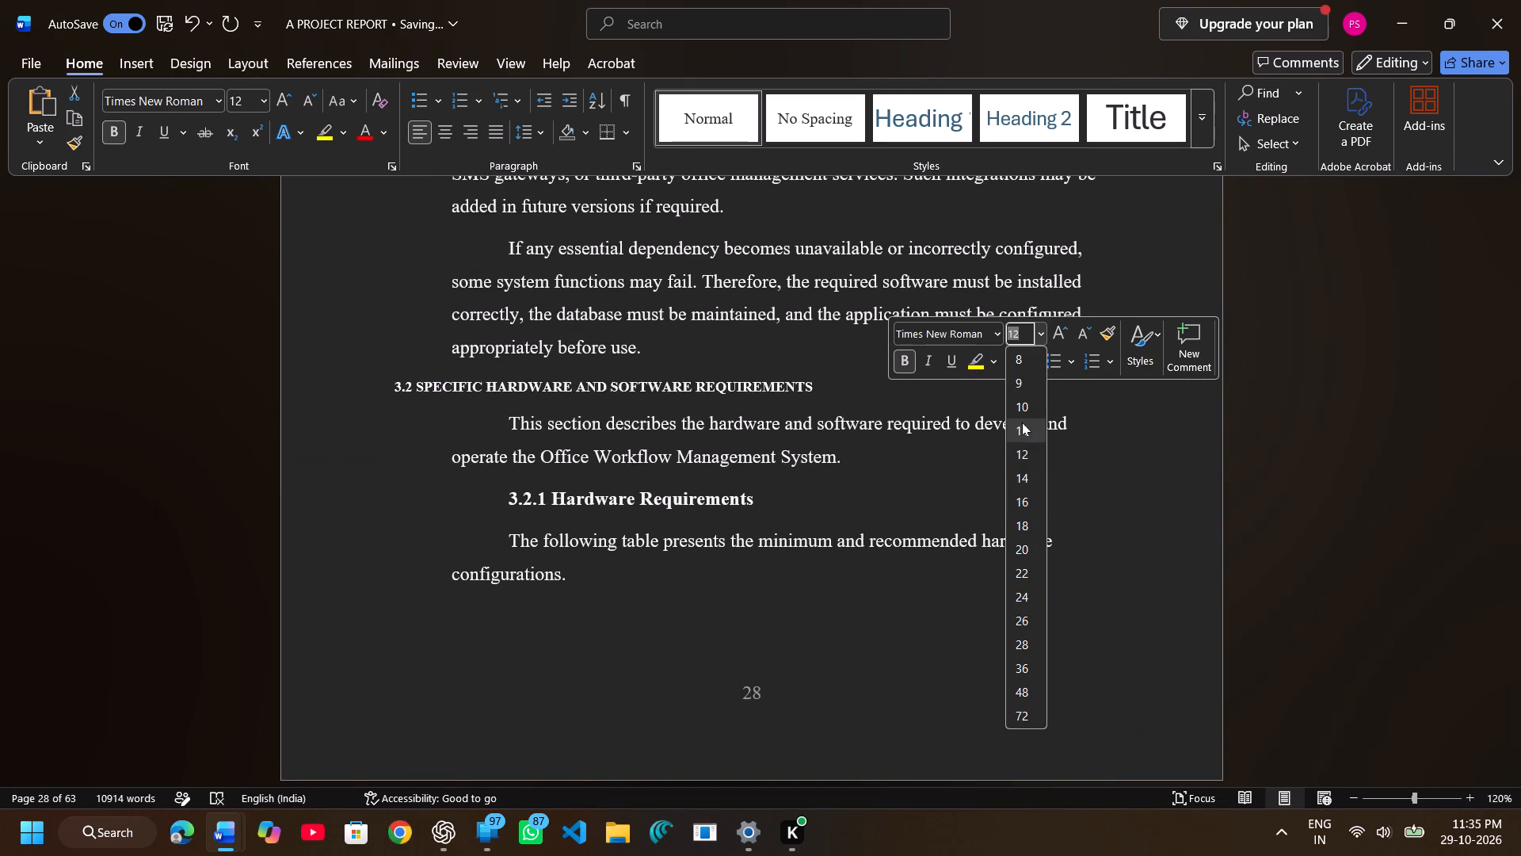
left_click(1023, 468)
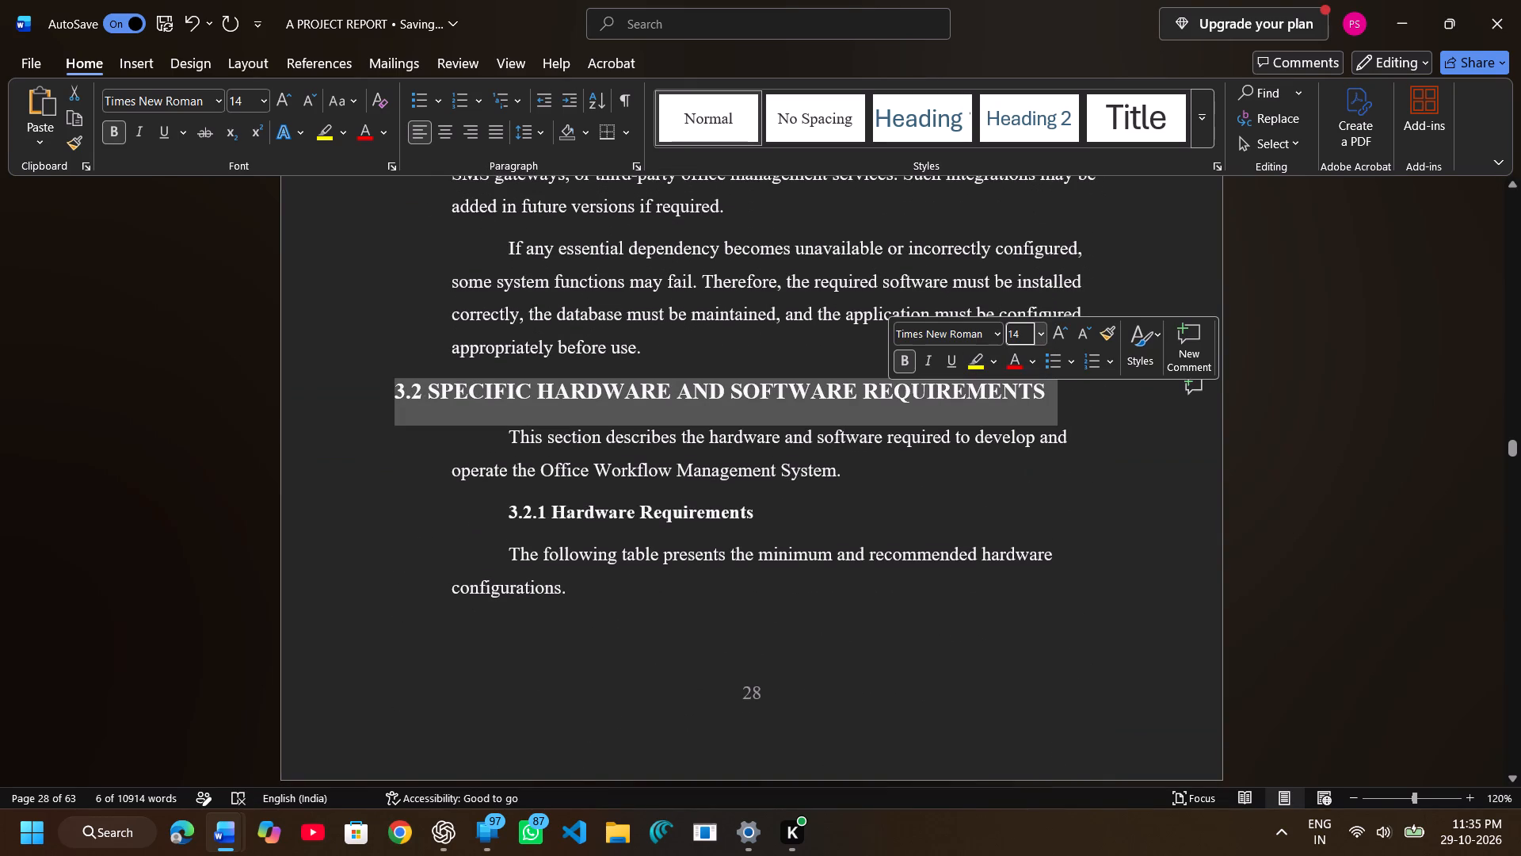
Set the heading "3.2.1 Hardware Requirements" to font size 14 and remove its indent.
left_click_drag(509, 508, 770, 524)
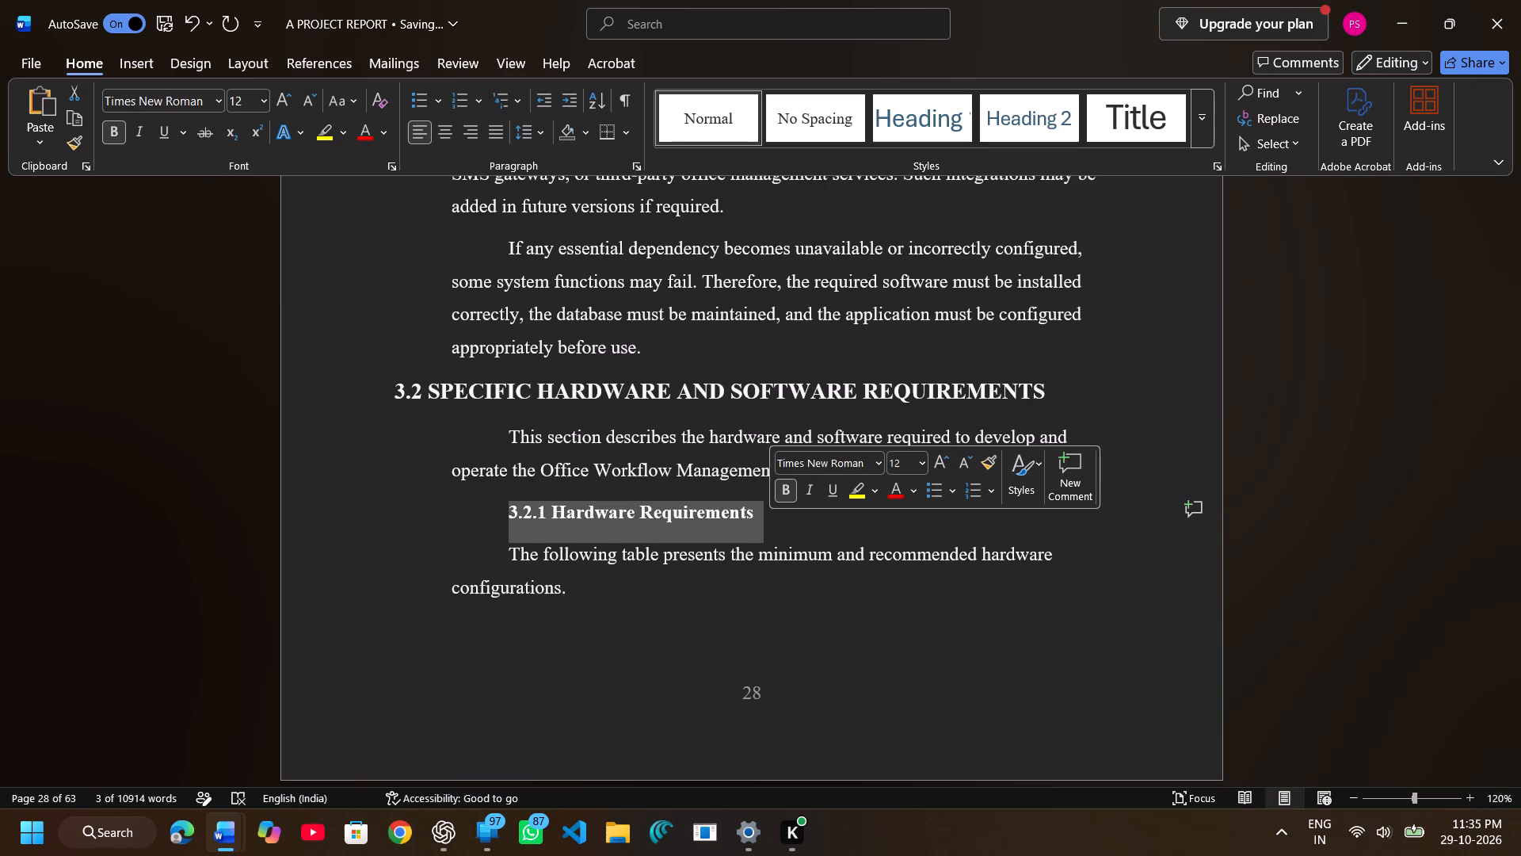
left_click(926, 460)
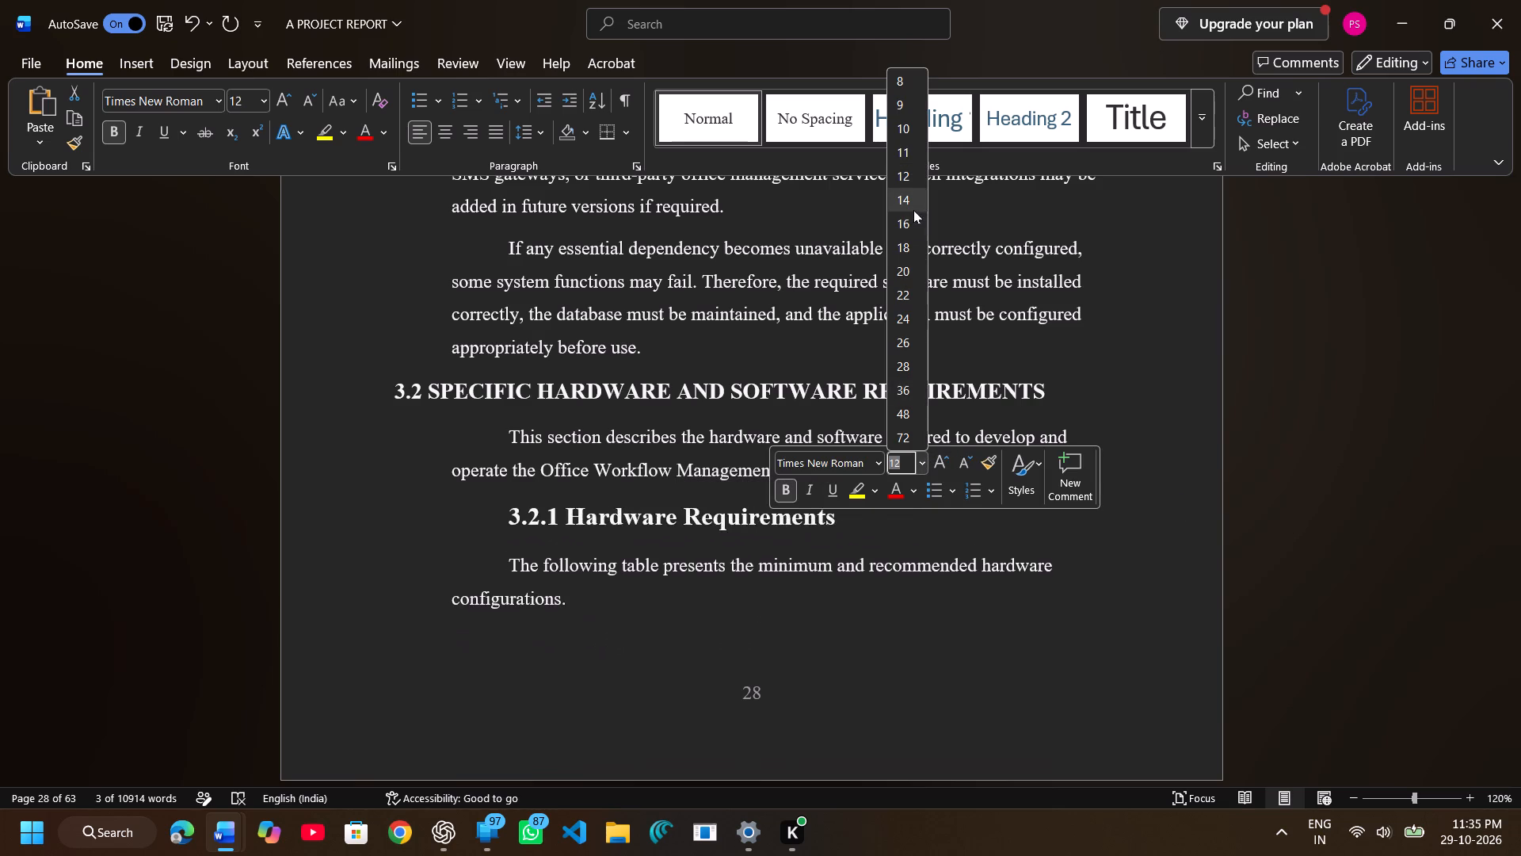
left_click(913, 203)
left_click(509, 508)
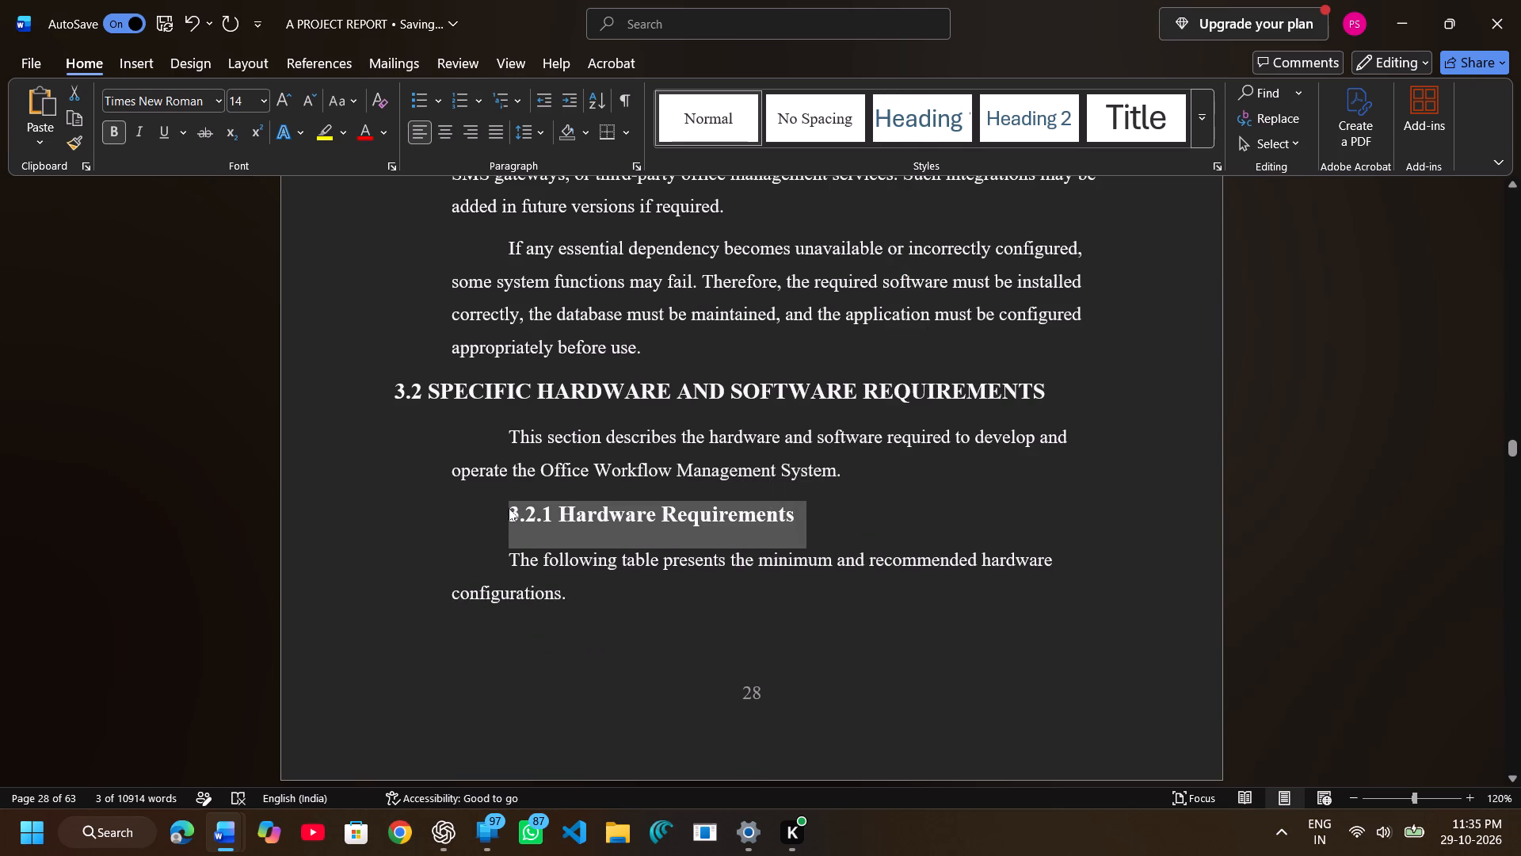
key("BackSpace")
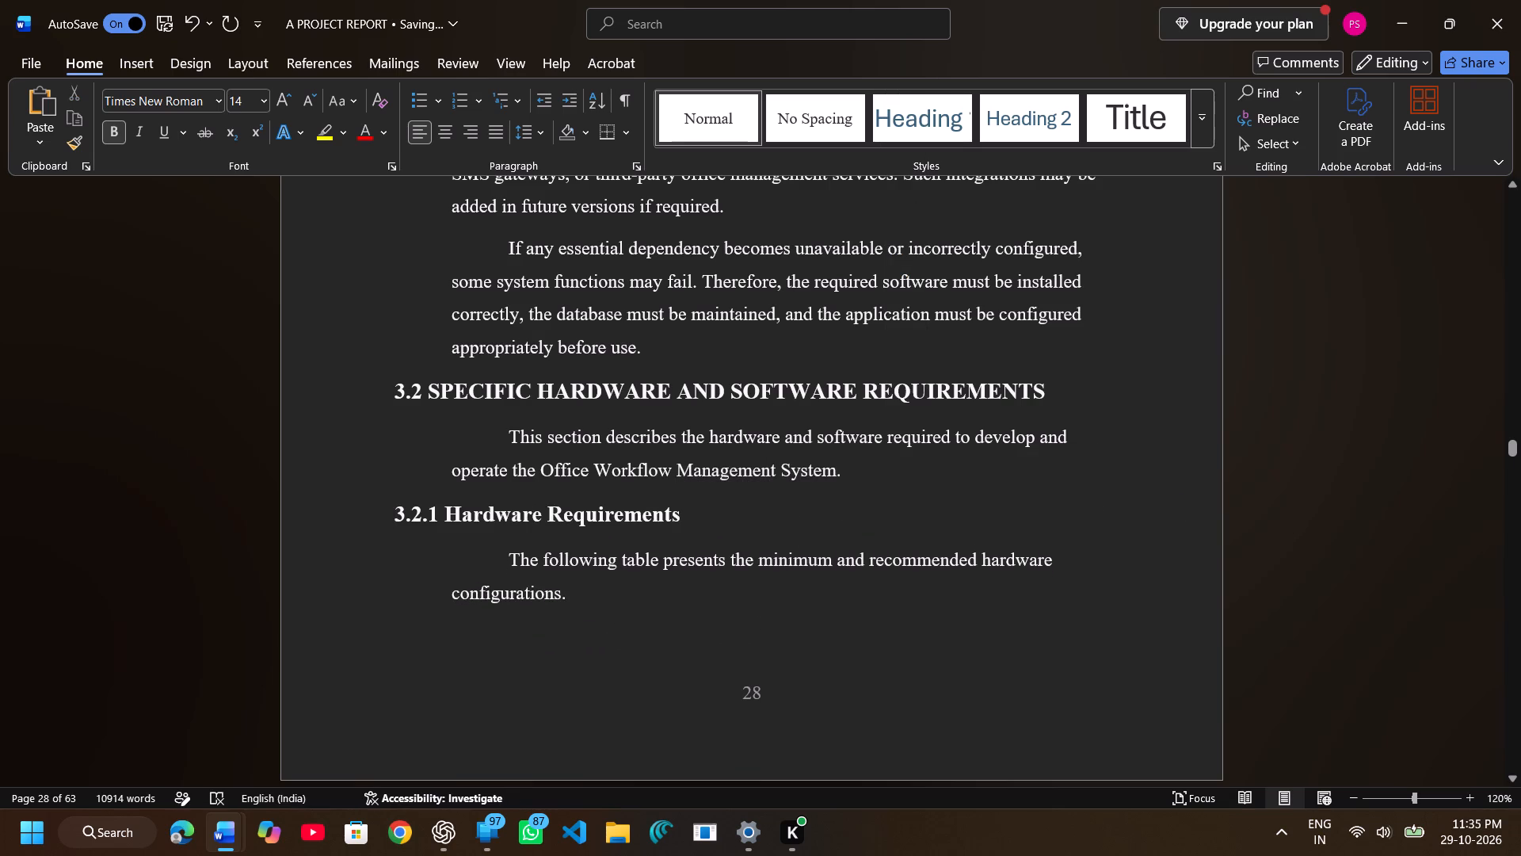
Set the heading "3.2.2 Software Requirements" on page 29 to font size 14 and remove its indent.
scroll(509, 508, "down", 1)
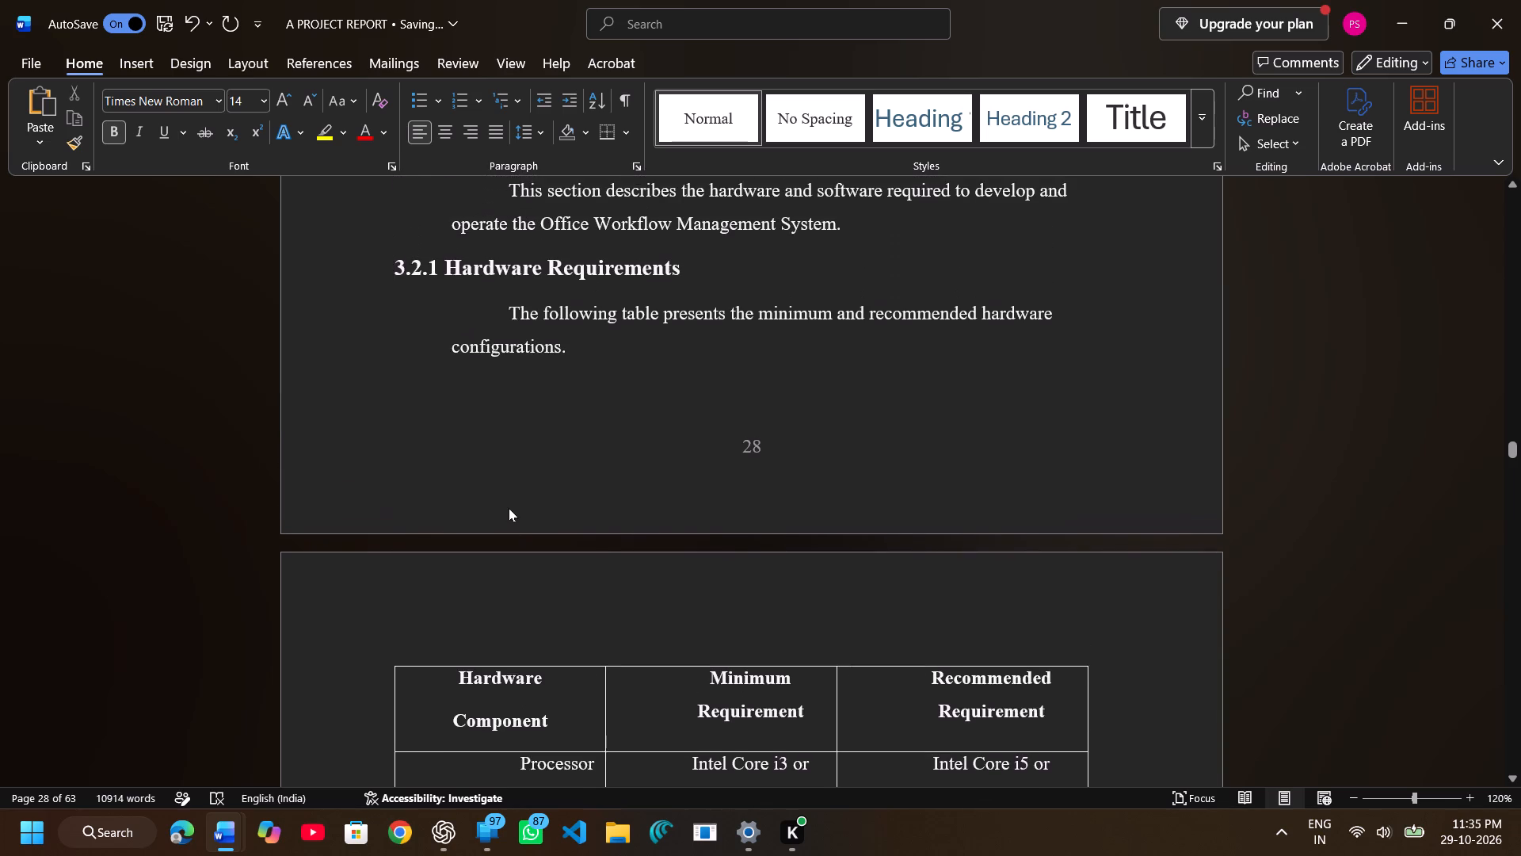
scroll(509, 508, "down", 3)
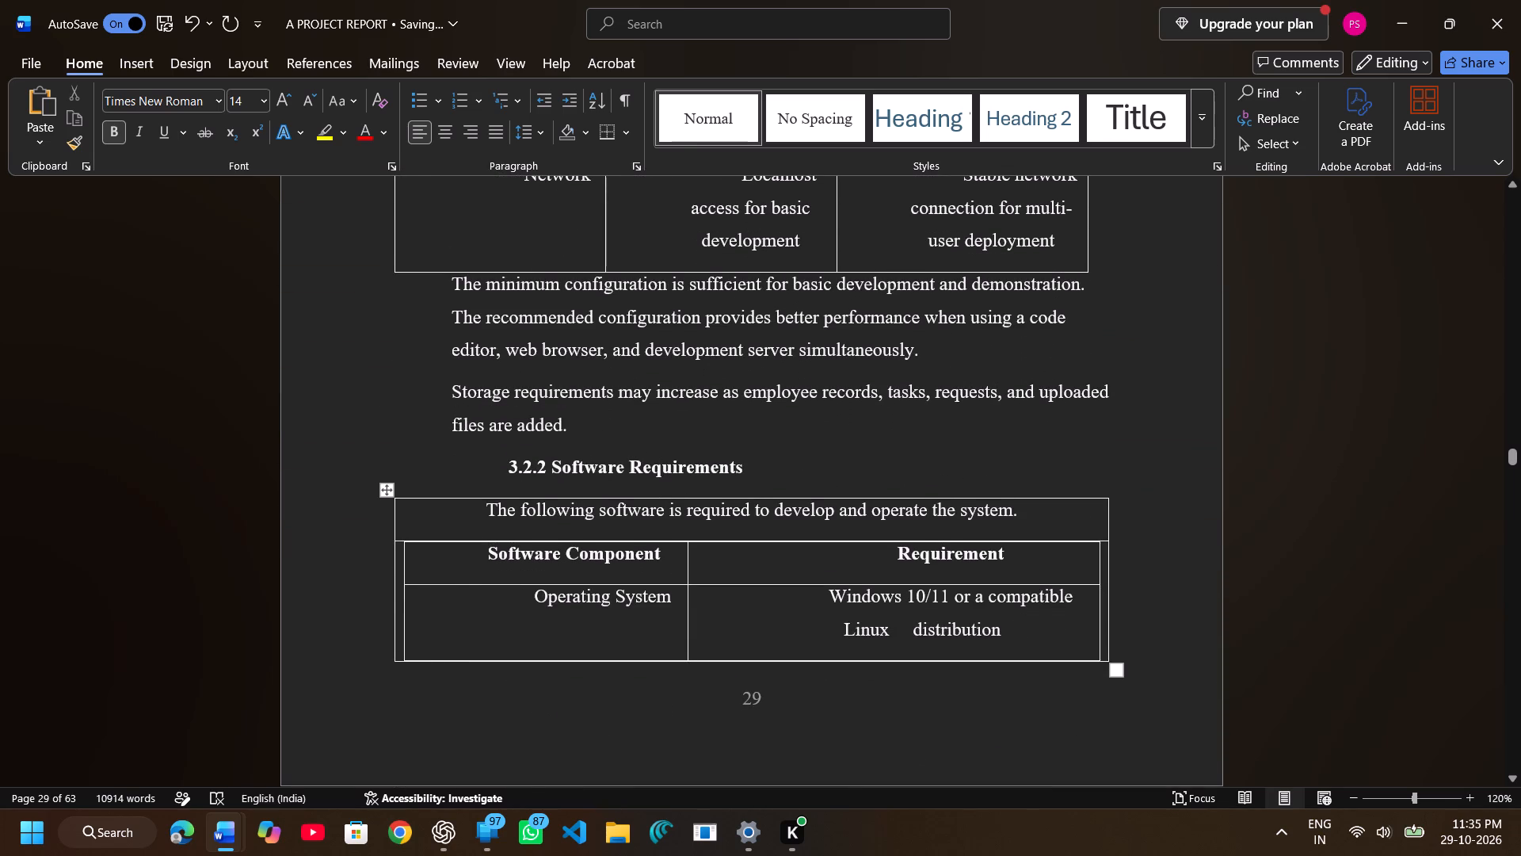
left_click_drag(508, 470, 735, 473)
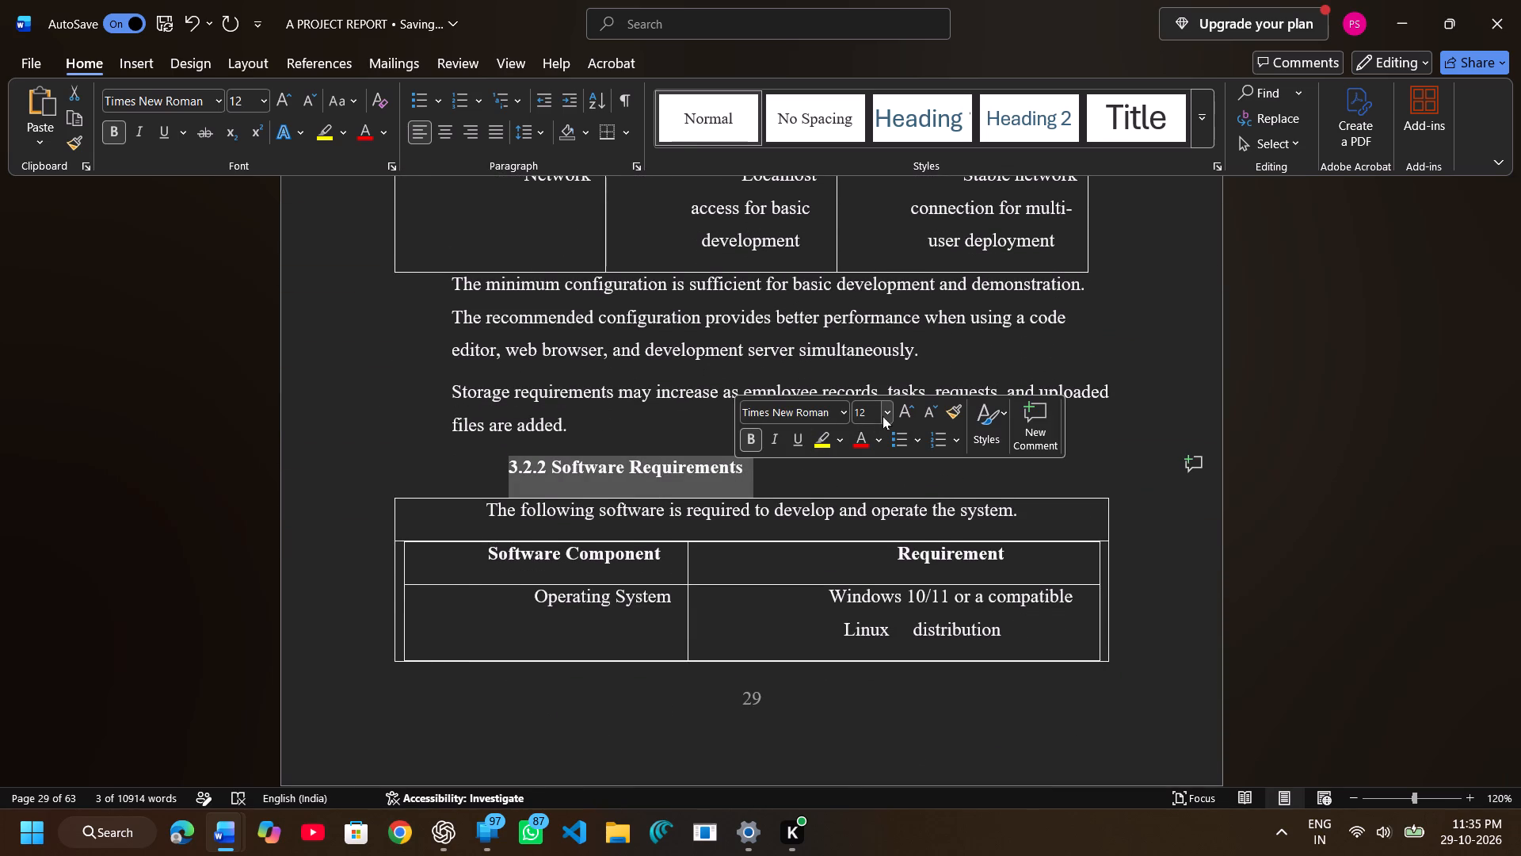
left_click(884, 415)
left_click(865, 549)
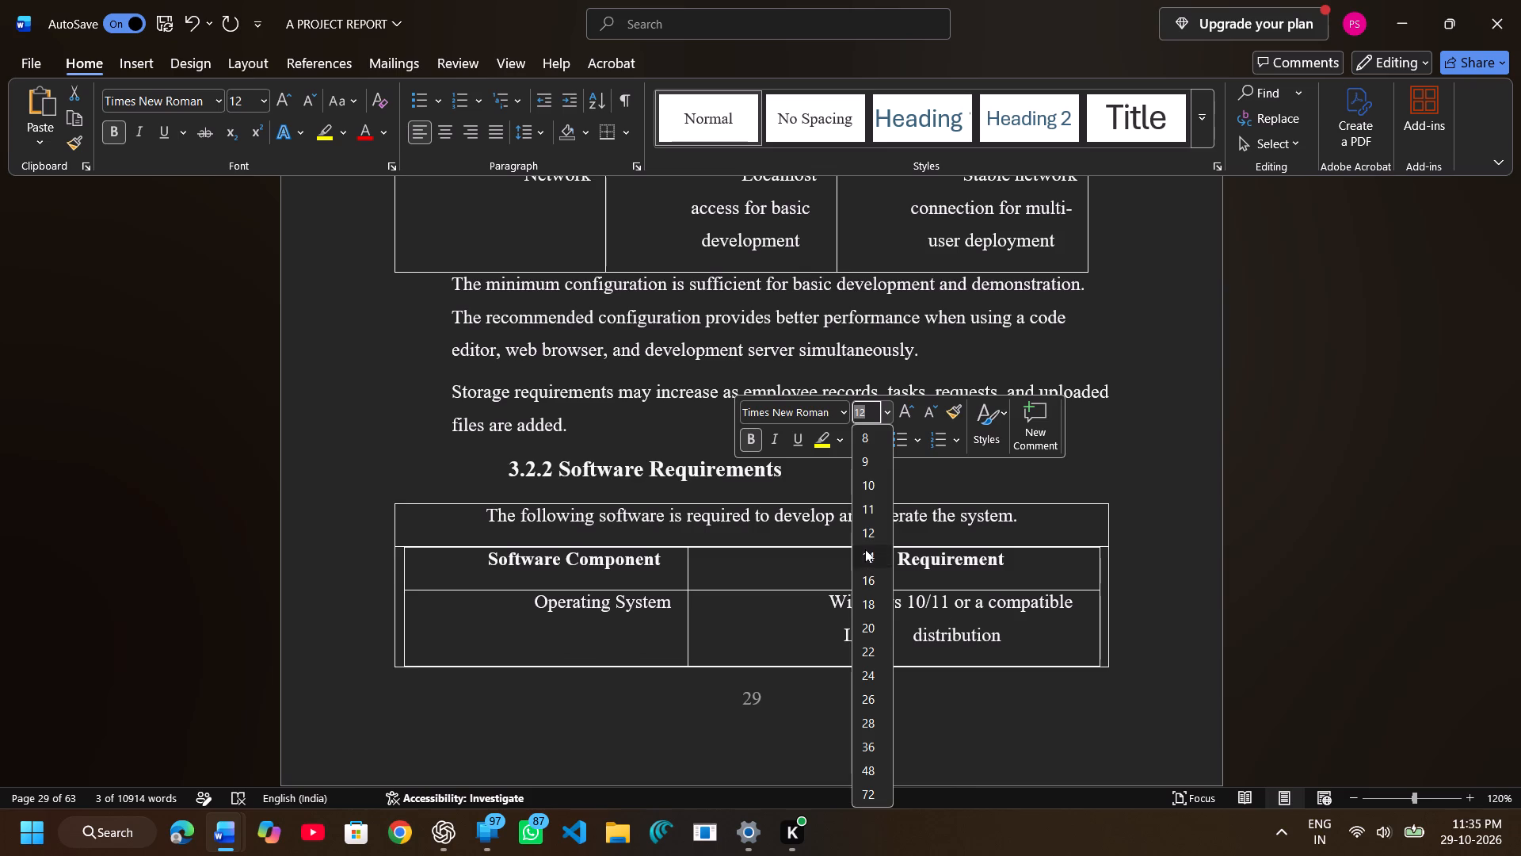
left_click(505, 462)
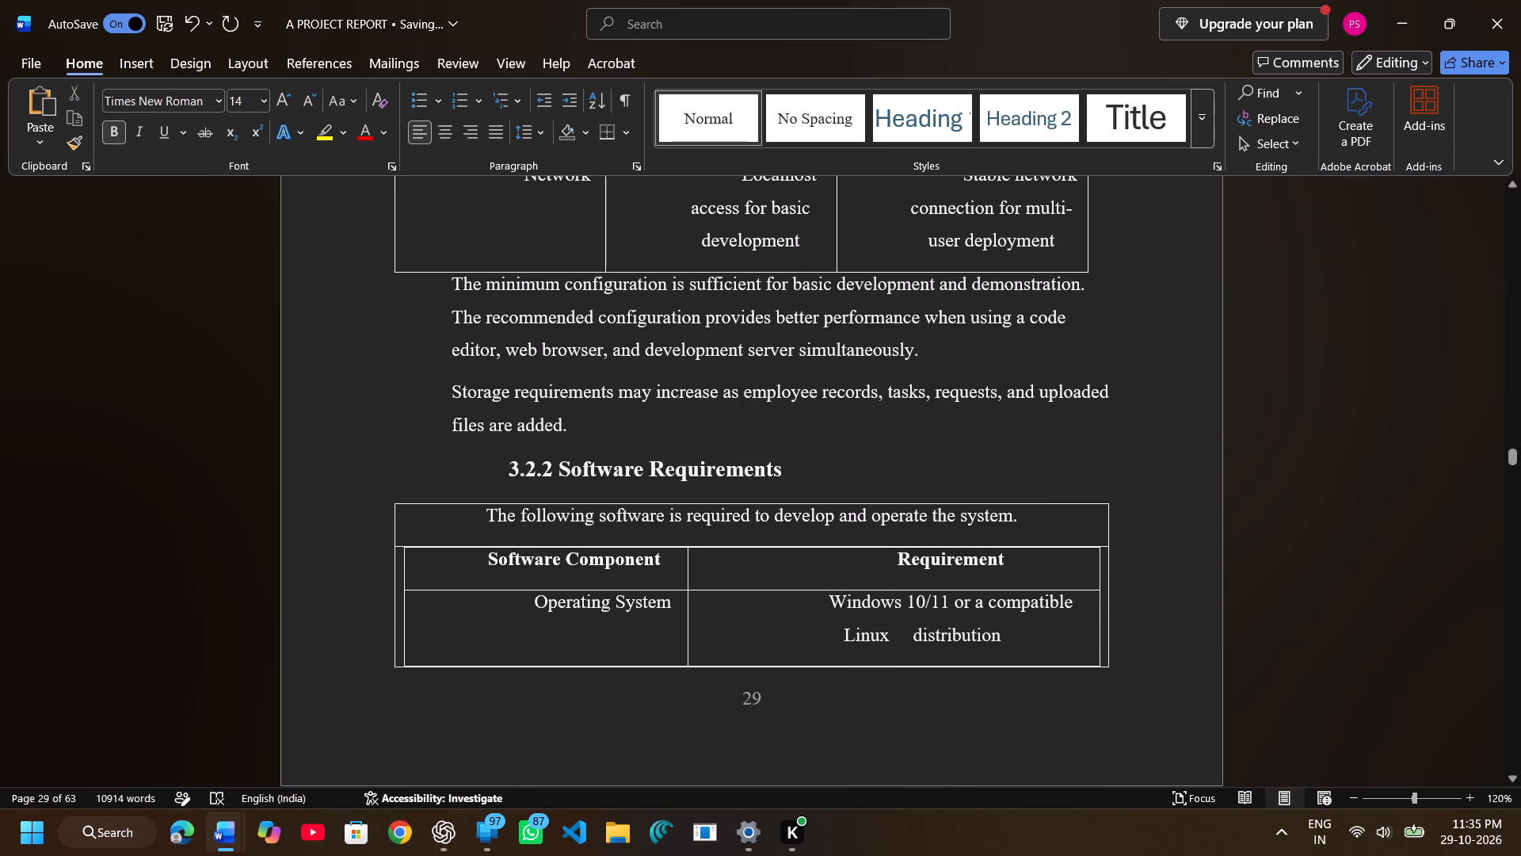
key("BackSpace")
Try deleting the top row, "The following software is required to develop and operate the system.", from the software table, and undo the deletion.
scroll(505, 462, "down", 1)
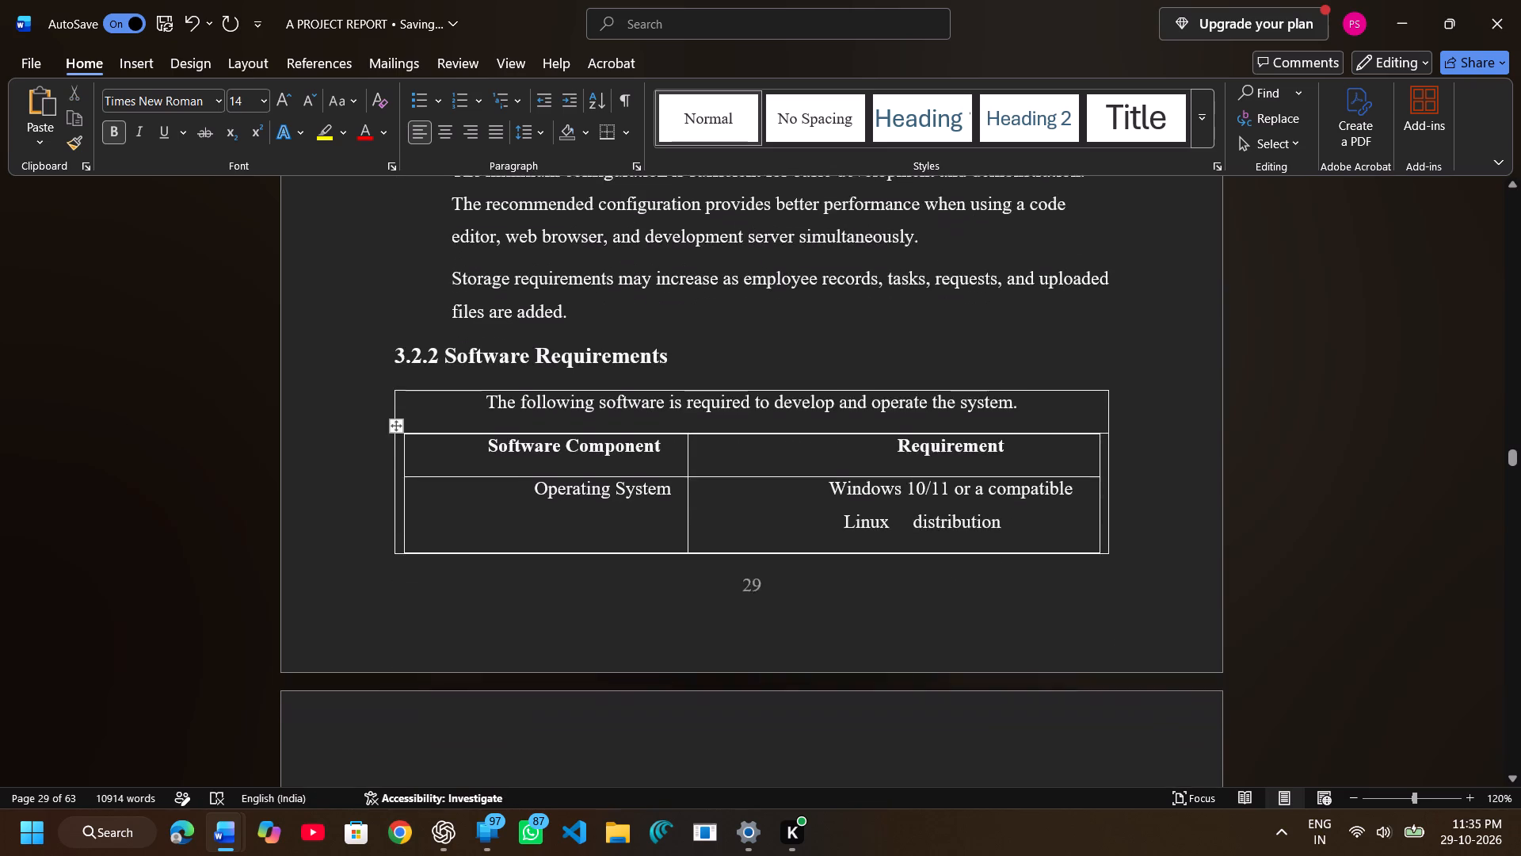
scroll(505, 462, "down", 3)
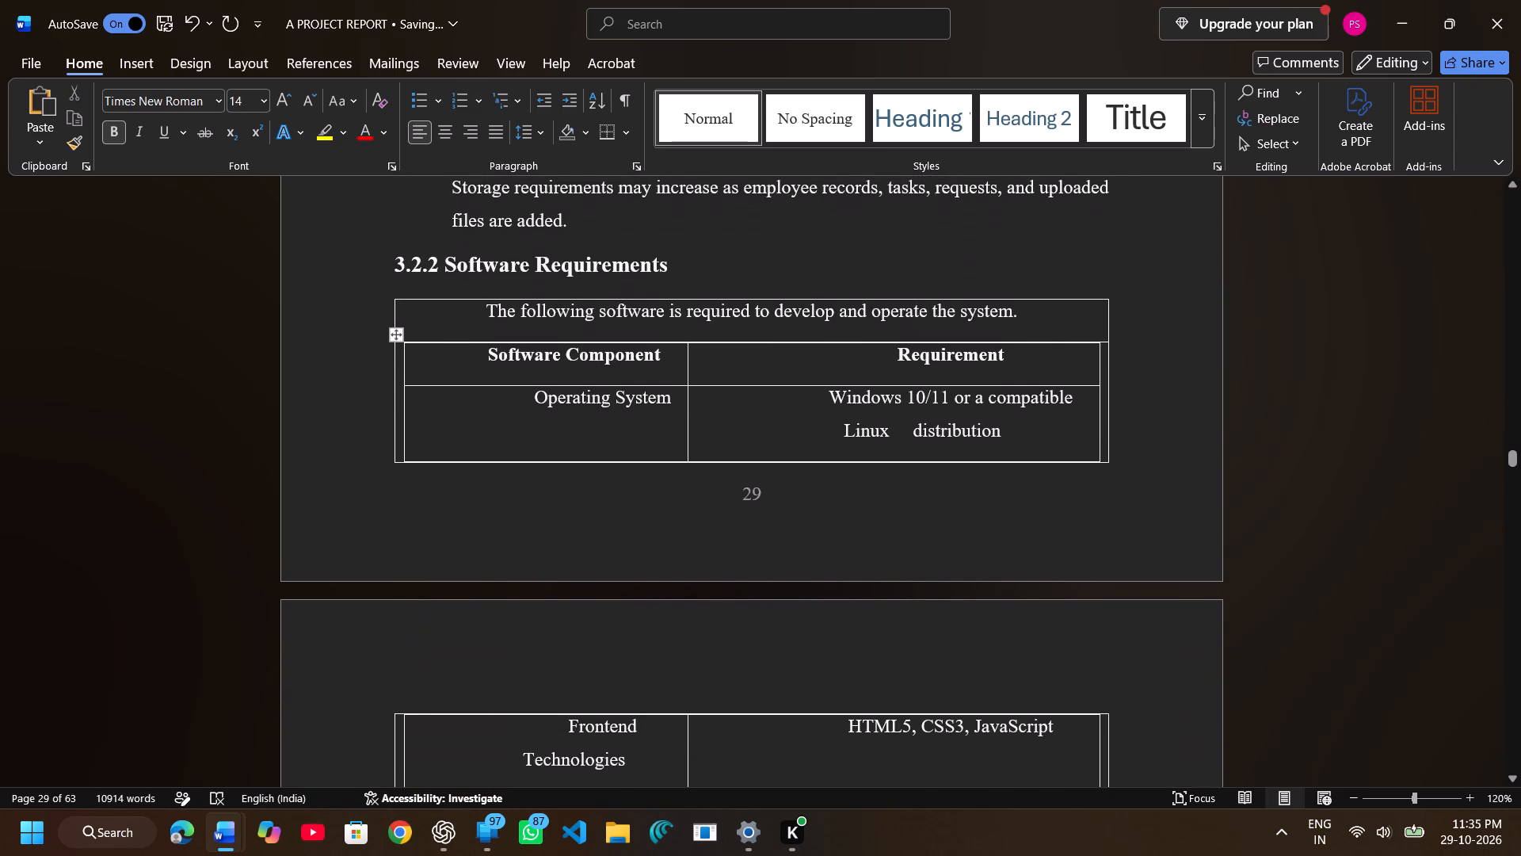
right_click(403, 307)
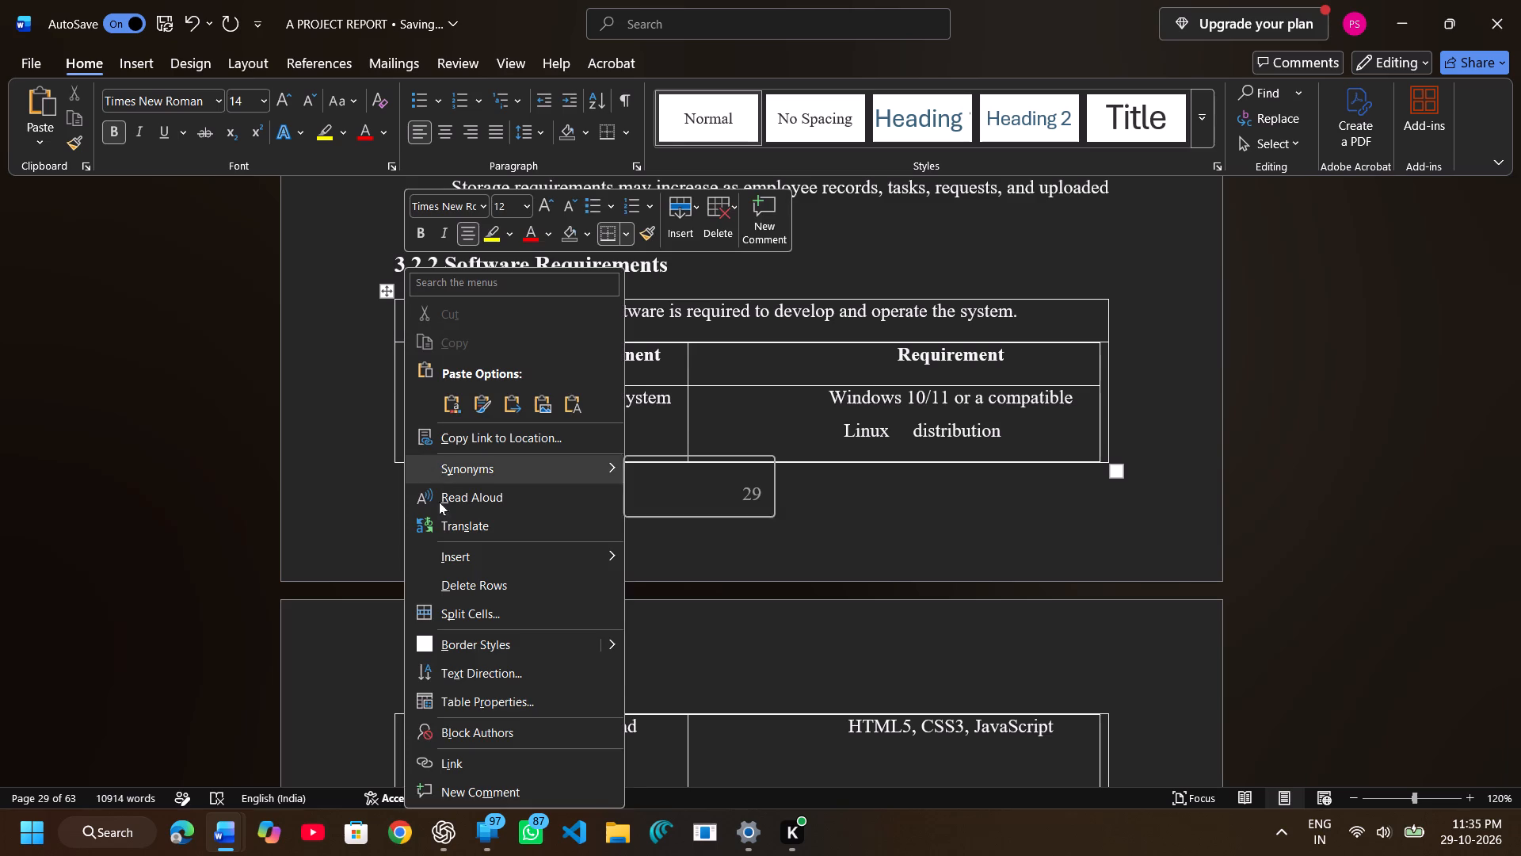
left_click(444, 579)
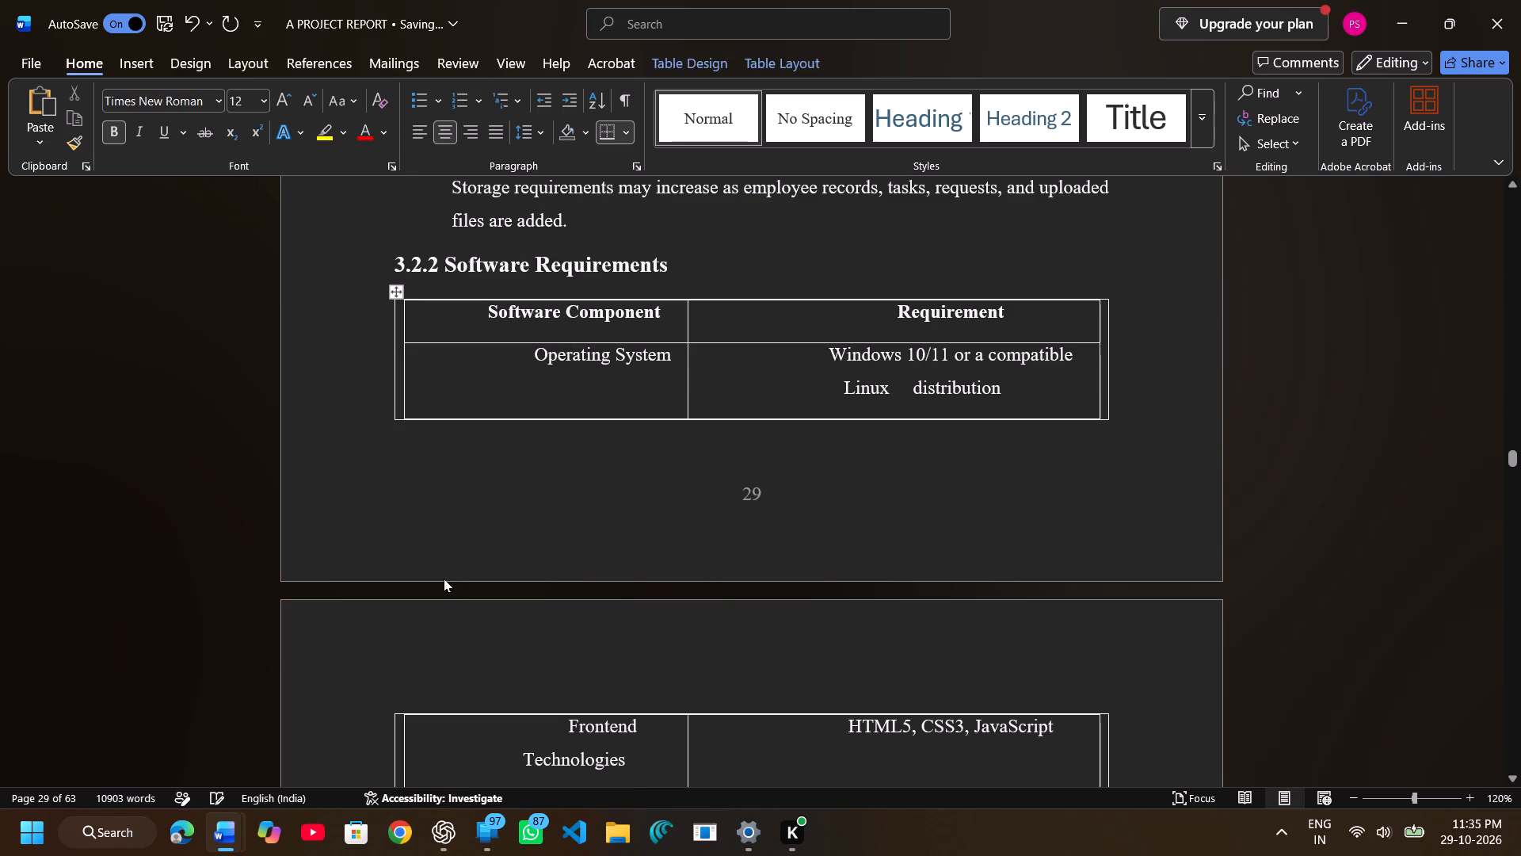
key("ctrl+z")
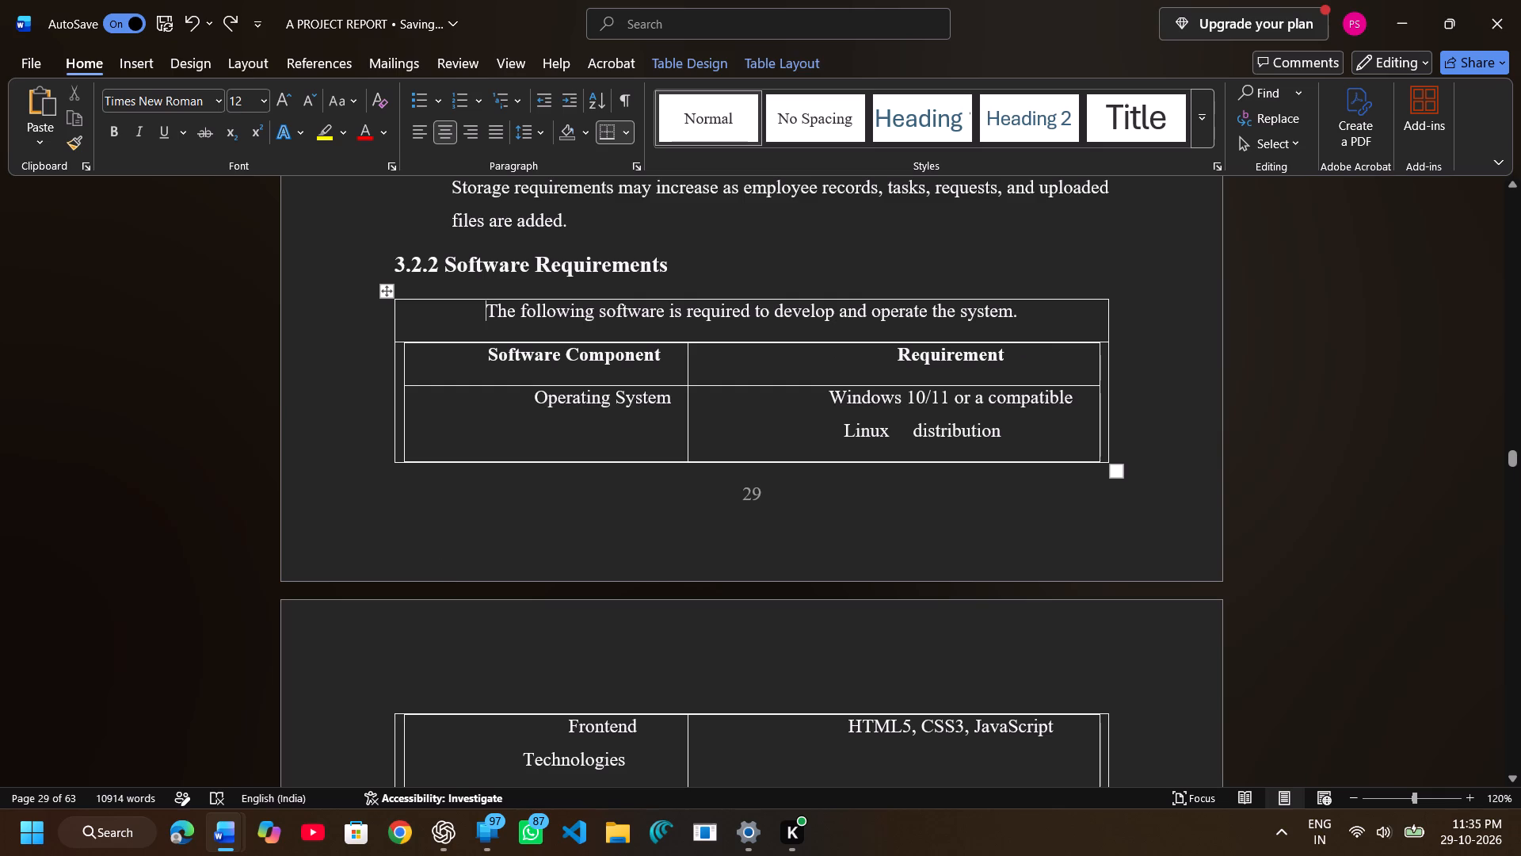
Set the heading "3.2.3 Database Requirements" on page 31 to font size 14 and remove its indent.
scroll(442, 410, "down", 2)
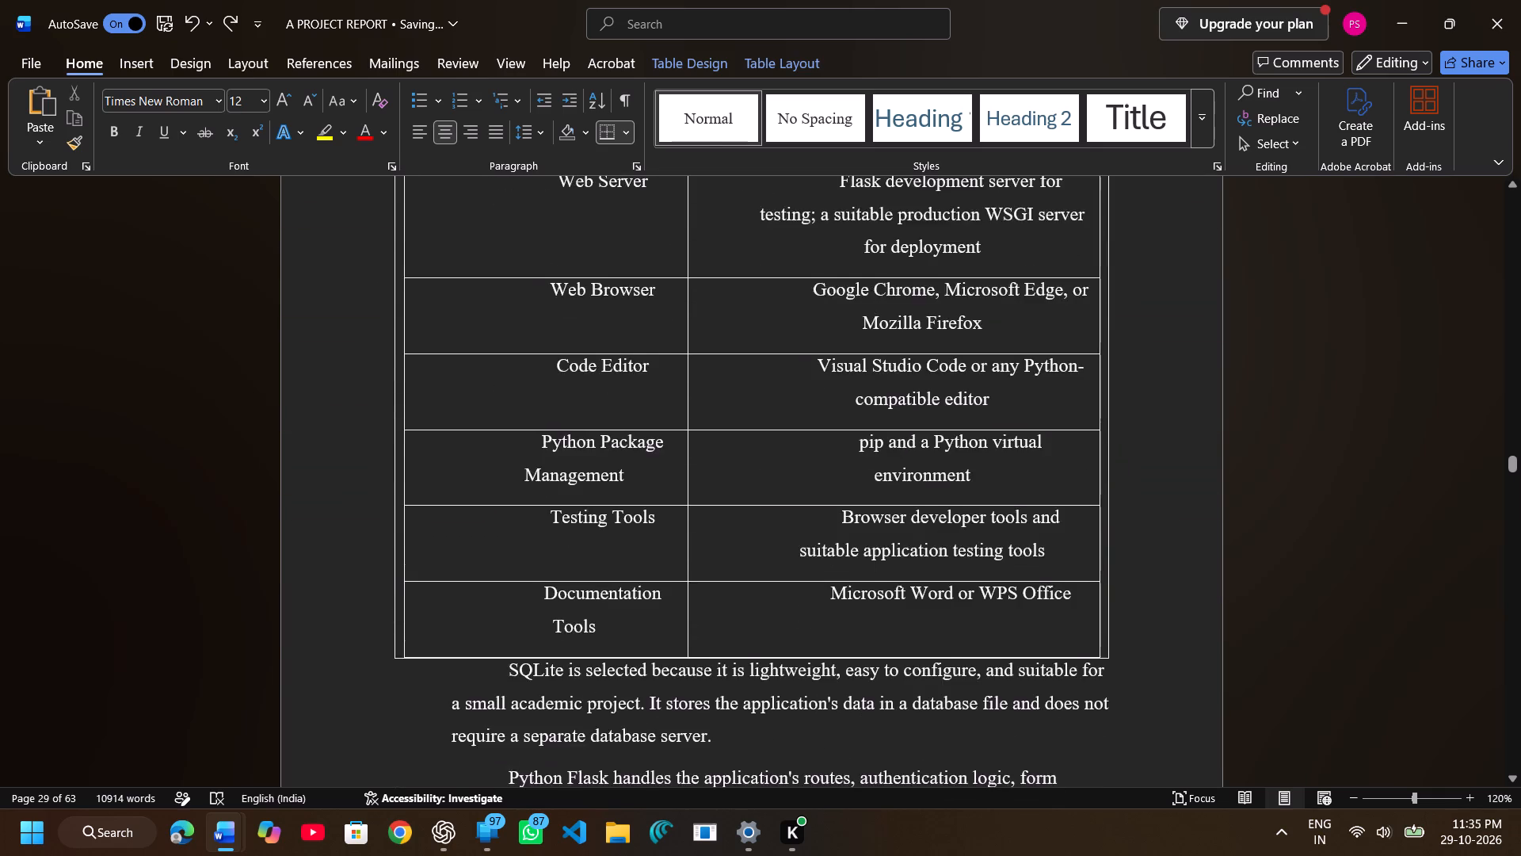
scroll(442, 410, "right", 1)
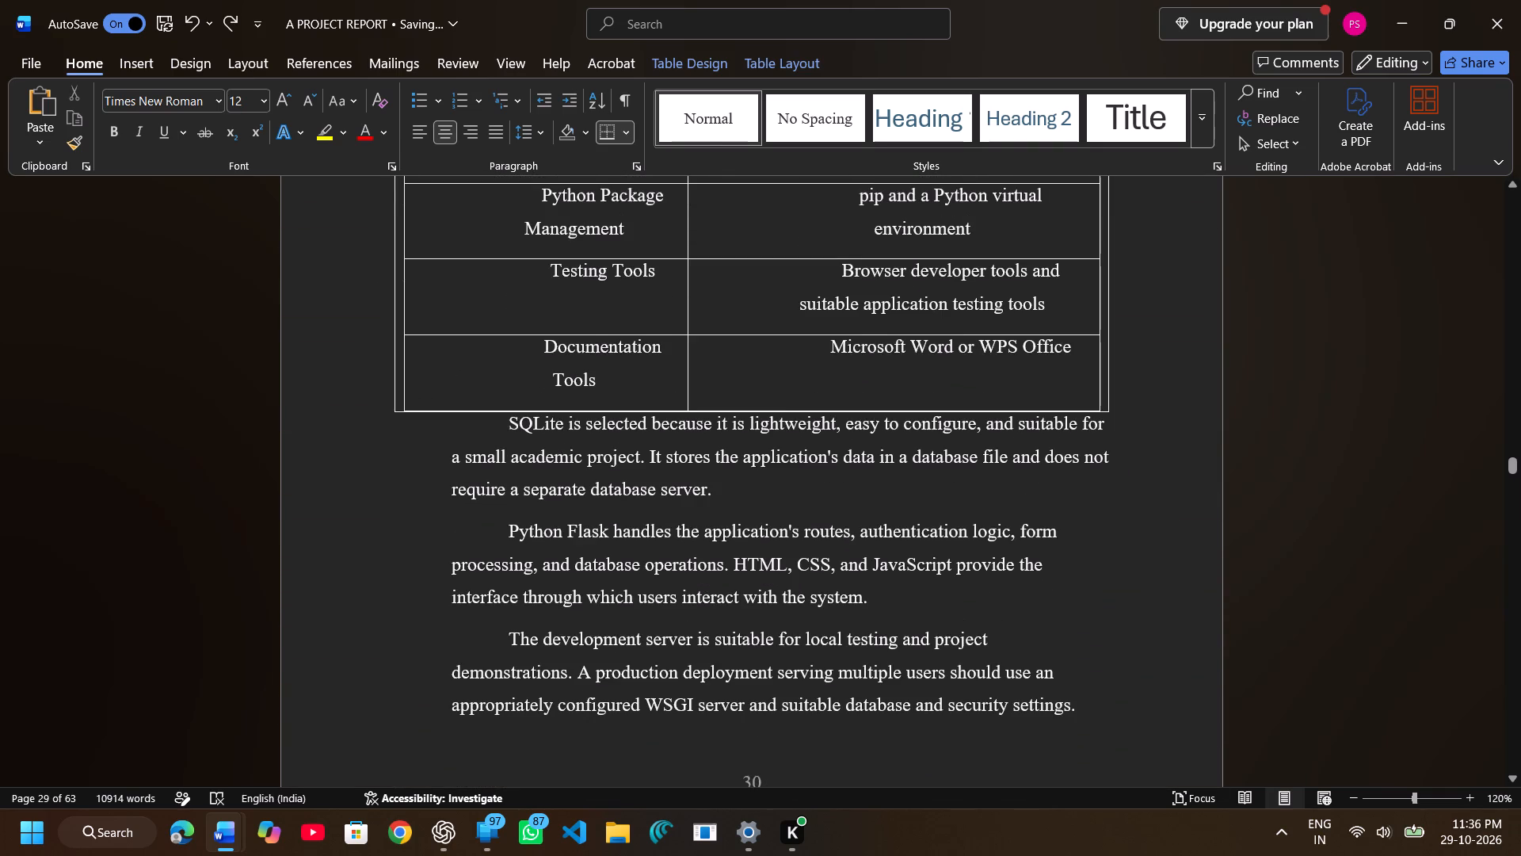
scroll(442, 410, "right", 2)
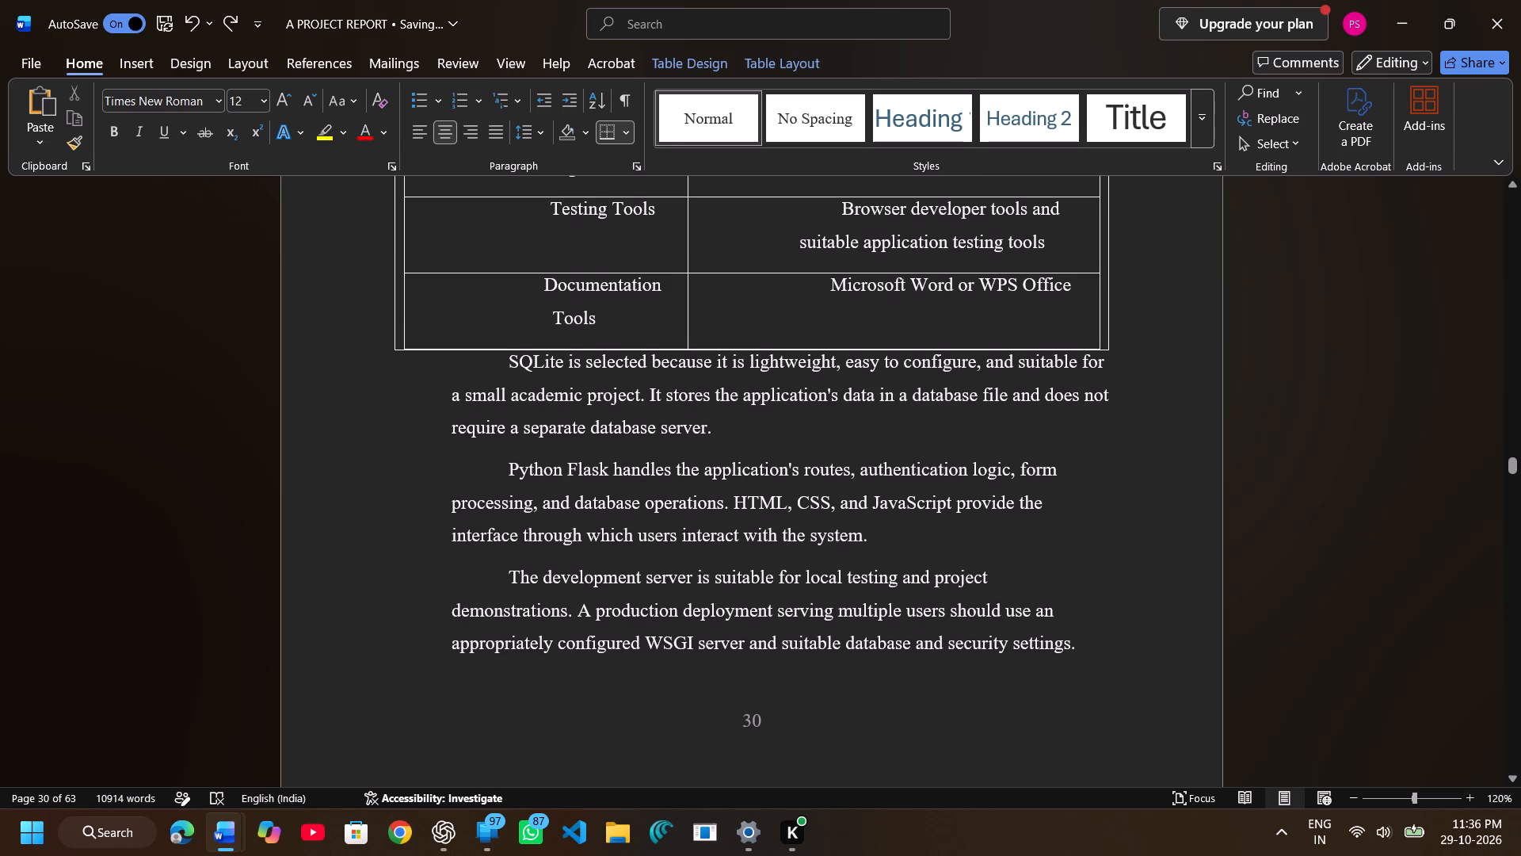
scroll(442, 410, "right", 1)
scroll(442, 410, "down", 1)
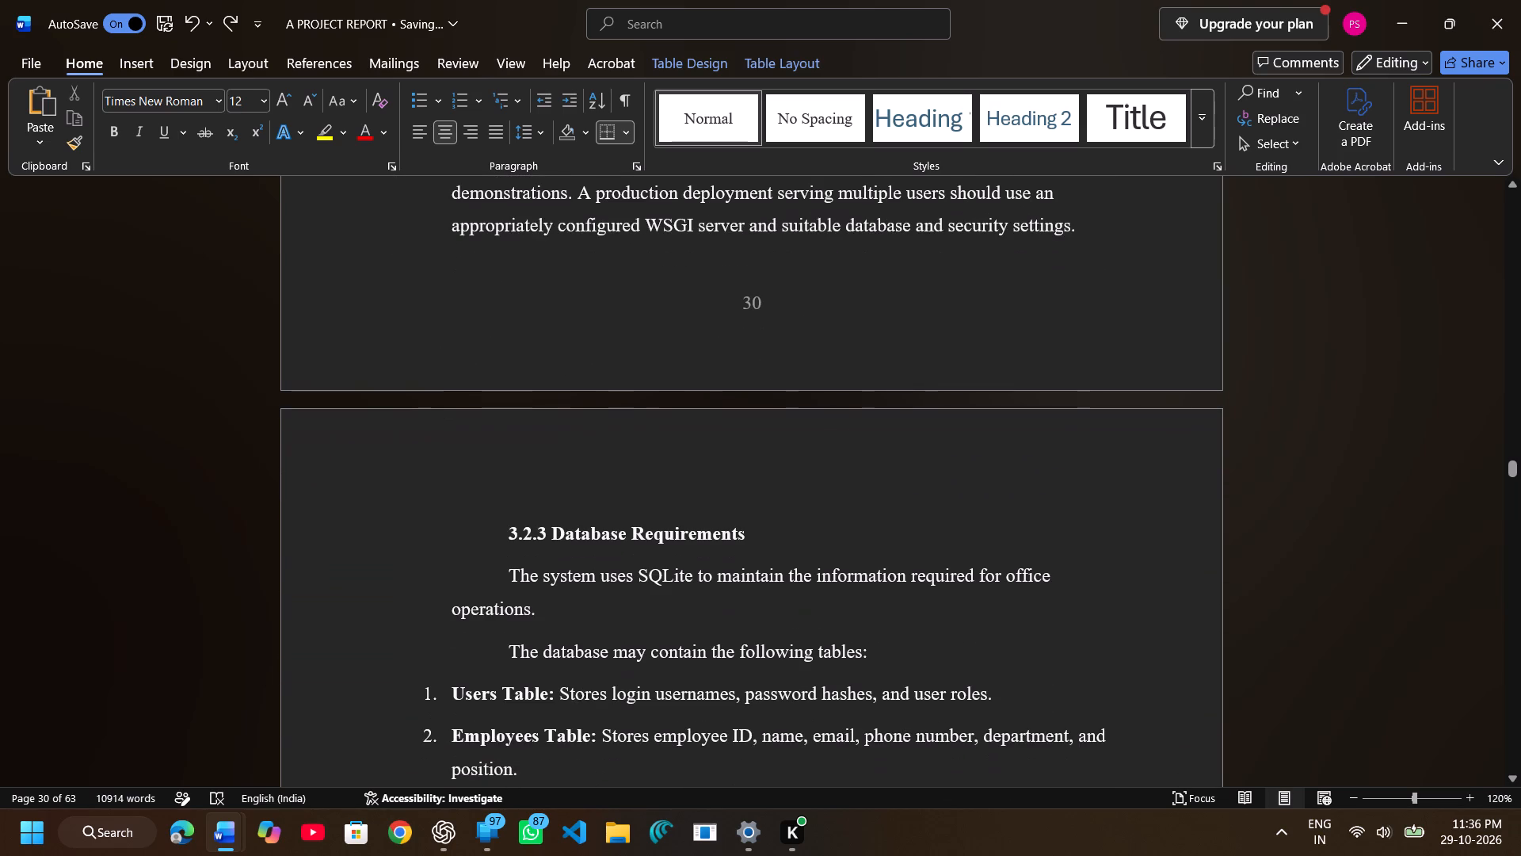
left_click_drag(484, 518, 760, 531)
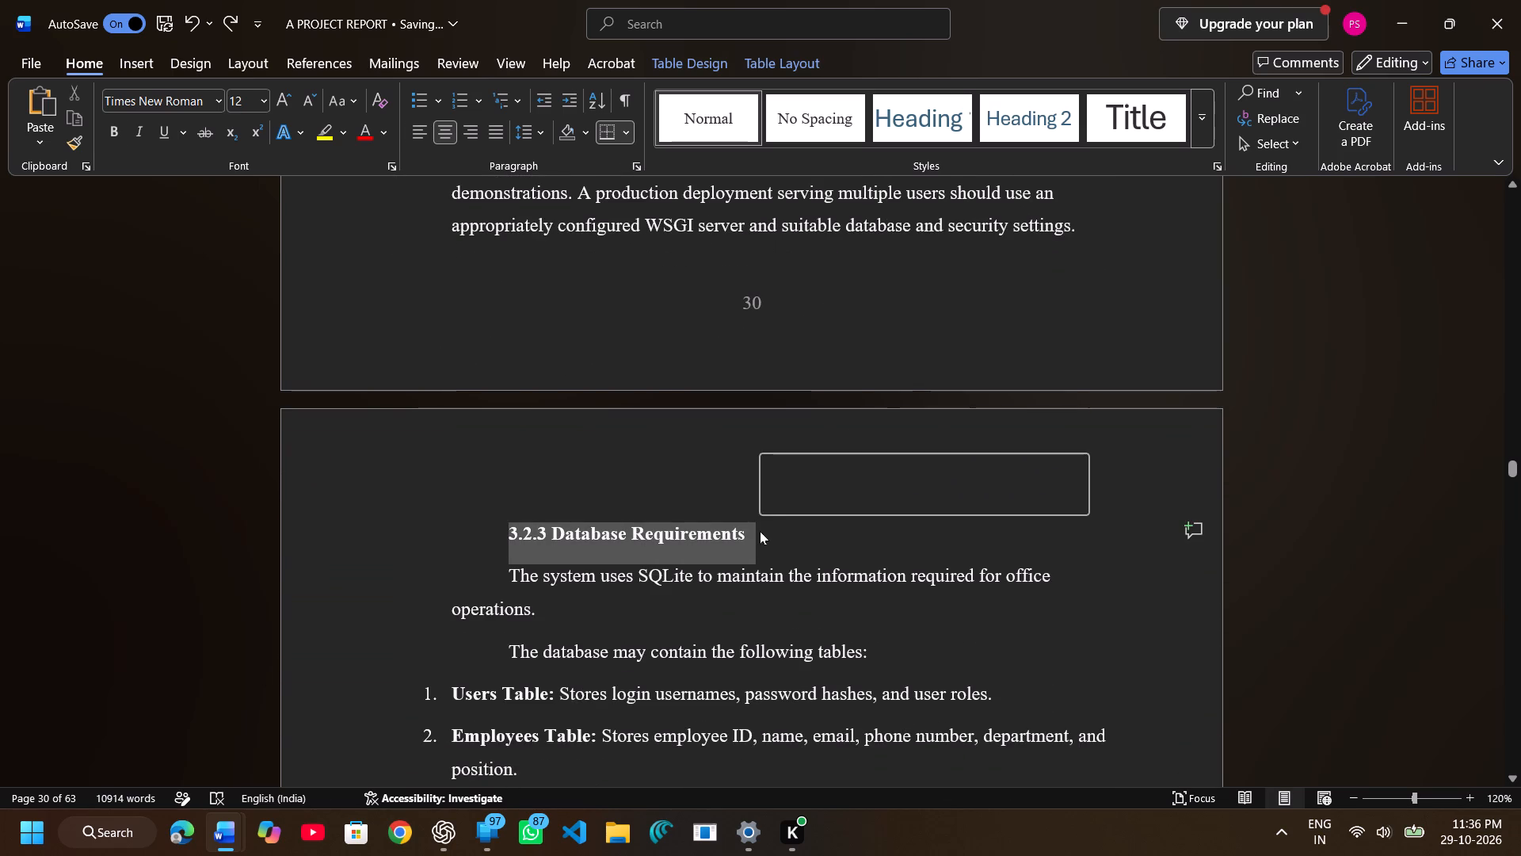
left_click(914, 471)
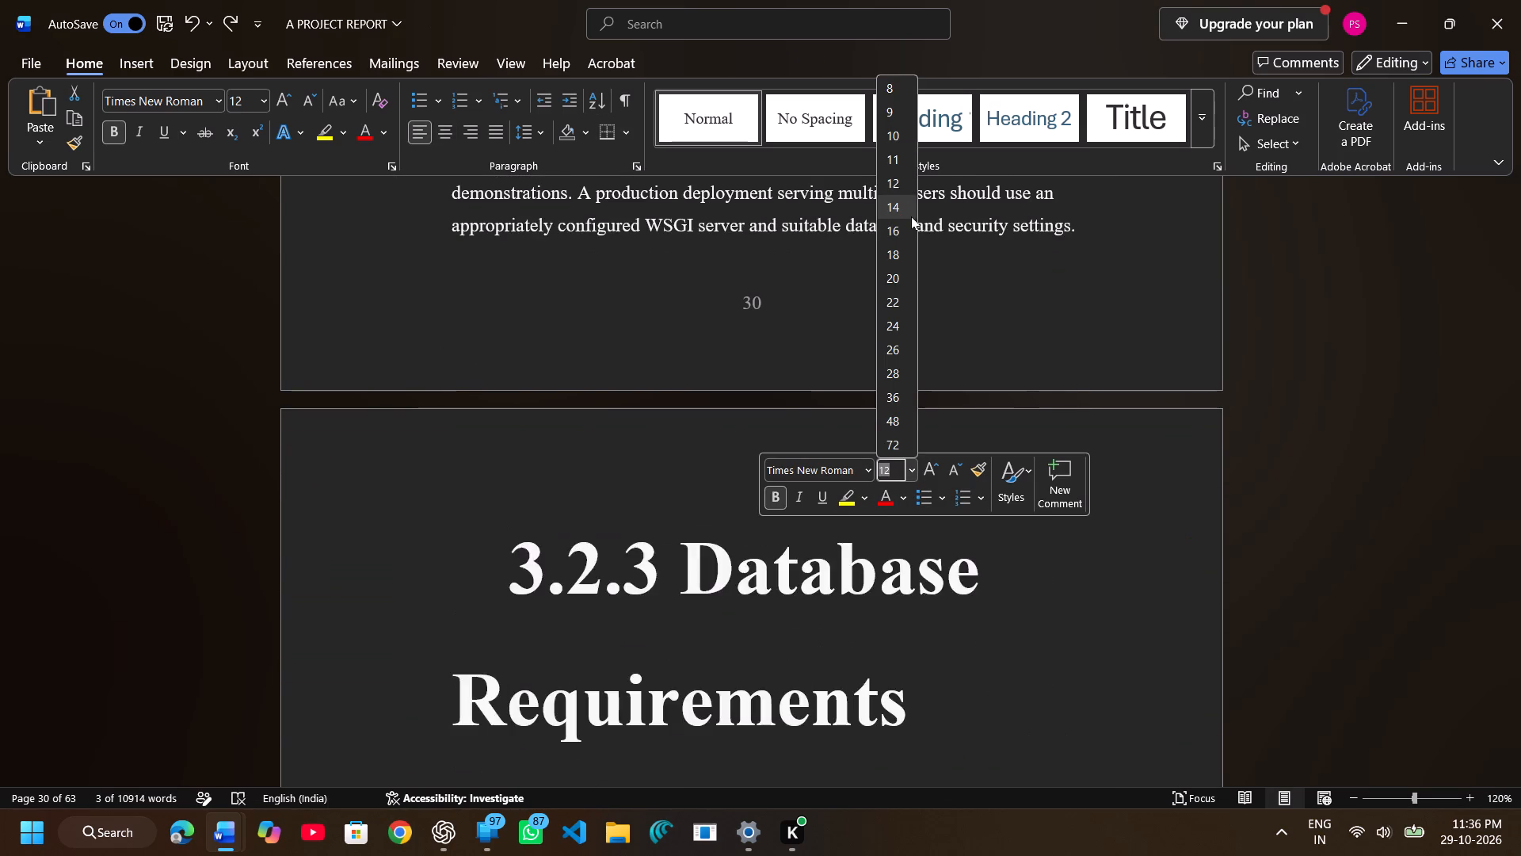
left_click(906, 213)
scroll(558, 397, "up", 1)
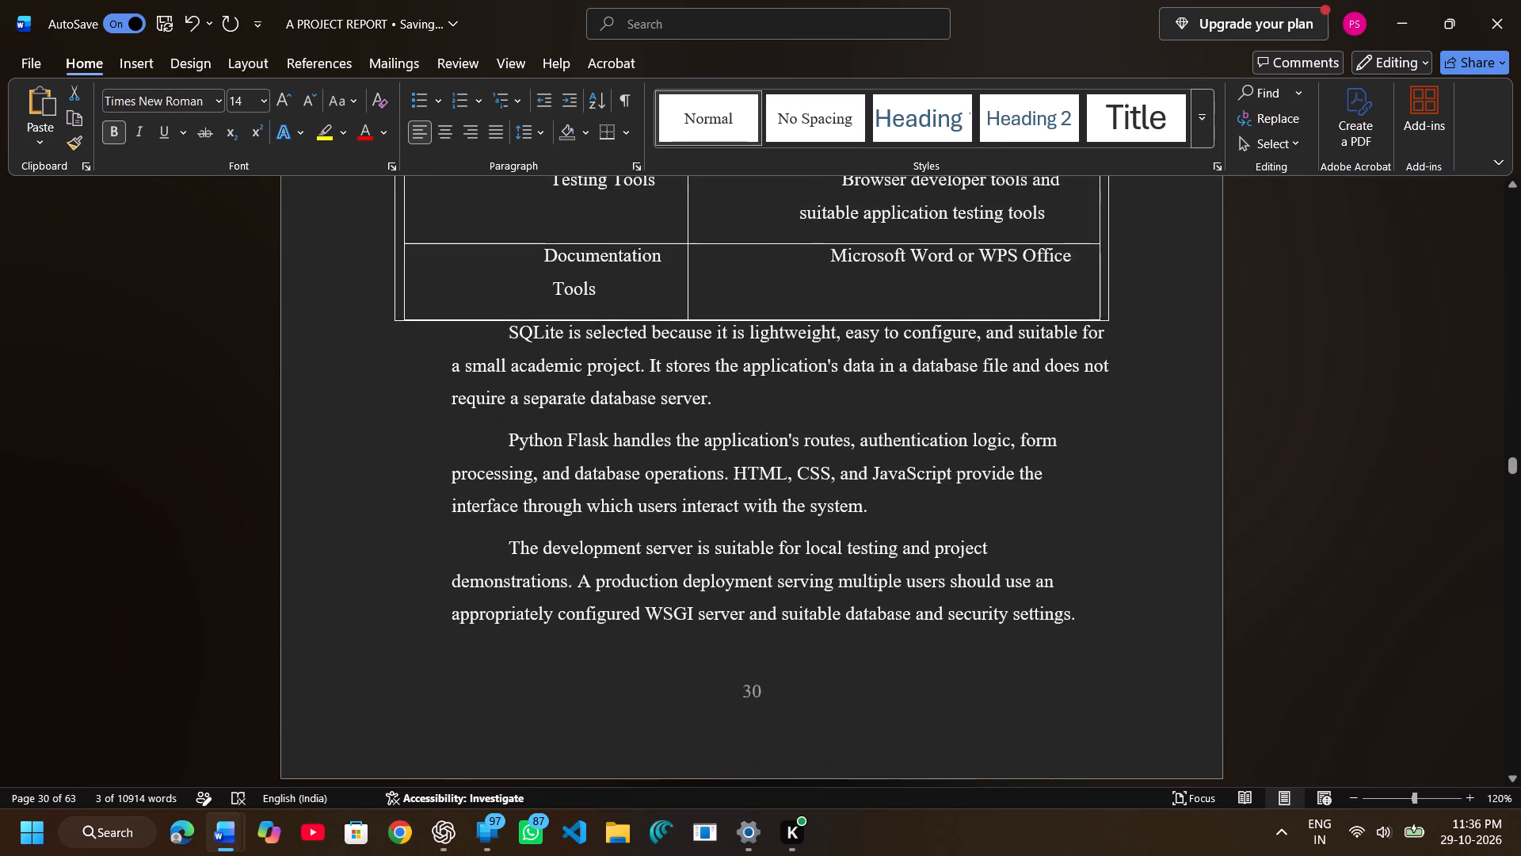
scroll(558, 397, "up", 1)
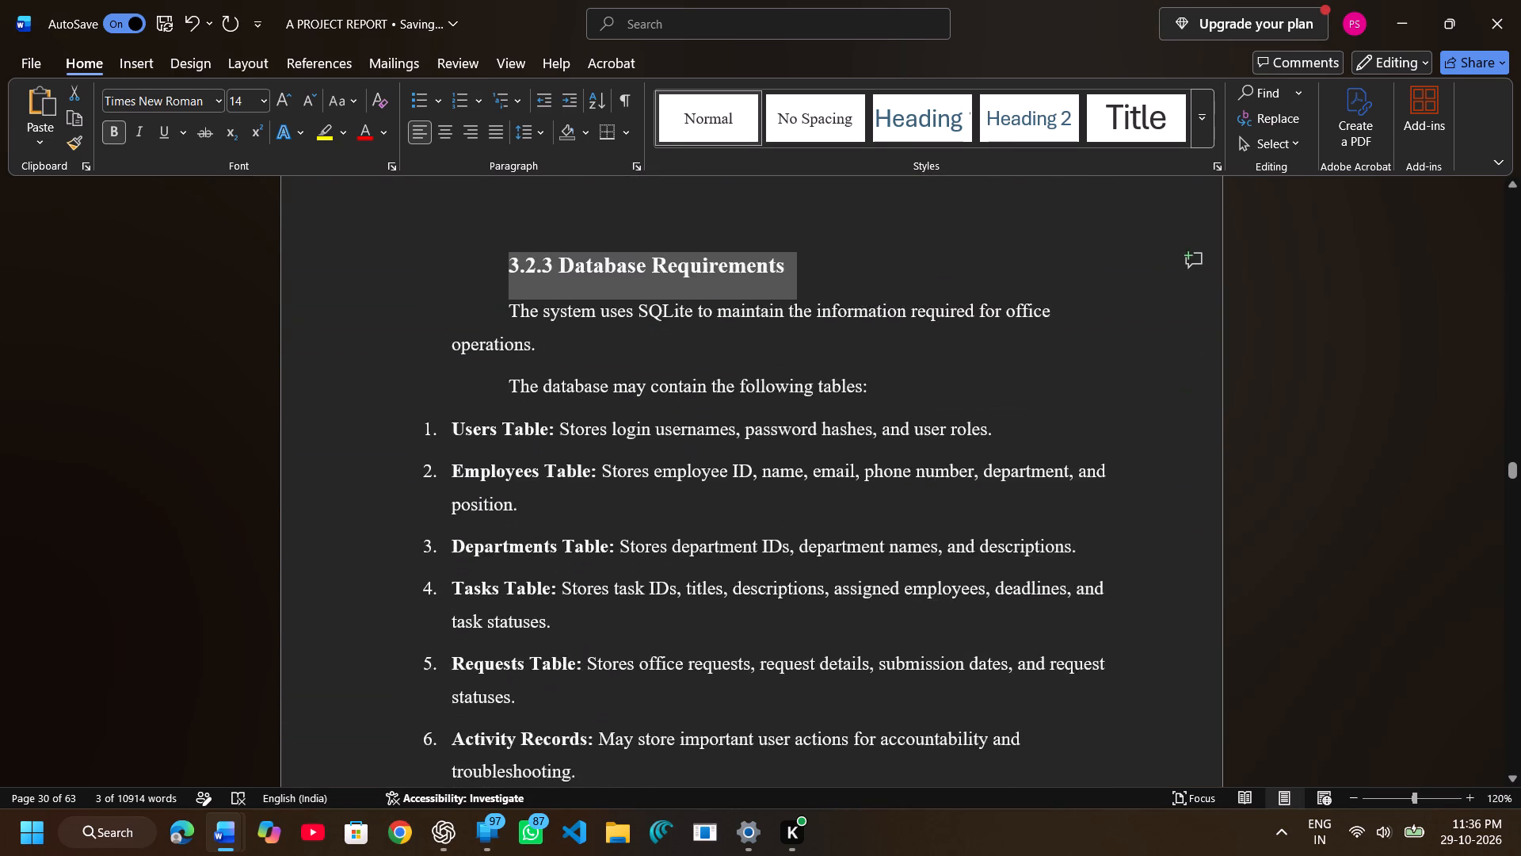
scroll(558, 397, "up", 1)
left_click(505, 388)
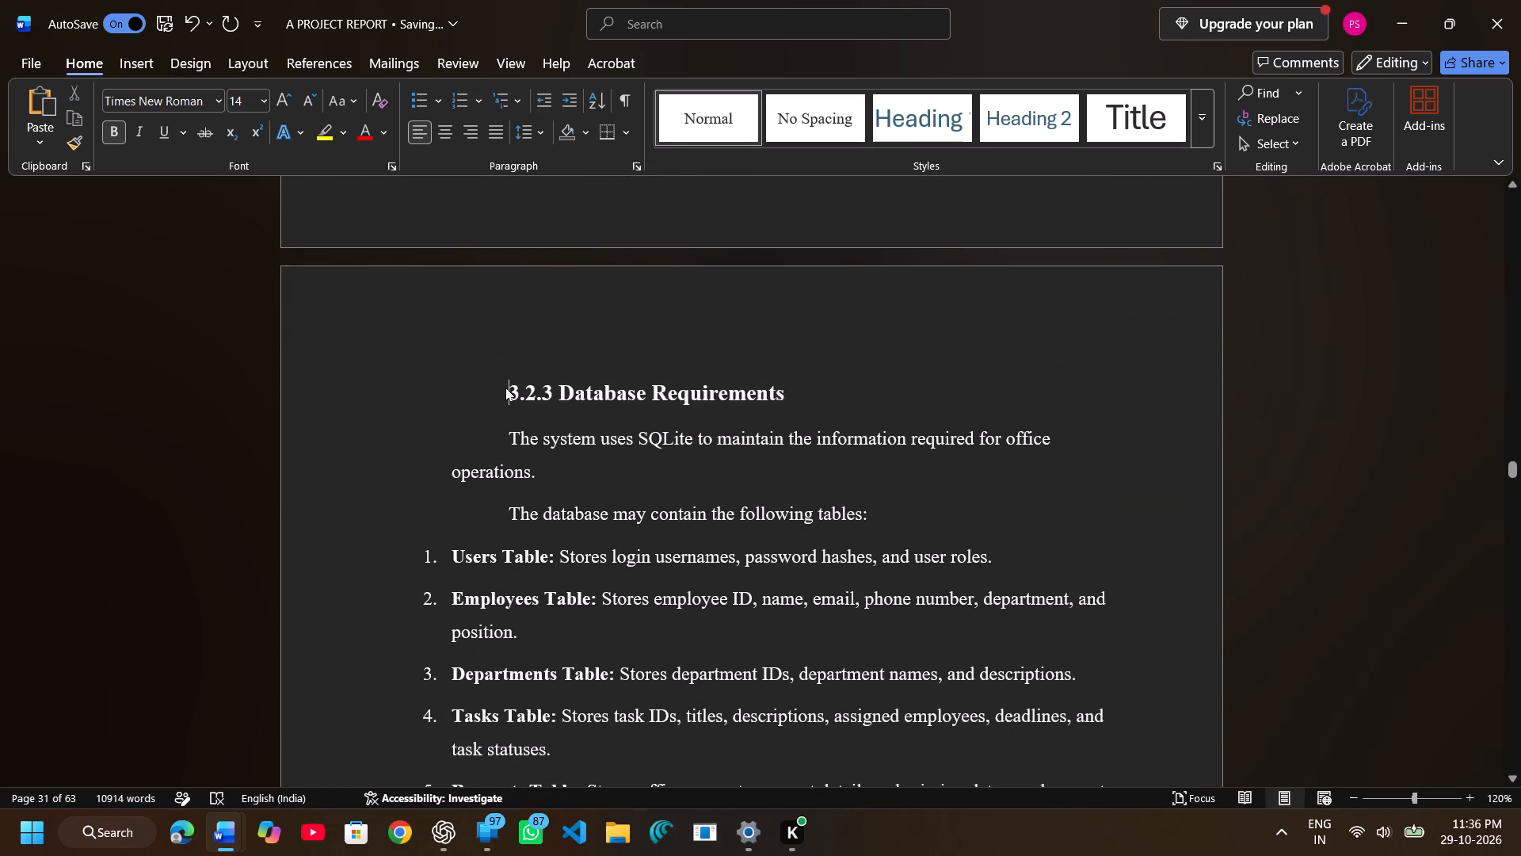
key("BackSpace")
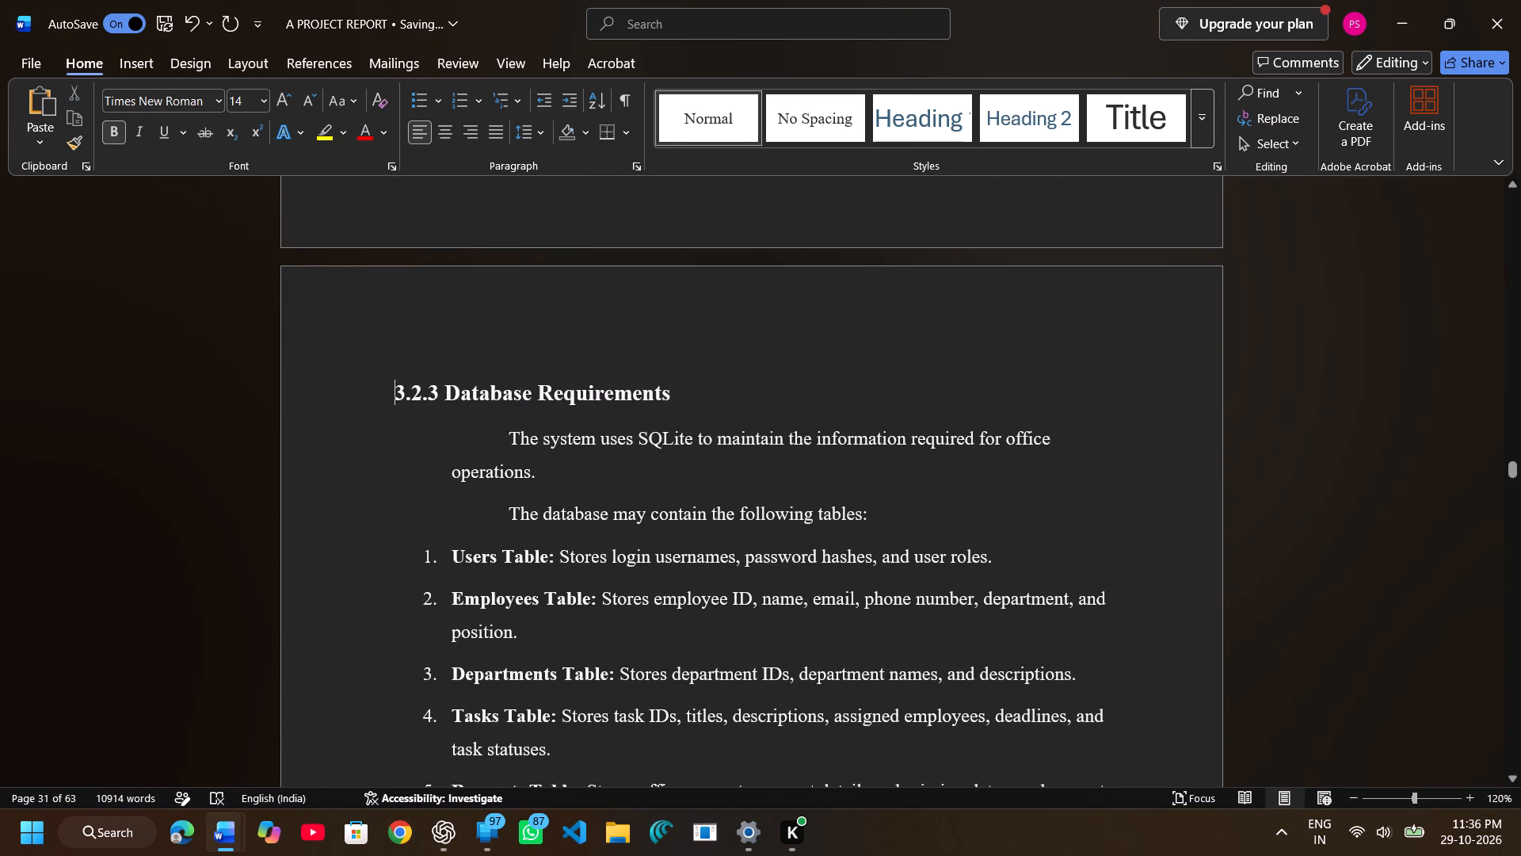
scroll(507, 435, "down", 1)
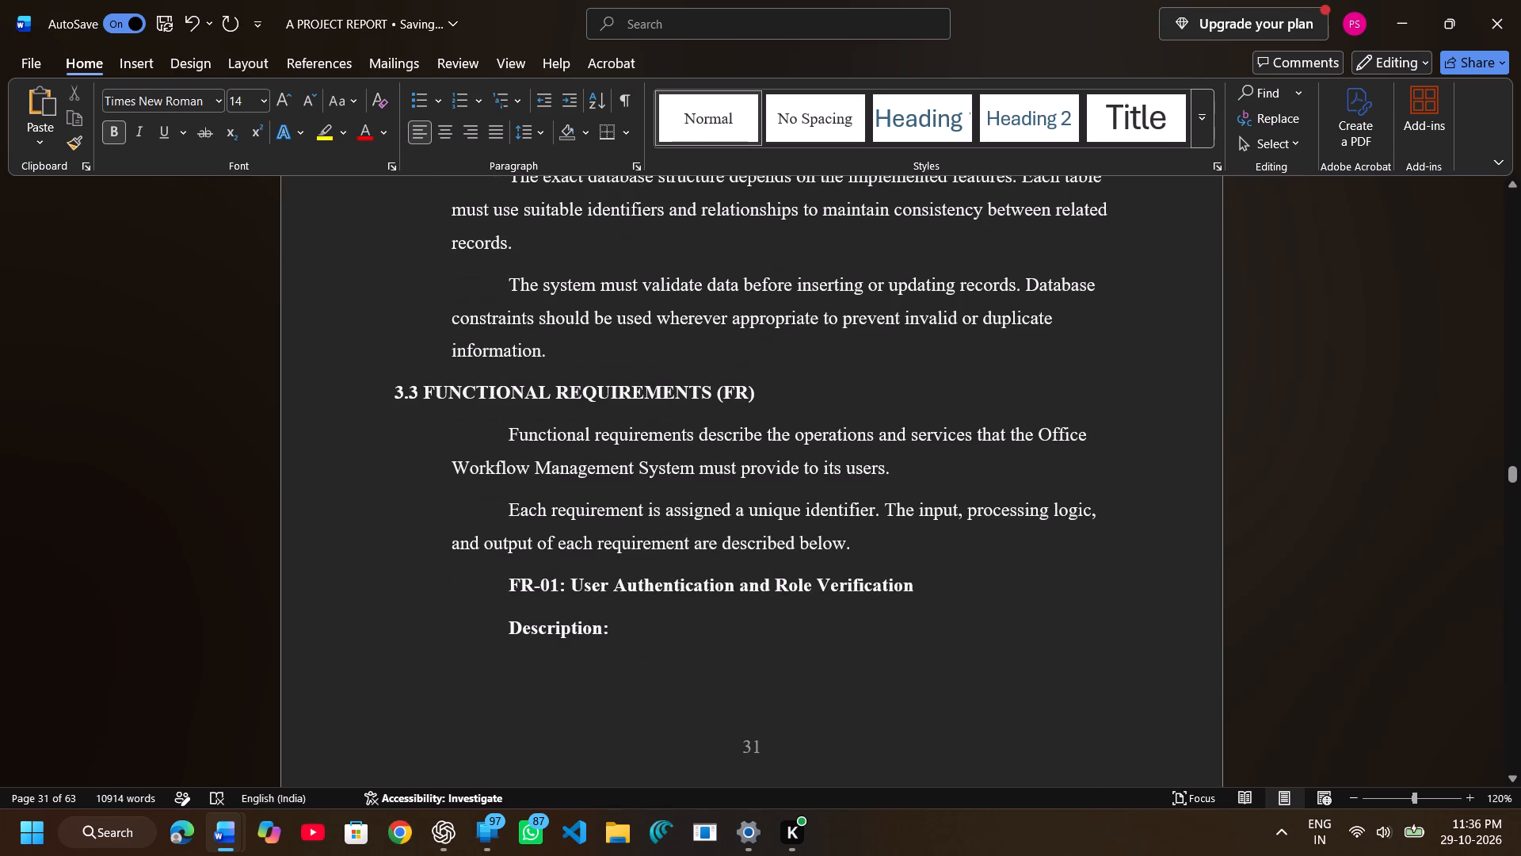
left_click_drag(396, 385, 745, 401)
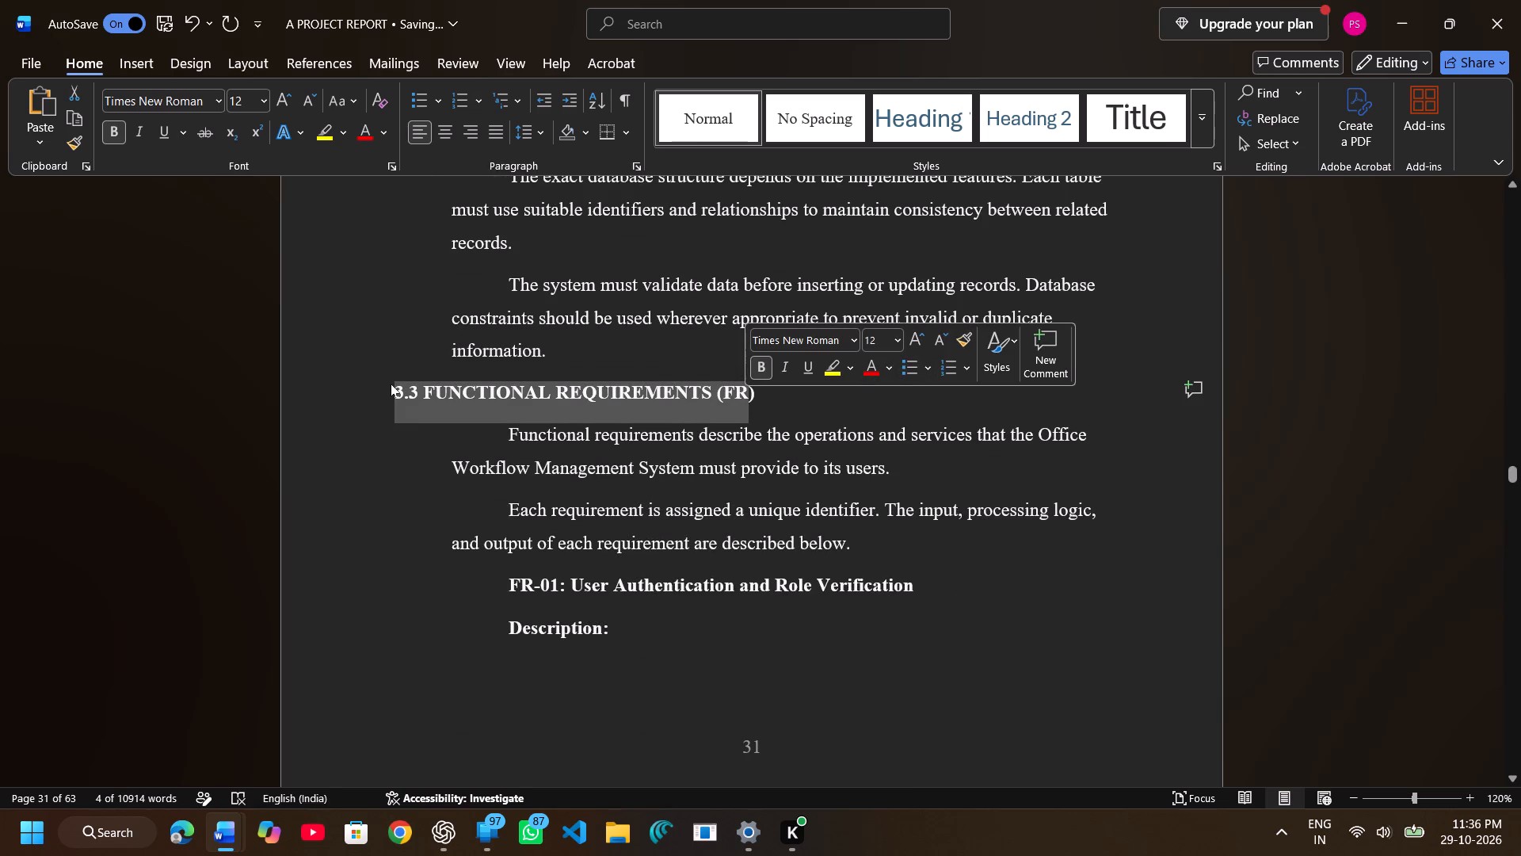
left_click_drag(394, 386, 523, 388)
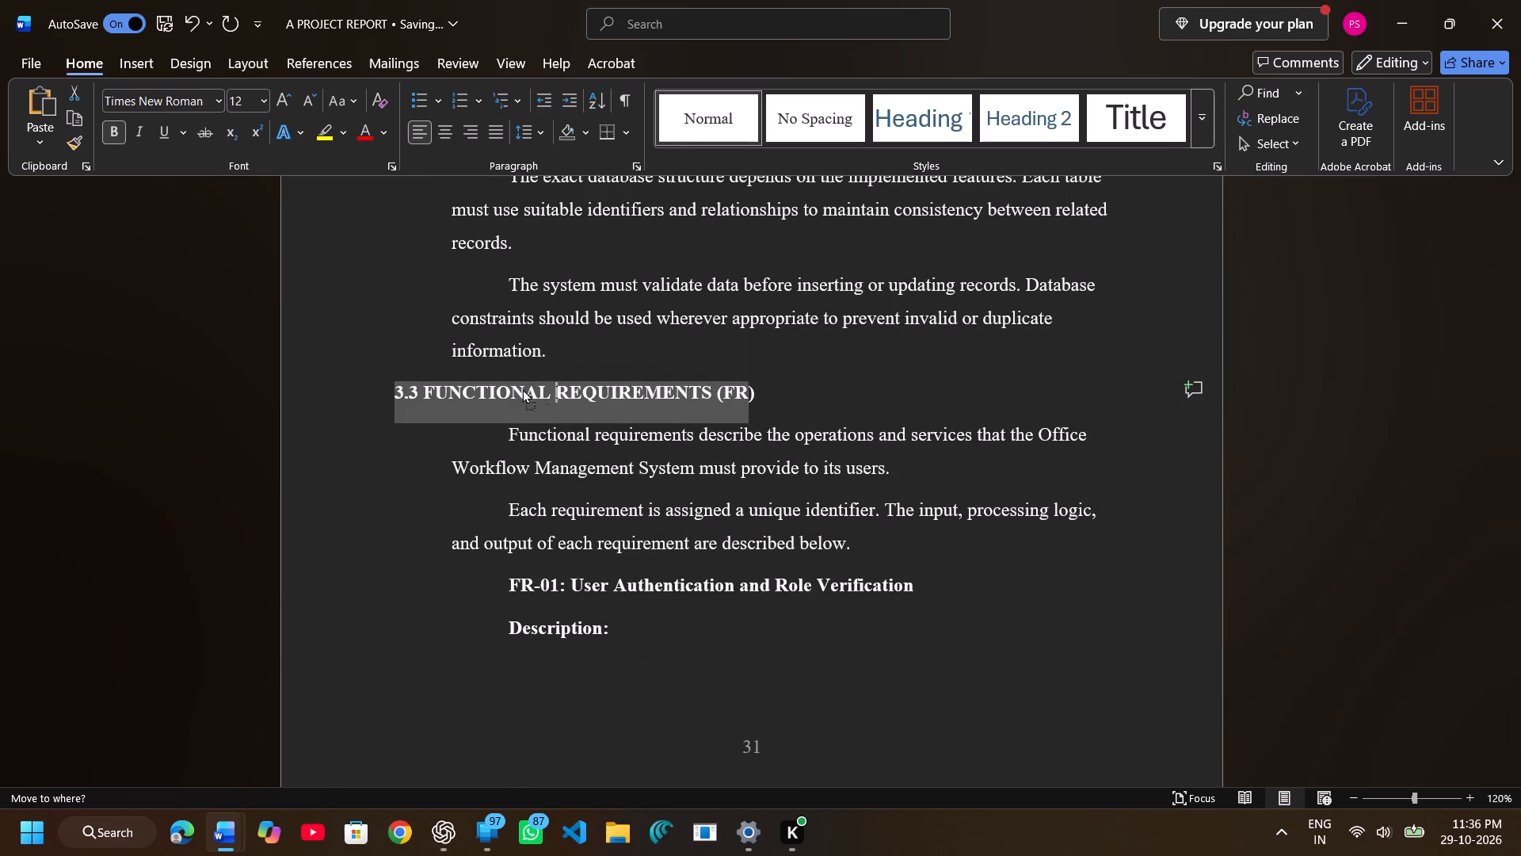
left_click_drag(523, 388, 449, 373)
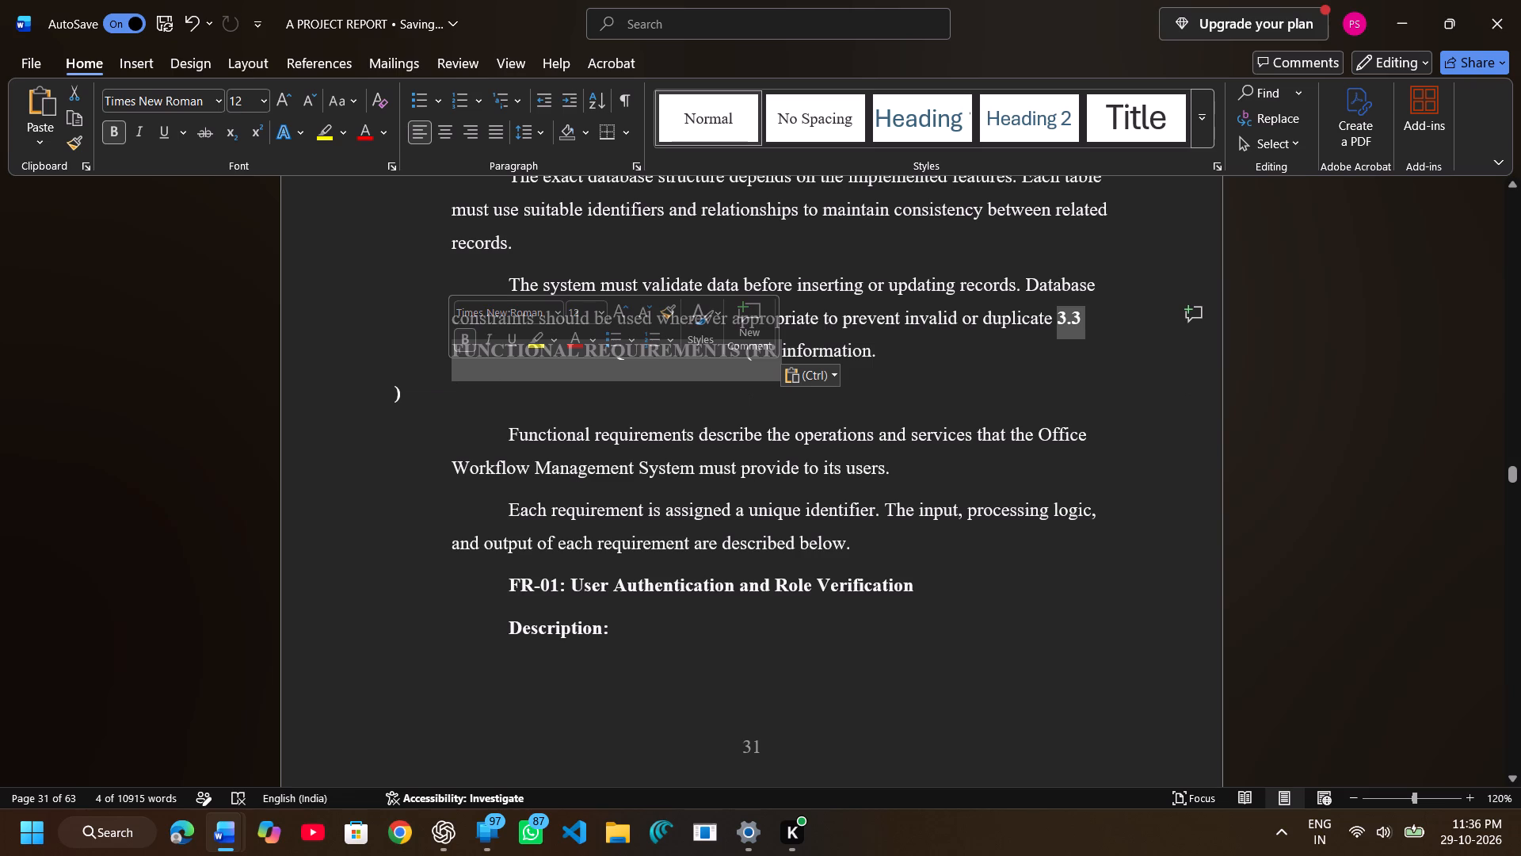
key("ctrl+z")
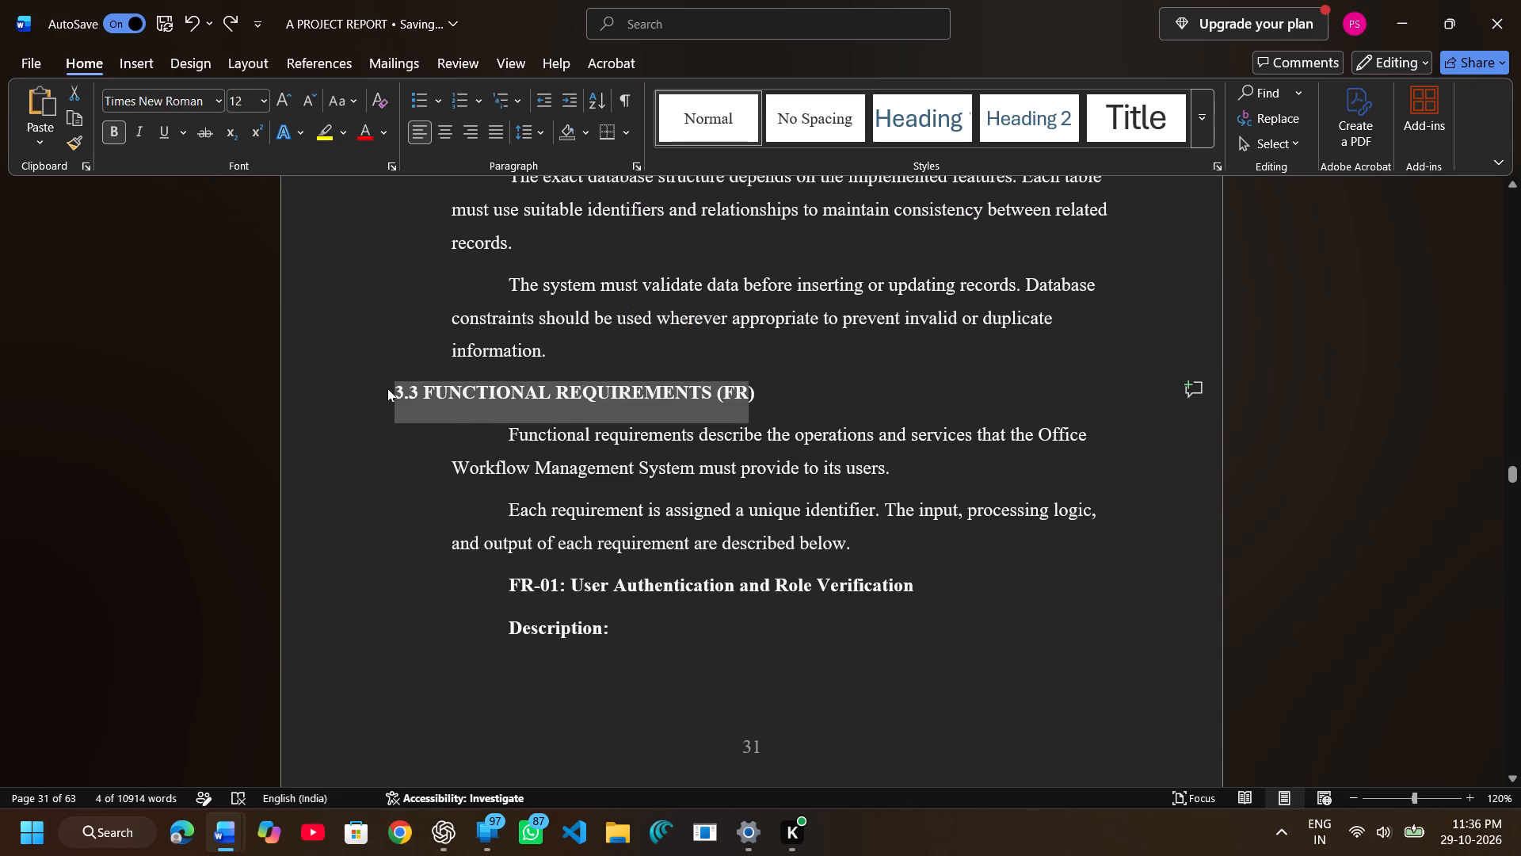
Set the heading "3.3 FUNCTIONAL REQUIREMENTS (FR)" on page 31 to font size 14.
left_click(387, 388)
left_click_drag(387, 388, 752, 387)
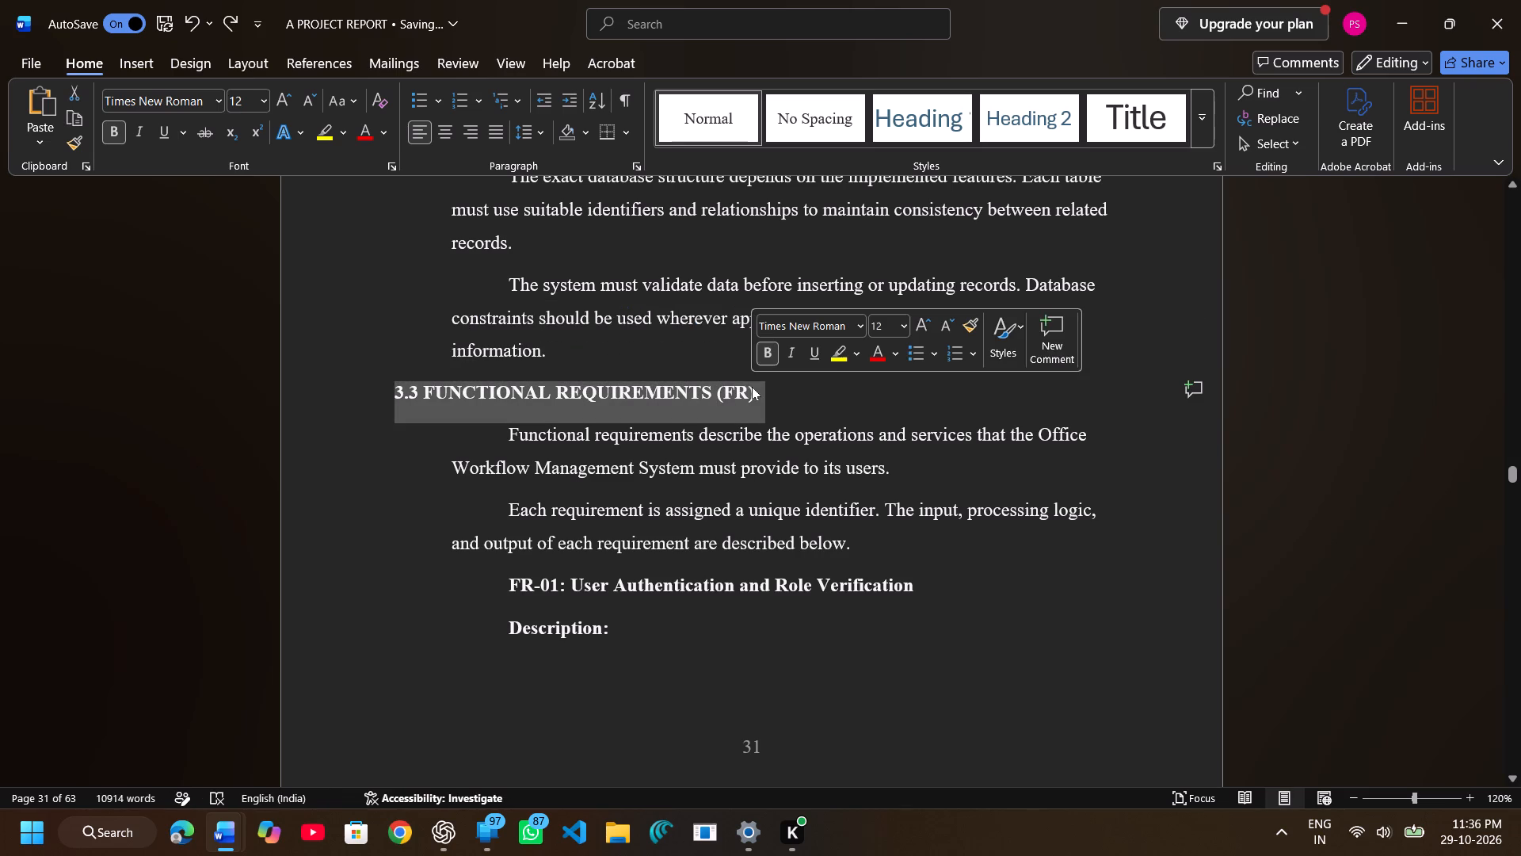
left_click(906, 327)
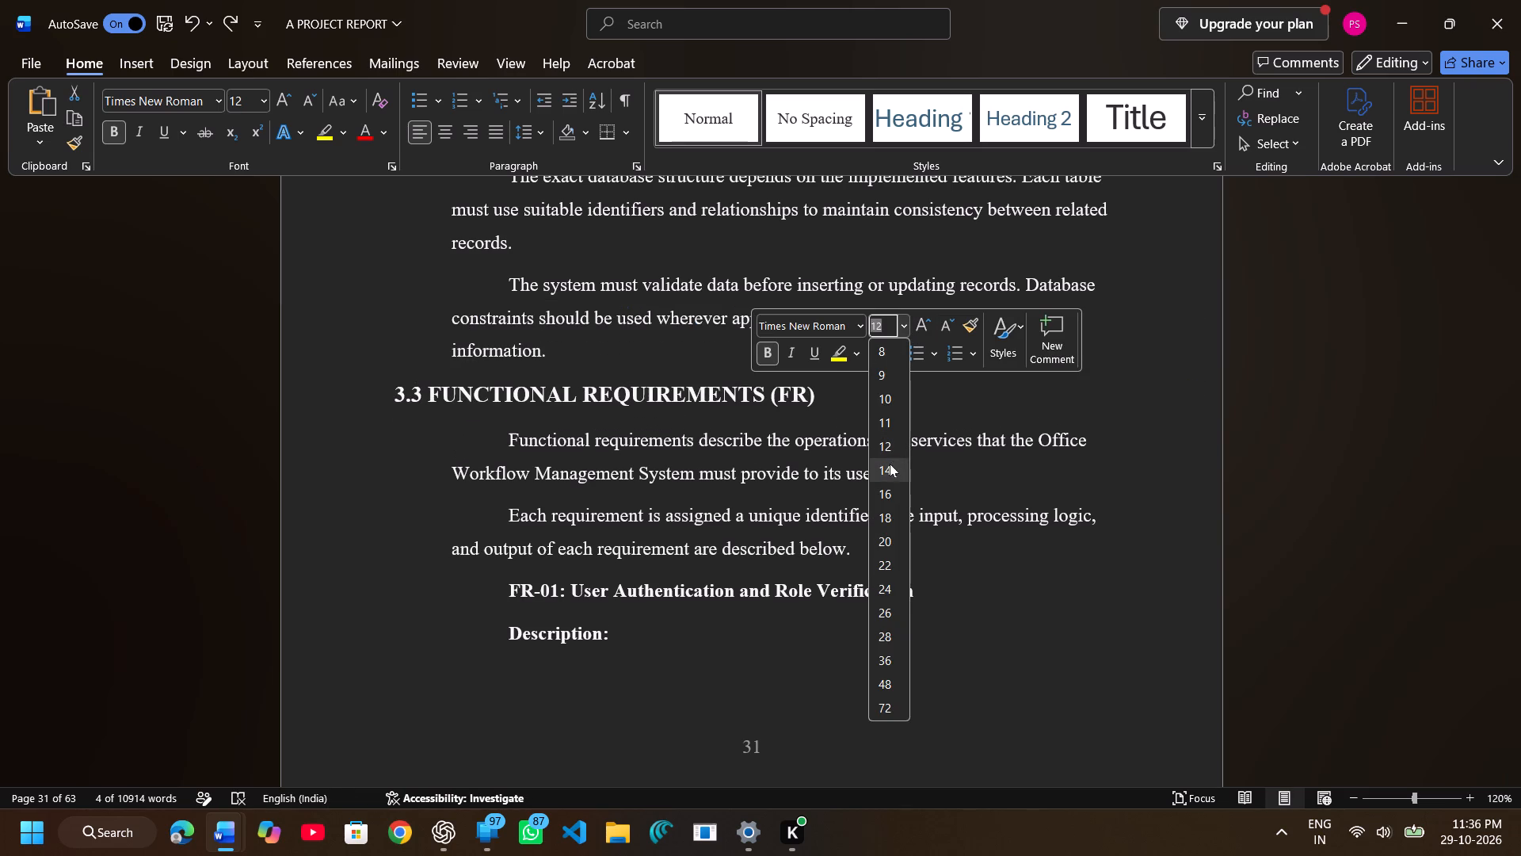
left_click(890, 464)
Set the FR-01 subheadings "Input:" and "Processing Logic:" on page 32 to font size 14.
scroll(667, 421, "down", 1)
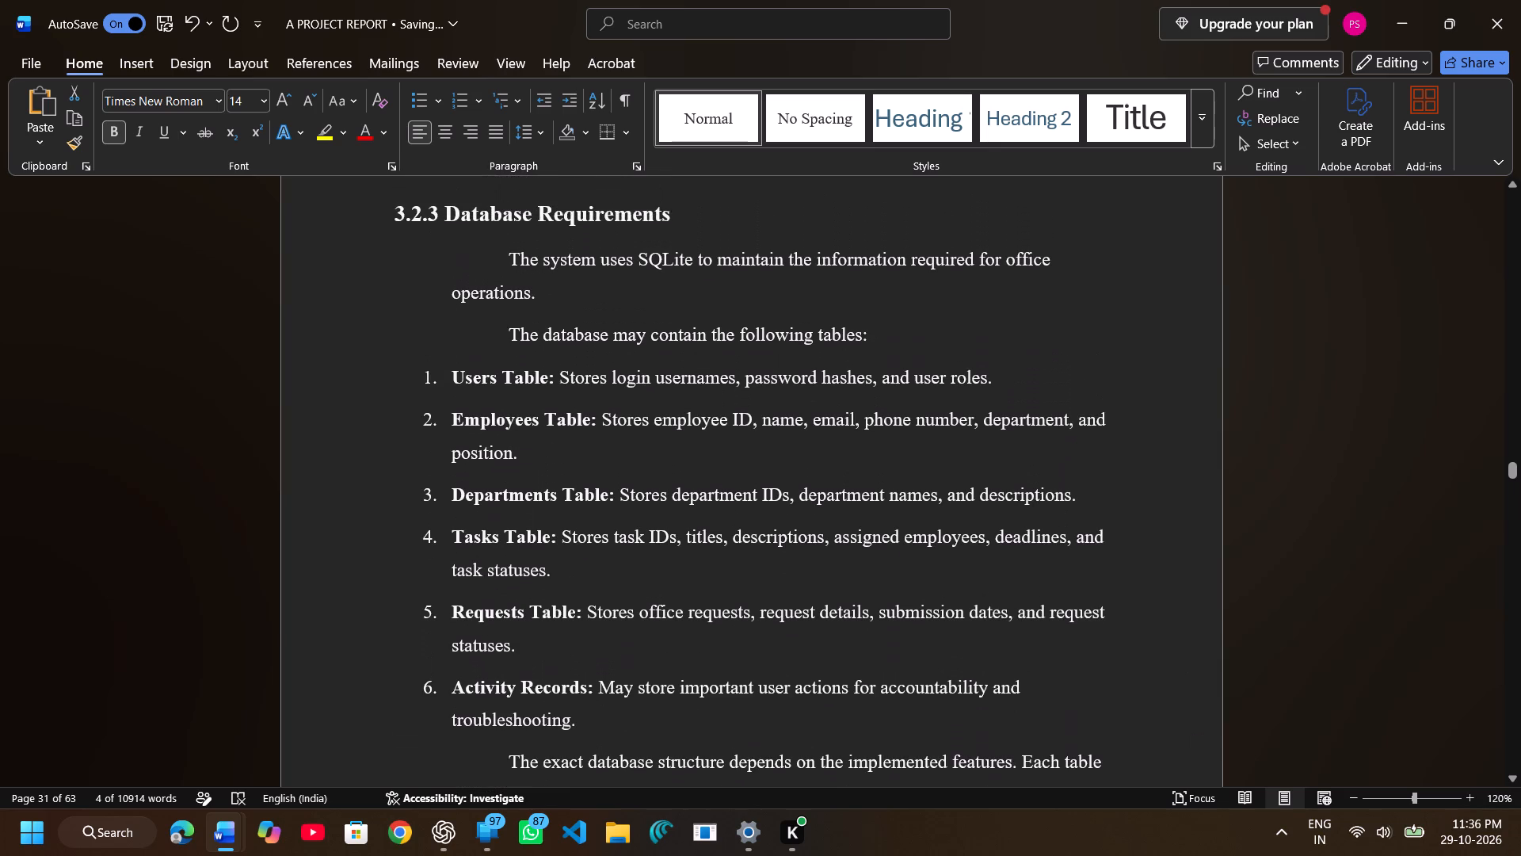
scroll(667, 421, "down", 1)
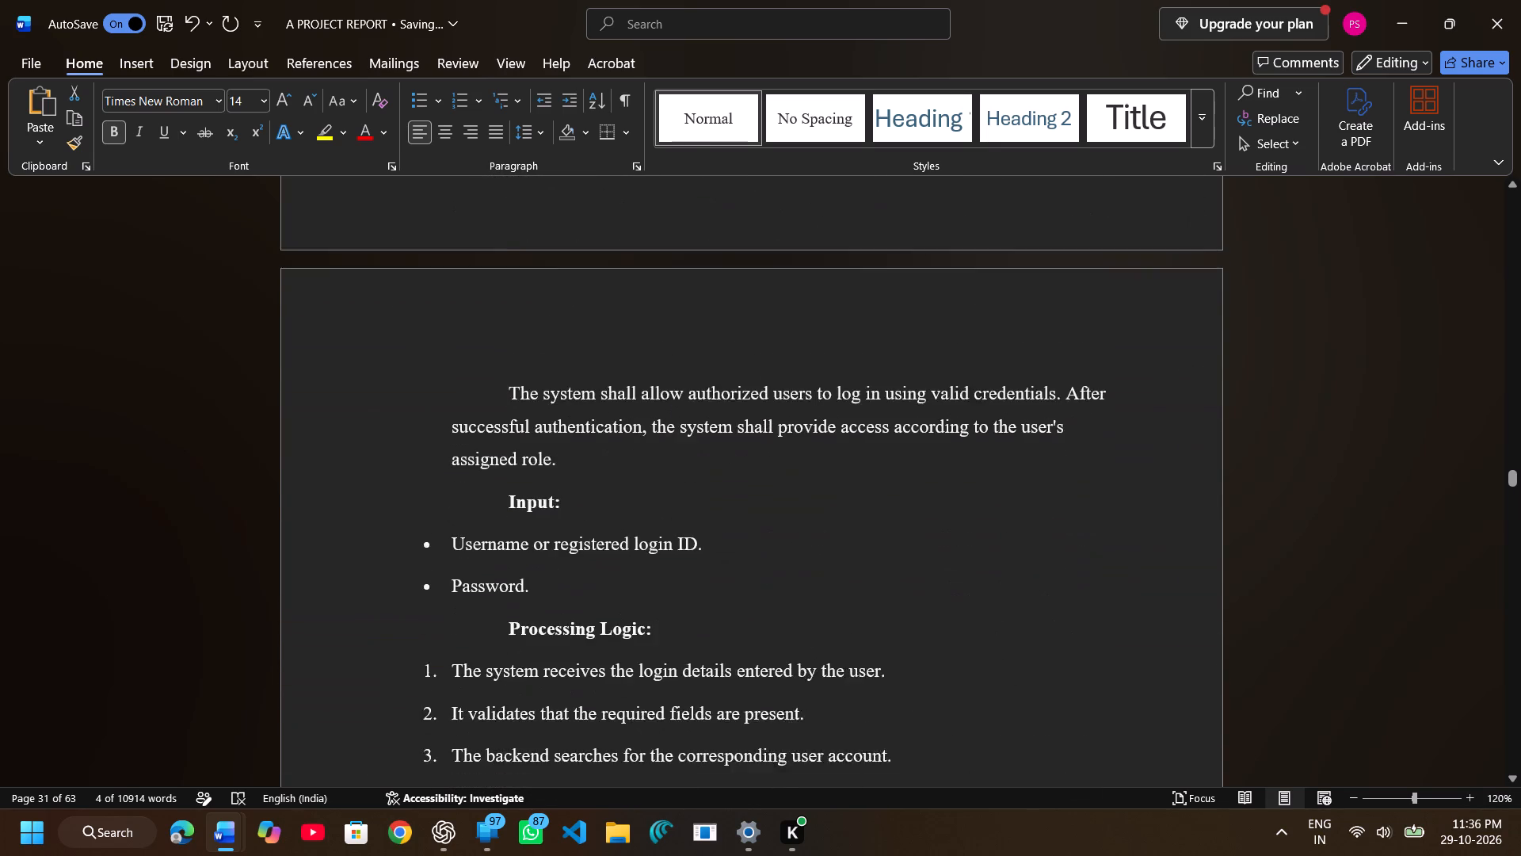
scroll(667, 421, "down", 1)
left_click_drag(507, 393, 593, 393)
left_click(738, 332)
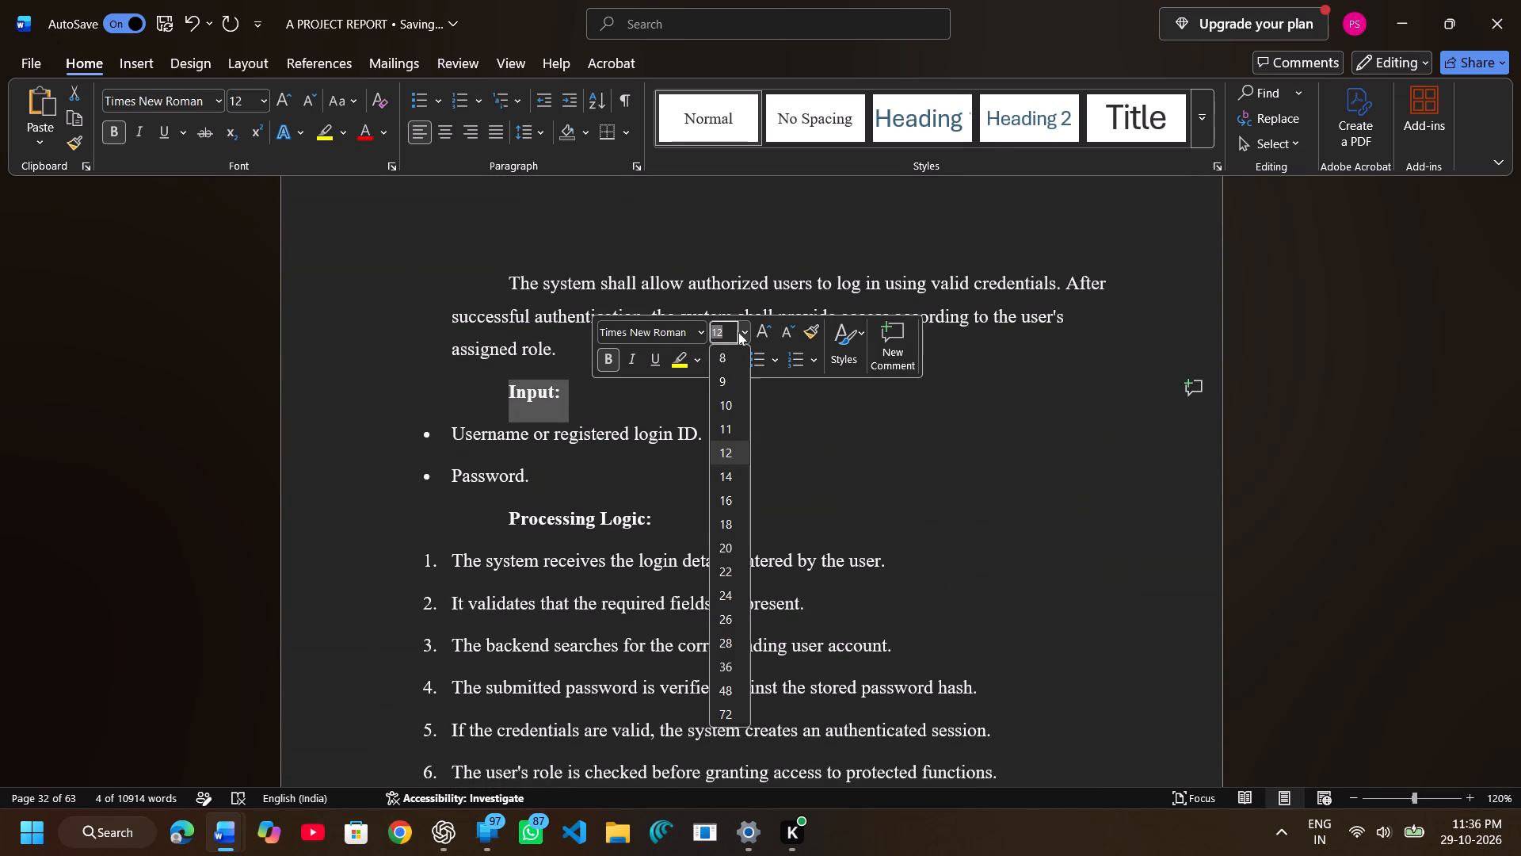
left_click(728, 476)
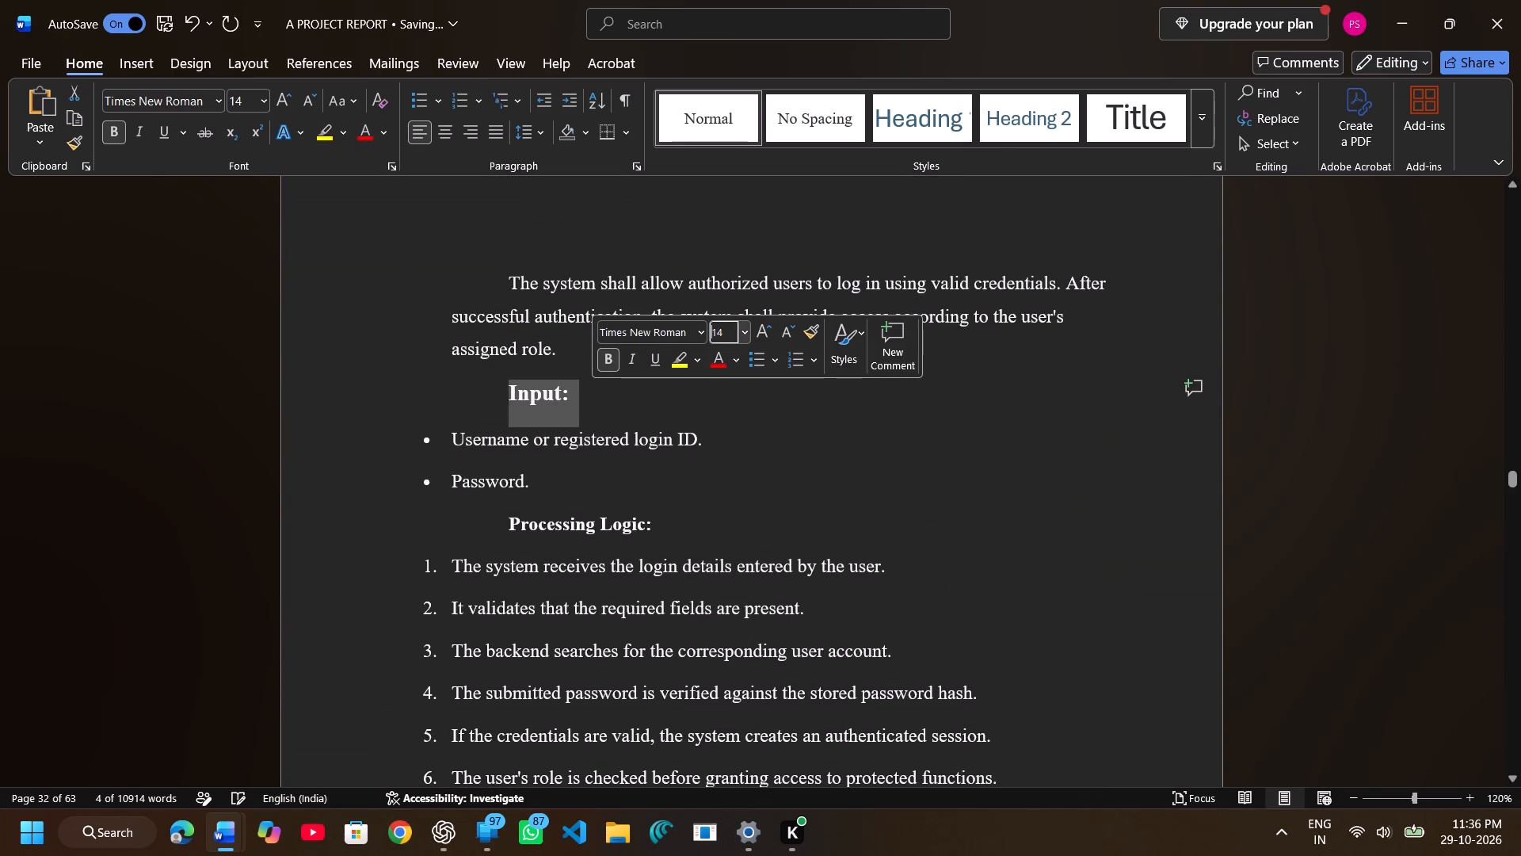
left_click_drag(510, 525, 656, 522)
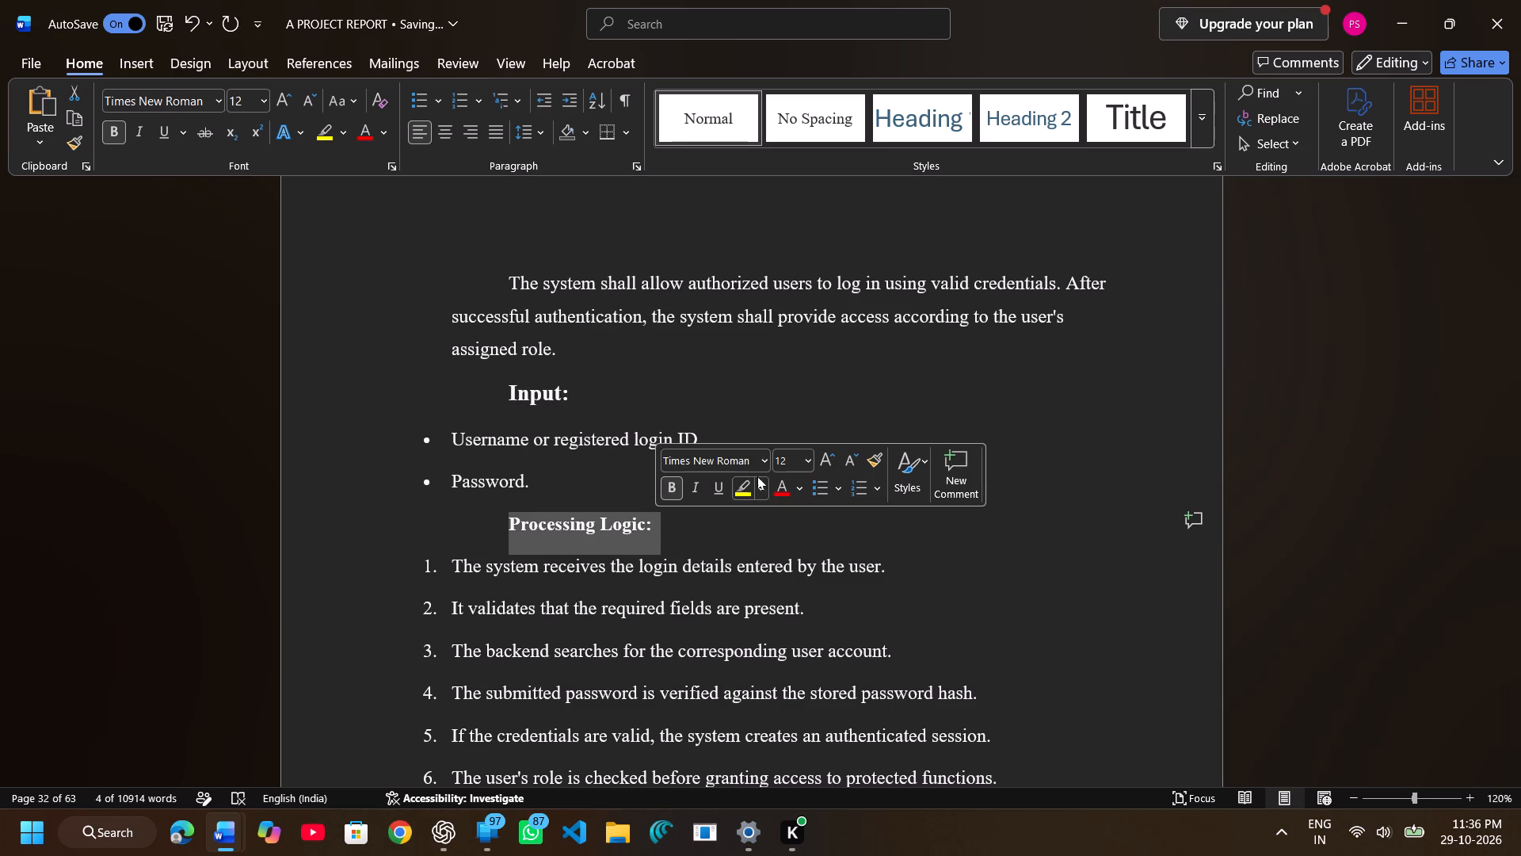
left_click(806, 459)
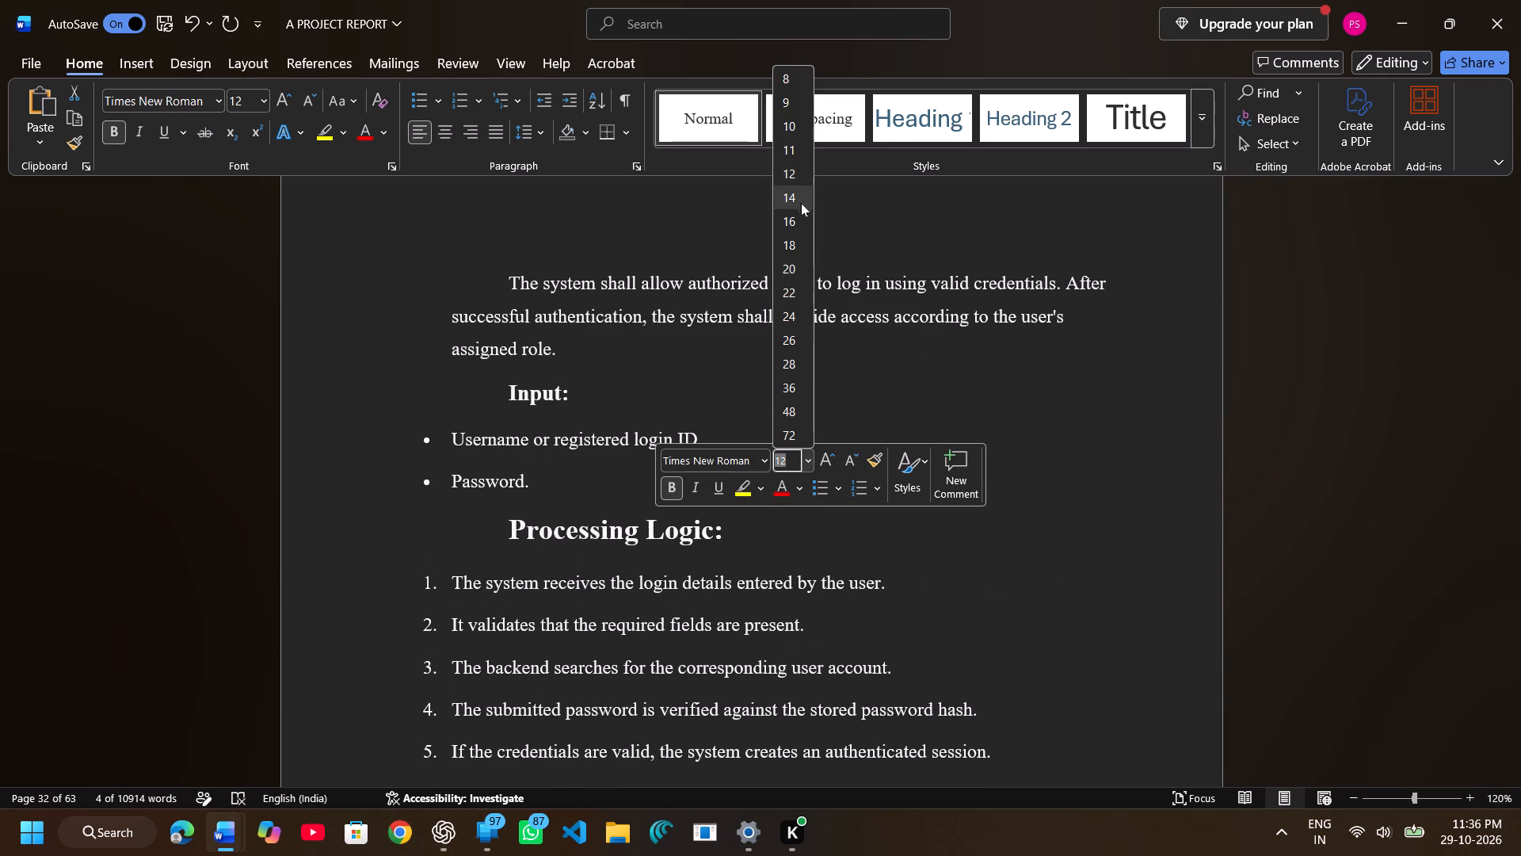
left_click(801, 197)
left_click(656, 429)
Set the FR-01 subheading "Output:" and the FR-02 subheading "Description:" on page 32 to font size 14.
scroll(656, 429, "down", 1)
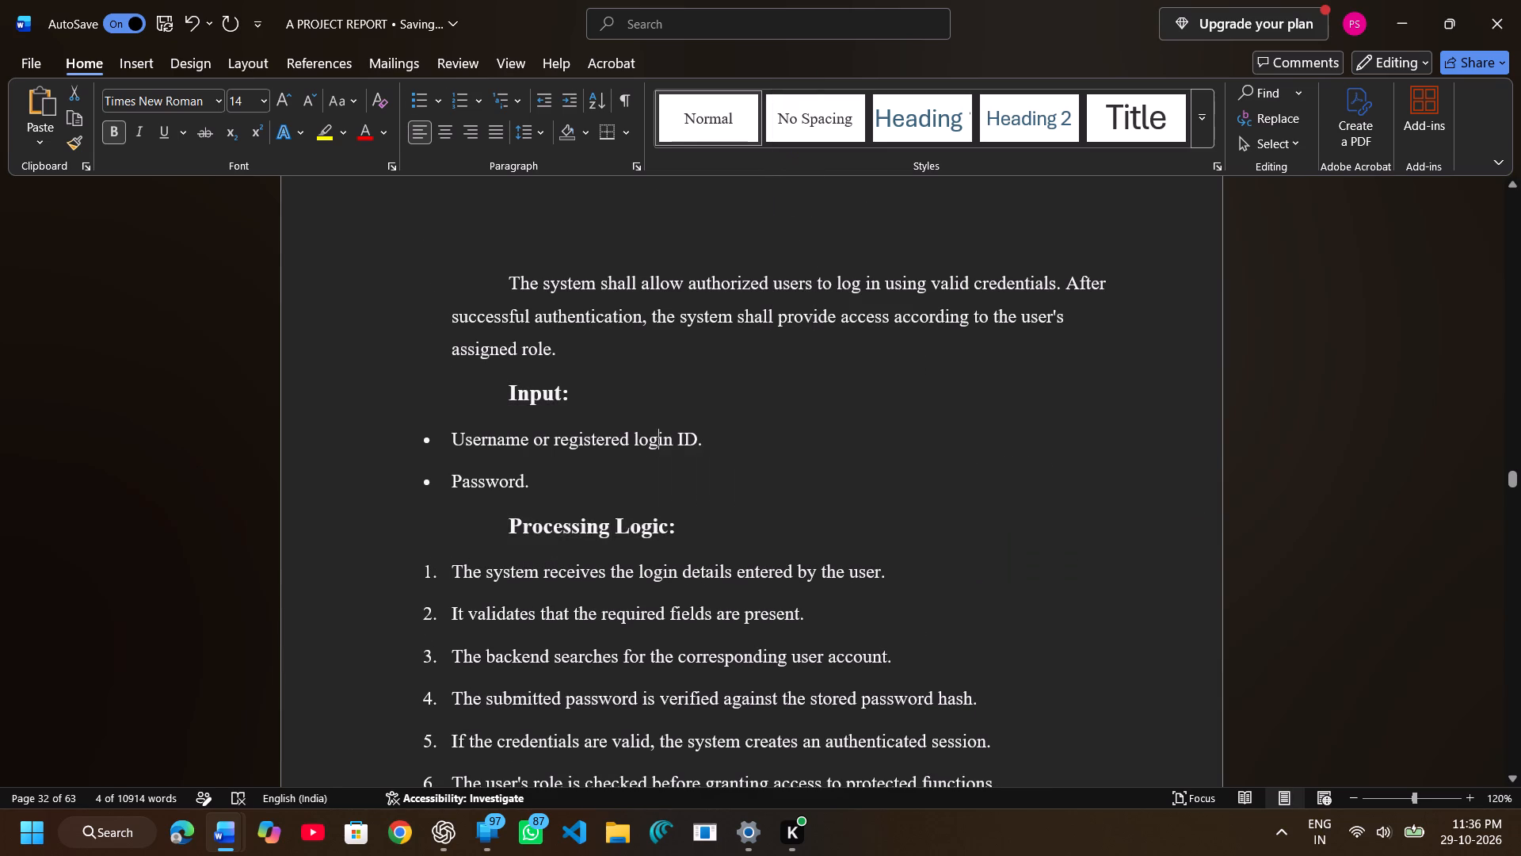
scroll(656, 429, "down", 2)
left_click_drag(509, 393, 618, 394)
left_click(768, 340)
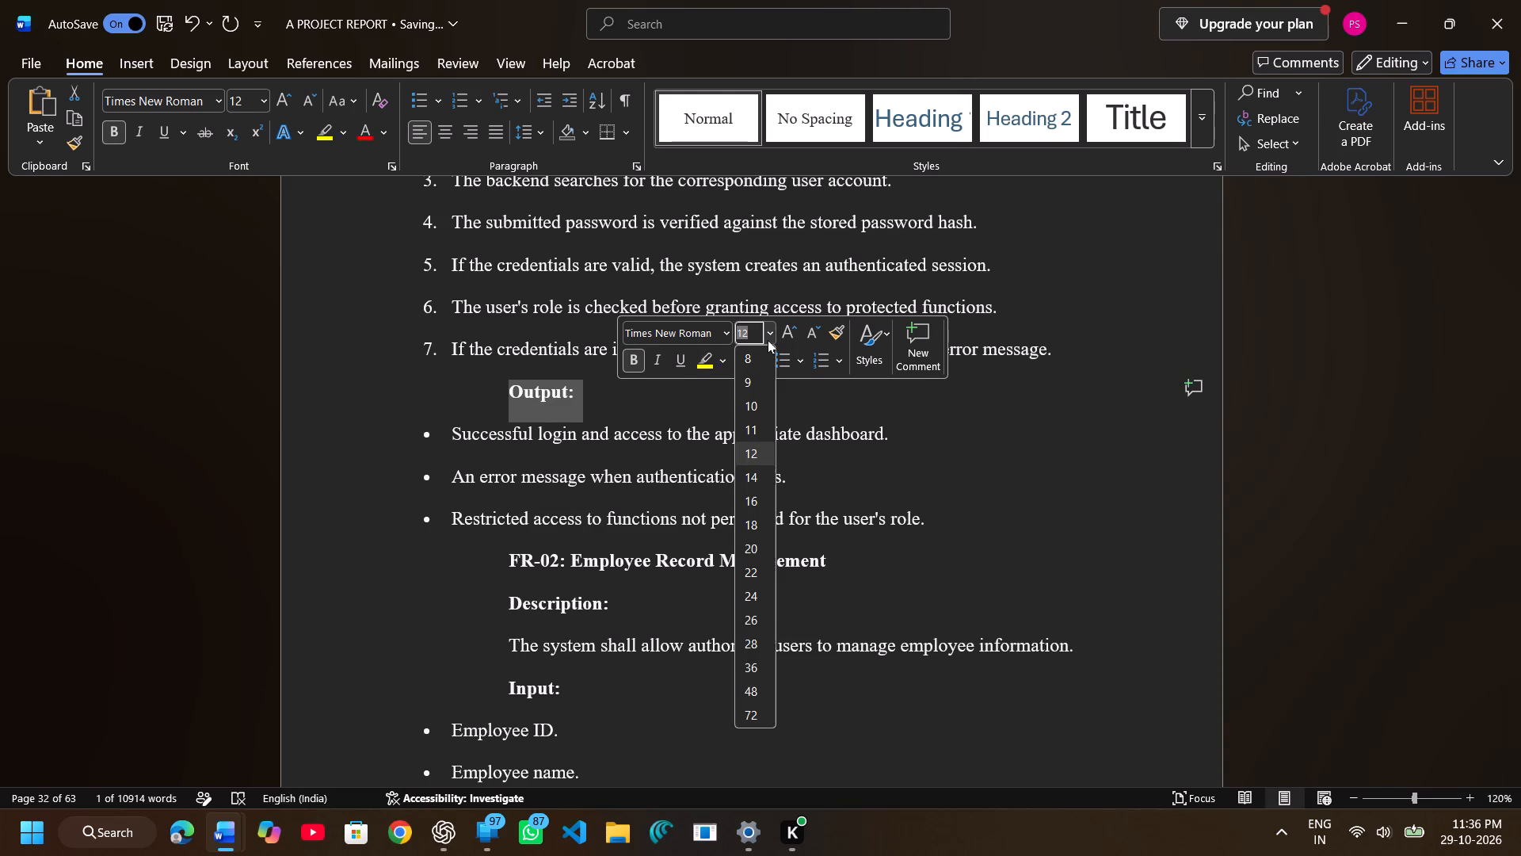
left_click(756, 476)
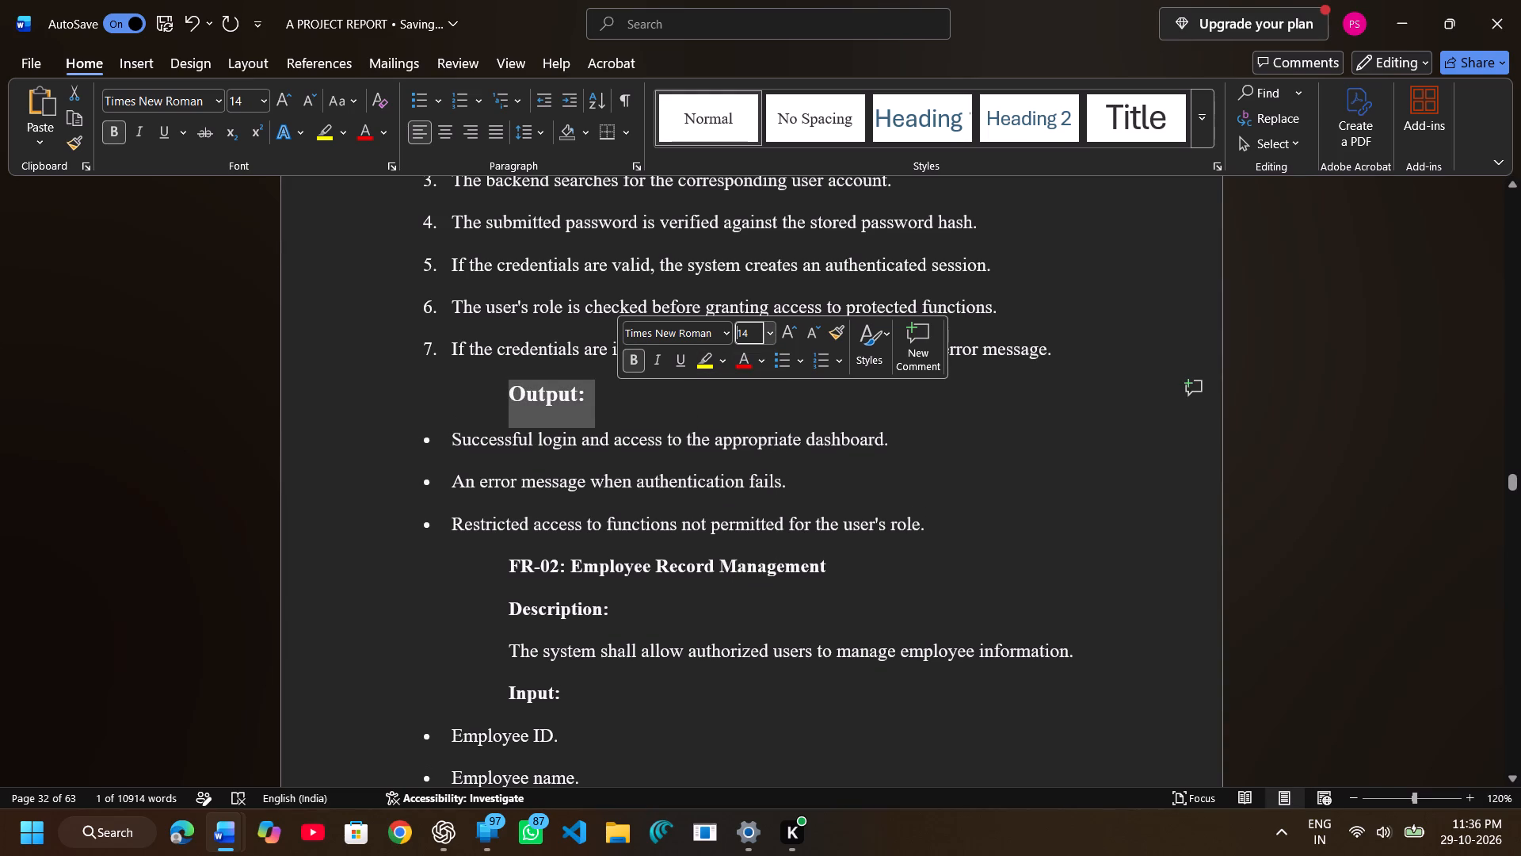
left_click_drag(508, 608, 631, 607)
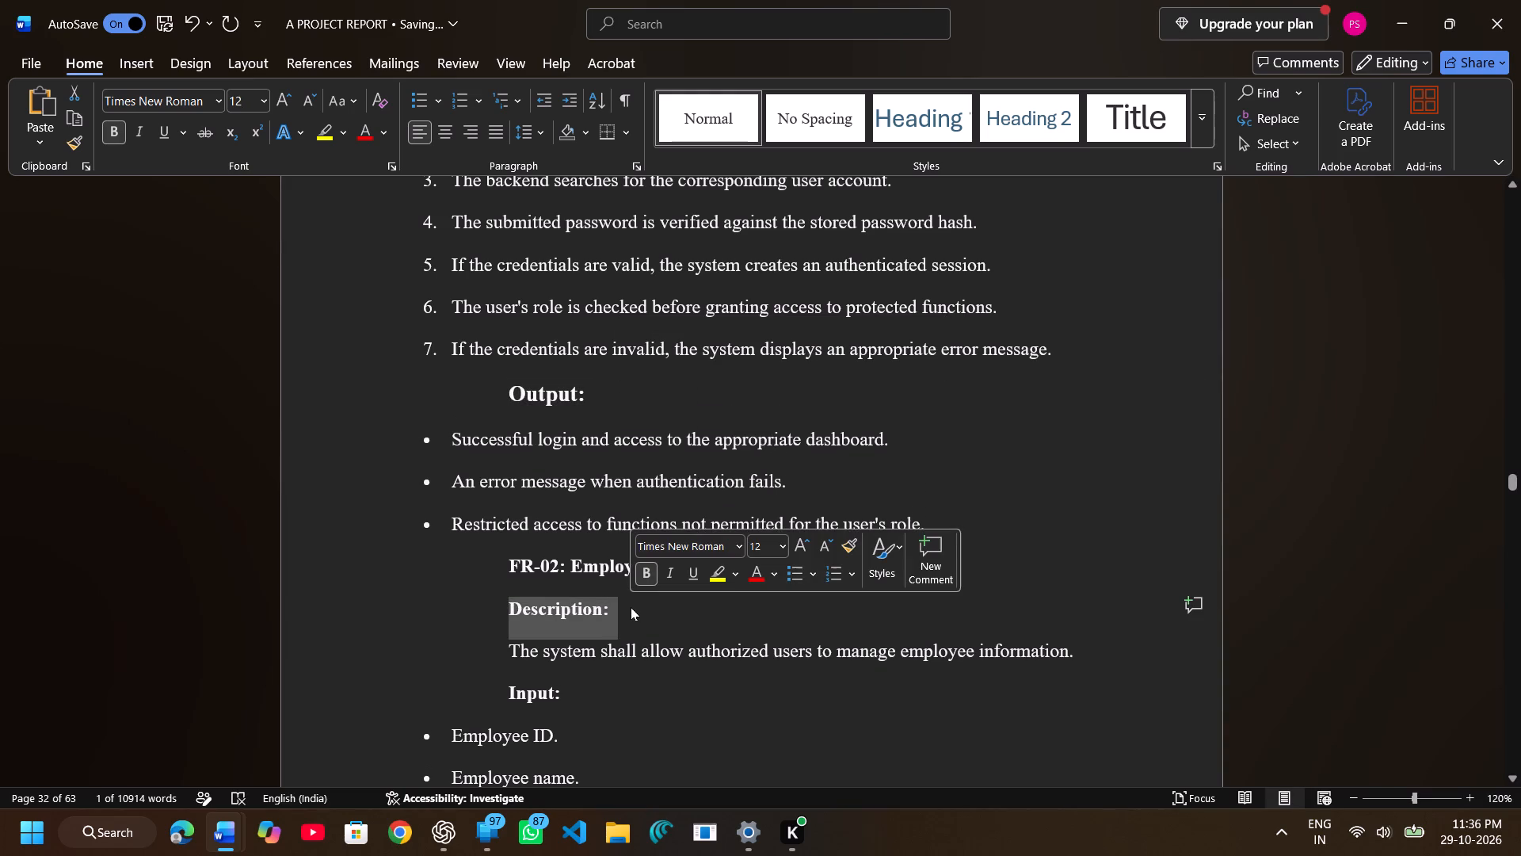
left_click(783, 548)
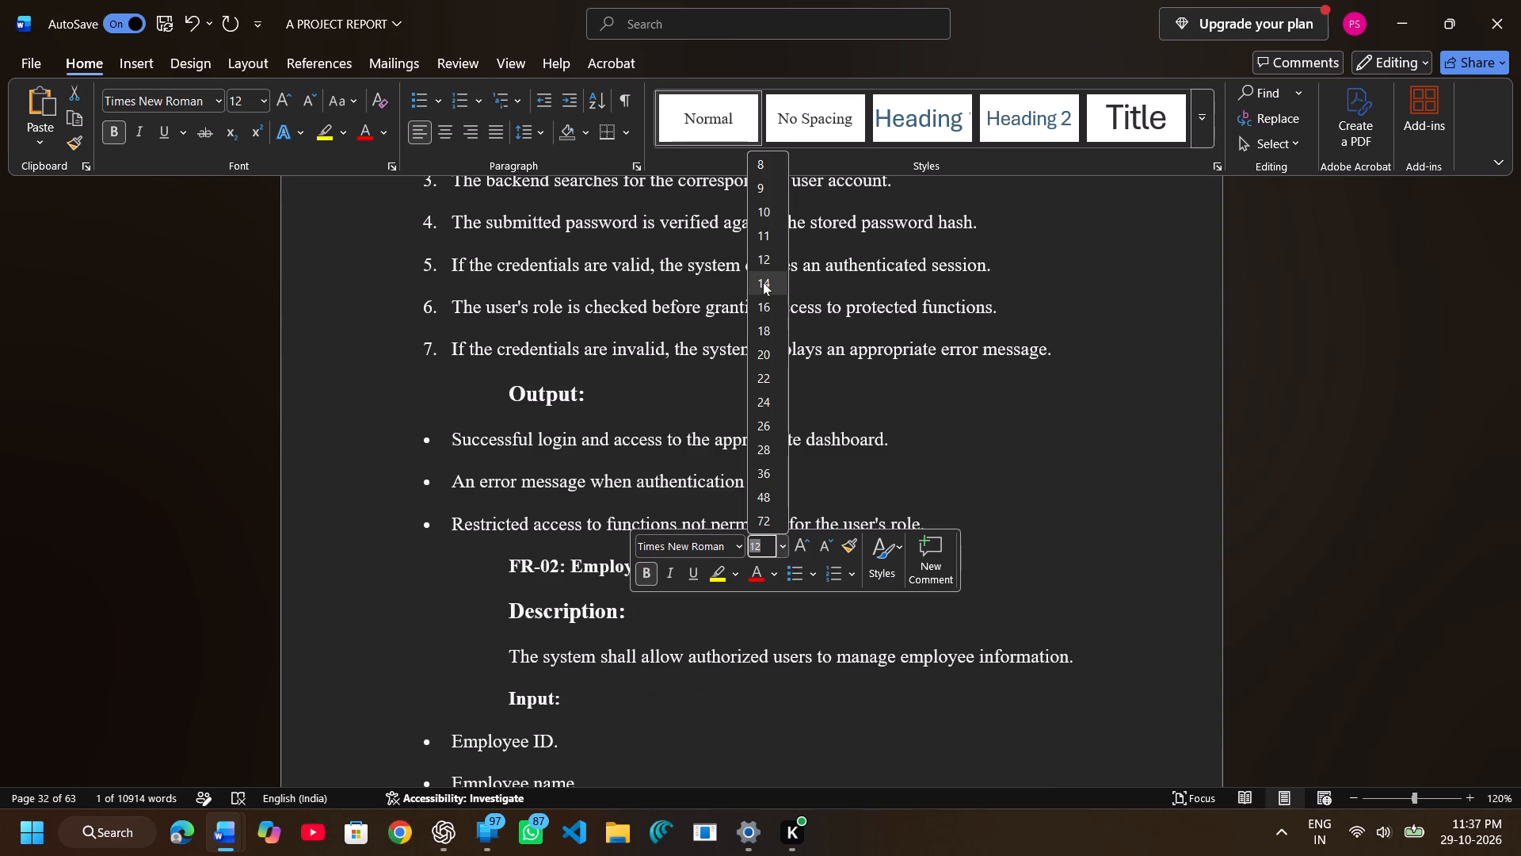
left_click(763, 282)
Remove the indents from the FR-01 subheadings "Output:", "Processing Logic:" and "Input:" on page 32.
left_click(513, 395)
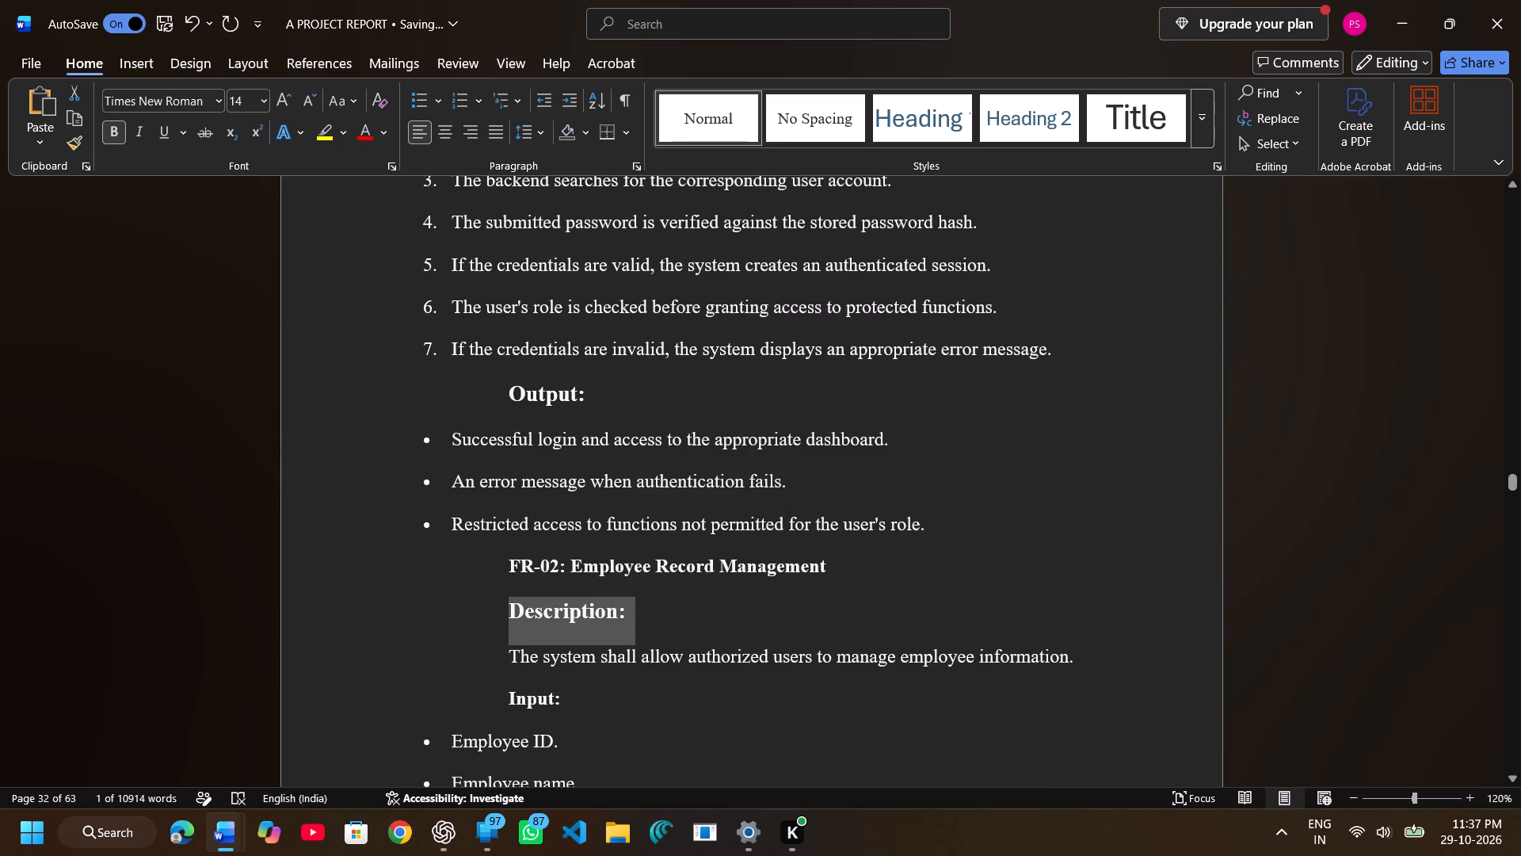
key("BackSpace")
scroll(513, 395, "up", 1)
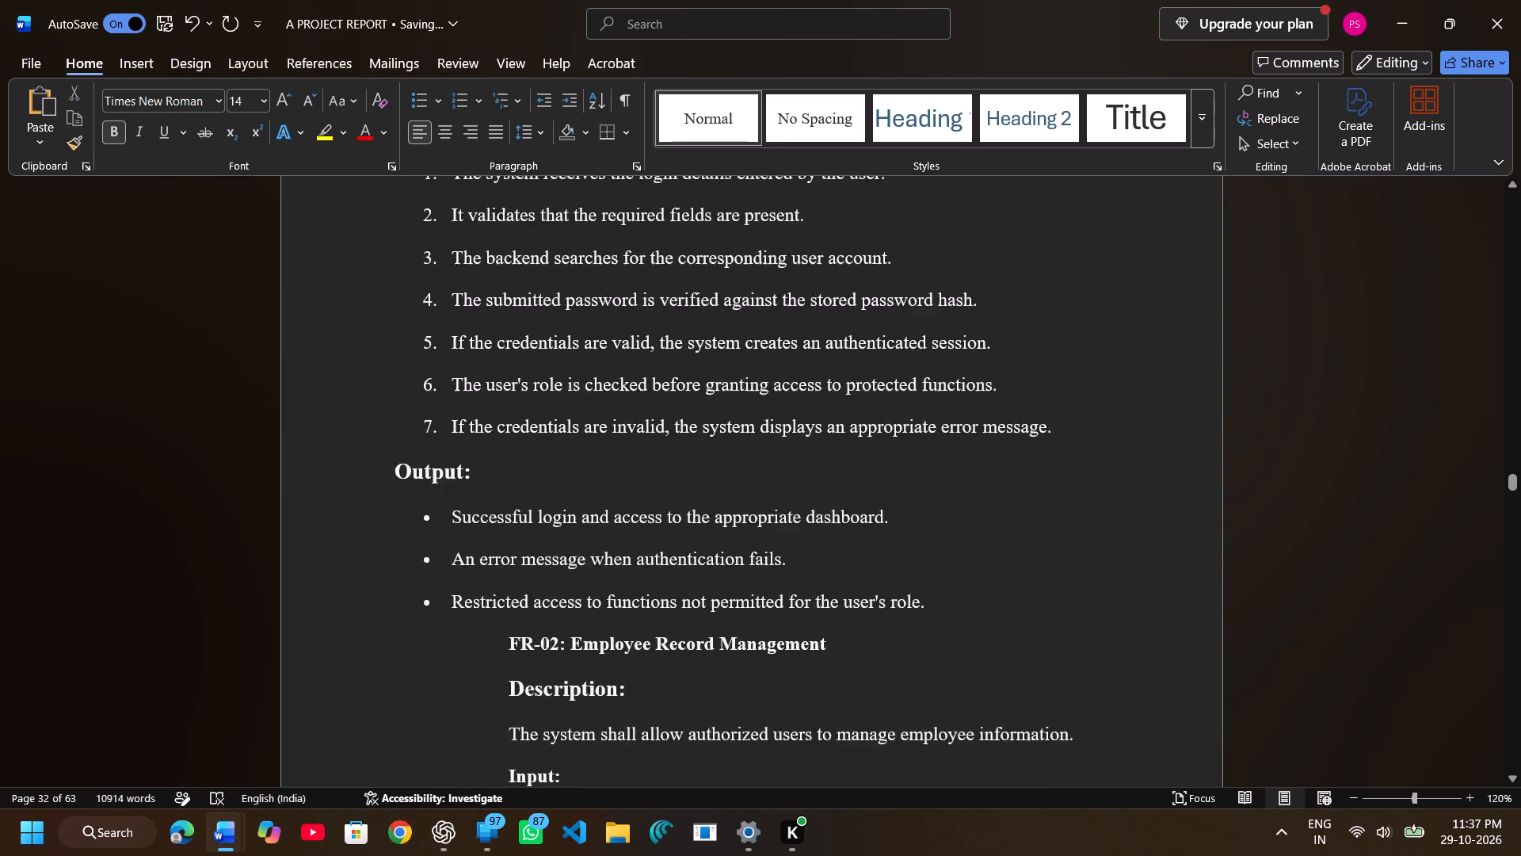
scroll(513, 395, "up", 1)
left_click(509, 387)
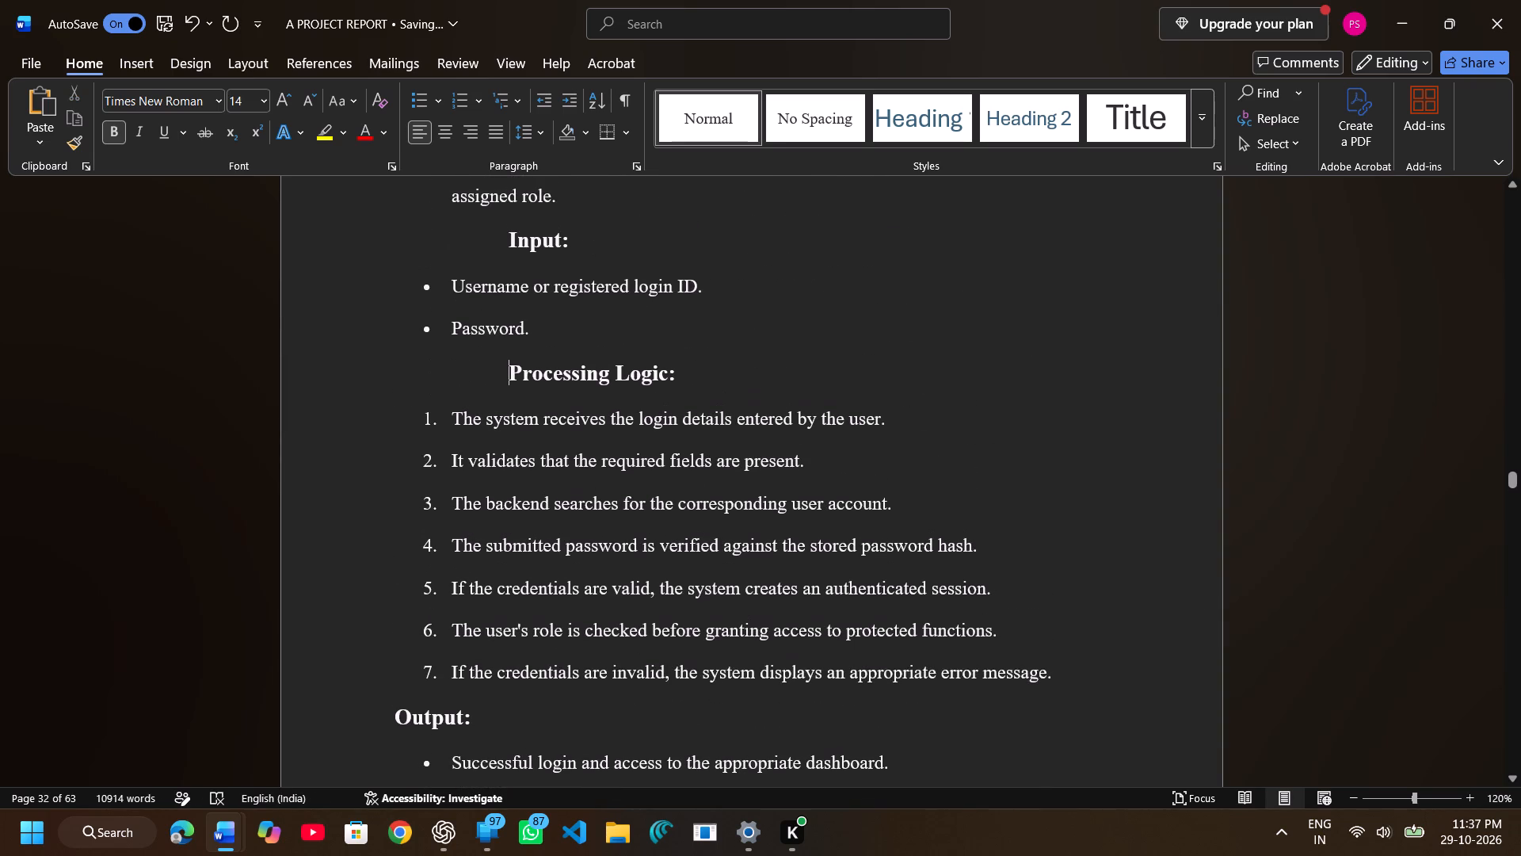
key("BackSpace")
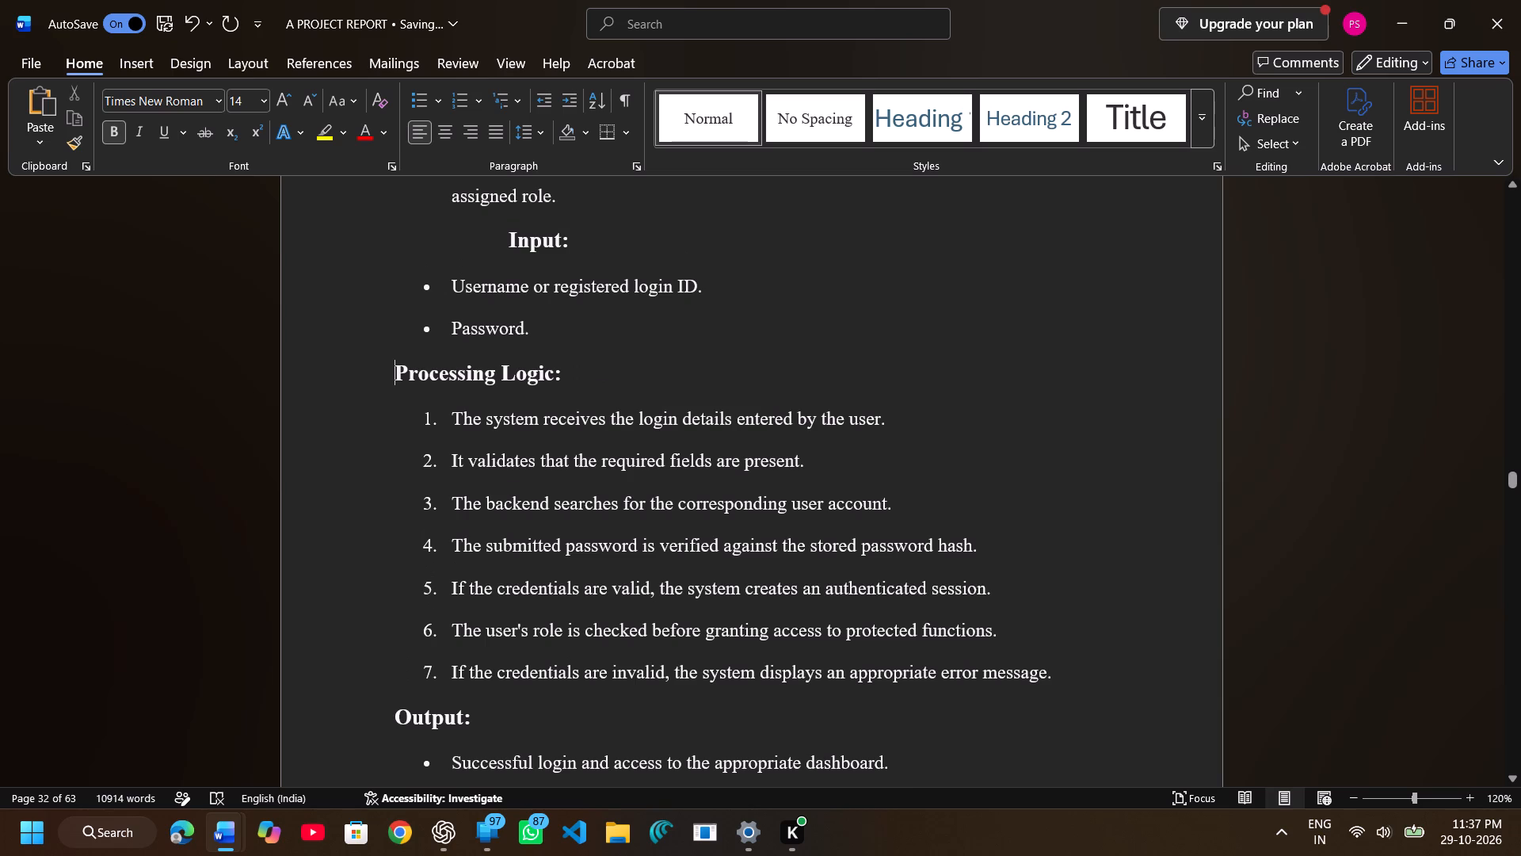
left_click(505, 233)
key("BackSpace")
Set the FR-01 subheading "Description:" at the bottom of page 31 to font size 14 and remove its indent.
scroll(505, 233, "up", 1)
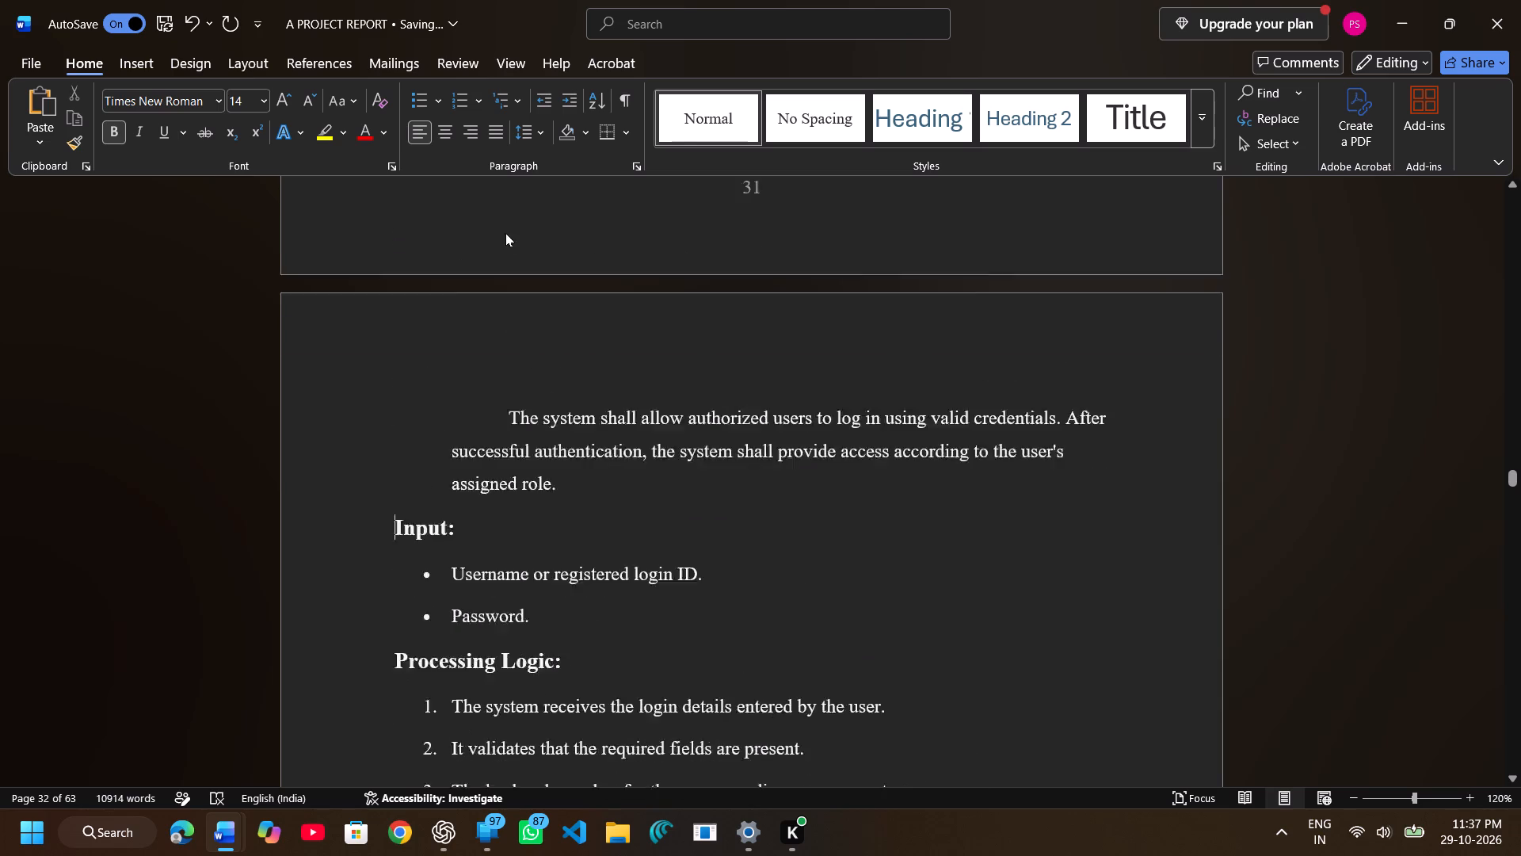
scroll(505, 233, "up", 1)
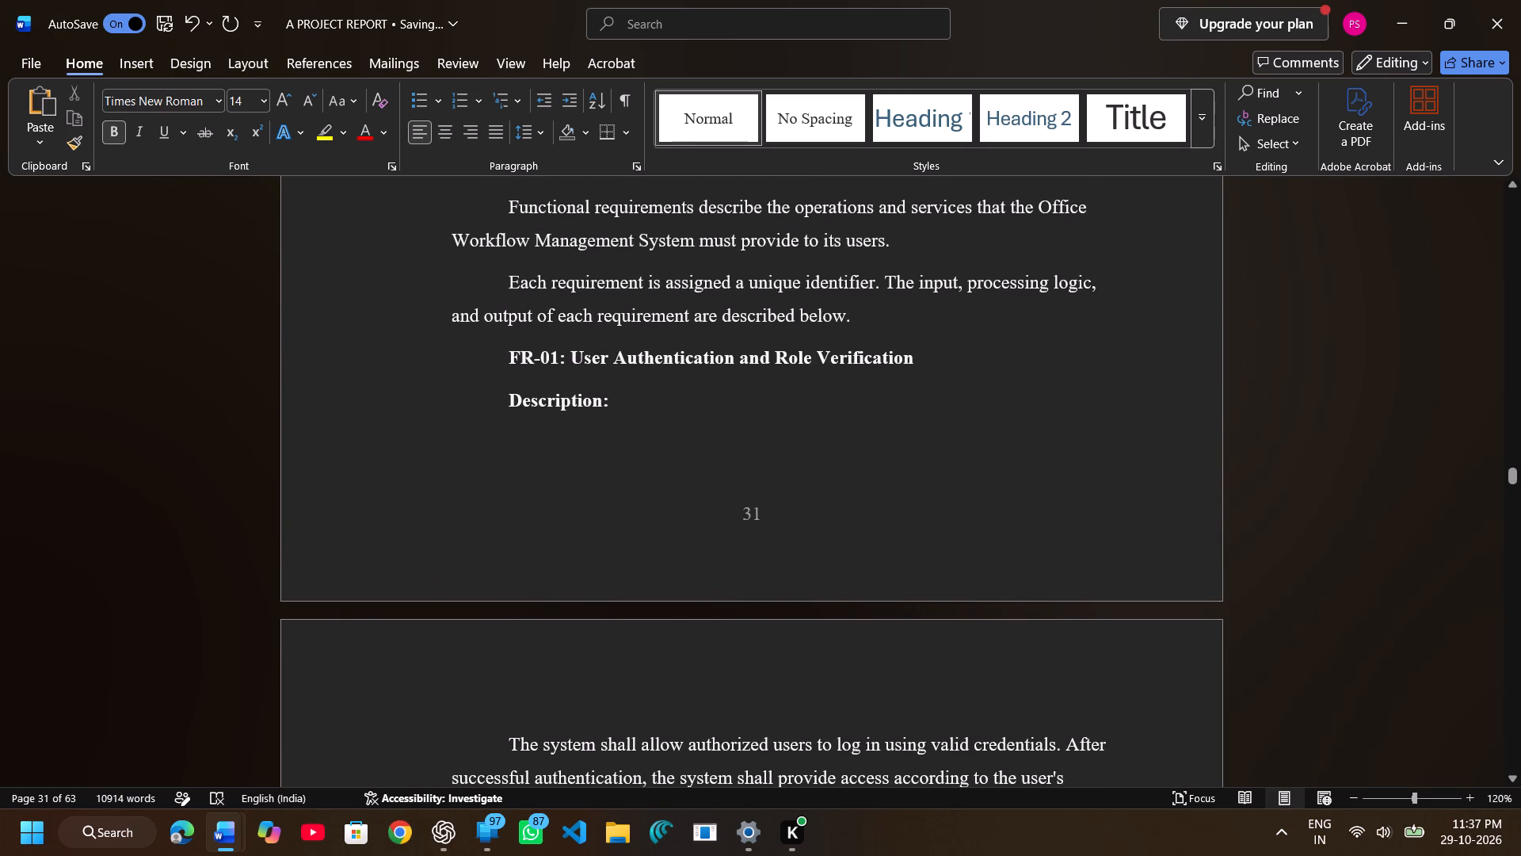
left_click_drag(503, 395, 631, 404)
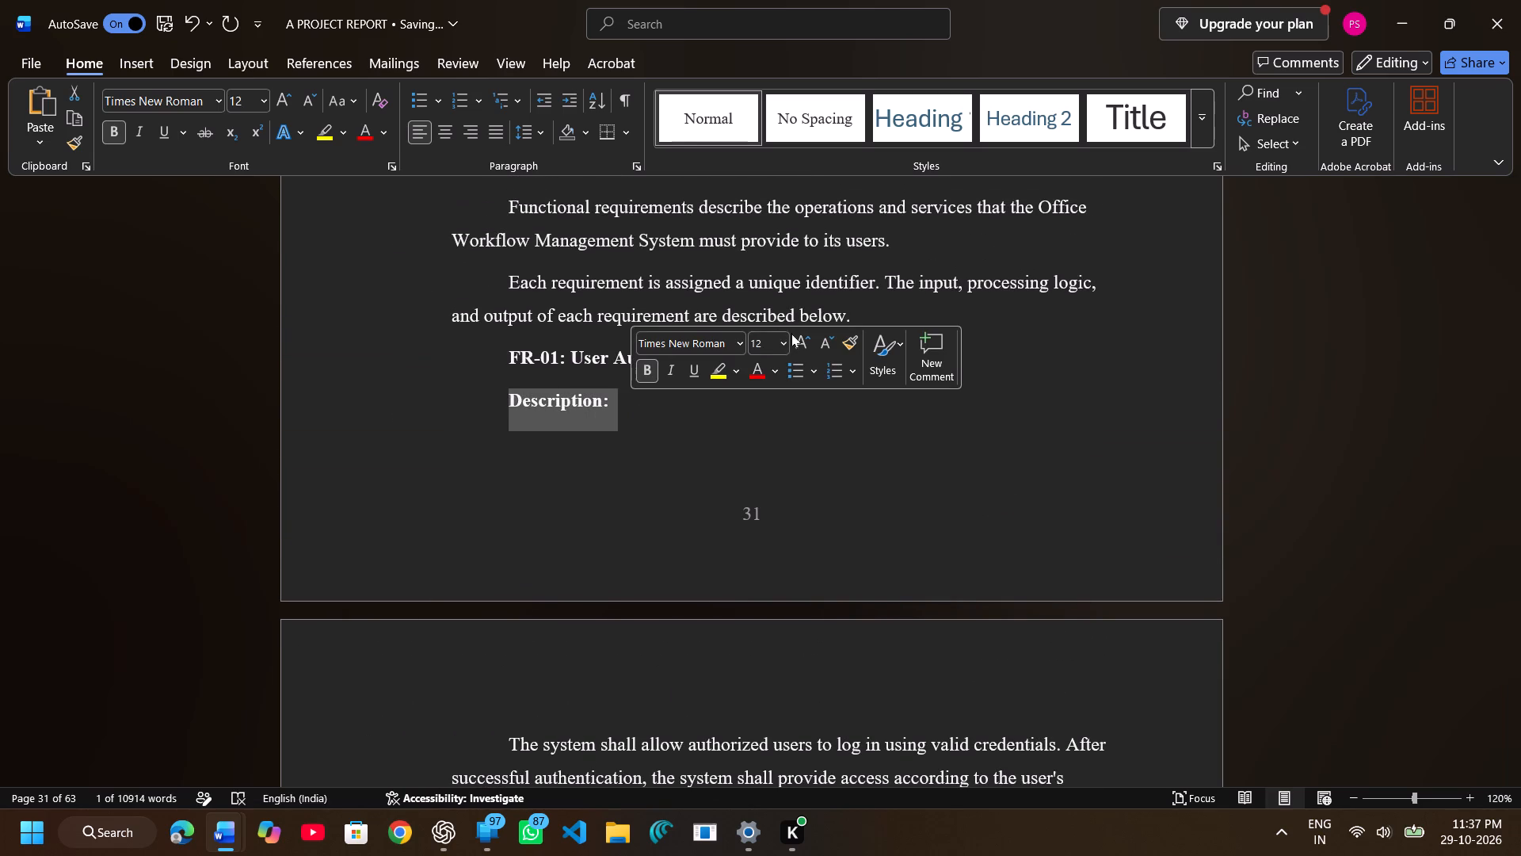
left_click(782, 336)
left_click(762, 481)
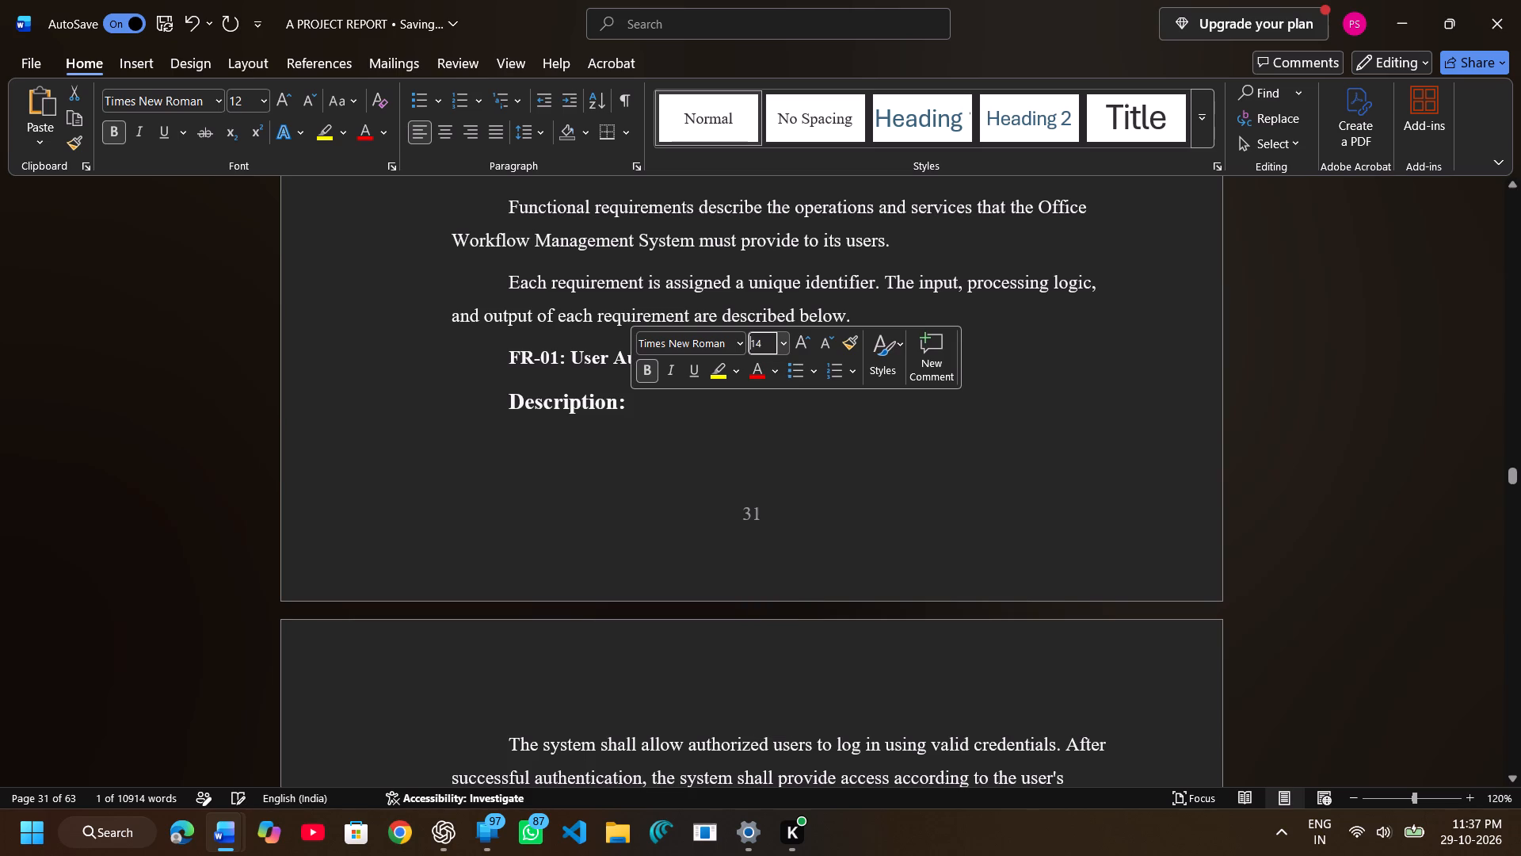
left_click(507, 399)
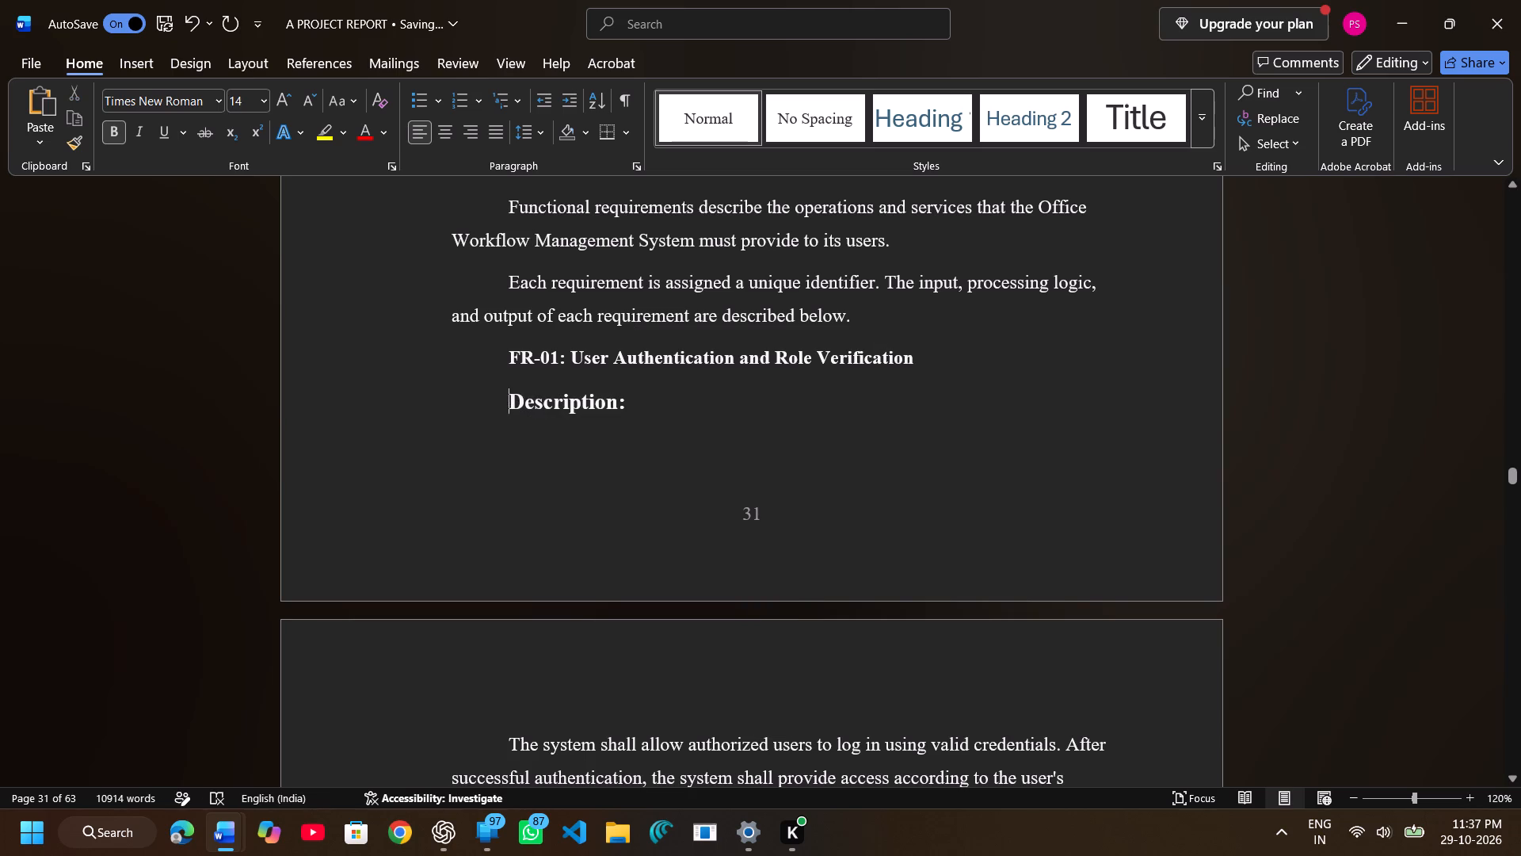
key("BackSpace")
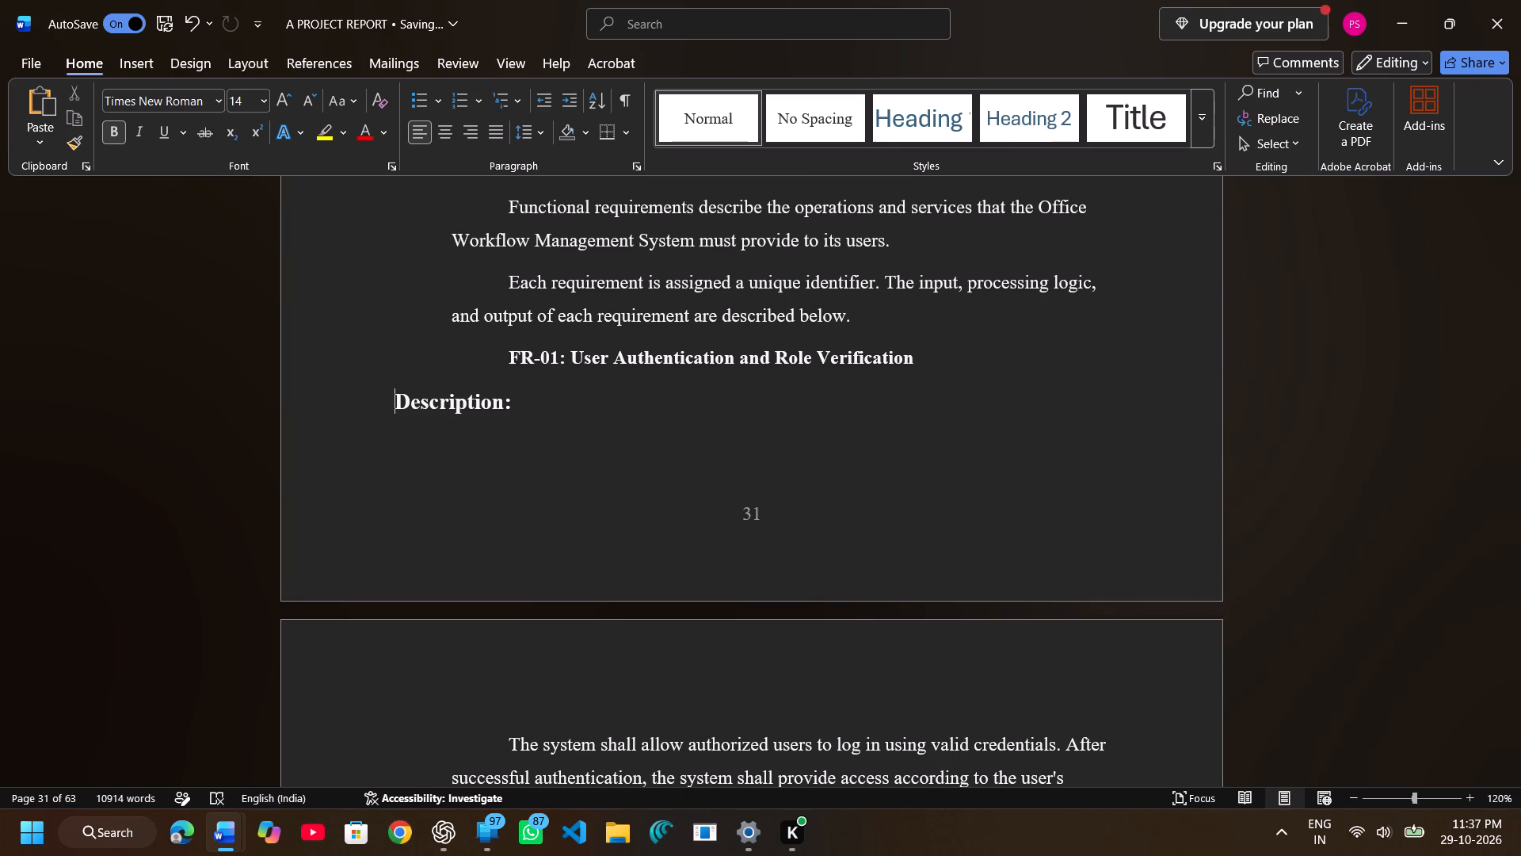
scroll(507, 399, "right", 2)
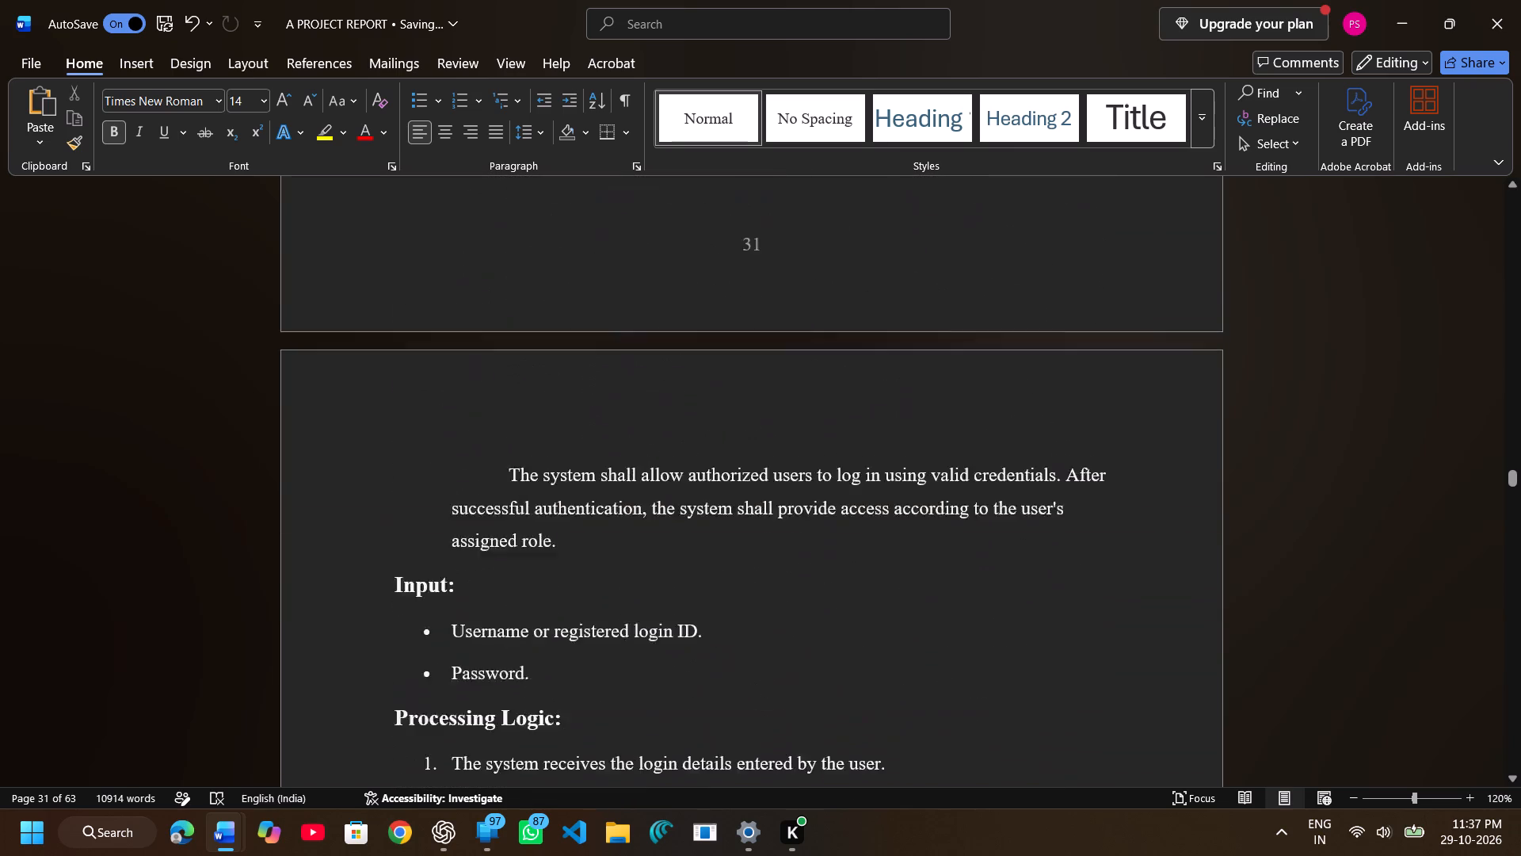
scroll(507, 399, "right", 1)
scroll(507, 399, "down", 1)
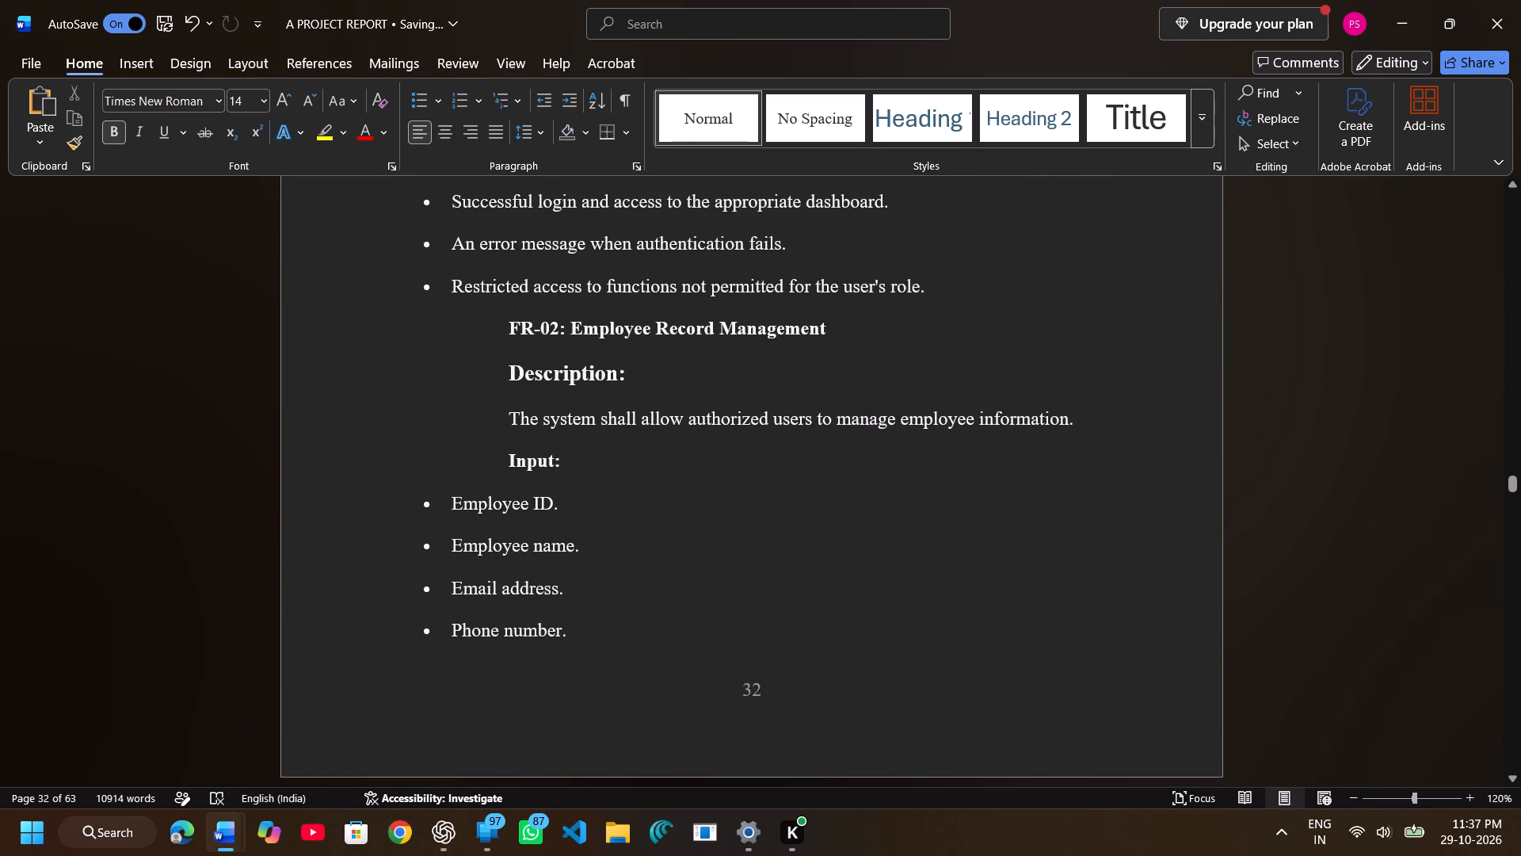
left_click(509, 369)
Set the heading "FR-01: User Authentication and Role Verification" on page 31 to font size 14 and remove its indent.
scroll(509, 374, "up", 2)
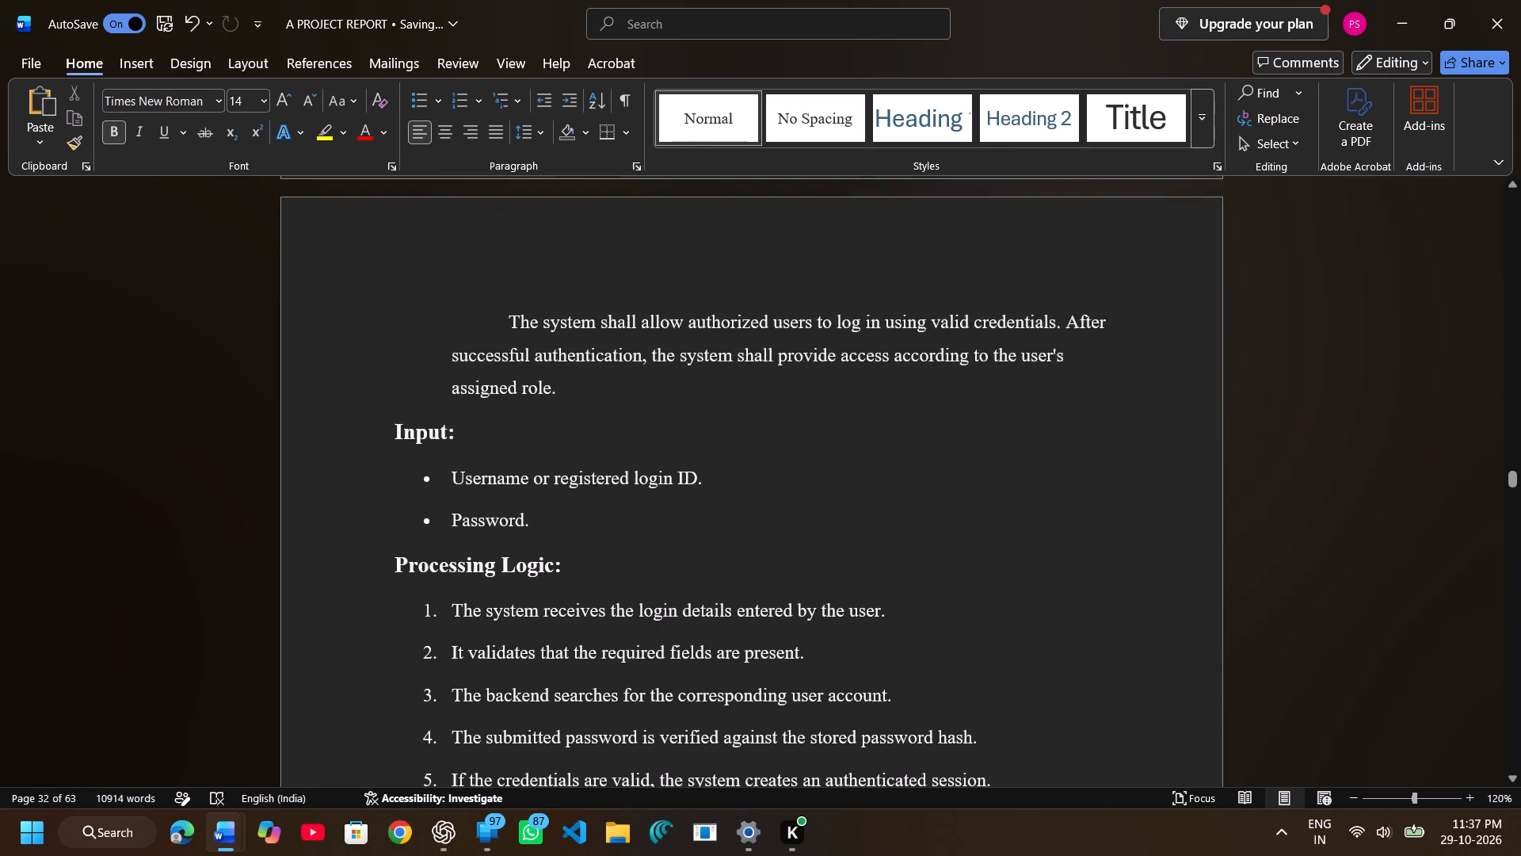
scroll(509, 374, "up", 1)
left_click_drag(509, 374, 728, 365)
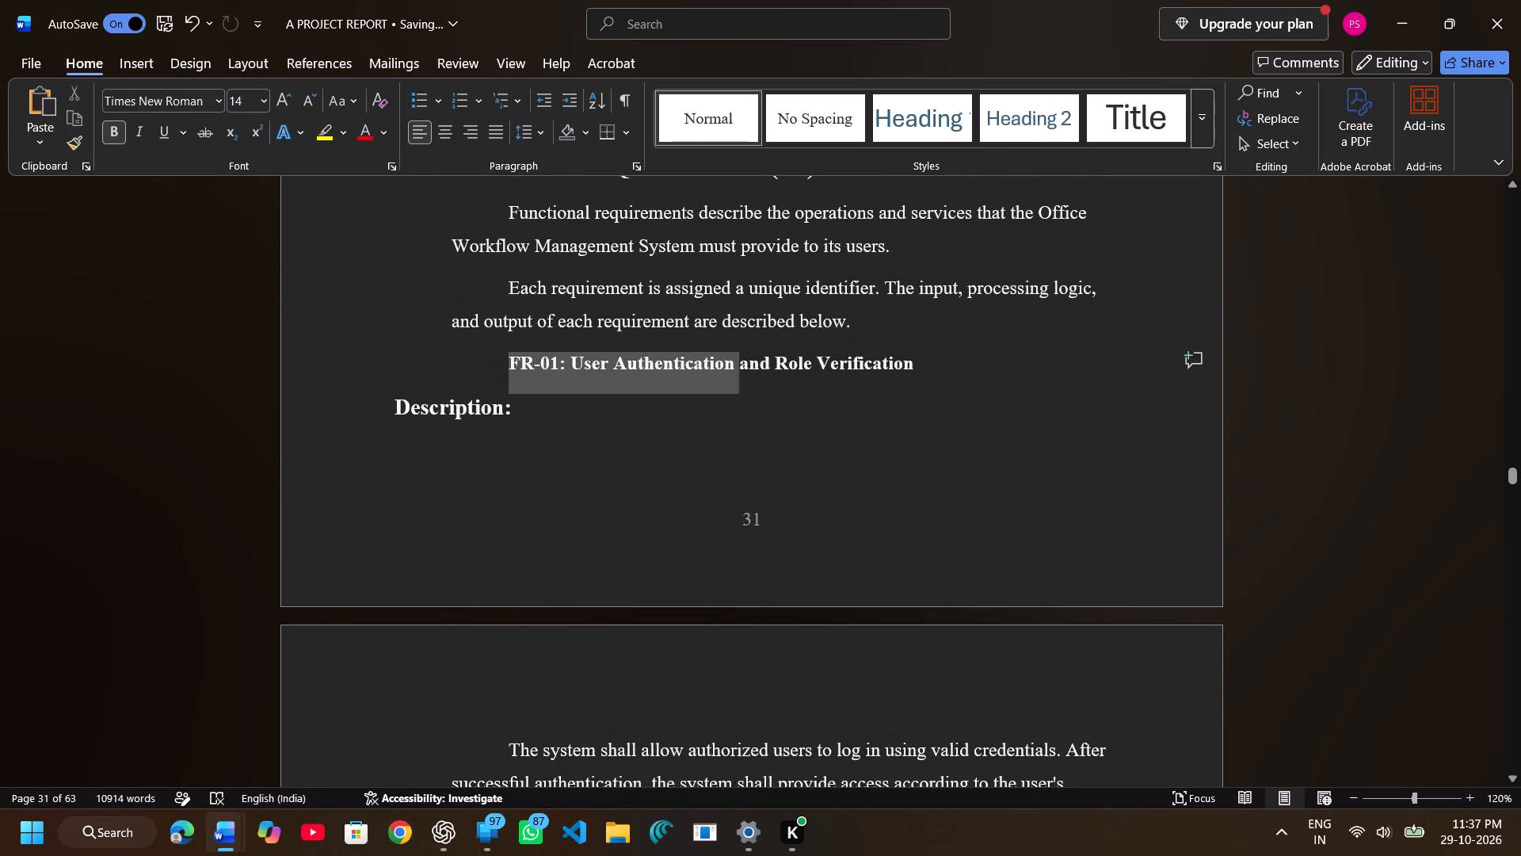
left_click_drag(728, 365, 928, 357)
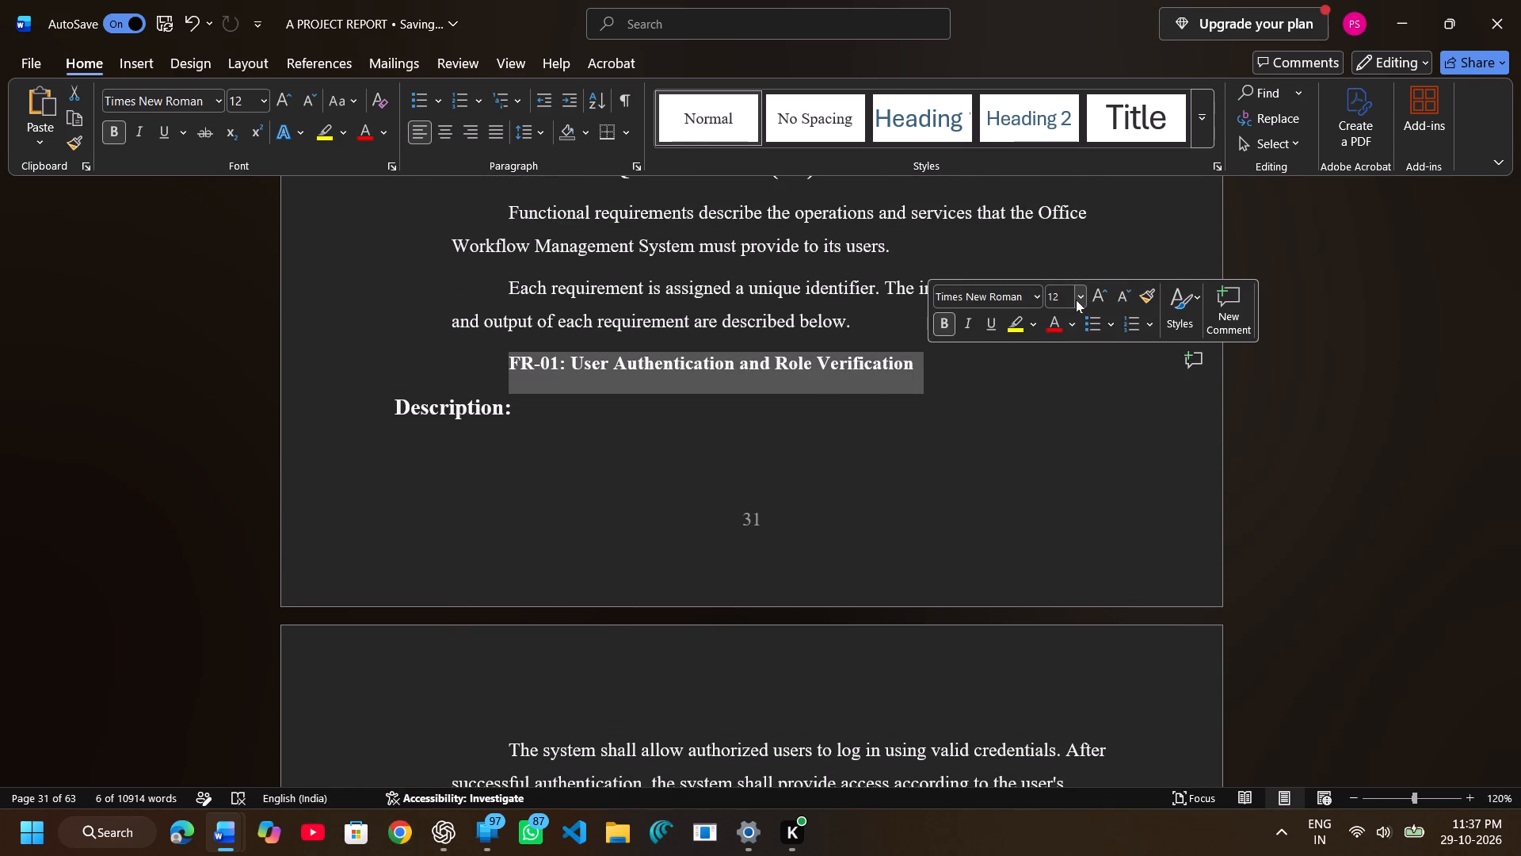
left_click(1076, 300)
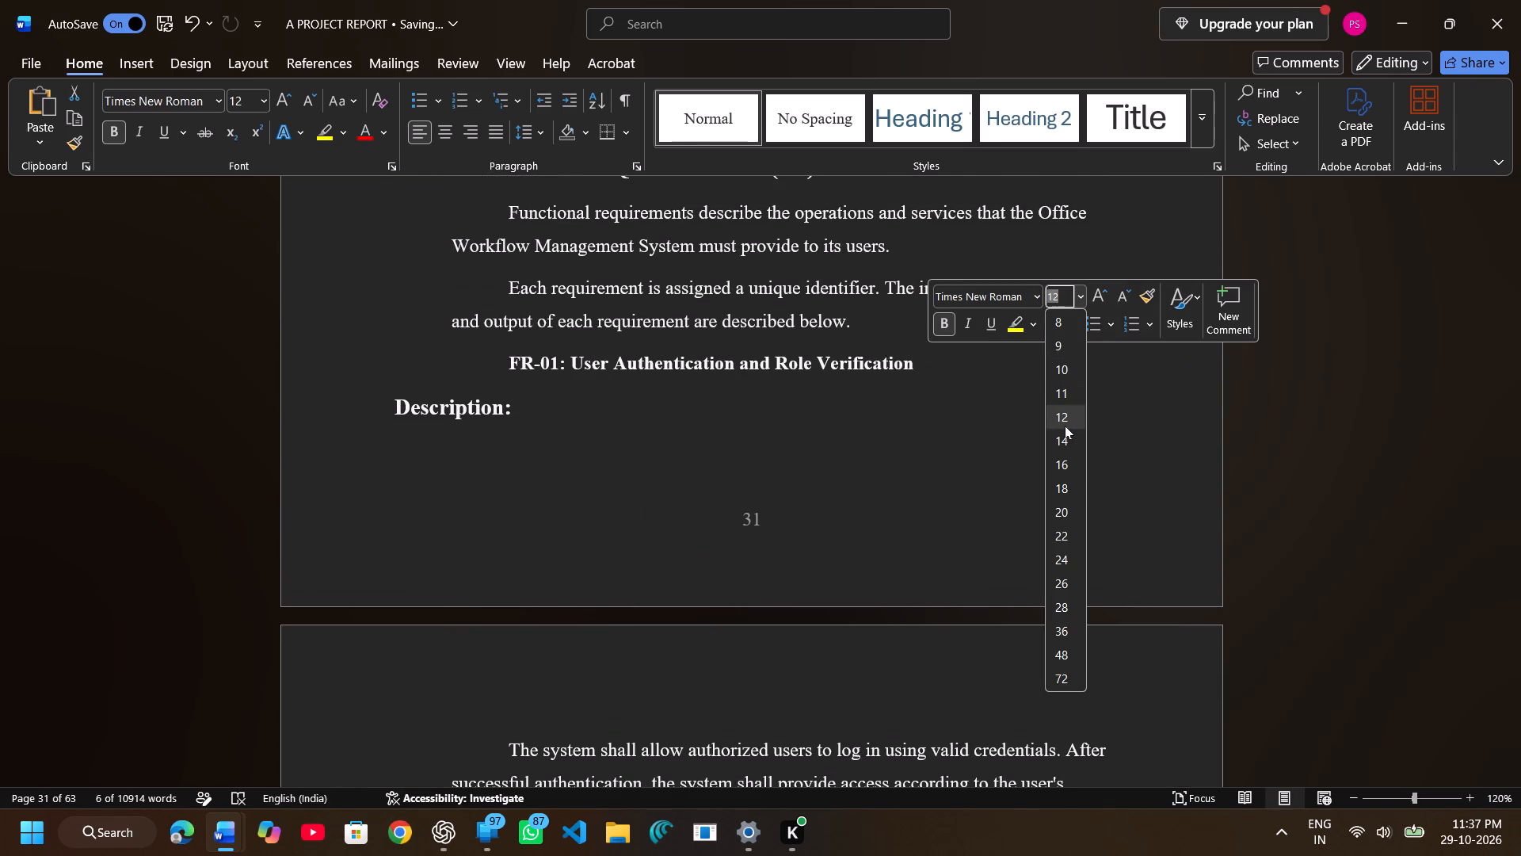
left_click(1065, 437)
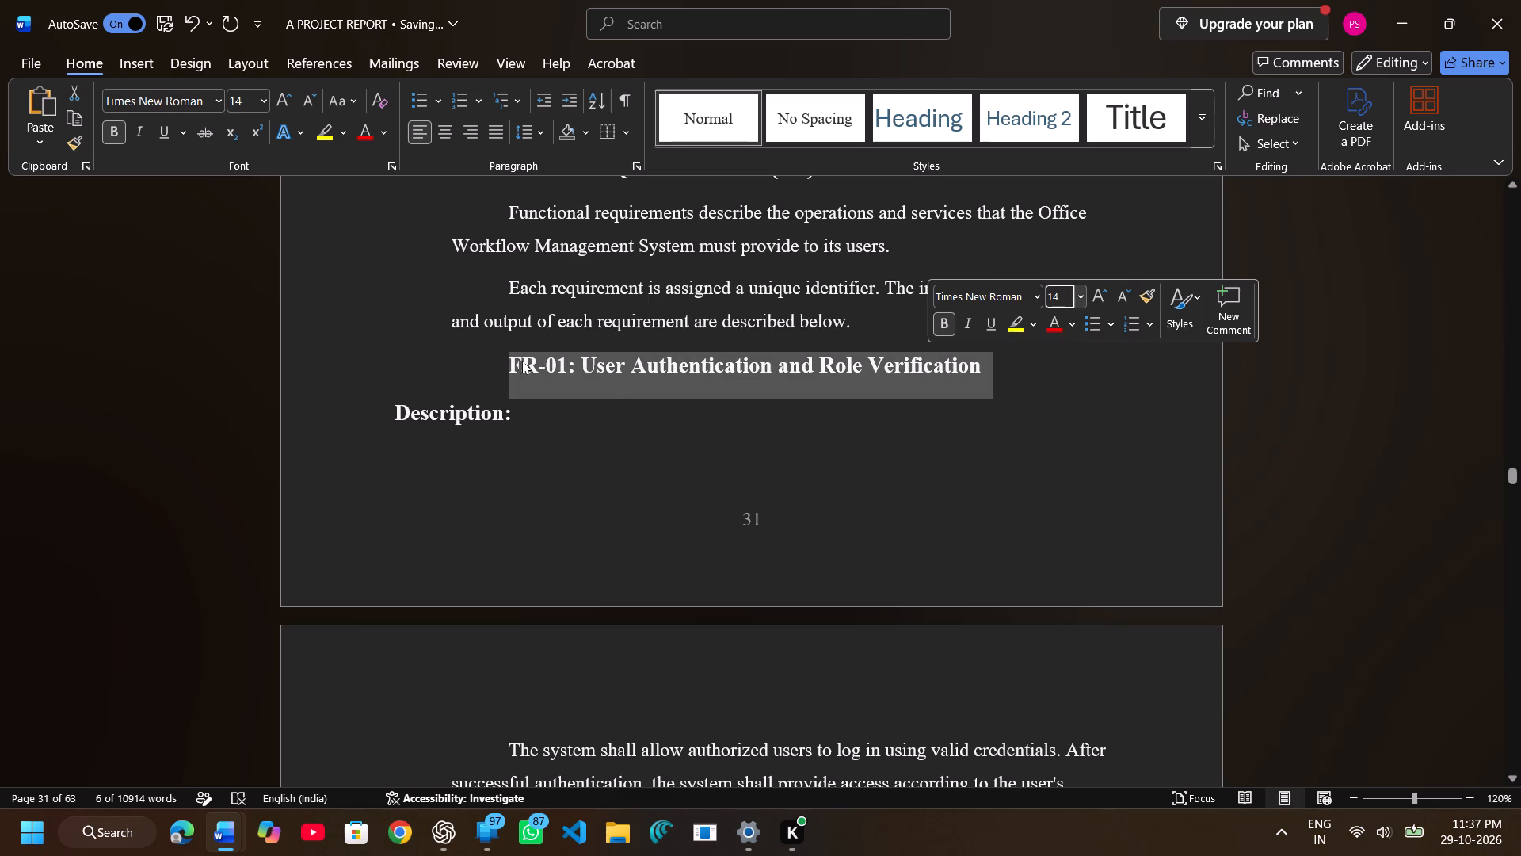
left_click(499, 356)
key("BackSpace")
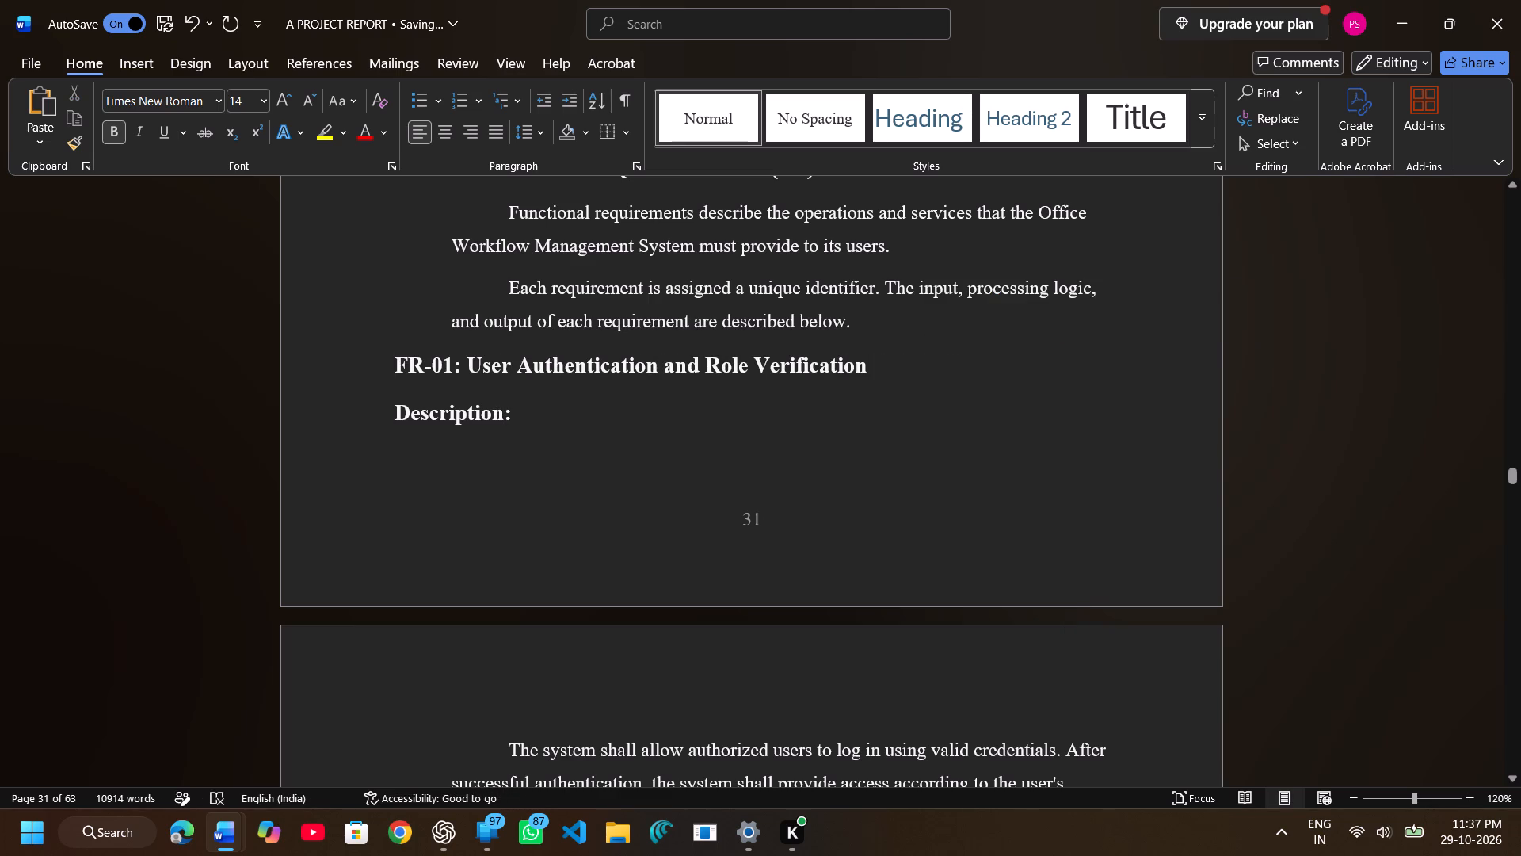
Remove the indents from the FR-01 description paragraph, "The system shall allow authorized users to log in", on page 32.
scroll(499, 356, "down", 1)
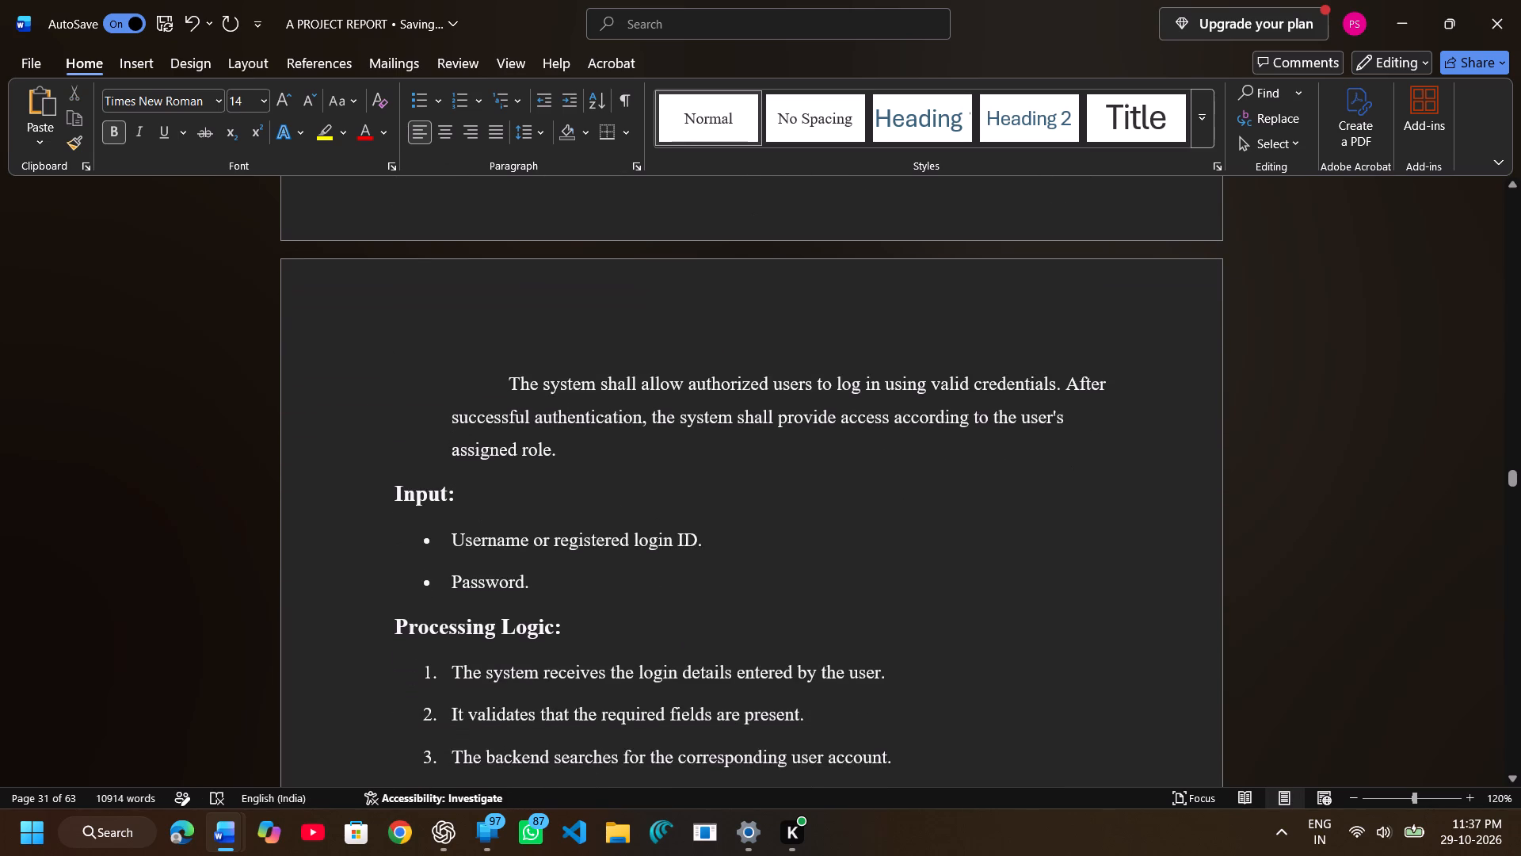
left_click(496, 378)
key("BackSpace")
key("BackSpace")
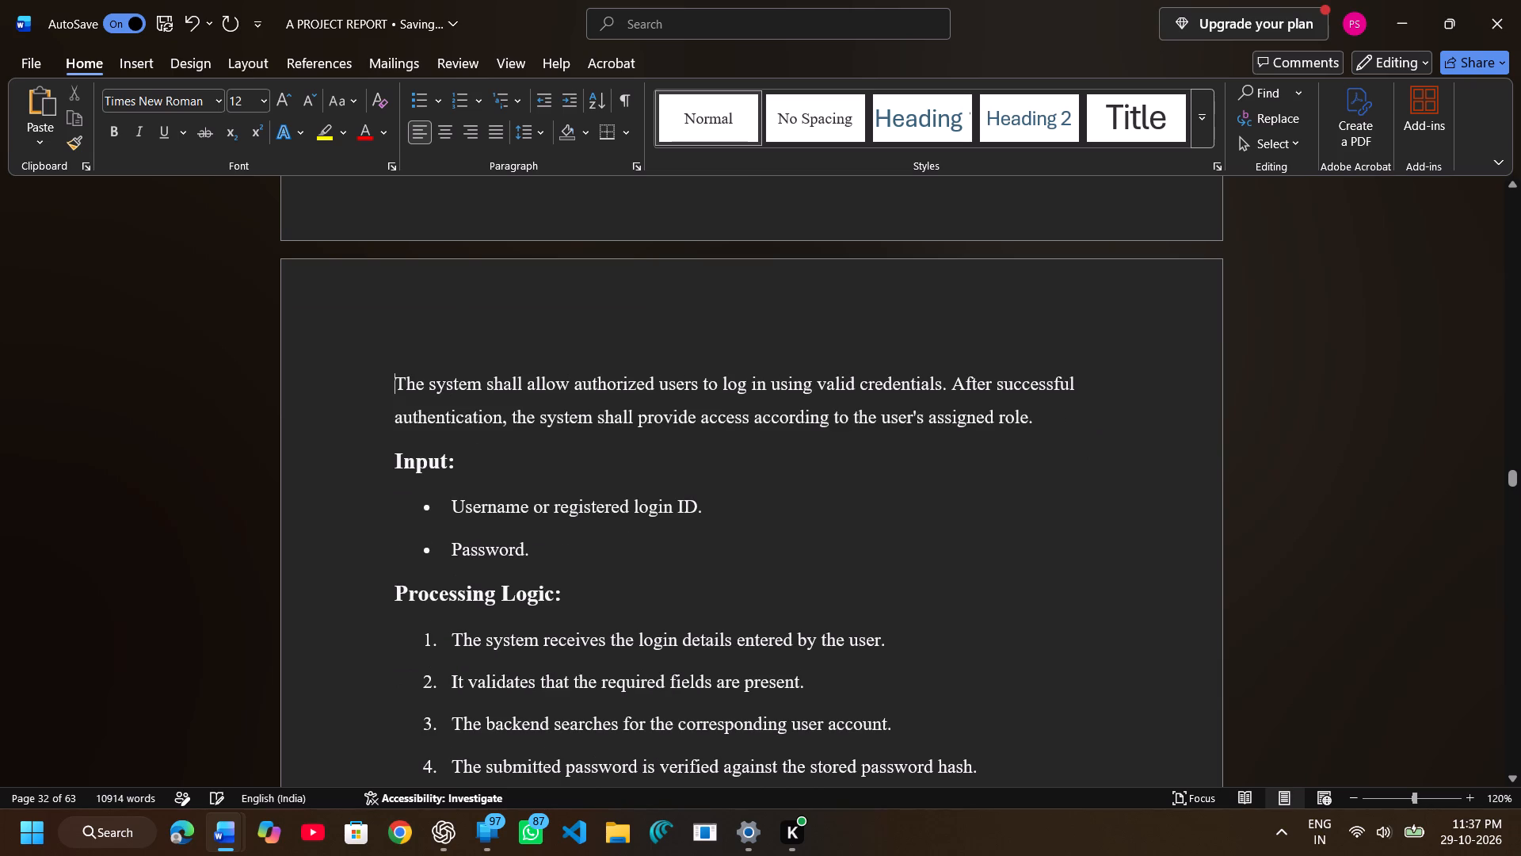
Set the heading "FR-02: Employee Record Management" on page 32 to font size 14 and remove its indent.
scroll(496, 378, "down", 1)
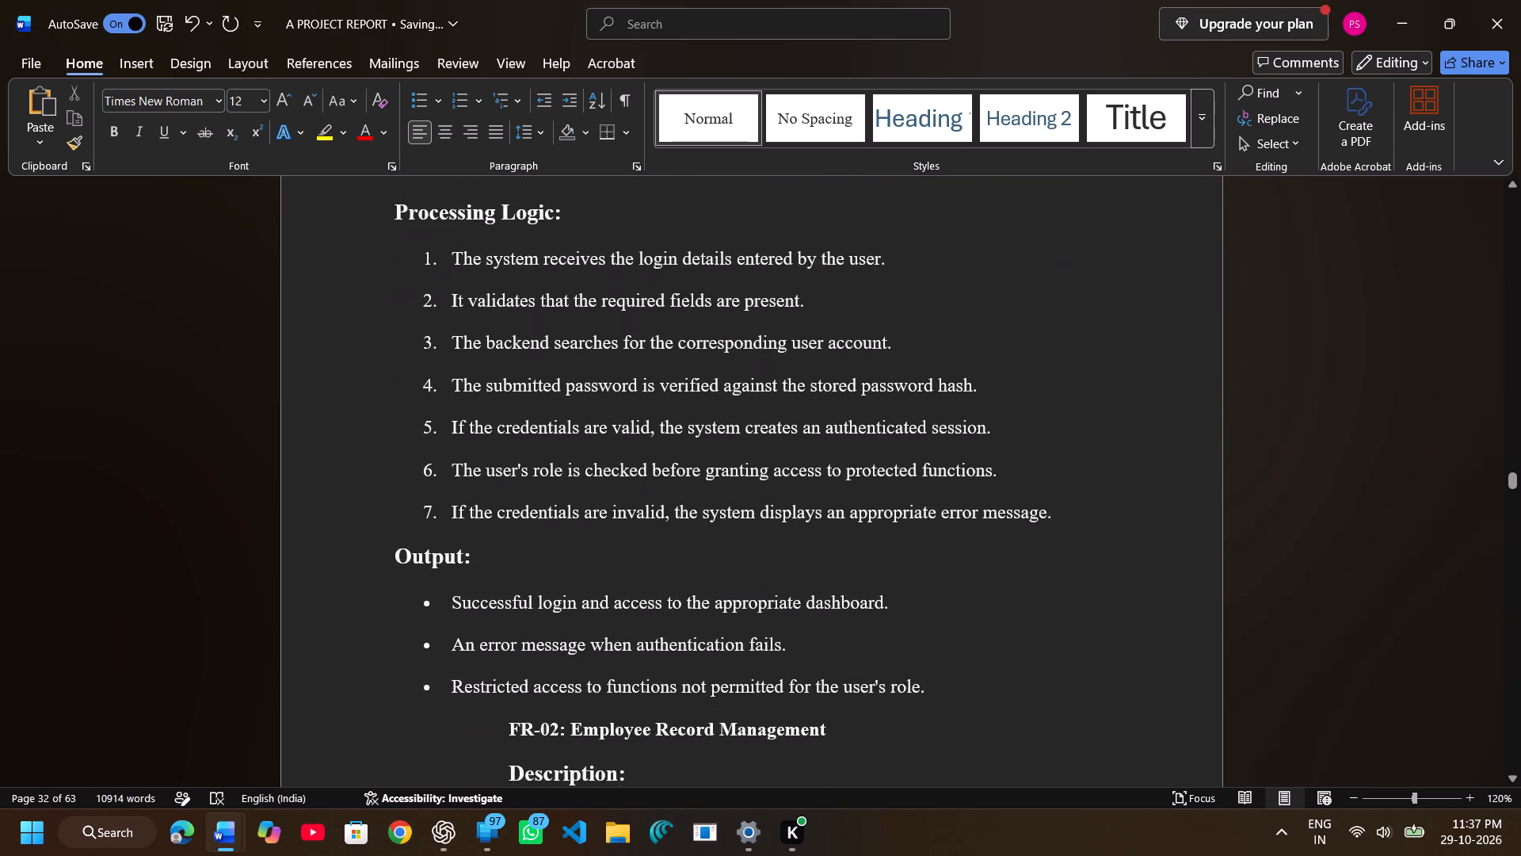
scroll(496, 378, "down", 1)
left_click_drag(498, 475, 666, 491)
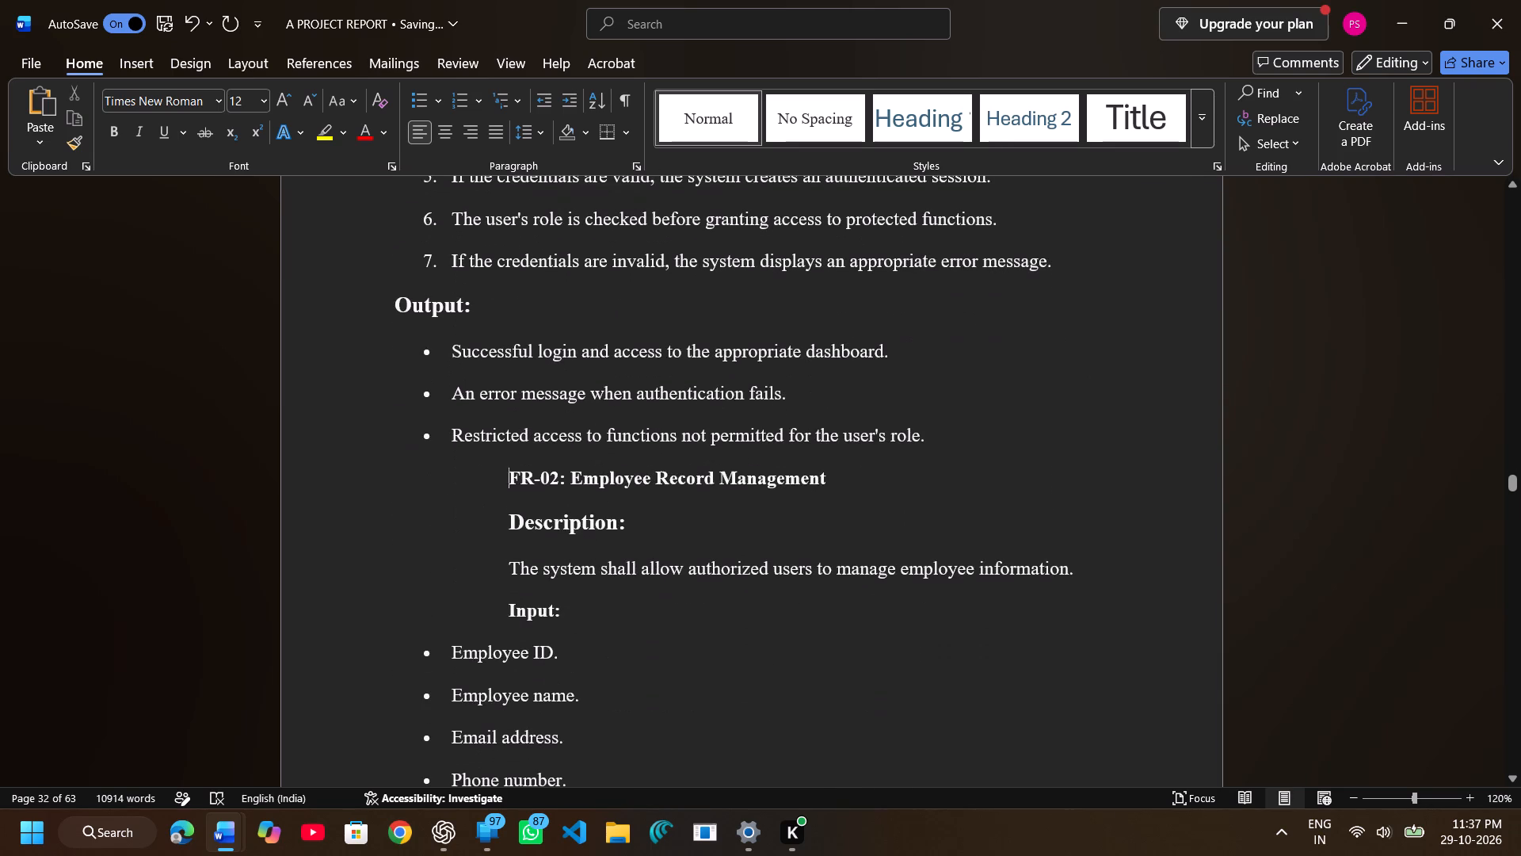
left_click_drag(666, 491, 823, 481)
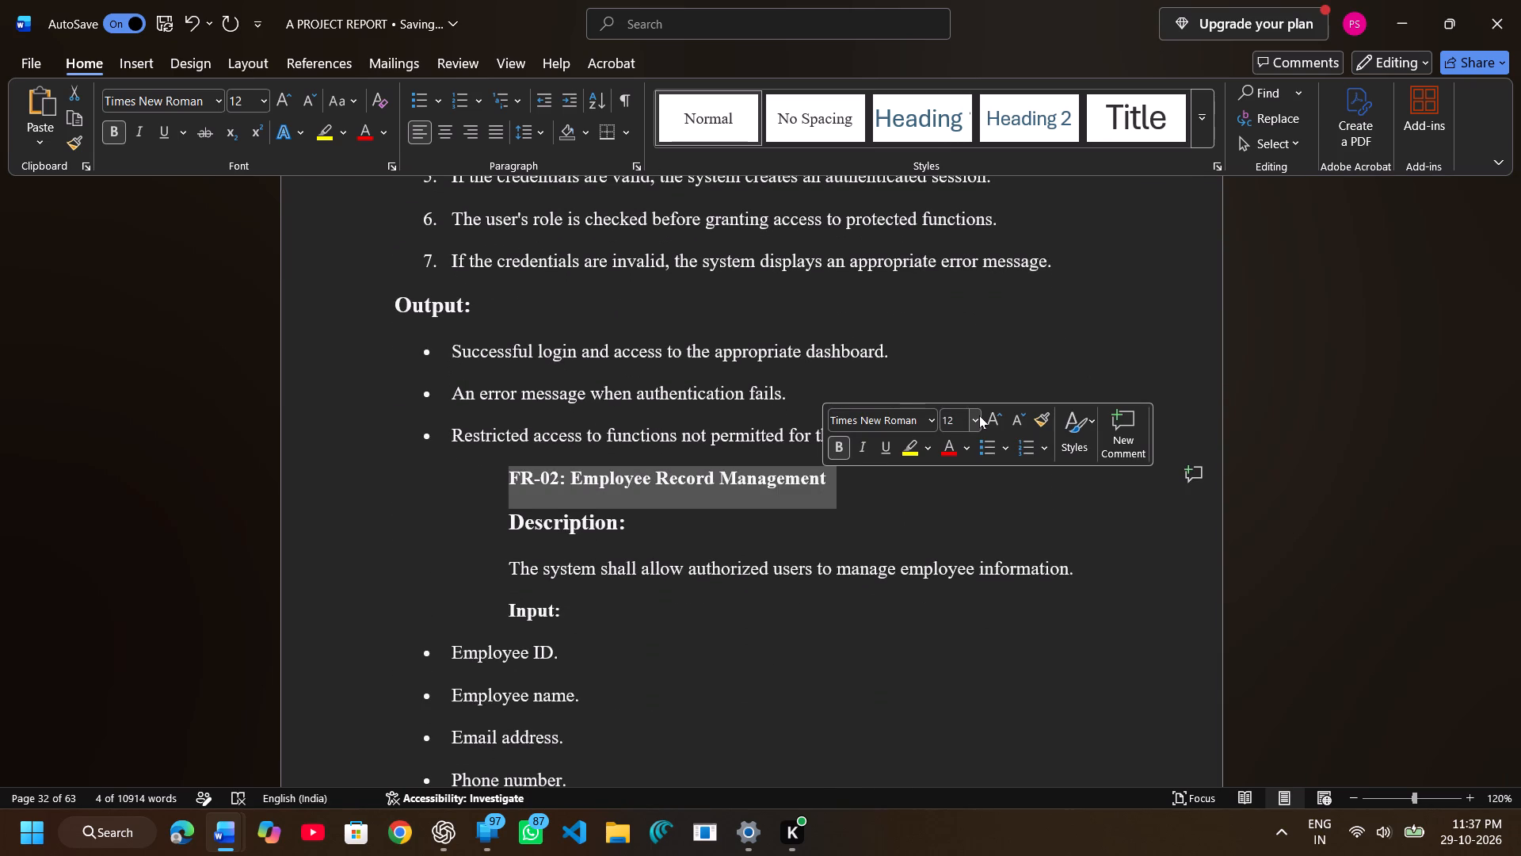
left_click(980, 415)
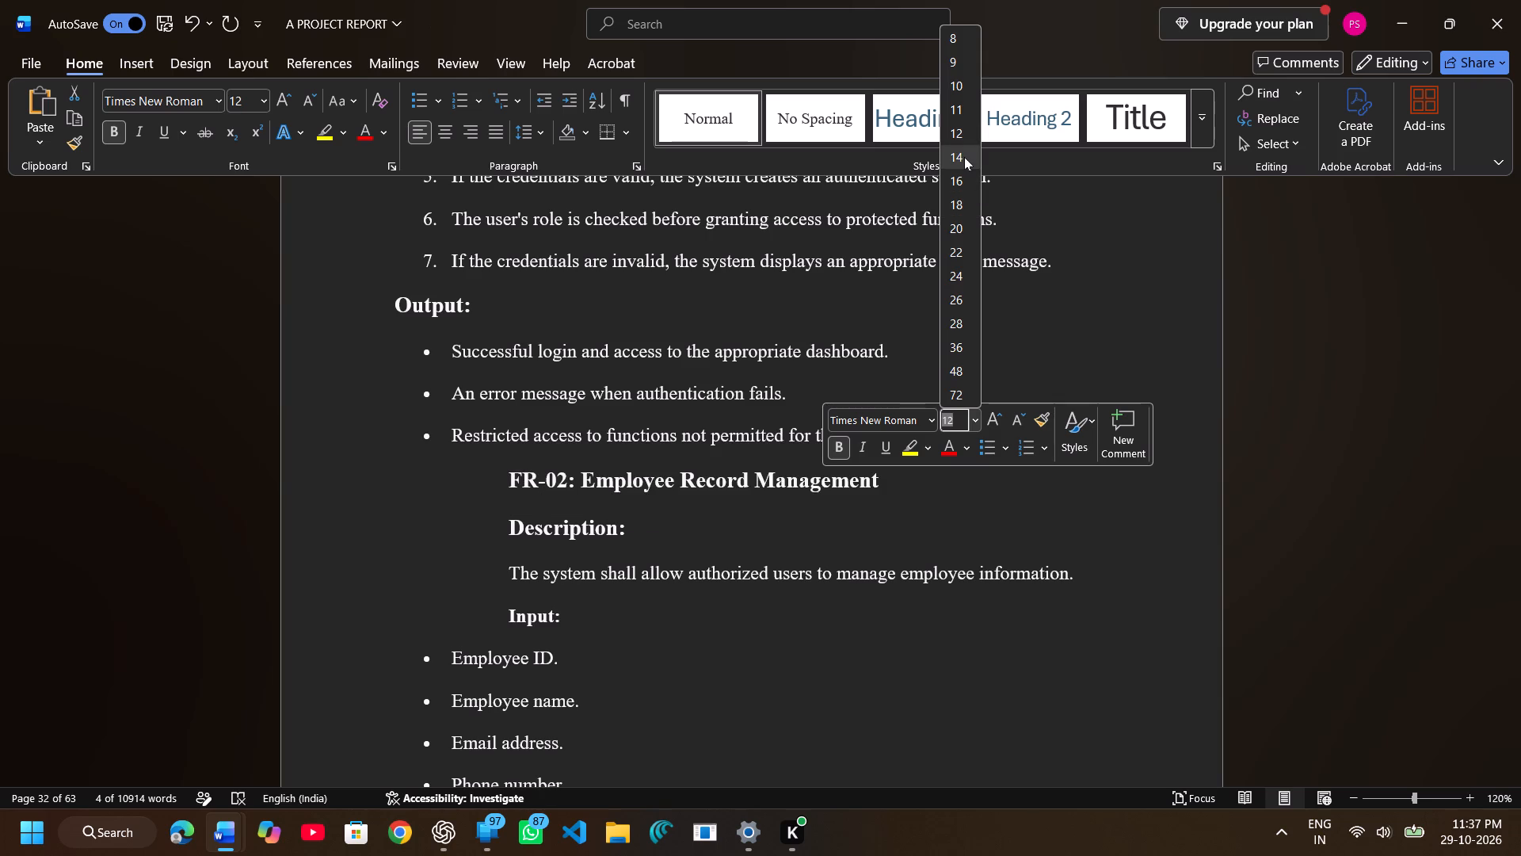
left_click(964, 157)
left_click(508, 475)
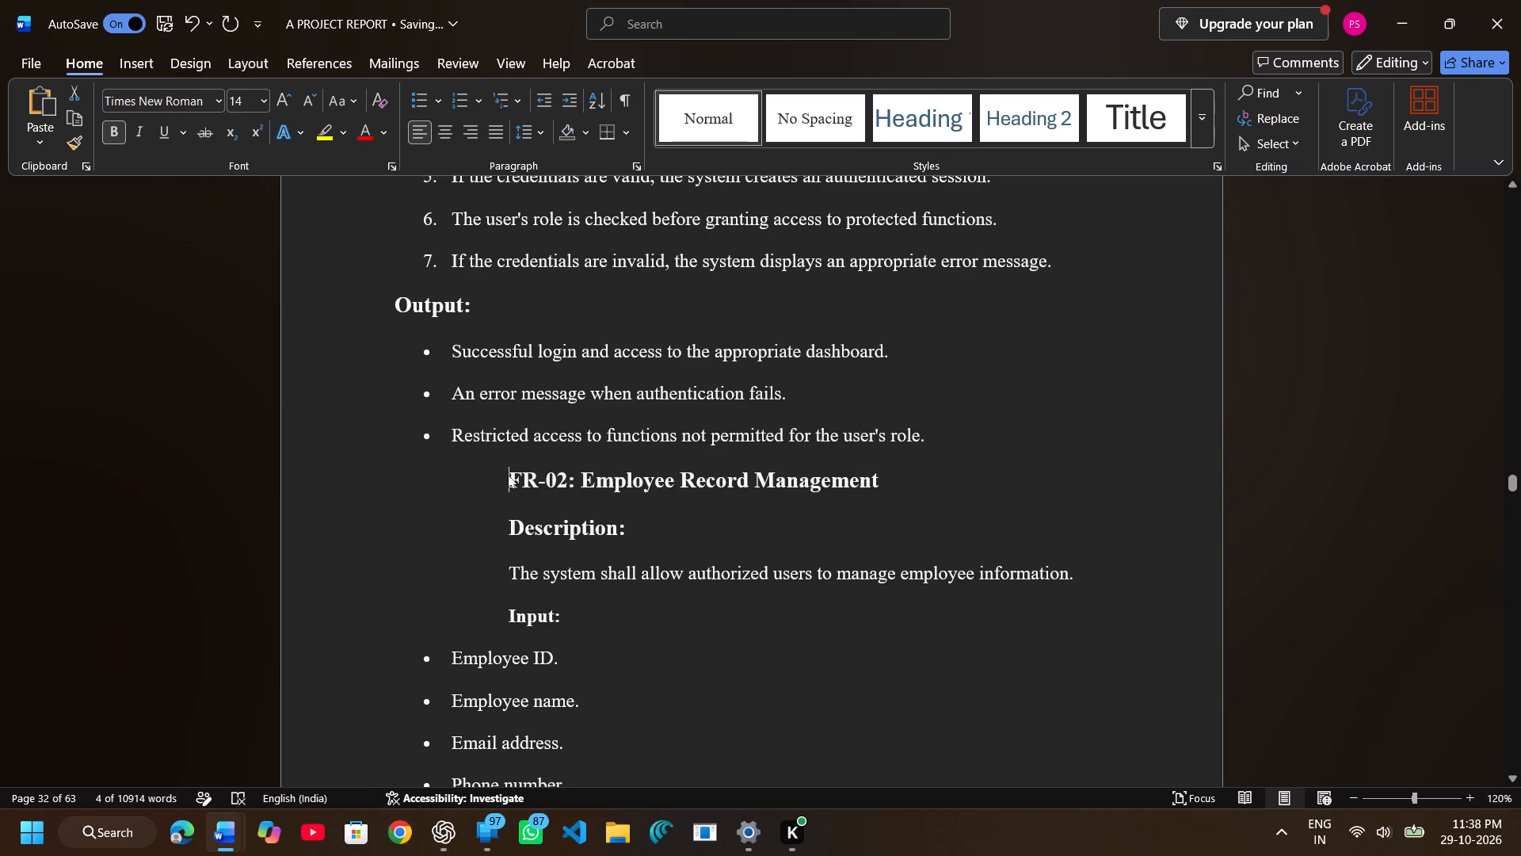
key("BackSpace")
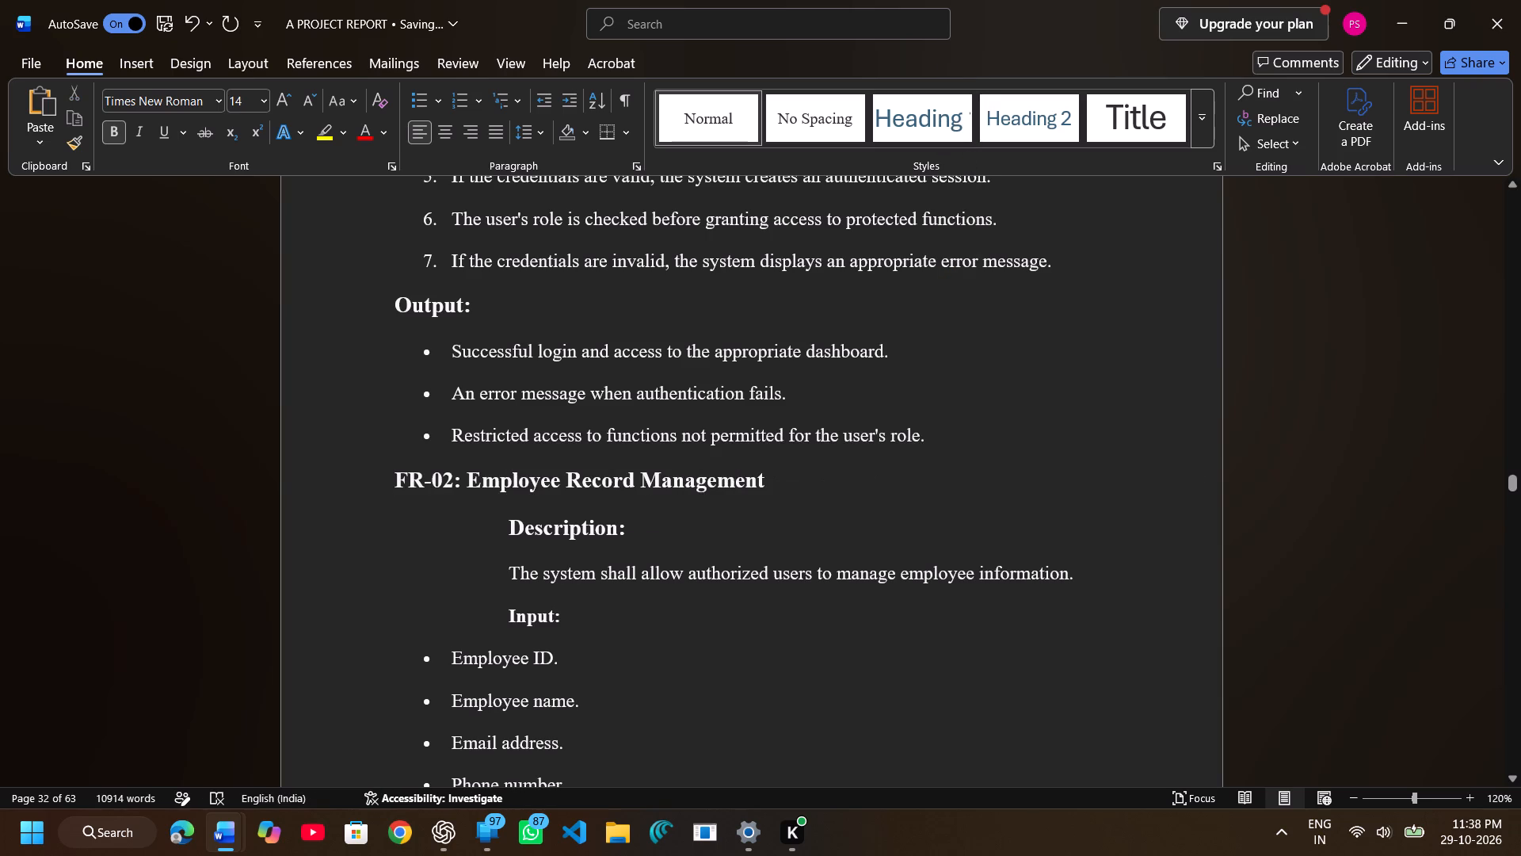
Remove the indents from the FR-02 subheadings "Description:" and "Input:" on page 32.
left_click(510, 525)
key("BackSpace")
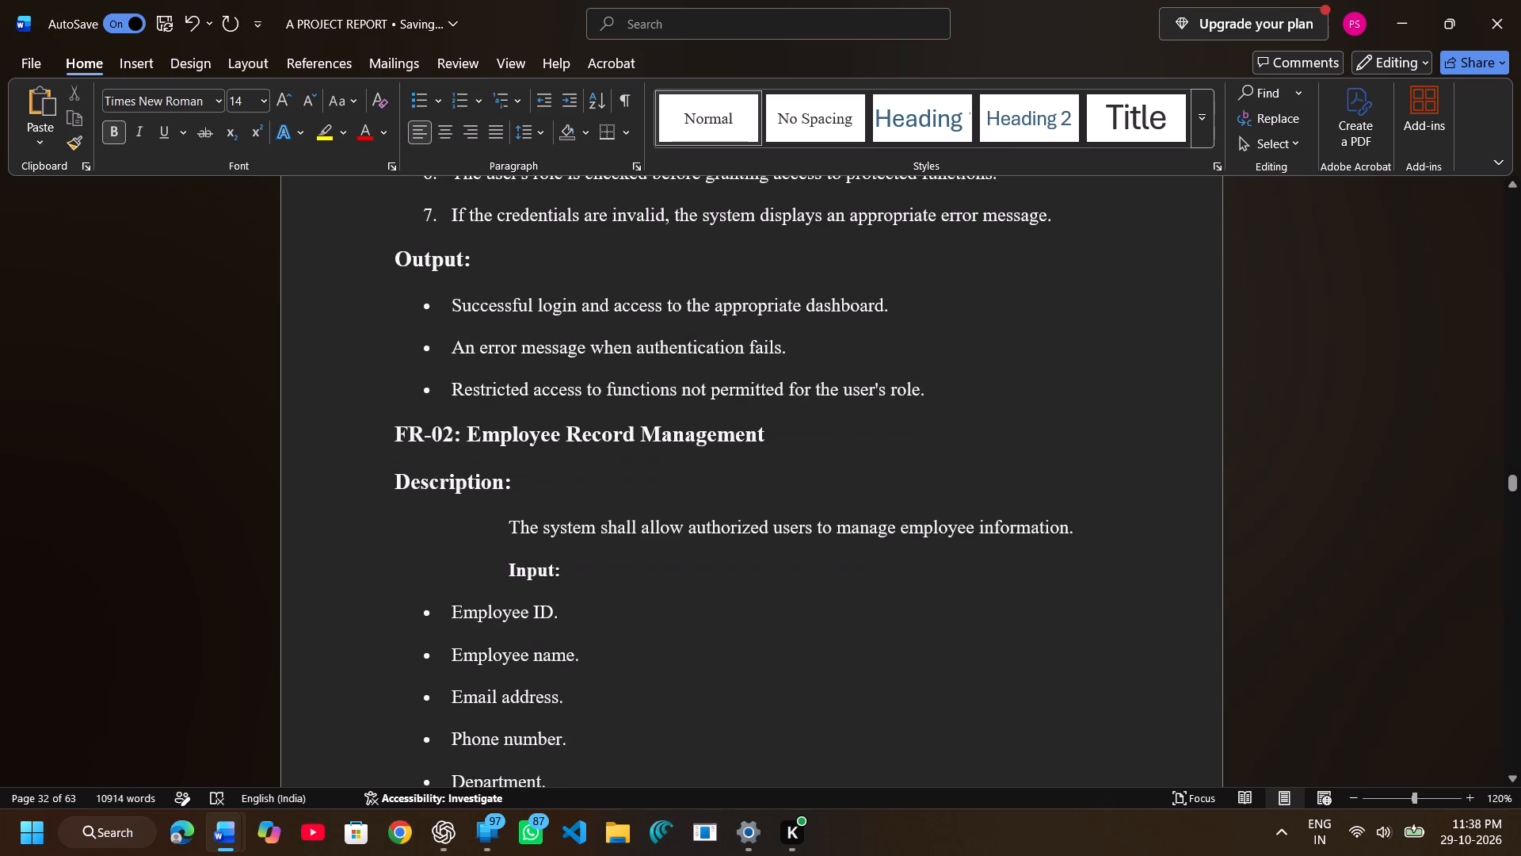
left_click(501, 565)
key("BackSpace")
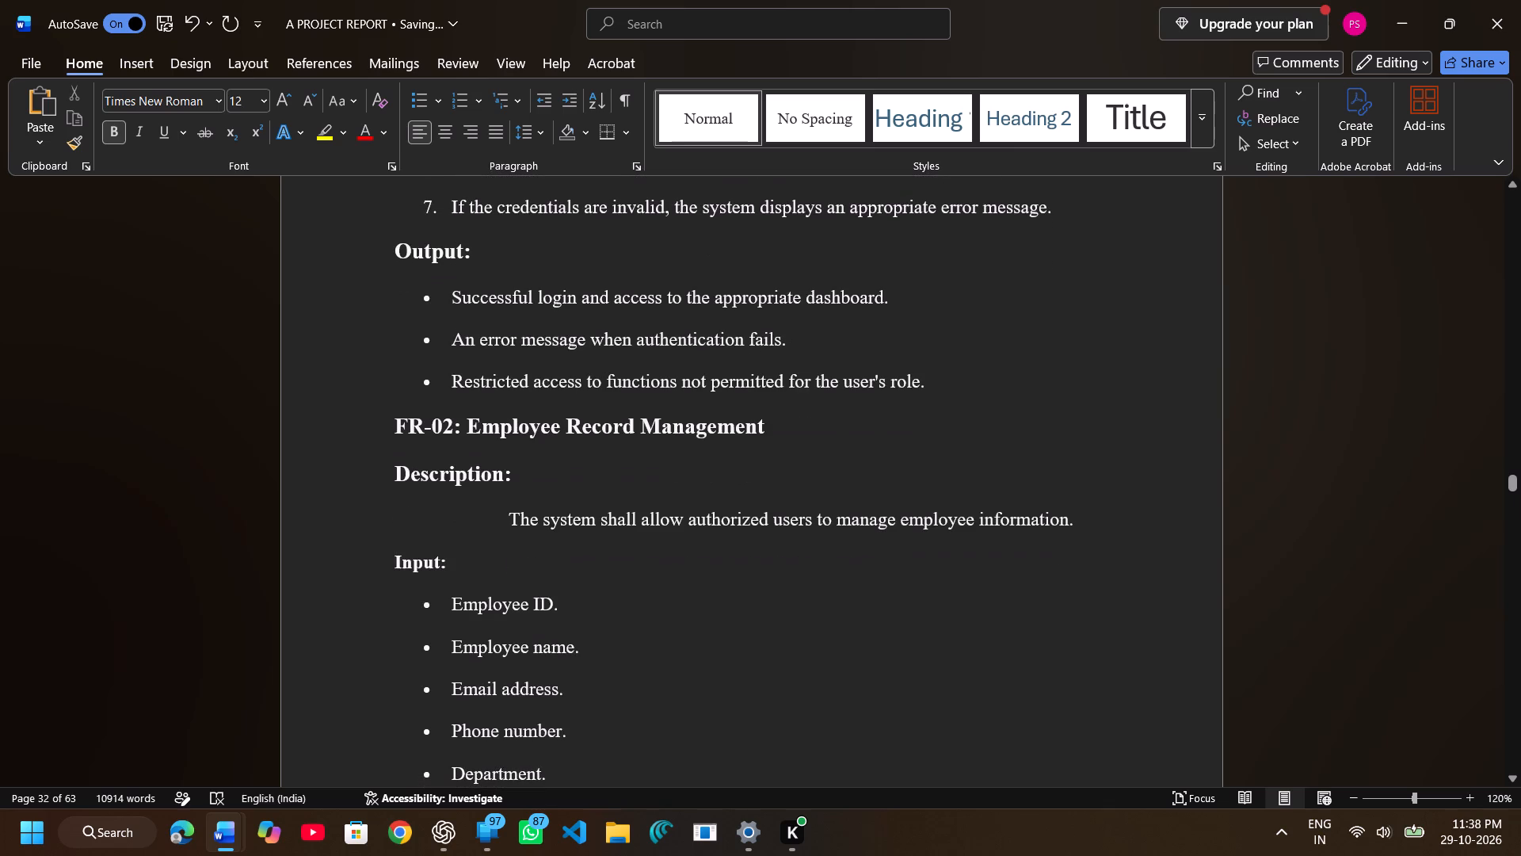
Remove the indent from the FR-02 subheading "Processing Logic:" on page 33 and set it to font size 14.
scroll(450, 566, "down", 1)
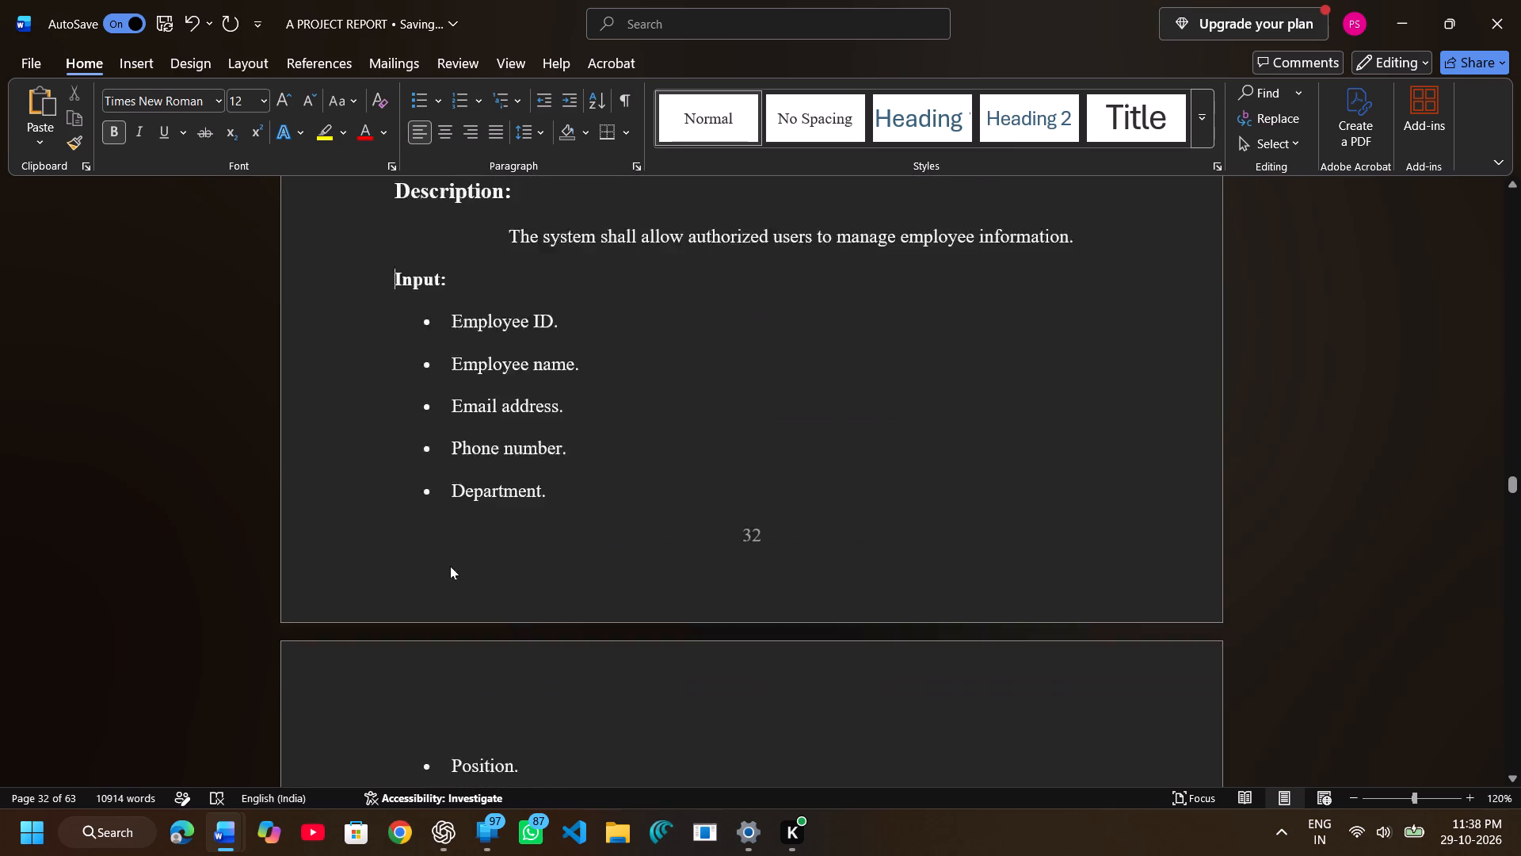
scroll(450, 566, "down", 1)
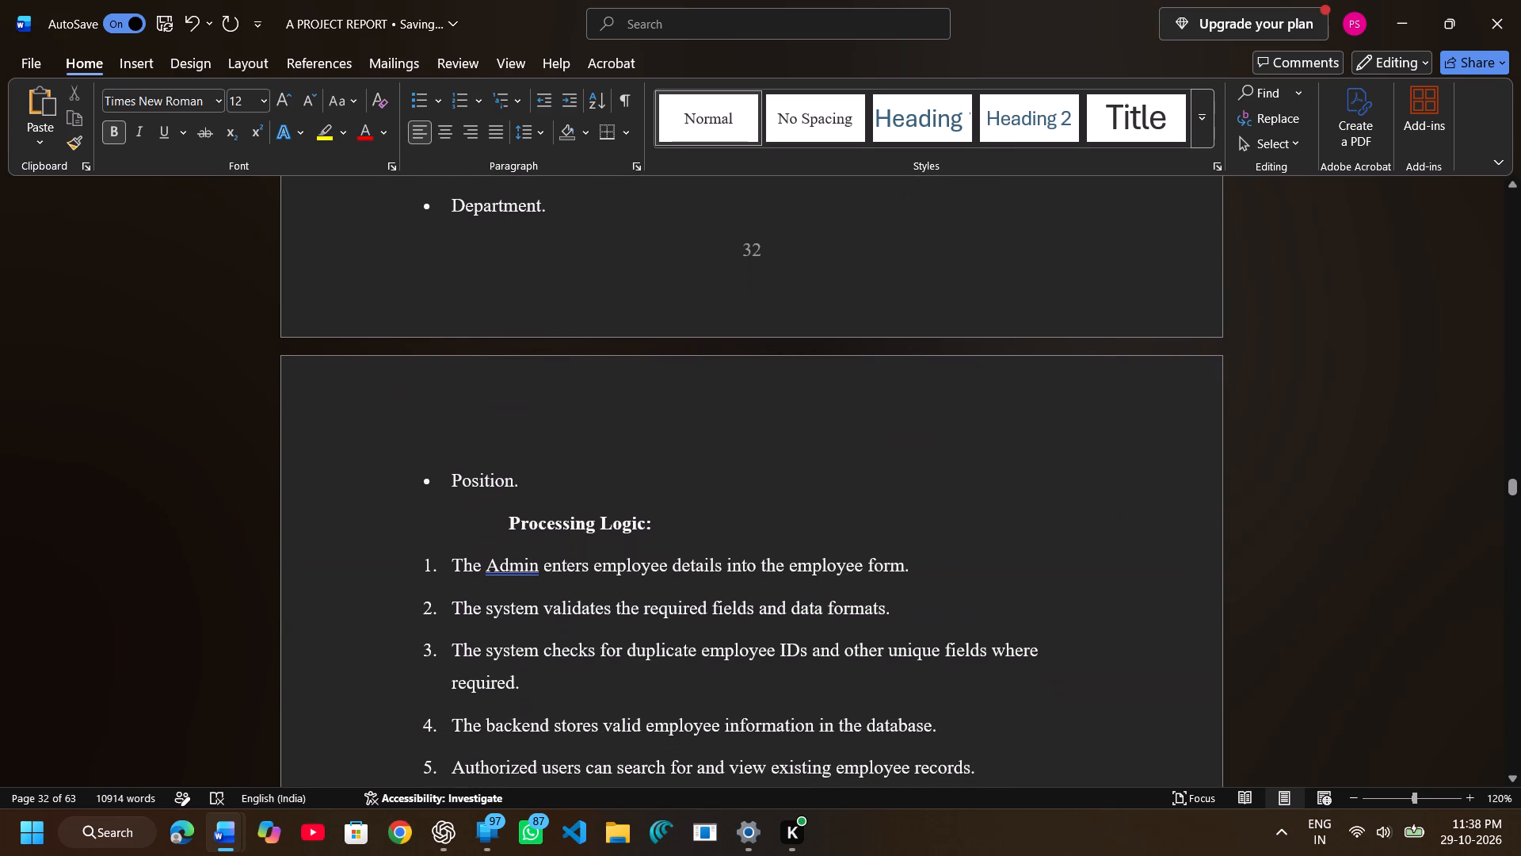
left_click(497, 531)
key("BackSpace")
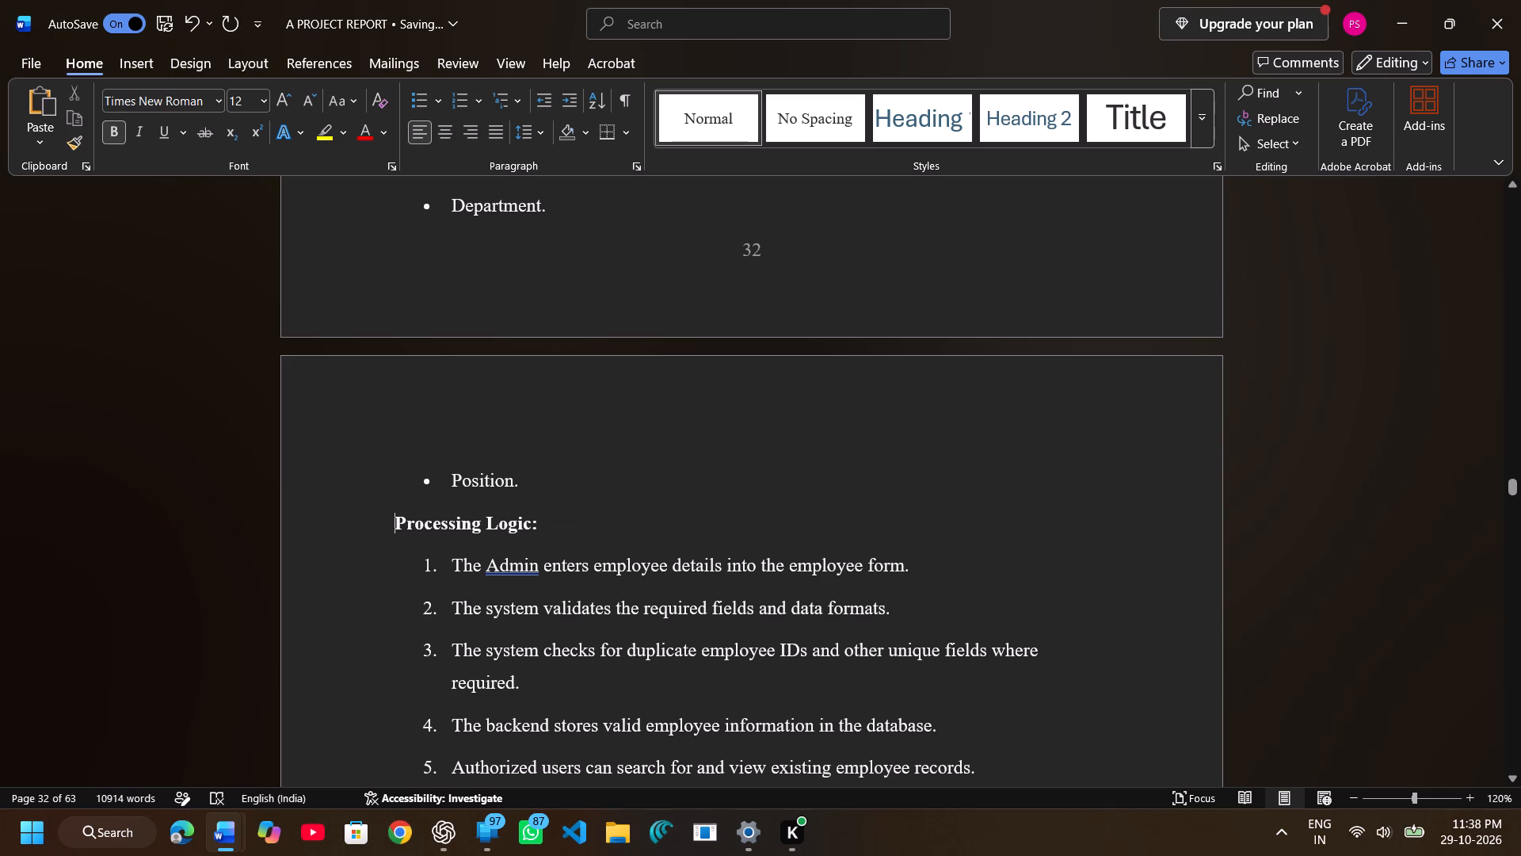
left_click_drag(402, 525, 537, 513)
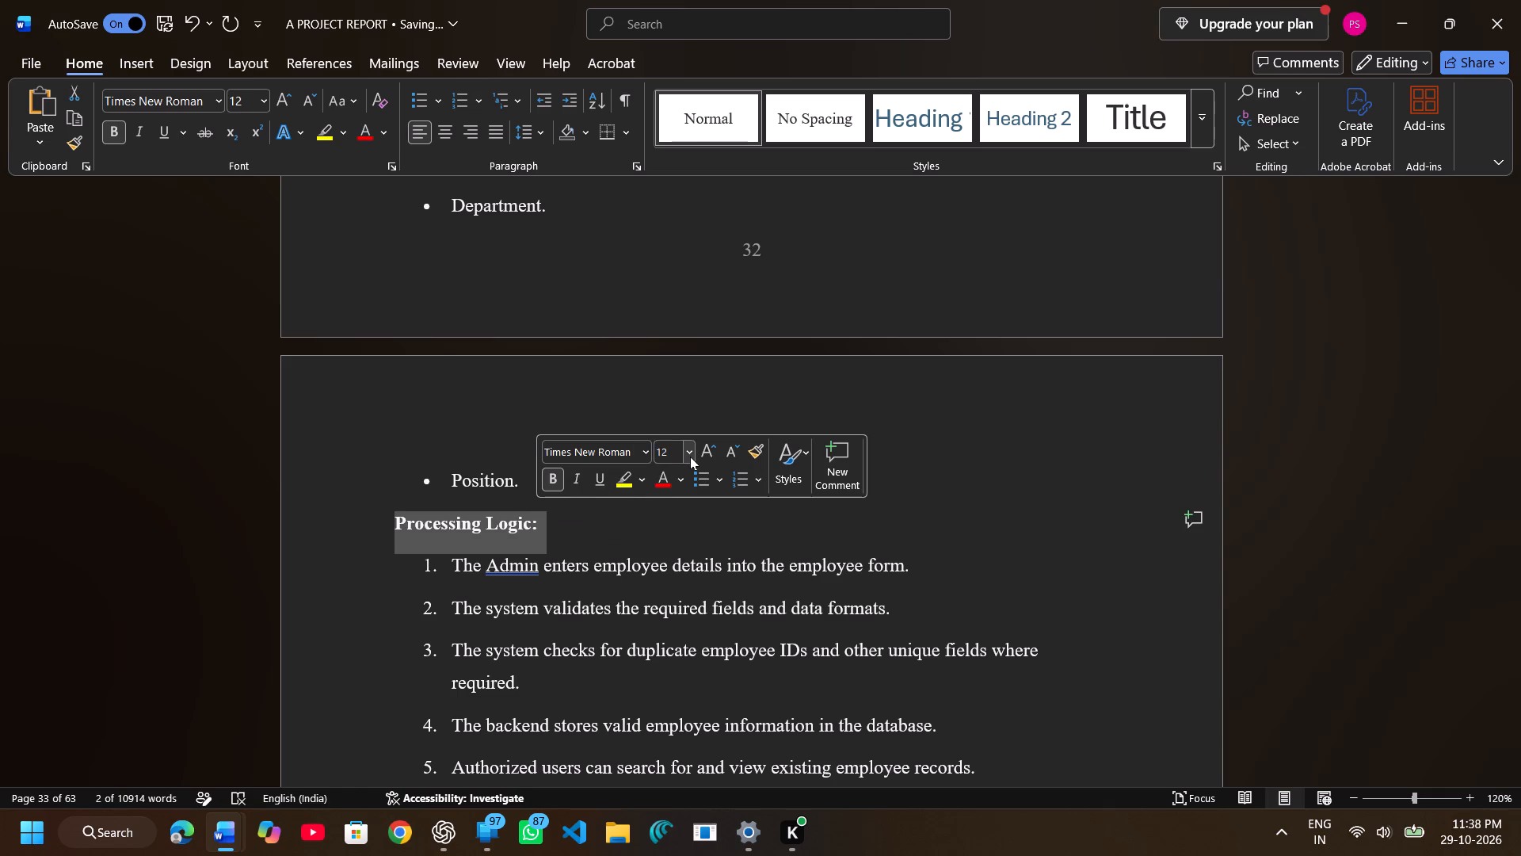
left_click(690, 457)
left_click(673, 186)
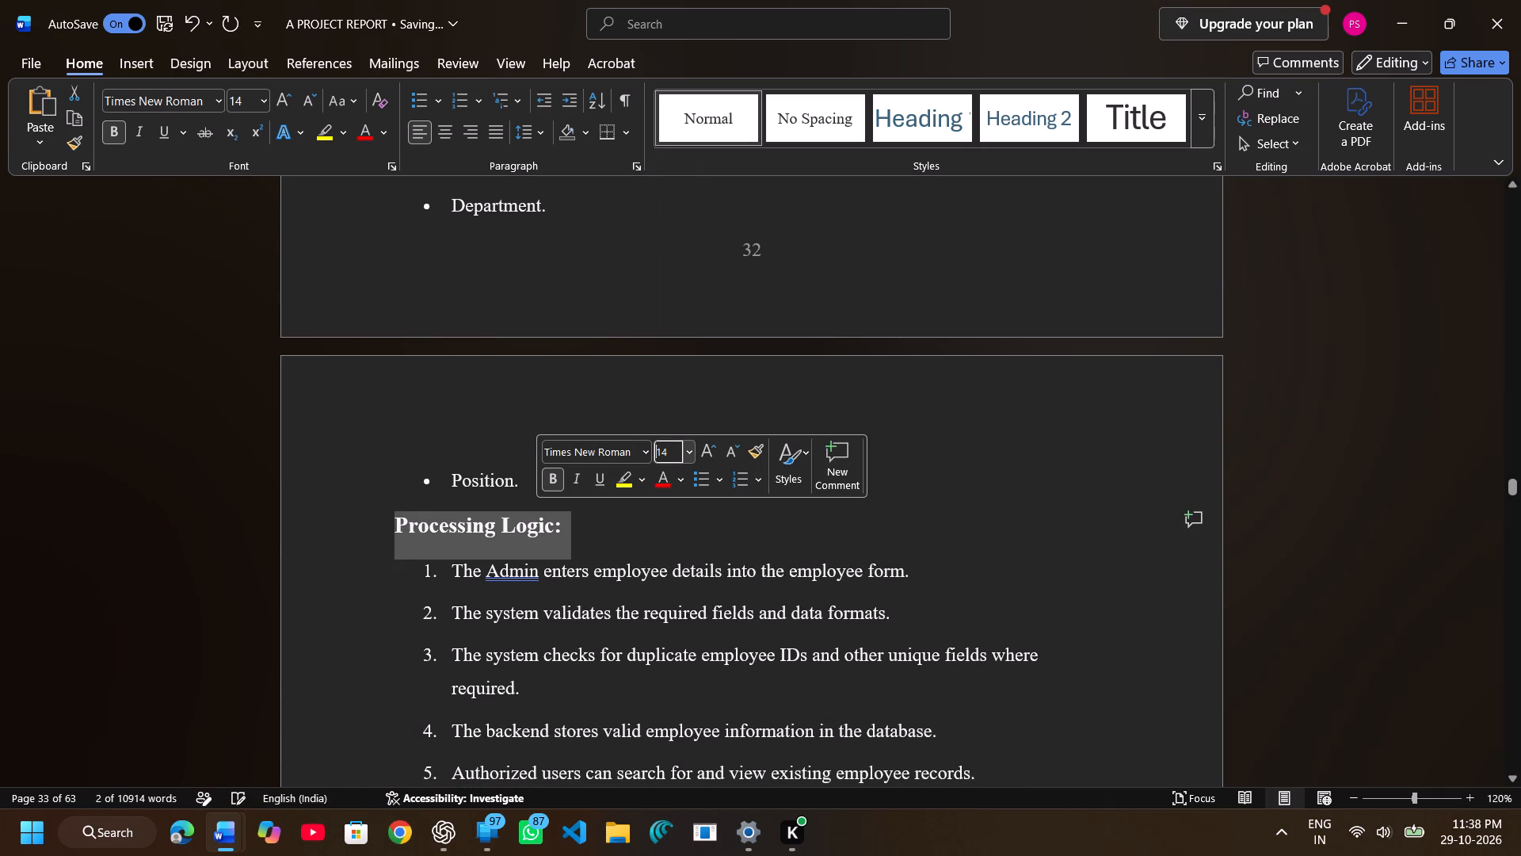
left_click(520, 541)
Set the FR-02 subheading "Output:" on page 33 to font size 14 and remove its indent.
scroll(520, 541, "down", 1)
scroll(520, 541, "up", 1)
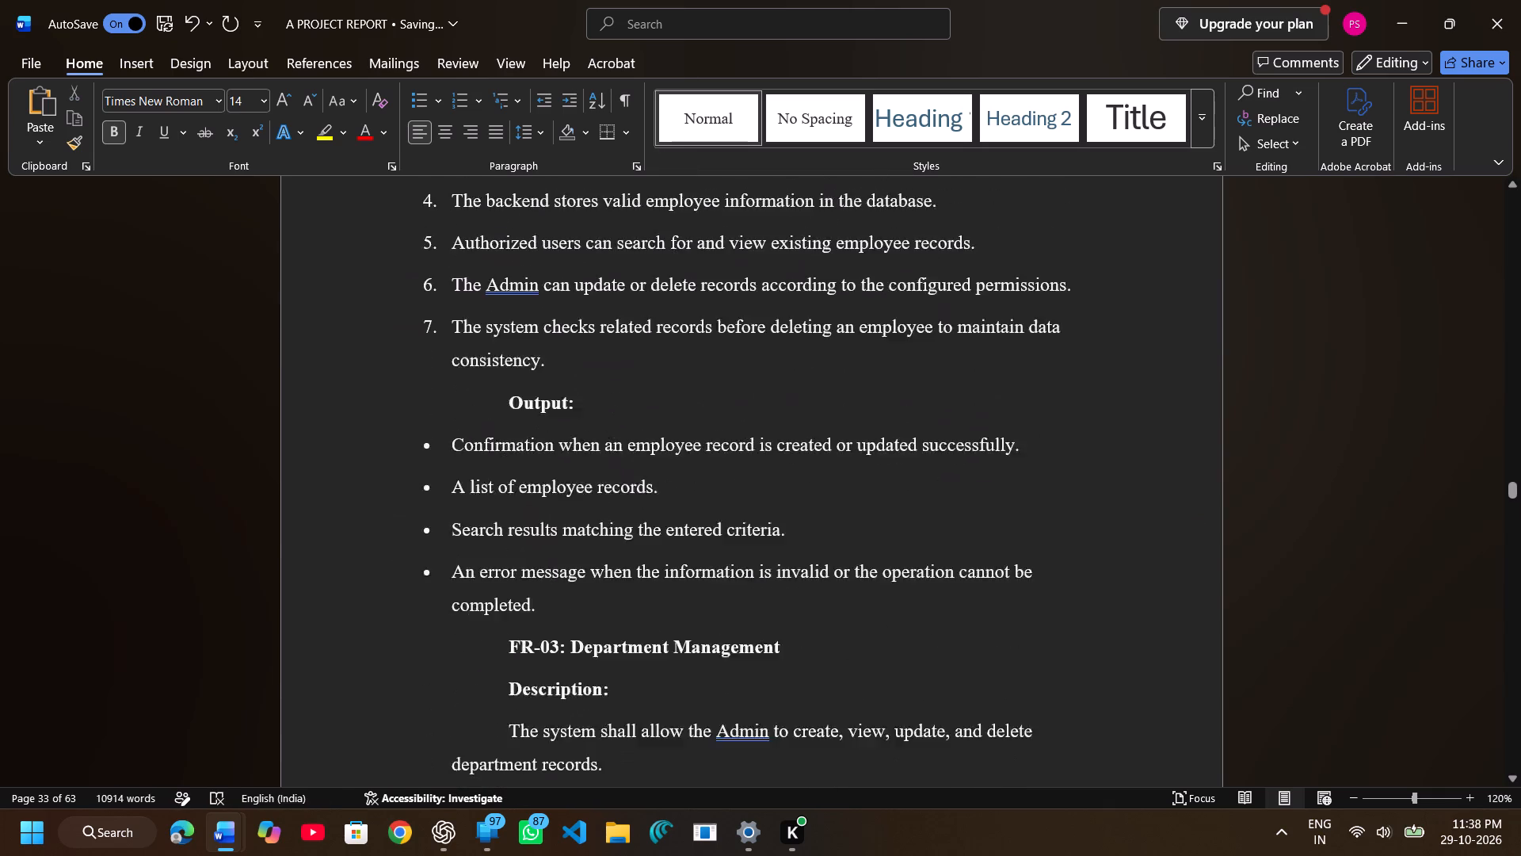
scroll(520, 541, "up", 1)
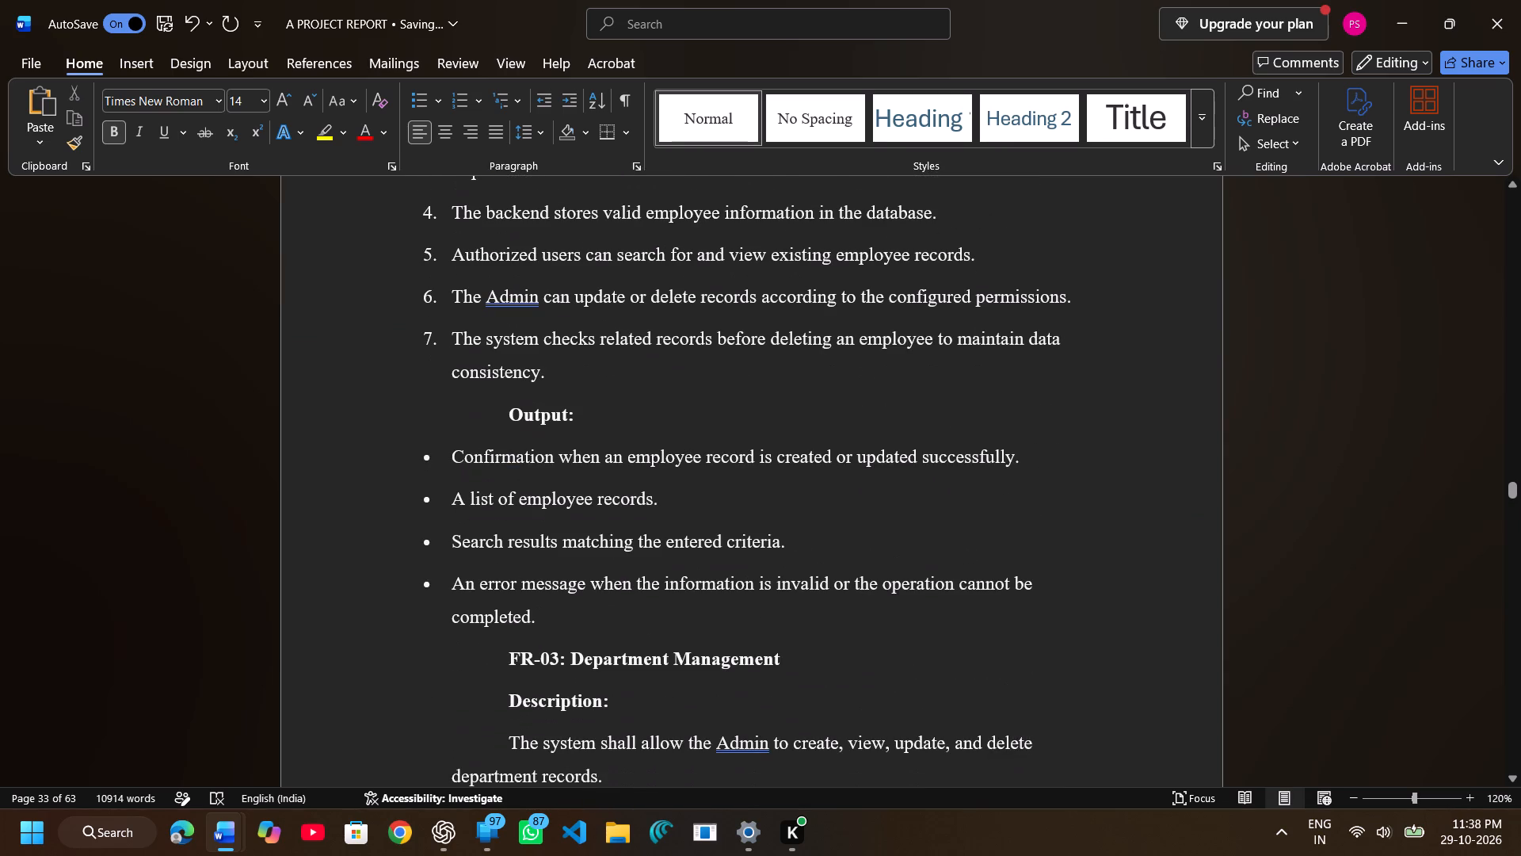
left_click_drag(502, 424, 585, 428)
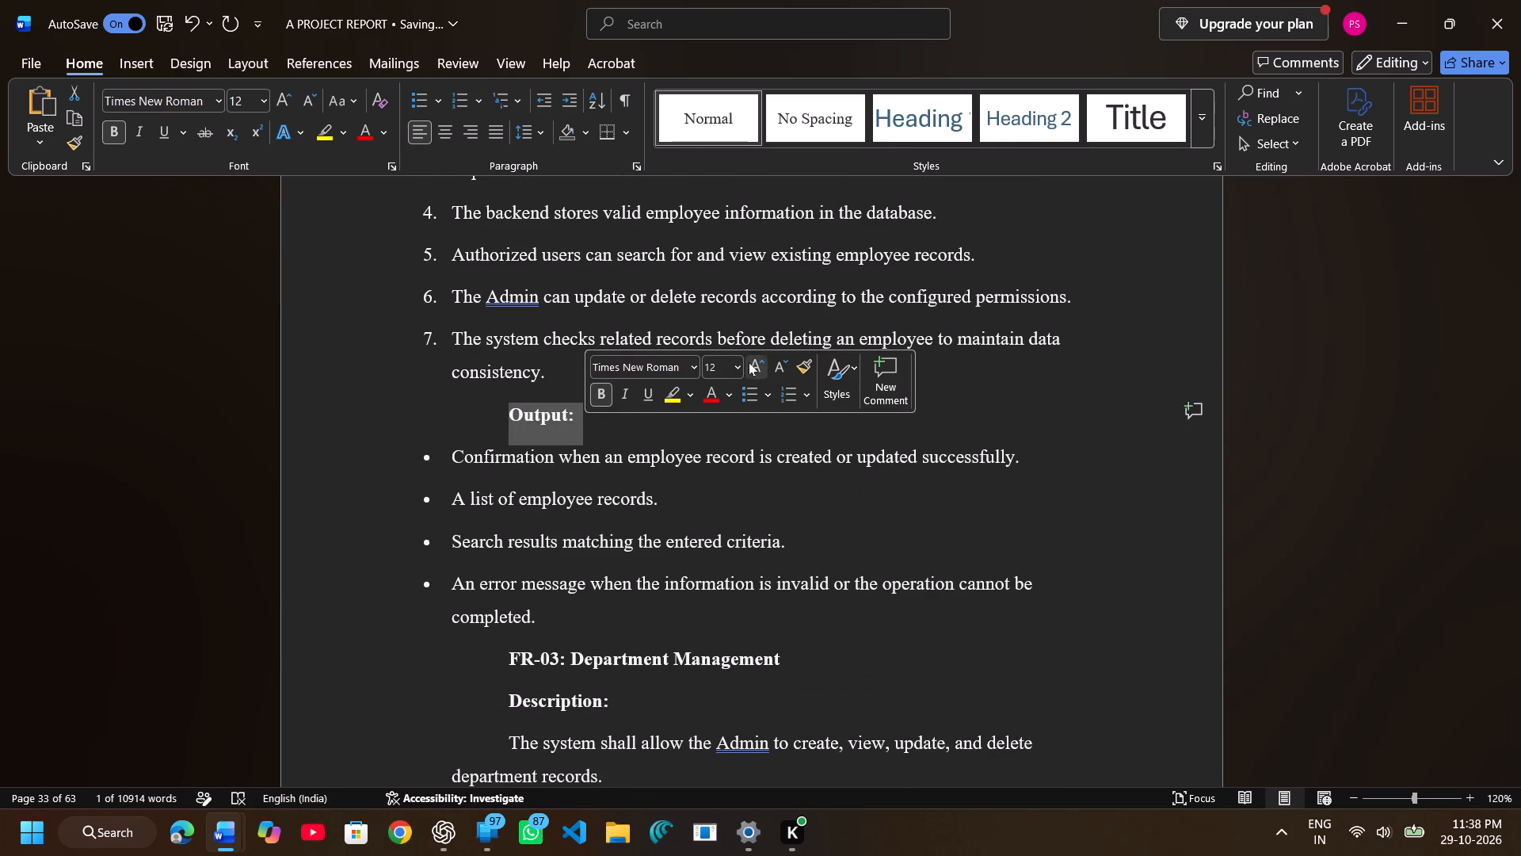
left_click(739, 363)
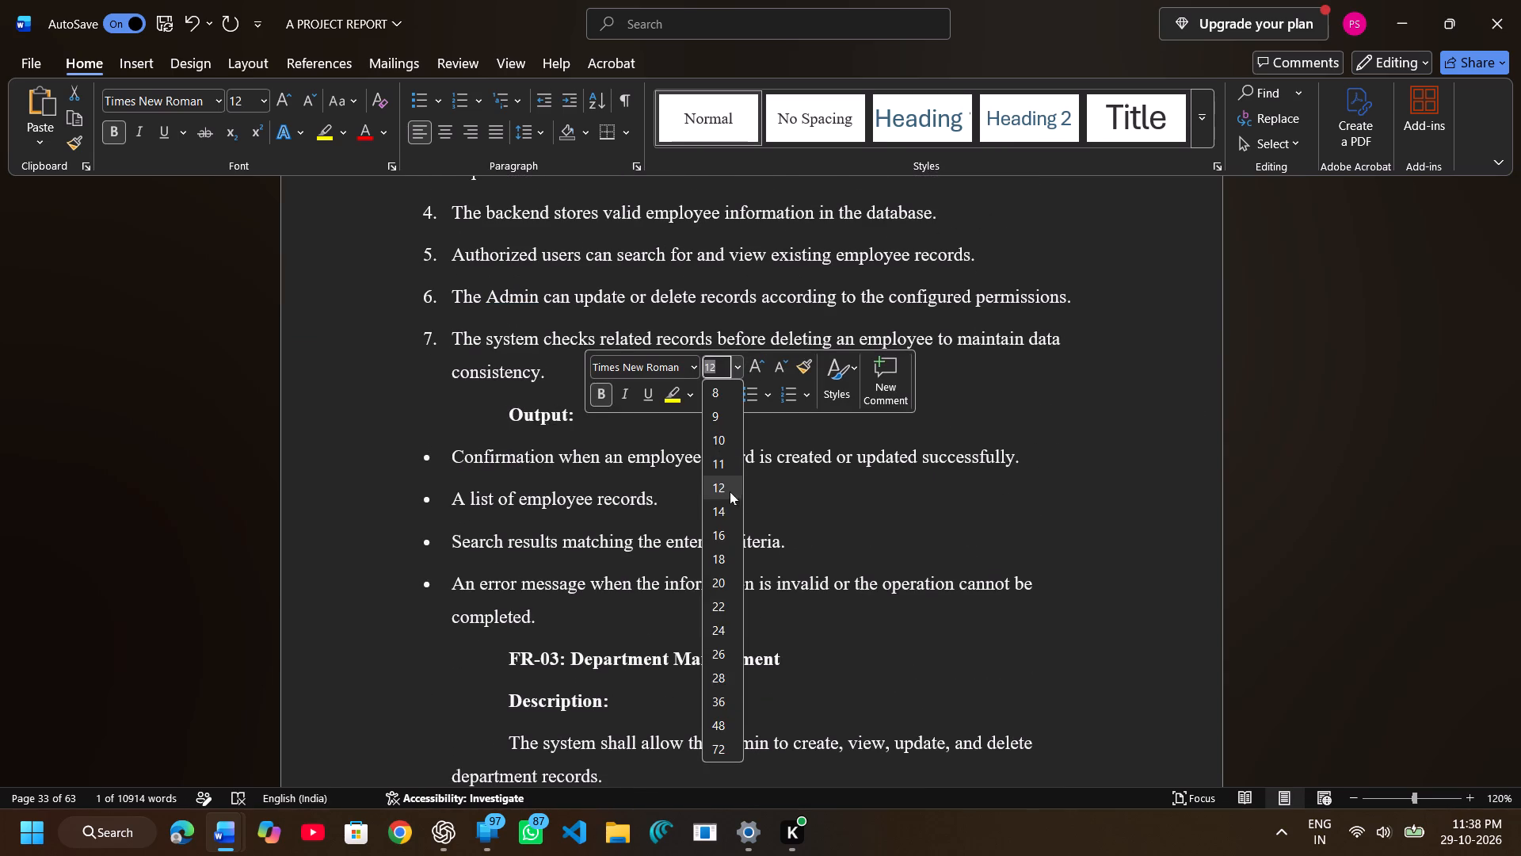
left_click(723, 504)
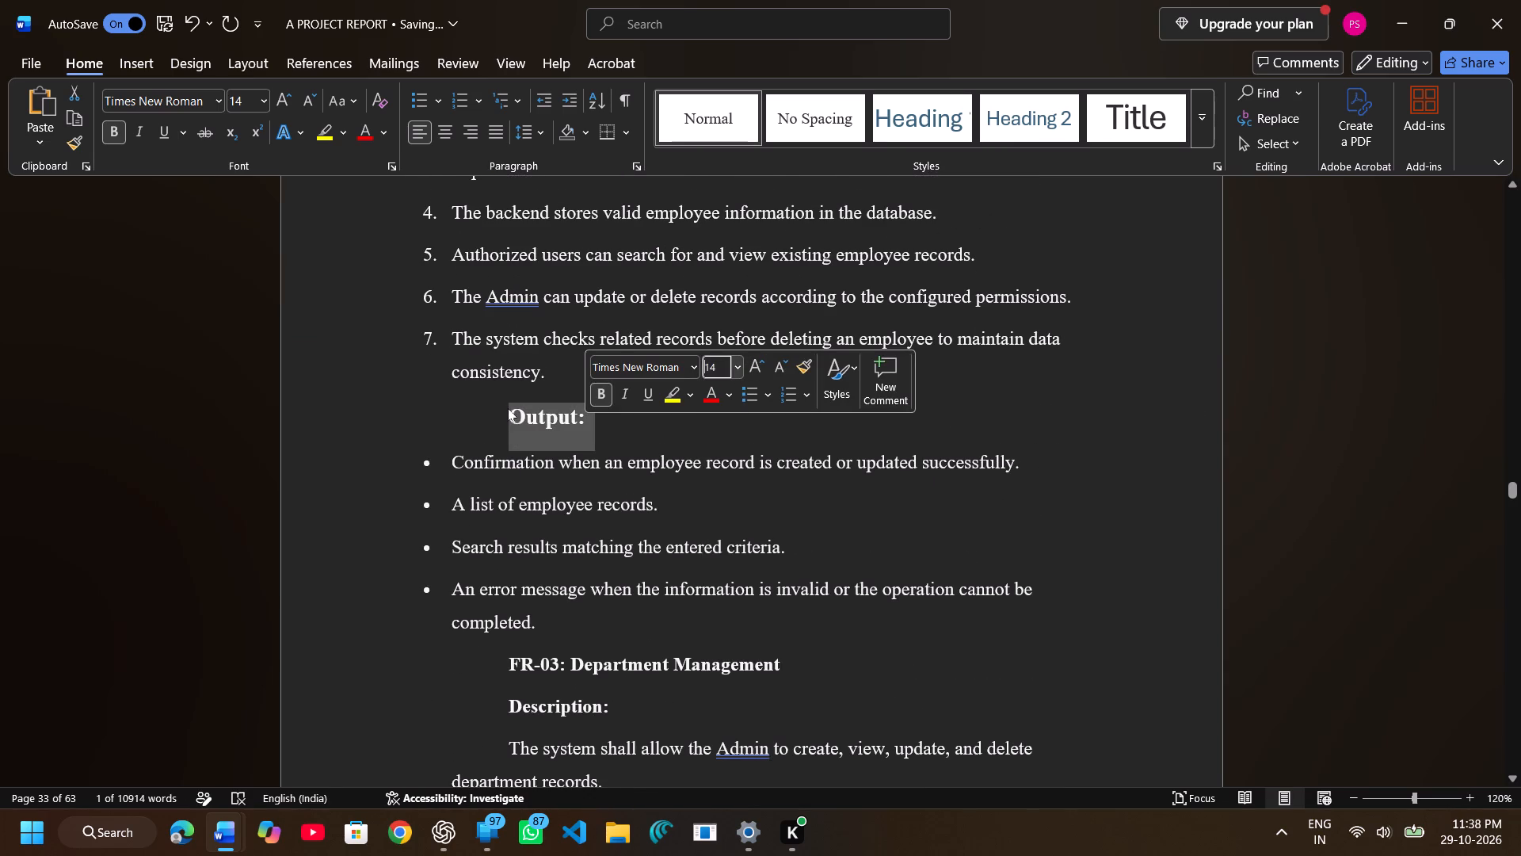
left_click(504, 417)
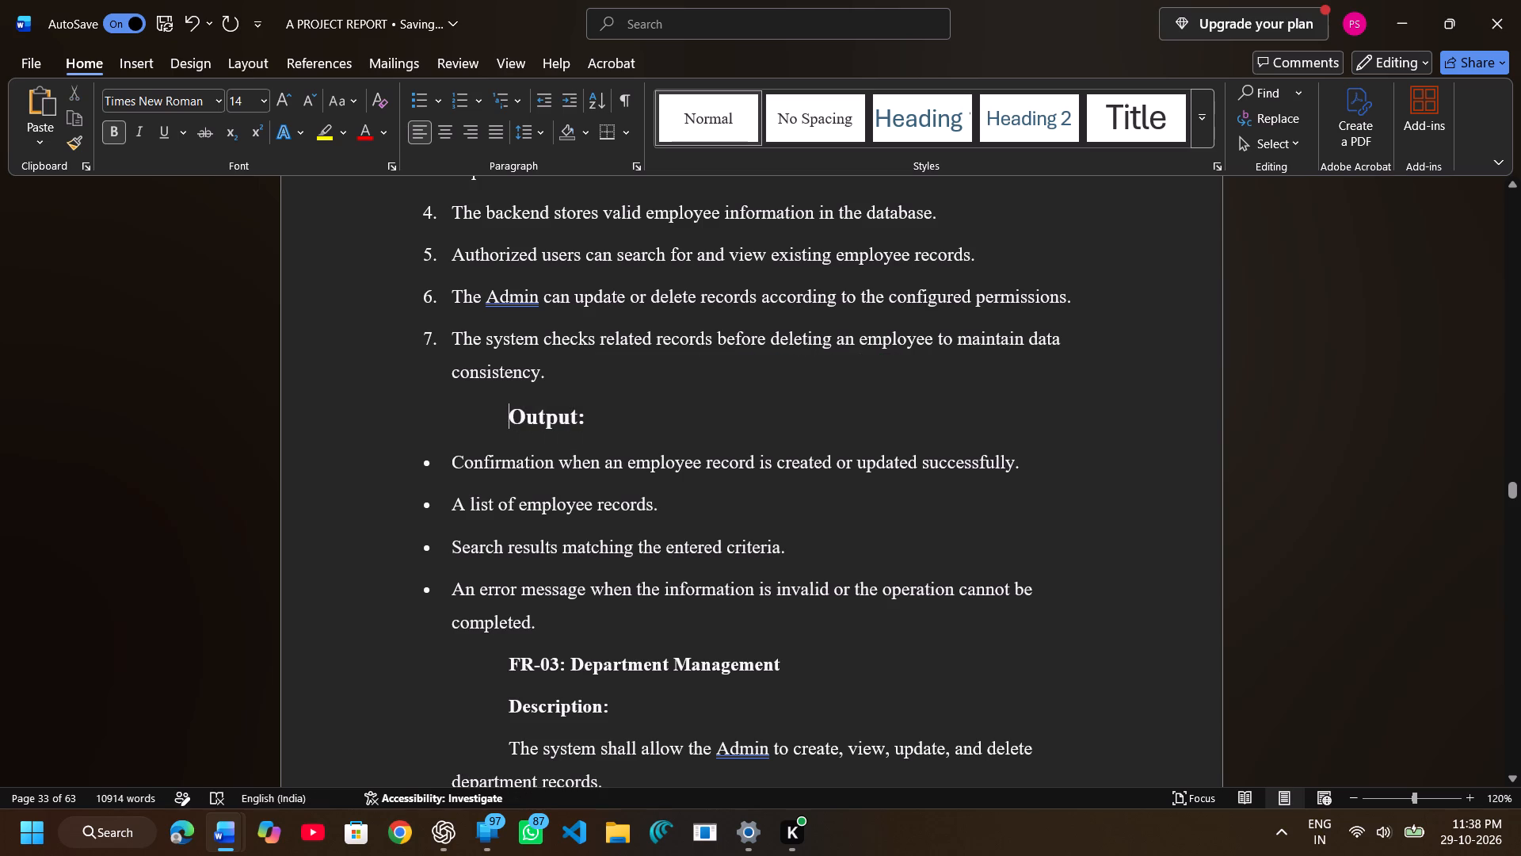
key("BackSpace")
Set the heading "FR-03: Department Management" and its "Description:" subheading on page 33 to font size 14 and remove their indents.
scroll(504, 417, "up", 1)
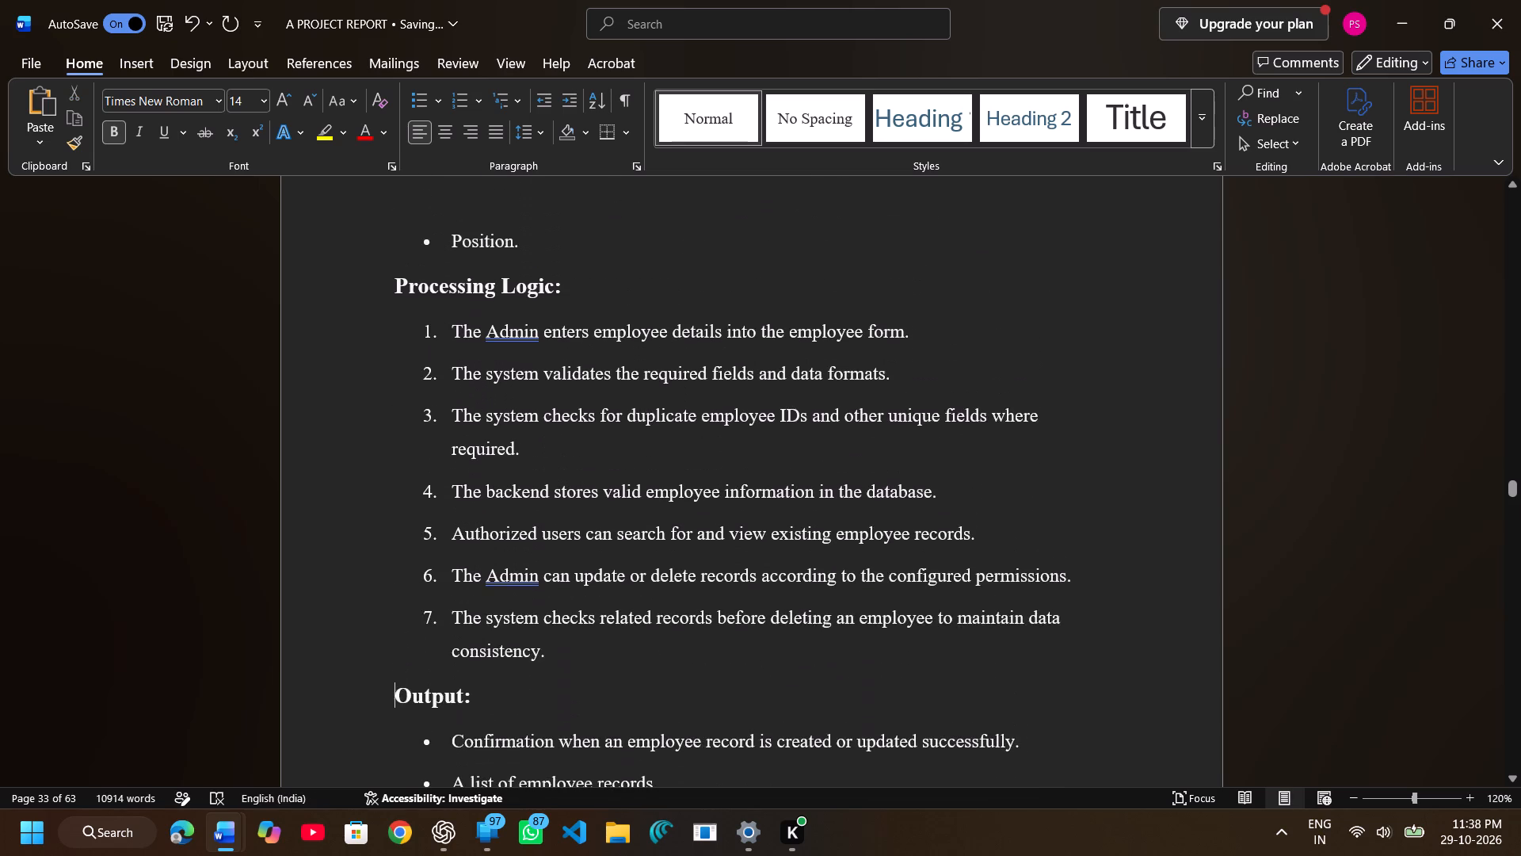
scroll(504, 417, "up", 1)
scroll(504, 417, "down", 1)
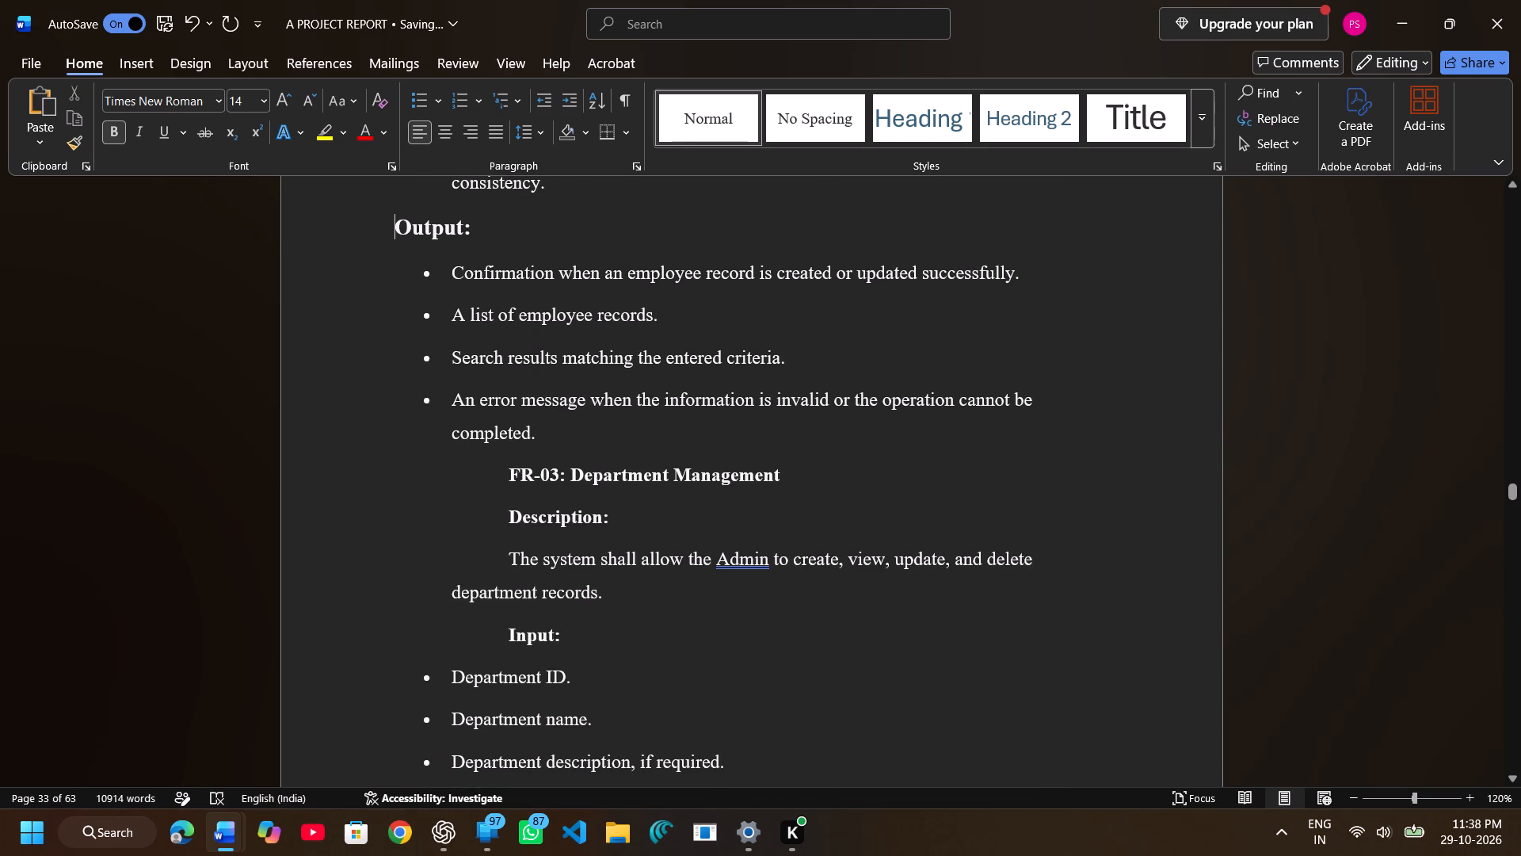
left_click_drag(505, 469, 762, 507)
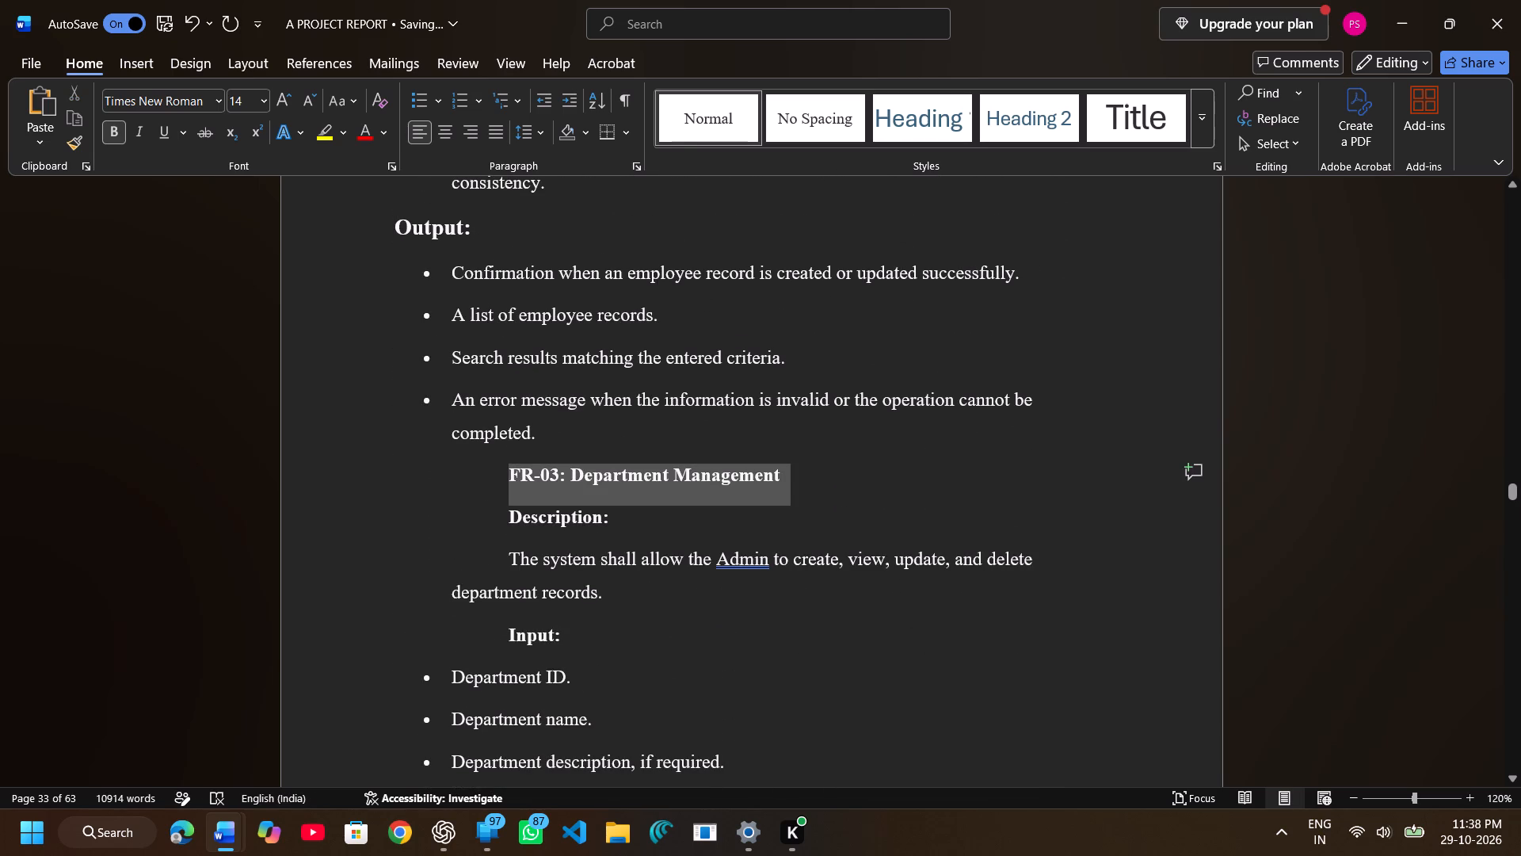
left_click_drag(762, 507, 753, 516)
left_click(901, 453)
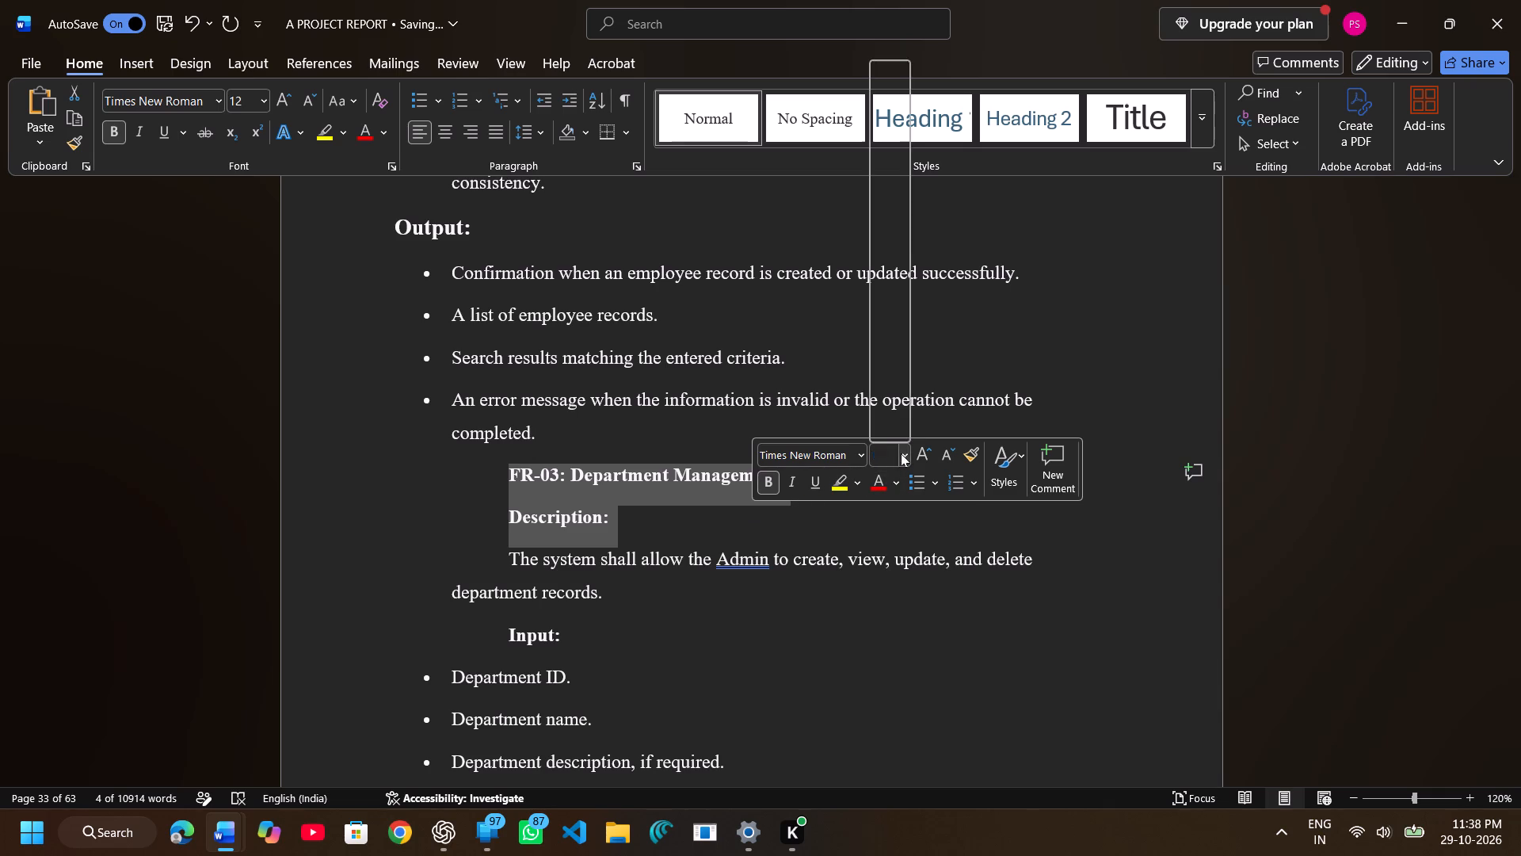
left_click(885, 191)
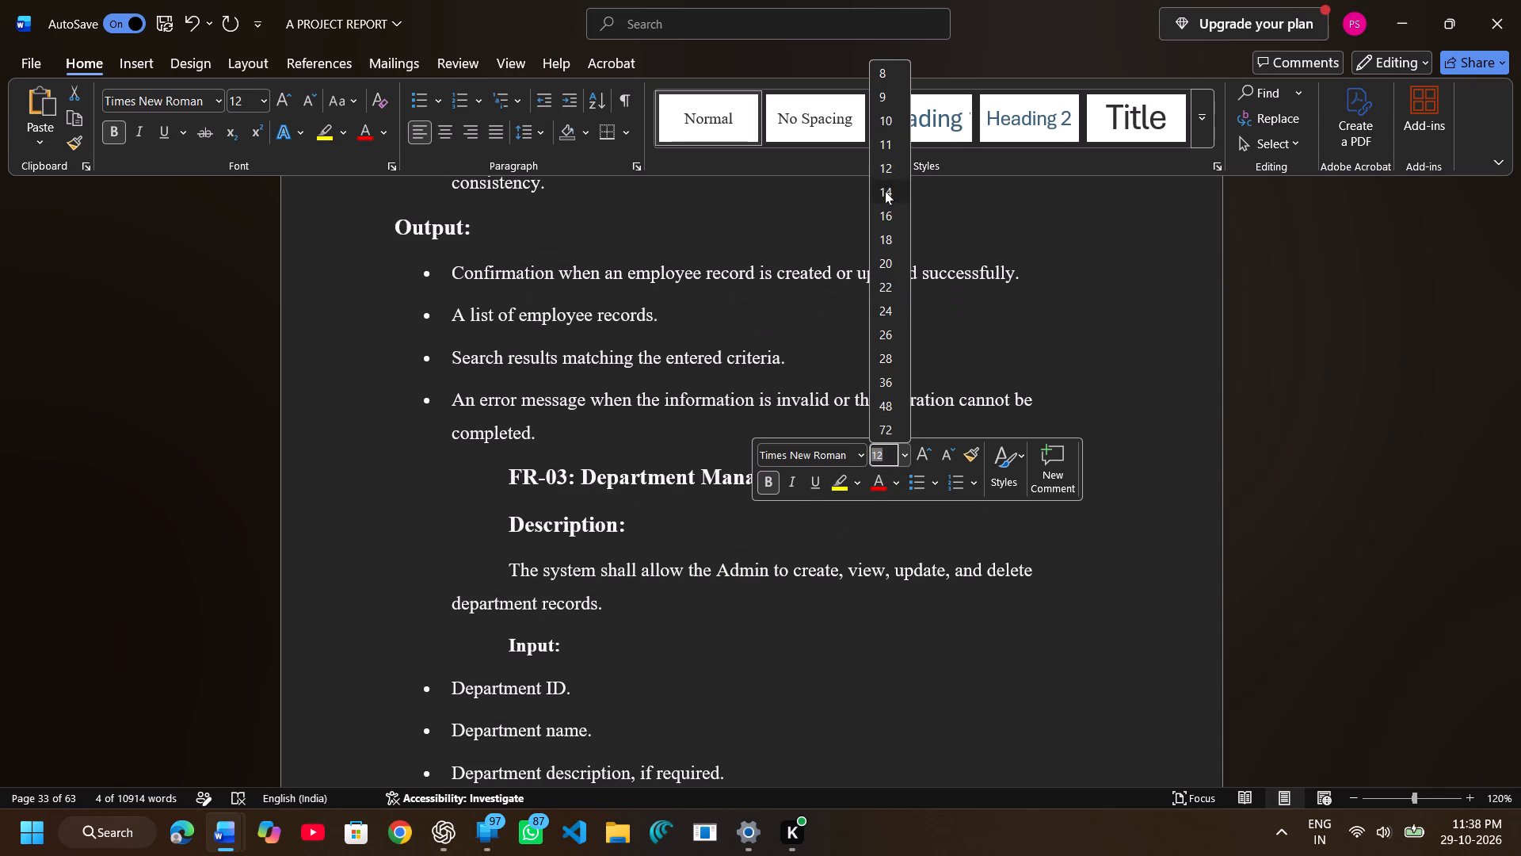
left_click(504, 476)
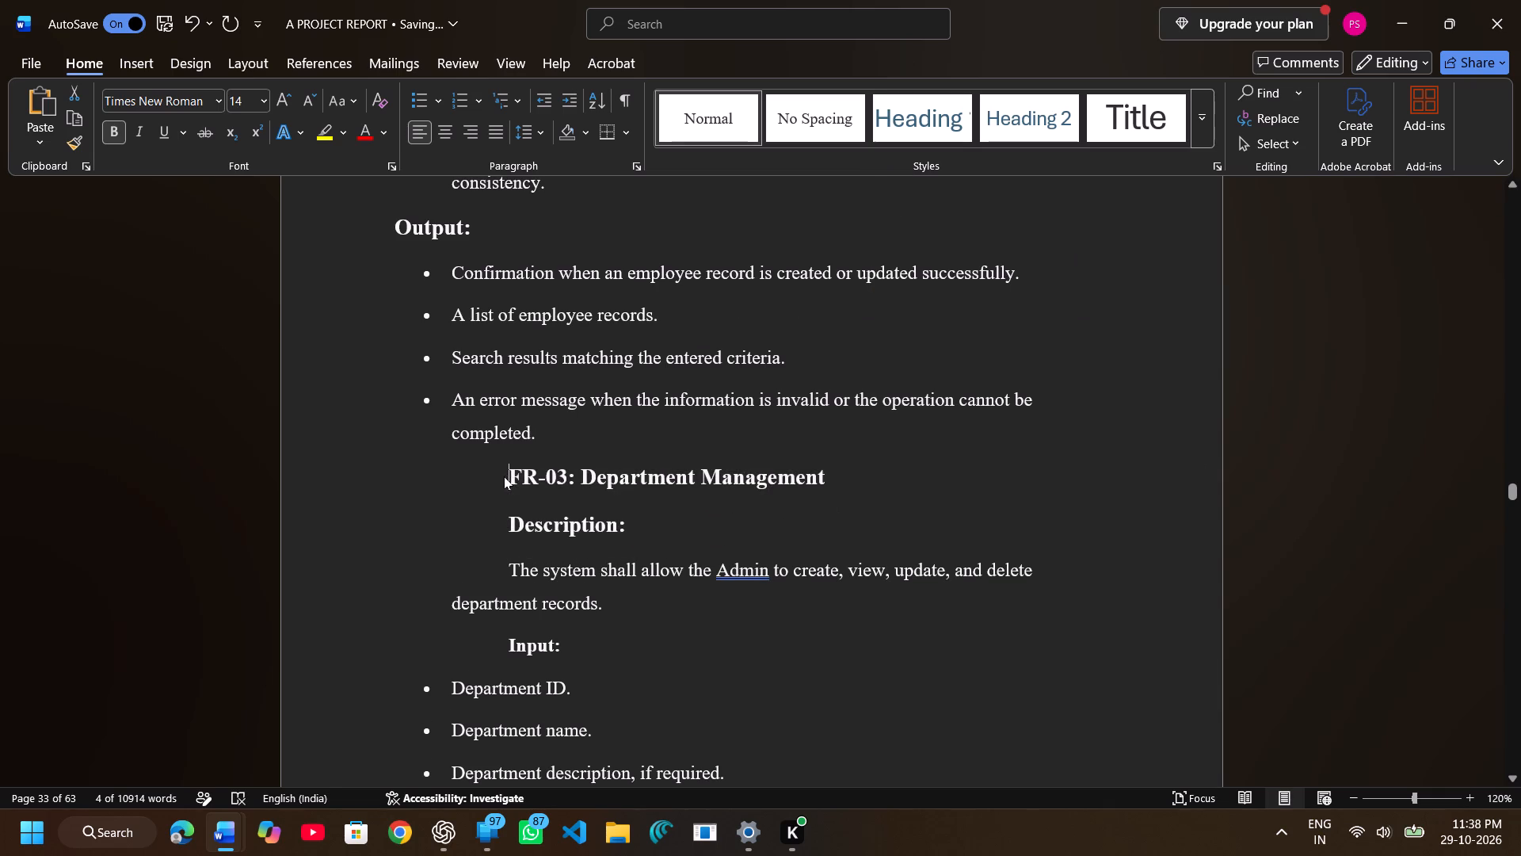
key("BackSpace")
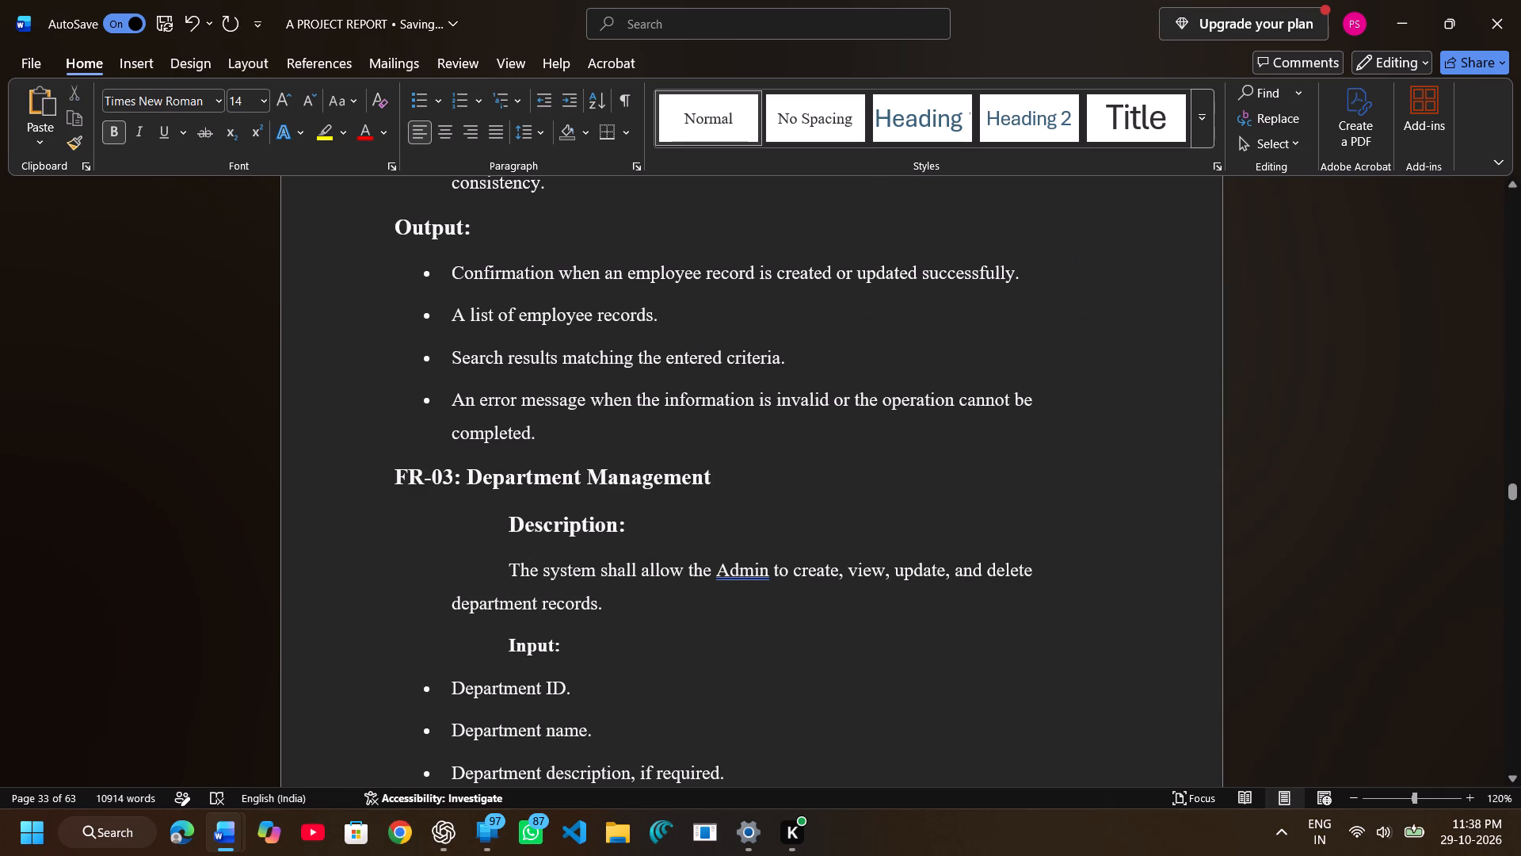
left_click(506, 532)
key("BackSpace")
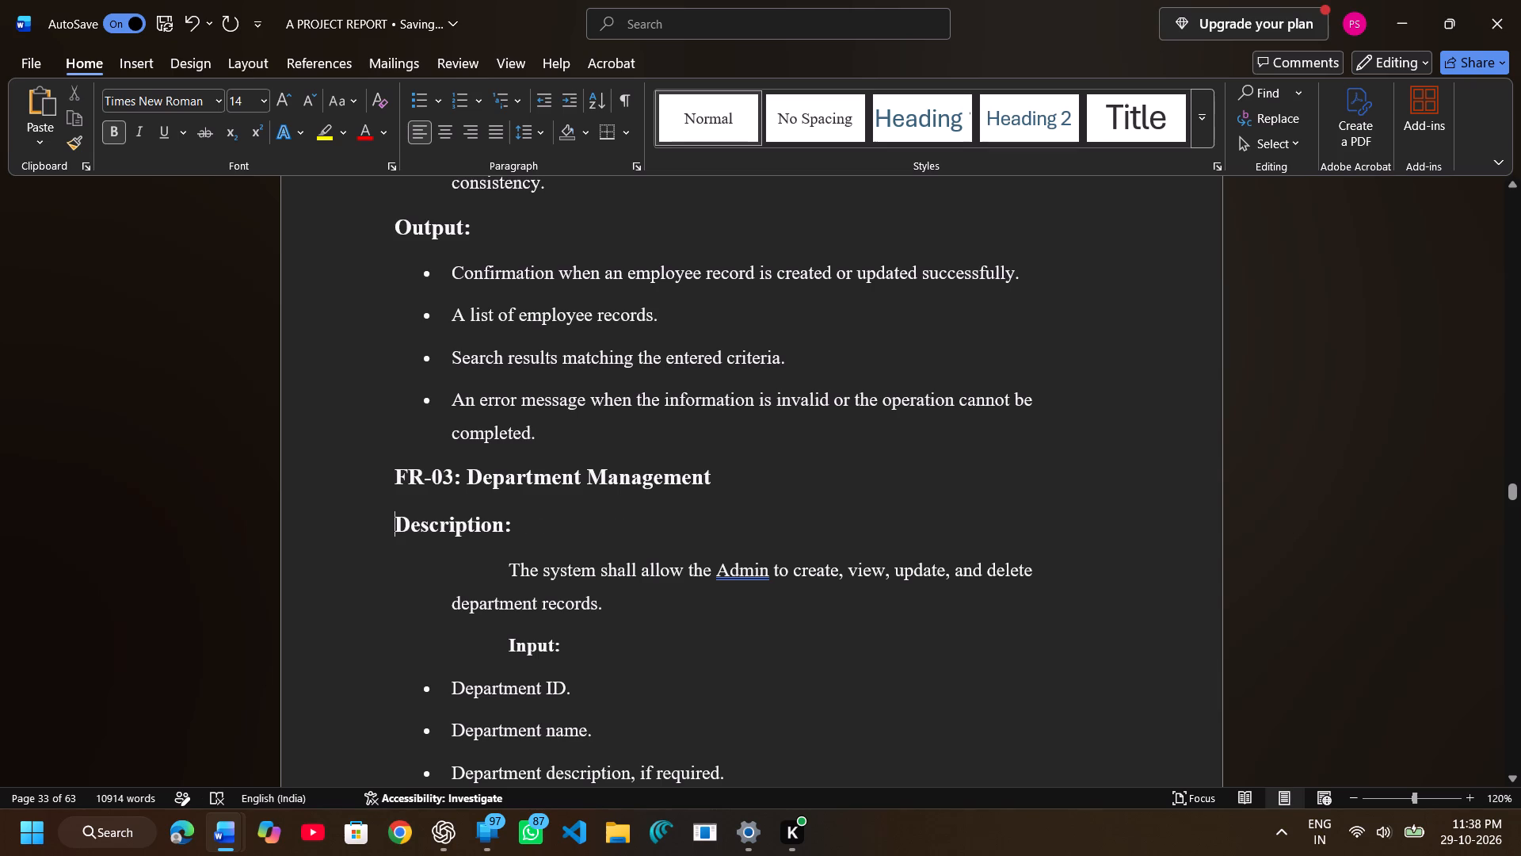
Remove the FR-03 description paragraph's indents and indent only its first line with a space and two tabs.
scroll(520, 514, "up", 1)
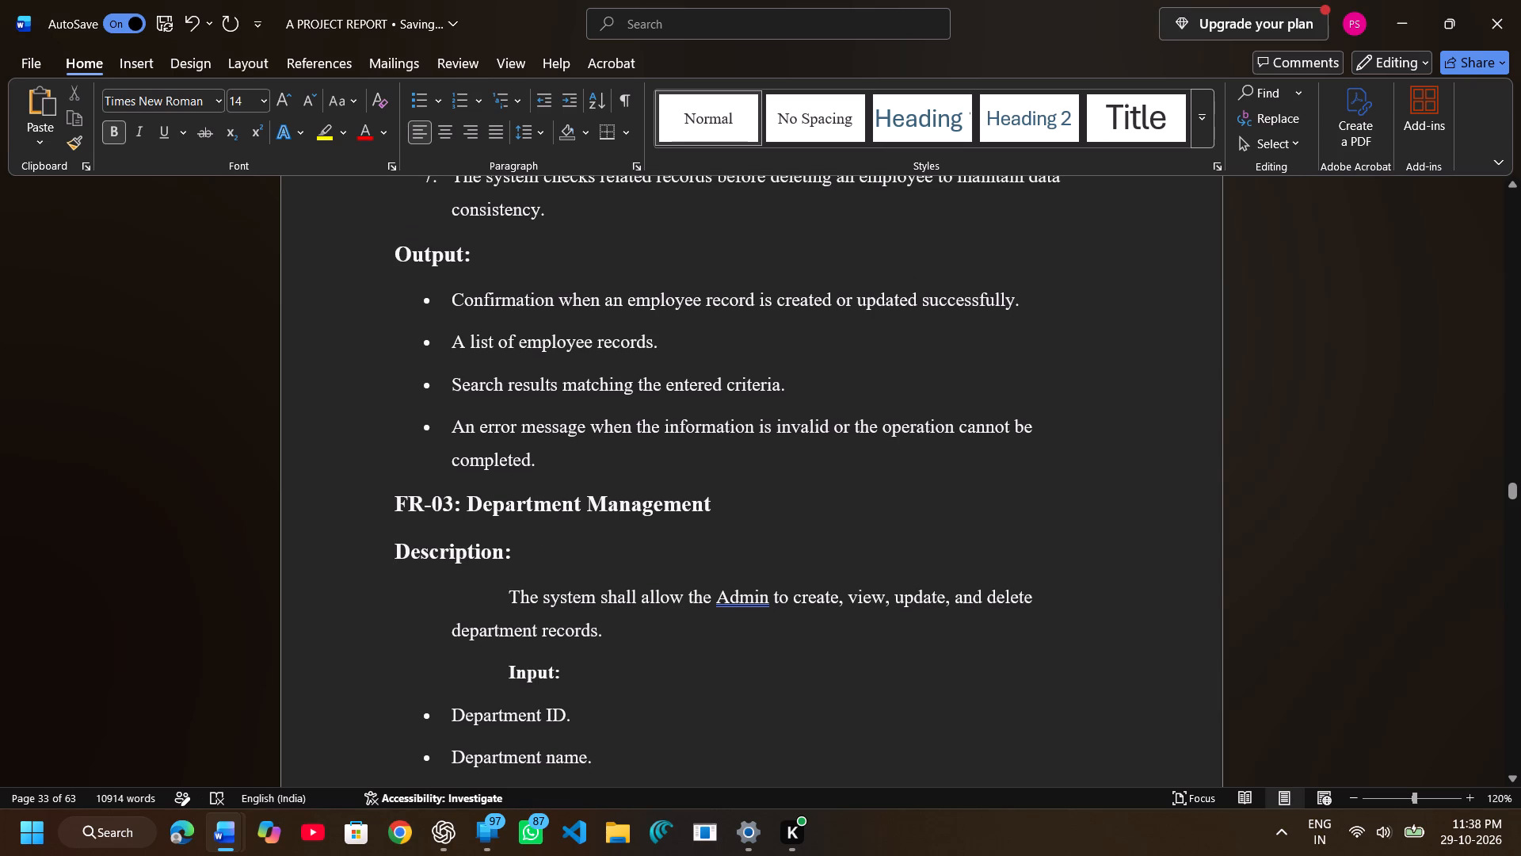
left_click(506, 586)
key("BackSpace")
key("BackSpace")
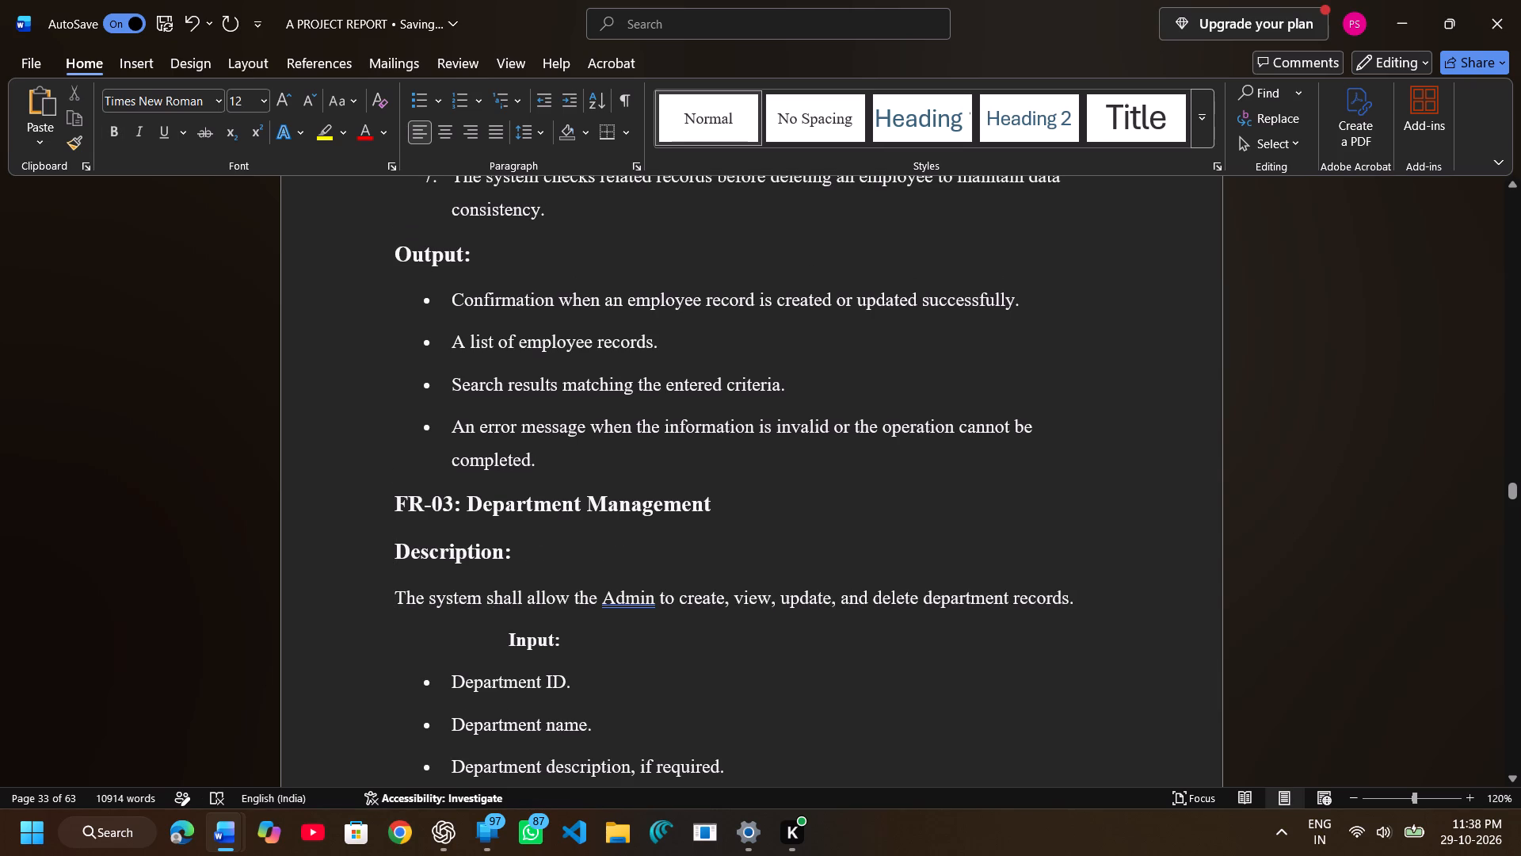
key("space")
key("Tab")
key("Tab")
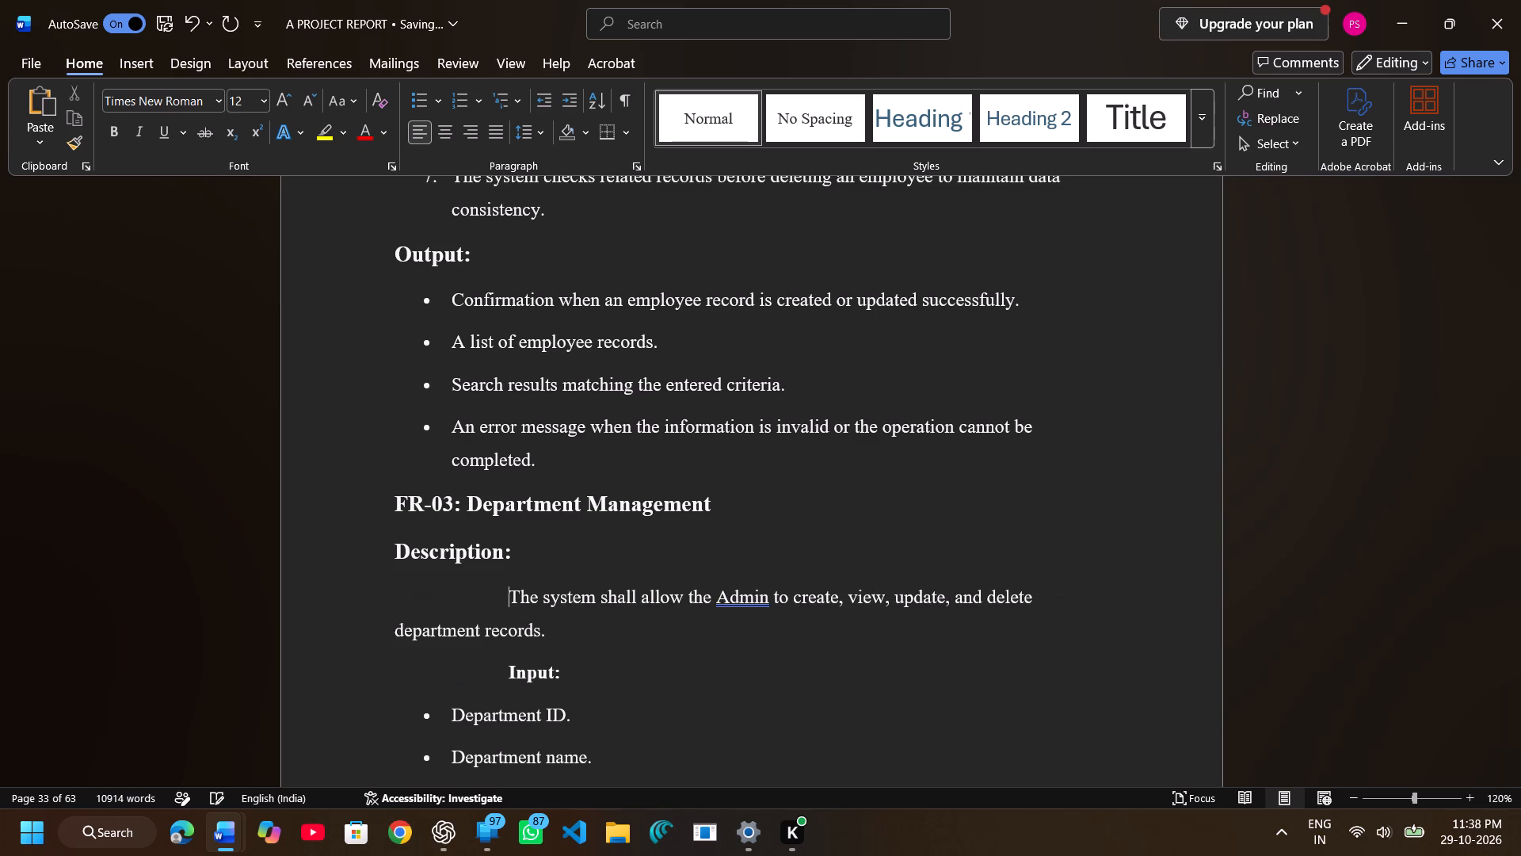
Remove the indent from the FR-03 subheading "Input:" on page 33, keeping it on its own line.
left_click(498, 668)
key("BackSpace")
key("BackSpace")
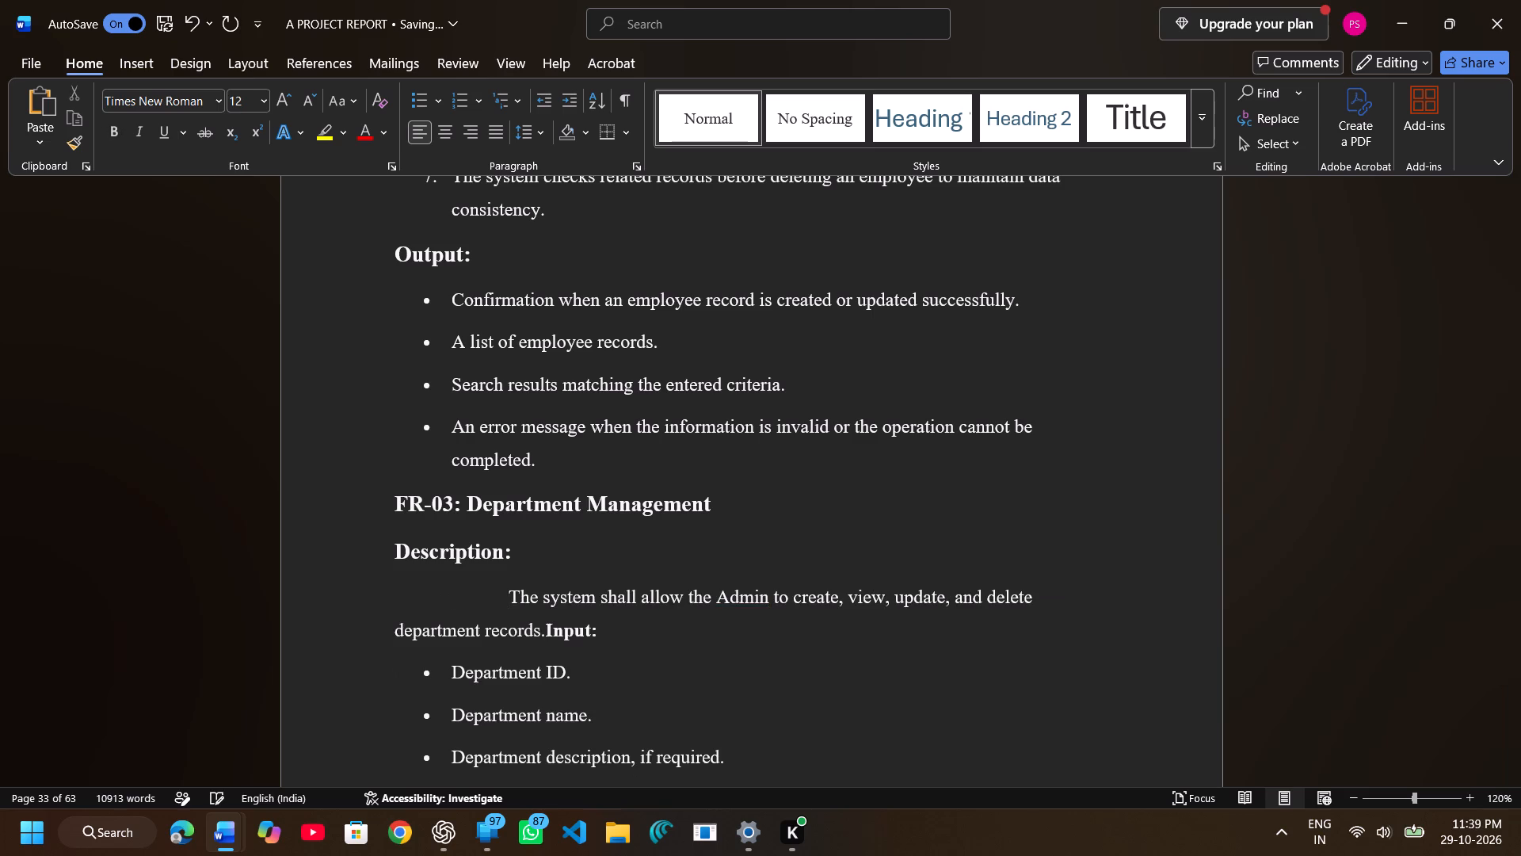
key("Return")
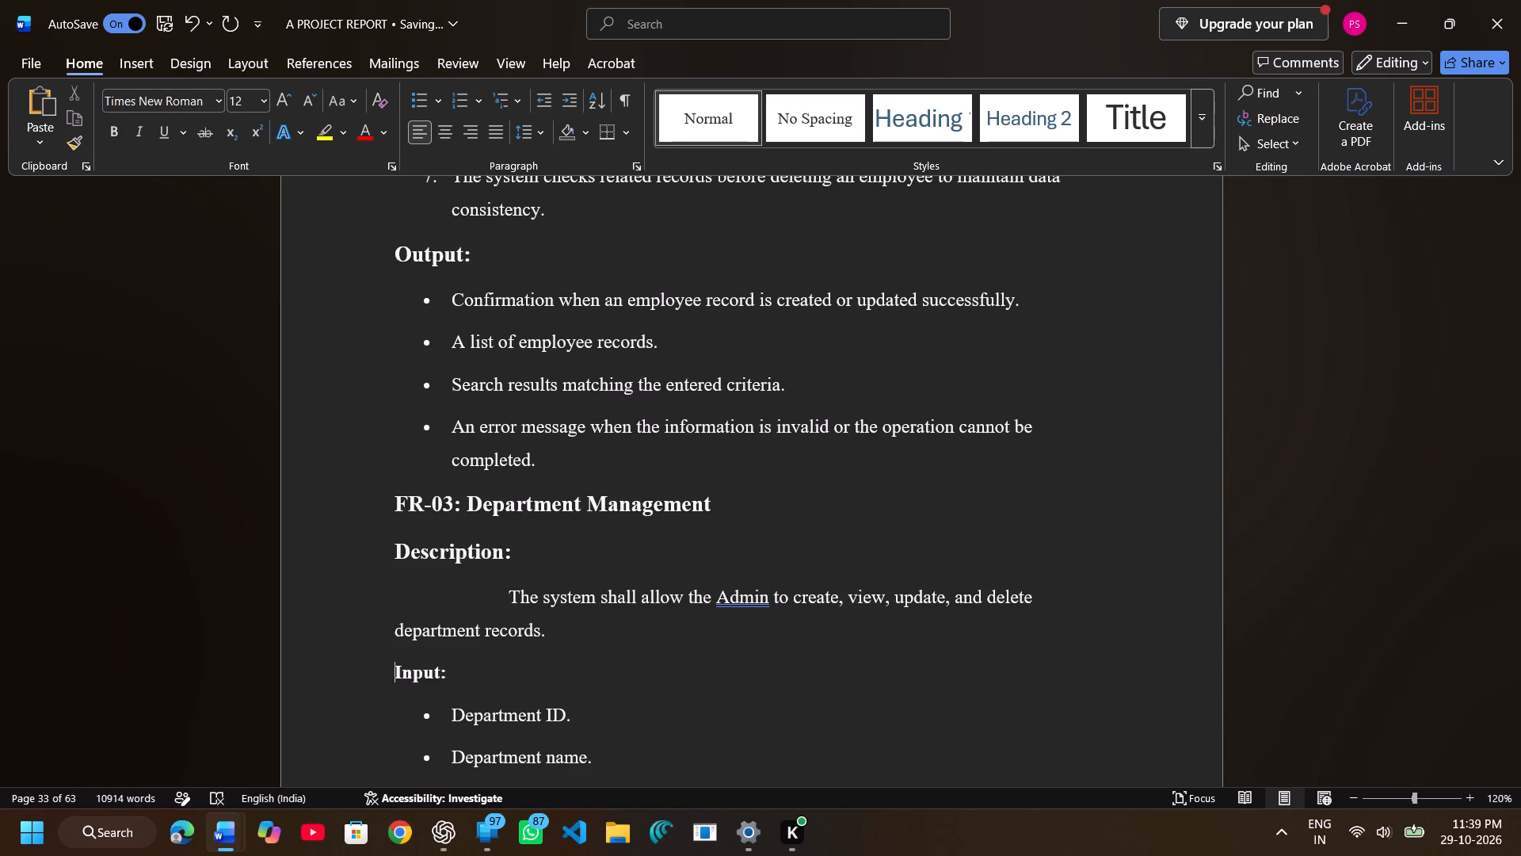
left_click_drag(448, 673, 424, 682)
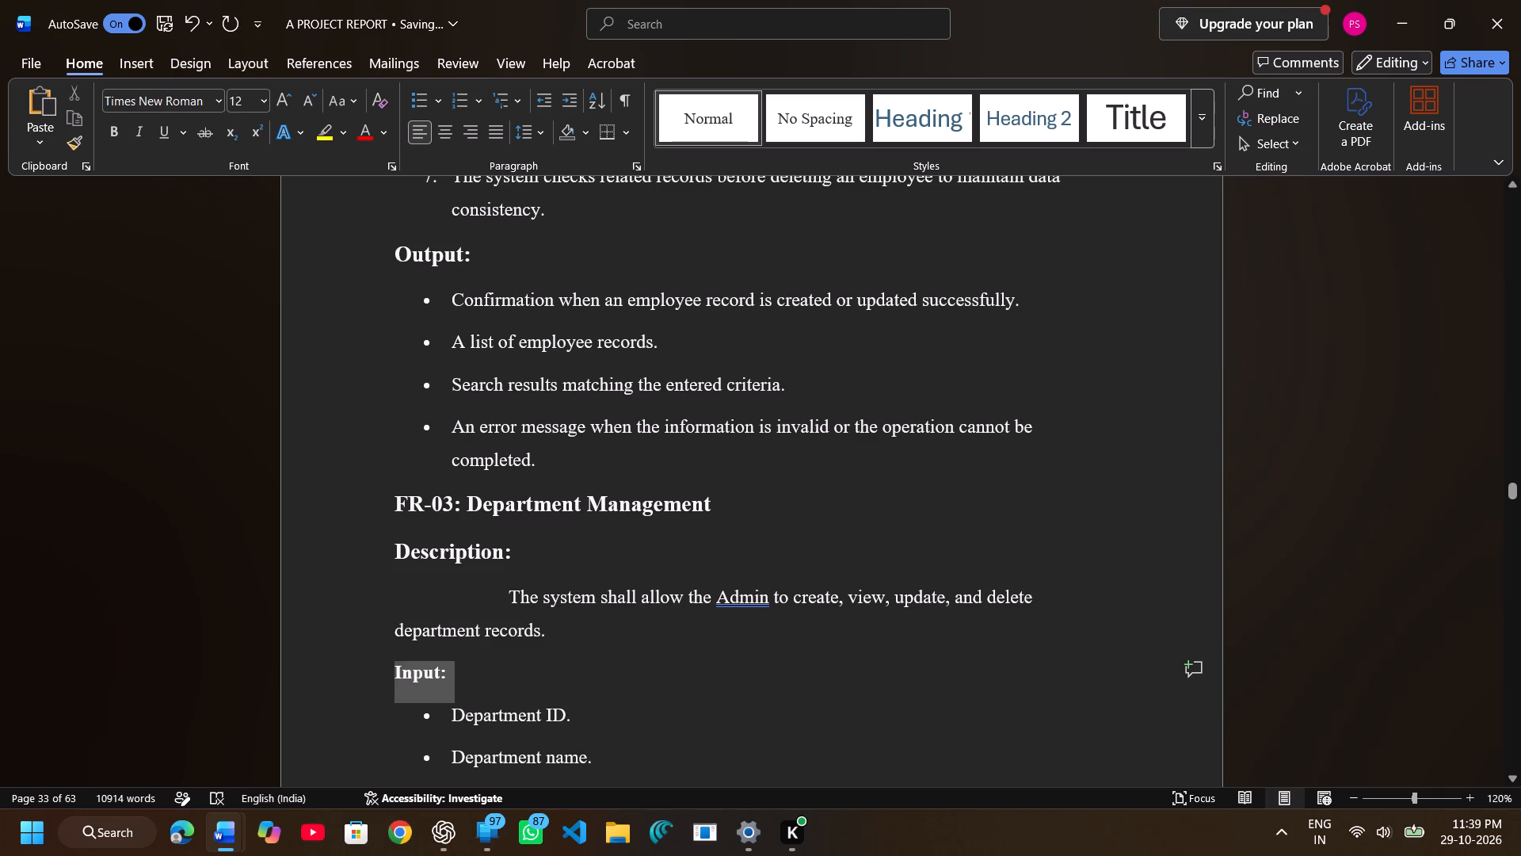
left_click_drag(424, 682, 435, 681)
left_click(435, 681)
Set the heading "FR-04: Task Creation and Assignment" and its "Description:" subheading on page 34 to font size 14 and remove their indents.
scroll(473, 636, "right", 1)
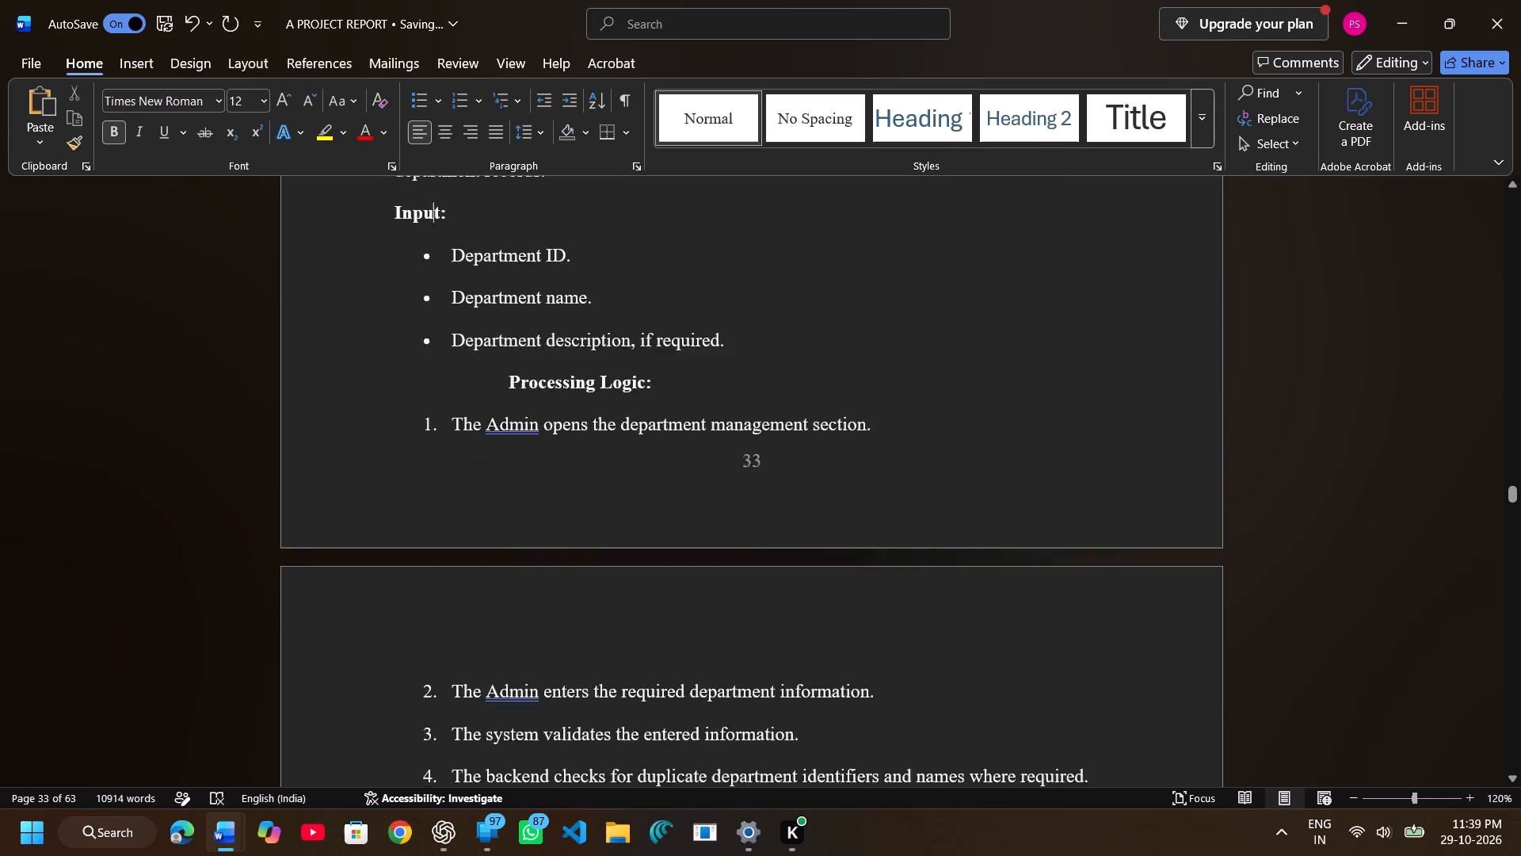
scroll(473, 636, "right", 1)
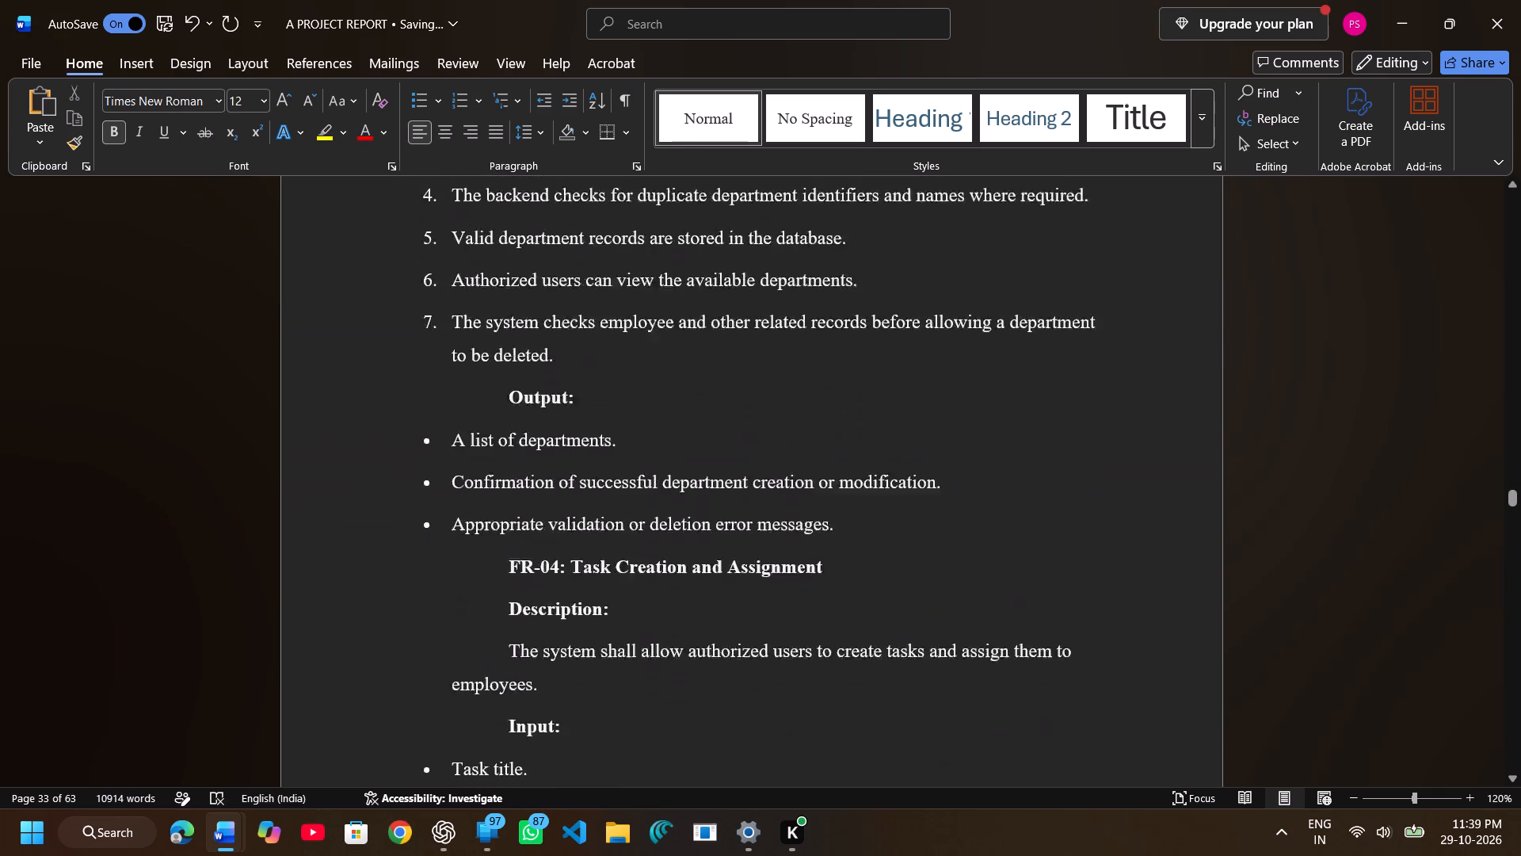
scroll(473, 636, "right", 1)
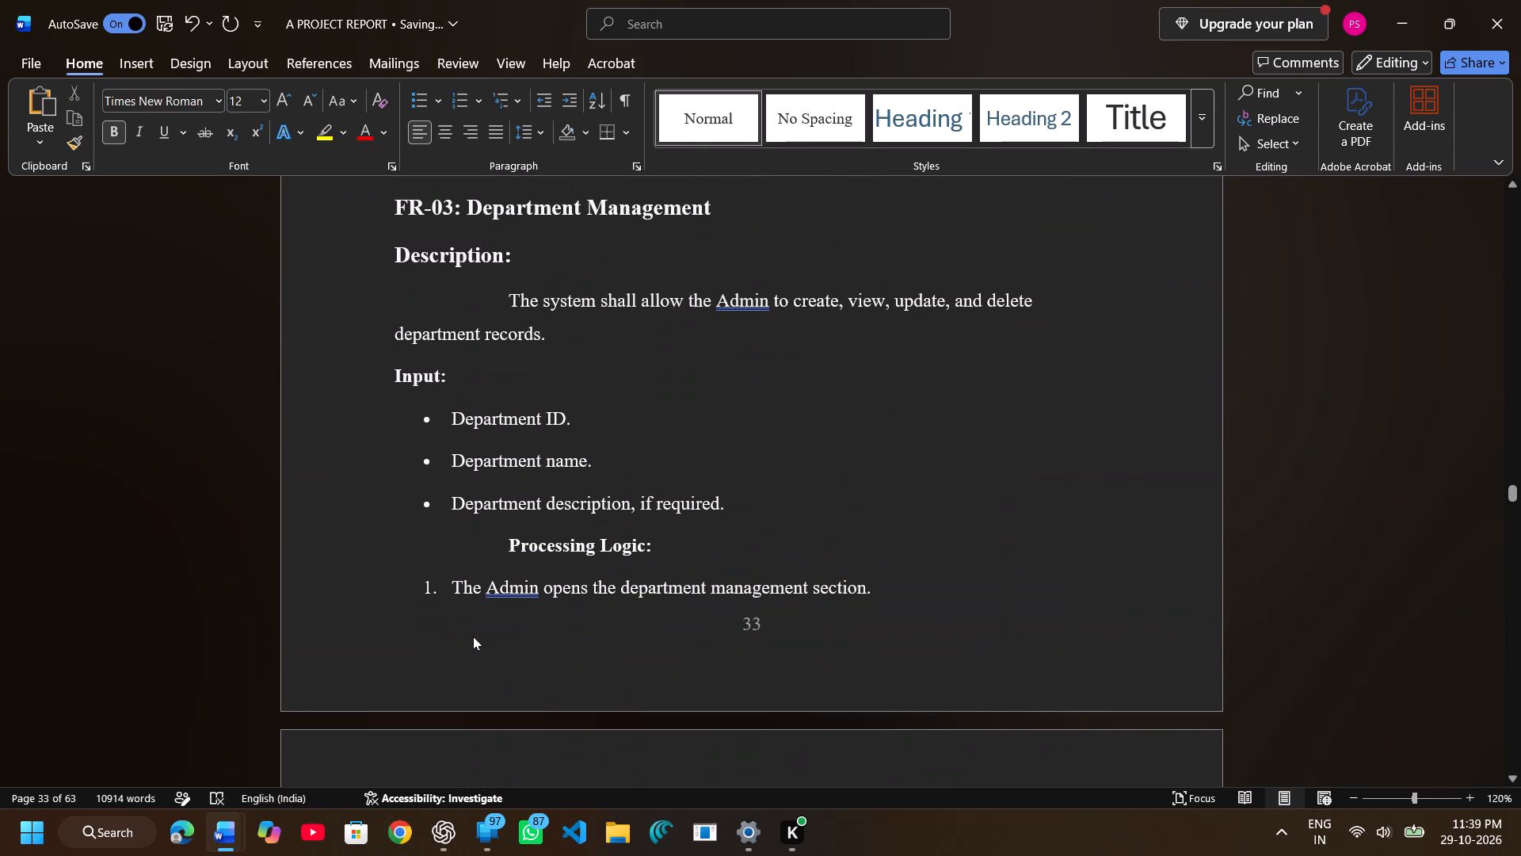
scroll(473, 636, "down", 1)
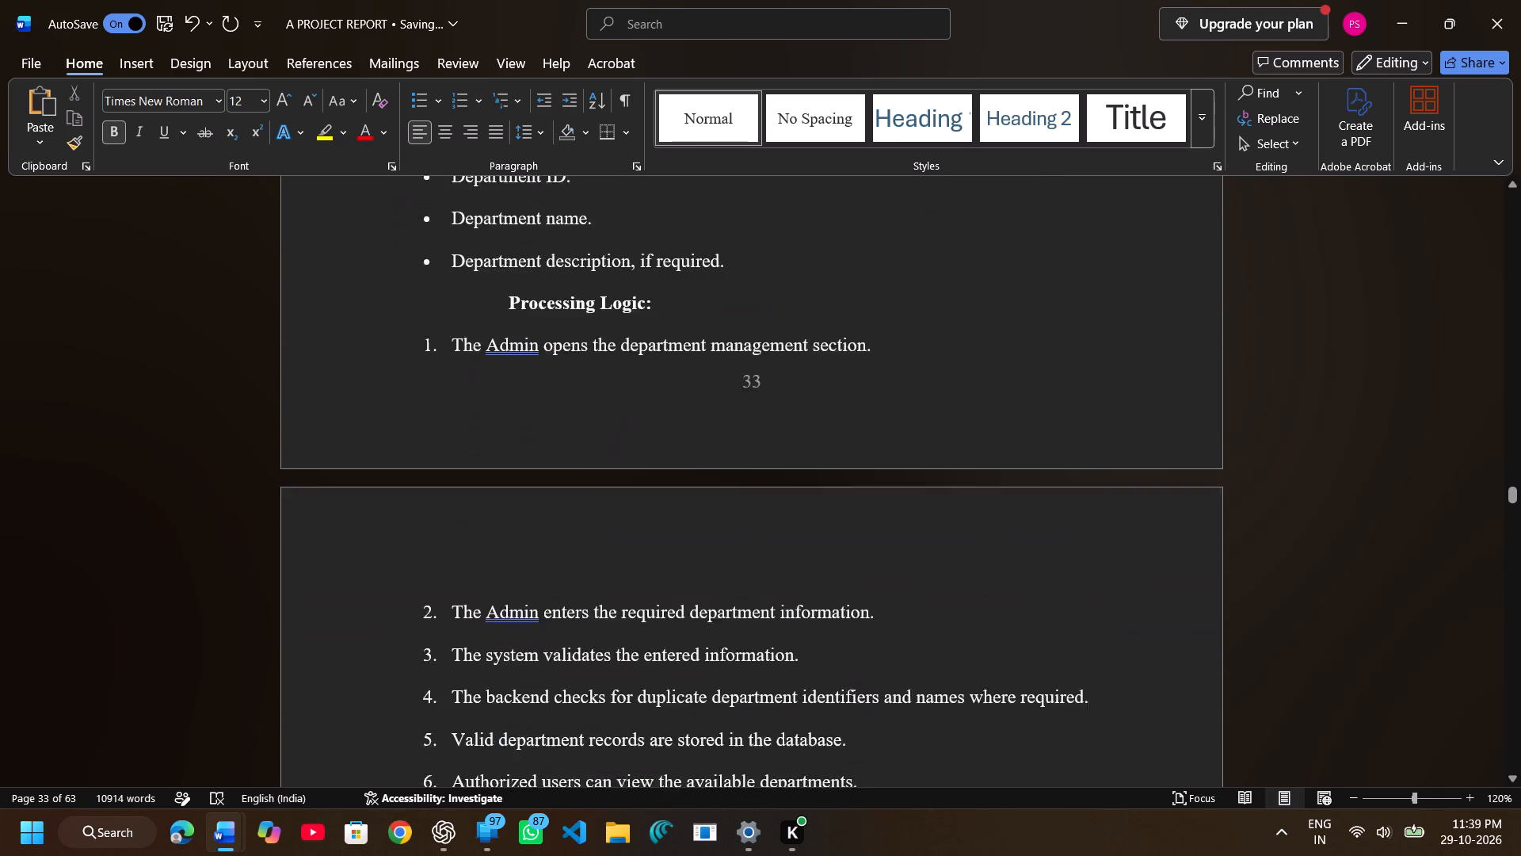
scroll(473, 636, "down", 1)
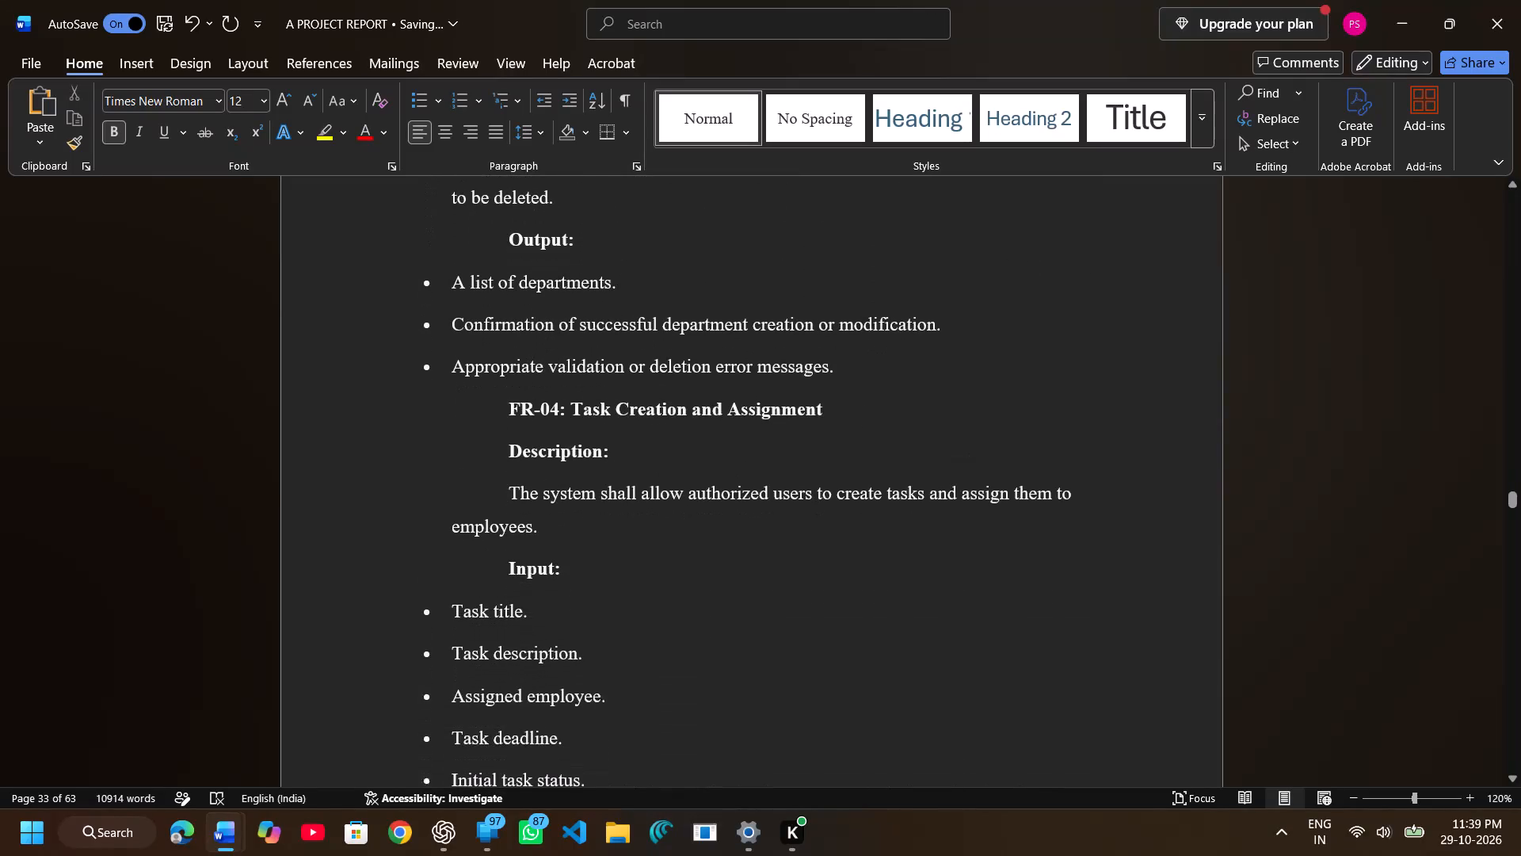
scroll(473, 636, "down", 1)
left_click_drag(506, 397, 620, 475)
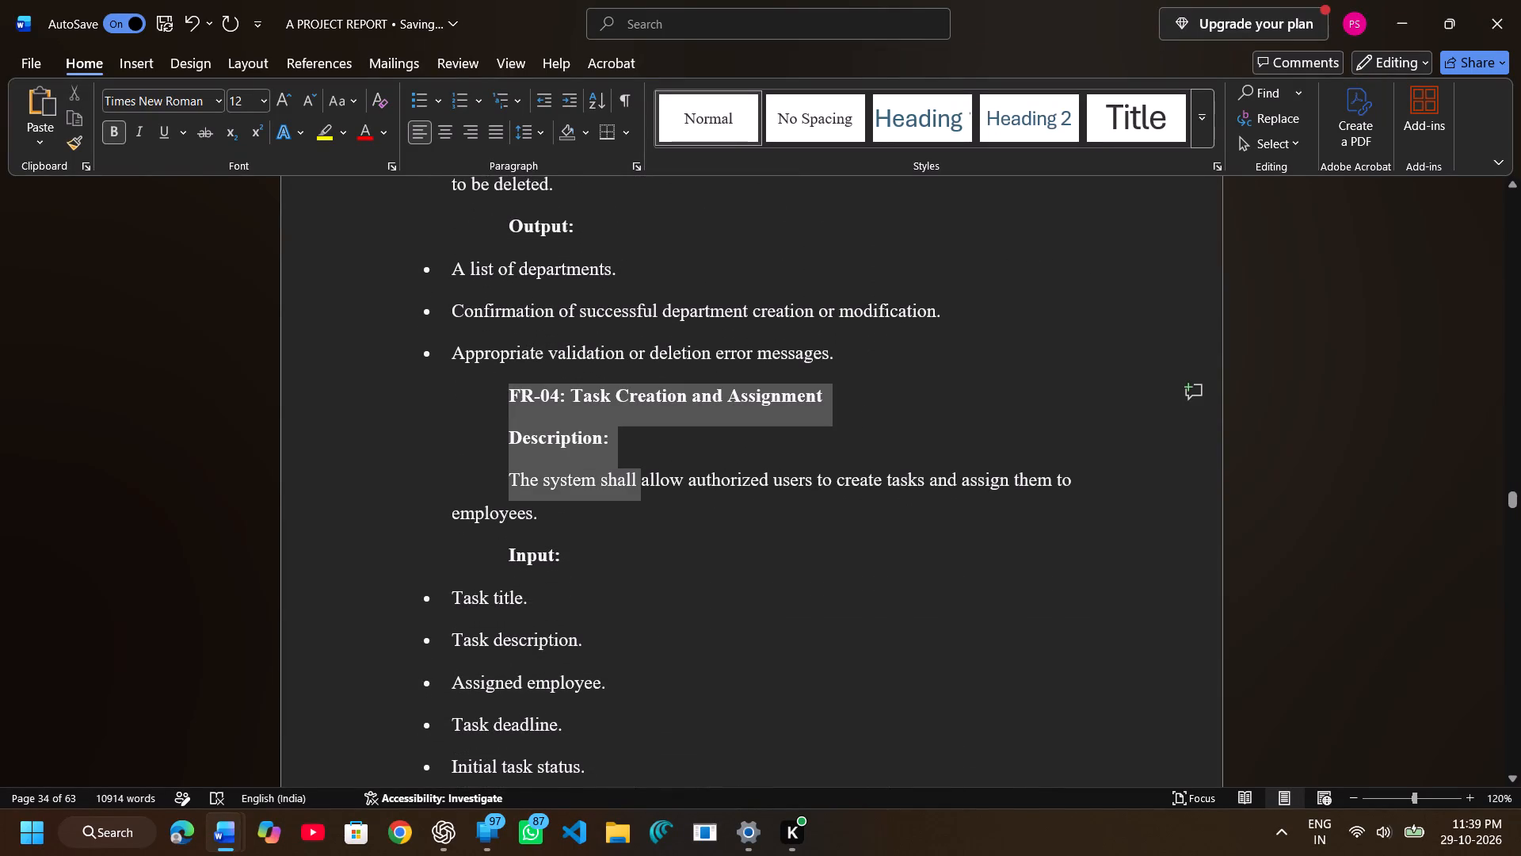
left_click_drag(620, 475, 616, 446)
left_click(774, 378)
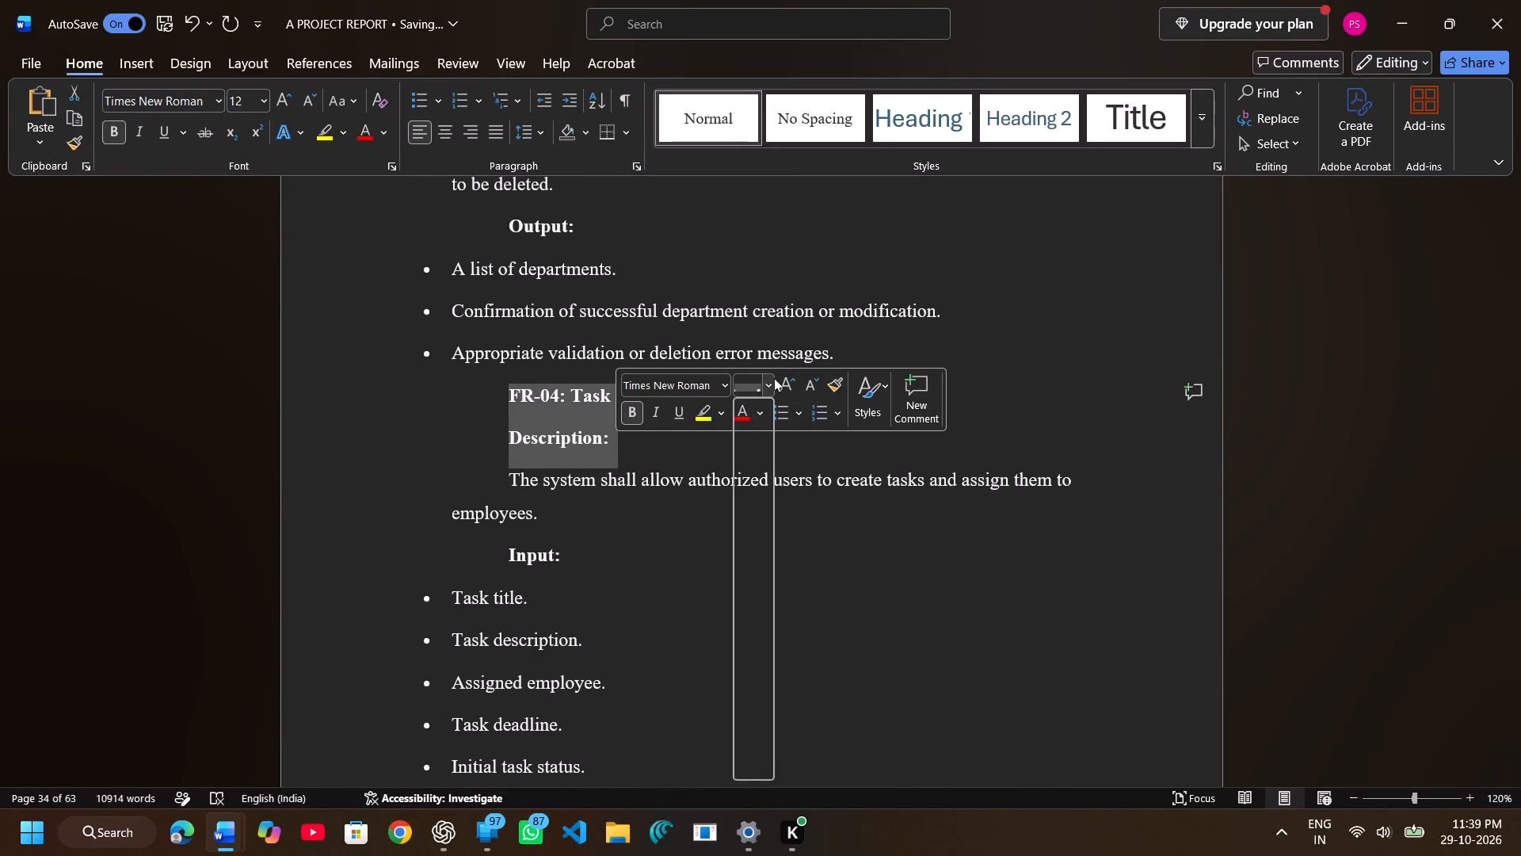
left_click(741, 535)
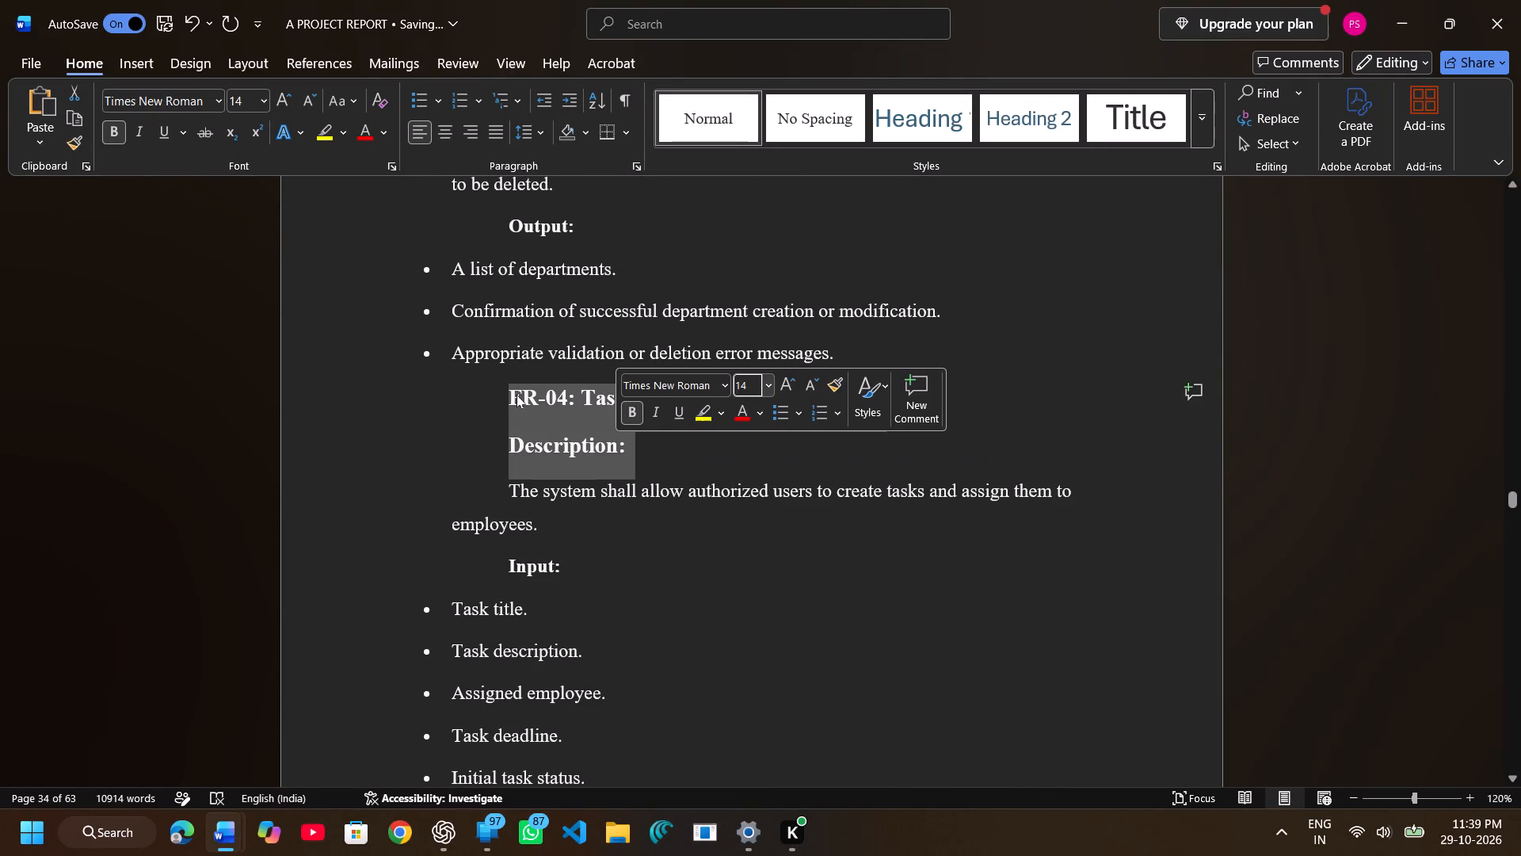
left_click(517, 395)
left_click(508, 399)
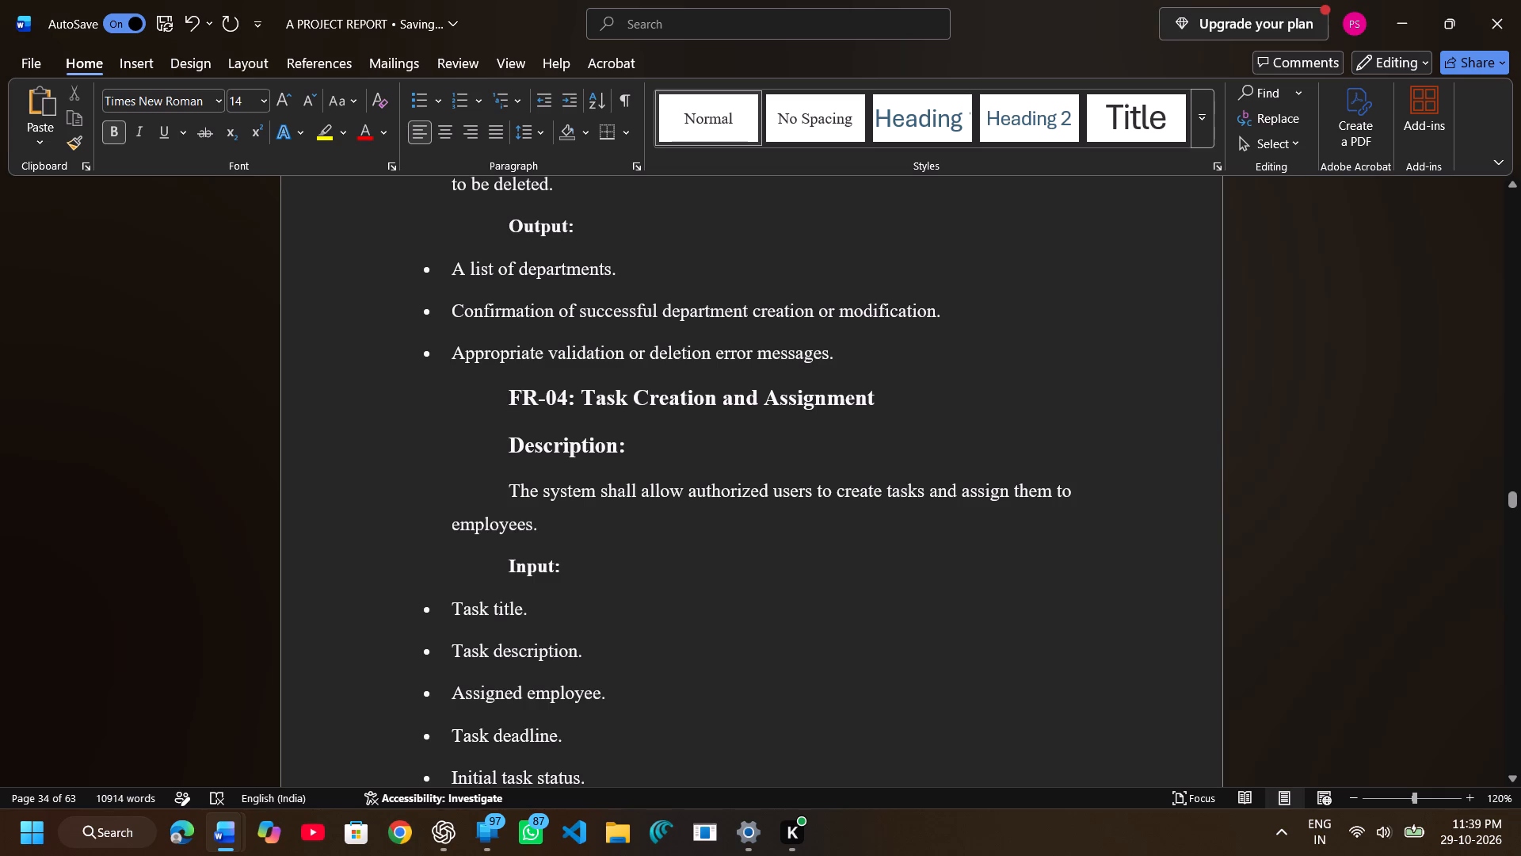
key("BackSpace")
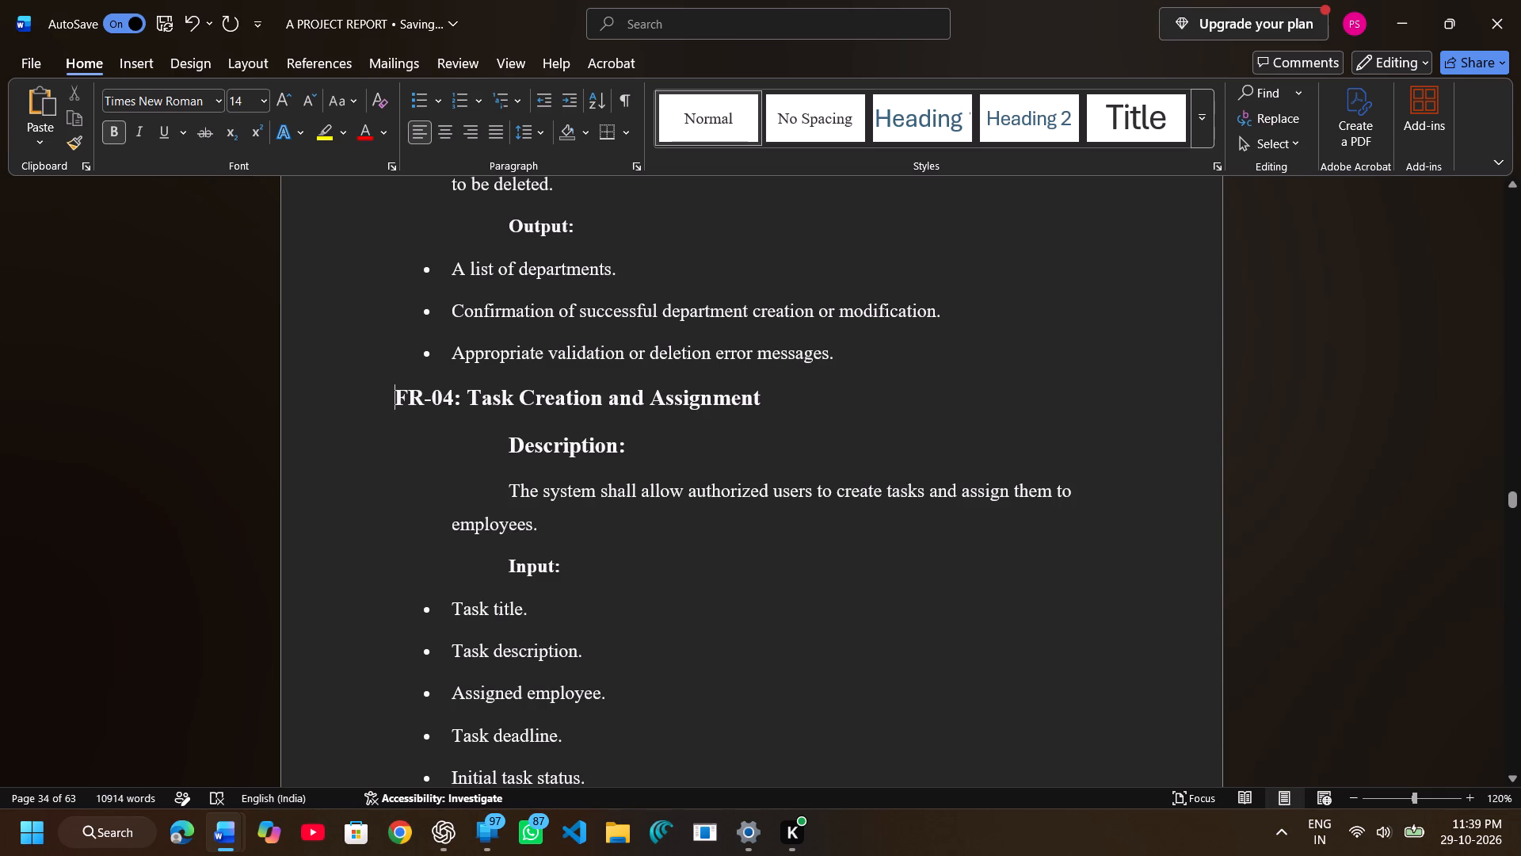
left_click(509, 441)
key("BackSpace")
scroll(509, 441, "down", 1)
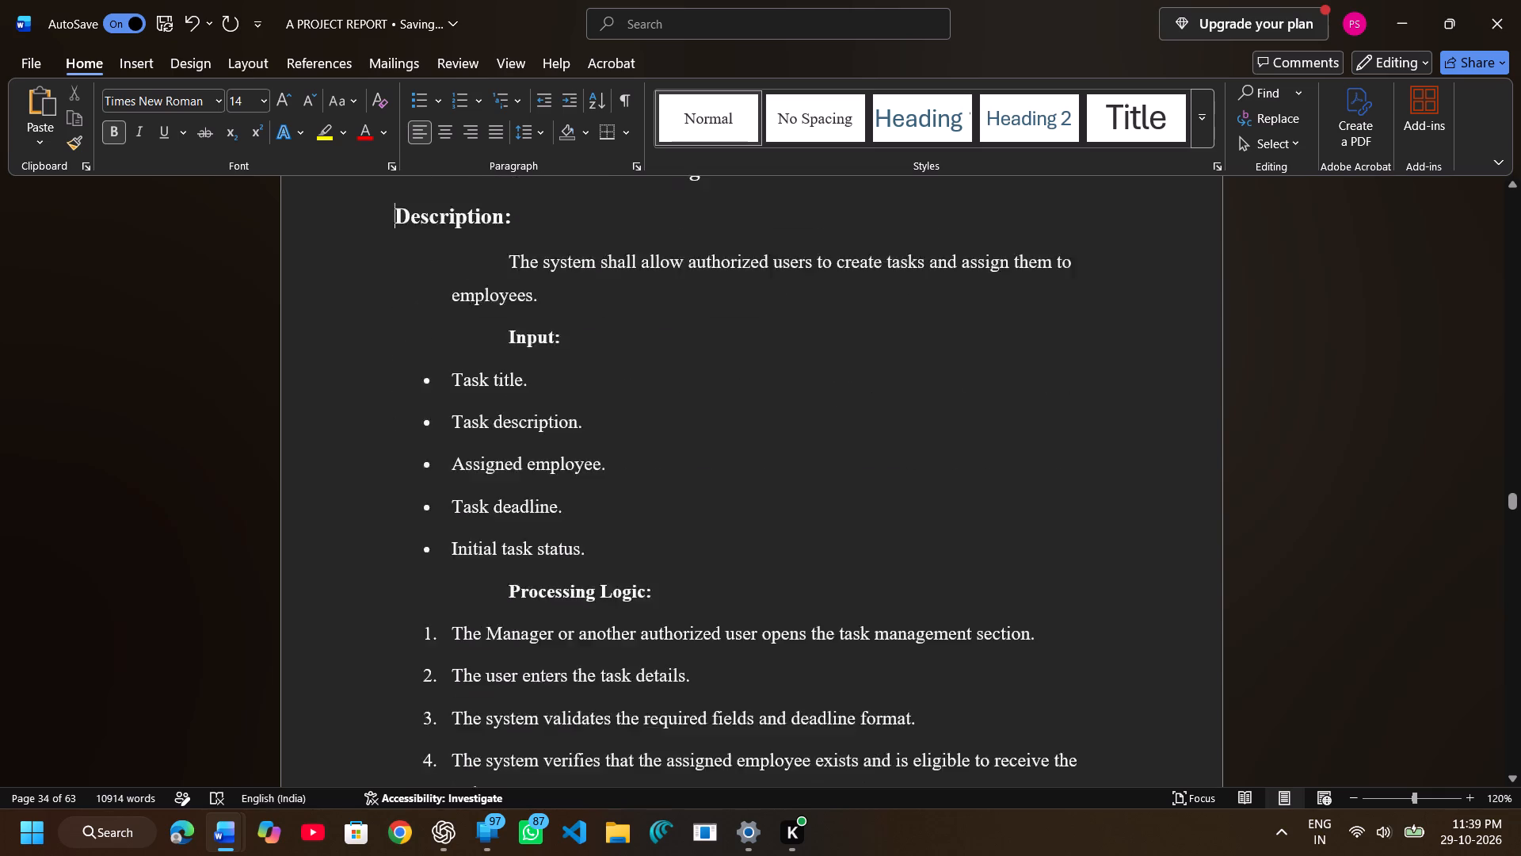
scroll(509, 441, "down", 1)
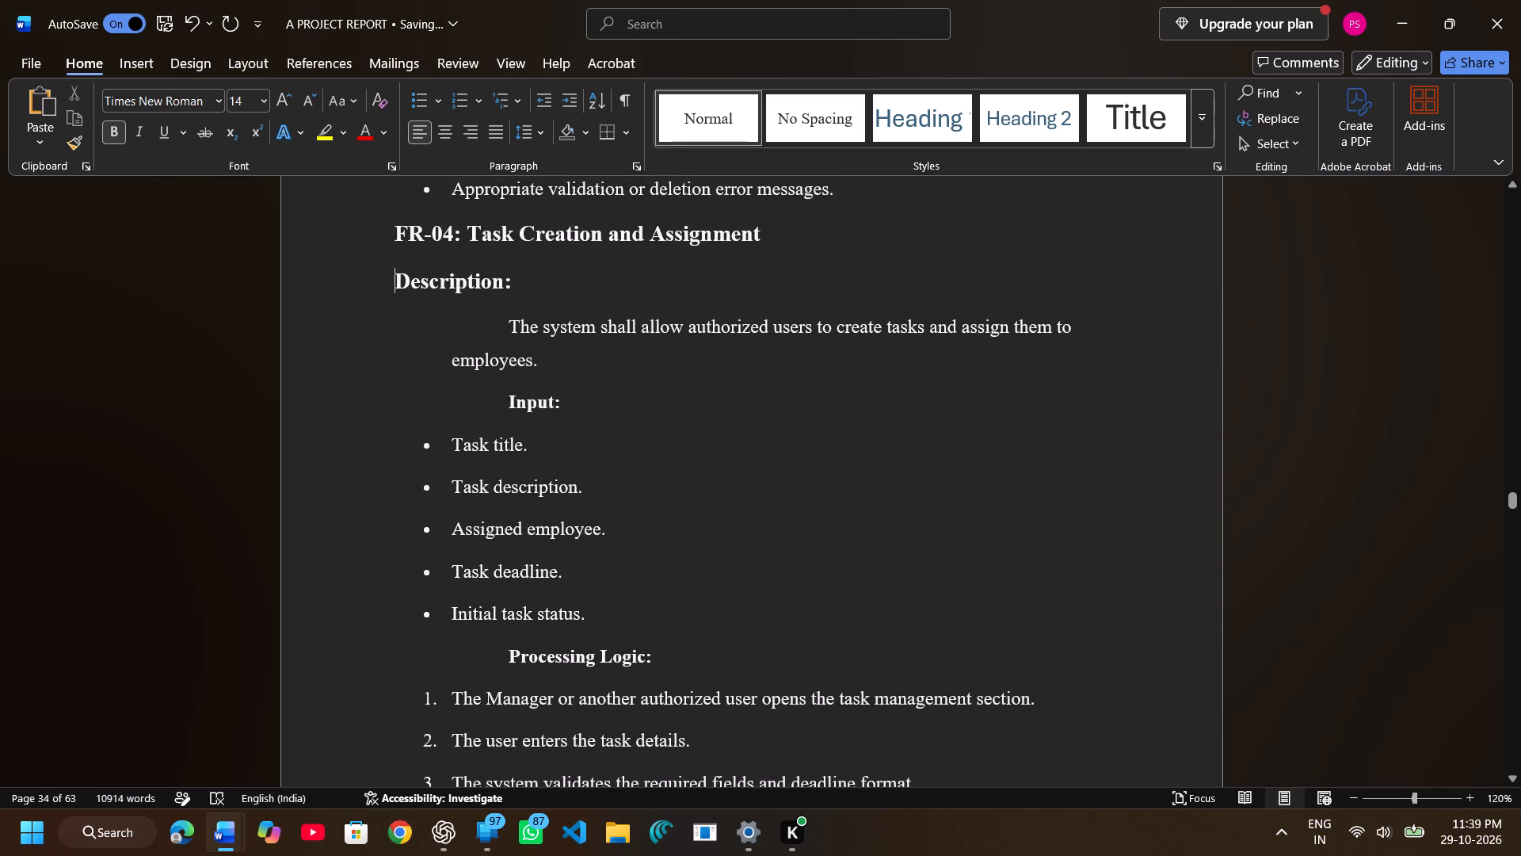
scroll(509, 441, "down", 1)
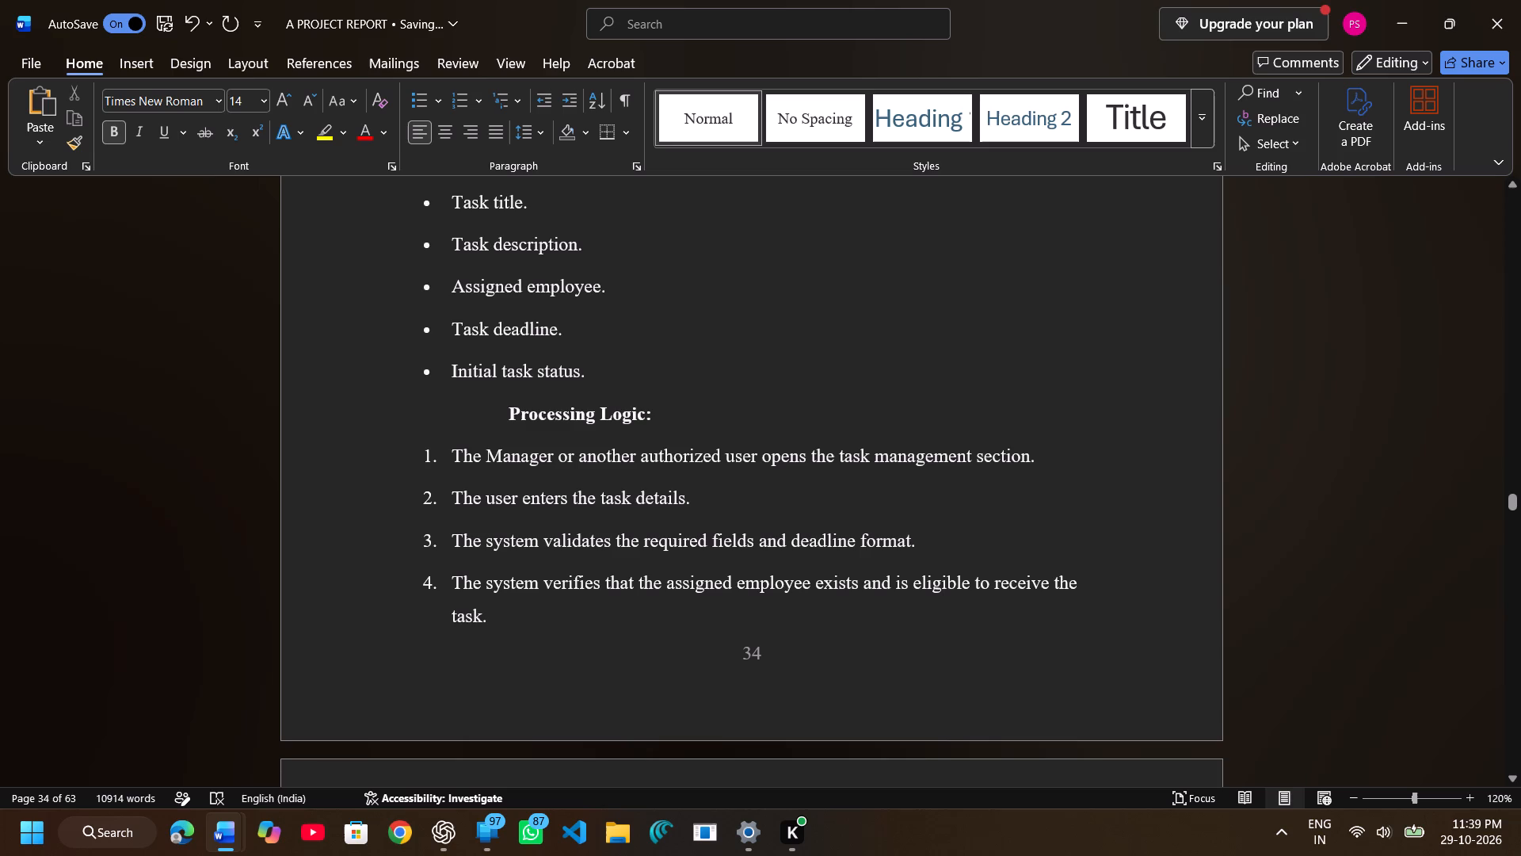
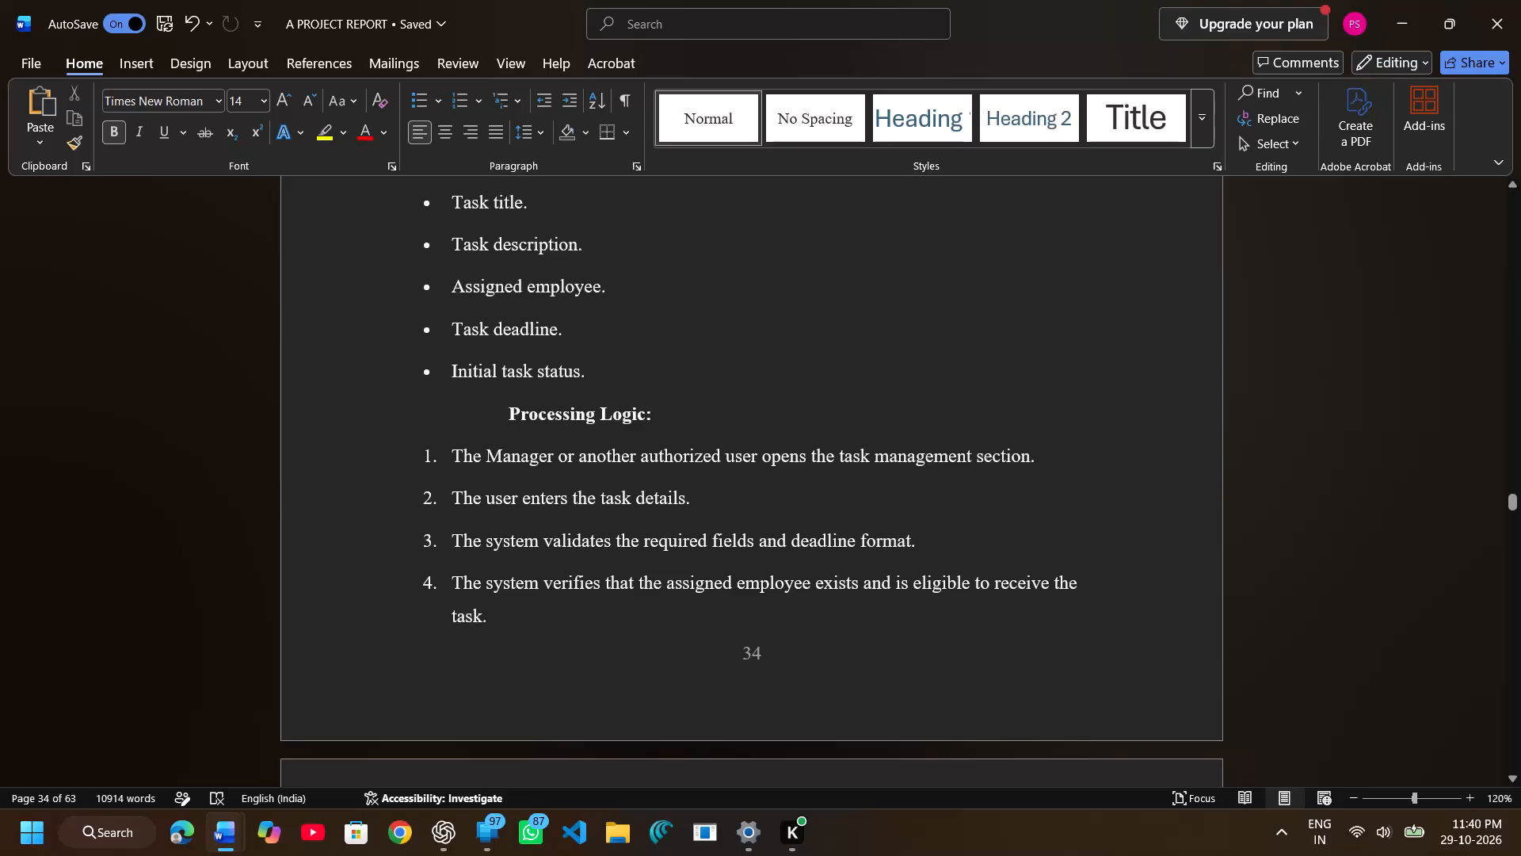
Set the heading "FR-05: Task Status Management" and its "Description:" subheading on page 35 to font size 14 and remove their indents.
scroll(505, 426, "down", 1)
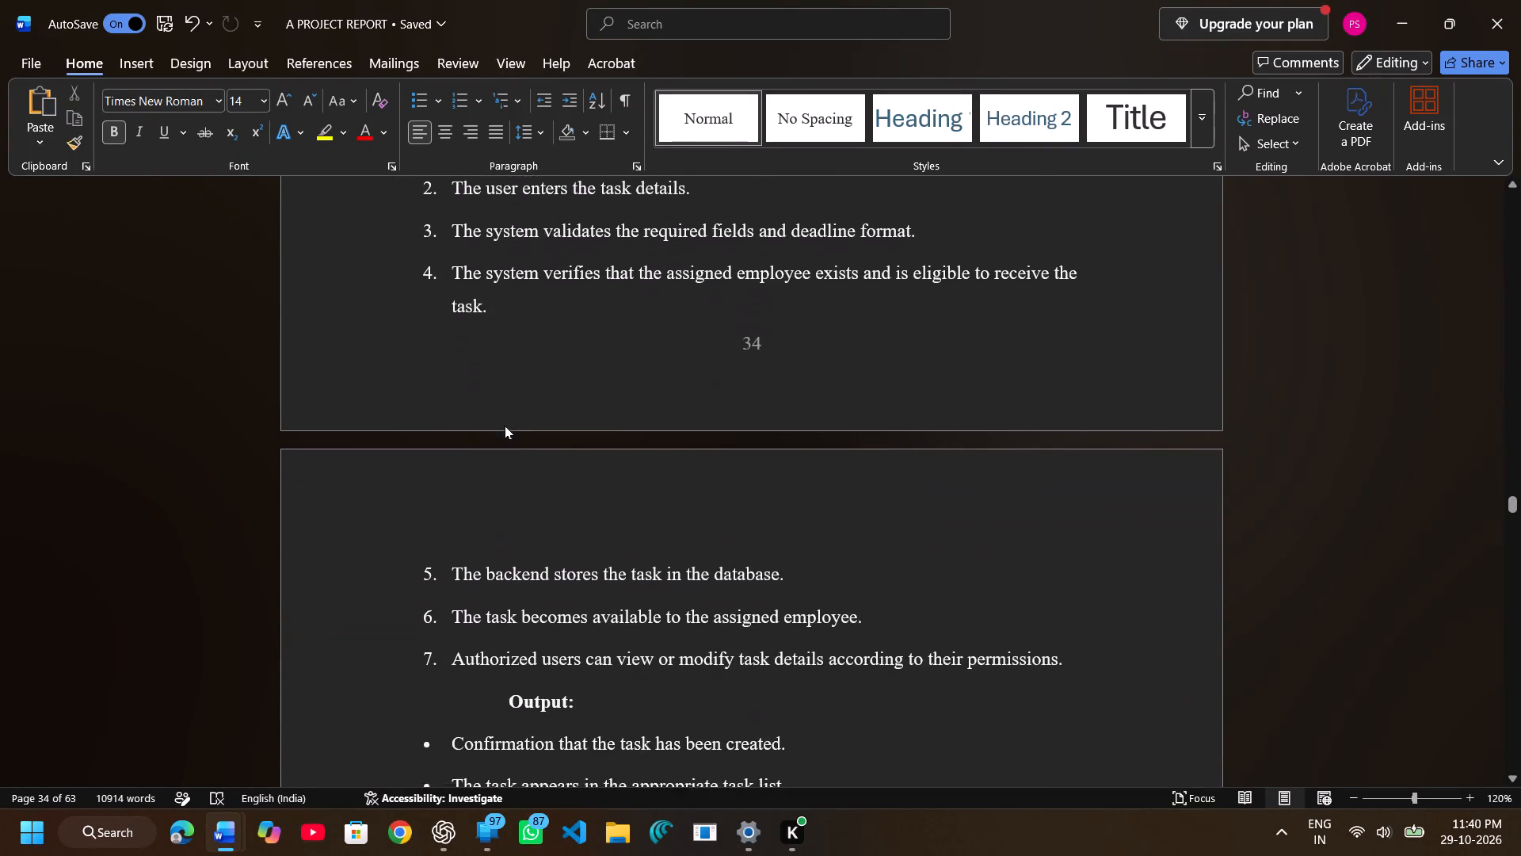
scroll(505, 426, "down", 1)
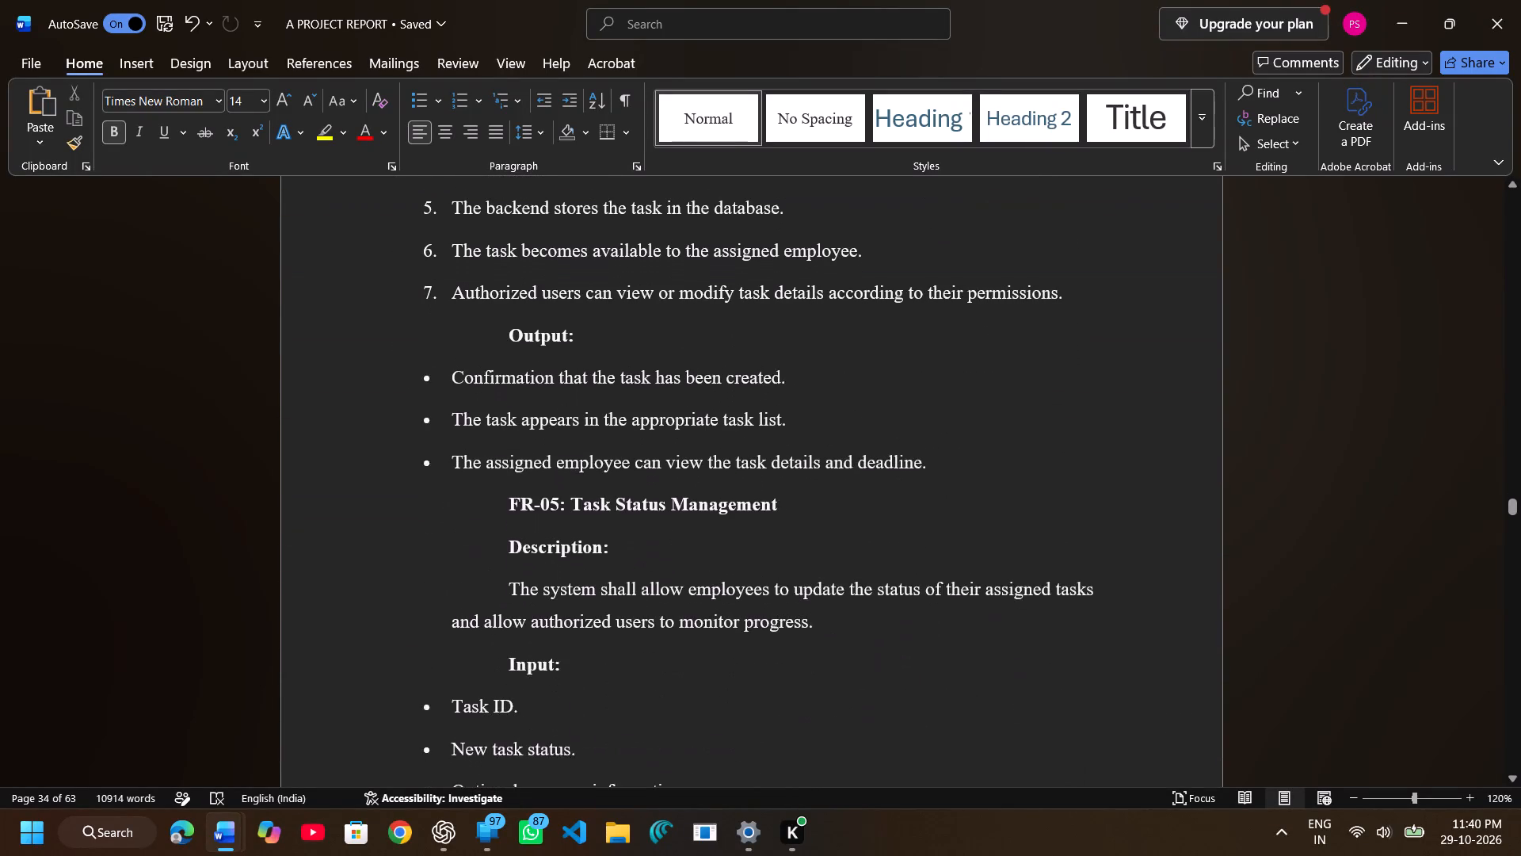
scroll(505, 426, "down", 1)
left_click_drag(503, 464, 616, 514)
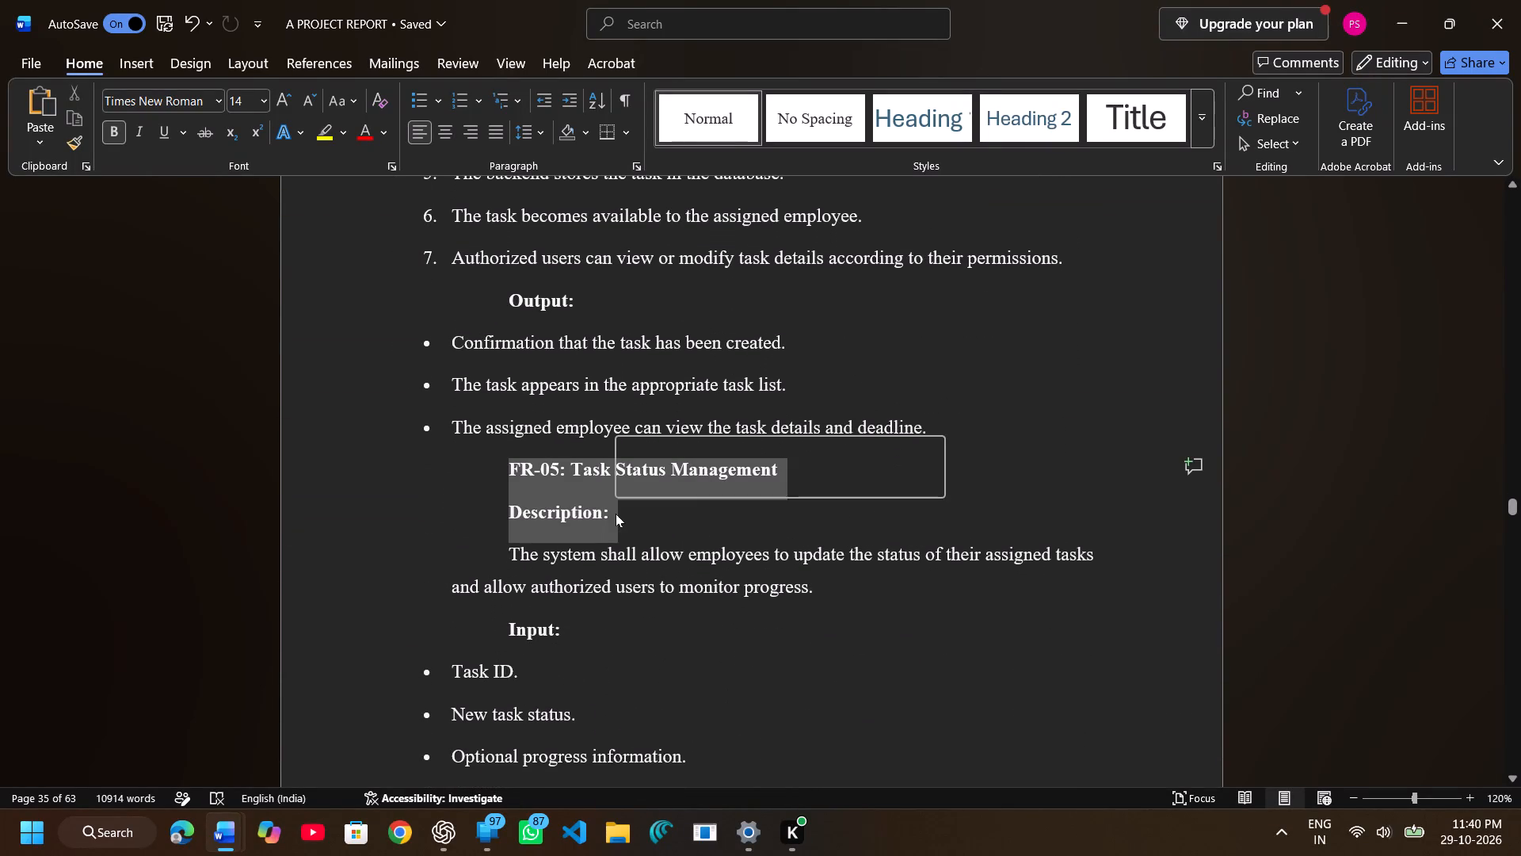
left_click(763, 450)
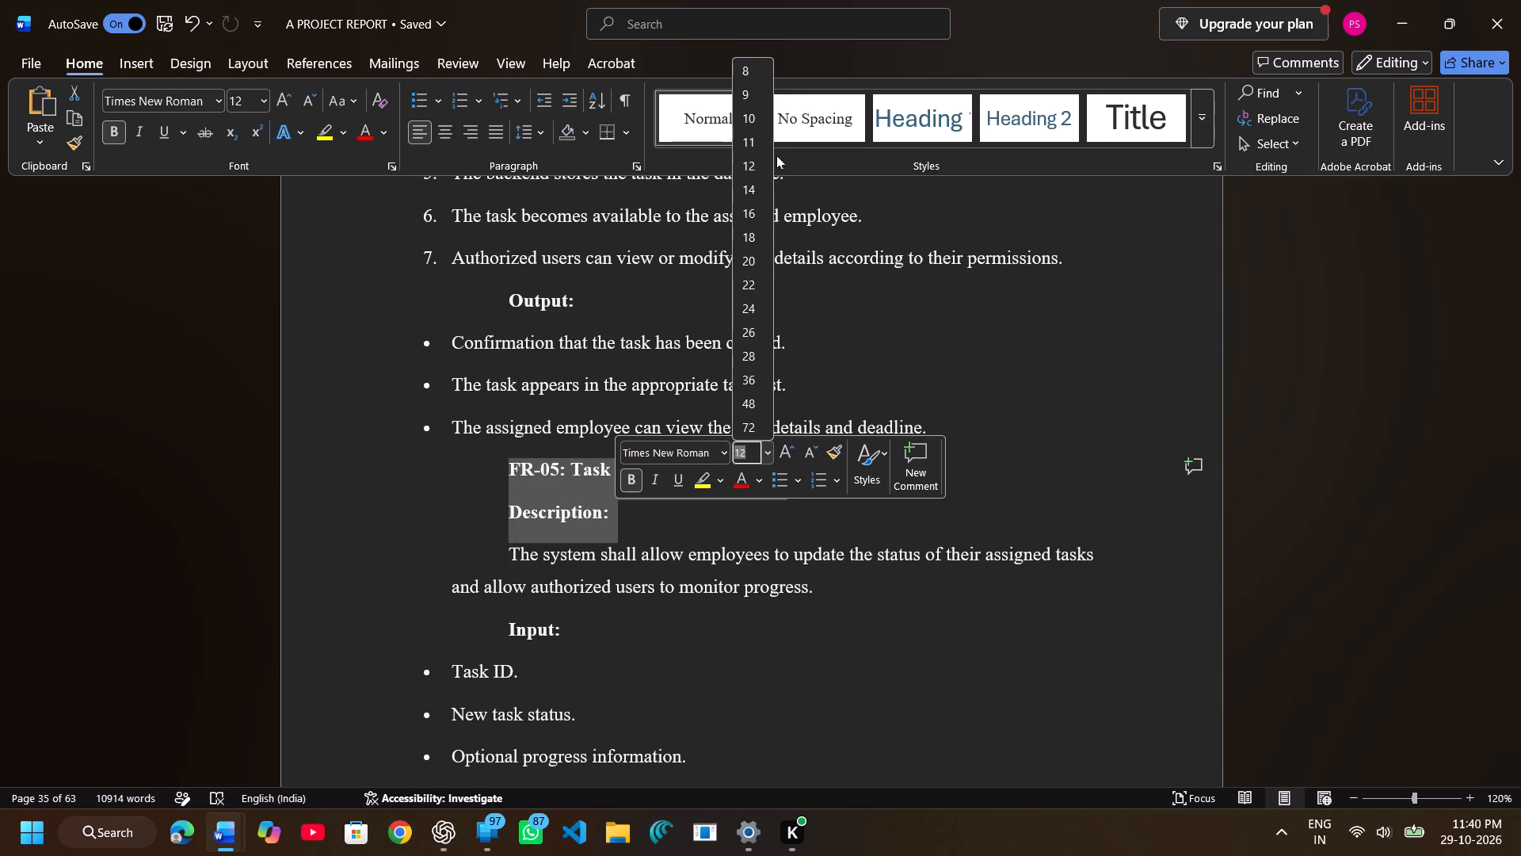
left_click(757, 185)
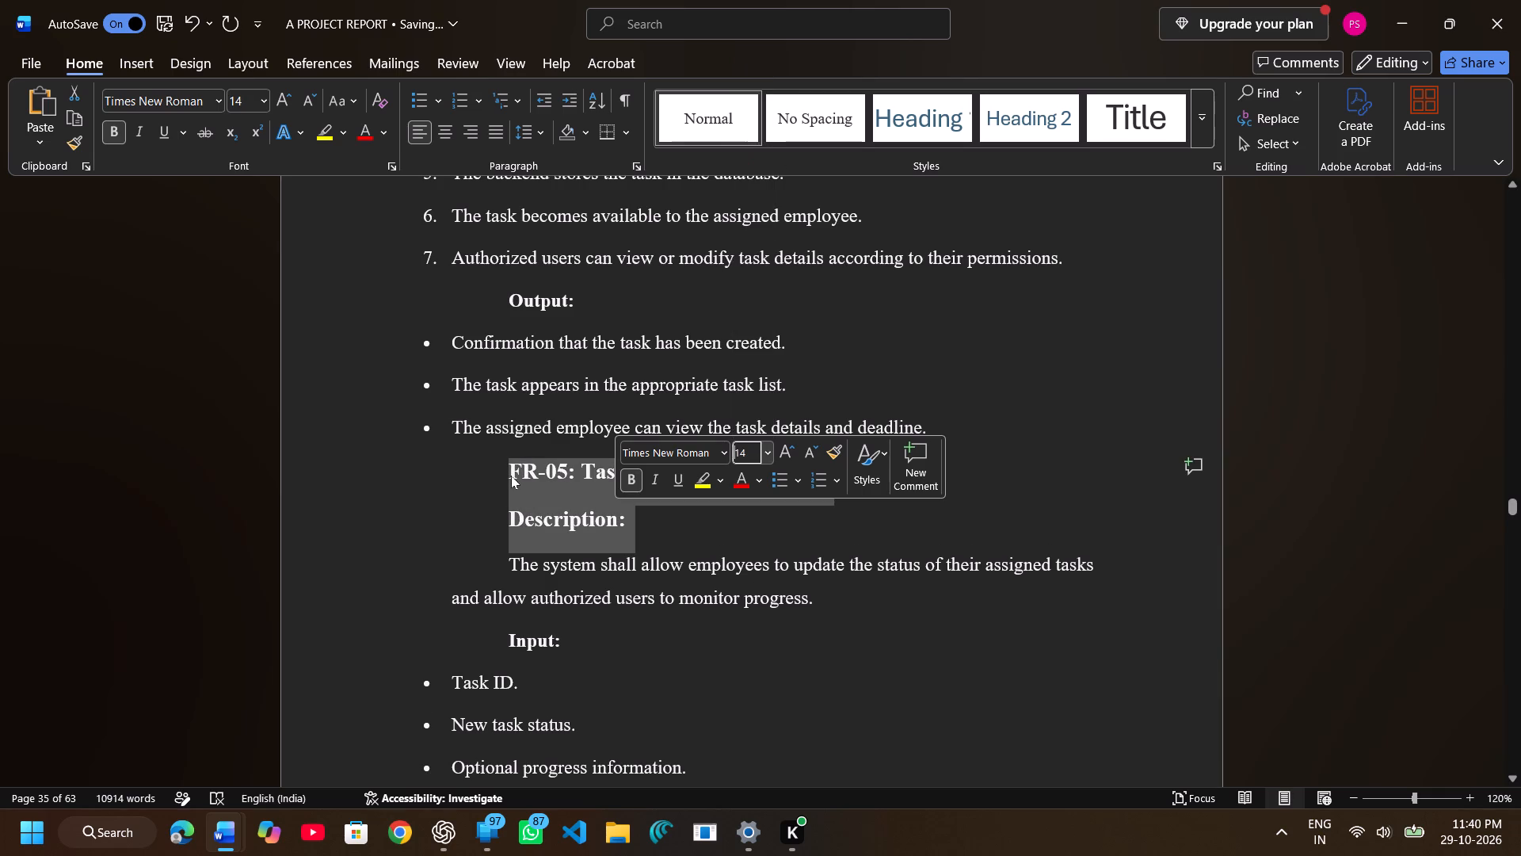
left_click(511, 476)
key("BackSpace")
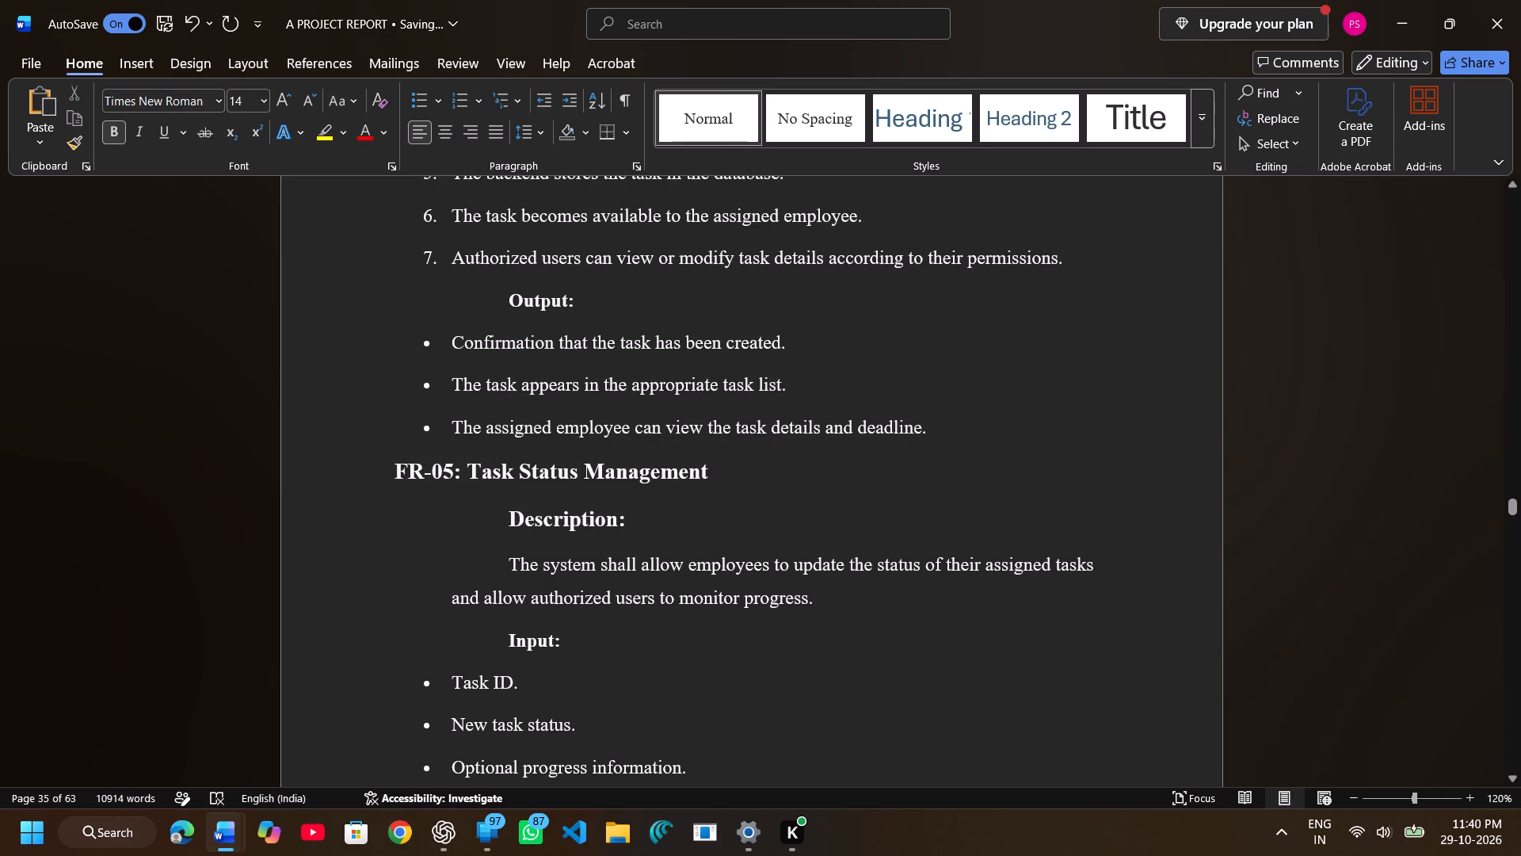
left_click(505, 512)
key("BackSpace")
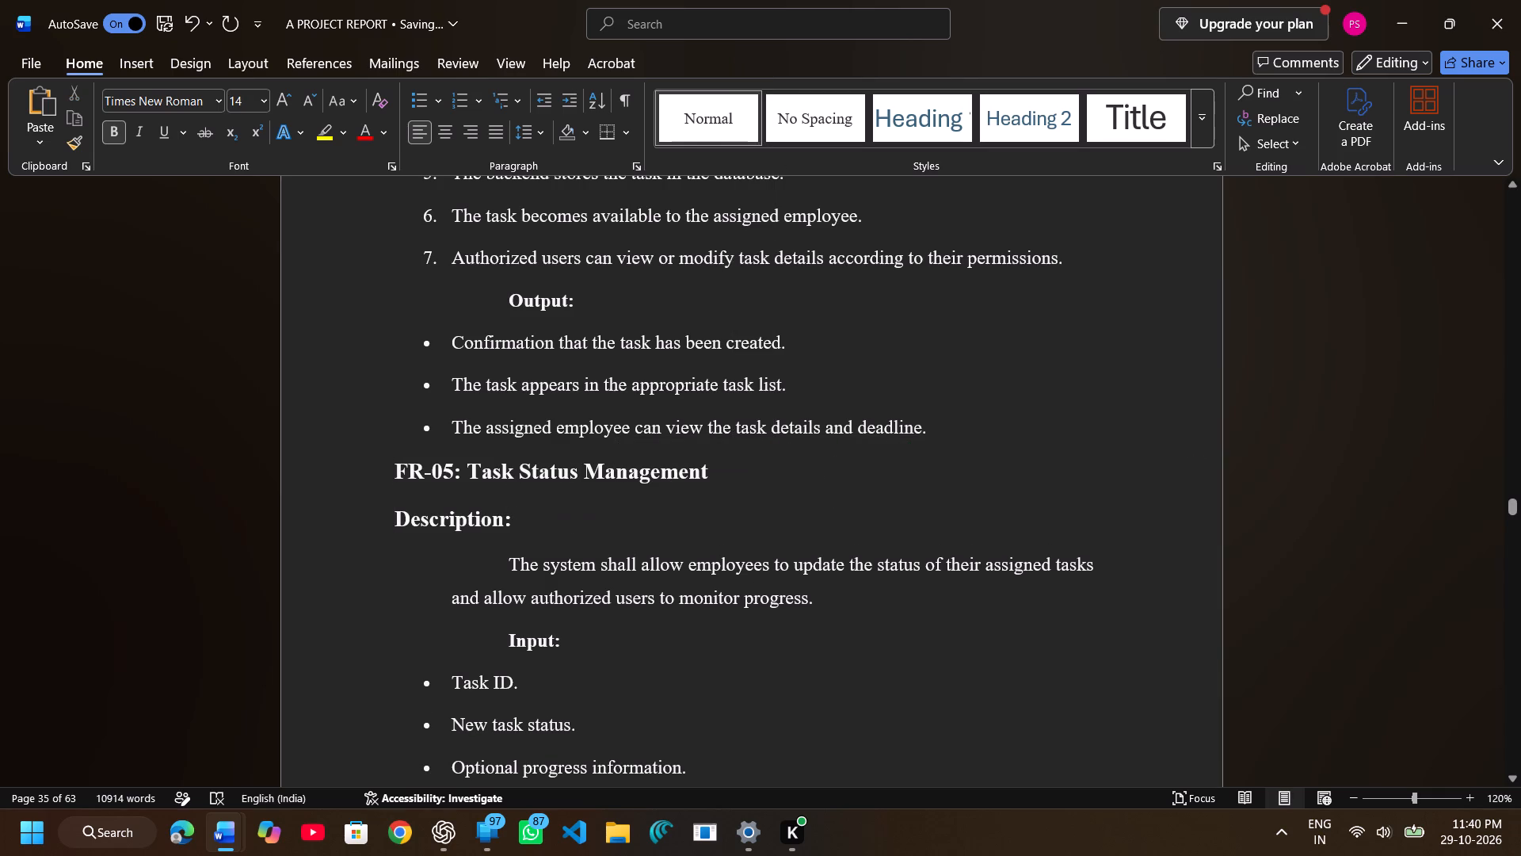
Set the heading "FR-06: Dashboard and Summary Statistics" and its "Description:" subheading on page 36 to font size 14 and remove their indents.
scroll(505, 512, "down", 2)
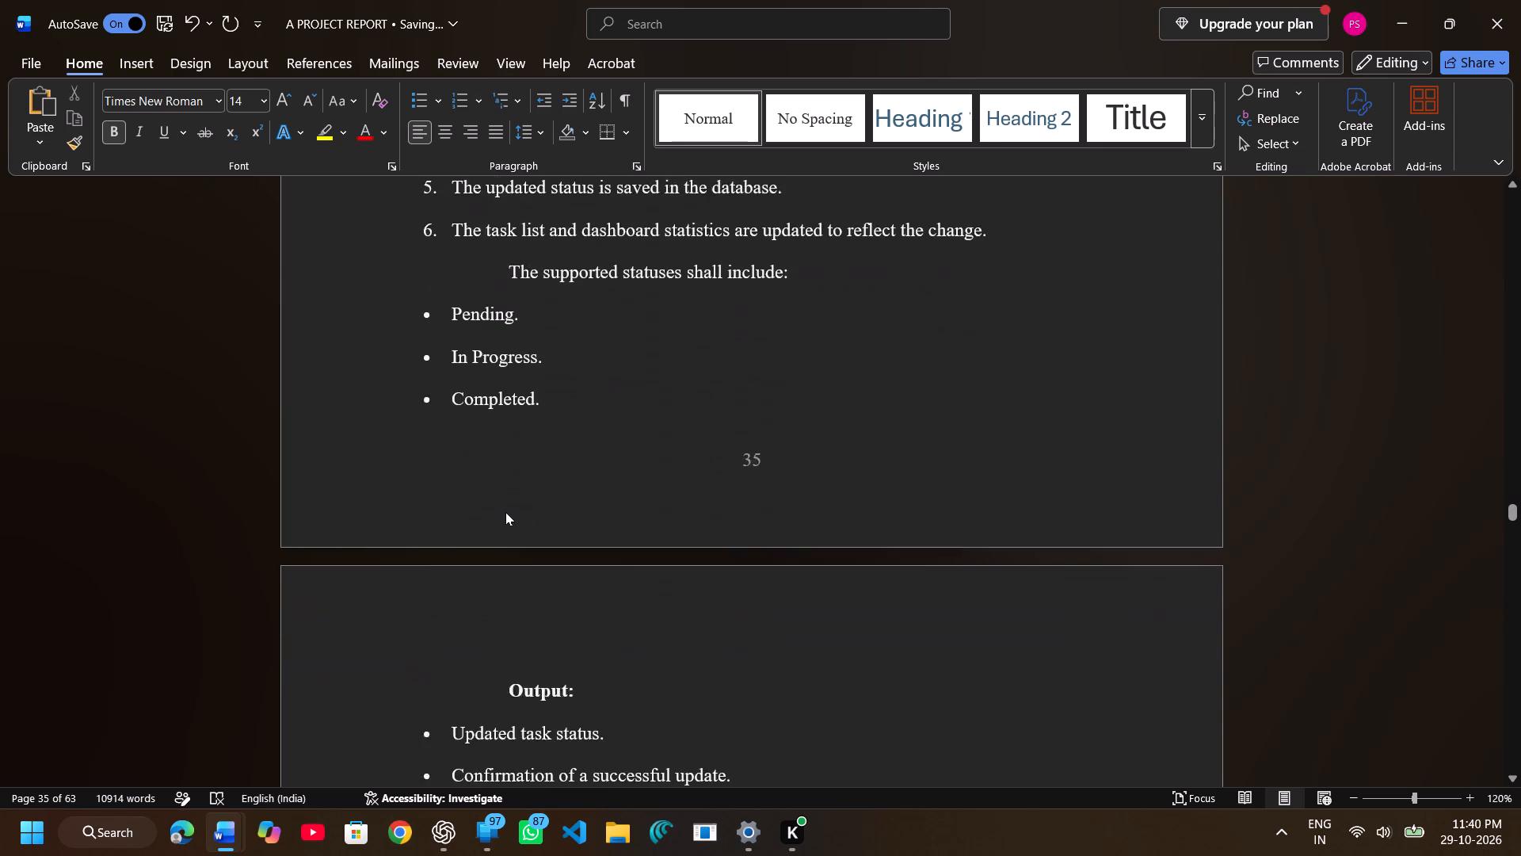
scroll(505, 512, "down", 1)
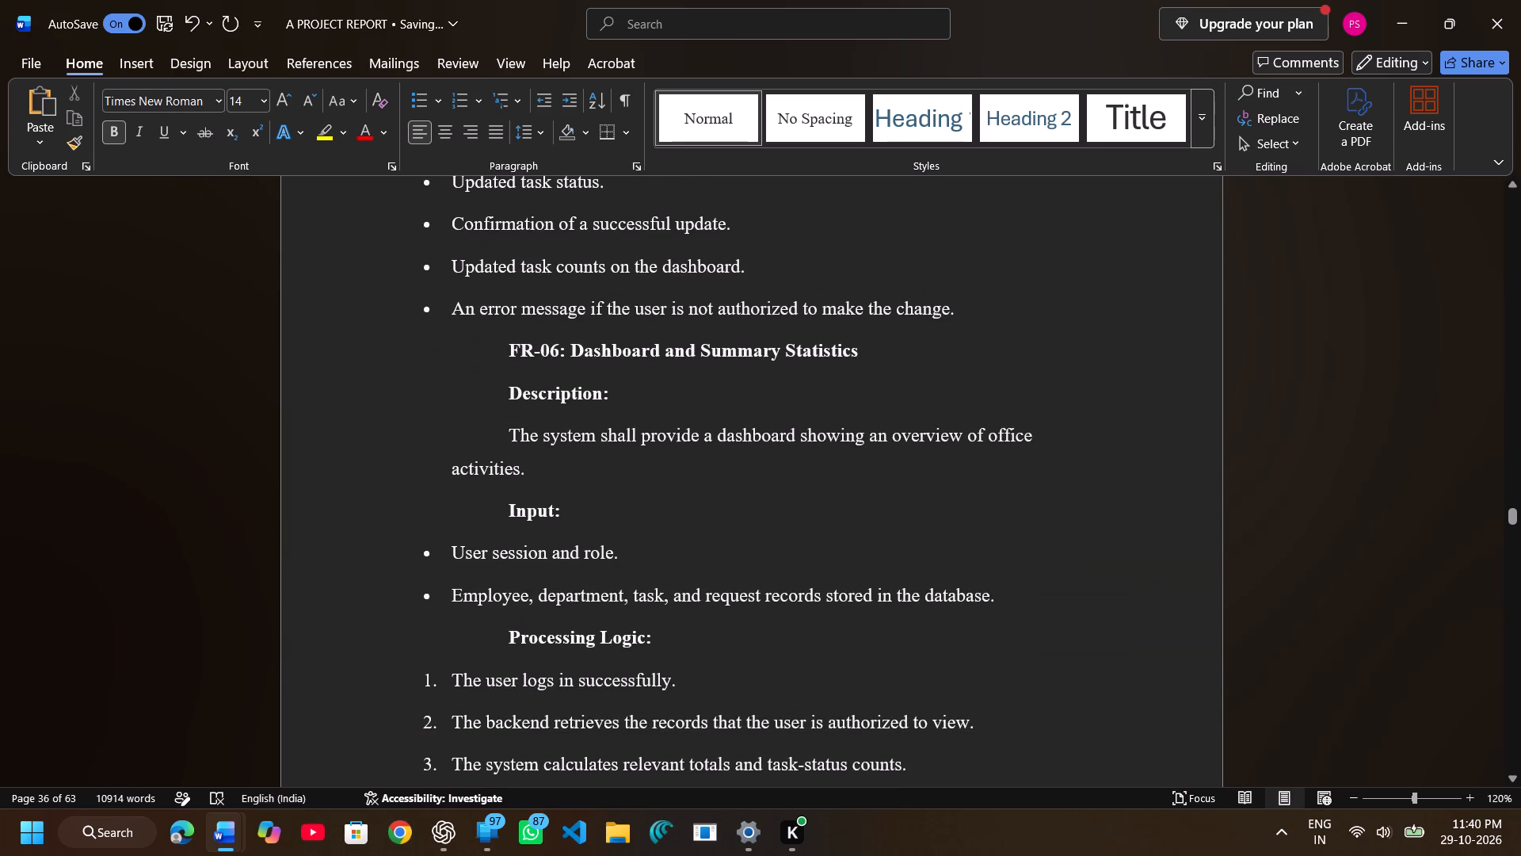
left_click_drag(507, 364, 612, 395)
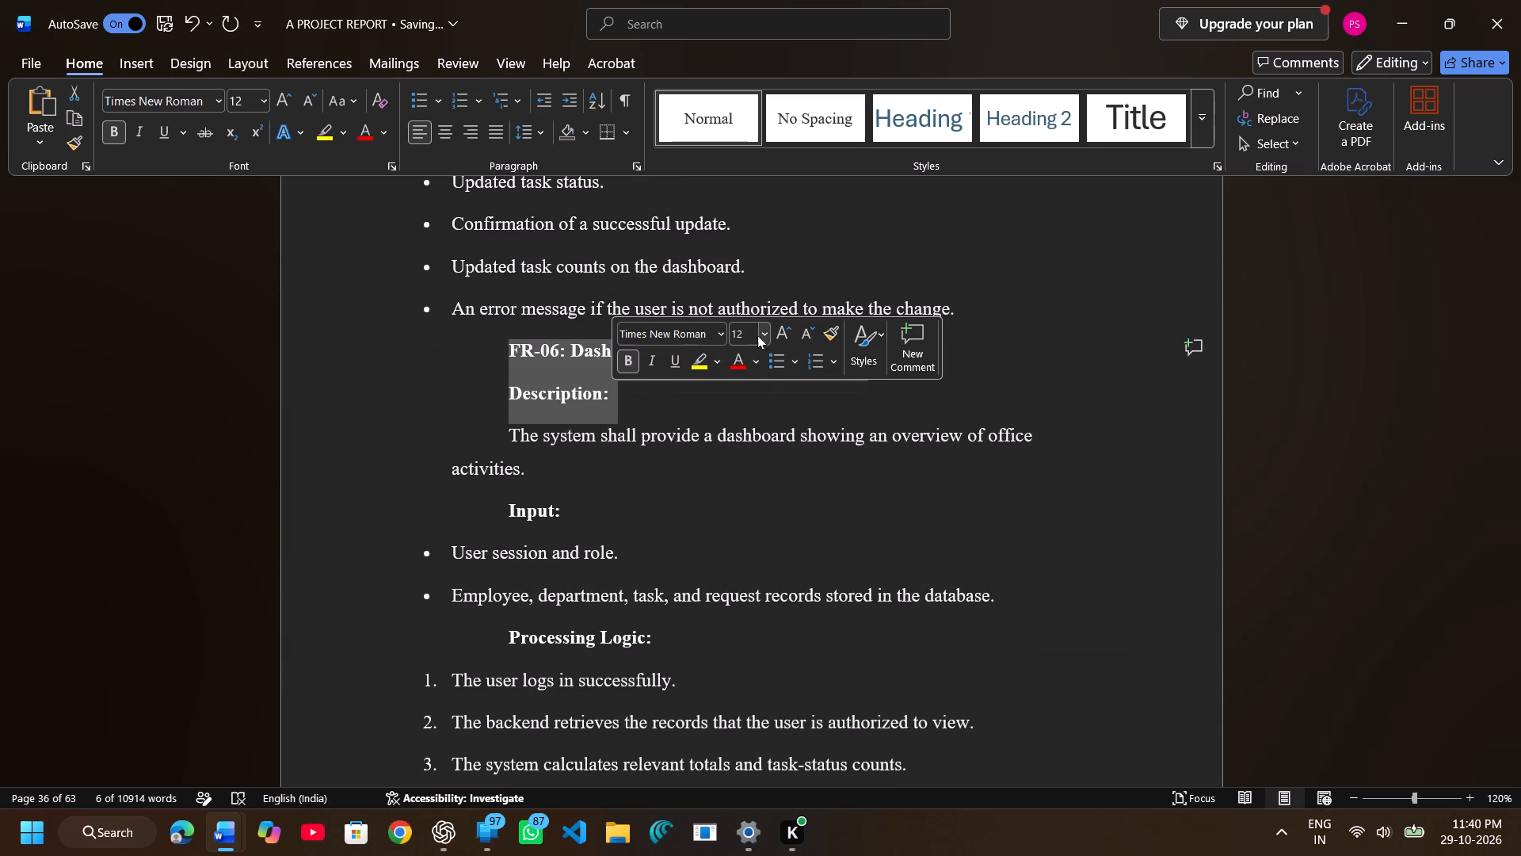
left_click(760, 334)
left_click(740, 467)
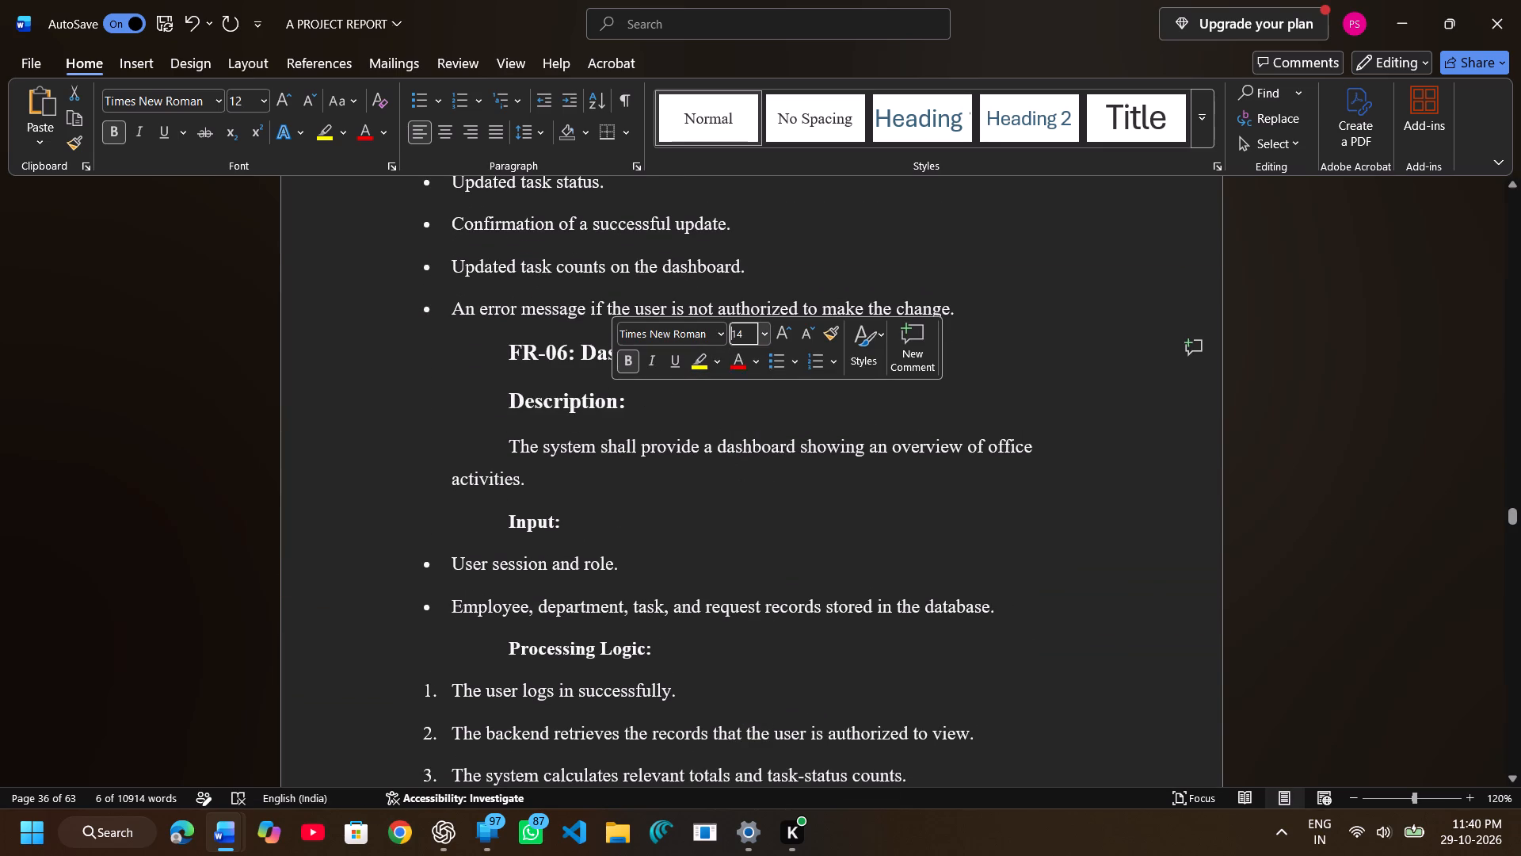
left_click(516, 341)
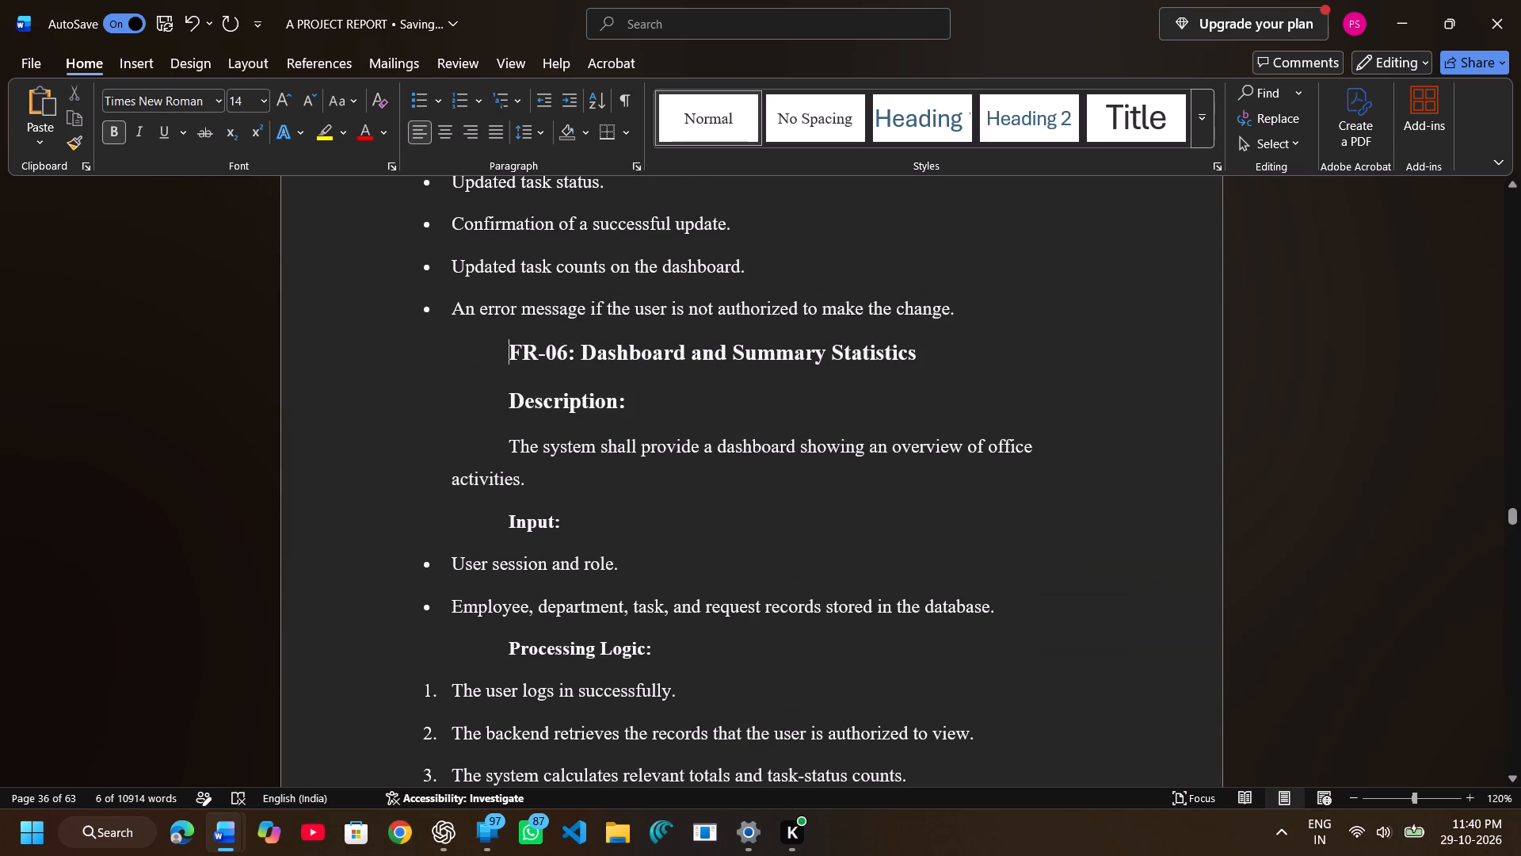
left_click(509, 347)
key("BackSpace")
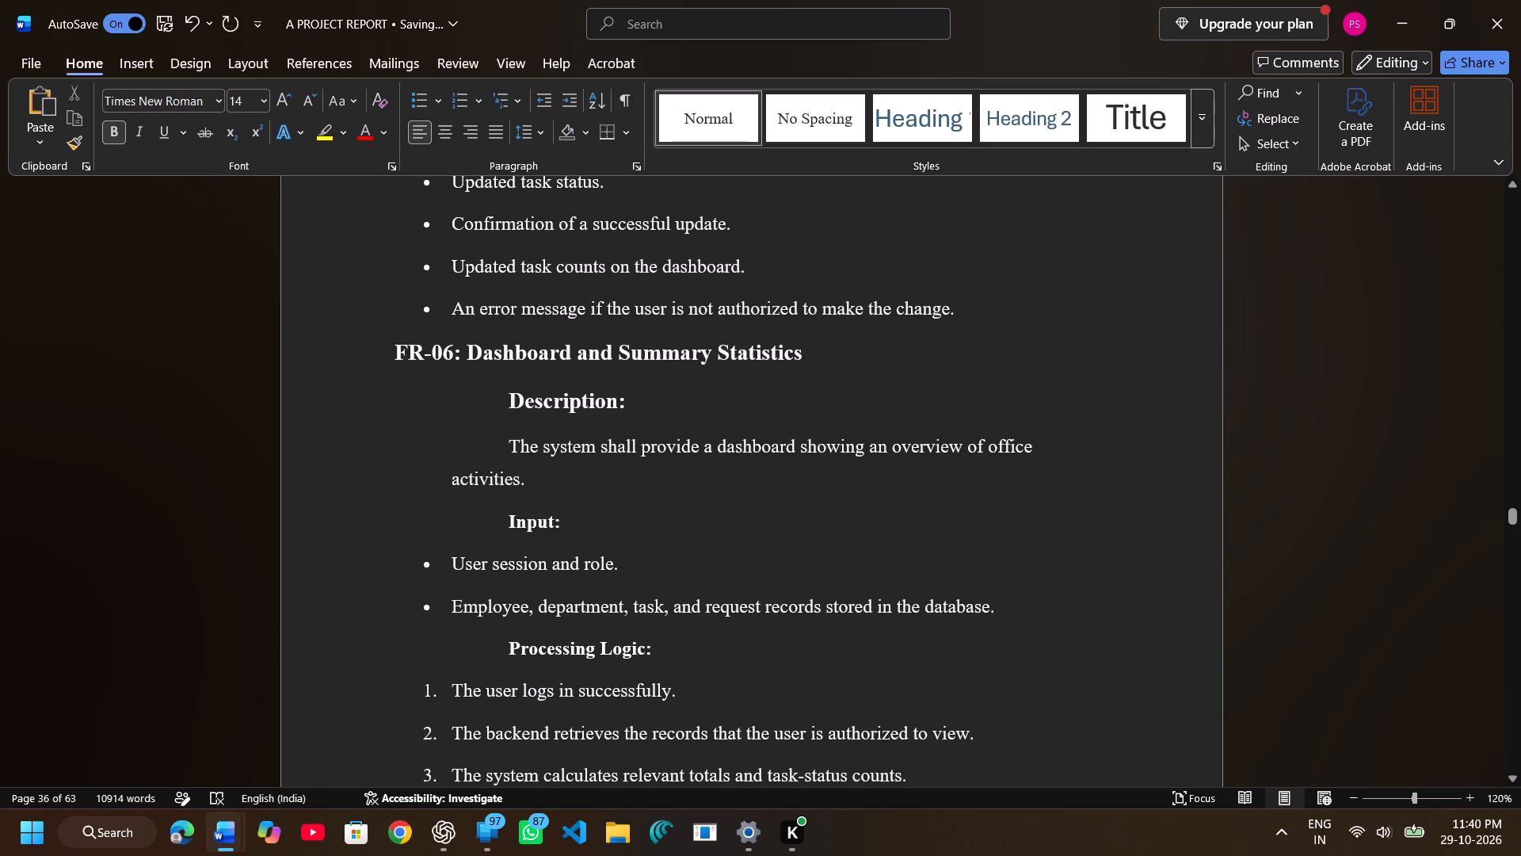
left_click(506, 402)
key("BackSpace")
Set the heading "FR-07: Search, Filtering, and Record Viewing" and its "Description:" subheading on page 37 to font size 14 and remove their indents.
scroll(506, 402, "down", 1)
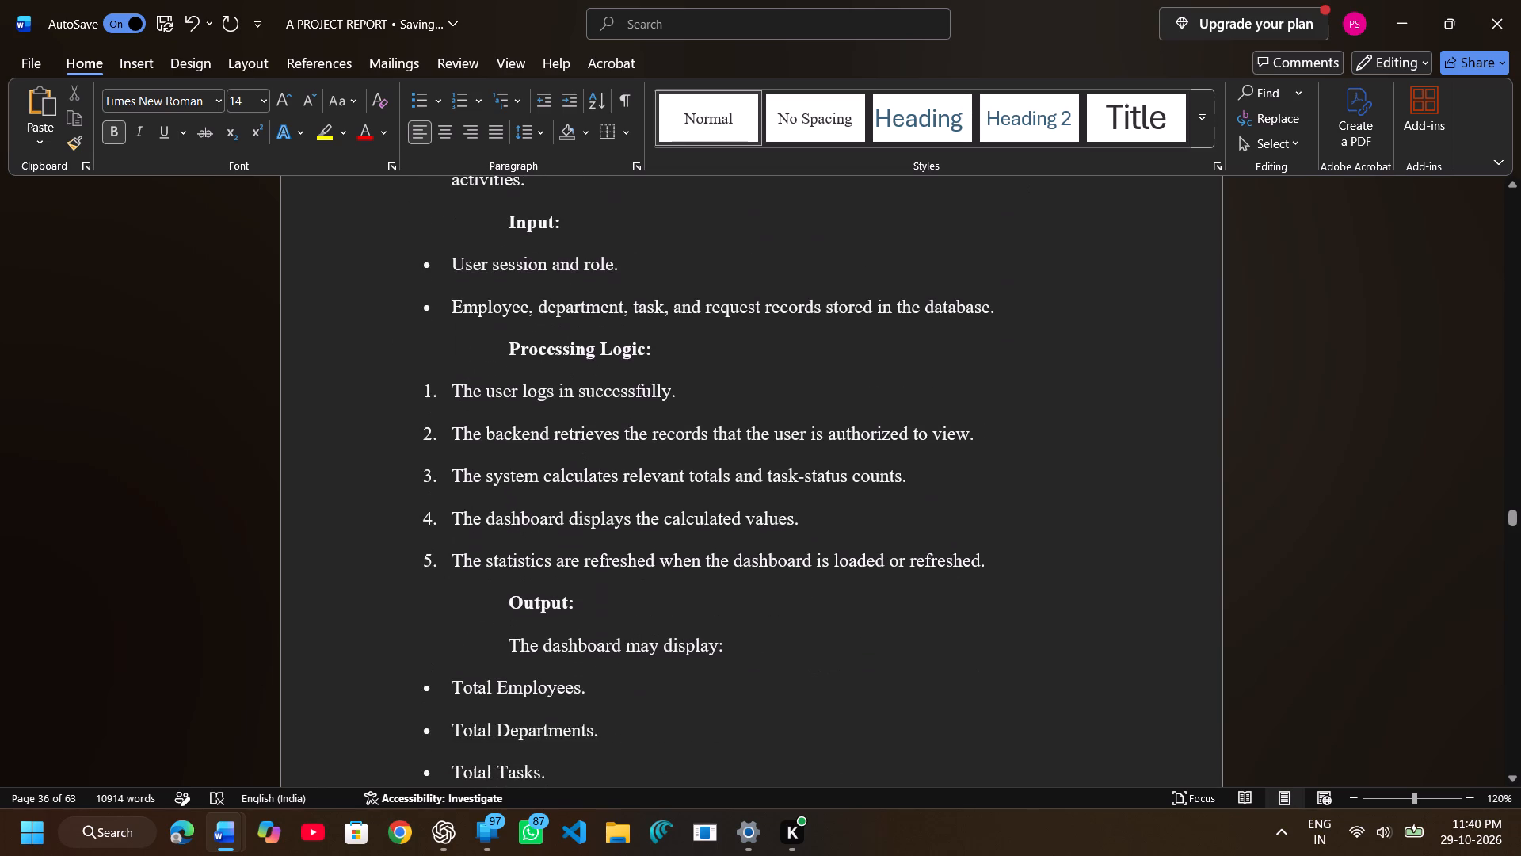
scroll(506, 402, "down", 3)
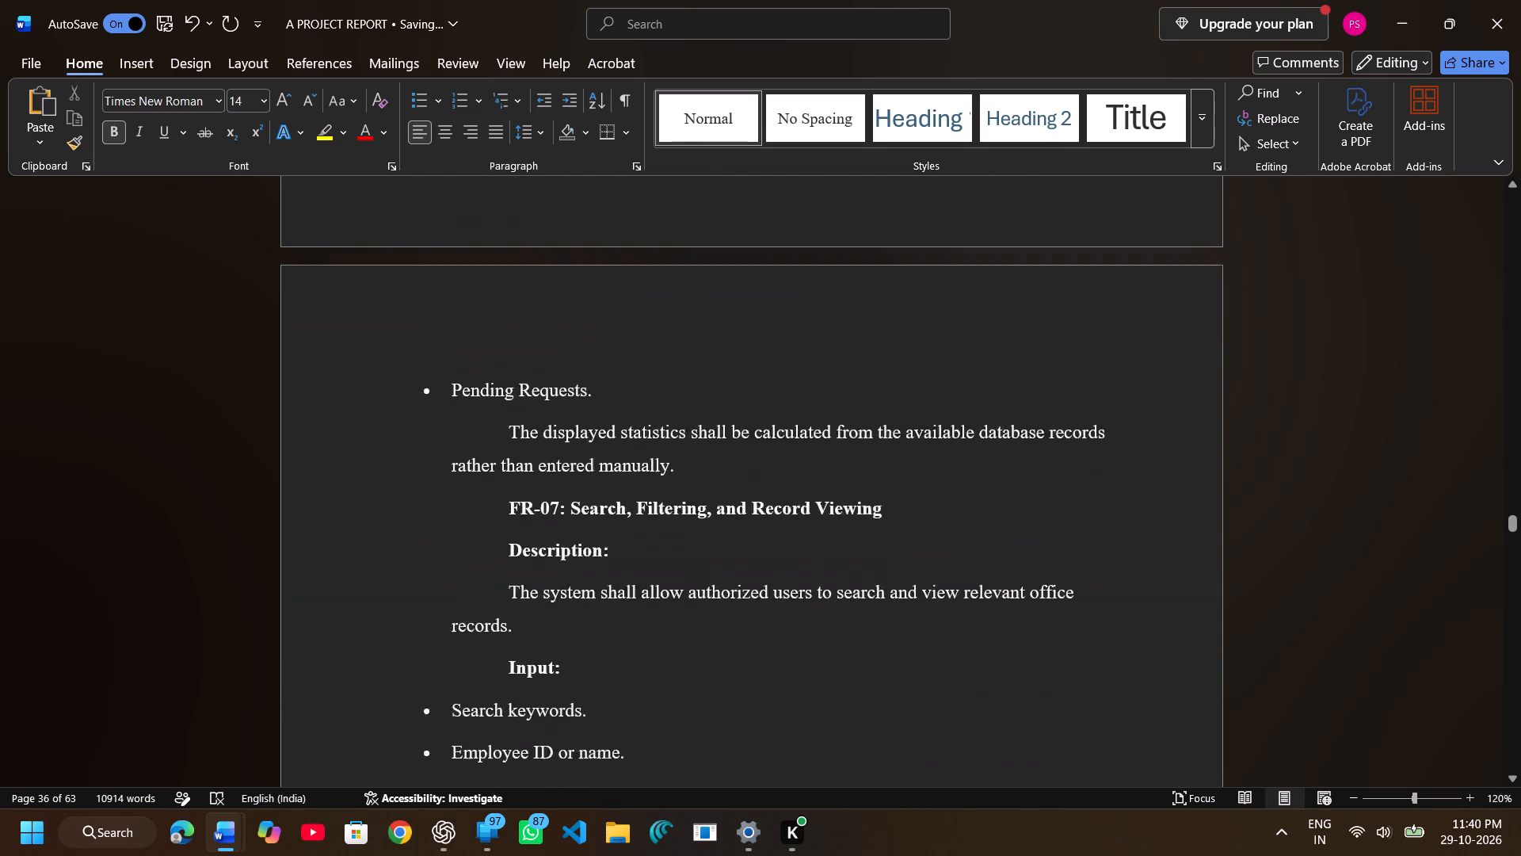
scroll(506, 402, "down", 1)
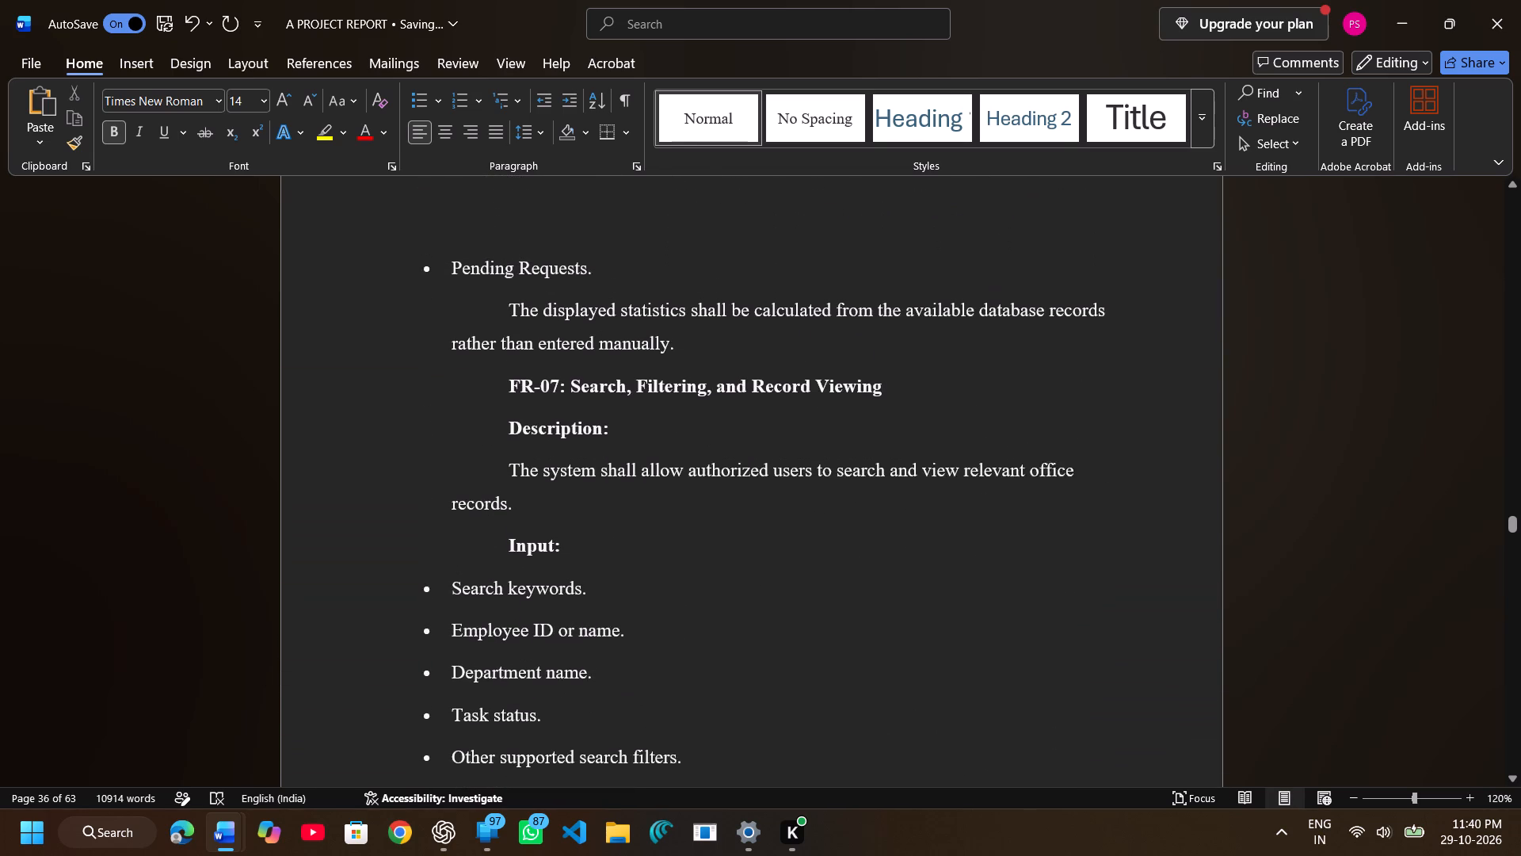
left_click_drag(510, 389, 586, 426)
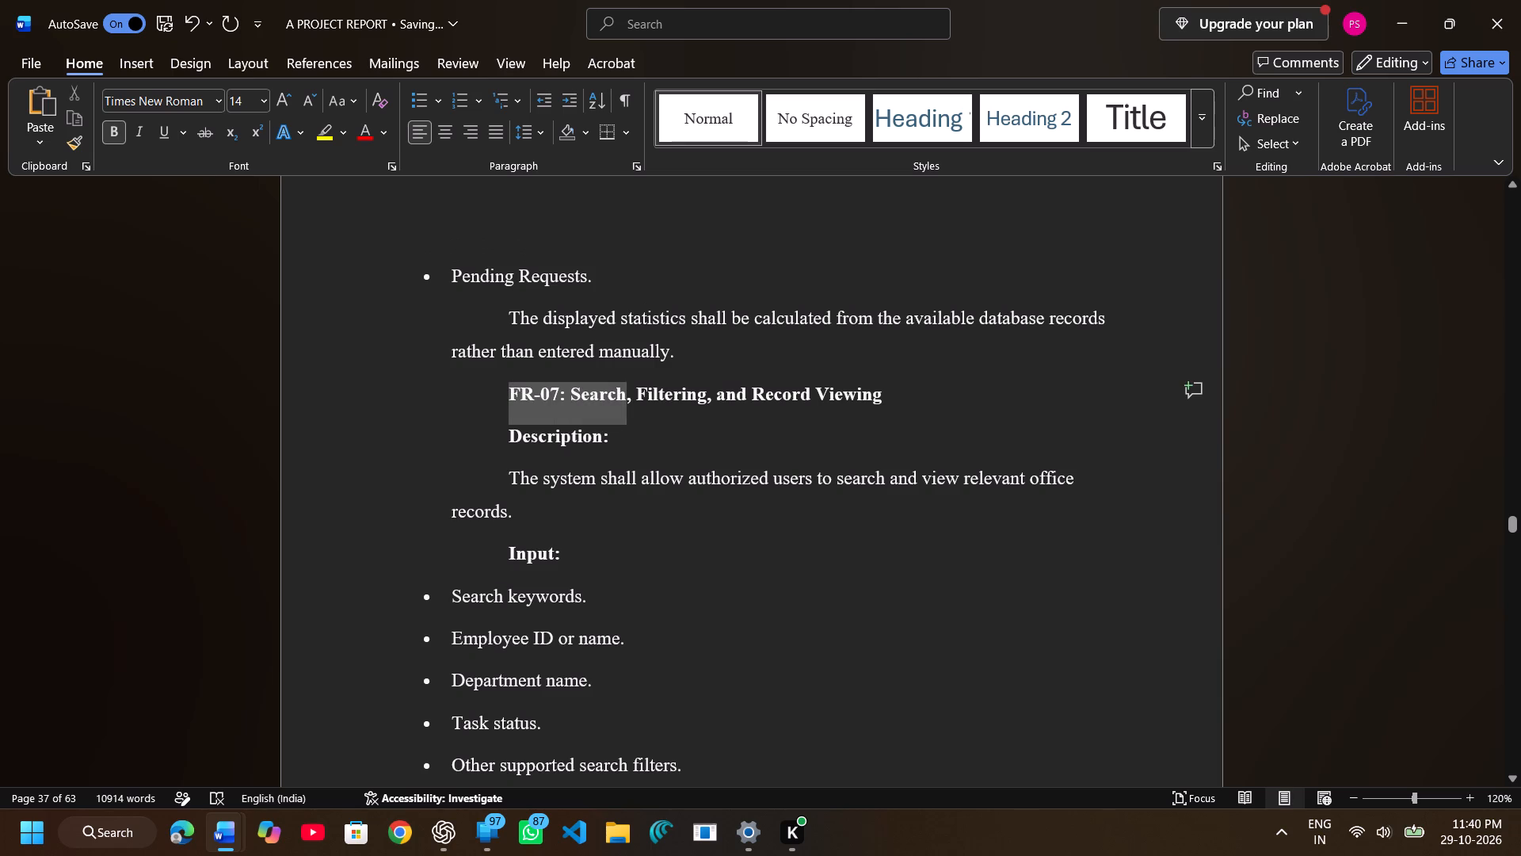
left_click_drag(586, 426, 608, 436)
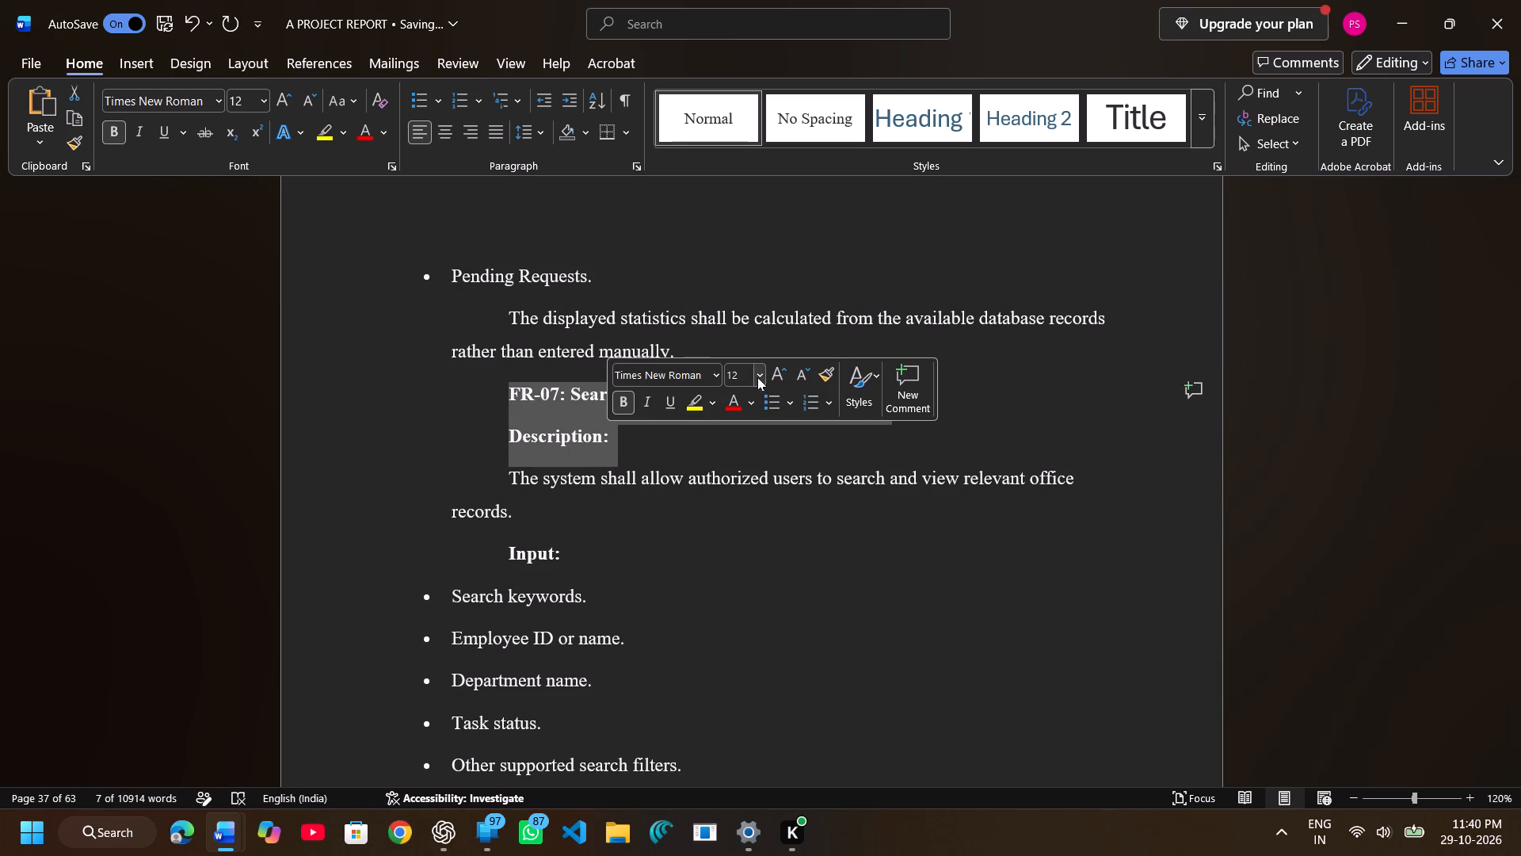
left_click(757, 377)
left_click(743, 510)
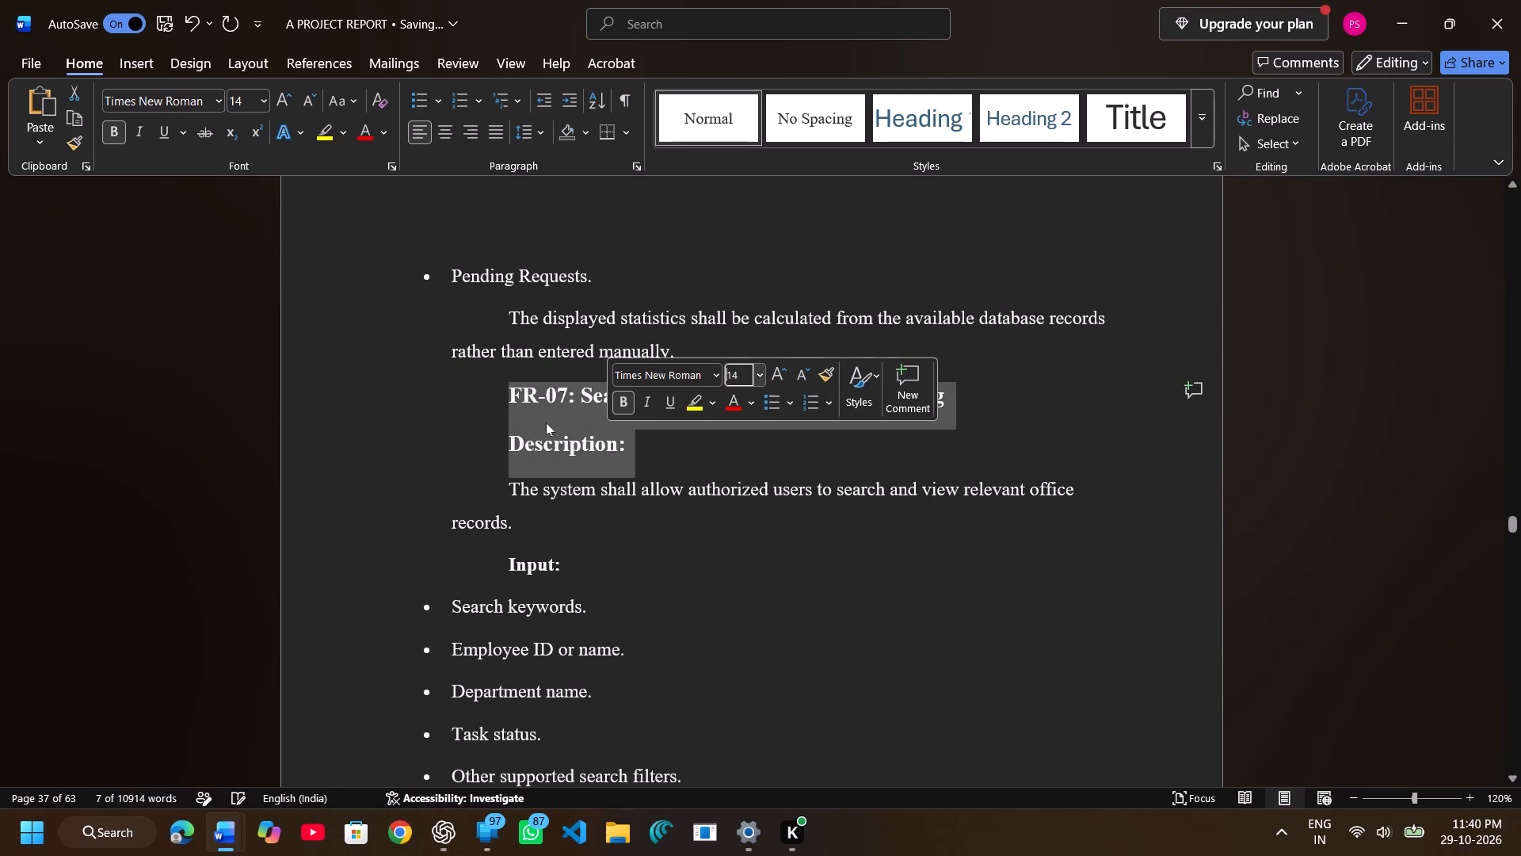
left_click(503, 392)
key("BackSpace")
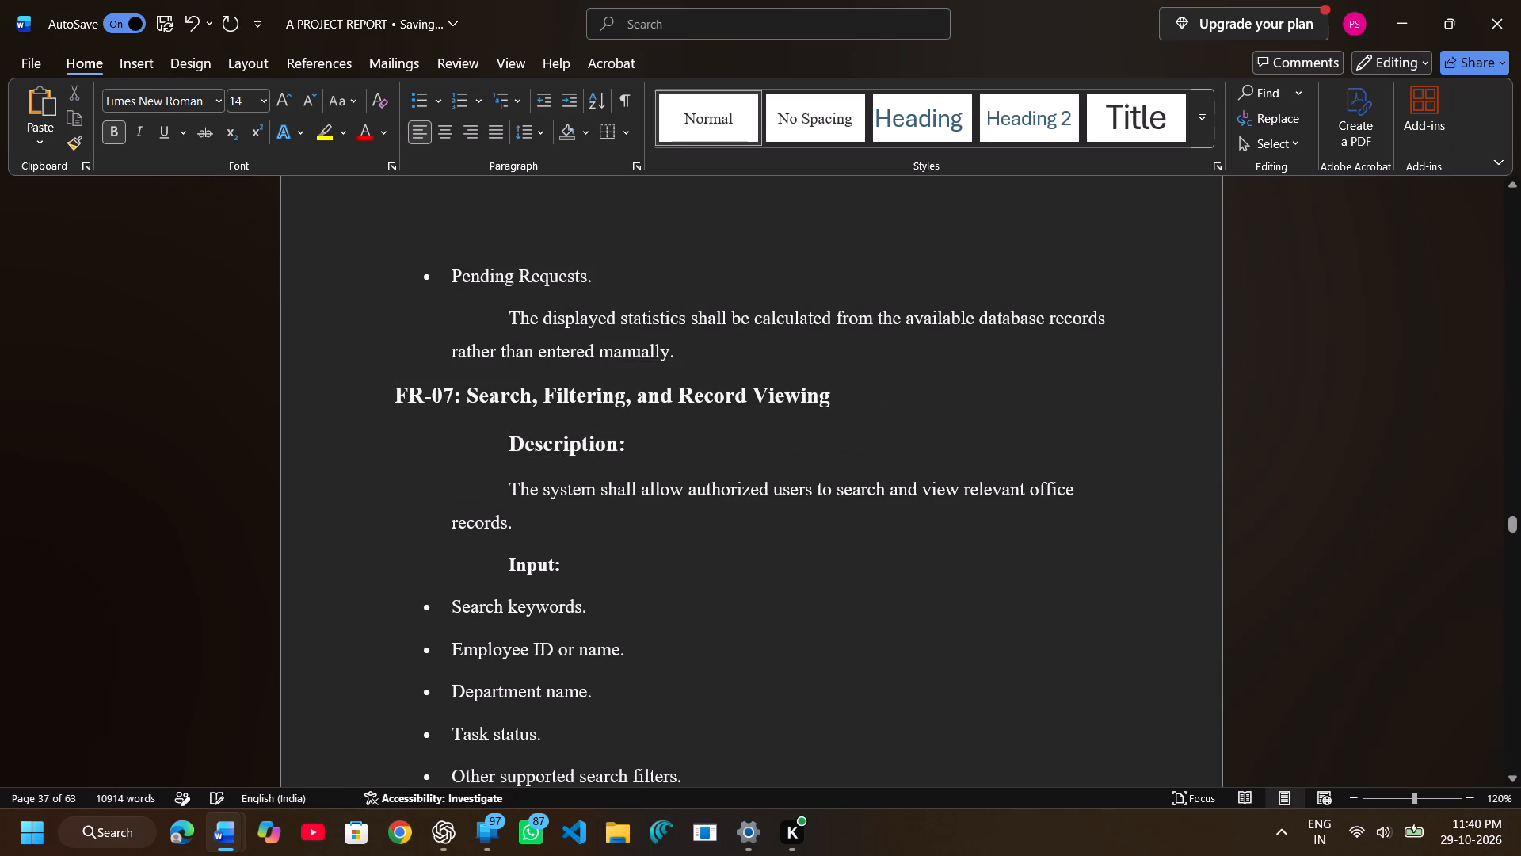
left_click(503, 449)
key("BackSpace")
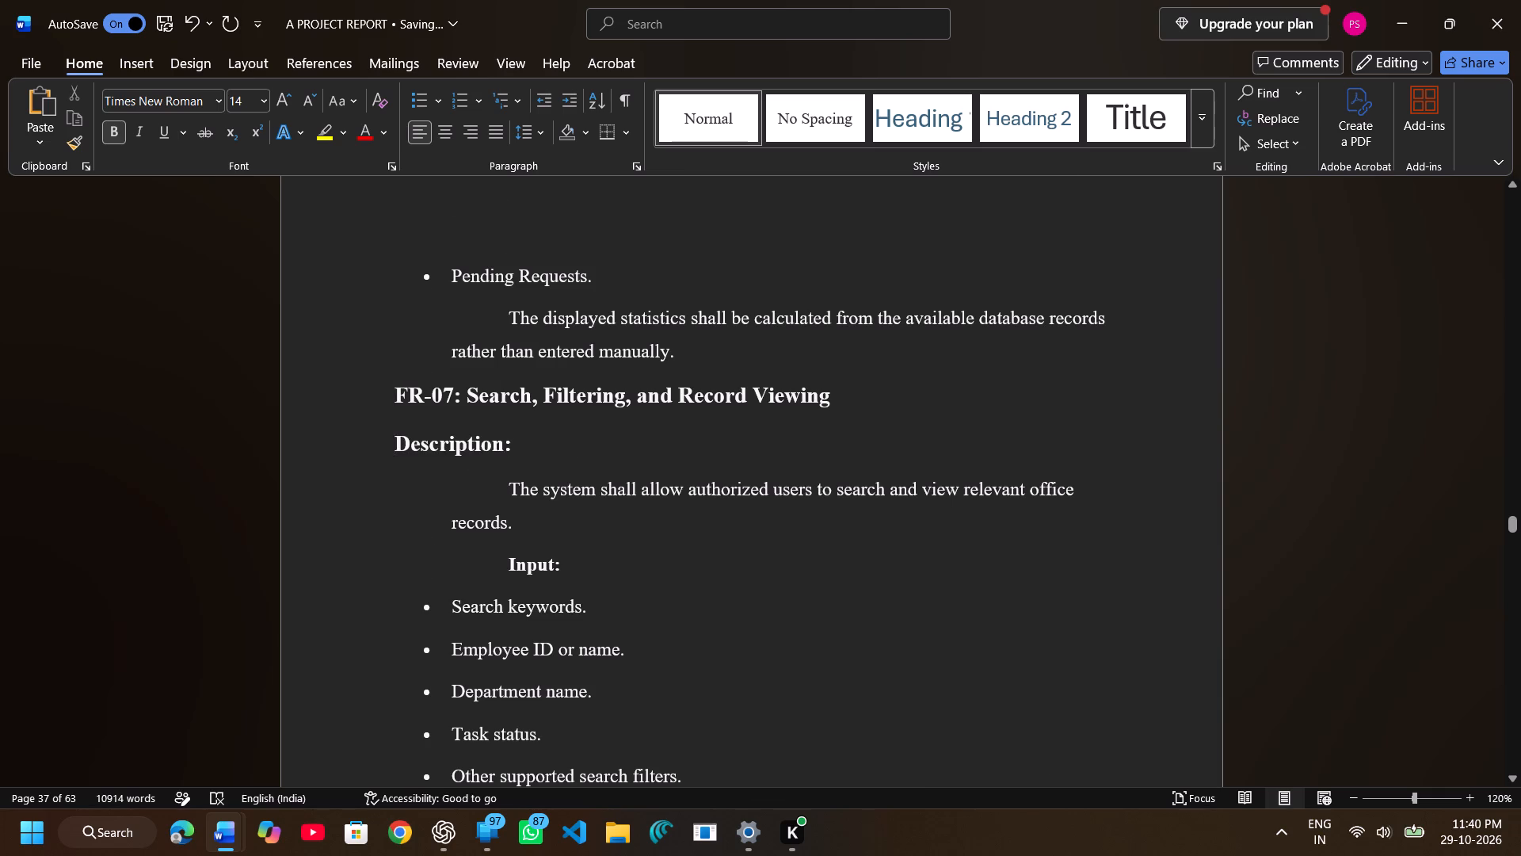
Set the heading "FR-08: Office Request Management" on page 37 and its "Description:" subheading to font size 14 and remove their indents.
scroll(503, 449, "down", 1)
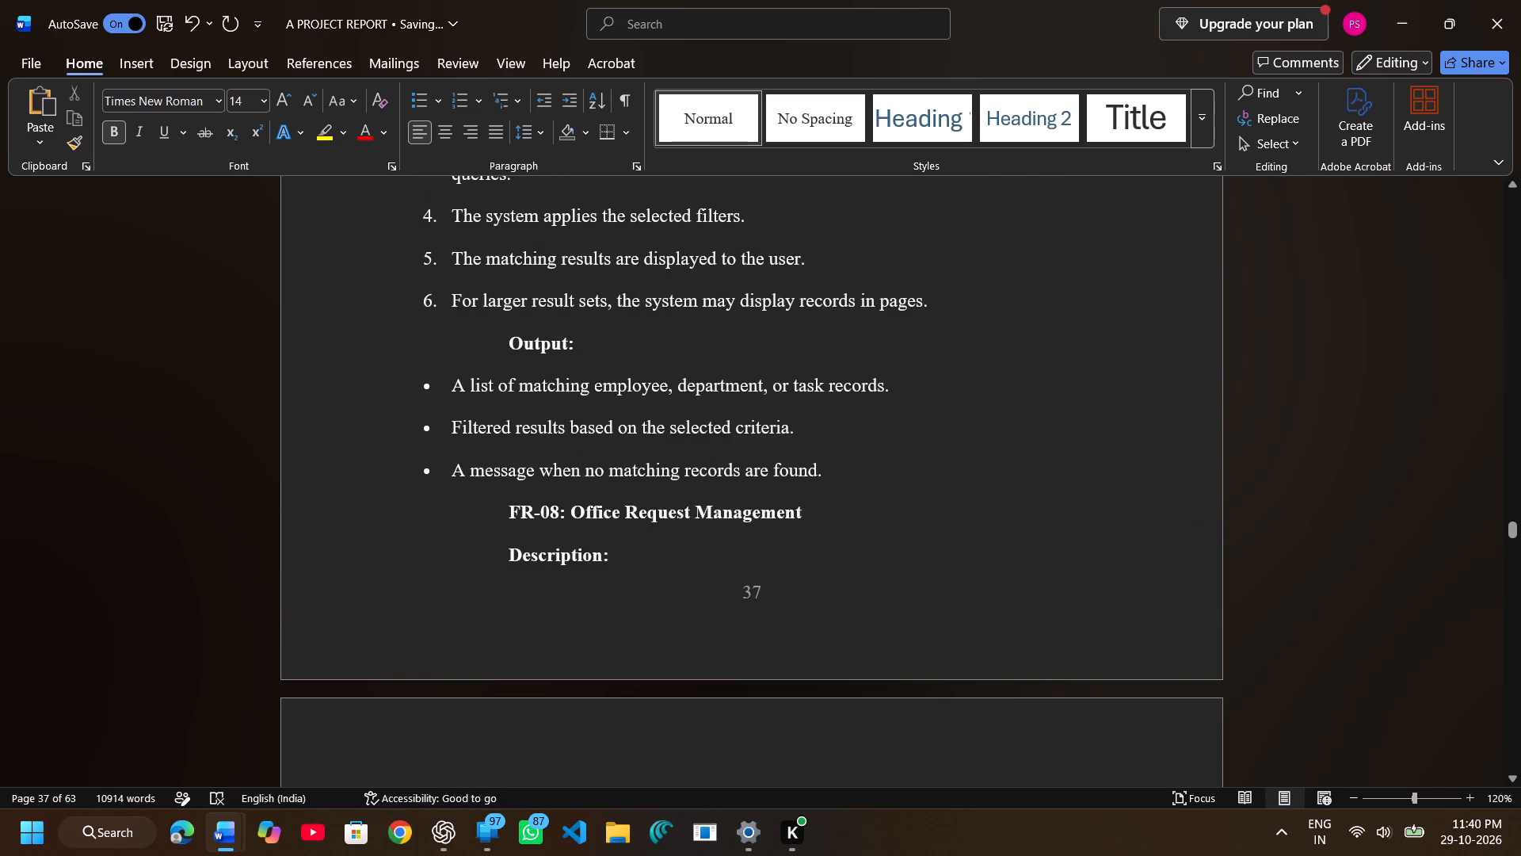
left_click_drag(508, 506, 614, 572)
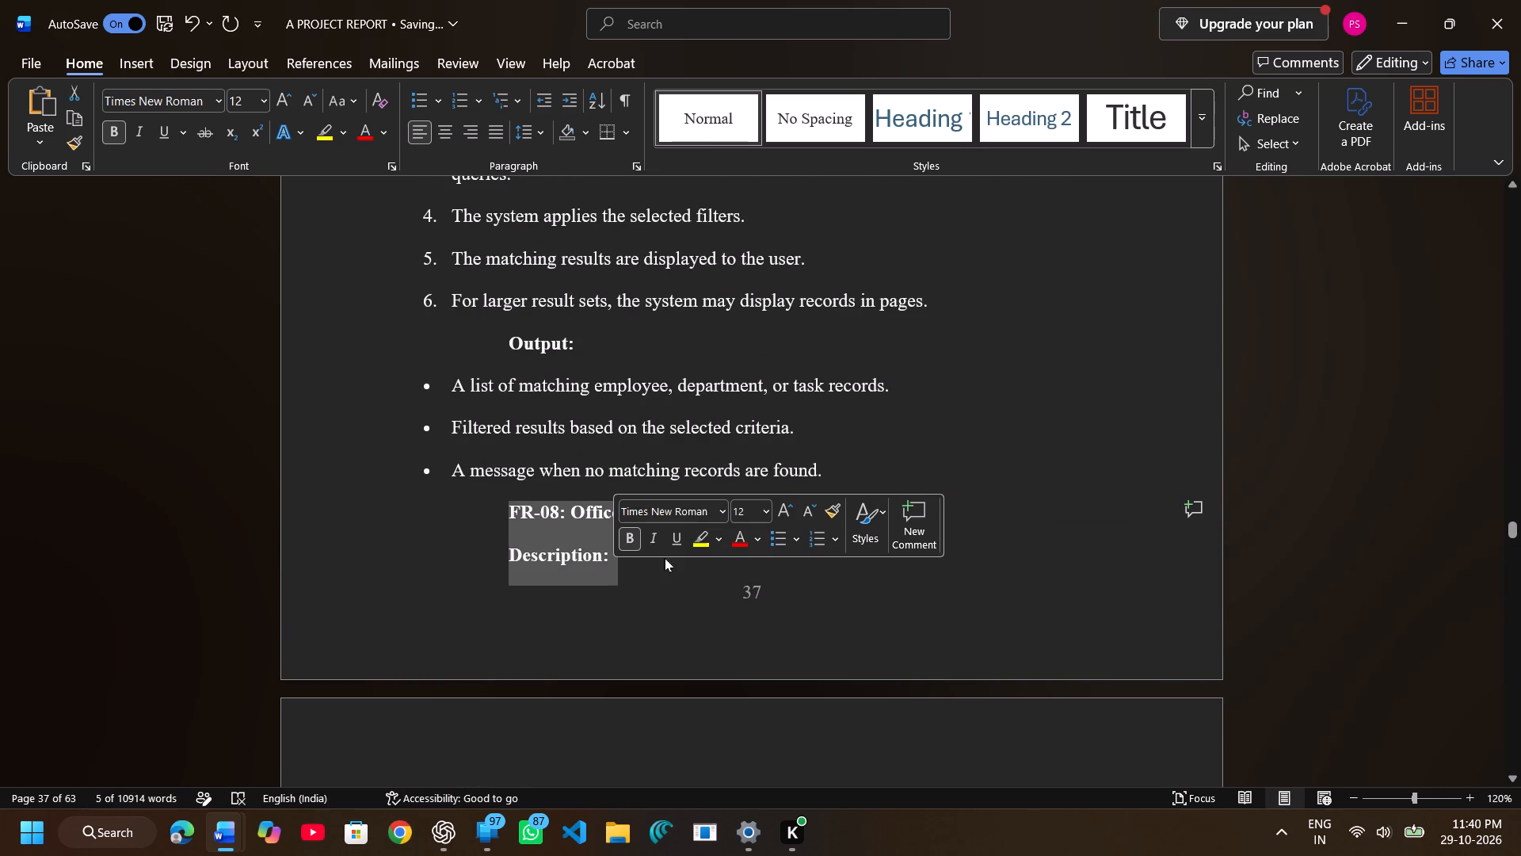
left_click(758, 506)
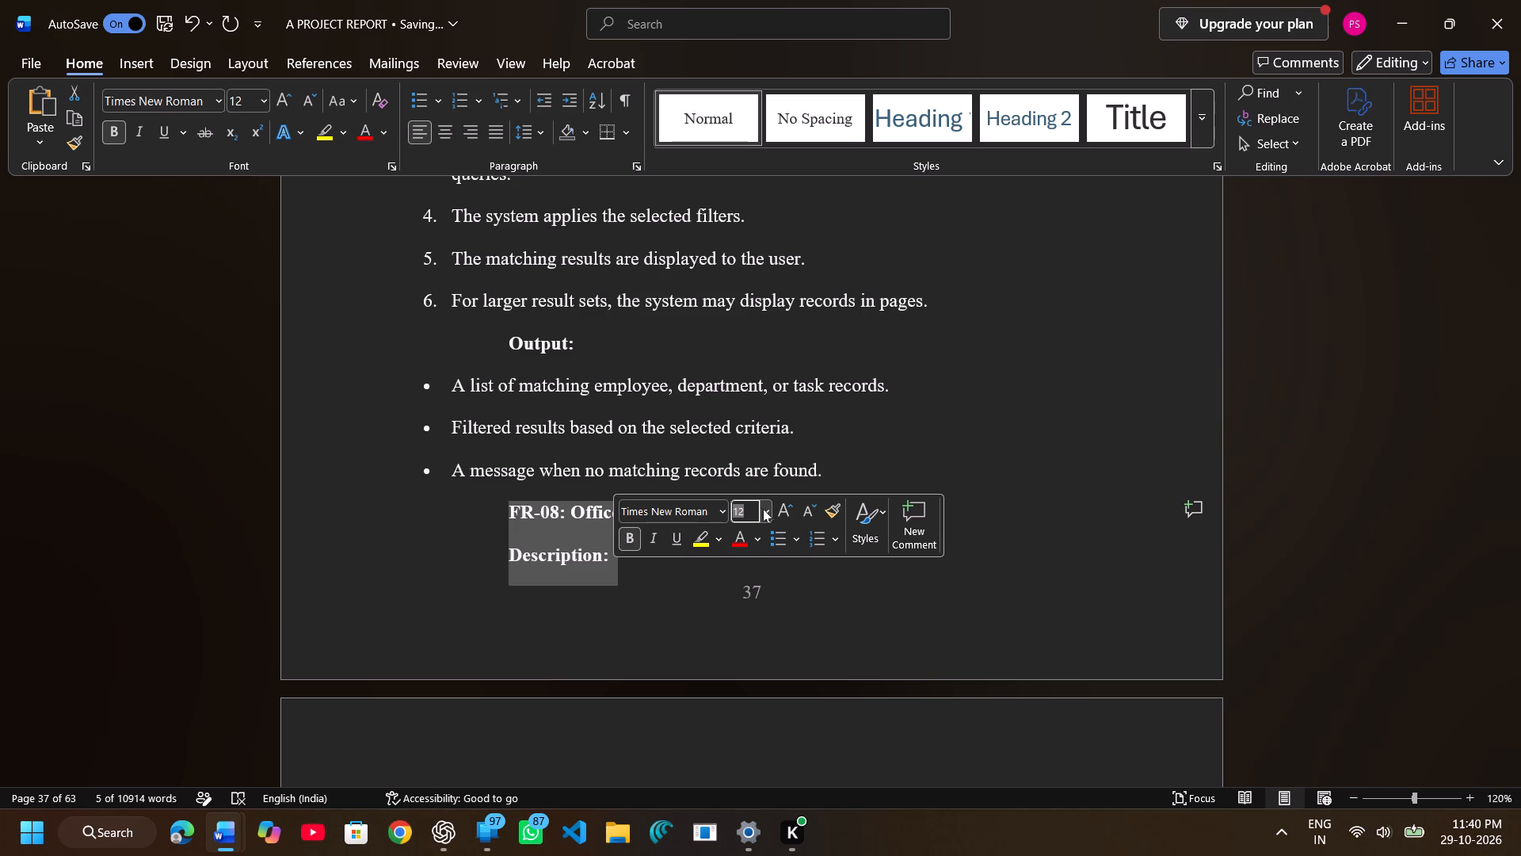
left_click(765, 510)
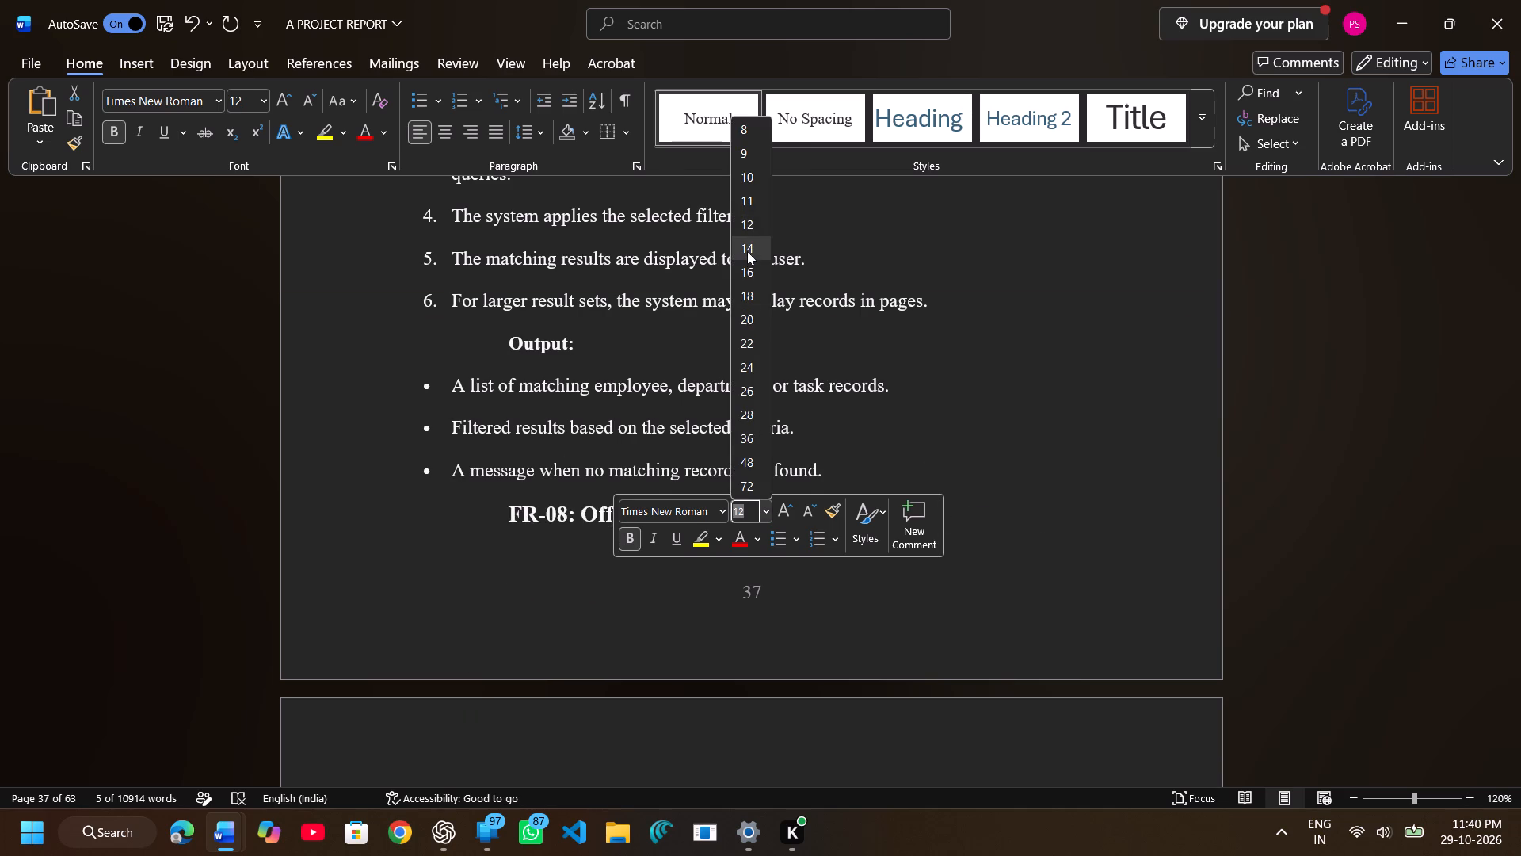
left_click(747, 251)
left_click(502, 514)
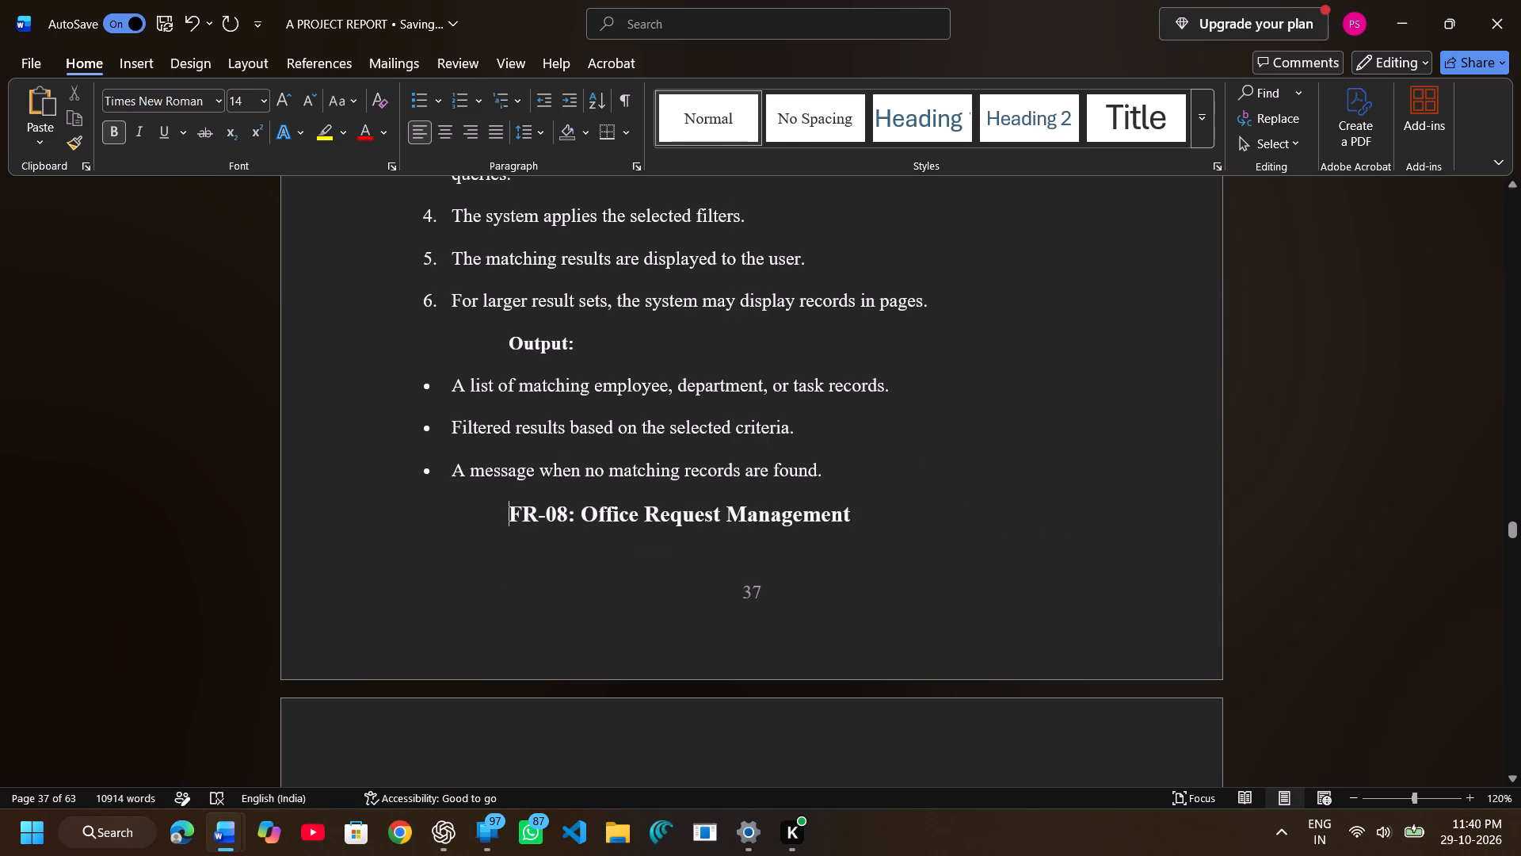
key("BackSpace")
scroll(502, 514, "down", 1)
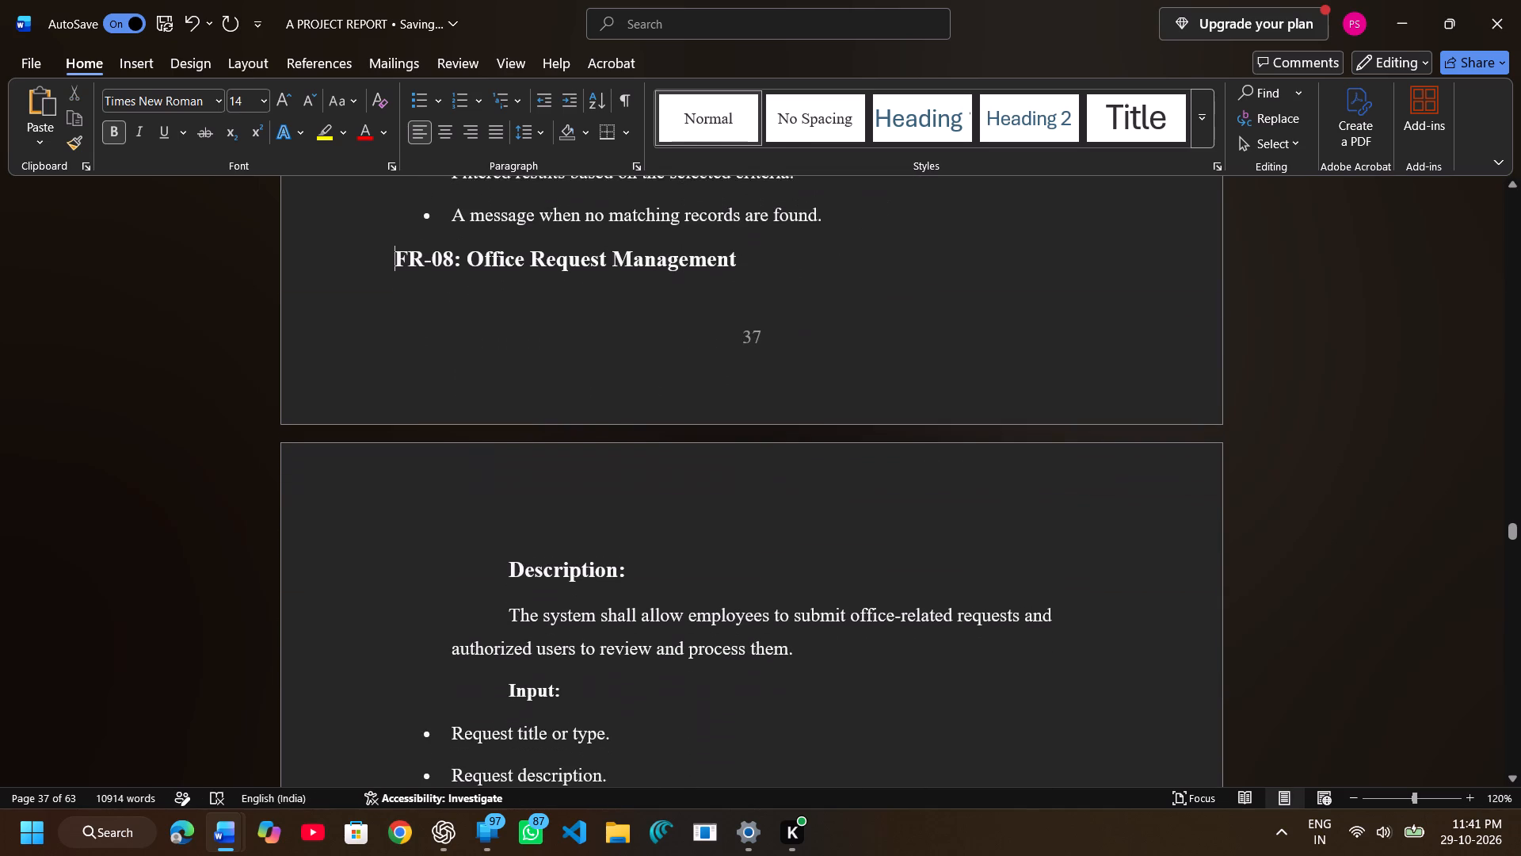
left_click(510, 554)
key("BackSpace")
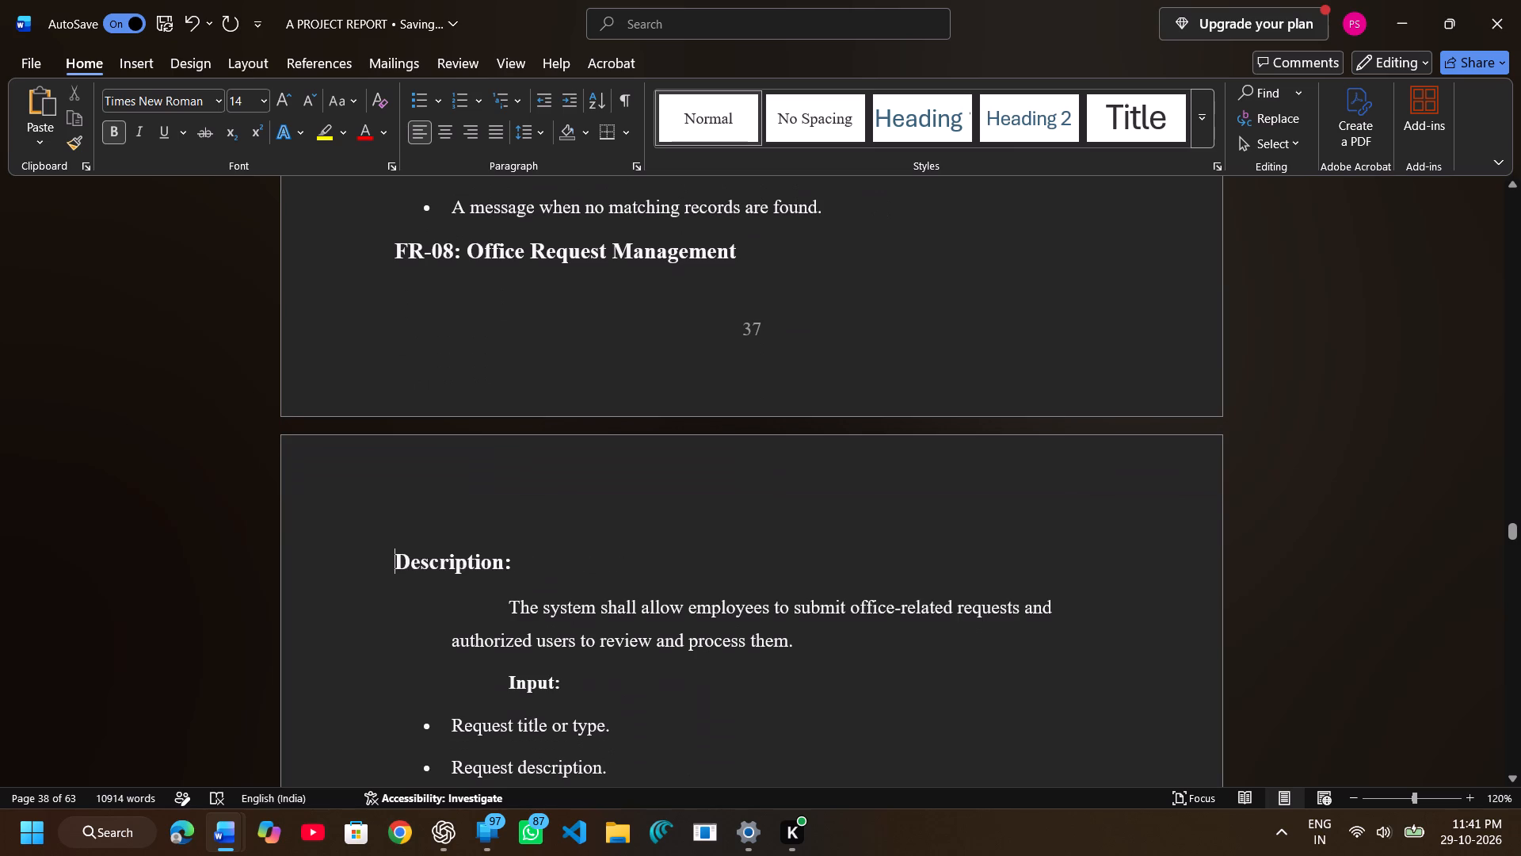
Set the heading "FR-09: User Profile Management" and its "Description:" subheading on page 38 to font size 14 and remove their indents.
scroll(510, 554, "down", 2)
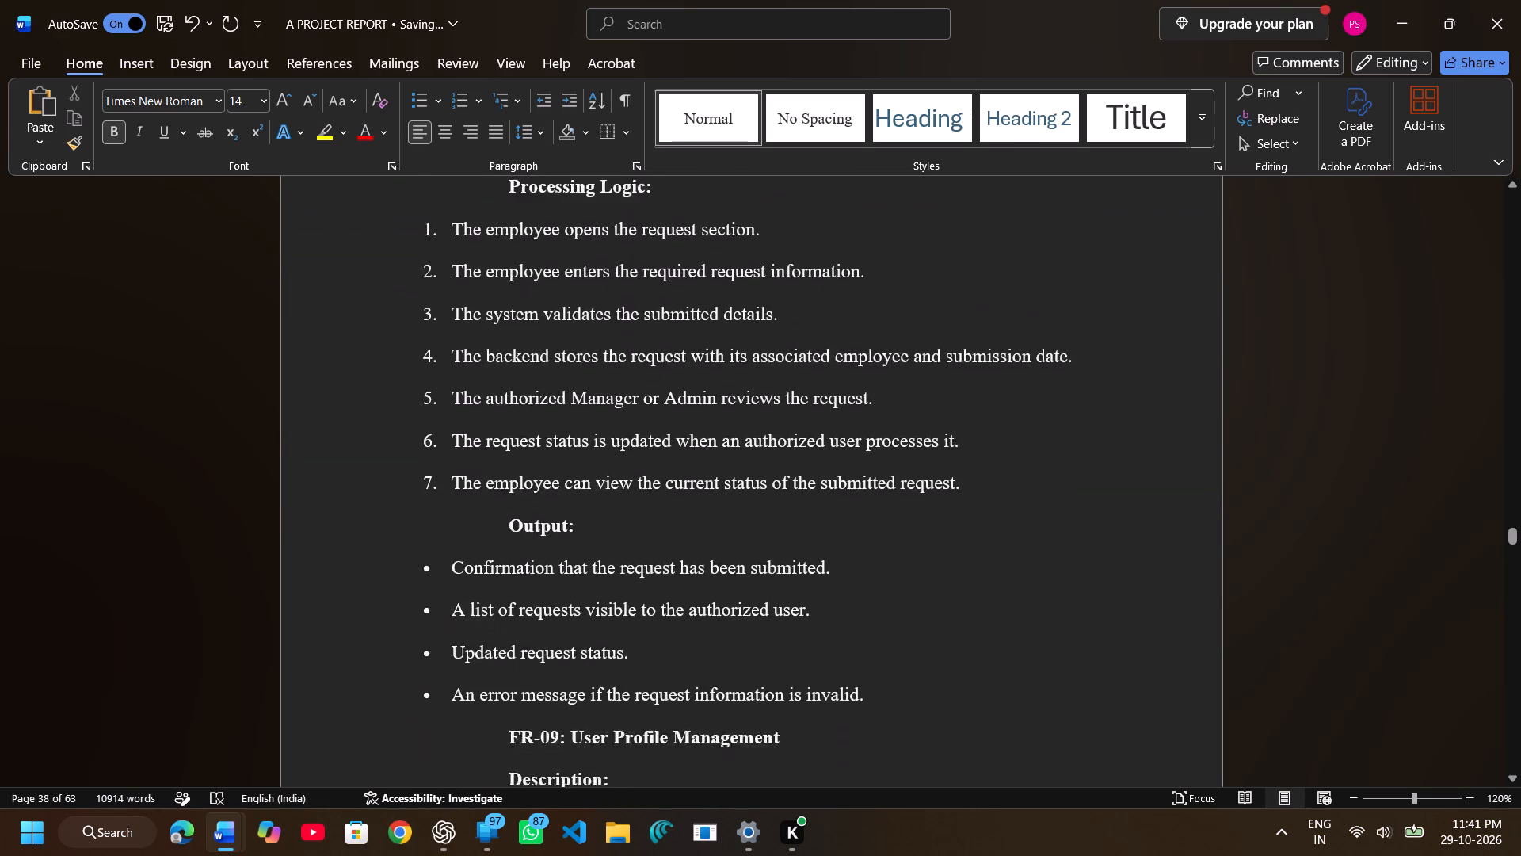
scroll(510, 554, "down", 1)
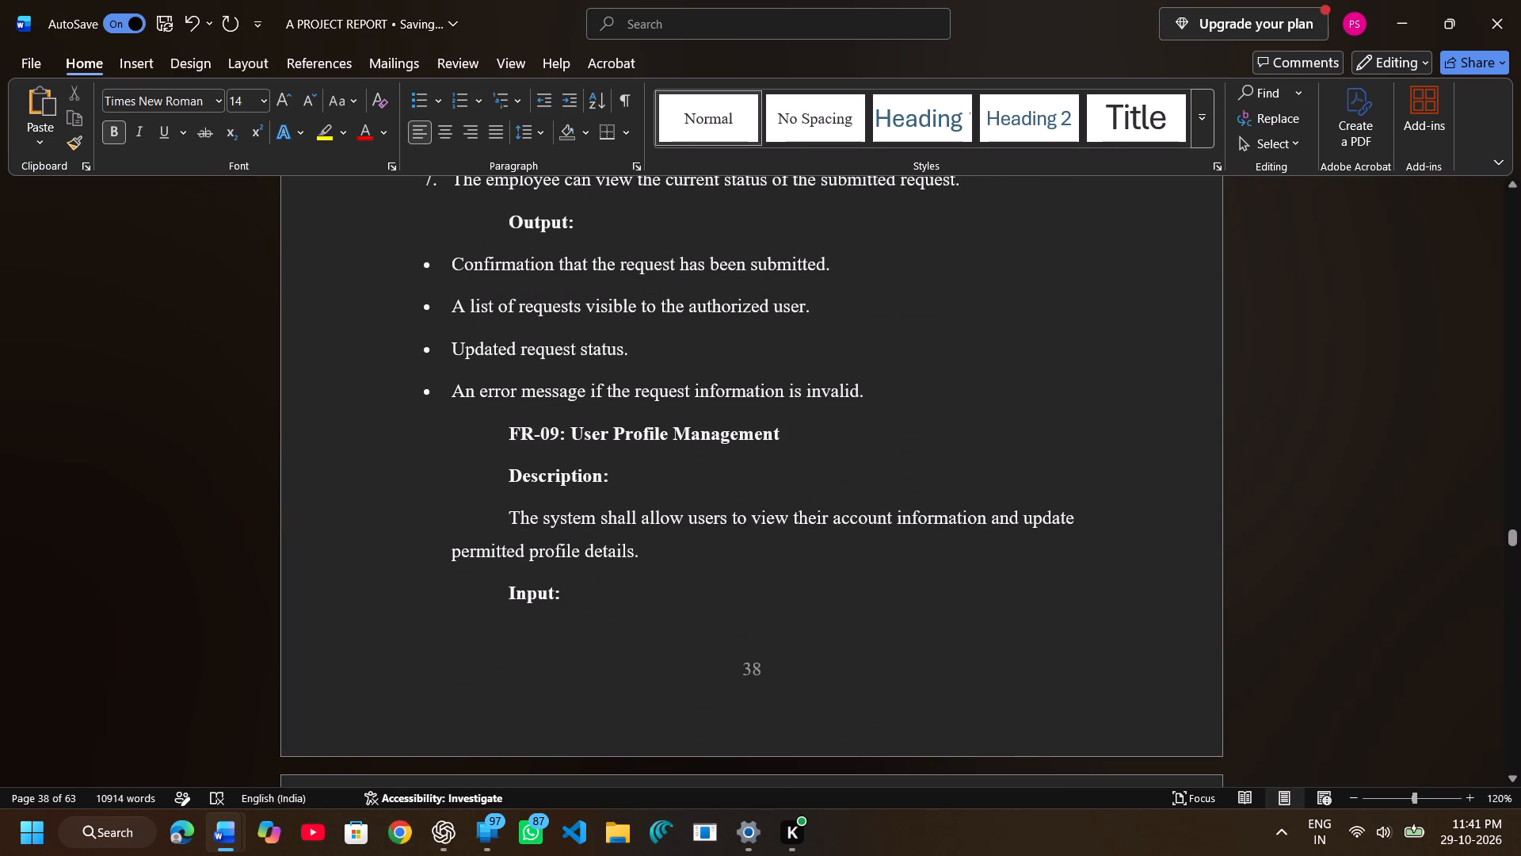
left_click_drag(508, 438, 605, 477)
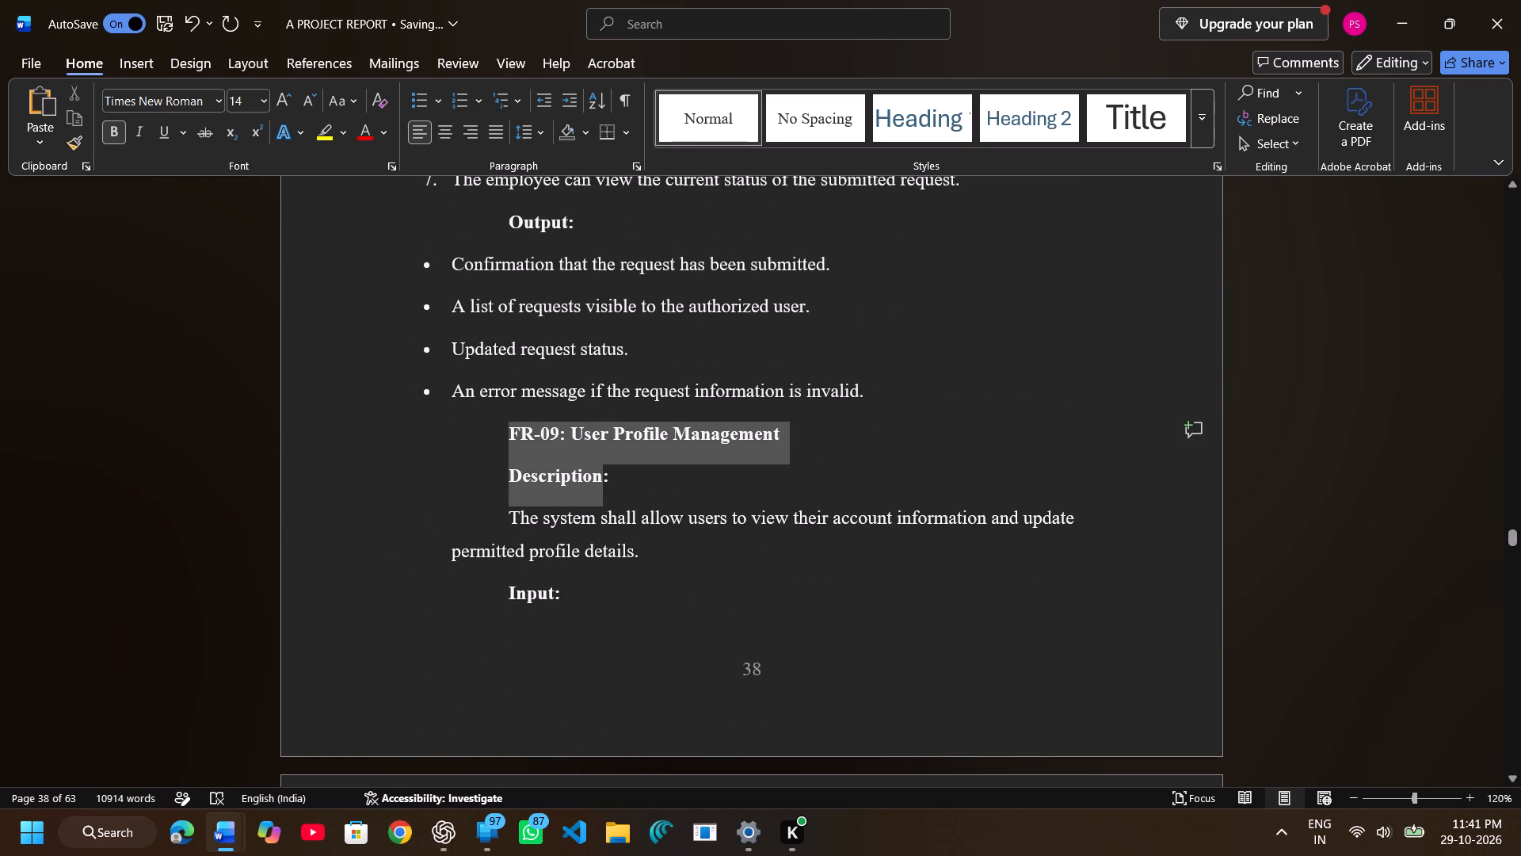
left_click_drag(605, 477, 613, 478)
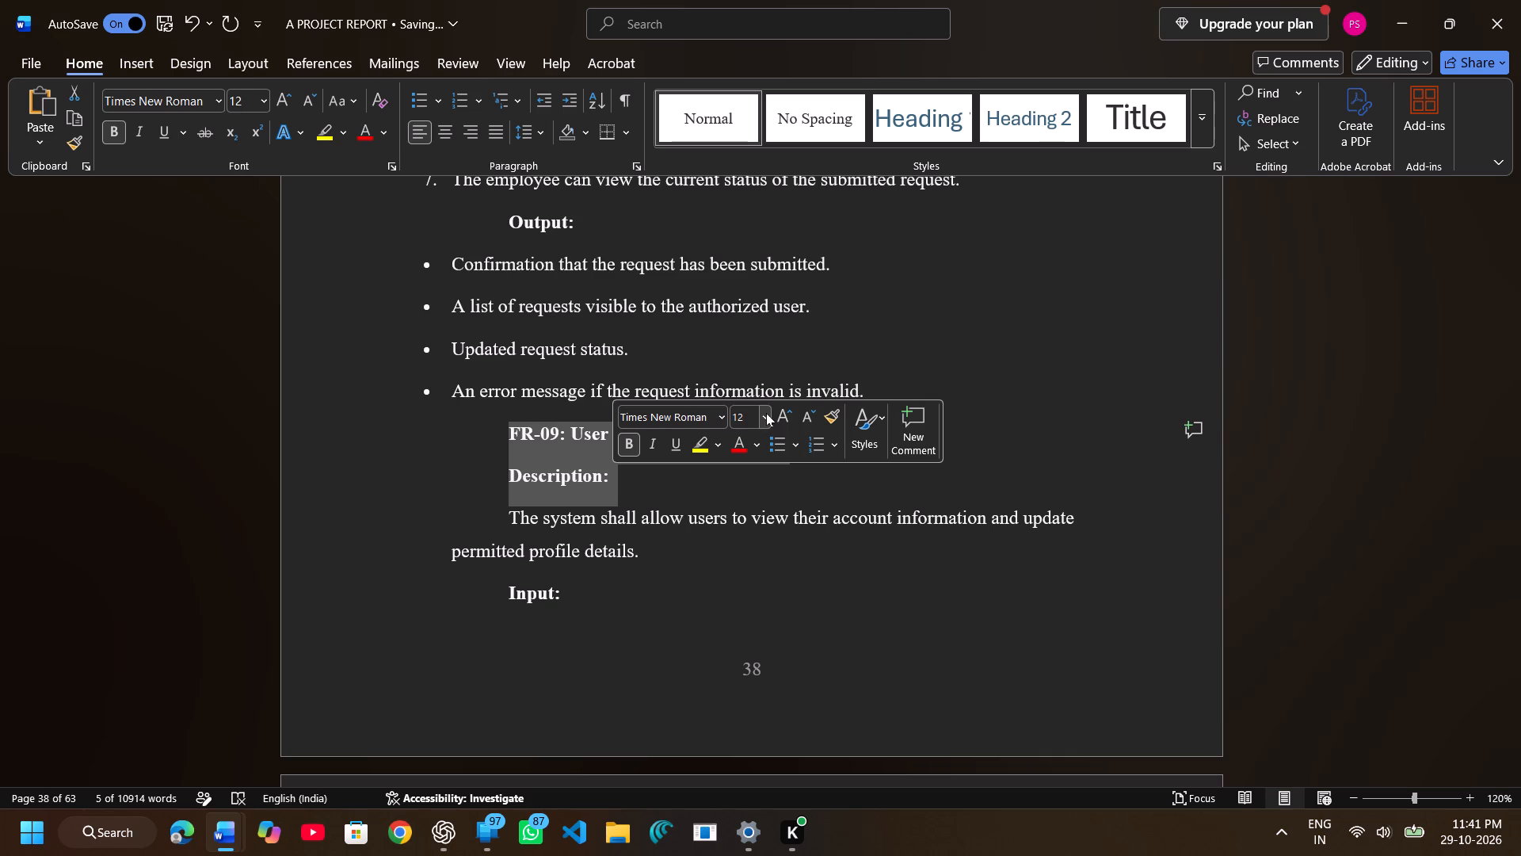
left_click(766, 413)
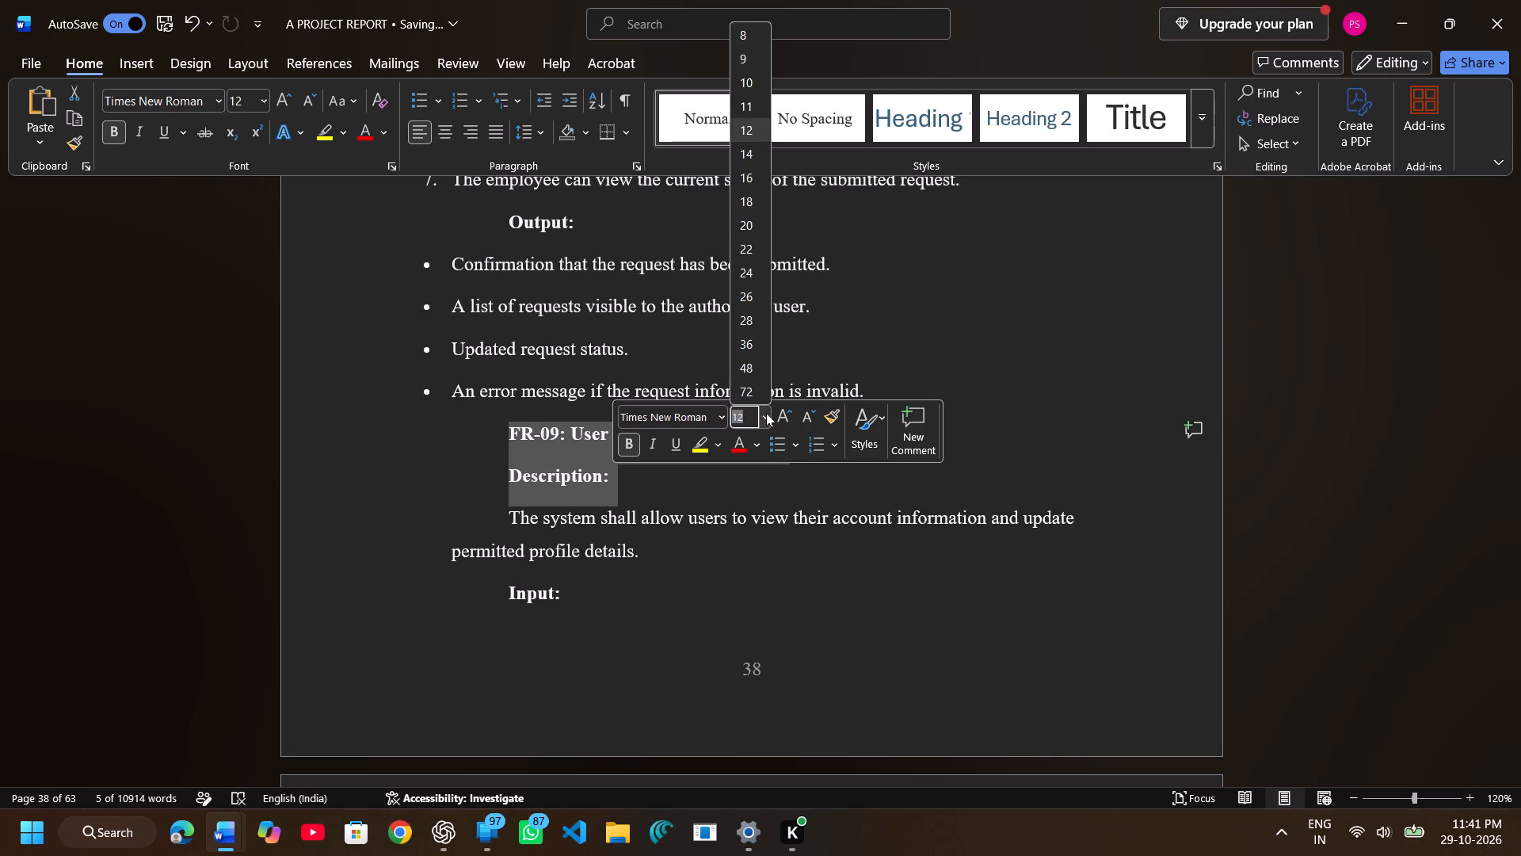
left_click(751, 152)
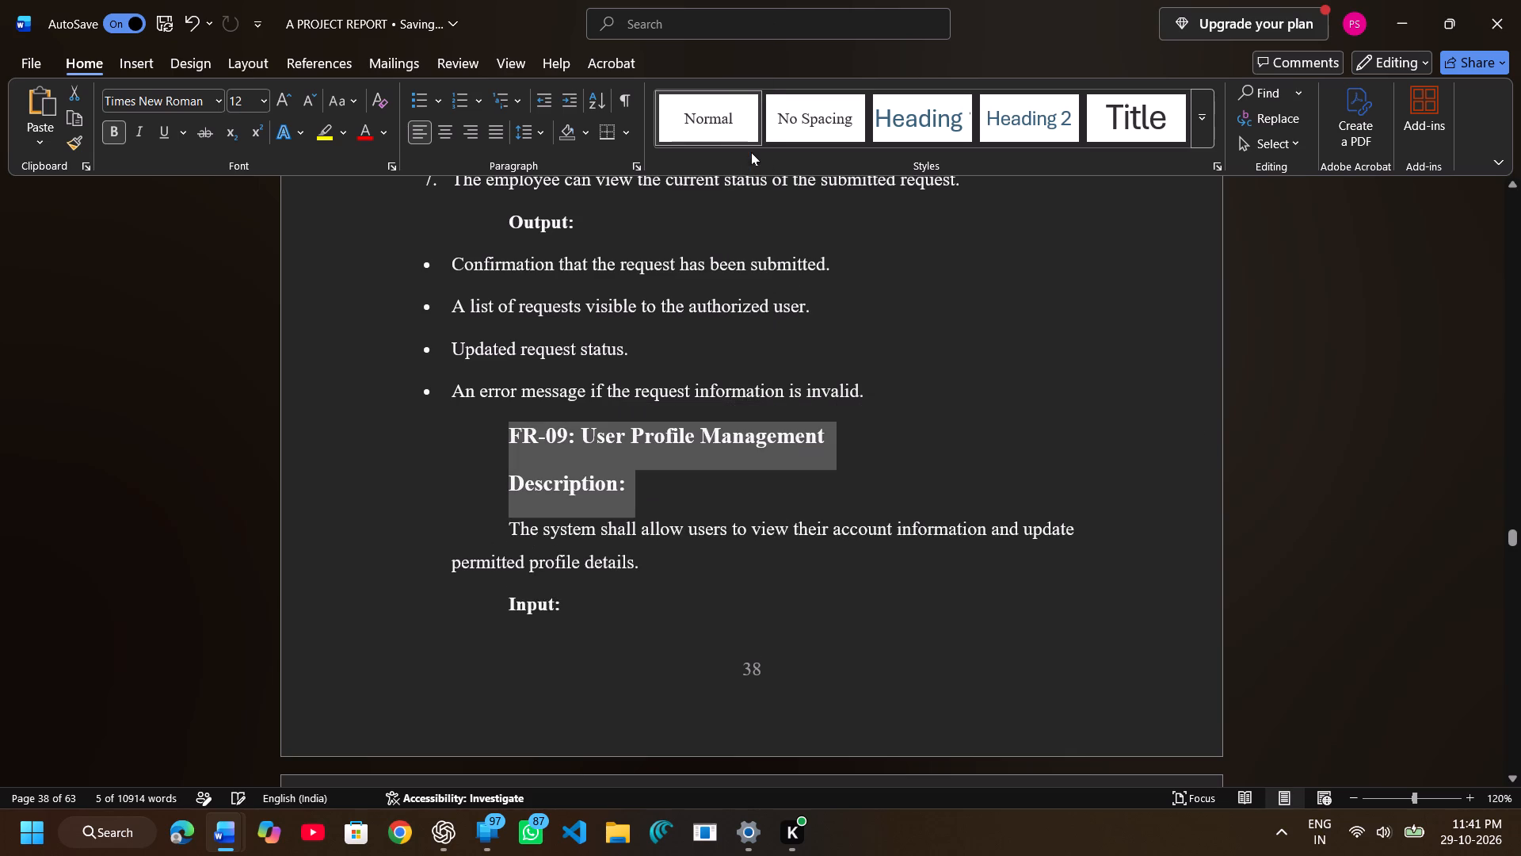
left_click(509, 434)
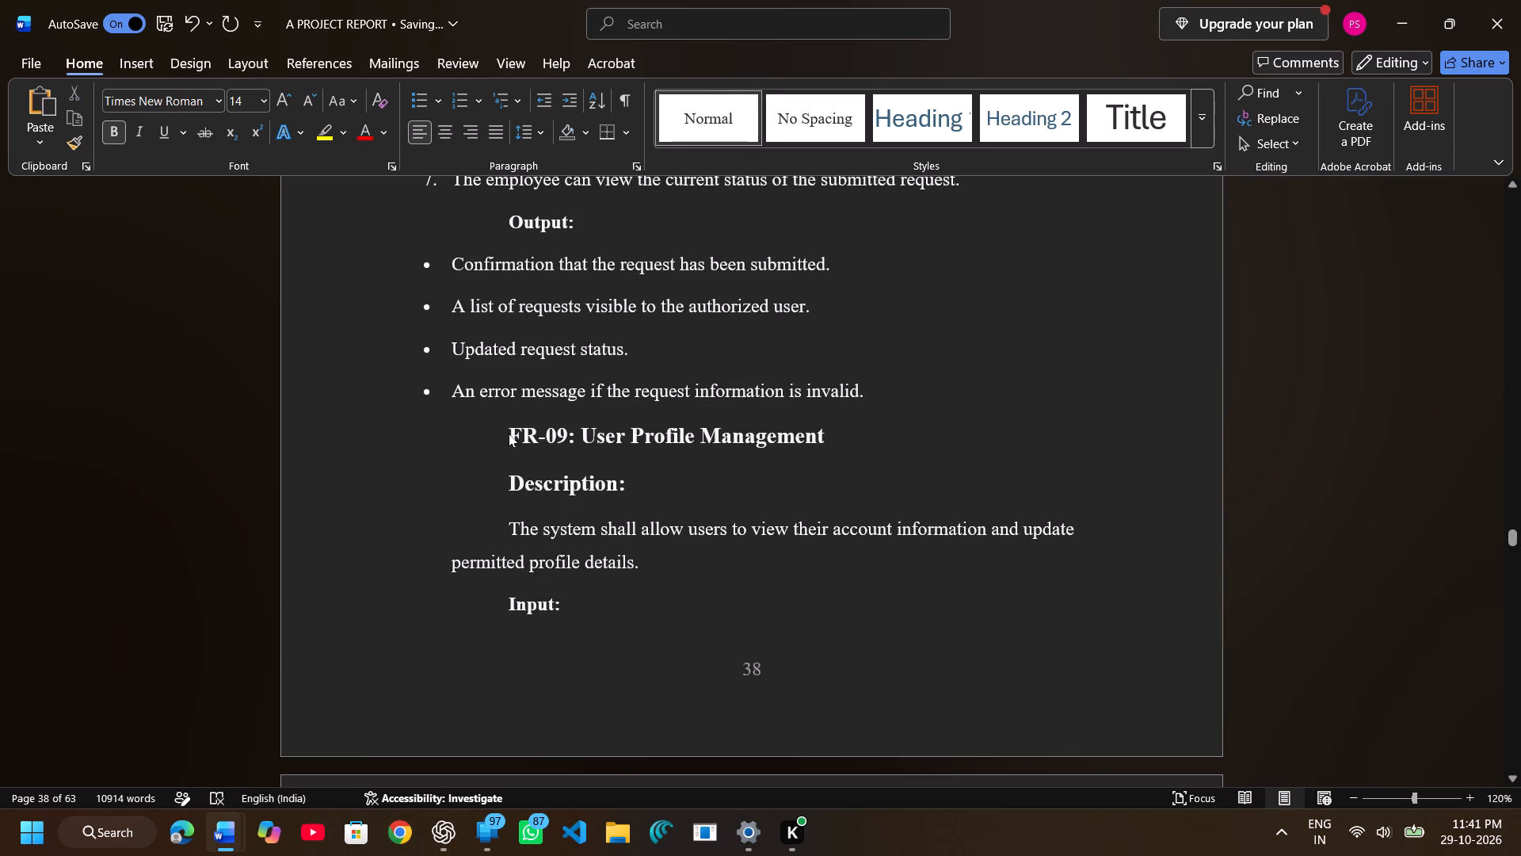
key("BackSpace")
left_click(505, 480)
key("BackSpace")
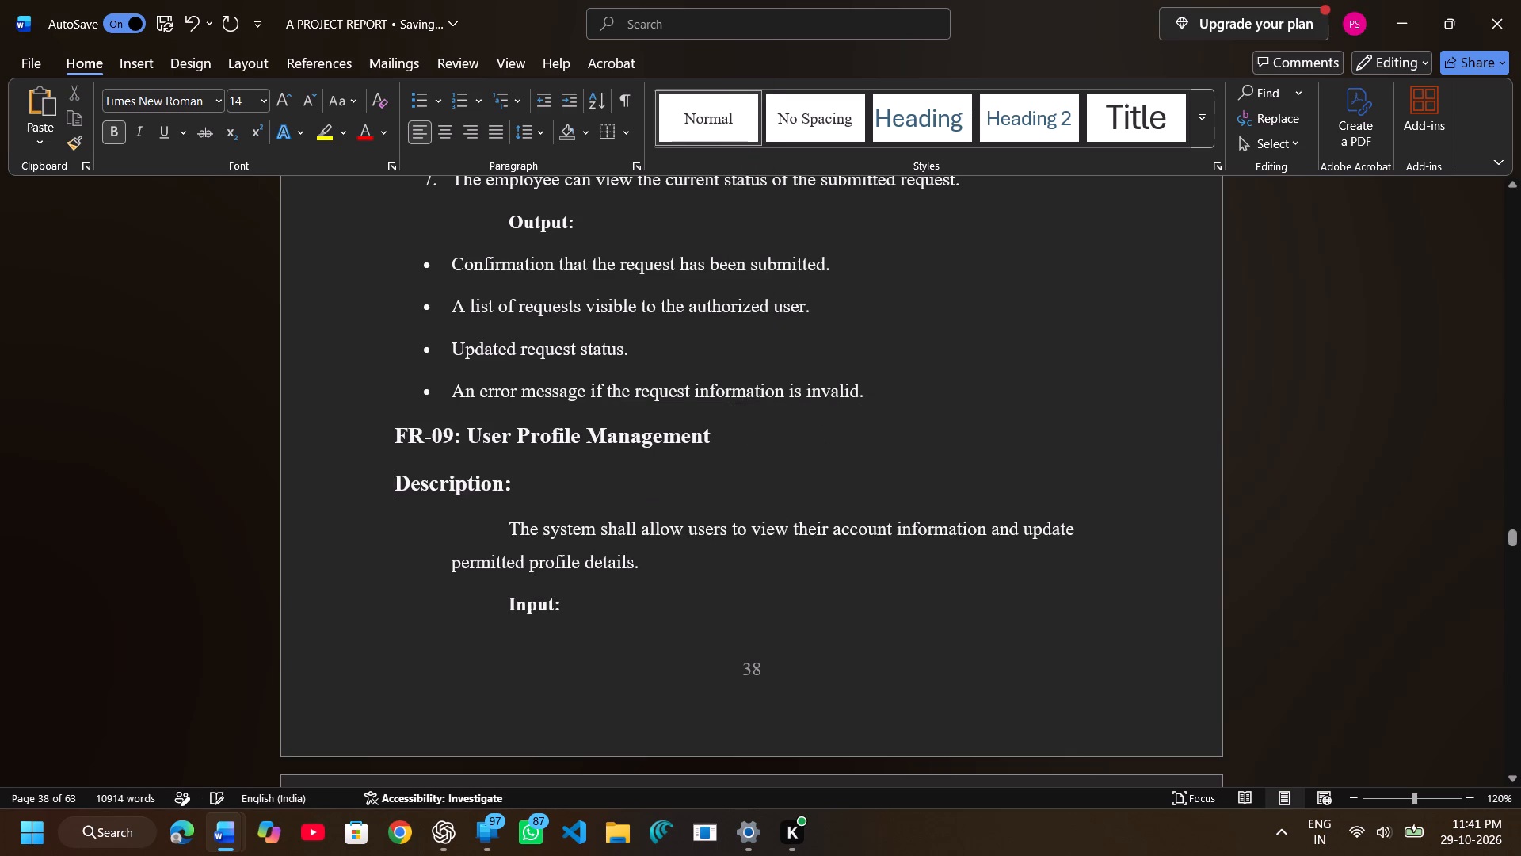
Set the heading "FR-10: Report Generation" and its "Description:" subheading on page 39 to font size 14 and remove their indents.
scroll(505, 480, "down", 1)
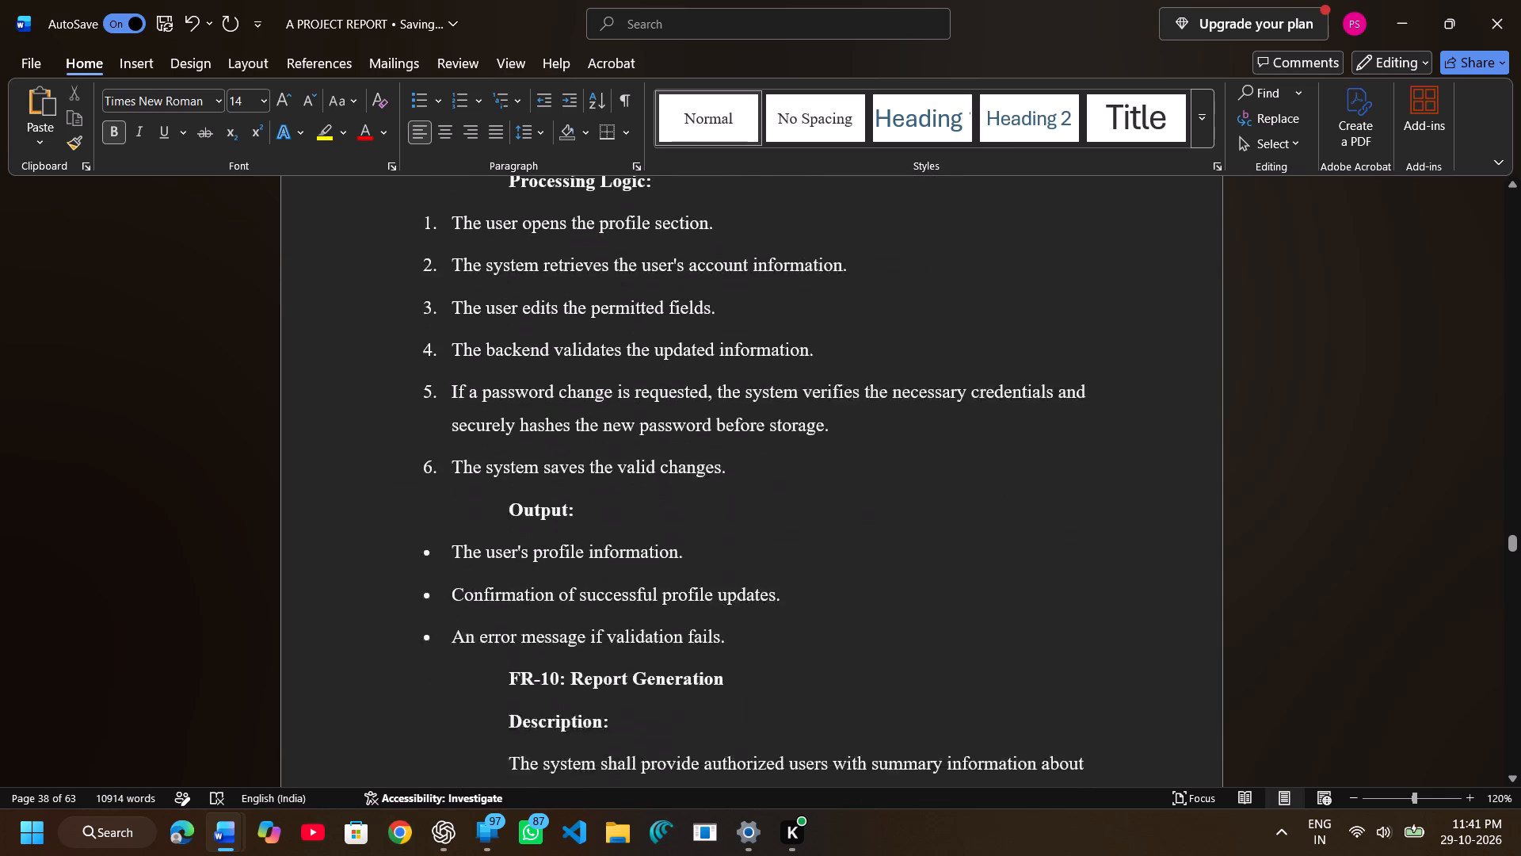
scroll(505, 480, "down", 1)
left_click_drag(512, 528, 604, 567)
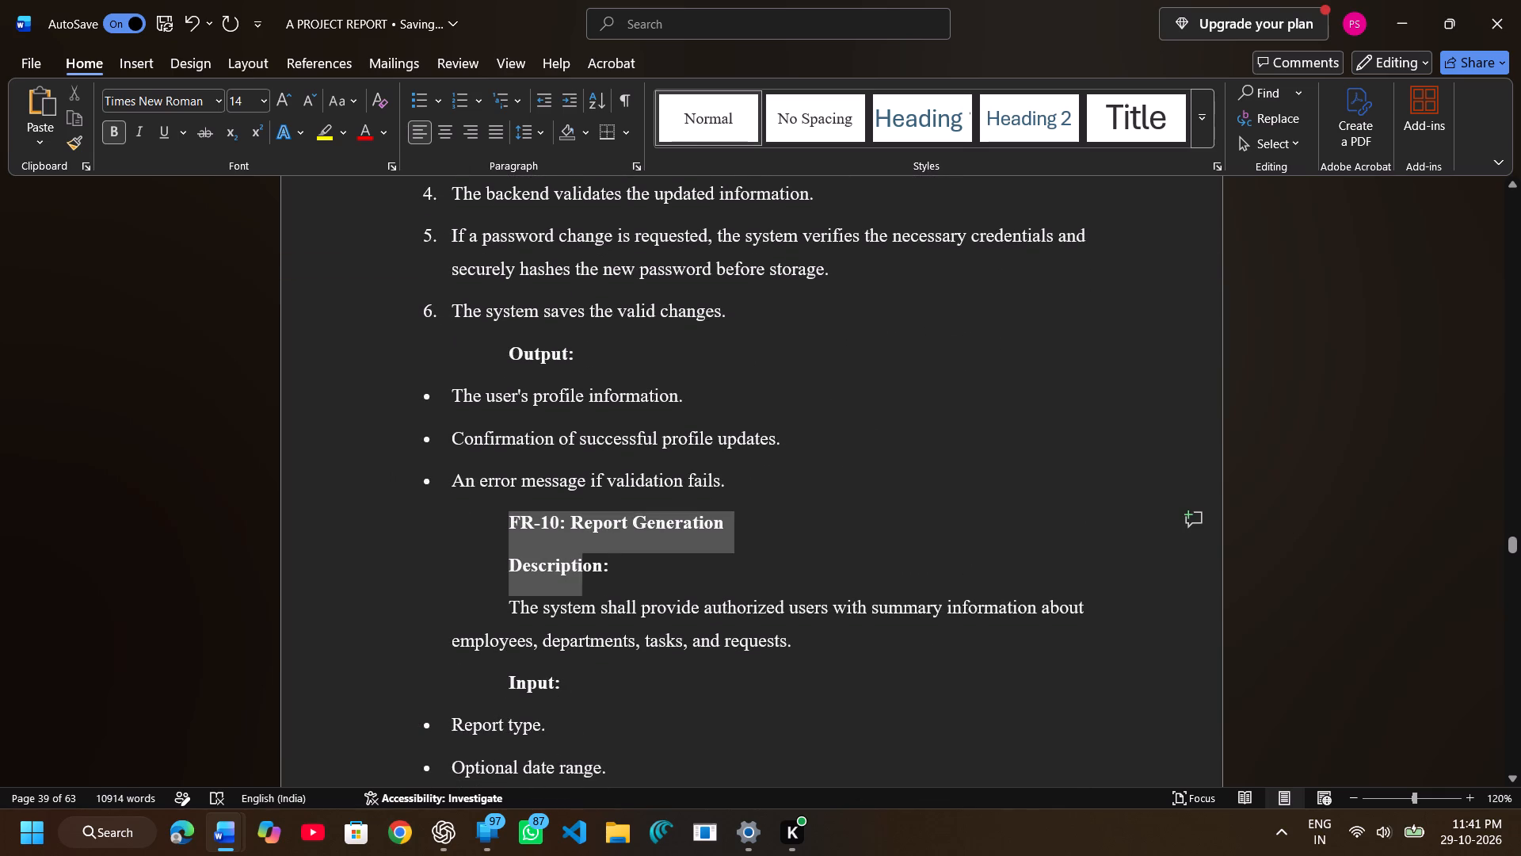
left_click_drag(604, 567, 625, 570)
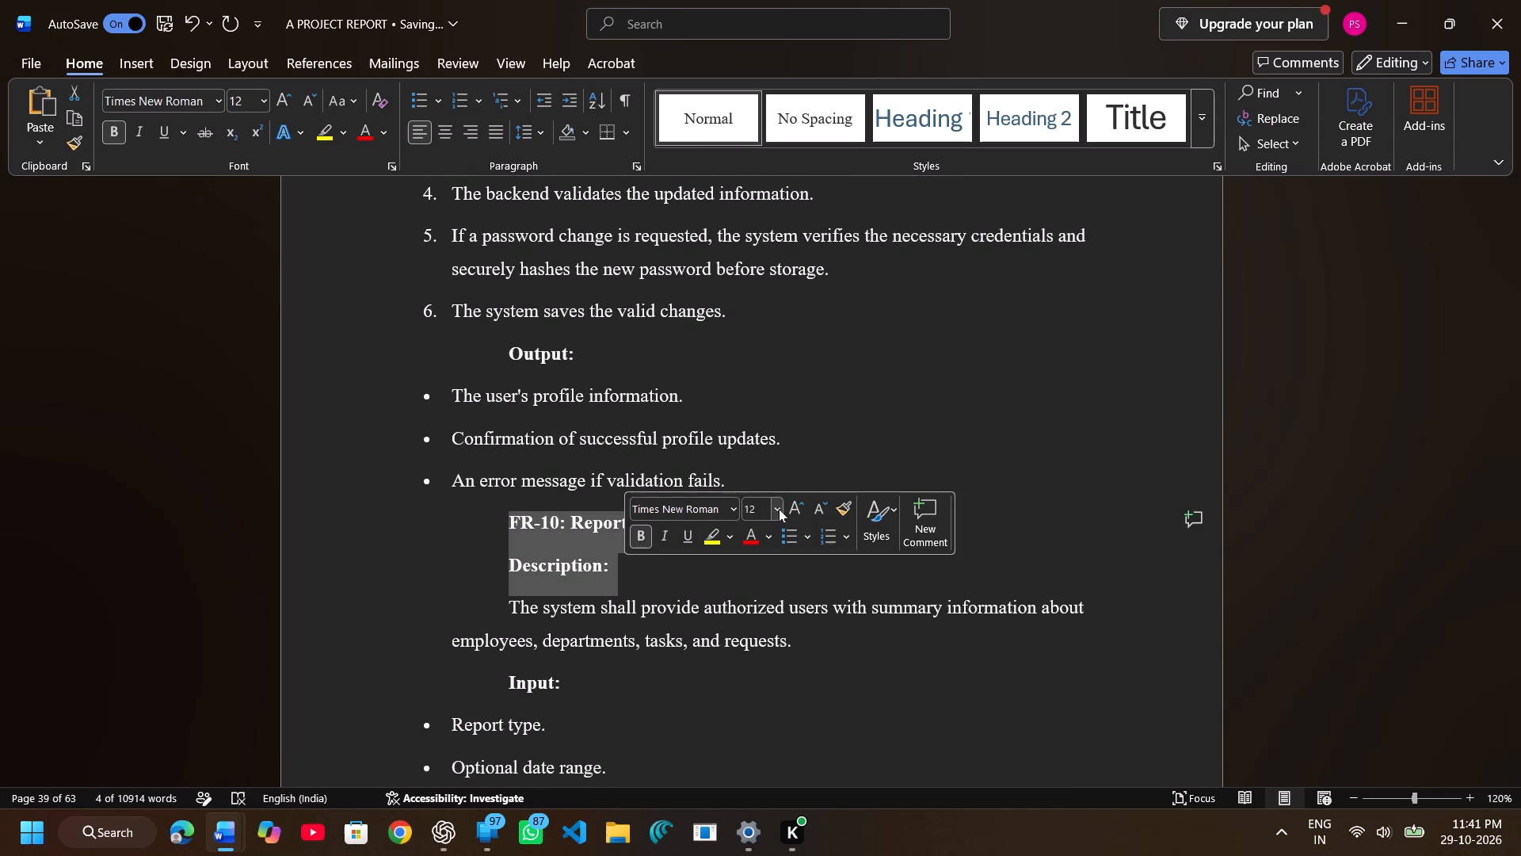
left_click(780, 509)
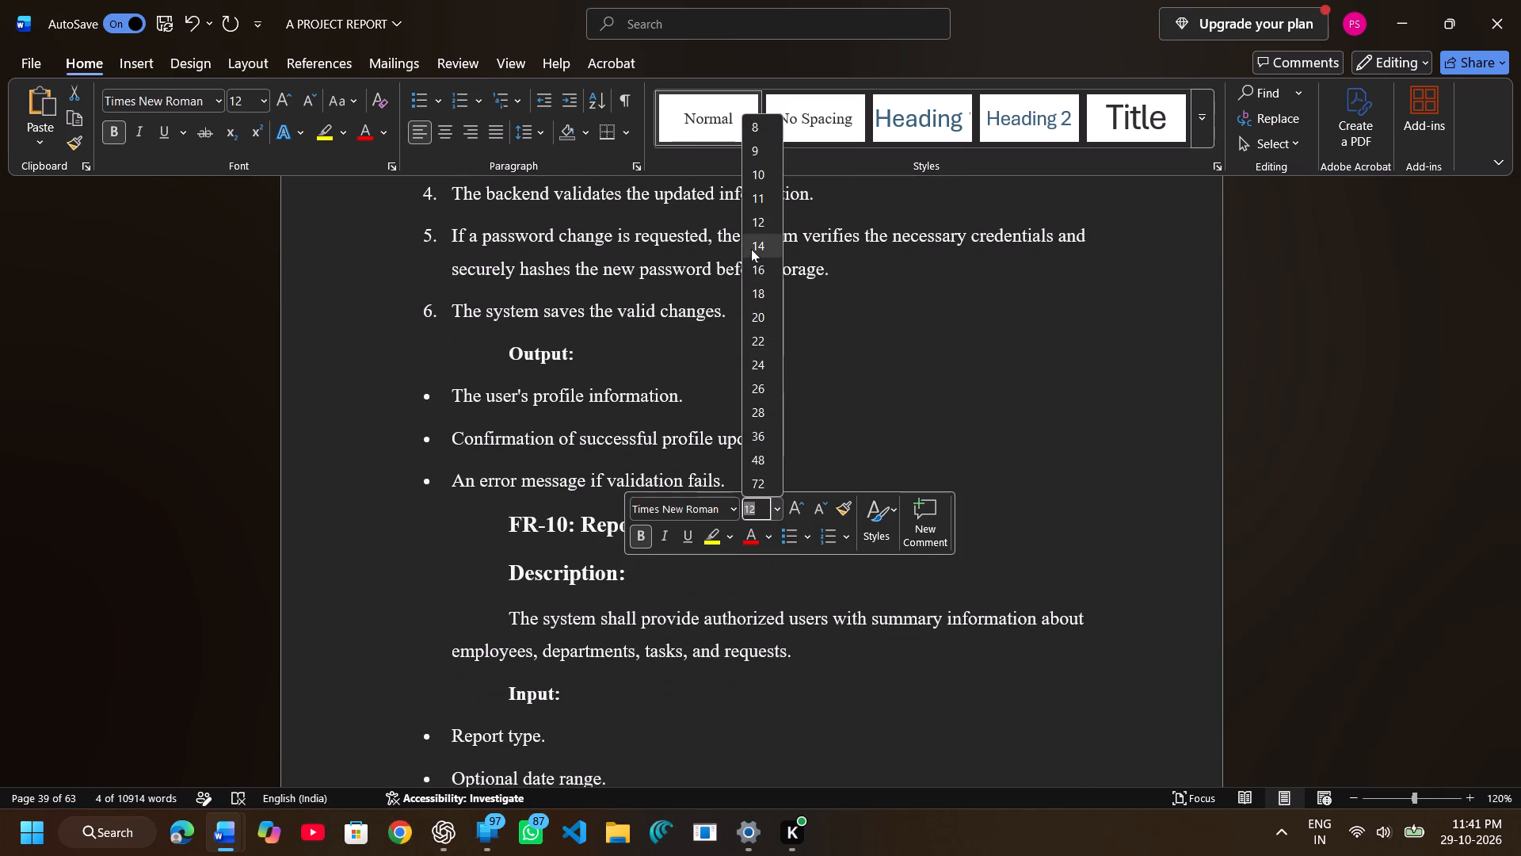
left_click(751, 249)
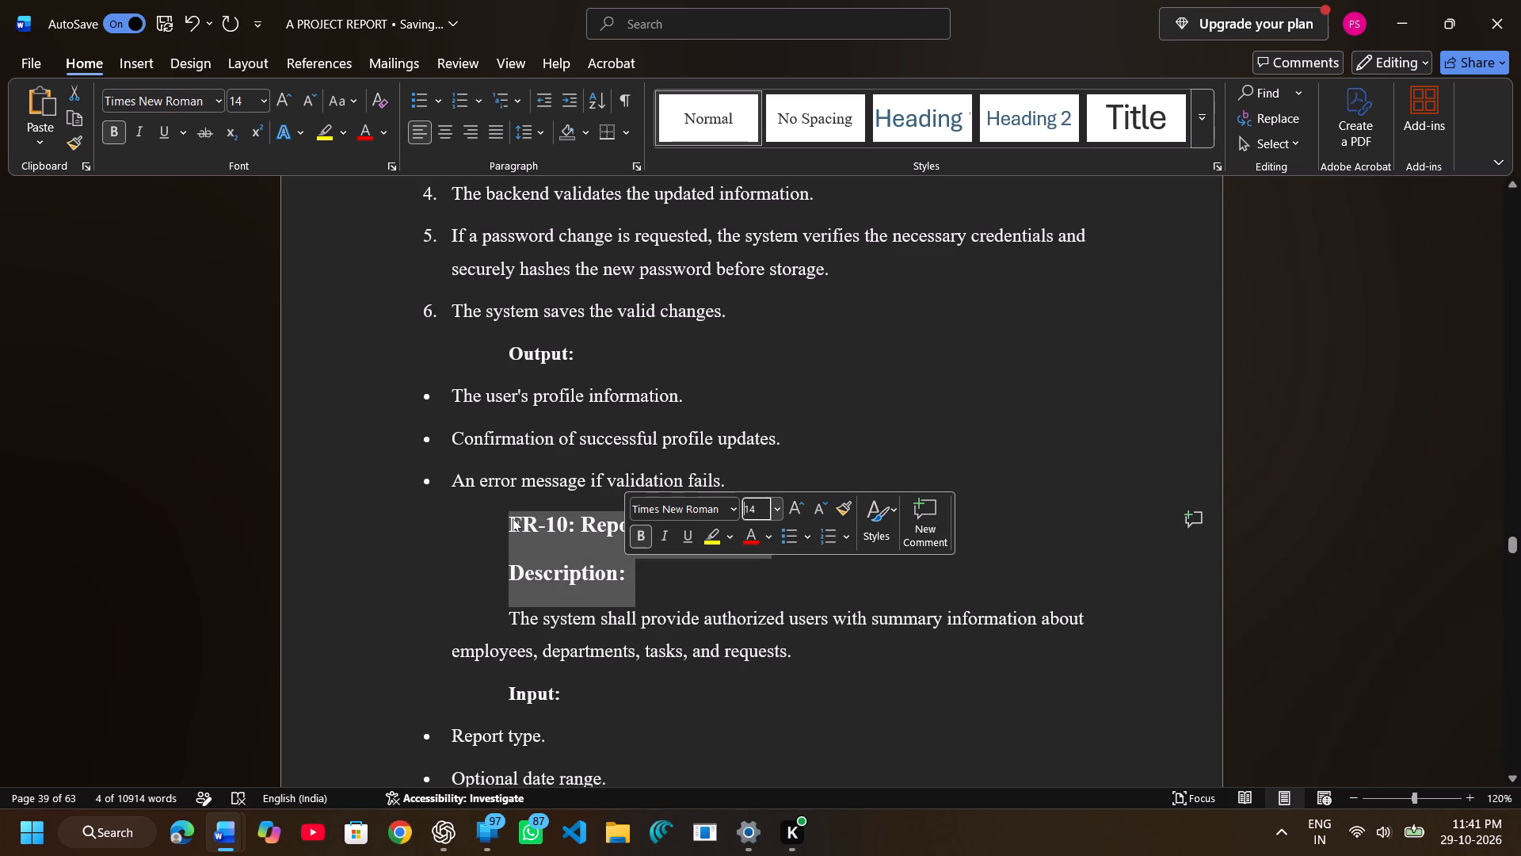
left_click(507, 527)
key("BackSpace")
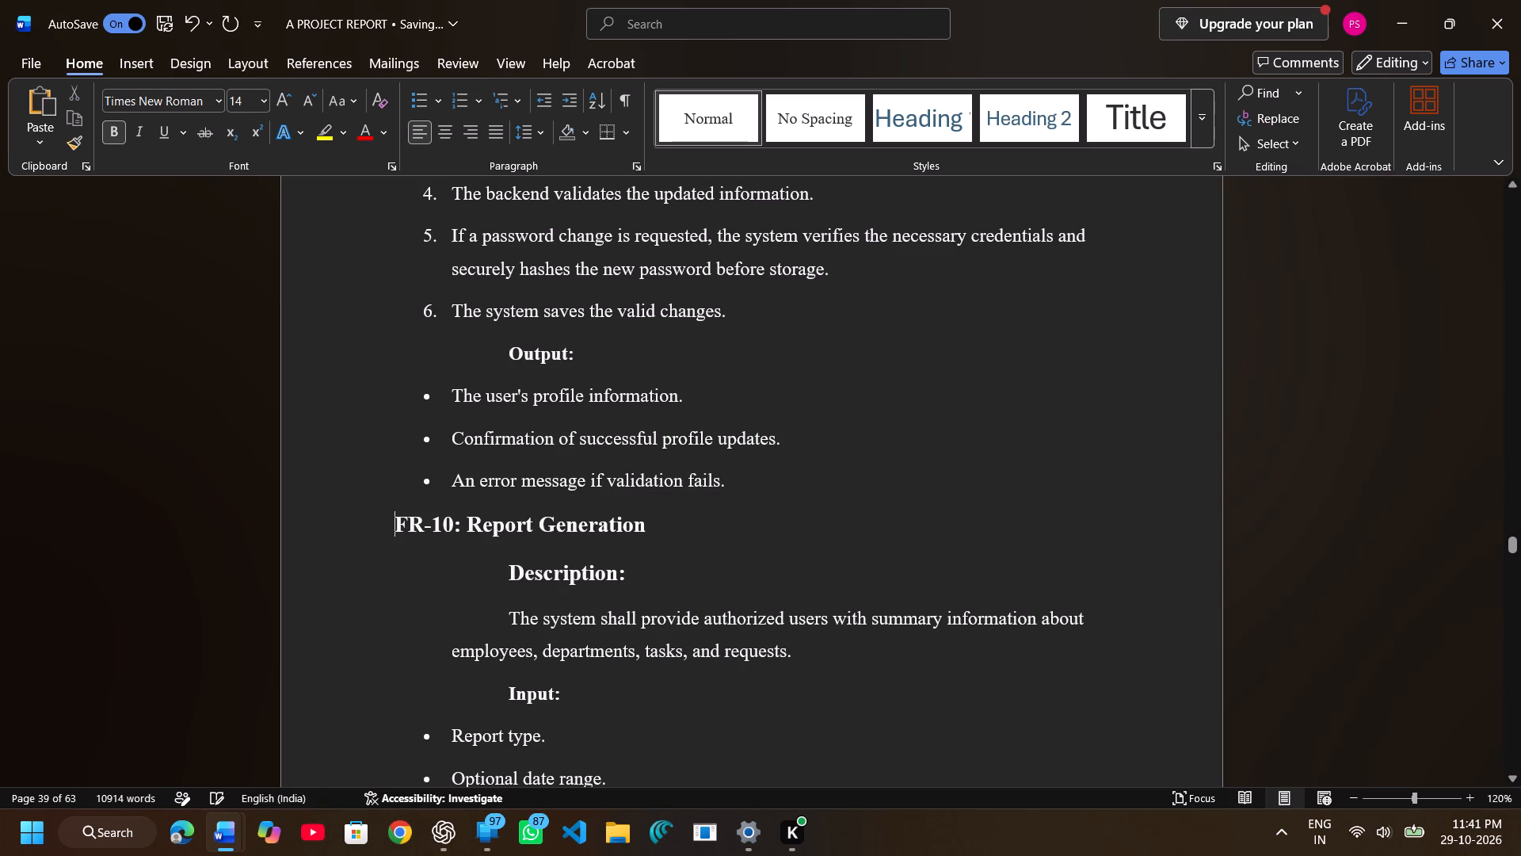
left_click(510, 571)
key("BackSpace")
Set the heading "FR-11: Role-Based Access Control" and its "Description:" subheading on page 40 to font size 14 and remove their indents.
scroll(510, 571, "down", 1)
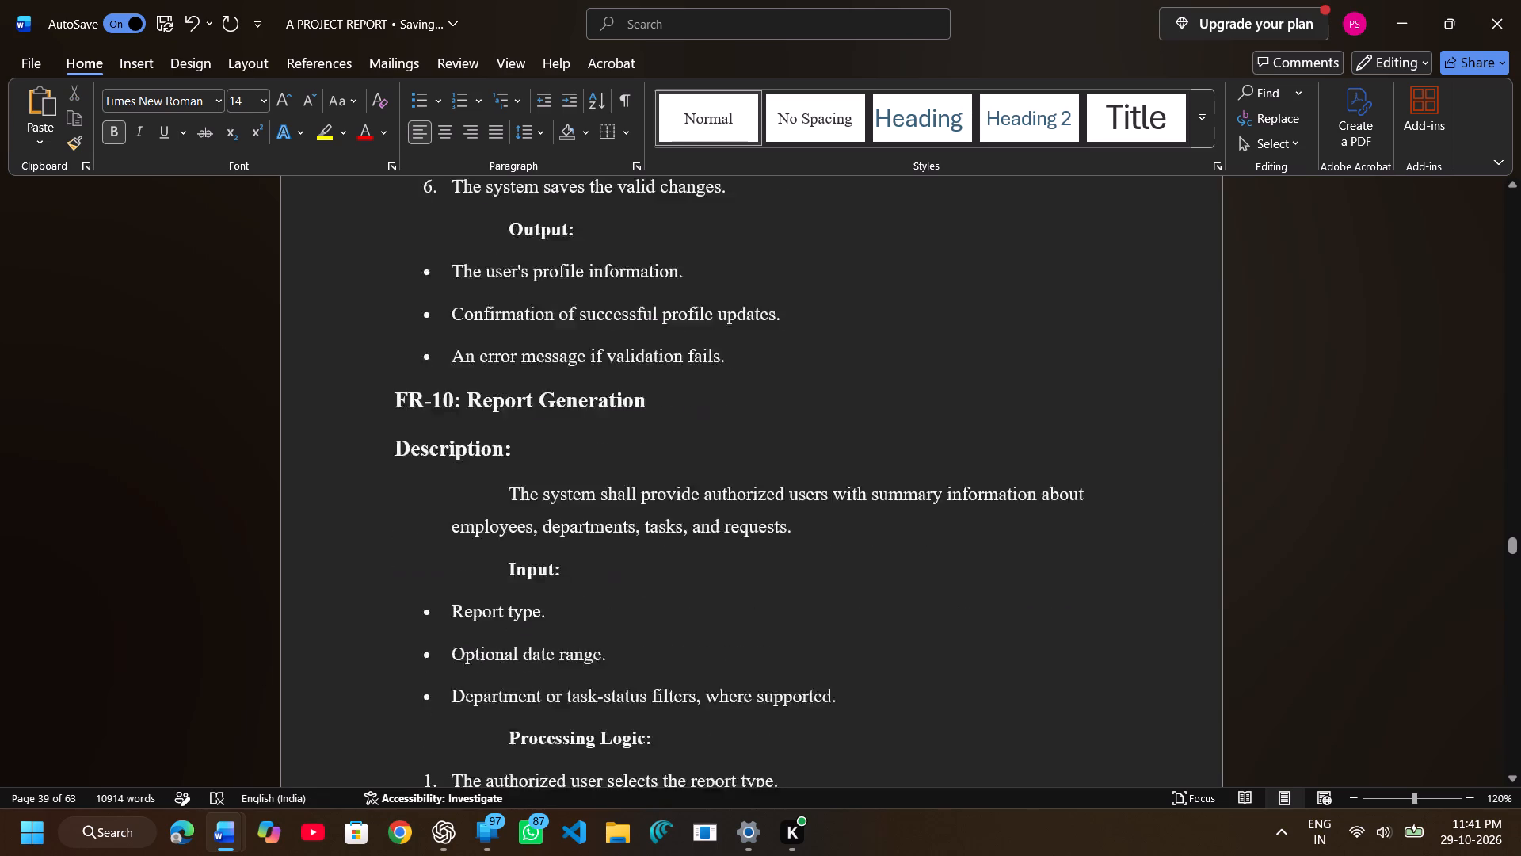
scroll(510, 571, "down", 2)
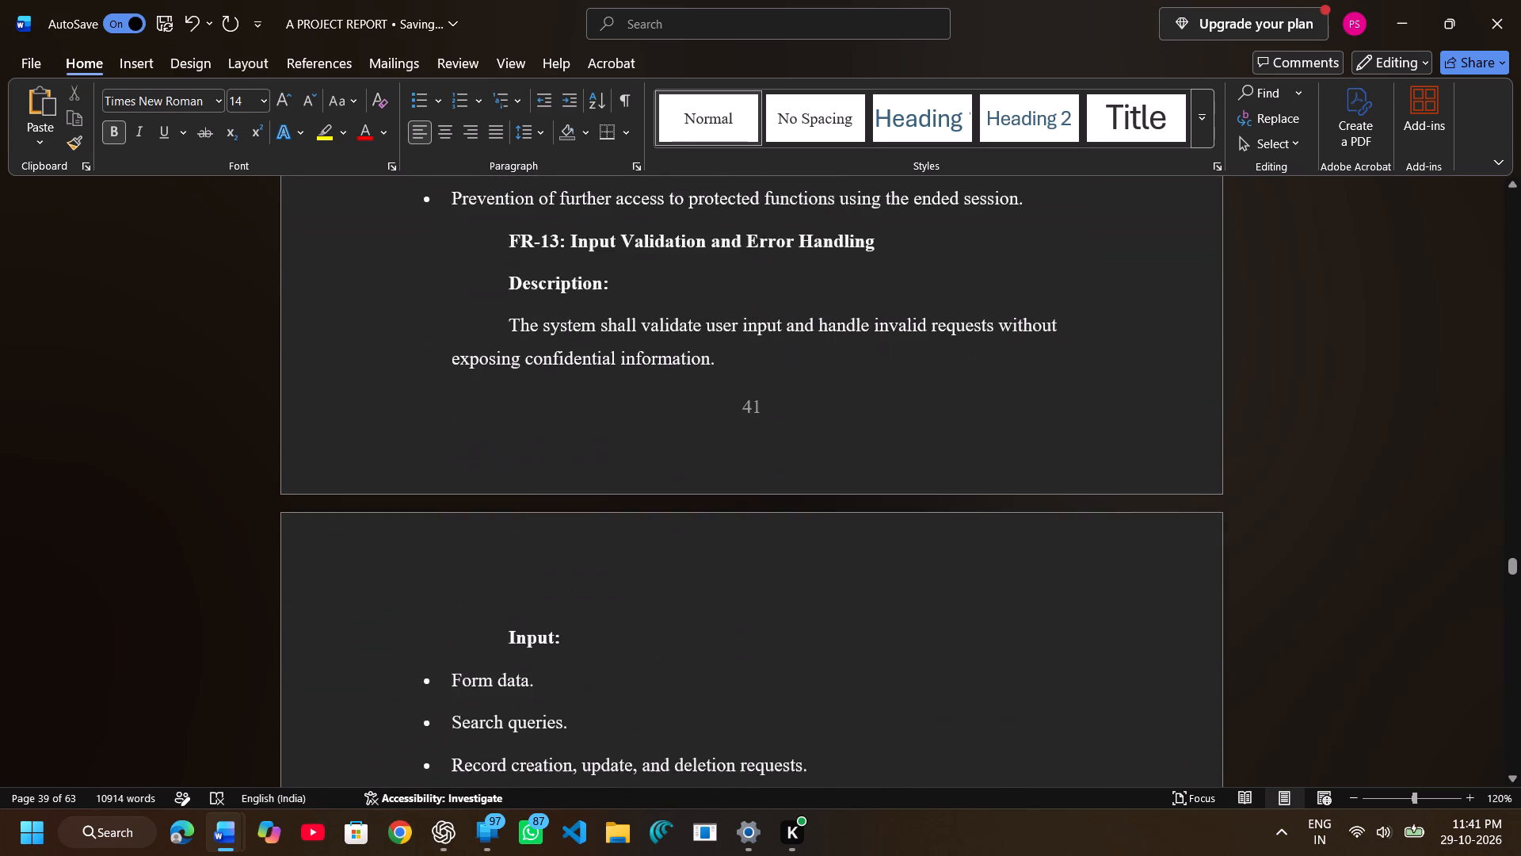
scroll(510, 571, "up", 2)
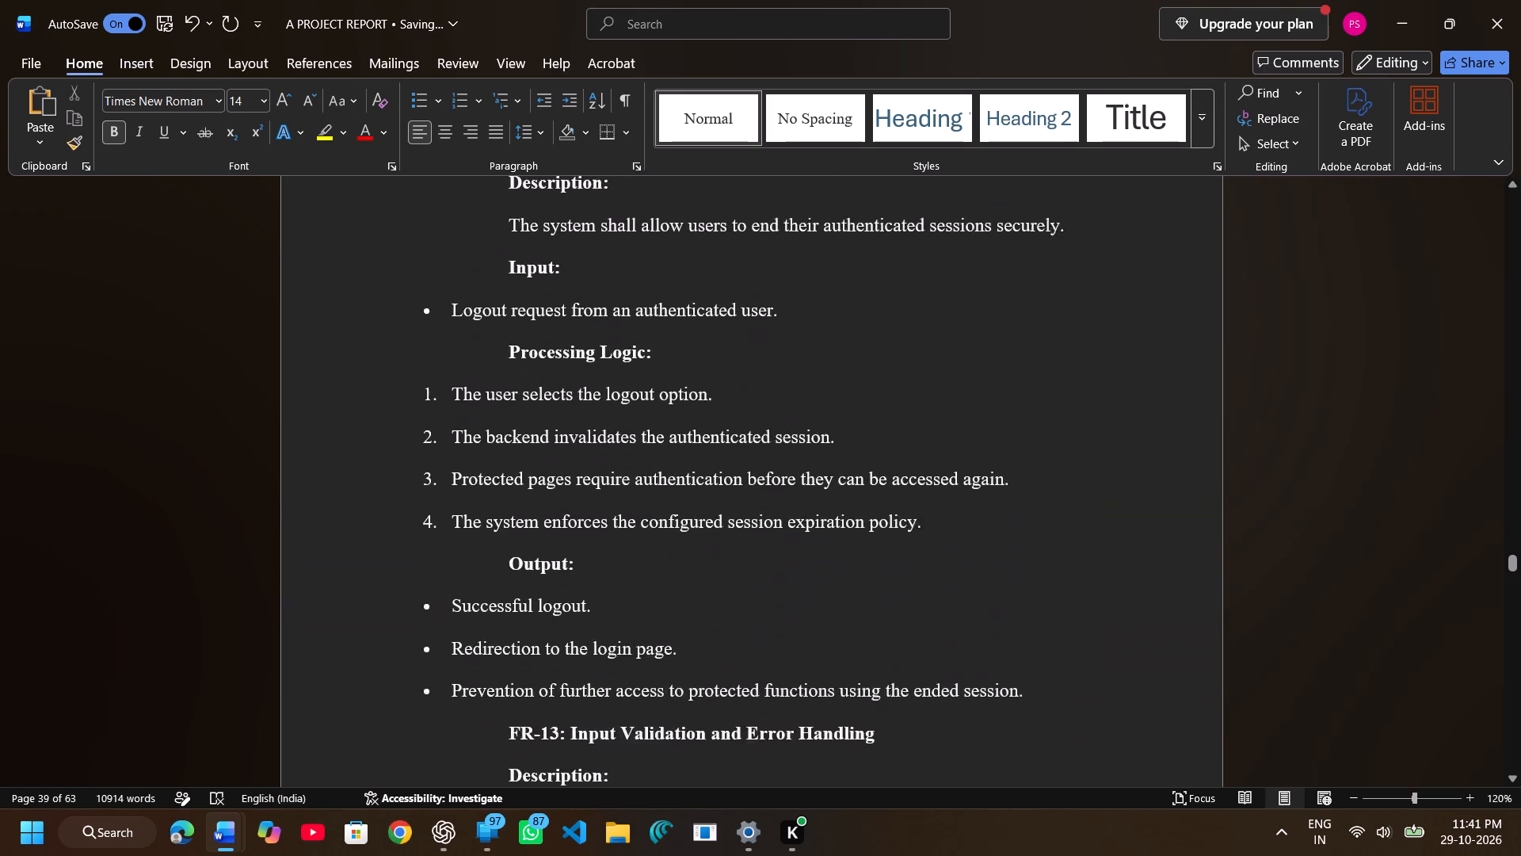
scroll(510, 571, "up", 2)
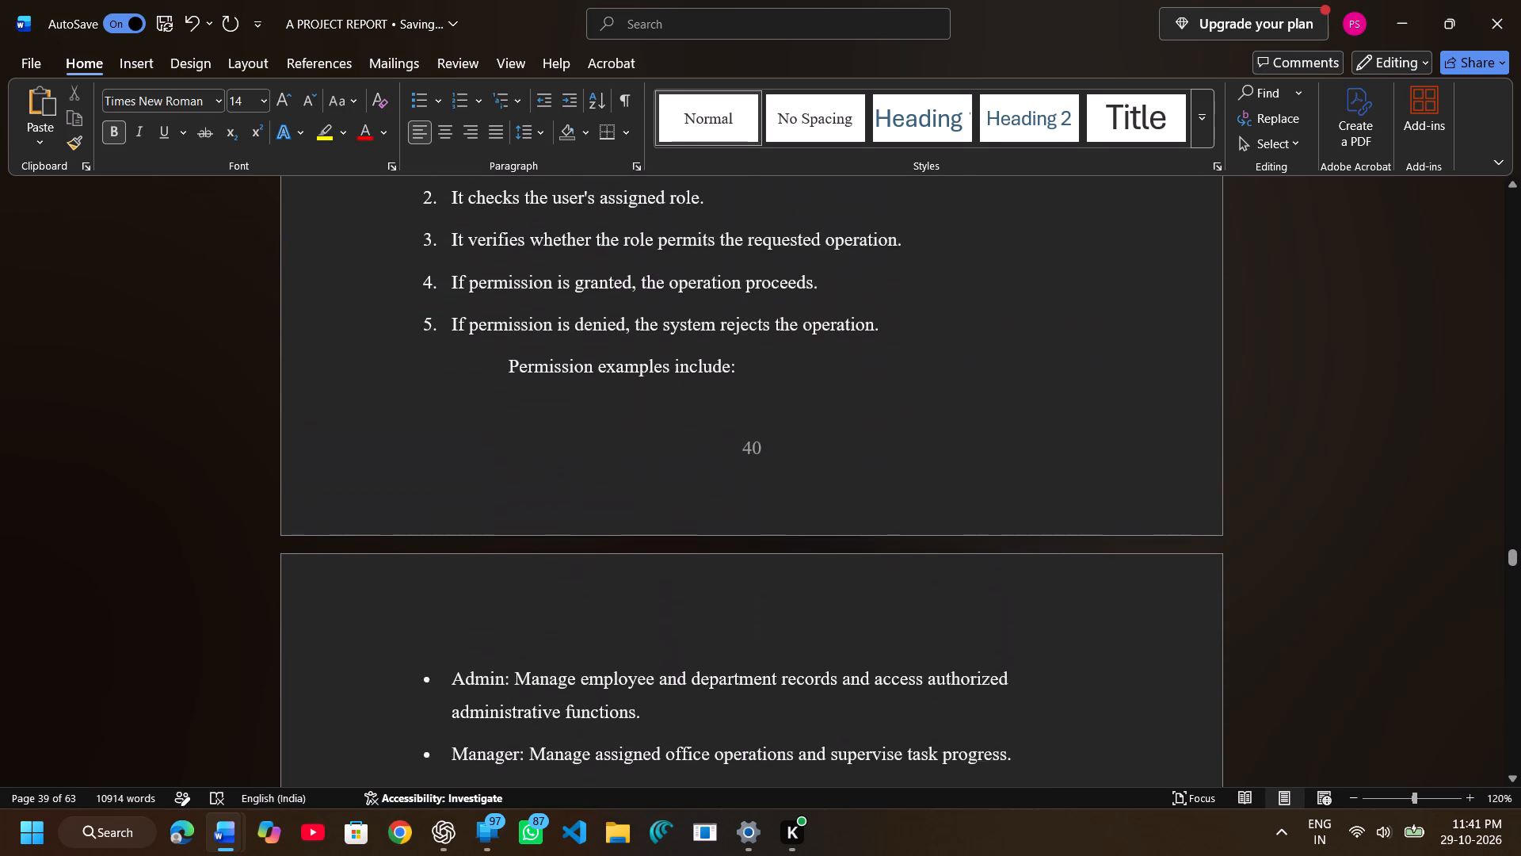
scroll(510, 571, "up", 1)
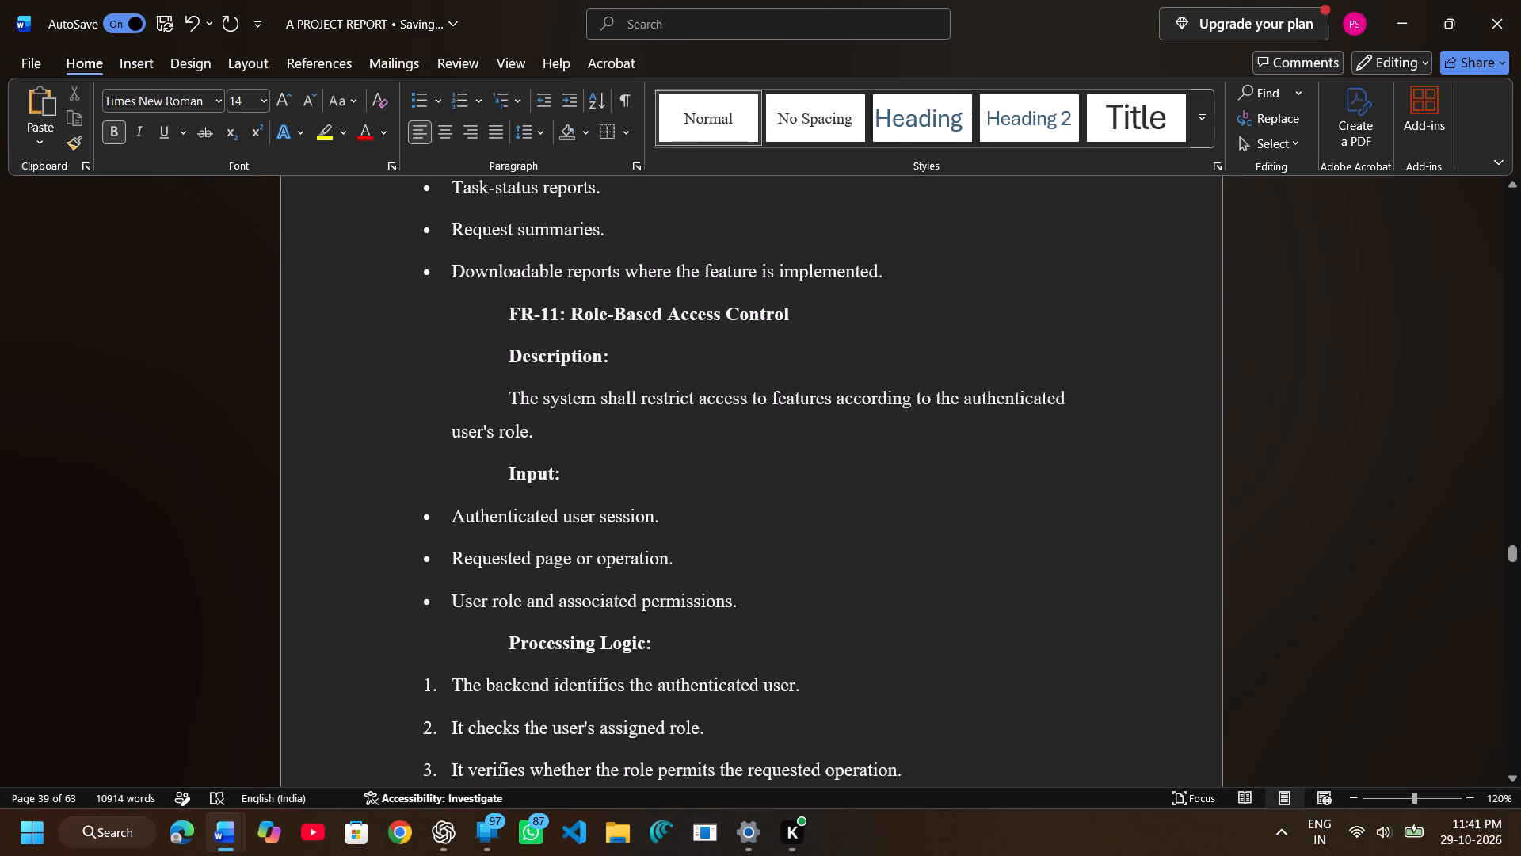
scroll(510, 571, "up", 1)
left_click_drag(501, 320, 597, 361)
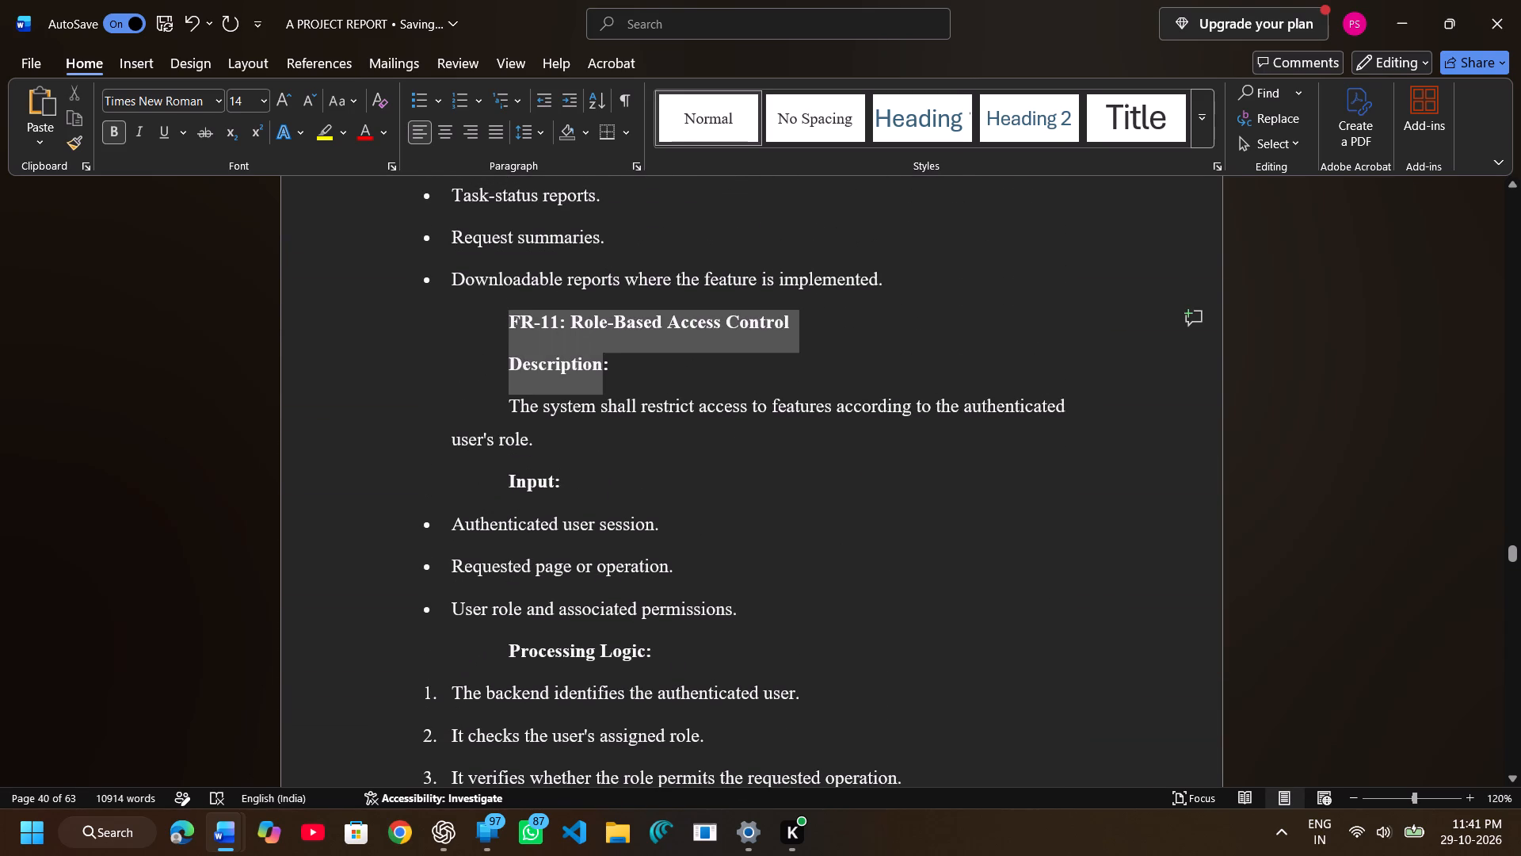
left_click_drag(597, 361, 613, 365)
left_click(767, 304)
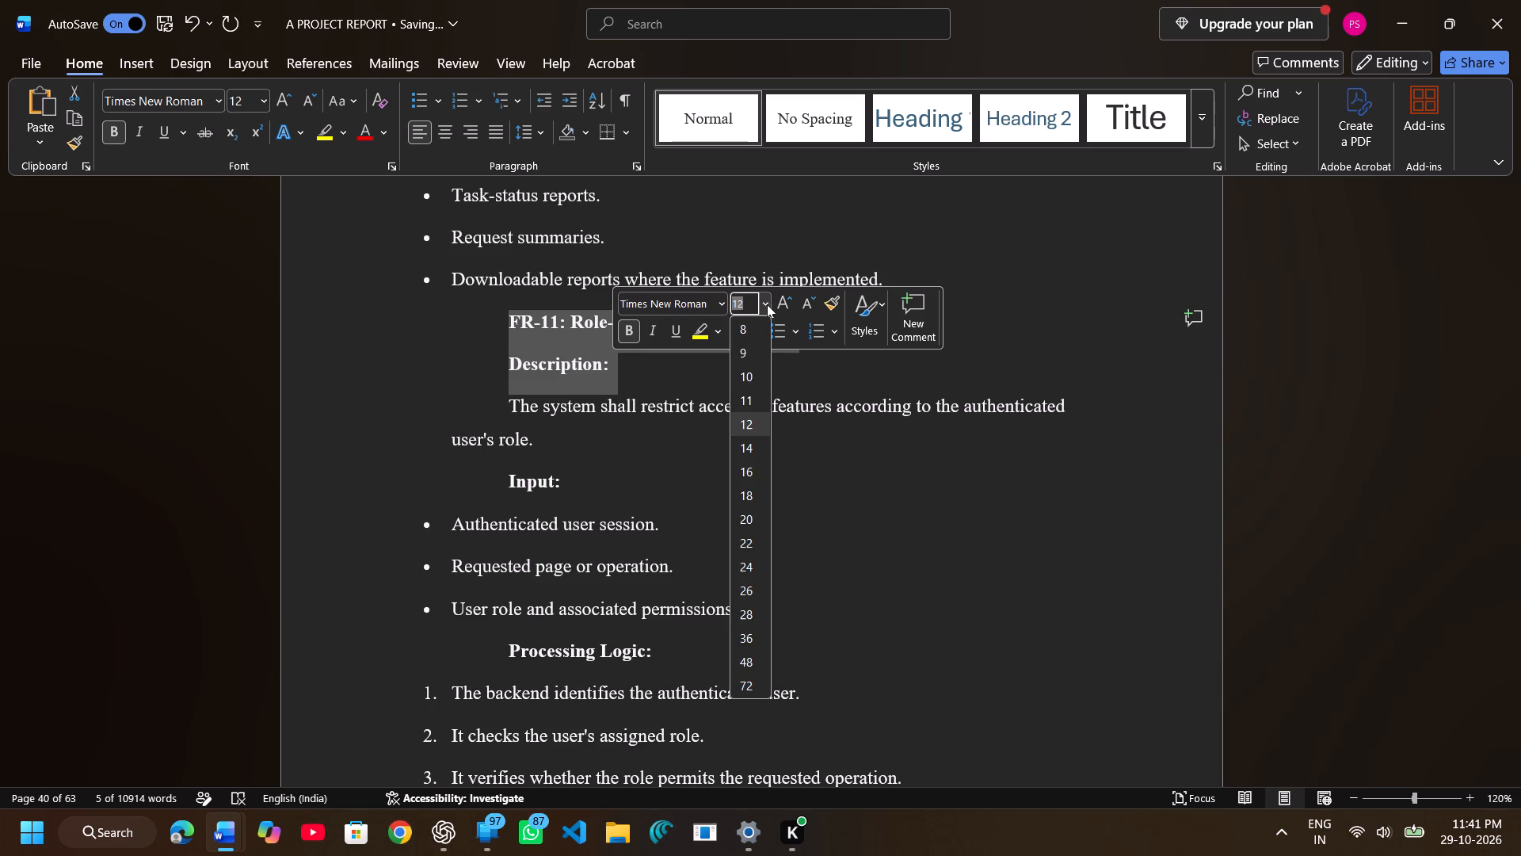
left_click(746, 438)
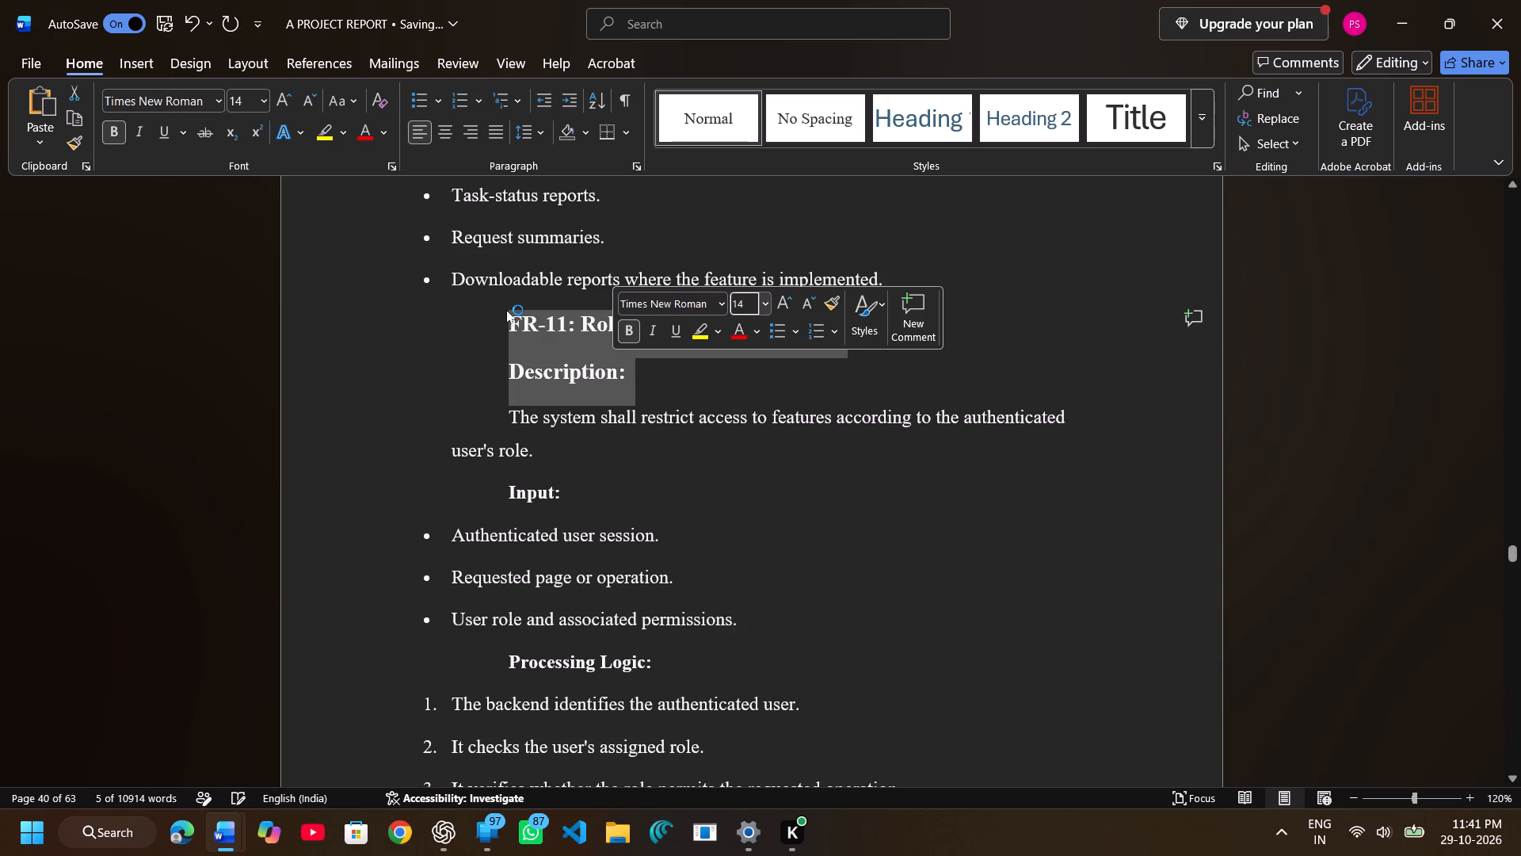
left_click(506, 311)
key("BackSpace")
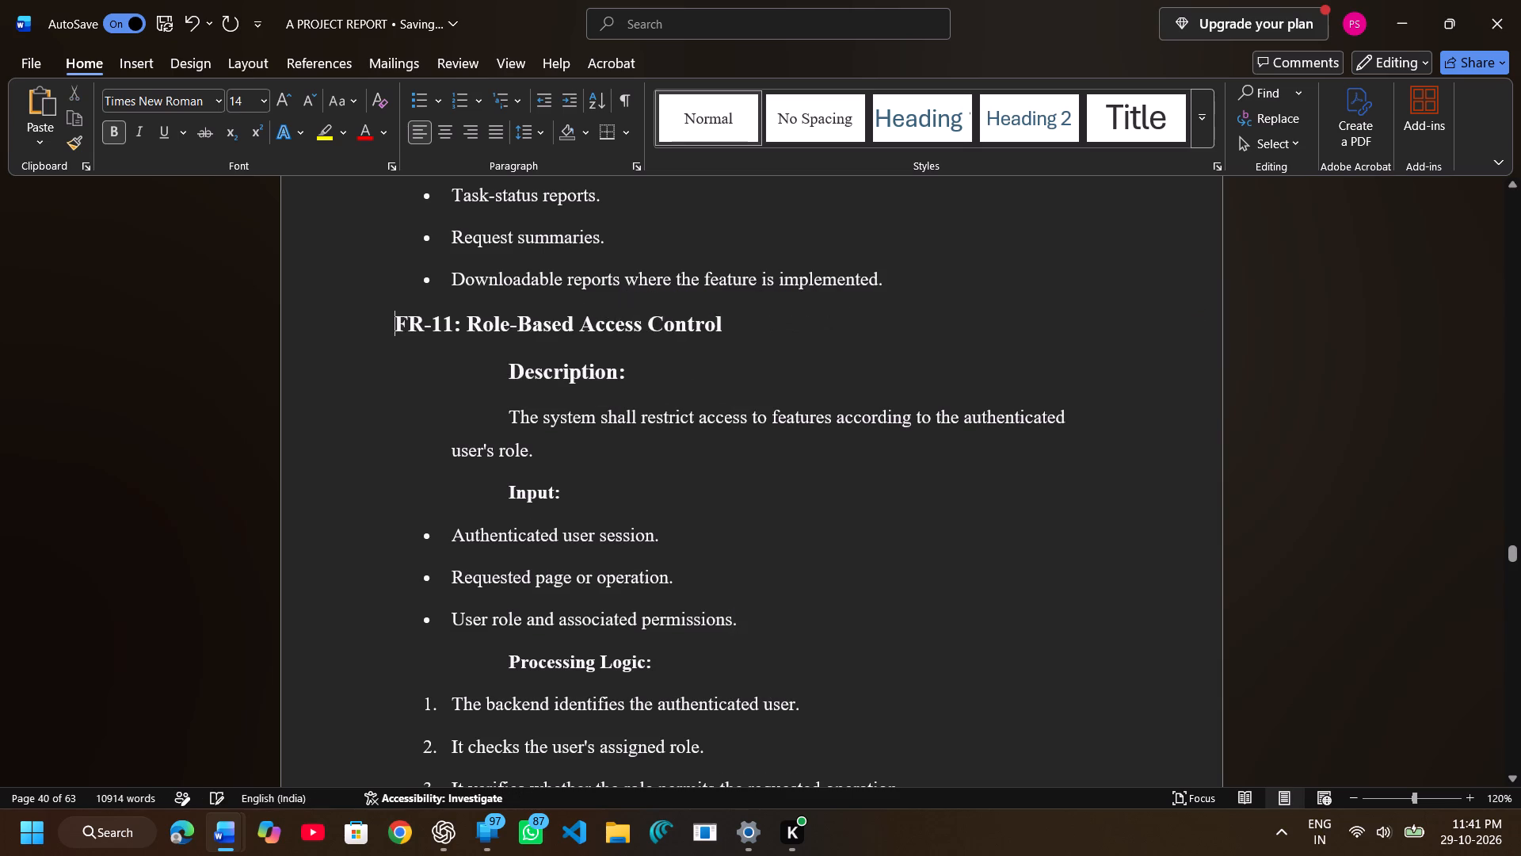
left_click(505, 368)
key("BackSpace")
Set the heading "FR-12: Logout and Session Management" and its "Description:" subheading on page 41 to font size 14 and remove their indents.
scroll(505, 368, "down", 1)
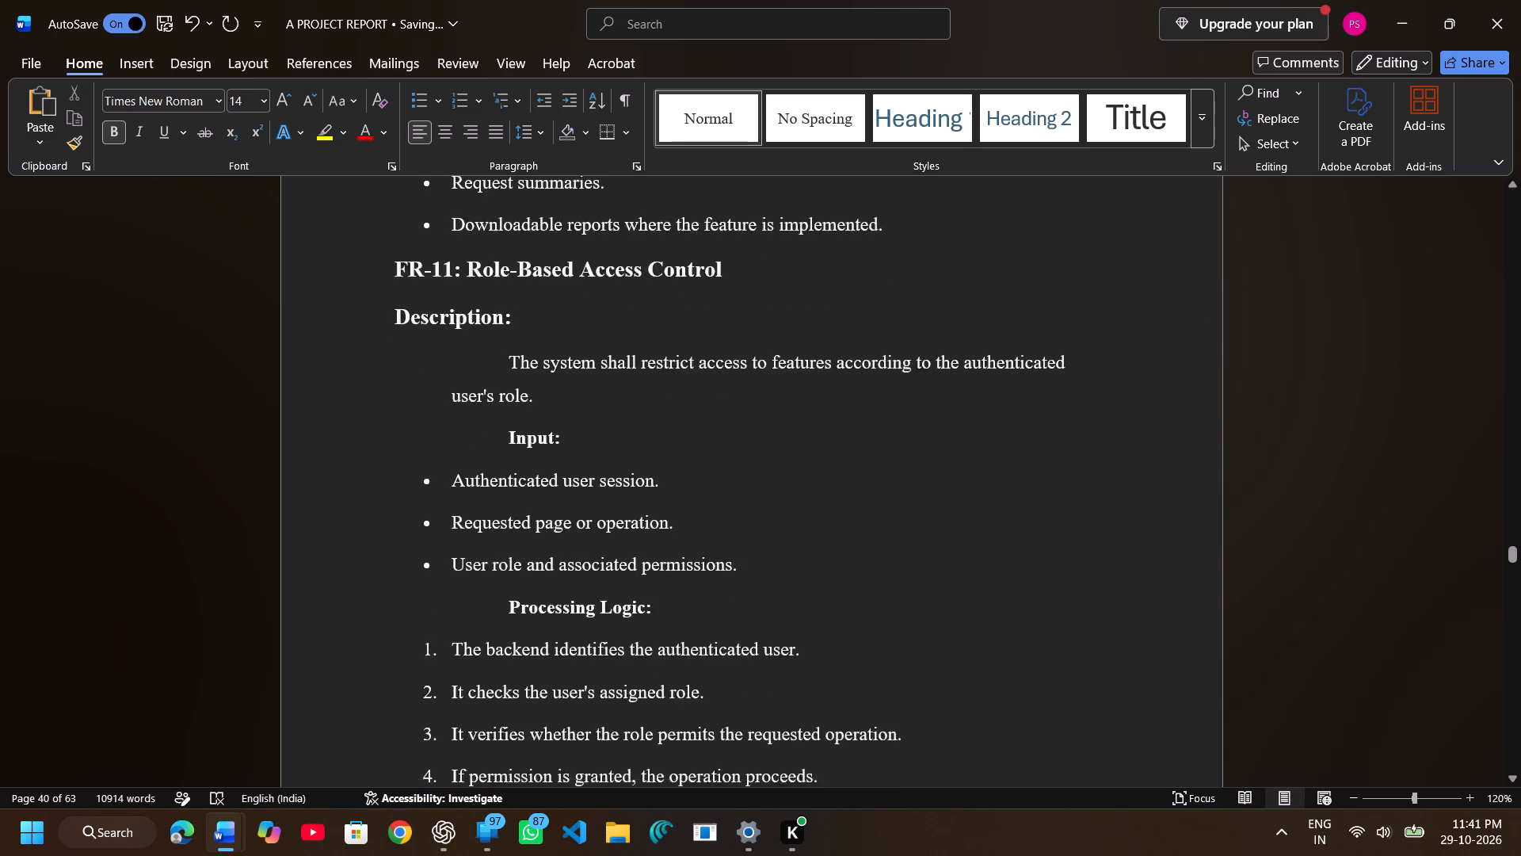
scroll(505, 368, "down", 2)
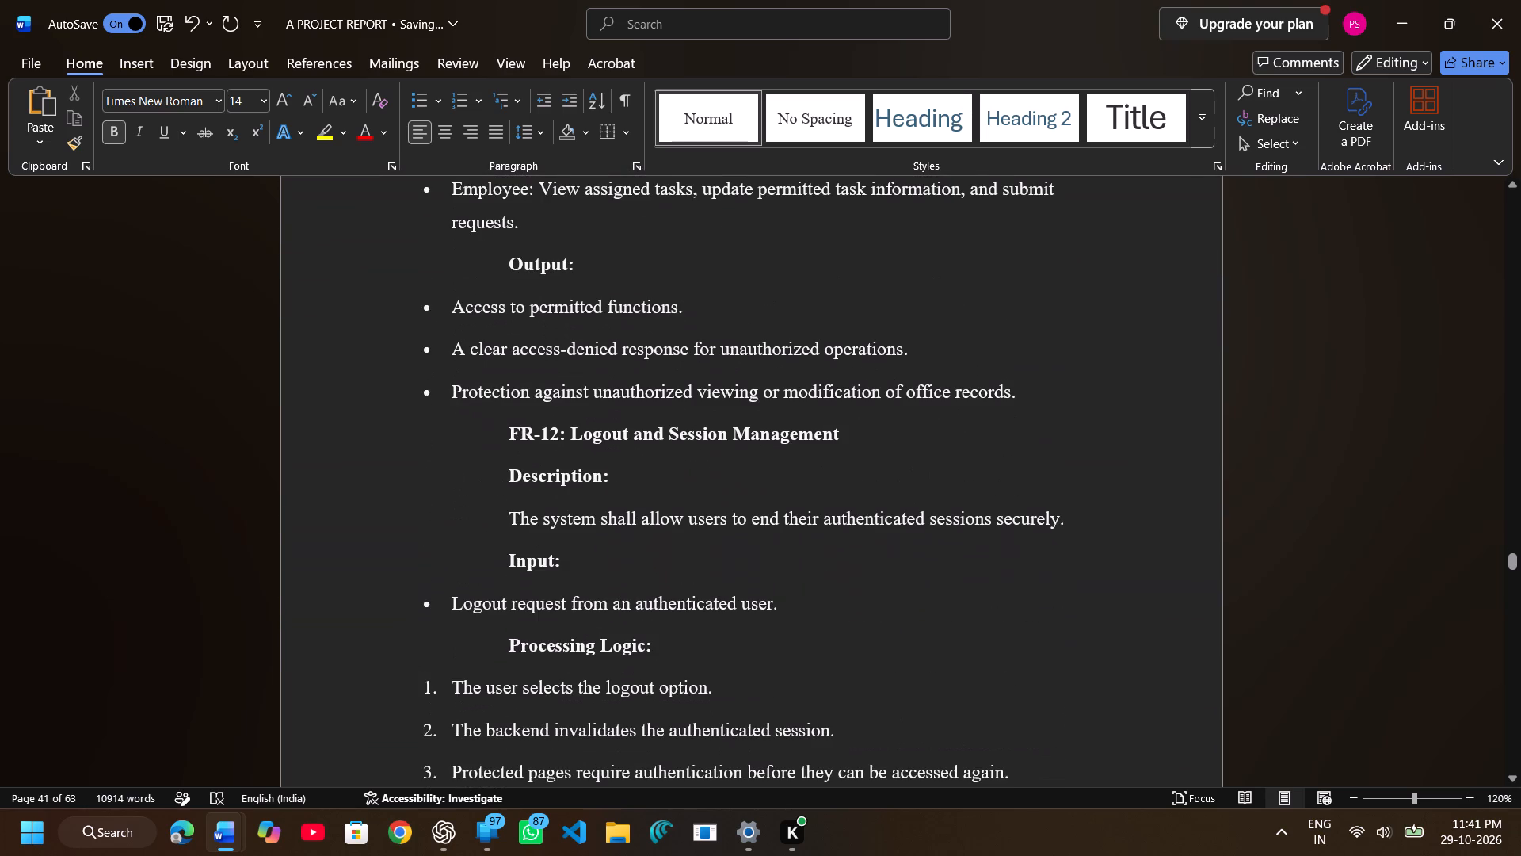
left_click_drag(501, 417, 642, 472)
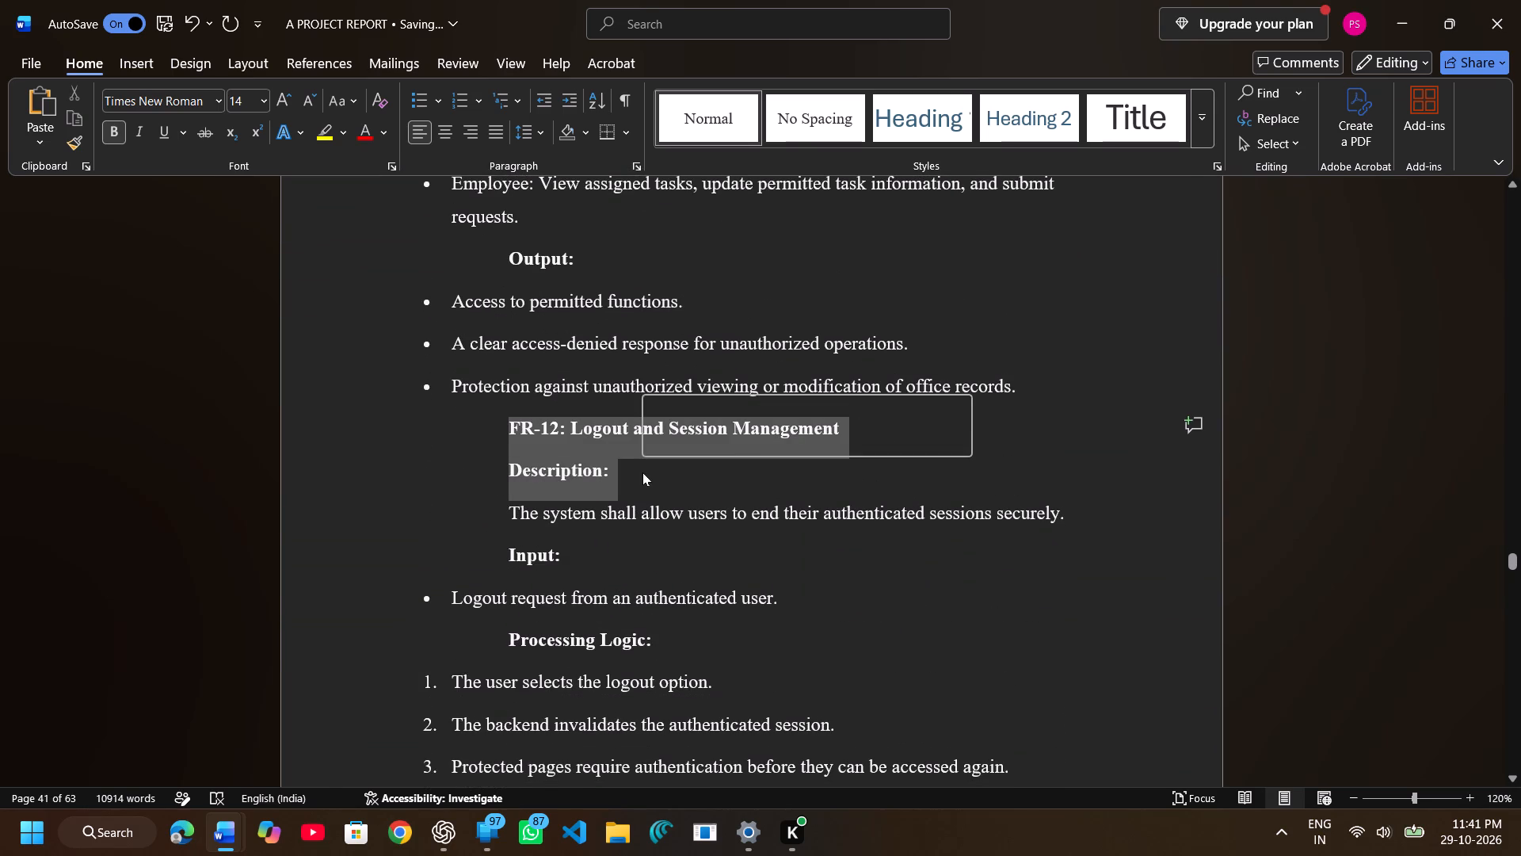
left_click(798, 410)
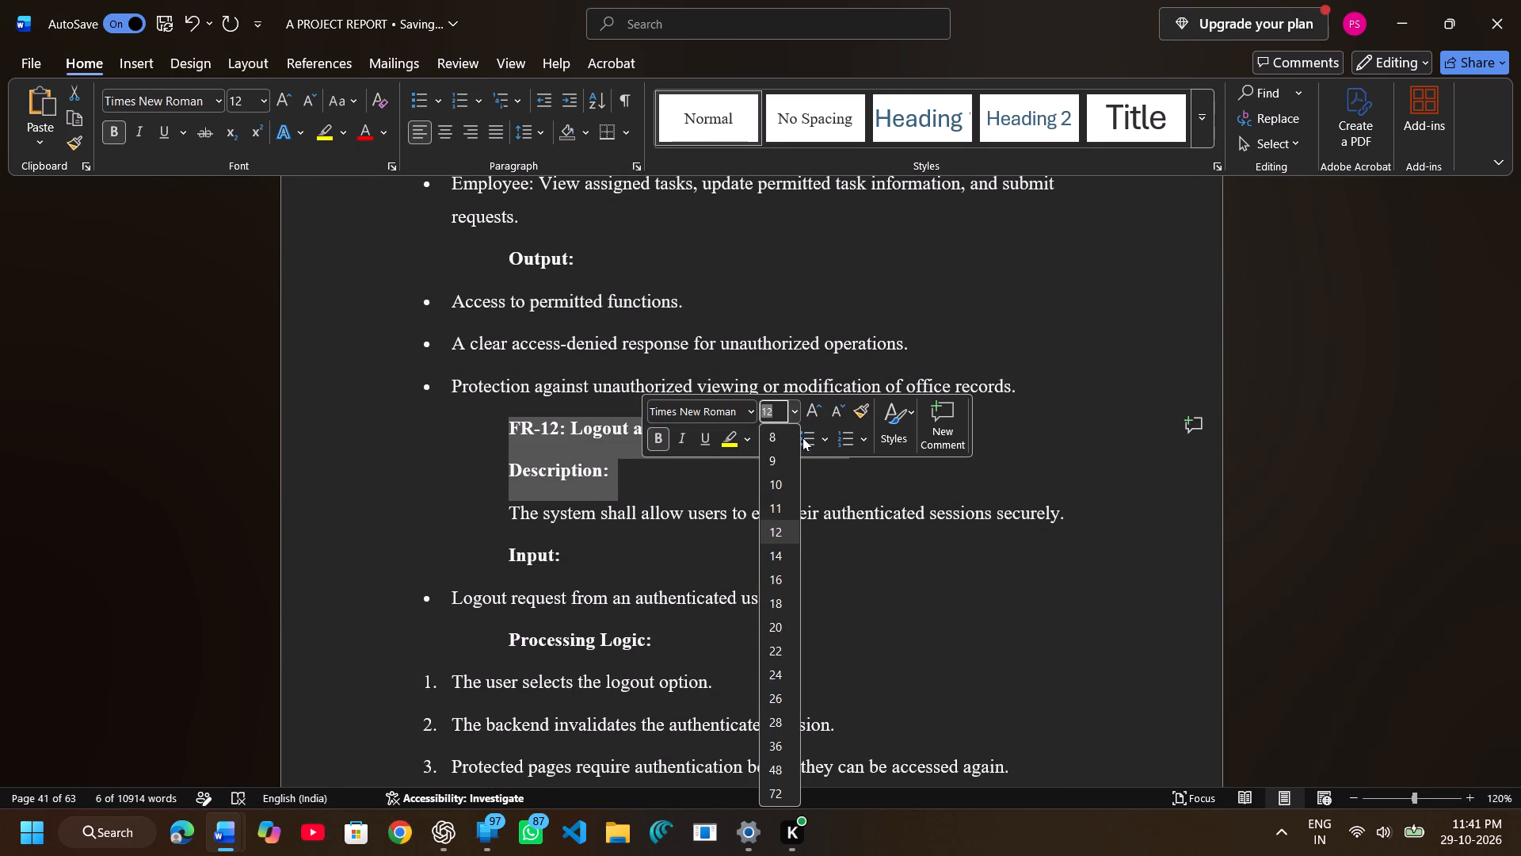
left_click(776, 548)
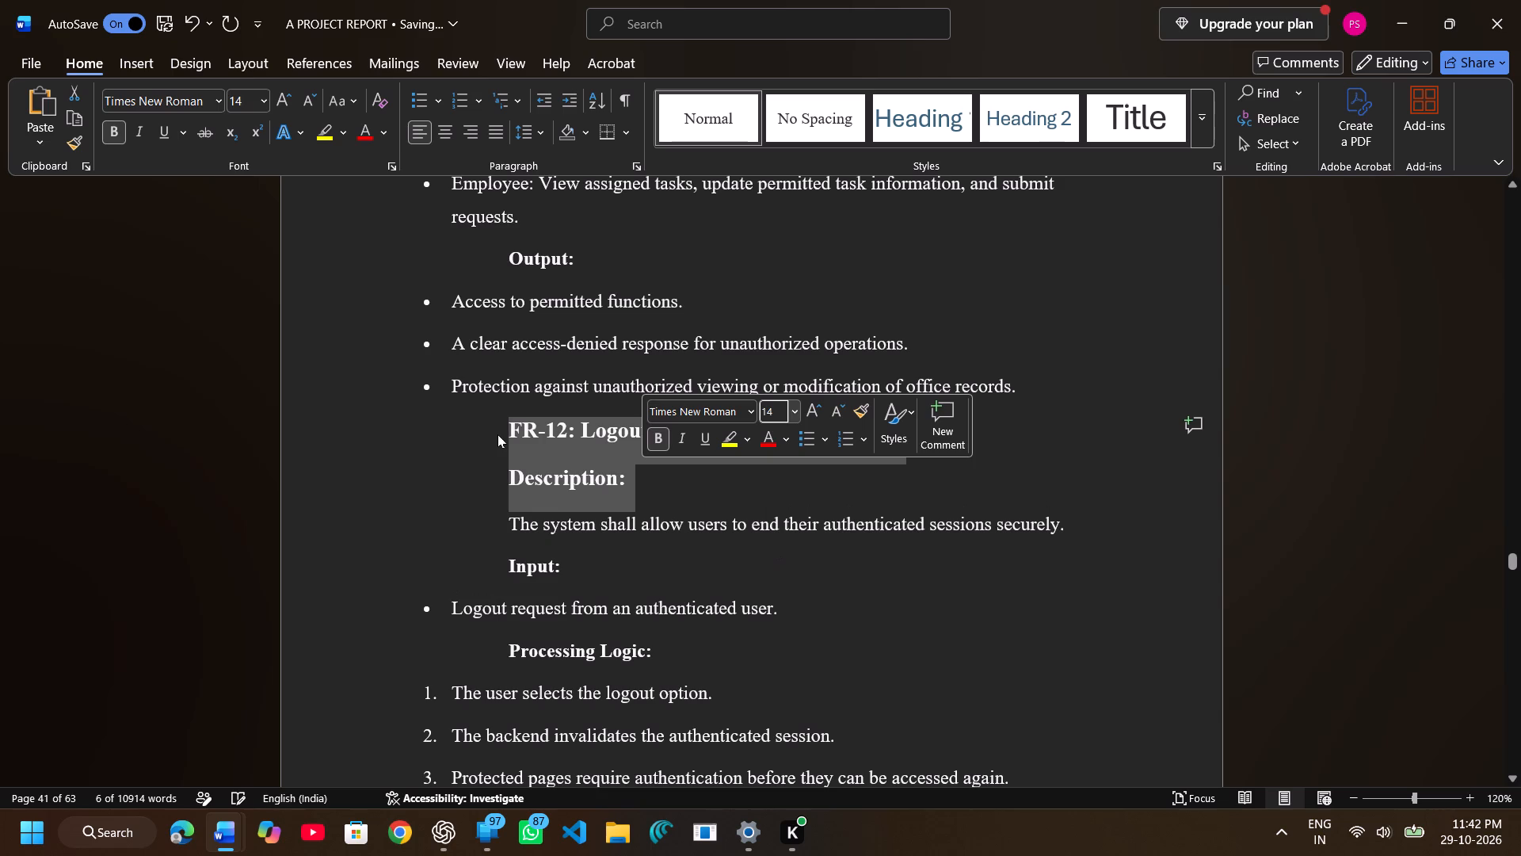
left_click(506, 428)
key("BackSpace")
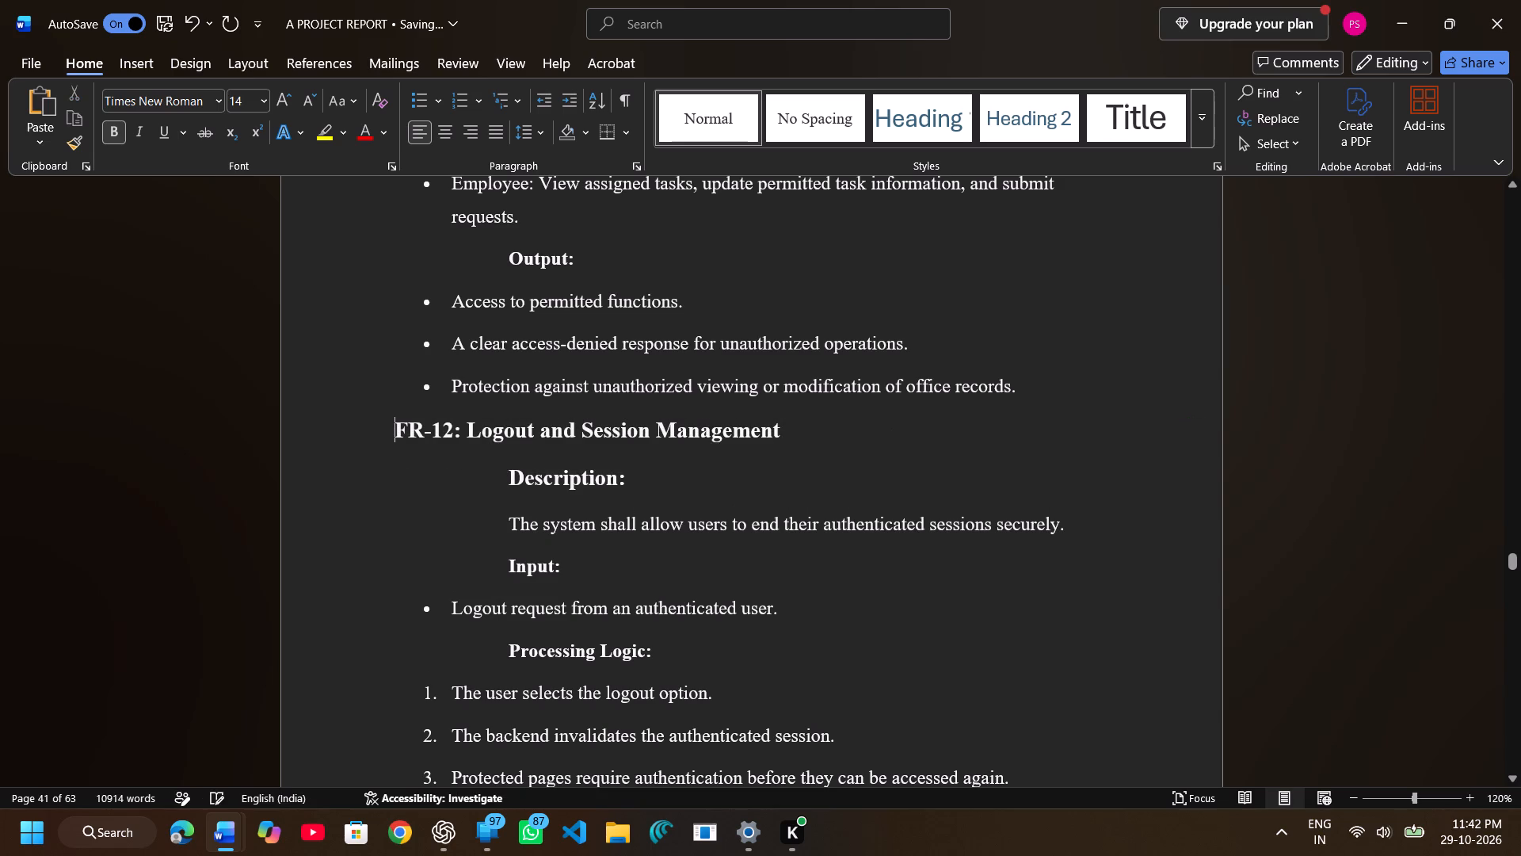
left_click(505, 481)
key("BackSpace")
Set the heading "FR-13: Input Validation and Error Handling" and its "Description:" subheading on page 41 to font size 14 and remove their indents.
scroll(505, 481, "down", 1)
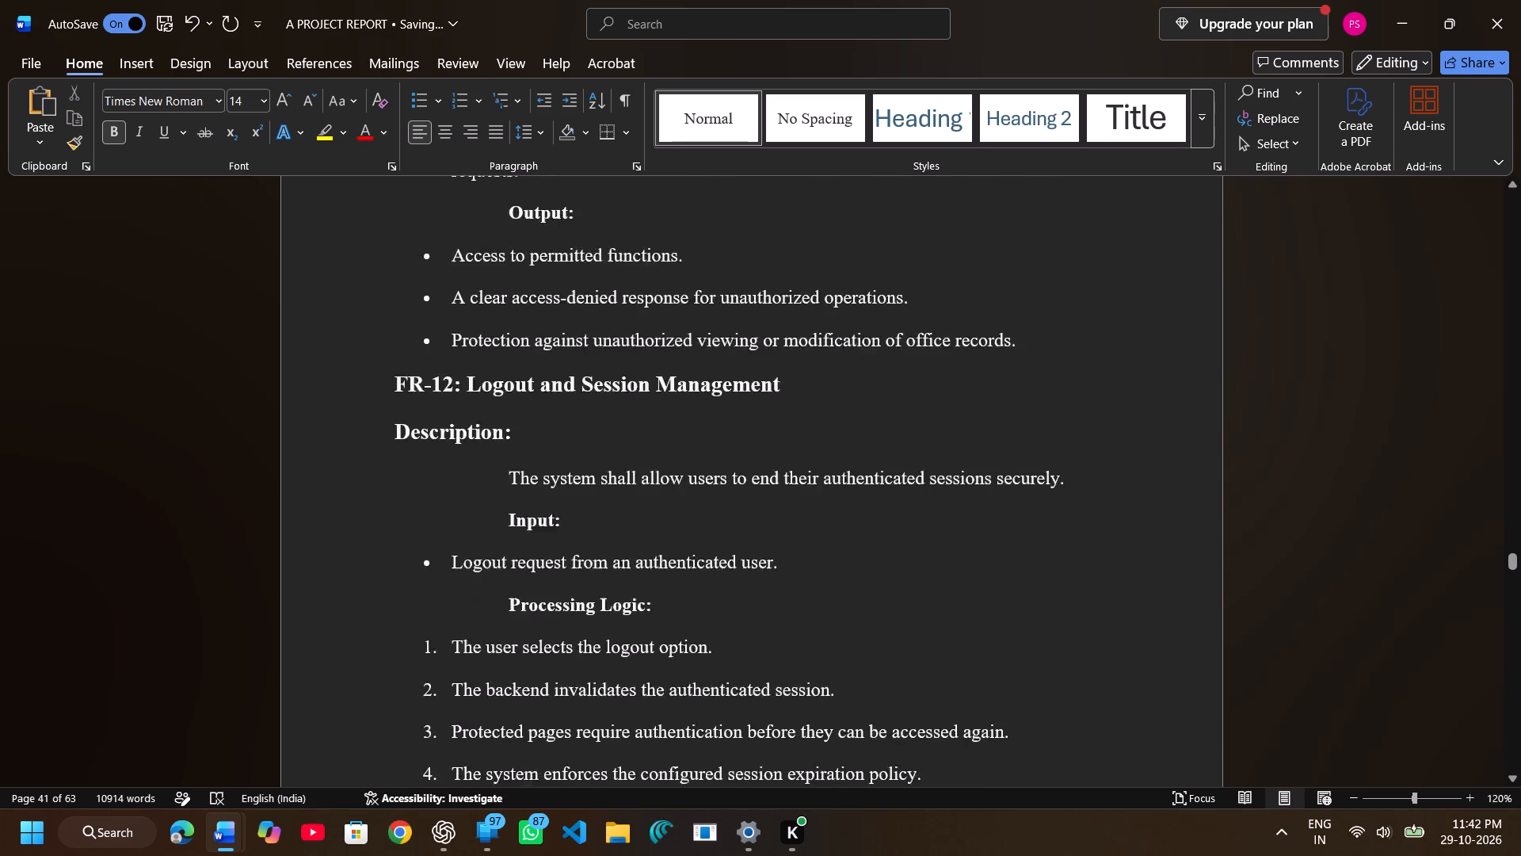
scroll(505, 481, "down", 1)
left_click_drag(501, 536, 632, 578)
left_click(788, 515)
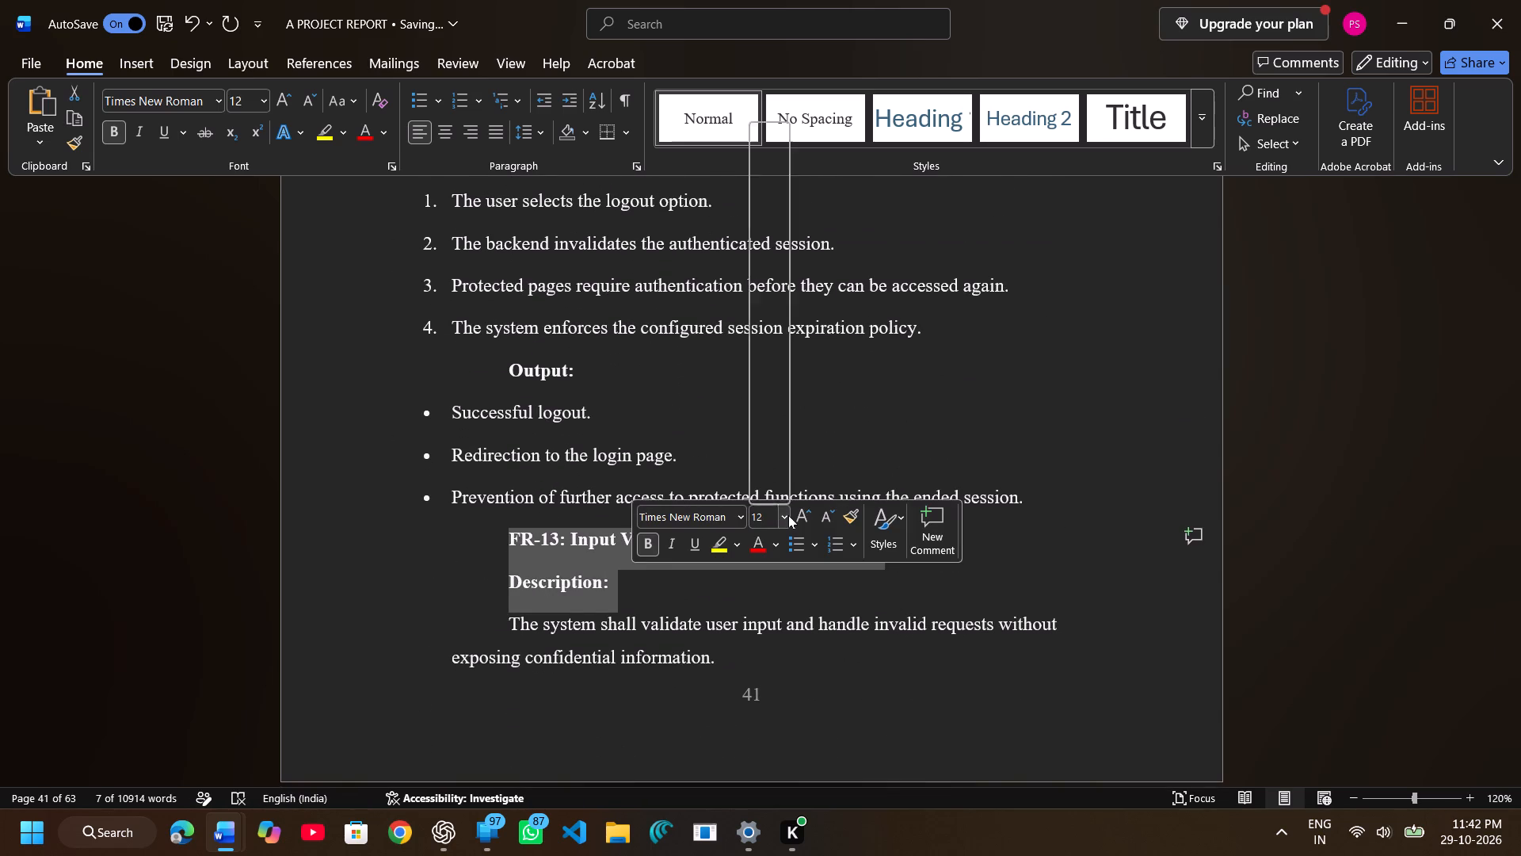
left_click(767, 250)
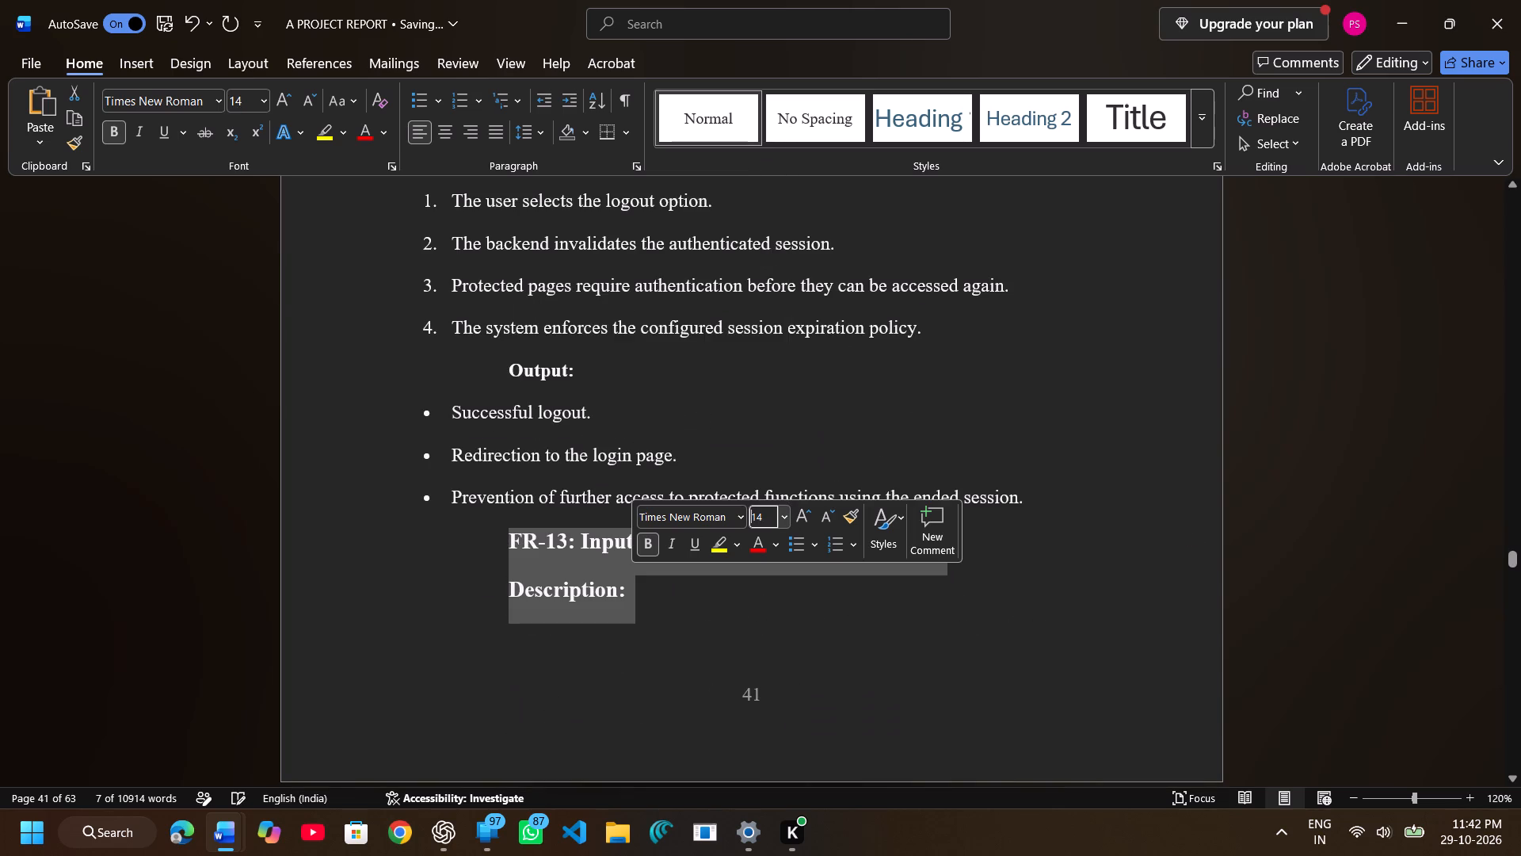
left_click(507, 534)
key("BackSpace")
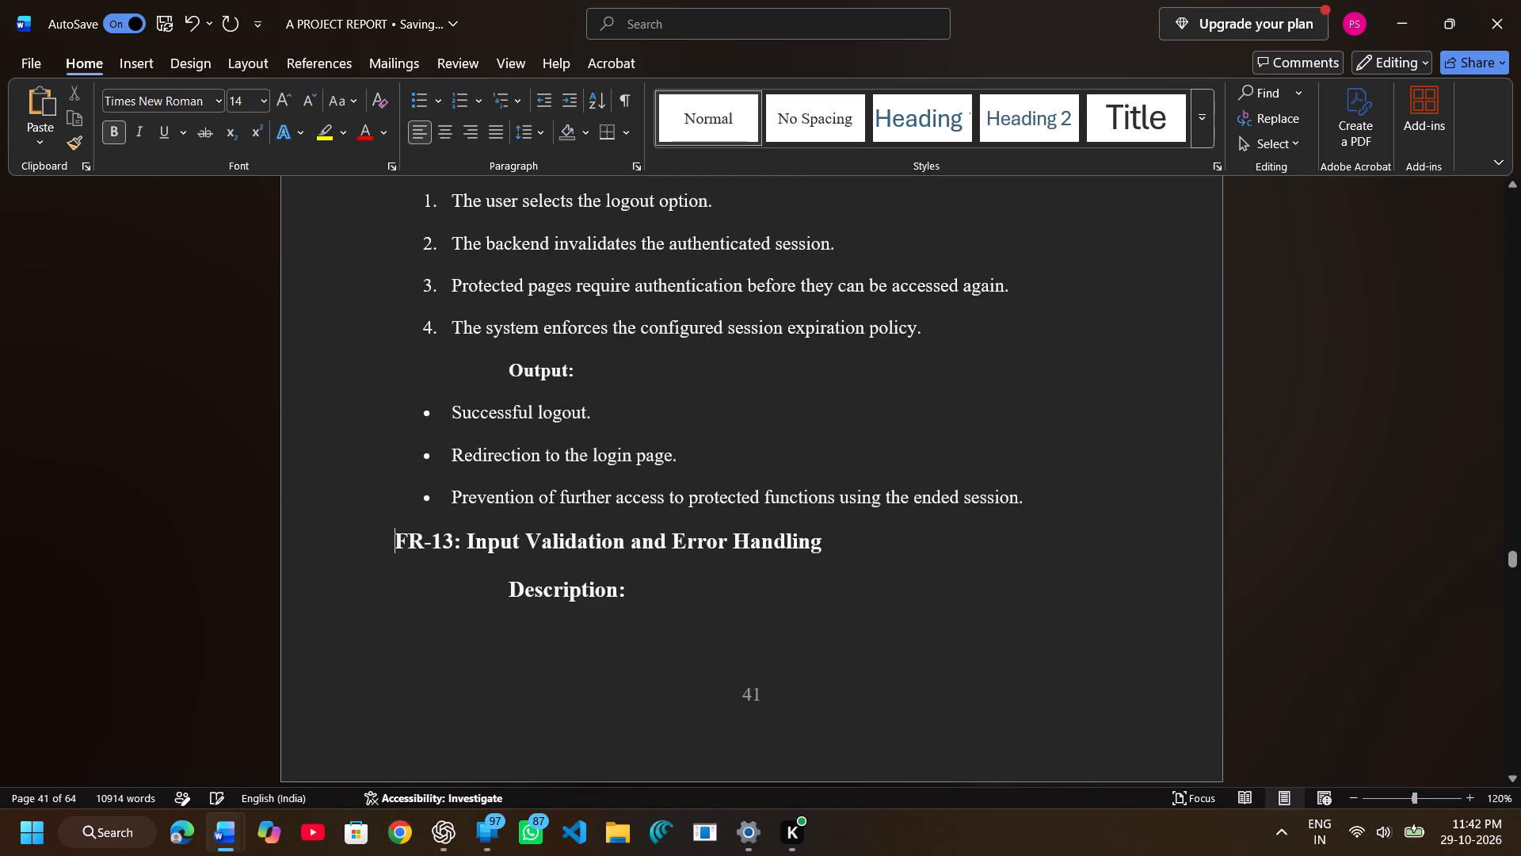
left_click(505, 593)
key("BackSpace")
Set the heading "3.4 NON-FUNCTIONAL REQUIREMENTS (NFR)" on page 42 to font size 14.
scroll(505, 593, "down", 1)
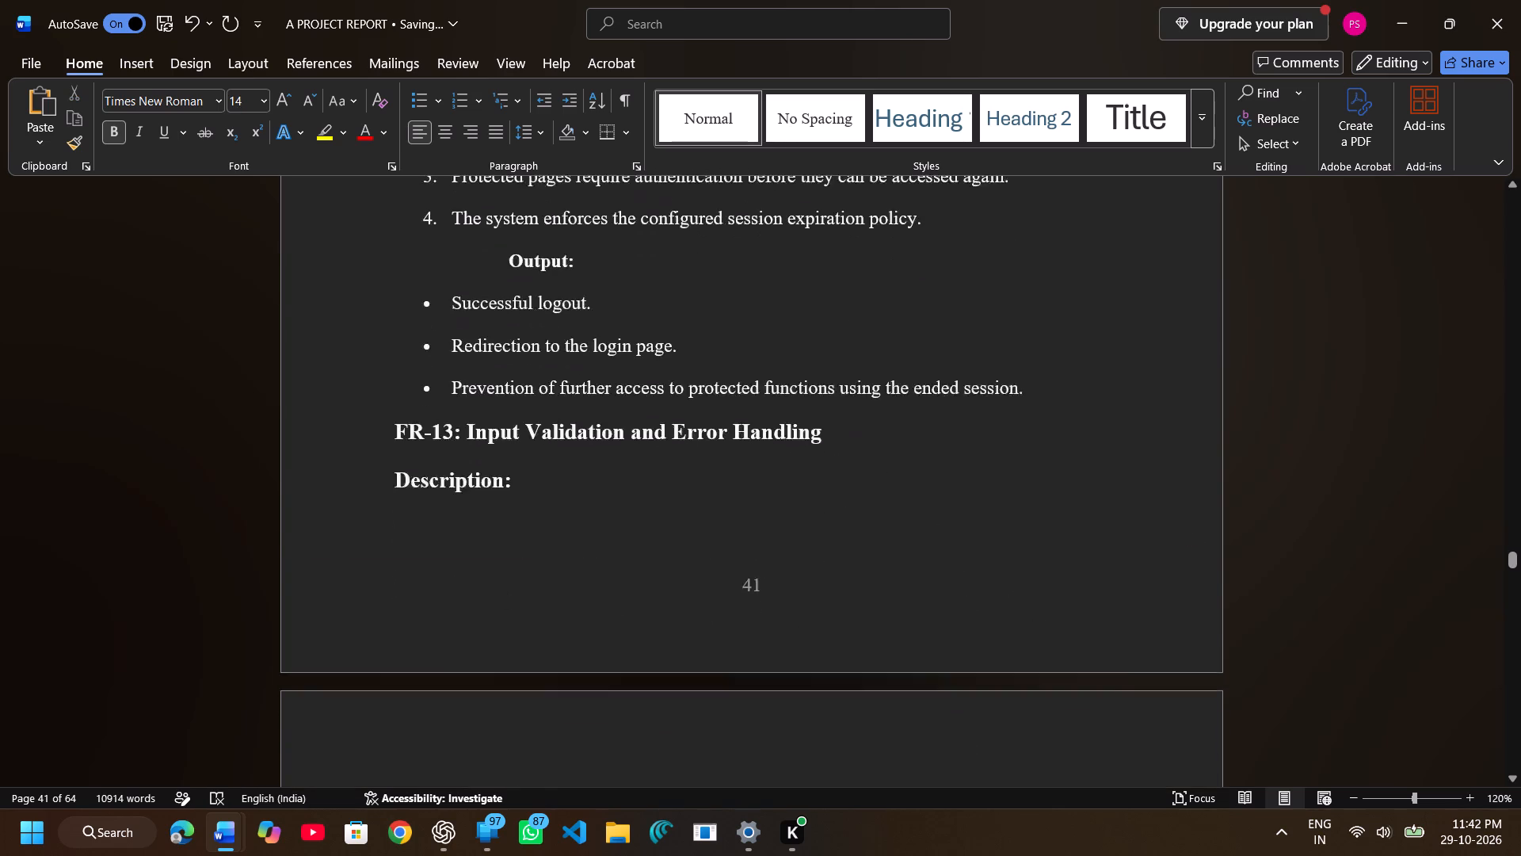
scroll(505, 593, "down", 2)
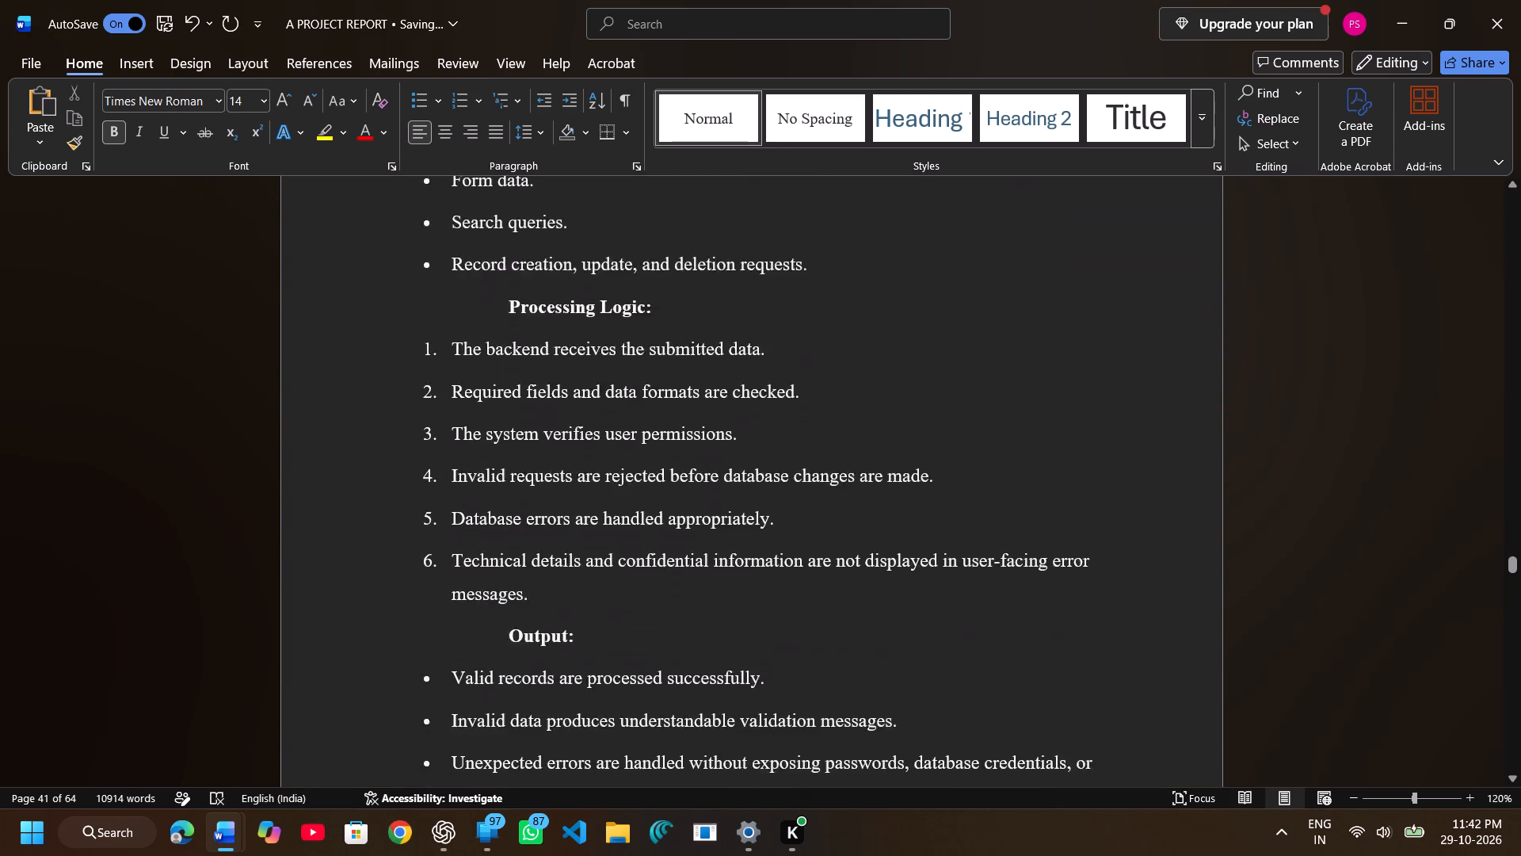
scroll(505, 593, "down", 1)
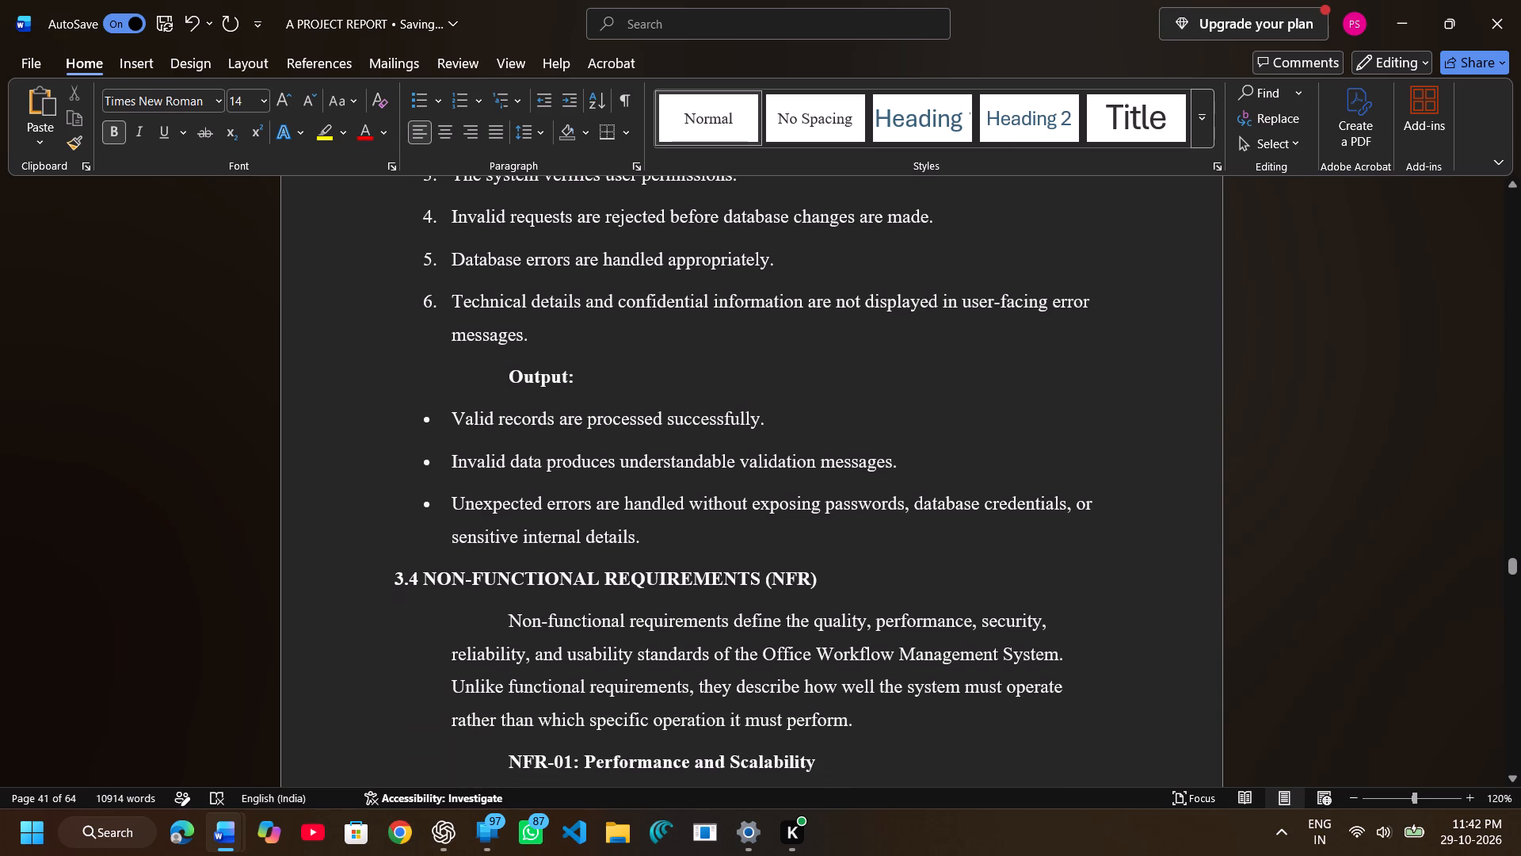
left_click_drag(400, 577, 694, 601)
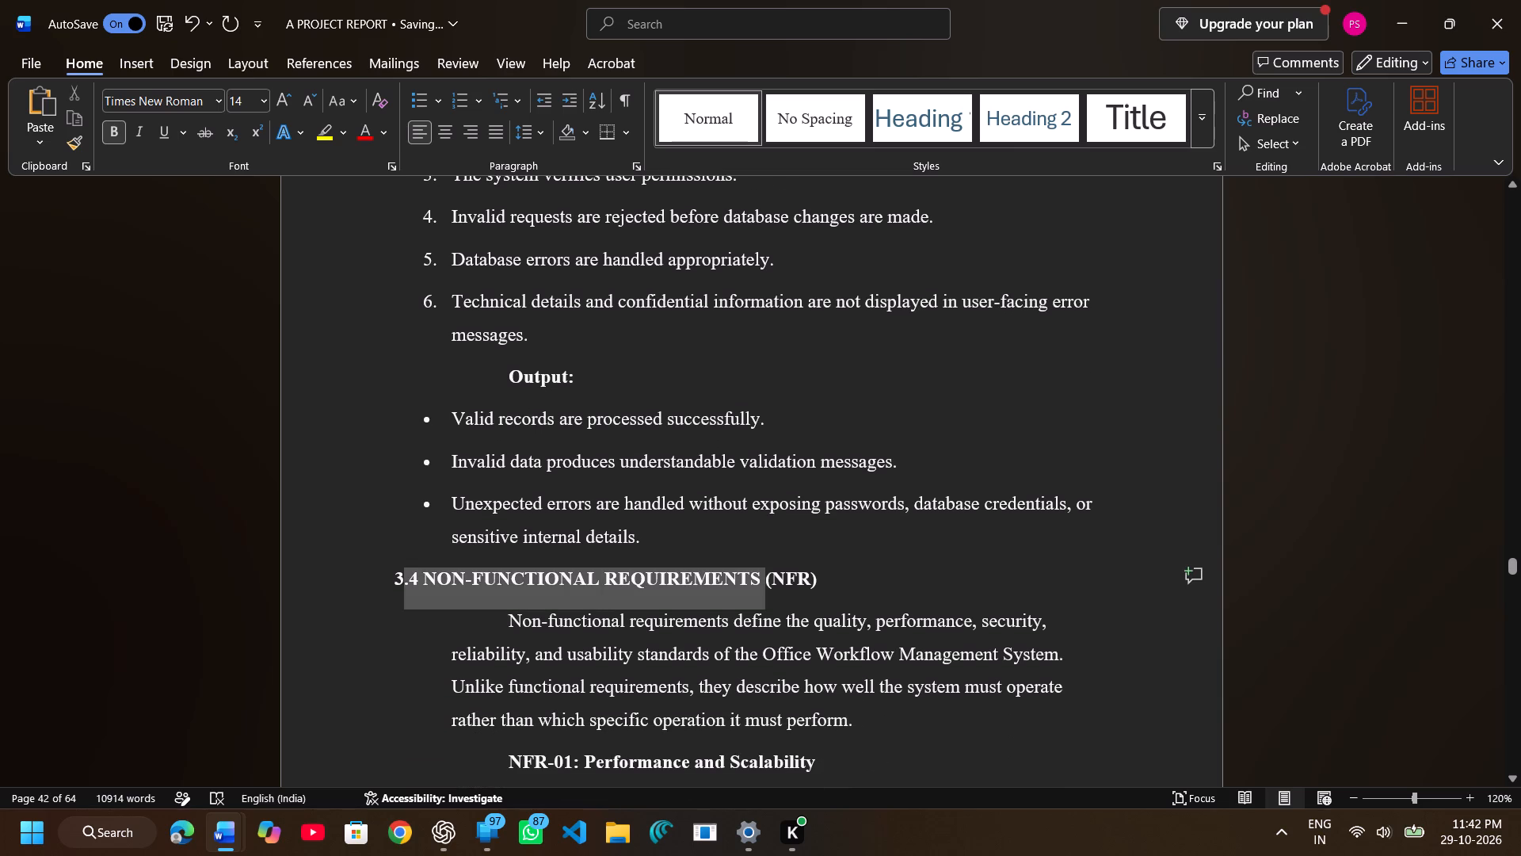
left_click_drag(694, 601, 822, 579)
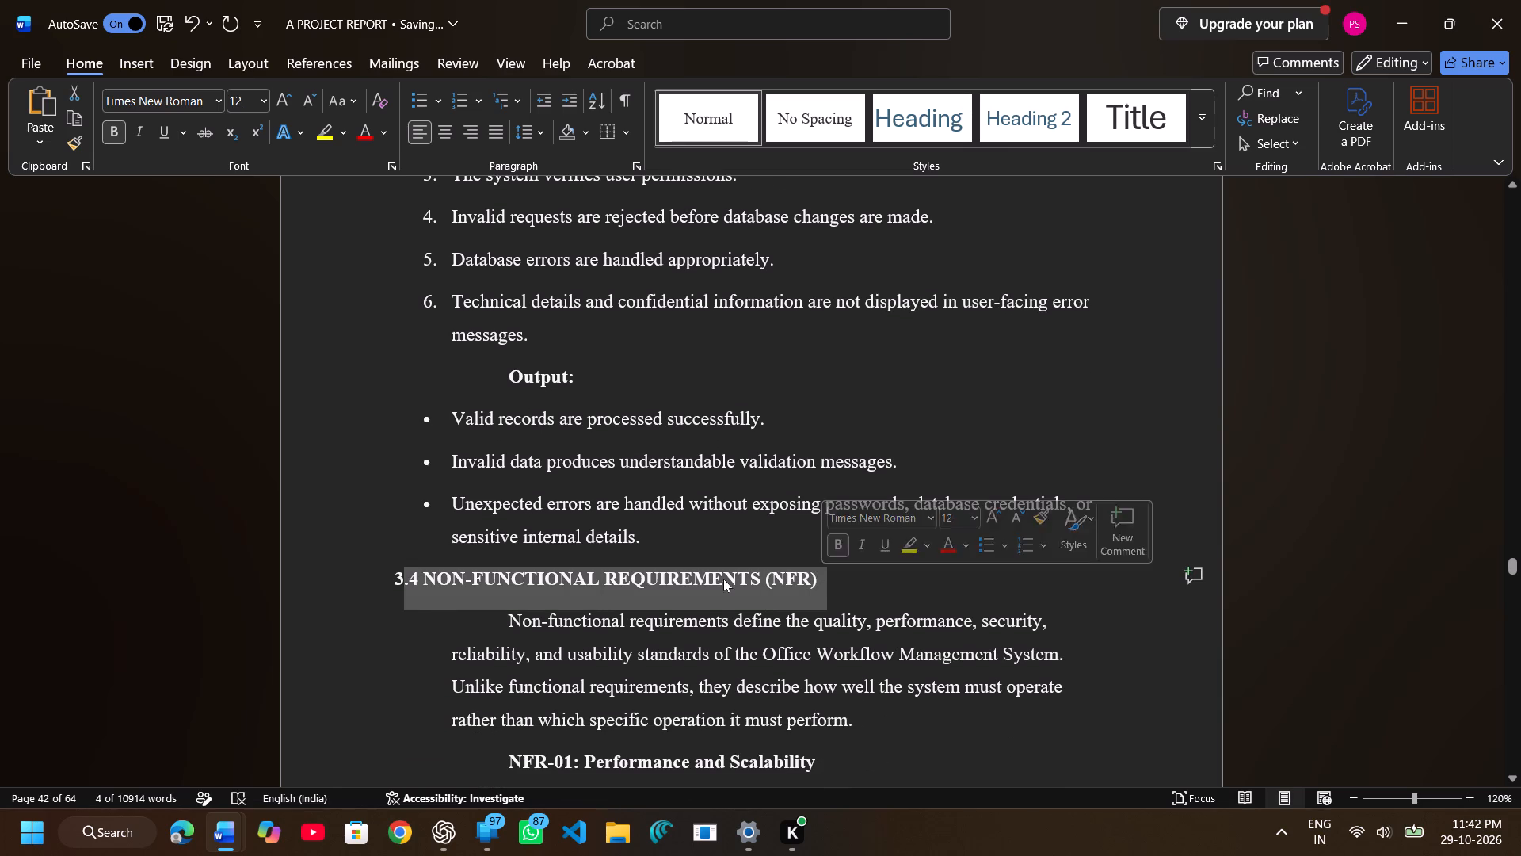
left_click(380, 579)
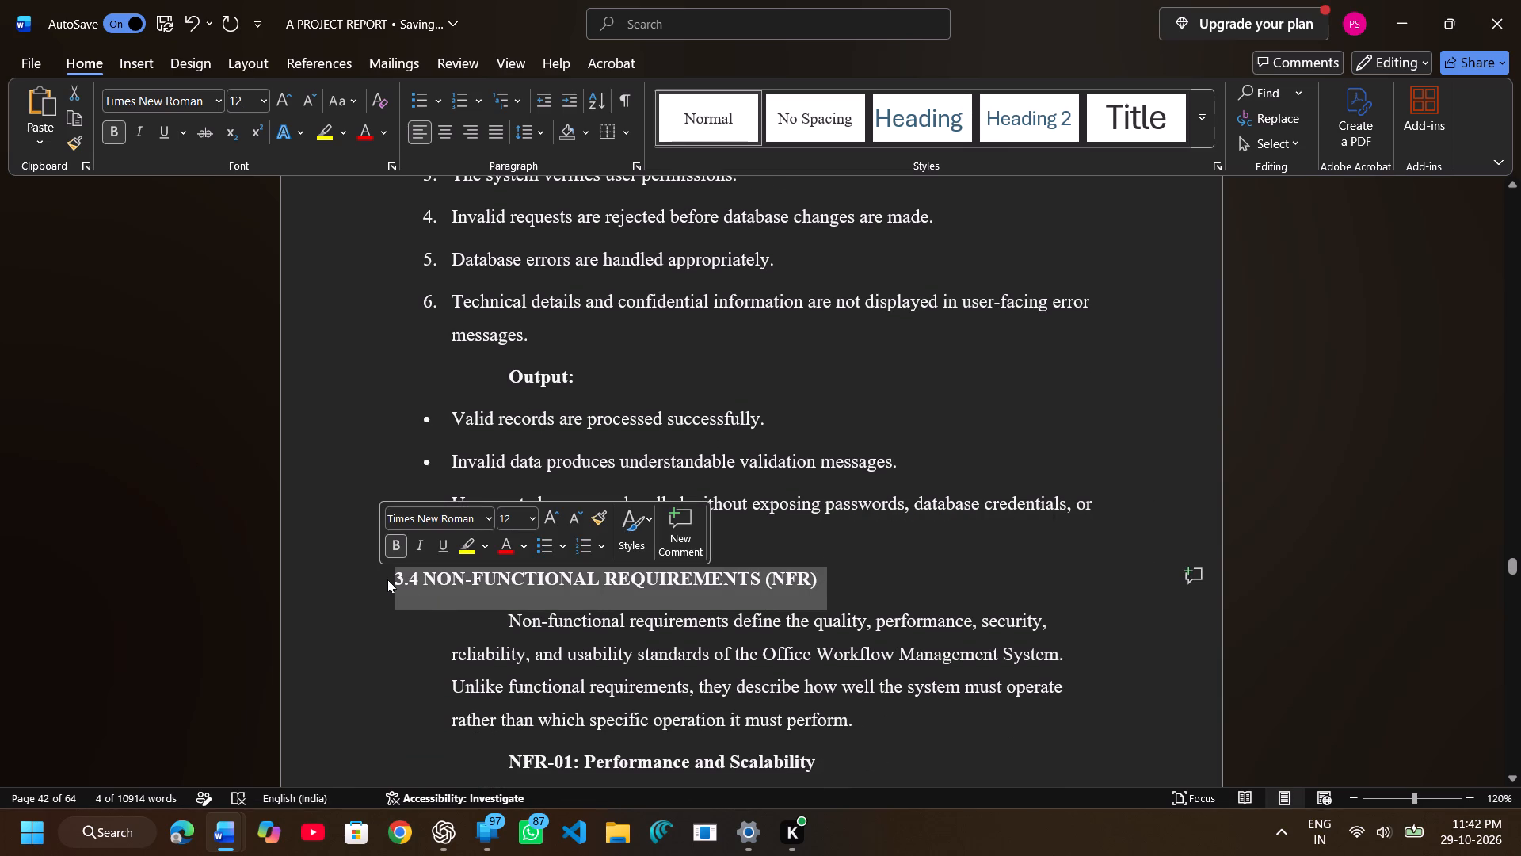
left_click(536, 520)
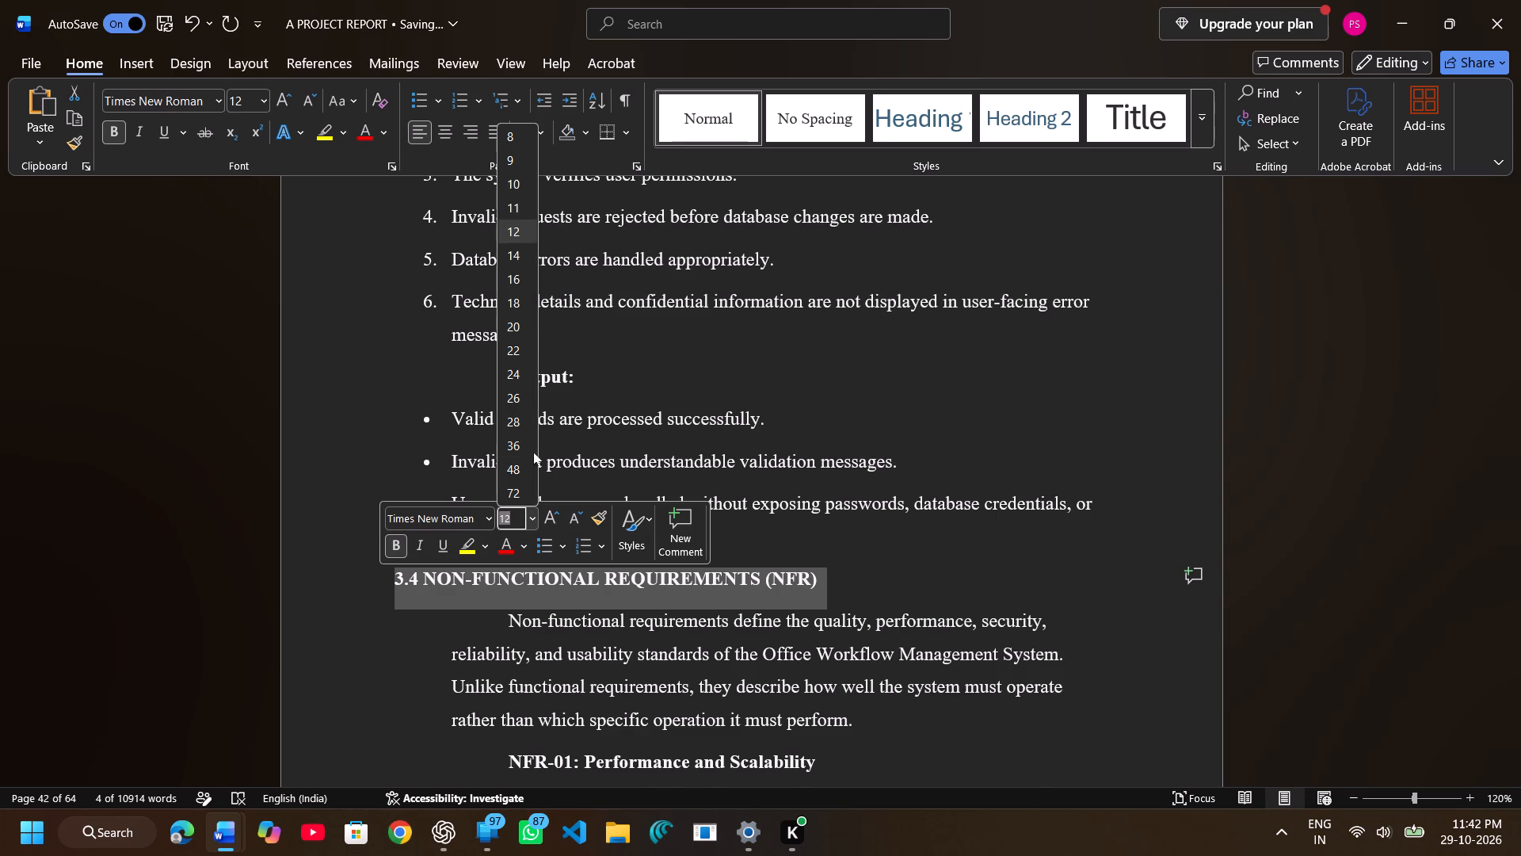
left_click(529, 254)
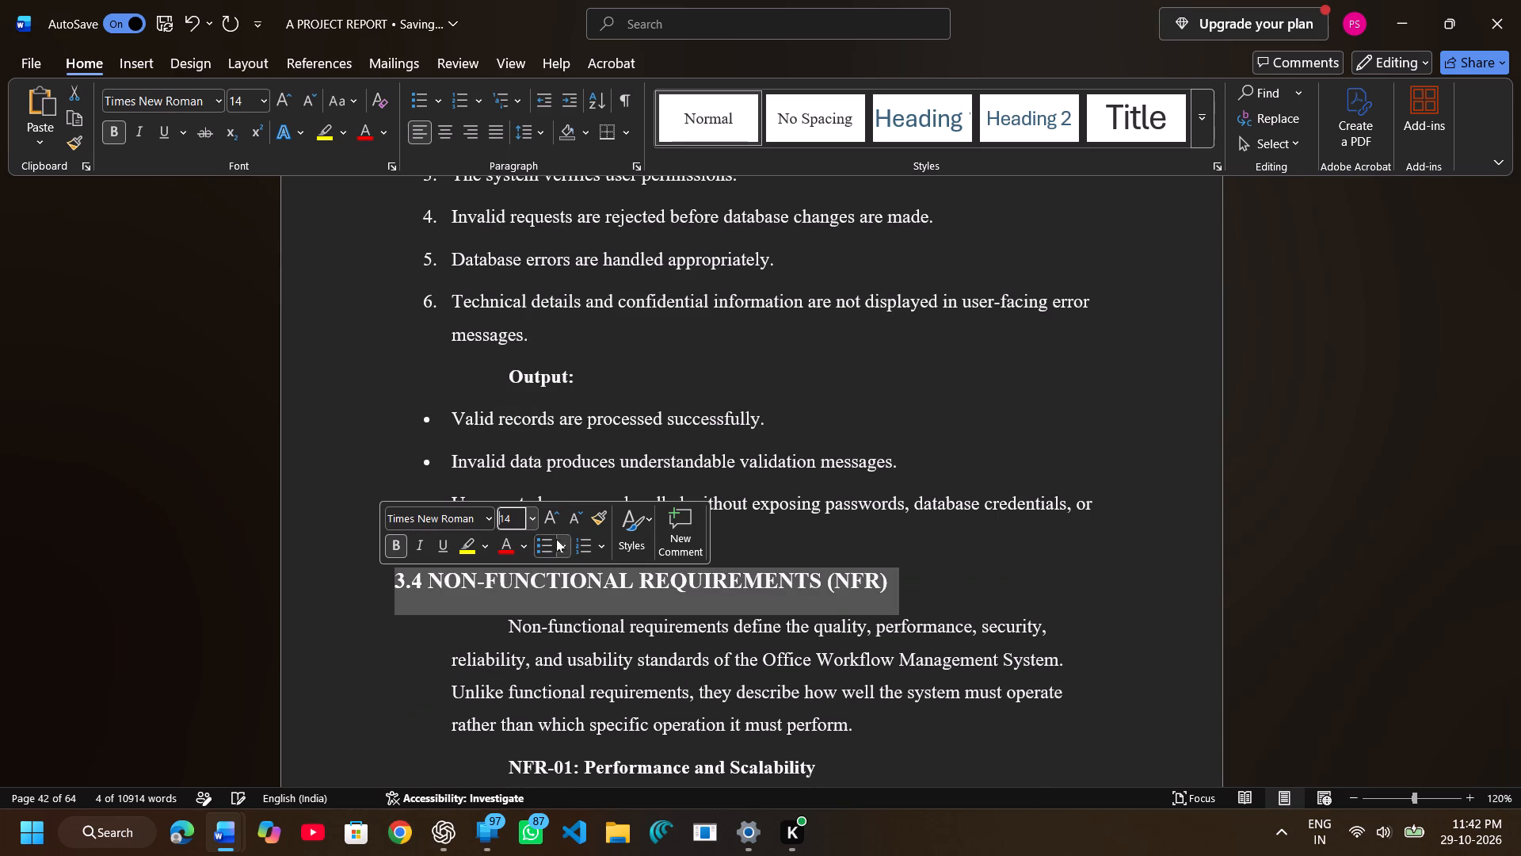
Remove the indents from the introductory paragraph under heading 3.4 so it aligns with the heading.
scroll(559, 584, "down", 1)
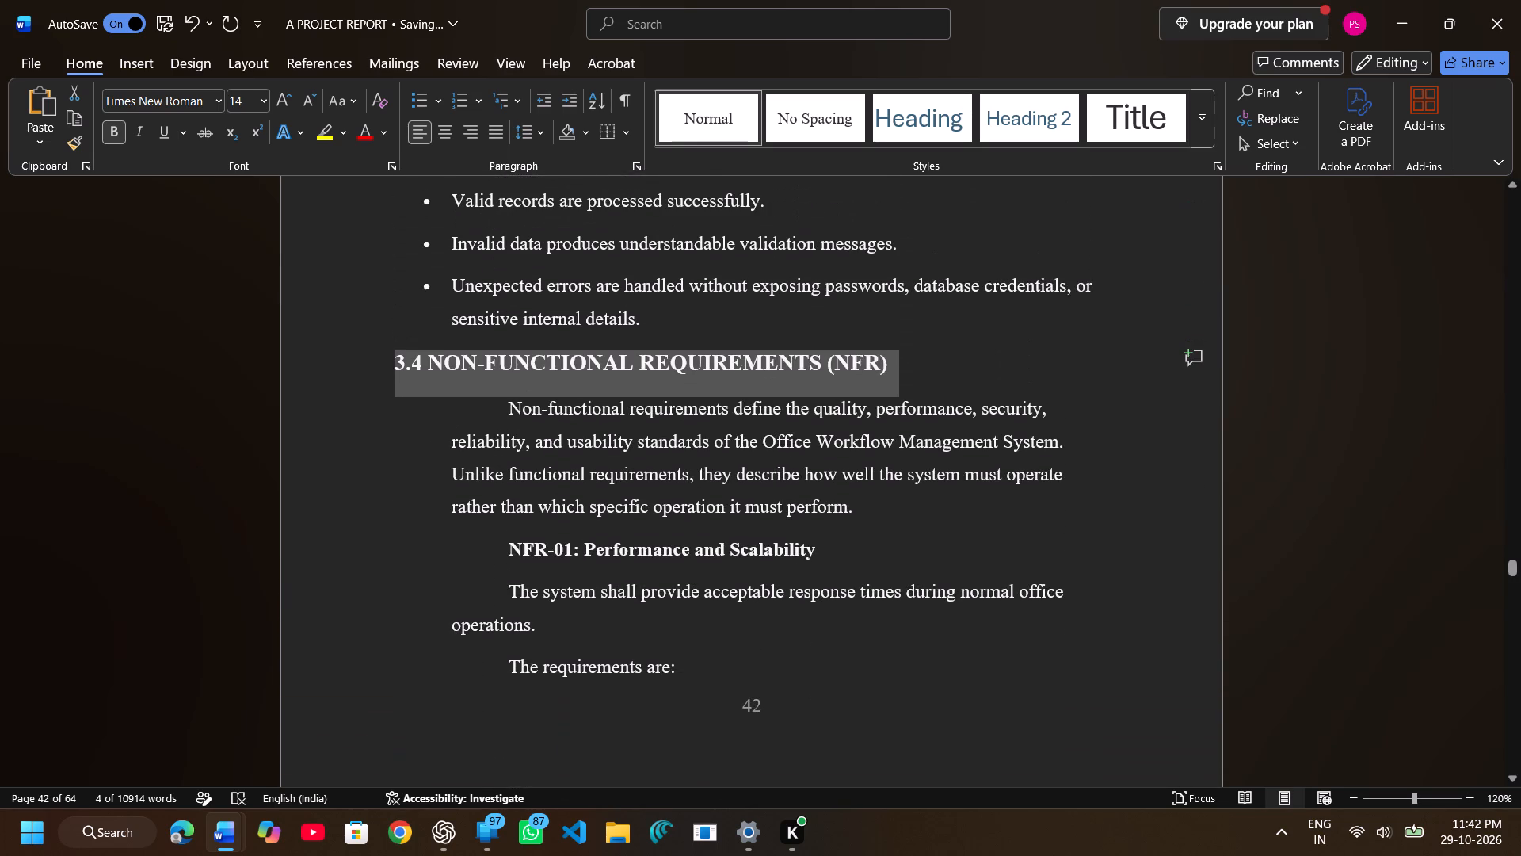
left_click(505, 413)
key("BackSpace")
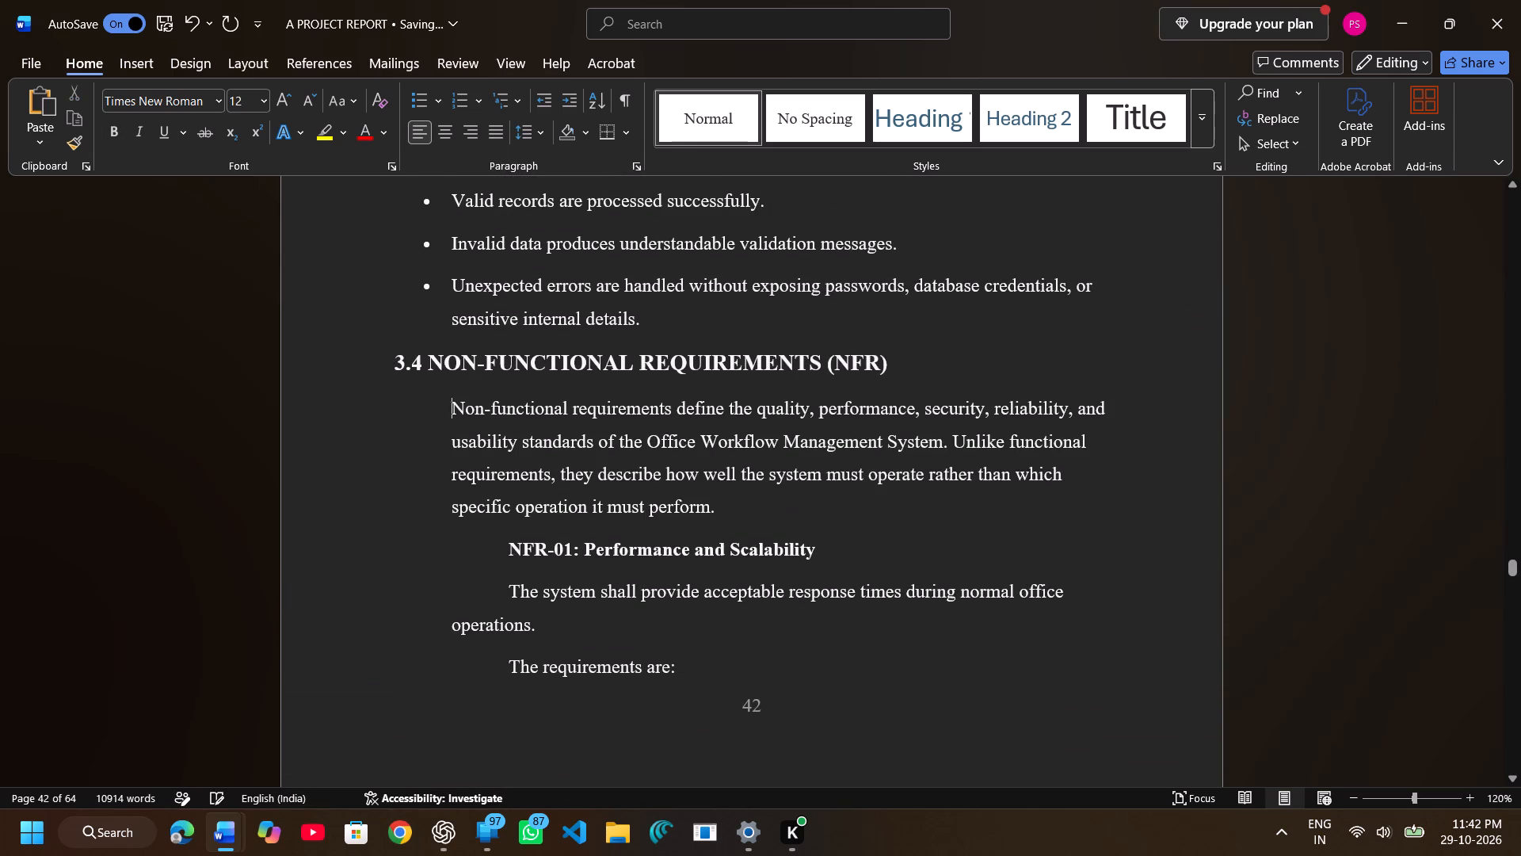
key("BackSpace")
Set the heading "NFR-01: Performance and Scalability" on page 42 to font size 14 and remove its indent.
scroll(505, 413, "down", 1)
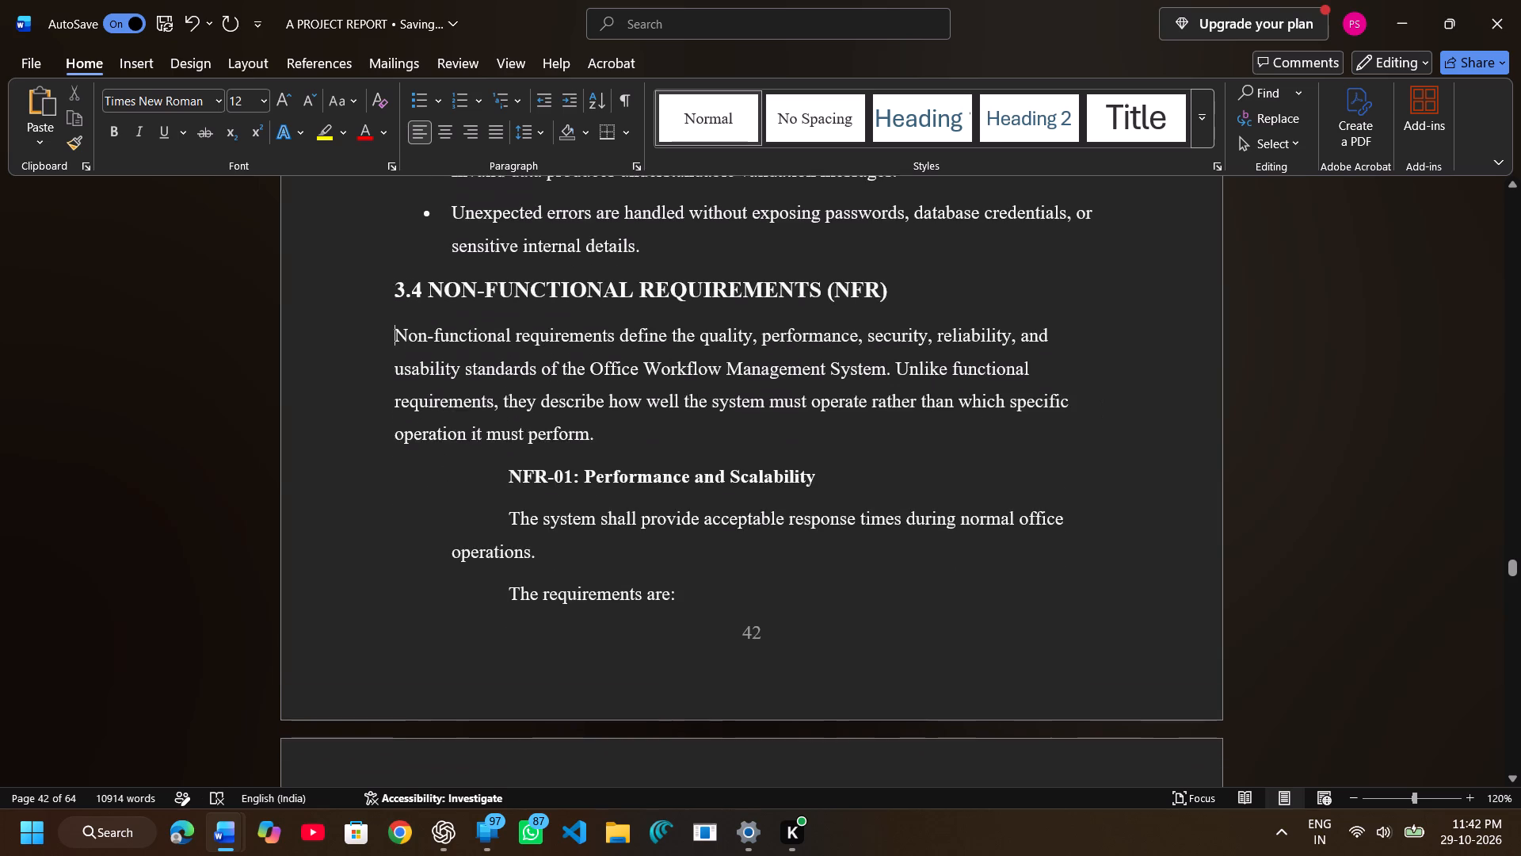
scroll(505, 413, "down", 1)
left_click_drag(501, 376, 724, 380)
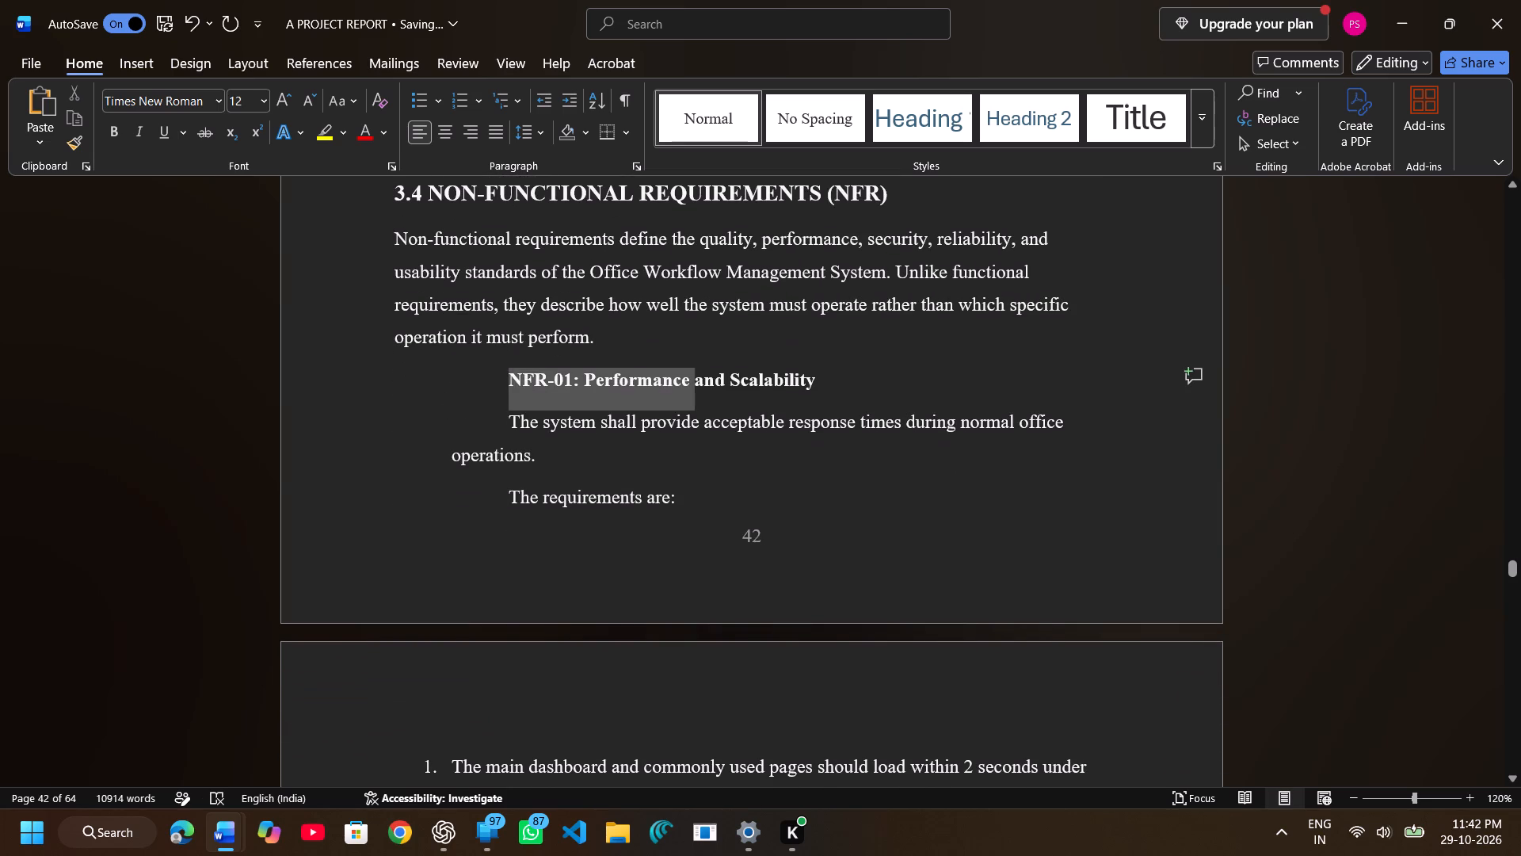
left_click_drag(724, 380, 801, 384)
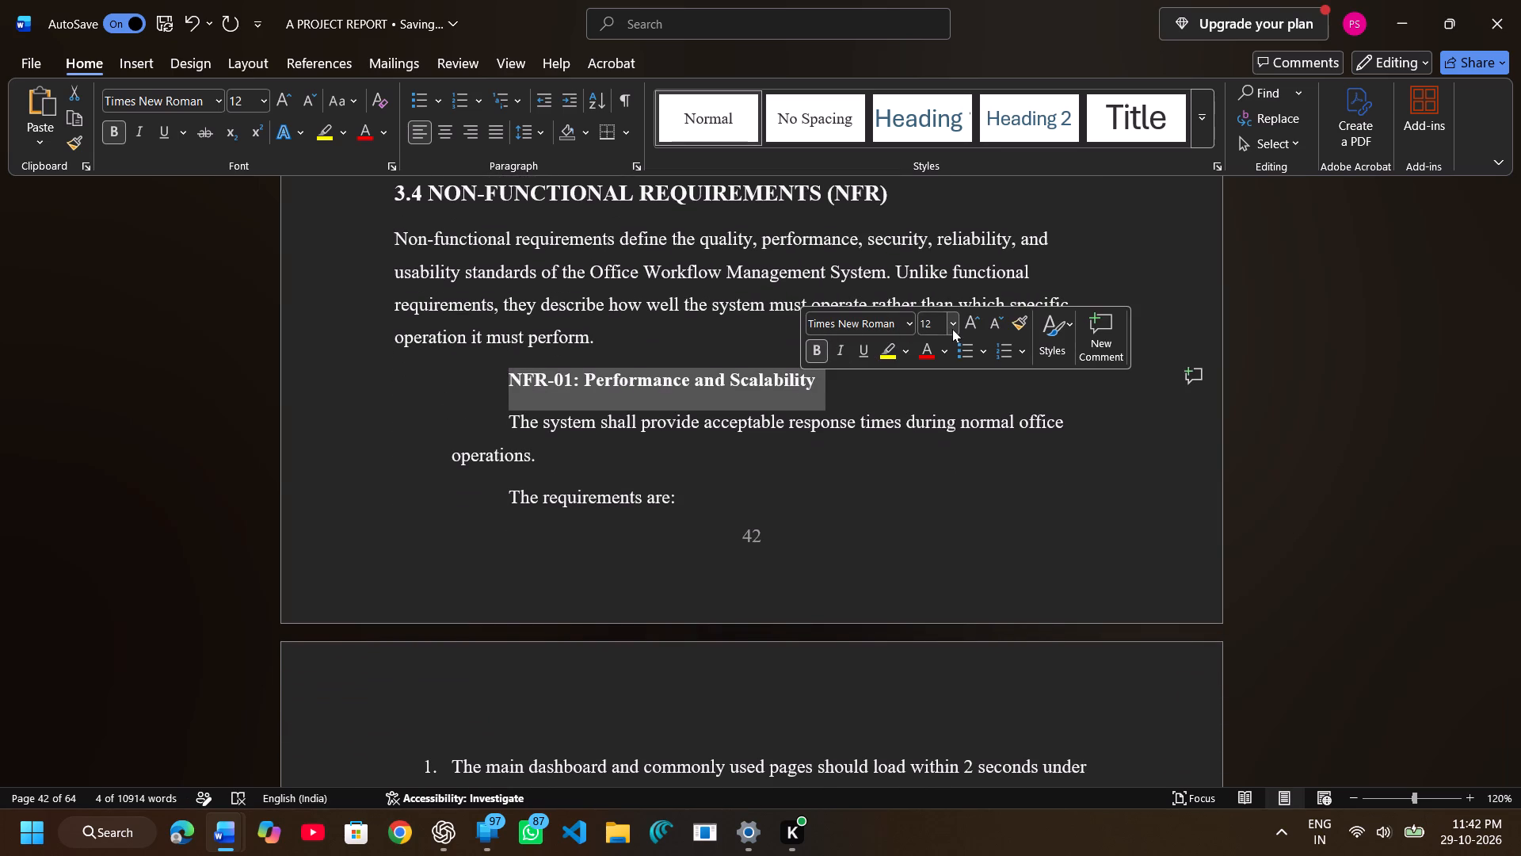
left_click(952, 329)
left_click(936, 467)
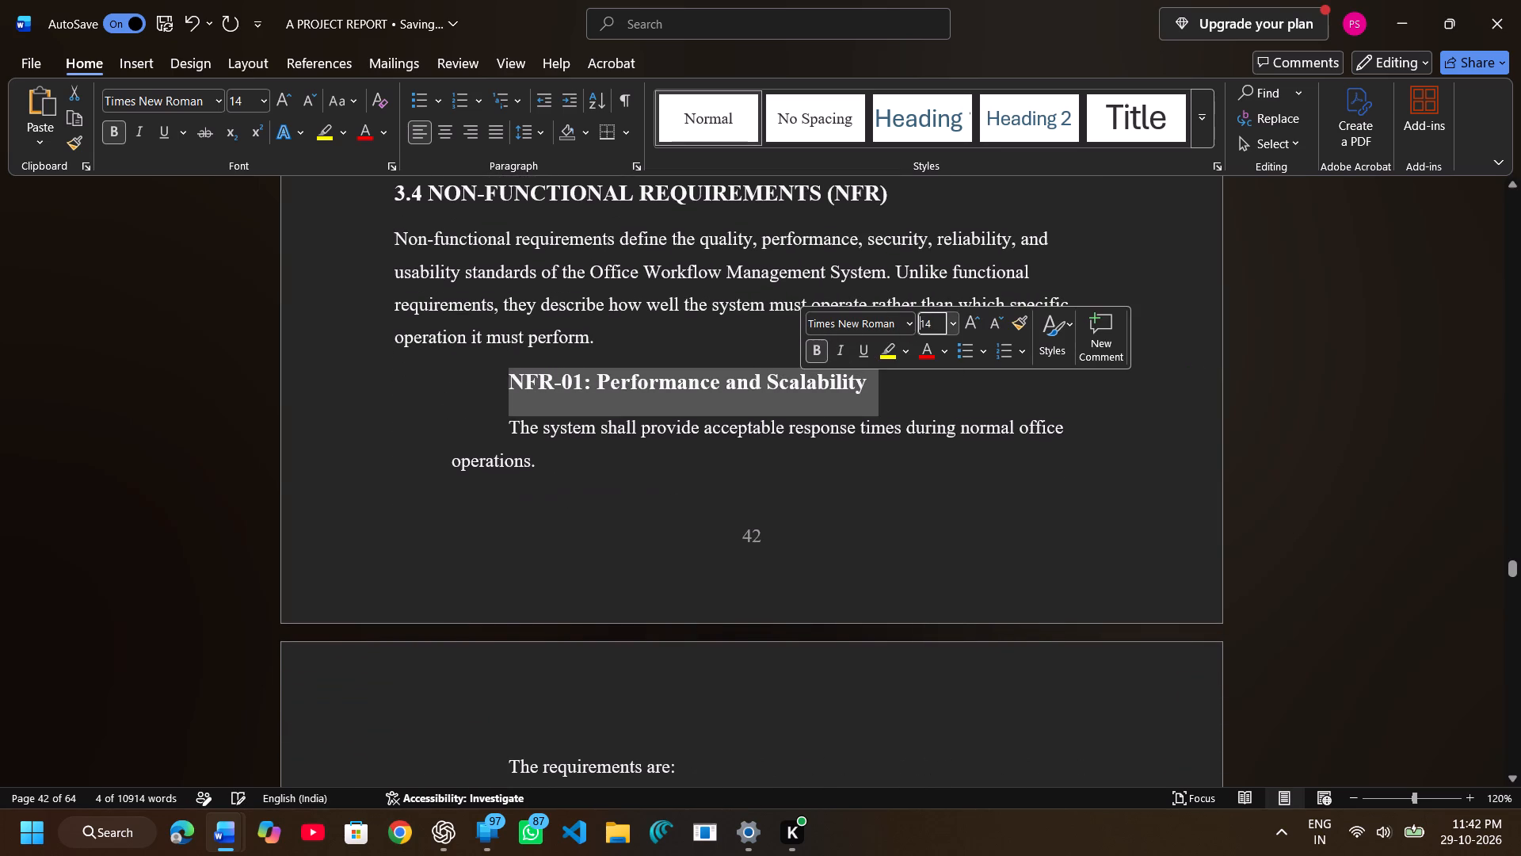
left_click(491, 392)
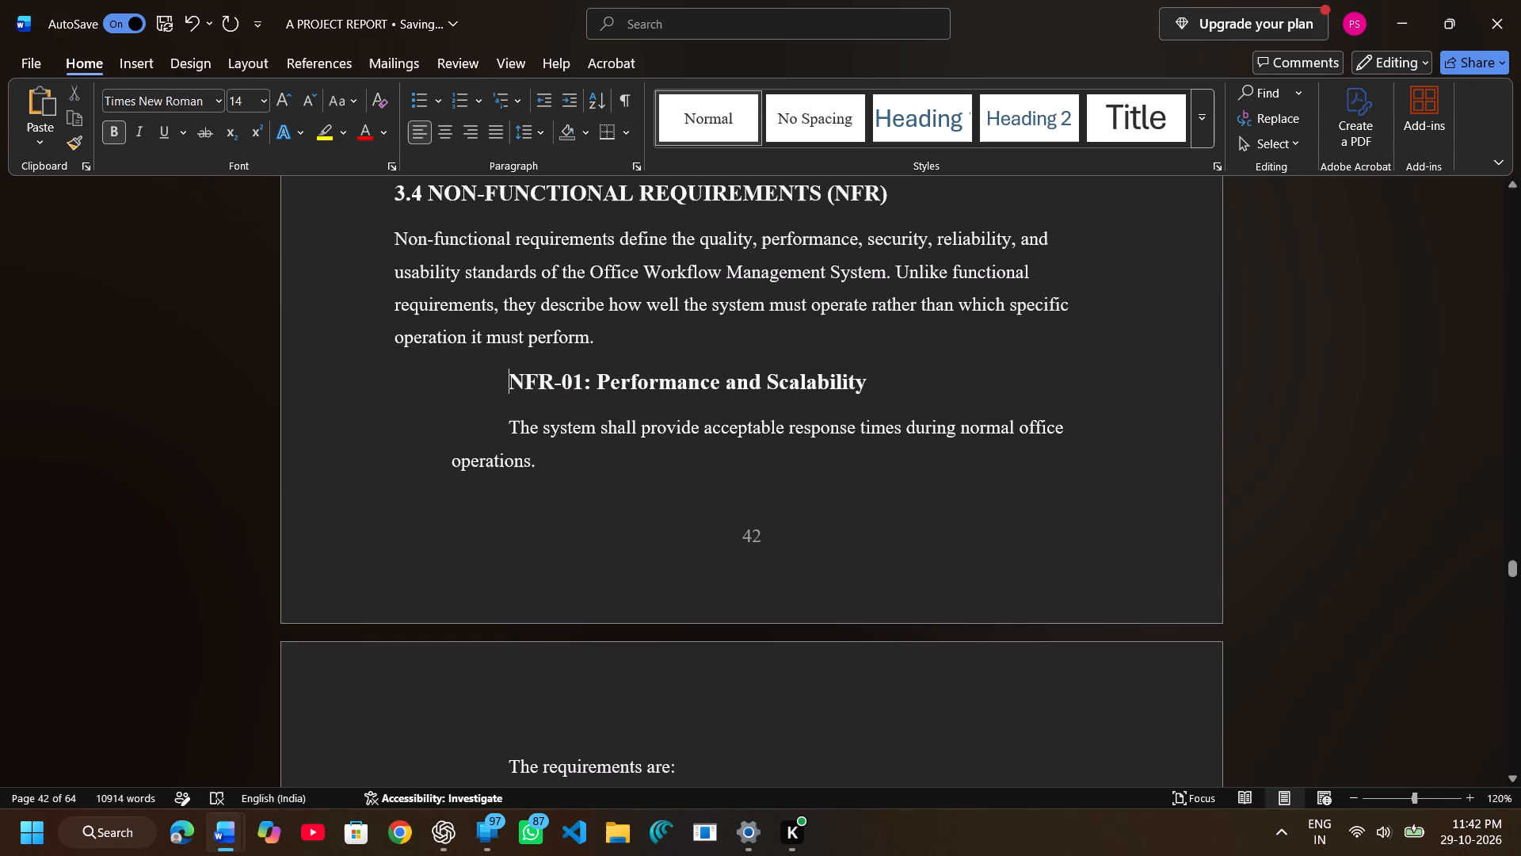
key("BackSpace")
Set the NFR-01 line "The requirements are:" on page 43 to font size 14.
scroll(491, 392, "down", 1)
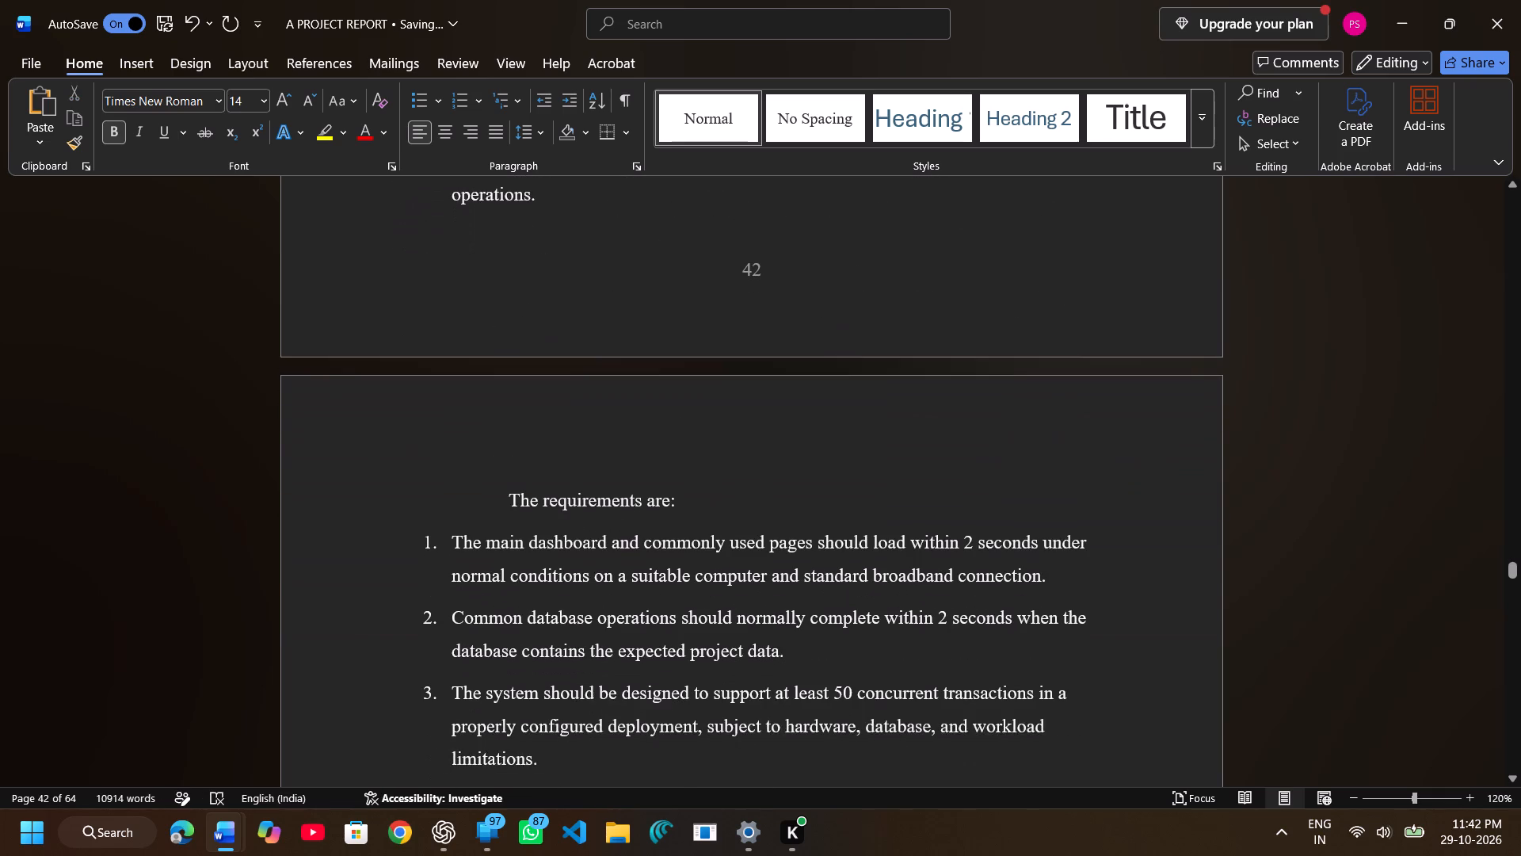
scroll(491, 392, "down", 1)
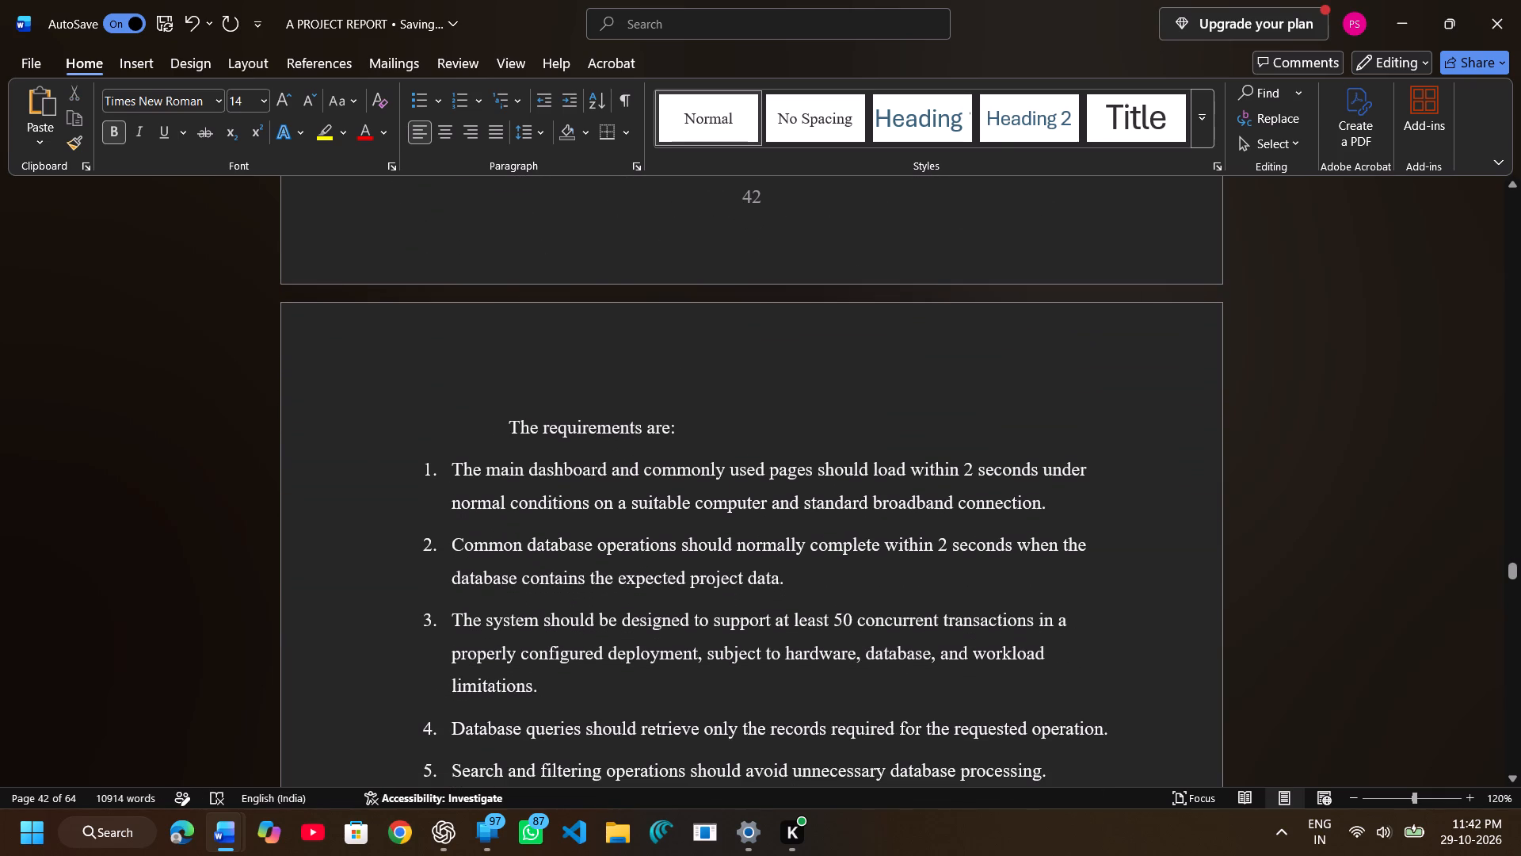
left_click(497, 423)
left_click_drag(497, 423, 682, 422)
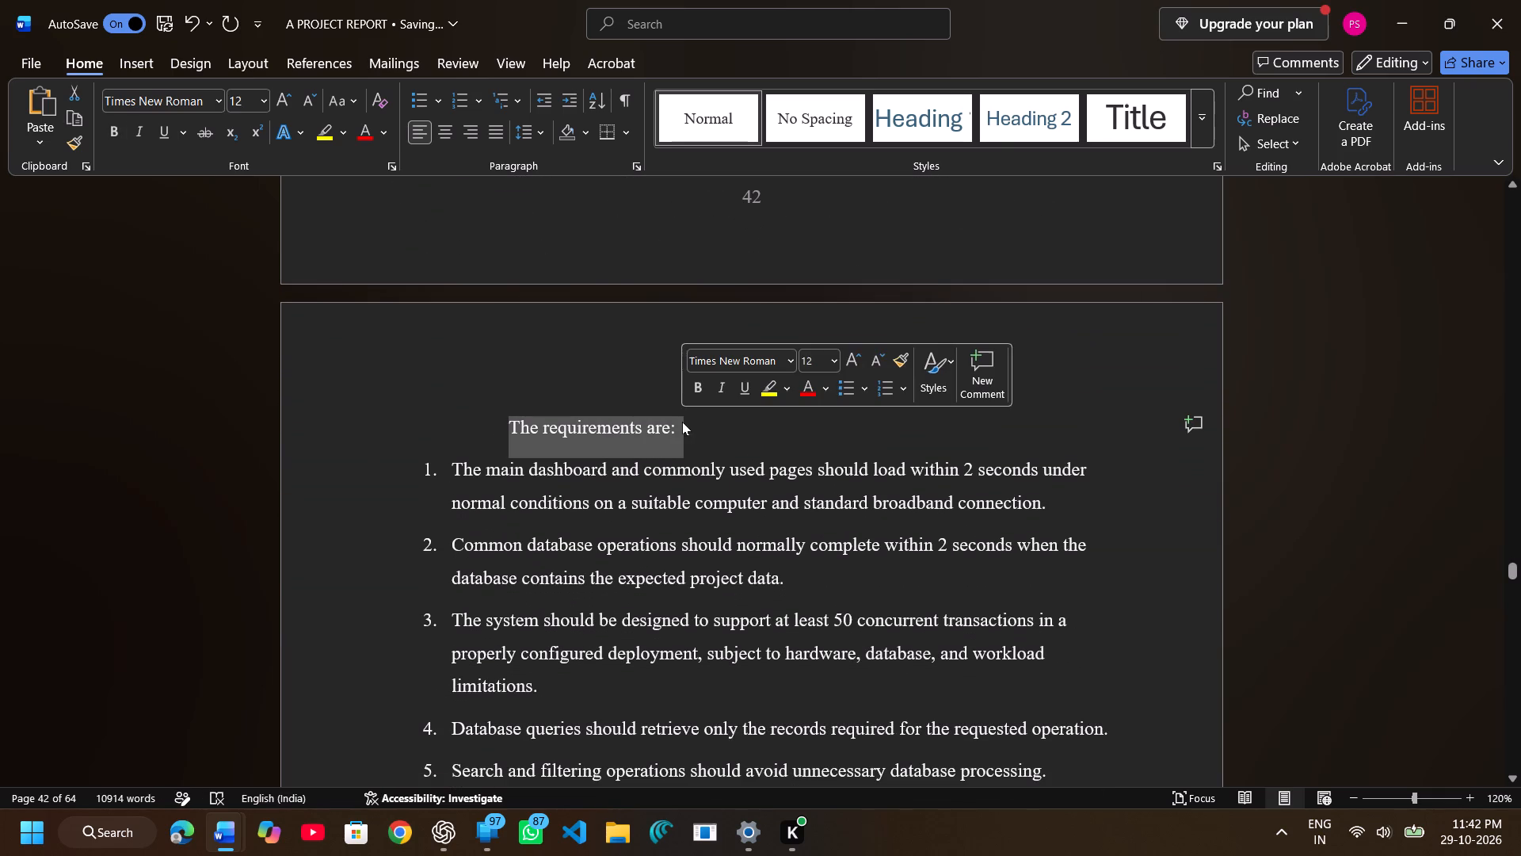
left_click(826, 365)
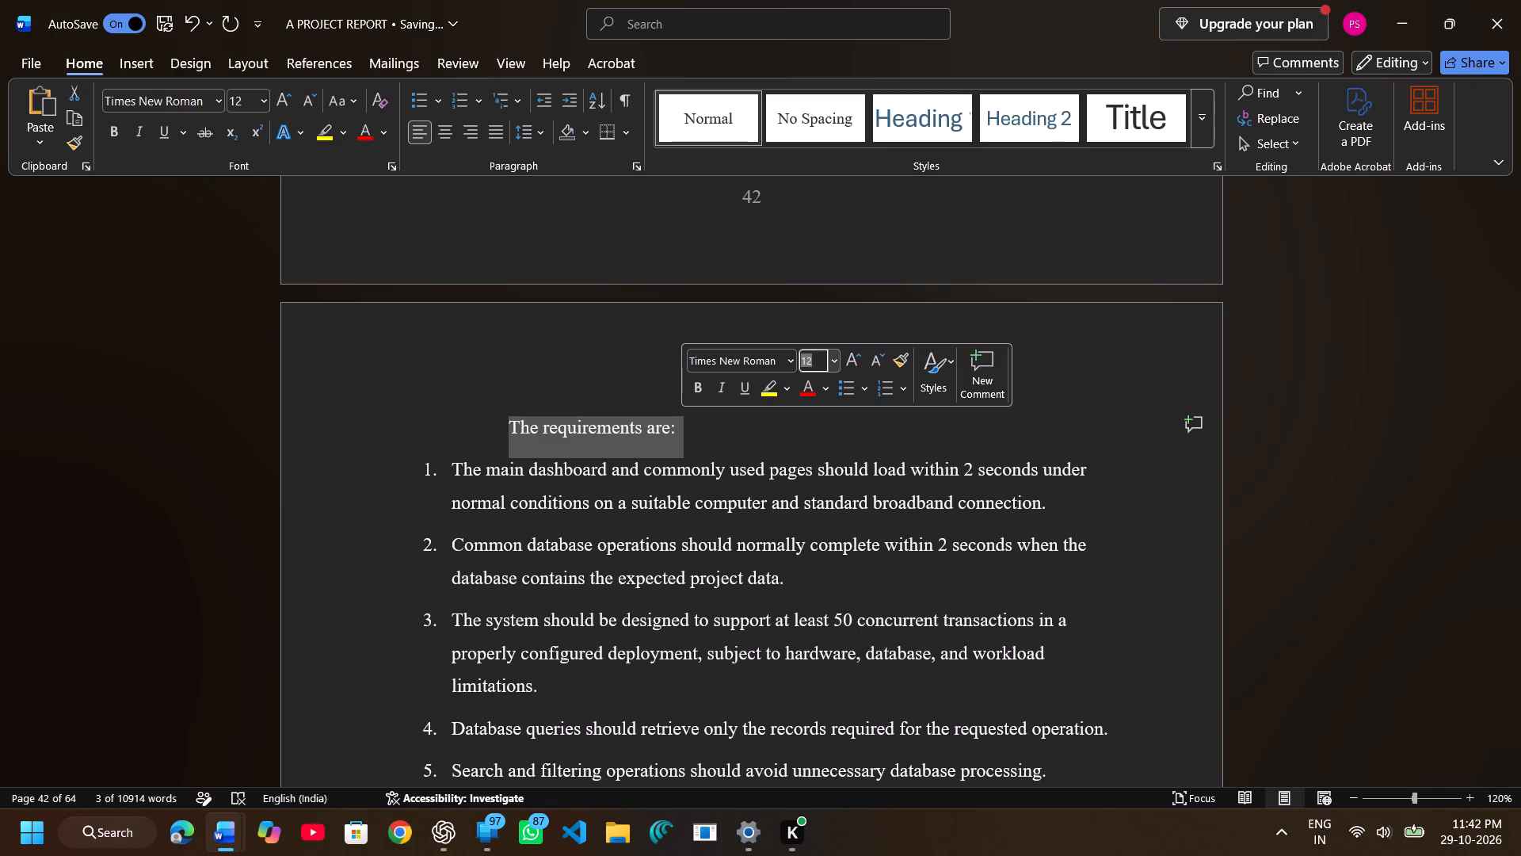
left_click(832, 363)
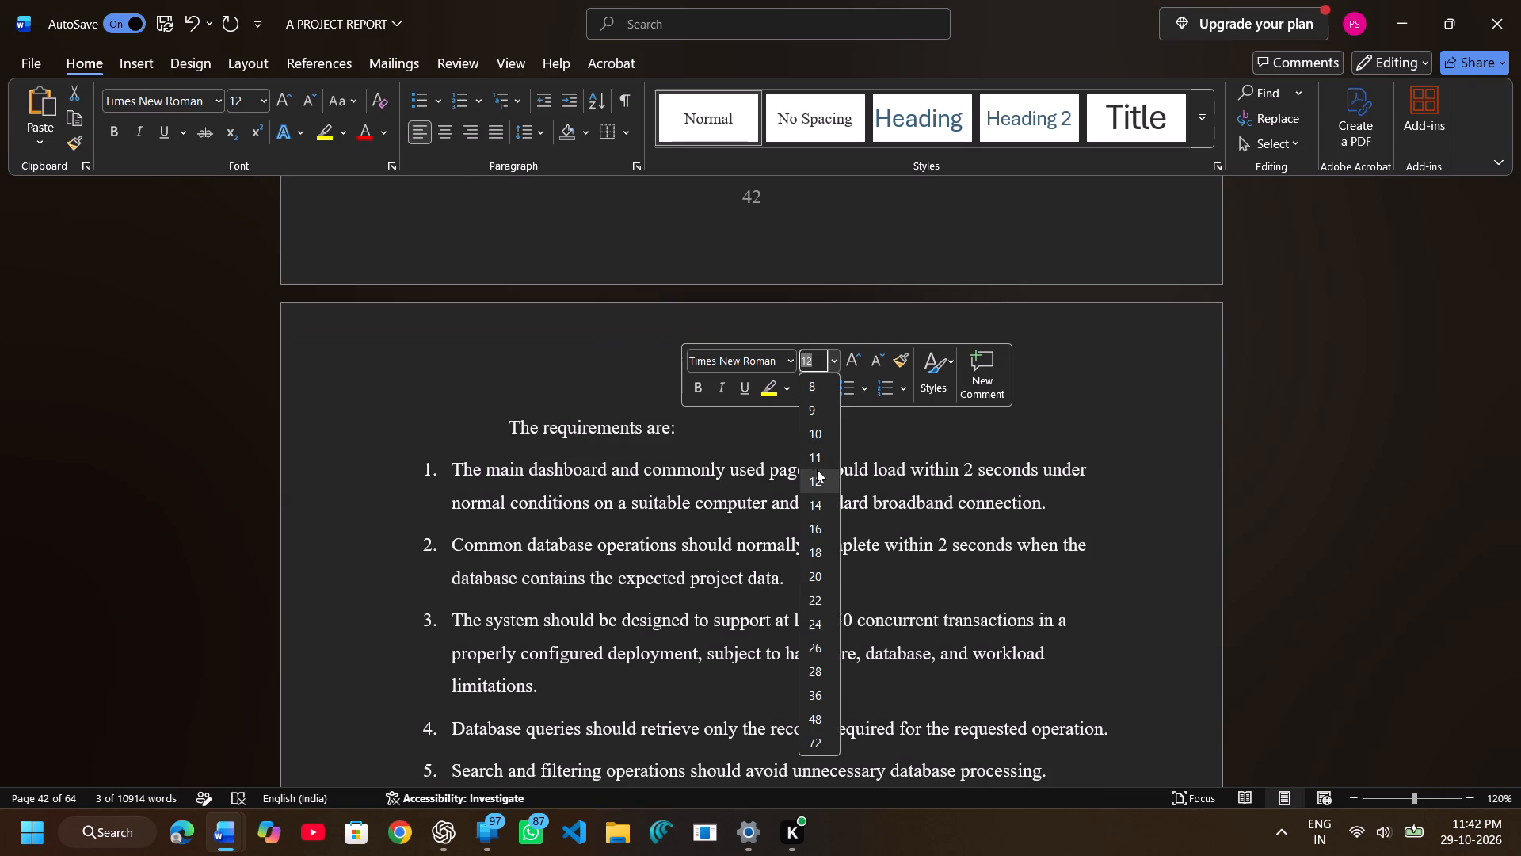
left_click(818, 499)
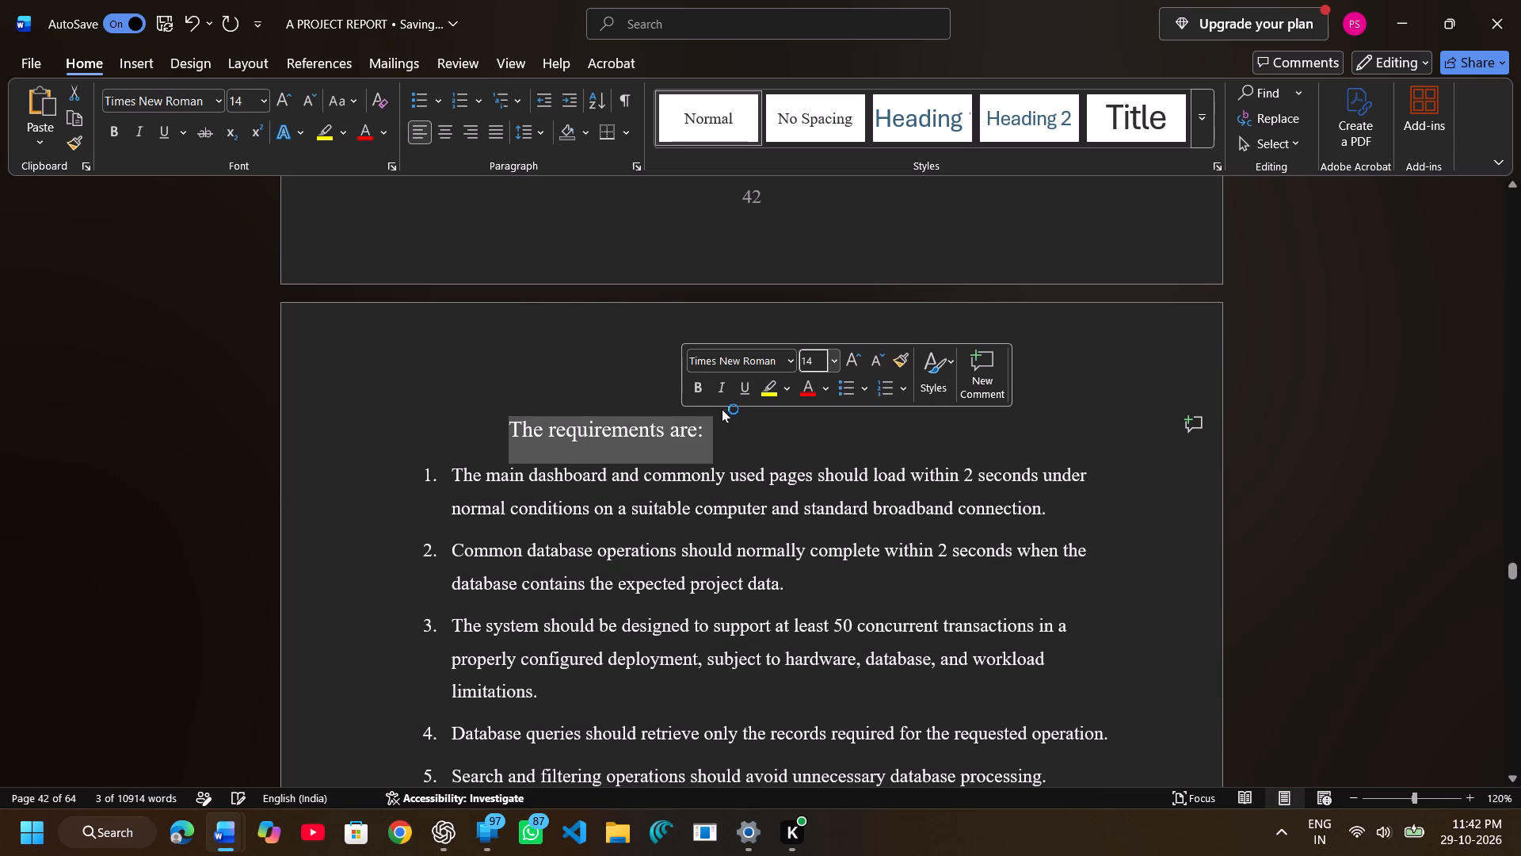
left_click(692, 378)
left_click(501, 426)
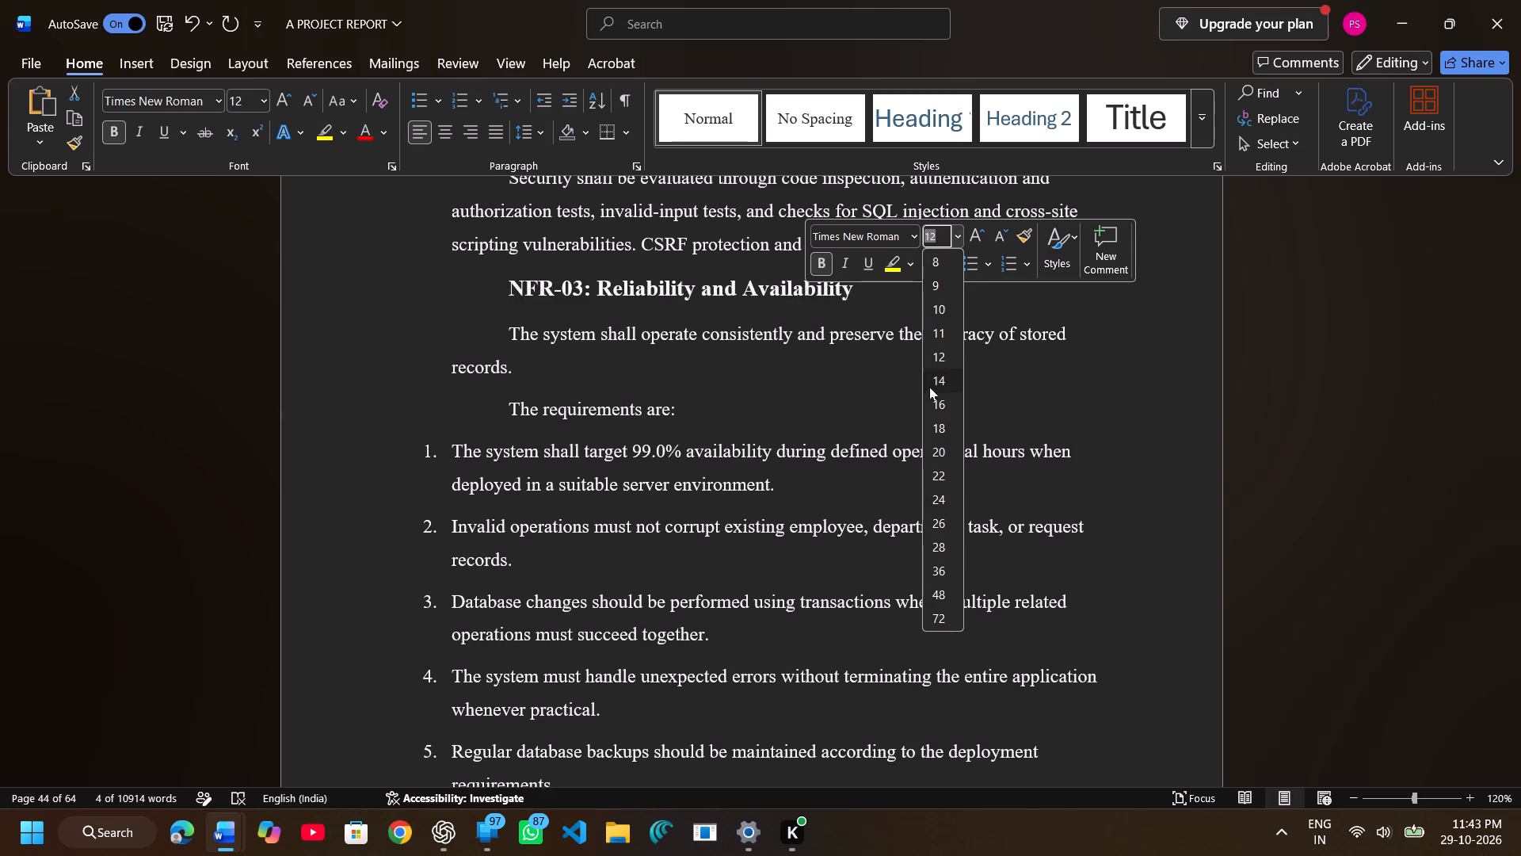
Remove the indent of the heading "NFR-03: Reliability and Availability", and set its "The requirements are:" line to font size 14 without an indent.
left_click(509, 292)
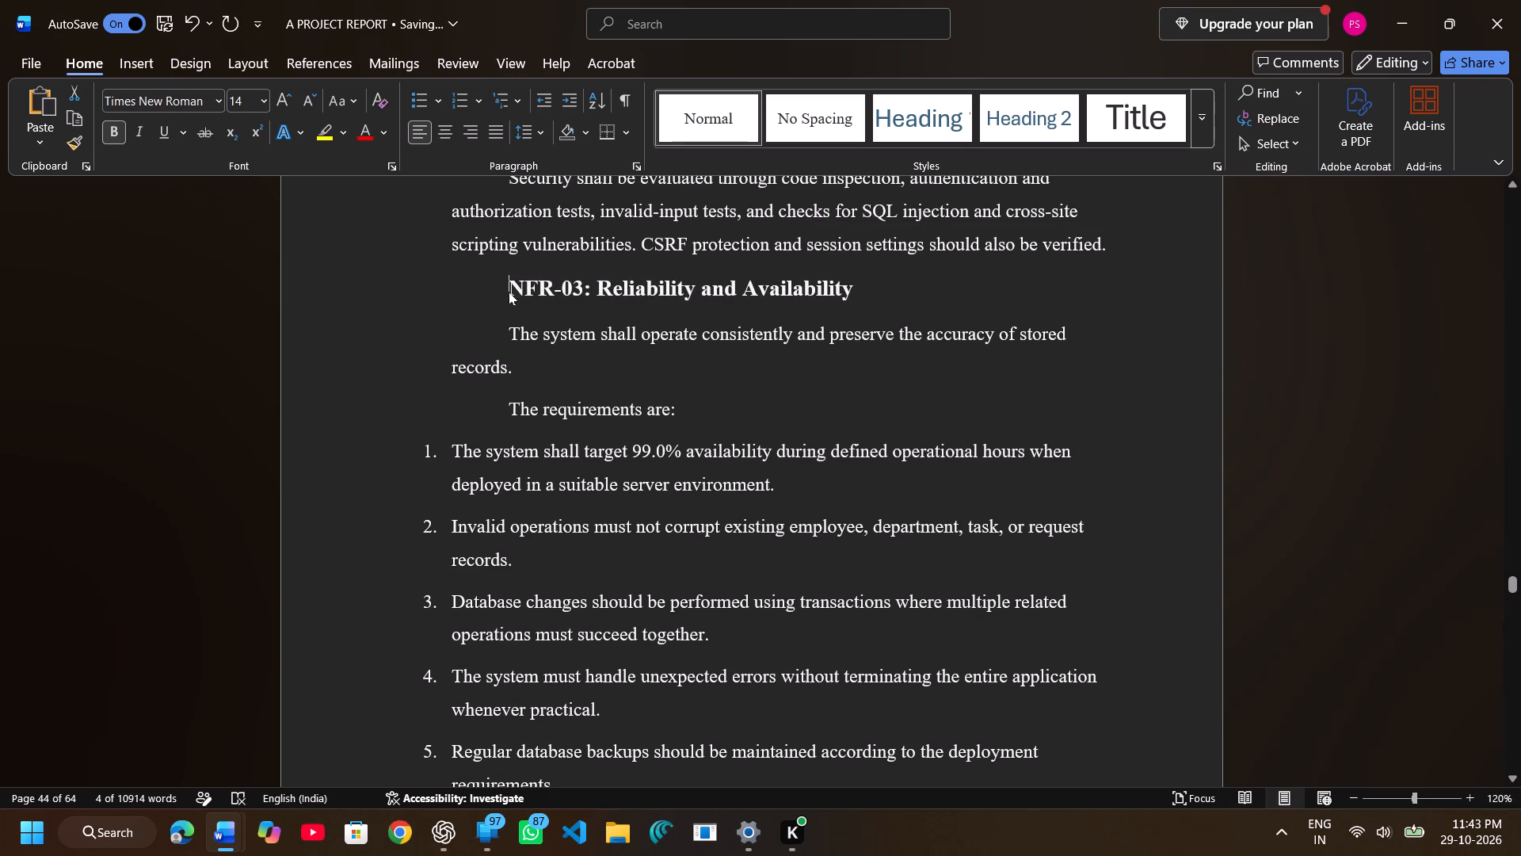
key("BackSpace")
left_click_drag(507, 396, 688, 413)
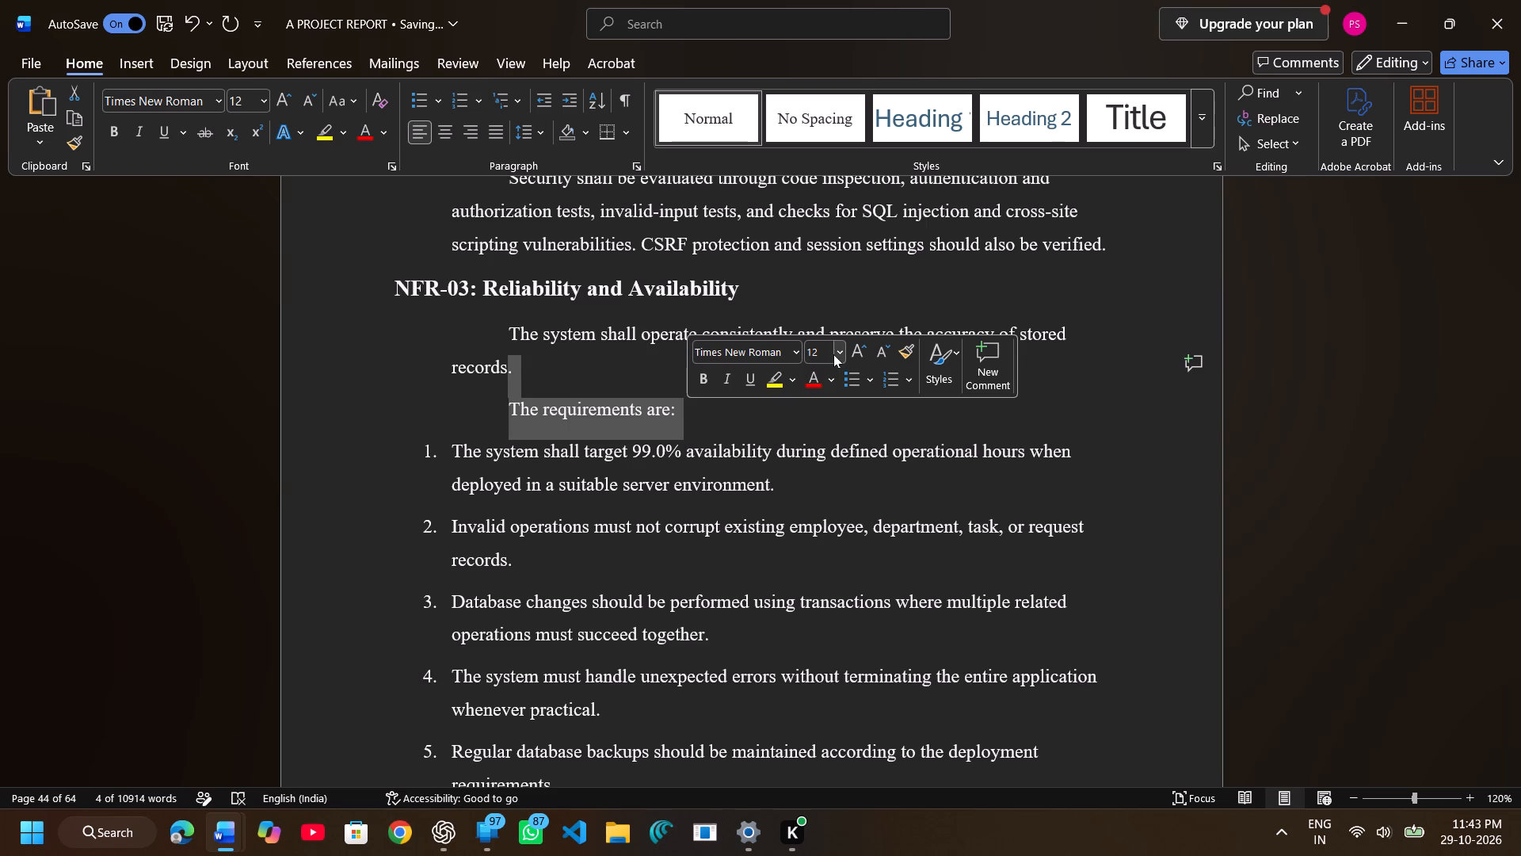
left_click(833, 354)
left_click(826, 499)
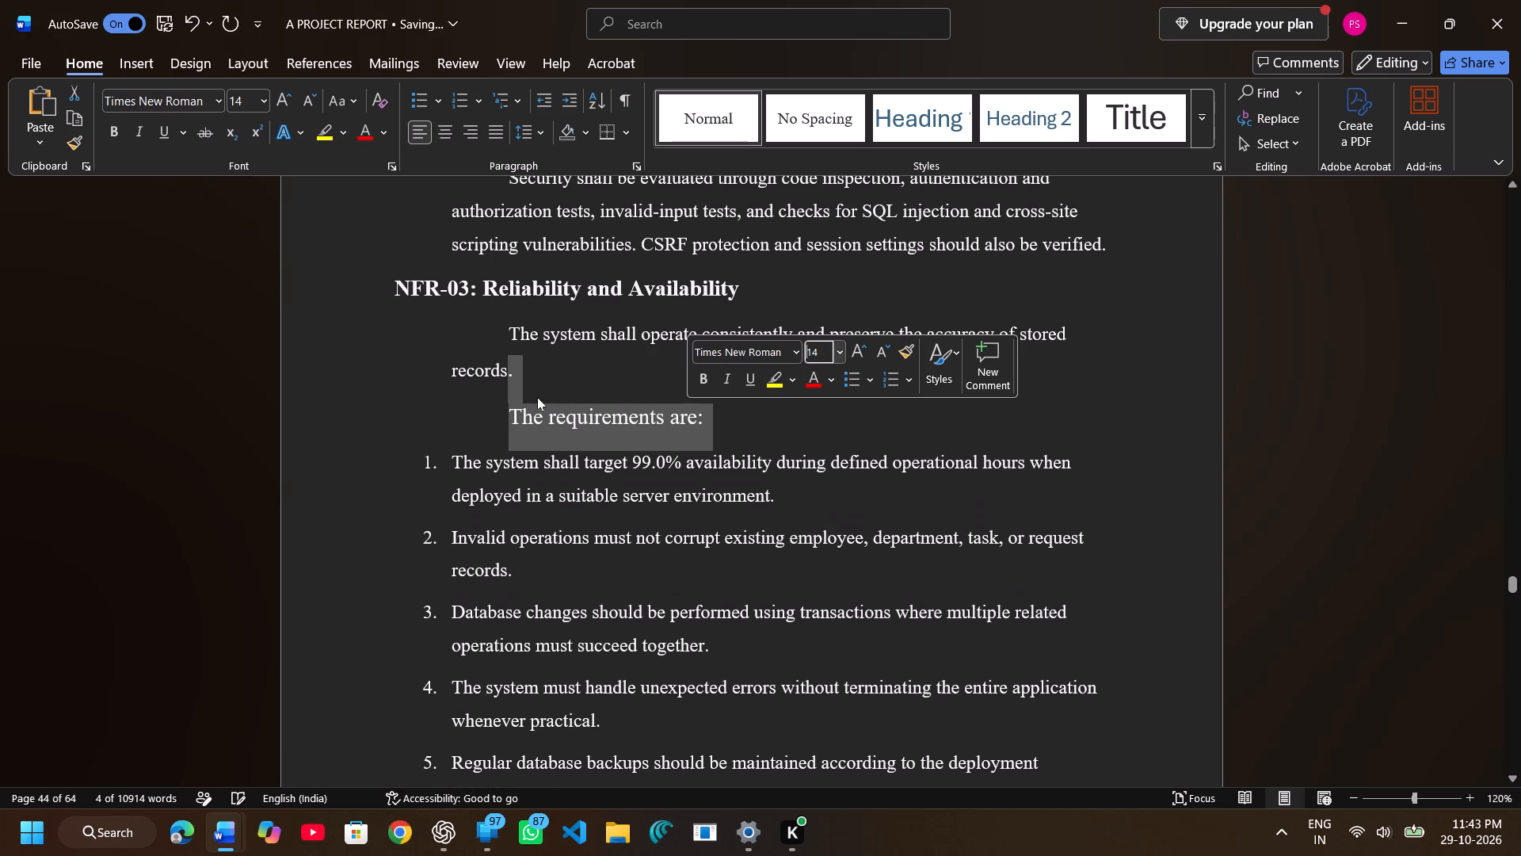
left_click(505, 415)
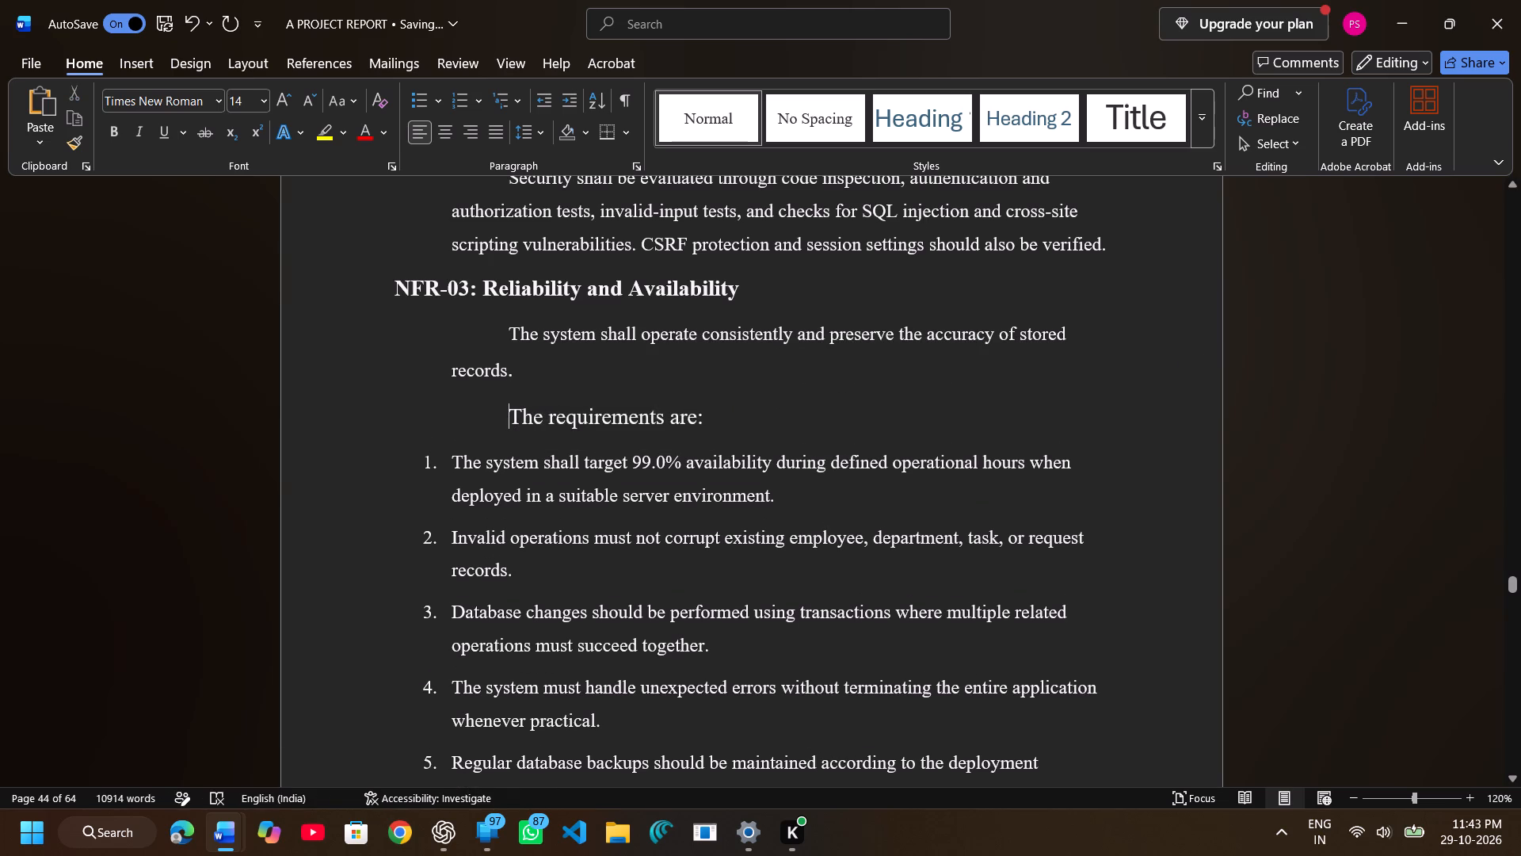
key("BackSpace")
Set the heading "NFR-04: Usability and User Interface" on page 45 to font size 14 and remove its indent.
scroll(505, 415, "down", 1)
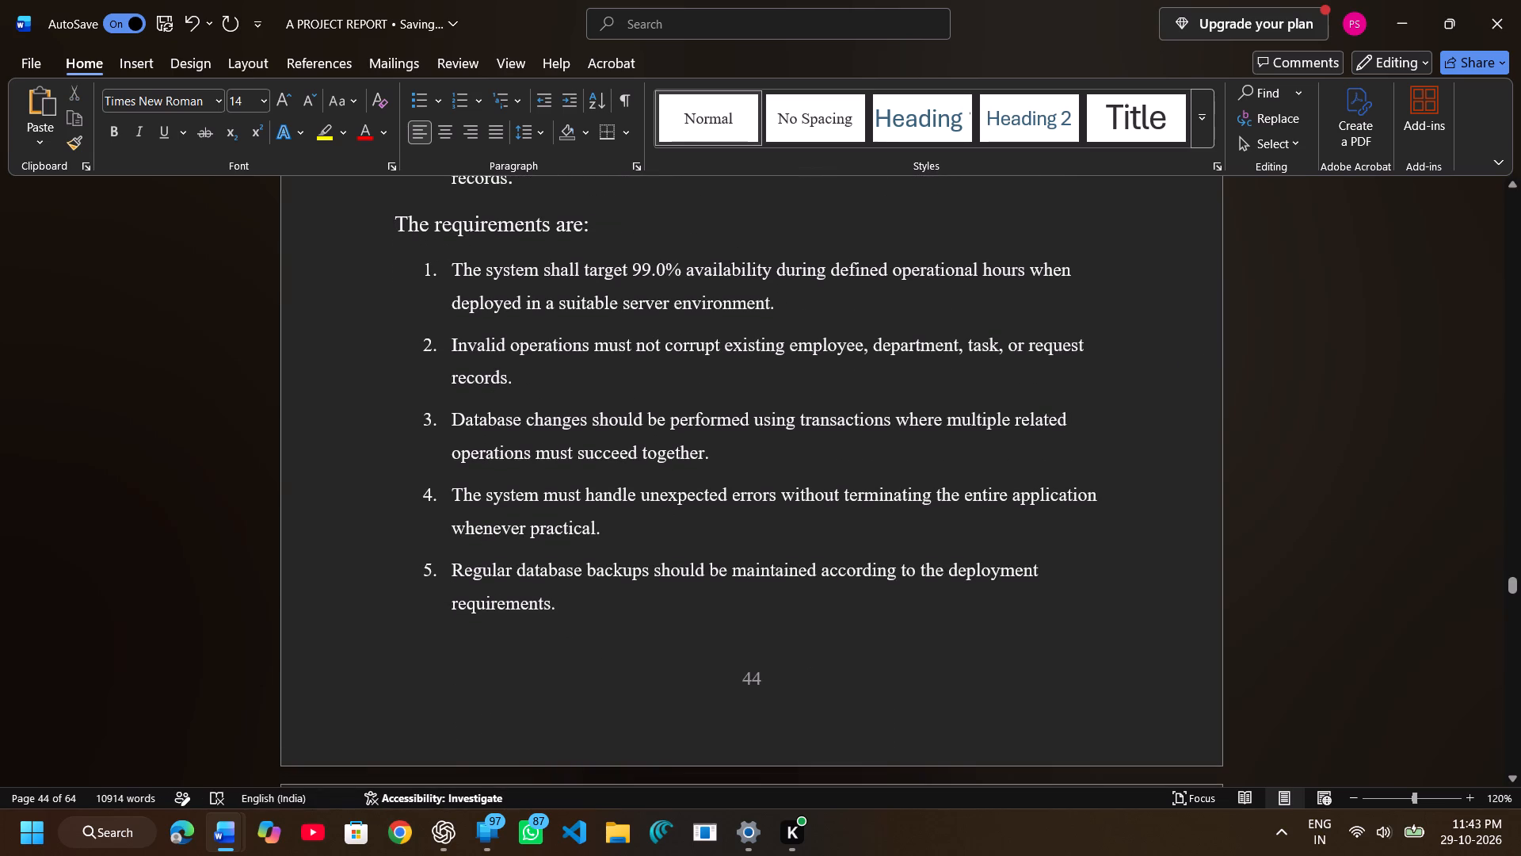
scroll(505, 415, "down", 2)
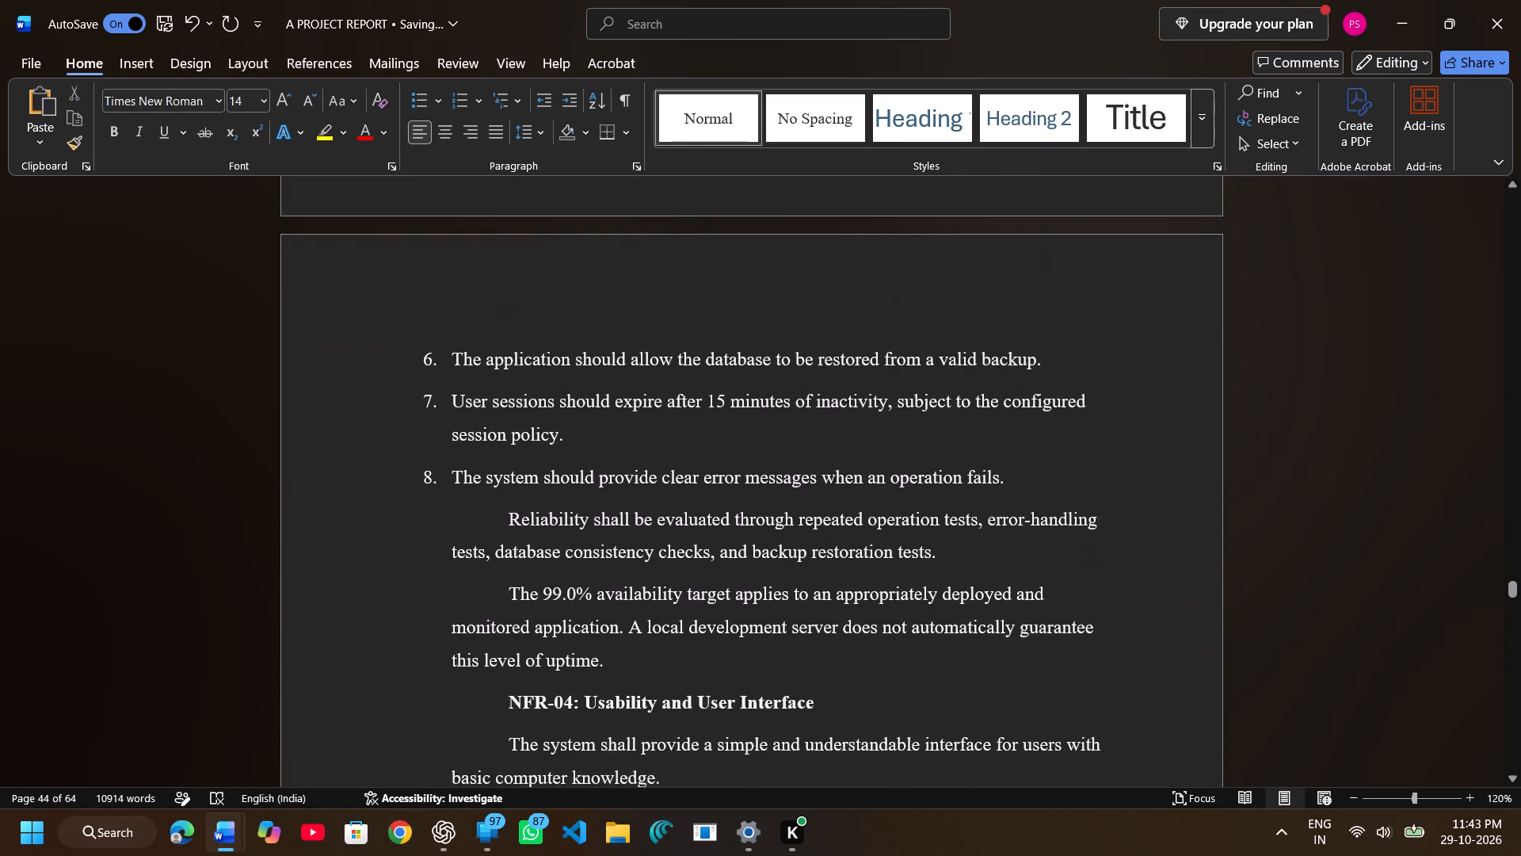
scroll(505, 415, "down", 2)
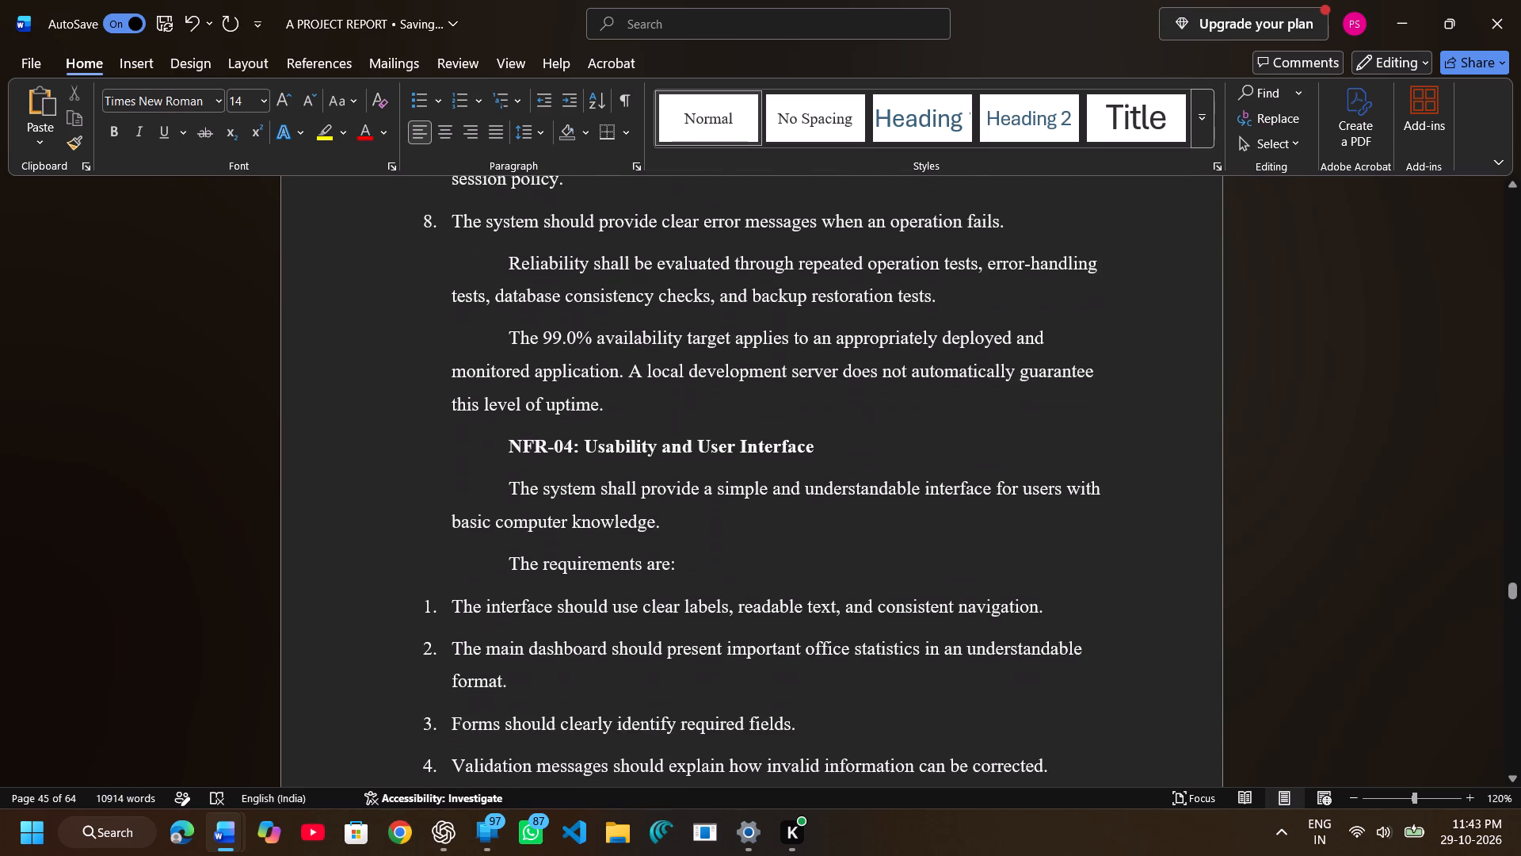
left_click_drag(503, 436, 821, 449)
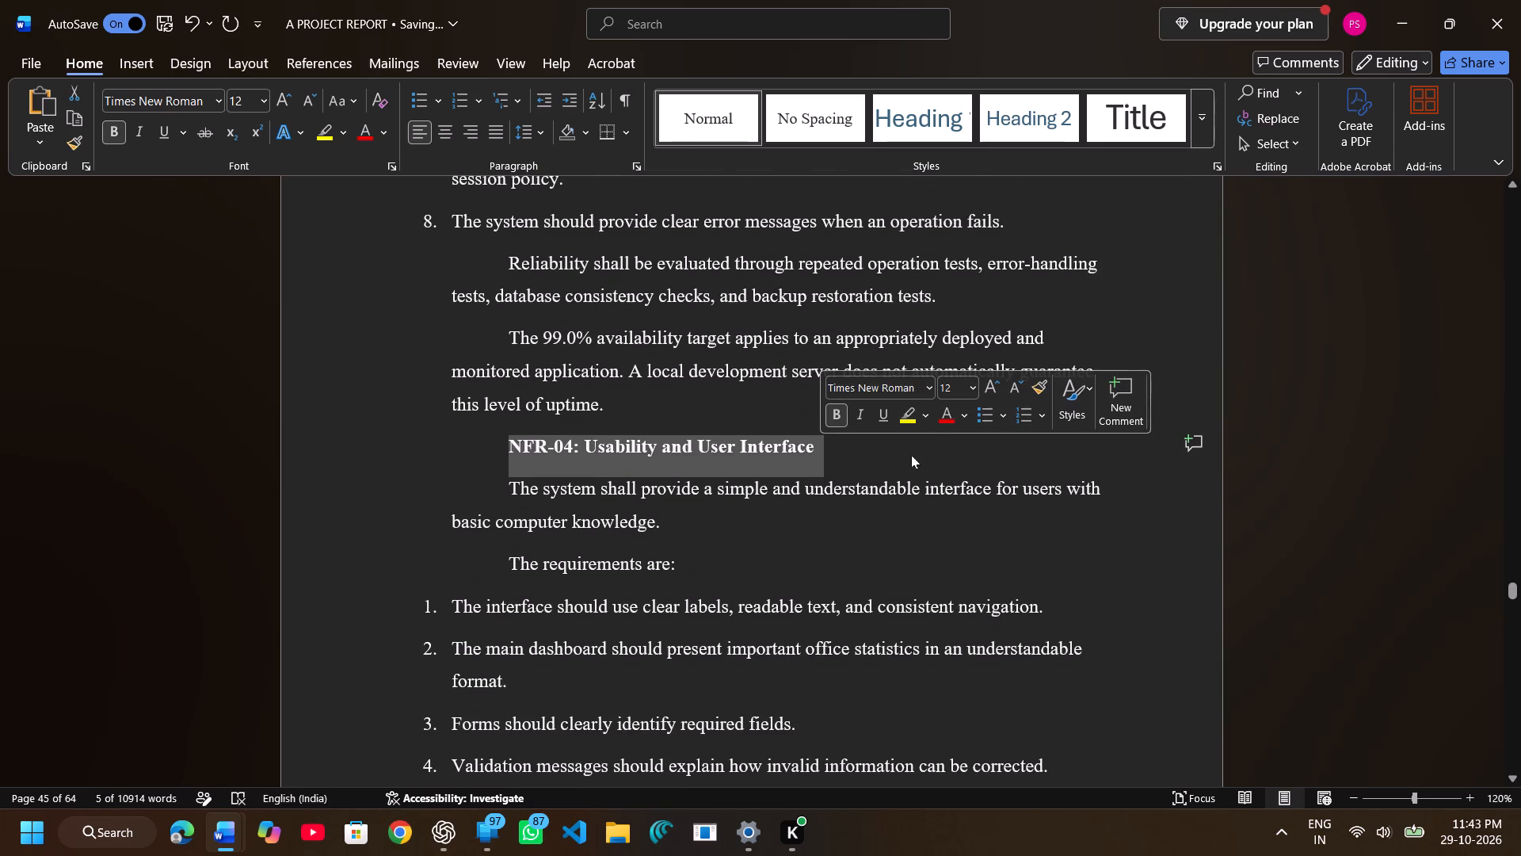
left_click(970, 395)
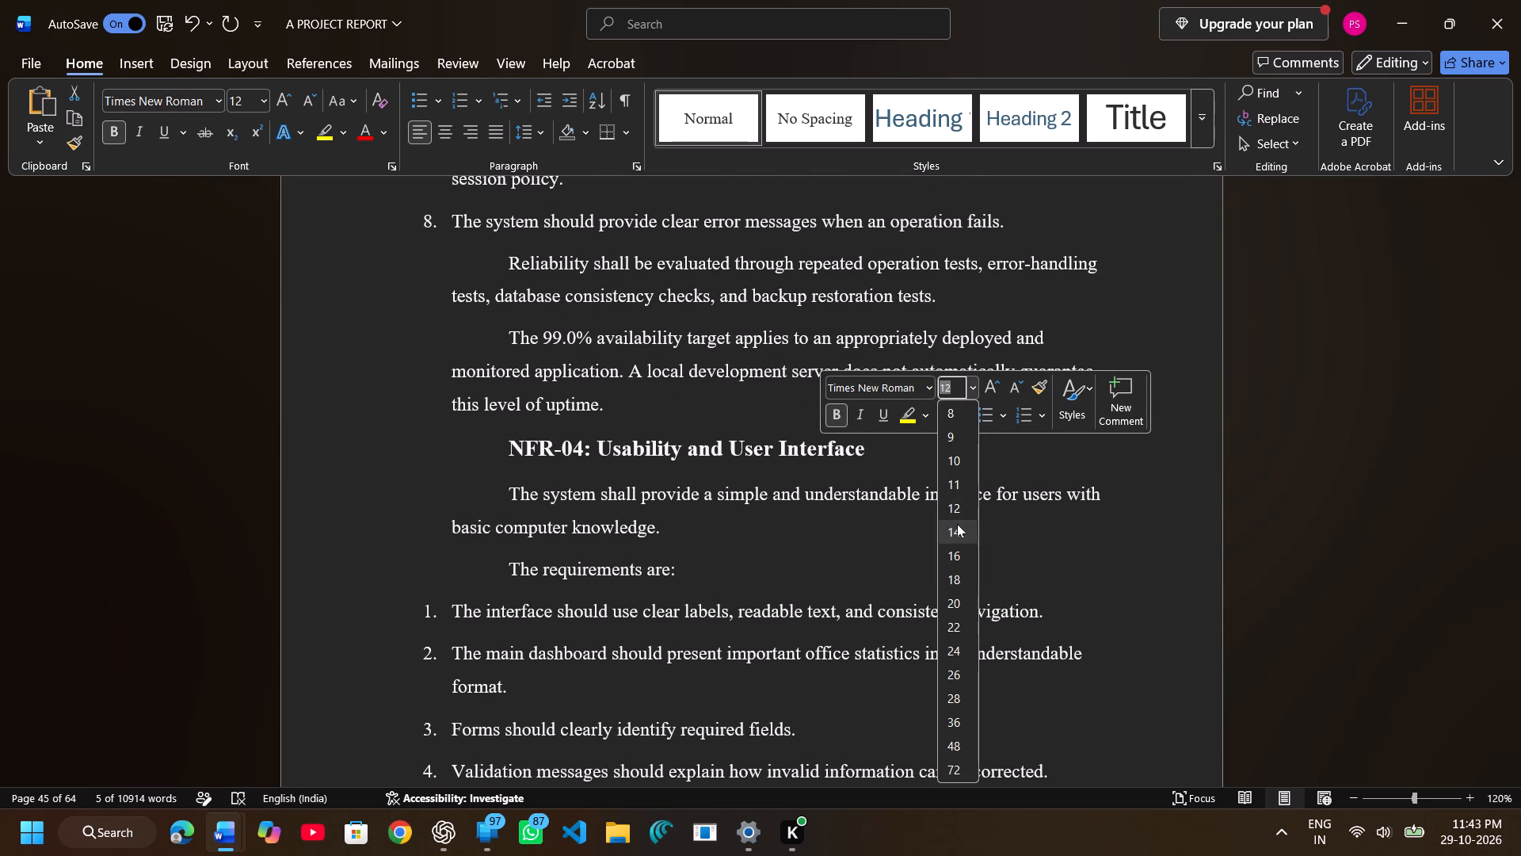
left_click(957, 524)
left_click(507, 437)
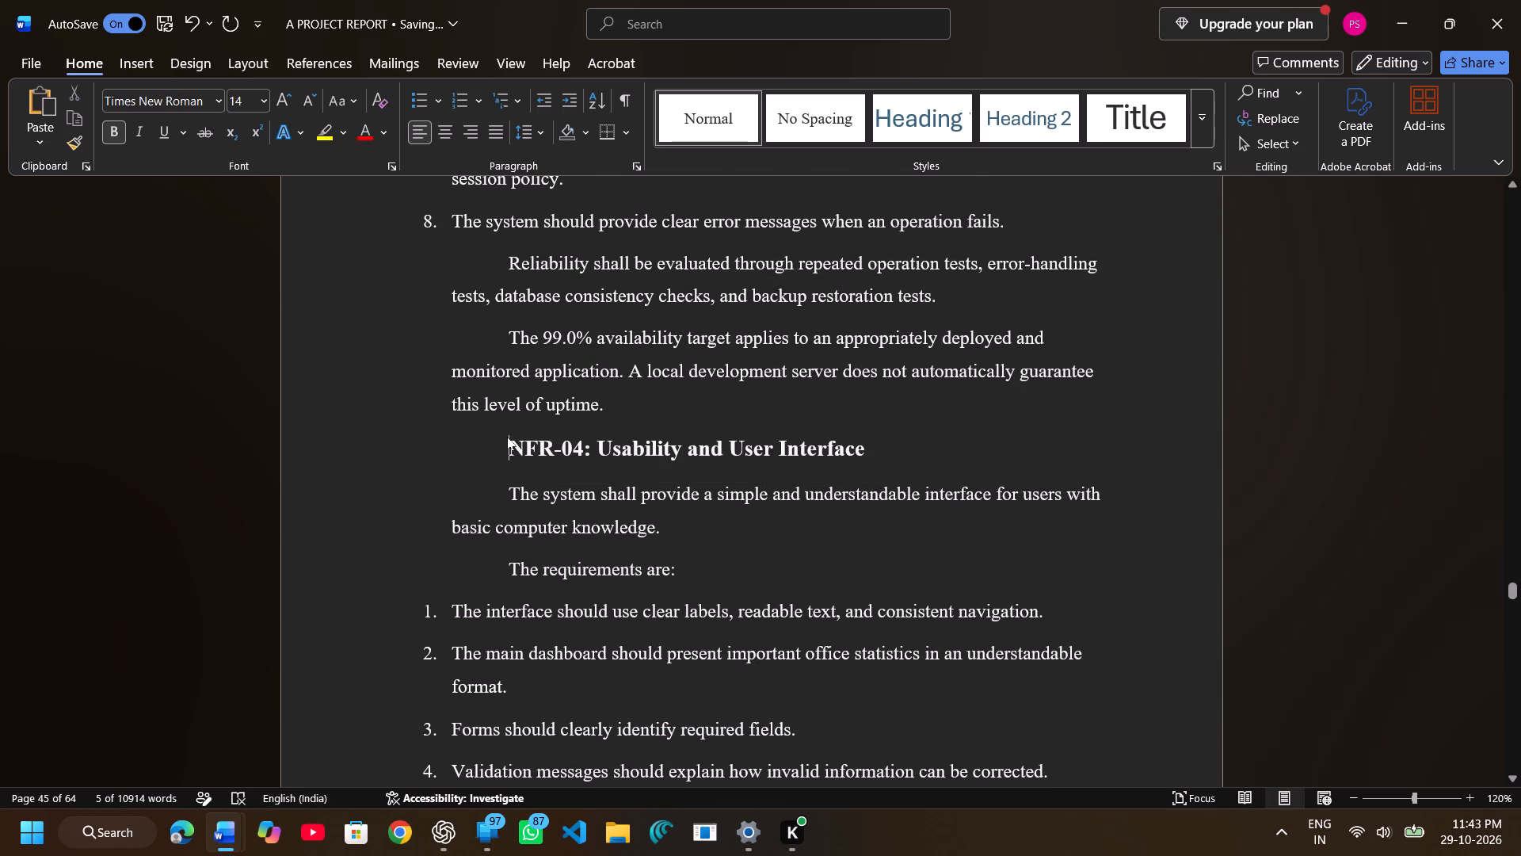
key("BackSpace")
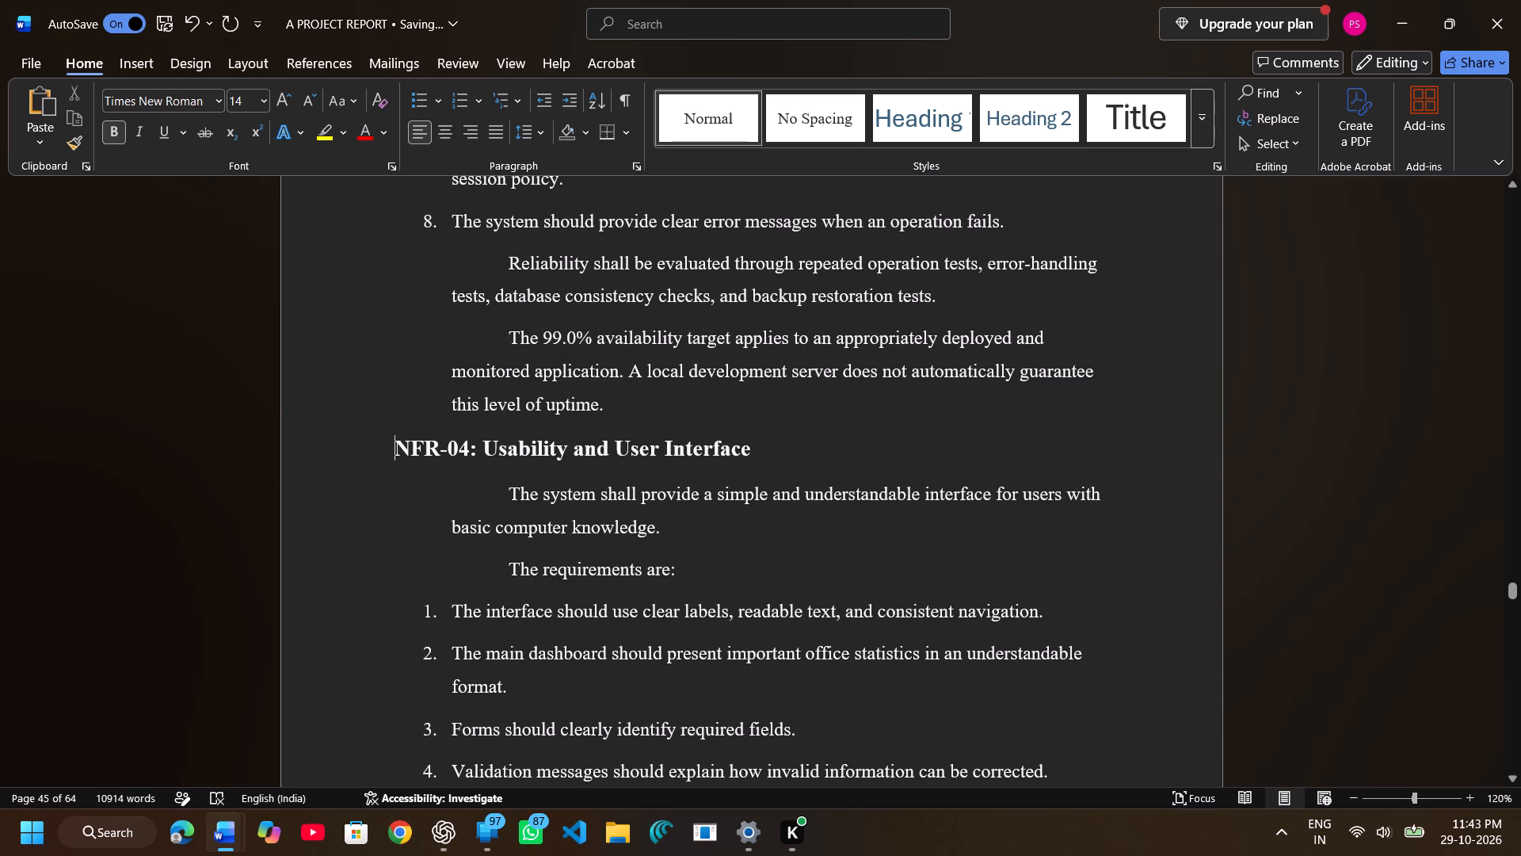
Set the NFR-04 line "The requirements are:" on page 45 to font size 14 and remove its indent.
left_click_drag(509, 572, 736, 573)
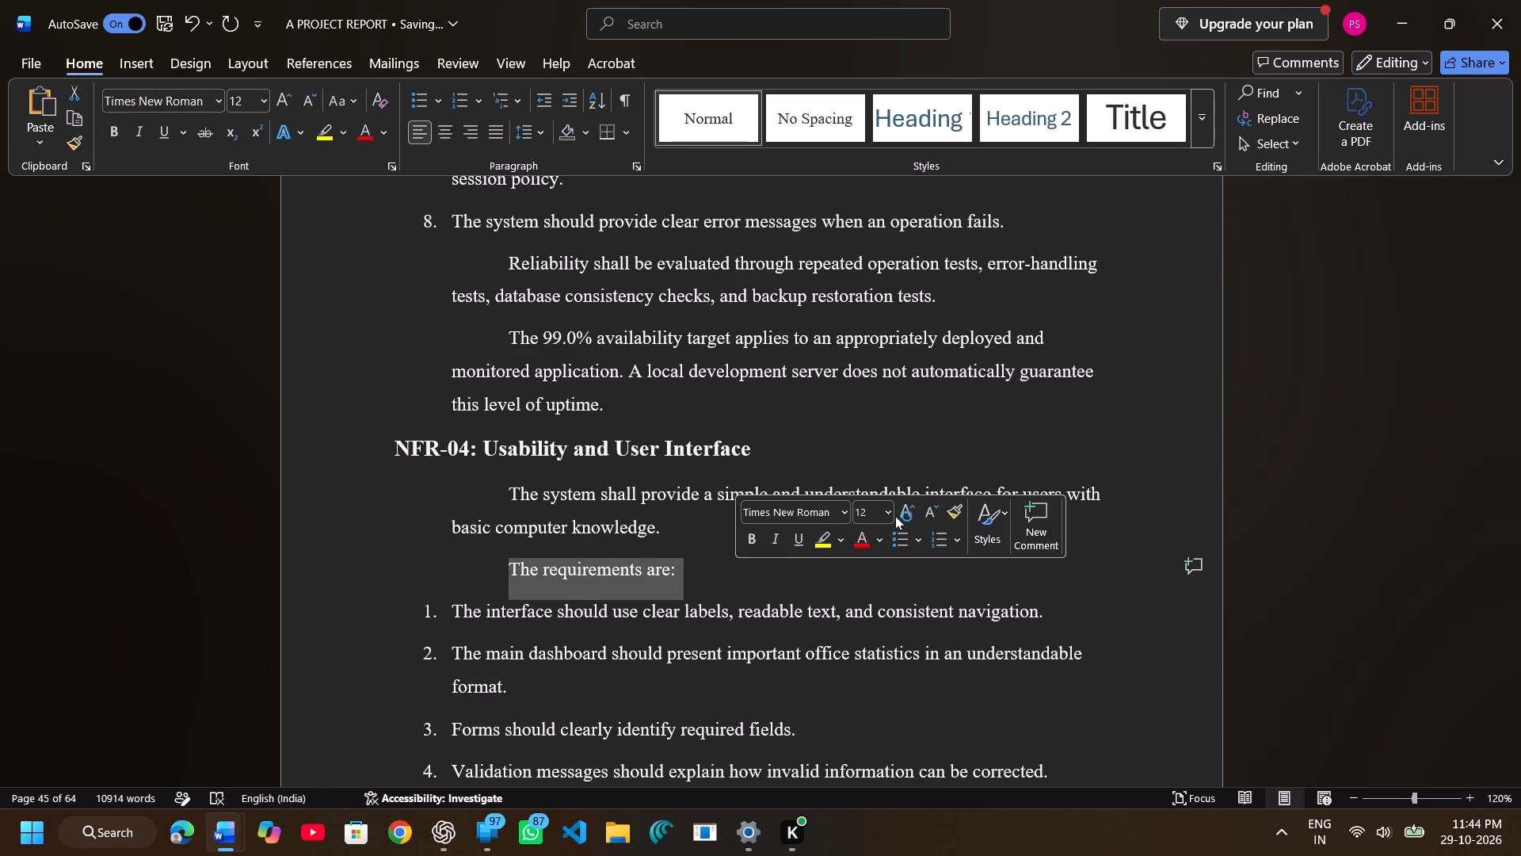
left_click(888, 515)
left_click(869, 243)
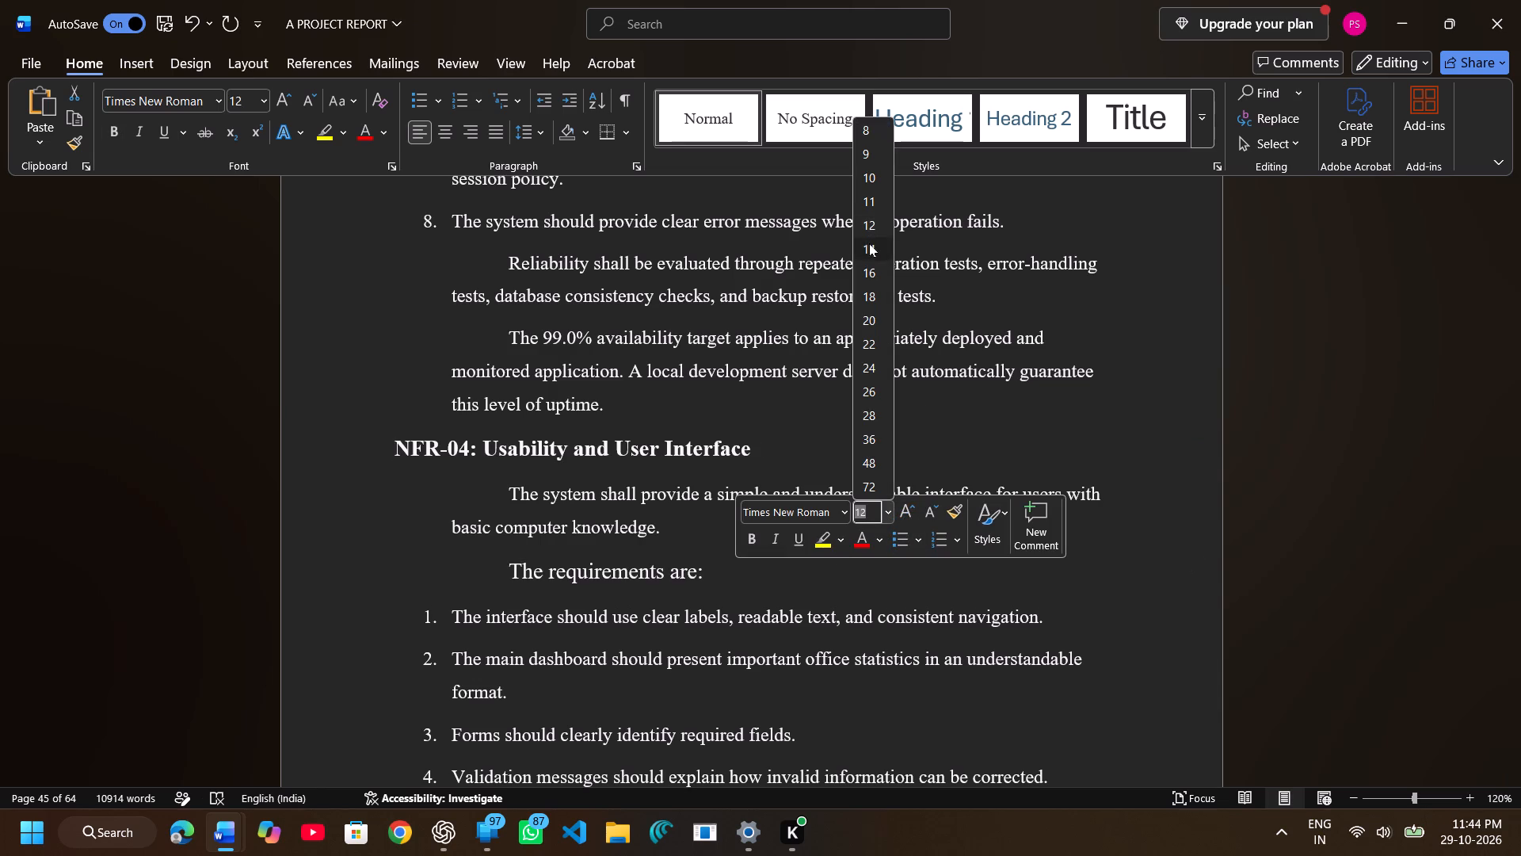
left_click(503, 571)
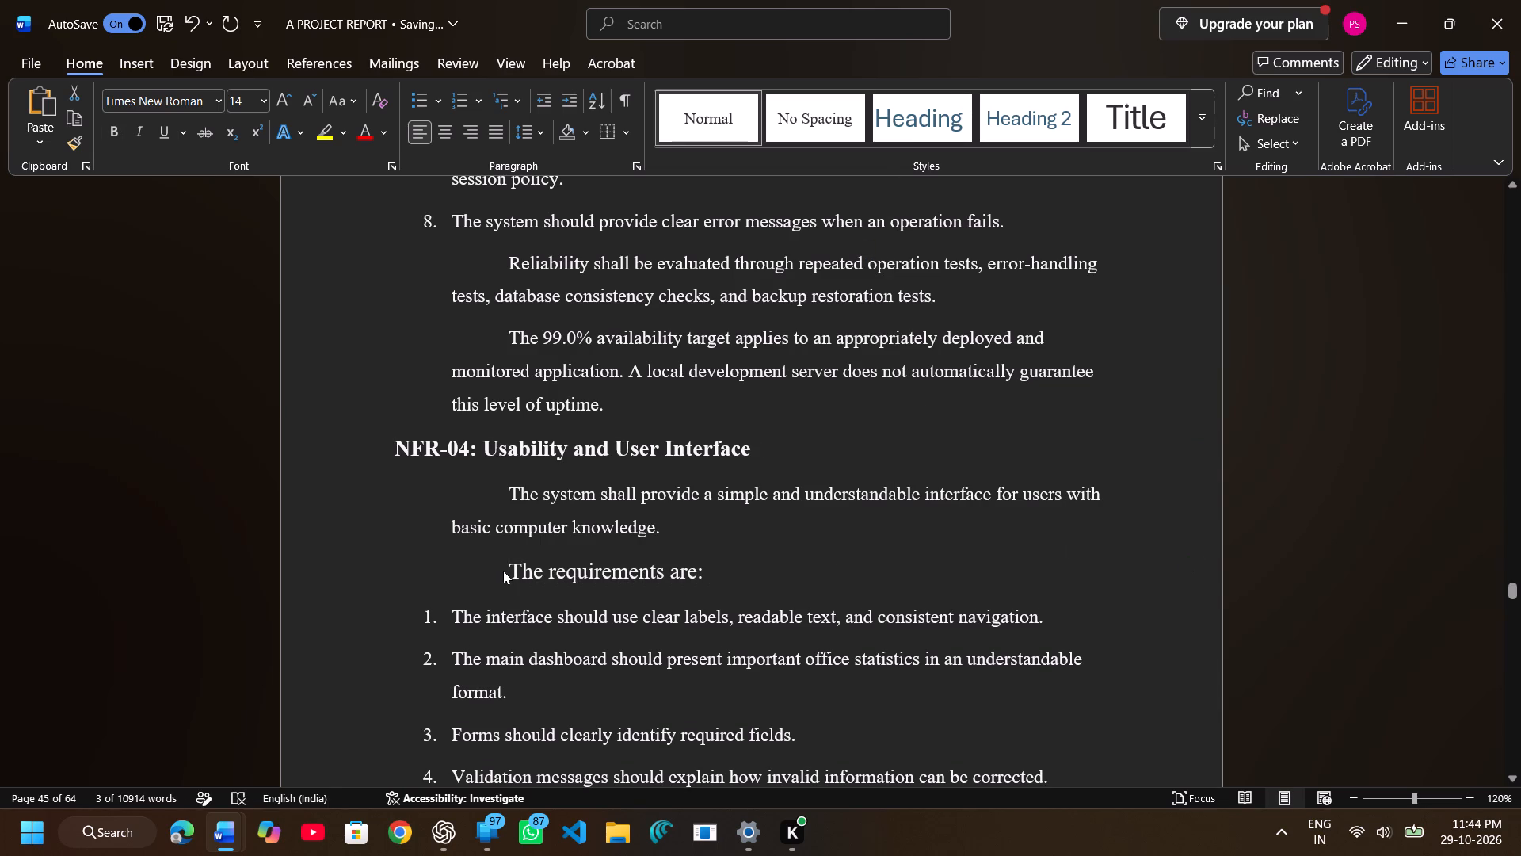
key("BackSpace")
Set the heading "NFR-05: Maintainability" on page 46 to font size 14 and remove its indent.
scroll(503, 571, "down", 1)
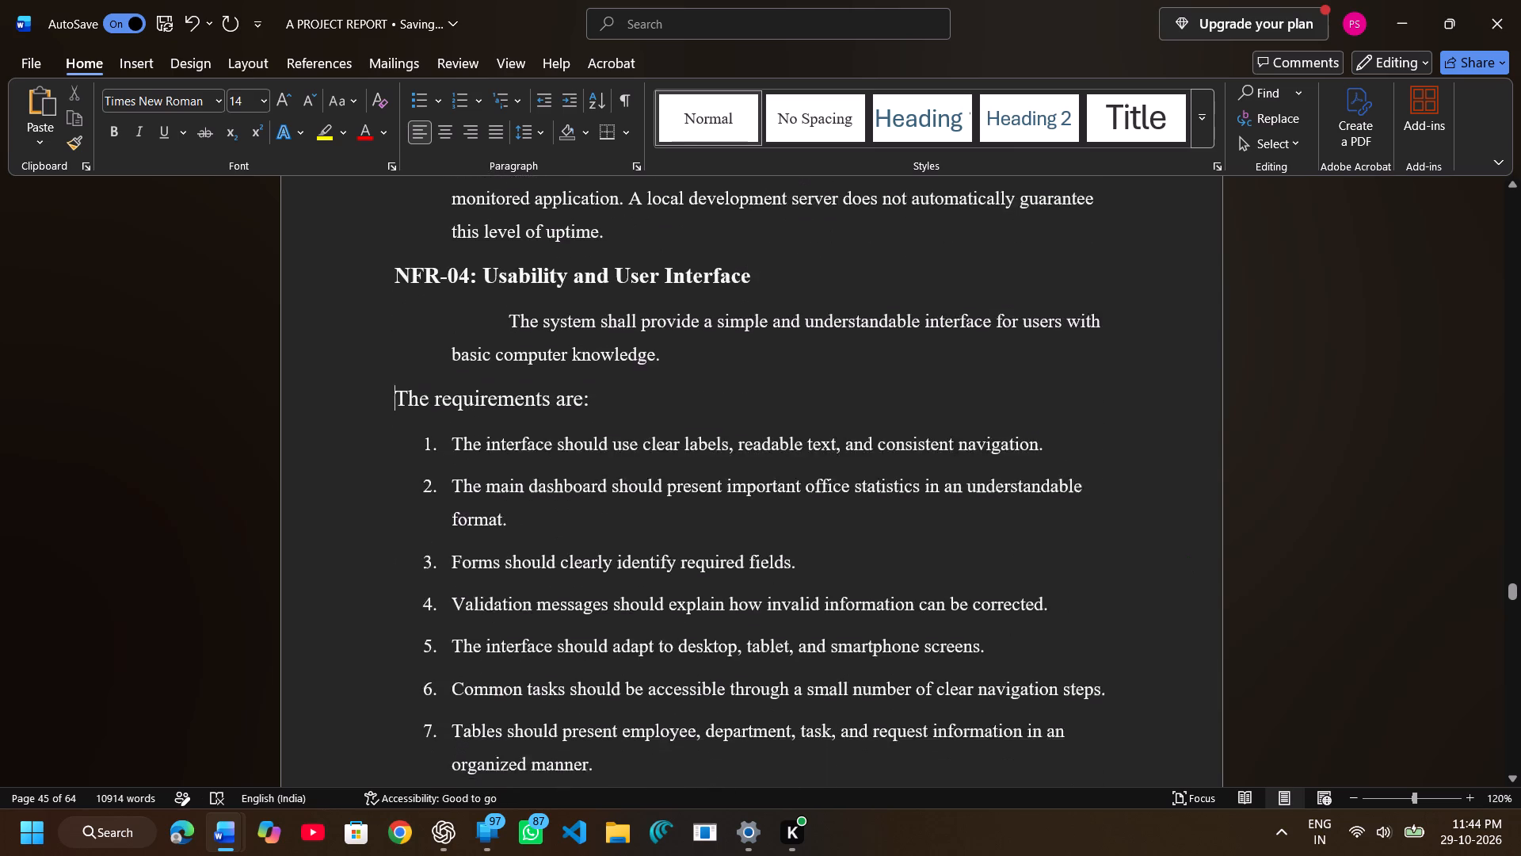
scroll(503, 571, "down", 1)
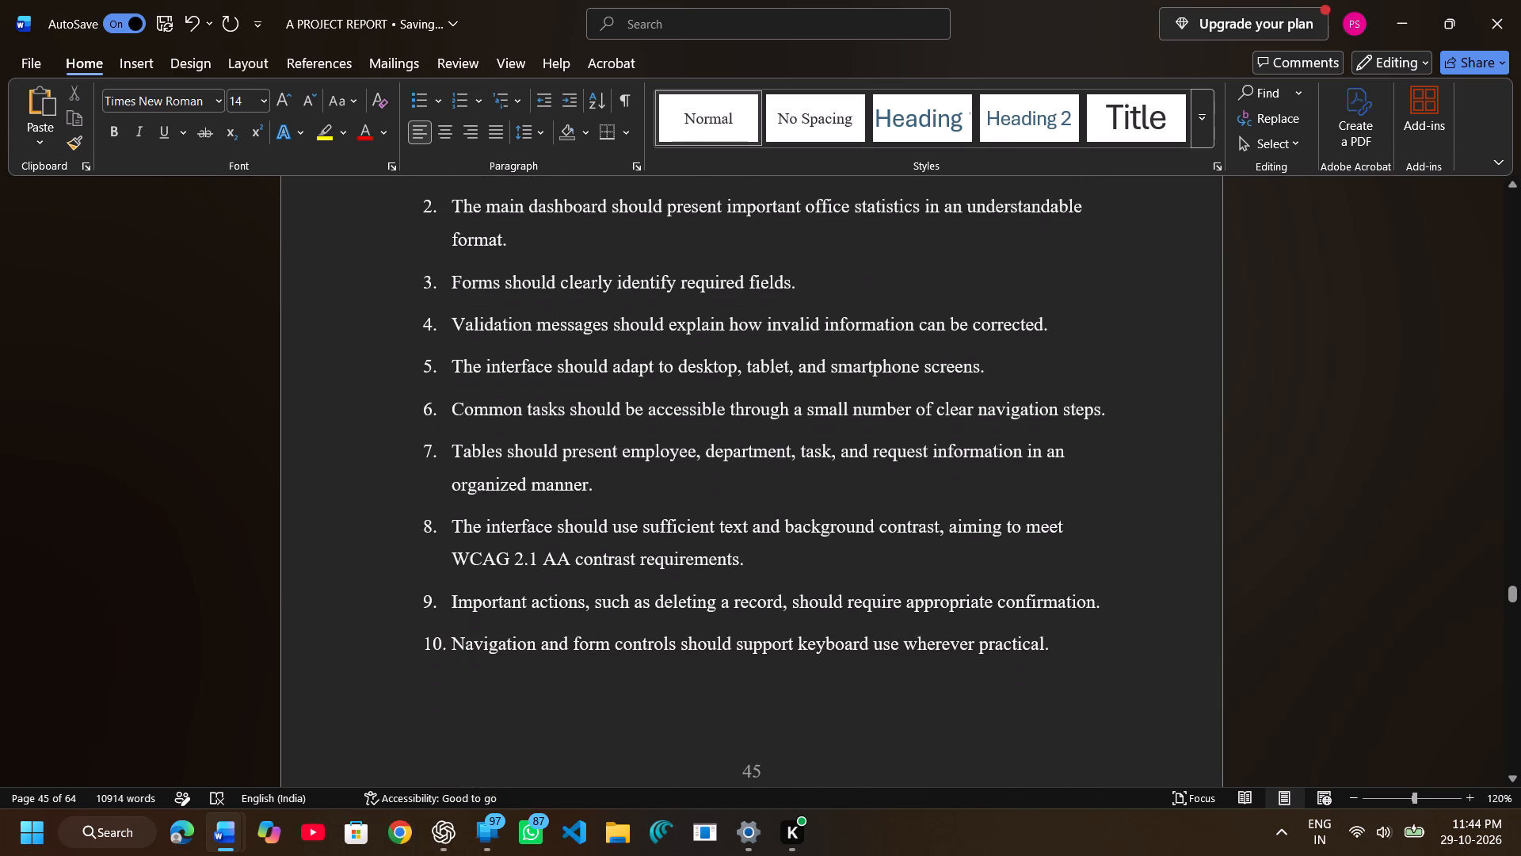
scroll(503, 571, "down", 1)
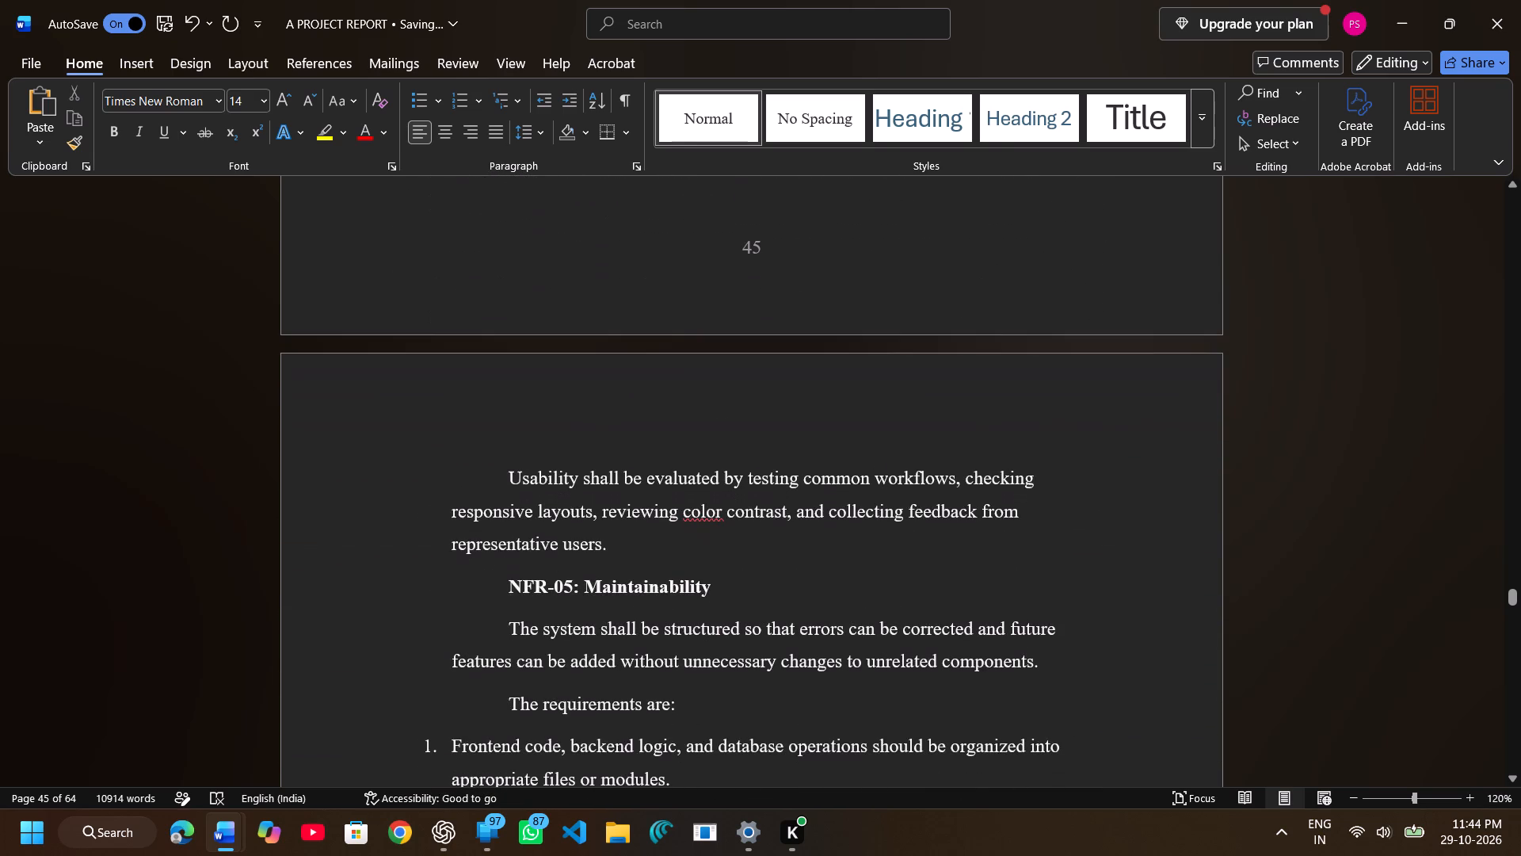
left_click_drag(503, 578, 734, 583)
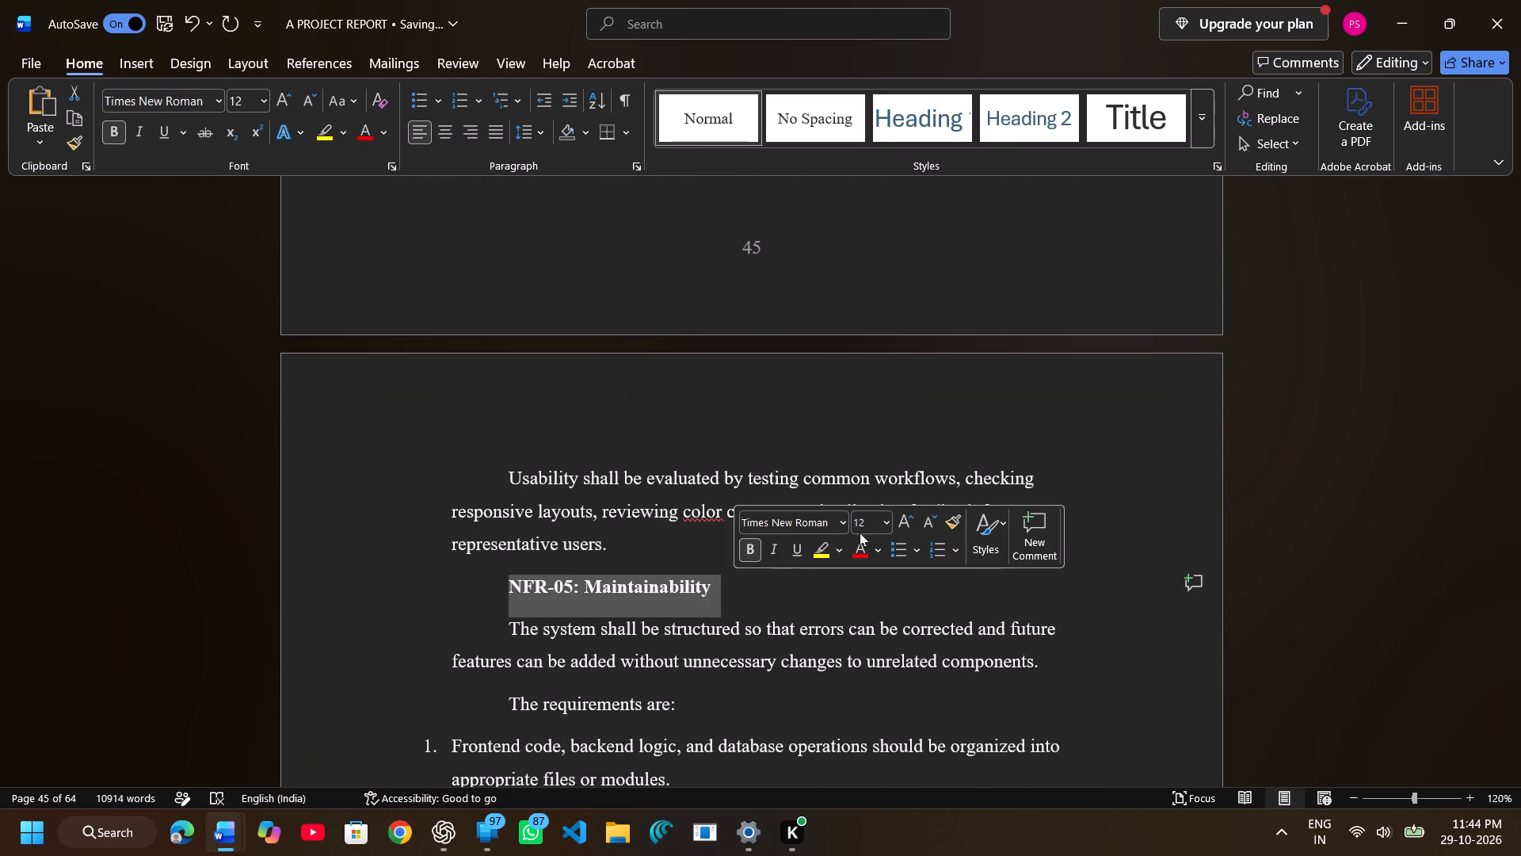
left_click(888, 520)
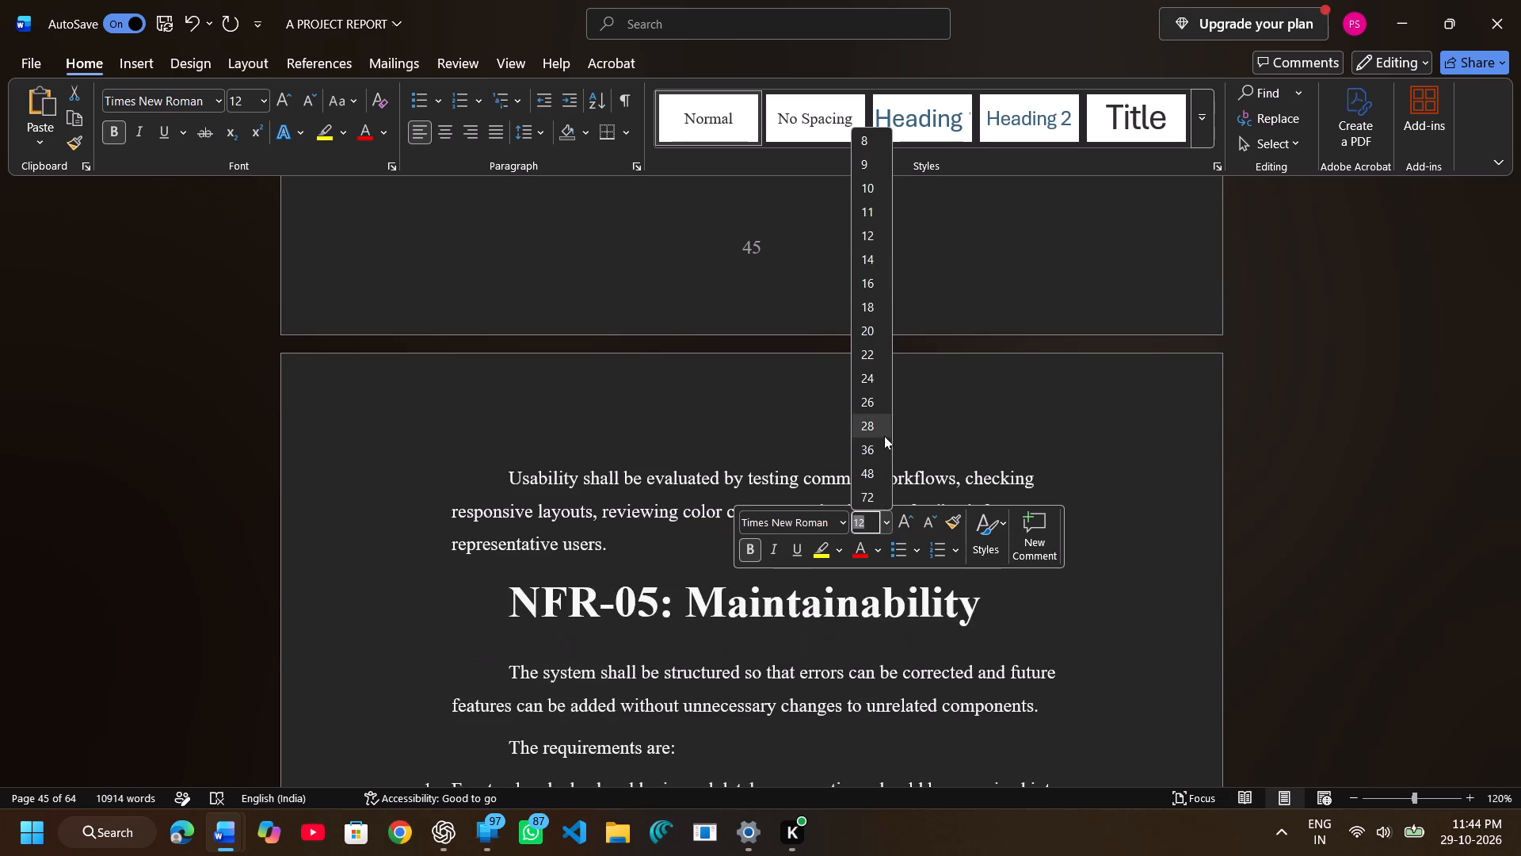
left_click(869, 265)
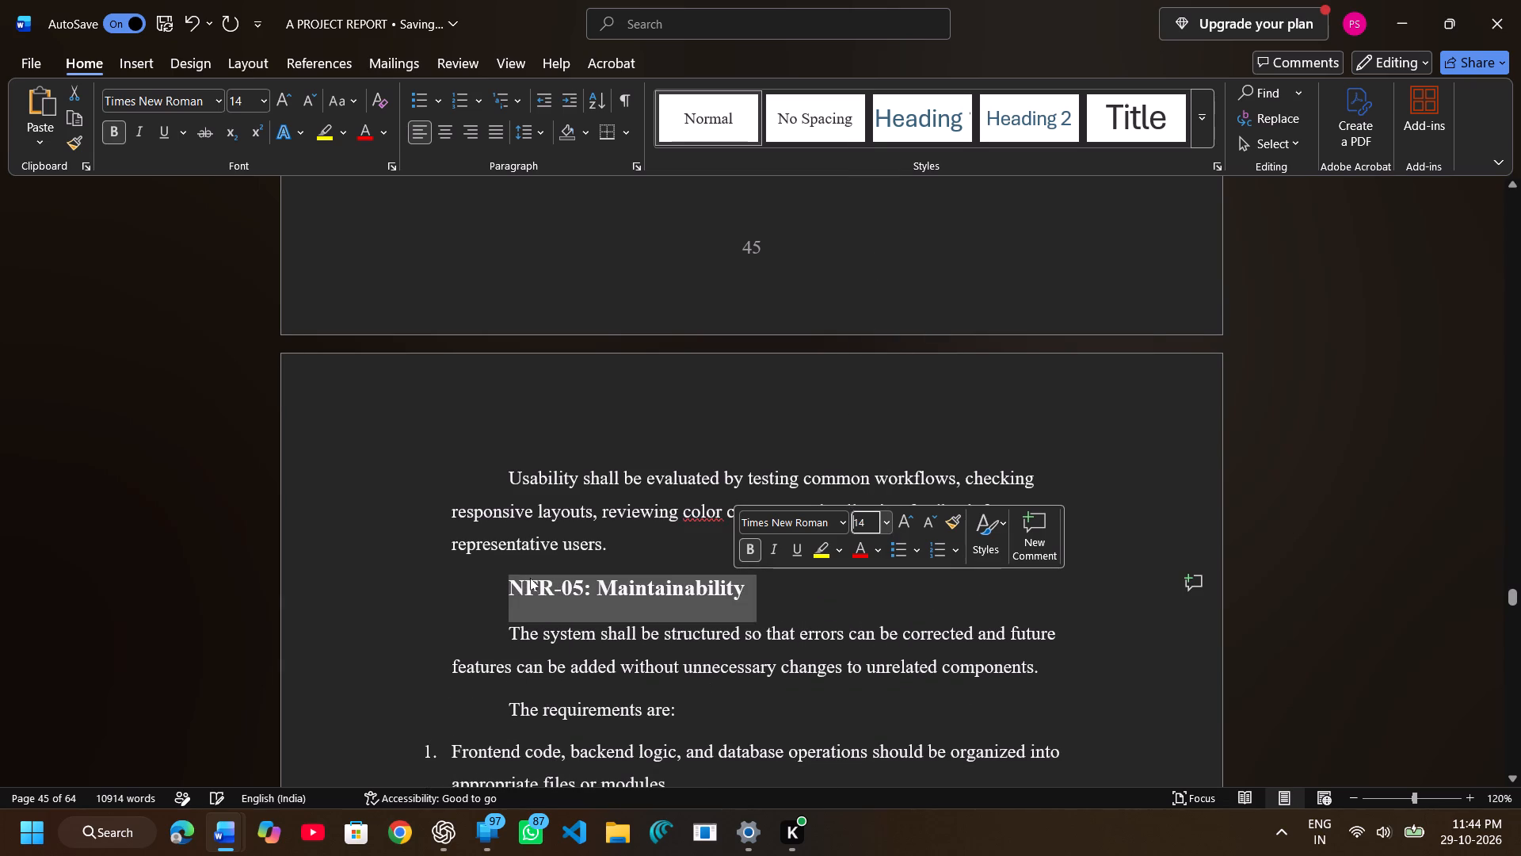
left_click(509, 587)
key("BackSpace")
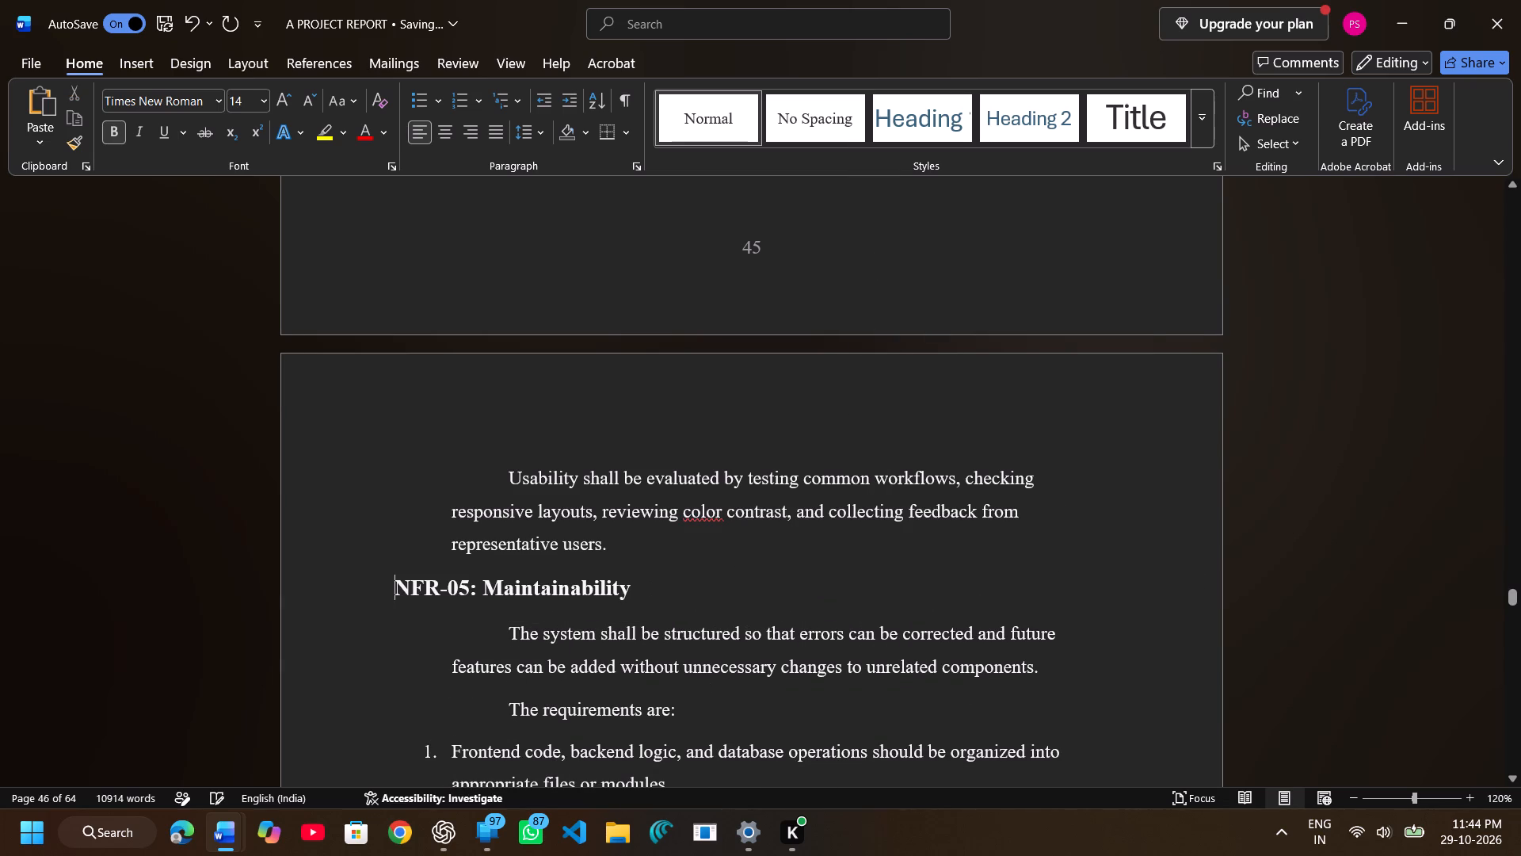
Set the NFR-05 line "The requirements are:" to font size 14 and remove its indent.
left_click_drag(506, 716, 676, 713)
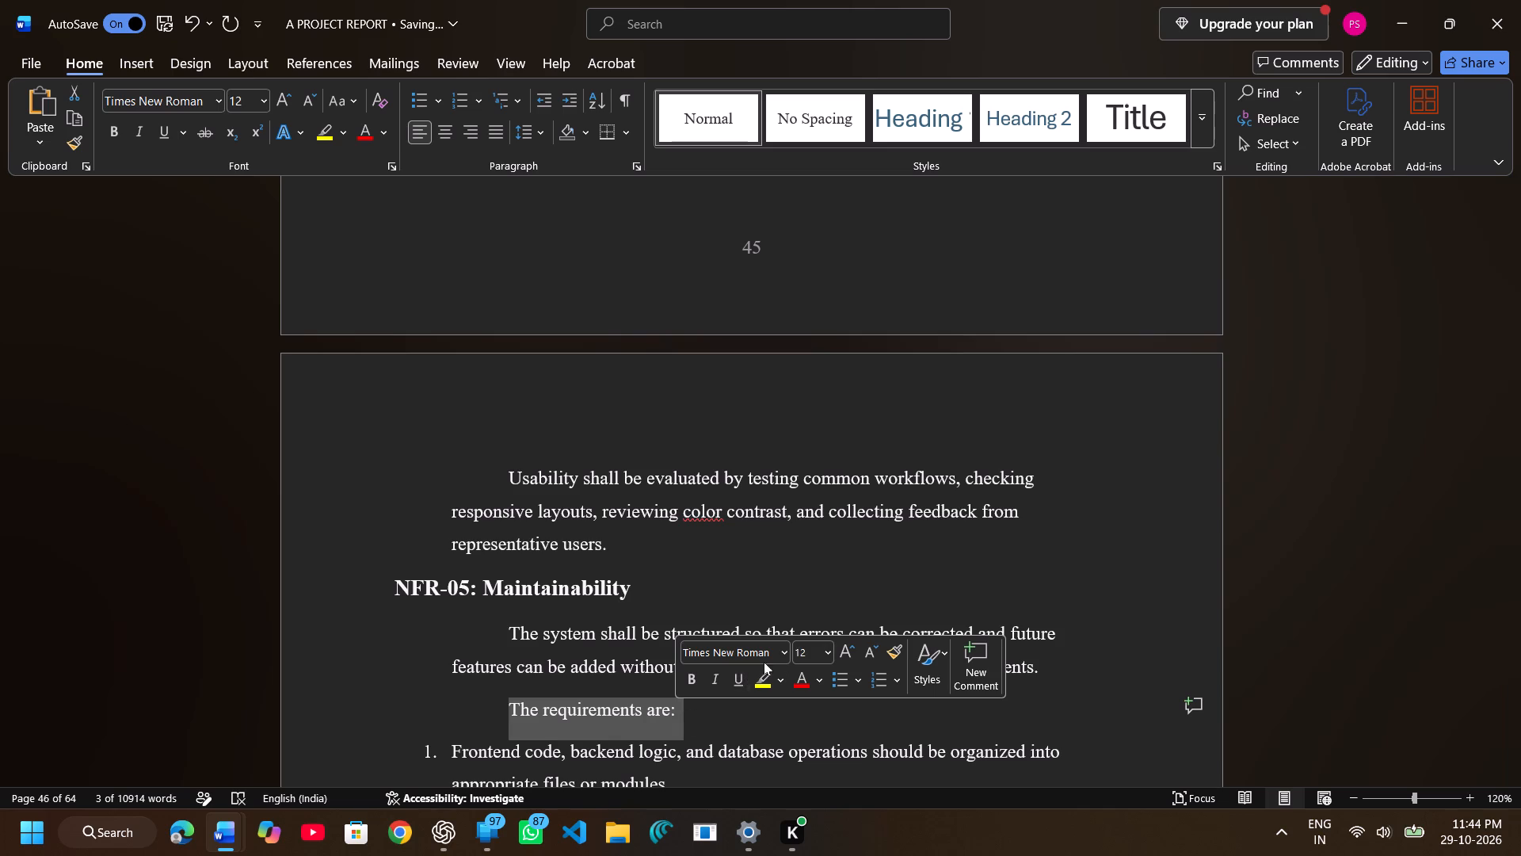
left_click(834, 648)
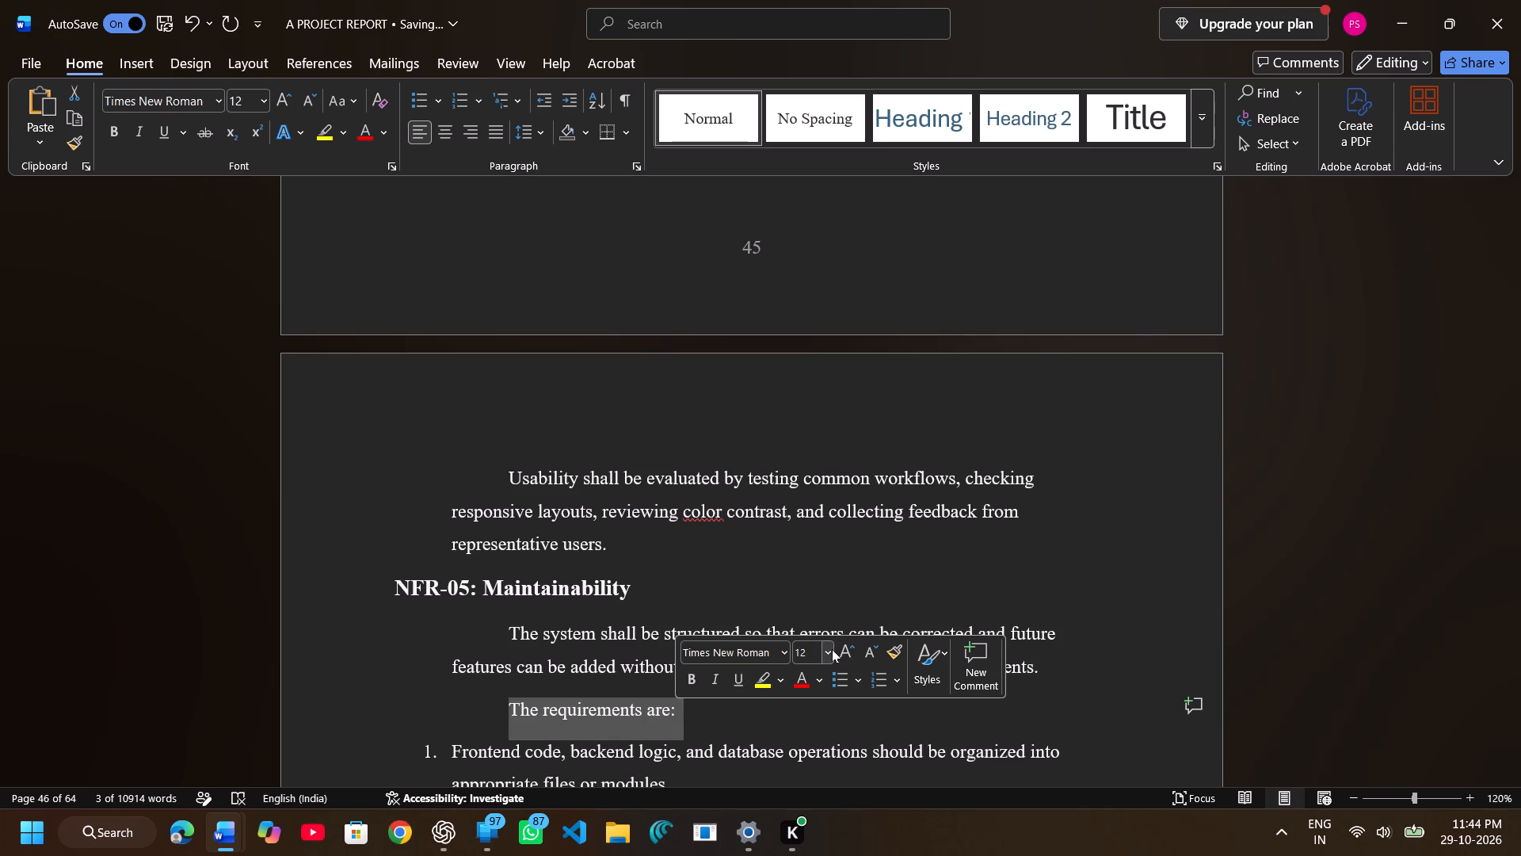
left_click(832, 649)
left_click(815, 386)
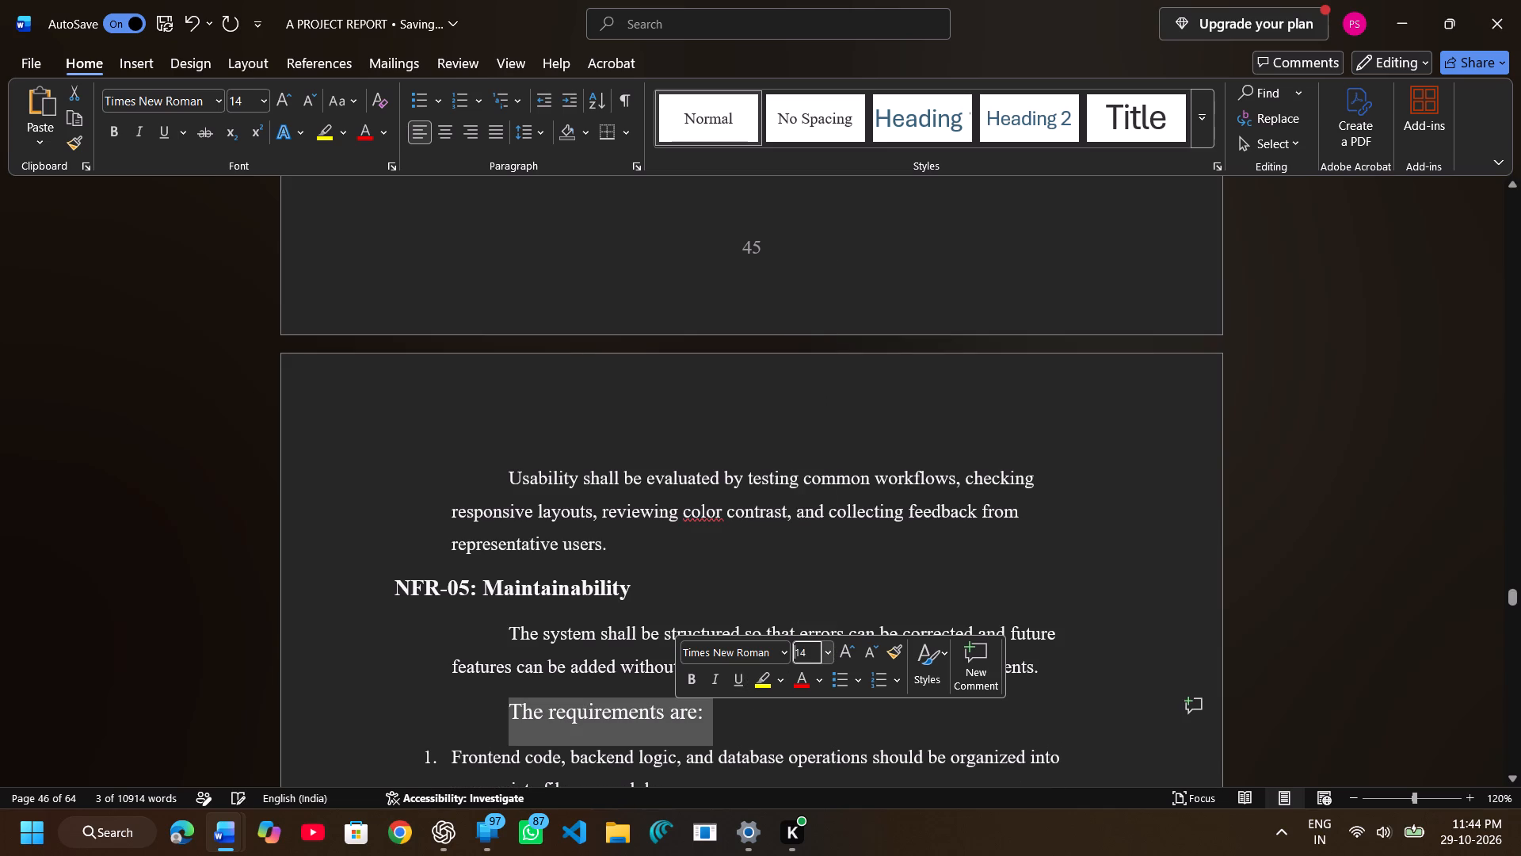
left_click(509, 706)
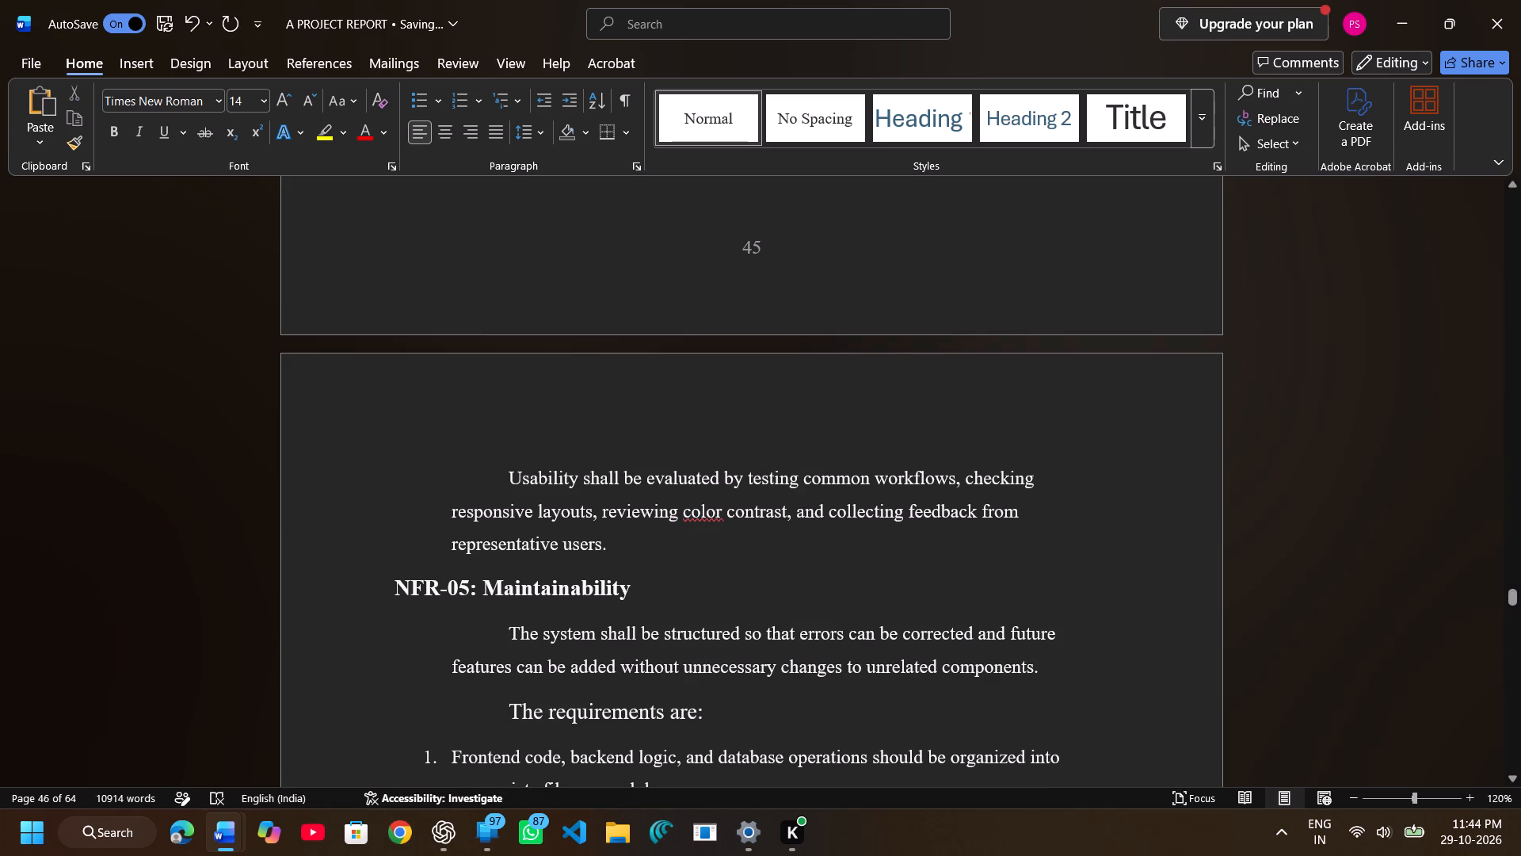
key("BackSpace")
Set the heading "NFR-06: Portability and Compatibility" on page 46 to font size 14 and remove its indent.
scroll(509, 706, "down", 1)
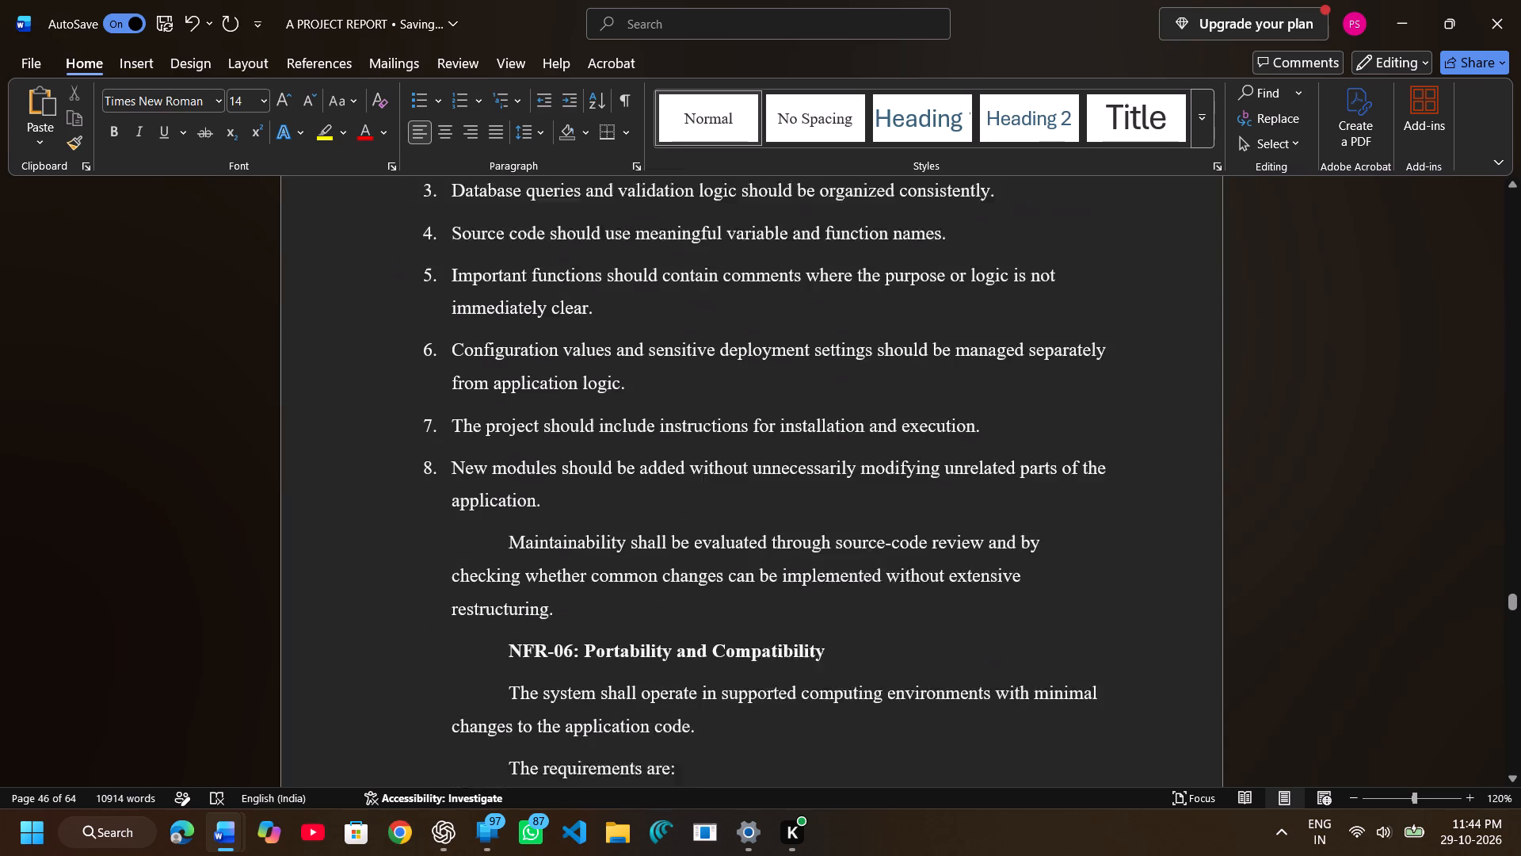
scroll(509, 706, "down", 1)
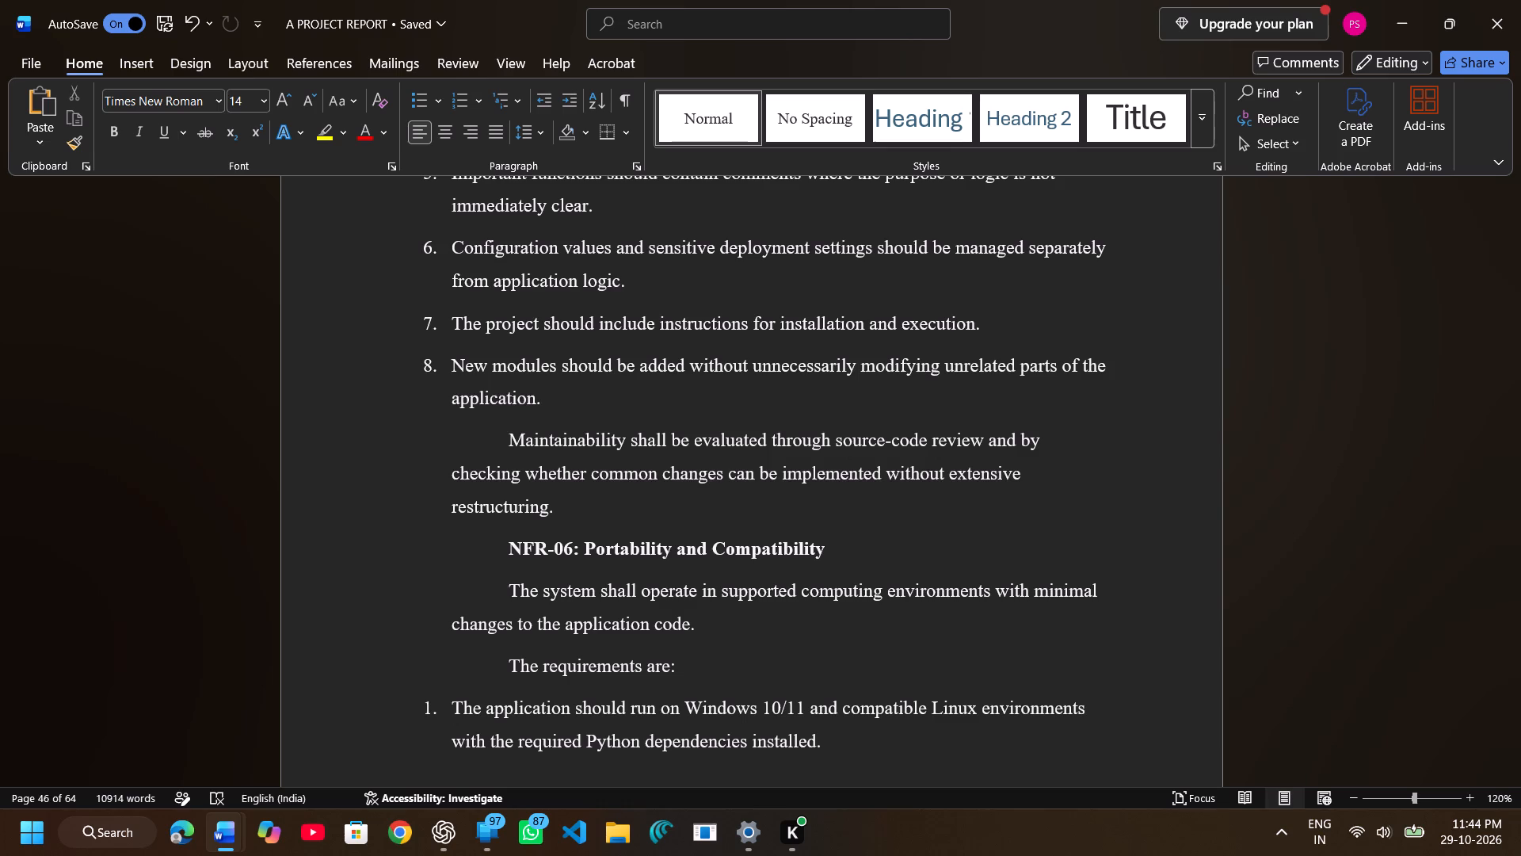
left_click(507, 551)
left_click_drag(506, 545, 796, 550)
left_click(943, 493)
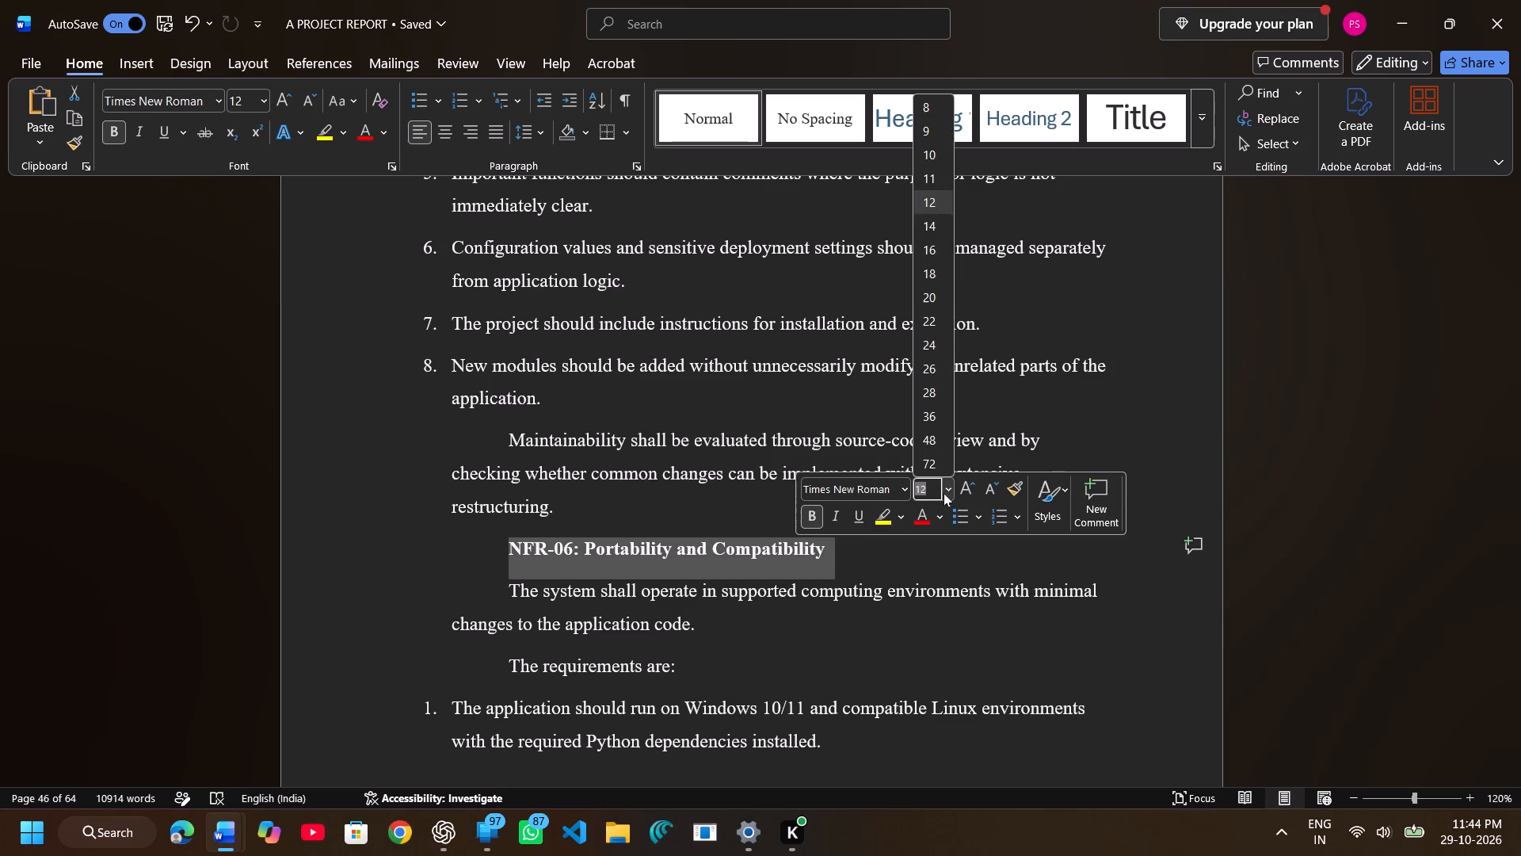
left_click(924, 225)
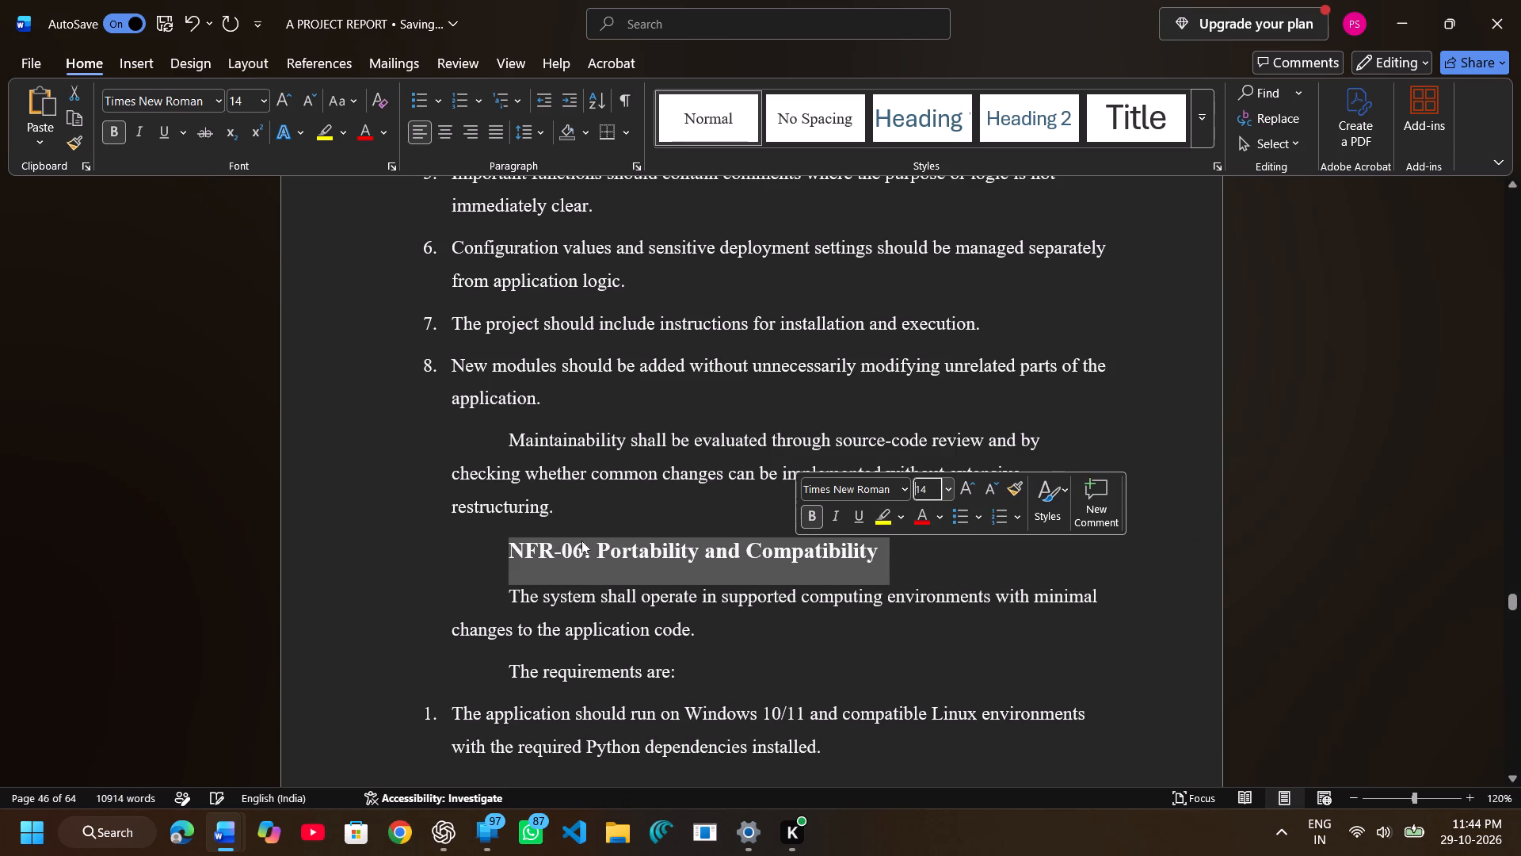
left_click(506, 552)
key("BackSpace")
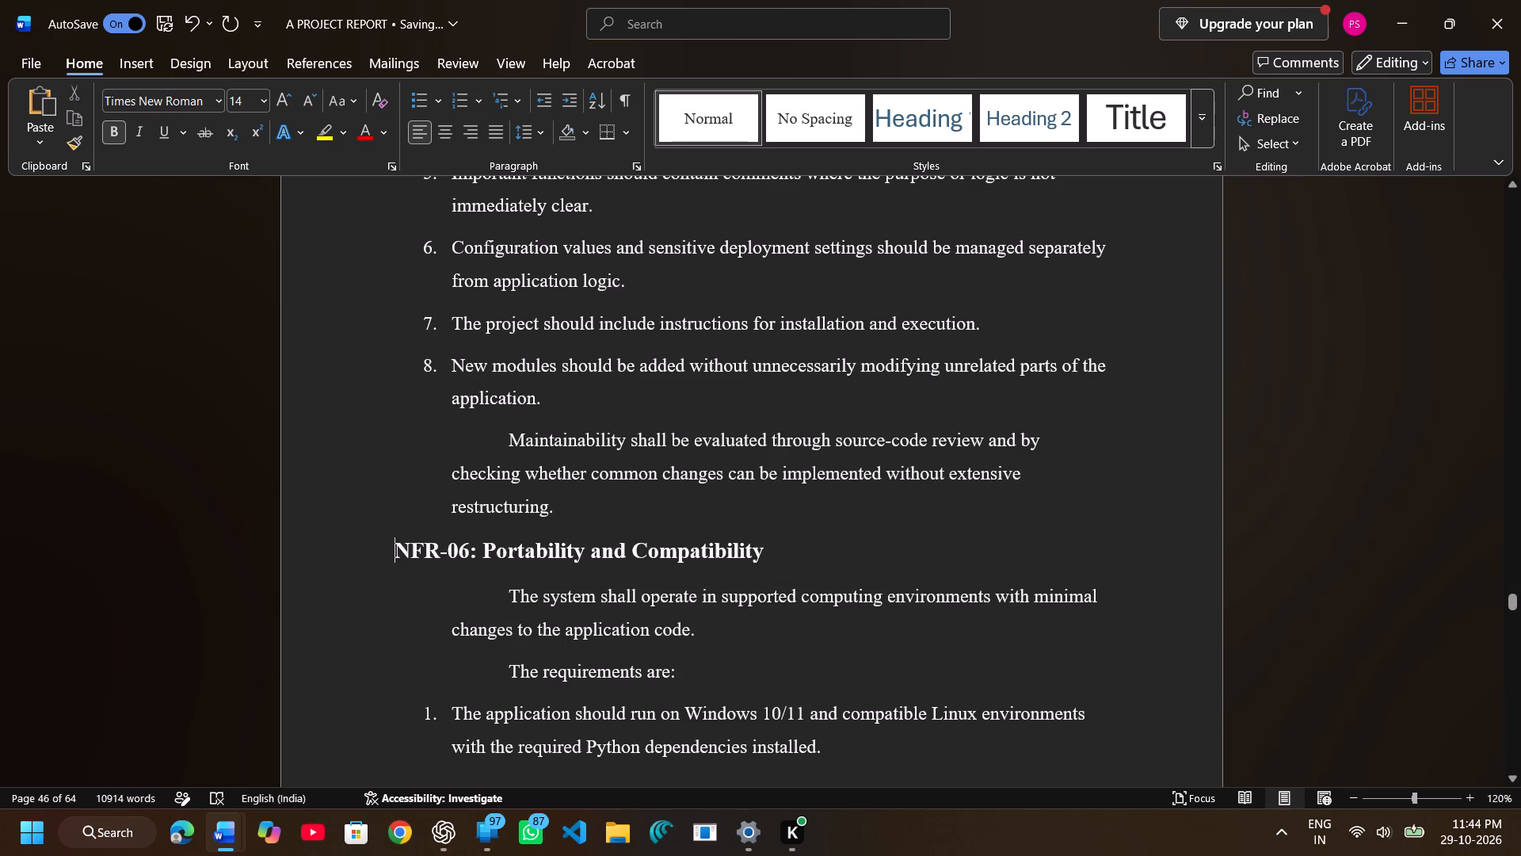
Set the NFR-06 line "The requirements are:" to font size 14.
left_click_drag(511, 667, 685, 664)
left_click(837, 598)
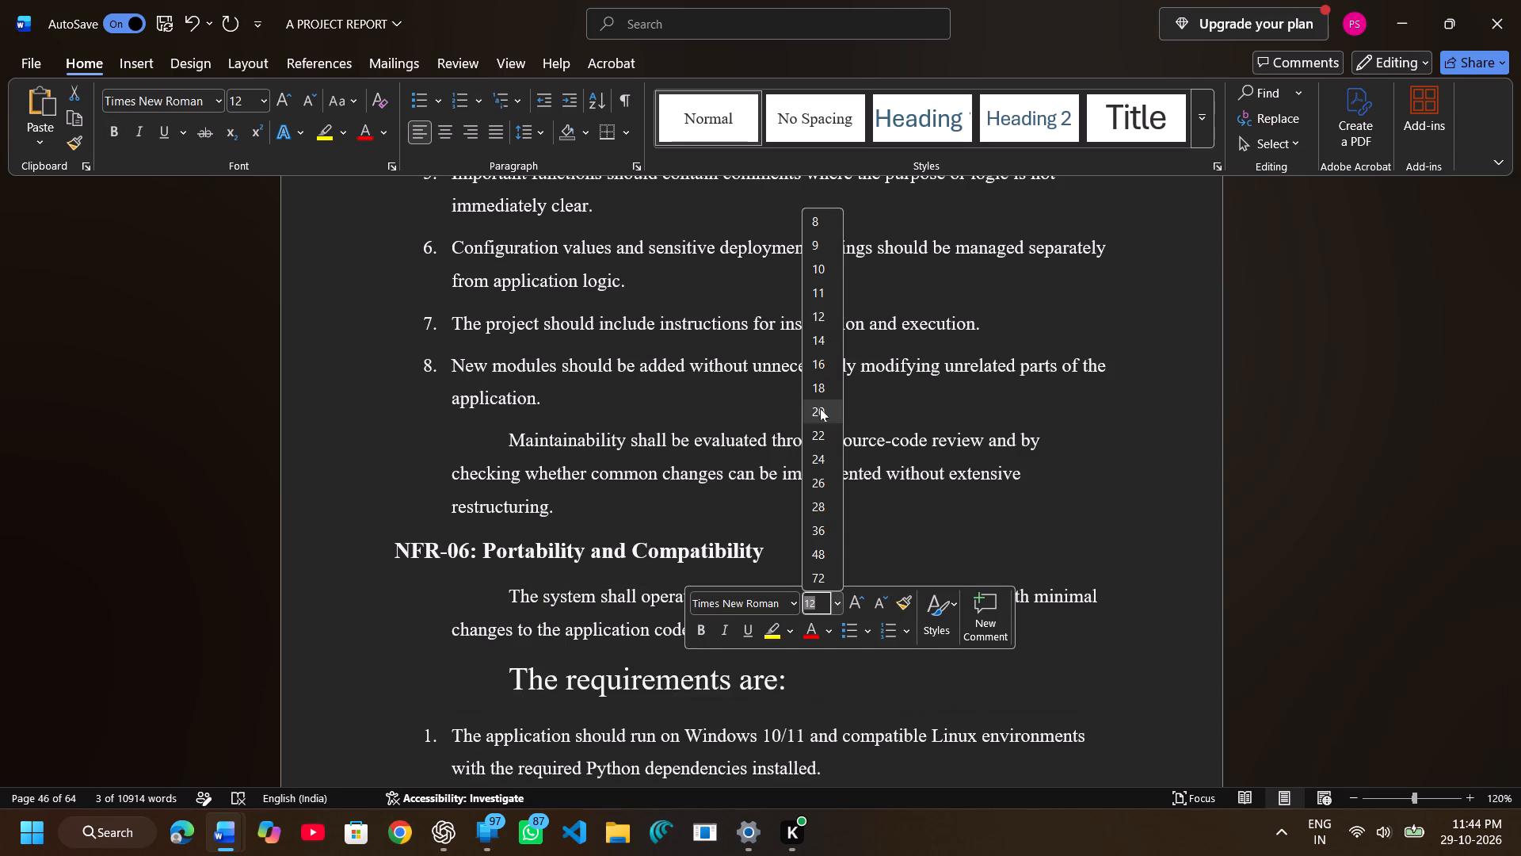
left_click(825, 338)
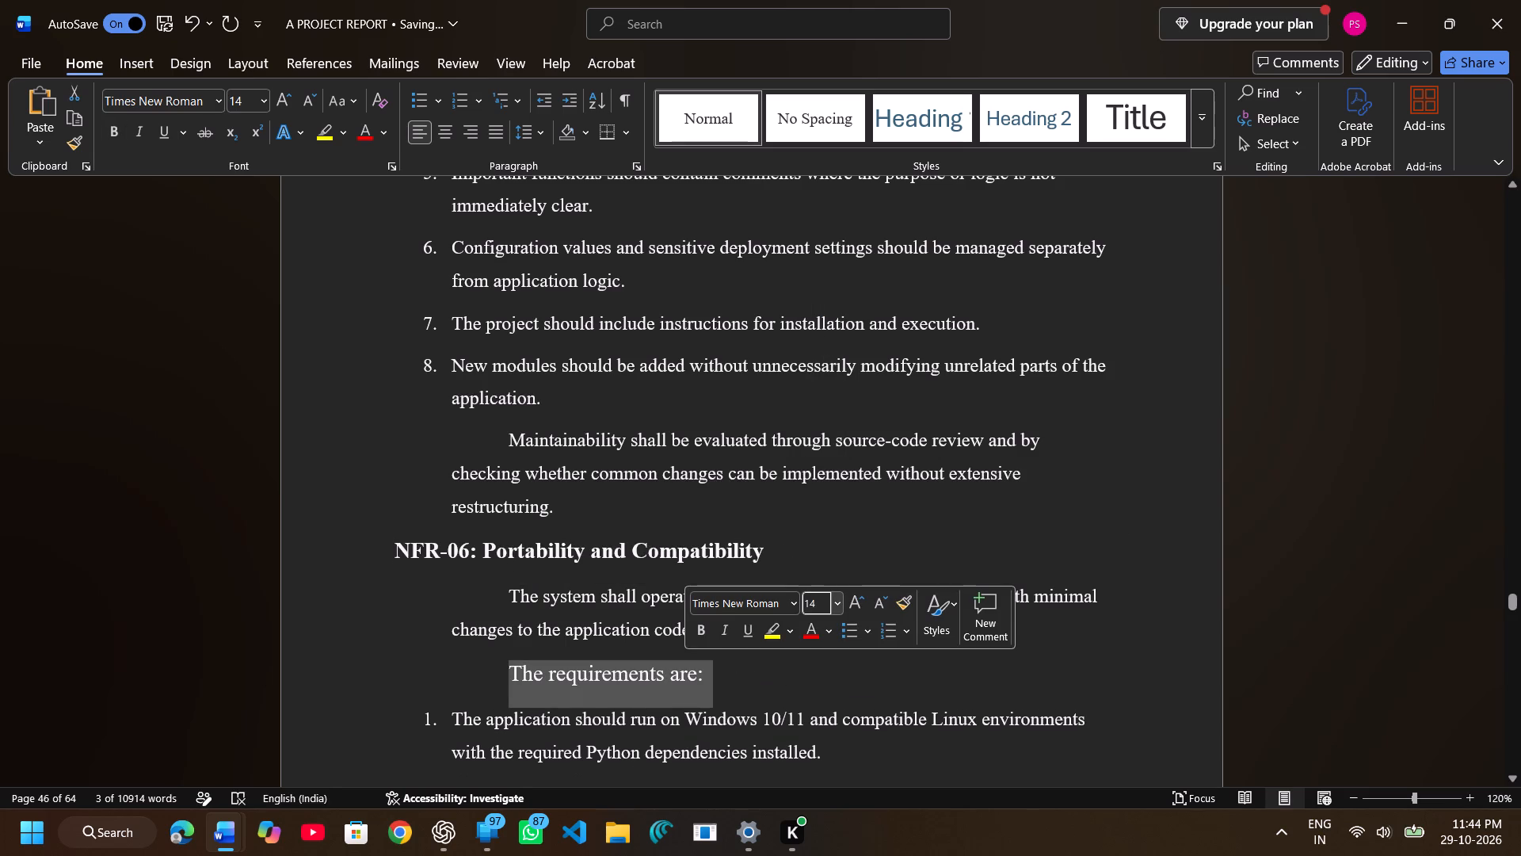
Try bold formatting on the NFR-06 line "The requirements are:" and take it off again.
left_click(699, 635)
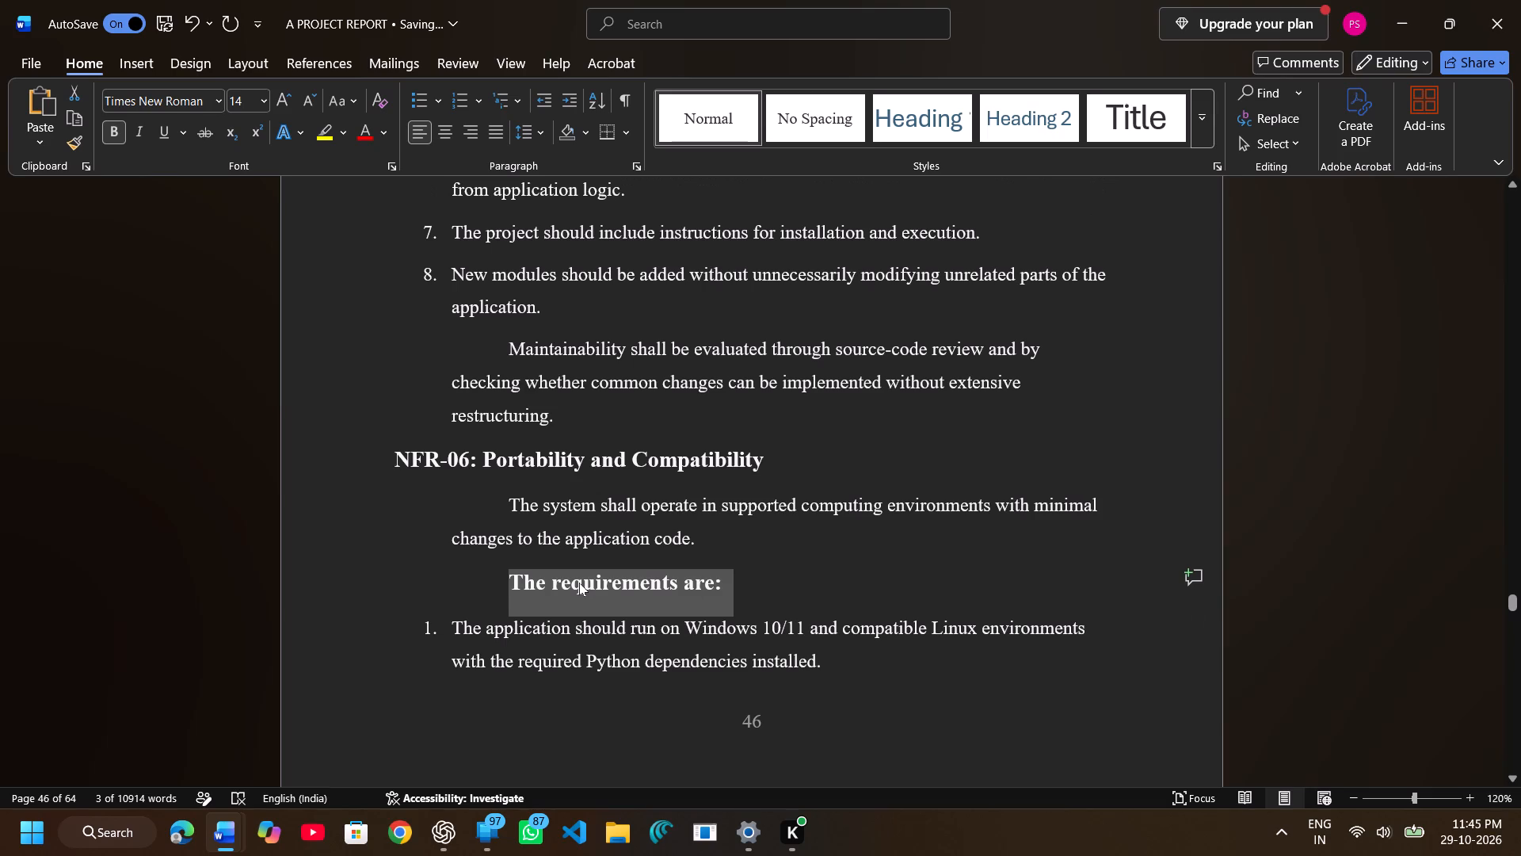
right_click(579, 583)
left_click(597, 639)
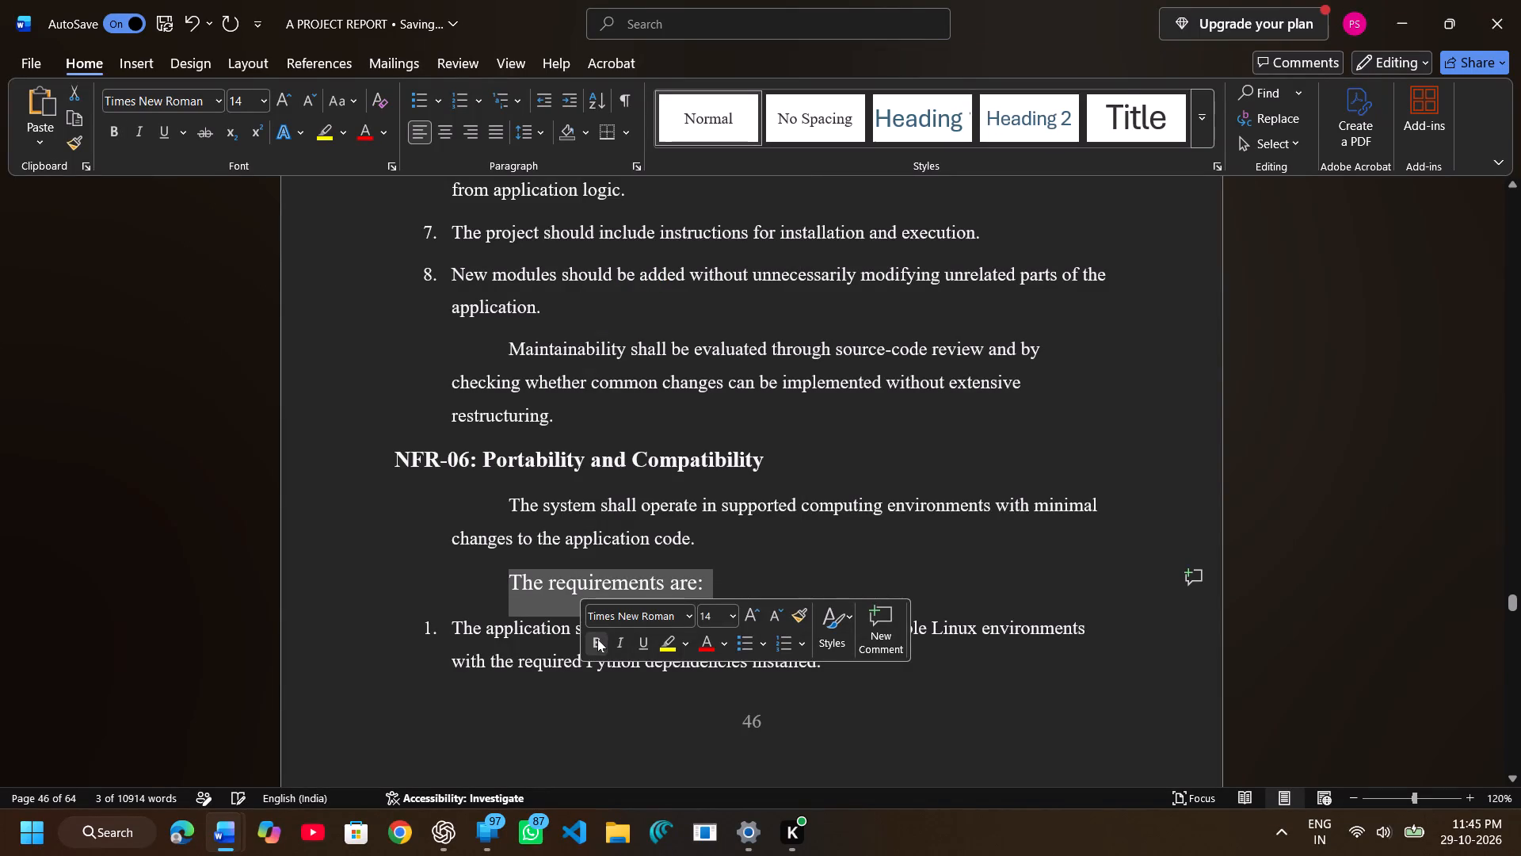
Remove the indent of the NFR-06 line "The requirements are:".
left_click(513, 582)
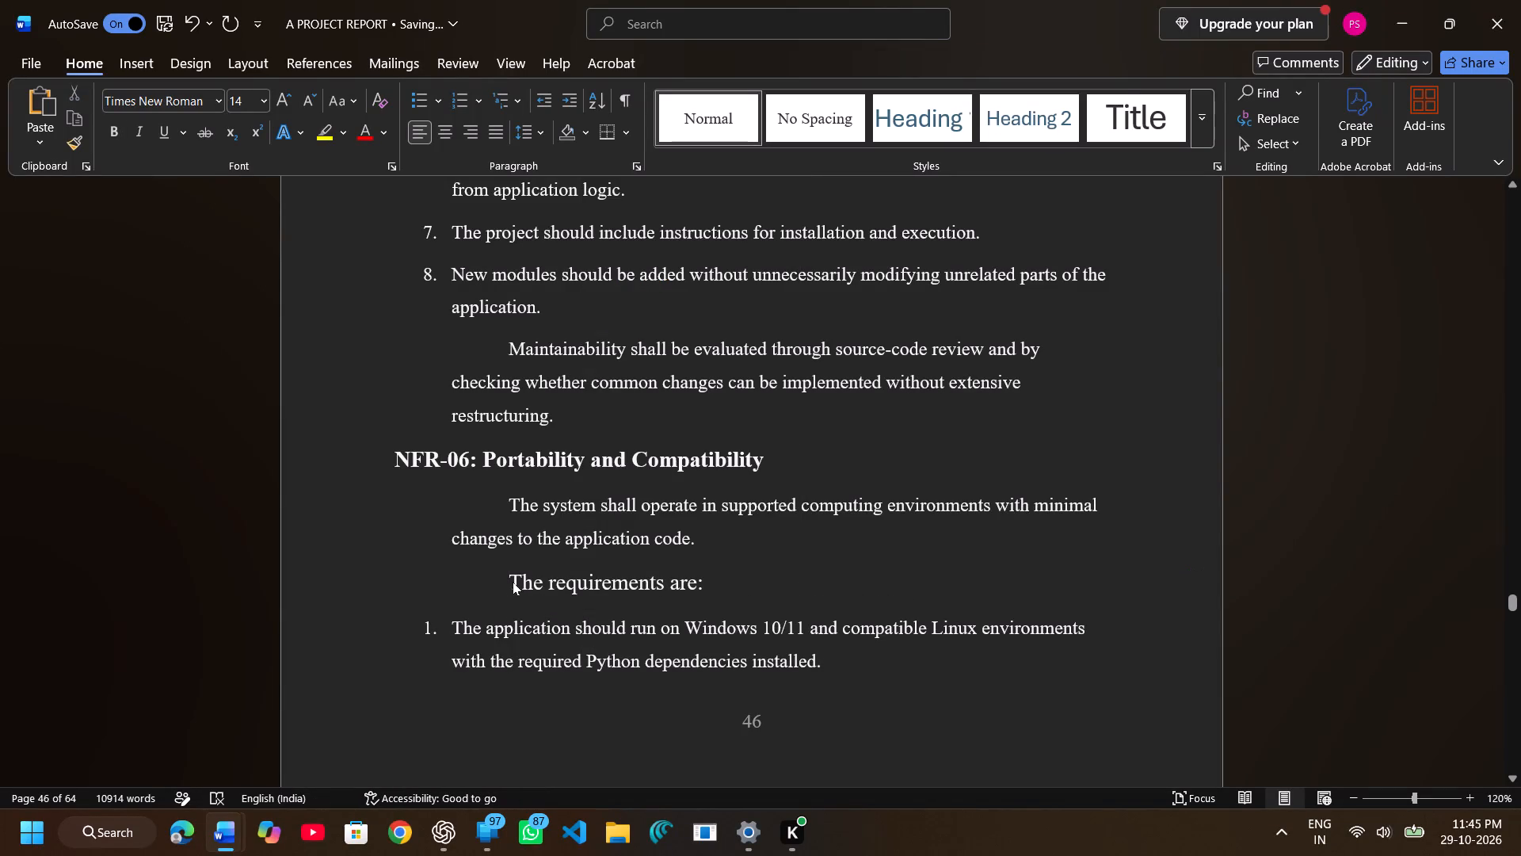
key("BackSpace")
Set the heading "NFR-08: Privacy and Confidentiality" at the end of page 47 to font size 14 and remove its indent.
scroll(513, 582, "down", 1)
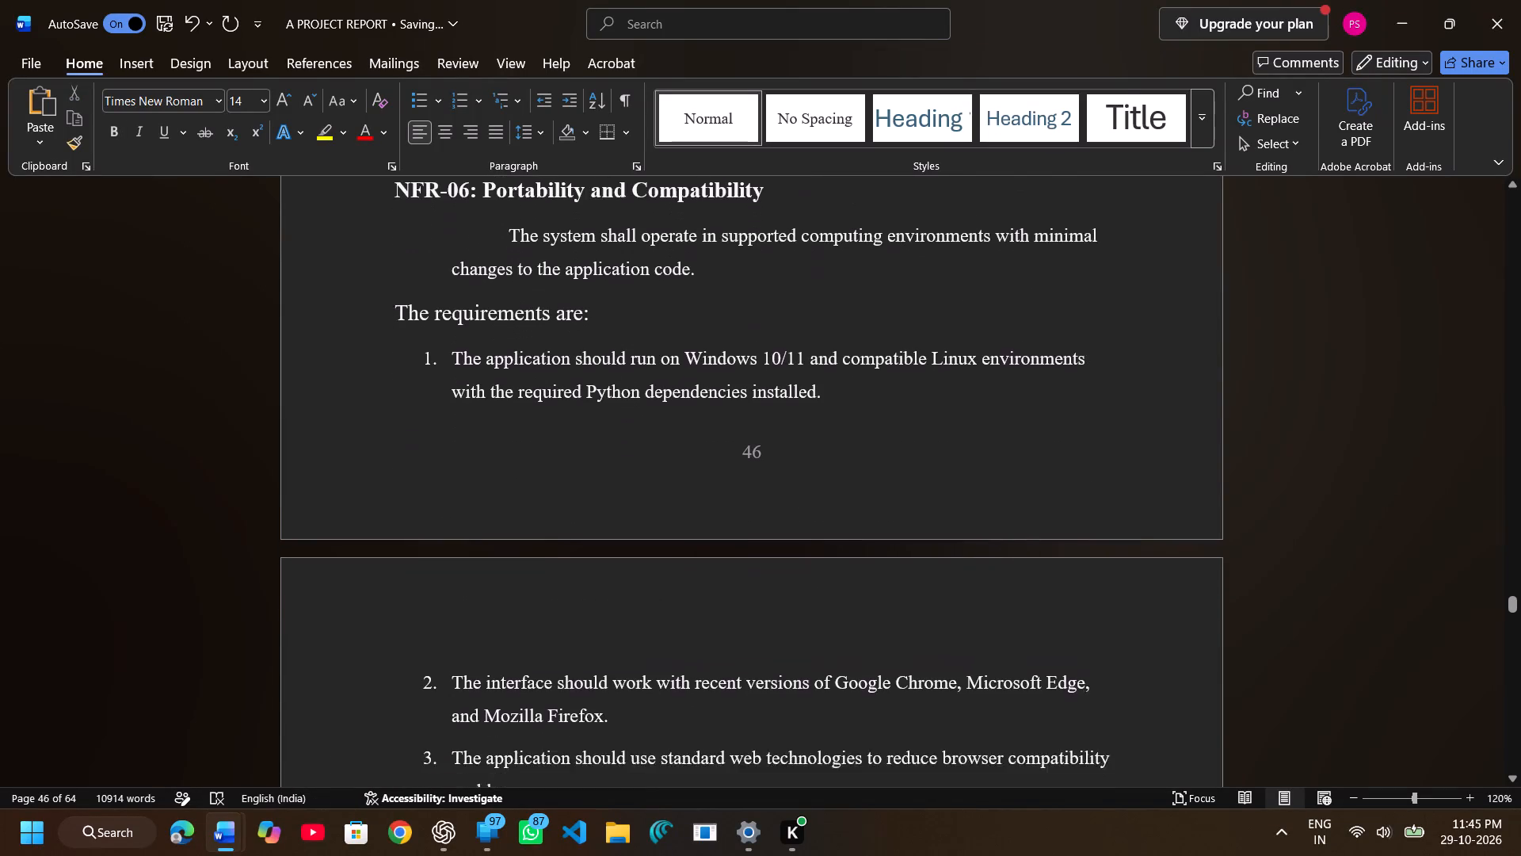
scroll(513, 582, "down", 2)
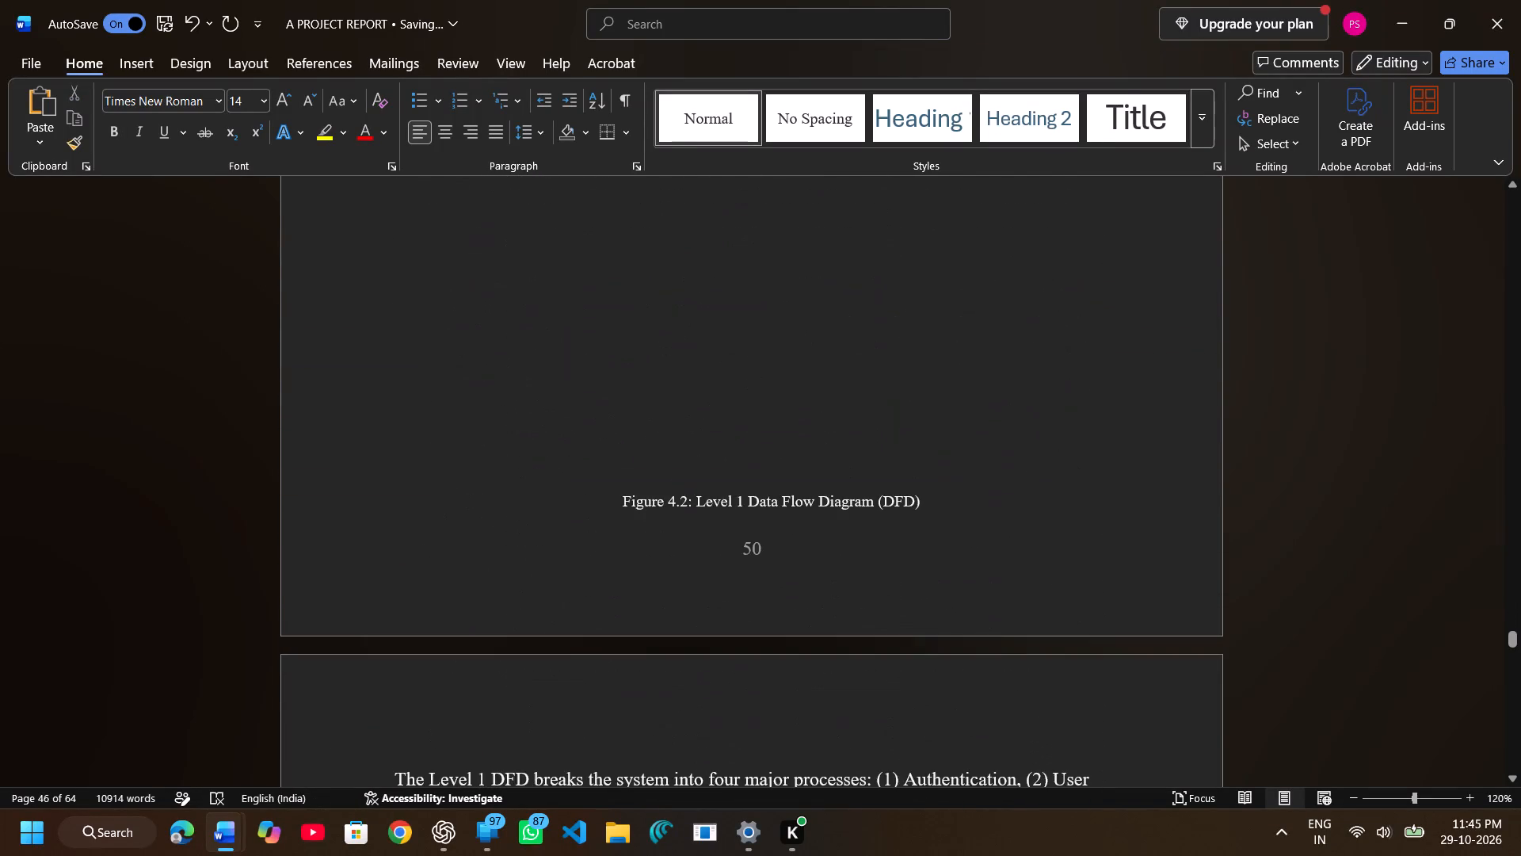
scroll(513, 582, "up", 2)
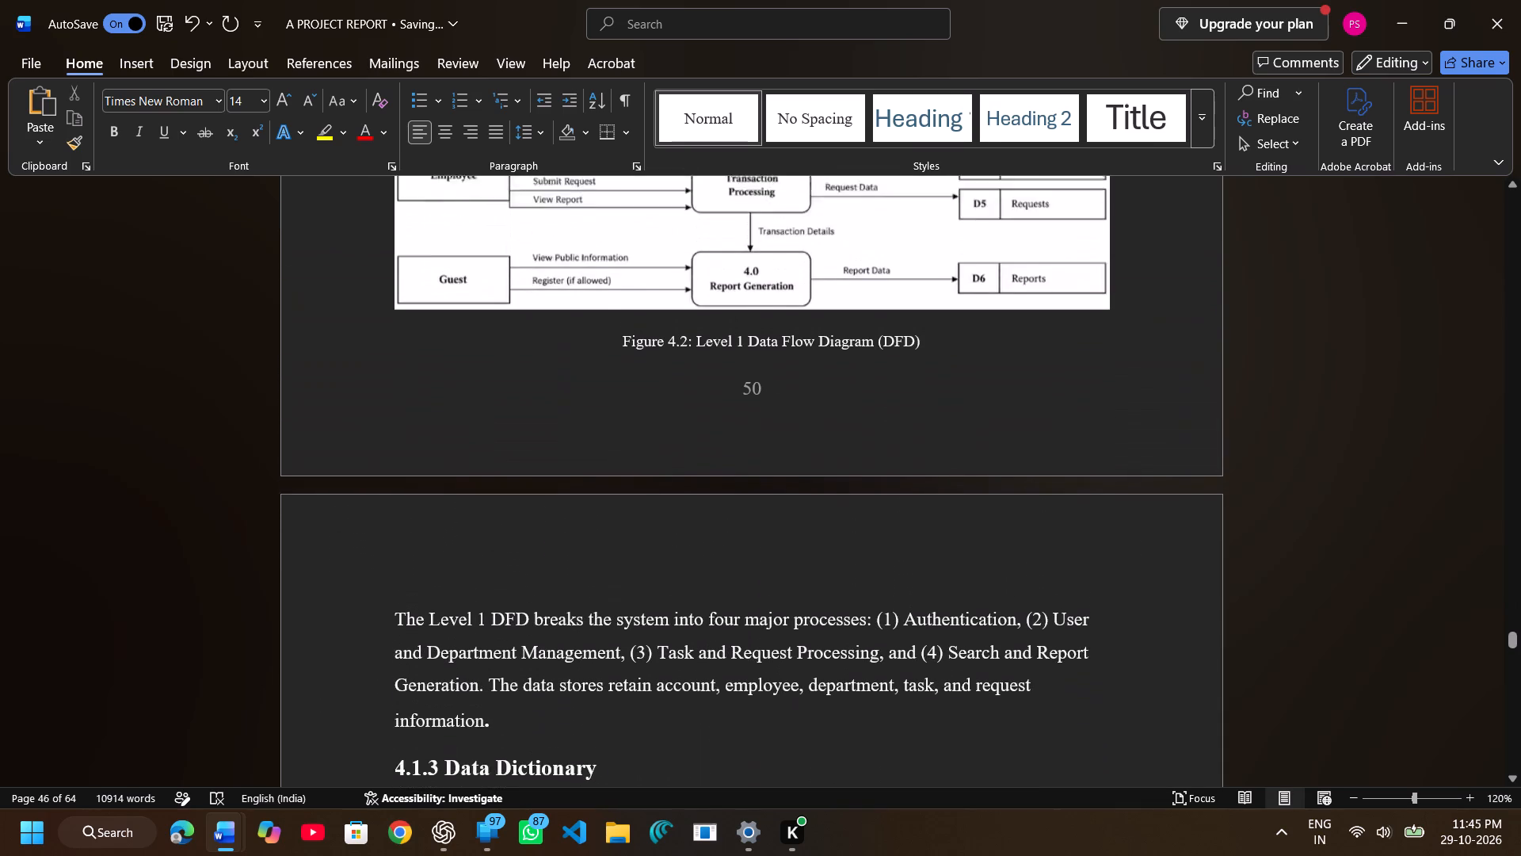
scroll(513, 582, "up", 3)
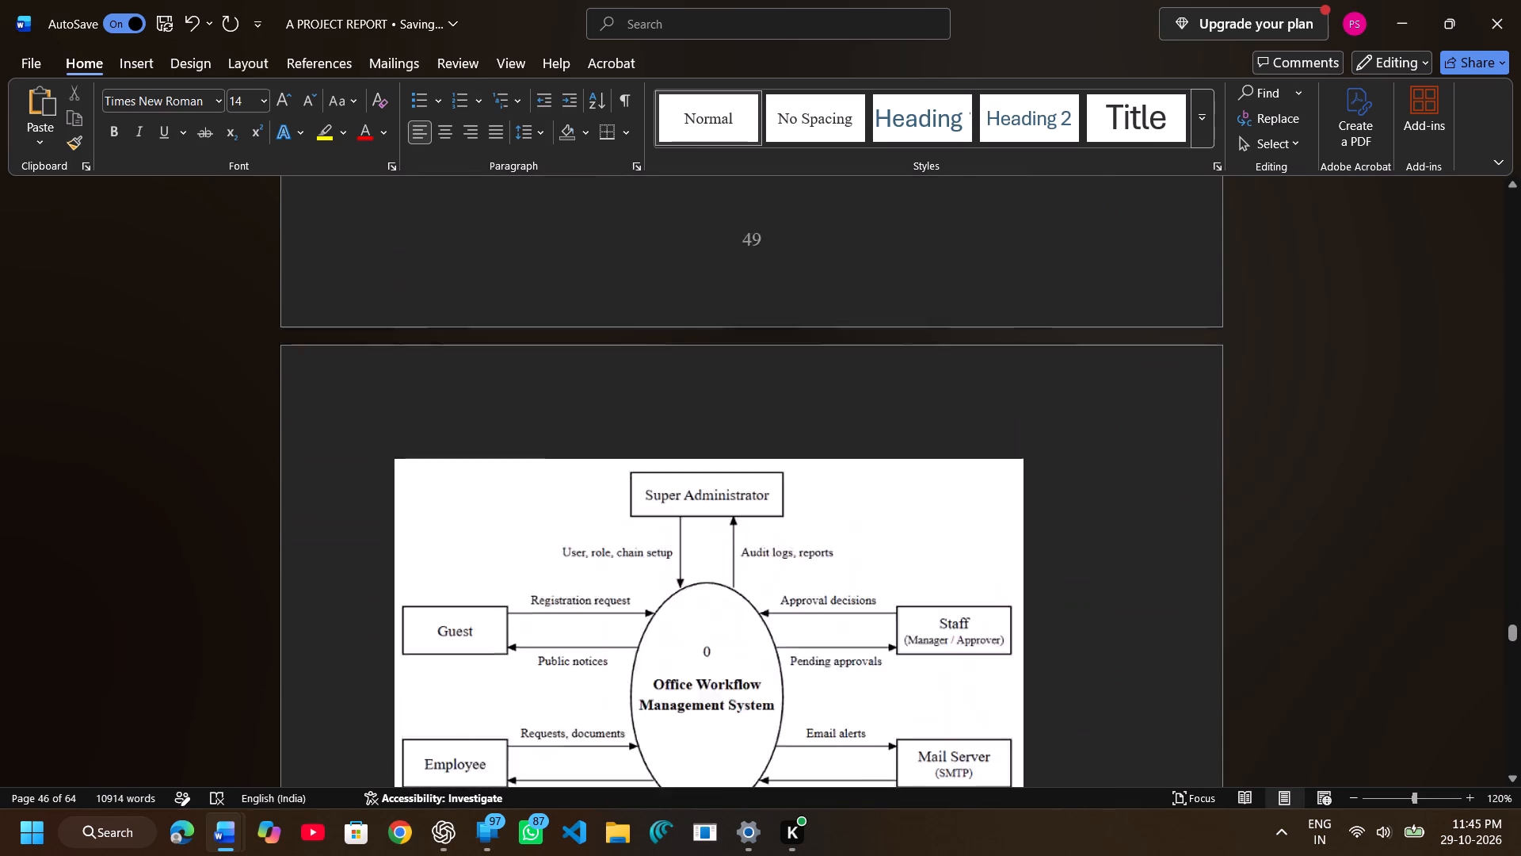
scroll(513, 582, "up", 3)
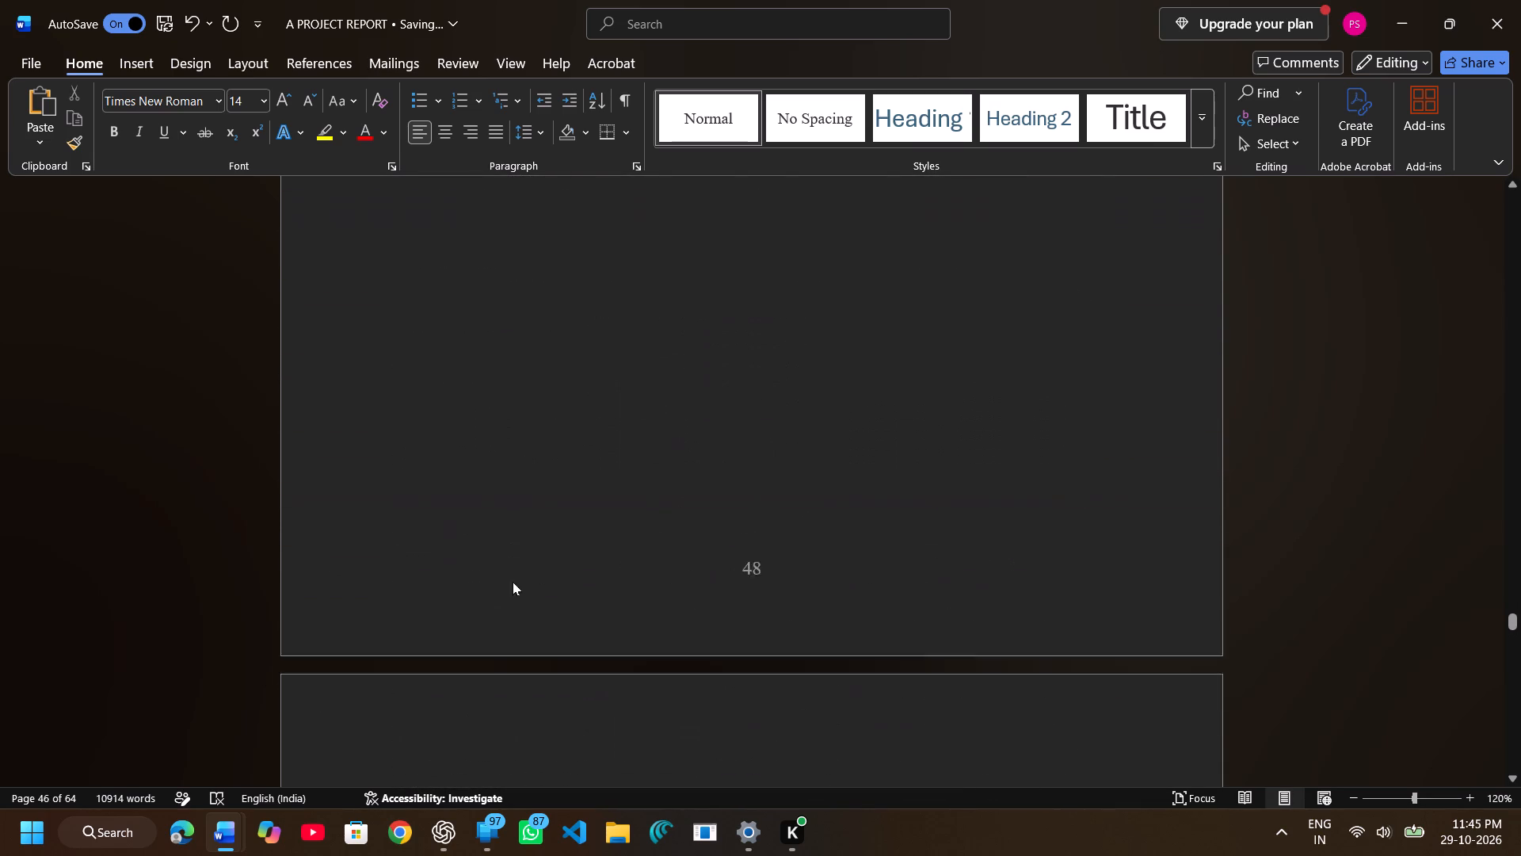
scroll(513, 582, "up", 3)
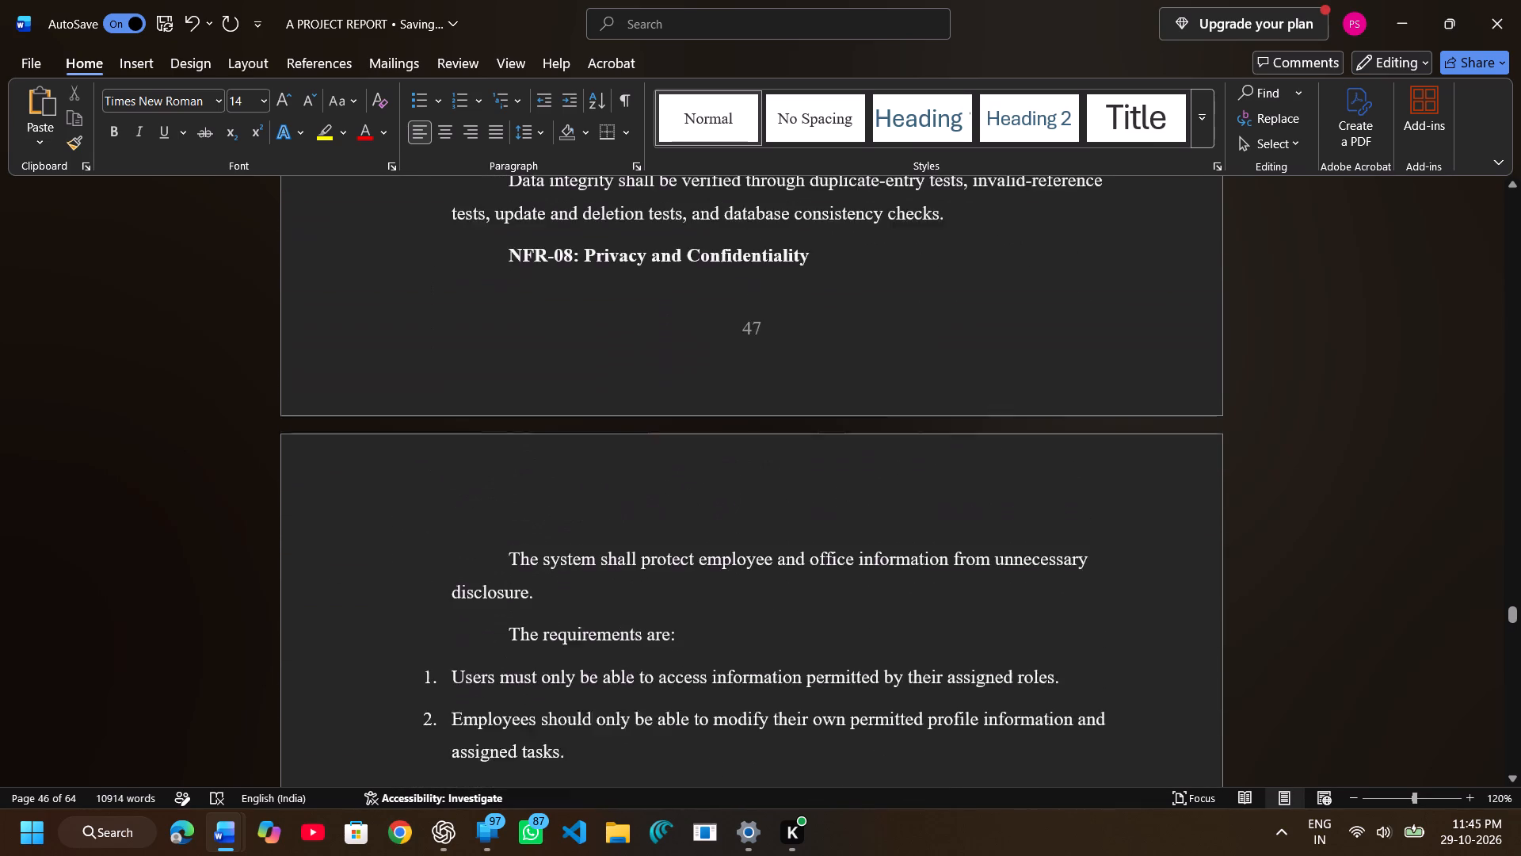
scroll(513, 582, "up", 1)
left_click_drag(497, 476, 865, 484)
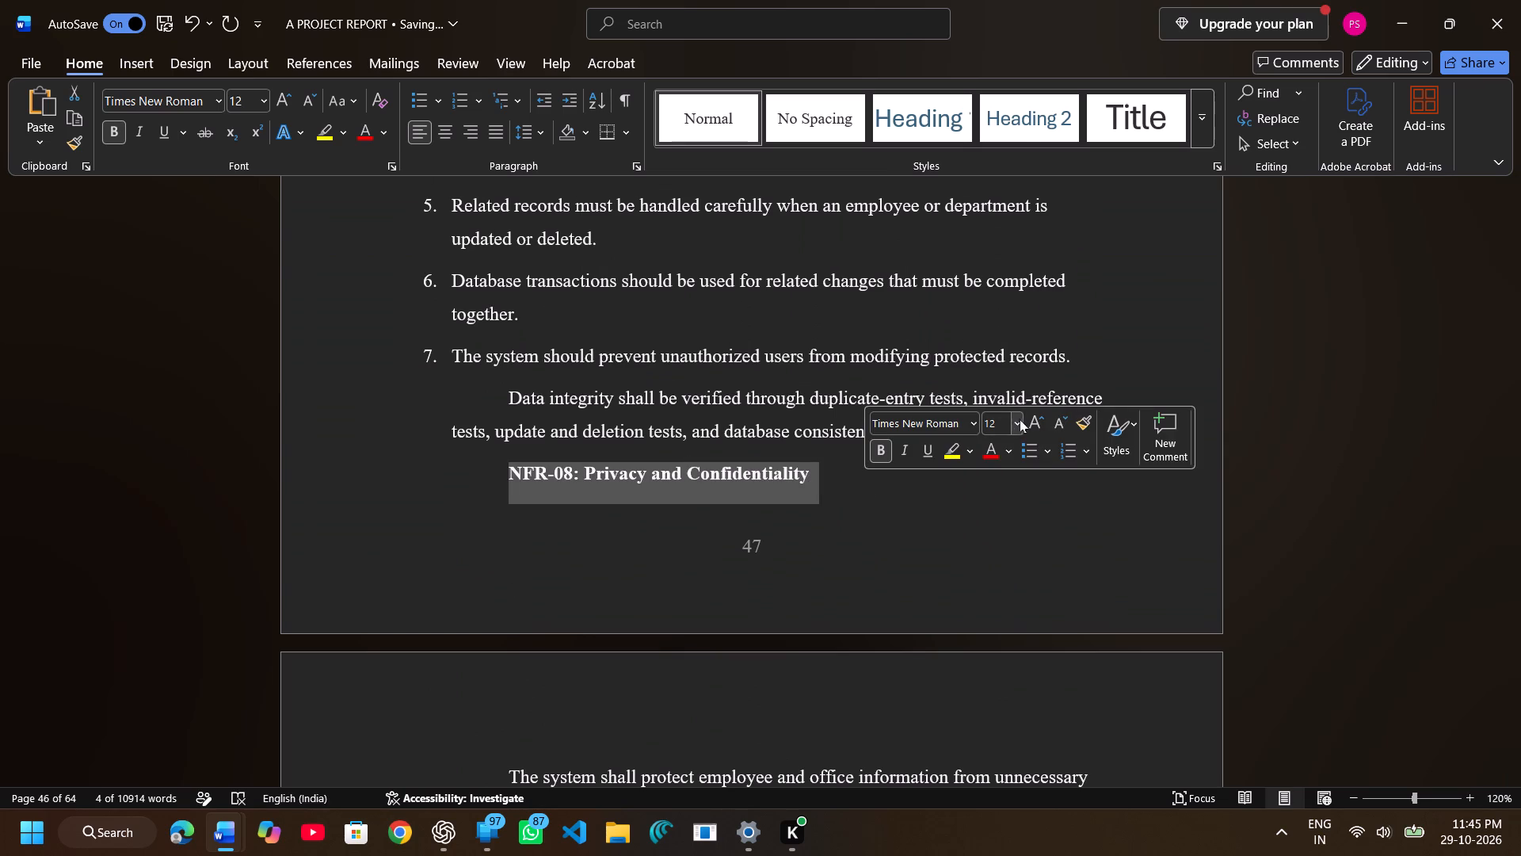
left_click(1023, 421)
left_click(998, 155)
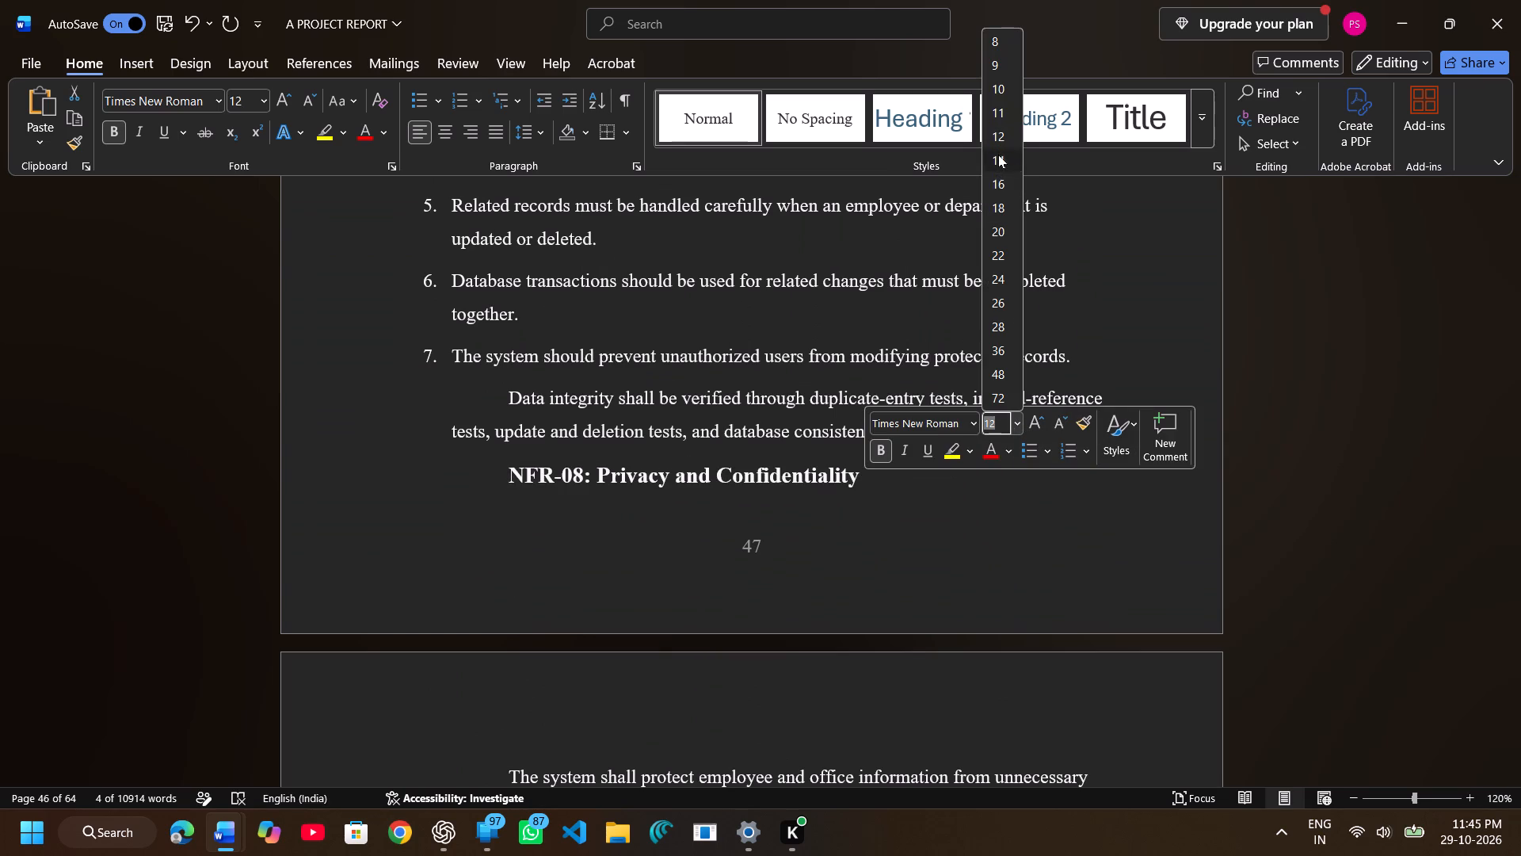
left_click(514, 474)
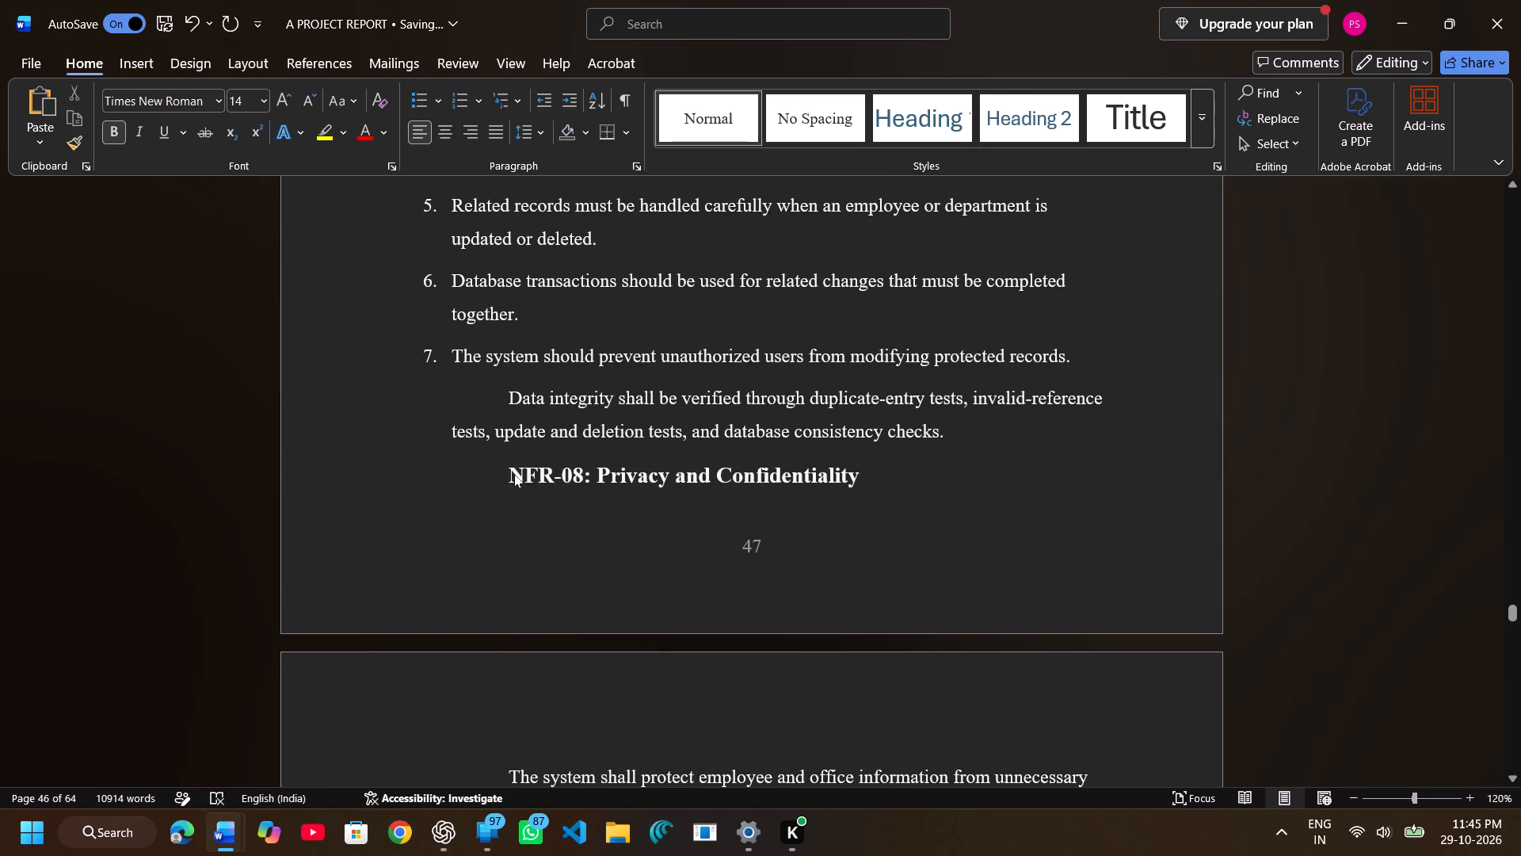
key("BackSpace")
Set the NFR-08 line "The requirements are:" on the page after page 47 to font size 14.
scroll(514, 474, "down", 1)
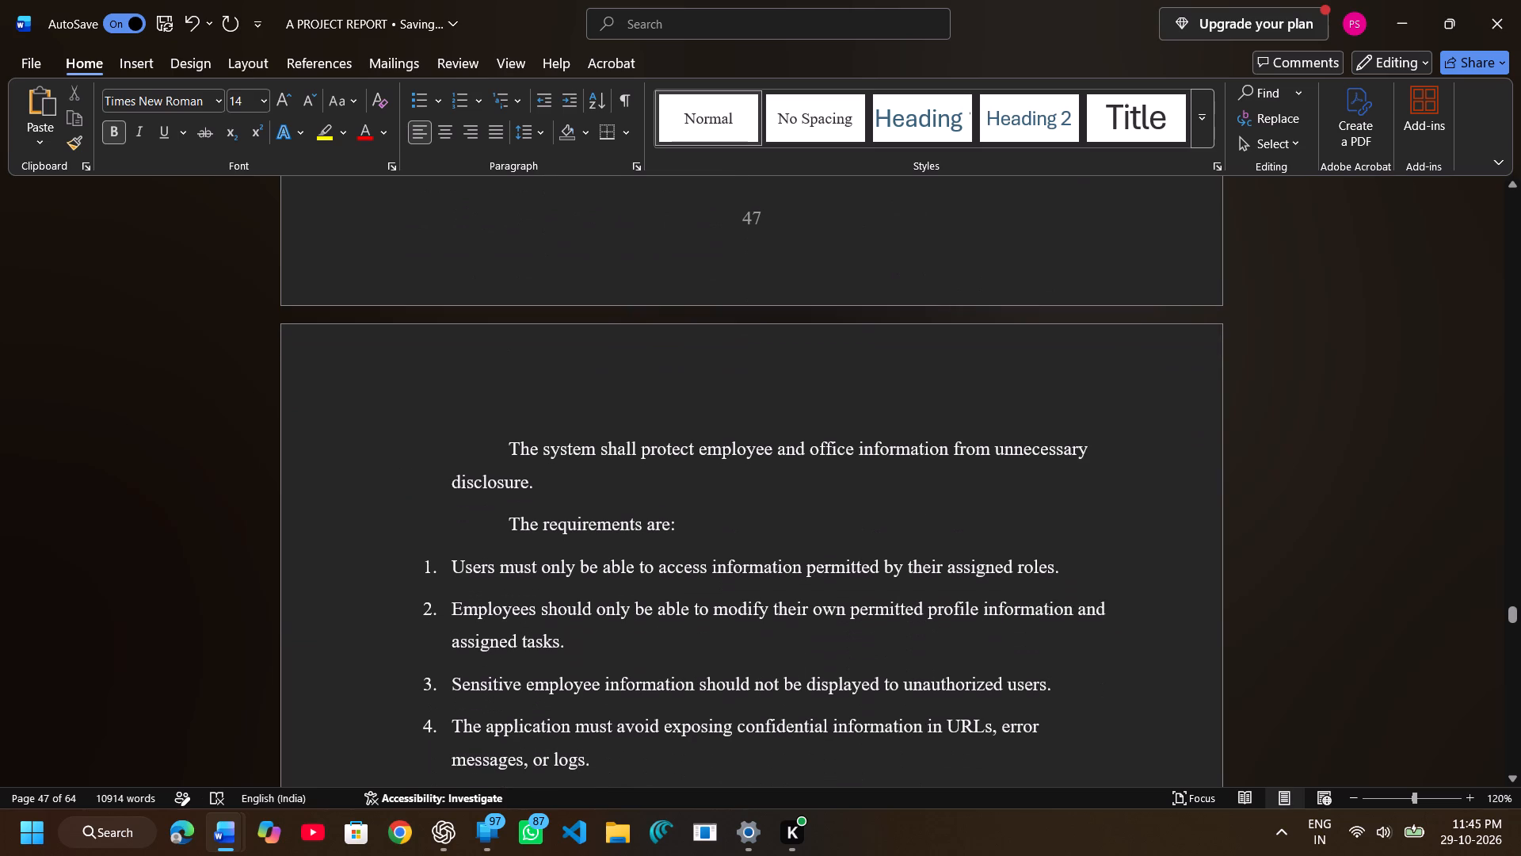
left_click_drag(508, 518, 685, 528)
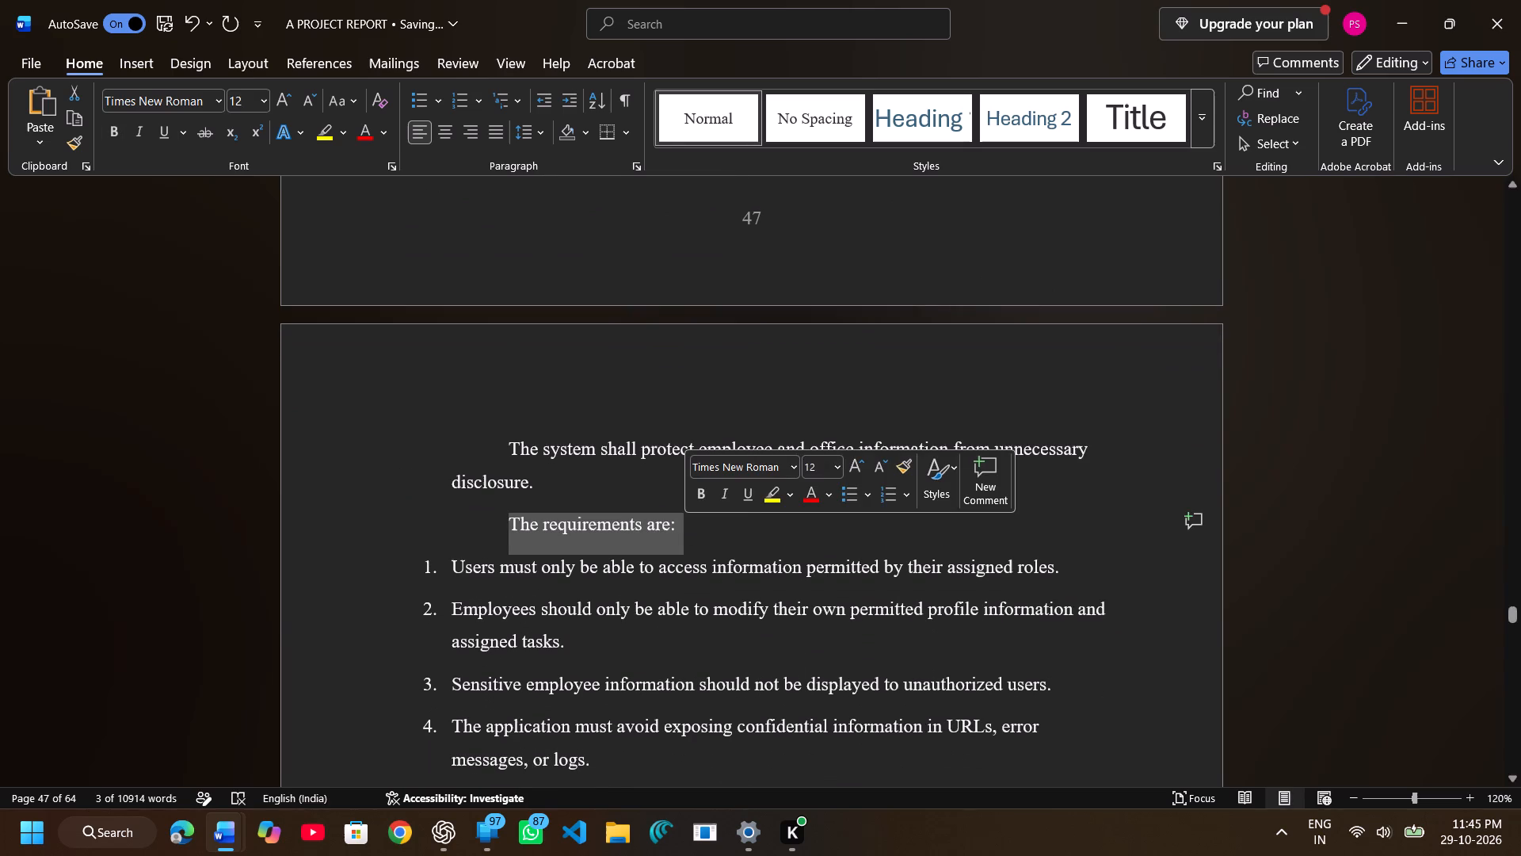
left_click(833, 466)
left_click(825, 197)
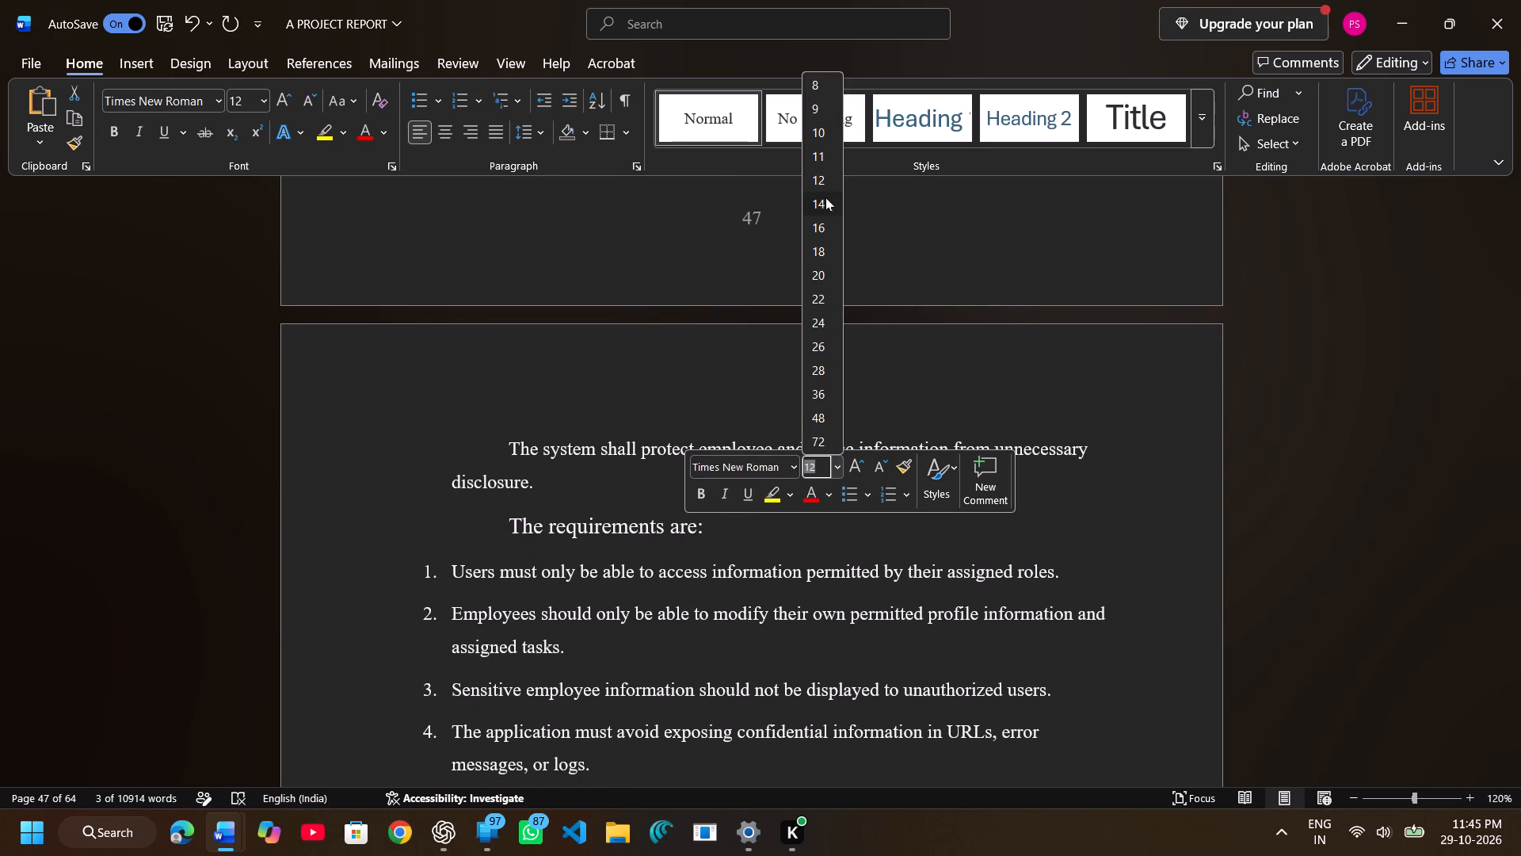
Remove the indent of the NFR-08 line "The requirements are:".
left_click(513, 529)
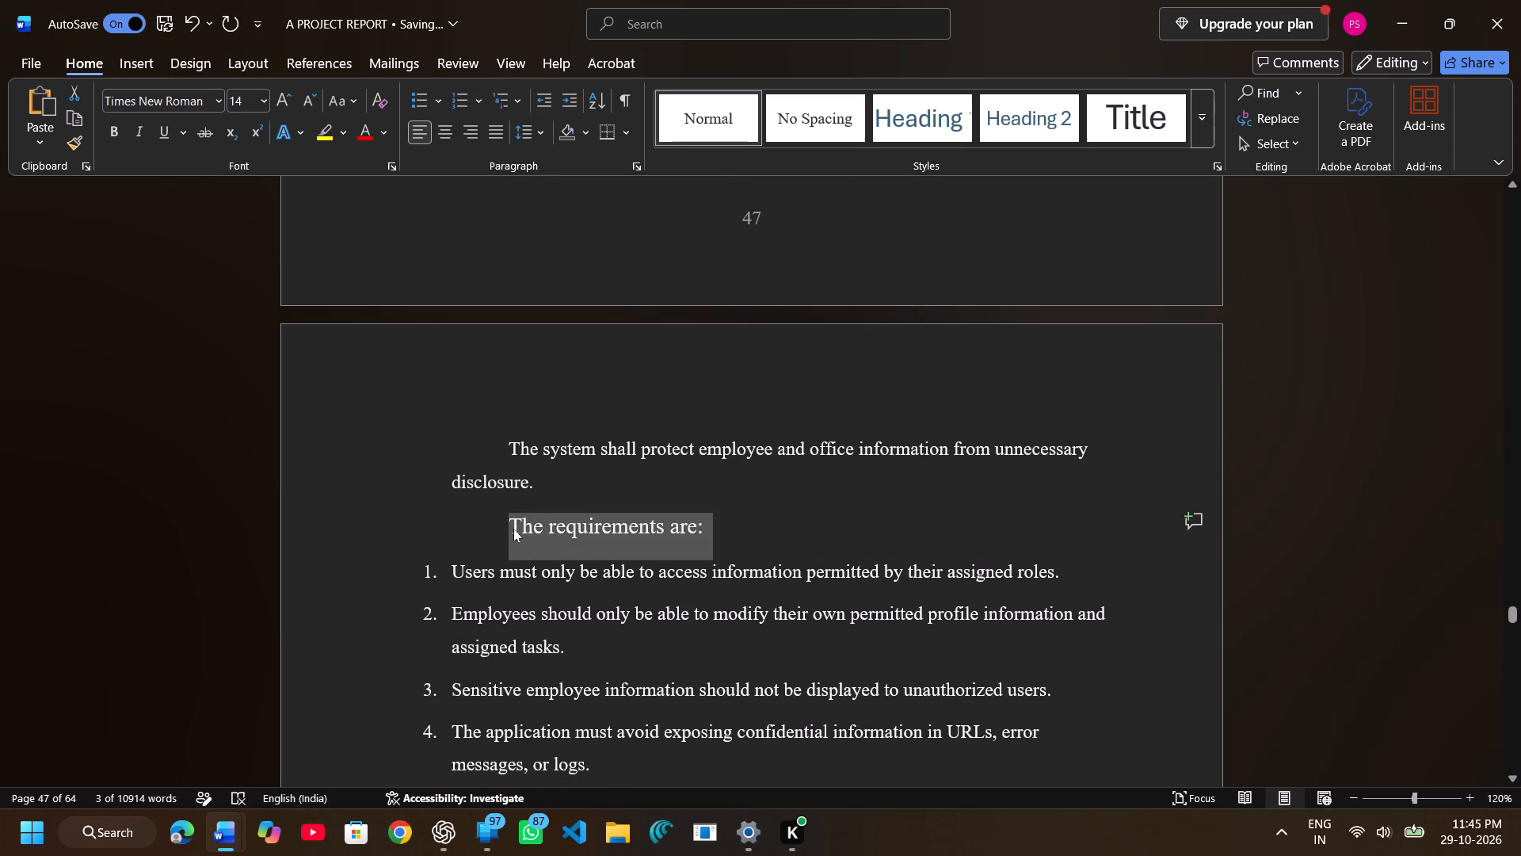
key("BackSpace")
Set the heading "NFR-07: Data Integrity and Consistency" on page 47 to font size 14 and remove its indent.
scroll(513, 529, "up", 1)
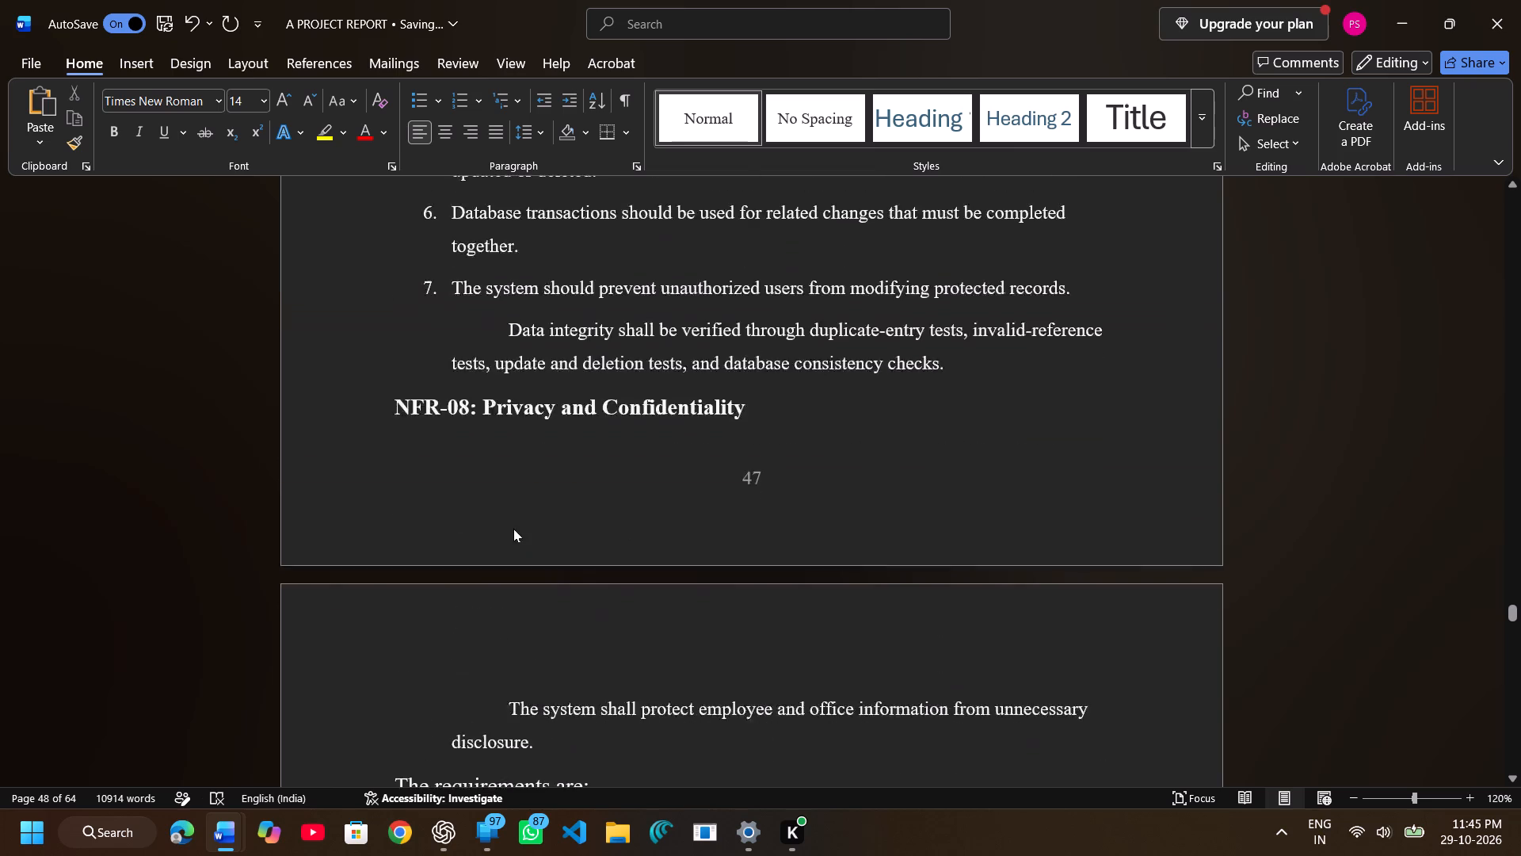
scroll(513, 529, "up", 2)
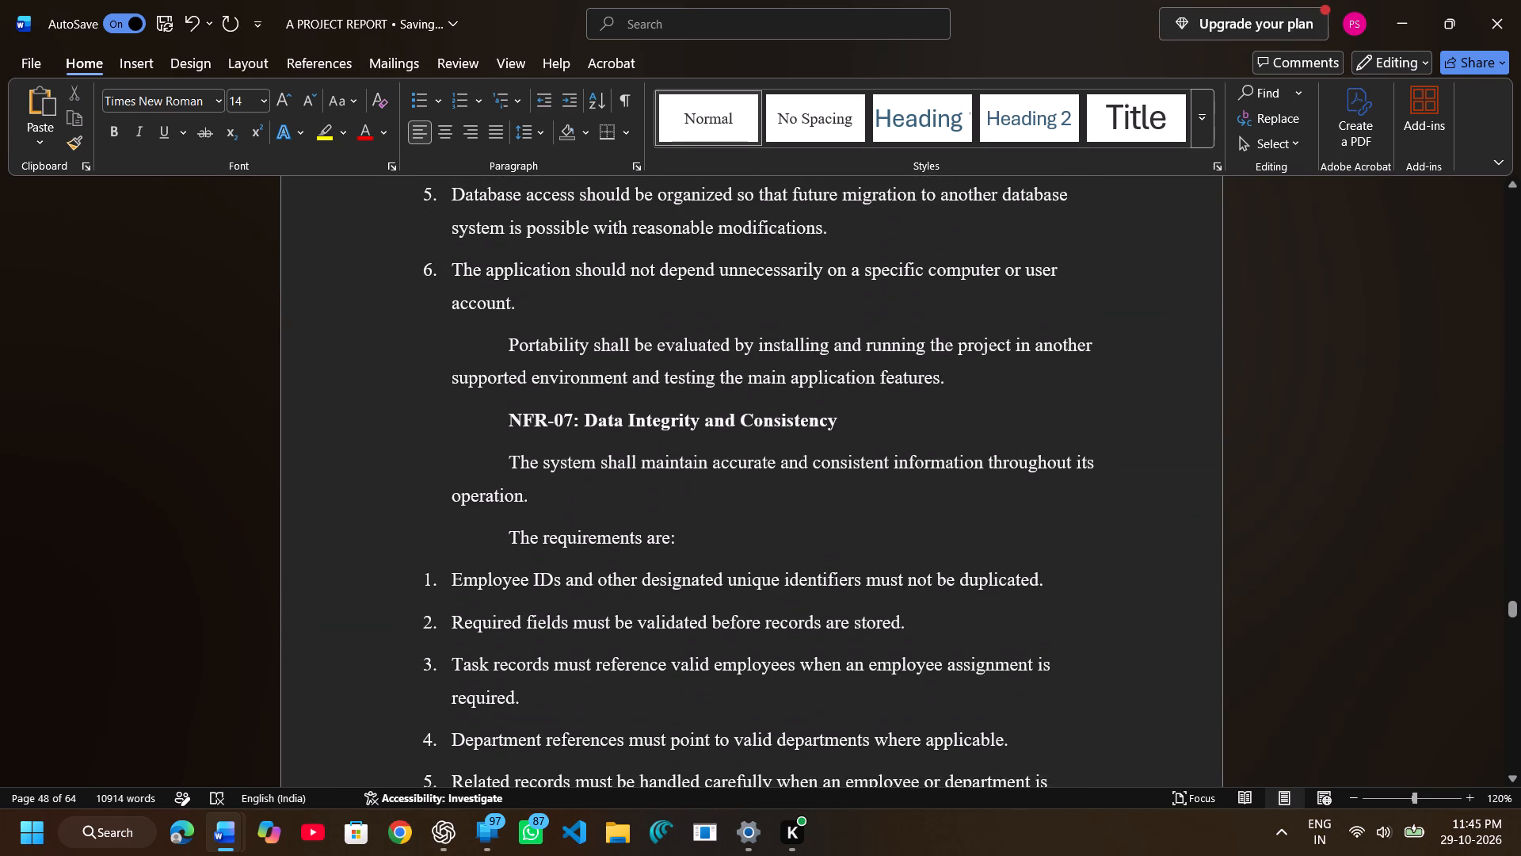
left_click_drag(506, 419, 856, 426)
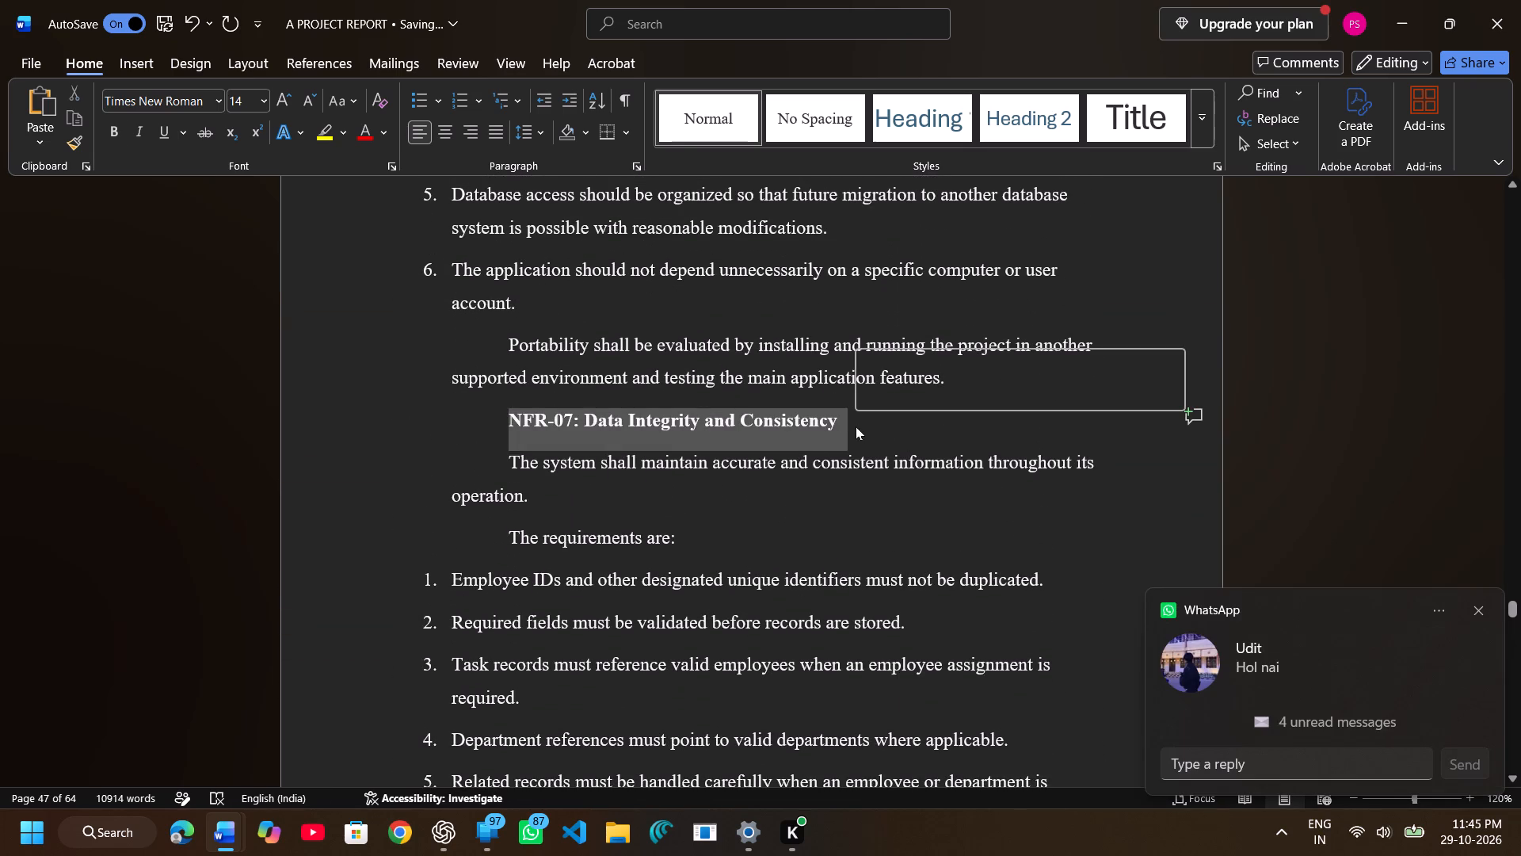
left_click(1009, 369)
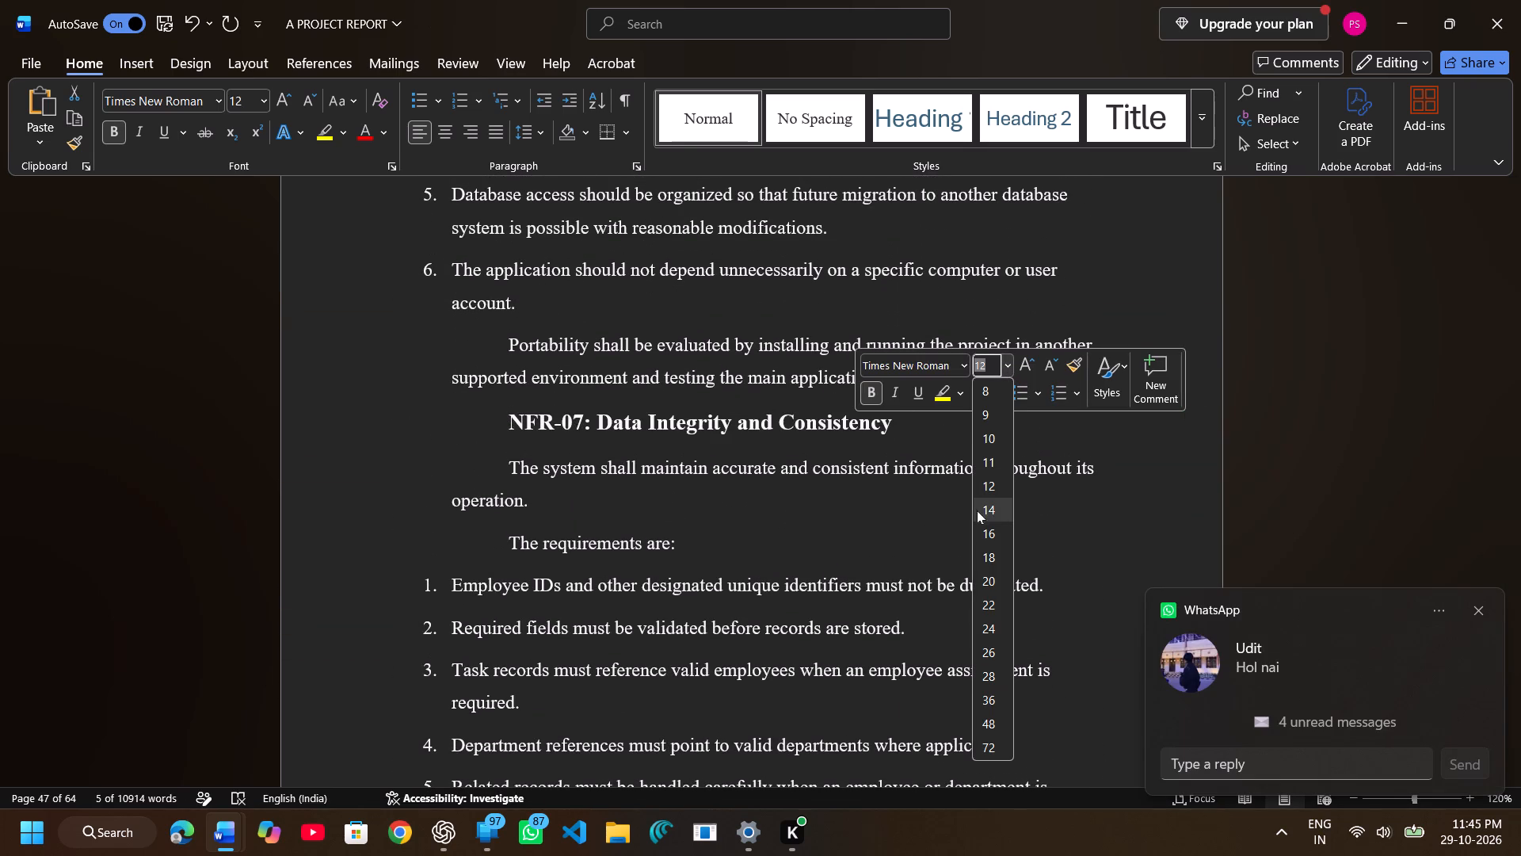
left_click(989, 503)
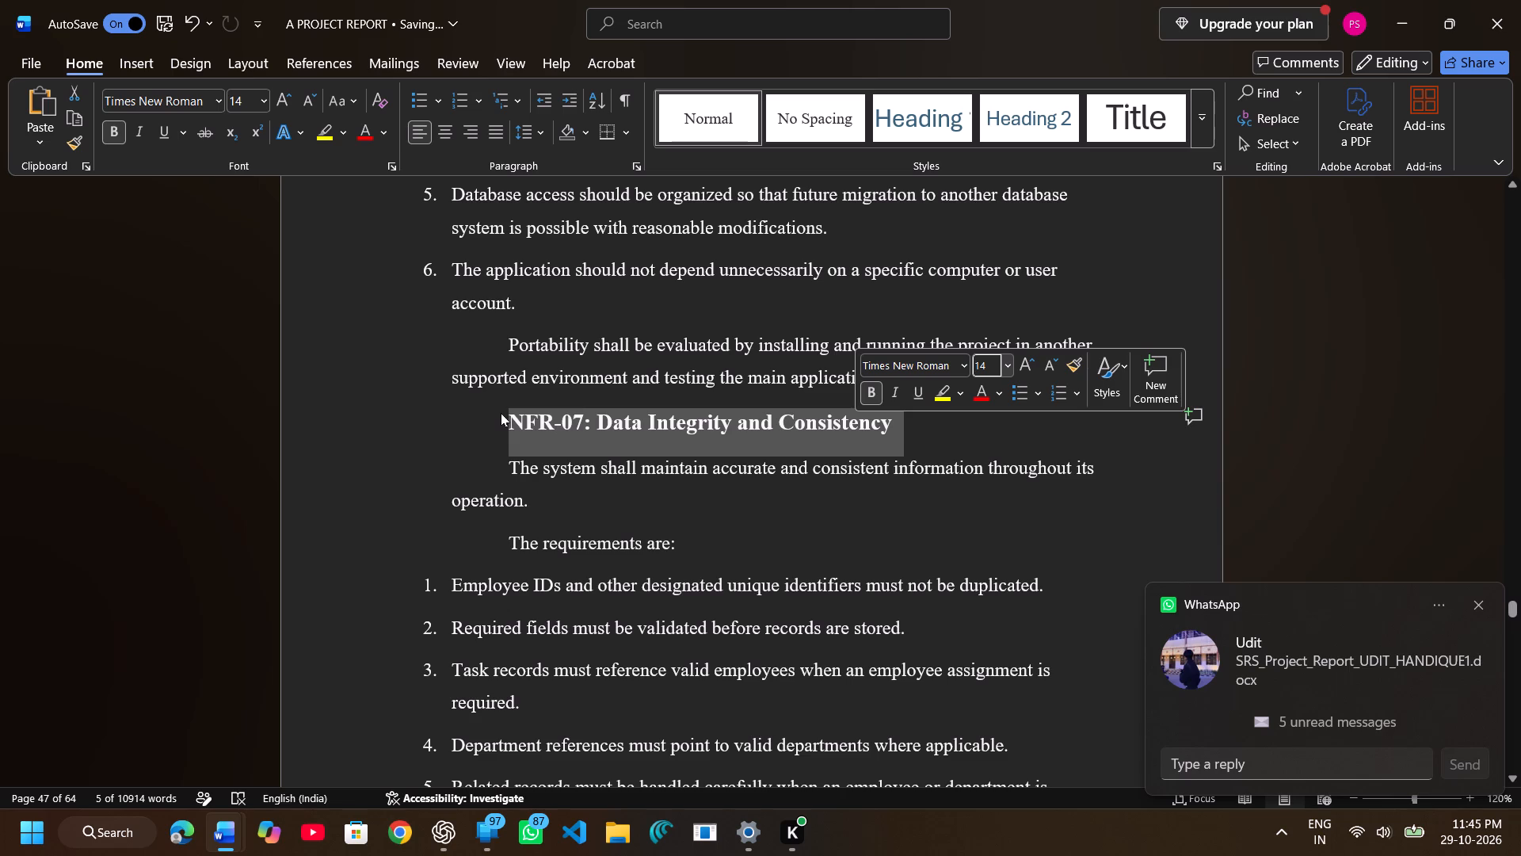
left_click(501, 413)
key("BackSpace")
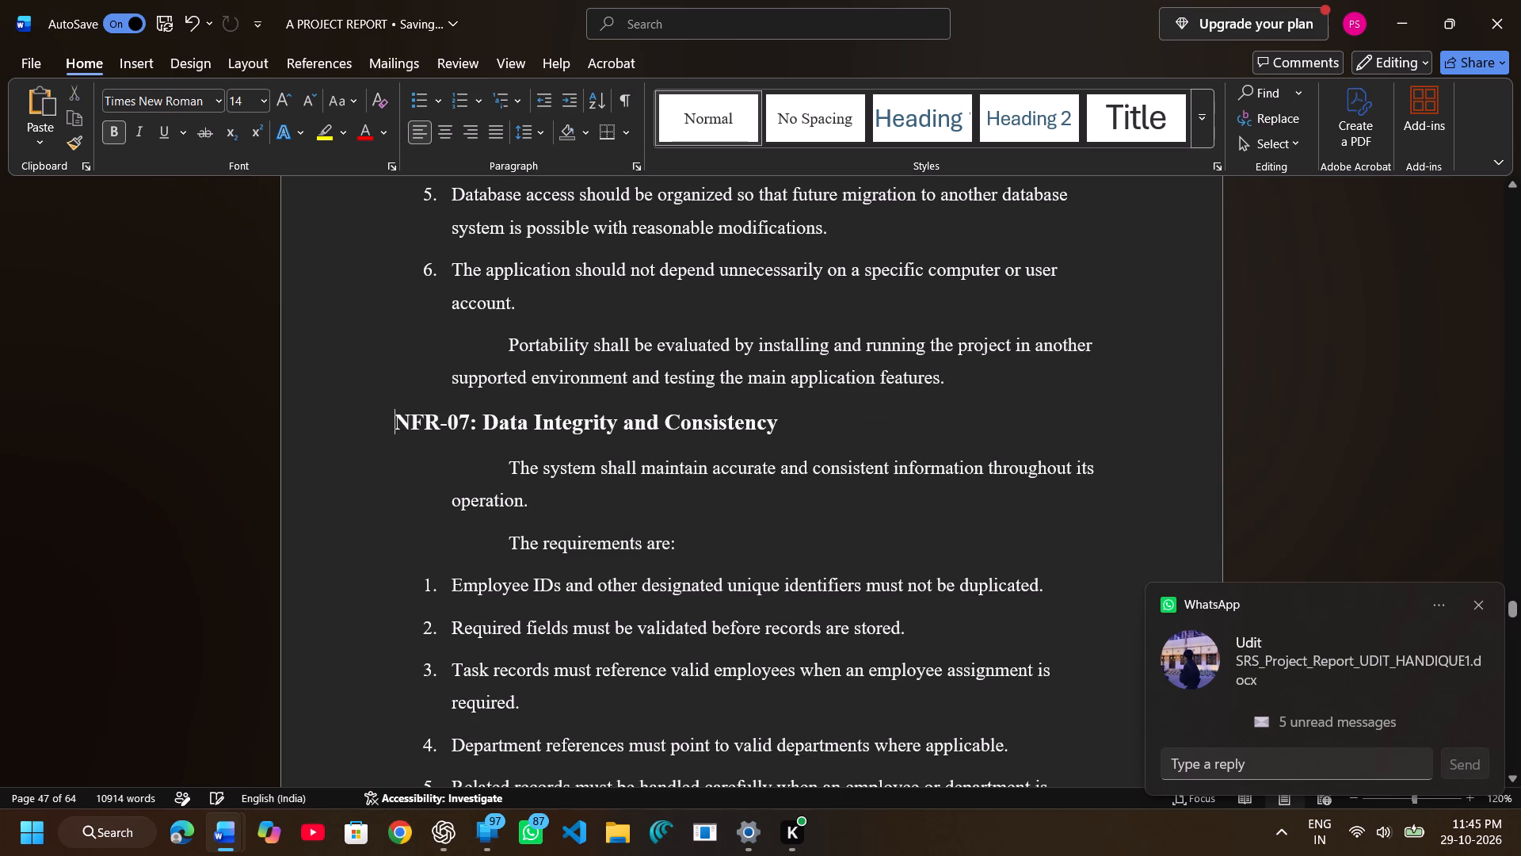
Select the NFR-07 line "The requirements are:" and open its font size for changing.
left_click_drag(501, 538, 713, 536)
left_click(867, 474)
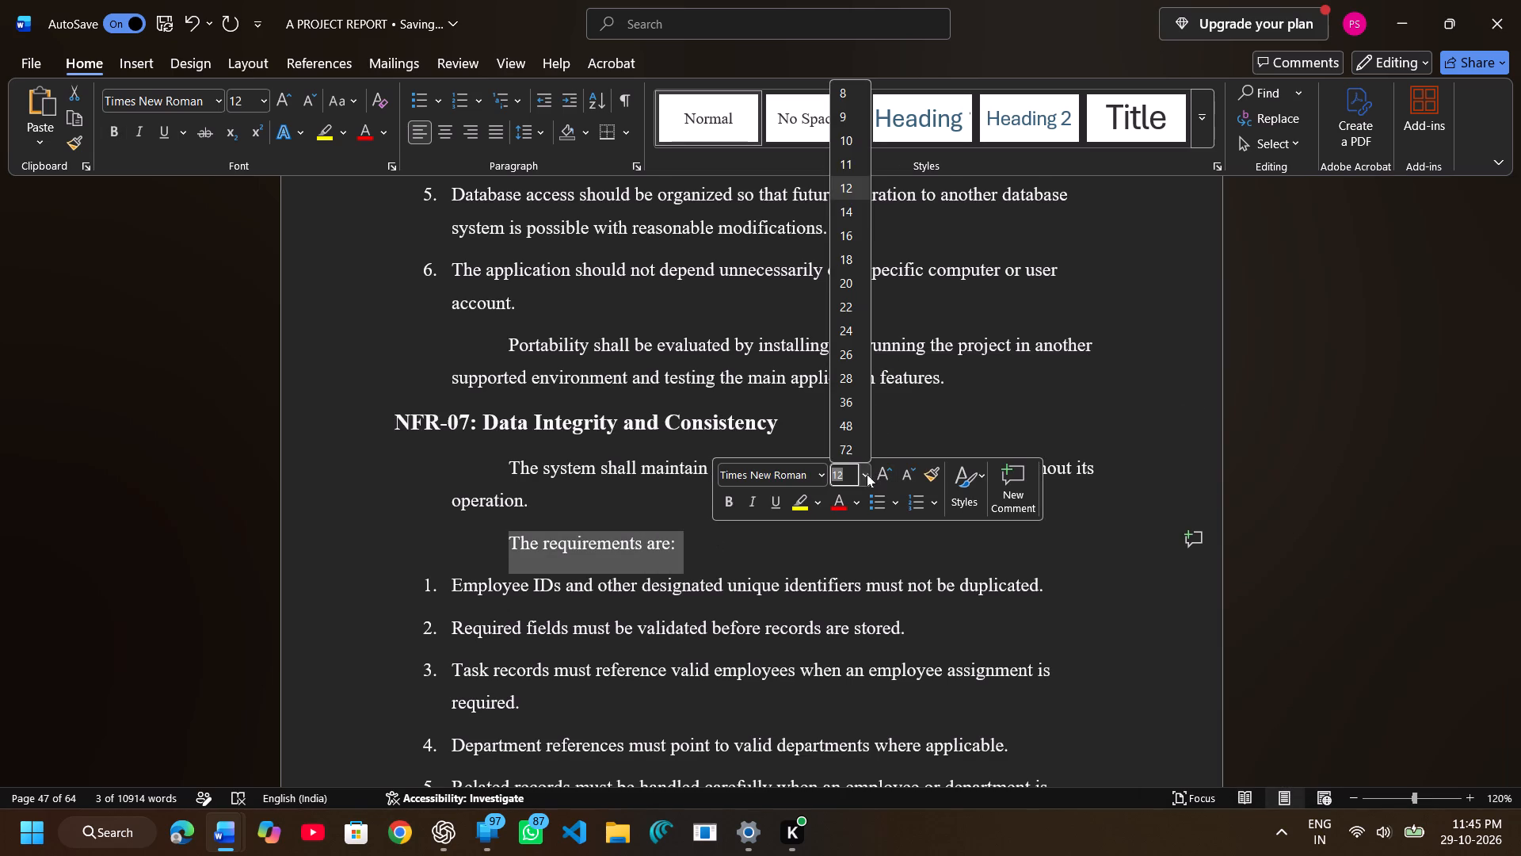
Set the NFR-07 line "The requirements are:" to font size 14 and remove its indent.
left_click(861, 212)
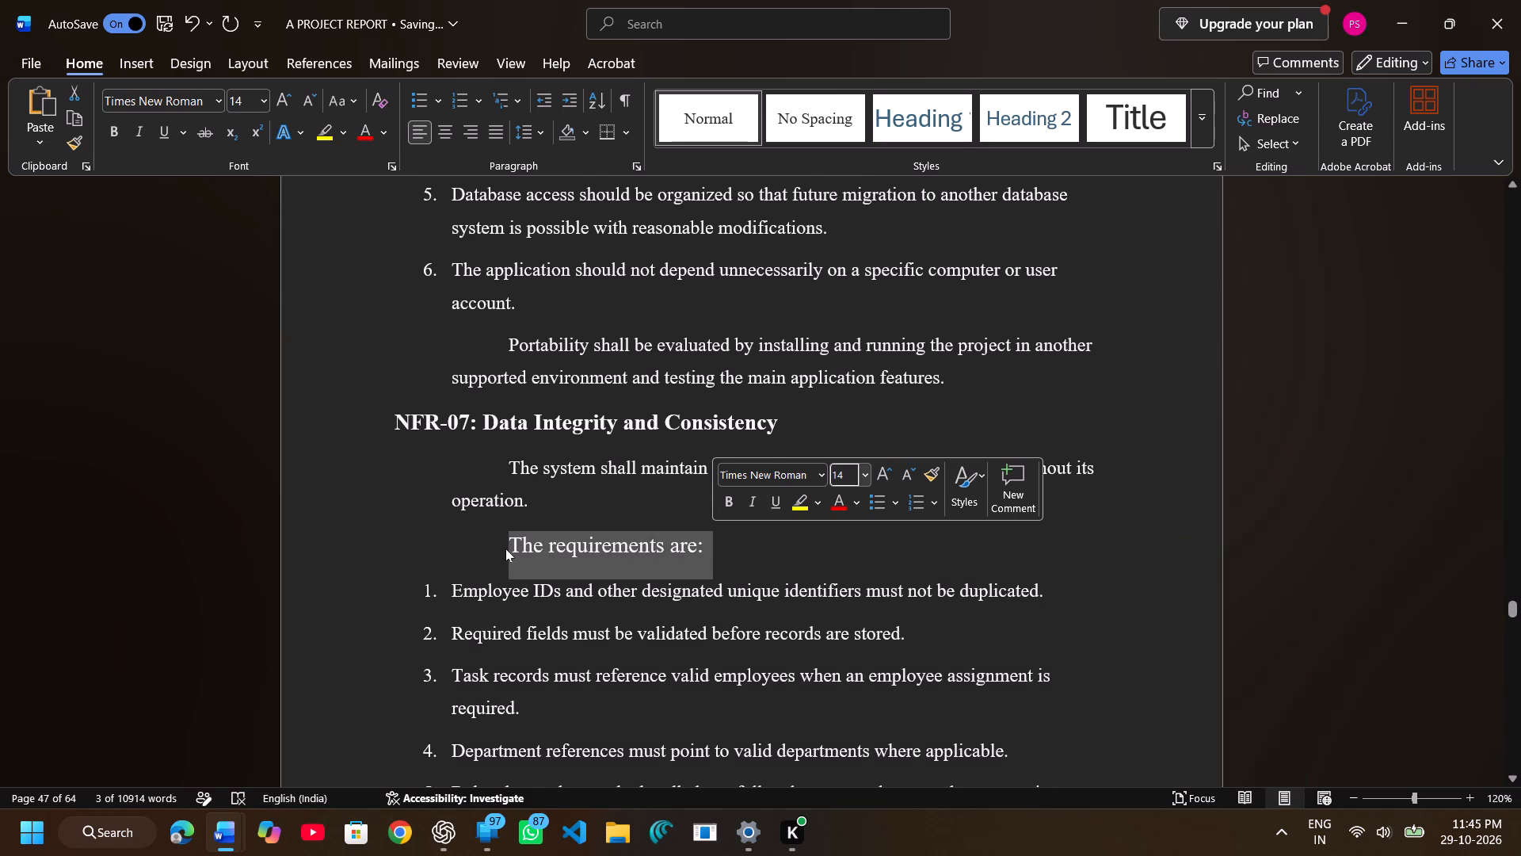
left_click(505, 548)
key("BackSpace")
Check the formatting from the NFR-06 section through the data flow diagrams and data dictionary to the UML Use Case Diagram.
scroll(505, 548, "up", 1)
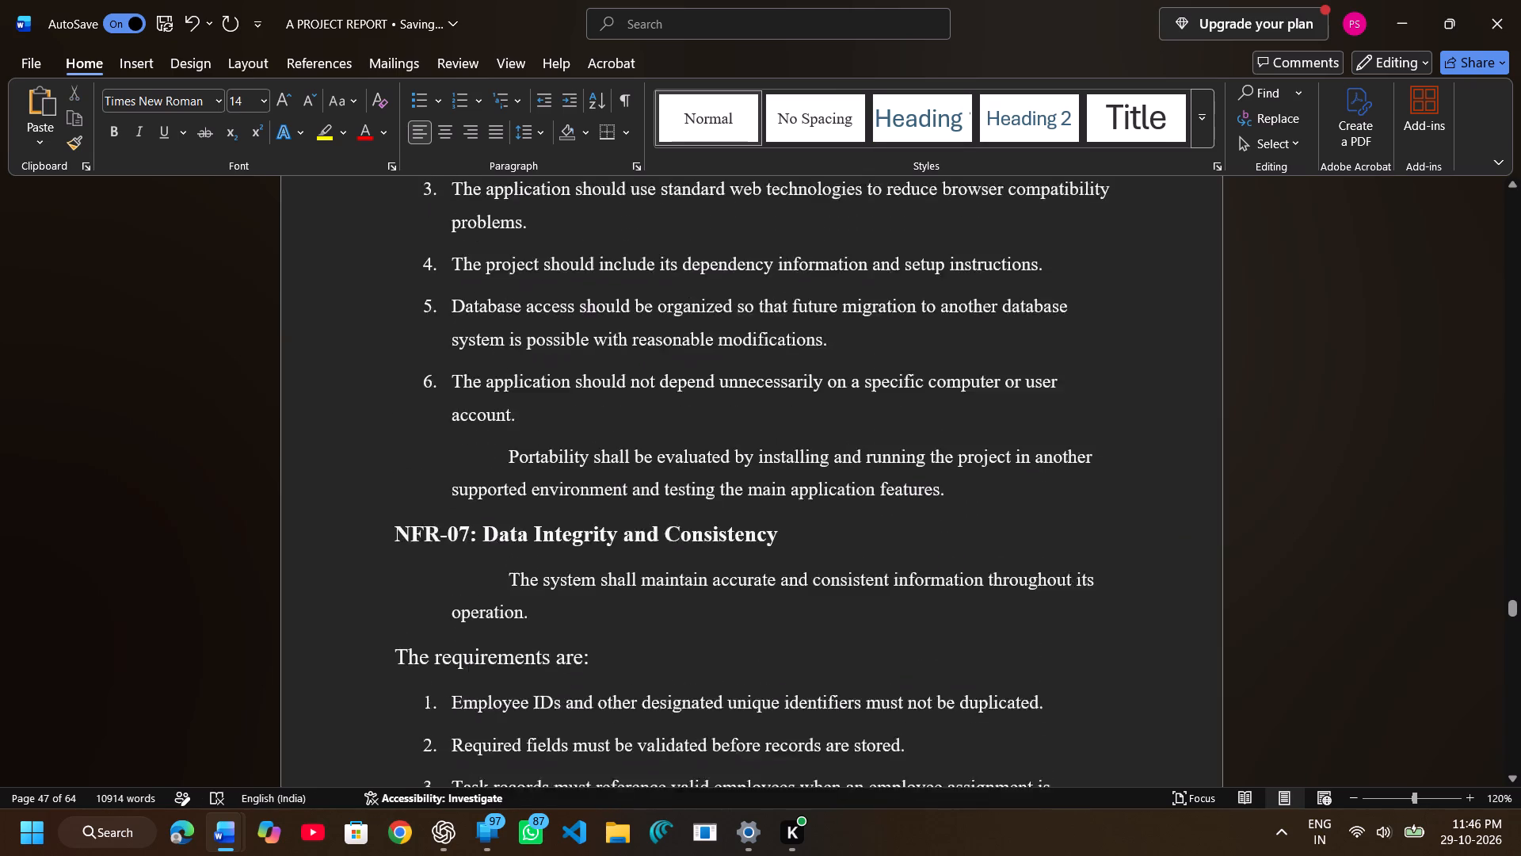
scroll(505, 548, "up", 1)
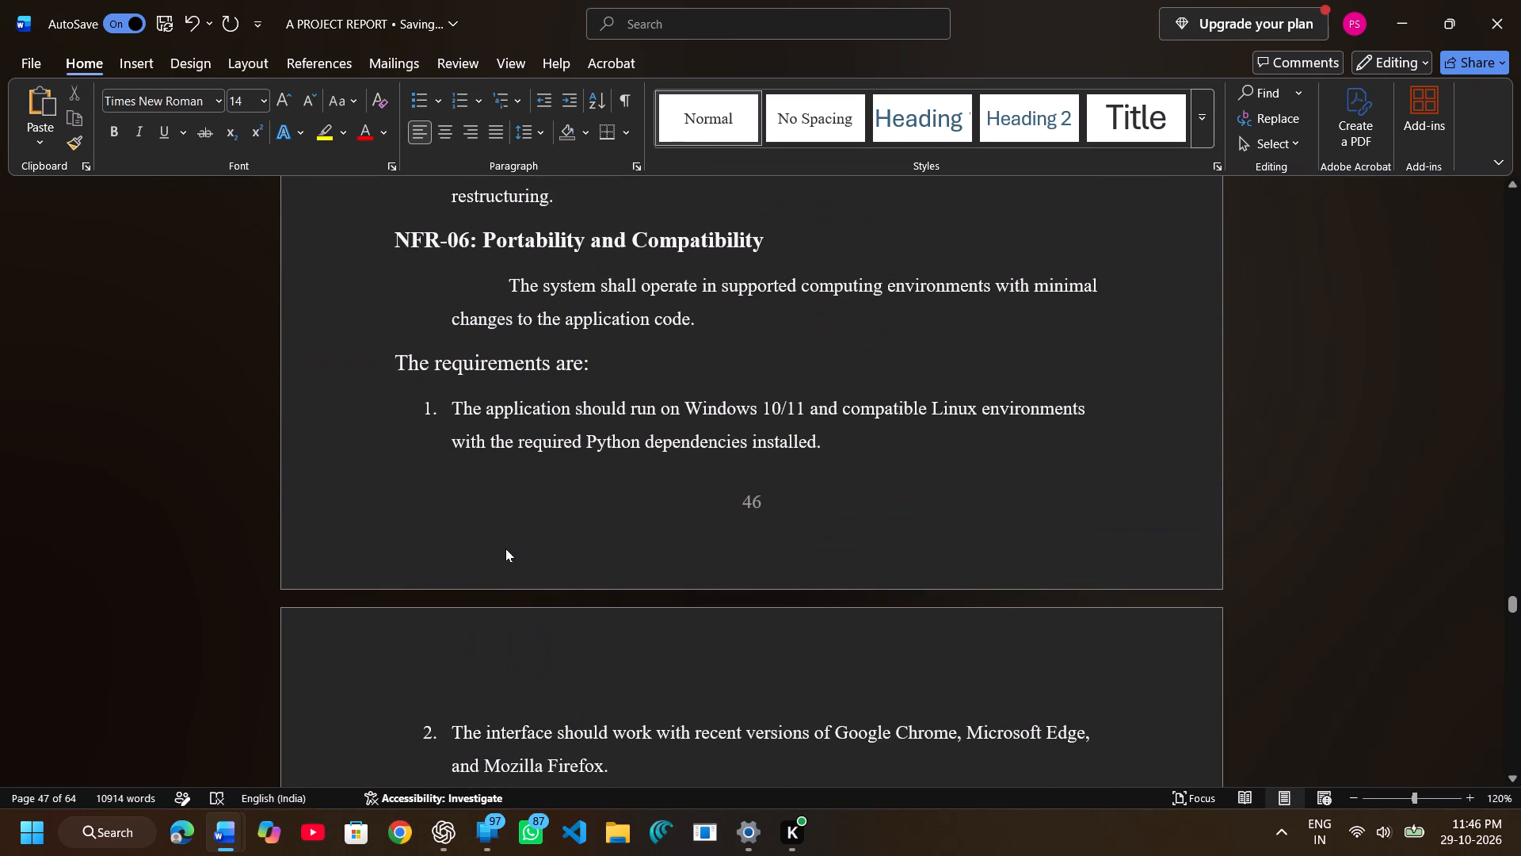
scroll(505, 548, "down", 6)
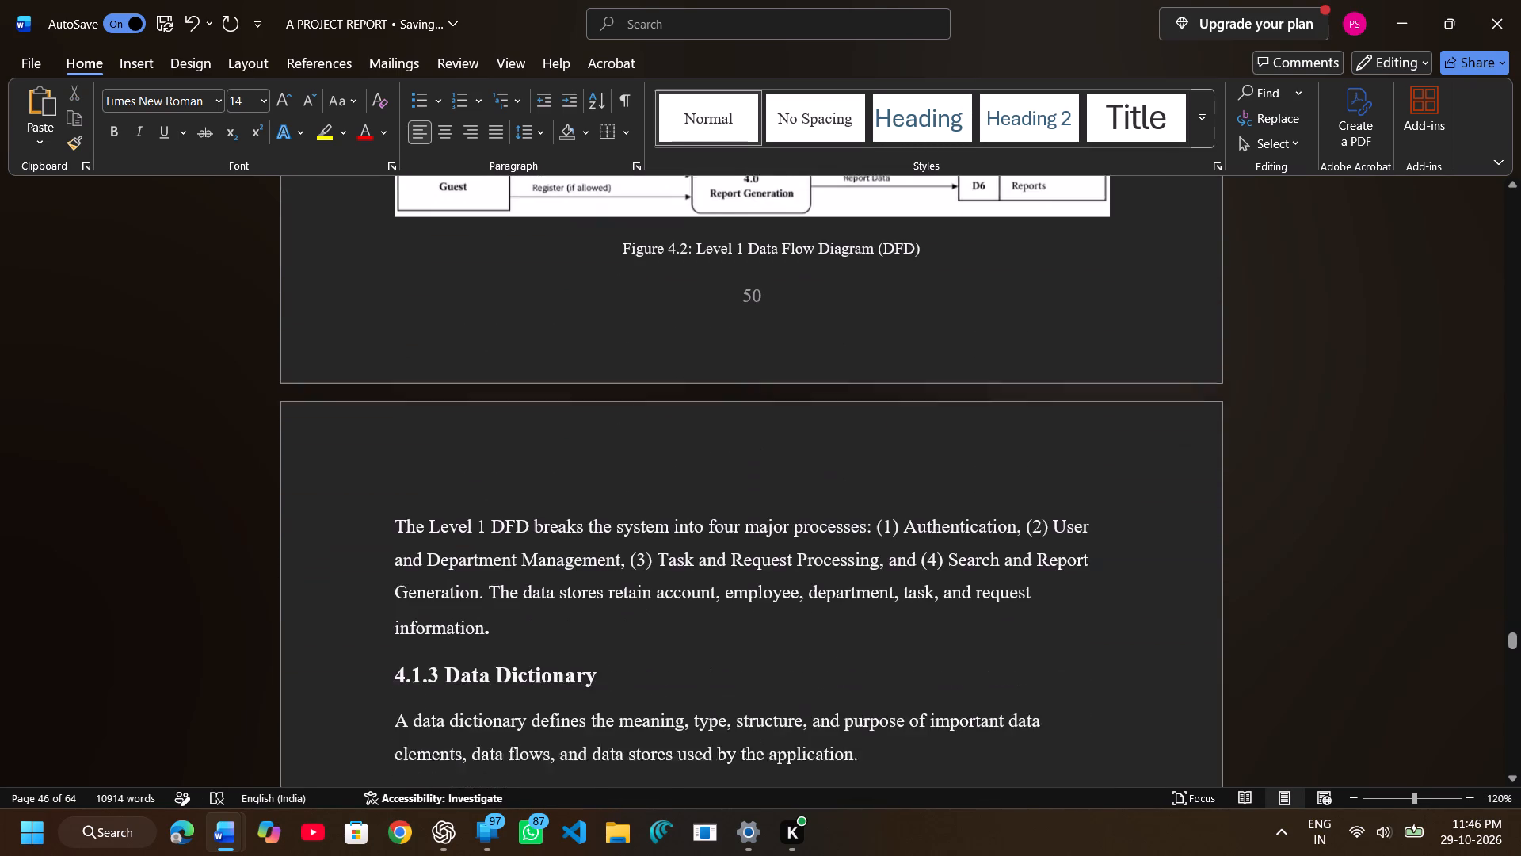
scroll(505, 548, "down", 2)
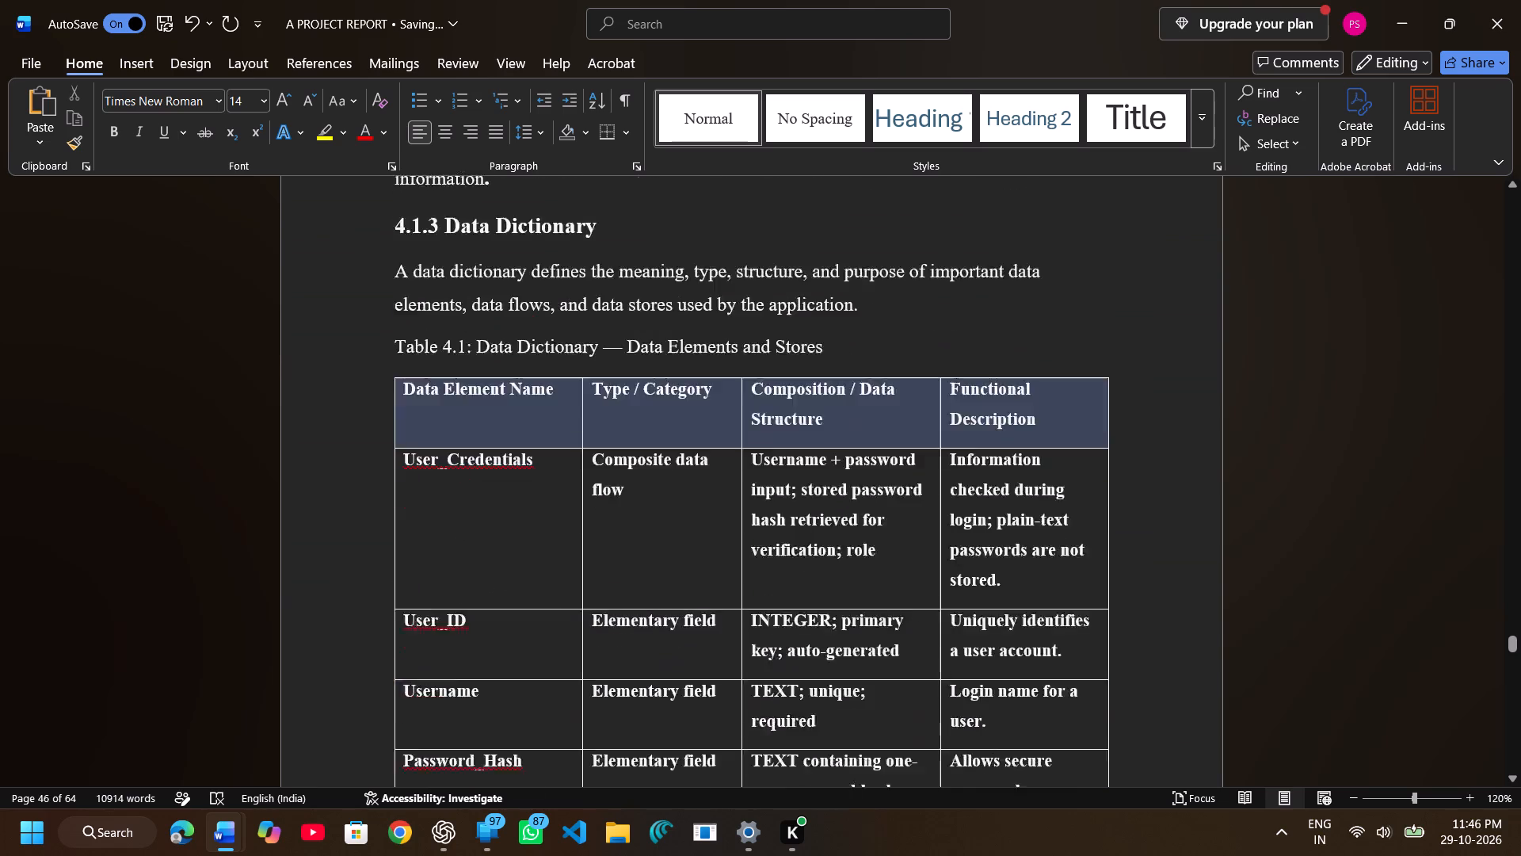
scroll(513, 496, "down", 2)
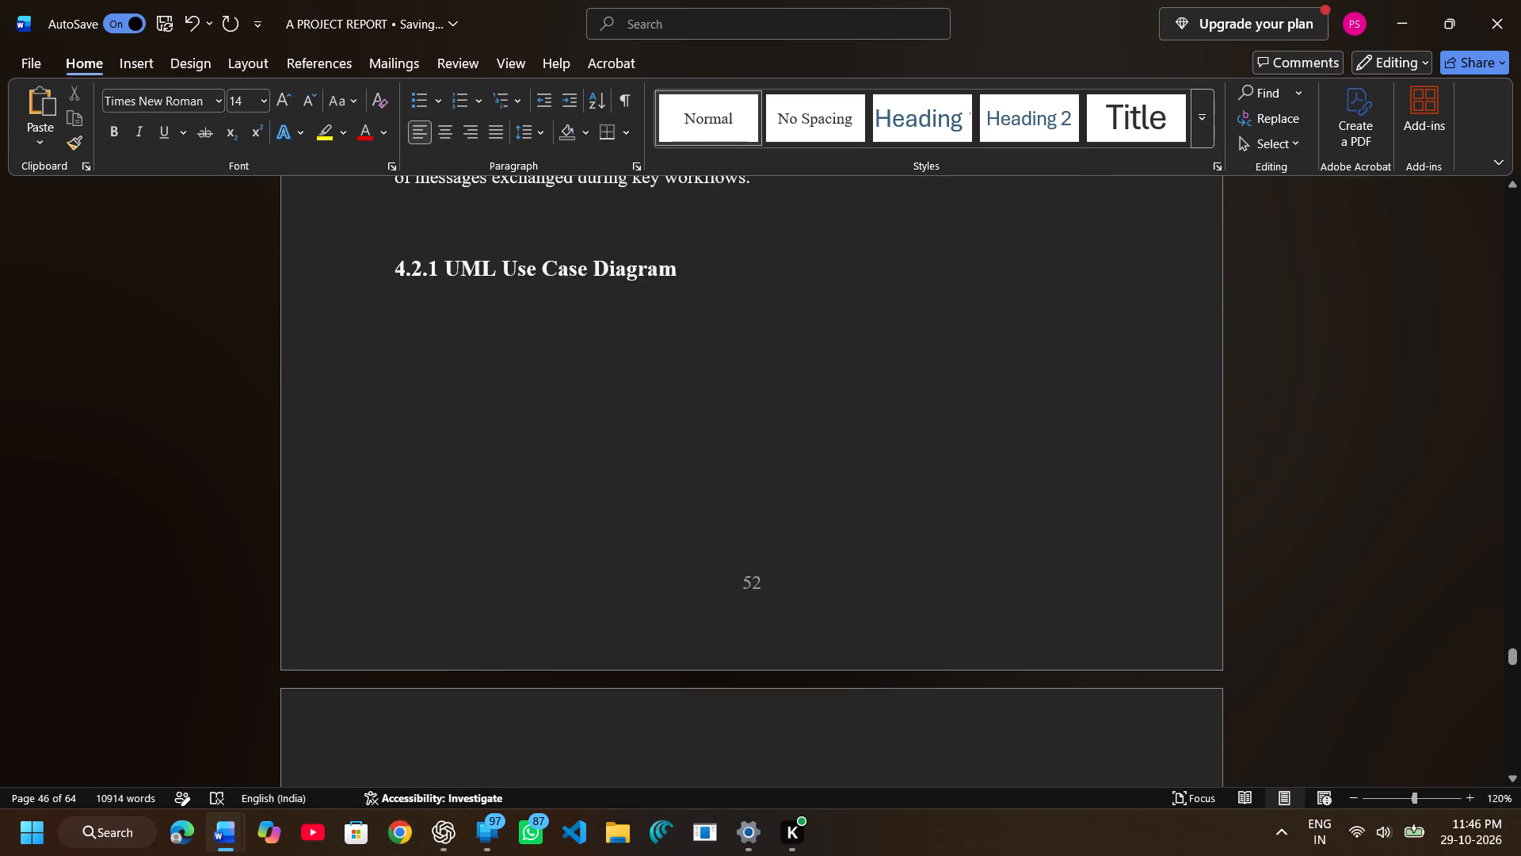
scroll(513, 496, "down", 1)
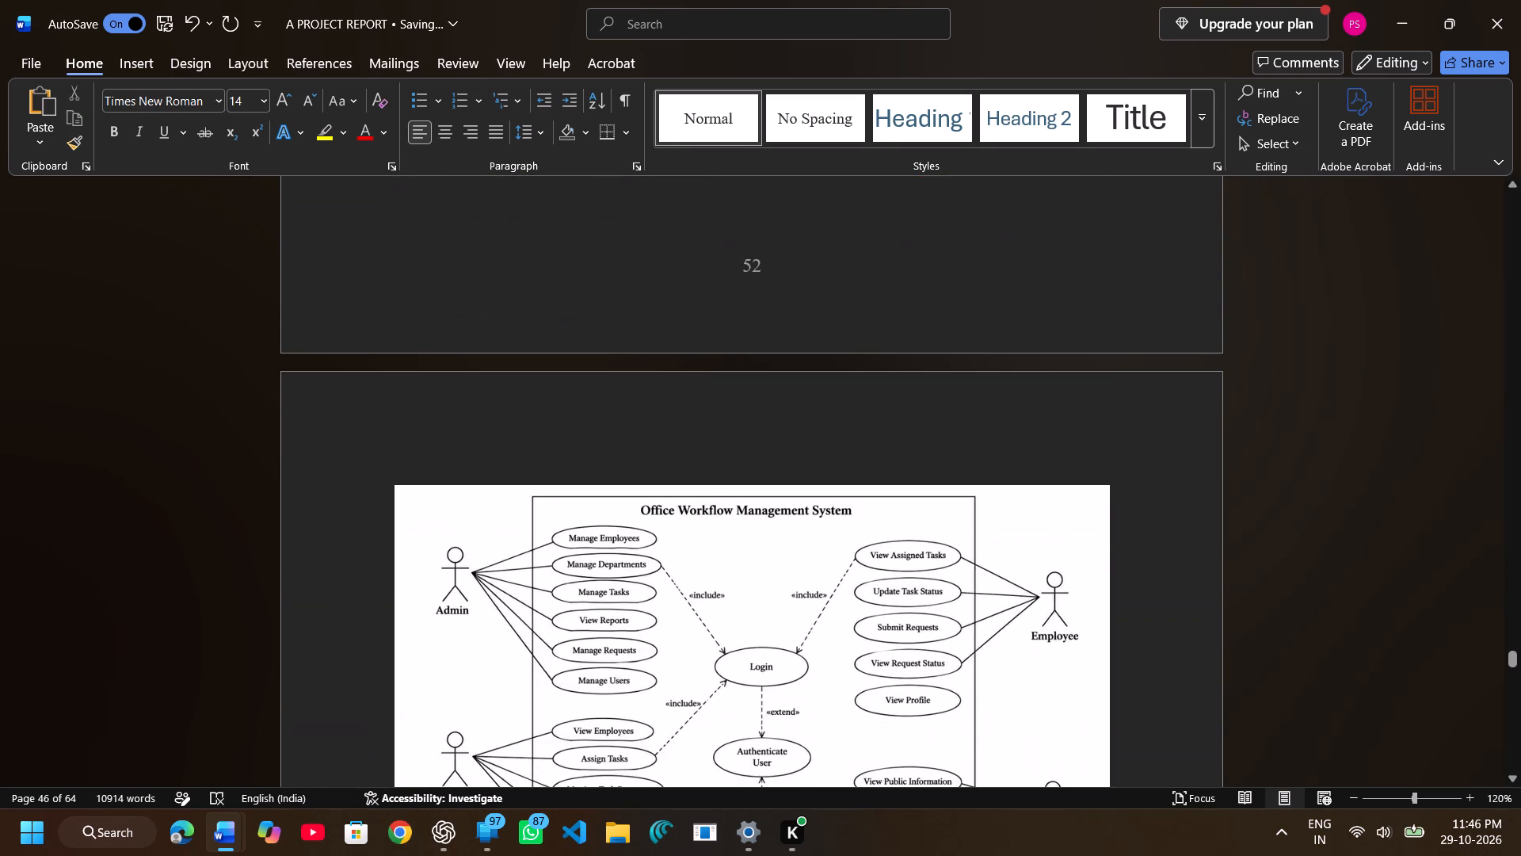
Save the report.
left_click(166, 24)
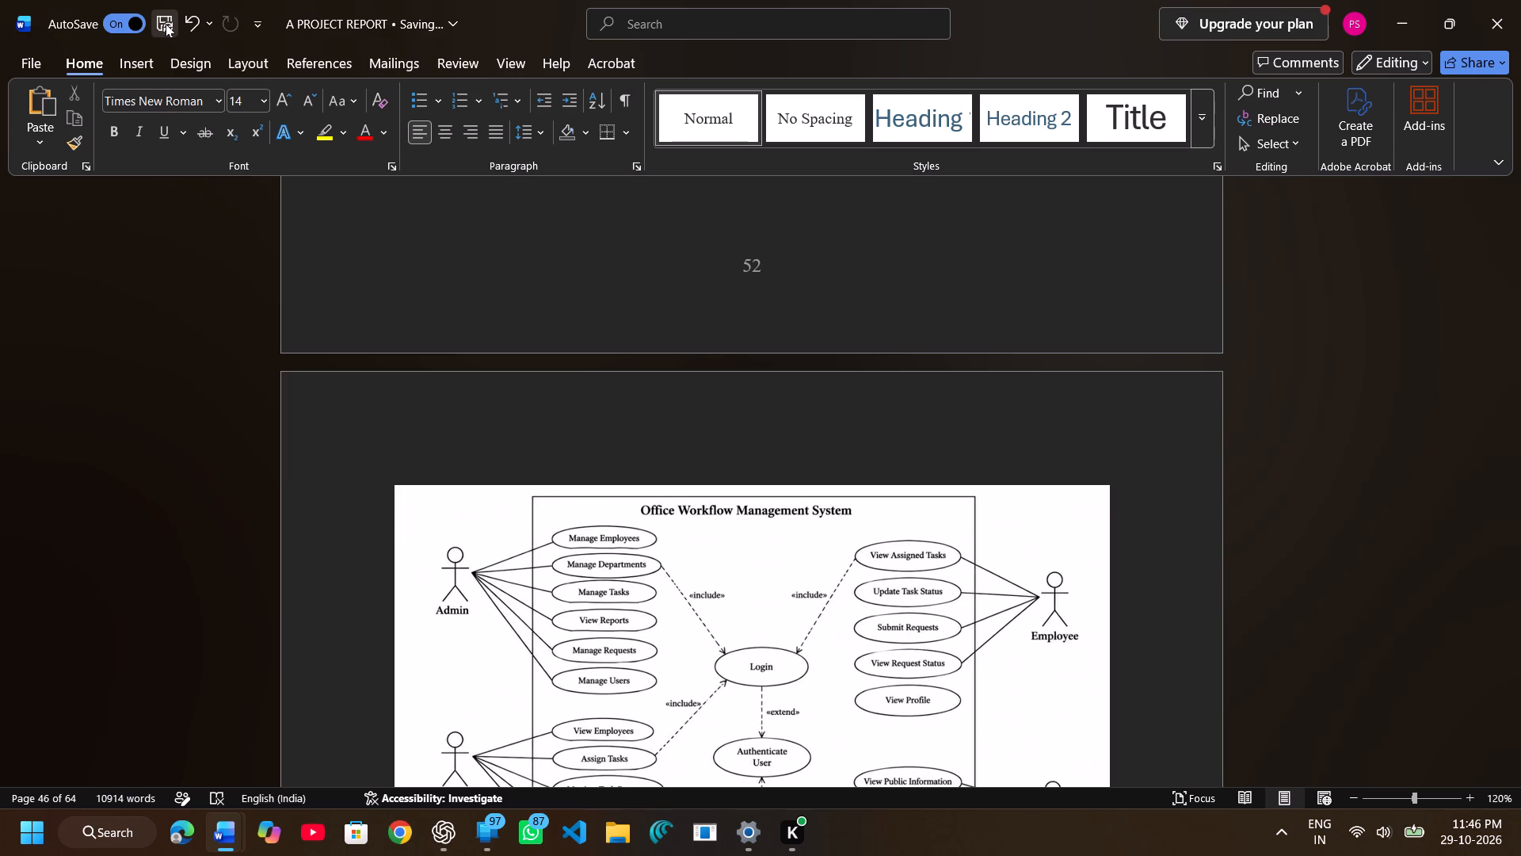
Examine the layout, headings and figure captions of the Chapter 4 UML and ER diagram pages.
scroll(518, 340, "down", 1)
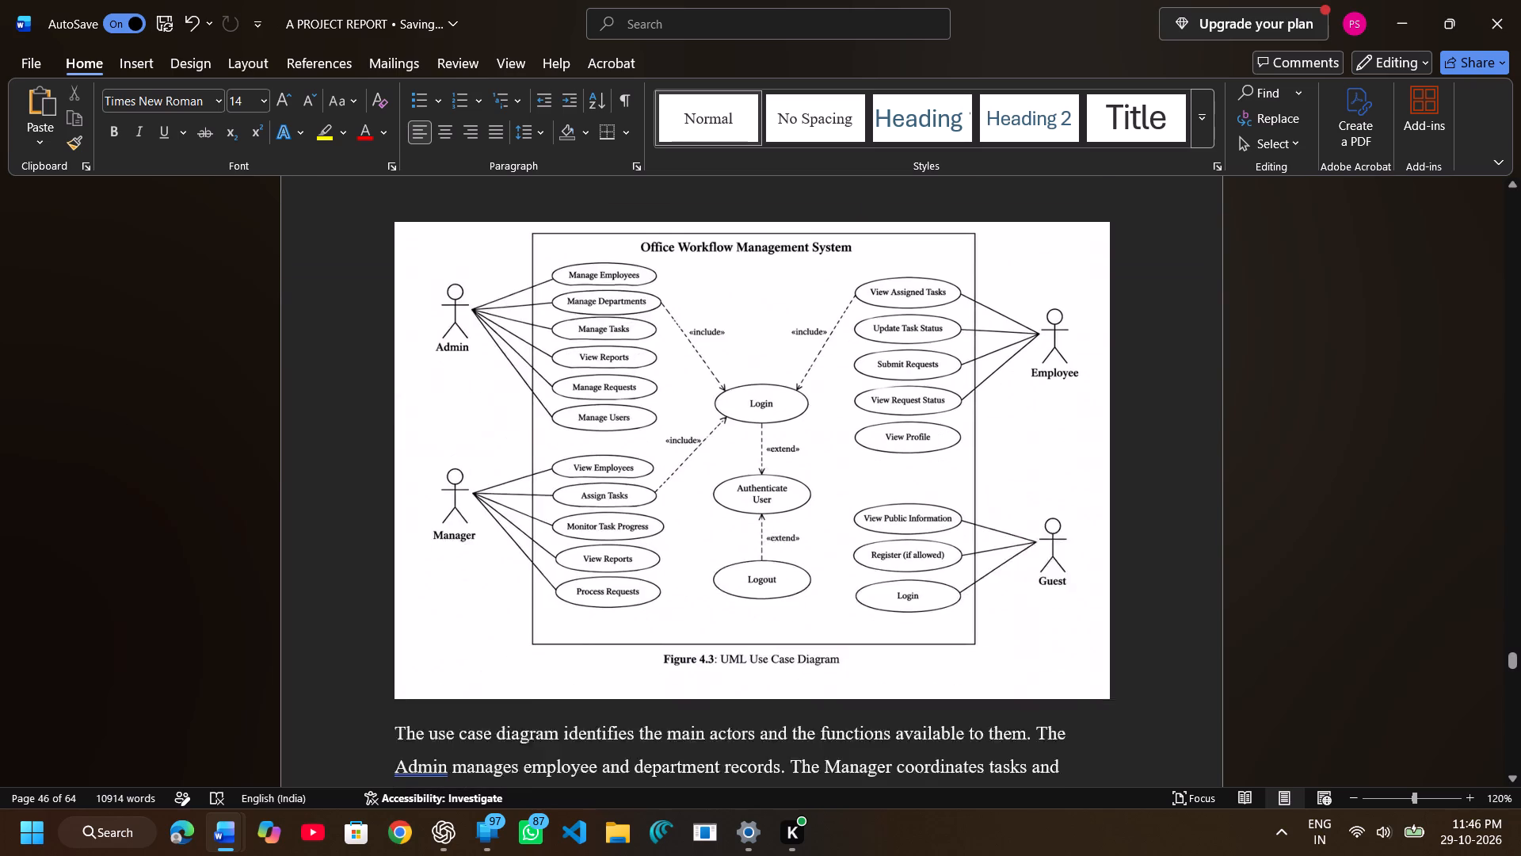
scroll(518, 340, "down", 2)
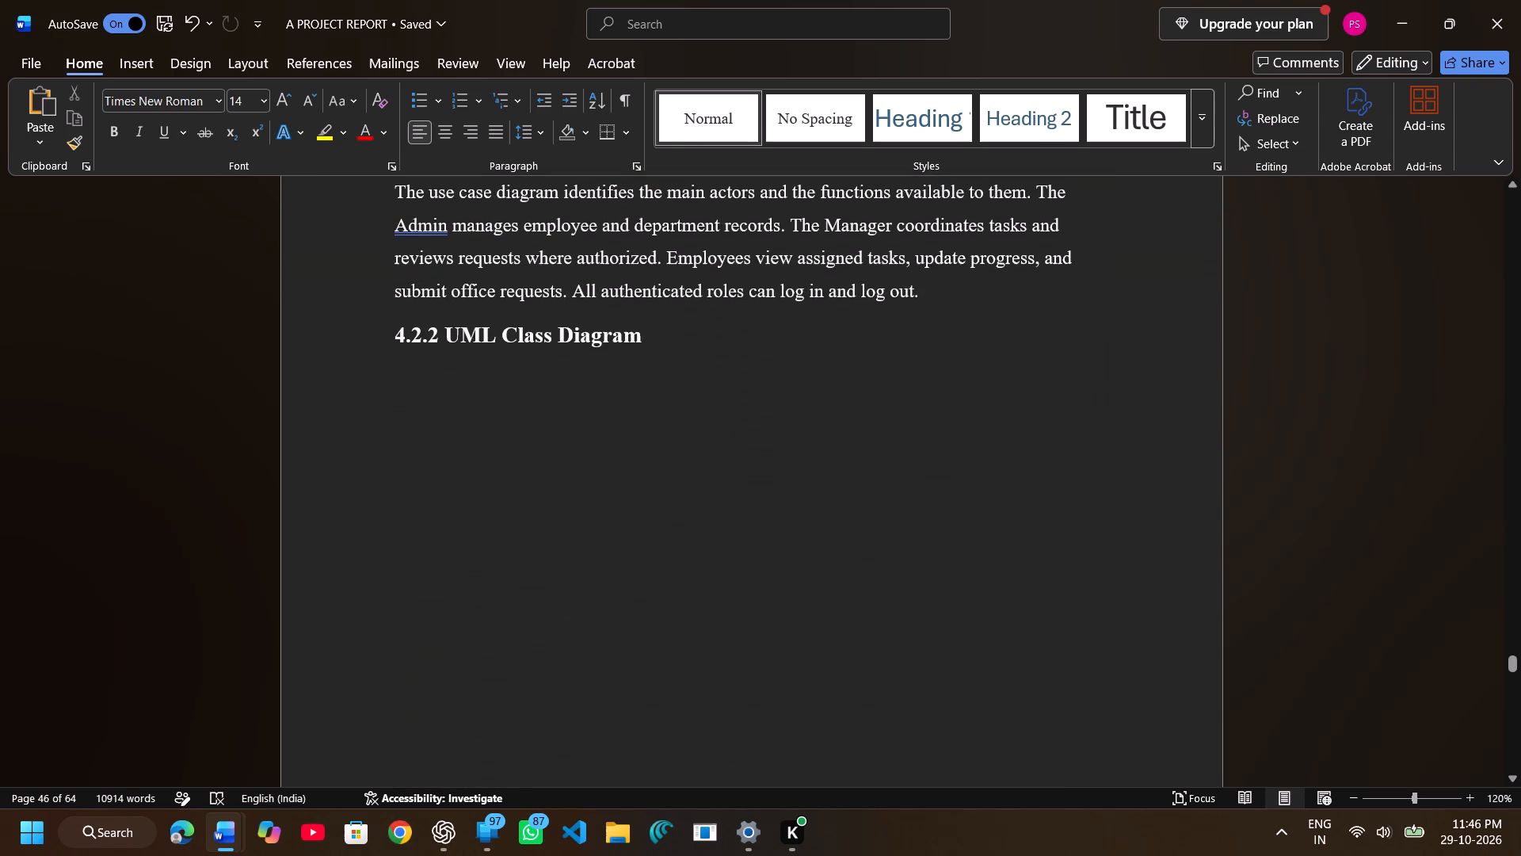
scroll(518, 340, "down", 1)
scroll(478, 393, "down", 1)
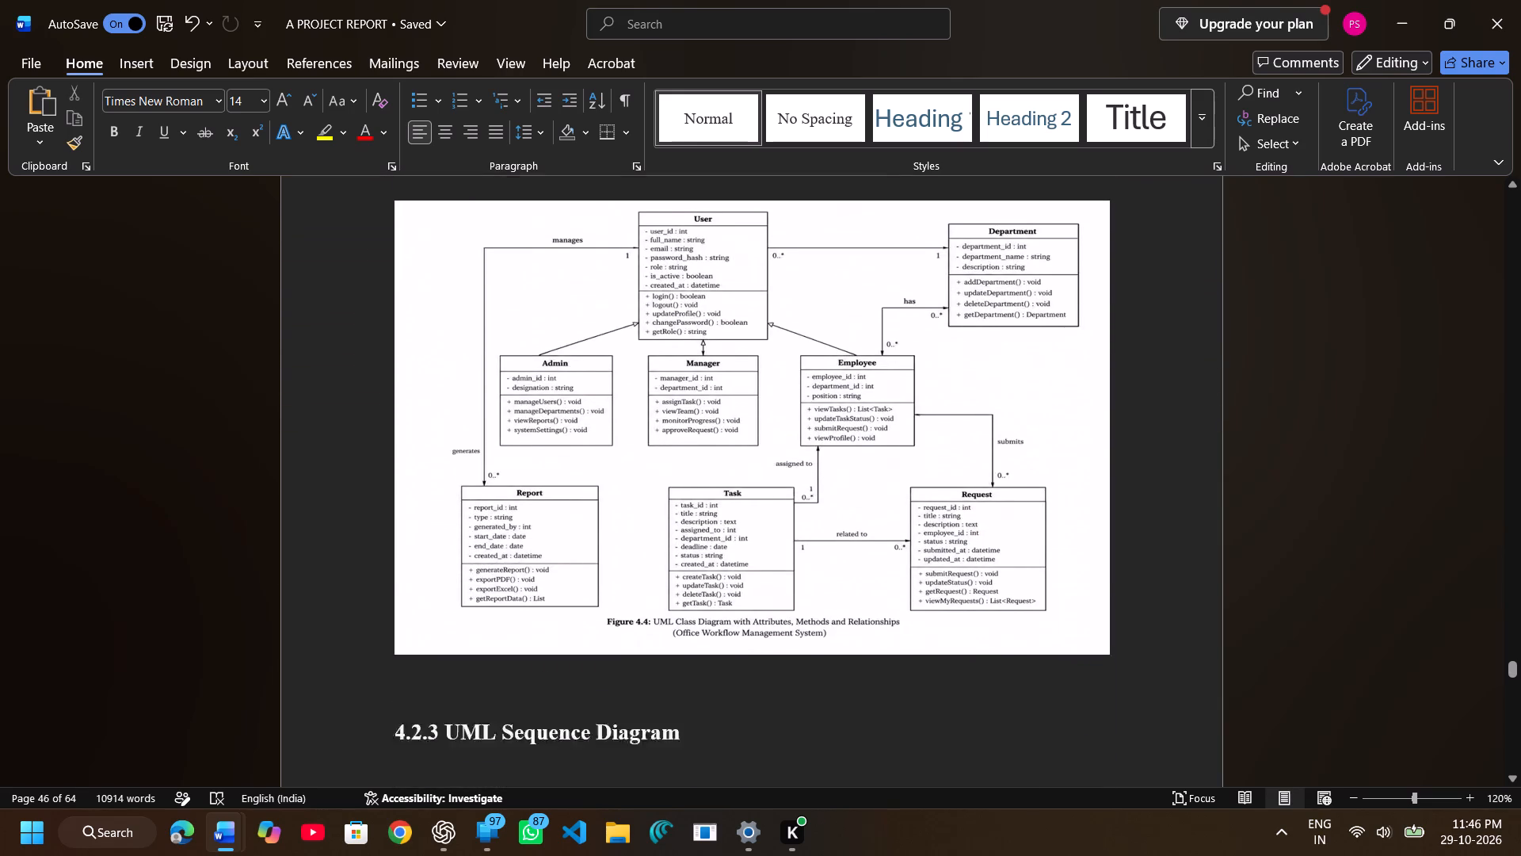
scroll(478, 393, "down", 2)
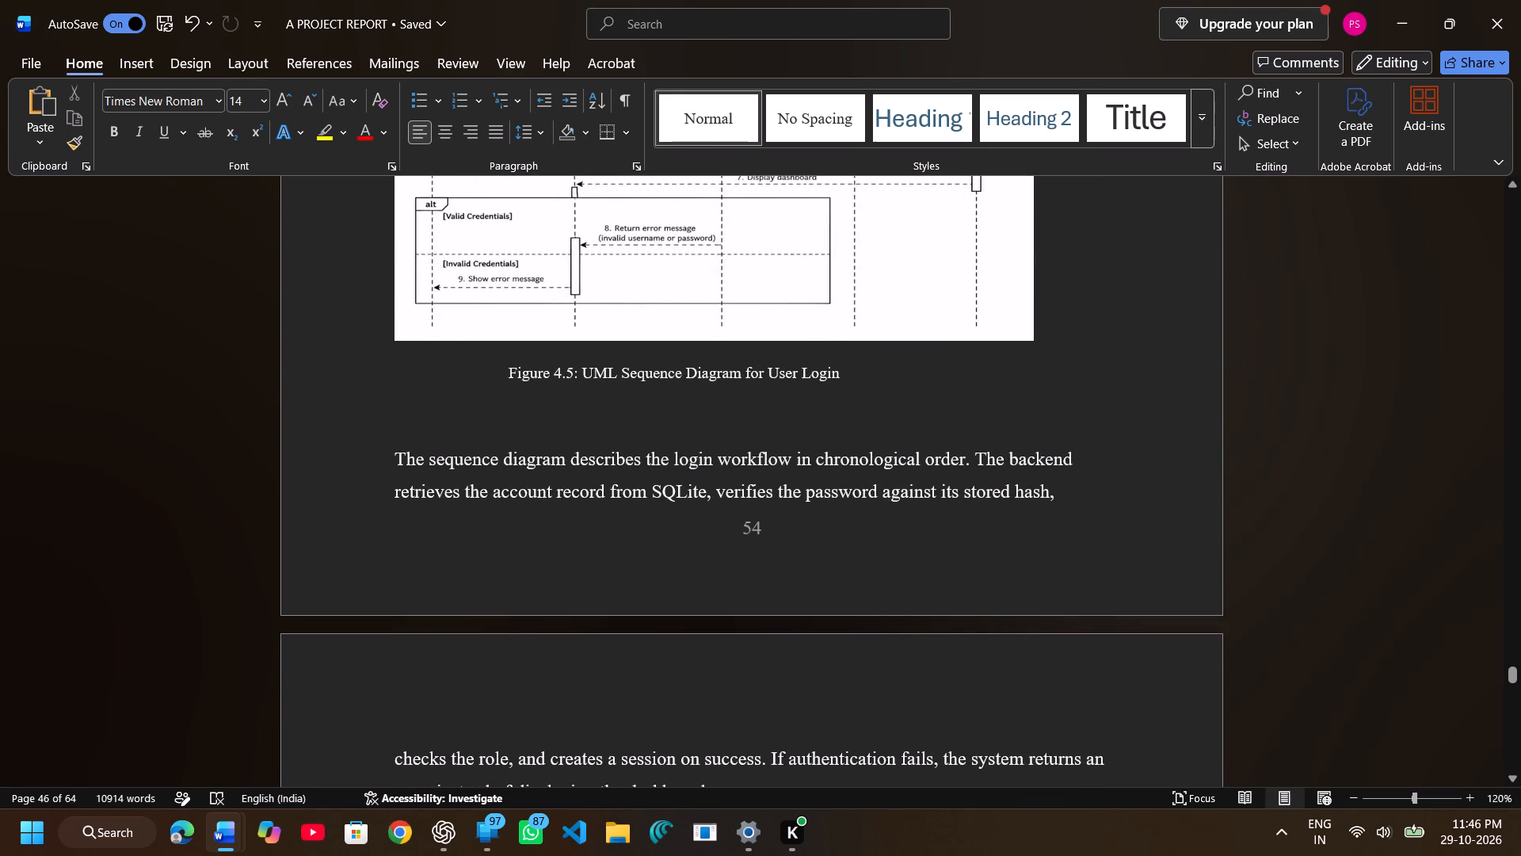
scroll(478, 393, "up", 3)
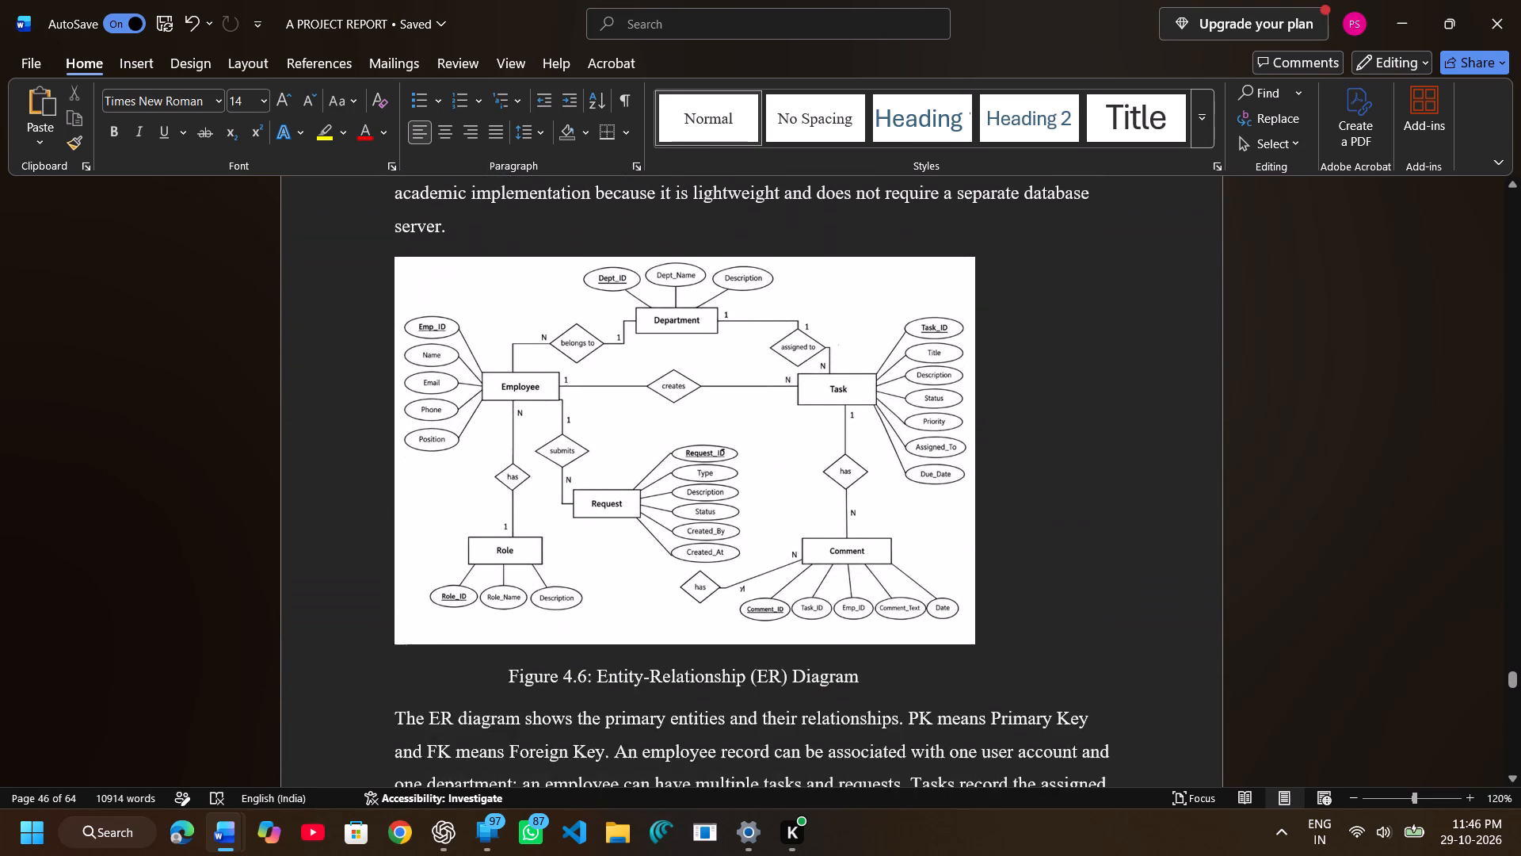
scroll(478, 393, "up", 7)
scroll(478, 393, "down", 7)
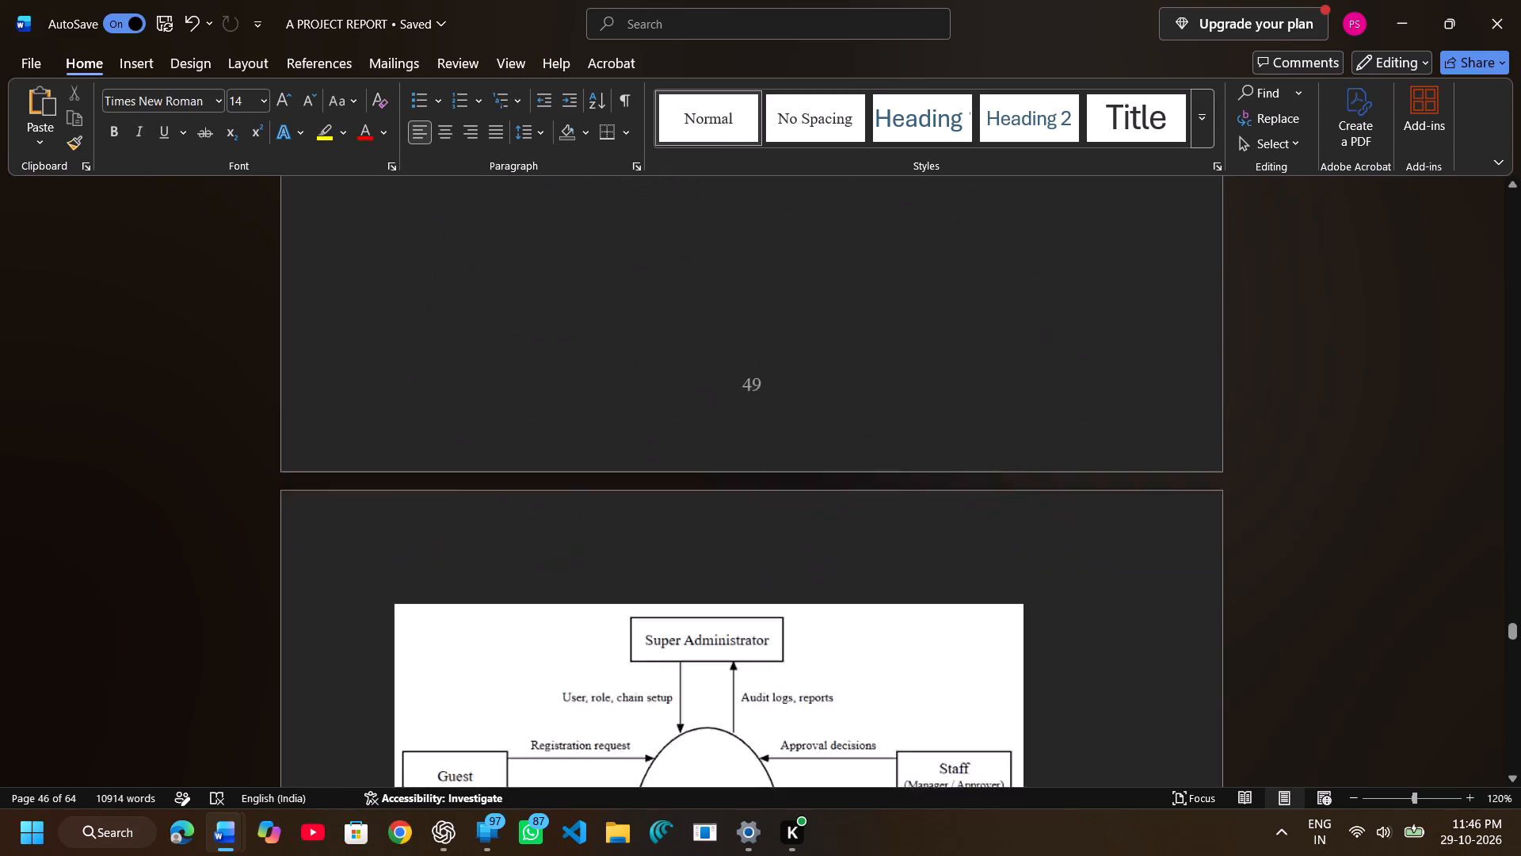
scroll(478, 393, "down", 4)
Remove the blank lines and indent before the "CHAPTER-6" heading on the last page, moving it up close below the controllers folder paragraph.
scroll(478, 393, "right", 1)
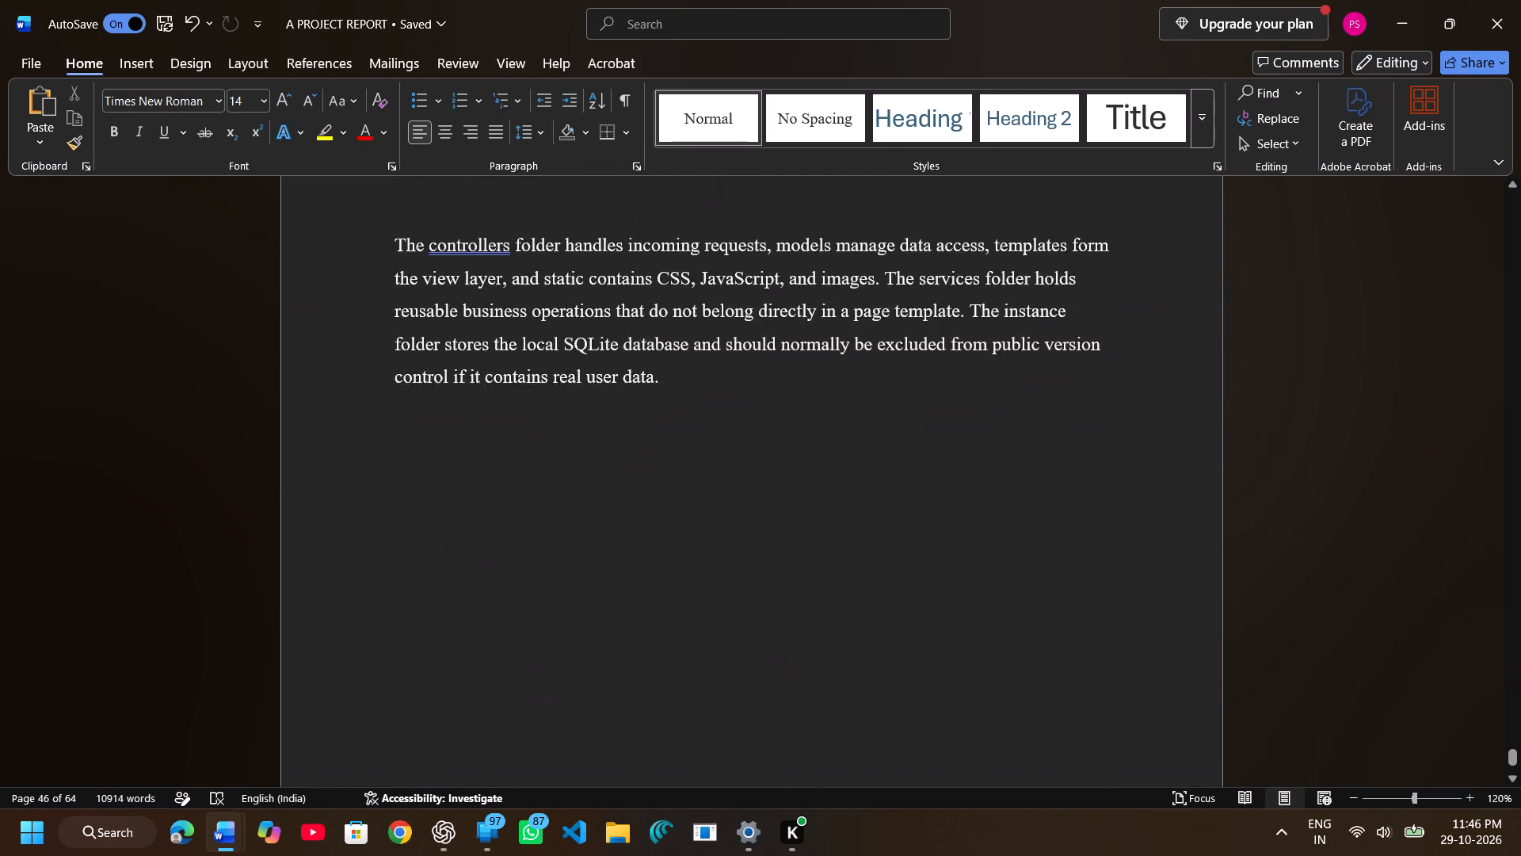
scroll(478, 393, "right", 1)
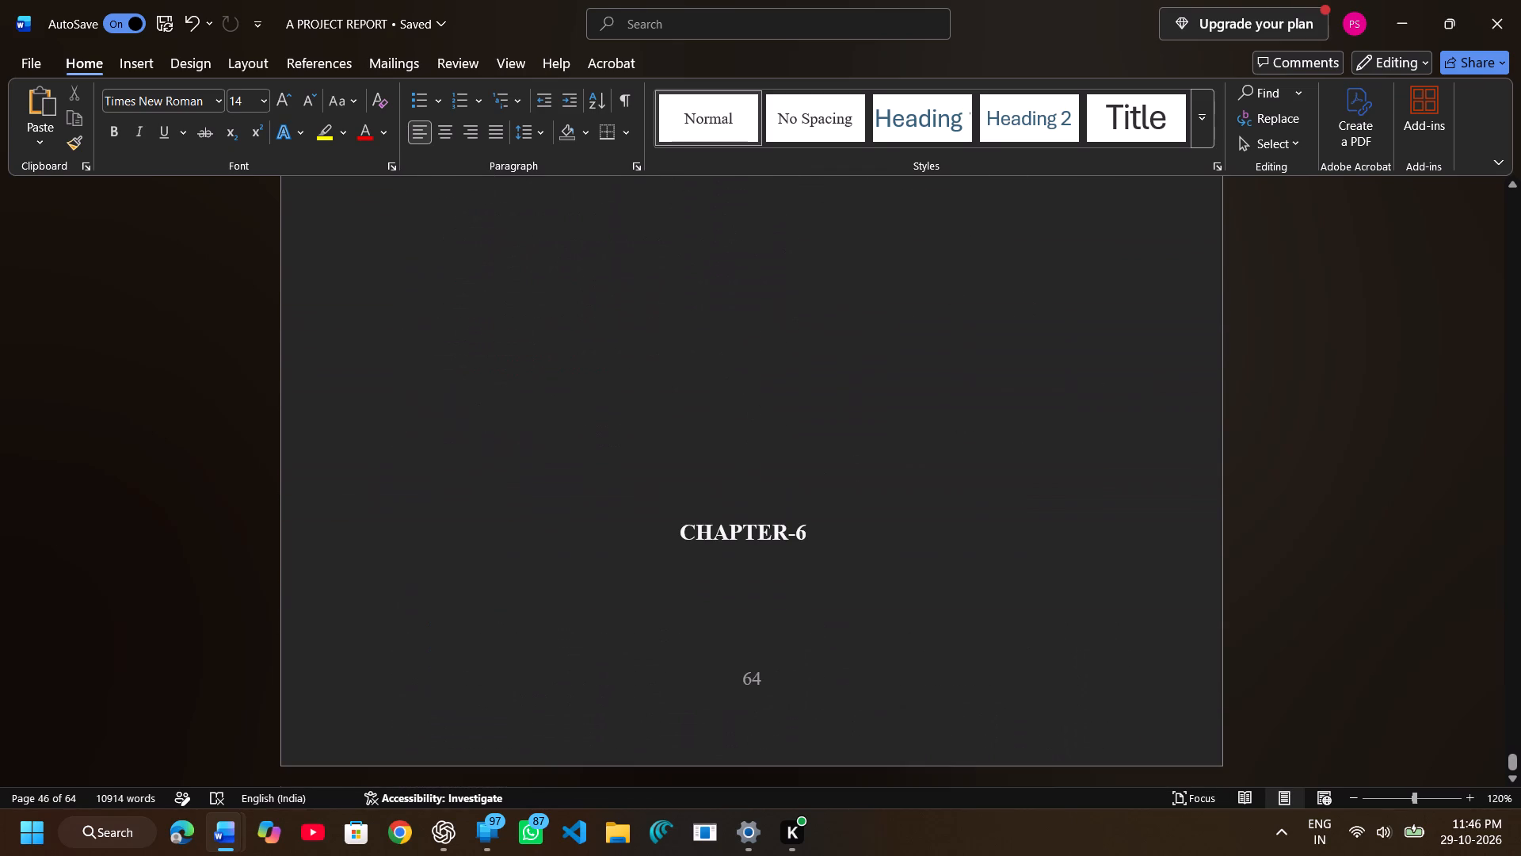
scroll(478, 393, "right", 1)
left_click(661, 537)
key("BackSpace")
key("BackSpace")
key("BackSpace")
key("BackSpace")
key("BackSpace")
key("BackSpace")
key("BackSpace")
key("BackSpace")
key("BackSpace")
key("BackSpace")
key("BackSpace")
key("BackSpace")
key("BackSpace")
key("BackSpace")
key("BackSpace")
key("BackSpace")
key("BackSpace")
key("BackSpace")
key("BackSpace")
key("BackSpace")
key("BackSpace")
key("BackSpace")
key("BackSpace")
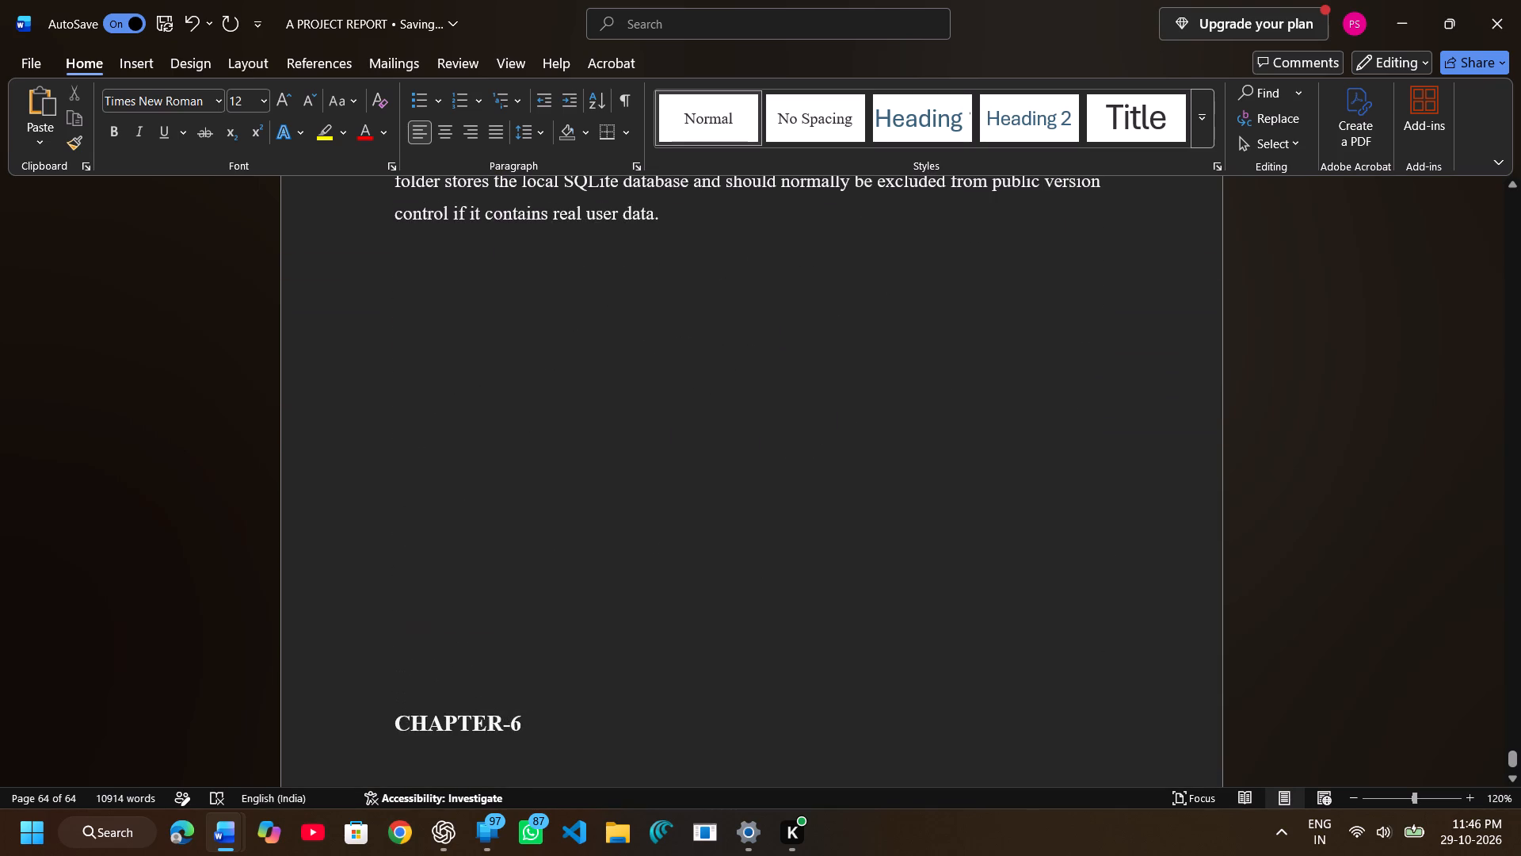
key("BackSpace")
key("BackSpace")
key("BackSpace")
key("BackSpace")
key("BackSpace")
key("BackSpace")
key("BackSpace")
key("BackSpace")
key("BackSpace")
key("BackSpace")
key("BackSpace")
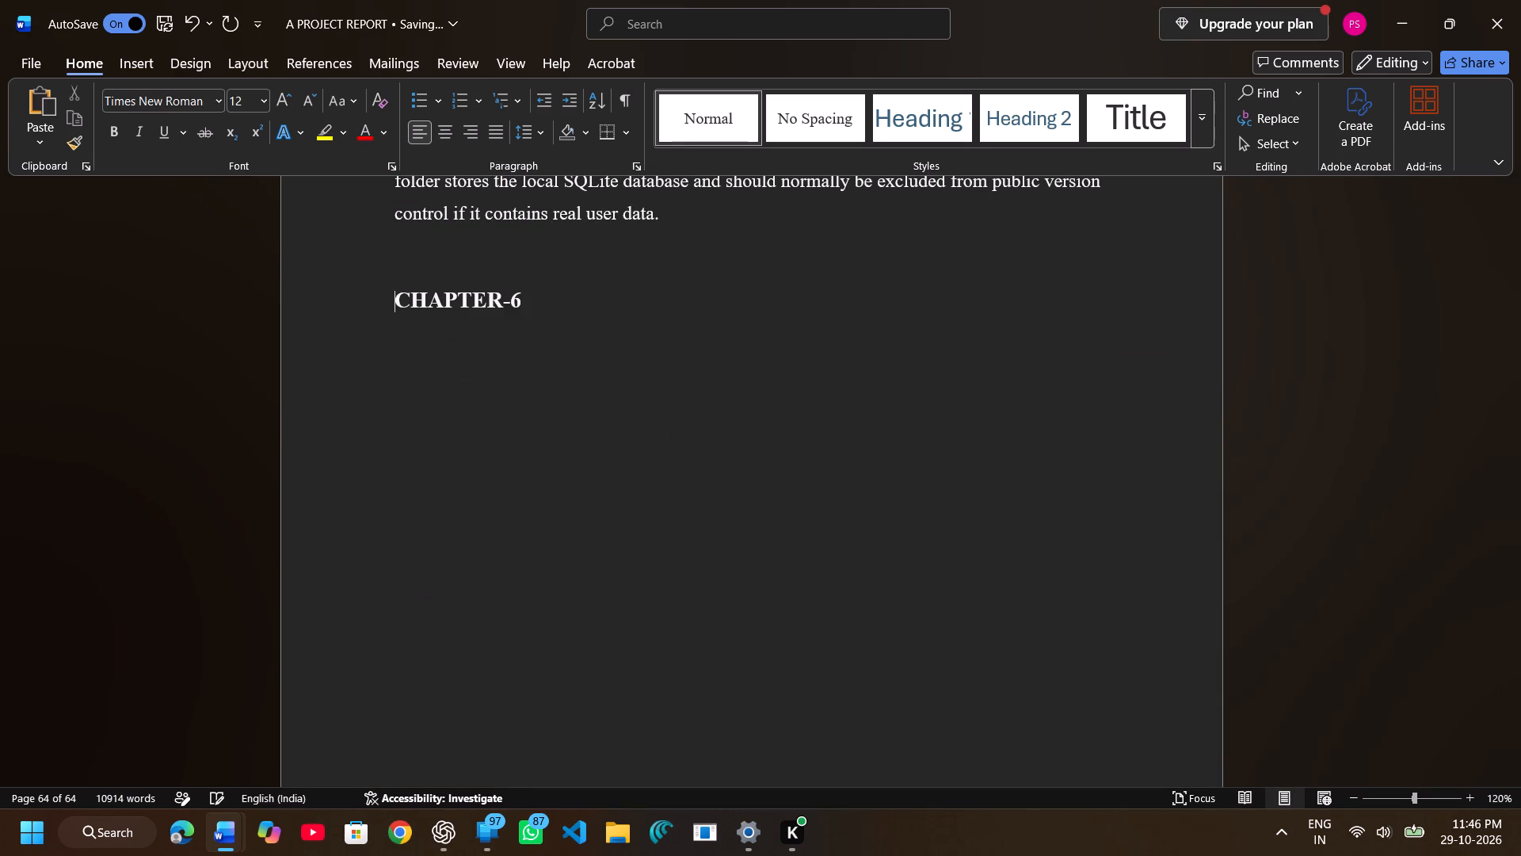
Move the "CHAPTER-6" heading down by three line breaks and indent it to the middle of the line.
key("Tab")
key("Tab")
key("Tab")
key("Tab")
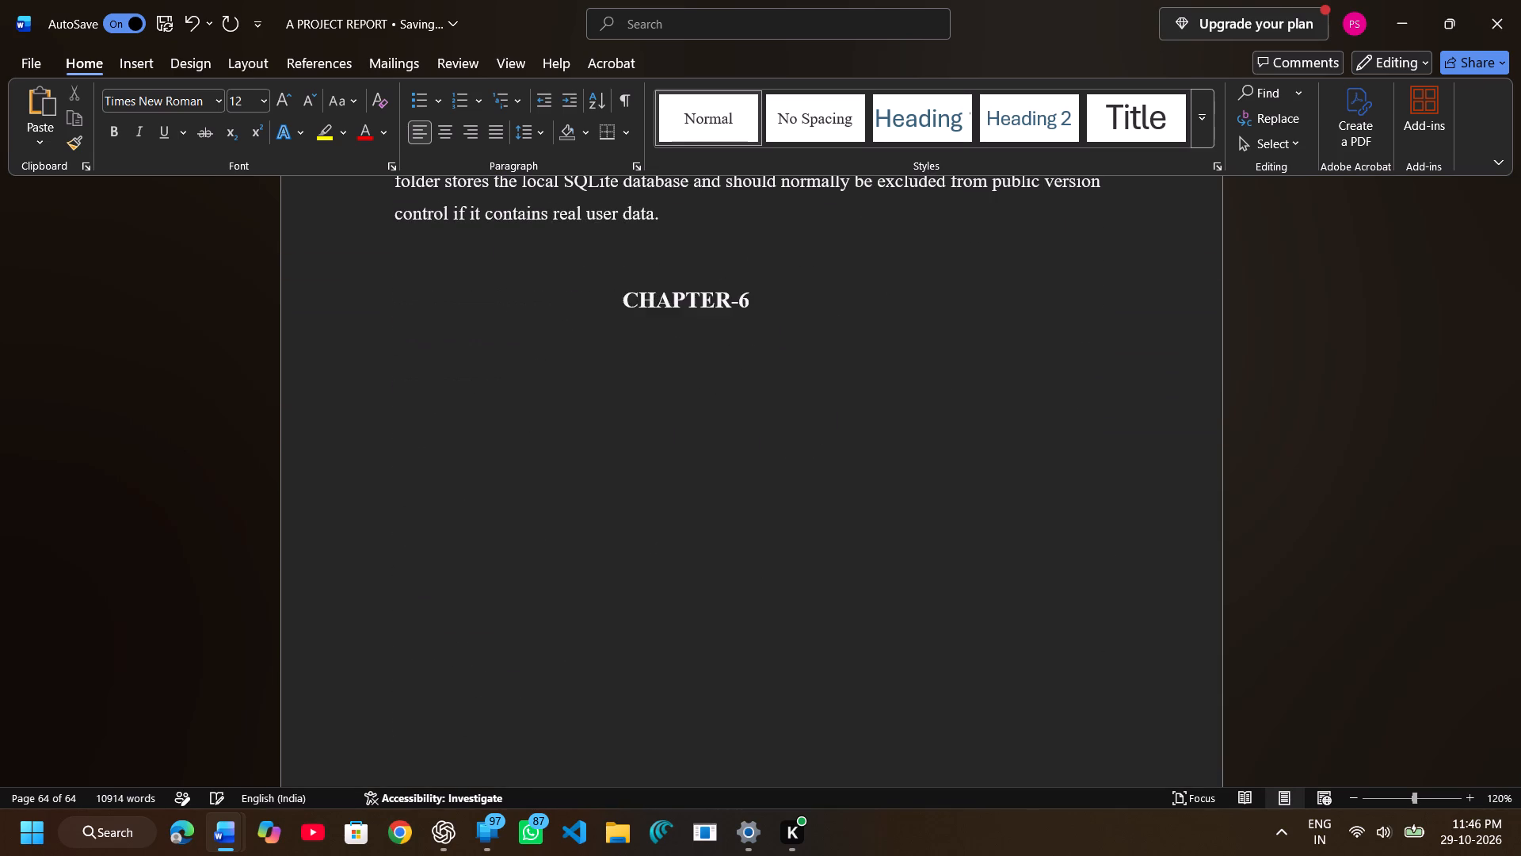
key("Tab")
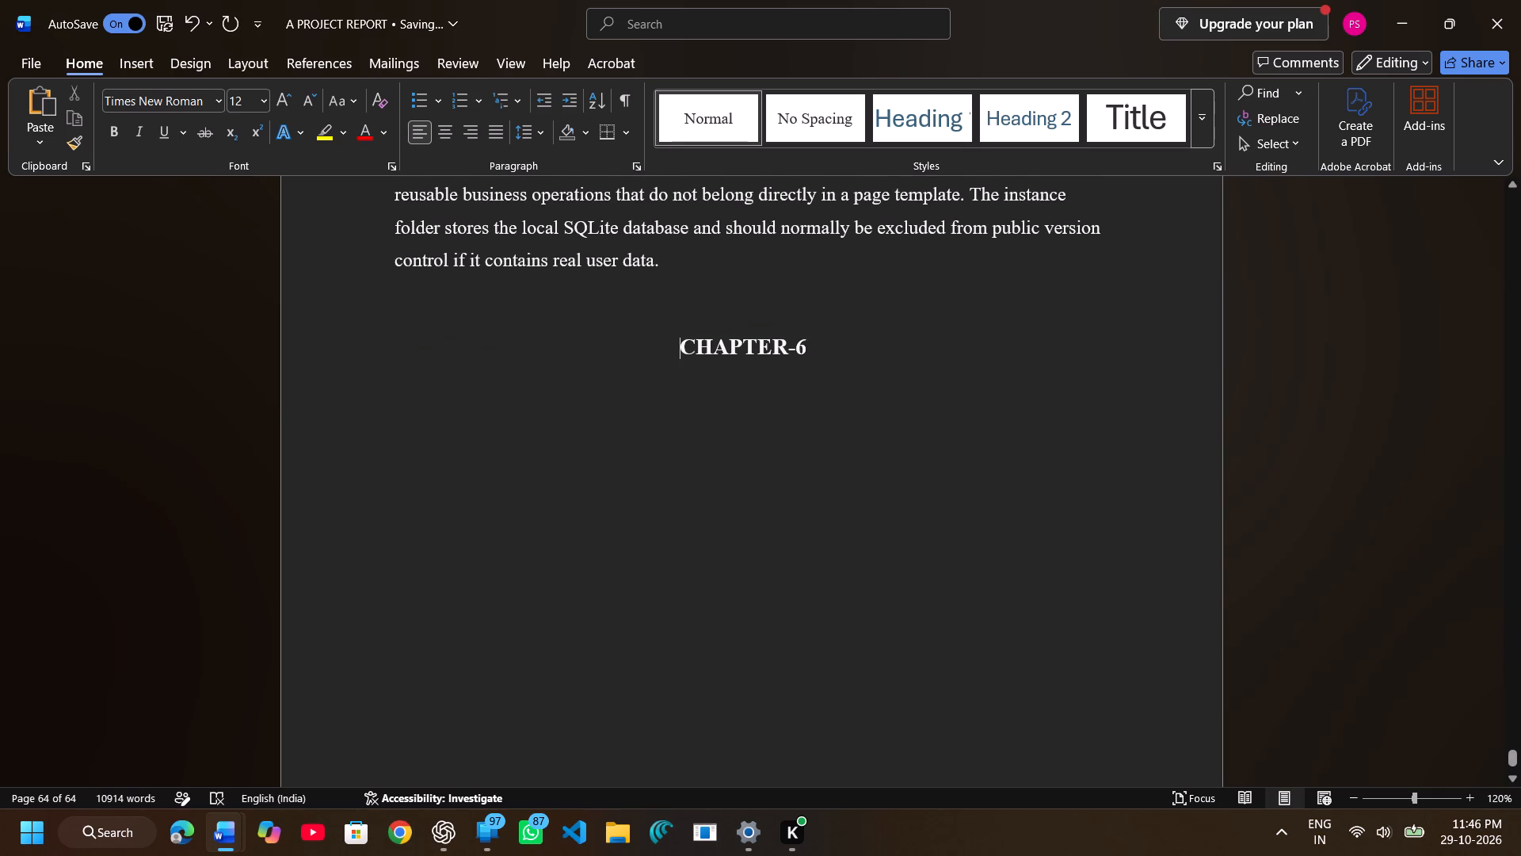
key("shift+Return")
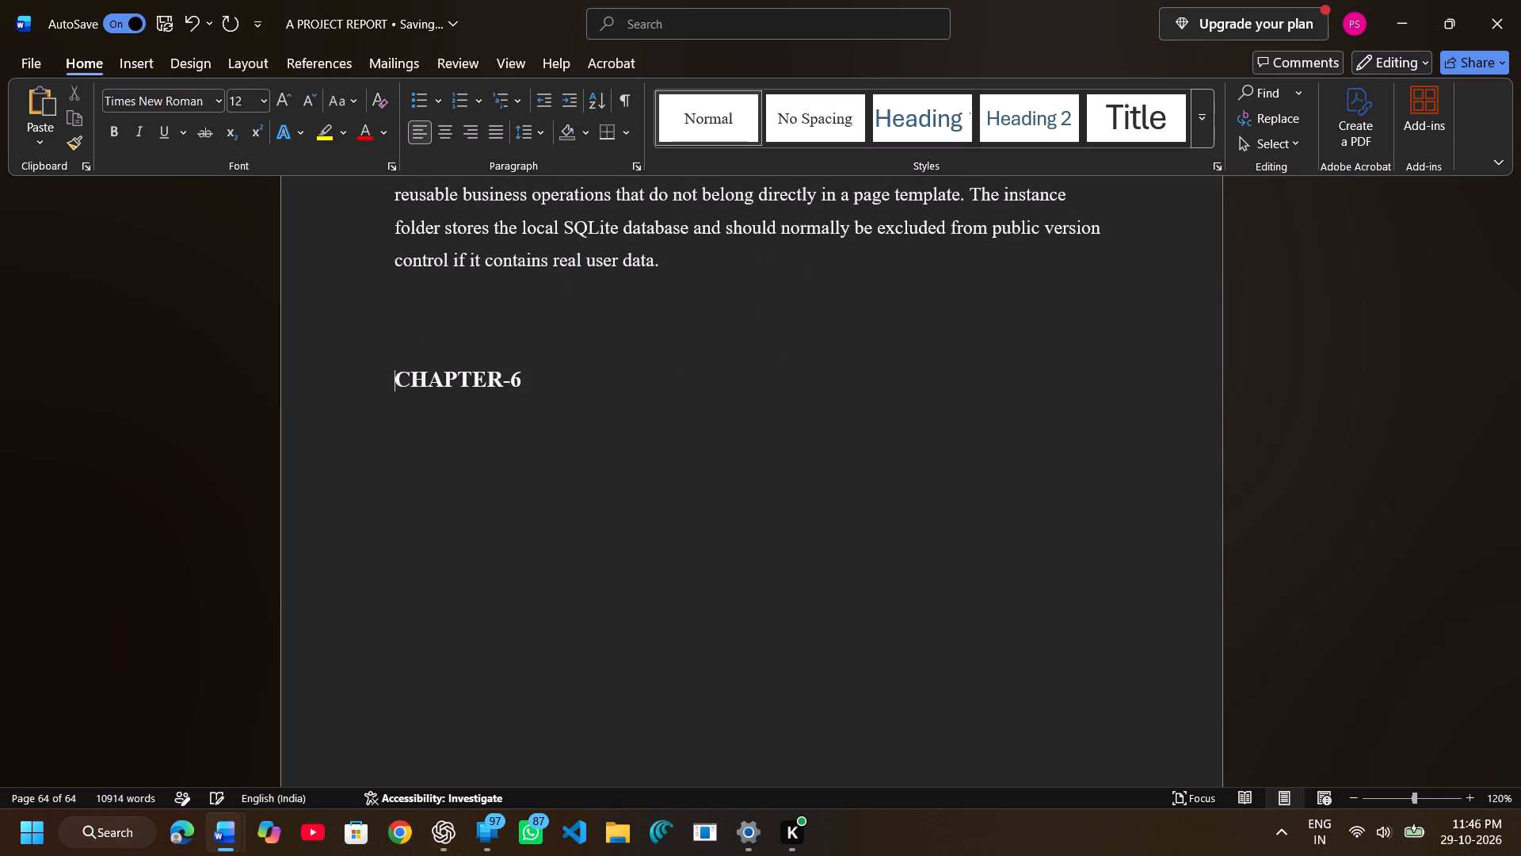
key("shift+Return")
key("shift+Return")
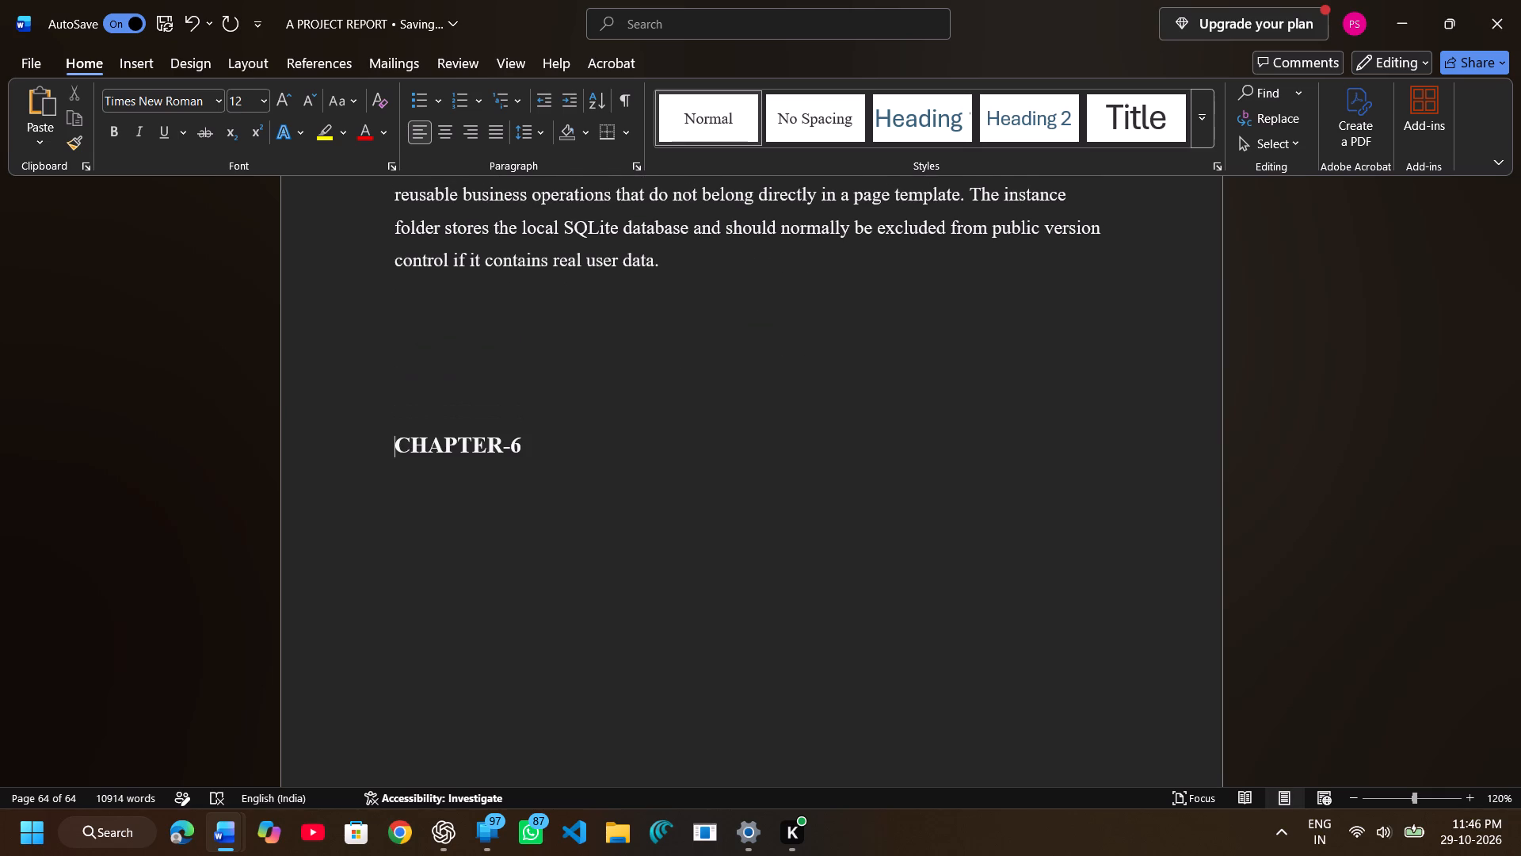
key("Tab")
key("Tab")
key("Tab")
key("Tab")
key("Tab")
key("Tab")
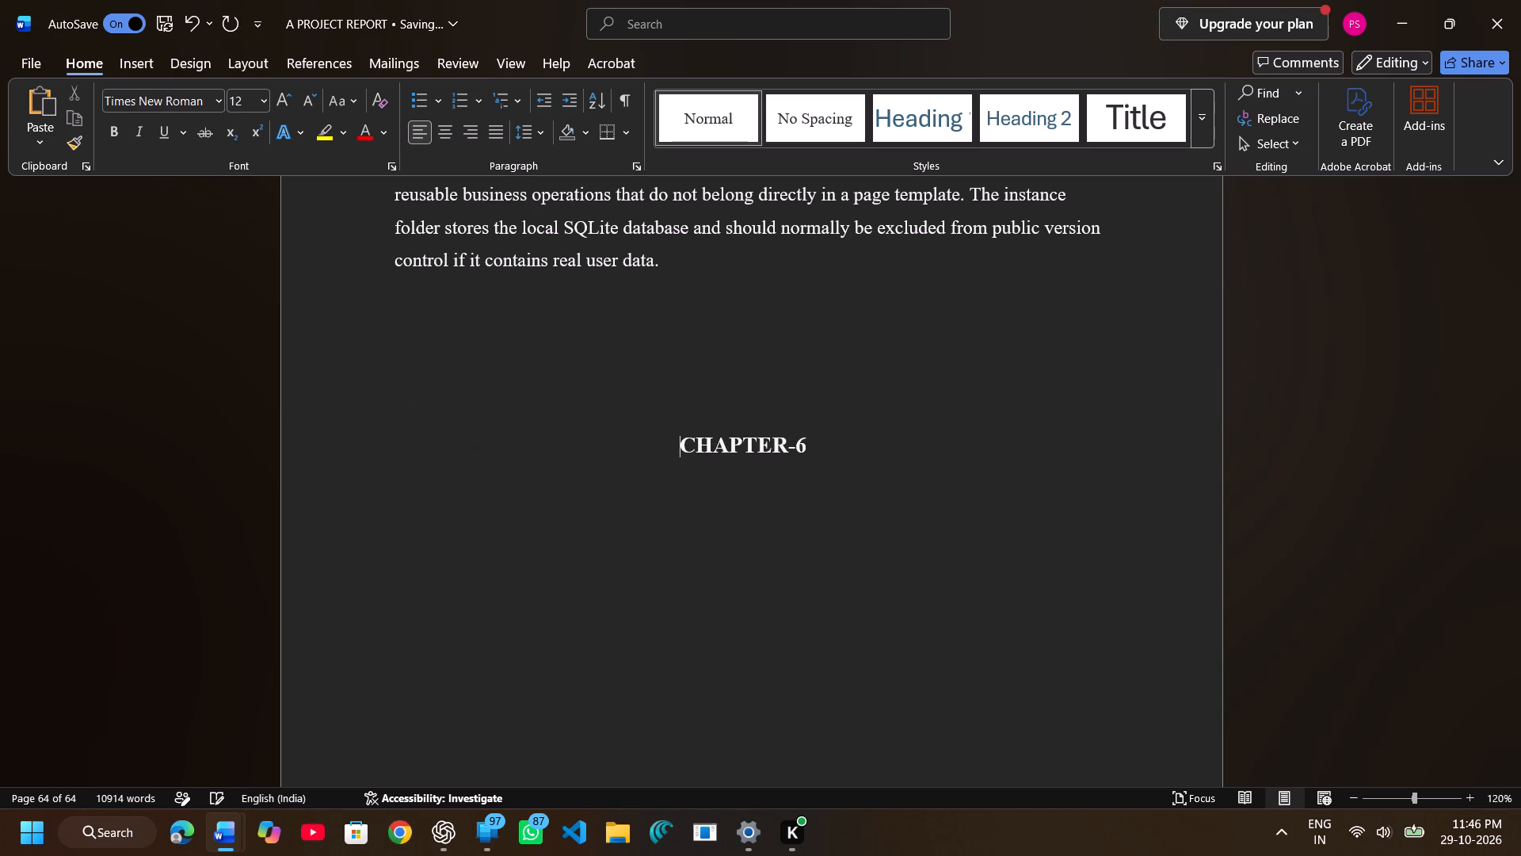
Start a new line after the "CHAPTER-6" heading.
left_click(821, 434)
key("backslash")
key("BackSpace")
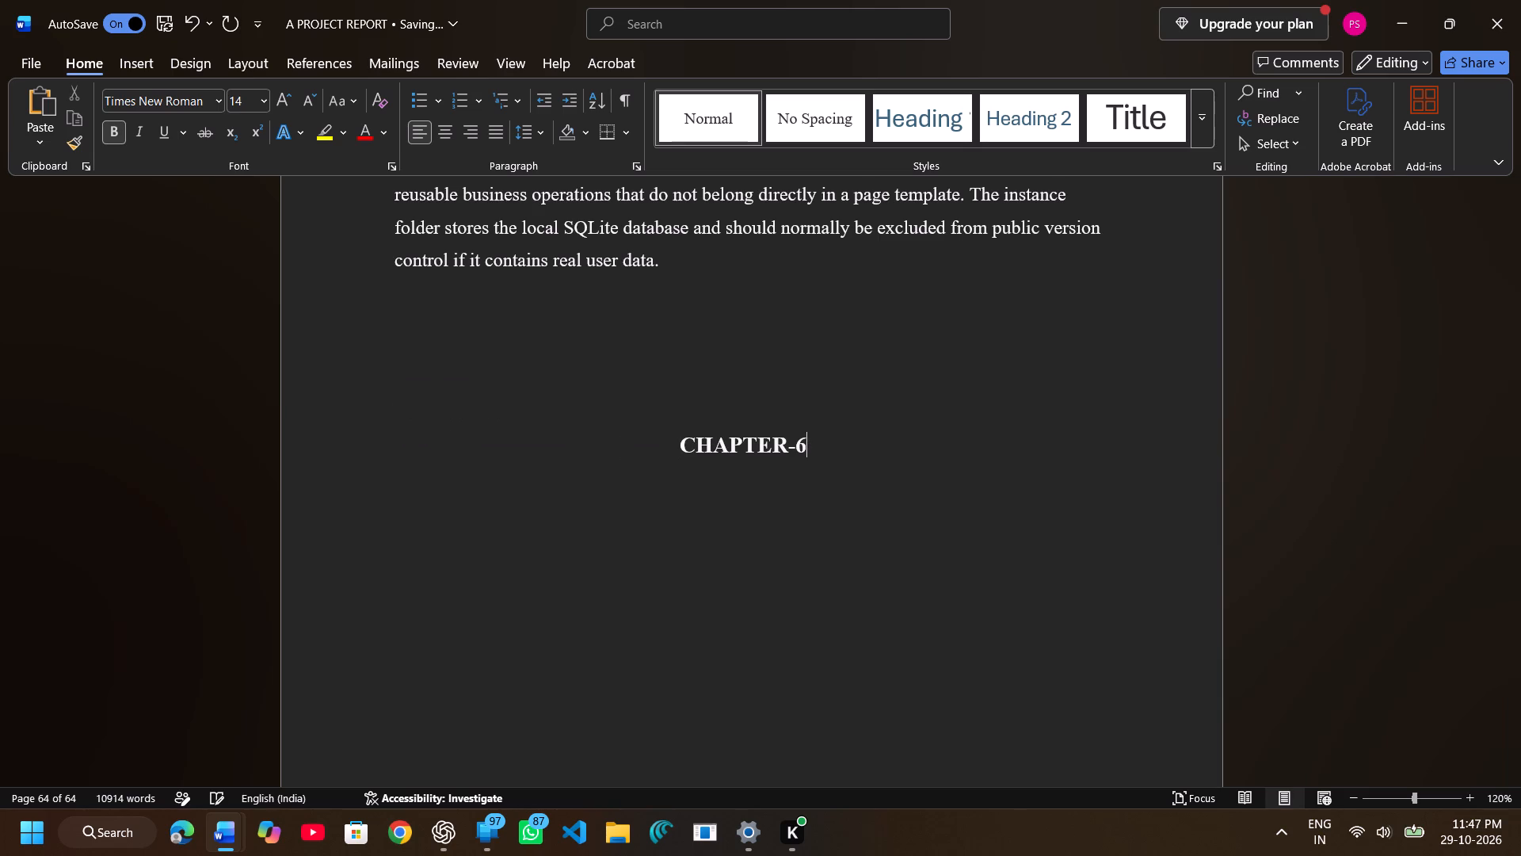
key("Return")
Switch to the Office_Workflow_Management_Chapter_4 document and look through its contents to the Chapter Summary.
left_click(523, 746)
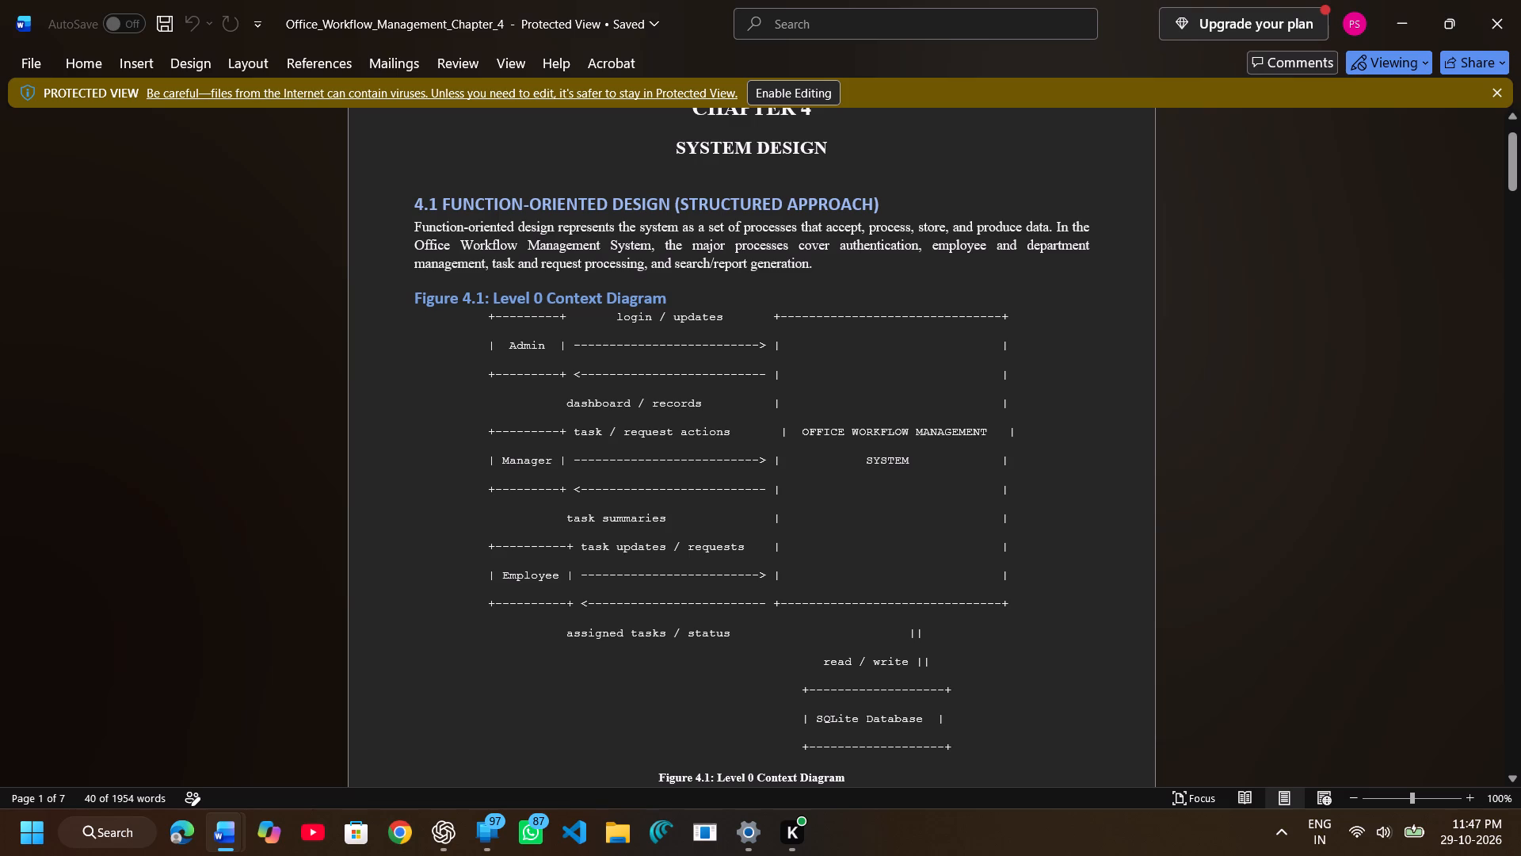
scroll(586, 493, "down", 3)
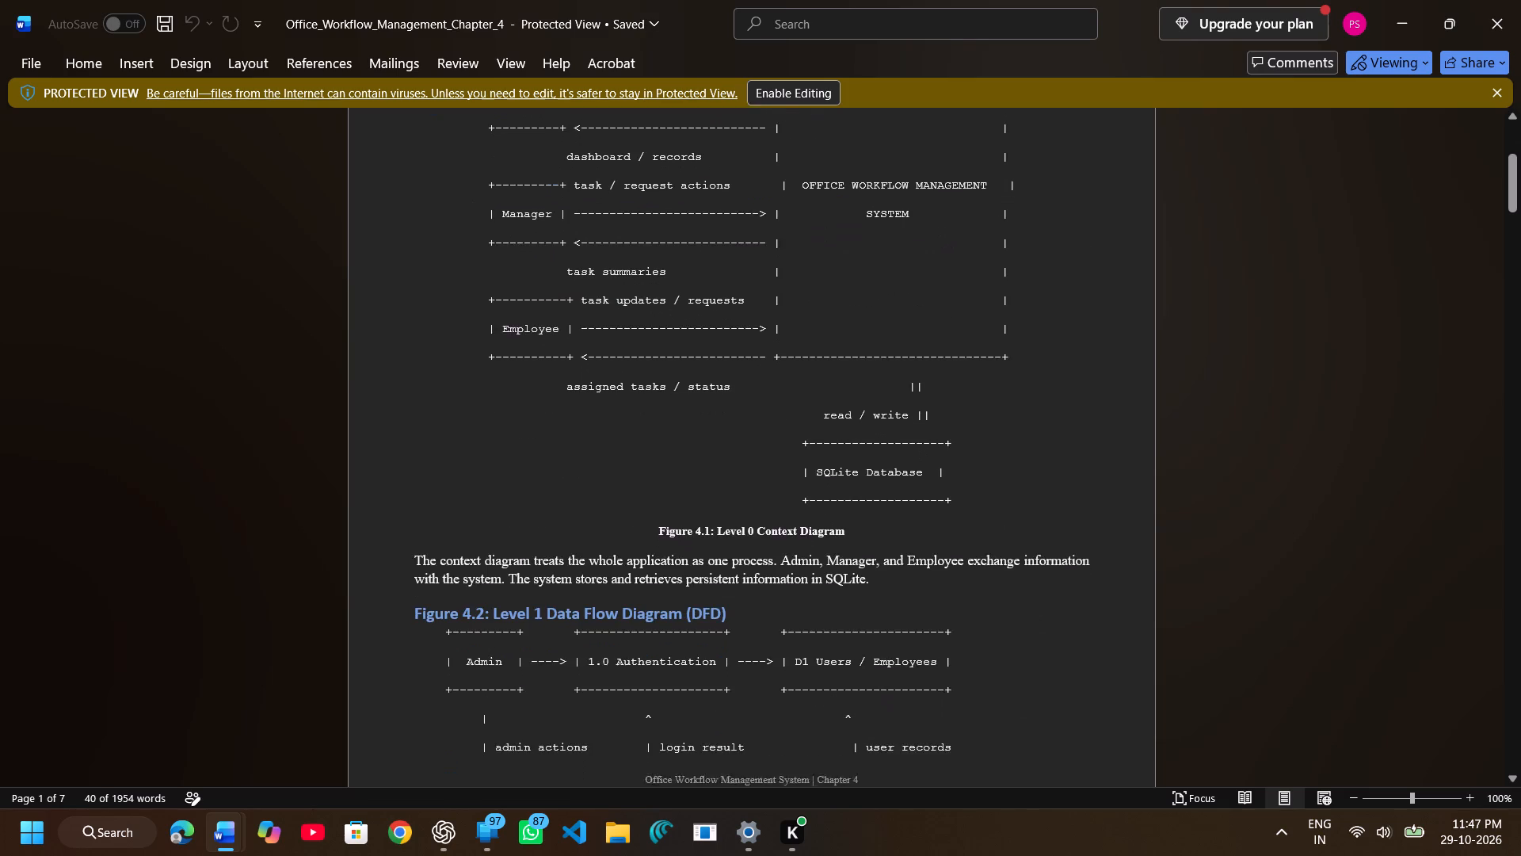
scroll(586, 493, "down", 5)
scroll(586, 493, "up", 1)
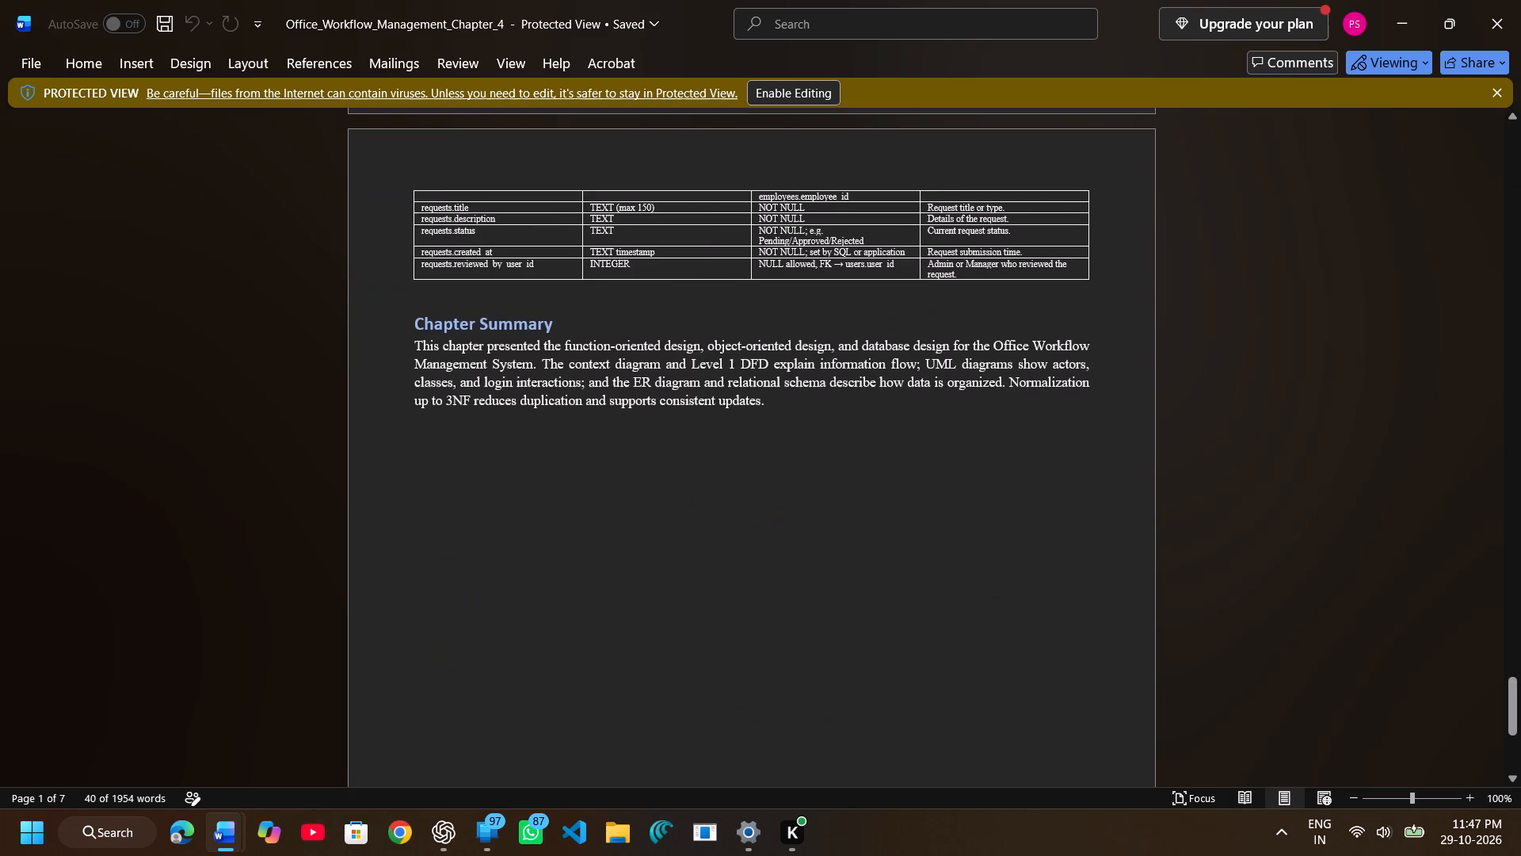
scroll(586, 493, "up", 1)
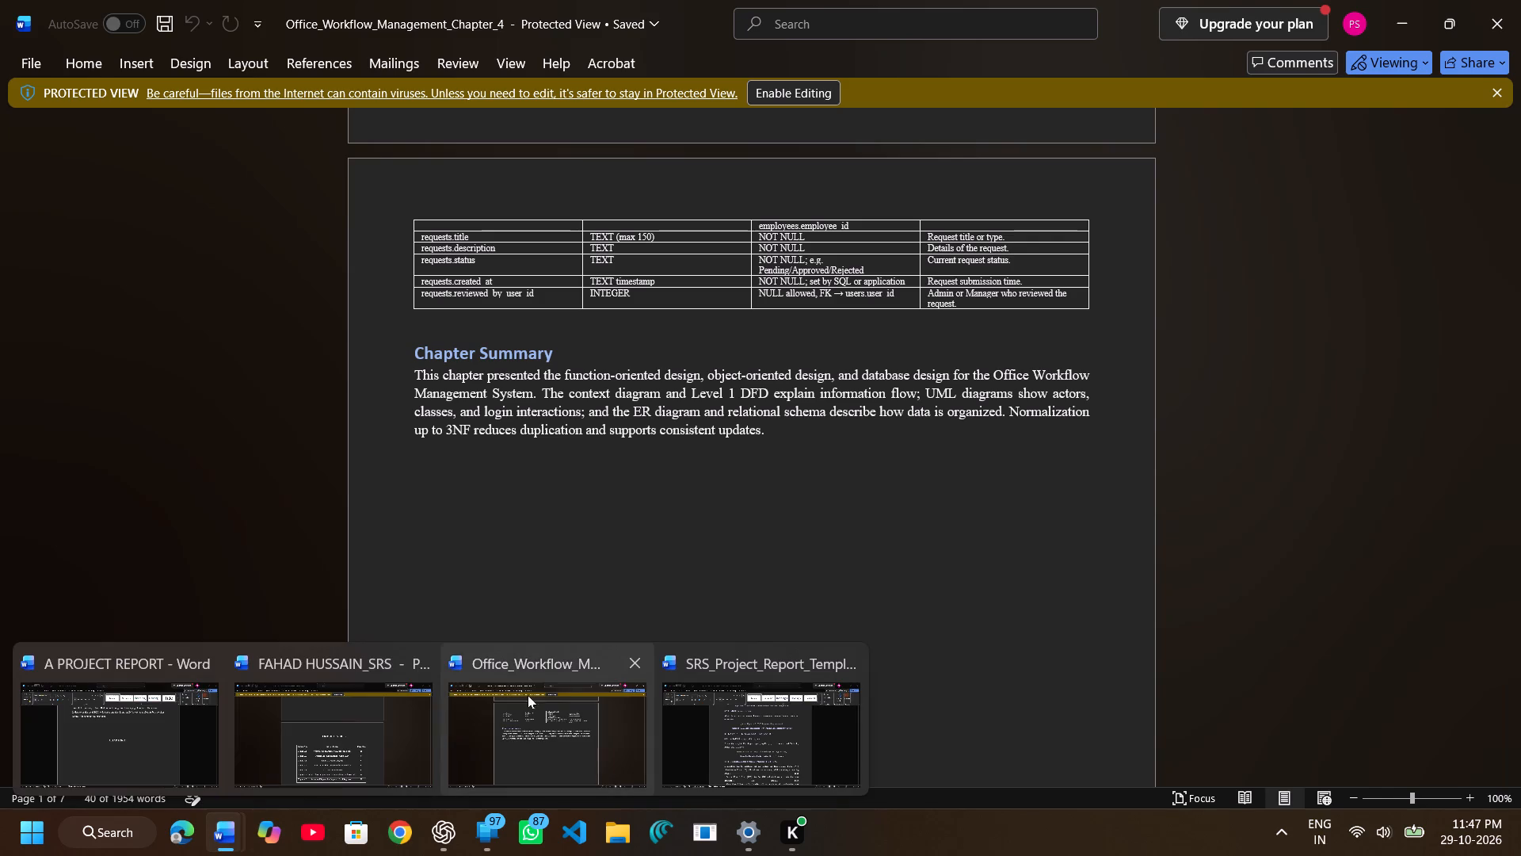
Close the Office_Workflow_Management_Chapter_4 document.
left_click(632, 659)
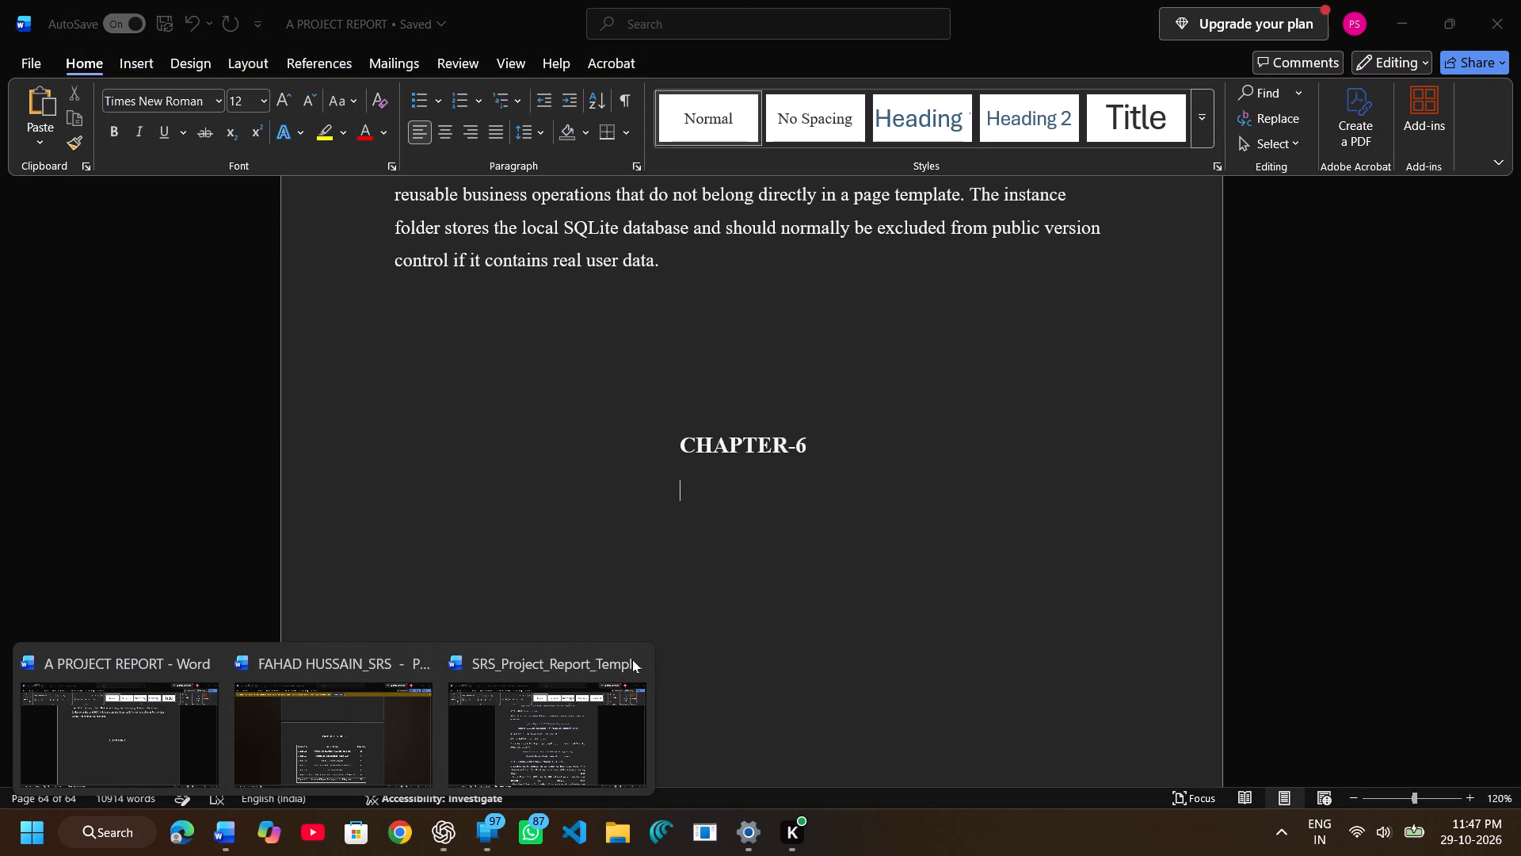
Copy the Chapter 6 title and section 6.1 heading from the protected SRS reference report and paste them below "CHAPTER-6" in A PROJECT REPORT.
left_click(413, 724)
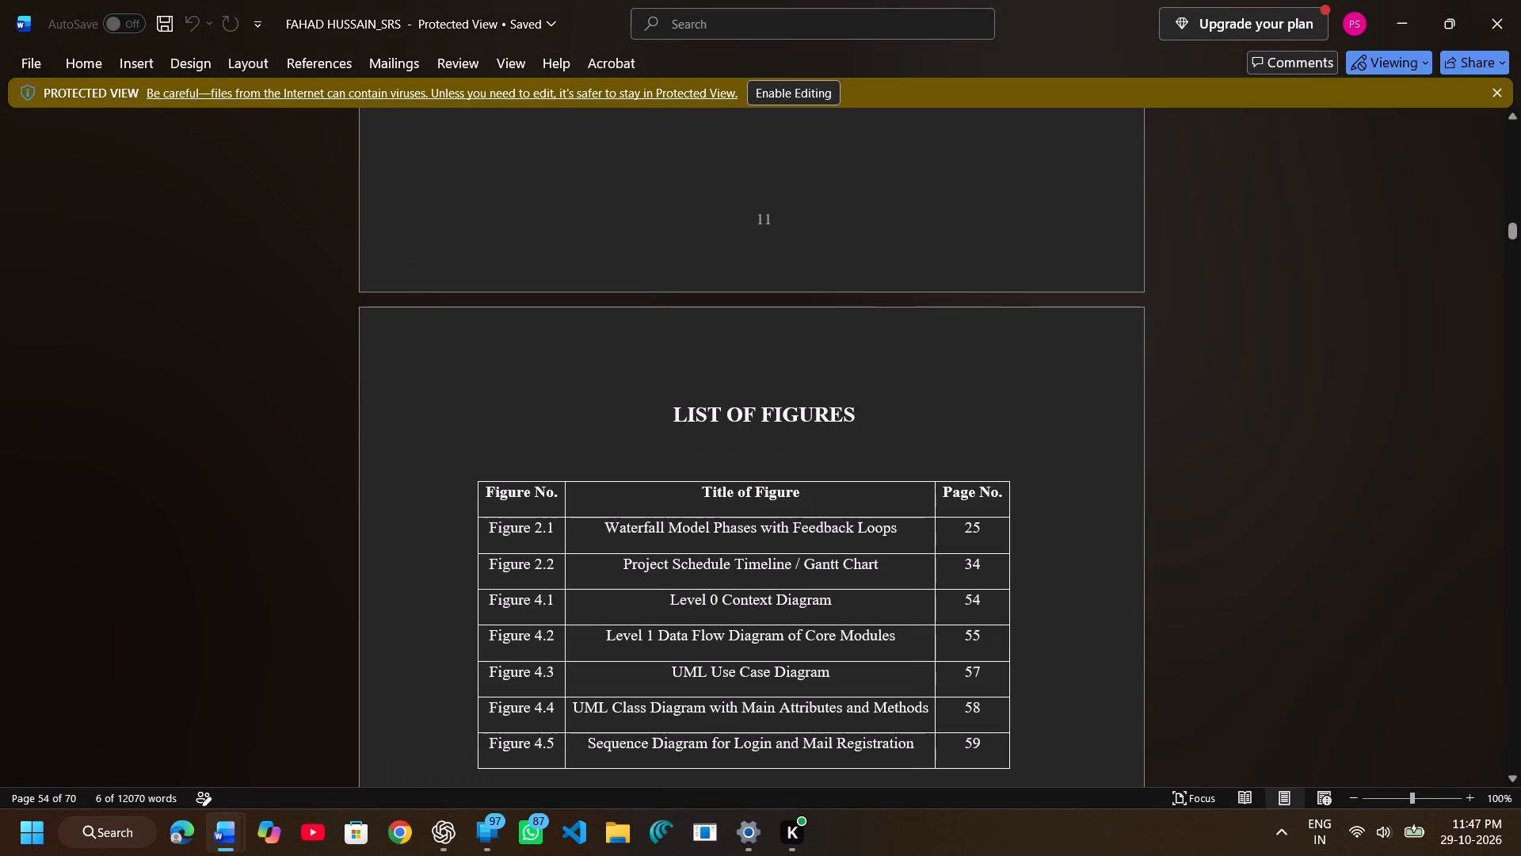
scroll(608, 614, "down", 18)
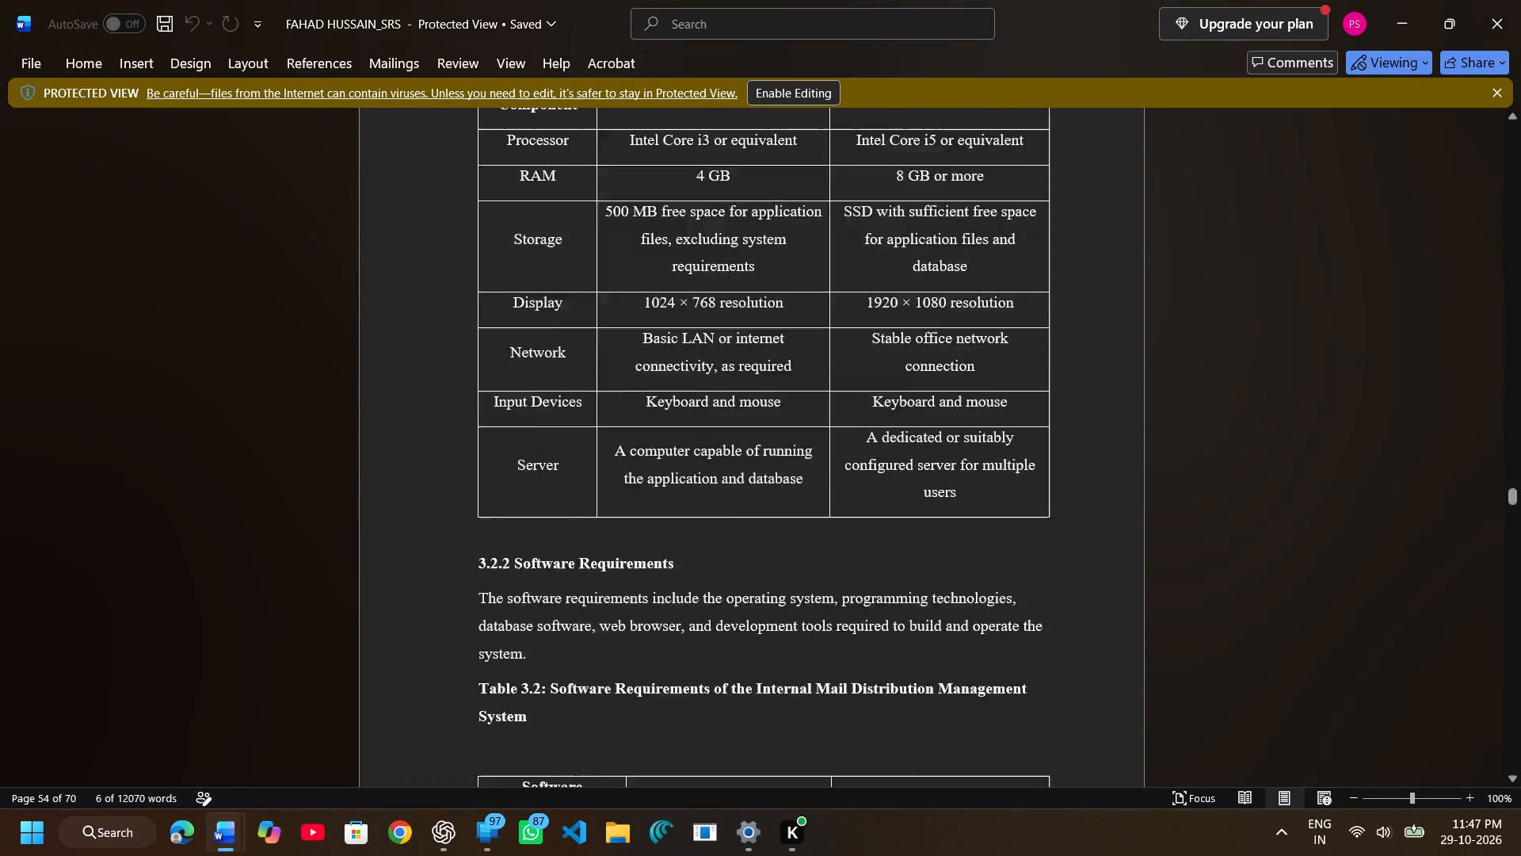
scroll(608, 614, "down", 17)
scroll(608, 614, "up", 2)
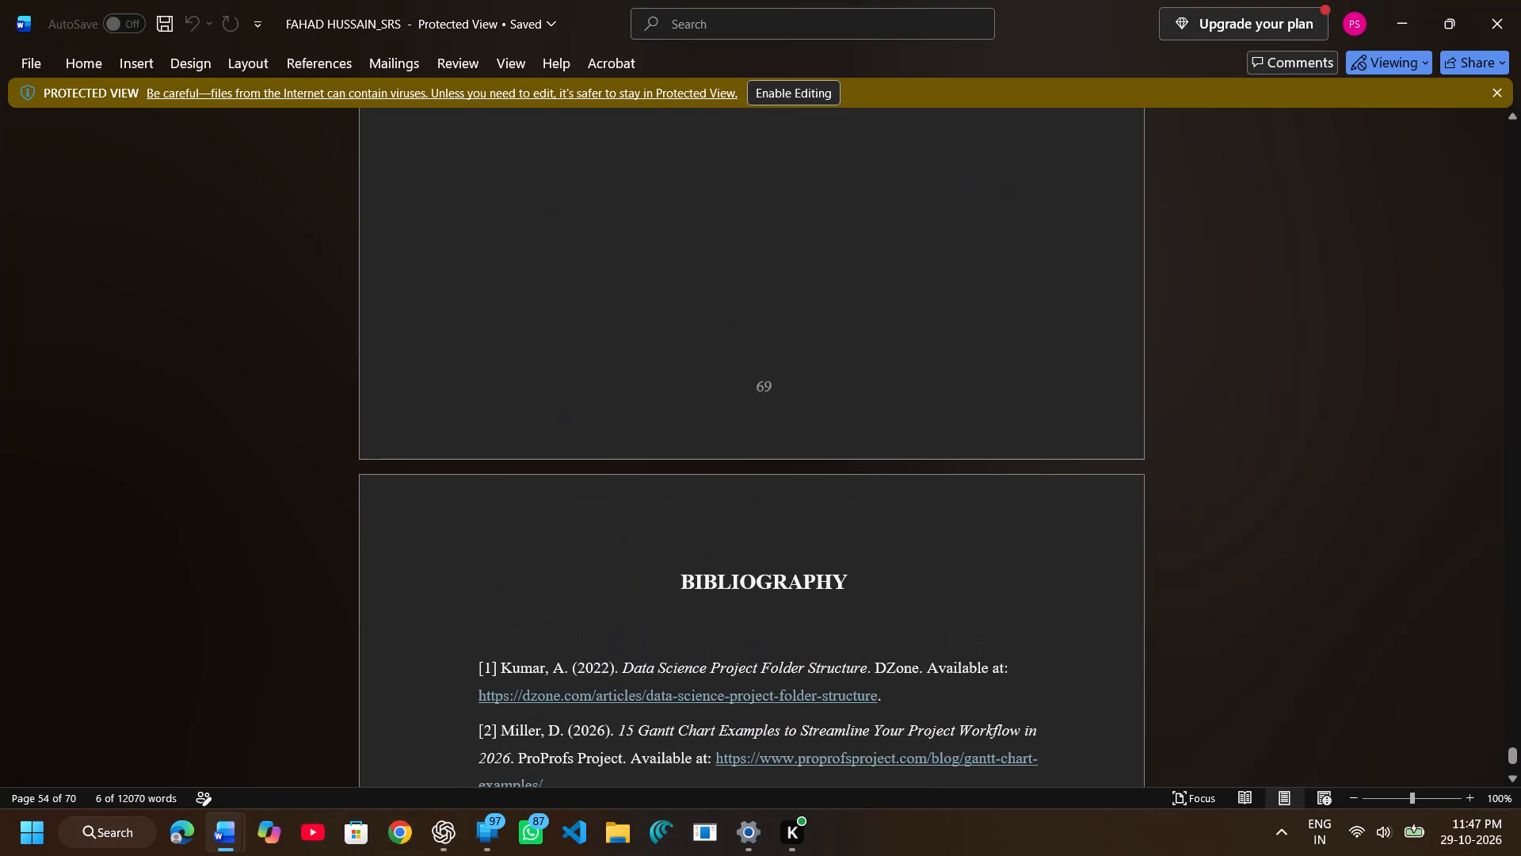
scroll(608, 614, "up", 2)
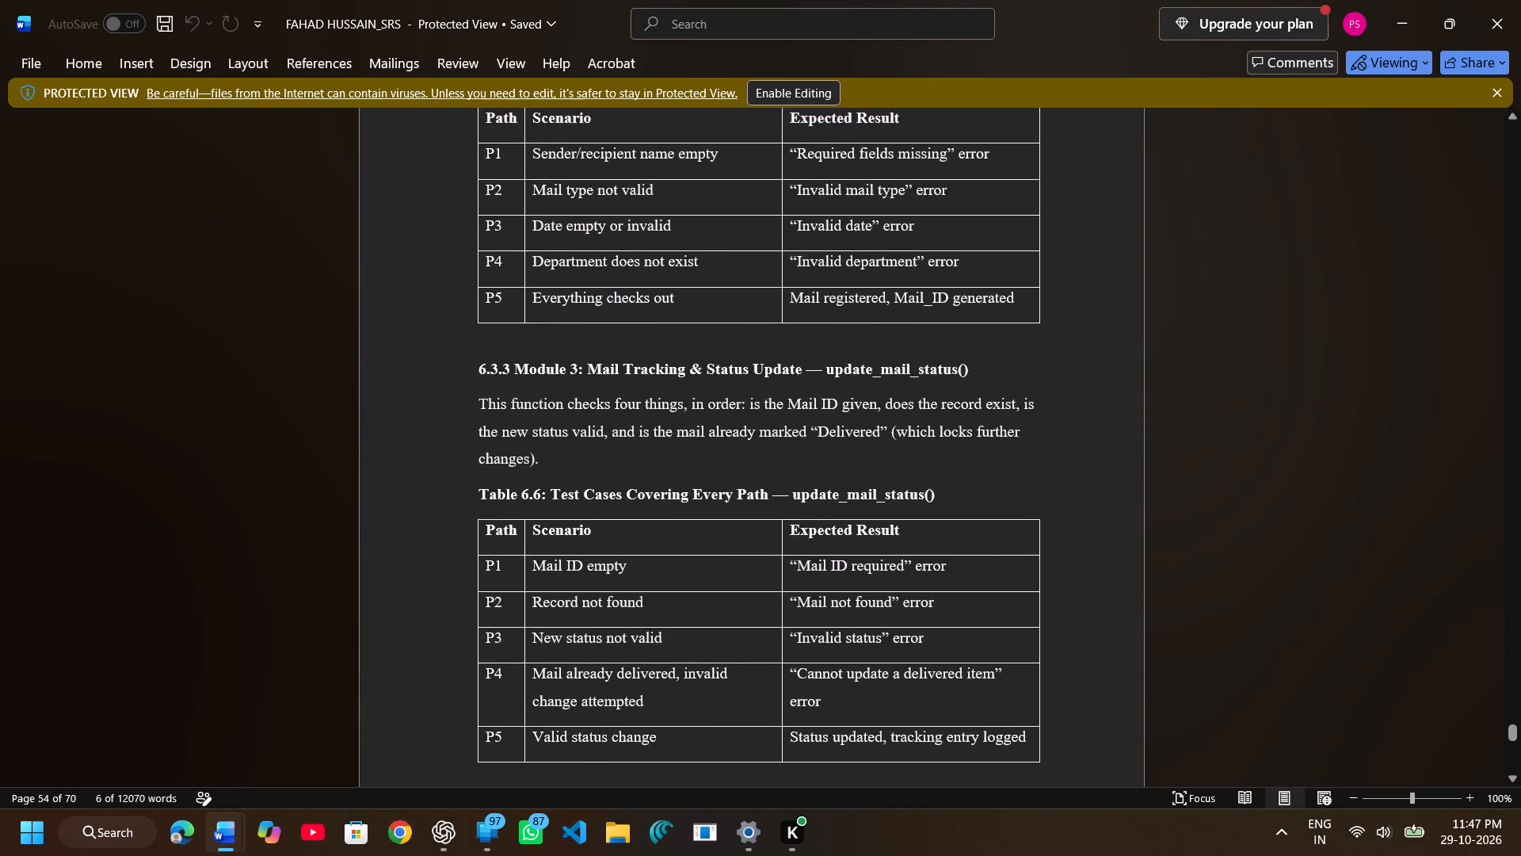
scroll(608, 614, "up", 3)
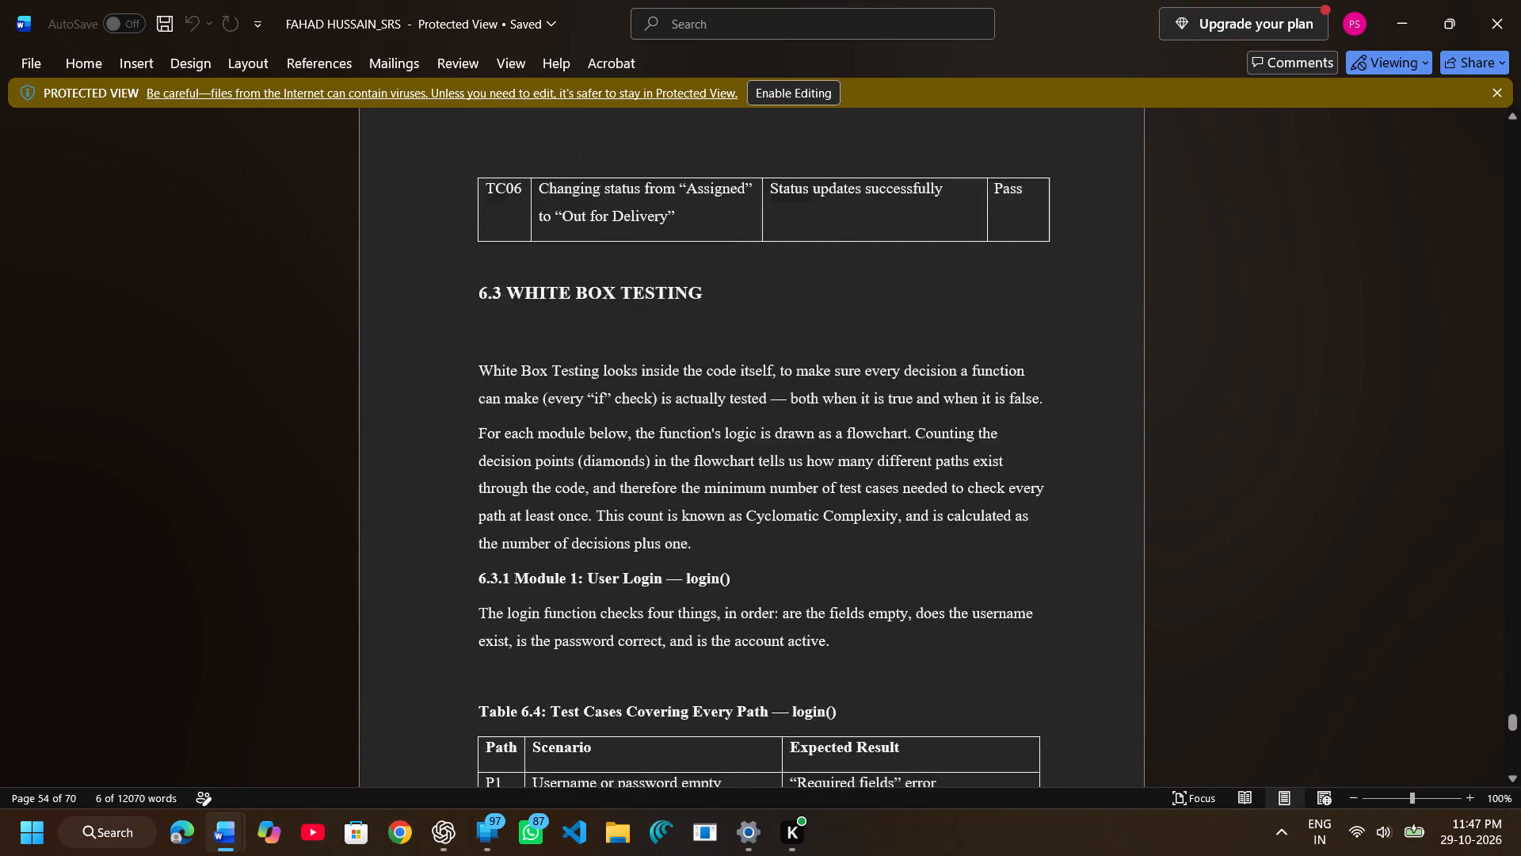
scroll(608, 614, "up", 4)
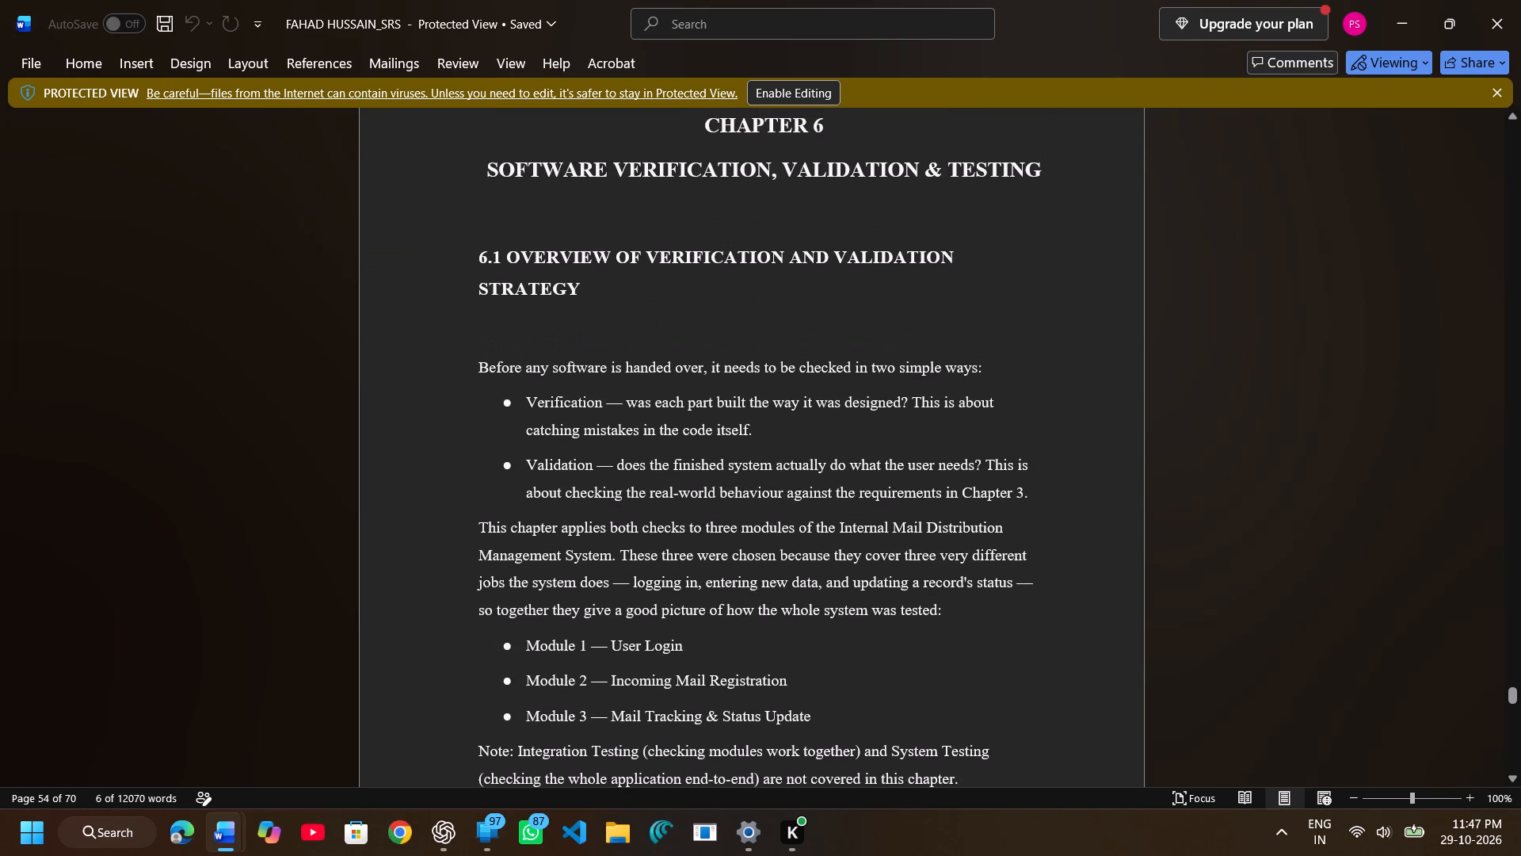
left_click_drag(486, 170, 555, 269)
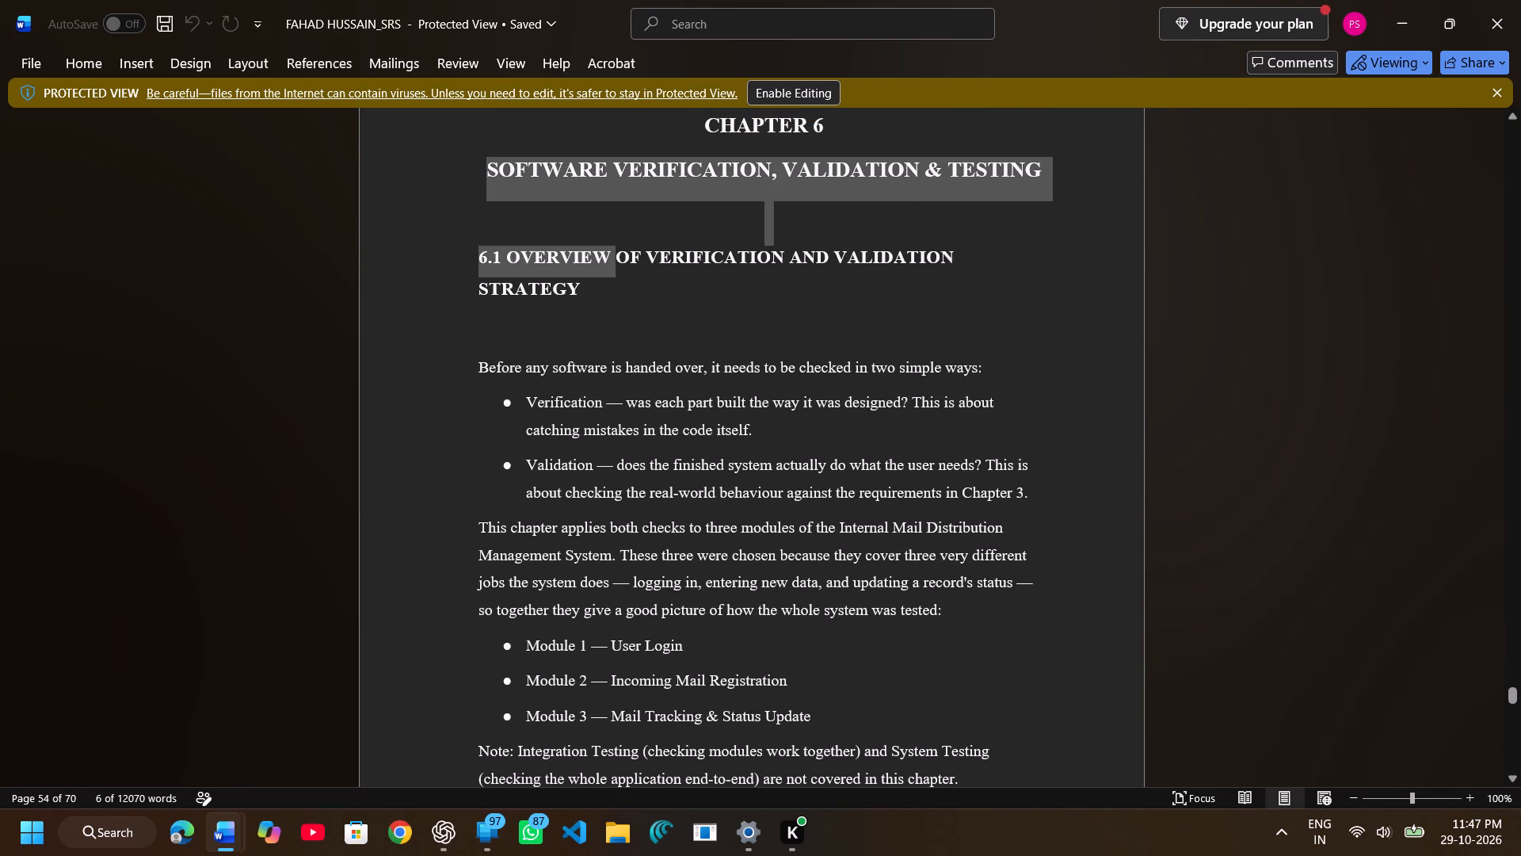
left_click_drag(555, 269, 586, 294)
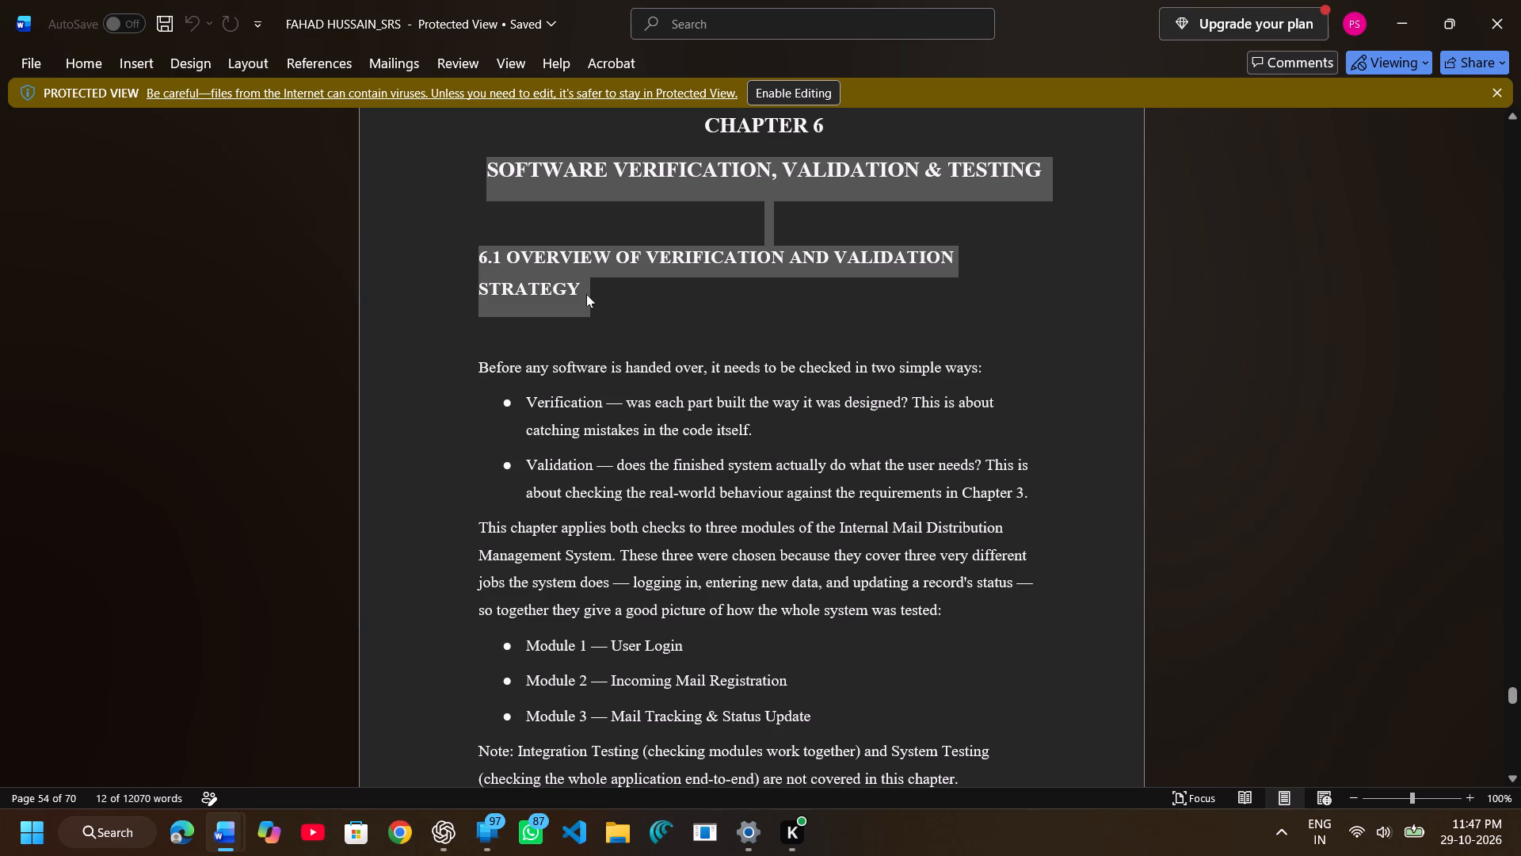
key("ctrl+c")
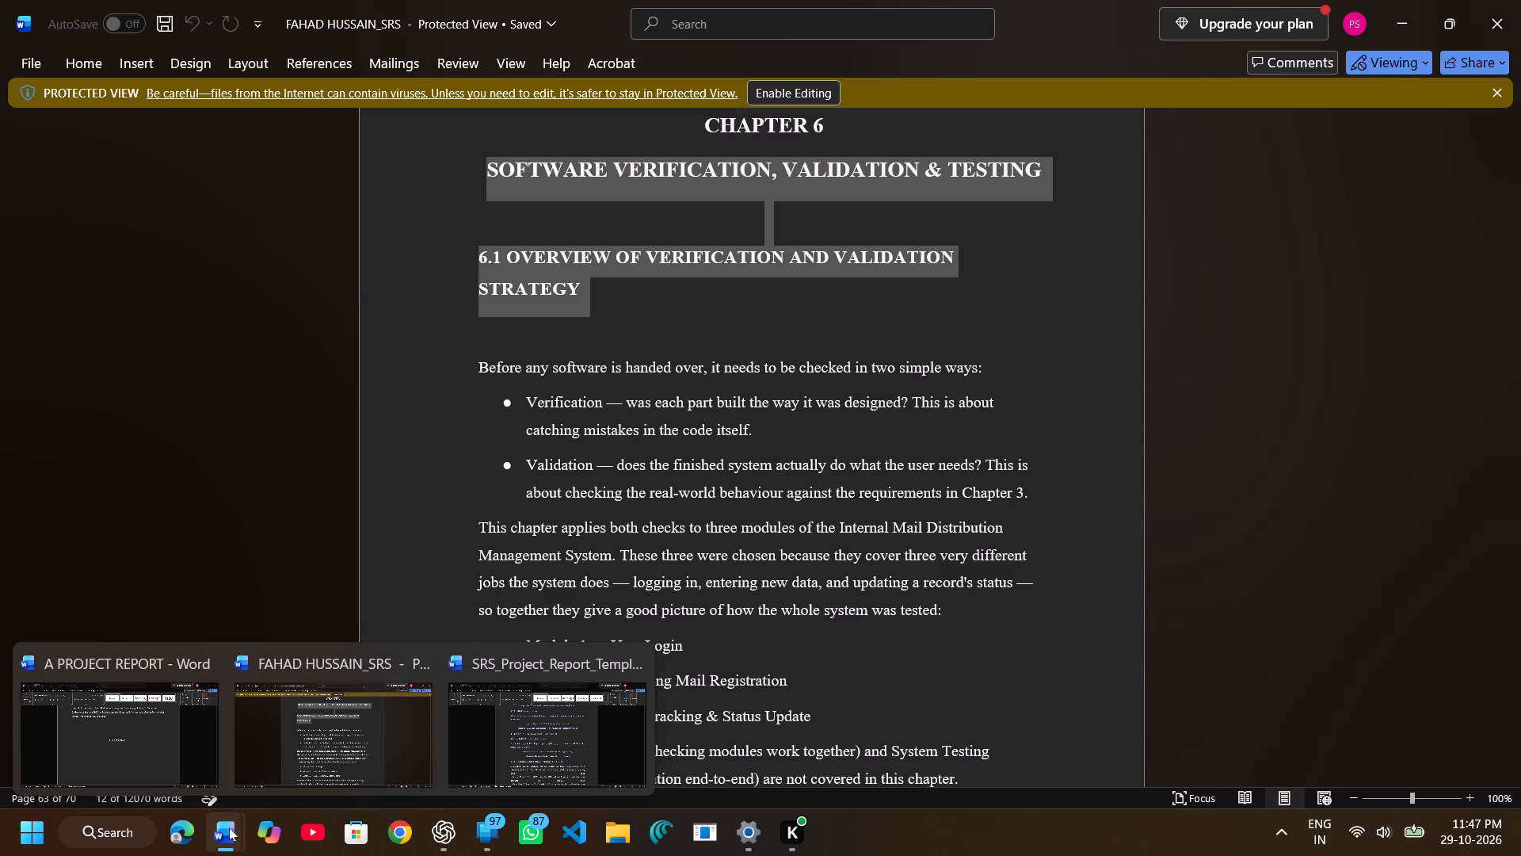
left_click(171, 736)
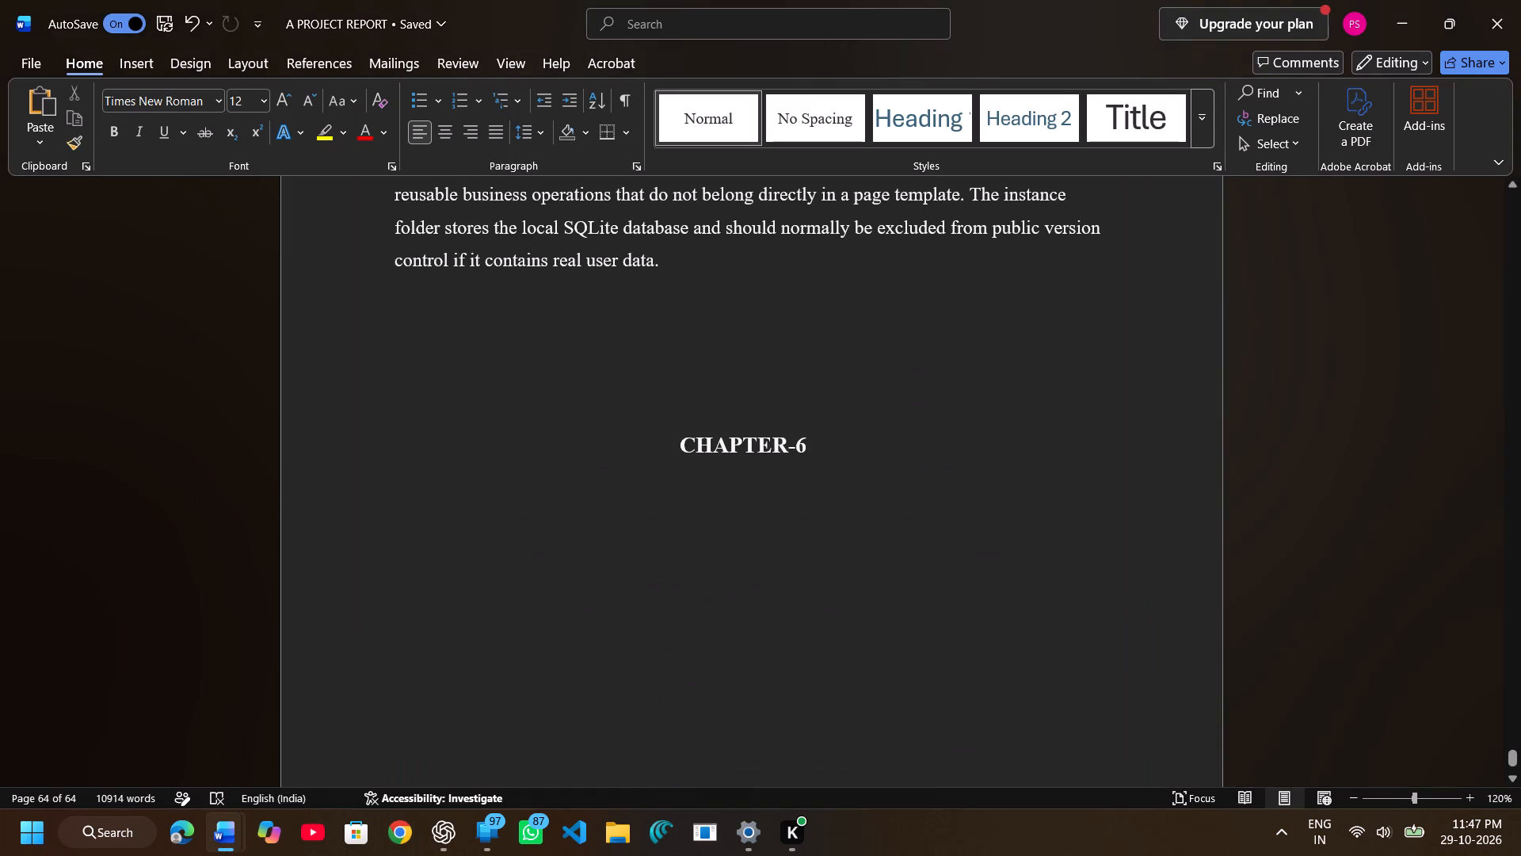
key("ctrl+v")
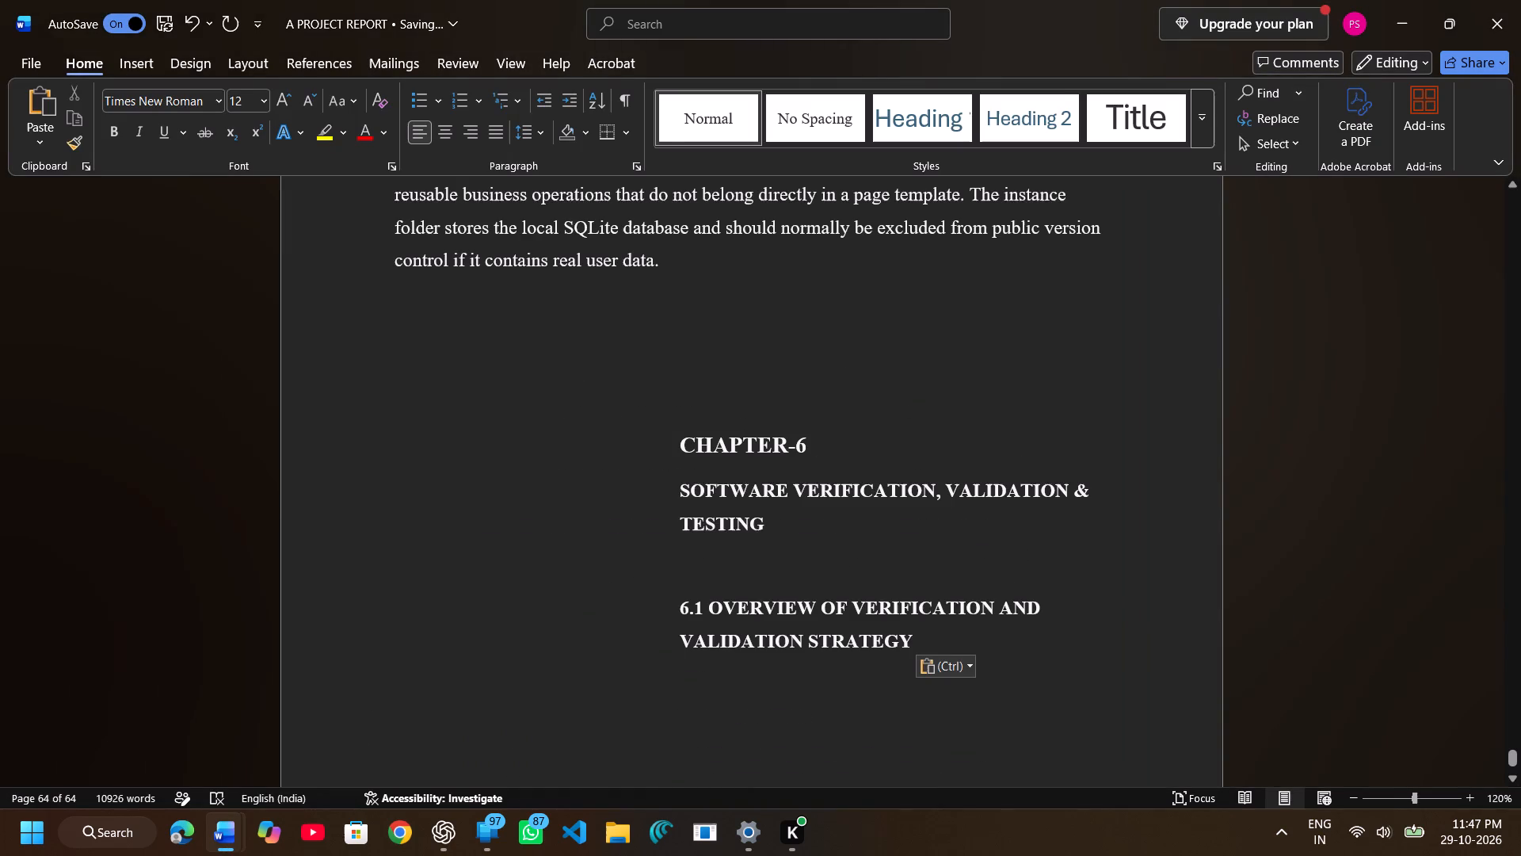
Reset the indent of the "SOFTWARE VERIFICATION, VALIDATION & TESTING" title and indent it two tab stops to sit beneath "CHAPTER-6".
left_click(673, 495)
key("BackSpace")
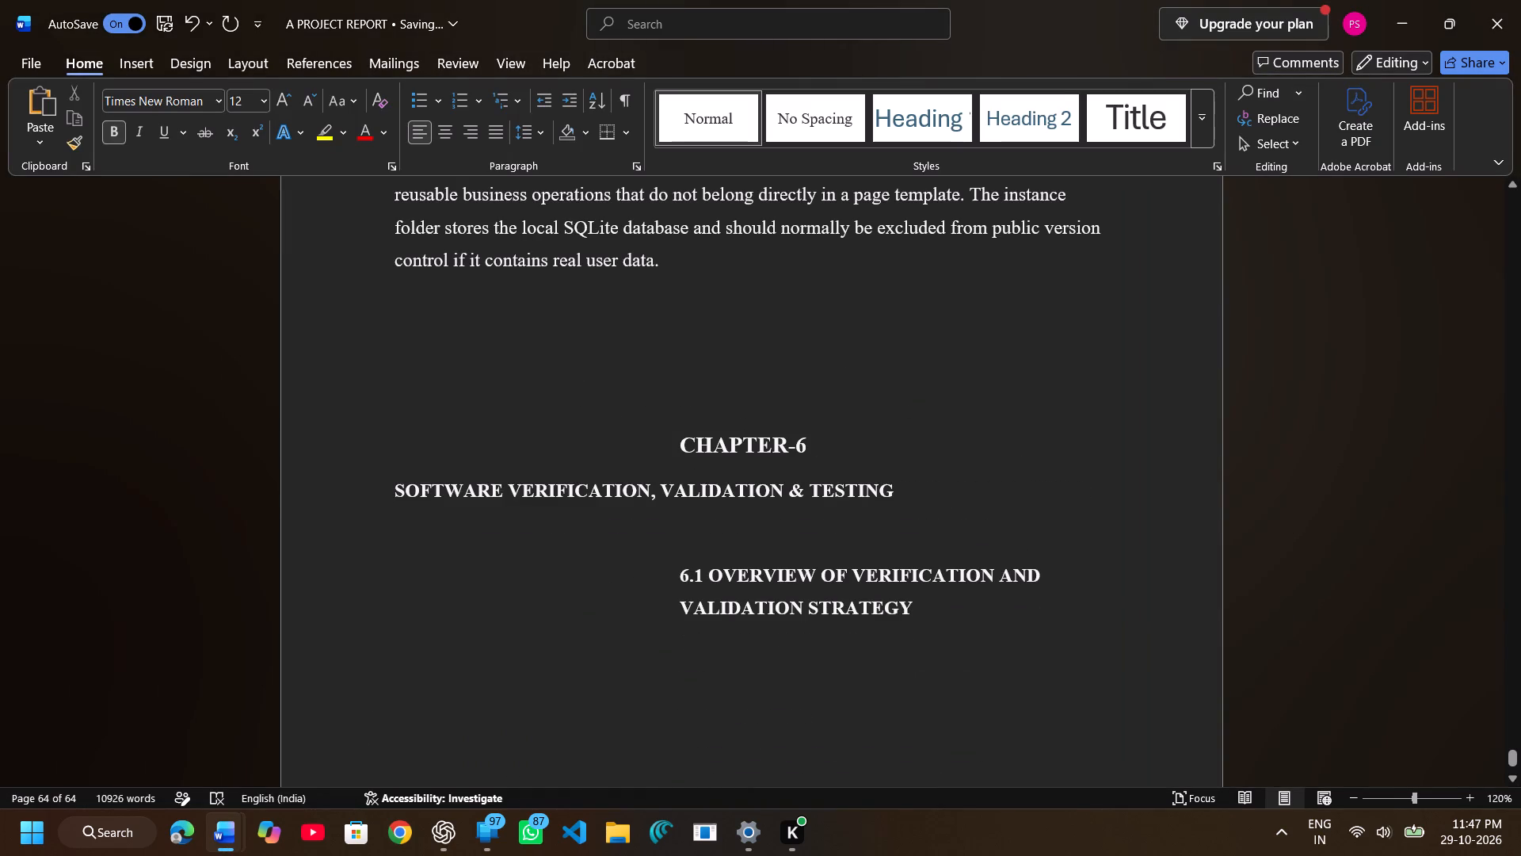
key("Tab")
key("Tab")
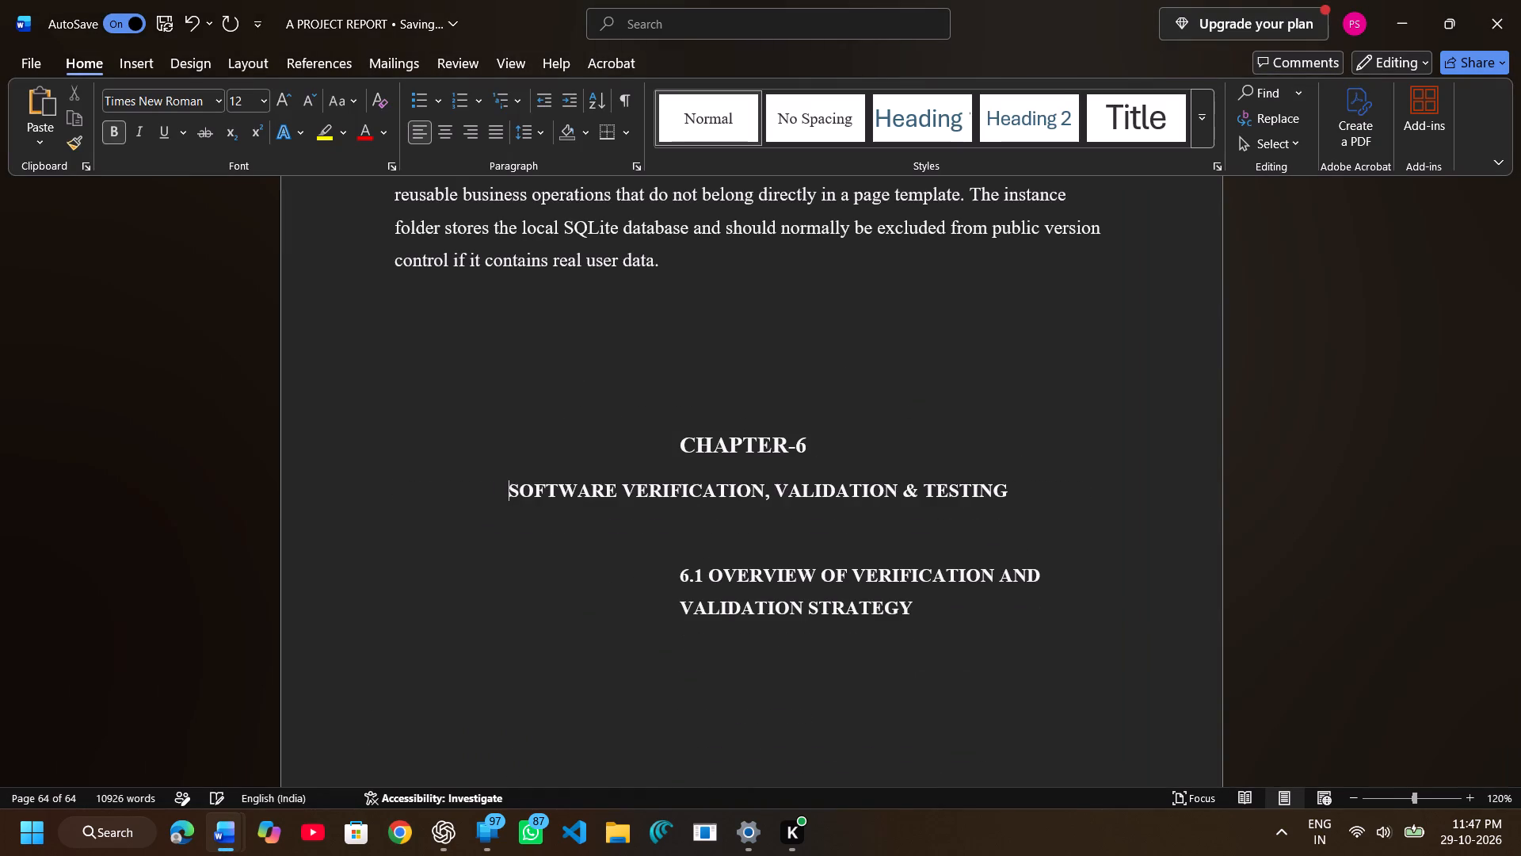
Bring the 6.1 heading back to the left margin and replace the blank paragraph above it with a single line break.
left_click(677, 575)
key("BackSpace")
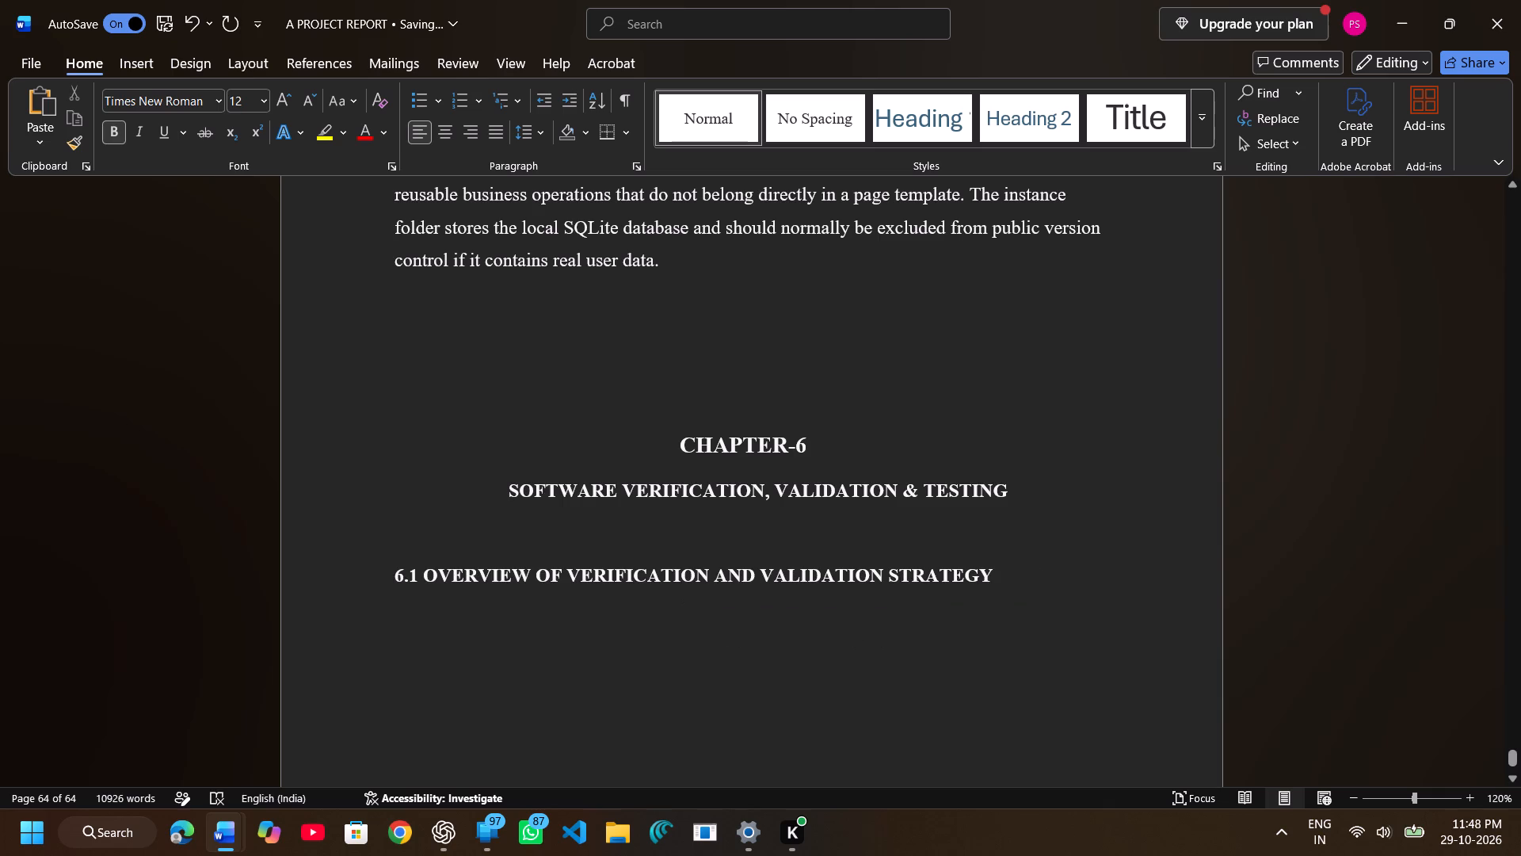
key("BackSpace")
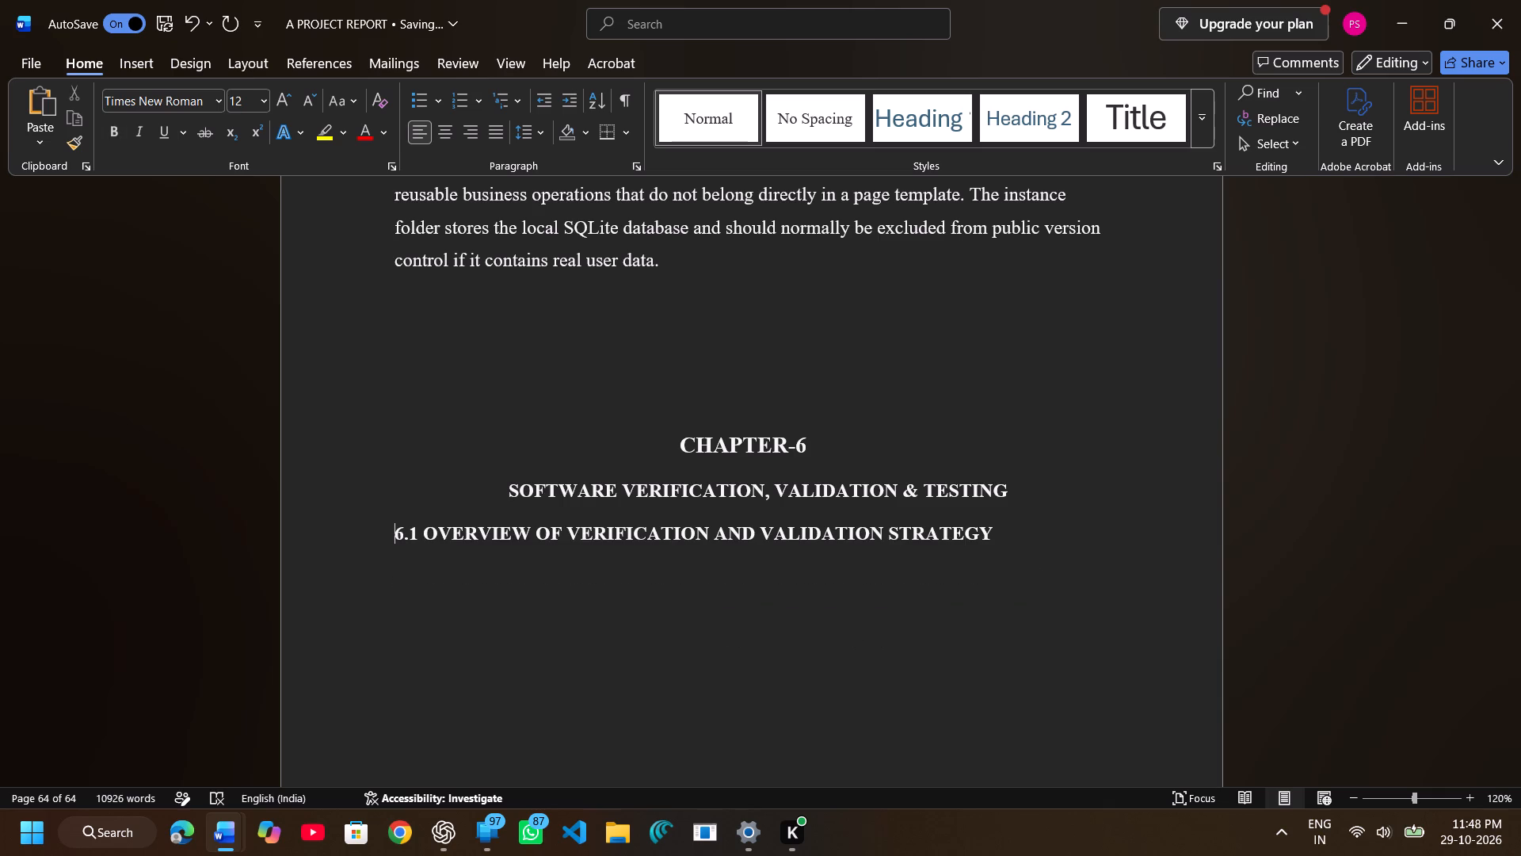
key("shift+Return")
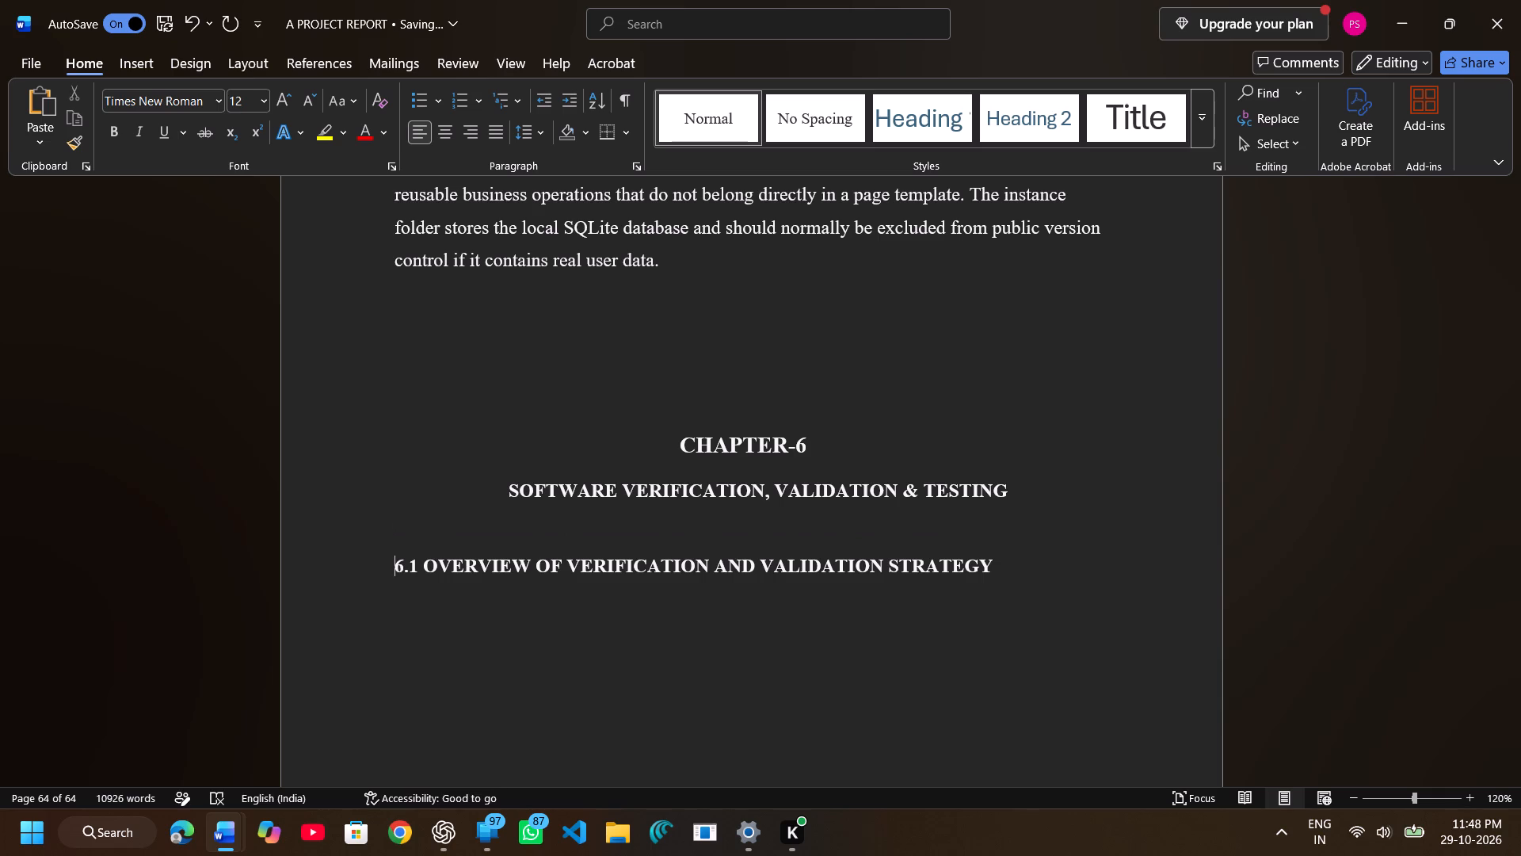
Set the font size of the chapter title and the 6.1 heading to 14.
left_click(1001, 567)
left_click_drag(1001, 567, 957, 567)
left_click_drag(957, 567, 952, 567)
left_click(841, 606)
left_click_drag(503, 487, 987, 571)
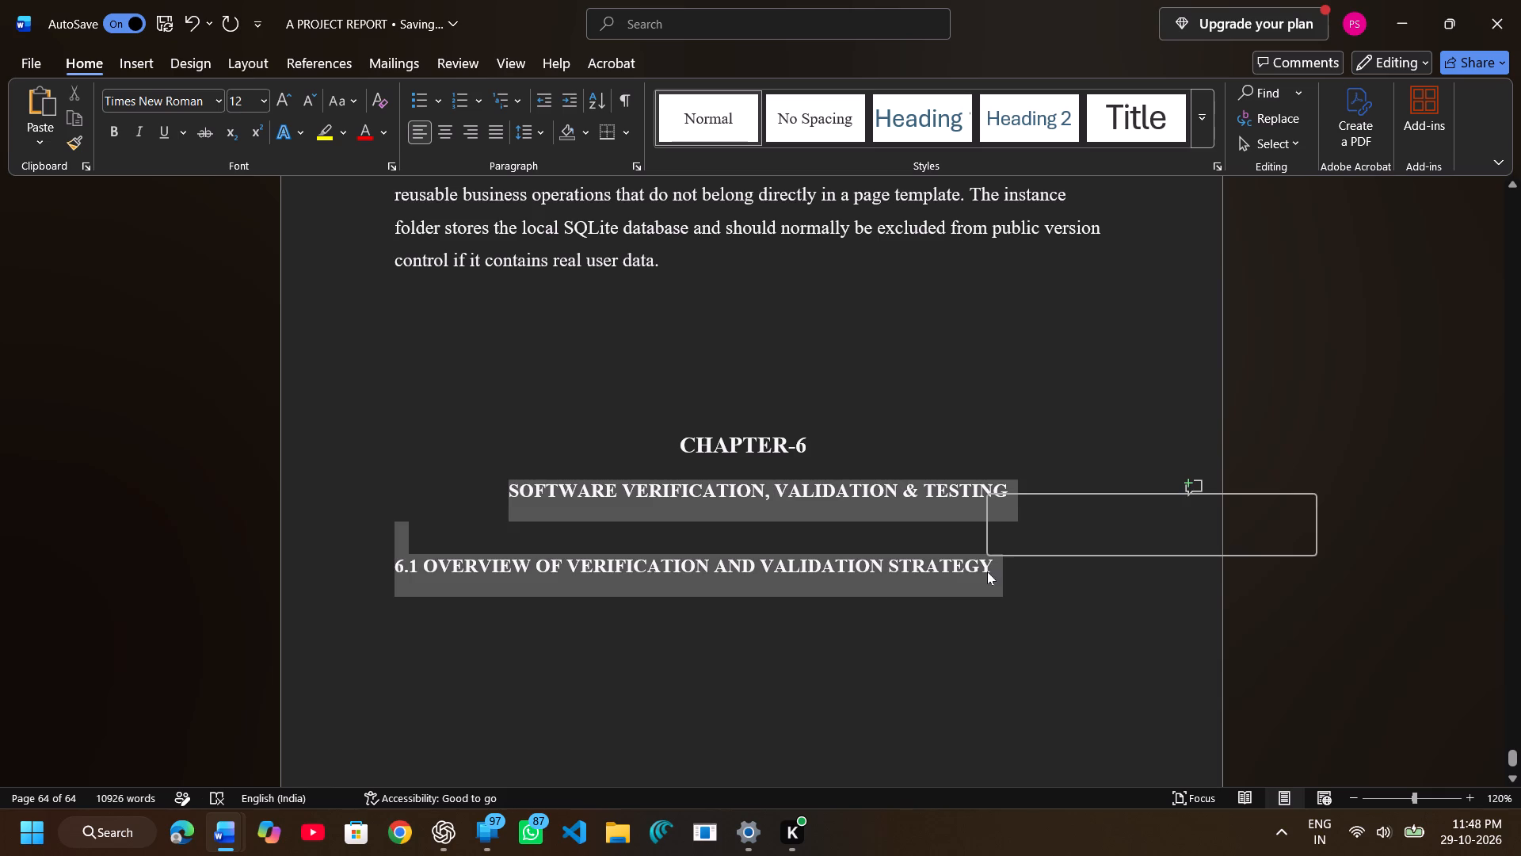
left_click(1142, 507)
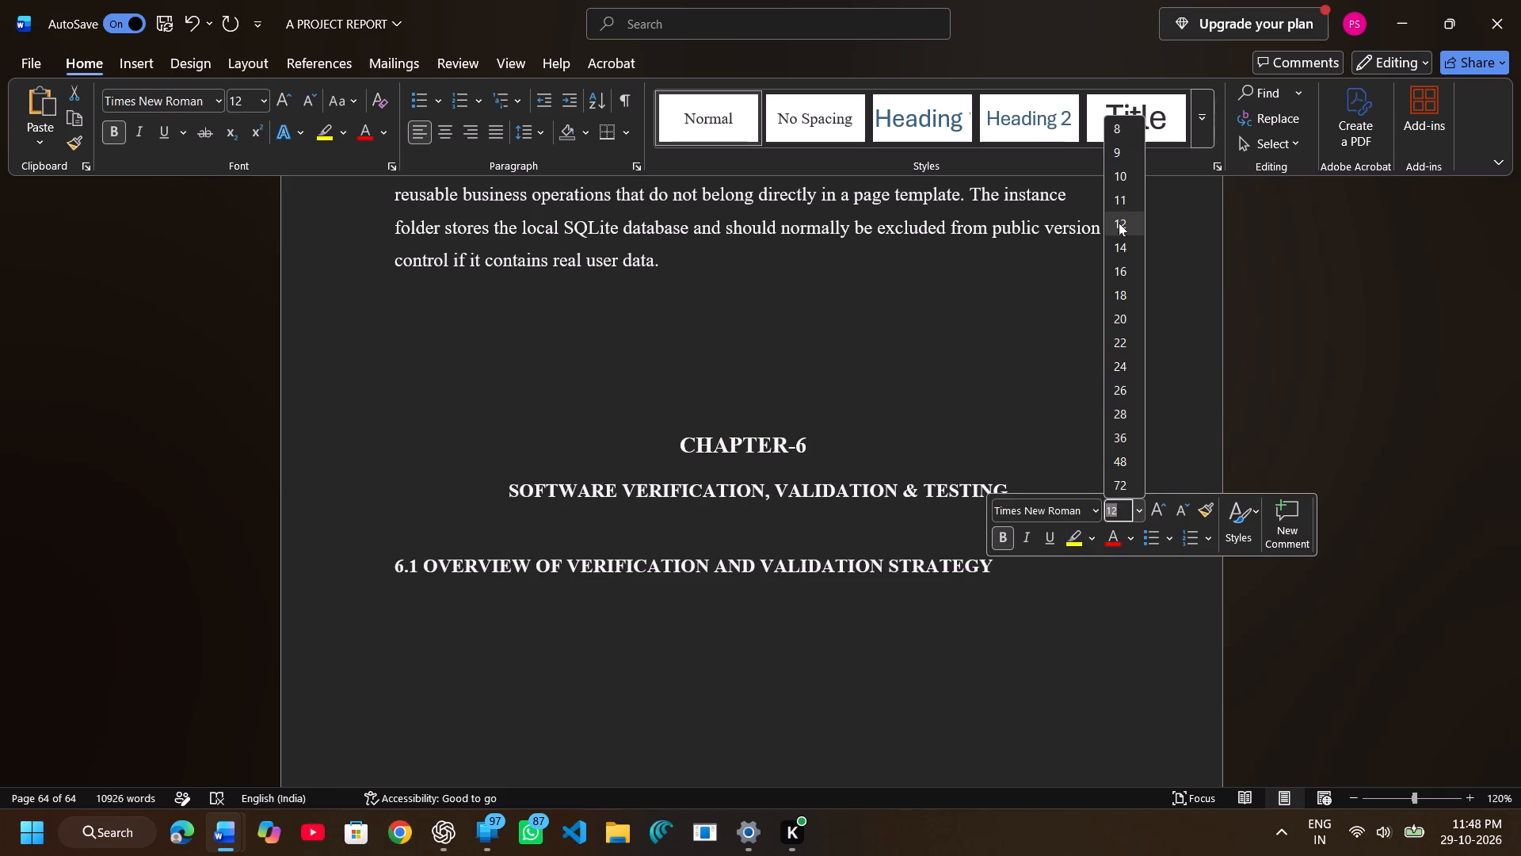
left_click(1122, 246)
left_click(1088, 350)
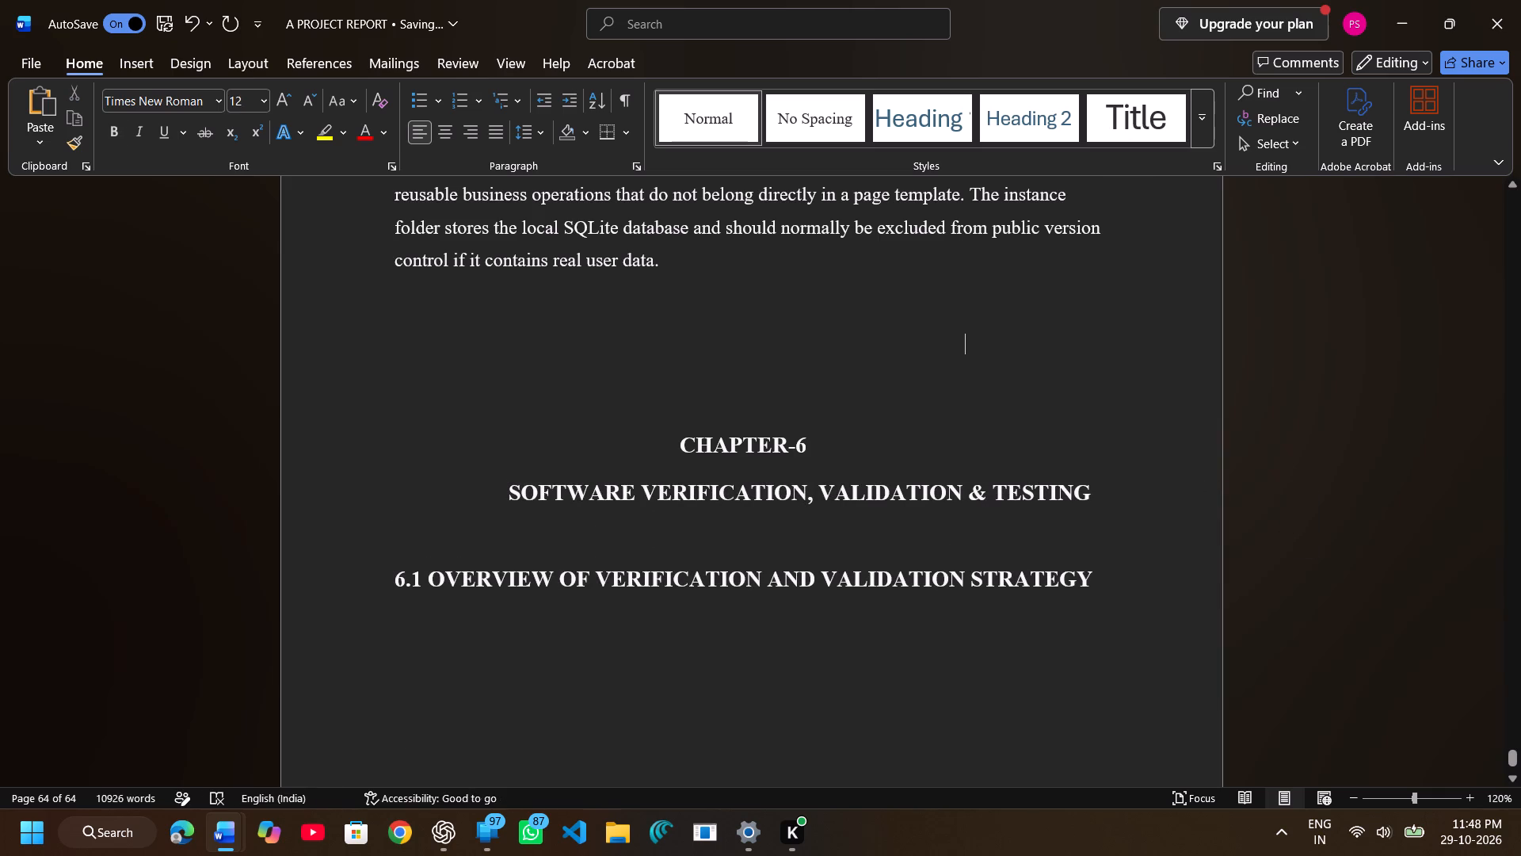
Check the font size of the "CHAPTER-6" heading and start a new line after the 6.1 heading.
left_click_drag(684, 445, 775, 441)
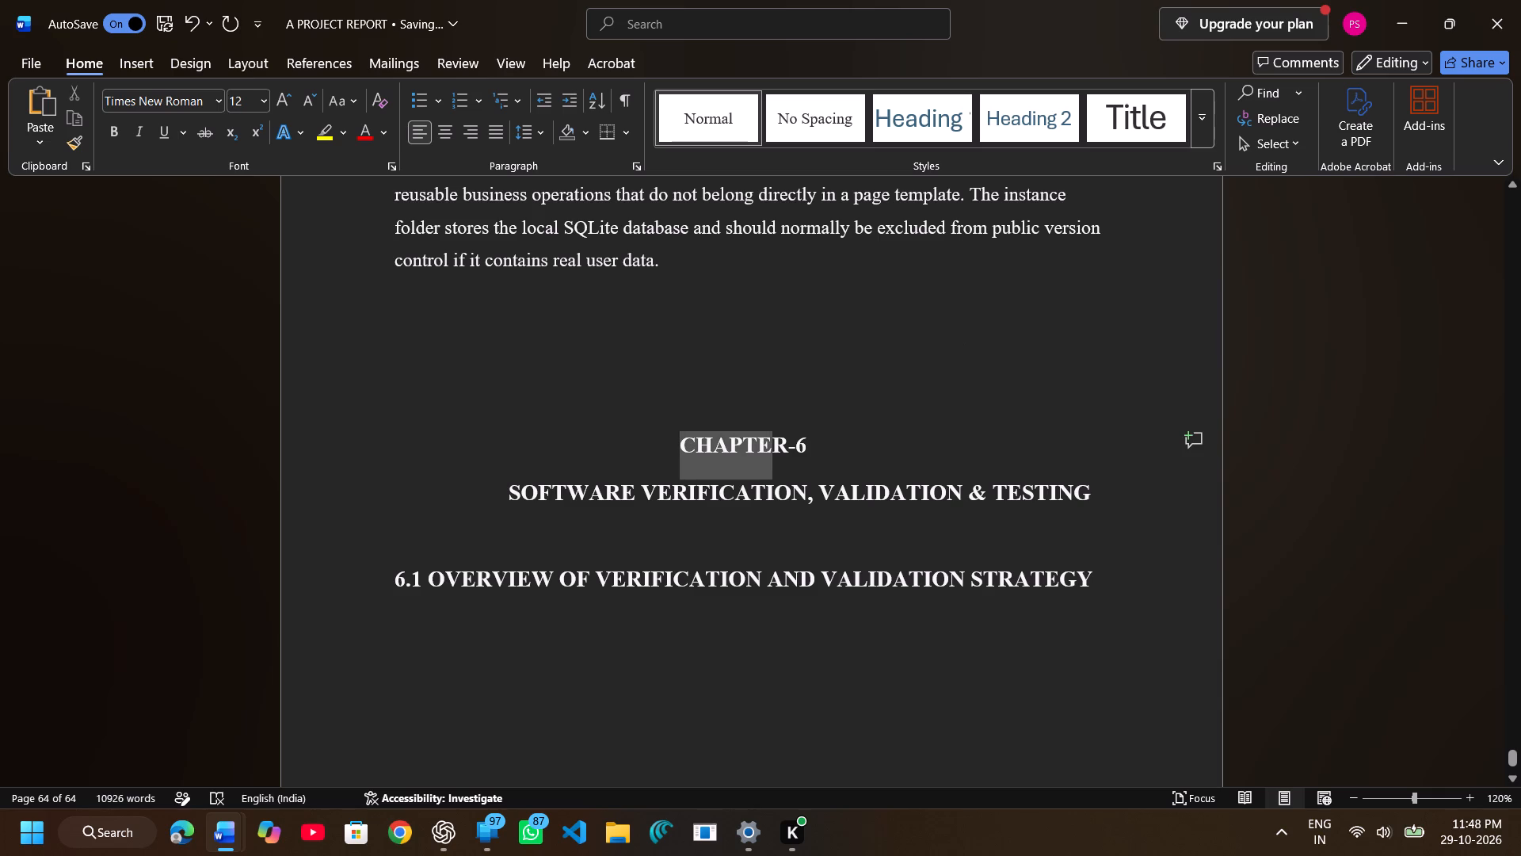
left_click_drag(775, 441, 776, 442)
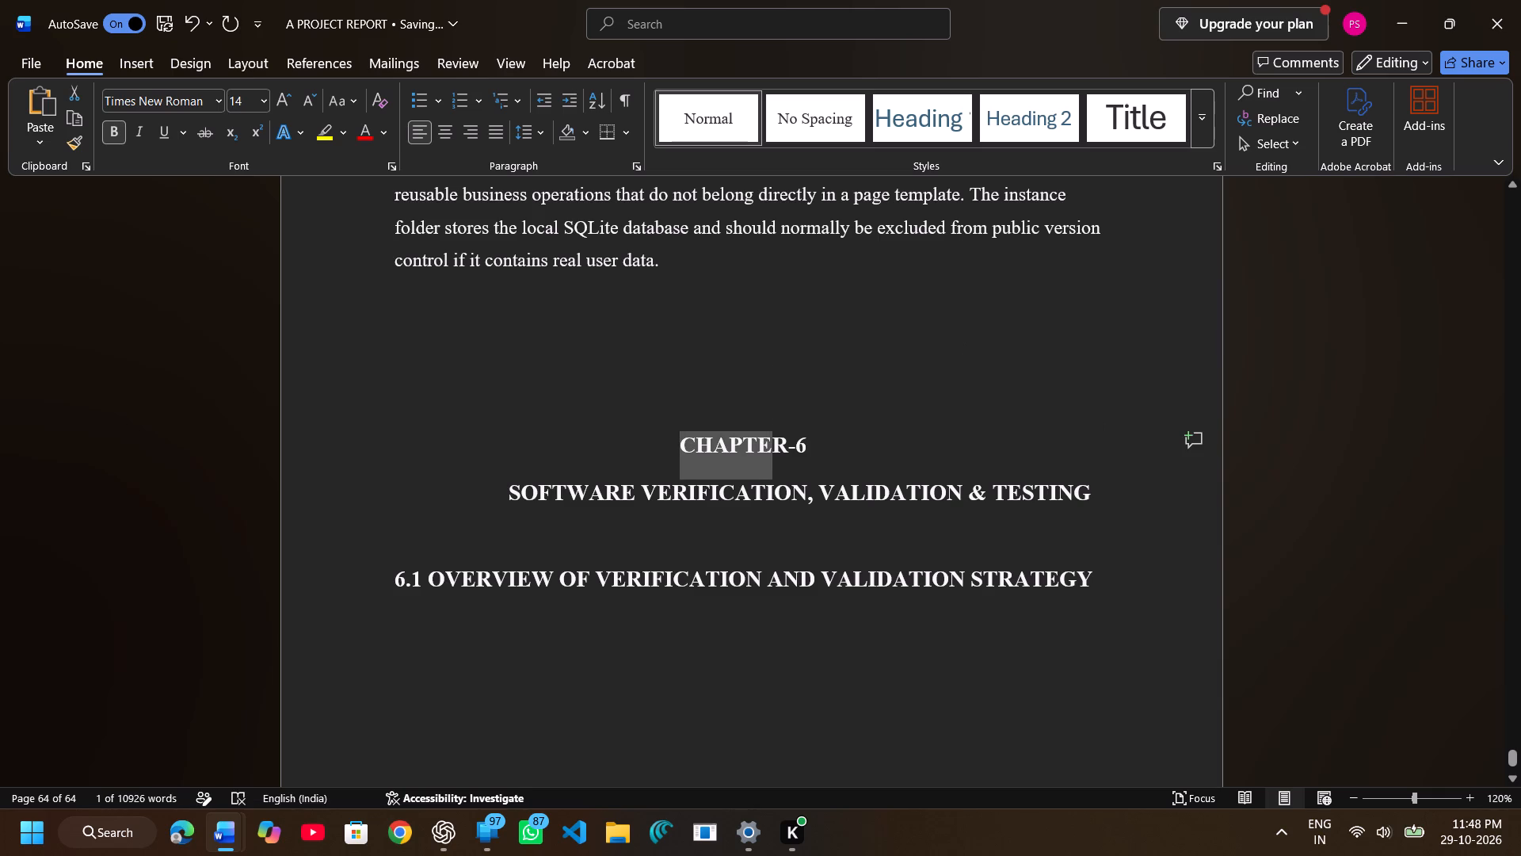
left_click(1109, 593)
key("Return")
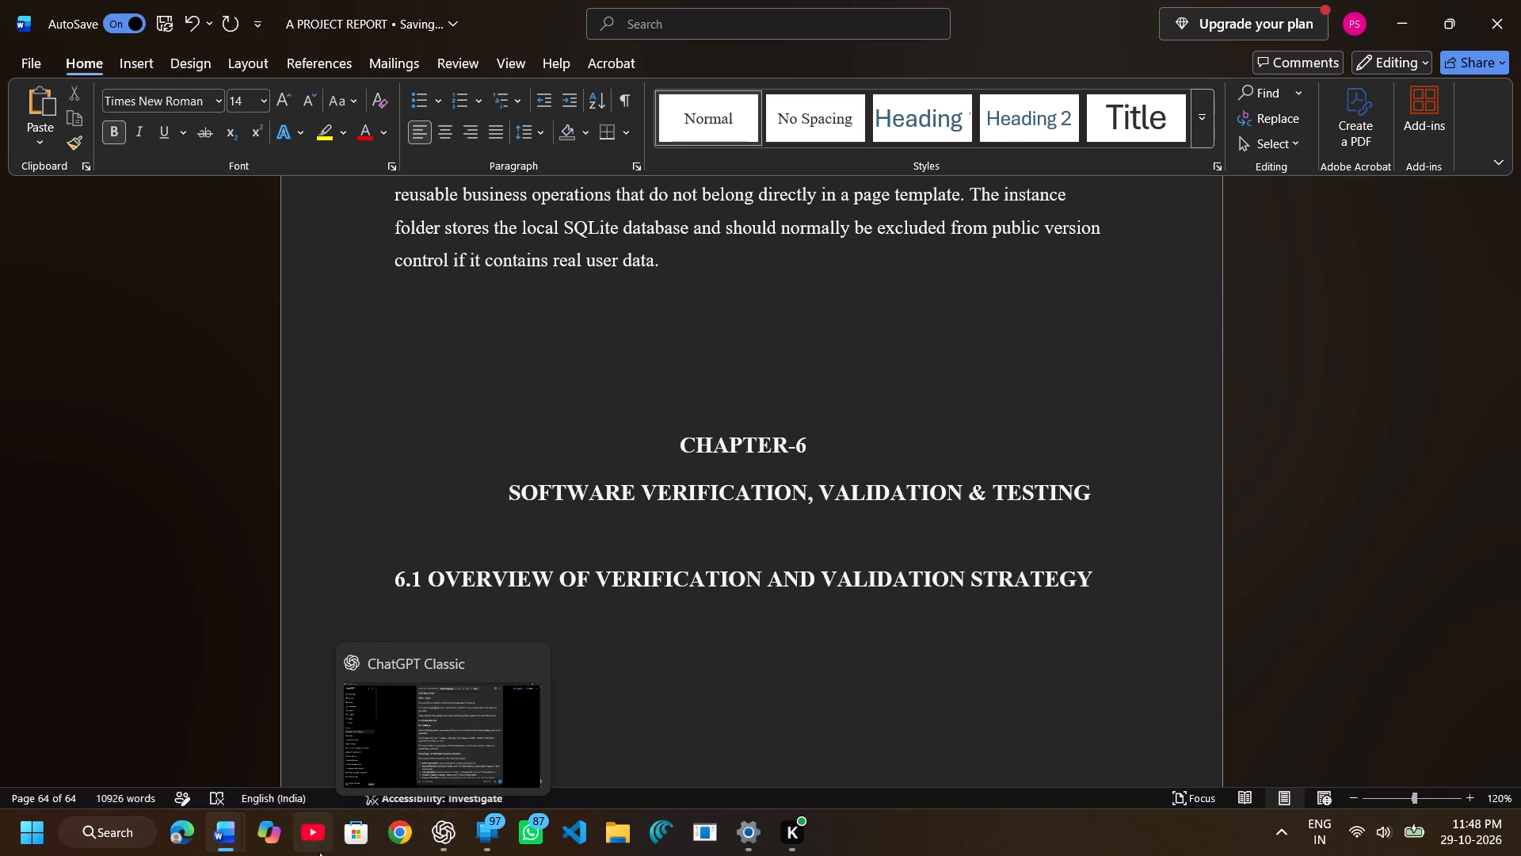
Switch to the SRS_Project_Report_Template document and locate its Chapter 6 student writing guidelines.
left_click(532, 739)
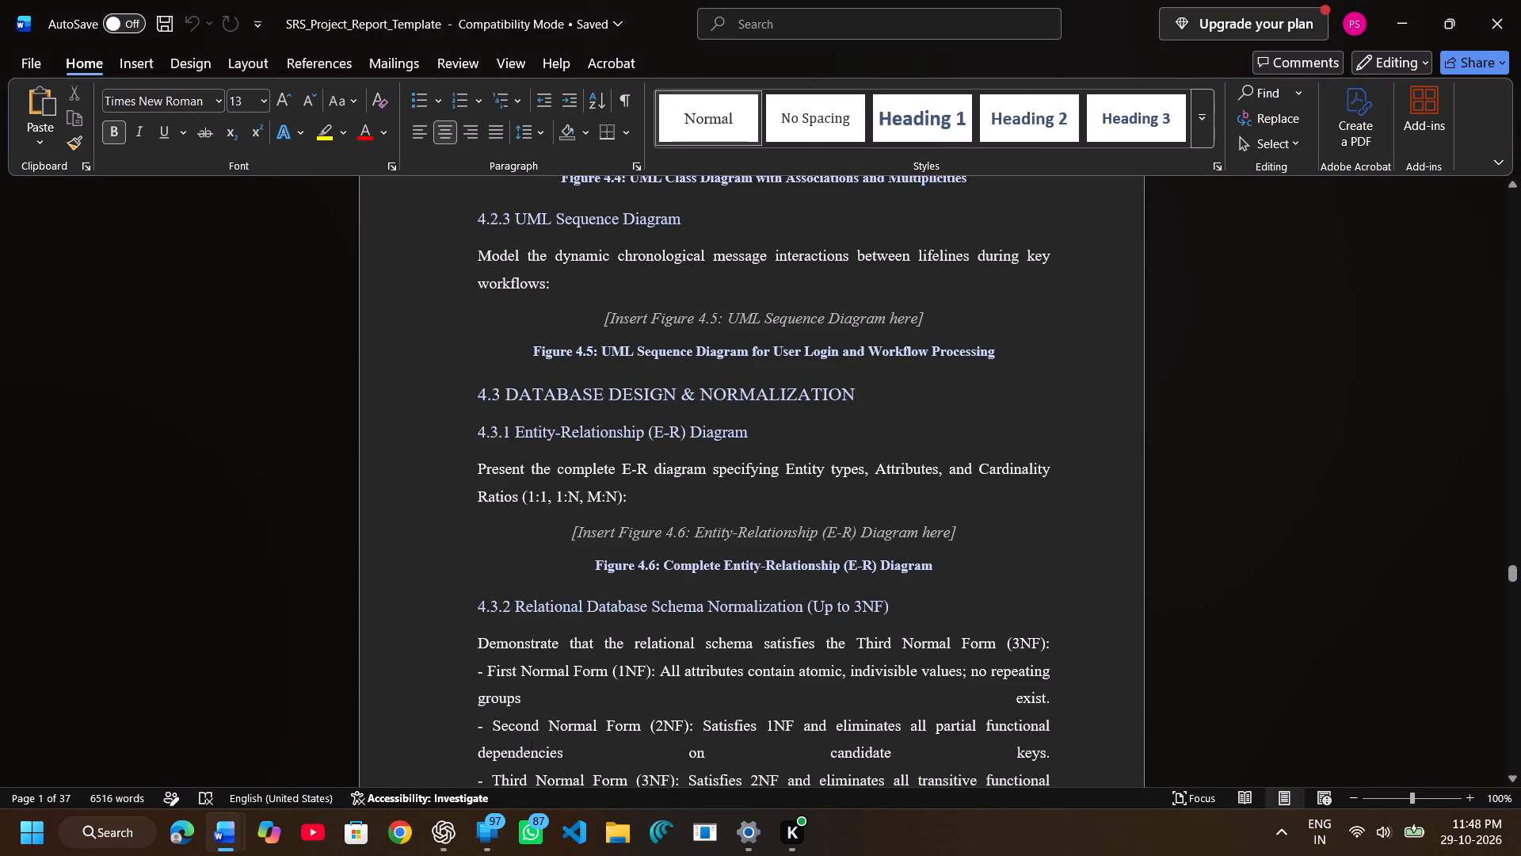
scroll(692, 574, "down", 7)
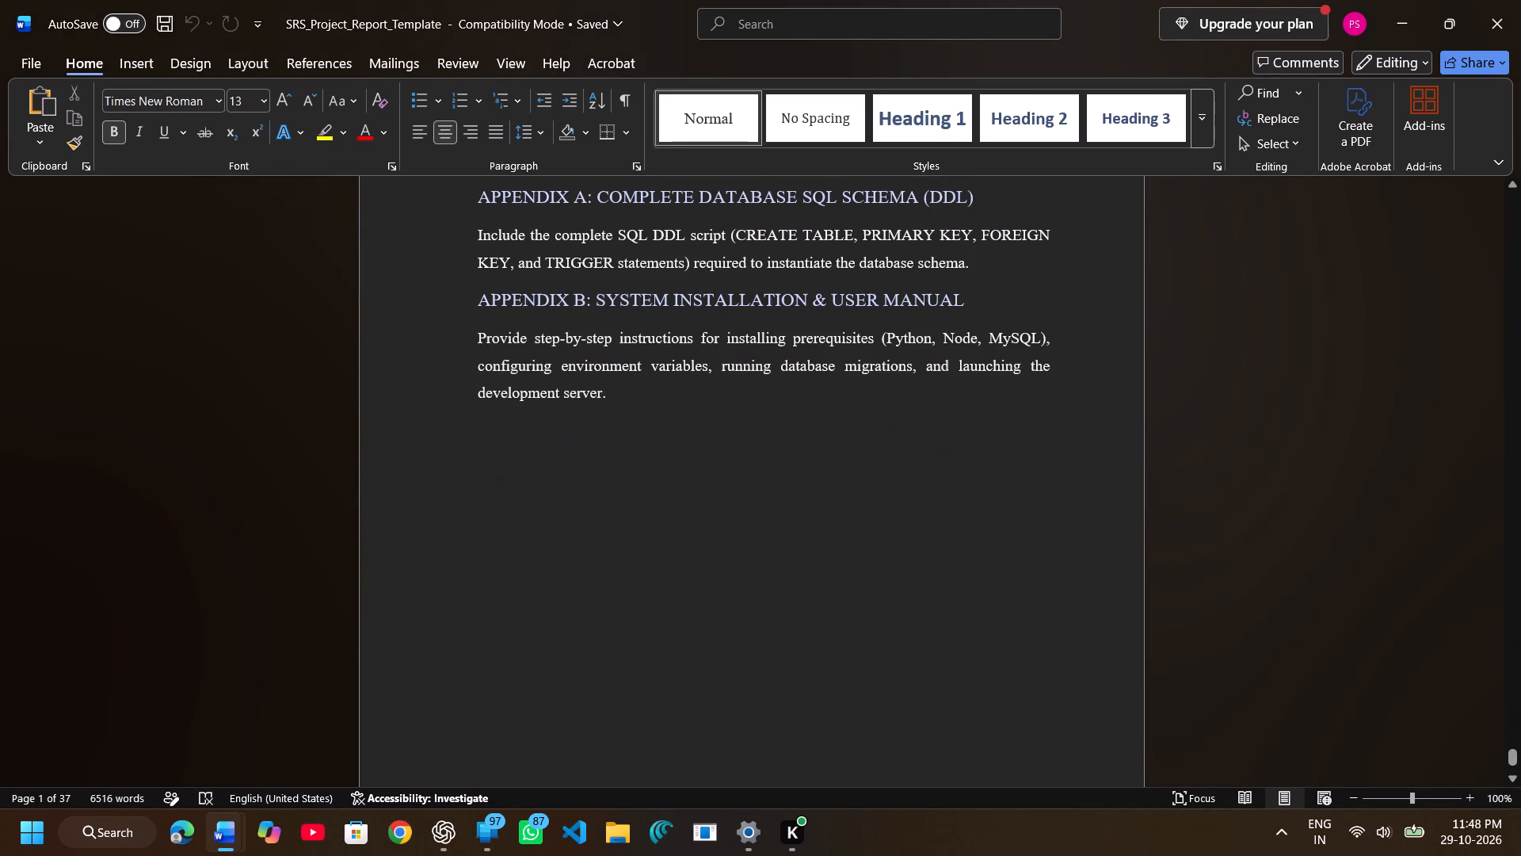
scroll(692, 574, "up", 2)
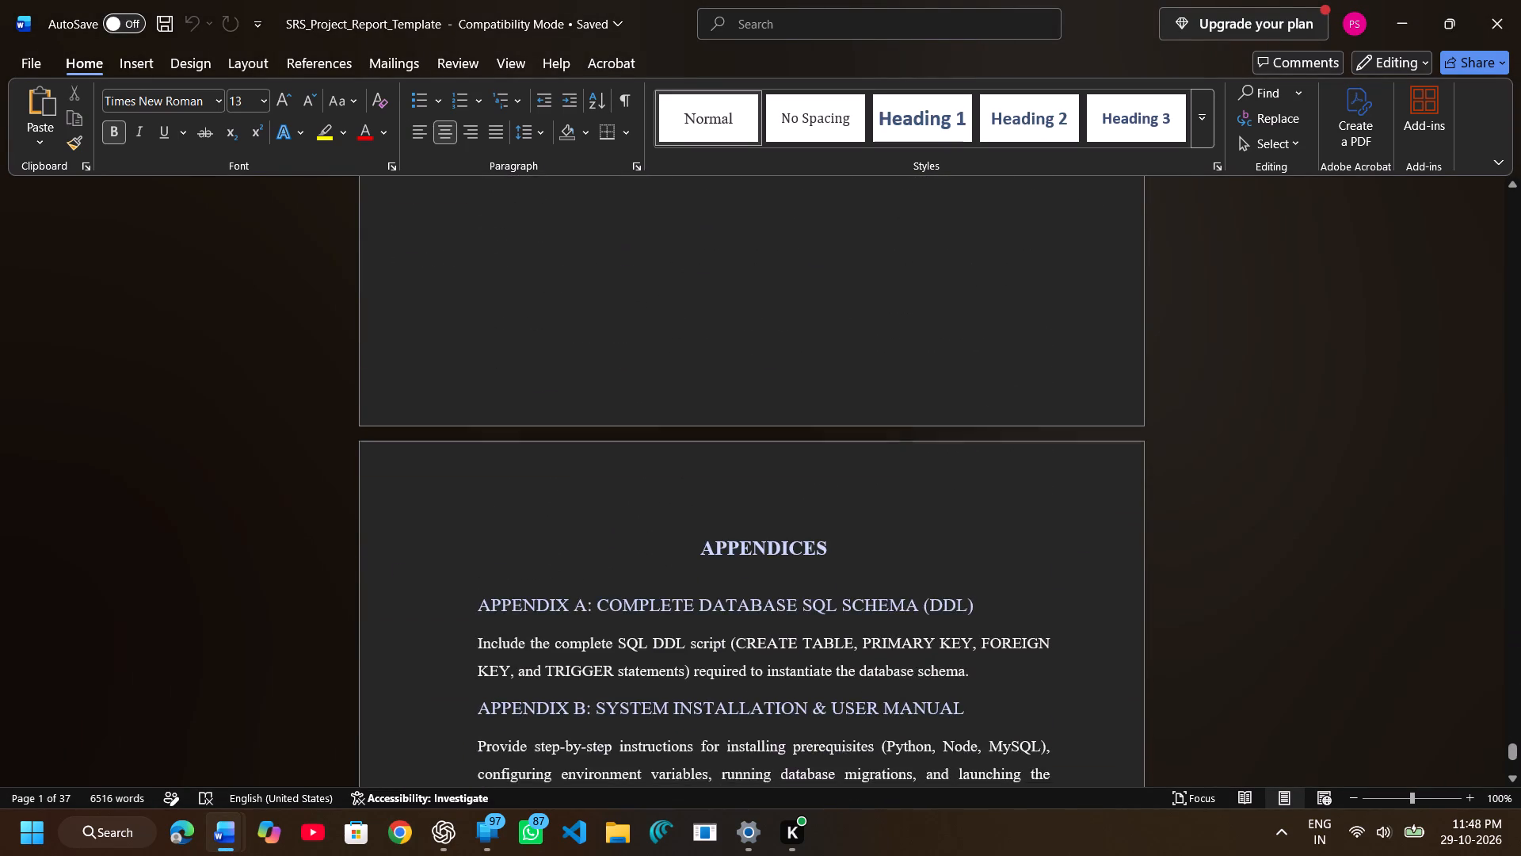
scroll(692, 574, "up", 1)
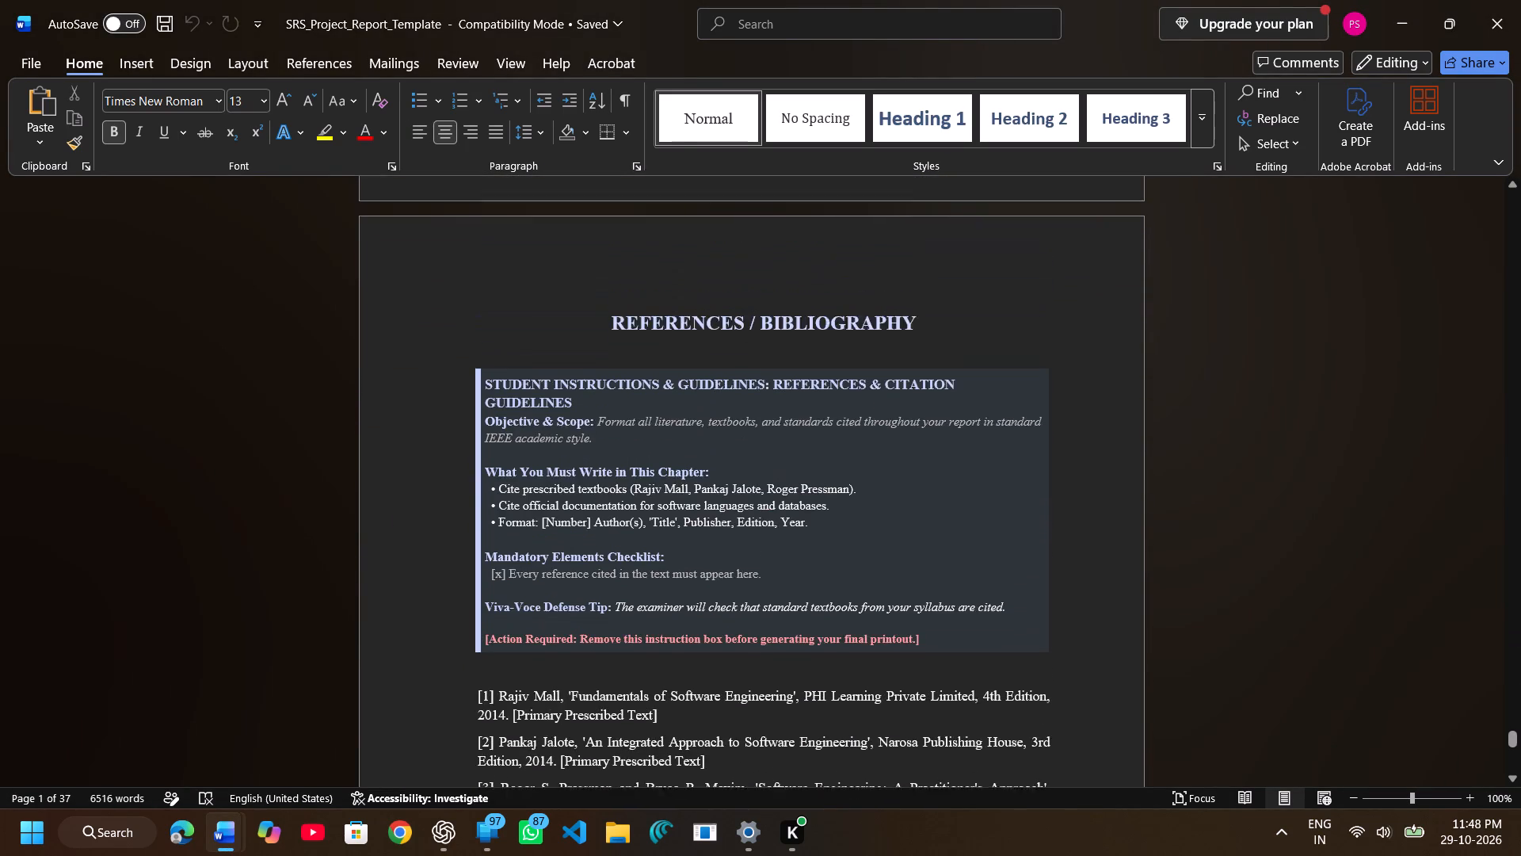
scroll(692, 574, "up", 3)
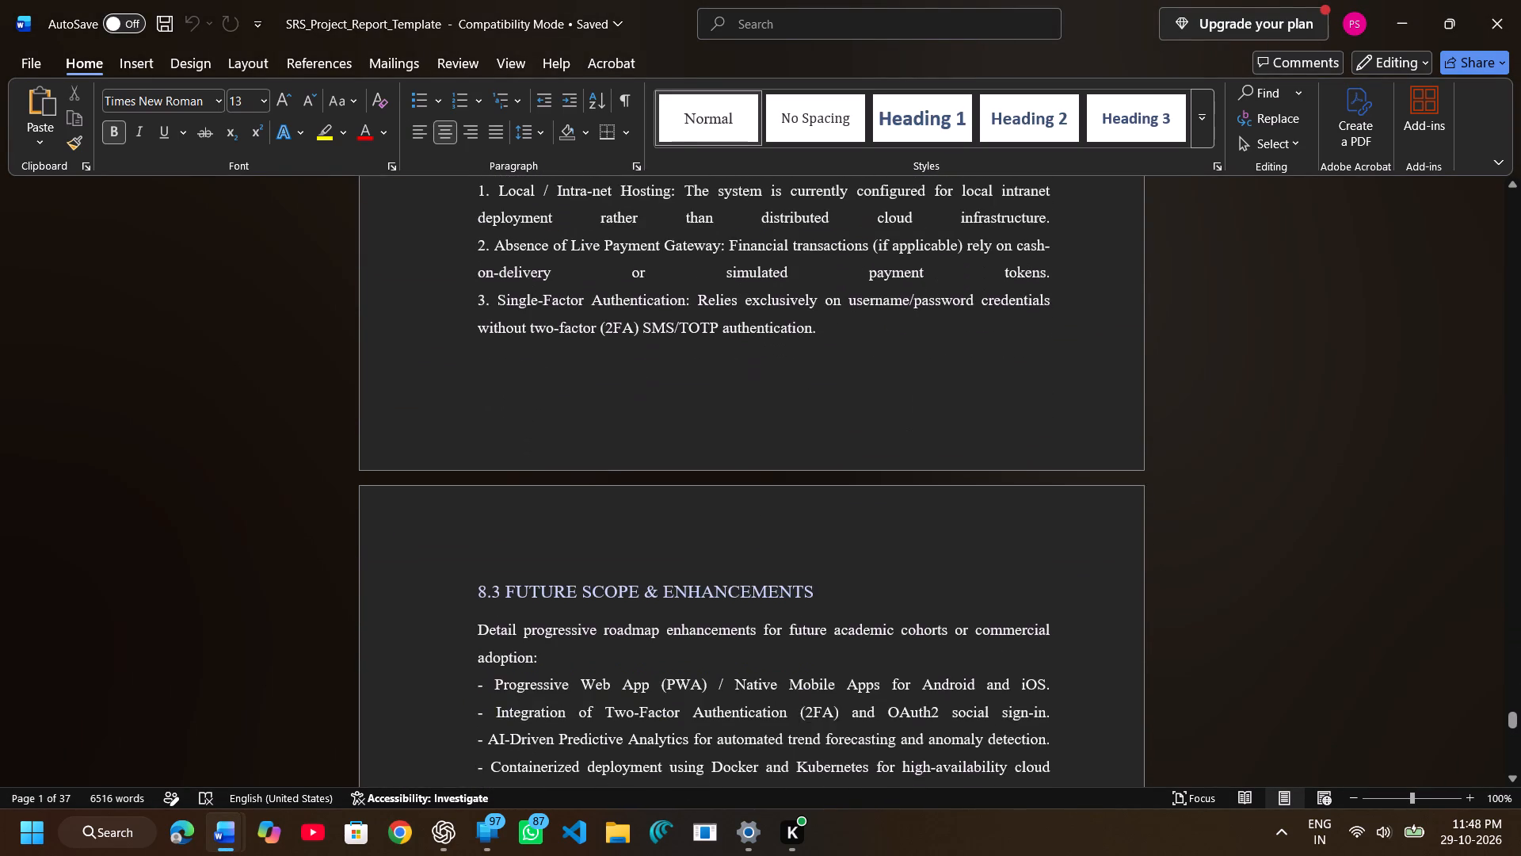
scroll(692, 574, "up", 2)
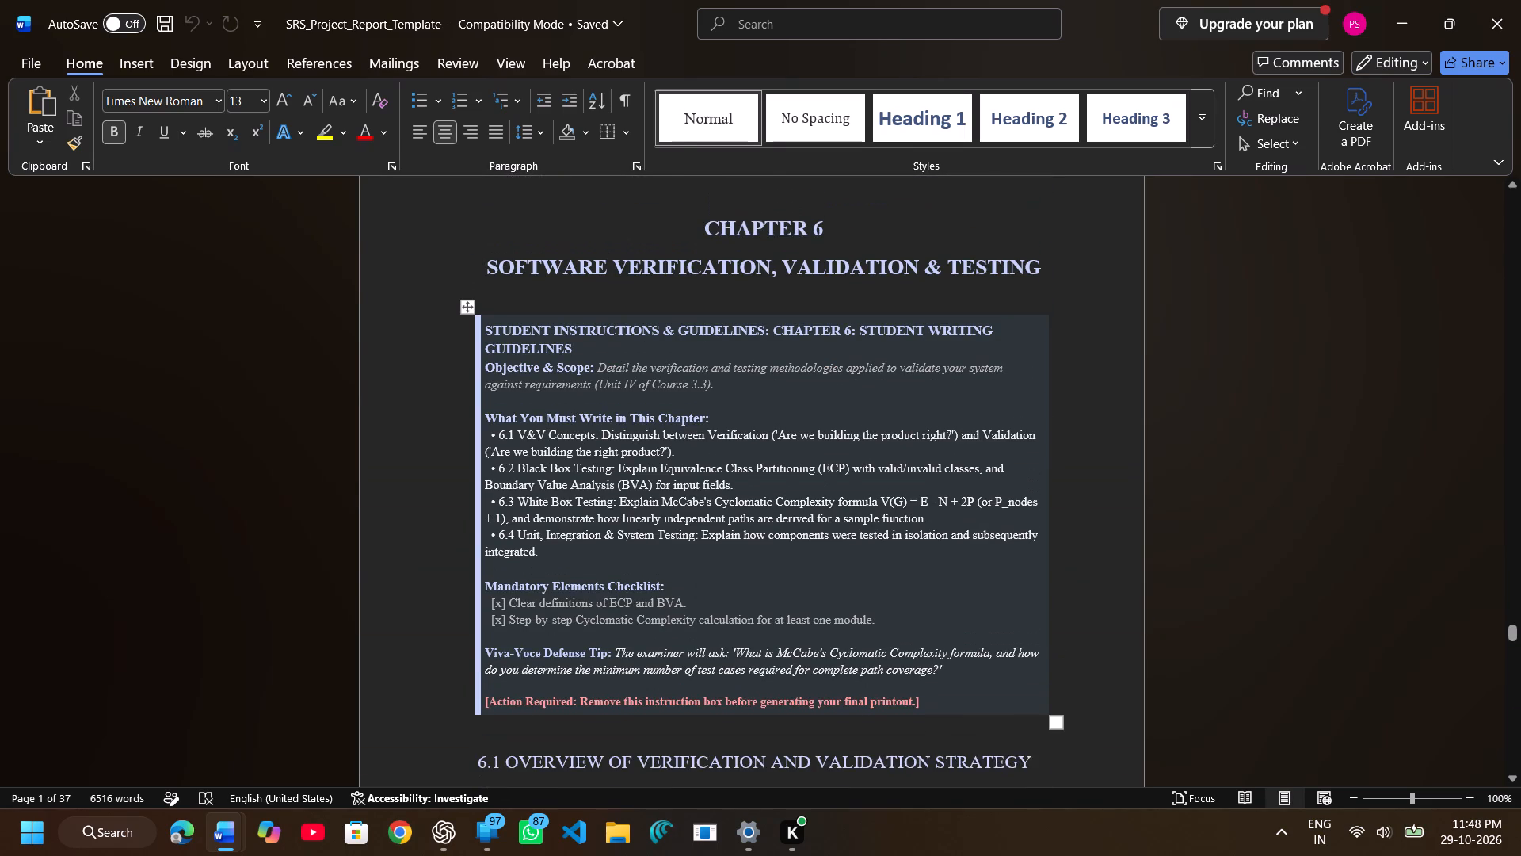
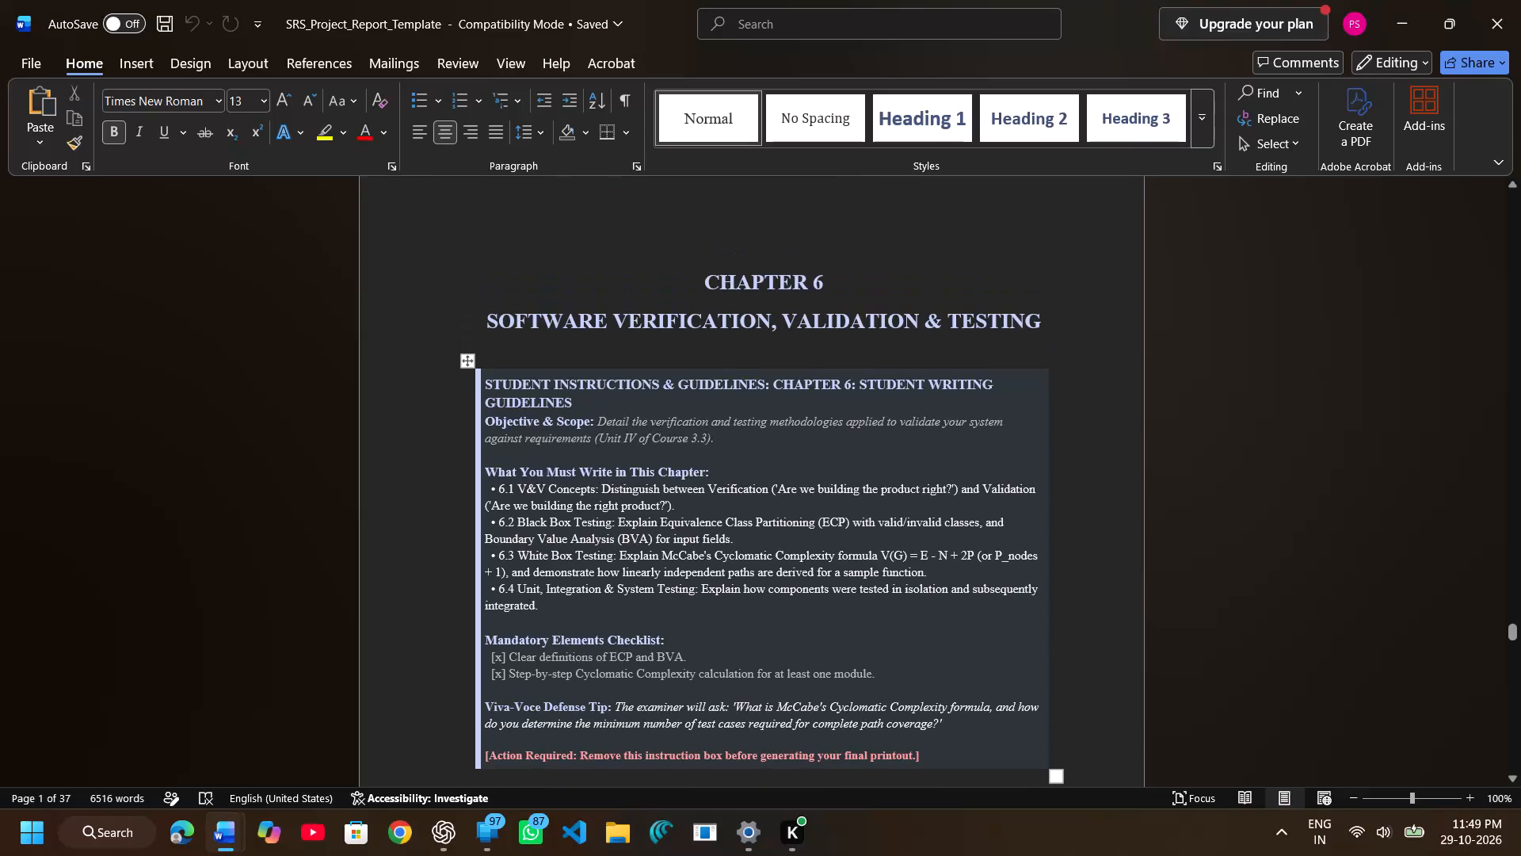
Review the template's Chapter 6 writing guidelines and its sample text for sections 6.1 and 6.2.
scroll(692, 574, "down", 1)
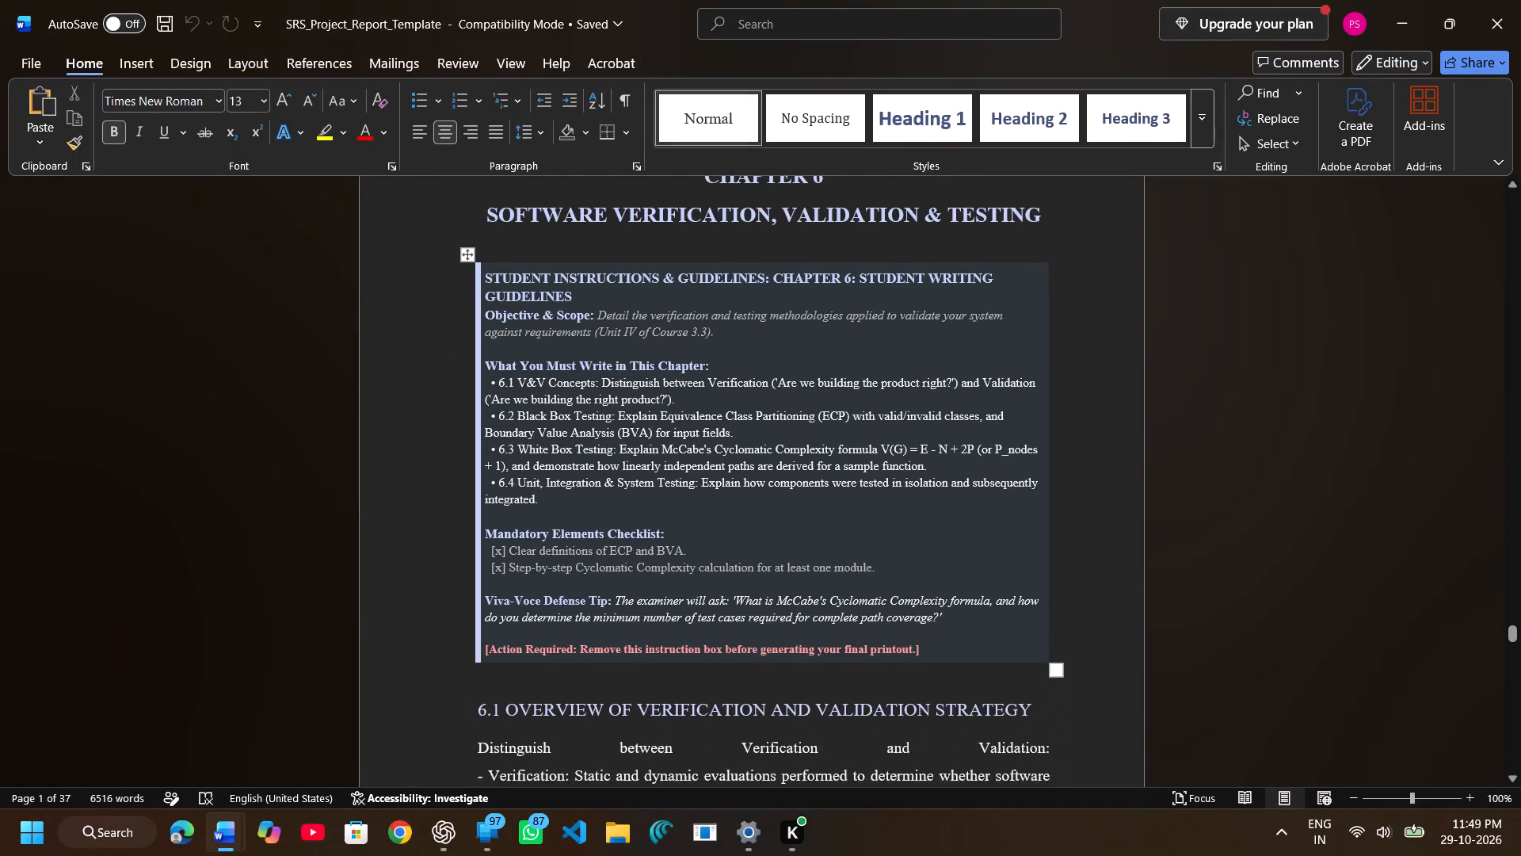
scroll(692, 574, "down", 1)
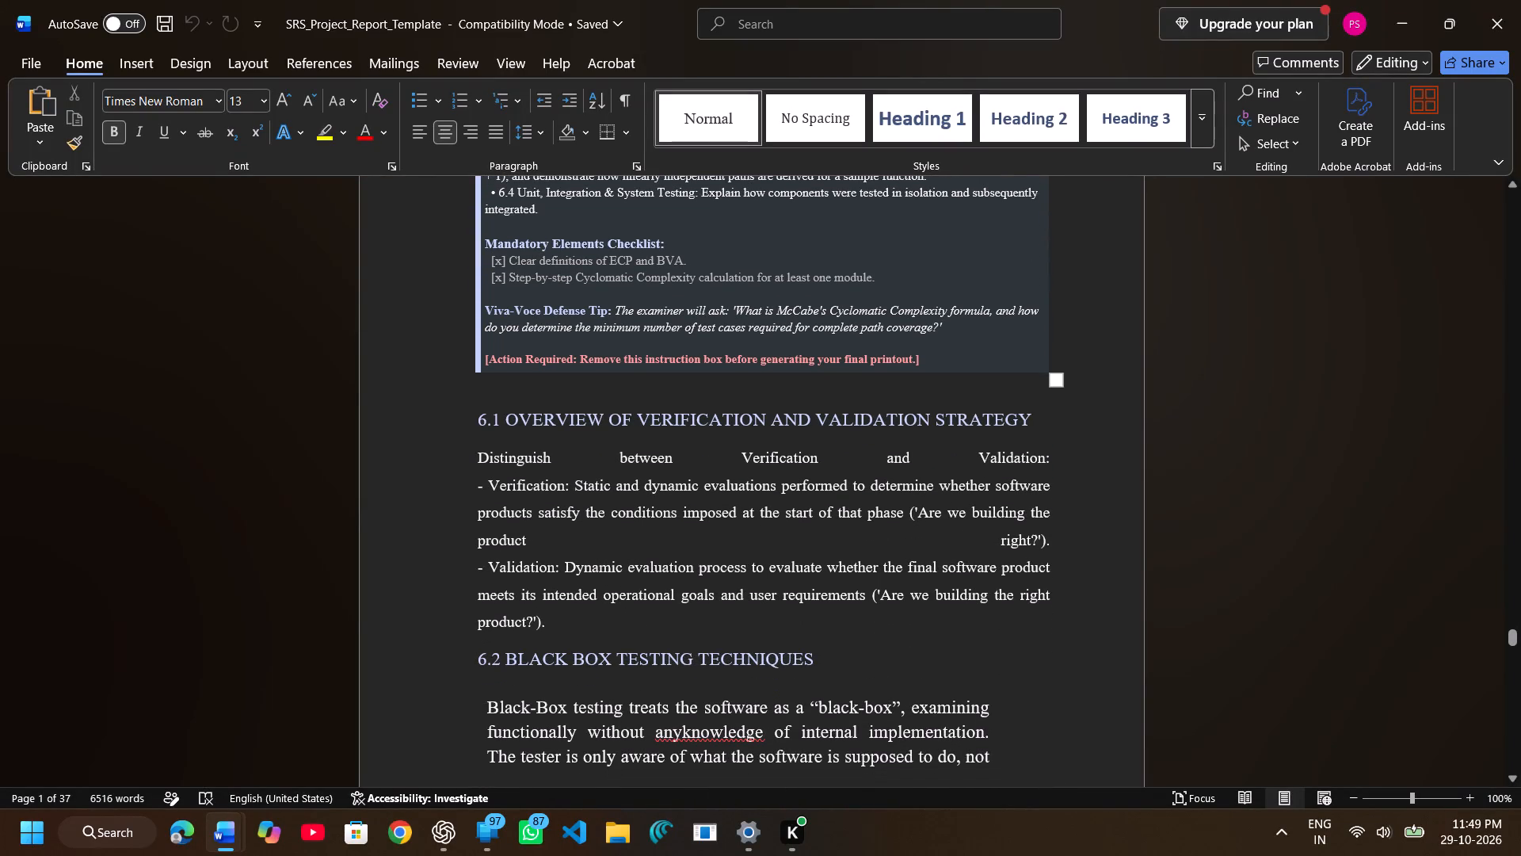
scroll(692, 574, "down", 2)
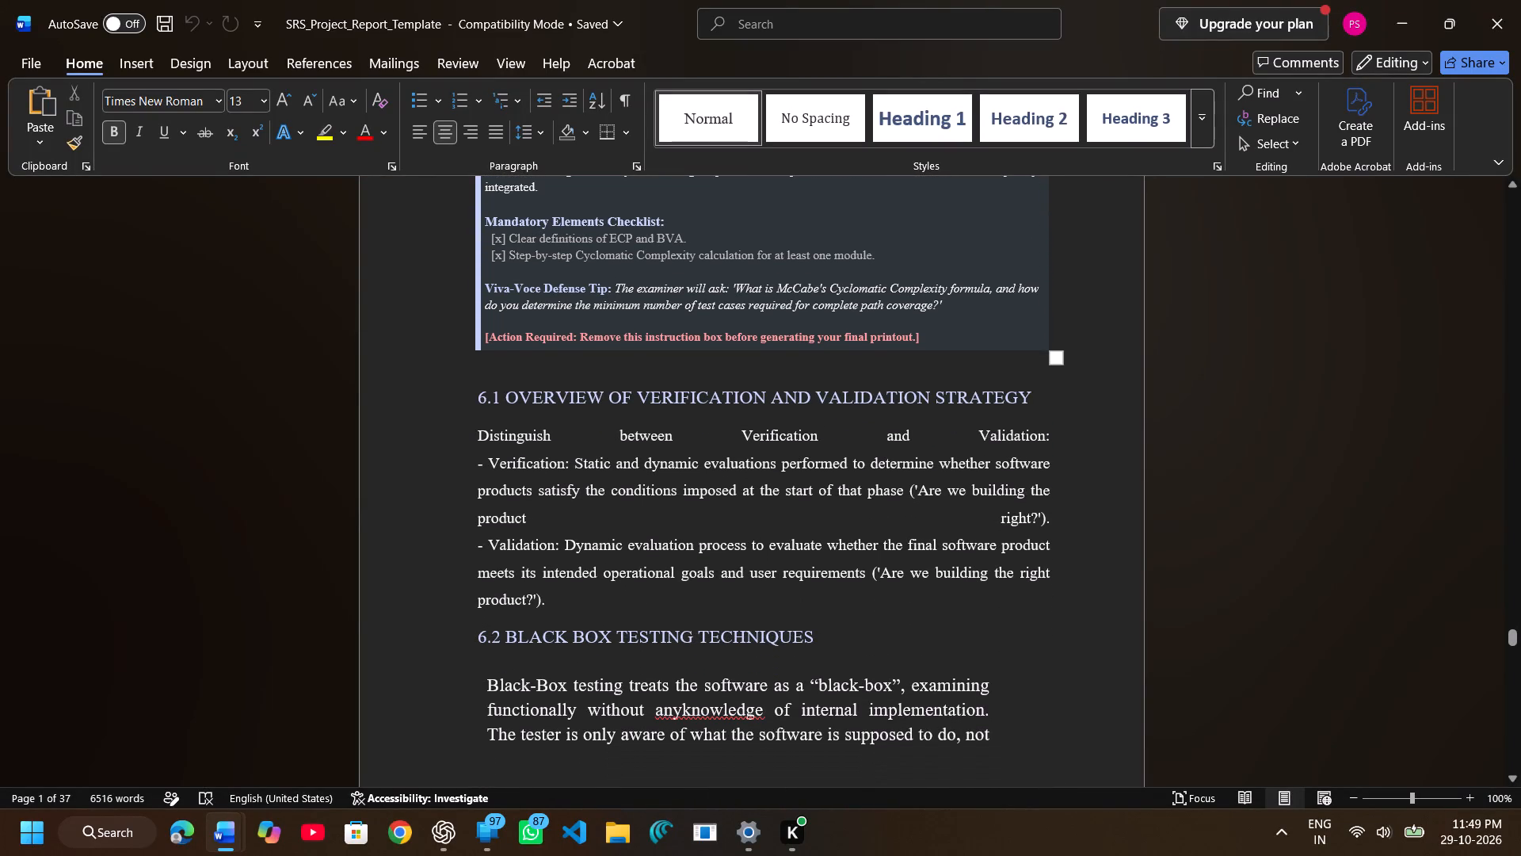
scroll(692, 574, "down", 1)
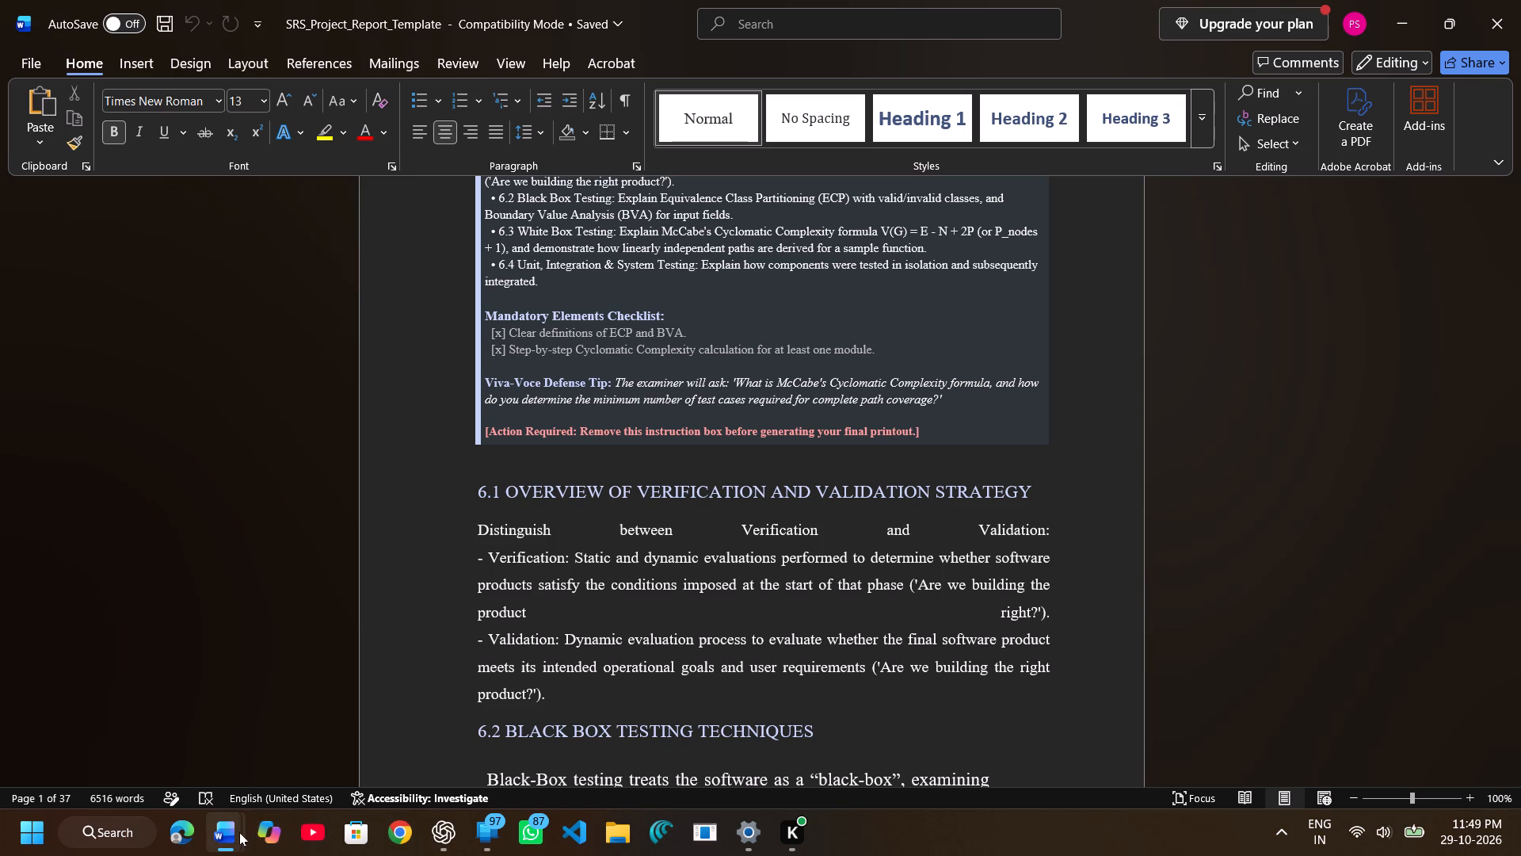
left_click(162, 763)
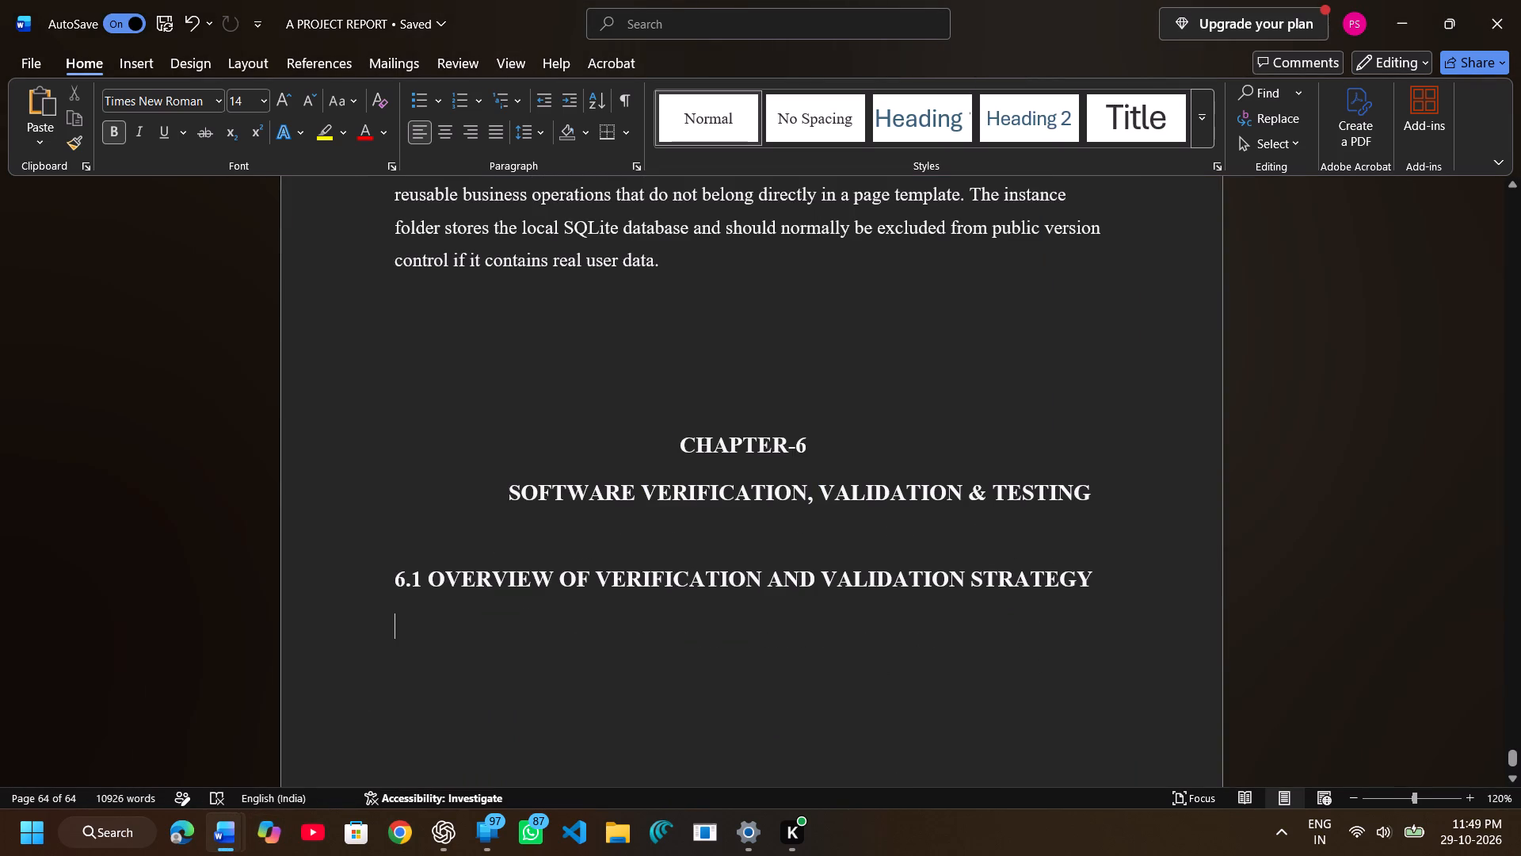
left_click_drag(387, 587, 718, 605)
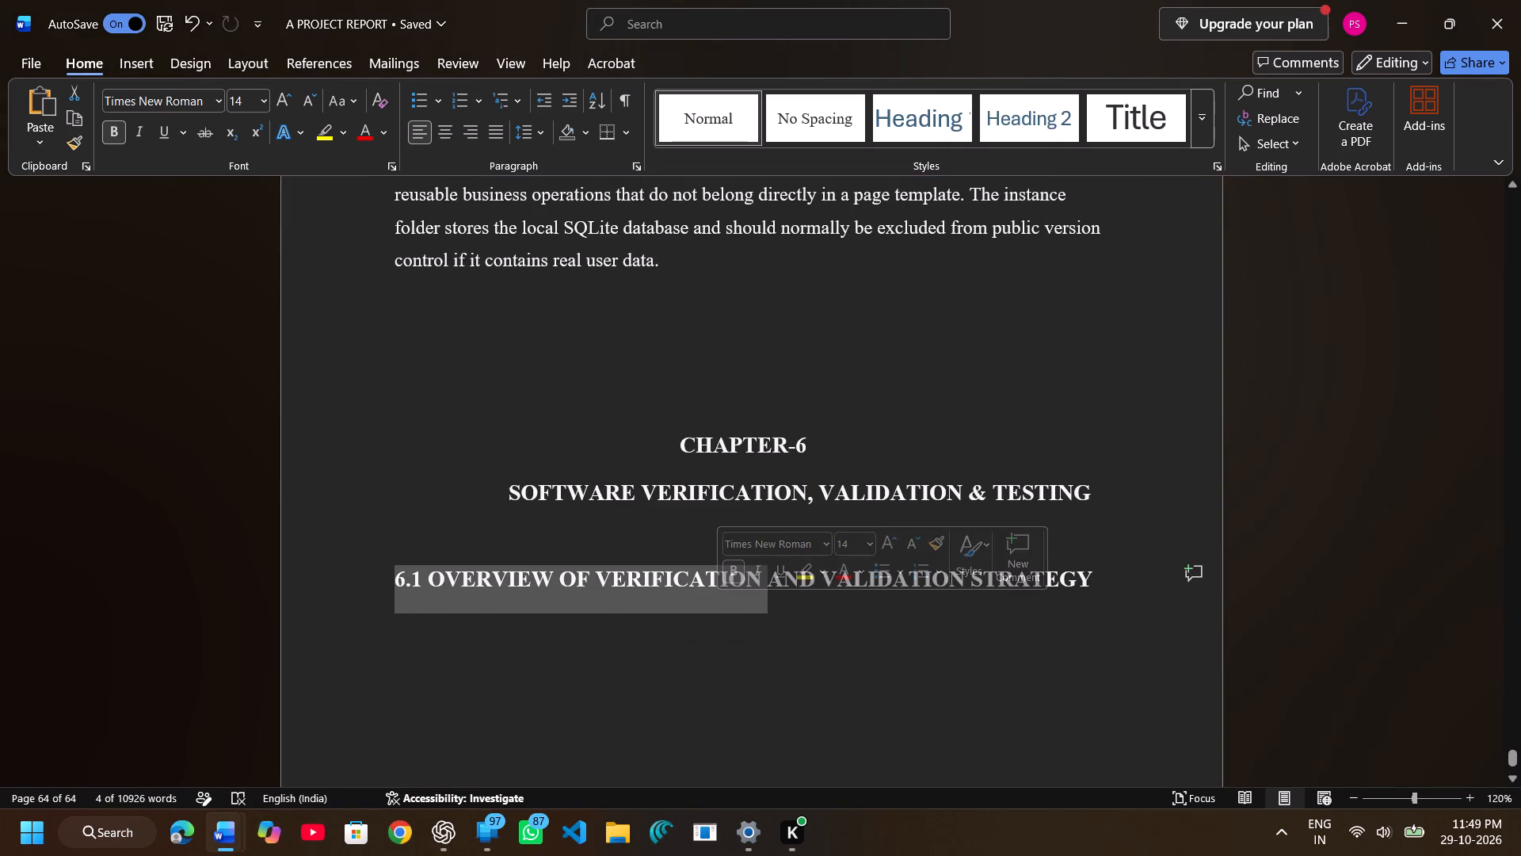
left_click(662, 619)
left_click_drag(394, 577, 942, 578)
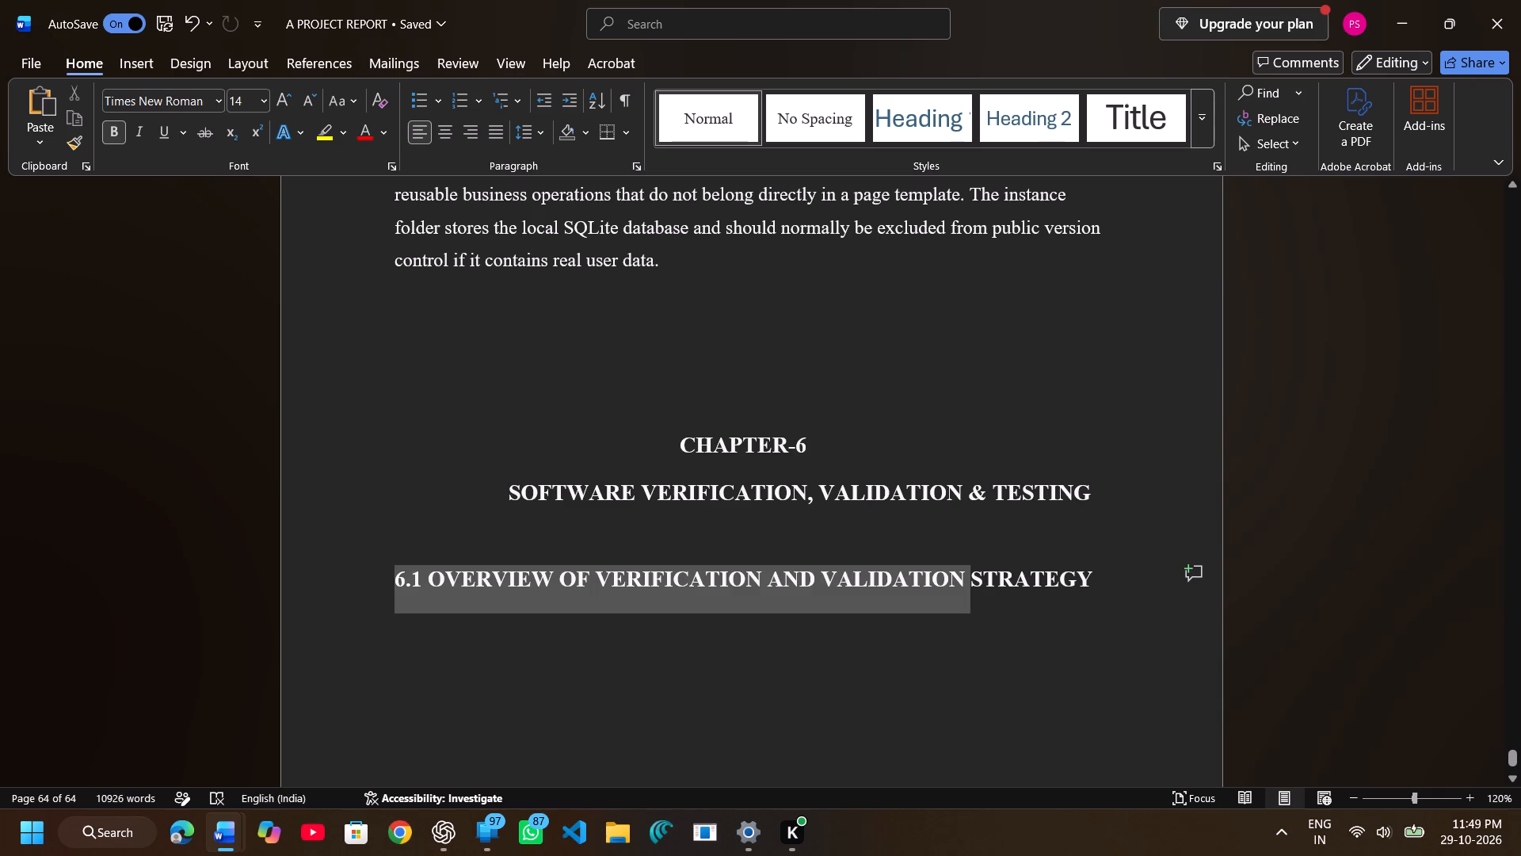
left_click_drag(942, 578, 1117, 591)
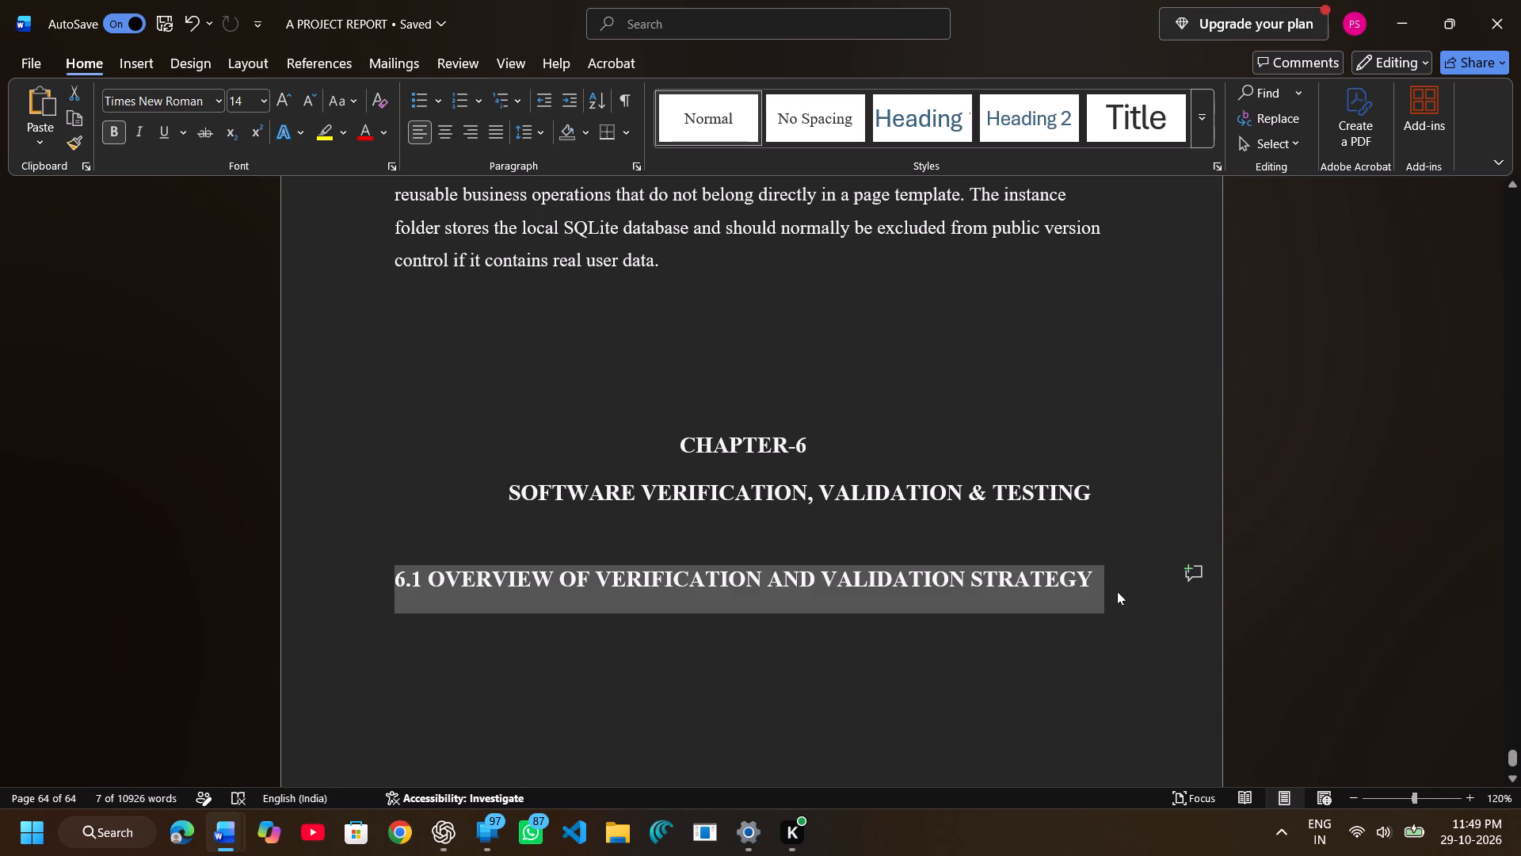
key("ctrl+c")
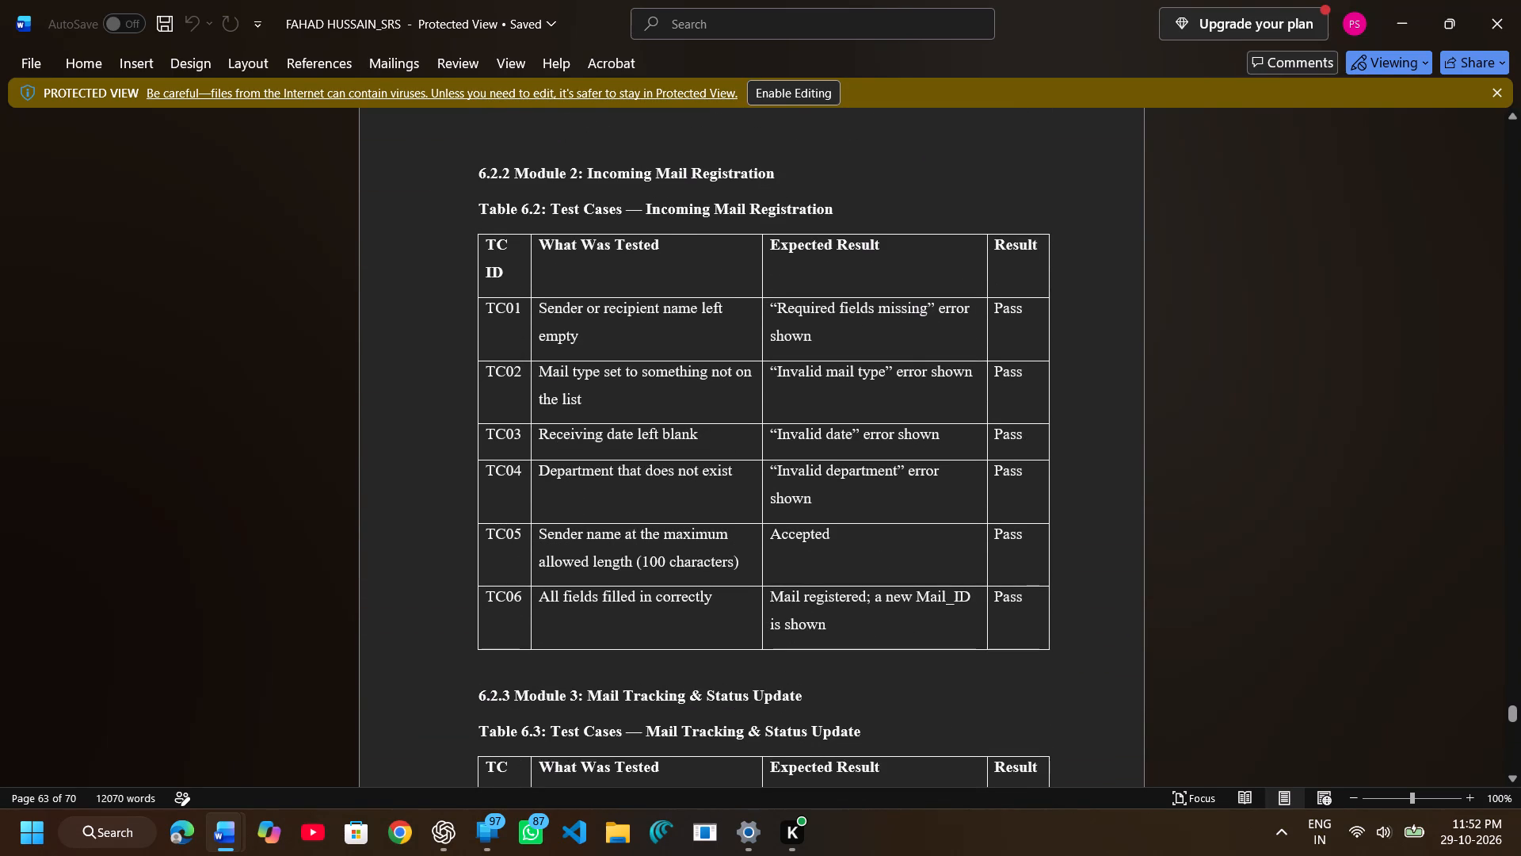
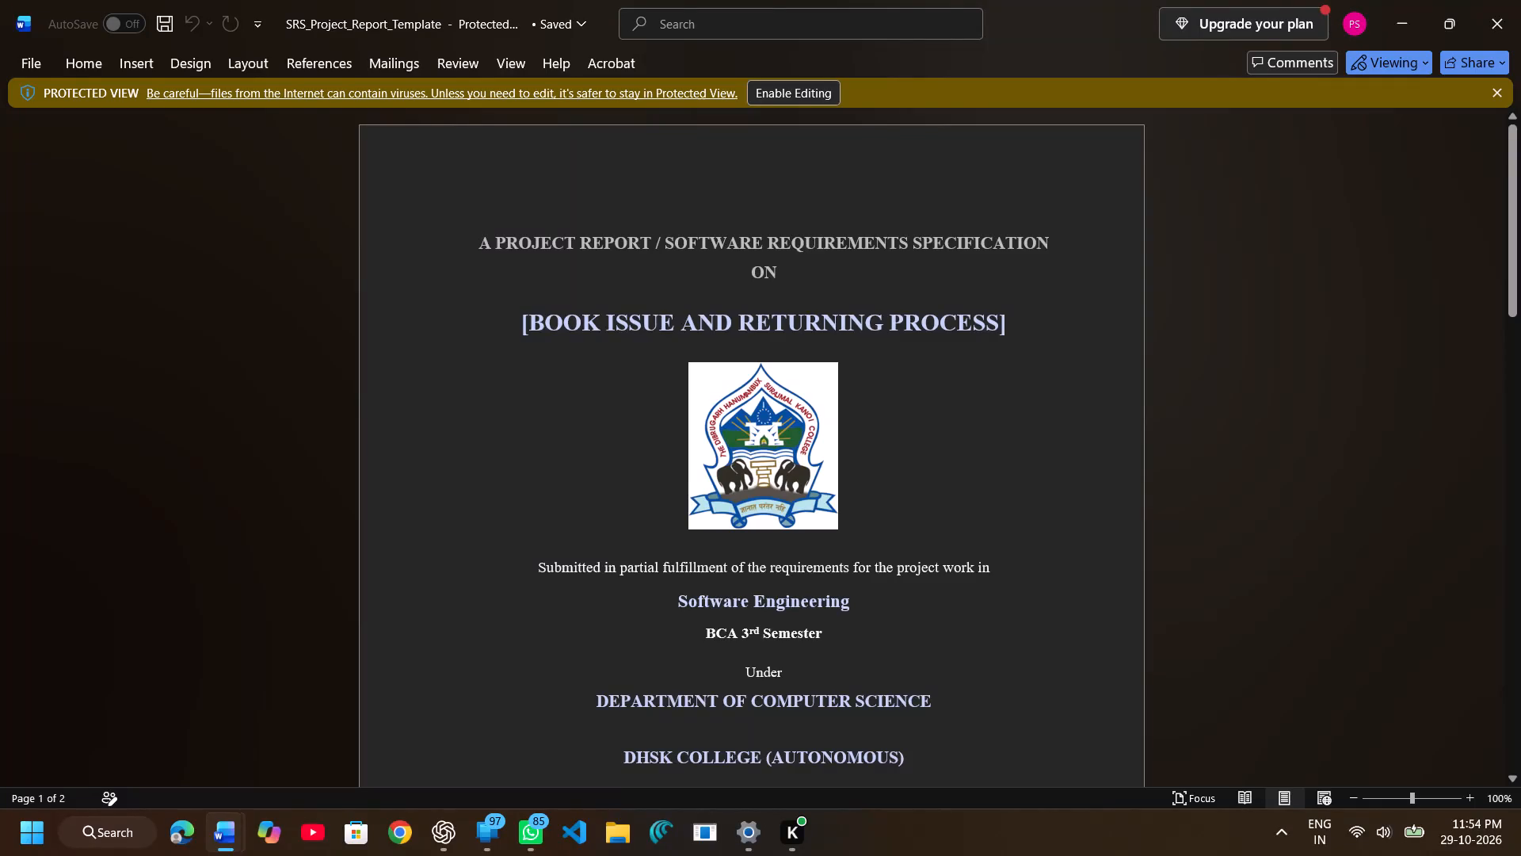
Skim the Book Issue and Returning Process report to its end and look back through the references, Chapter 8 and Chapter 7.
scroll(653, 605, "down", 13)
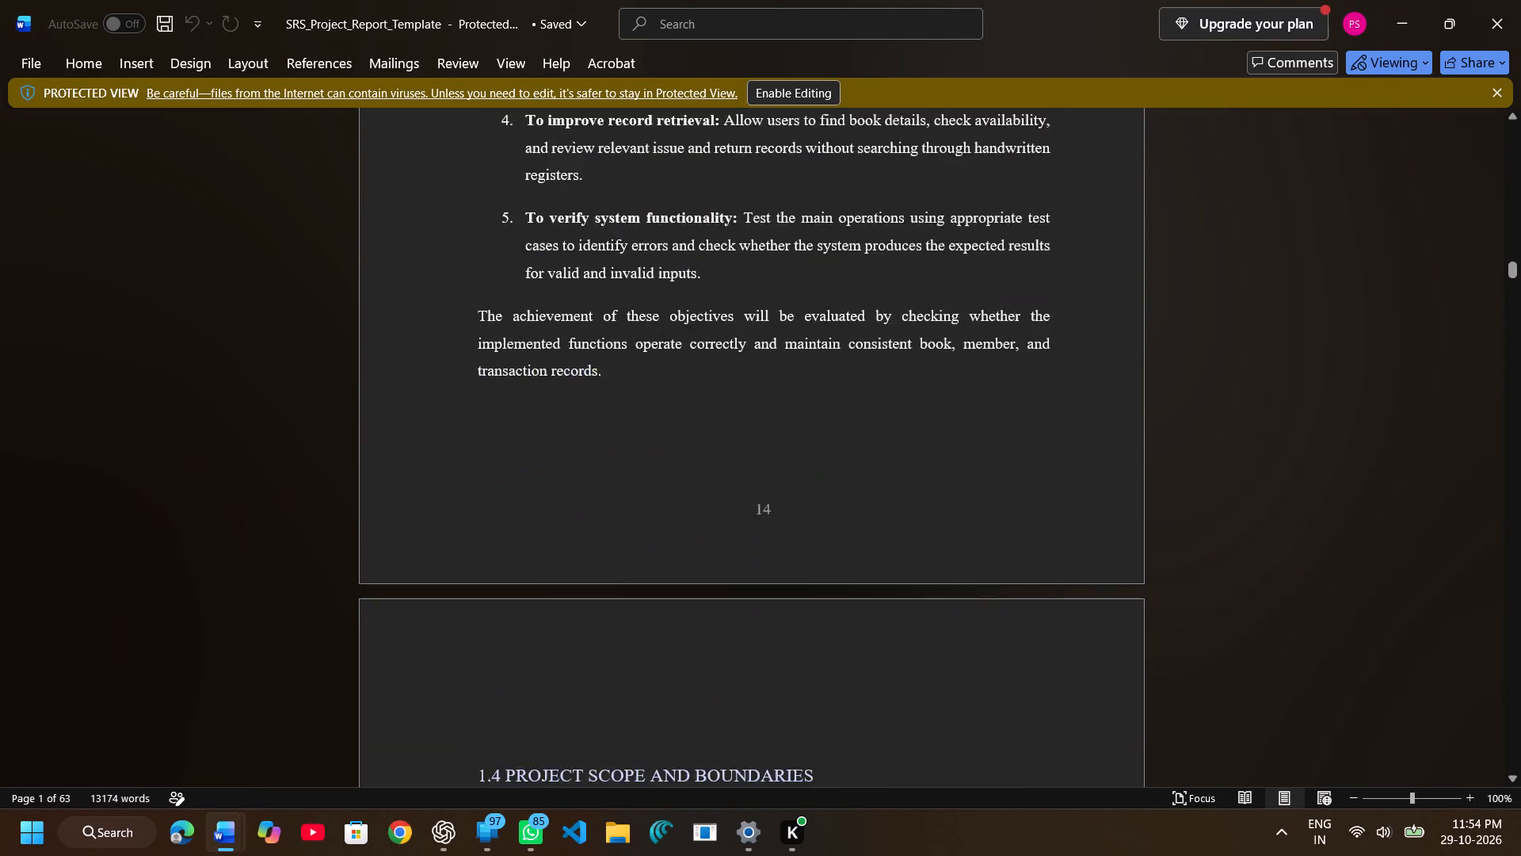
scroll(653, 605, "down", 13)
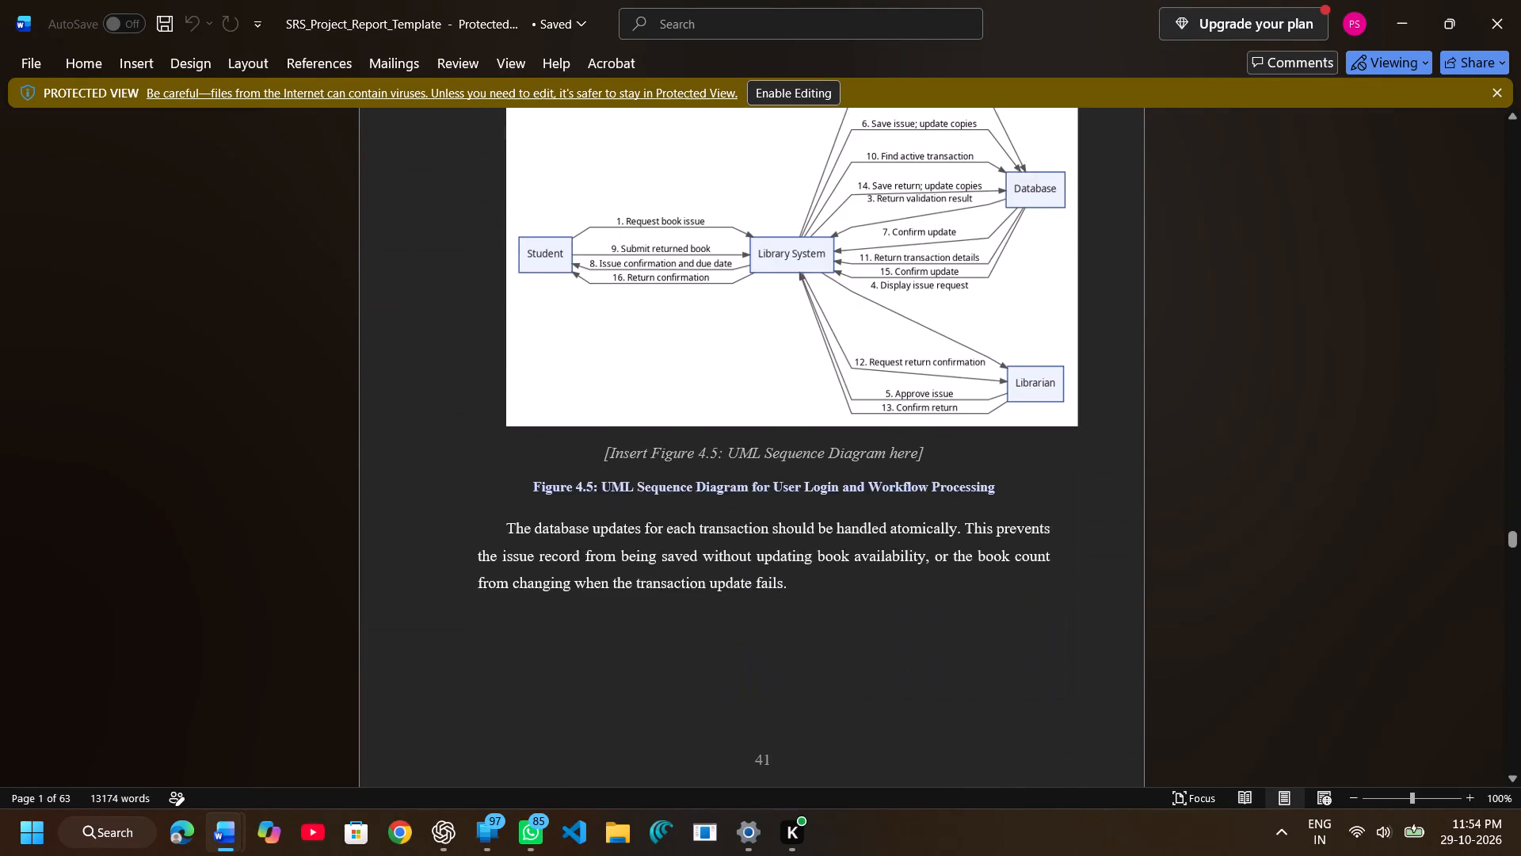
scroll(653, 605, "down", 11)
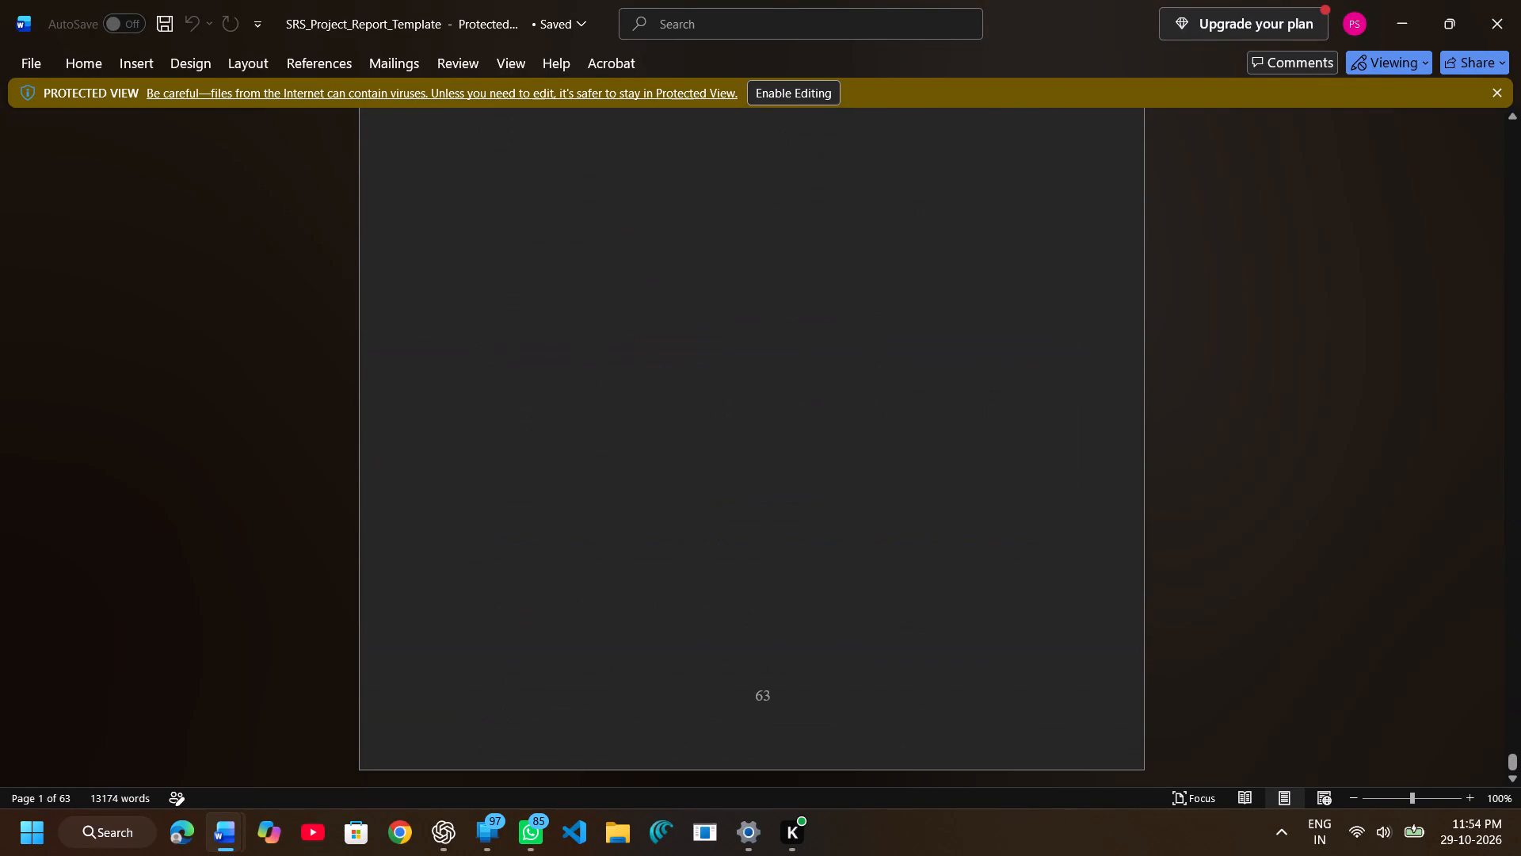
scroll(653, 605, "down", 2)
scroll(653, 605, "up", 2)
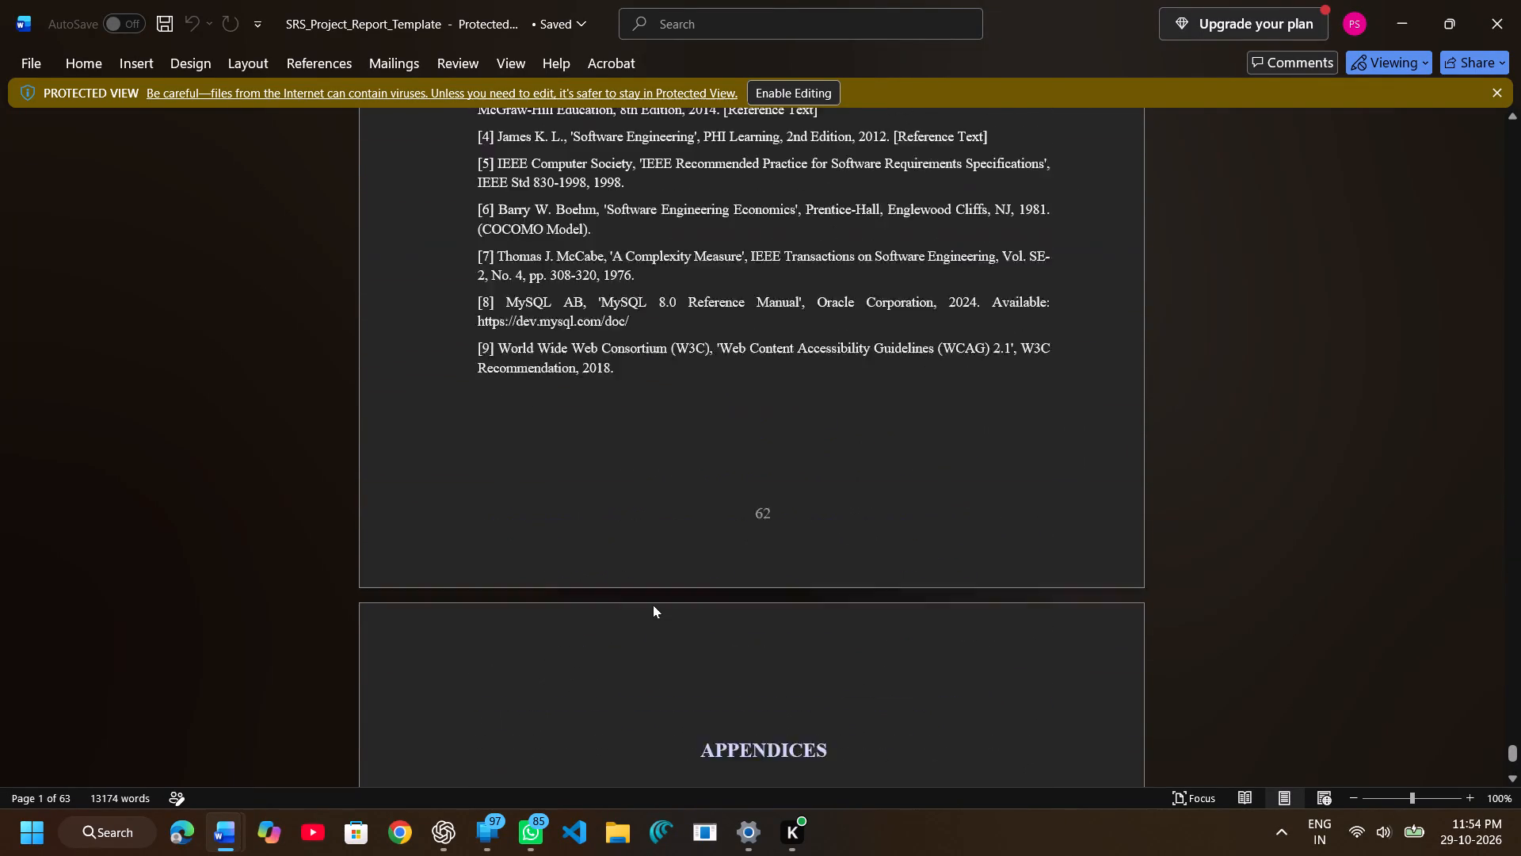
scroll(653, 605, "up", 2)
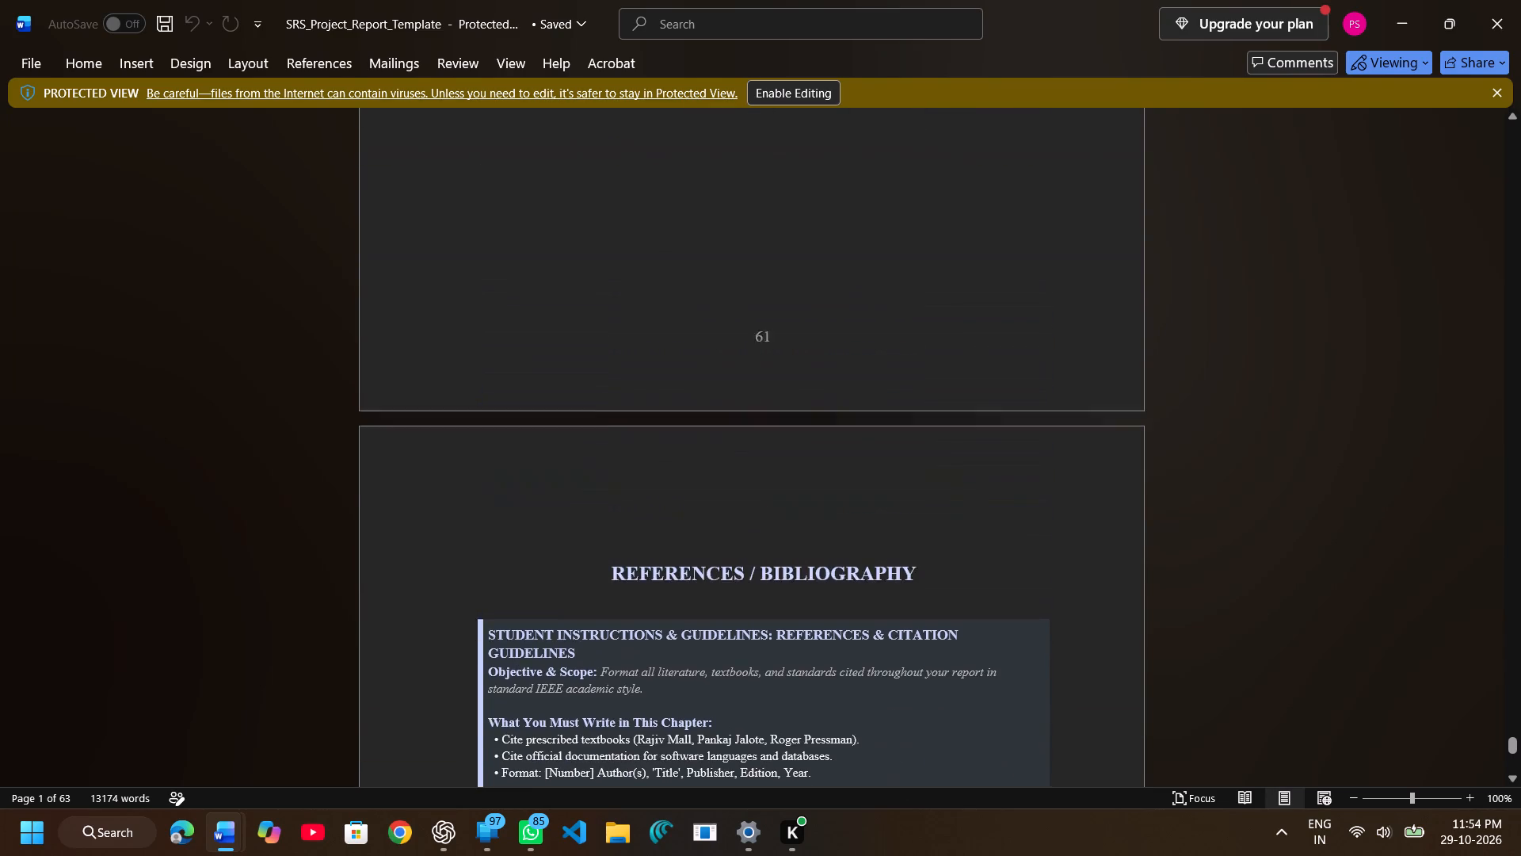
scroll(653, 605, "up", 4)
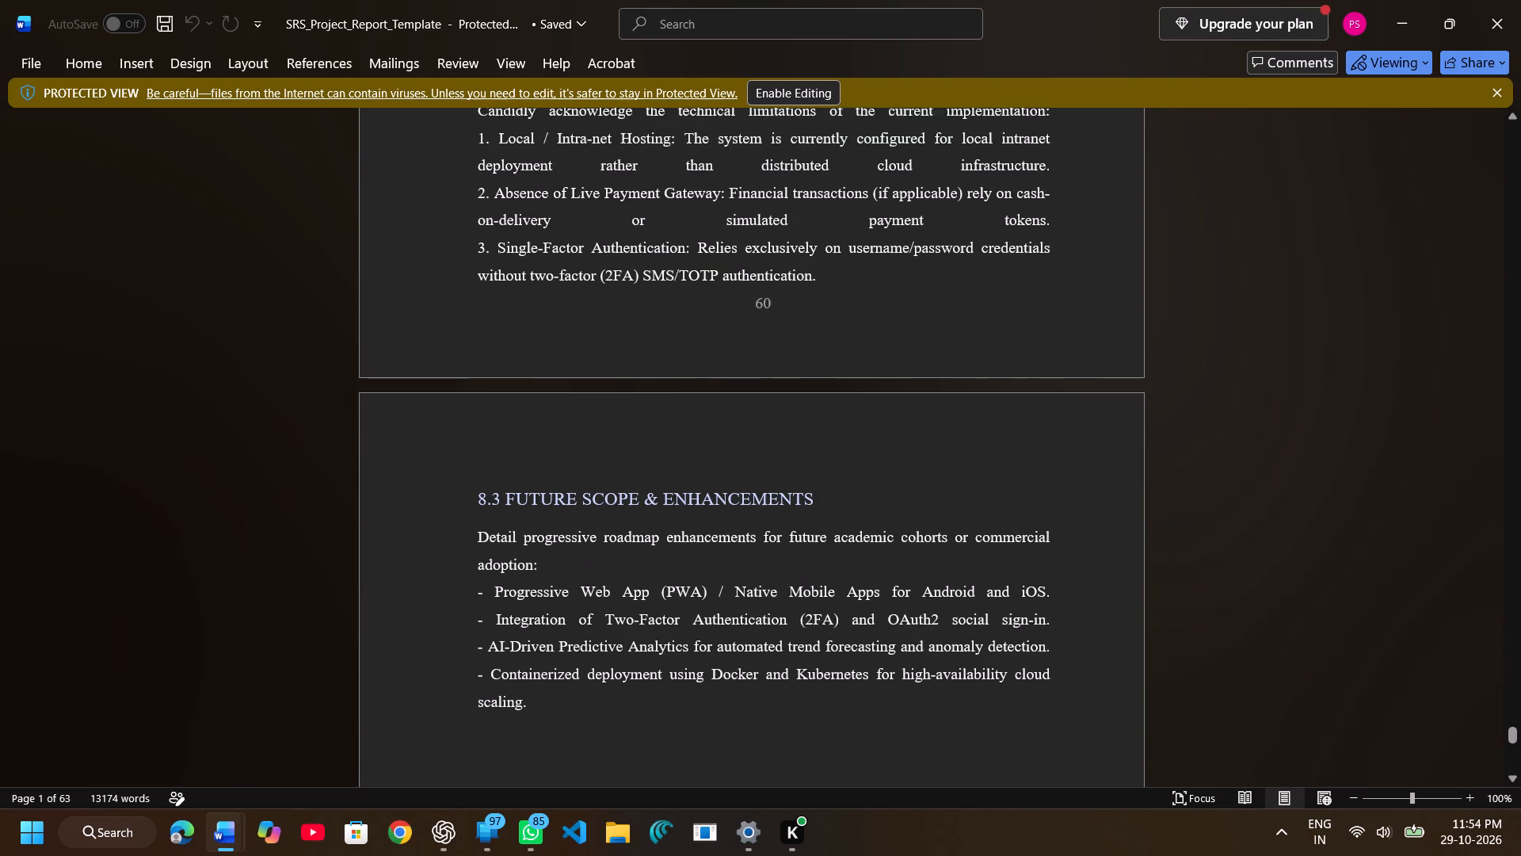
scroll(653, 605, "up", 3)
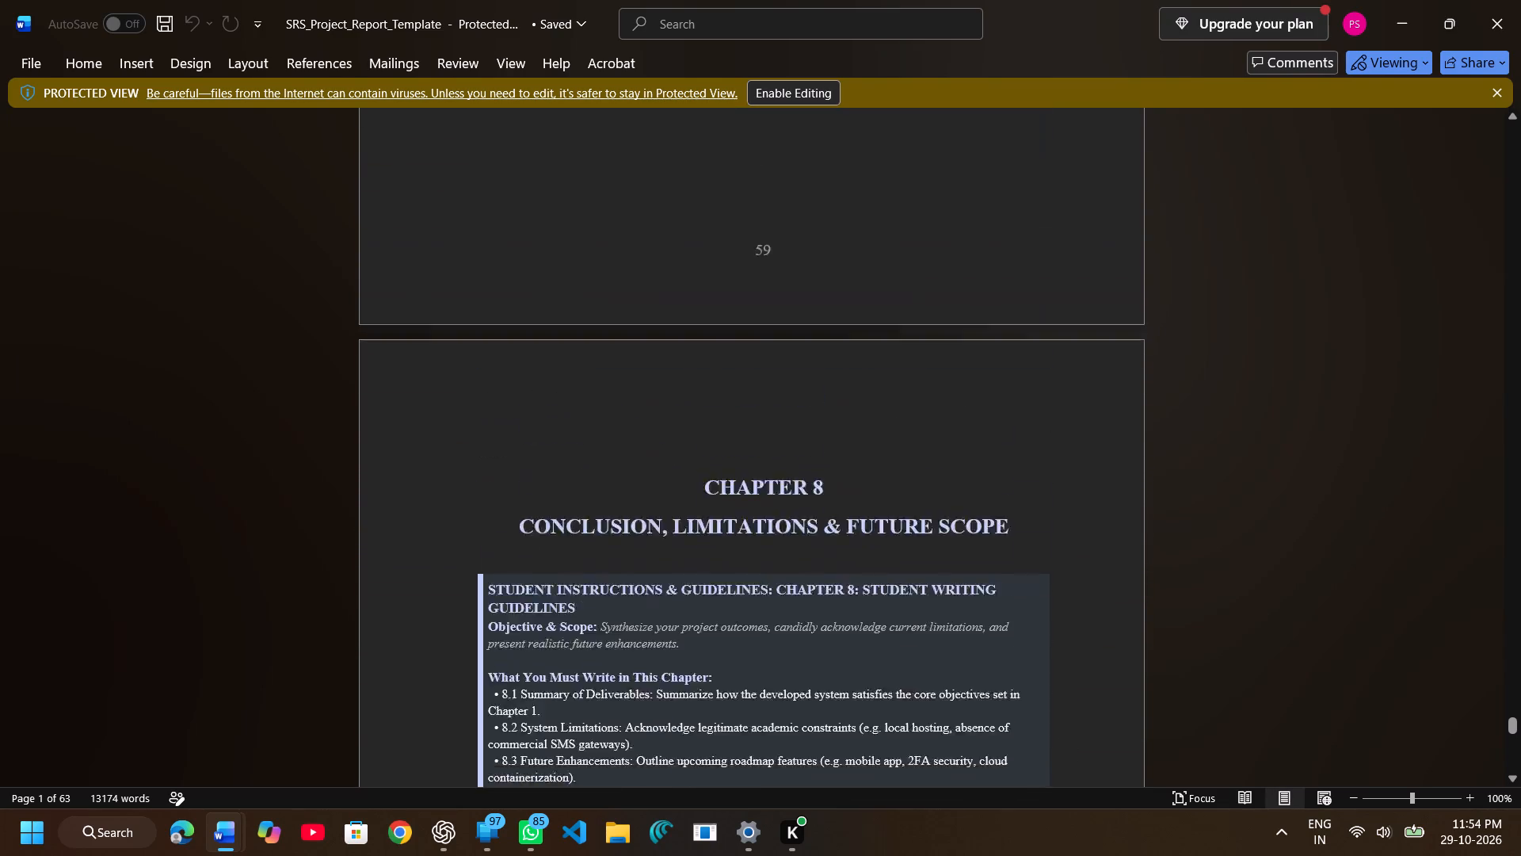
scroll(653, 605, "up", 1)
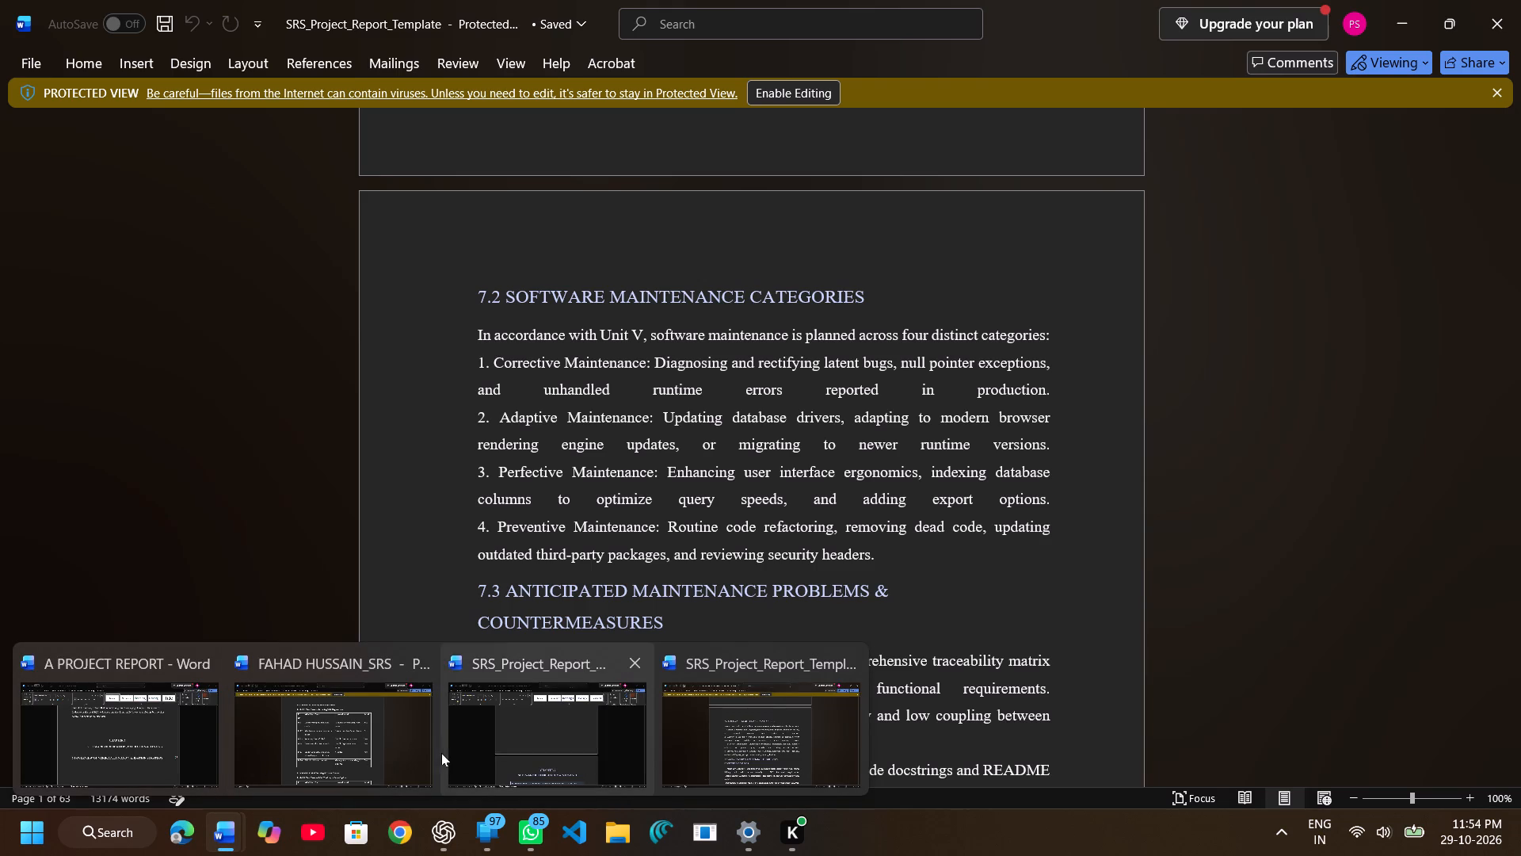
scroll(690, 565, "up", 1)
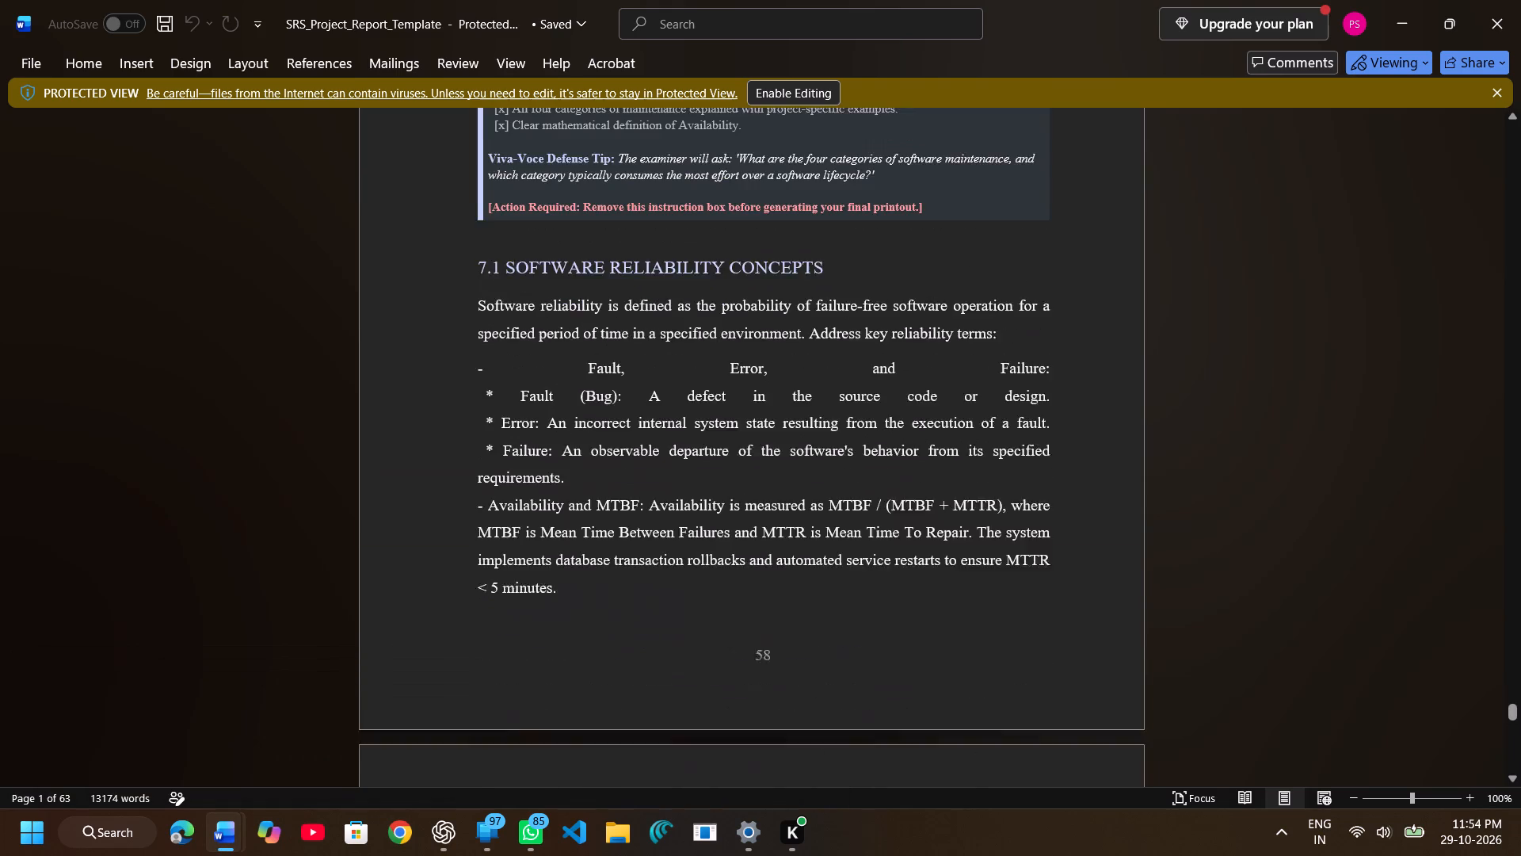
scroll(690, 565, "up", 1)
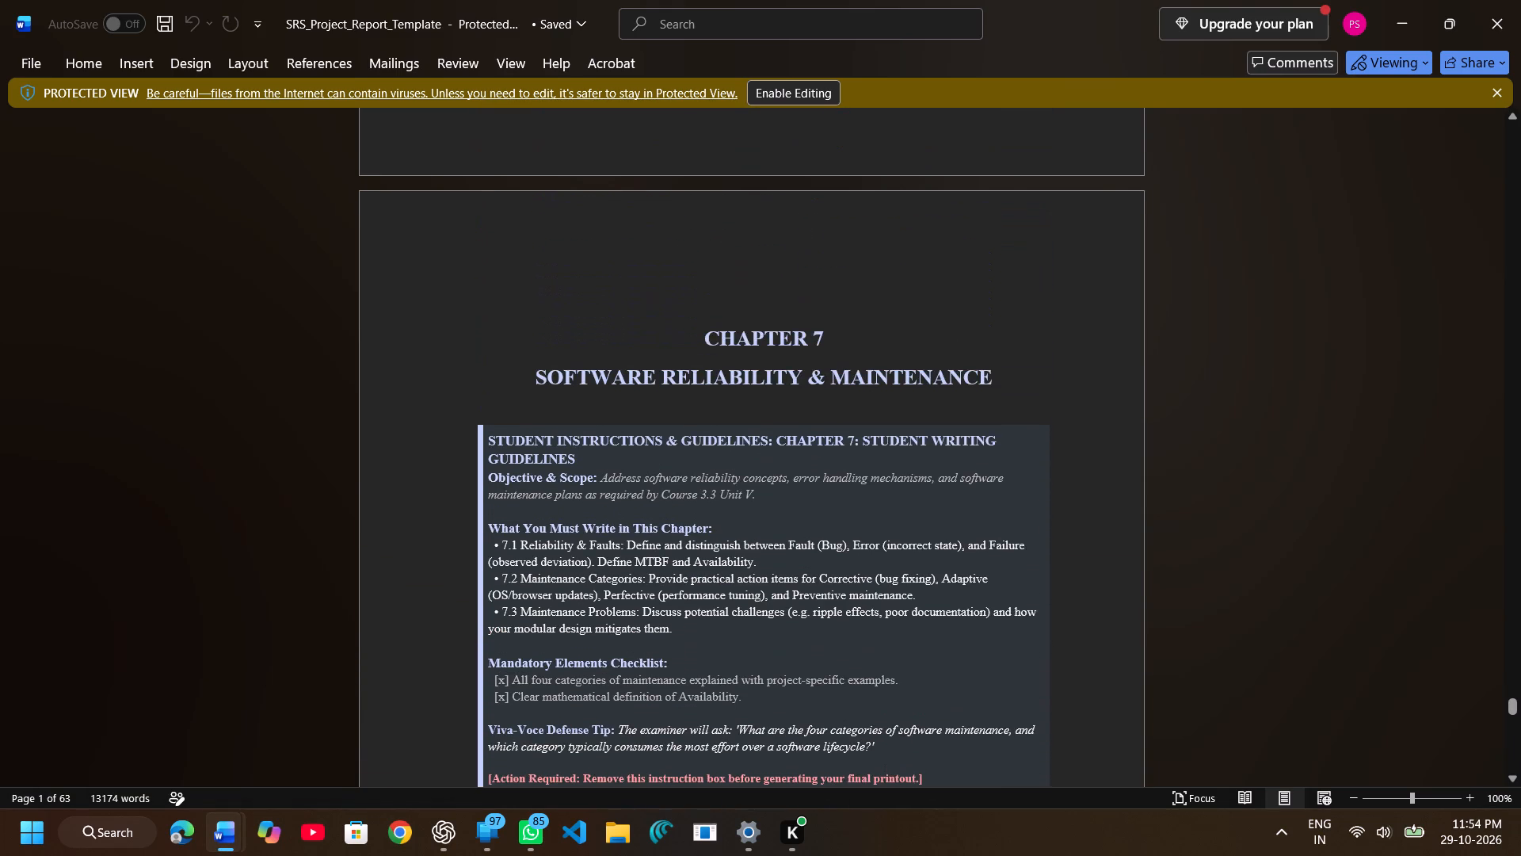
Look over the end of Chapter 6, from the chapter summary back to 6.4.2 Integration Testing, and close the Book Issue report.
scroll(690, 565, "up", 1)
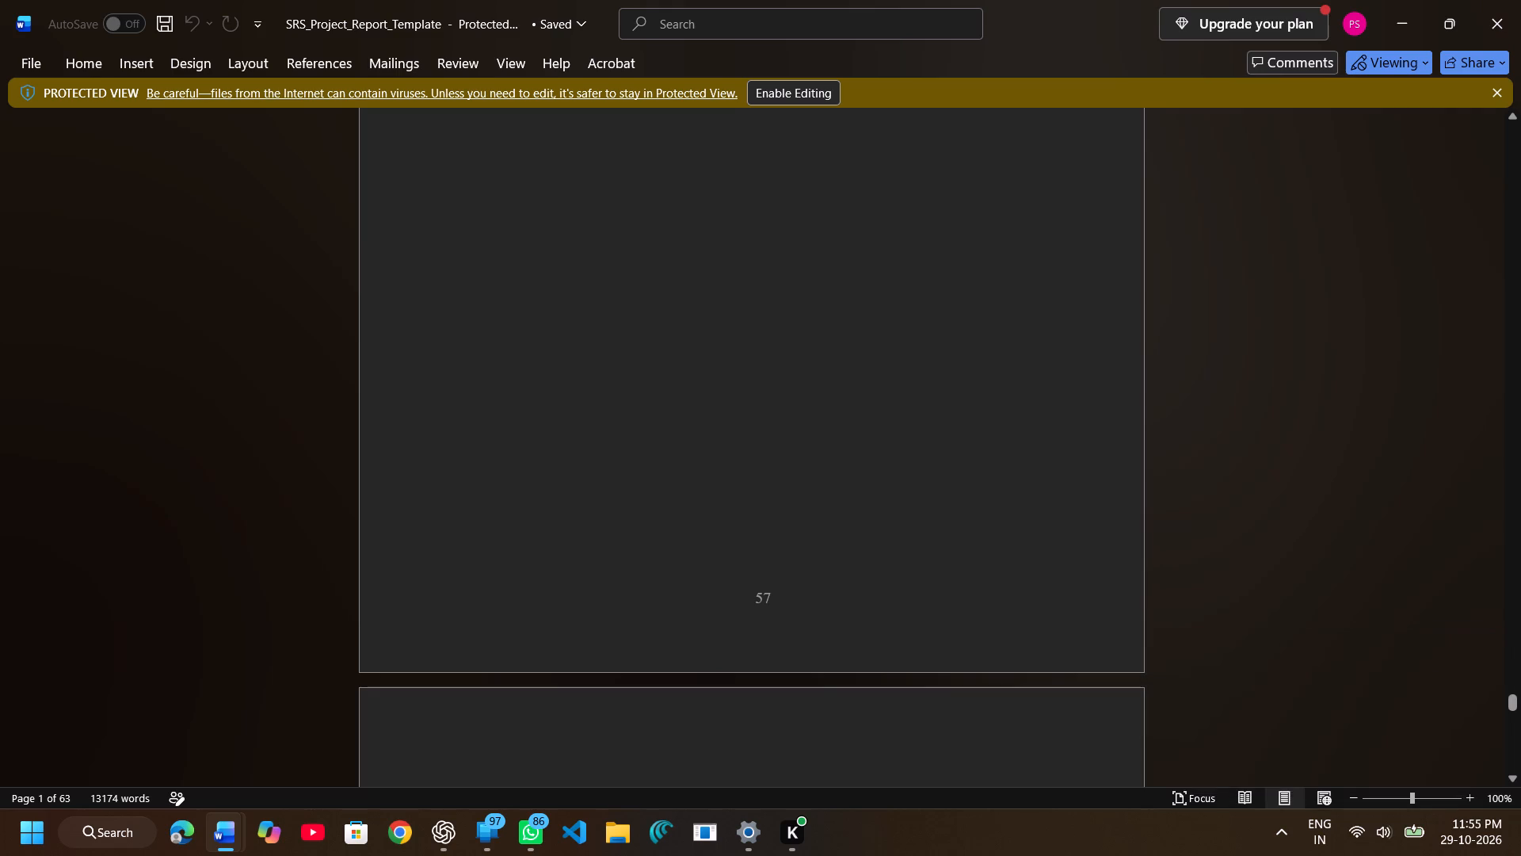
scroll(672, 457, "up", 1)
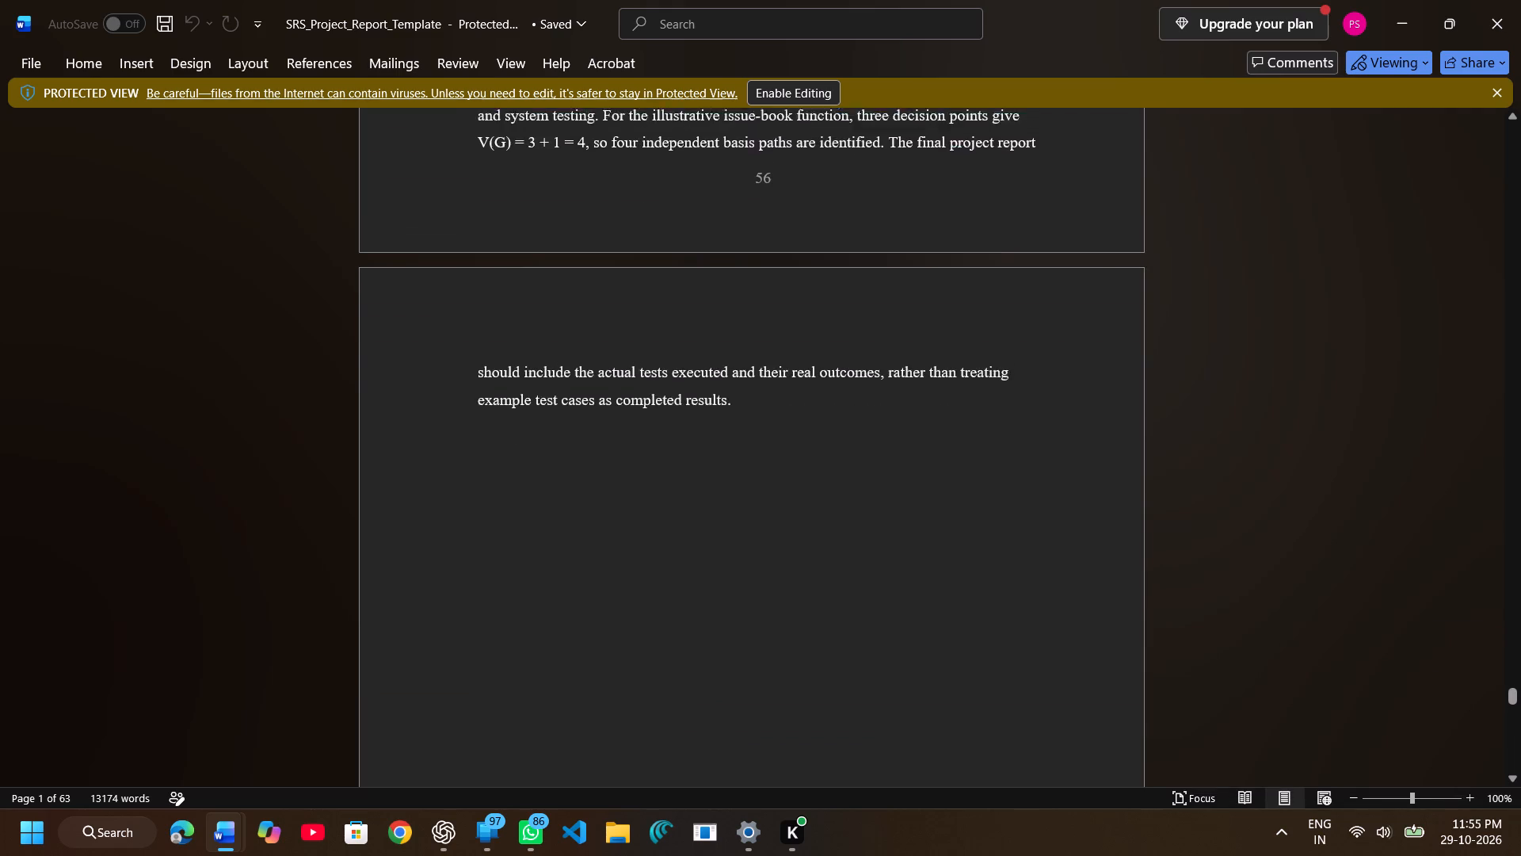
scroll(672, 457, "up", 1)
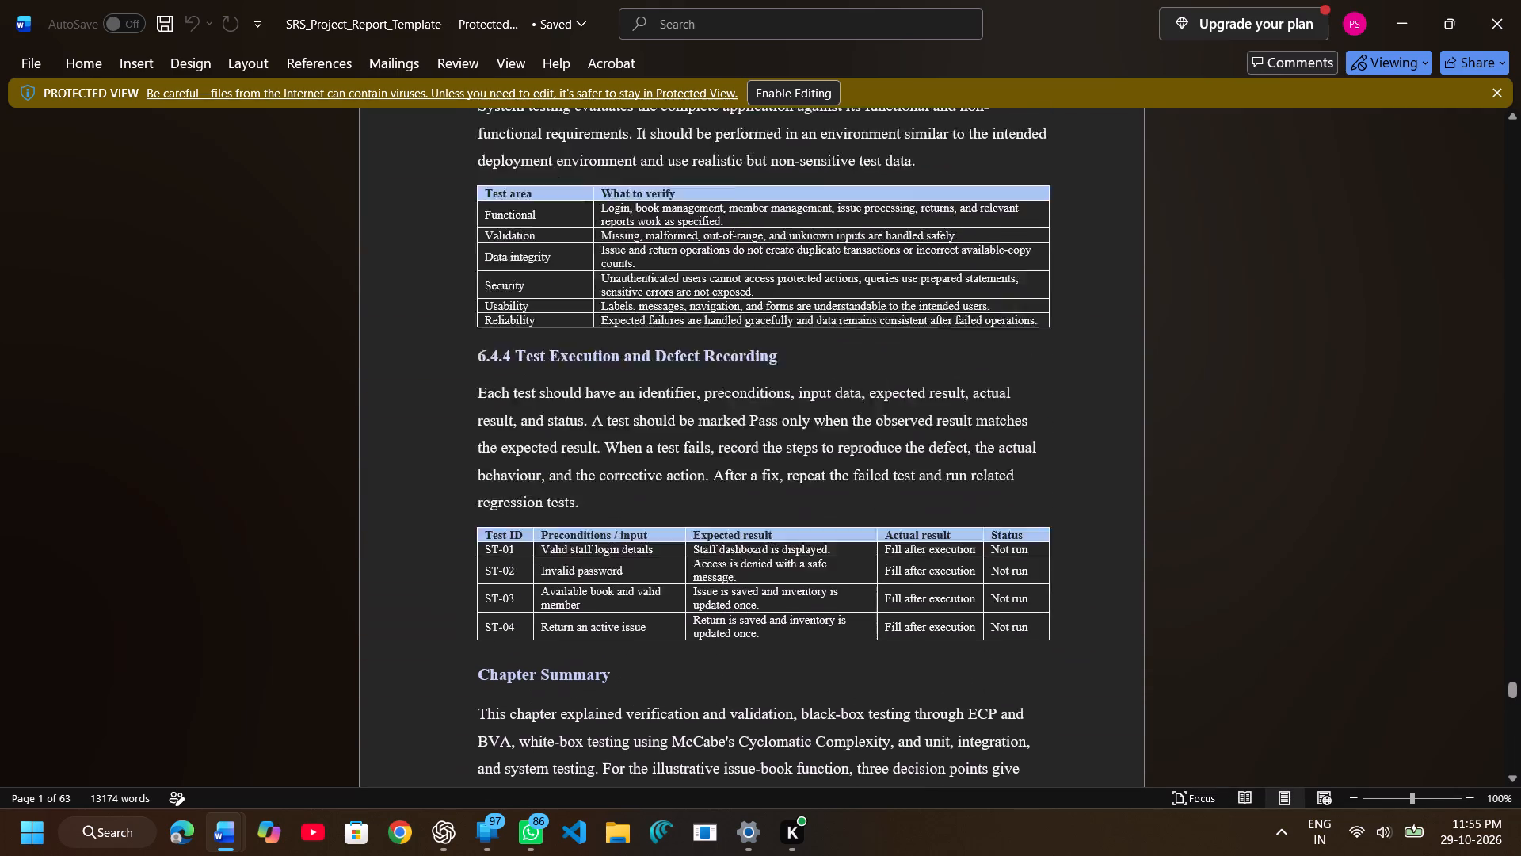
scroll(672, 457, "up", 1)
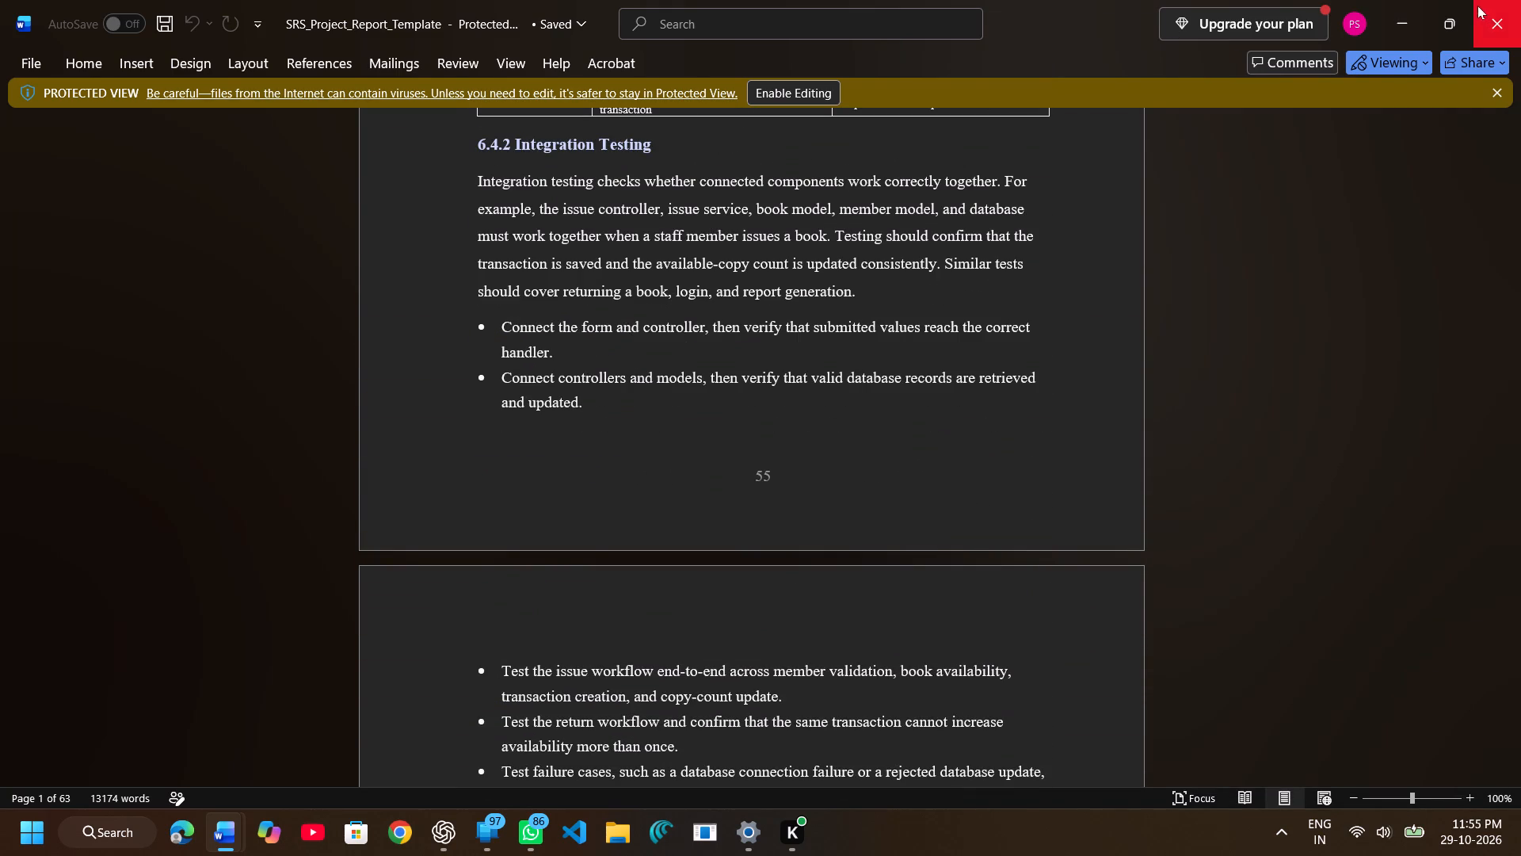
left_click(1483, 14)
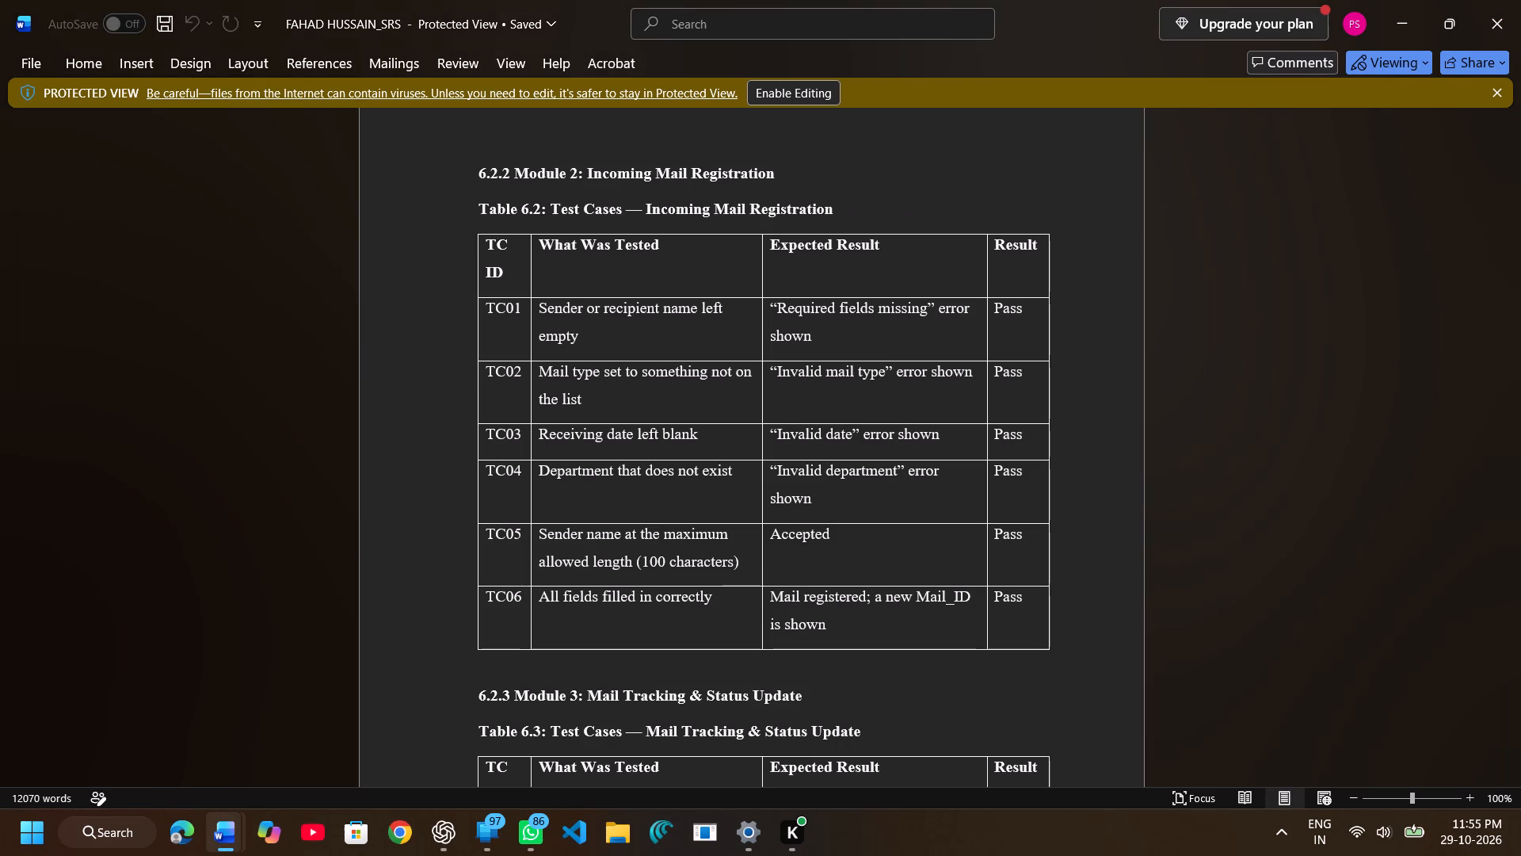
In the Internal Mail Distribution Management System SRS, examine Chapter 6 from white box testing back to the 6.1 verification and validation strategy.
scroll(581, 521, "up", 1)
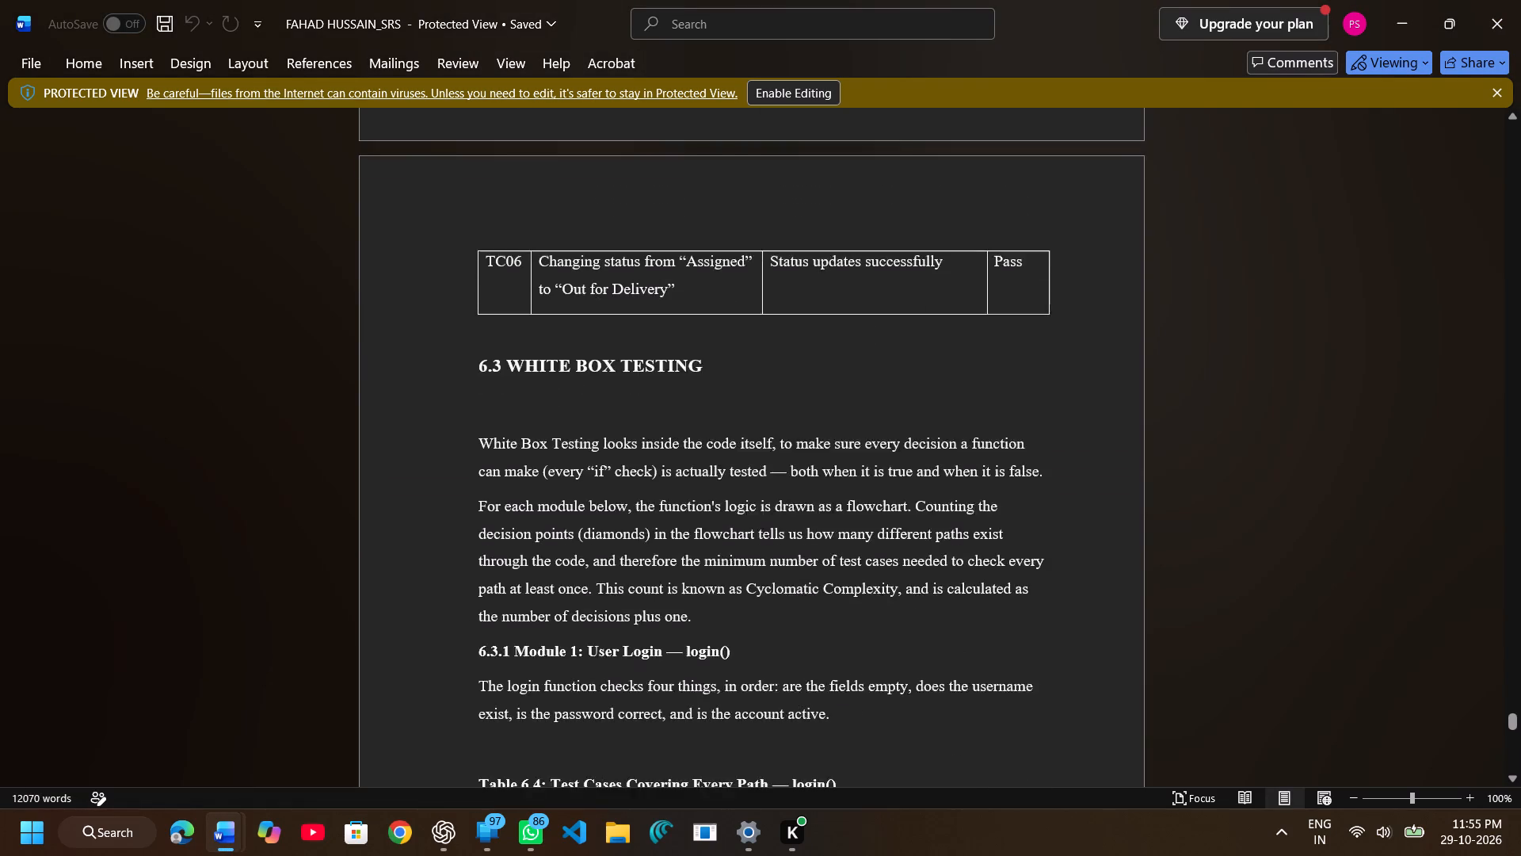
scroll(581, 521, "up", 2)
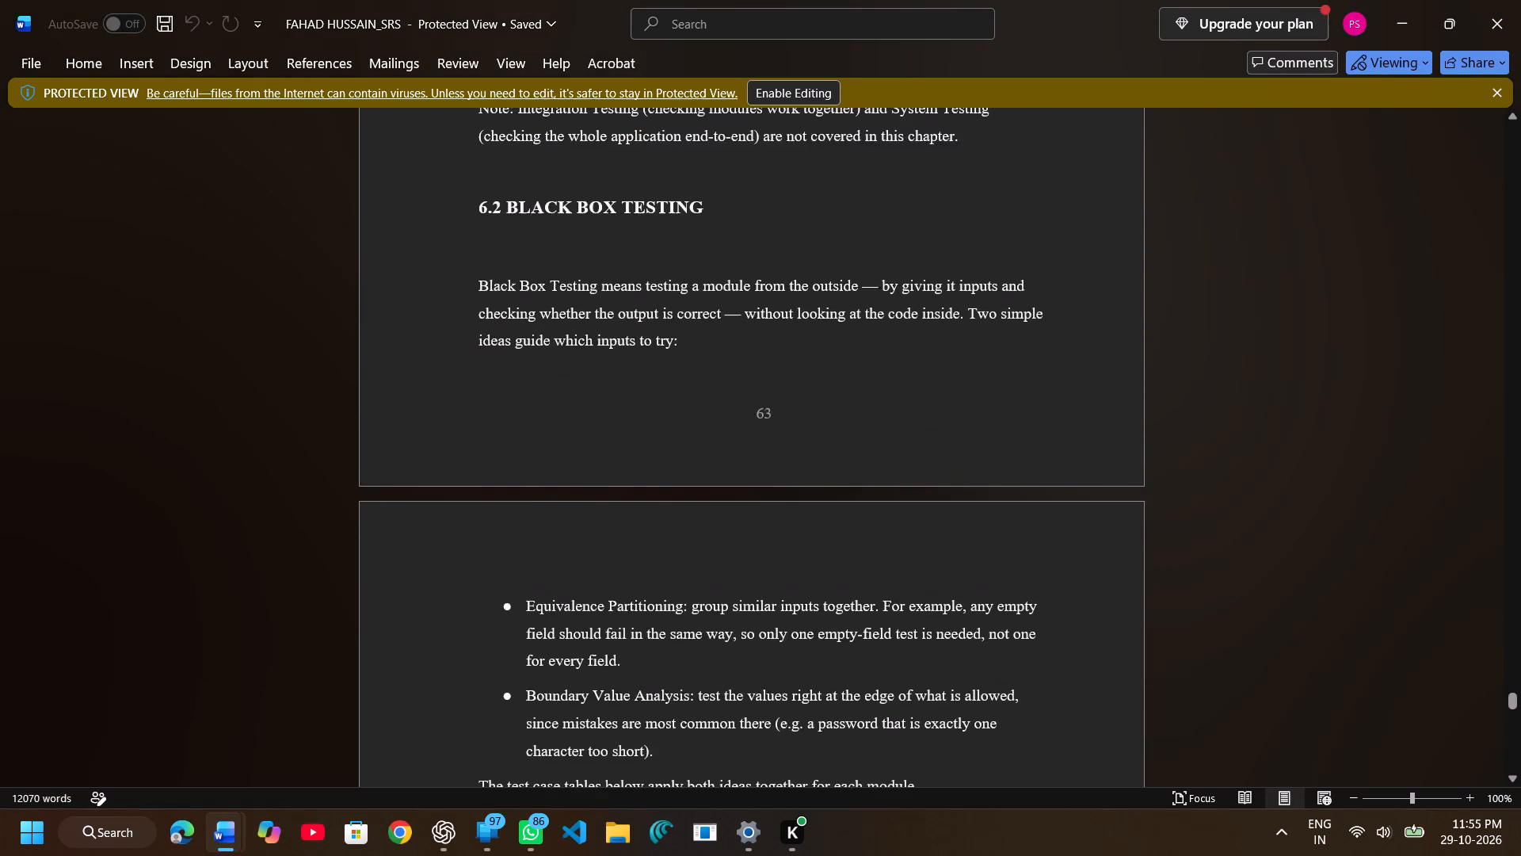
scroll(581, 521, "up", 1)
scroll(581, 521, "left", 1)
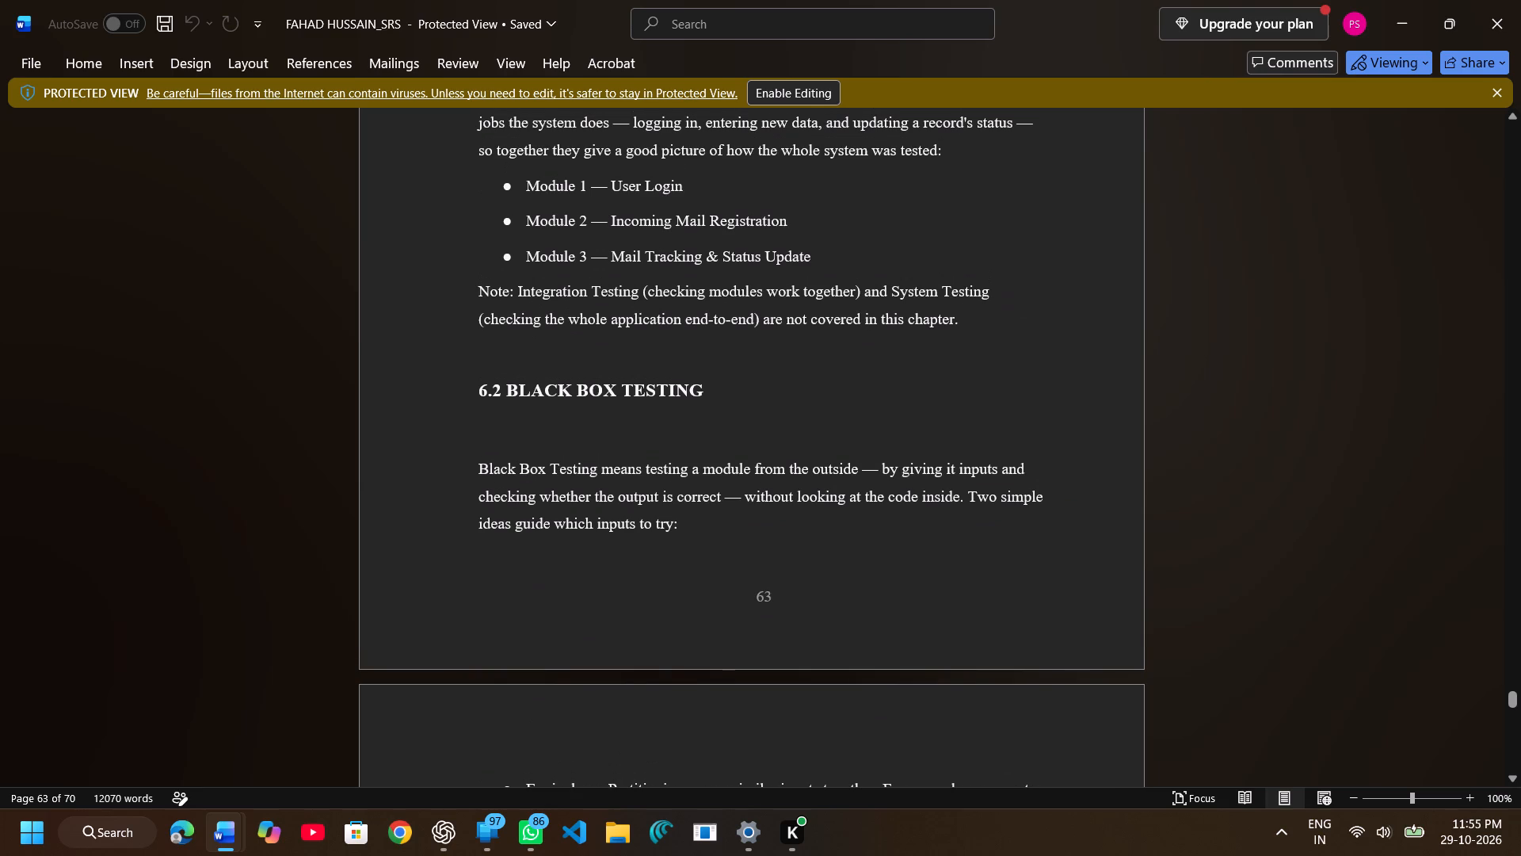
scroll(581, 521, "left", 2)
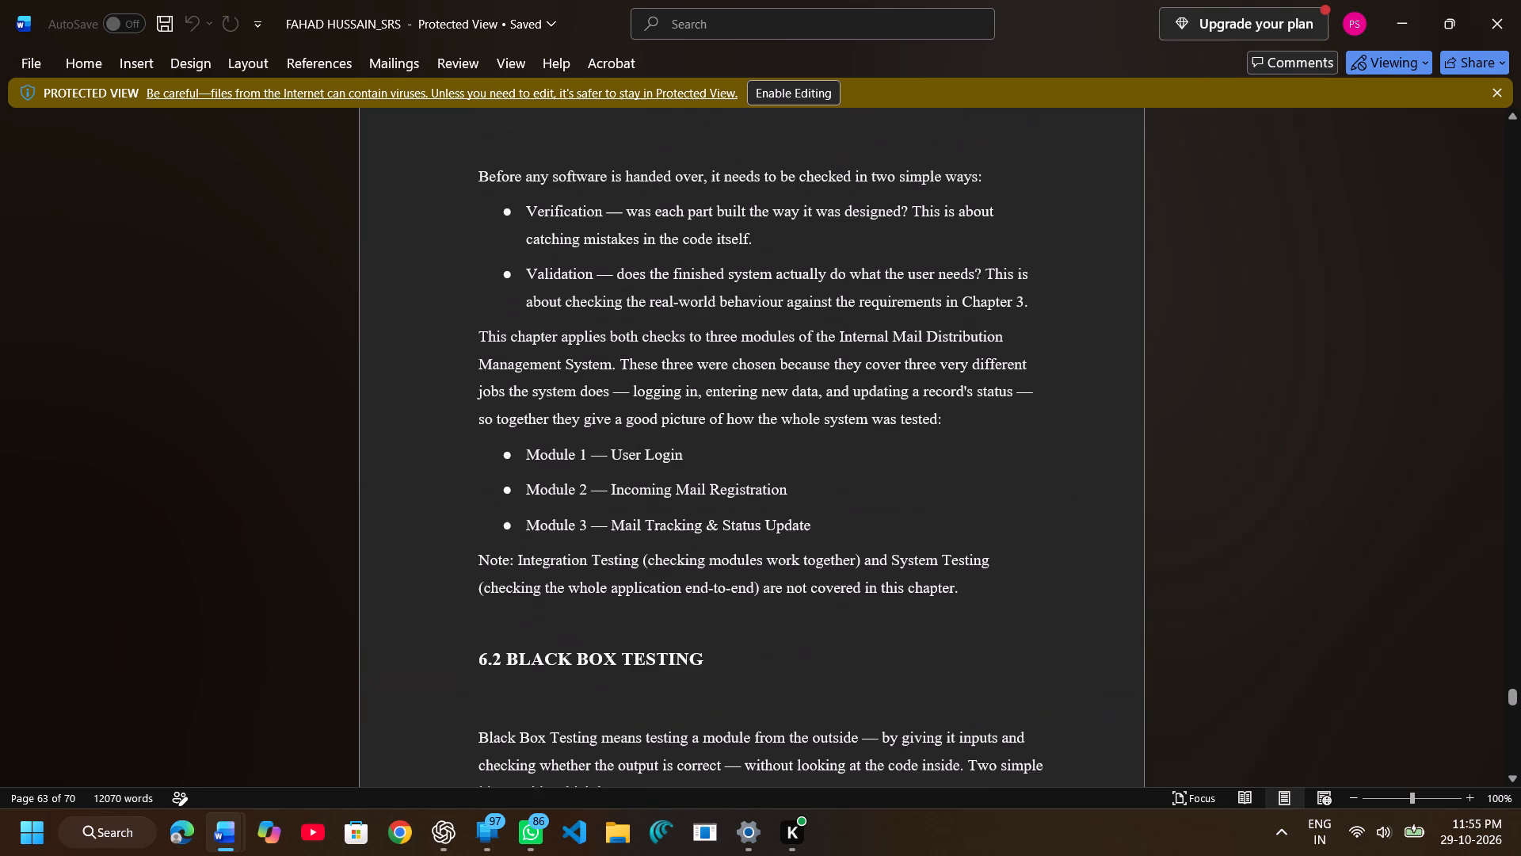
scroll(581, 521, "left", 1)
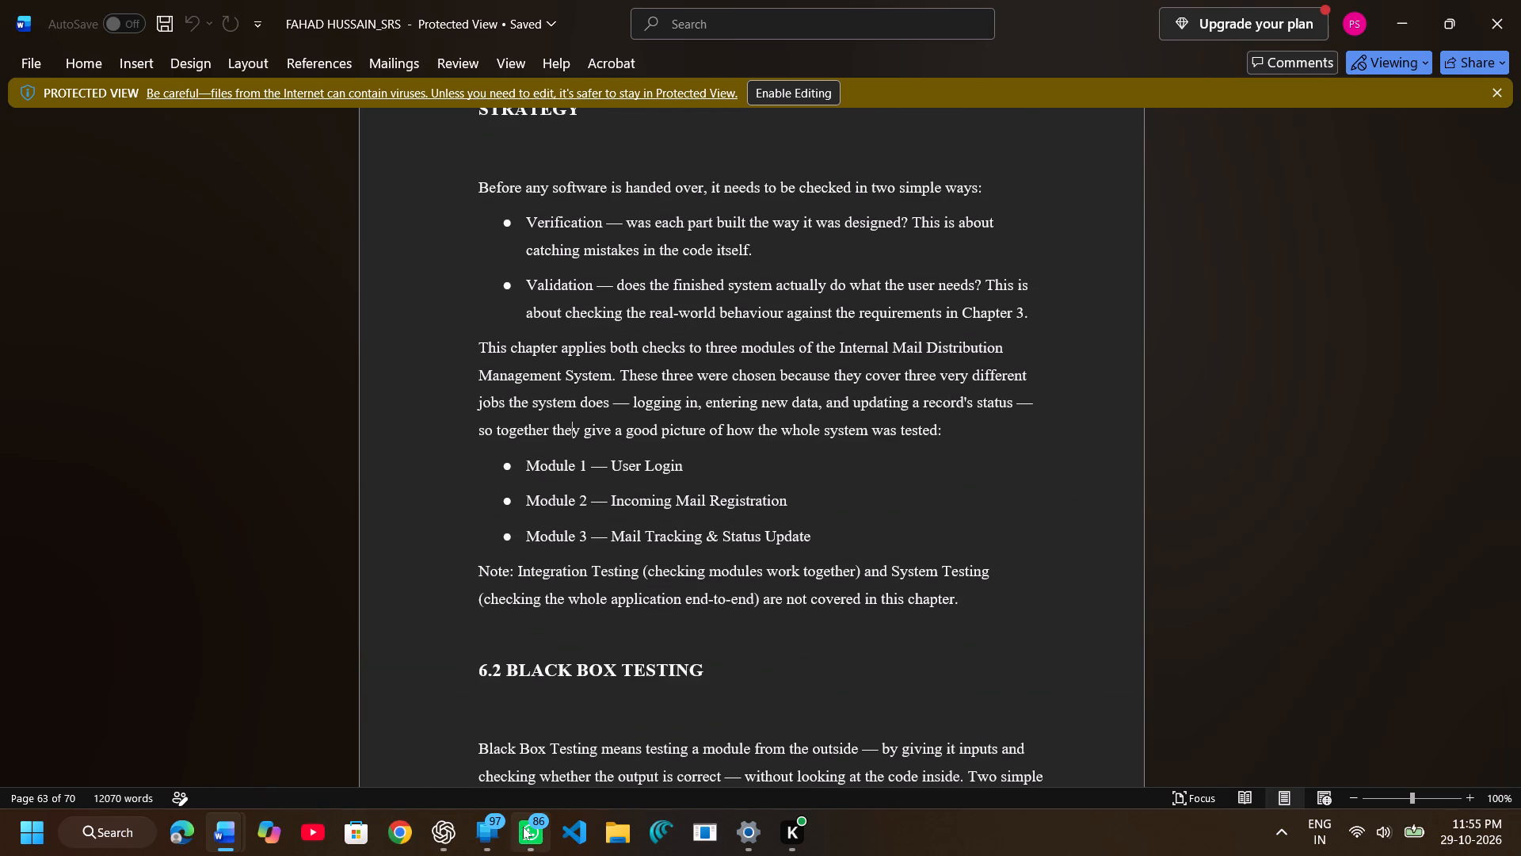
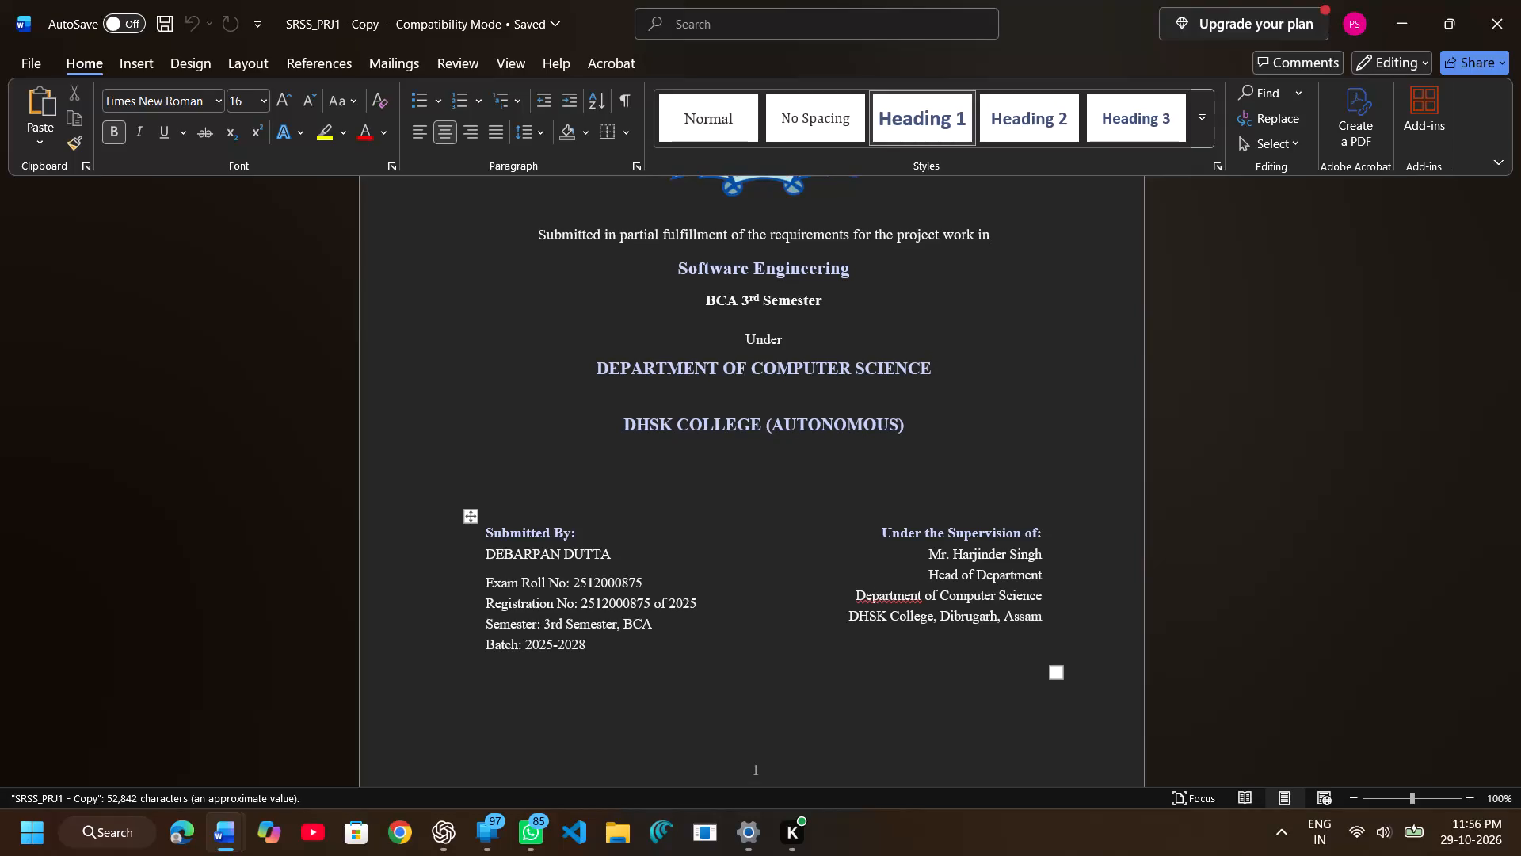
Skim the courier service report SRSS_PRJ1 - Copy through to the appendices and back through the references and Chapter 8 to Chapter 5.
scroll(623, 562, "down", 12)
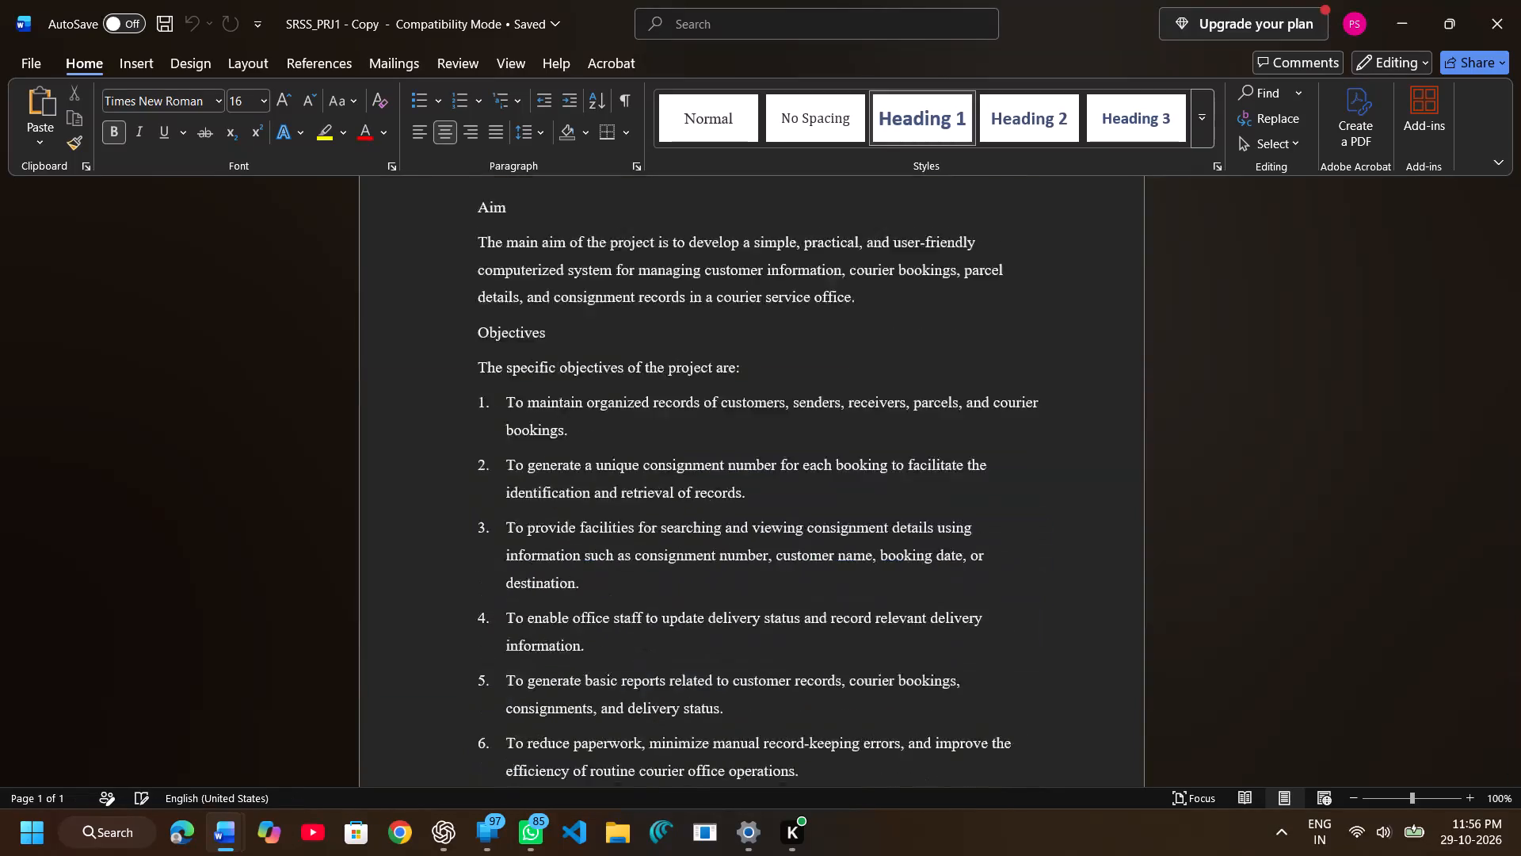
scroll(623, 562, "down", 17)
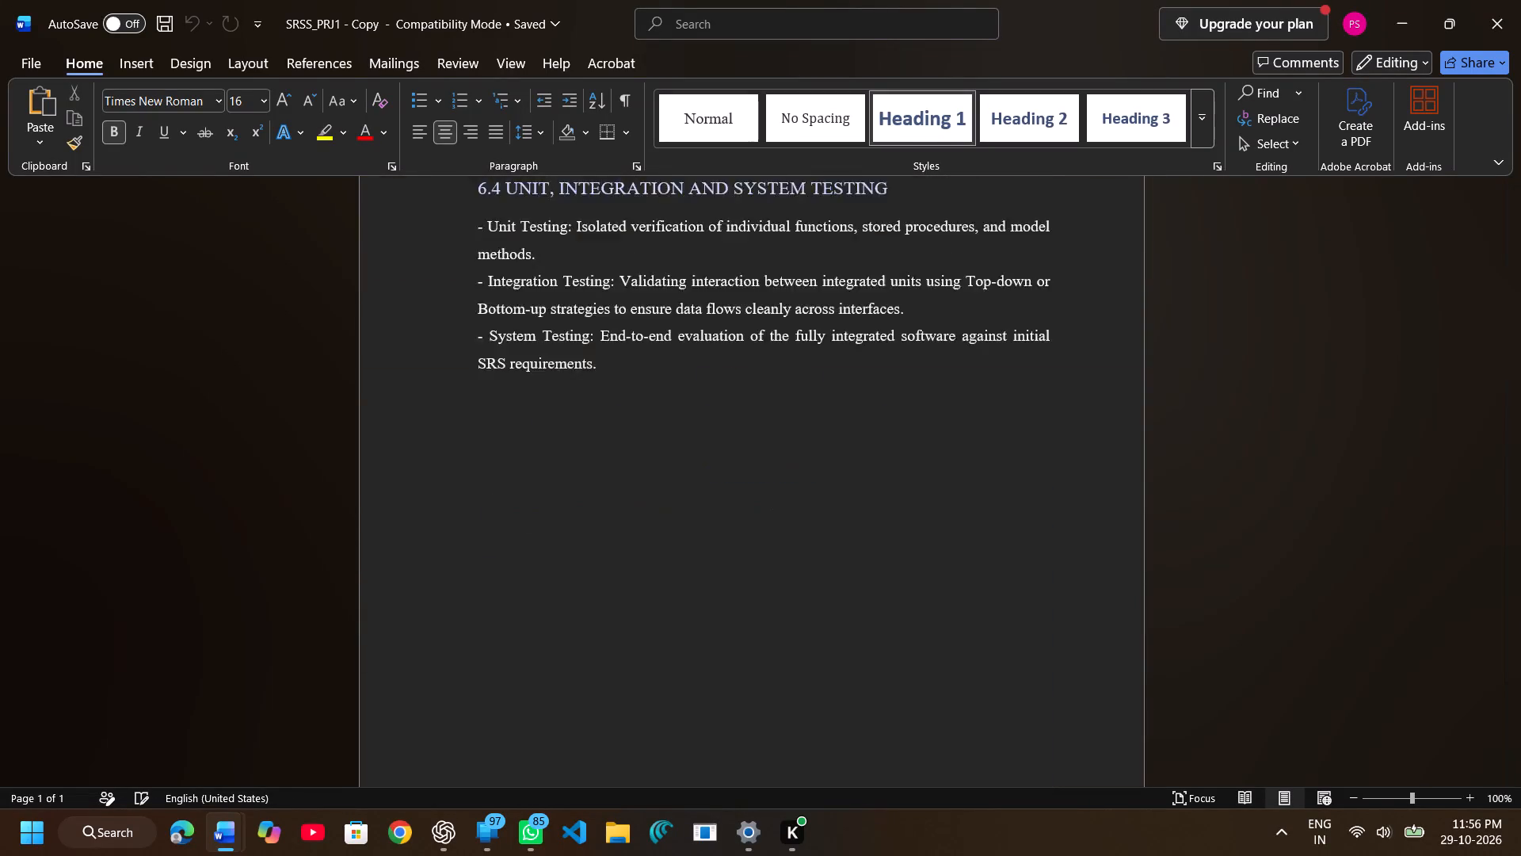
scroll(623, 562, "down", 10)
scroll(623, 562, "up", 1)
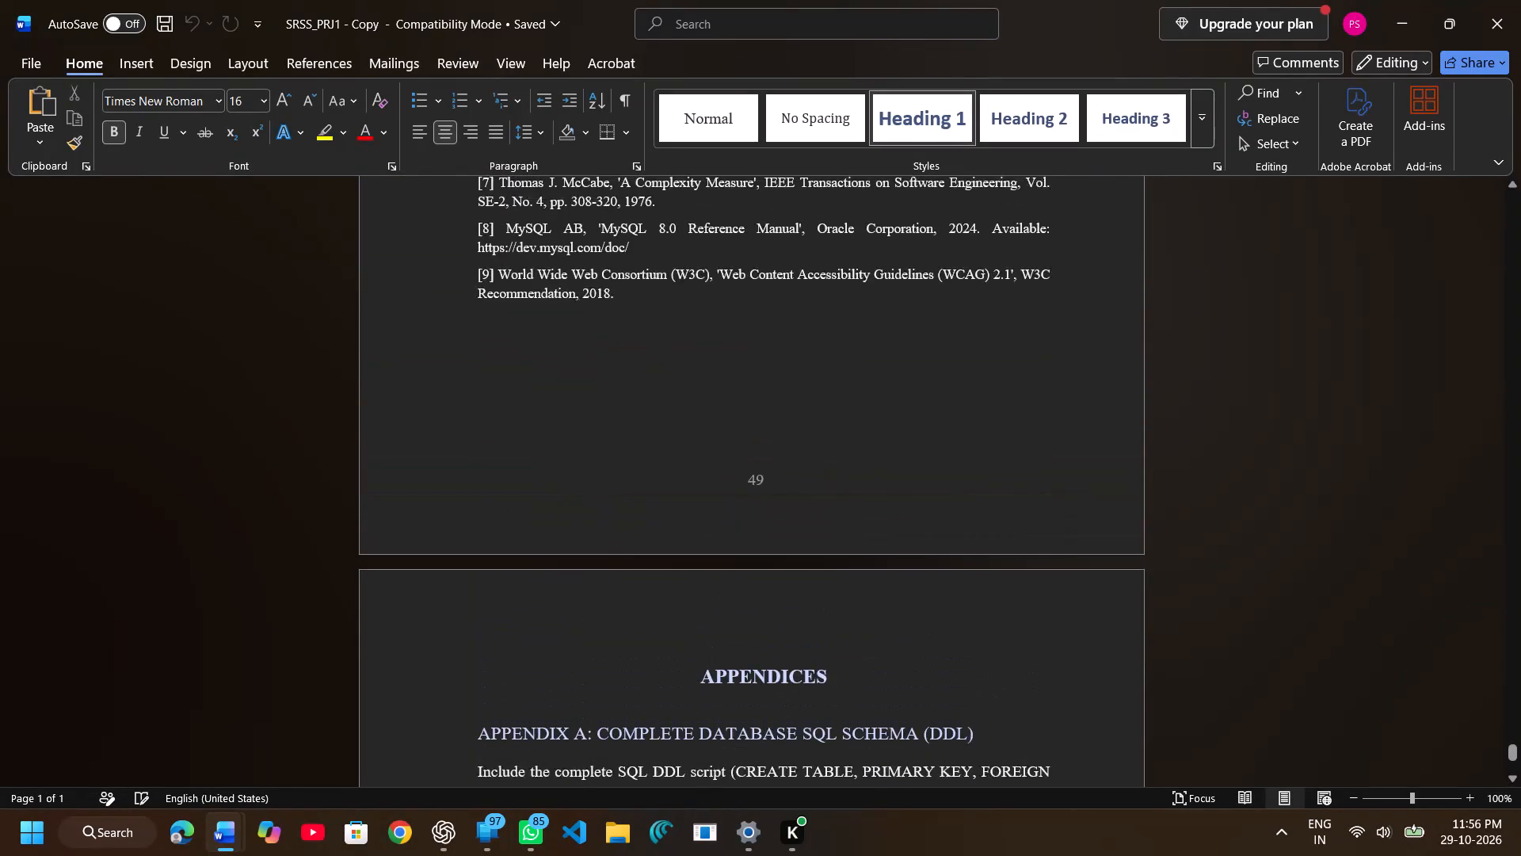
scroll(623, 562, "up", 5)
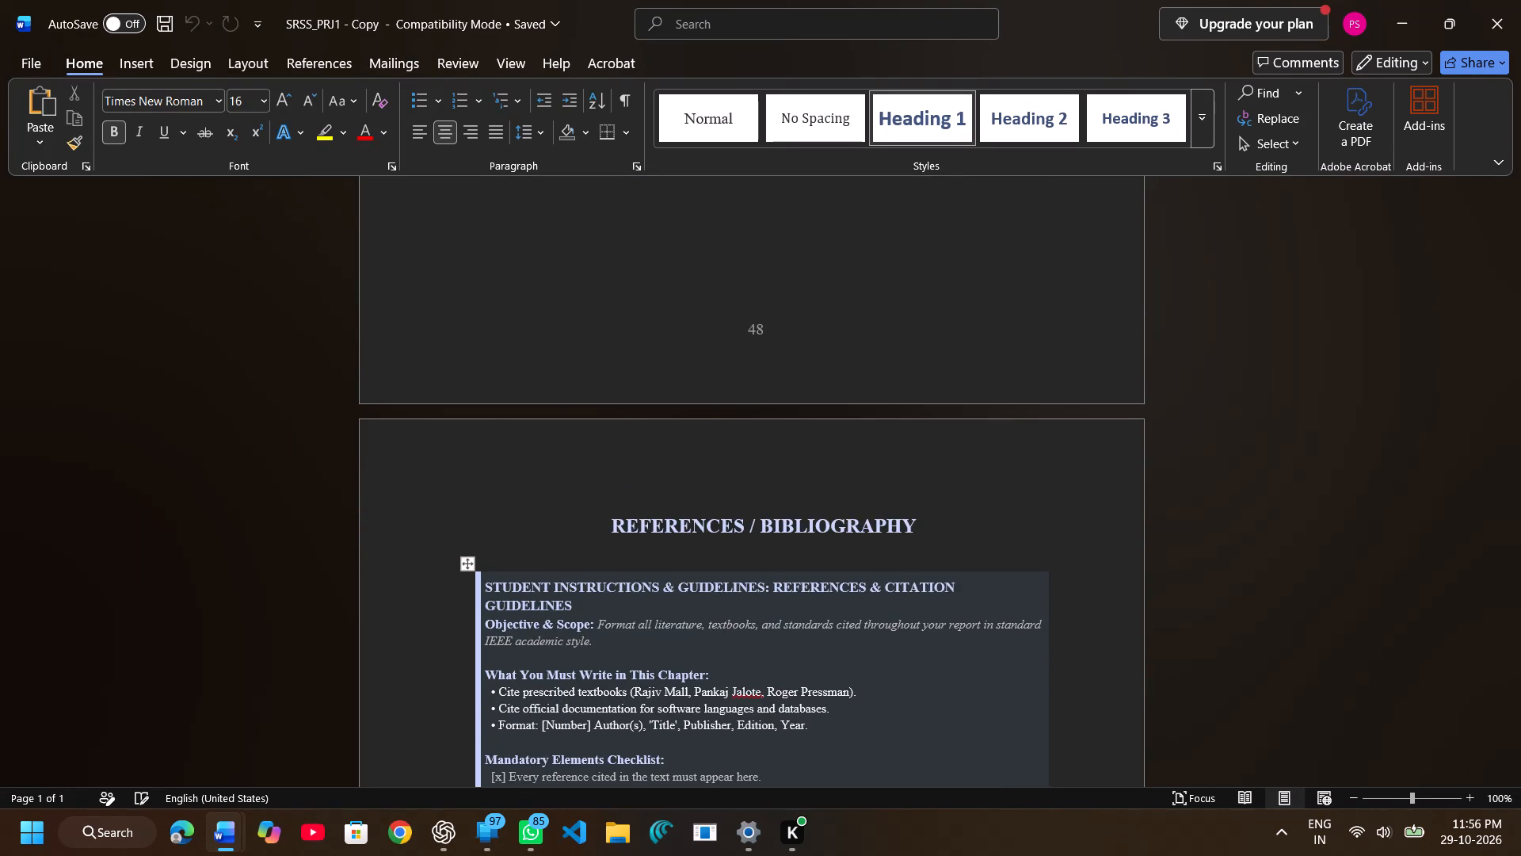
scroll(623, 562, "up", 6)
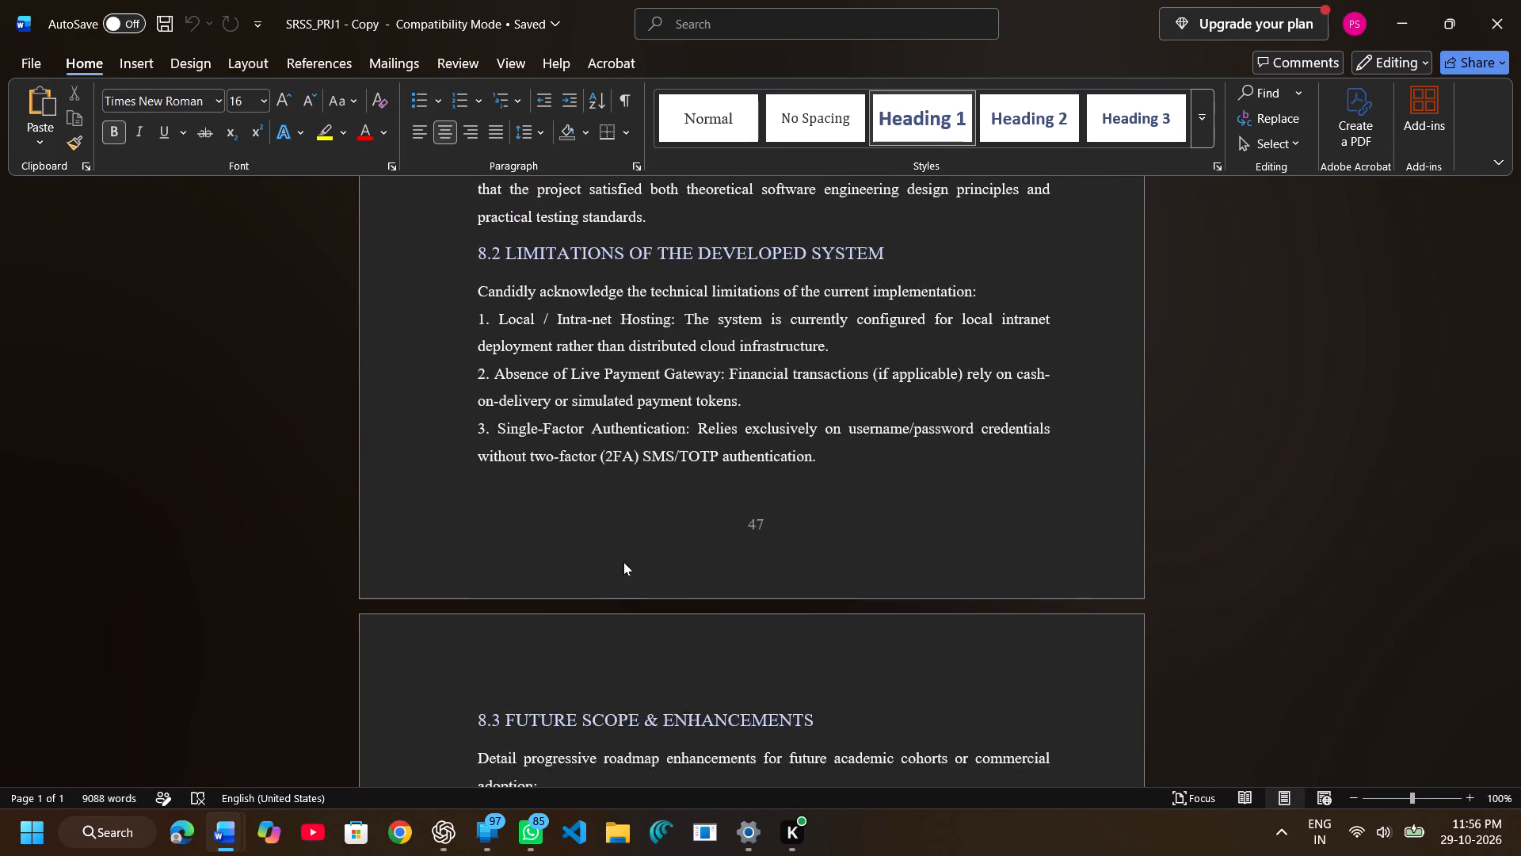
scroll(623, 562, "up", 3)
Examine Chapter 6 of SRSS_PRJ1 - Copy from its student writing guidelines through 6.4 Unit, Integration and System Testing, and close the document.
scroll(623, 562, "down", 1)
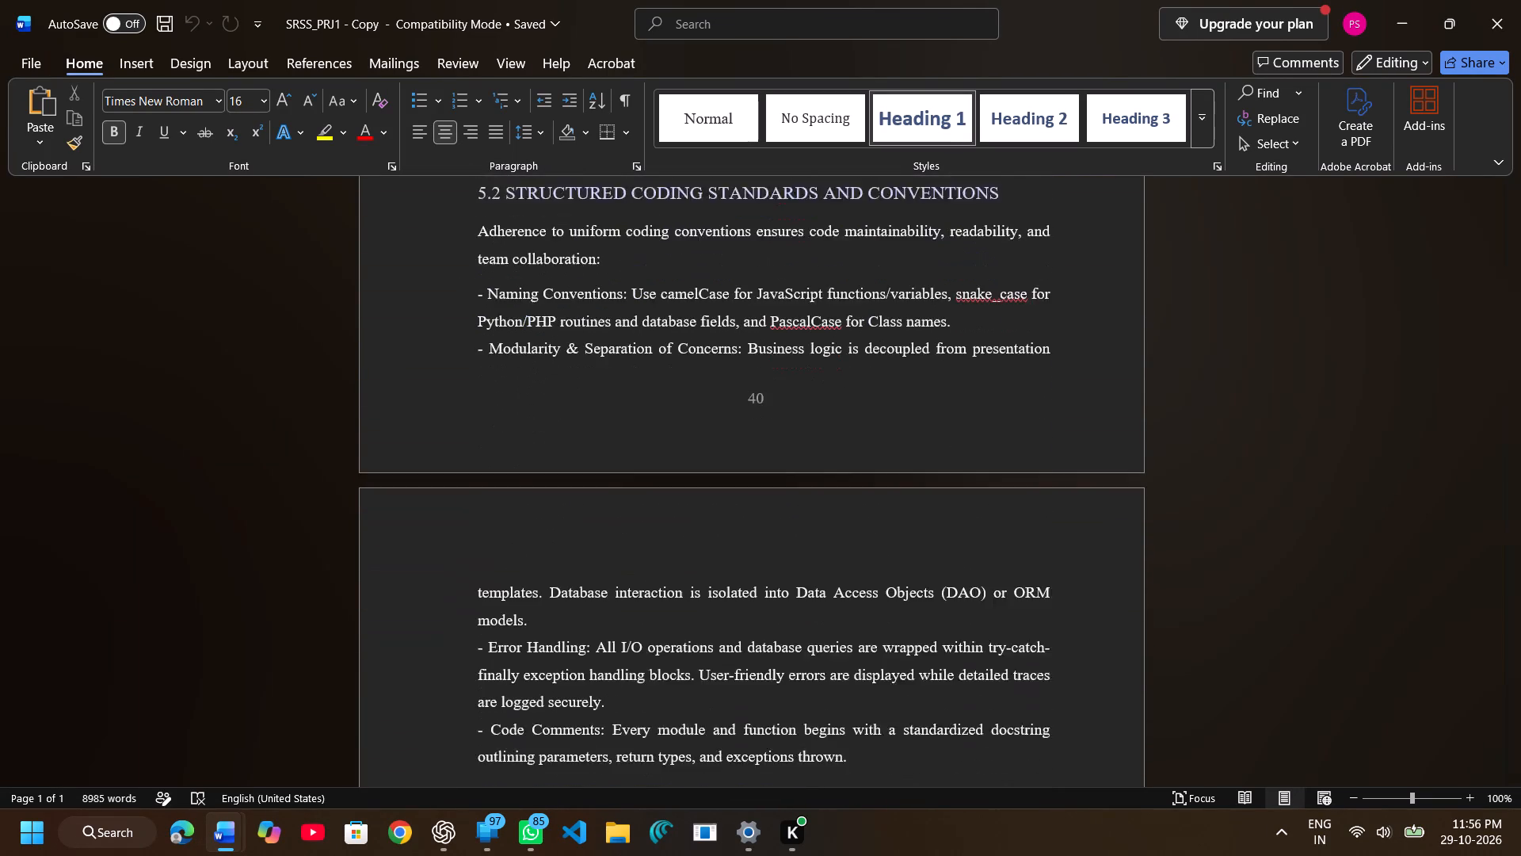
scroll(623, 562, "down", 2)
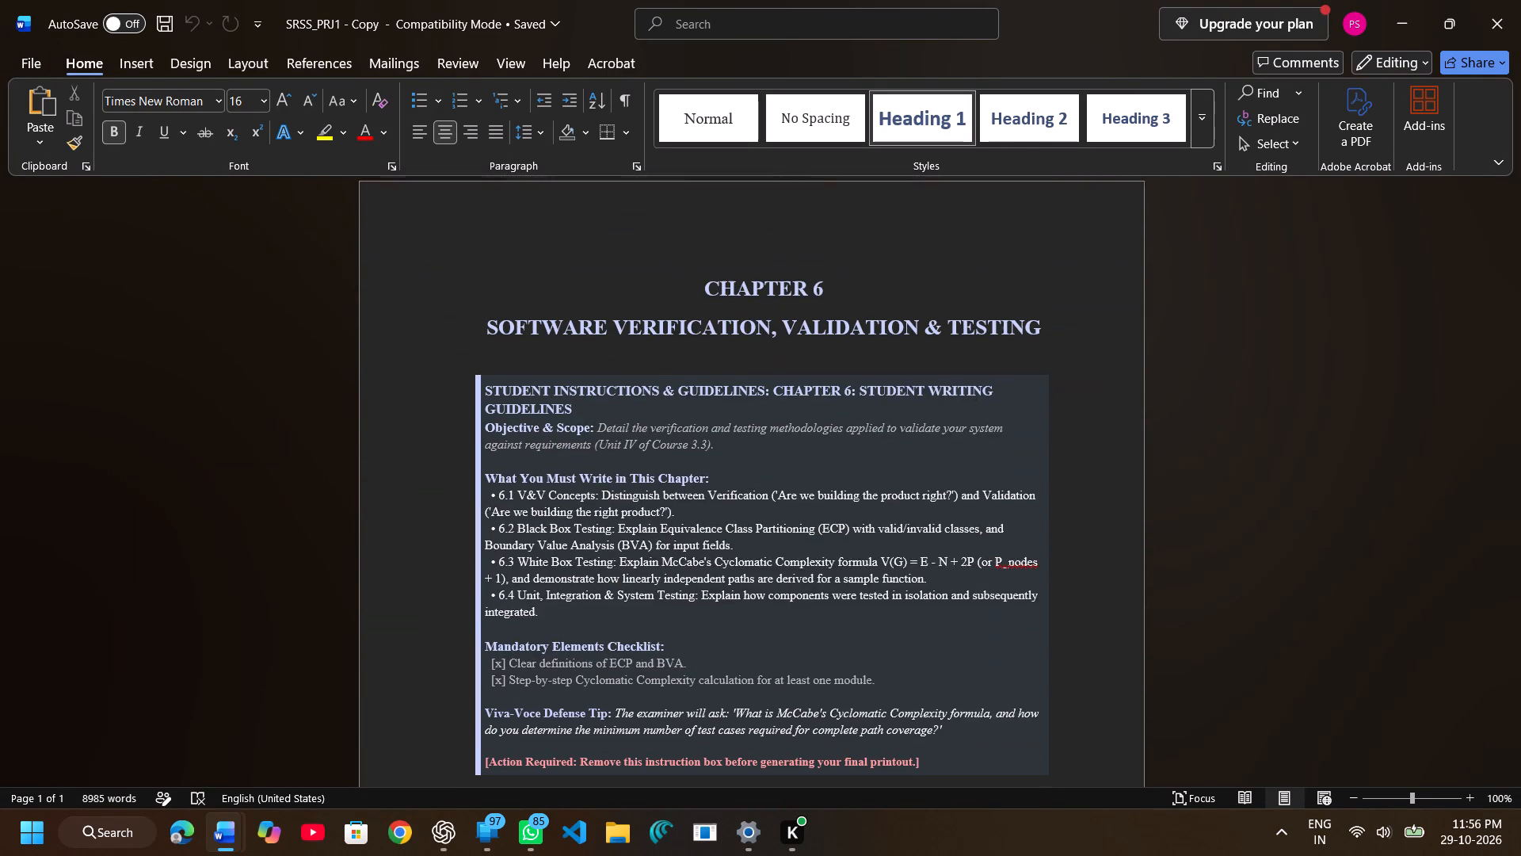
scroll(623, 562, "down", 3)
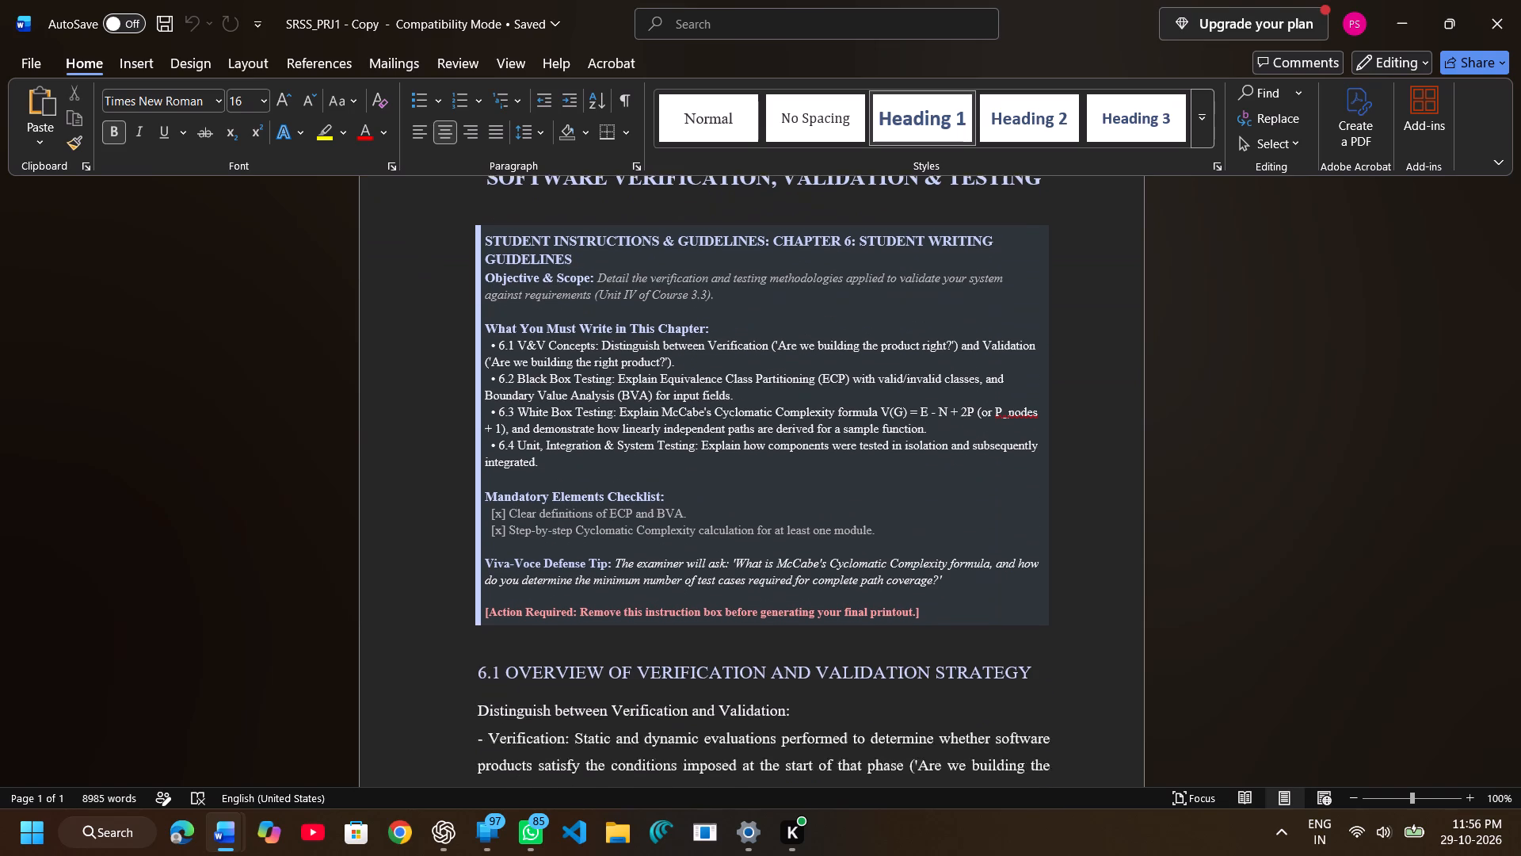
scroll(623, 562, "down", 3)
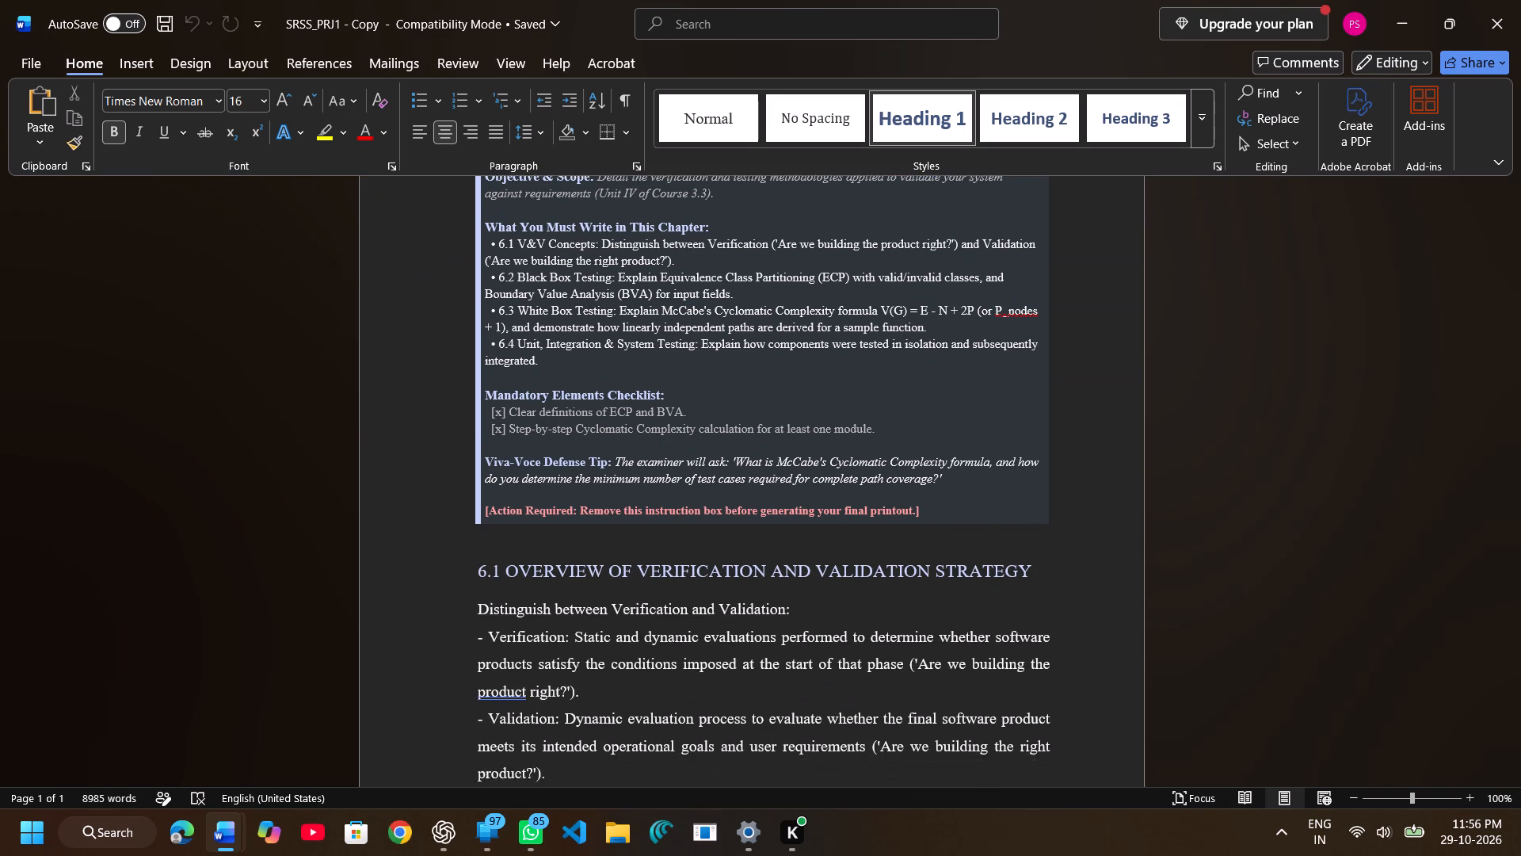
scroll(623, 562, "down", 3)
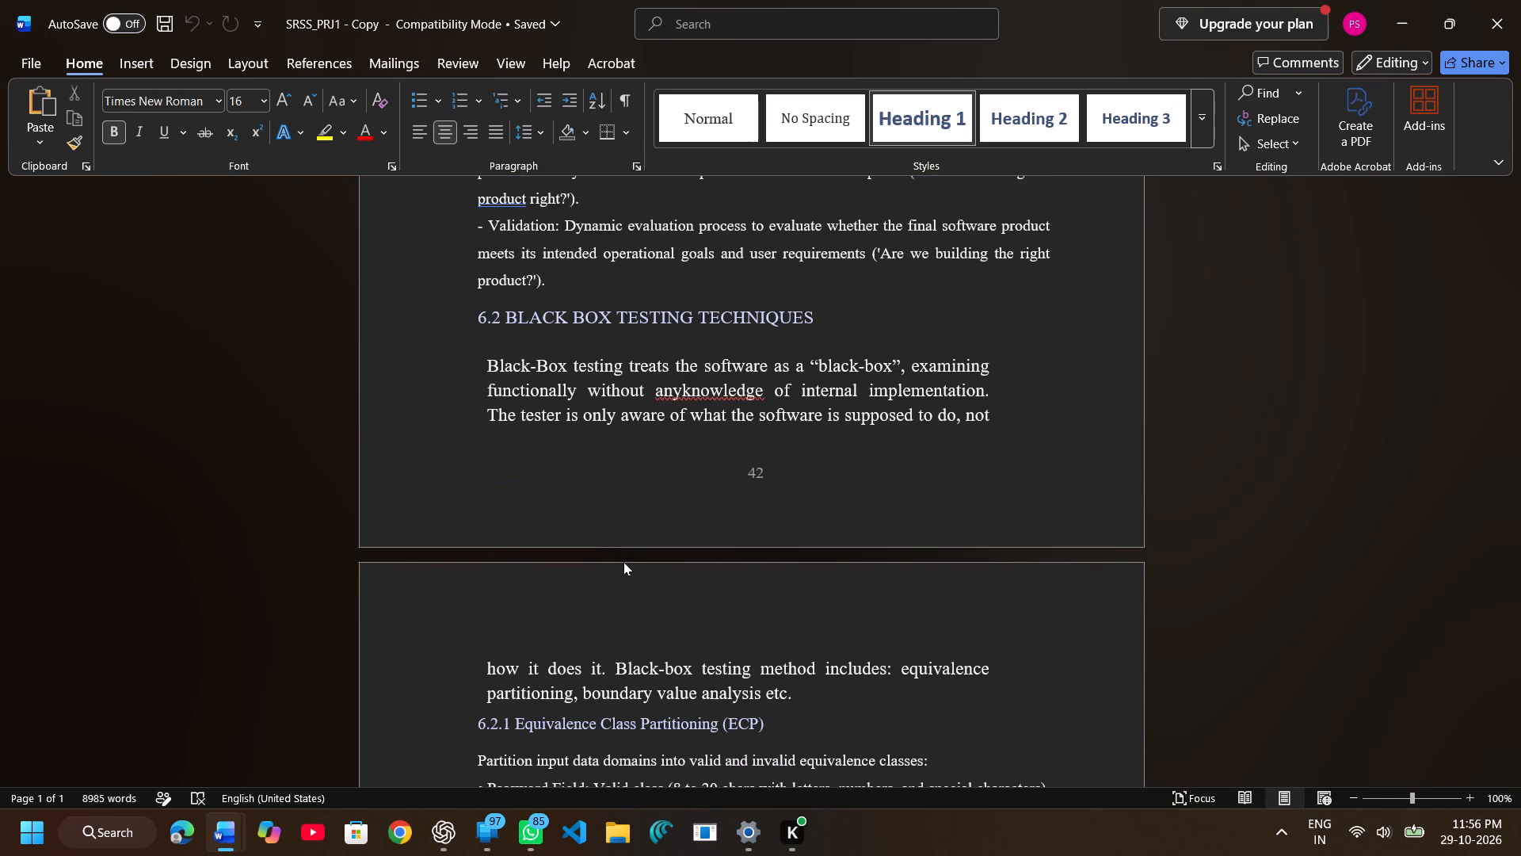
scroll(623, 562, "down", 1)
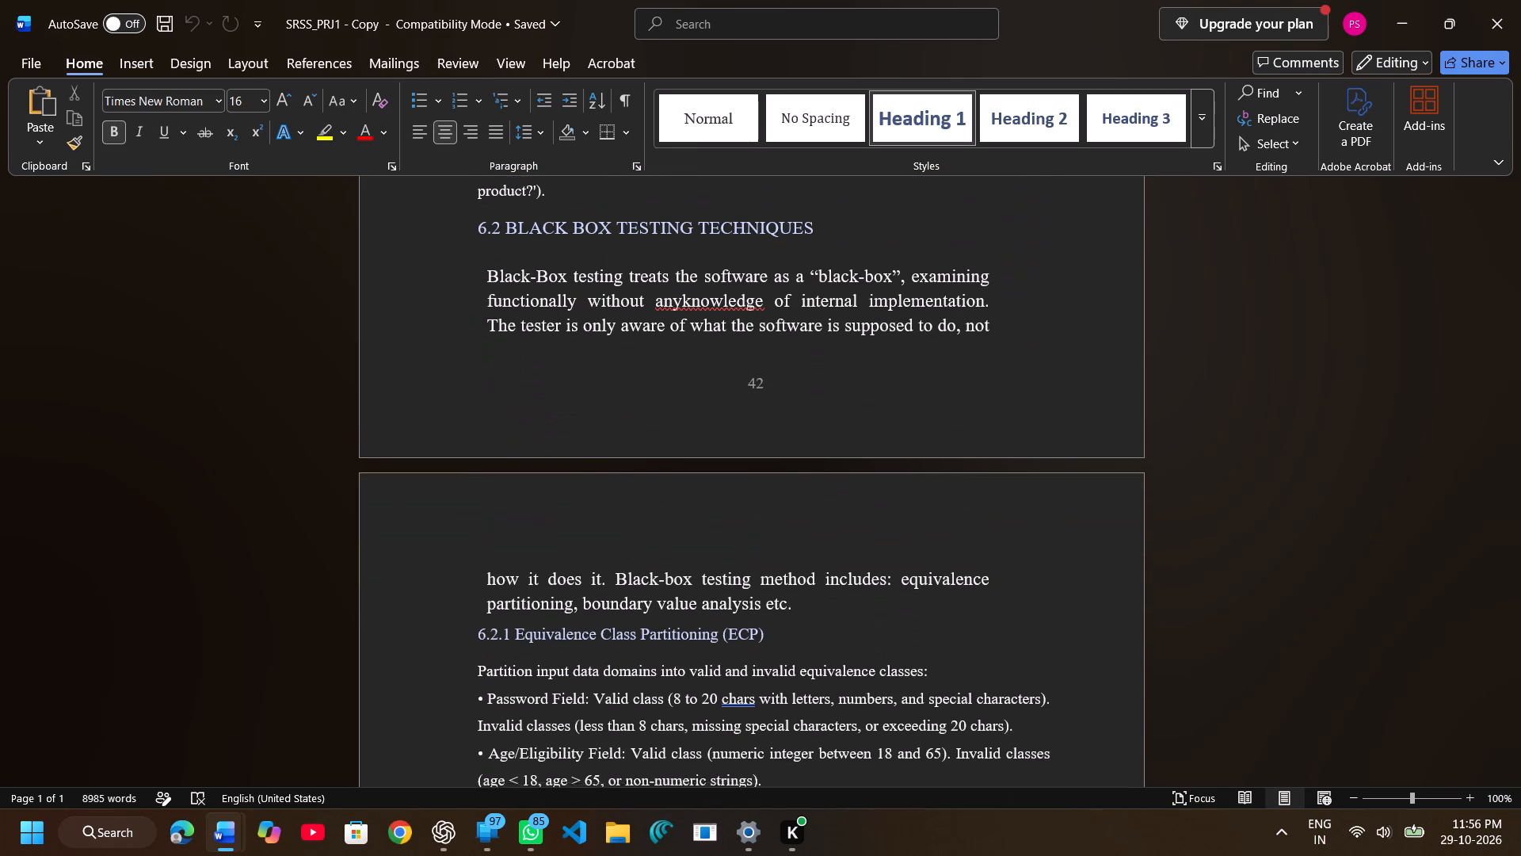
scroll(623, 562, "down", 1)
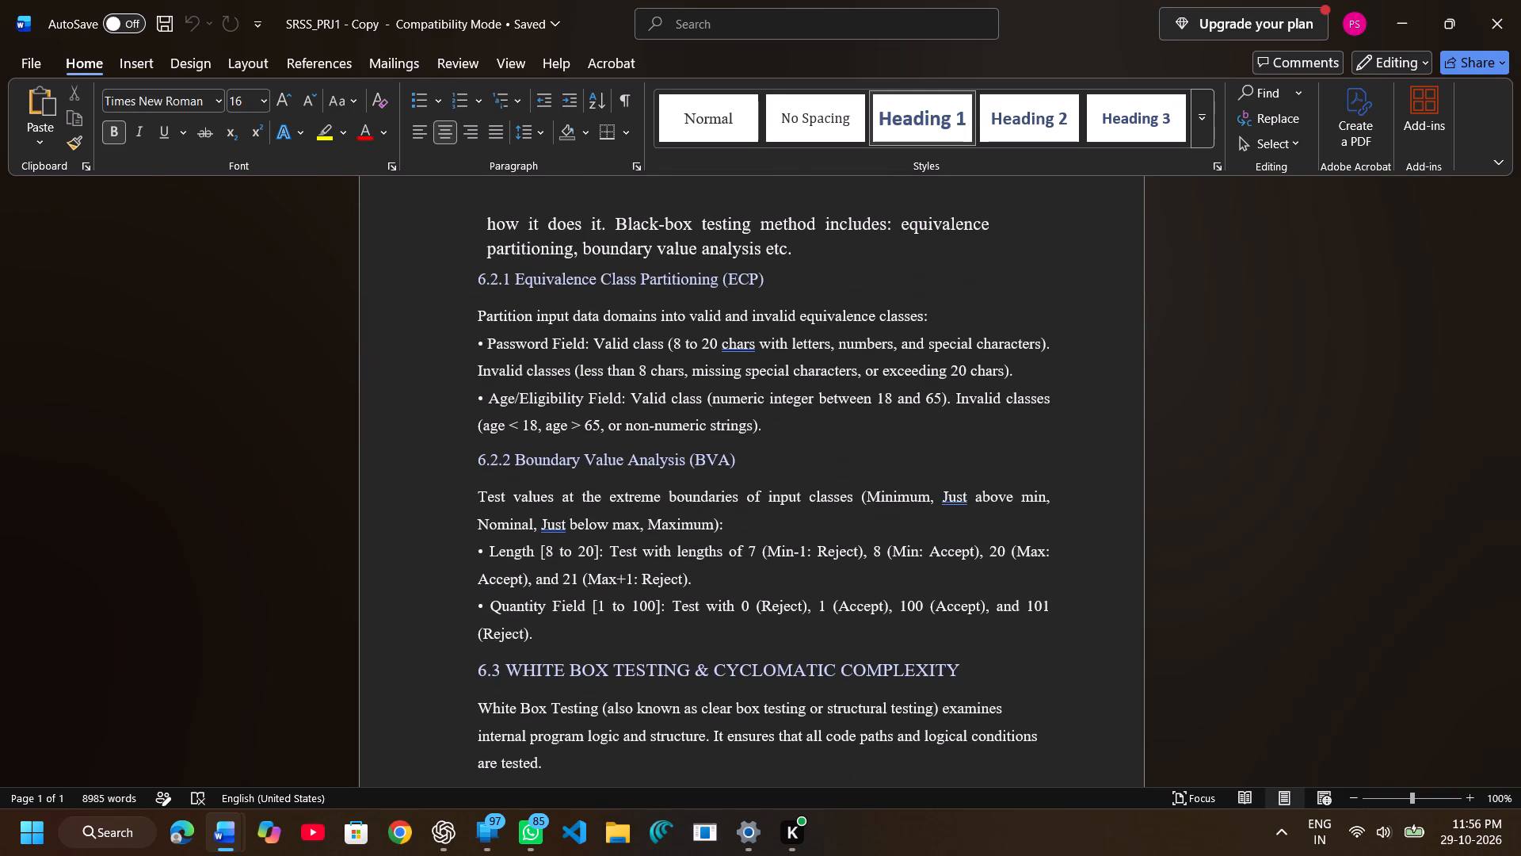
scroll(630, 548, "down", 1)
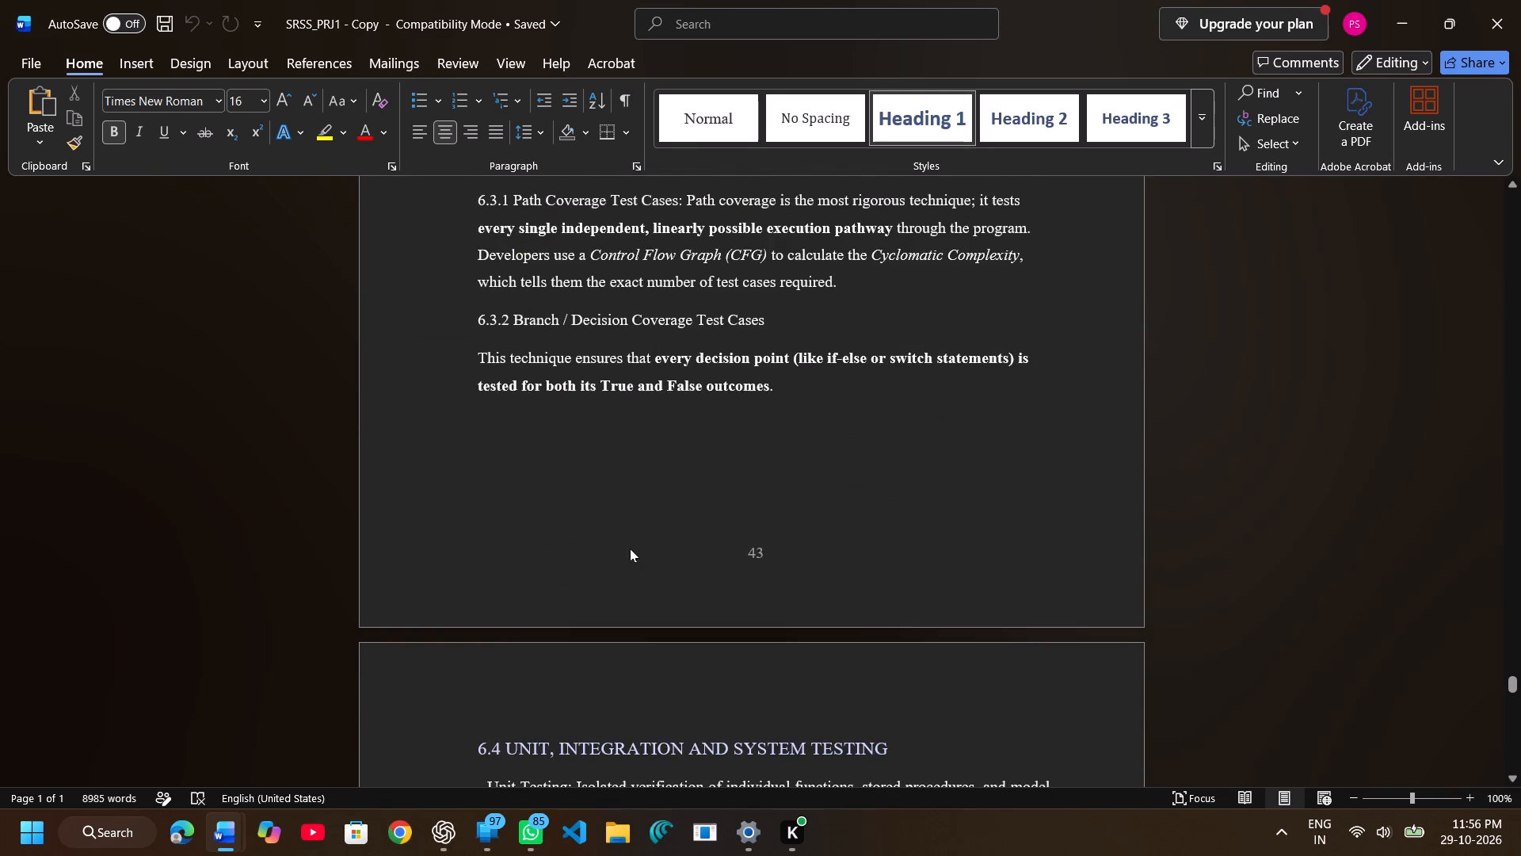
scroll(630, 548, "down", 2)
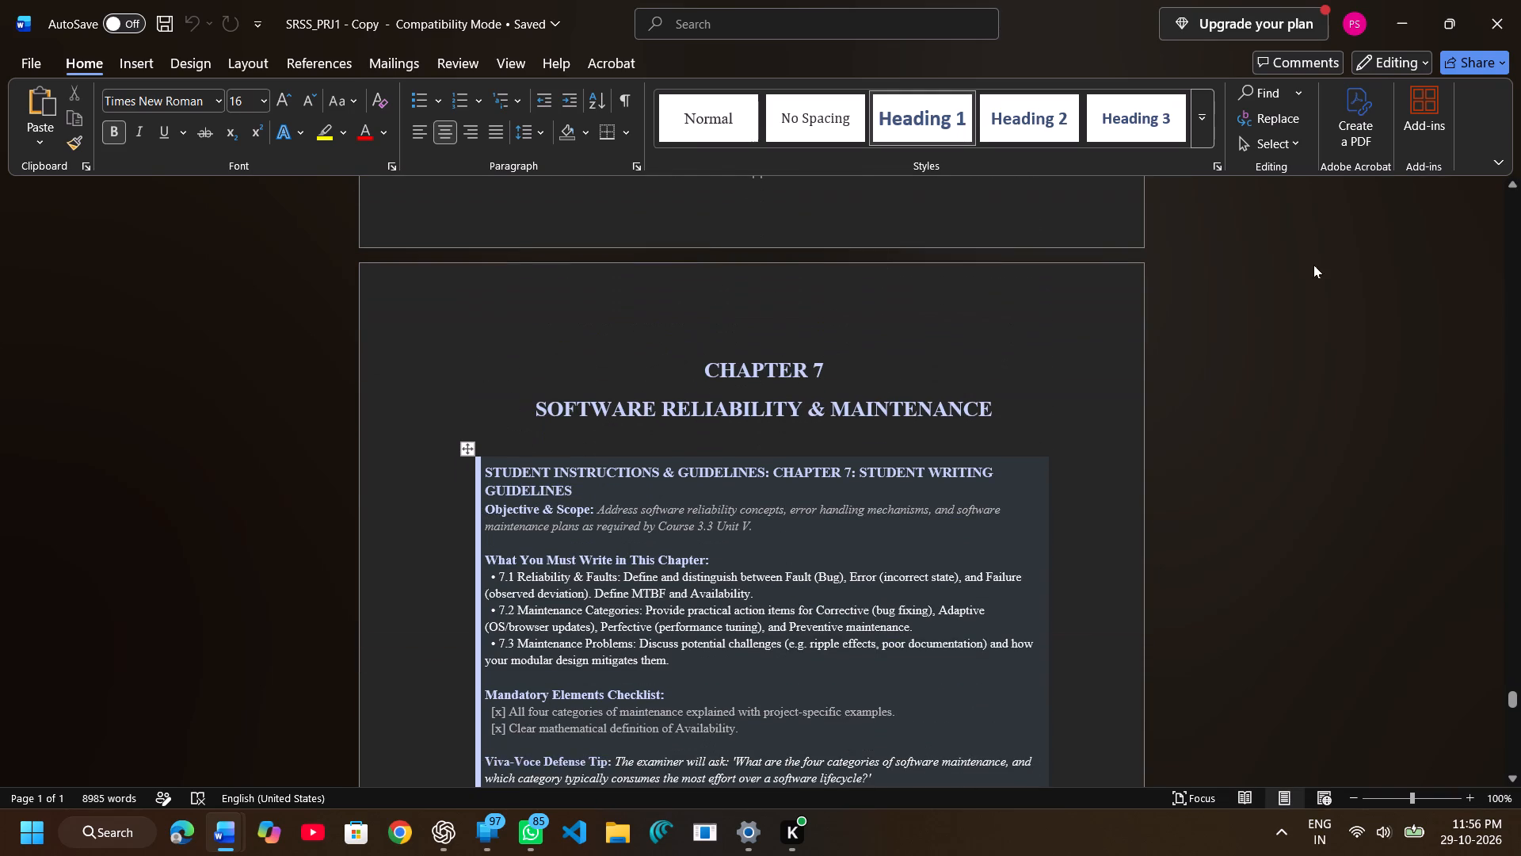
left_click(1482, 17)
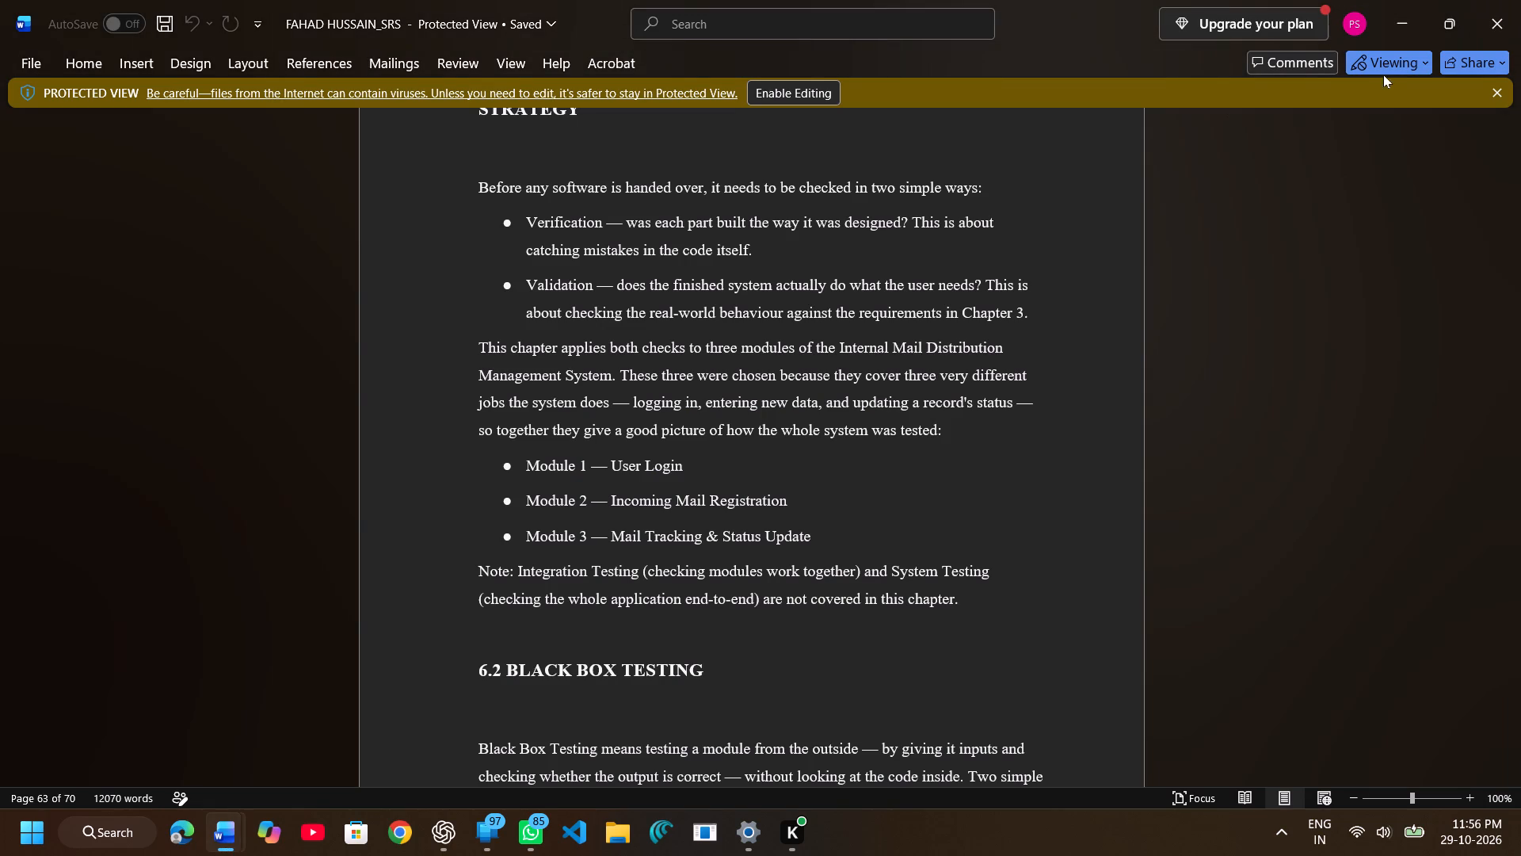
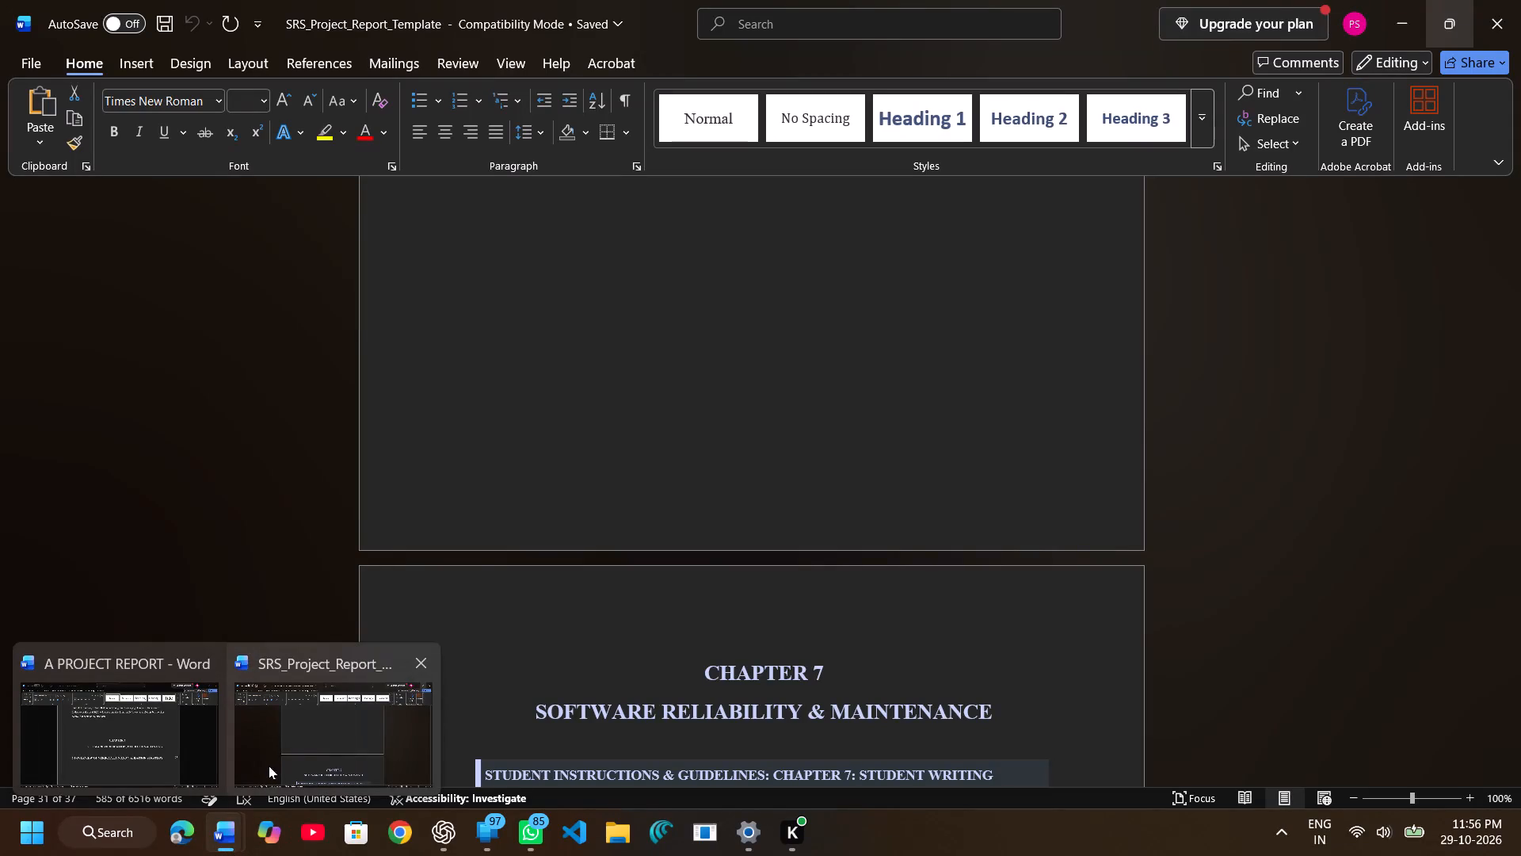
left_click(176, 753)
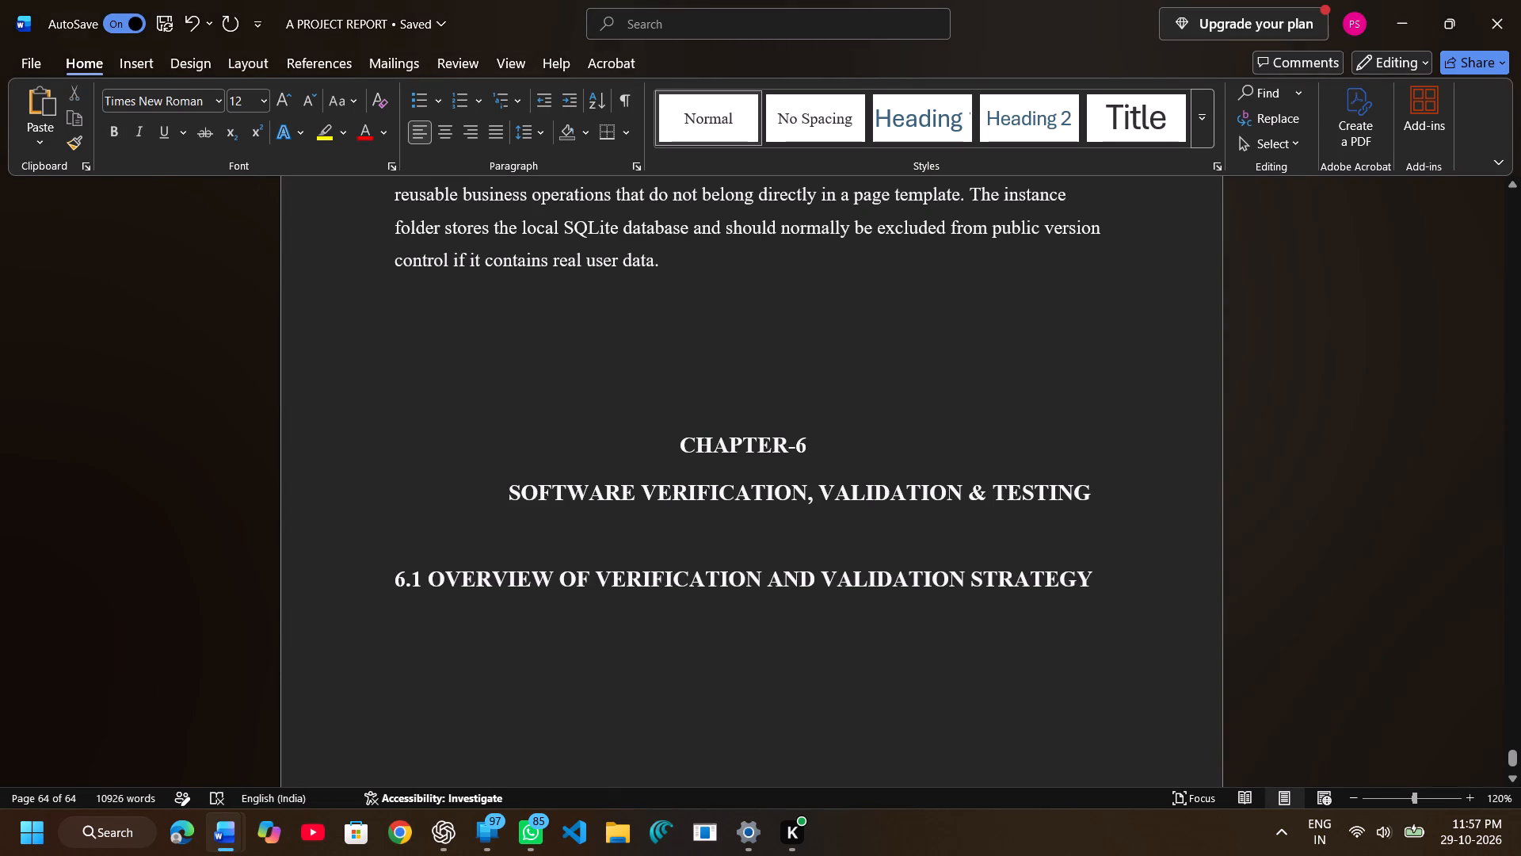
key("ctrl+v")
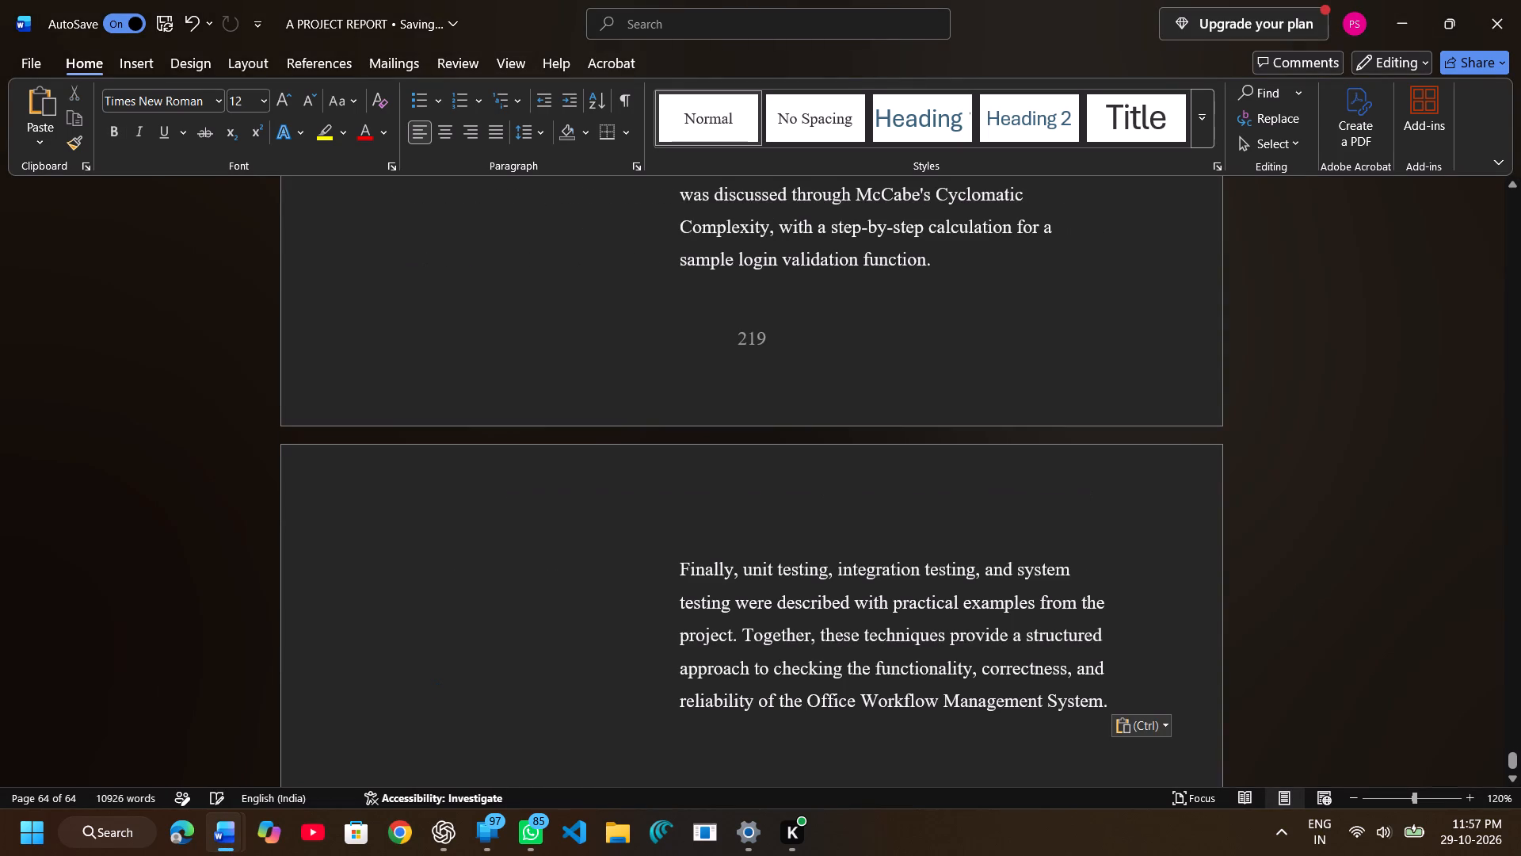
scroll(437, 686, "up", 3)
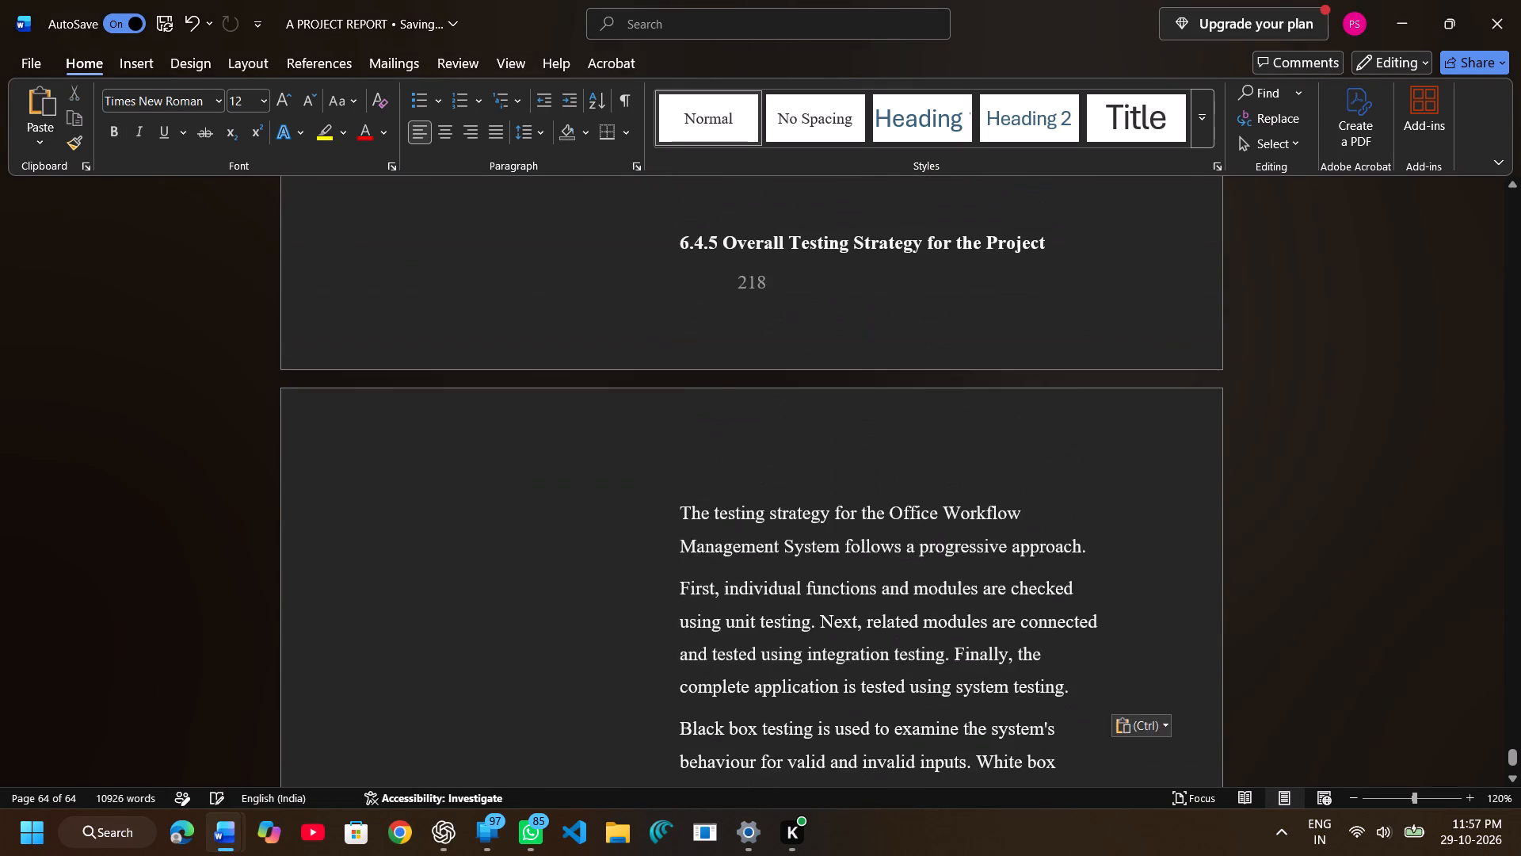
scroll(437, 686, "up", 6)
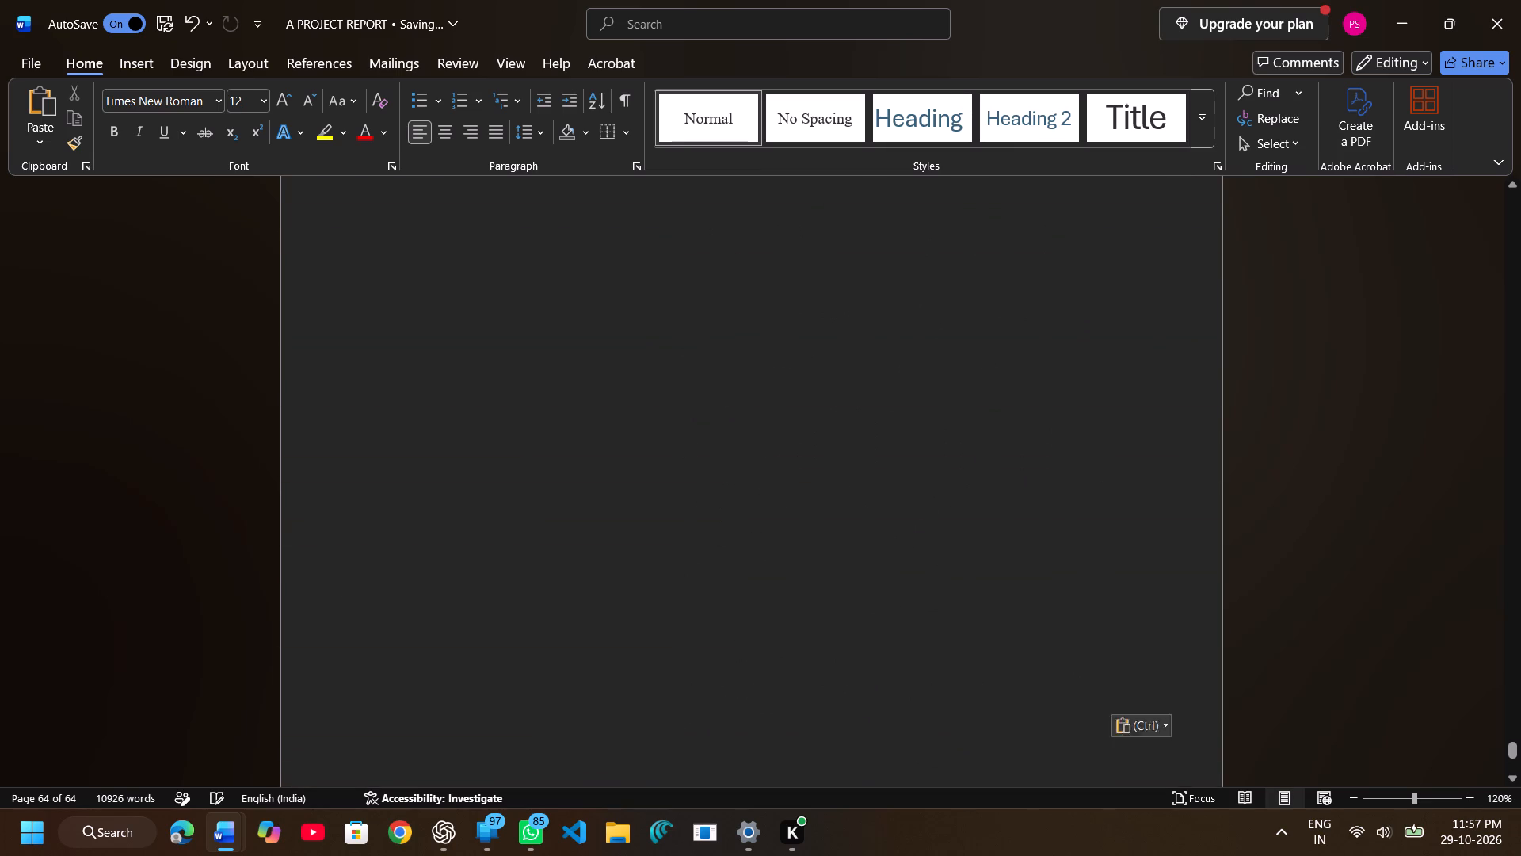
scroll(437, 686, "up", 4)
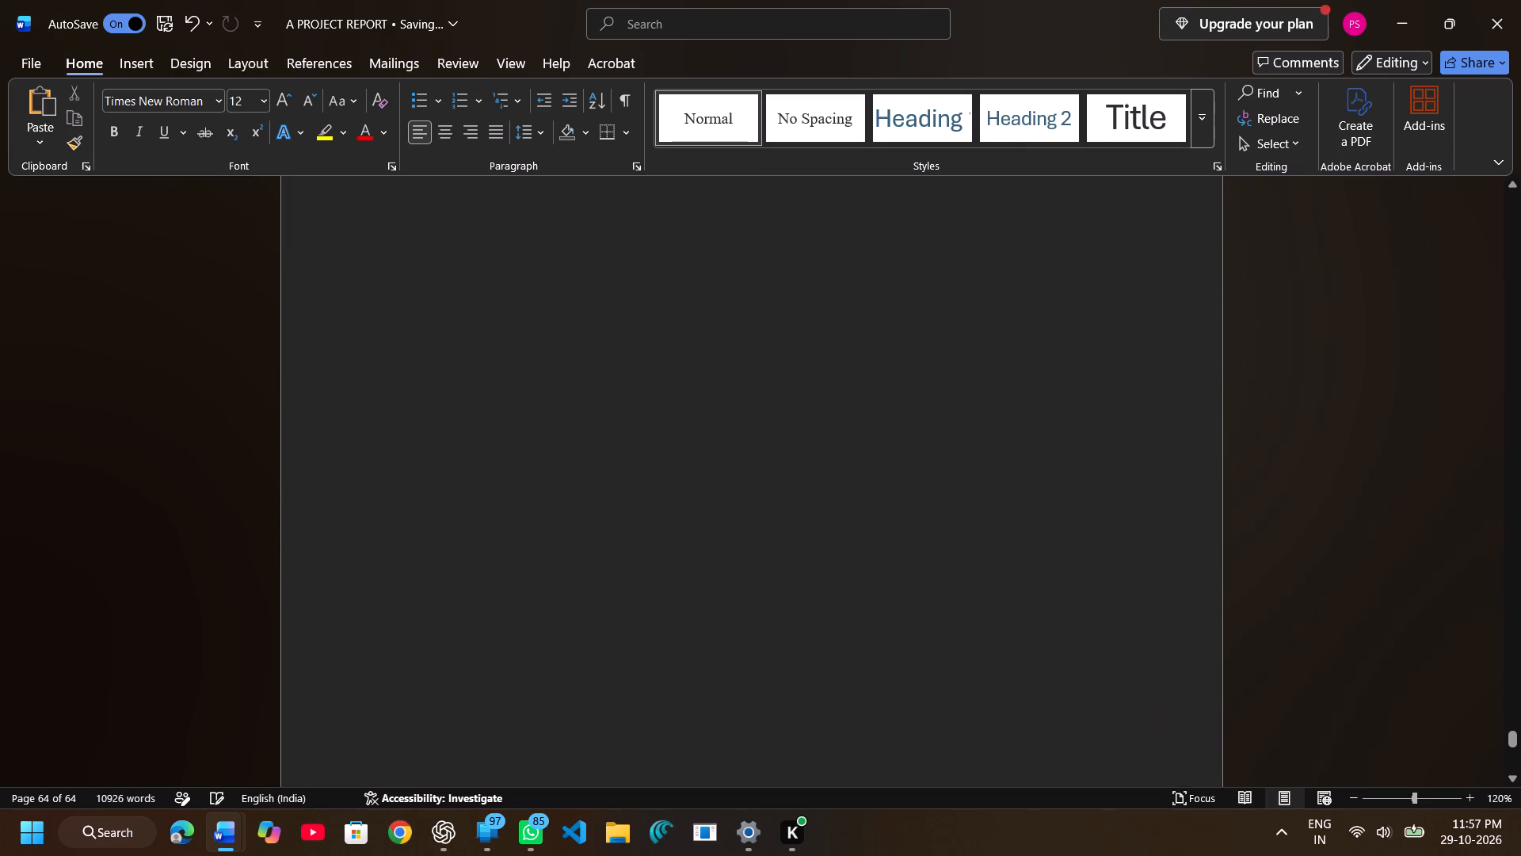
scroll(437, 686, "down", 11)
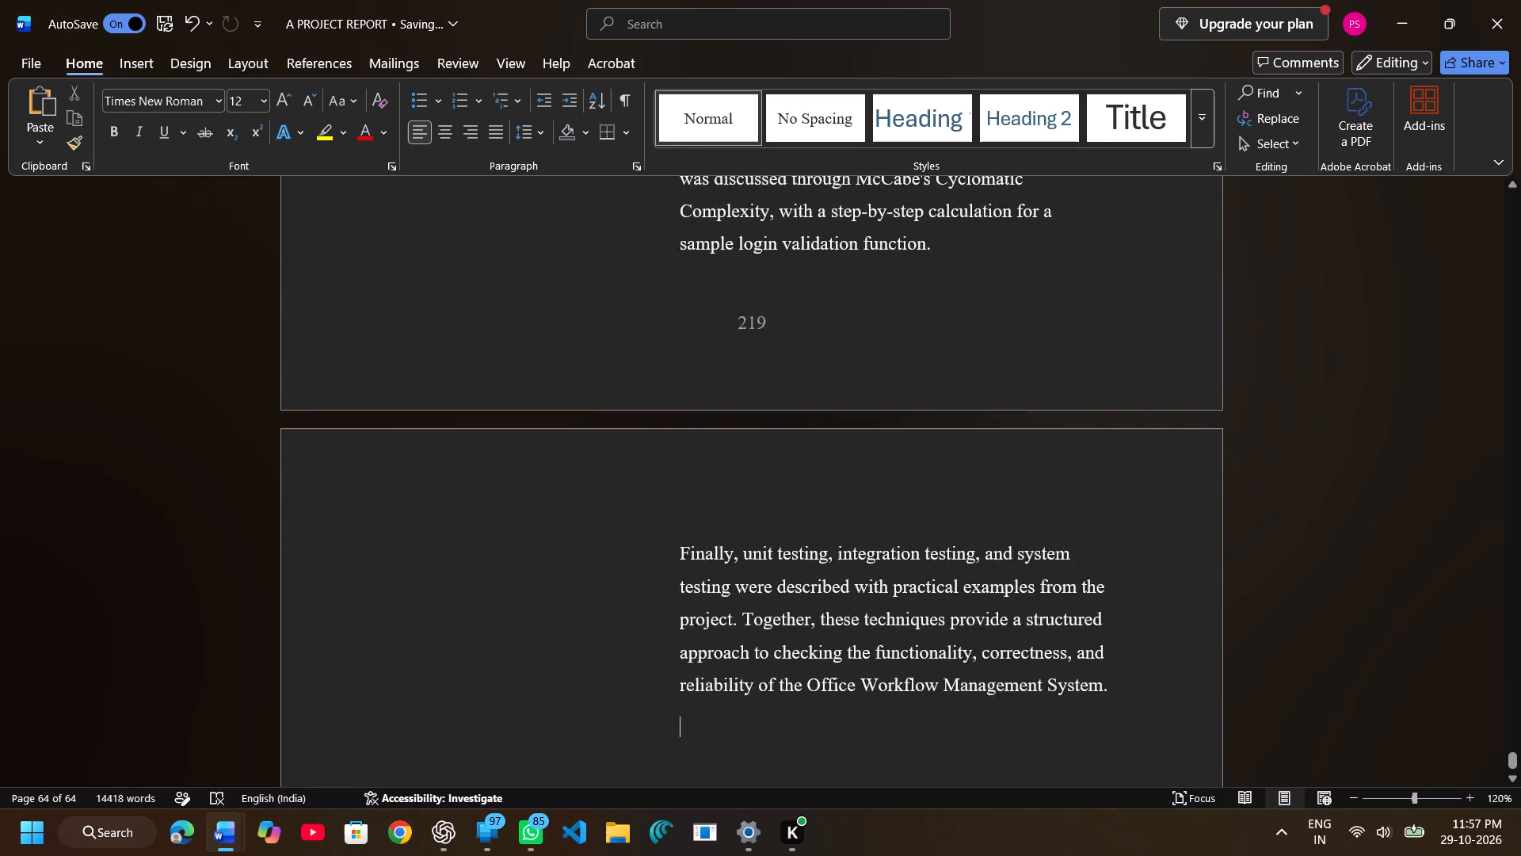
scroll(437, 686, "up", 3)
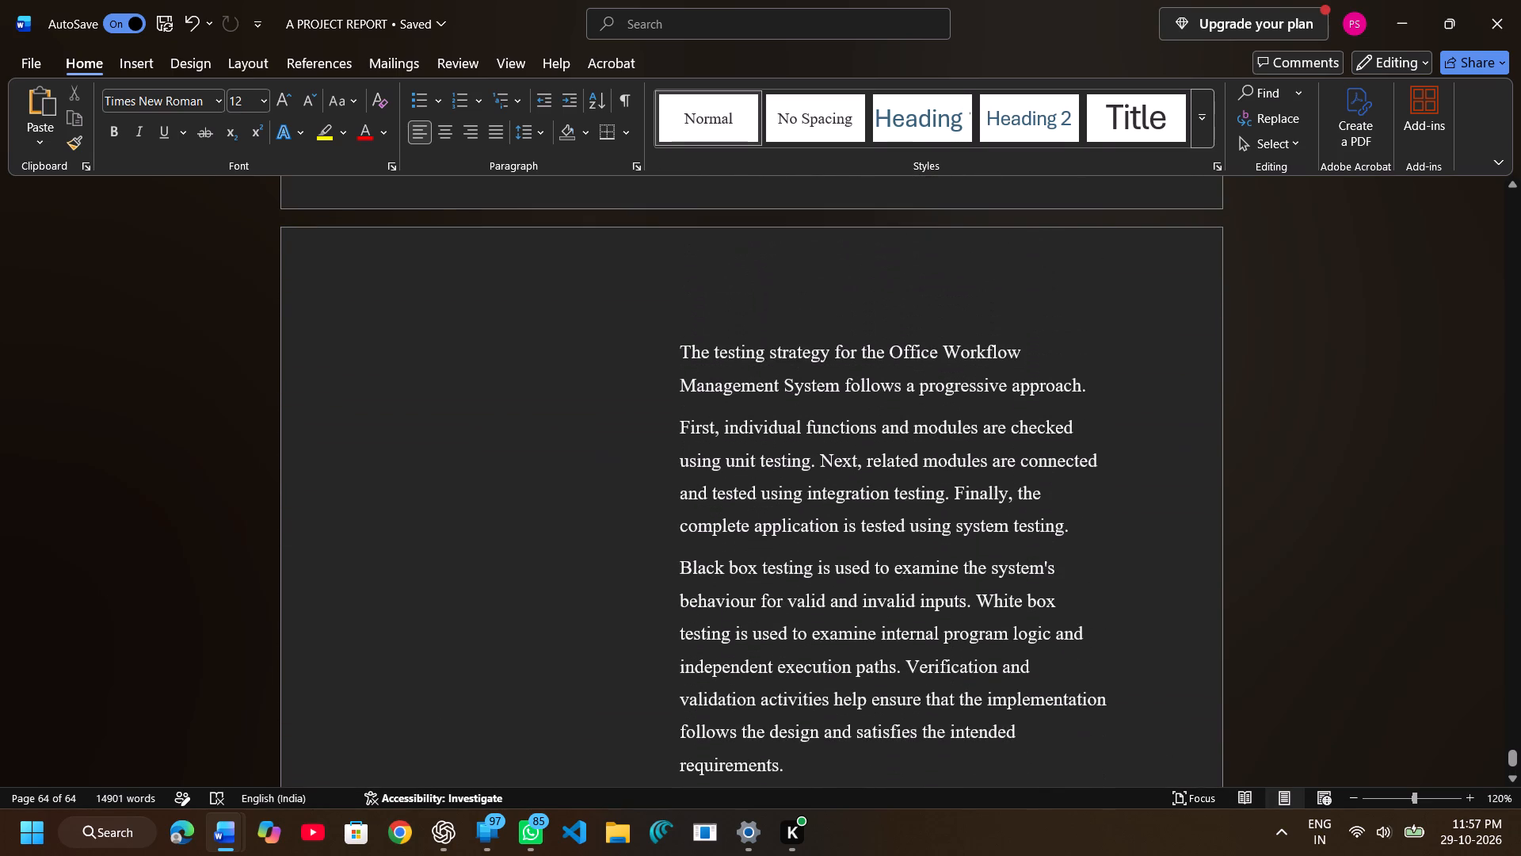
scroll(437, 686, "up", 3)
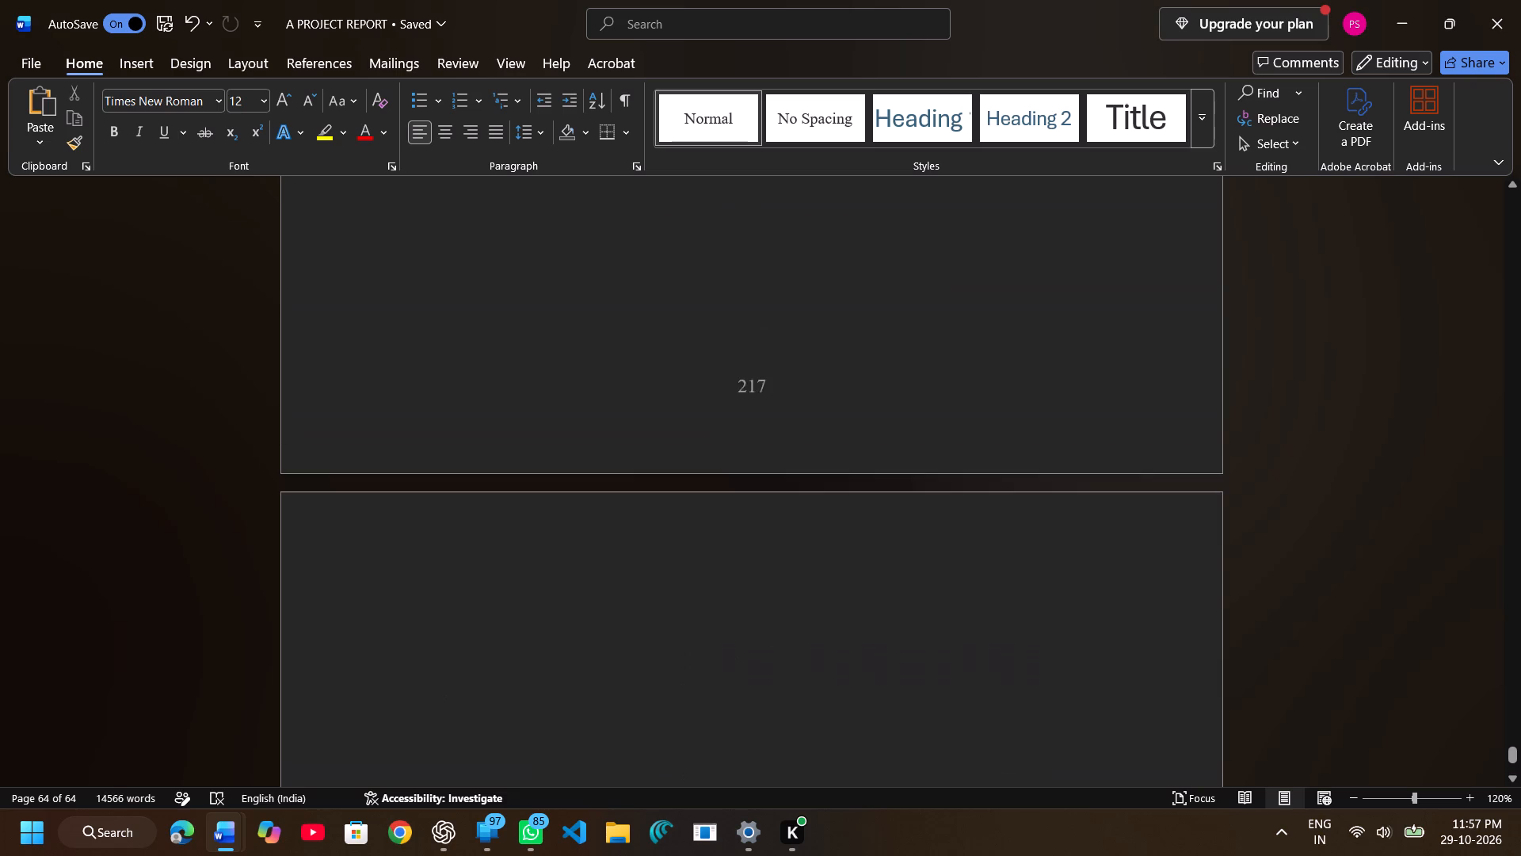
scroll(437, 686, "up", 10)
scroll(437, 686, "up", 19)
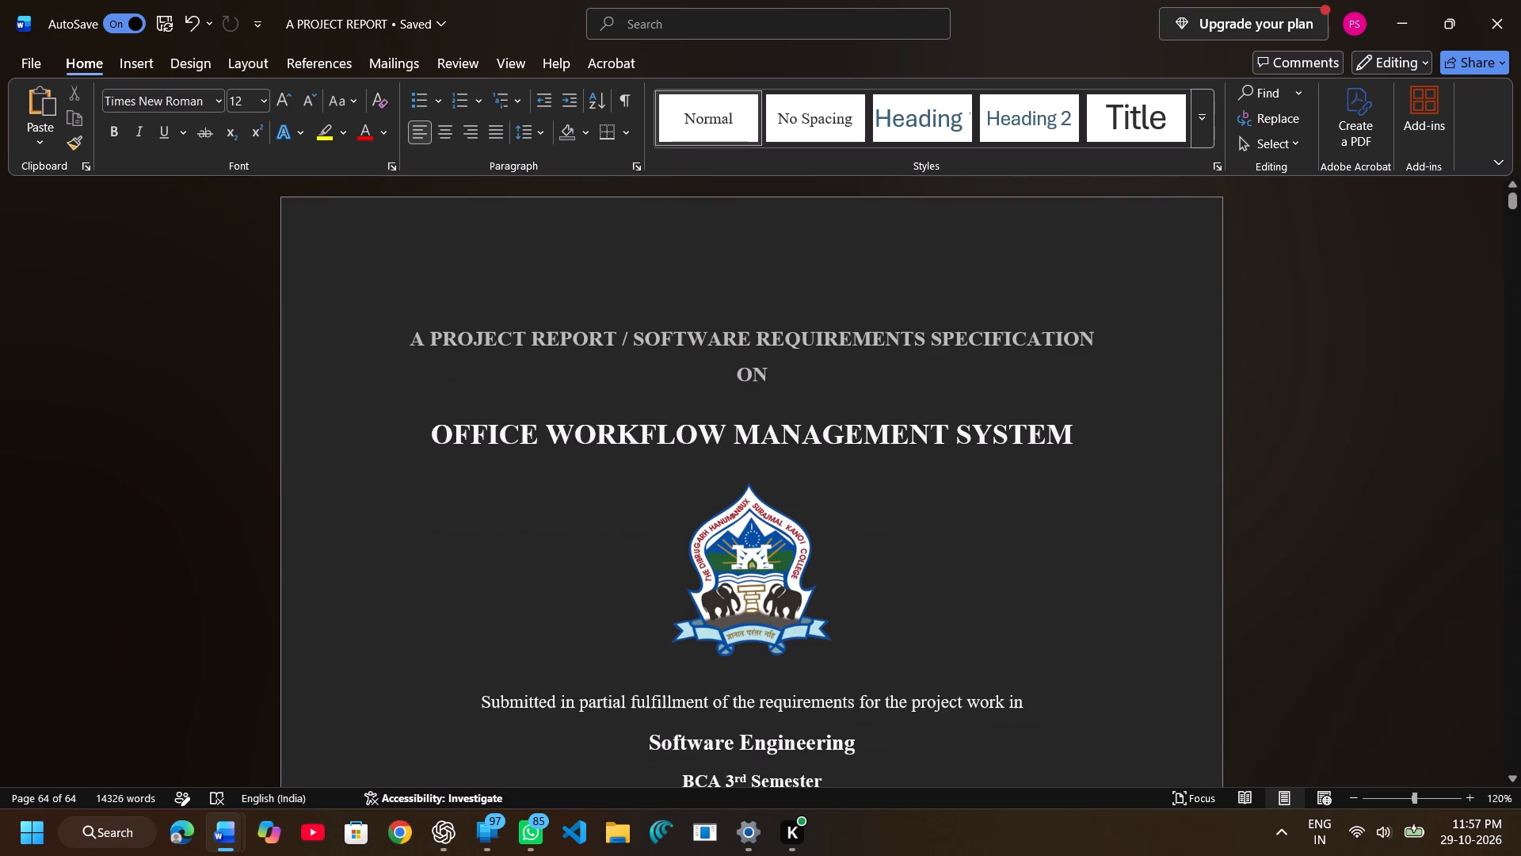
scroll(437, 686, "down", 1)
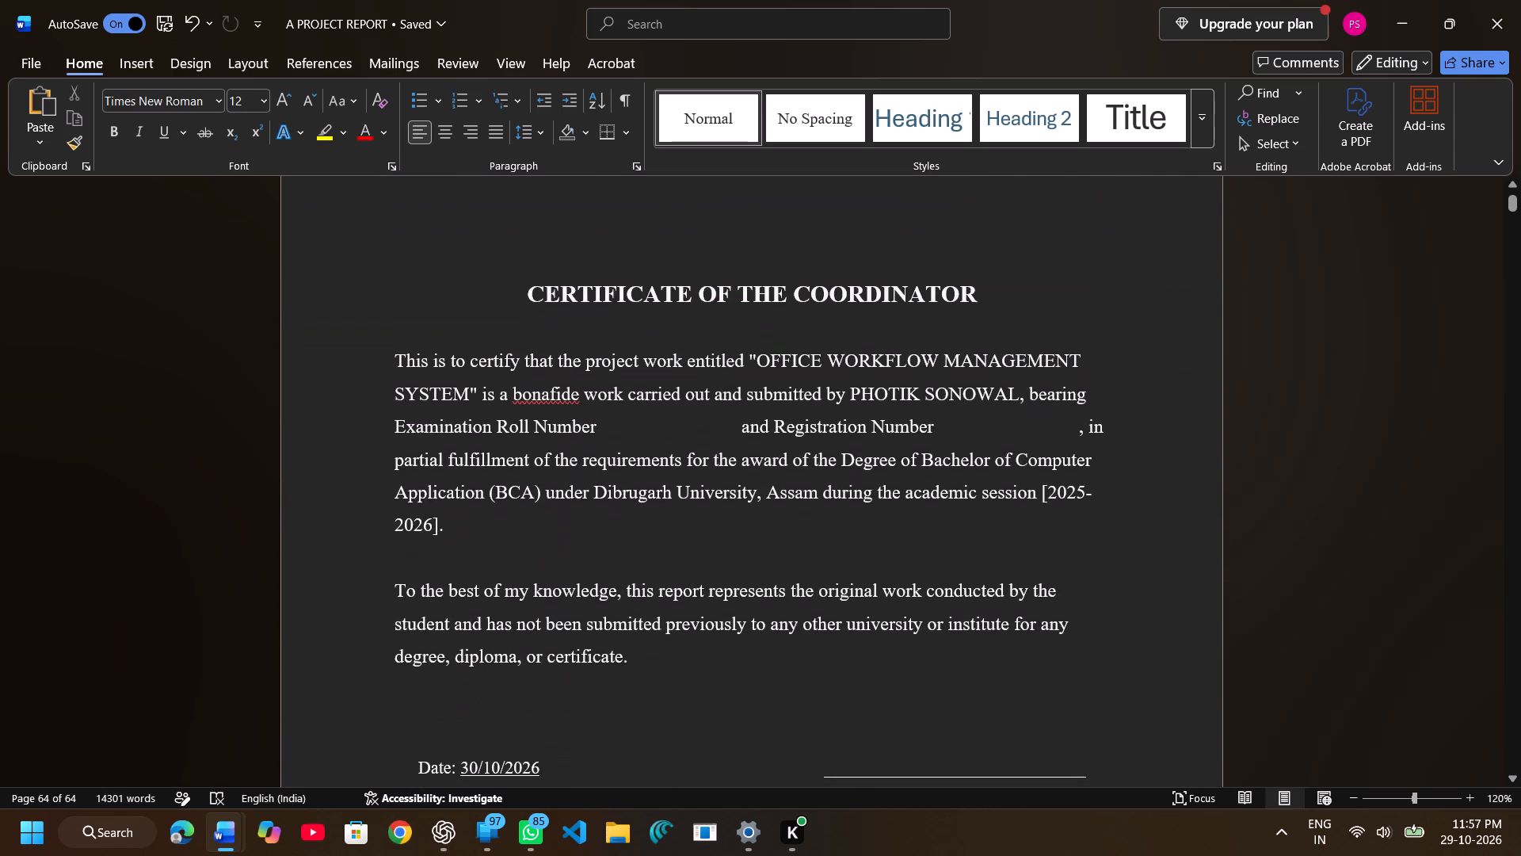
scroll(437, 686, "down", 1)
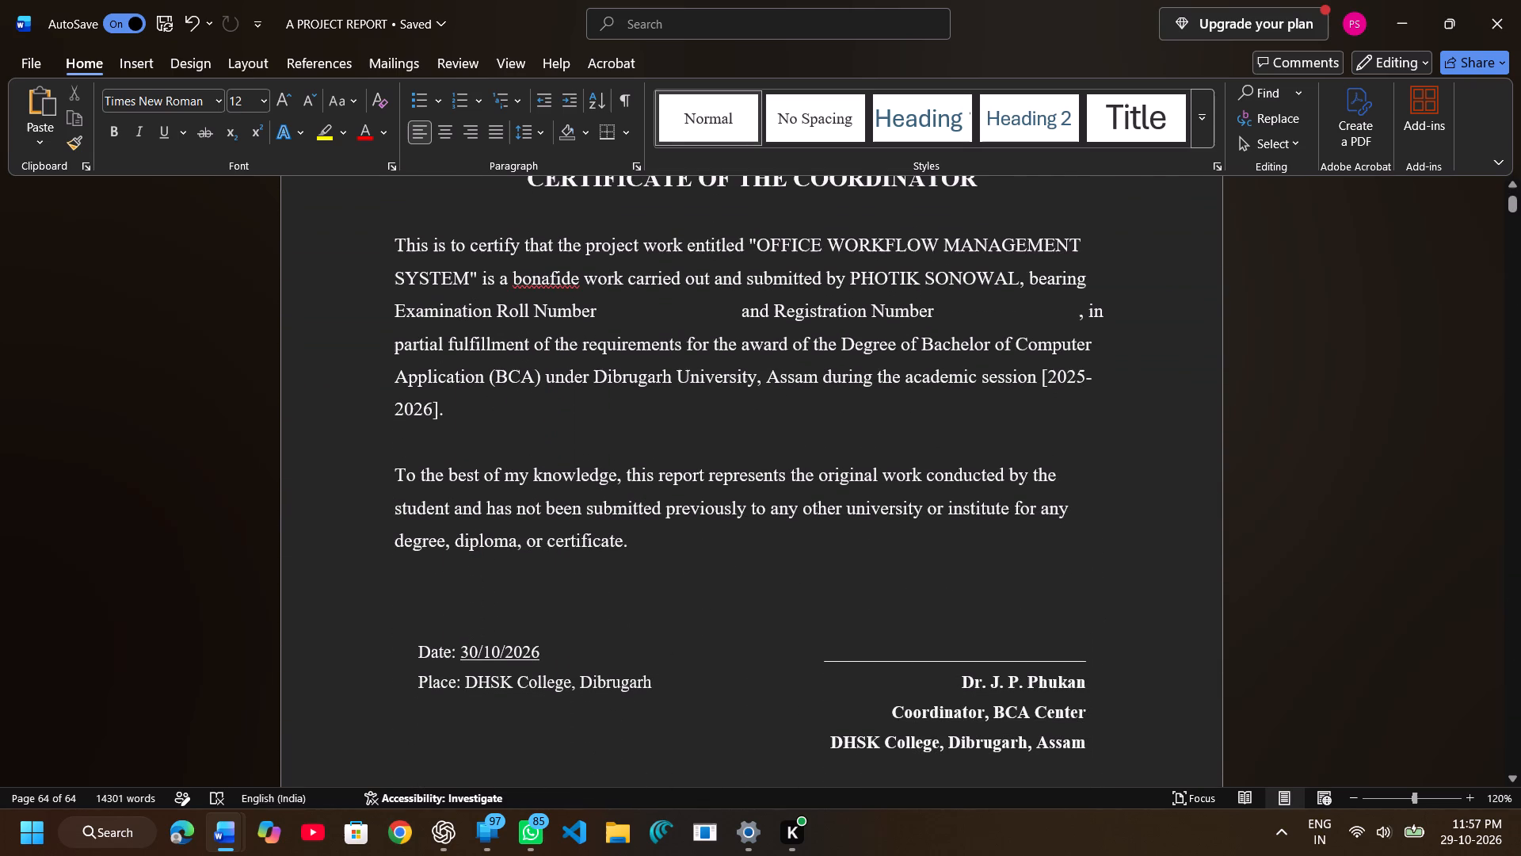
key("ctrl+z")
Remove the indent of the blank line below the 6.1 heading and paste the copied Chapter 6 text there.
scroll(437, 686, "down", 1)
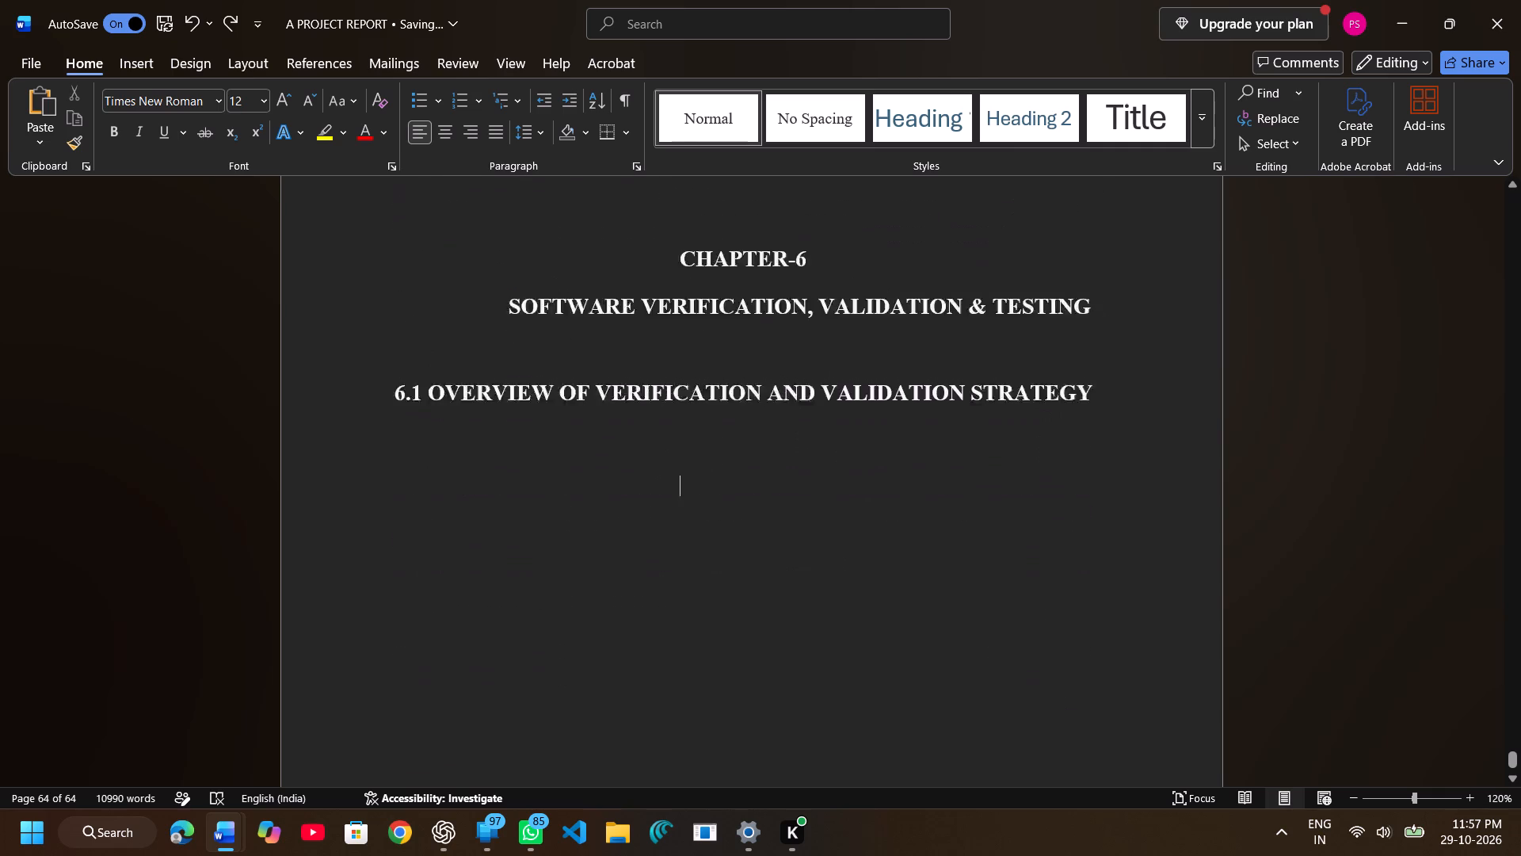
scroll(437, 686, "down", 1)
key("BackSpace")
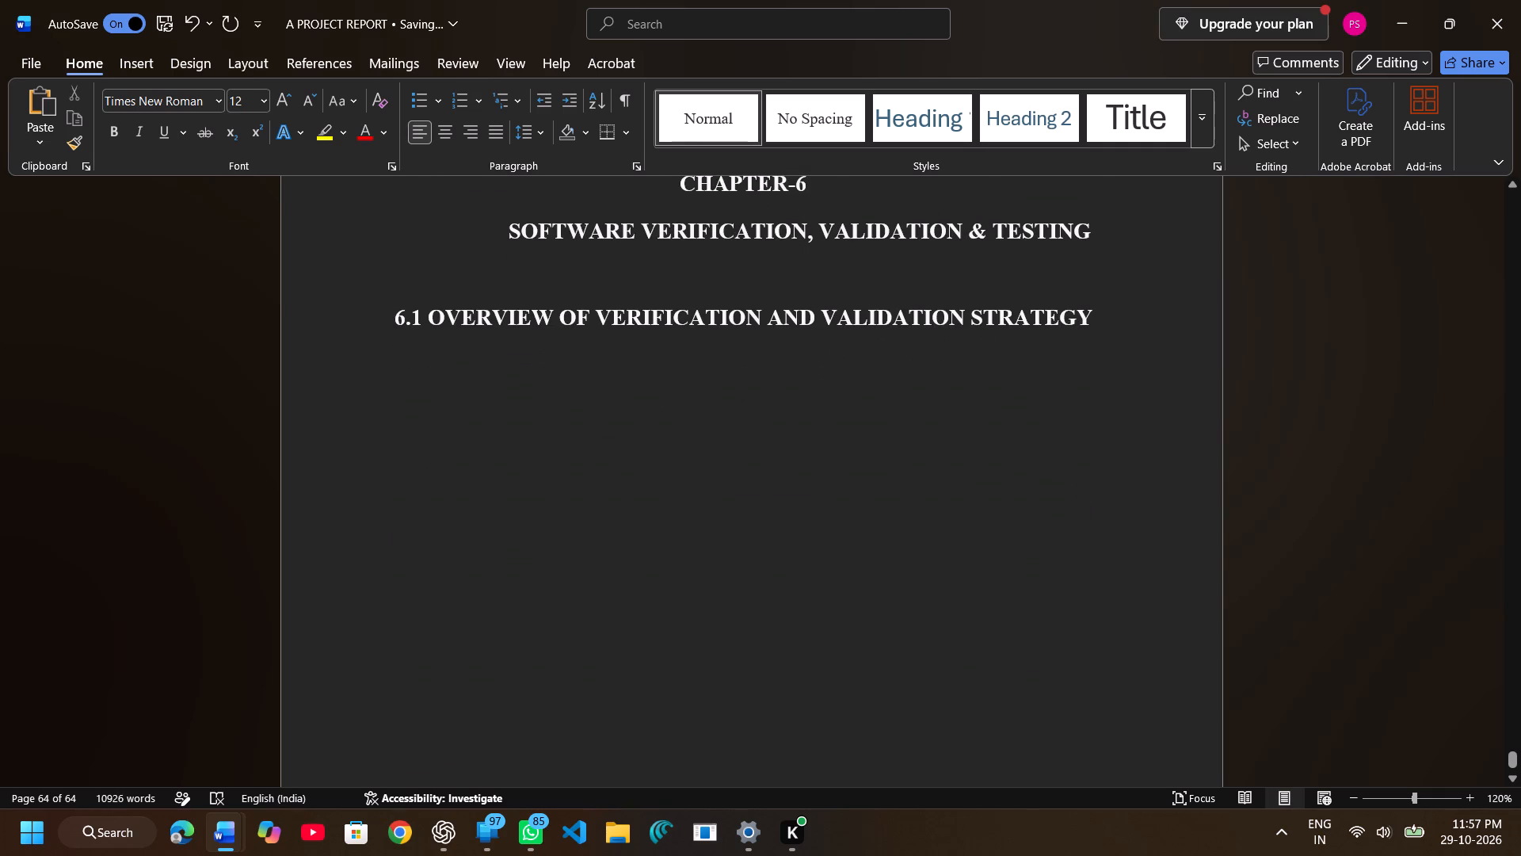
key("ctrl+v")
scroll(480, 541, "up", 5)
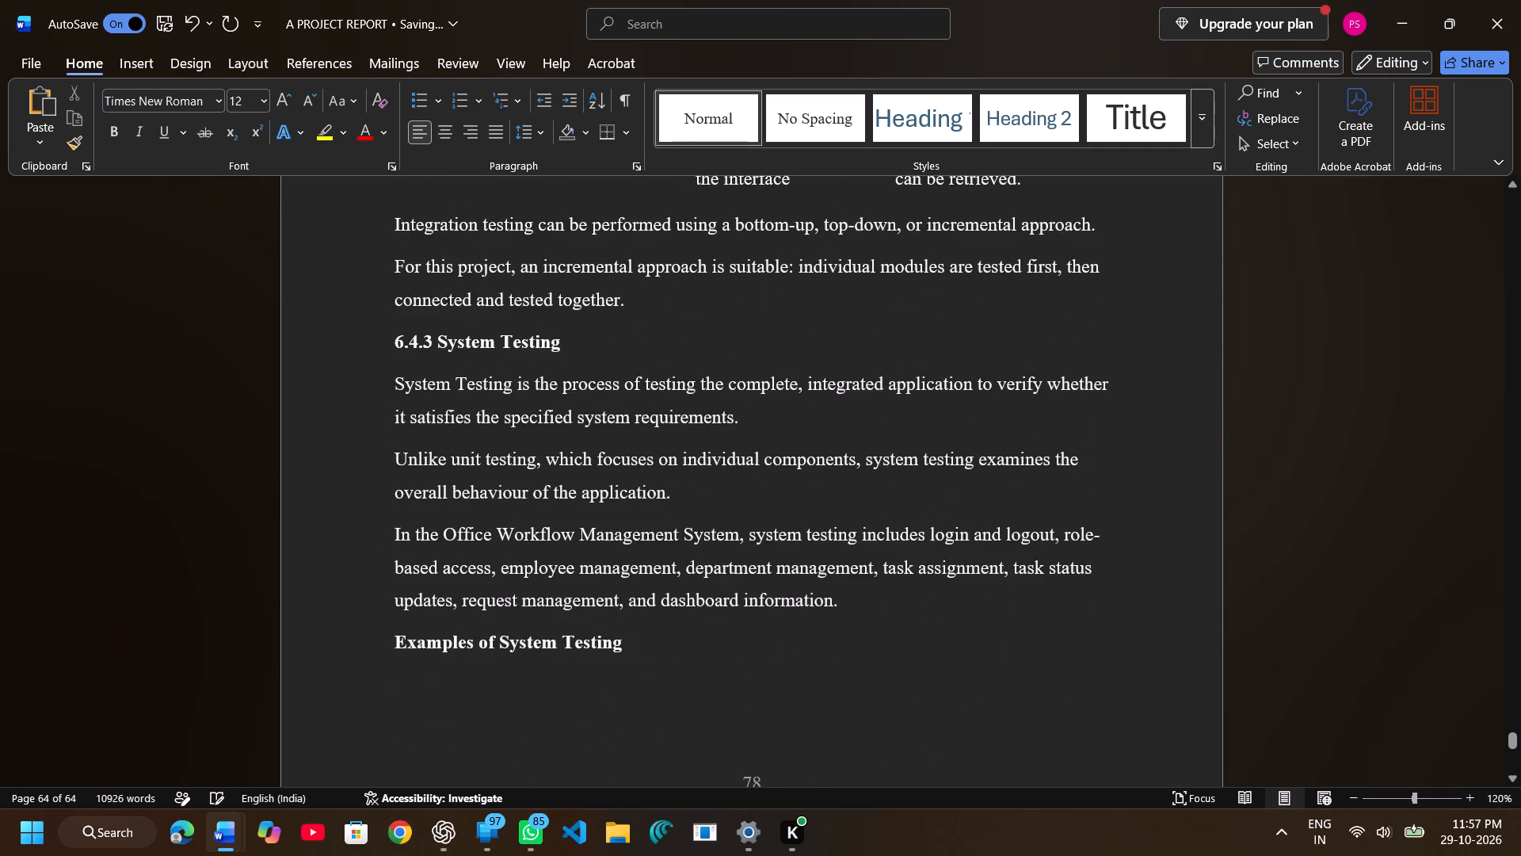
scroll(480, 541, "up", 7)
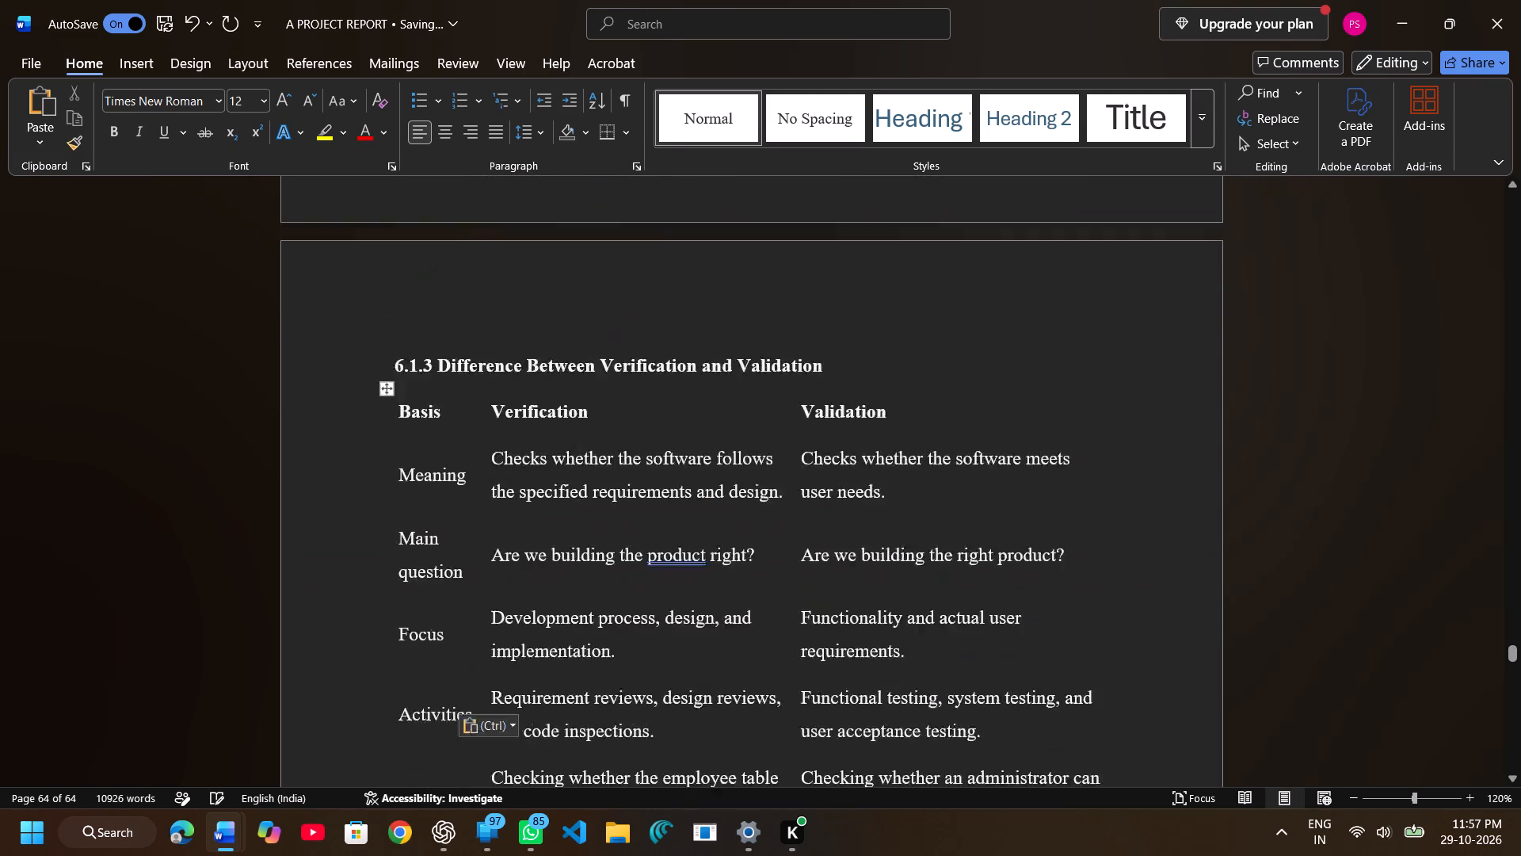
scroll(480, 541, "up", 2)
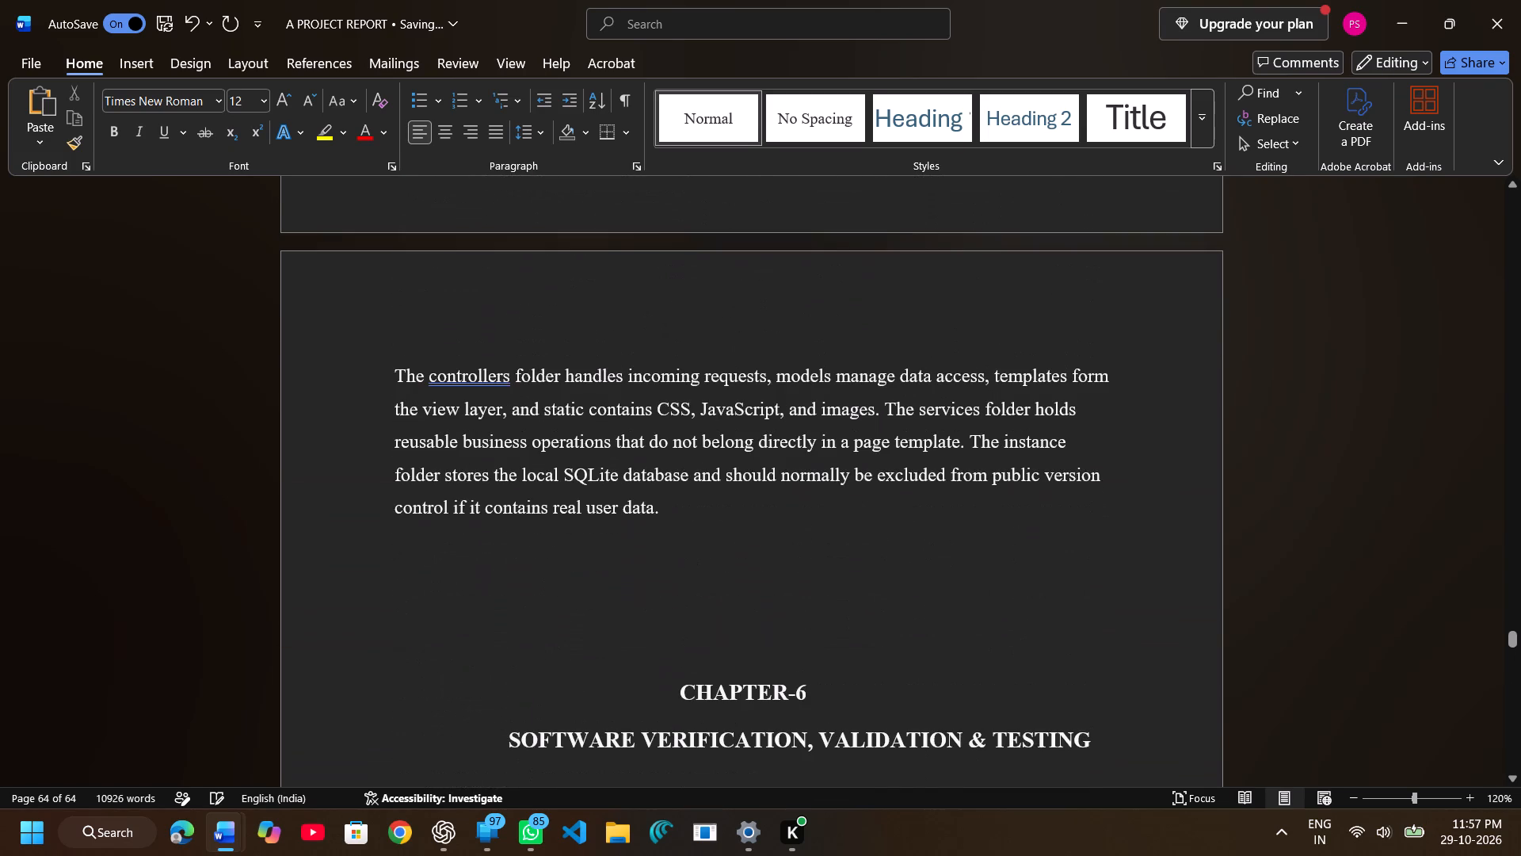
Remove one leading space before the chapter title SOFTWARE VERIFICATION, VALIDATION & TESTING.
scroll(480, 541, "down", 1)
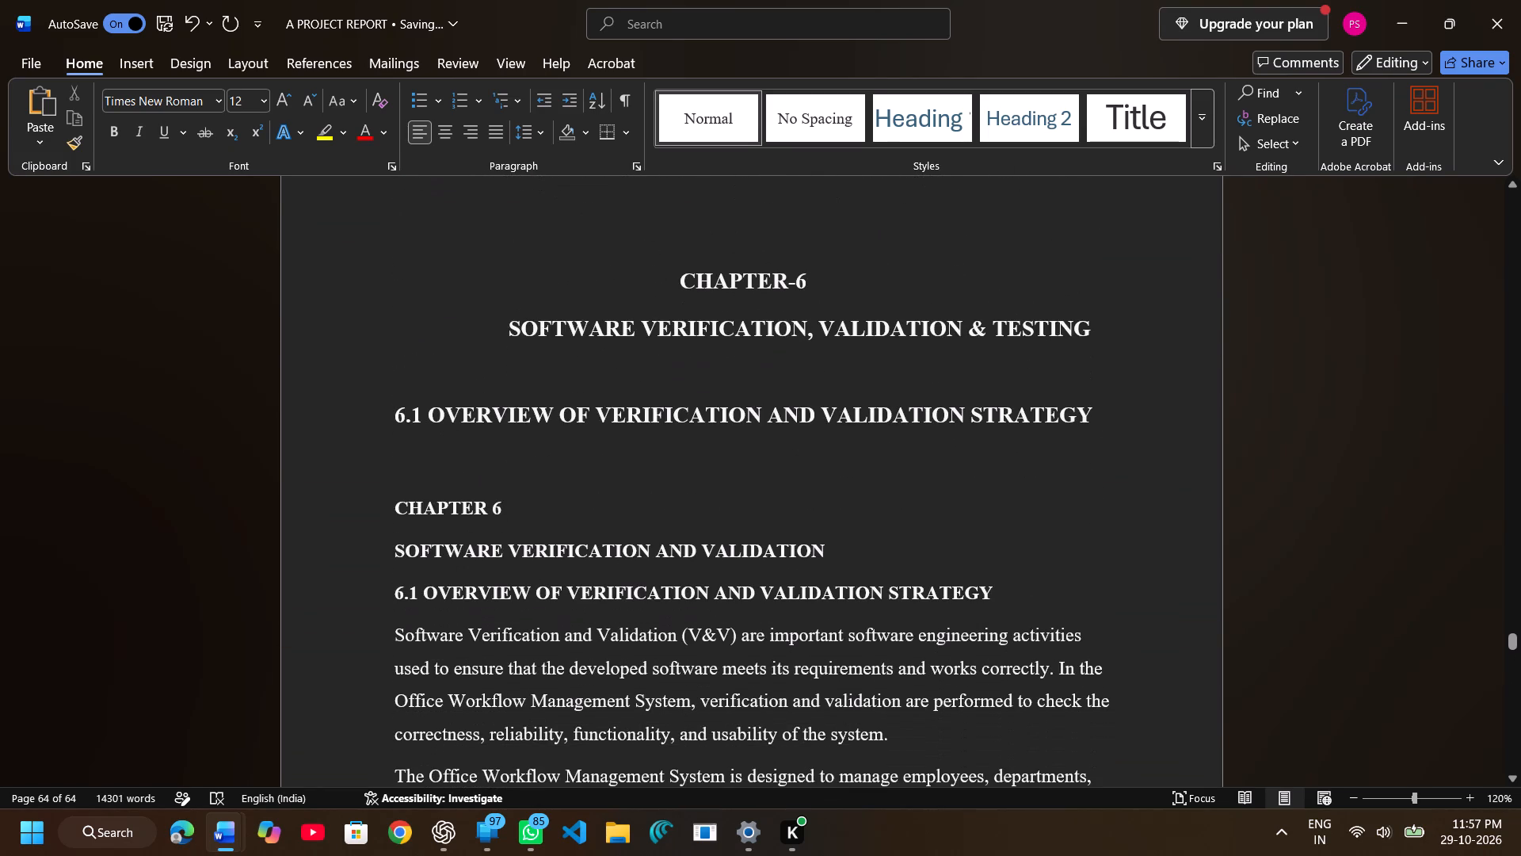
left_click(498, 338)
key("BackSpace")
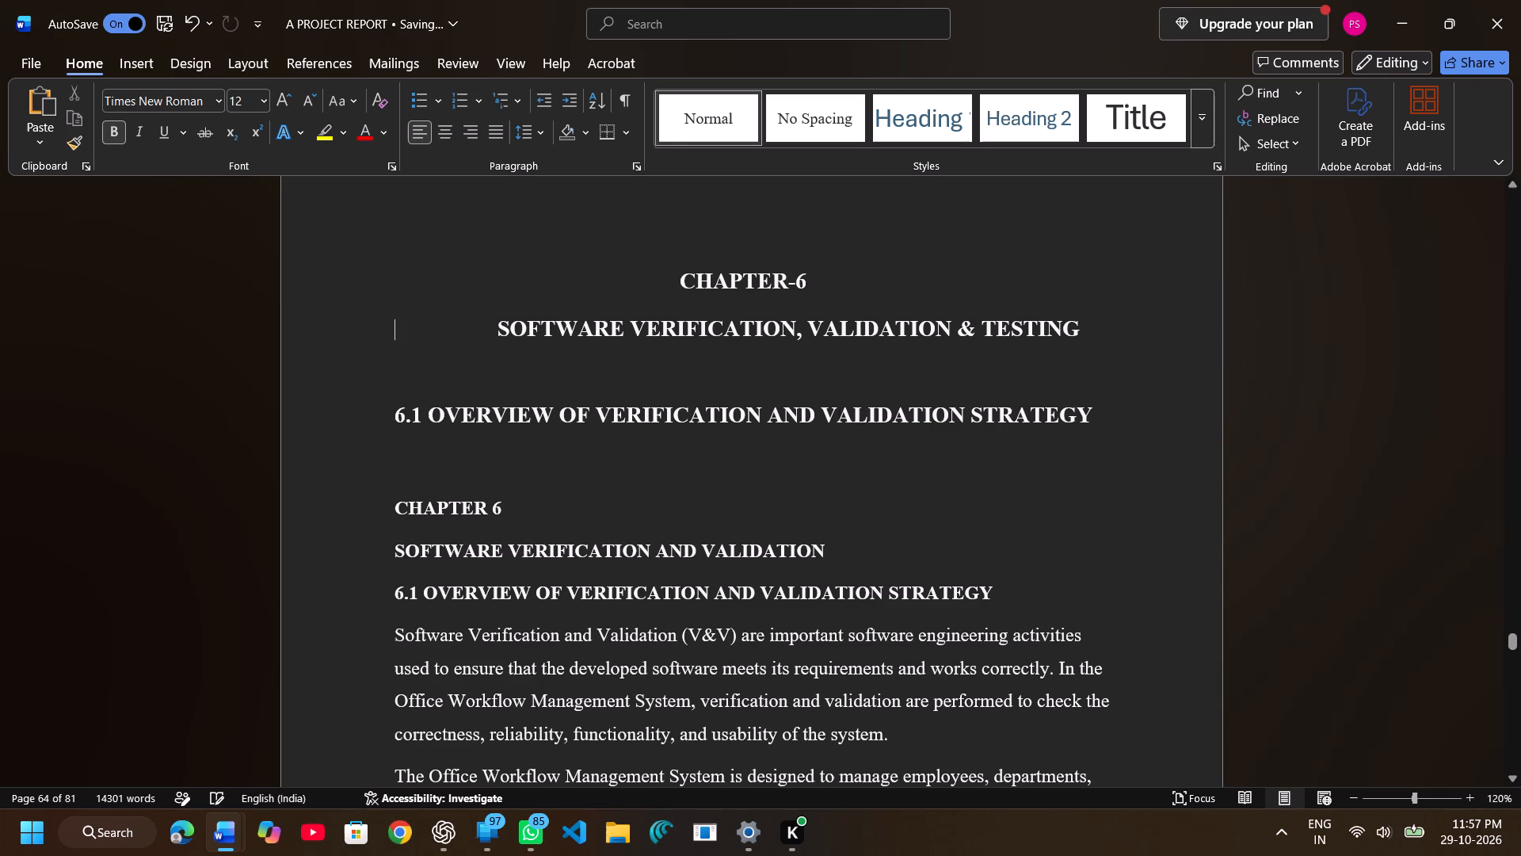
Delete the pasted duplicate chapter number, chapter title and 6.1 heading, along with the blank space above the first paragraph.
left_click_drag(390, 506, 619, 570)
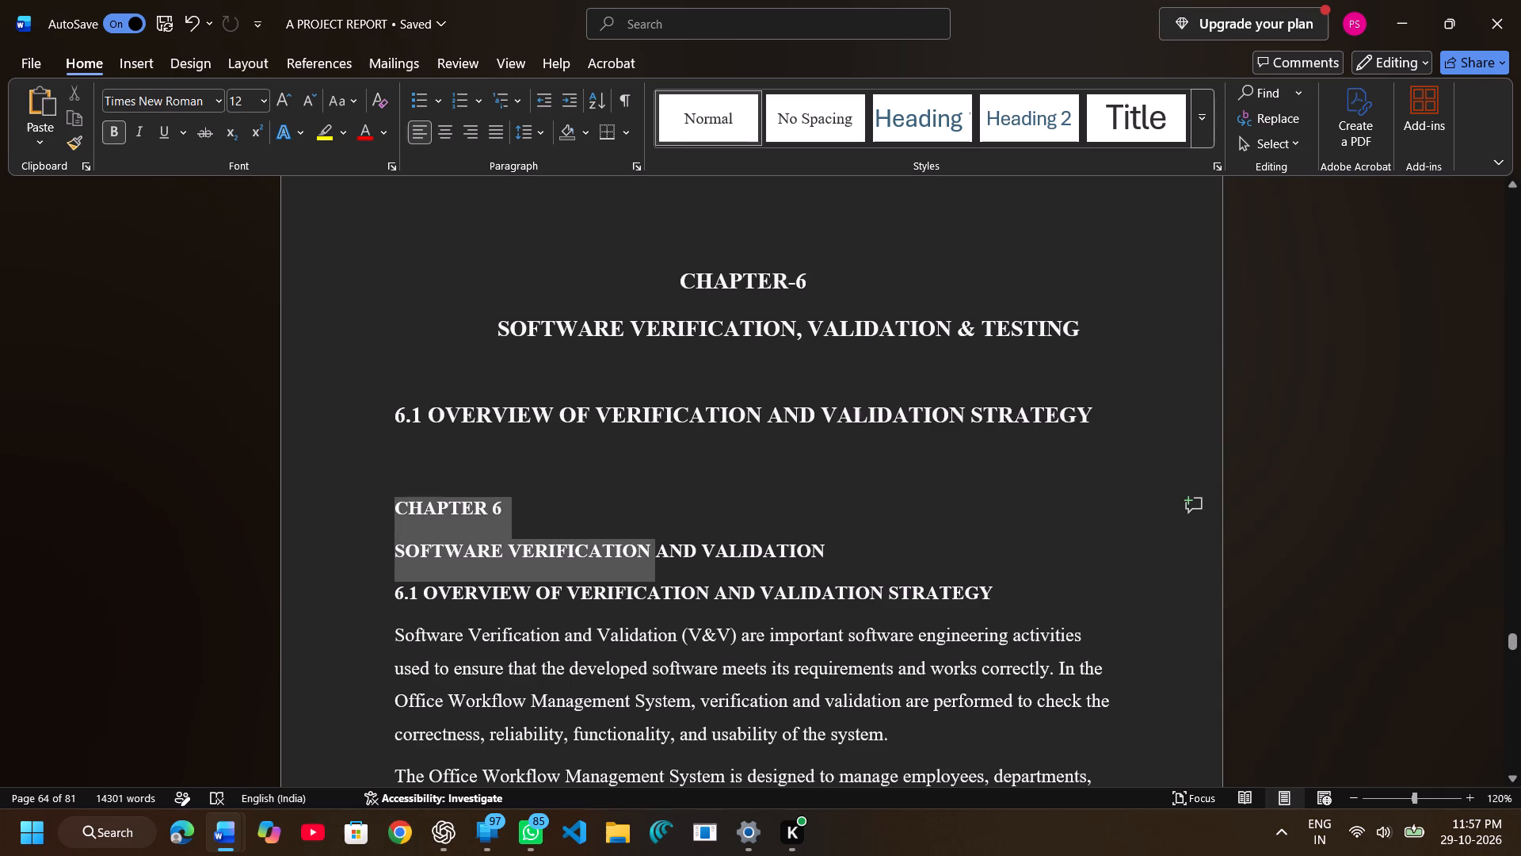
left_click_drag(619, 570, 814, 598)
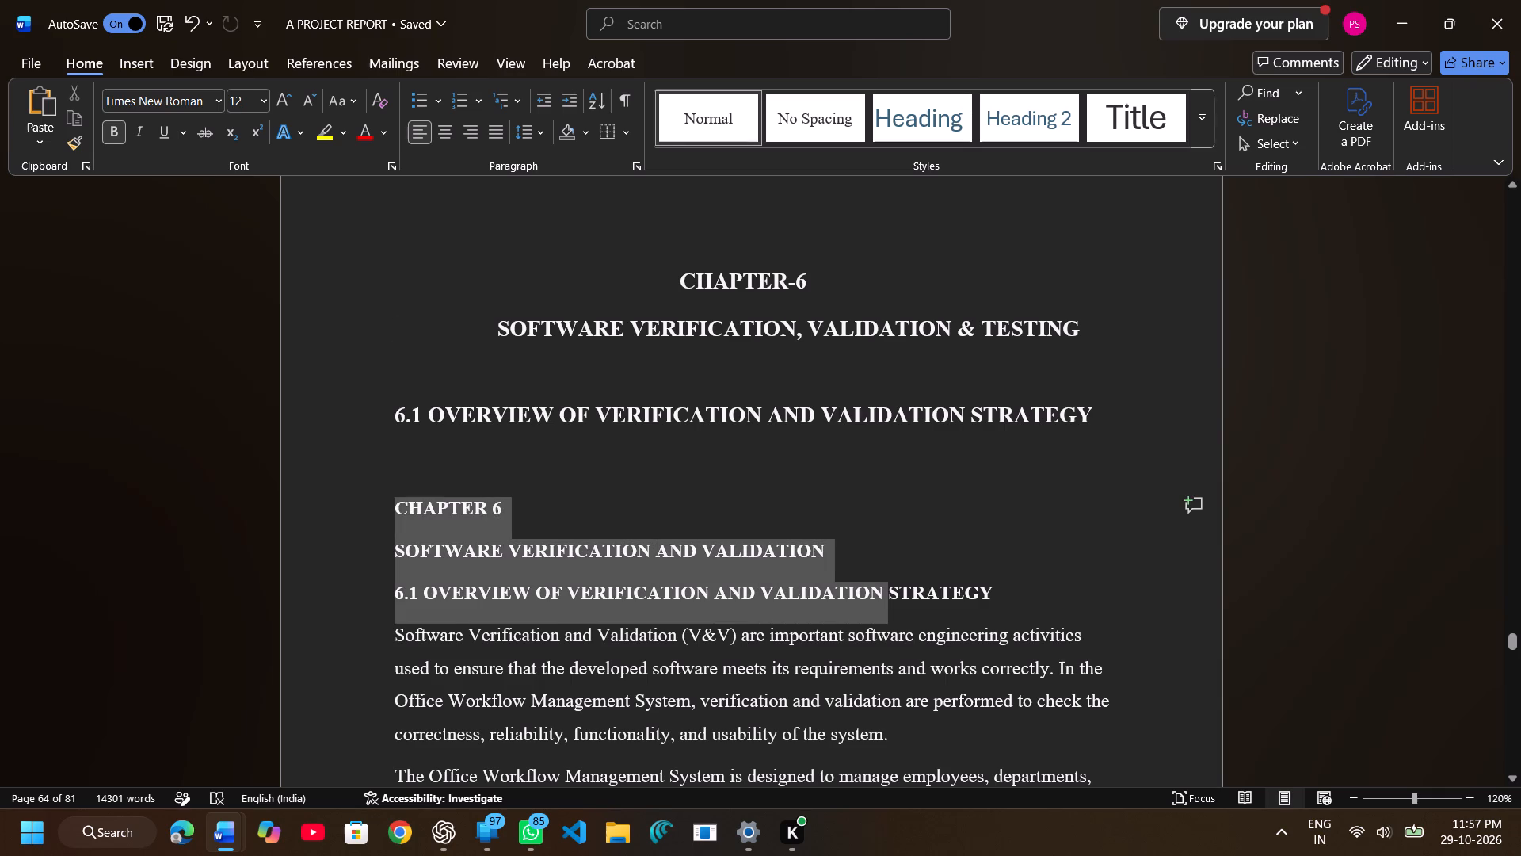
left_click_drag(814, 598, 989, 603)
key("BackSpace")
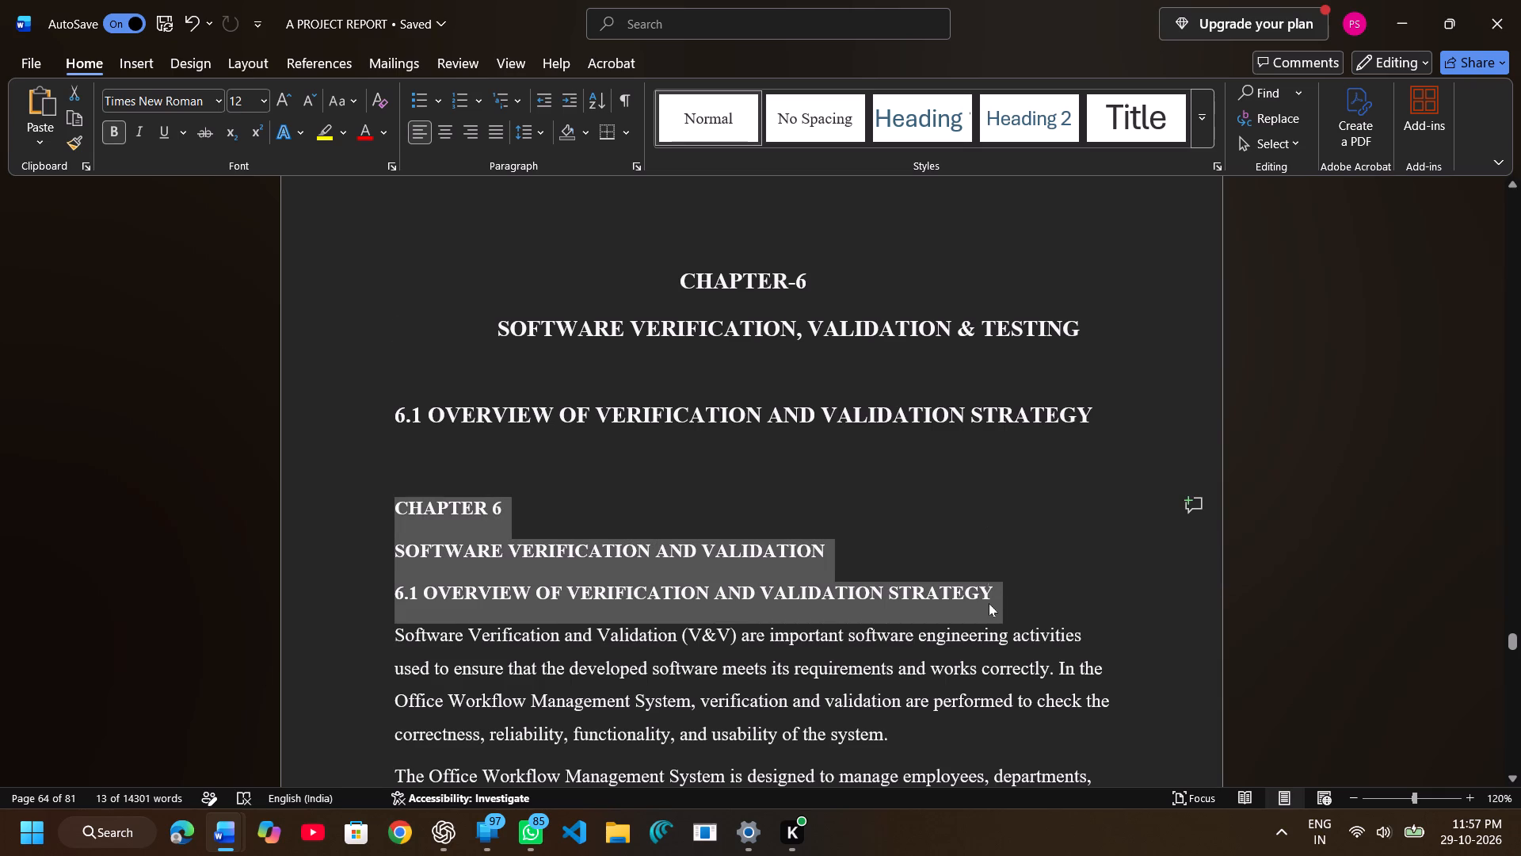
key("BackSpace")
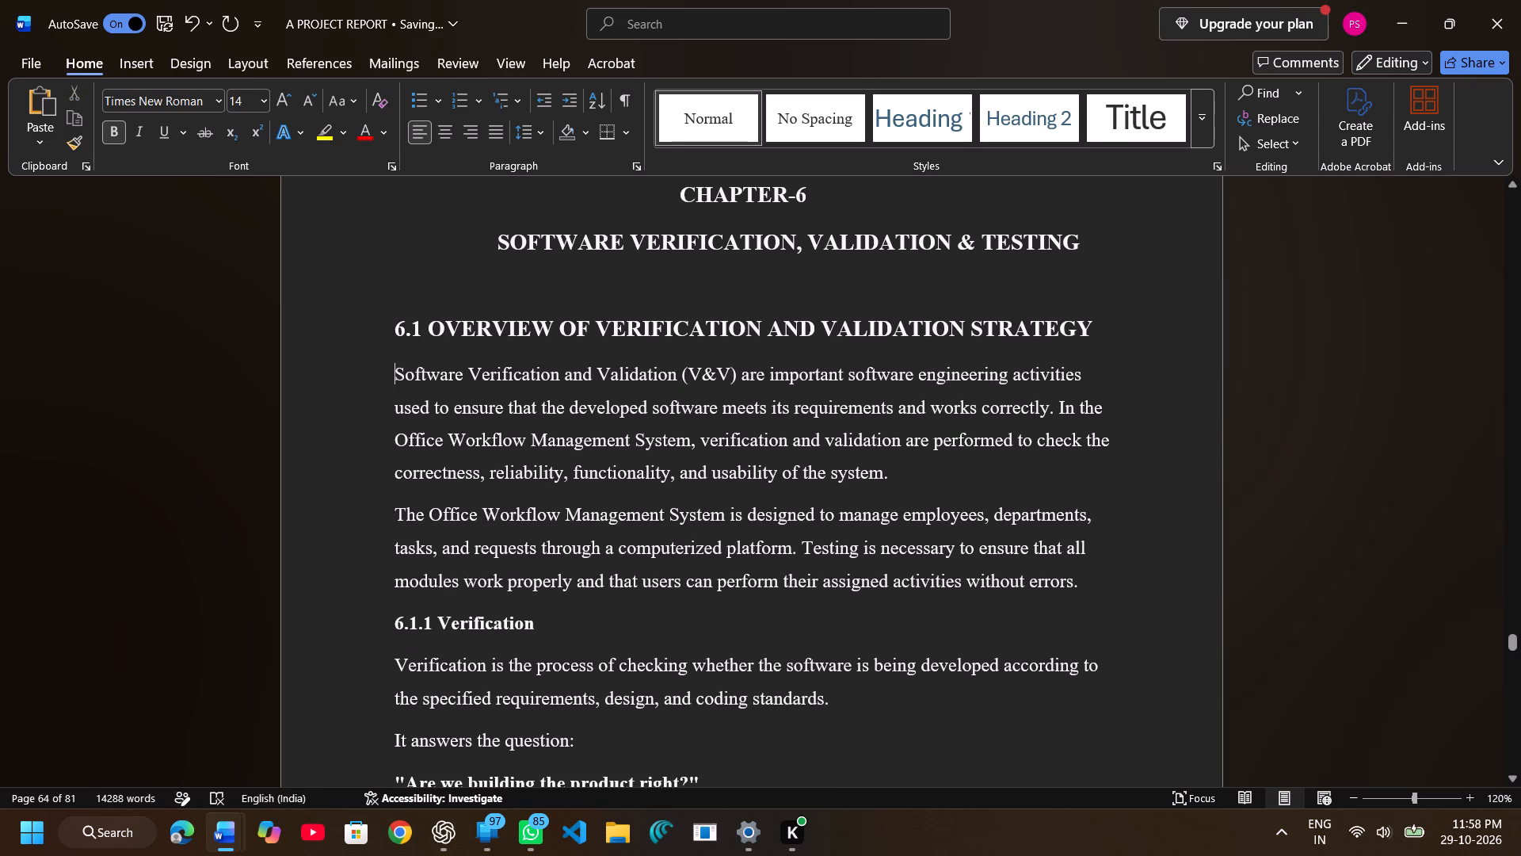
Set the font size of the 6.1.1 Verification heading to 14.
left_click_drag(510, 470, 559, 484)
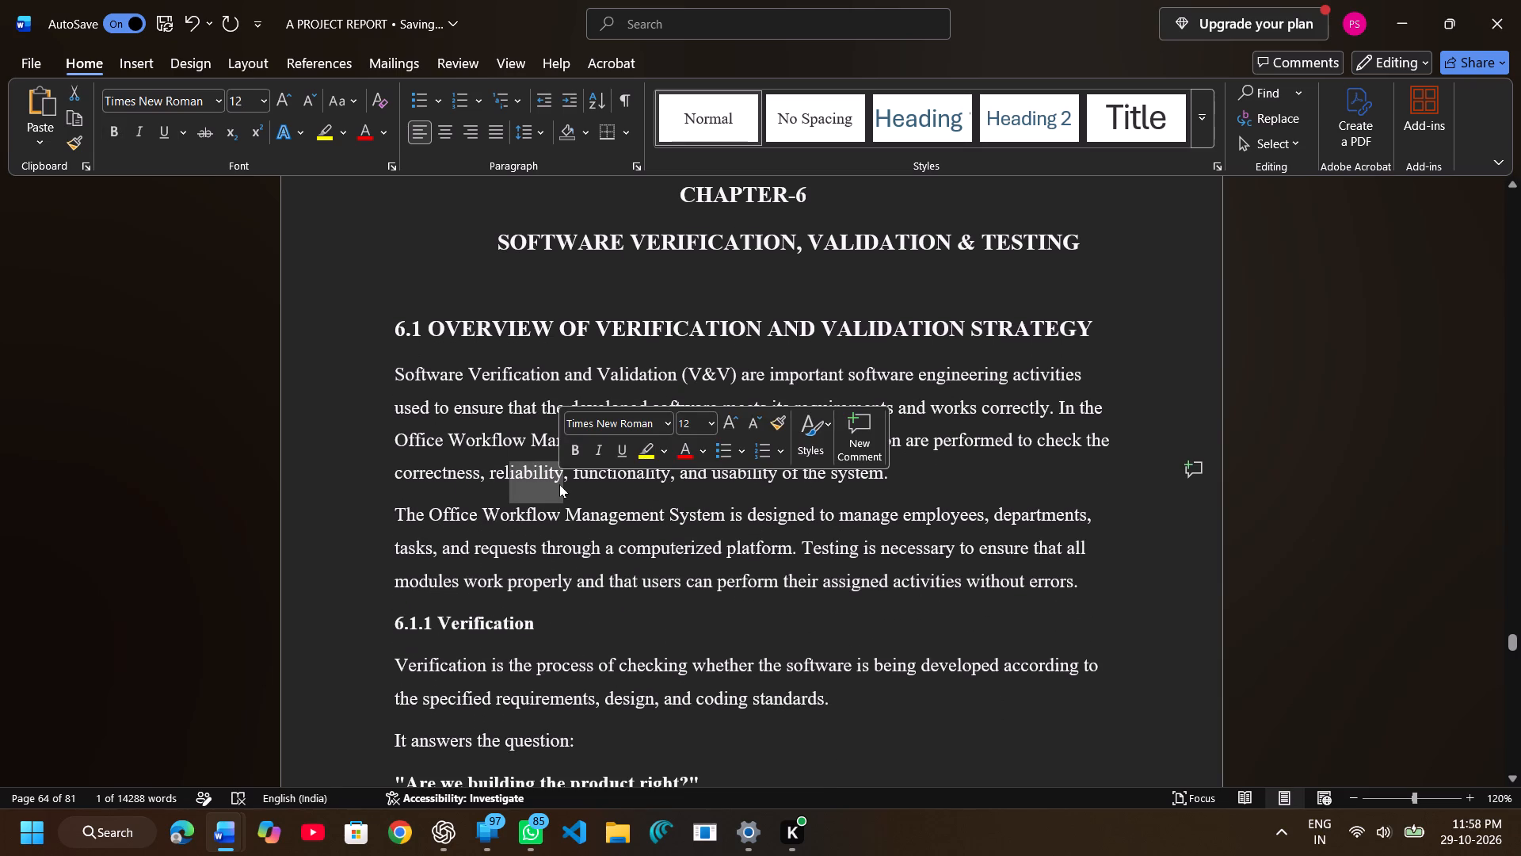
left_click_drag(391, 630, 548, 617)
left_click(696, 556)
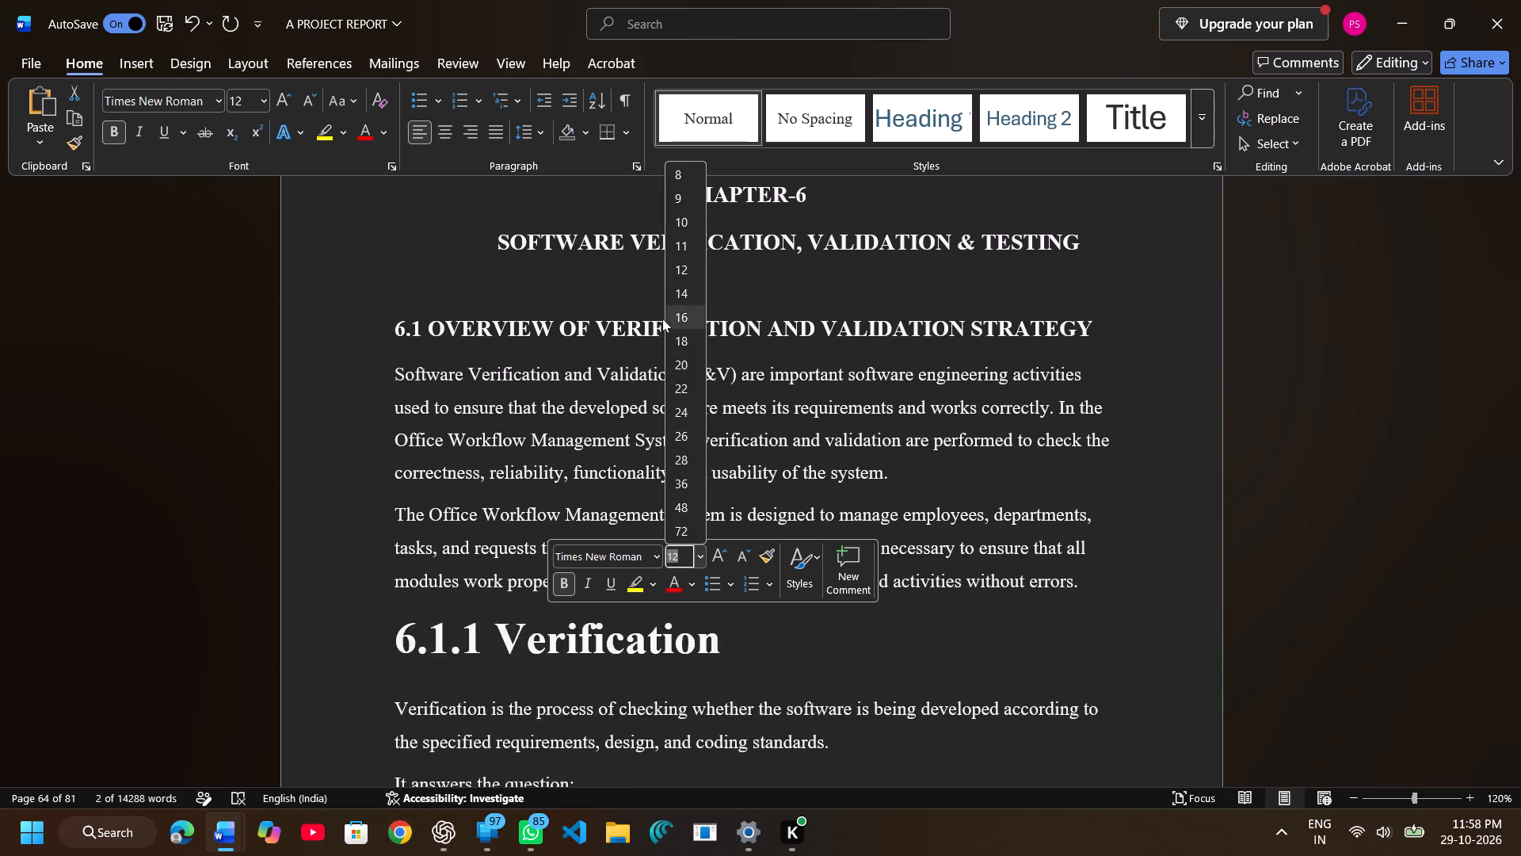
left_click(669, 297)
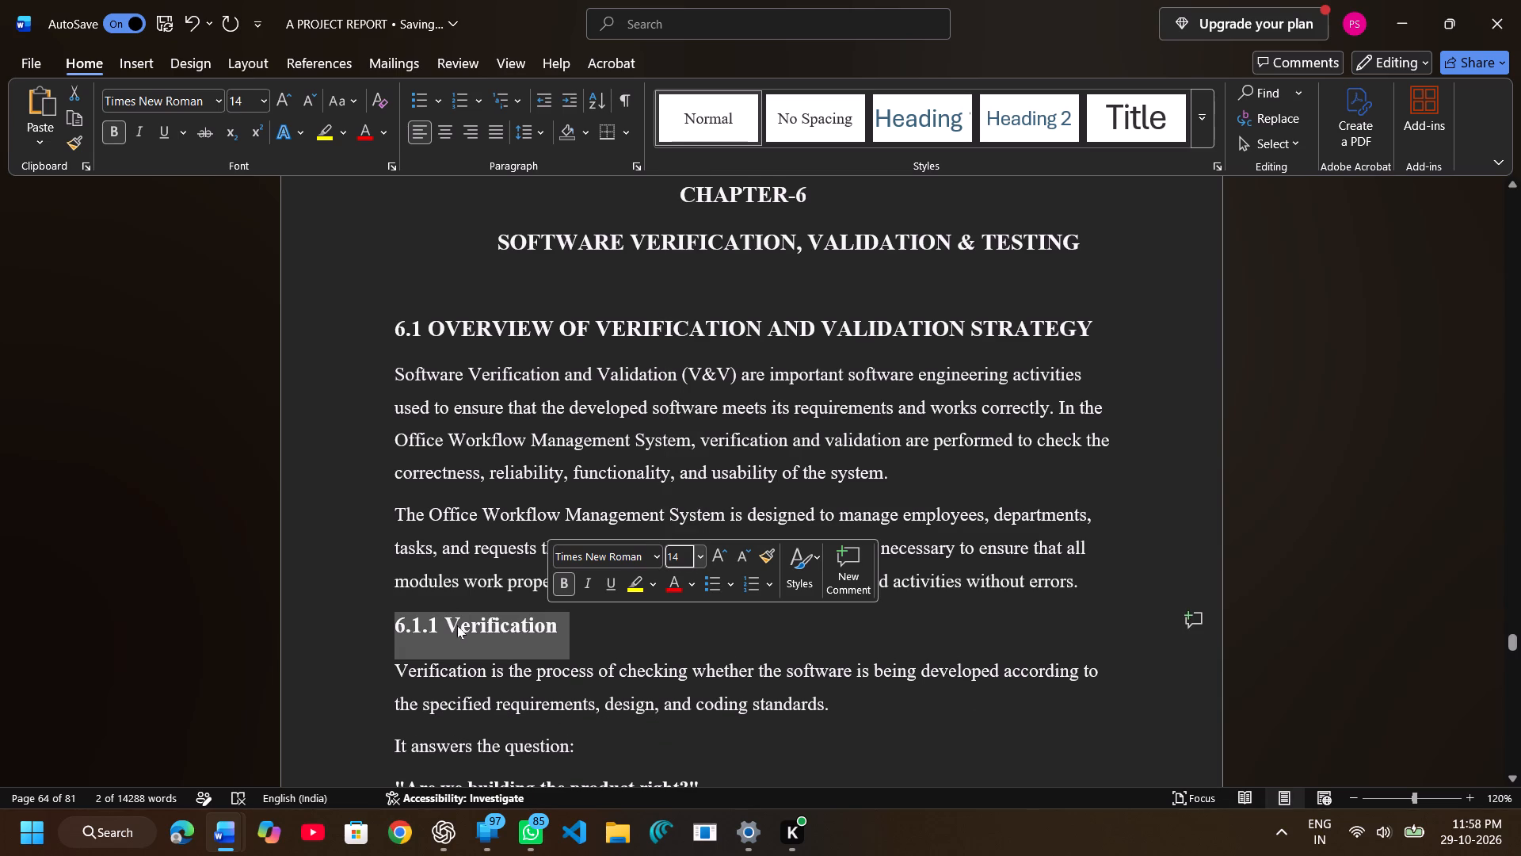
scroll(464, 644, "down", 2)
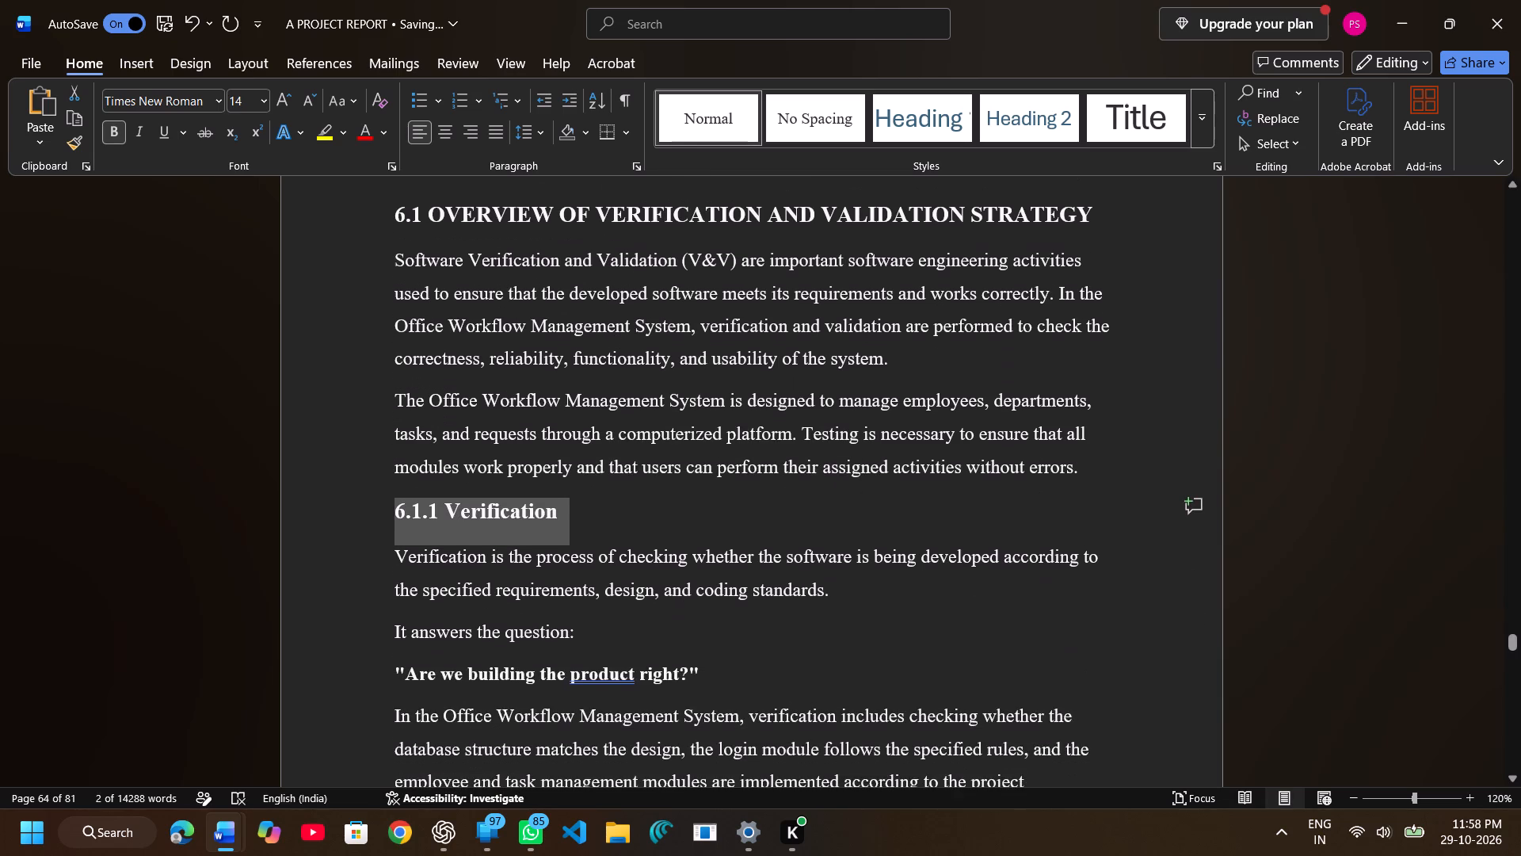
Set the font size of the 6.1.2 Validation heading to 14.
scroll(464, 644, "down", 2)
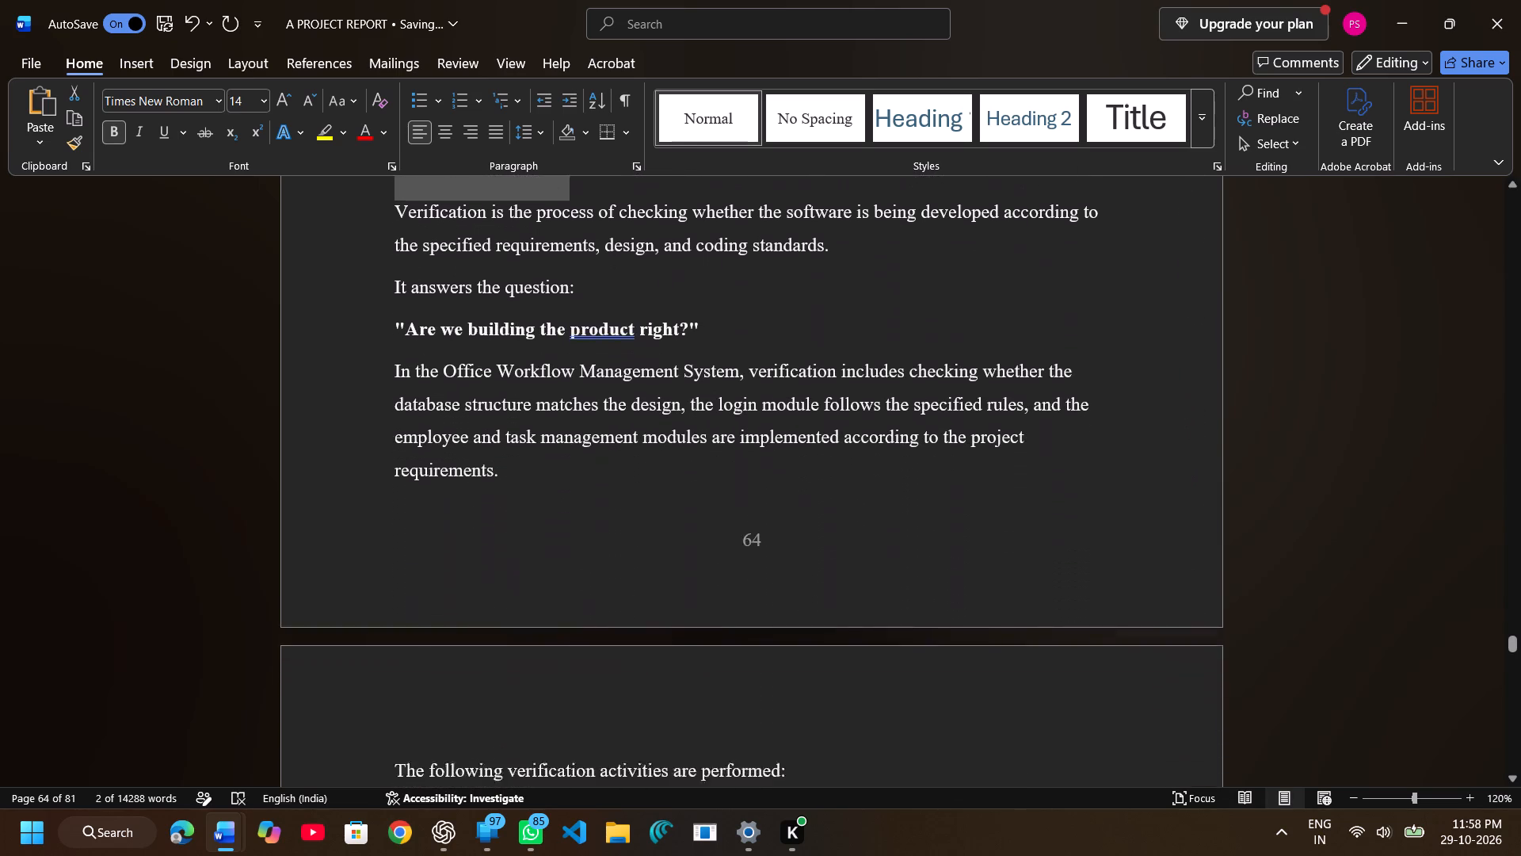
scroll(464, 644, "down", 2)
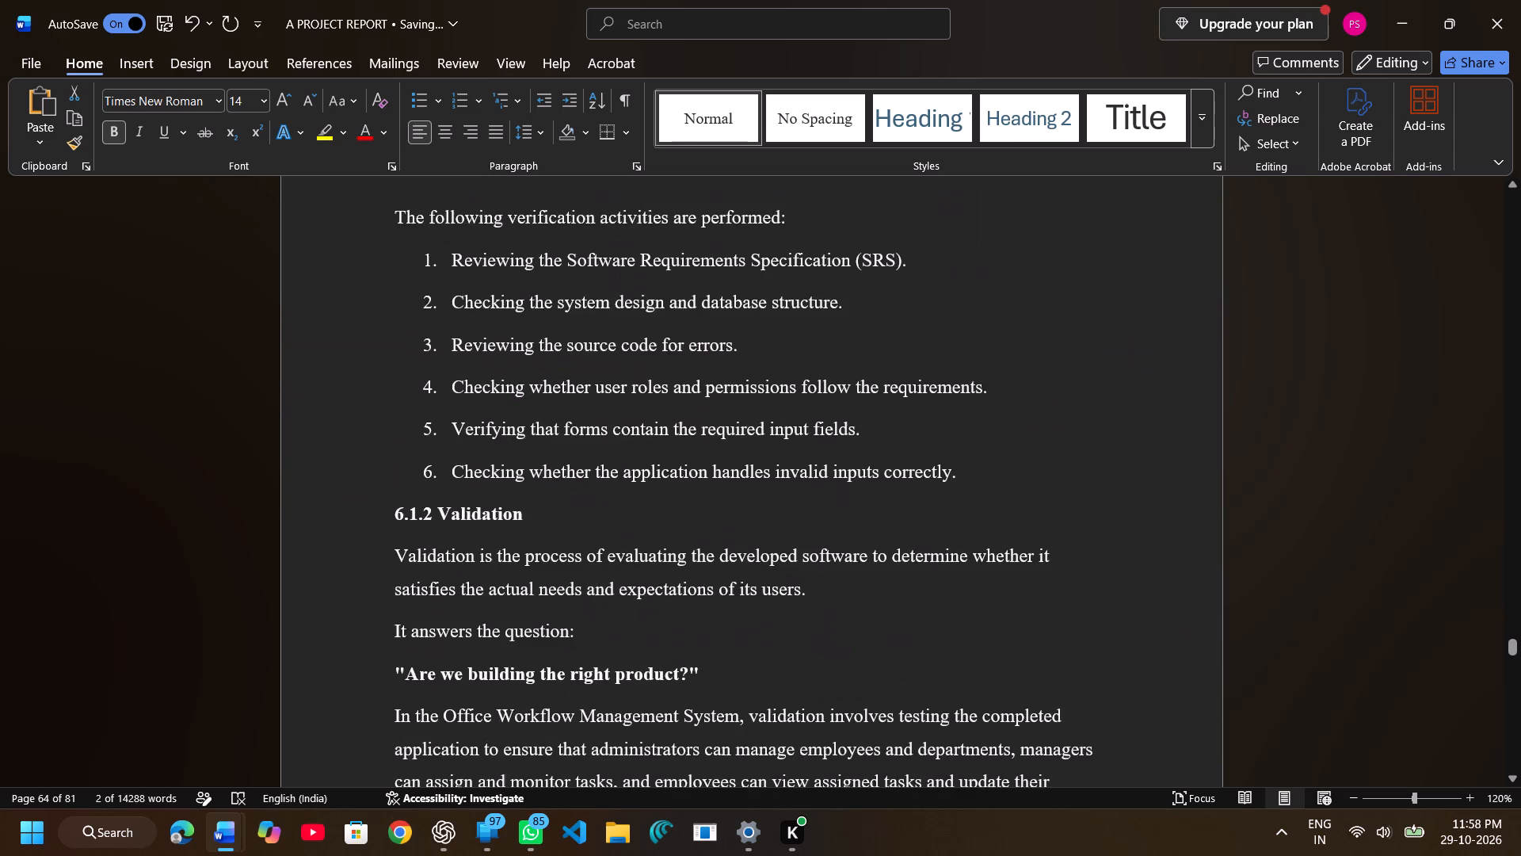
scroll(464, 644, "down", 1)
left_click_drag(395, 460, 560, 483)
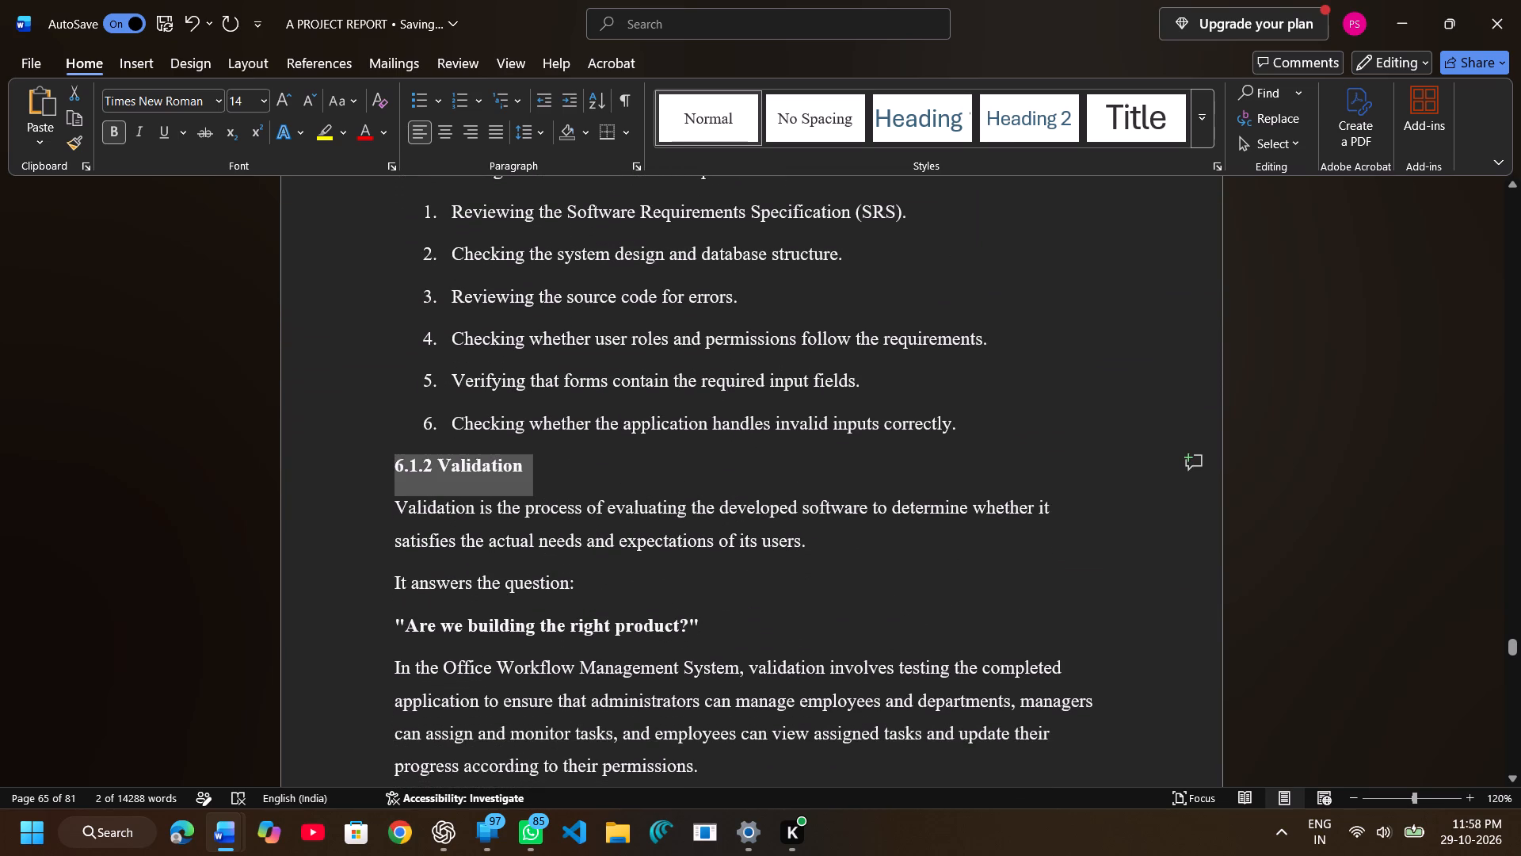
left_click_drag(560, 483, 562, 483)
left_click(711, 431)
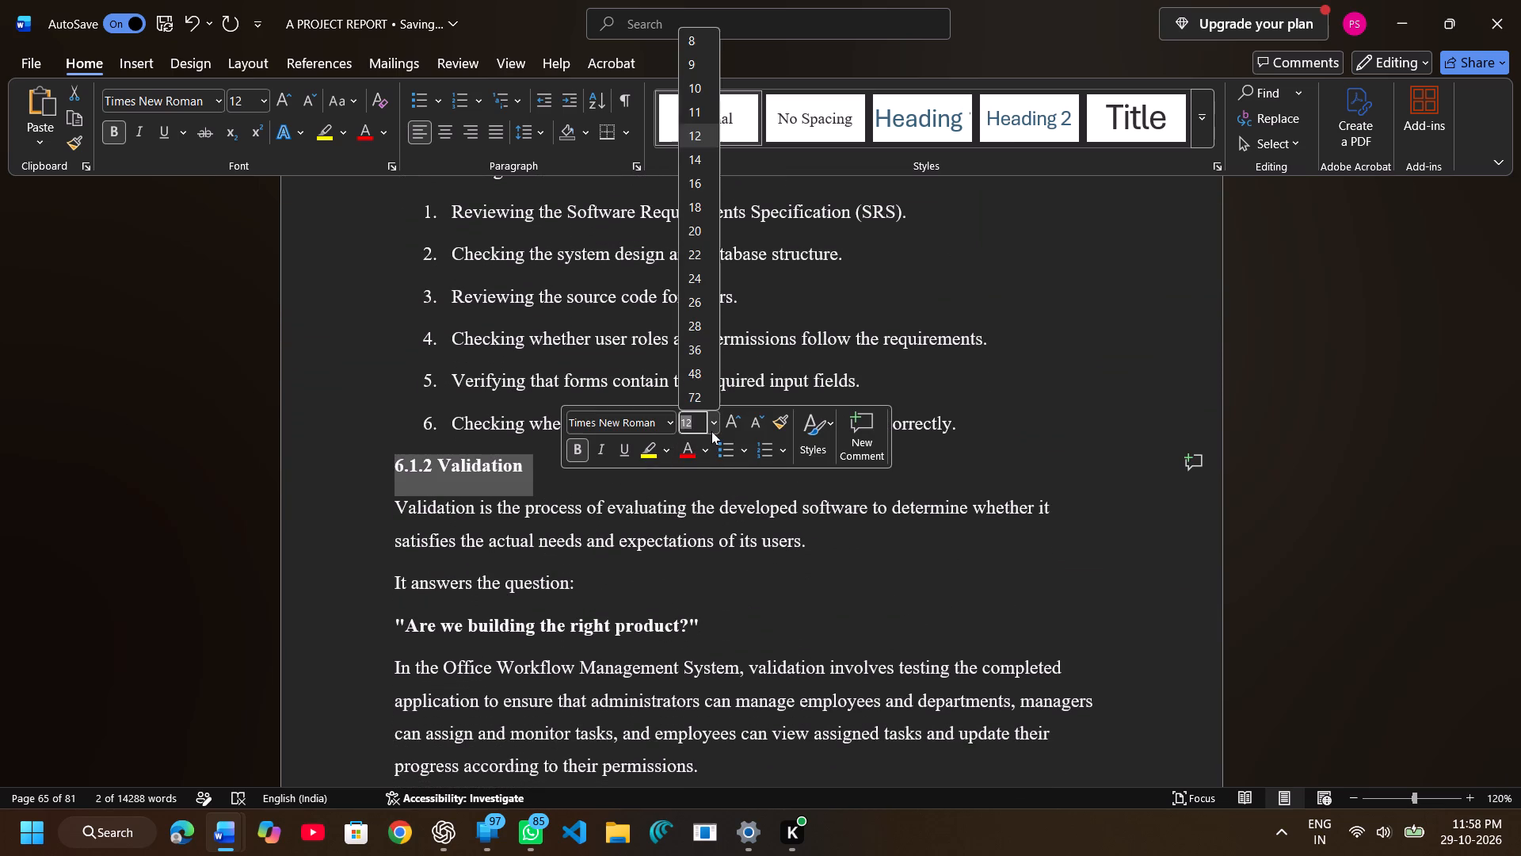
left_click(703, 154)
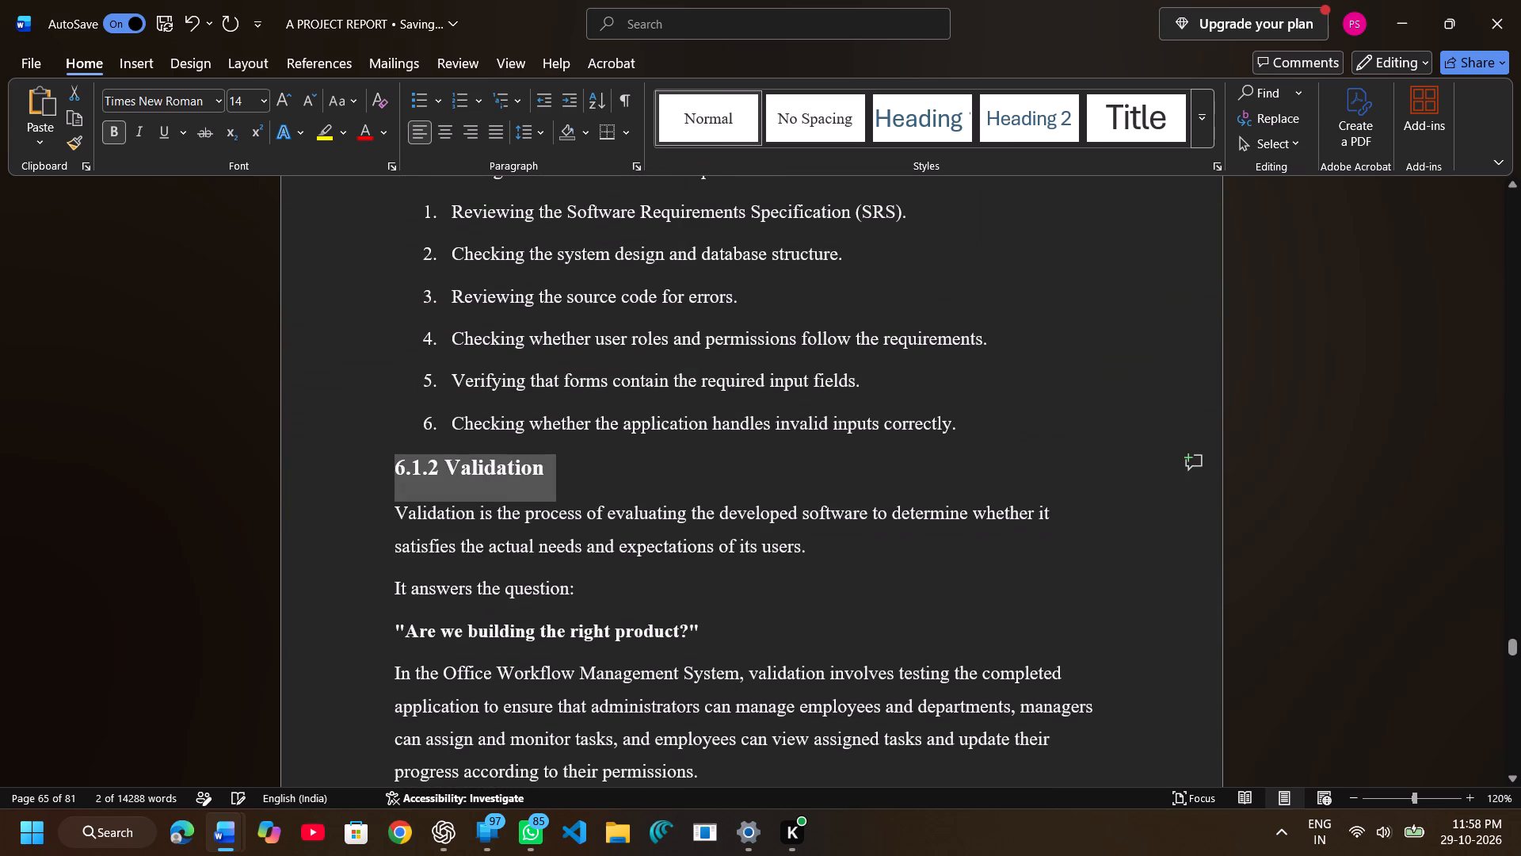
Set the font size of the 6.1.3 Difference Between Verification and Validation heading to 14.
scroll(455, 658, "down", 1)
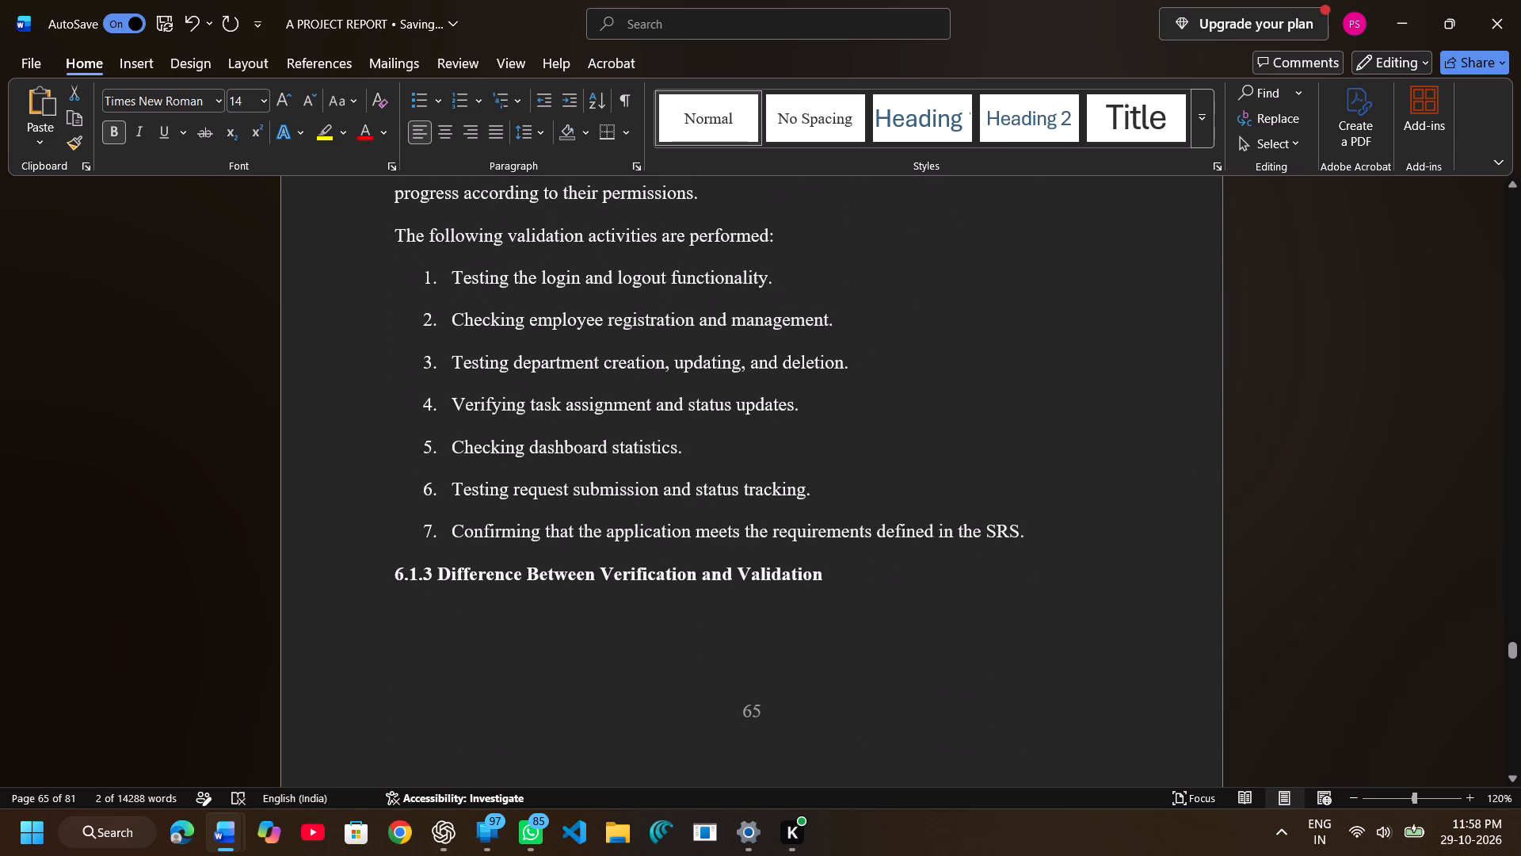
left_click_drag(394, 566, 783, 571)
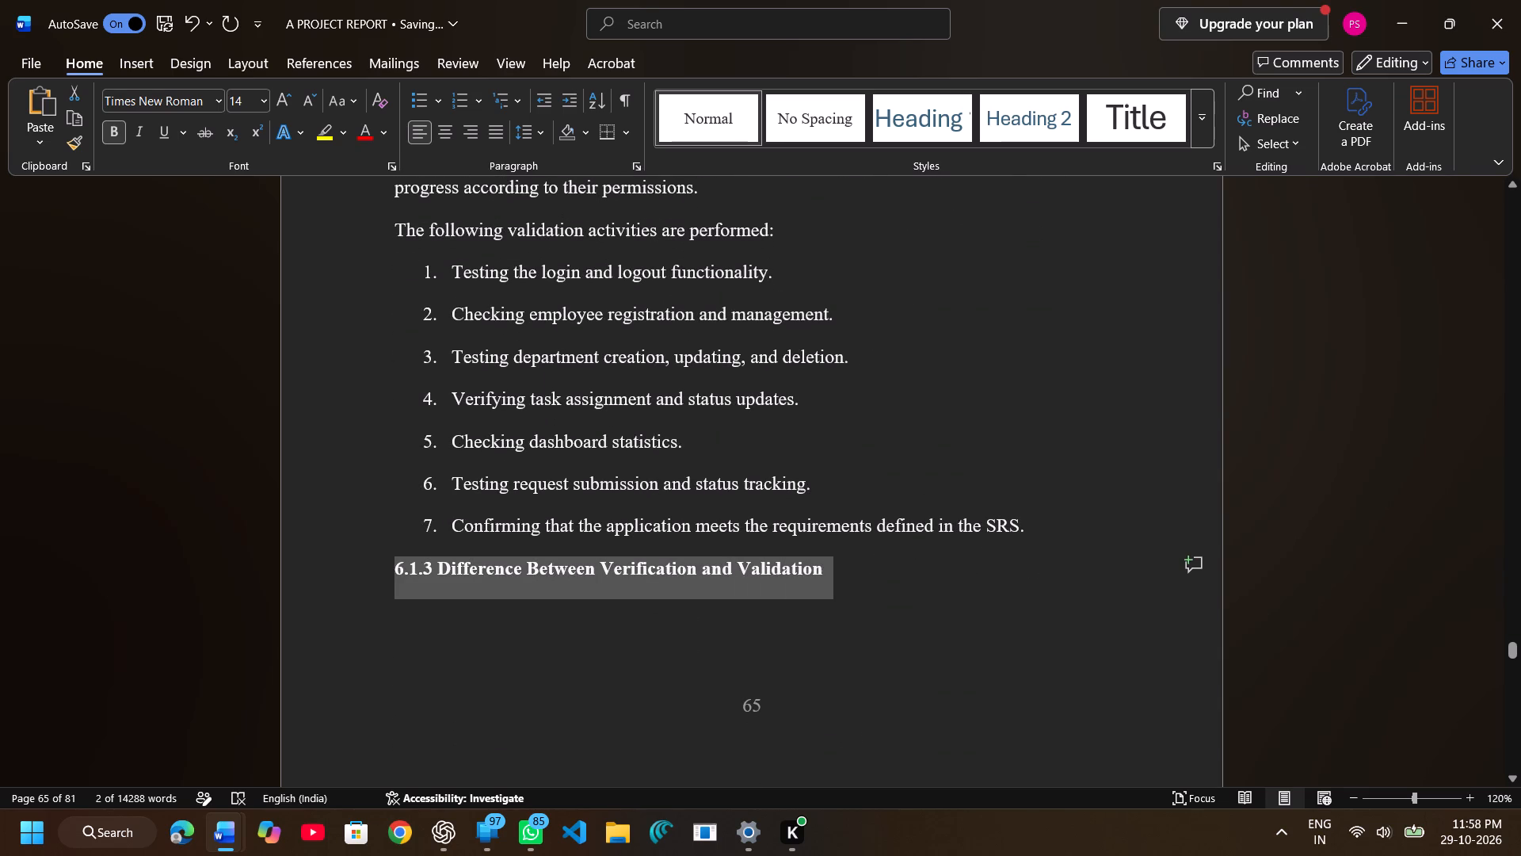
left_click_drag(783, 571, 816, 570)
left_click(966, 505)
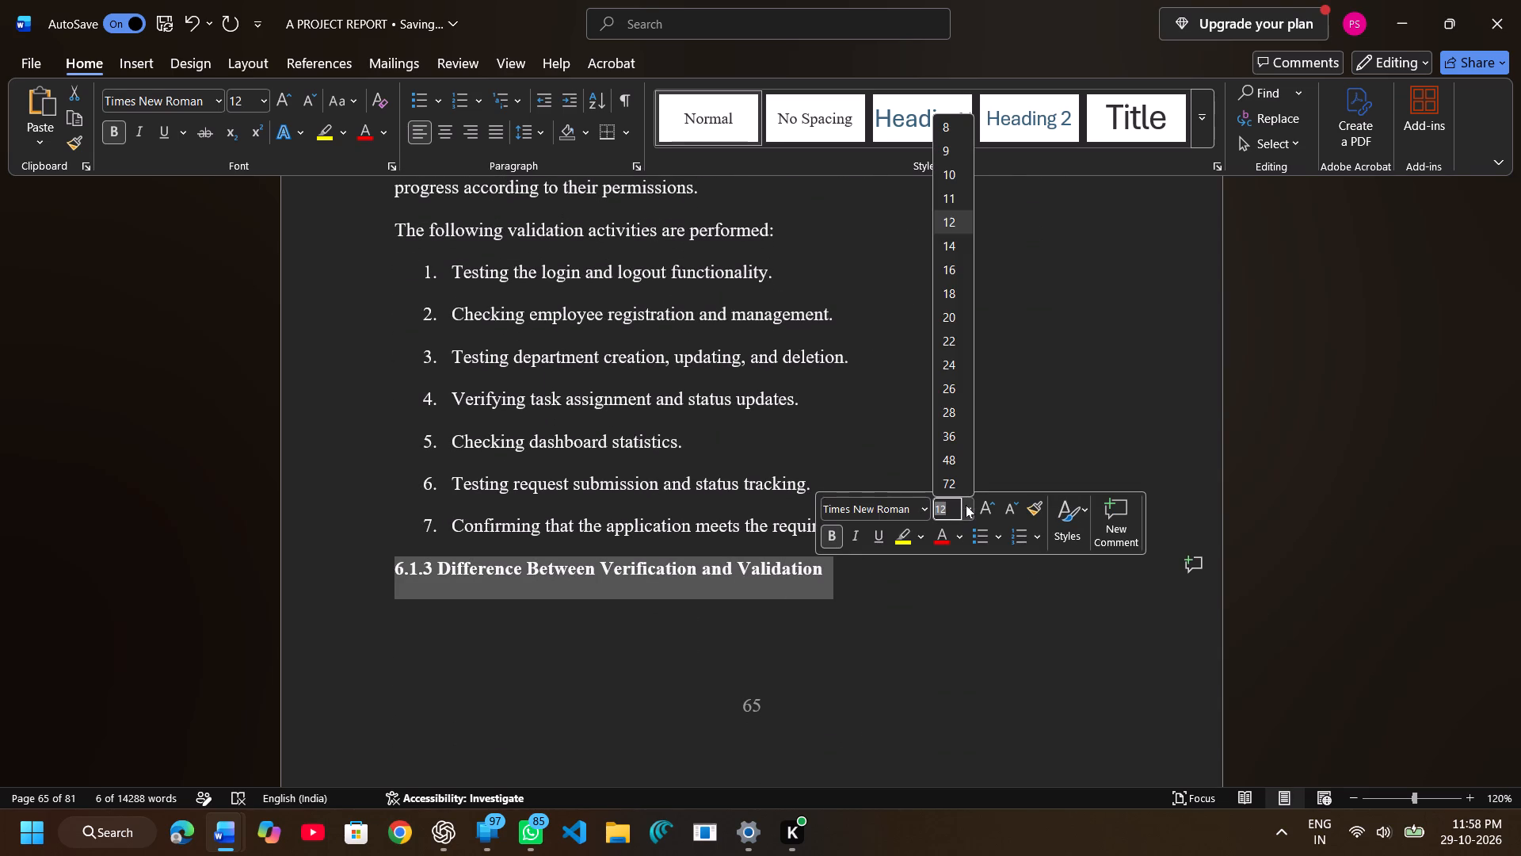
left_click(953, 243)
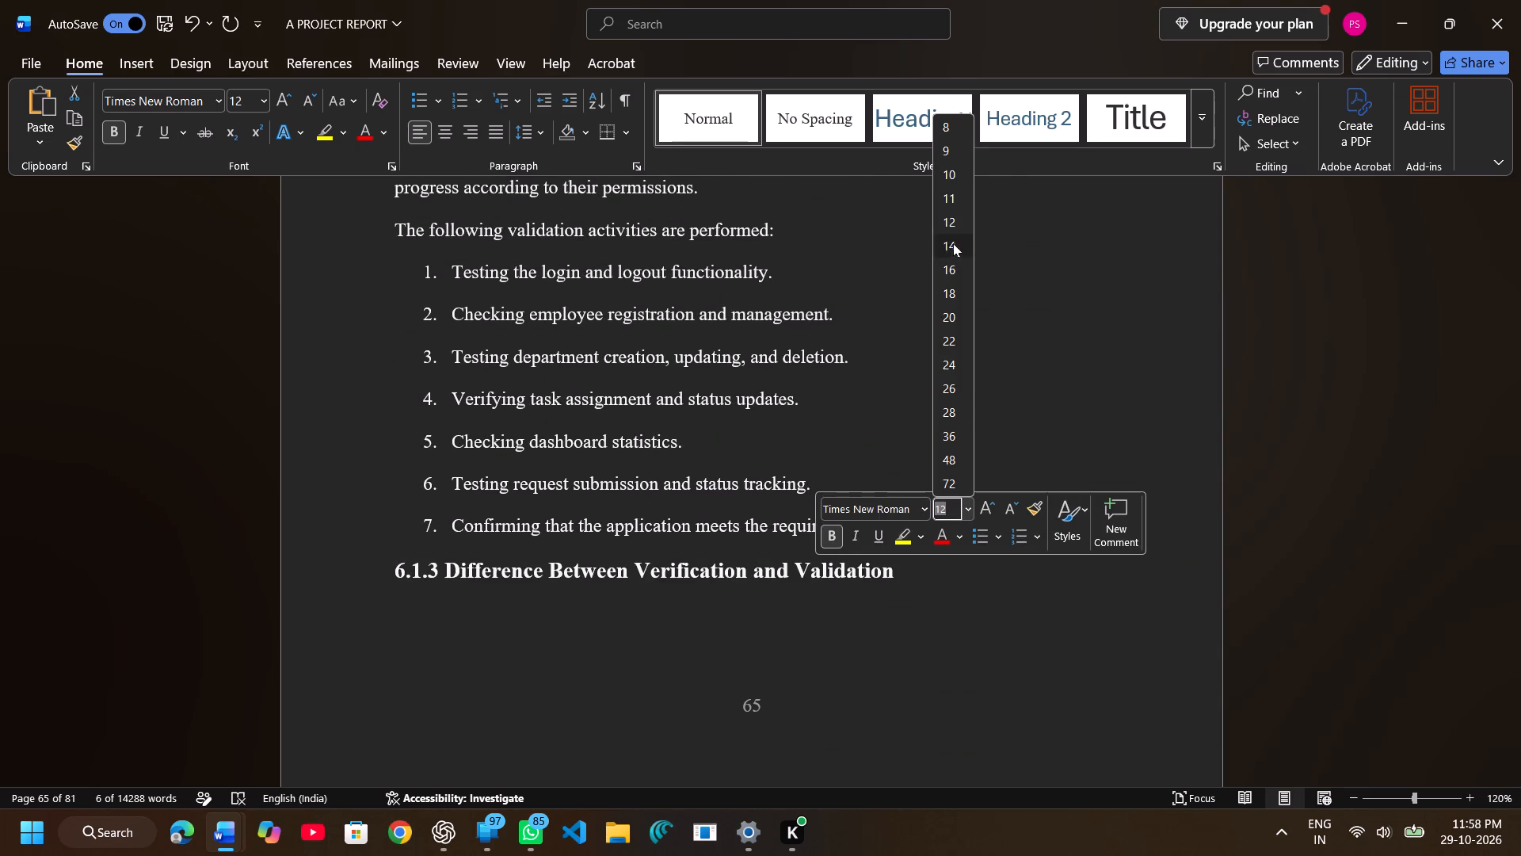
Apply the table style with full grid borders to the whole Basis, Verification and Validation comparison table under 6.1.3.
scroll(619, 348, "up", 1)
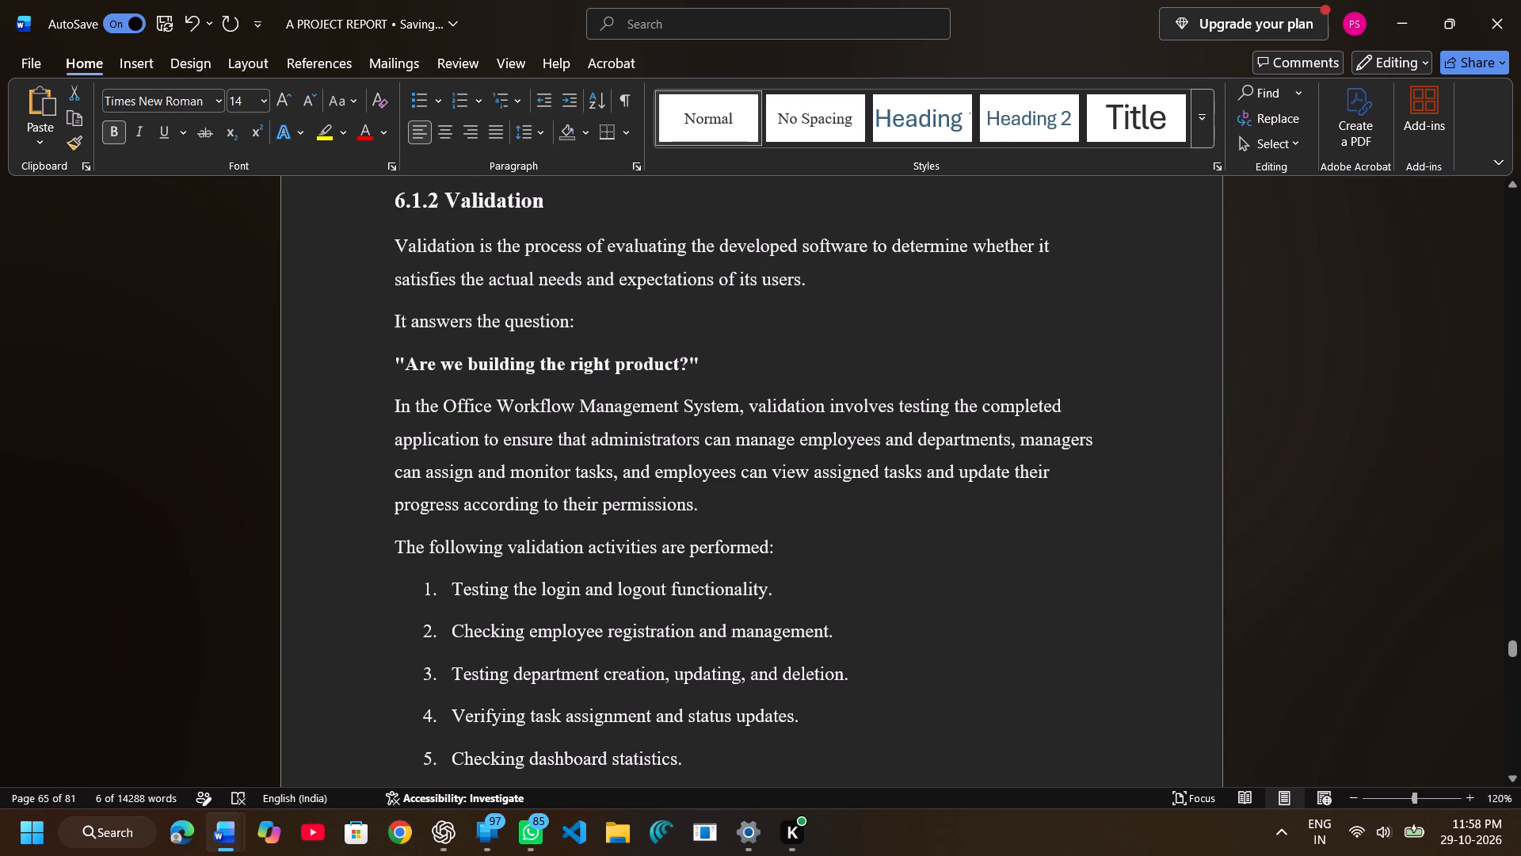
scroll(545, 466, "down", 1)
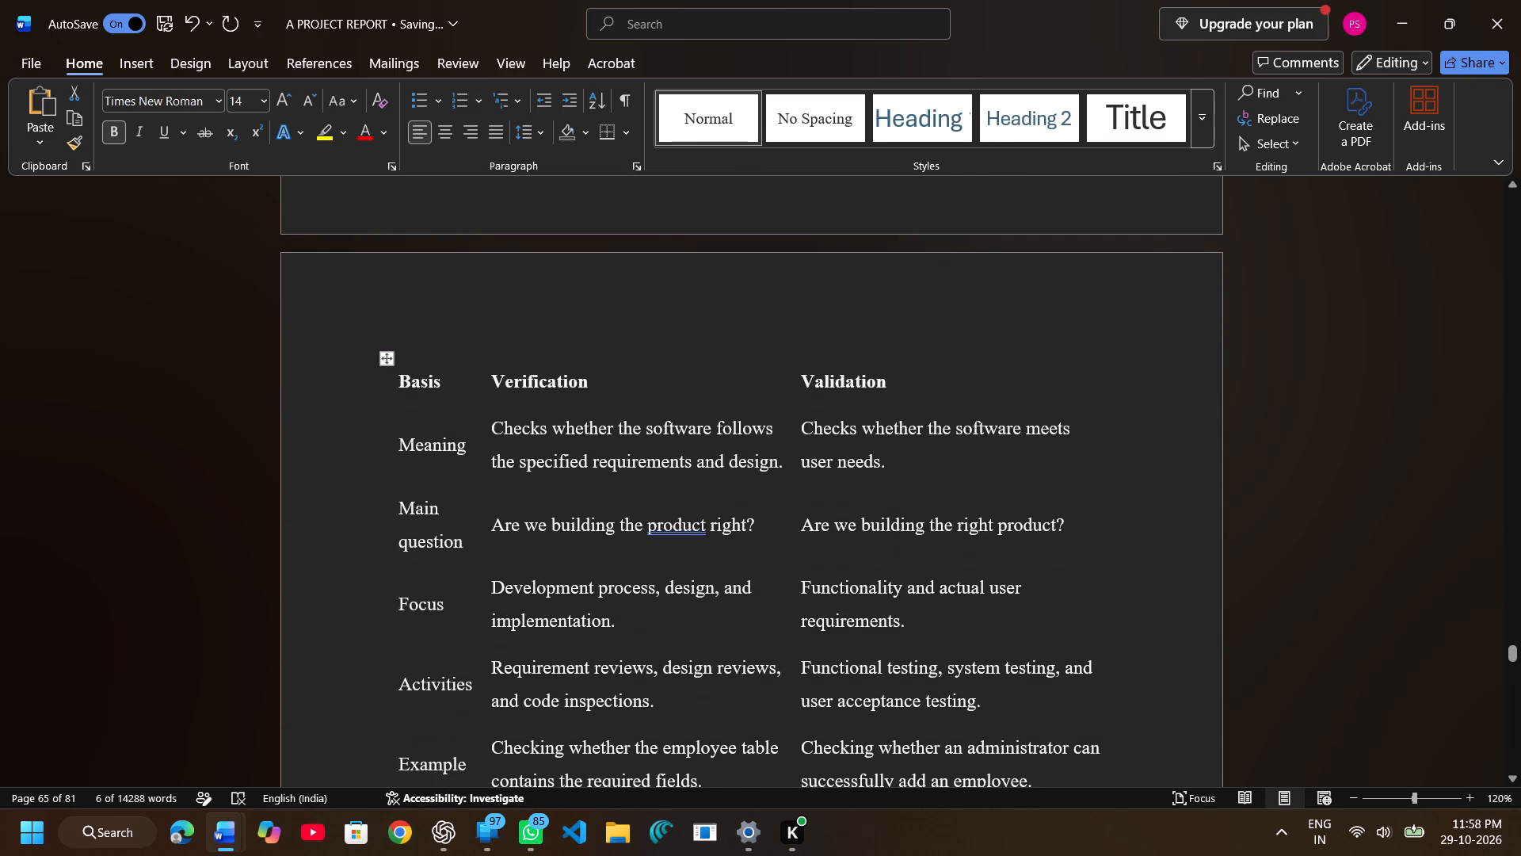
left_click(393, 379)
left_click_drag(398, 382, 840, 763)
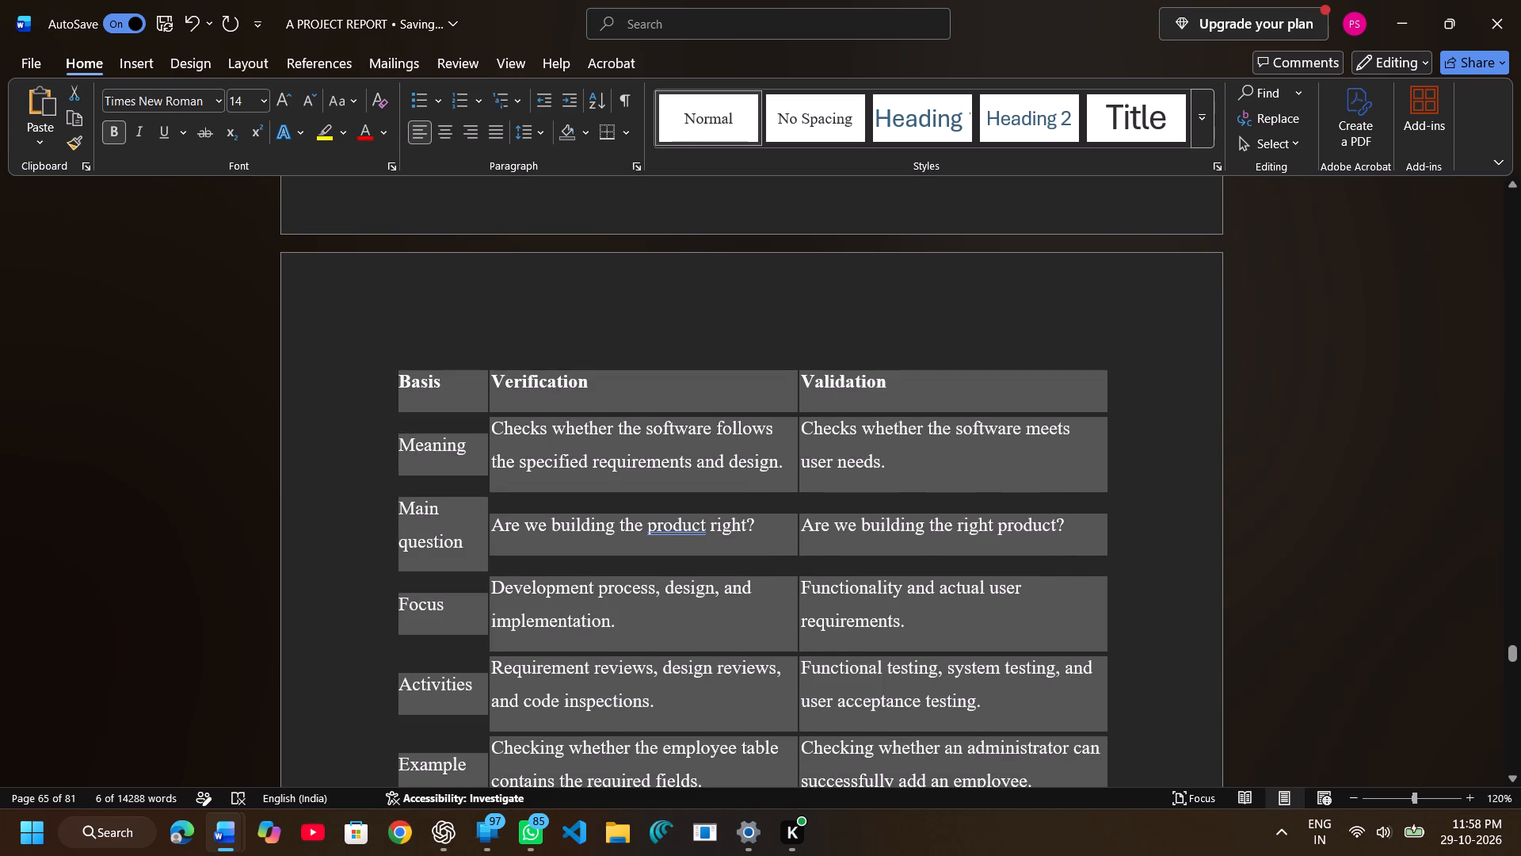
left_click_drag(840, 763, 931, 633)
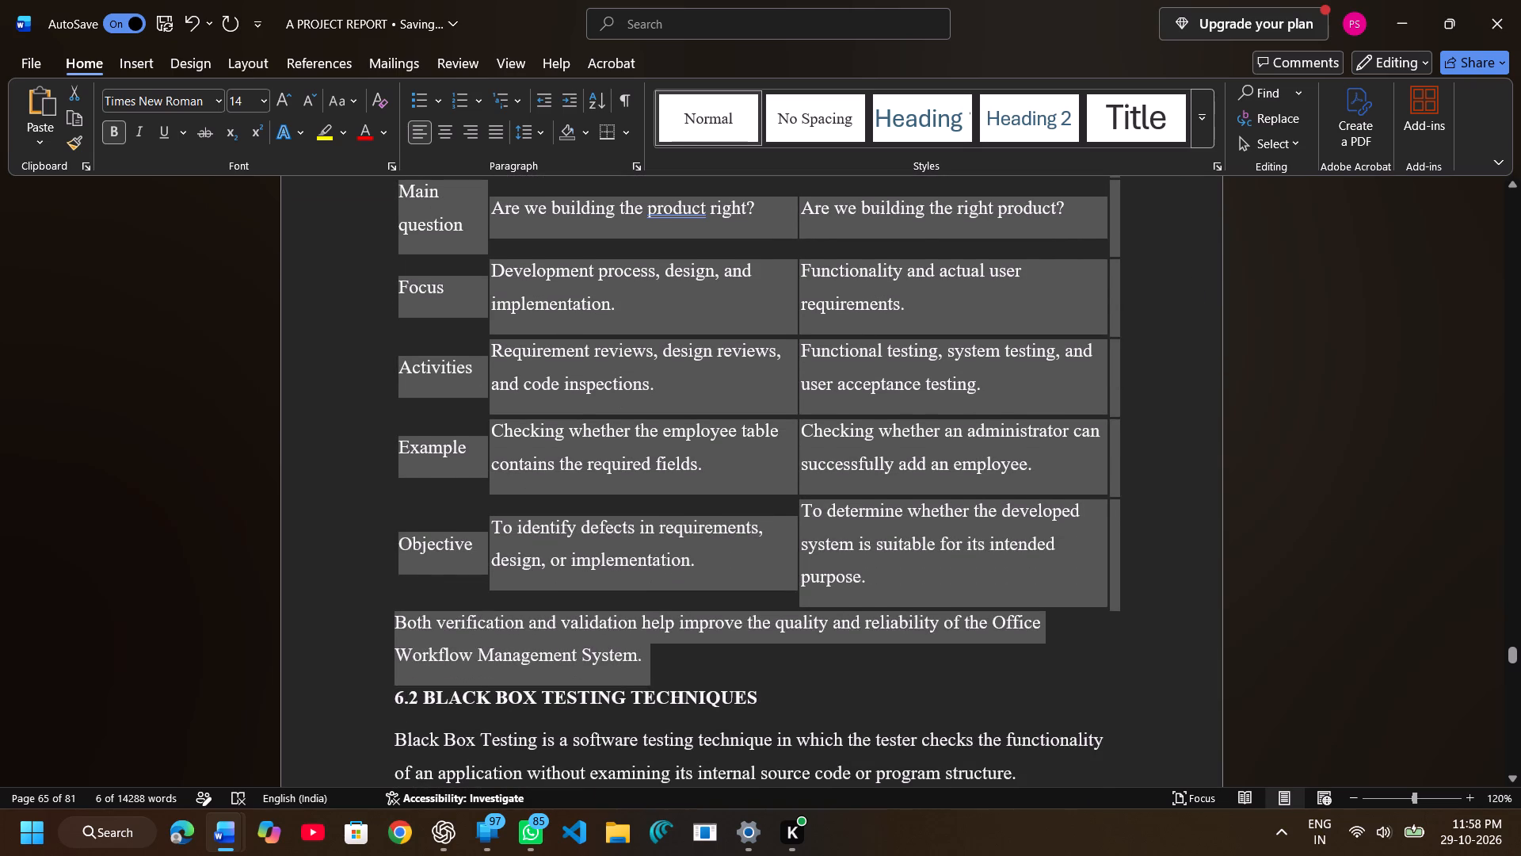
left_click_drag(931, 633, 1115, 577)
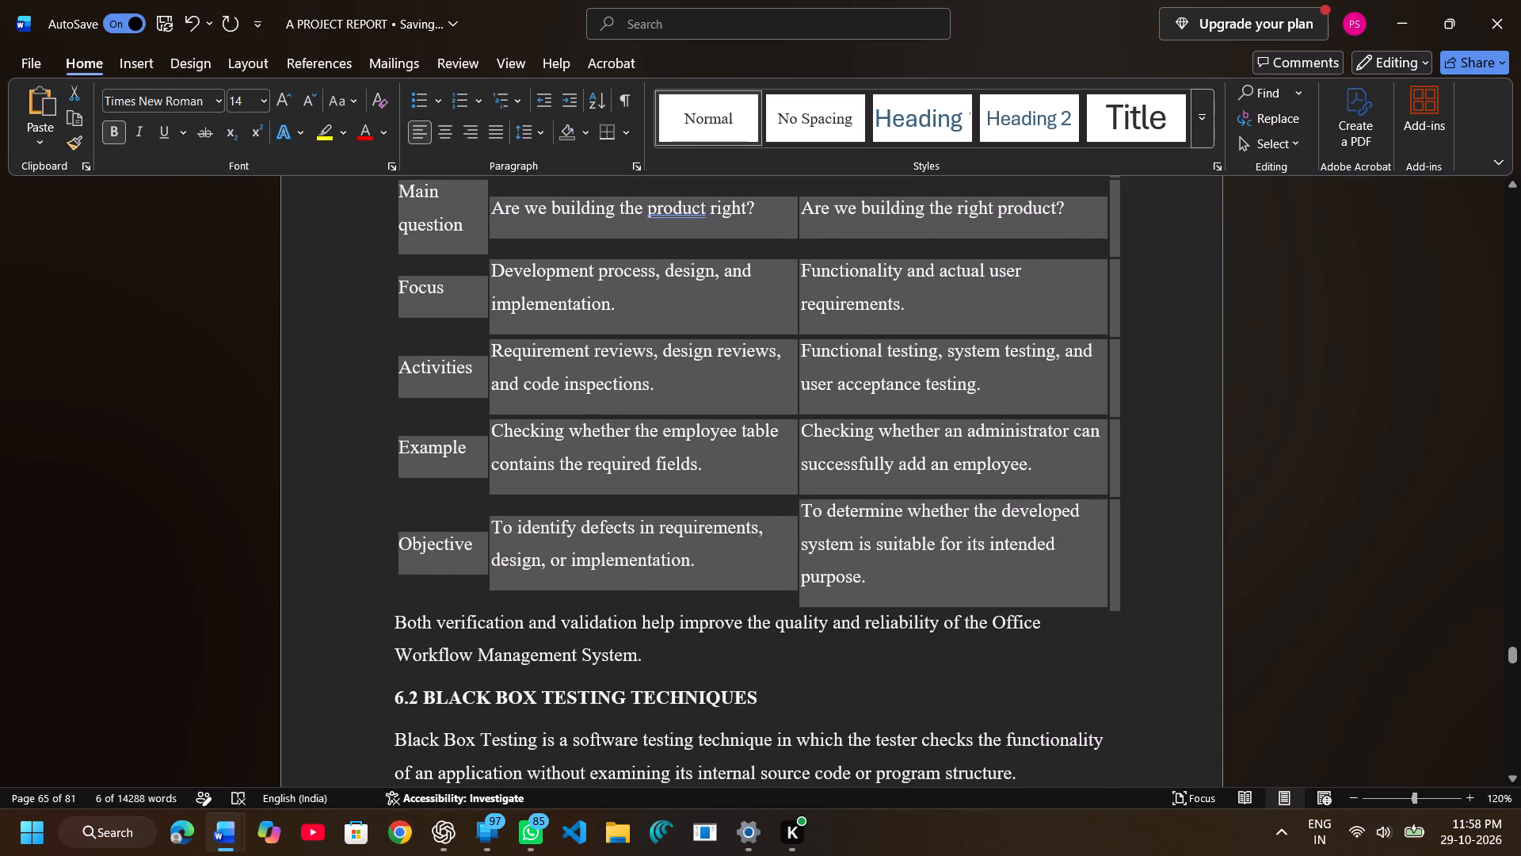
left_click_drag(1115, 577, 1096, 576)
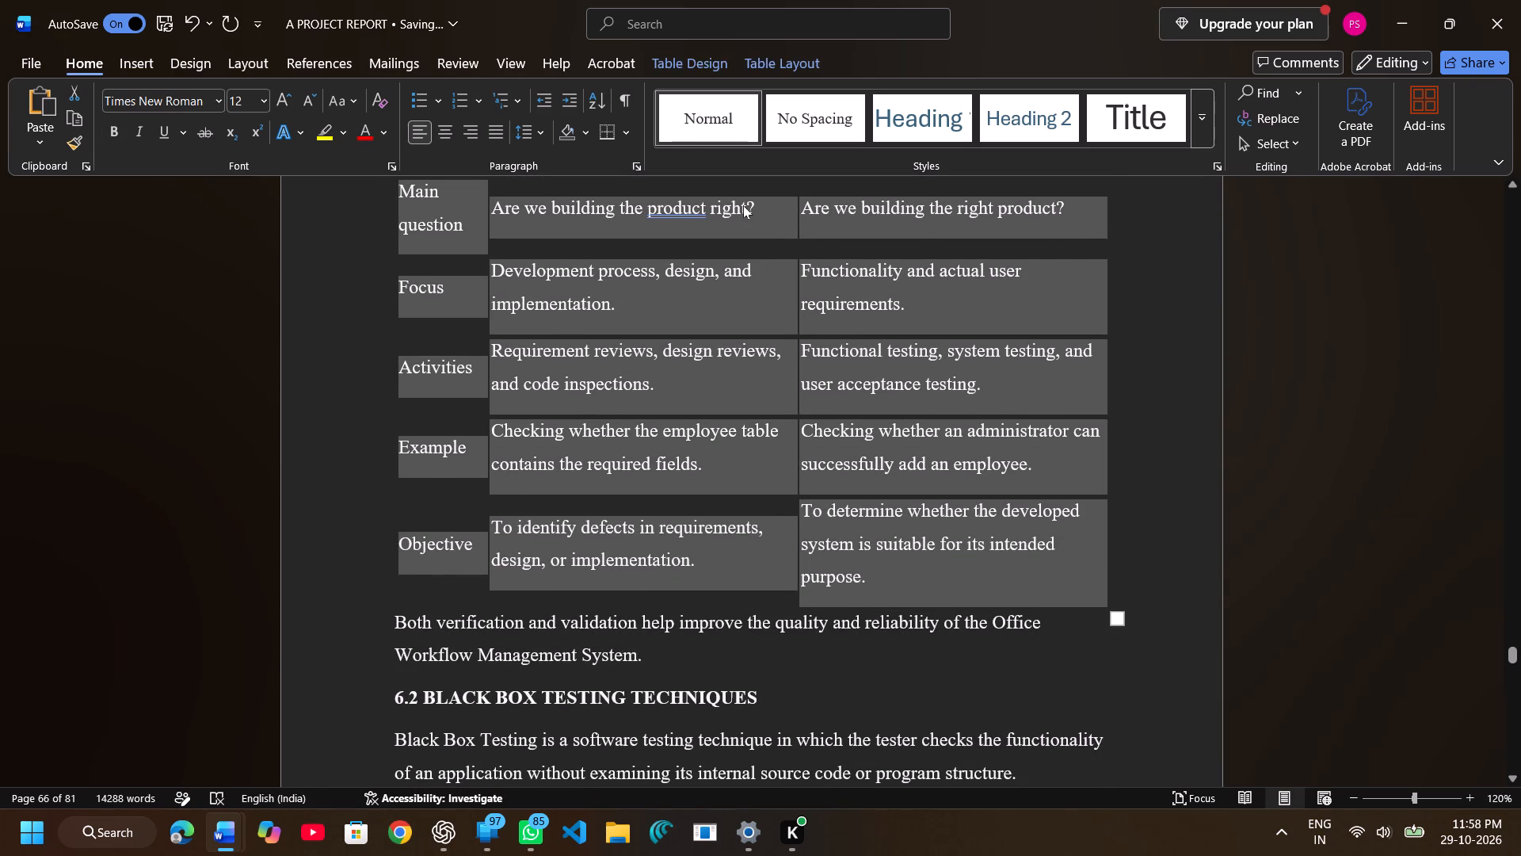
left_click(702, 68)
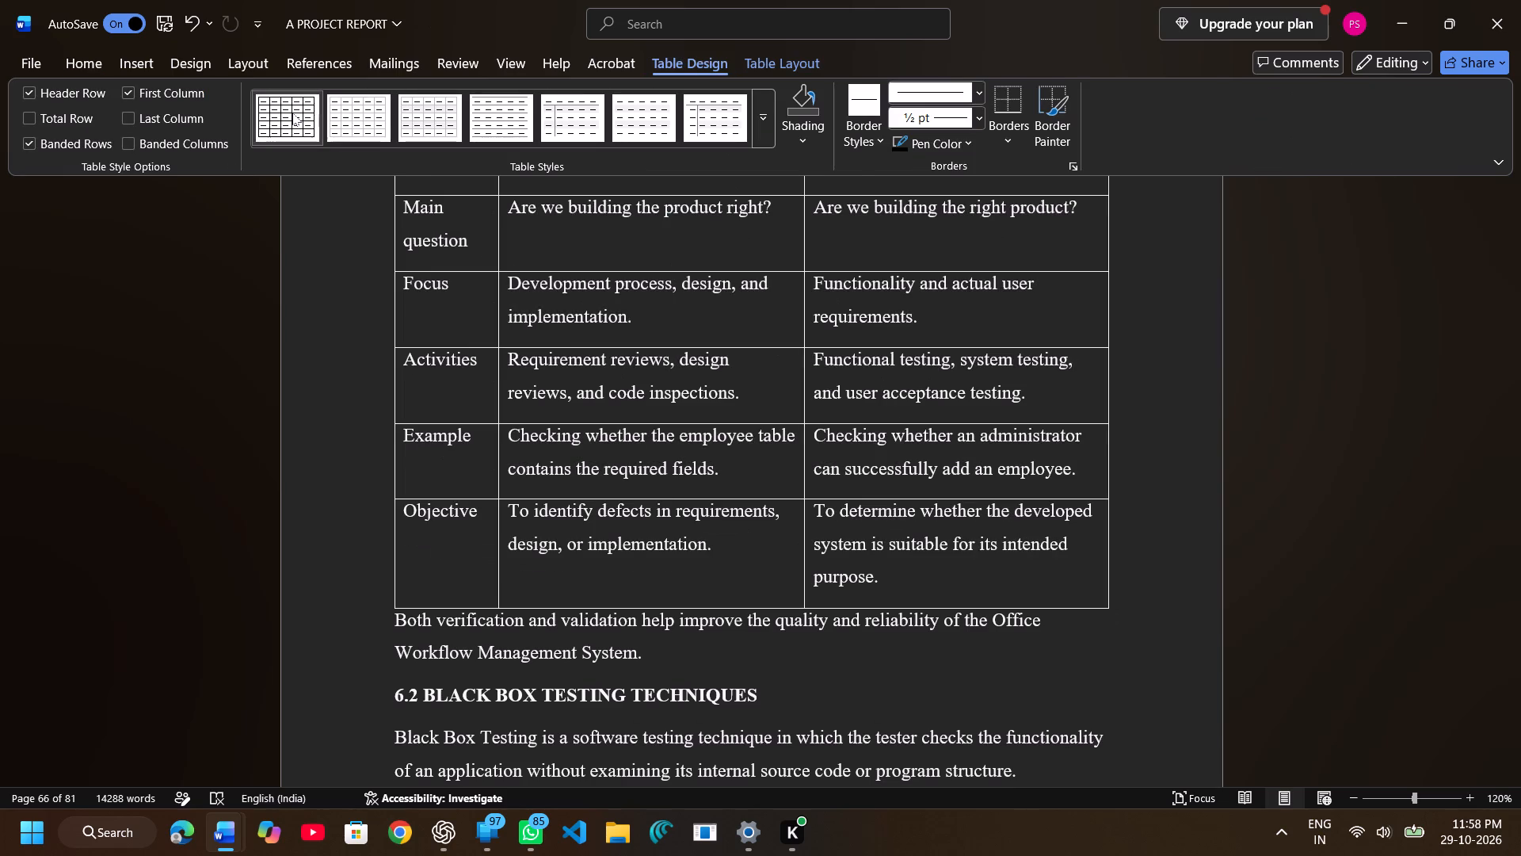
left_click(292, 113)
left_click(281, 355)
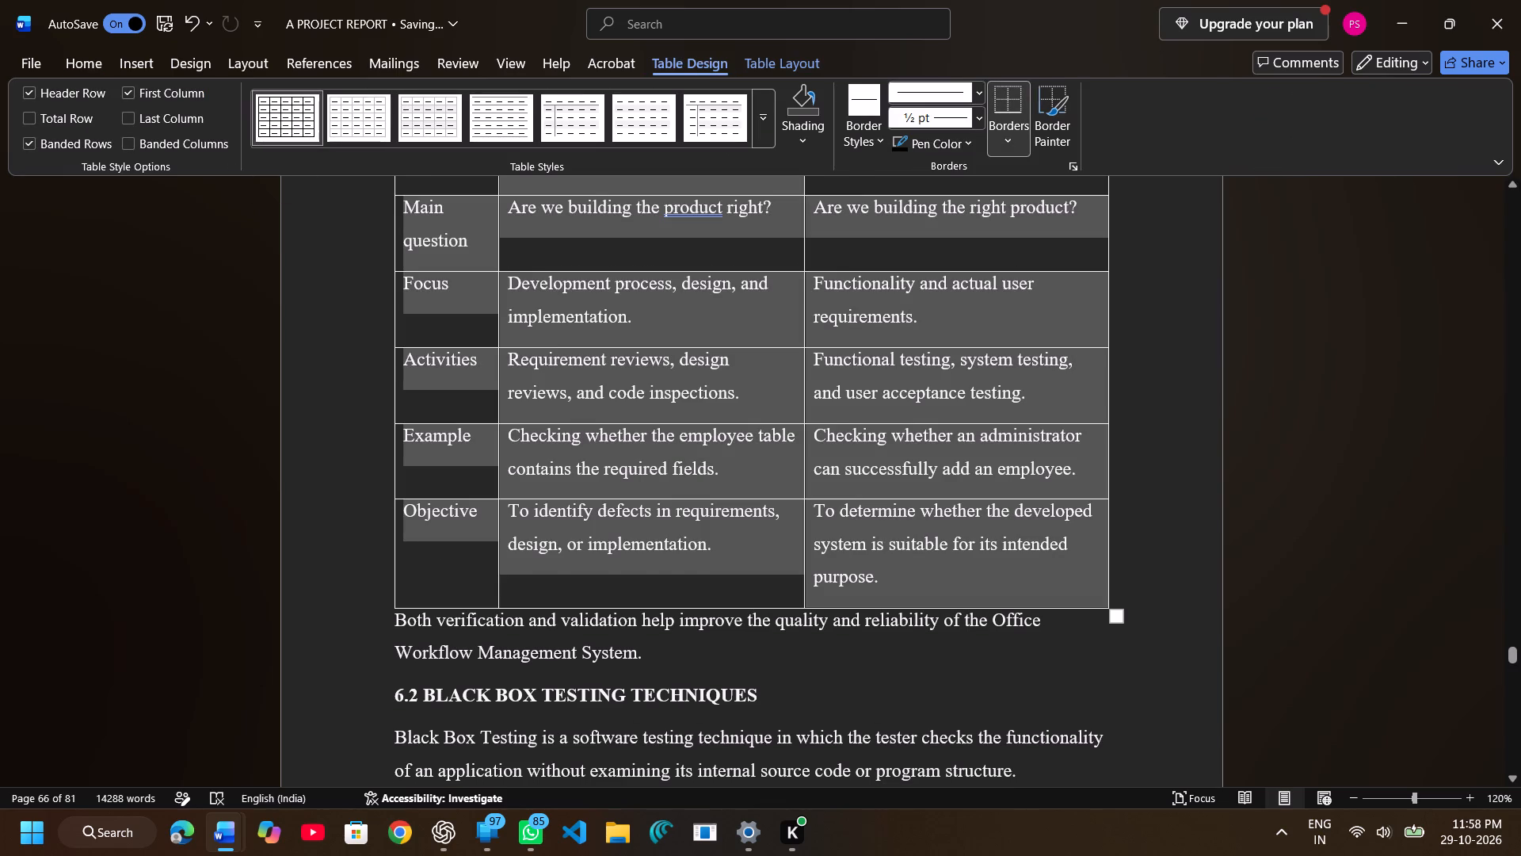
left_click(371, 453)
Open the font size choices for the 6.2 BLACK BOX TESTING TECHNIQUES heading.
scroll(371, 453, "down", 1)
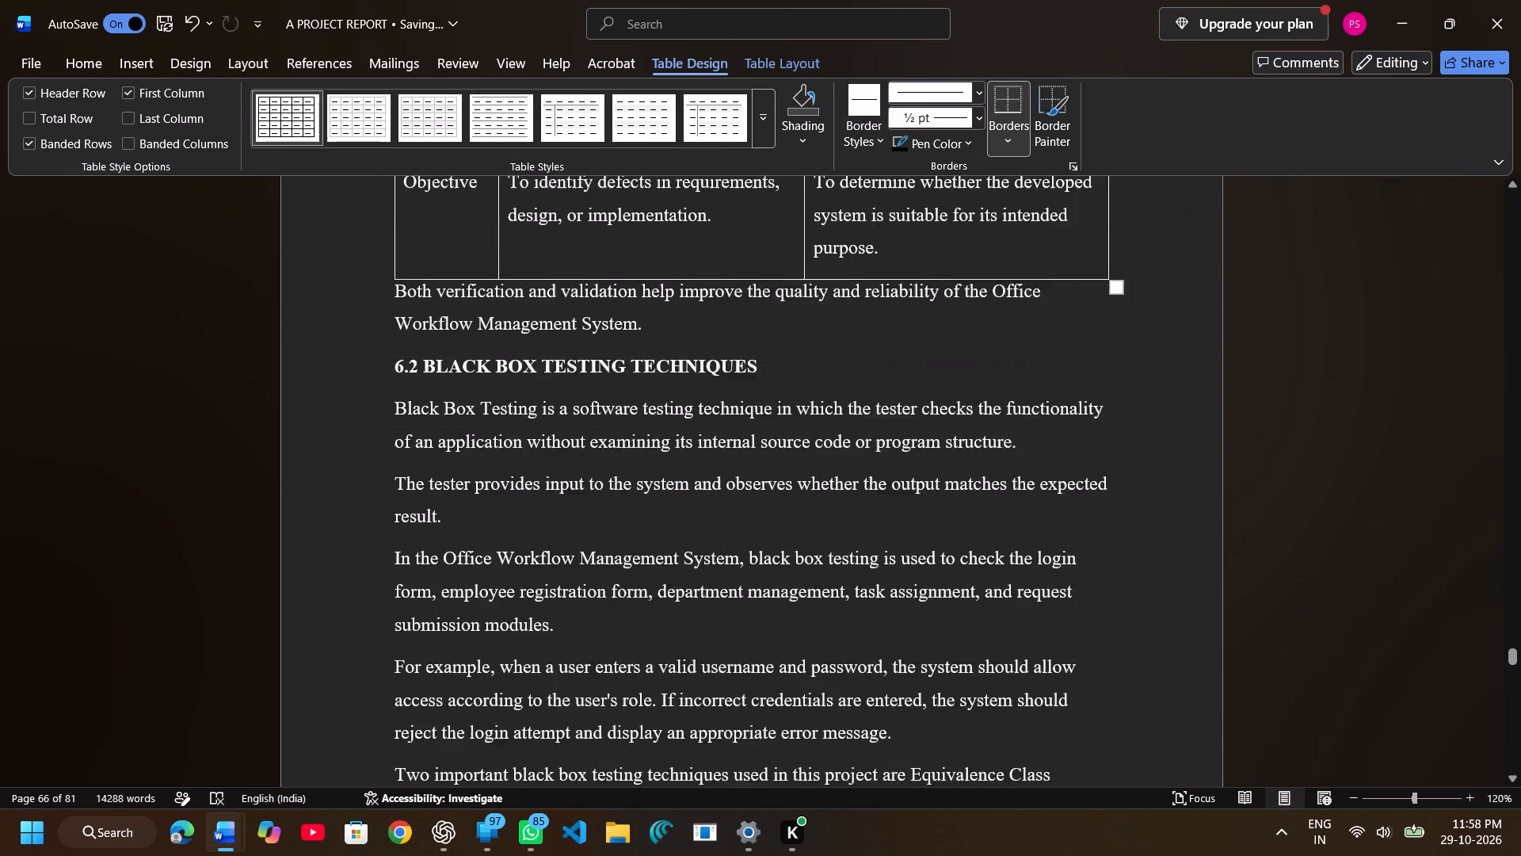
scroll(371, 453, "down", 1)
left_click_drag(394, 328, 710, 327)
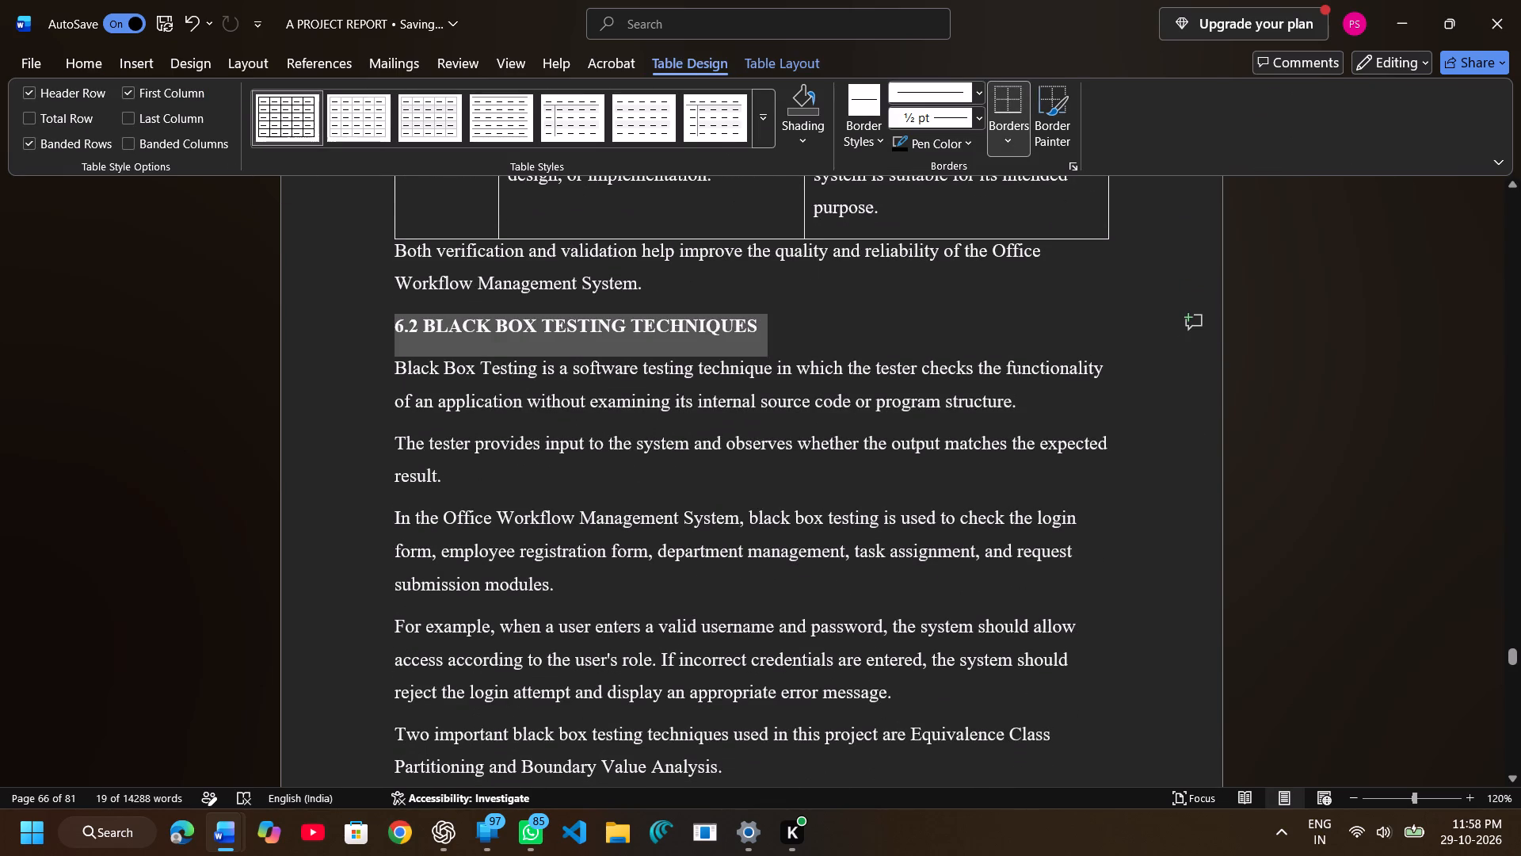
left_click_drag(710, 327, 740, 326)
left_click(890, 263)
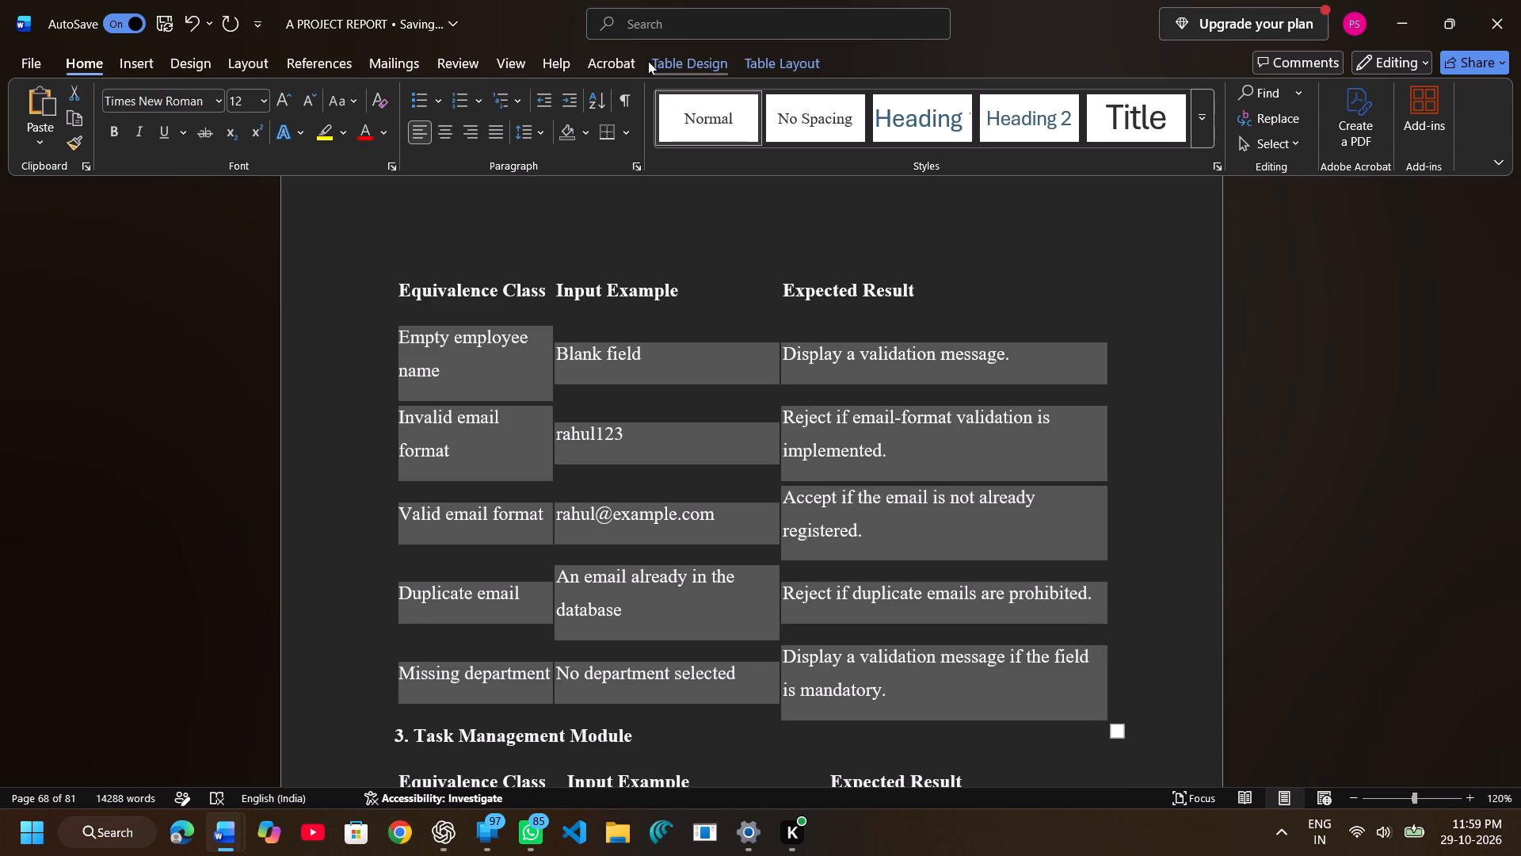
Apply the table style with full grid borders to the selected equivalence class table of the Employee Registration Form section.
left_click(650, 58)
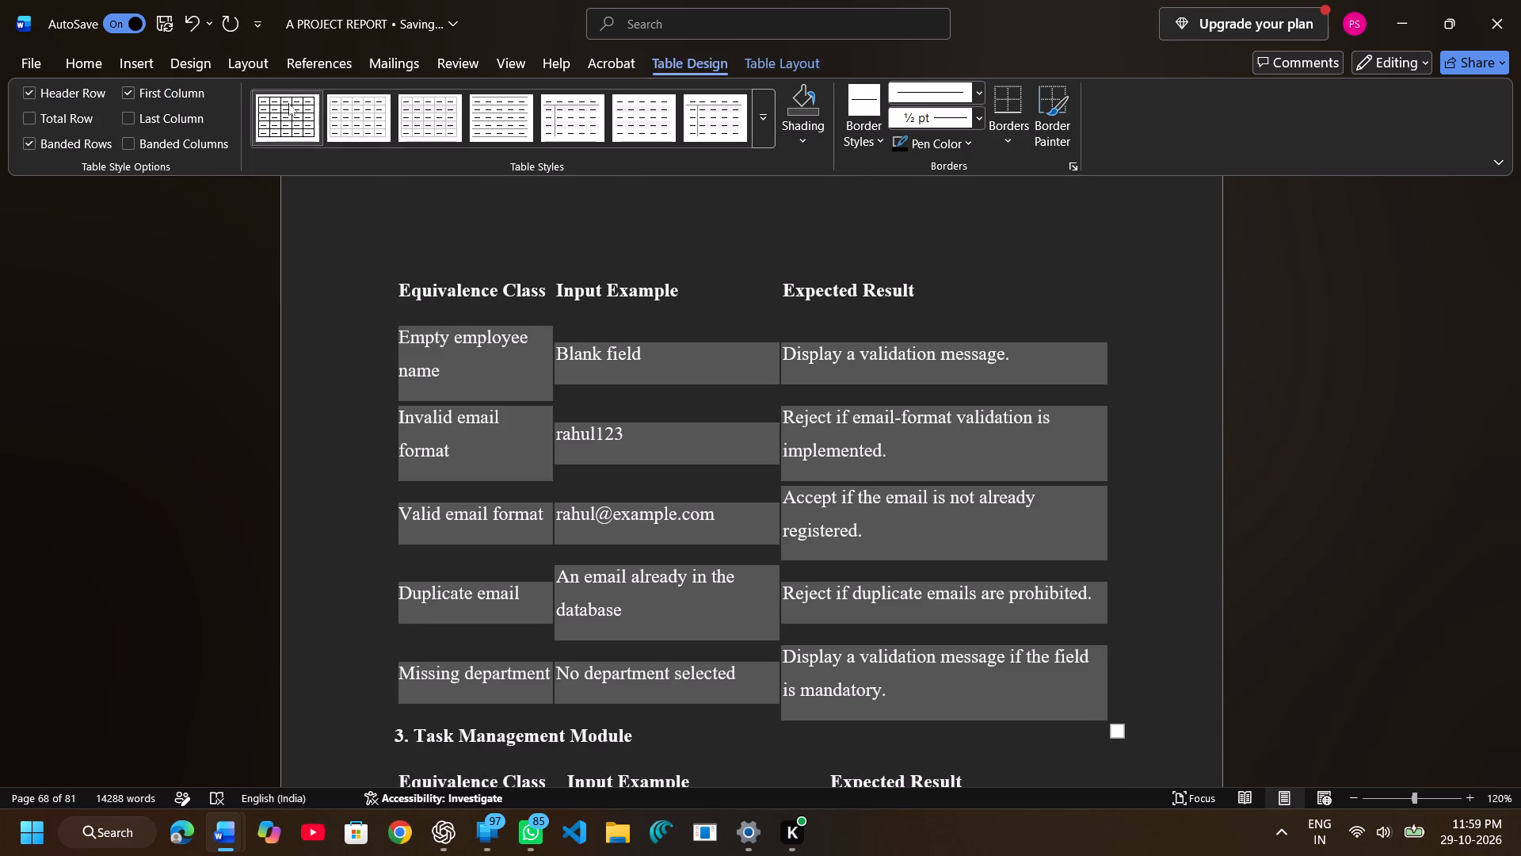
left_click(288, 103)
left_click(288, 103)
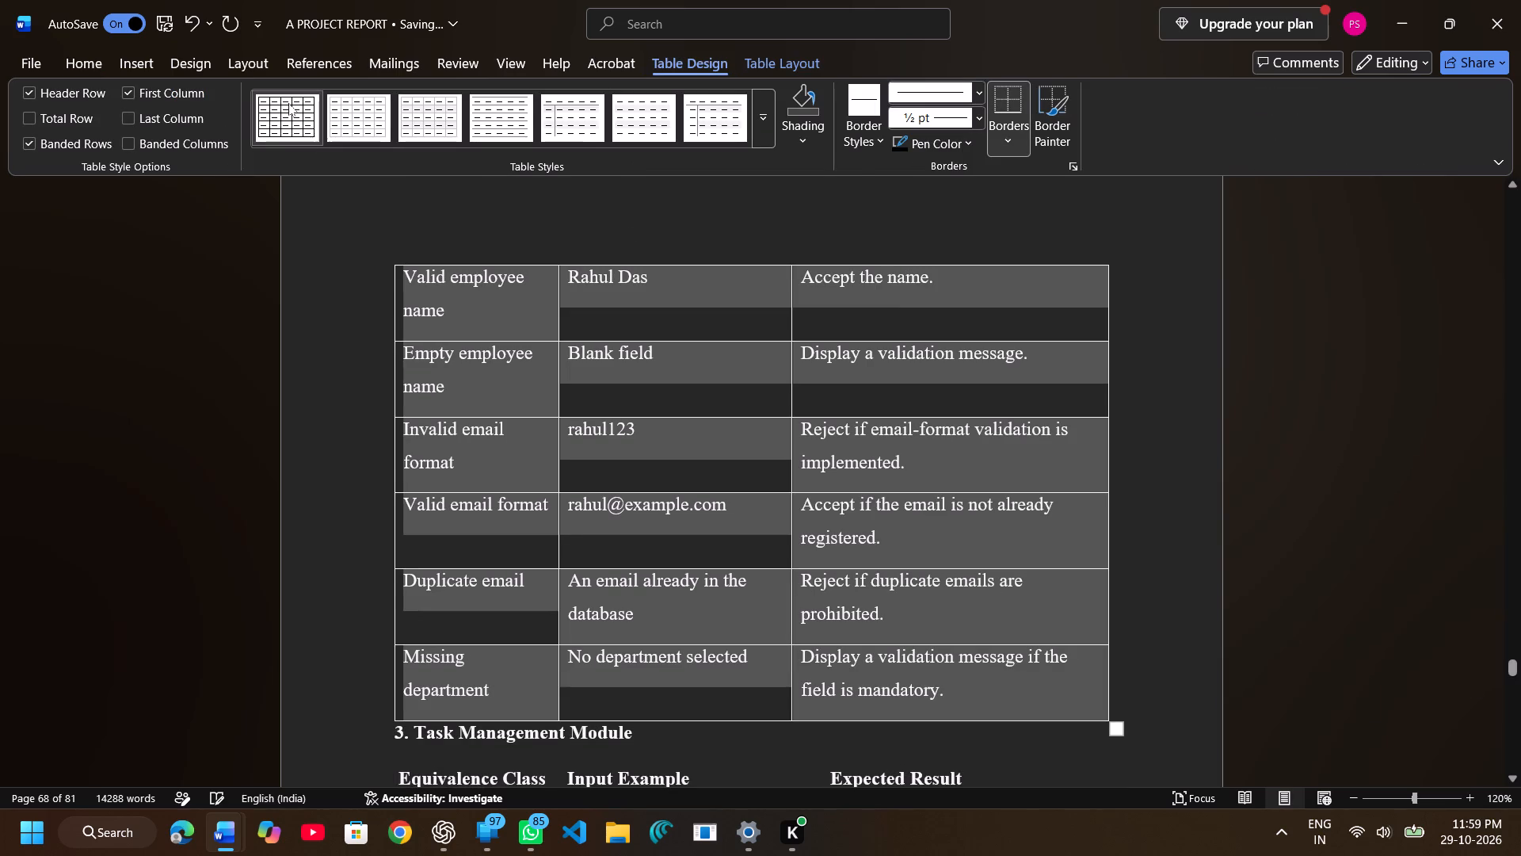
left_click(219, 349)
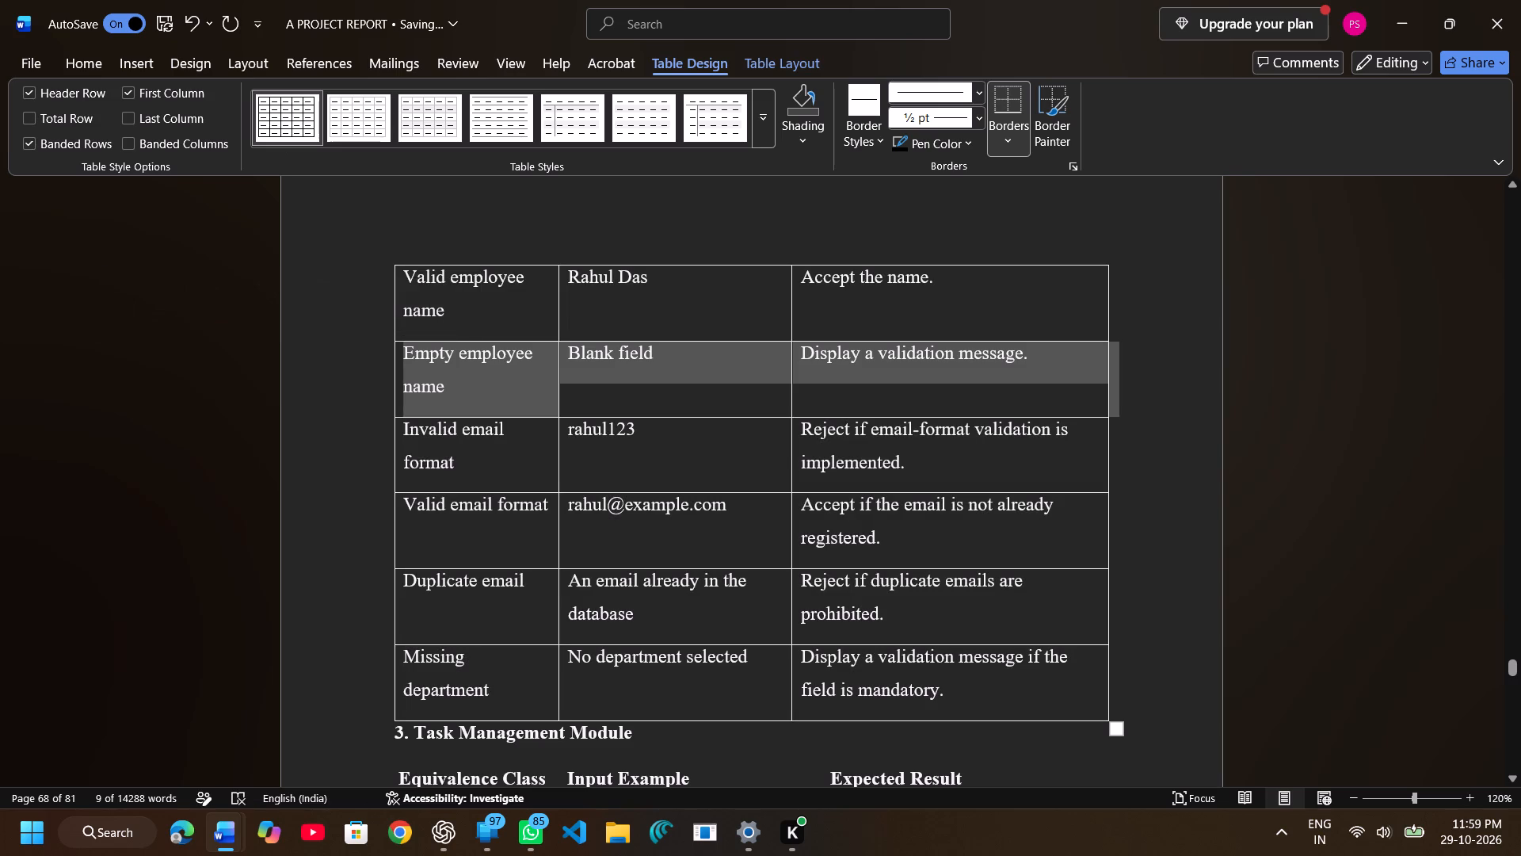
Apply the table style with full grid borders to the whole equivalence class table under 3. Task Management Module.
scroll(494, 429, "up", 1)
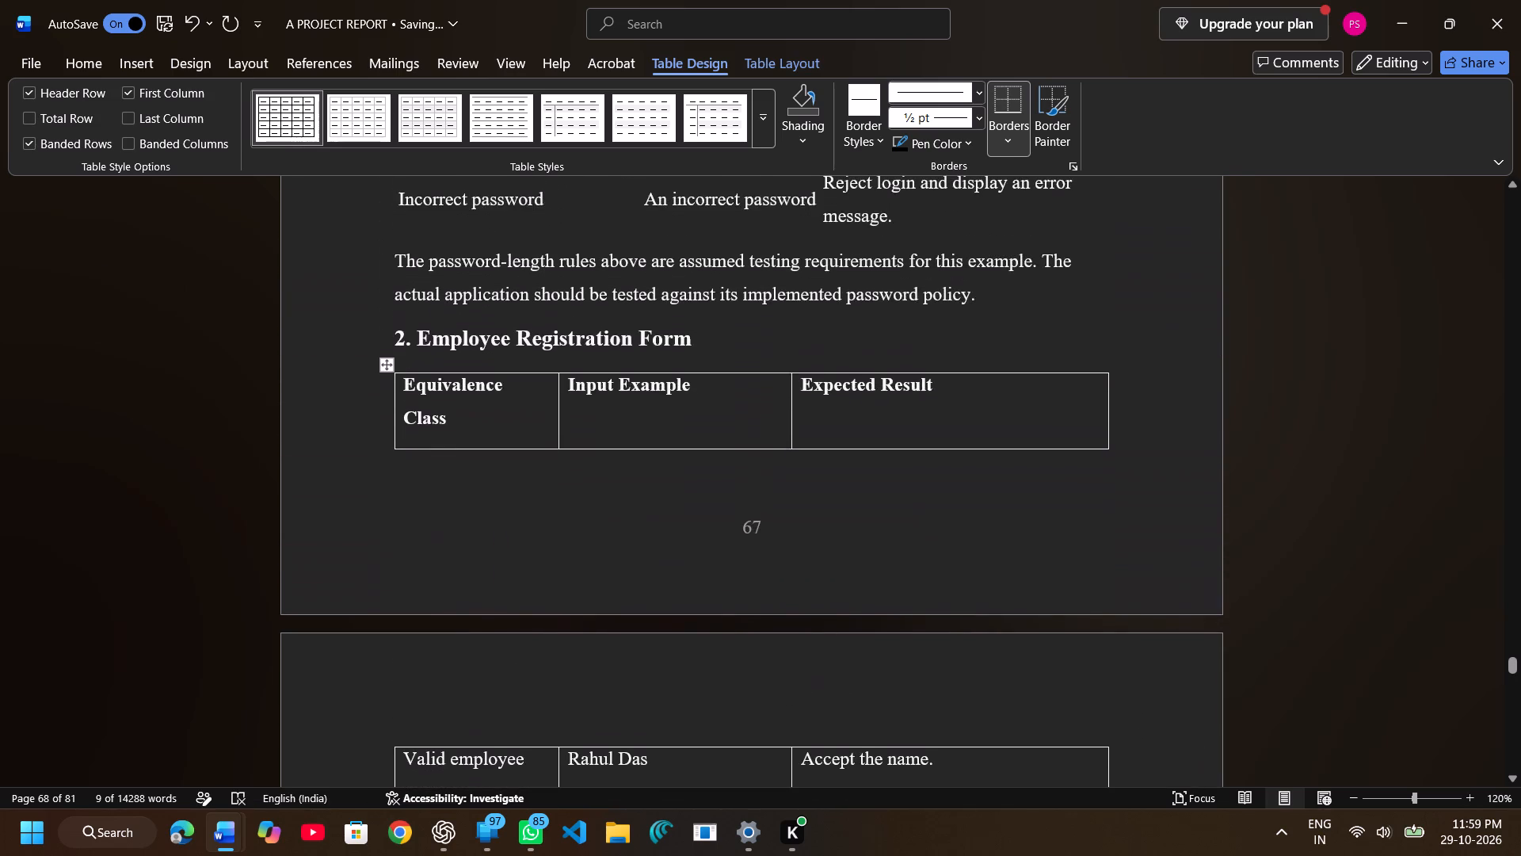
scroll(494, 429, "down", 1)
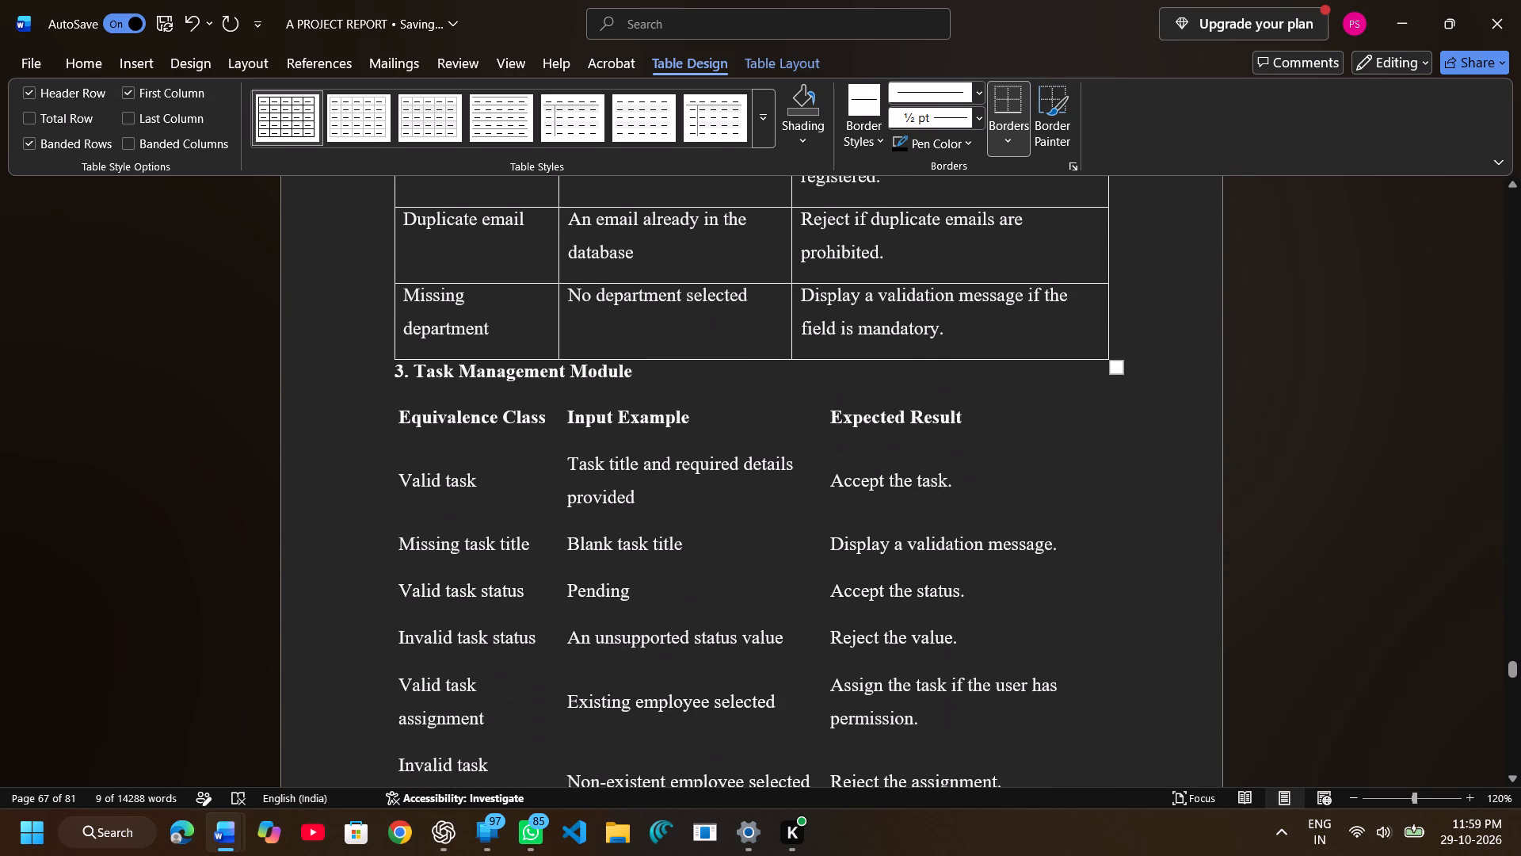
left_click(391, 411)
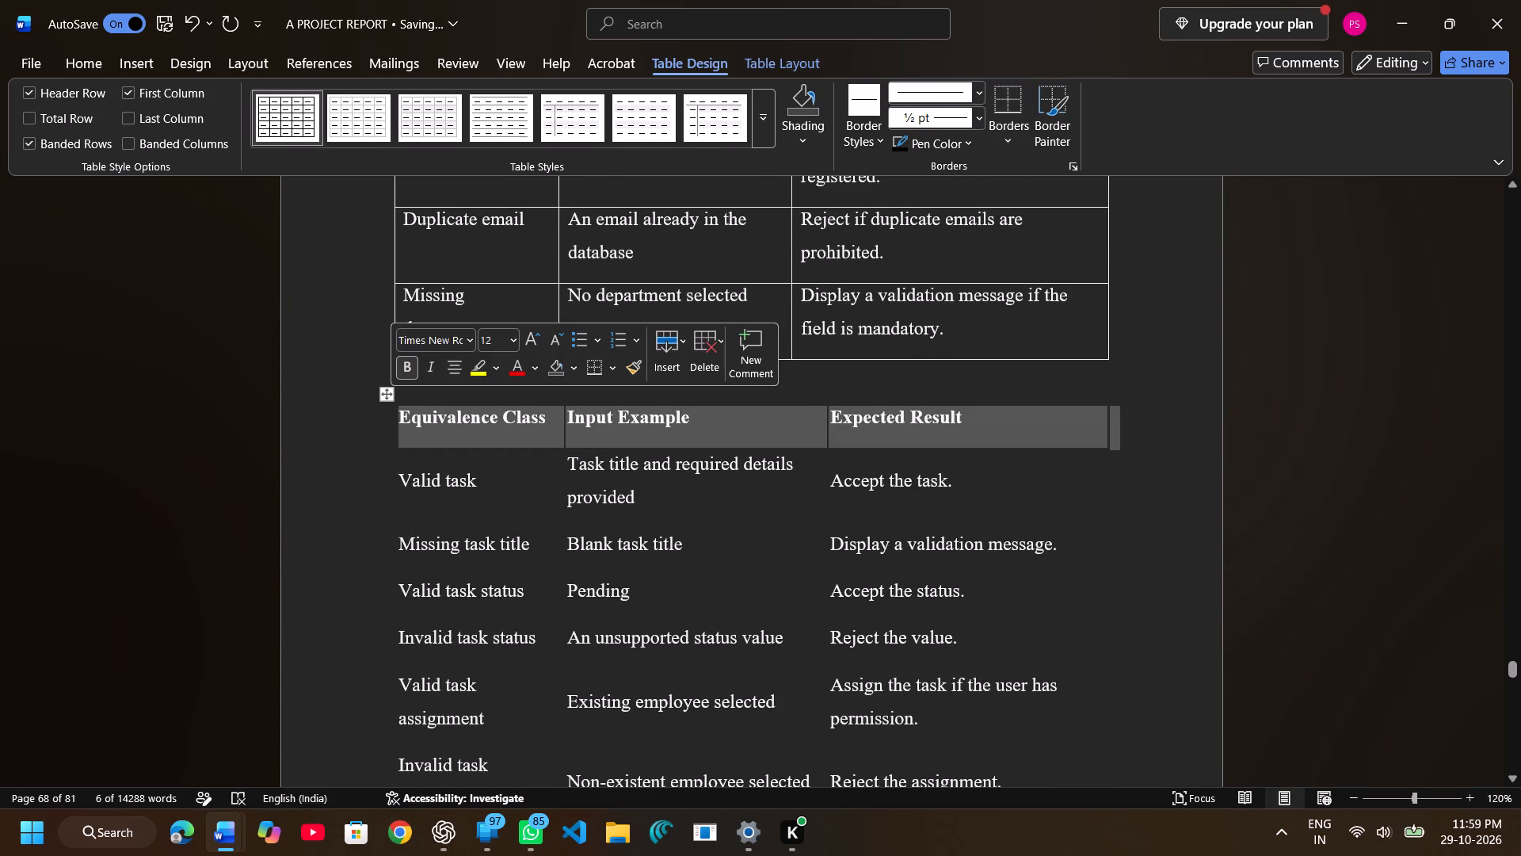
left_click_drag(391, 411, 463, 472)
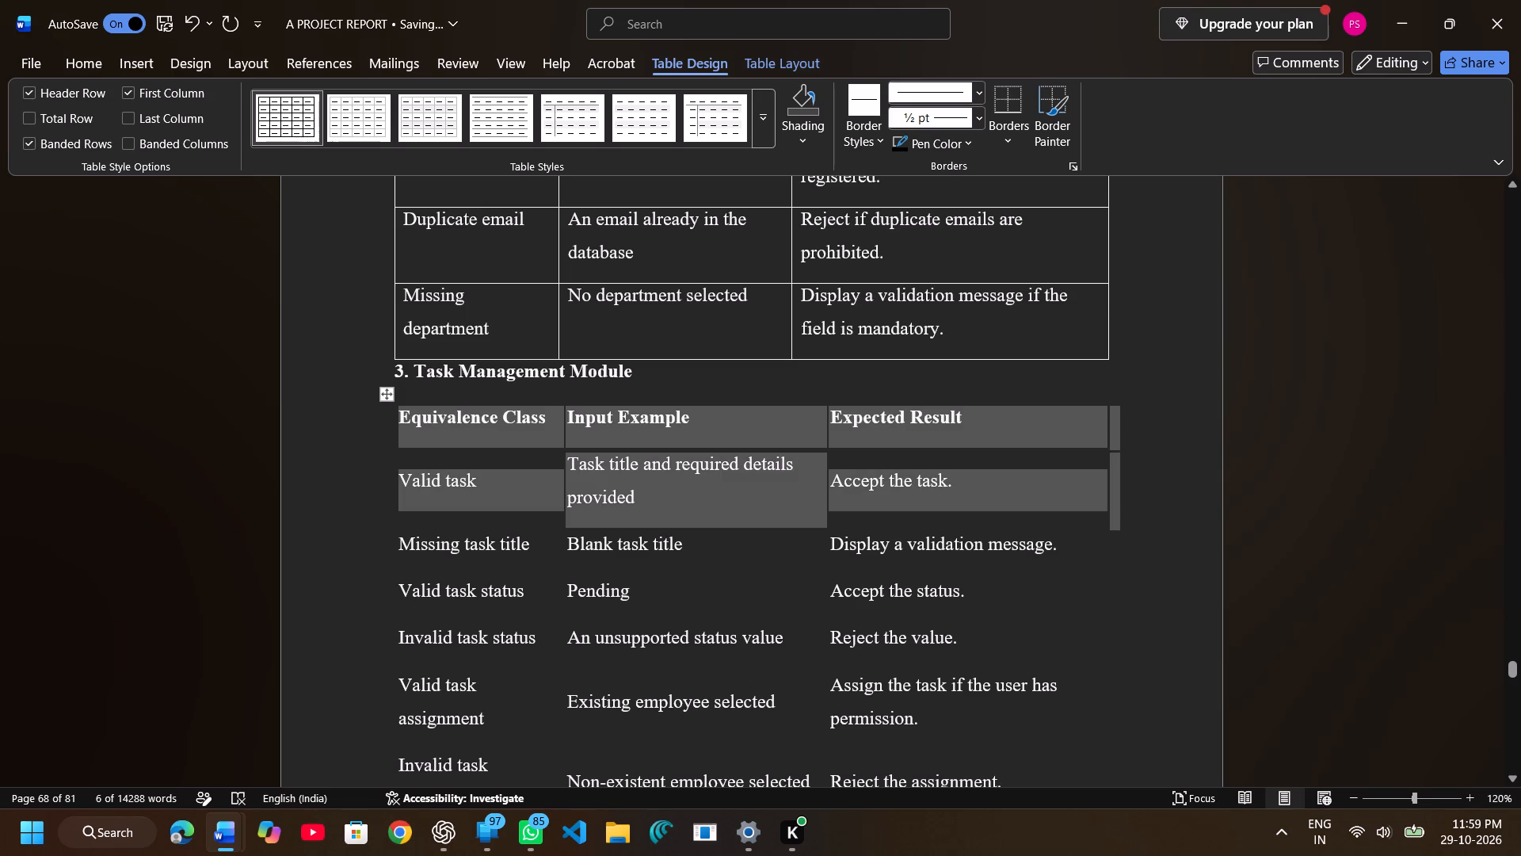
left_click_drag(463, 472, 700, 739)
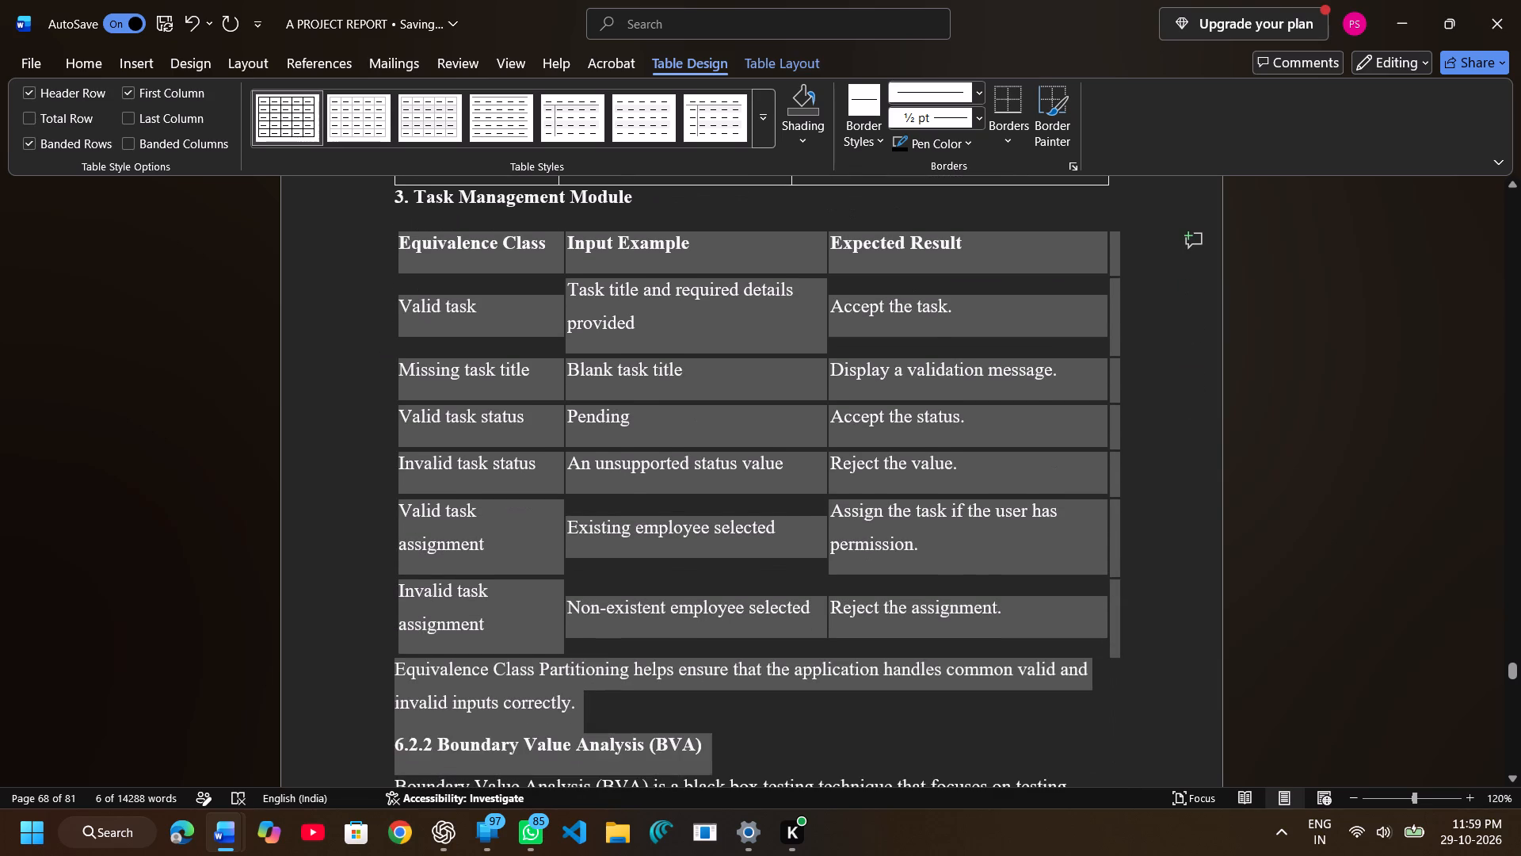
left_click_drag(700, 739, 707, 642)
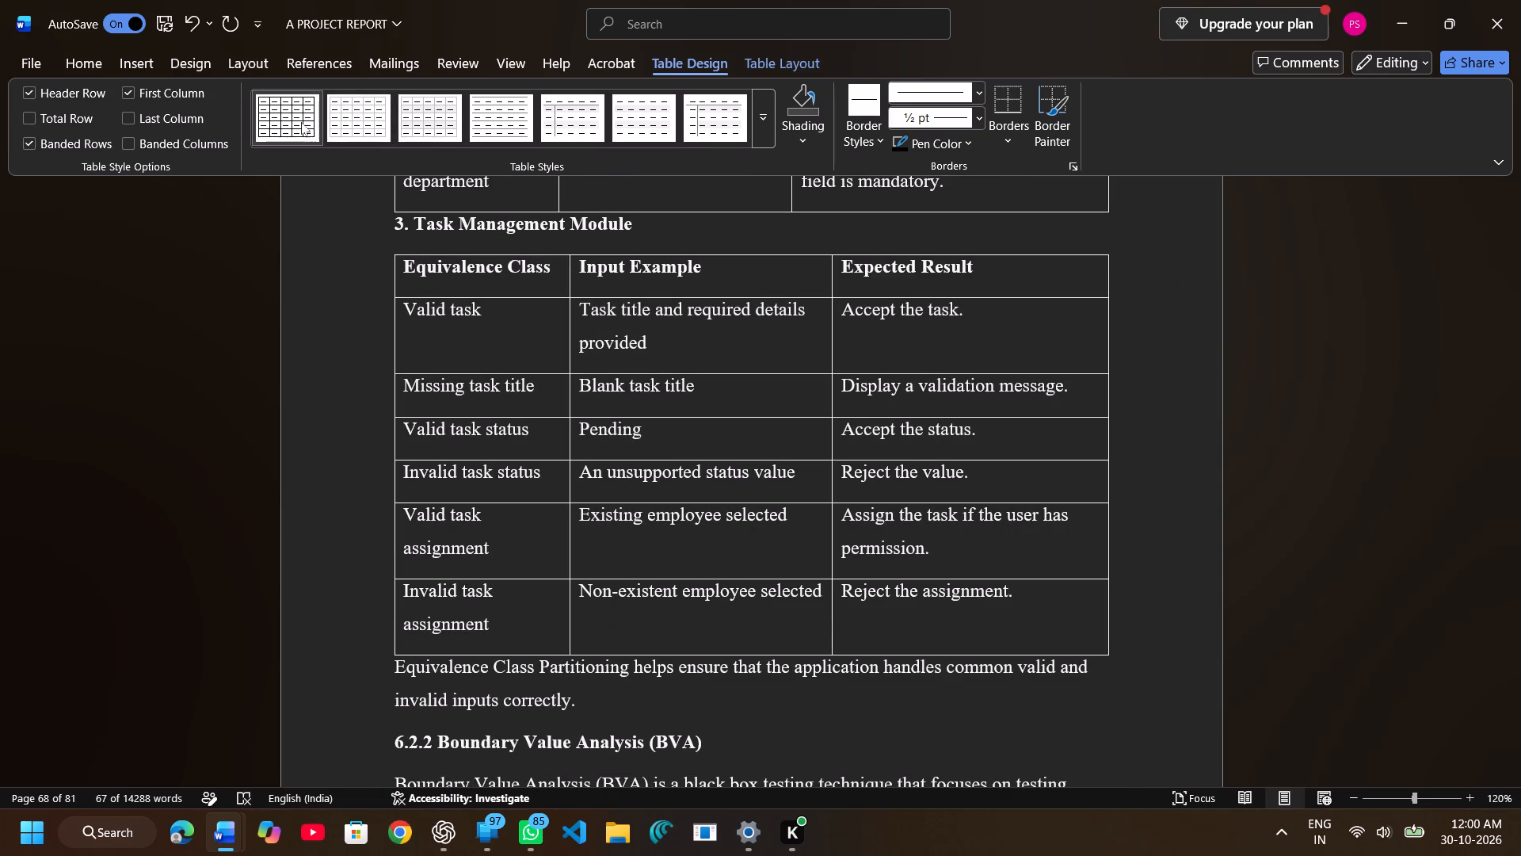
left_click(301, 122)
left_click(281, 391)
Change the font size of the 3. Task Management Module heading.
scroll(281, 391, "up", 1)
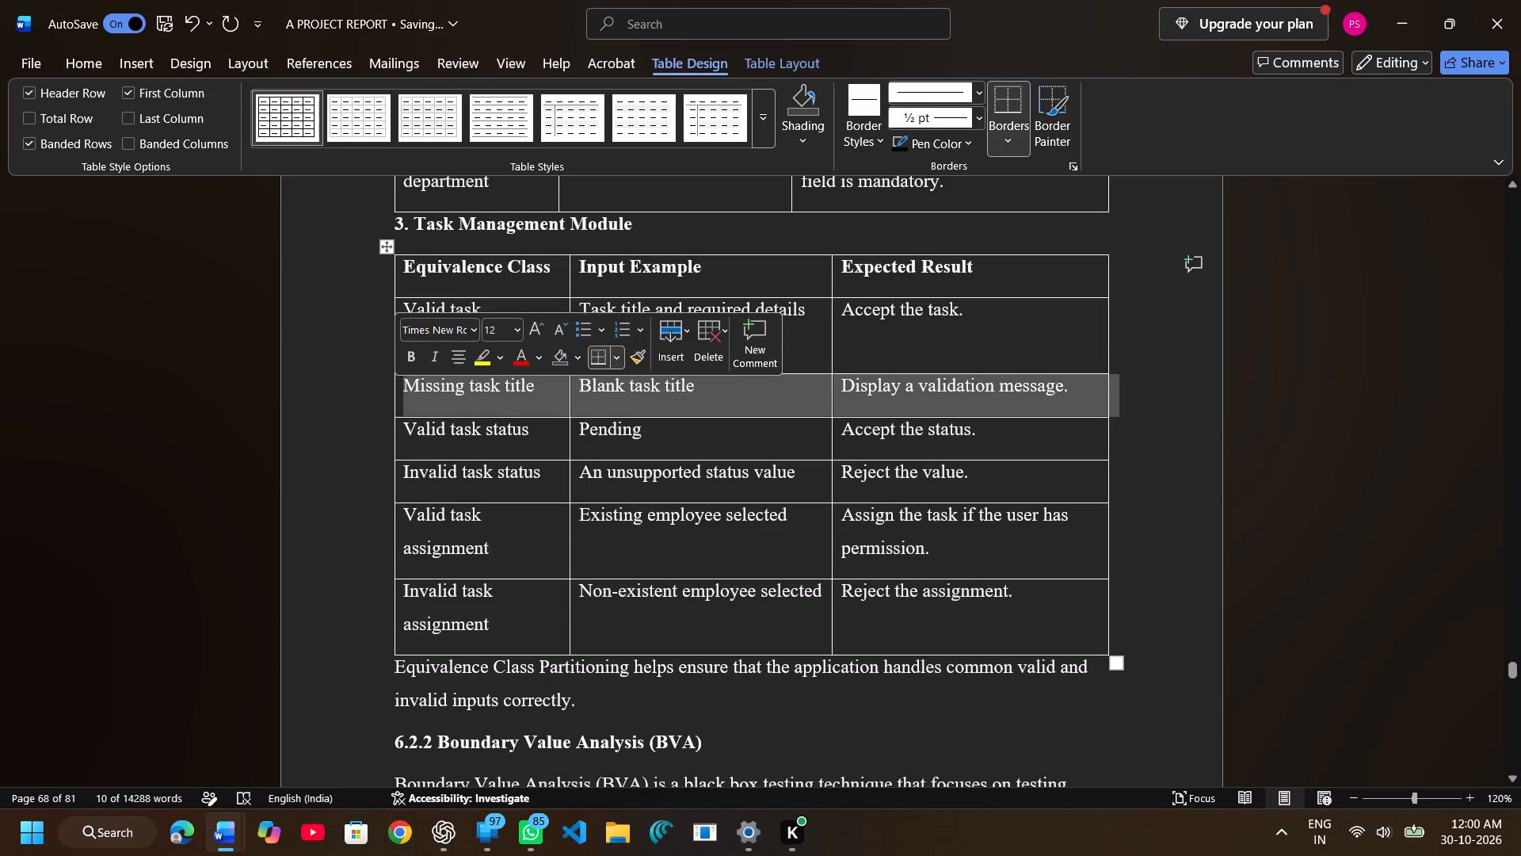
scroll(281, 391, "up", 1)
left_click(416, 408)
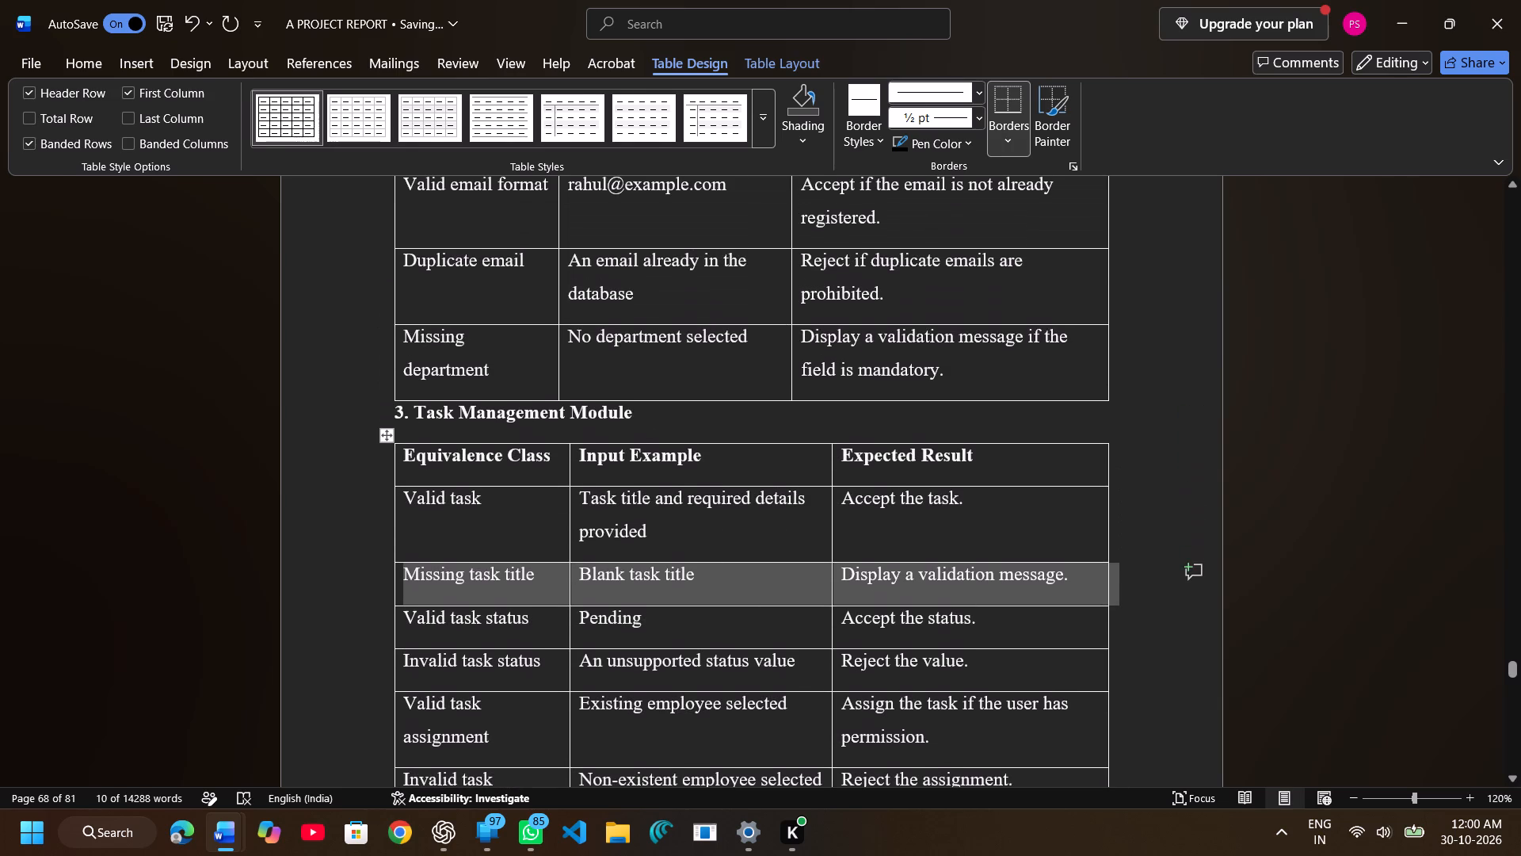
left_click_drag(398, 414, 632, 416)
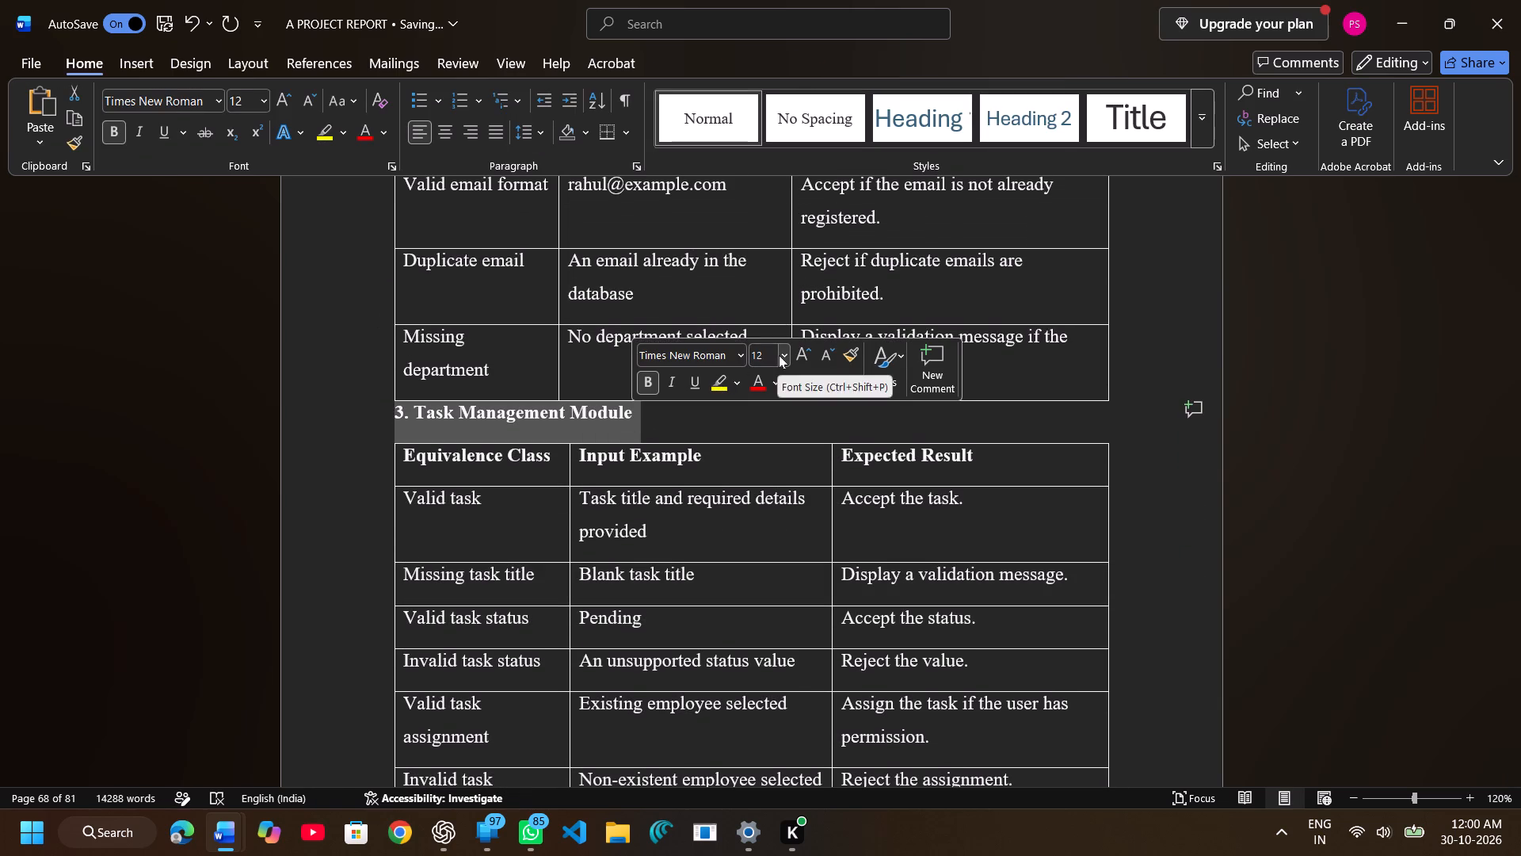
left_click(779, 355)
left_click(769, 491)
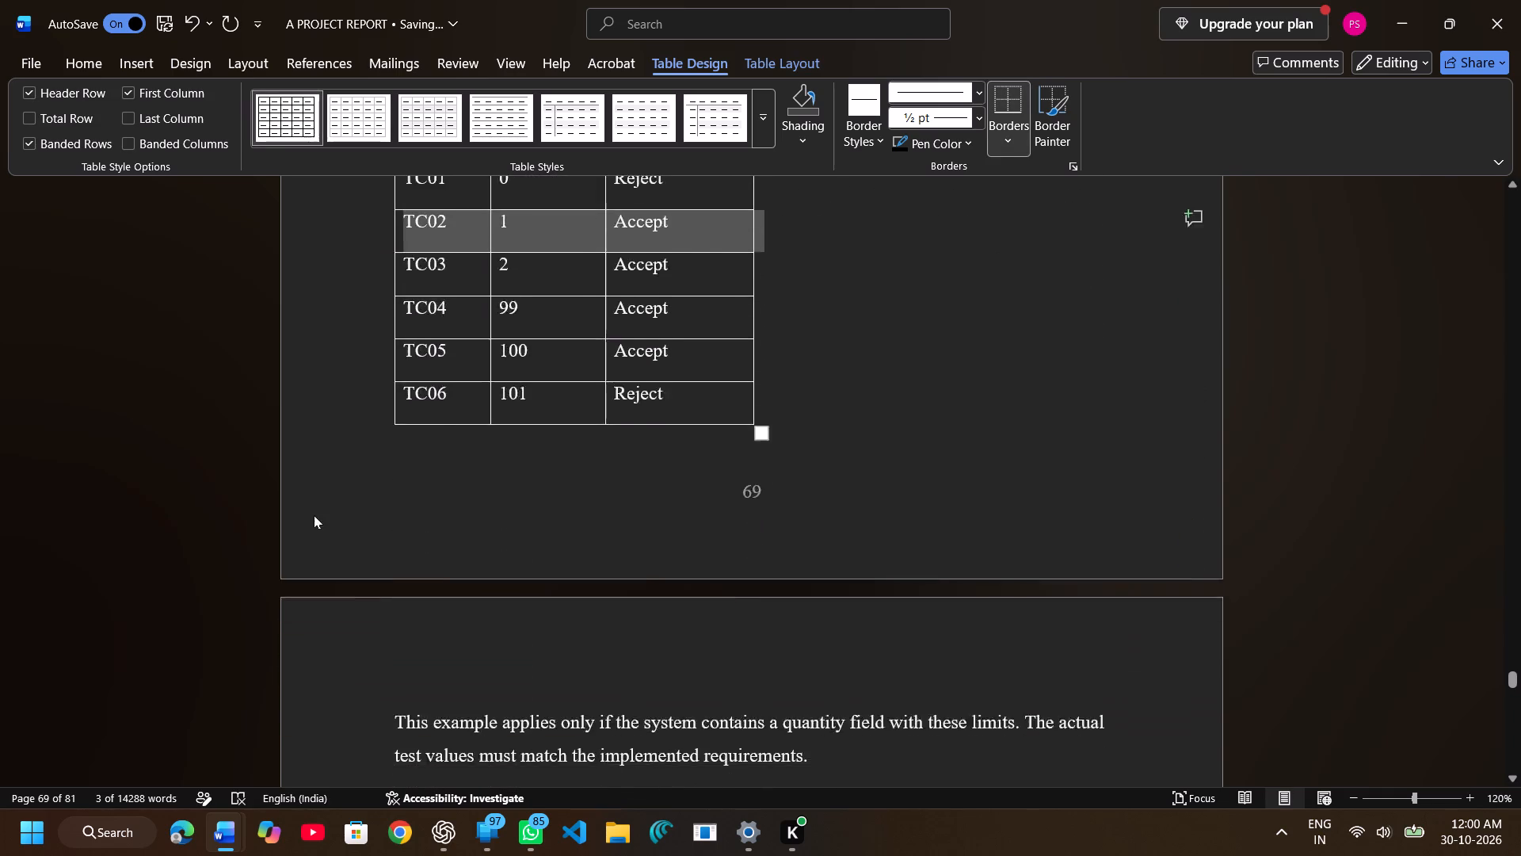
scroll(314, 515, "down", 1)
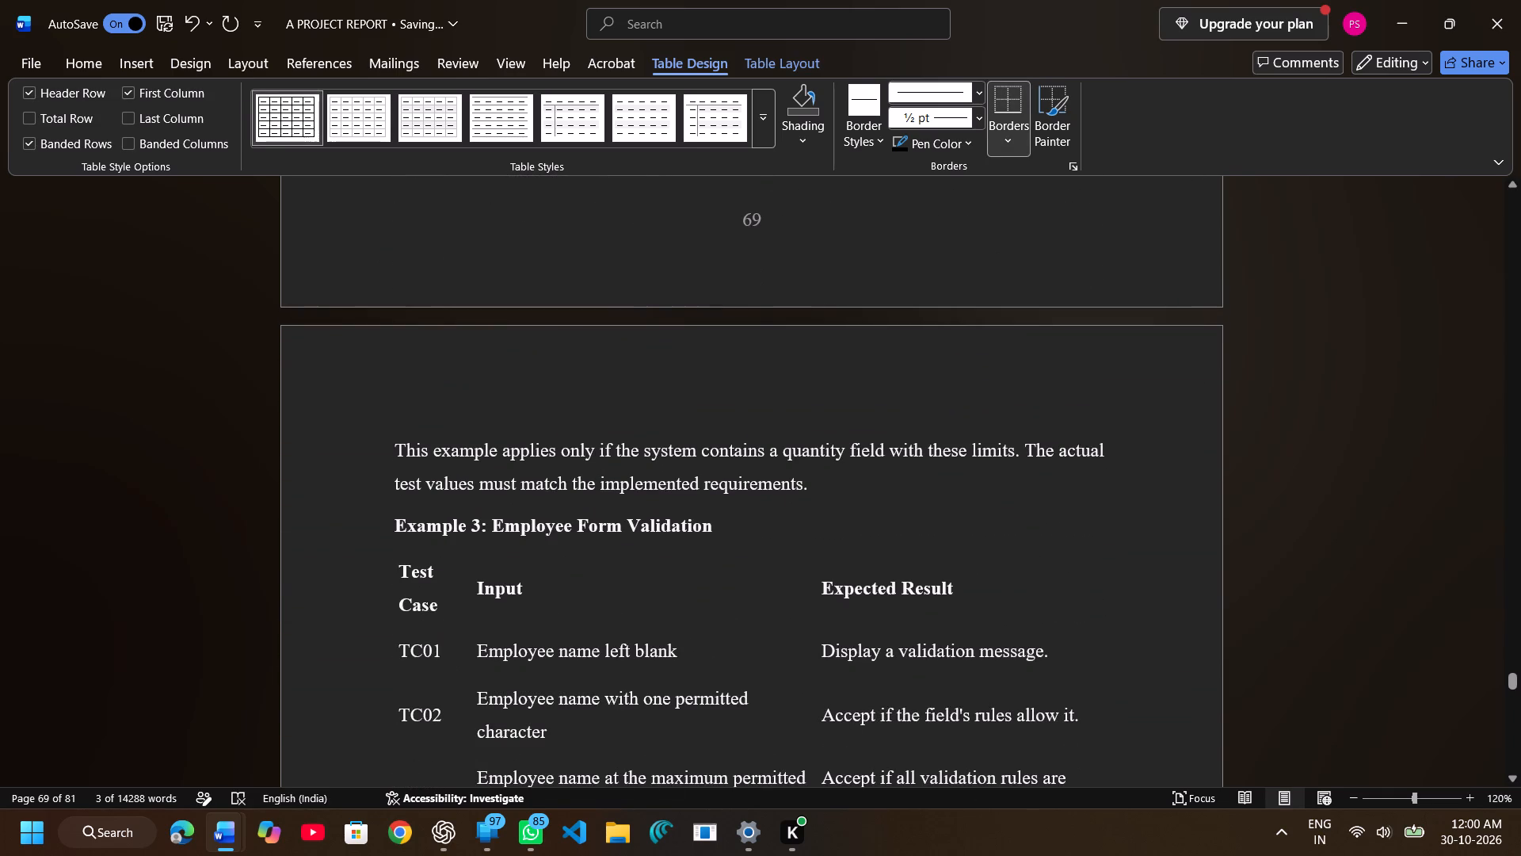
Apply the table style with full grid borders to the whole table under Example 3: Employee Form Validation.
left_click(391, 564)
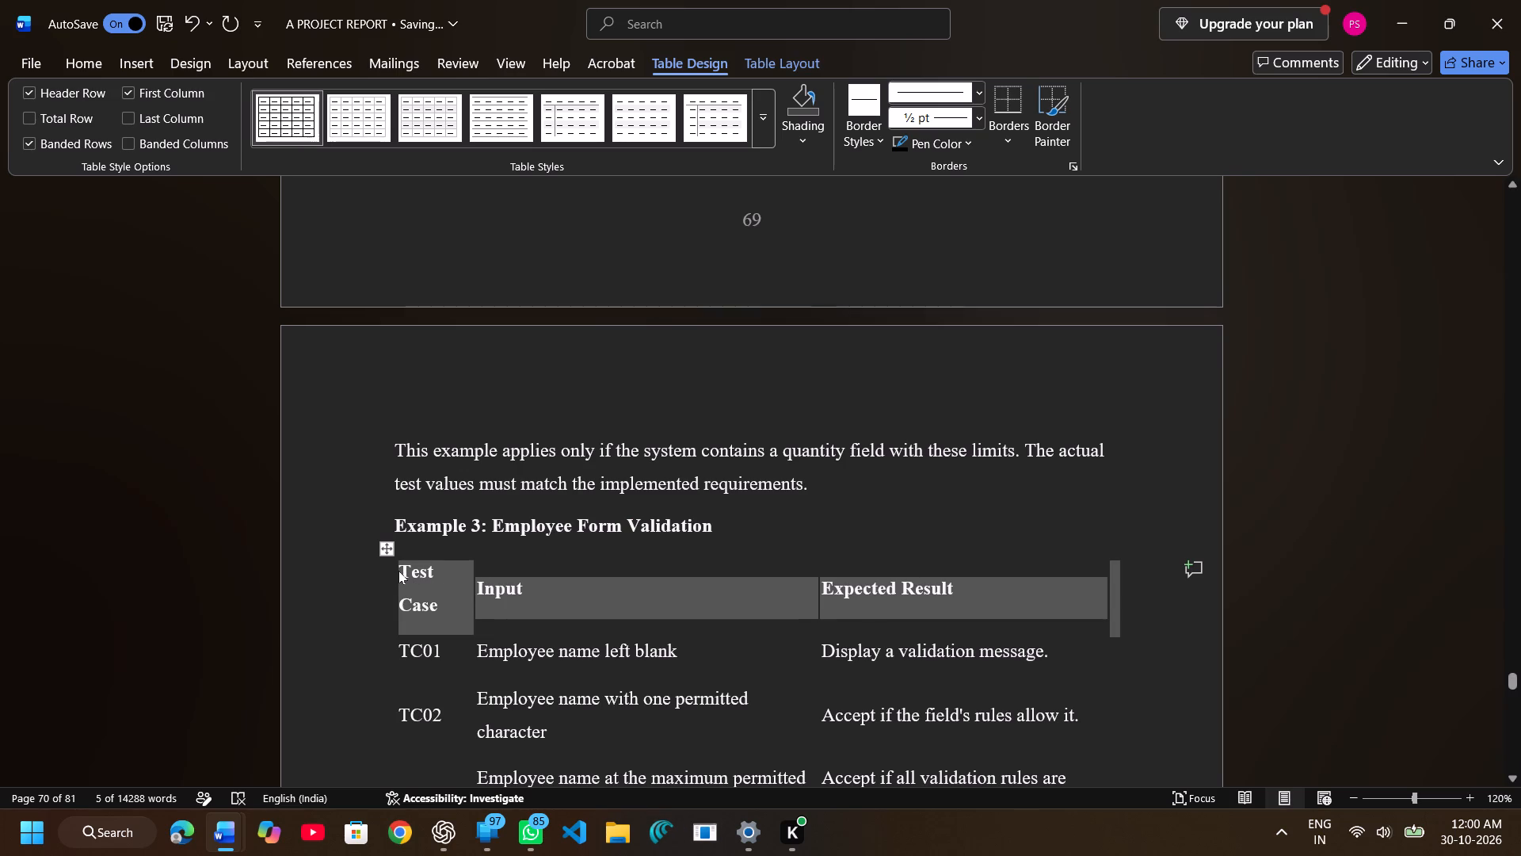
left_click_drag(398, 571, 460, 587)
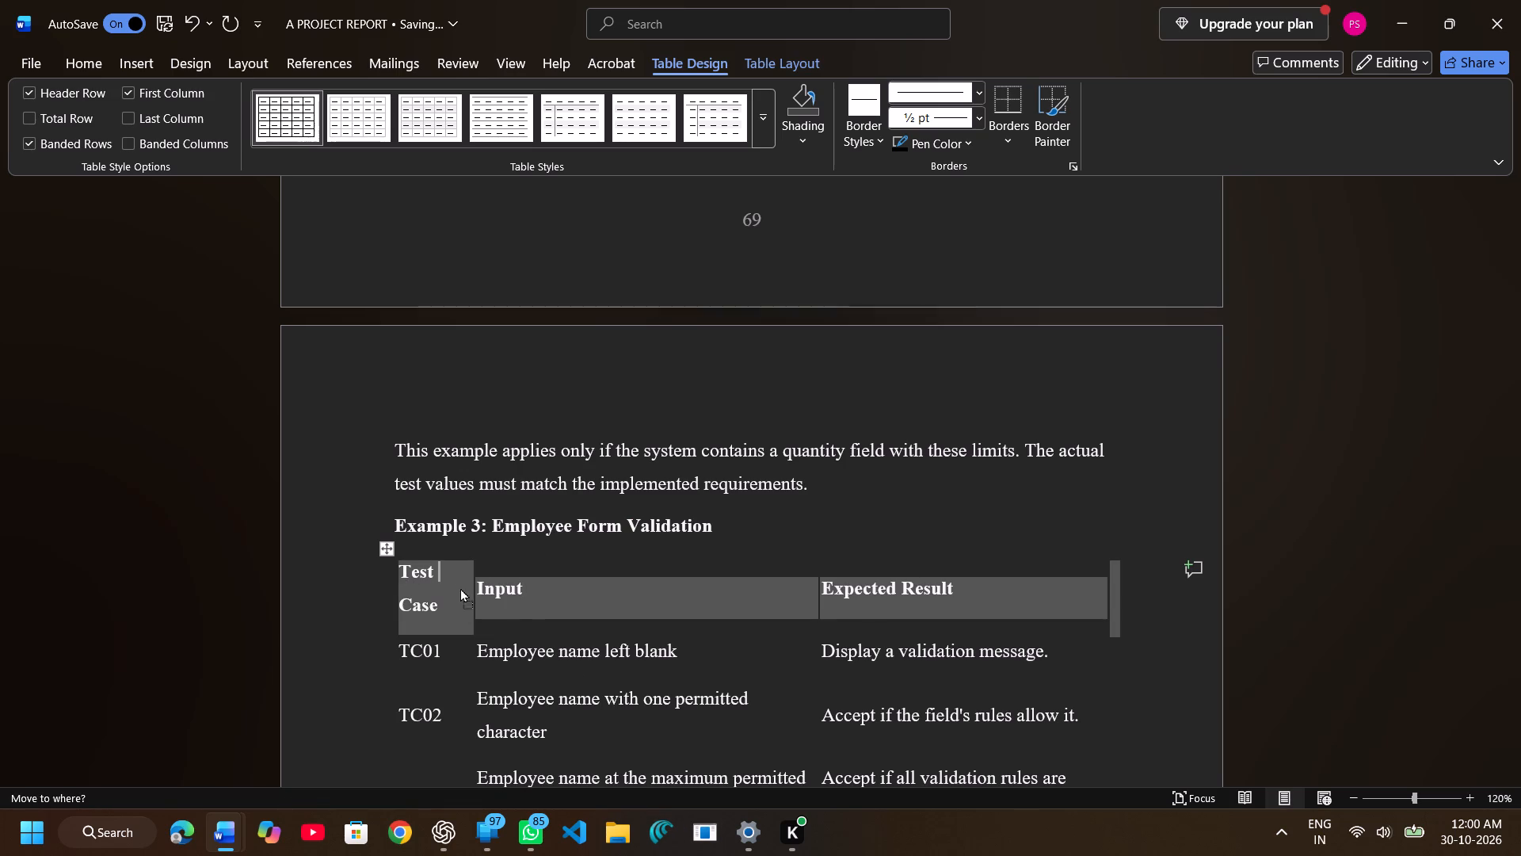
left_click_drag(460, 587, 416, 594)
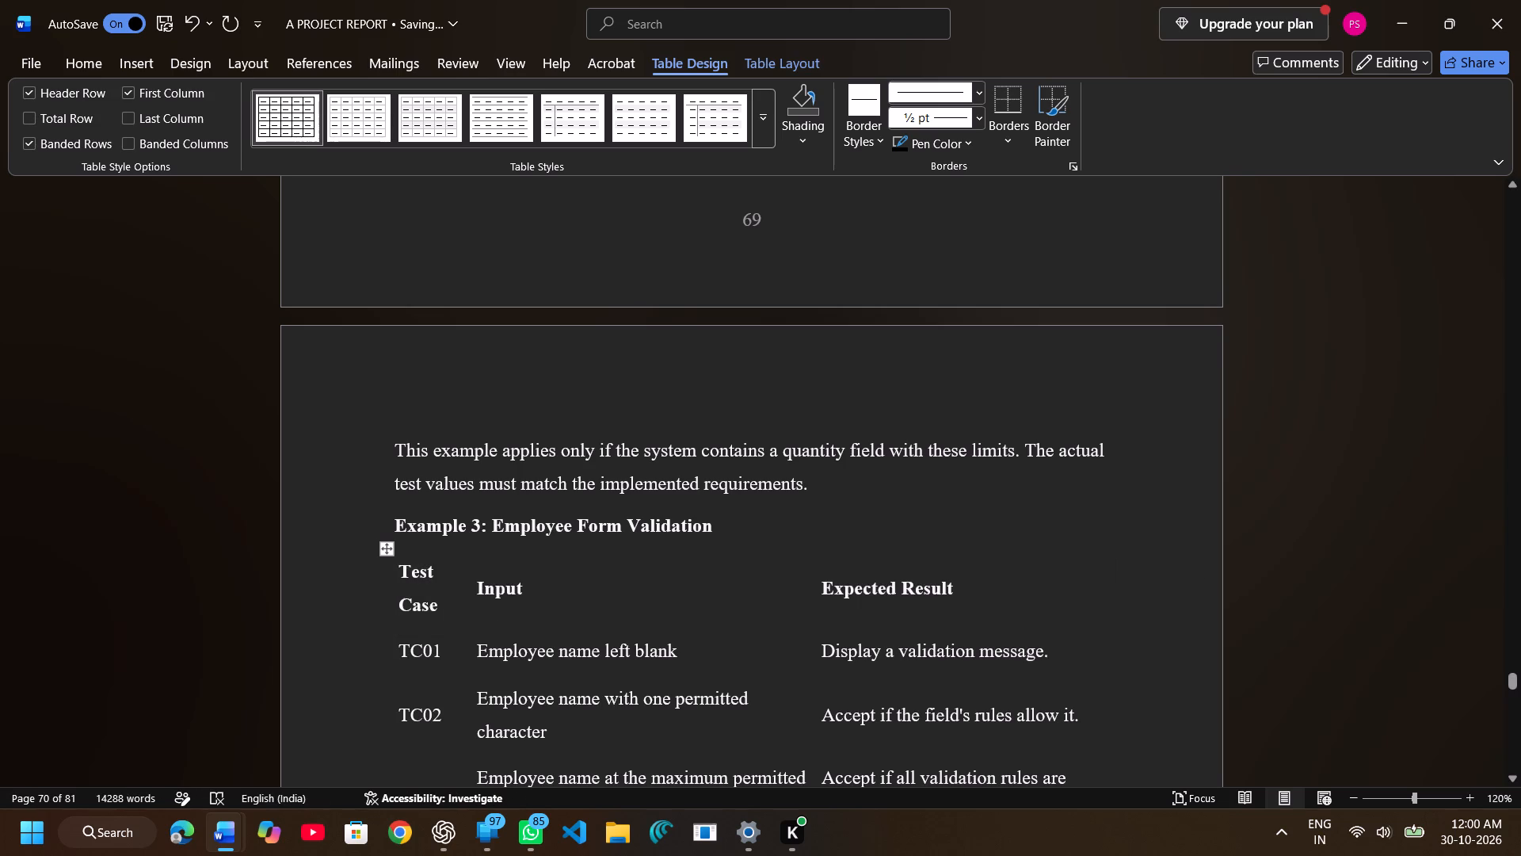
left_click_drag(398, 570, 421, 578)
left_click_drag(421, 578, 865, 560)
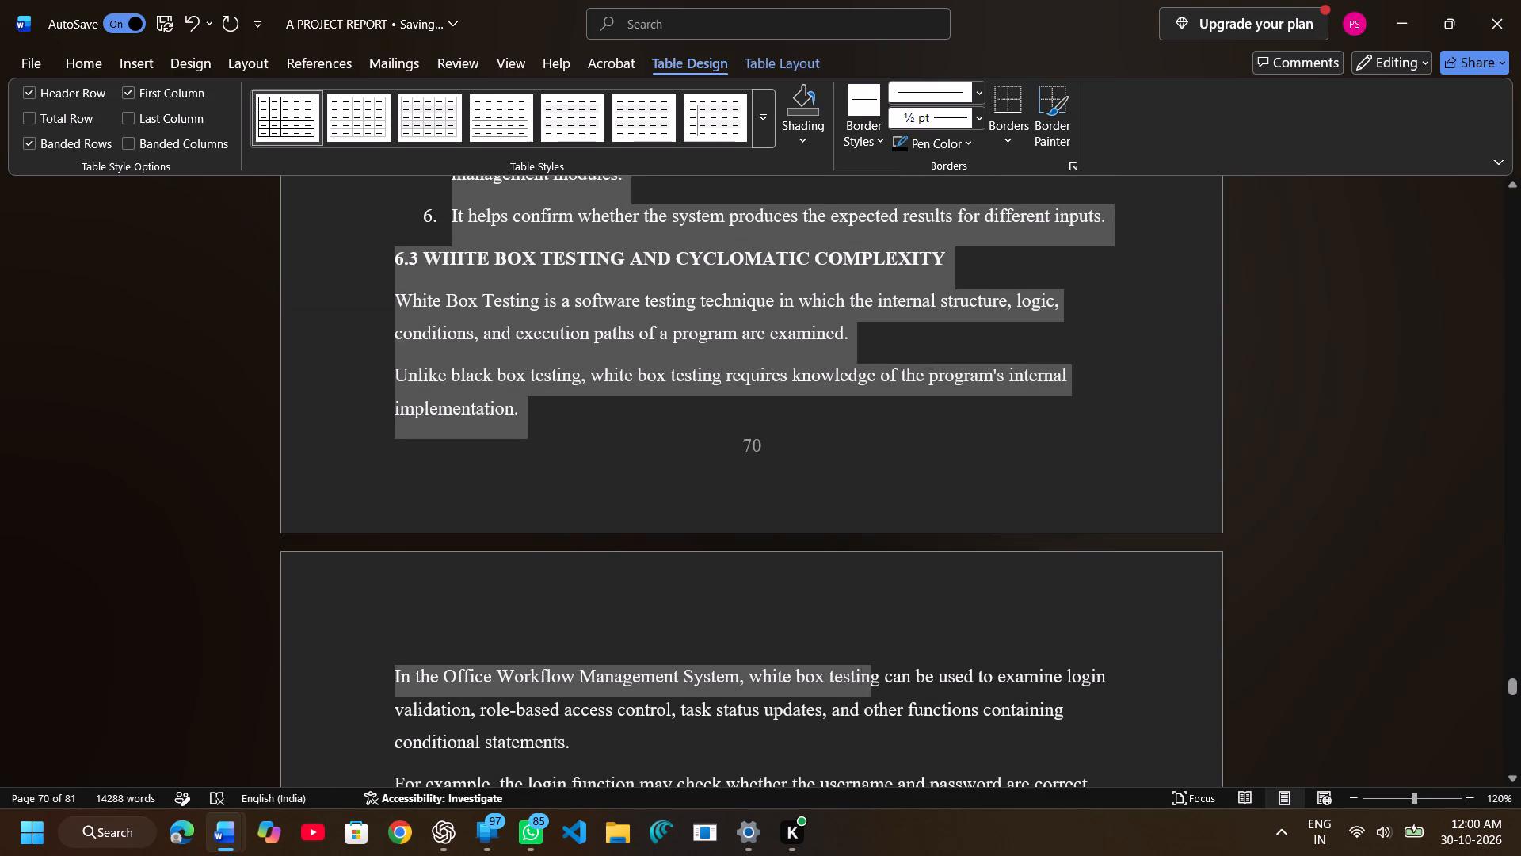
left_click_drag(865, 560, 850, 253)
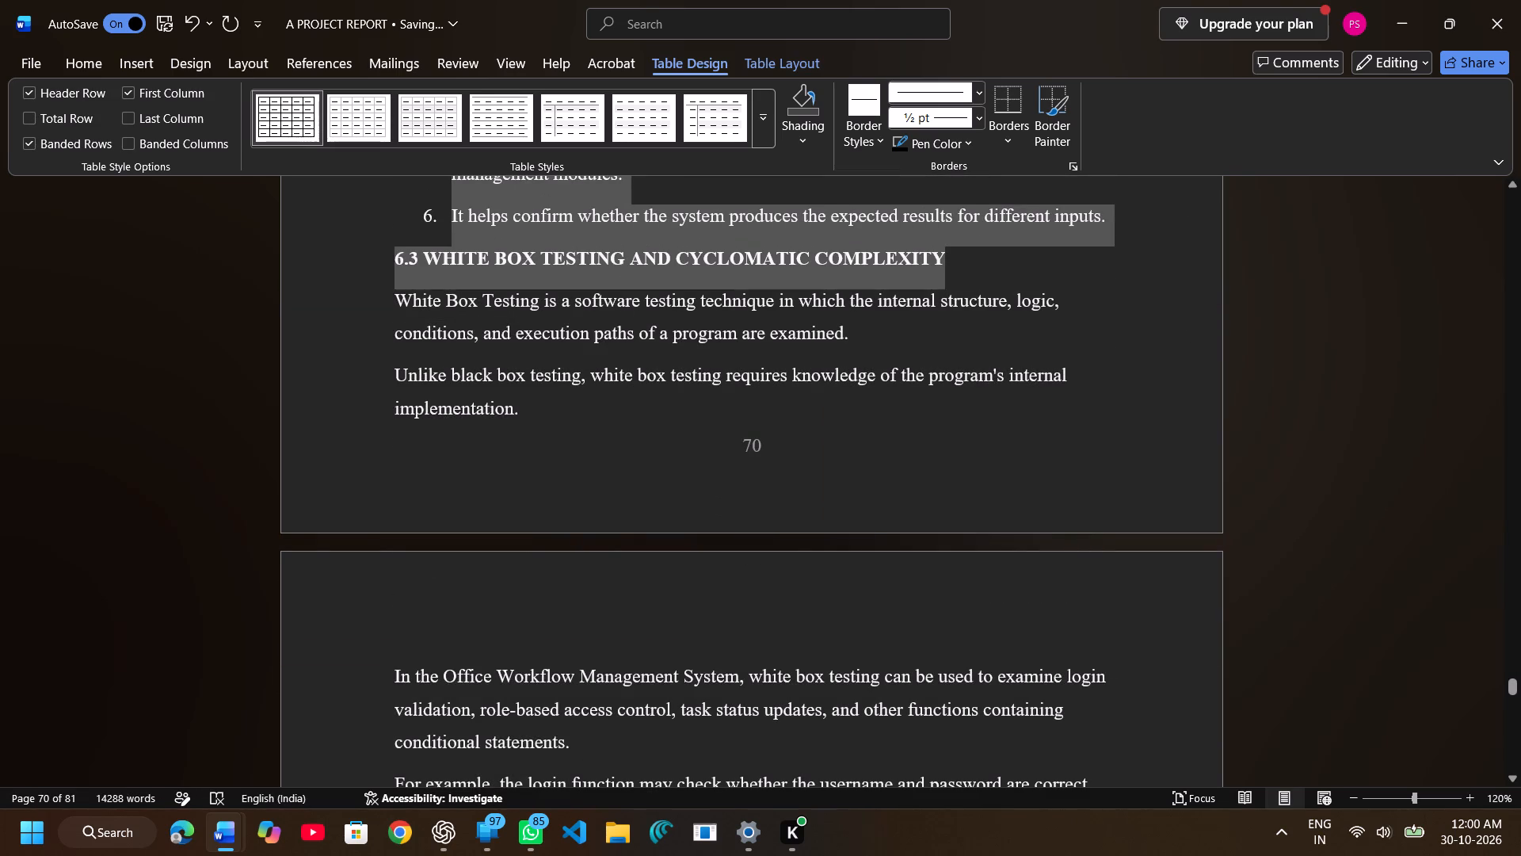
left_click_drag(850, 253, 896, 118)
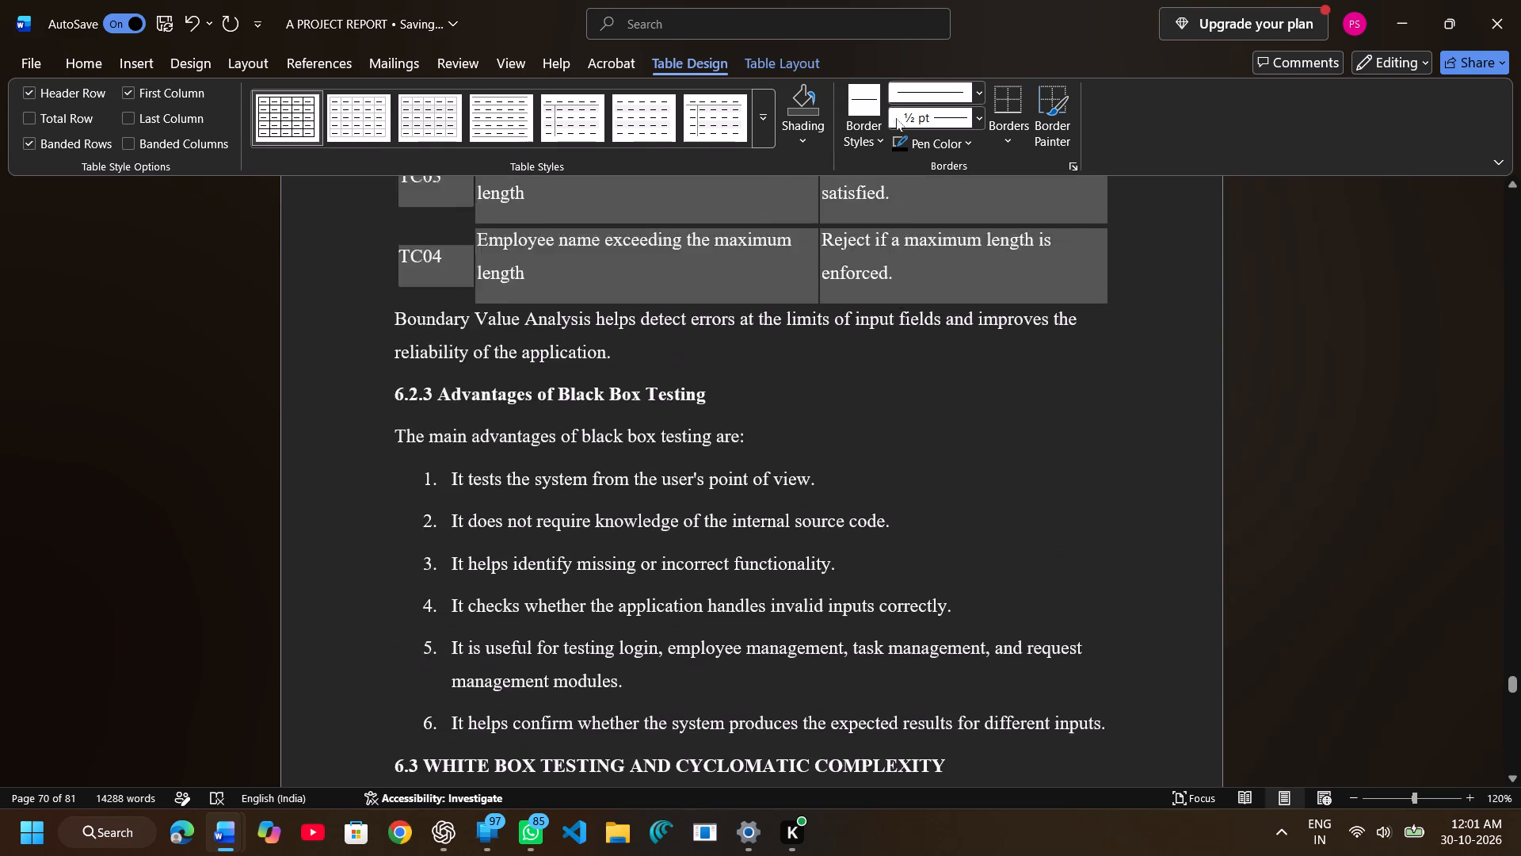
left_click_drag(896, 118, 996, 526)
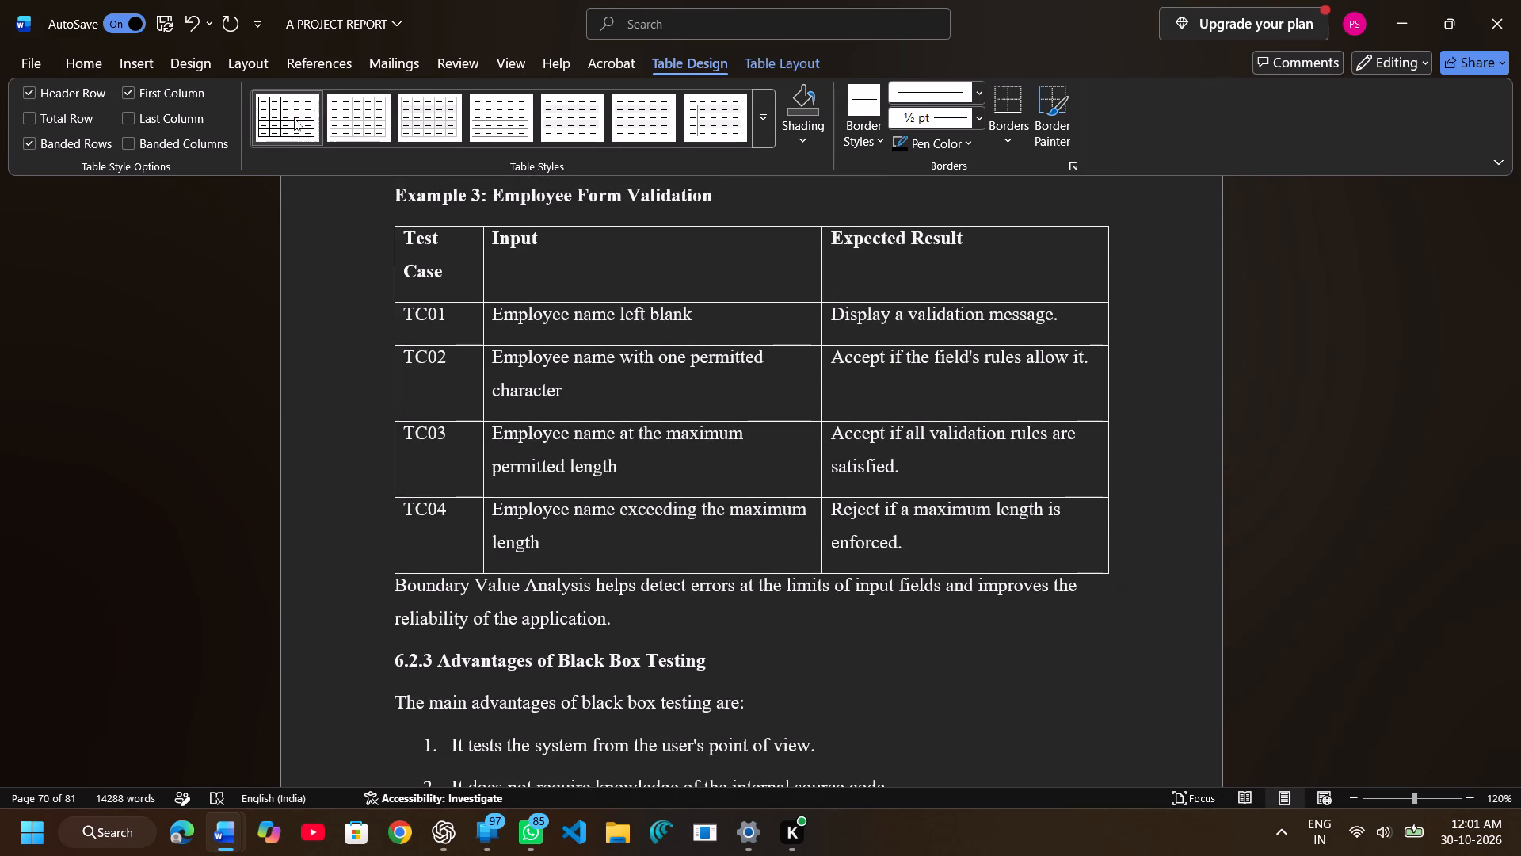
left_click(294, 118)
left_click(292, 322)
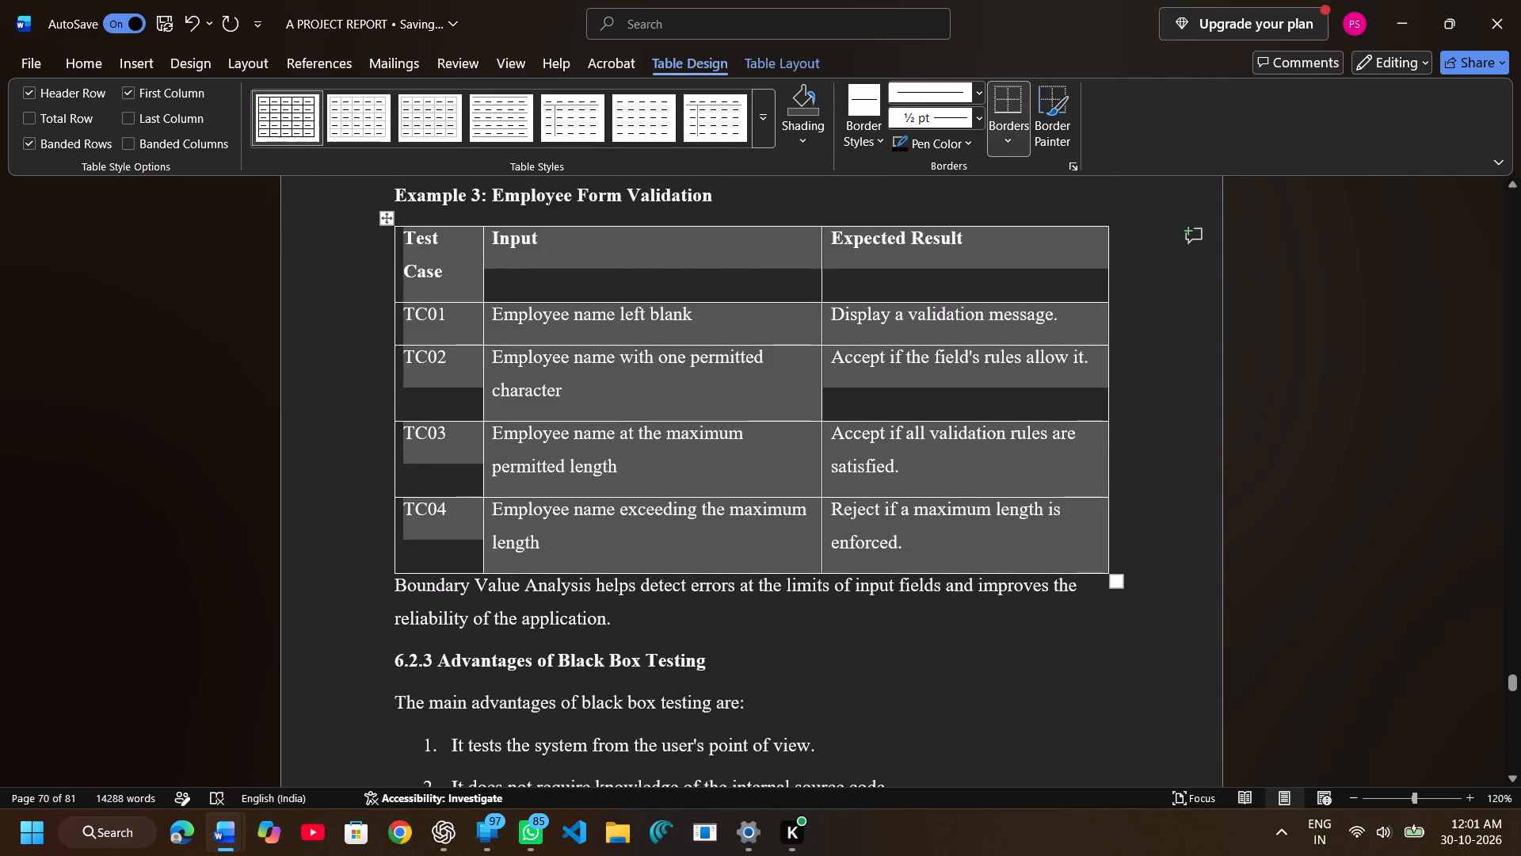
left_click(425, 459)
Set the font size of the 6.2.3 Advantages of Black Box Testing heading to 14.
scroll(425, 459, "down", 1)
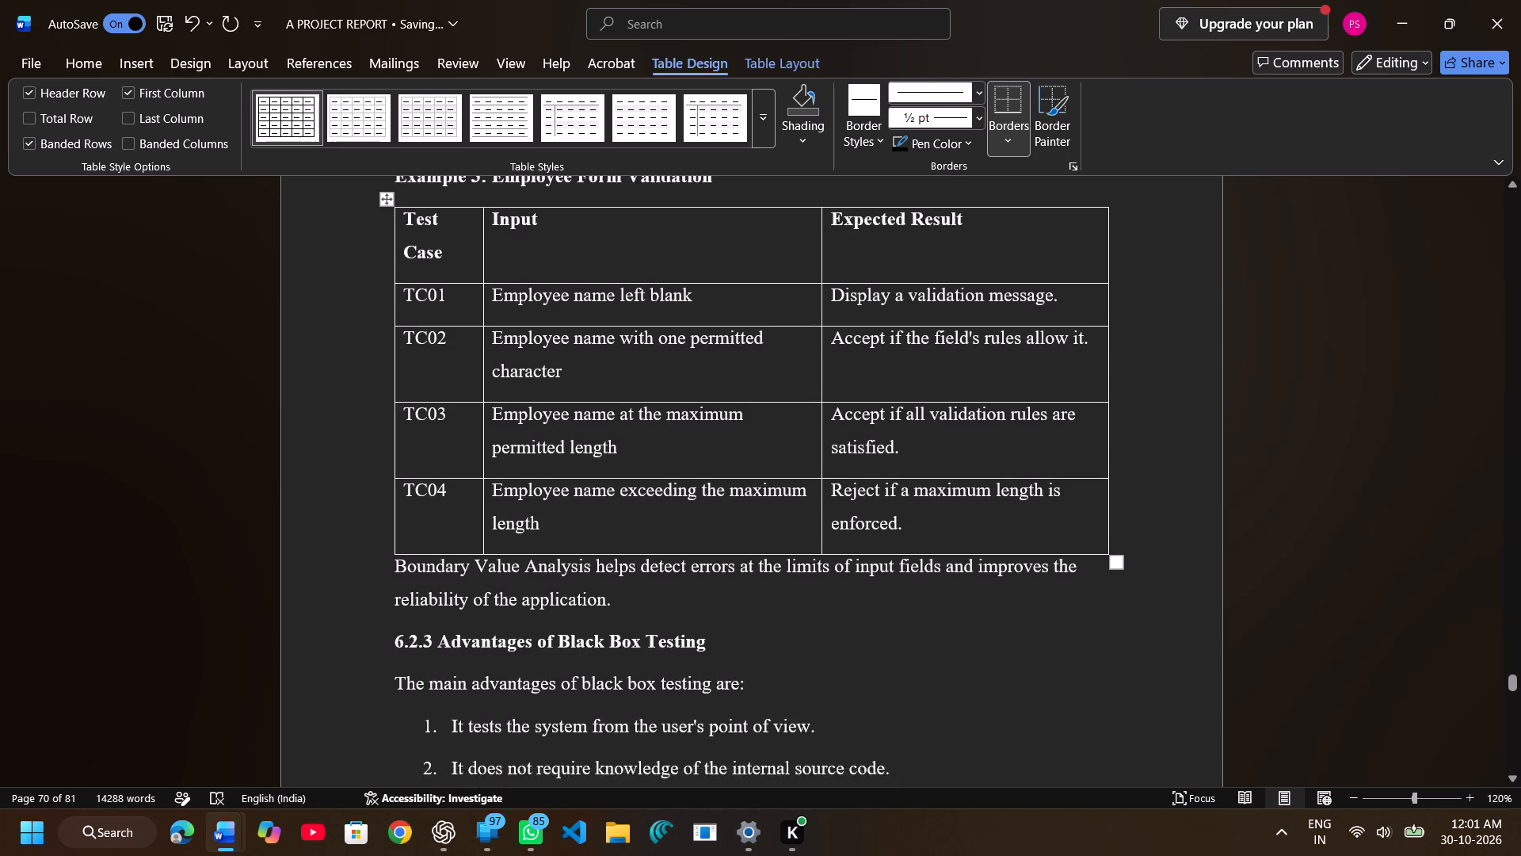
scroll(425, 459, "down", 1)
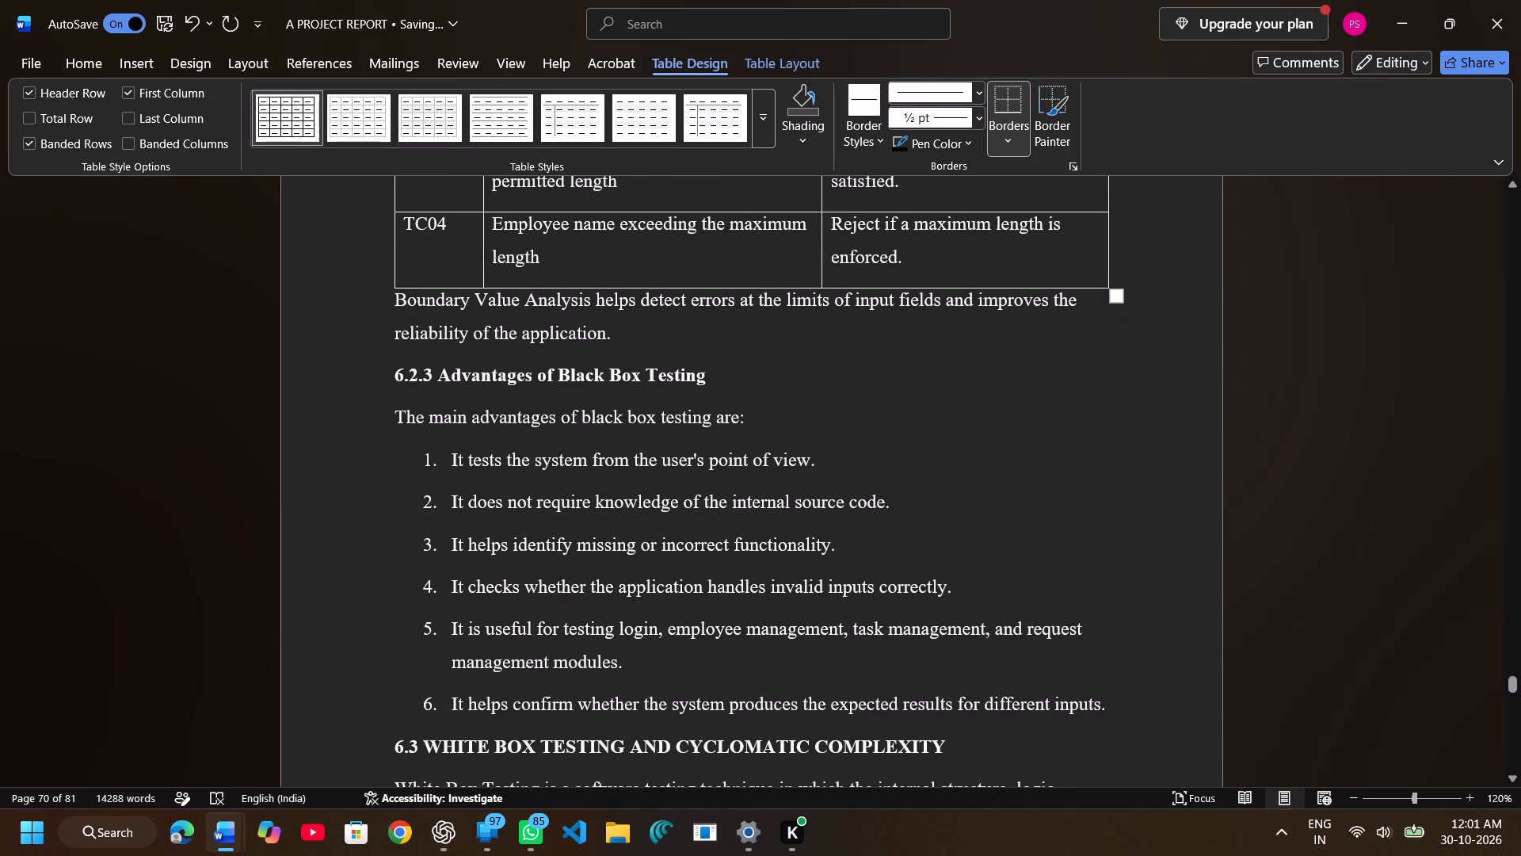
left_click_drag(390, 369, 715, 382)
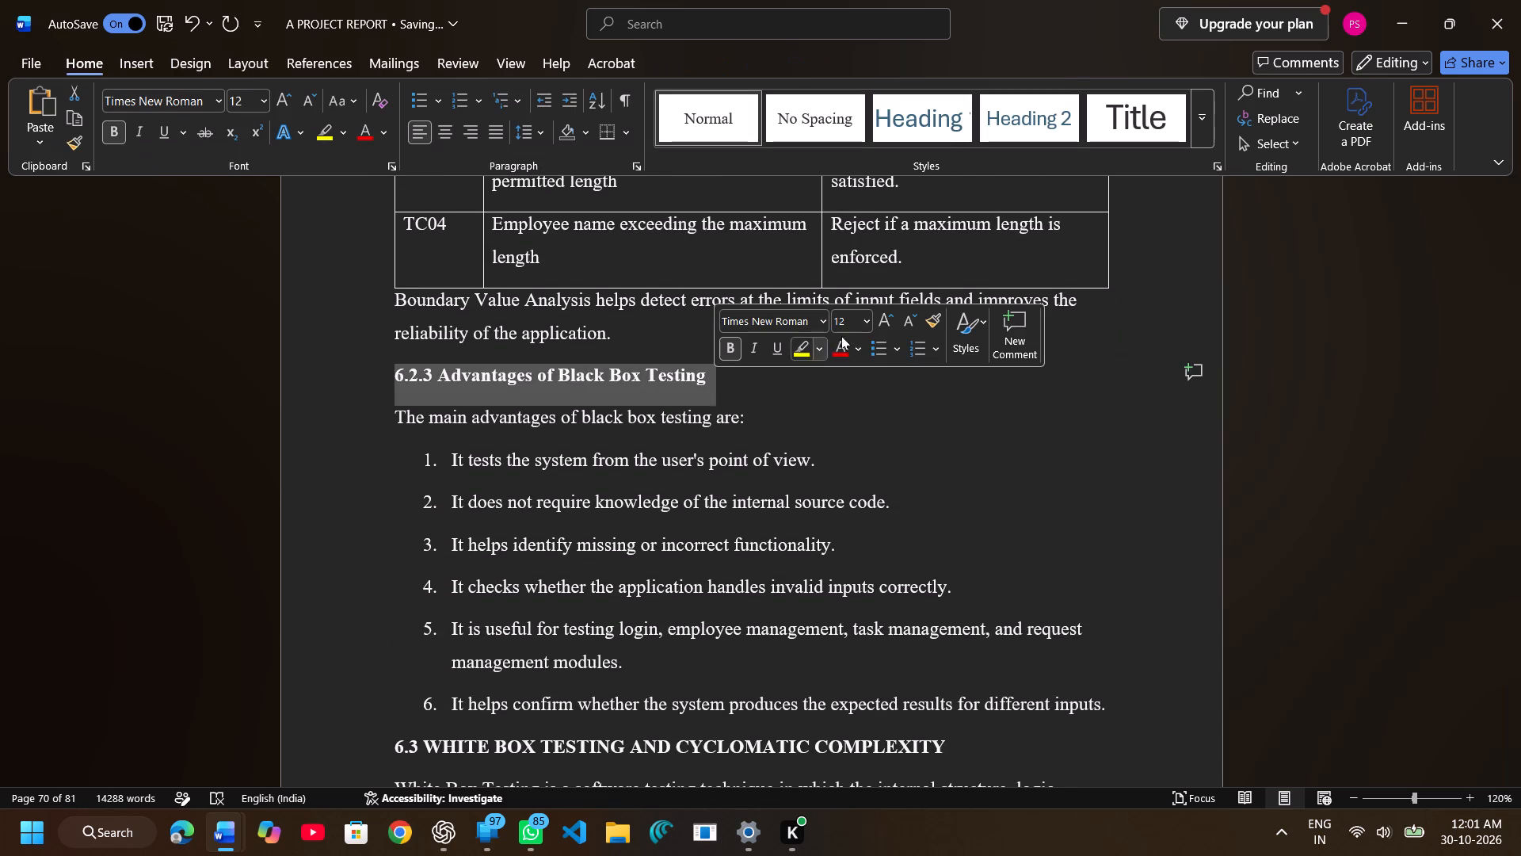
left_click(870, 314)
left_click(856, 471)
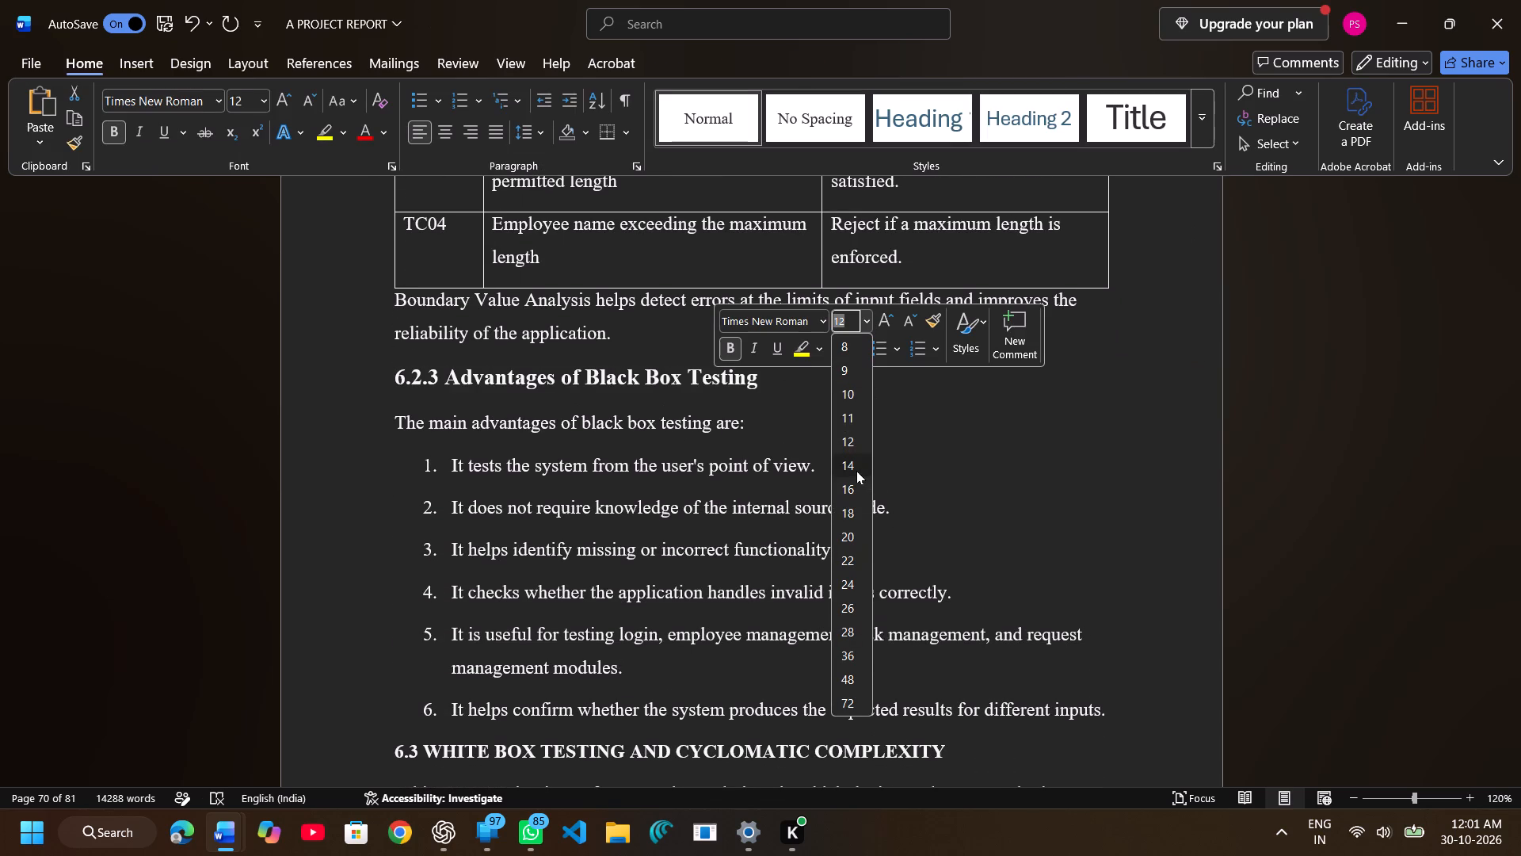
Set the font size of the whole 6.3 WHITE BOX TESTING AND CYCLOMATIC COMPLEXITY heading to 14.
scroll(698, 481, "down", 1)
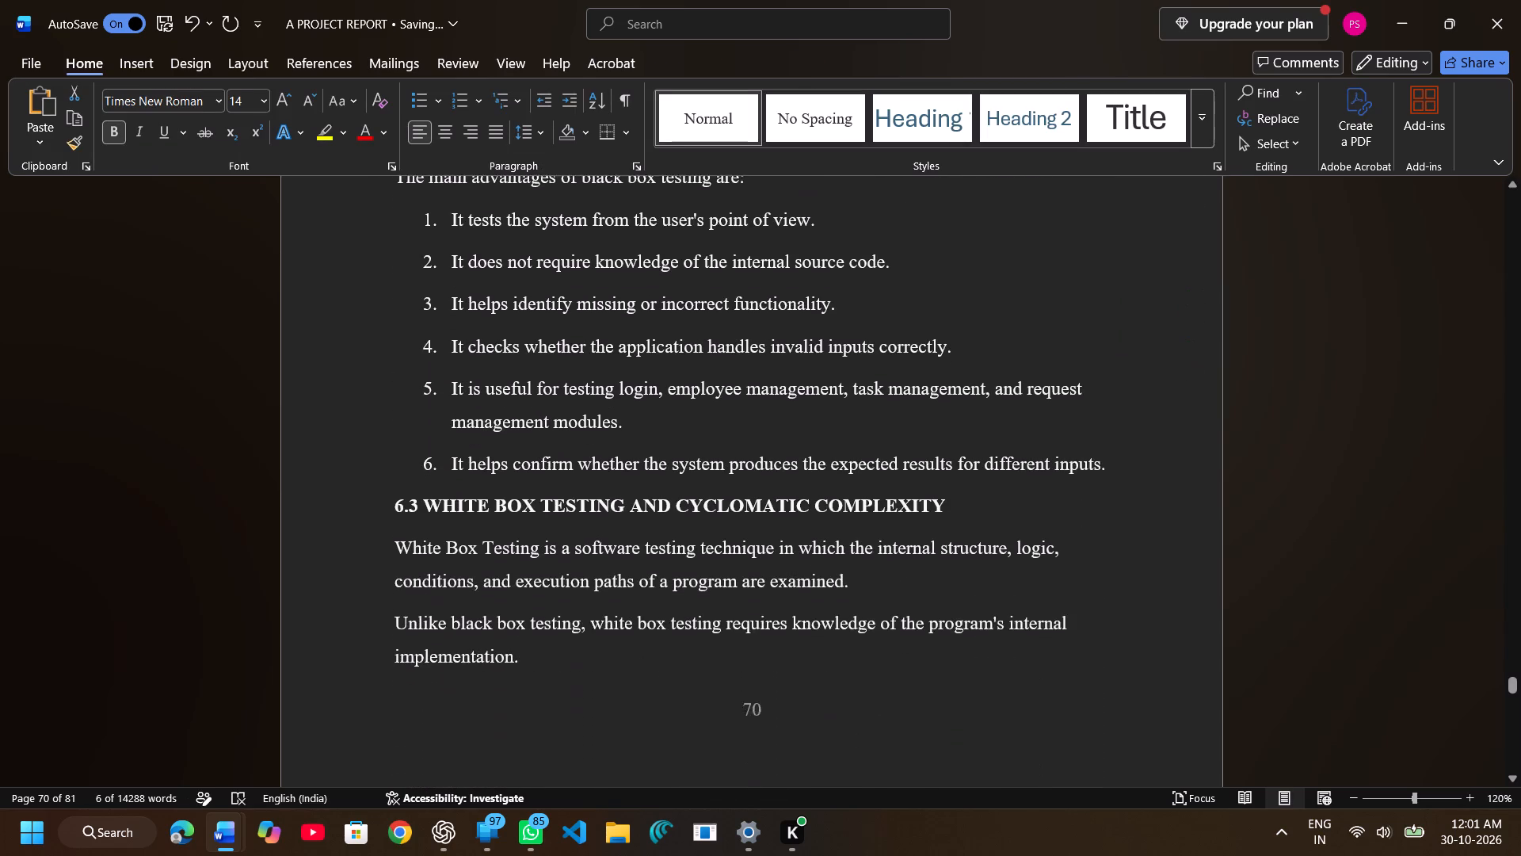
scroll(698, 481, "down", 1)
left_click_drag(395, 502, 704, 500)
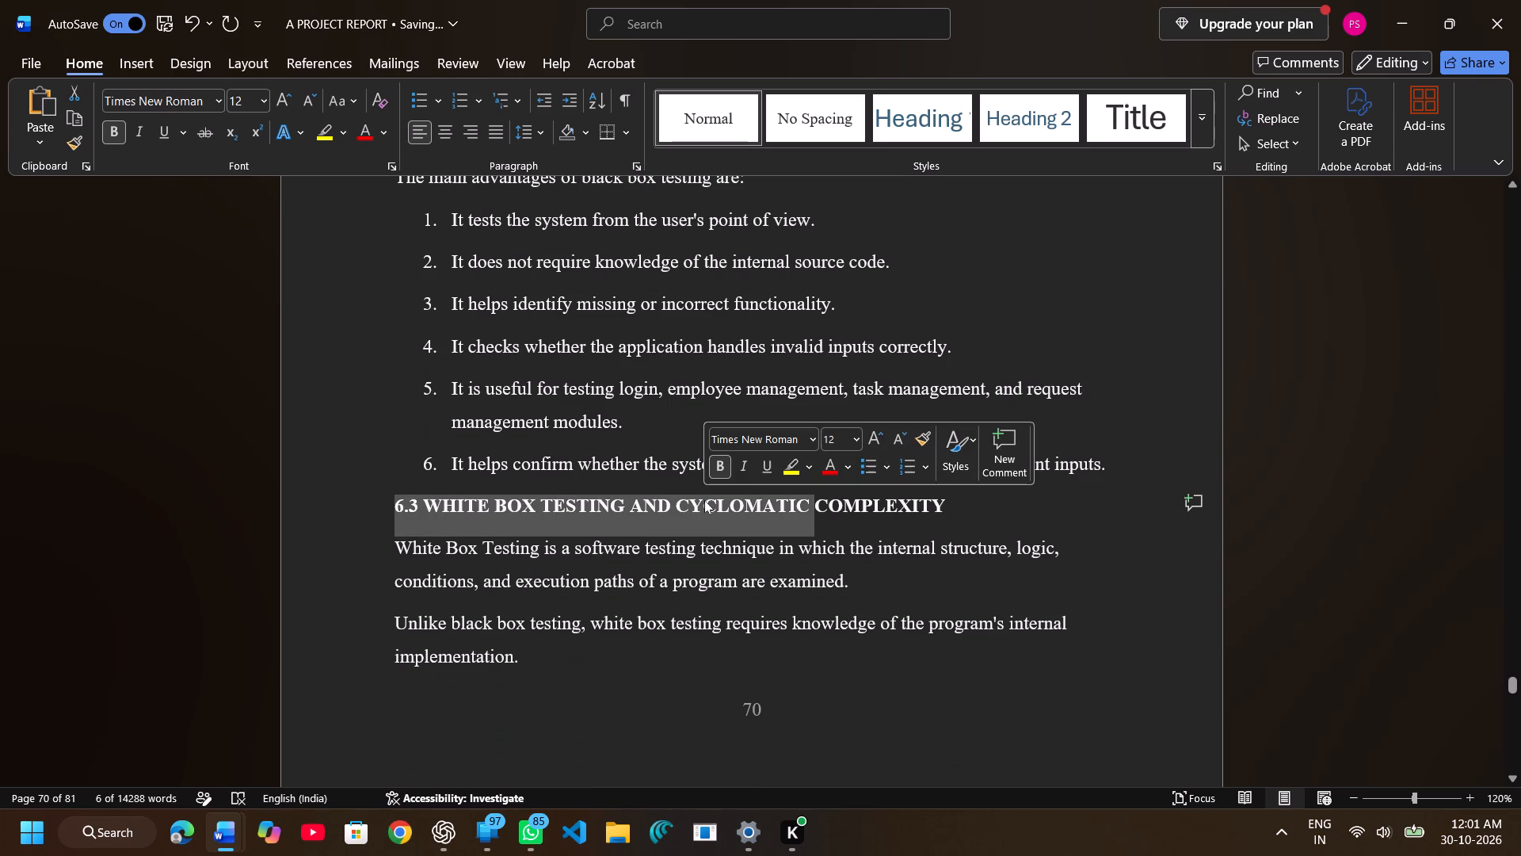
left_click(400, 504)
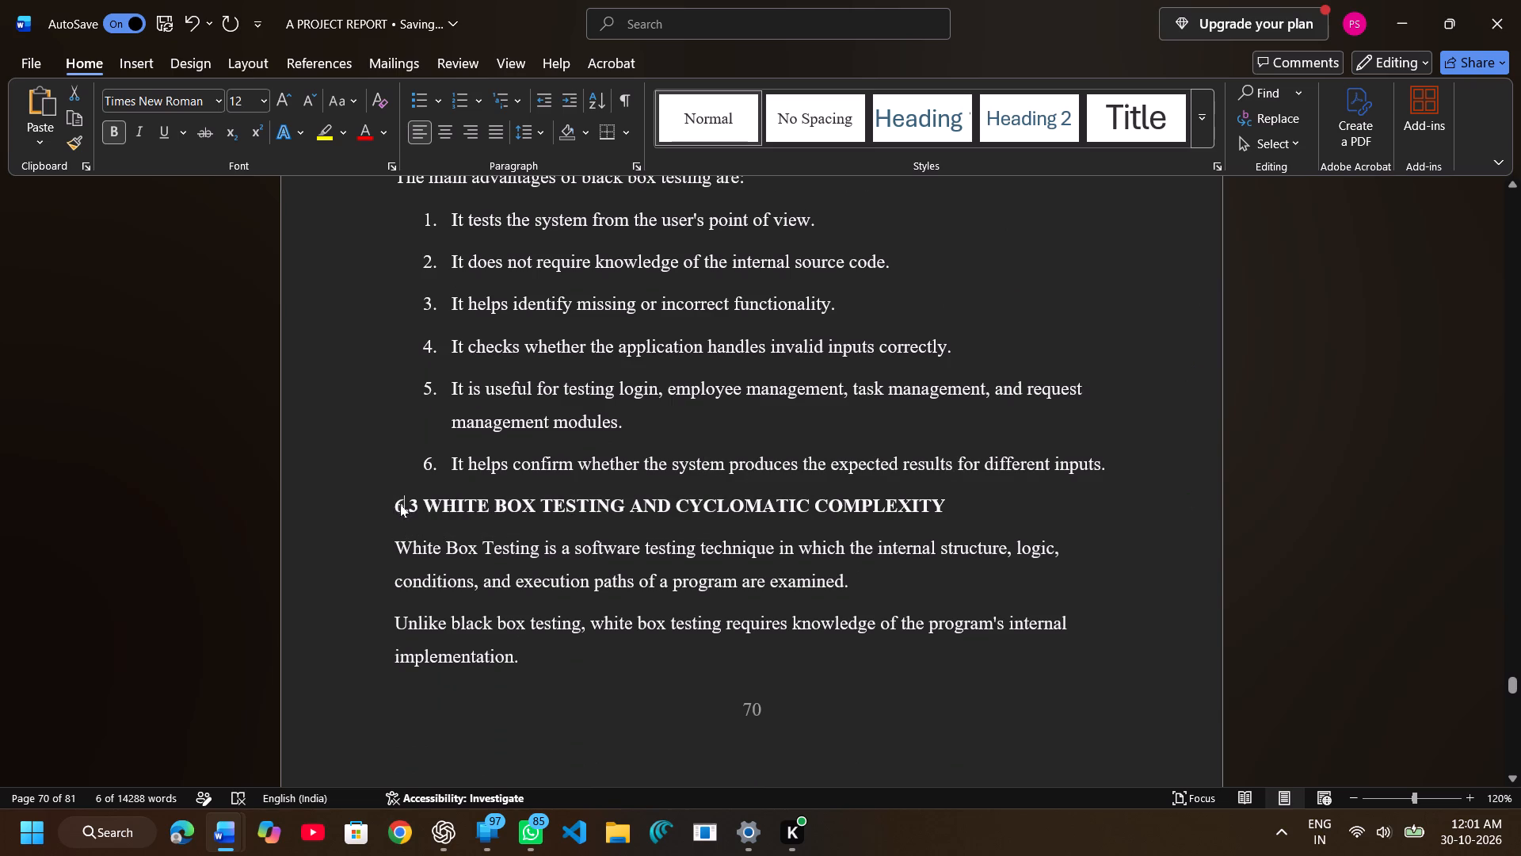
left_click_drag(391, 503, 893, 514)
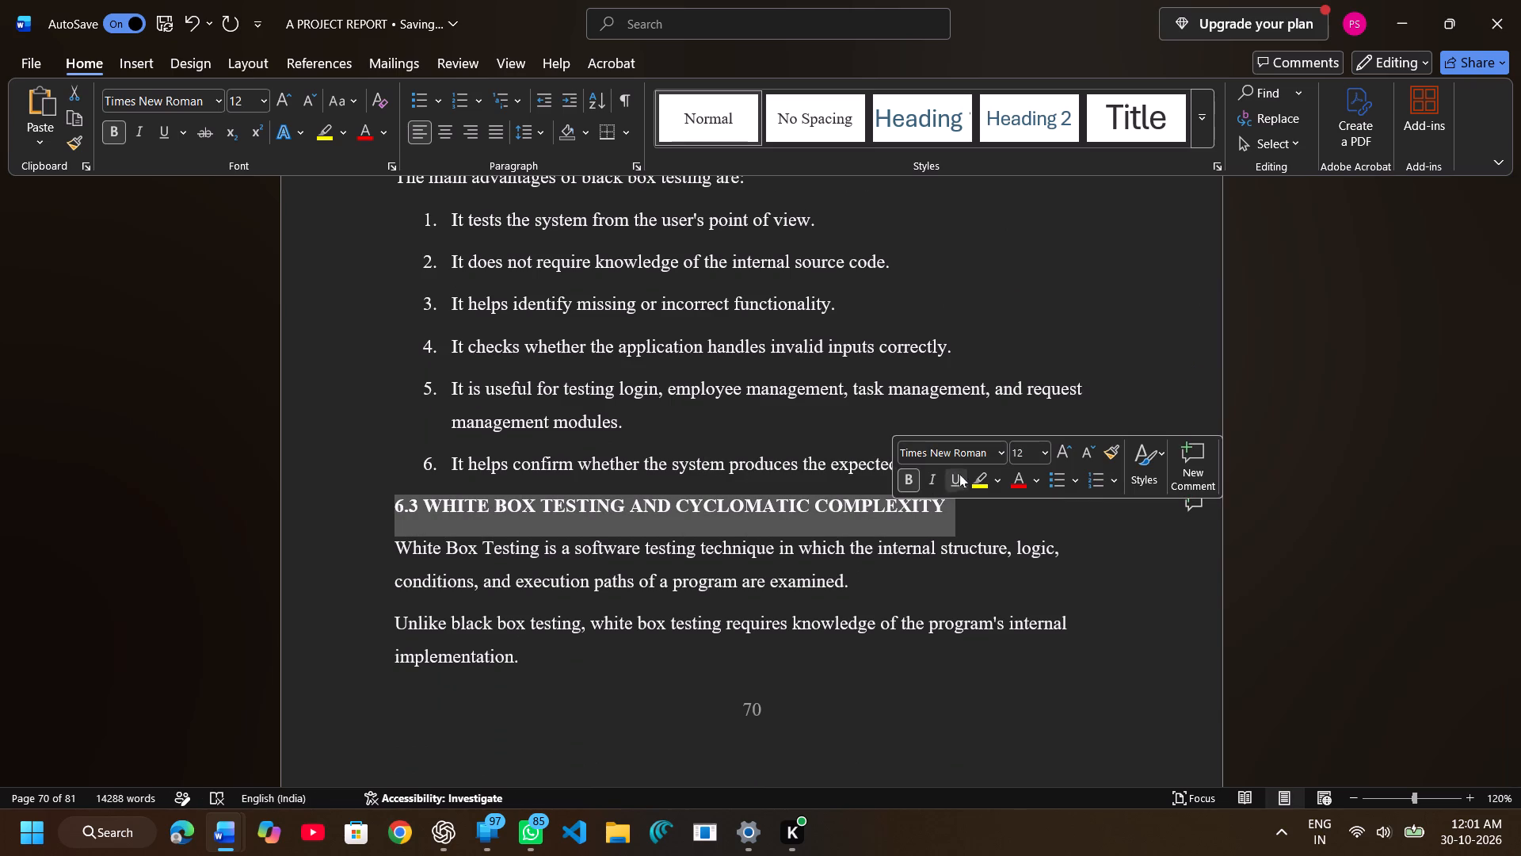
left_click(1045, 455)
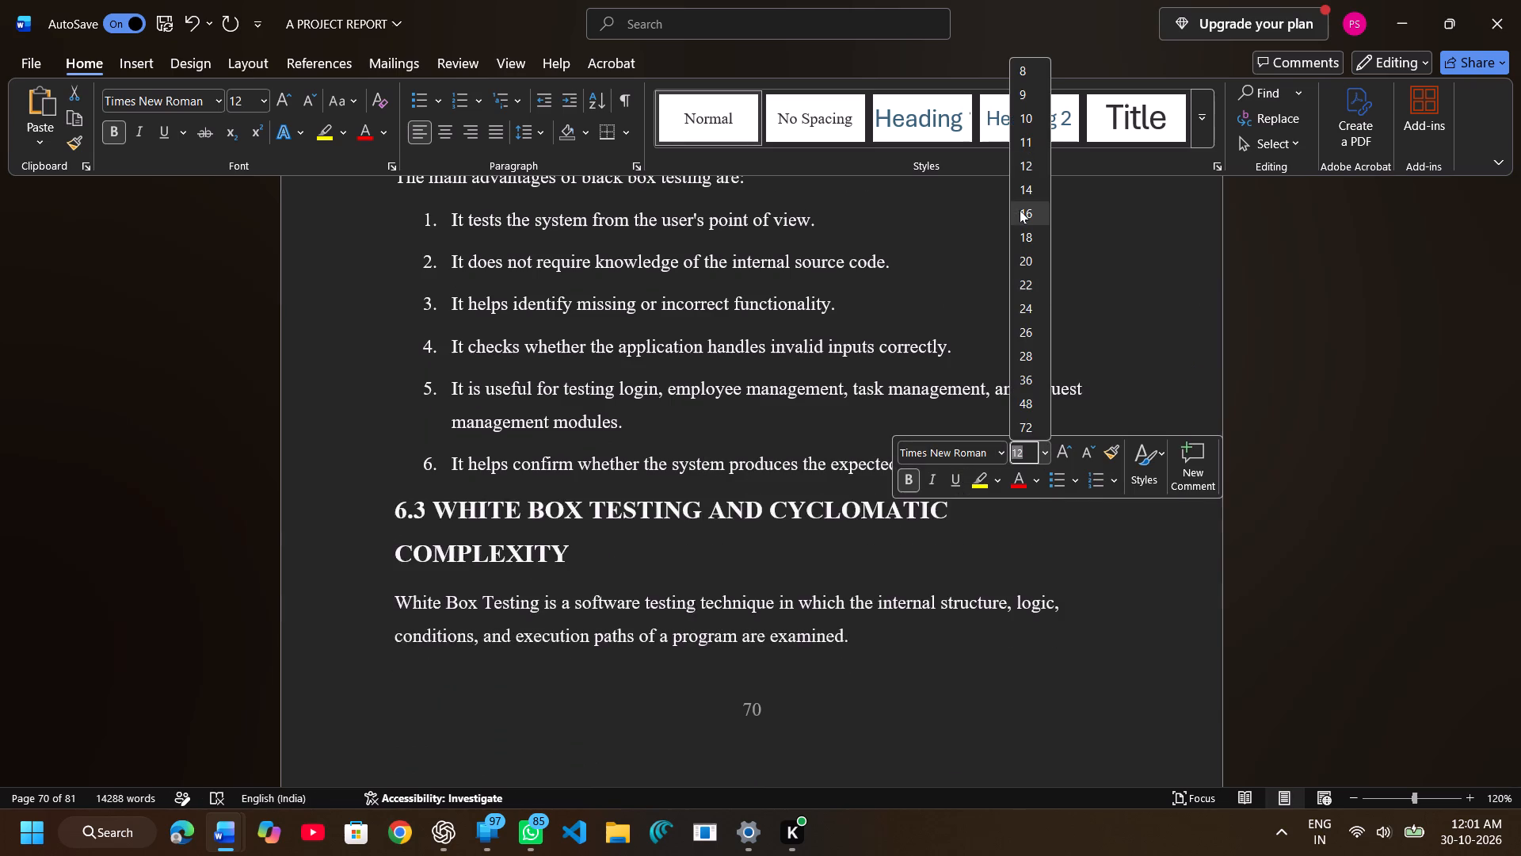
left_click(1026, 187)
Set the font size of the 6.3.1 Path Coverage Testing heading to 14.
scroll(543, 556, "down", 1)
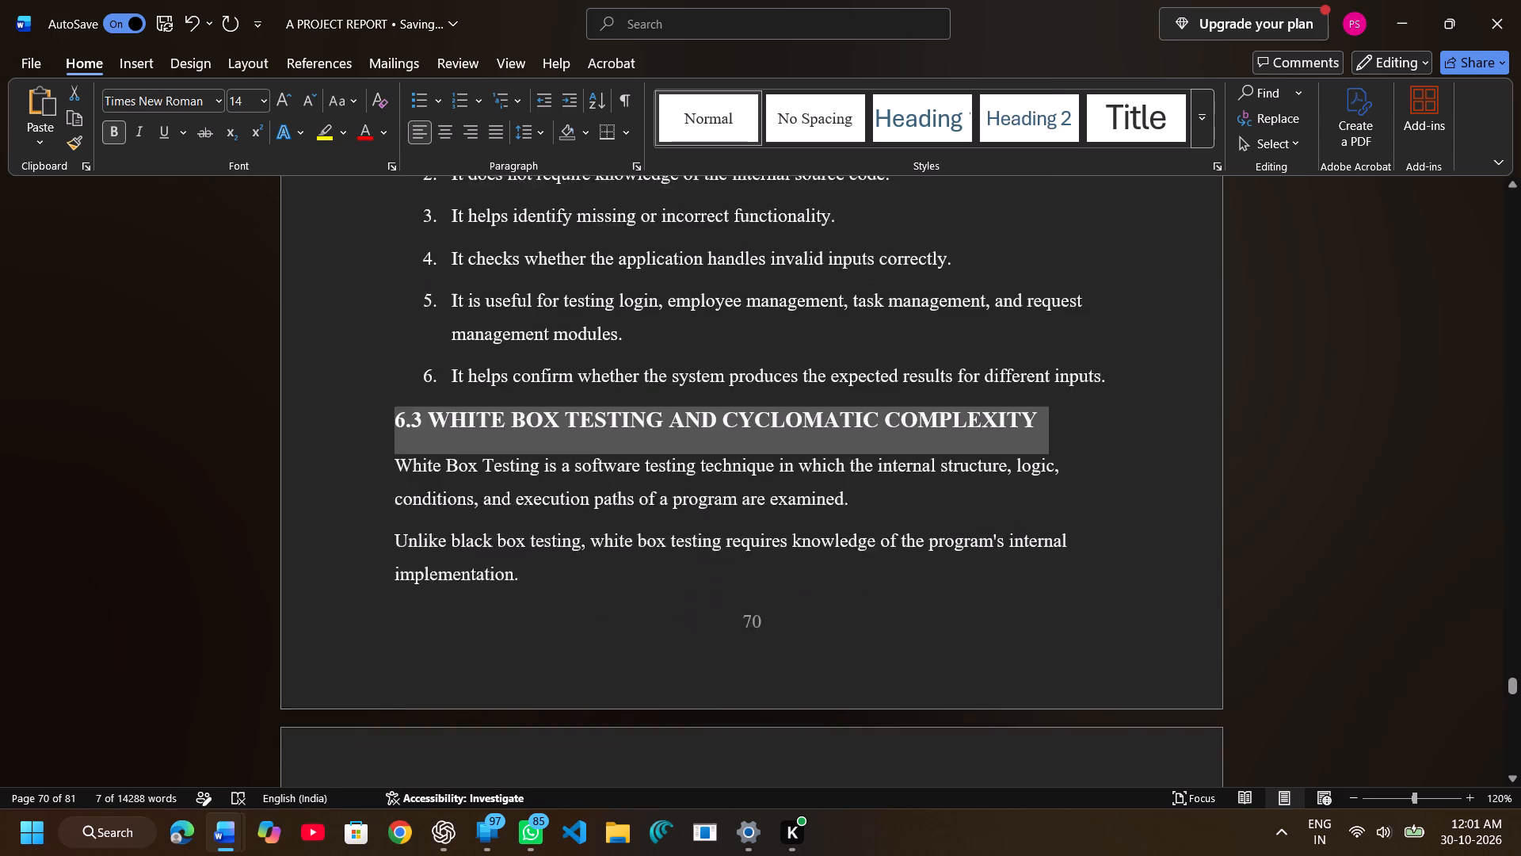
scroll(543, 556, "down", 1)
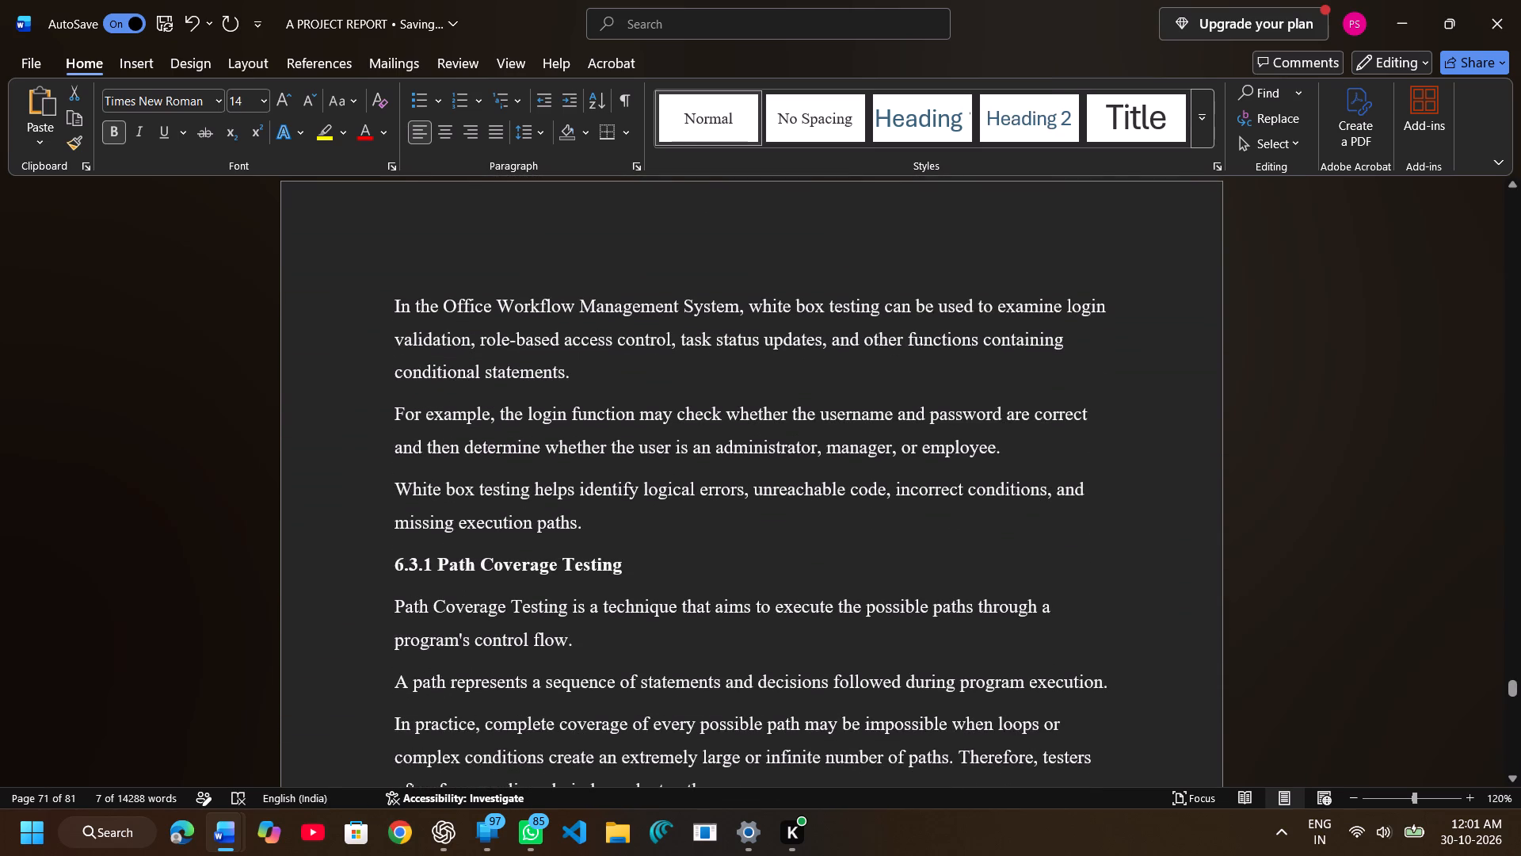
left_click_drag(386, 563, 646, 560)
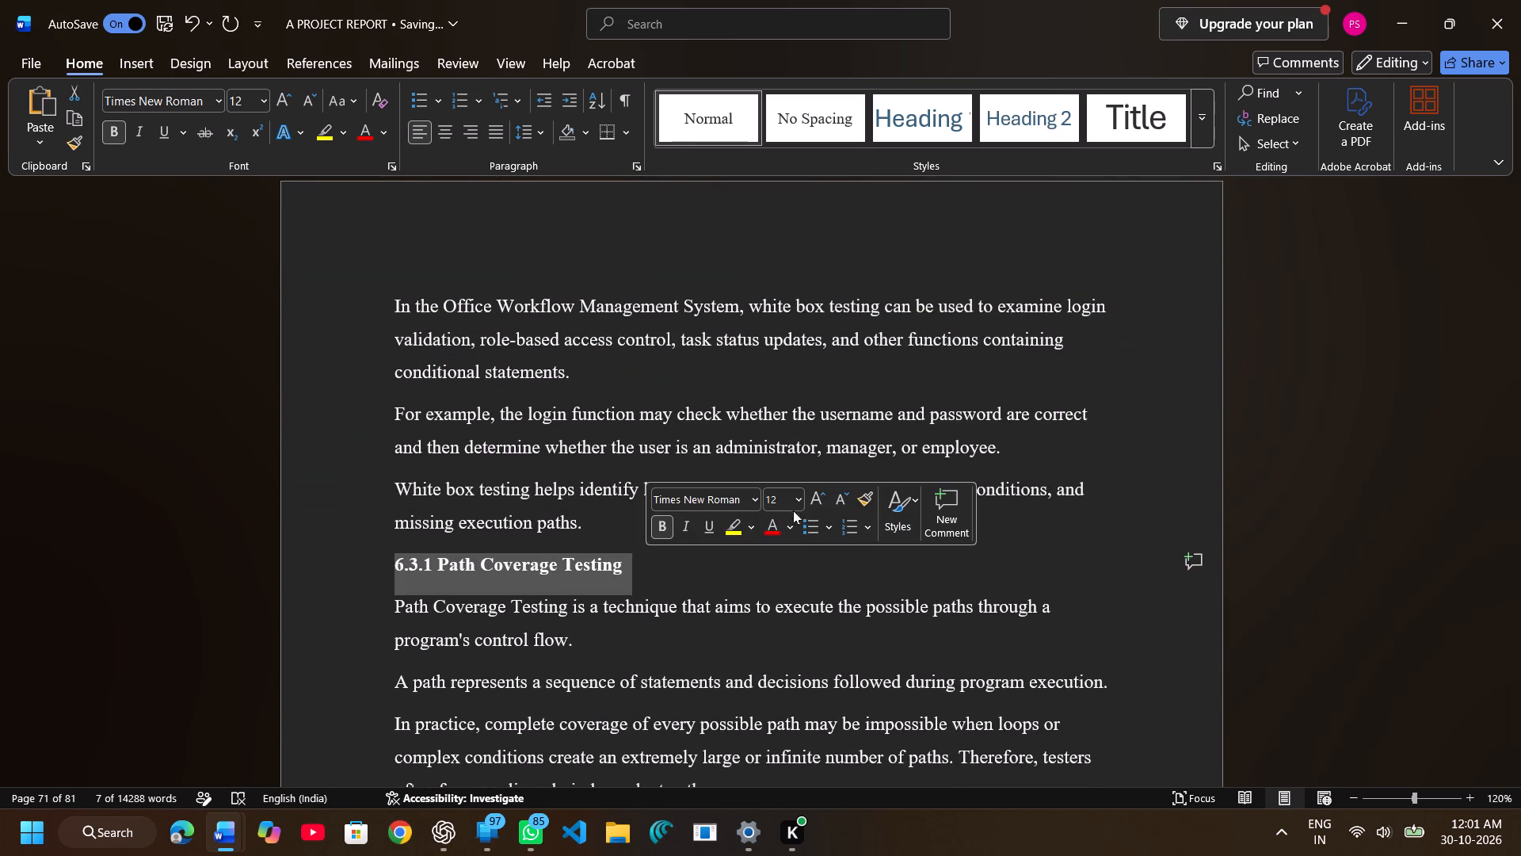
left_click(796, 498)
left_click(791, 235)
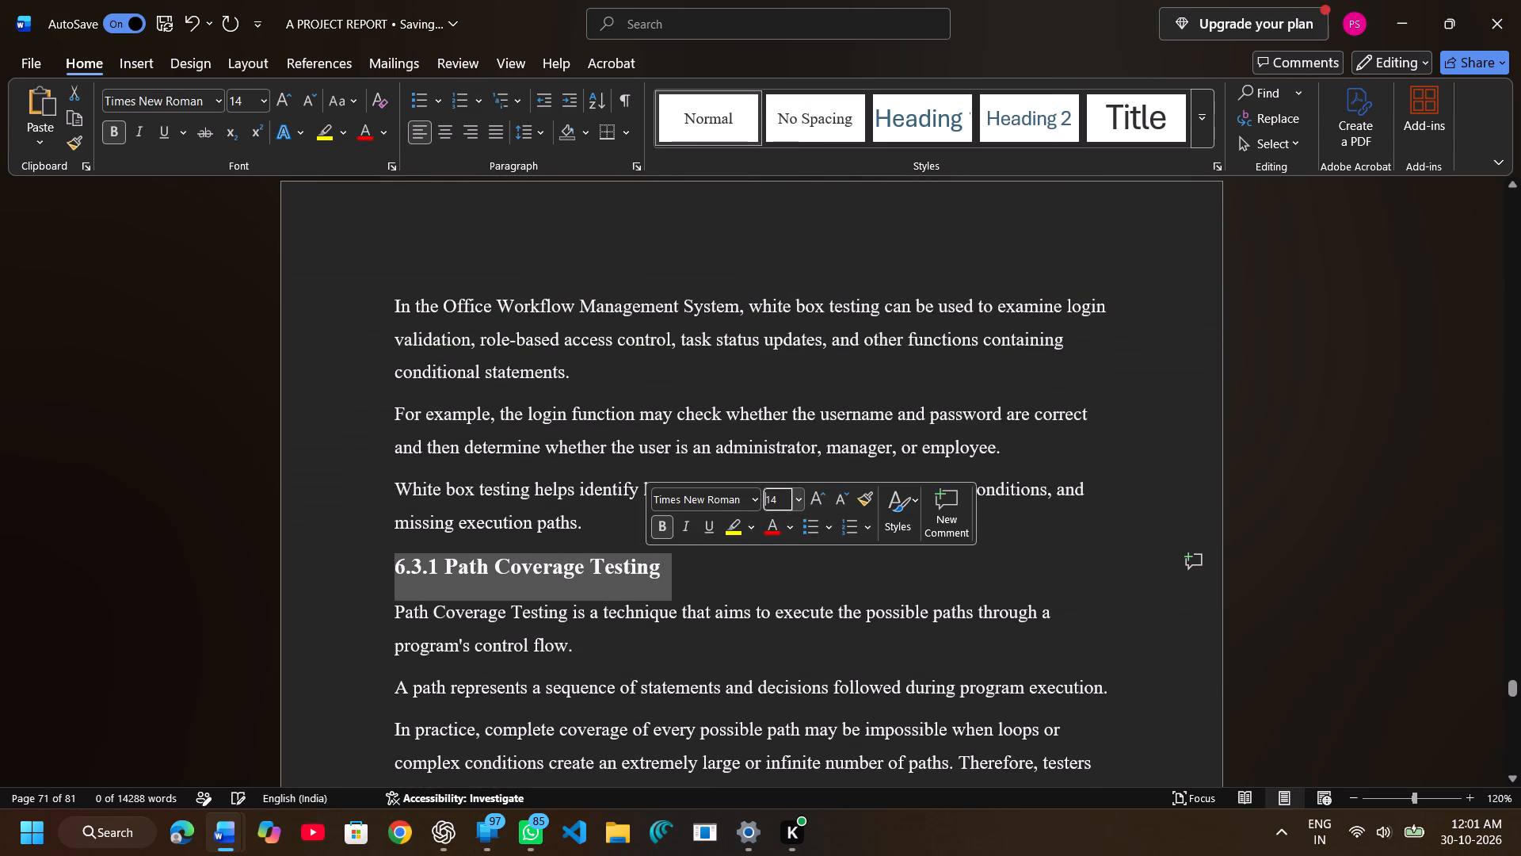
Open the font size choices for the 6.3.2 McCabe's Cyclomatic Complexity heading.
scroll(566, 560, "down", 1)
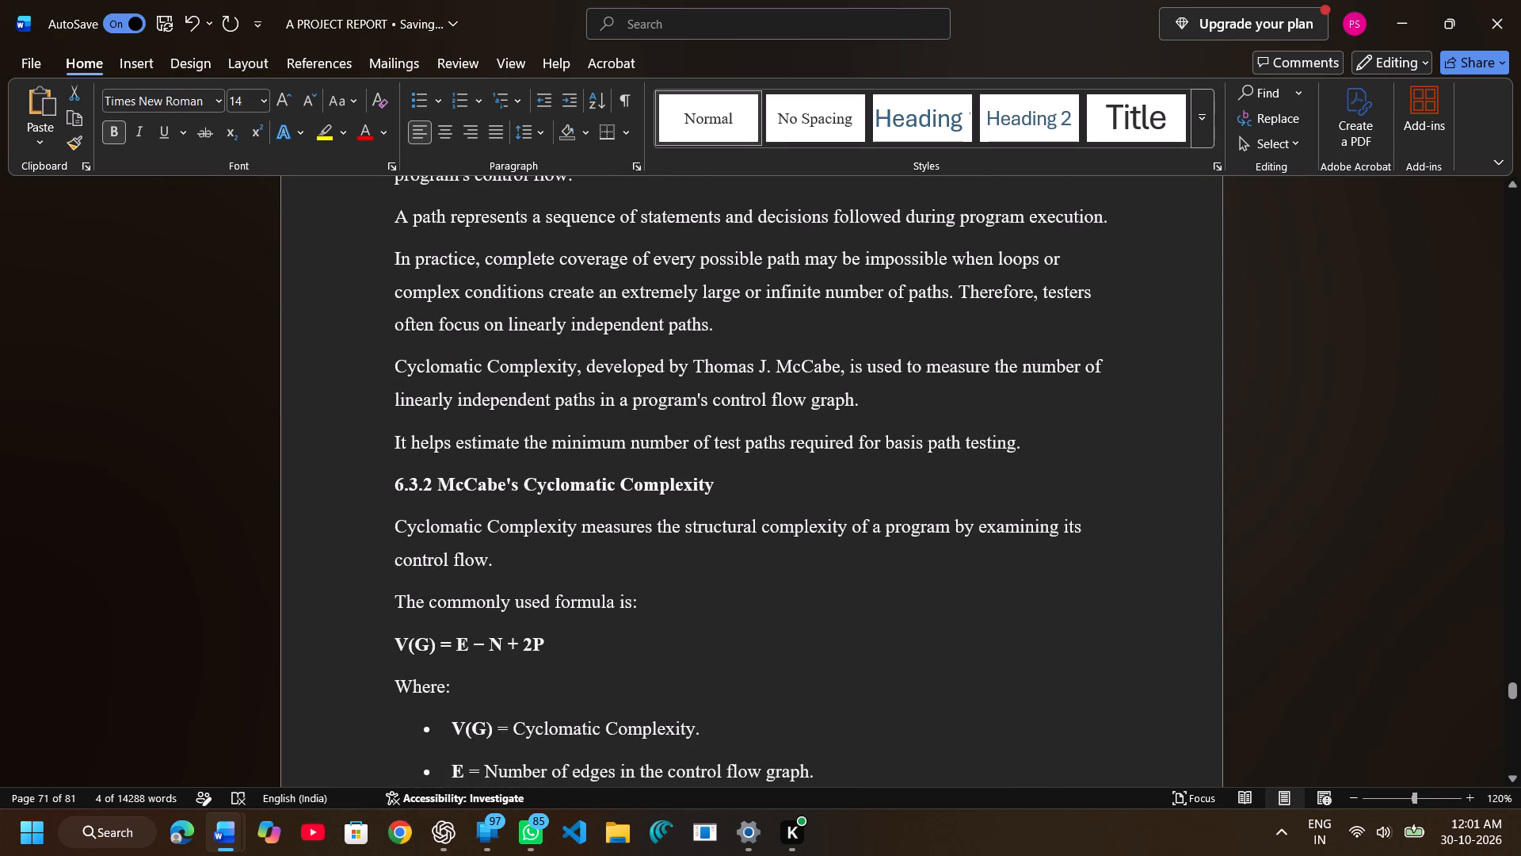
left_click_drag(393, 482, 704, 485)
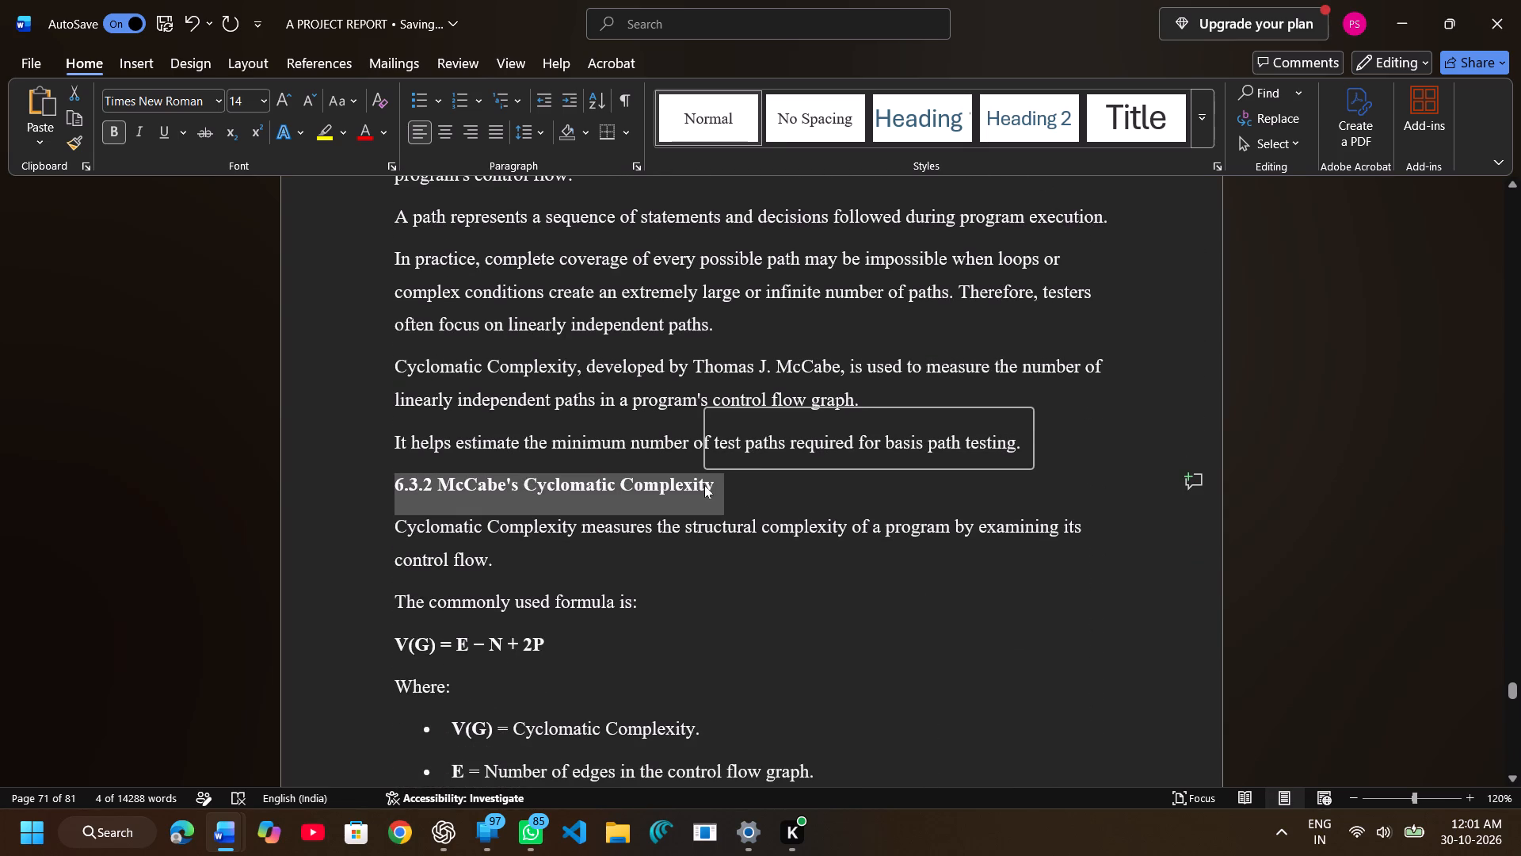
left_click(861, 422)
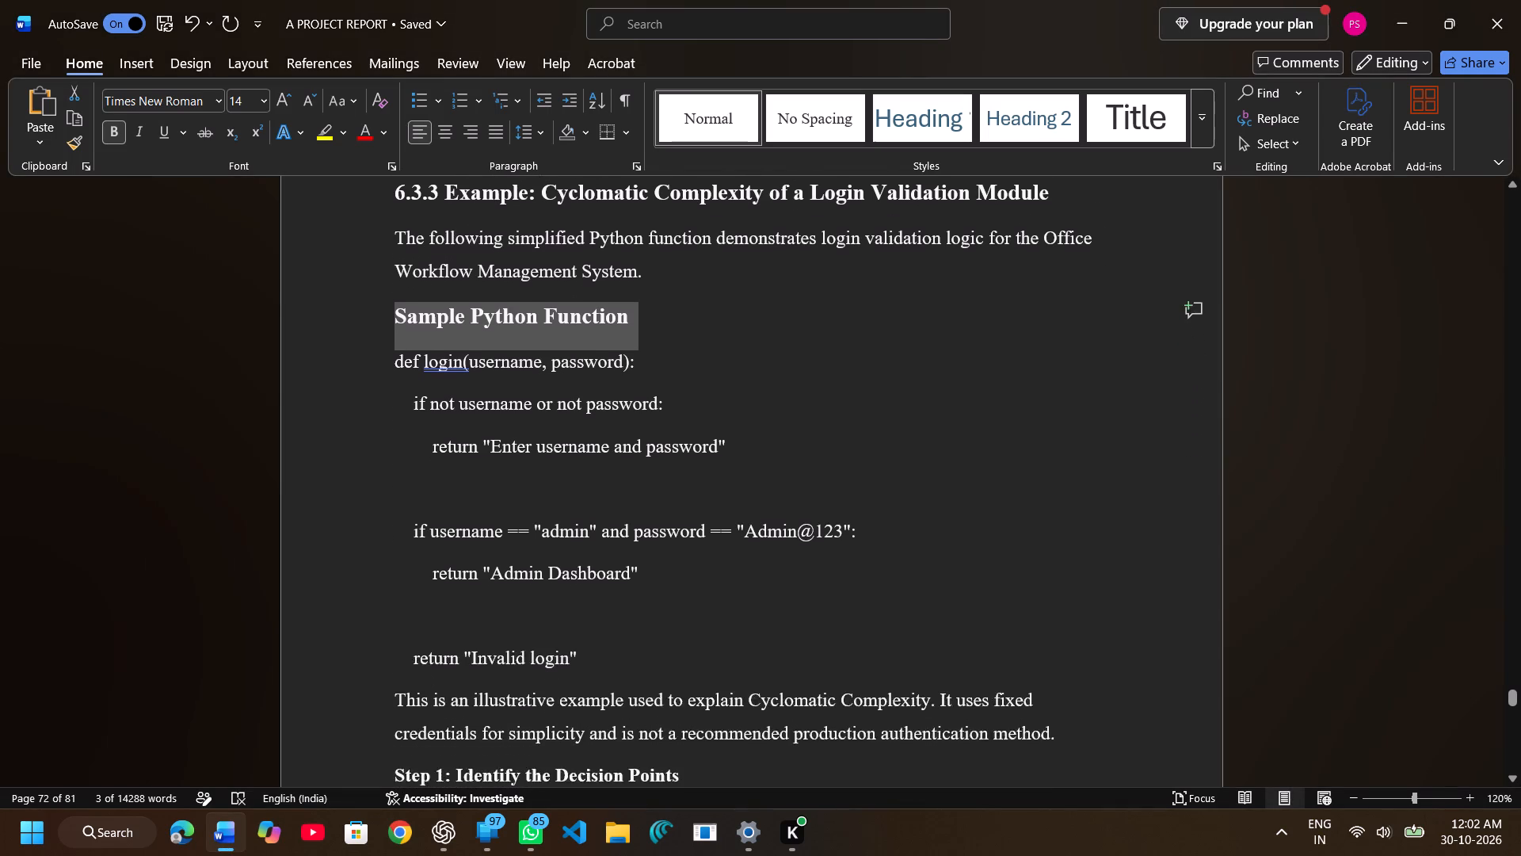
scroll(467, 562, "down", 1)
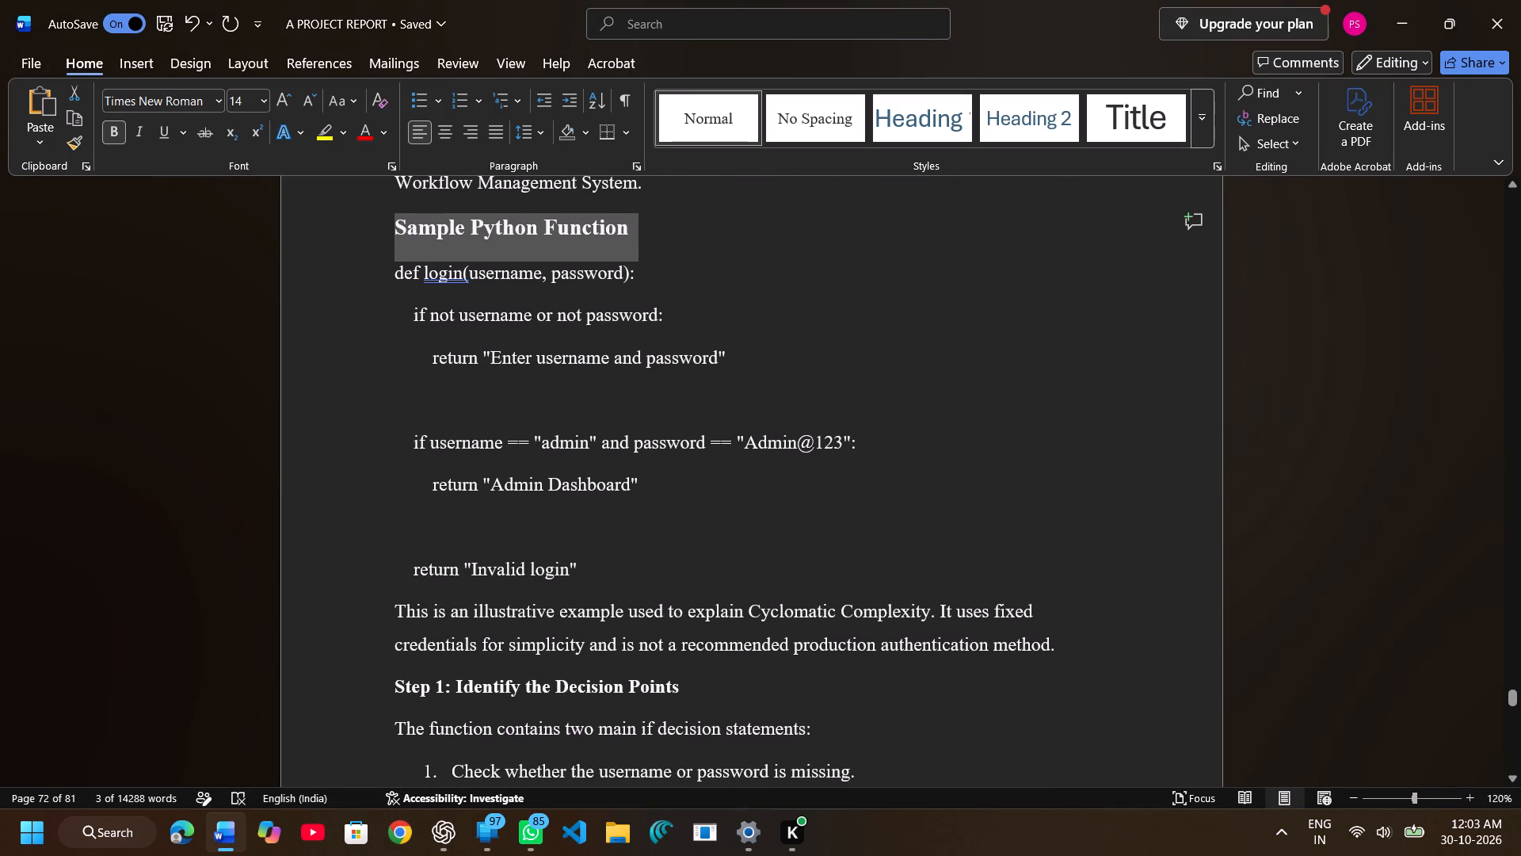
scroll(420, 537, "down", 1)
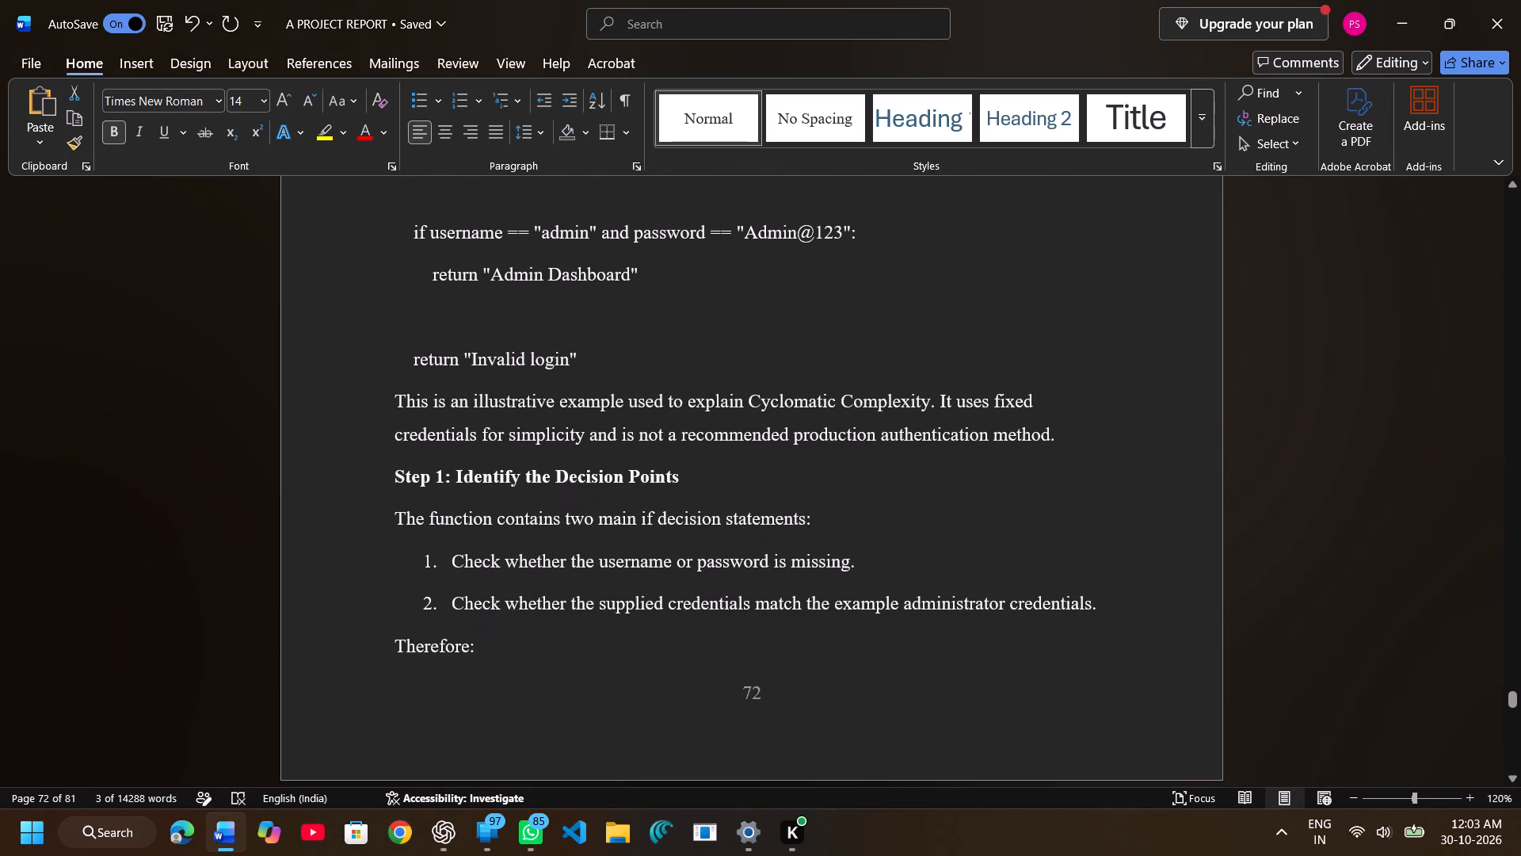
scroll(420, 537, "down", 1)
scroll(402, 479, "up", 1)
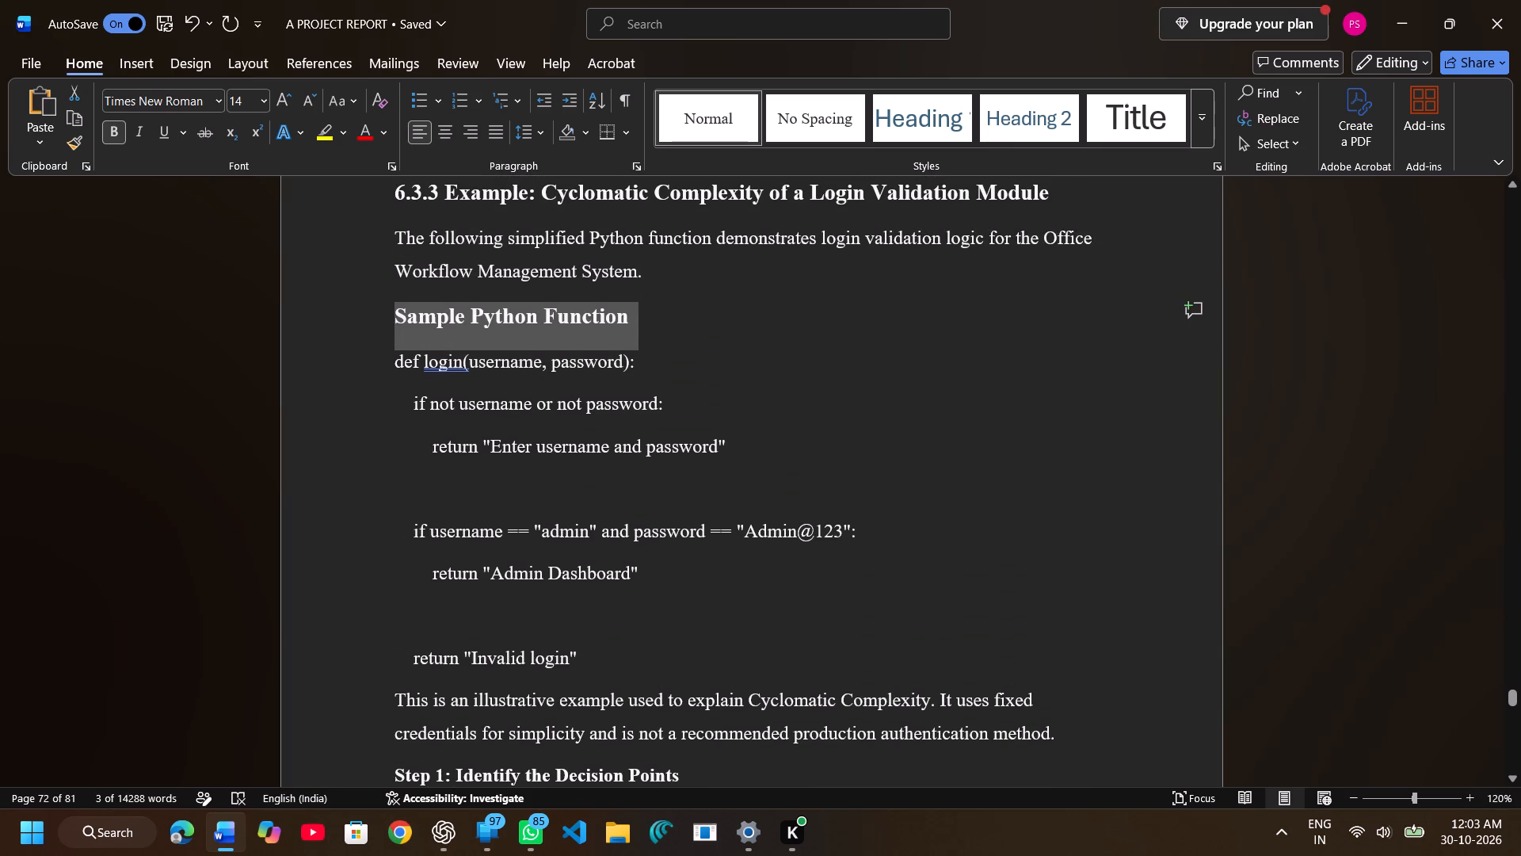
left_click_drag(391, 363, 585, 659)
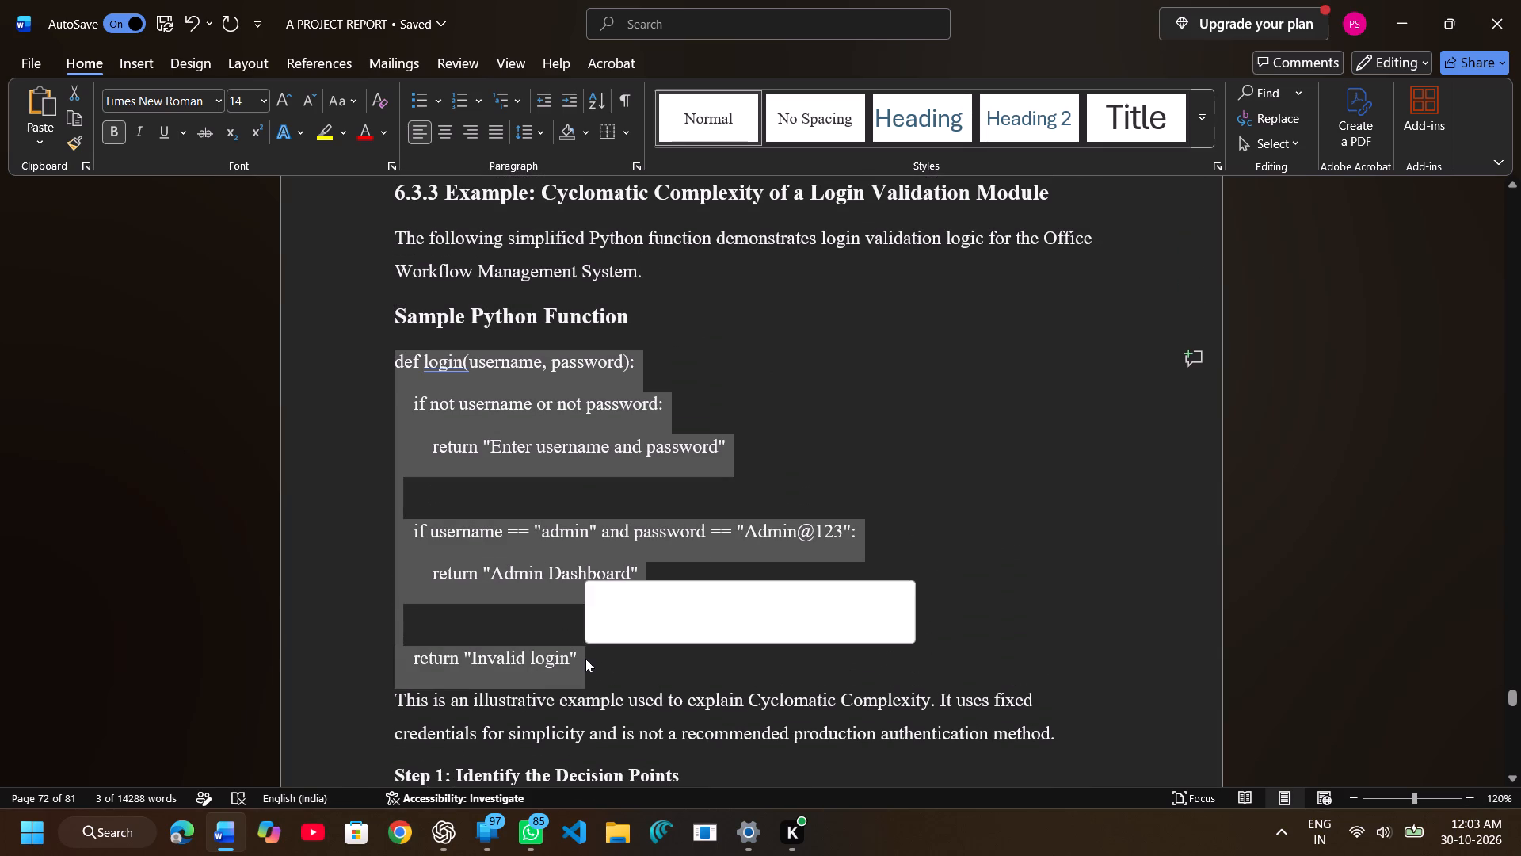
left_click(740, 594)
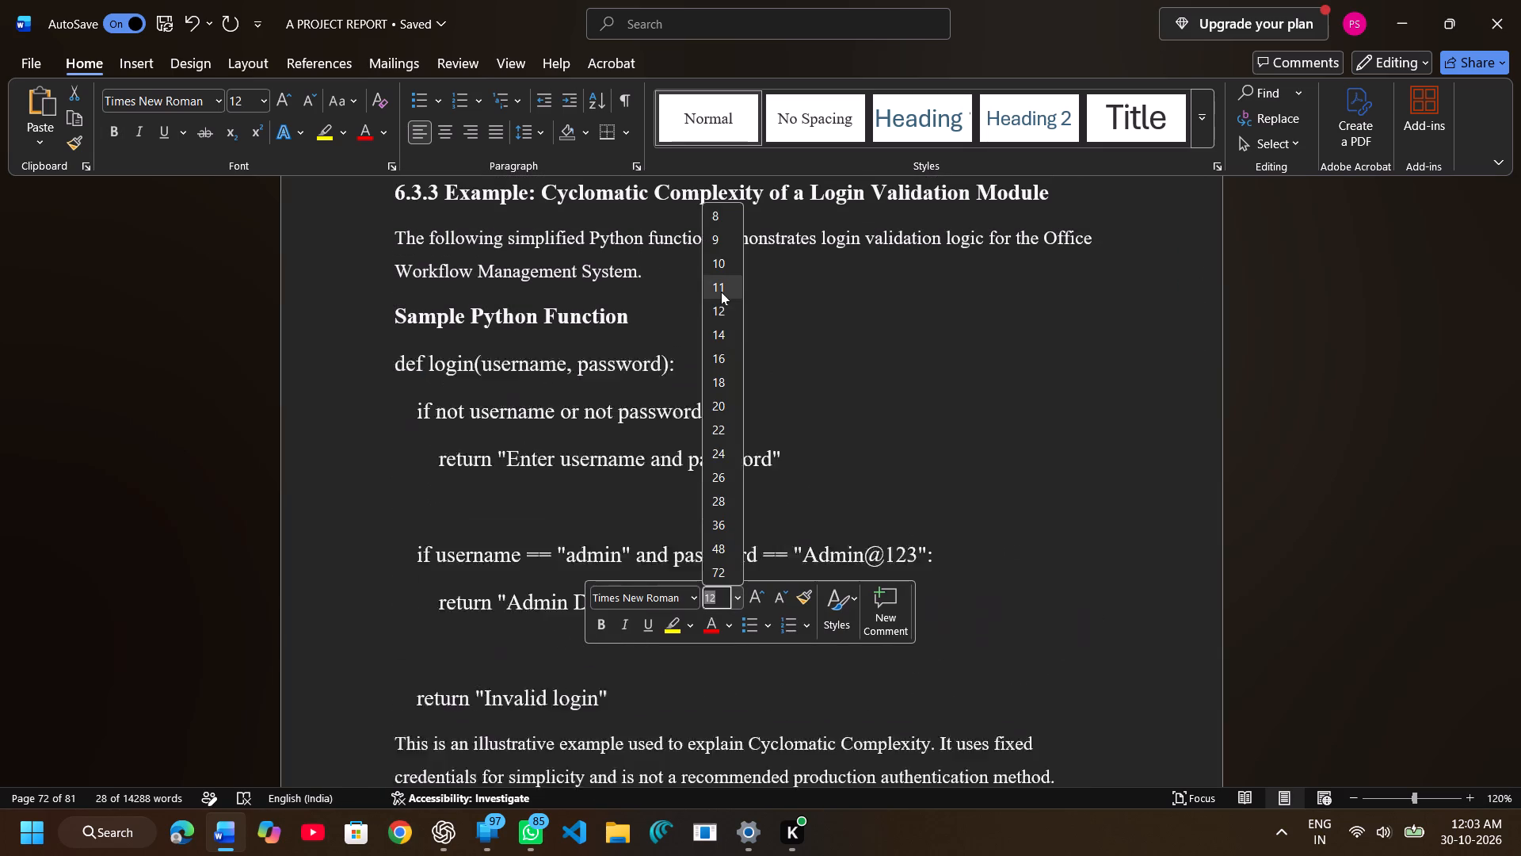
left_click(719, 289)
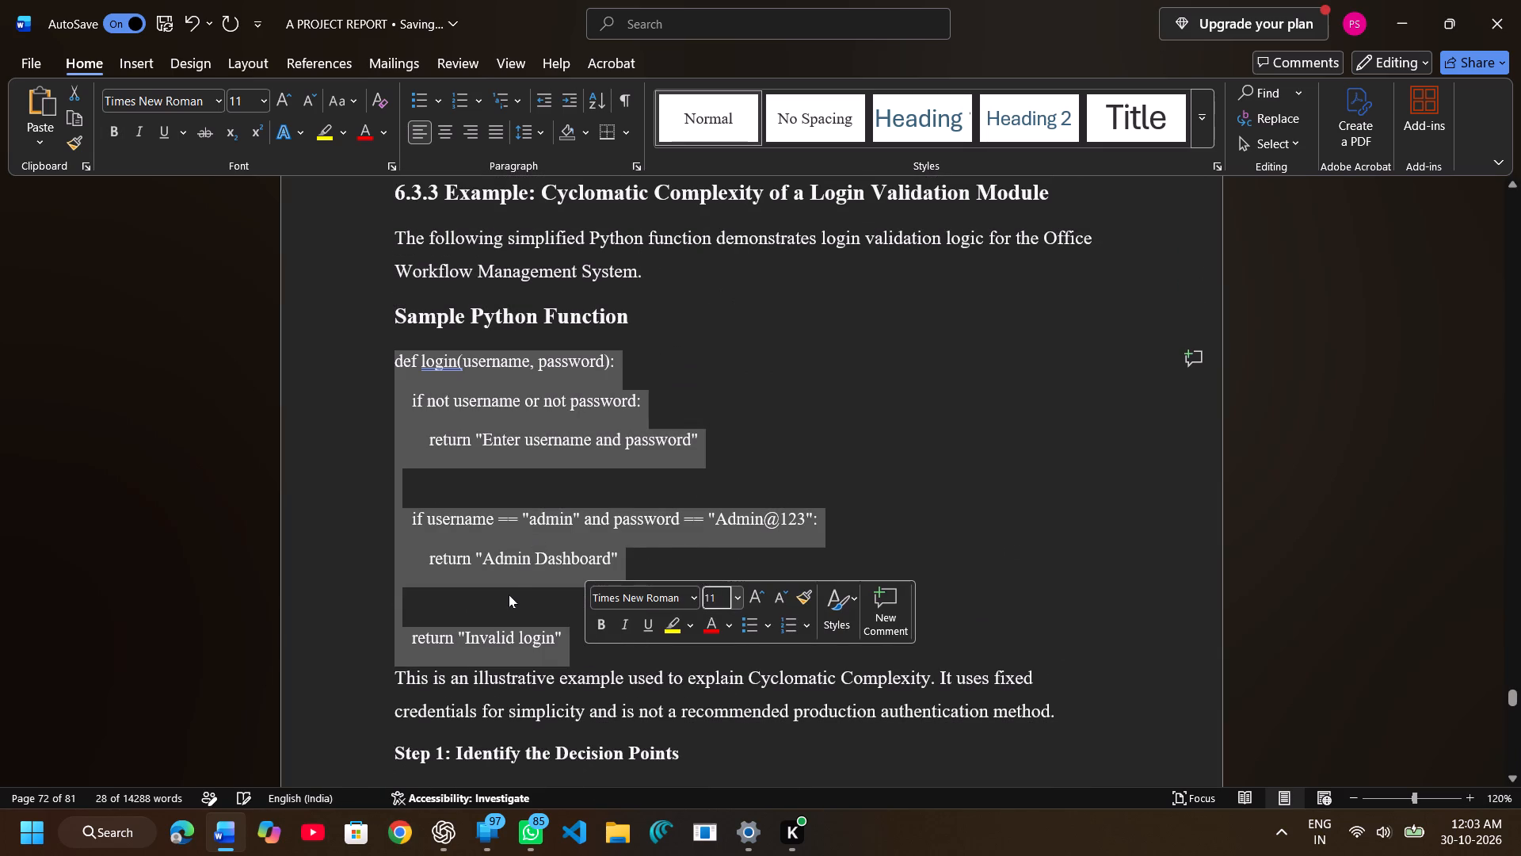
left_click(509, 594)
Set the font size of the Step 1: Identify the Decision Points heading to 14.
scroll(509, 594, "down", 1)
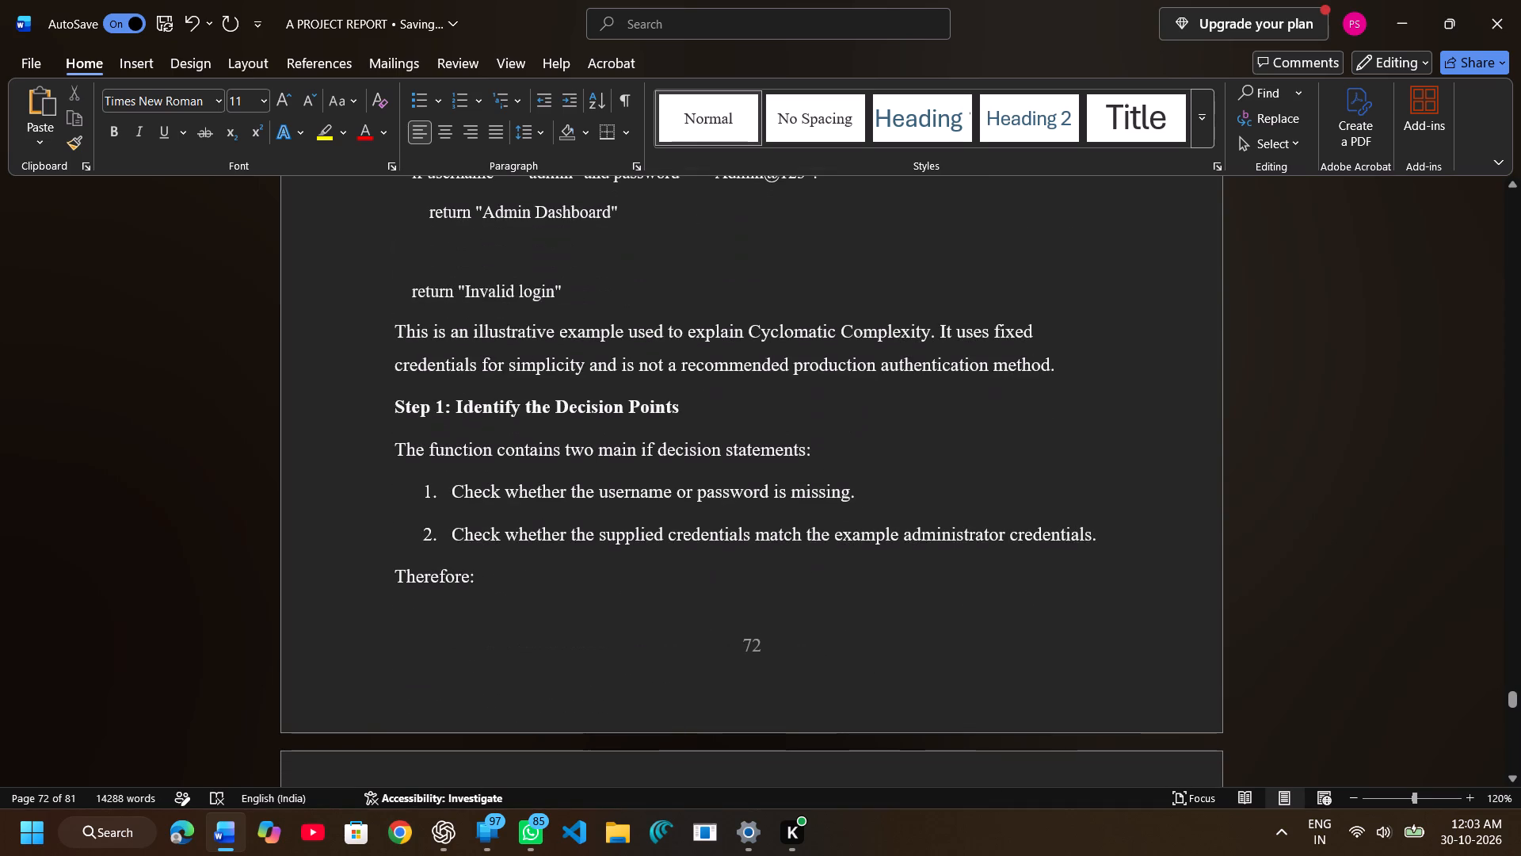
left_click_drag(395, 407, 678, 404)
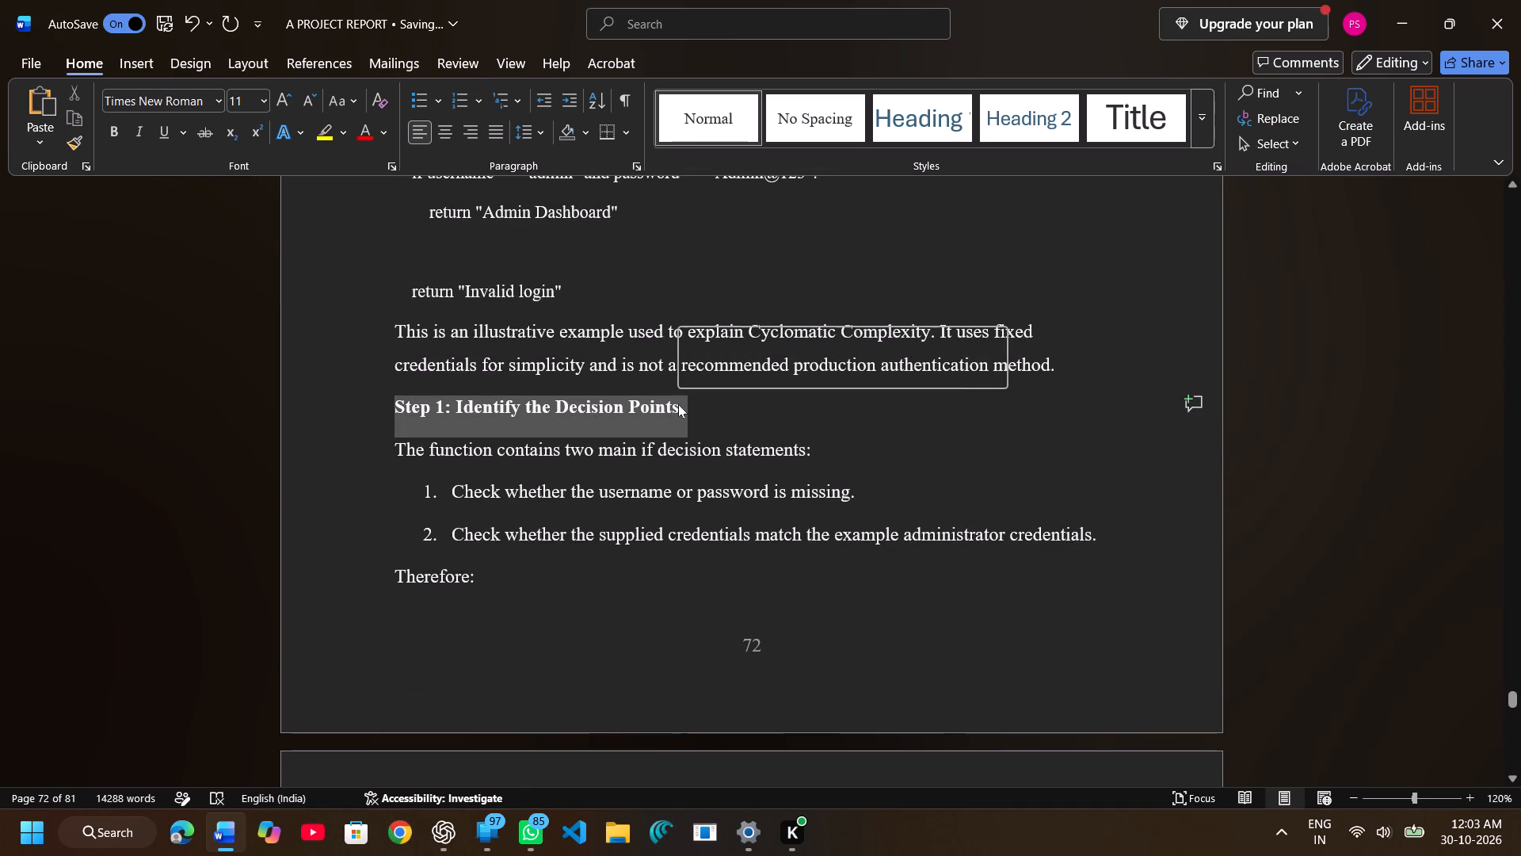
left_click(835, 337)
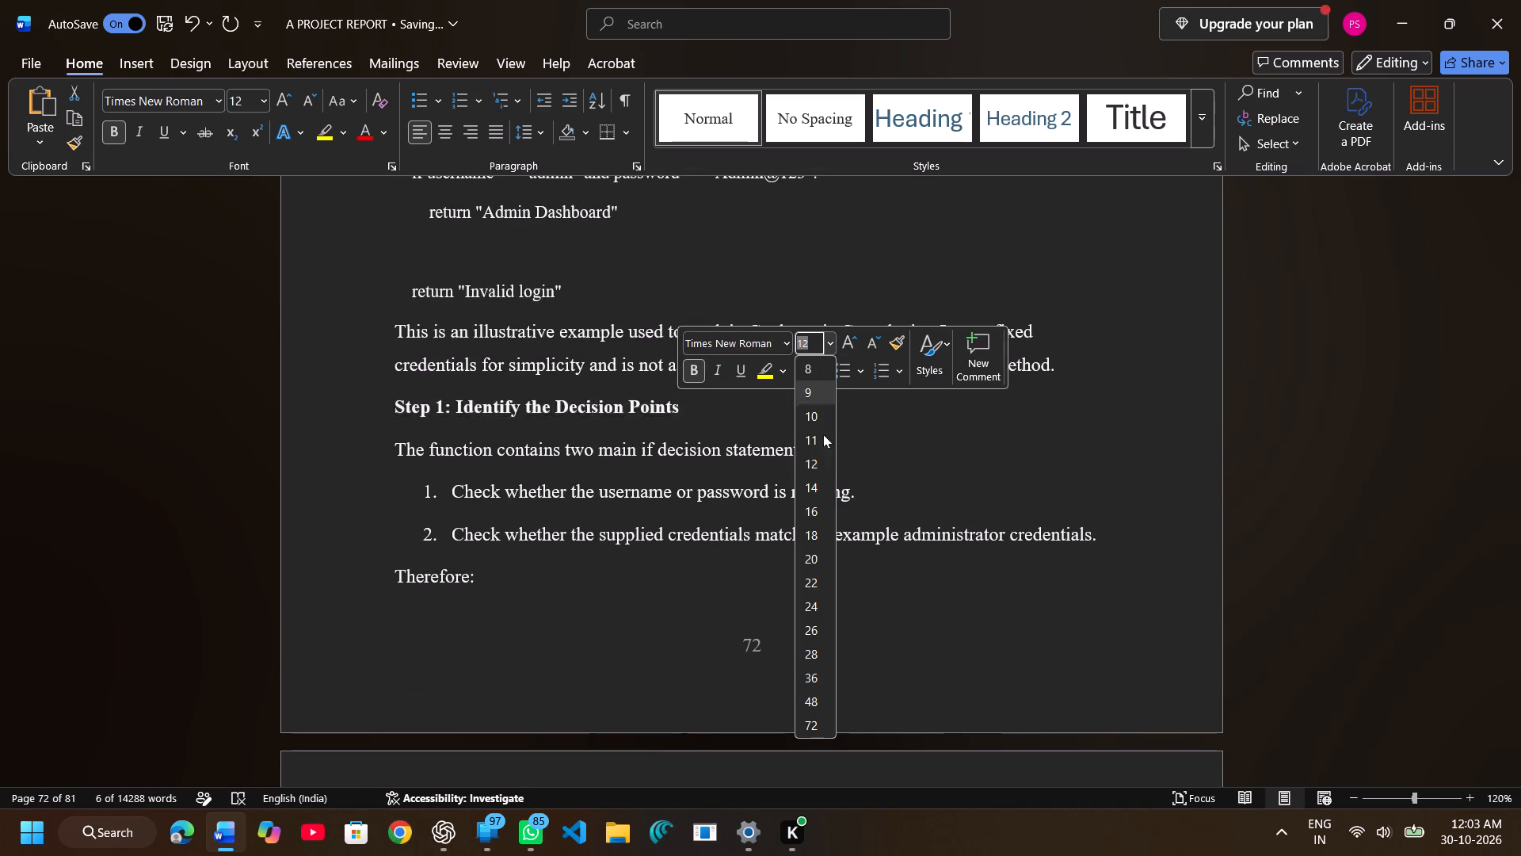
left_click(822, 487)
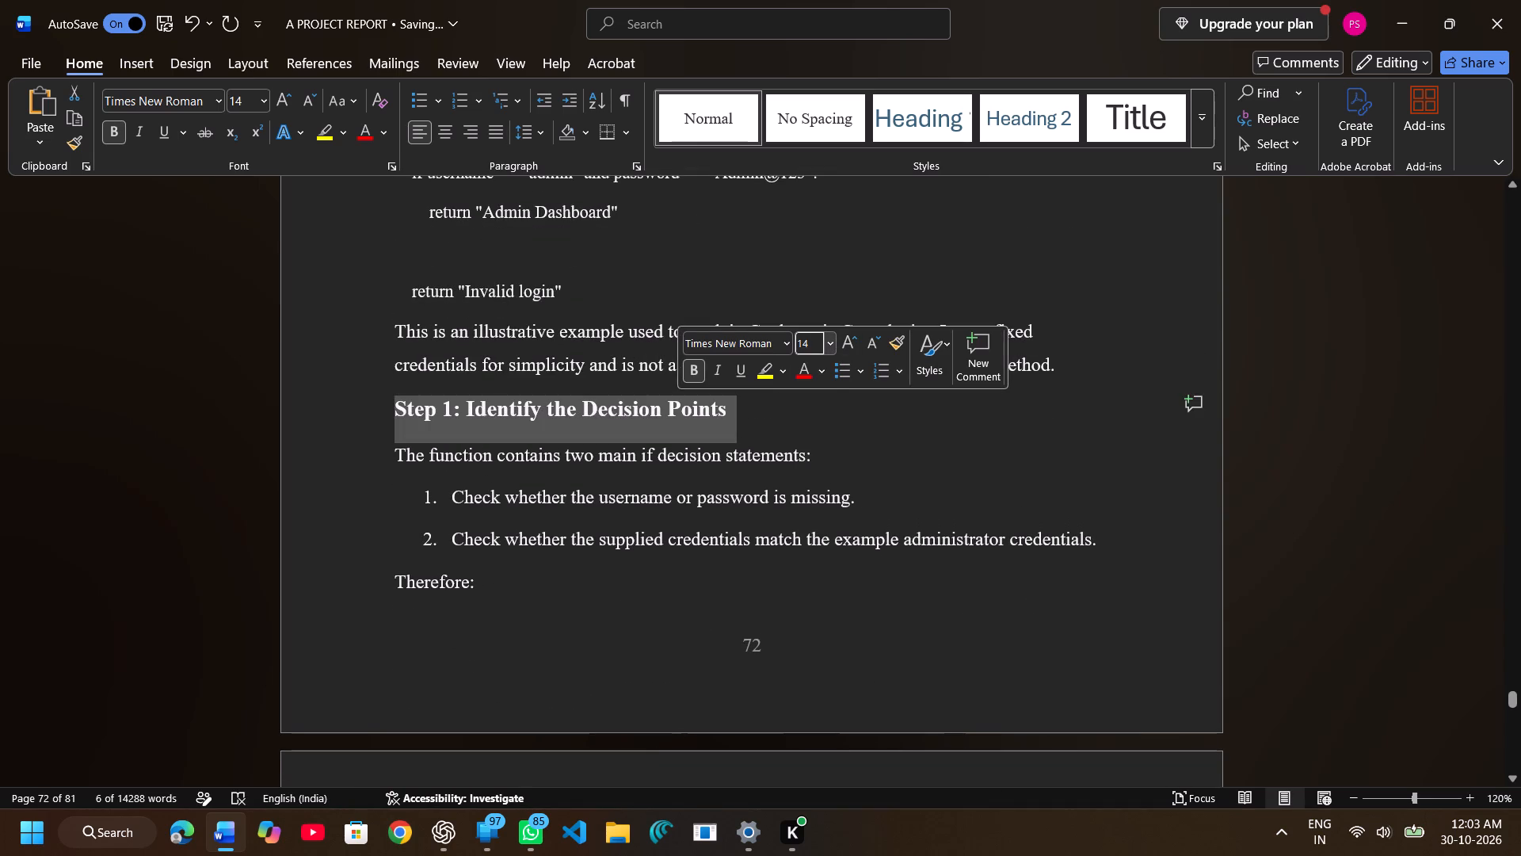
Set the font size of the Step 2: Calculate Cyclomatic Complexity Using the Decision Formula heading to 14.
scroll(532, 500, "down", 1)
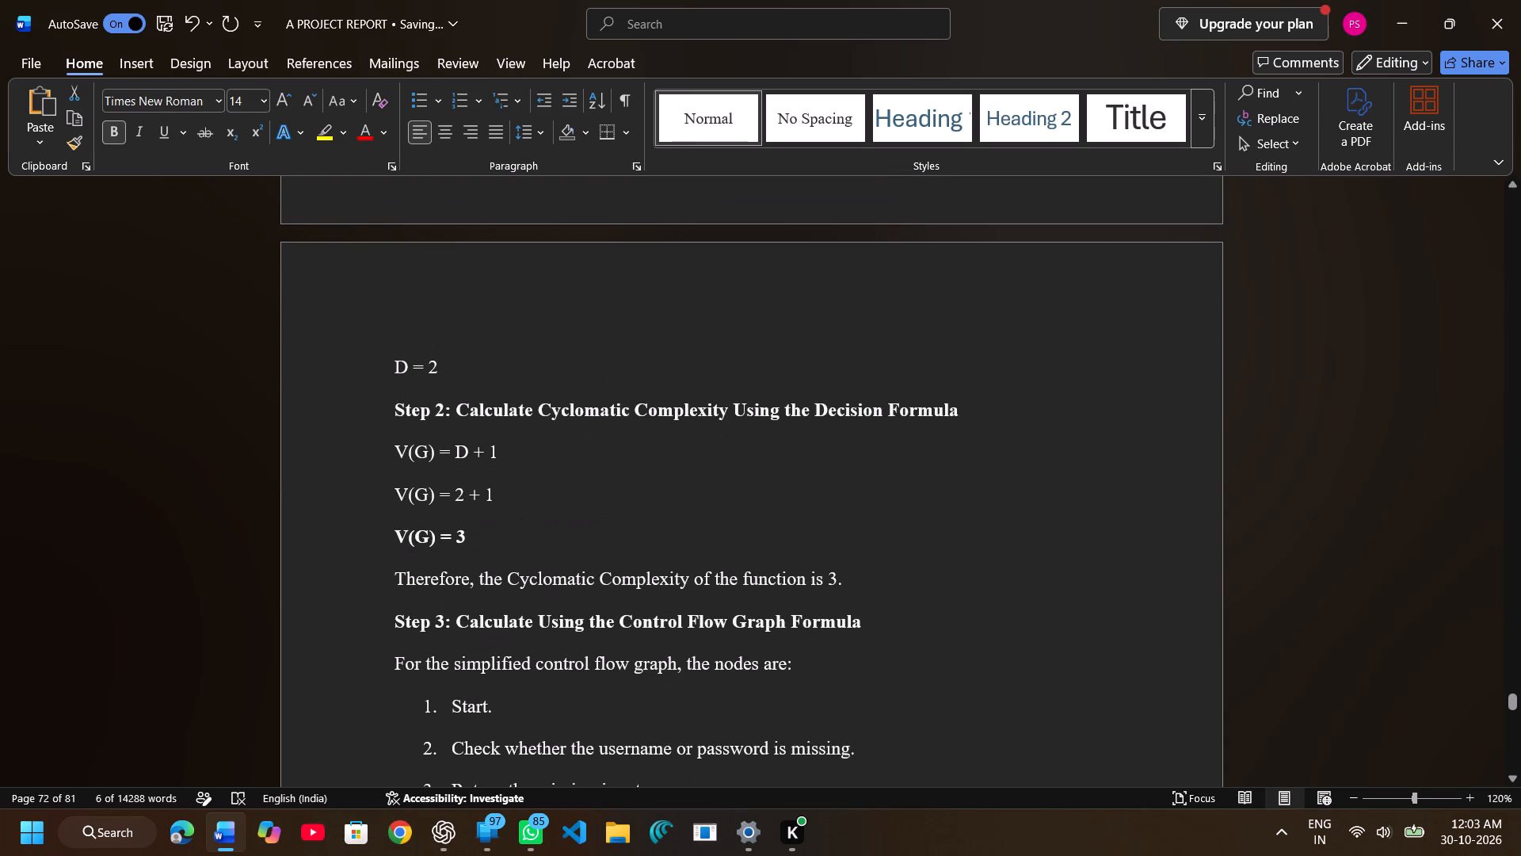
left_click_drag(395, 411, 969, 433)
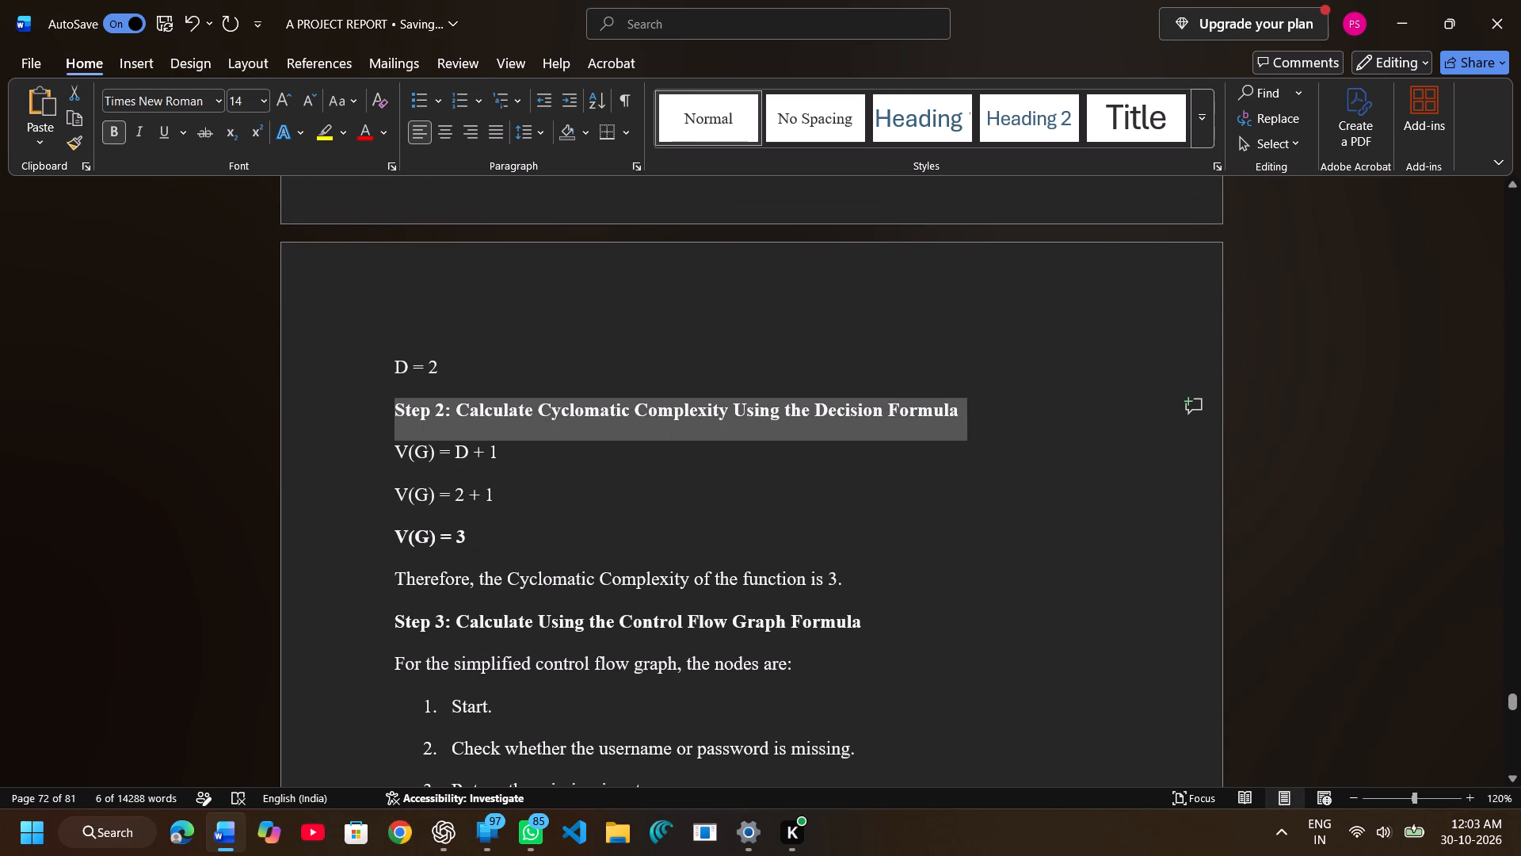
left_click_drag(969, 433, 970, 432)
left_click(1122, 369)
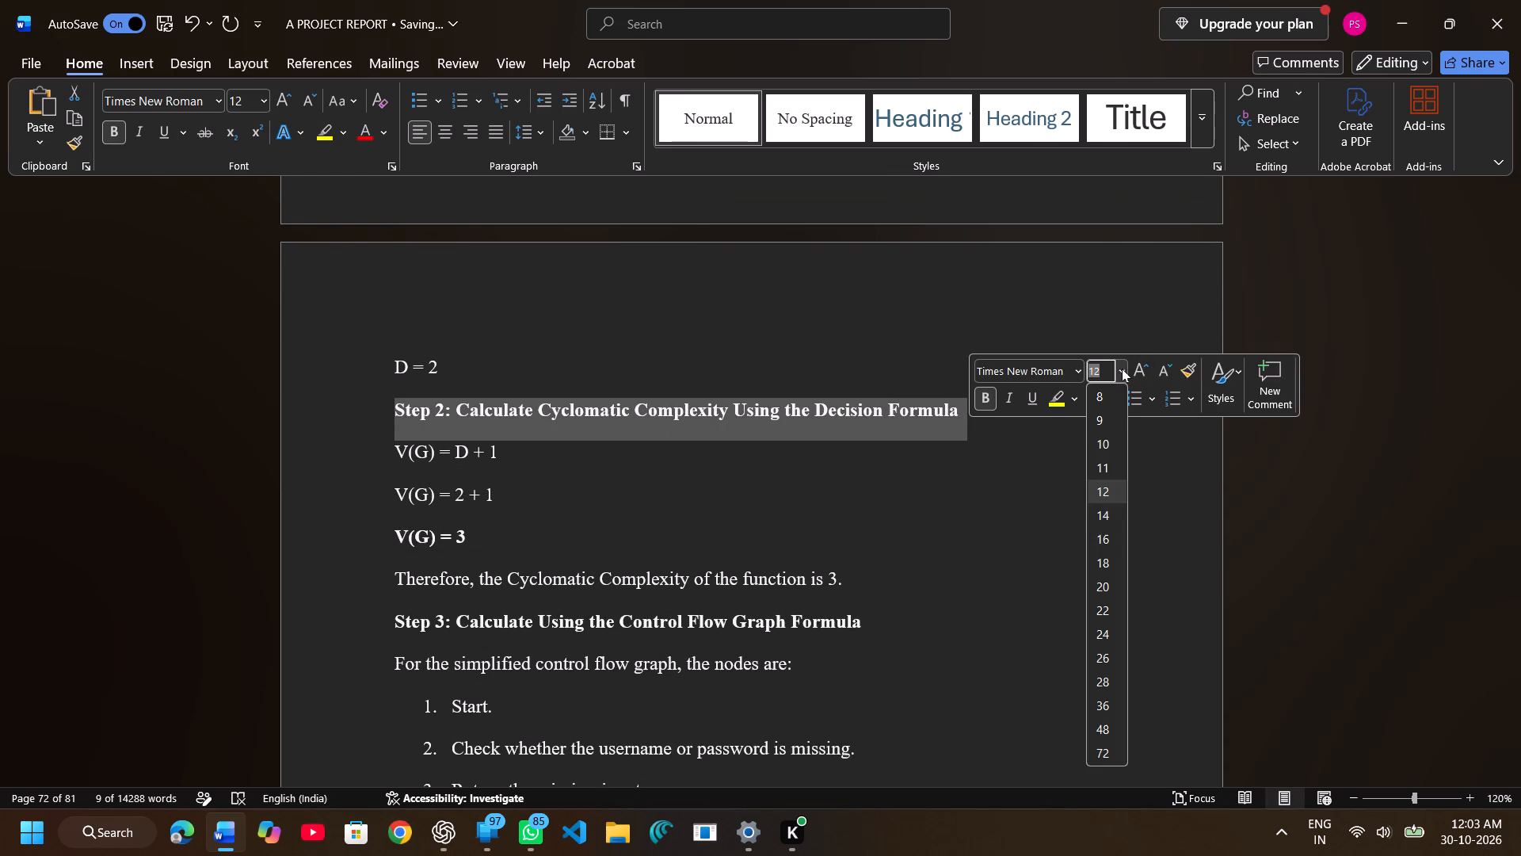
left_click(1103, 517)
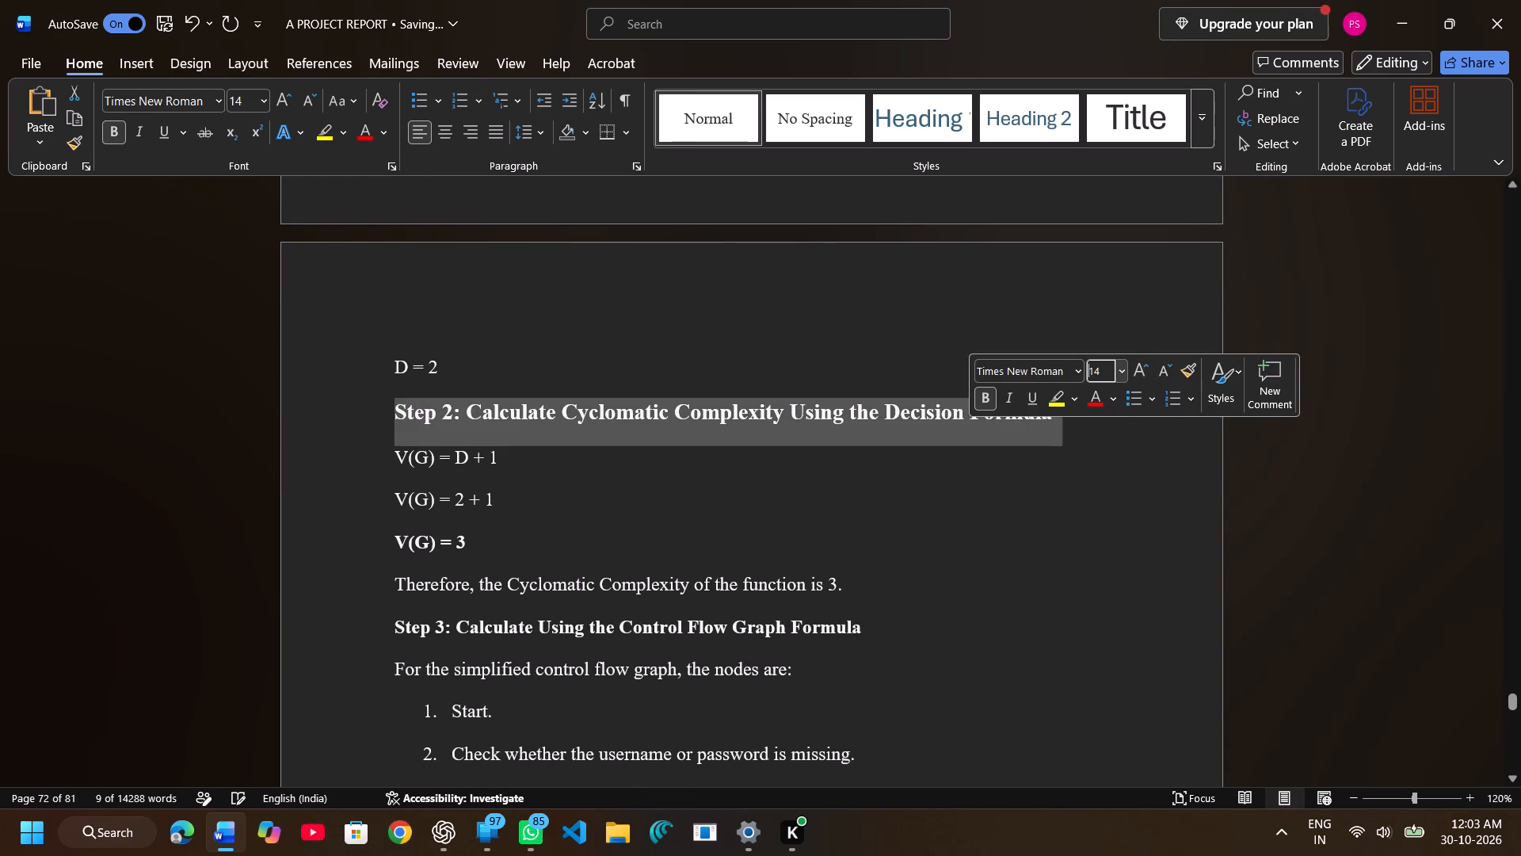
Set the font size of the Step 3: Calculate Using the Control Flow Graph Formula heading to 14.
left_click_drag(394, 627, 934, 610)
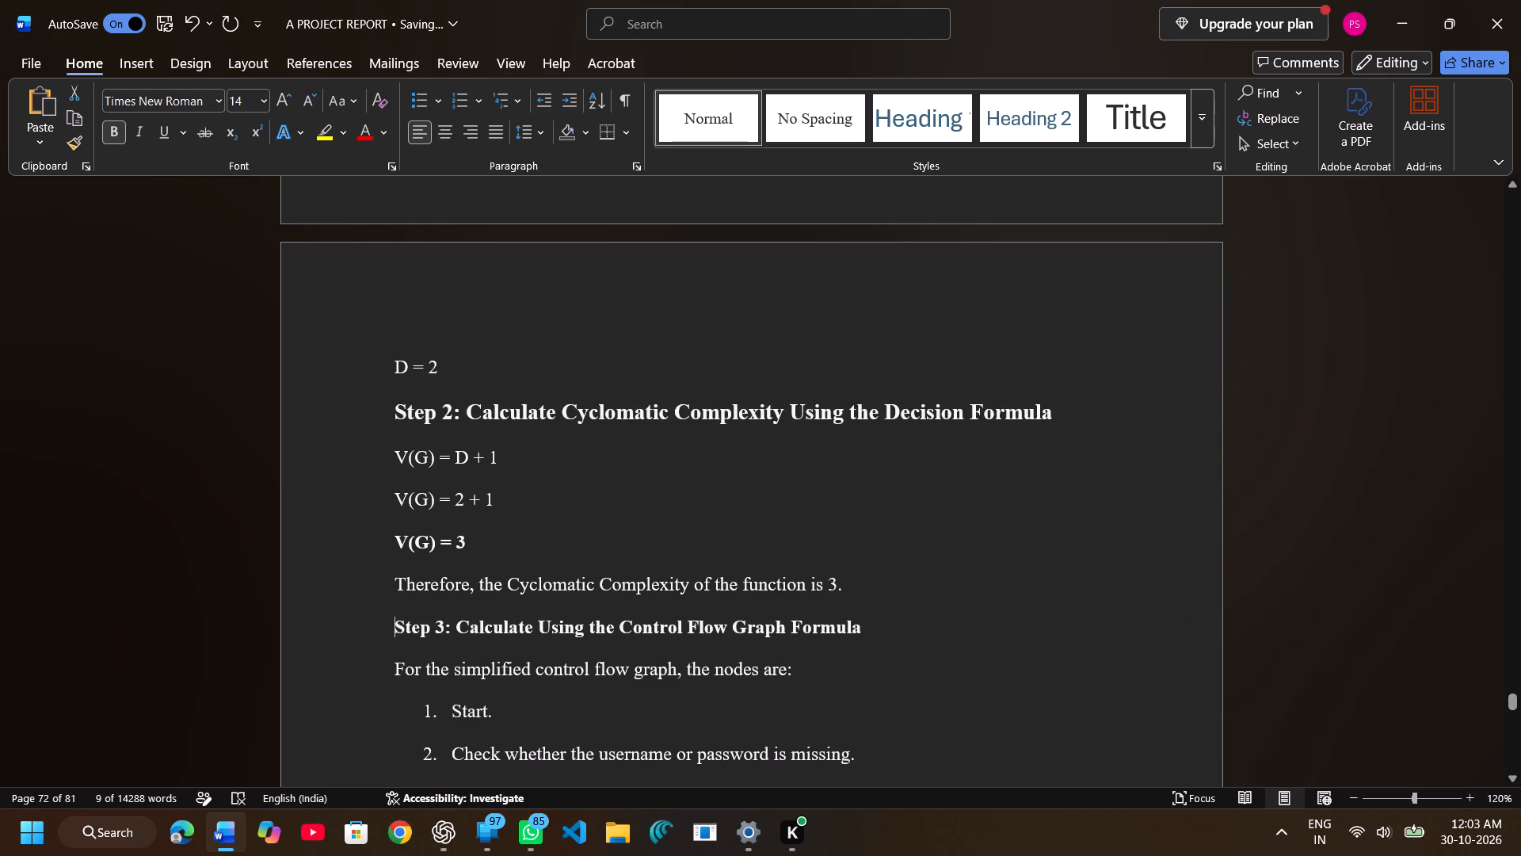
left_click_drag(934, 610, 871, 622)
left_click(1025, 558)
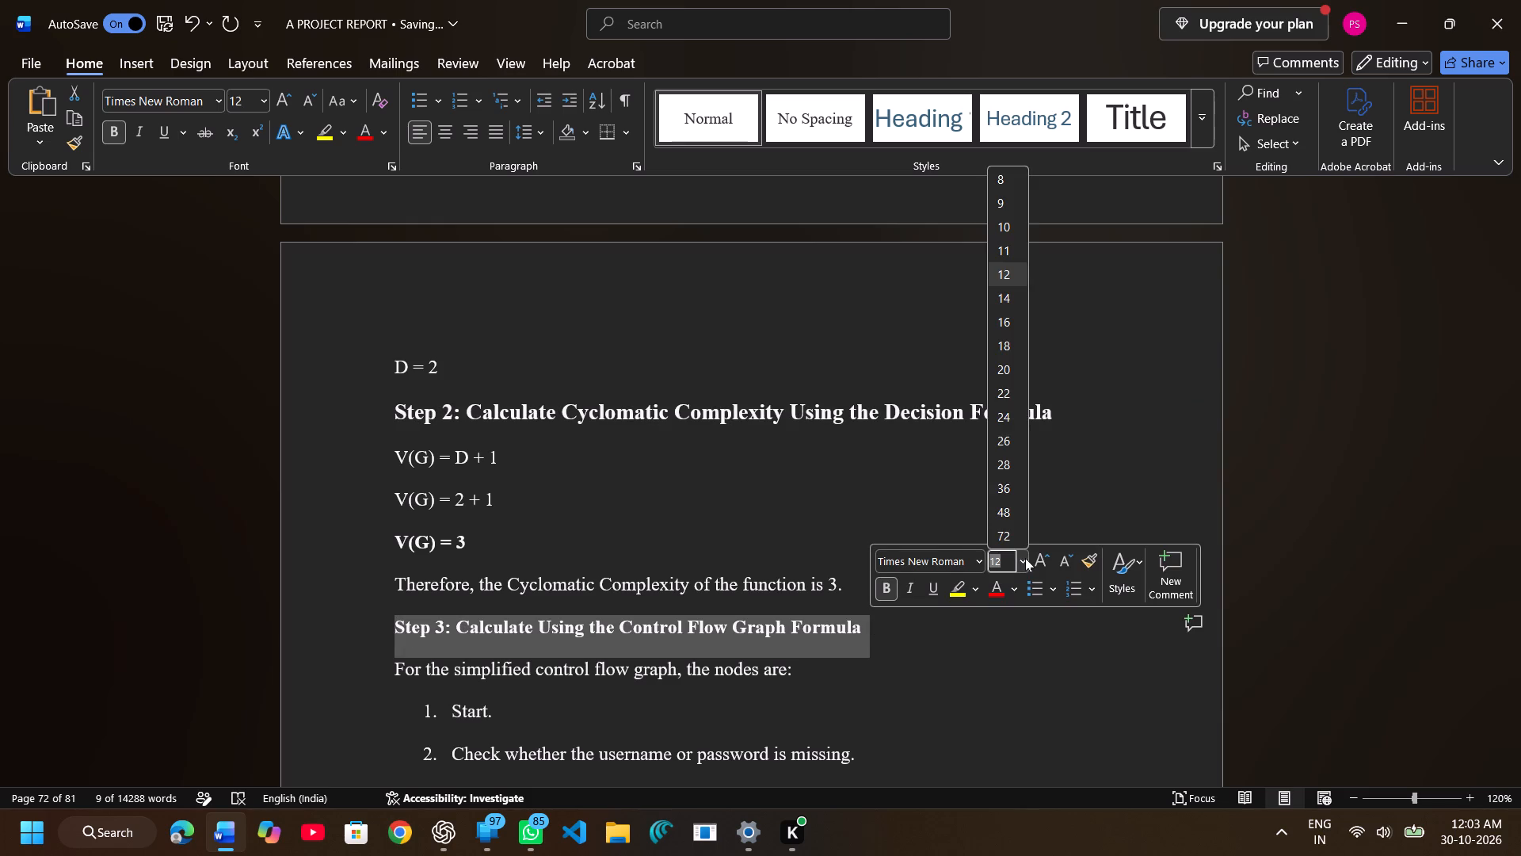
left_click(1005, 300)
Set the font size of the 6.3.4 Independent Paths and Test Cases heading to 14.
scroll(764, 545, "down", 1)
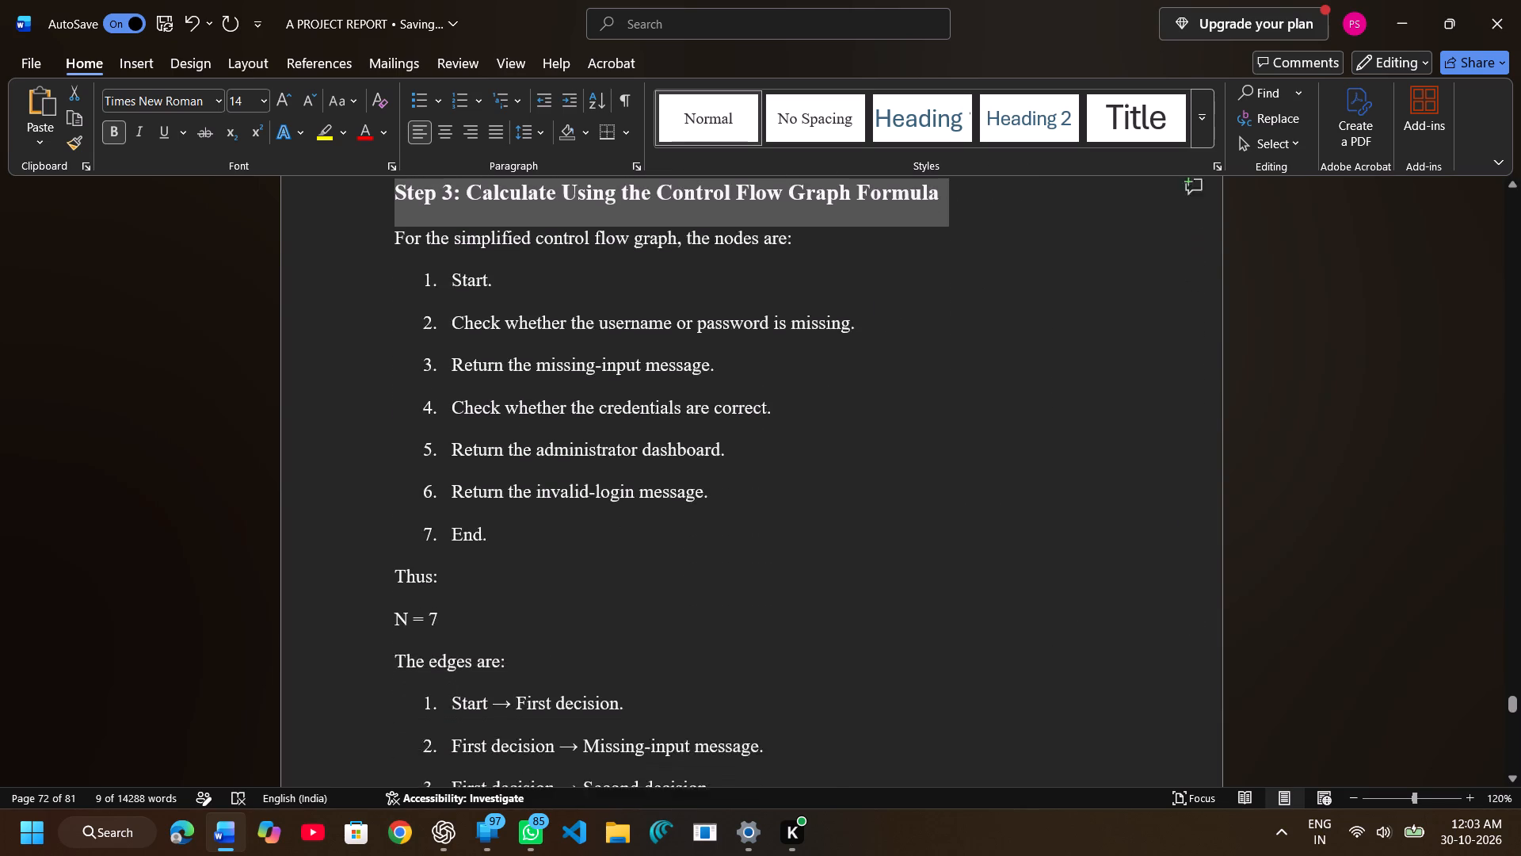
scroll(764, 545, "down", 2)
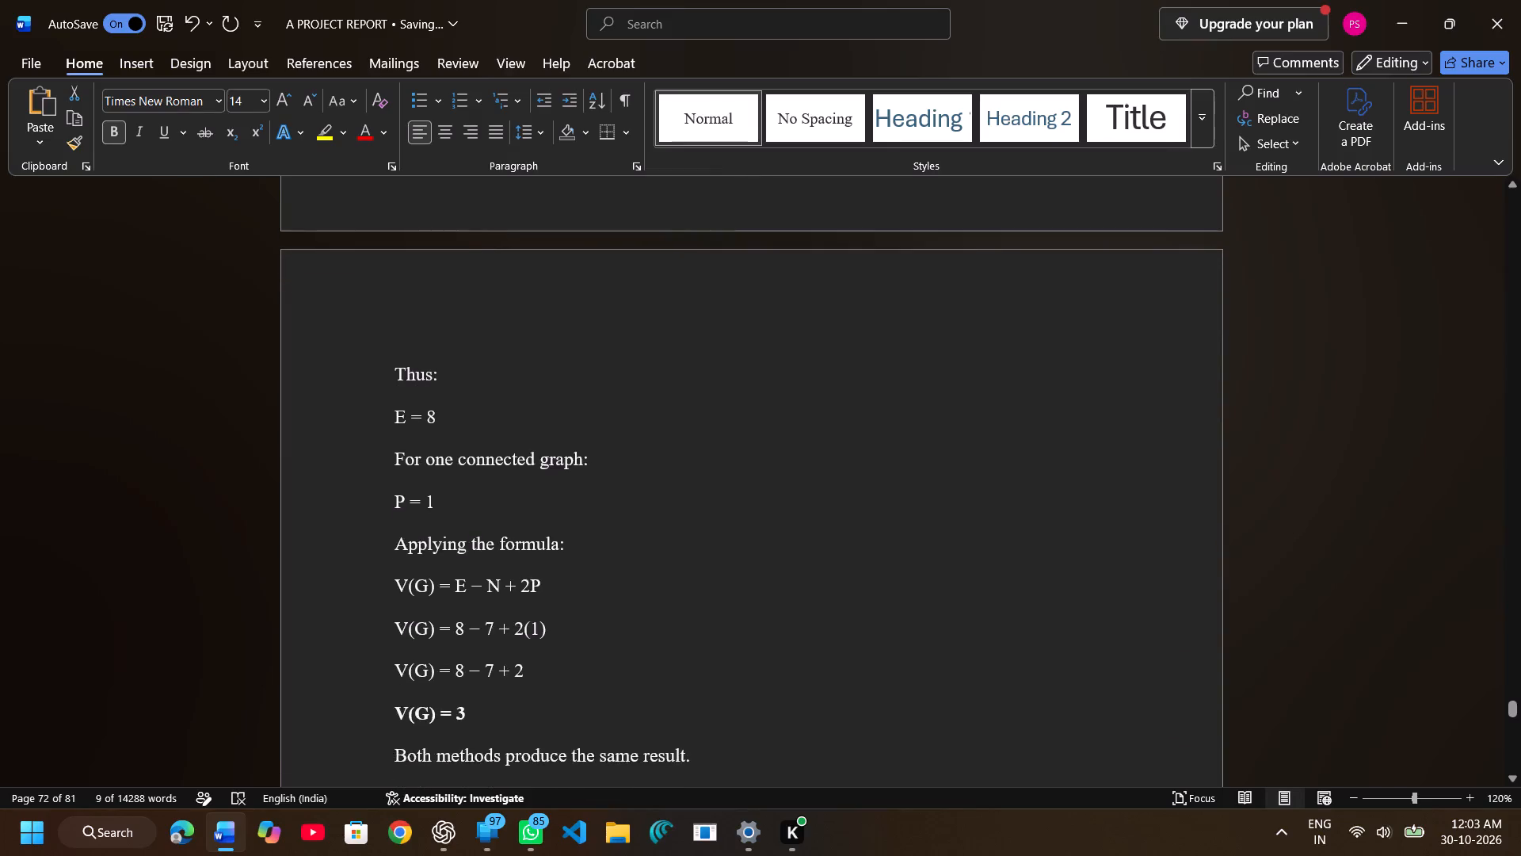
scroll(764, 545, "down", 1)
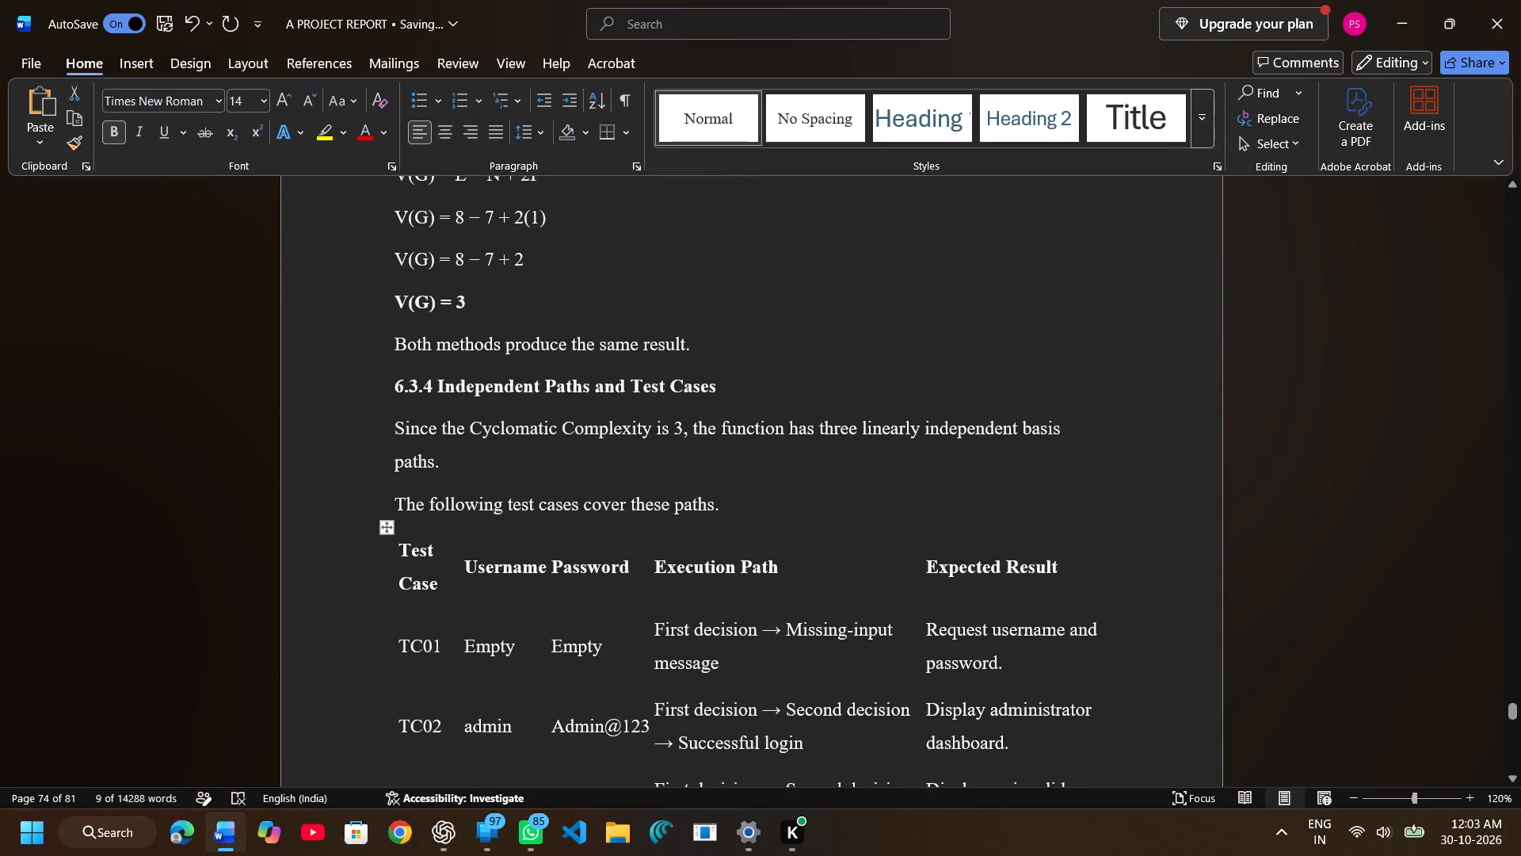
left_click_drag(394, 396, 679, 407)
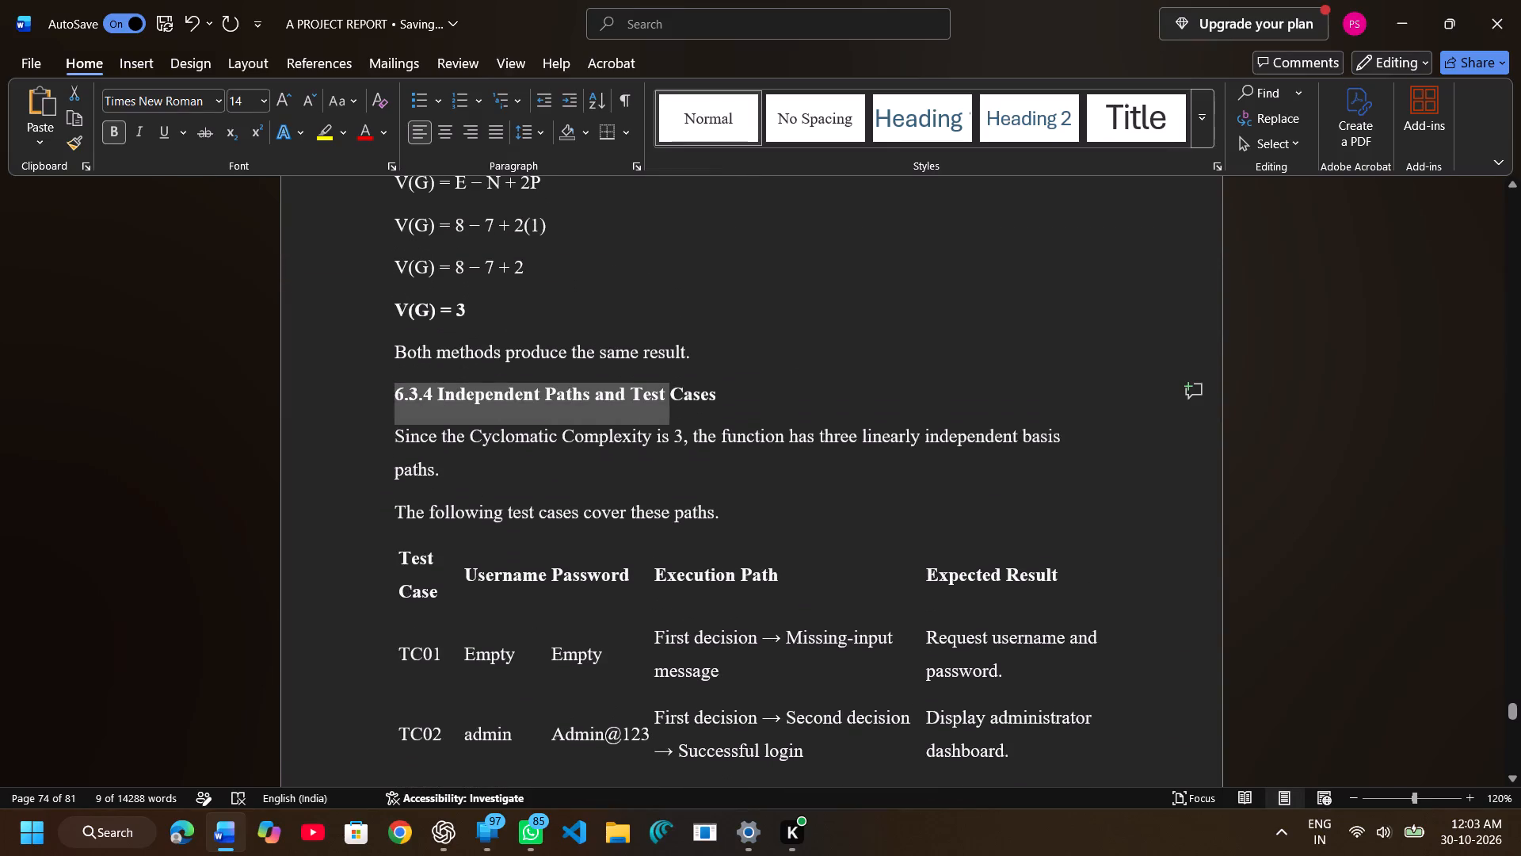
left_click_drag(679, 407, 700, 403)
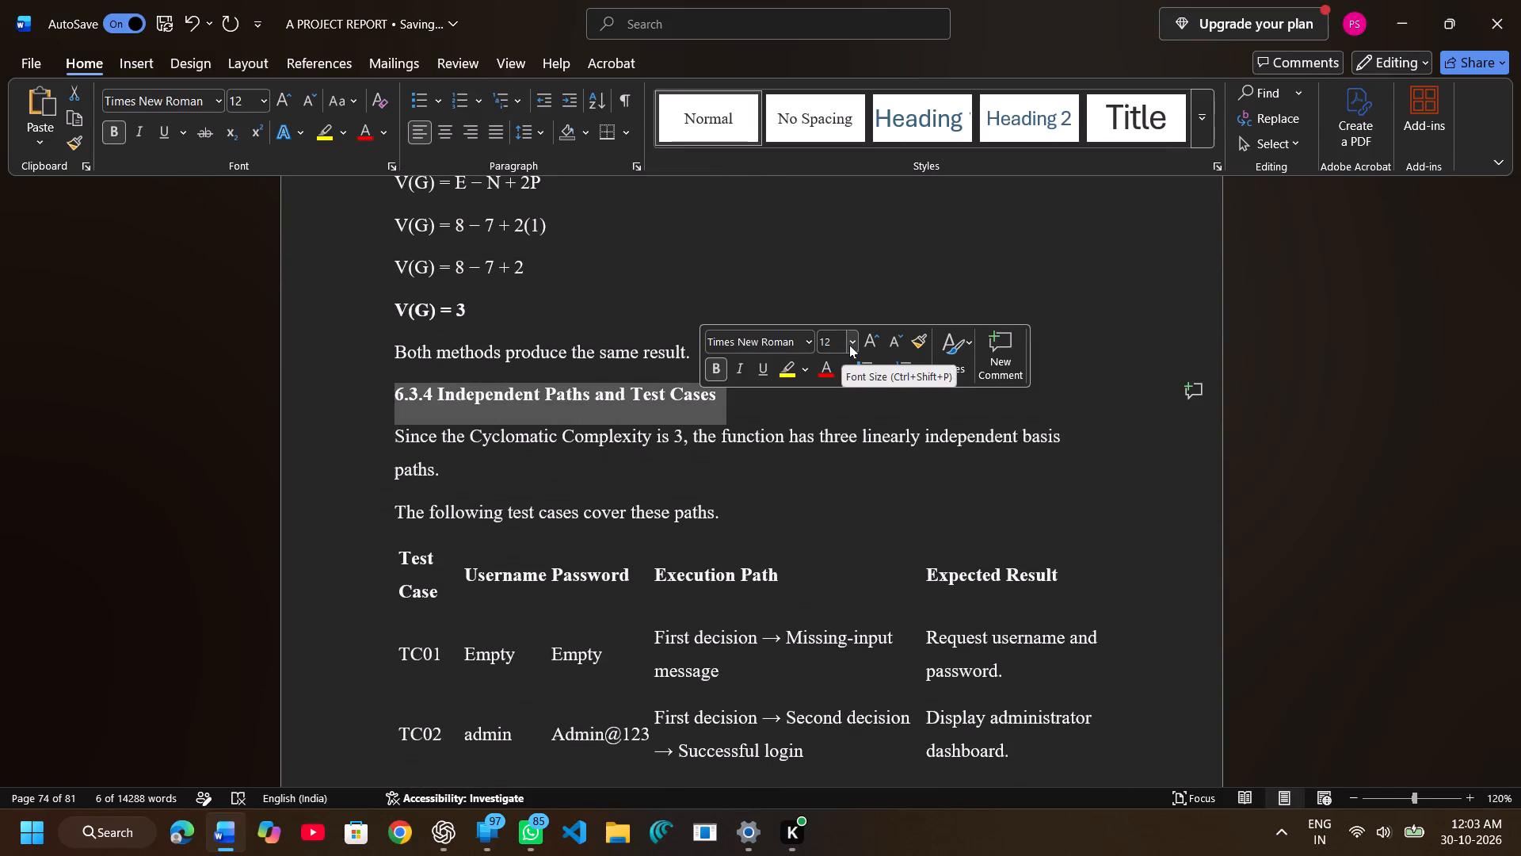
left_click(850, 344)
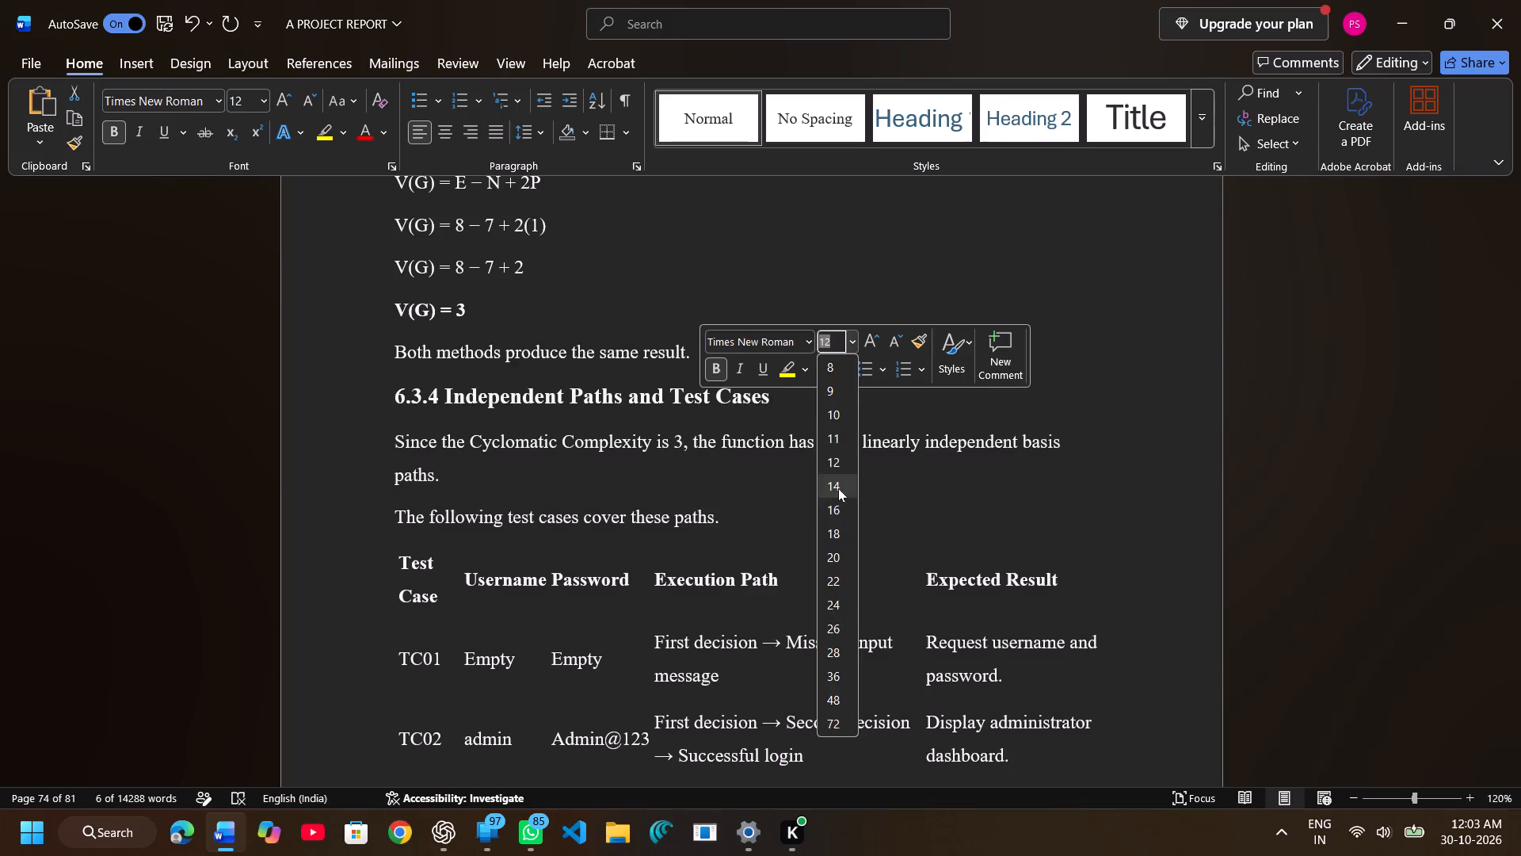
left_click(838, 488)
Apply the bordered grid table style to the whole test case table under section 6.3.4.
scroll(596, 518, "down", 1)
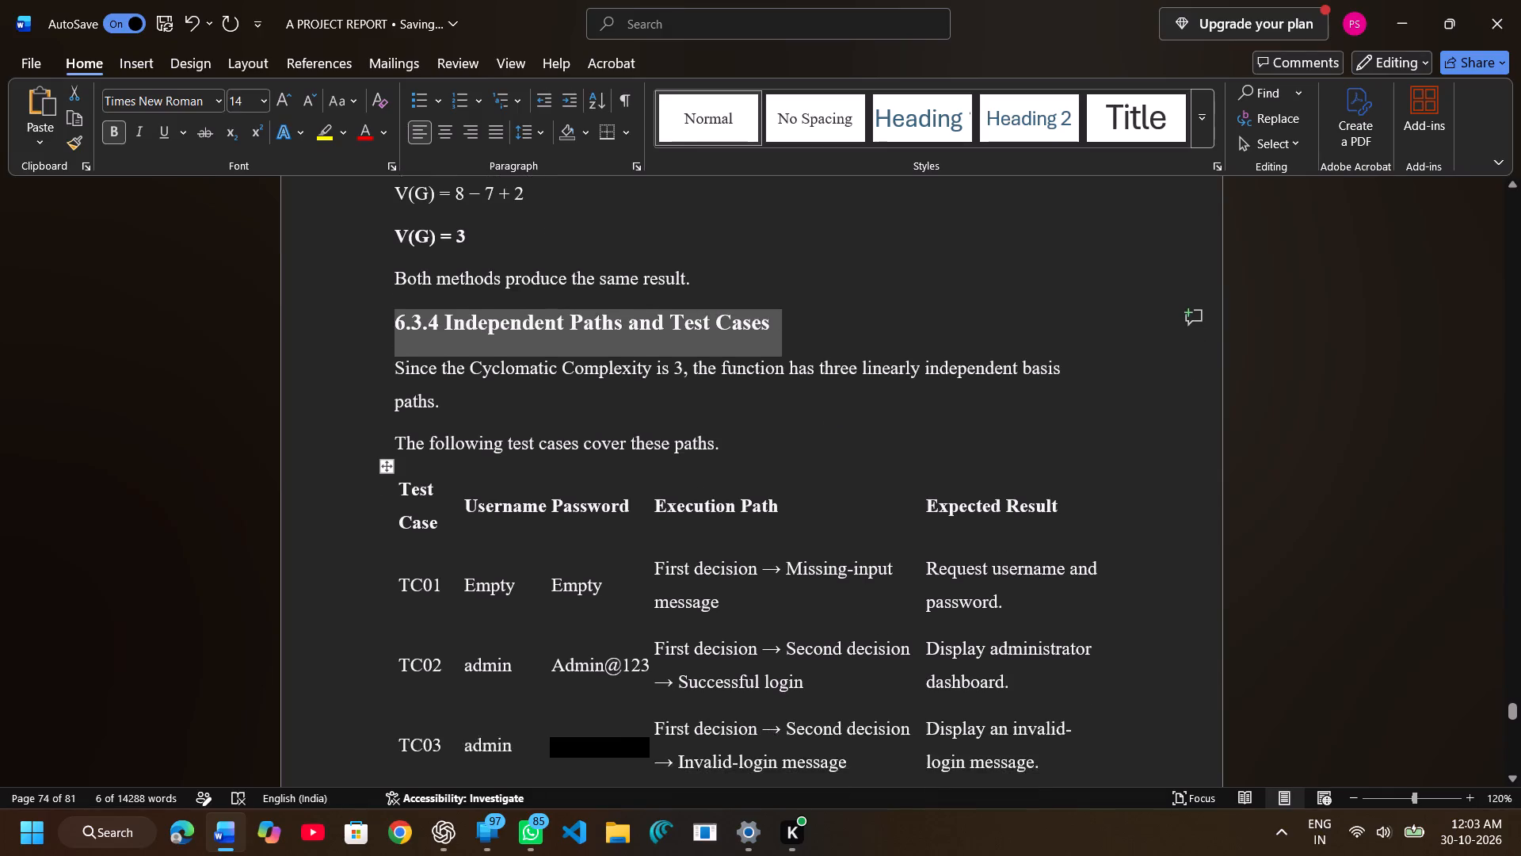
scroll(596, 518, "down", 1)
left_click_drag(398, 422, 896, 664)
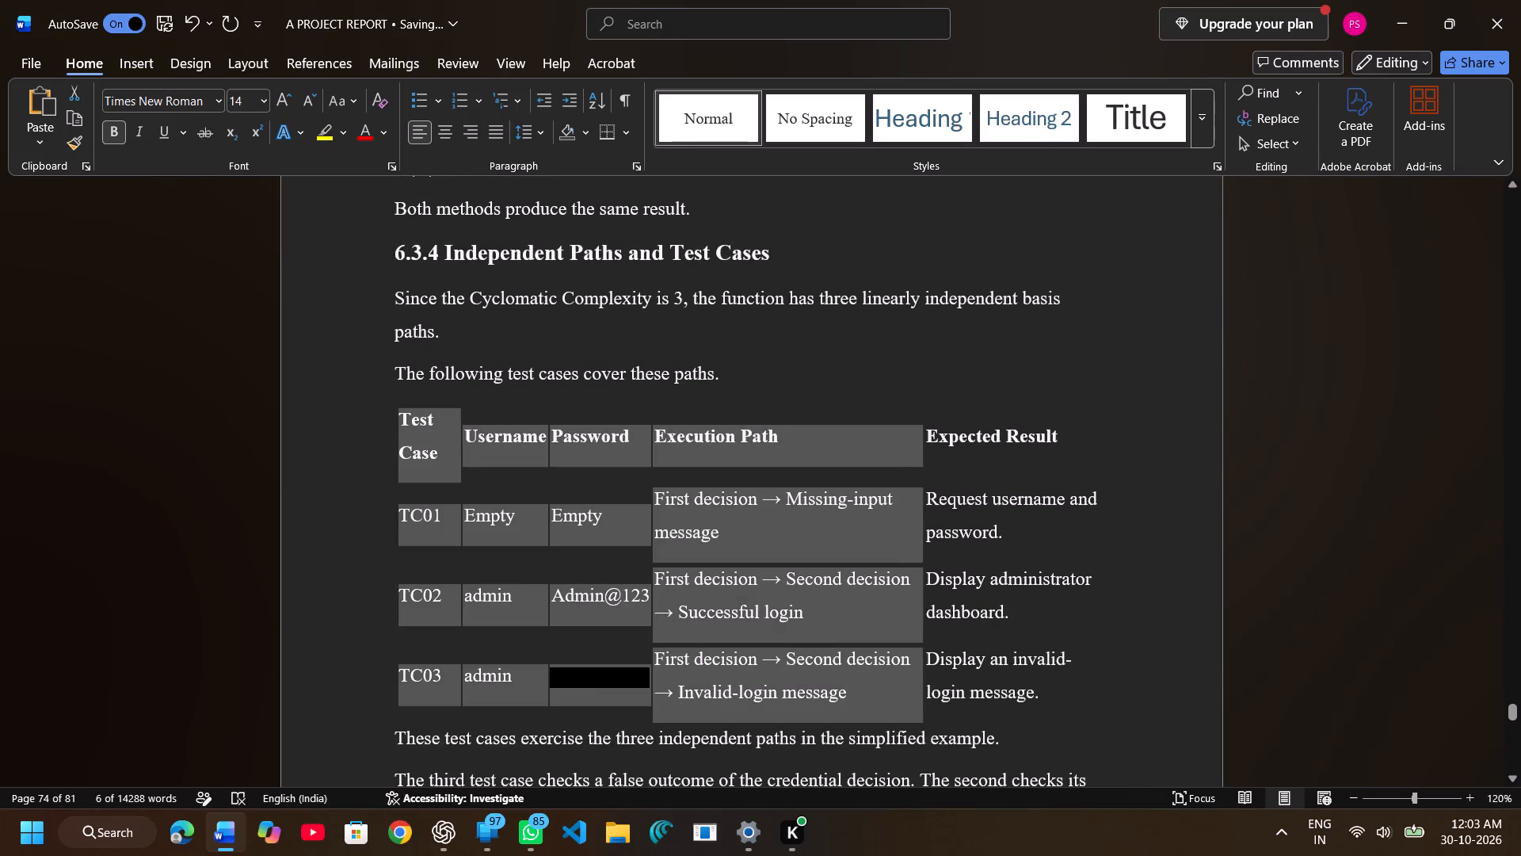
left_click_drag(896, 664, 1095, 665)
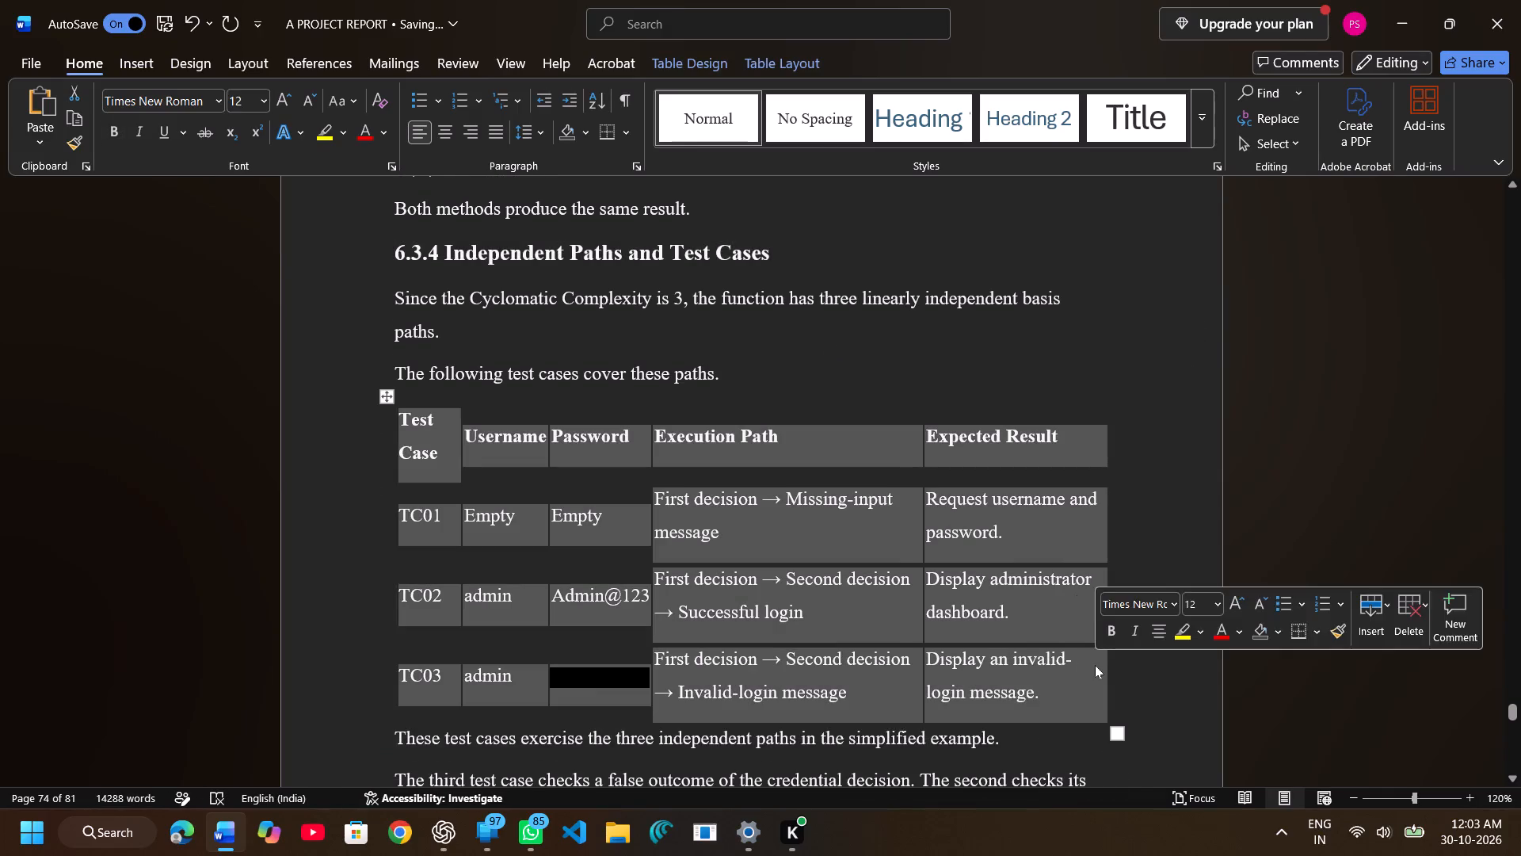
left_click(655, 62)
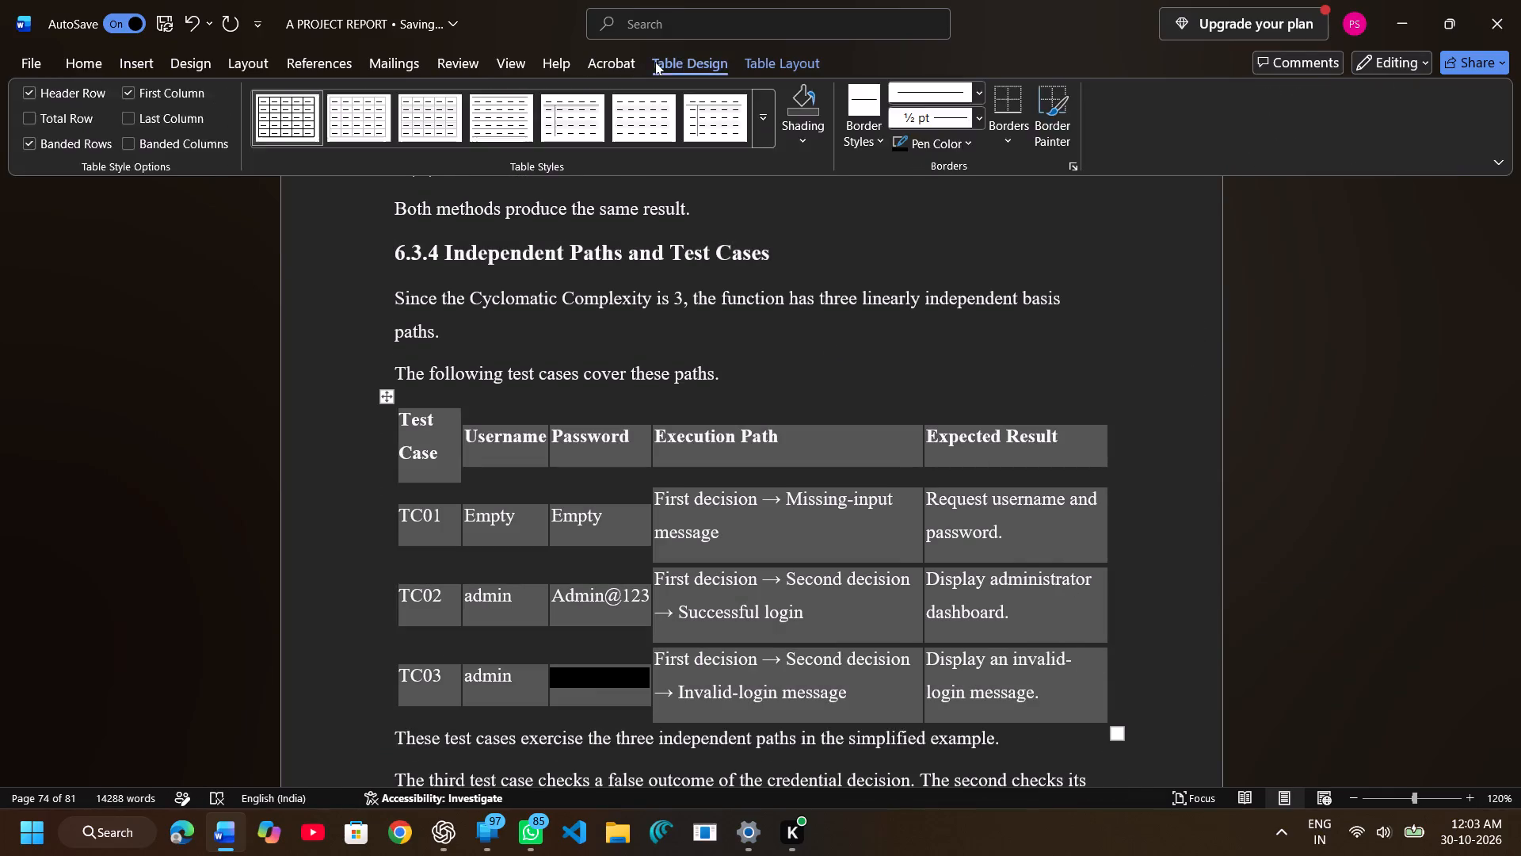
left_click(273, 116)
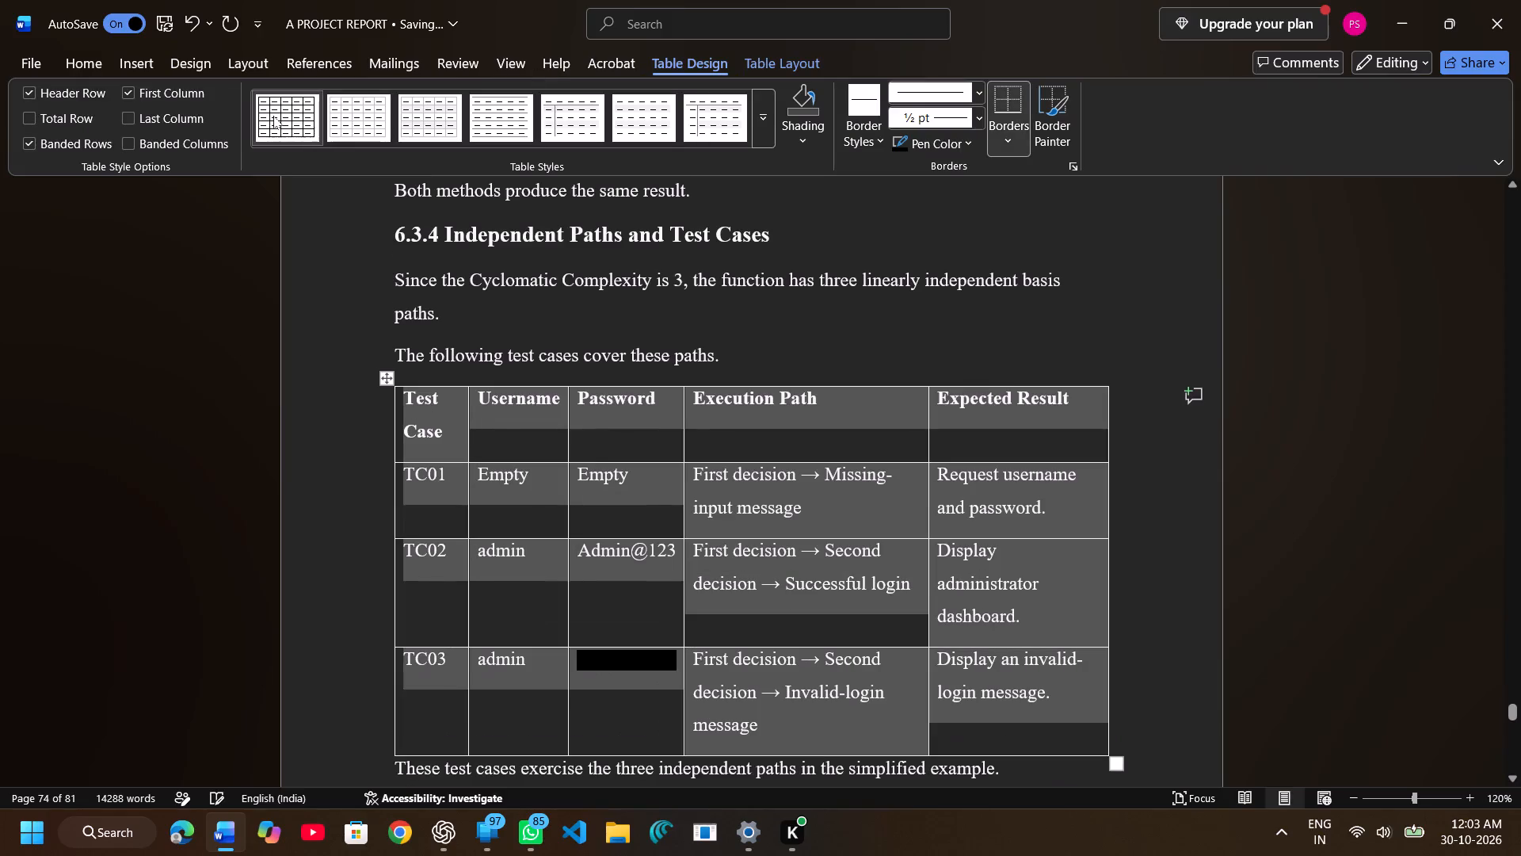
left_click(244, 470)
left_click(395, 522)
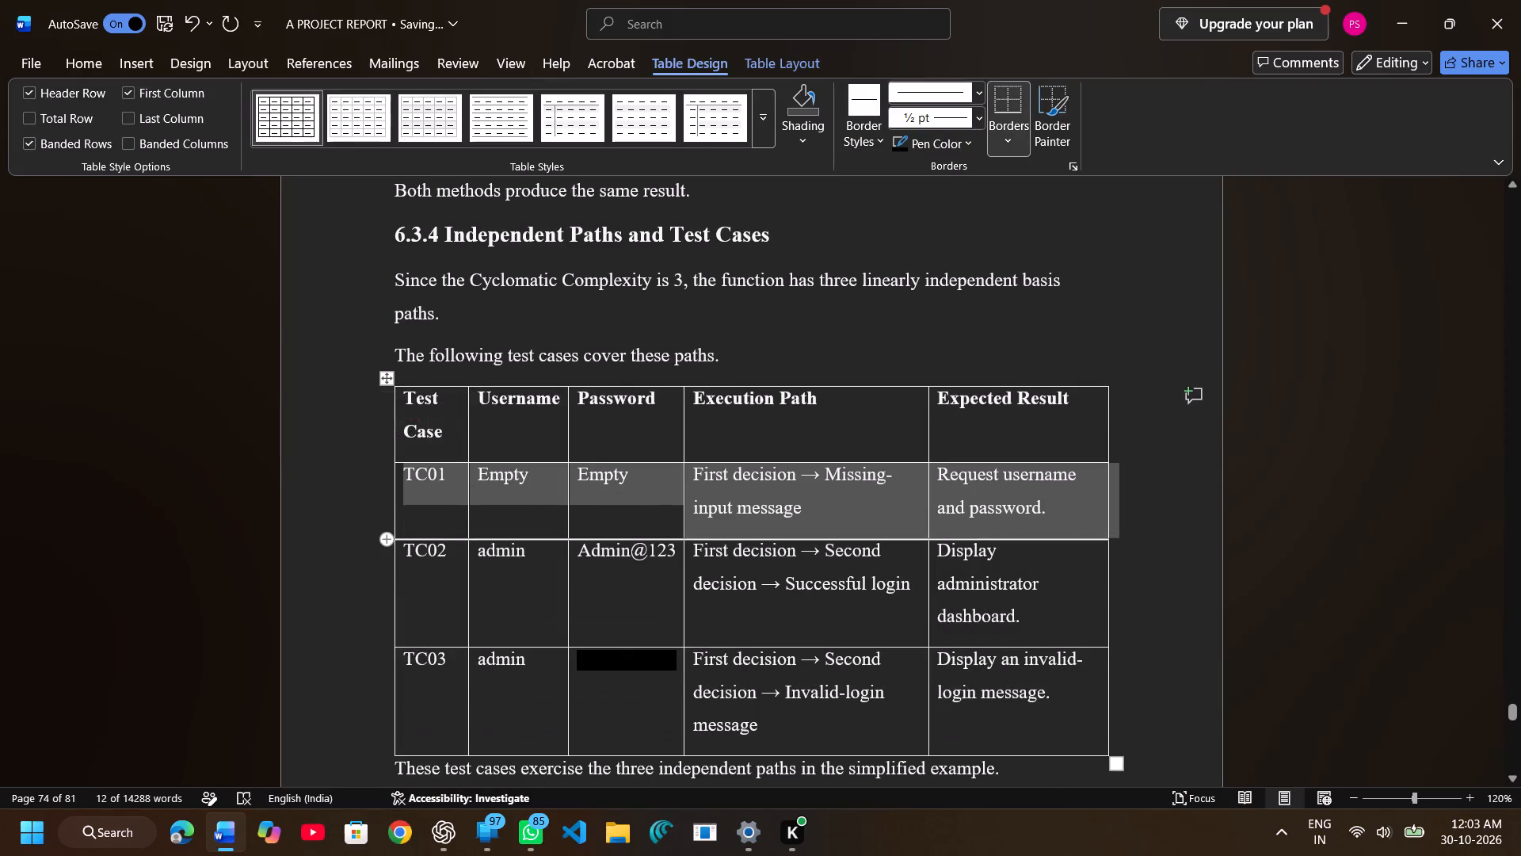
Set the font size of the 6.3.5 Branch and Decision Coverage Testing heading to 14.
scroll(395, 522, "down", 2)
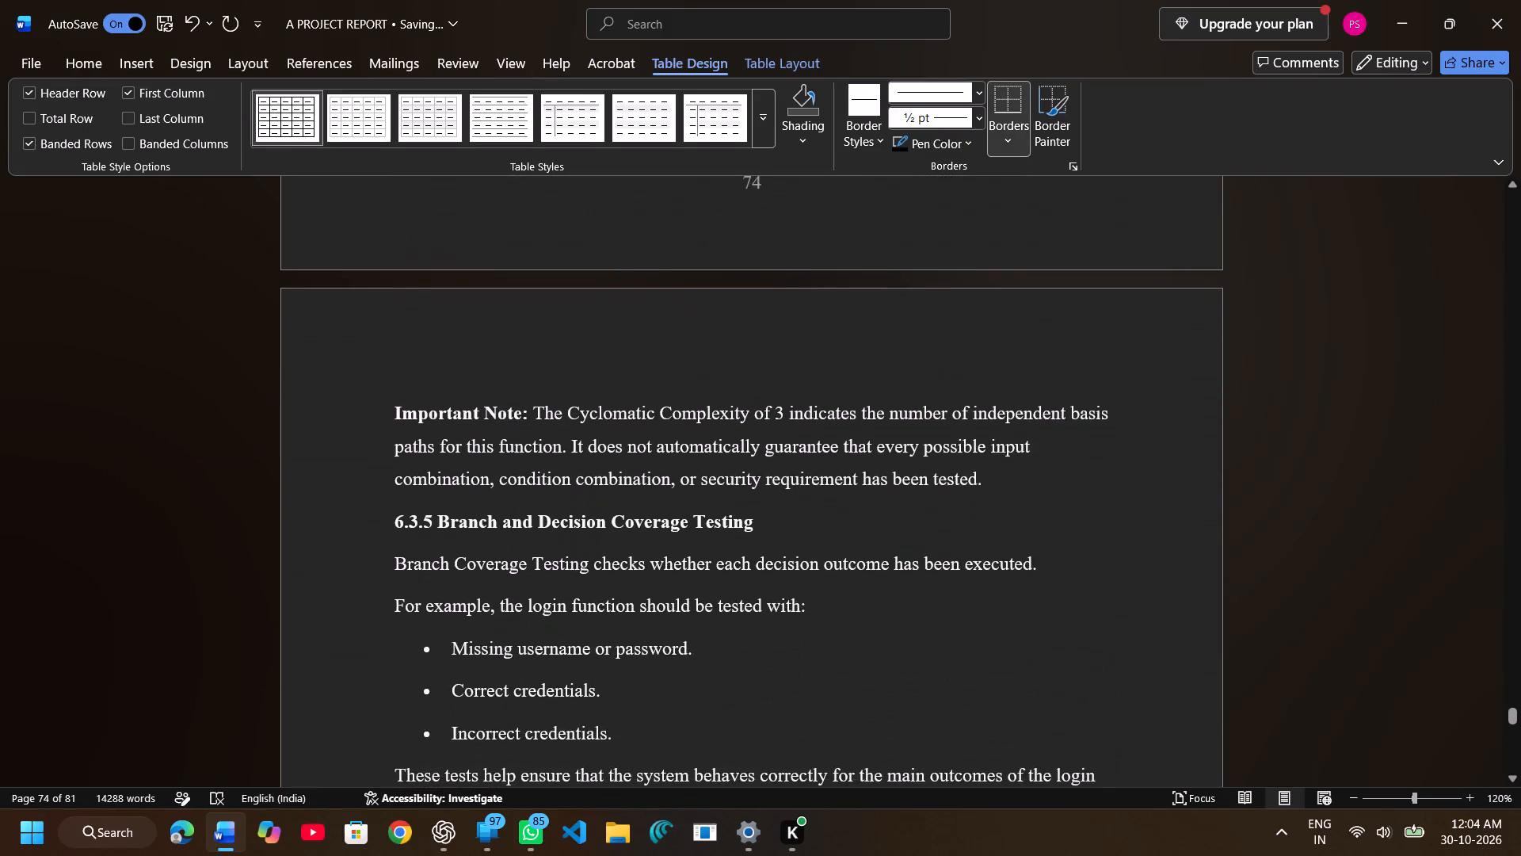
left_click_drag(395, 522, 778, 535)
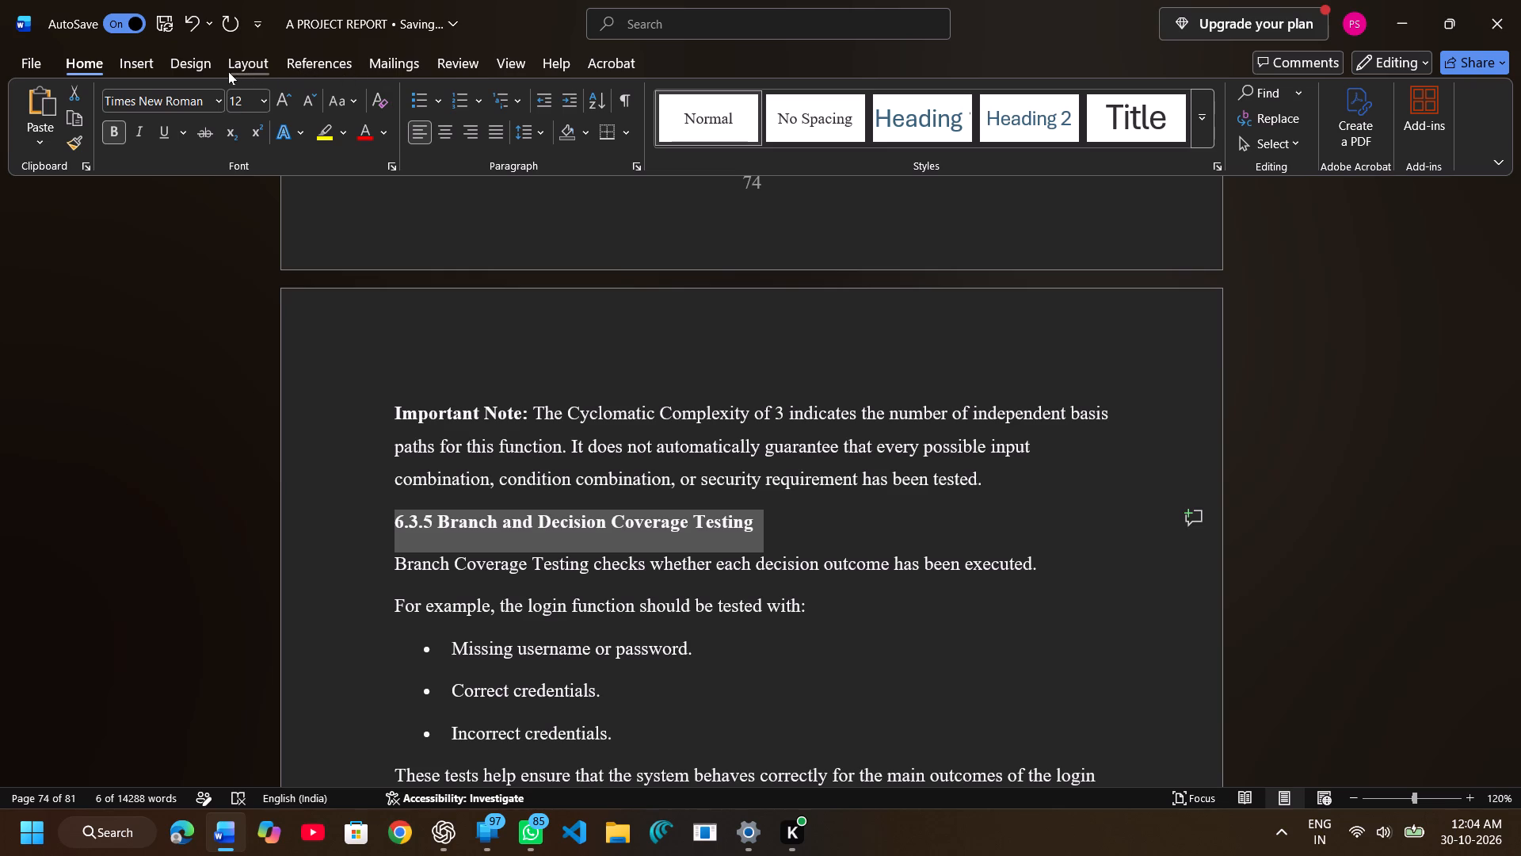
left_click(259, 105)
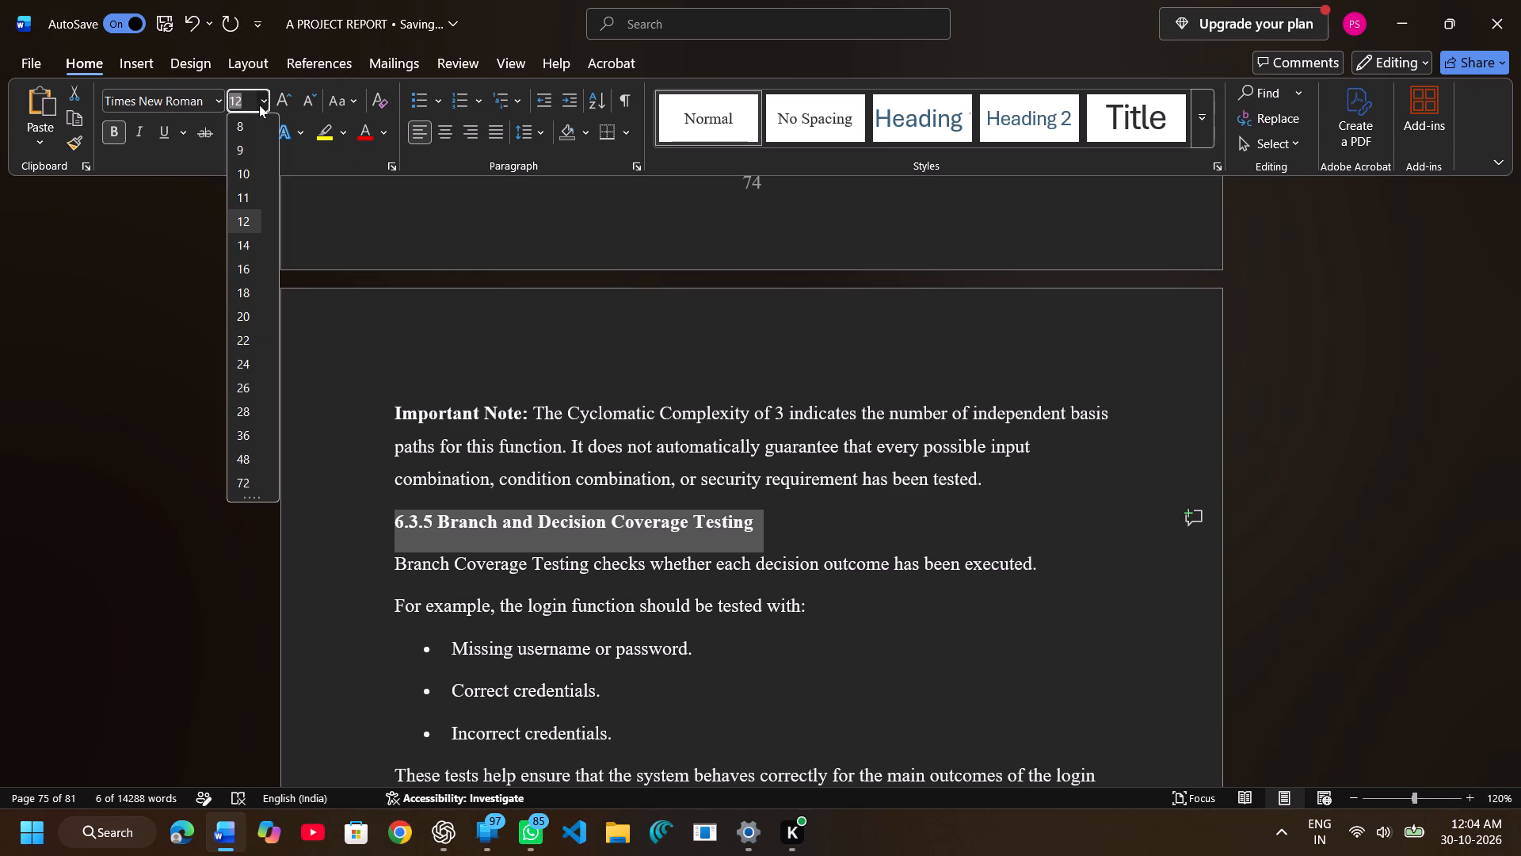
left_click(250, 238)
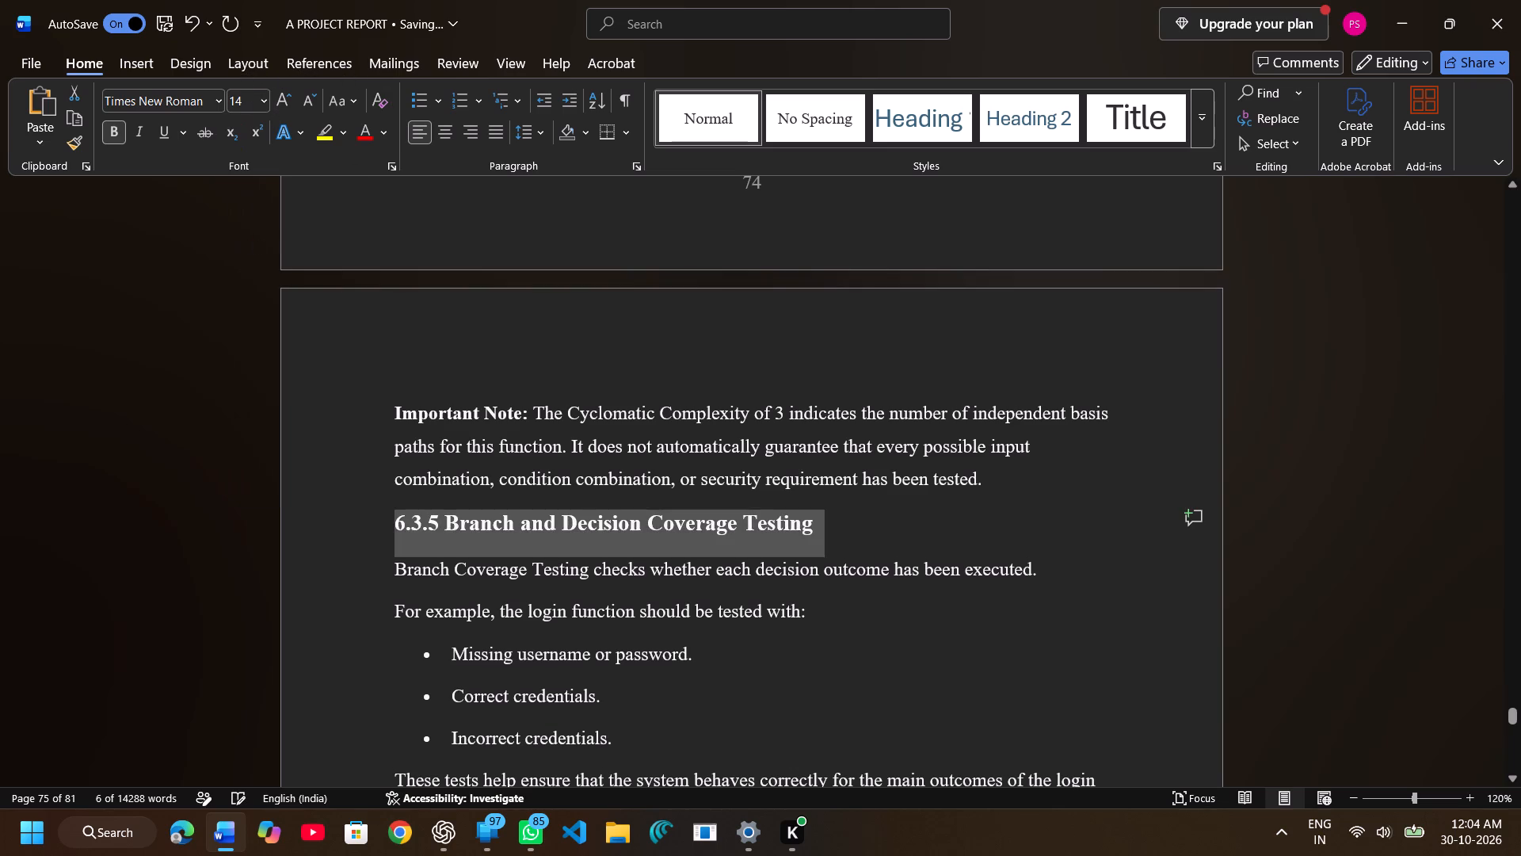
Apply the bordered grid table style to the whole role-based access test case table in section 6.3.5.
scroll(365, 387, "down", 1)
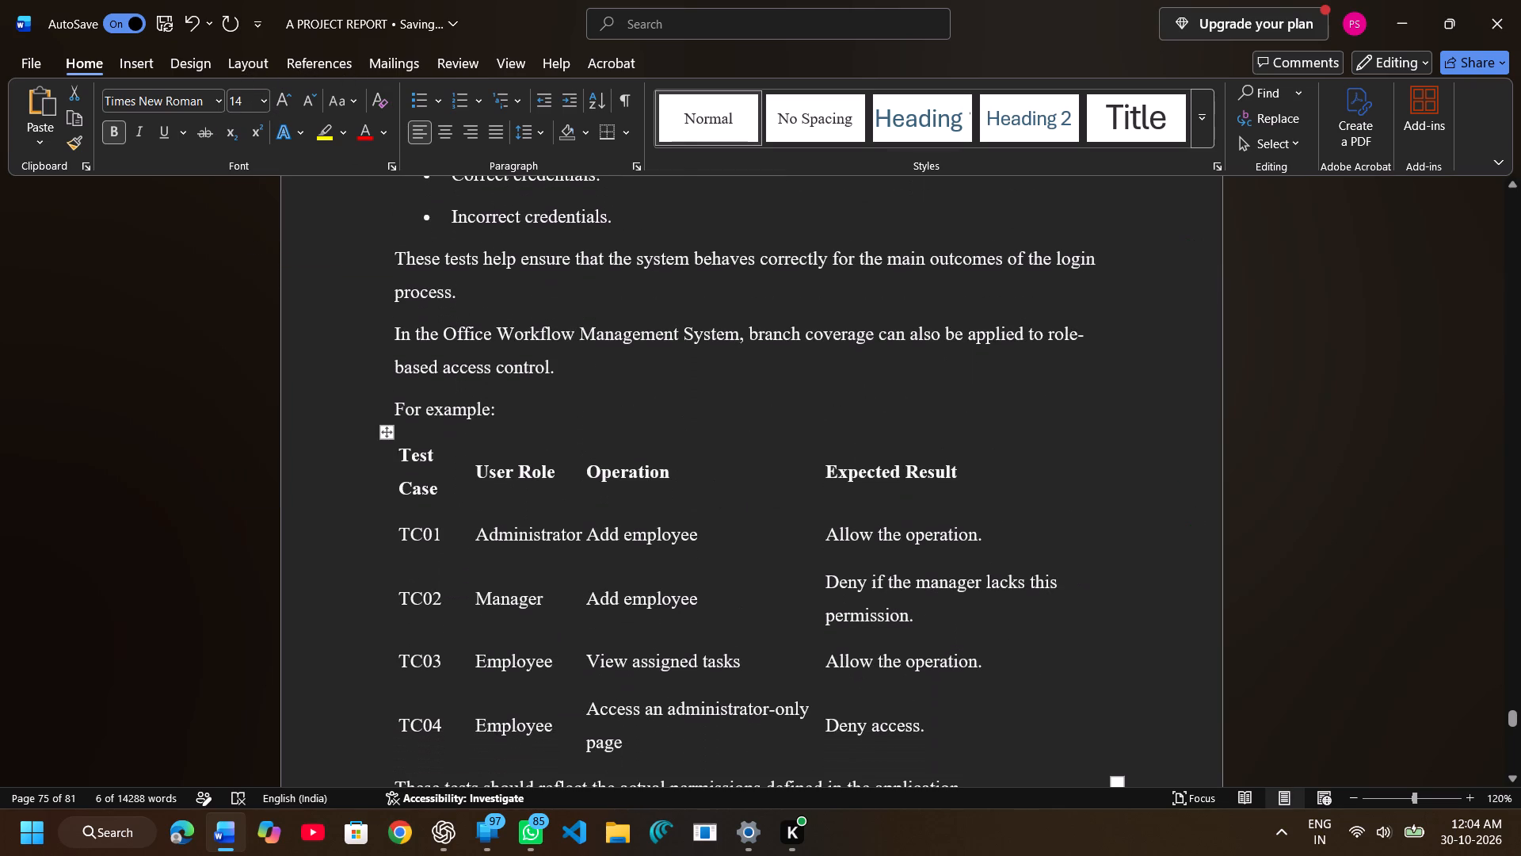
left_click(397, 457)
left_click_drag(397, 457, 463, 496)
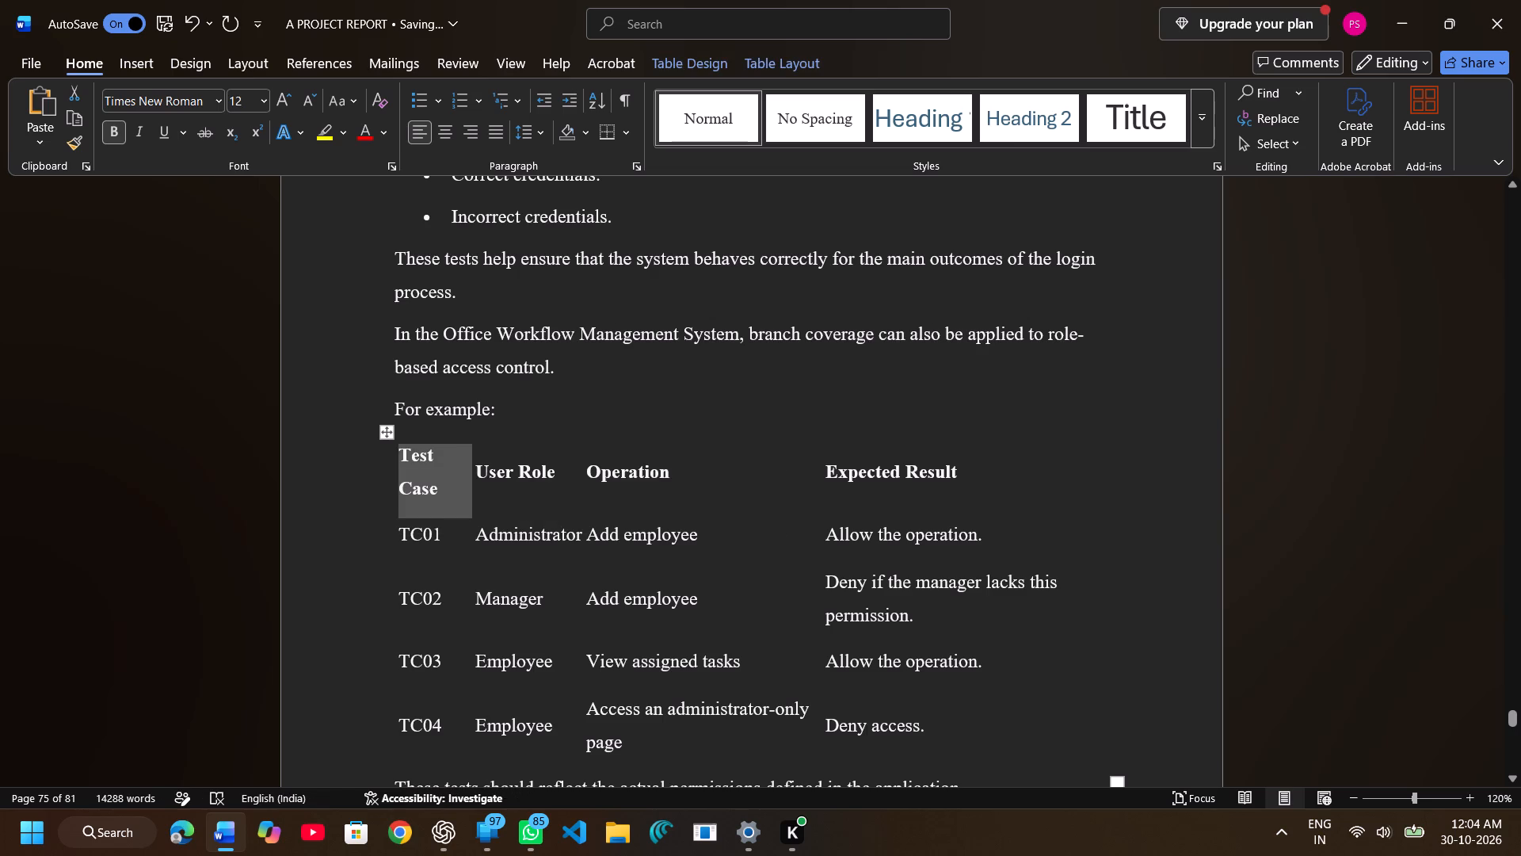
left_click_drag(463, 496, 682, 643)
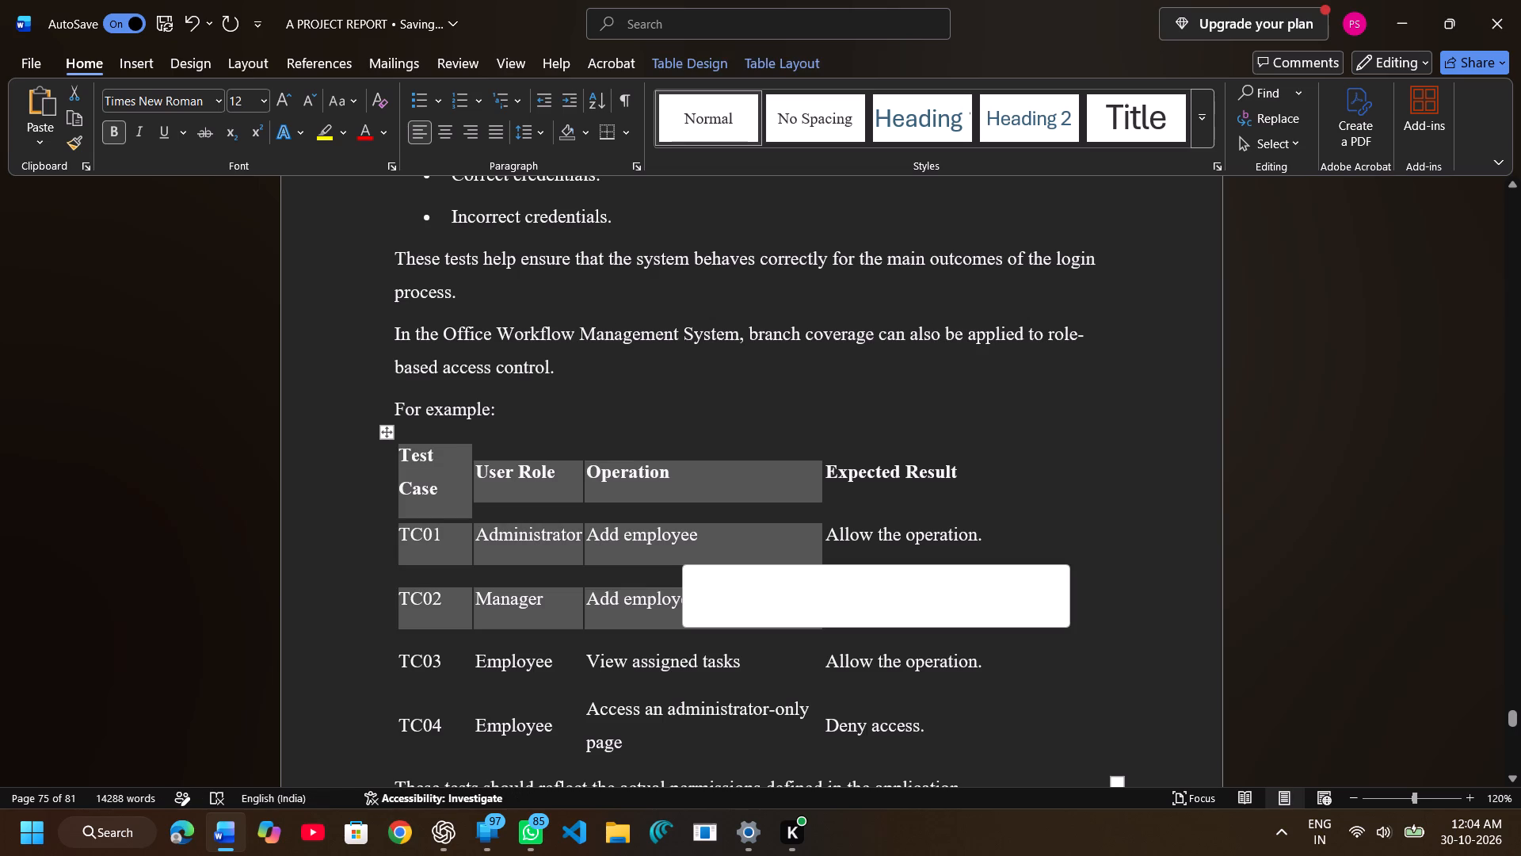
left_click(400, 453)
left_click_drag(400, 453, 843, 717)
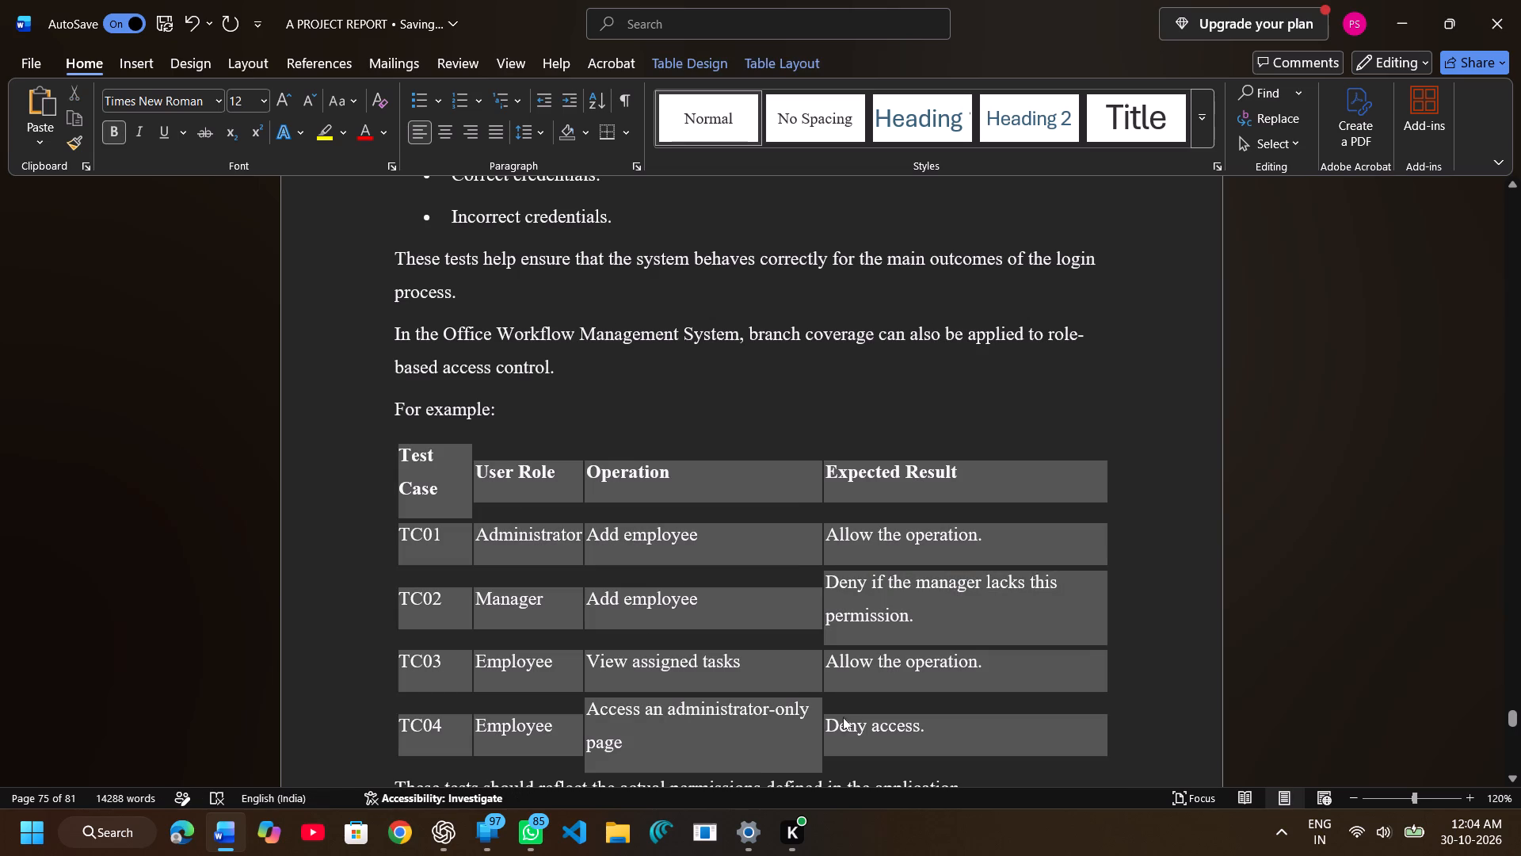
left_click_drag(843, 717, 974, 719)
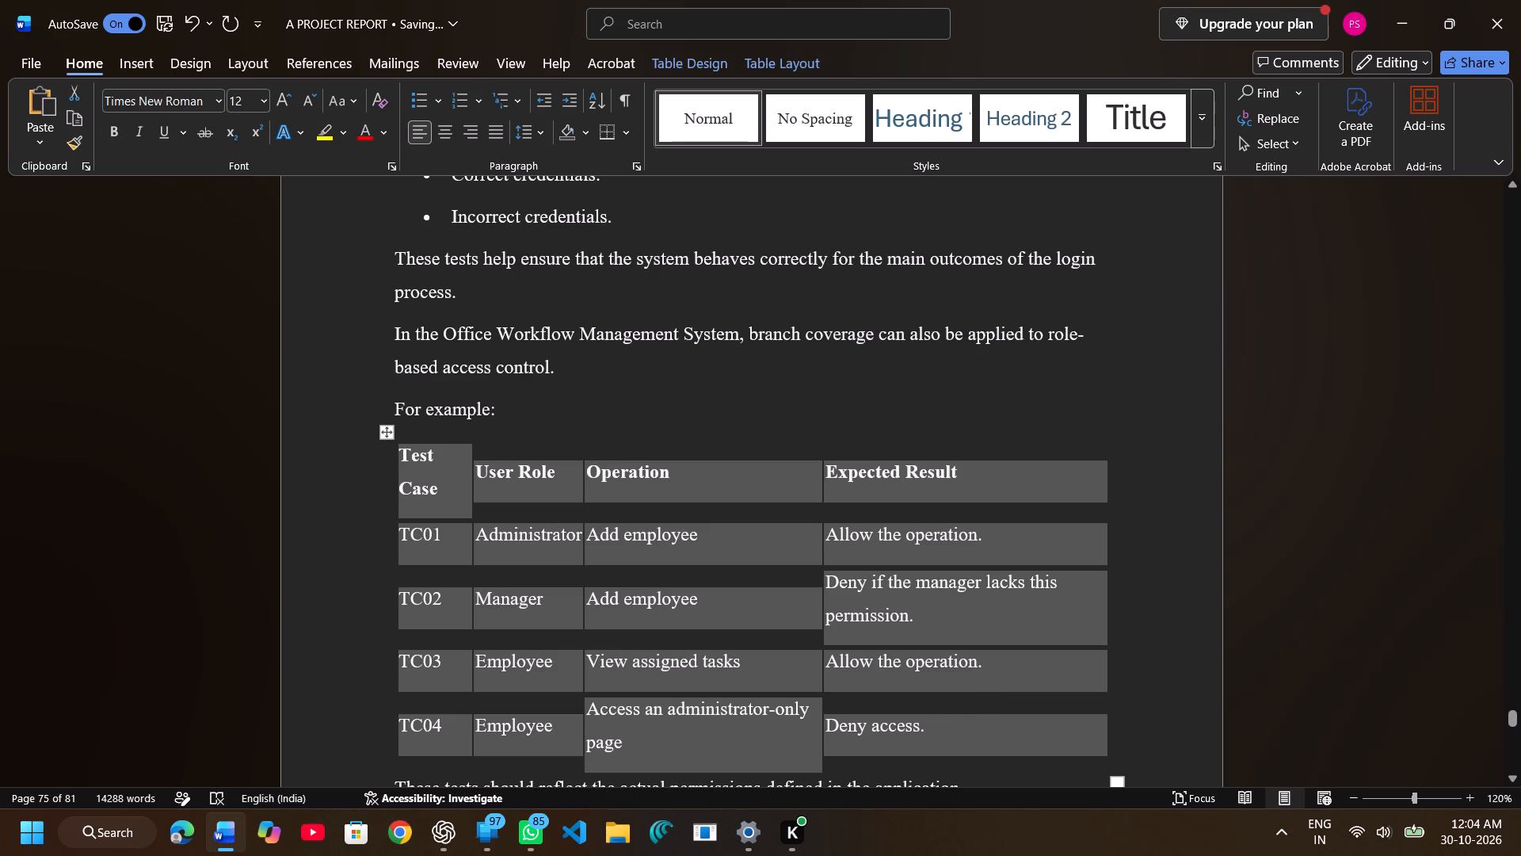
left_click(665, 68)
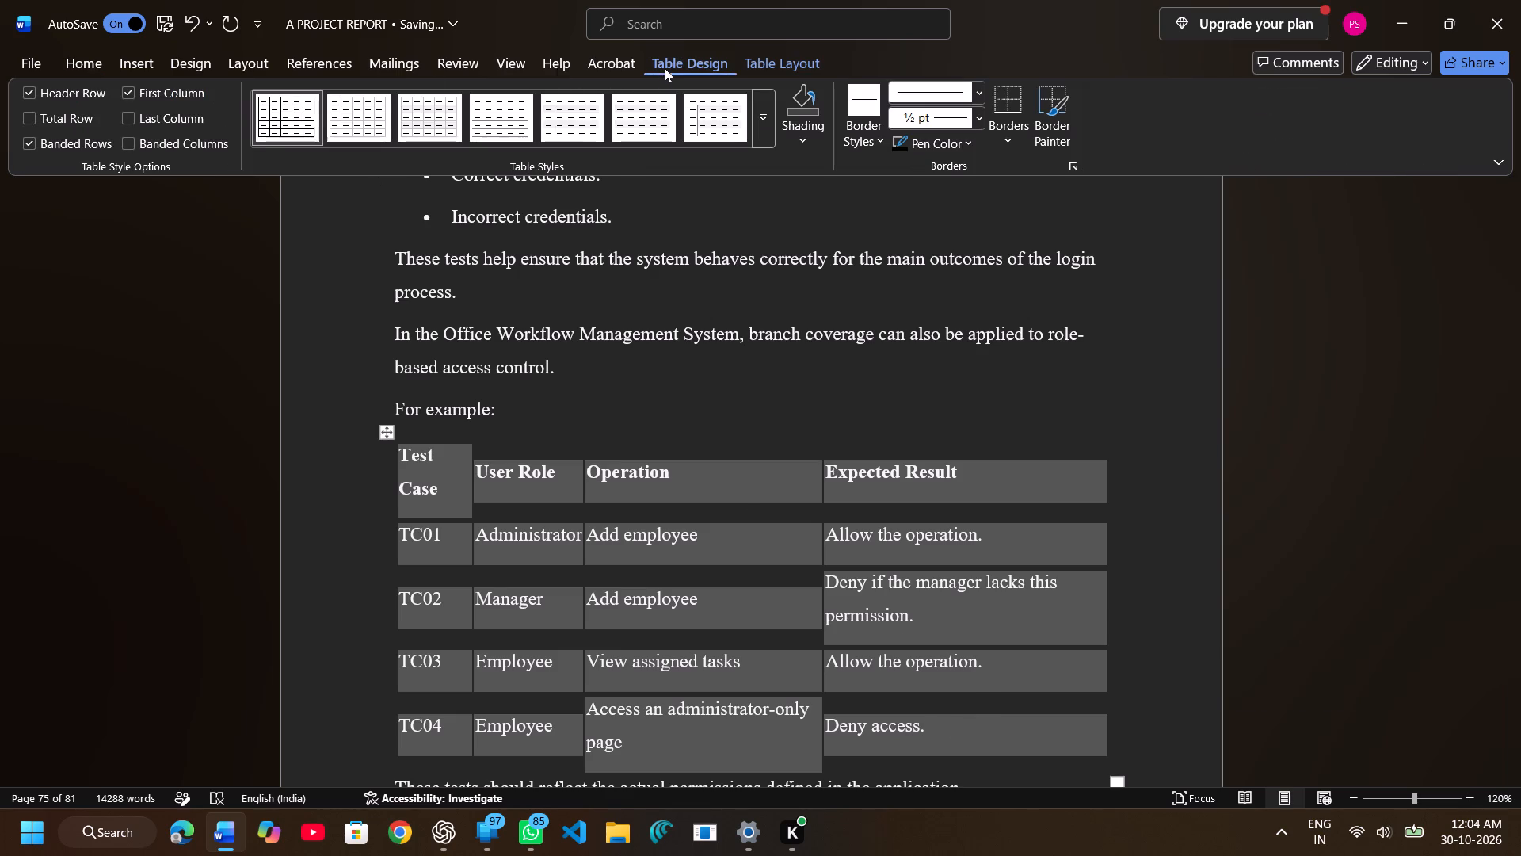
left_click(249, 117)
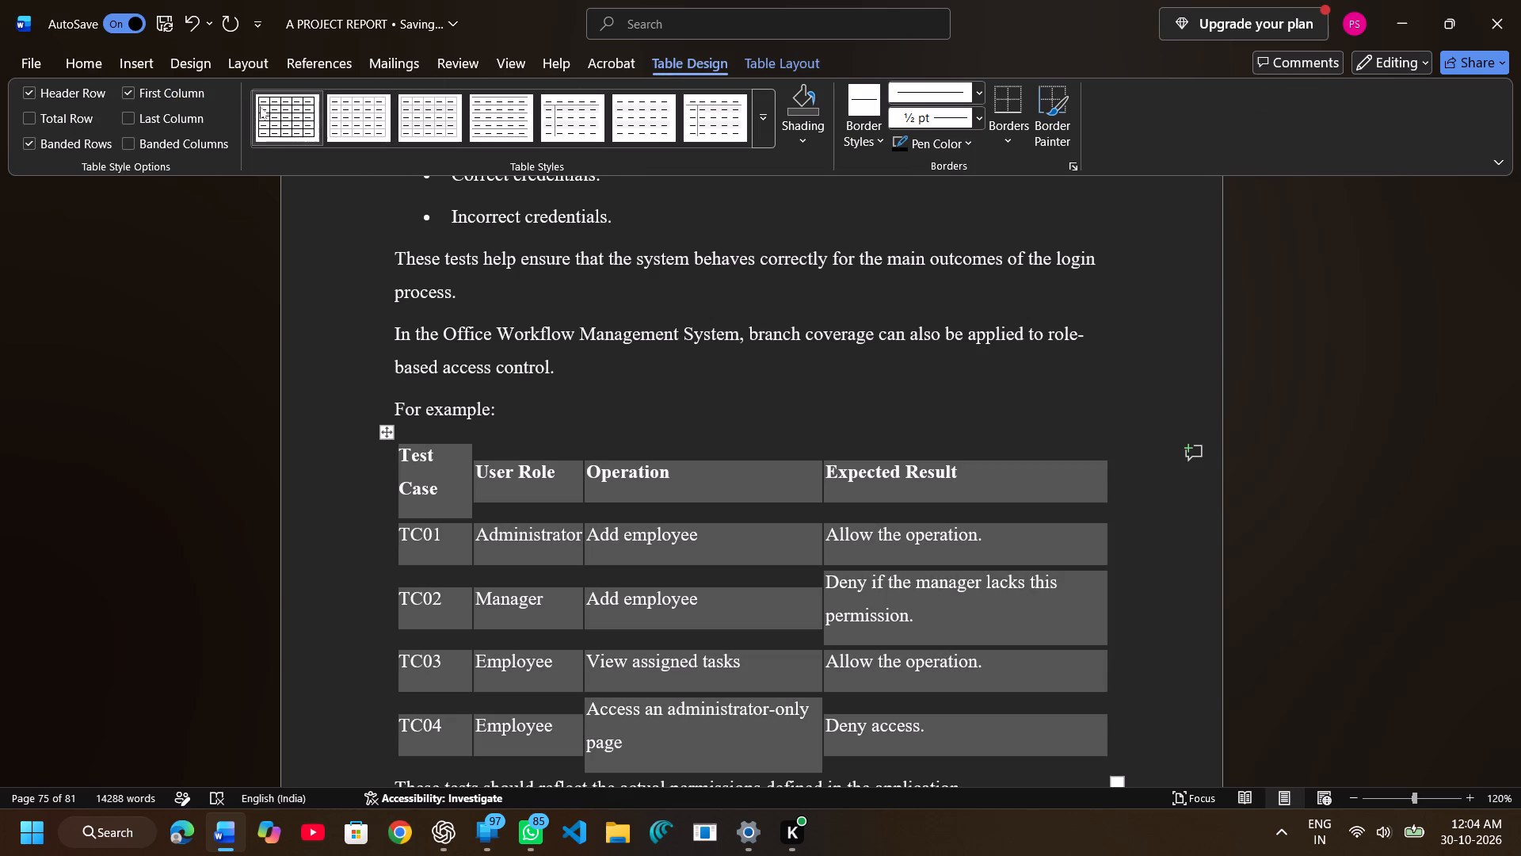
left_click(262, 102)
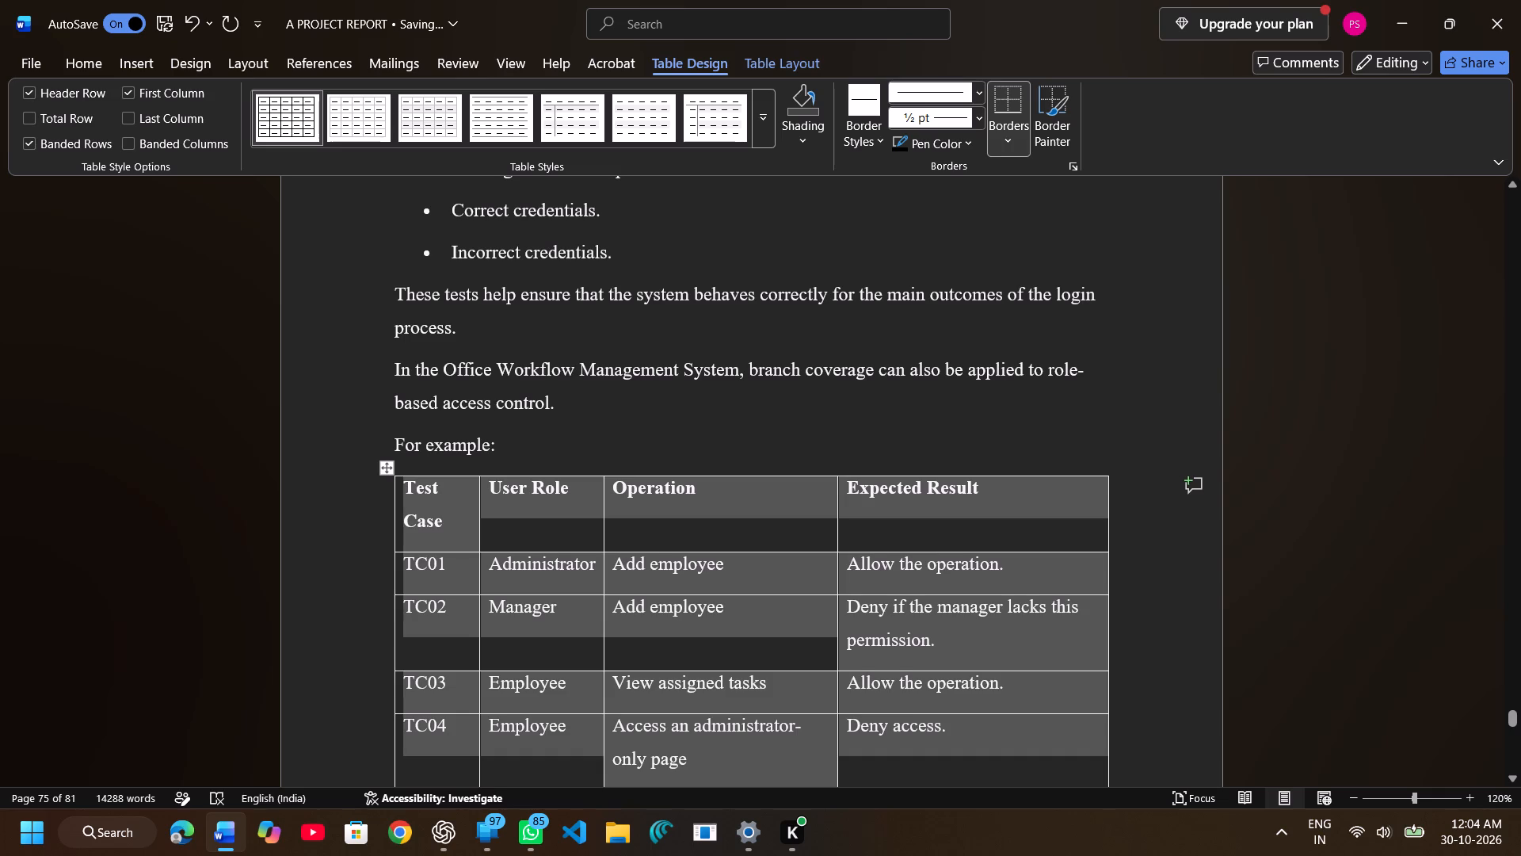
Set the font size of the 6.3.6 Advantages of White Box Testing heading to 14.
scroll(491, 444, "down", 1)
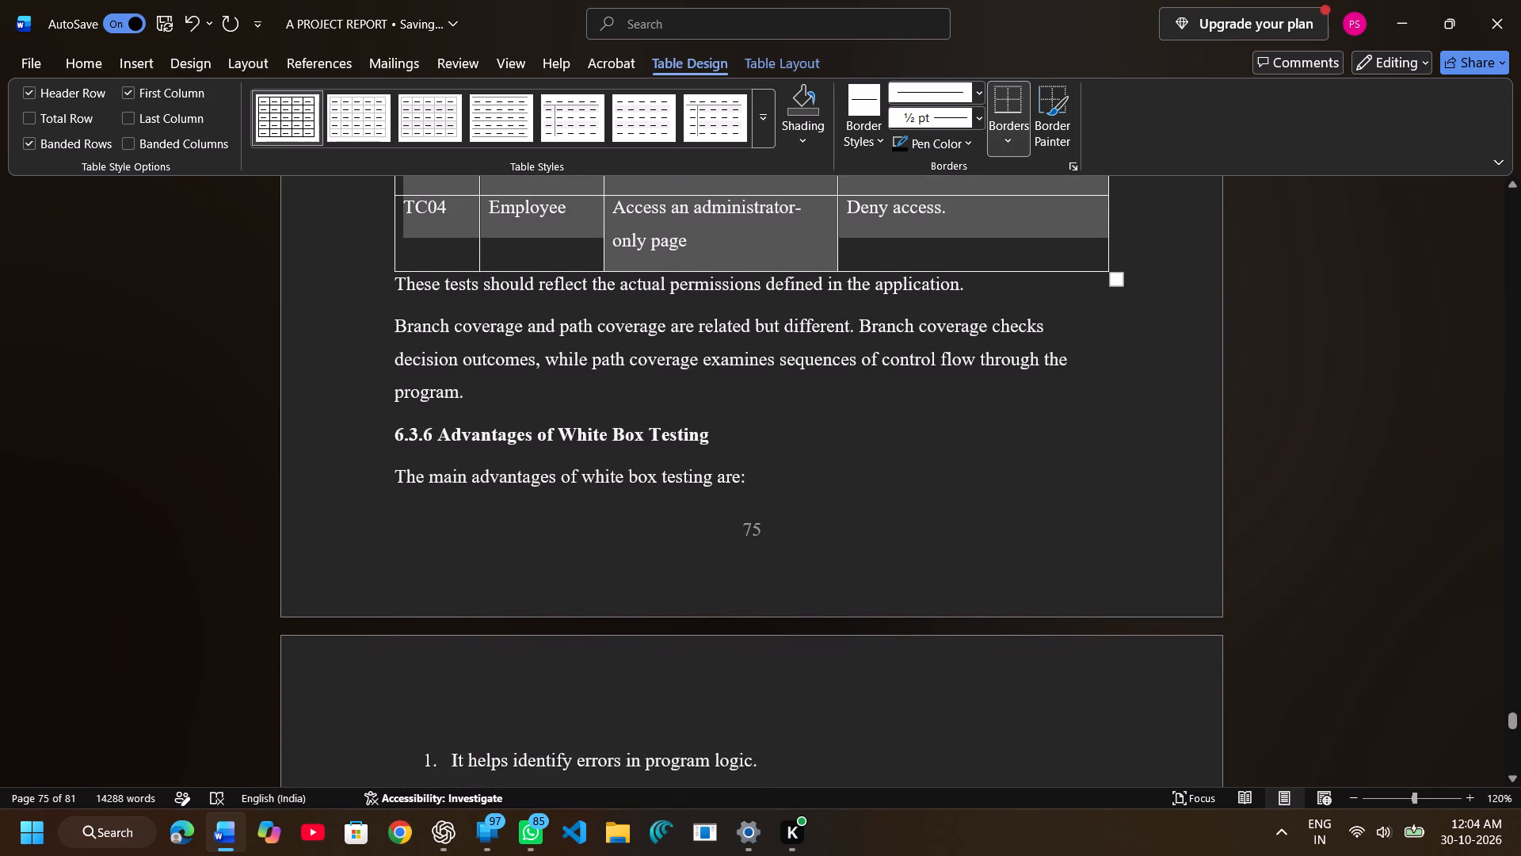
left_click_drag(391, 439, 760, 443)
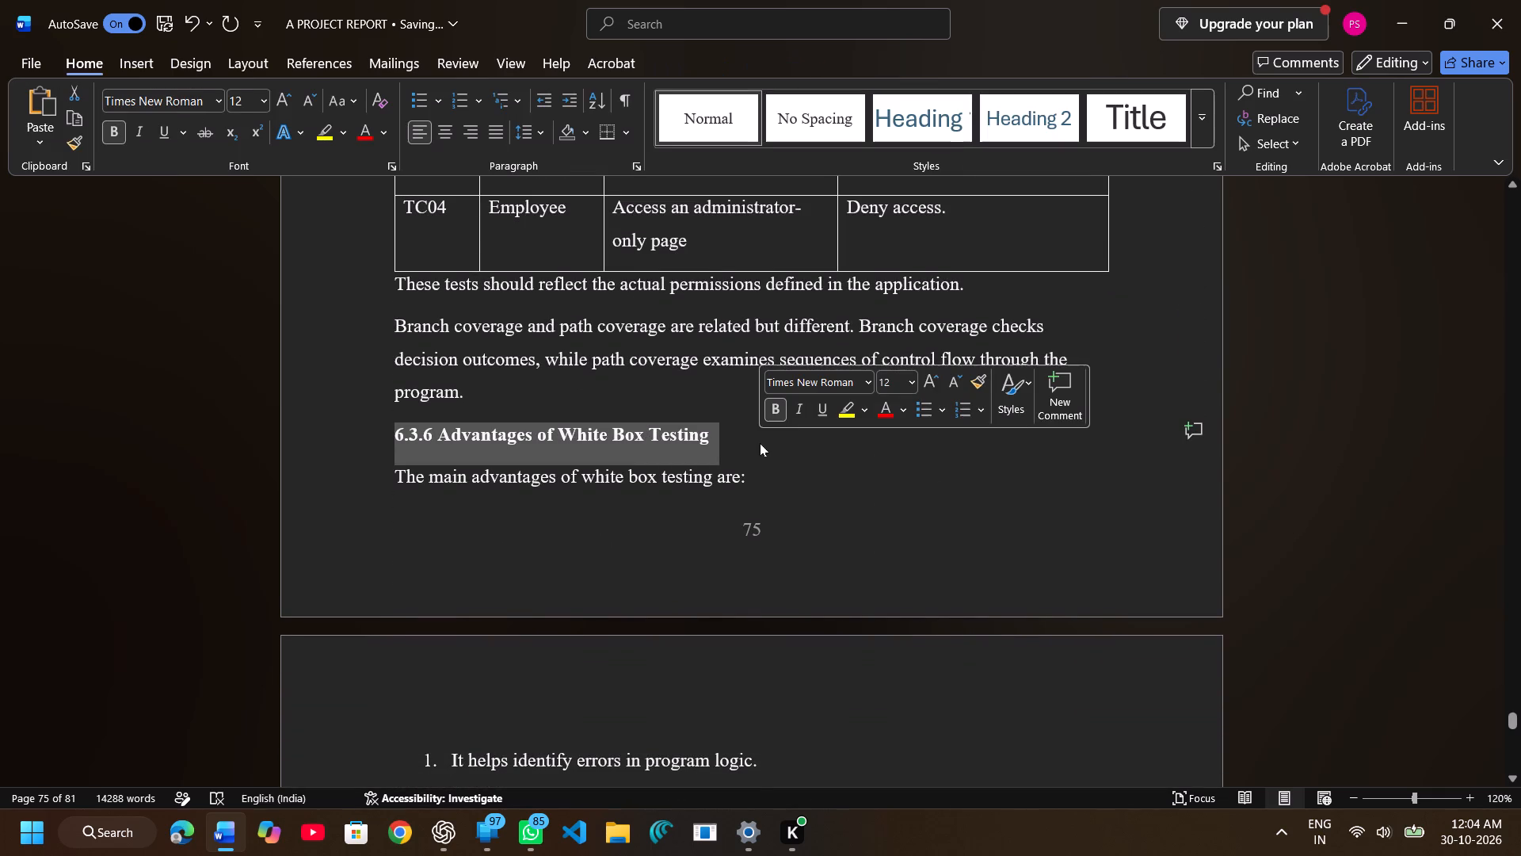
left_click(905, 380)
left_click(888, 525)
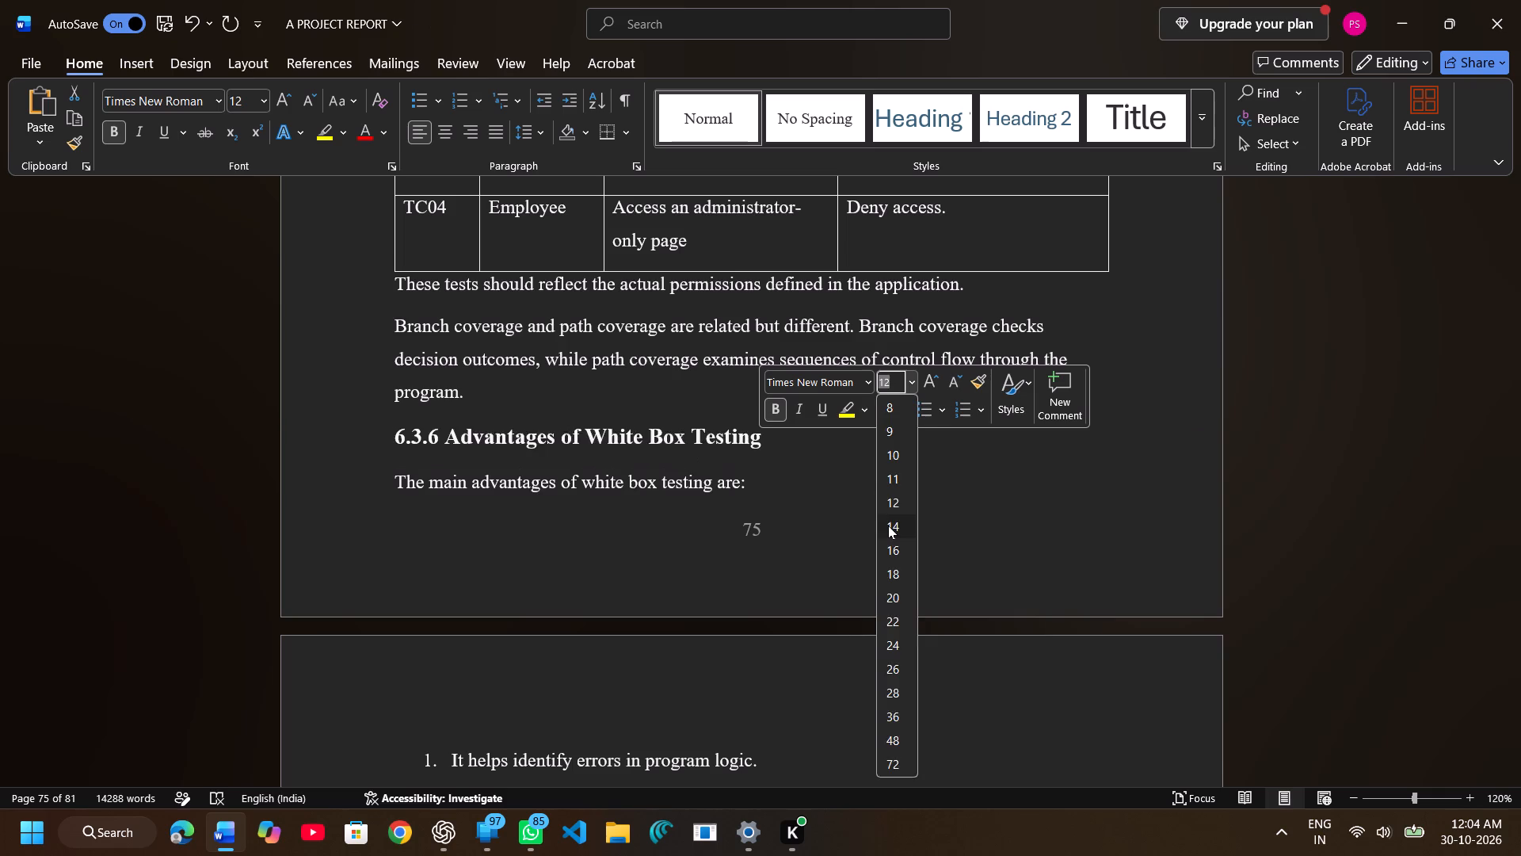
Set the font size of the 6.4 UNIT, INTEGRATION AND SYSTEM TESTING heading to 14.
scroll(724, 536, "down", 1)
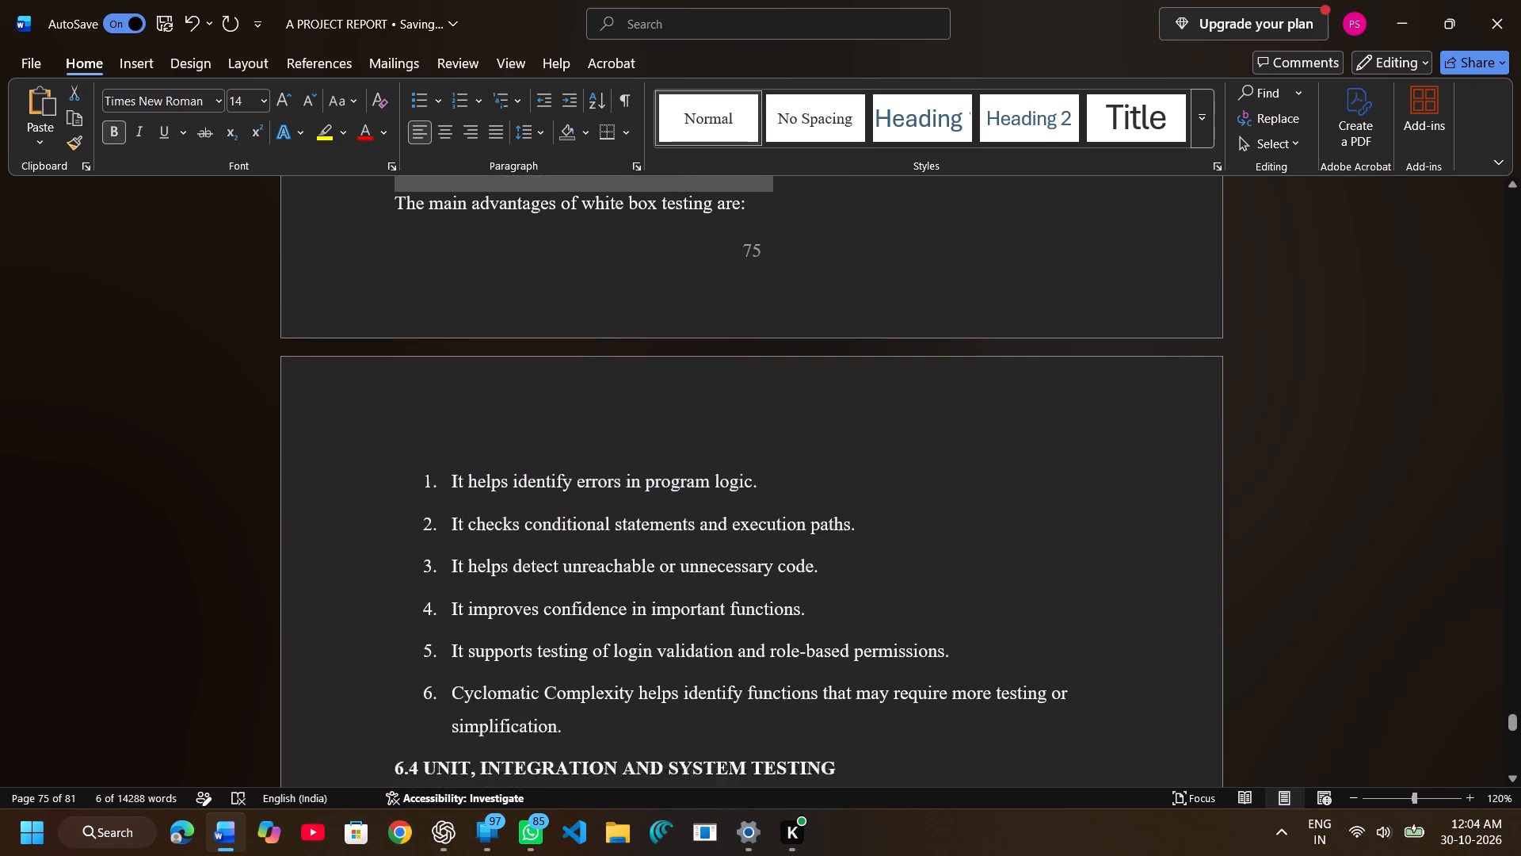
scroll(724, 536, "down", 1)
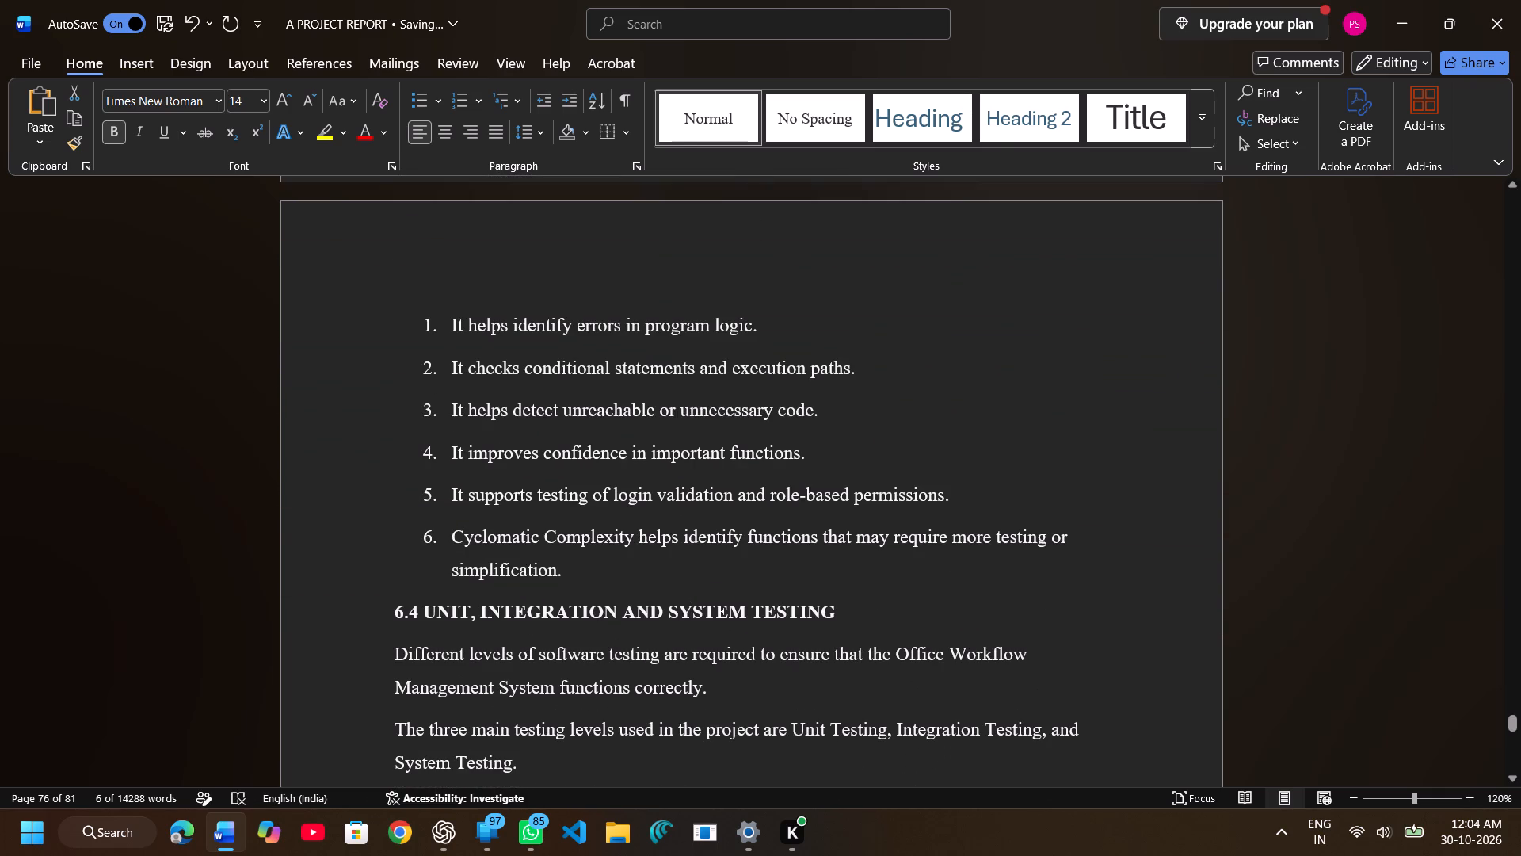
left_click_drag(387, 605, 898, 617)
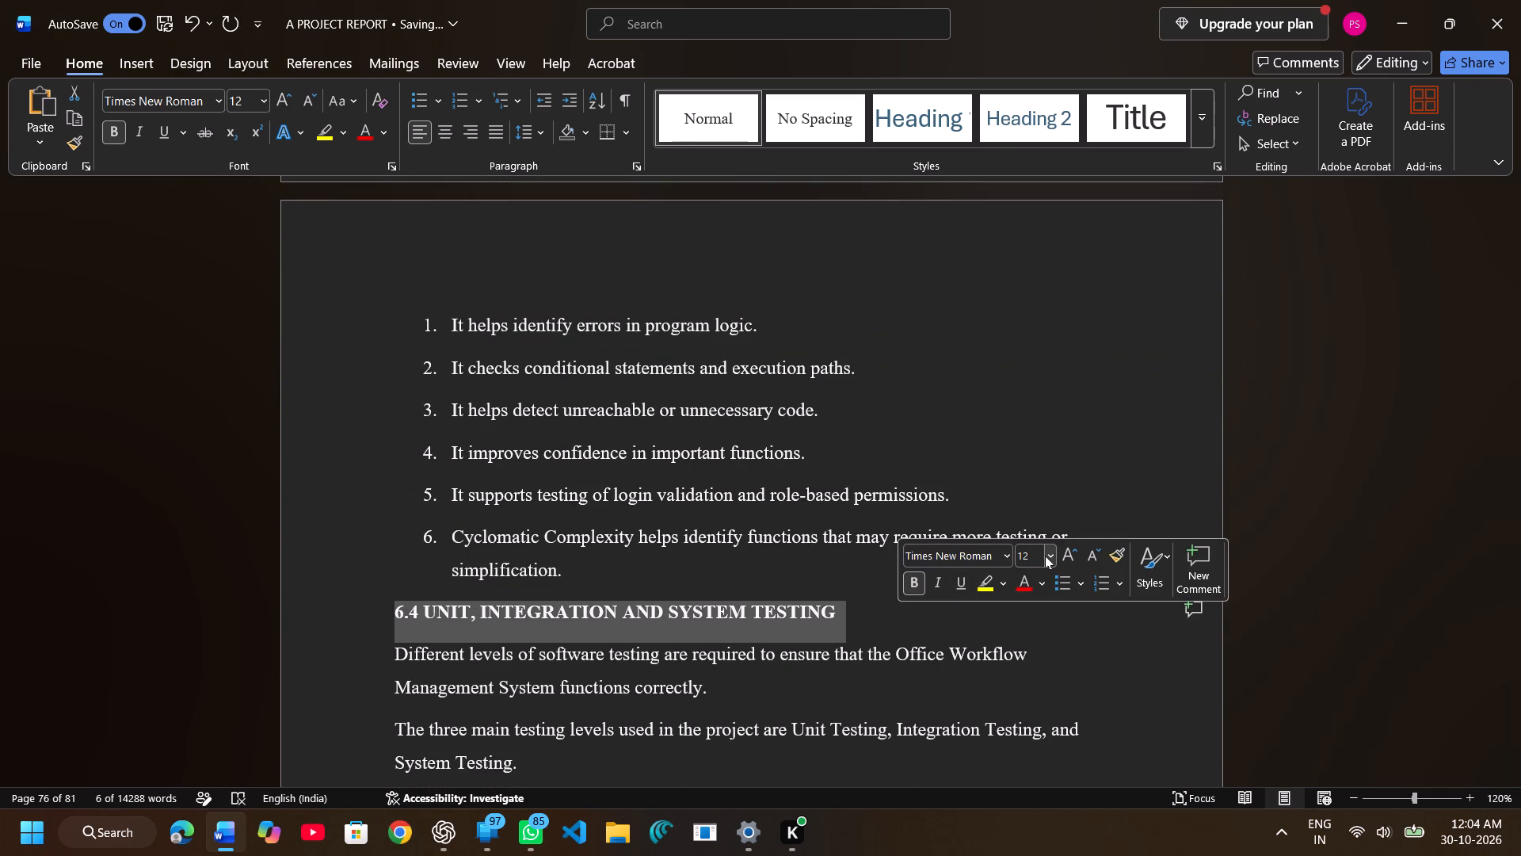
left_click(1046, 554)
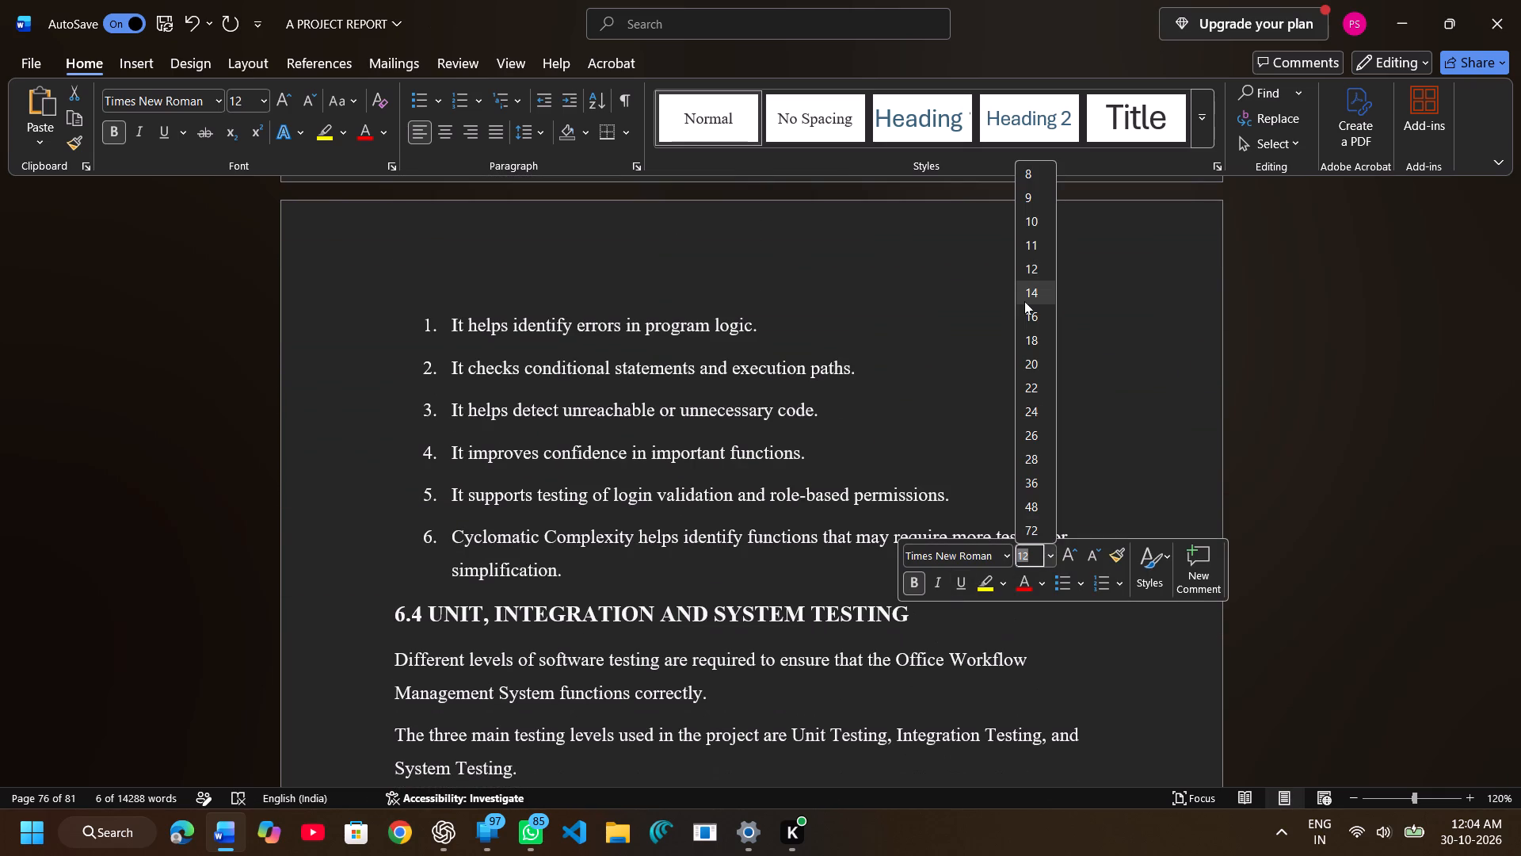
left_click(1024, 301)
Set the font size of the 6.4.1 Unit Testing heading to 14.
scroll(827, 560, "down", 1)
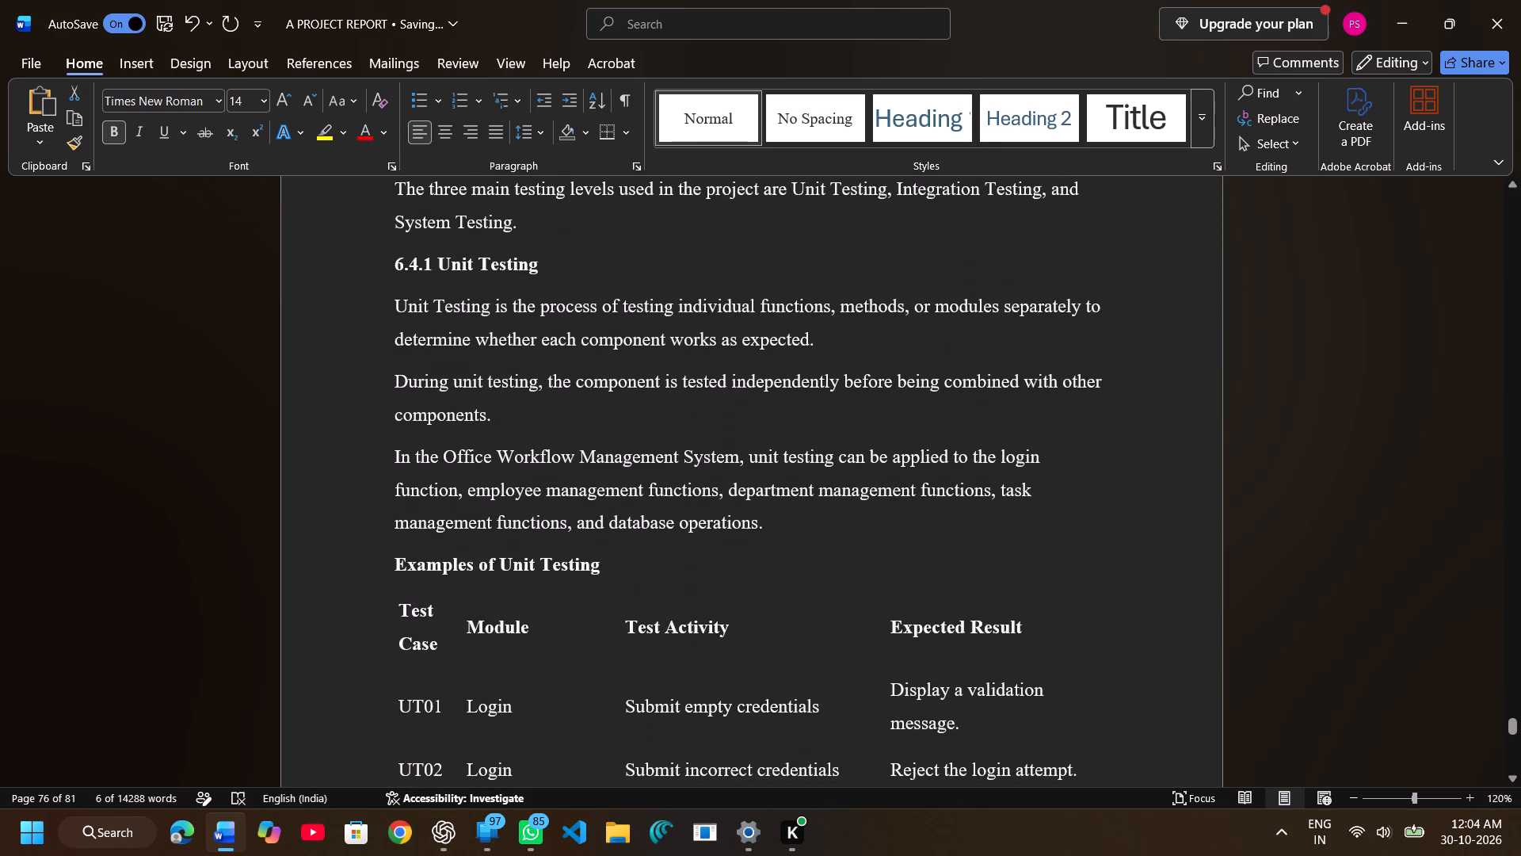
left_click_drag(391, 264, 526, 269)
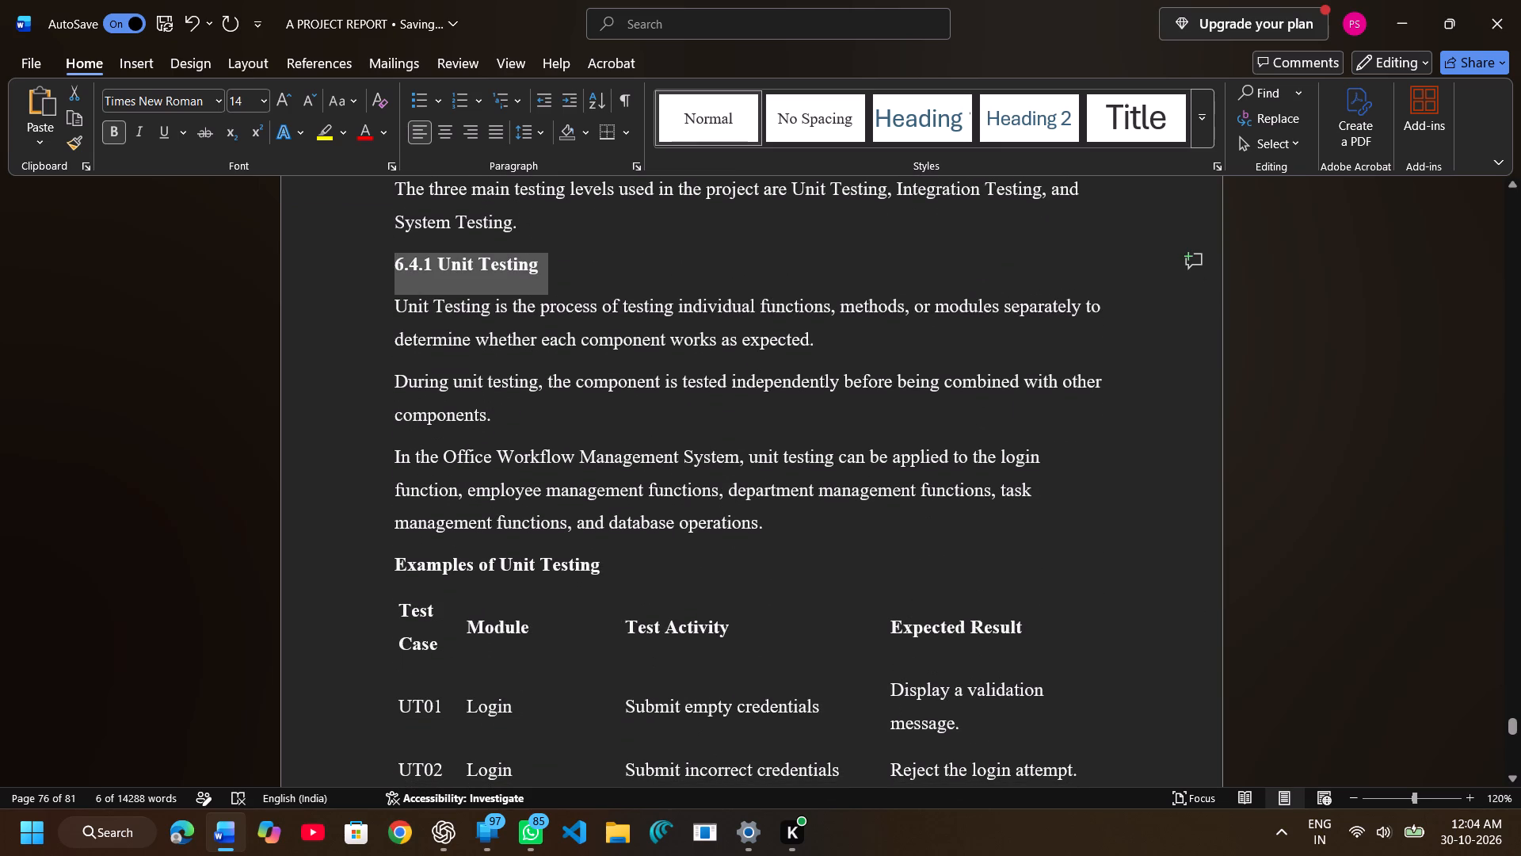
left_click_drag(526, 269, 546, 264)
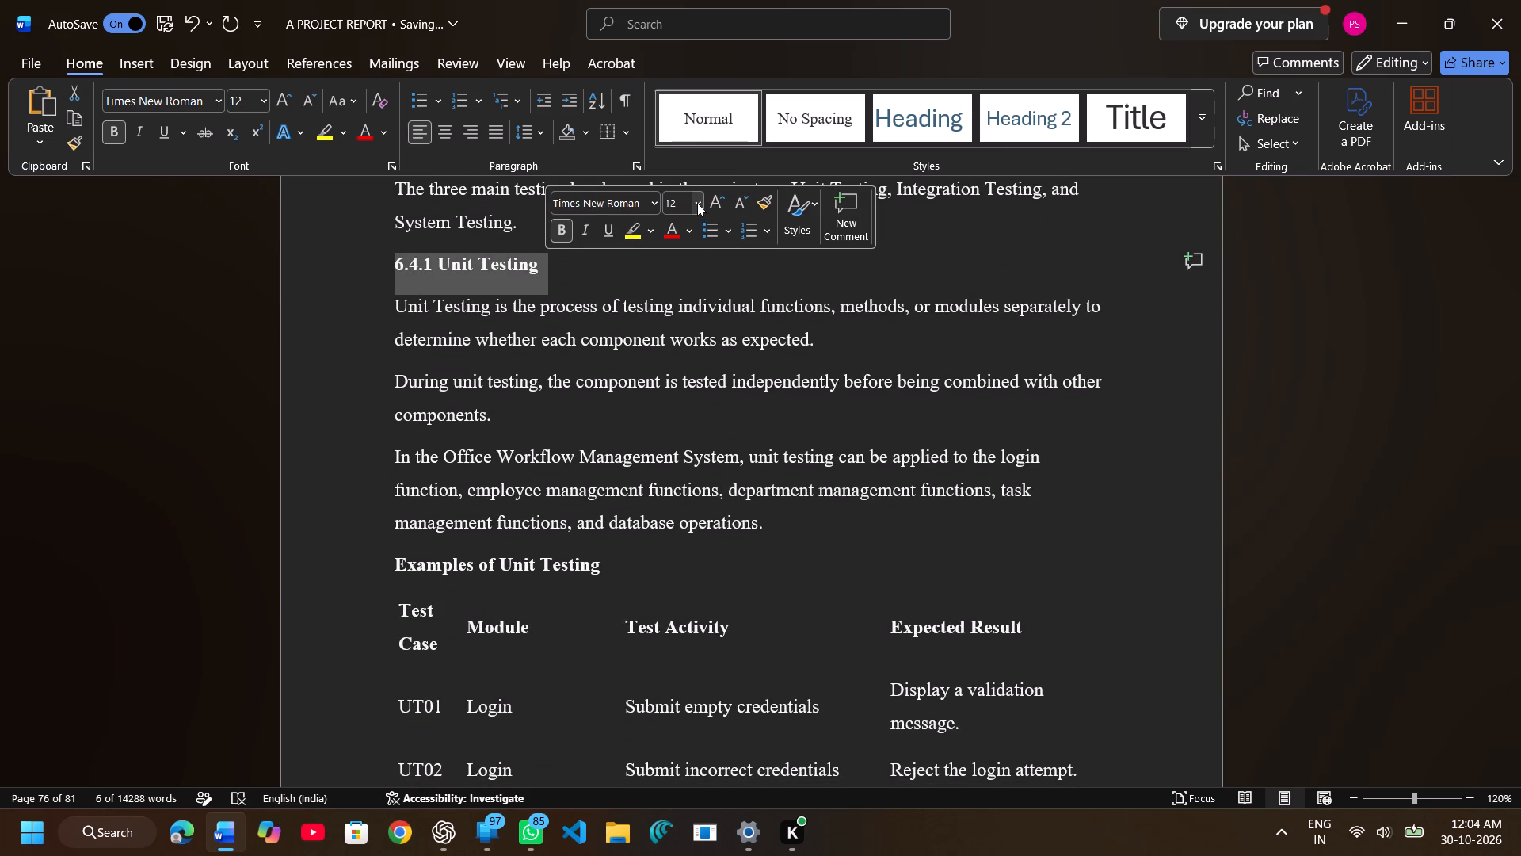
left_click(697, 203)
left_click(680, 353)
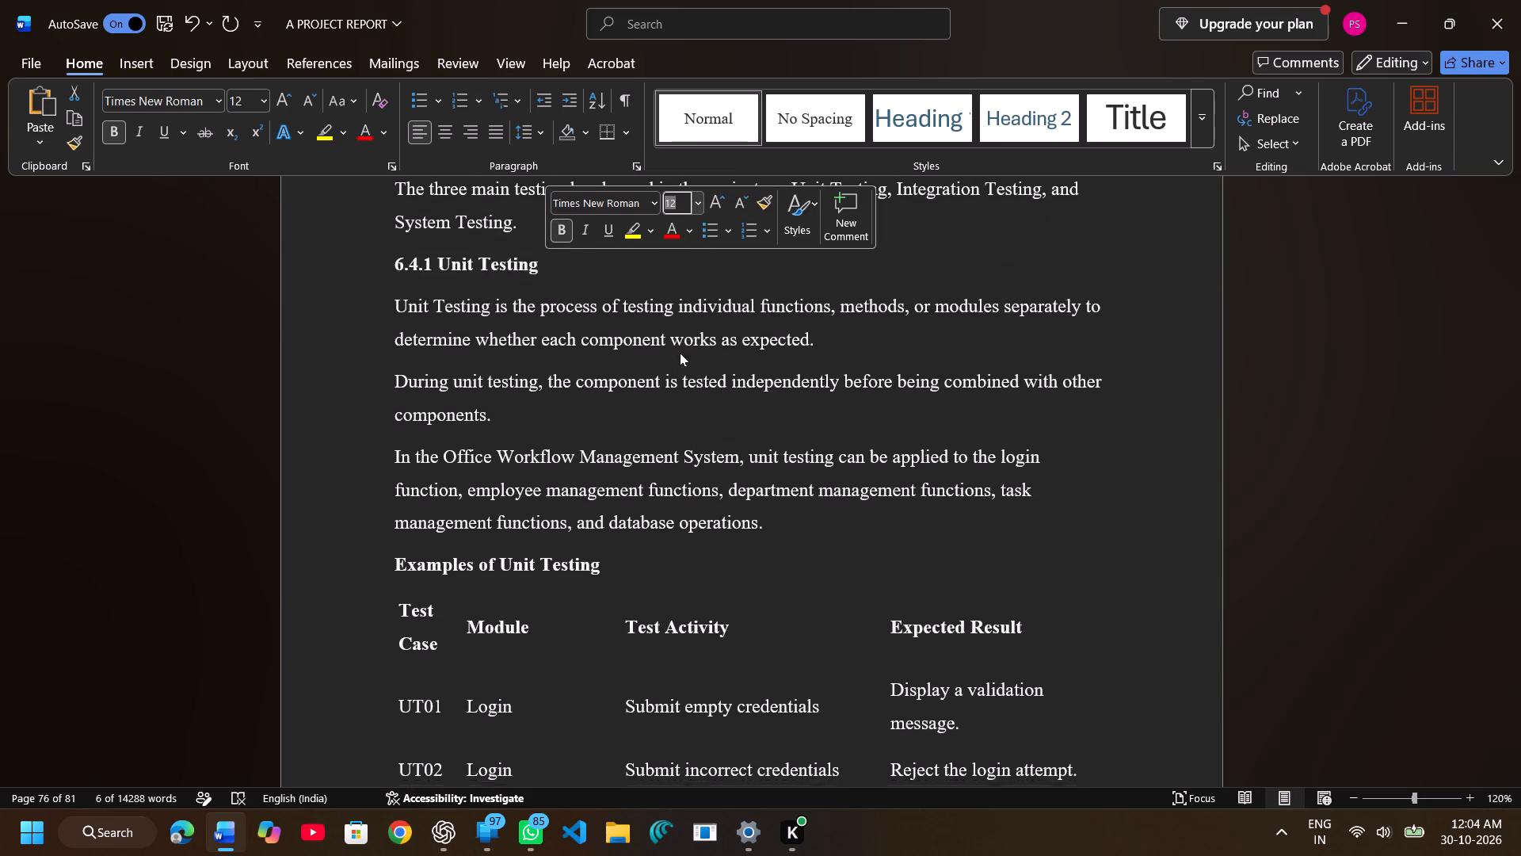
Apply the bordered grid table style to the whole Examples of Unit Testing table, rows UT01 to UT07, in section 6.4.1.
left_click_drag(395, 612, 926, 376)
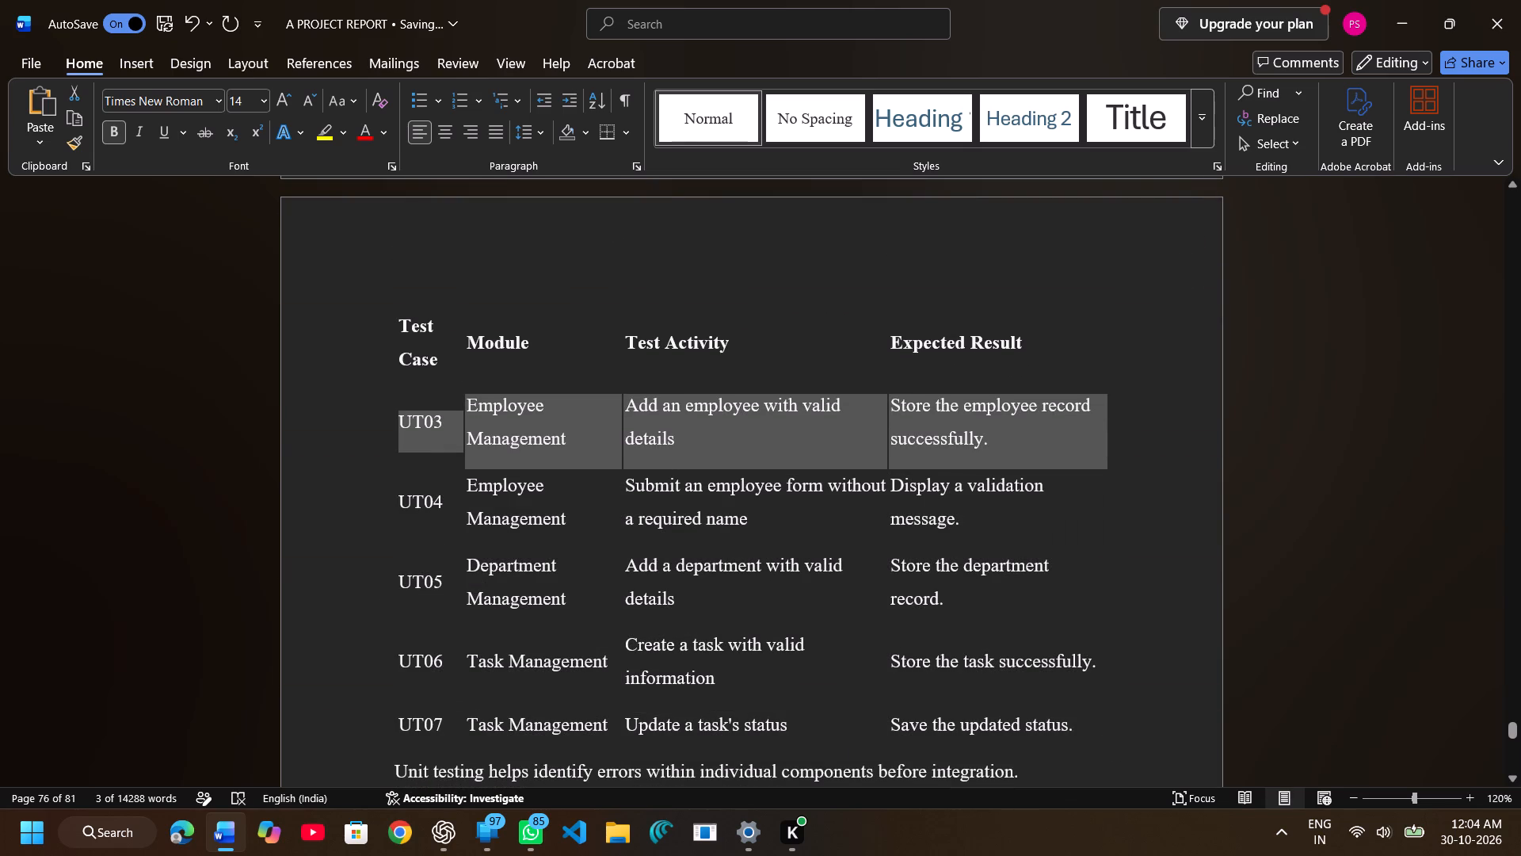
left_click_drag(926, 376, 990, 187)
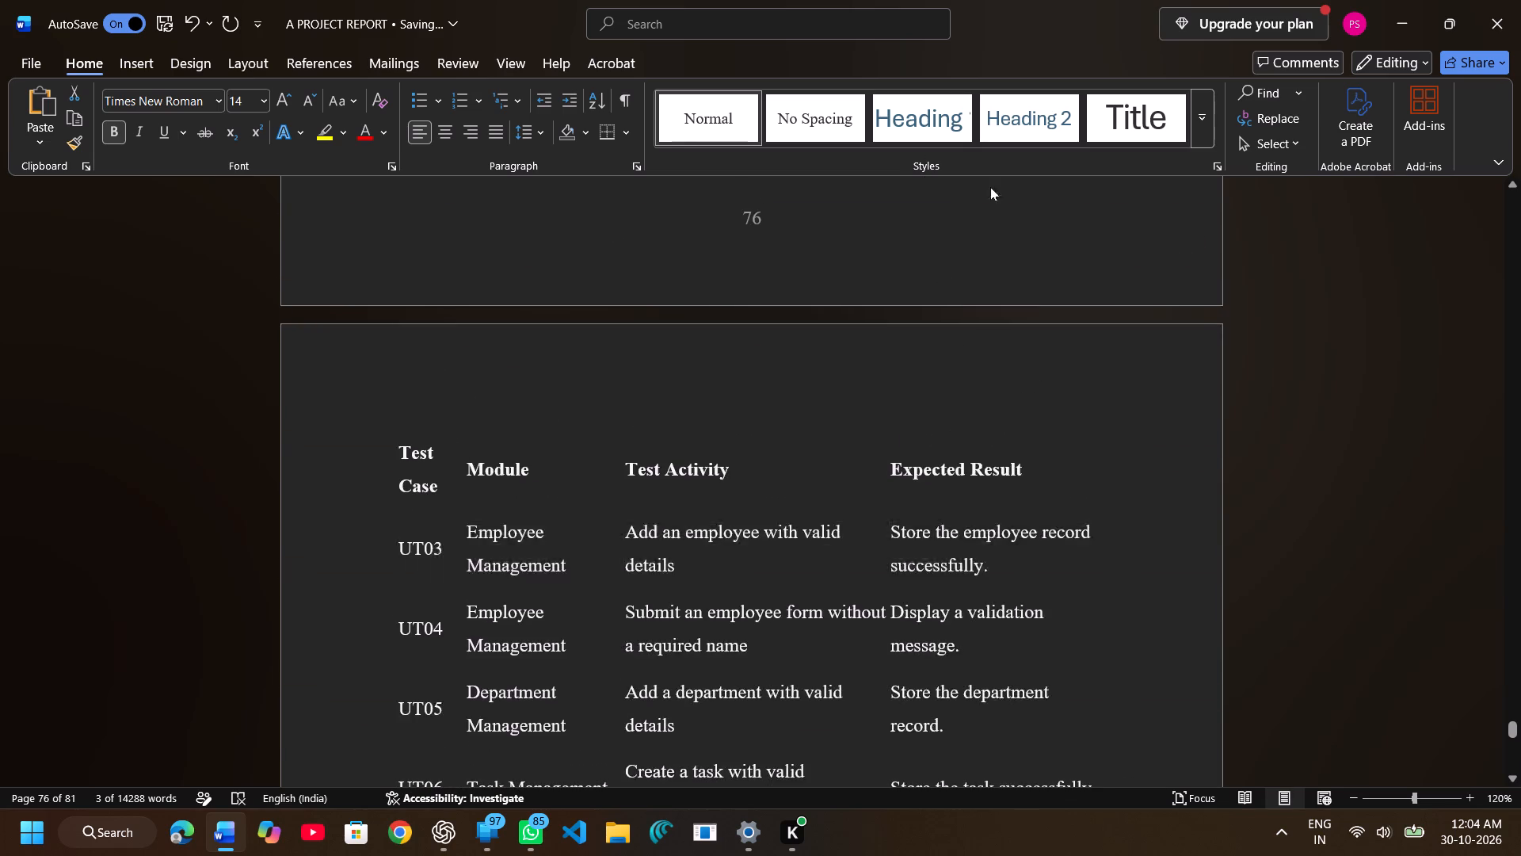
left_click_drag(990, 187, 1058, 537)
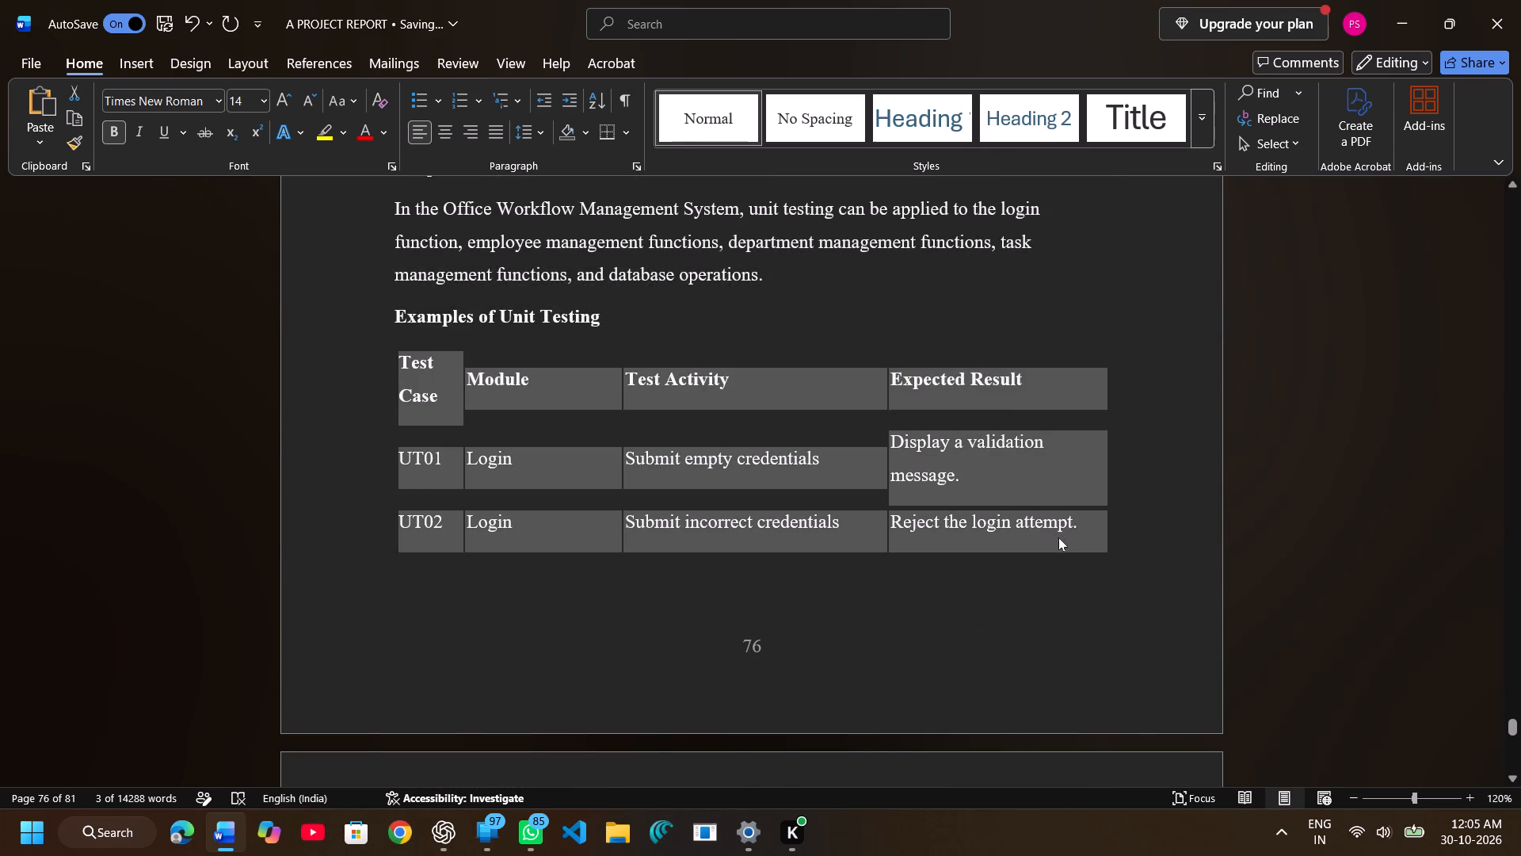
left_click_drag(1058, 537, 974, 713)
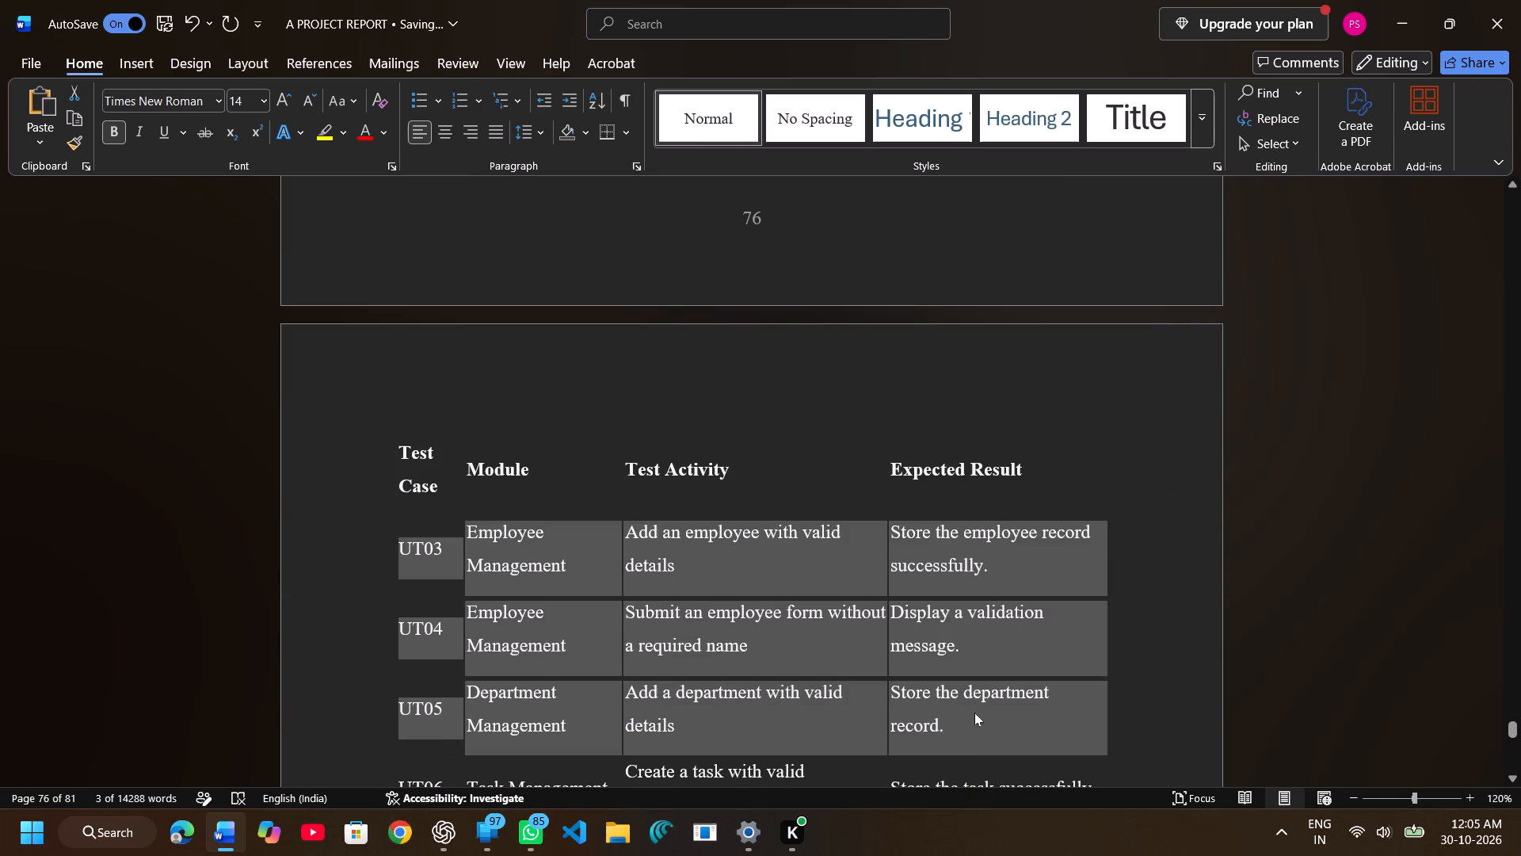
left_click_drag(974, 713, 1028, 739)
left_click_drag(1028, 739, 1039, 835)
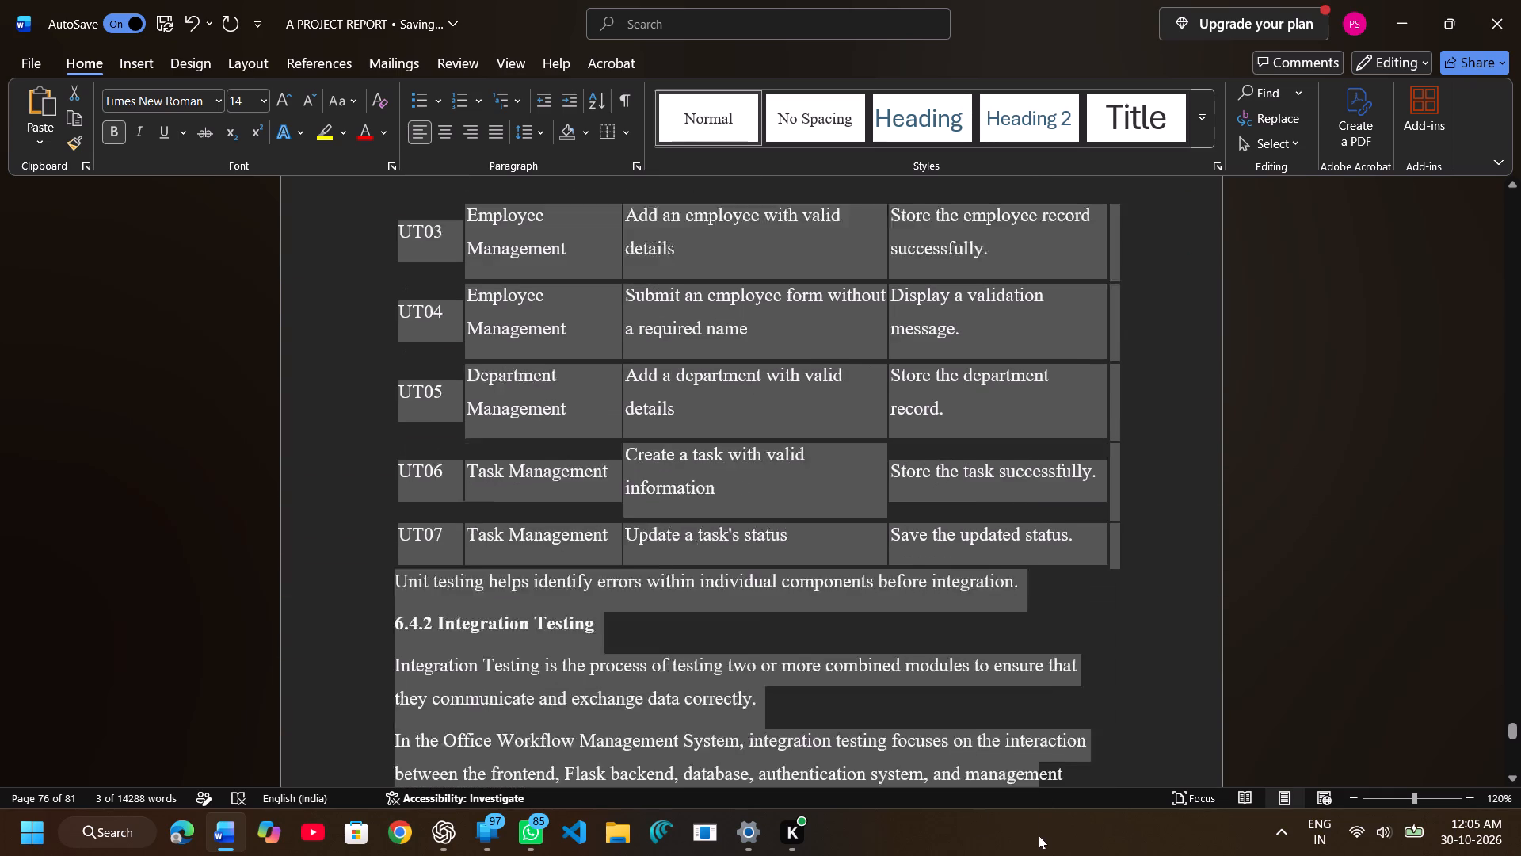
left_click_drag(1039, 835, 1076, 457)
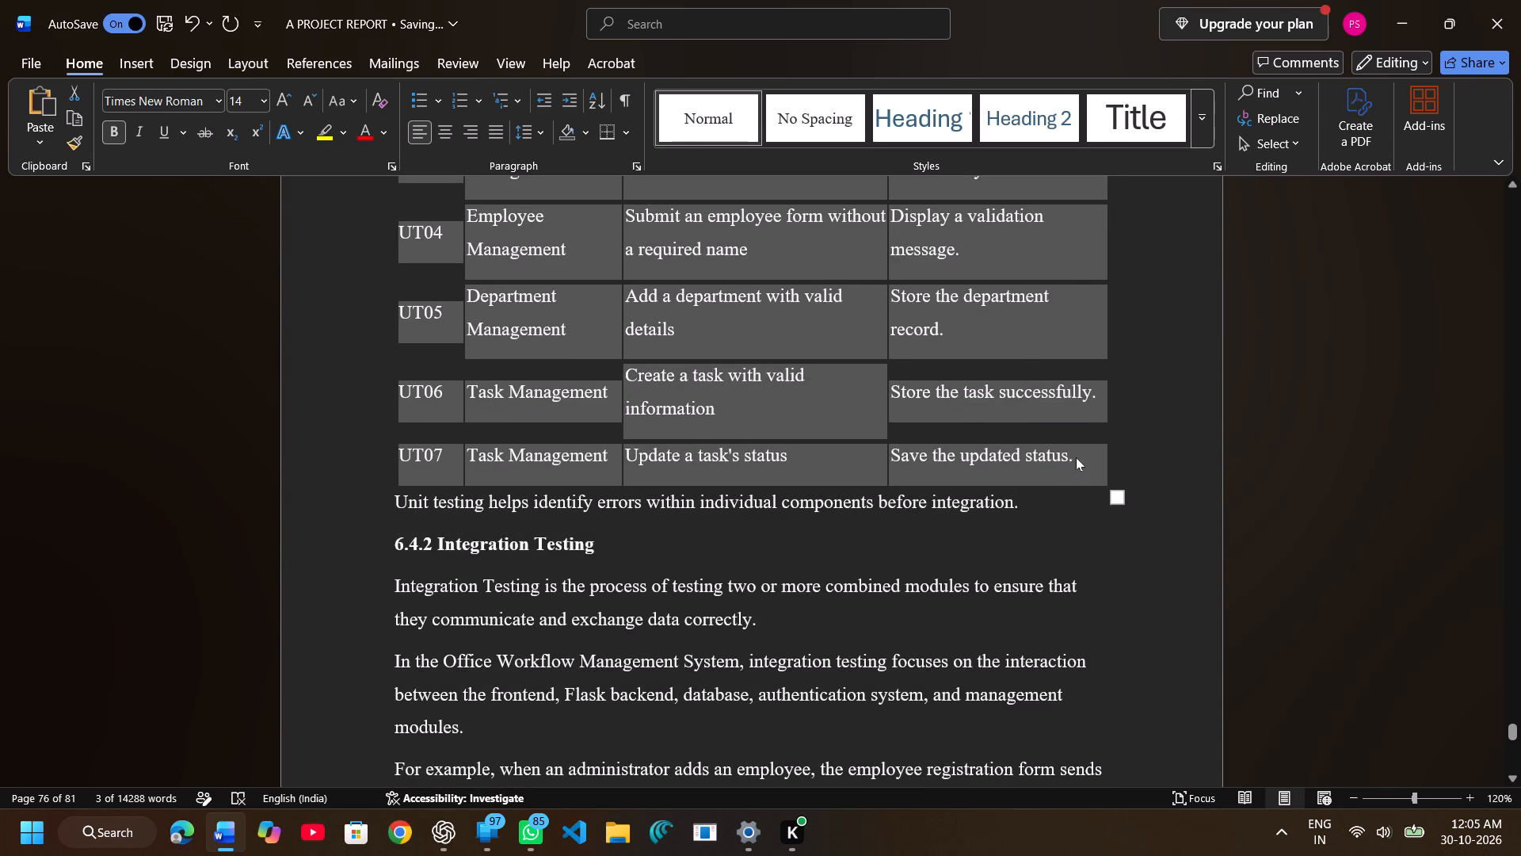
left_click(704, 69)
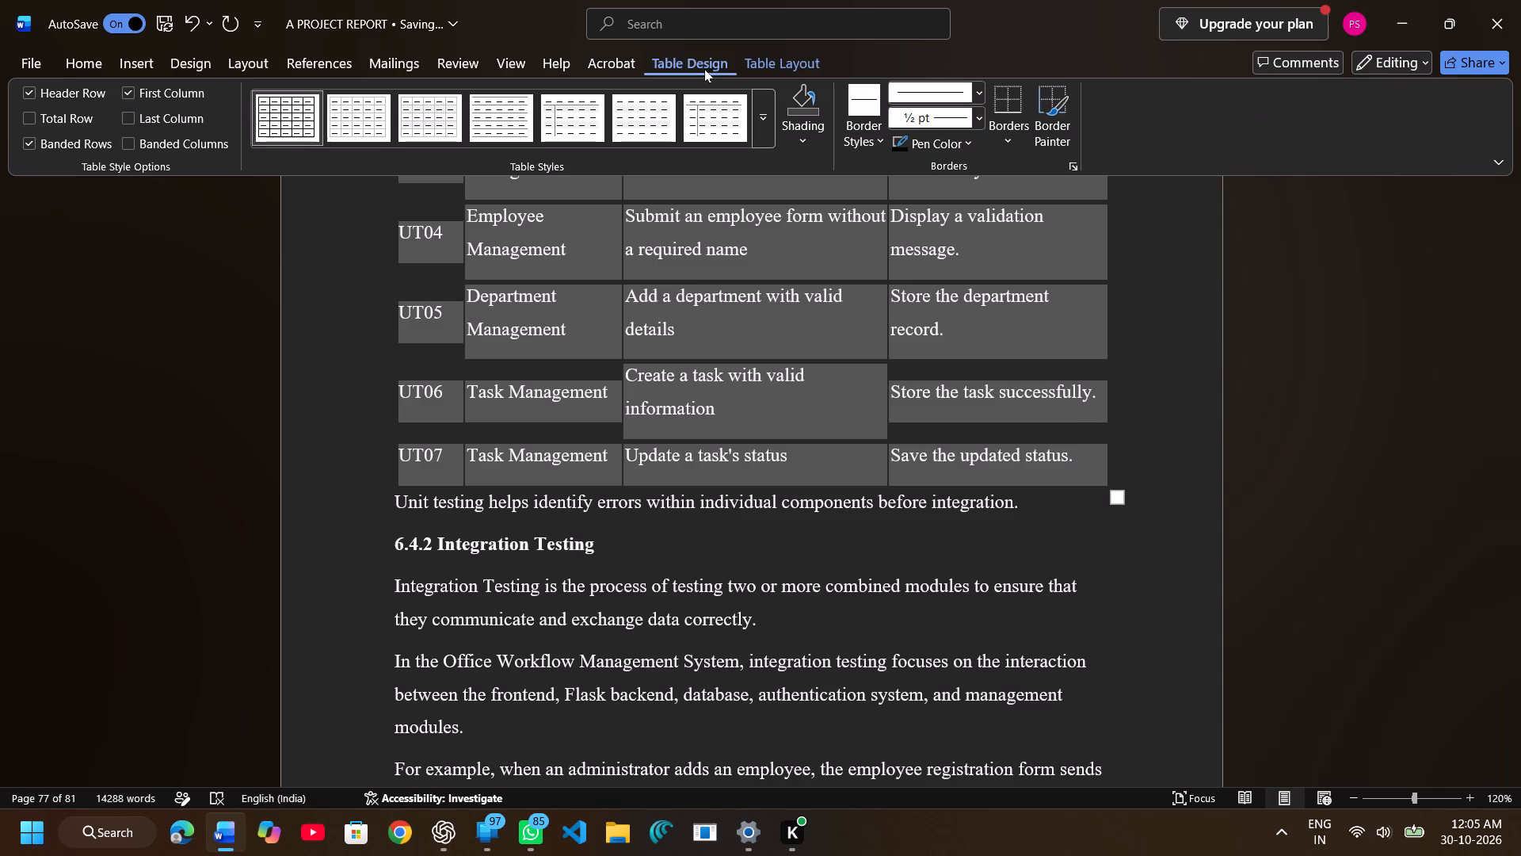
left_click(299, 115)
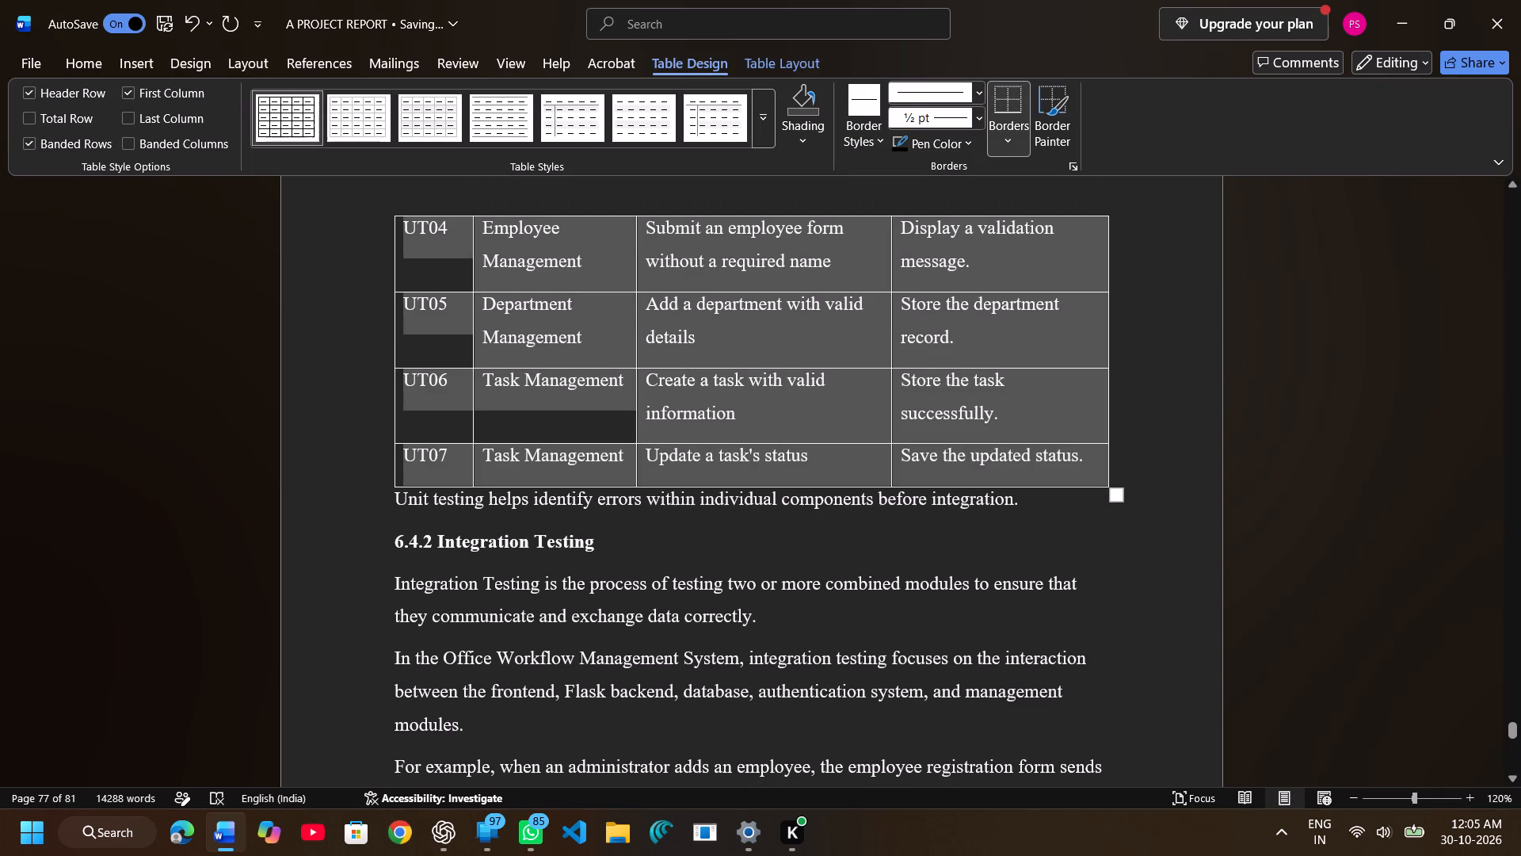
Set the font size of the 6.4.2 Integration Testing heading to 14.
scroll(351, 384, "up", 1)
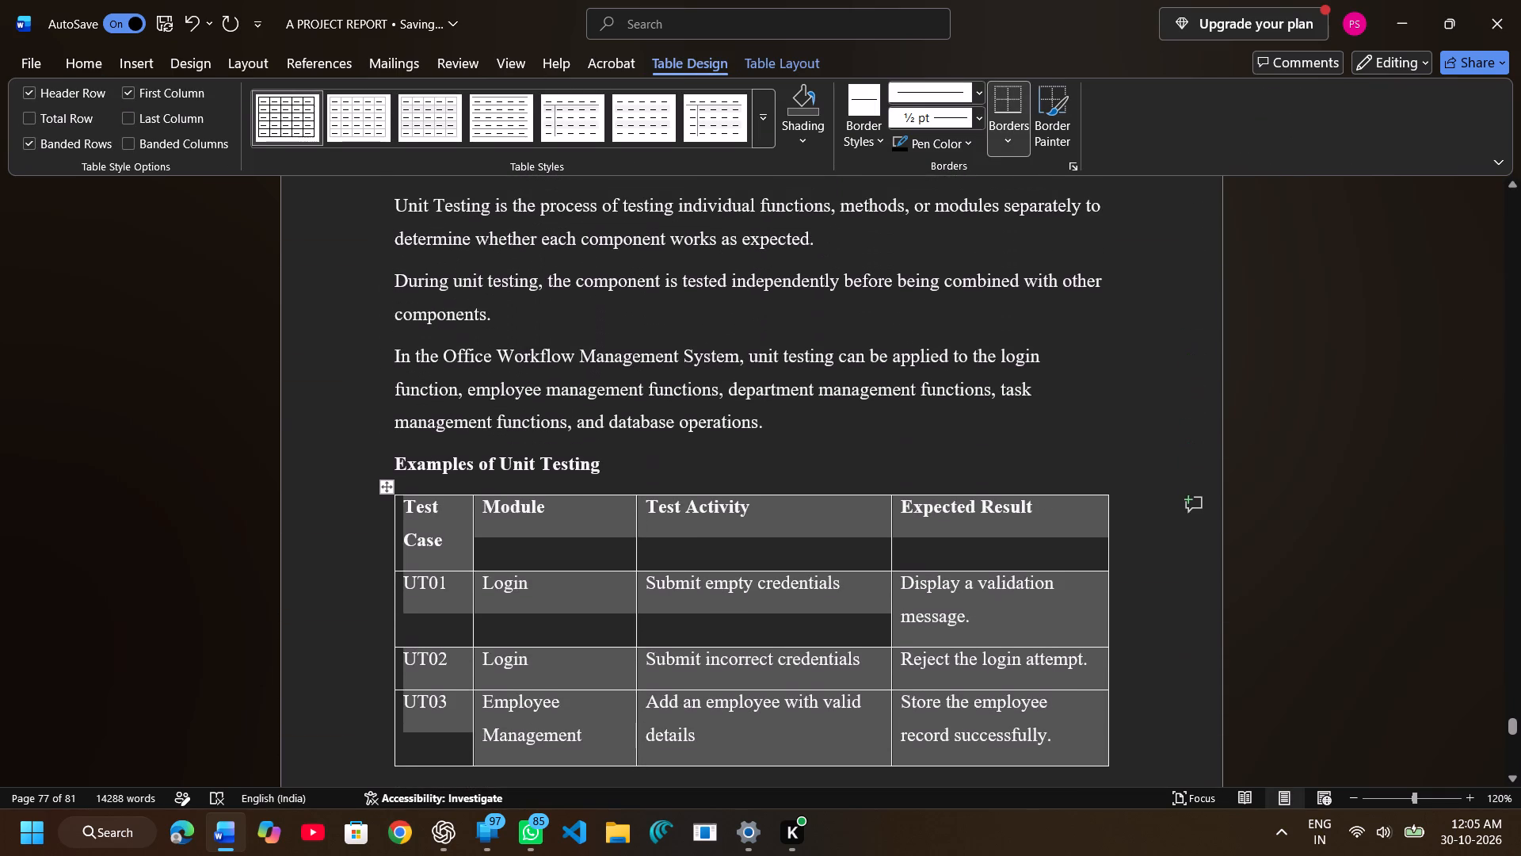
scroll(351, 384, "up", 1)
scroll(369, 439, "down", 1)
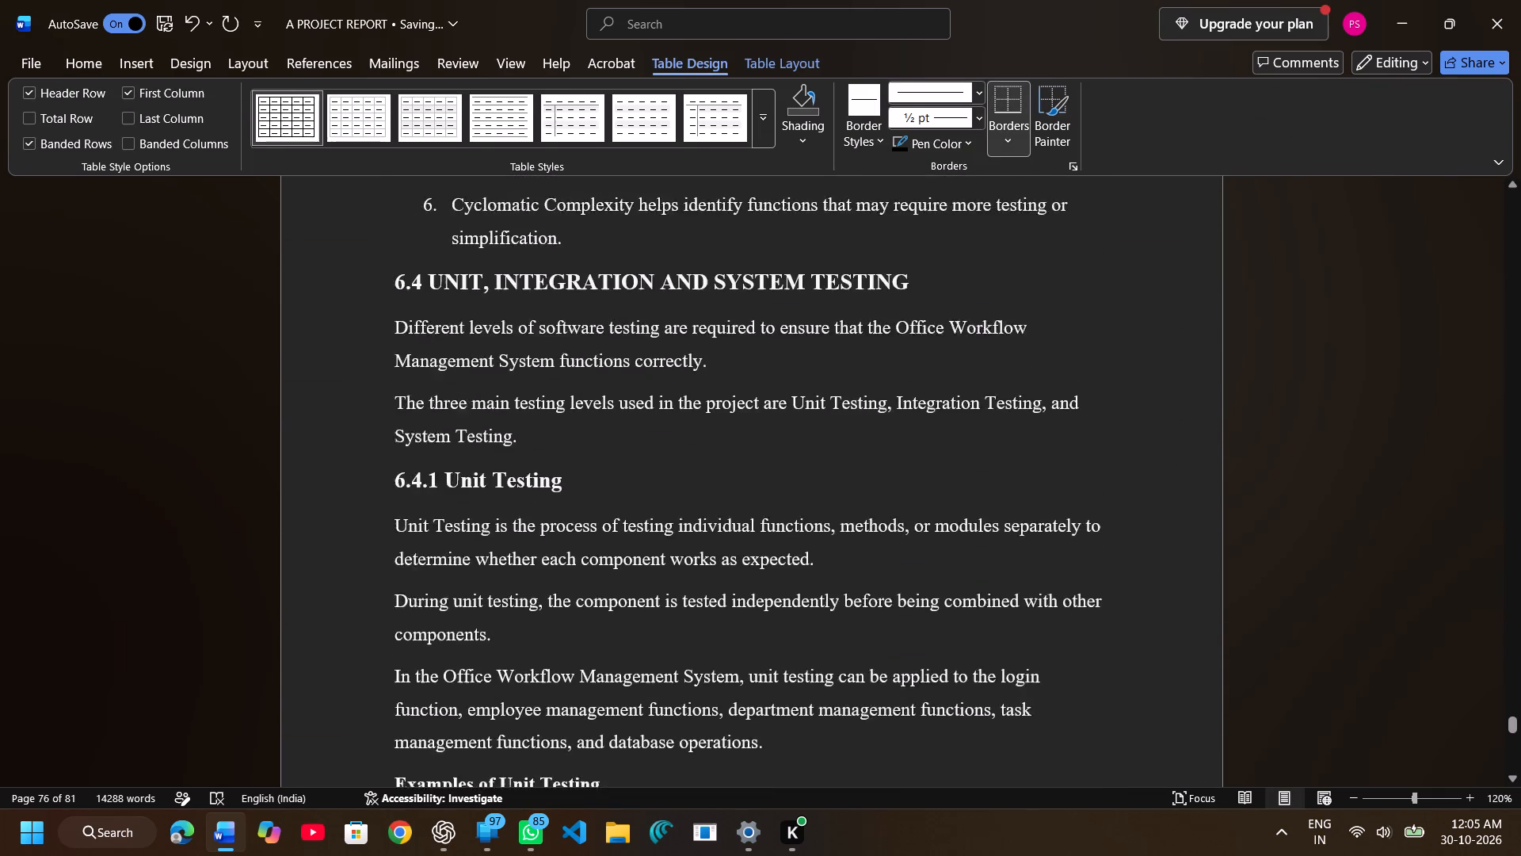
scroll(369, 439, "down", 1)
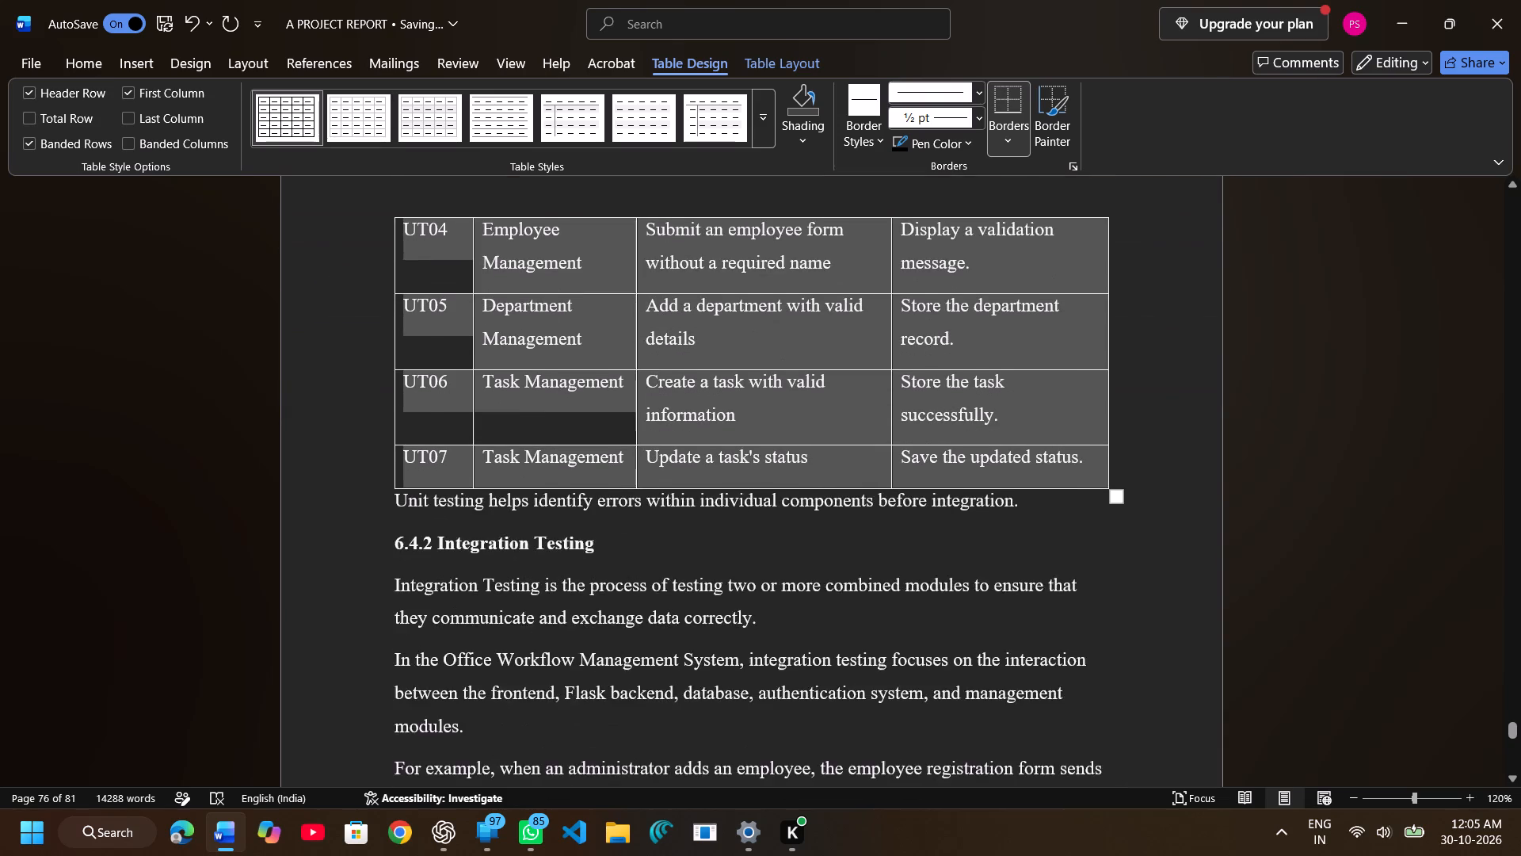
scroll(369, 439, "down", 1)
left_click_drag(395, 352, 587, 358)
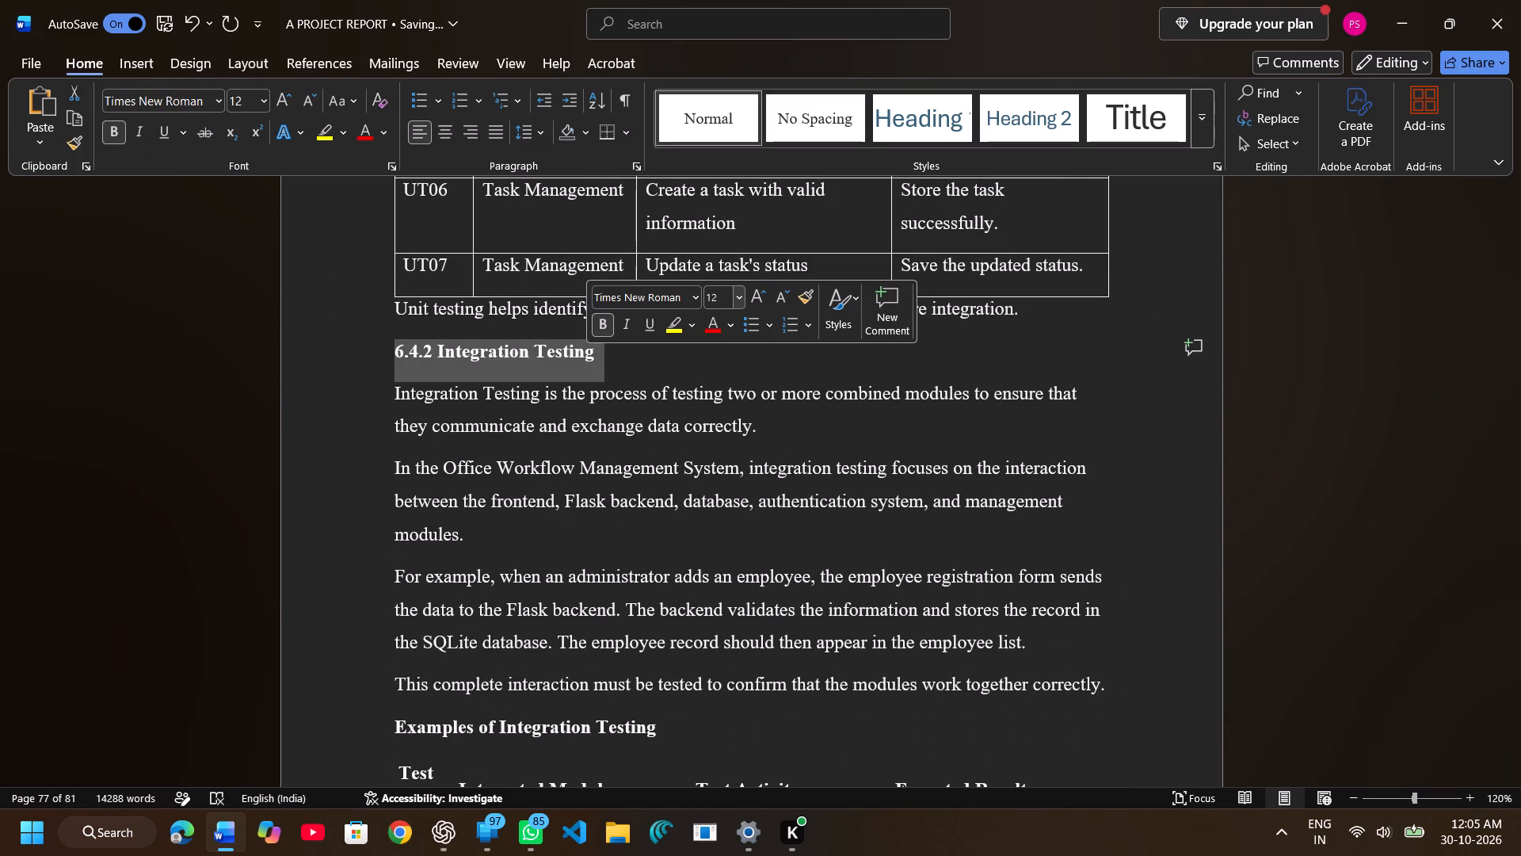
left_click_drag(740, 294, 716, 441)
left_click(716, 441)
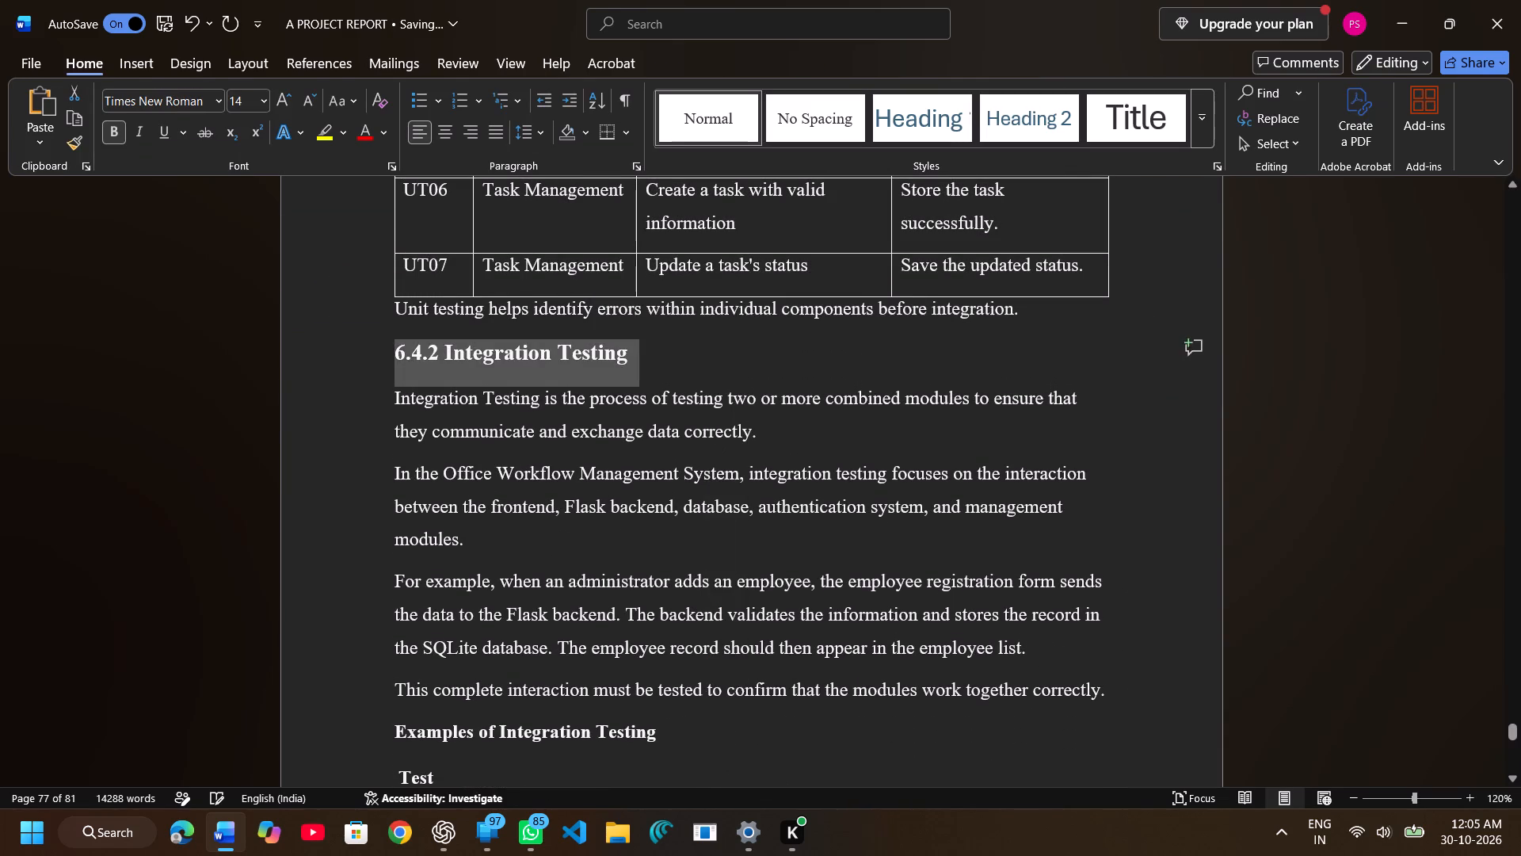
Apply the bordered grid table style to the whole Examples of Integration Testing table, rows IT01 to IT06.
scroll(556, 544, "down", 1)
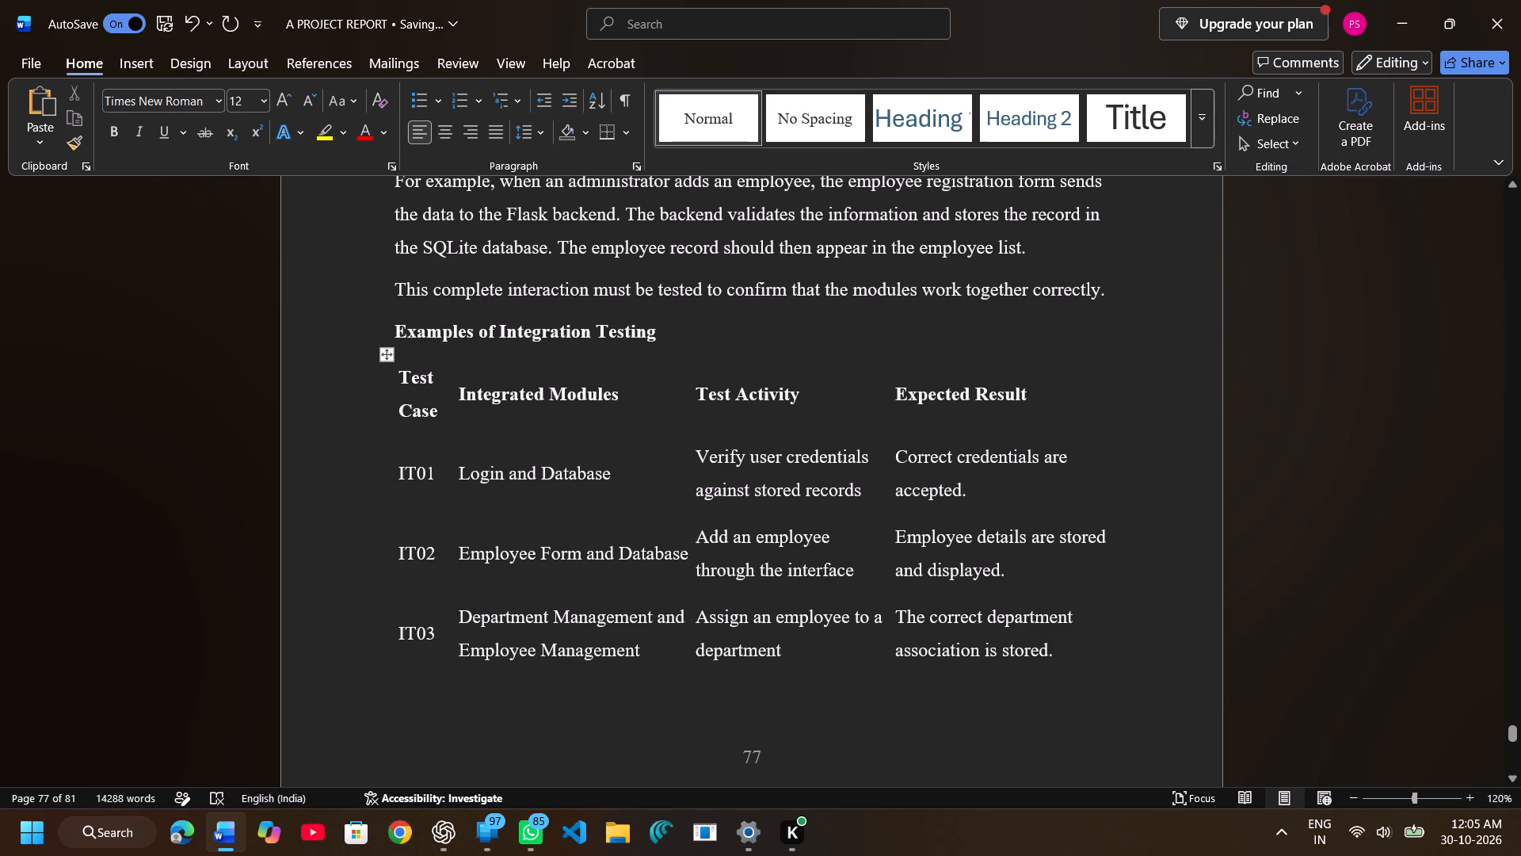
left_click_drag(399, 378, 922, 643)
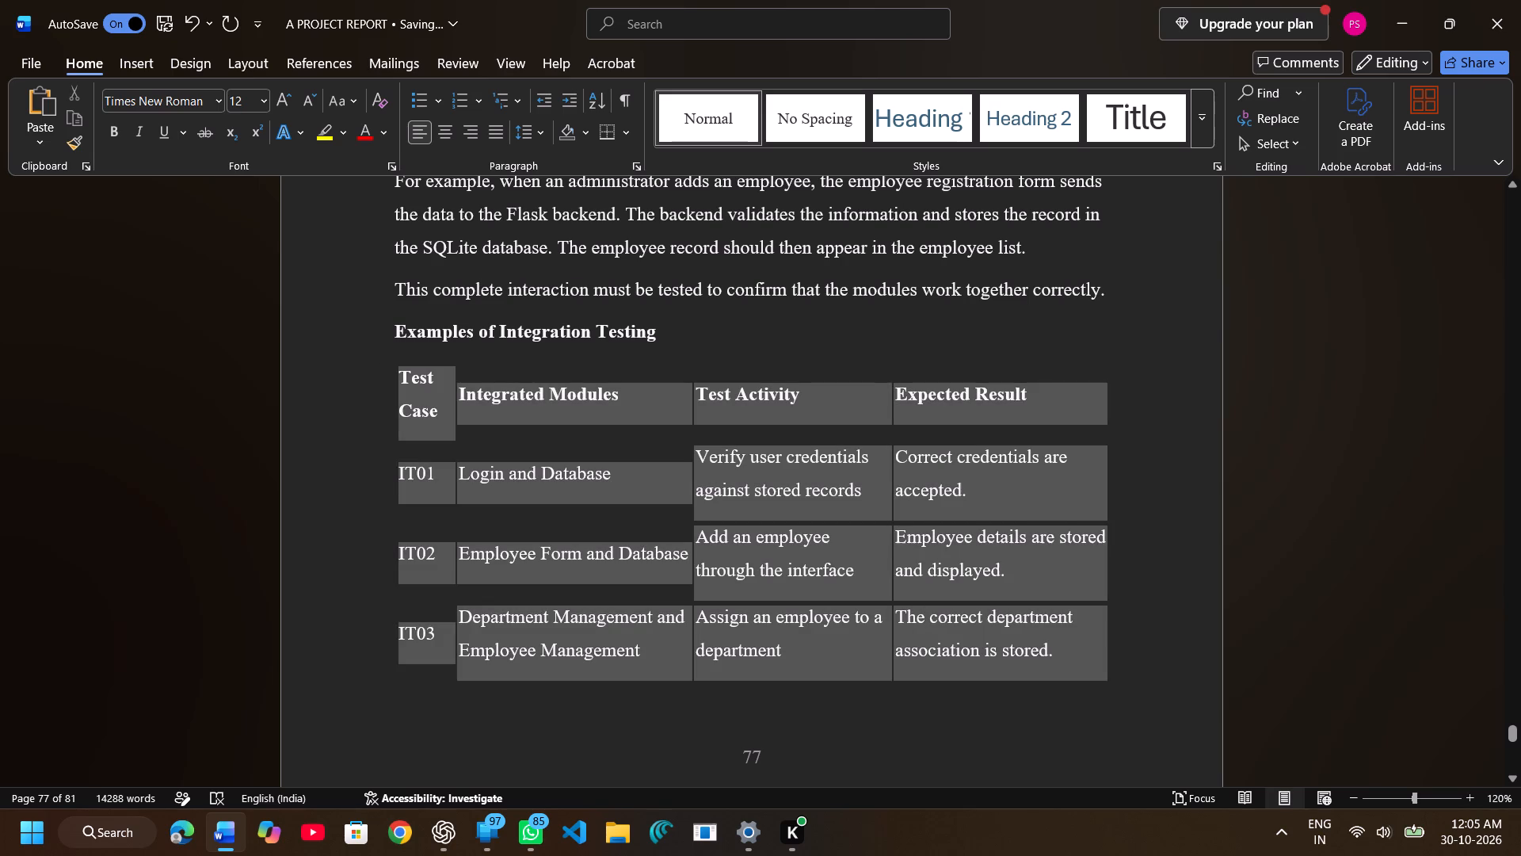
left_click_drag(922, 643, 989, 665)
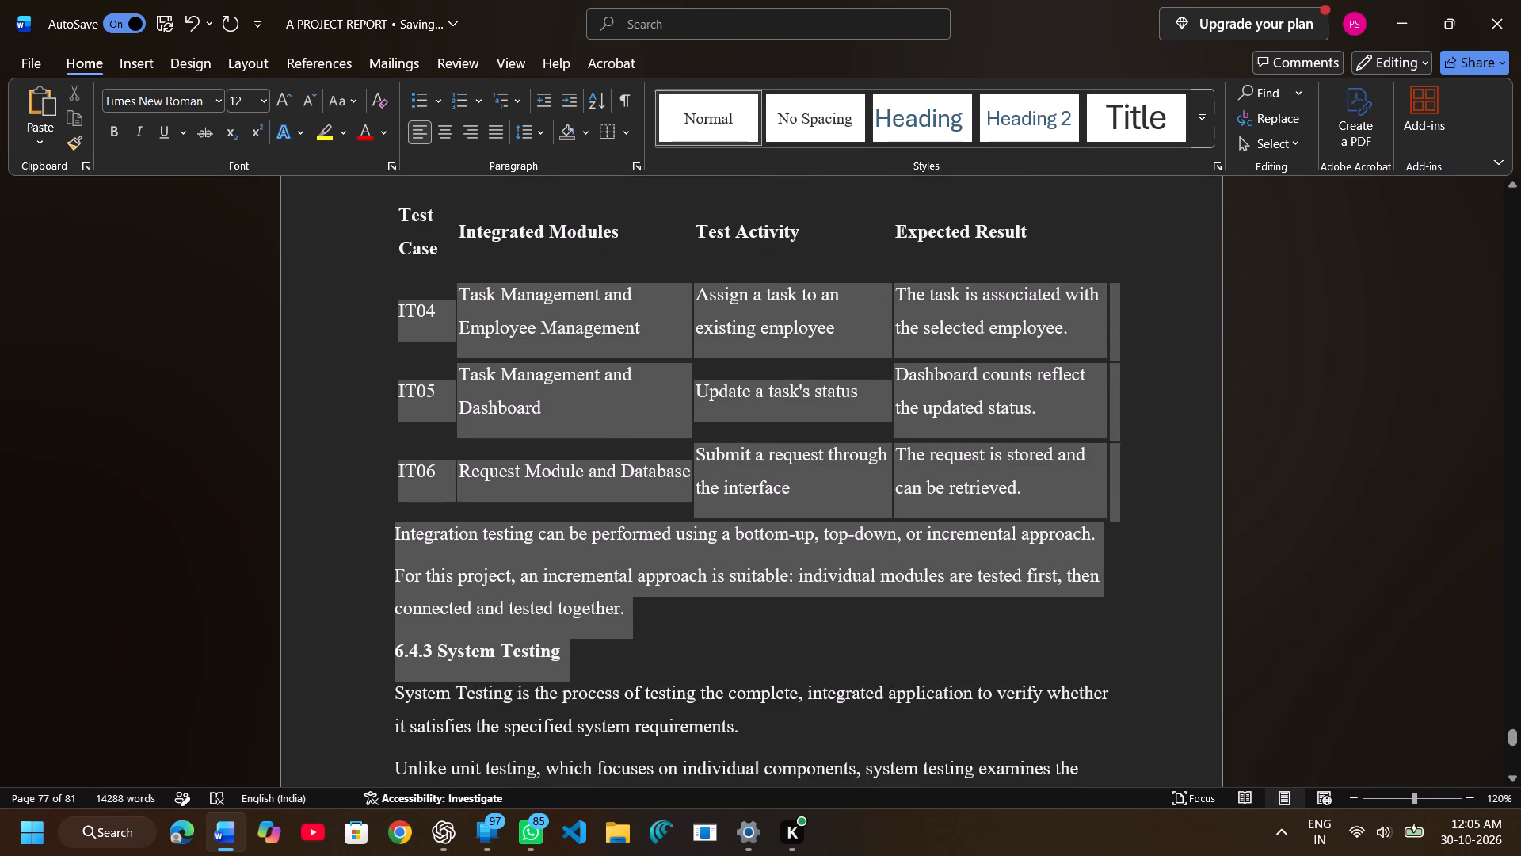
left_click_drag(989, 665, 1083, 483)
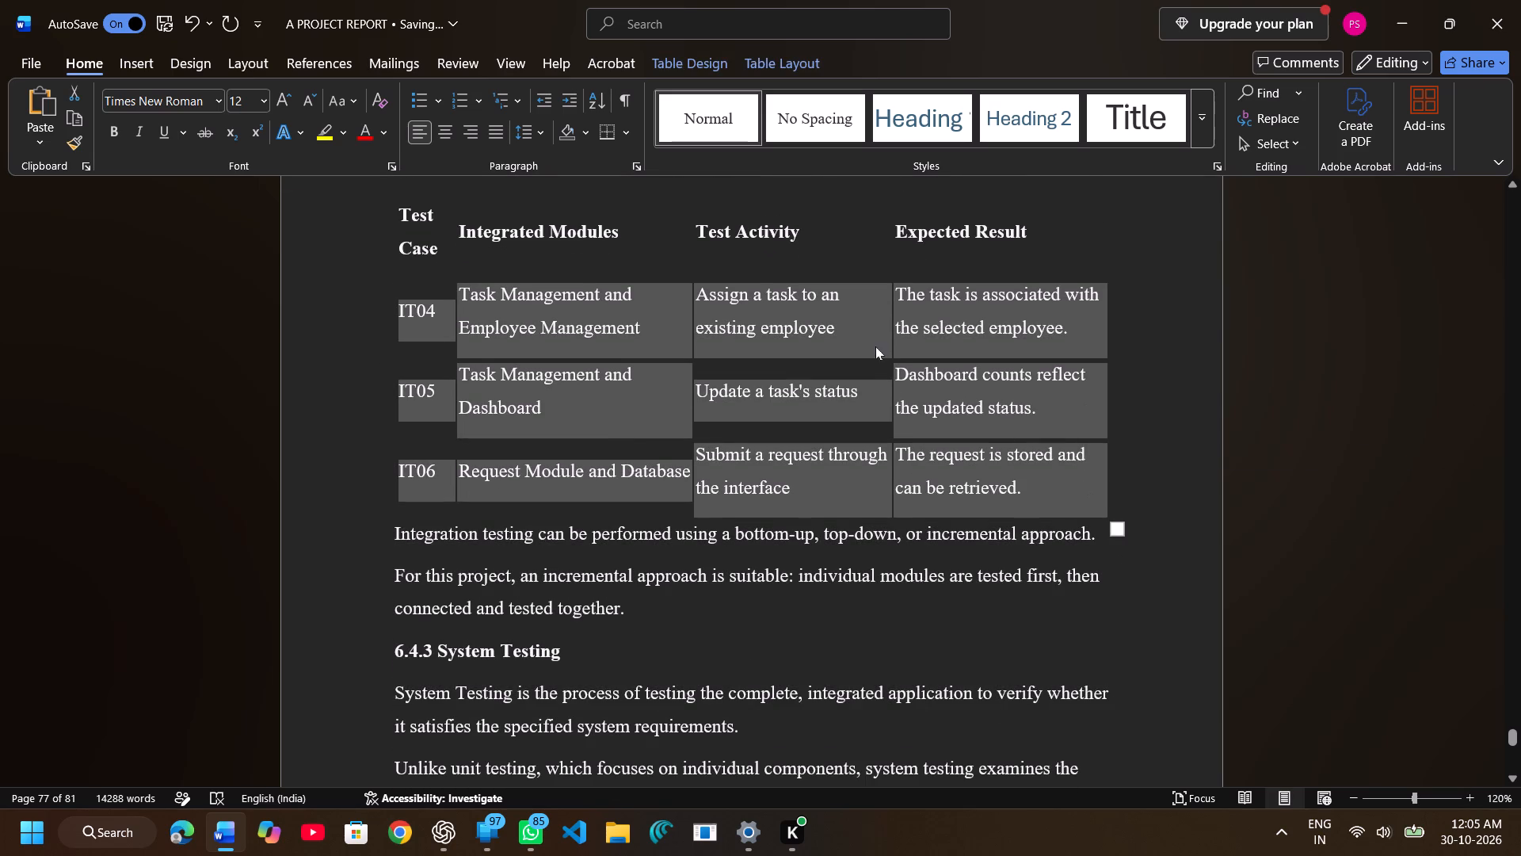
left_click(686, 59)
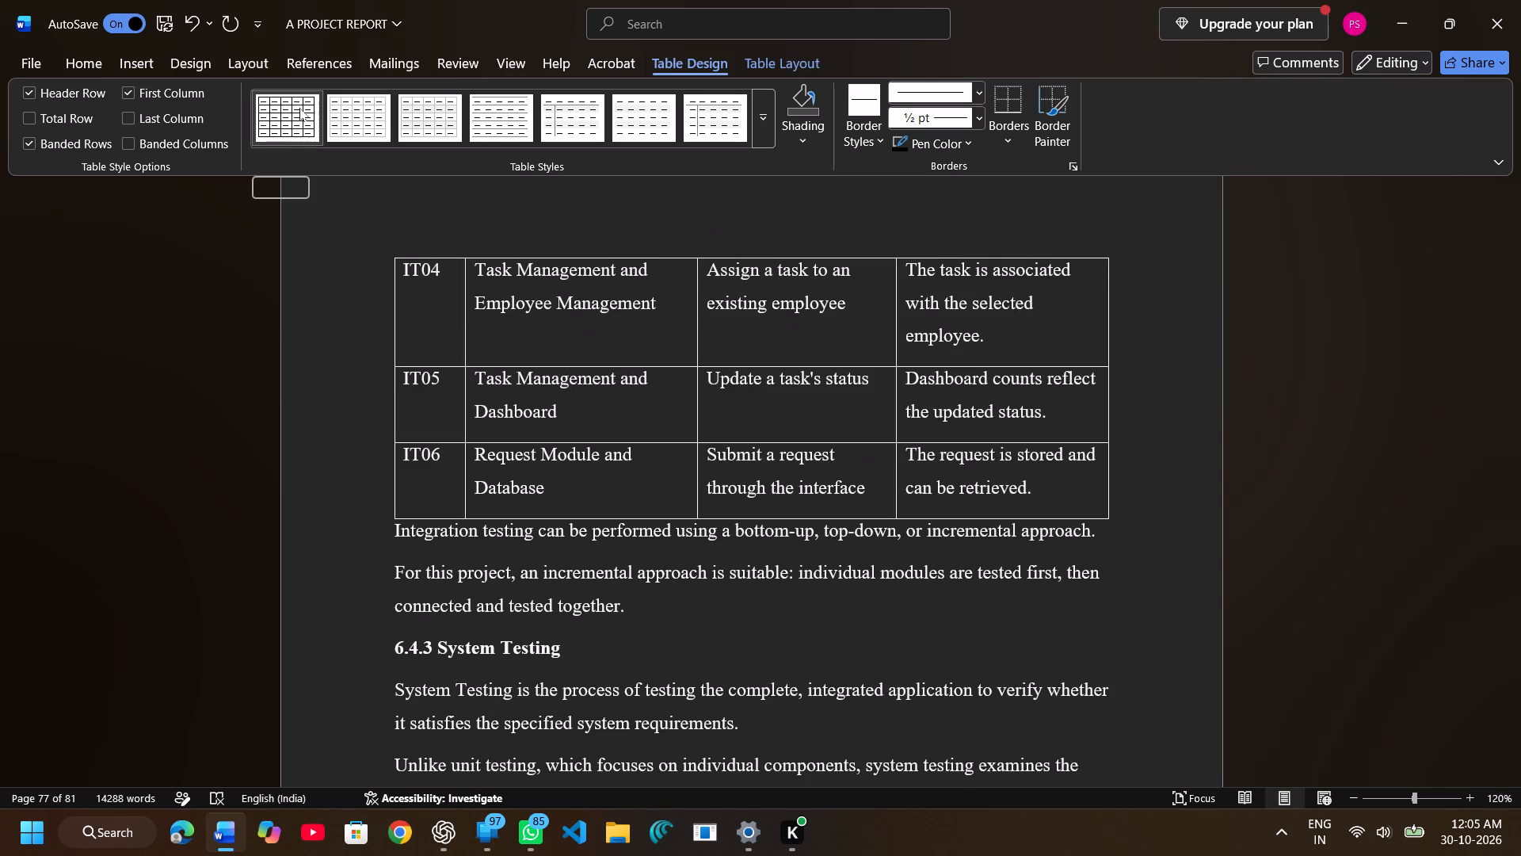
left_click(299, 108)
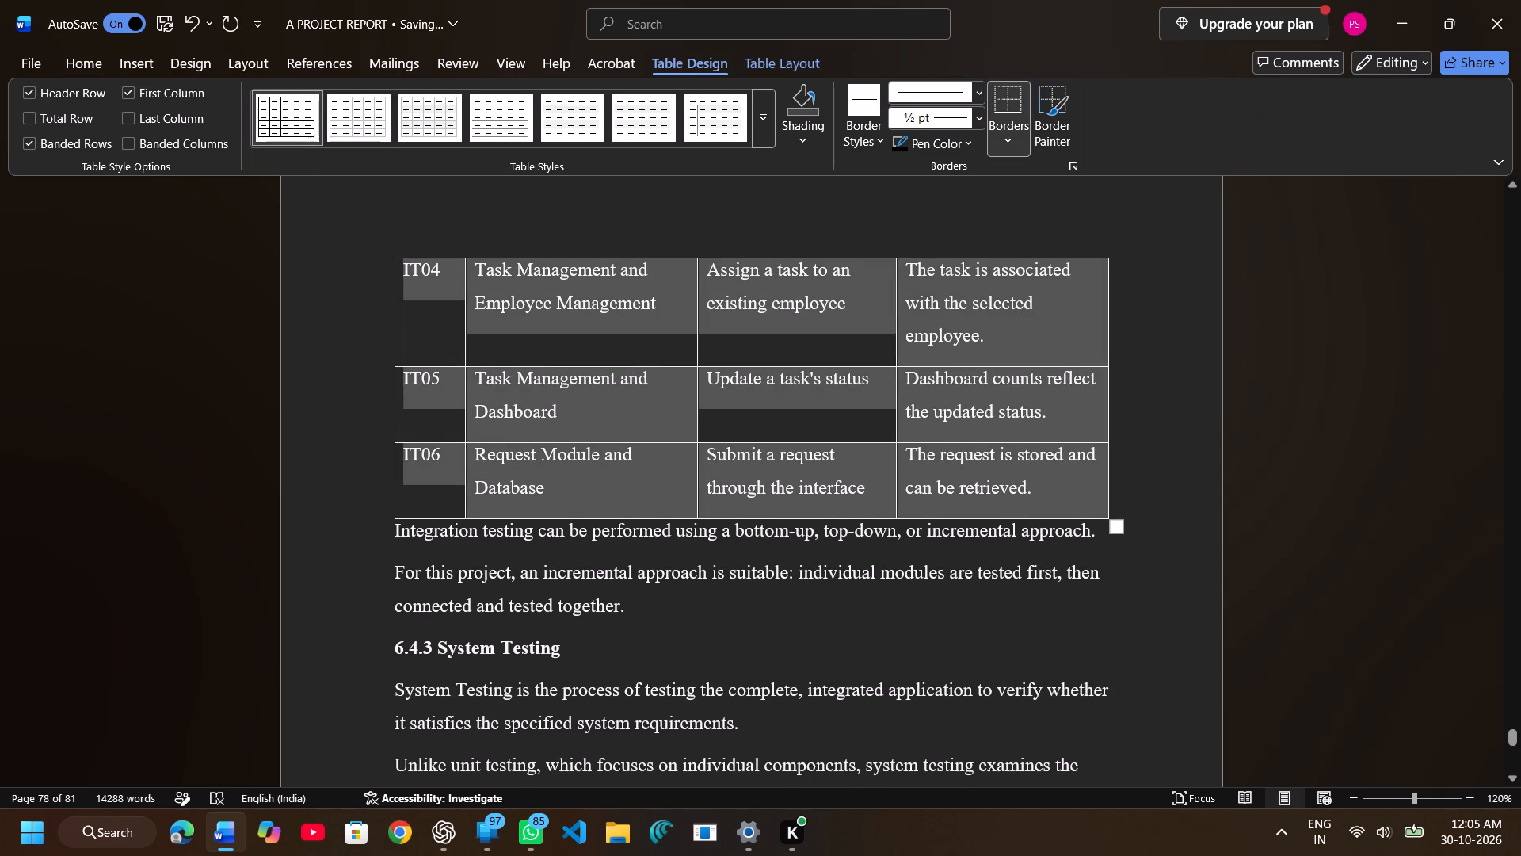
Set the font size of the 6.4.3 System Testing heading to 14.
scroll(471, 508, "down", 1)
left_click_drag(387, 407, 581, 407)
left_click(732, 344)
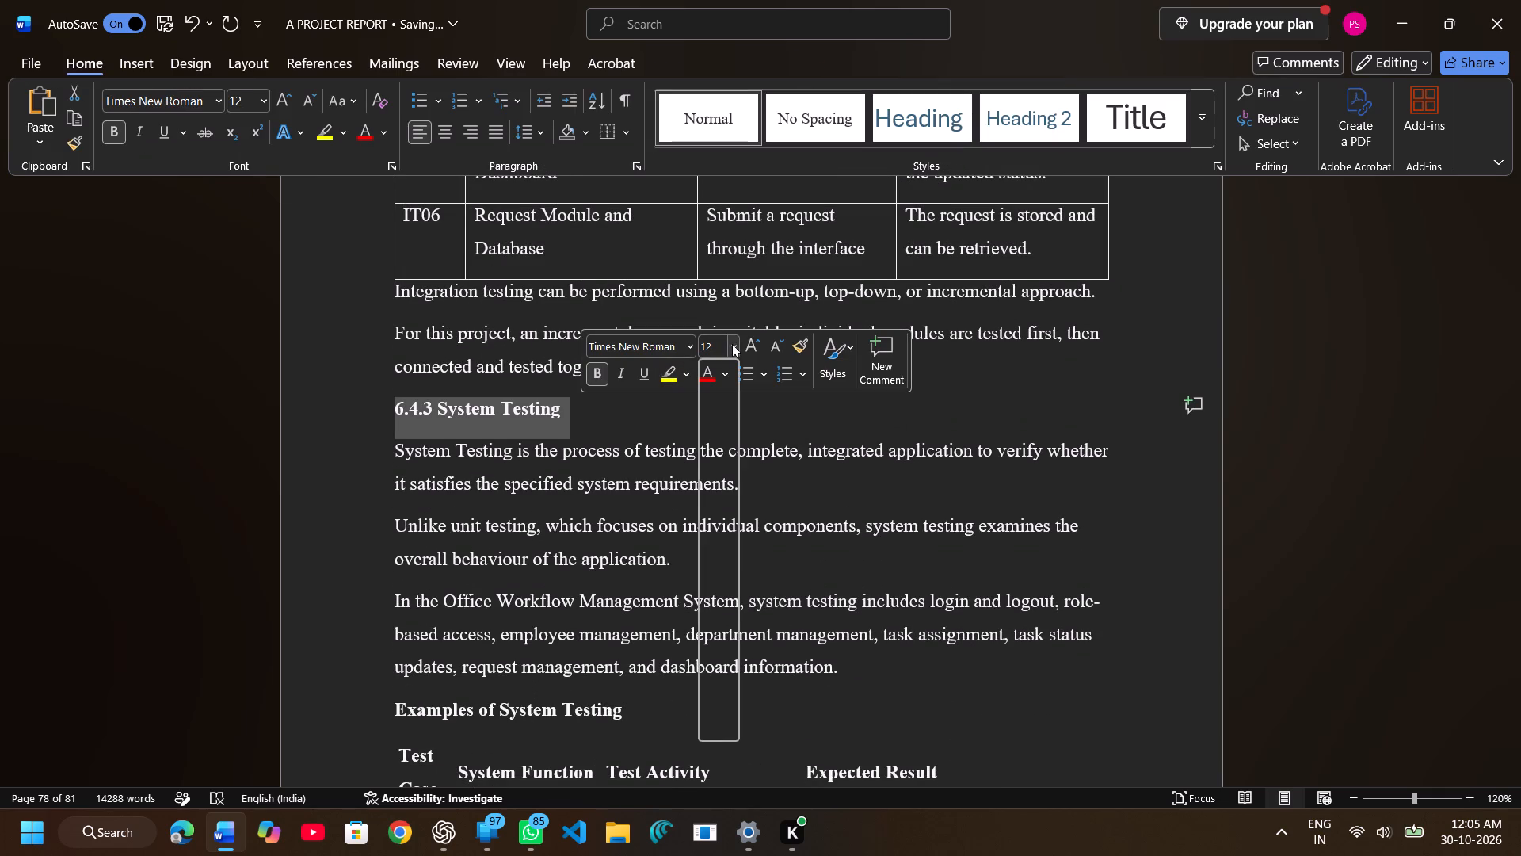
left_click(711, 487)
Apply the bordered grid table style to the whole Examples of System Testing table, rows ST01 to ST10.
scroll(711, 487, "down", 1)
scroll(711, 487, "up", 1)
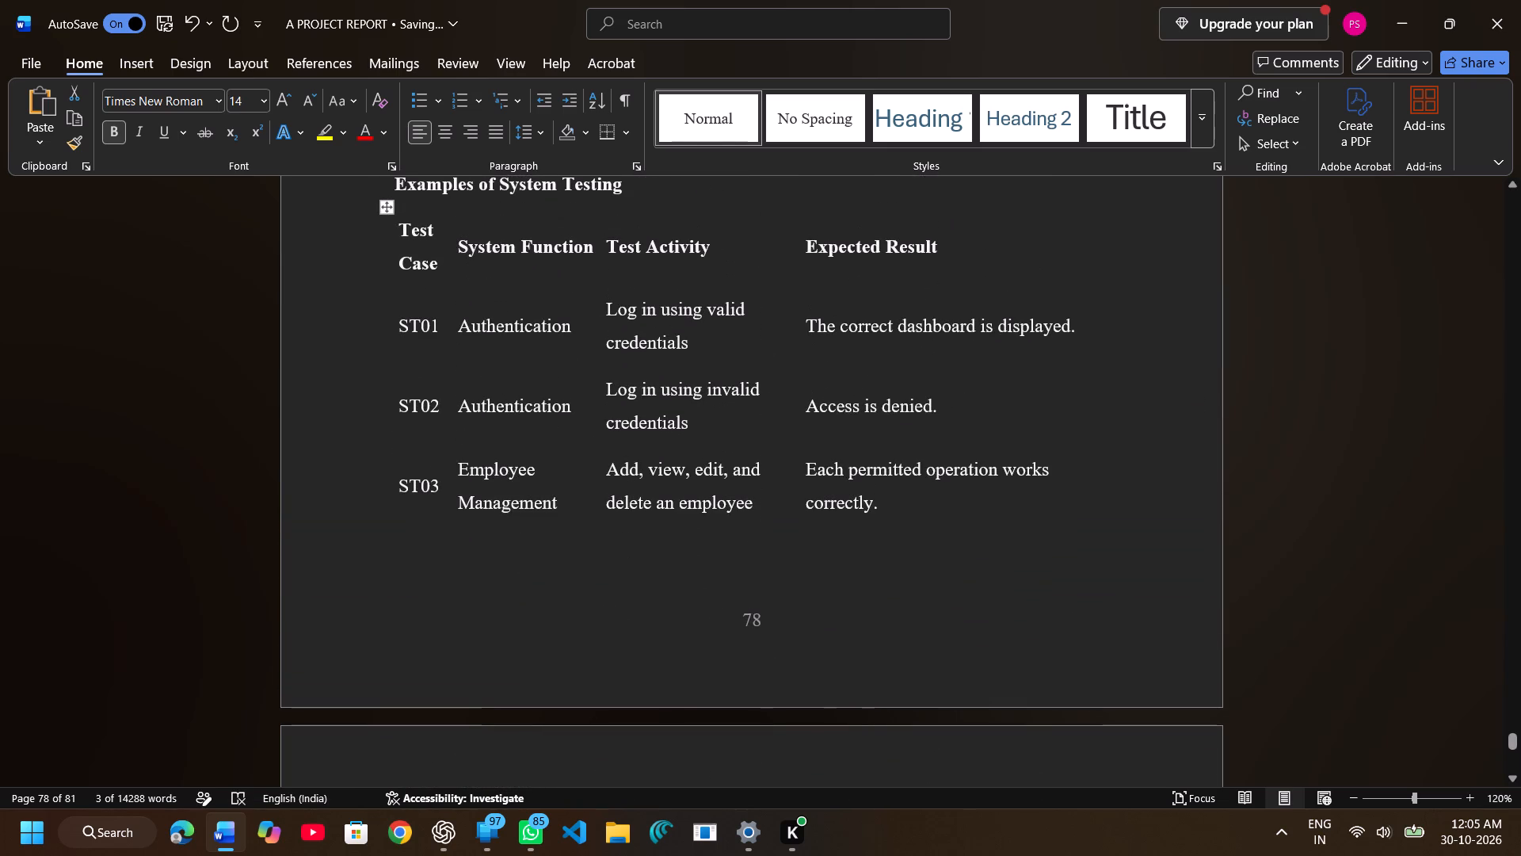
left_click_drag(395, 228, 915, 672)
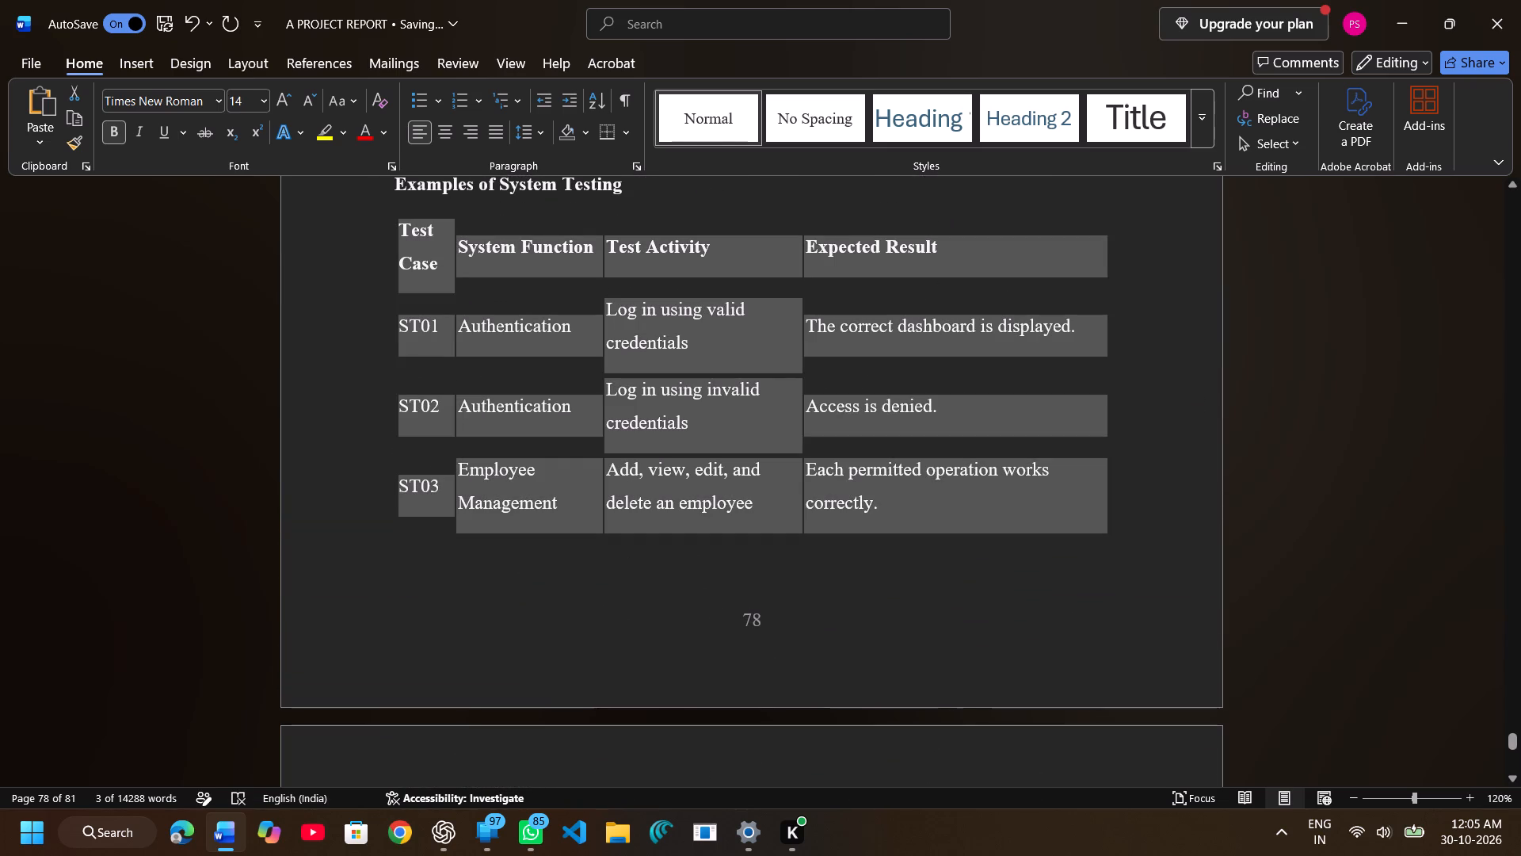
left_click_drag(915, 672, 991, 772)
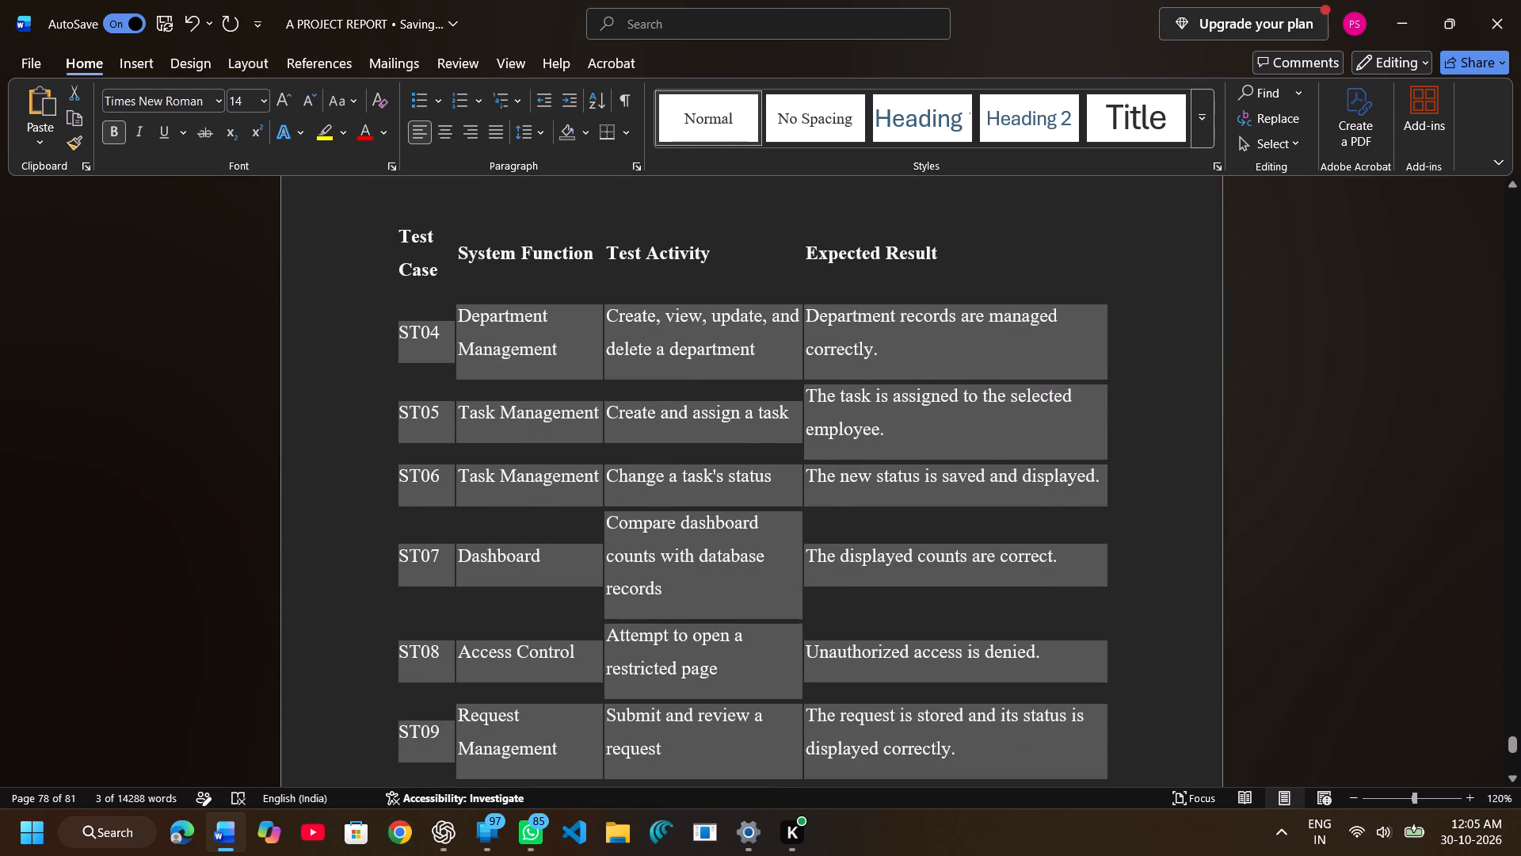
left_click_drag(991, 772, 995, 697)
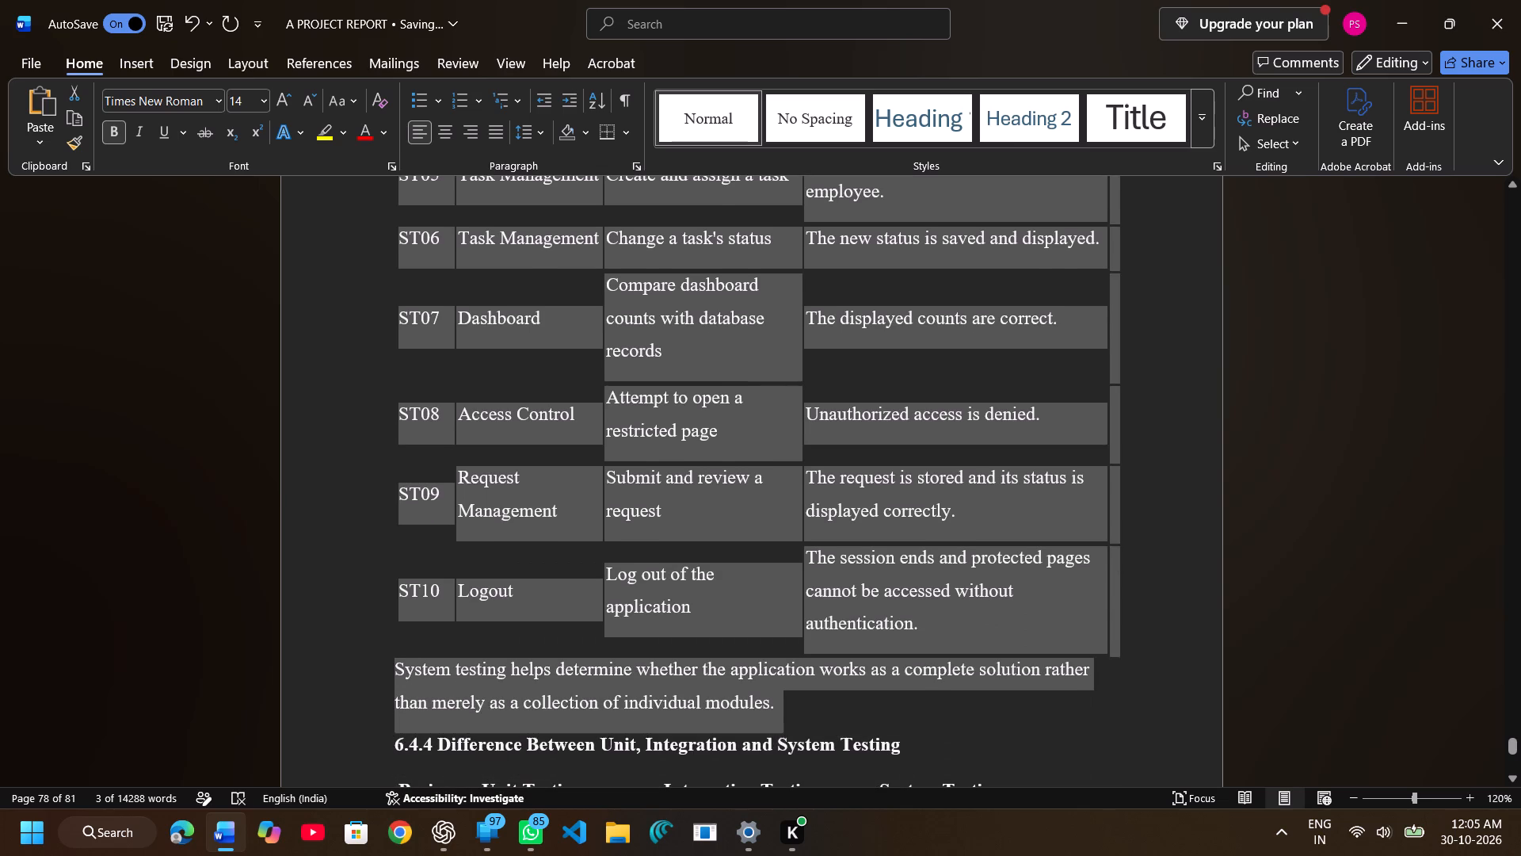
left_click_drag(995, 697, 1046, 637)
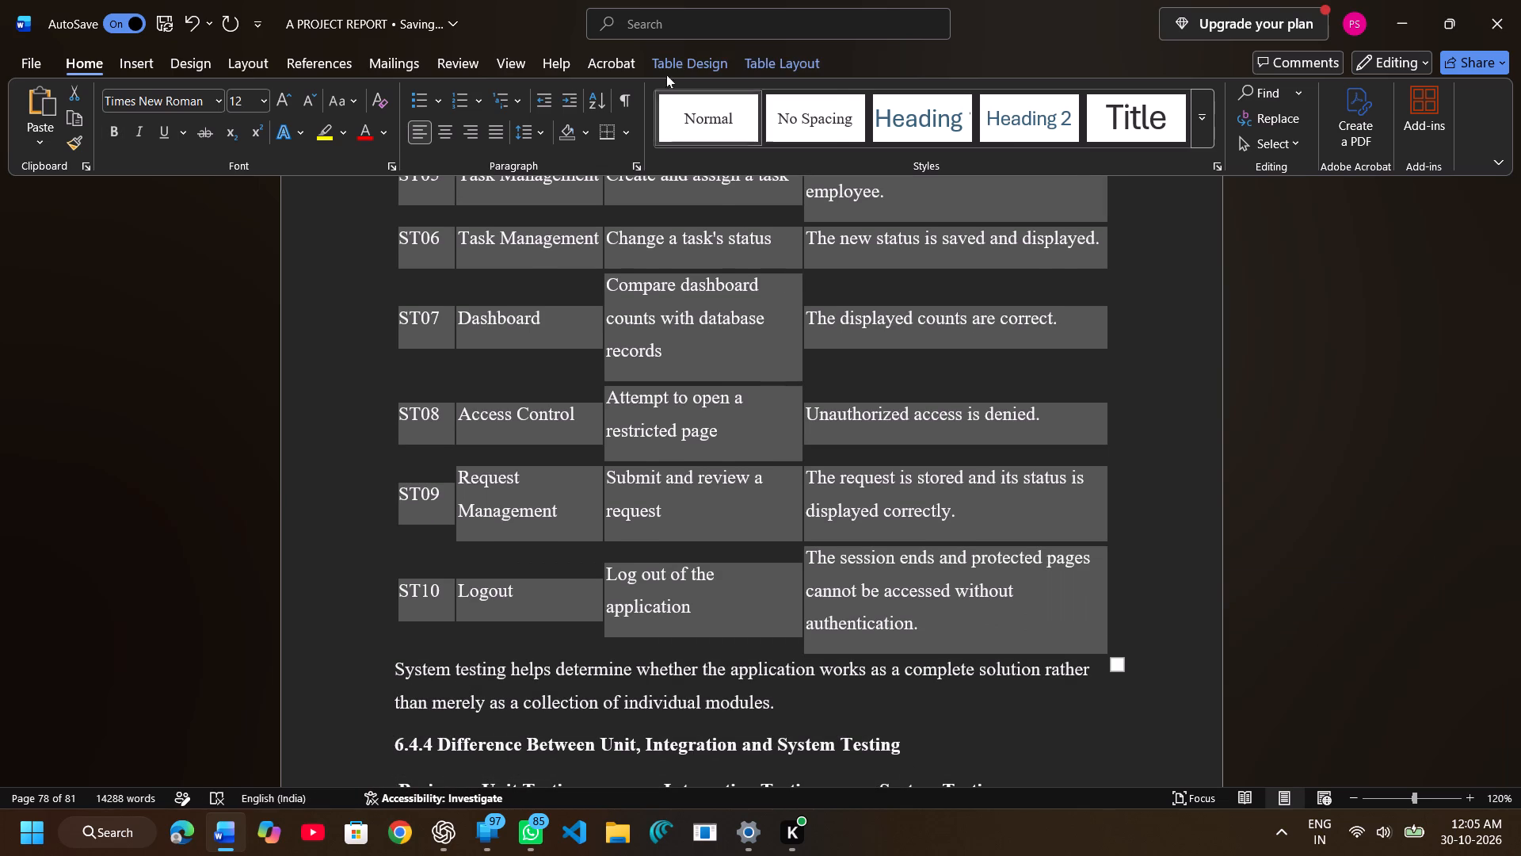
left_click(666, 53)
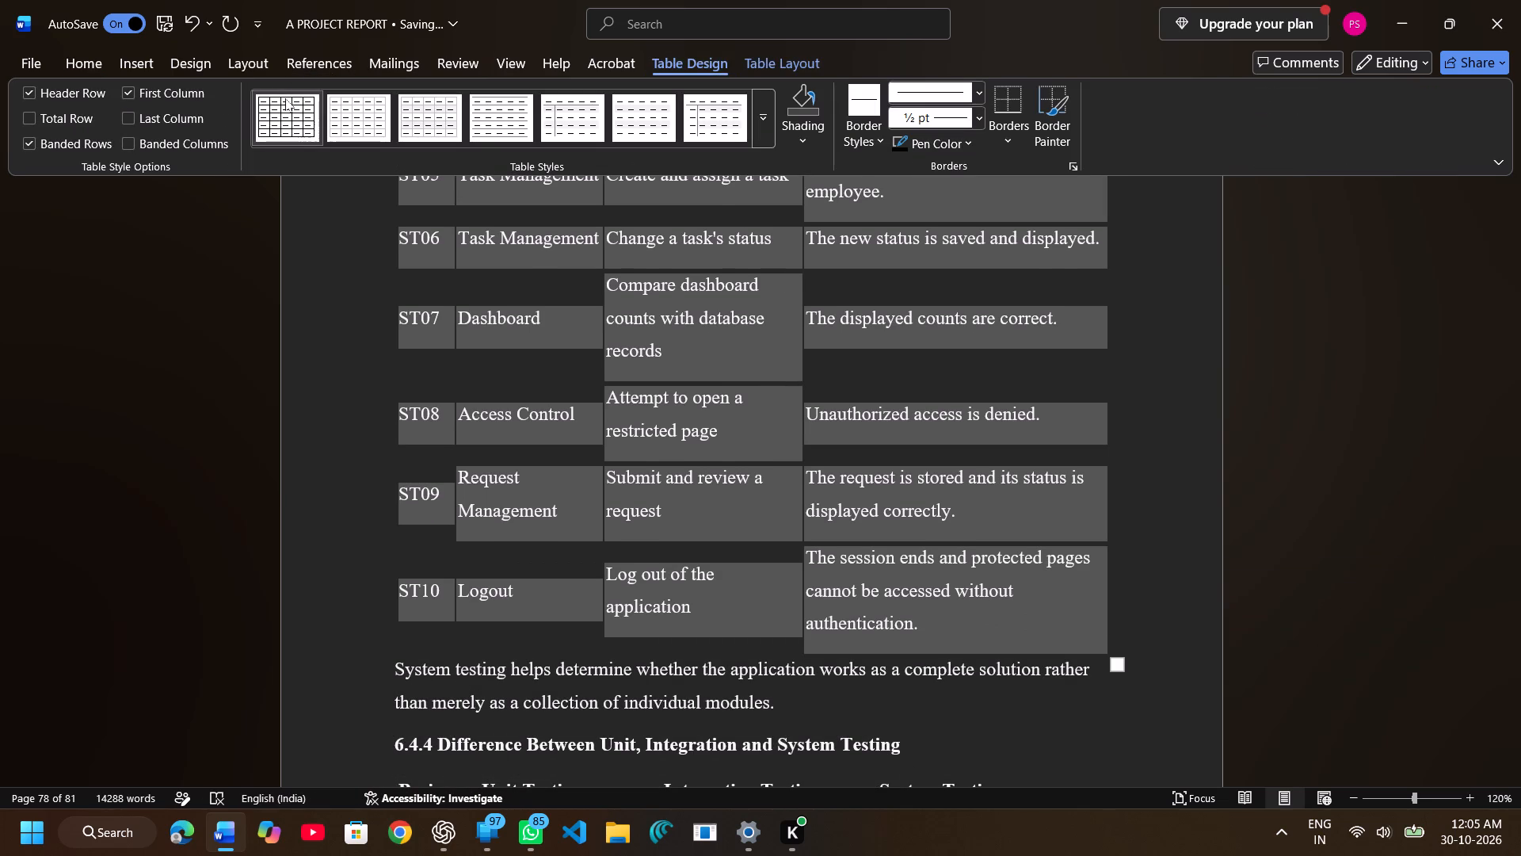
left_click(285, 98)
left_click(285, 98)
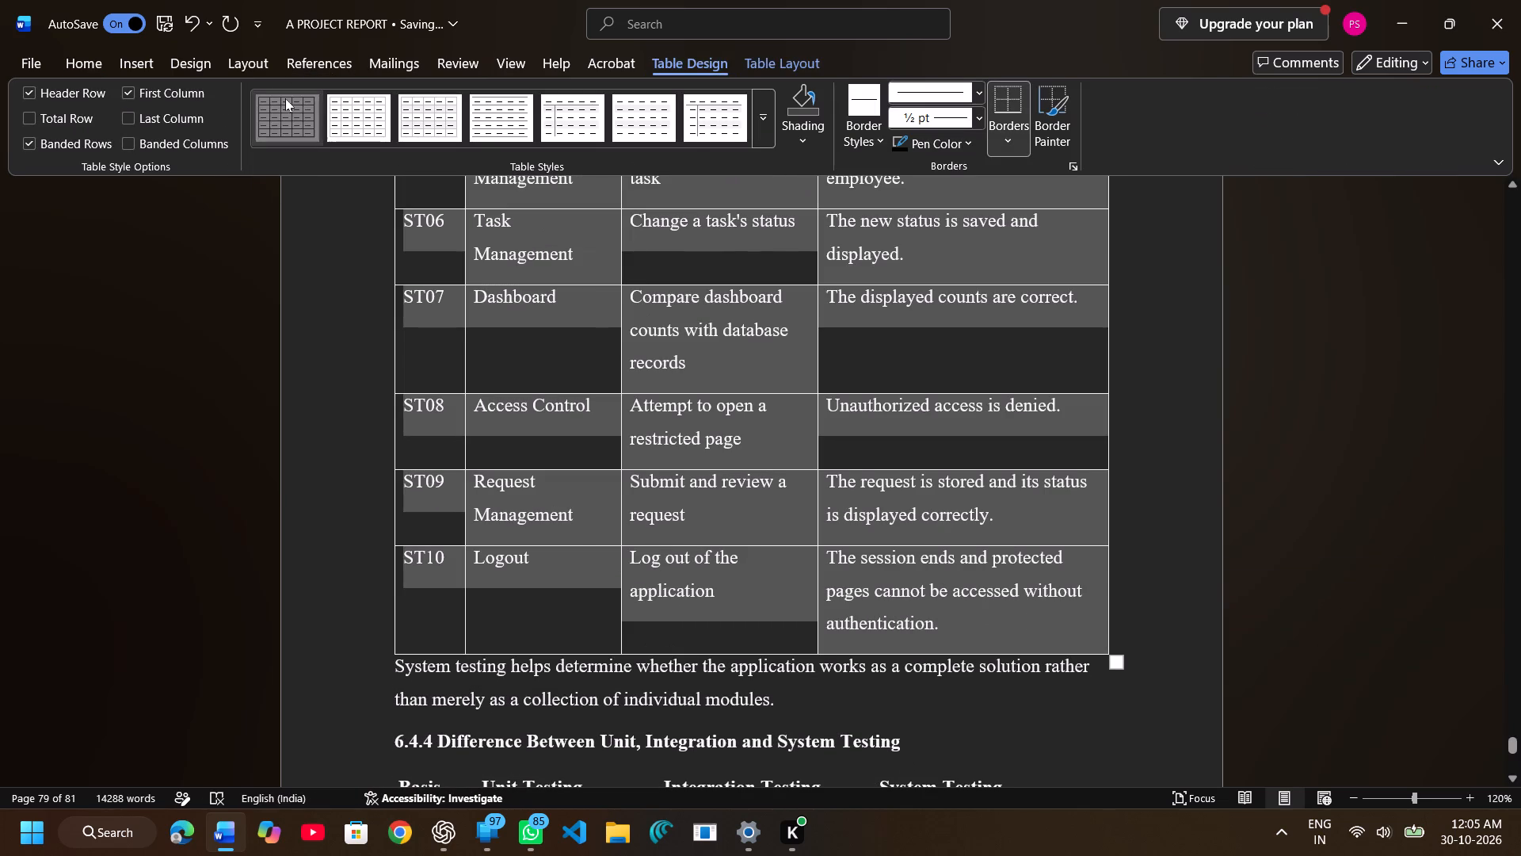
left_click(217, 315)
Set the font size of the 6.4.4 Difference Between Unit, Integration and System Testing heading to 14.
scroll(217, 315, "down", 1)
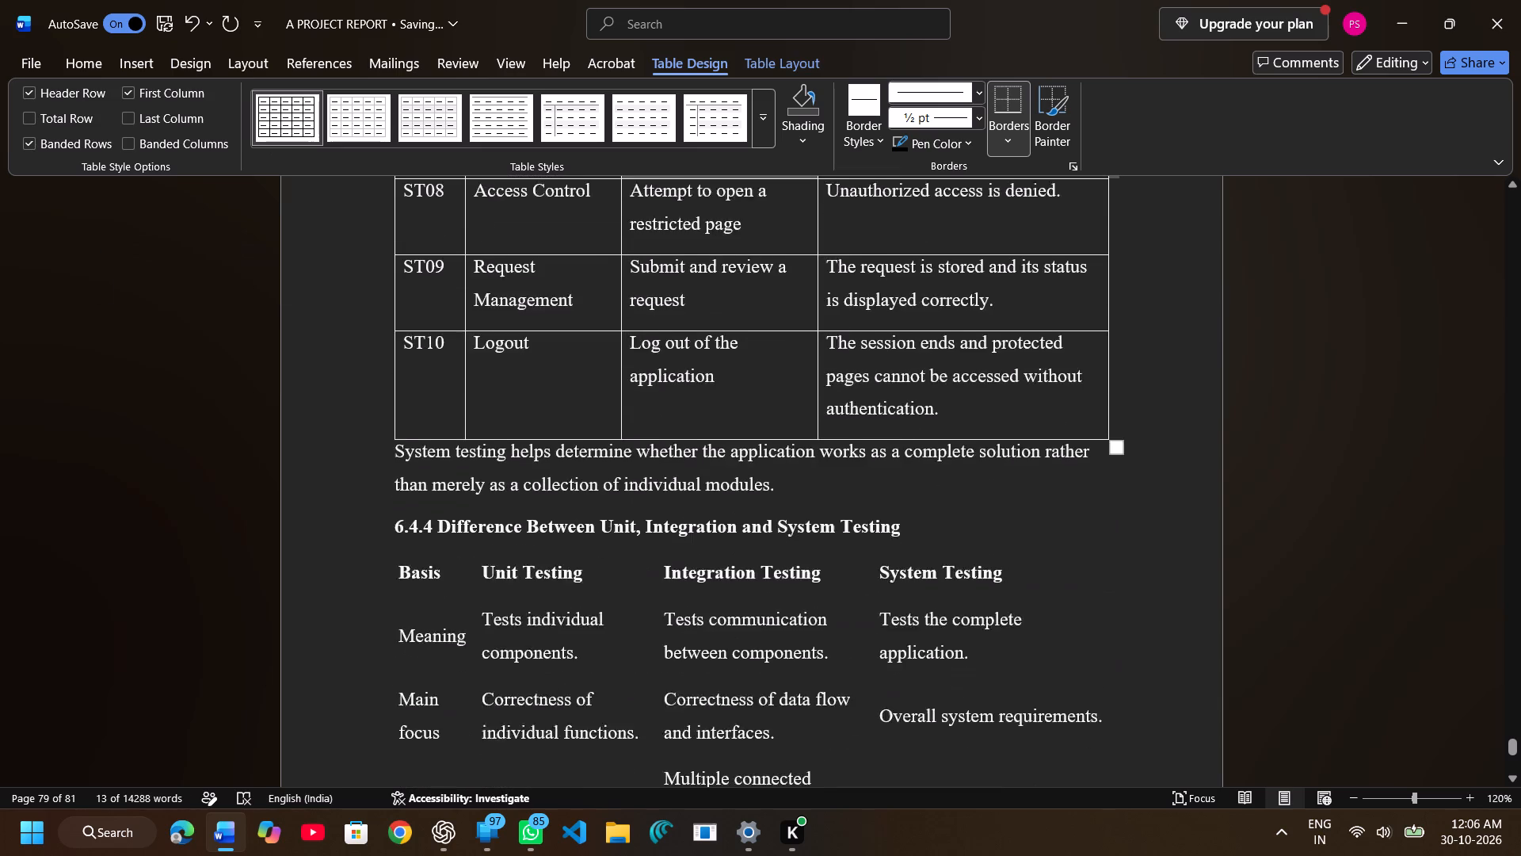
scroll(217, 315, "down", 1)
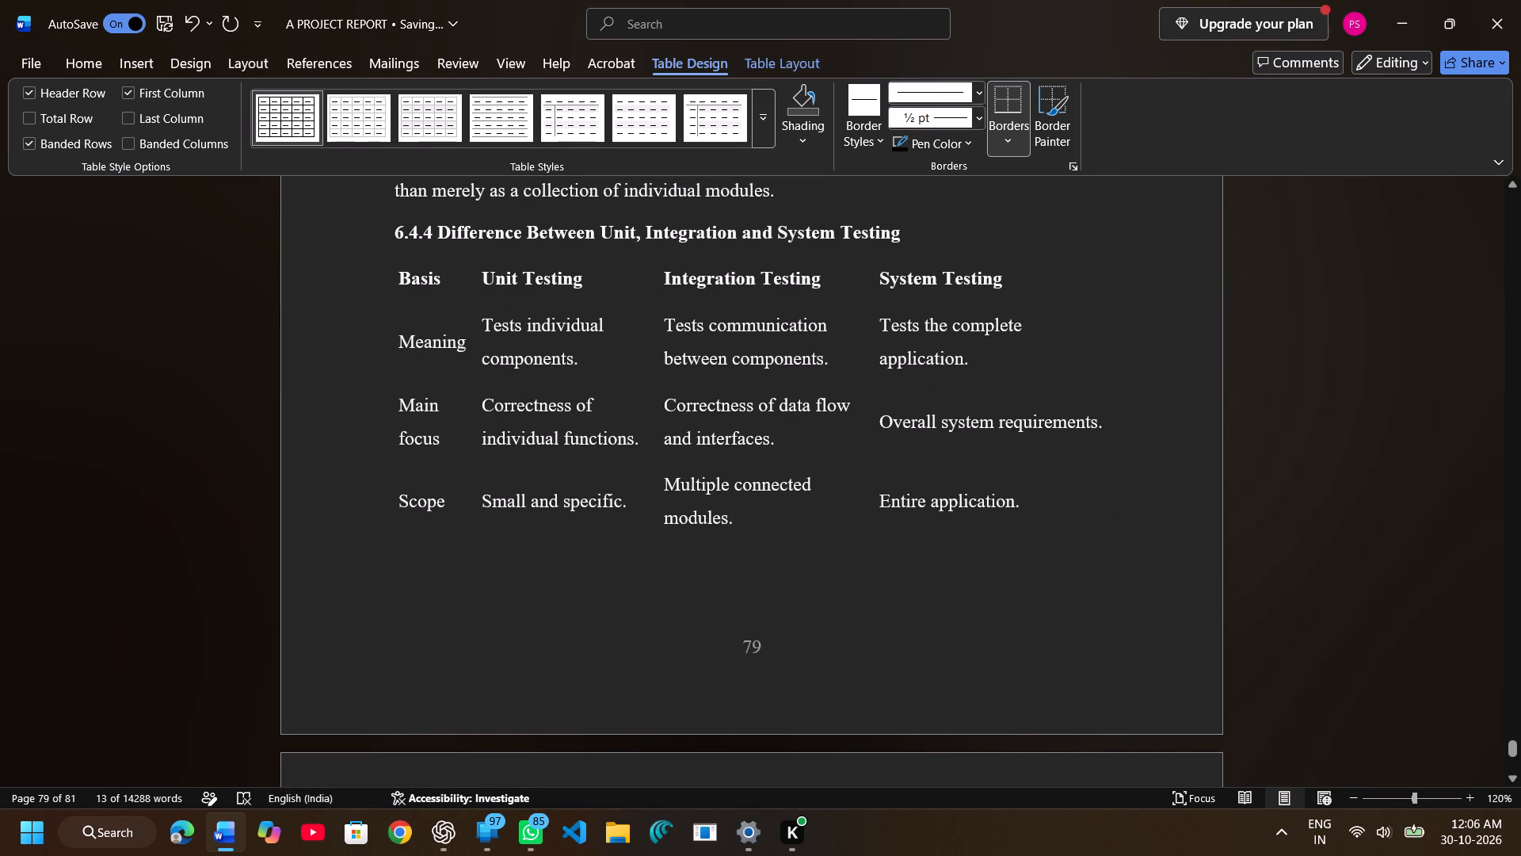
left_click_drag(388, 226, 692, 262)
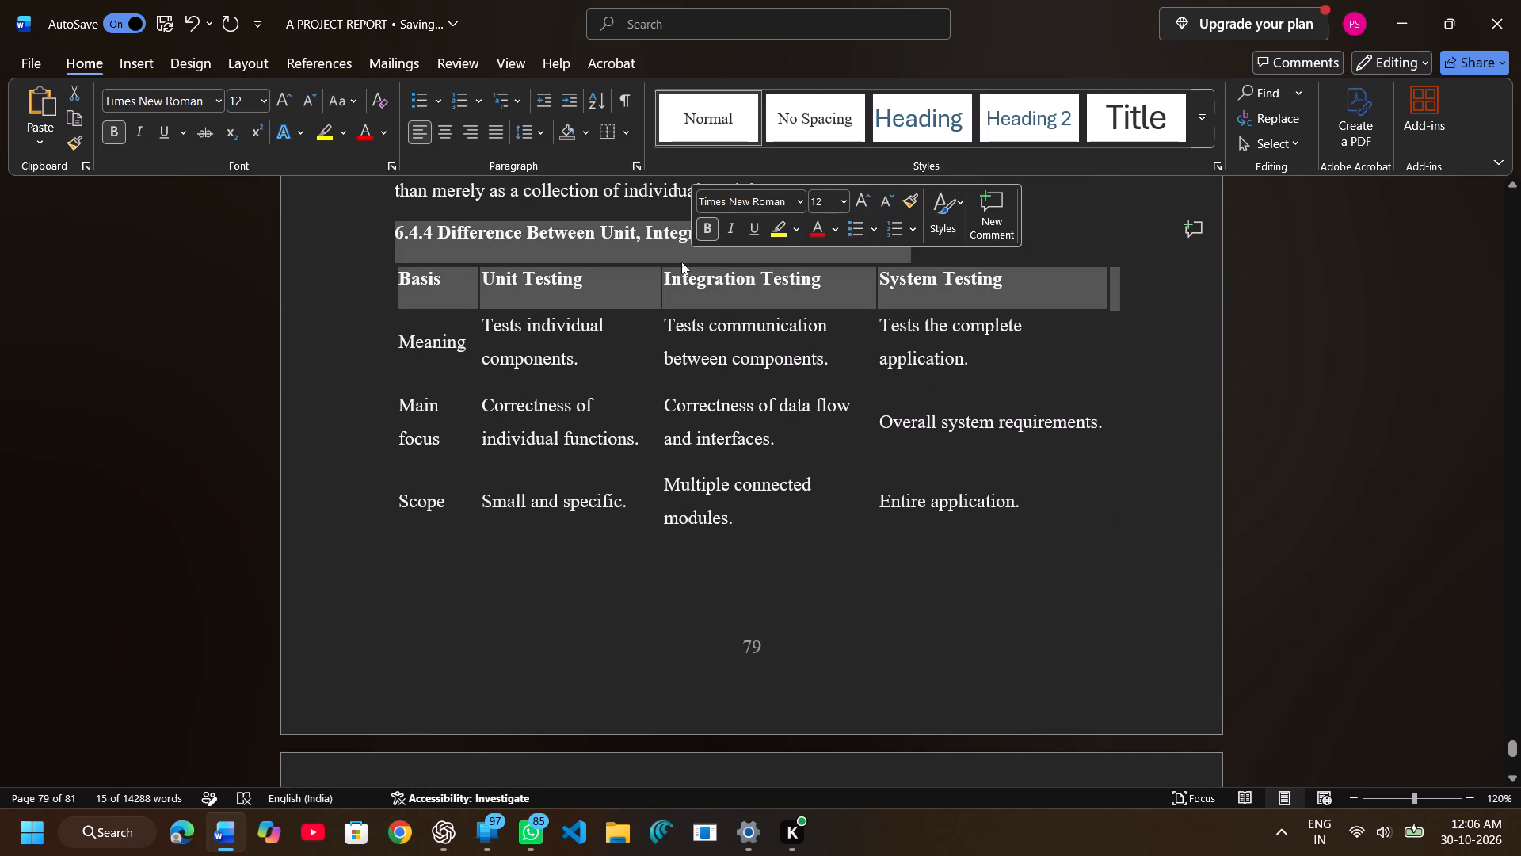
left_click_drag(398, 231, 734, 224)
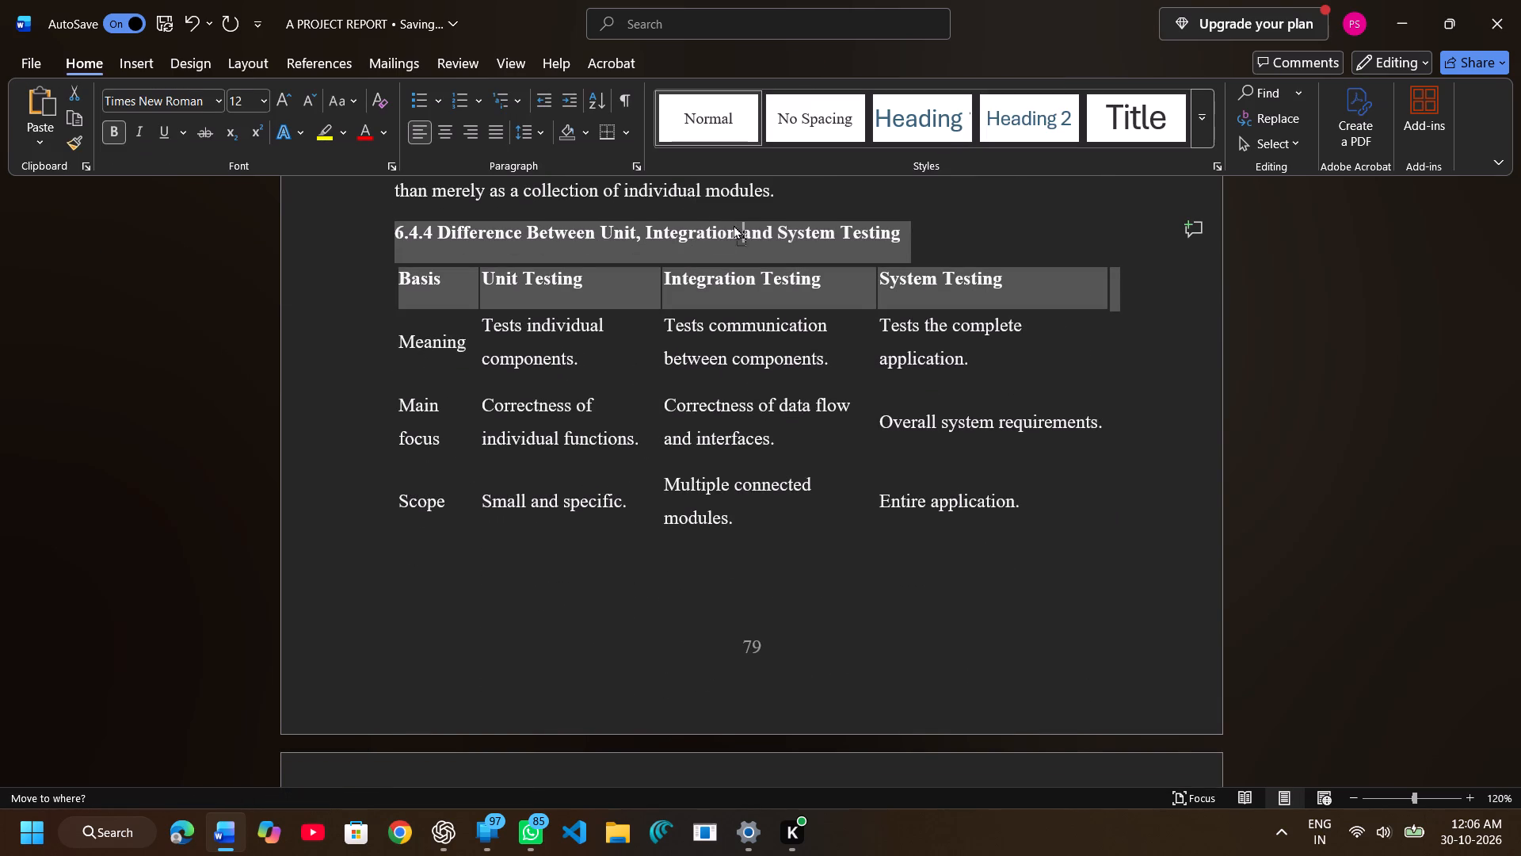
left_click_drag(734, 224, 421, 224)
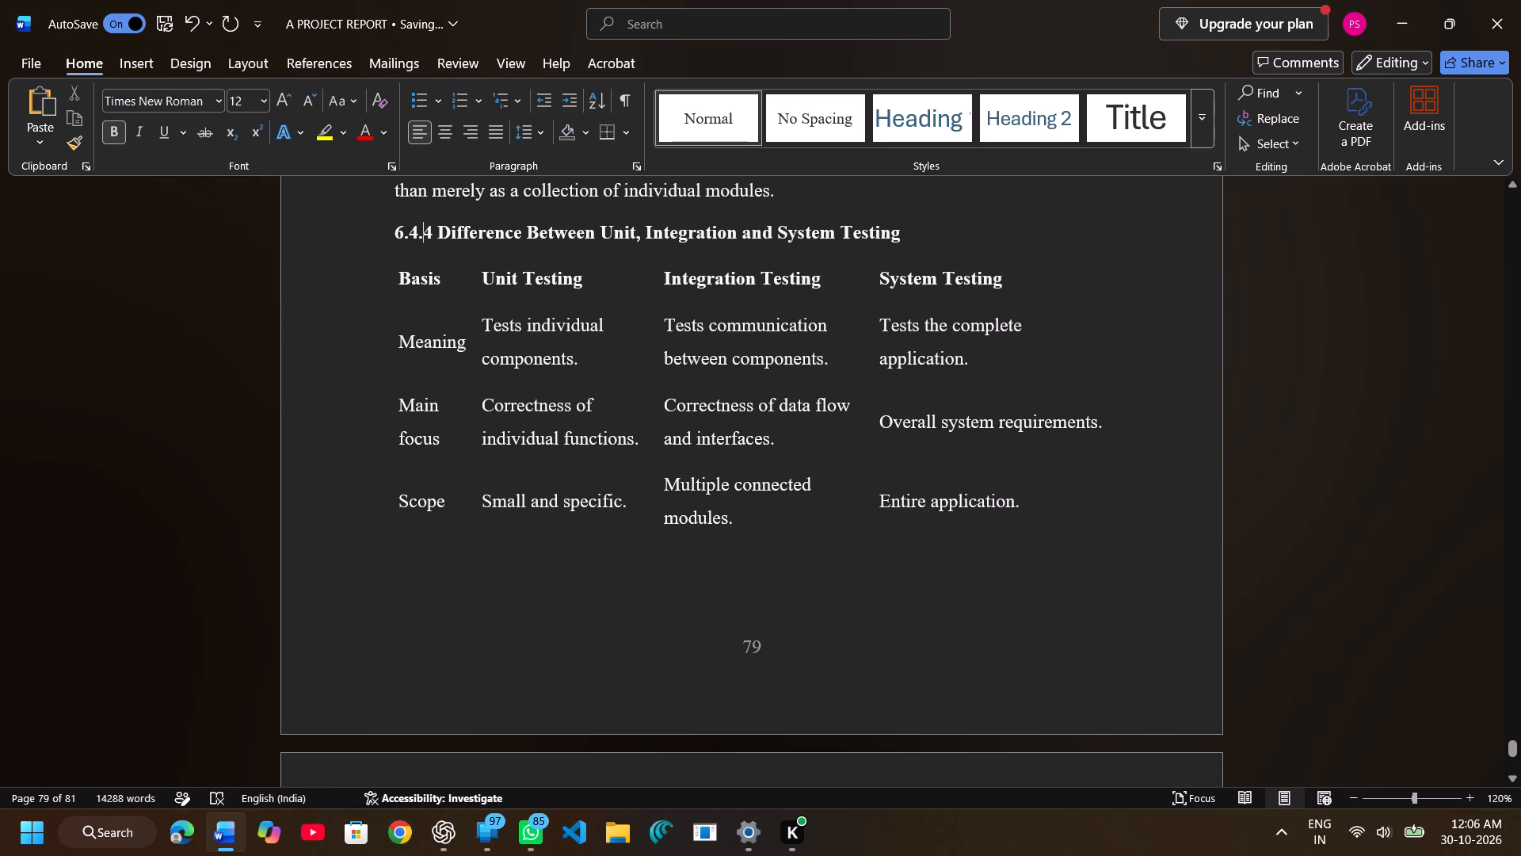
left_click_drag(397, 229, 933, 222)
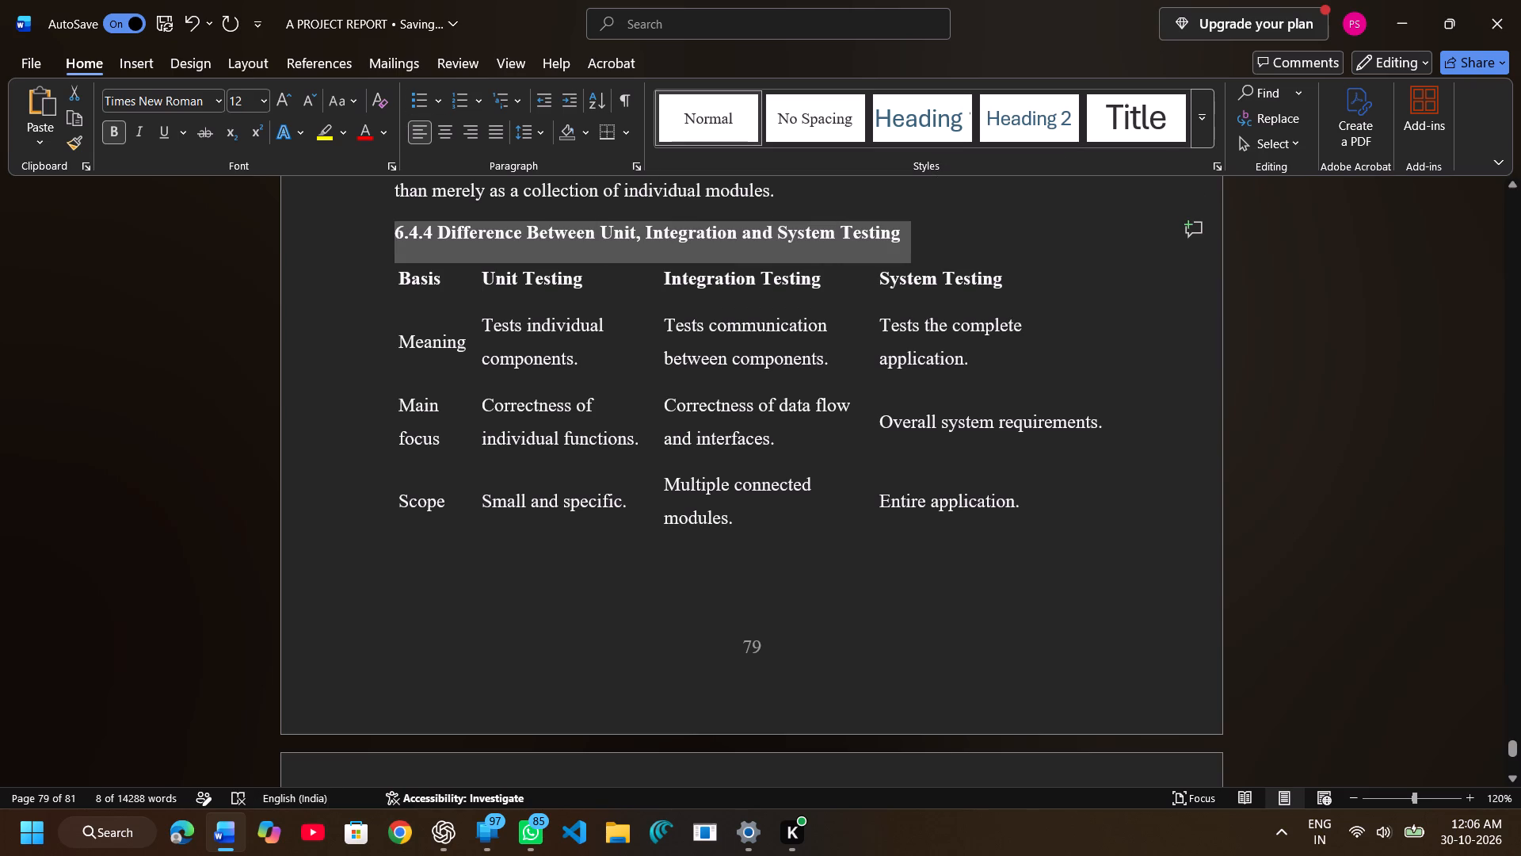
left_click(877, 238)
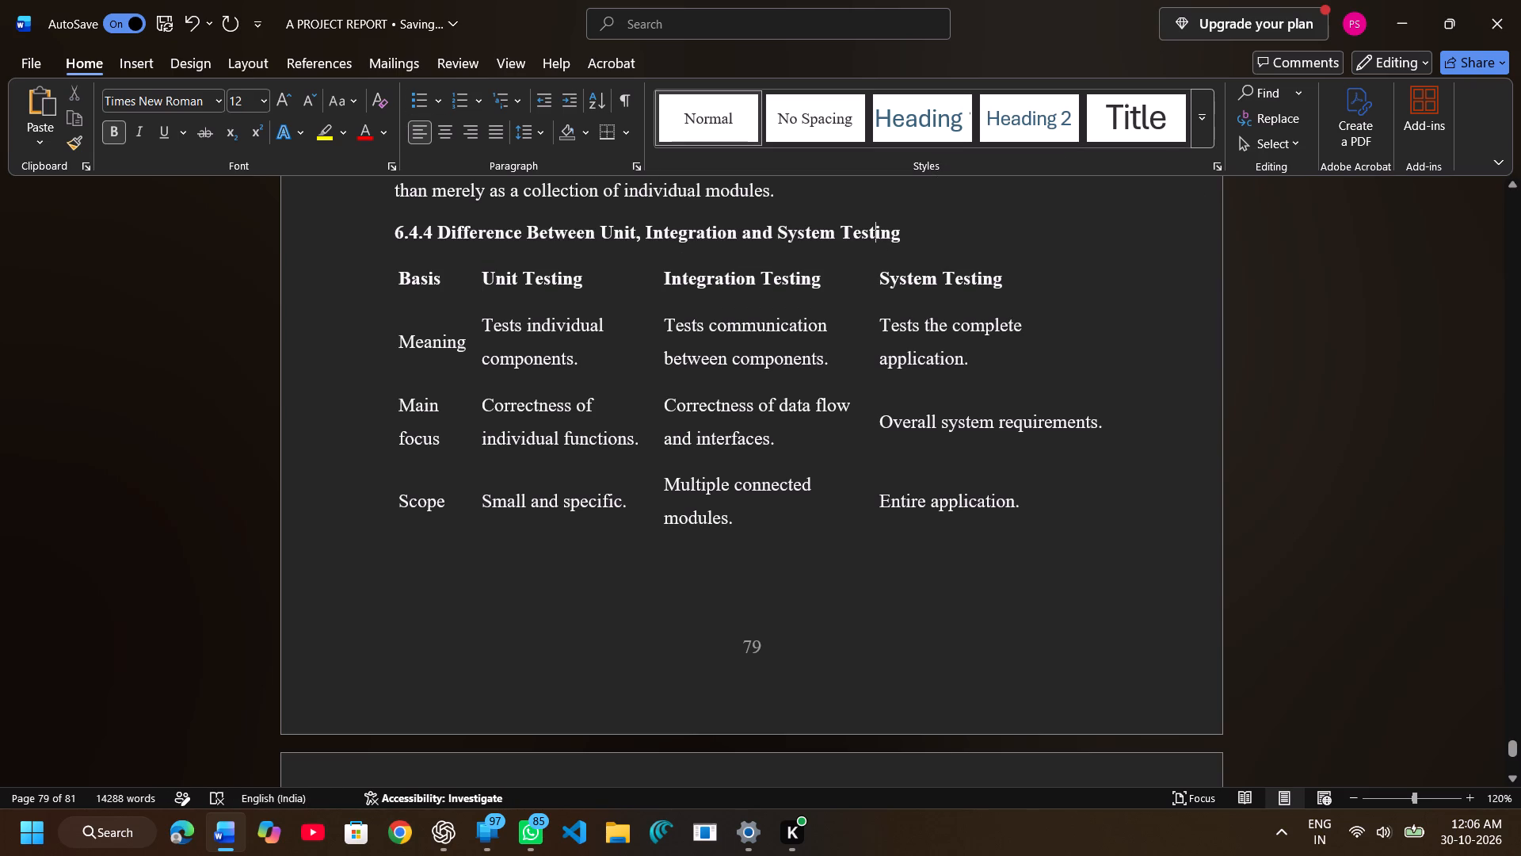
left_click_drag(391, 224, 879, 234)
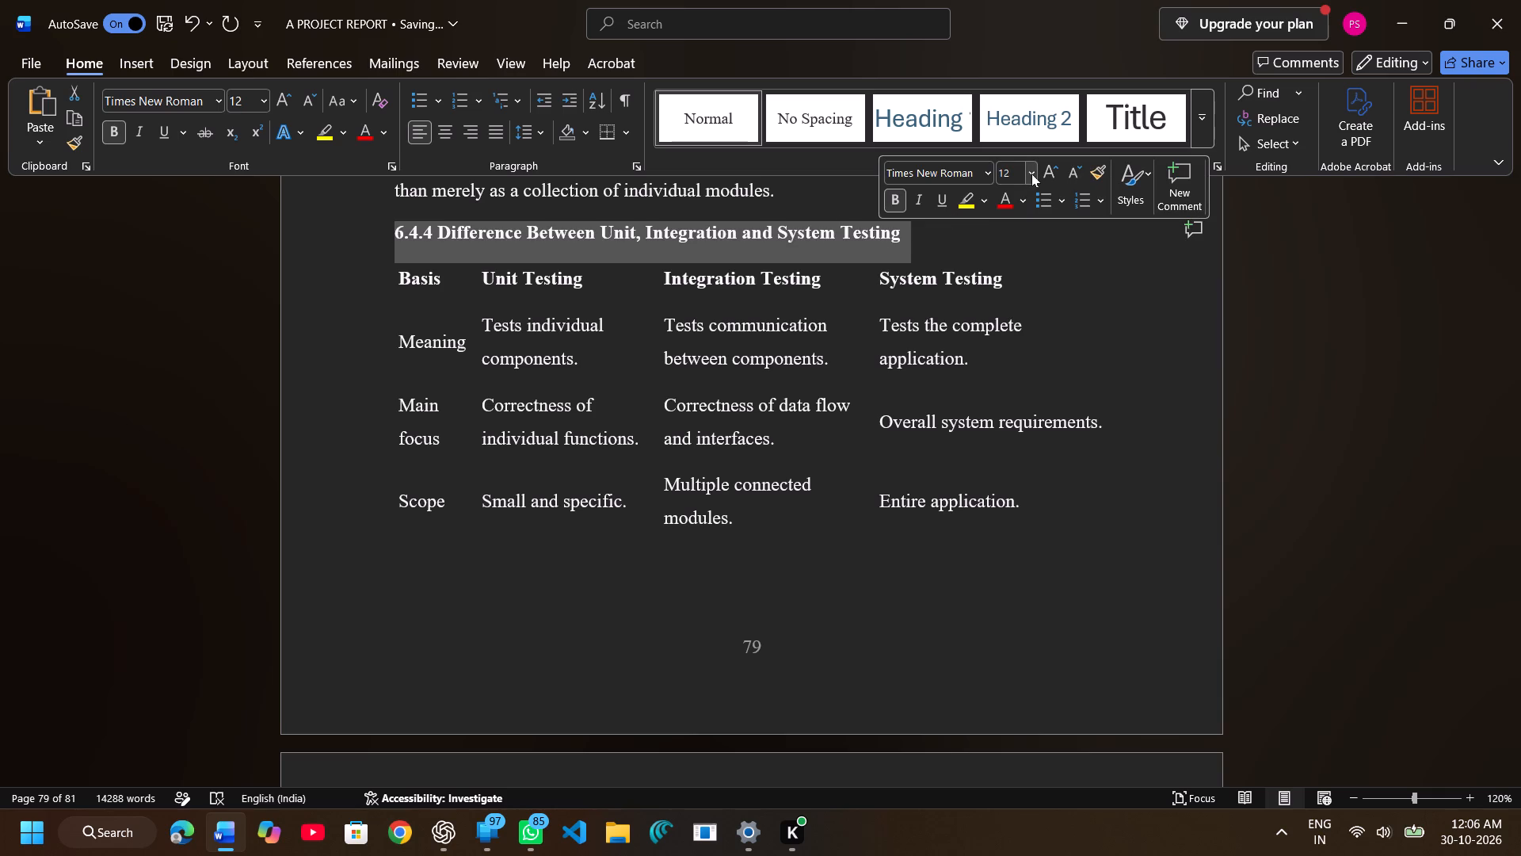
left_click(1032, 173)
left_click(1008, 323)
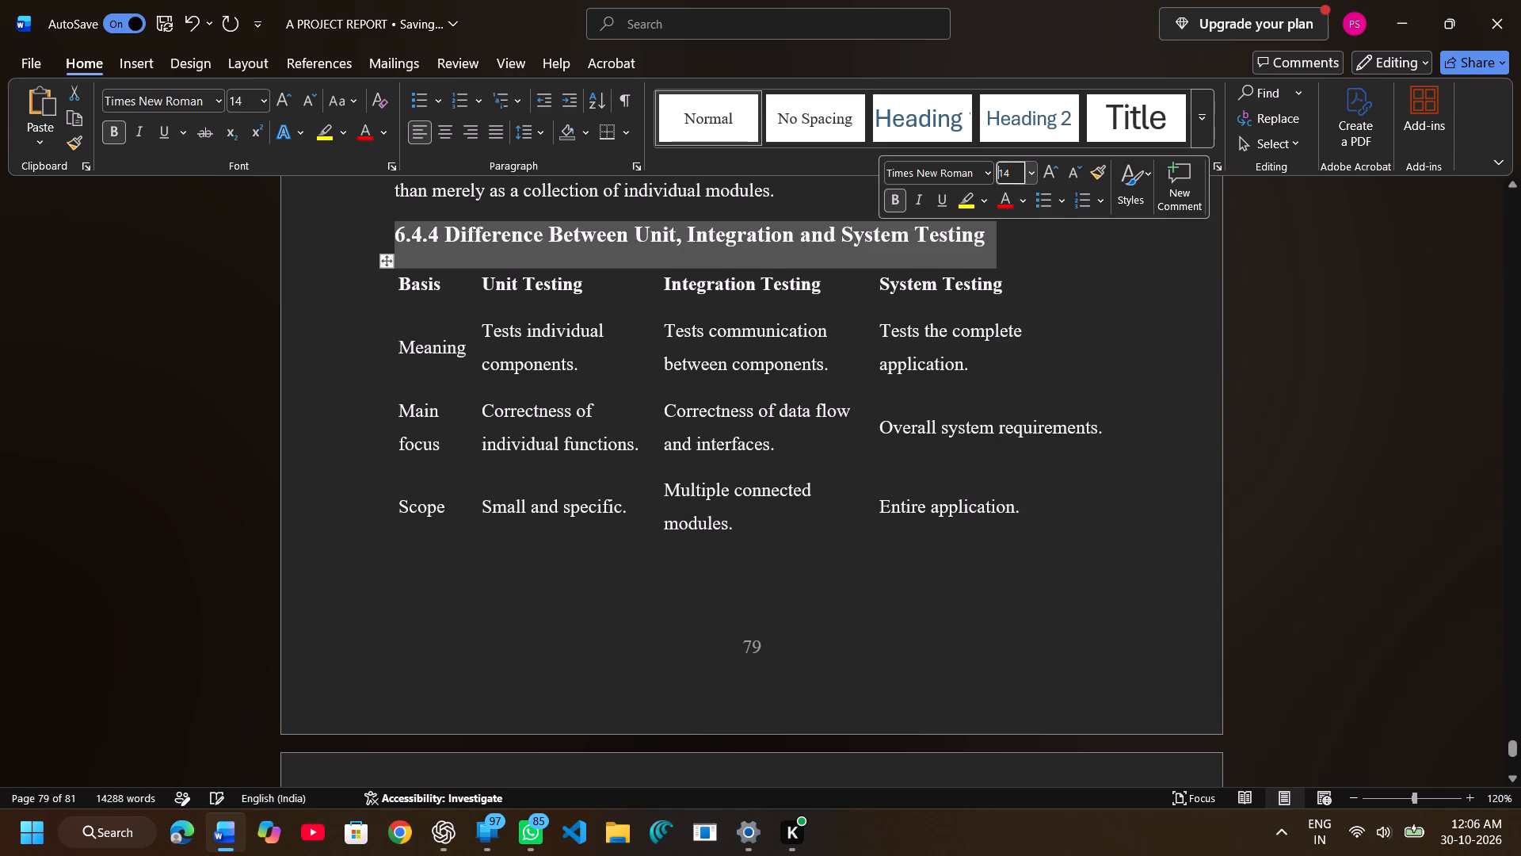
Apply the bordered grid table style to the whole 6.4.4 comparison table, from the Basis header row to the Objective row.
left_click(396, 283)
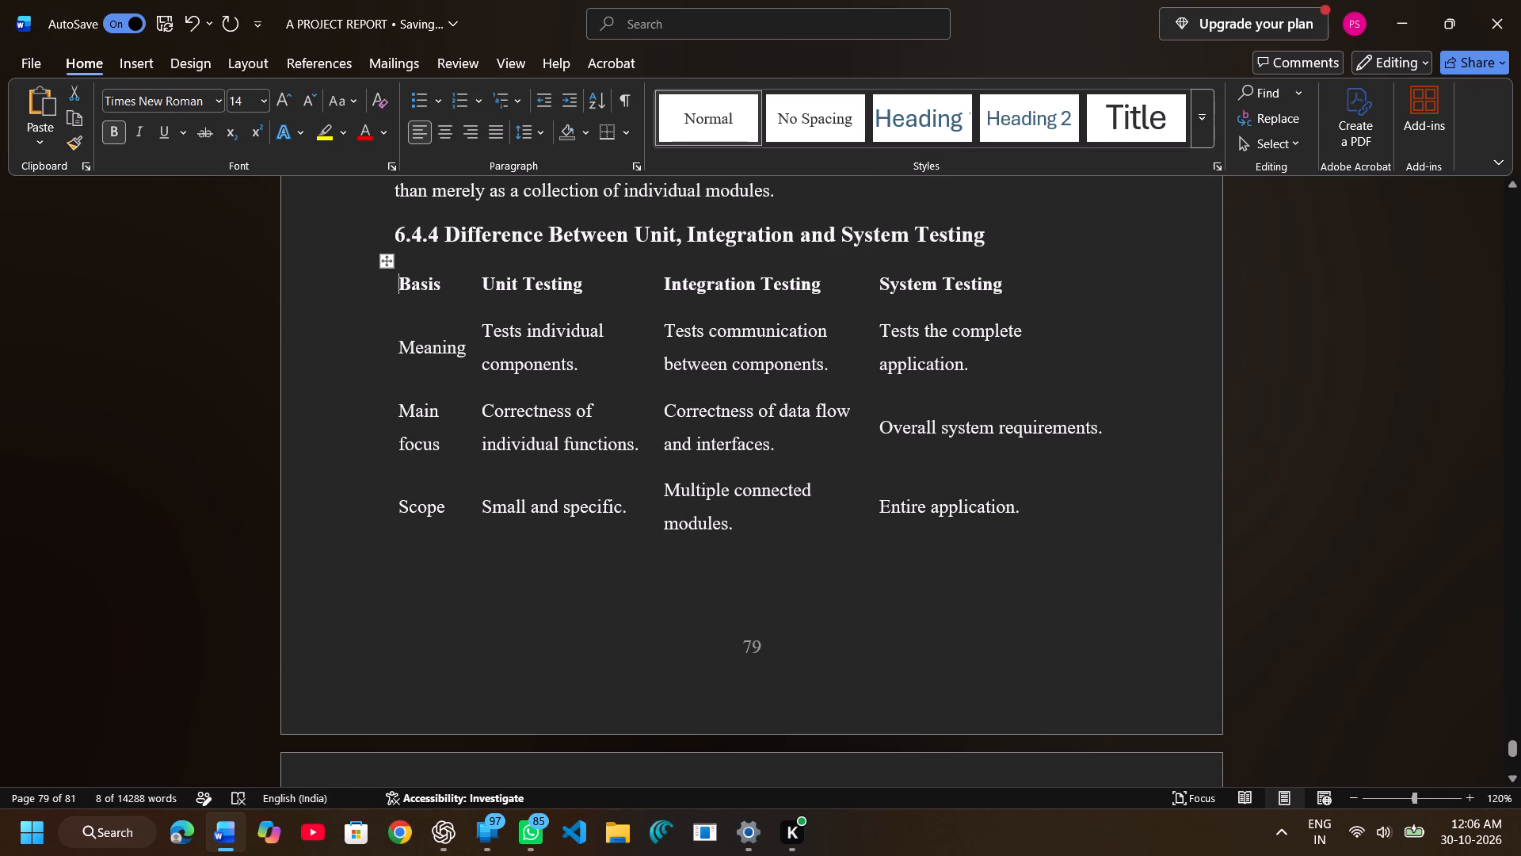
left_click_drag(396, 283, 858, 692)
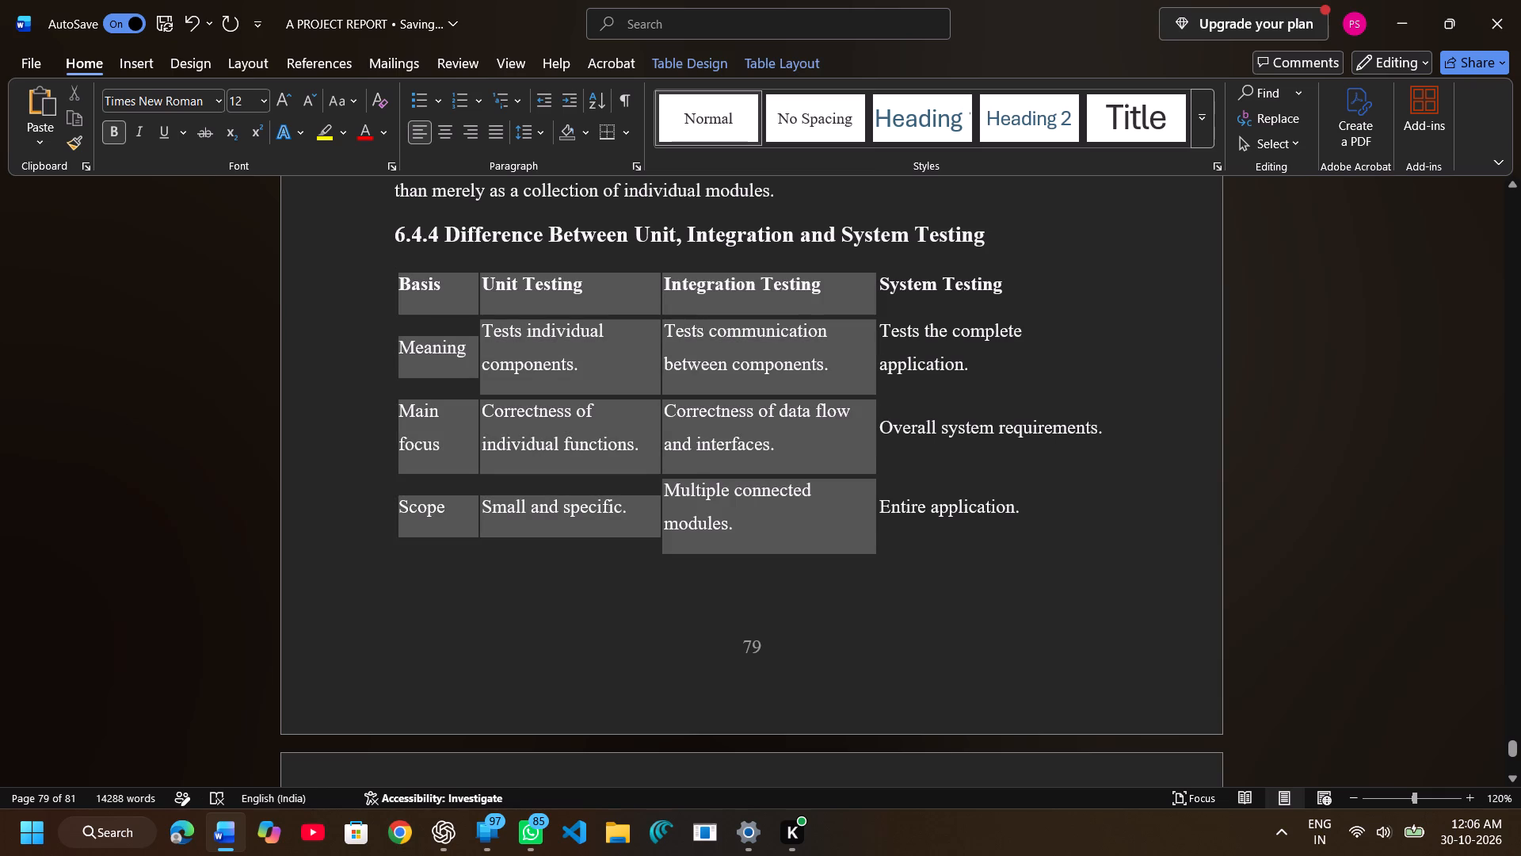
left_click_drag(858, 692, 962, 828)
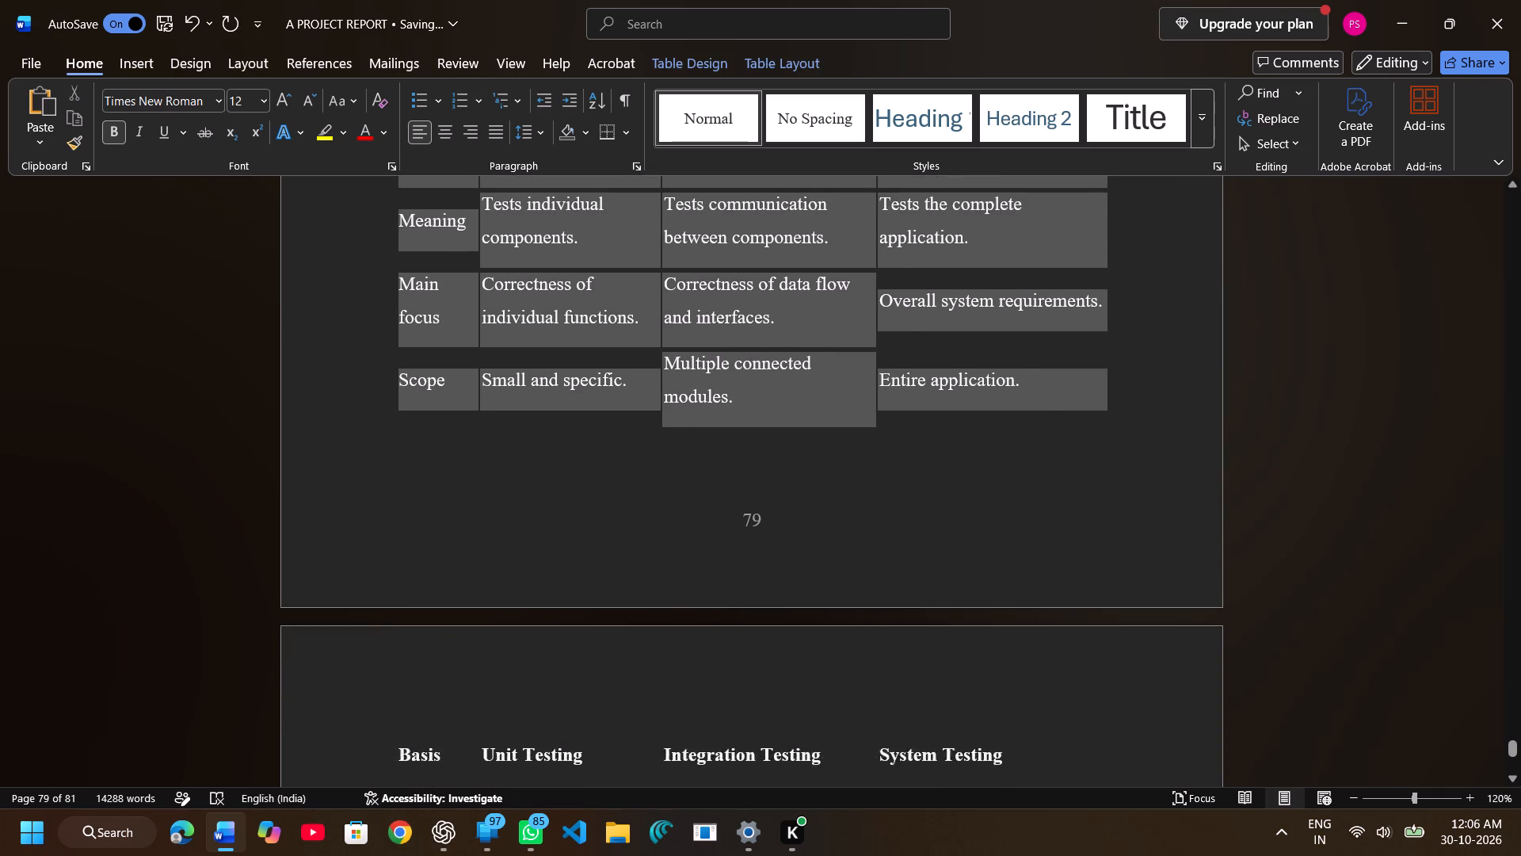
left_click_drag(962, 828, 1130, 486)
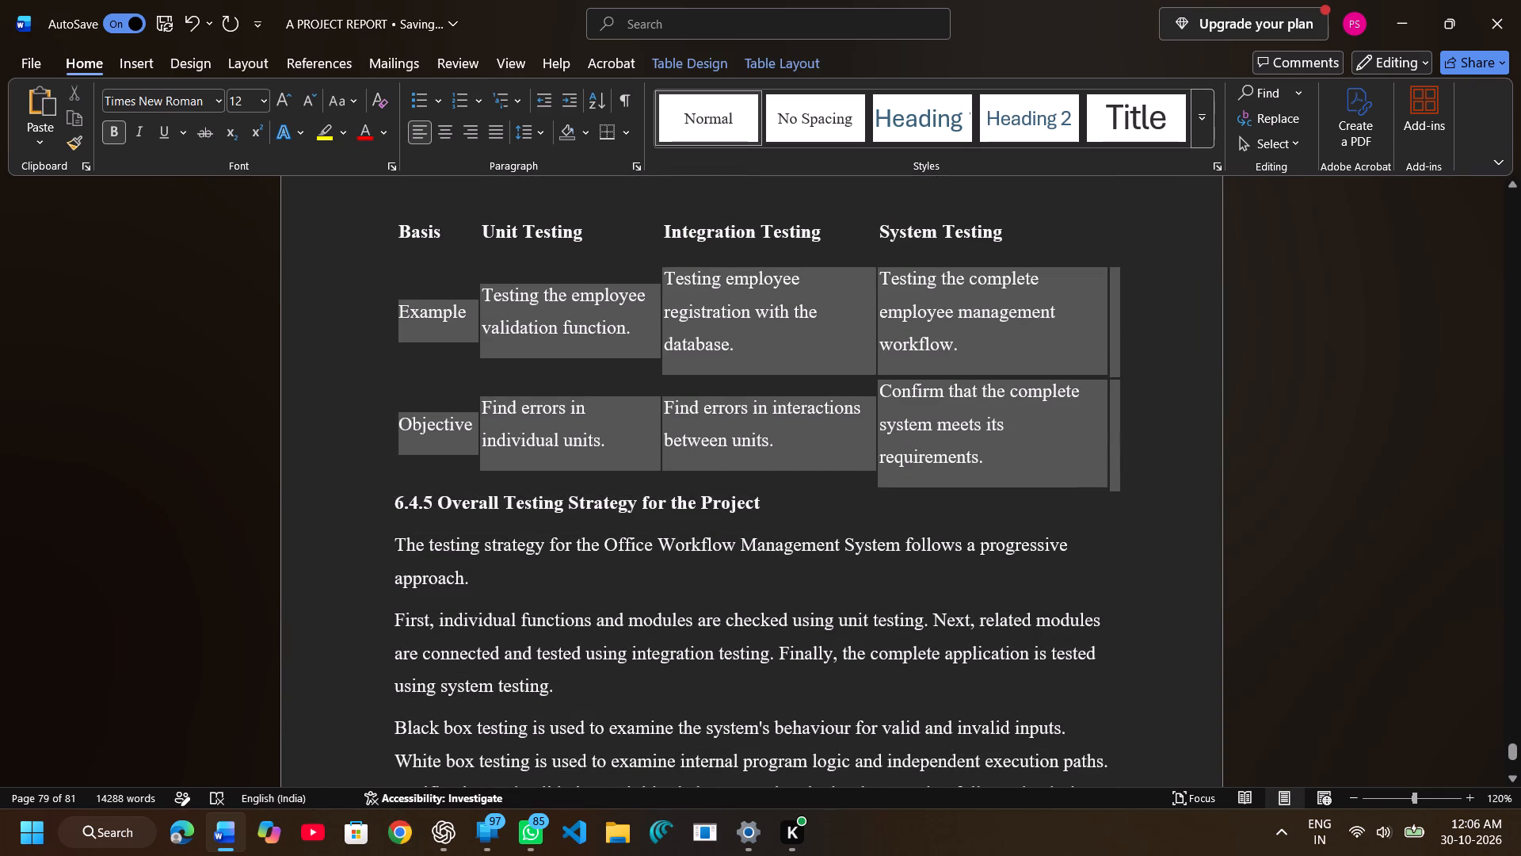
left_click_drag(1130, 486, 1095, 476)
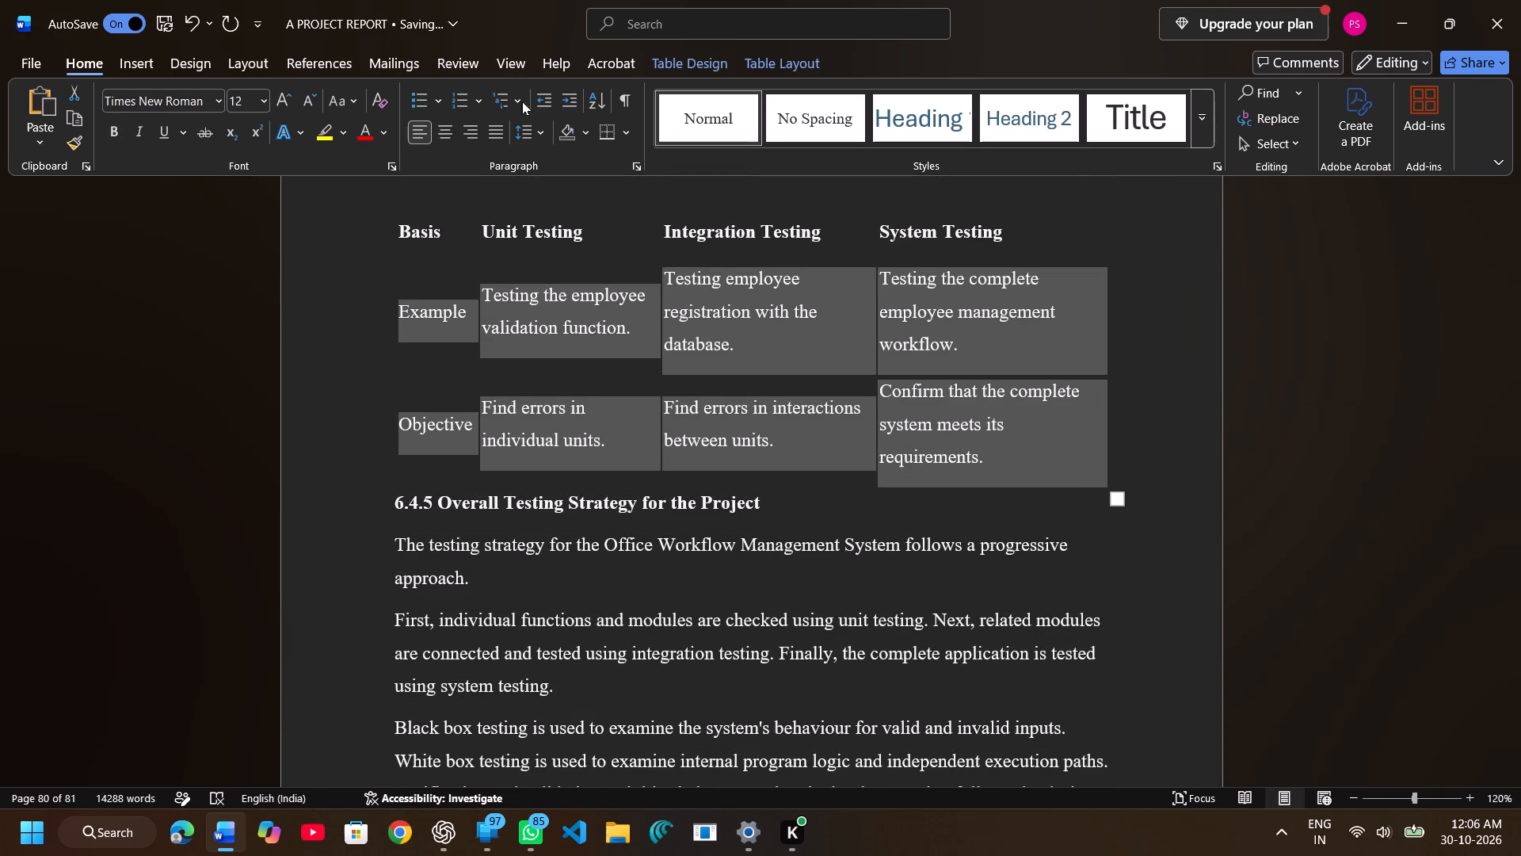
left_click(667, 67)
left_click(280, 124)
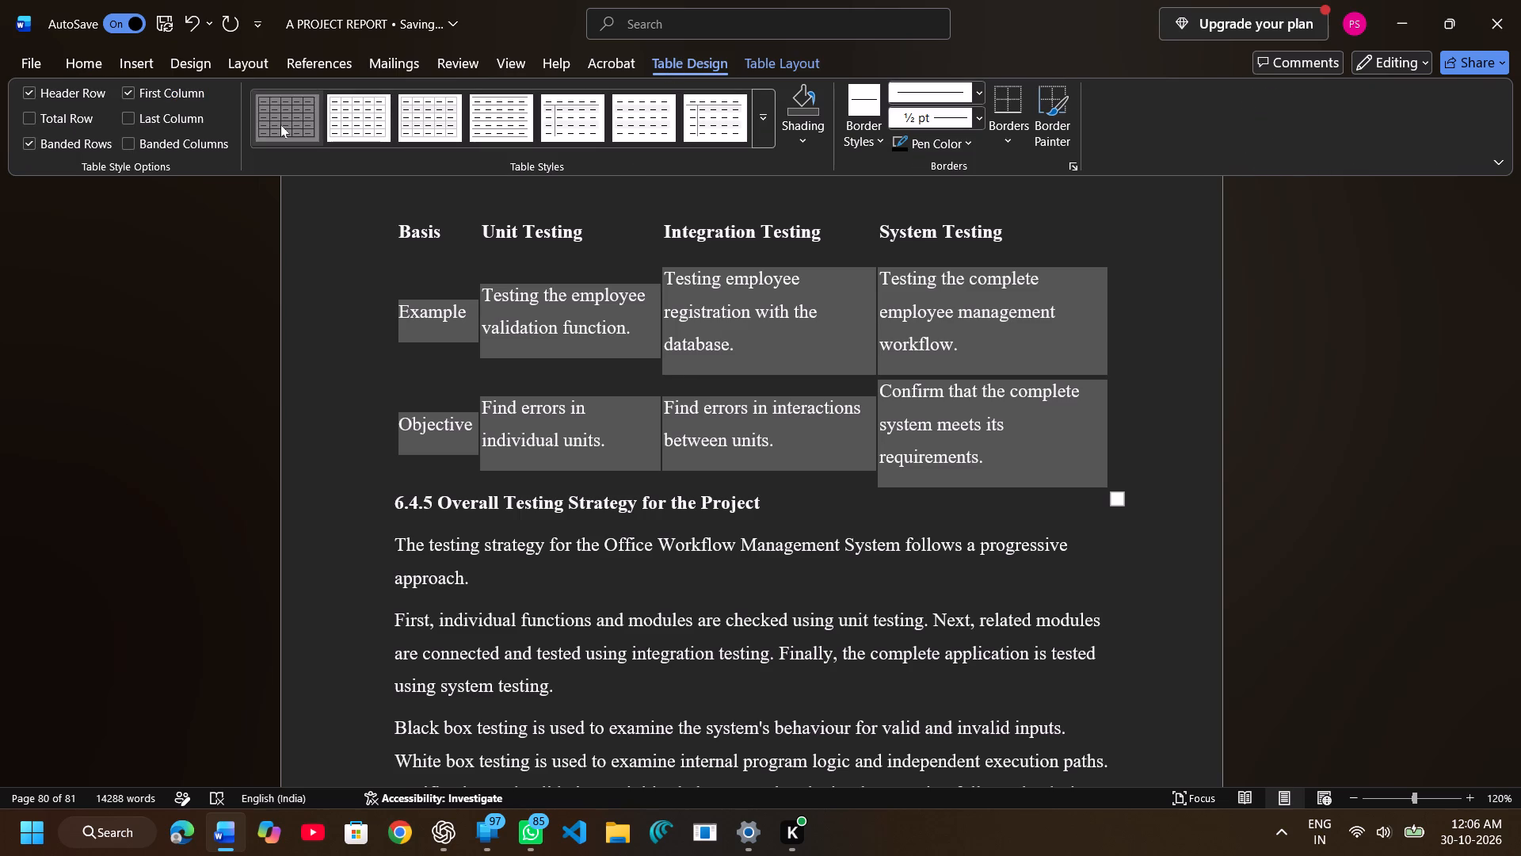
Set the font size of the 6.4.5 Overall Testing Strategy for the Project heading to 14.
scroll(303, 380, "right", 1)
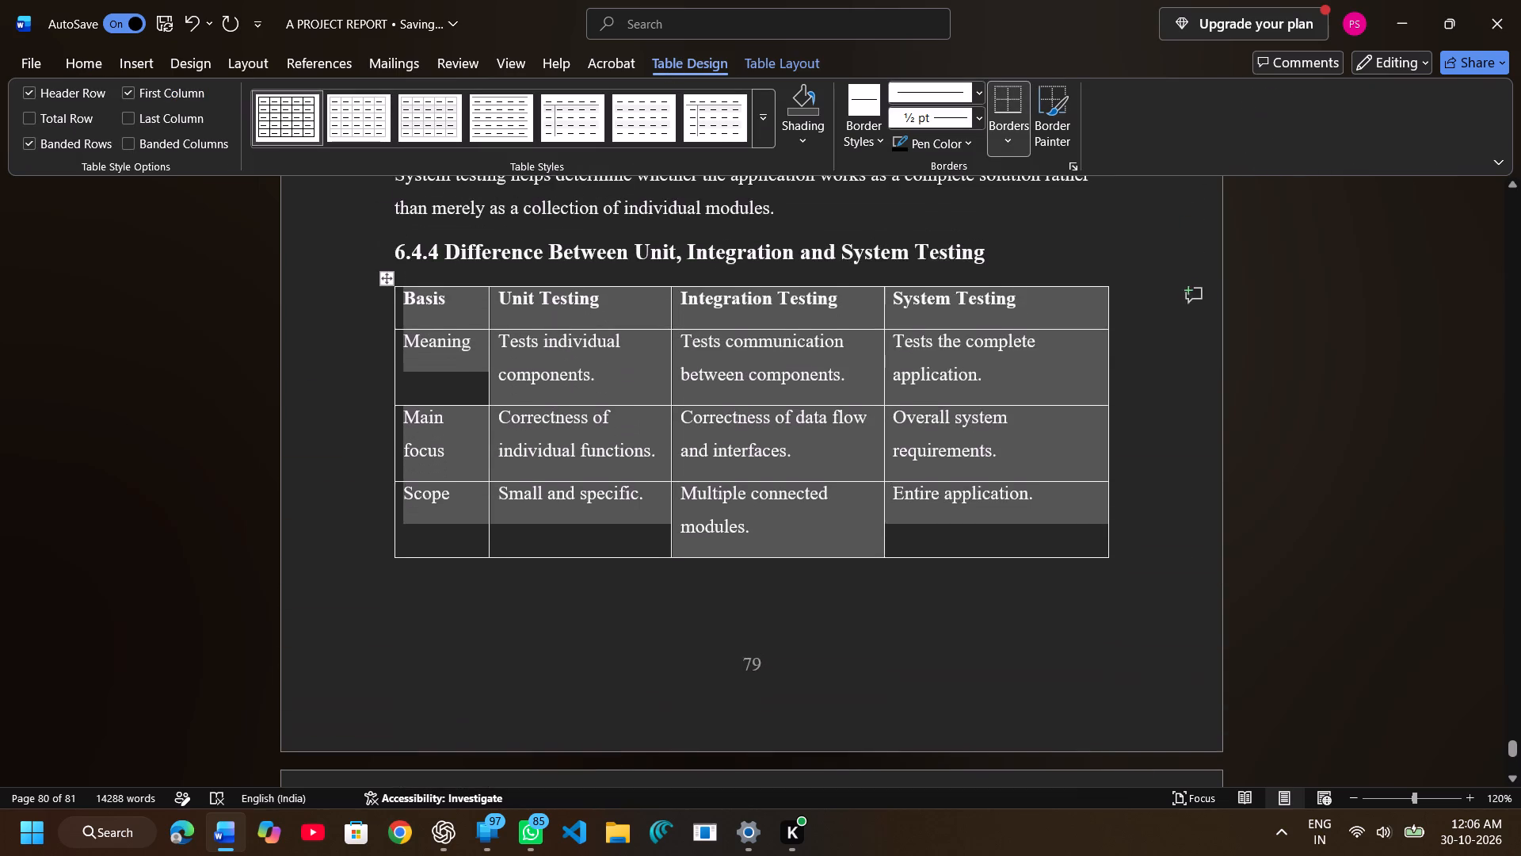
scroll(303, 380, "right", 1)
left_click(344, 461)
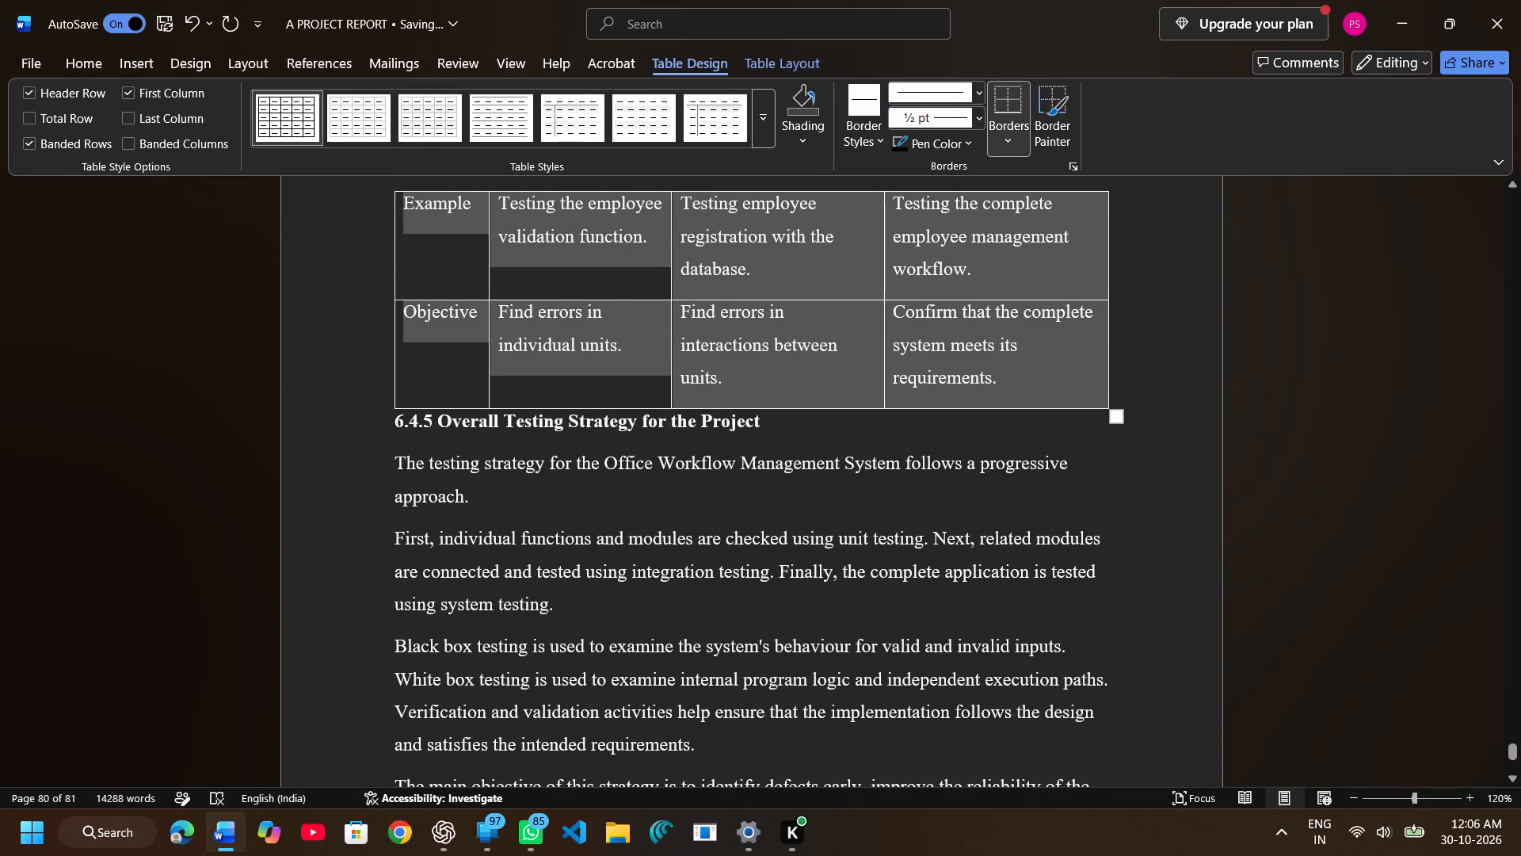
left_click(332, 484)
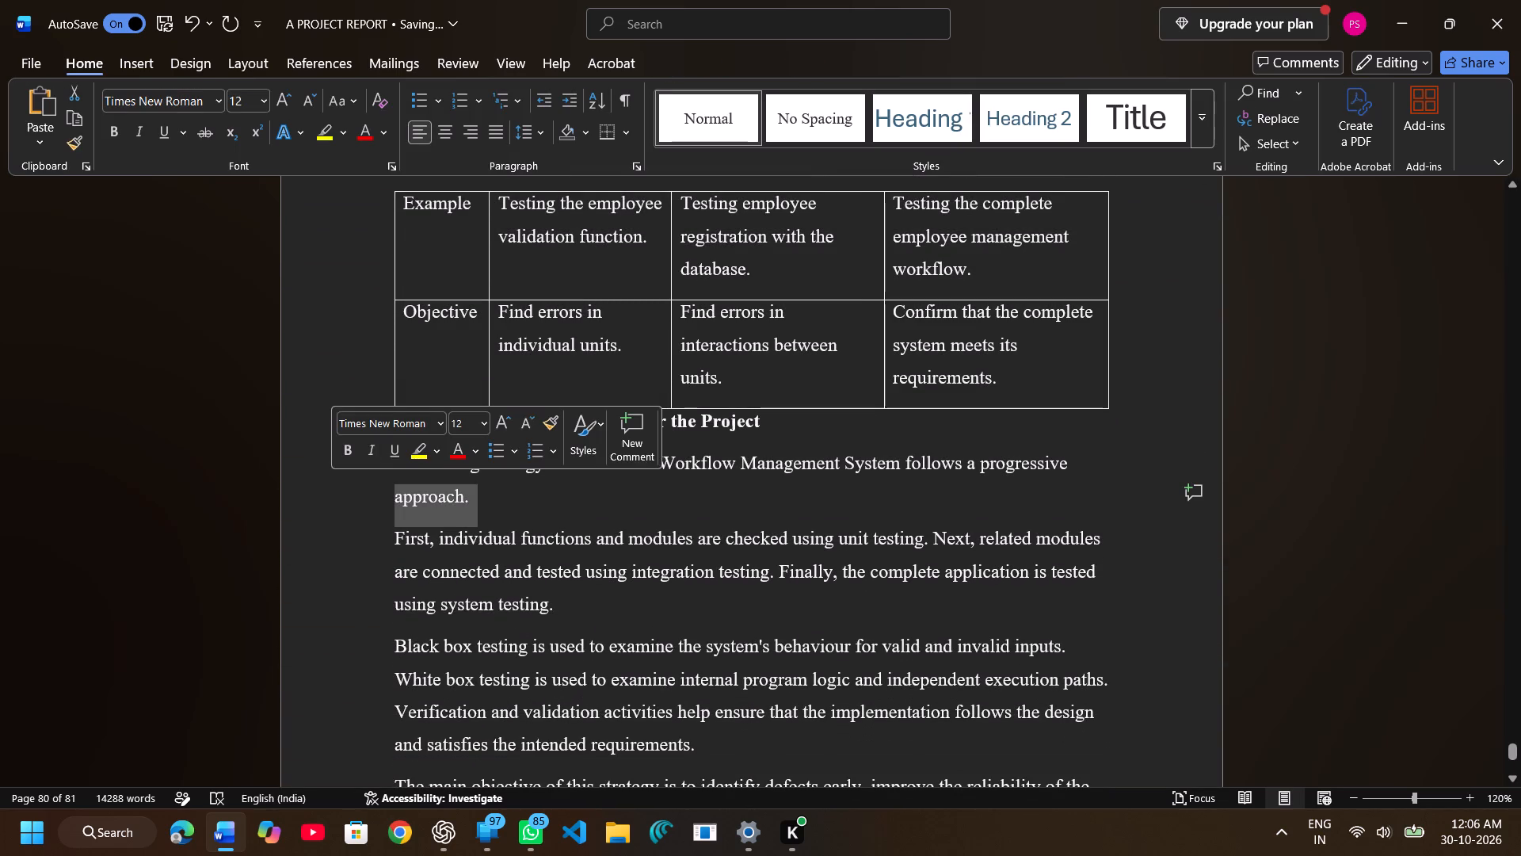
left_click(355, 497)
left_click_drag(393, 418, 658, 440)
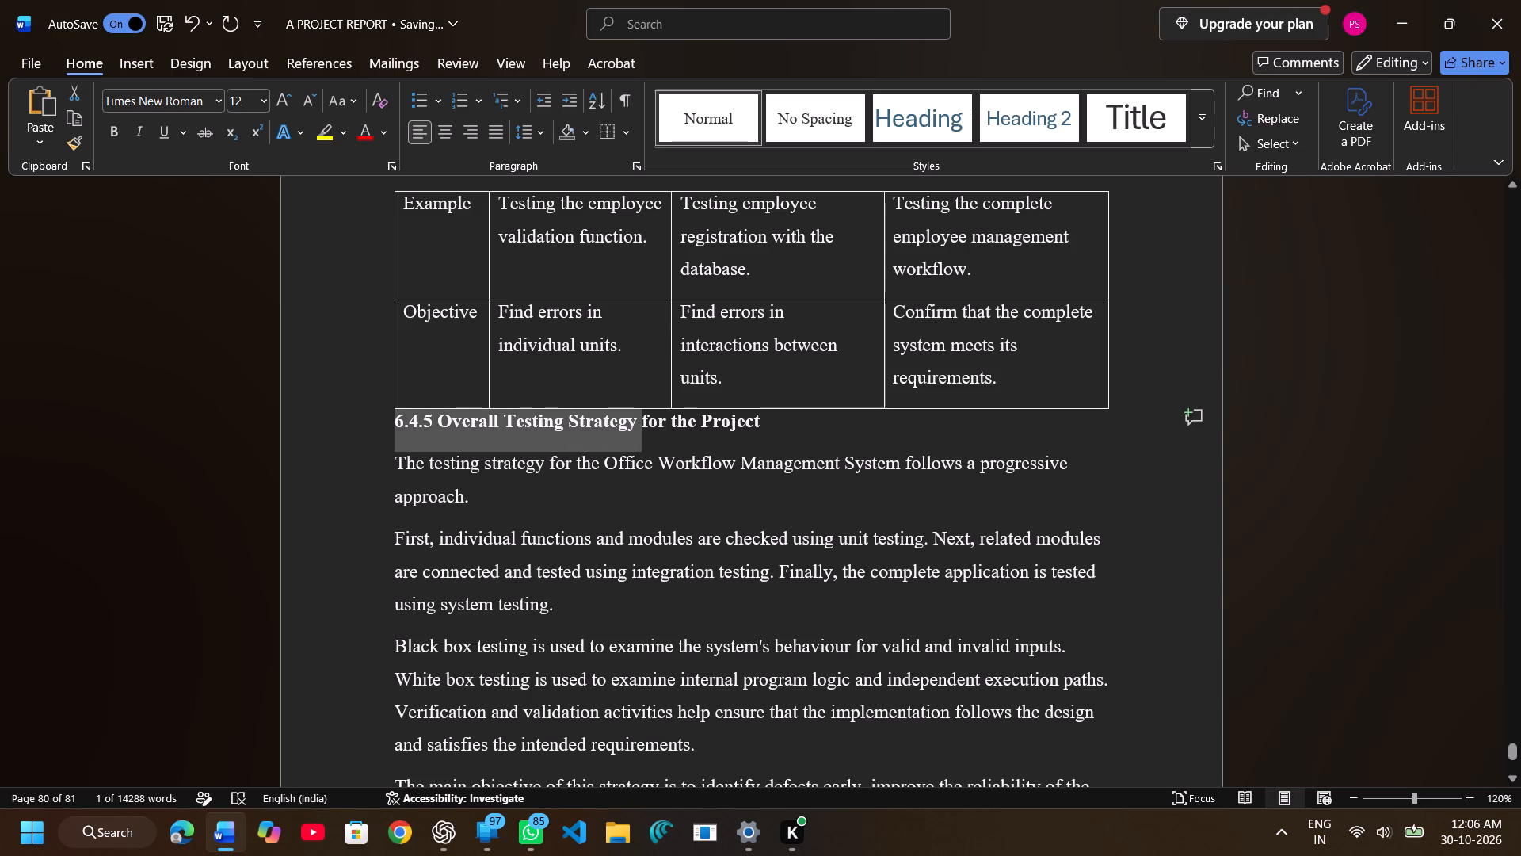
left_click_drag(658, 440, 802, 422)
left_click(947, 364)
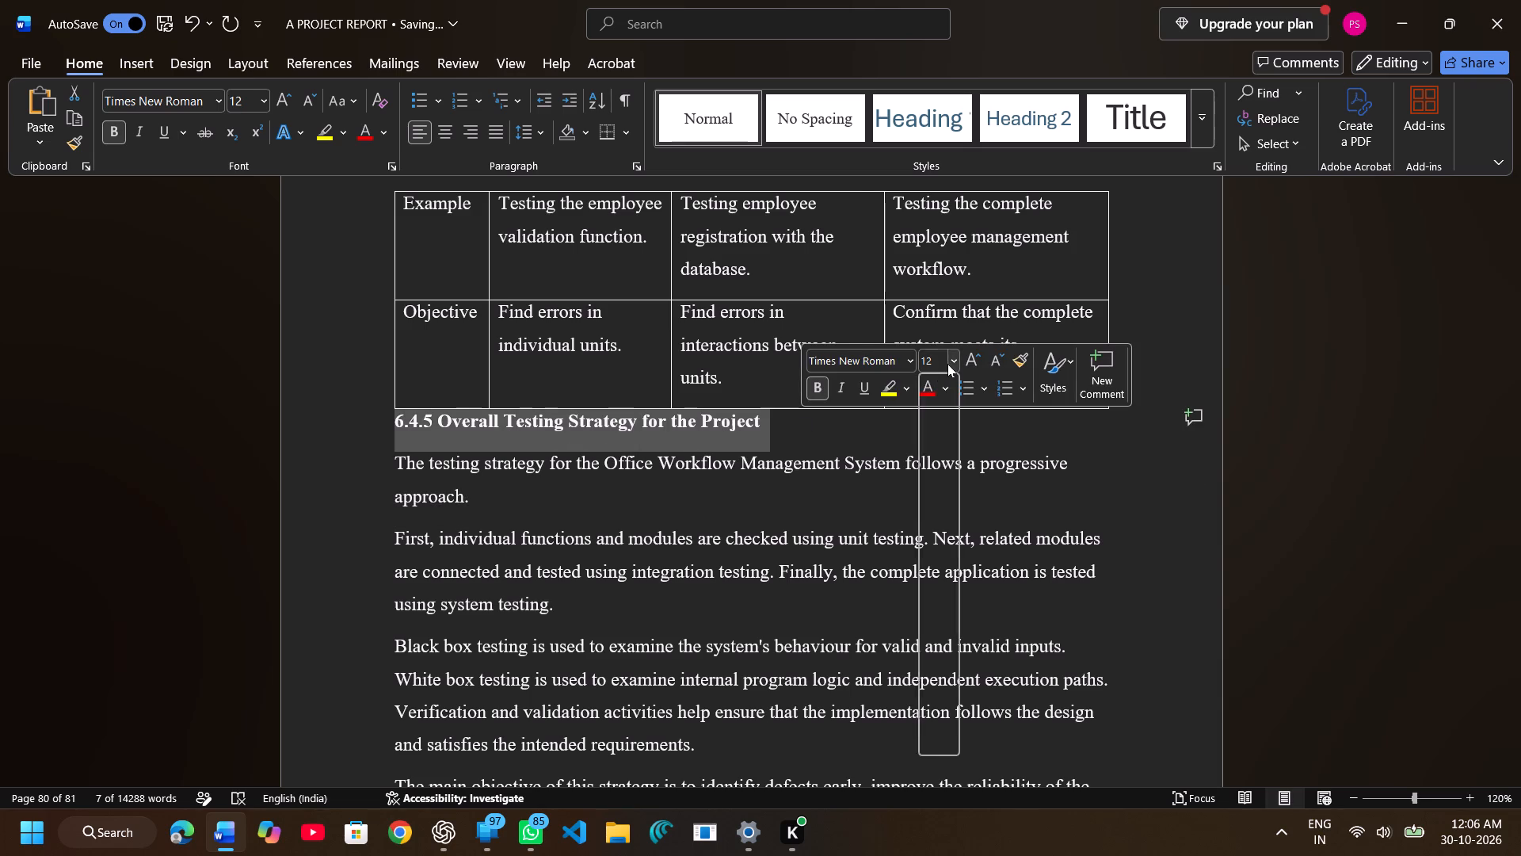
left_click(931, 511)
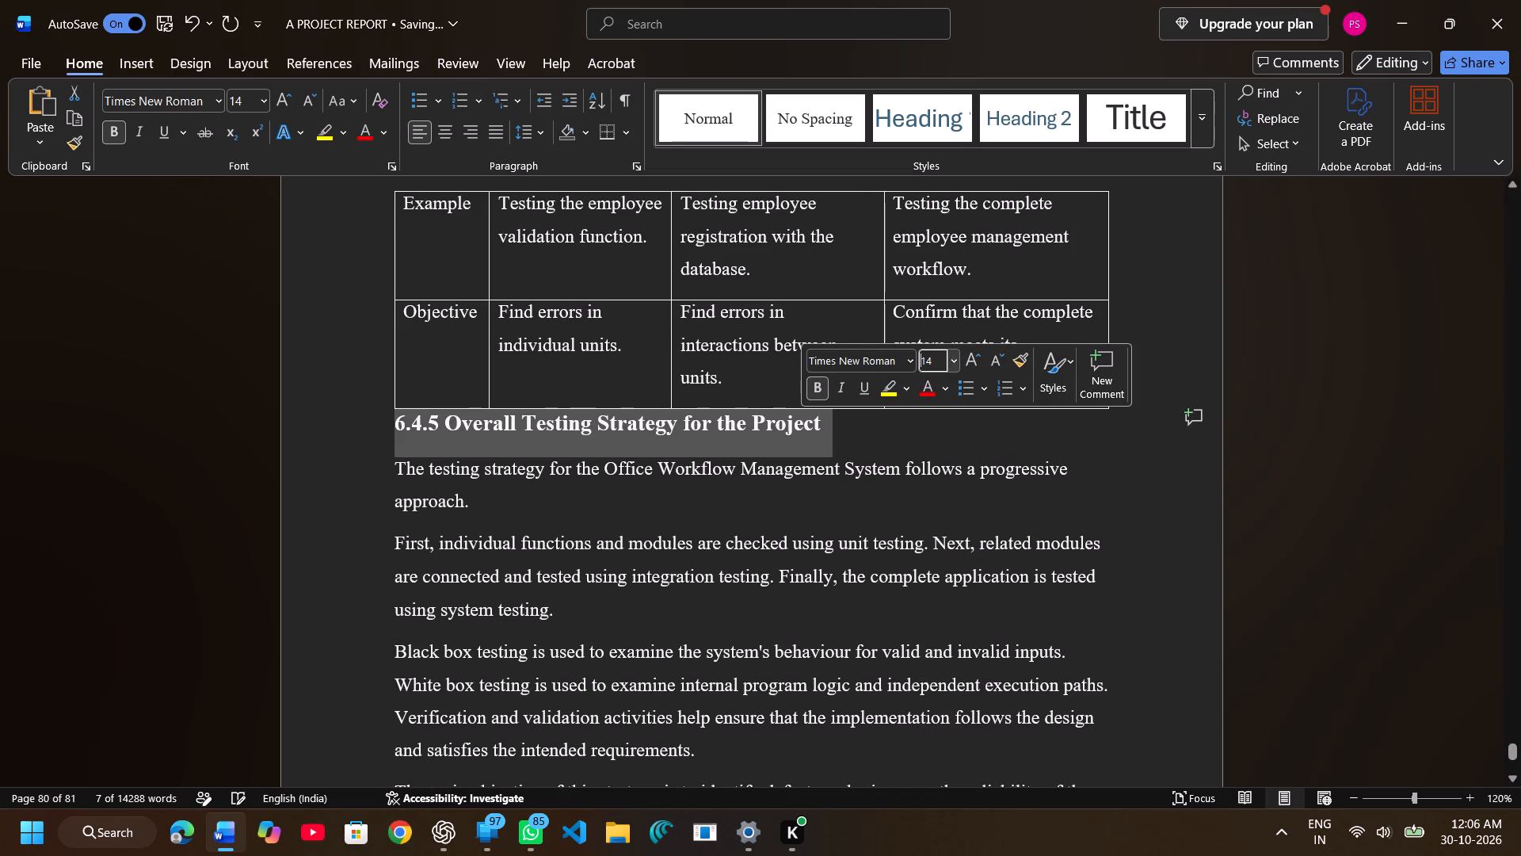
Set the font size of the 6.5 CHAPTER SUMMARY heading to 14.
scroll(775, 564, "down", 1)
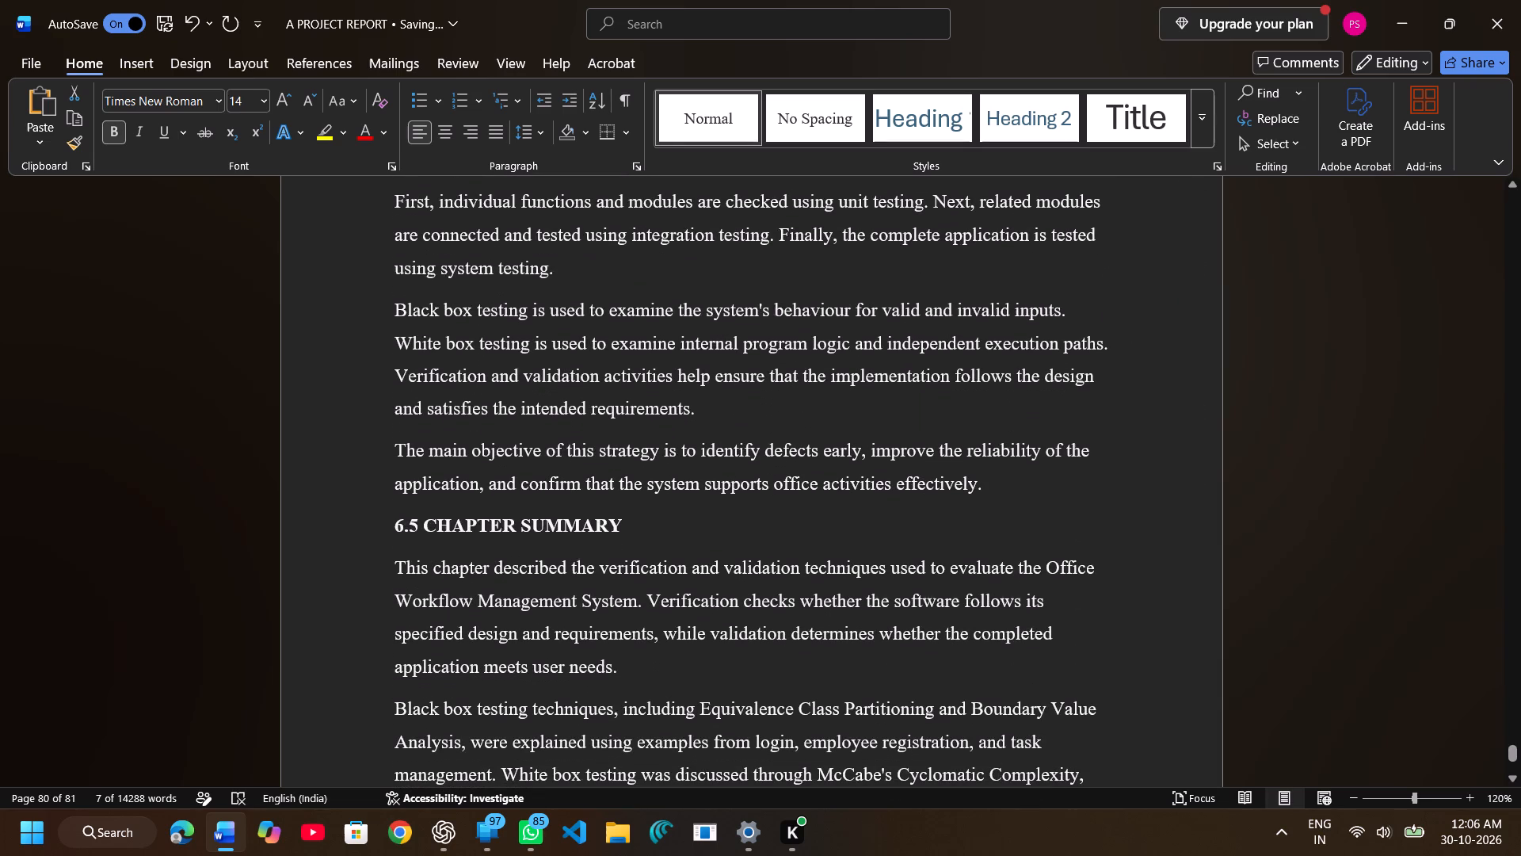
left_click_drag(386, 531, 635, 523)
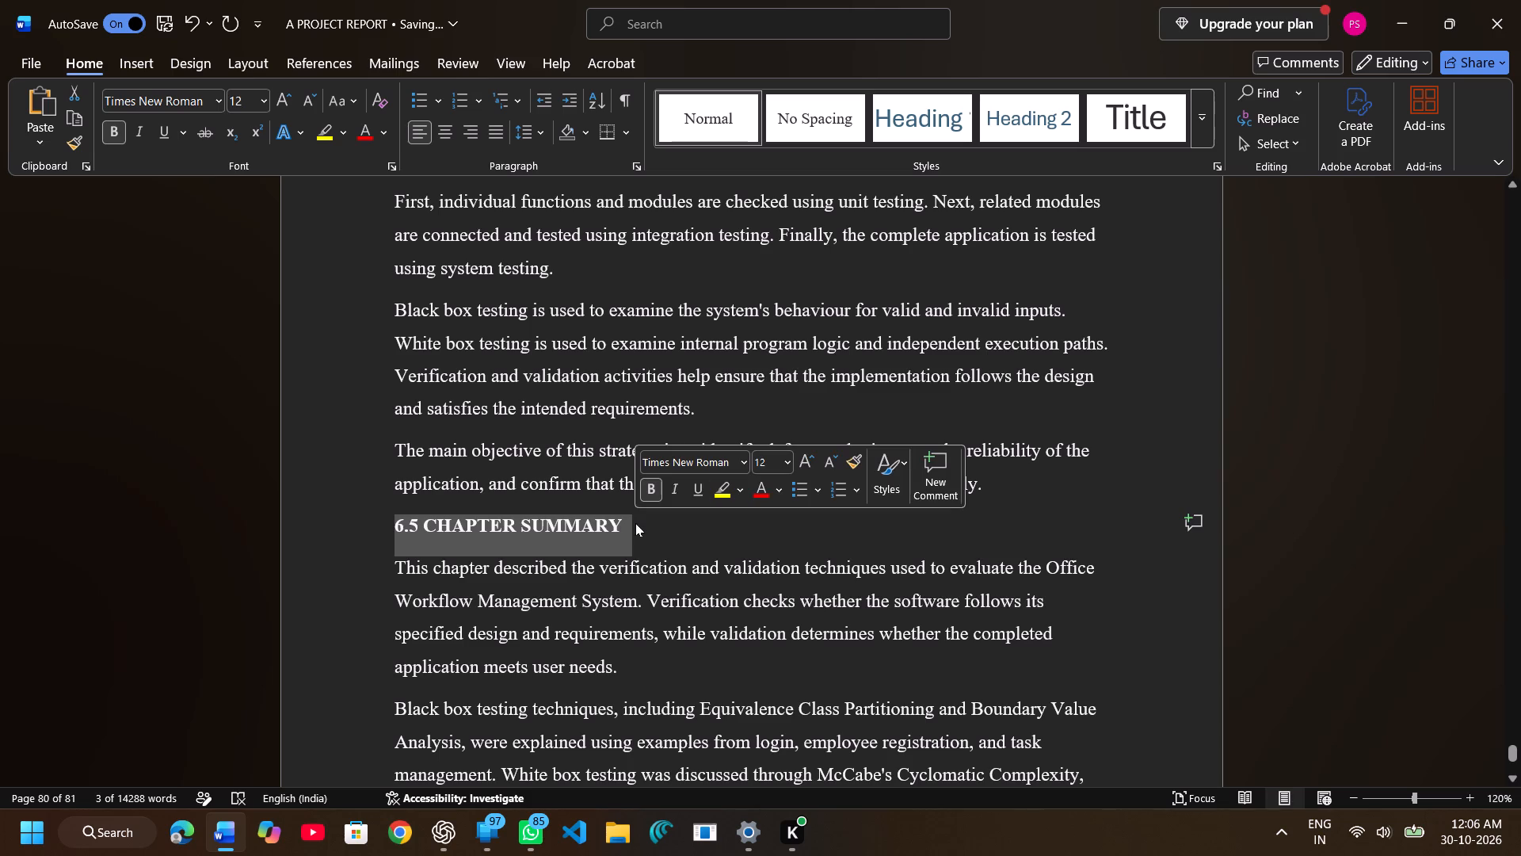
left_click(783, 457)
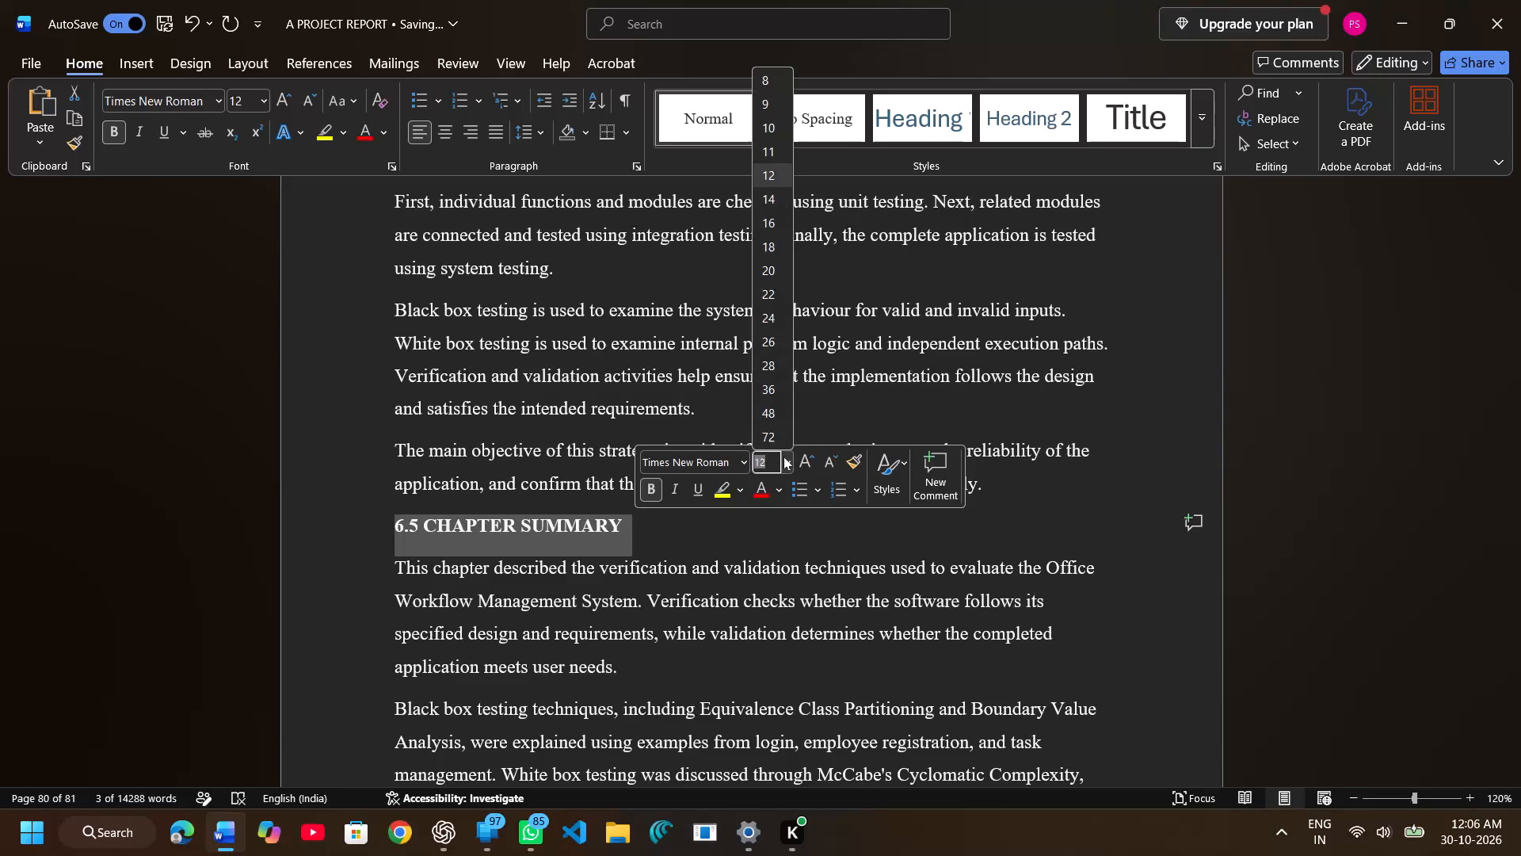
left_click(768, 196)
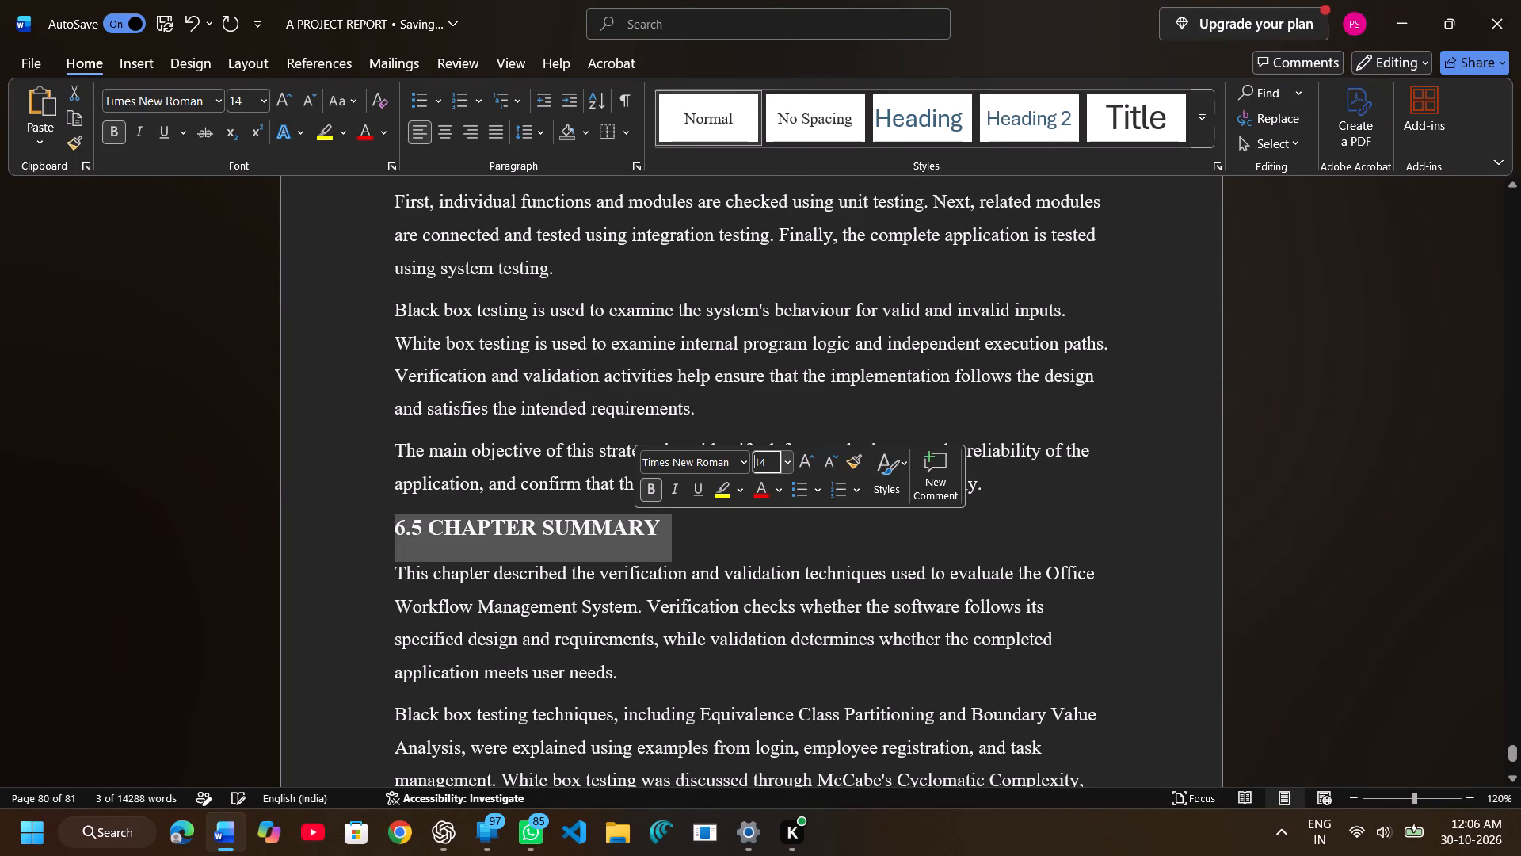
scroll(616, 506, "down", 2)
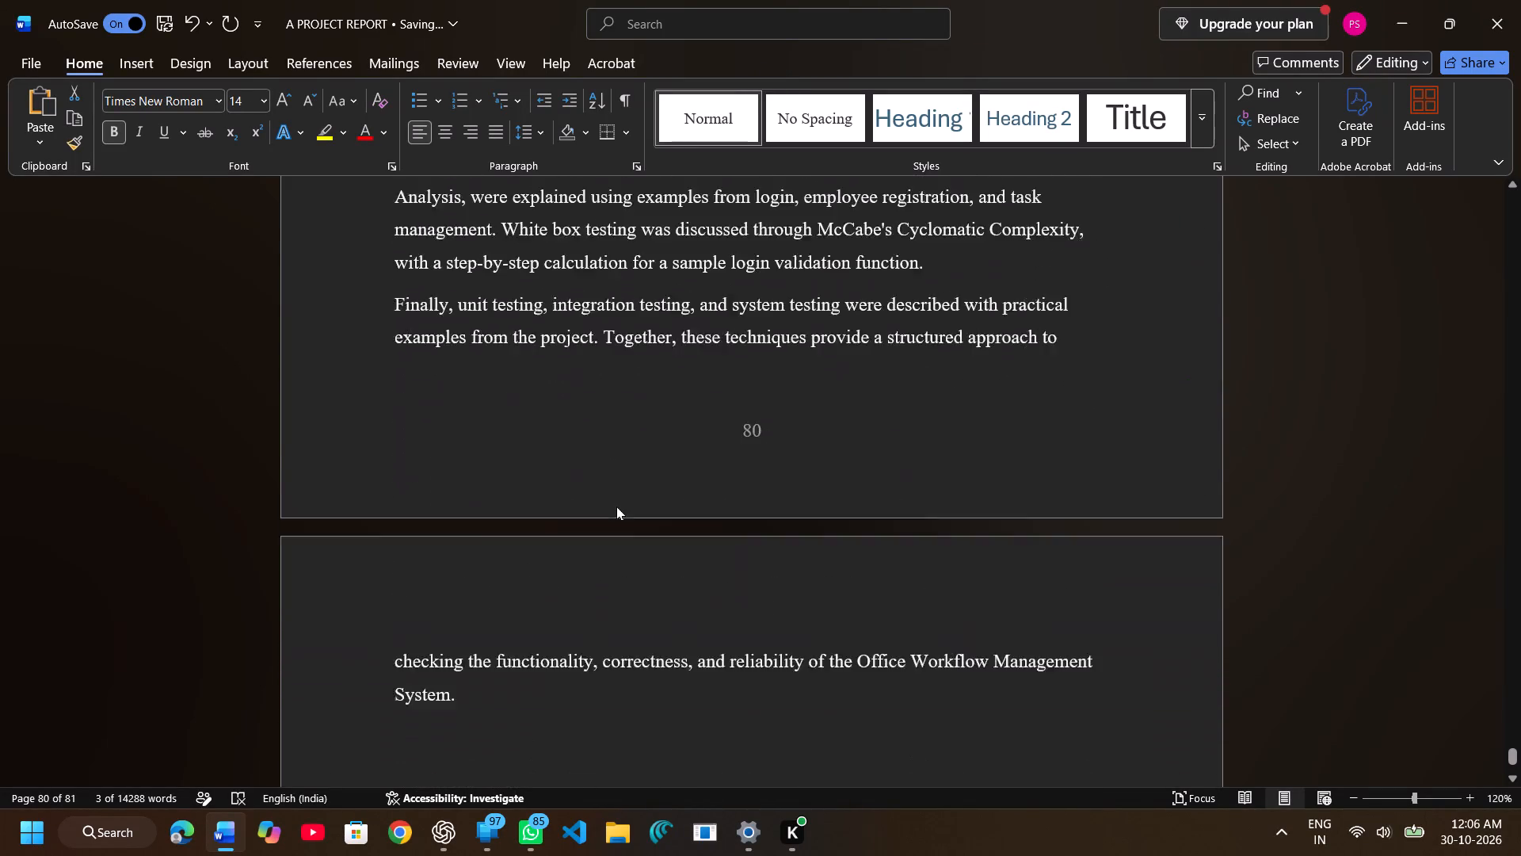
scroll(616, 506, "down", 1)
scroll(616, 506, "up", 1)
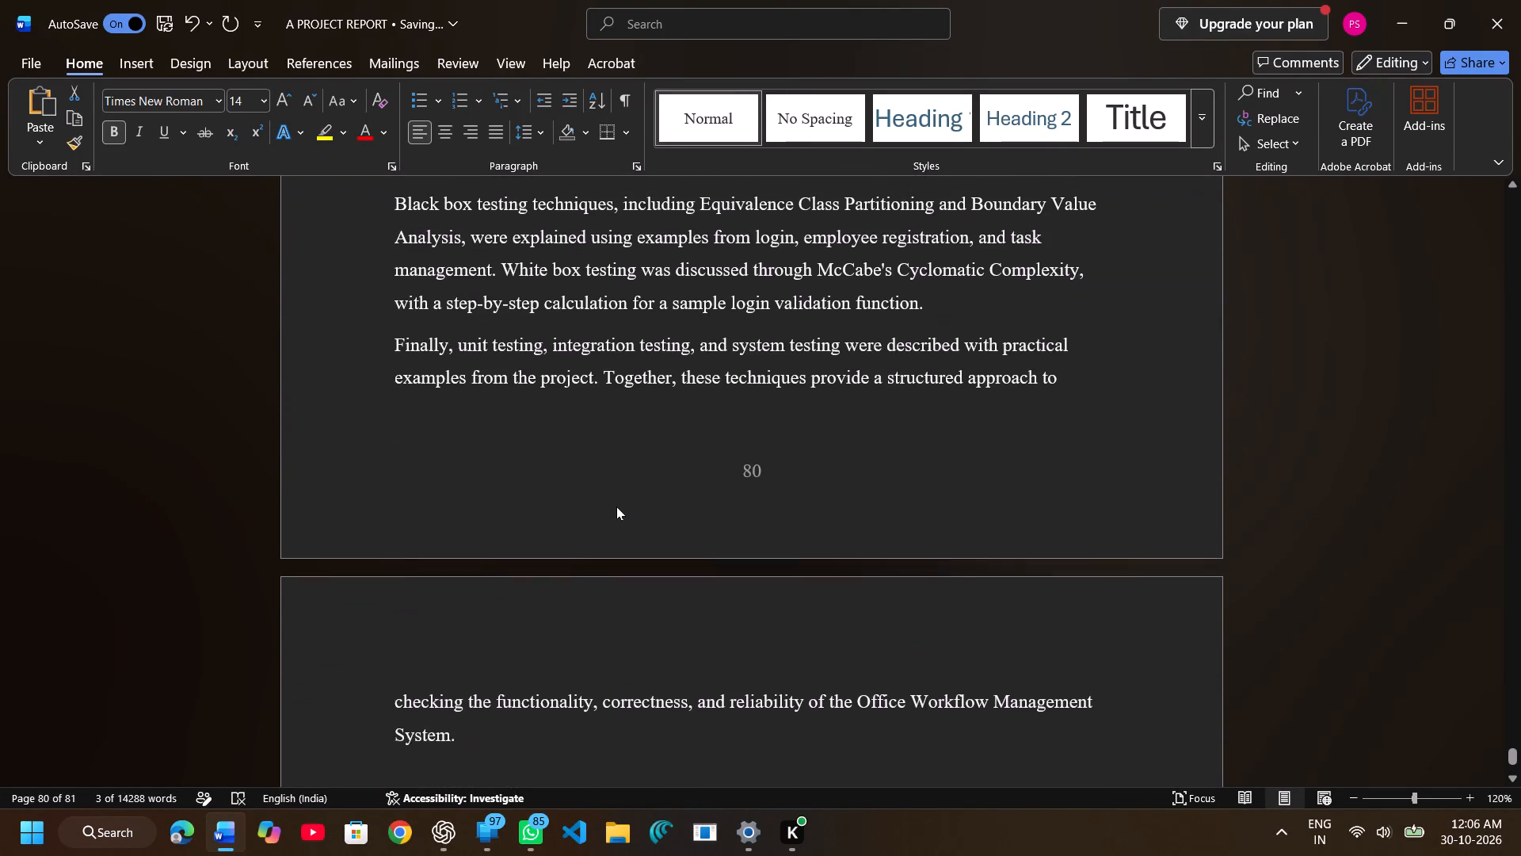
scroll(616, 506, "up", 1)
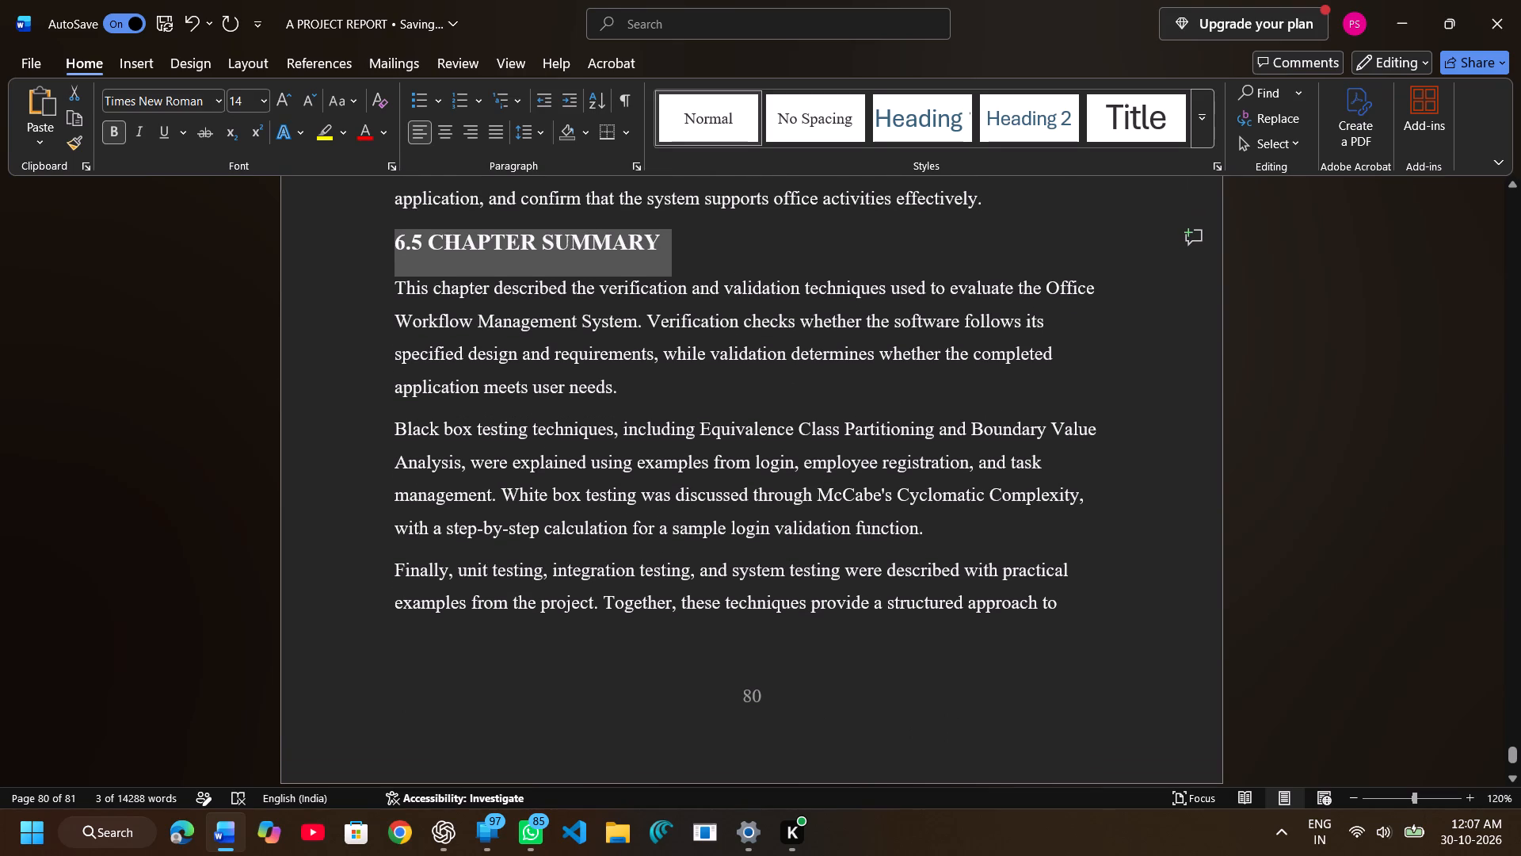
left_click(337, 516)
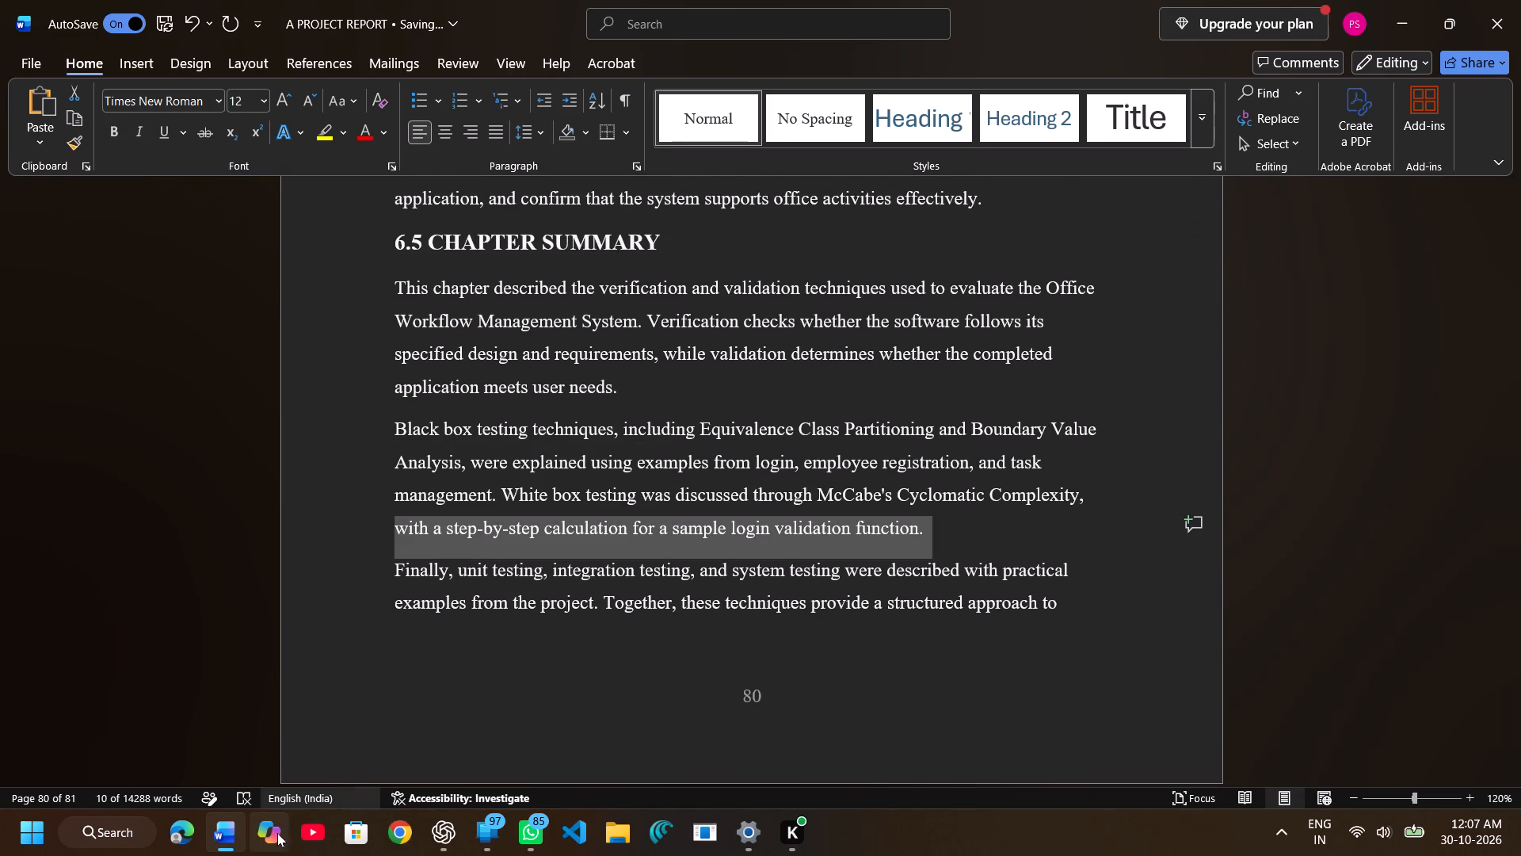
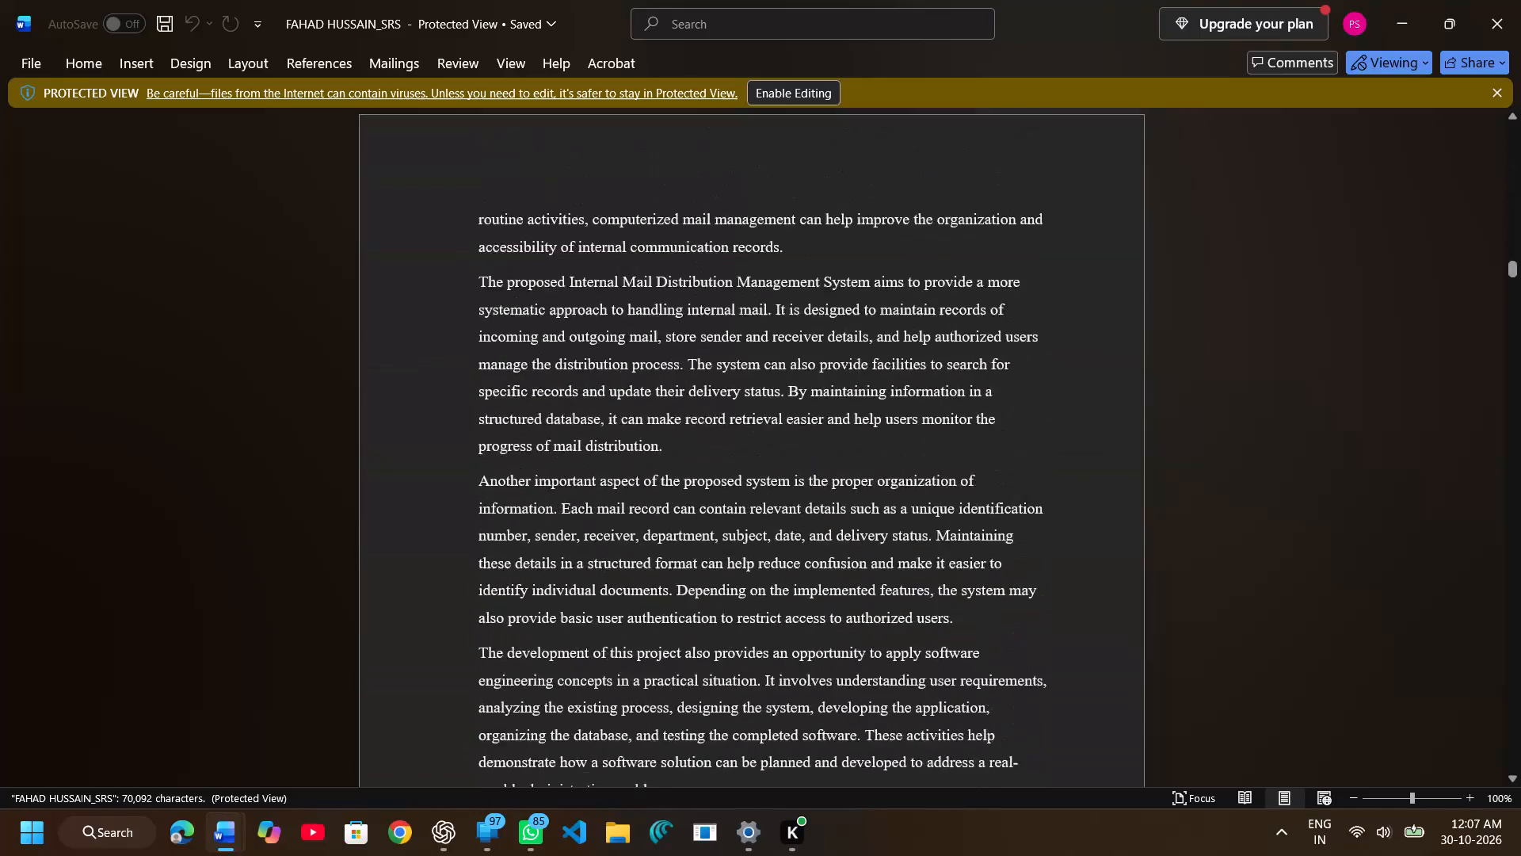
Examine how the reference SRS document ends, checking its unit test tables in section 6.4 and the bibliography.
scroll(800, 472, "down", 8)
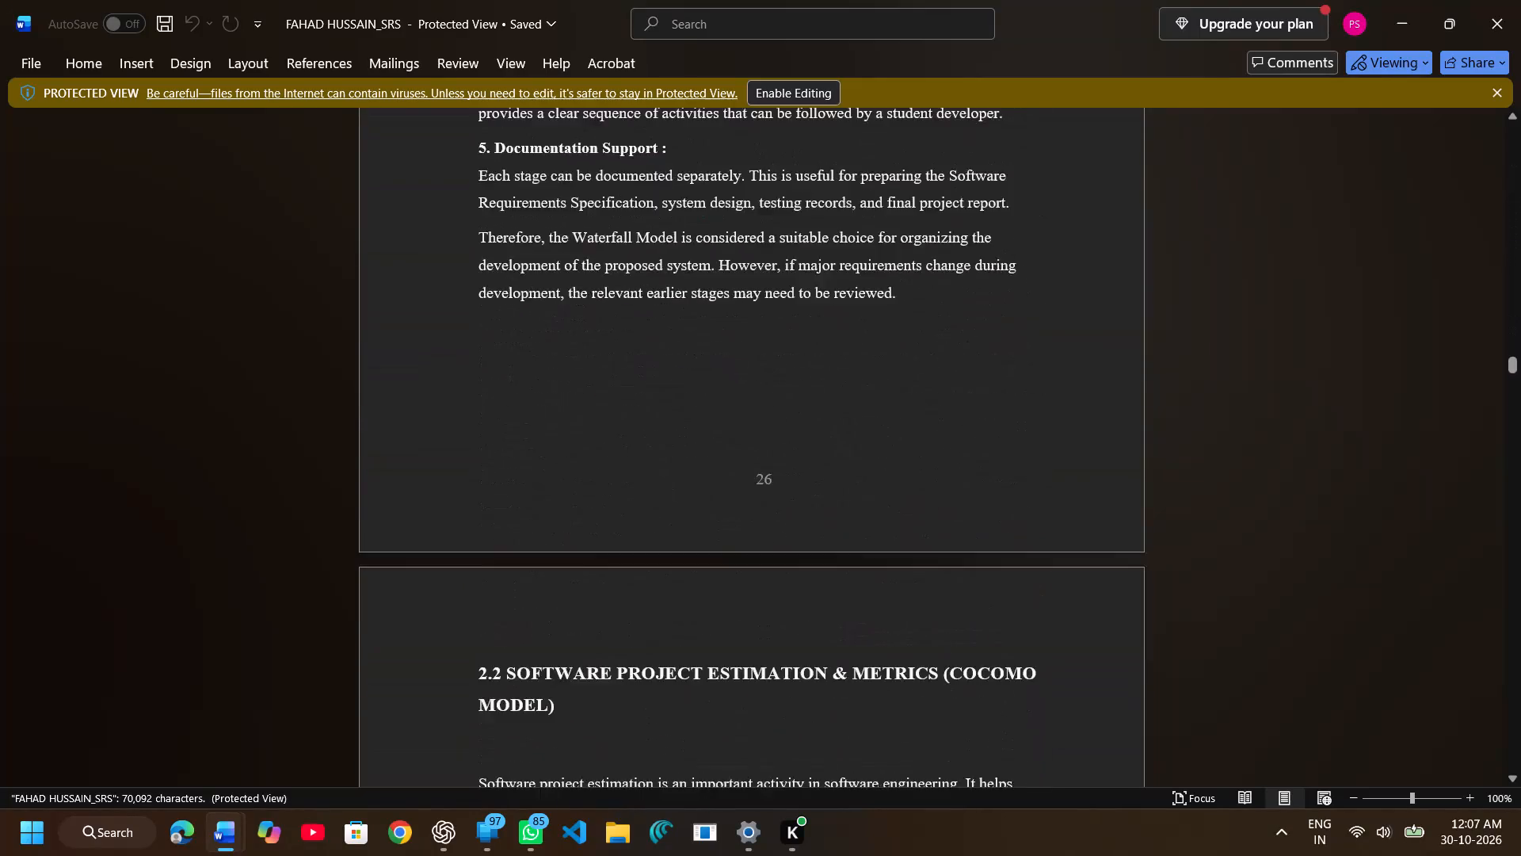
scroll(800, 472, "down", 19)
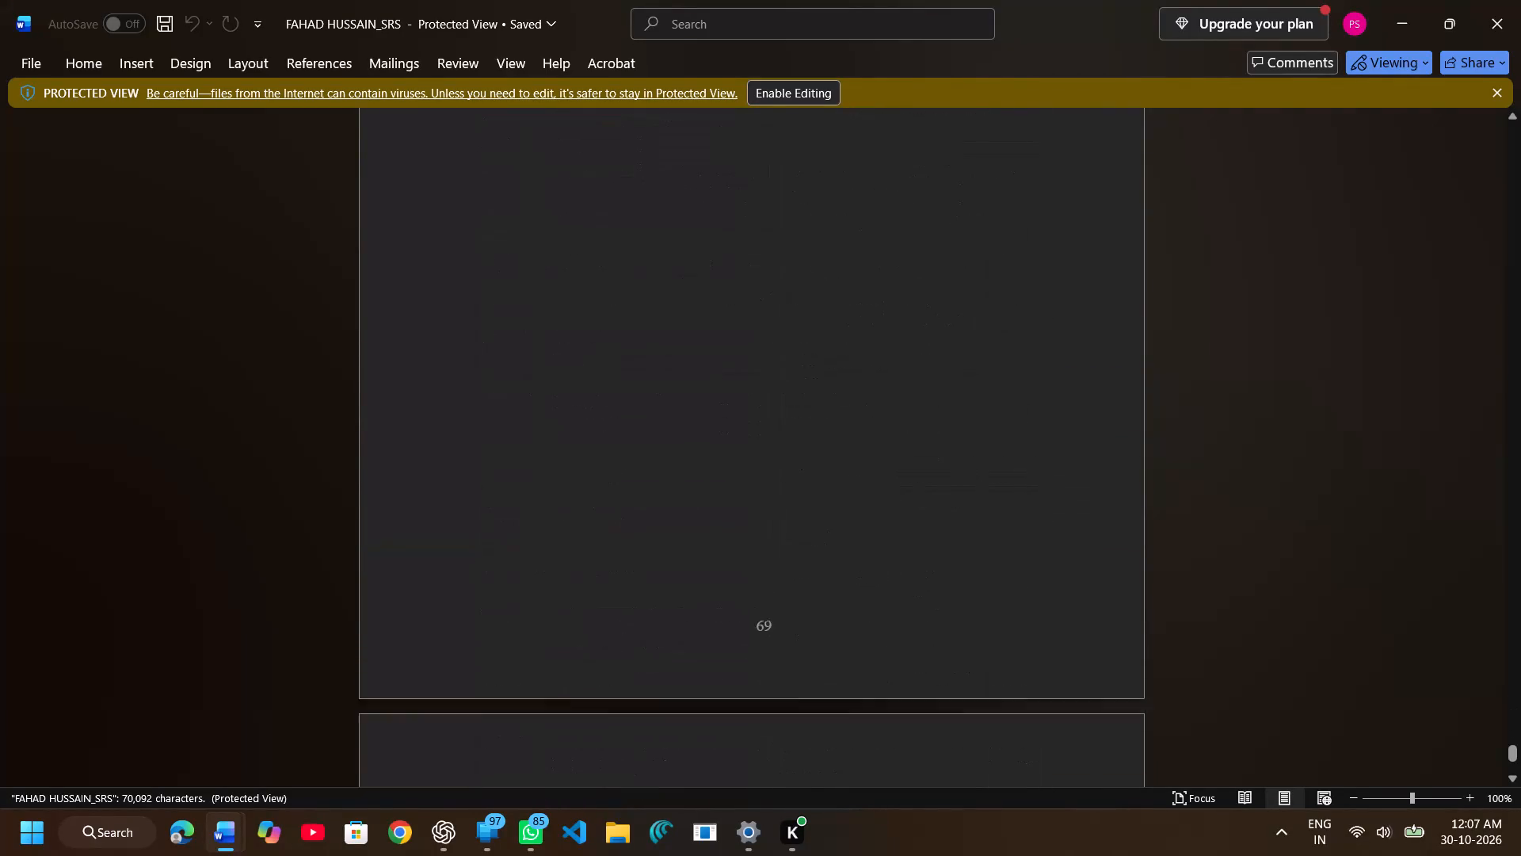
scroll(800, 472, "down", 7)
scroll(800, 472, "up", 3)
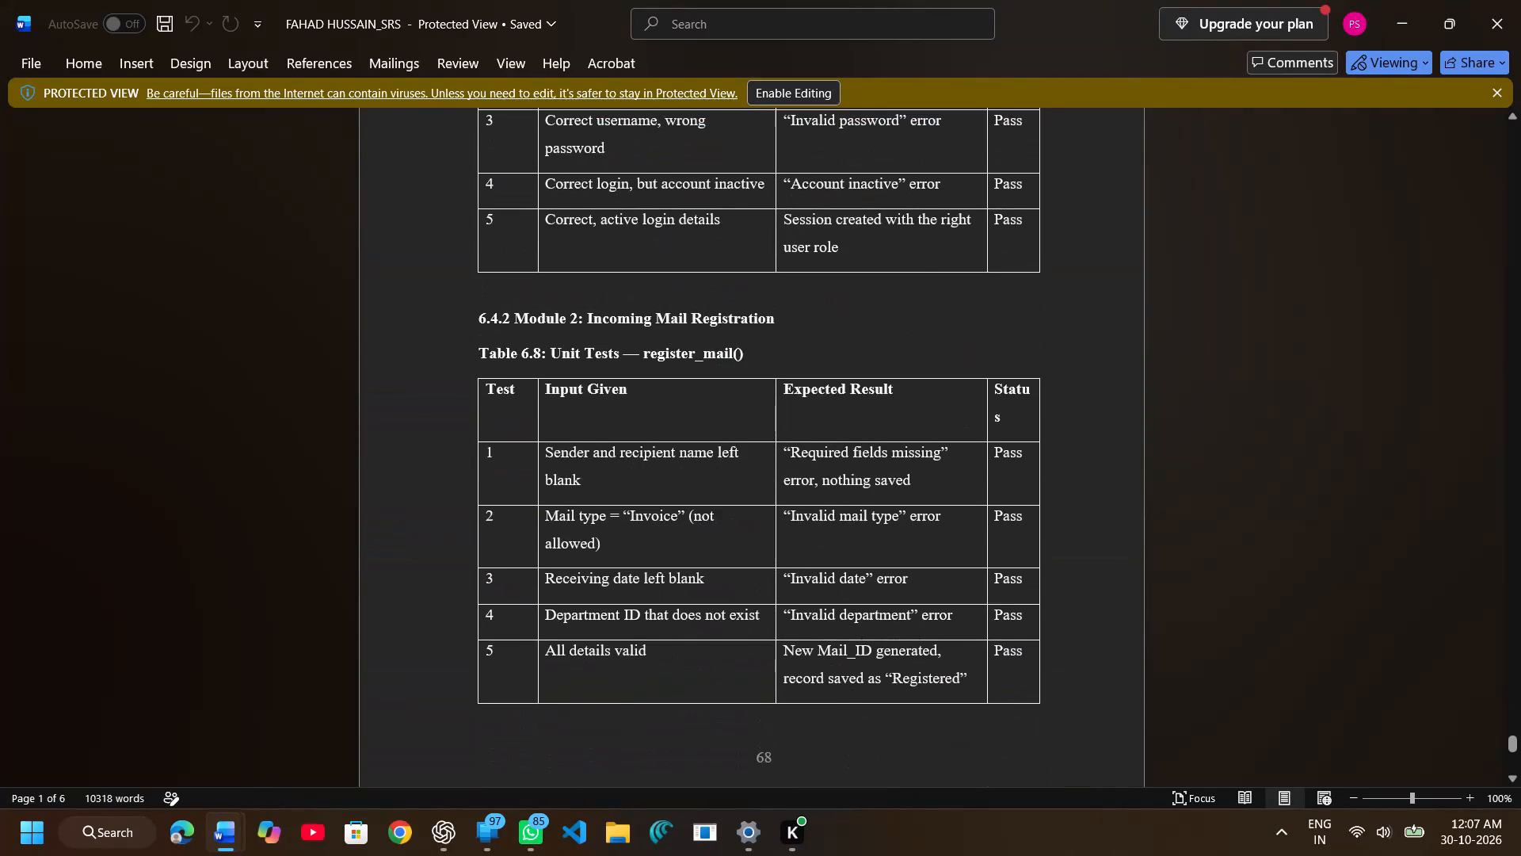
scroll(800, 472, "down", 2)
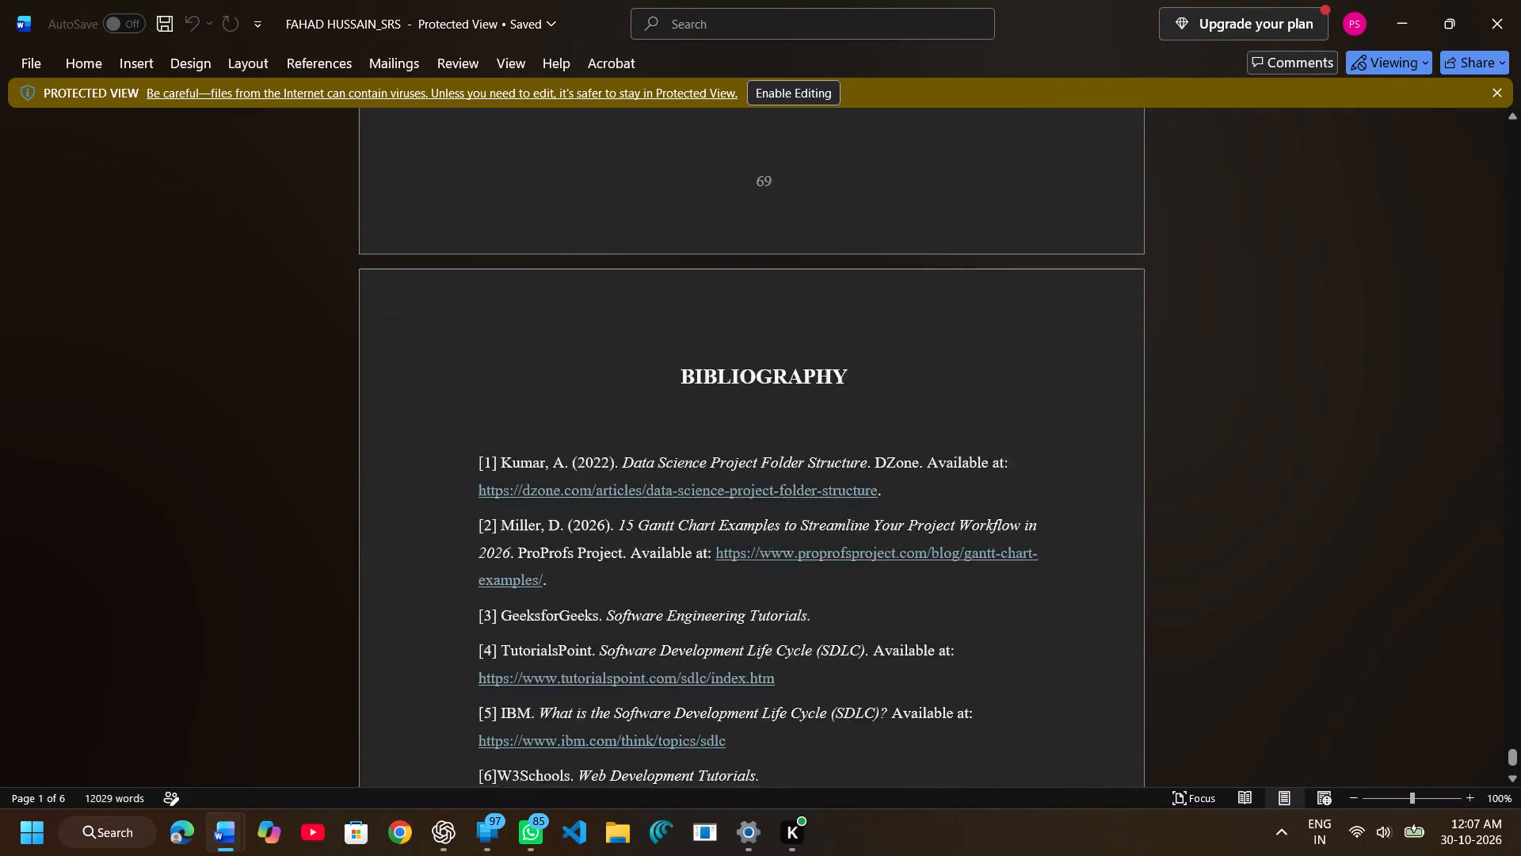
scroll(800, 472, "down", 1)
scroll(800, 472, "up", 1)
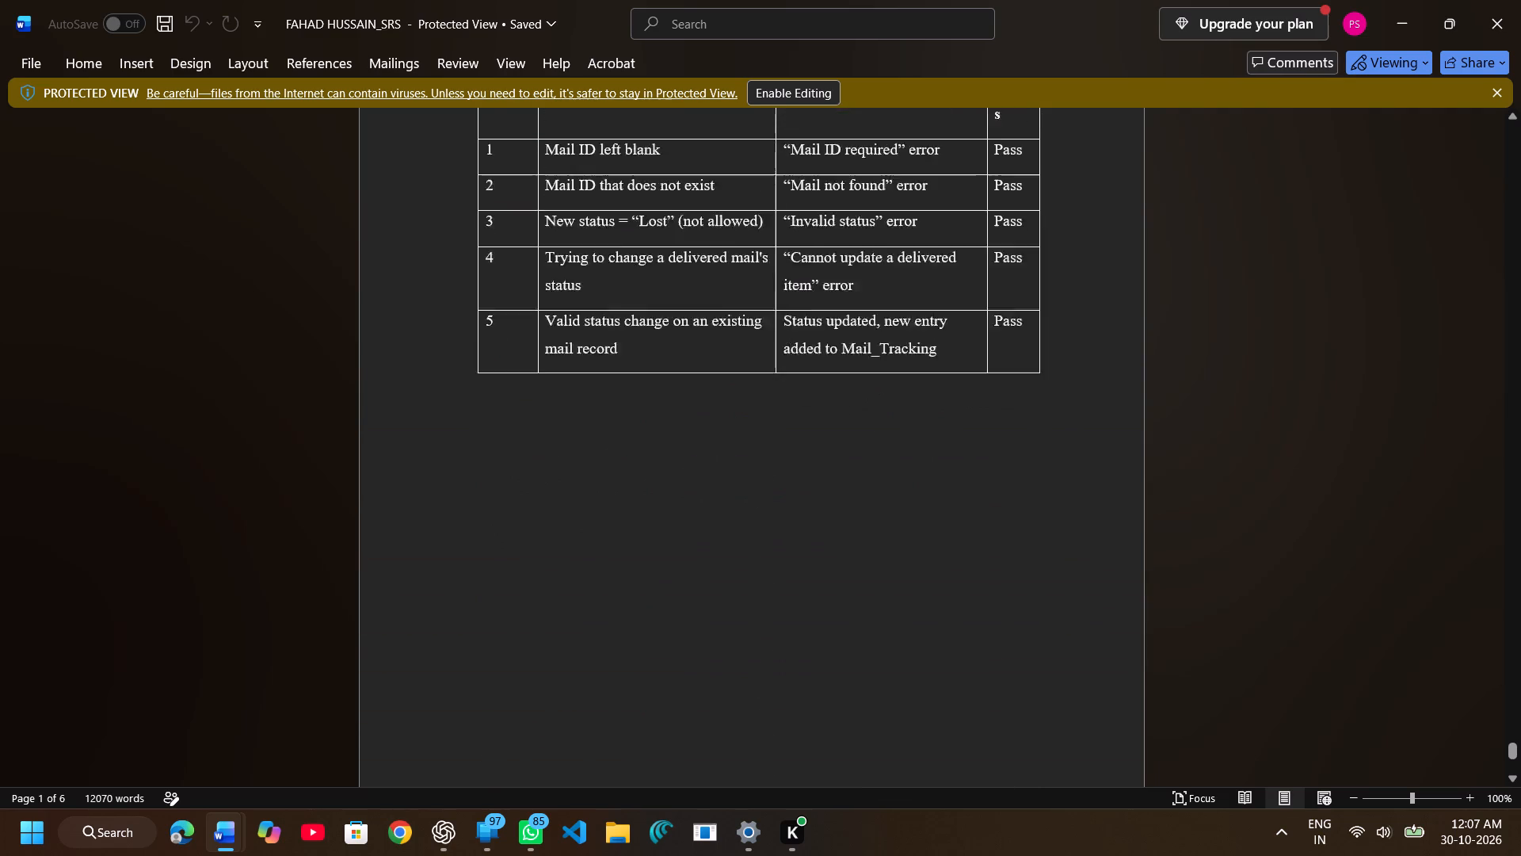
scroll(800, 472, "up", 1)
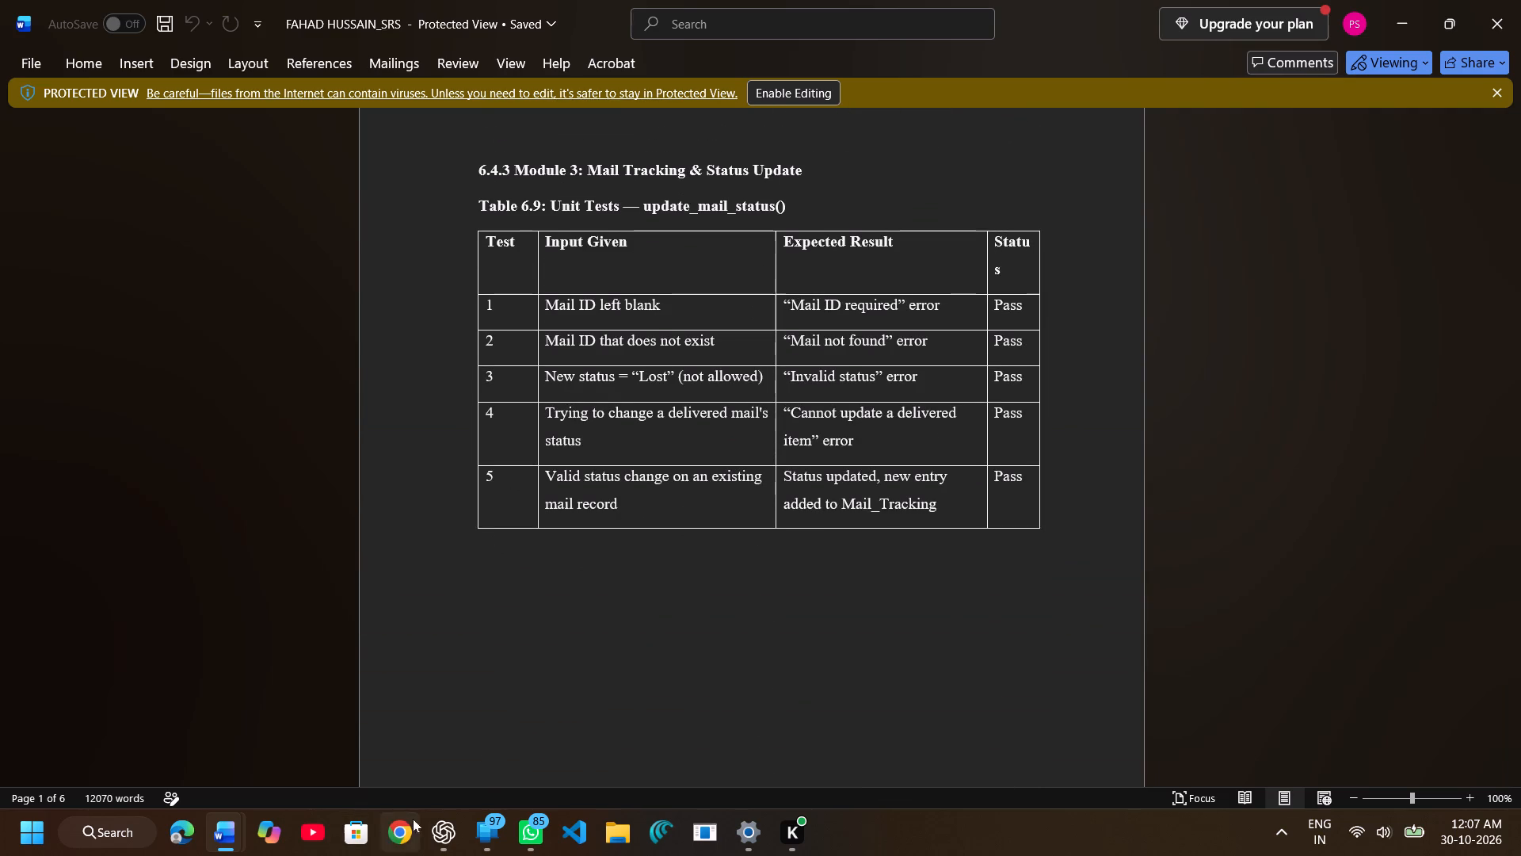
Switch to the A PROJECT REPORT document and delete the whole 6.5 Chapter Summary section, including its trailing empty lines.
left_click(152, 762)
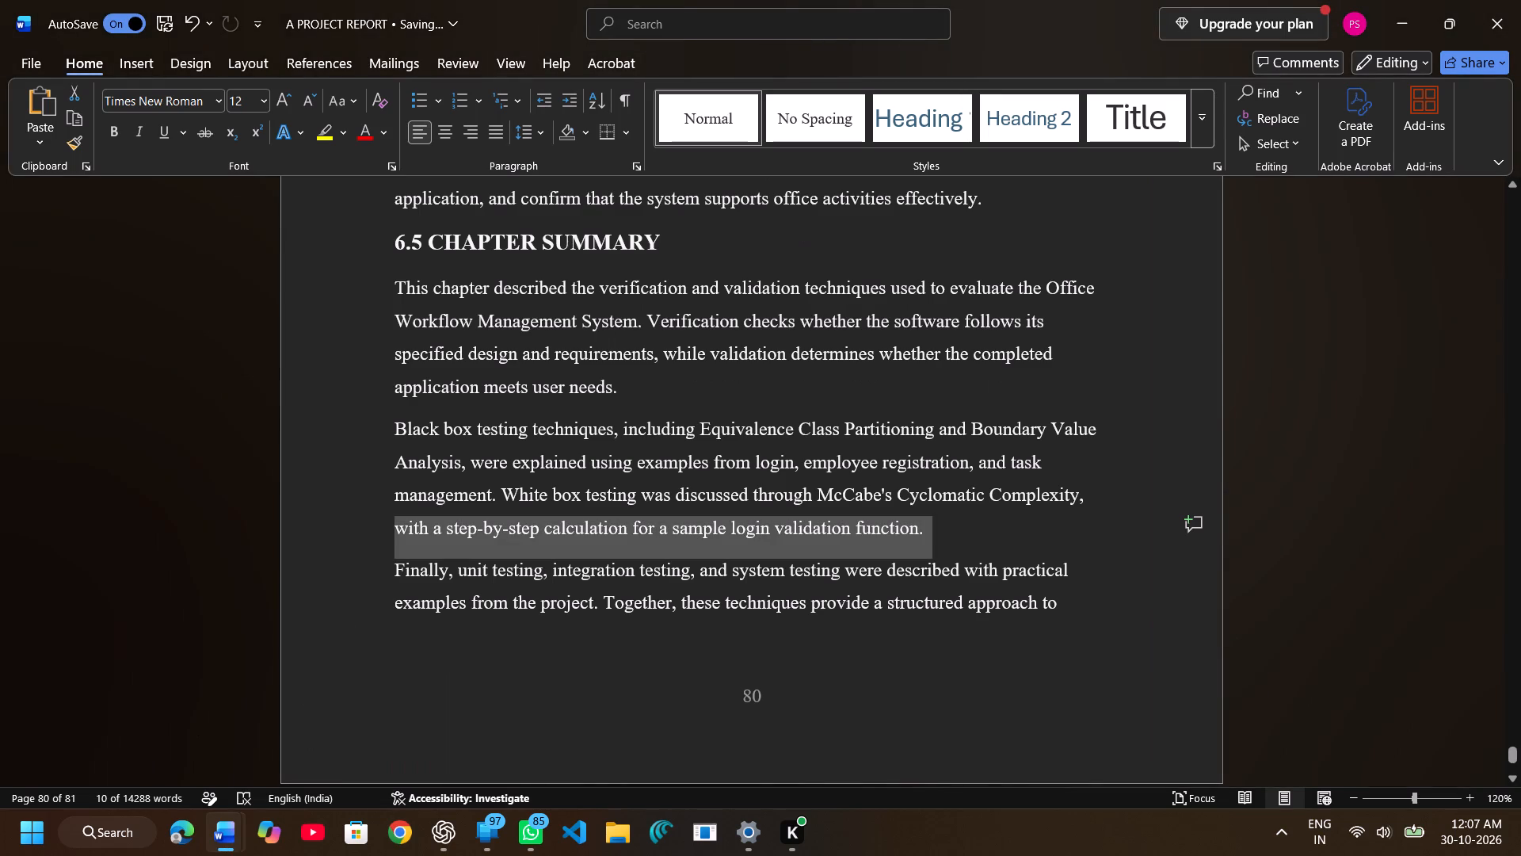
left_click_drag(390, 242, 762, 546)
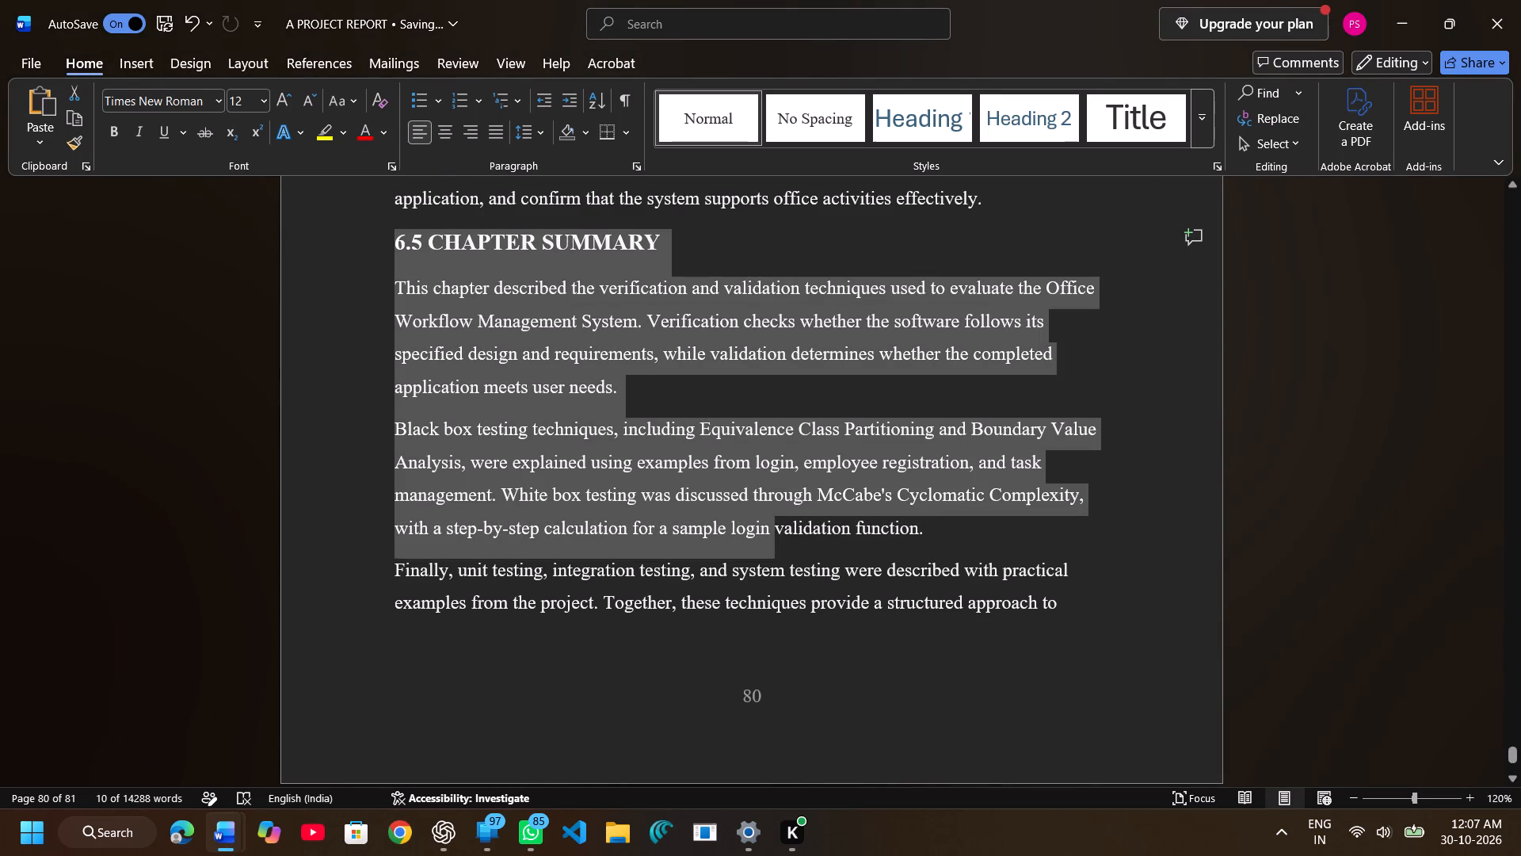
left_click_drag(762, 546, 916, 719)
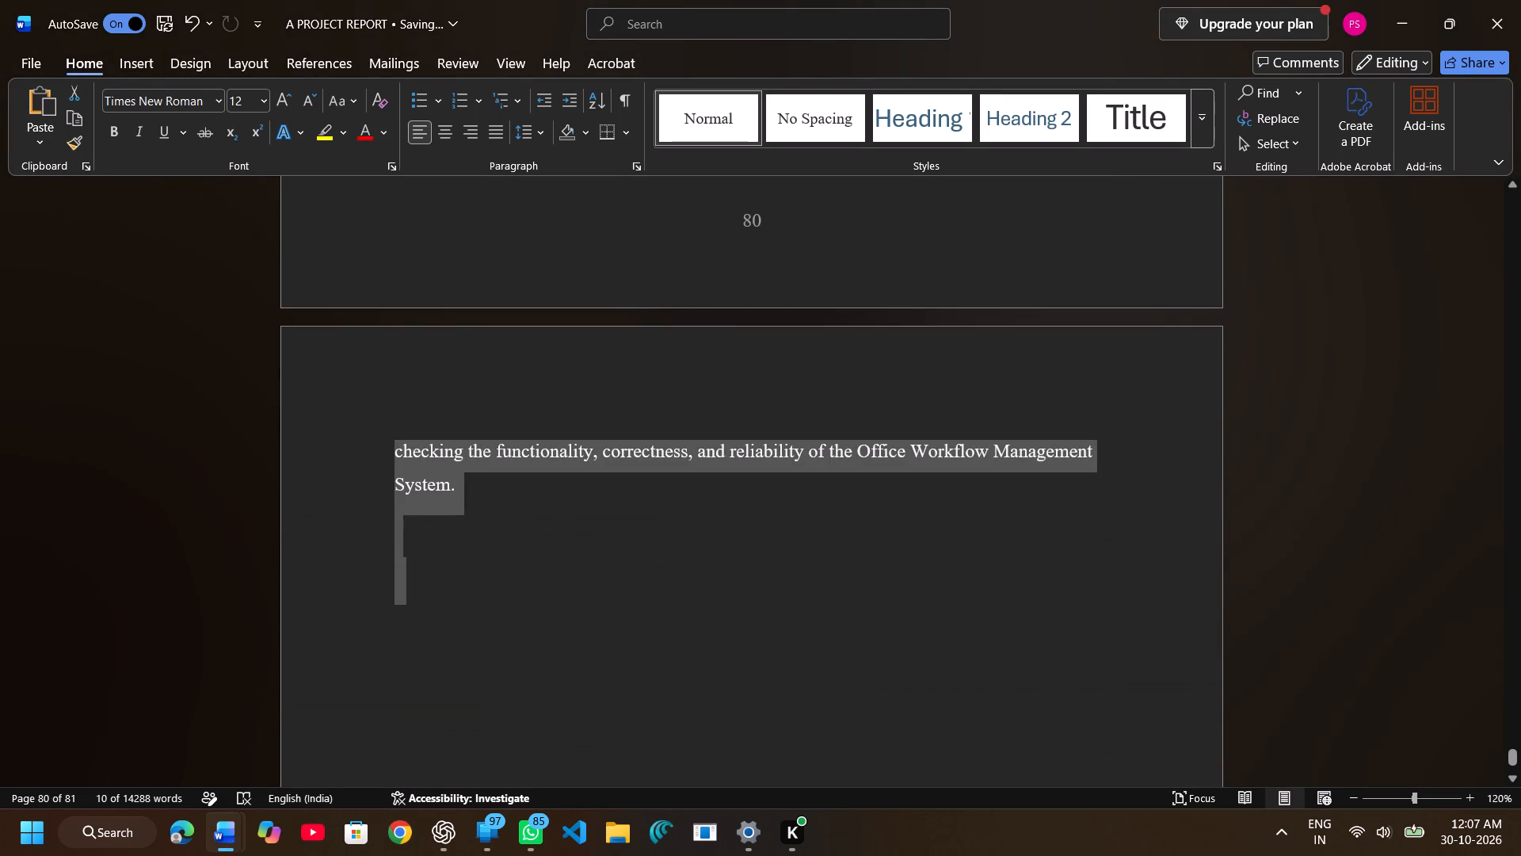
left_click_drag(916, 719, 811, 634)
key("BackSpace")
scroll(811, 634, "up", 1)
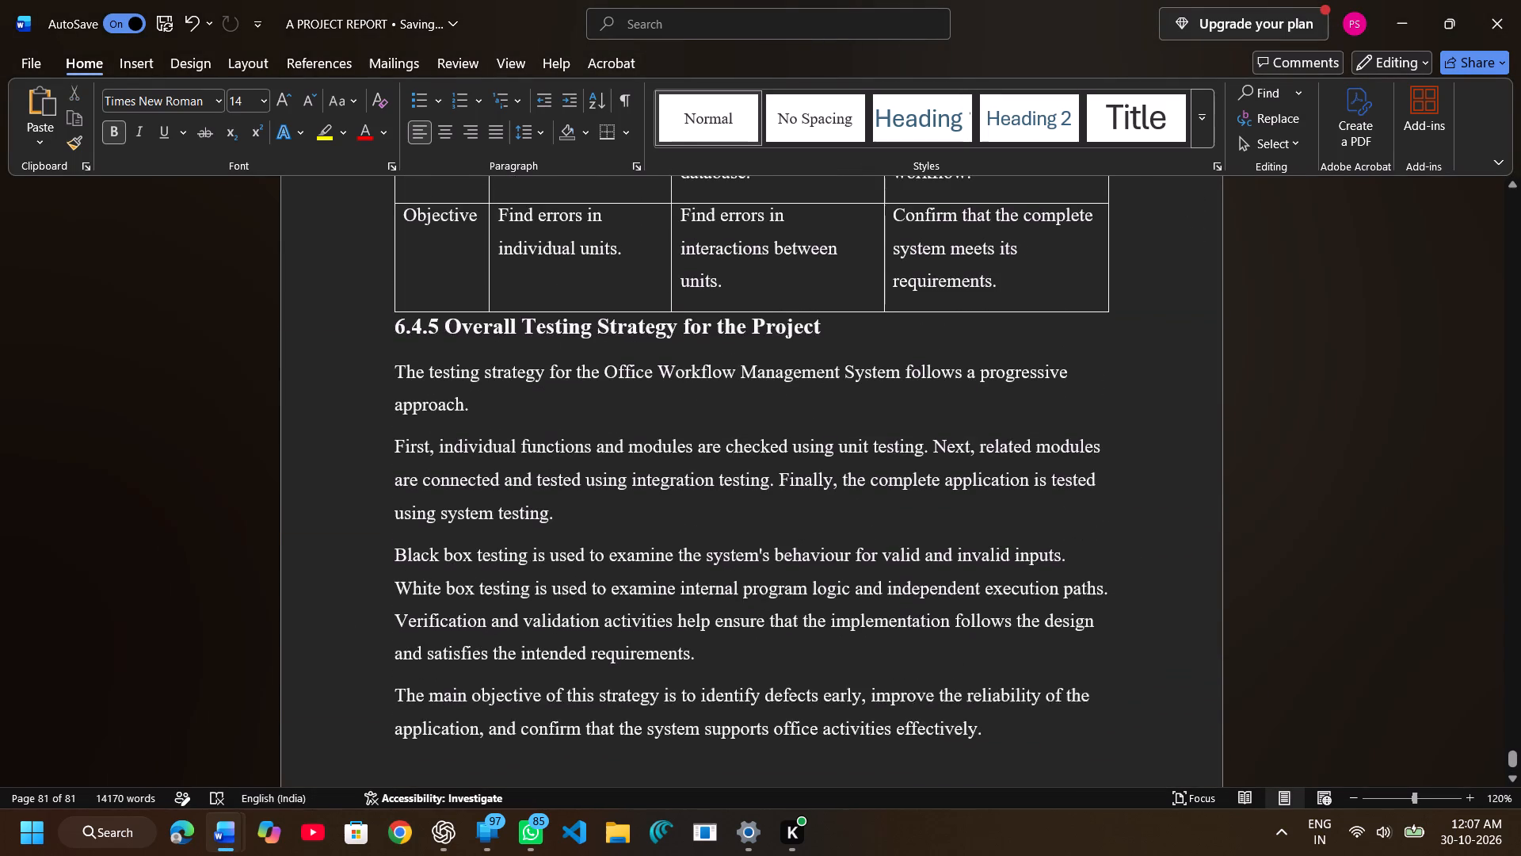
scroll(811, 634, "up", 1)
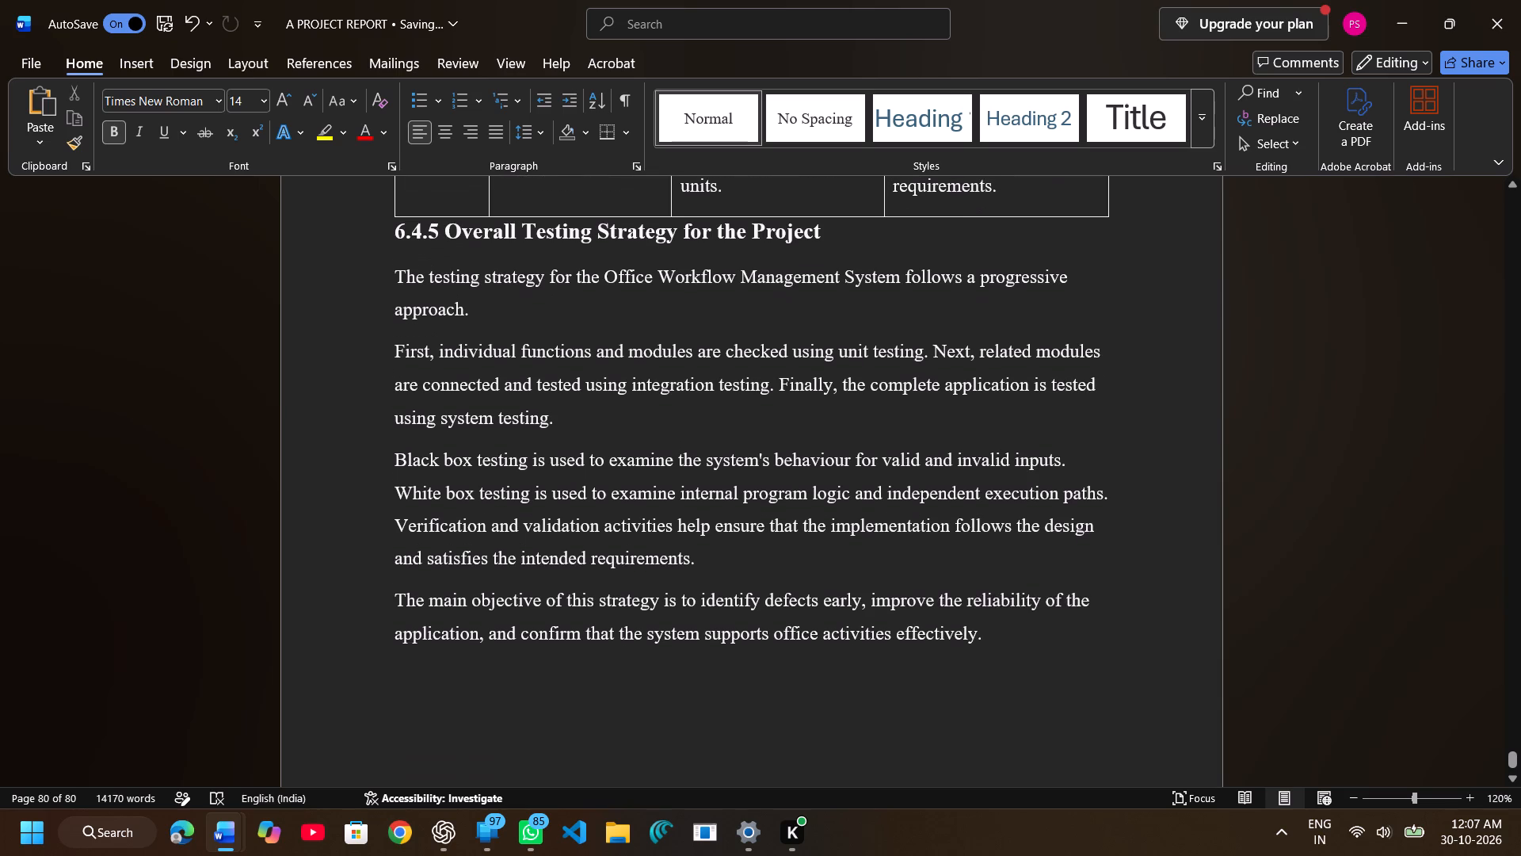
left_click(670, 690)
Save the project report.
left_click(162, 32)
Rename the project report file as "photik's project", keeping it in the OneDrive Documents folder.
left_click(437, 13)
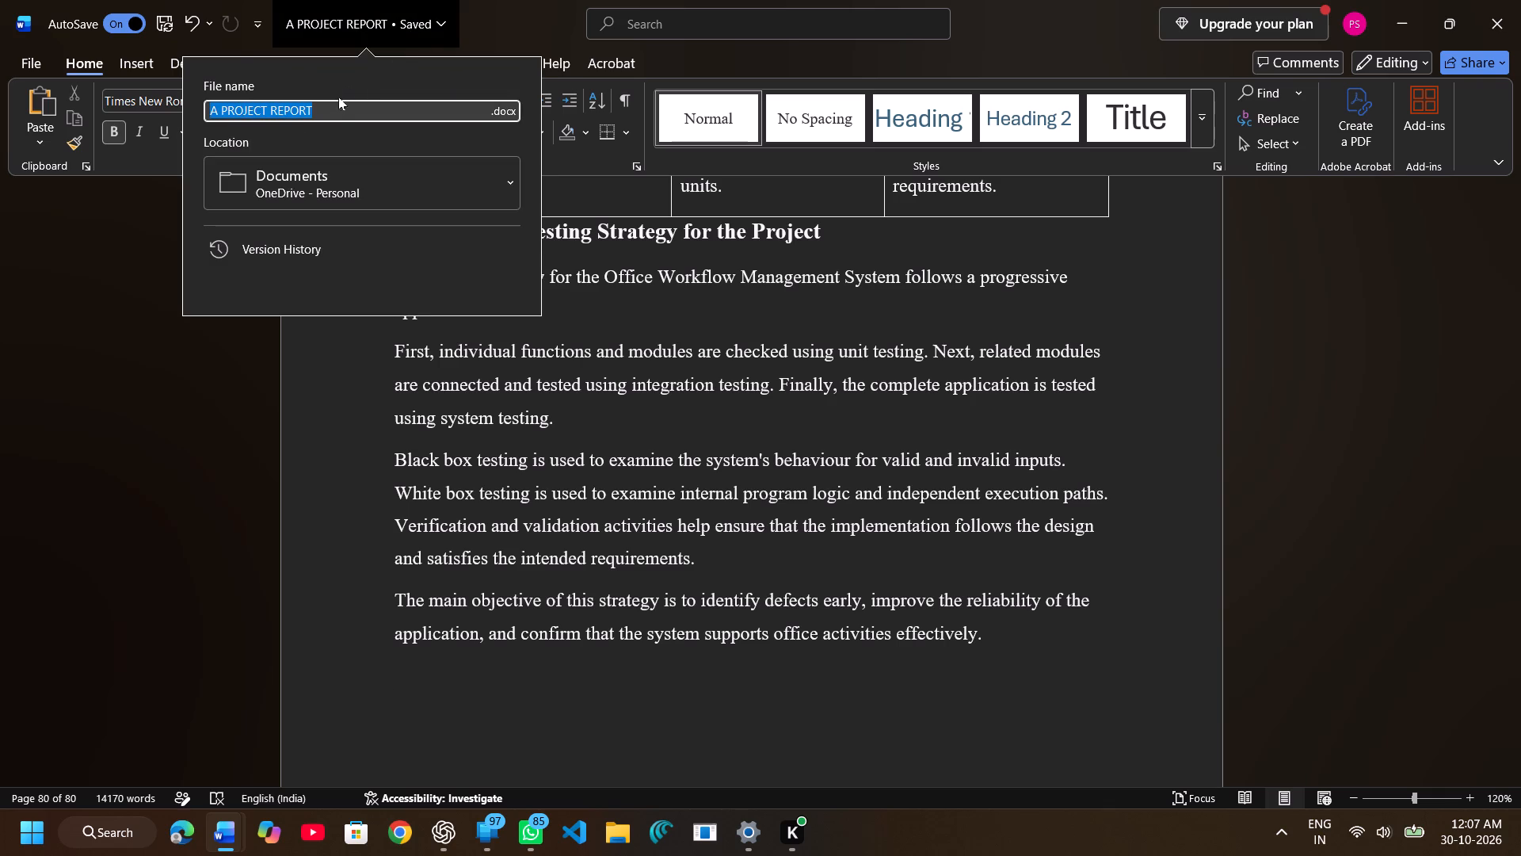
left_click(334, 106)
key("BackSpace")
key("BackSpace")
key("BackSpace")
key("BackSpace")
key("BackSpace")
key("BackSpace")
key("BackSpace")
key("BackSpace")
key("BackSpace")
key("BackSpace")
key("BackSpace")
key("BackSpace")
key("BackSpace")
key("BackSpace")
key("BackSpace")
key("BackSpace")
key("BackSpace")
key("BackSpace")
key("BackSpace")
key("BackSpace")
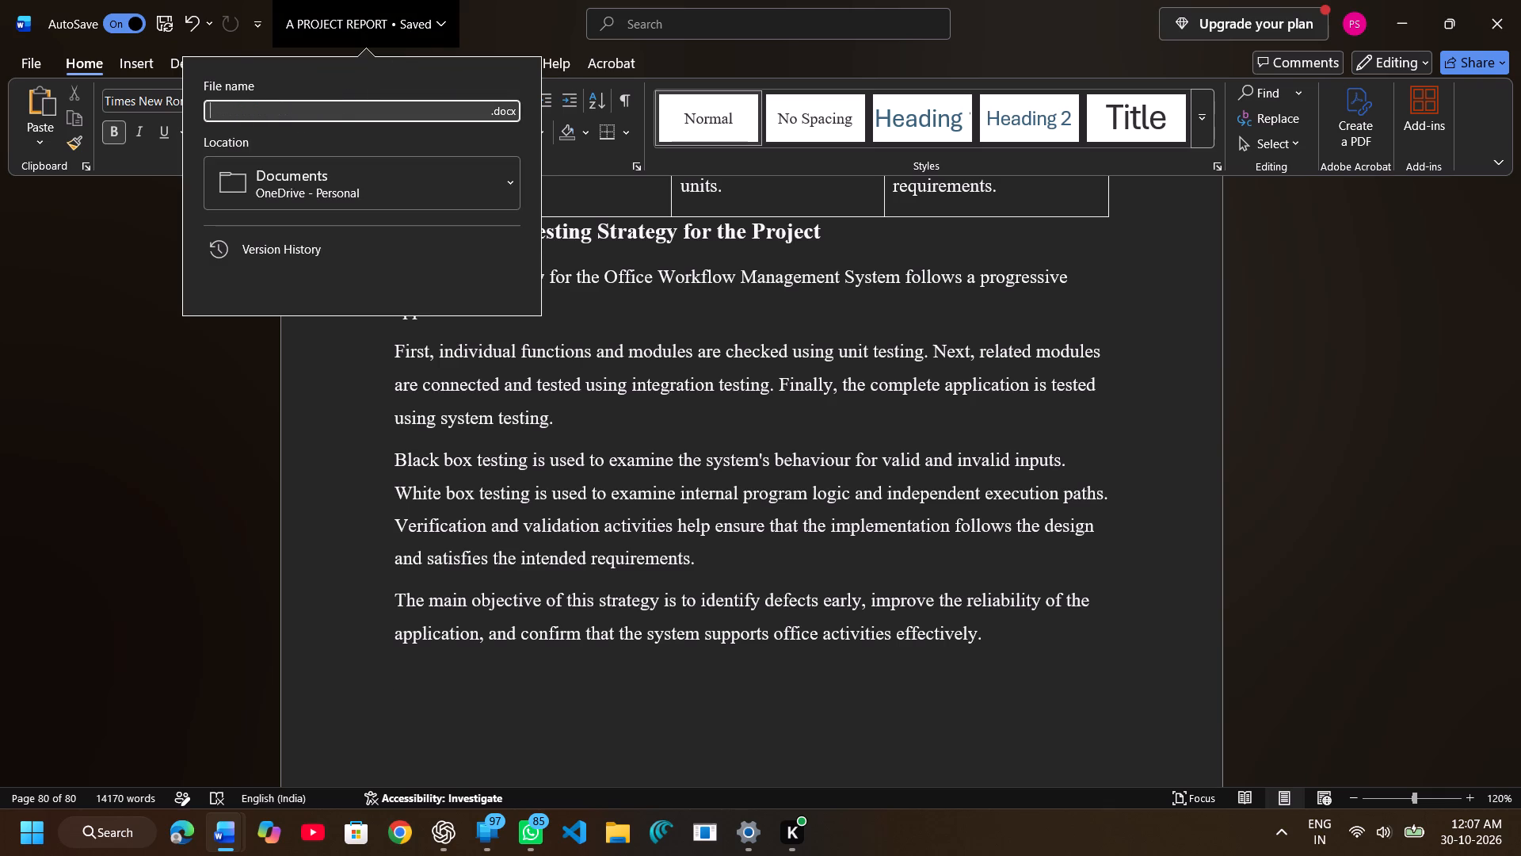
type("photik")
key("period")
key("BackSpace")
key("comma")
key("BackSpace")
type("'s")
key("space")
type("project")
key("Return")
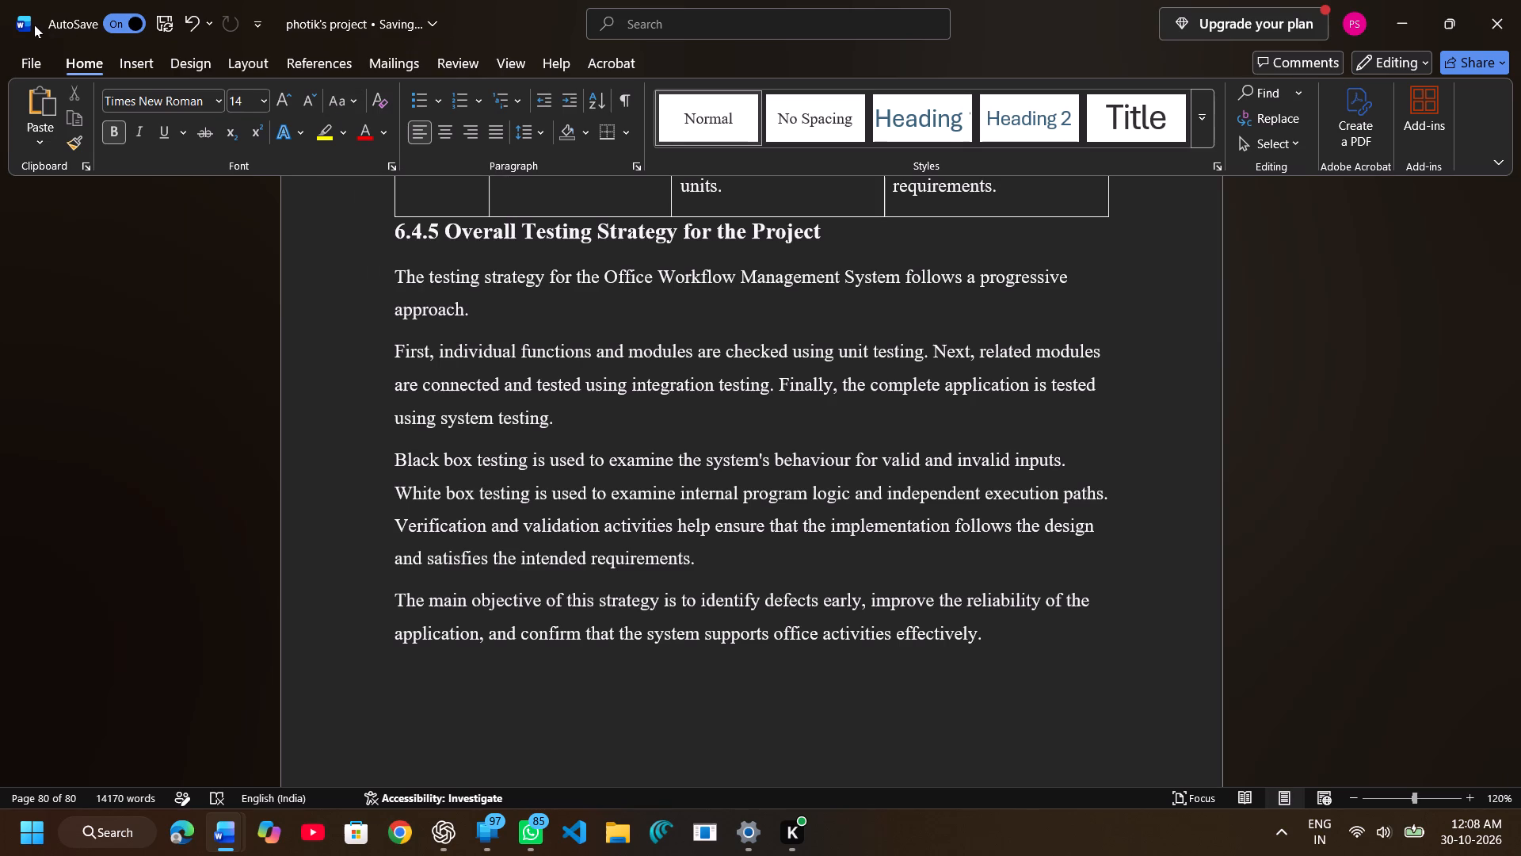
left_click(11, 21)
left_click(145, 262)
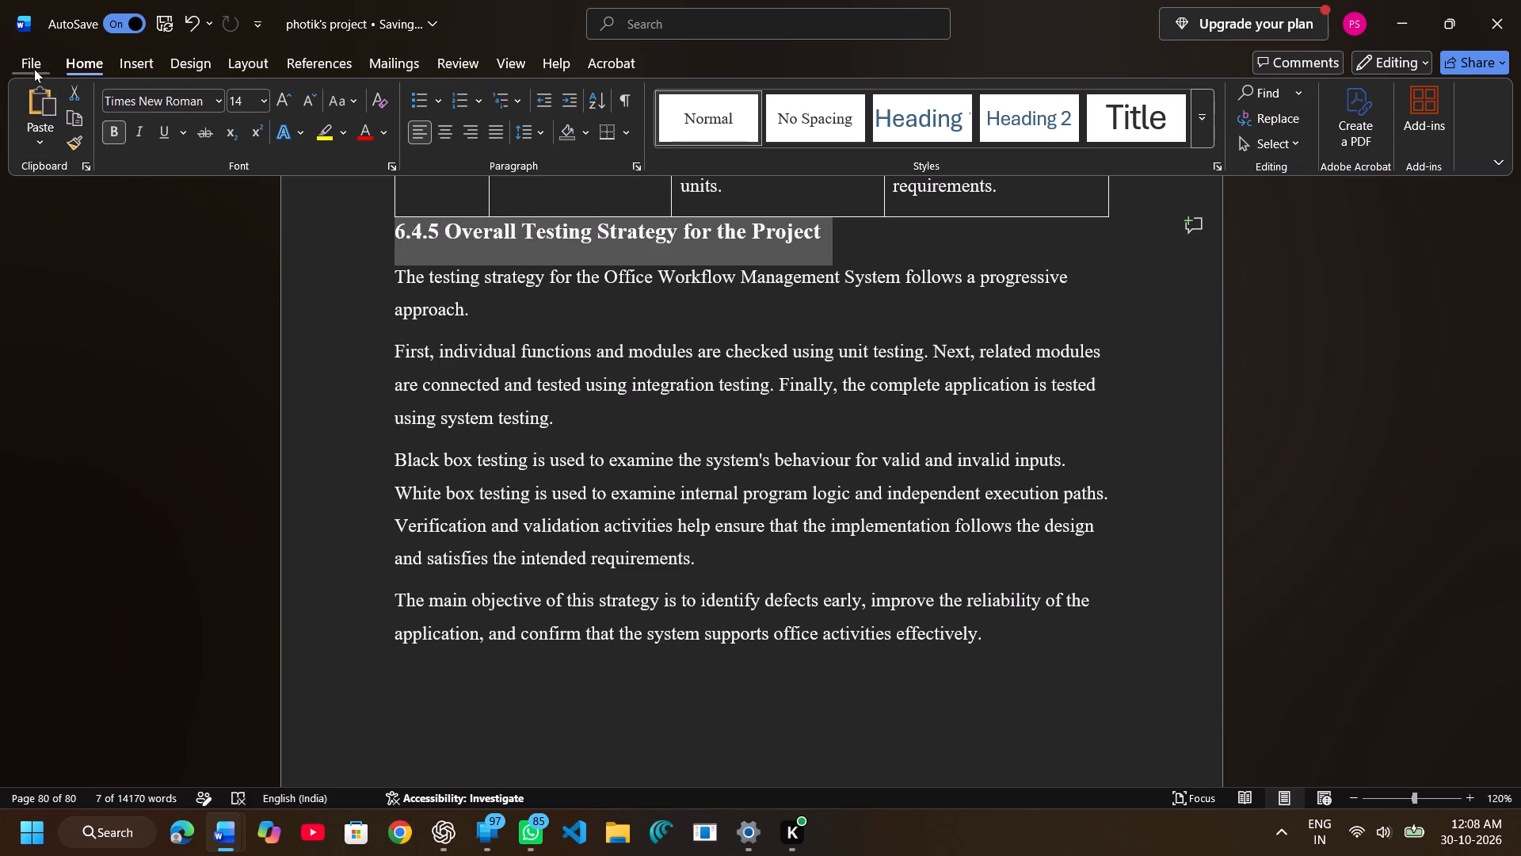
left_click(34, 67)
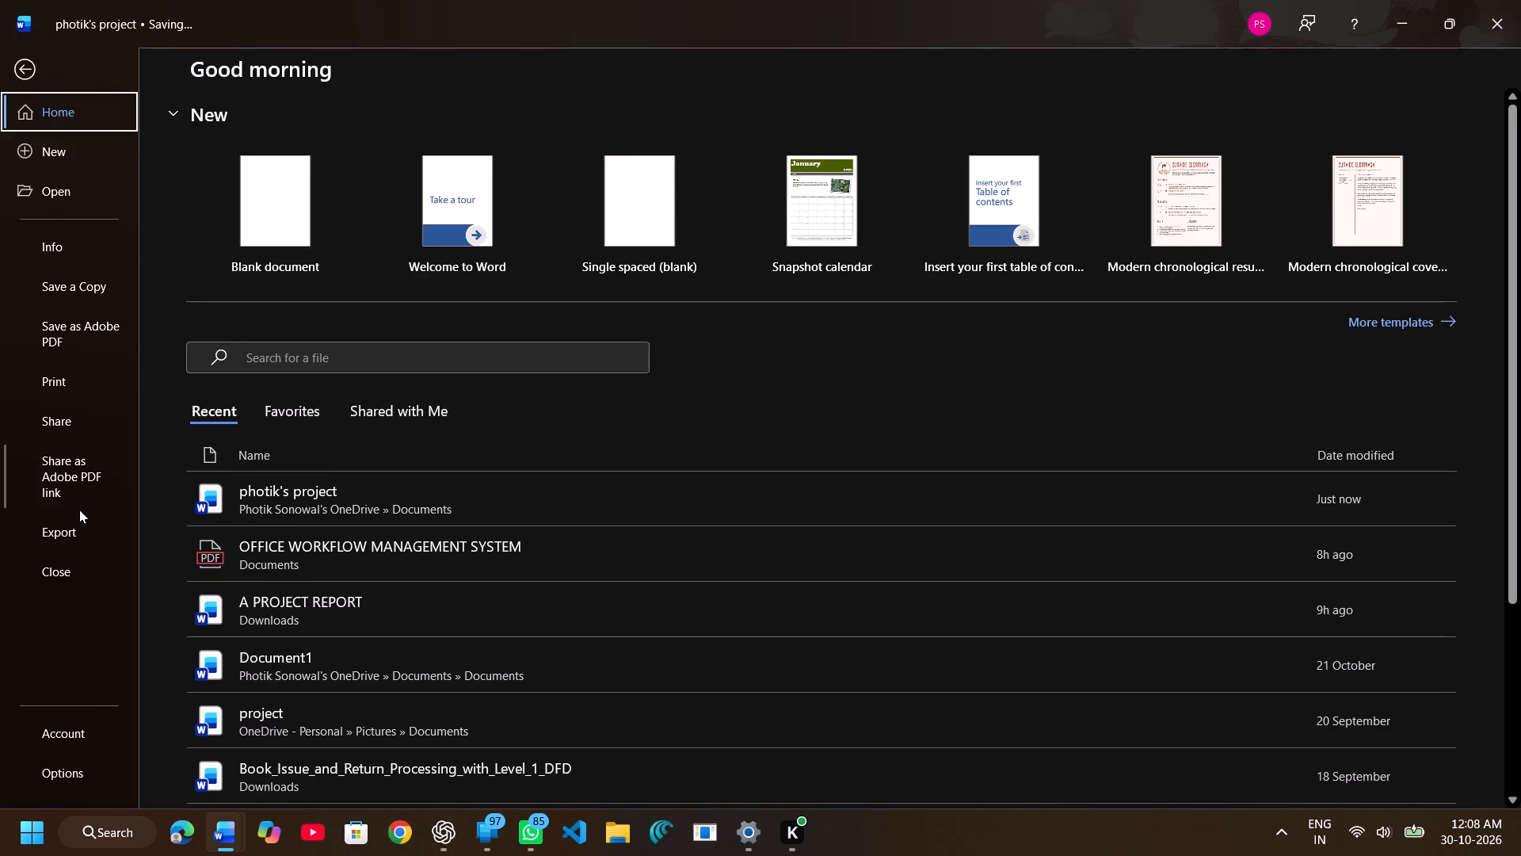
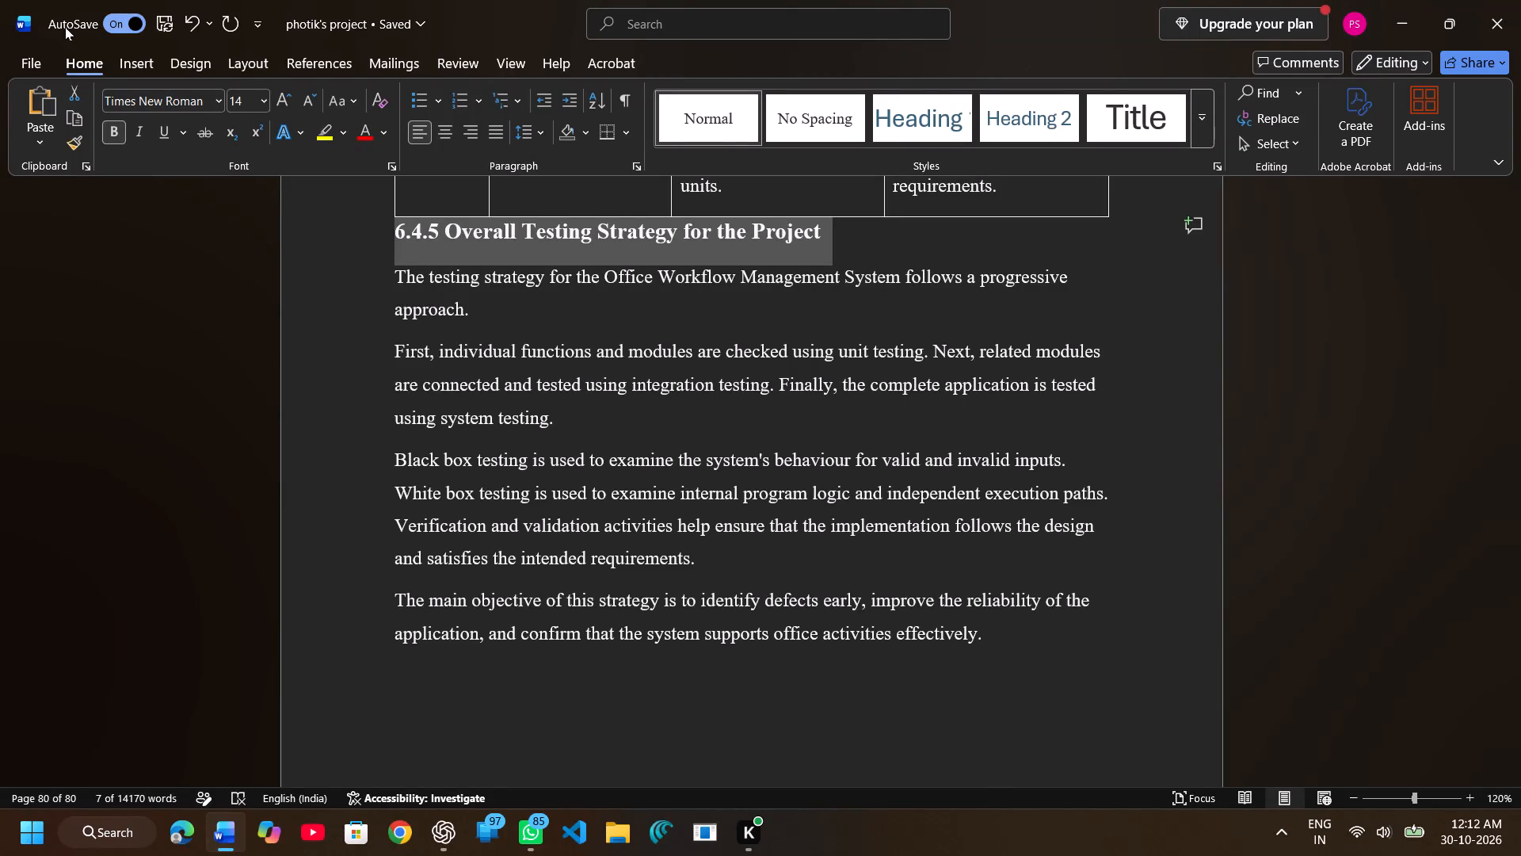
Save the "photik's project" document.
left_click(164, 17)
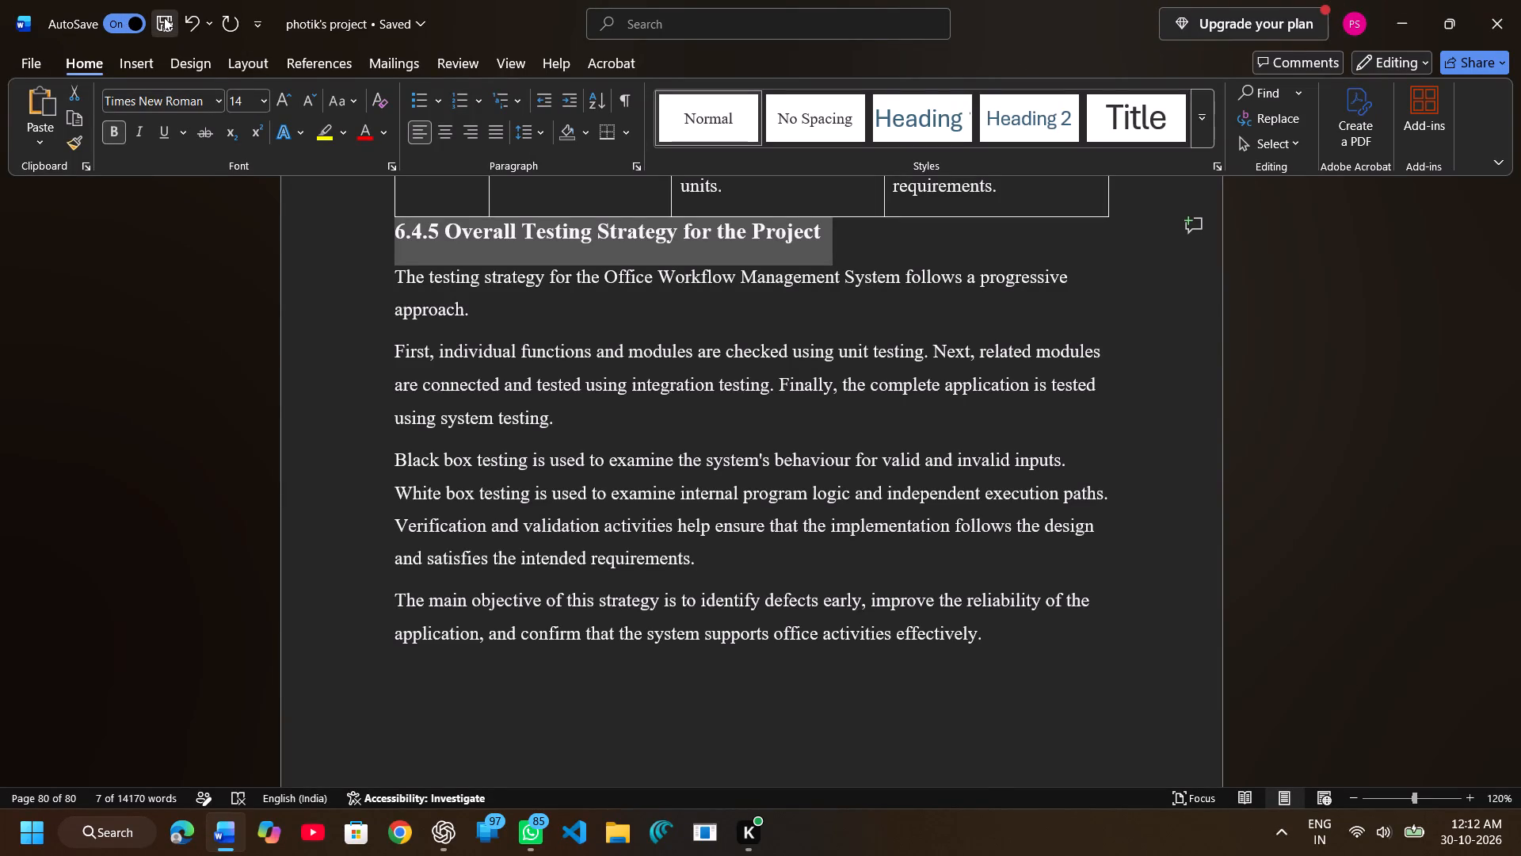
left_click(166, 32)
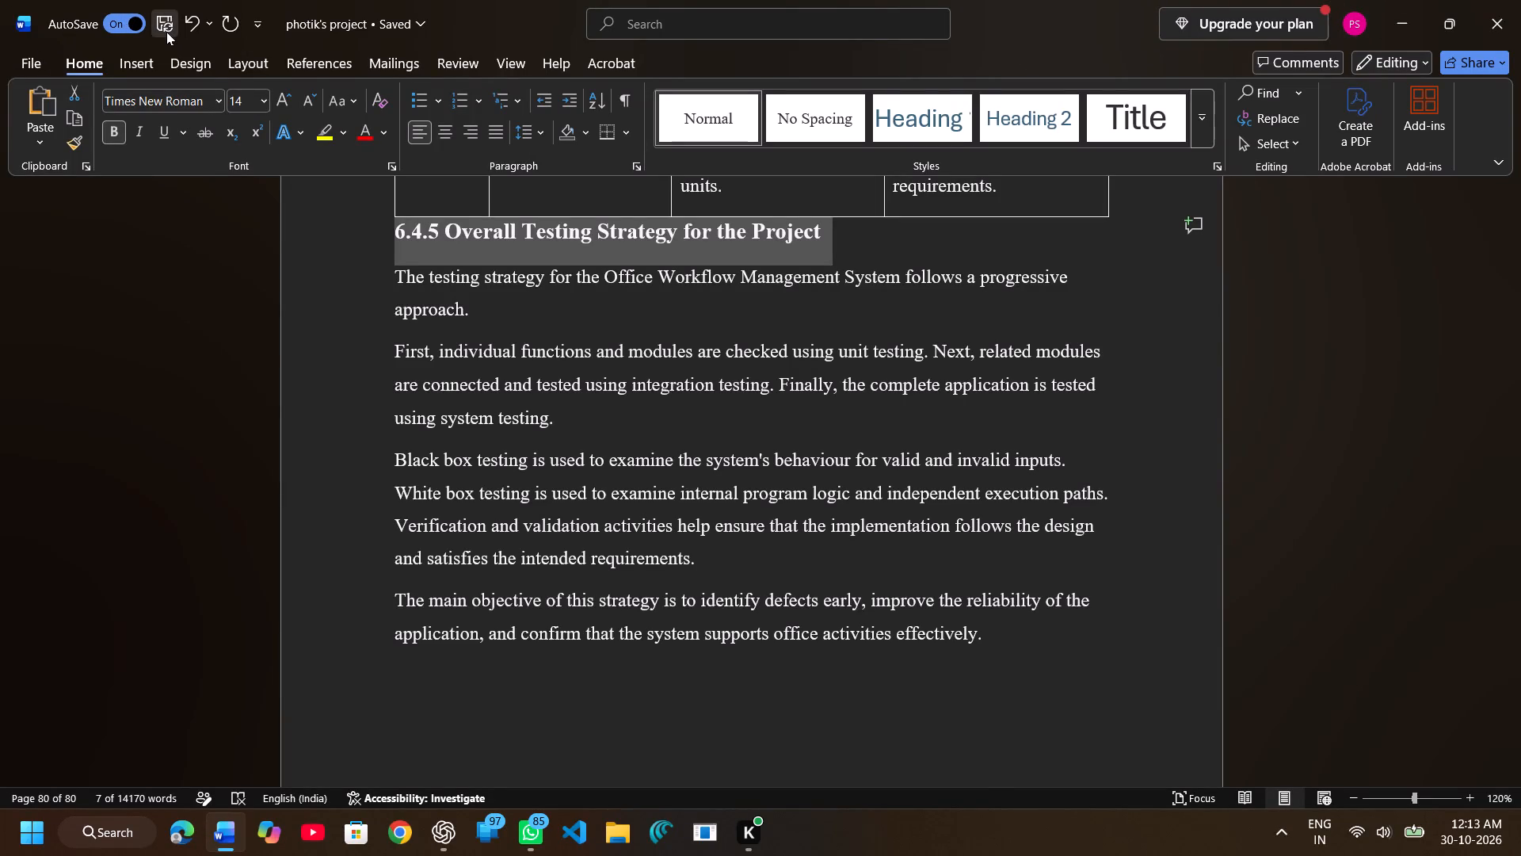
double_click(166, 21)
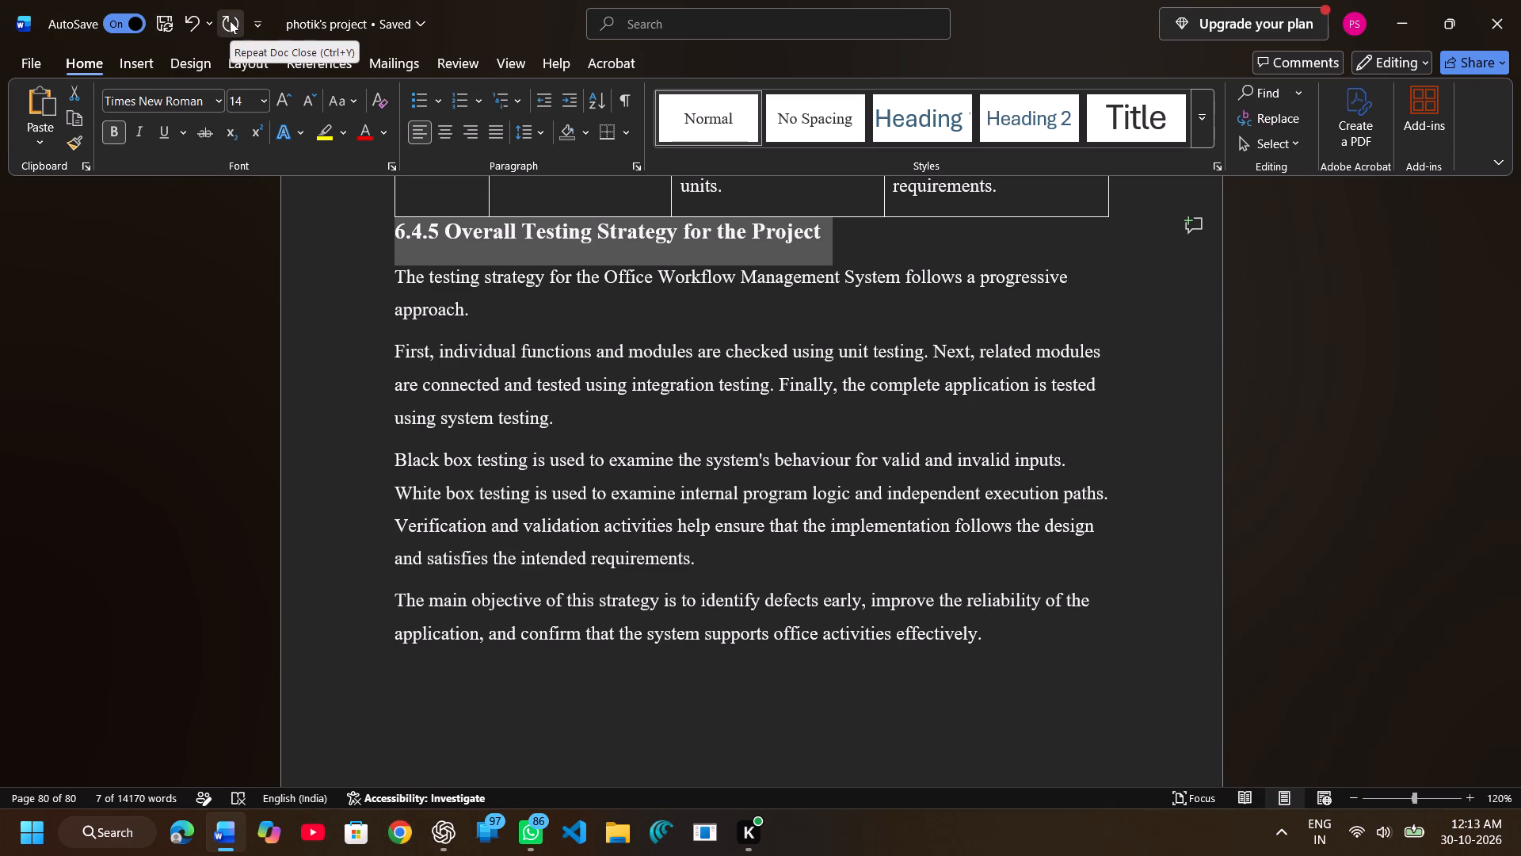
Set the document's save location to the Documents folder in the personal OneDrive.
left_click(311, 13)
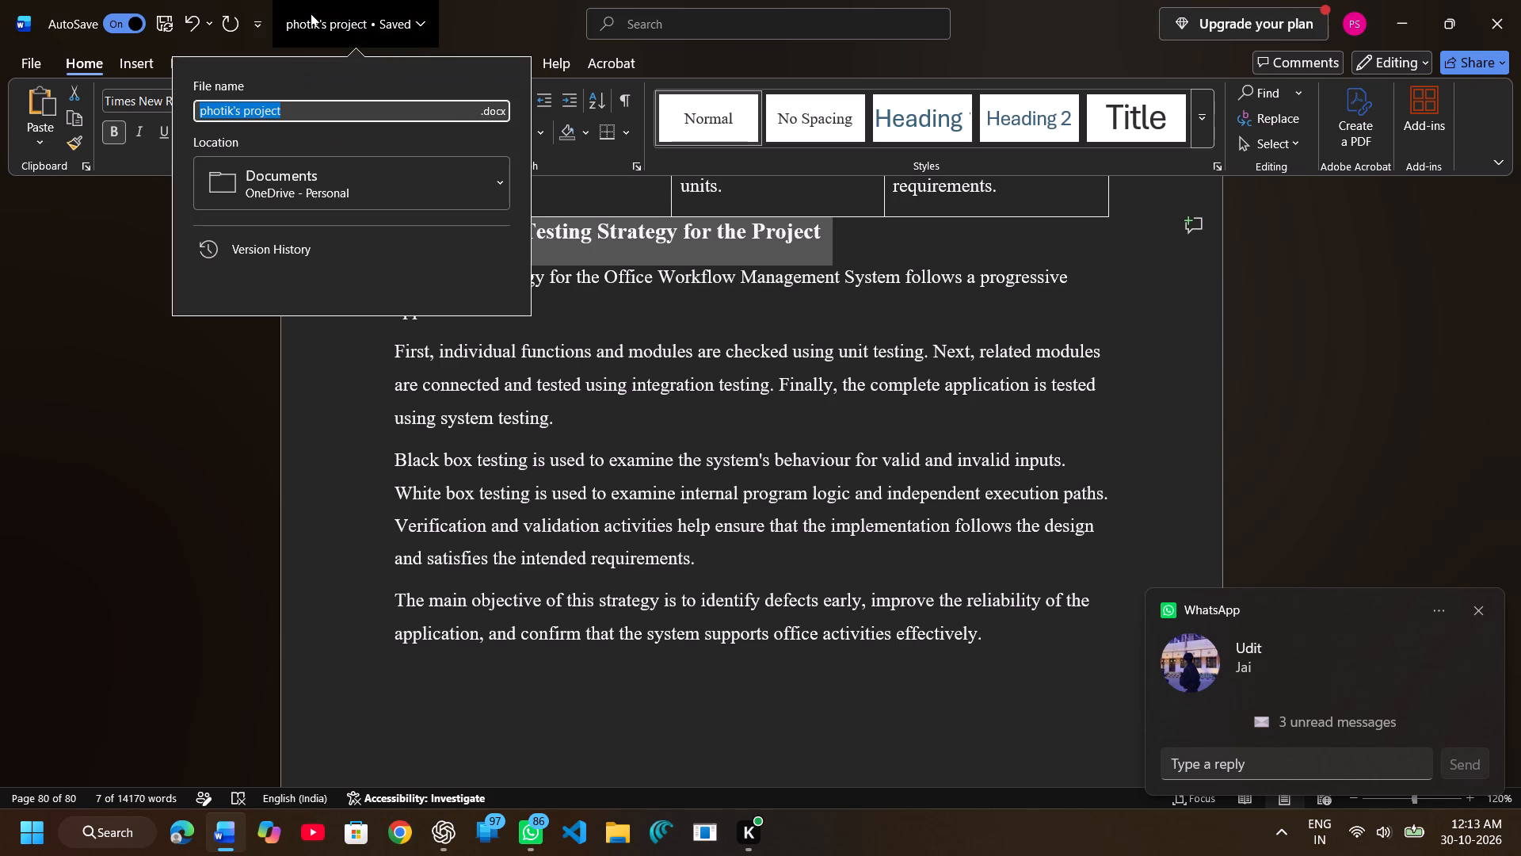
left_click(308, 183)
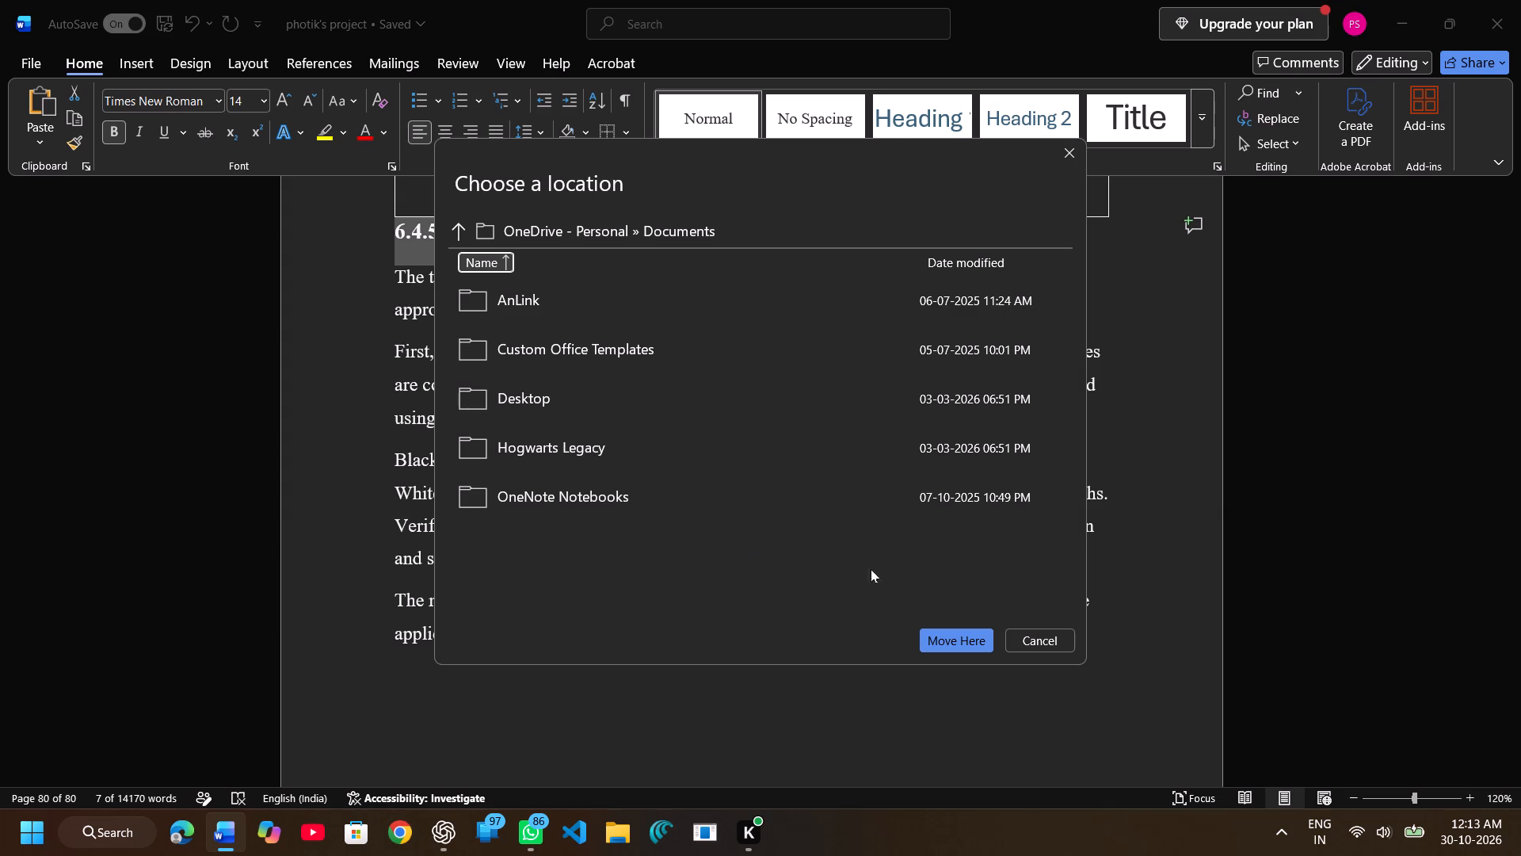
left_click(958, 635)
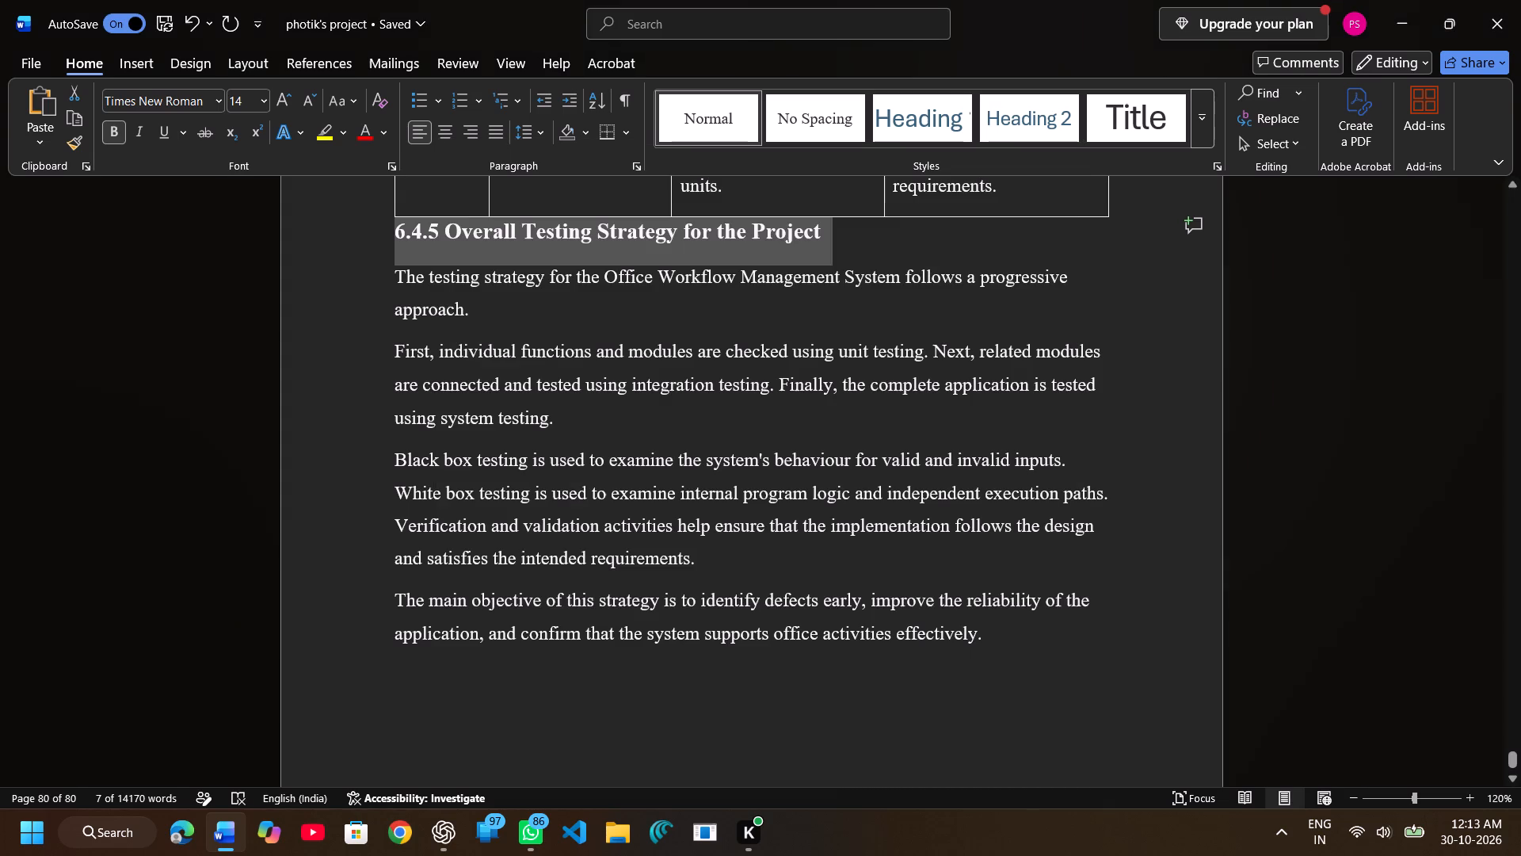
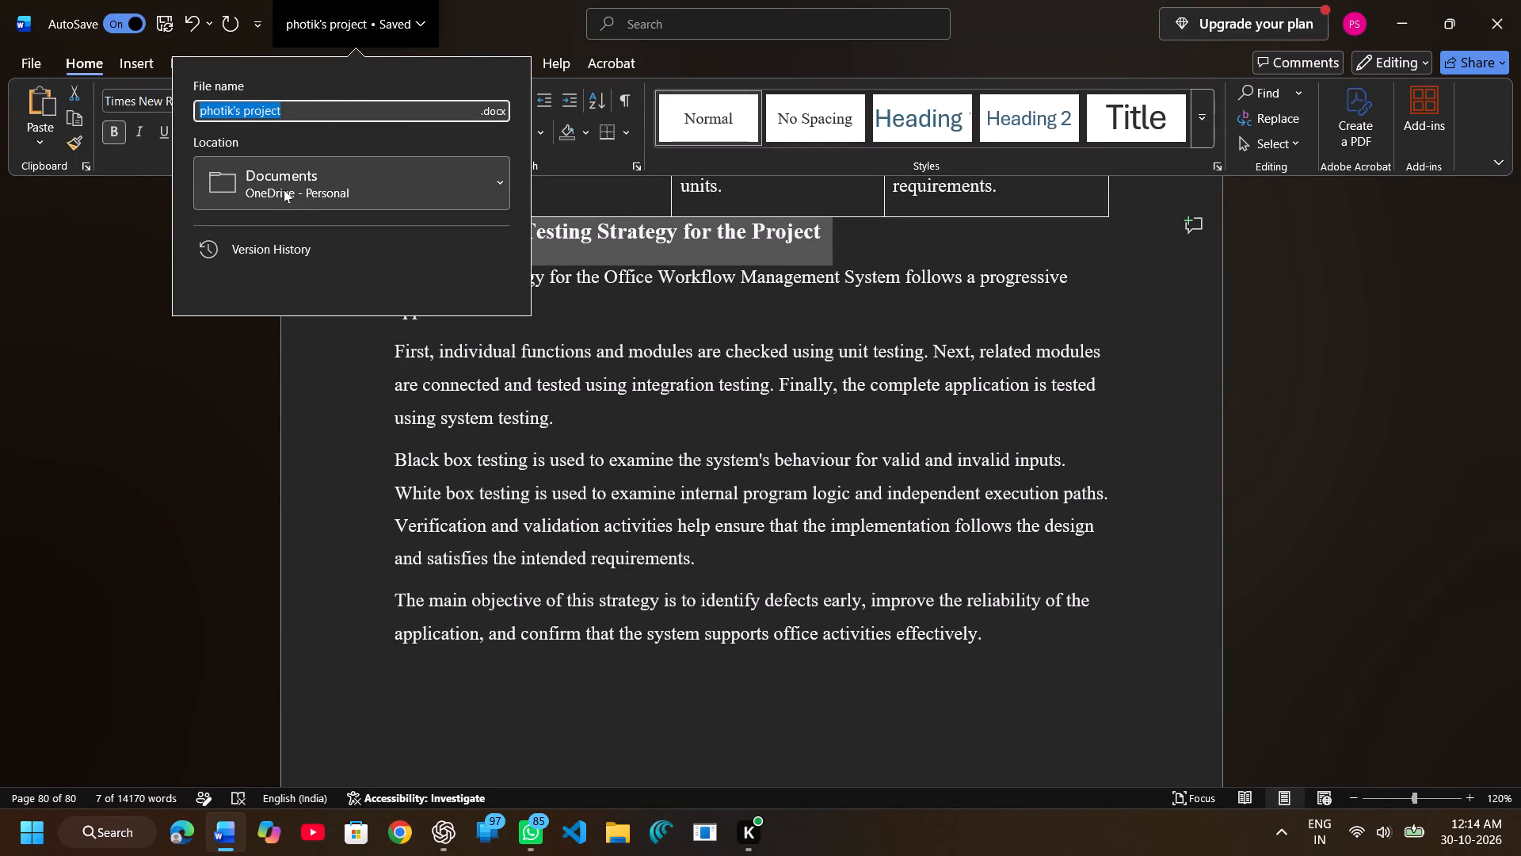
Open the location chooser for the "photik's project" document to browse its OneDrive Documents folder.
left_click(430, 189)
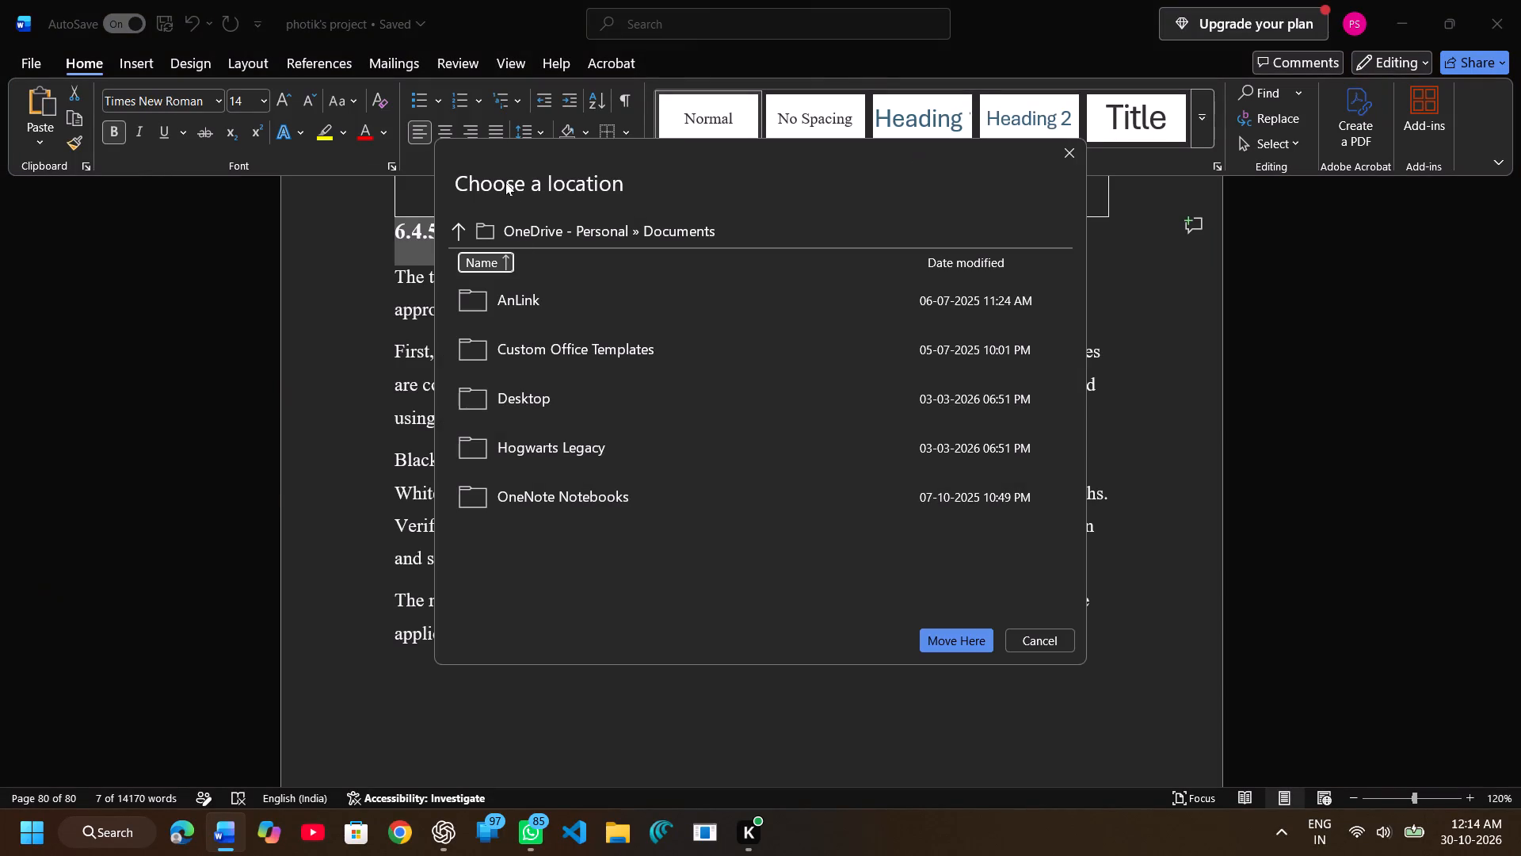
Move the "photik's project" document to the Desktop folder inside OneDrive - Personal » Documents.
left_click(537, 234)
left_click(723, 239)
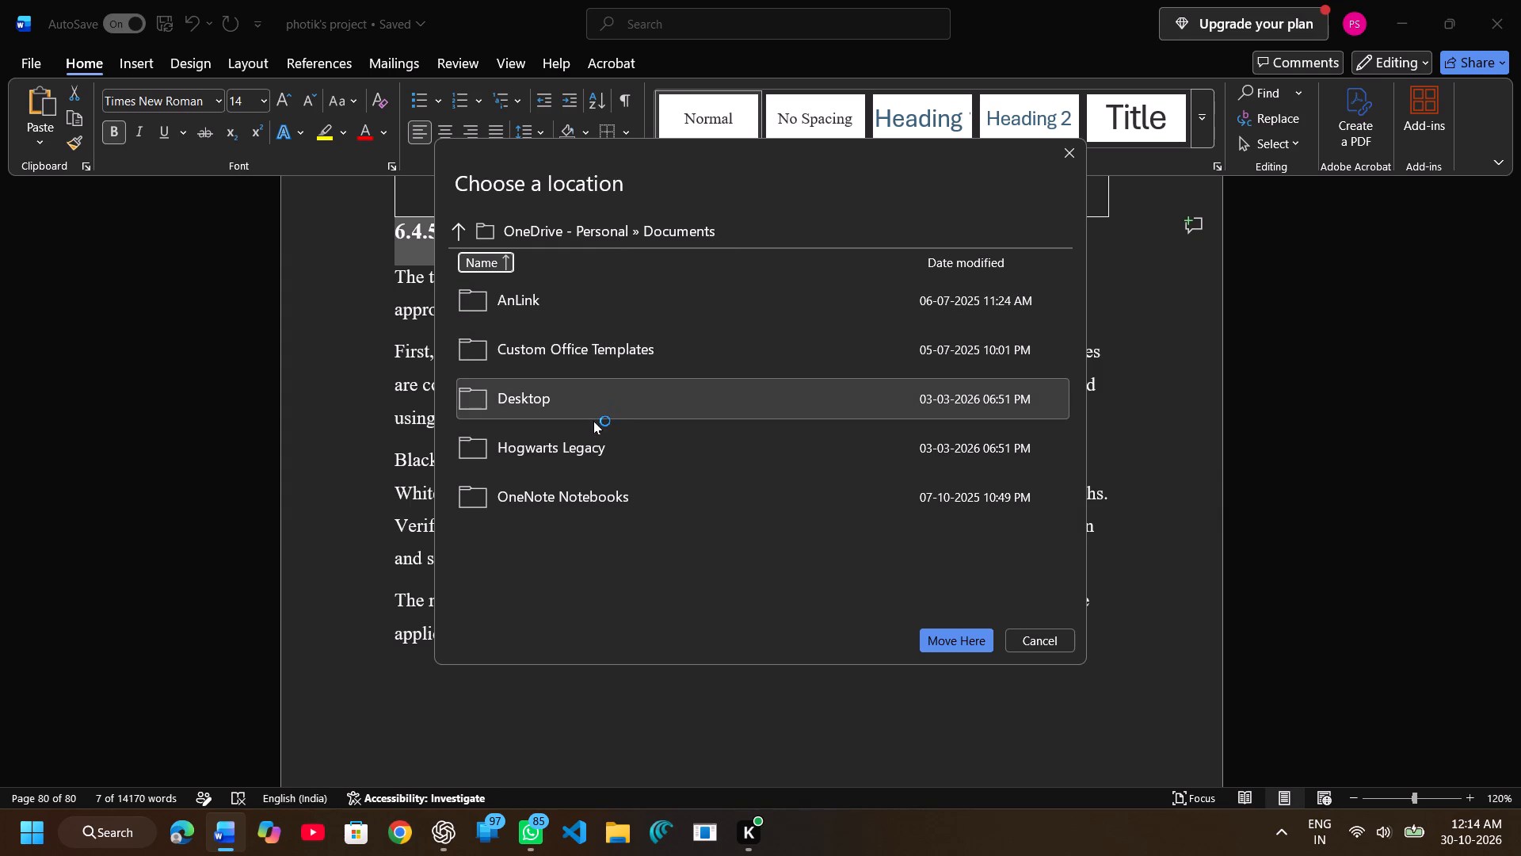
left_click(605, 403)
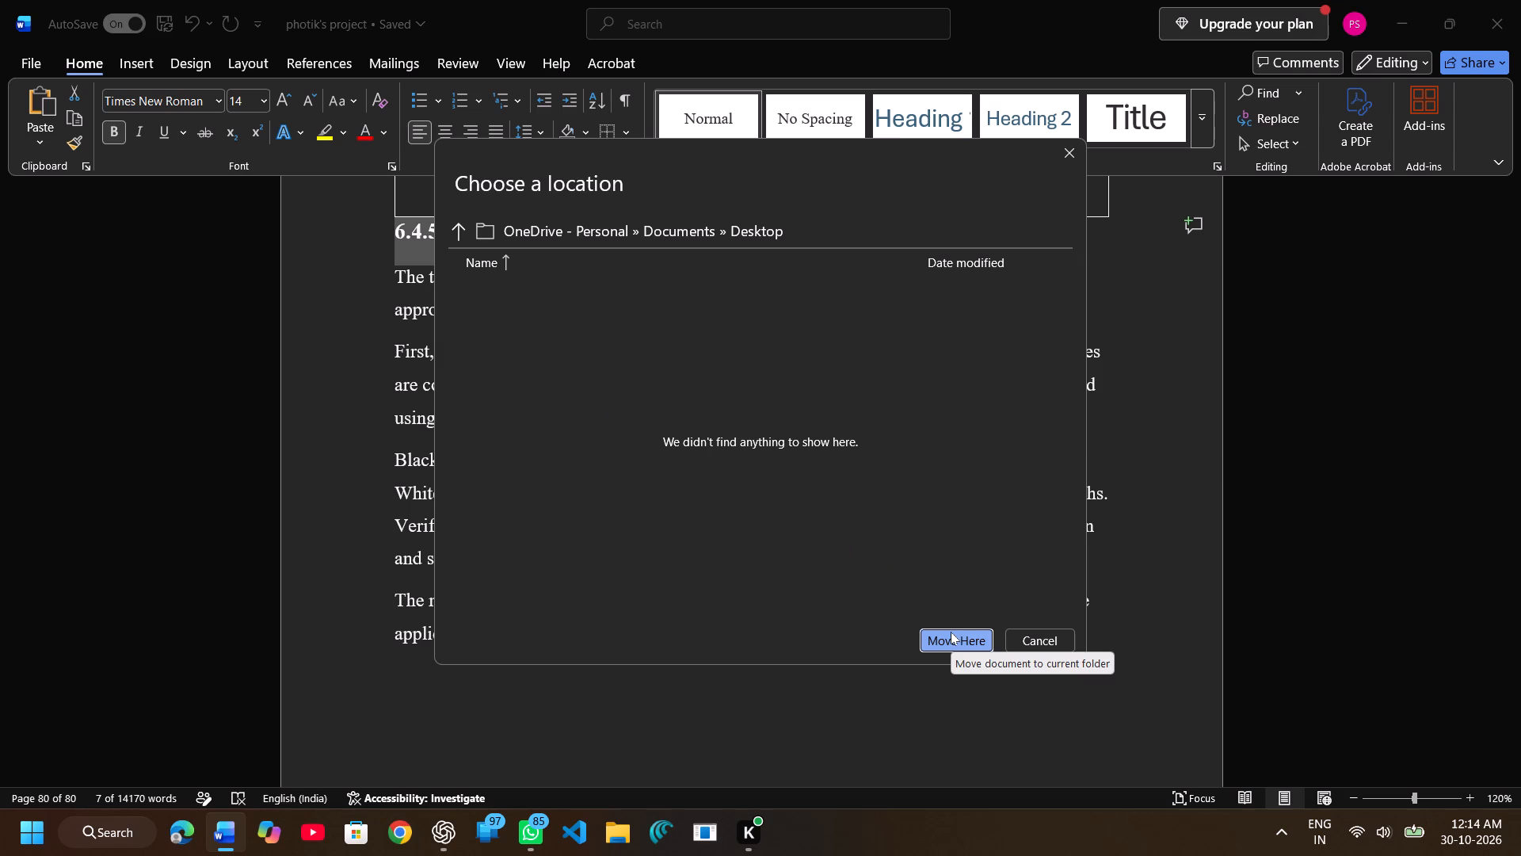
left_click(951, 632)
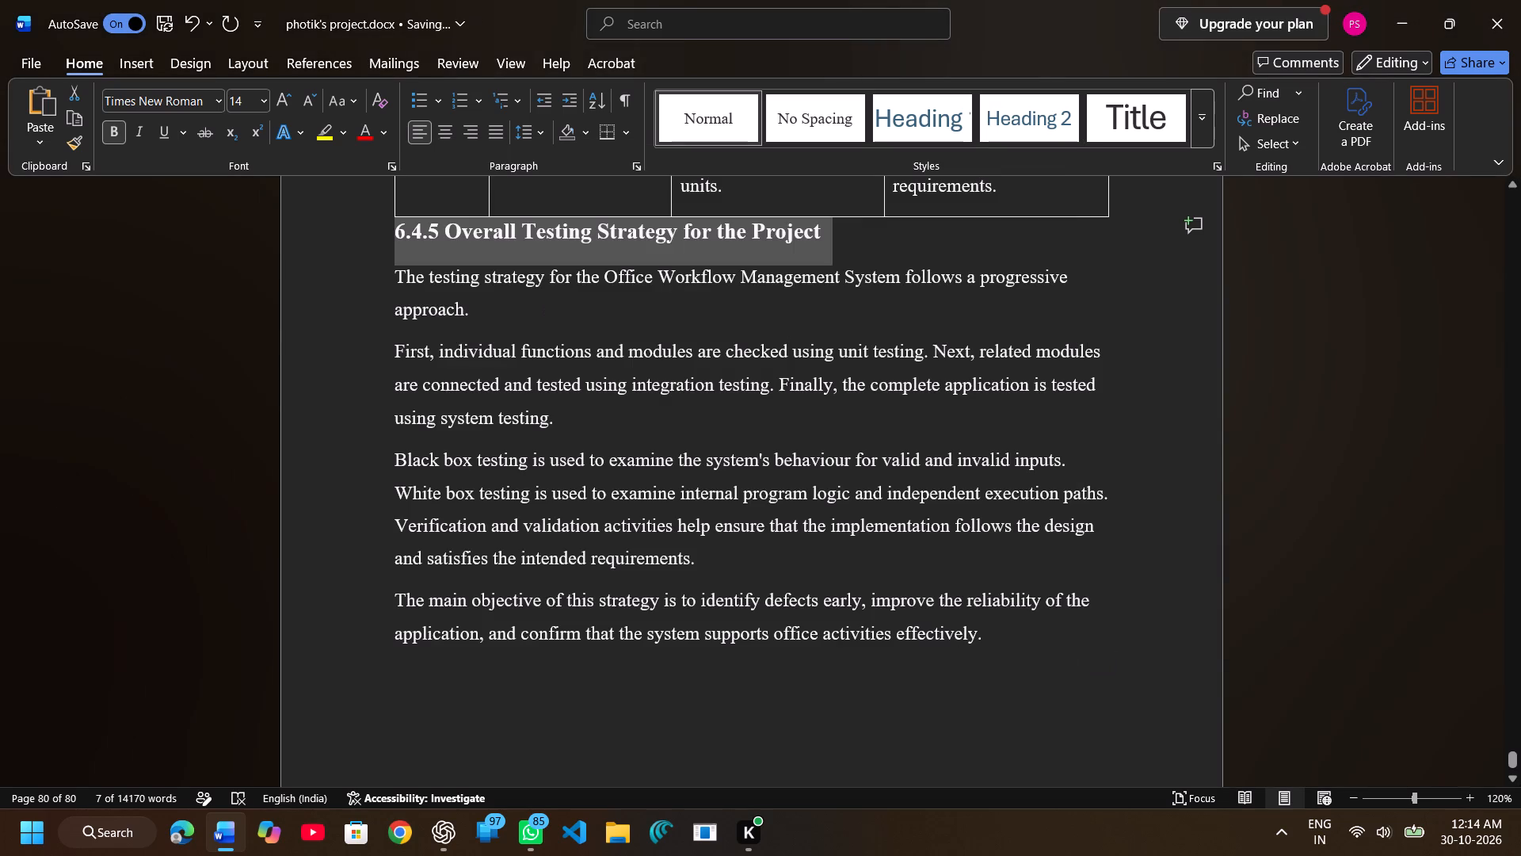
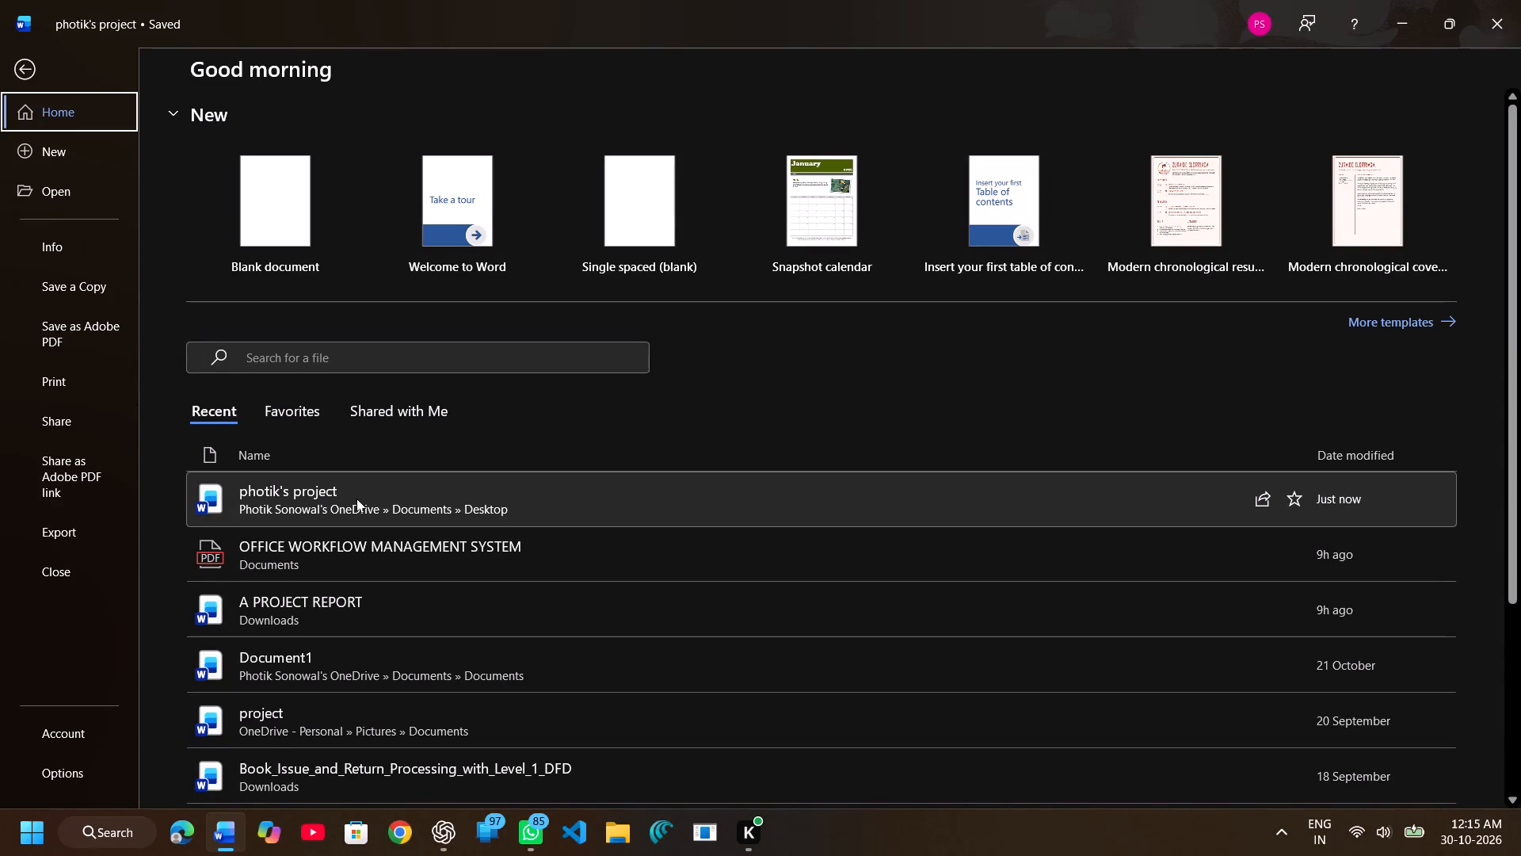
Copy a sharing link that allows editing for the recent "photik's project" document.
left_click(1267, 500)
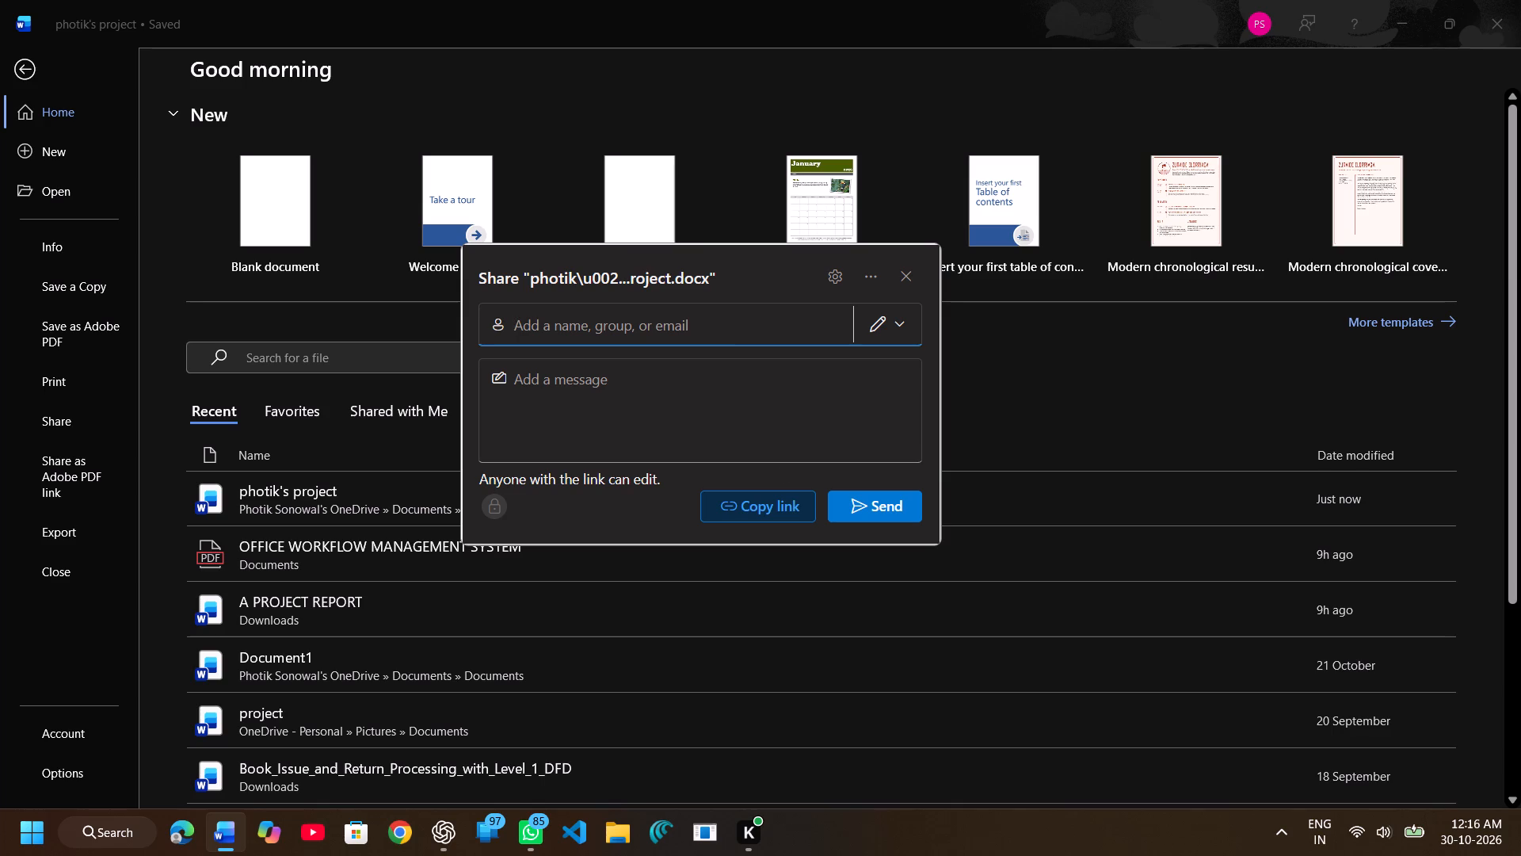
left_click(772, 500)
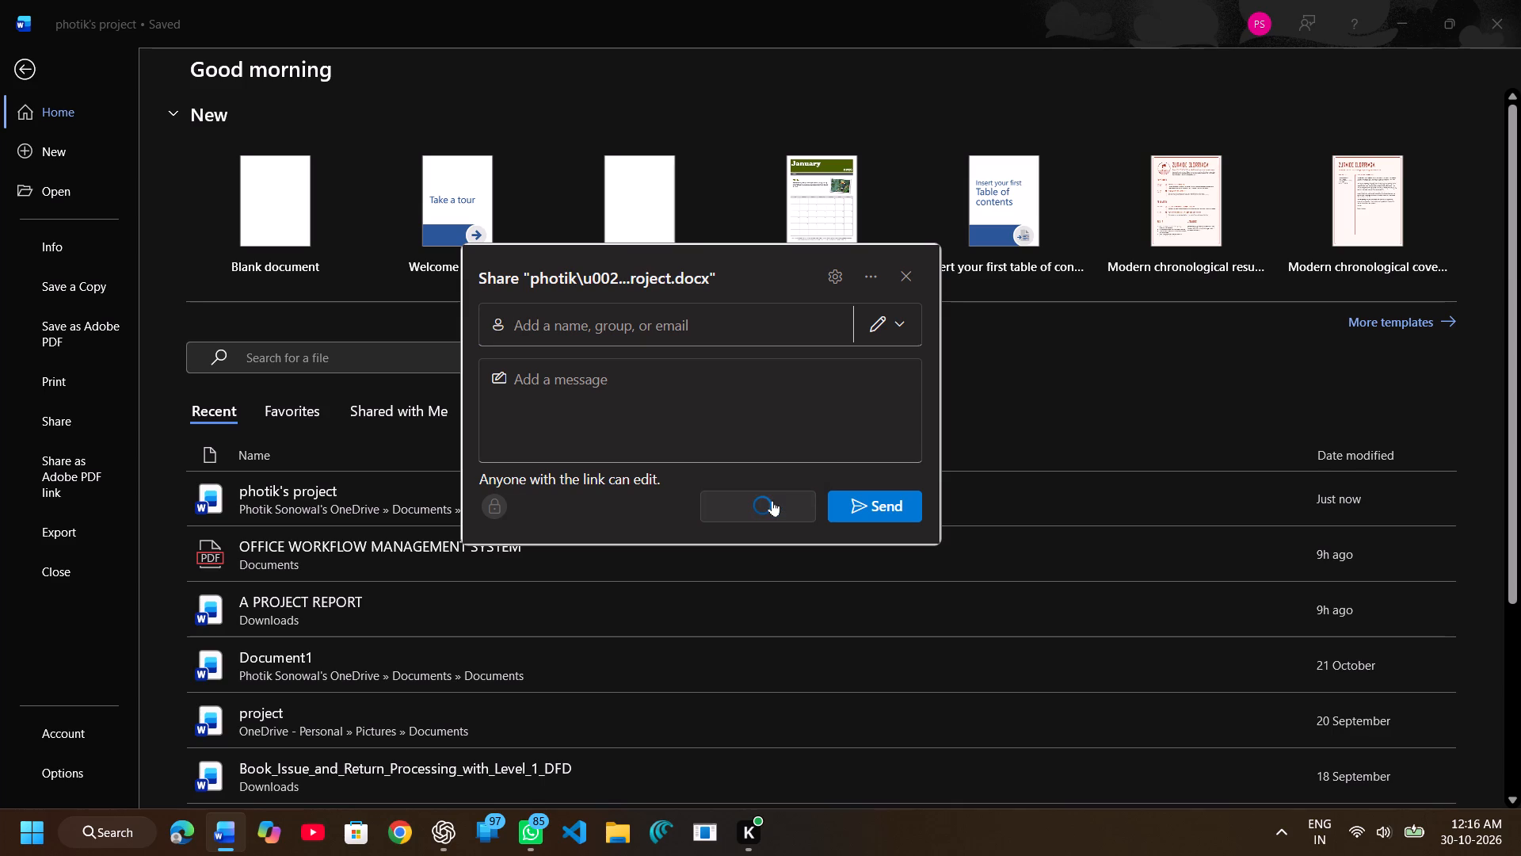
left_click(895, 329)
left_click(895, 329)
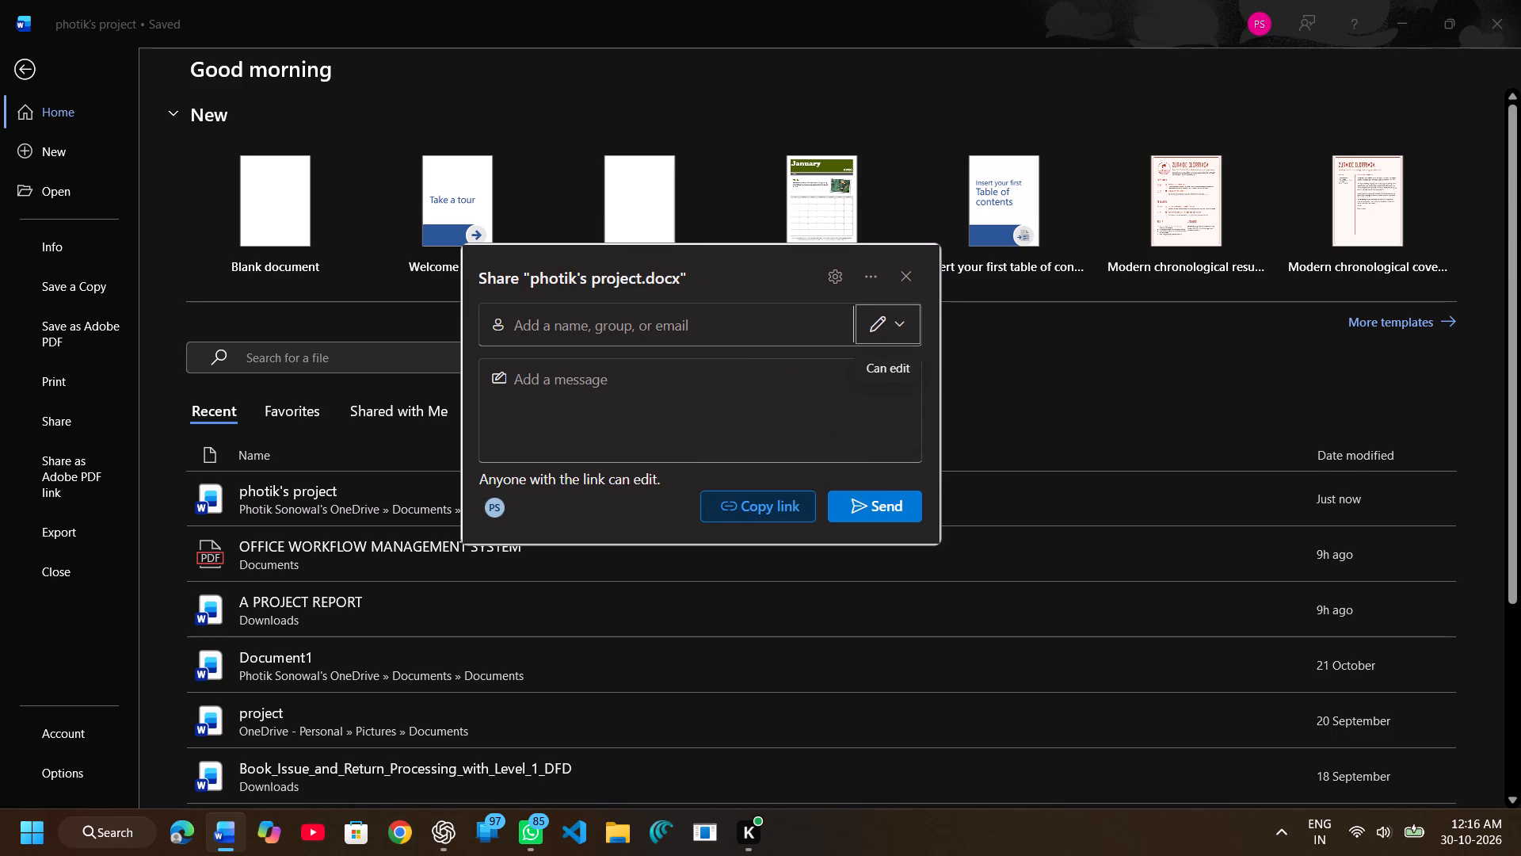
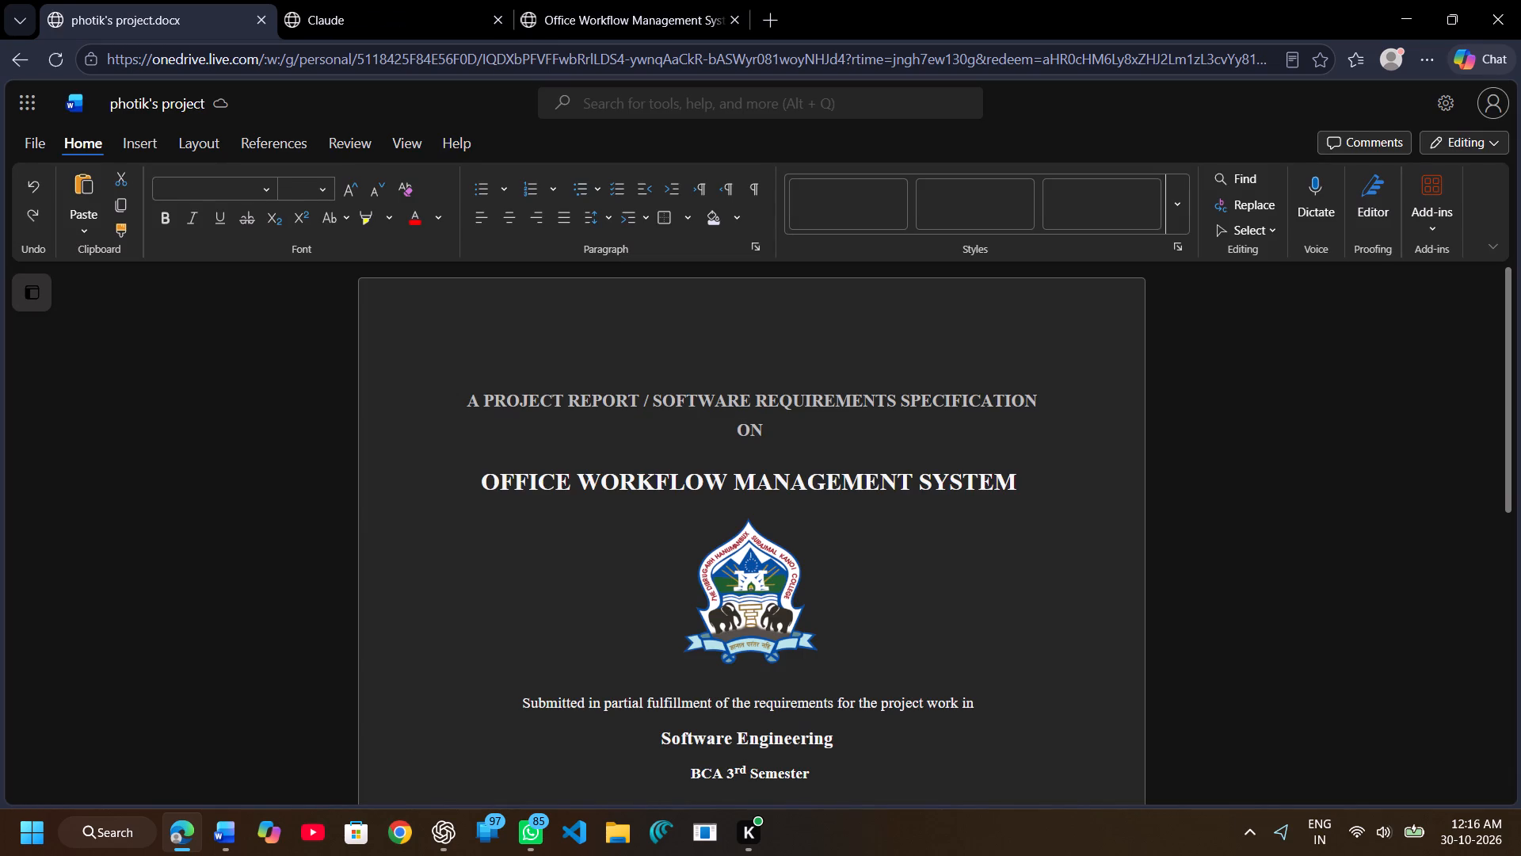
Delete the bracketed year range after "Batch:" in the Submitted By block on the title page of the online document.
scroll(602, 526, "down", 2)
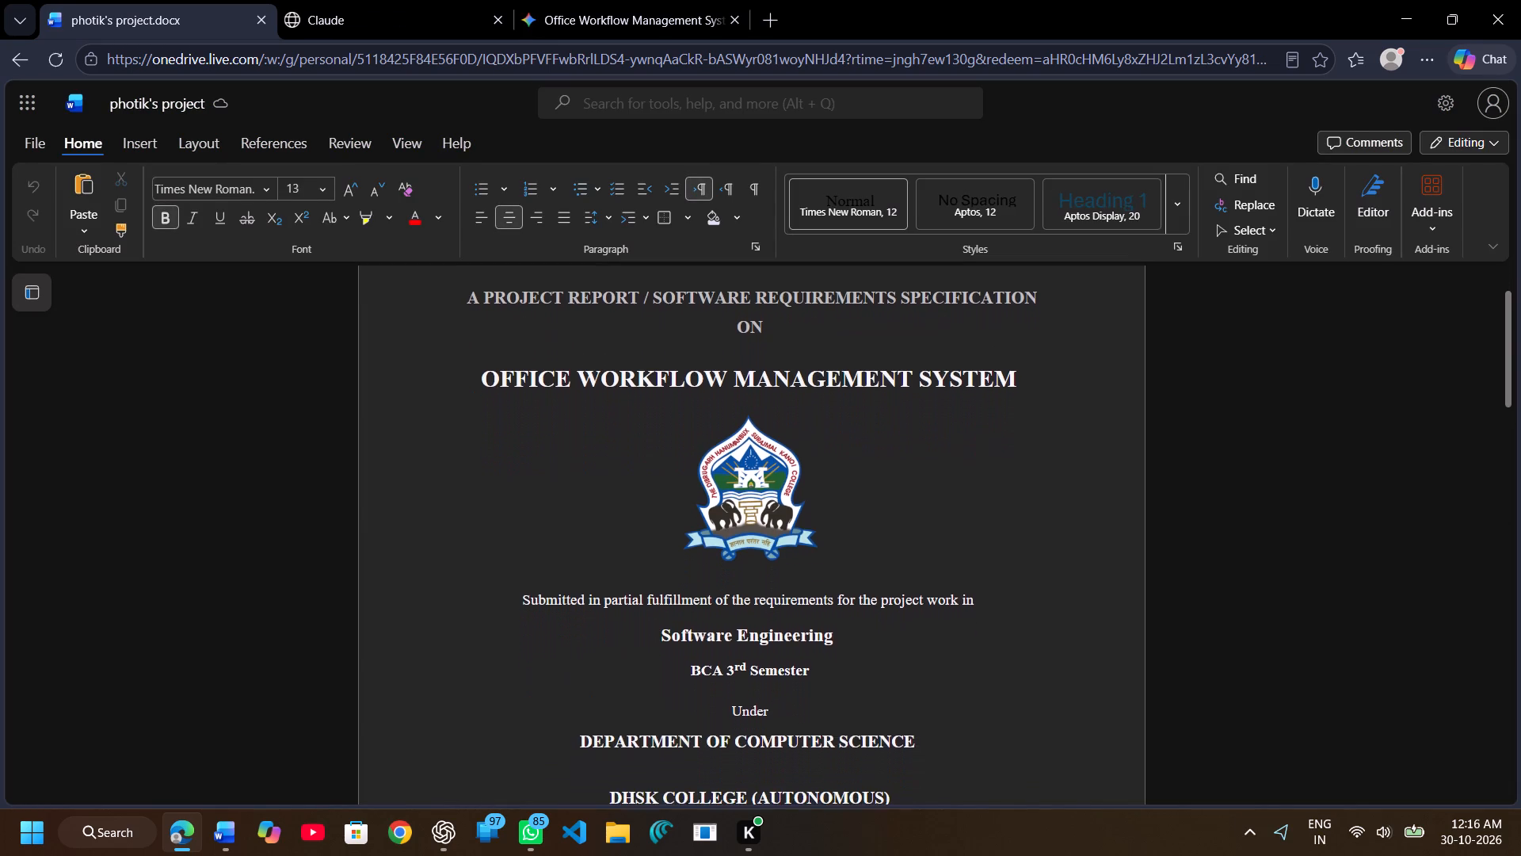
scroll(602, 526, "down", 4)
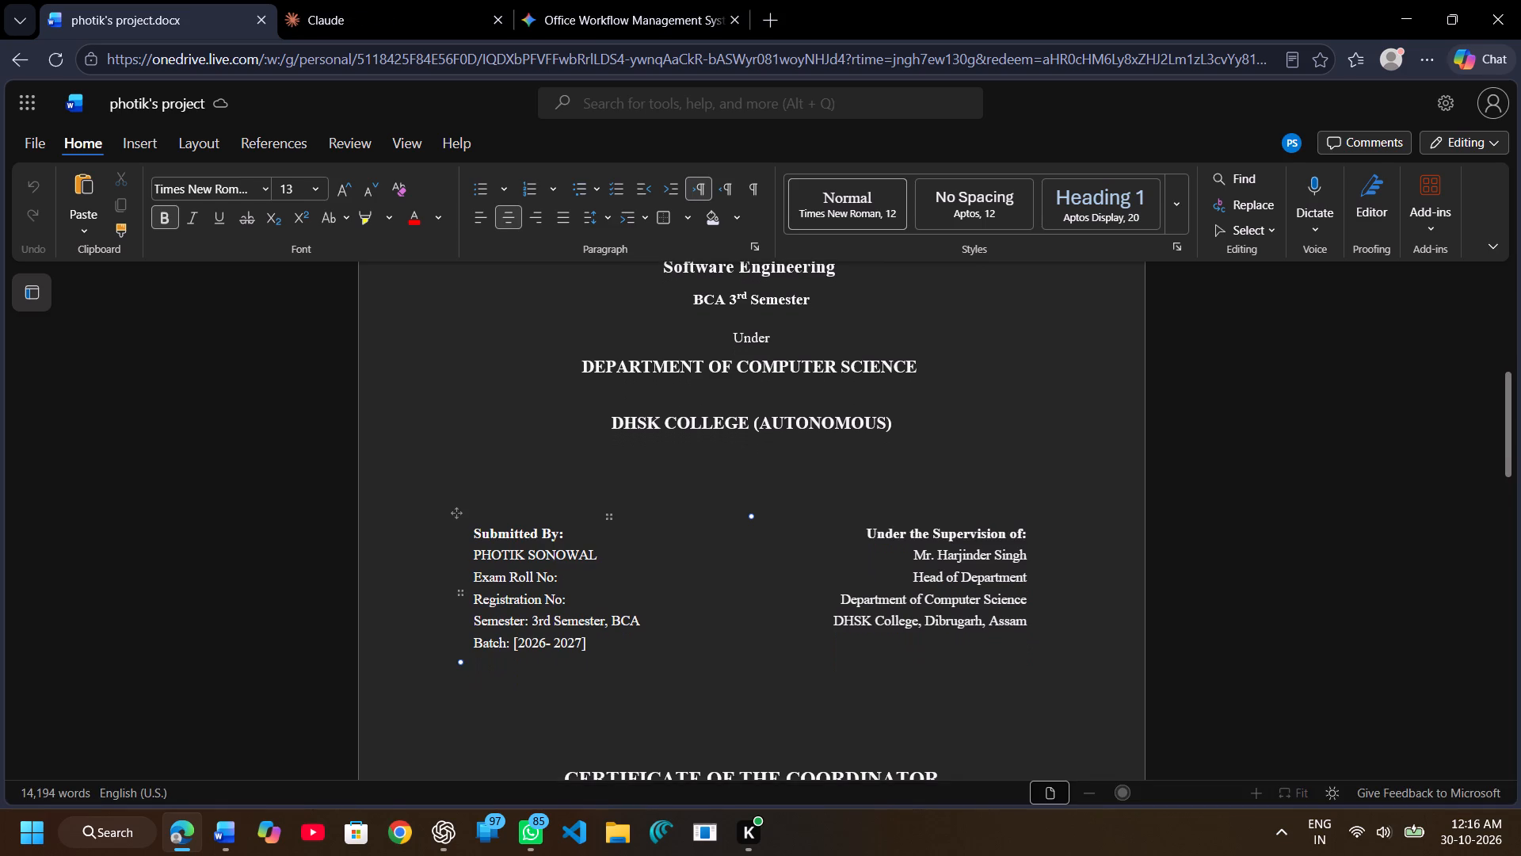
scroll(602, 526, "down", 2)
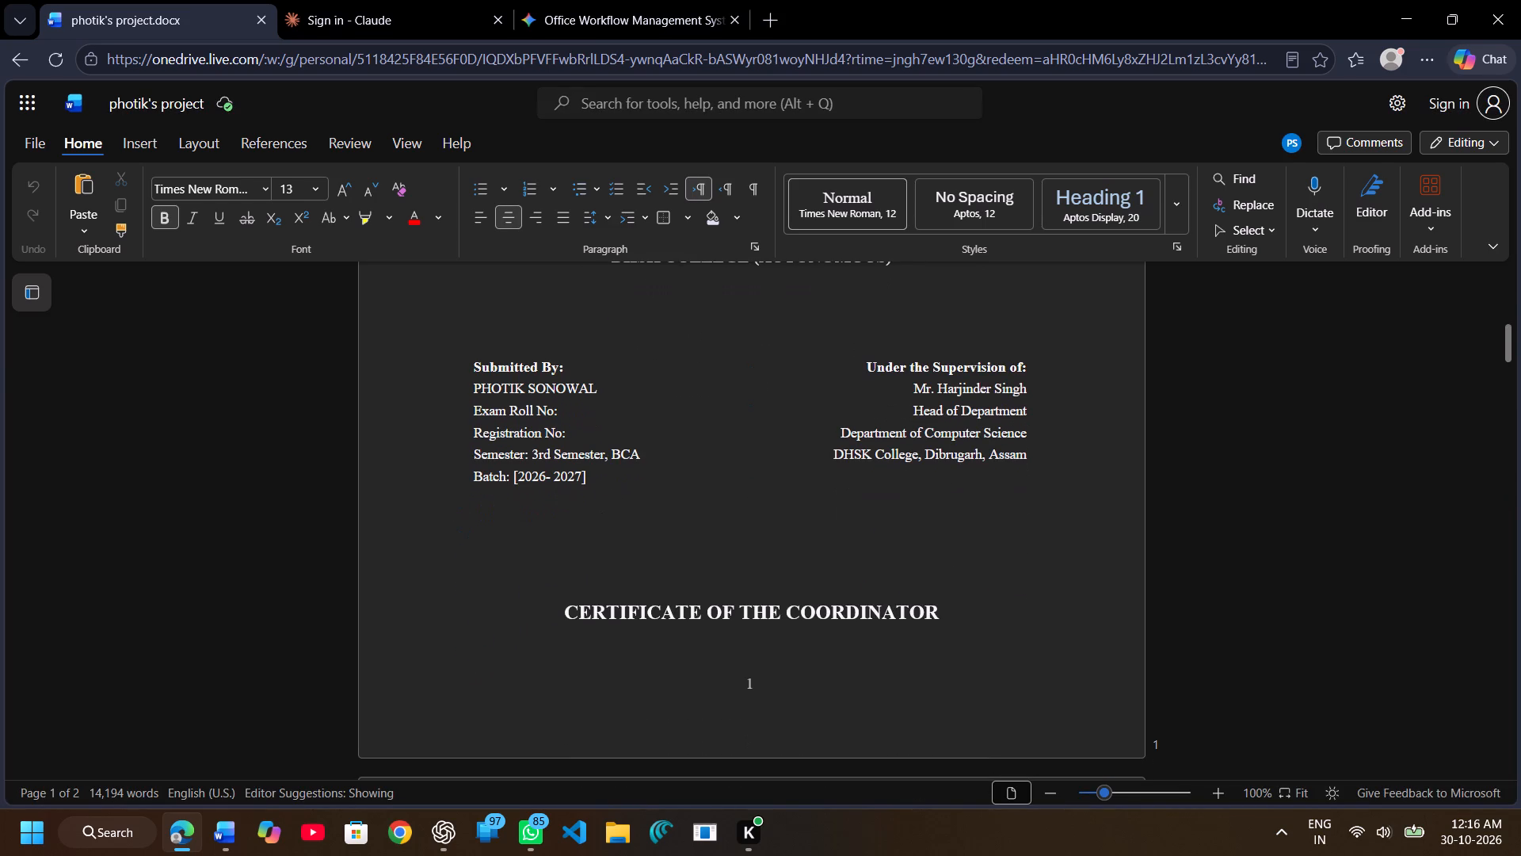
scroll(602, 526, "down", 2)
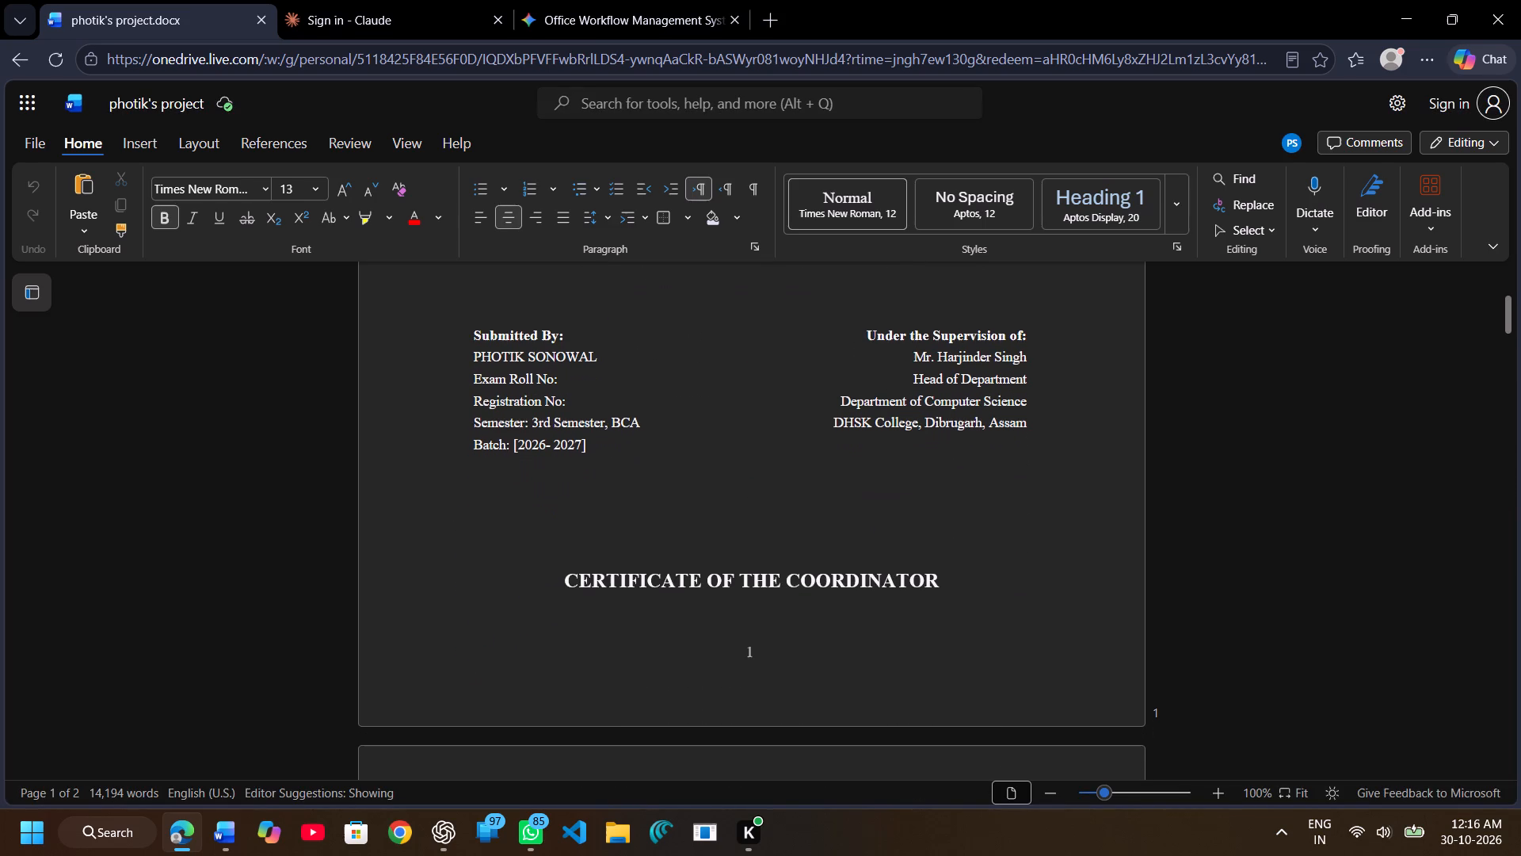
scroll(602, 526, "down", 1)
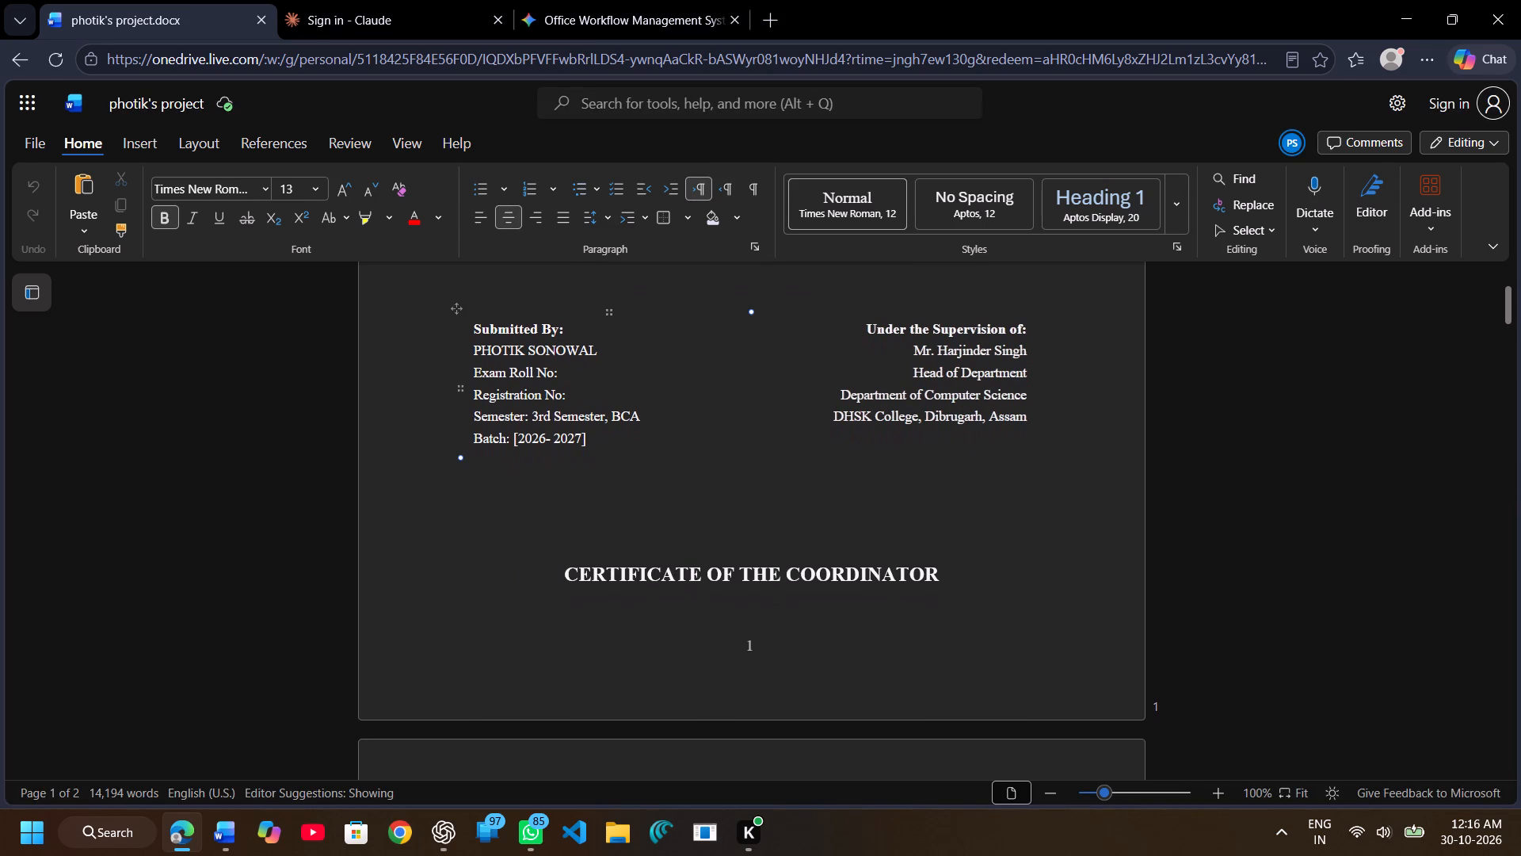
left_click(592, 438)
key("BackSpace")
key("BackSpace")
key("BackSpace")
key("BackSpace")
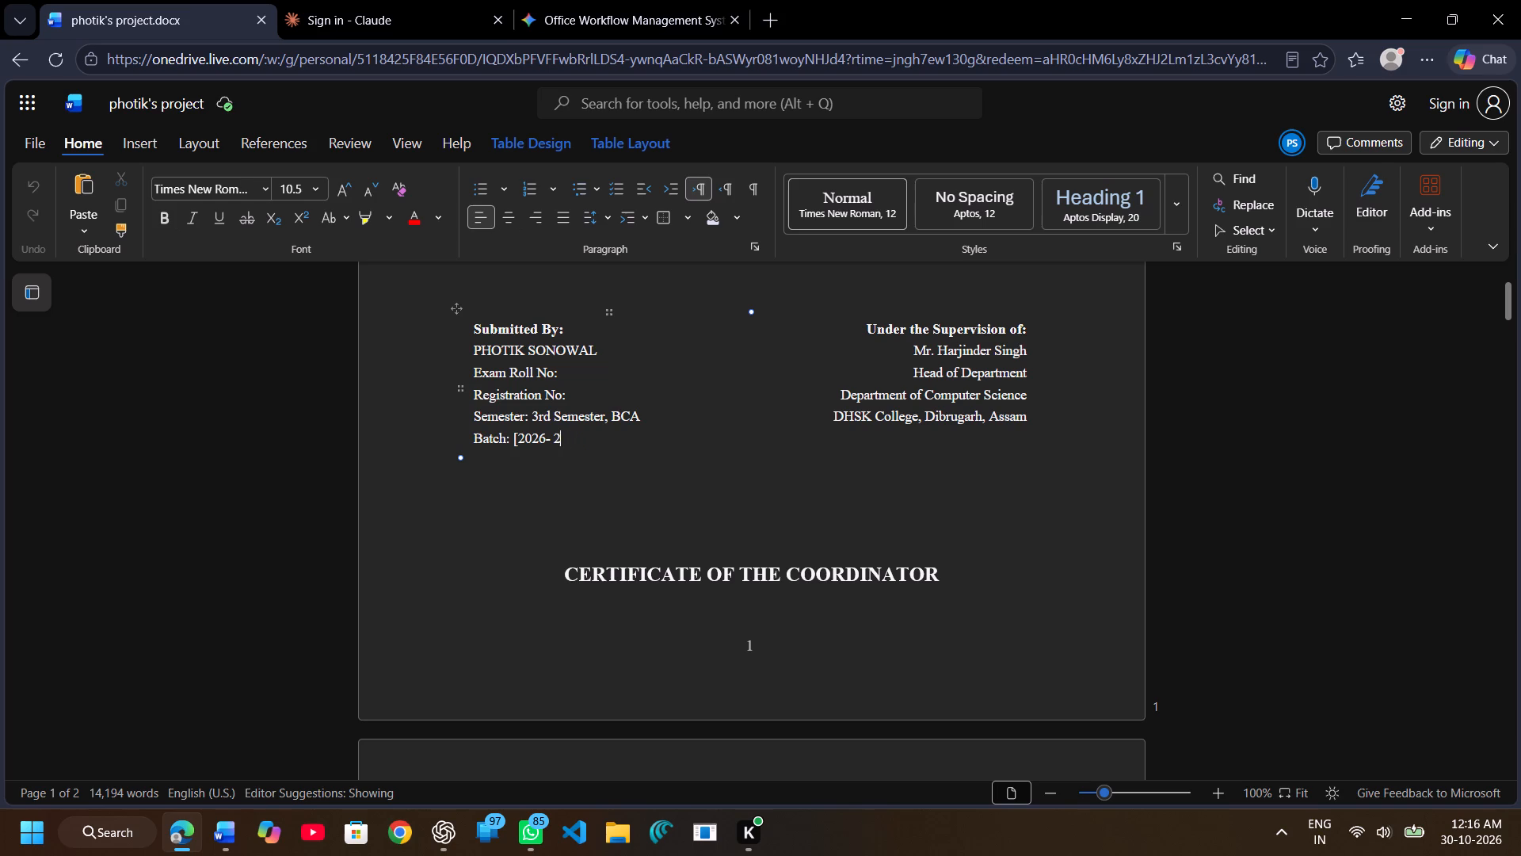
key("BackSpace")
key("BackSpace")
key("BackSpace")
key("BackSpace")
key("BackSpace")
key("BackSpace")
key("BackSpace")
key("BackSpace")
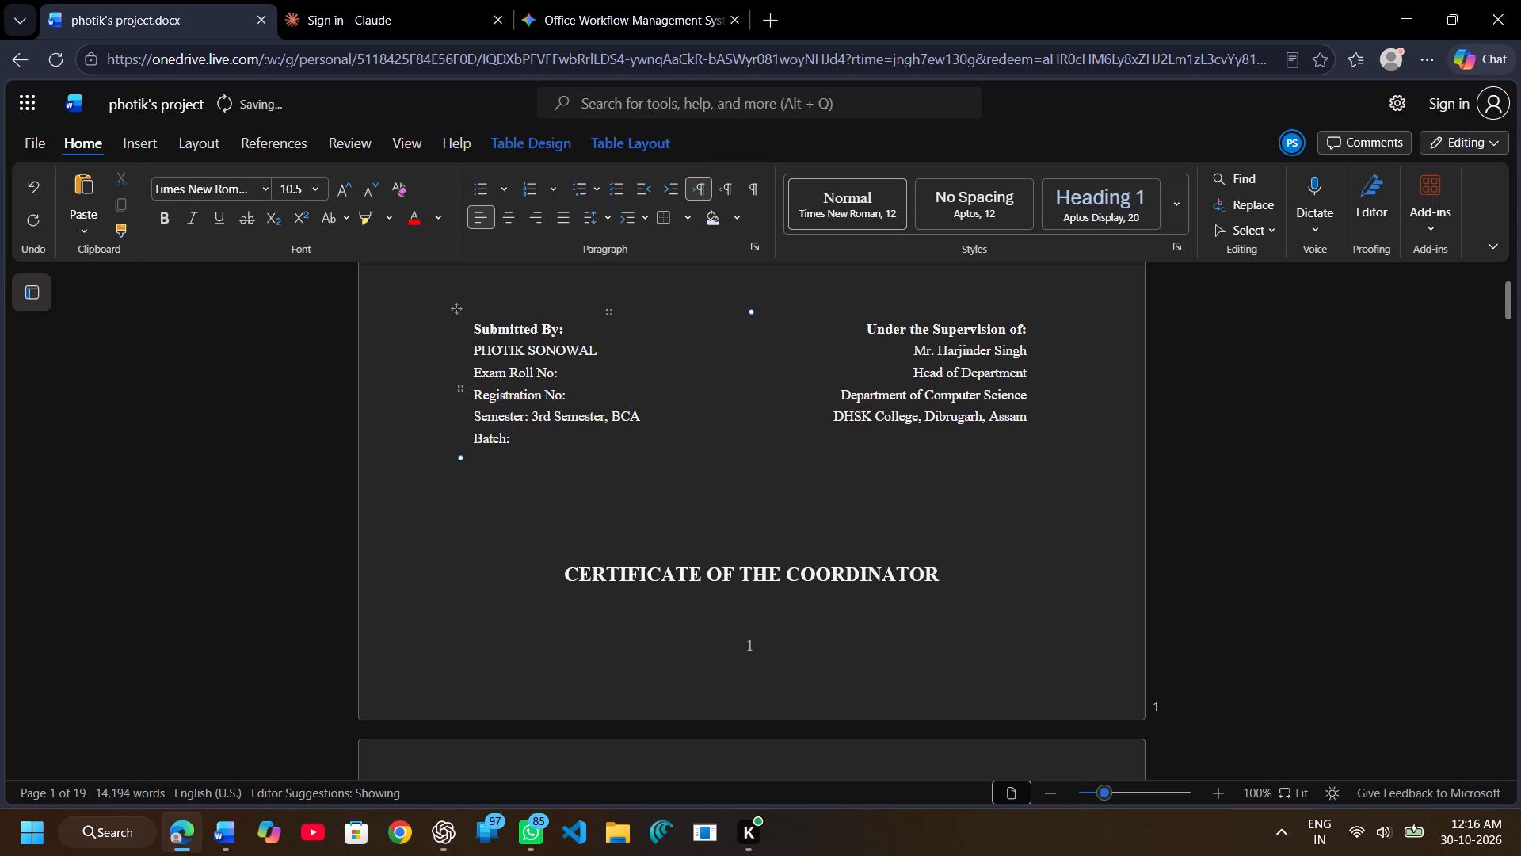
Switch to desktop Word, dismiss the sharing window and open the recent "photik's project" document.
left_click(225, 822)
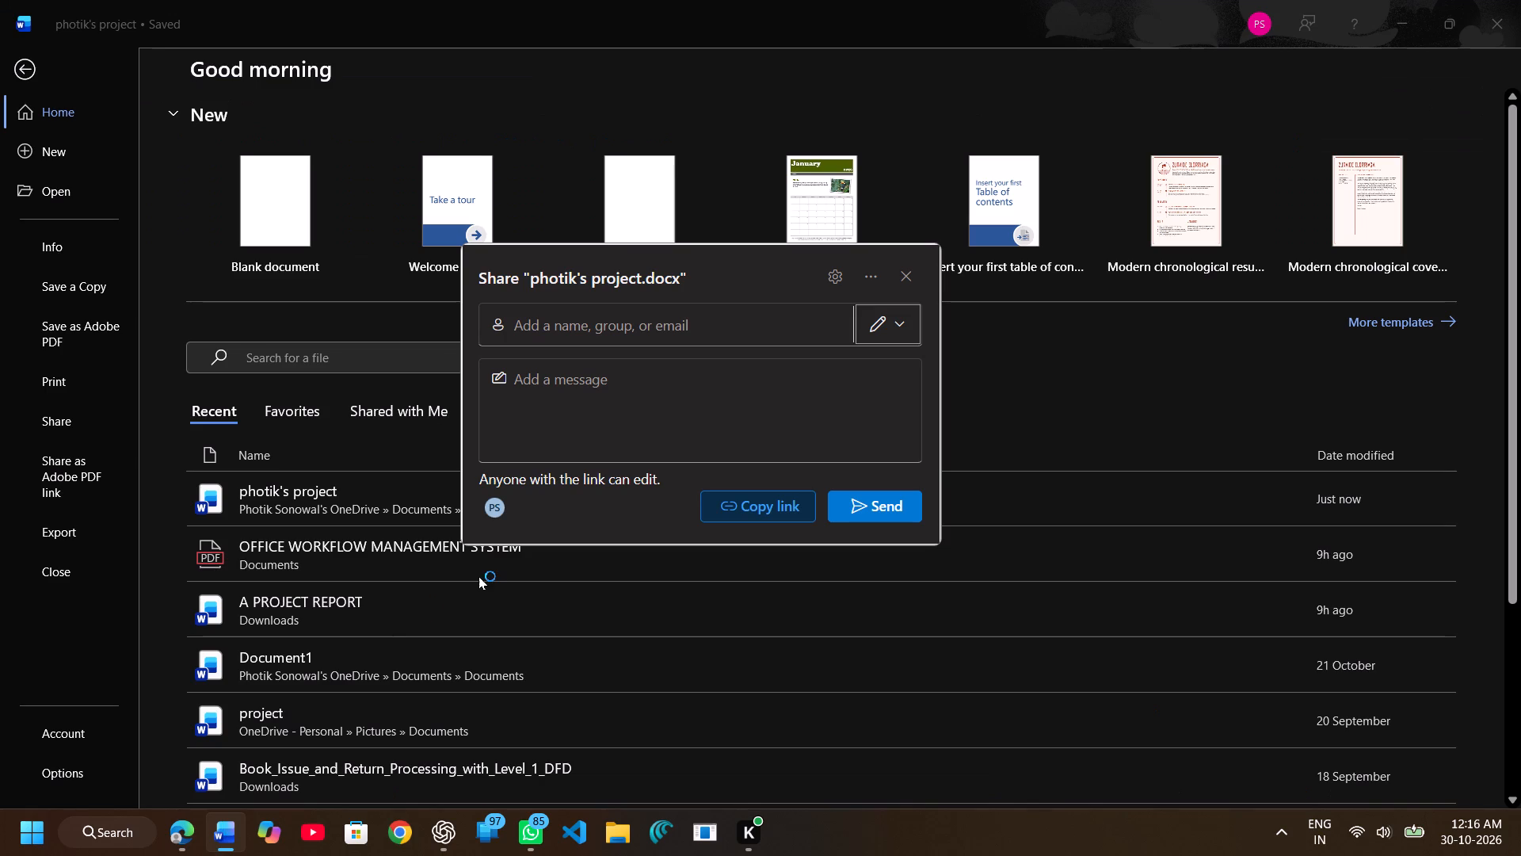
left_click(902, 280)
left_click(537, 492)
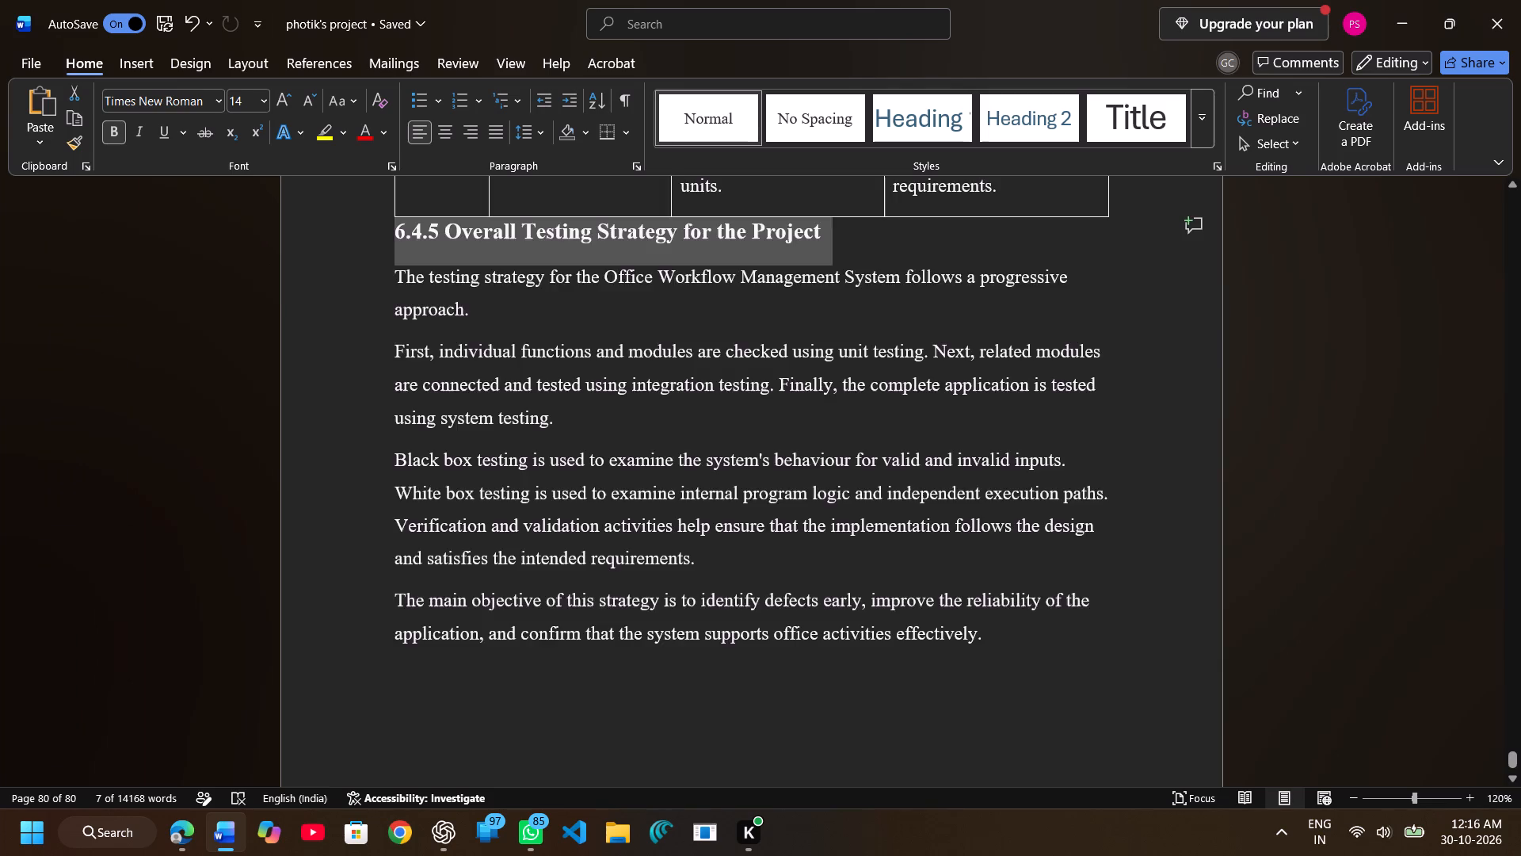
Try to edit the text after "Batch:" on the title page of the desktop copy, adding a space there.
scroll(538, 460, "up", 14)
scroll(538, 460, "up", 11)
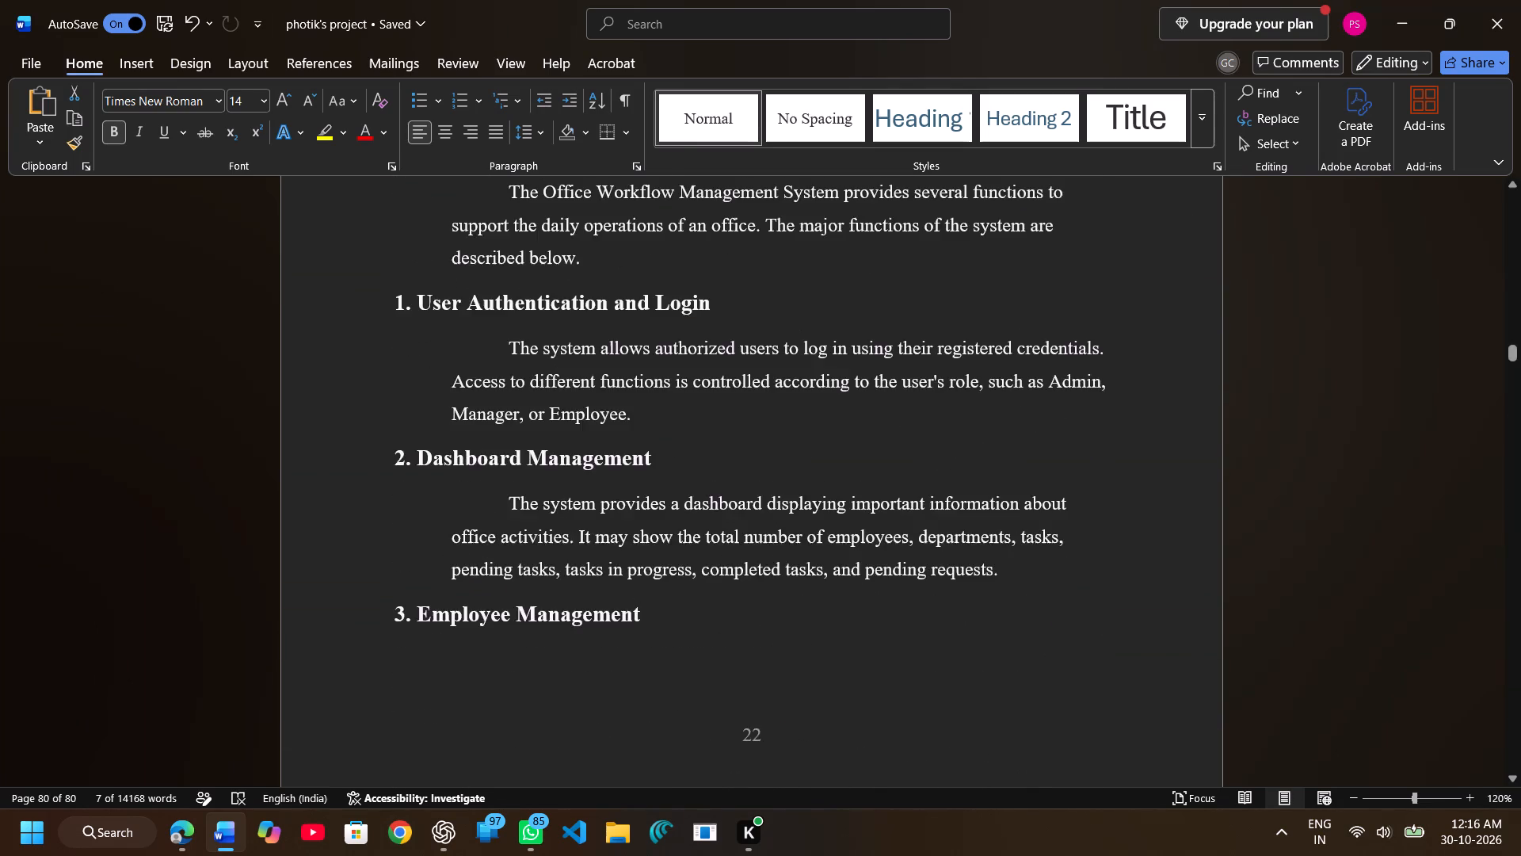
scroll(538, 460, "up", 13)
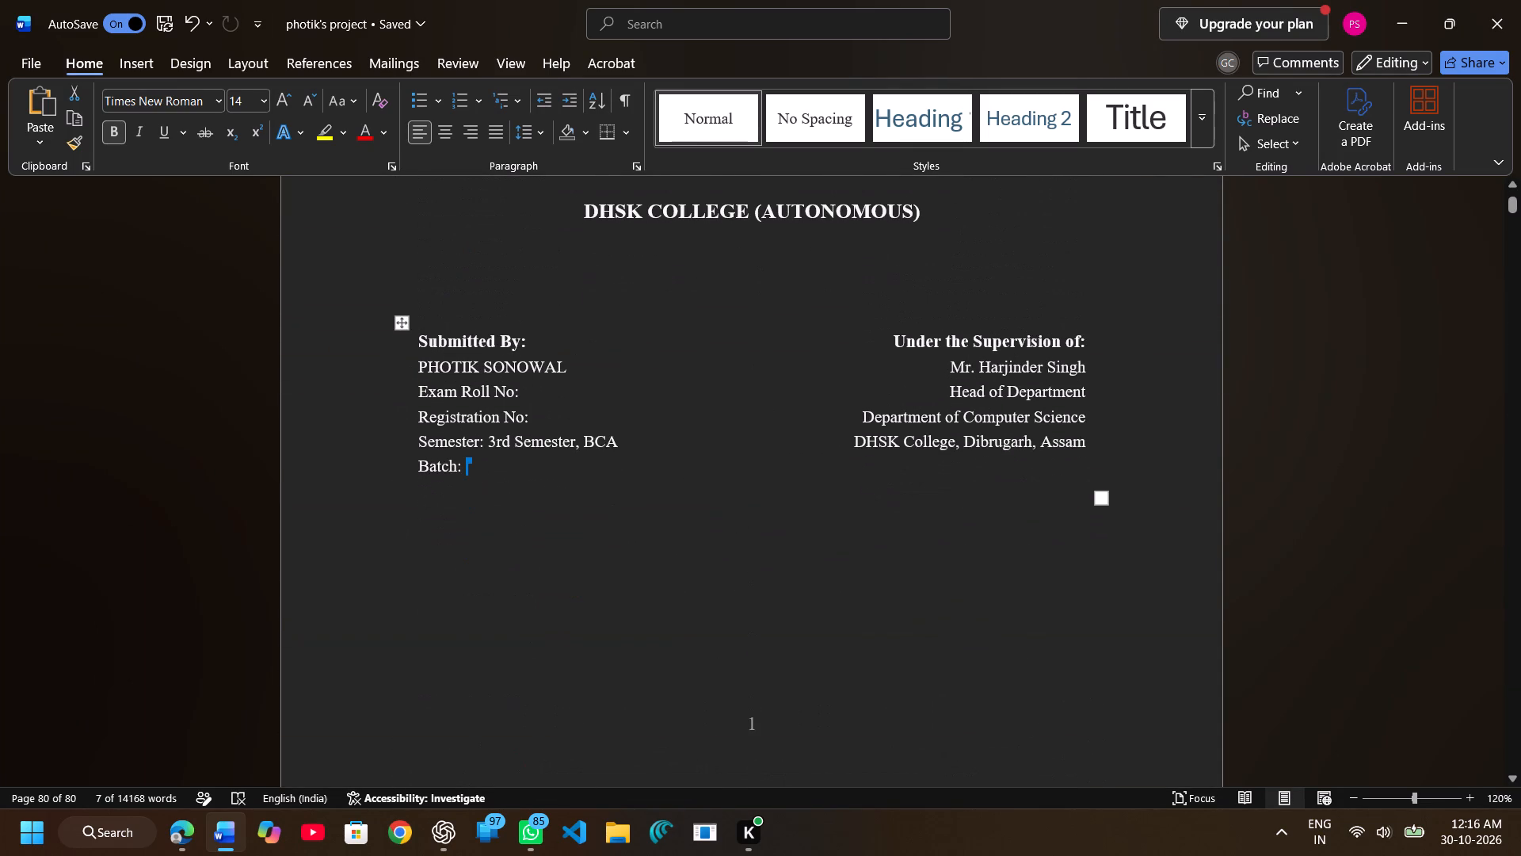
left_click(524, 458)
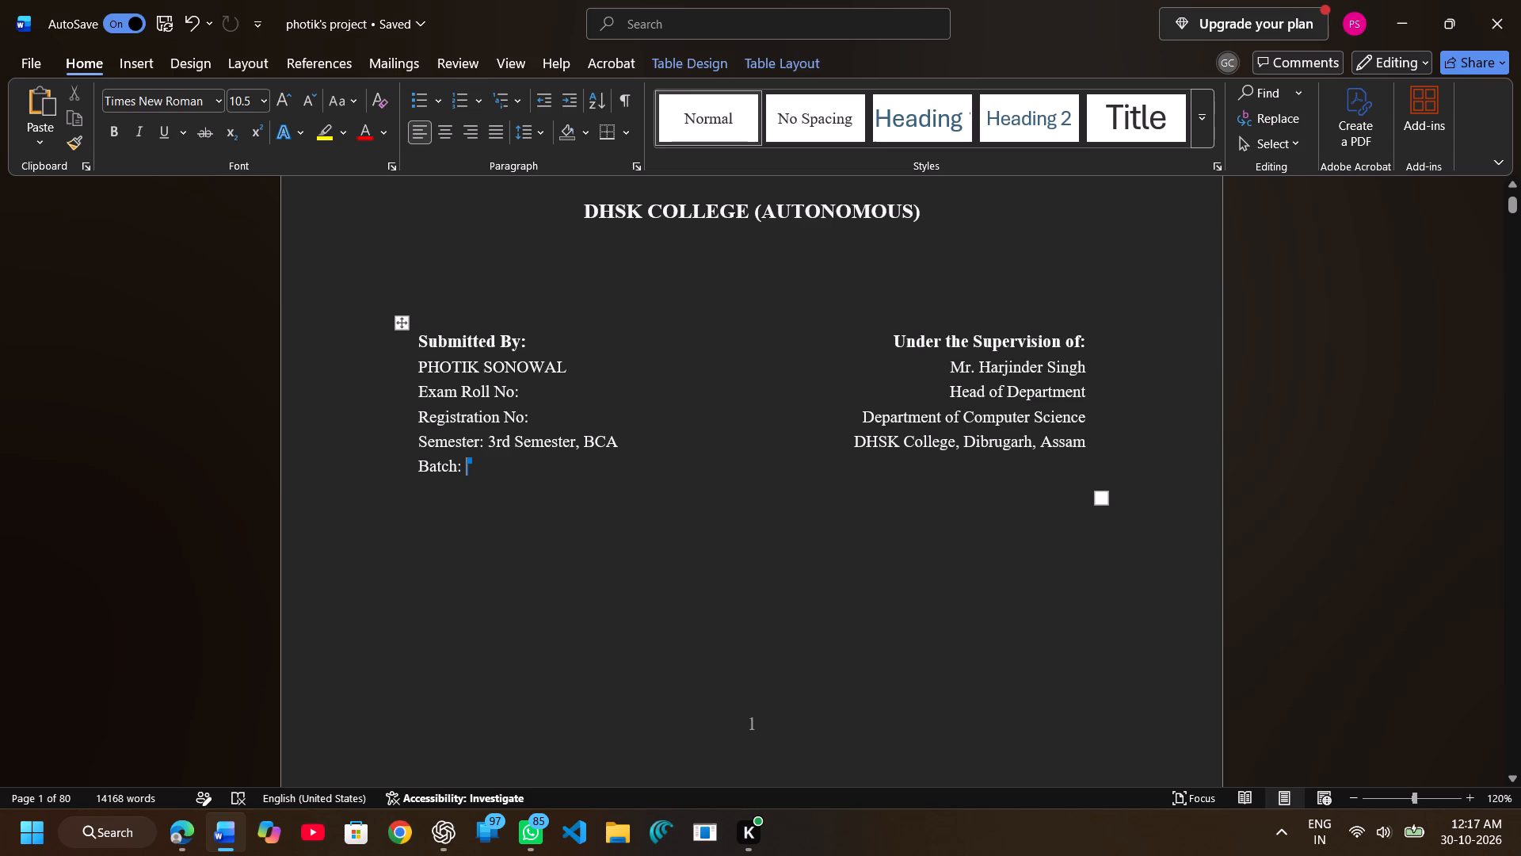
key("space")
key("BackSpace")
key("space")
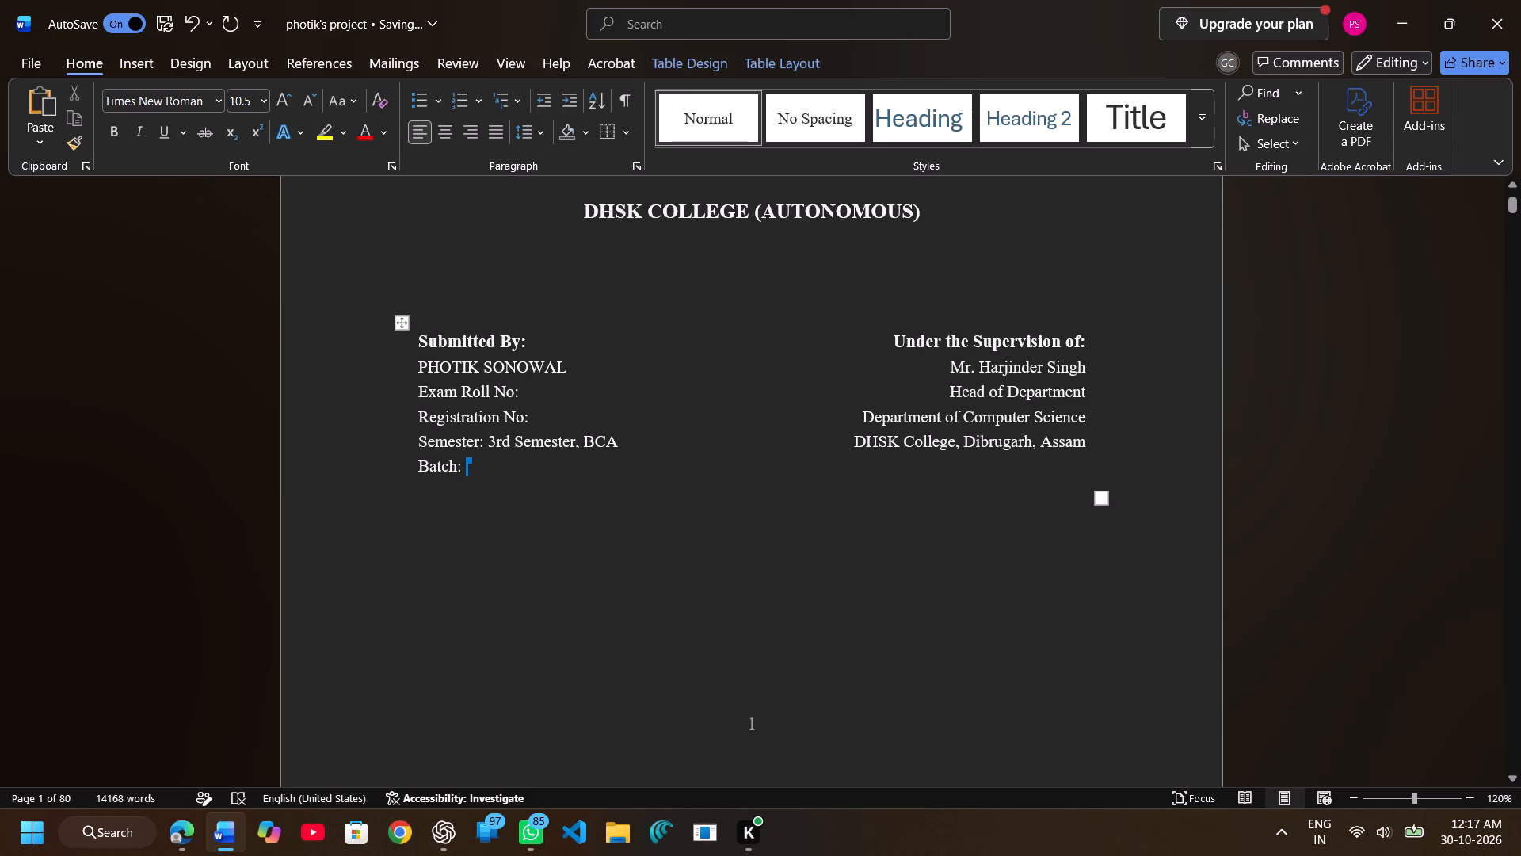
left_click(532, 426)
double_click(504, 479)
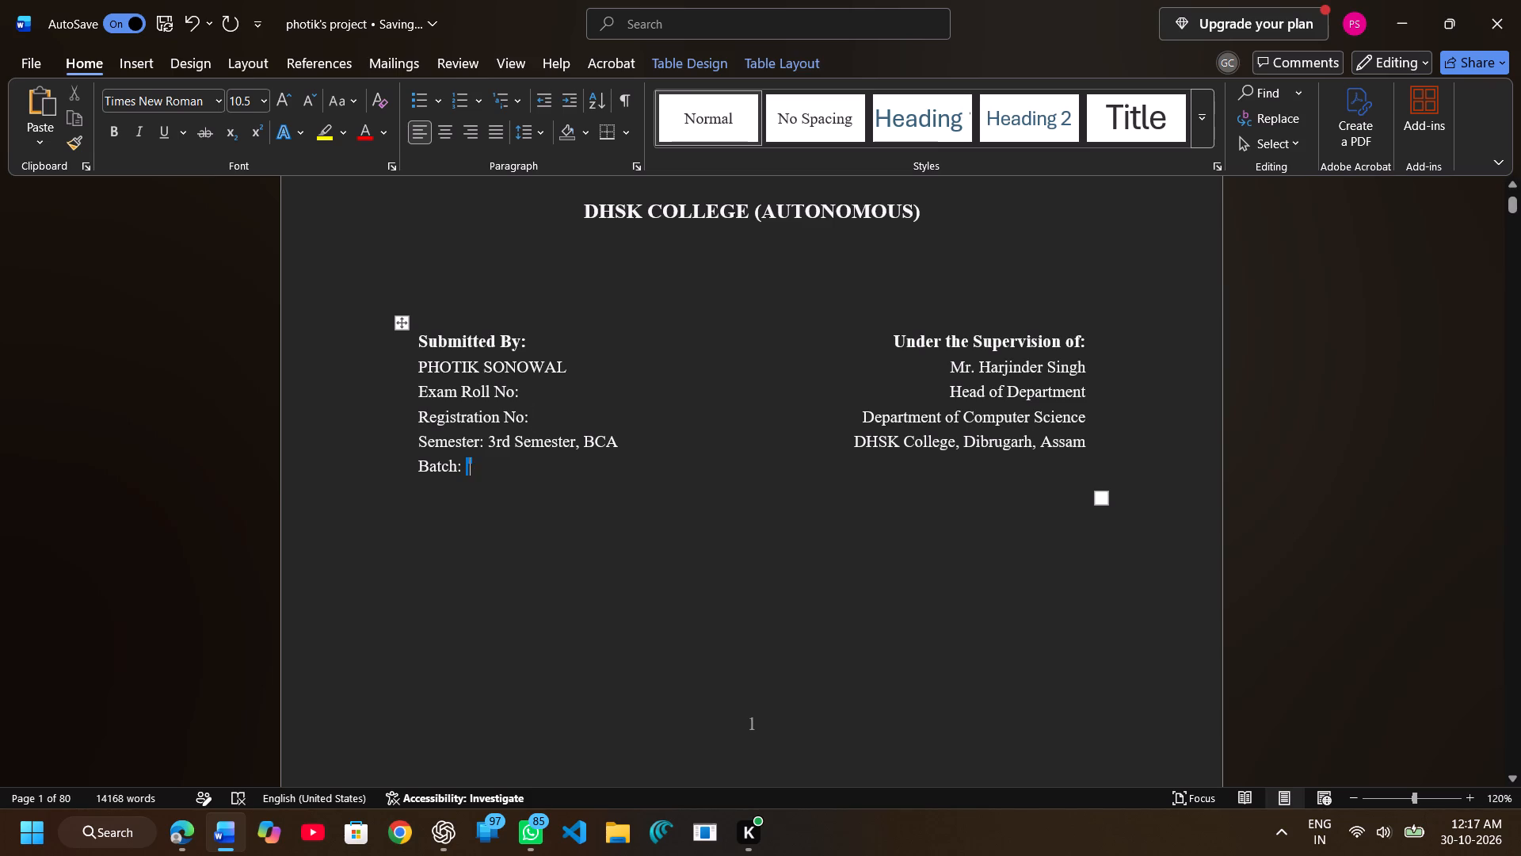
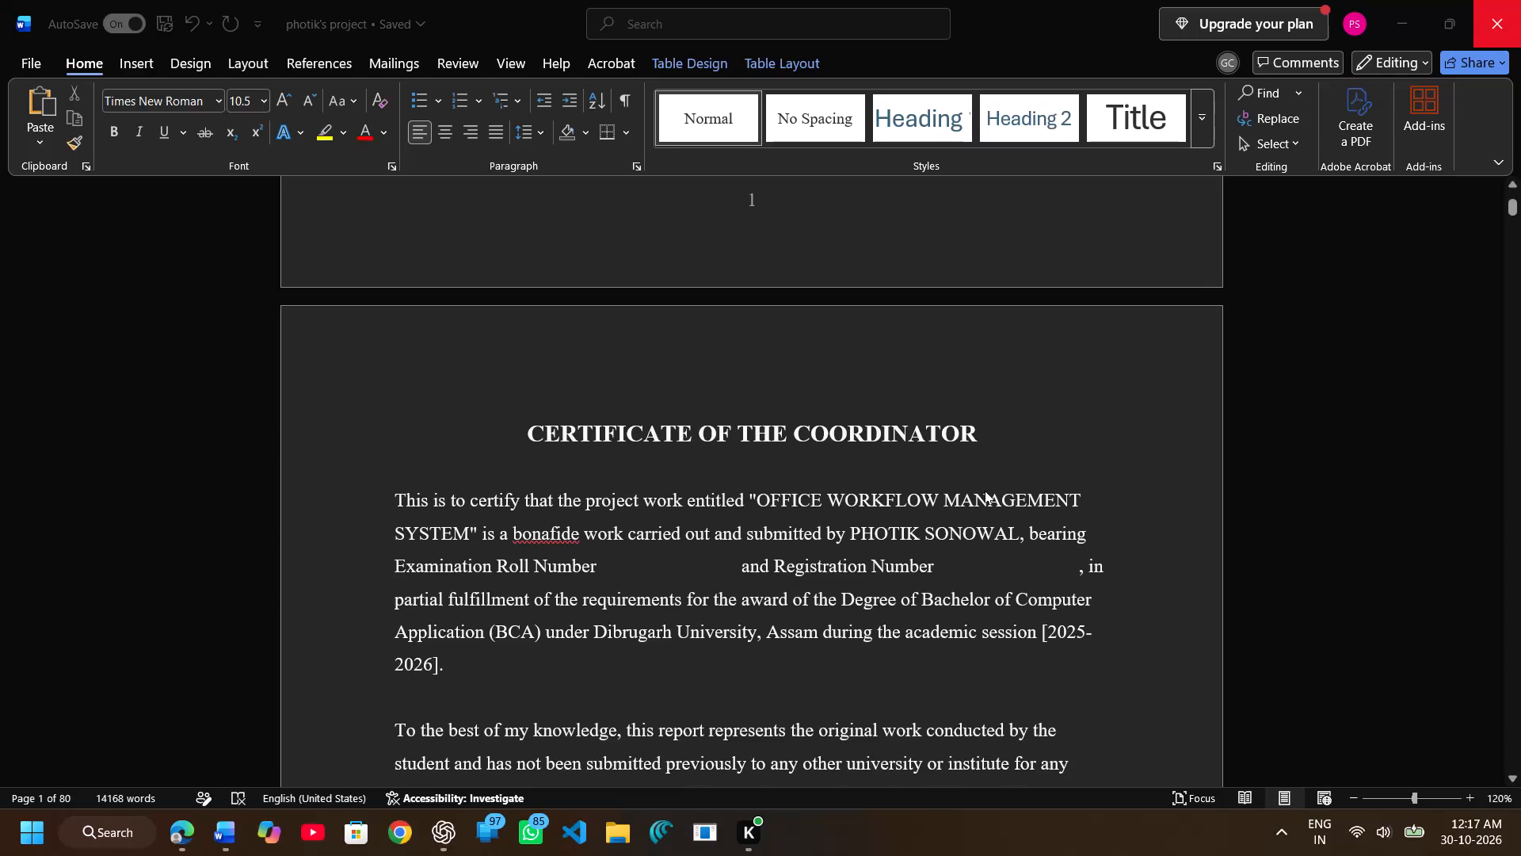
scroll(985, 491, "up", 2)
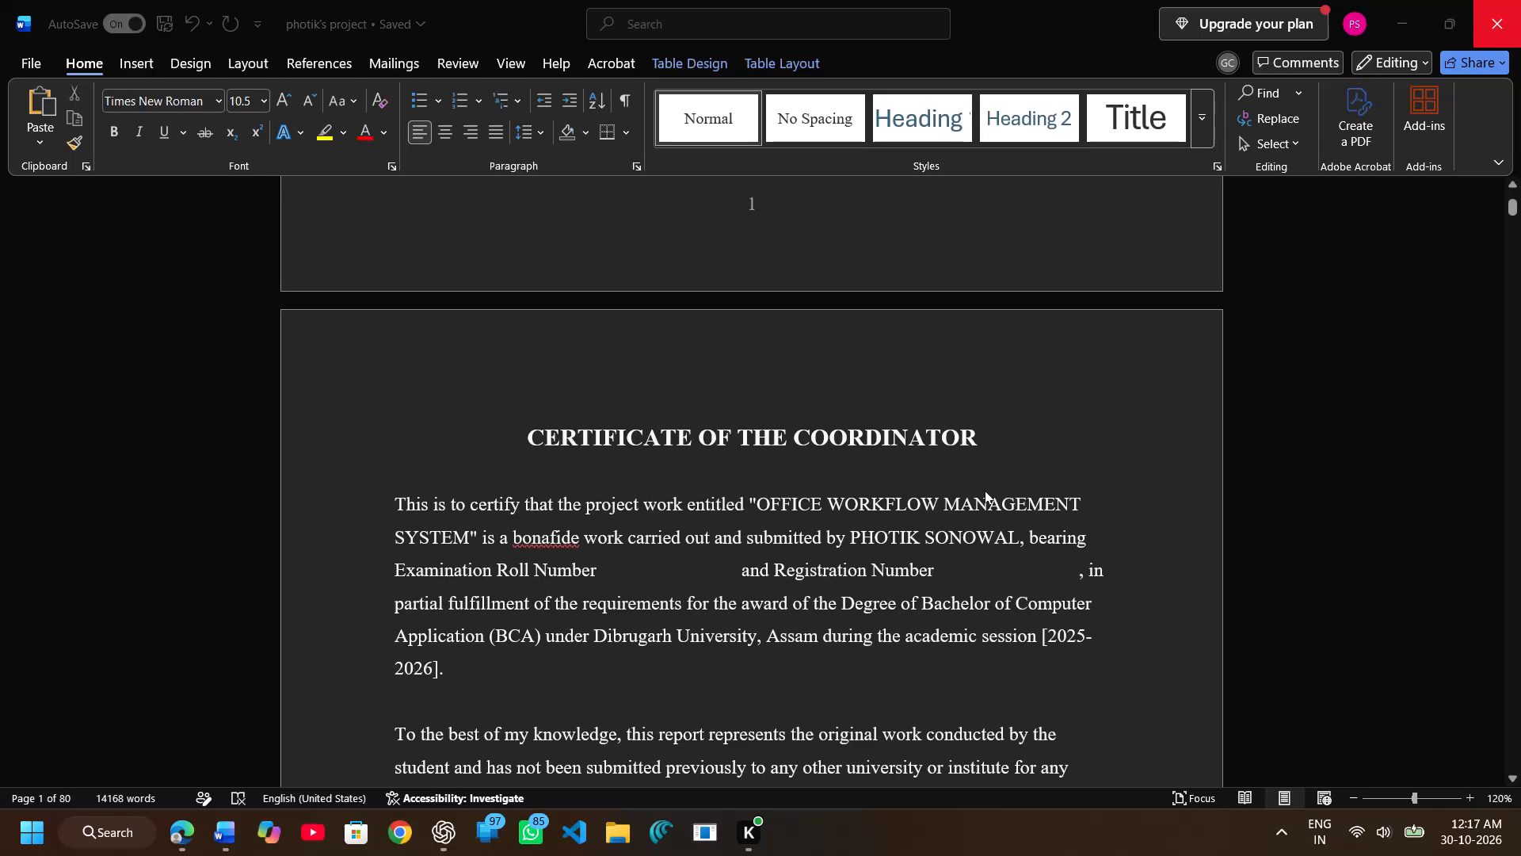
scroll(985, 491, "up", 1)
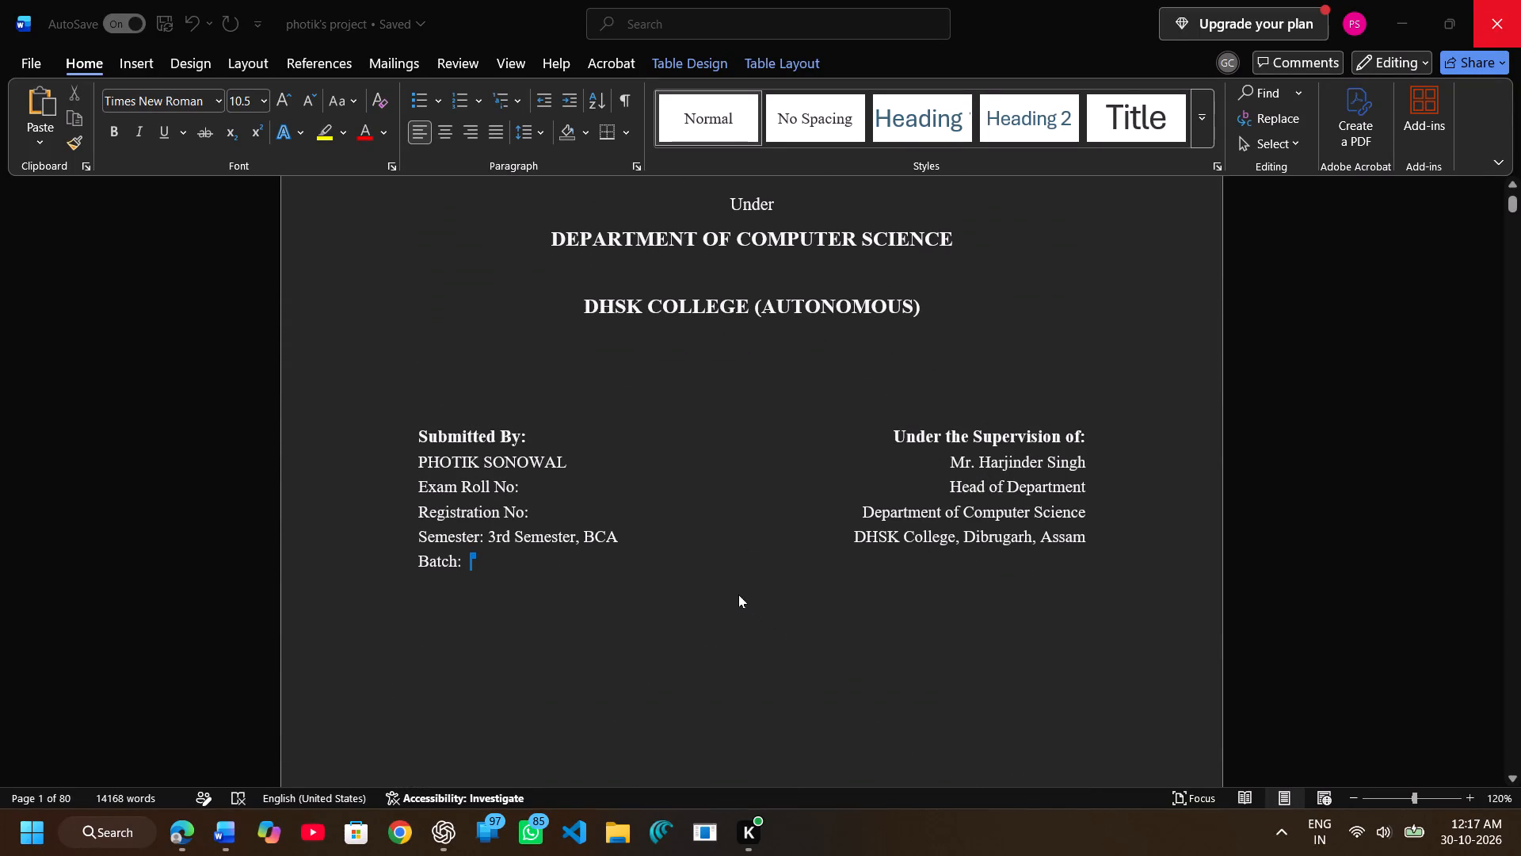
Open the desktop document's file name for editing and clear the existing name "photik's project".
left_click(728, 571)
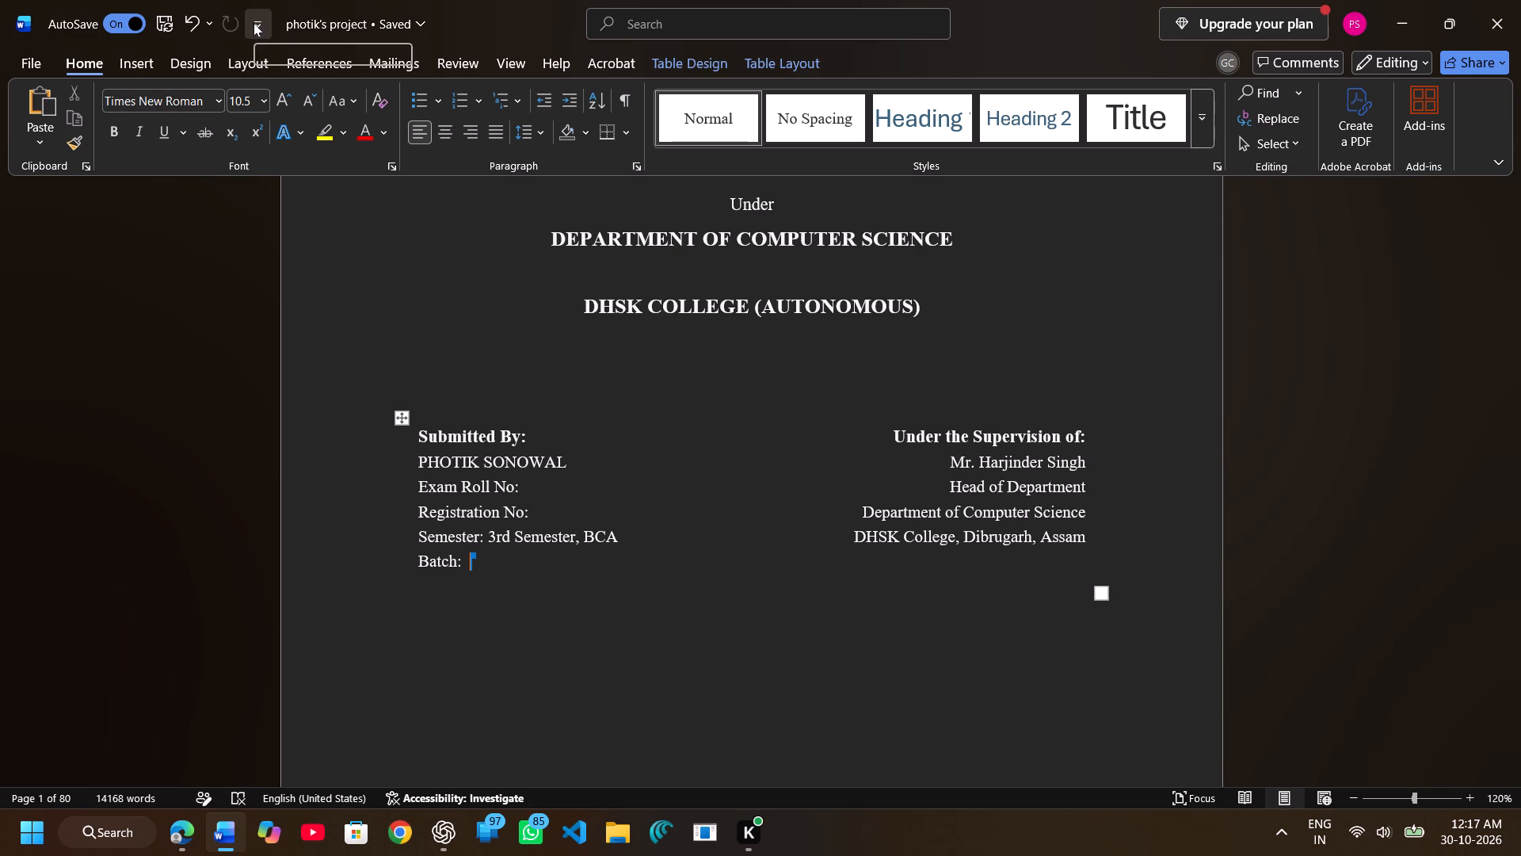
left_click(391, 21)
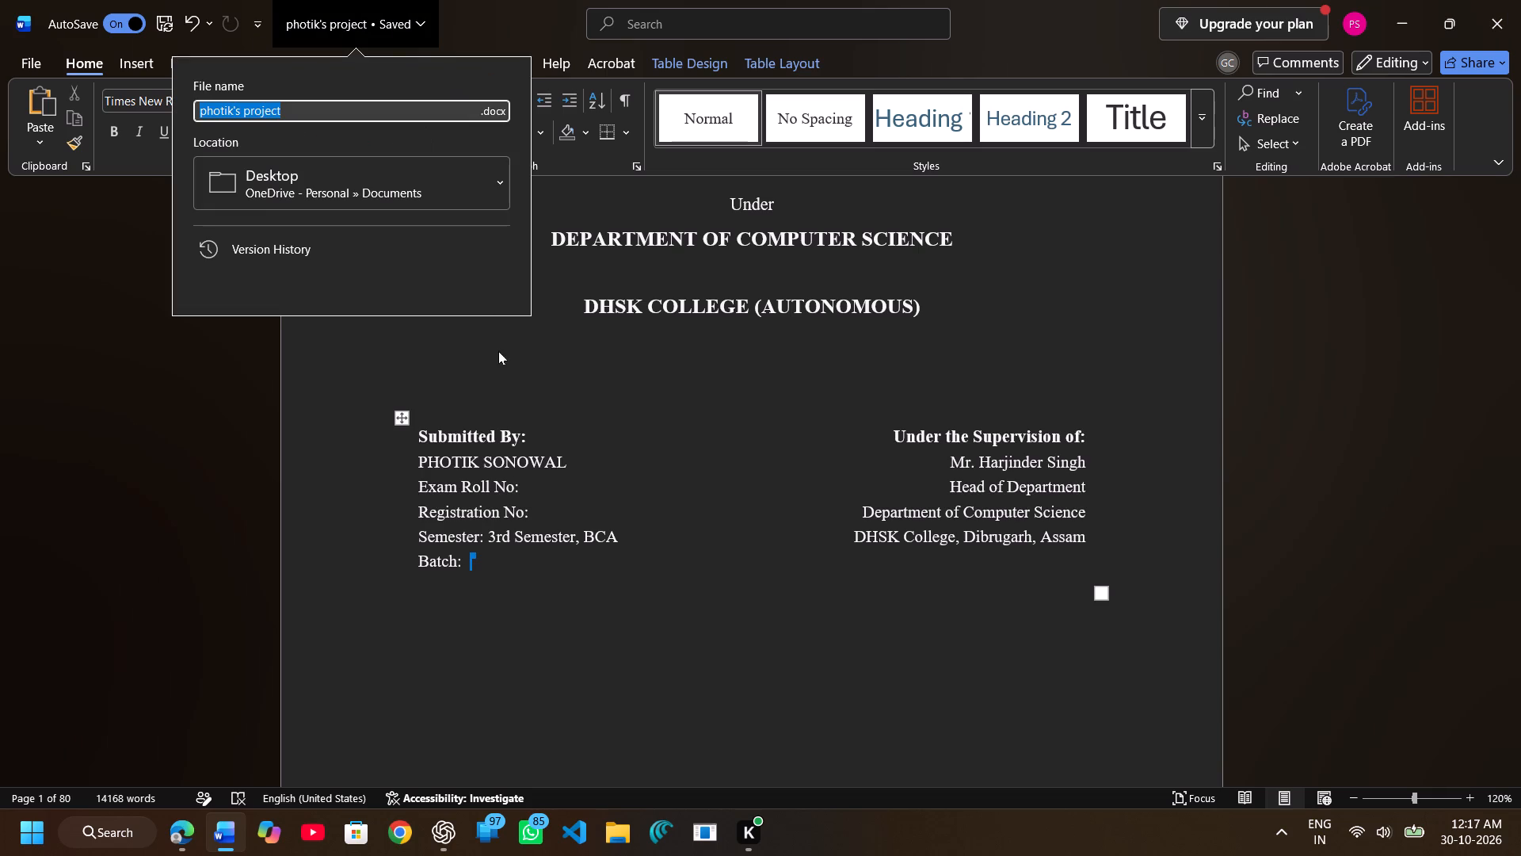
left_click(399, 117)
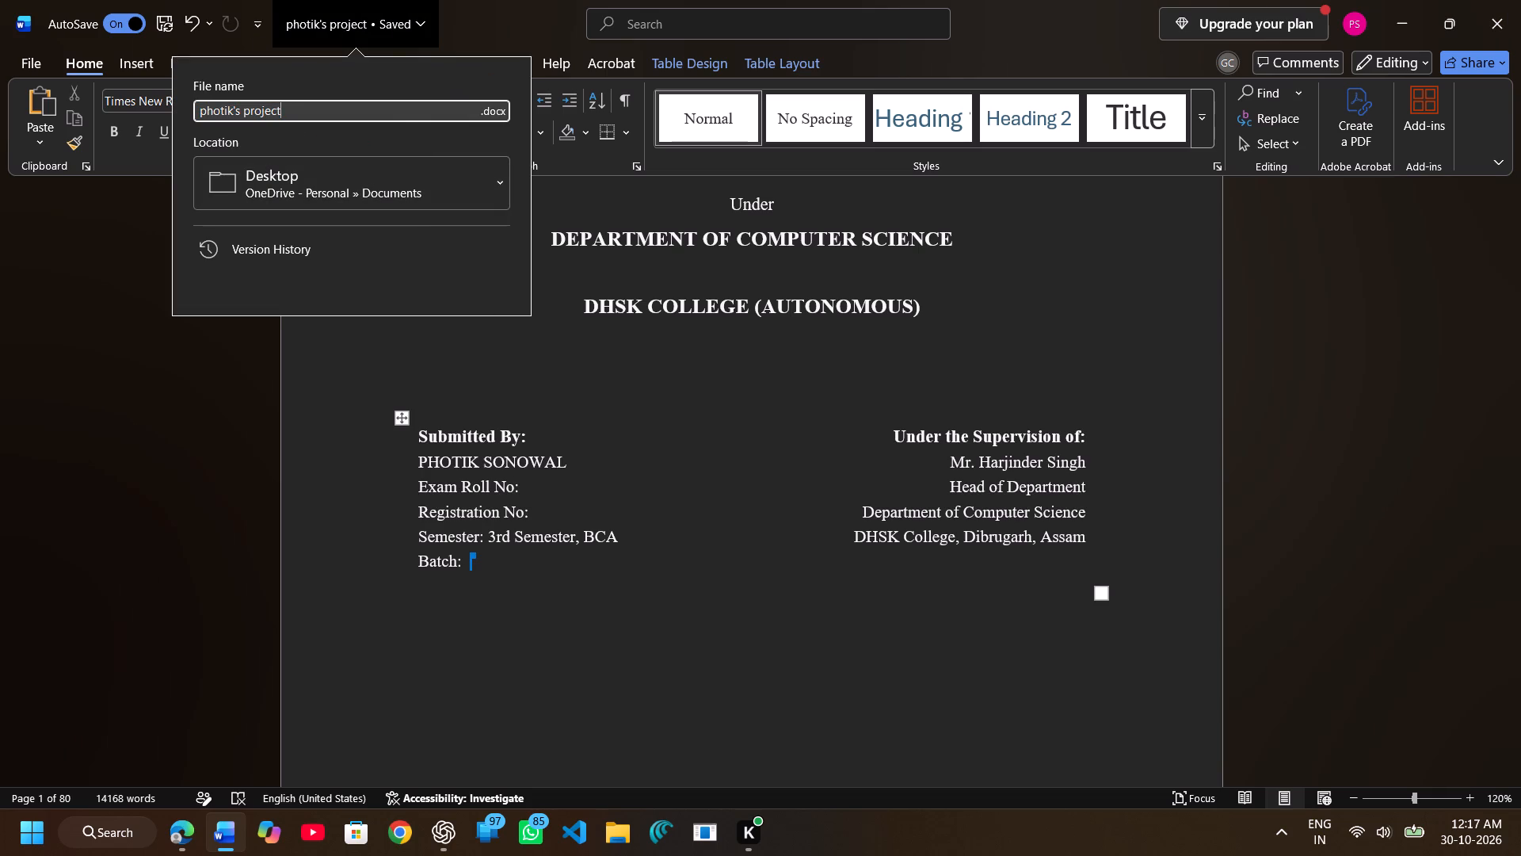
key("BackSpace")
key("BackSpace")
key("BackSpace")
key("BackSpace")
key("BackSpace")
key("BackSpace")
key("BackSpace")
key("BackSpace")
key("BackSpace")
key("BackSpace")
key("BackSpace")
key("BackSpace")
key("BackSpace")
key("BackSpace")
key("BackSpace")
key("BackSpace")
key("BackSpace")
key("BackSpace")
key("BackSpace")
key("BackSpace")
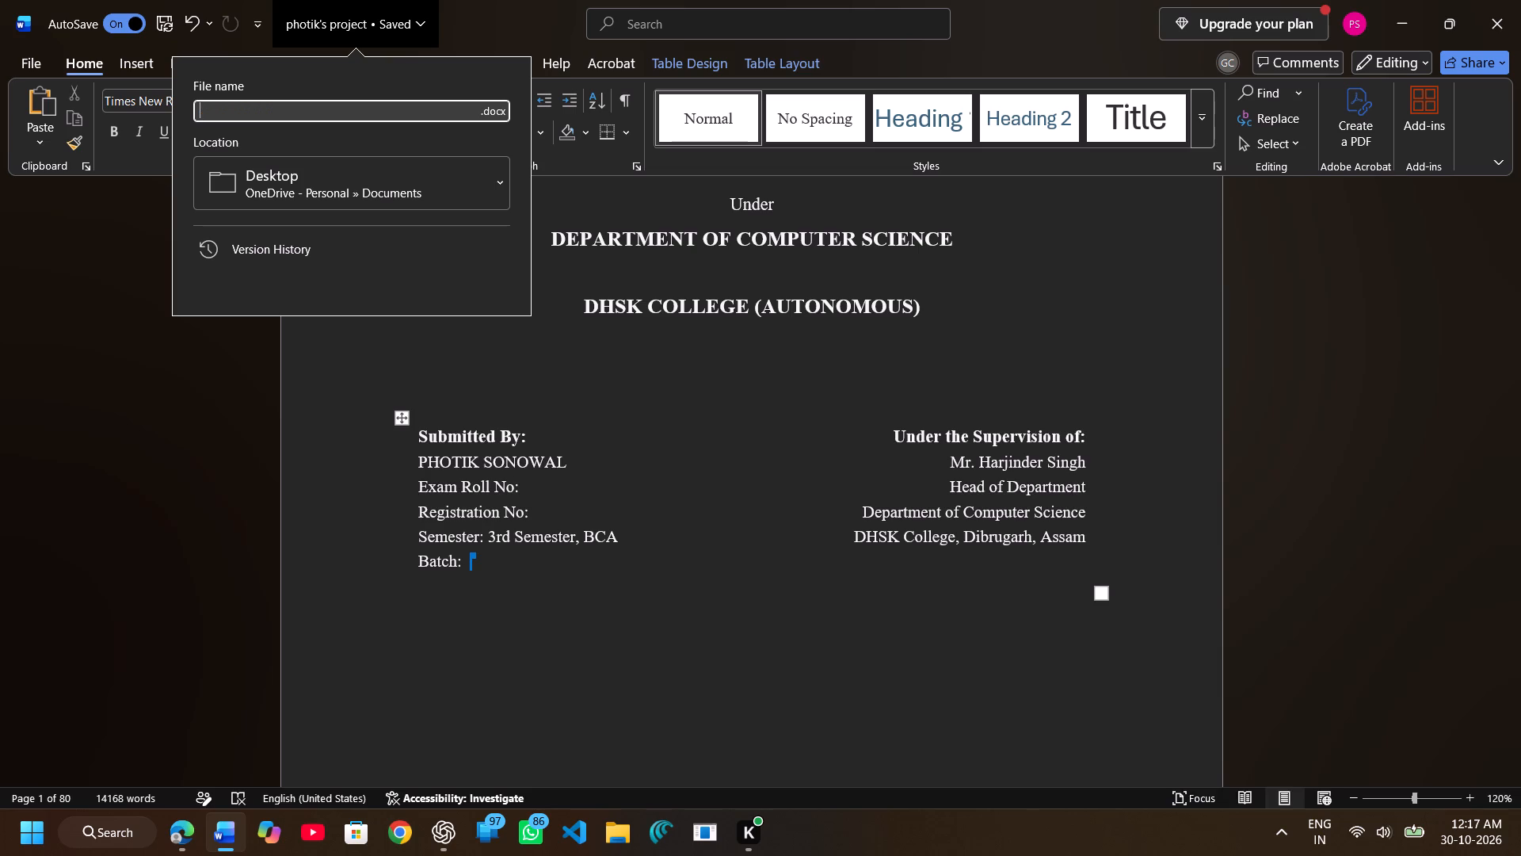
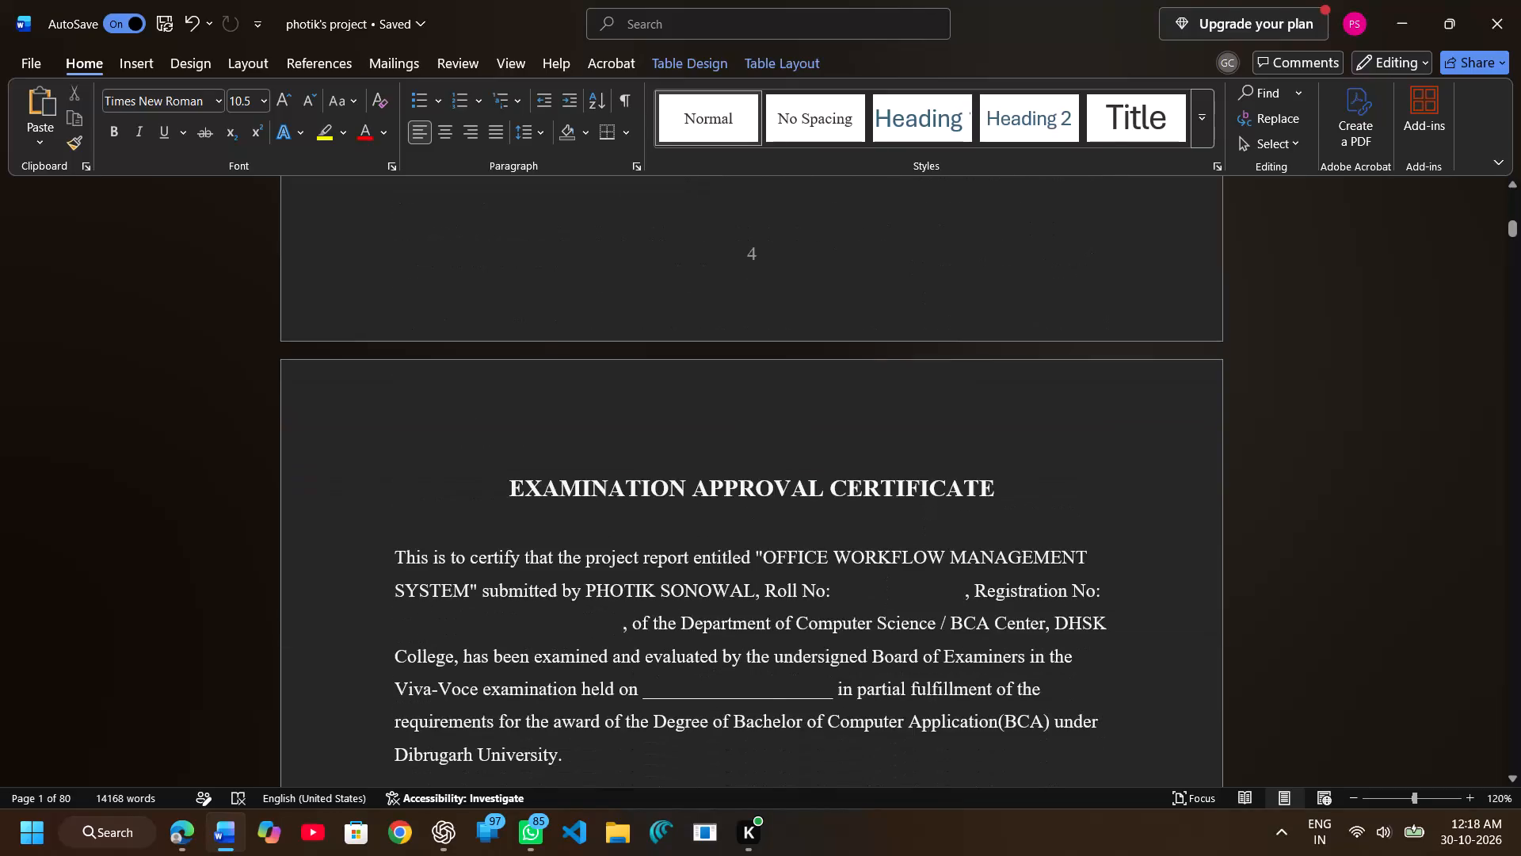
Review the desktop report's pages from the Examination Approval Certificate through Chapter 1 to the start of Chapter 2.
scroll(542, 621, "down", 5)
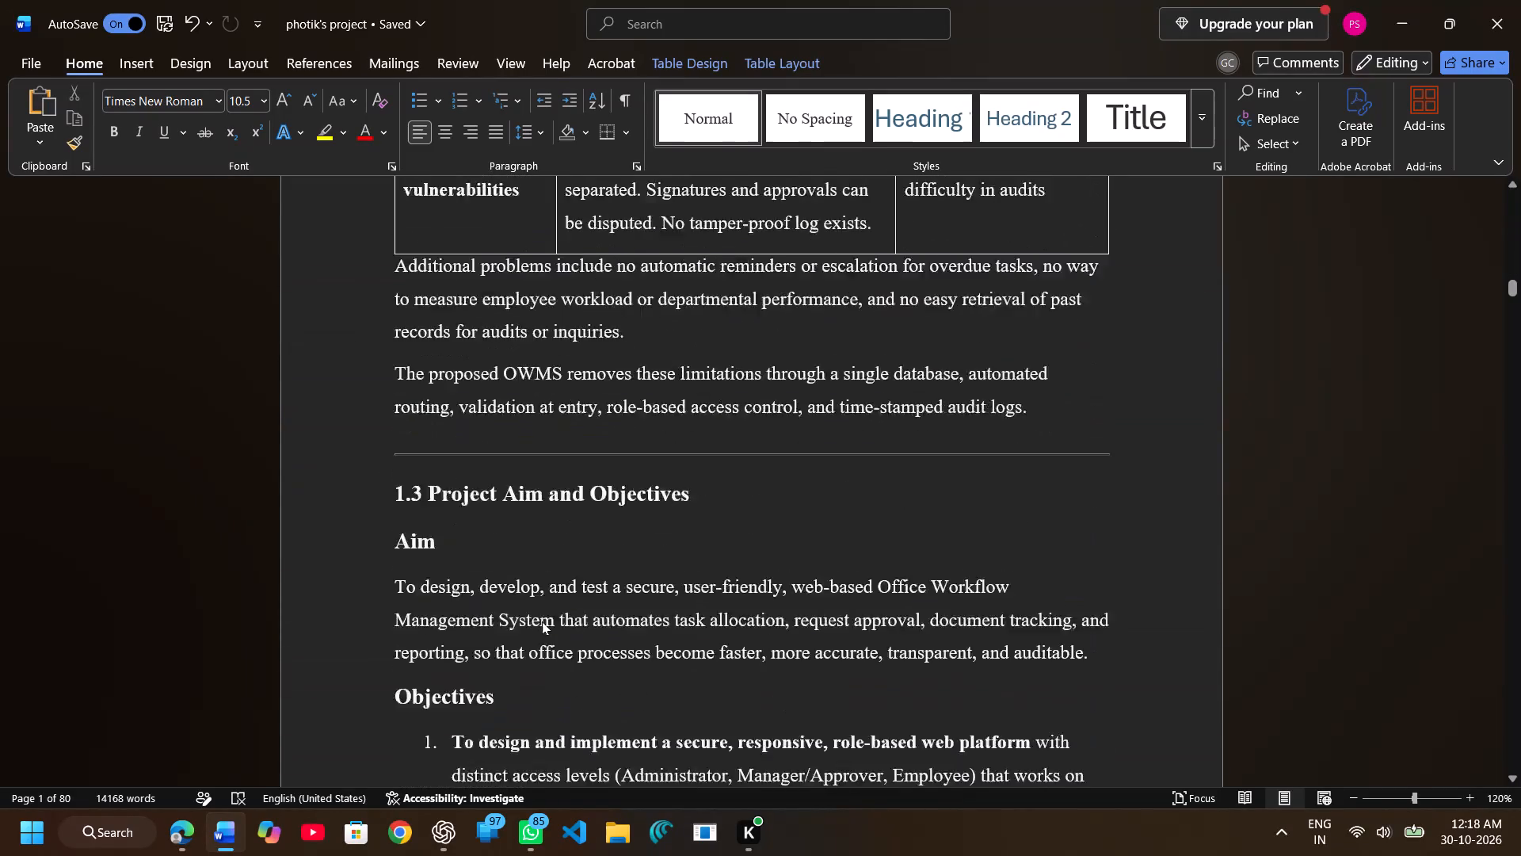
scroll(542, 621, "down", 3)
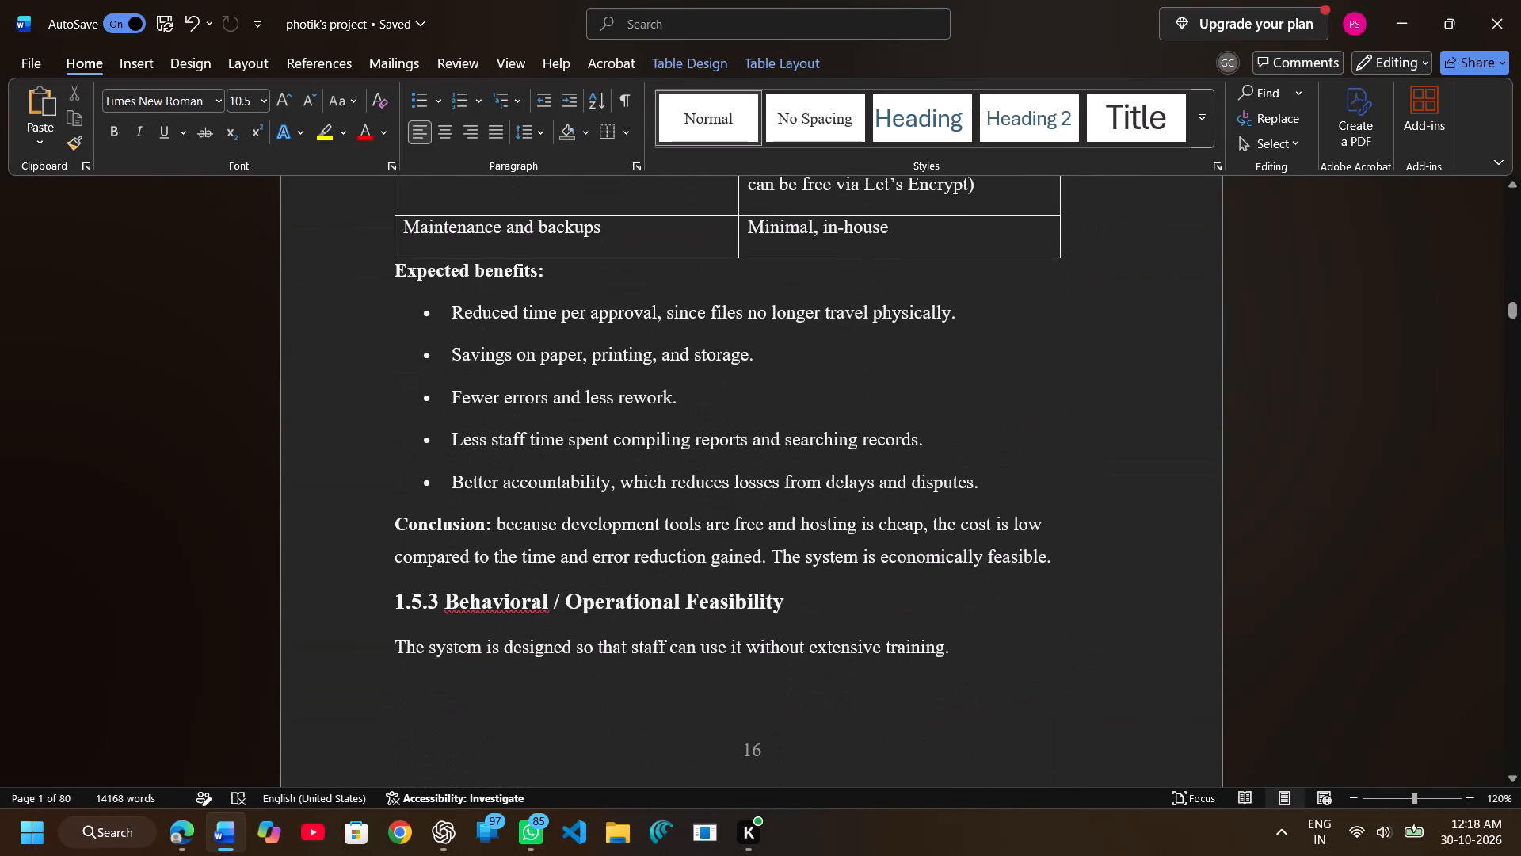
scroll(542, 621, "down", 2)
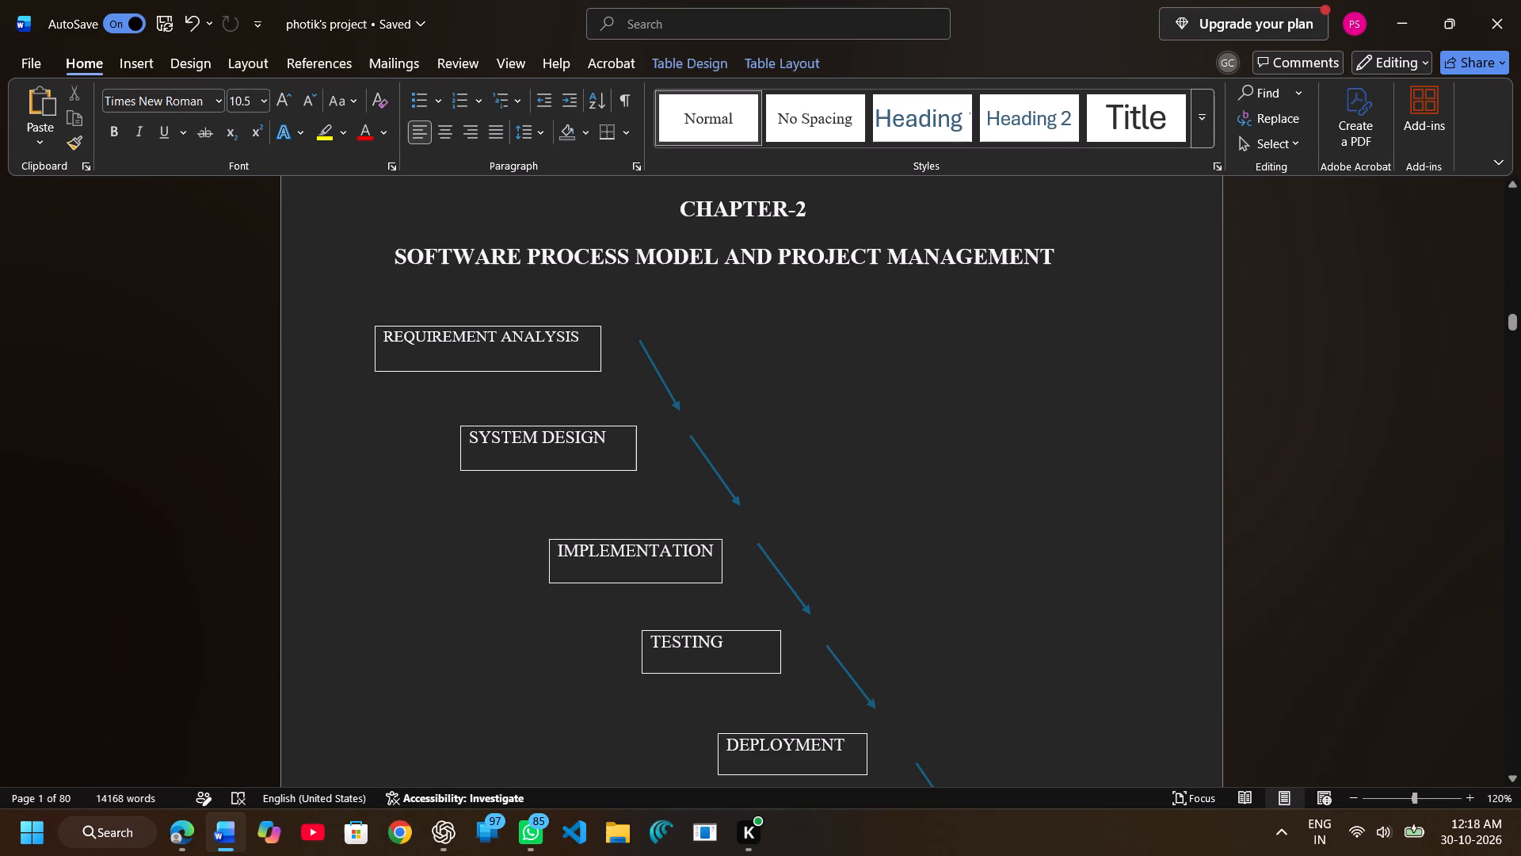
Start creating a PDF of the project report with Adobe Acrobat.
left_click(1349, 117)
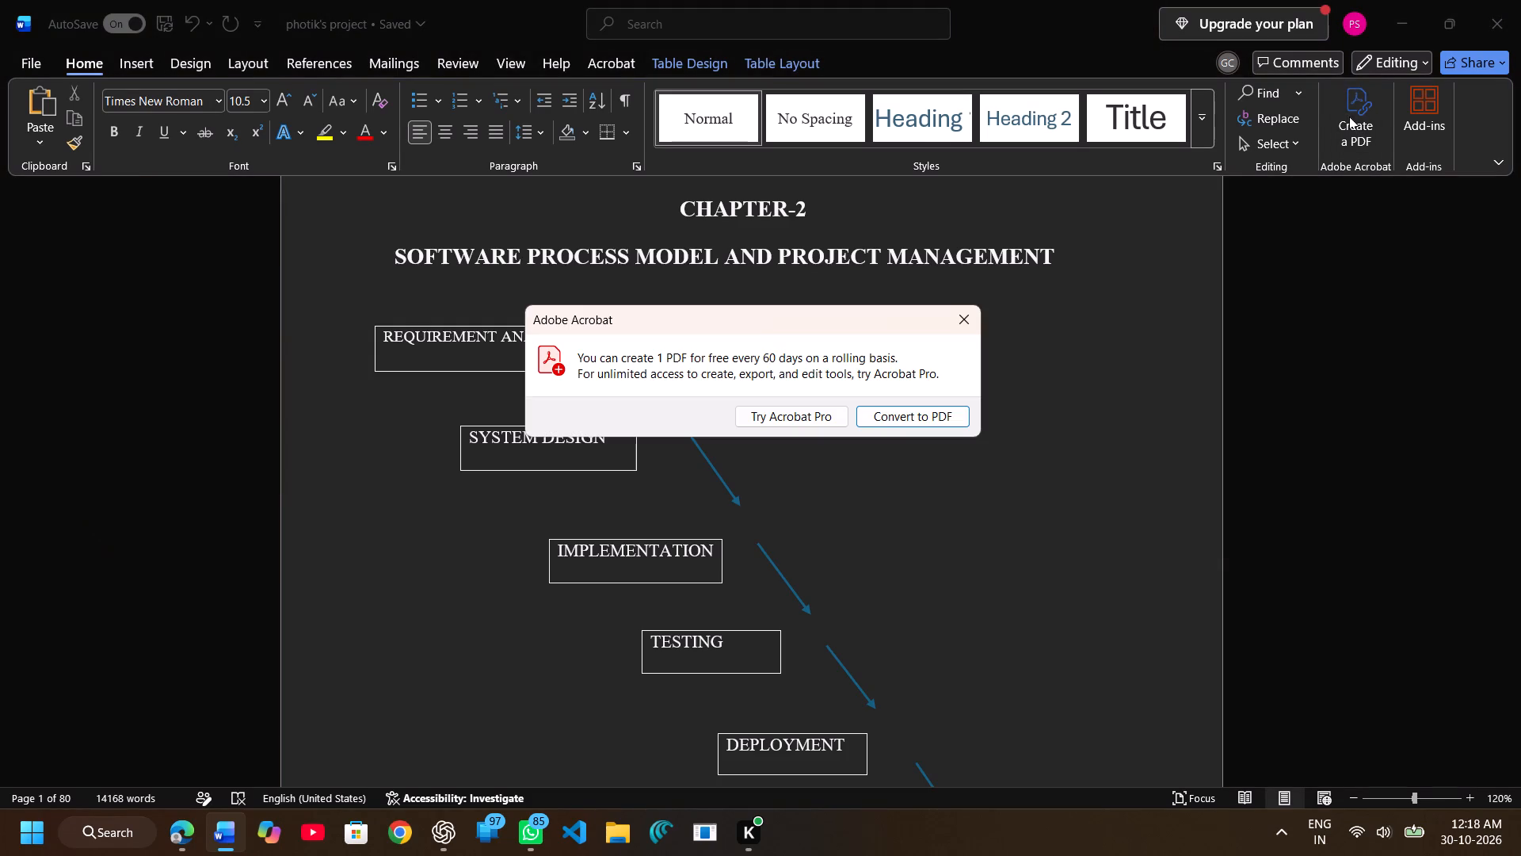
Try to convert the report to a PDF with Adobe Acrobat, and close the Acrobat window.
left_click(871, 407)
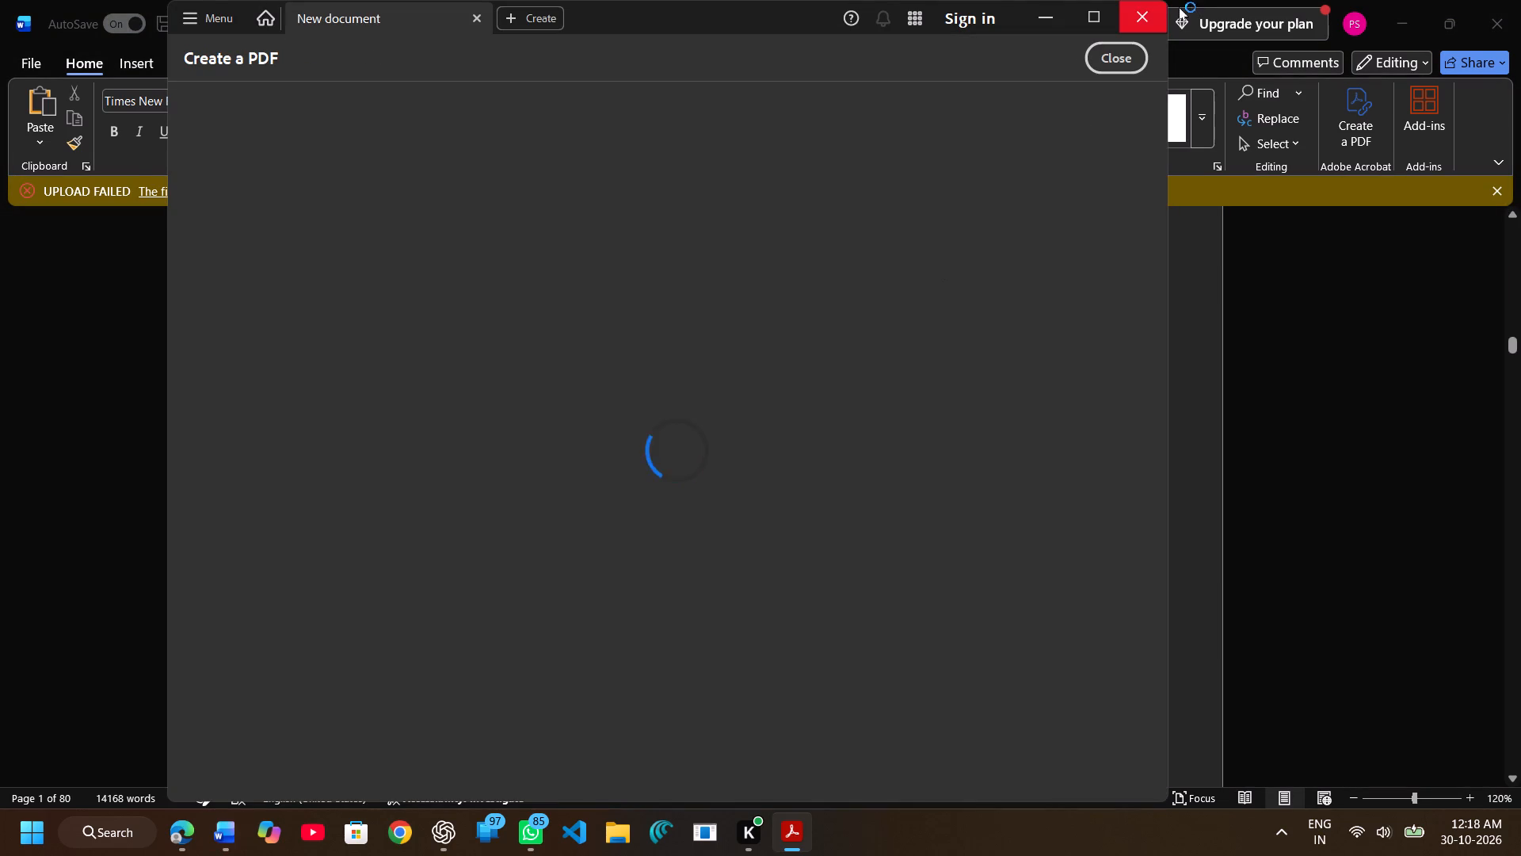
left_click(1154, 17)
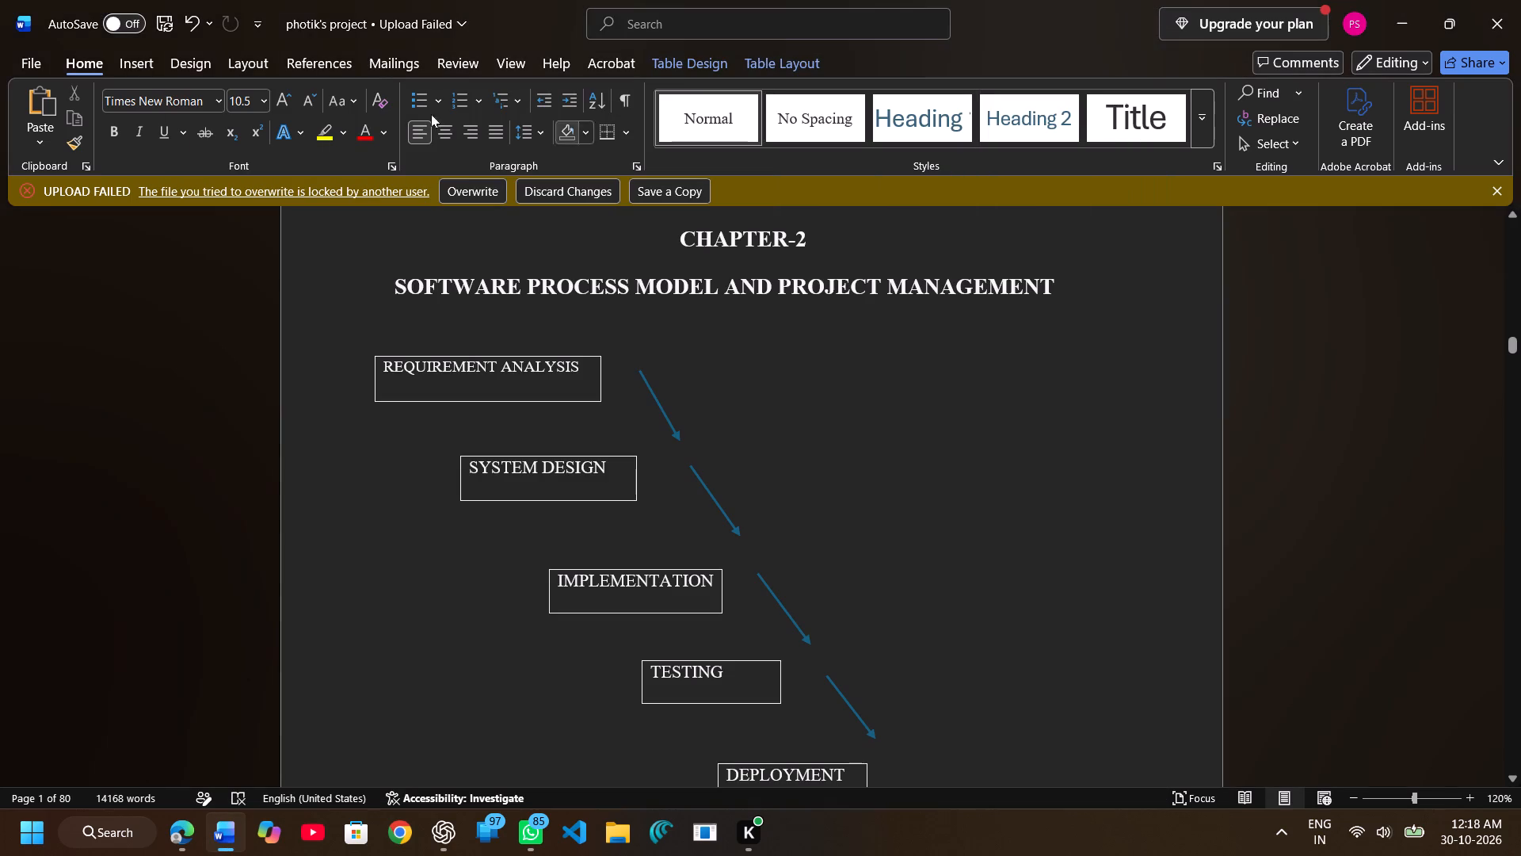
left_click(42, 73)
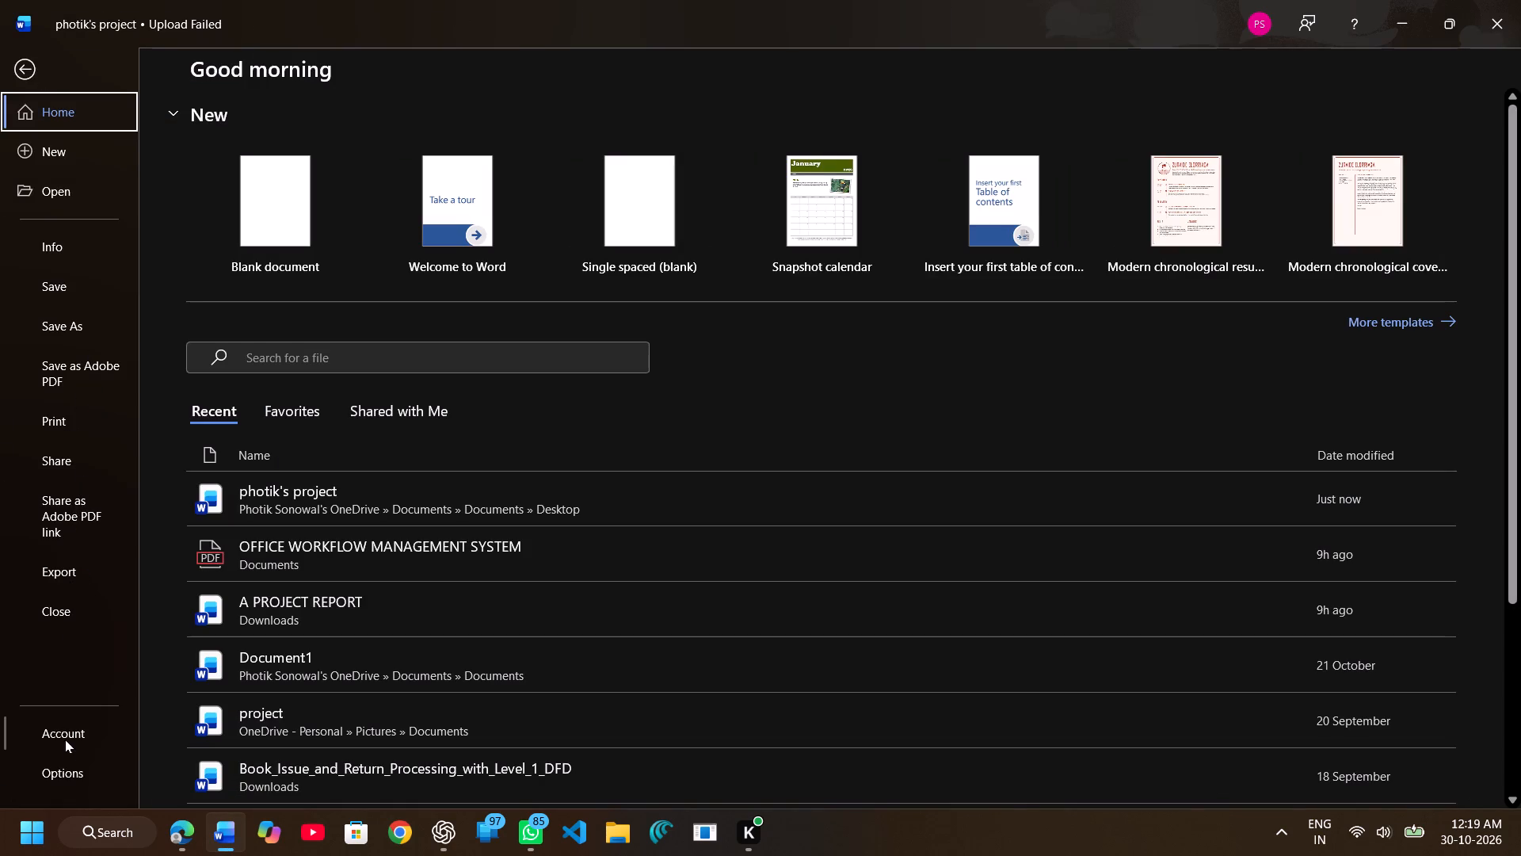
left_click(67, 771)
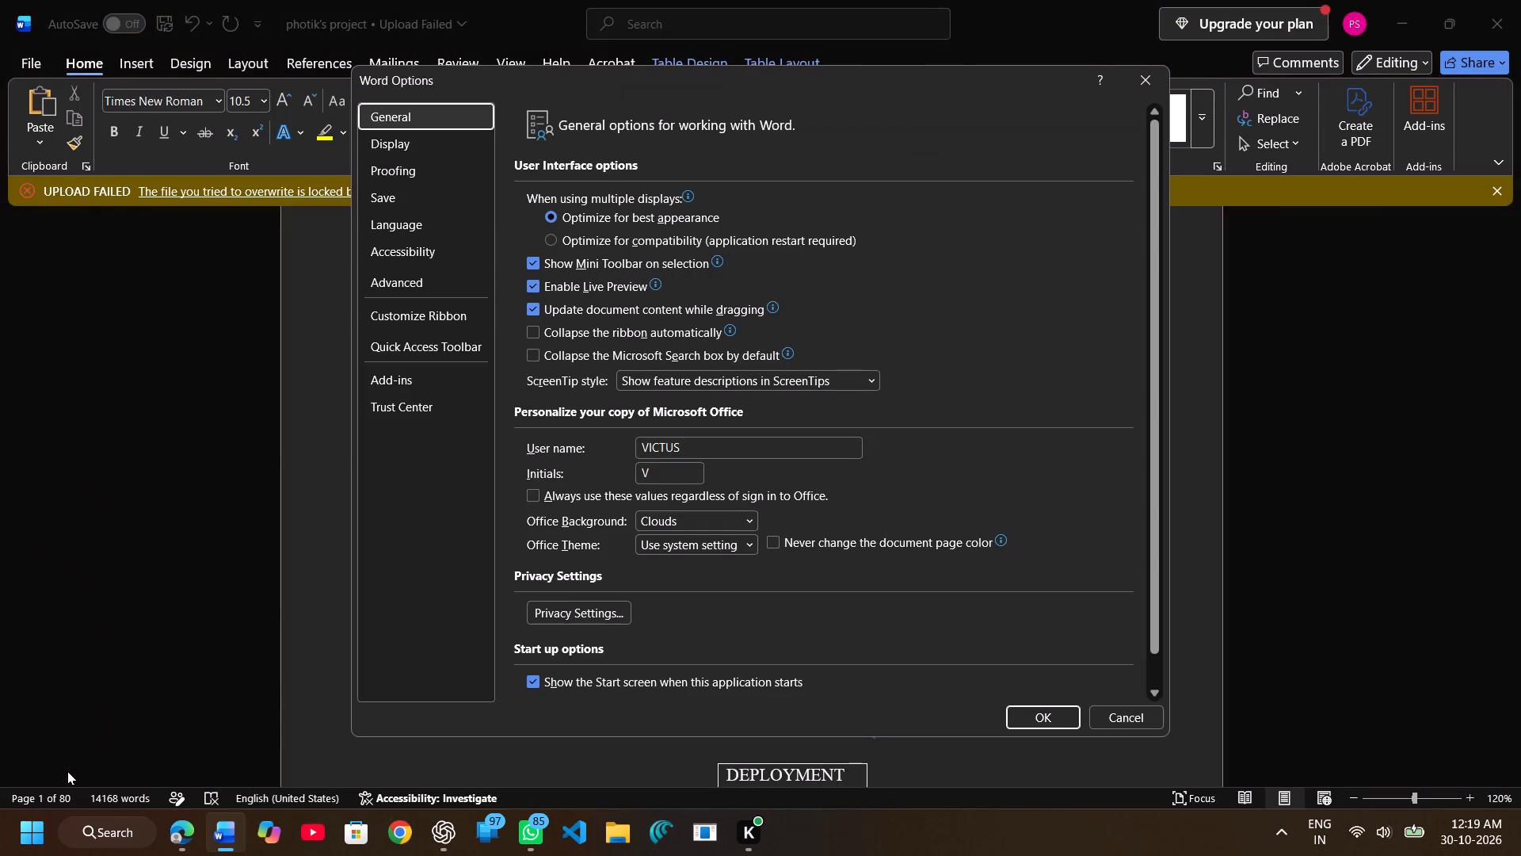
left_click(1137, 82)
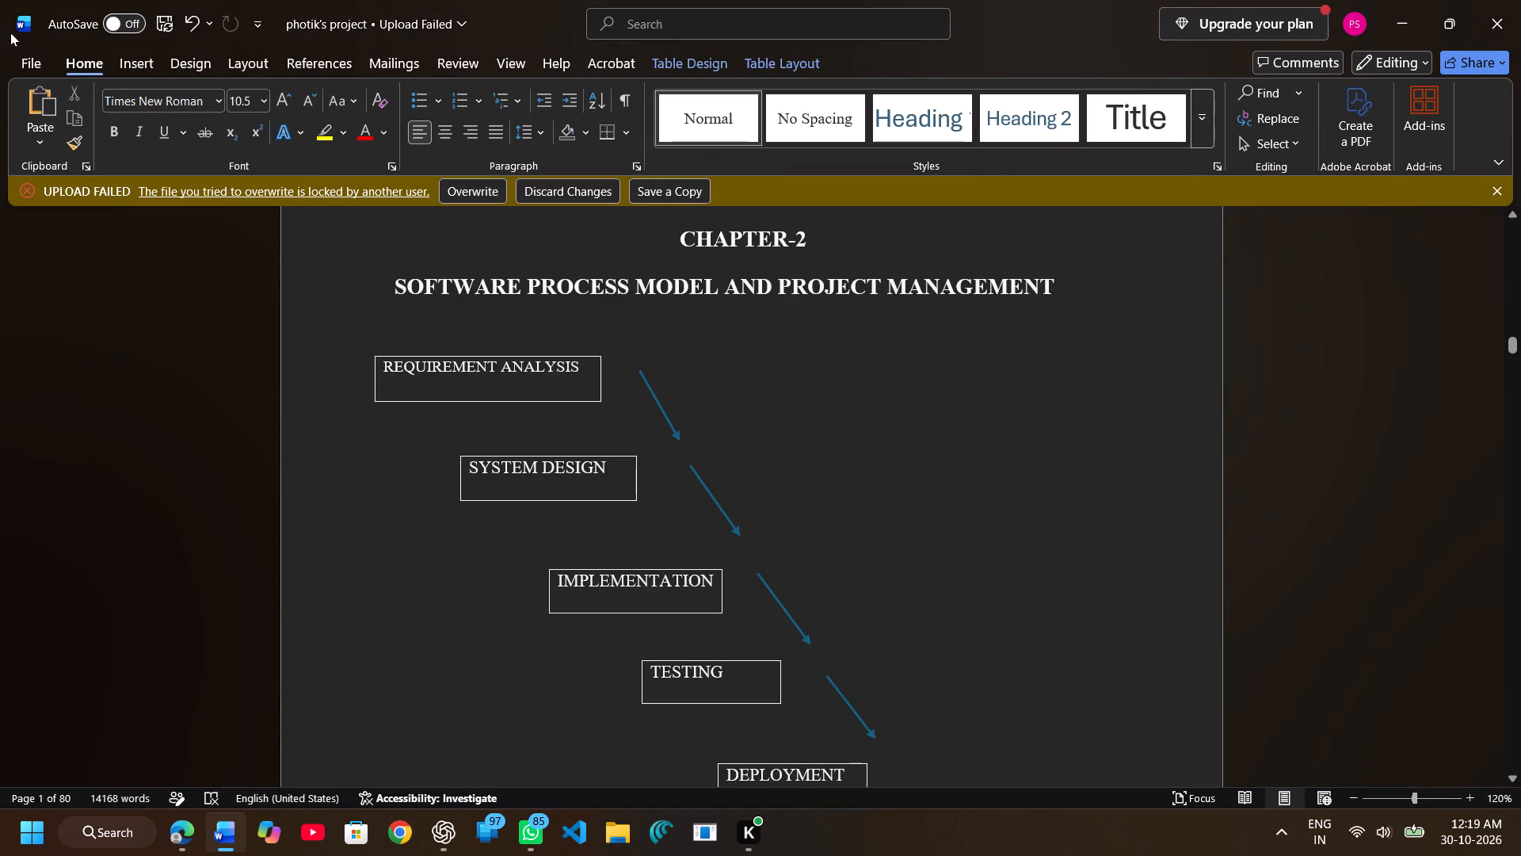
Save a copy of the report as the Word document "photik's project" in this PC's Downloads folder.
left_click(29, 52)
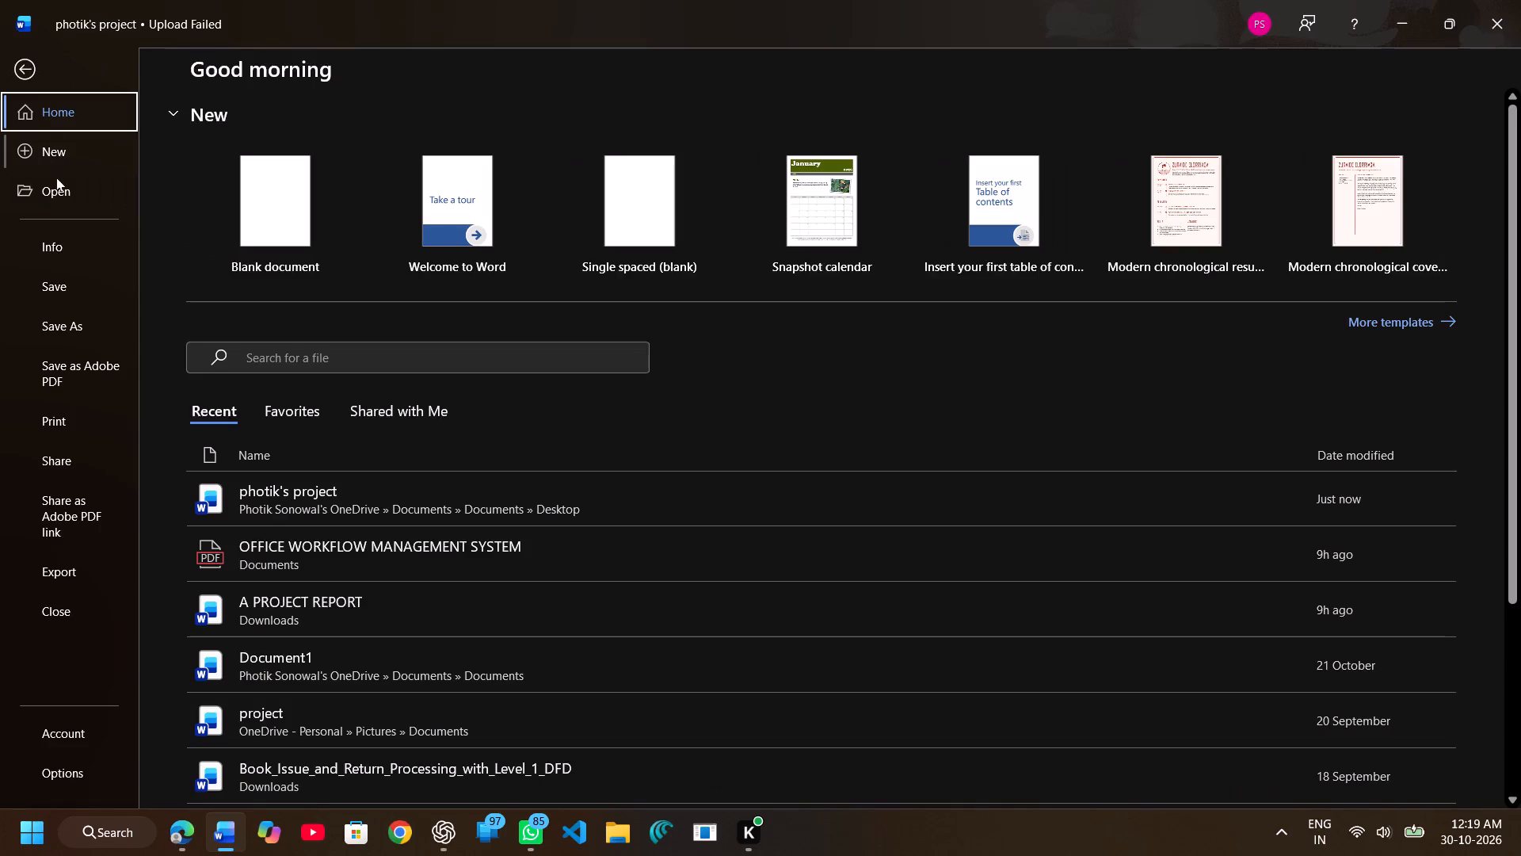
left_click(73, 323)
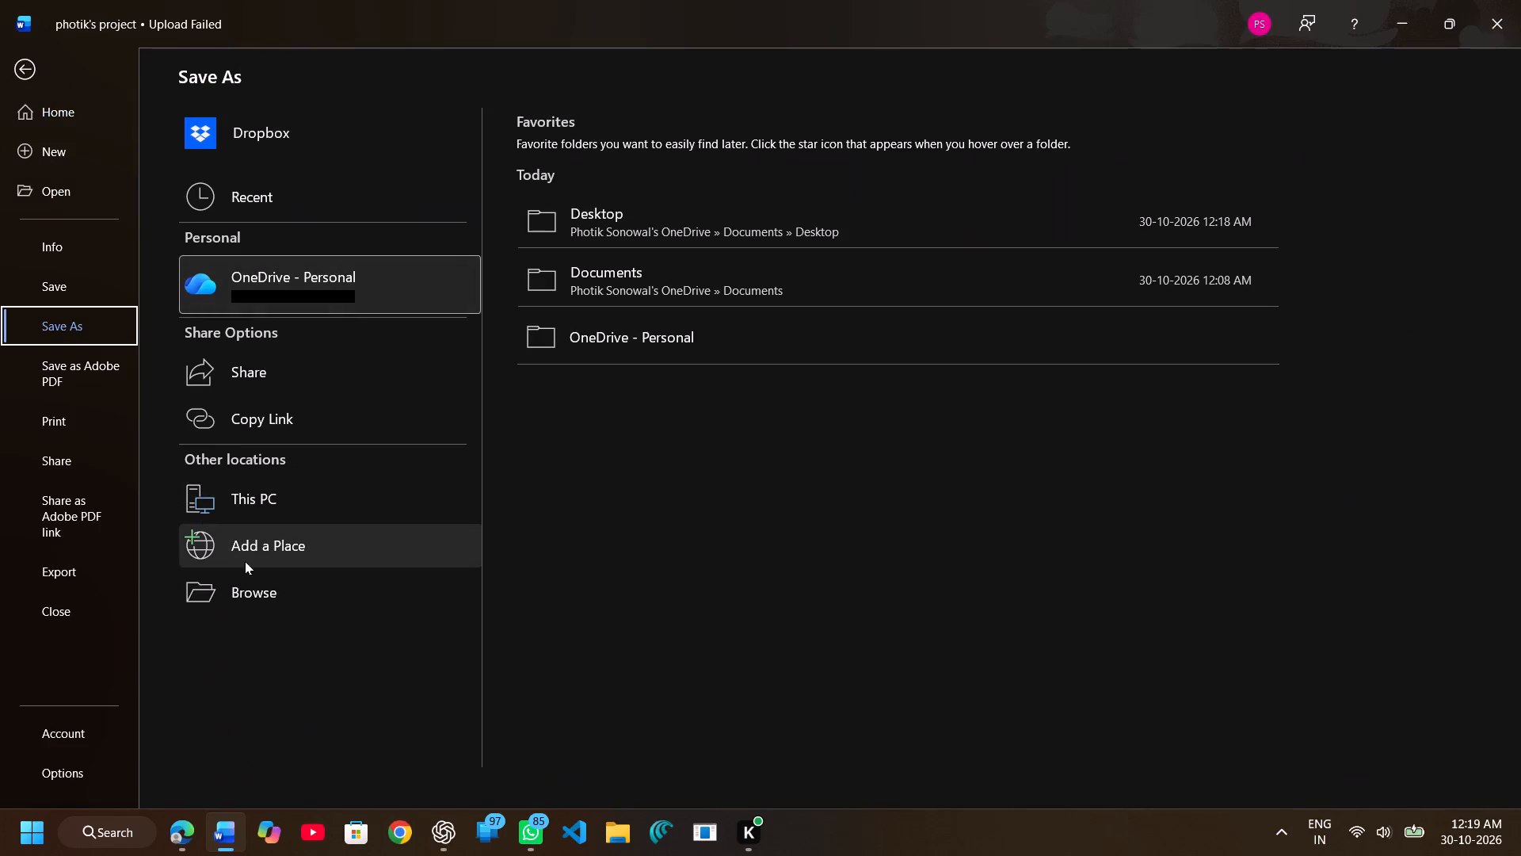
left_click(272, 490)
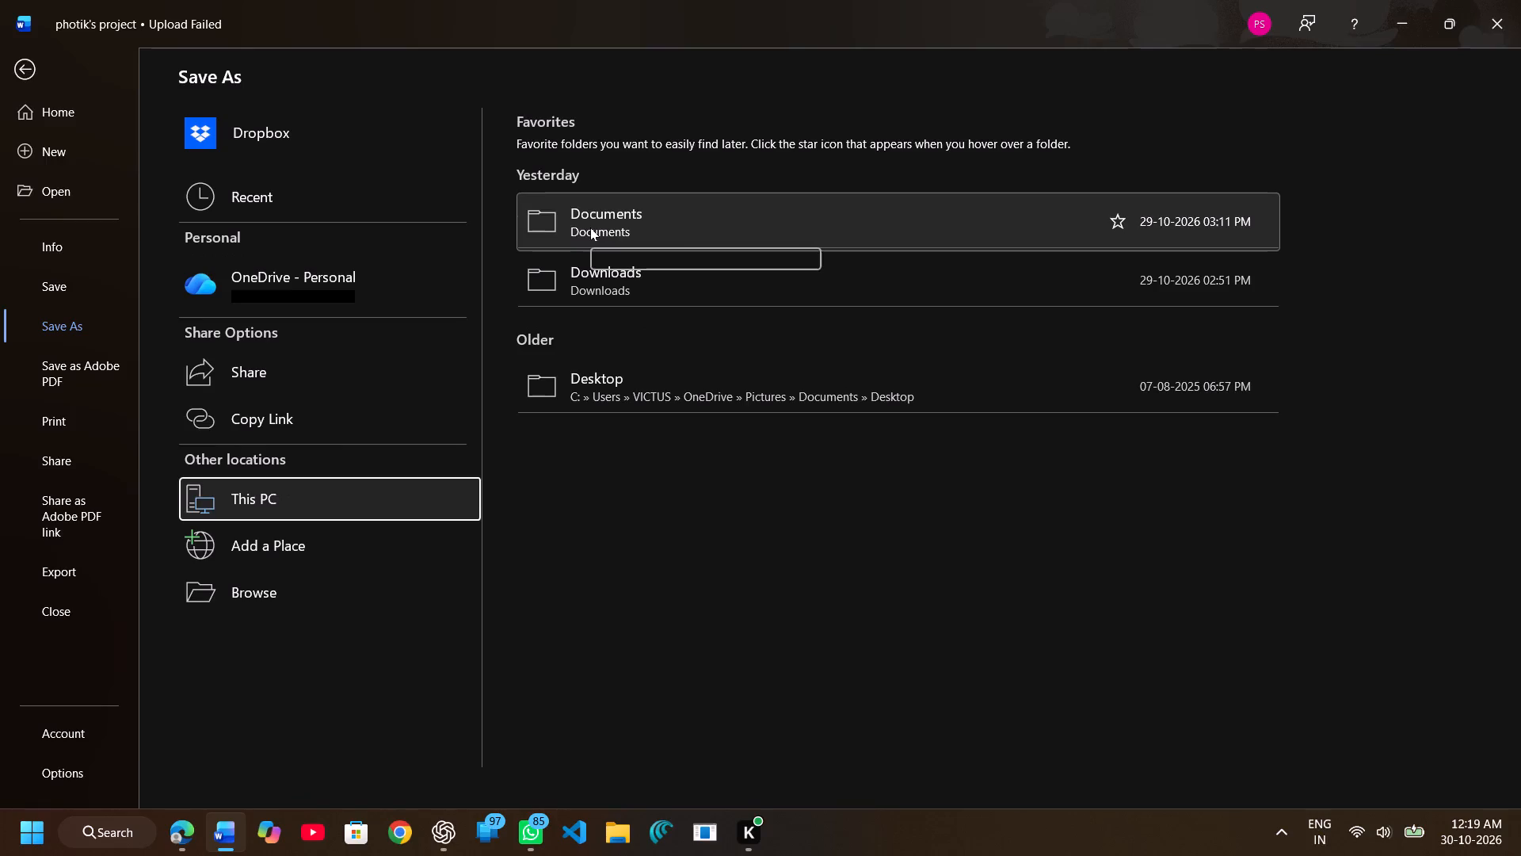
double_click(589, 277)
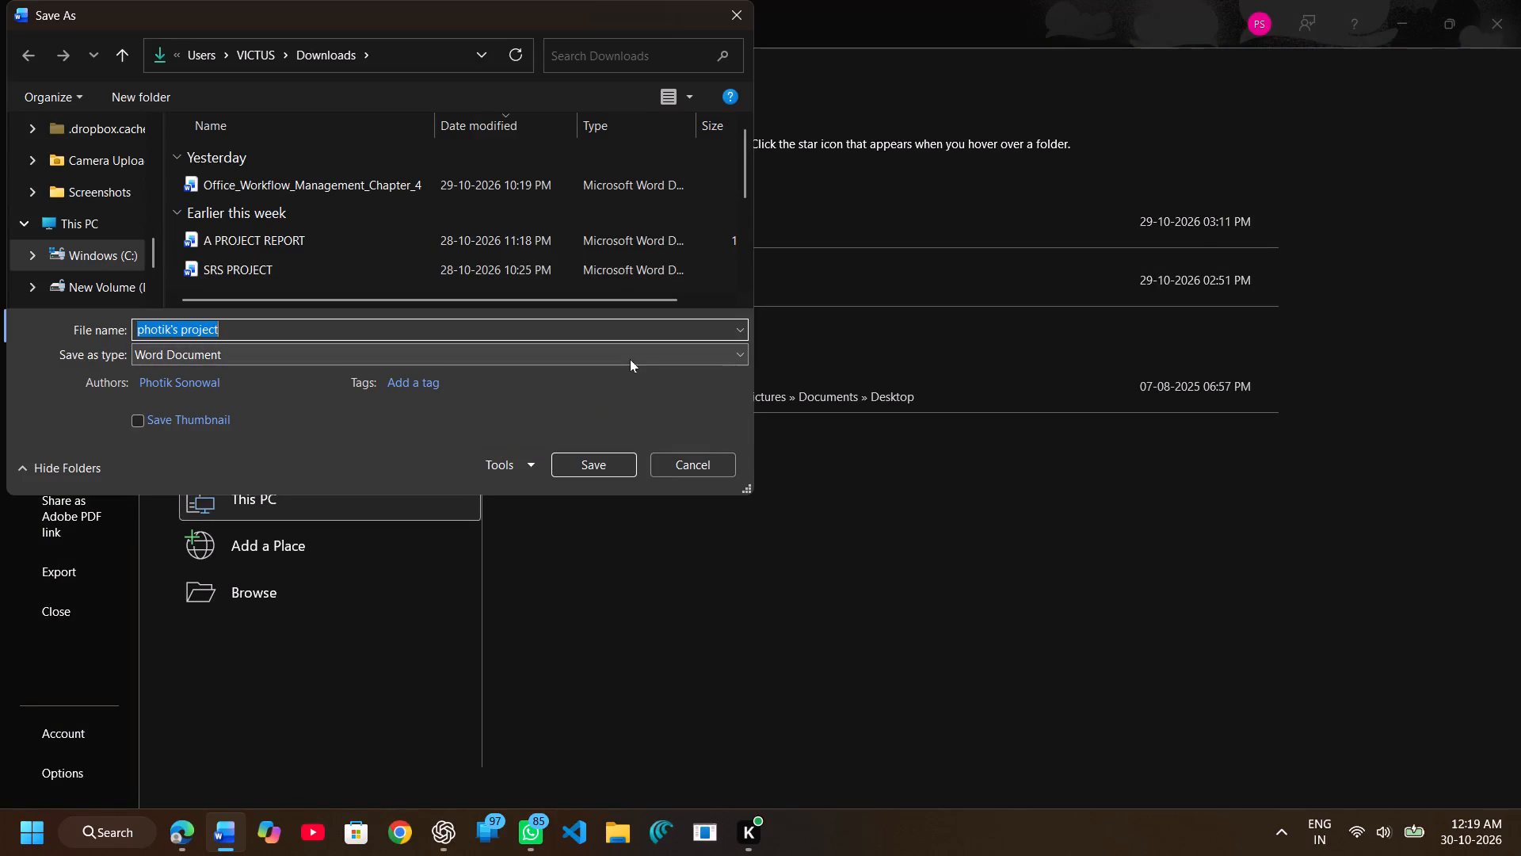
left_click(601, 459)
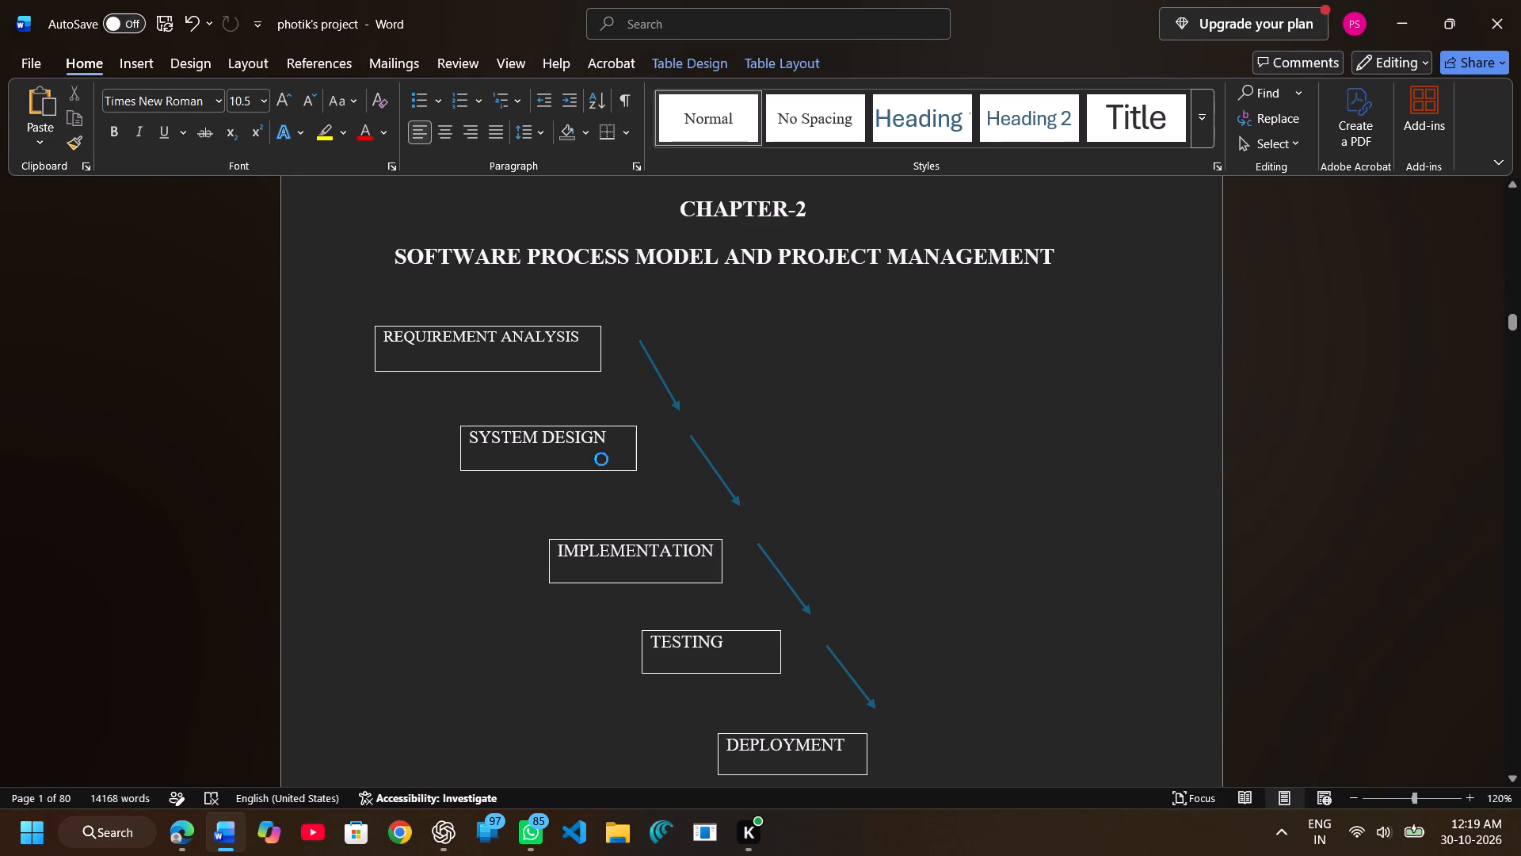
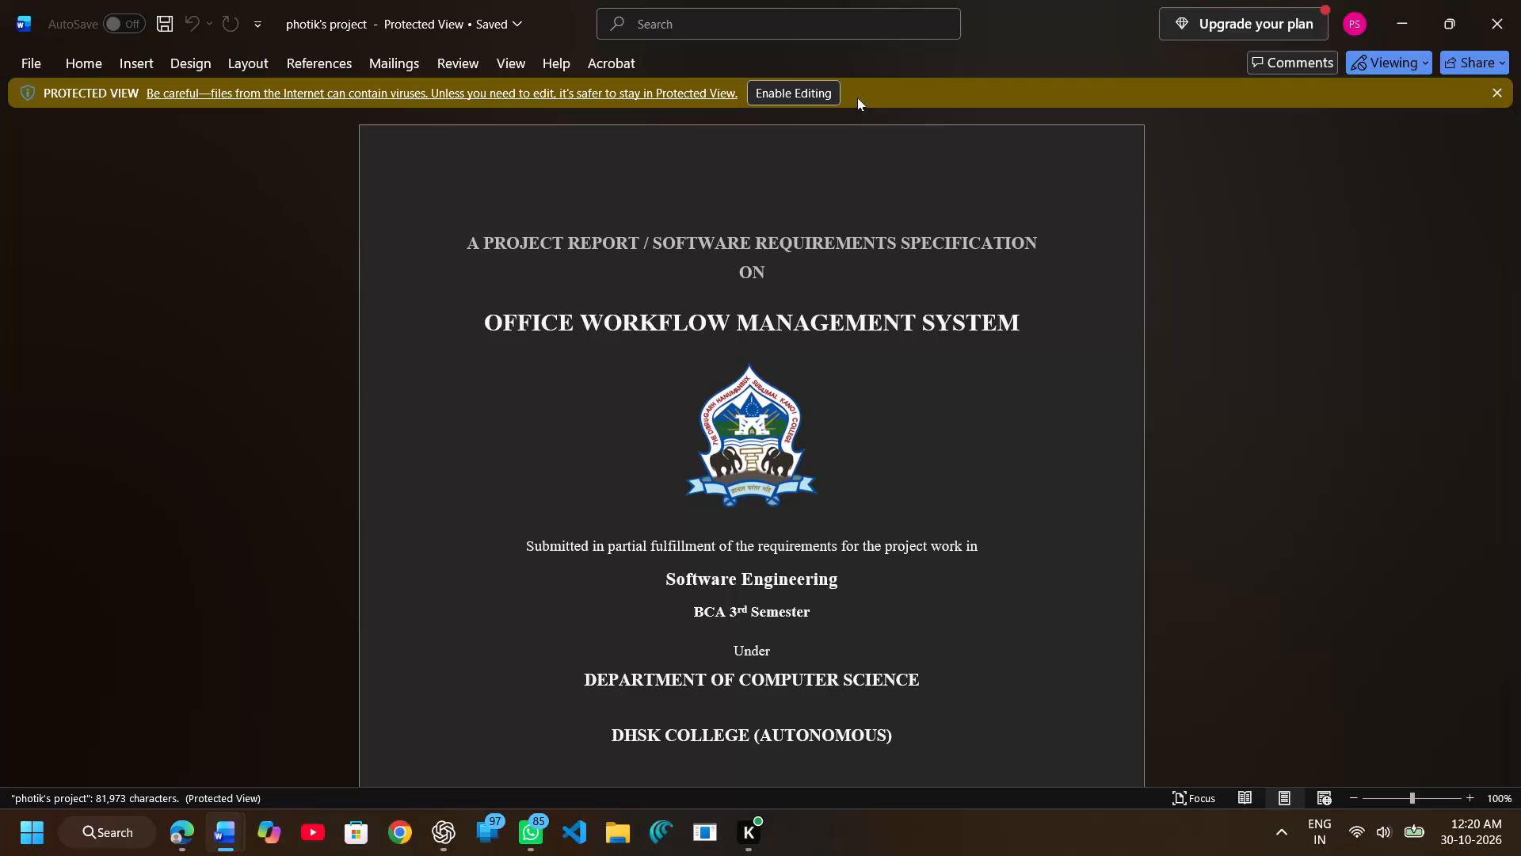
Take the downloaded copy of "photik's project" out of Protected View by enabling editing.
left_click(810, 85)
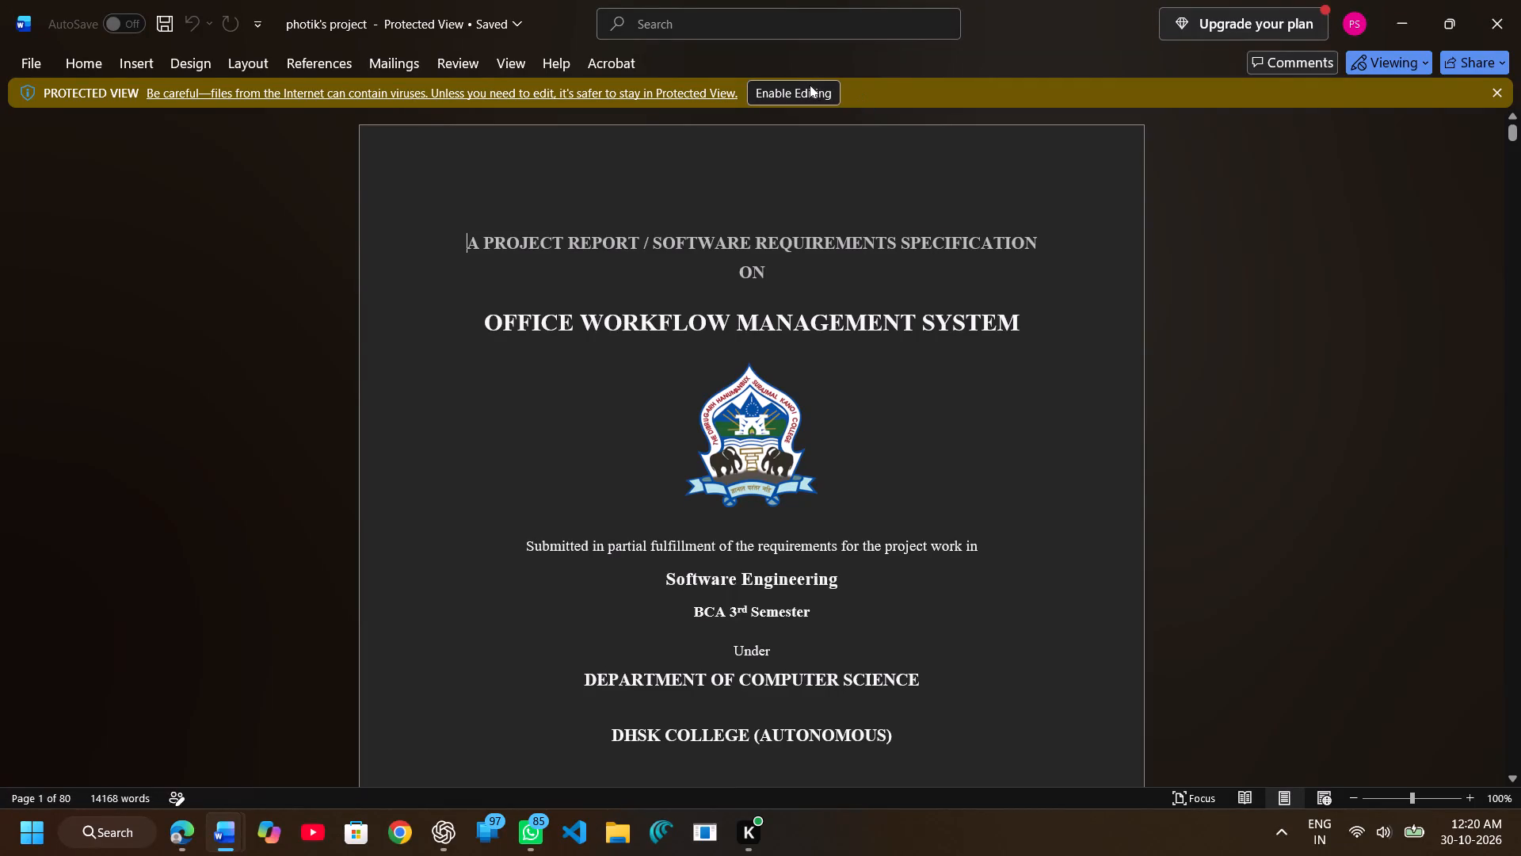
Look through the downloaded copy from the title page to the Chapter 2 process model diagram, and minimize its window.
scroll(799, 287, "down", 1)
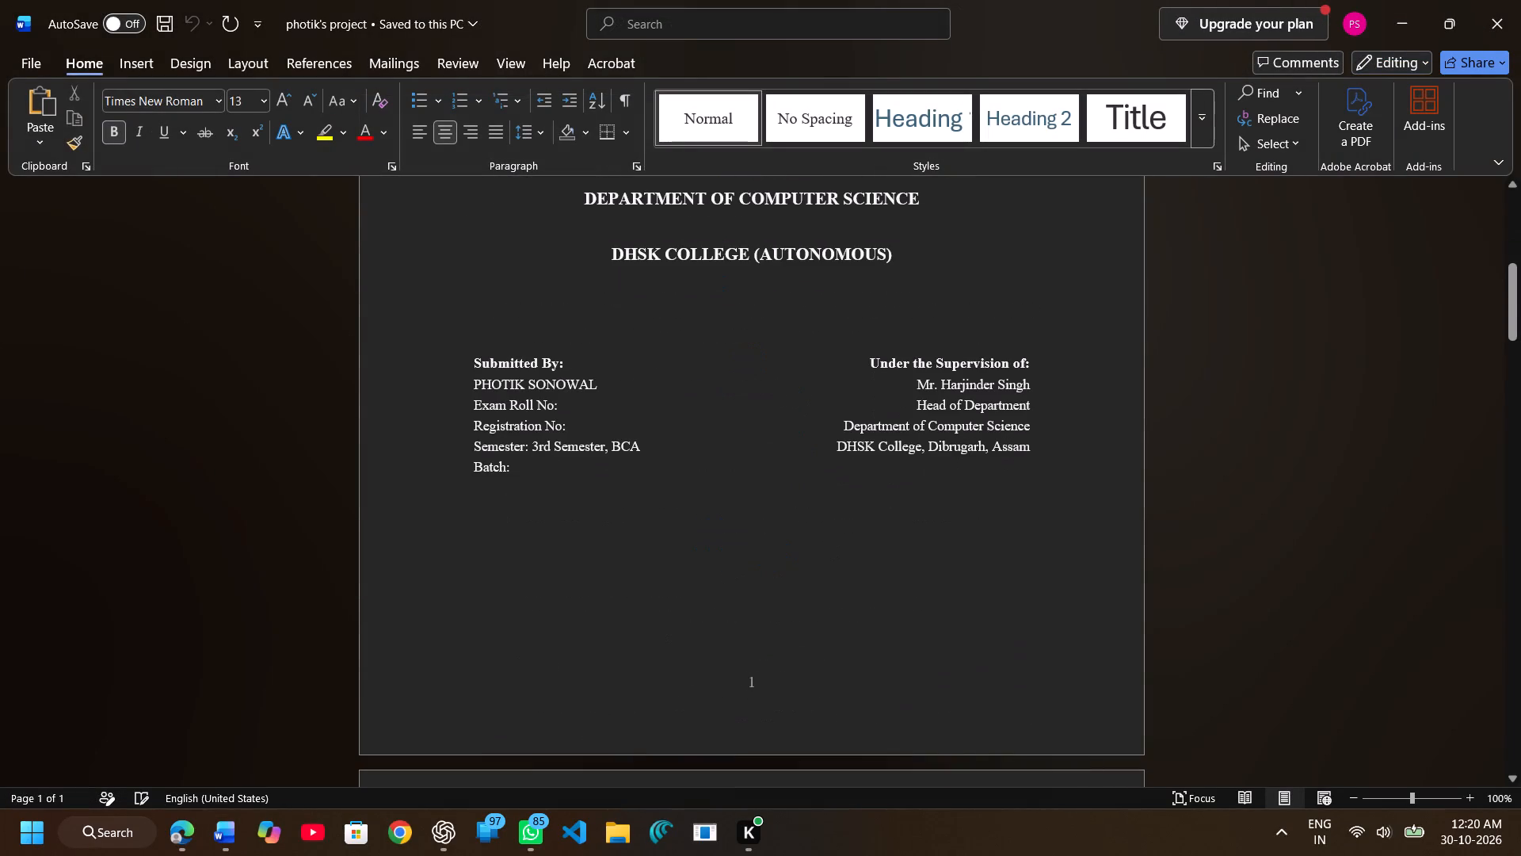
scroll(799, 287, "down", 1)
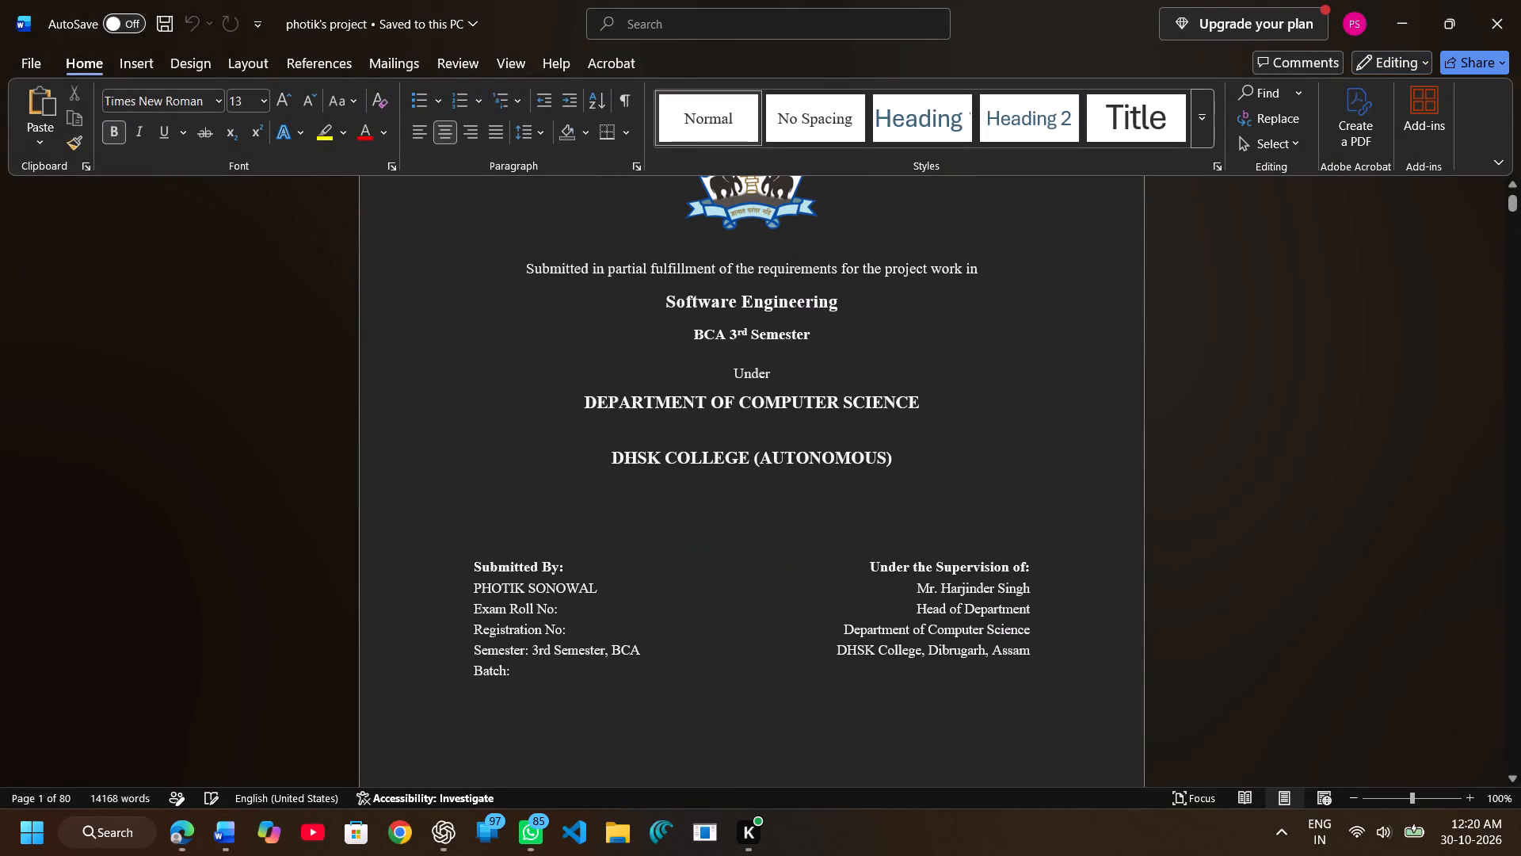
scroll(799, 287, "down", 2)
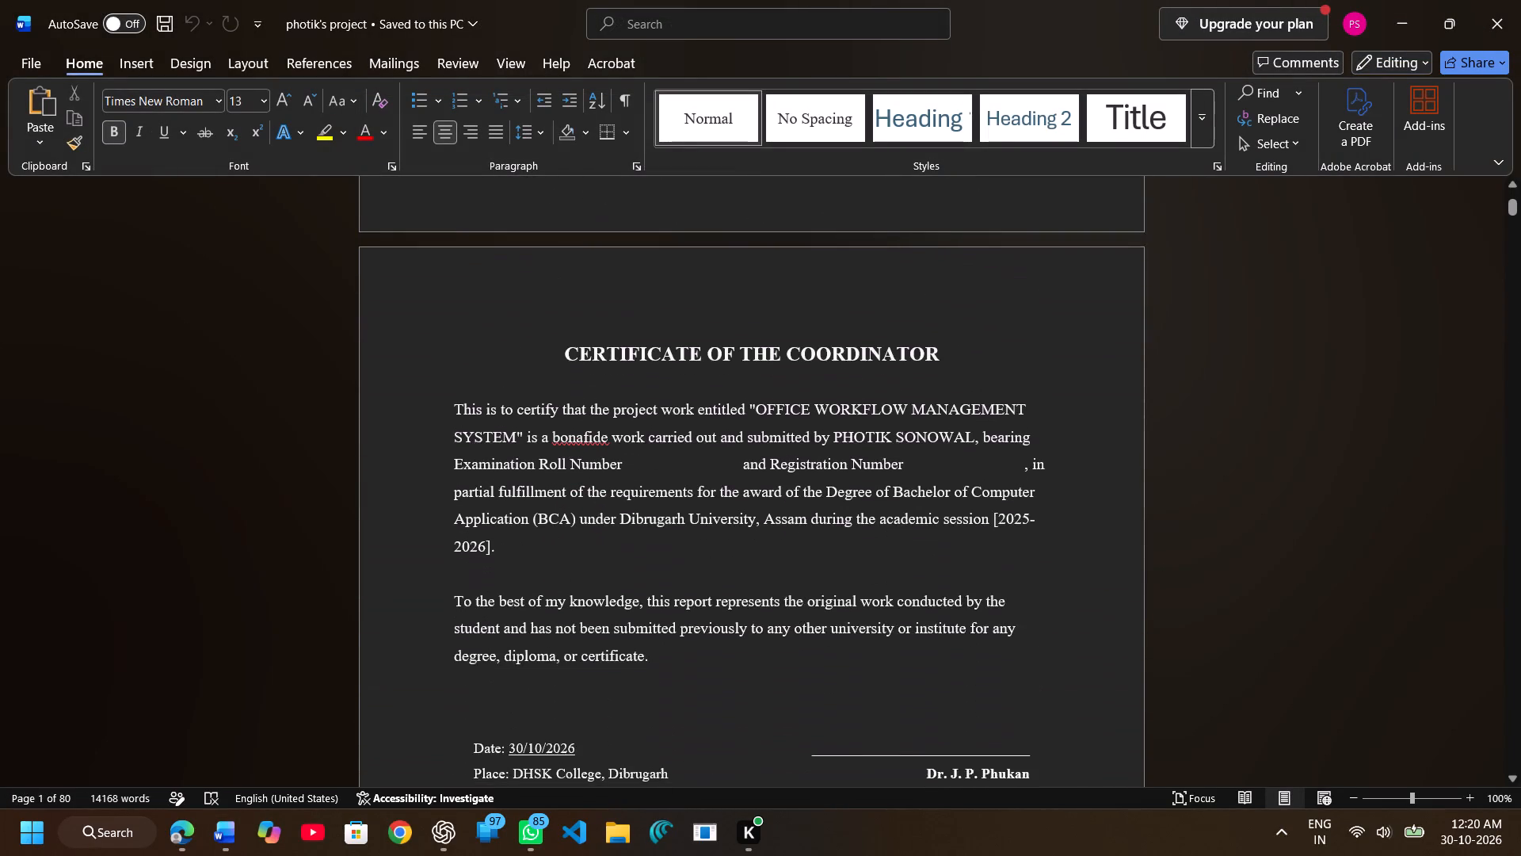
scroll(799, 287, "down", 8)
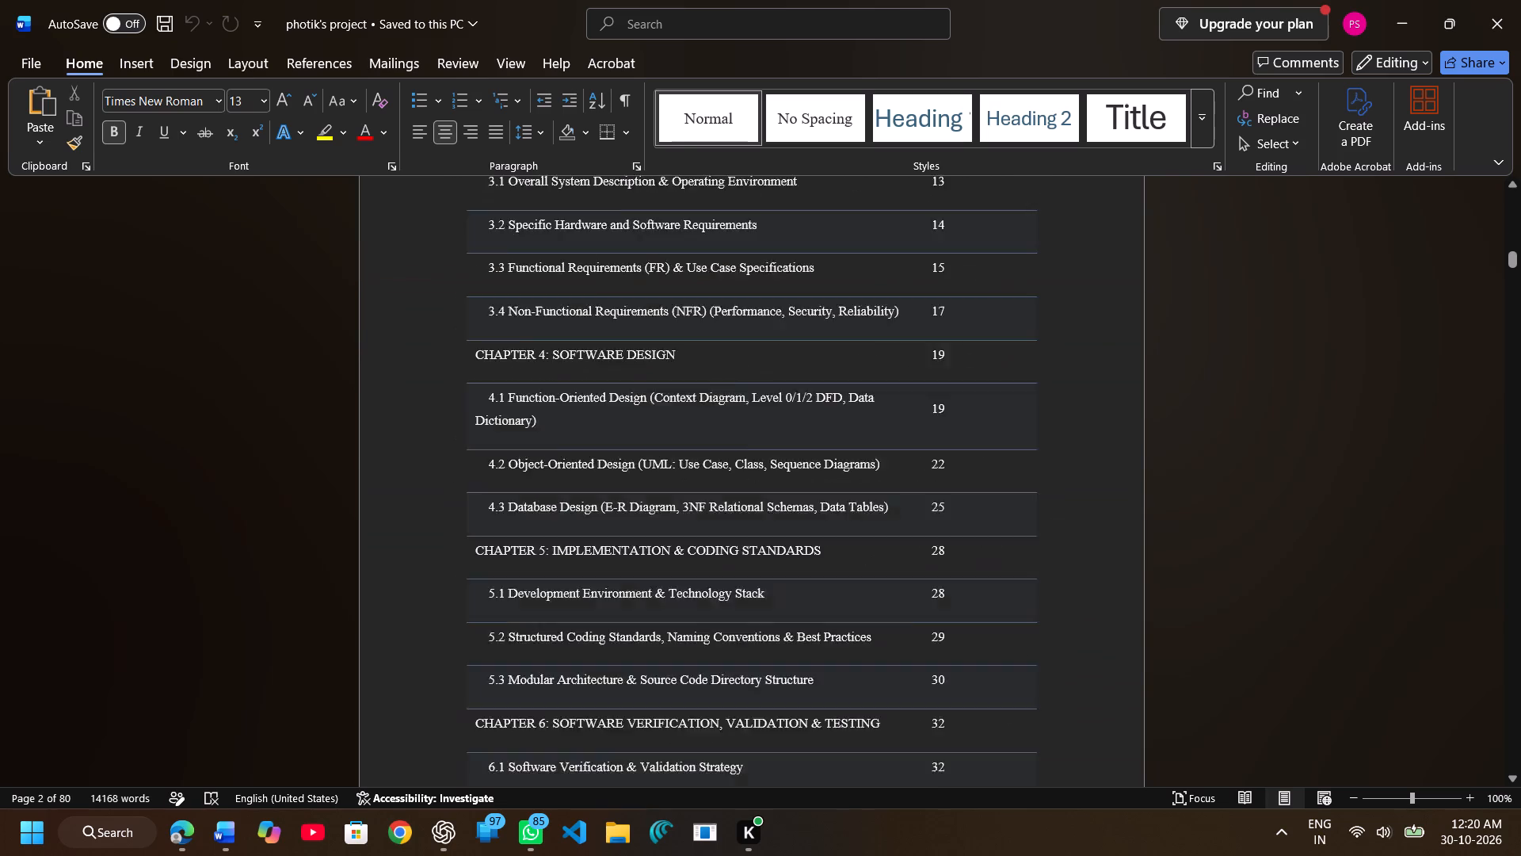
scroll(799, 287, "down", 3)
scroll(799, 287, "up", 1)
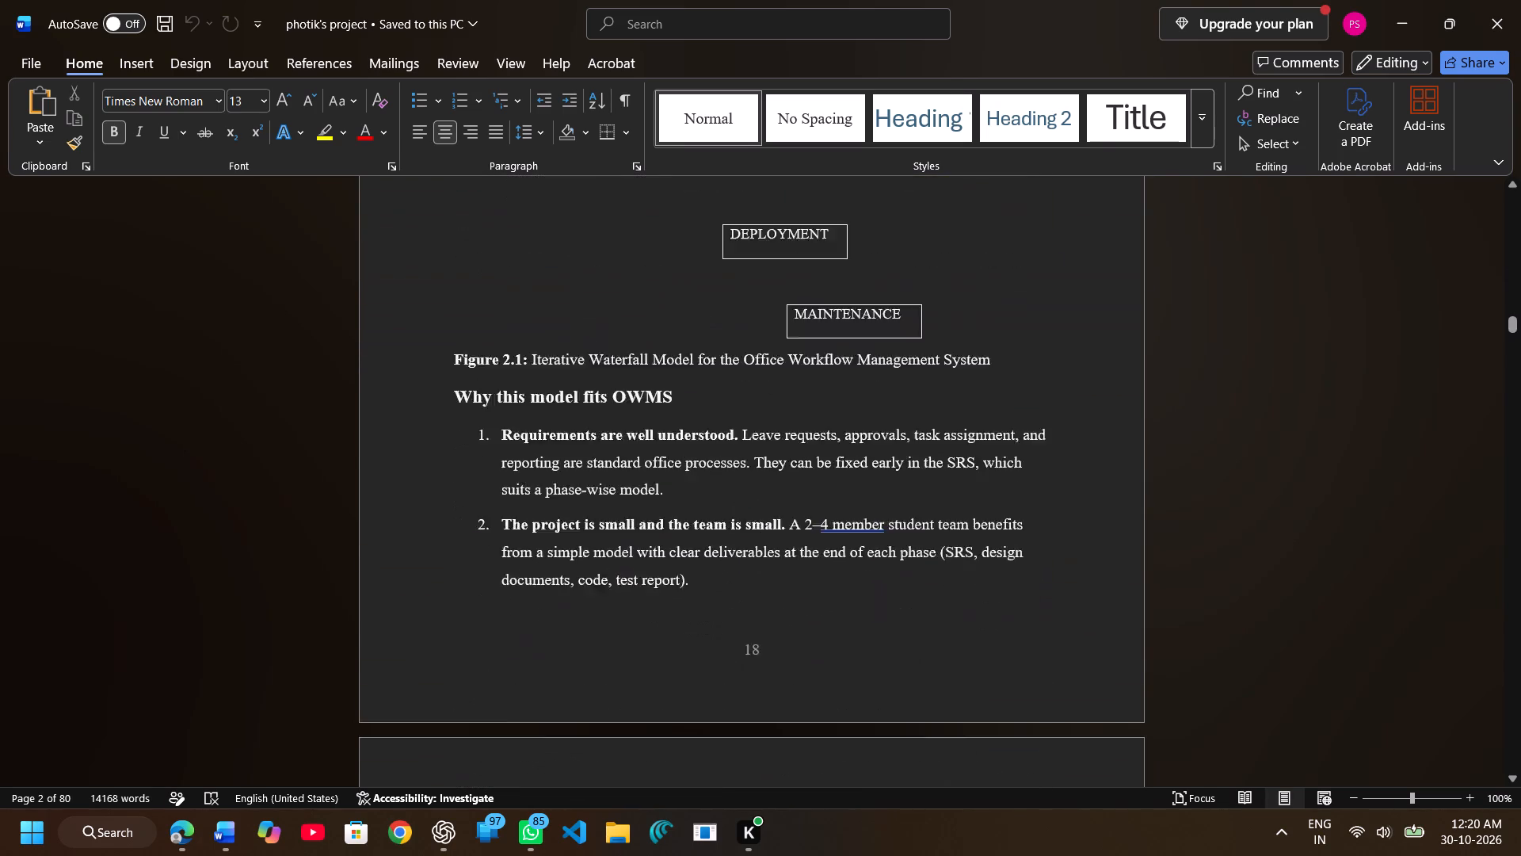
scroll(799, 287, "up", 1)
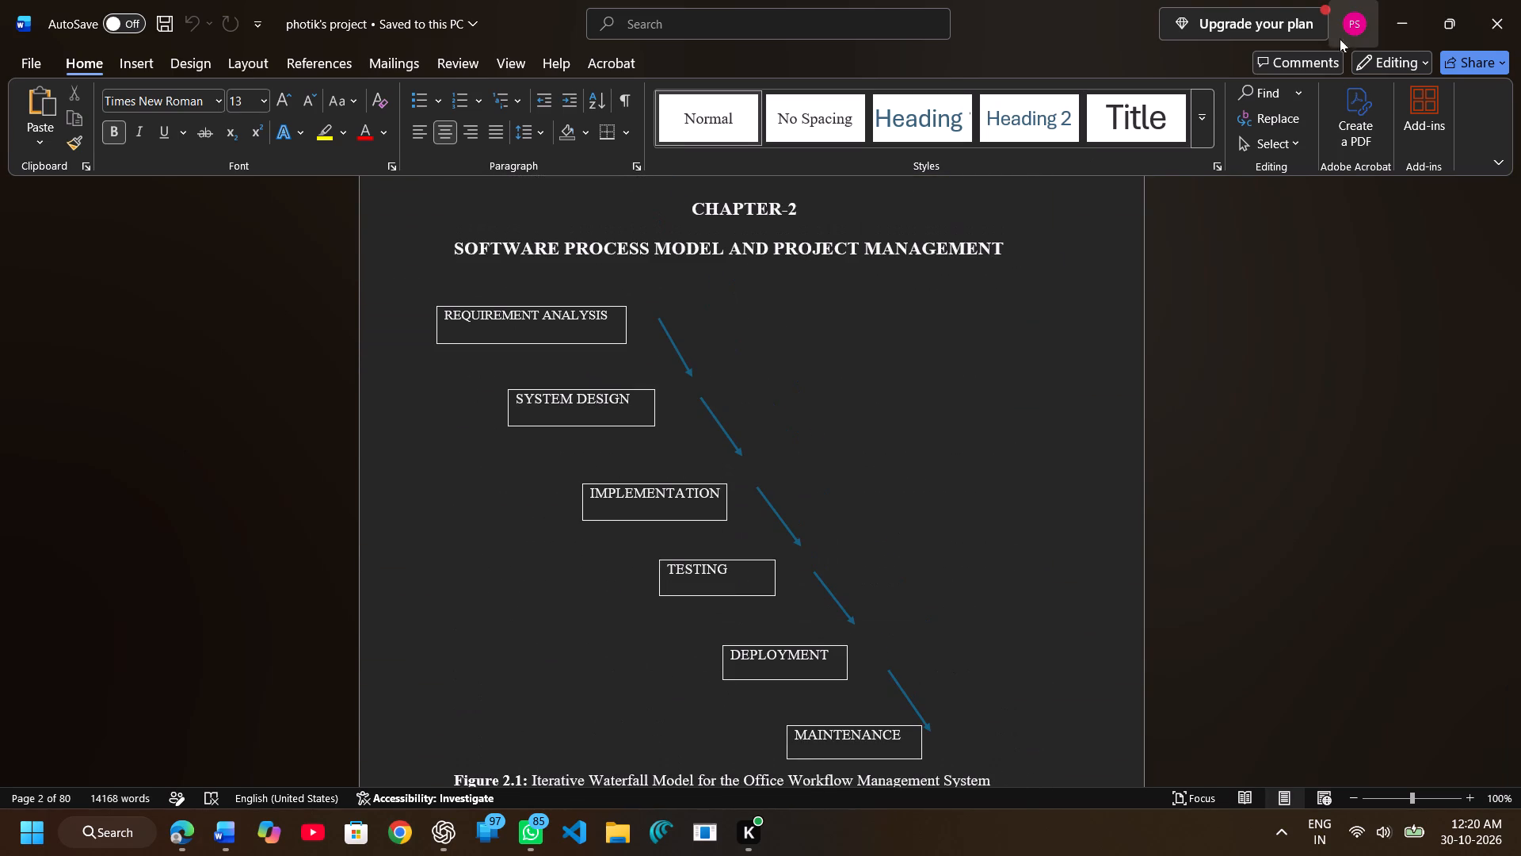
left_click(1403, 21)
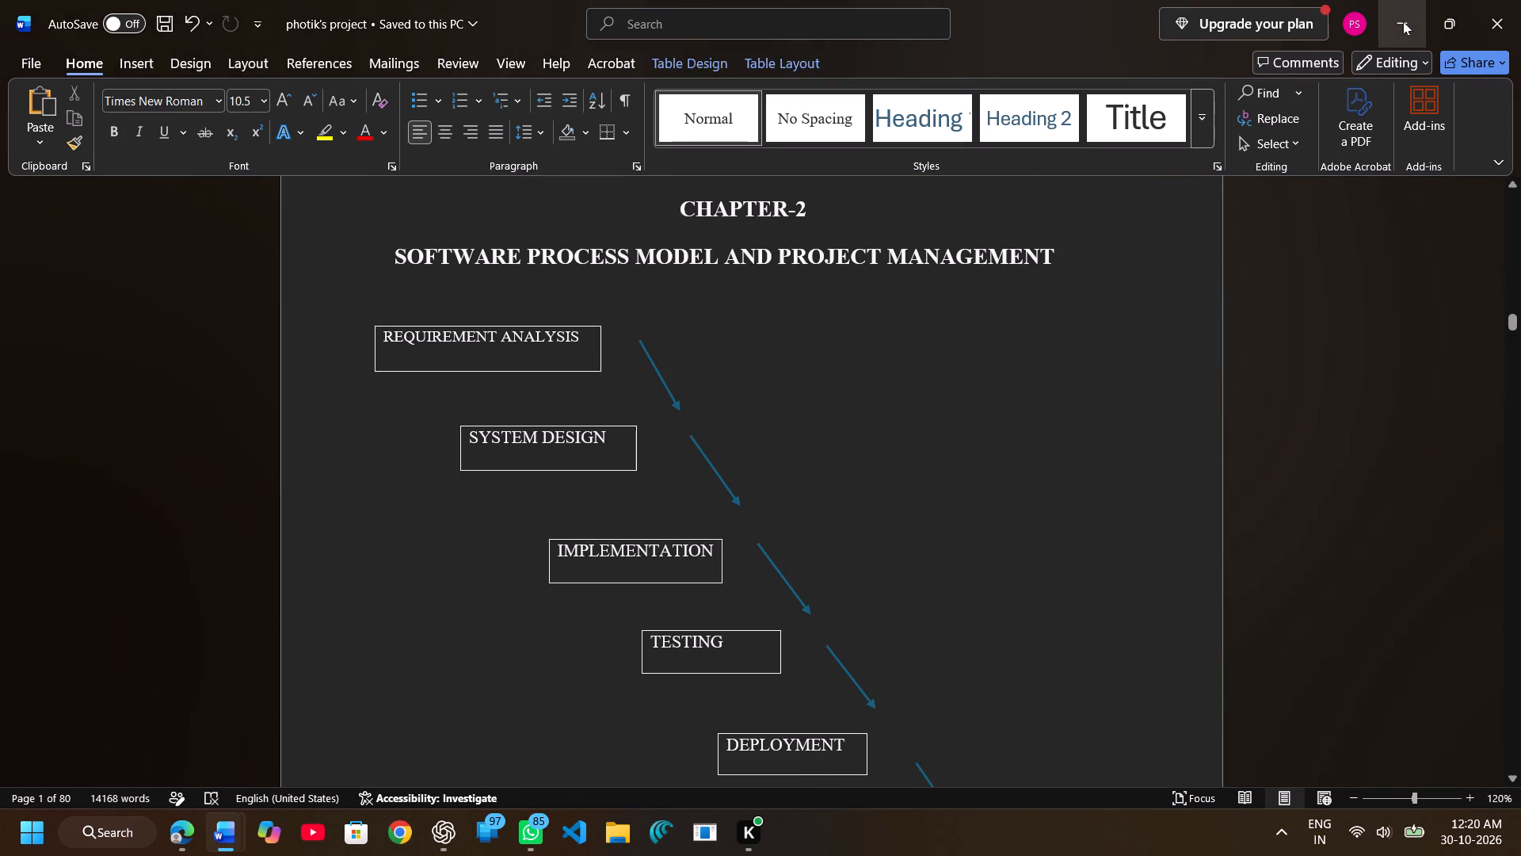
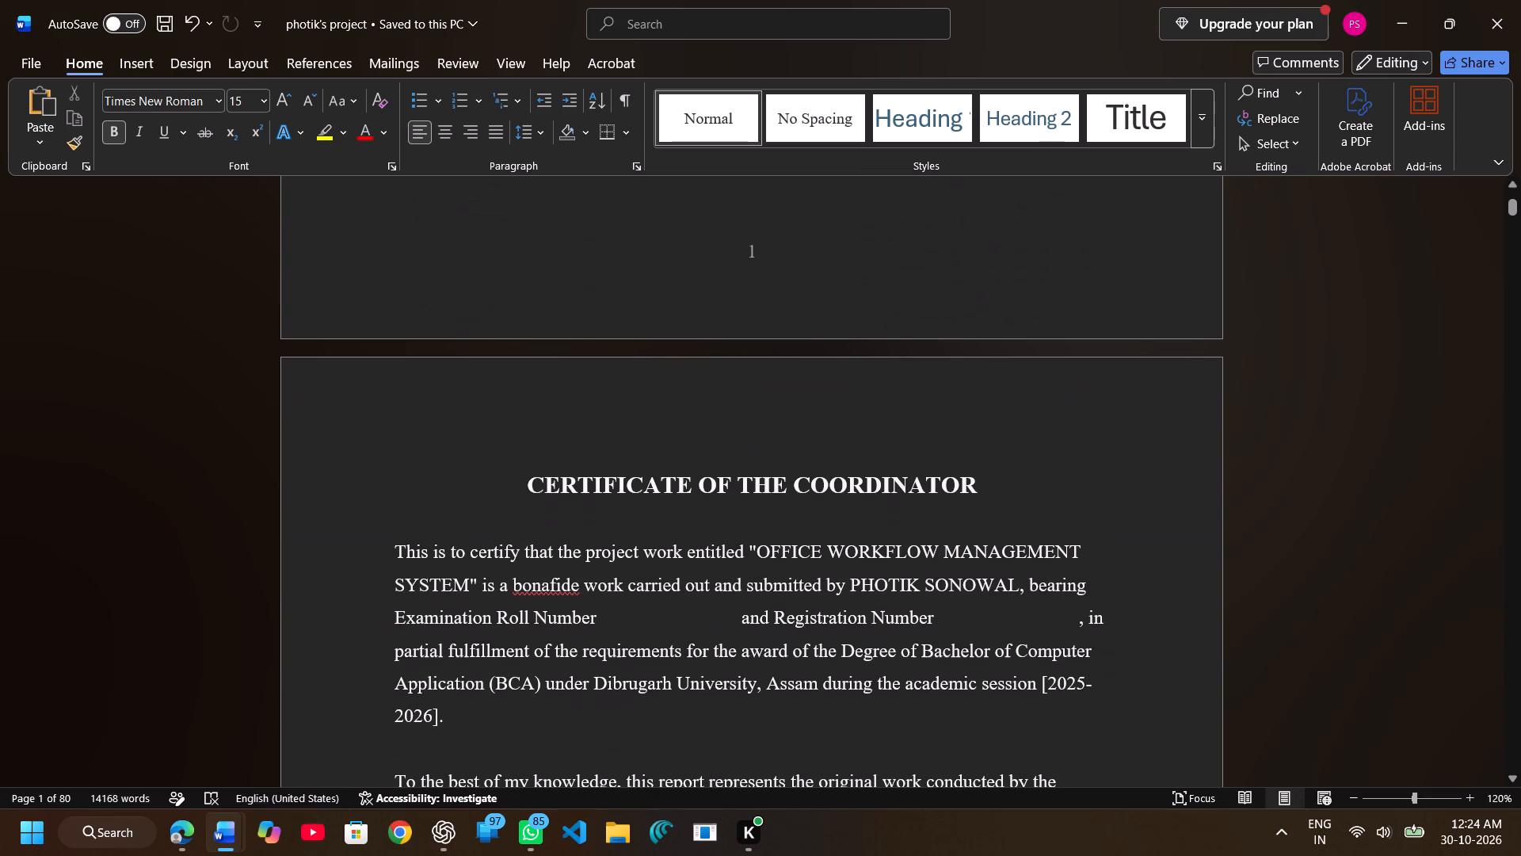
Look through the report's front matter from the Certificate of the Coordinator to the end of the Abstract.
scroll(891, 368, "down", 1)
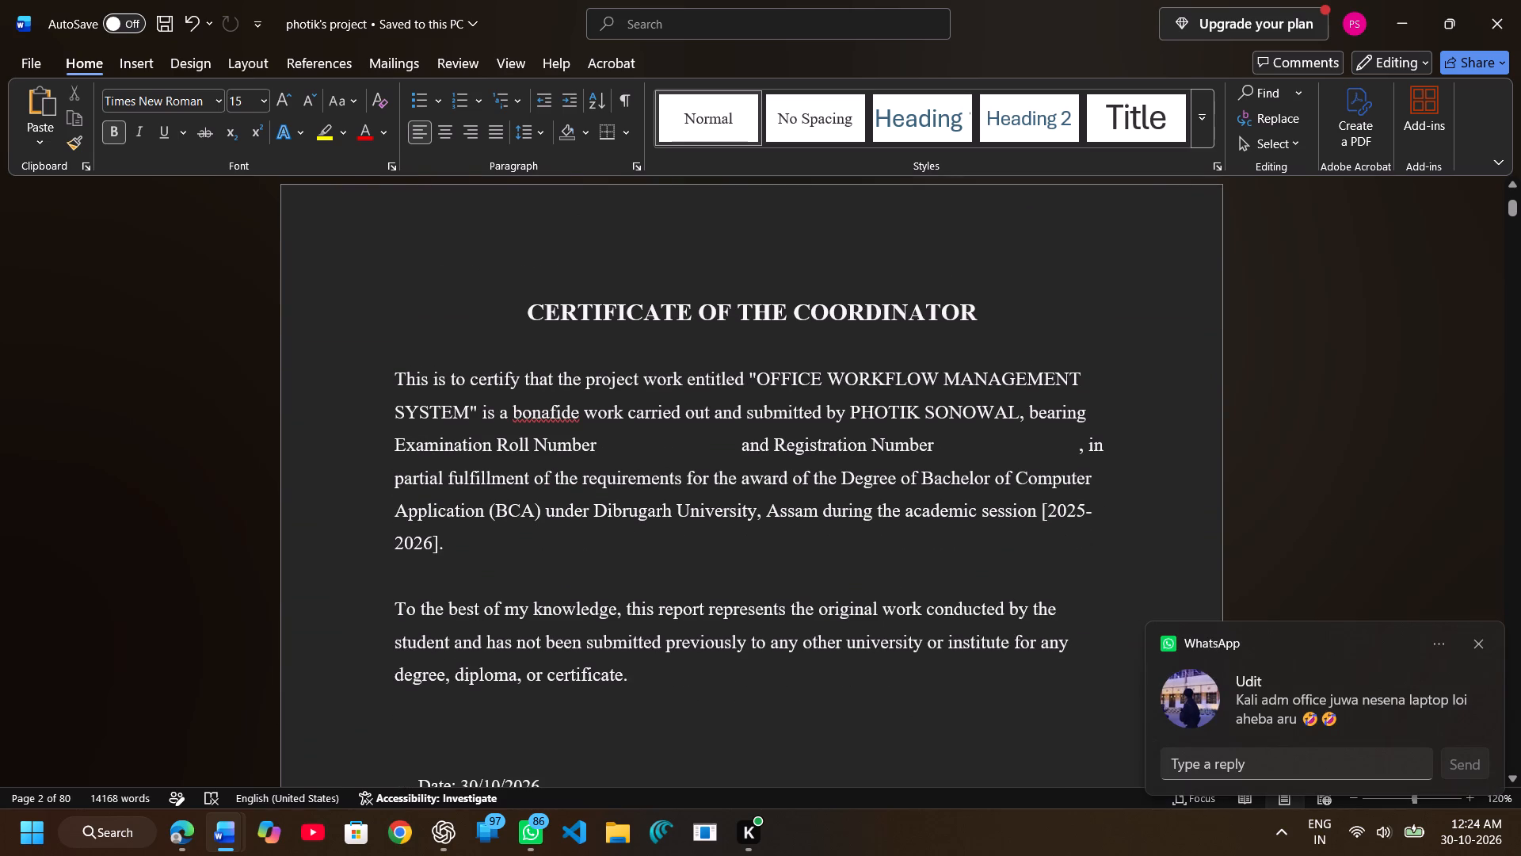
scroll(891, 368, "down", 3)
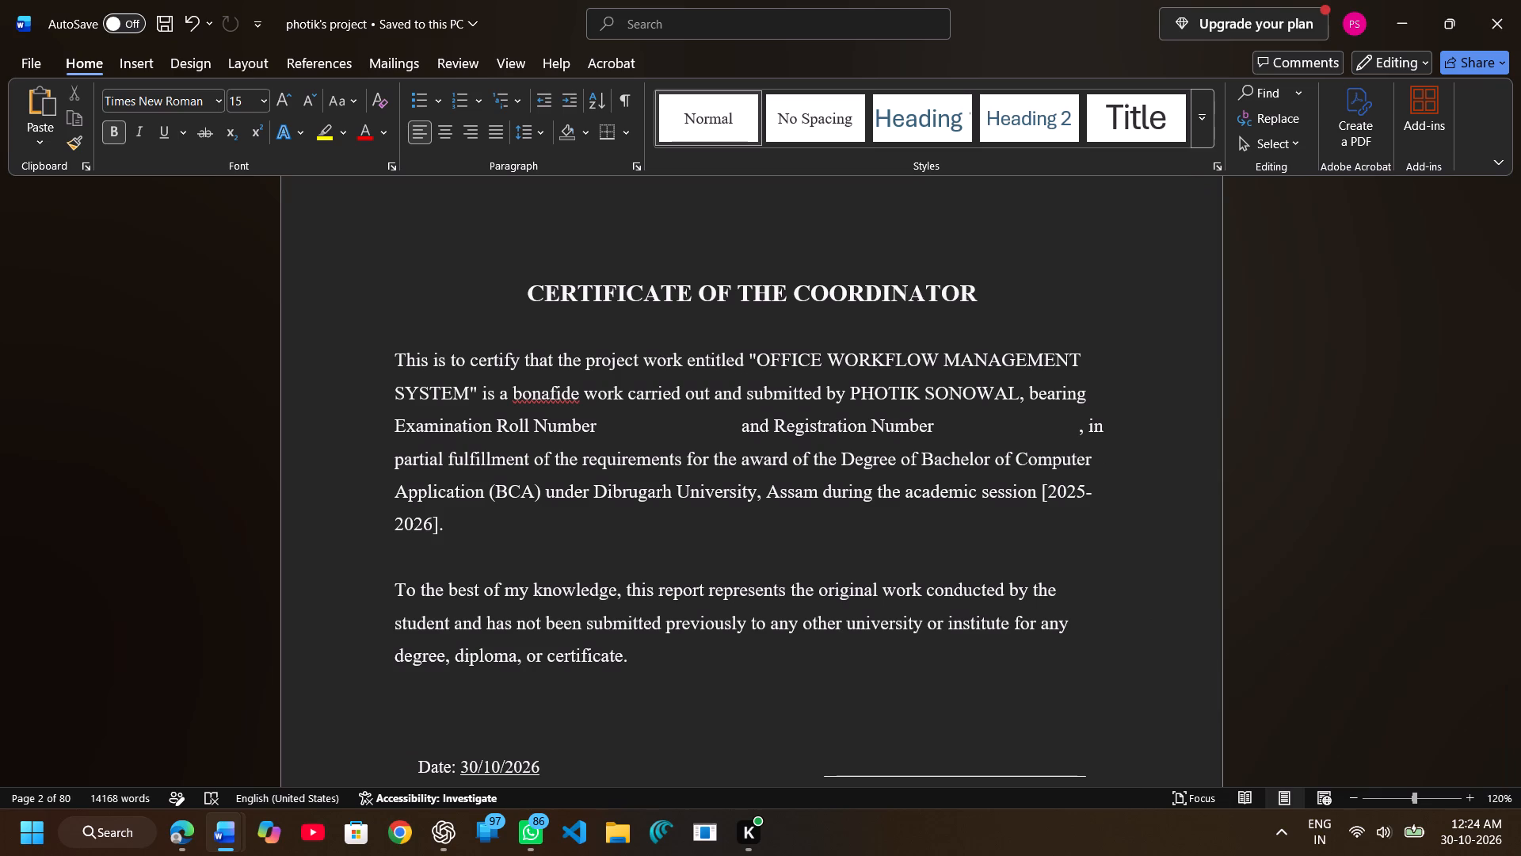
scroll(891, 368, "down", 2)
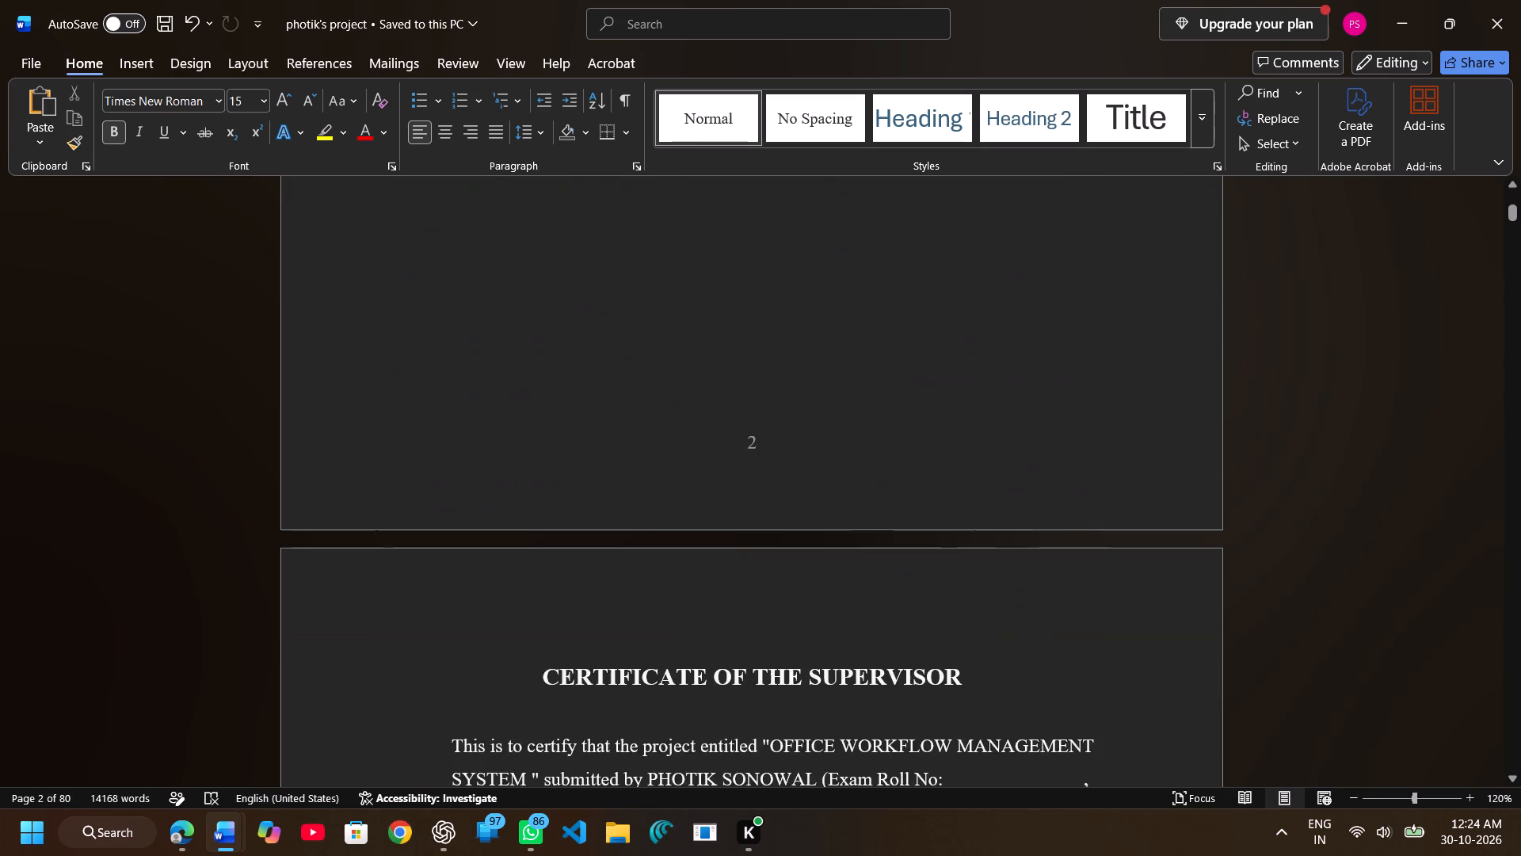
scroll(891, 368, "down", 3)
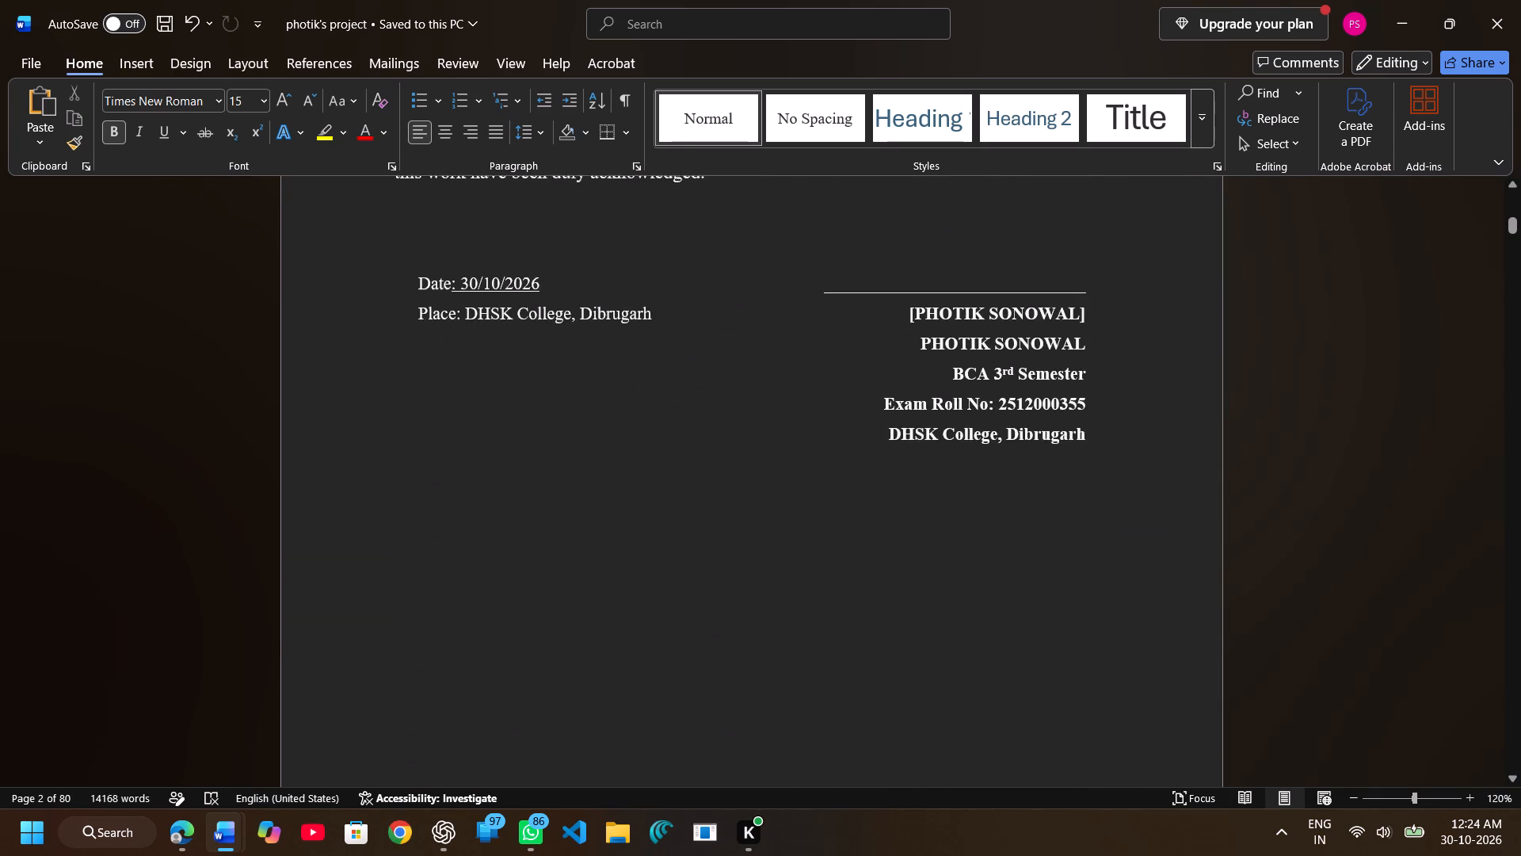
scroll(891, 368, "down", 2)
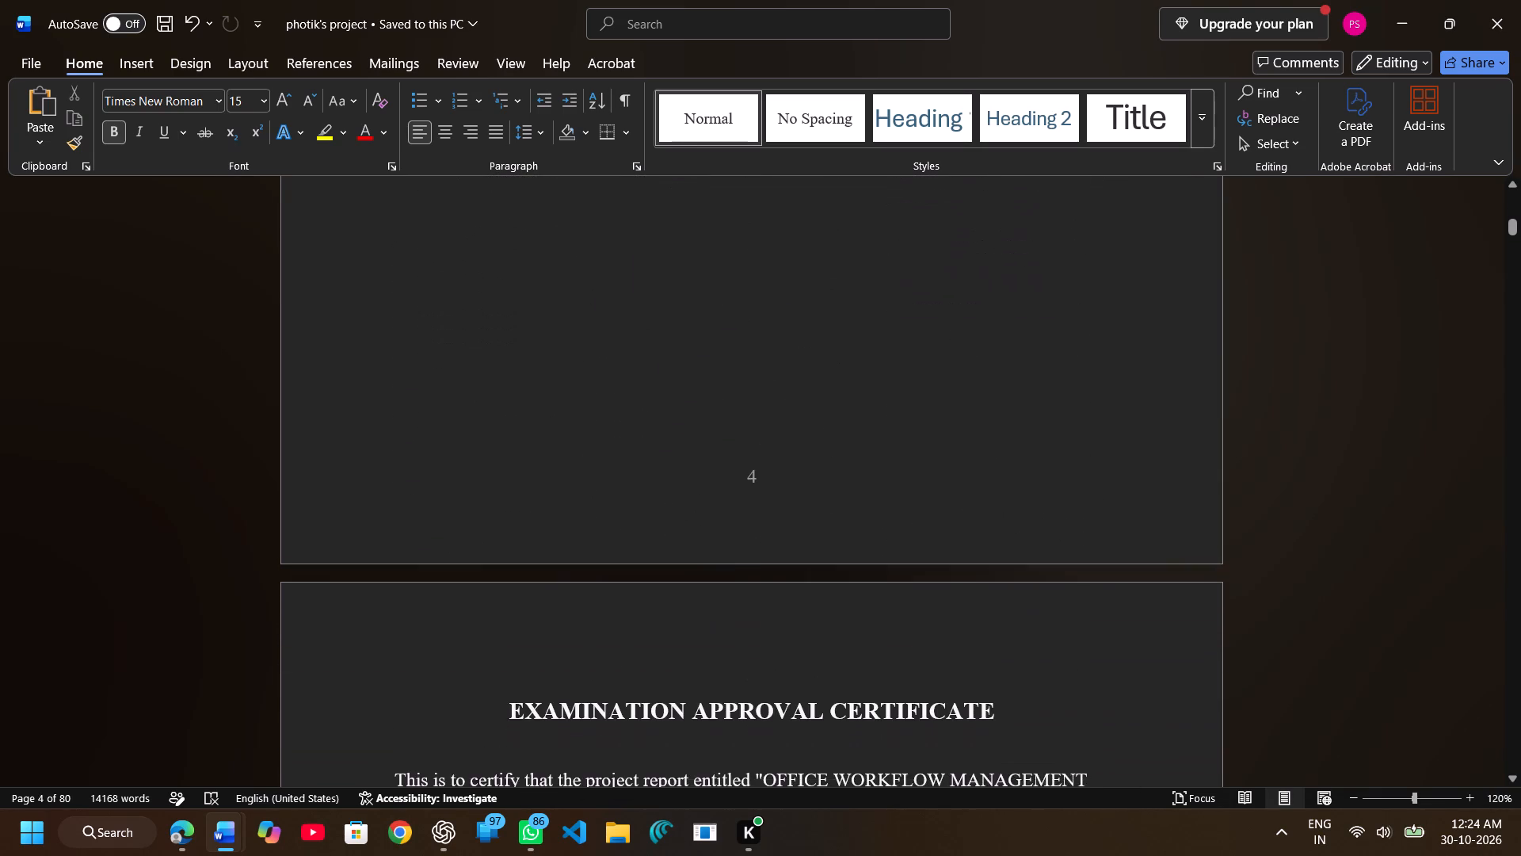
scroll(891, 368, "down", 1)
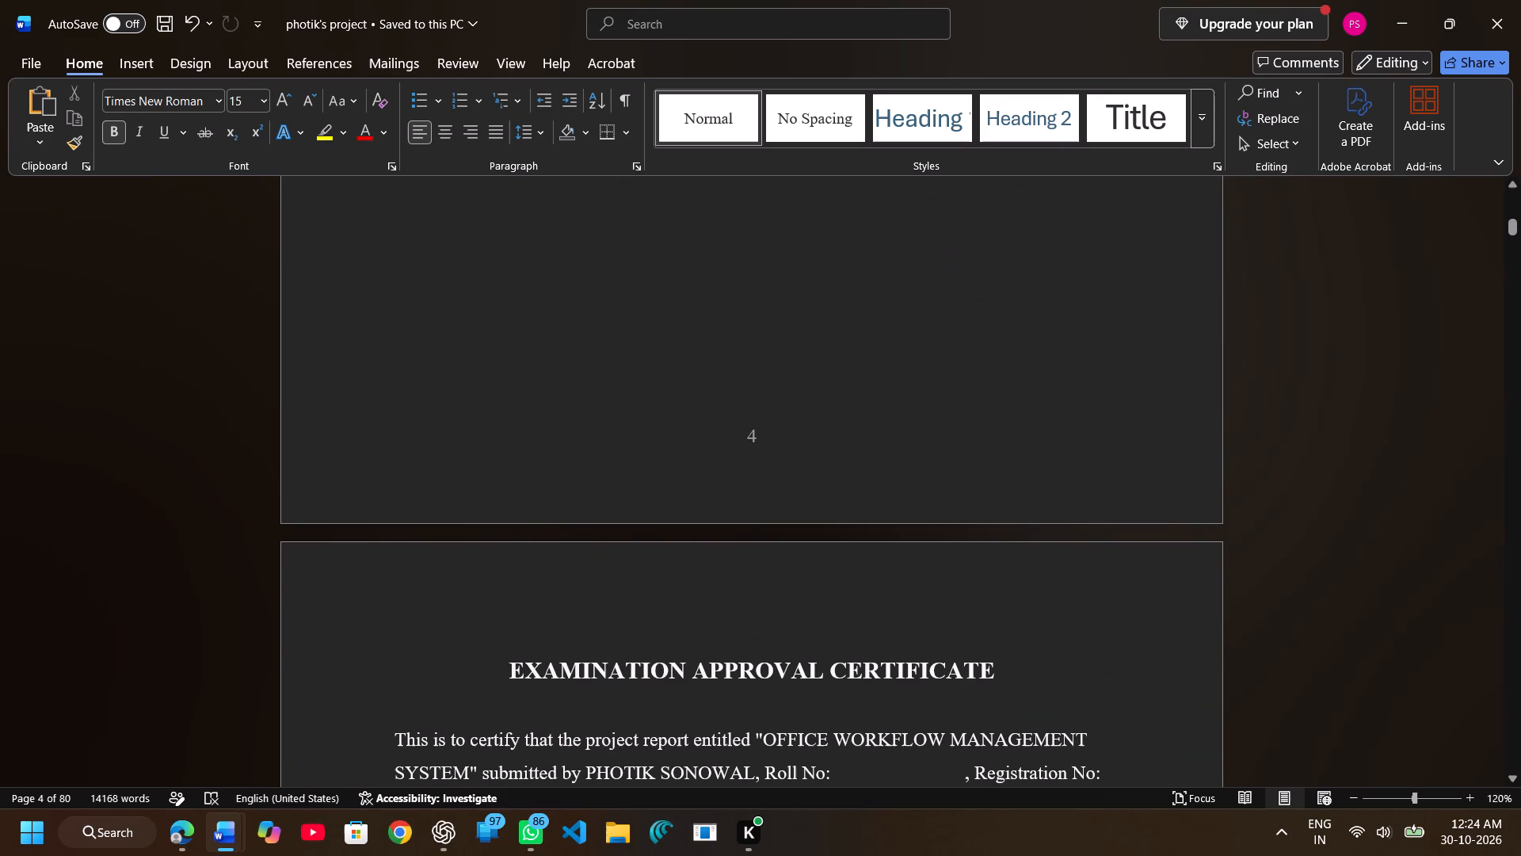
scroll(891, 368, "down", 2)
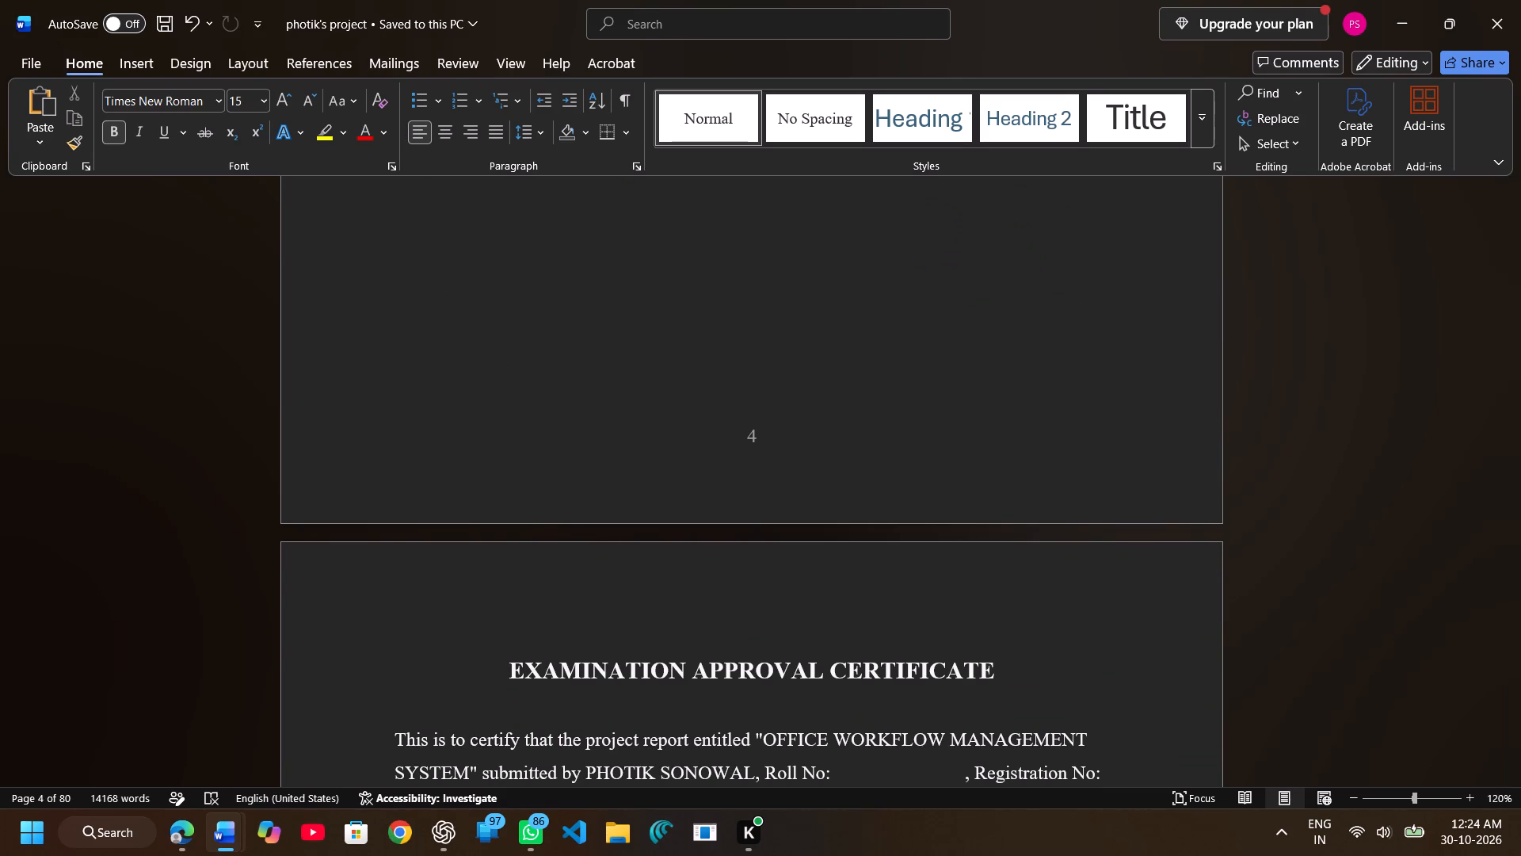
scroll(891, 368, "down", 3)
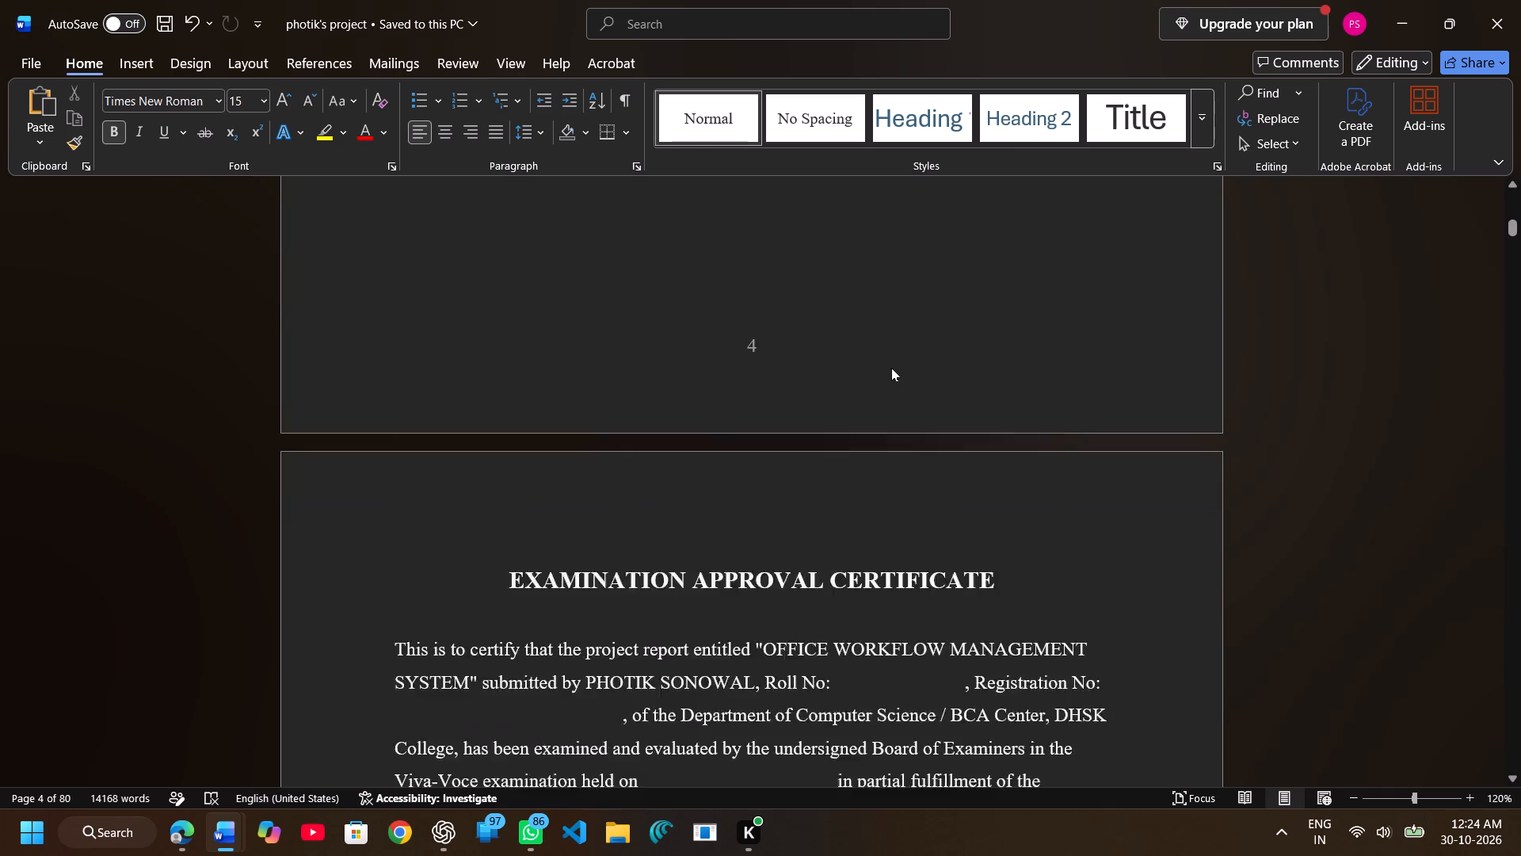
scroll(891, 368, "down", 2)
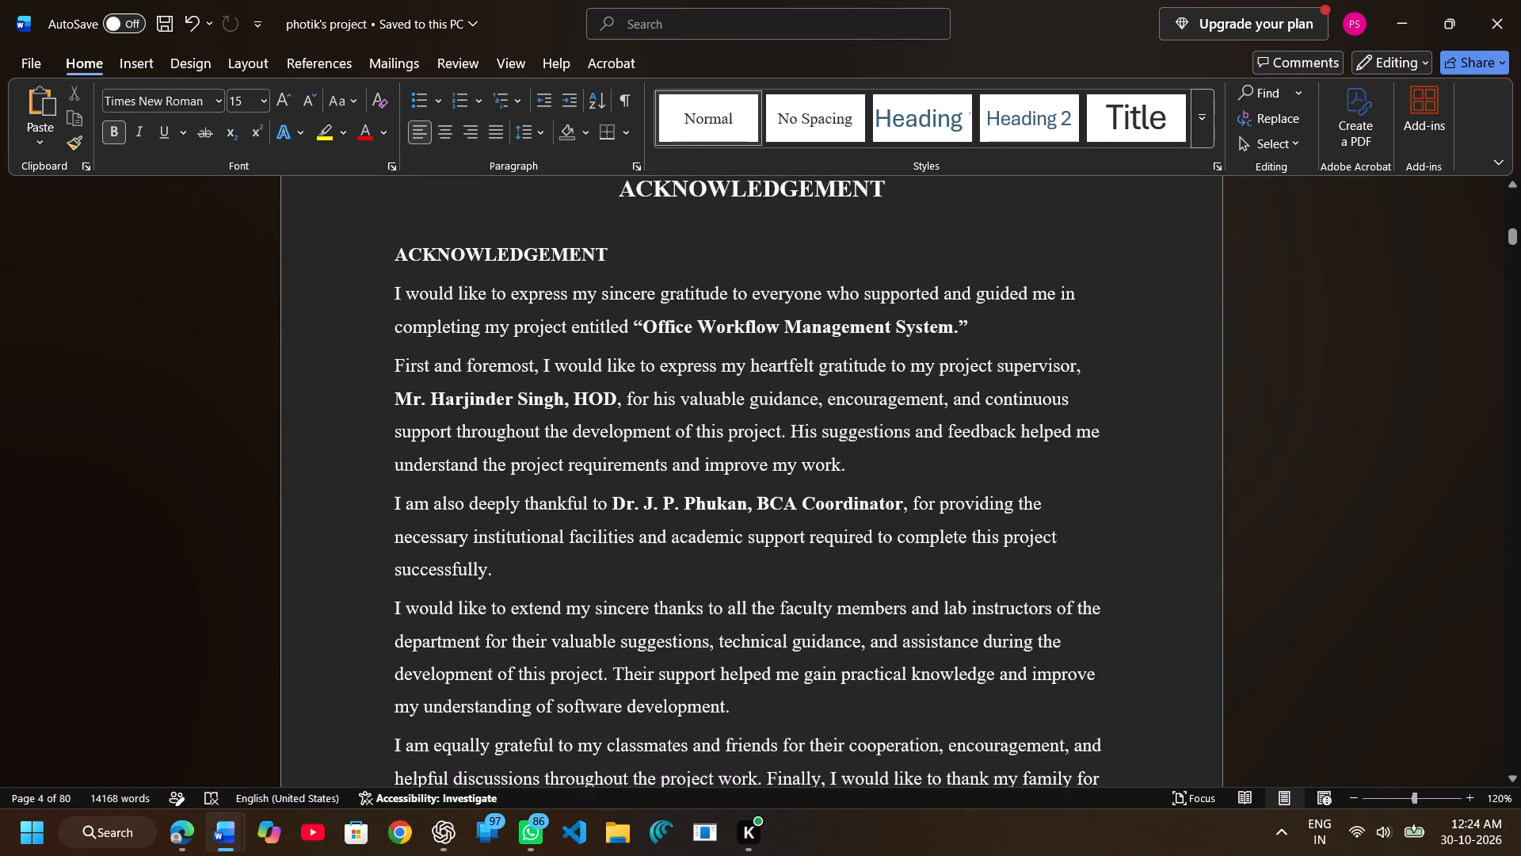
scroll(891, 368, "up", 1)
scroll(891, 368, "down", 2)
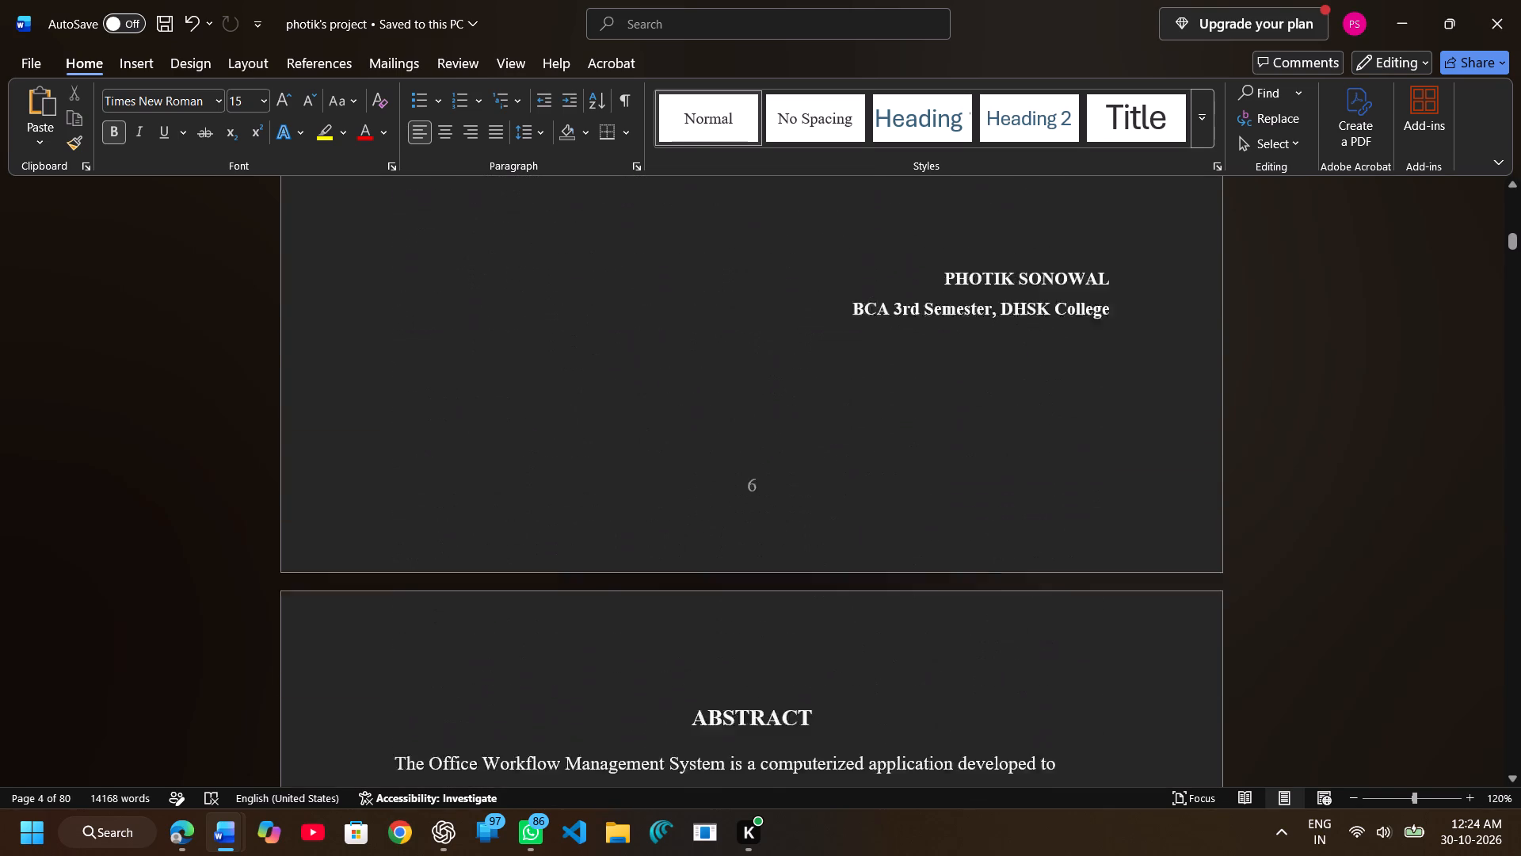
scroll(891, 368, "down", 4)
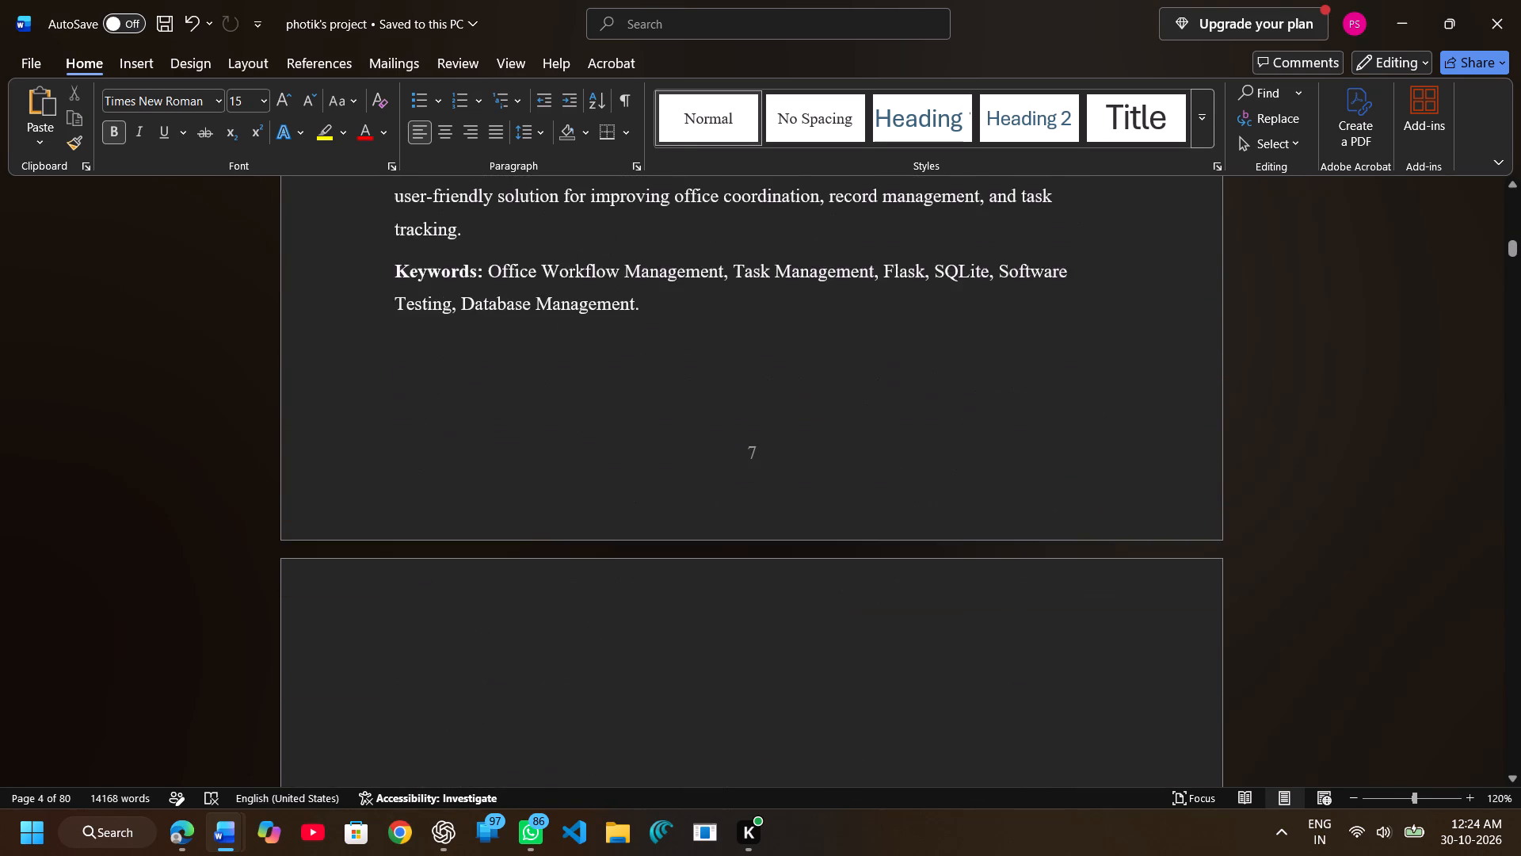
Insert a blank page after the Keywords paragraph of the Abstract, before the Table of Contents.
scroll(891, 368, "down", 1)
scroll(891, 368, "up", 1)
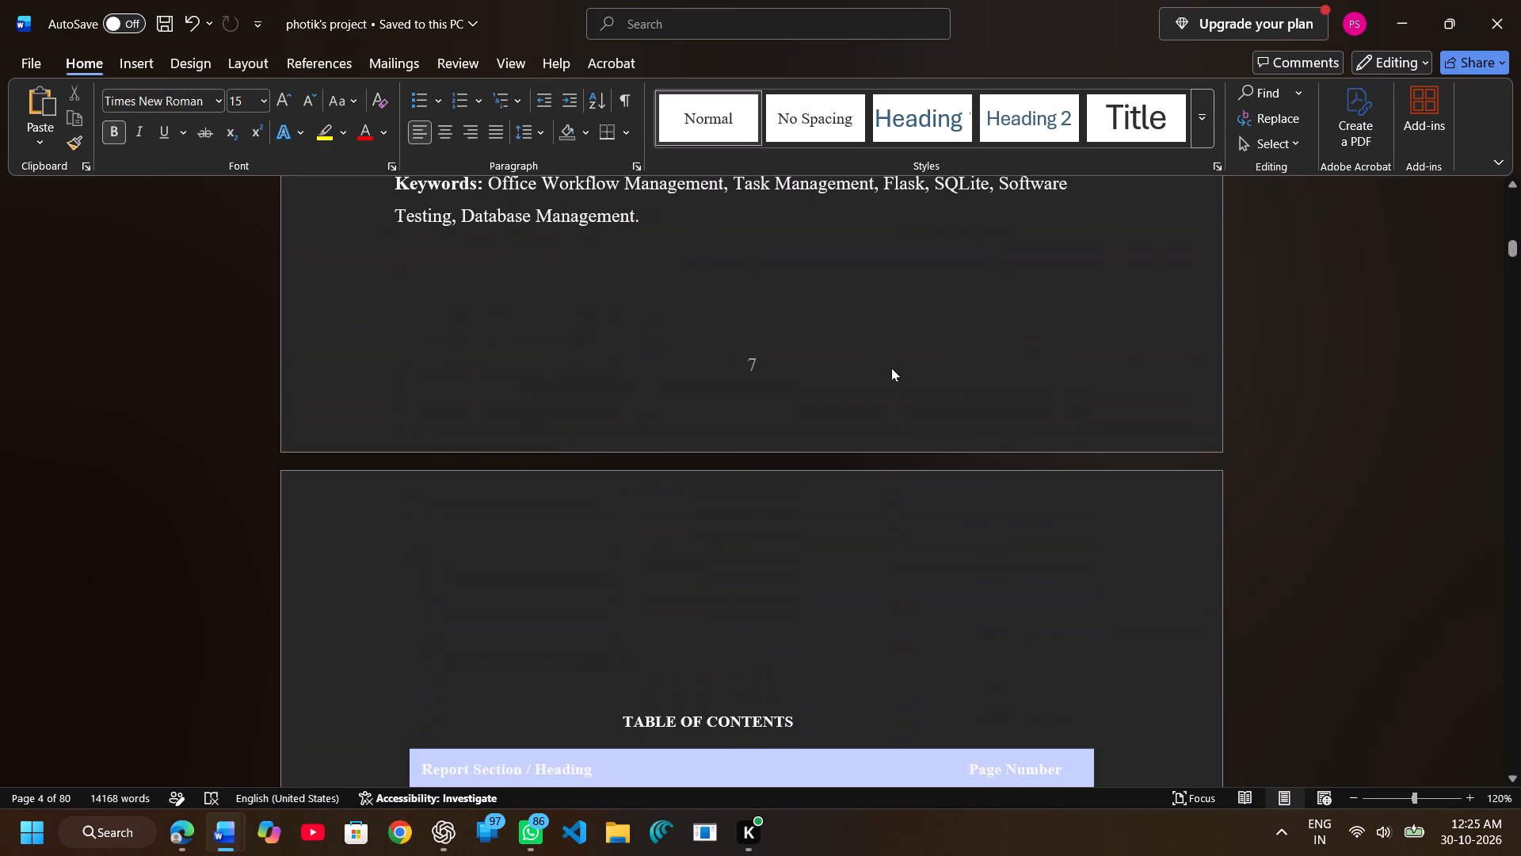
left_click(687, 222)
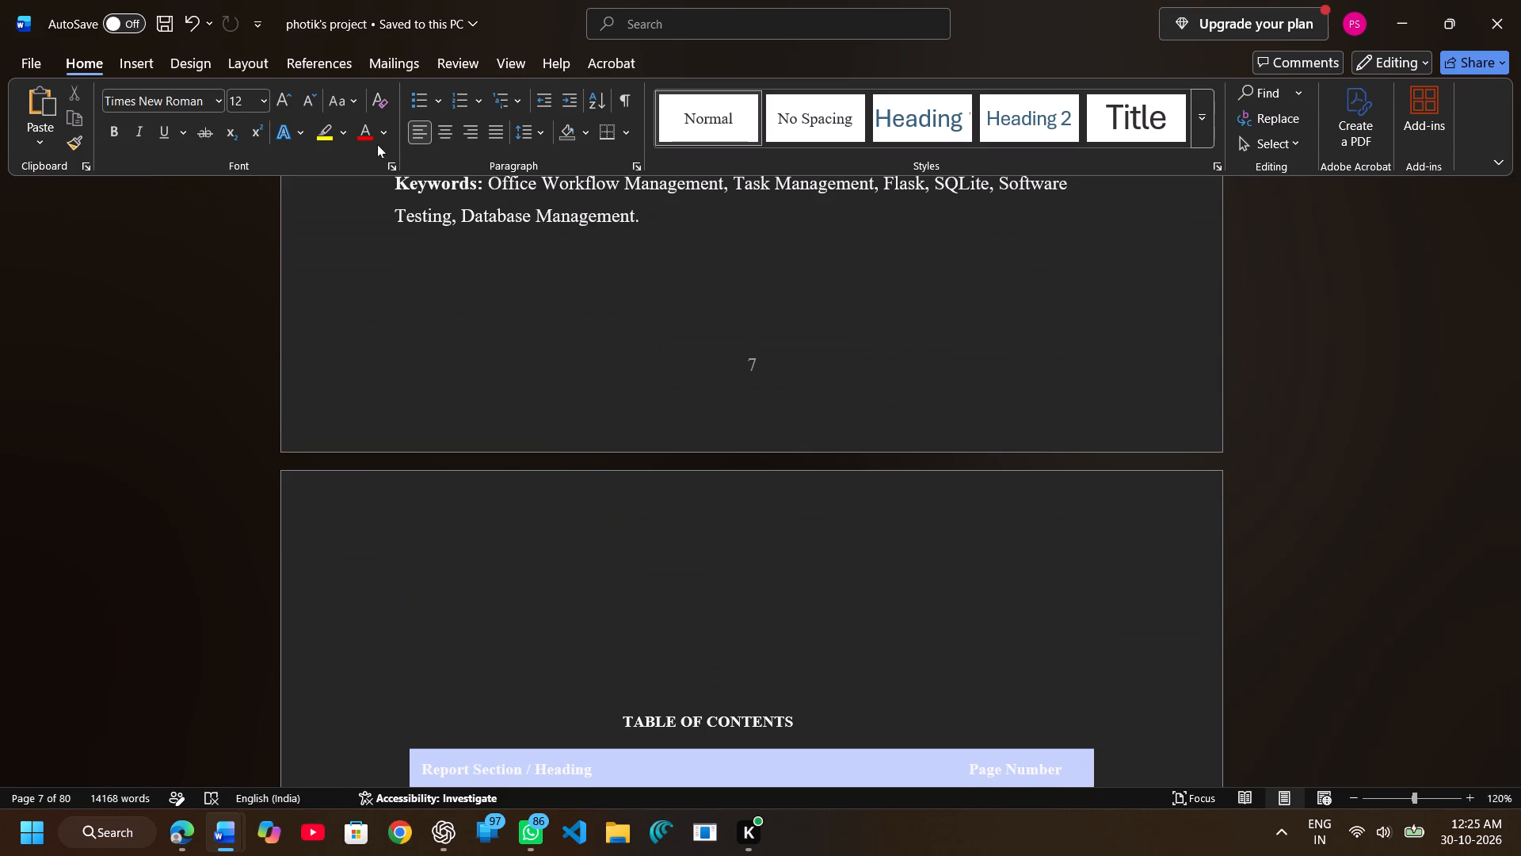
left_click(120, 62)
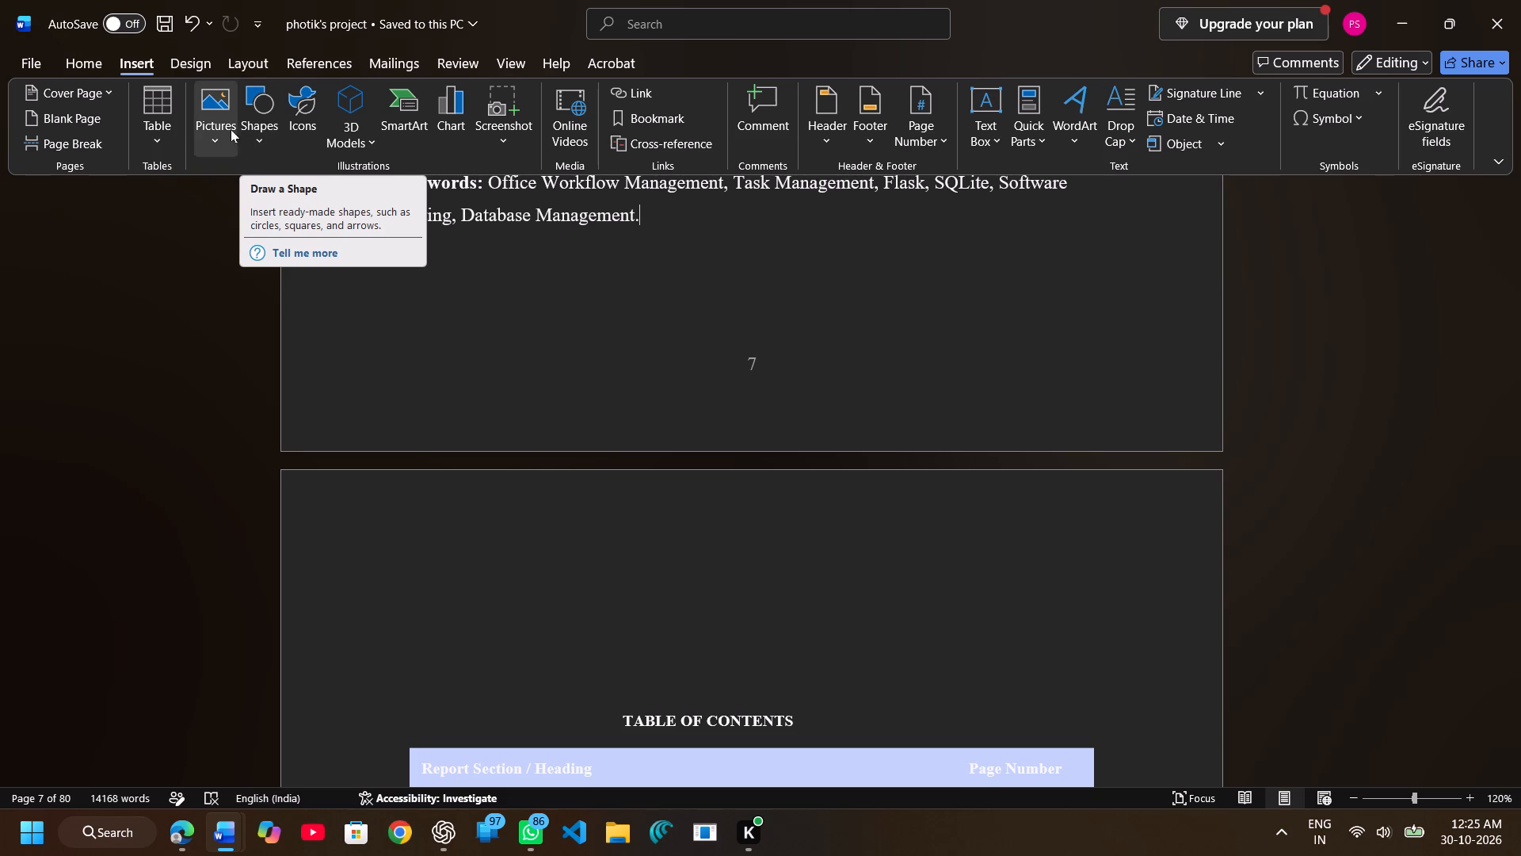
left_click(82, 113)
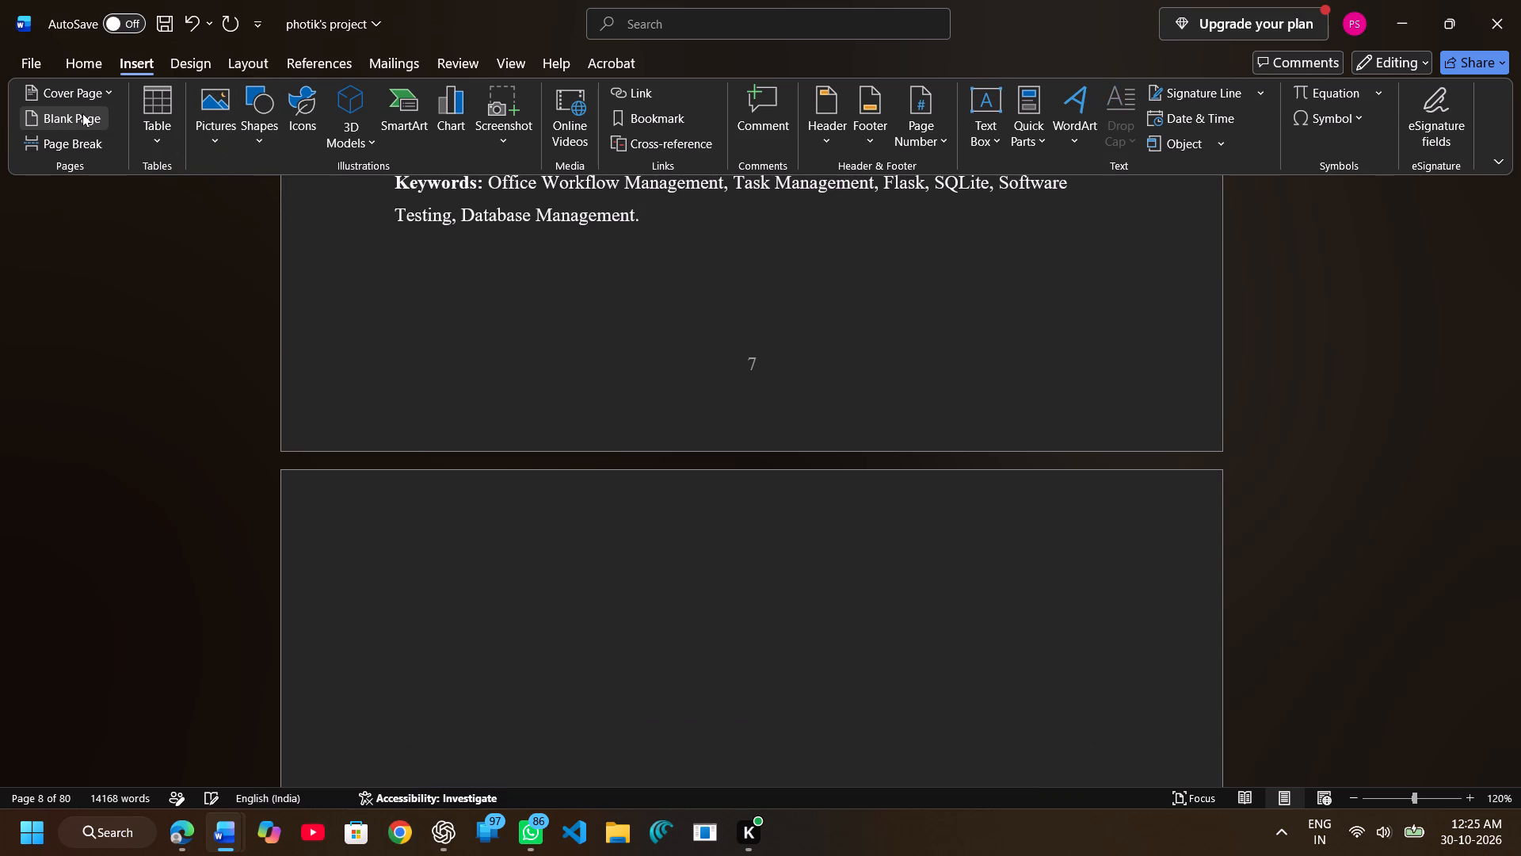
Add a page break ahead of the Table of Contents and place the cursor on the empty page before it.
scroll(391, 419, "down", 1)
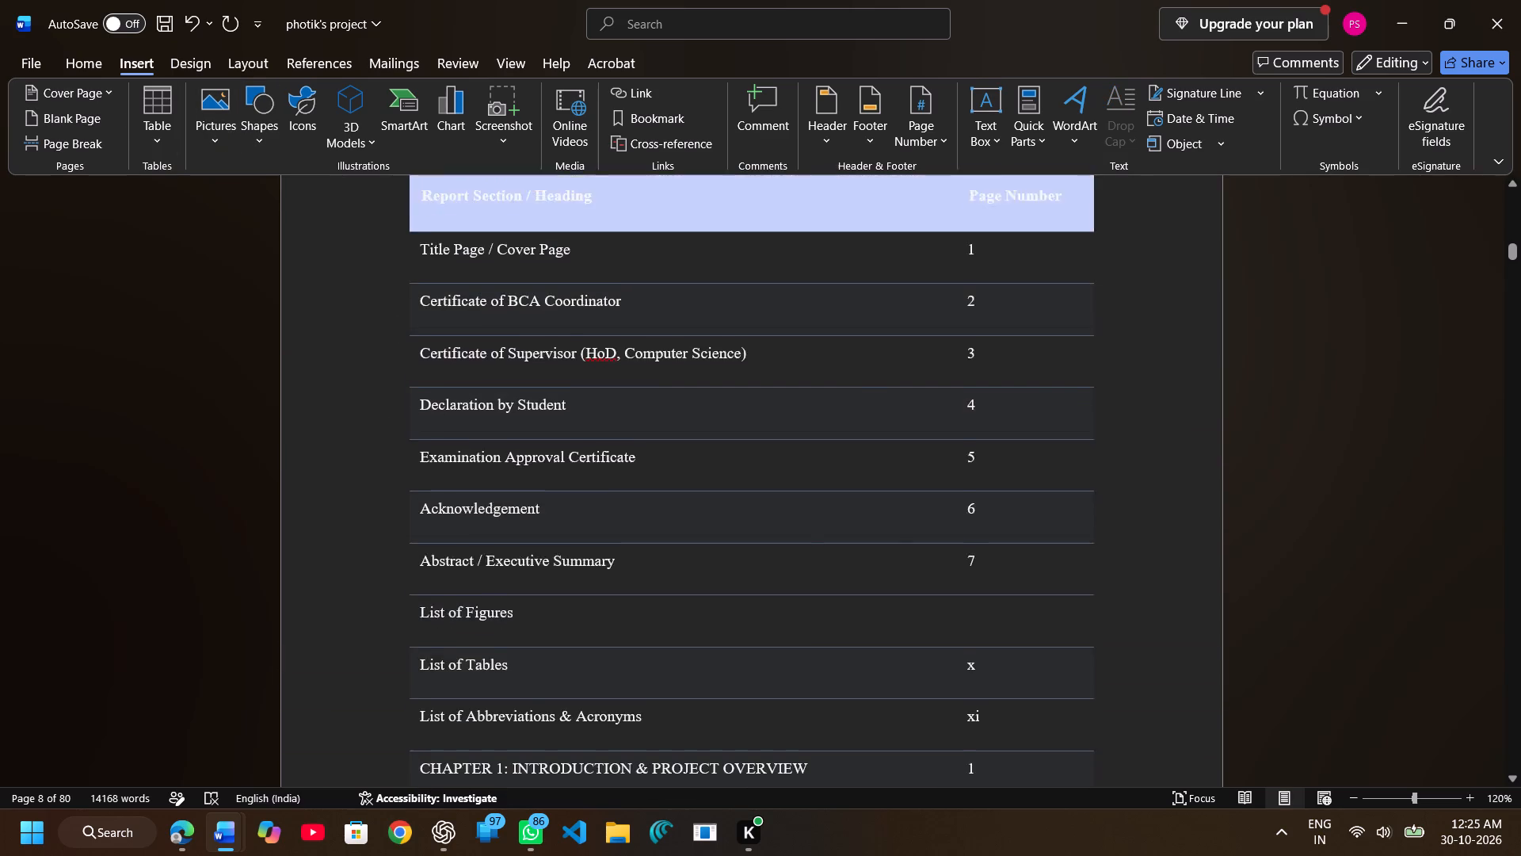
scroll(391, 419, "down", 1)
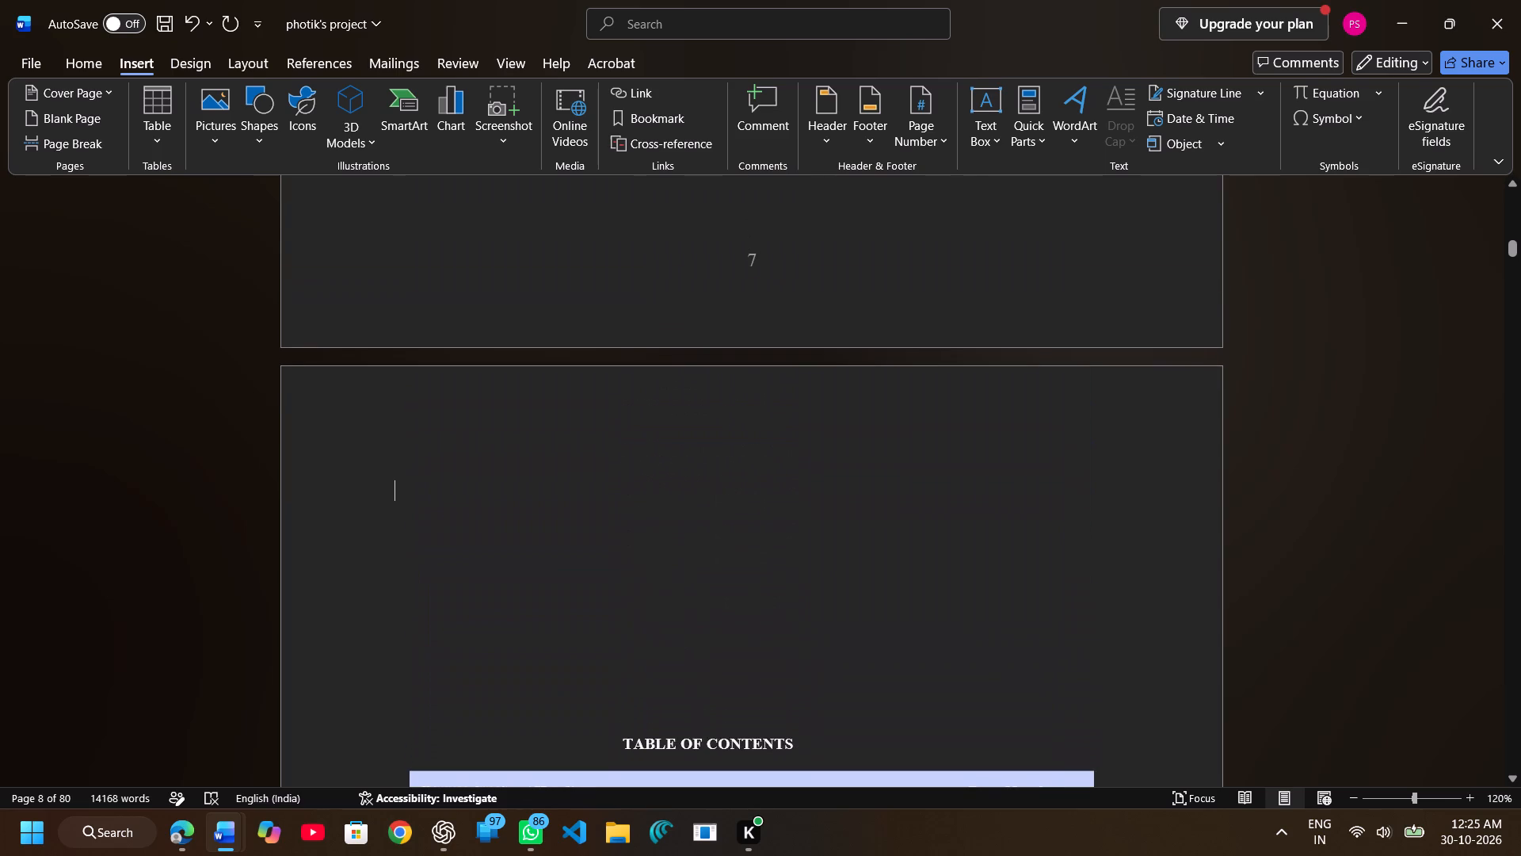
scroll(391, 419, "down", 1)
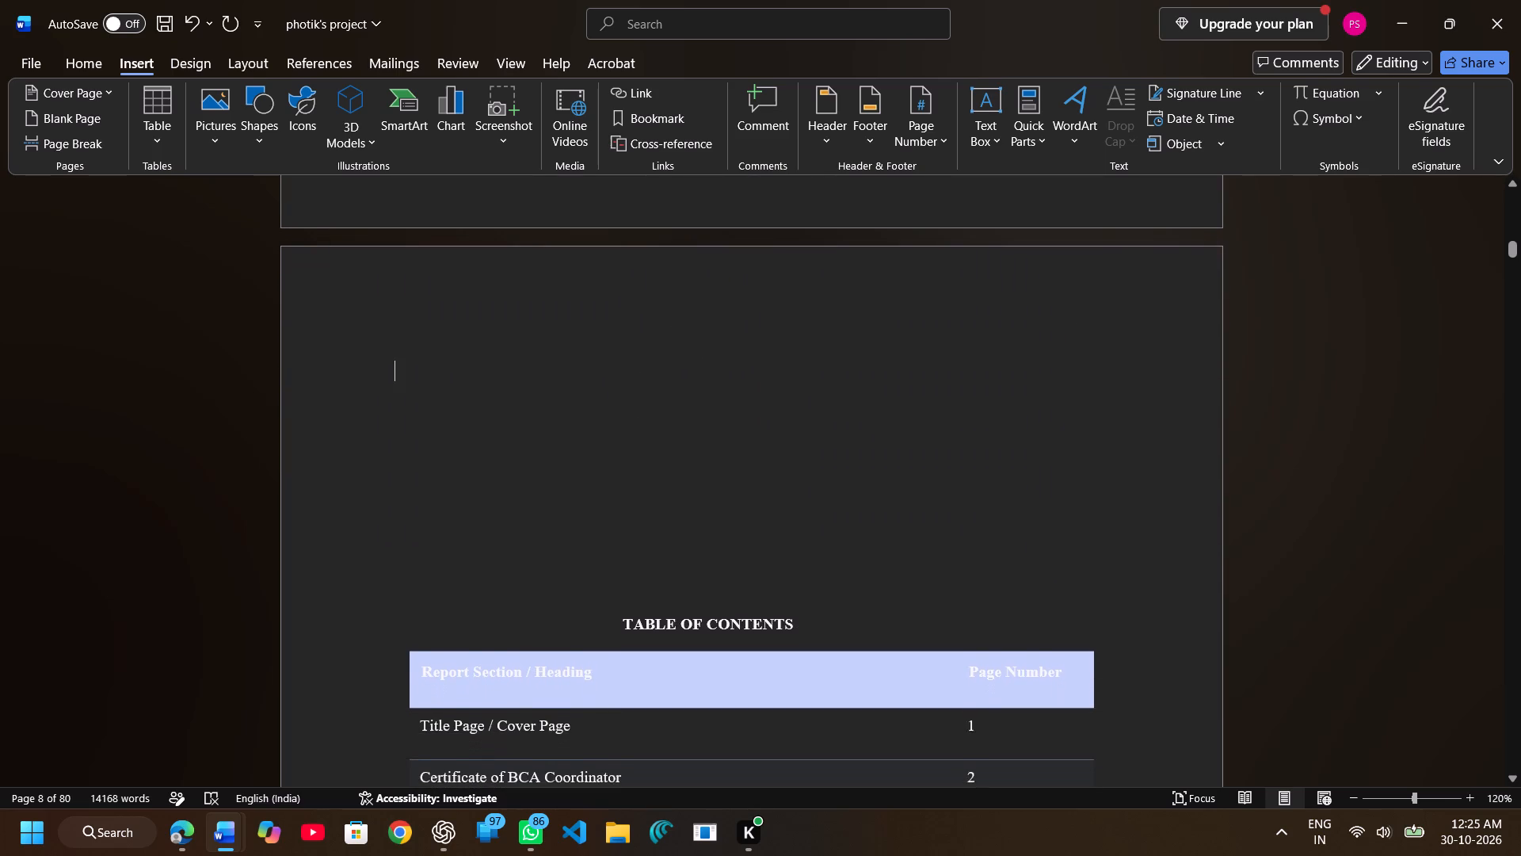
scroll(391, 419, "down", 1)
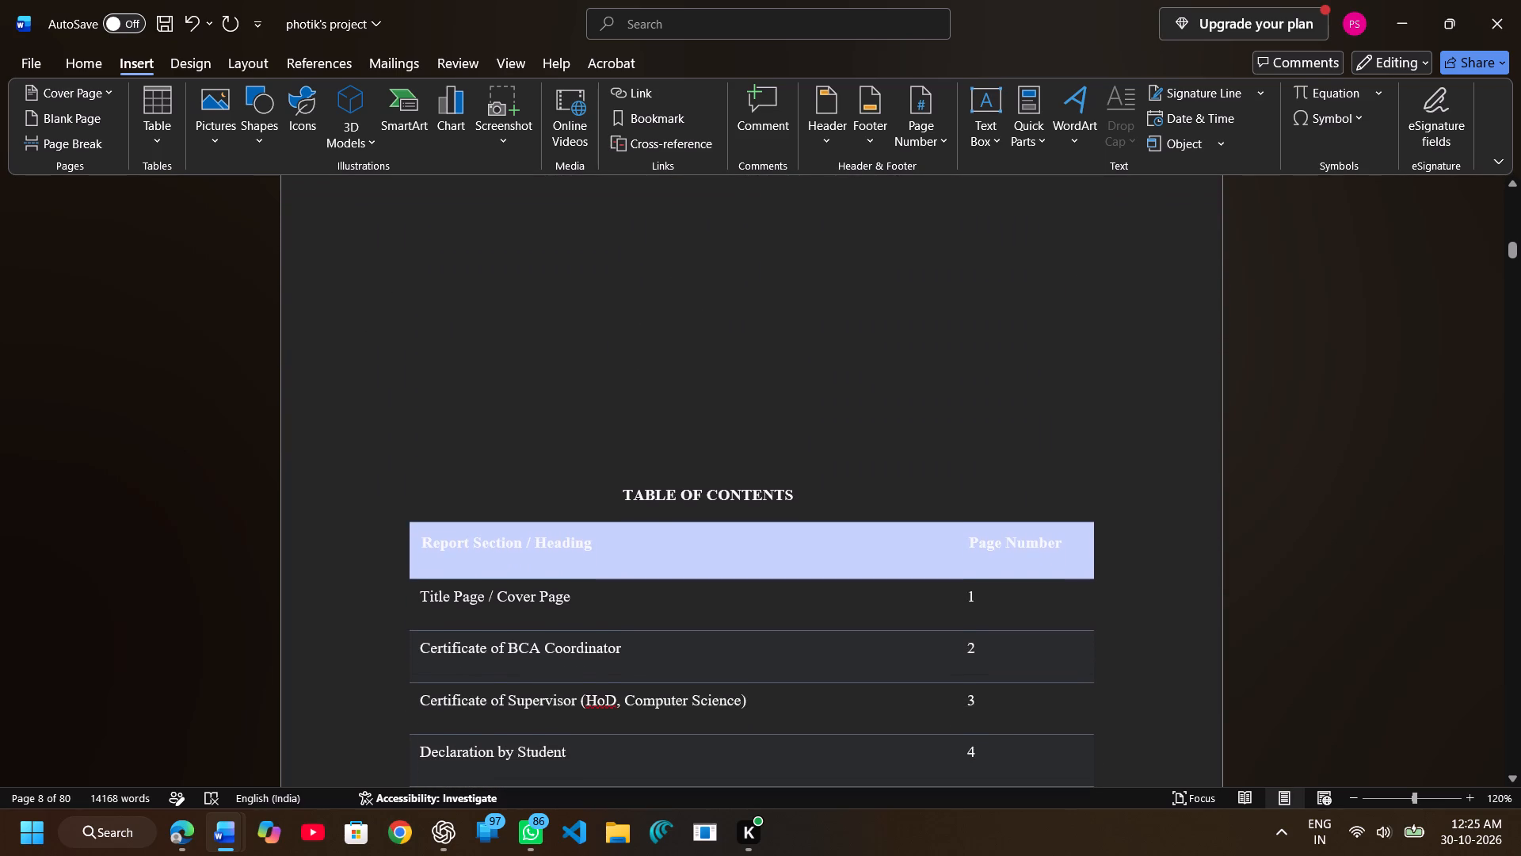
scroll(391, 419, "down", 1)
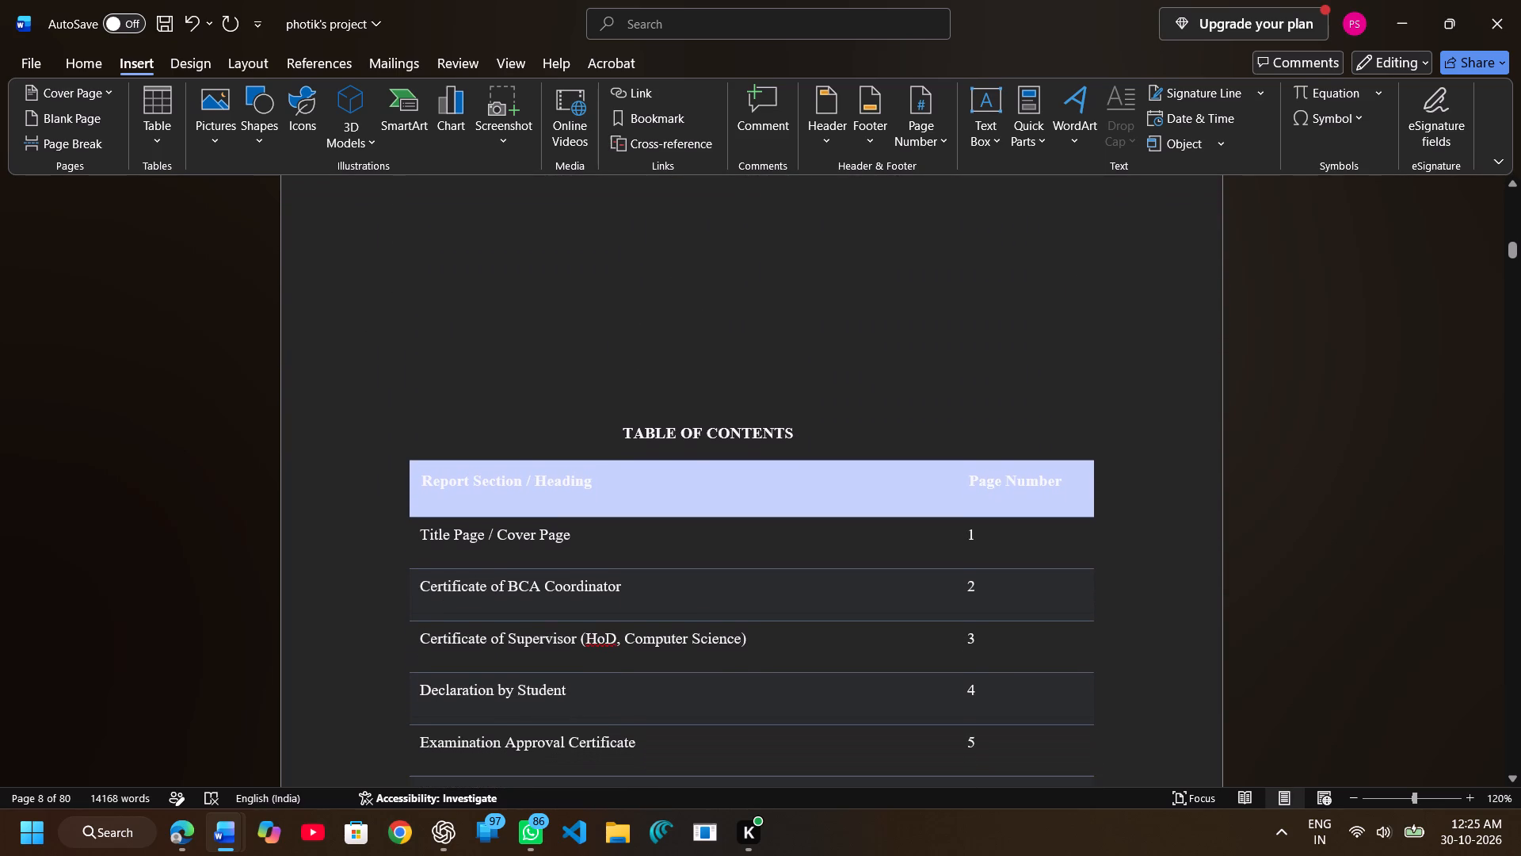
scroll(391, 419, "down", 1)
key("ctrl+Return")
scroll(391, 419, "up", 1)
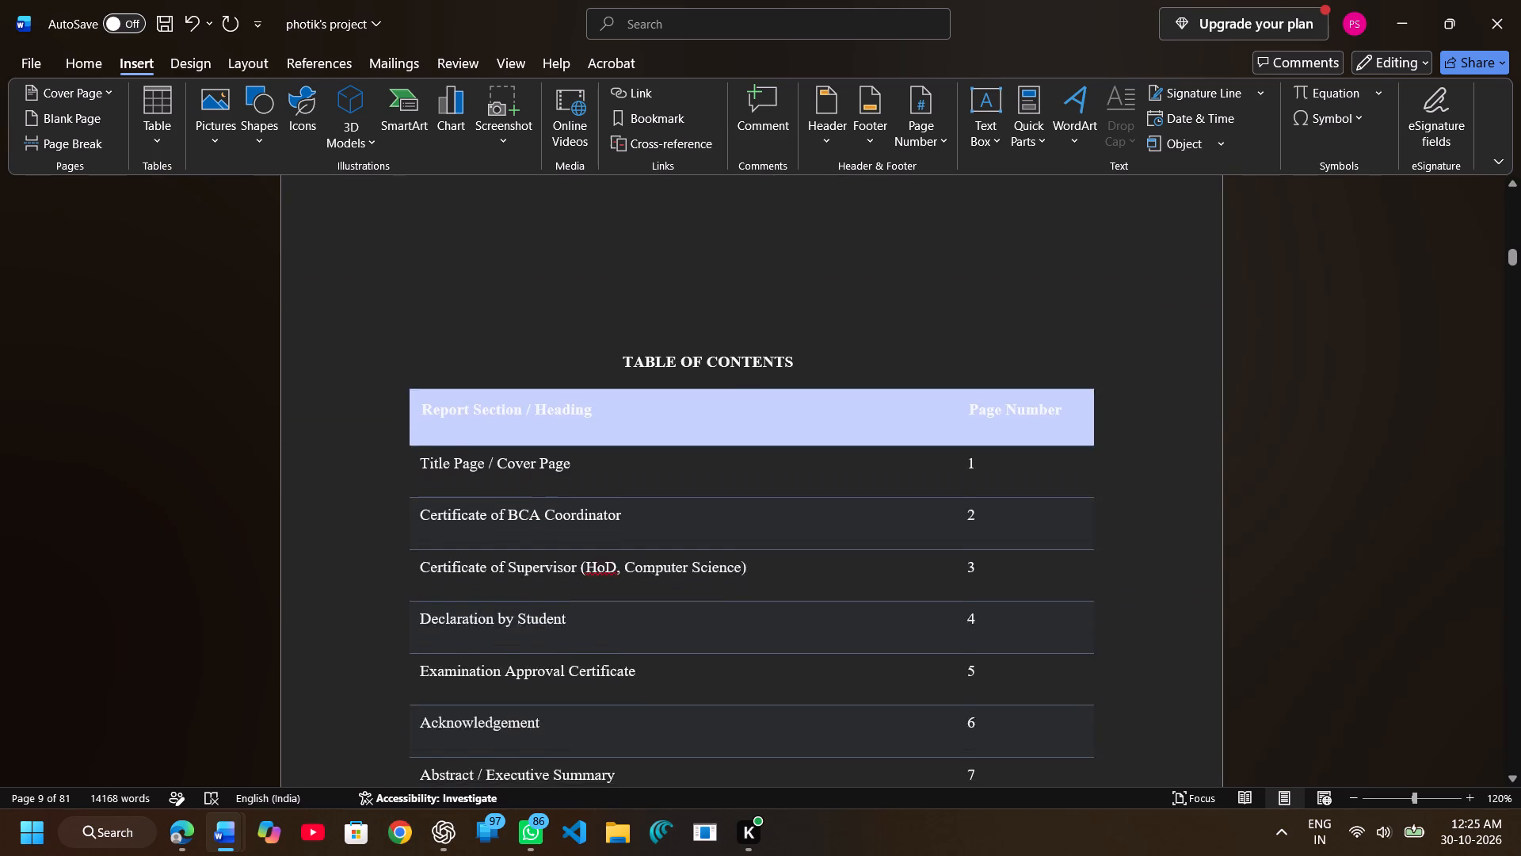
scroll(391, 419, "up", 1)
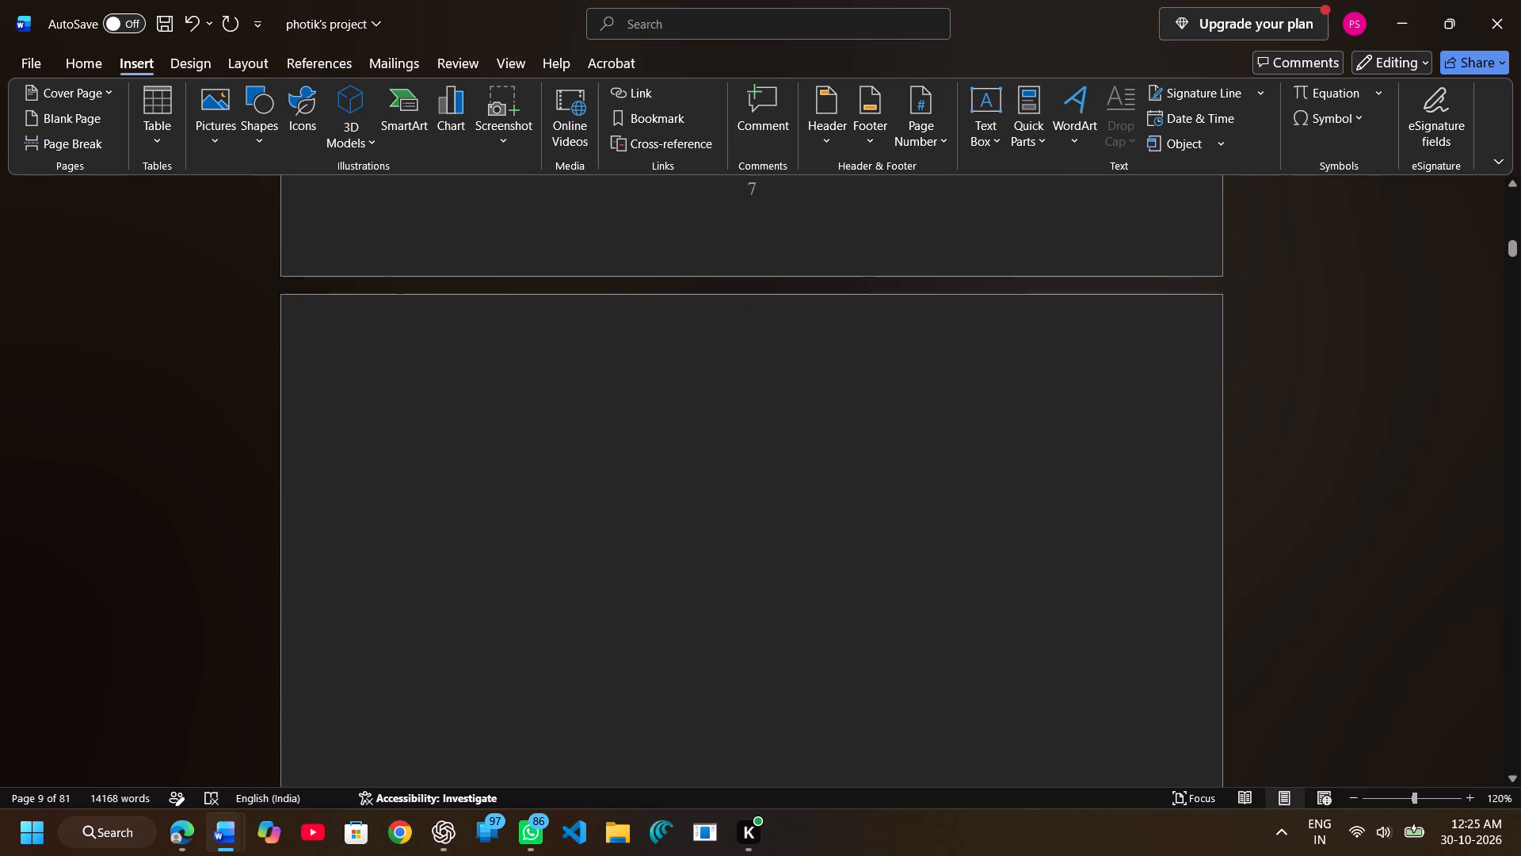
scroll(391, 419, "up", 1)
scroll(391, 419, "down", 1)
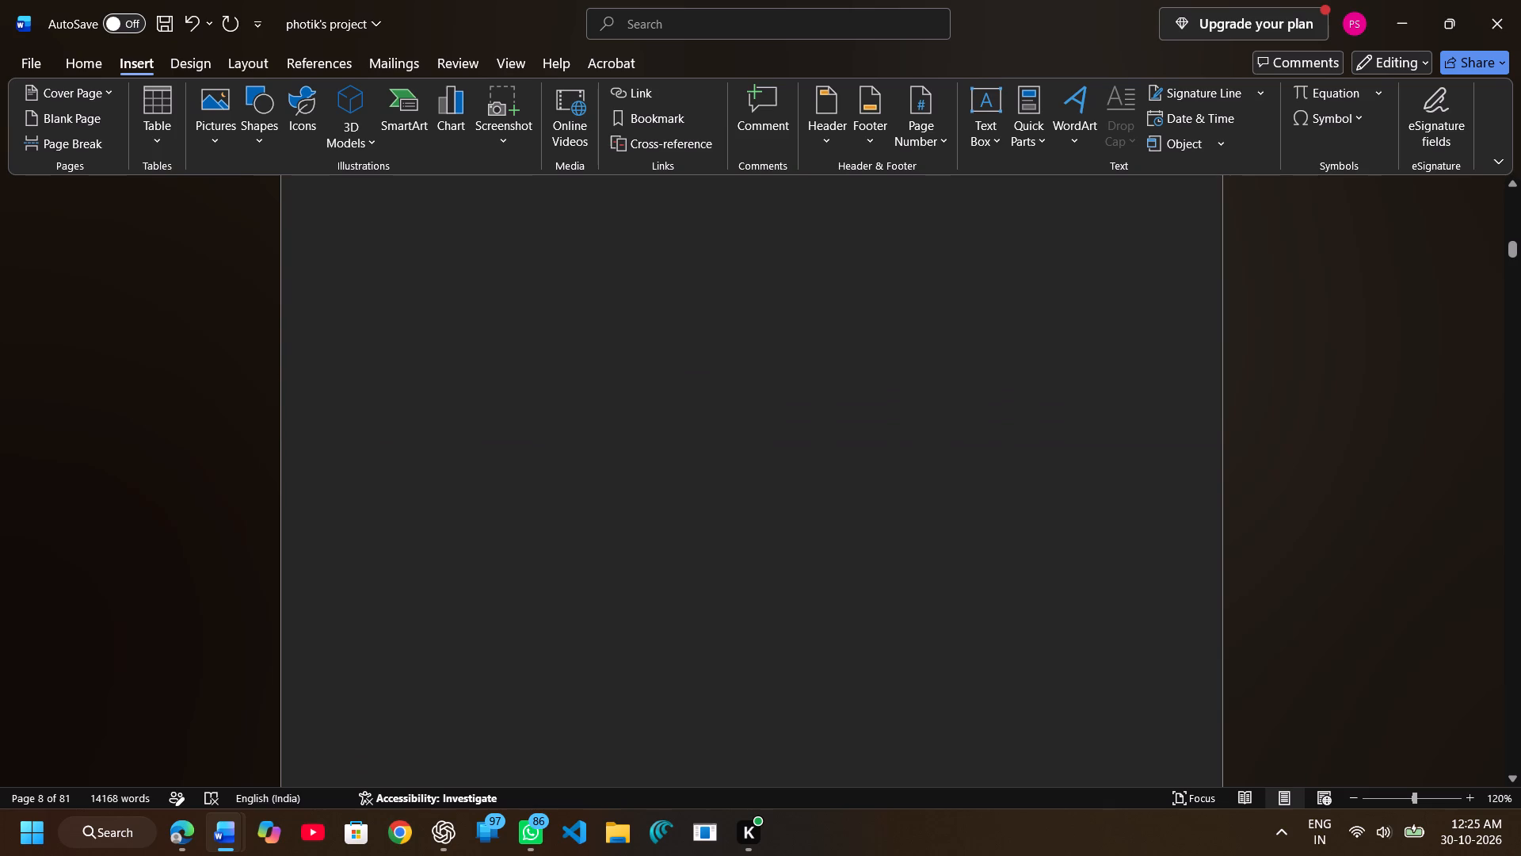
left_click(409, 269)
scroll(409, 269, "up", 1)
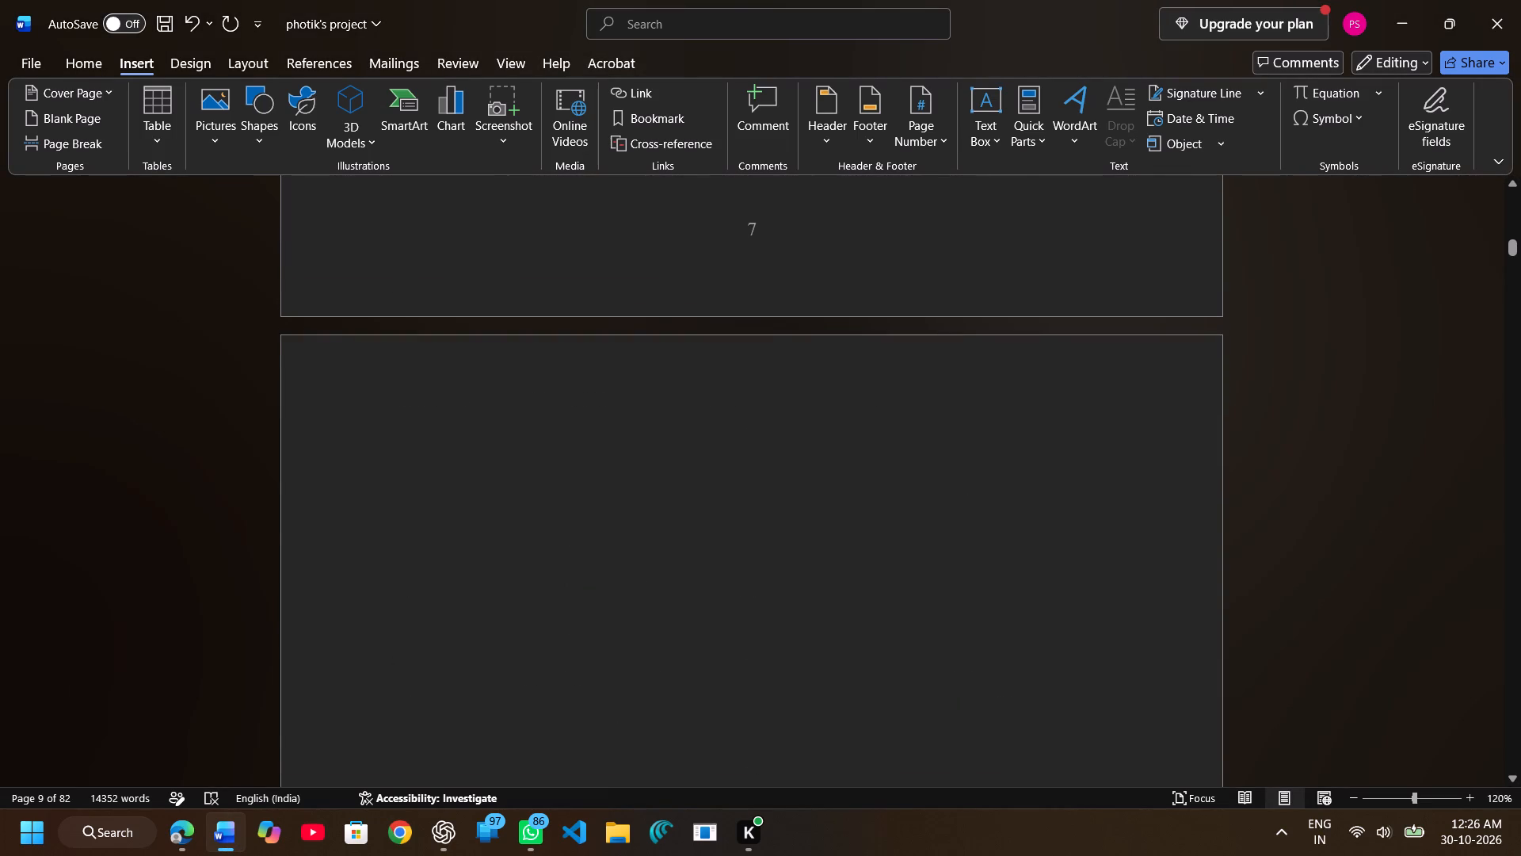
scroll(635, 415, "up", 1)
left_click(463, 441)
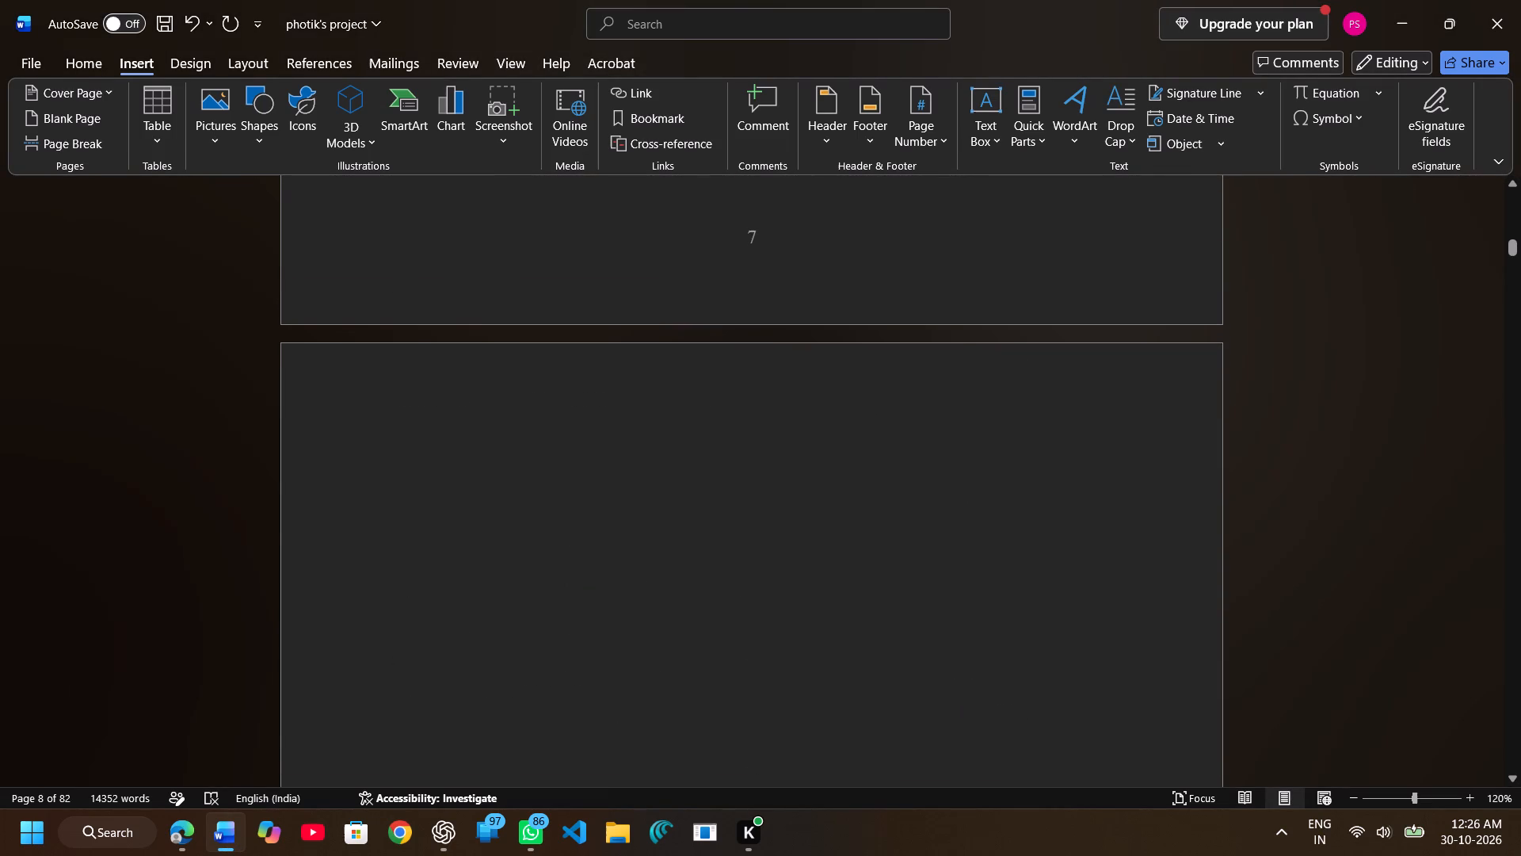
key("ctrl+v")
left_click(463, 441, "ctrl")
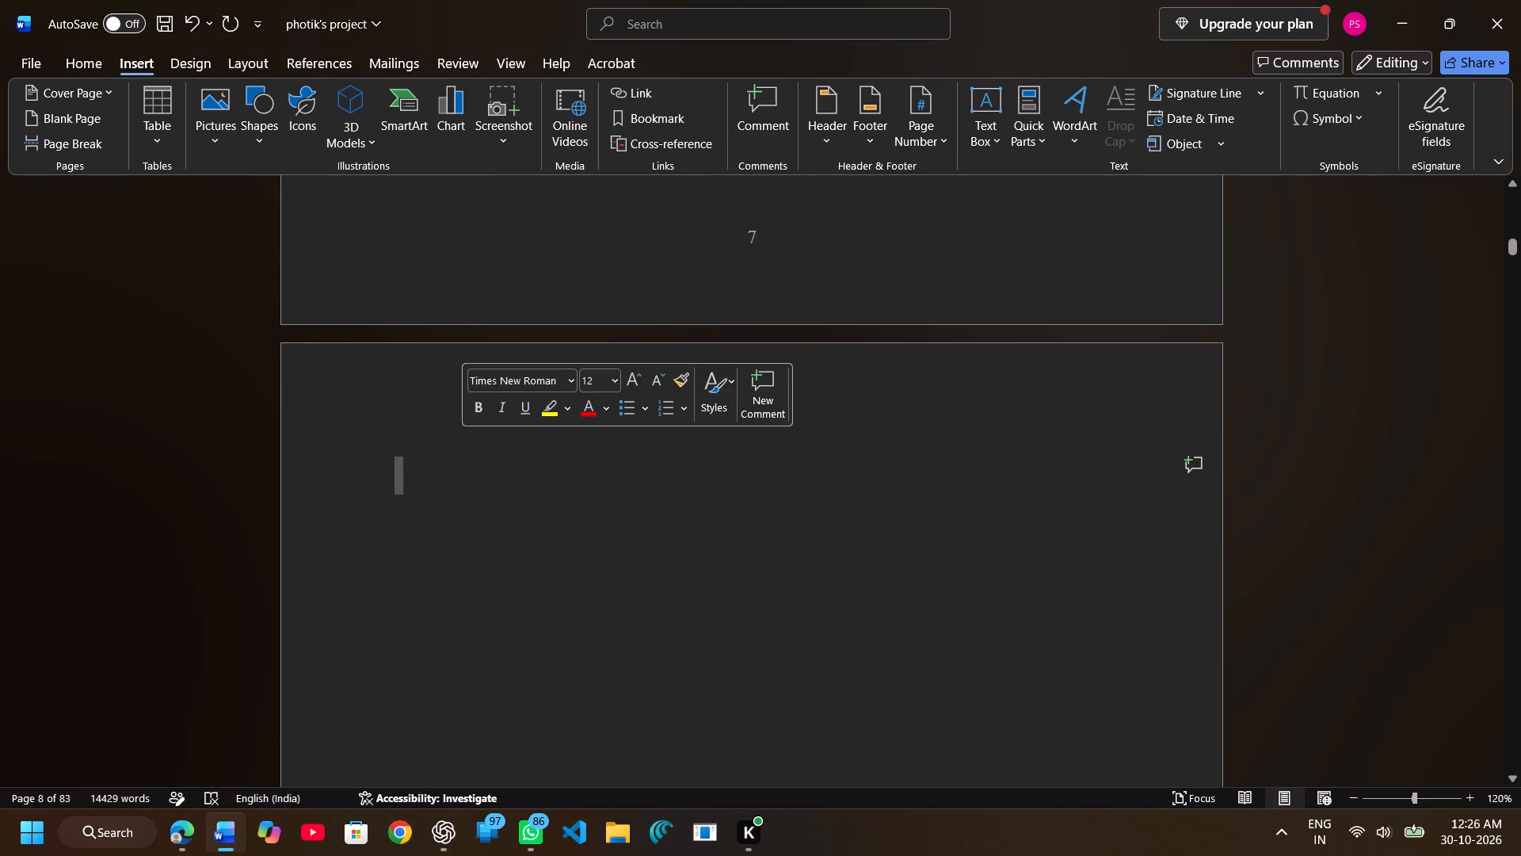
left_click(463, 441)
Review the pages from the Abstract to the Table of Contents to check where the pasted lists sit.
scroll(463, 441, "down", 1)
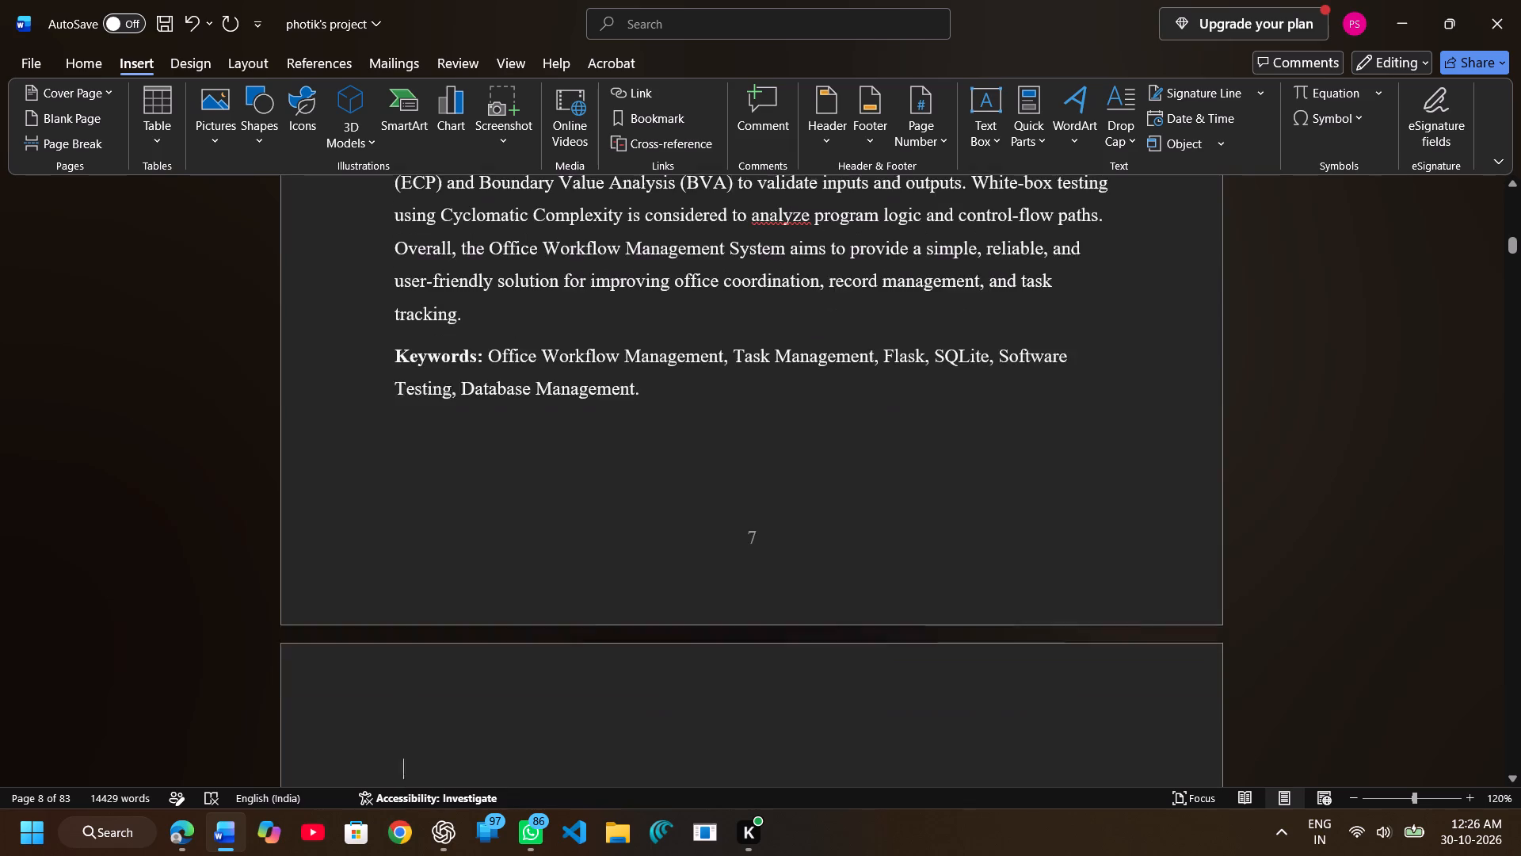
scroll(463, 441, "down", 2)
scroll(463, 441, "up", 2)
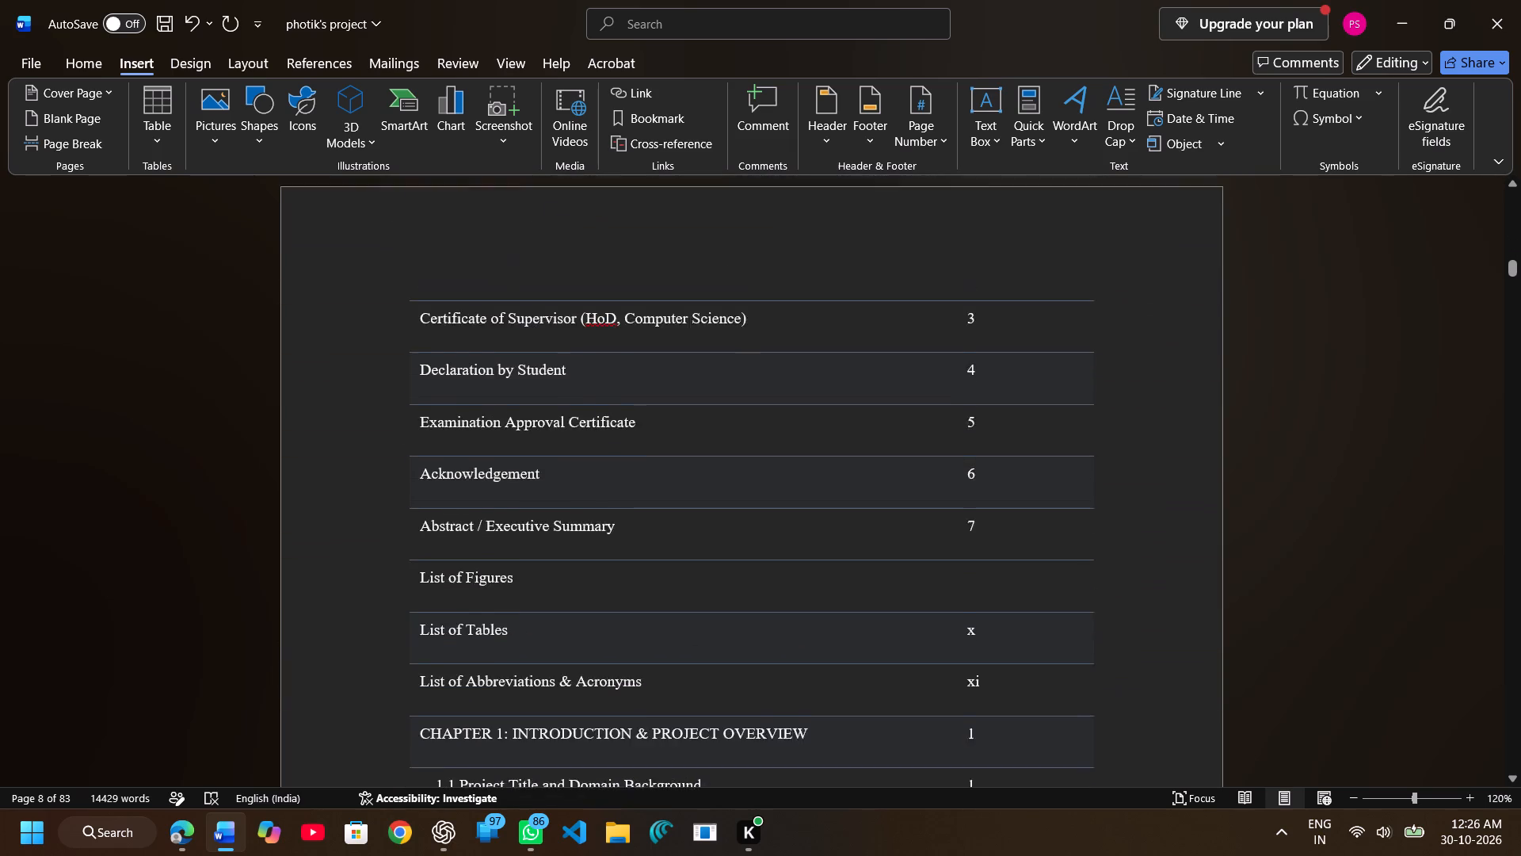
scroll(463, 441, "up", 3)
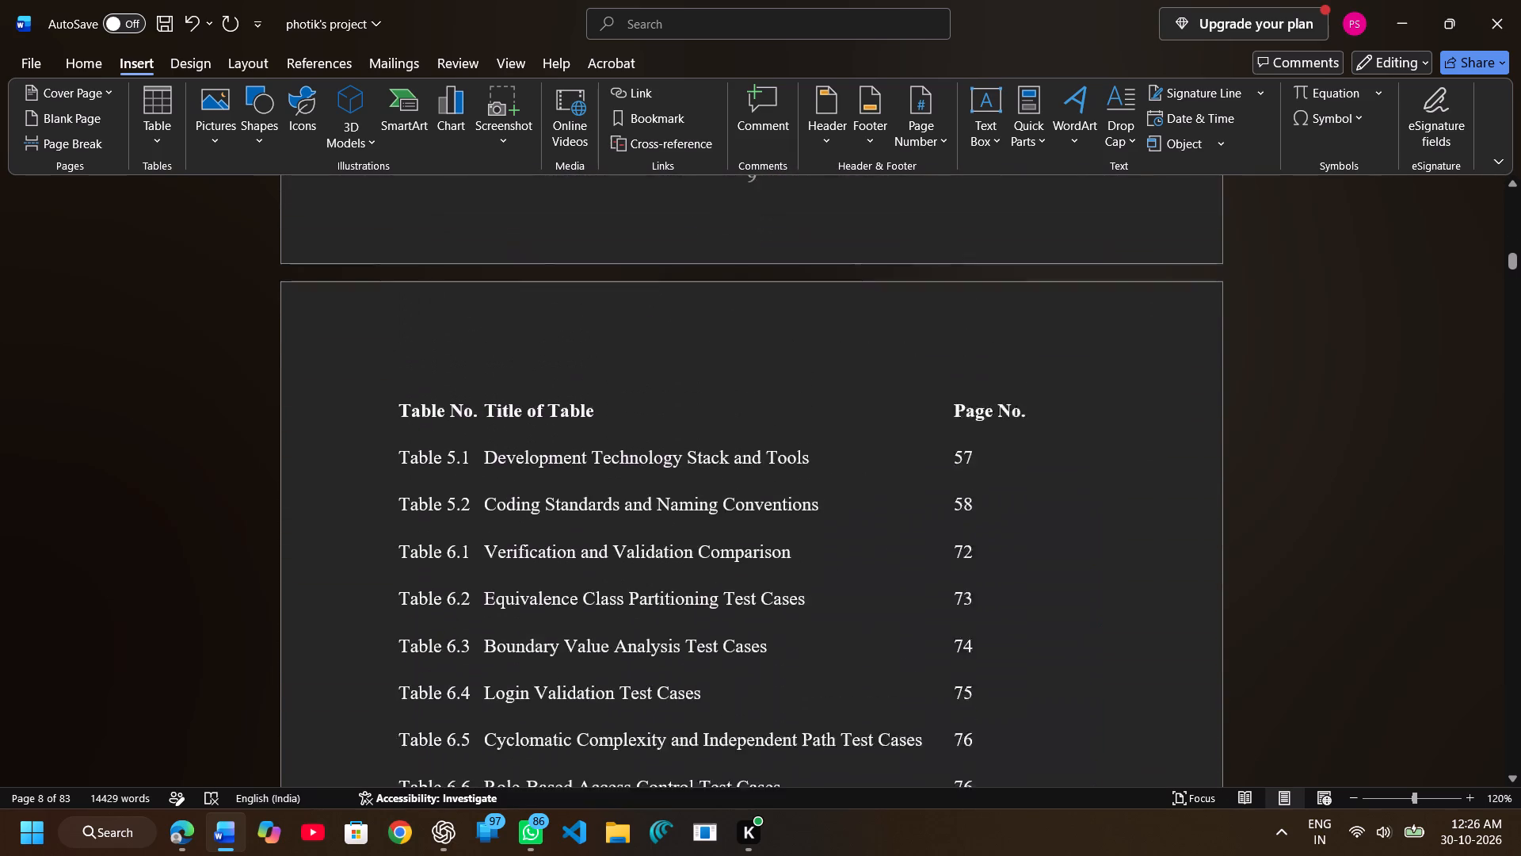
scroll(463, 441, "up", 1)
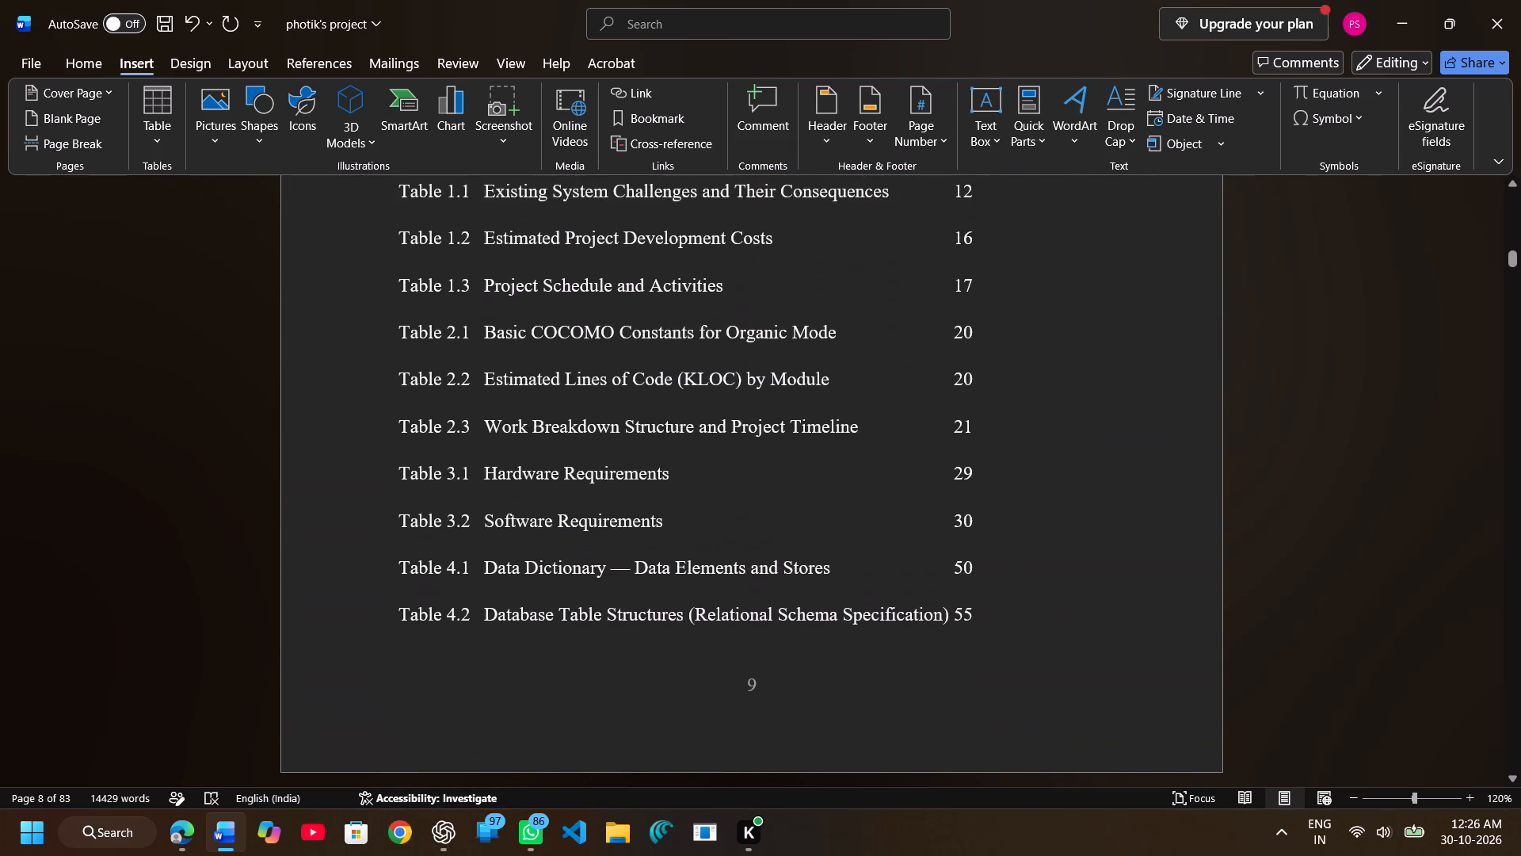
scroll(463, 441, "up", 1)
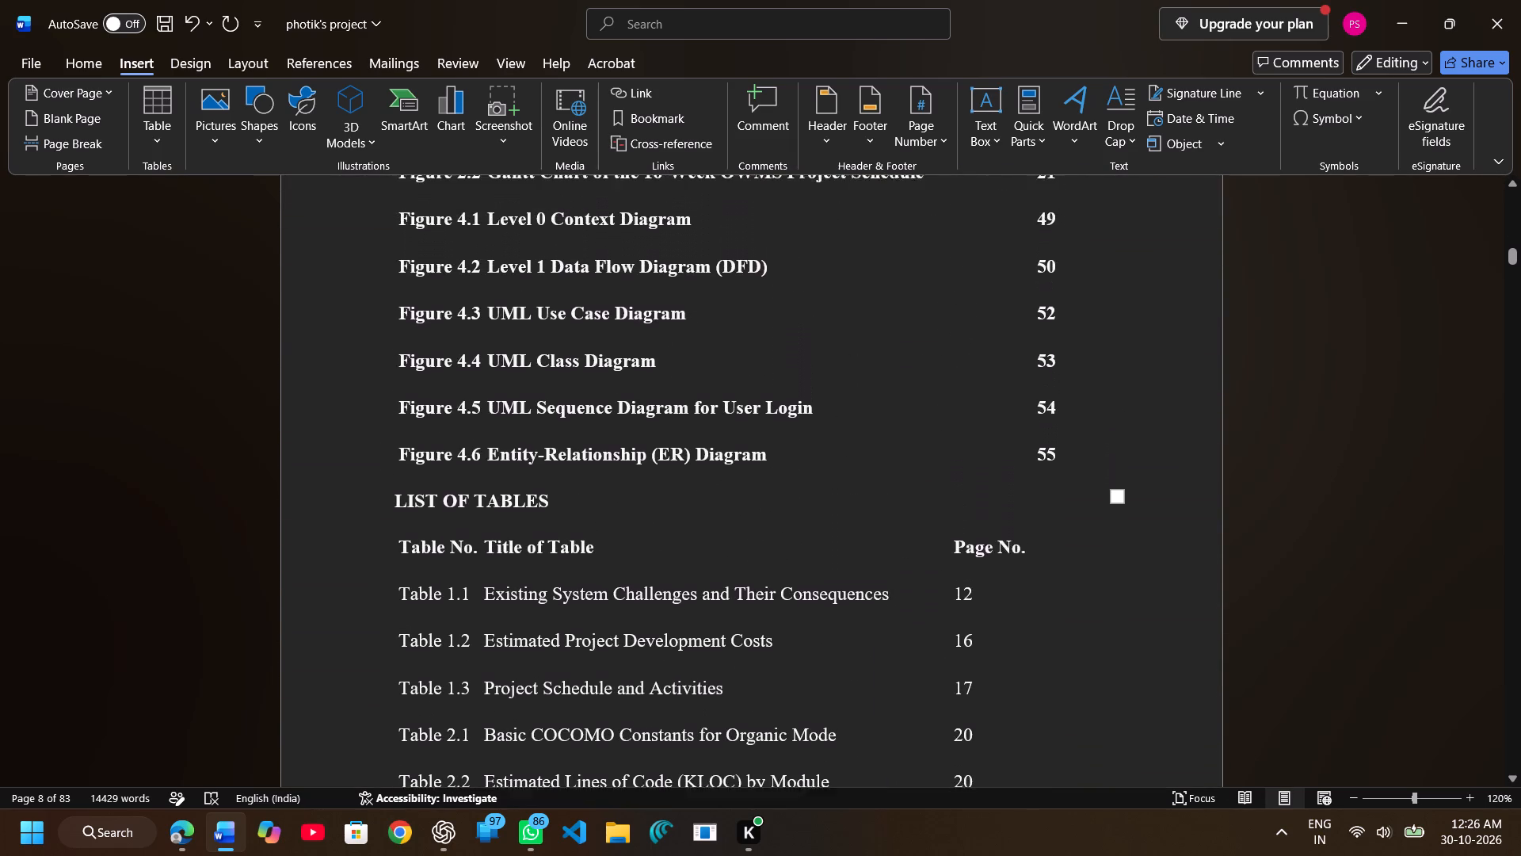
scroll(463, 441, "up", 2)
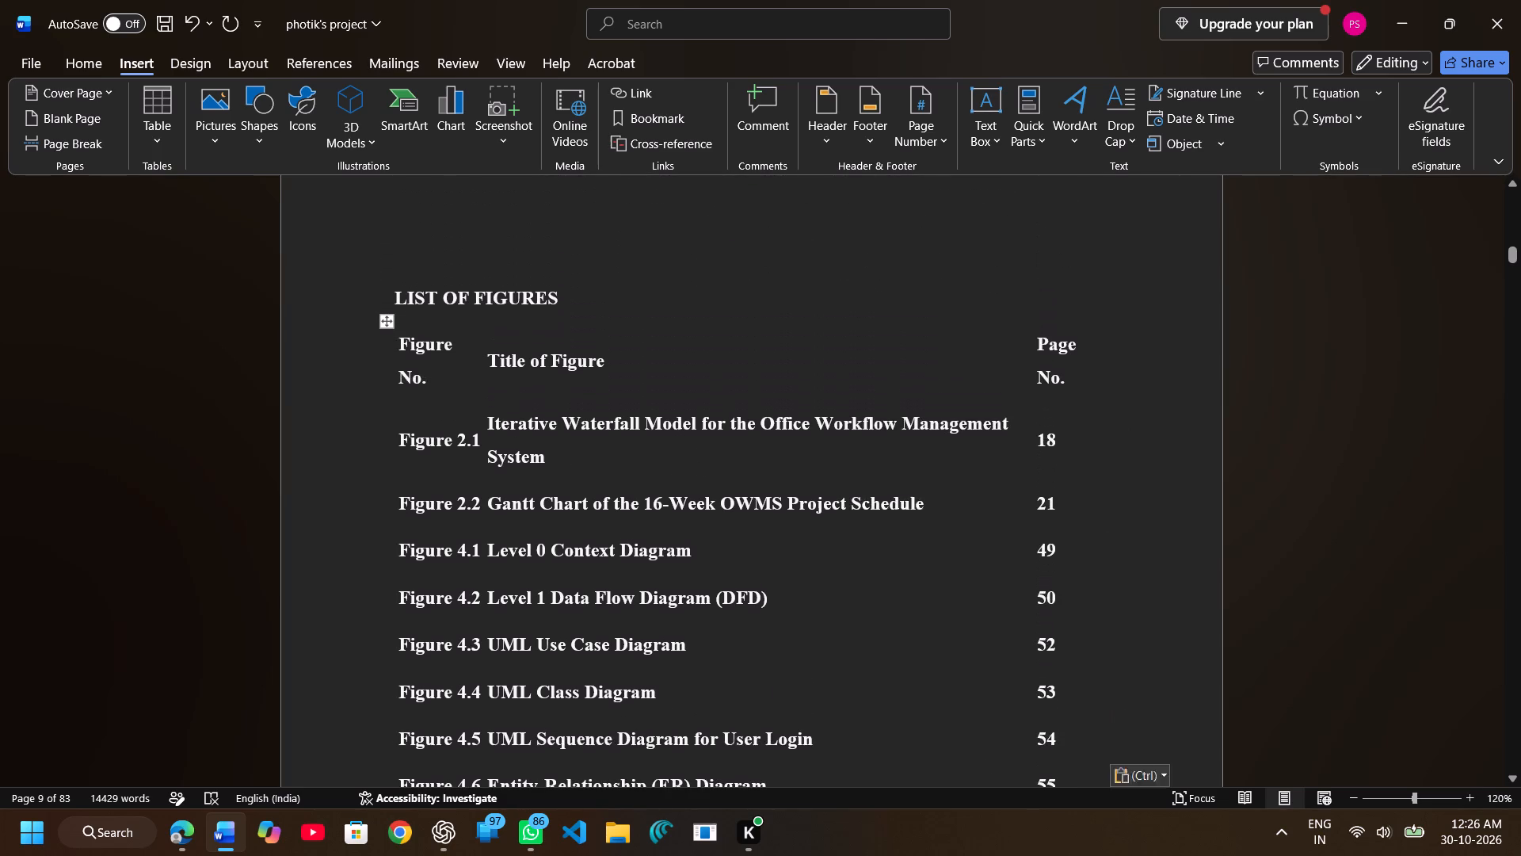
scroll(463, 441, "up", 2)
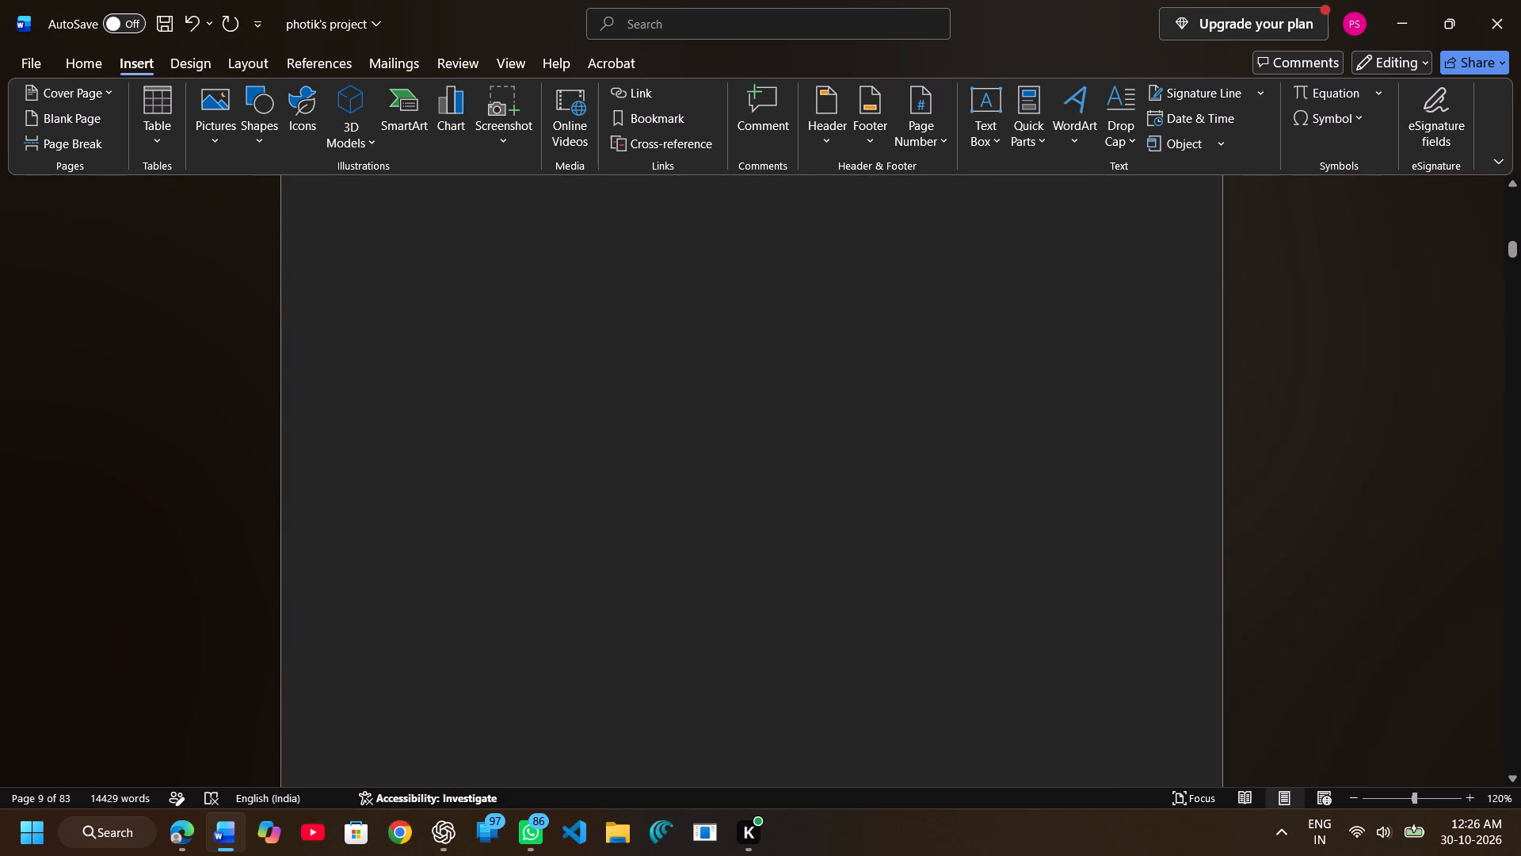
scroll(463, 441, "up", 1)
double_click(463, 441)
double_click(547, 341)
Paste the List of Figures again, ahead of the List of Tables, and check its placement.
scroll(547, 341, "up", 1)
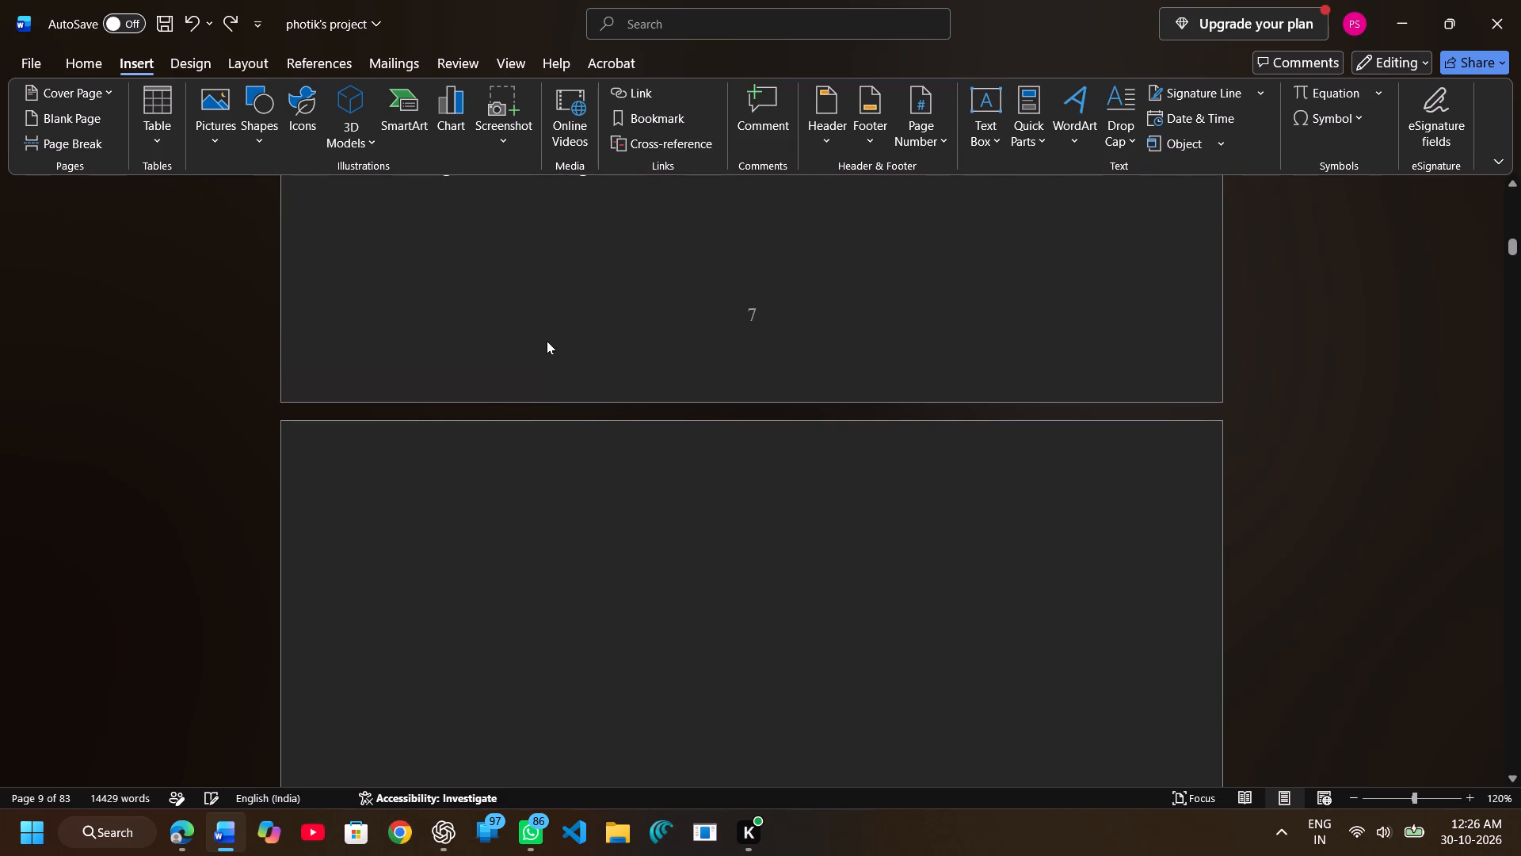
key("ctrl+v")
scroll(547, 341, "right", 1)
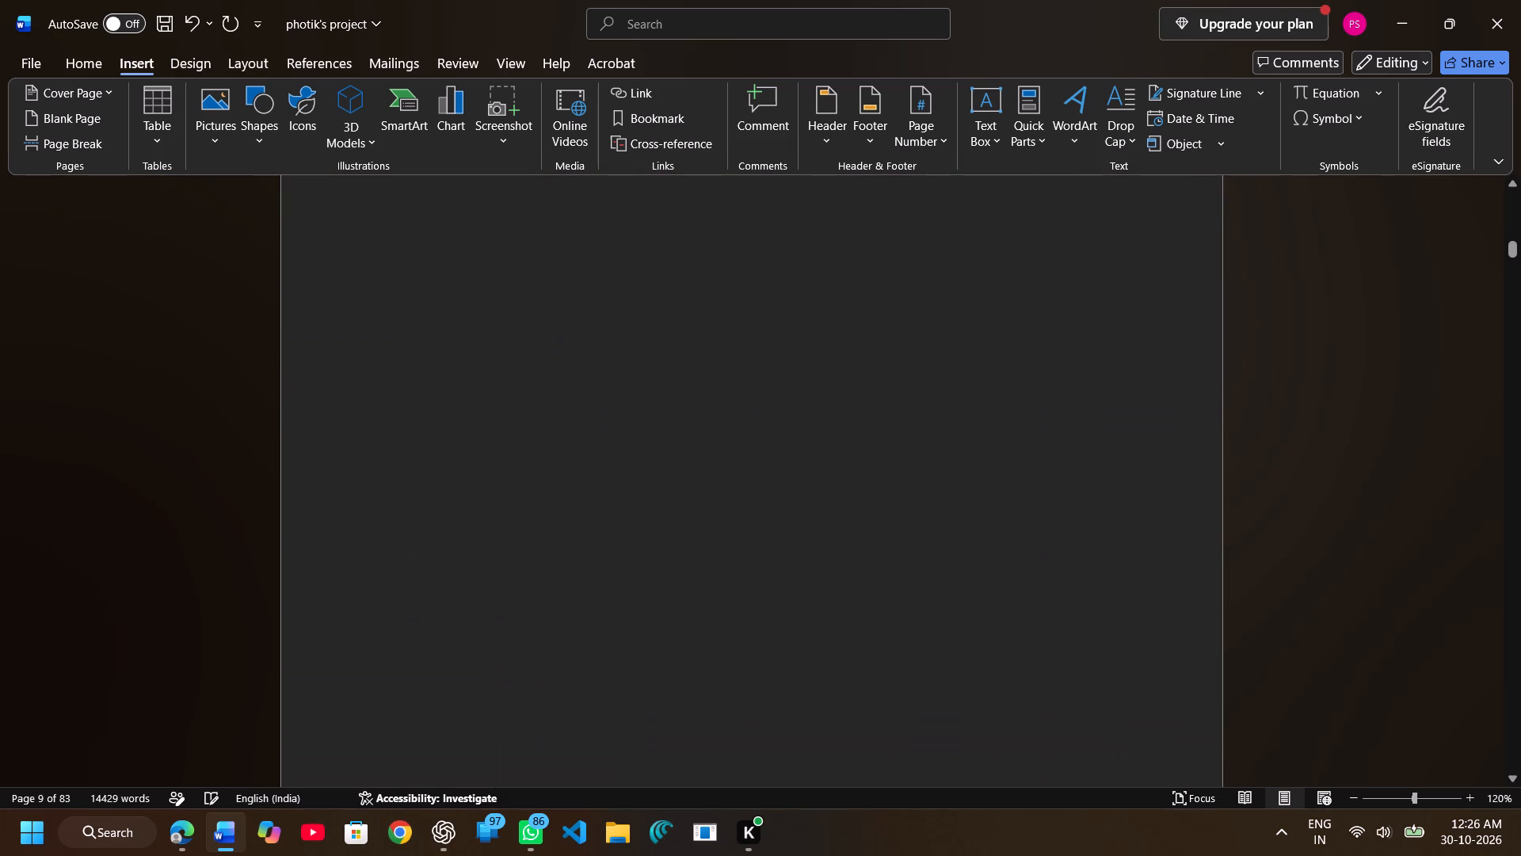
scroll(547, 341, "right", 1)
scroll(547, 341, "up", 1)
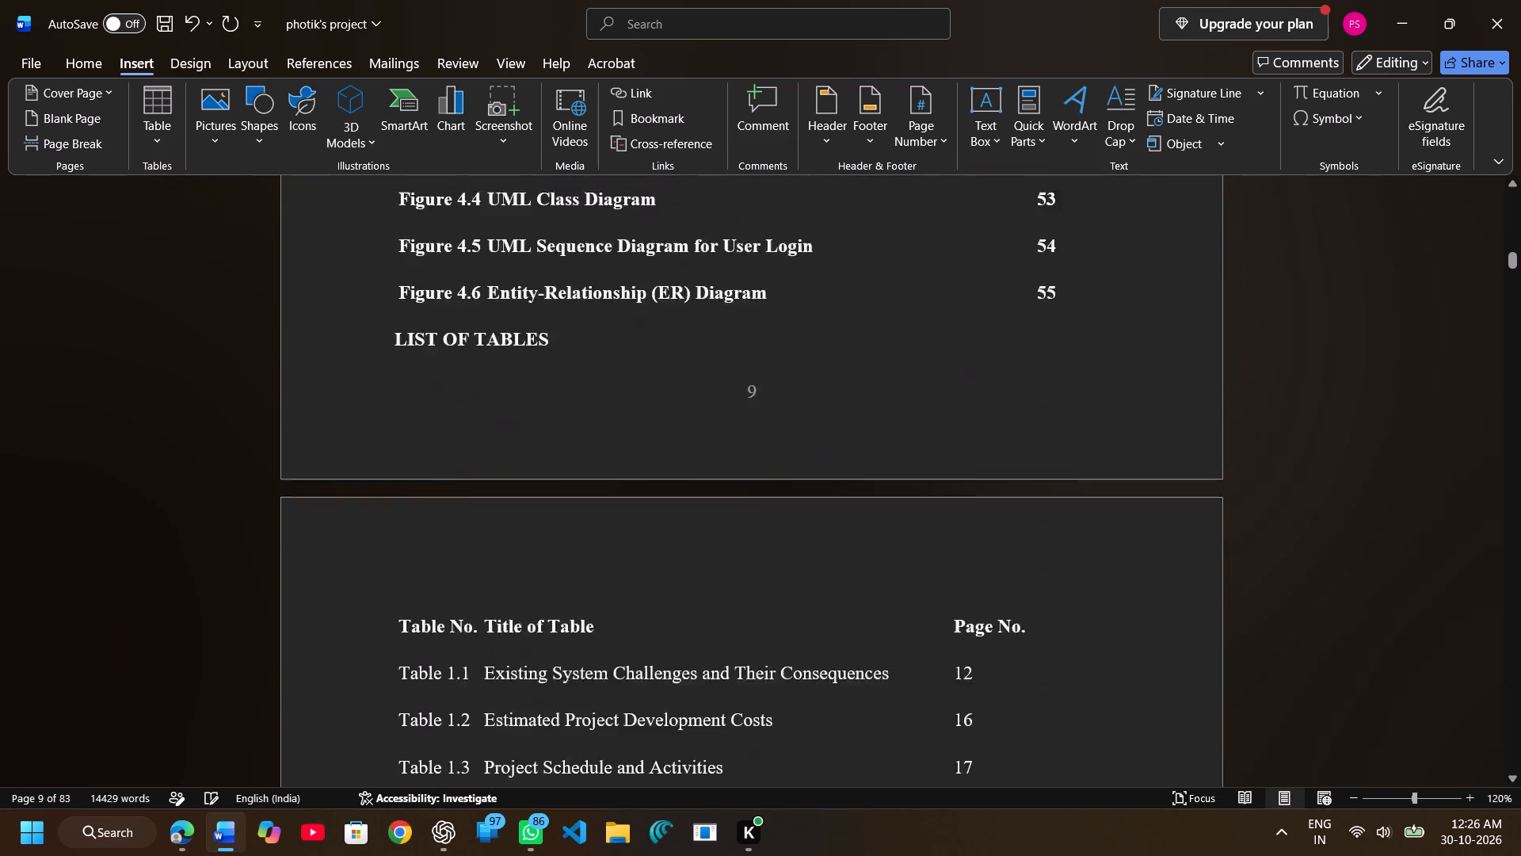
scroll(547, 341, "up", 1)
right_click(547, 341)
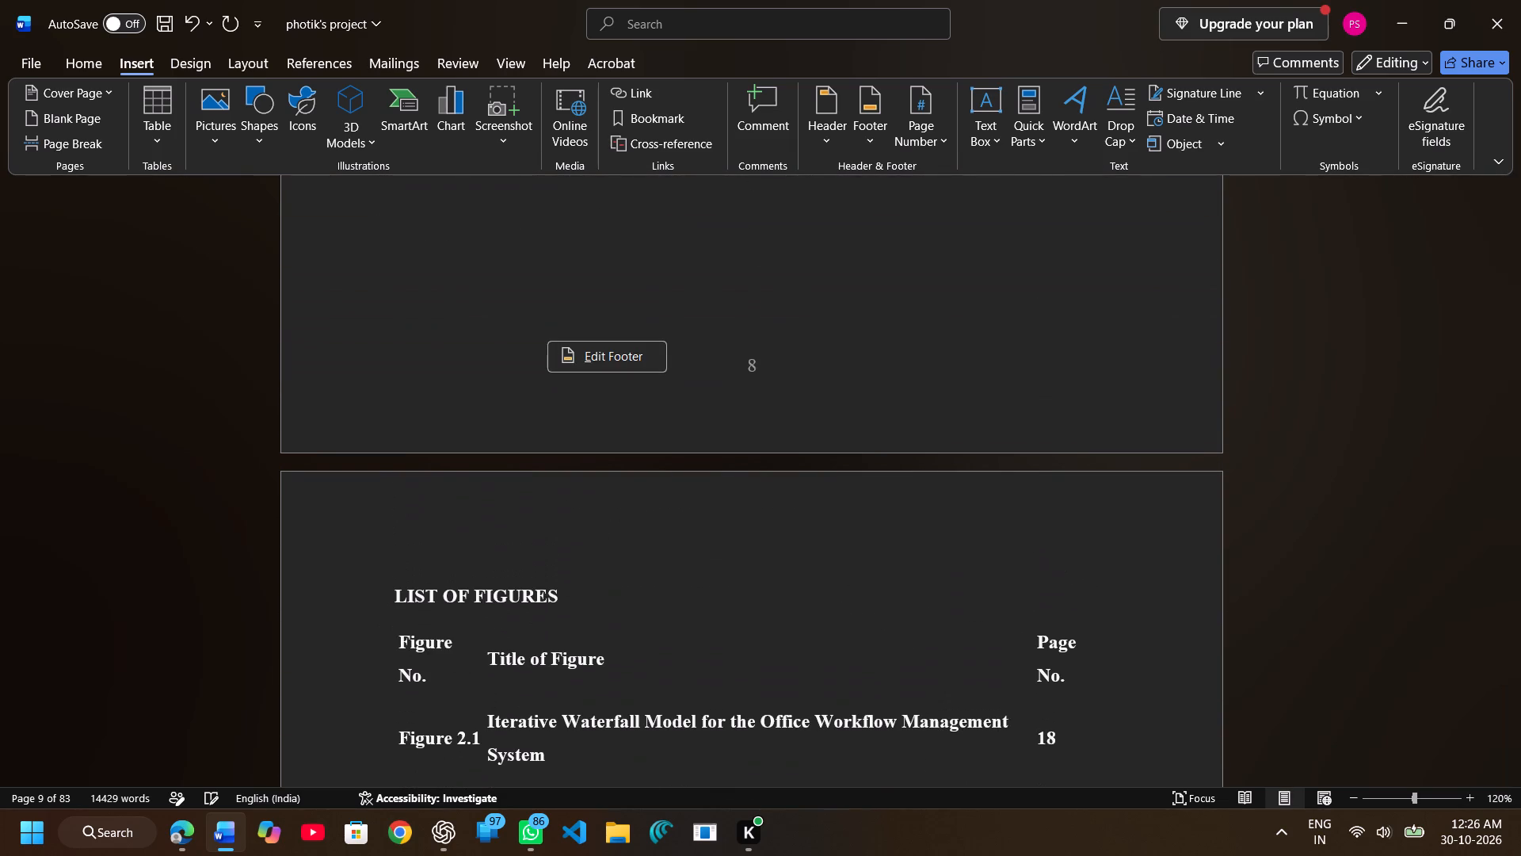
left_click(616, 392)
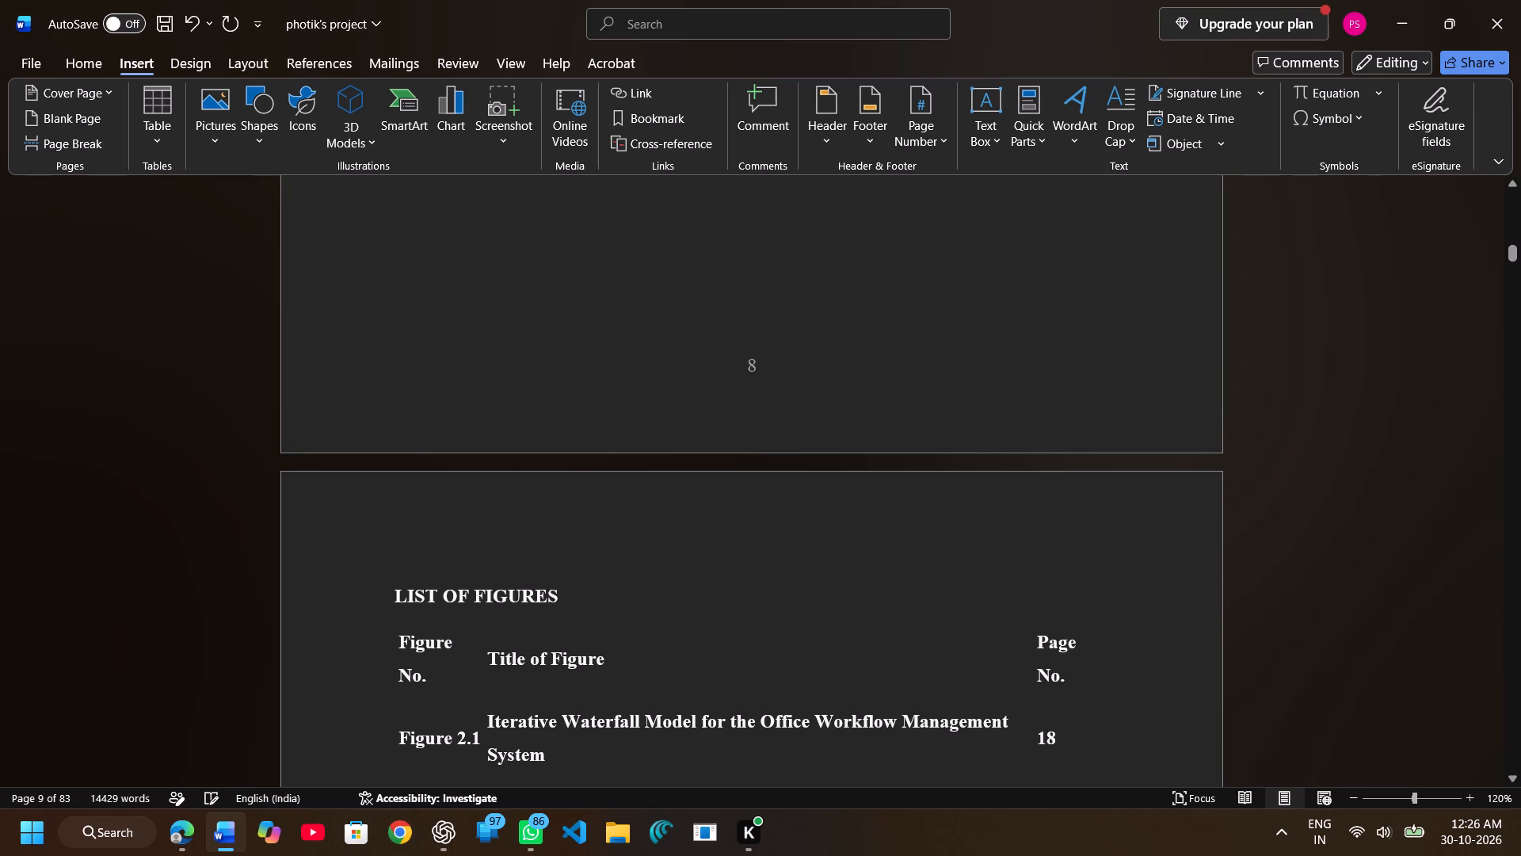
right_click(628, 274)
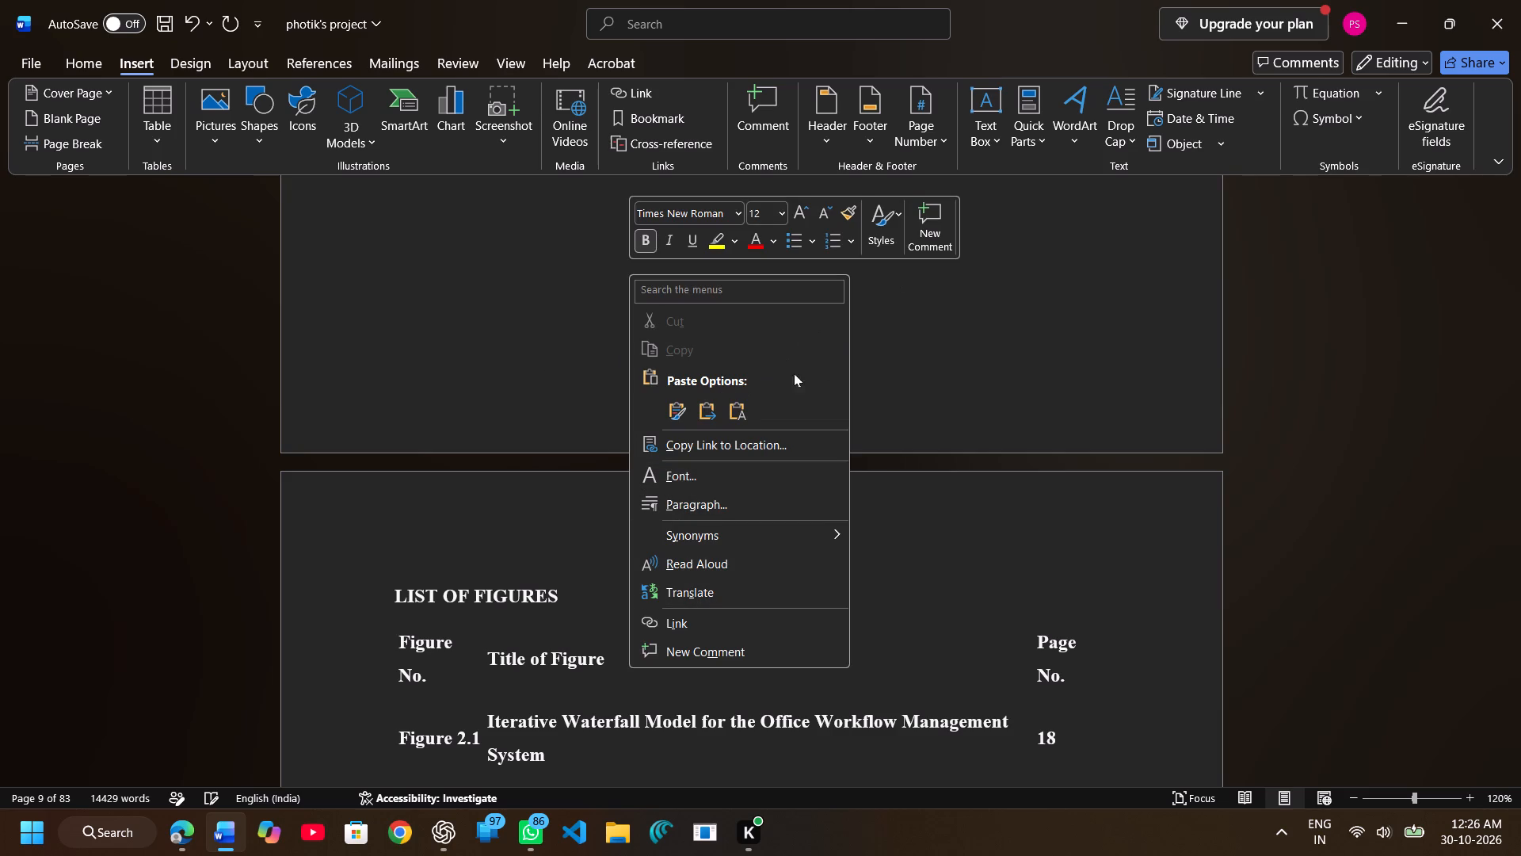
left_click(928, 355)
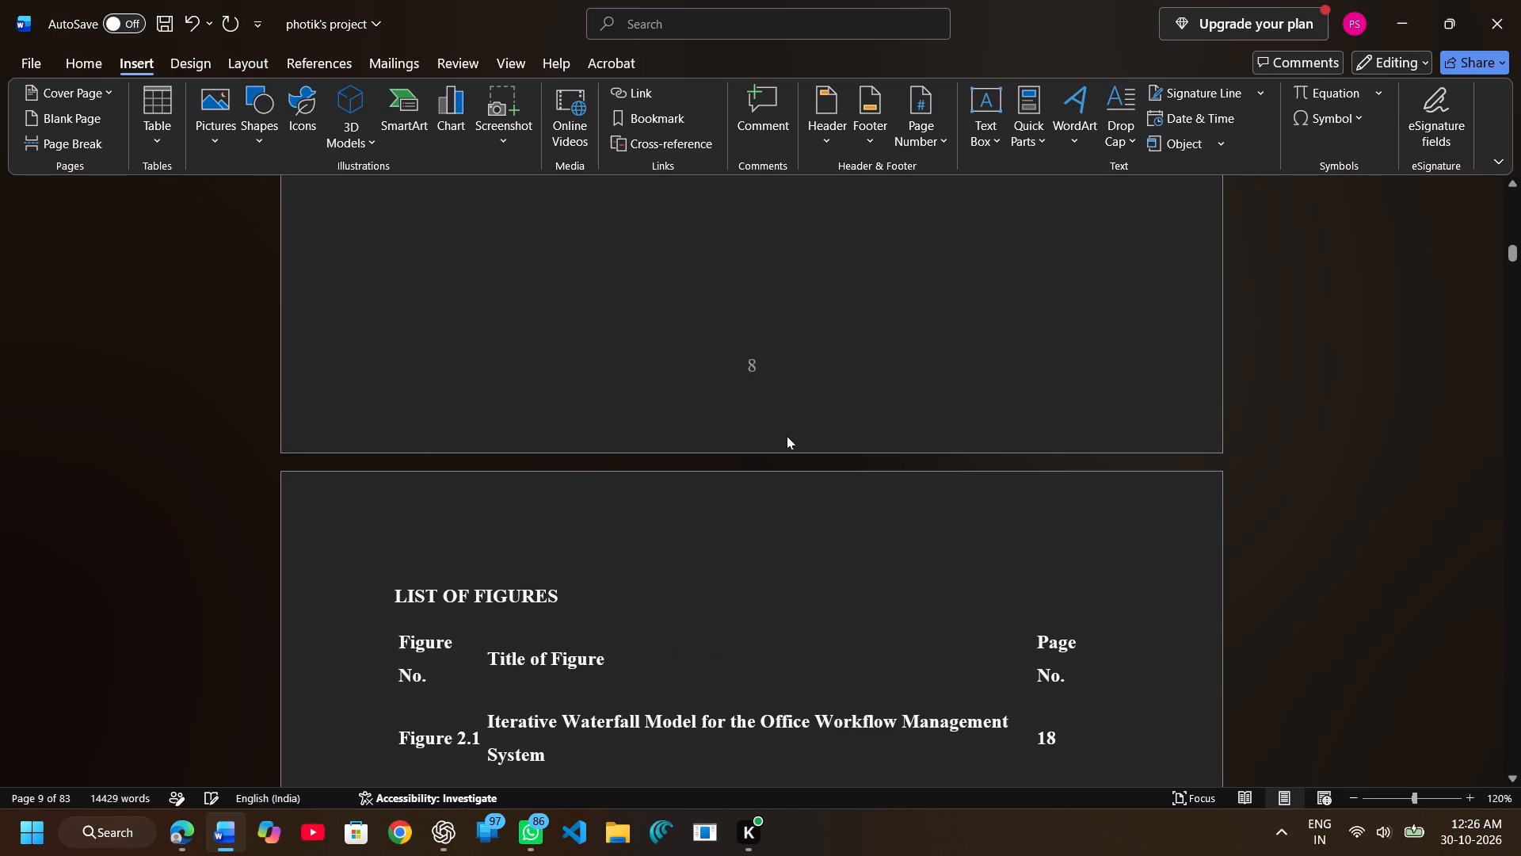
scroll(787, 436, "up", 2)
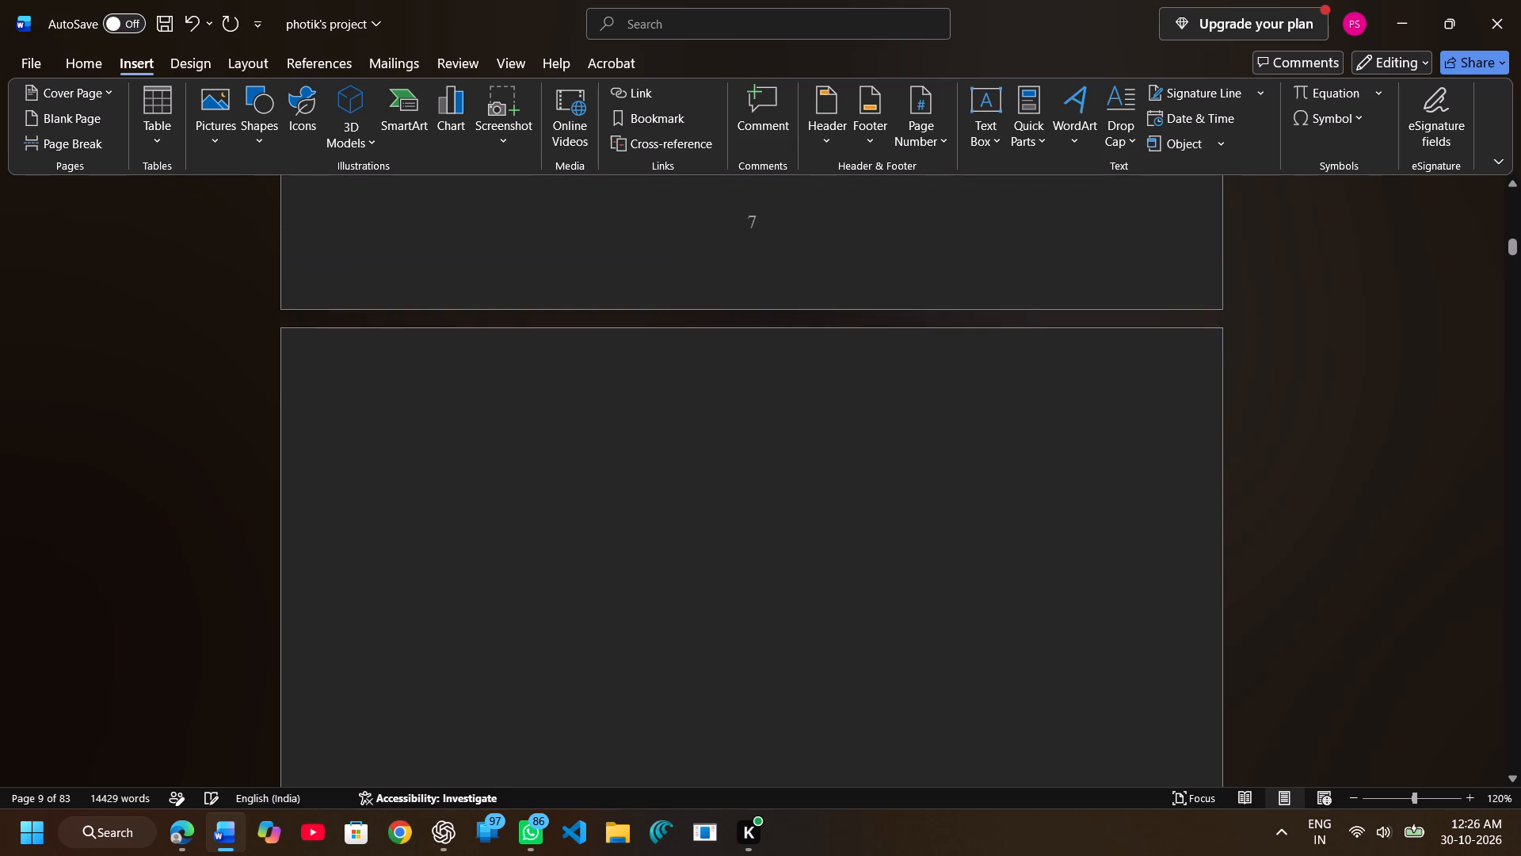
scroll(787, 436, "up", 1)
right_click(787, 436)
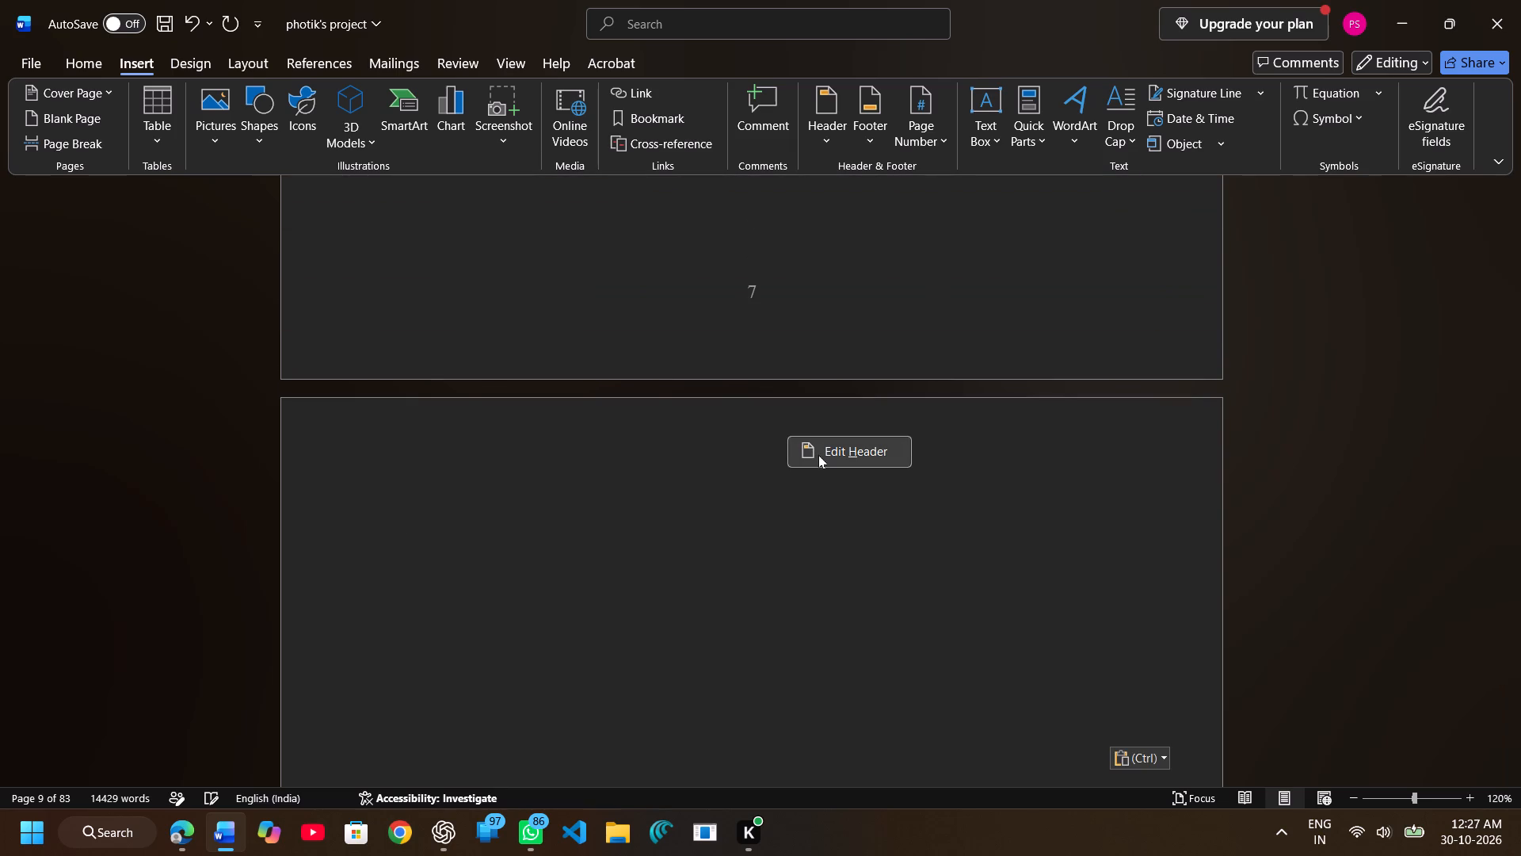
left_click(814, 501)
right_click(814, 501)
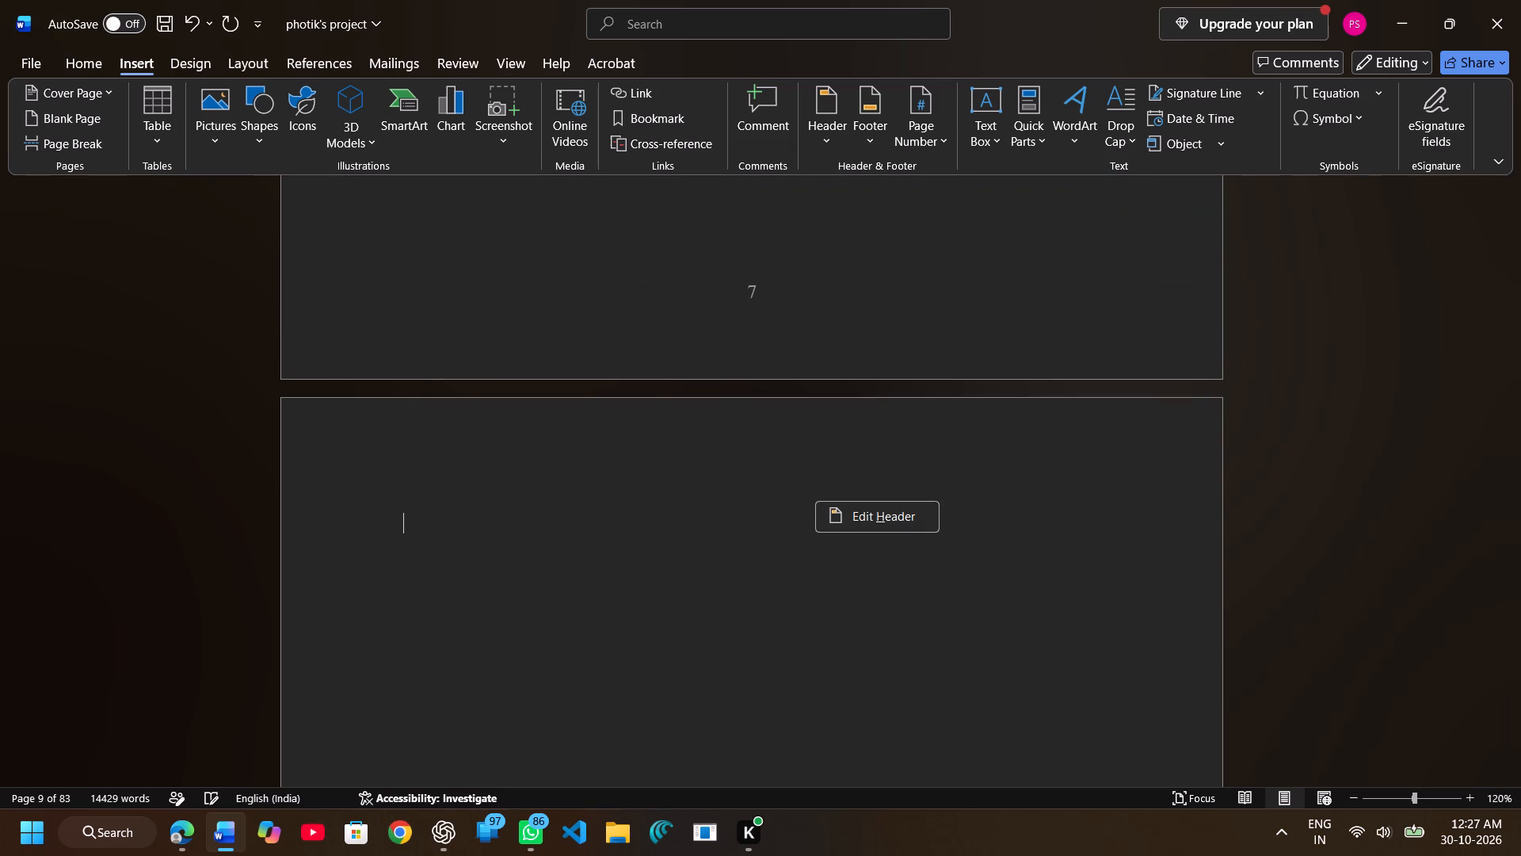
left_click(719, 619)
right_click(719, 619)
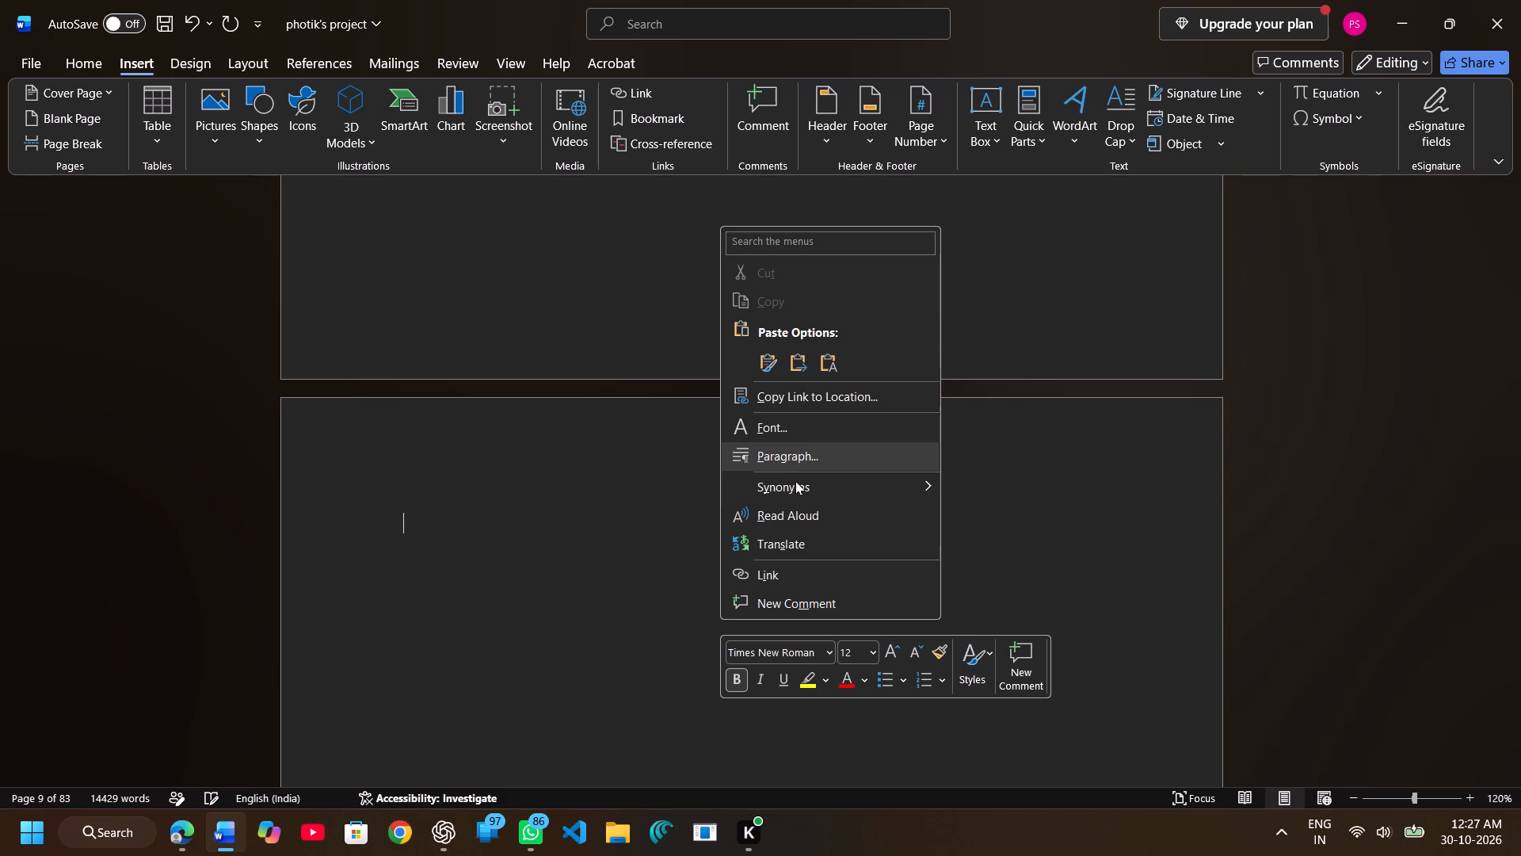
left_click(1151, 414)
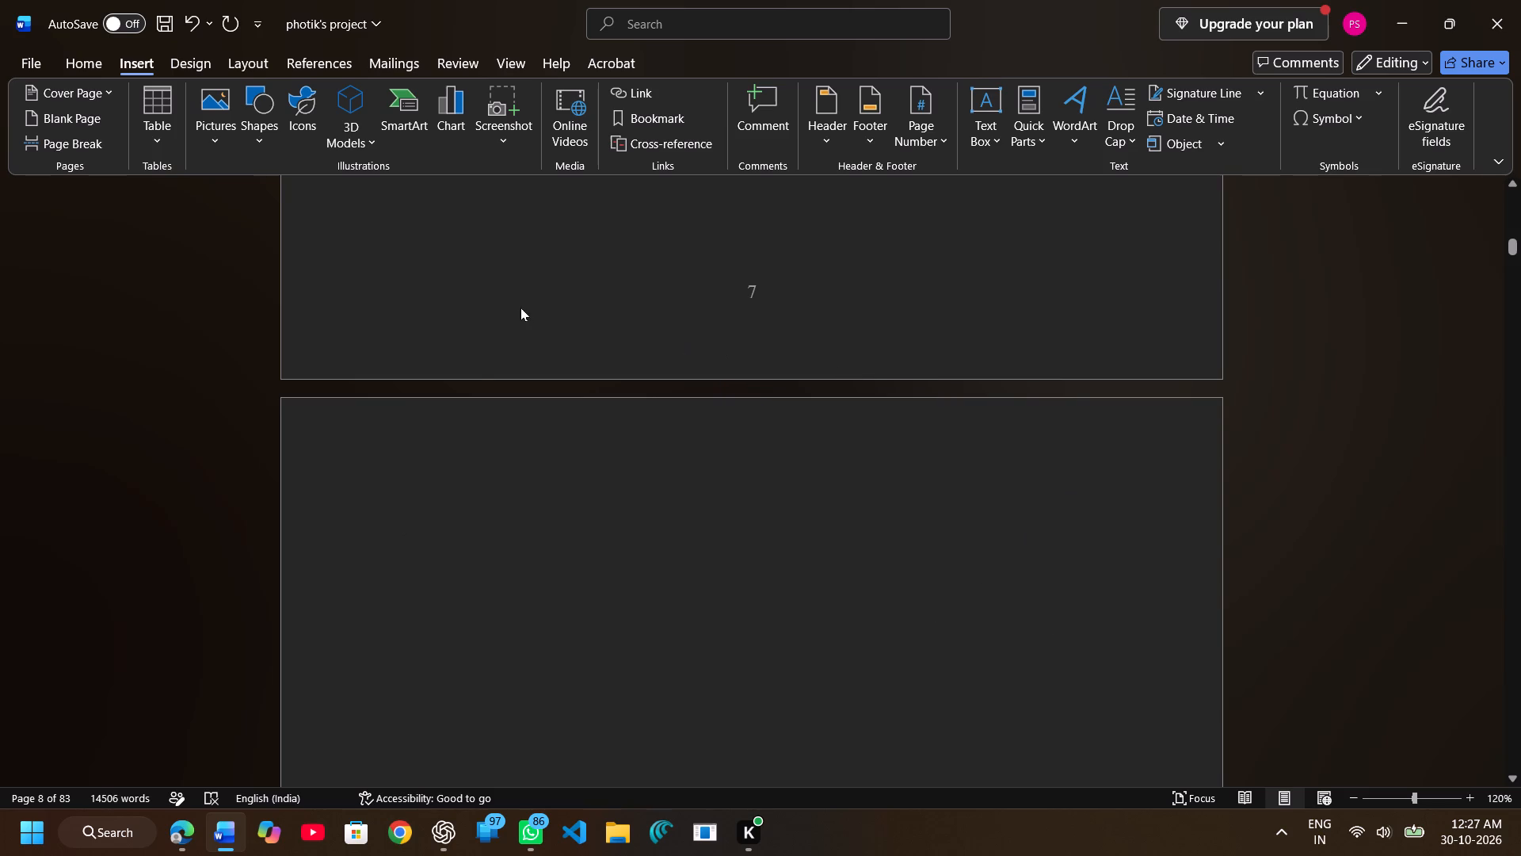
Insert a page break ahead of the List of Figures heading.
left_click(77, 139)
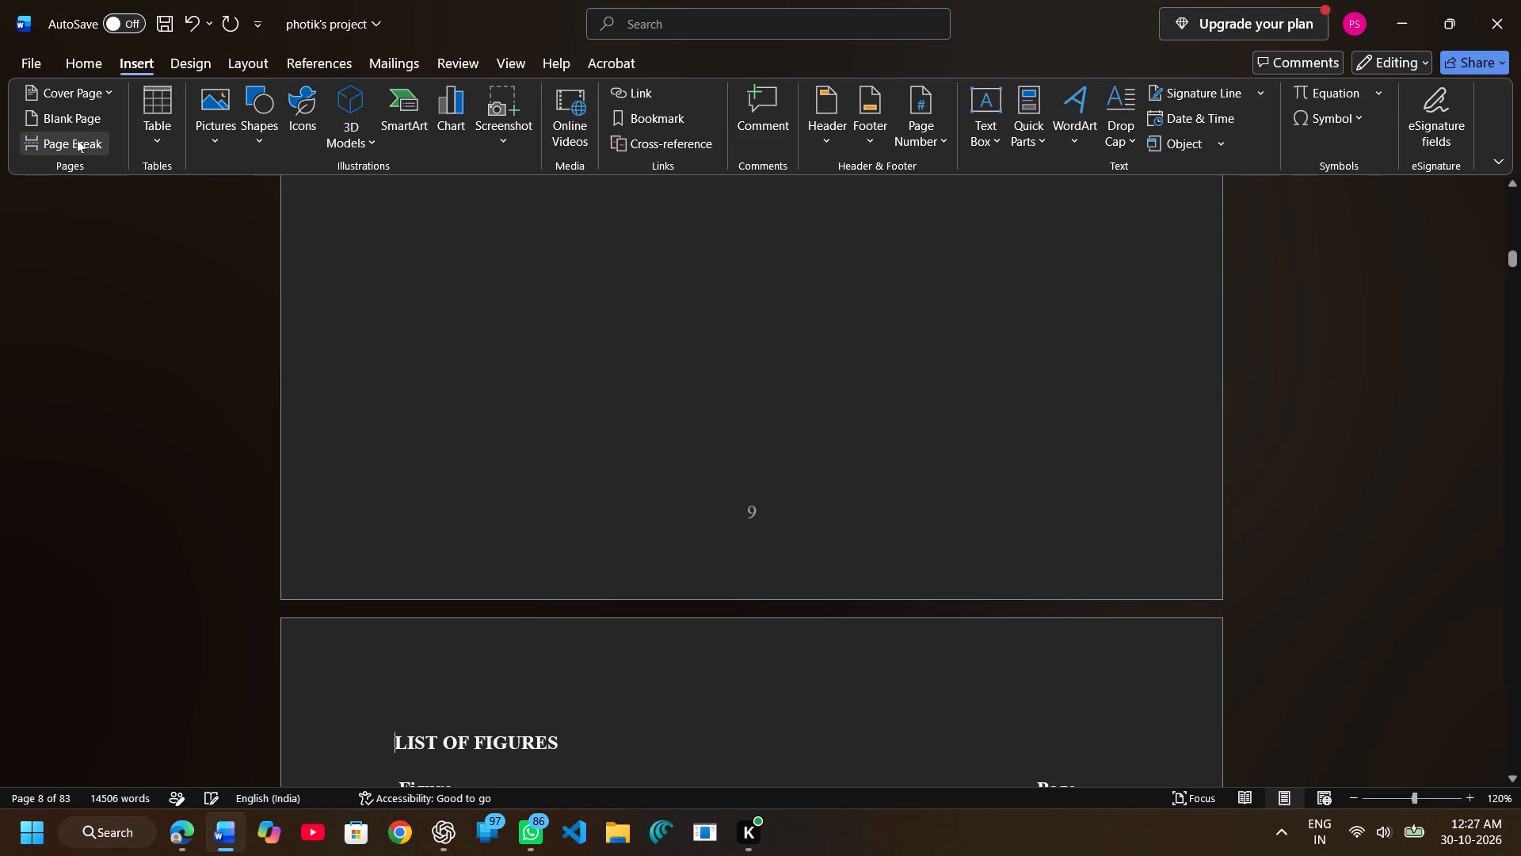
Check the pages around the new page break ahead of the List of Figures heading and undo that break.
scroll(341, 394, "up", 3)
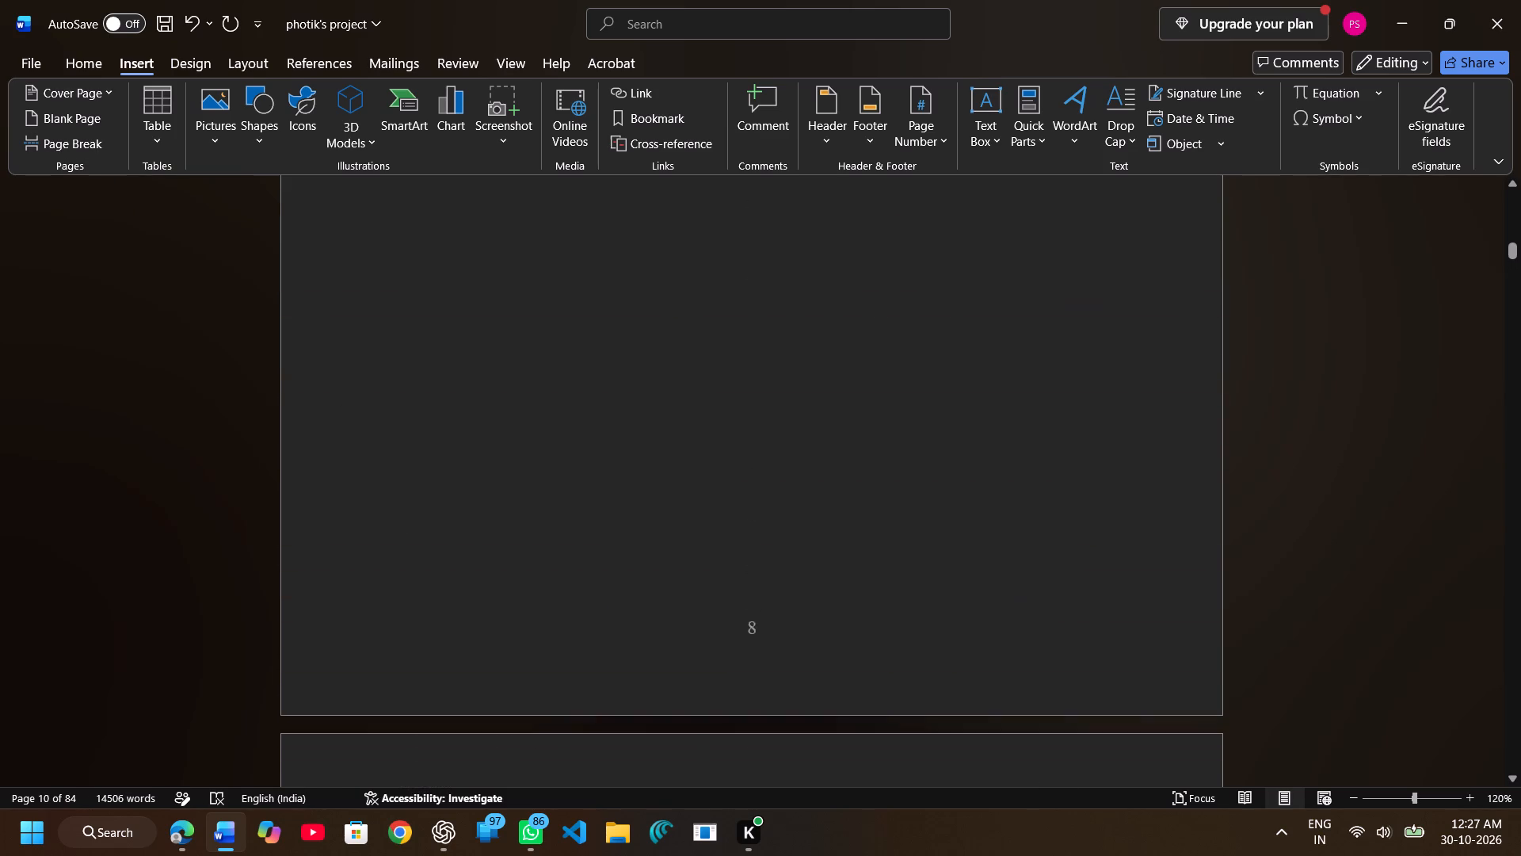
scroll(341, 394, "up", 2)
scroll(341, 394, "down", 2)
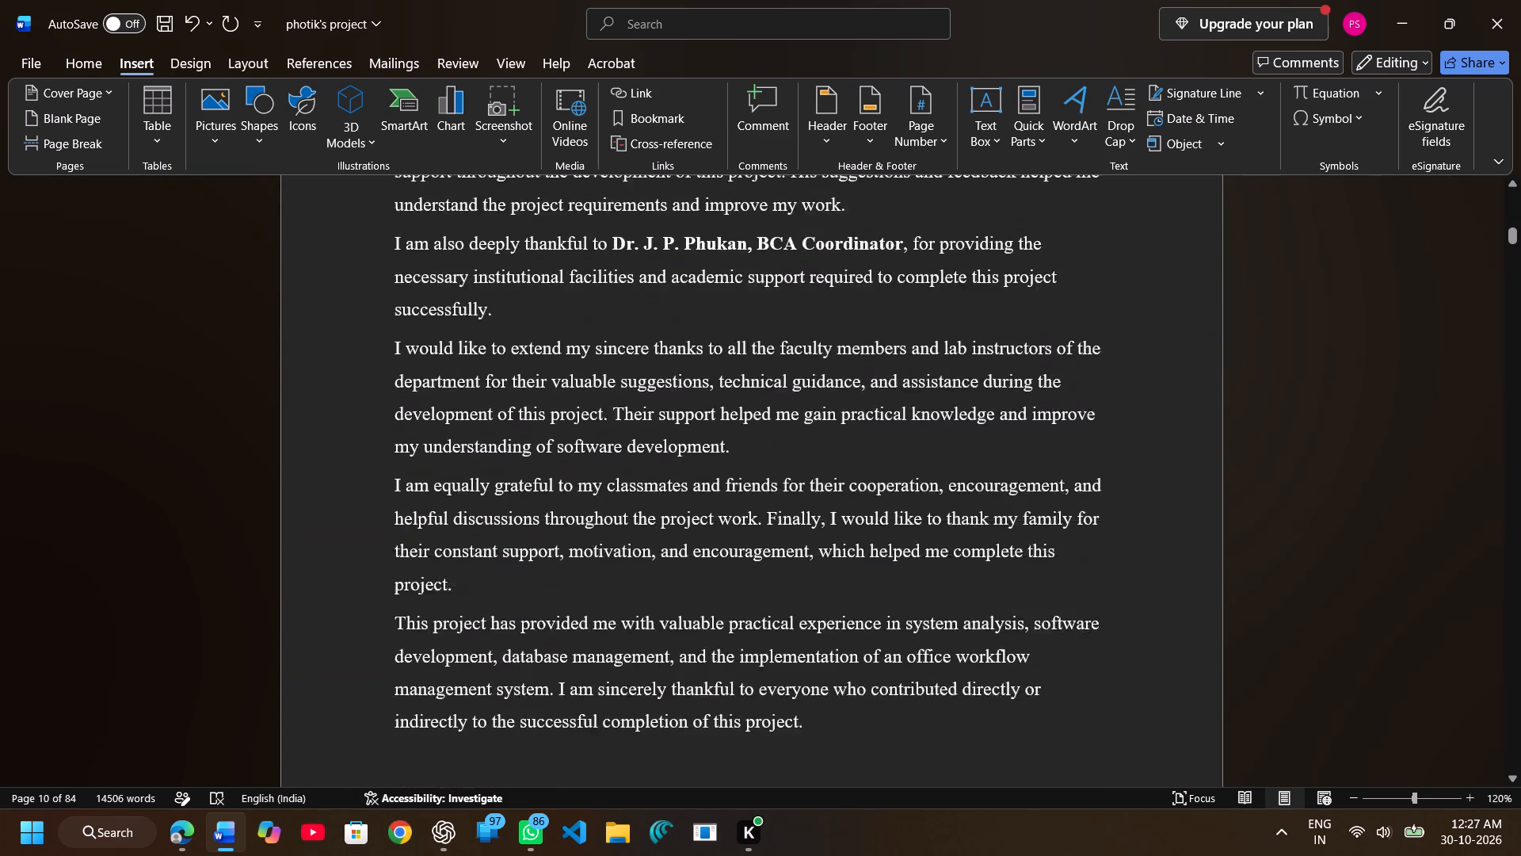
scroll(341, 394, "down", 2)
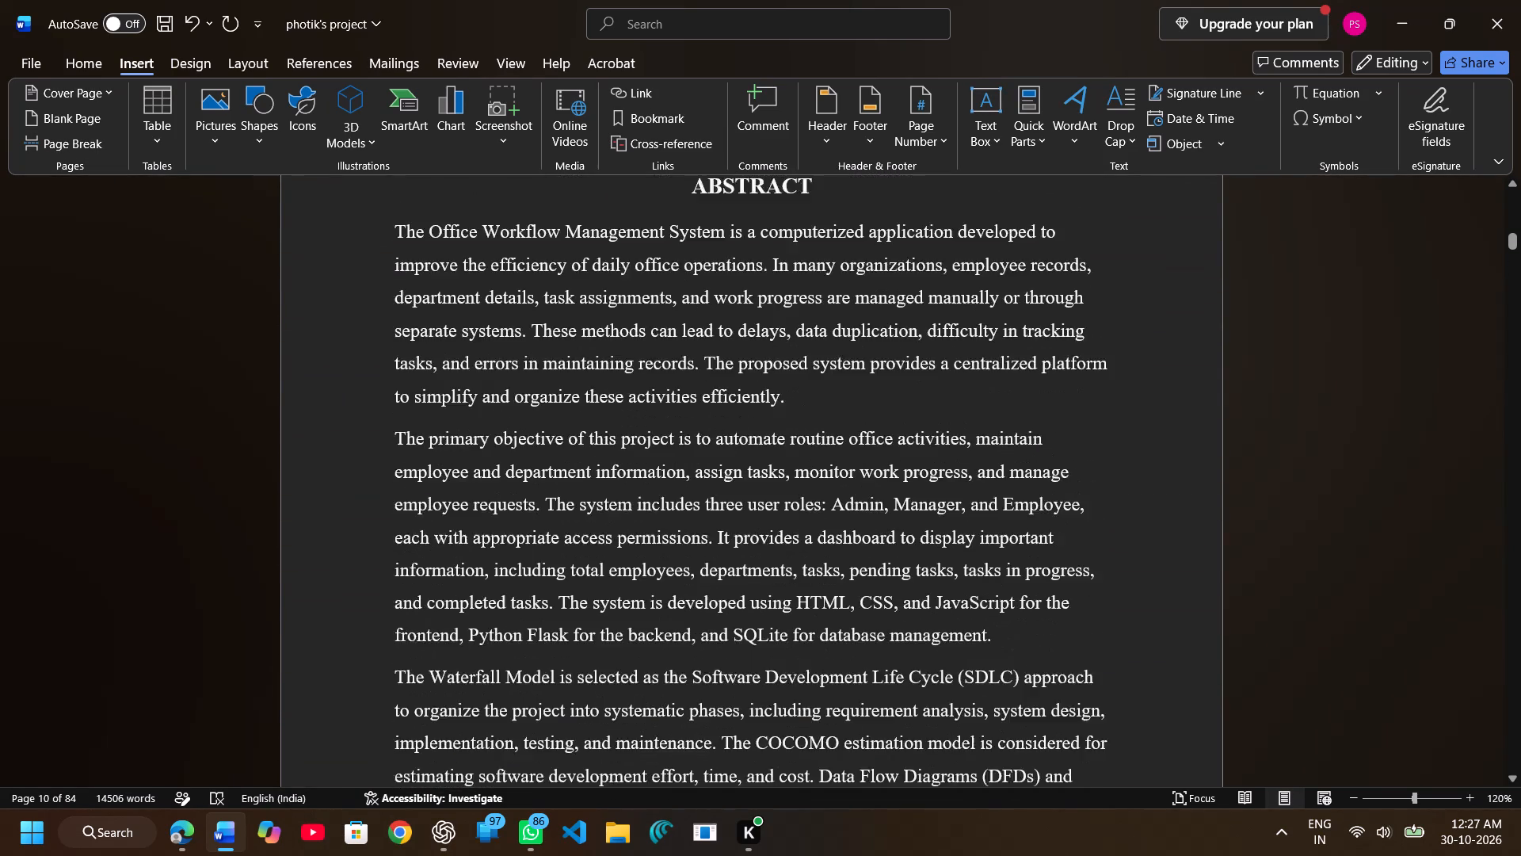
scroll(341, 394, "down", 2)
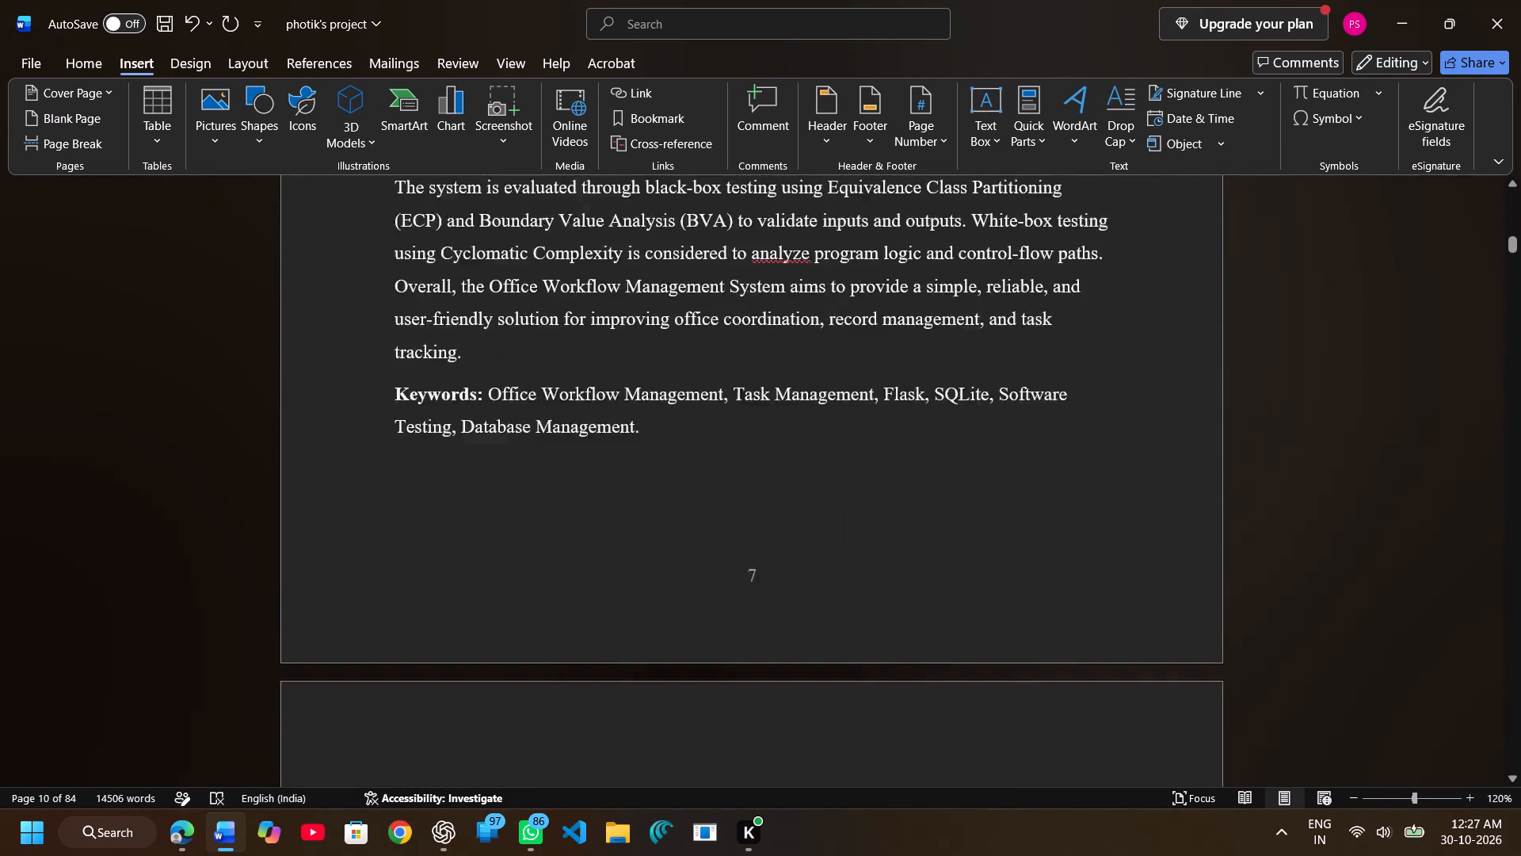
scroll(341, 394, "down", 3)
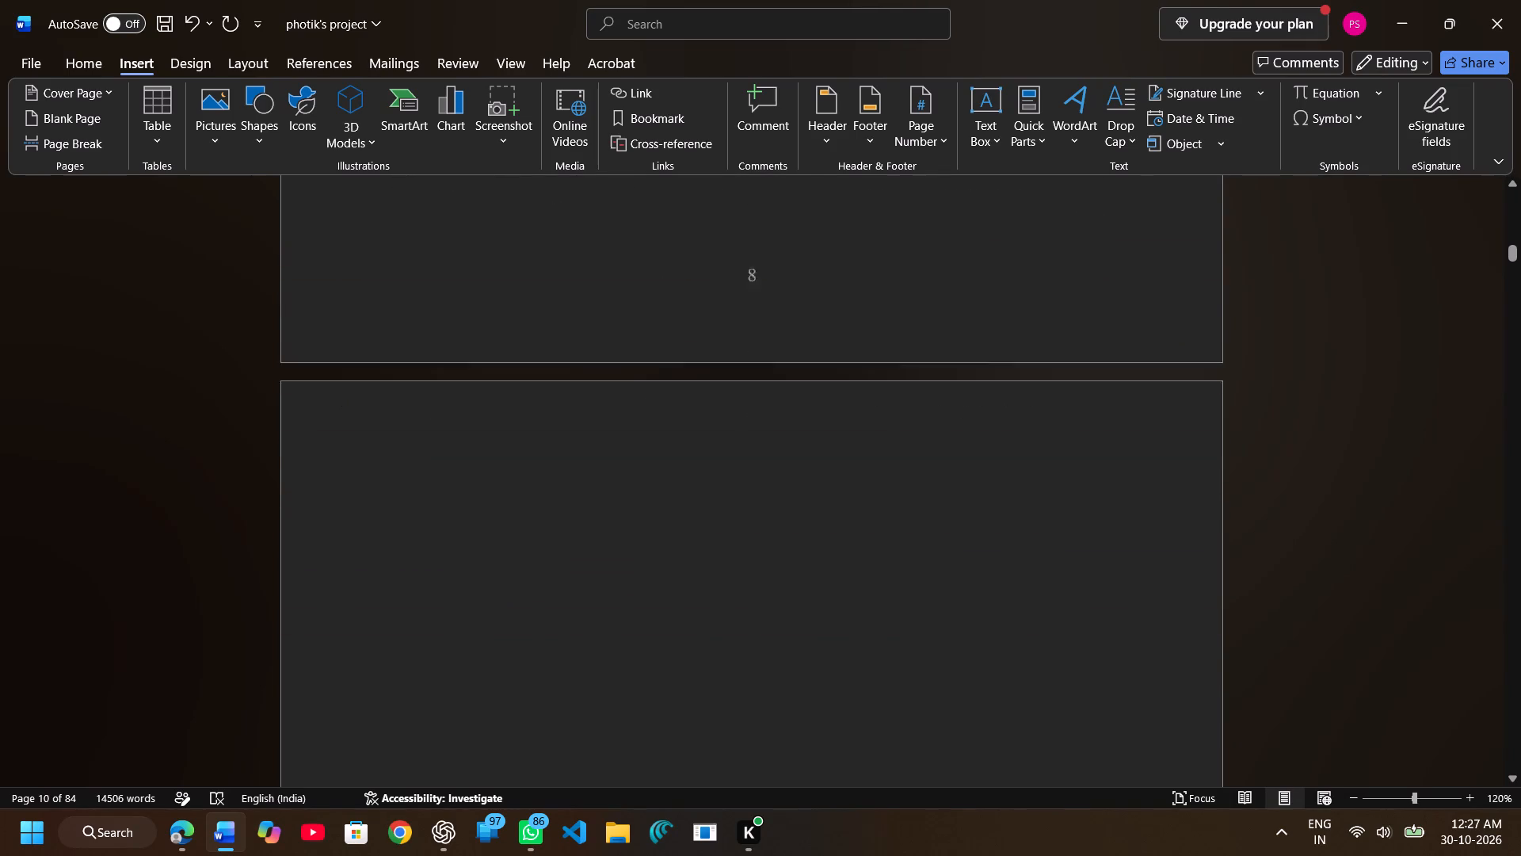
scroll(341, 394, "down", 2)
scroll(341, 394, "up", 1)
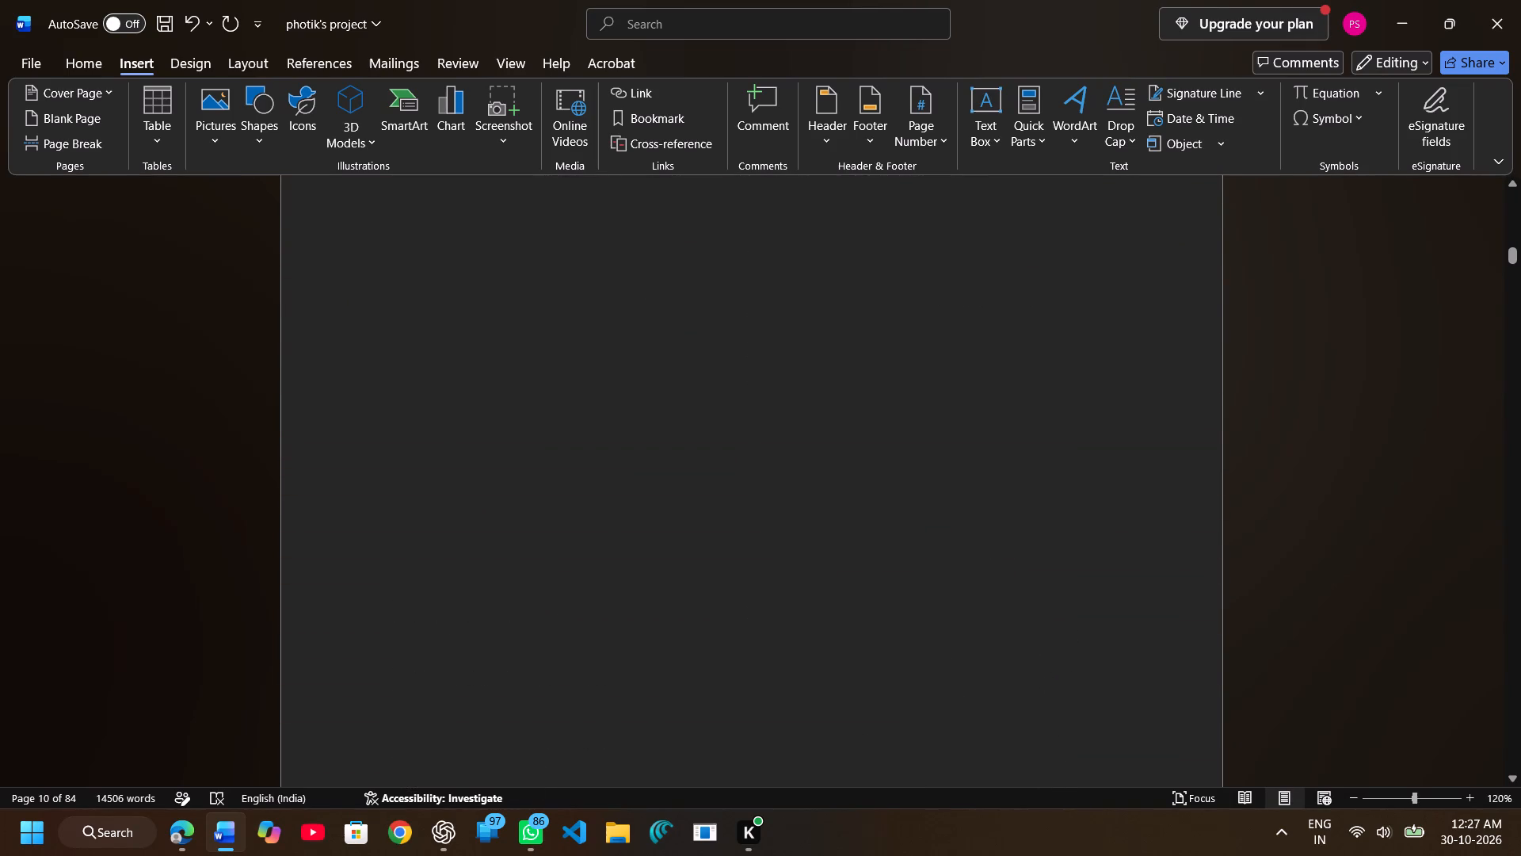
scroll(341, 394, "up", 1)
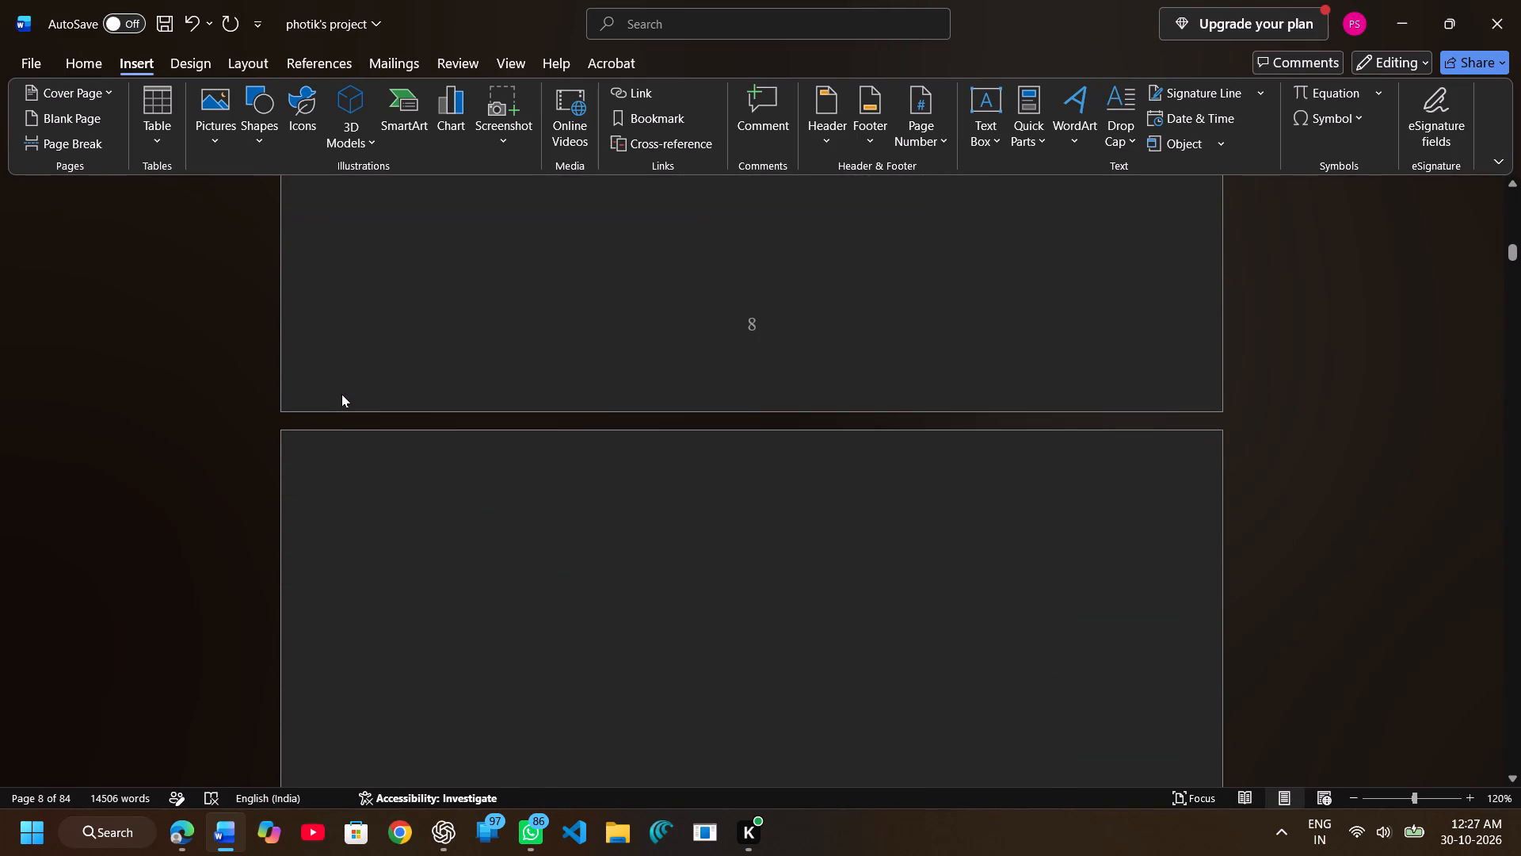
key("ctrl+z")
Apply the plain grid table style with full borders to the entire first List of Figures table.
scroll(341, 394, "down", 1)
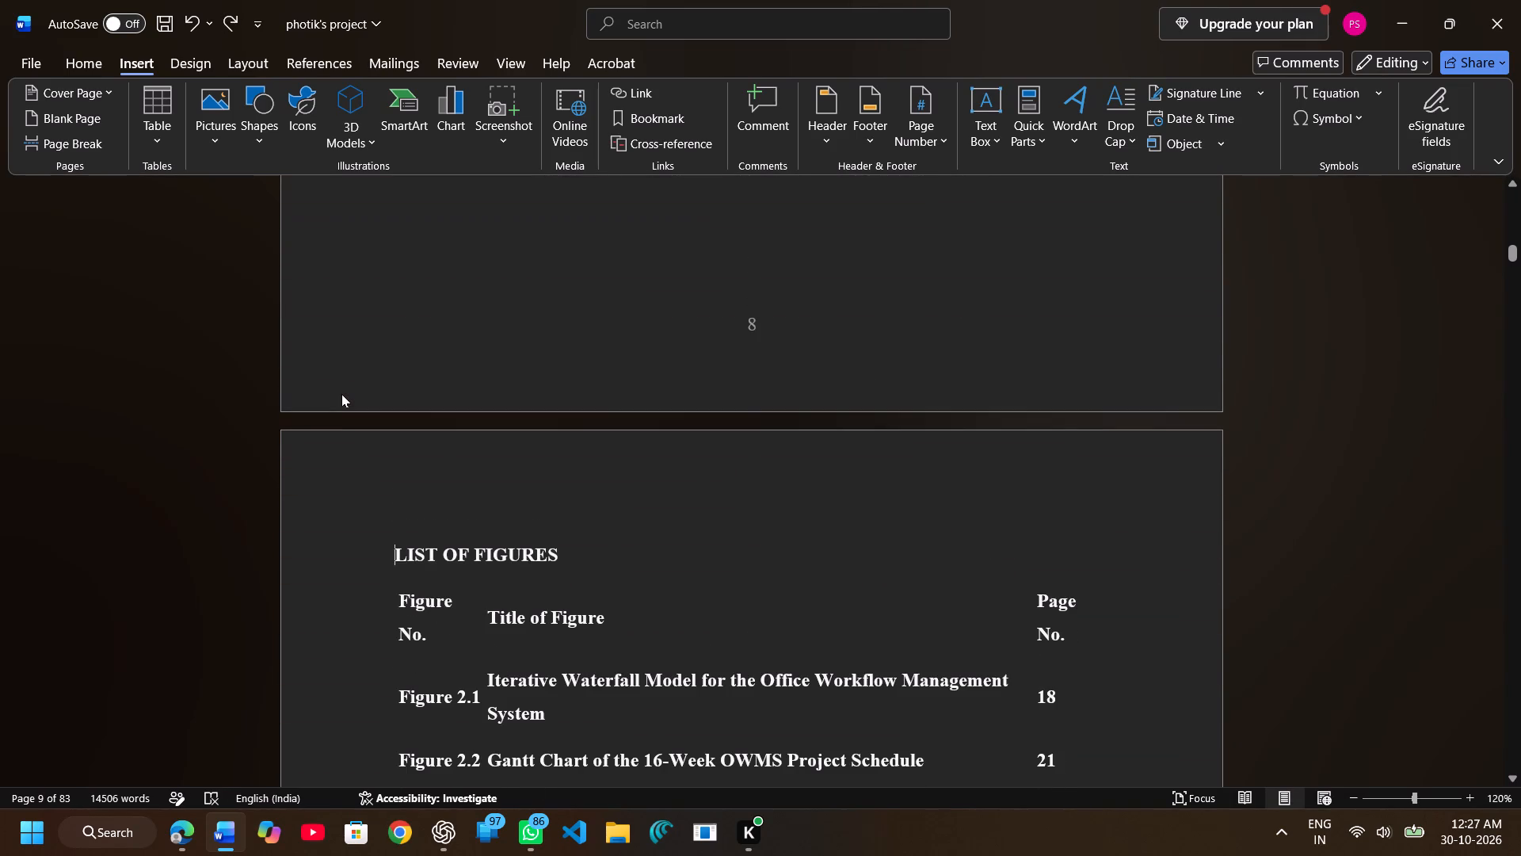
scroll(341, 394, "down", 1)
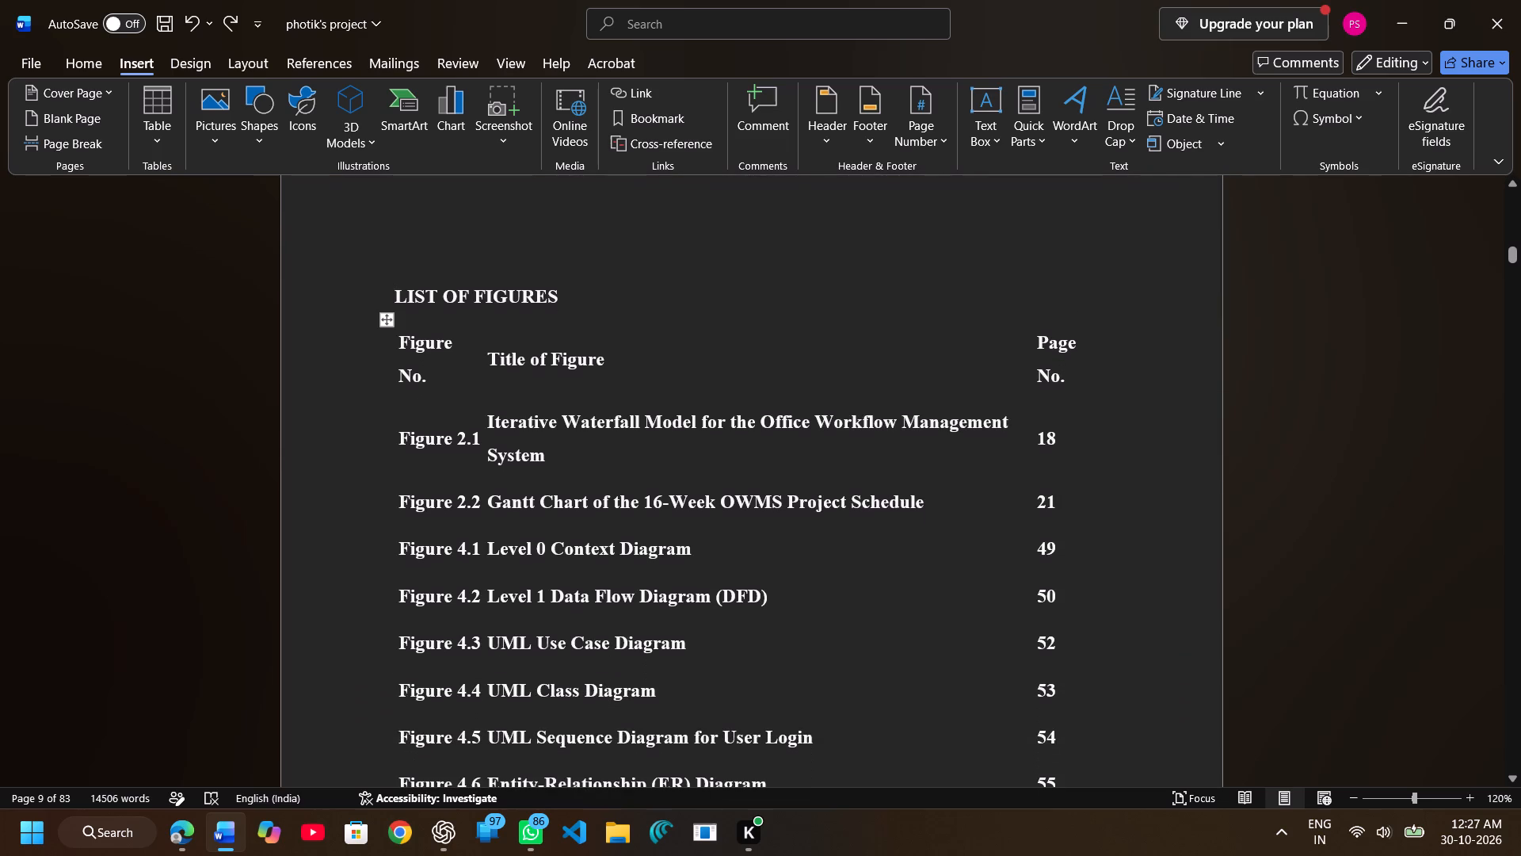
left_click_drag(398, 334, 433, 361)
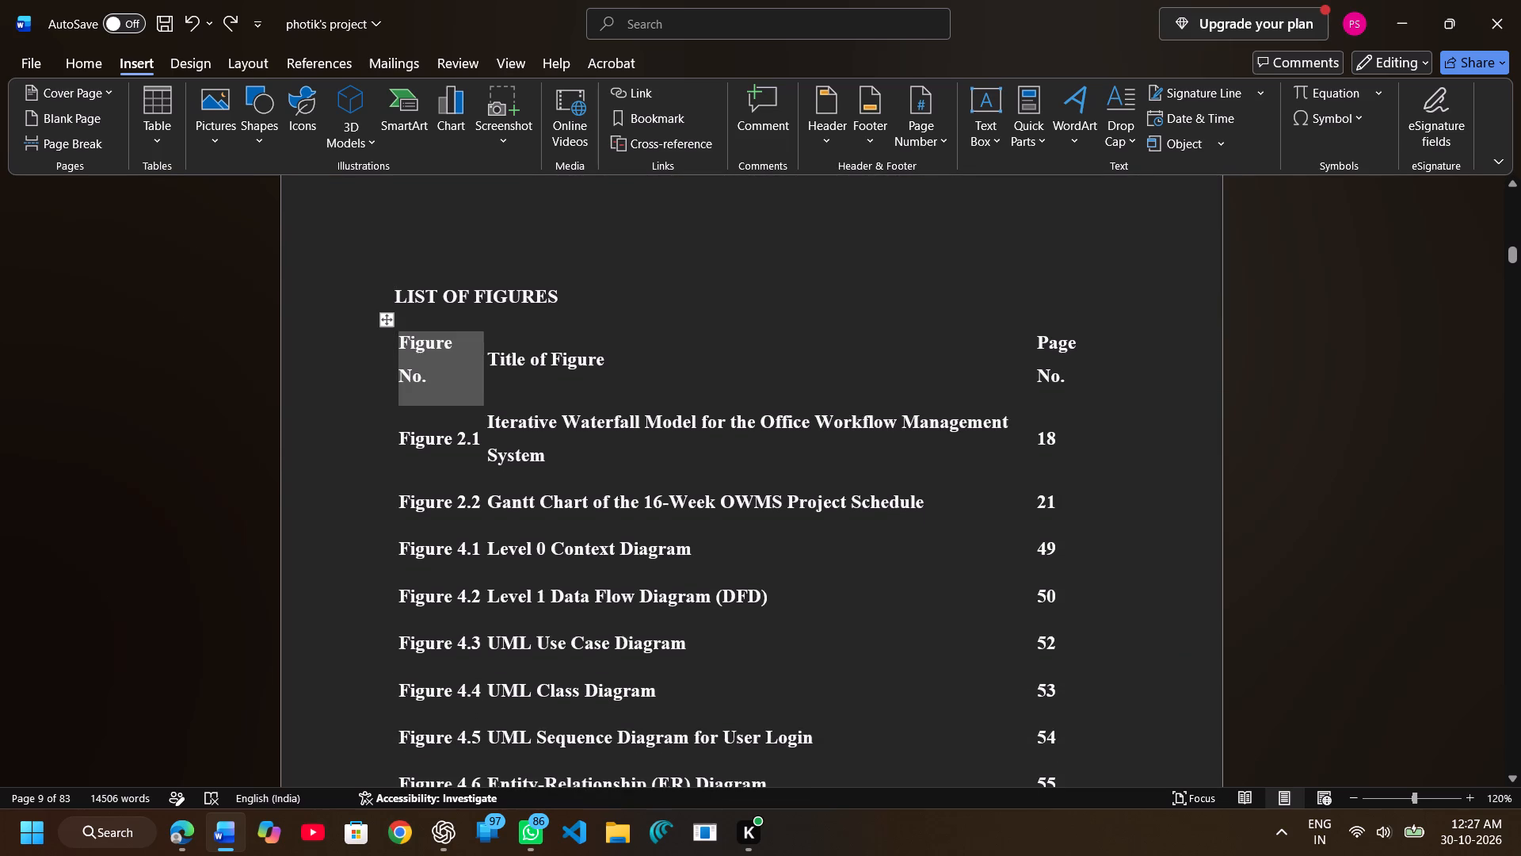
left_click_drag(433, 361, 903, 801)
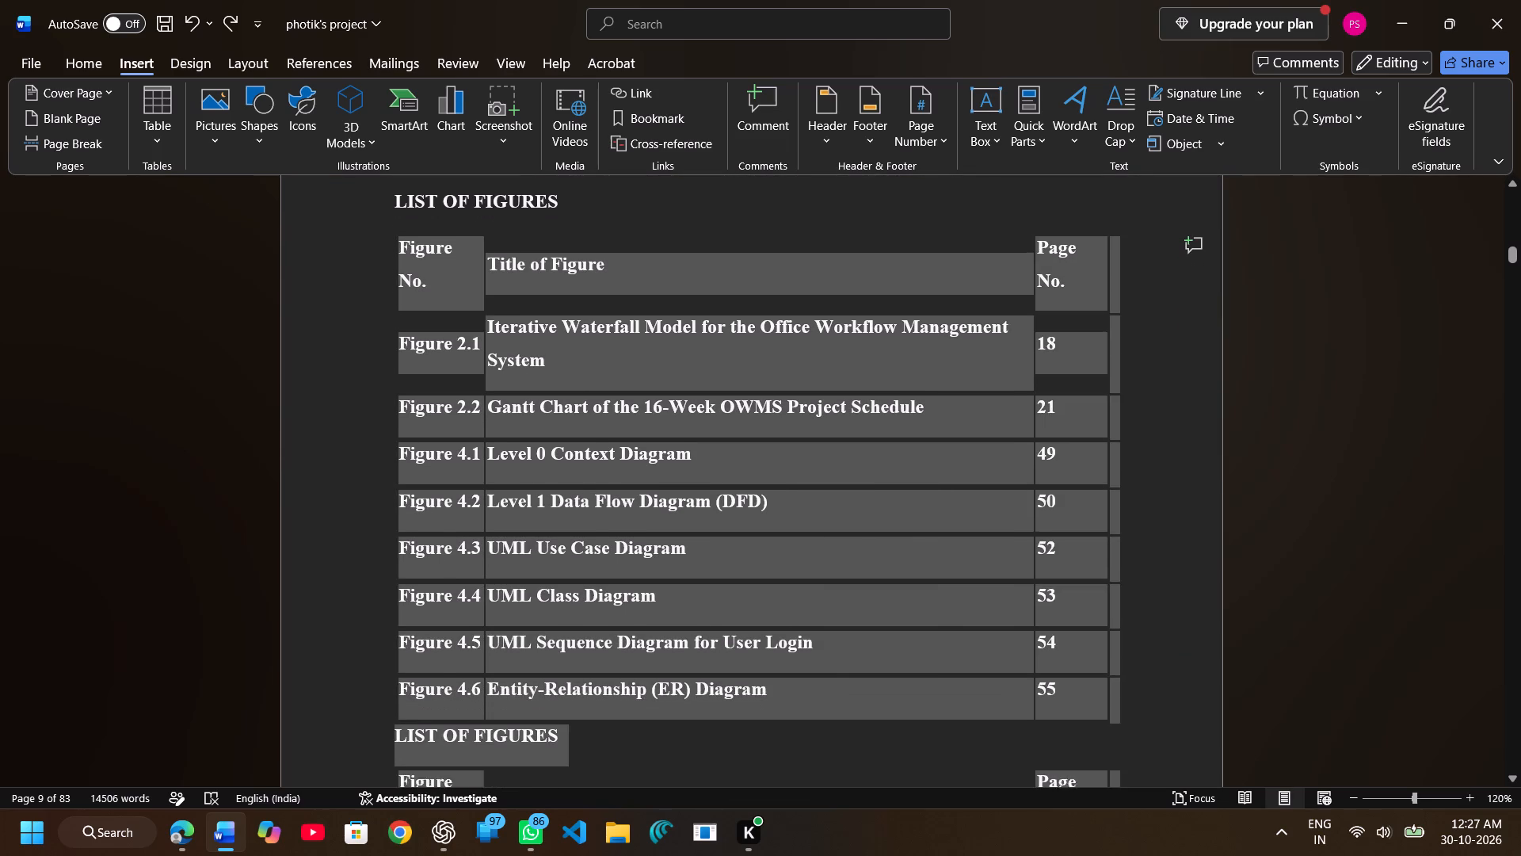
left_click_drag(903, 801, 888, 692)
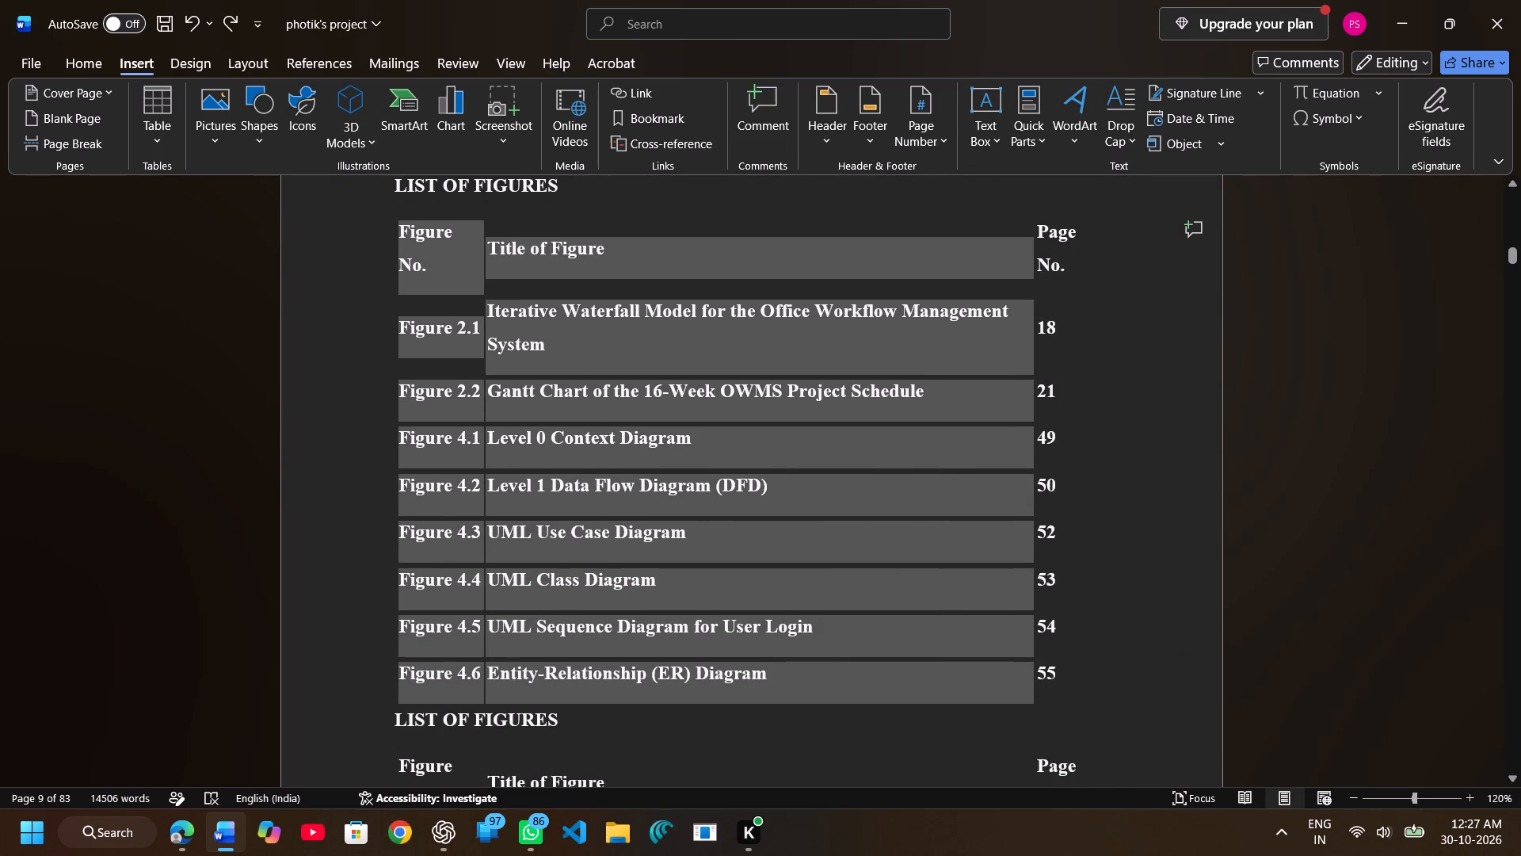
left_click_drag(888, 692, 1115, 673)
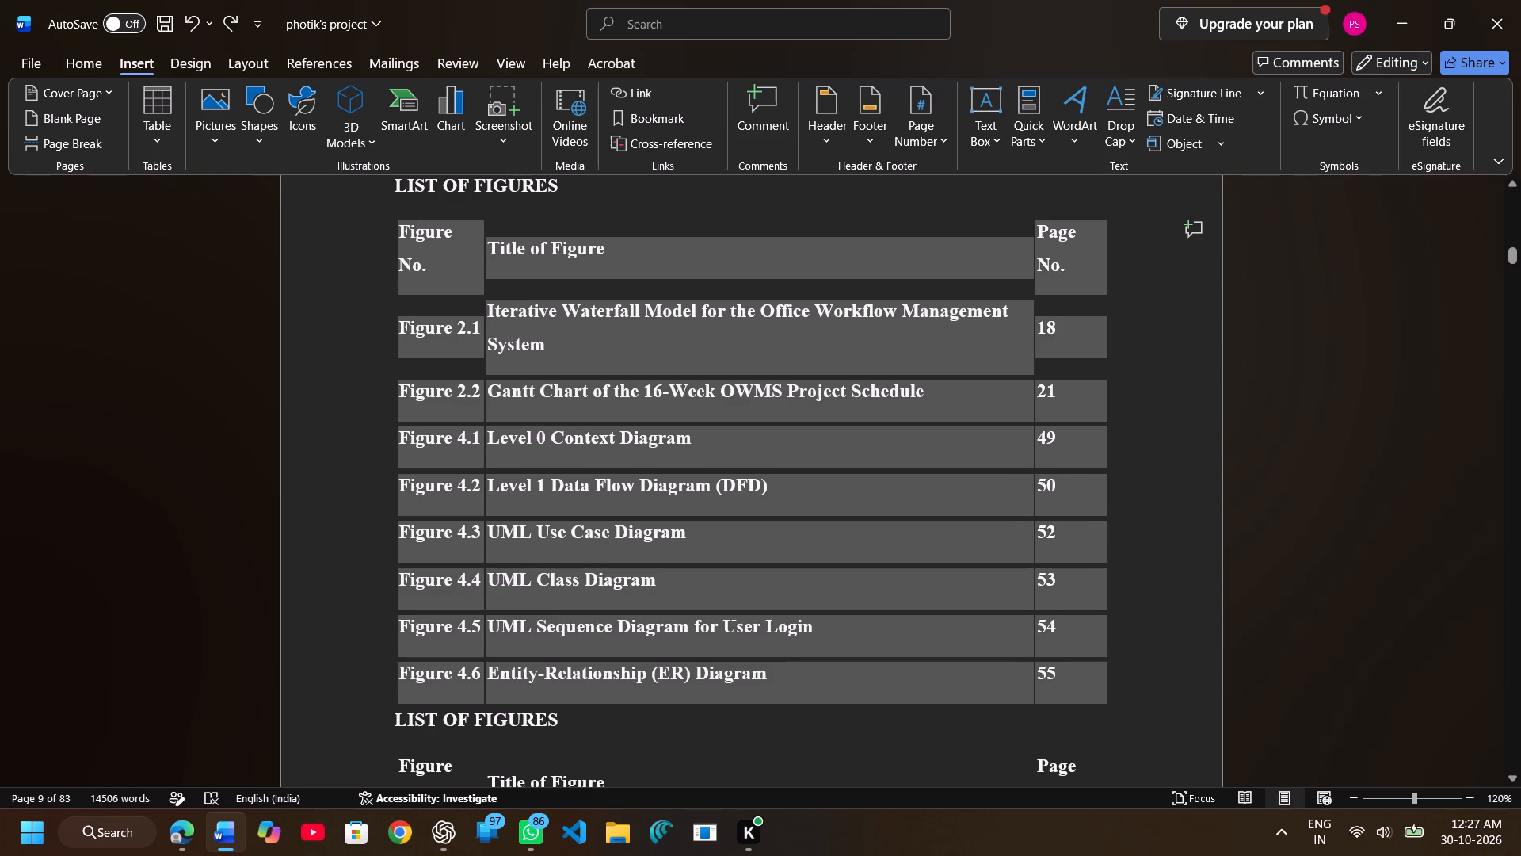
left_click_drag(1115, 673, 1123, 673)
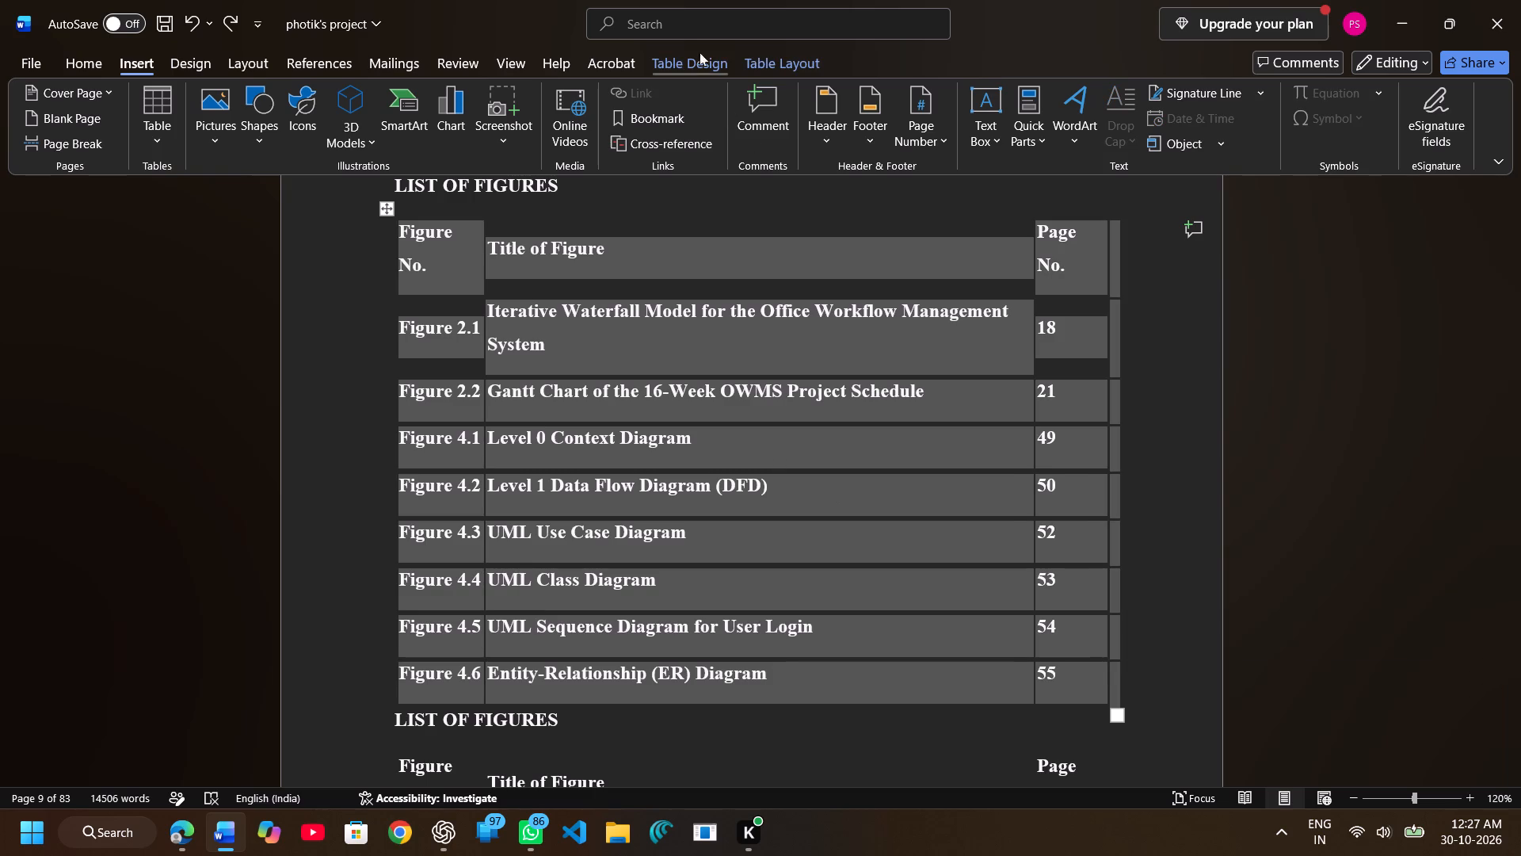
left_click(683, 60)
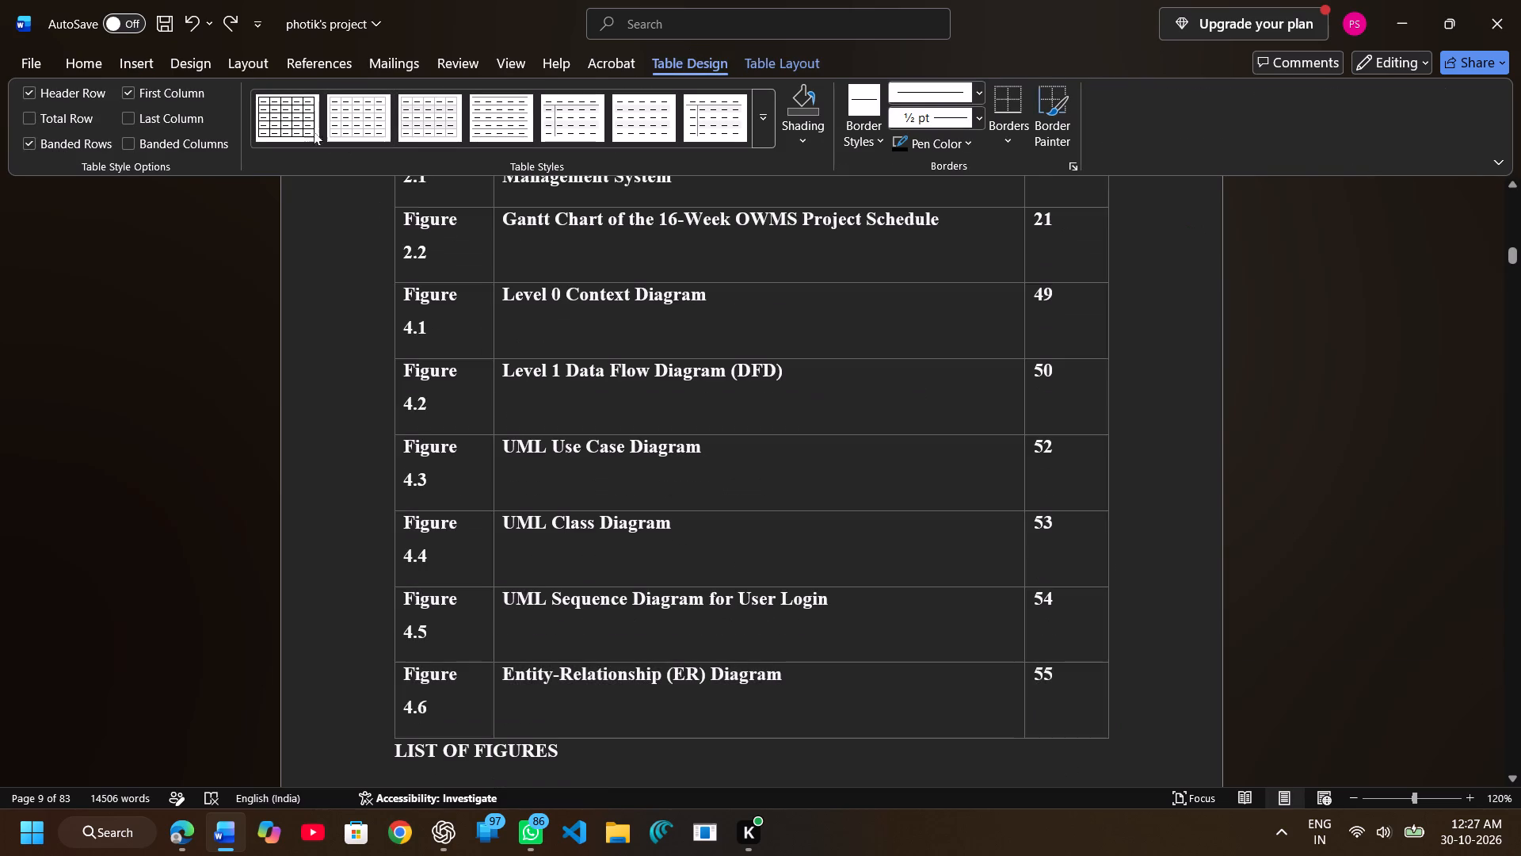
left_click(300, 121)
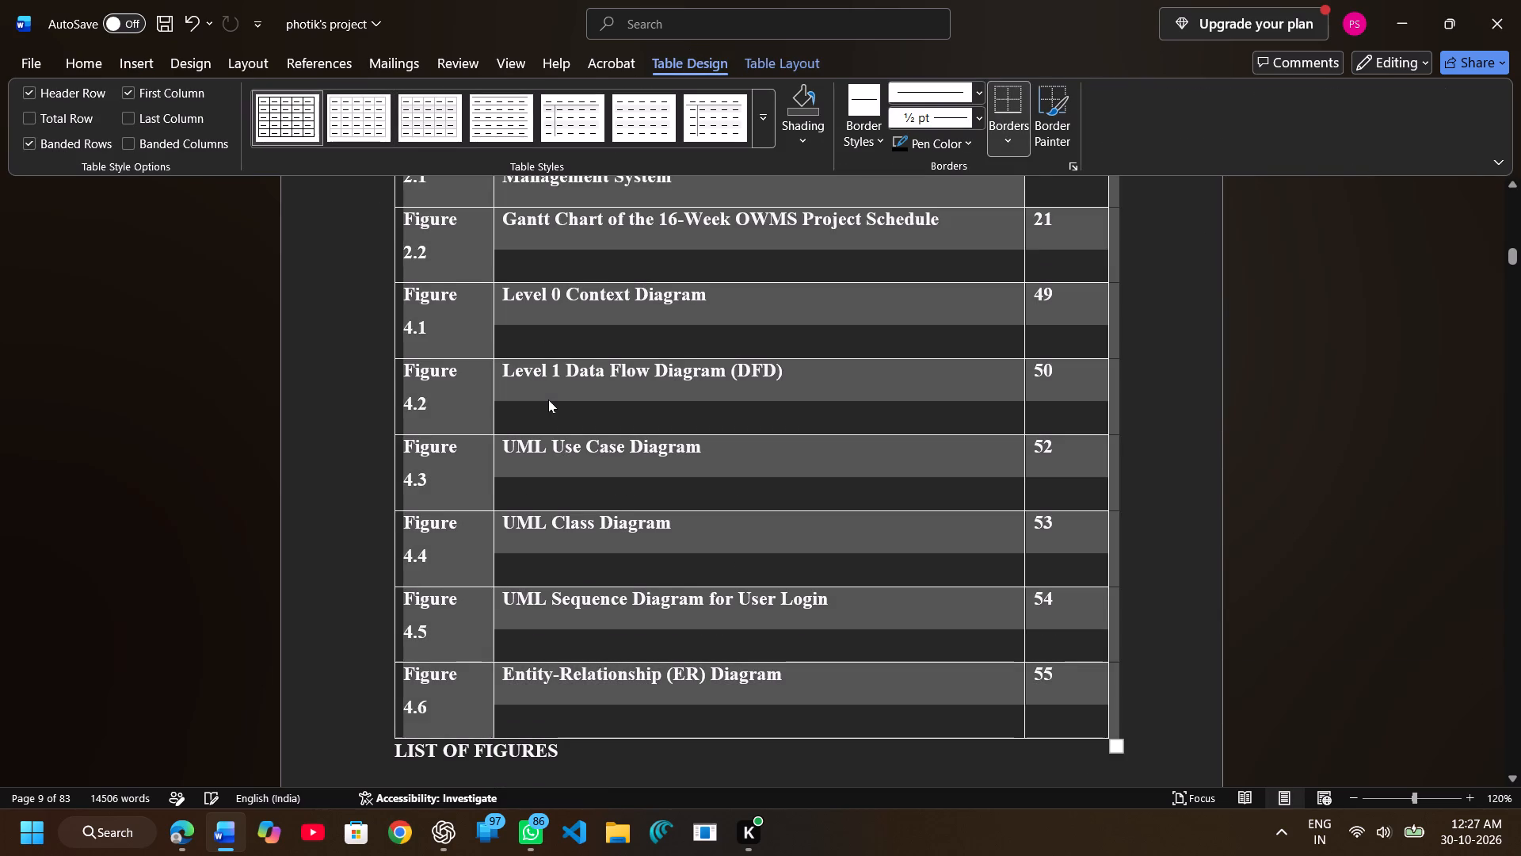
Delete the duplicate List of Figures heading and its unbordered table ahead of the List of Tables.
scroll(548, 399, "down", 1)
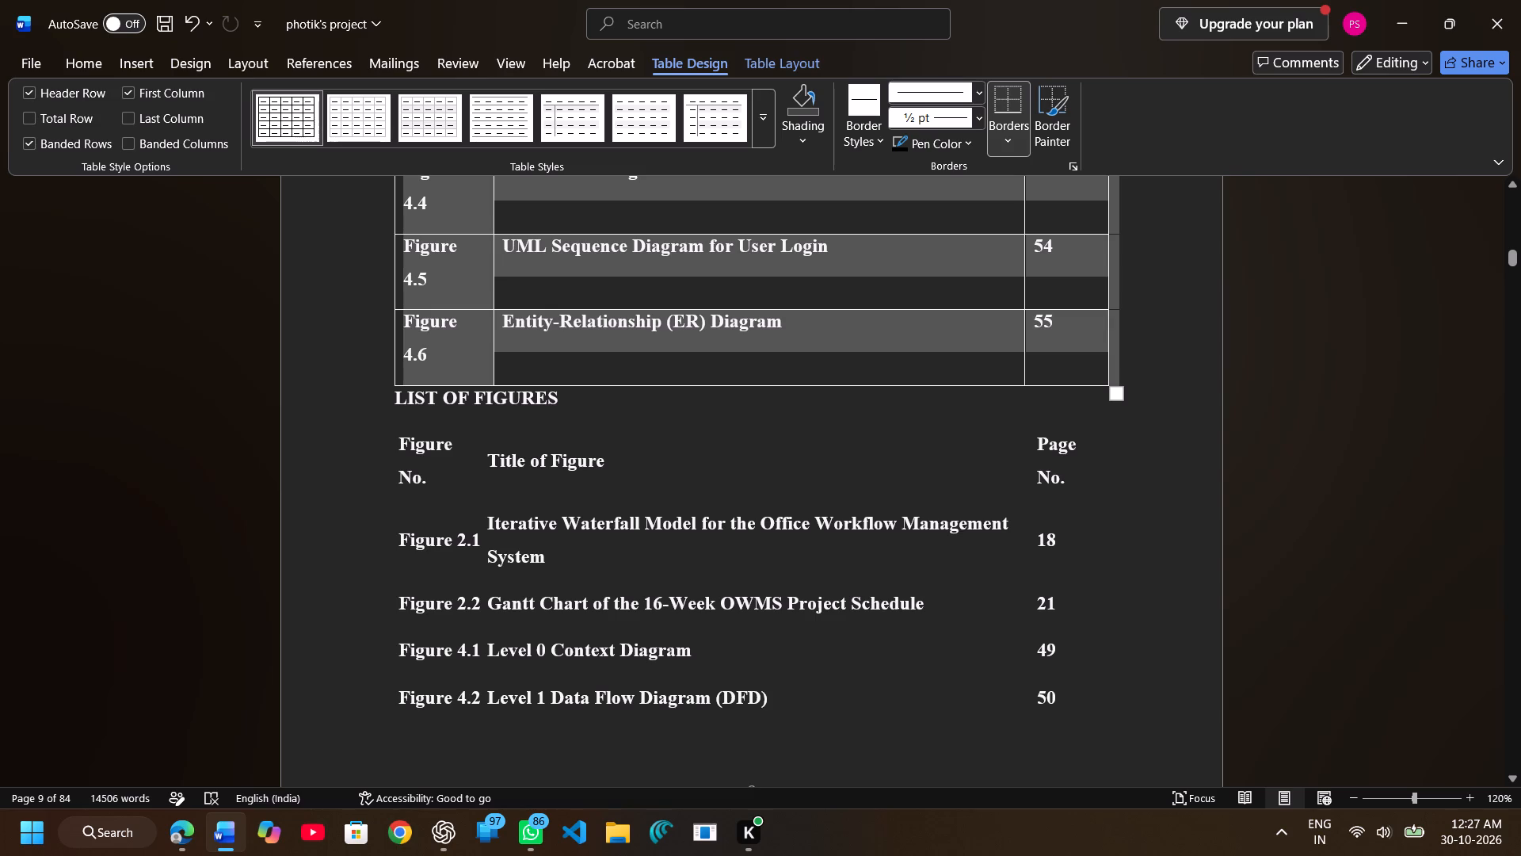
left_click_drag(389, 397, 692, 724)
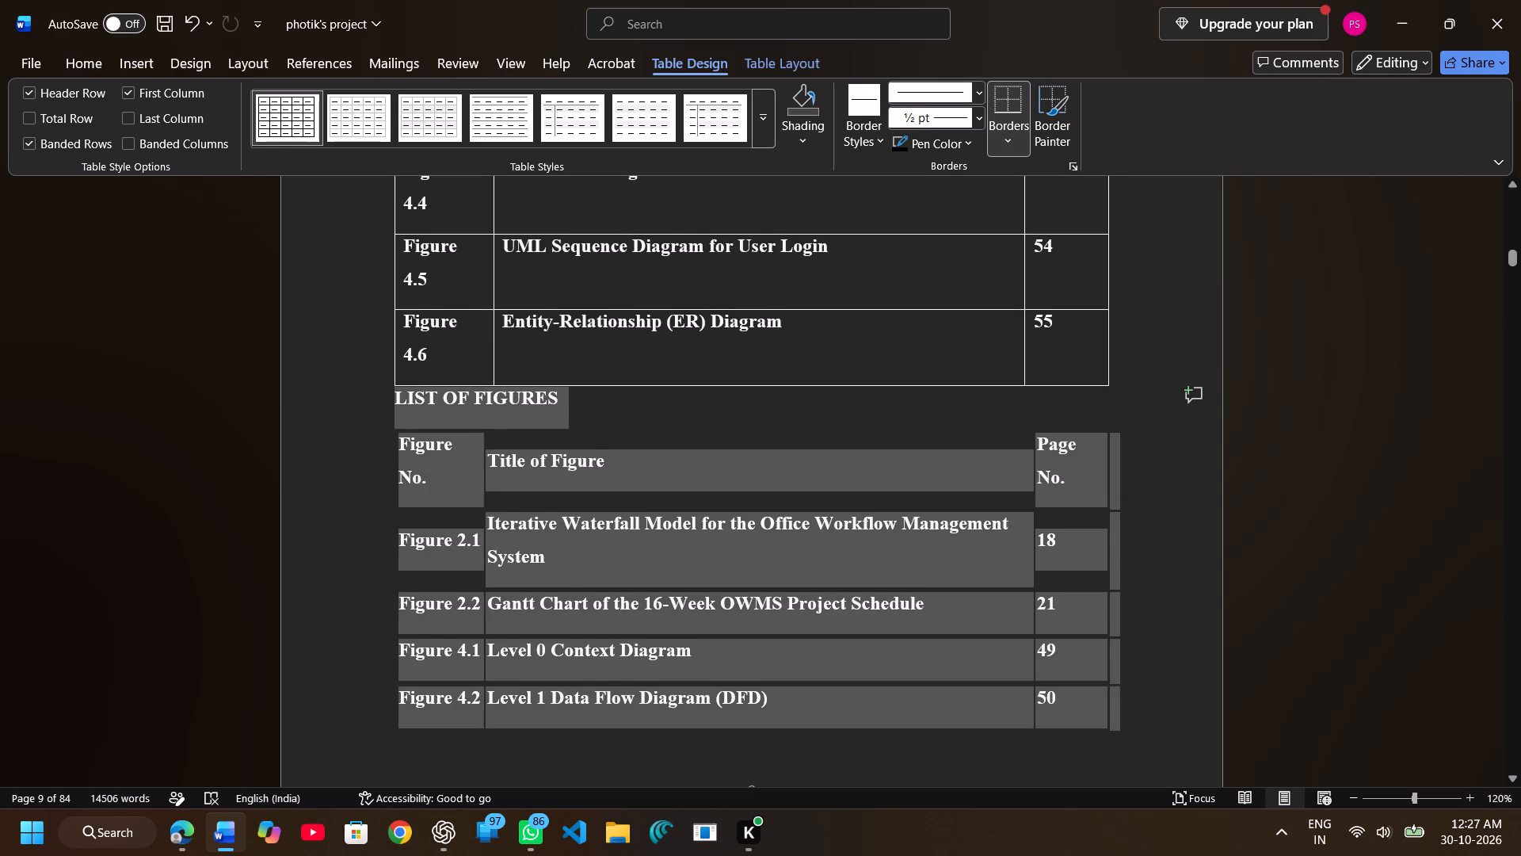
left_click_drag(692, 724, 855, 801)
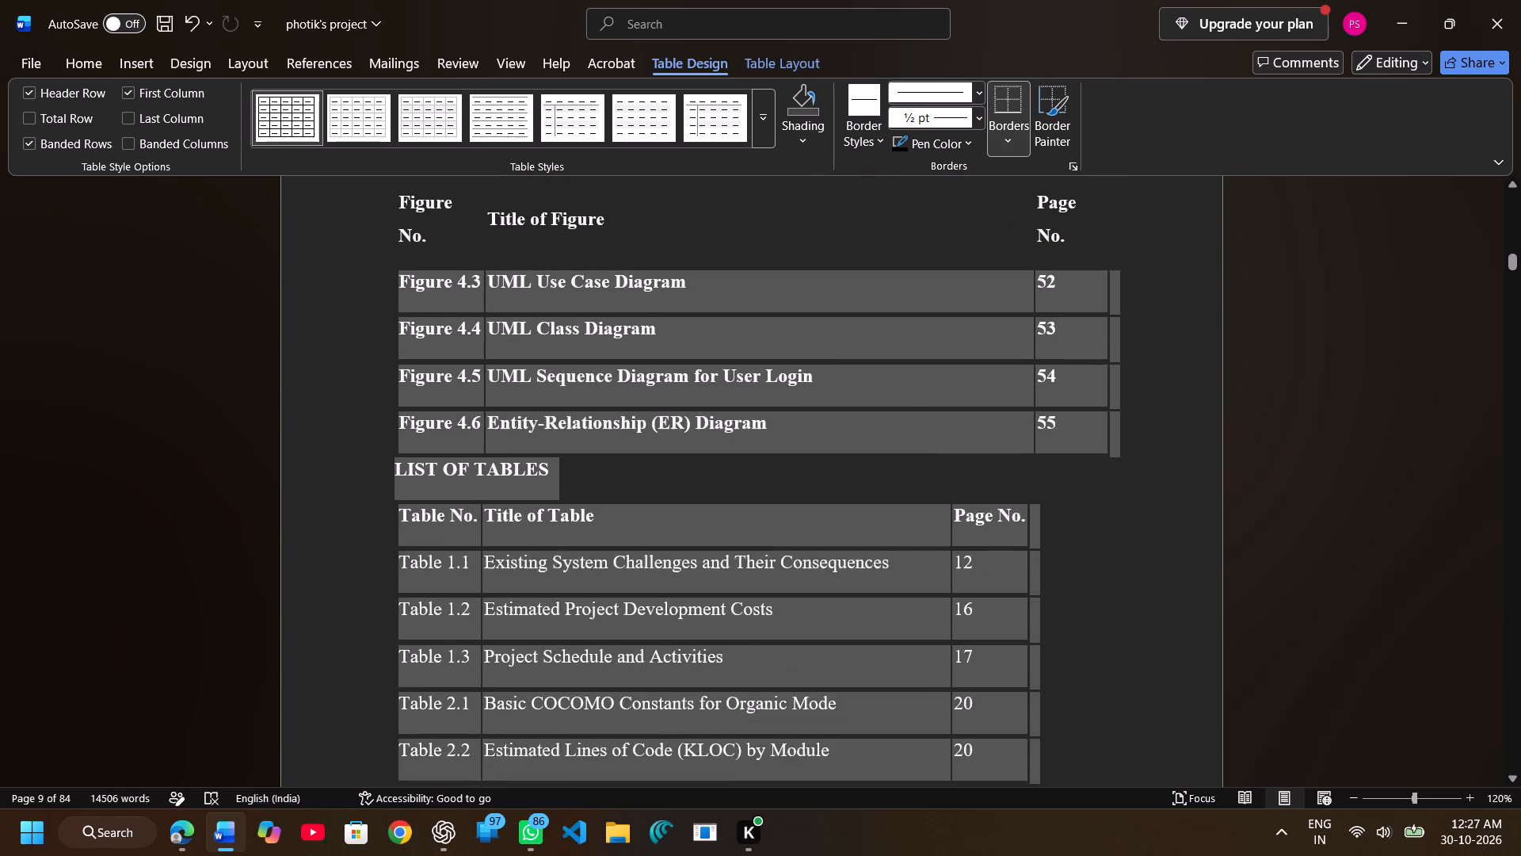
left_click_drag(855, 801, 824, 412)
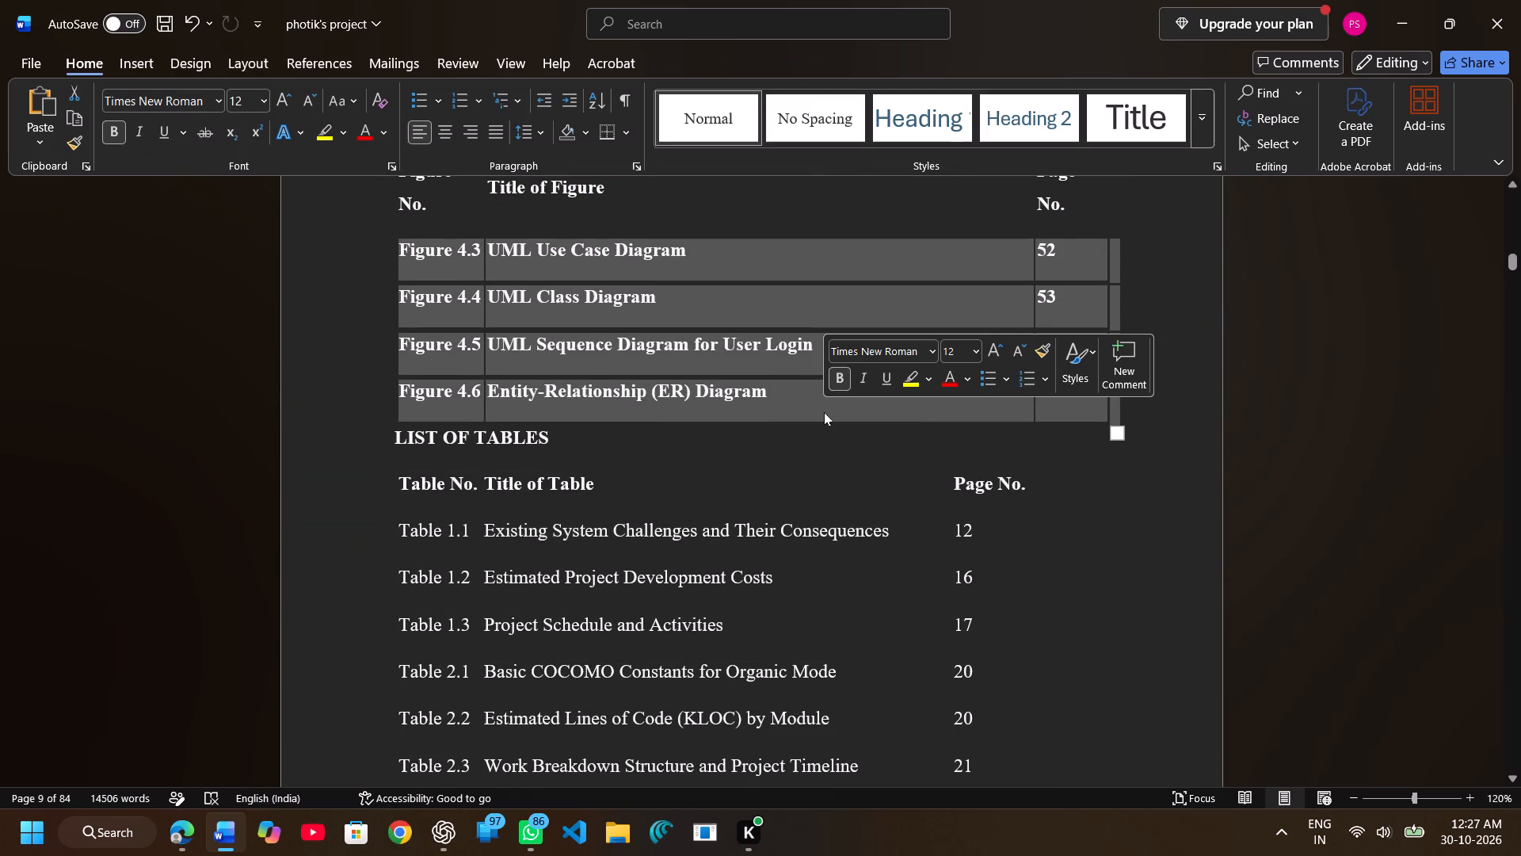
key("BackSpace")
Apply the same bordered grid style to the whole List of Tables table, from its header row through Table 6.10.
scroll(824, 412, "up", 1)
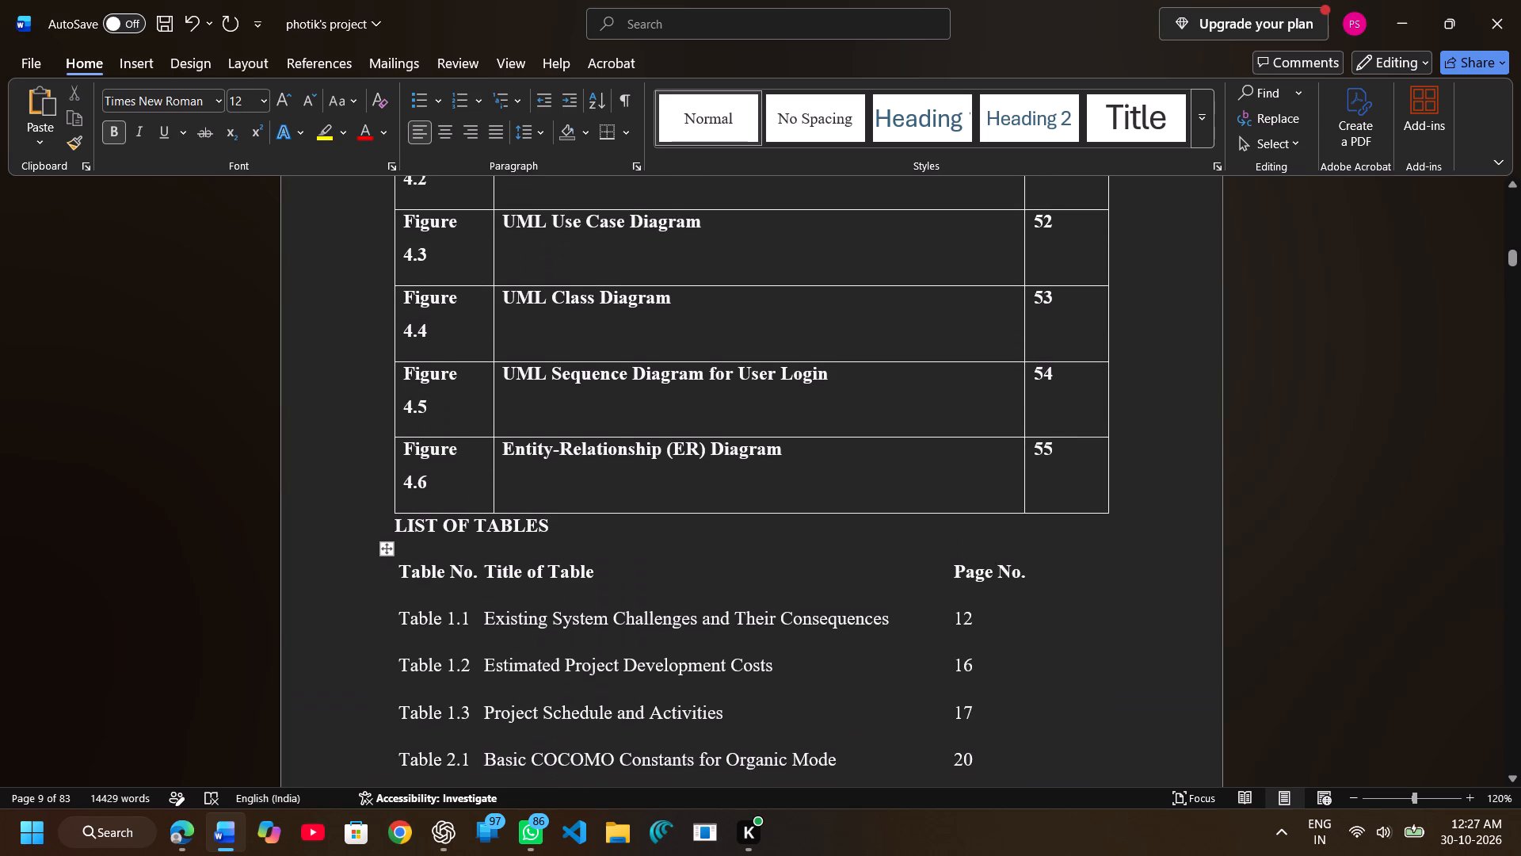
left_click_drag(395, 564, 734, 780)
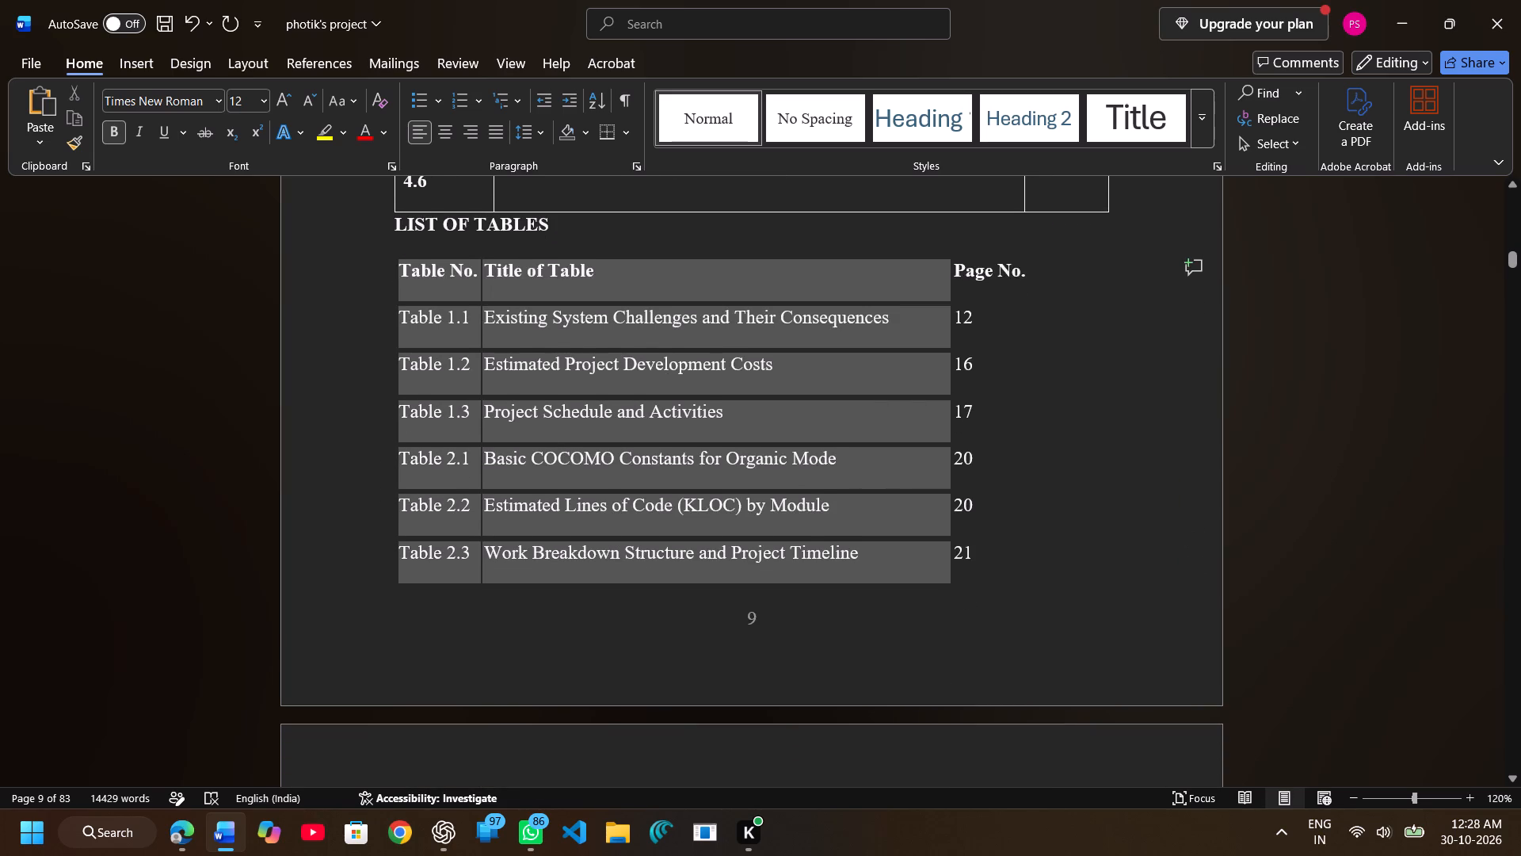
left_click_drag(734, 780, 762, 706)
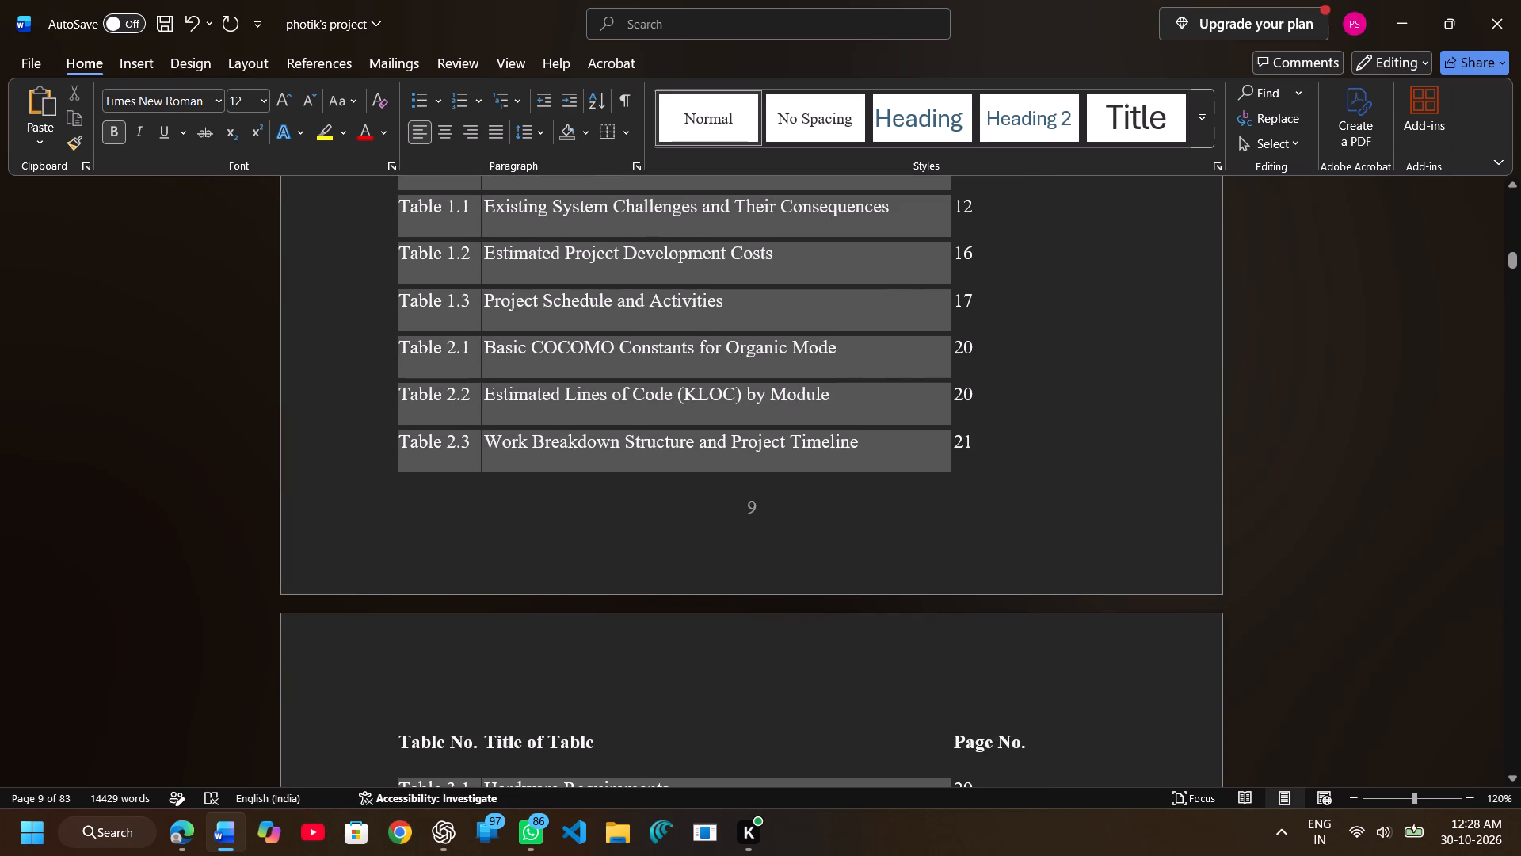
left_click_drag(762, 706, 700, 329)
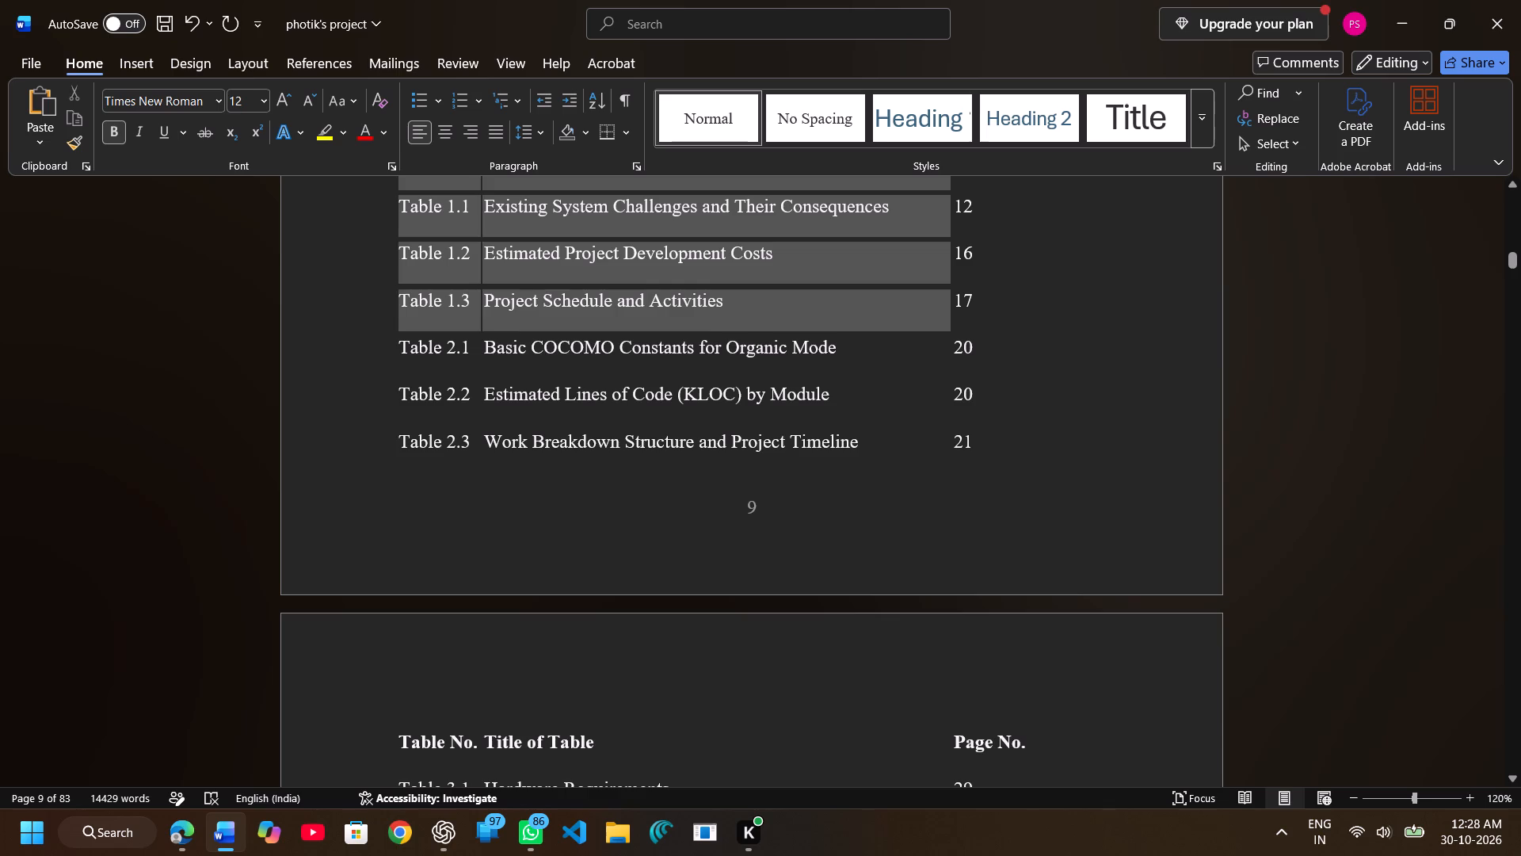
left_click_drag(700, 329, 701, 502)
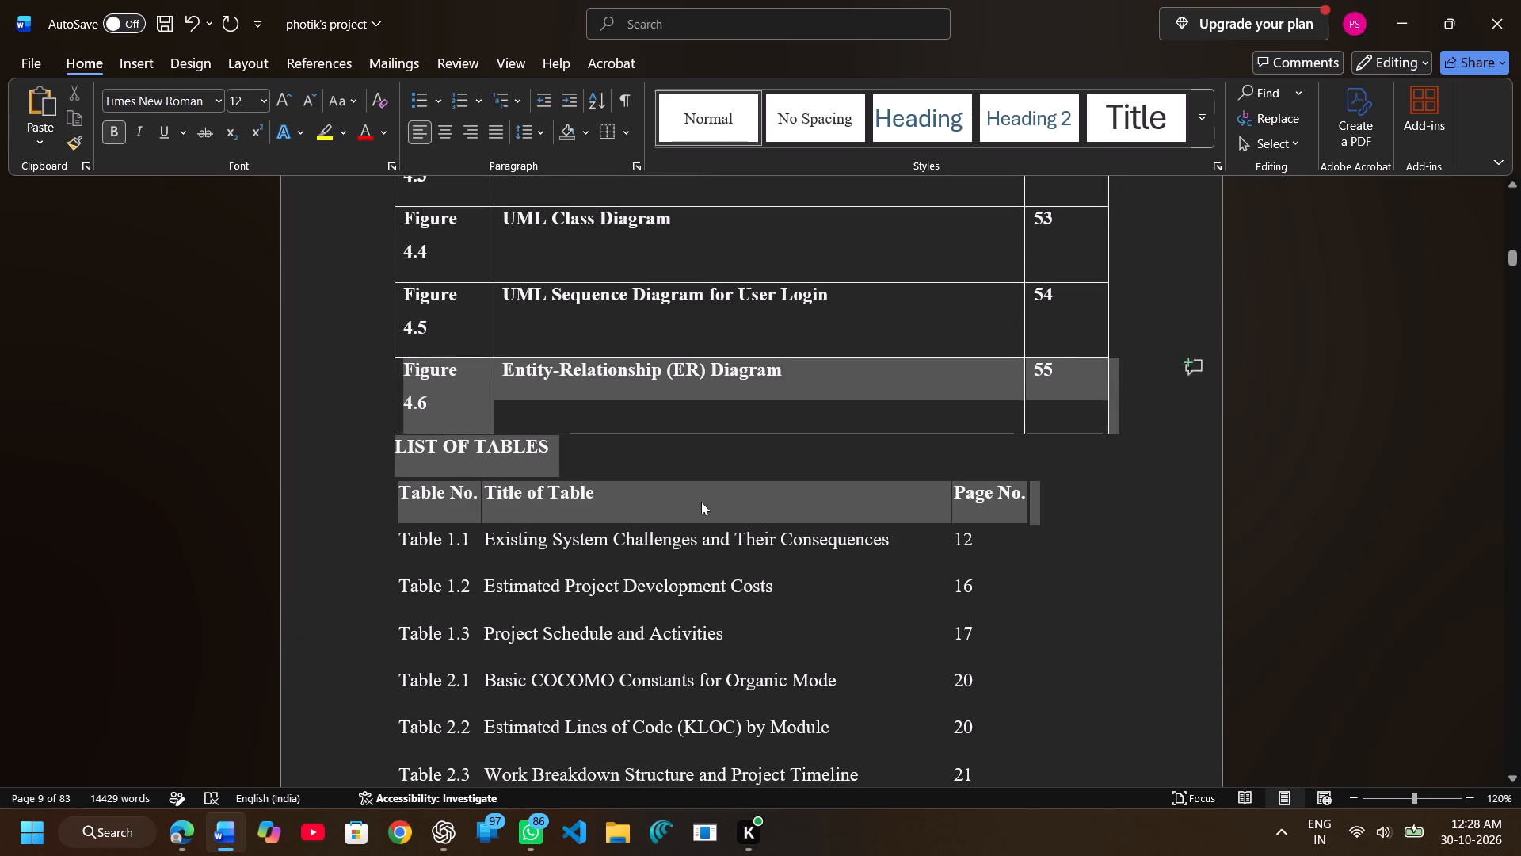
left_click_drag(701, 502, 997, 796)
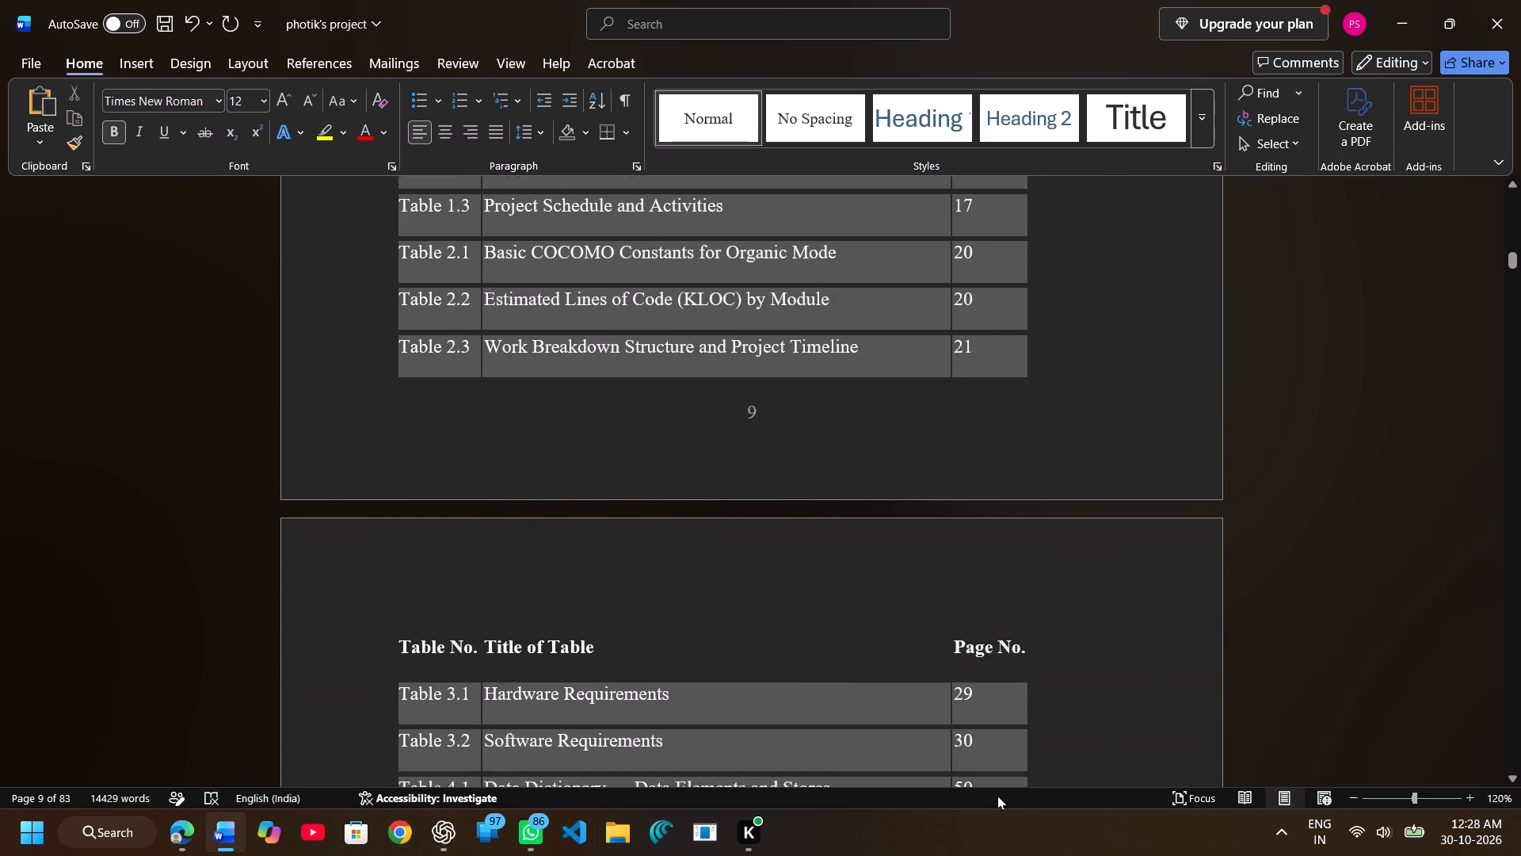
left_click_drag(997, 796, 1004, 799)
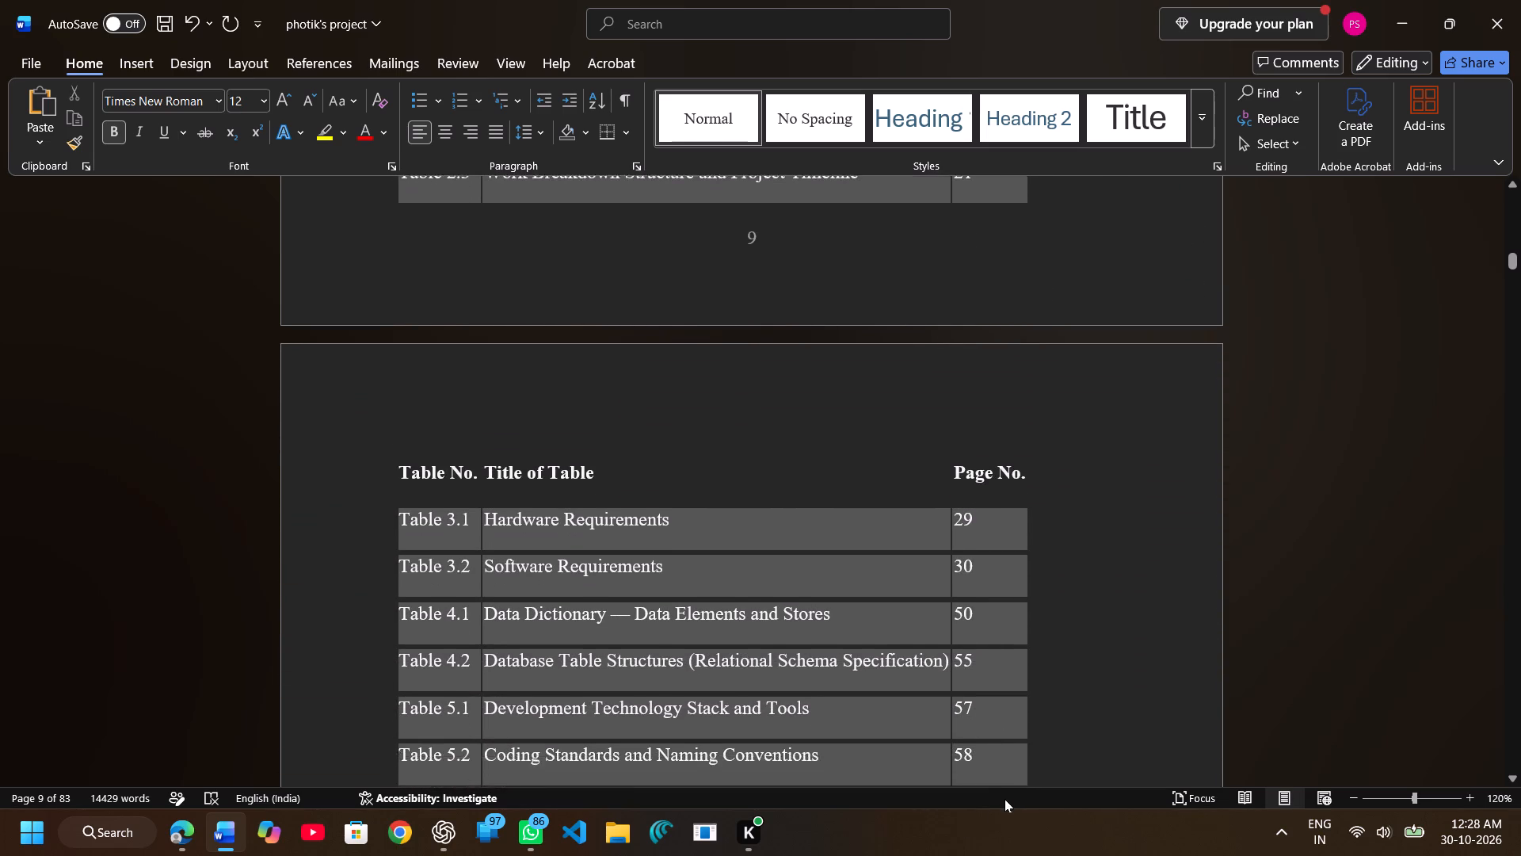
left_click_drag(1004, 799, 1007, 739)
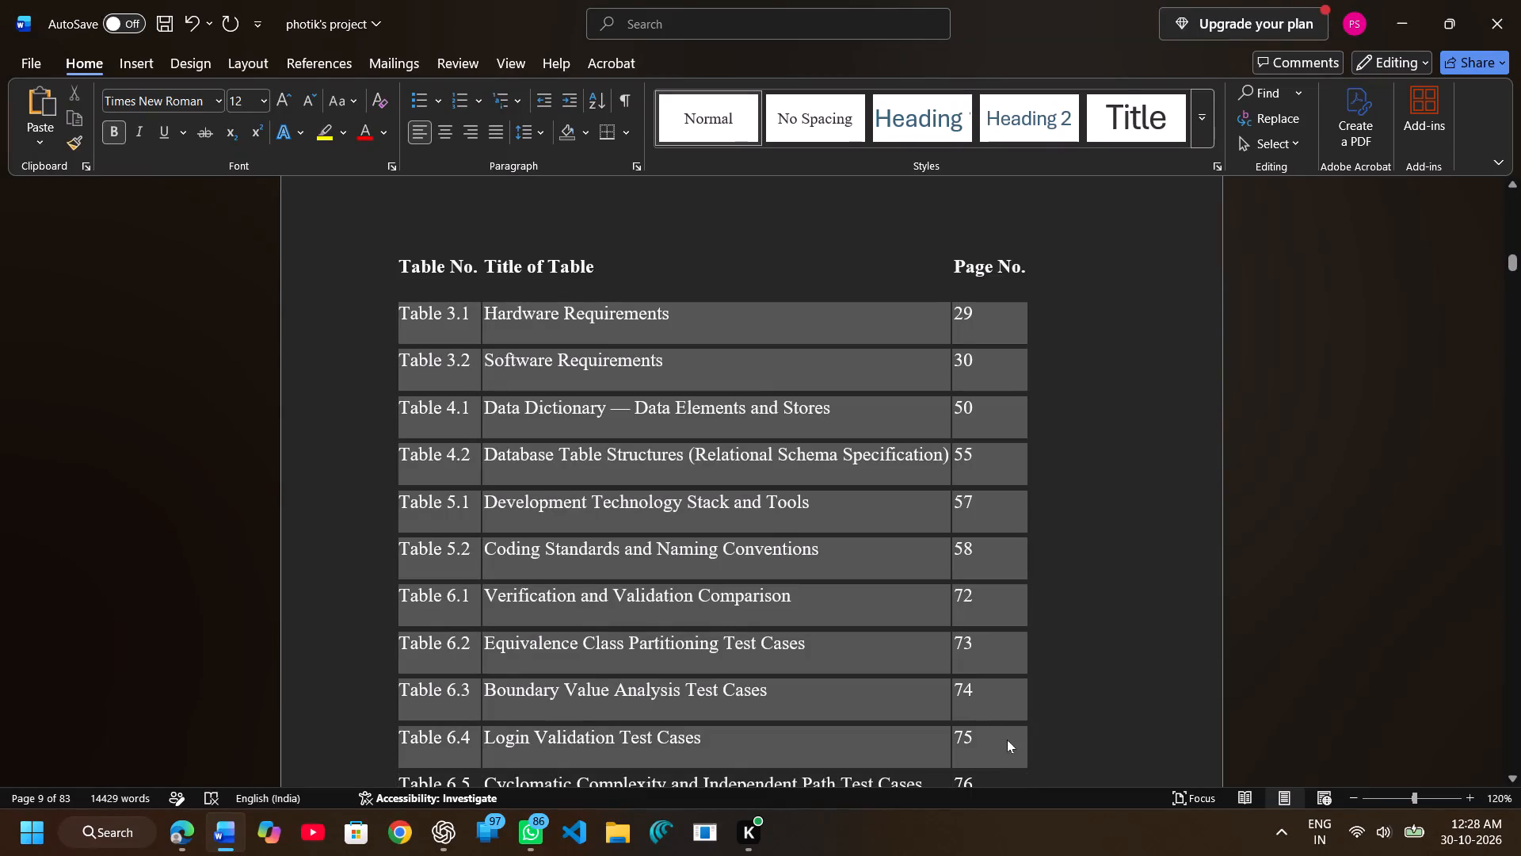
left_click_drag(1007, 739, 1057, 645)
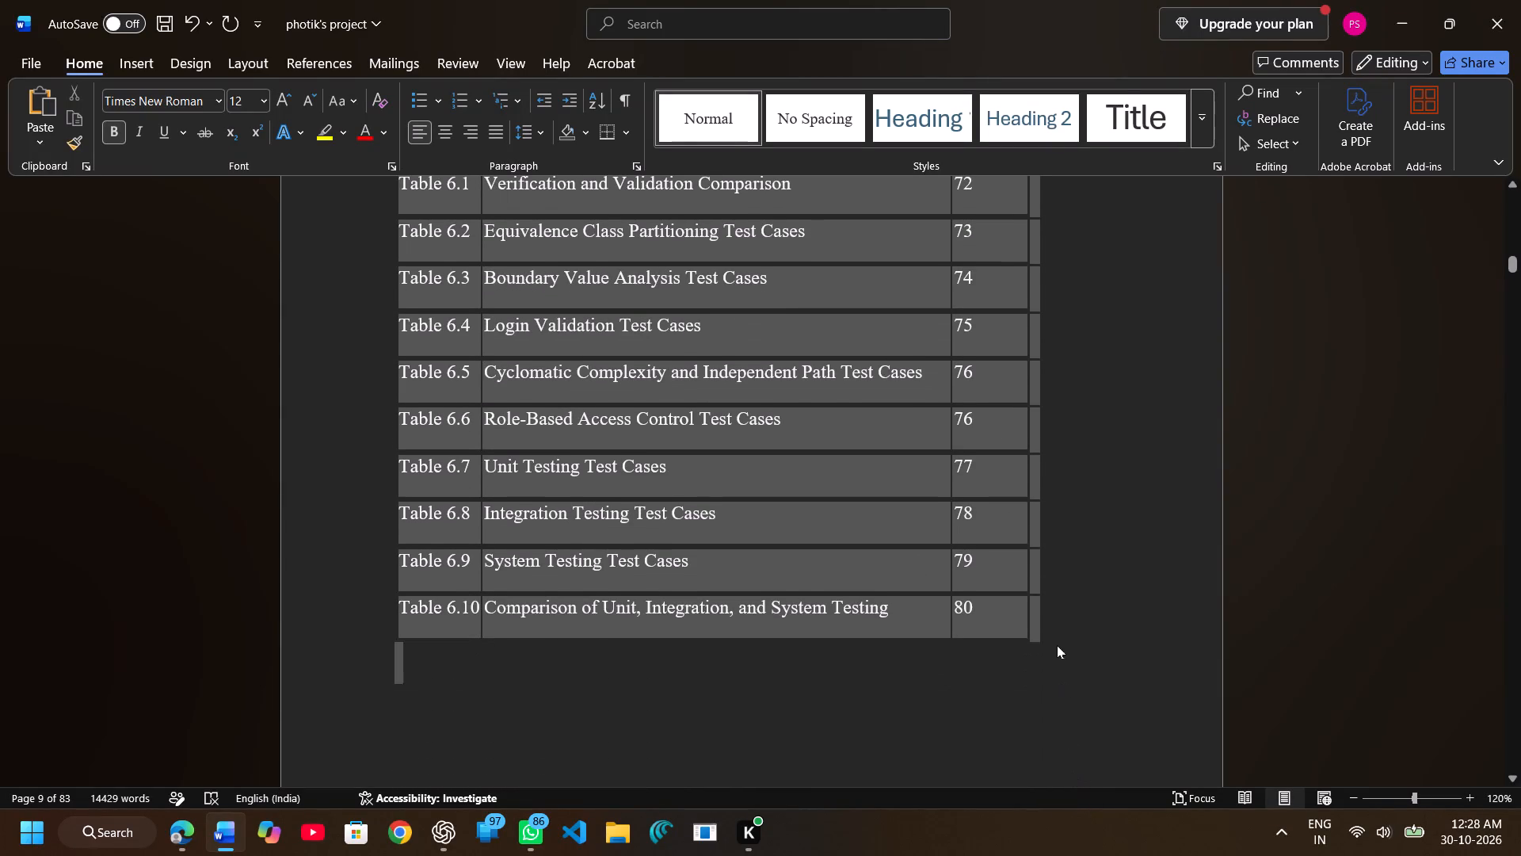
left_click_drag(1057, 645, 1085, 816)
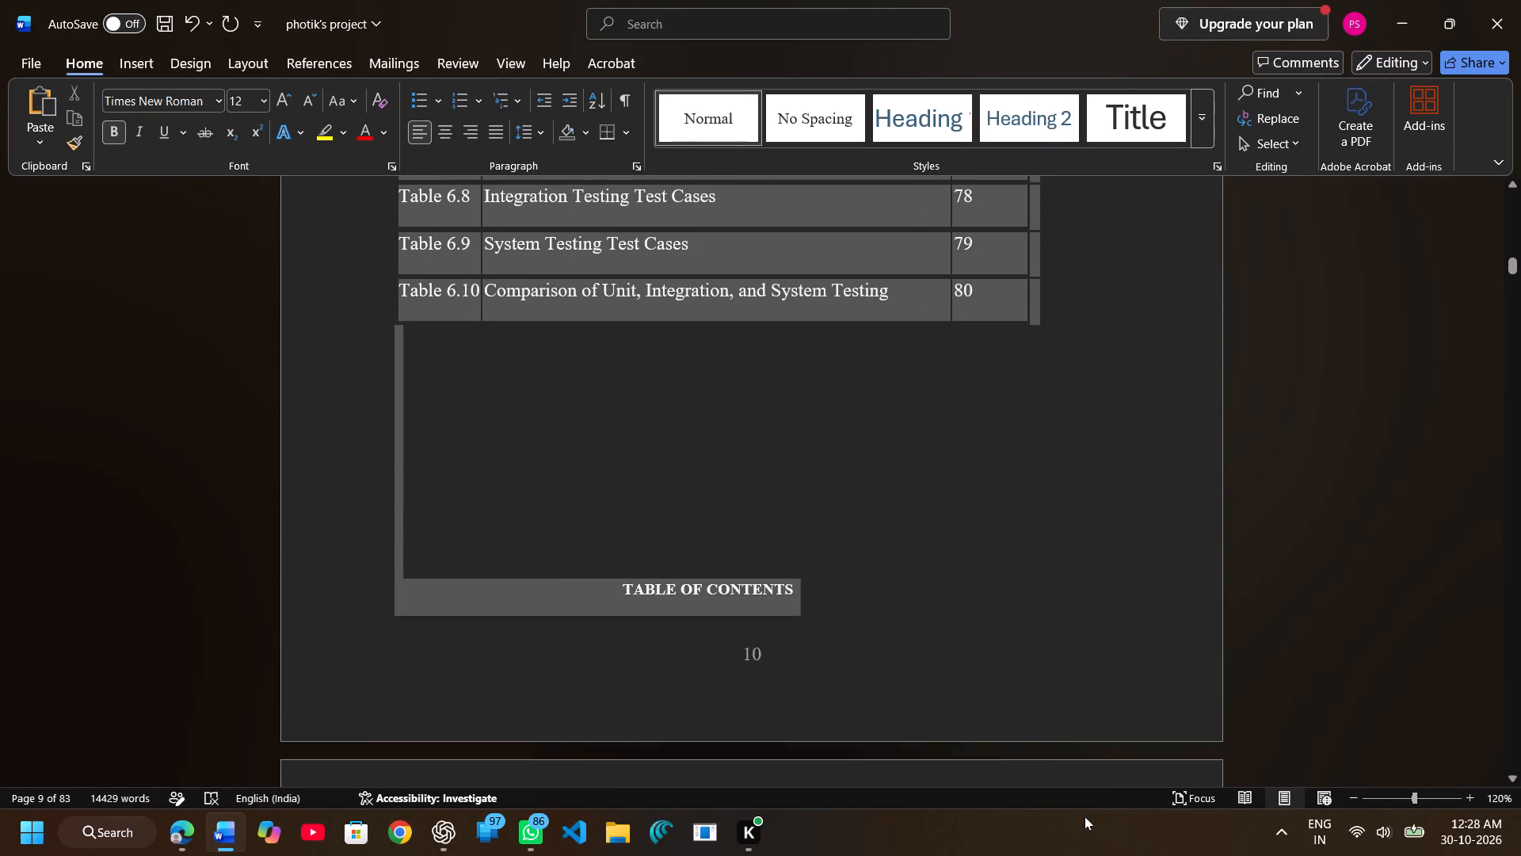
left_click_drag(1085, 816, 1011, 242)
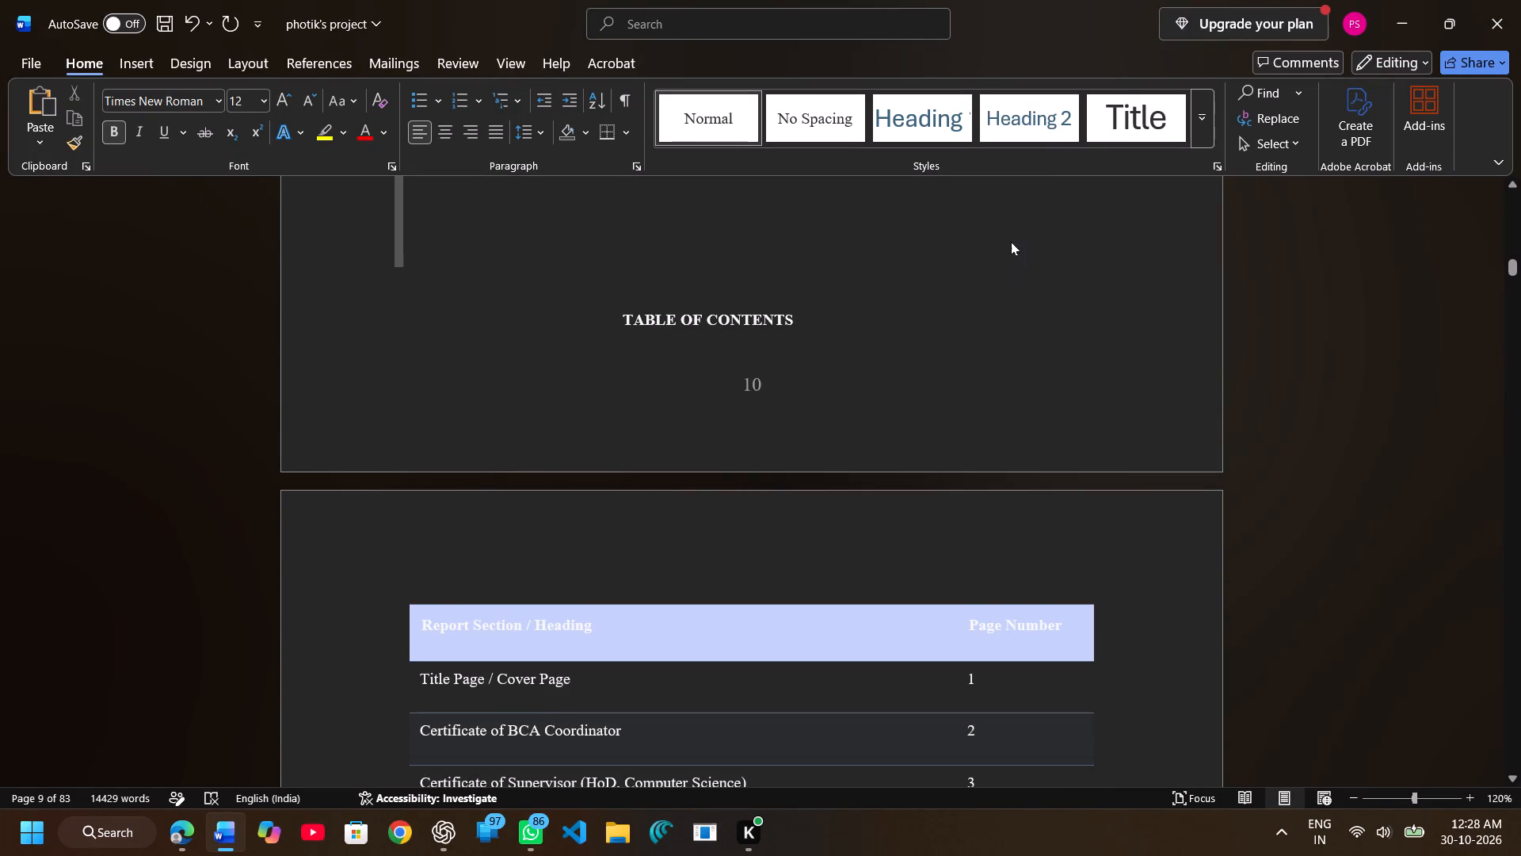
left_click_drag(1011, 242, 1030, 225)
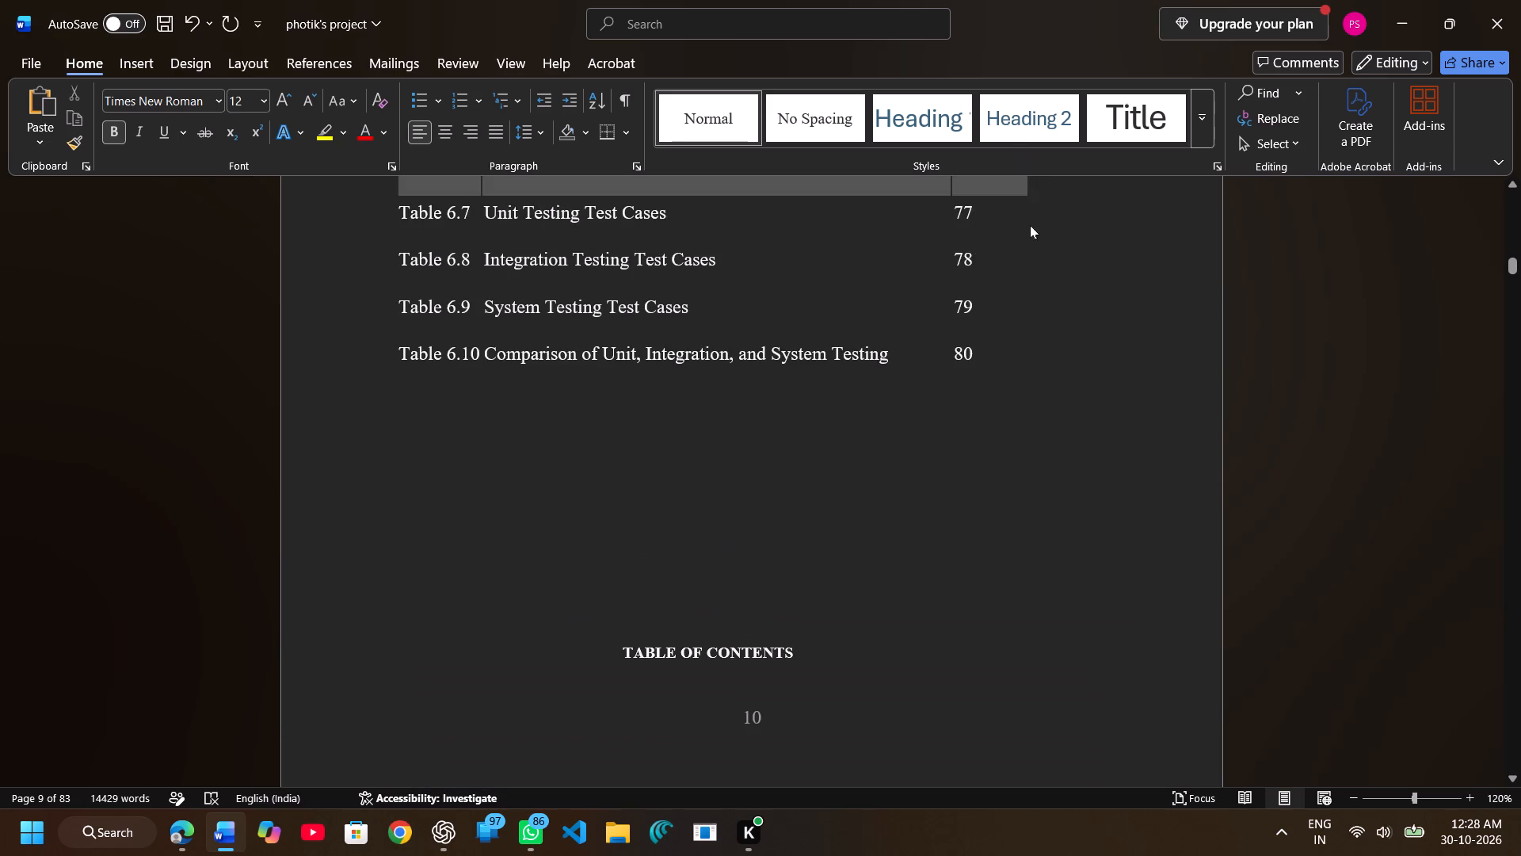
left_click_drag(1030, 225, 1032, 358)
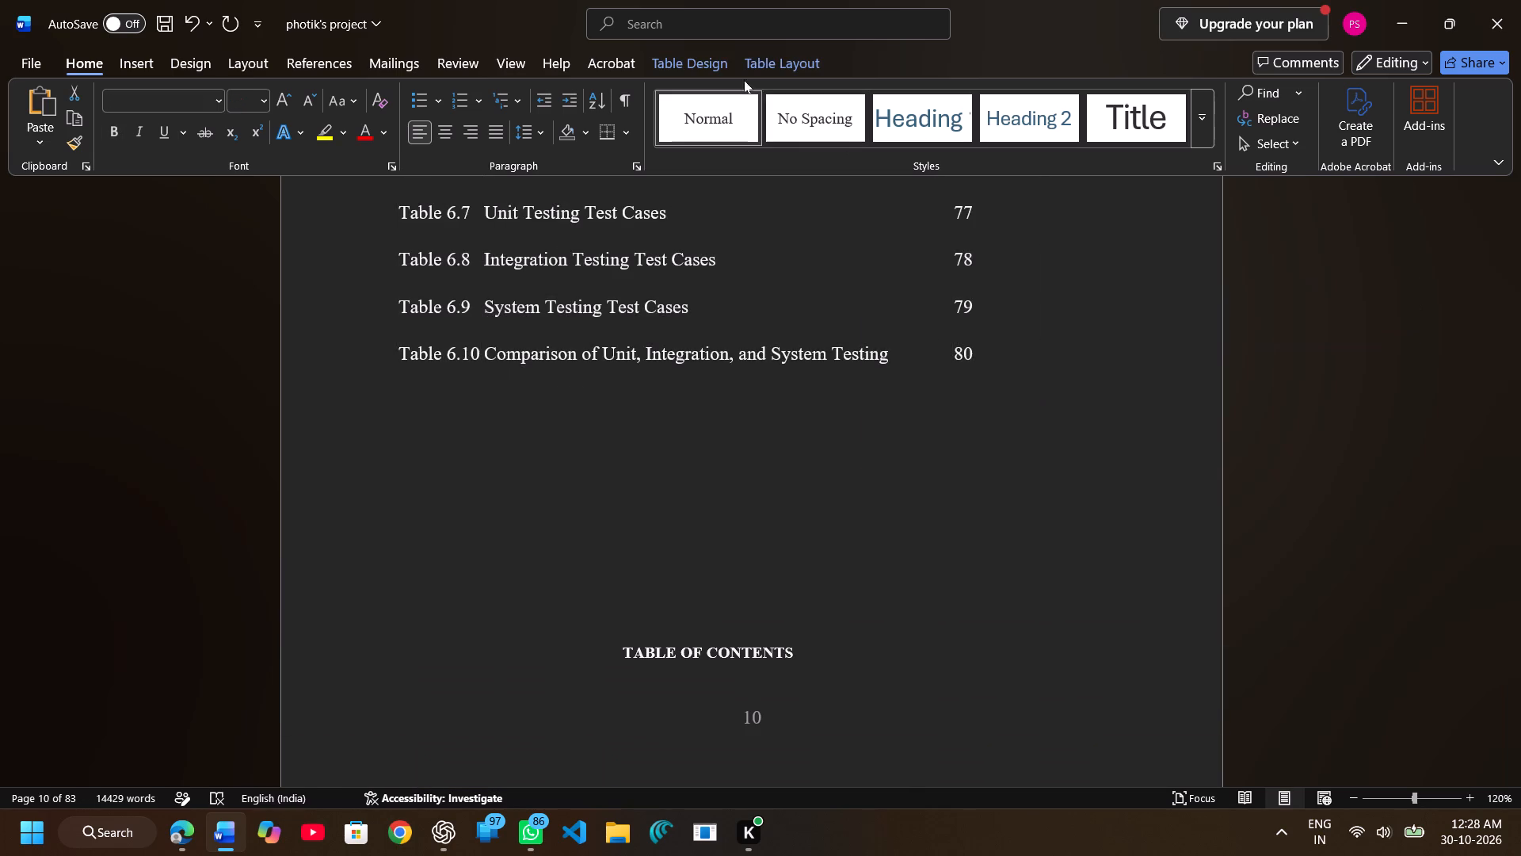
left_click(722, 68)
left_click(276, 110)
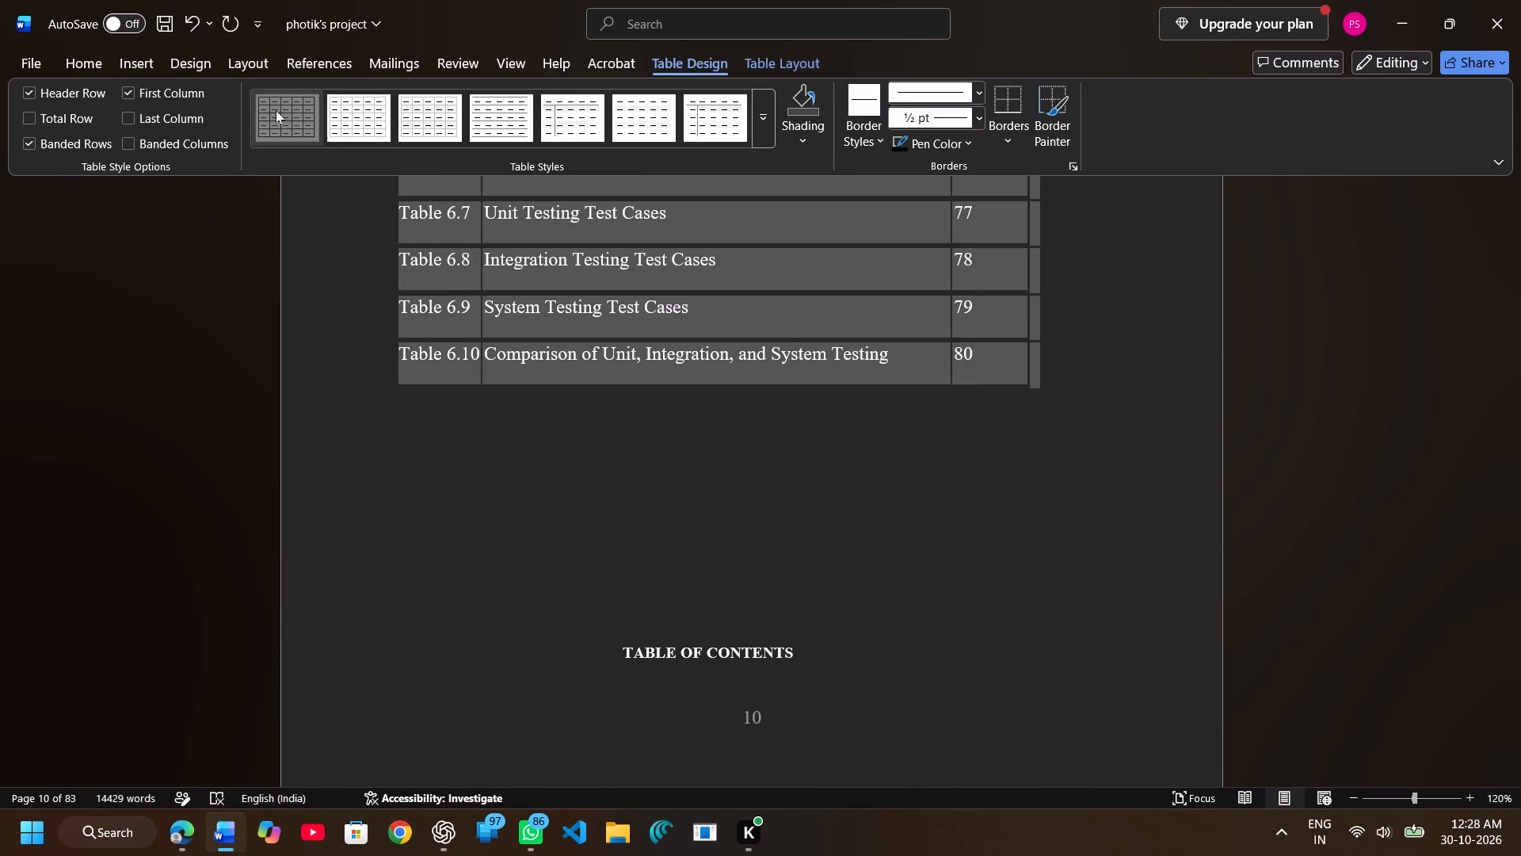
left_click(494, 386)
scroll(494, 386, "up", 1)
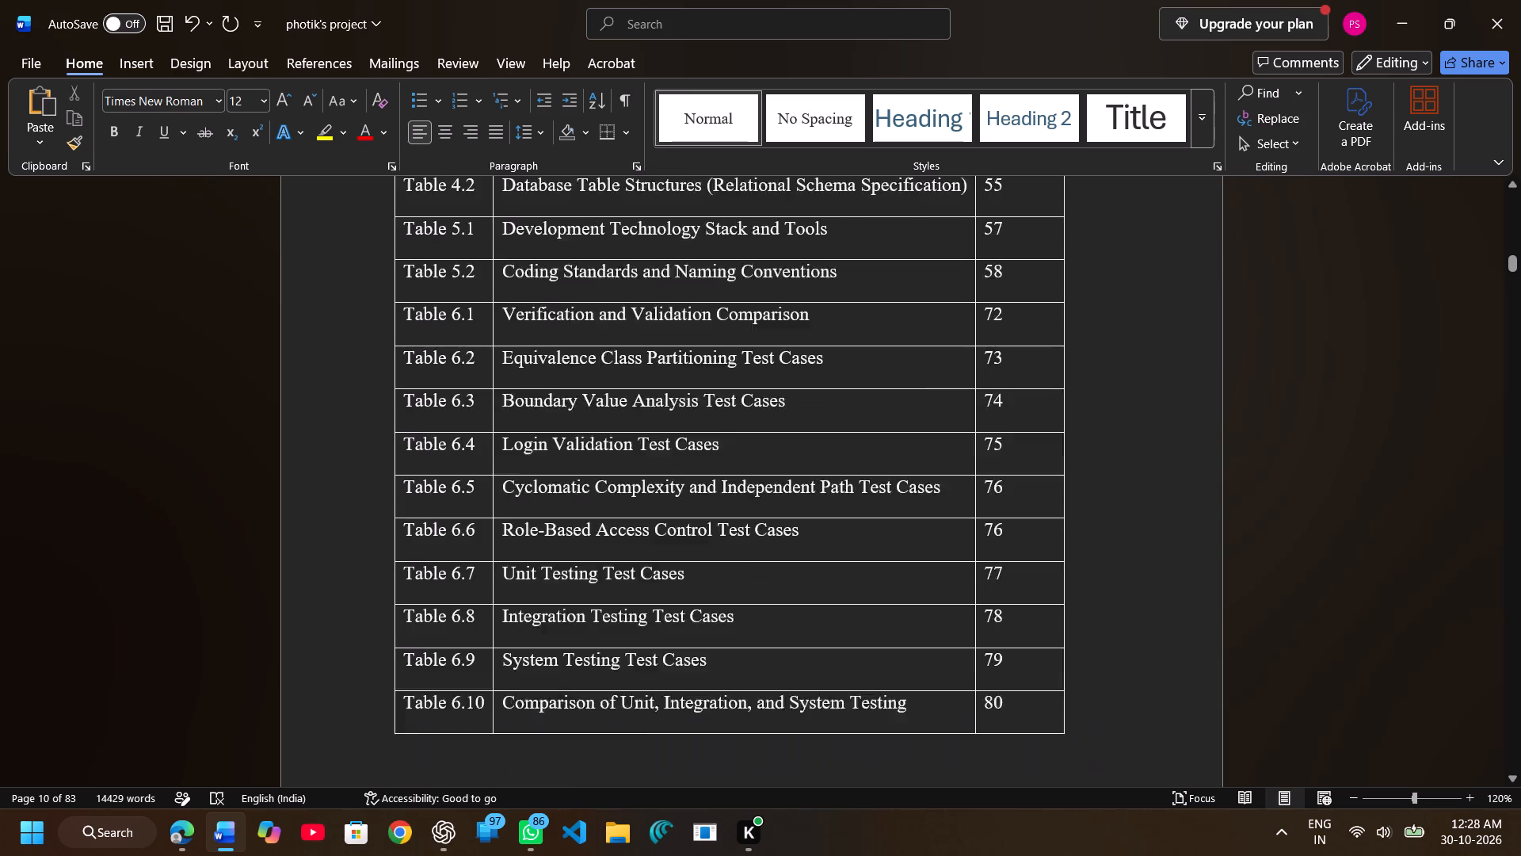
Check the page layout from the List of Tables back to the Abstract, including the empty page before the List of Figures.
scroll(494, 386, "up", 1)
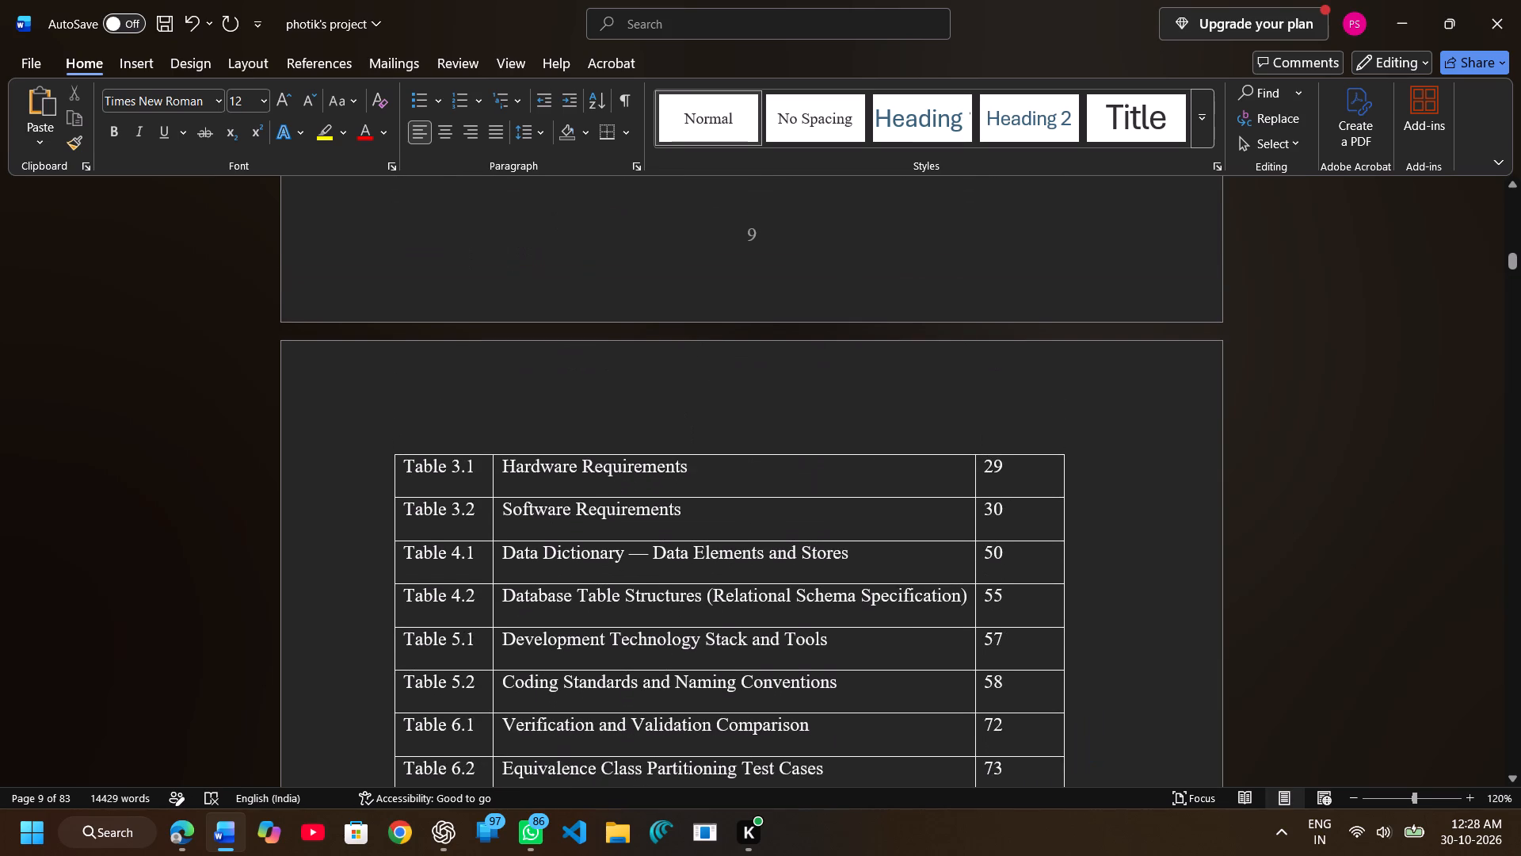
scroll(494, 386, "up", 2)
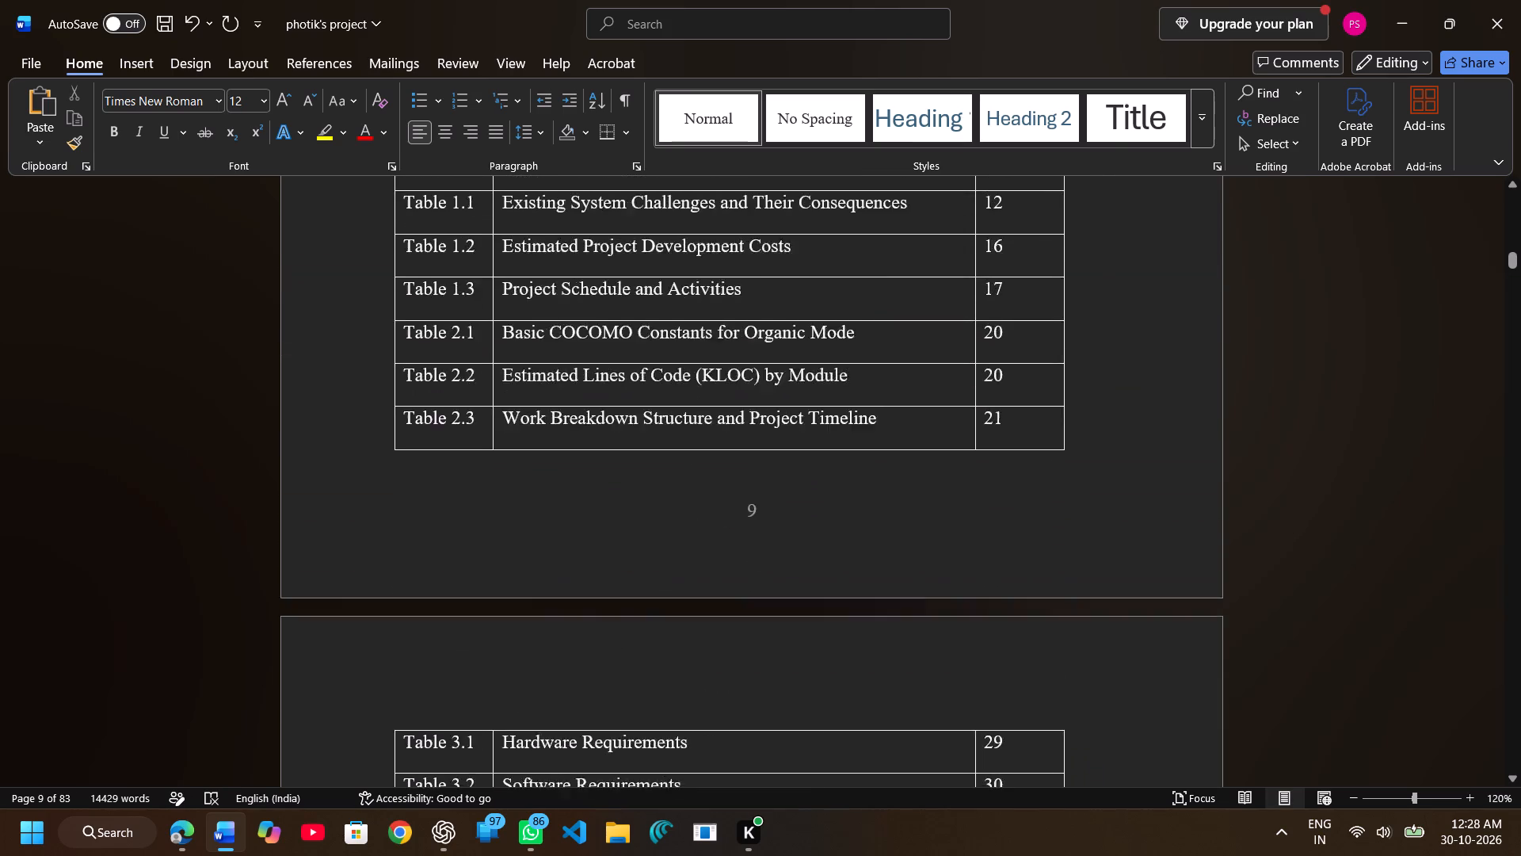
scroll(494, 386, "up", 3)
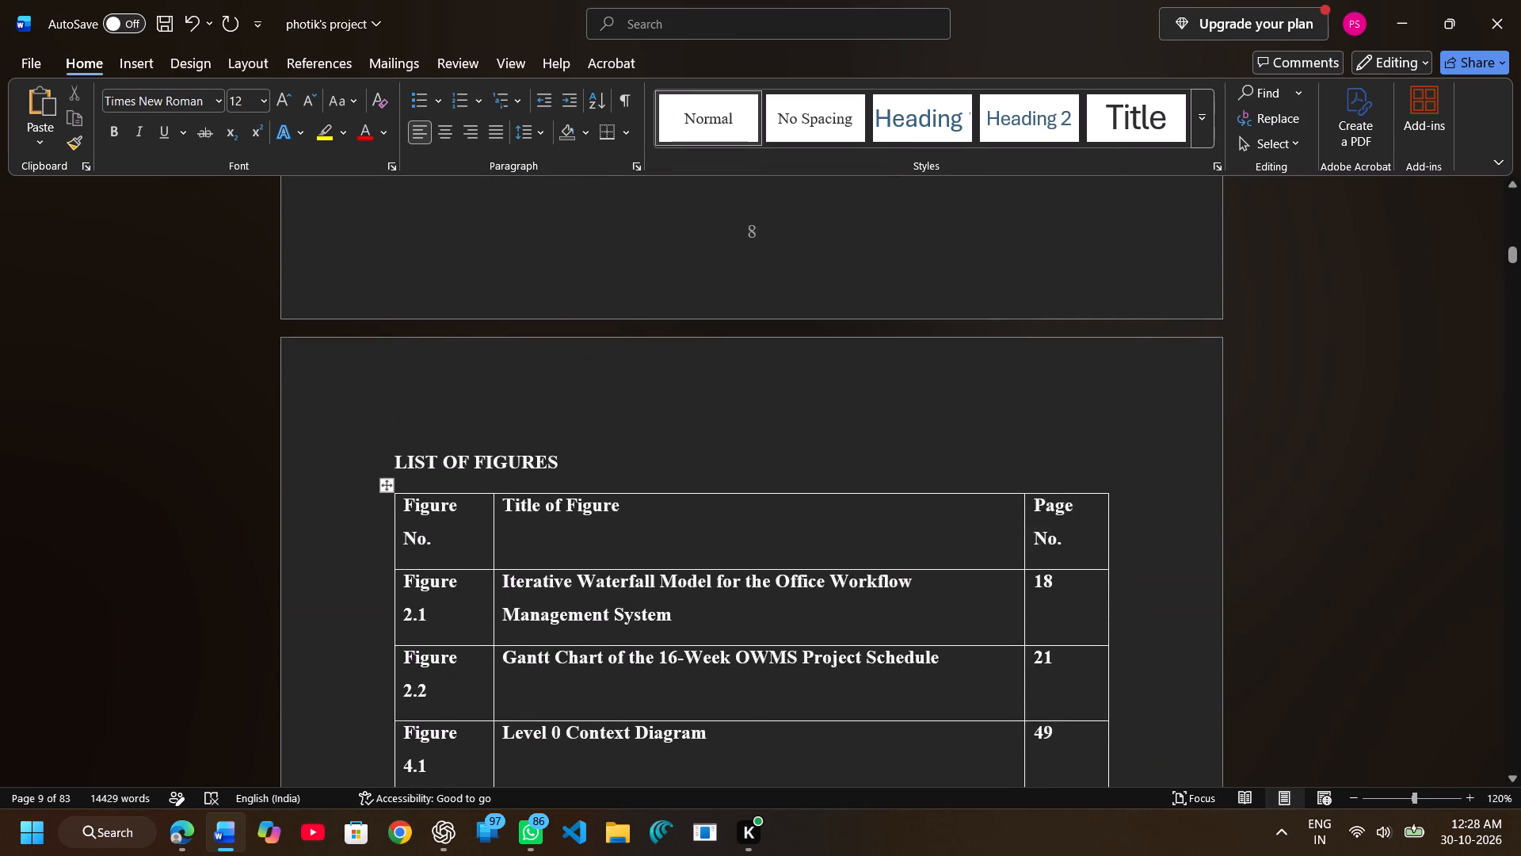
scroll(494, 386, "up", 1)
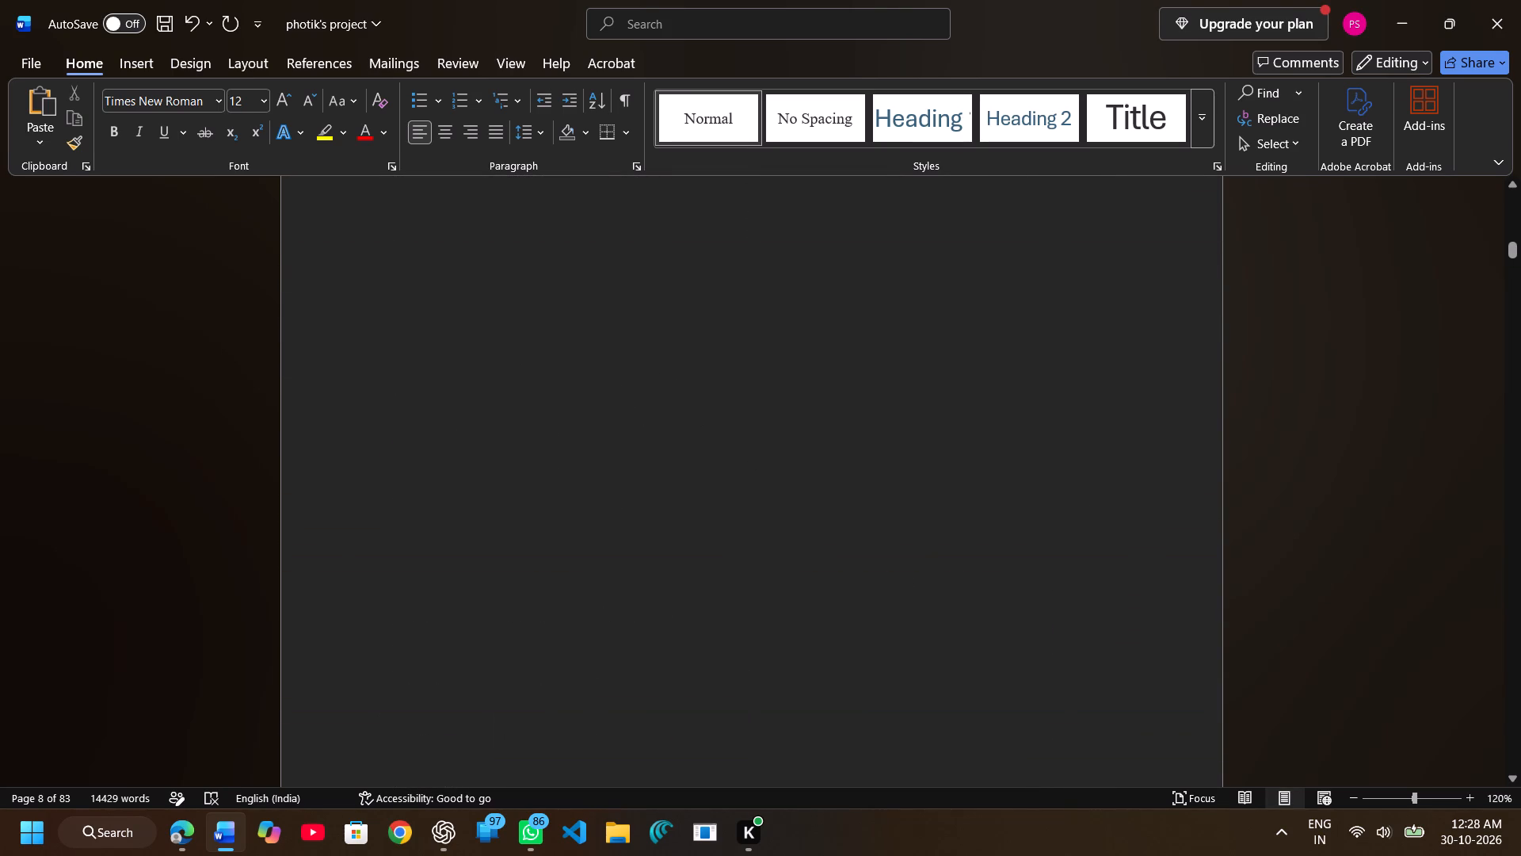
scroll(497, 383, "up", 1)
scroll(497, 383, "down", 8, "ctrl")
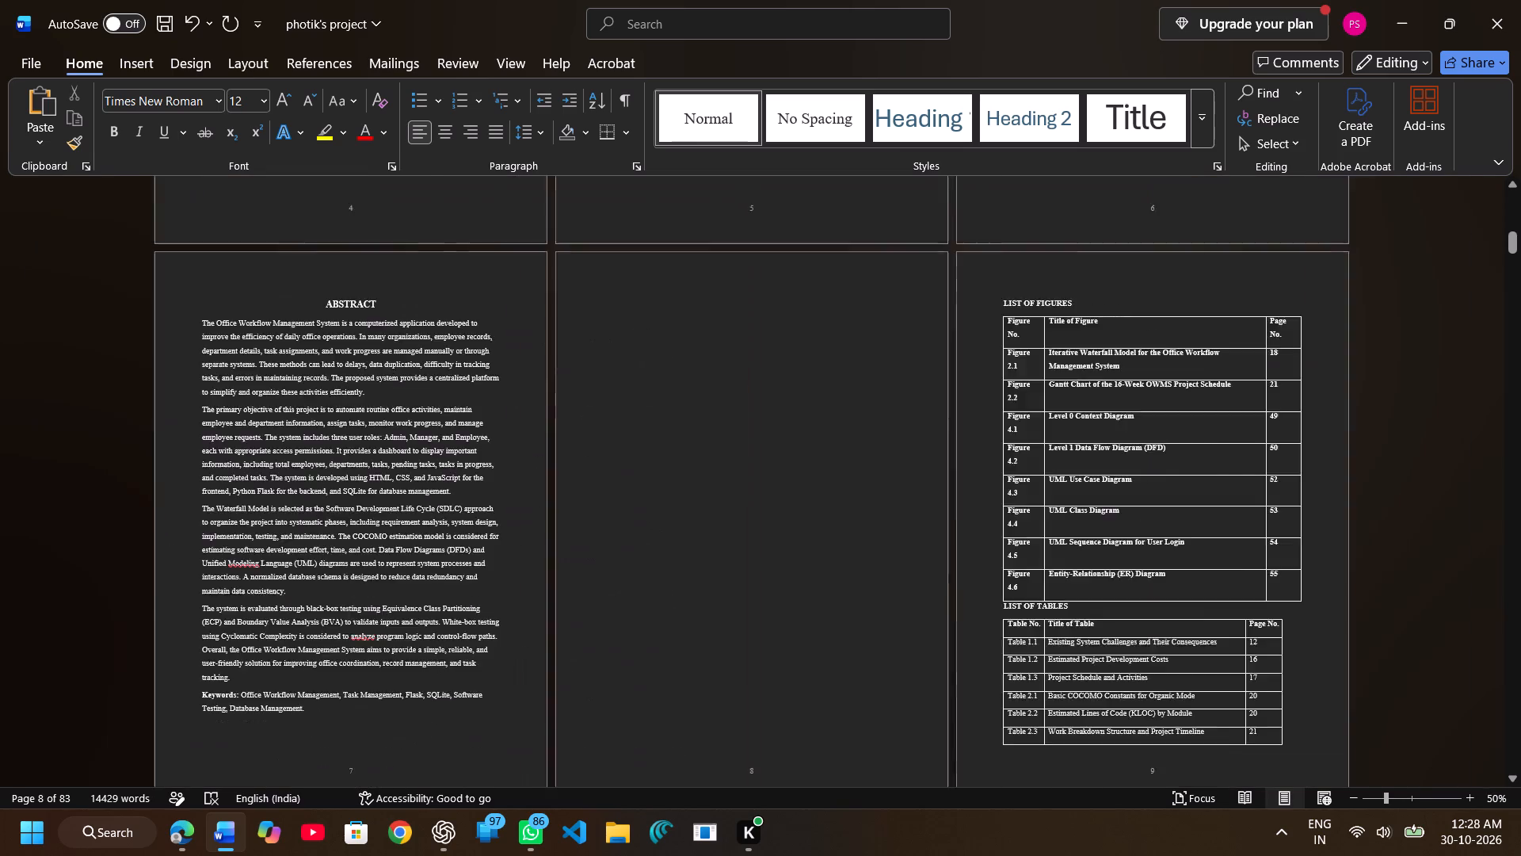
scroll(497, 383, "up", 2)
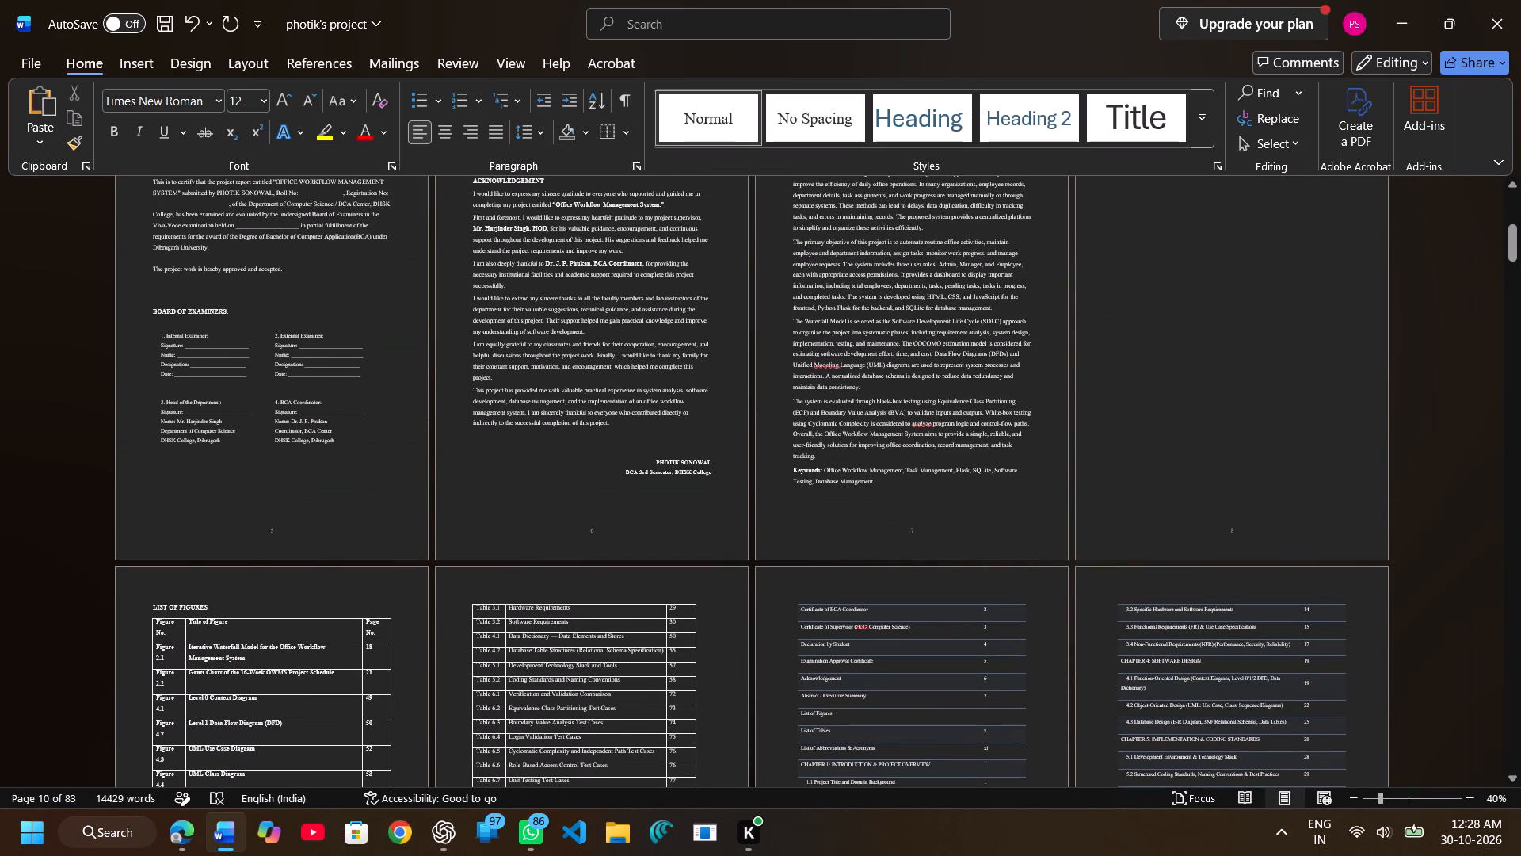
Place the cursor on the empty page after the Abstract and show the document's paragraph and formatting marks.
right_click(1156, 393)
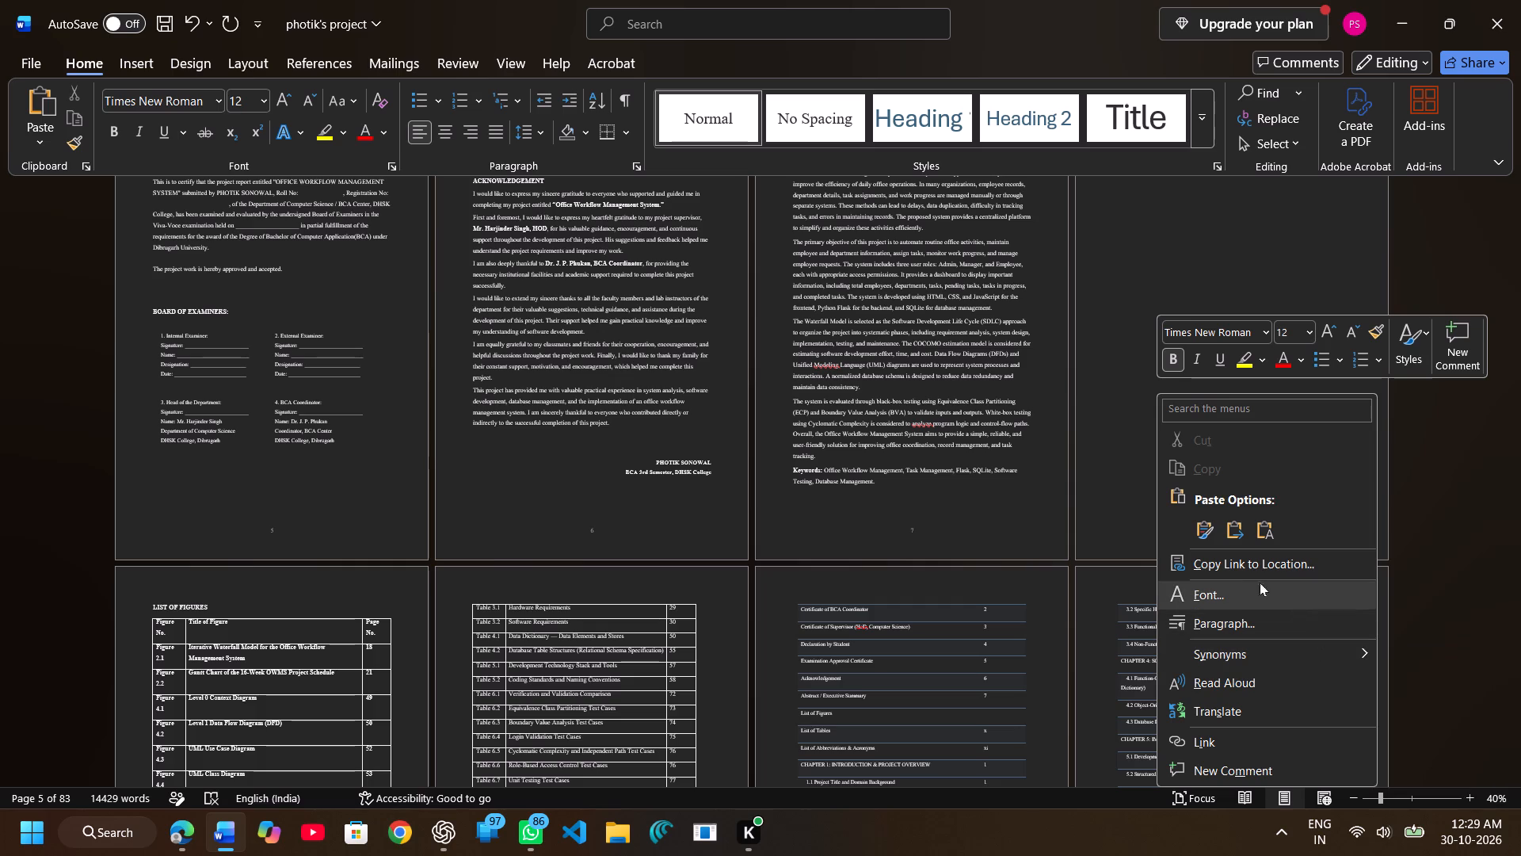
left_click(1117, 497)
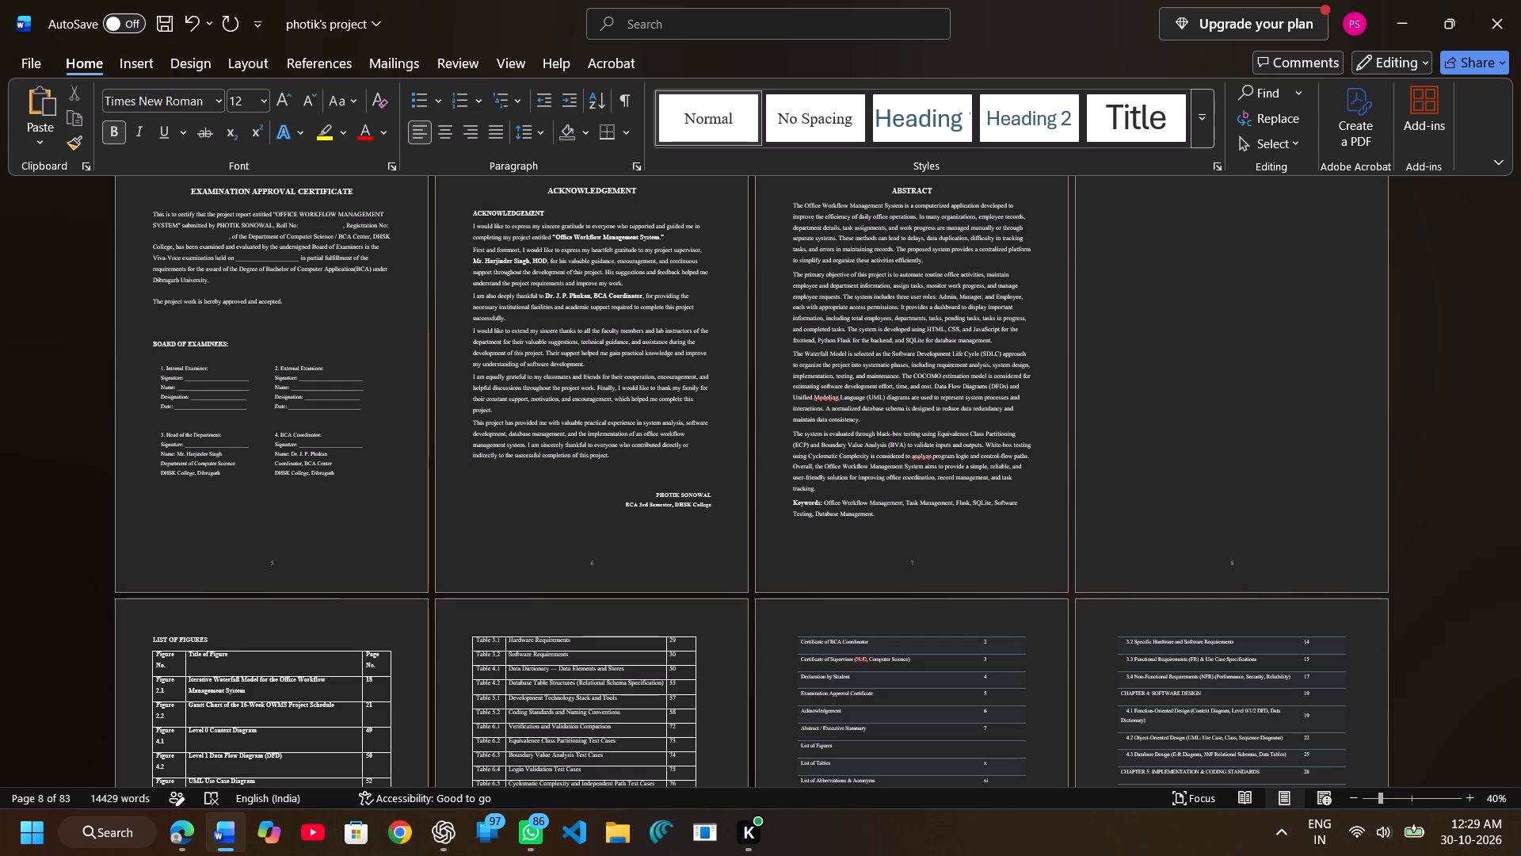
left_click(524, 64)
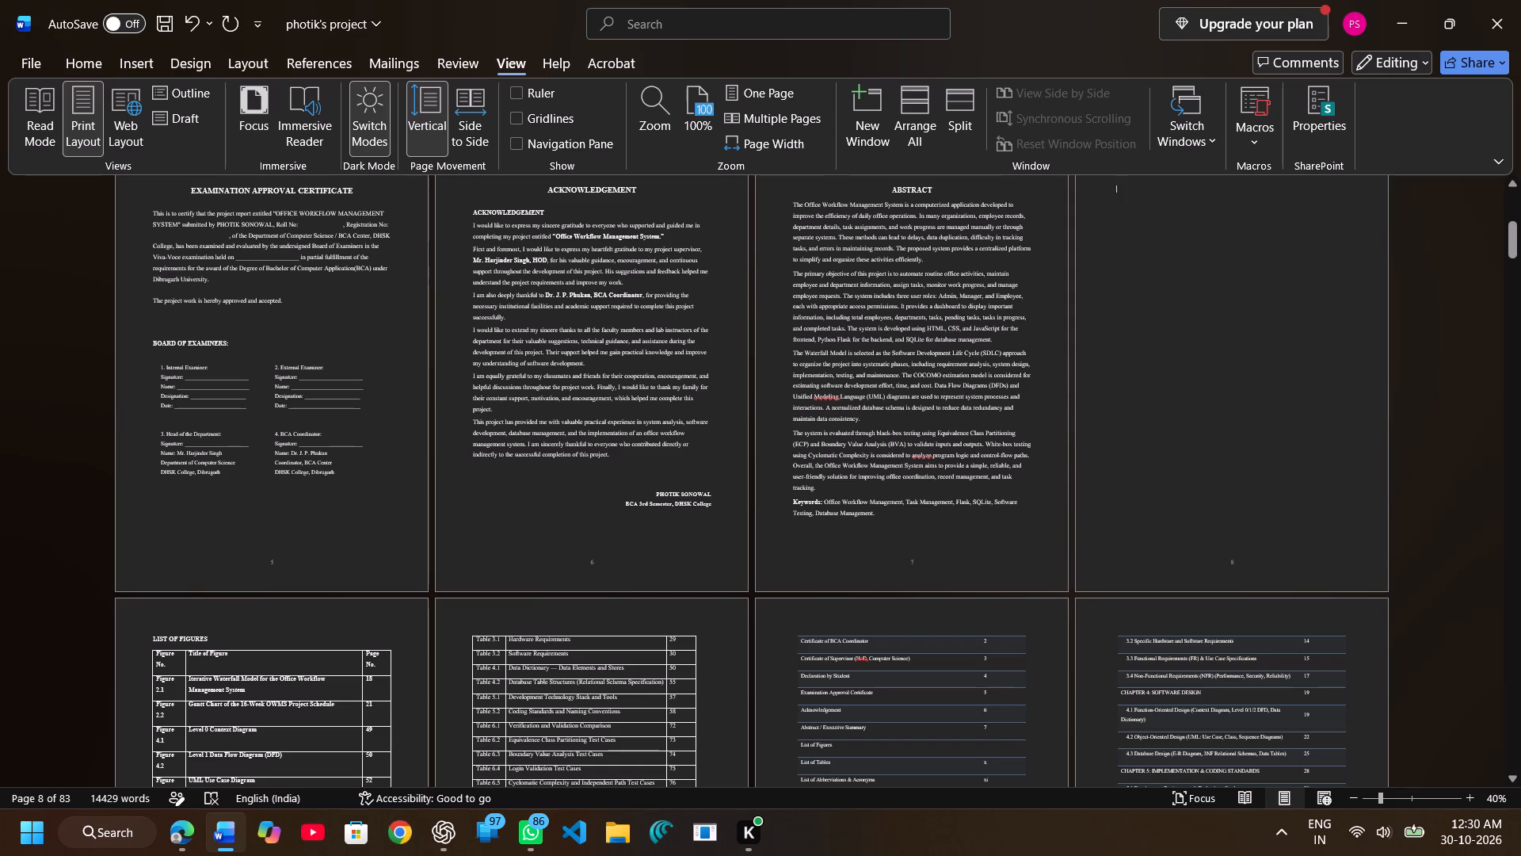
key("ctrl+shift+8")
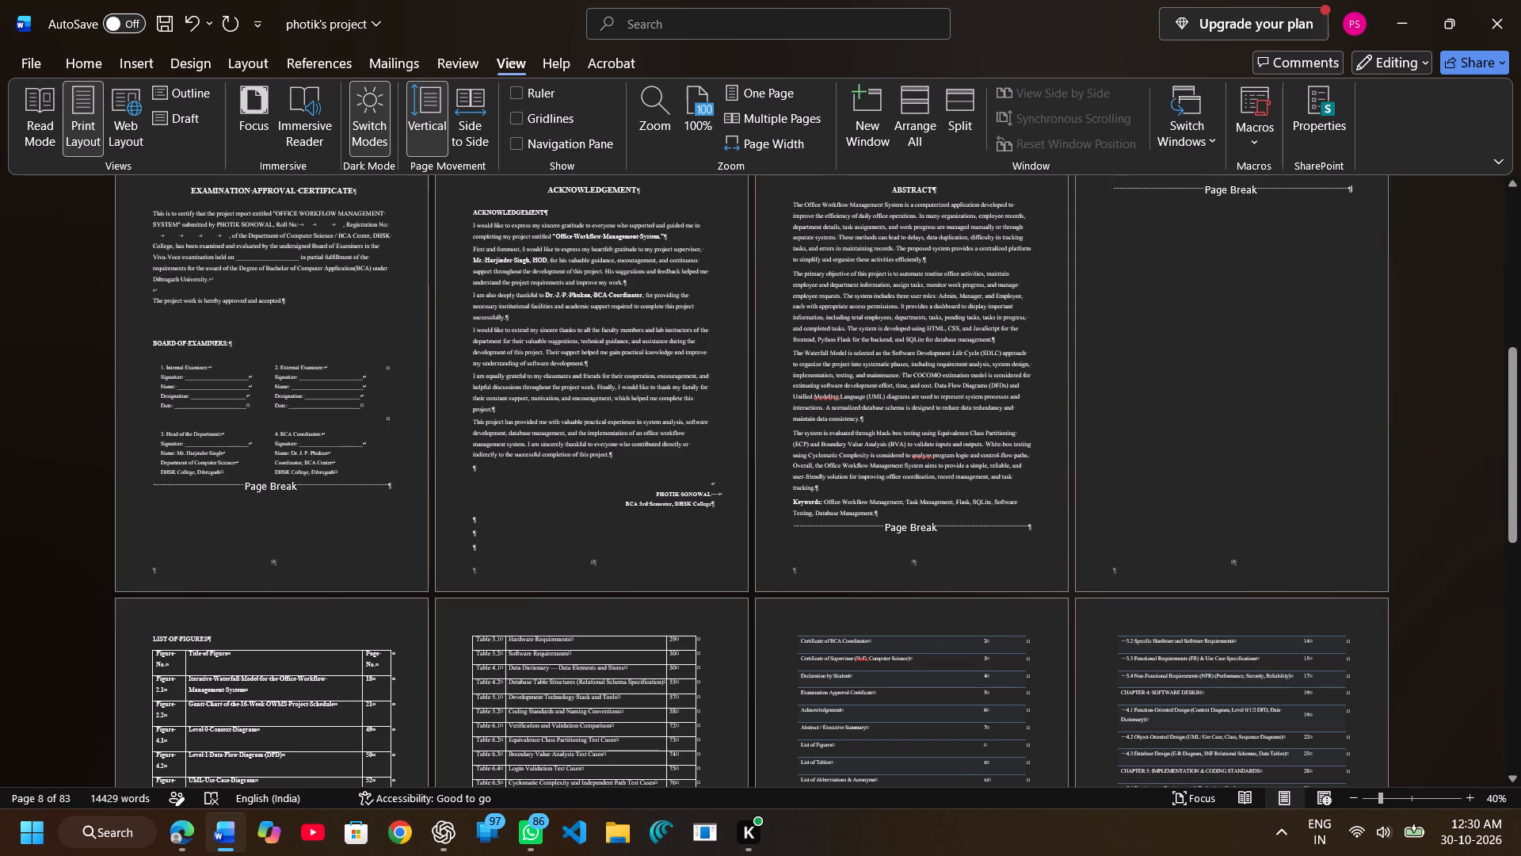
Examine the page breaks and paragraph marks on and around the empty page between the Abstract and the List of Figures.
scroll(1137, 246, "up", 1)
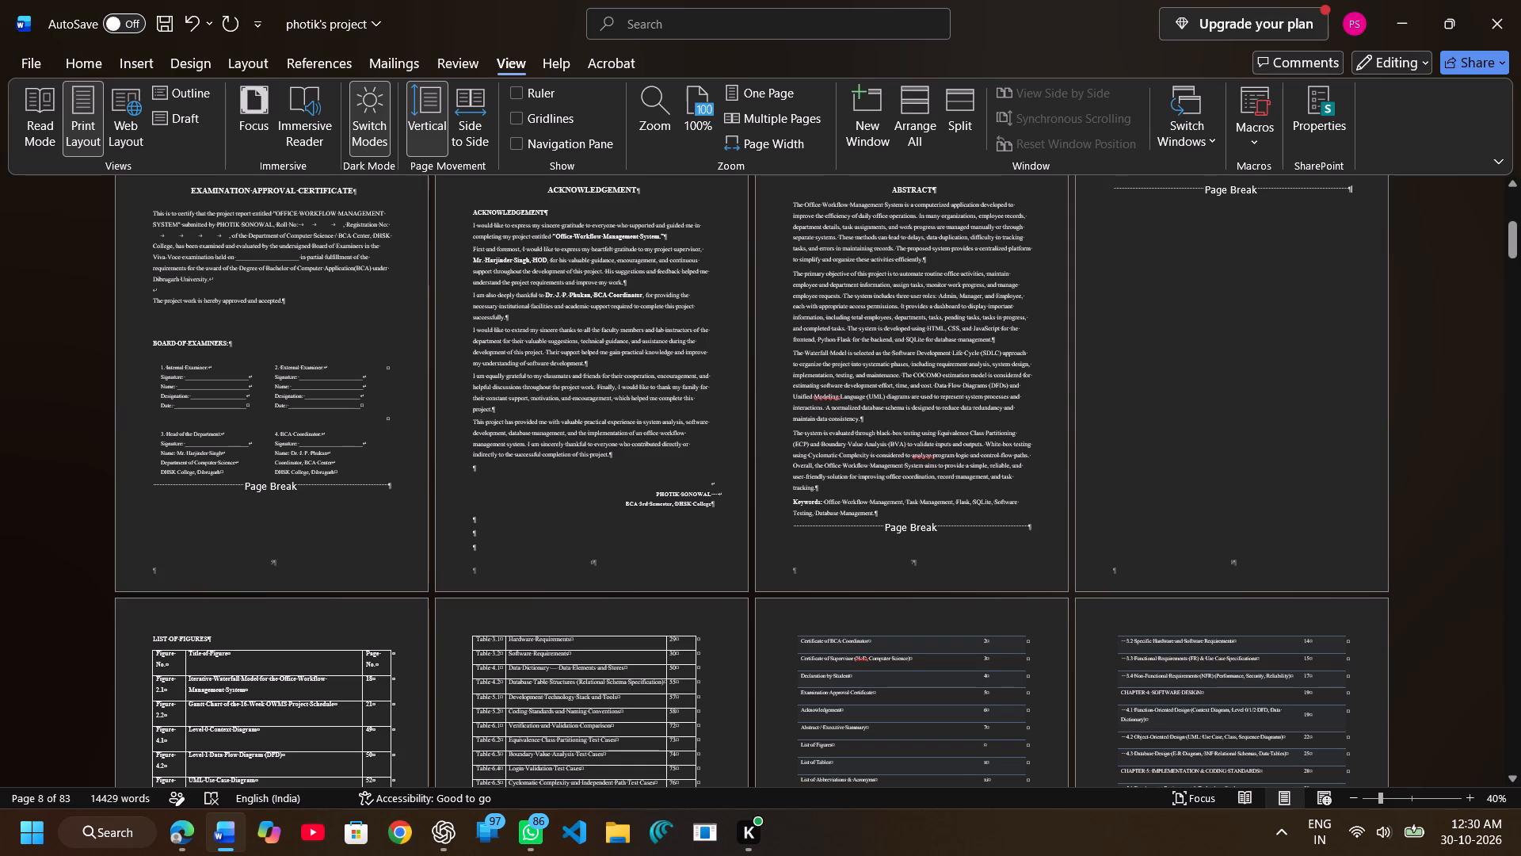
scroll(1137, 246, "up", 1)
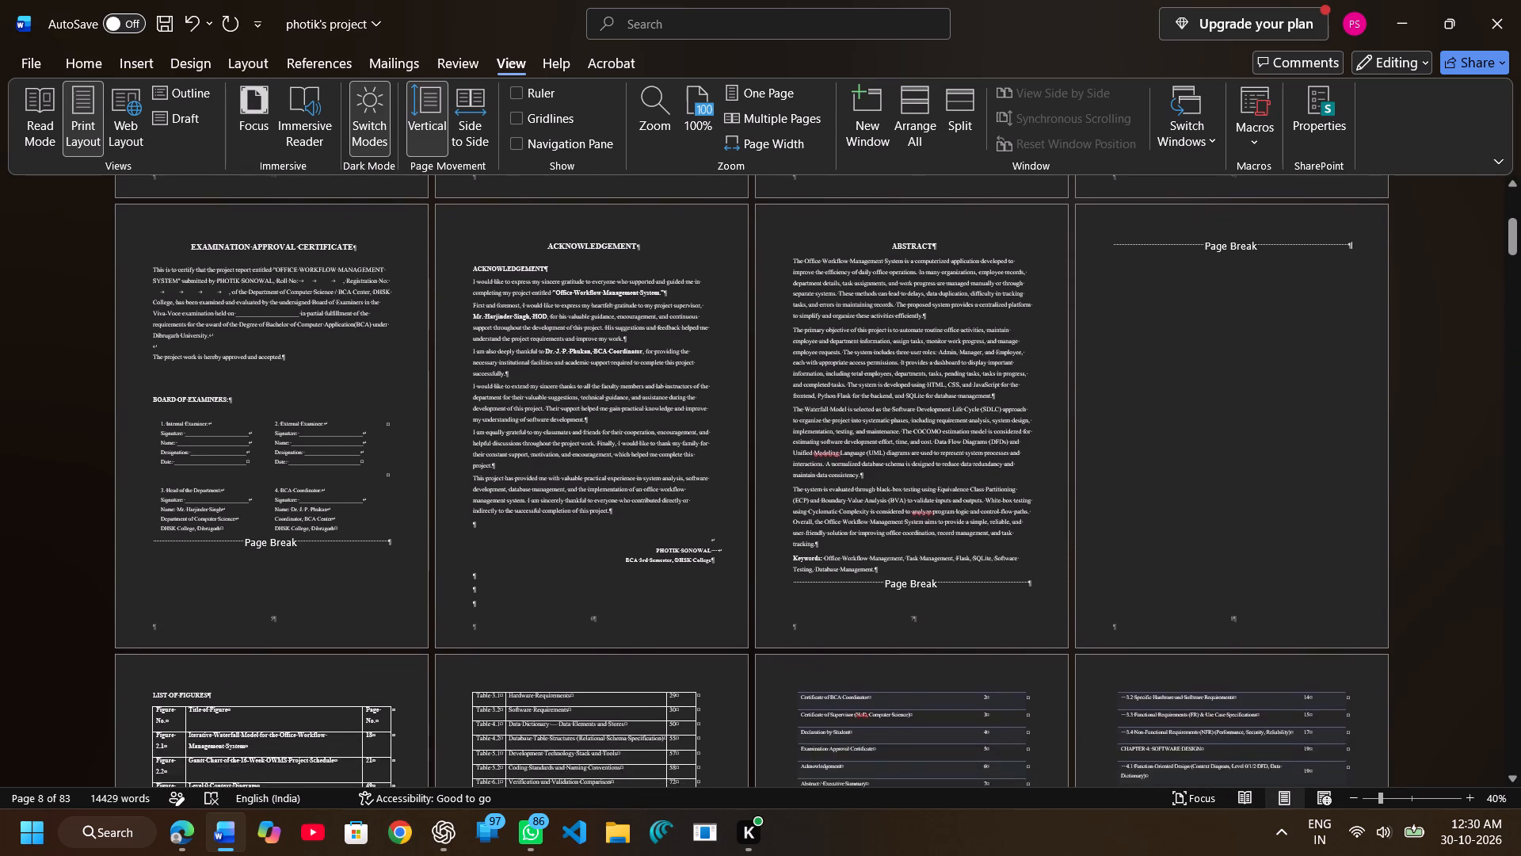
scroll(1137, 246, "up", 1)
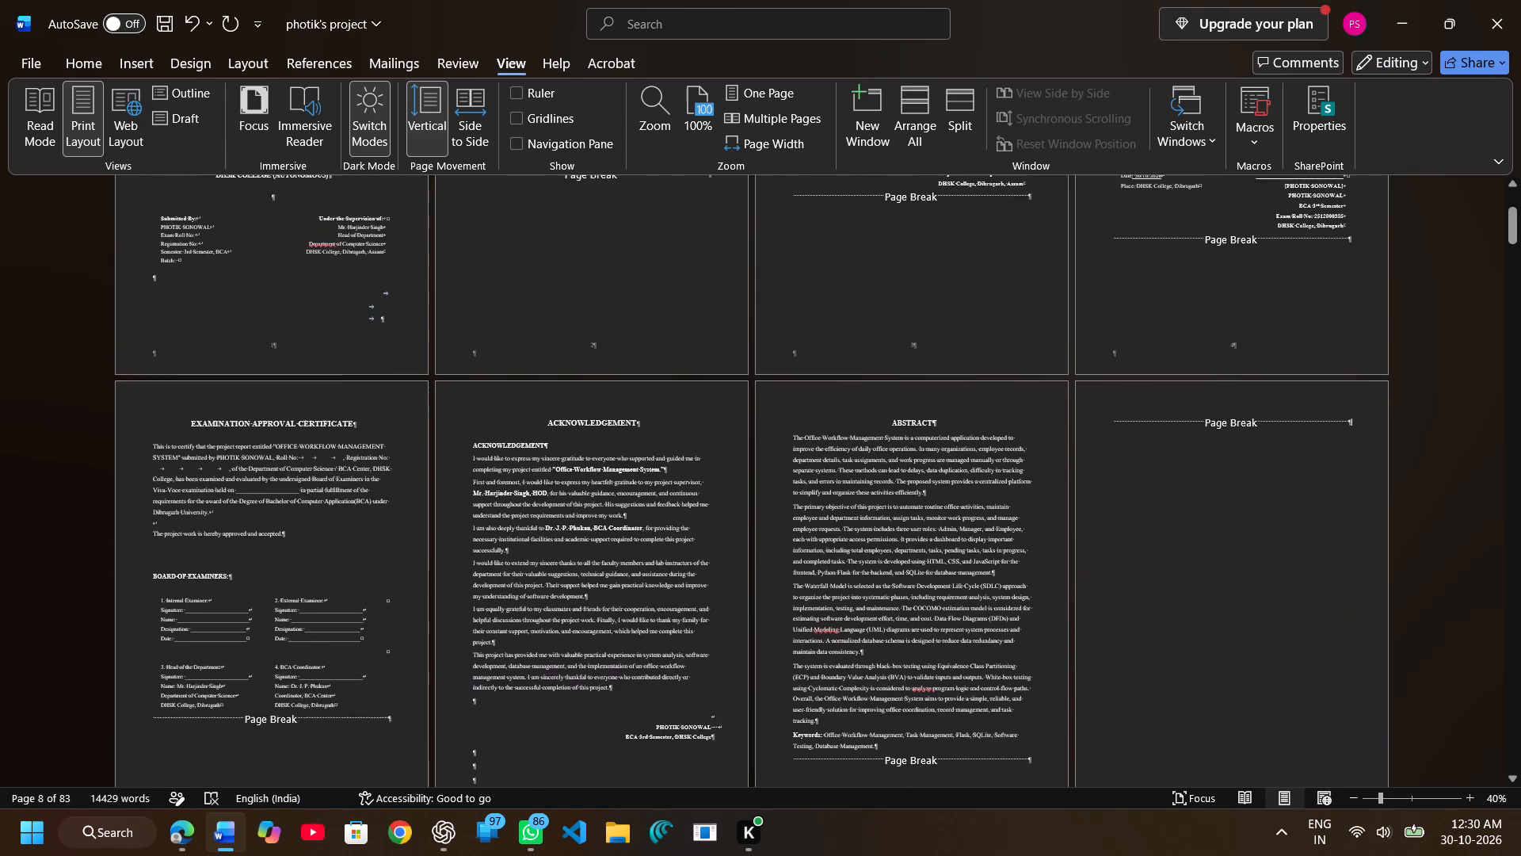
scroll(1137, 246, "up", 1)
right_click(1186, 303)
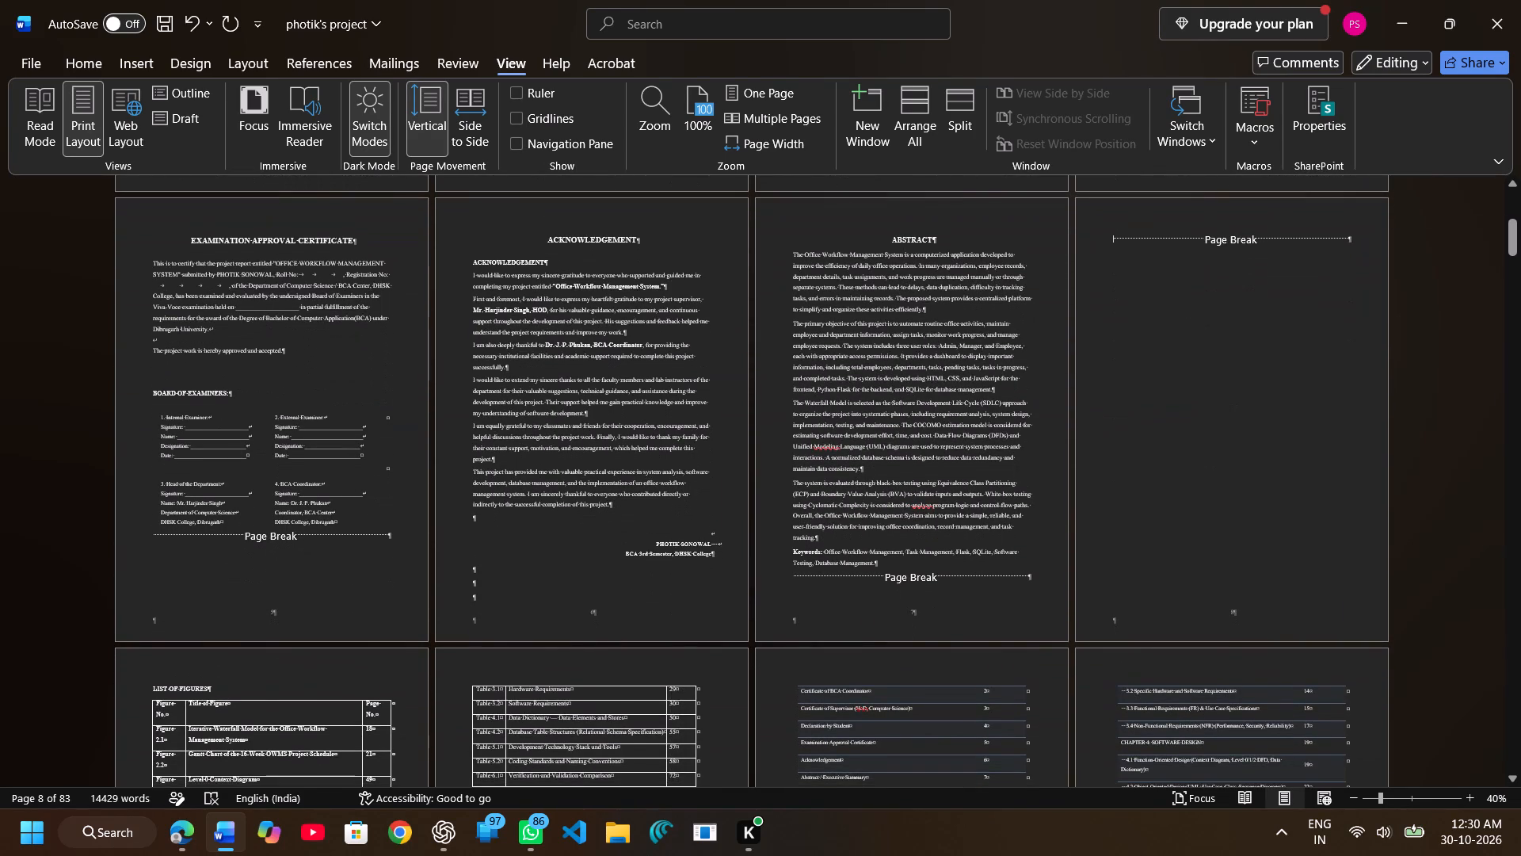
left_click(1160, 476)
left_click(1171, 430)
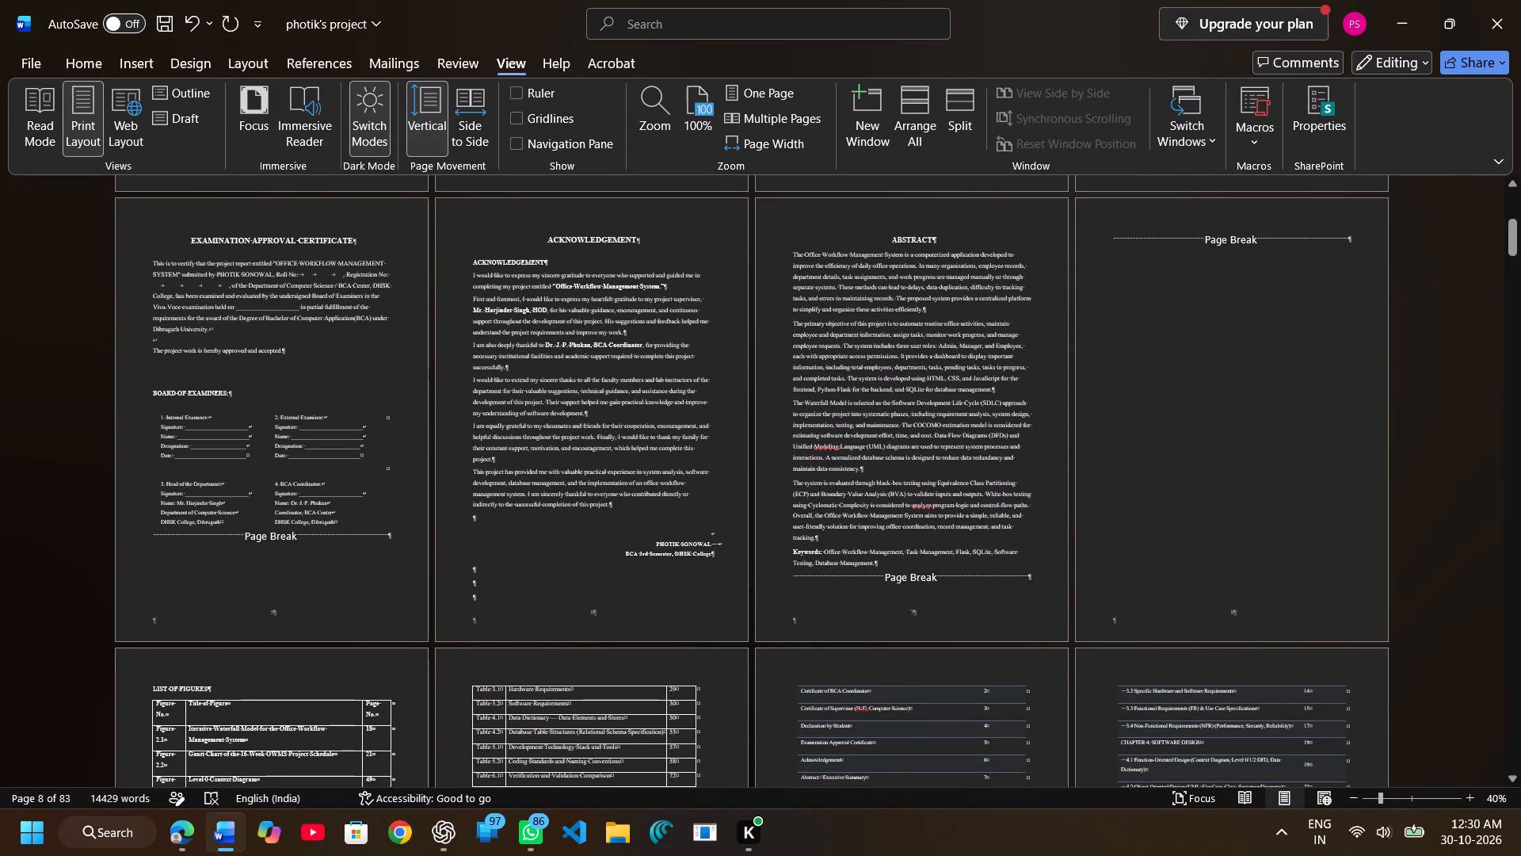
double_click(1171, 430)
key("ctrl+shift+8")
key("ctrl+shift+8")
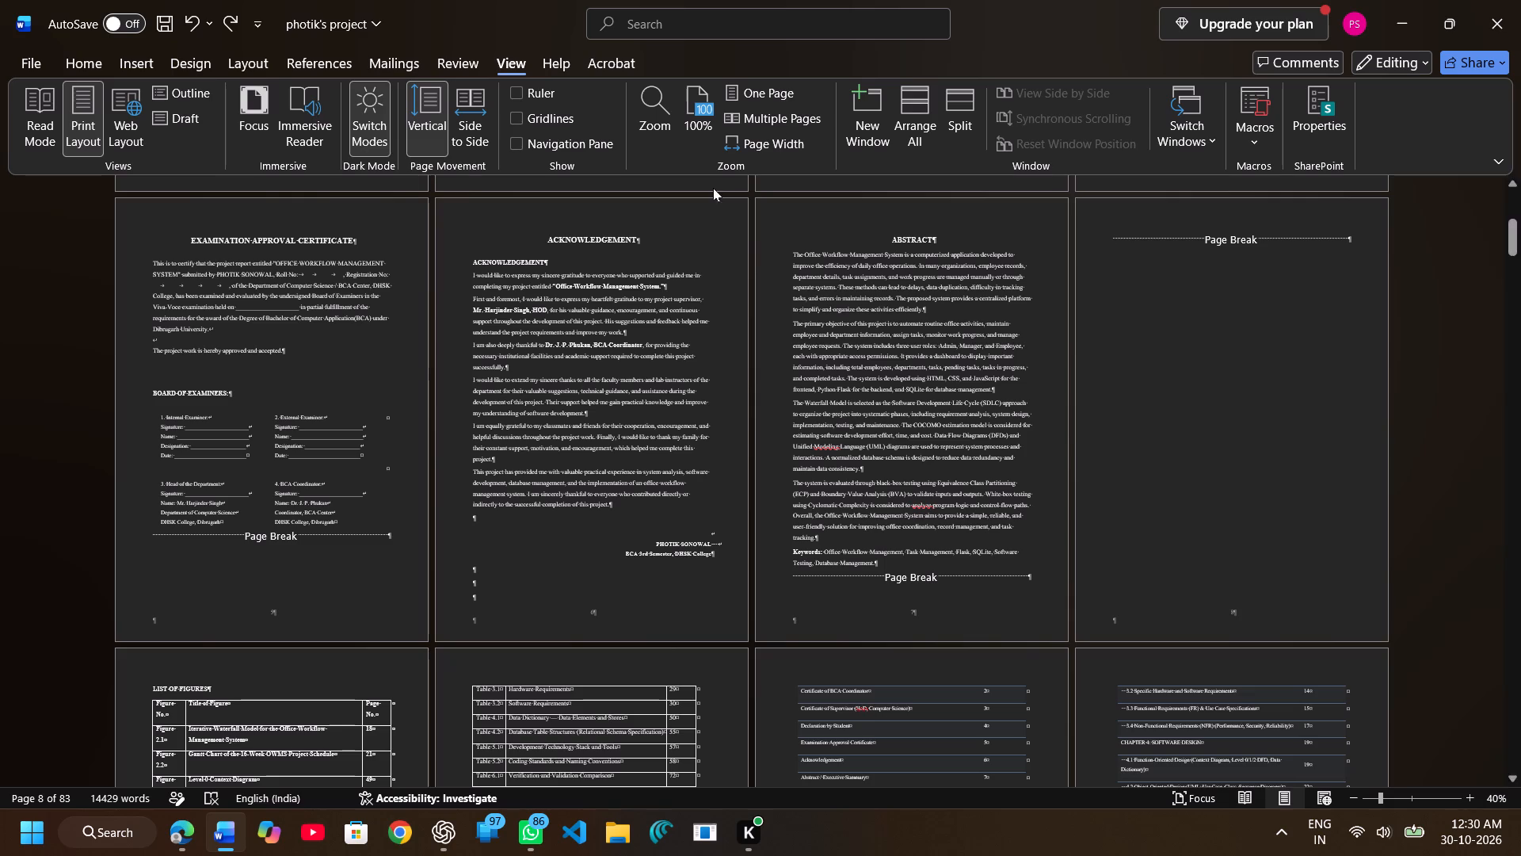
left_click(134, 69)
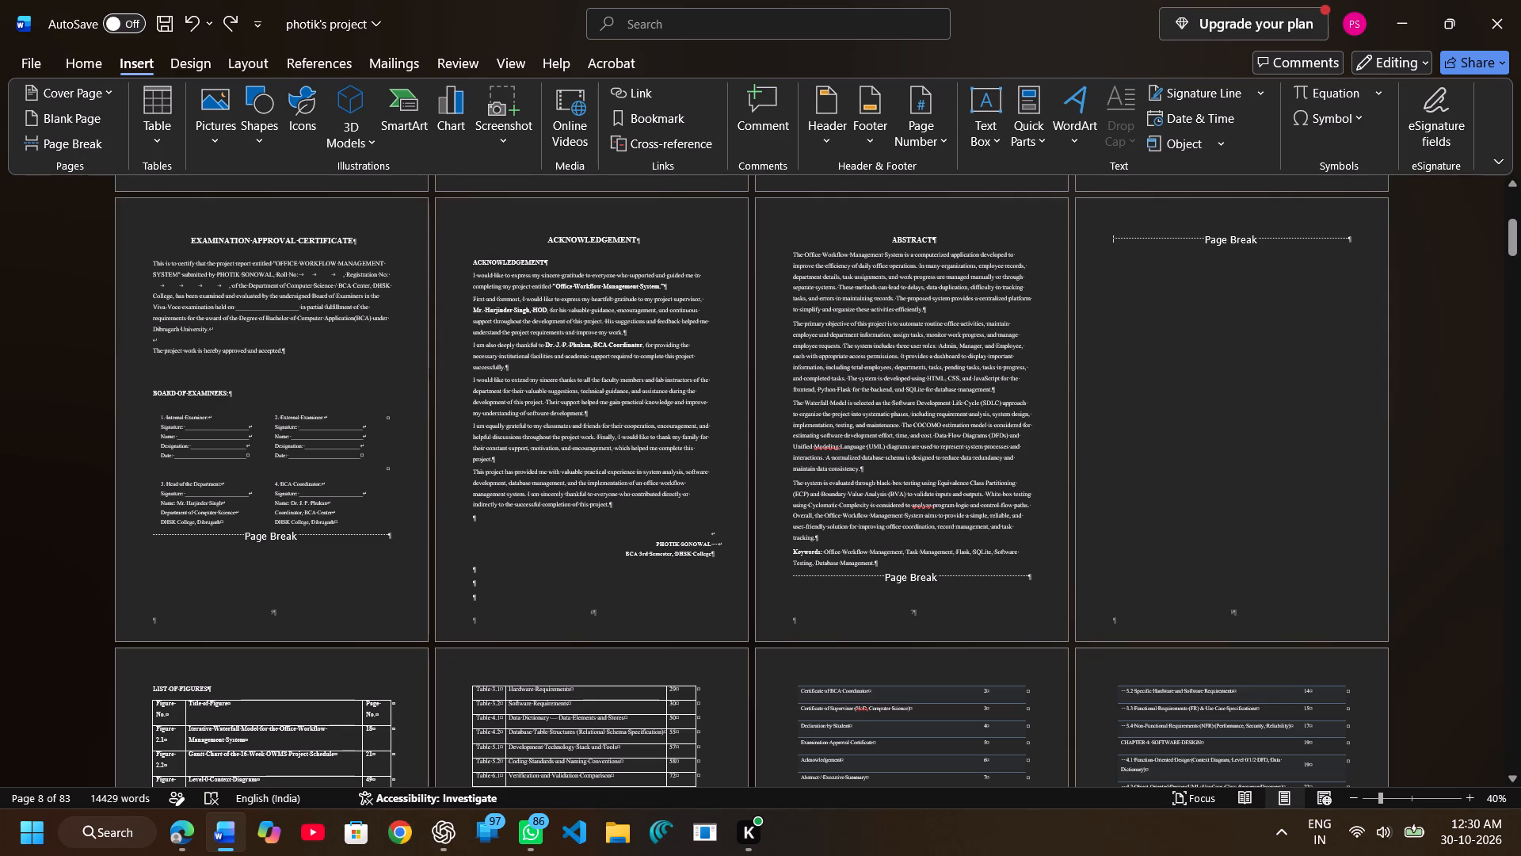
scroll(1189, 426, "up", 3, "ctrl")
scroll(1189, 426, "down", 1, "ctrl")
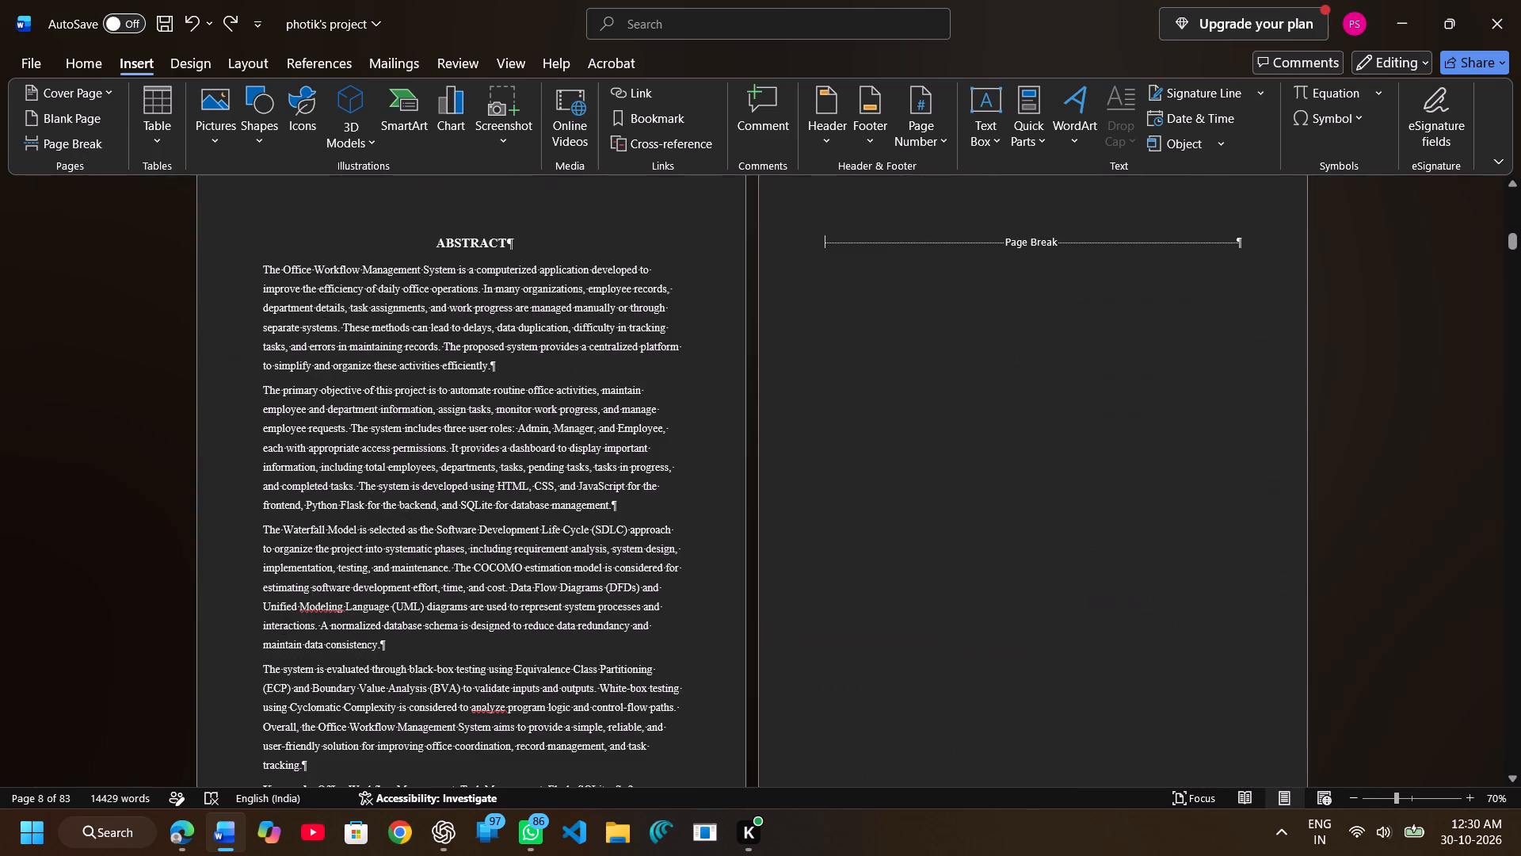
scroll(1189, 426, "down", 1, "ctrl")
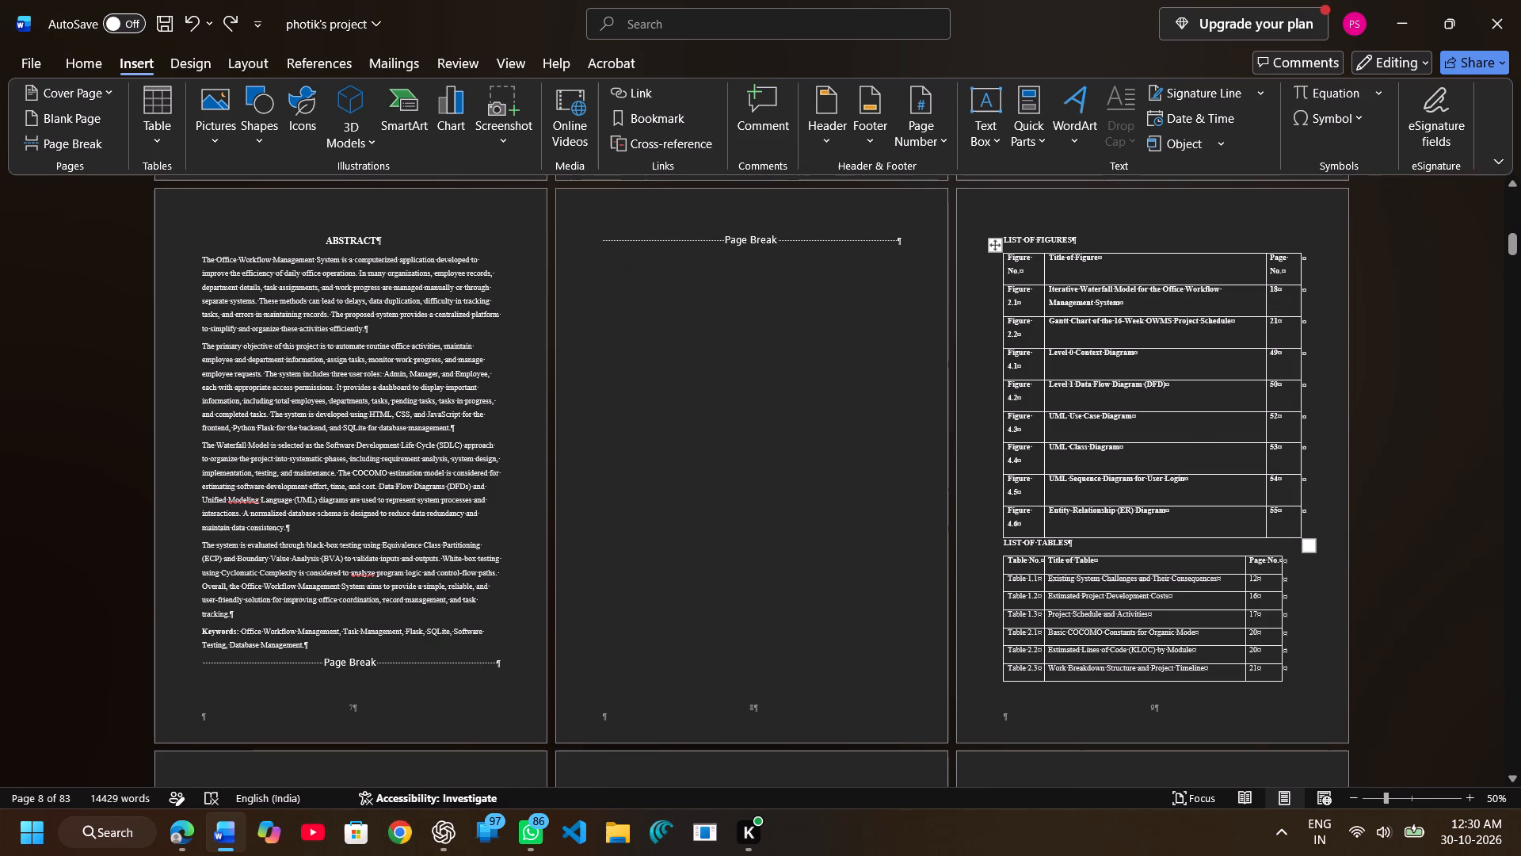
scroll(1189, 426, "up", 1, "ctrl")
scroll(1189, 426, "down", 1)
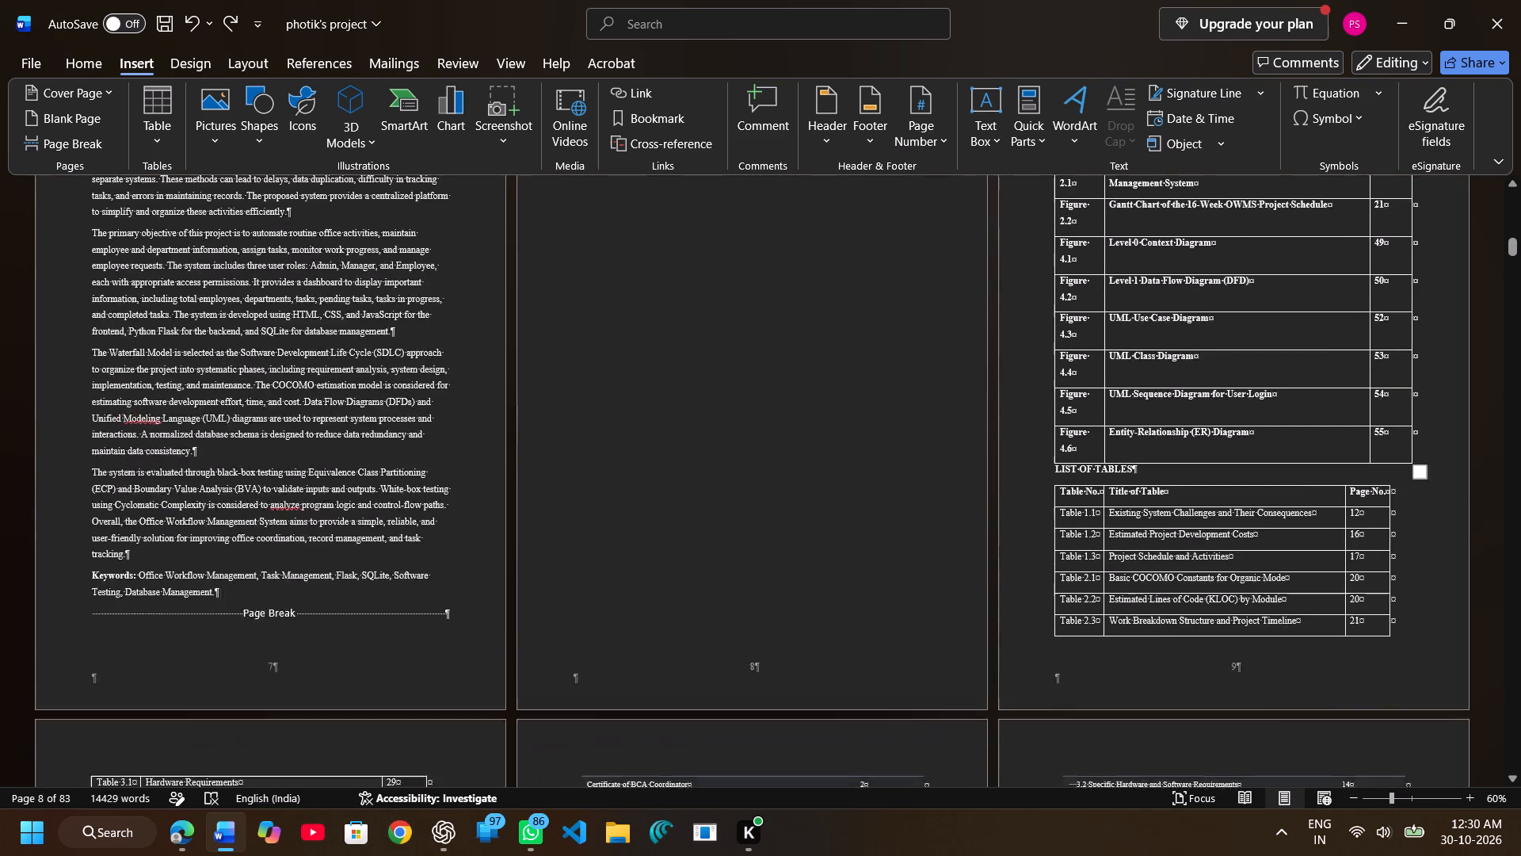
scroll(1189, 426, "down", 1)
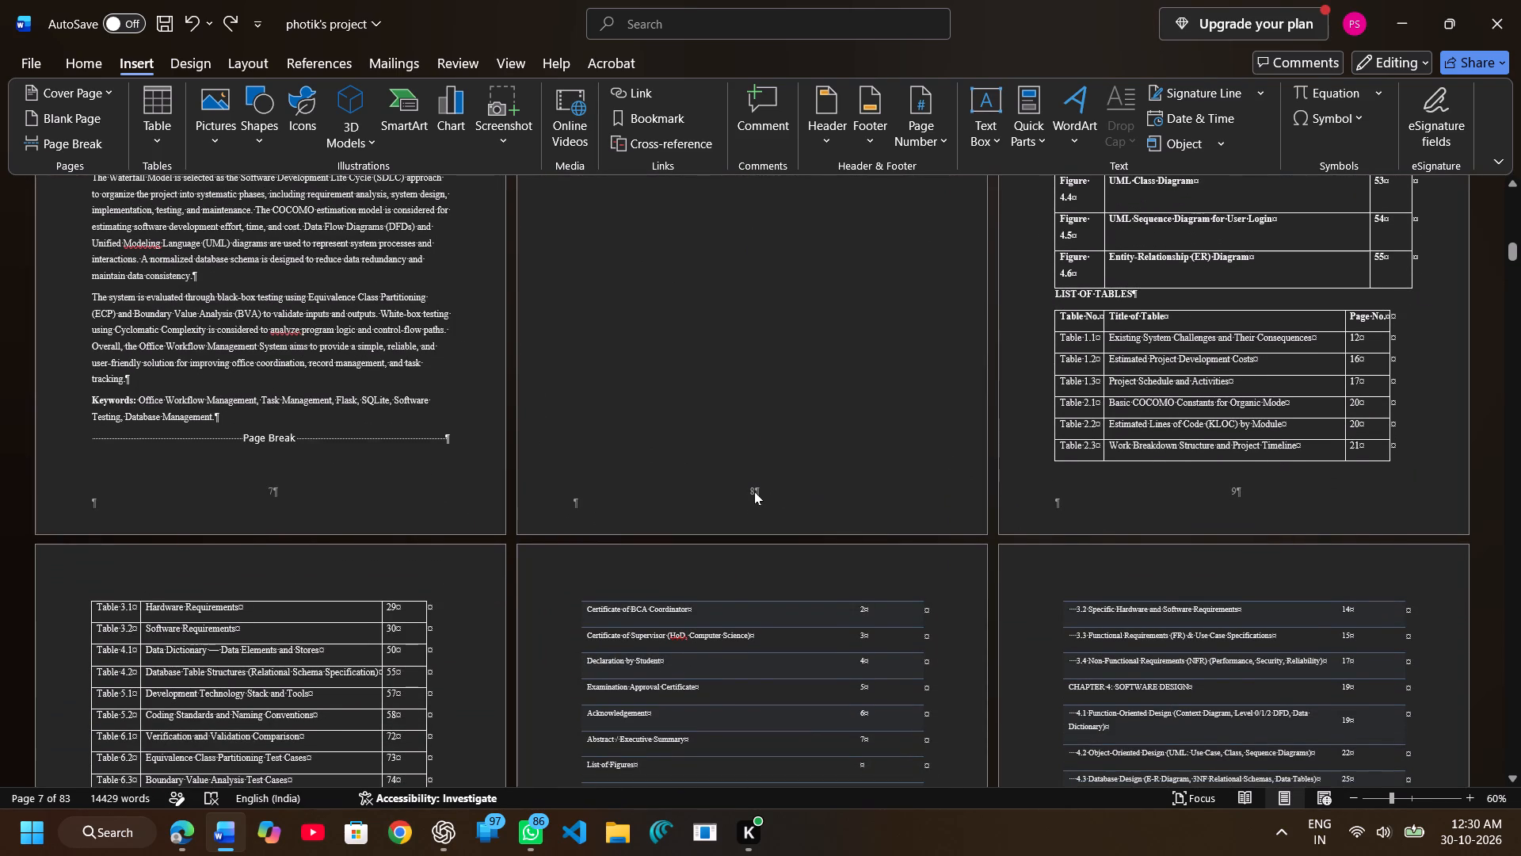
Inspect the footers of the Abstract page and the empty page after it, and the end of the Acknowledgement page.
left_click(751, 490)
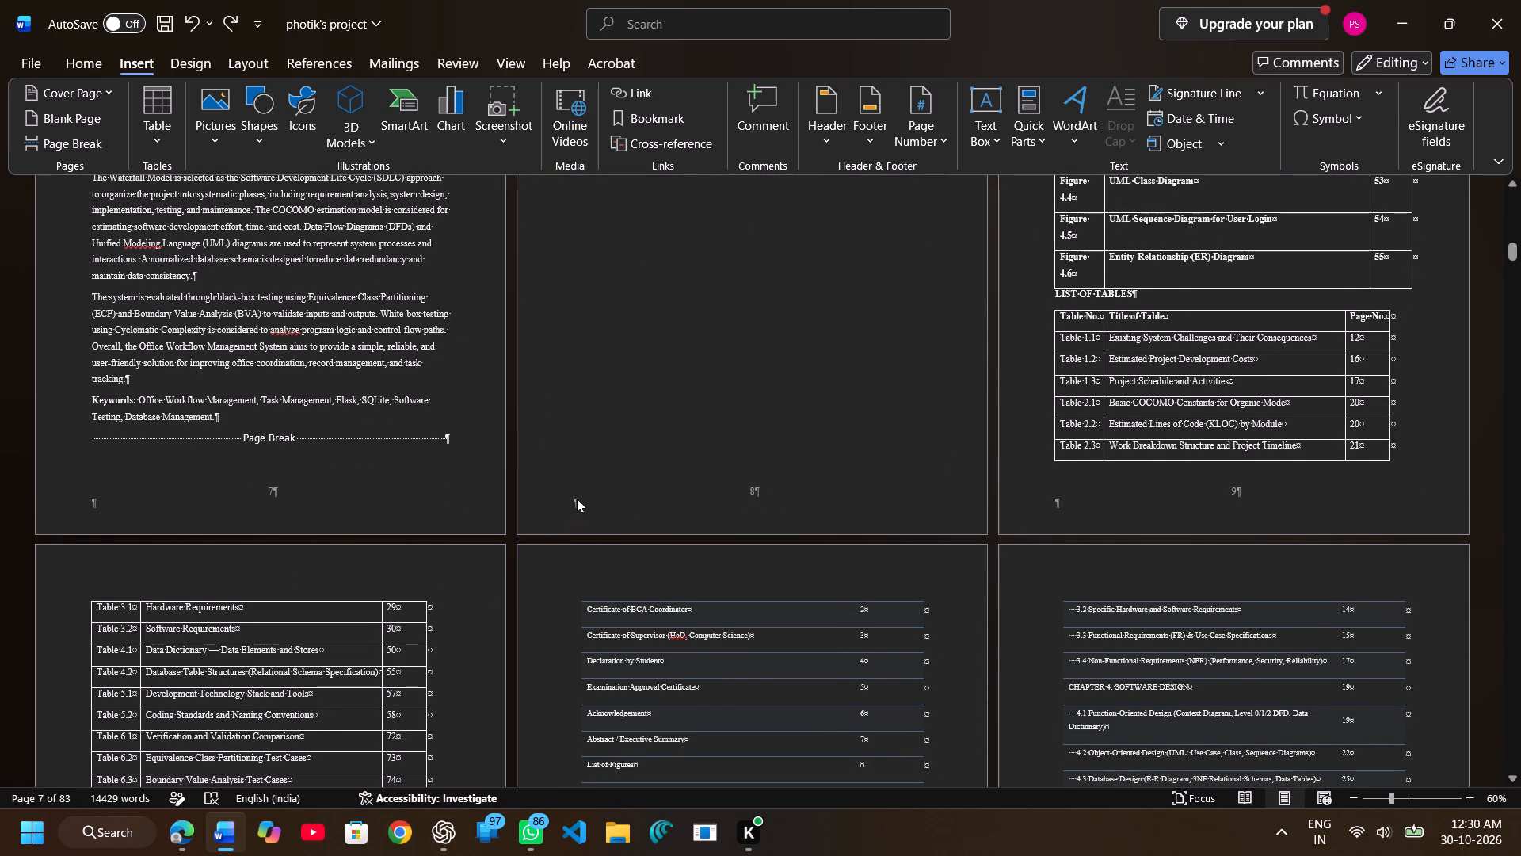
left_click(578, 497)
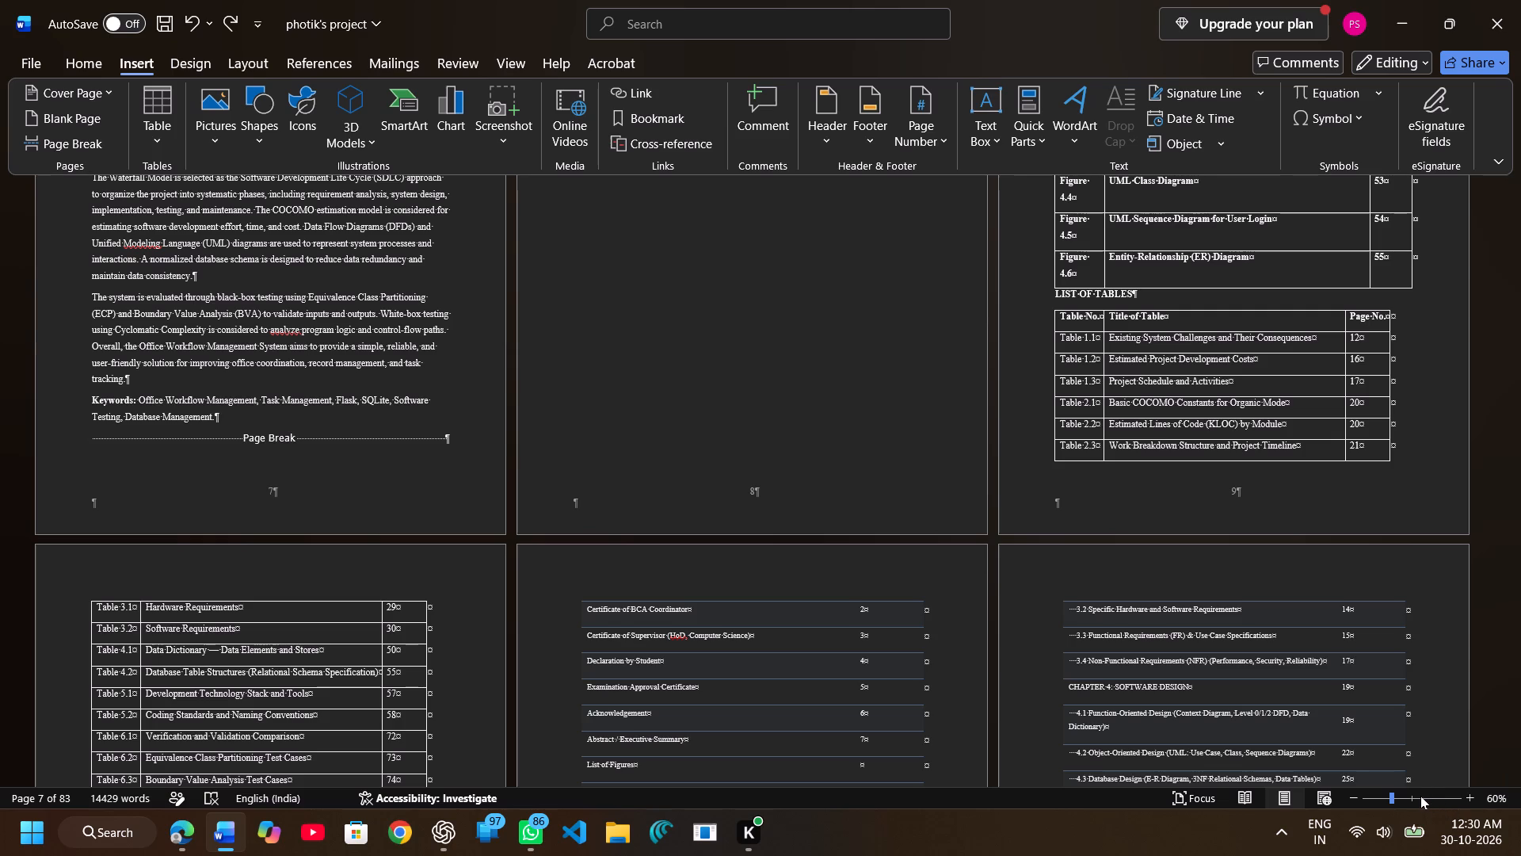
left_click(1409, 796)
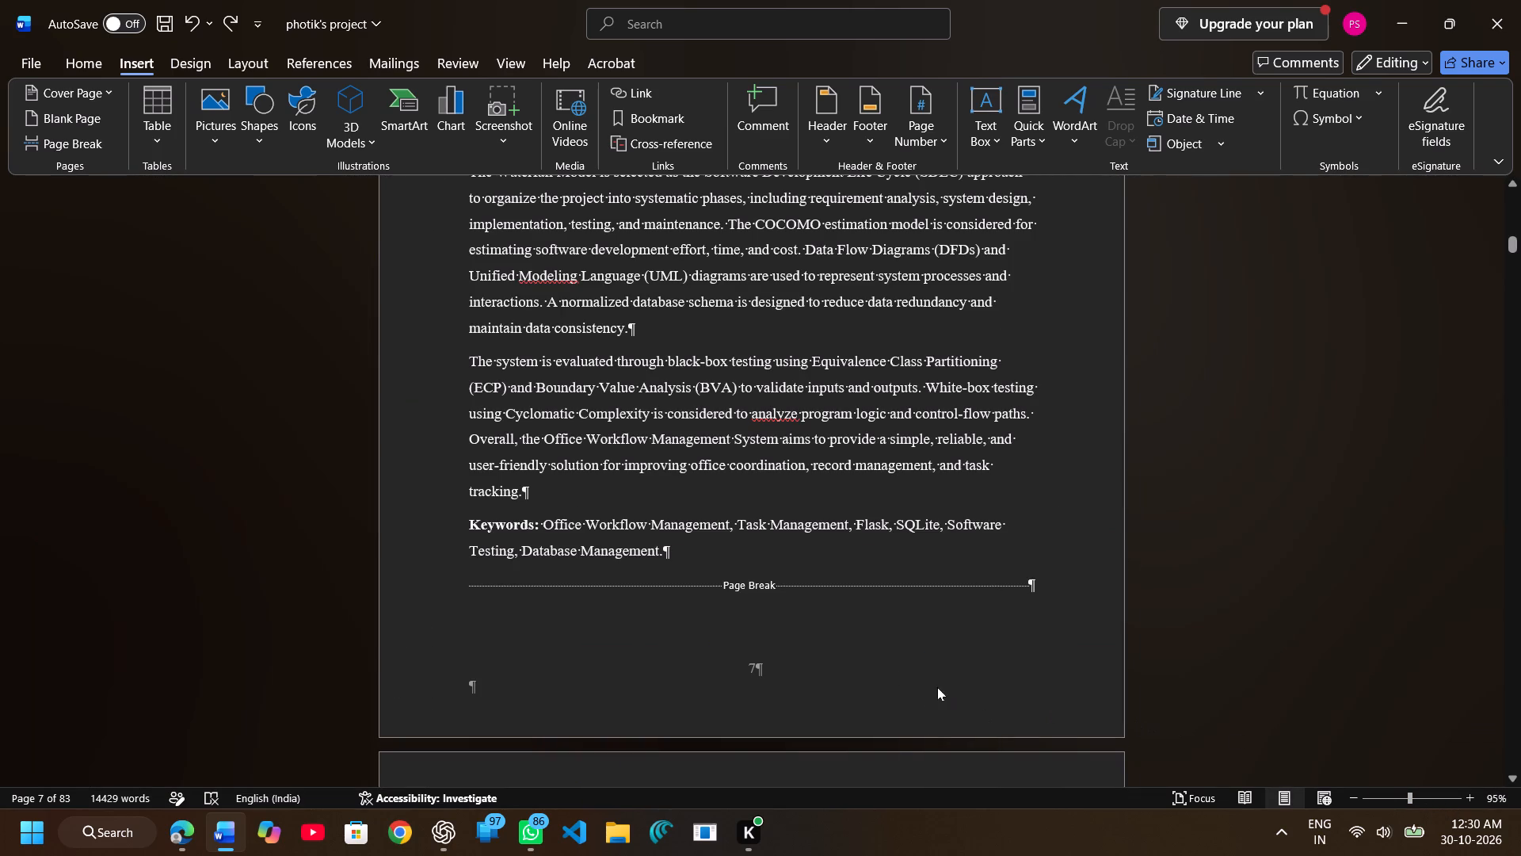
left_click(757, 661)
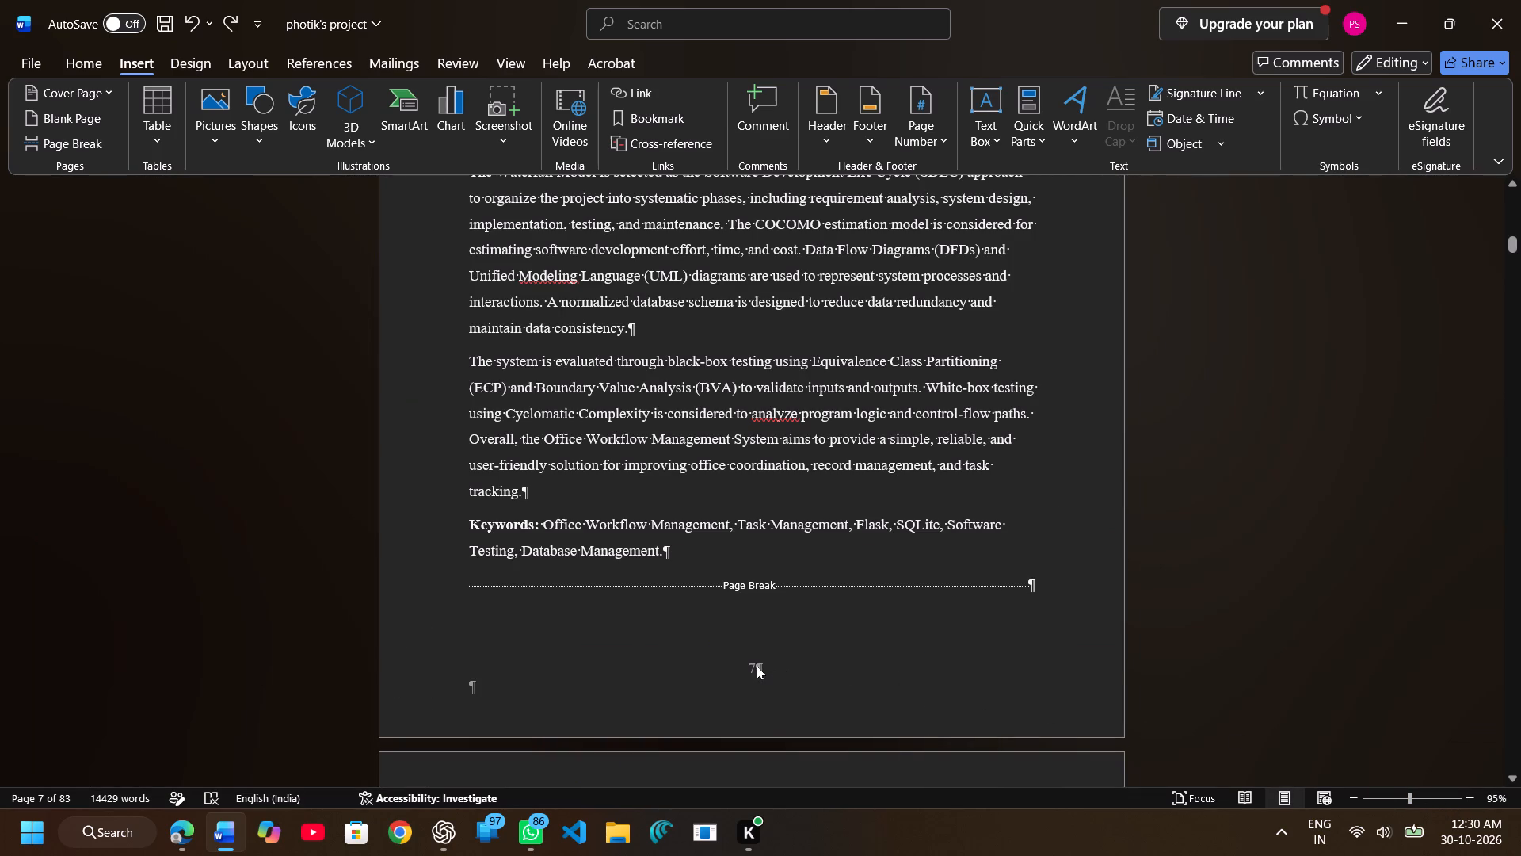
right_click(757, 666)
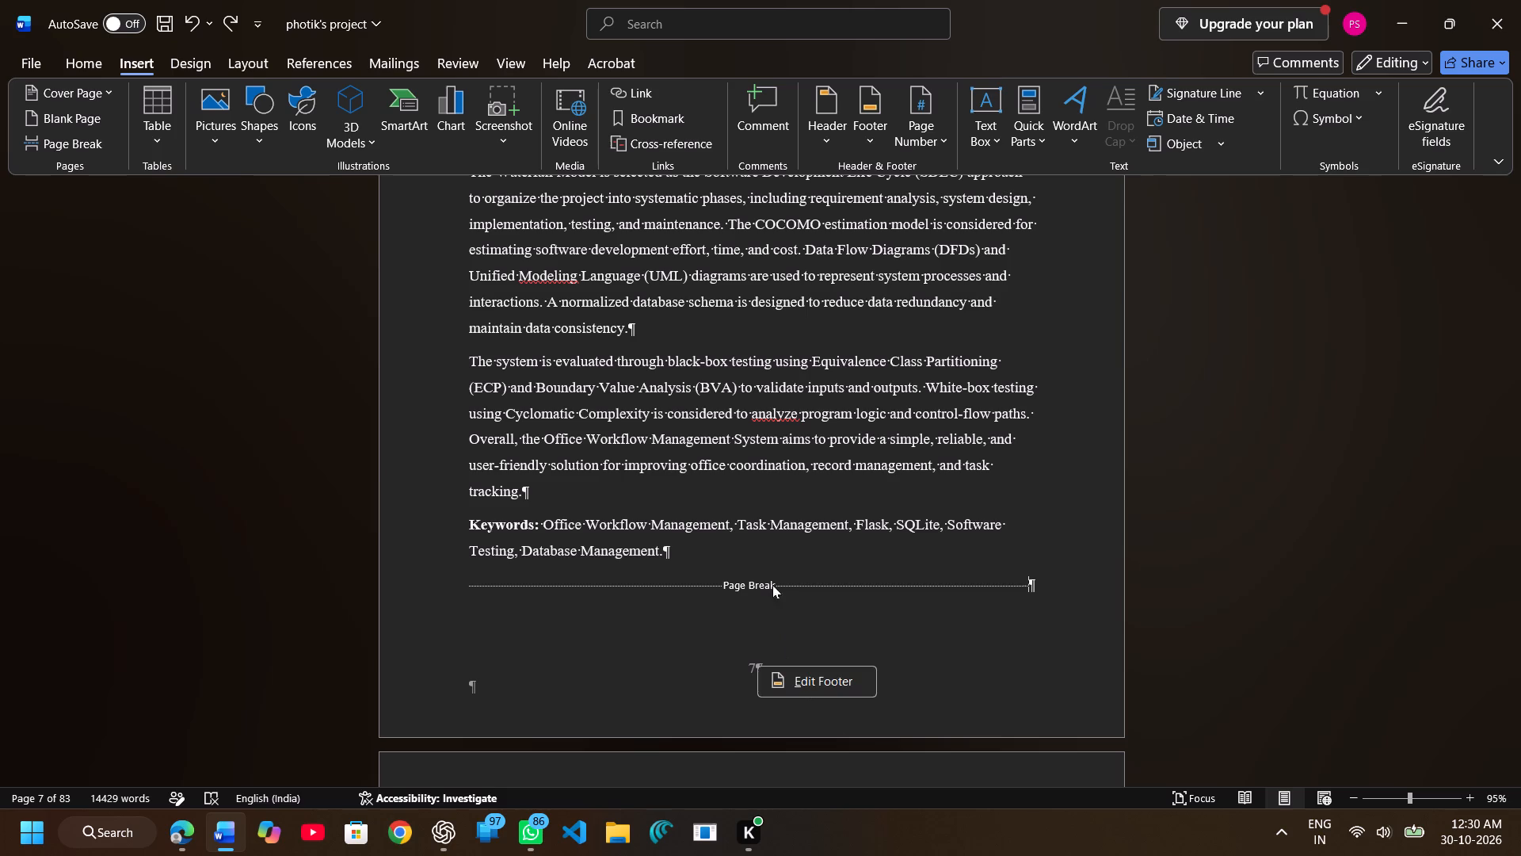
left_click(773, 549)
scroll(895, 648, "up", 1)
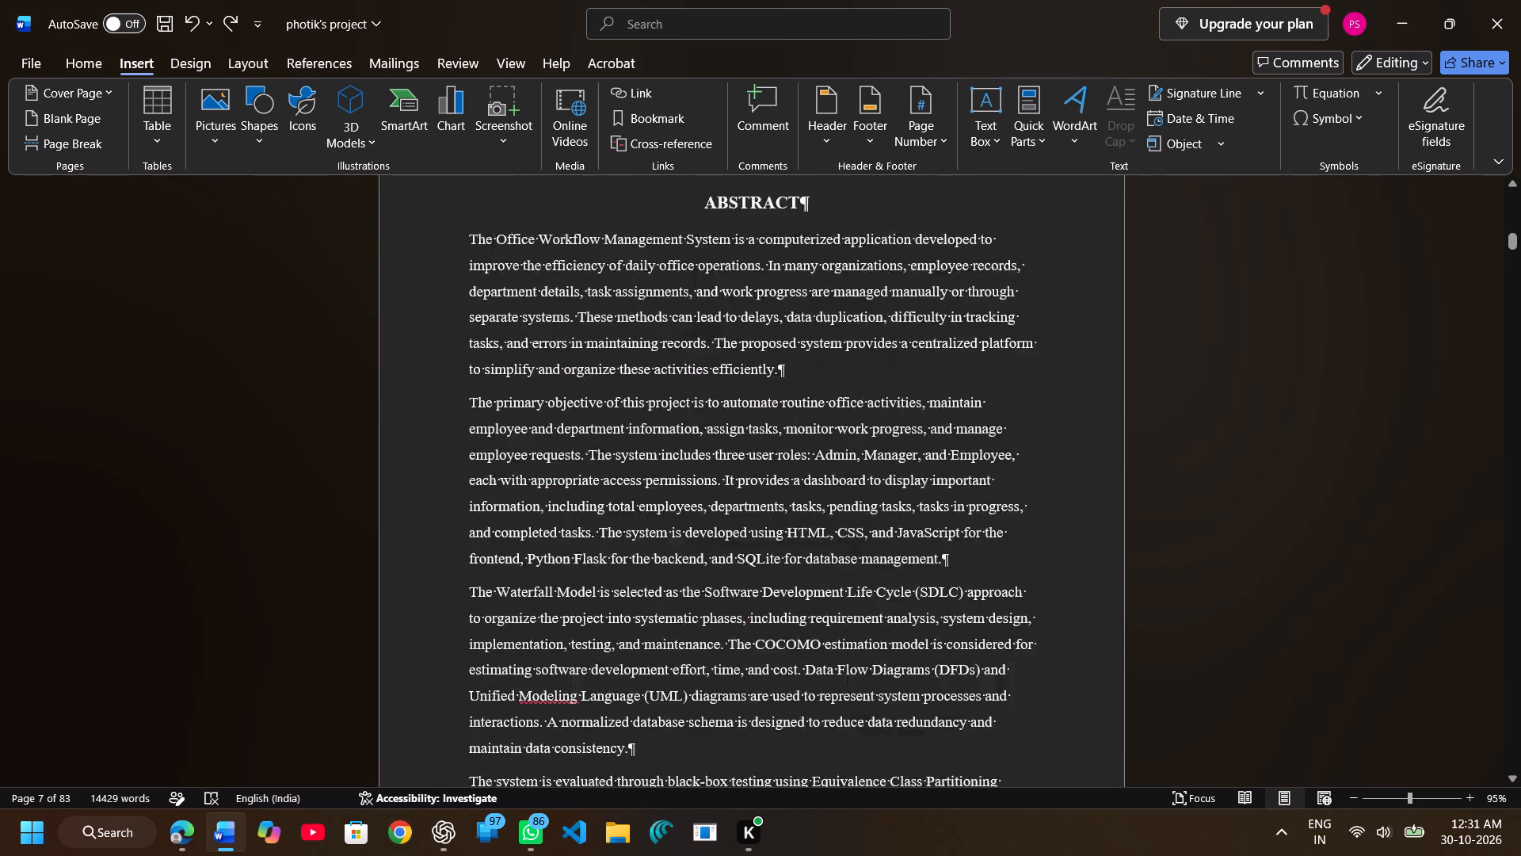
scroll(895, 648, "up", 1)
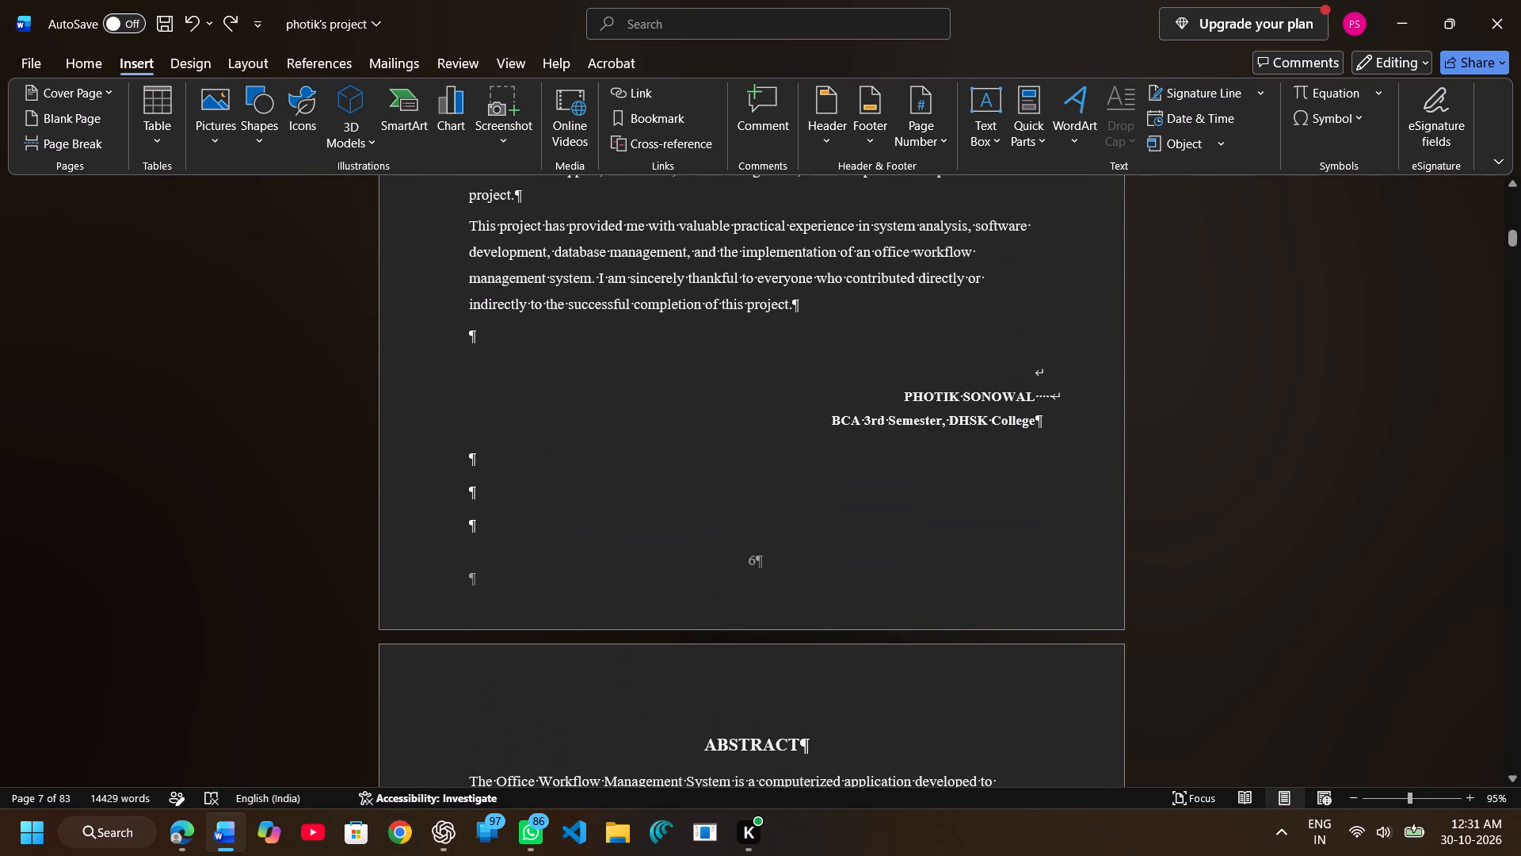
scroll(895, 648, "up", 1)
Undo the recent edits back to before the List of Figures, the List of Tables and the extra page break were inserted after the Abstract.
key("ctrl+z")
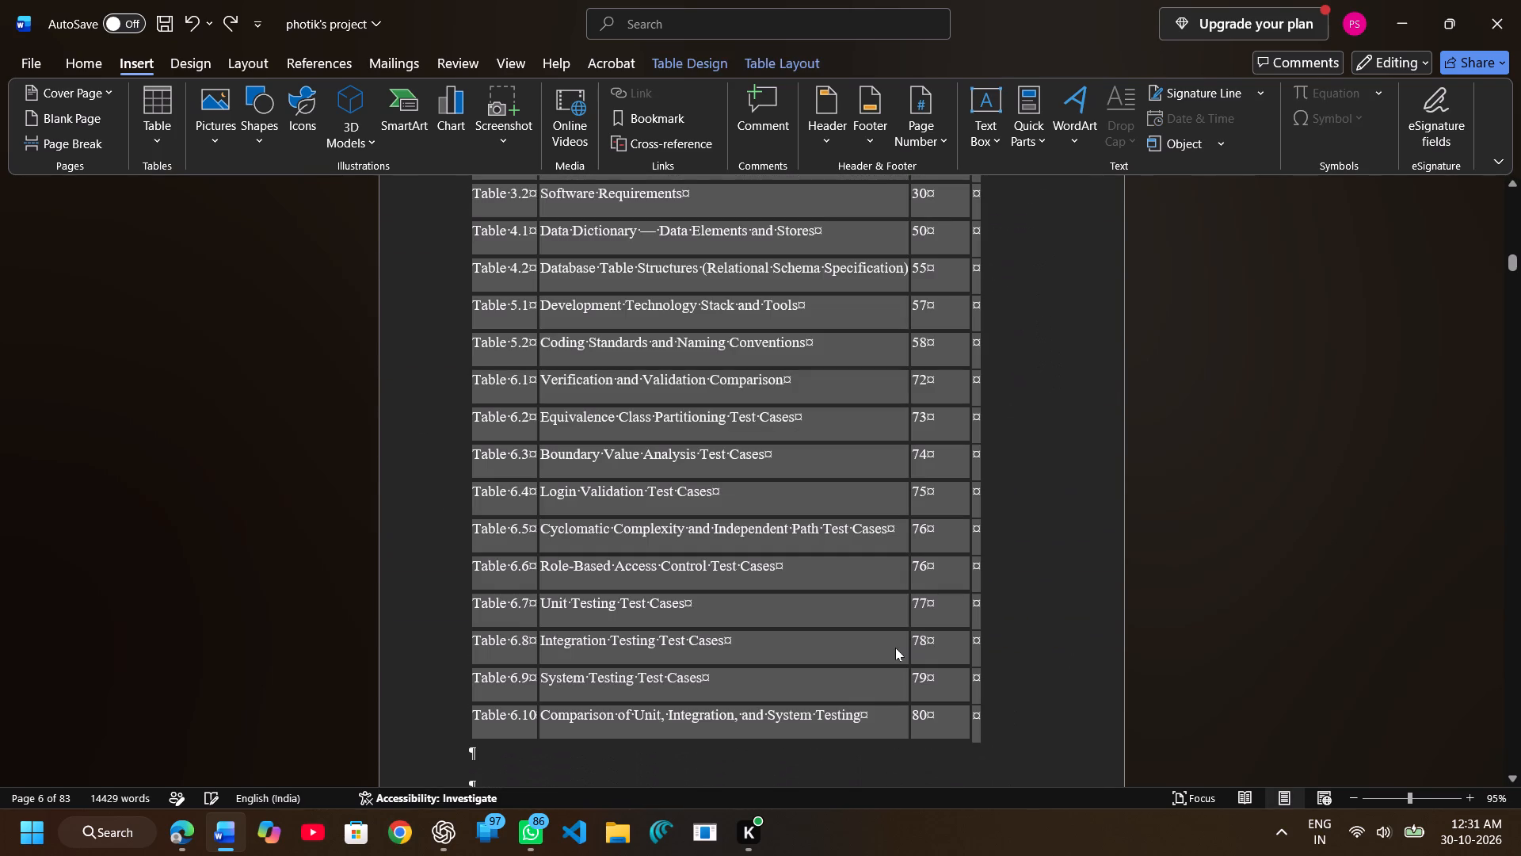
scroll(895, 648, "down", 3, "ctrl")
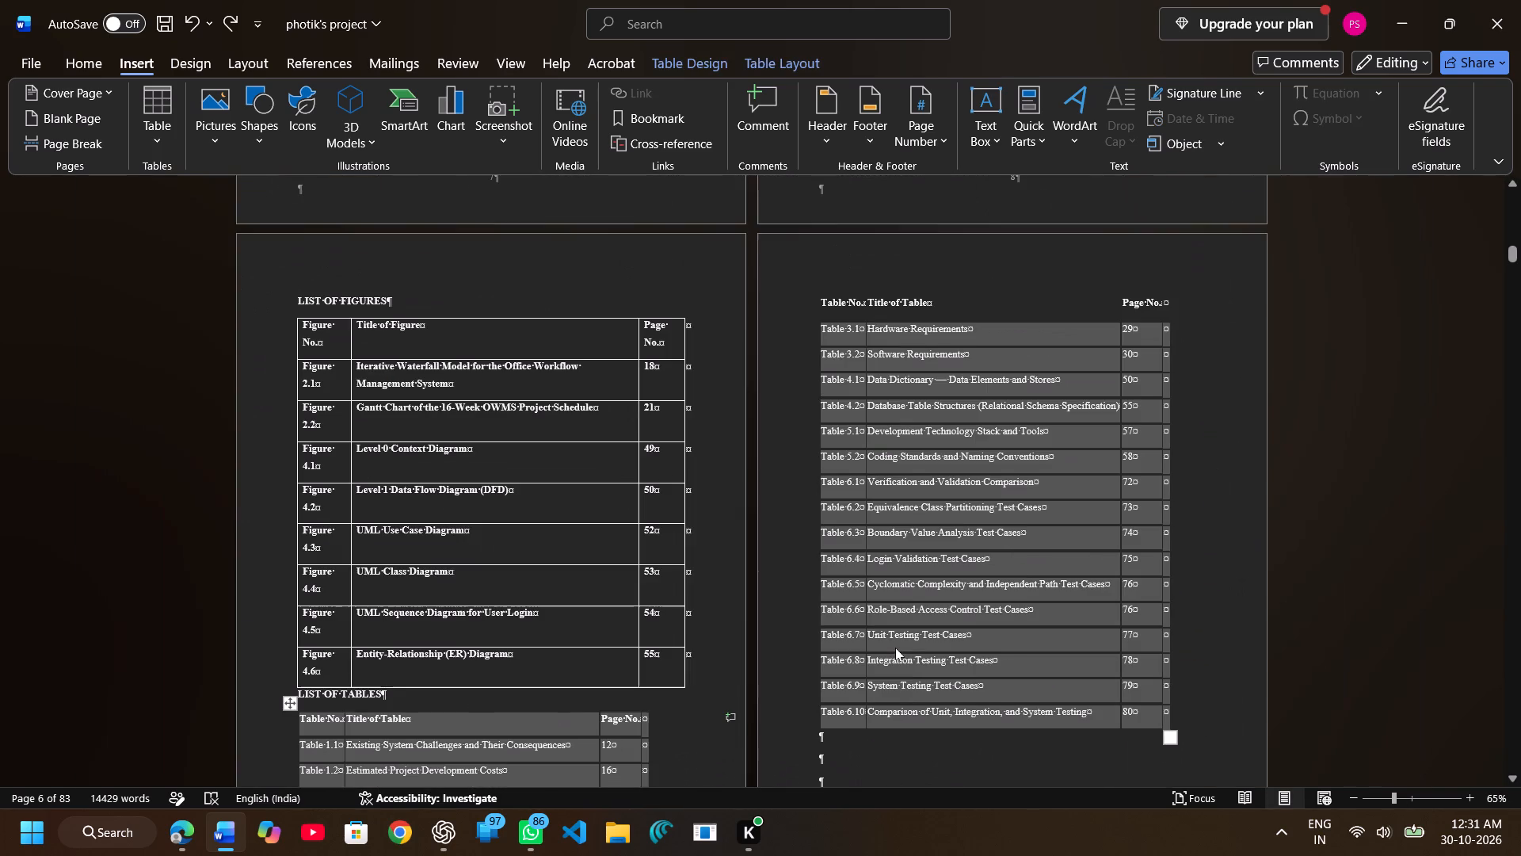
scroll(895, 648, "down", 4, "ctrl")
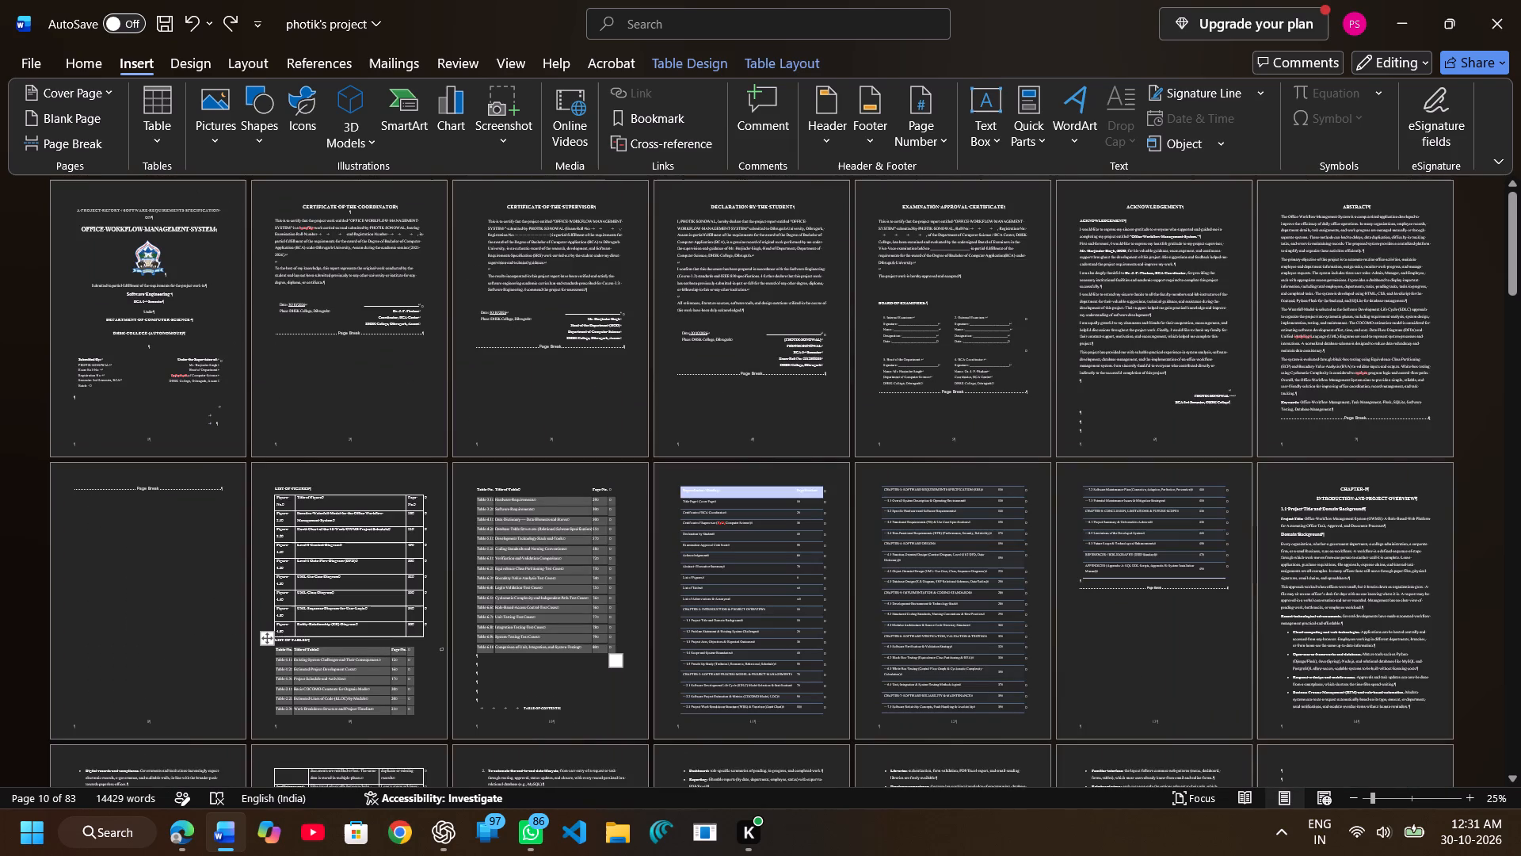
key("ctrl+z")
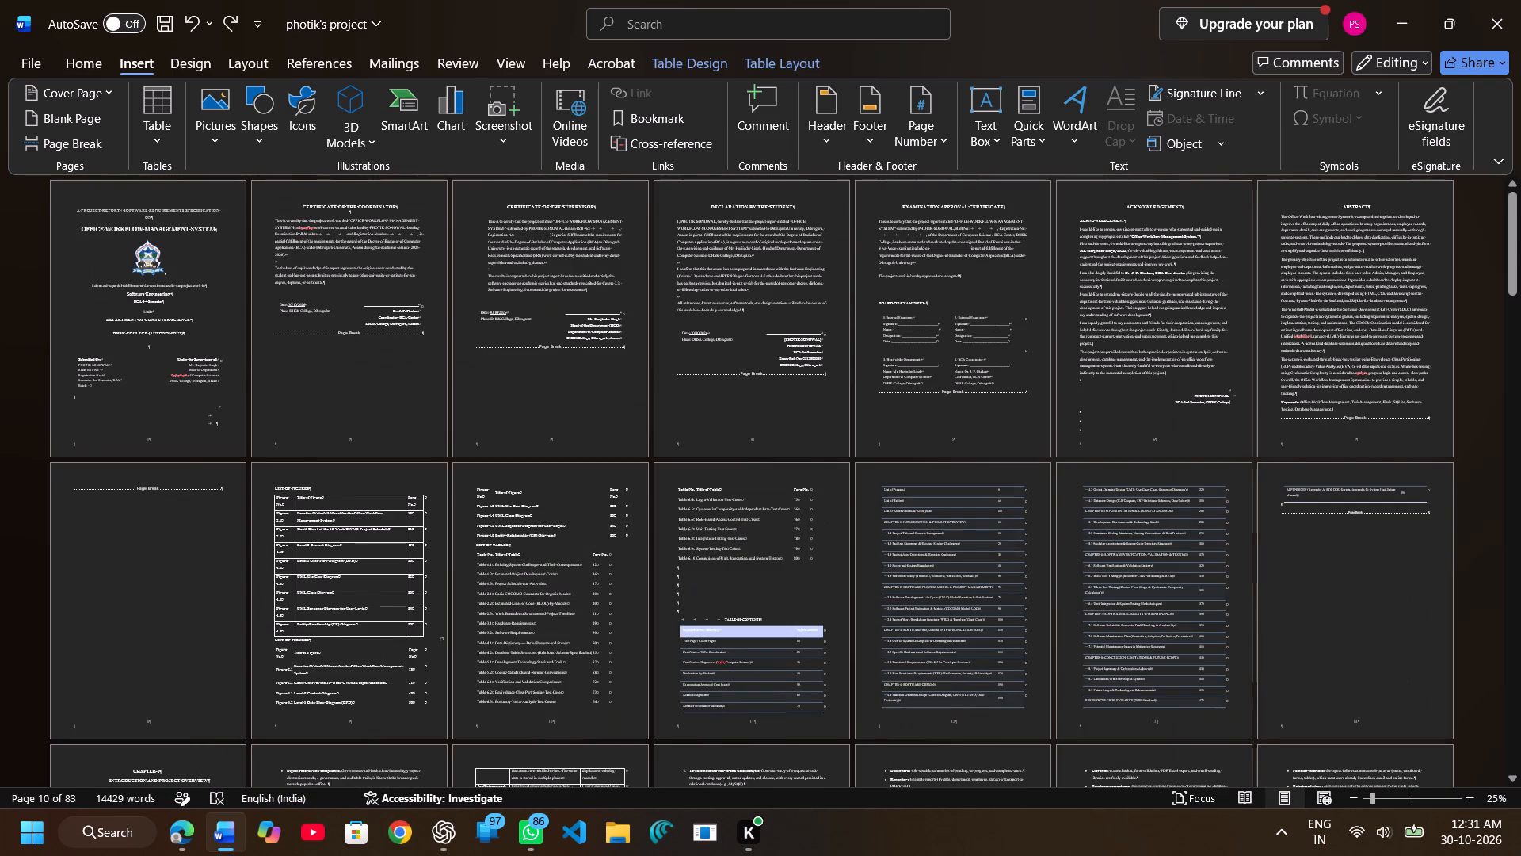
key("ctrl+z")
key("ctrl+z")
key("ctrl+z")
key("ctrl+z")
key("ctrl+z")
key("ctrl+z")
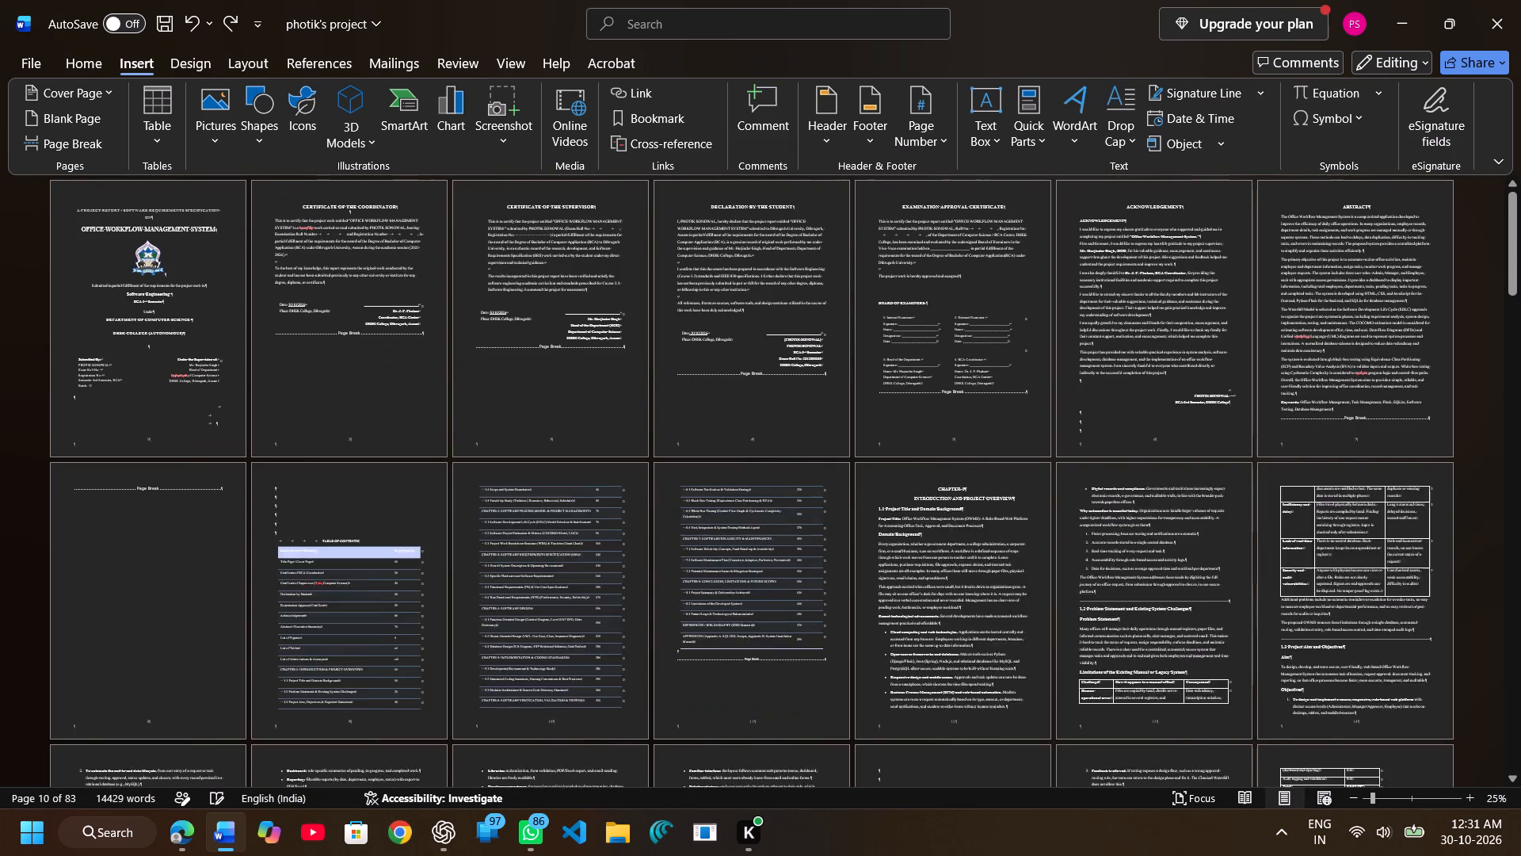
key("ctrl+z")
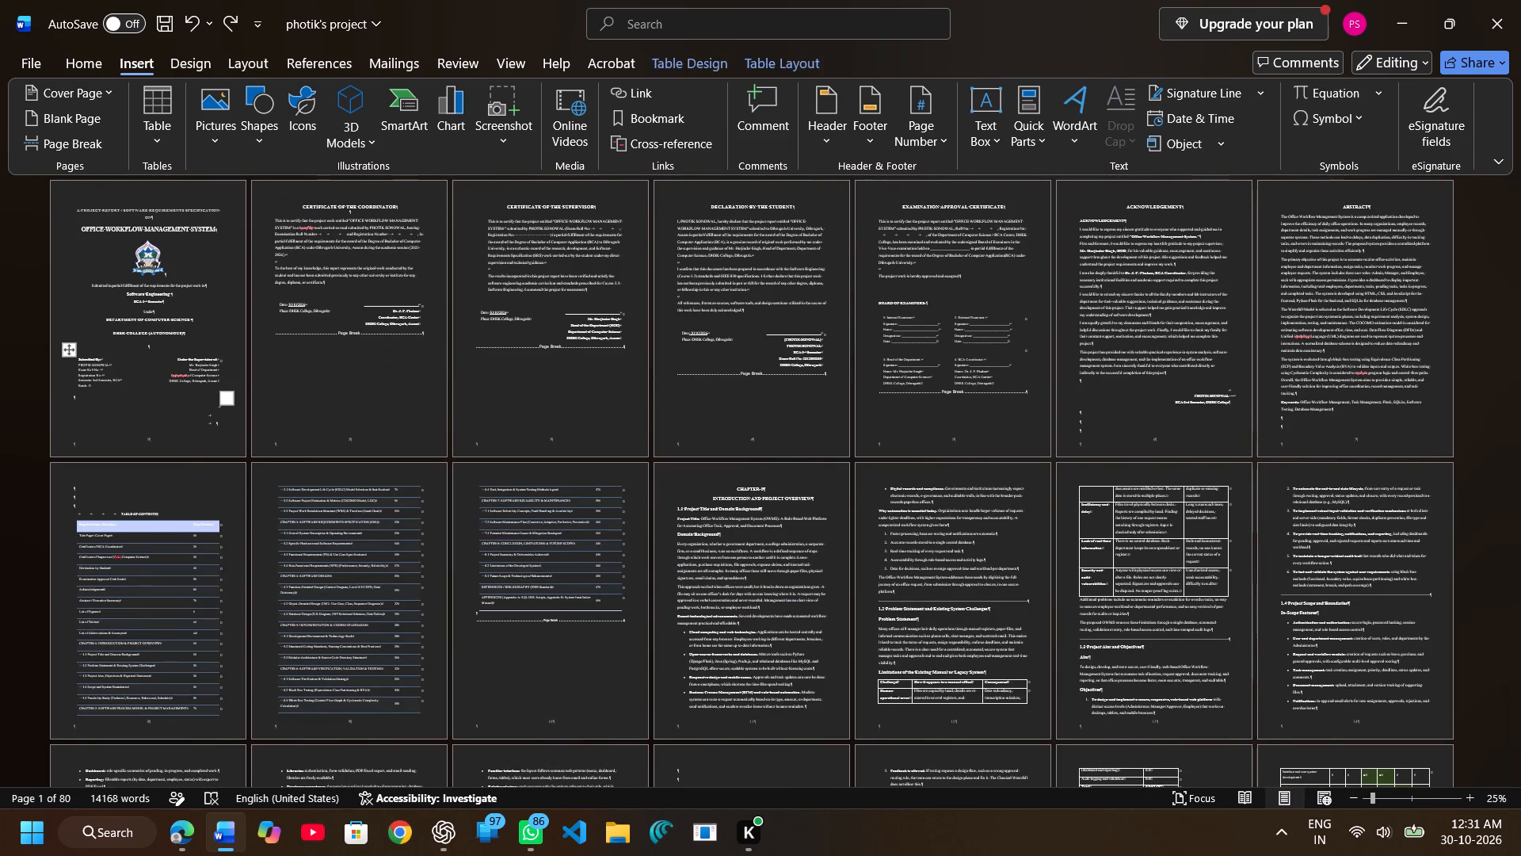
scroll(895, 648, "up", 2, "ctrl")
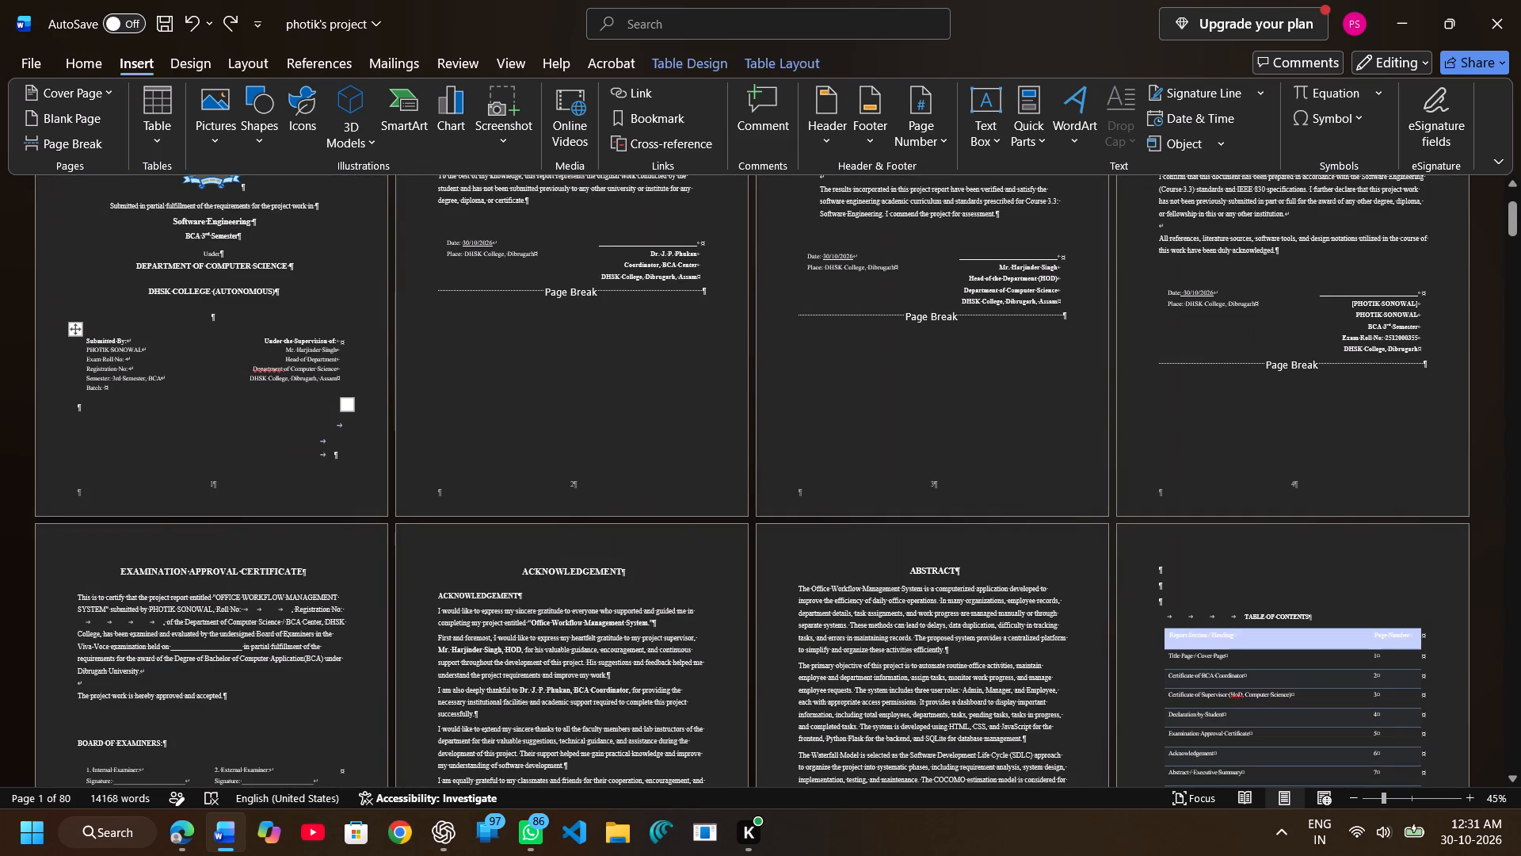
scroll(319, 425, "up", 5, "ctrl")
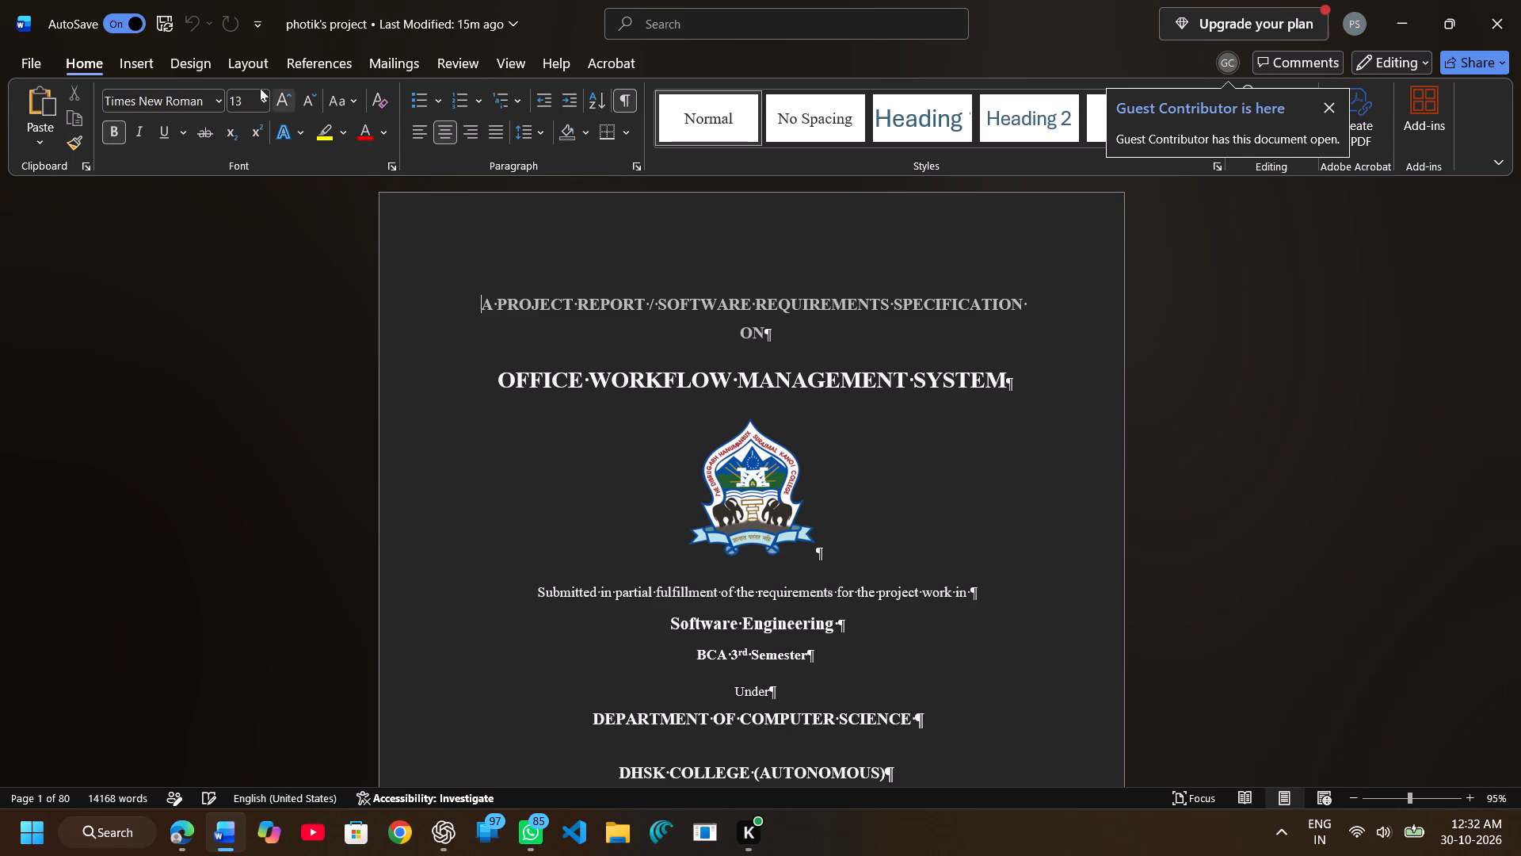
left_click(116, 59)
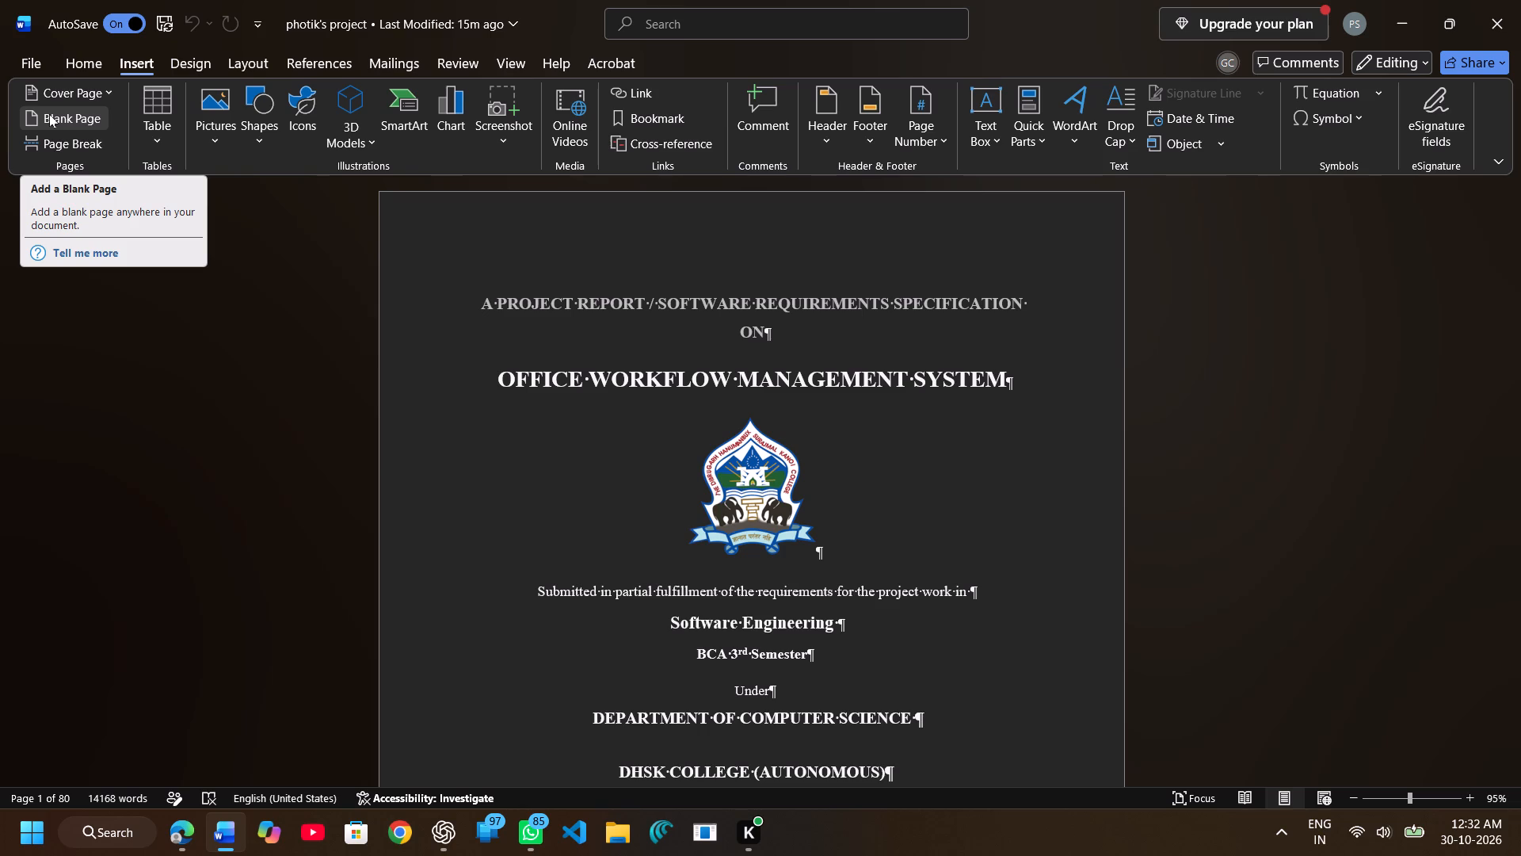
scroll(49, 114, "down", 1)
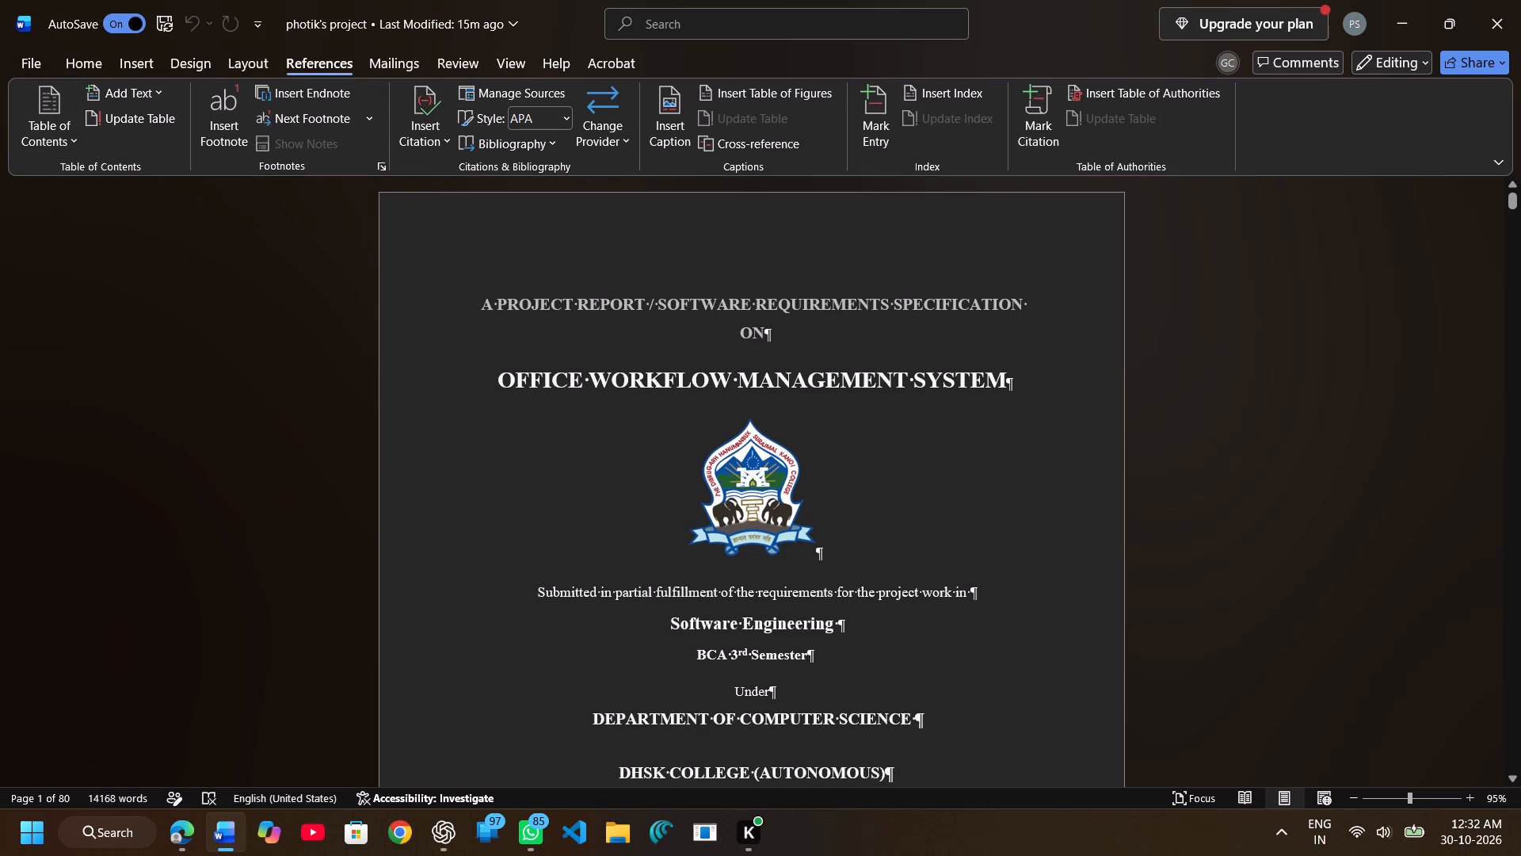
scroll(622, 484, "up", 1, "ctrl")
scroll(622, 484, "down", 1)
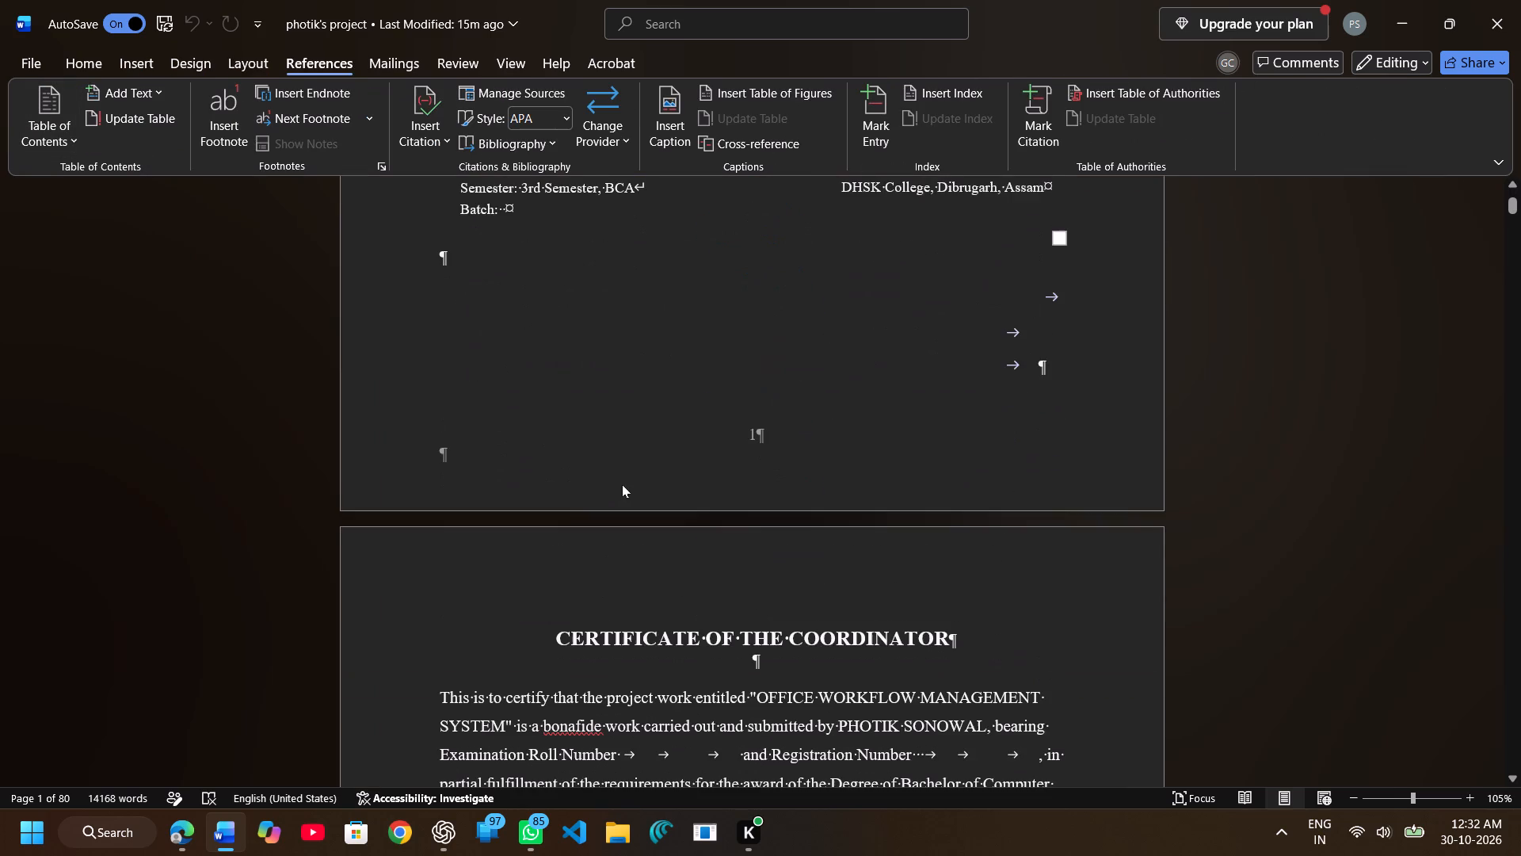
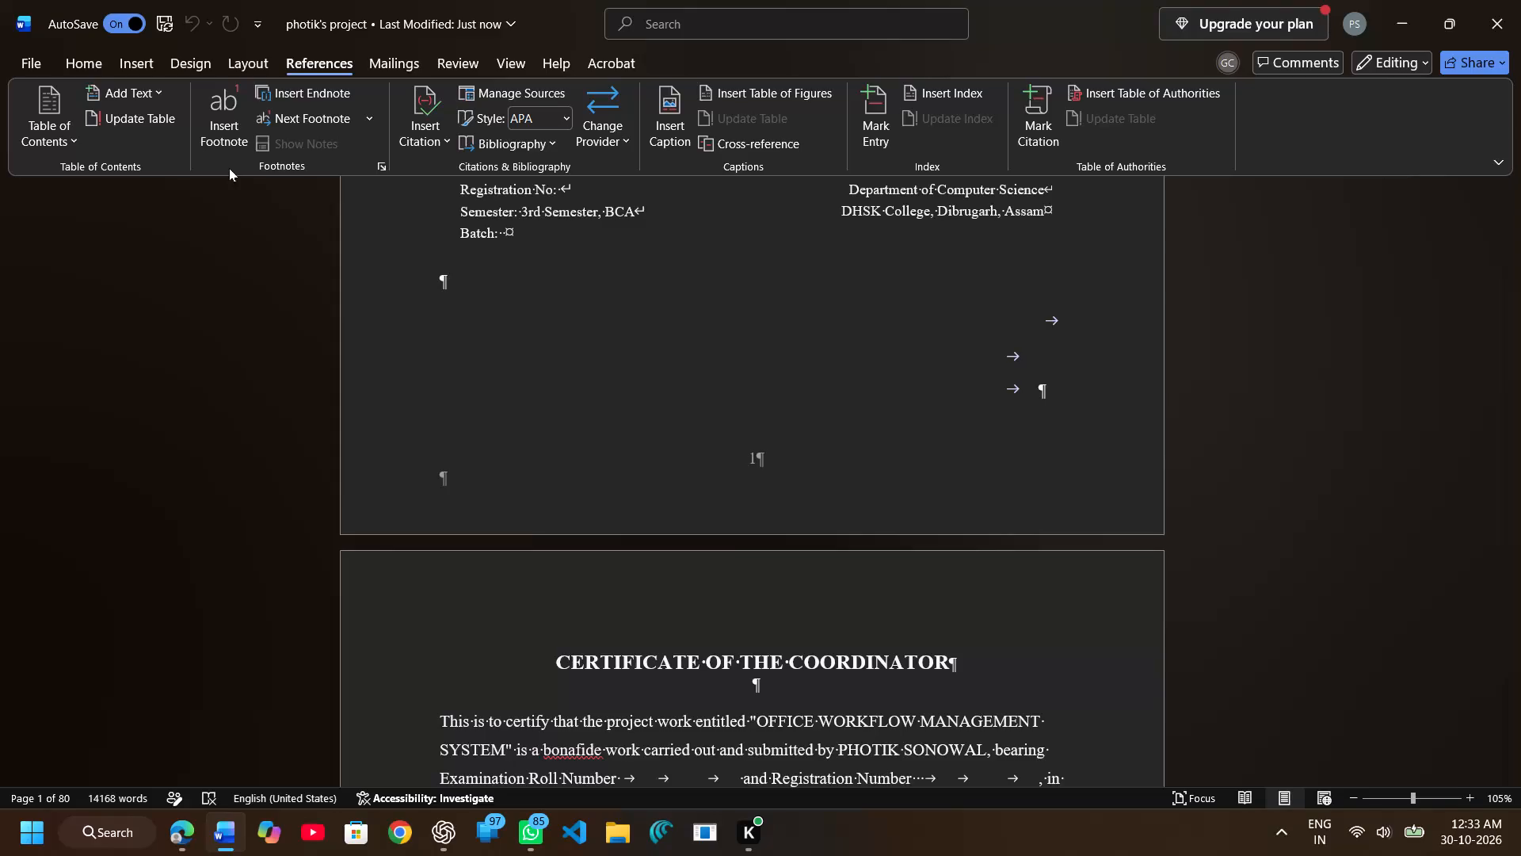
Turn off the display of formatting marks in the report.
left_click(86, 59)
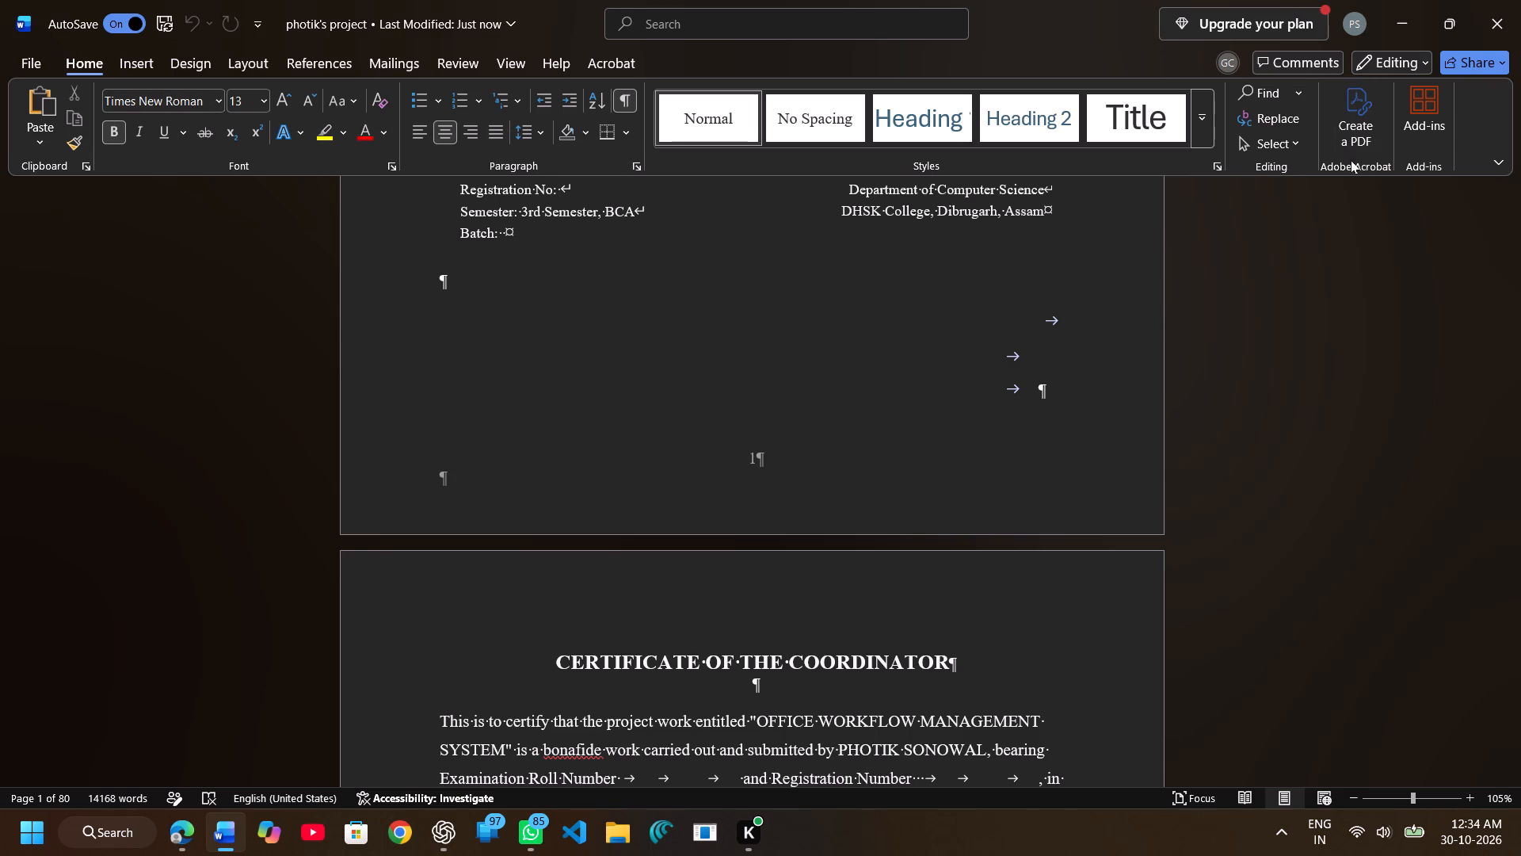
left_click(1289, 139)
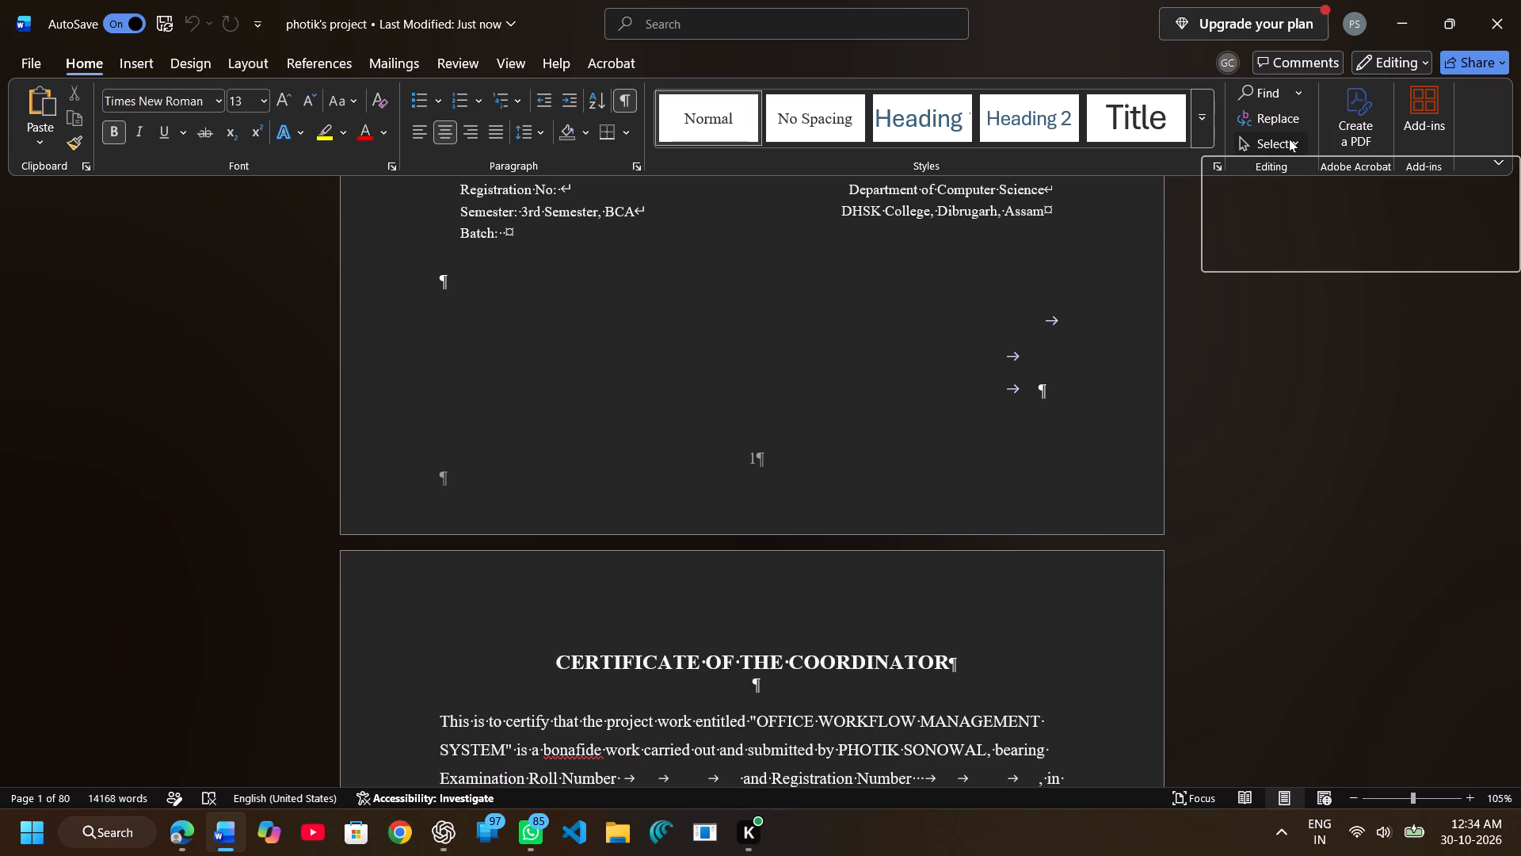
left_click(1289, 139)
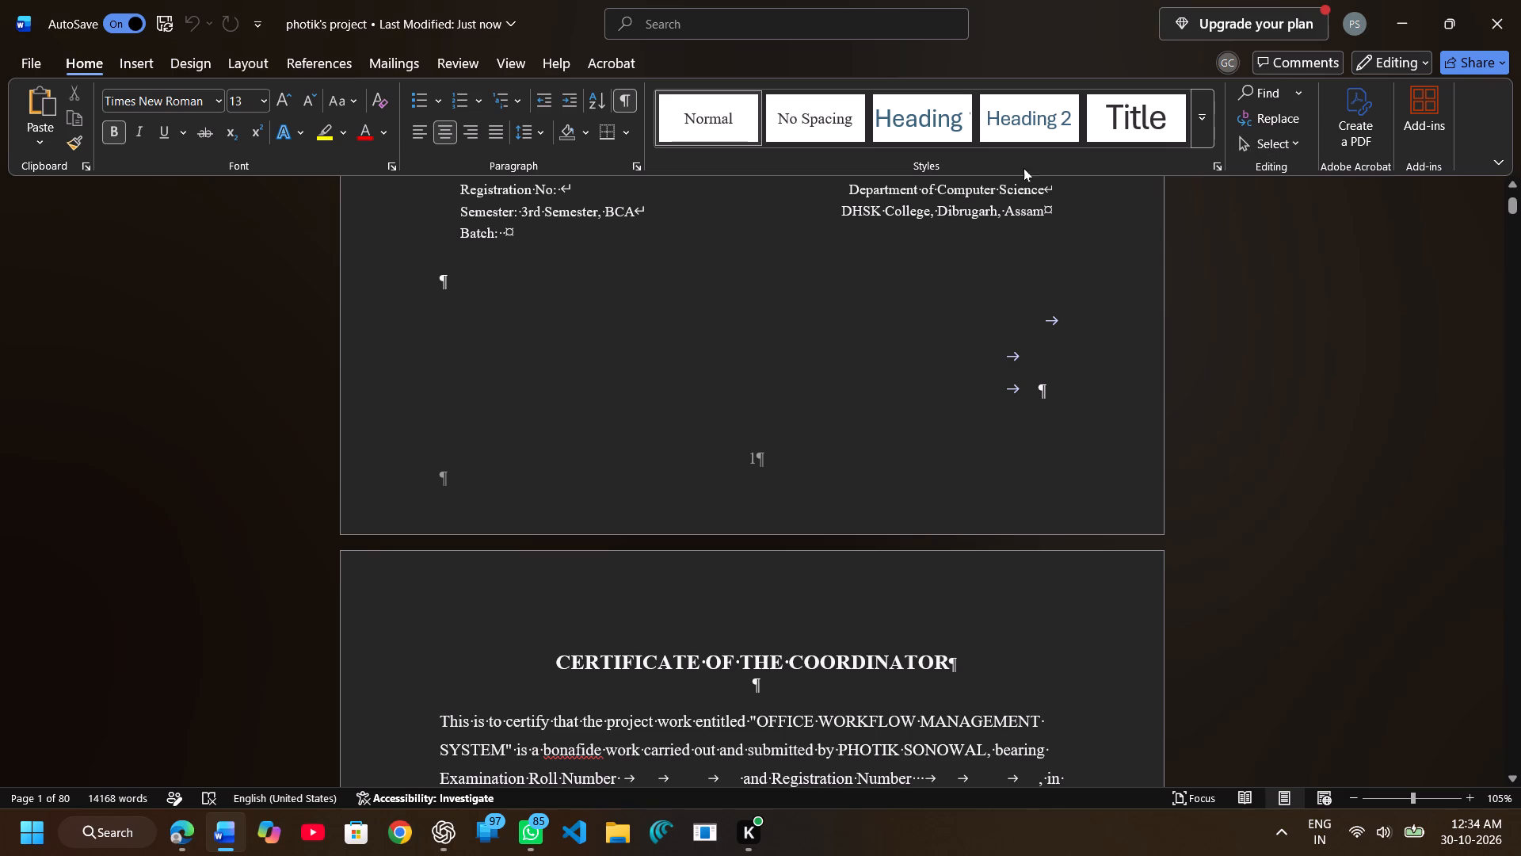
left_click(627, 94)
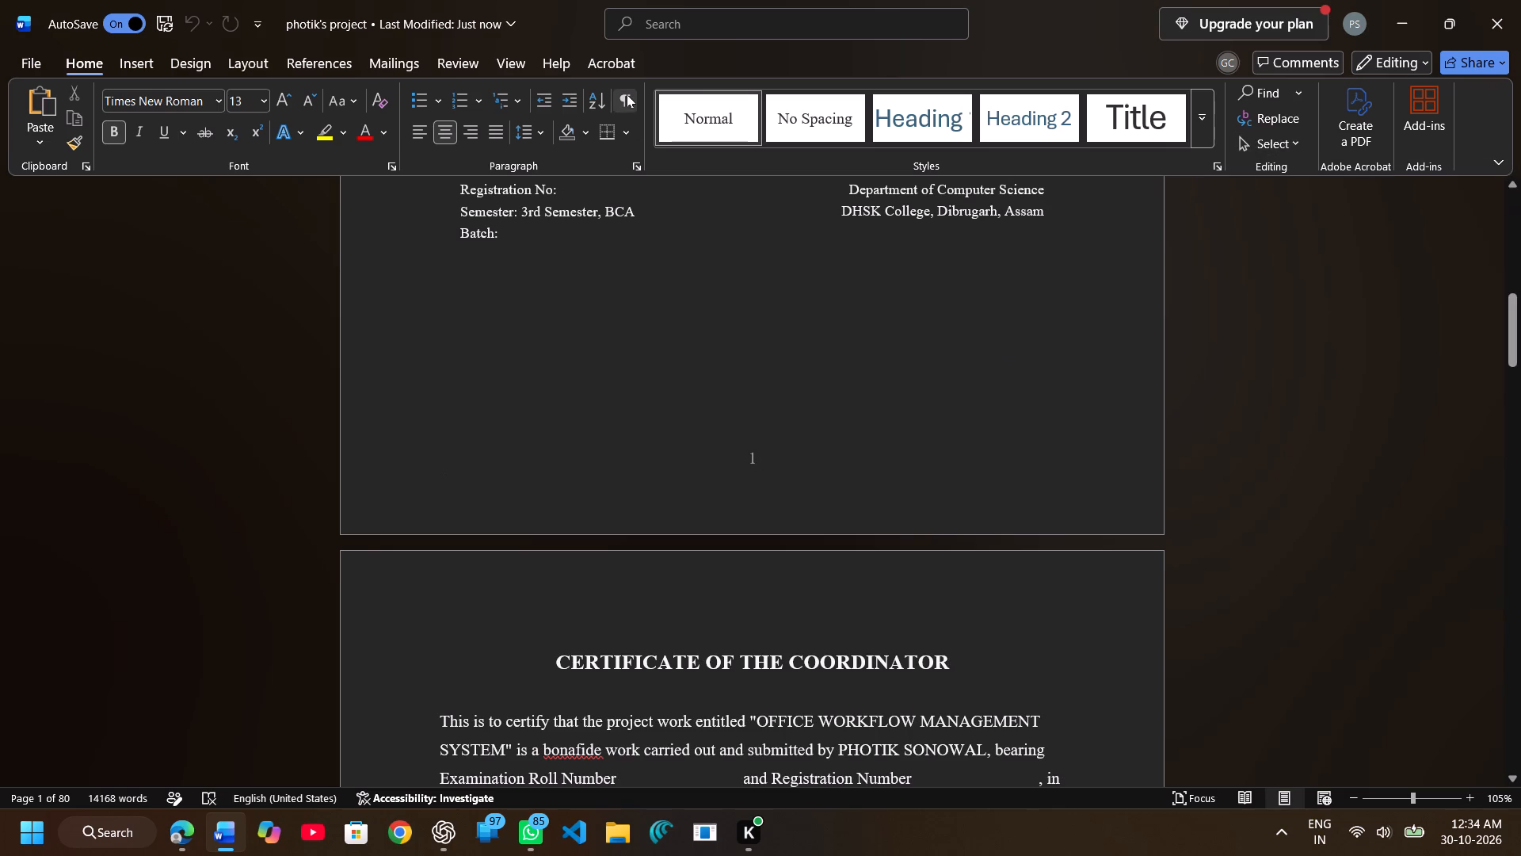
Insert a page break right after the Keywords paragraph at the end of the Abstract.
scroll(717, 345, "right", 1)
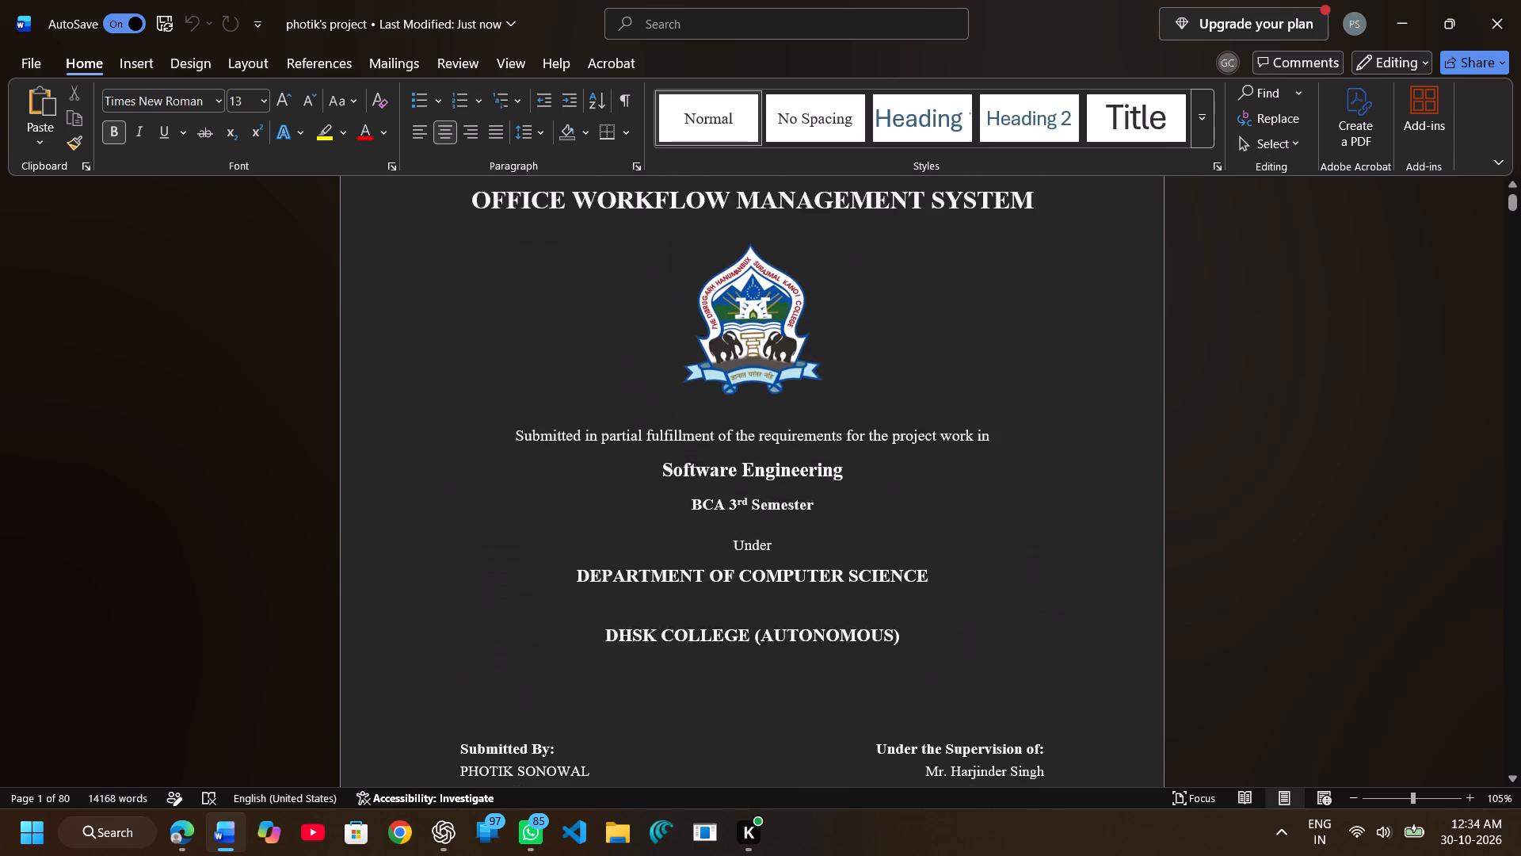
scroll(717, 345, "right", 1)
scroll(717, 345, "down", 1)
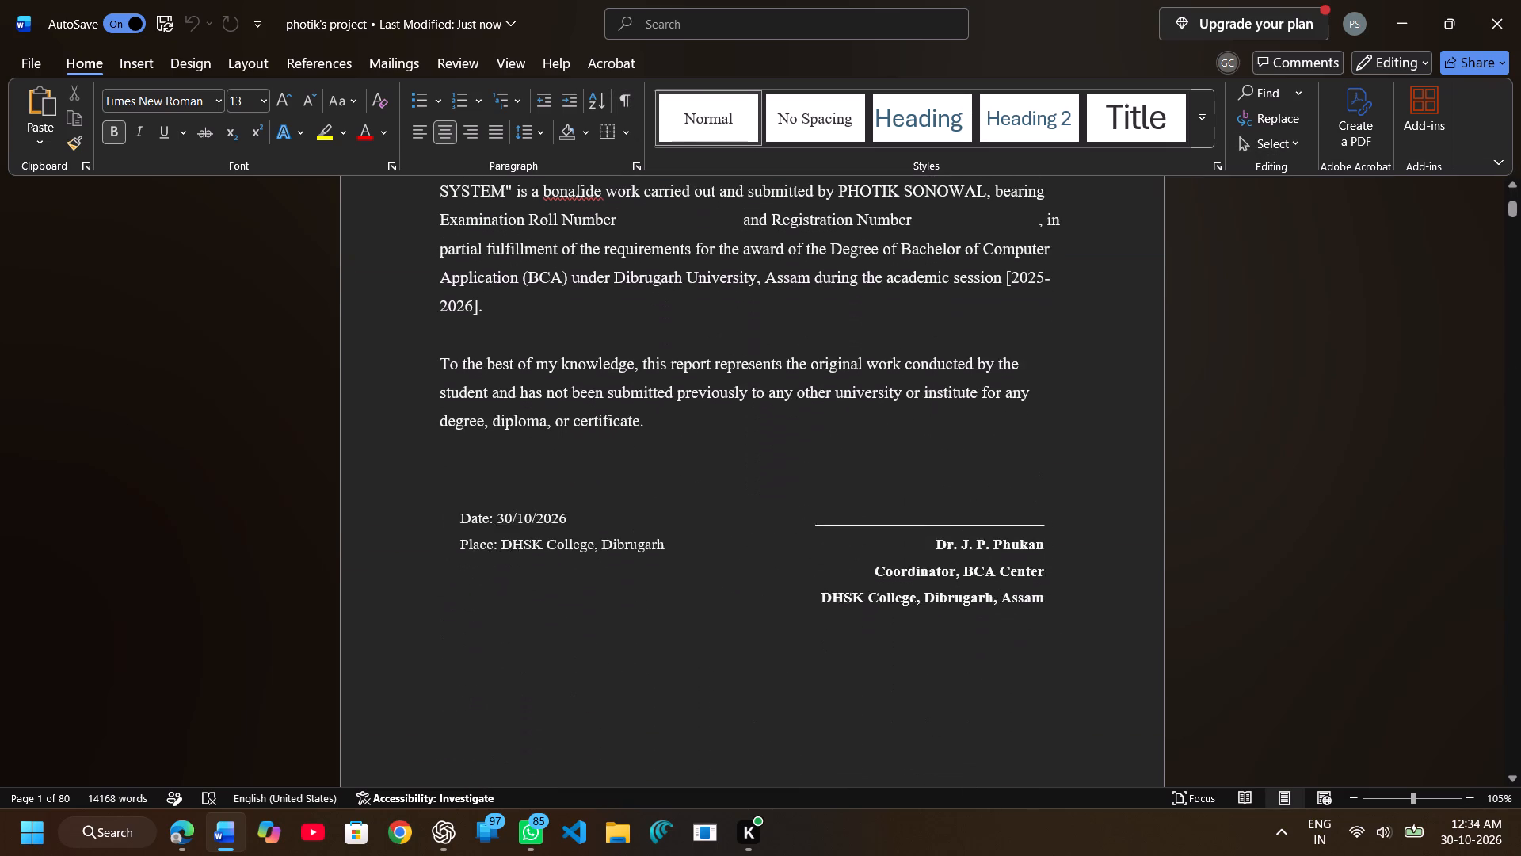
scroll(717, 345, "down", 2)
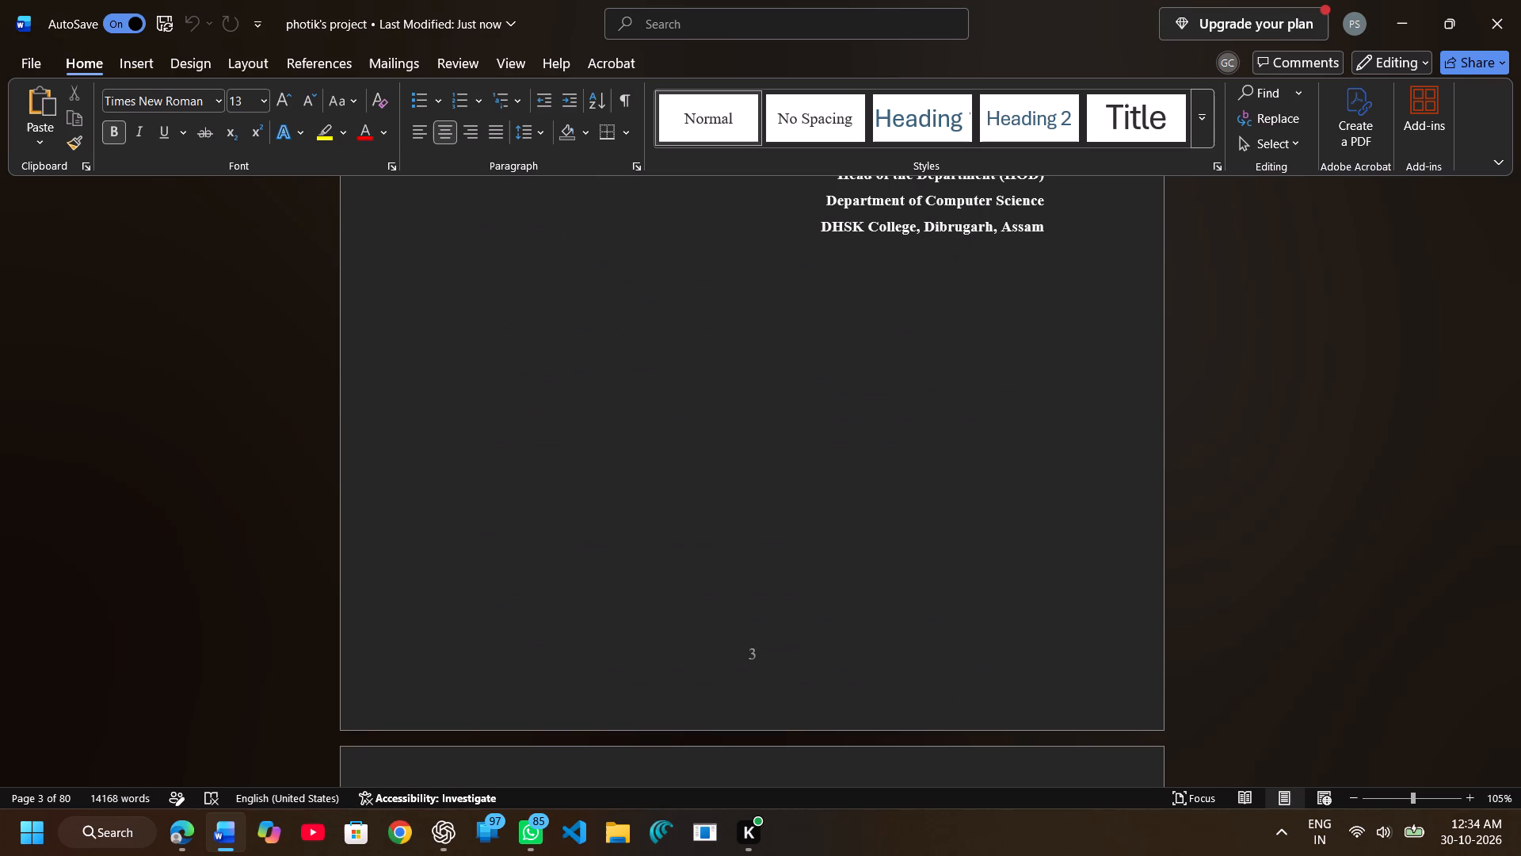
scroll(717, 345, "down", 2)
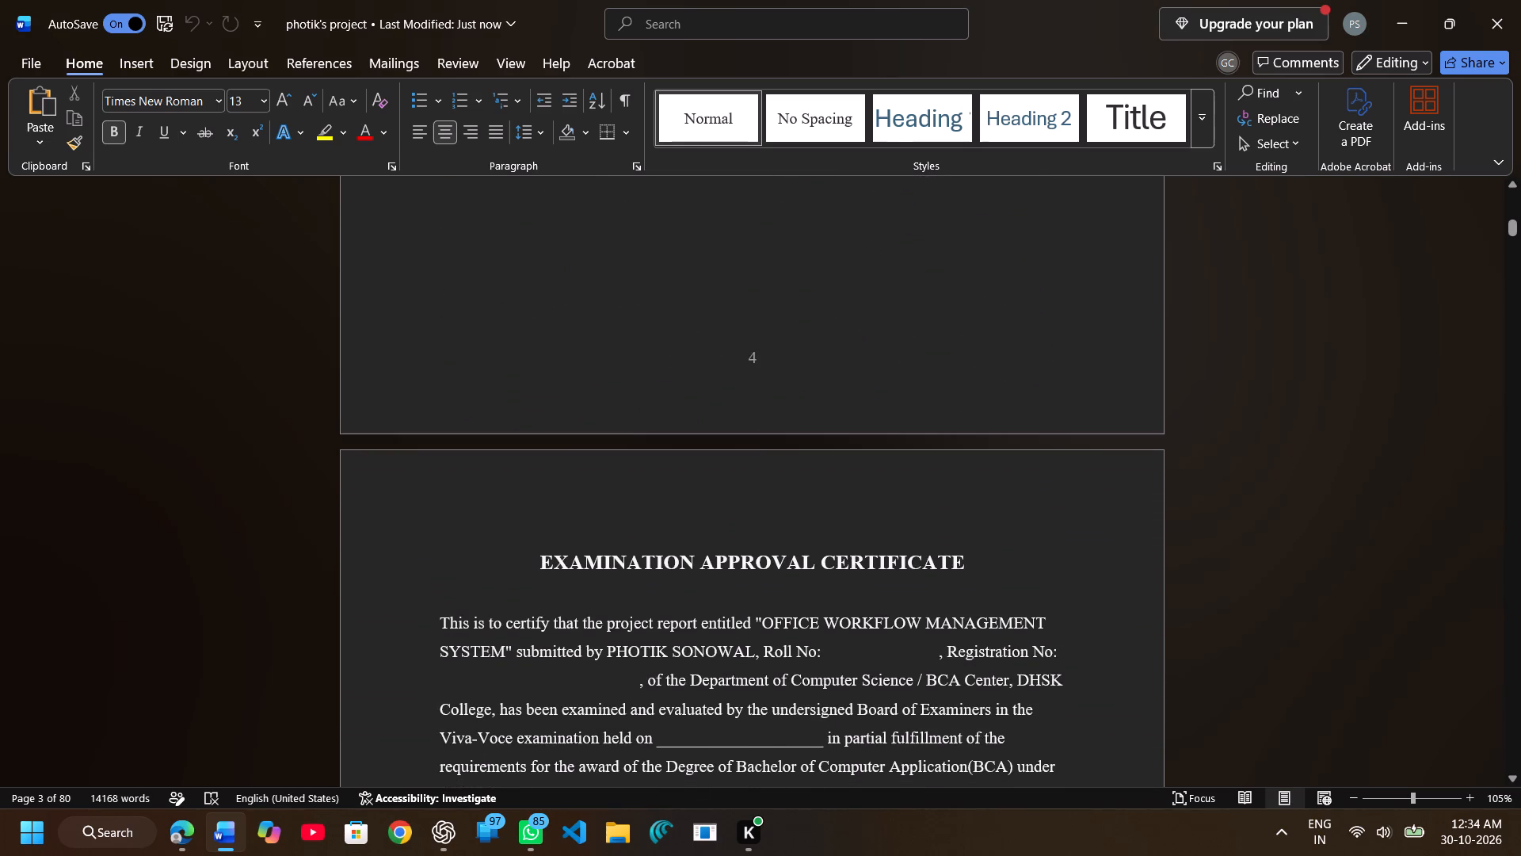
scroll(717, 345, "down", 3)
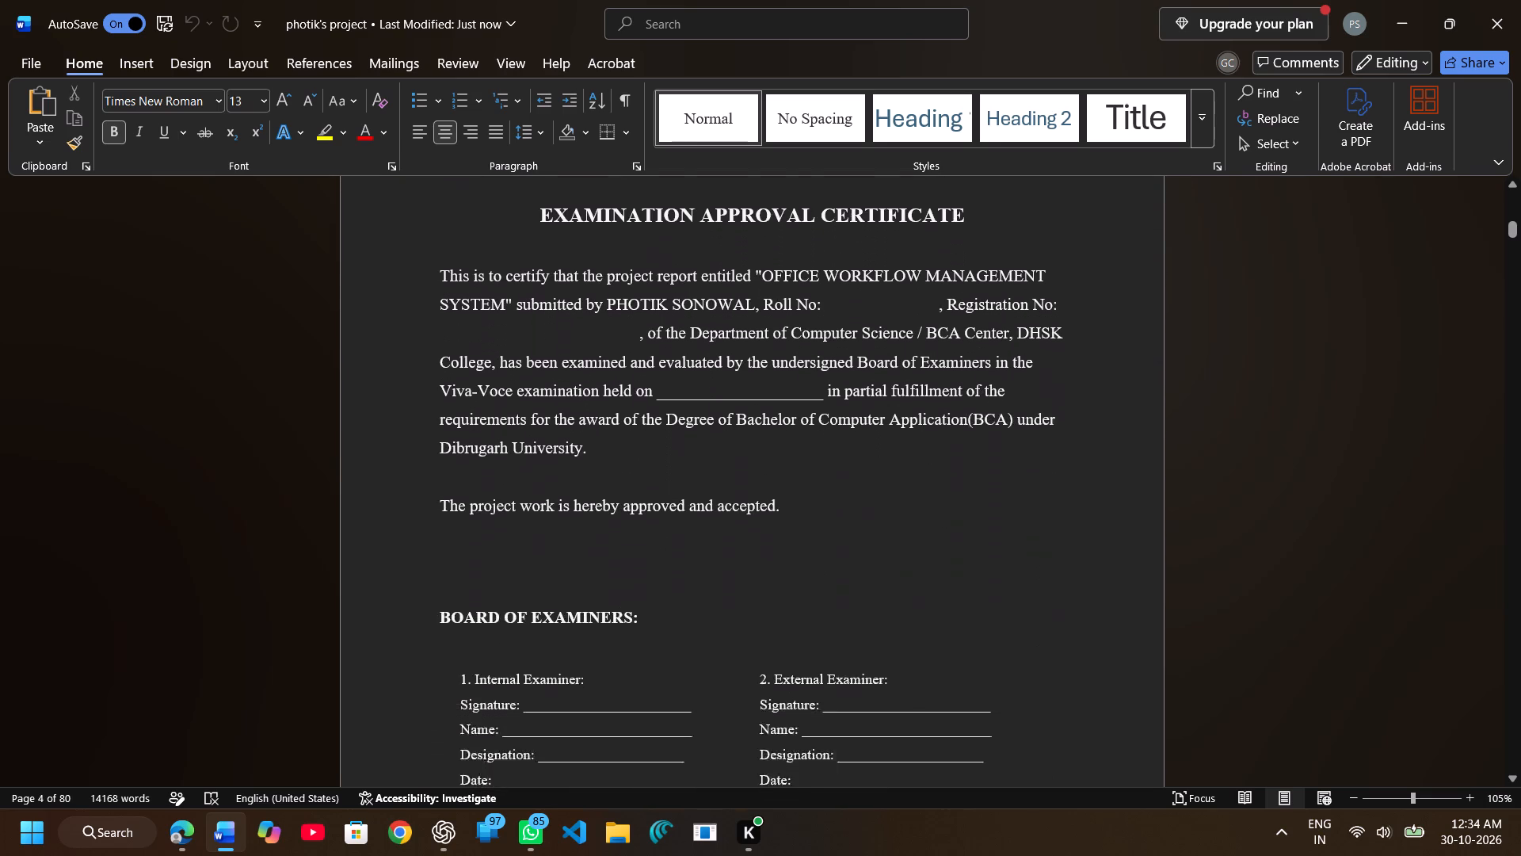
scroll(717, 345, "down", 2)
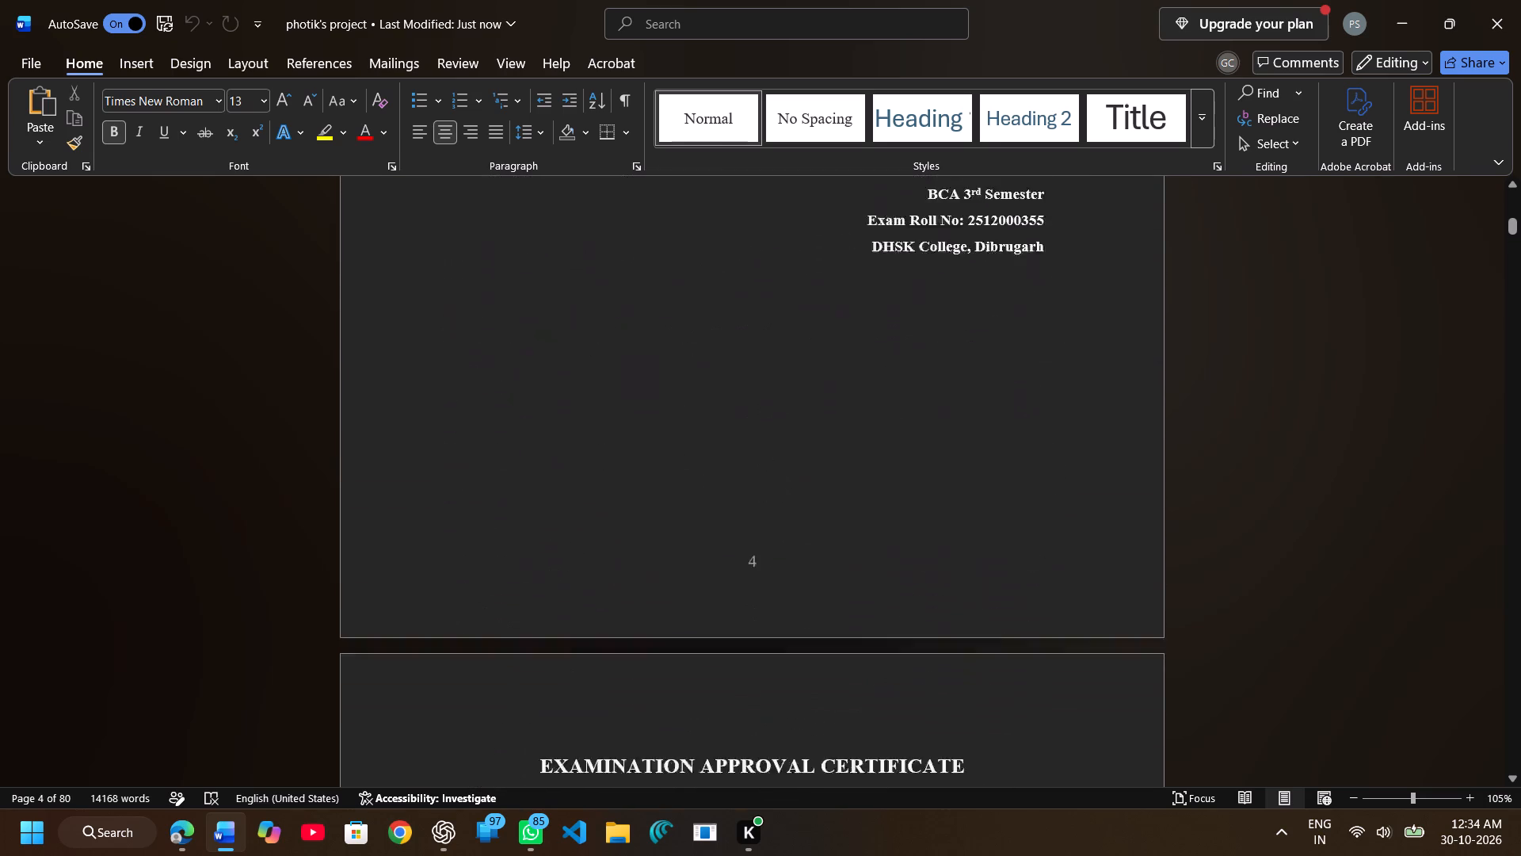
scroll(717, 345, "down", 2)
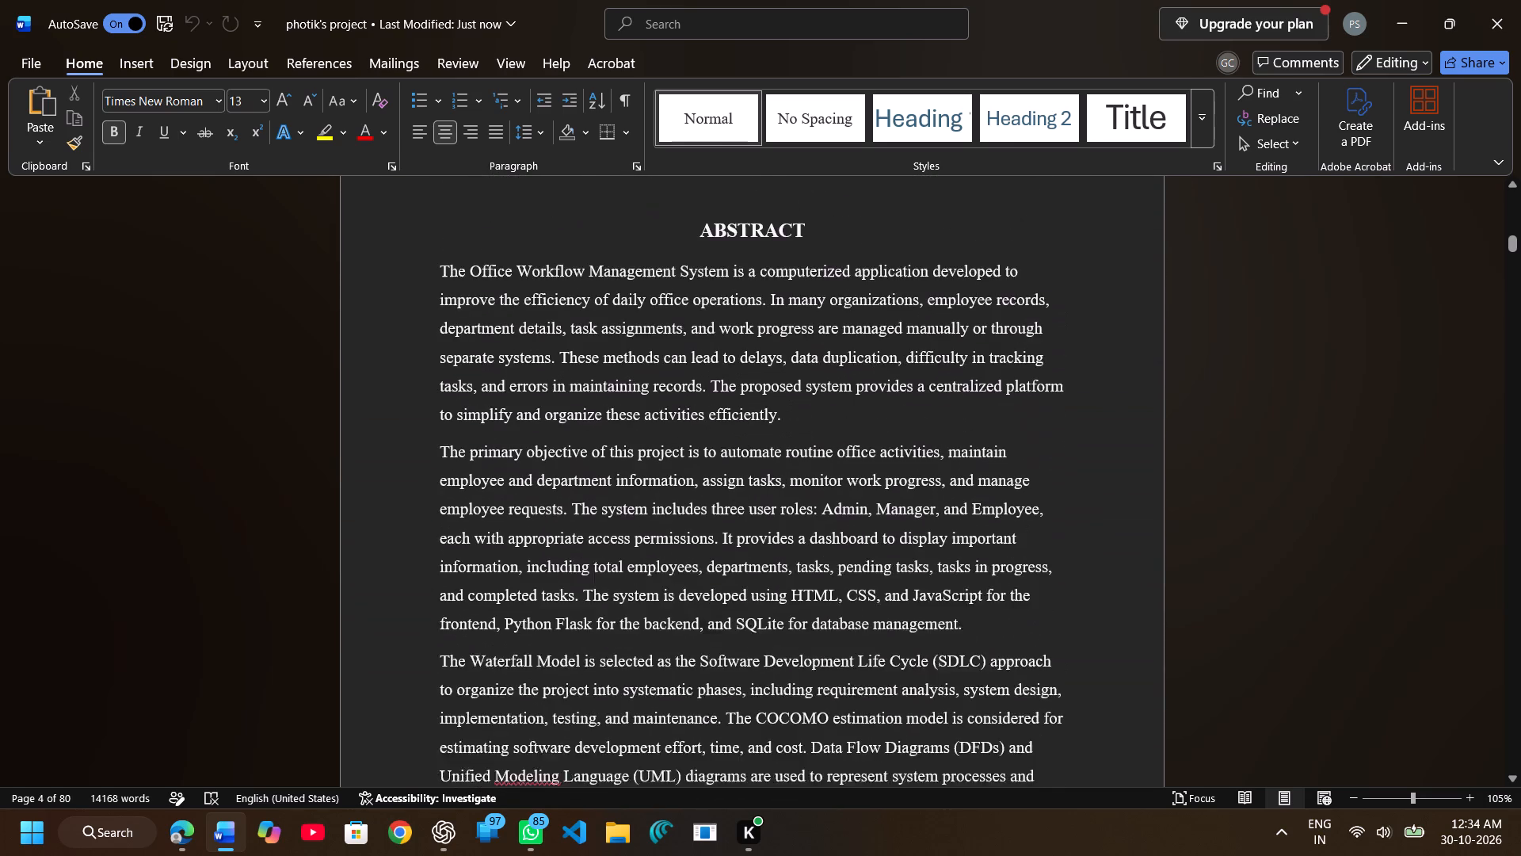
scroll(717, 345, "down", 3)
scroll(717, 345, "up", 1)
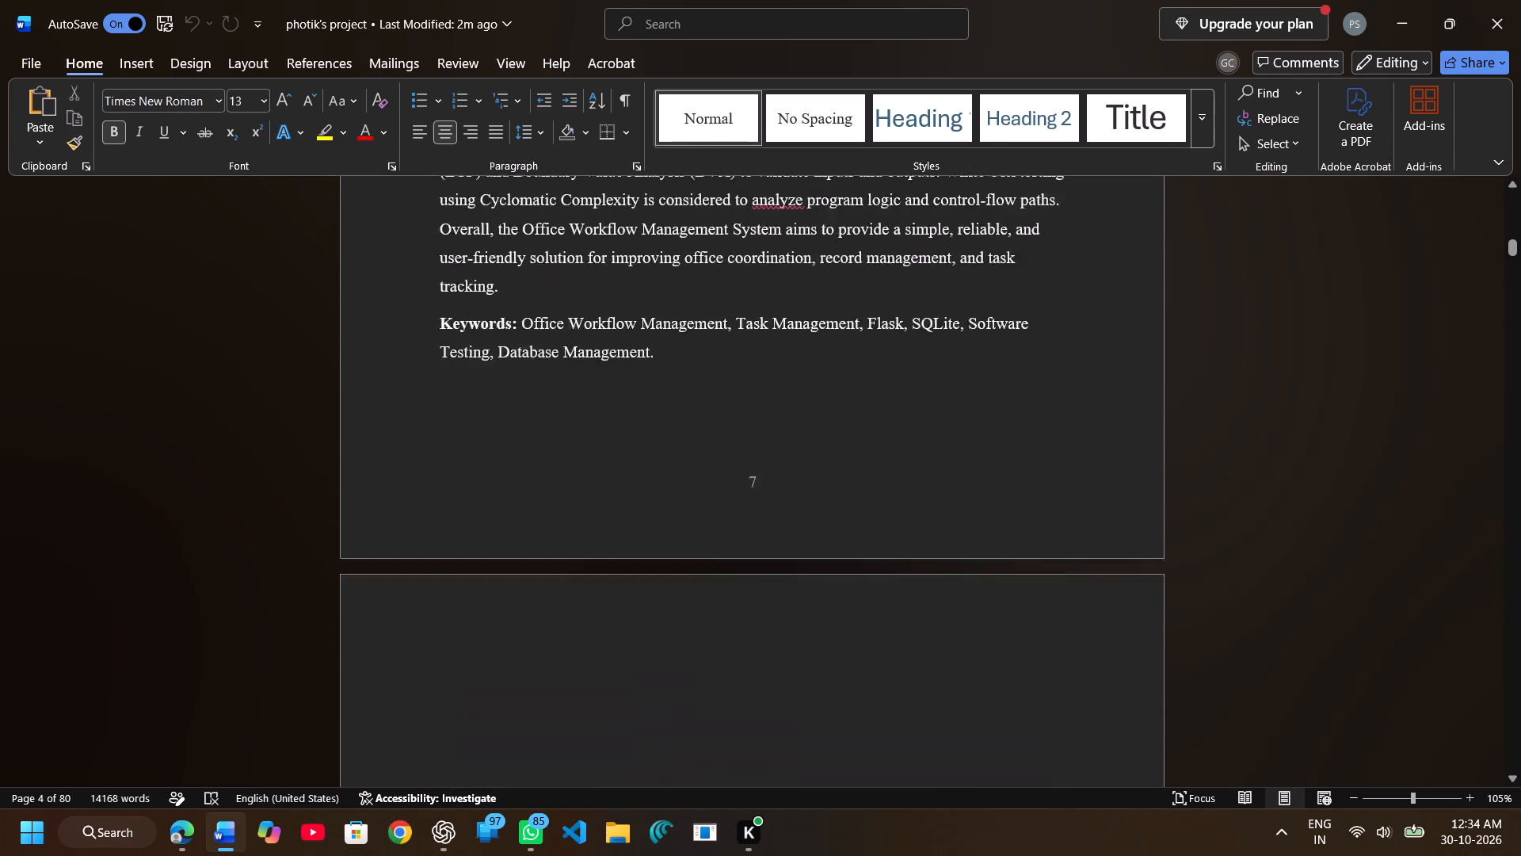
scroll(717, 345, "up", 1)
left_click(688, 247)
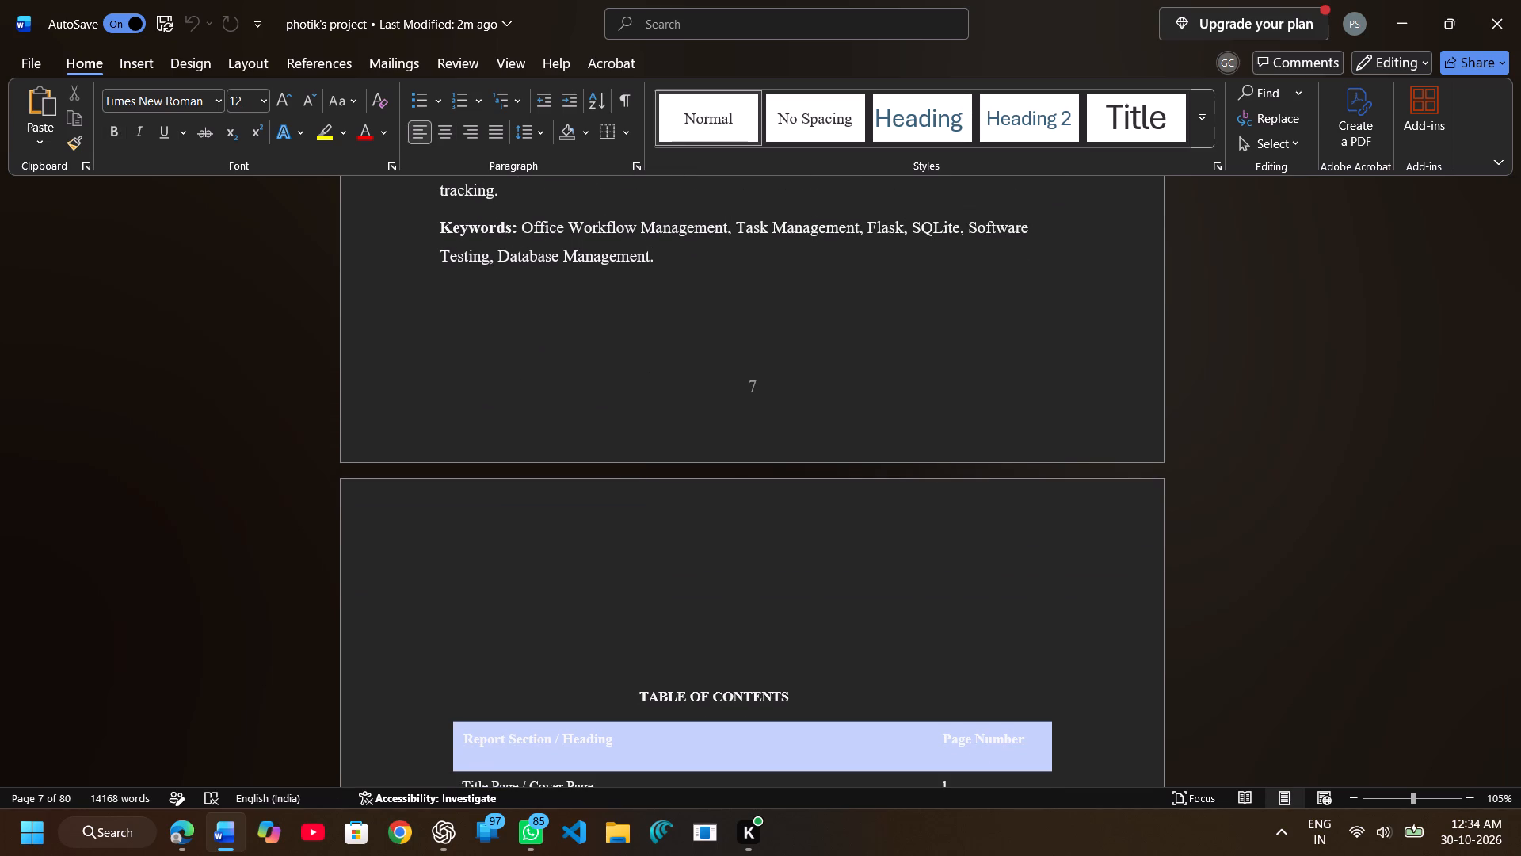
double_click(688, 247)
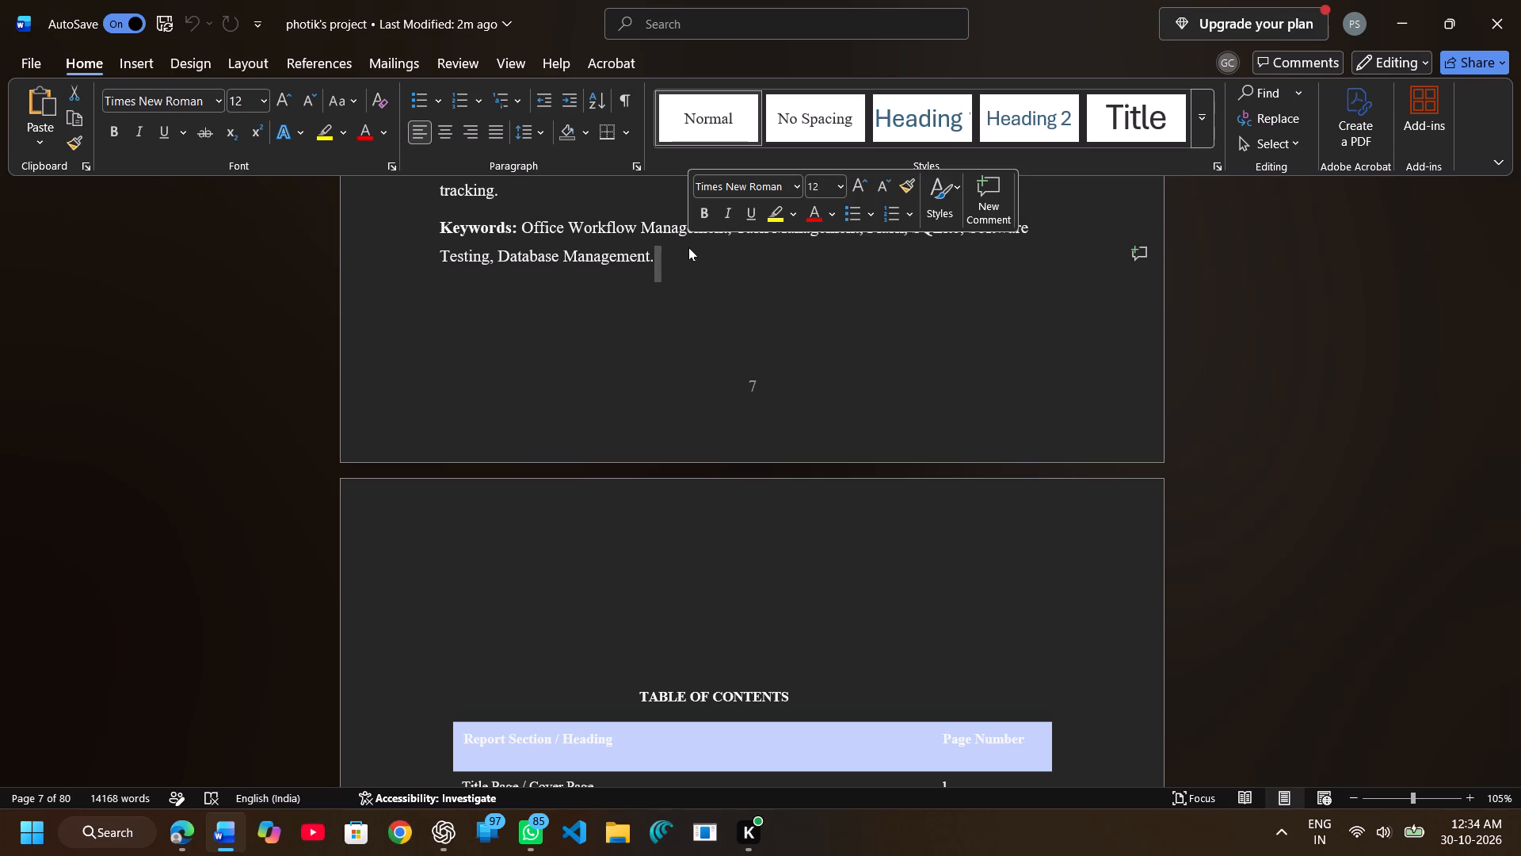
key("ctrl+Return")
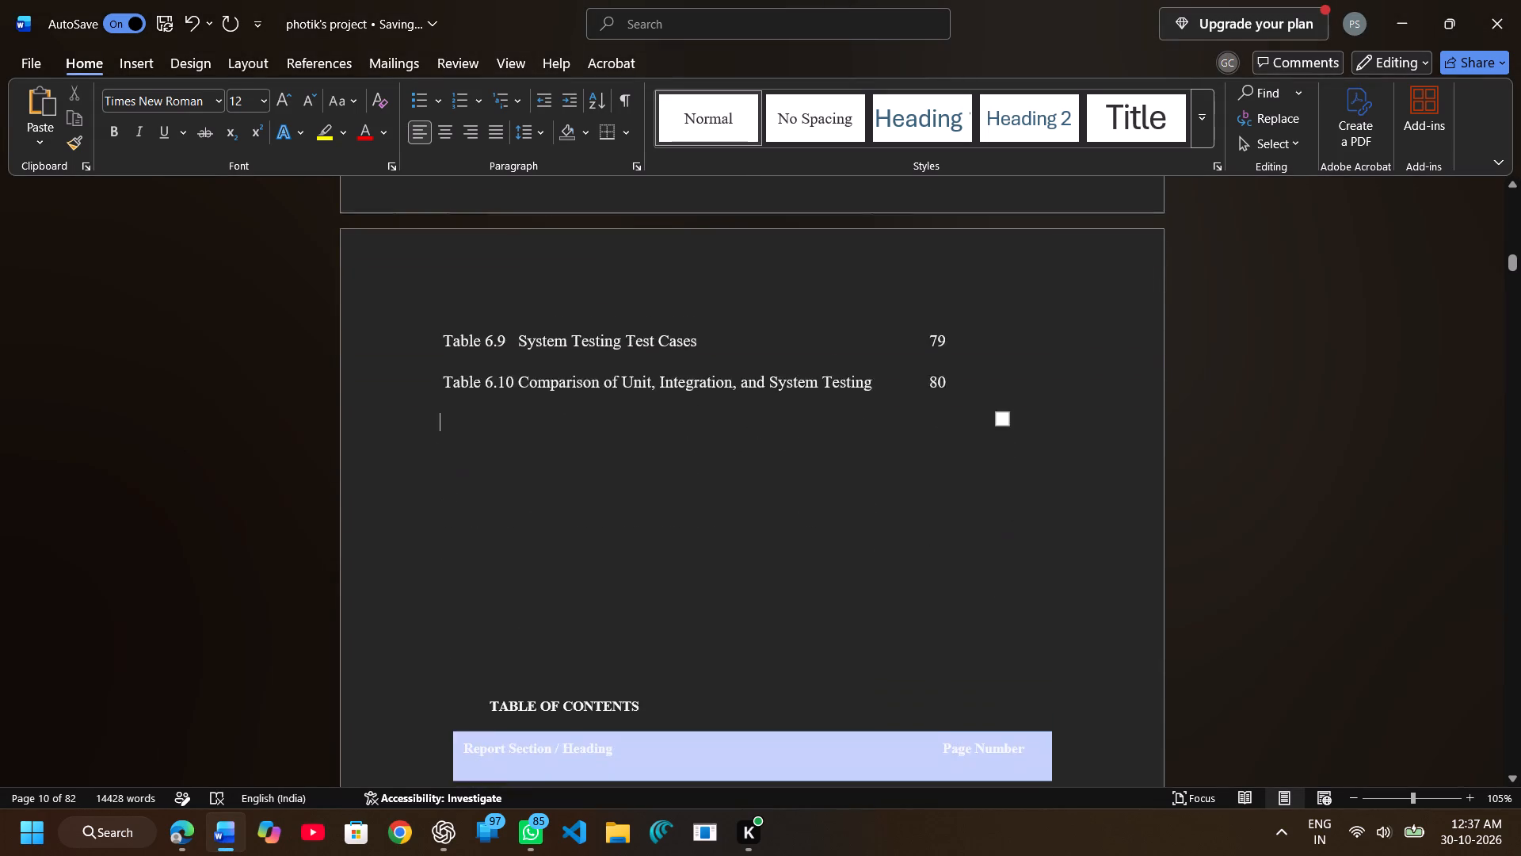
scroll(445, 518, "down", 1)
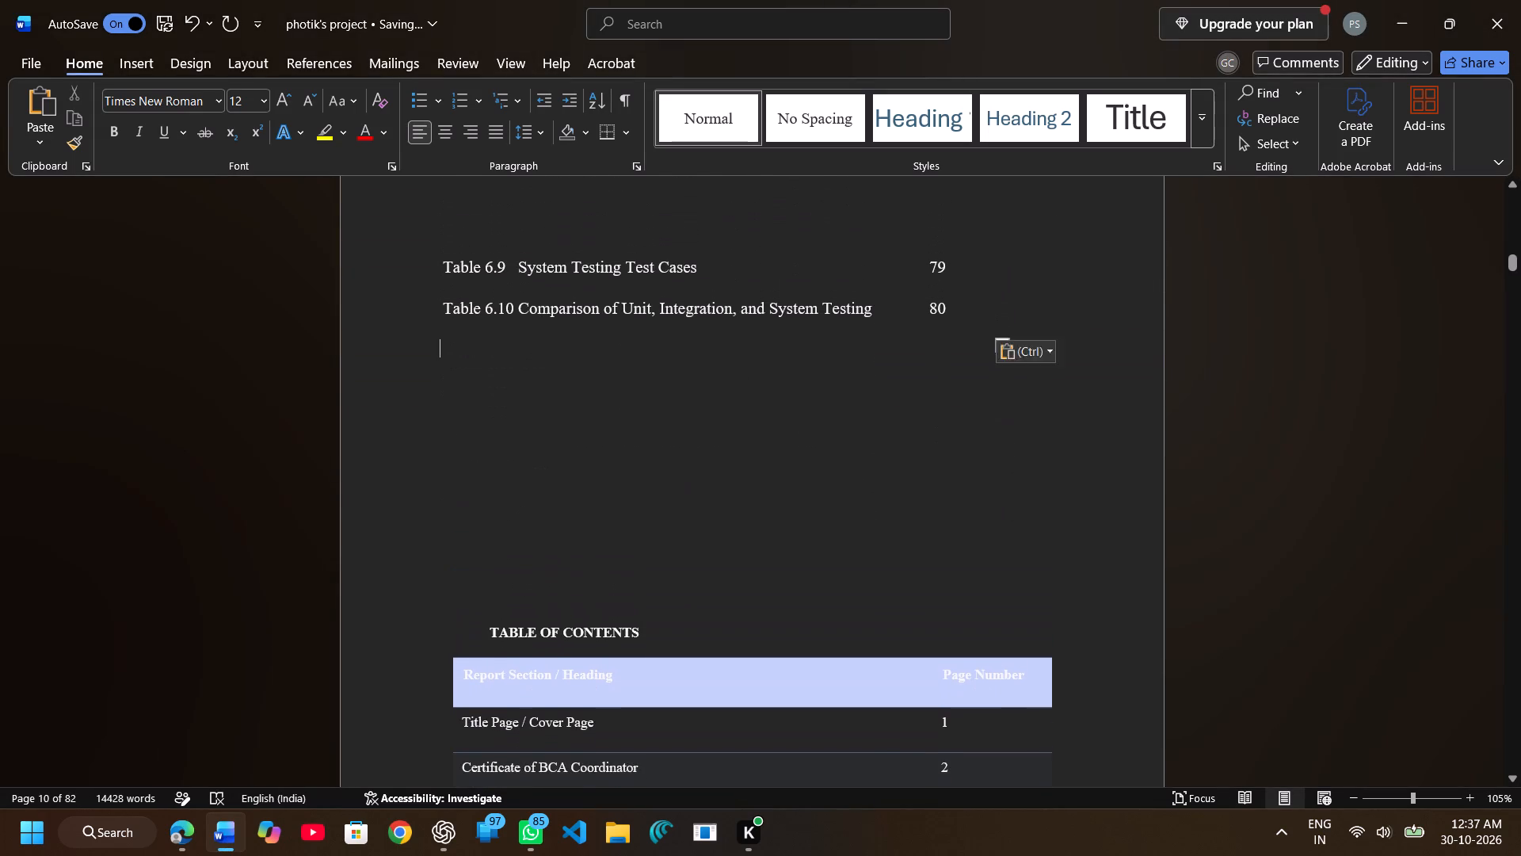
key("shift+Return")
key("shift+Return")
key("shift+Return")
key("shift+Return")
key("shift+Return")
key("shift+Return")
key("shift+Return")
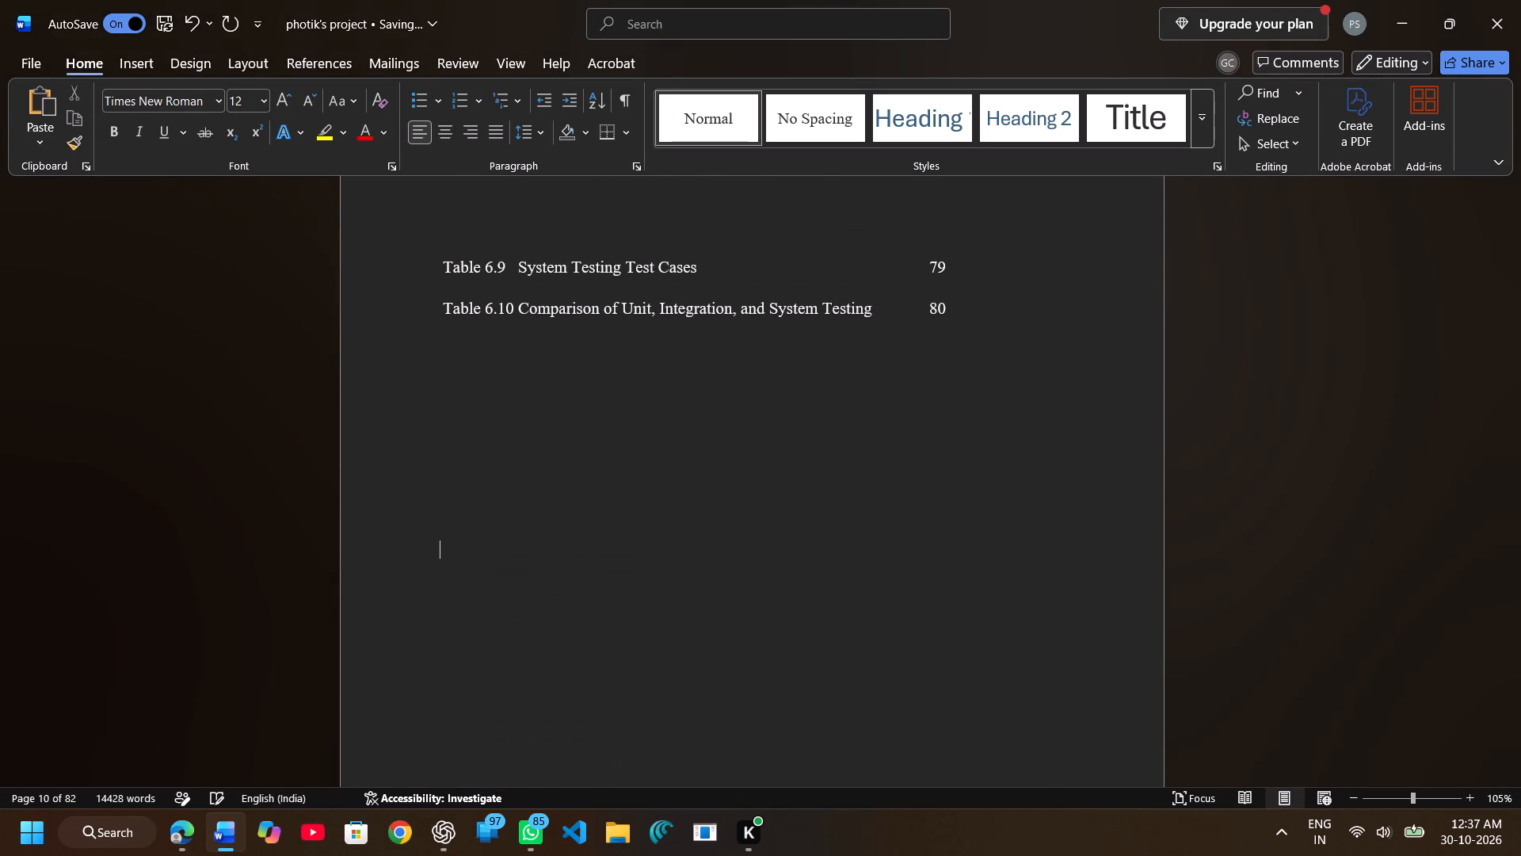
scroll(445, 518, "down", 1)
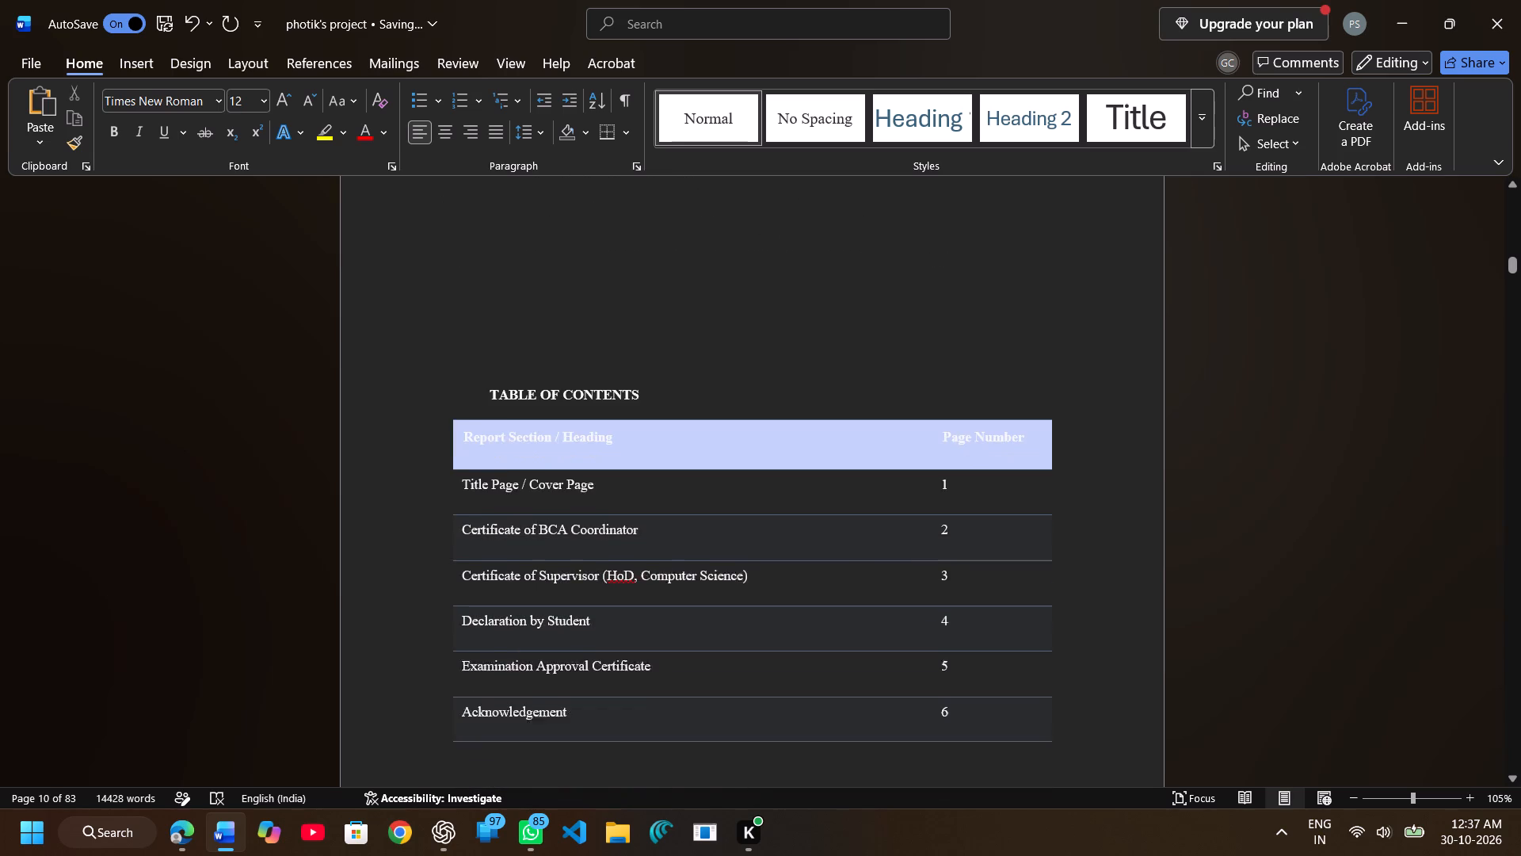
scroll(445, 518, "down", 1)
key("shift+Return")
key("shift+Return")
key("shift+Return")
key("shift+Return")
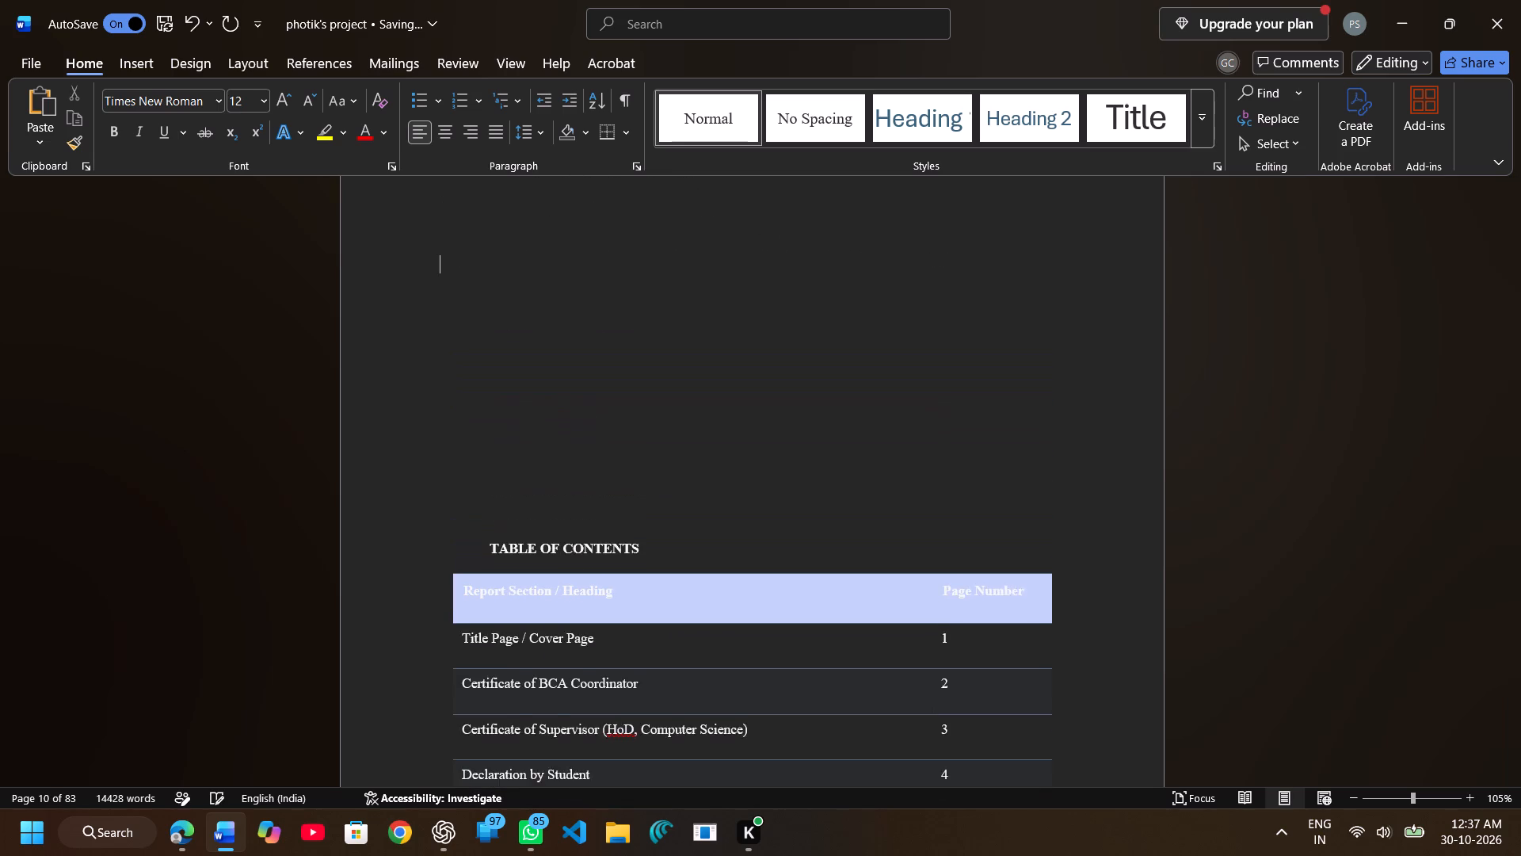
key("shift+Return")
key("shift+Return")
key("shift+Return")
key("shift+Return")
key("shift+Return")
scroll(445, 518, "down", 1)
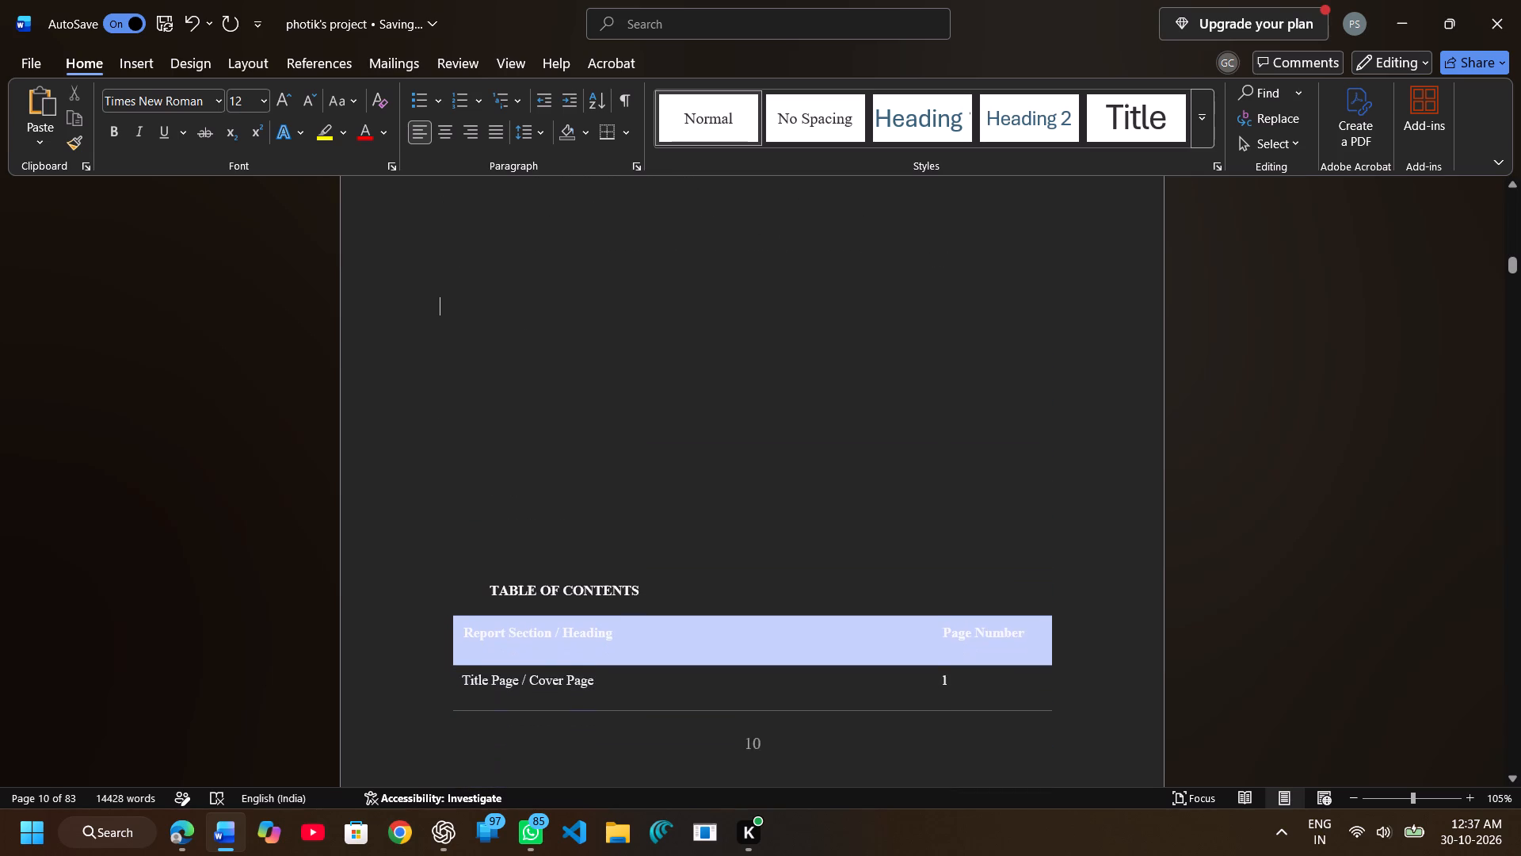
scroll(445, 518, "down", 1)
key("shift+Return")
key("shift+Return")
key("shift+Return")
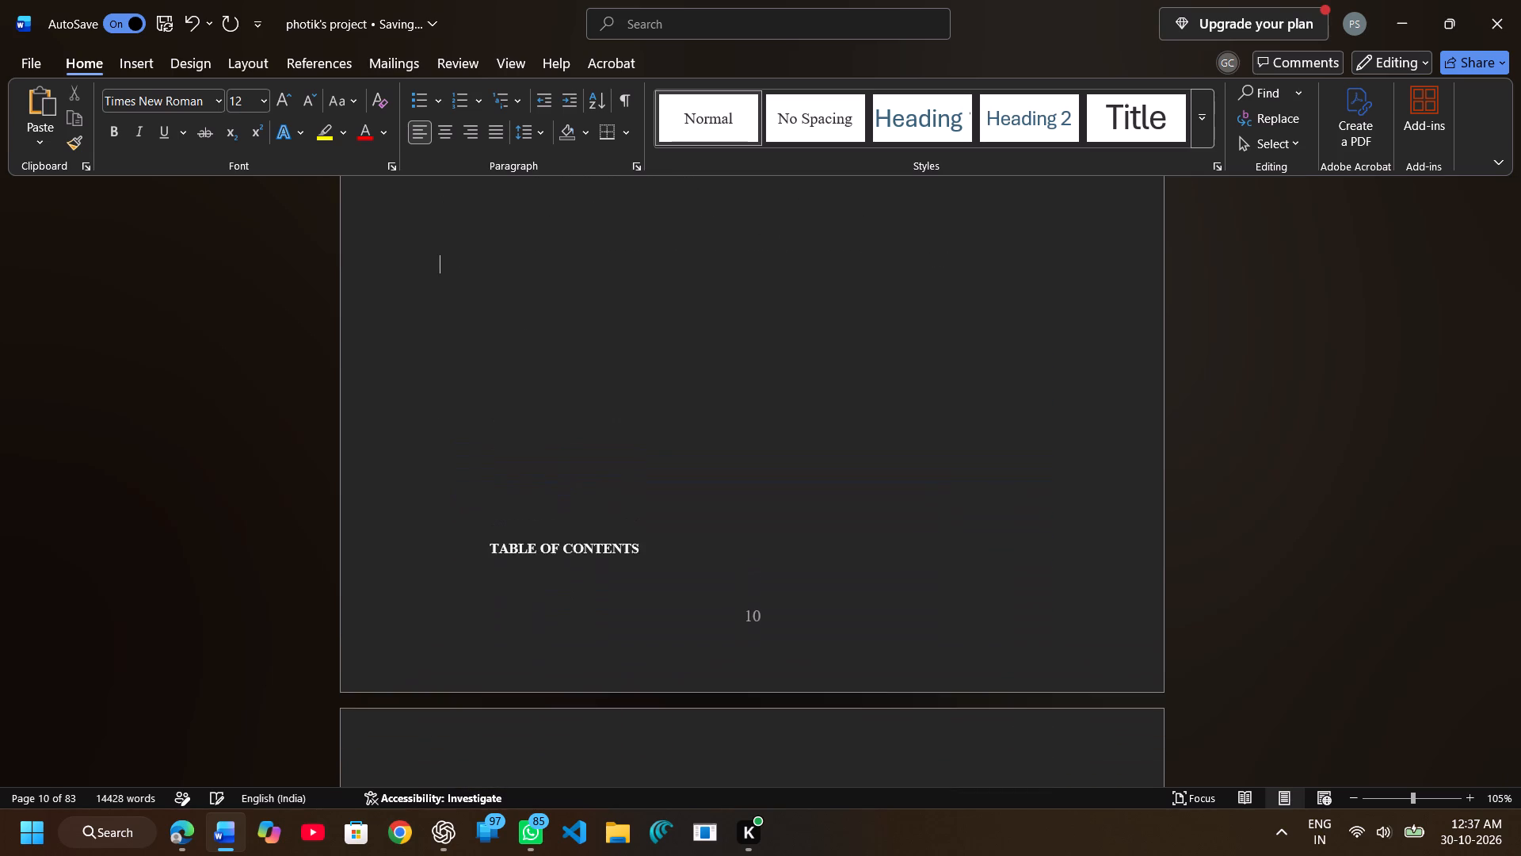
key("shift+Return")
key("shift+Return")
key("shift+Return")
scroll(445, 518, "down", 1)
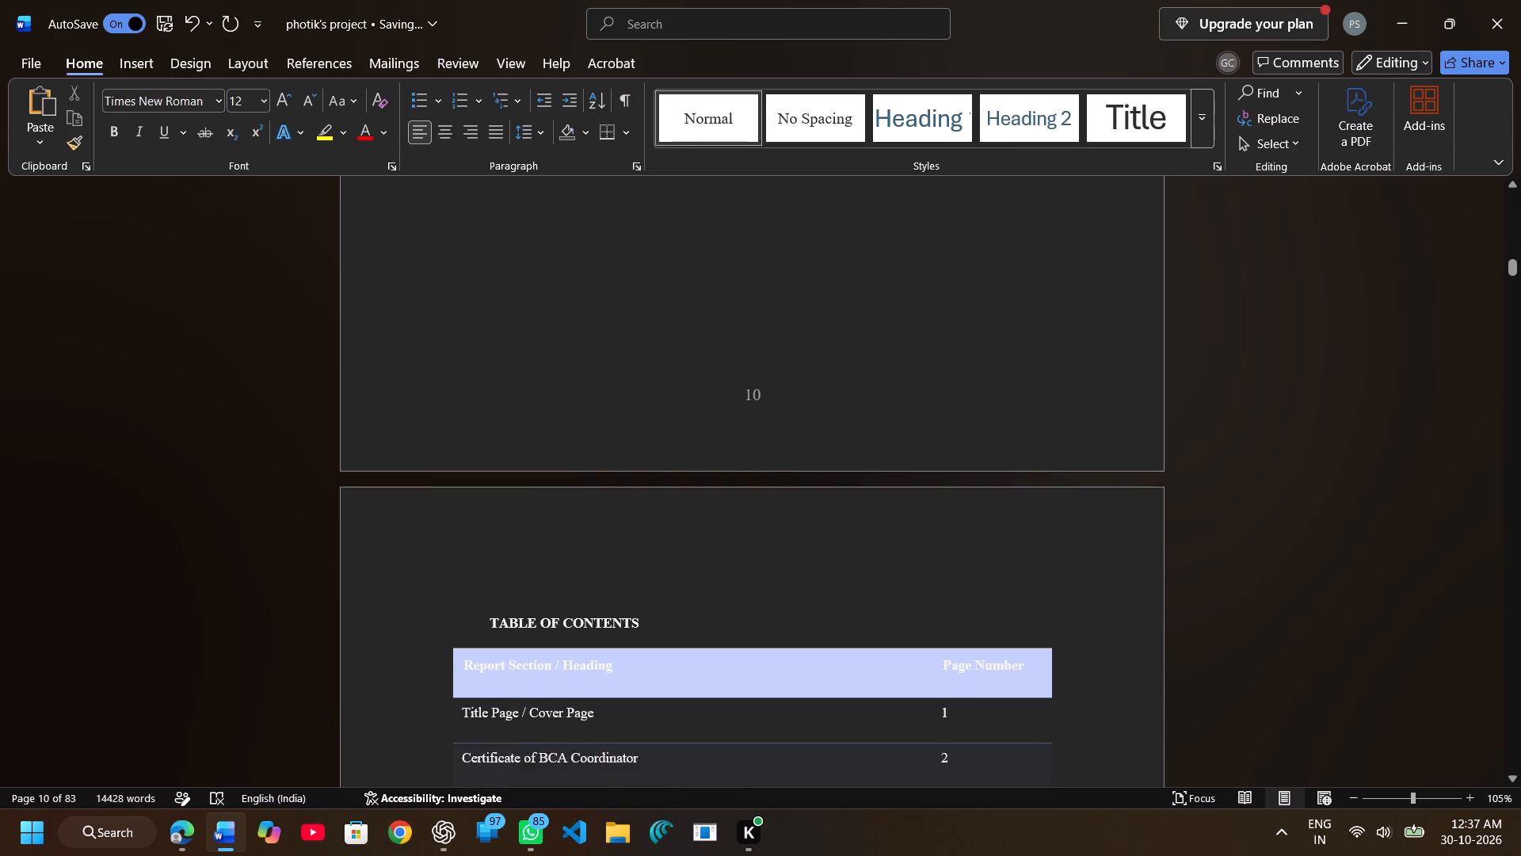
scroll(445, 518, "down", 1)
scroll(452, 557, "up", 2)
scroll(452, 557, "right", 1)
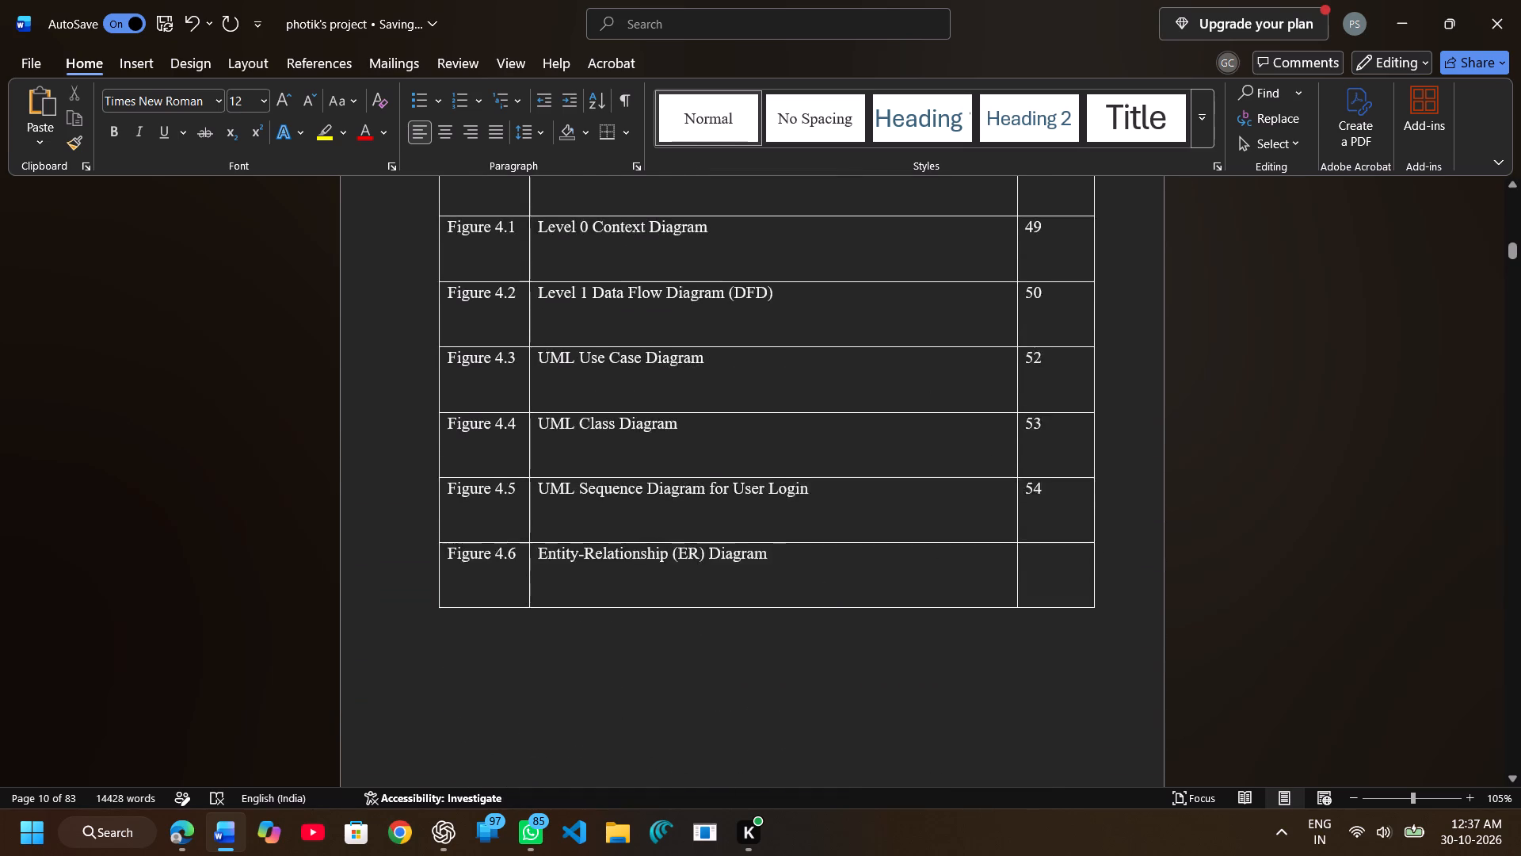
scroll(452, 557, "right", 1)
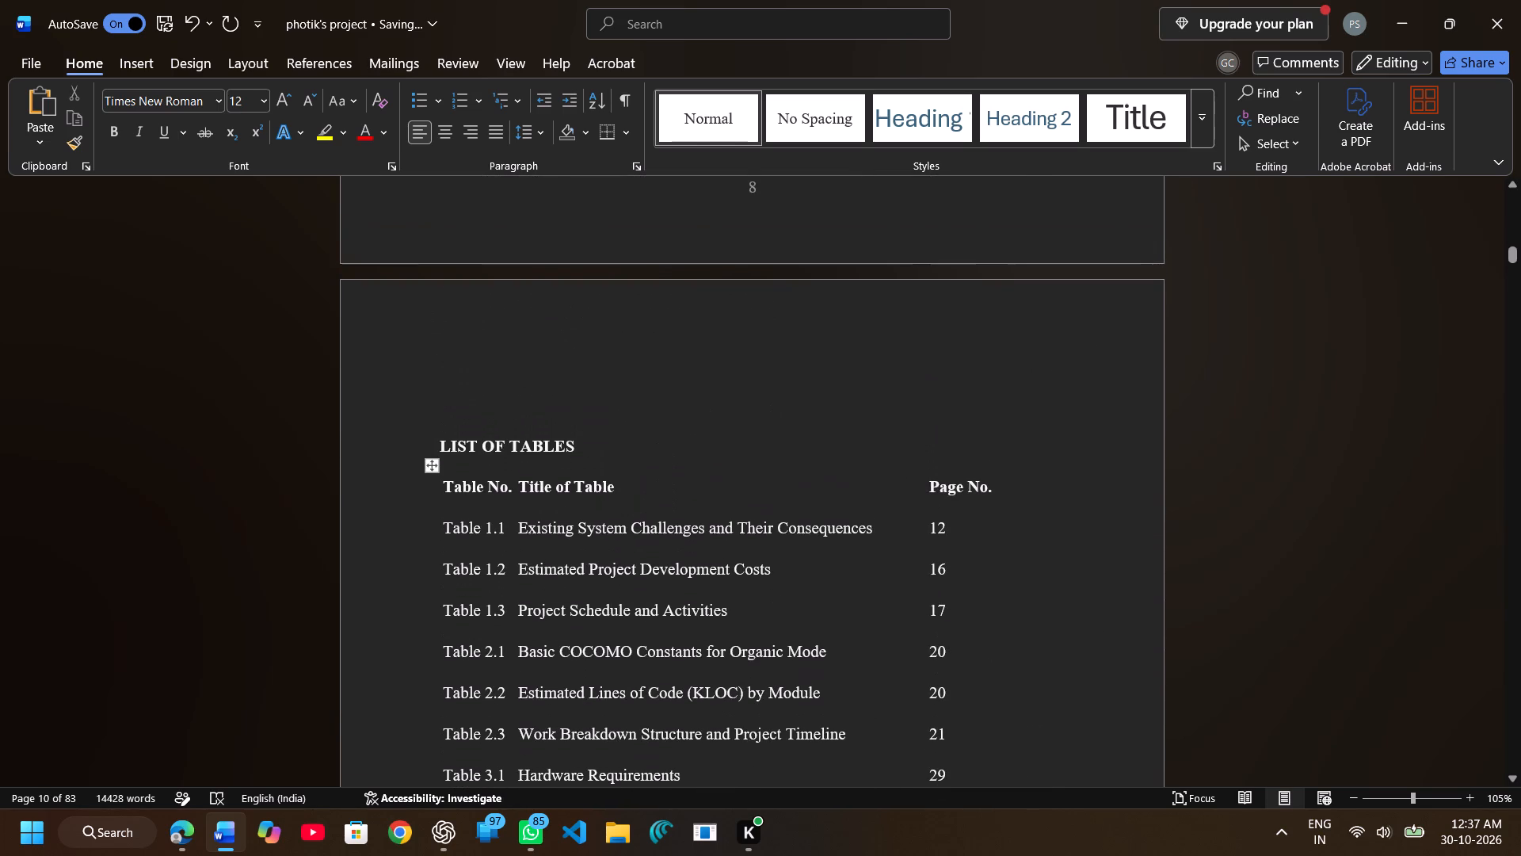
Set the LIST OF TABLES heading to 14 pt.
left_click_drag(438, 439, 574, 444)
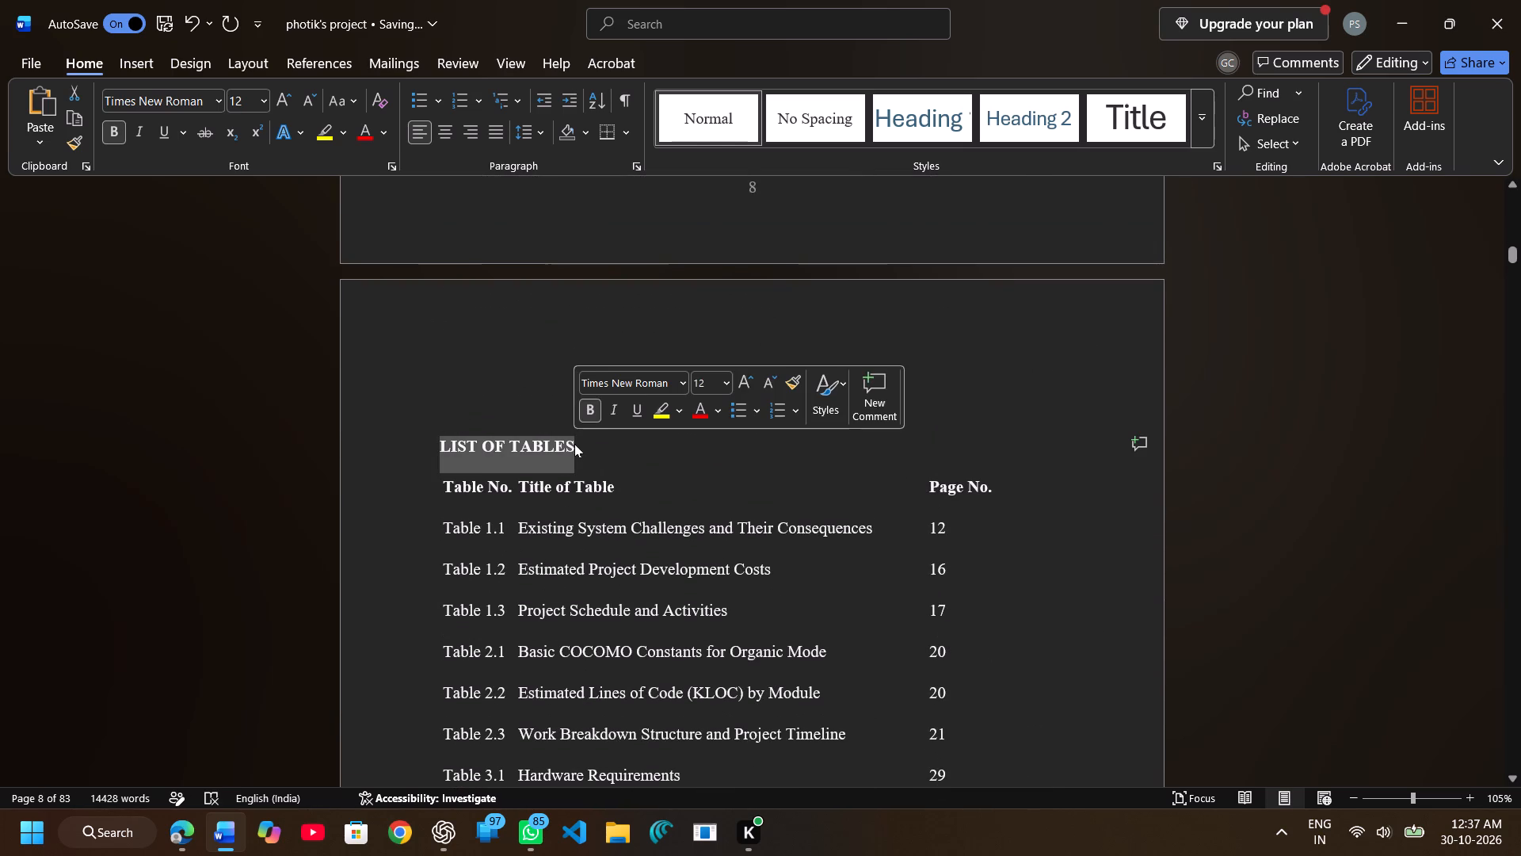
left_click(729, 384)
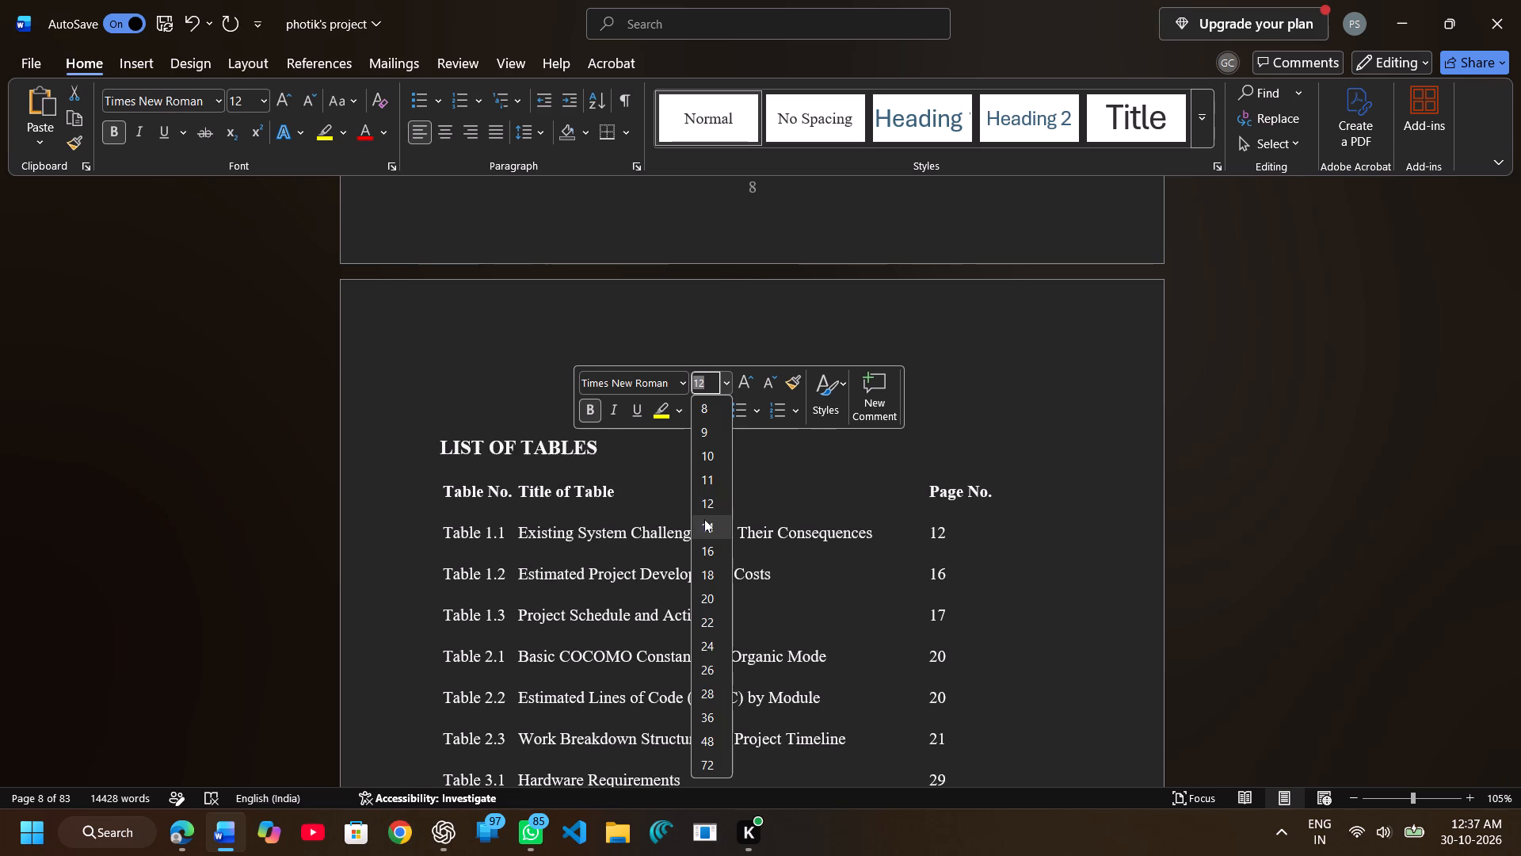
left_click(704, 520)
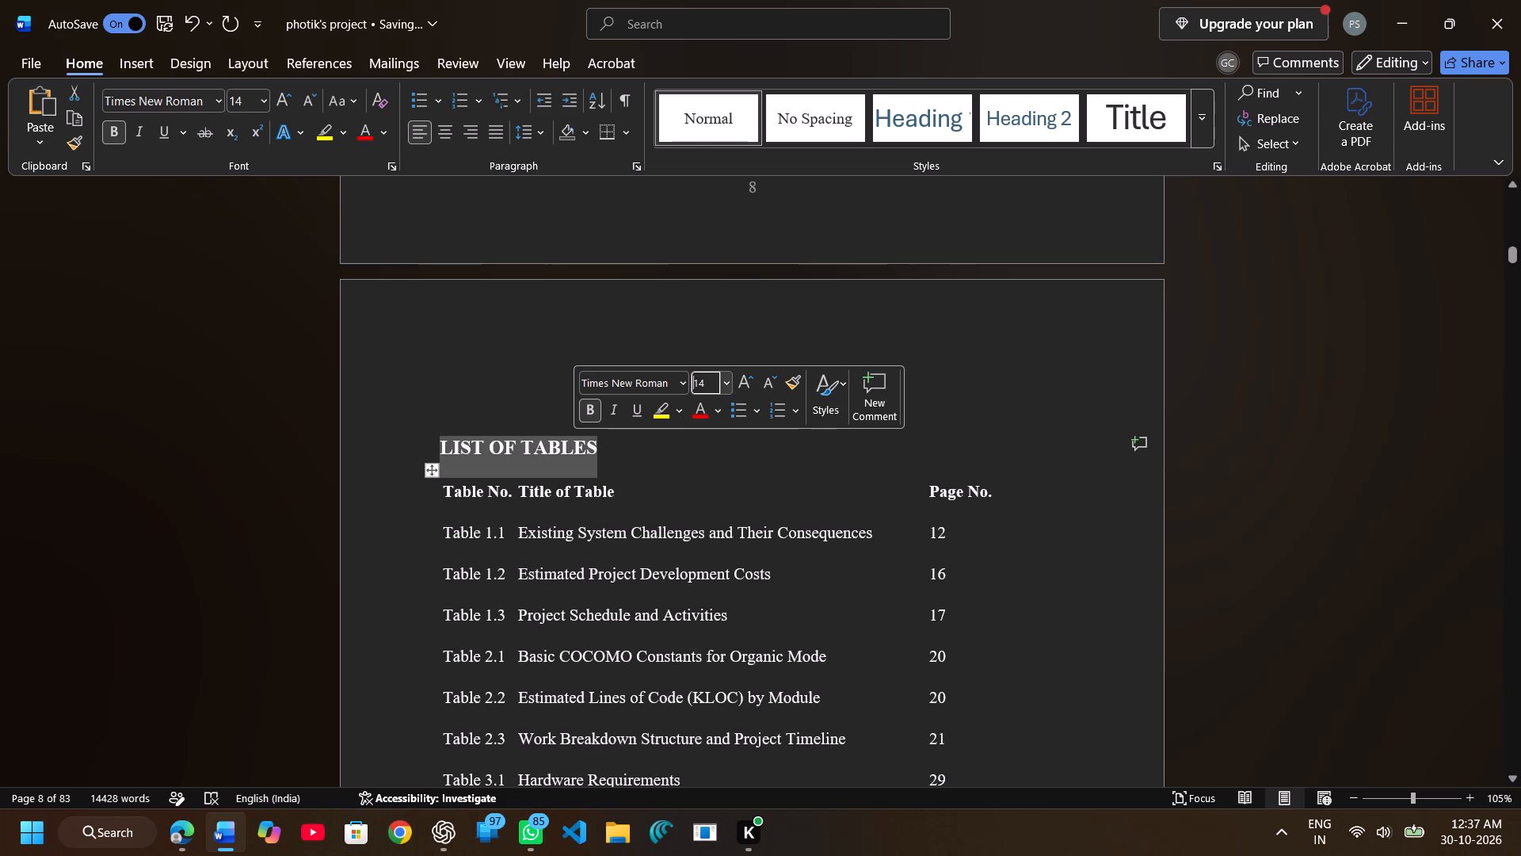
Apply the Table Grid style with full borders to all rows of the List of Tables, from the header through Table 6.10.
left_click(444, 490)
left_click_drag(444, 490, 1125, 855)
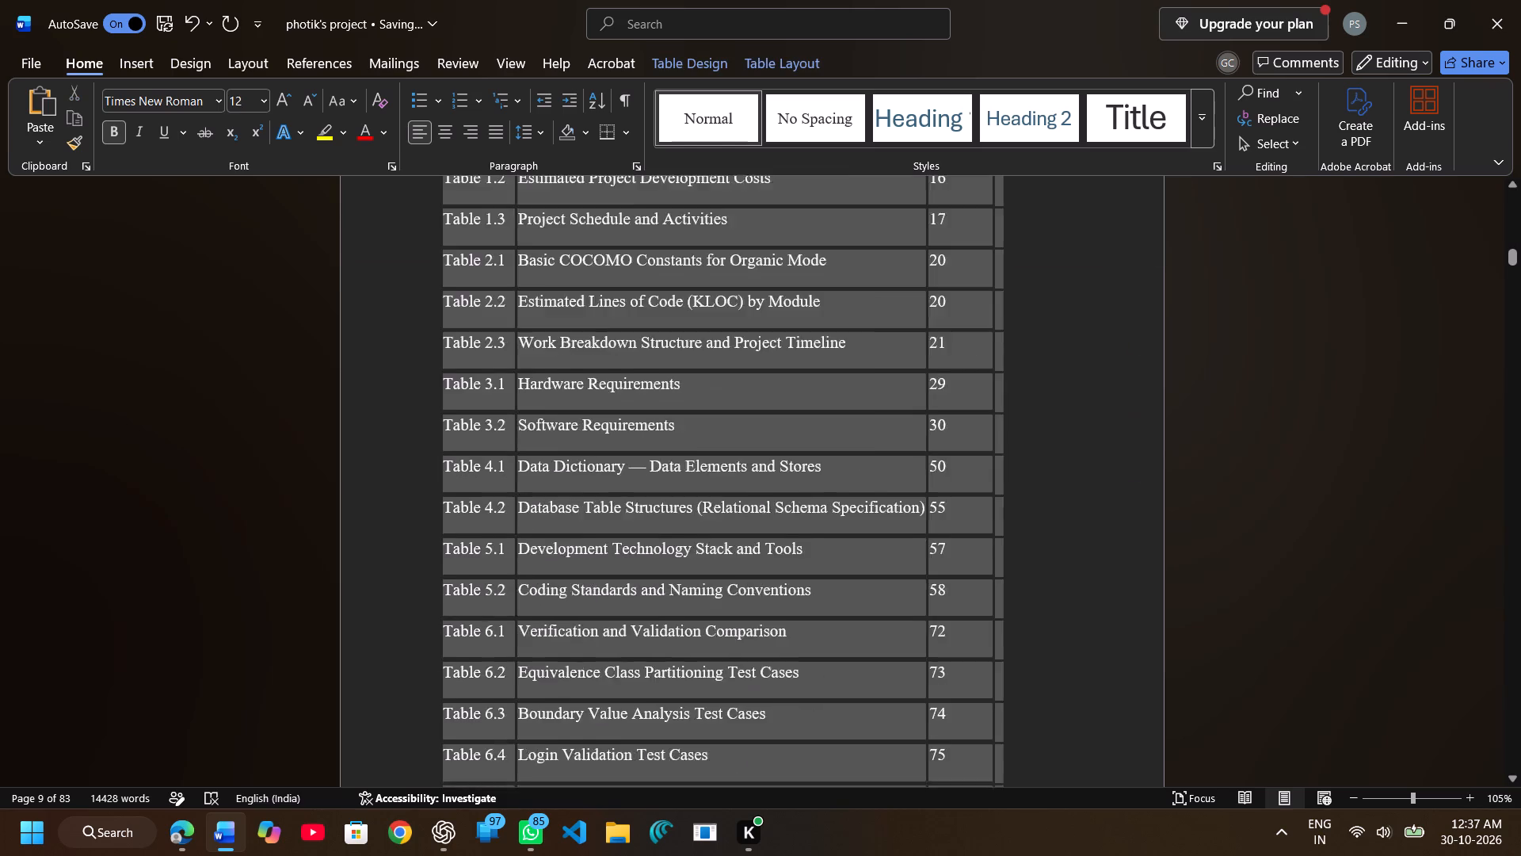
left_click_drag(1125, 855, 1090, 852)
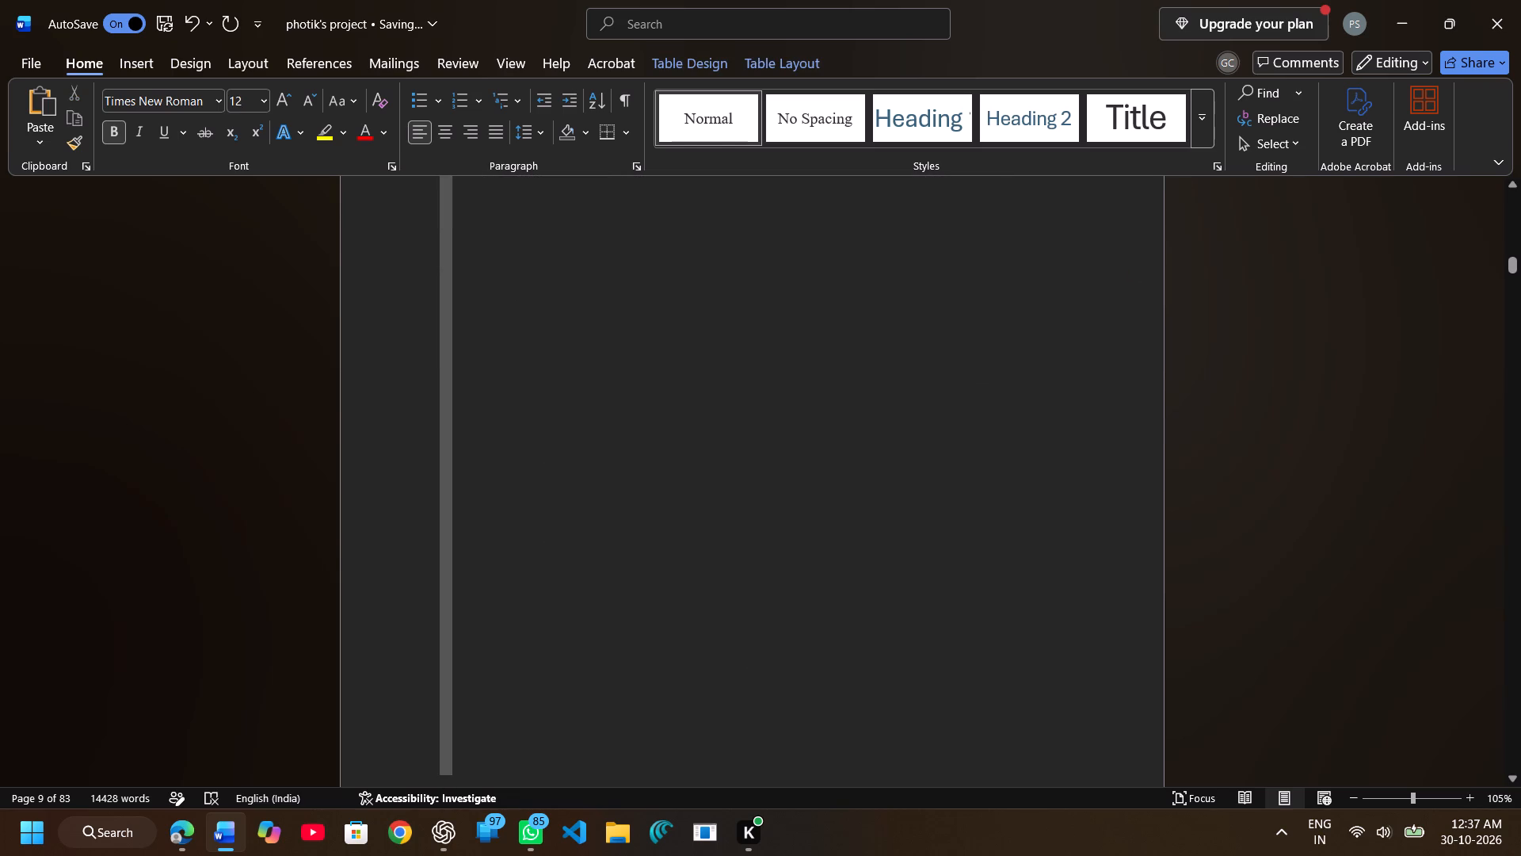
left_click_drag(1090, 852, 1013, 350)
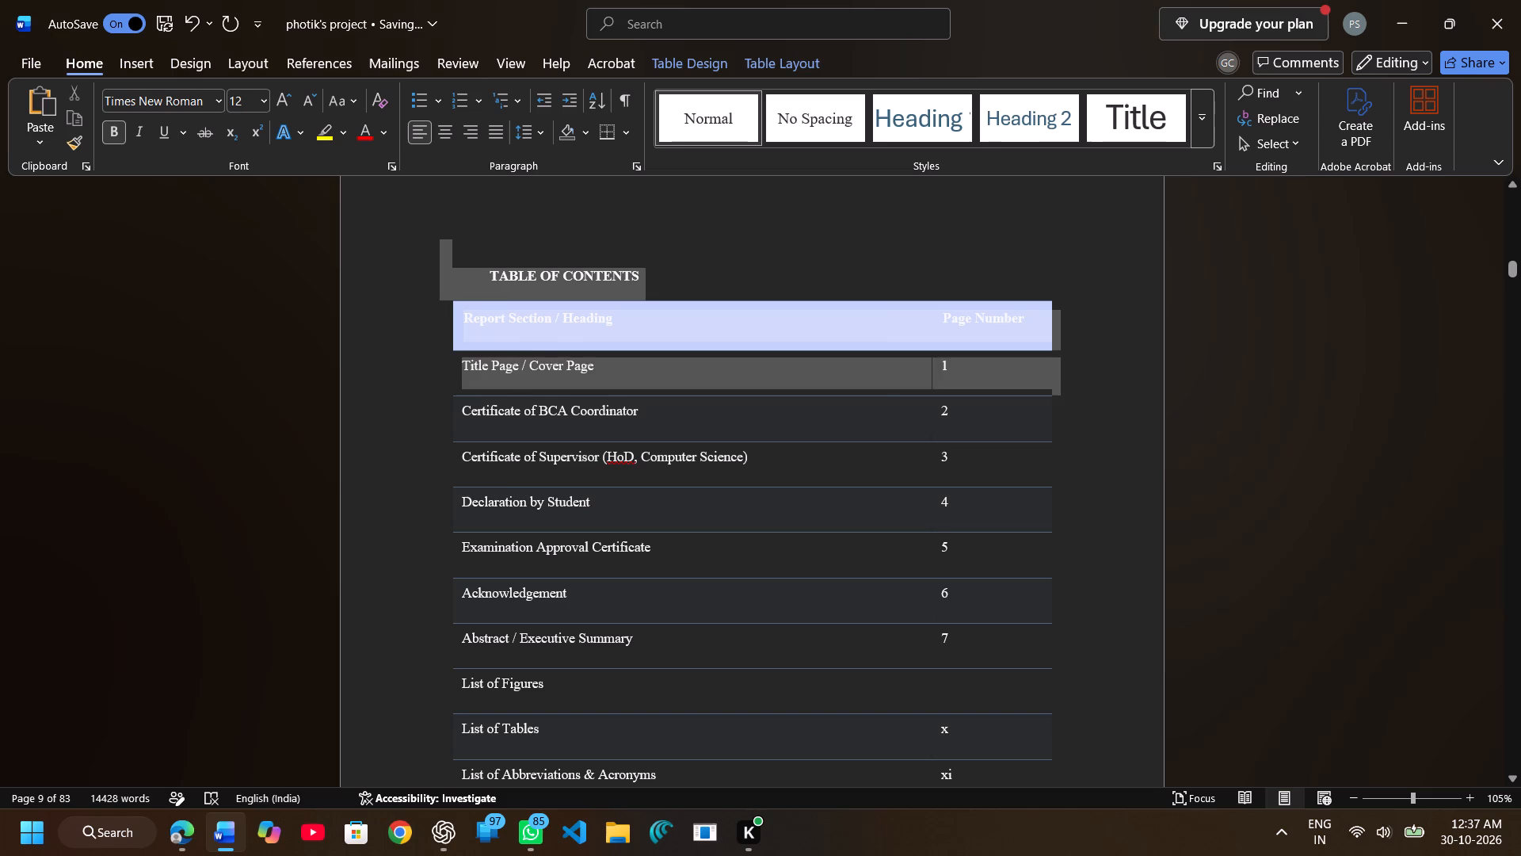
left_click_drag(1013, 350, 1031, 268)
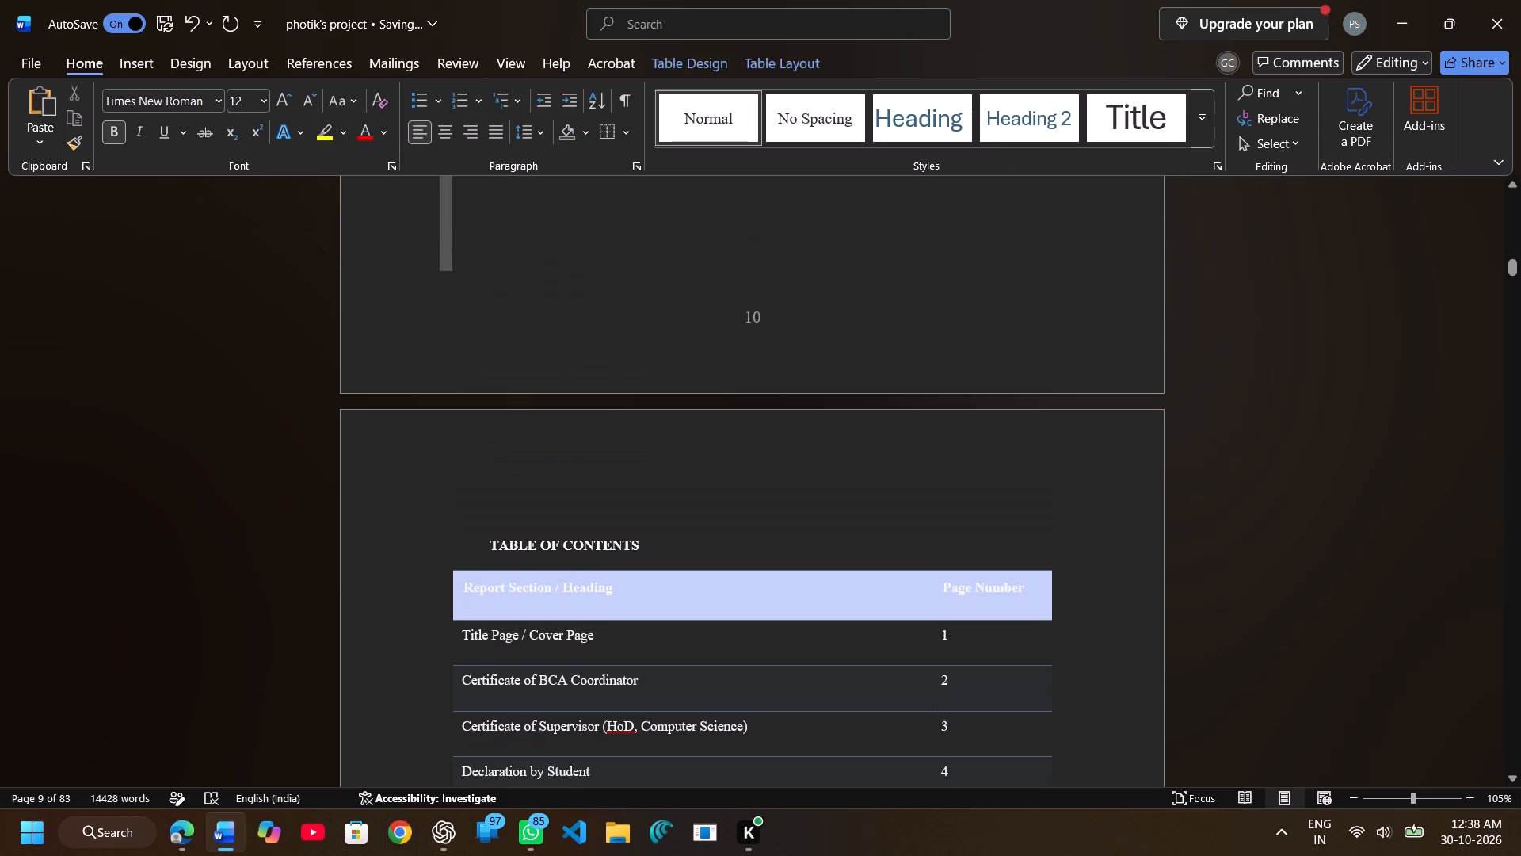
left_click_drag(1031, 268, 1020, 191)
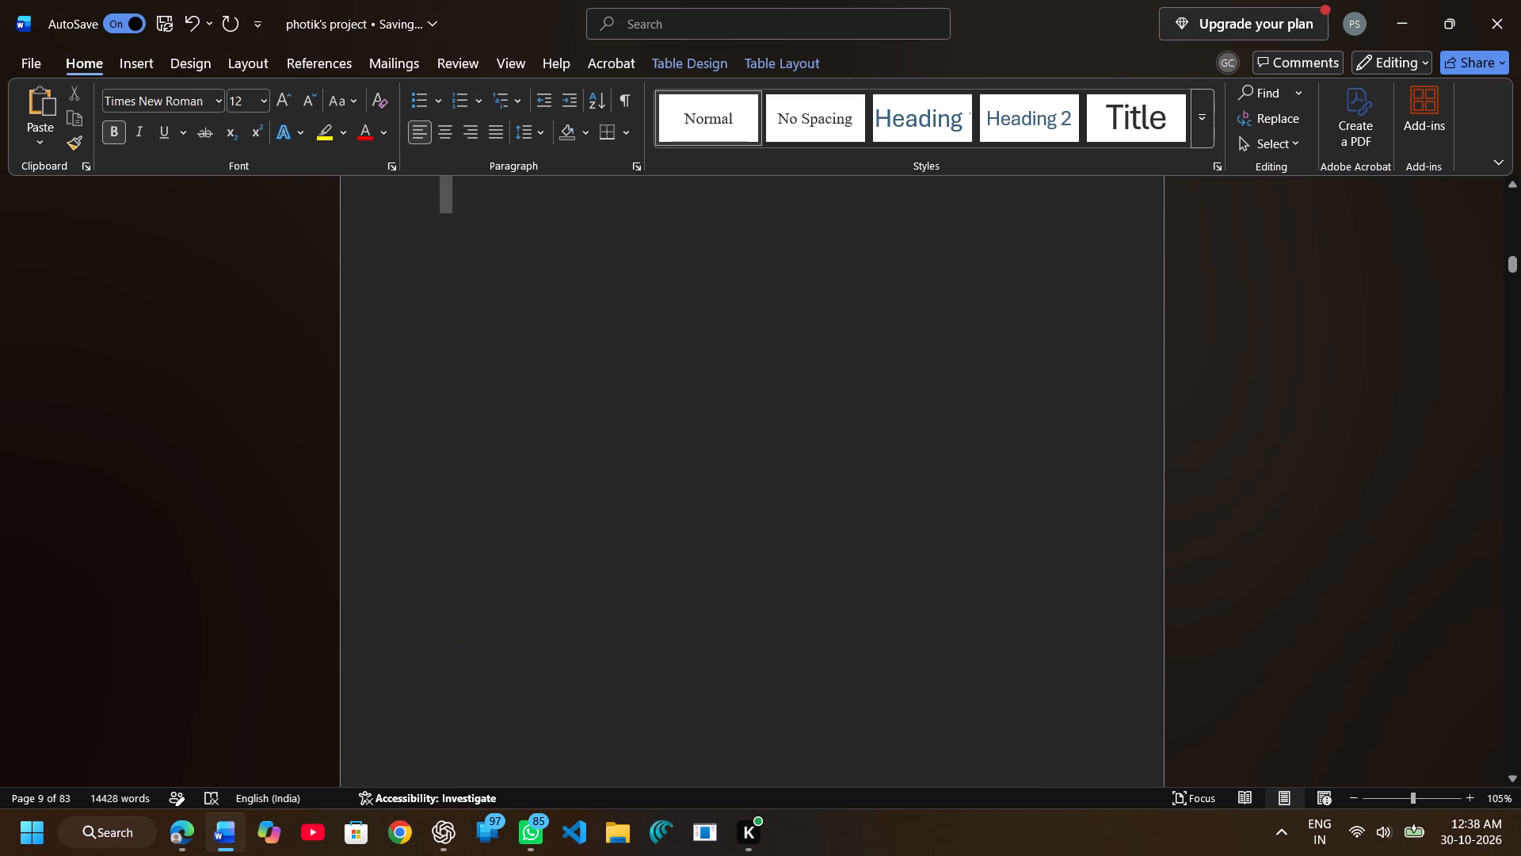
left_click_drag(1020, 191, 1005, 416)
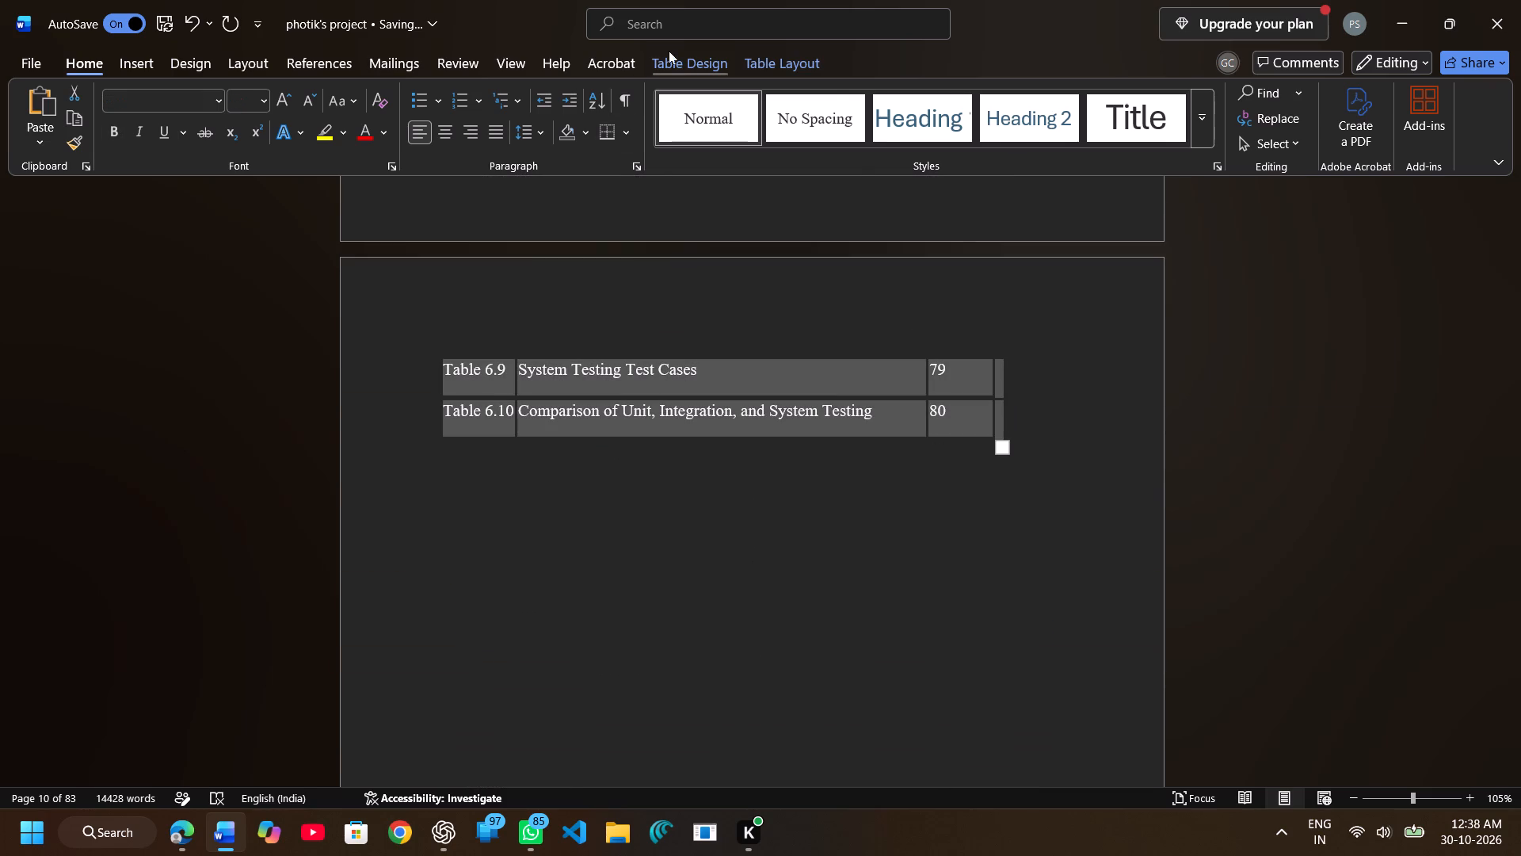
left_click(673, 60)
left_click(299, 125)
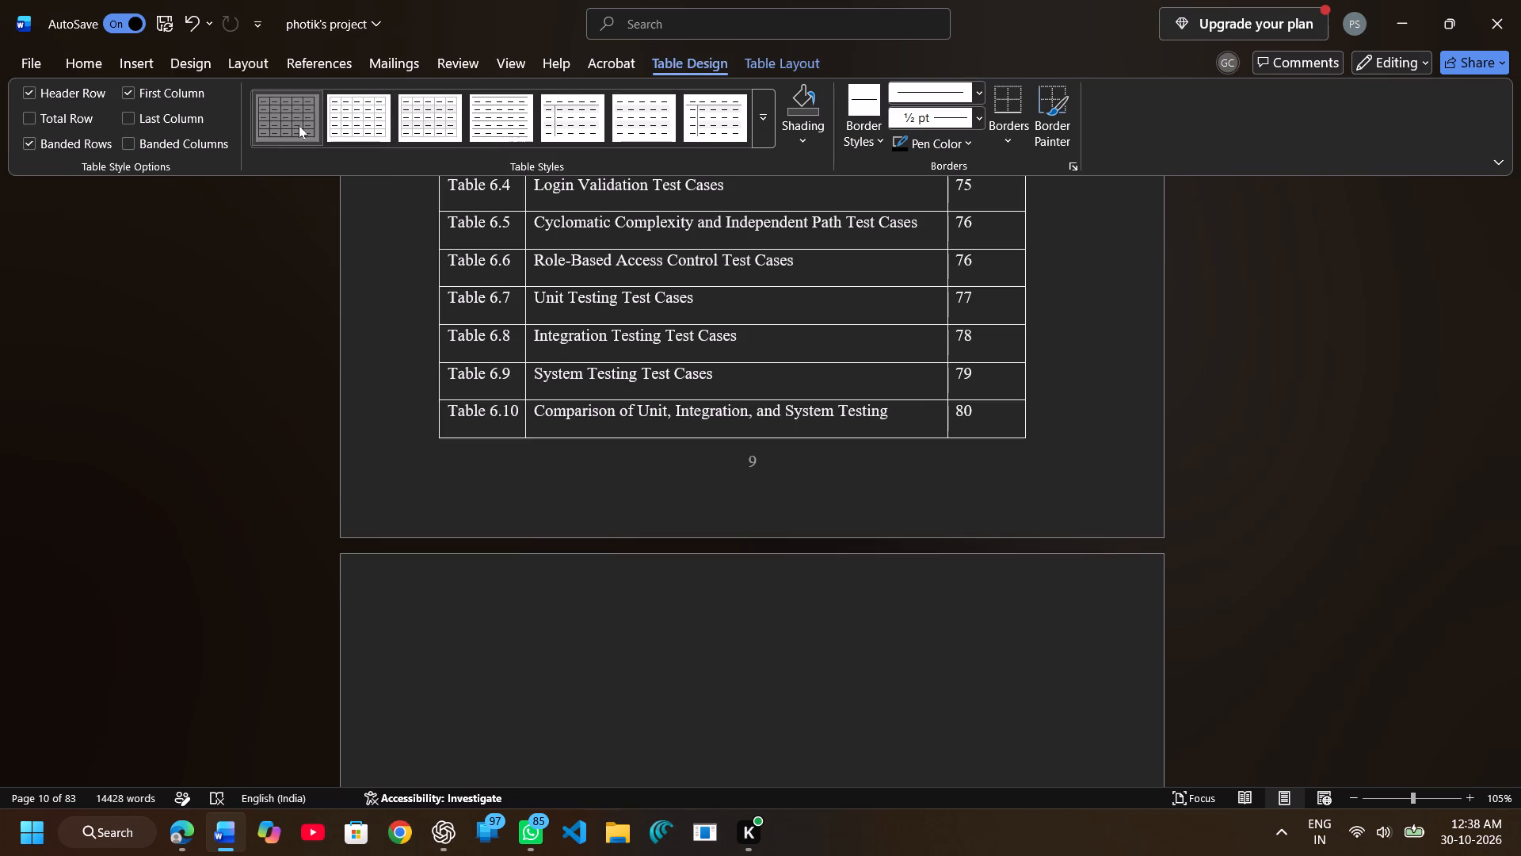
Delete the indent and surplus blank lines before the TABLE OF CONTENTS heading until it sits at the top of page 10.
scroll(540, 649, "down", 1)
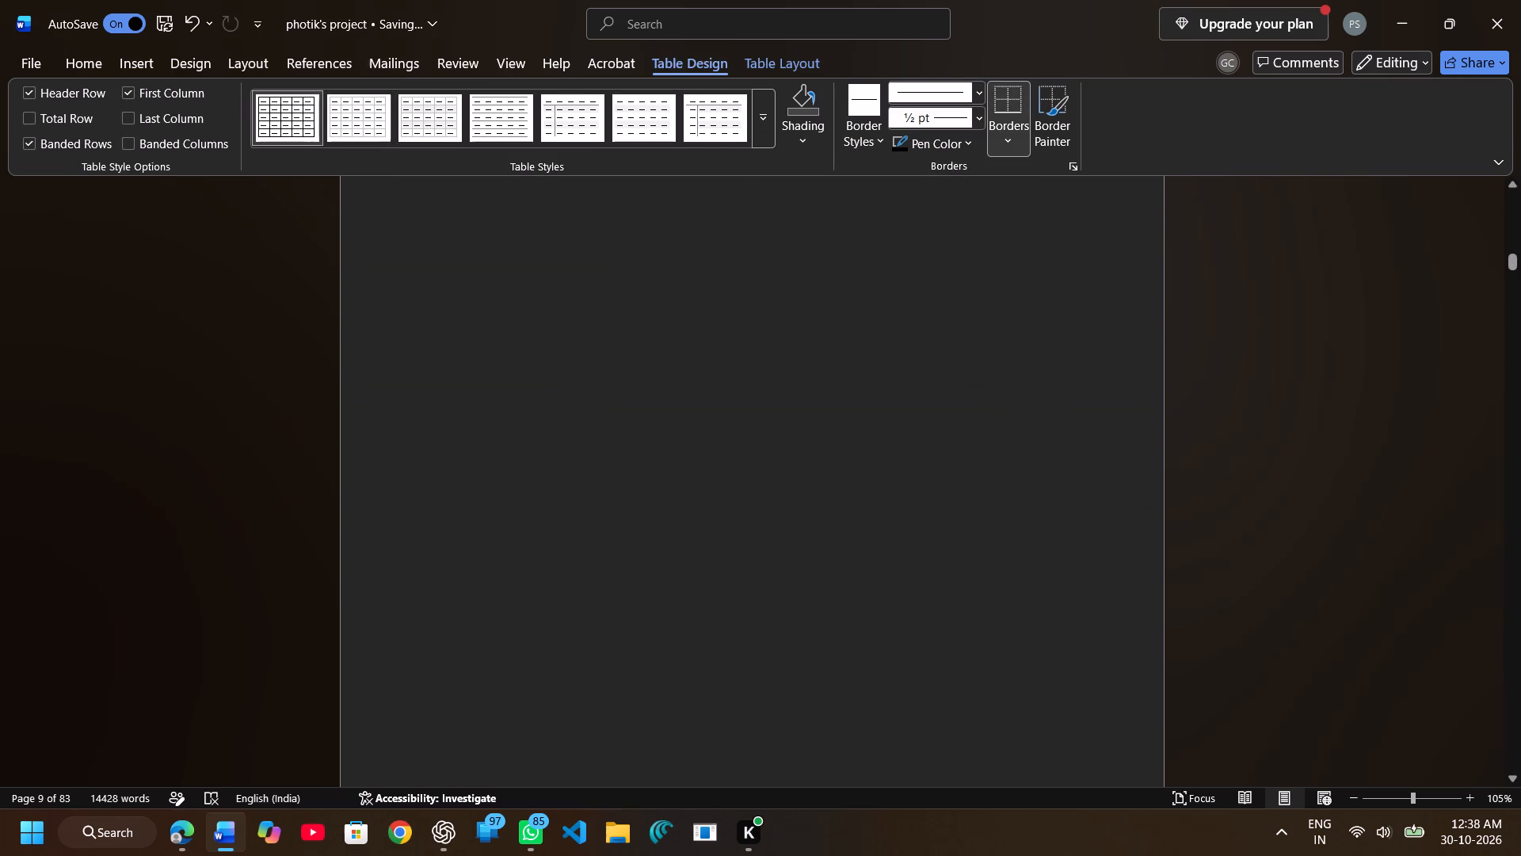
scroll(540, 649, "down", 1)
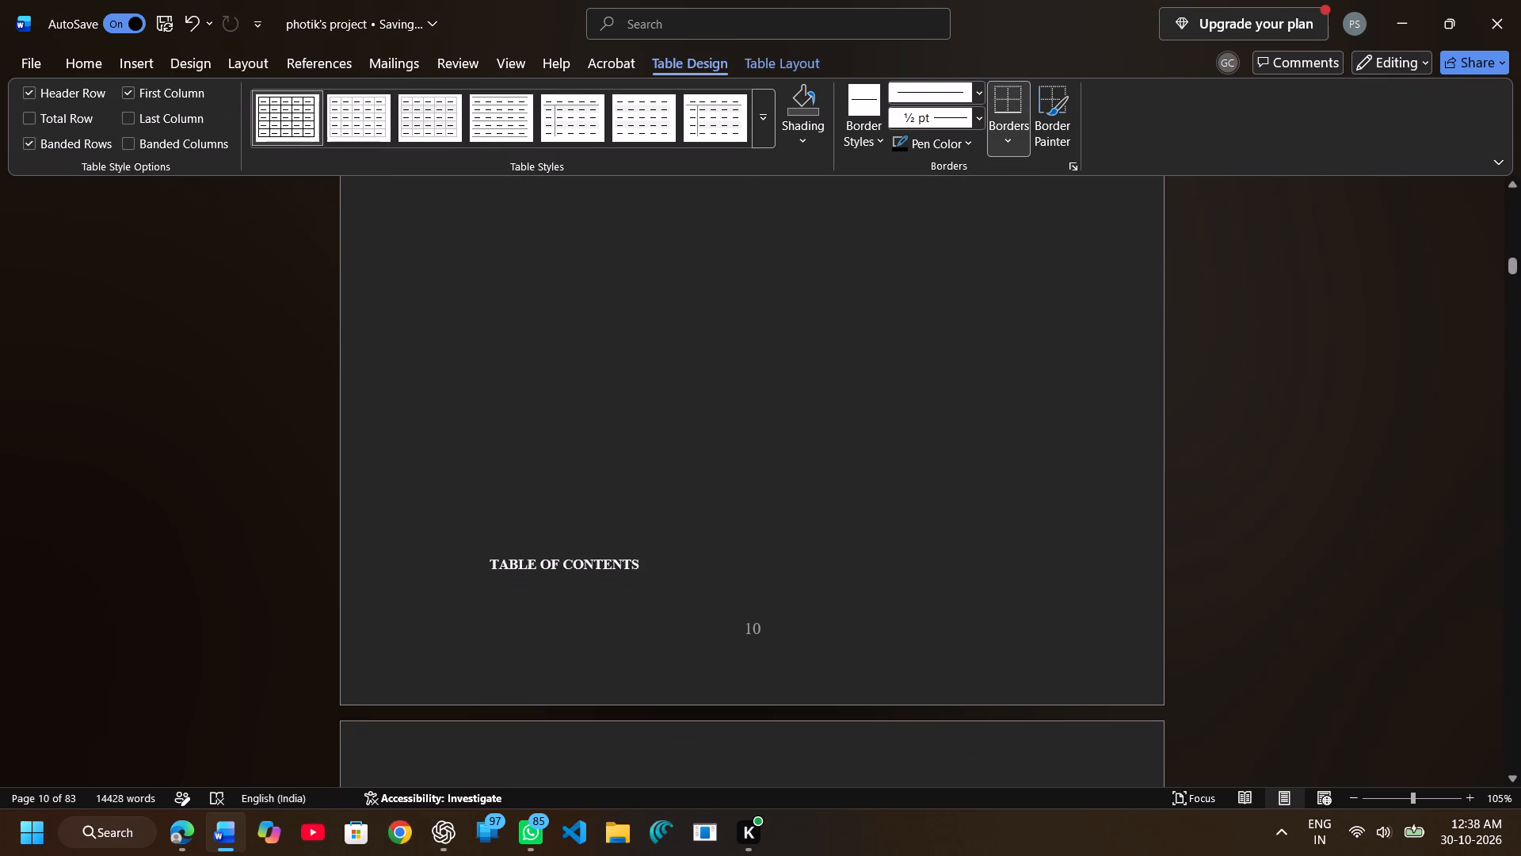
left_click(481, 564)
key("BackSpace")
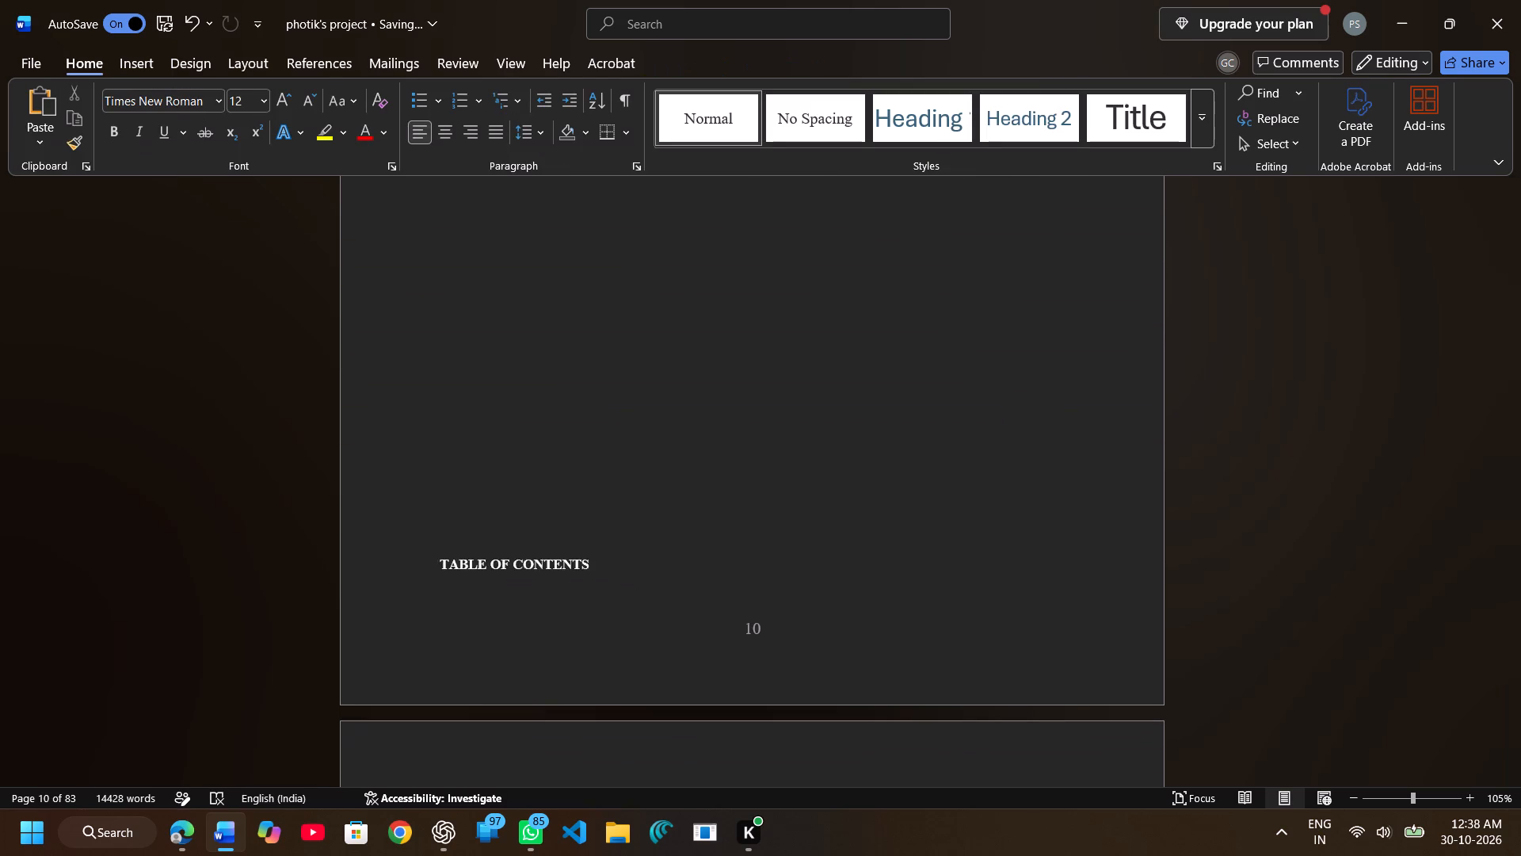
key("BackSpace")
key("BackSpace")
key("BackSpace")
key("BackSpace")
key("BackSpace")
key("BackSpace")
key("BackSpace")
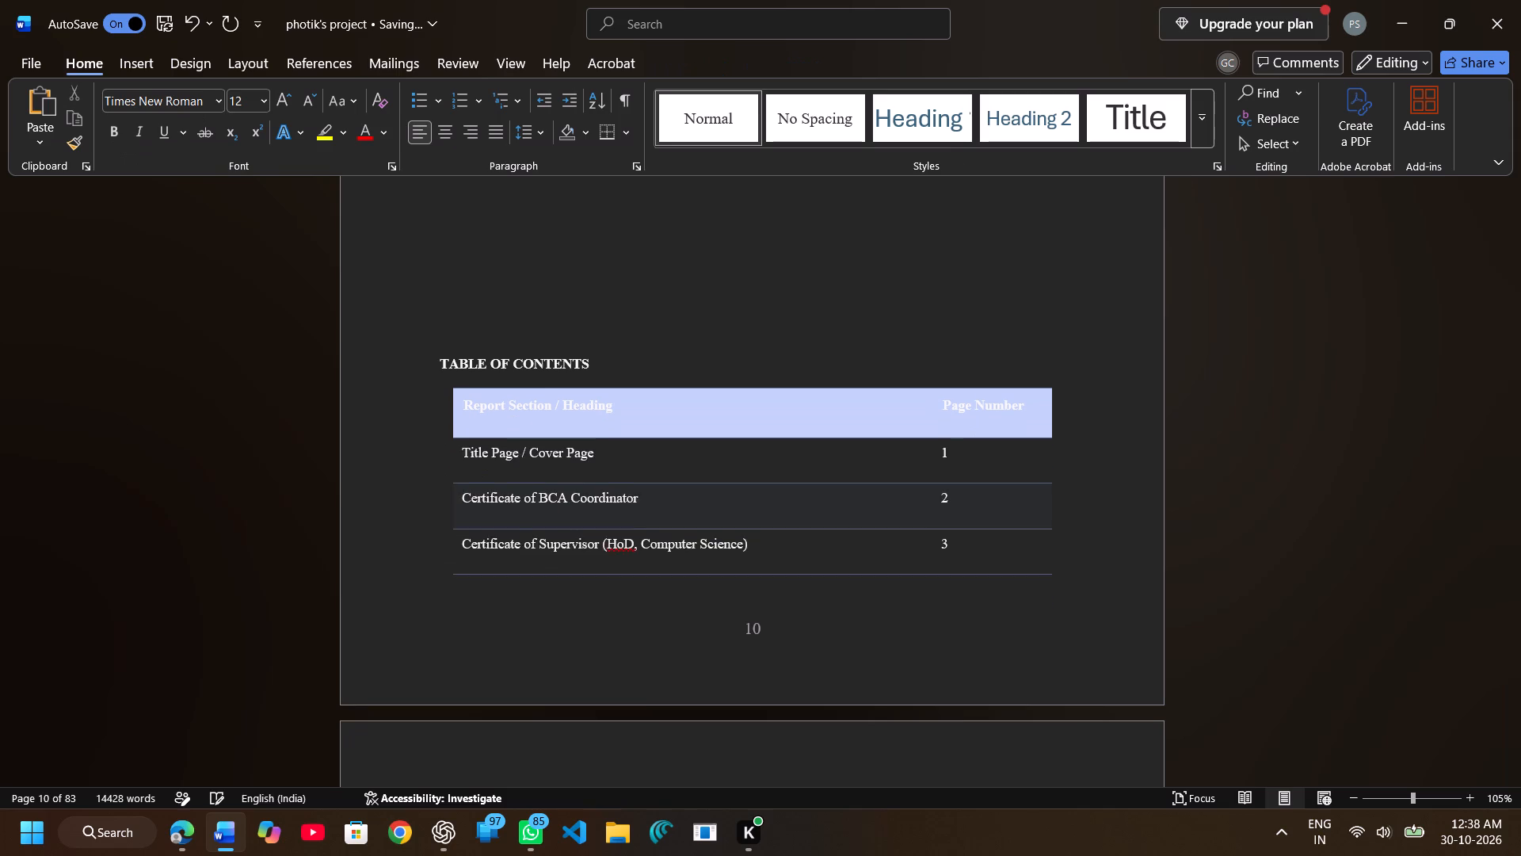
scroll(481, 564, "up", 1)
key("BackSpace")
key("BackSpace")
key("BackSpace")
key("BackSpace")
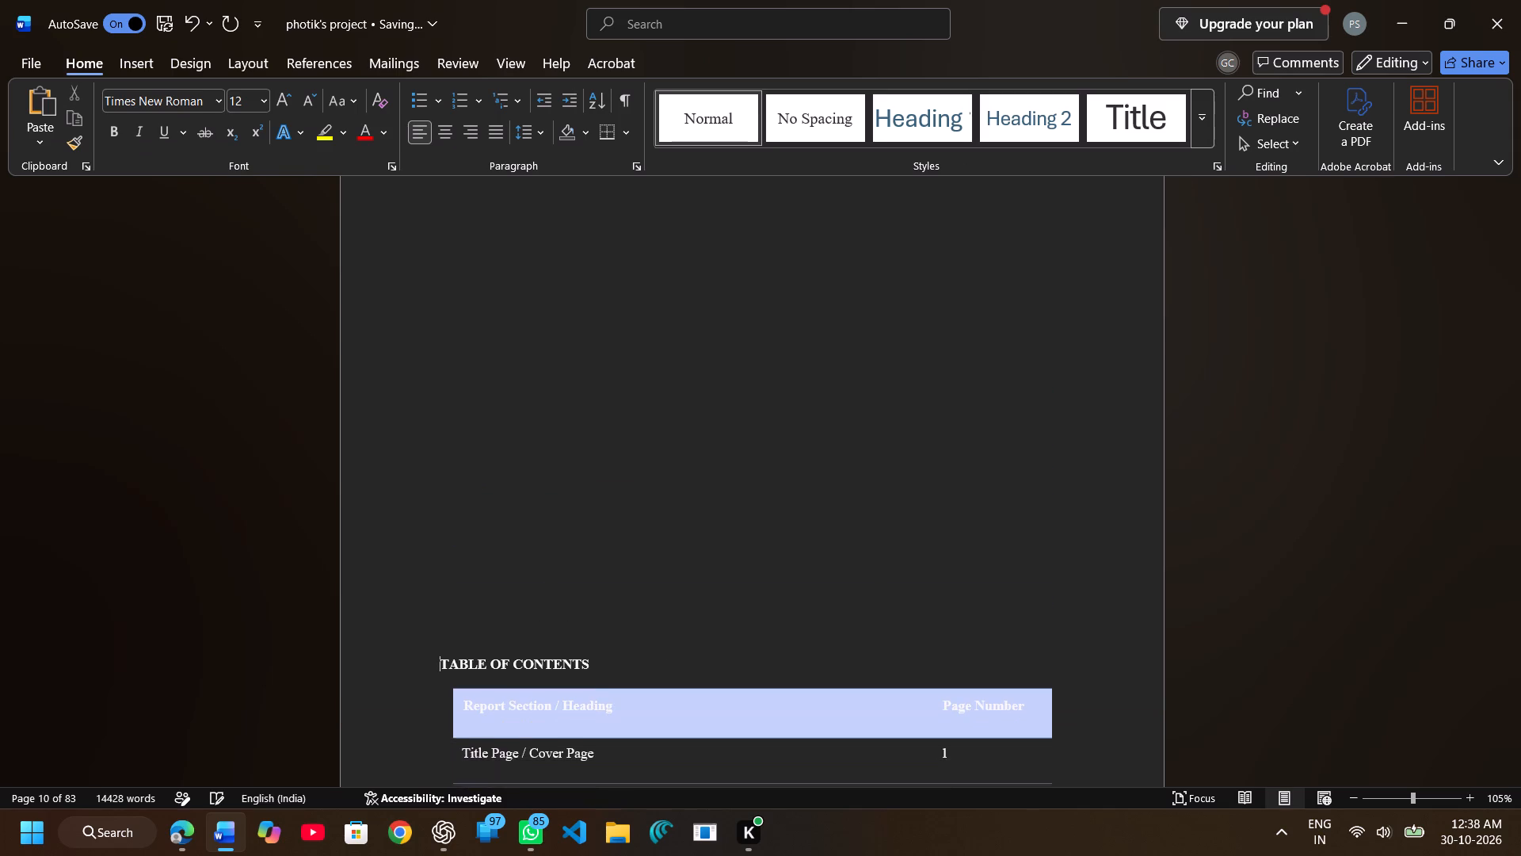
key("BackSpace")
key("BackSpace")
key("BackSpace")
key("BackSpace")
key("BackSpace")
scroll(481, 564, "up", 1)
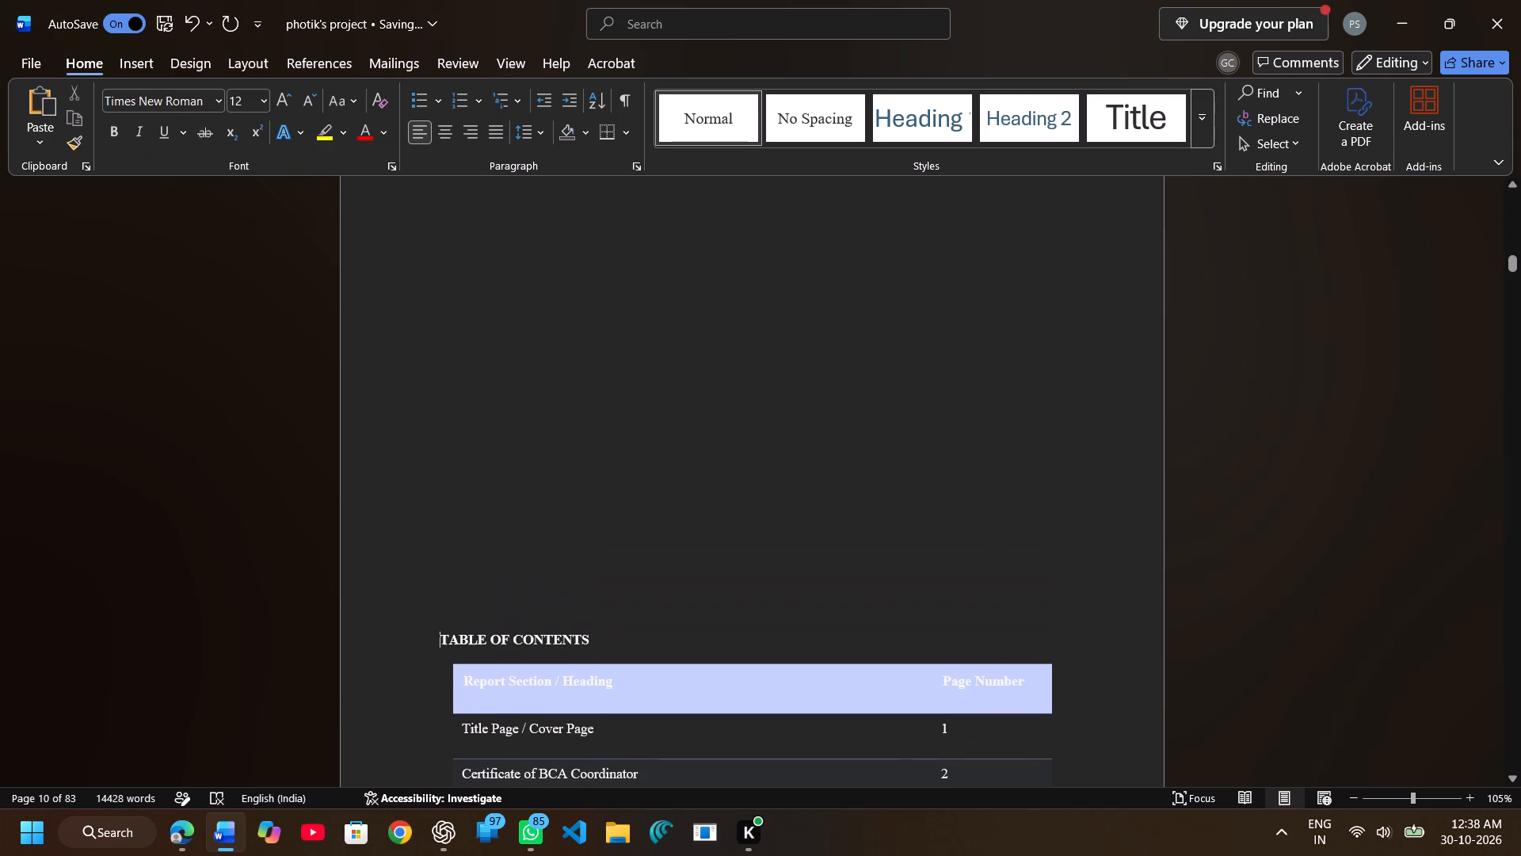
key("BackSpace")
key("BackSpace")
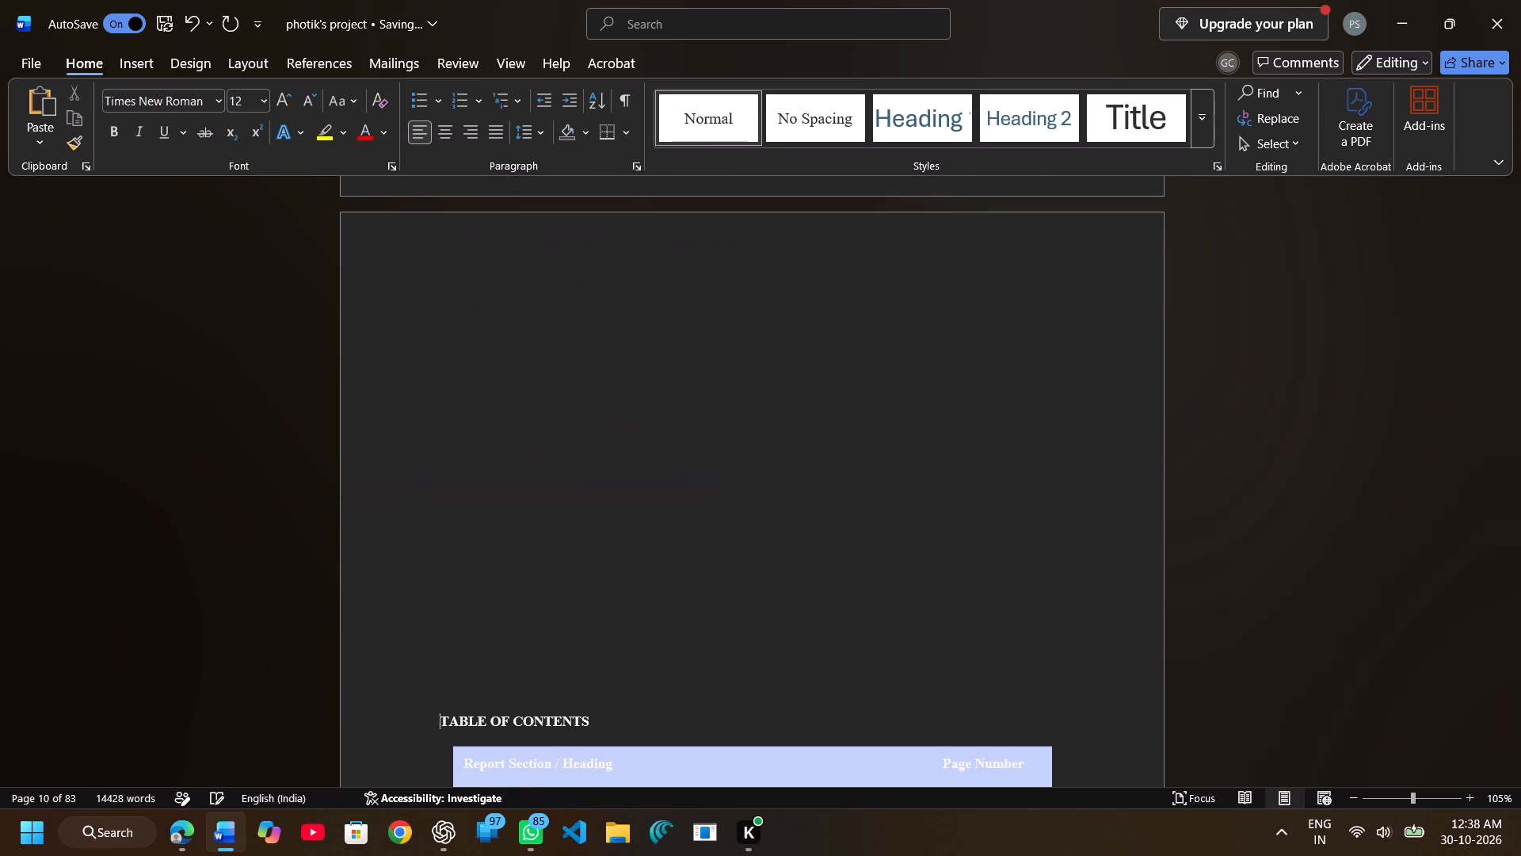
key("BackSpace")
key("BackSpace")
key("BackSpace")
key("BackSpace")
key("BackSpace")
key("BackSpace")
key("BackSpace")
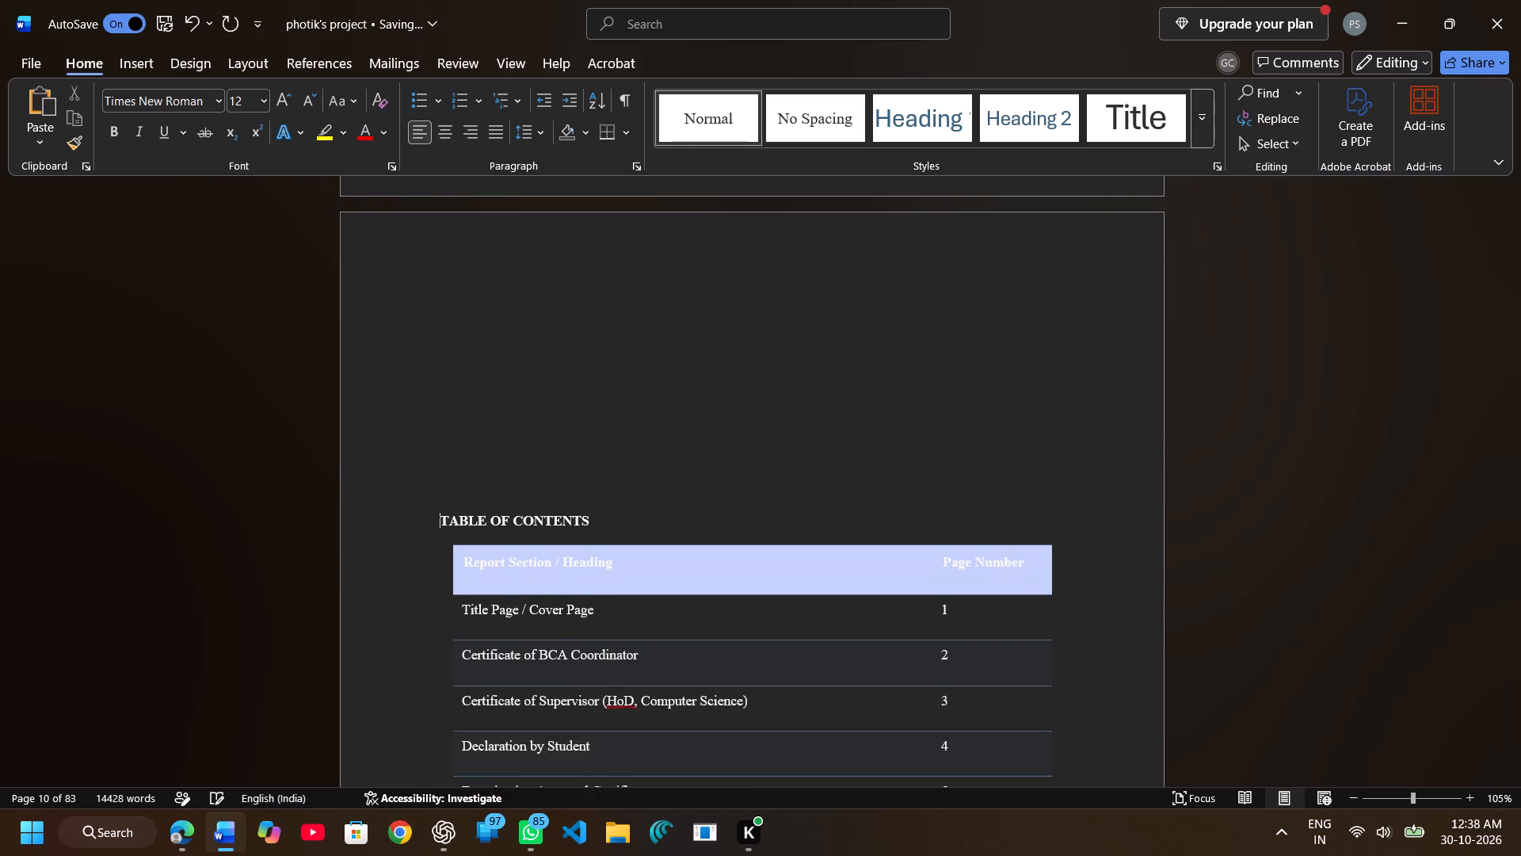
key("BackSpace")
key("BackSpace")
key("BackSpace")
key("BackSpace")
key("BackSpace")
key("BackSpace")
key("BackSpace")
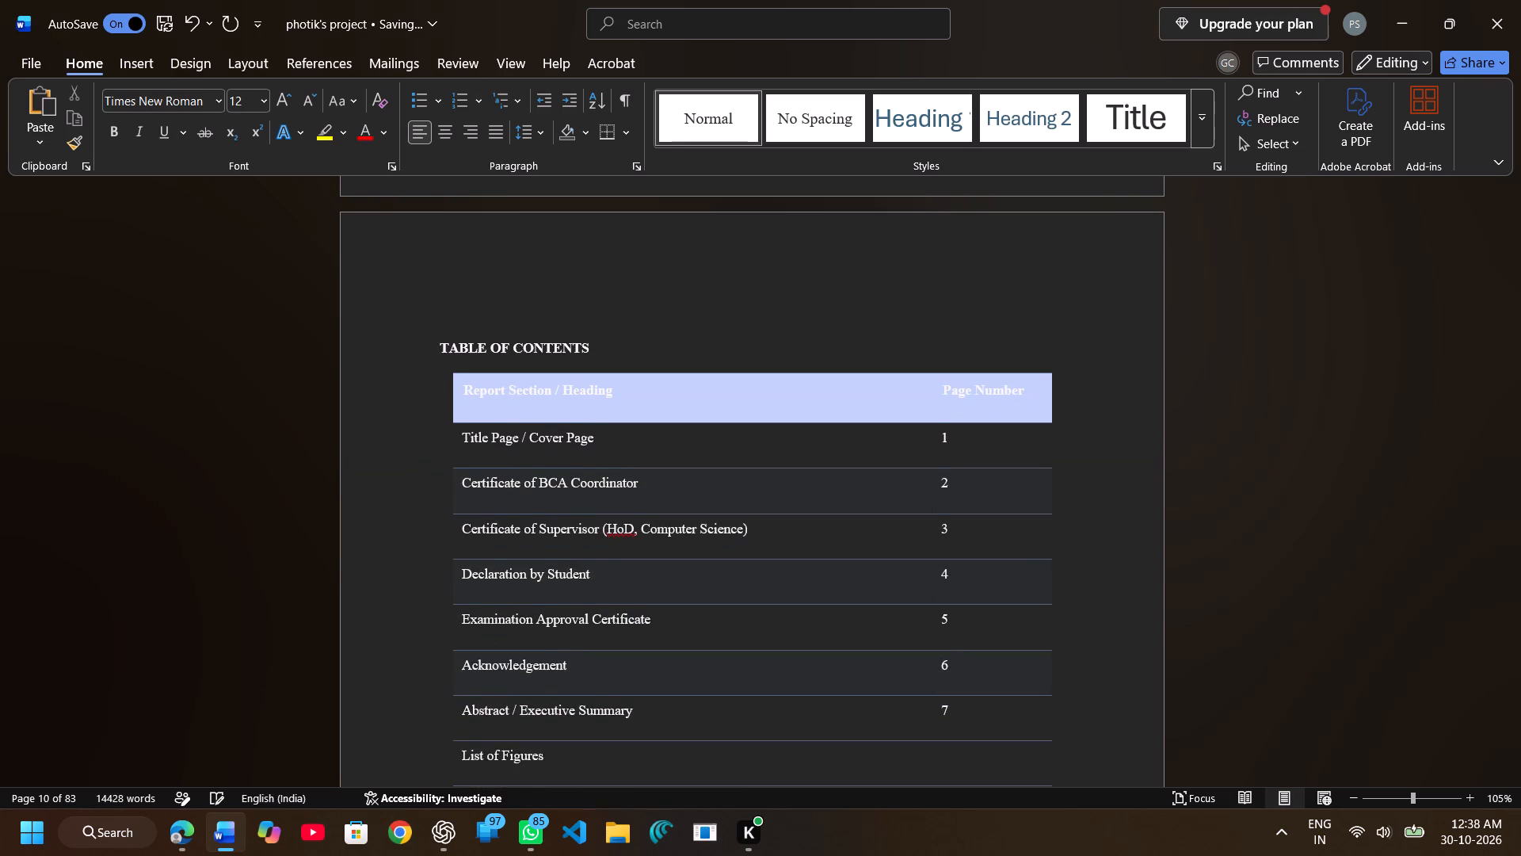
key("BackSpace")
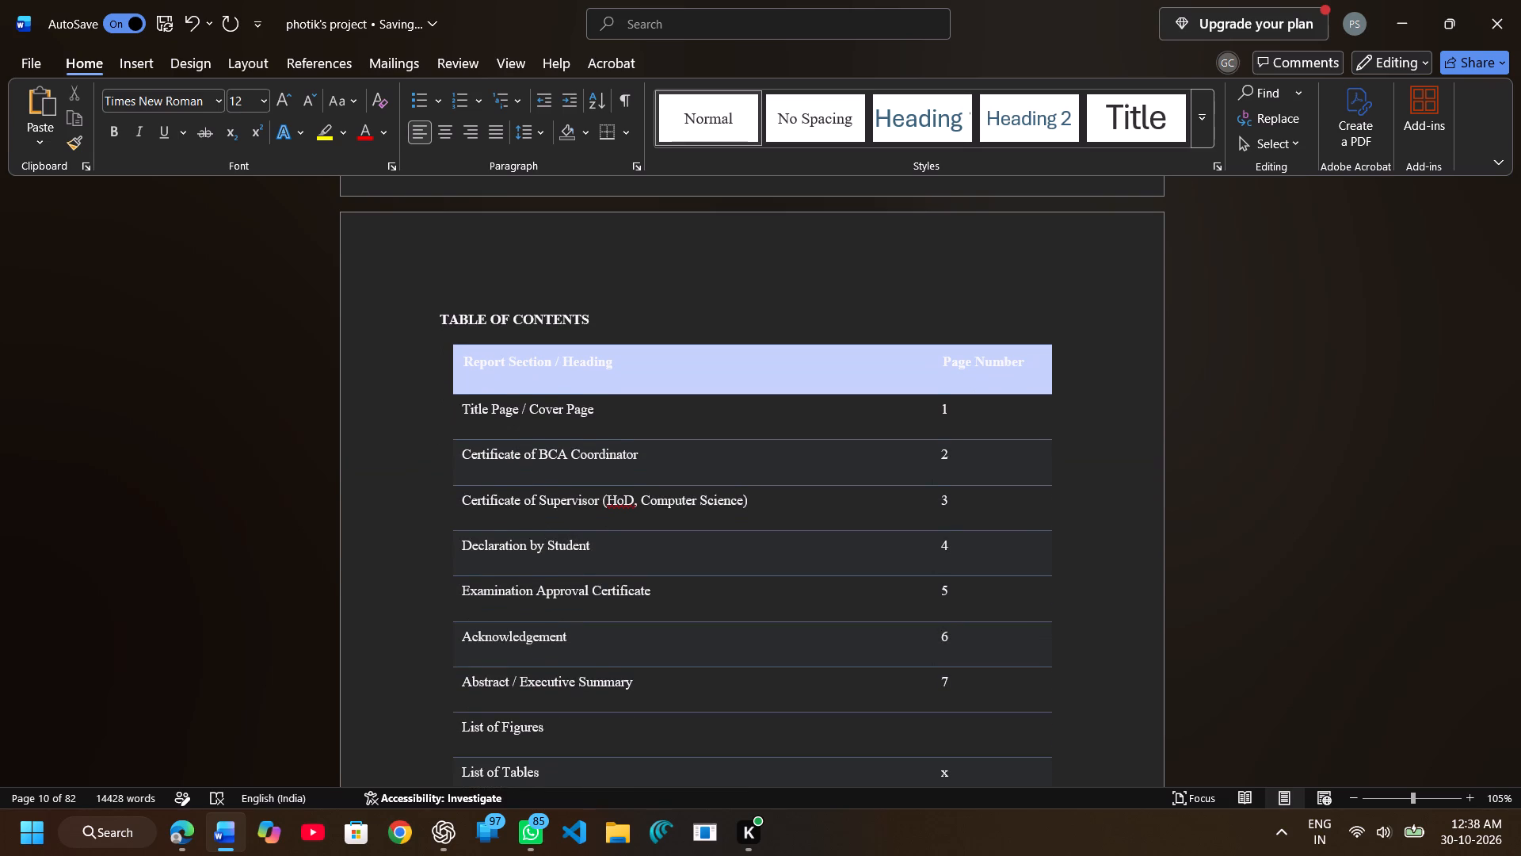
Set the TABLE OF CONTENTS heading to 14 pt.
scroll(481, 564, "up", 1)
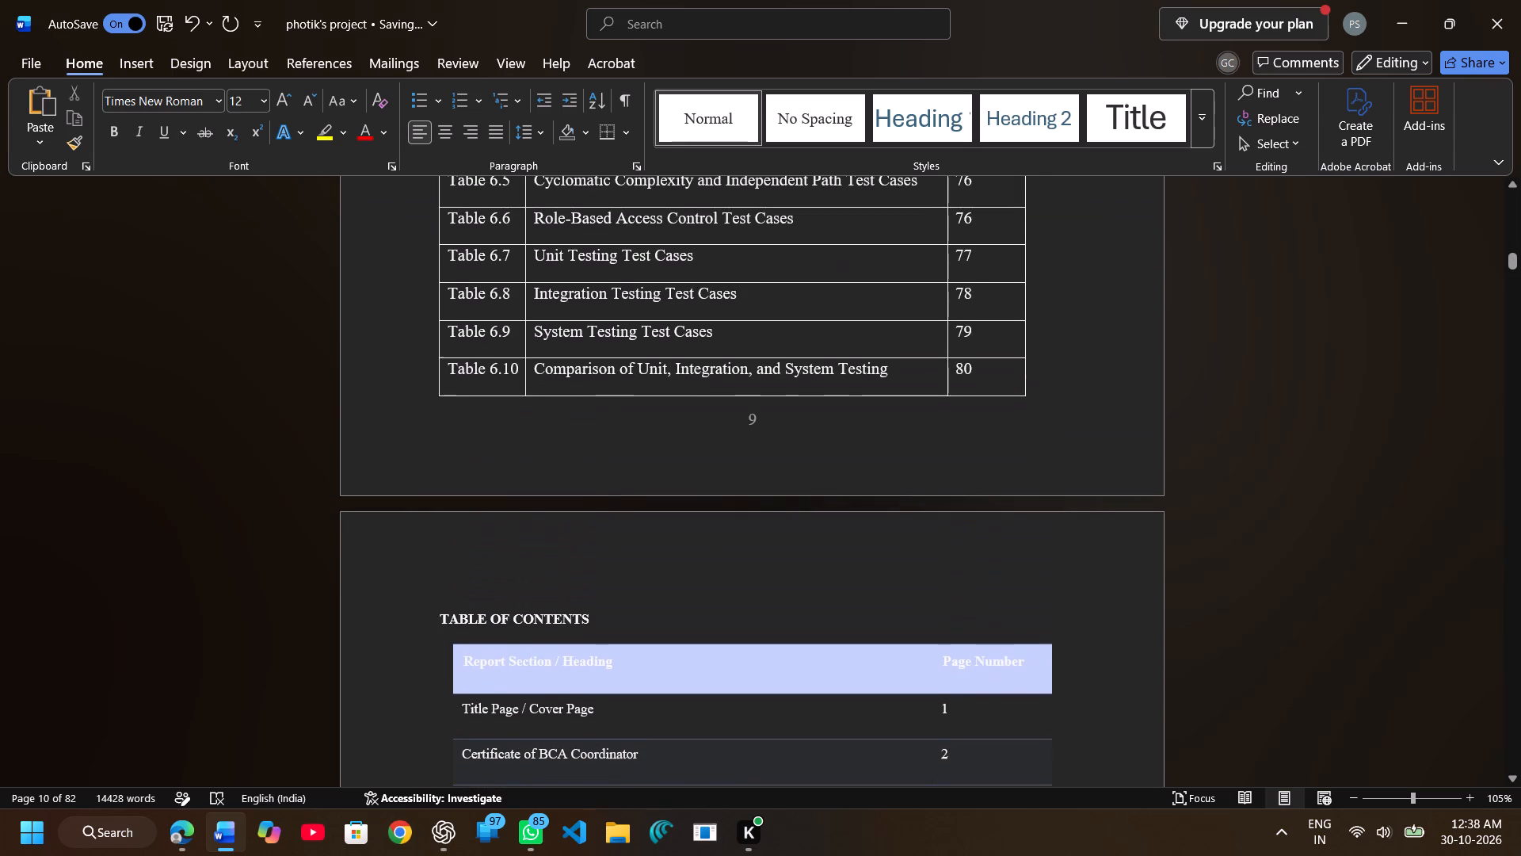
scroll(481, 564, "up", 1)
left_click_drag(431, 609, 592, 610)
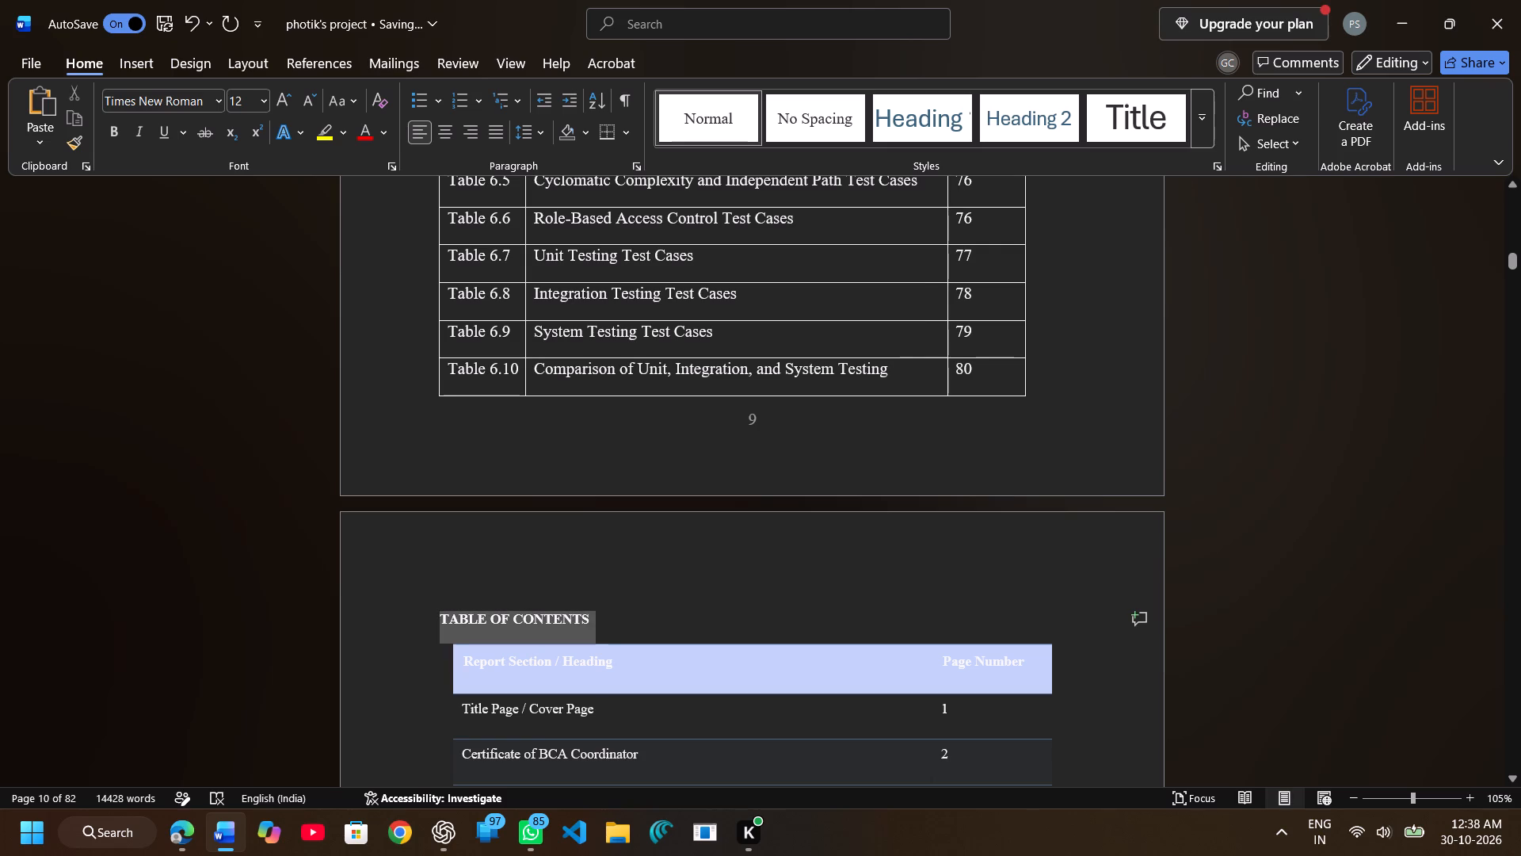
left_click_drag(592, 610, 593, 610)
left_click(743, 539)
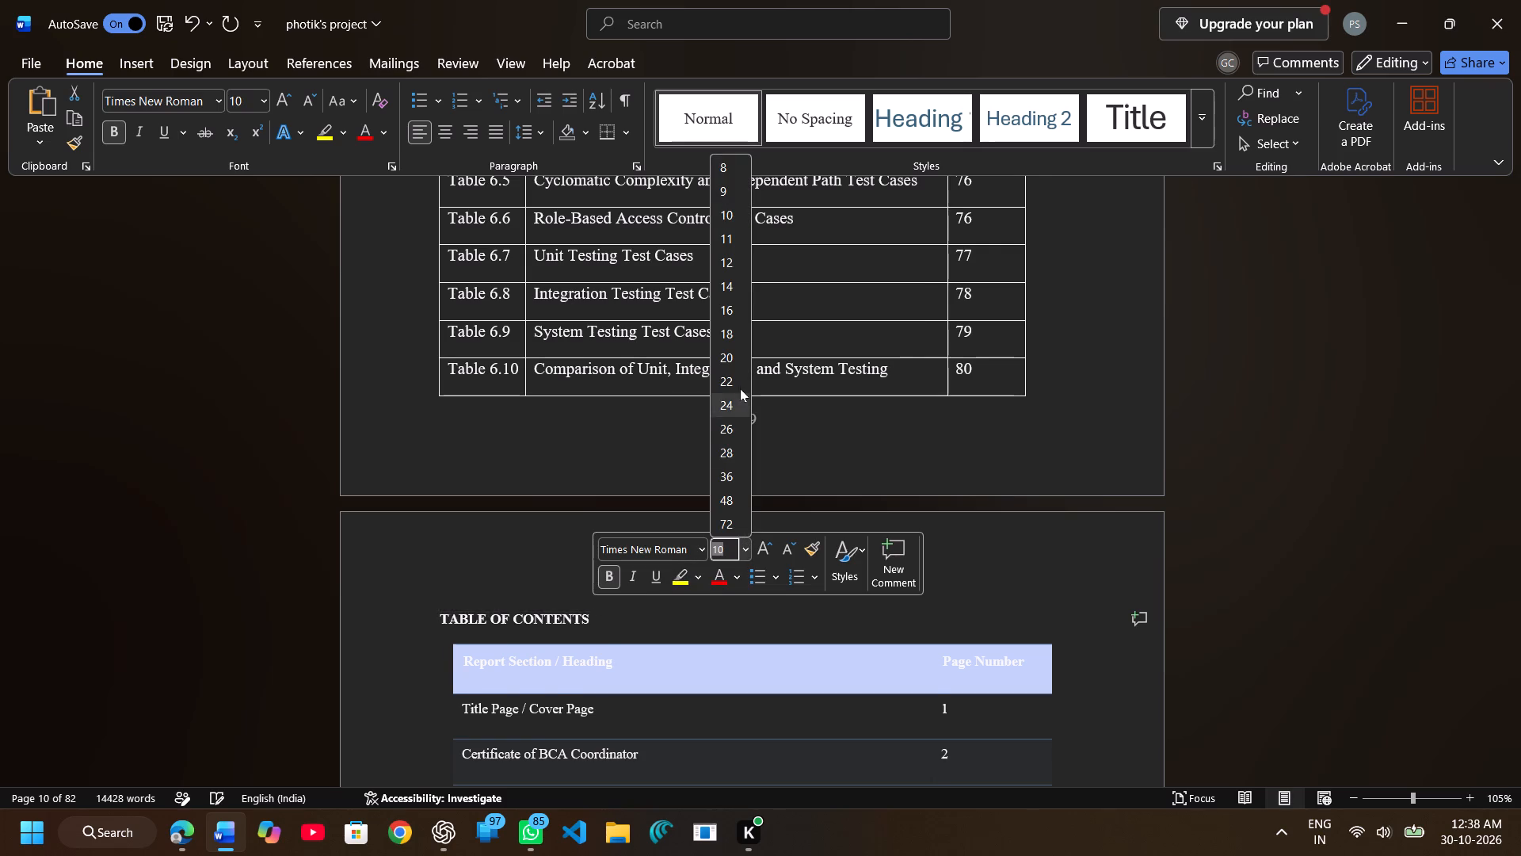
left_click(728, 291)
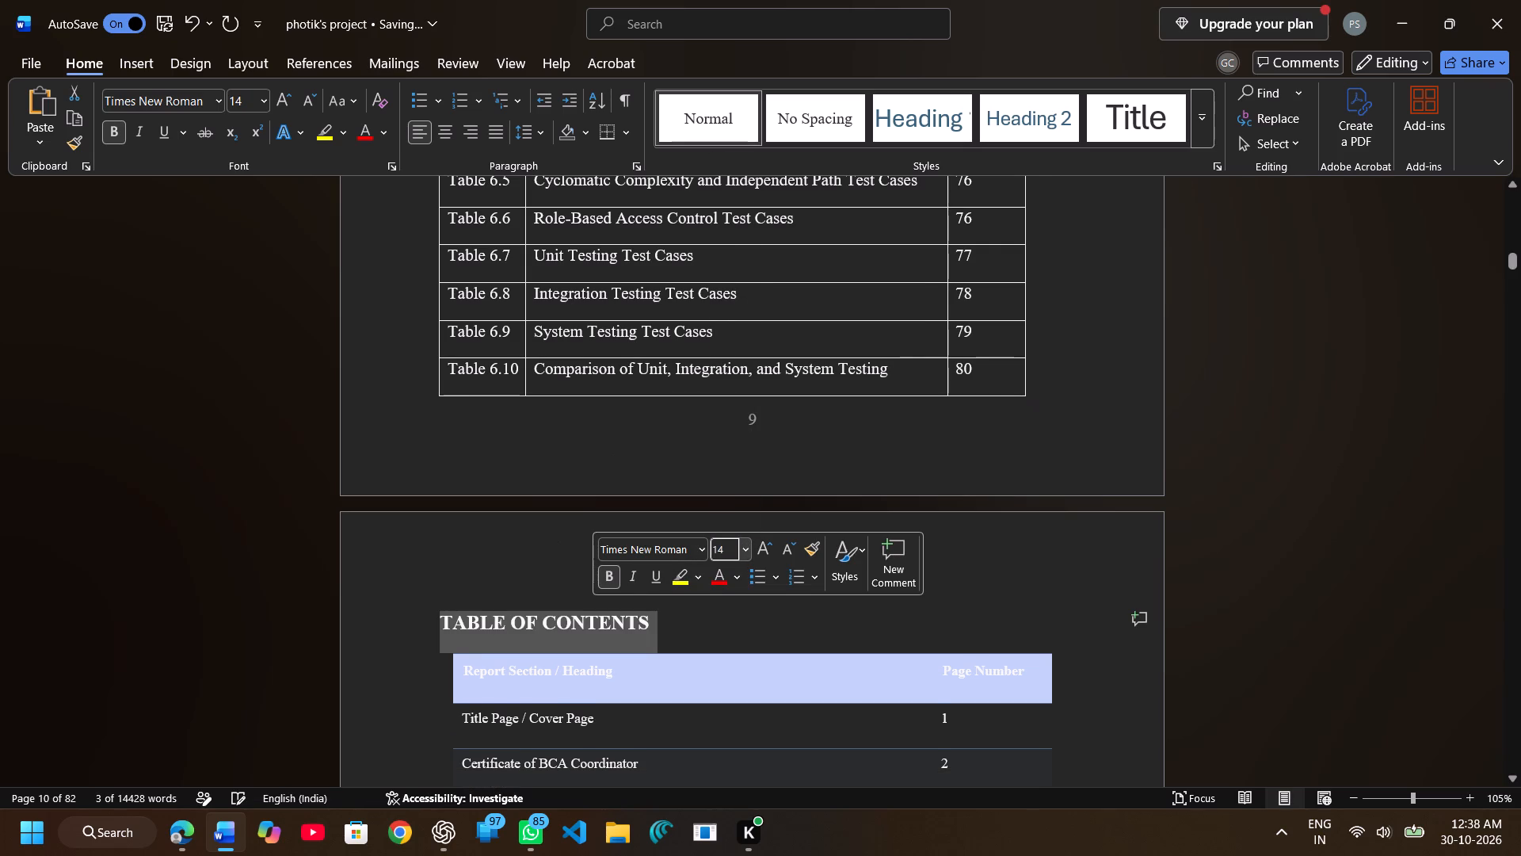
Indent the TABLE OF CONTENTS heading by four tab stops so it sits roughly centred above its table.
left_click(440, 626)
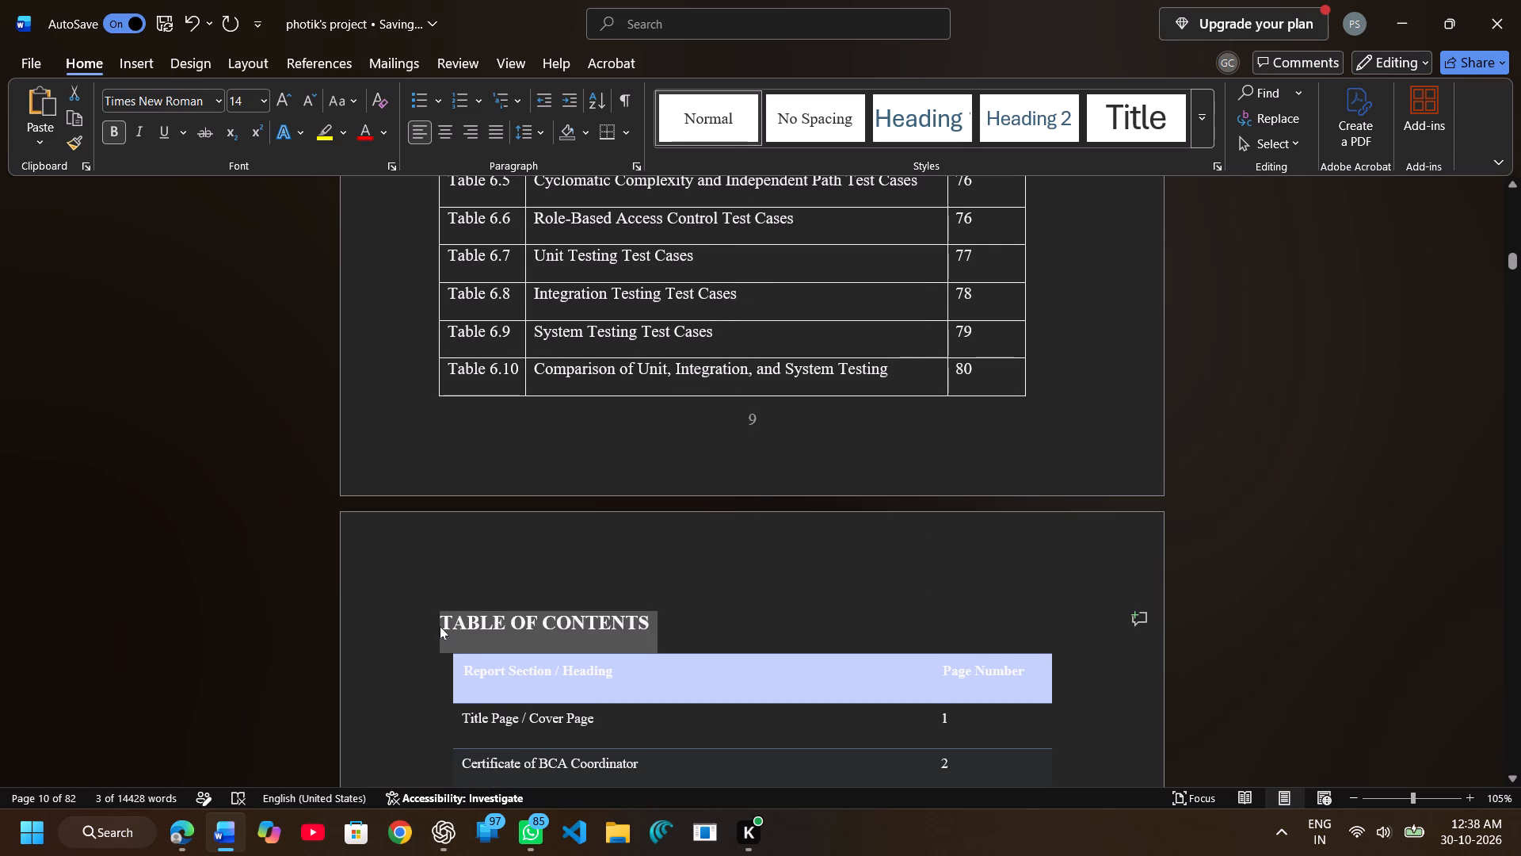
key("Tab")
key("Tab")
key("Tab")
key("Tab")
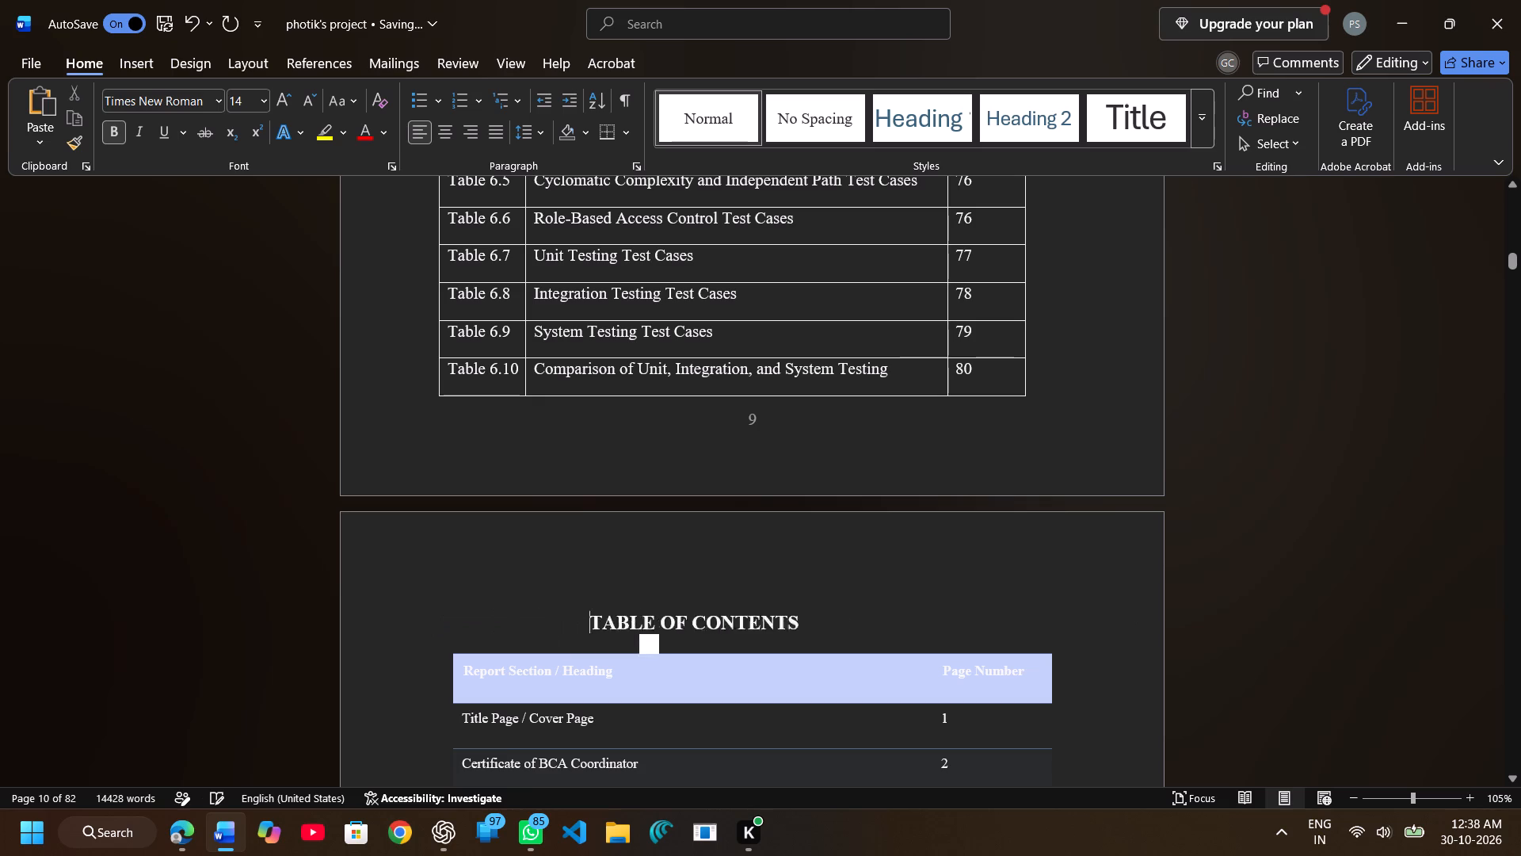
Indent the LIST OF TABLES heading by four tab stops so it sits roughly centred above its table.
scroll(440, 626, "up", 1)
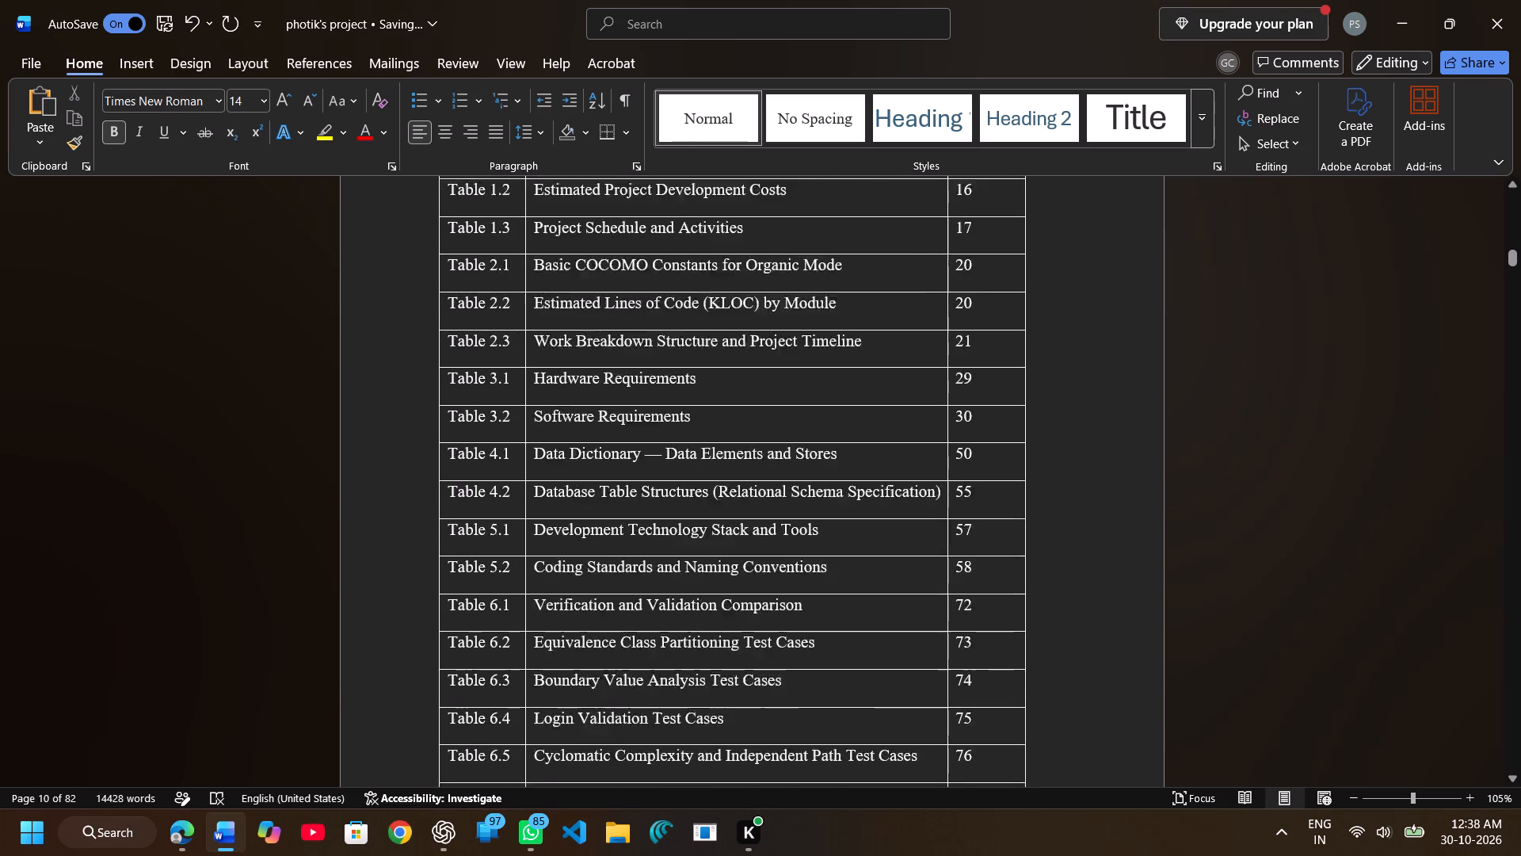
scroll(440, 626, "up", 1)
left_click(437, 303)
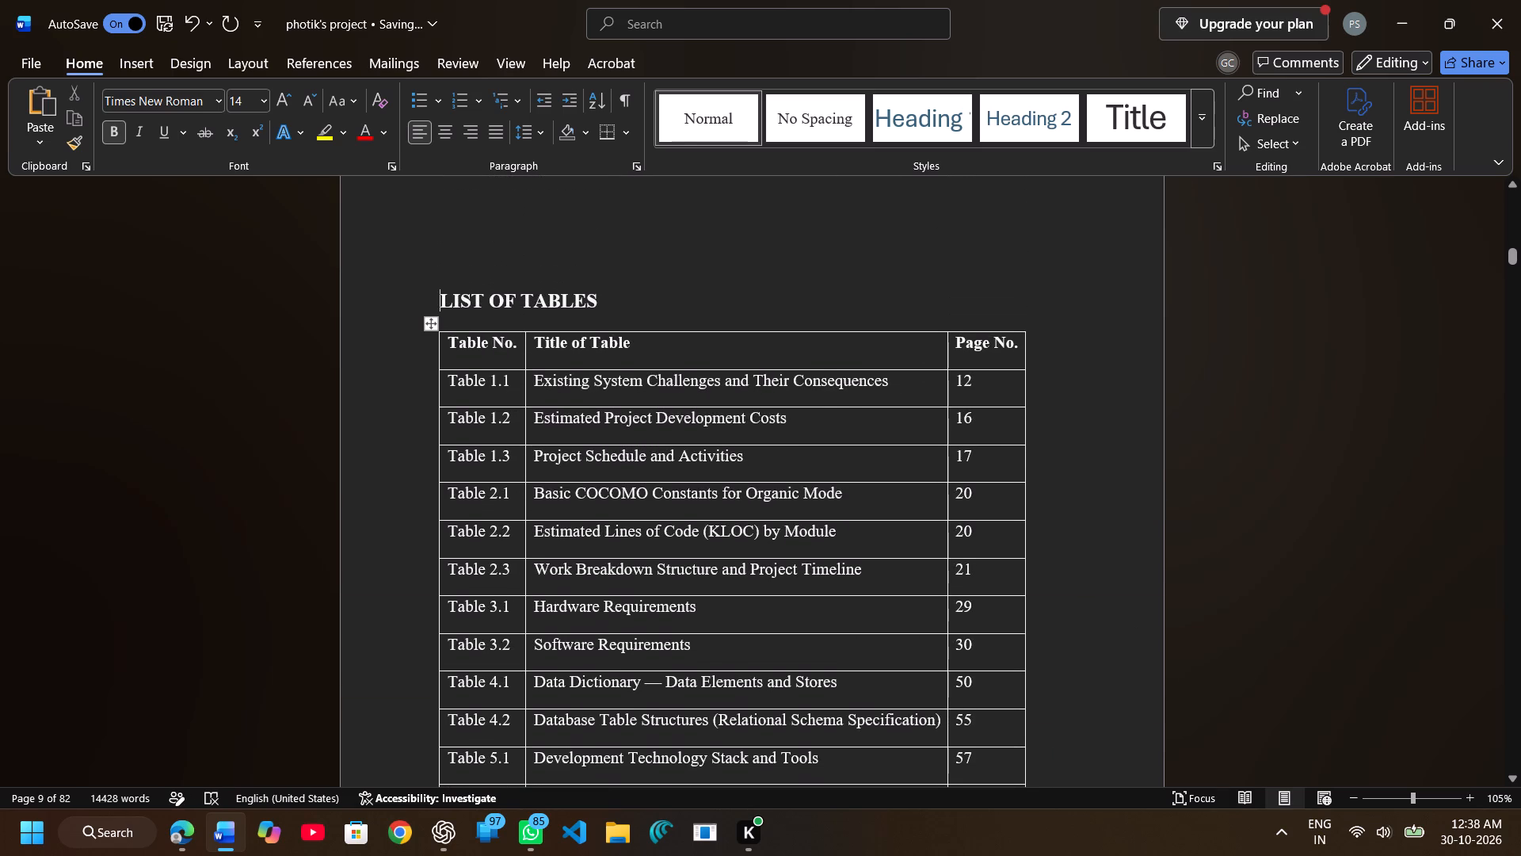
left_click_drag(437, 303, 610, 292)
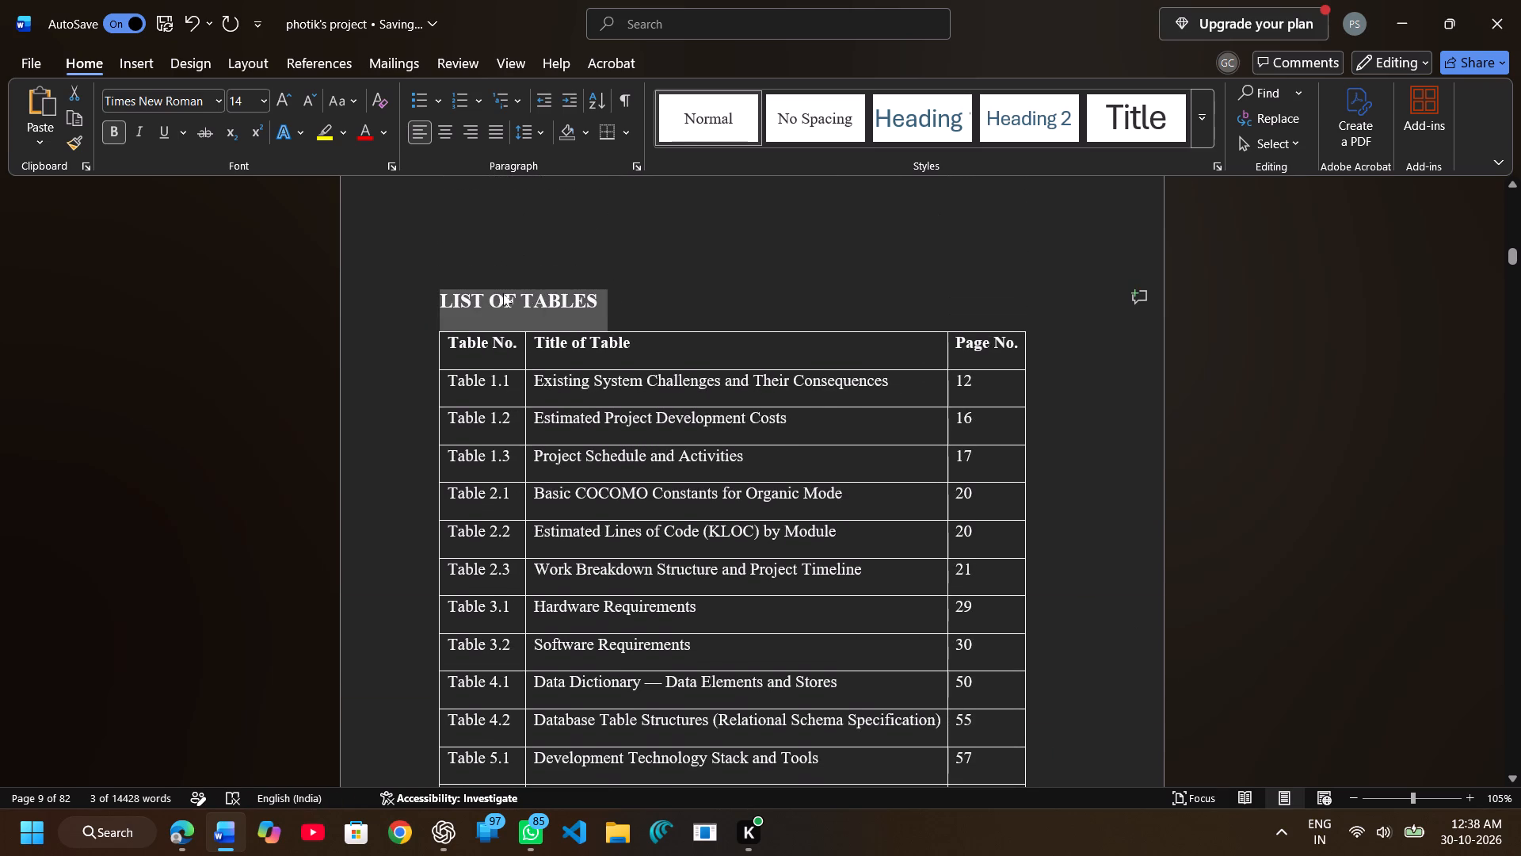
left_click(435, 293)
key("Tab")
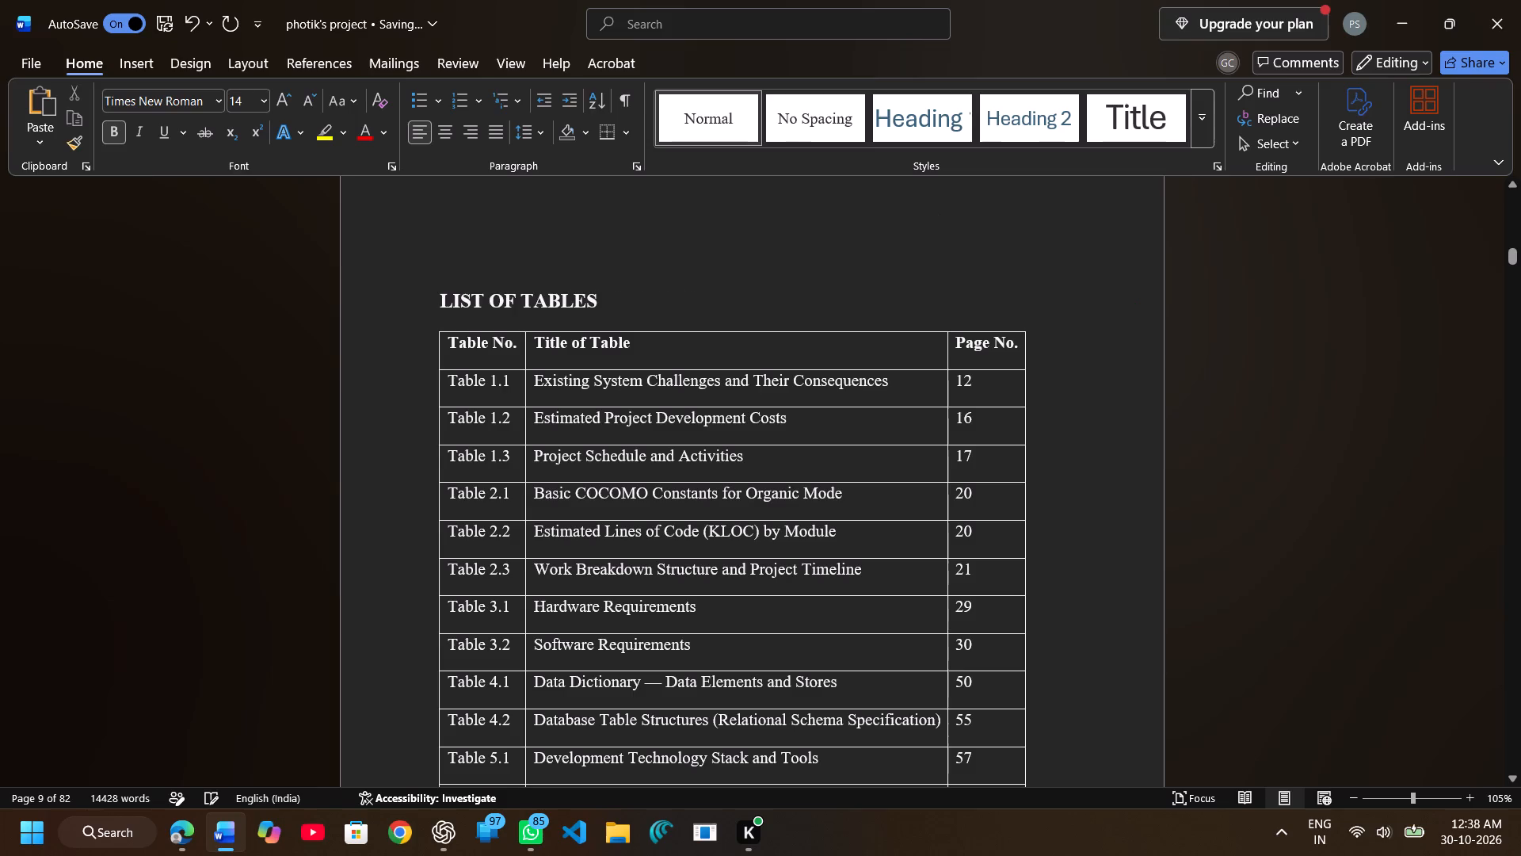
key("Tab")
key("Tab")
key("Tab")
key("Tab")
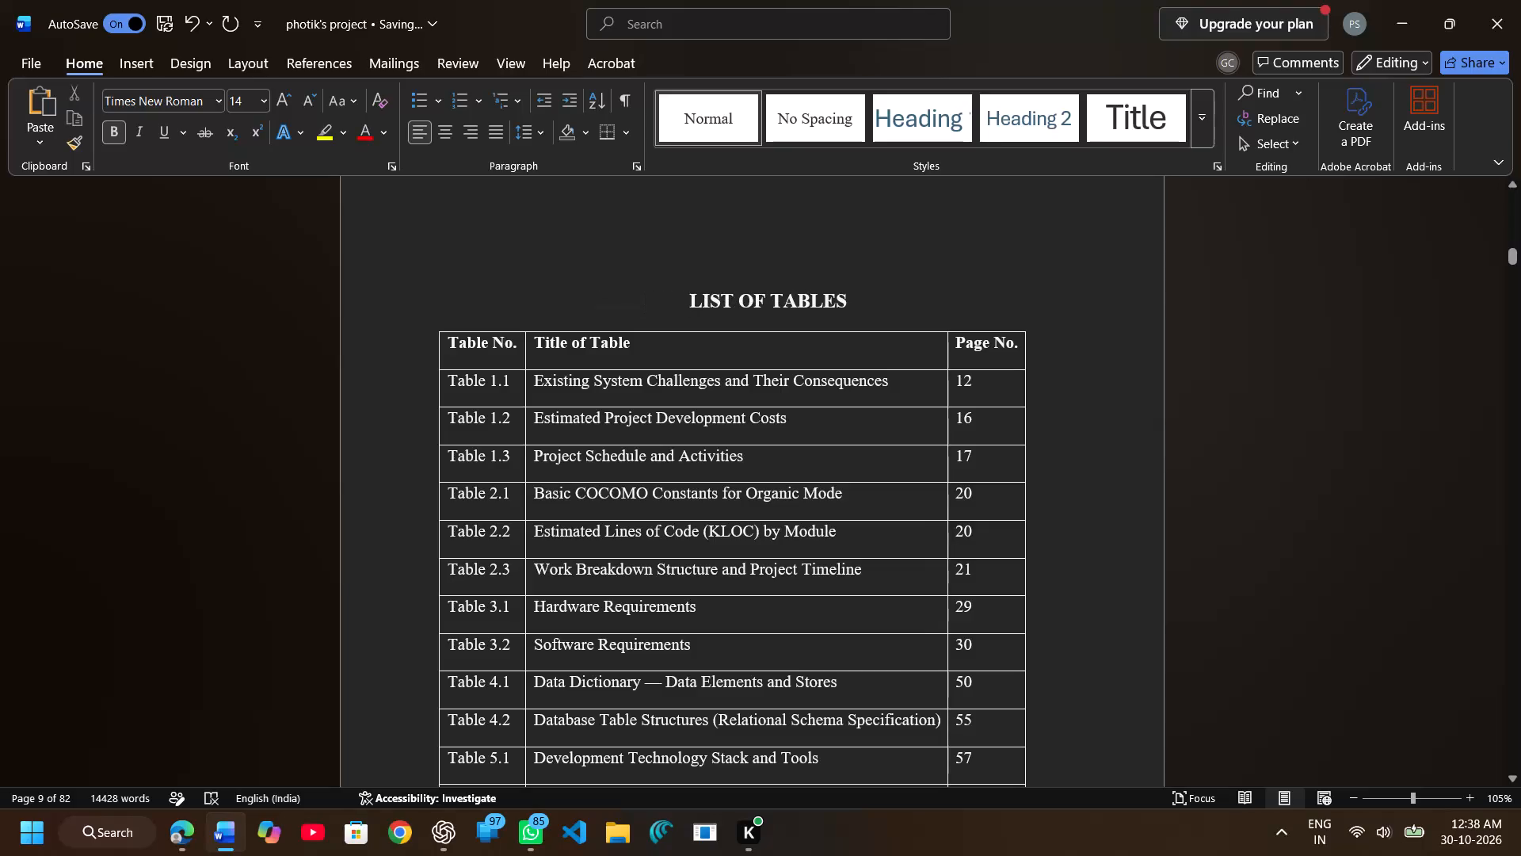
key("BackSpace")
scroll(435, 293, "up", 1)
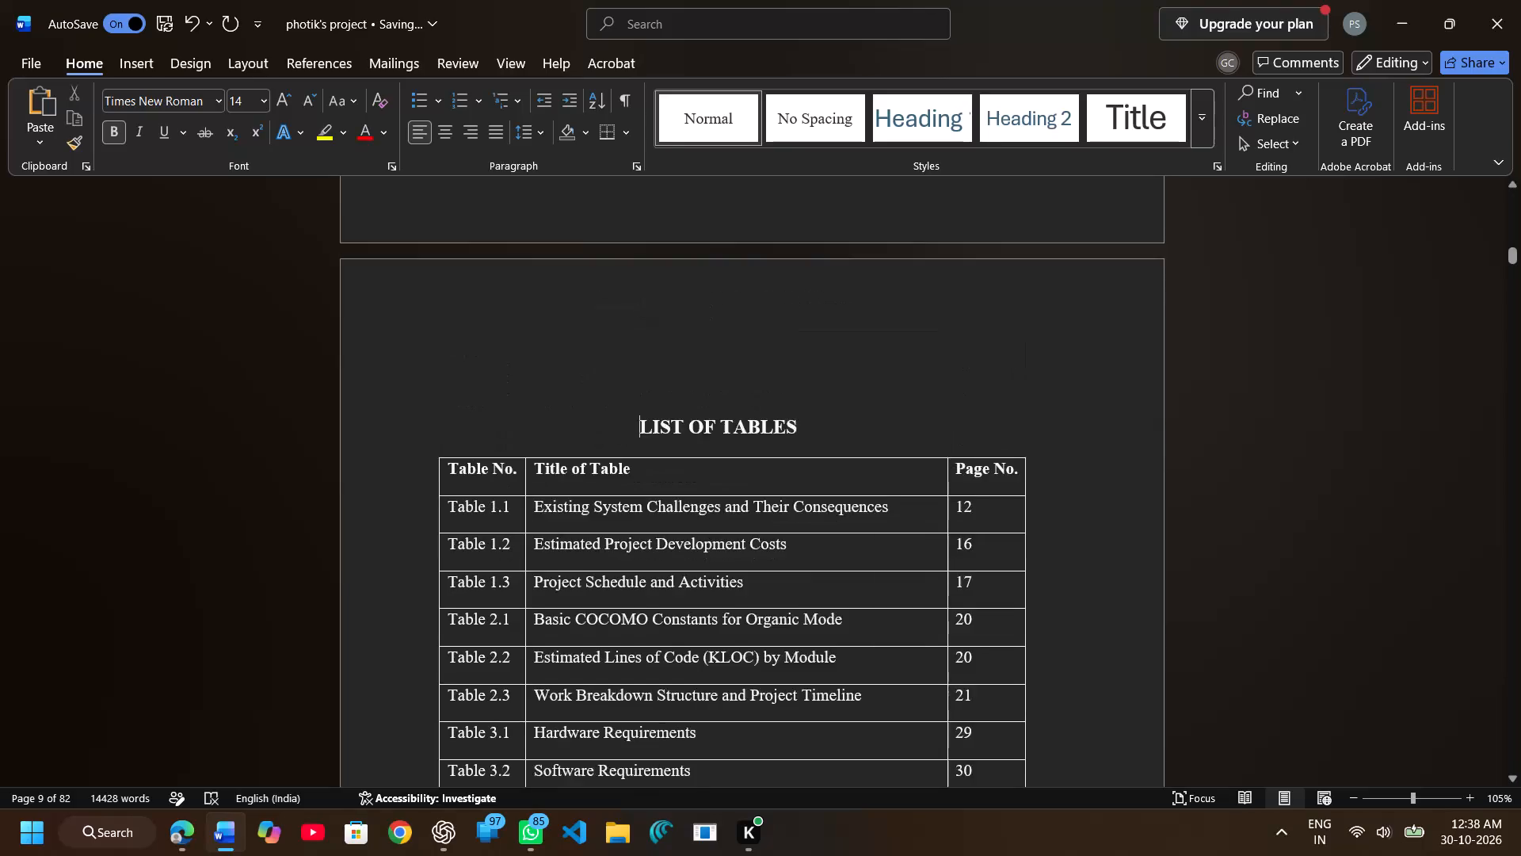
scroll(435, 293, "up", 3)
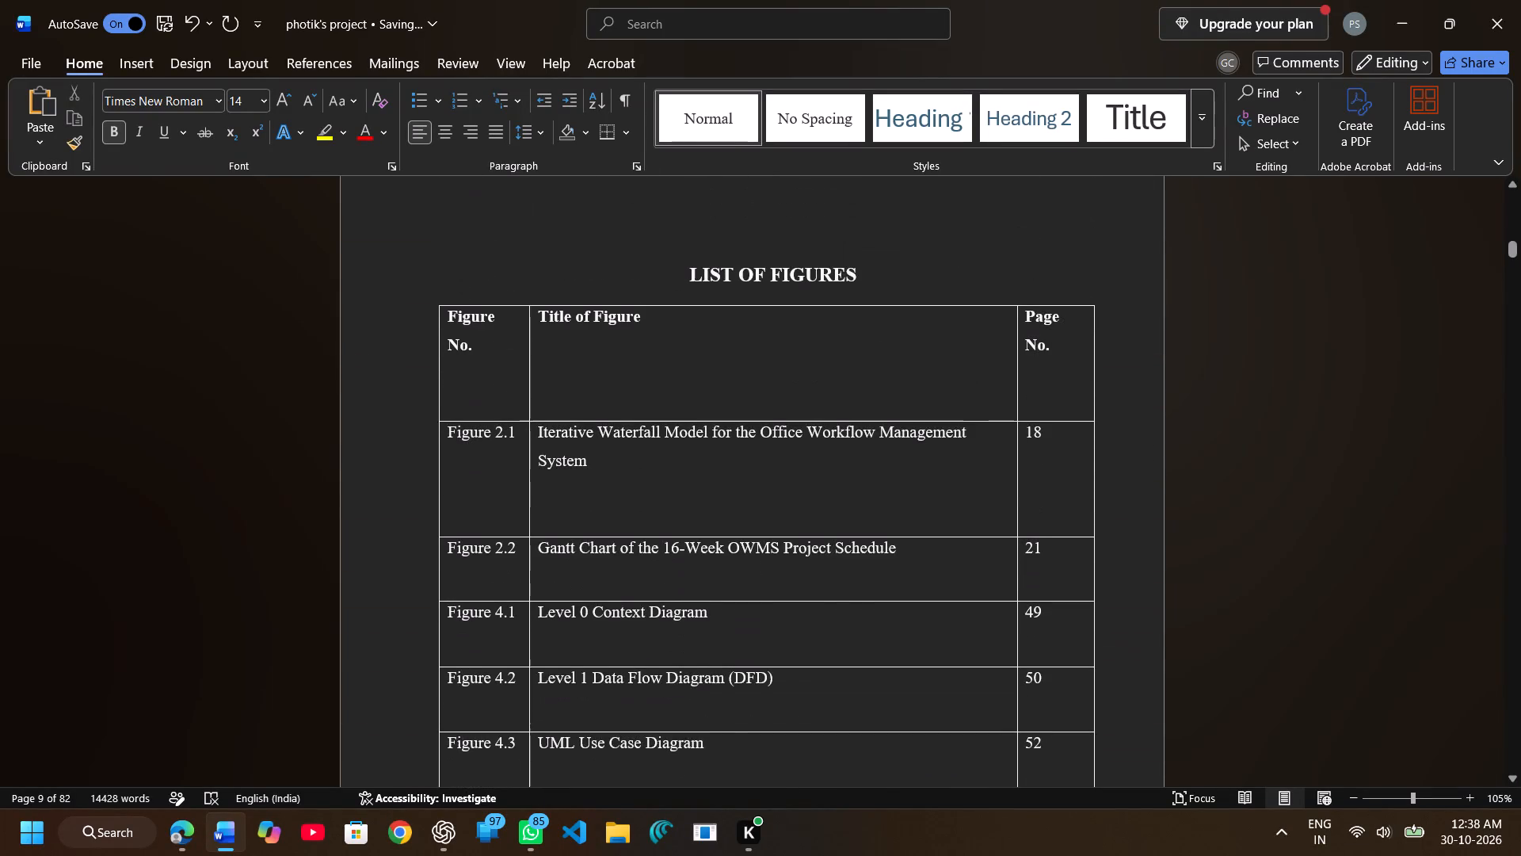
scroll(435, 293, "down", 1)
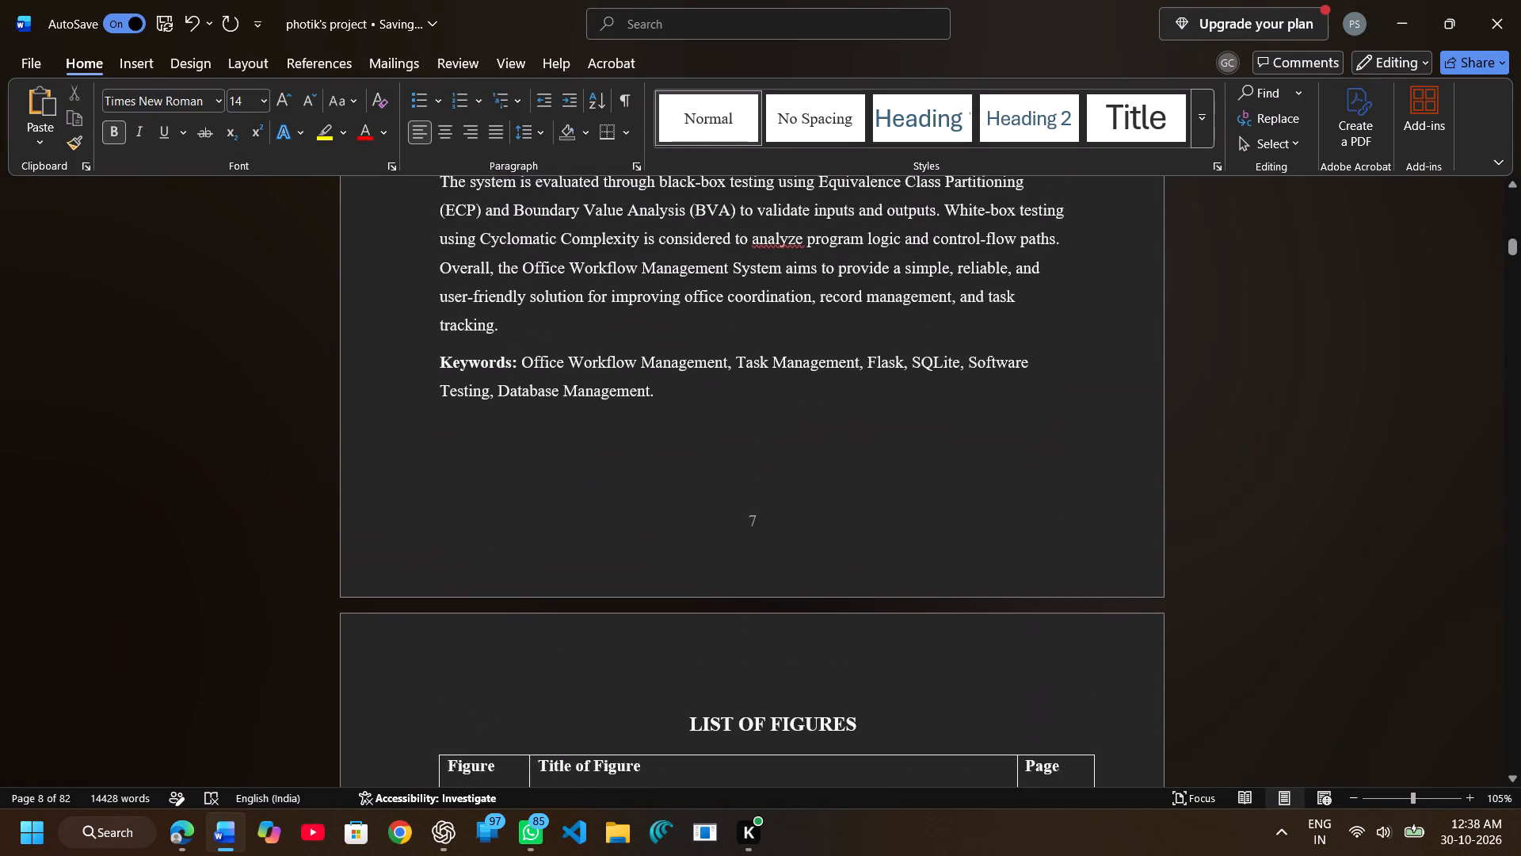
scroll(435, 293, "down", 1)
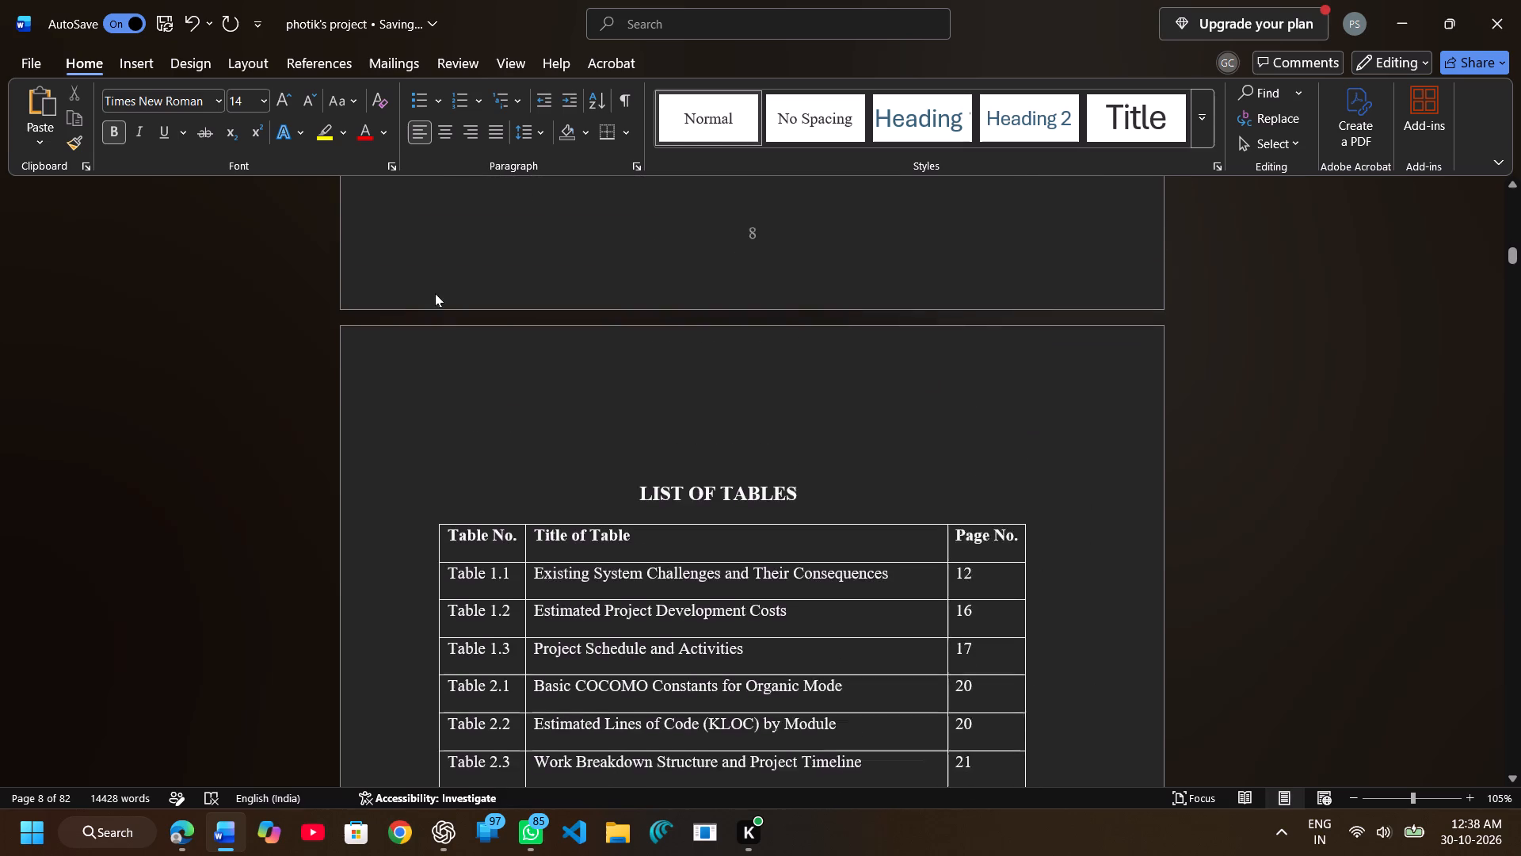
Review the Table of Contents entries and page numbers from page 10 through the following pages.
scroll(435, 293, "down", 2)
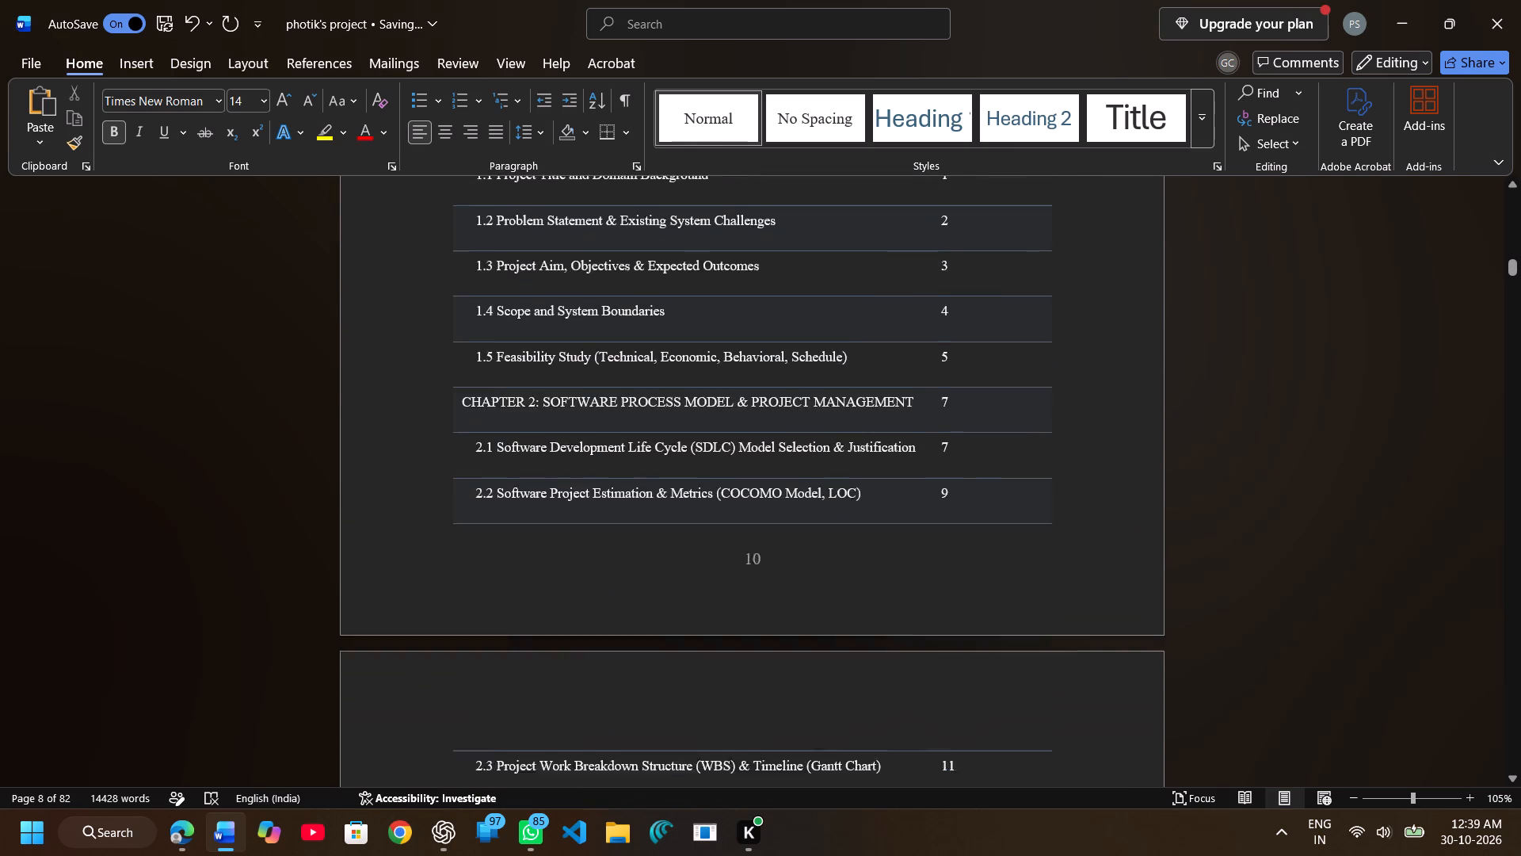
scroll(435, 293, "down", 2)
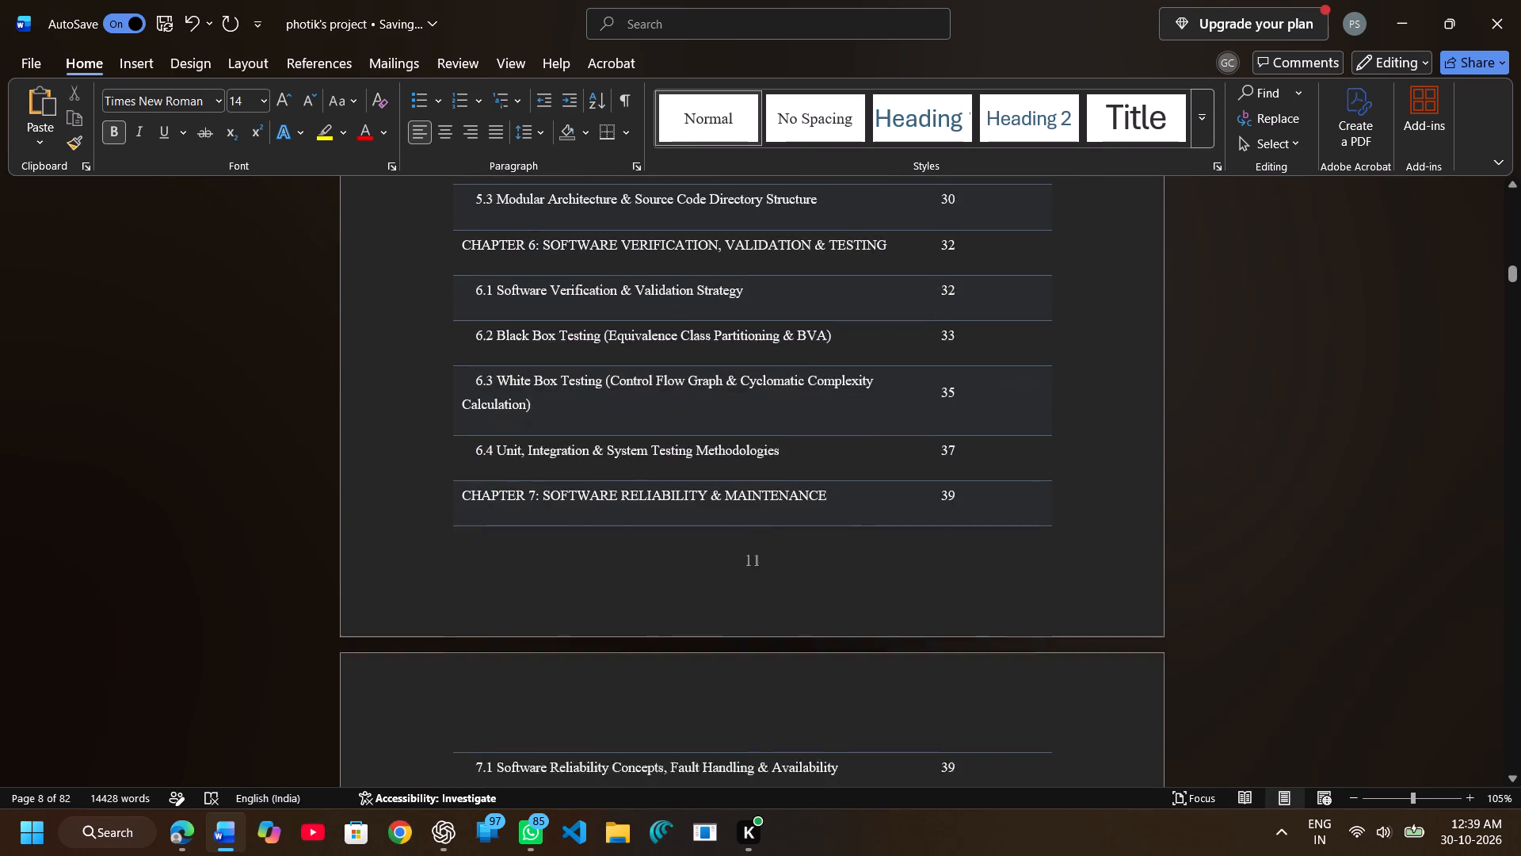
scroll(435, 293, "down", 2)
scroll(435, 293, "up", 3)
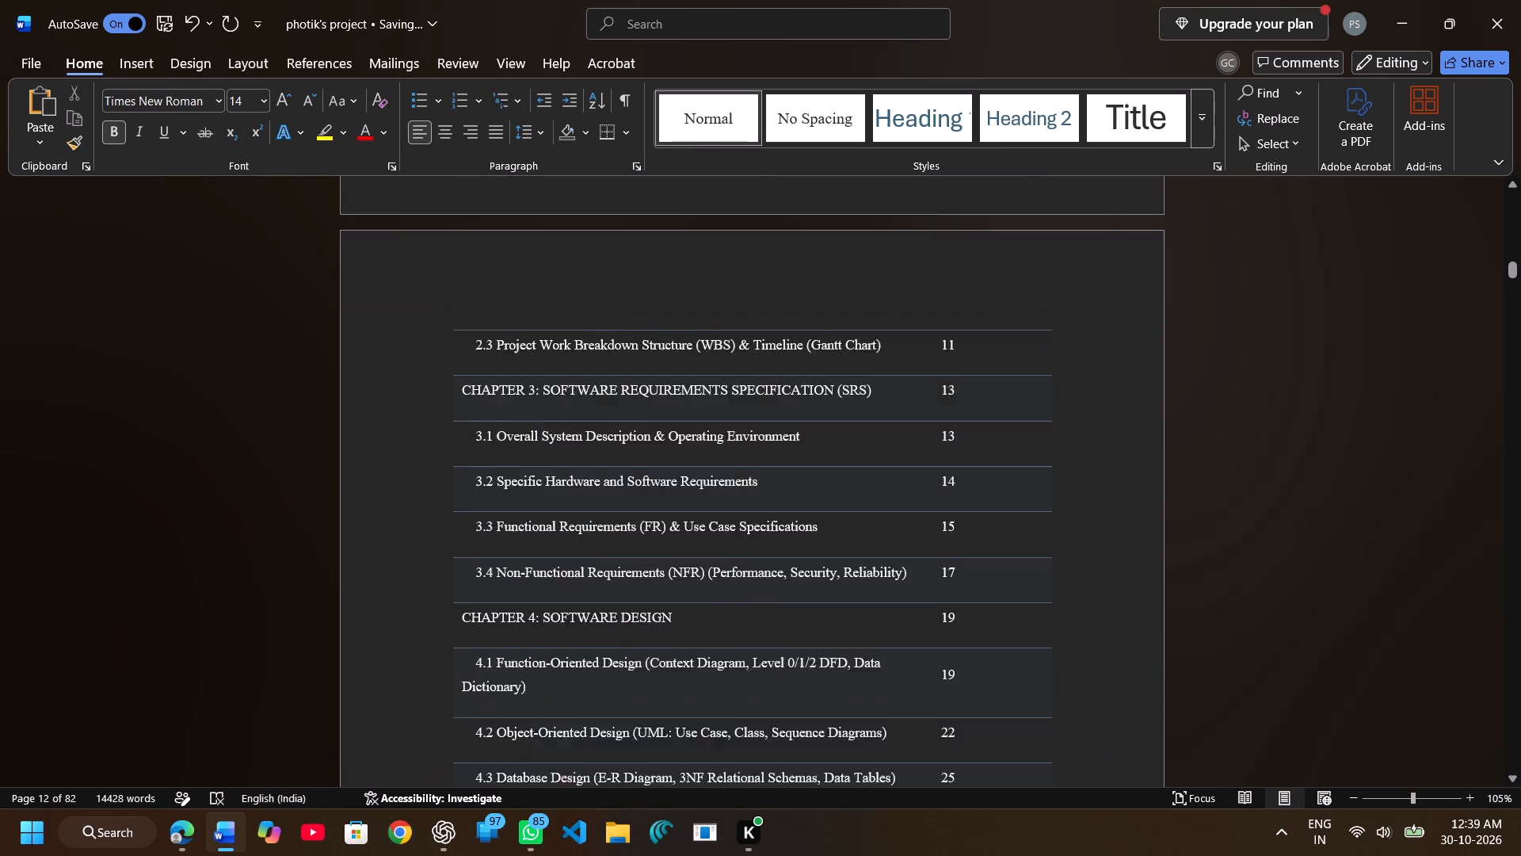
scroll(435, 293, "up", 1)
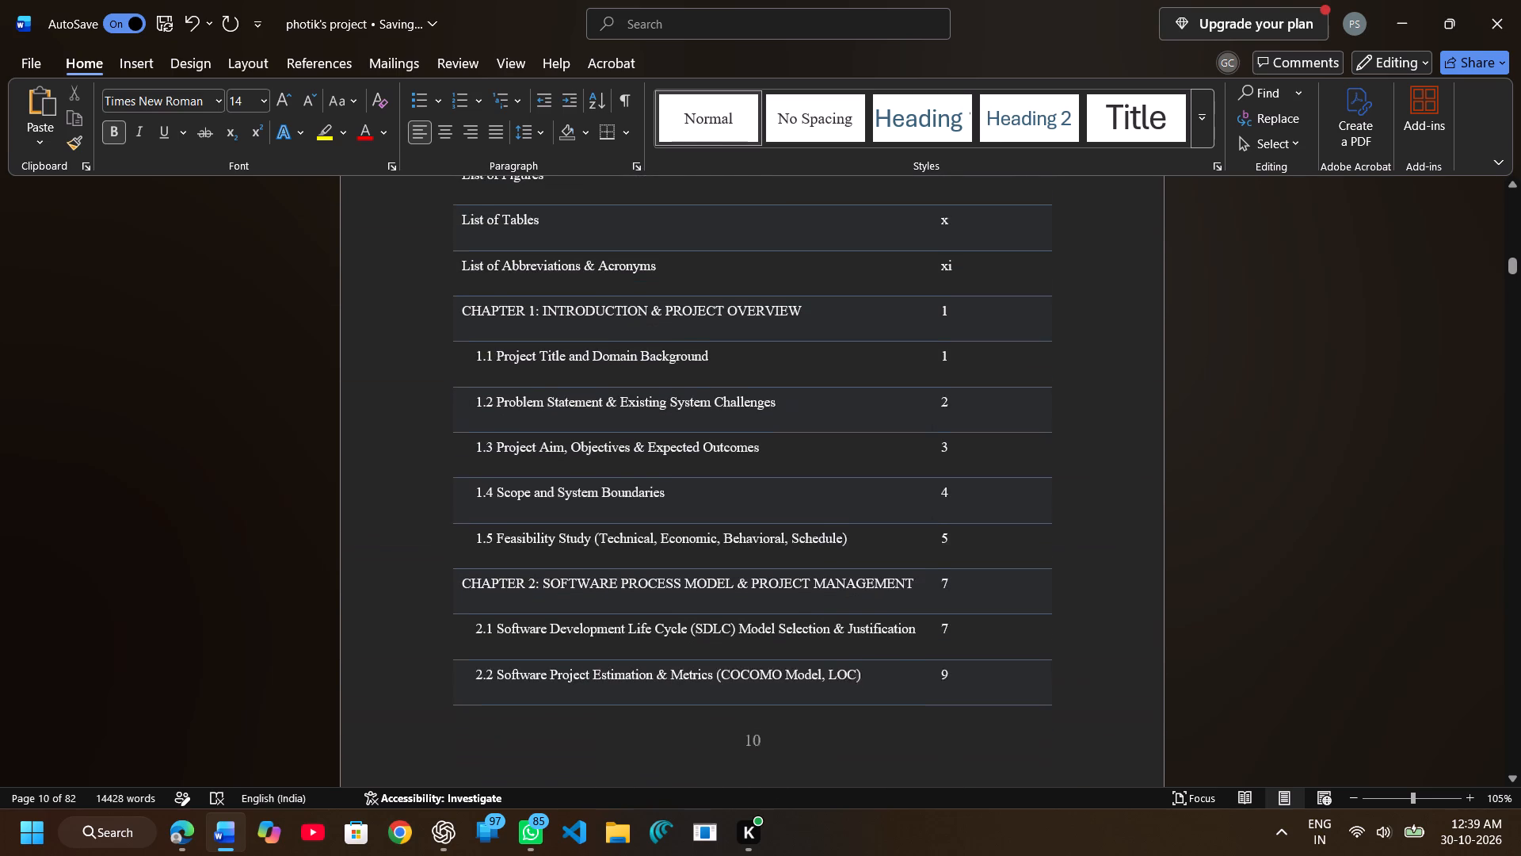
scroll(435, 293, "up", 2)
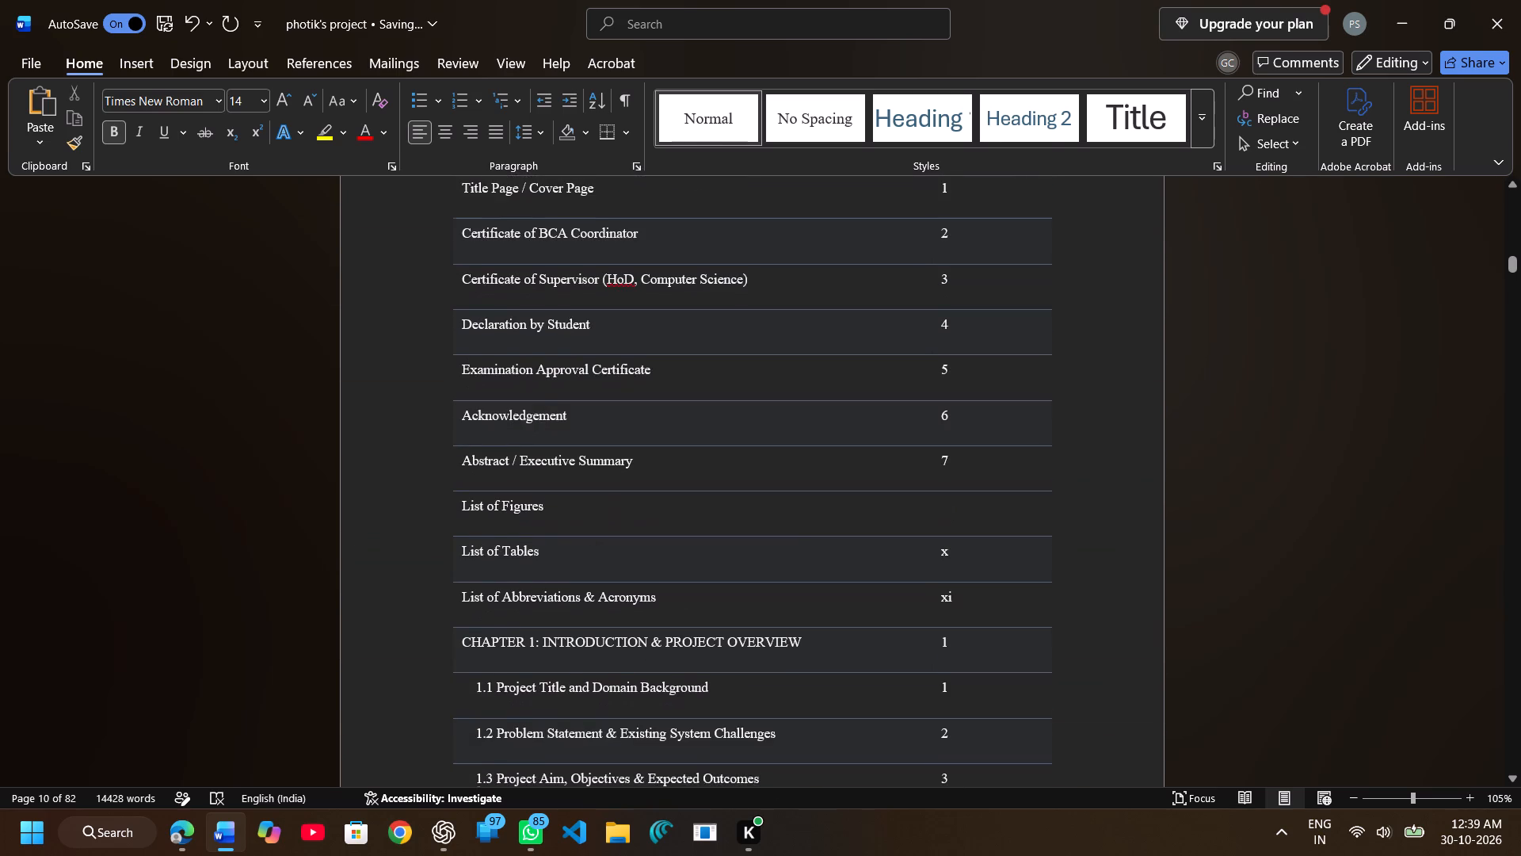
scroll(435, 293, "up", 1)
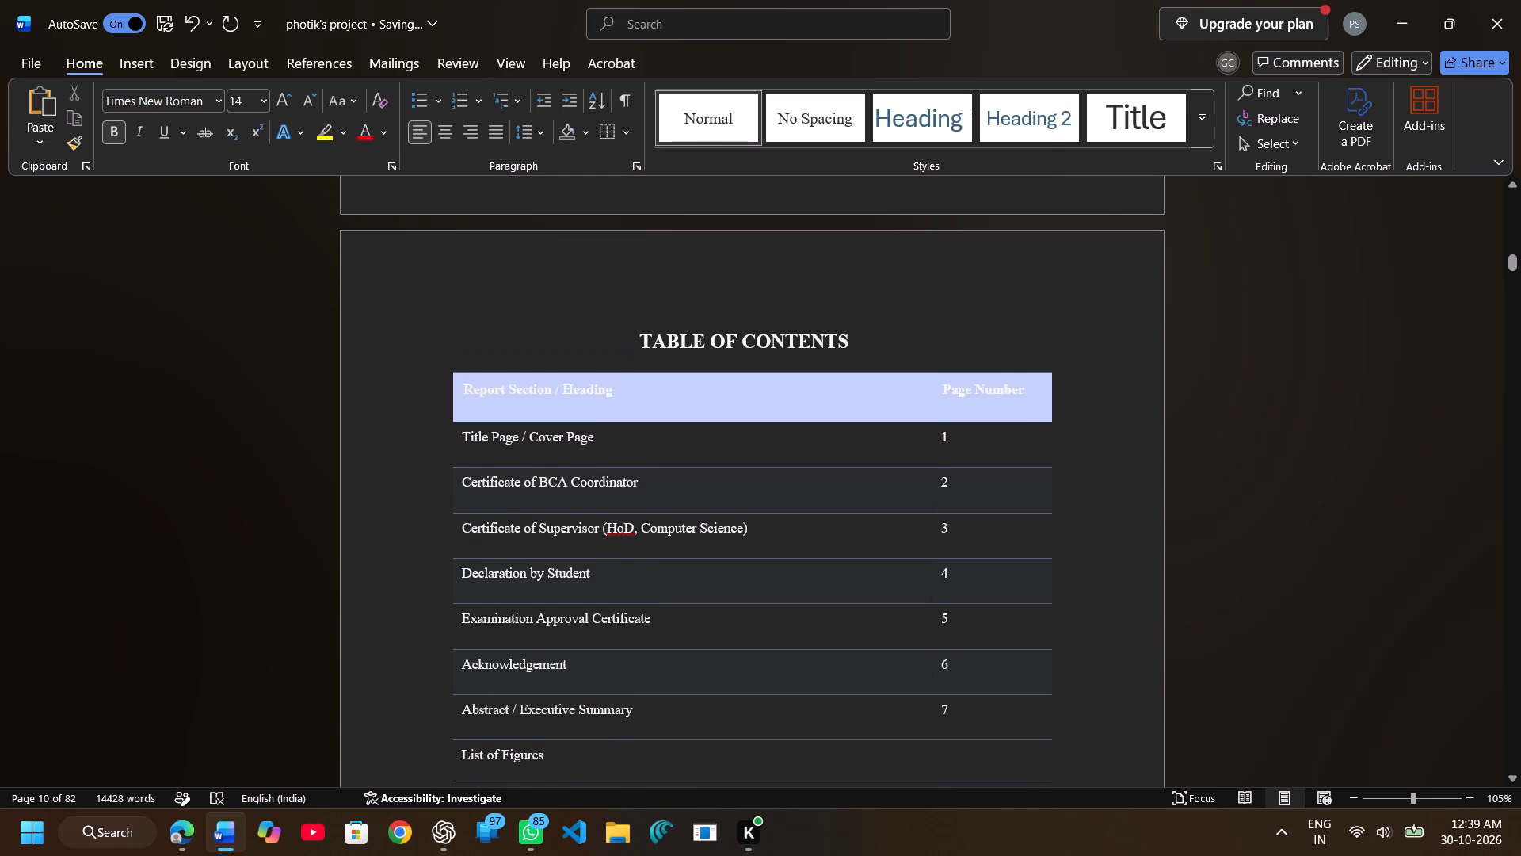
Correct "HoD" to "HOD" in the Certificate of Supervisor entry of the Table of Contents.
left_click(620, 525)
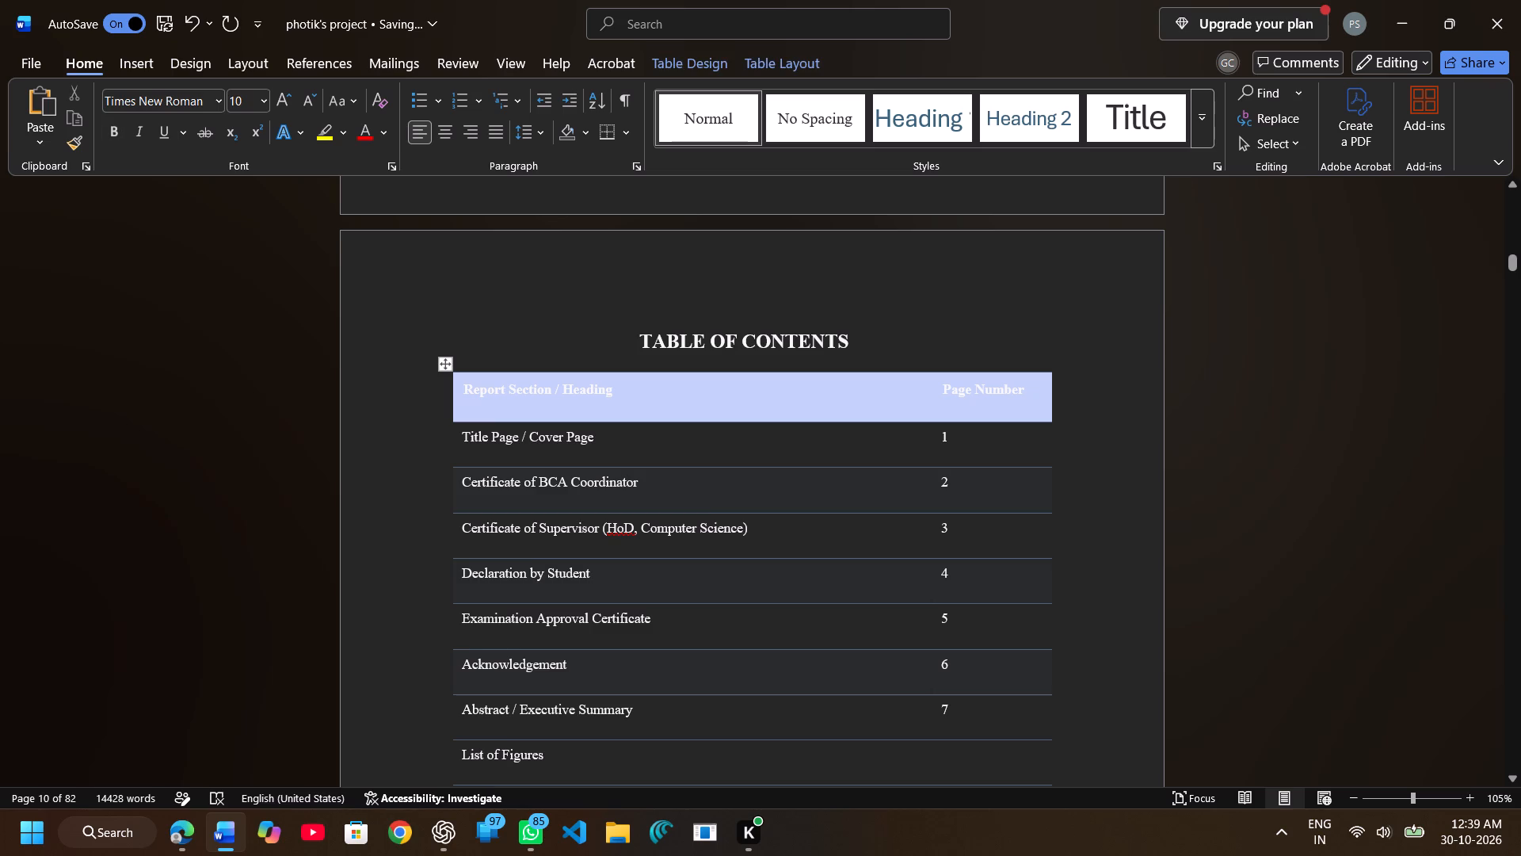
key("Right")
key("BackSpace")
key("o")
key("BackSpace")
key("shift+o")
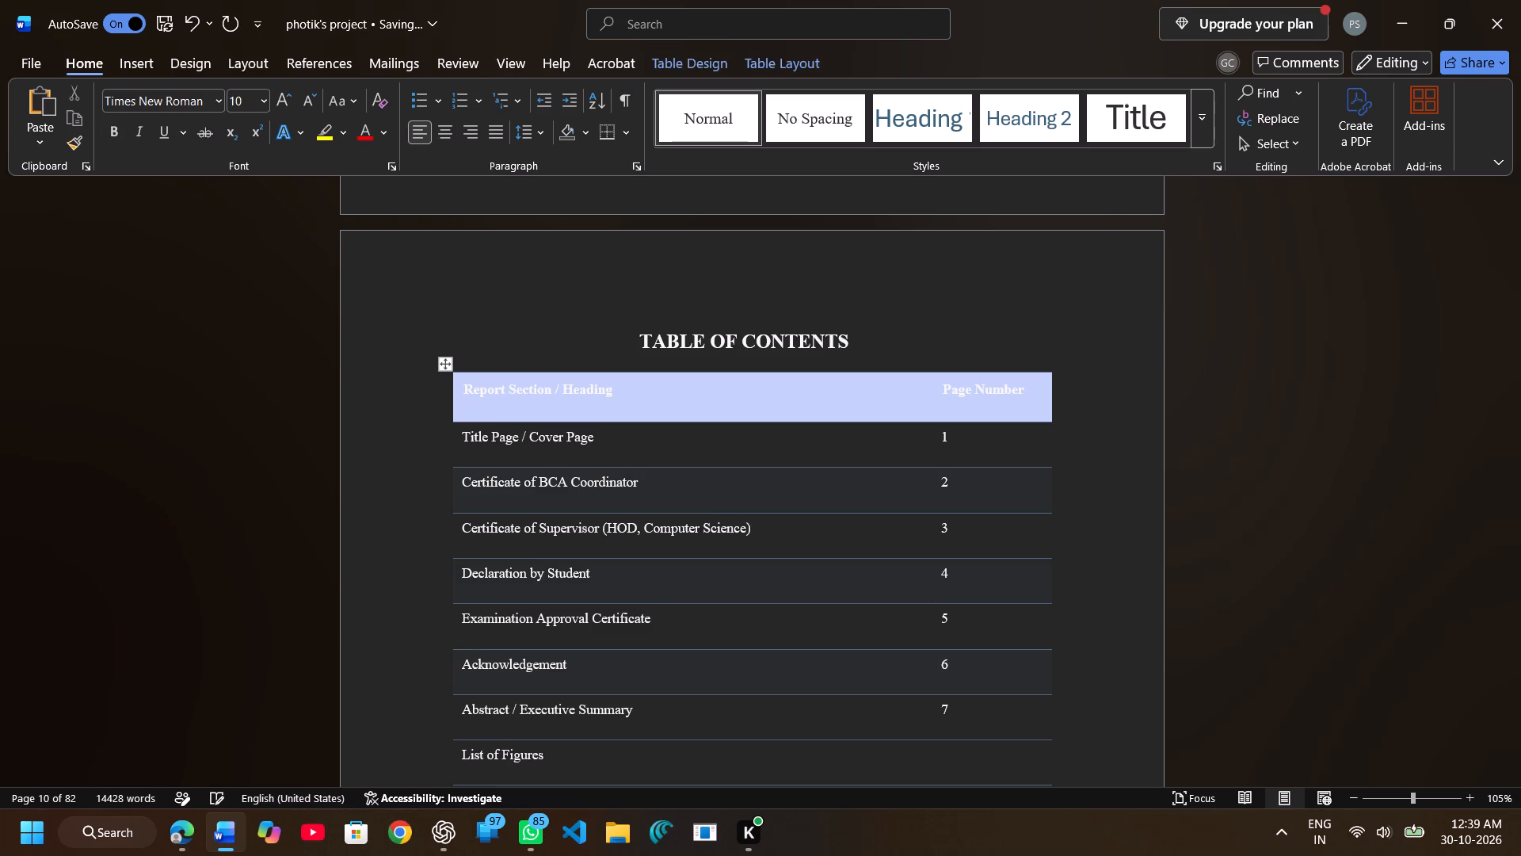
Target the "Report Section / Heading" header cell of the Table of Contents for editing.
scroll(703, 601, "right", 1)
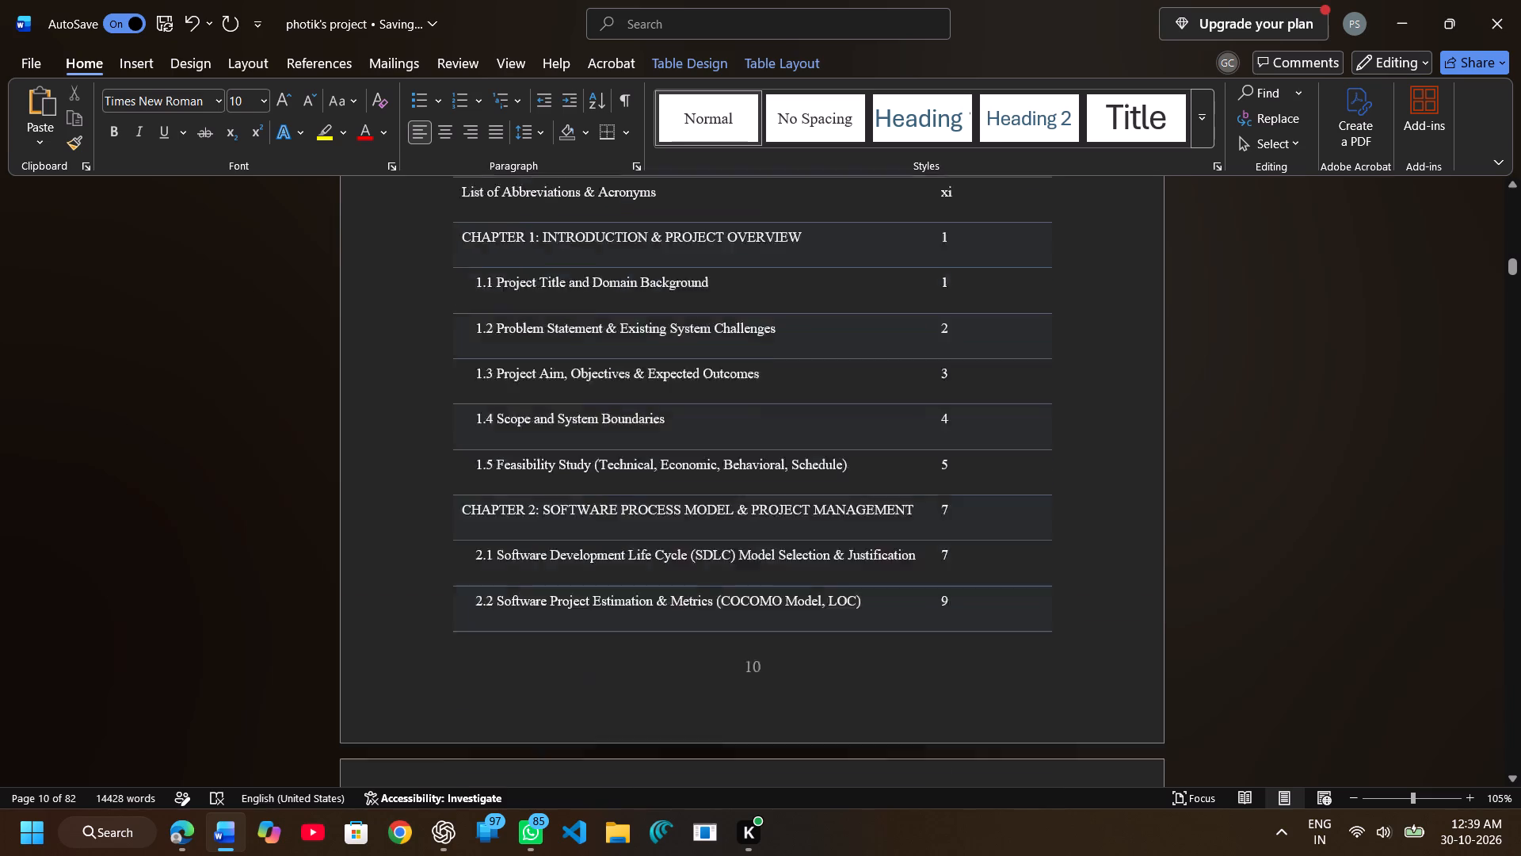
scroll(703, 601, "right", 1)
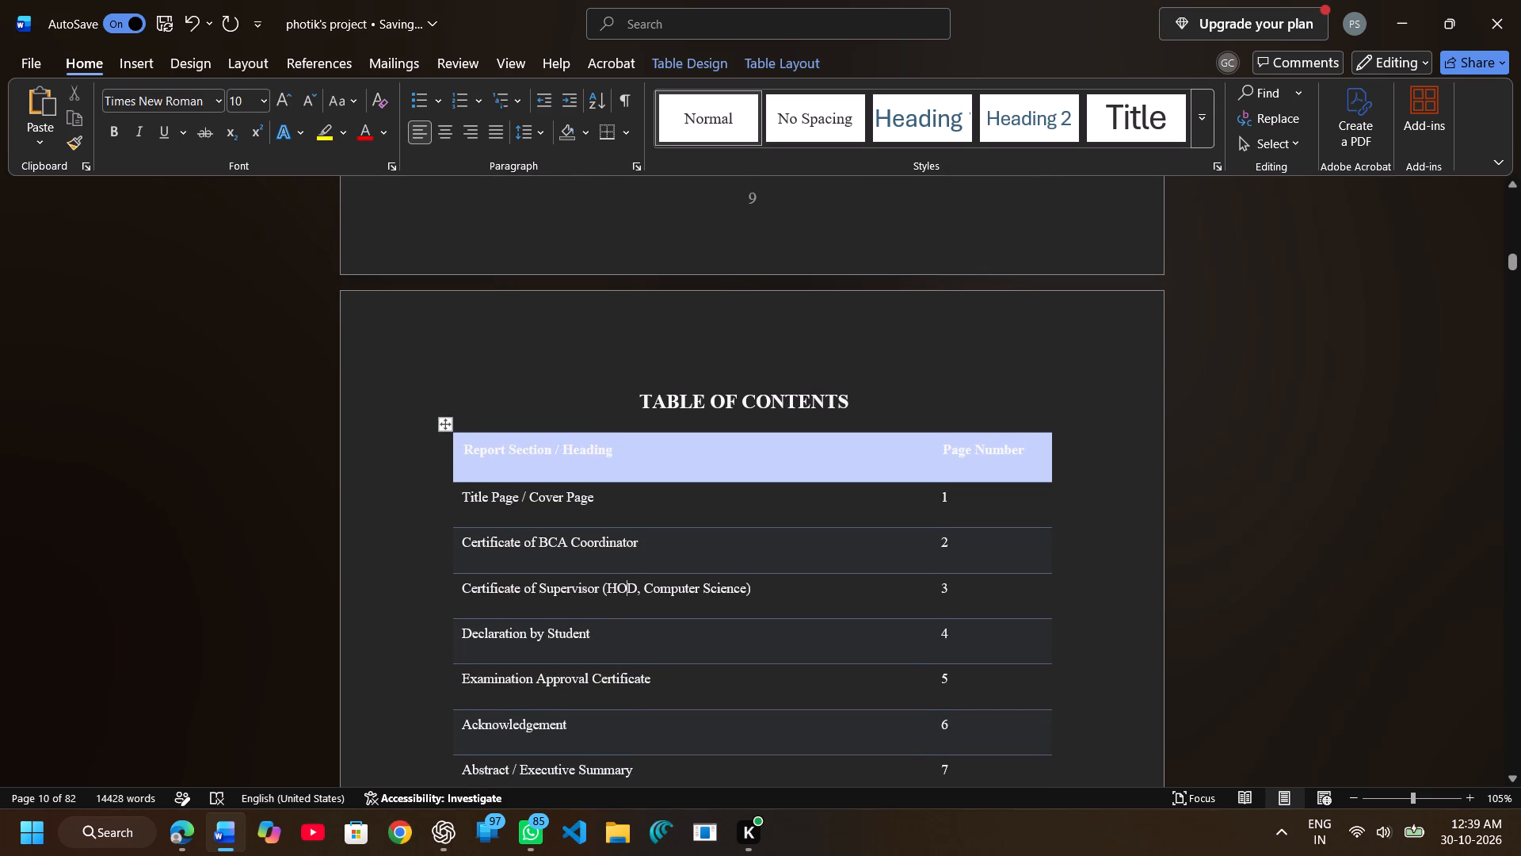
left_click(640, 471)
double_click(640, 446)
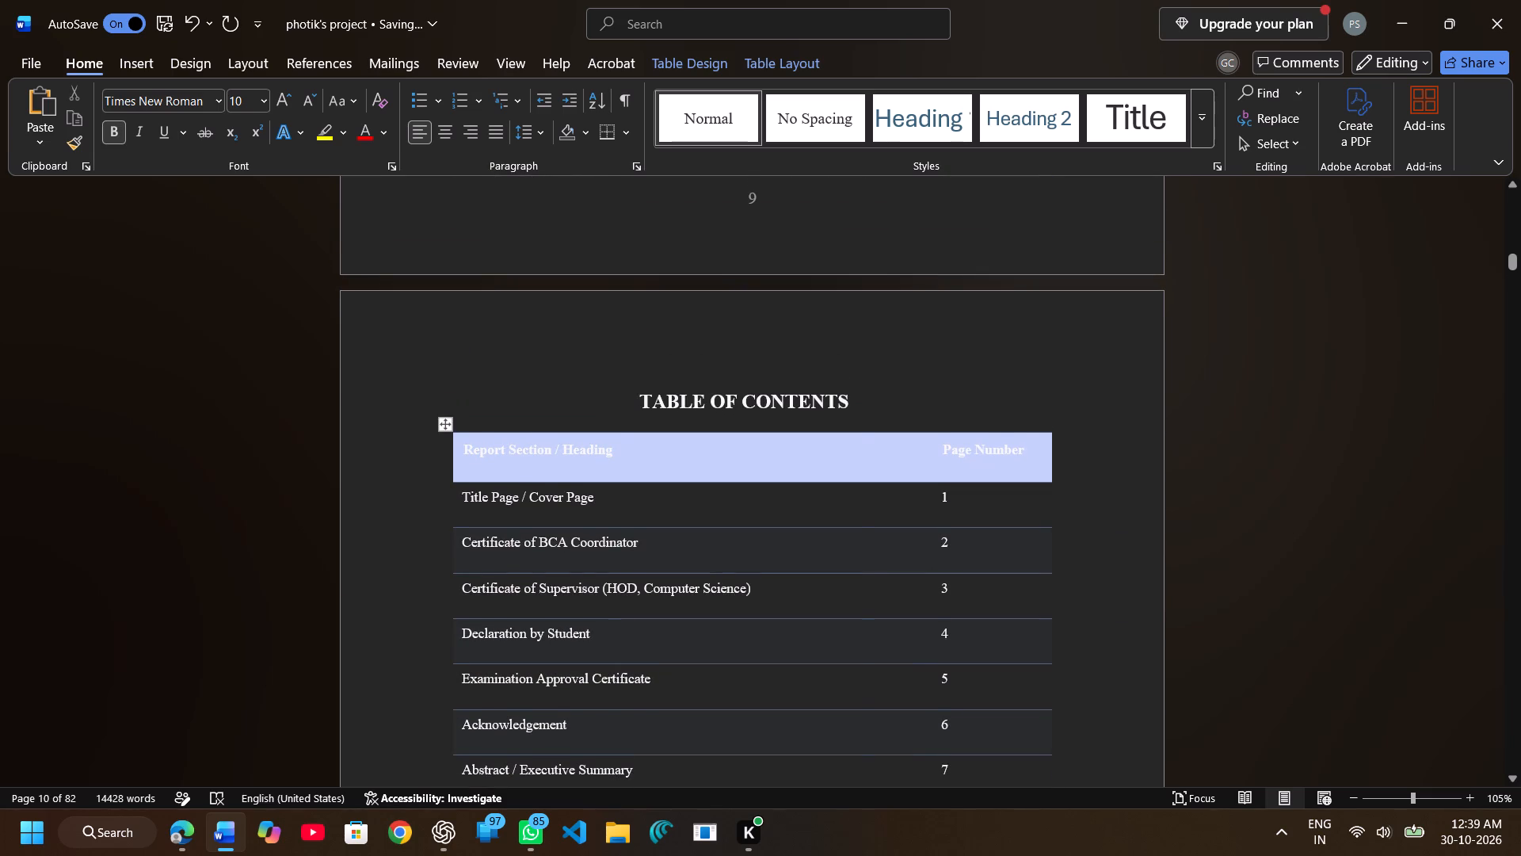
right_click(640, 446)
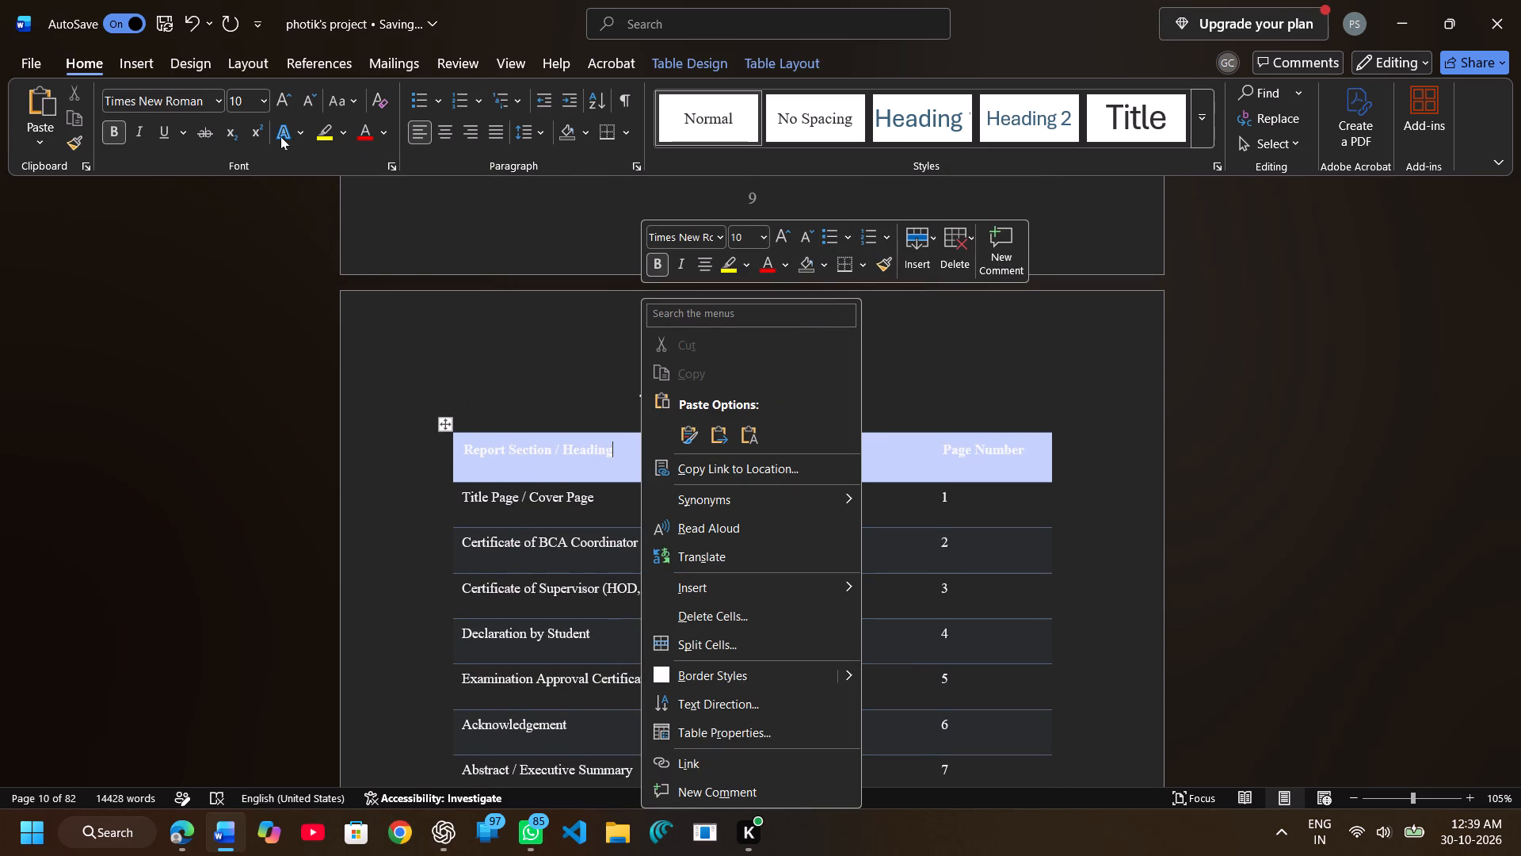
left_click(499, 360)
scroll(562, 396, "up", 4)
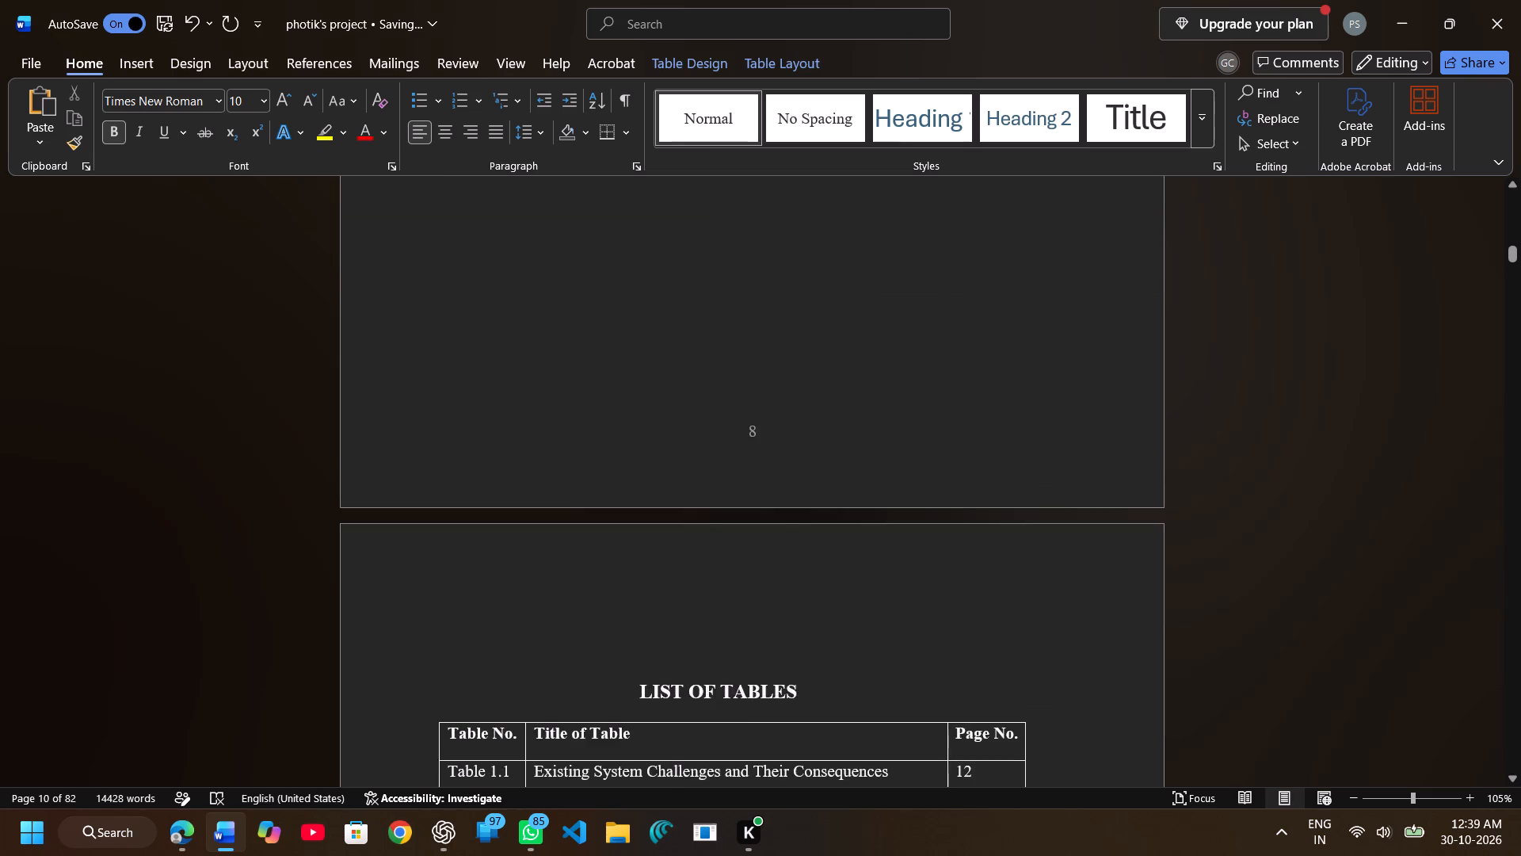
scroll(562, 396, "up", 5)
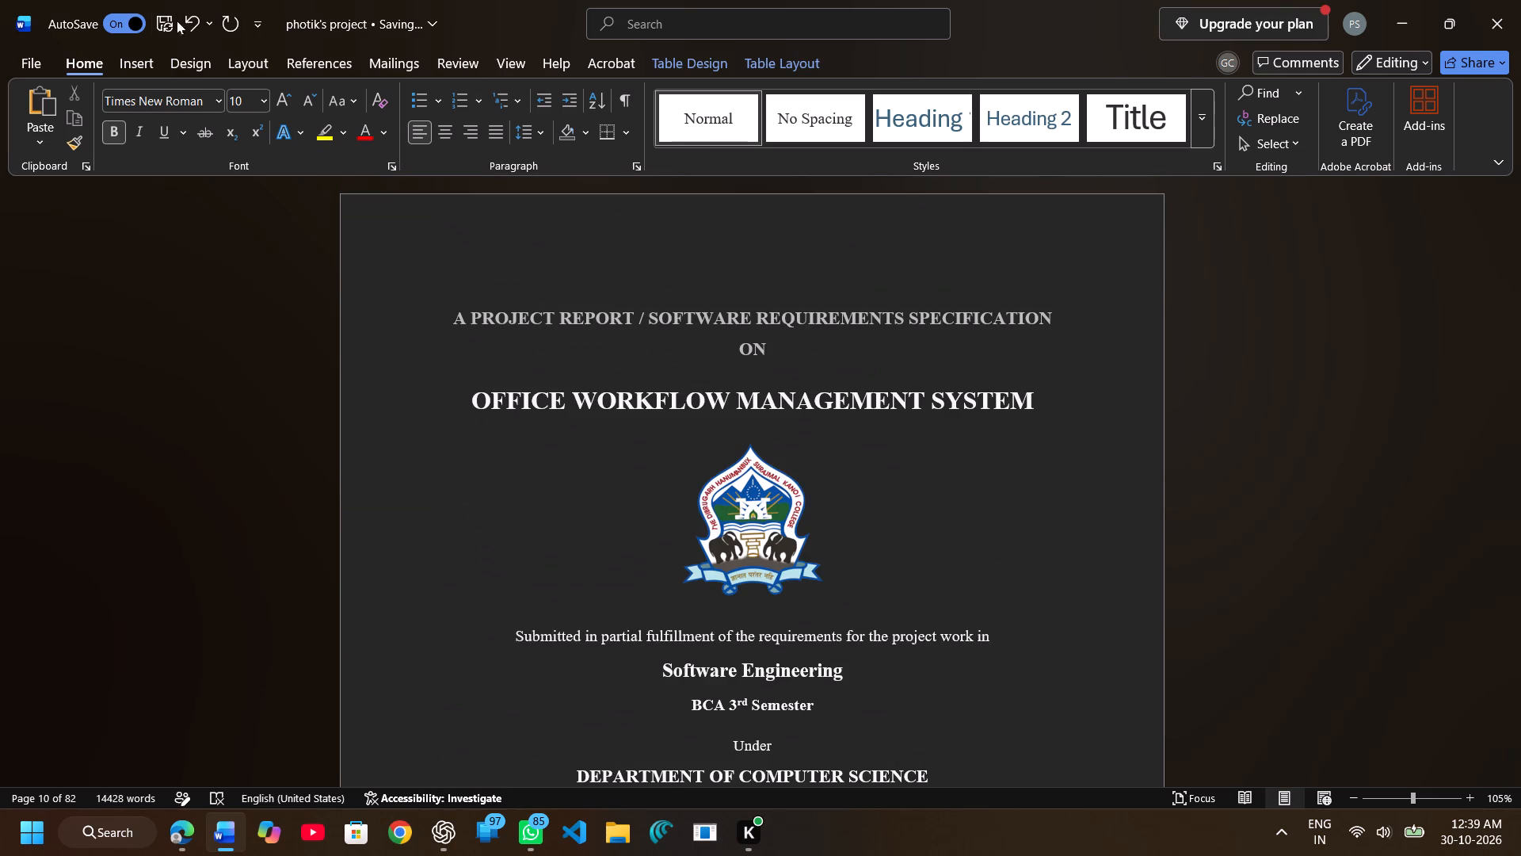
Repeat the last typed entry three times at the end of the "Report Section / Heading" header cell, appending "OOO".
left_click(226, 11)
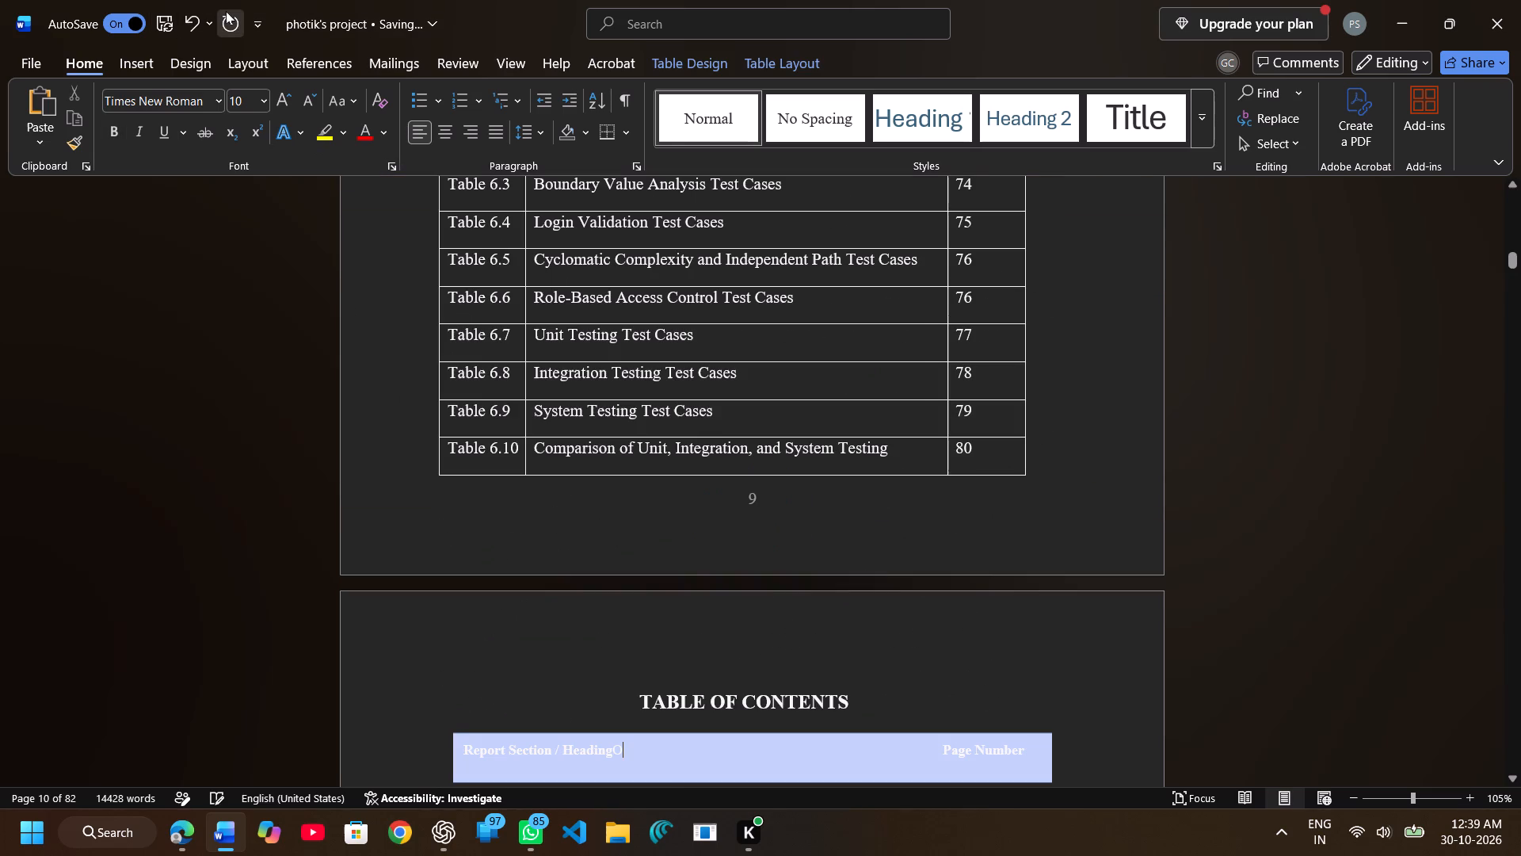
left_click(226, 11)
scroll(226, 11, "up", 1)
scroll(406, 367, "up", 1)
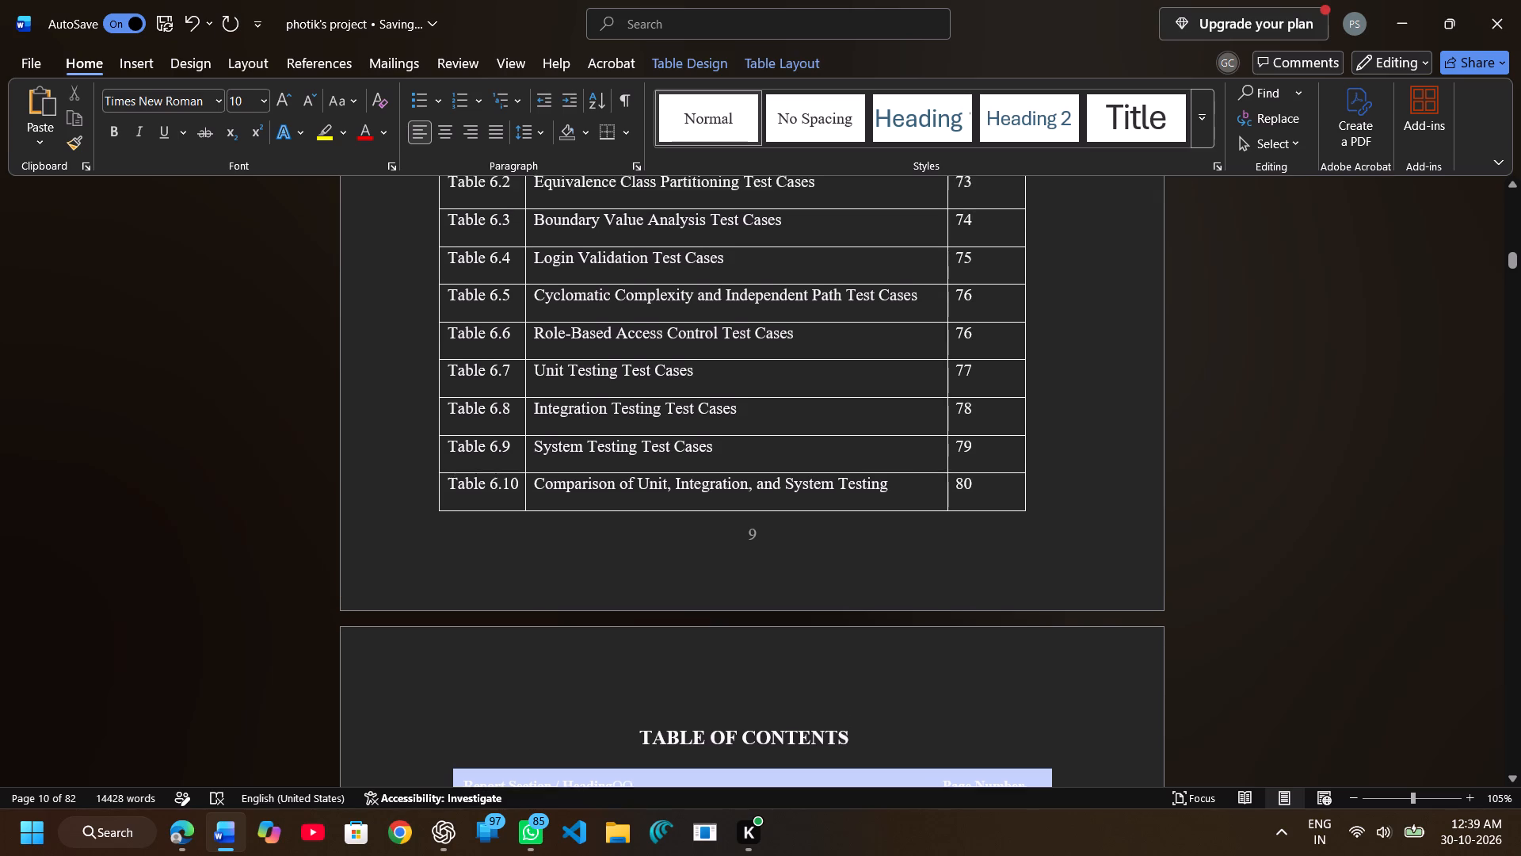
scroll(406, 367, "up", 1)
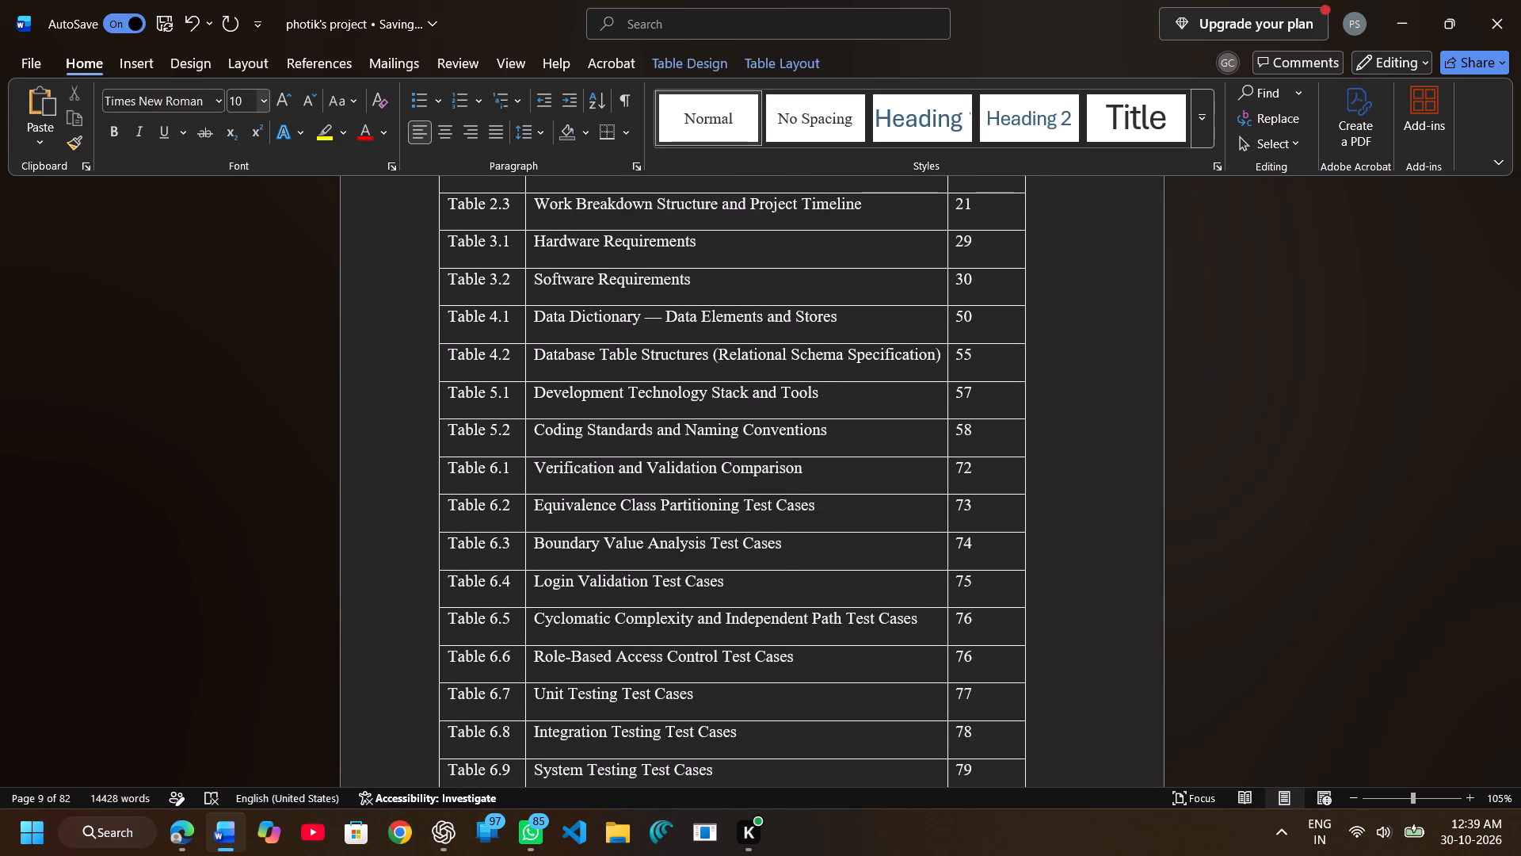
left_click(221, 27)
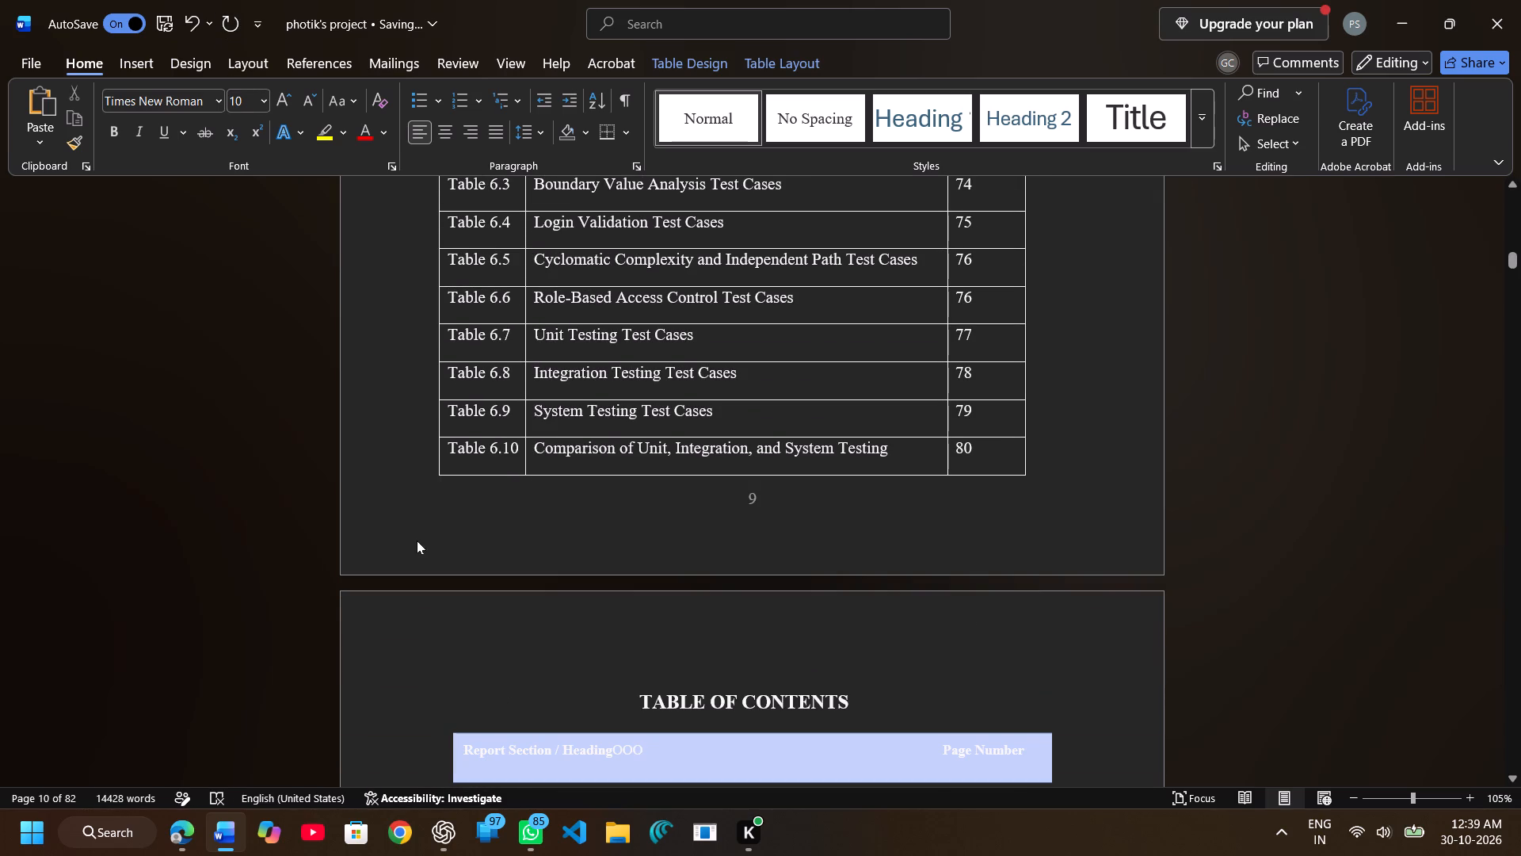
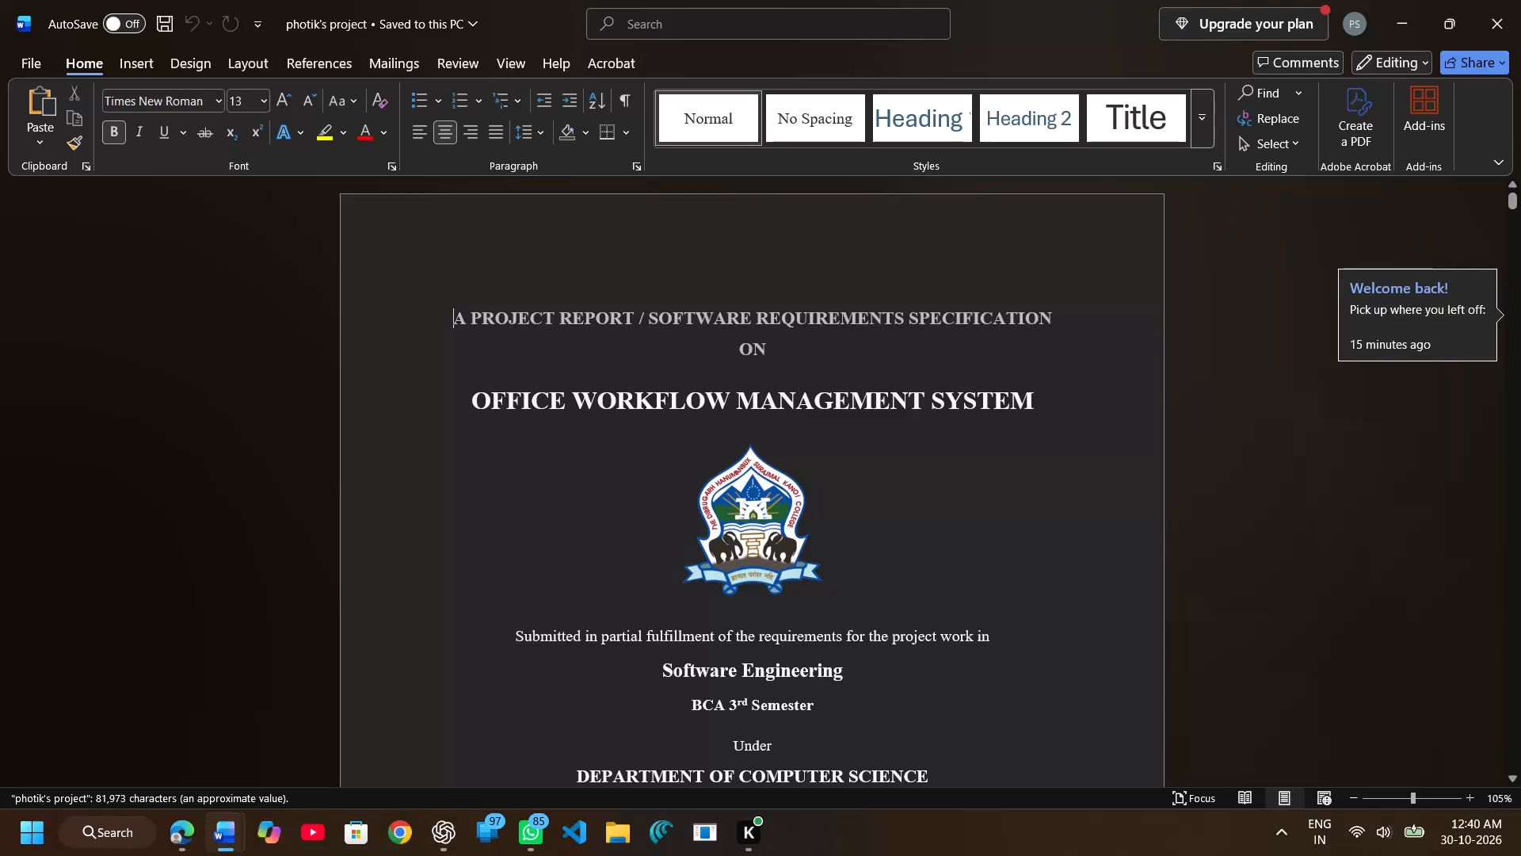
Skim the locally saved copy of the project report from the cover page to Chapter 1, and close that copy.
scroll(1056, 655, "down", 4)
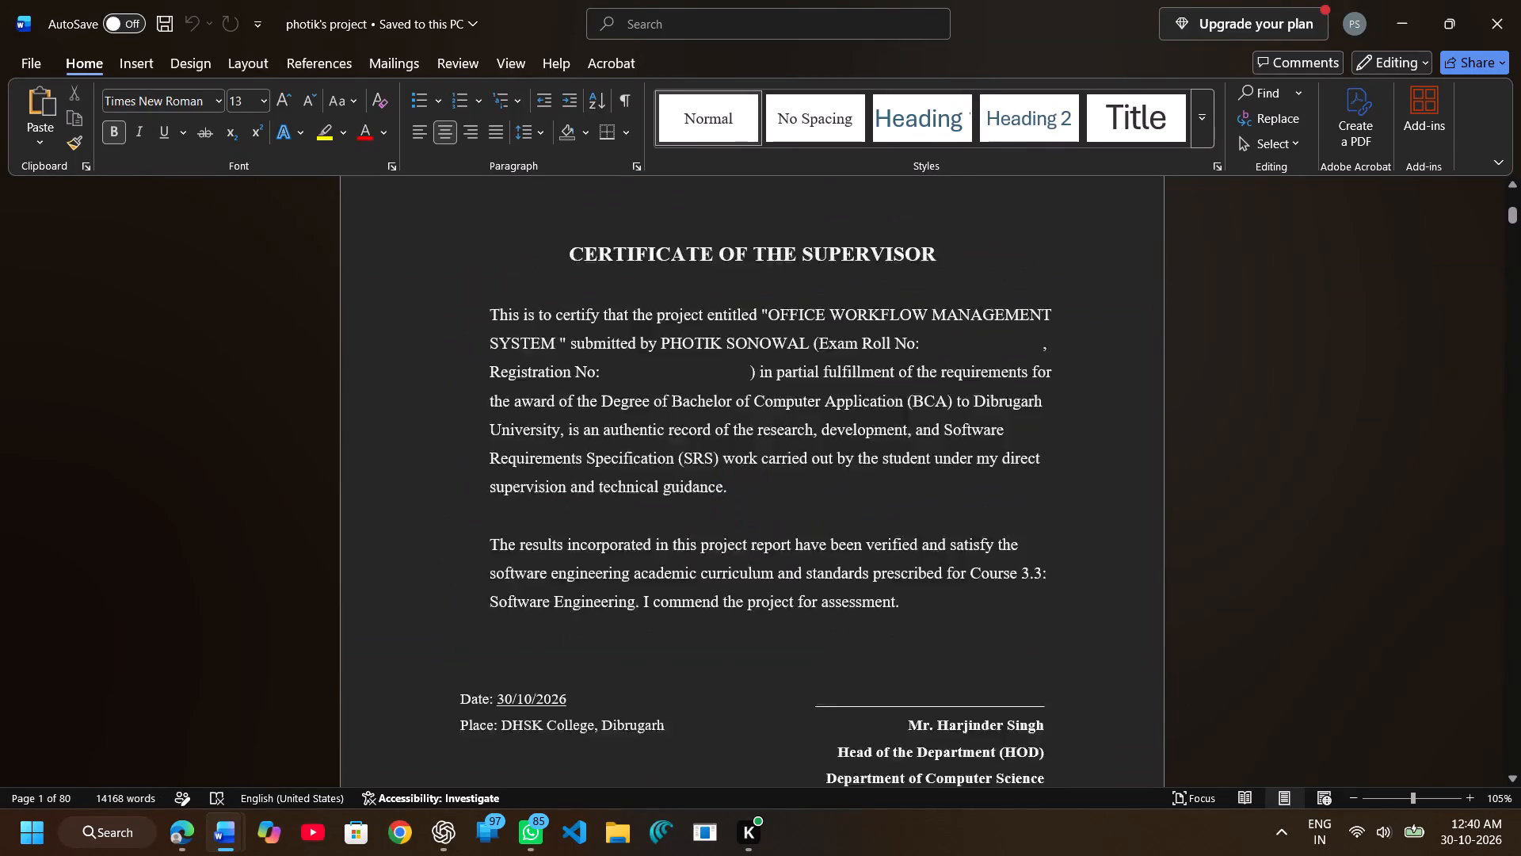
scroll(1056, 655, "down", 4)
scroll(1056, 655, "right", 1)
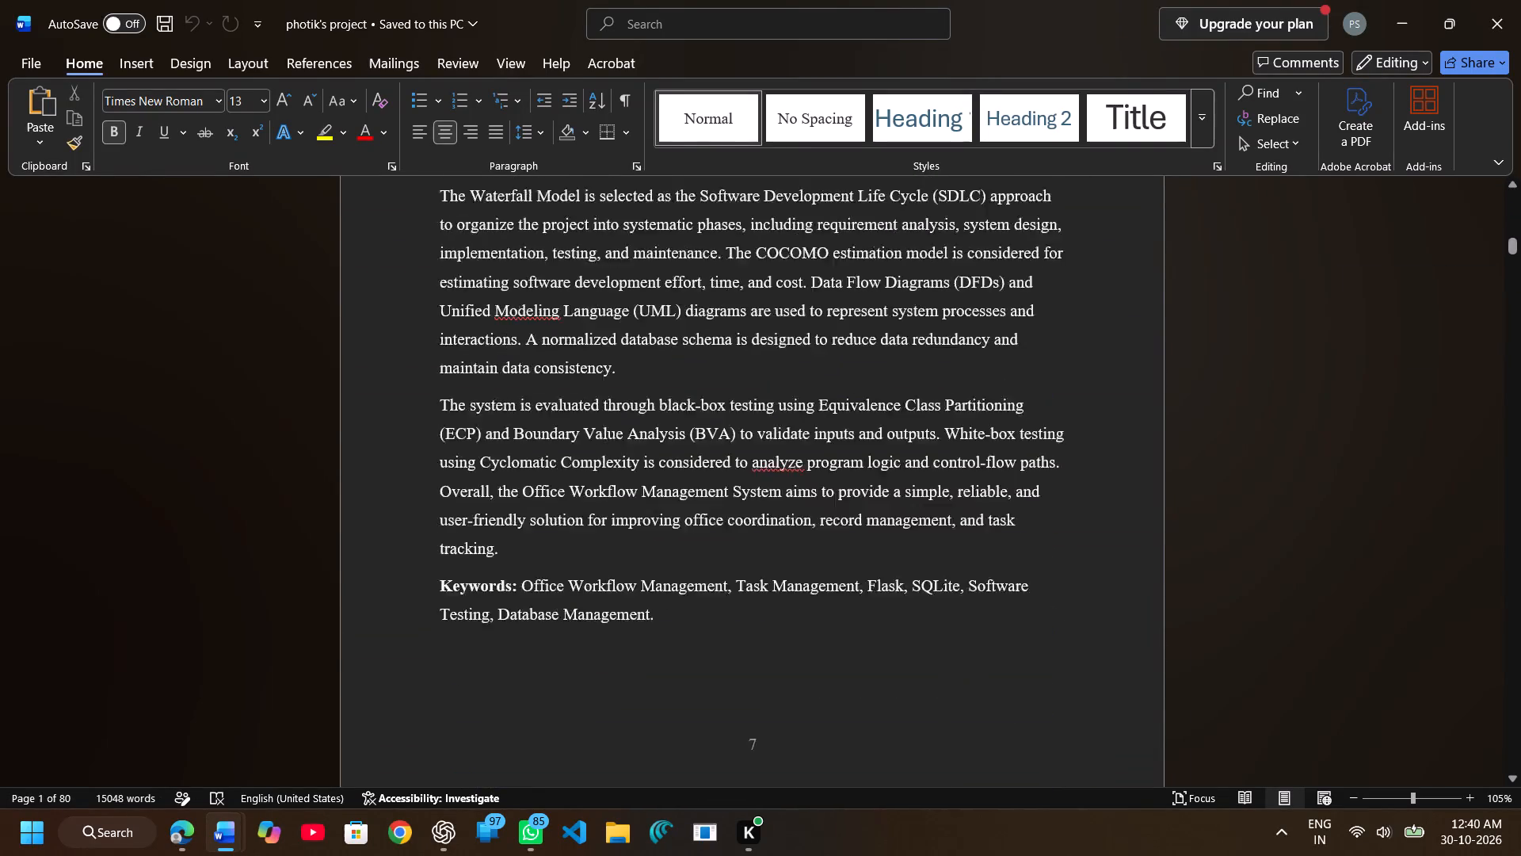
scroll(1056, 655, "right", 1)
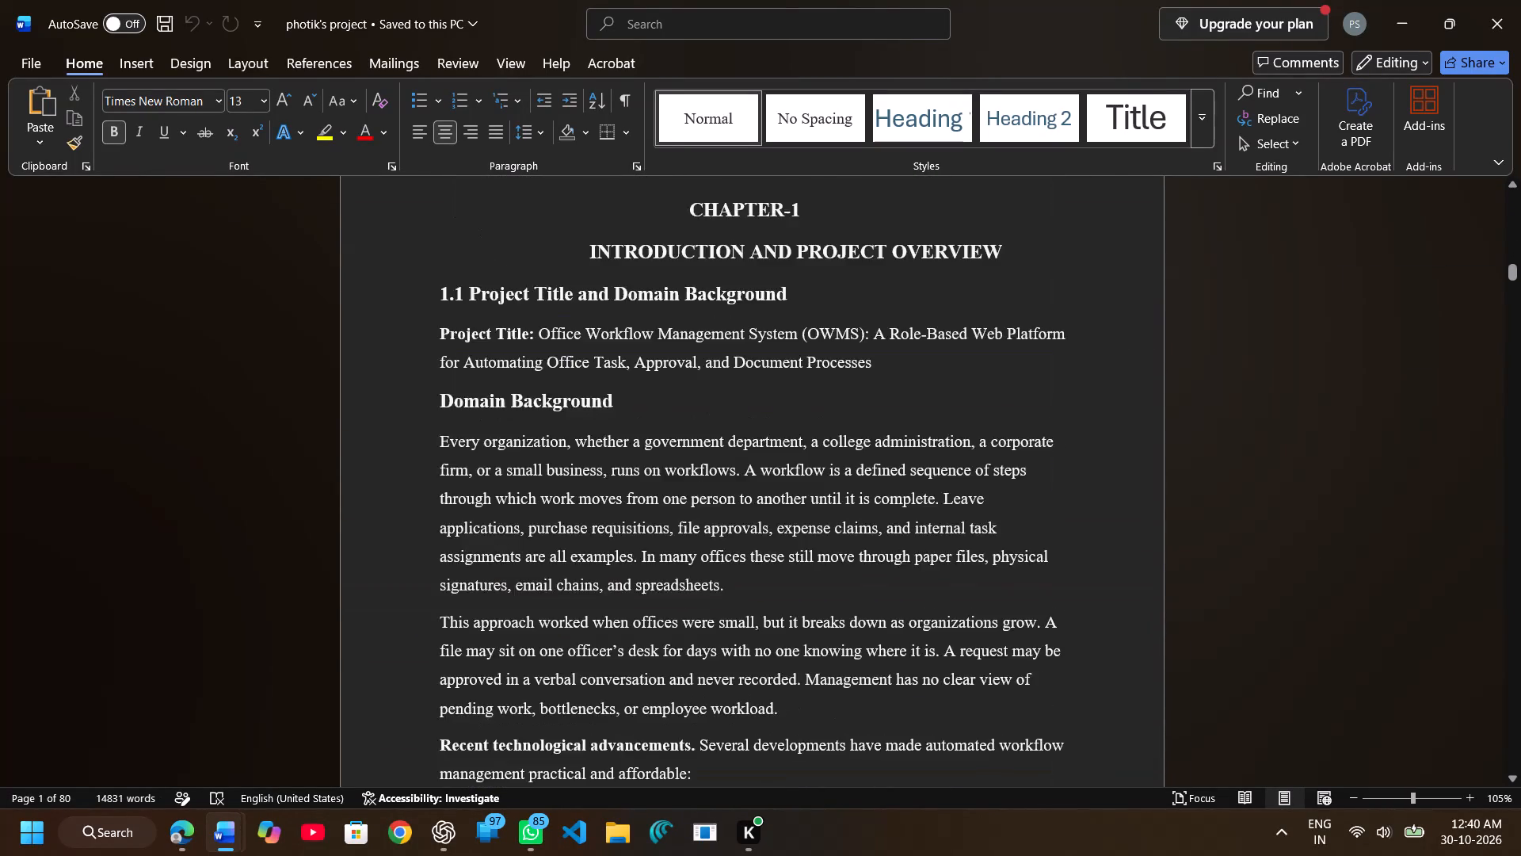
left_click(1520, 1)
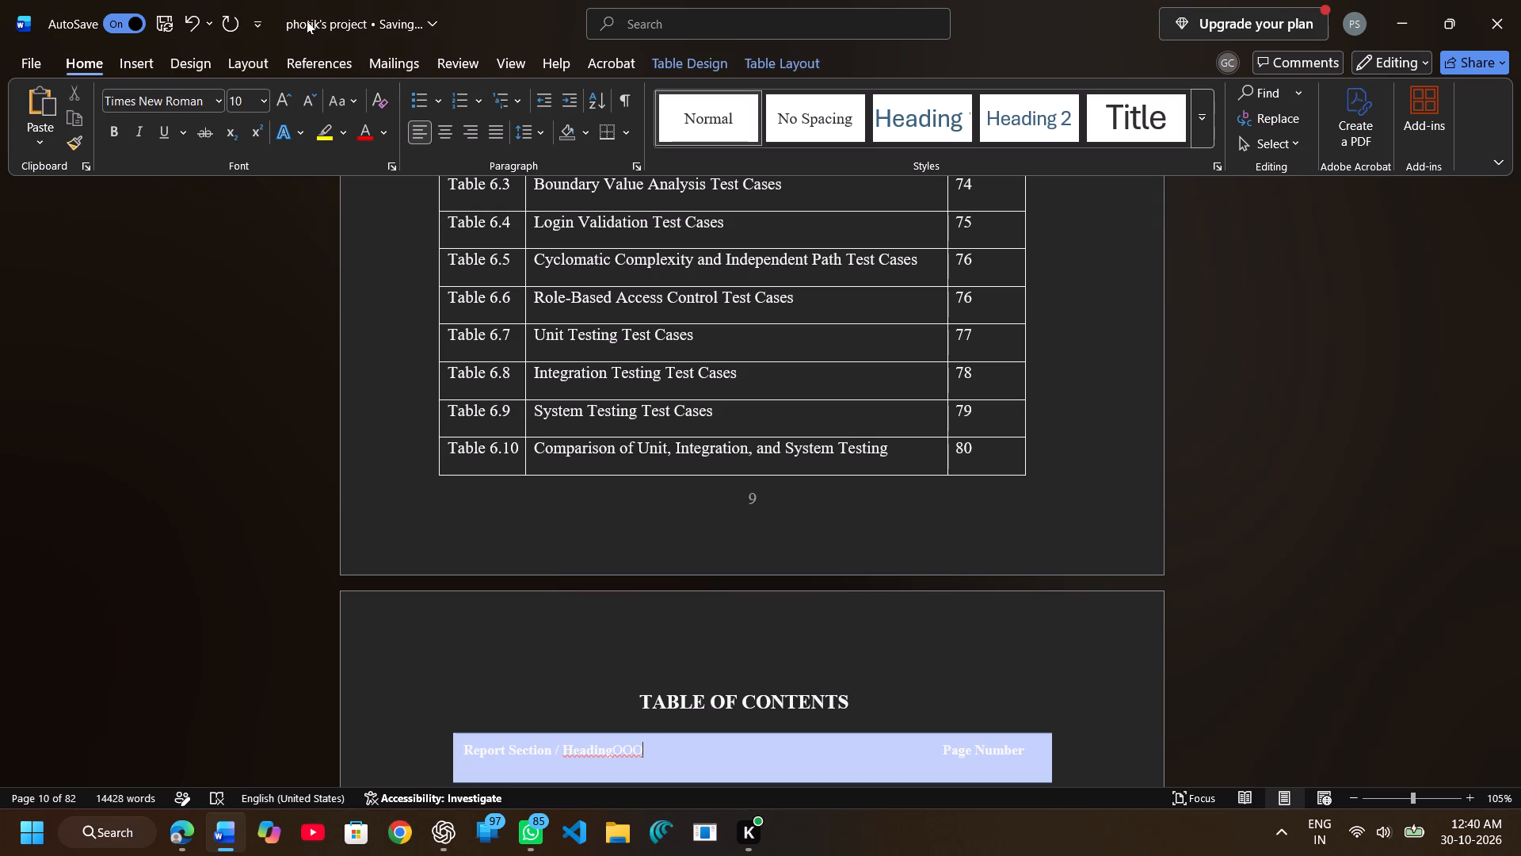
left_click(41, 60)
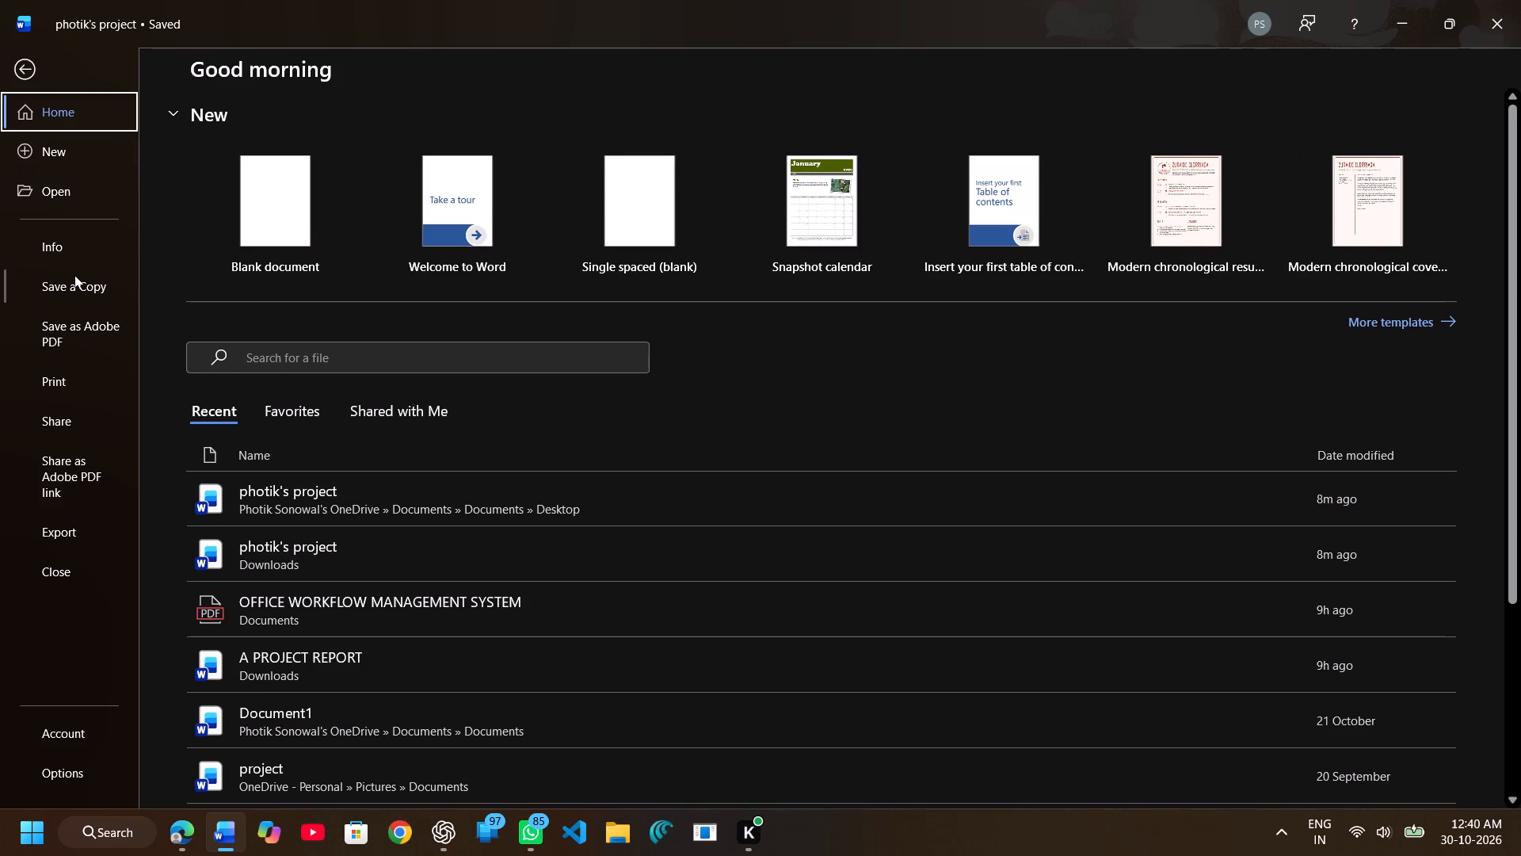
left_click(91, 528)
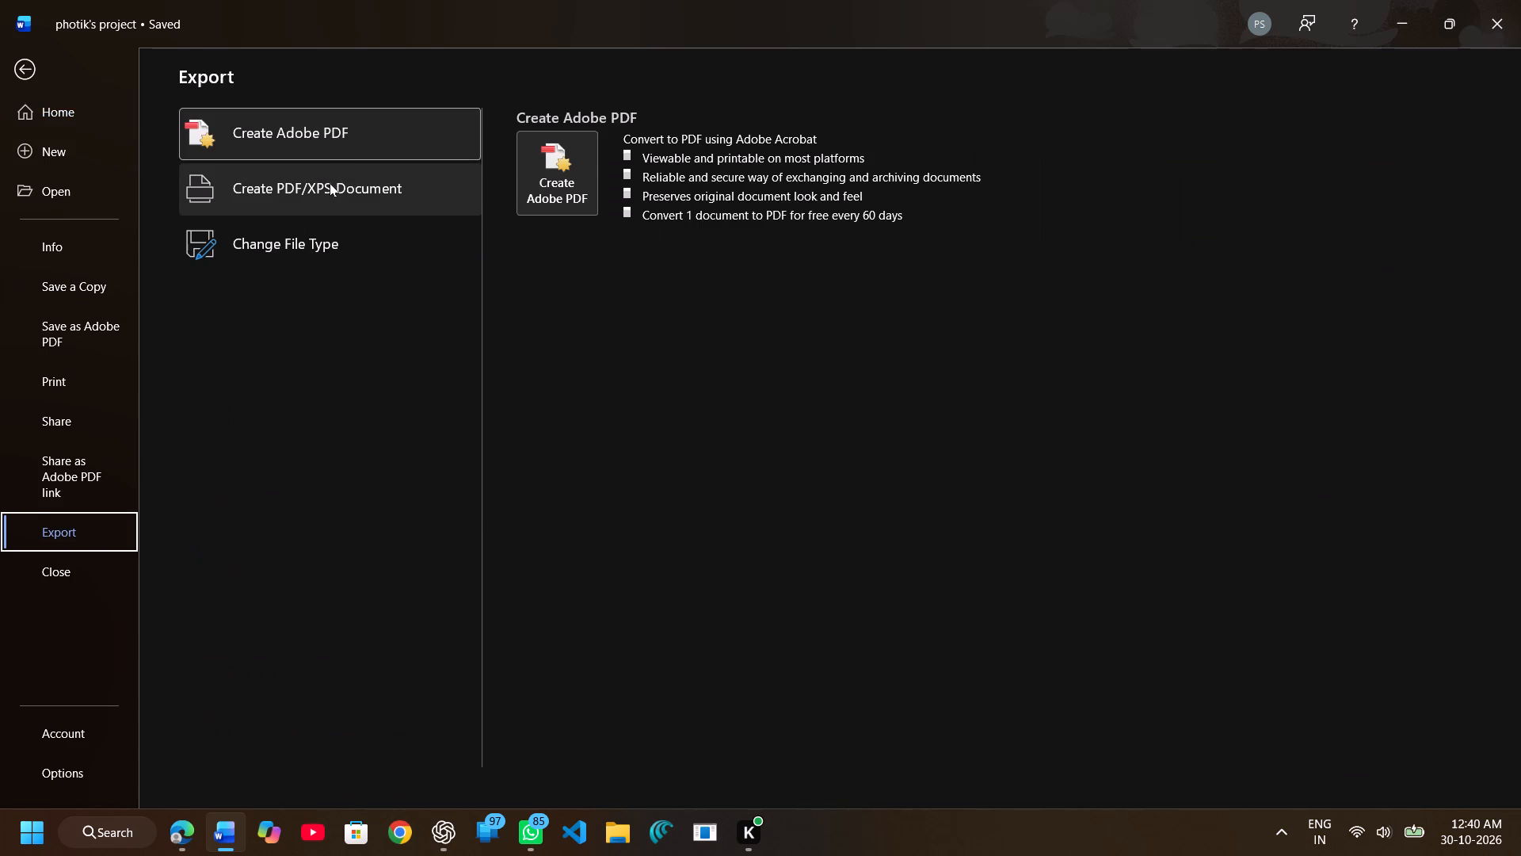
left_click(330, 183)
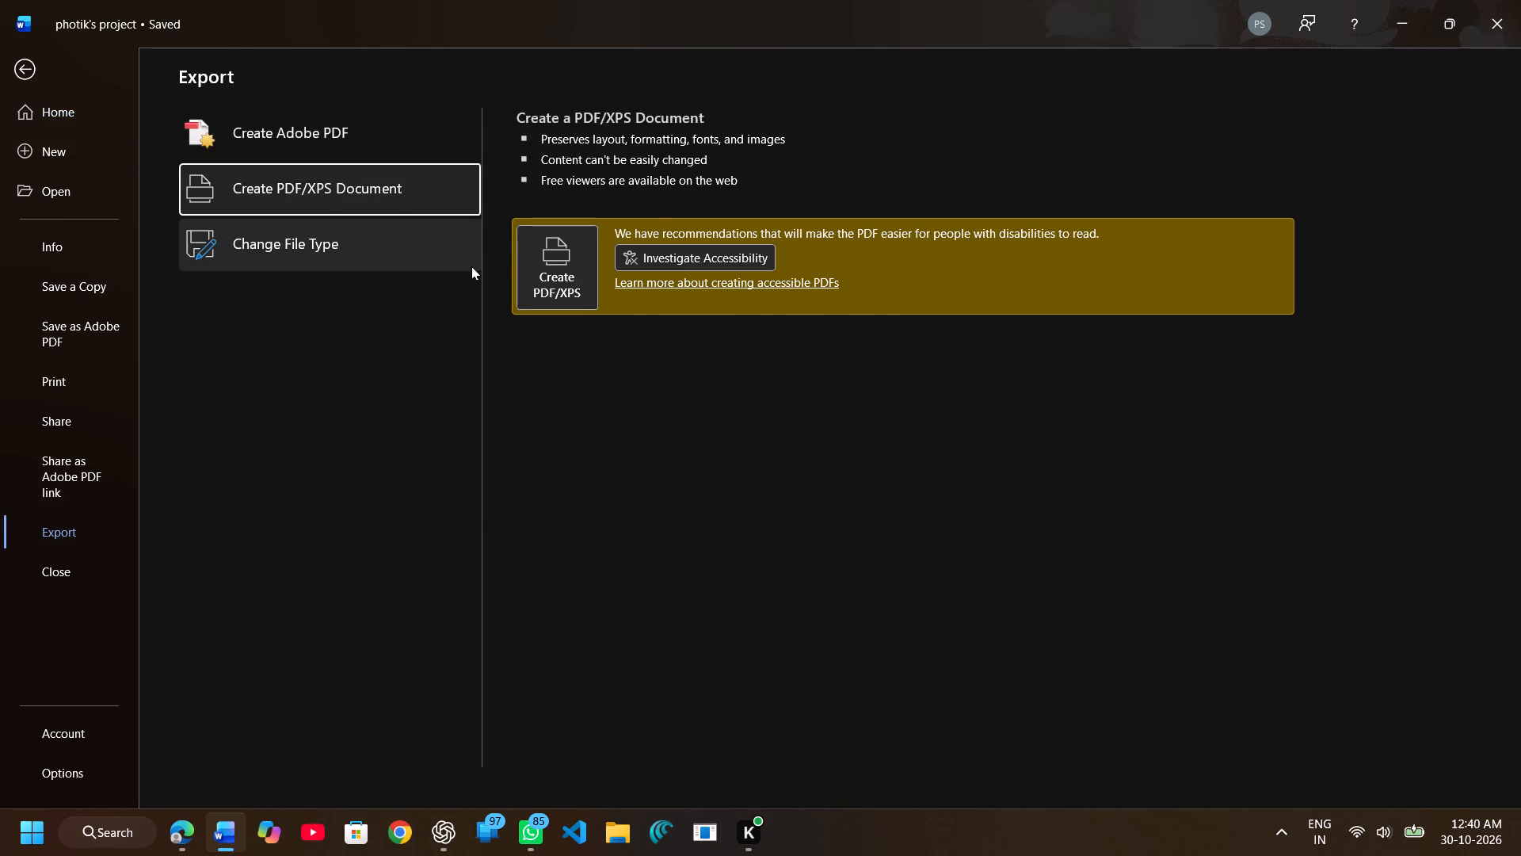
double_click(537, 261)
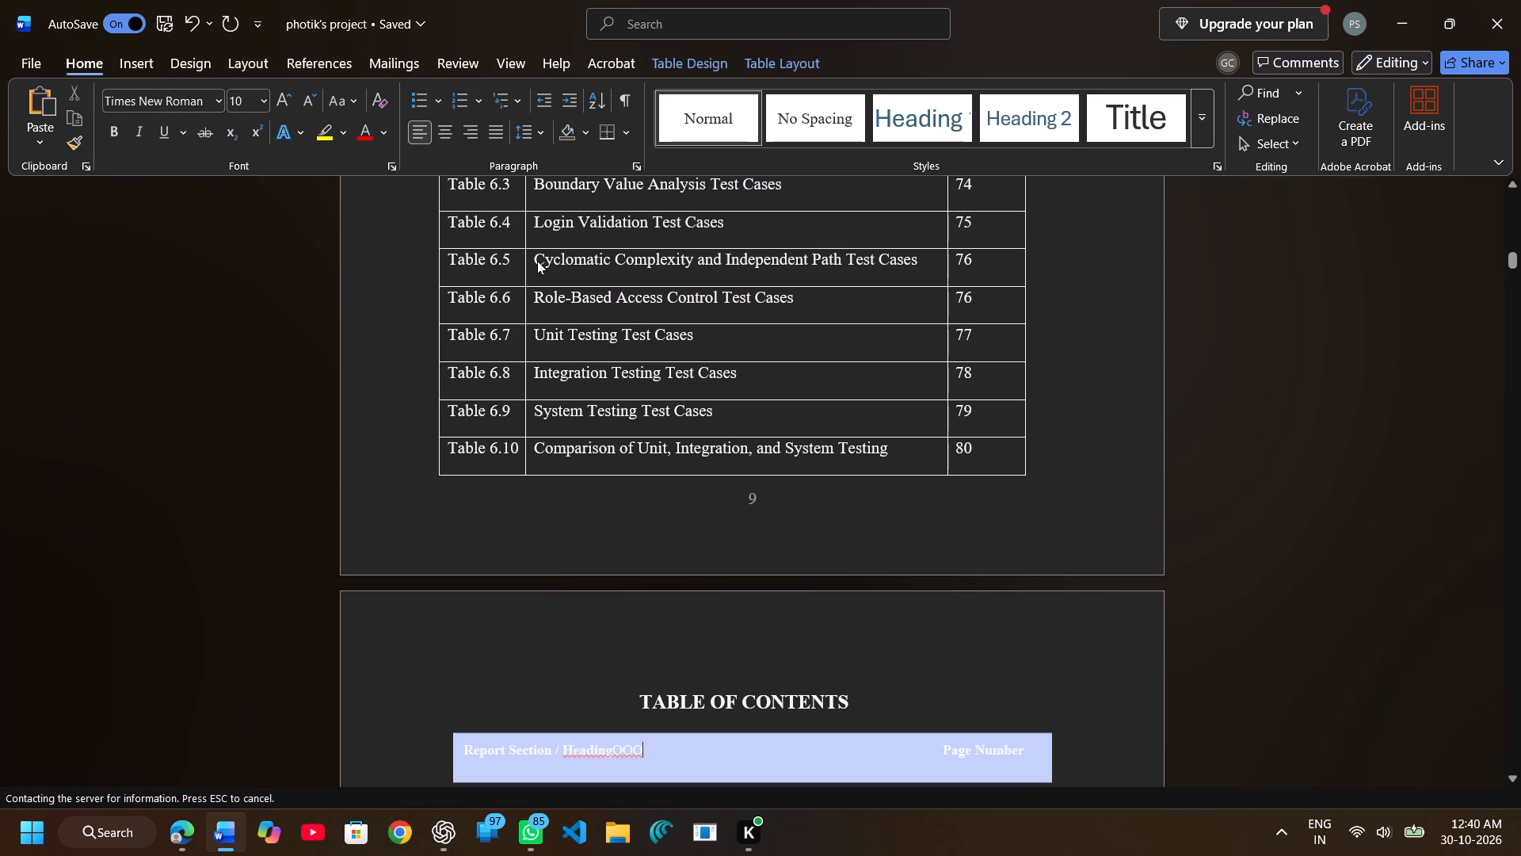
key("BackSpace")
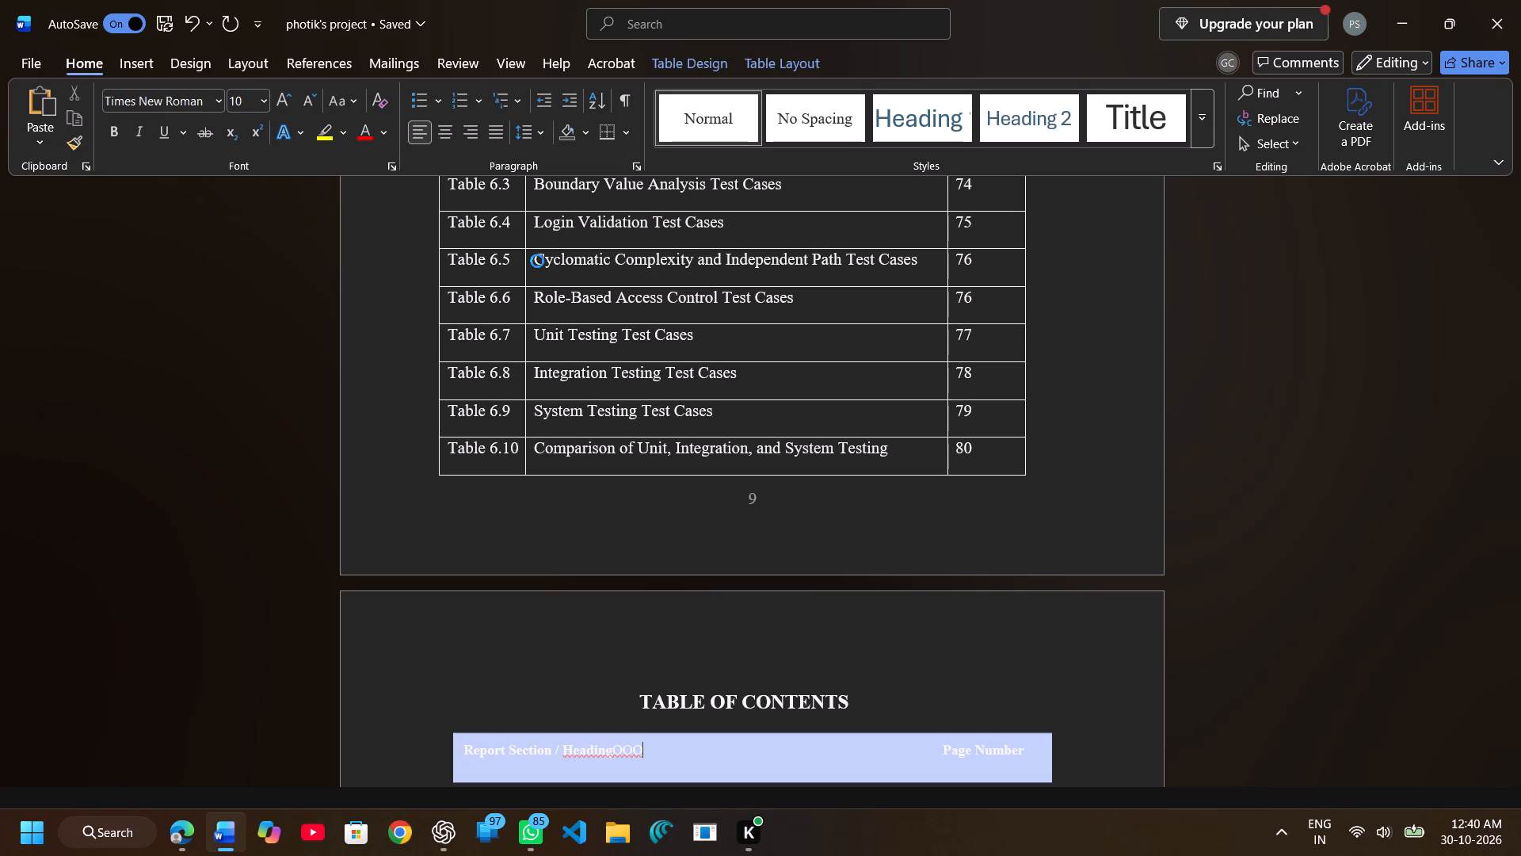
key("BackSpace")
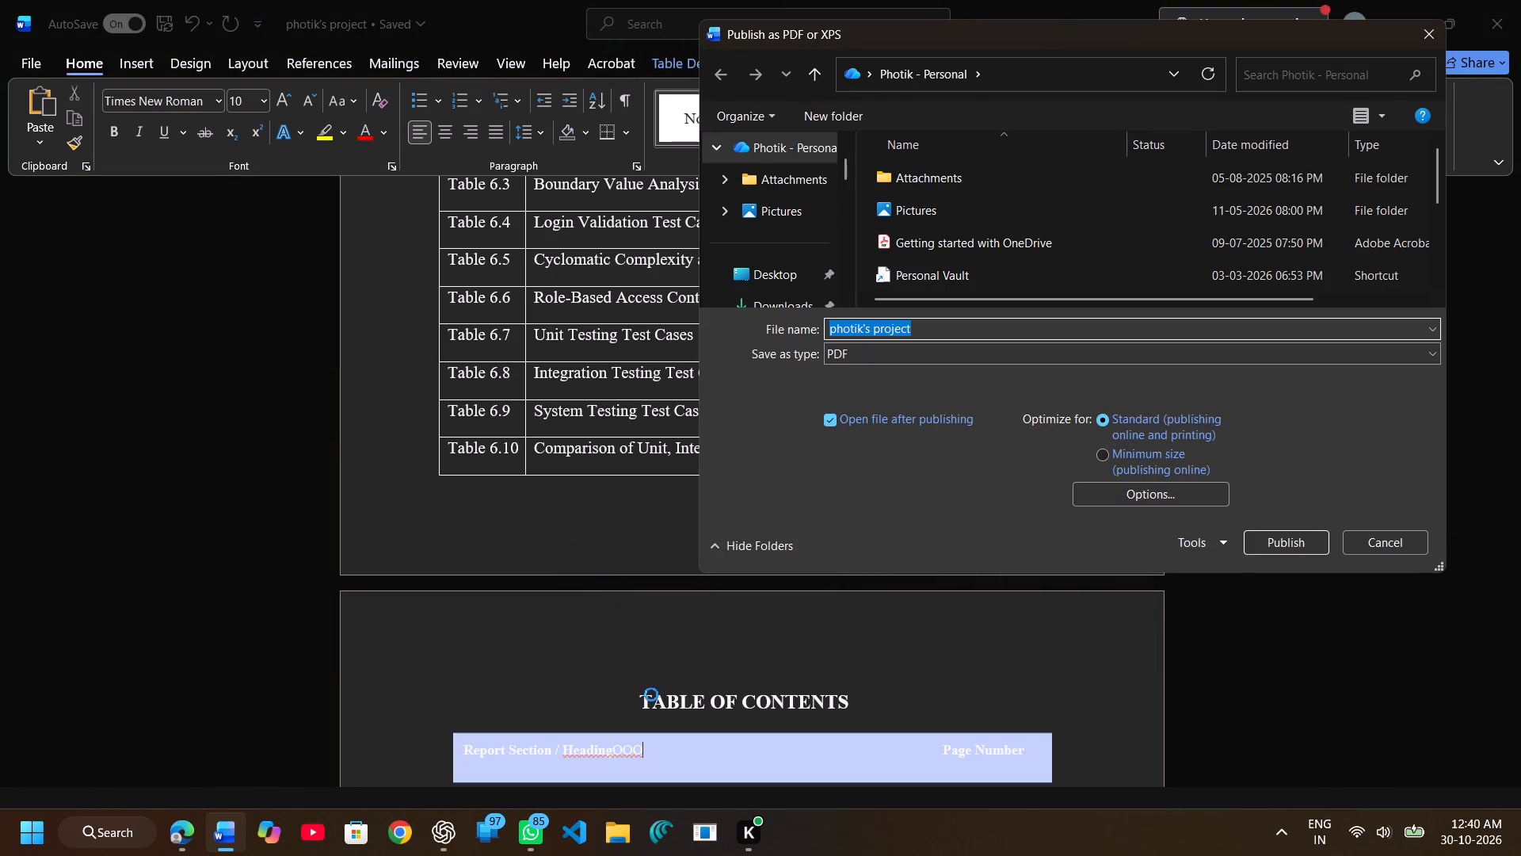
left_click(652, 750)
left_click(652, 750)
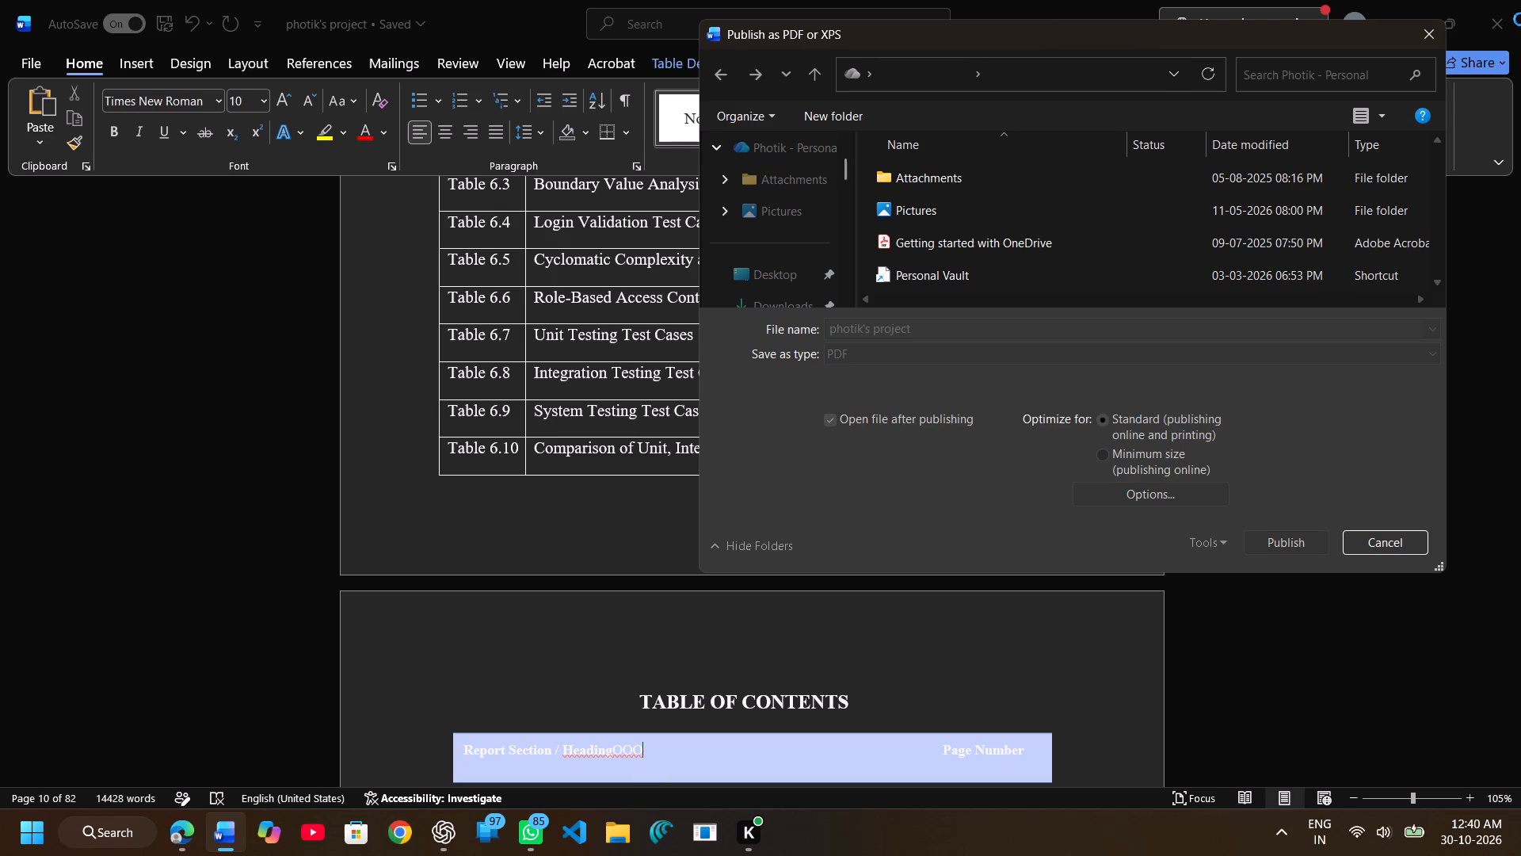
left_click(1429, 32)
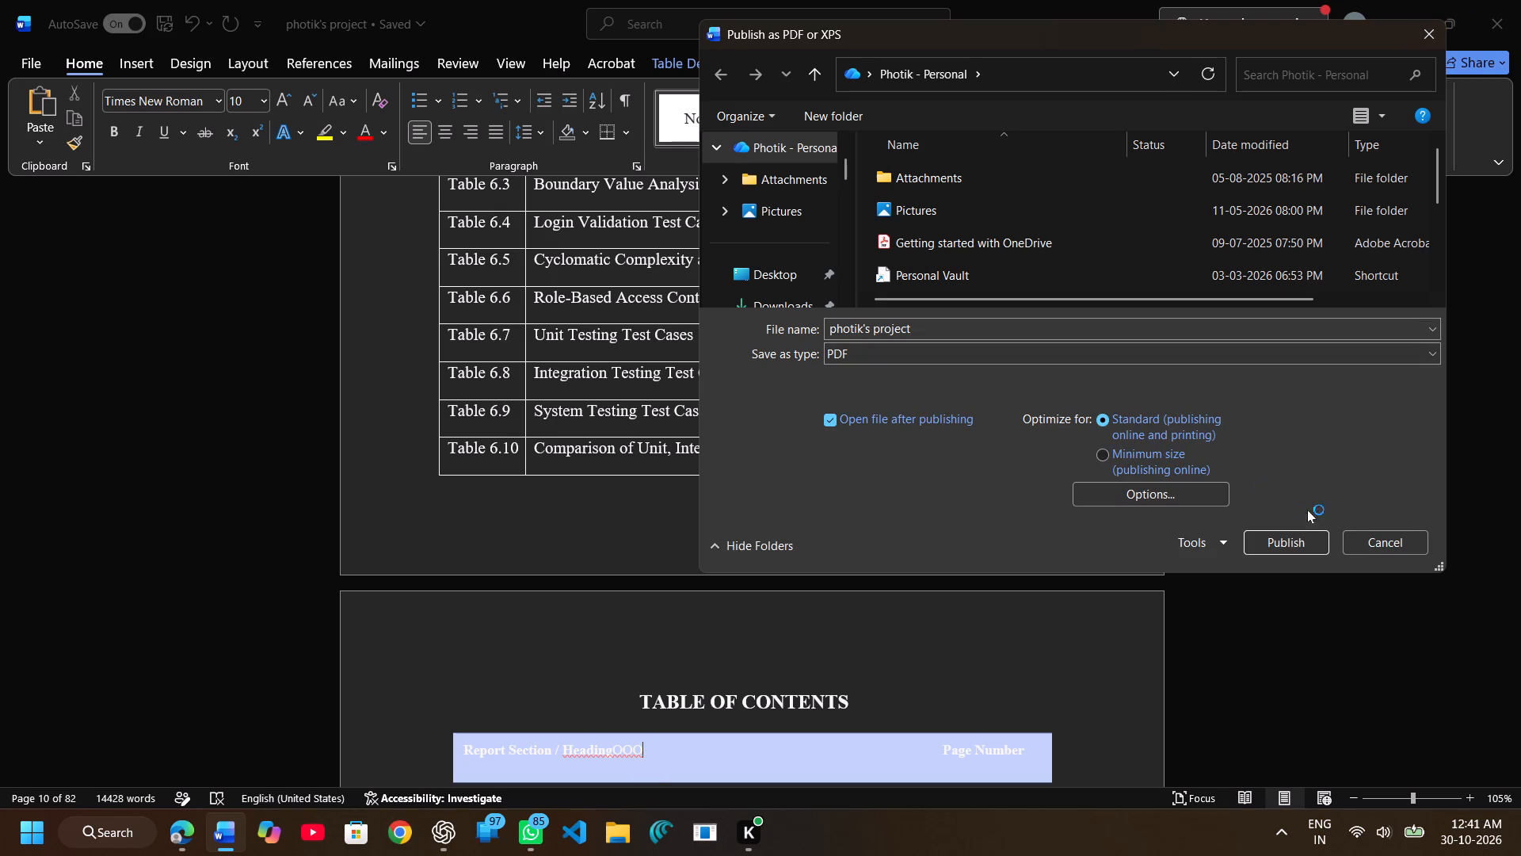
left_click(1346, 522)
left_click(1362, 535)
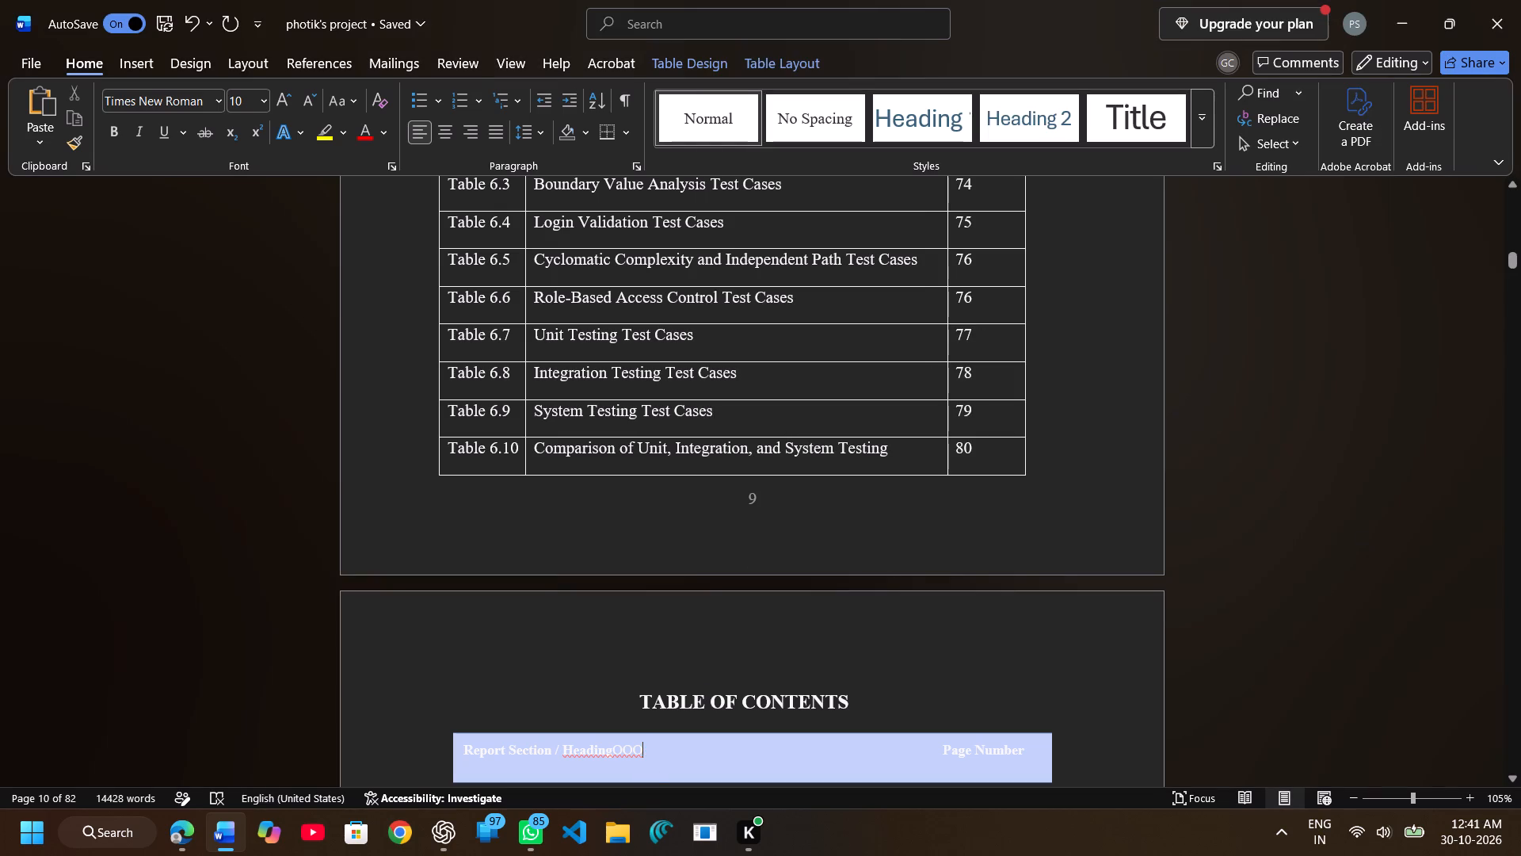
Delete the stray characters after "Report Section / Heading" in the Table of Contents header cell.
left_click(809, 766)
key("BackSpace")
key("BackSpace")
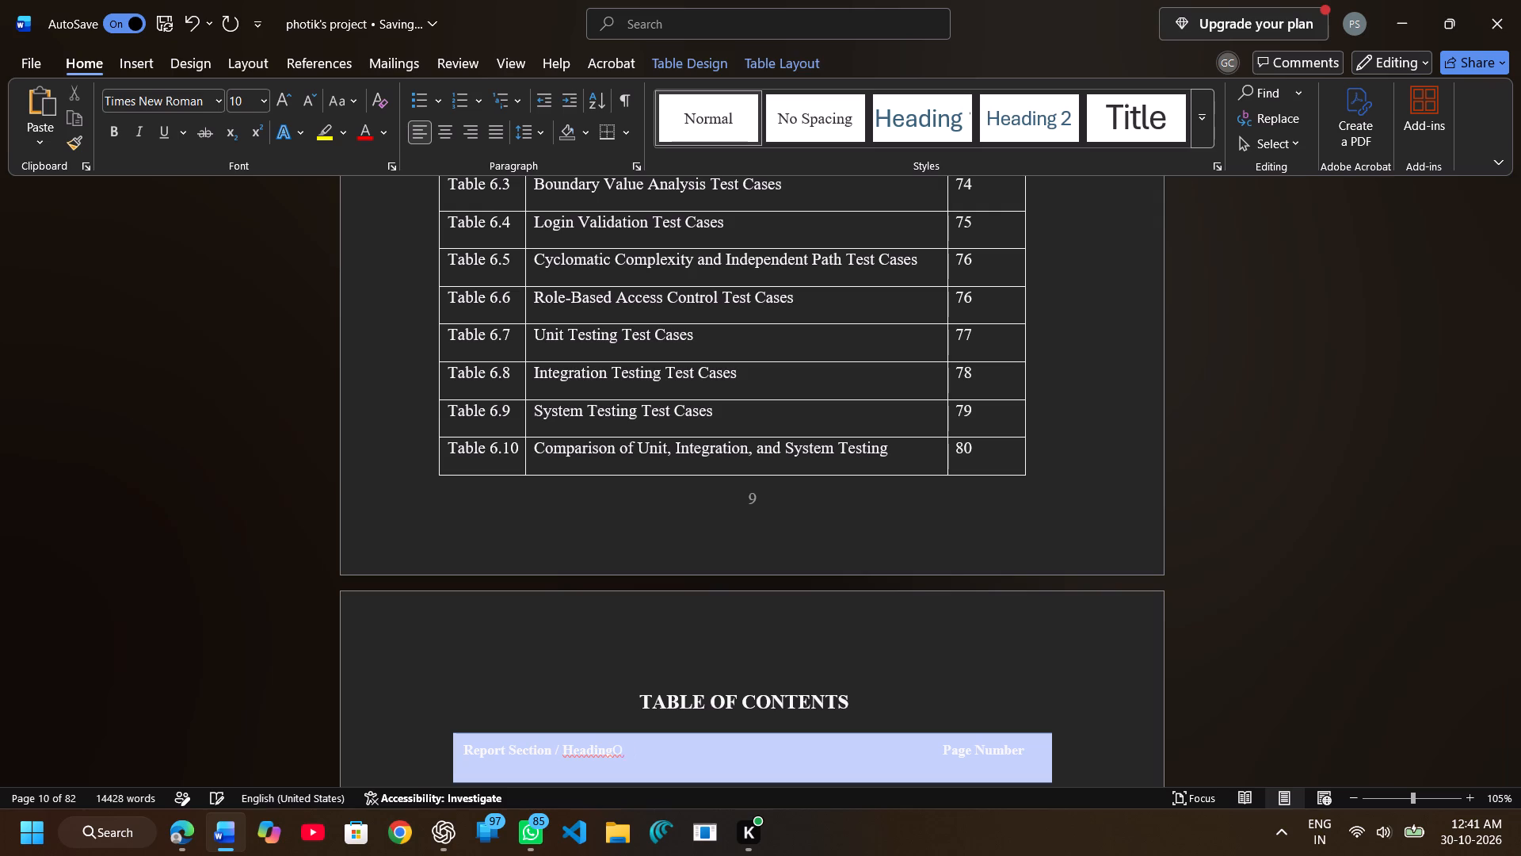
key("BackSpace")
Export the report as a PDF/XPS document in PDF format, with the Downloads folder as its save location.
scroll(809, 766, "down", 1)
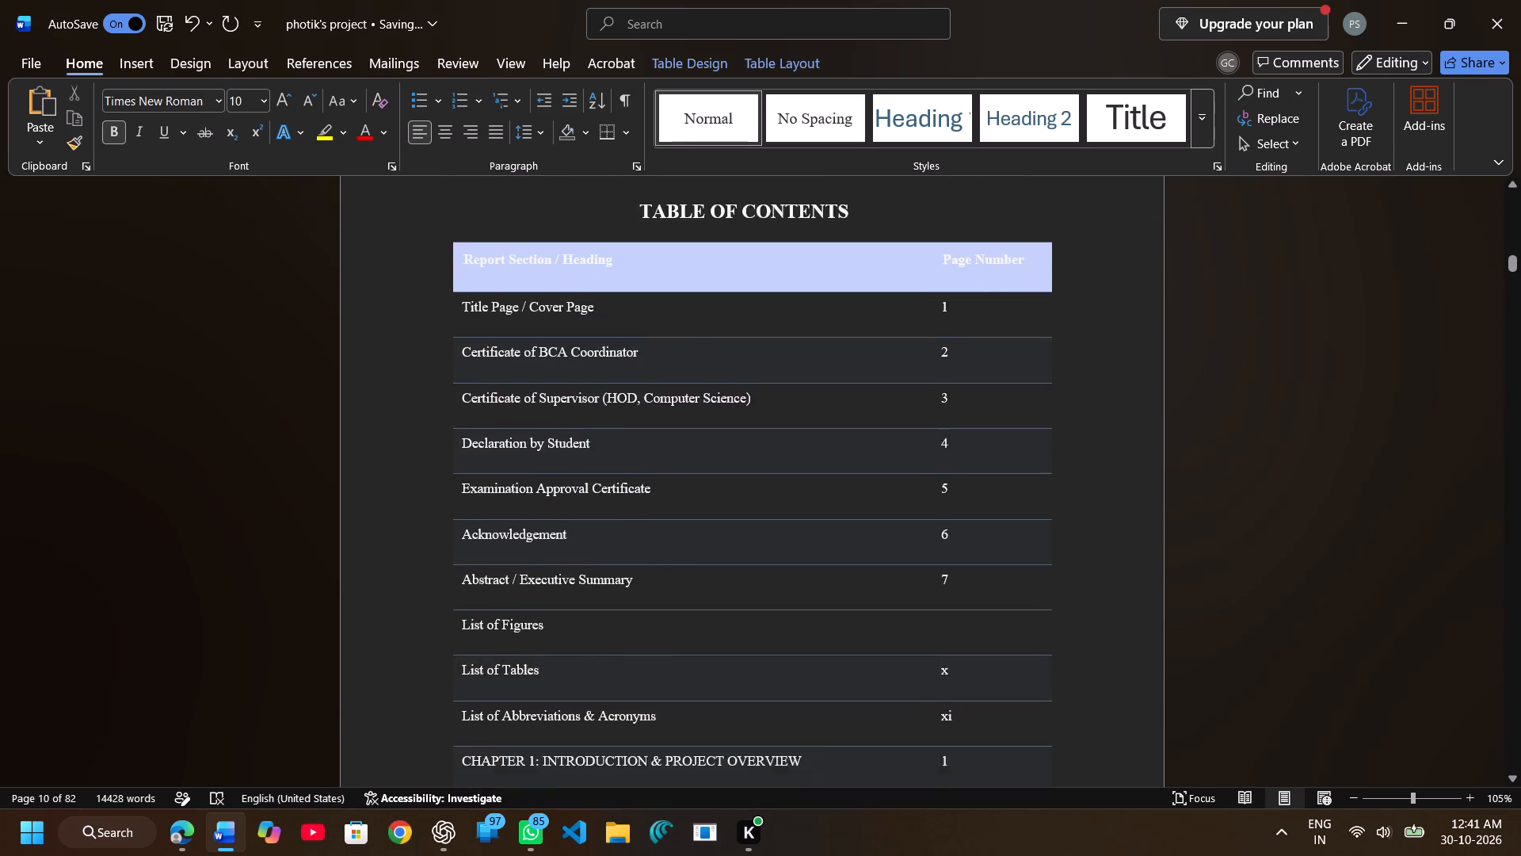
scroll(809, 766, "down", 1)
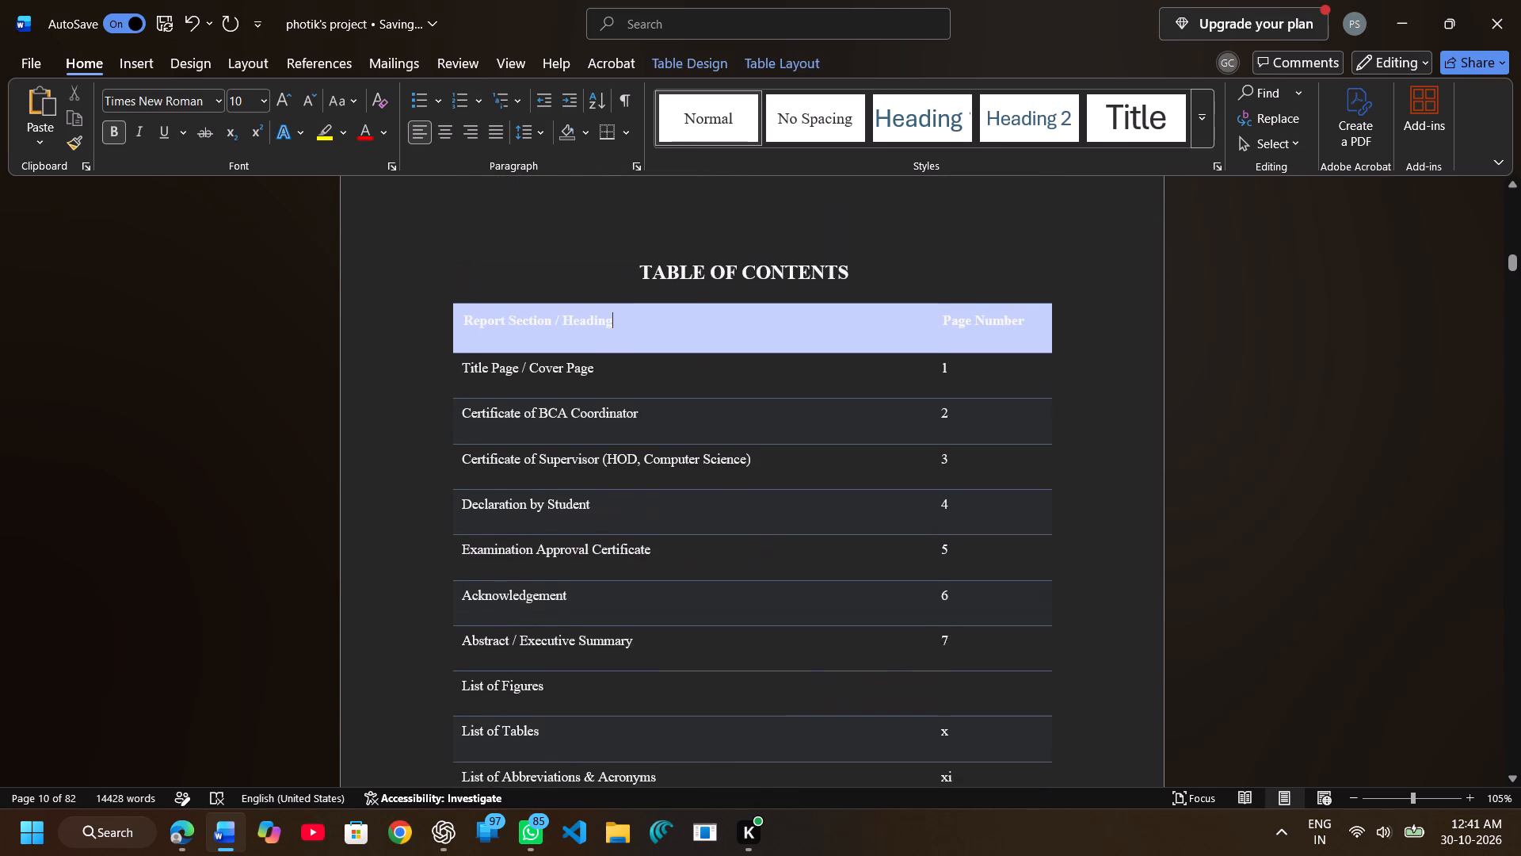
scroll(809, 766, "down", 1)
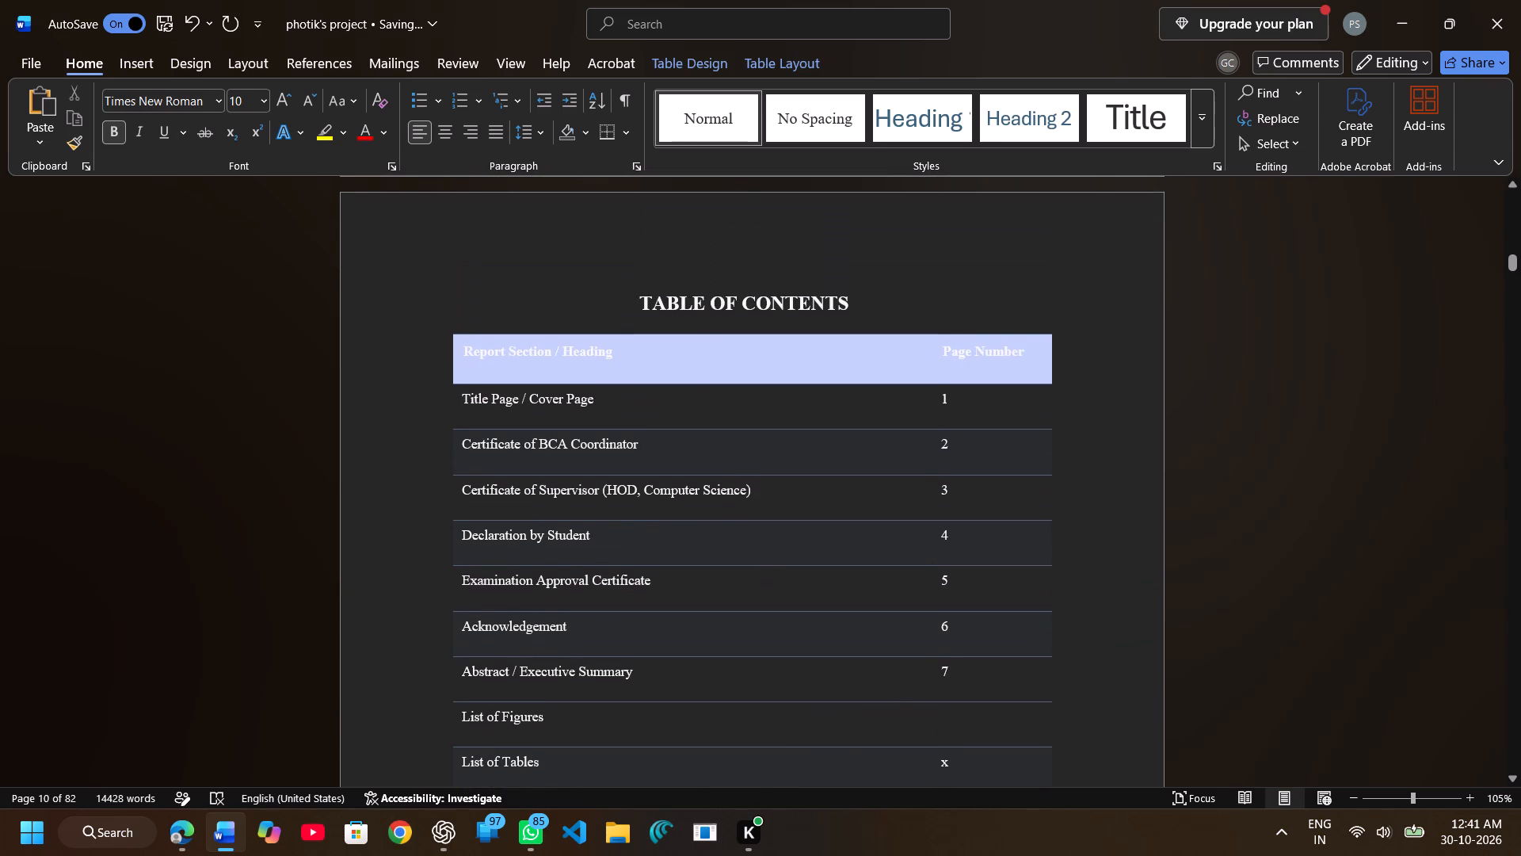
left_click(31, 70)
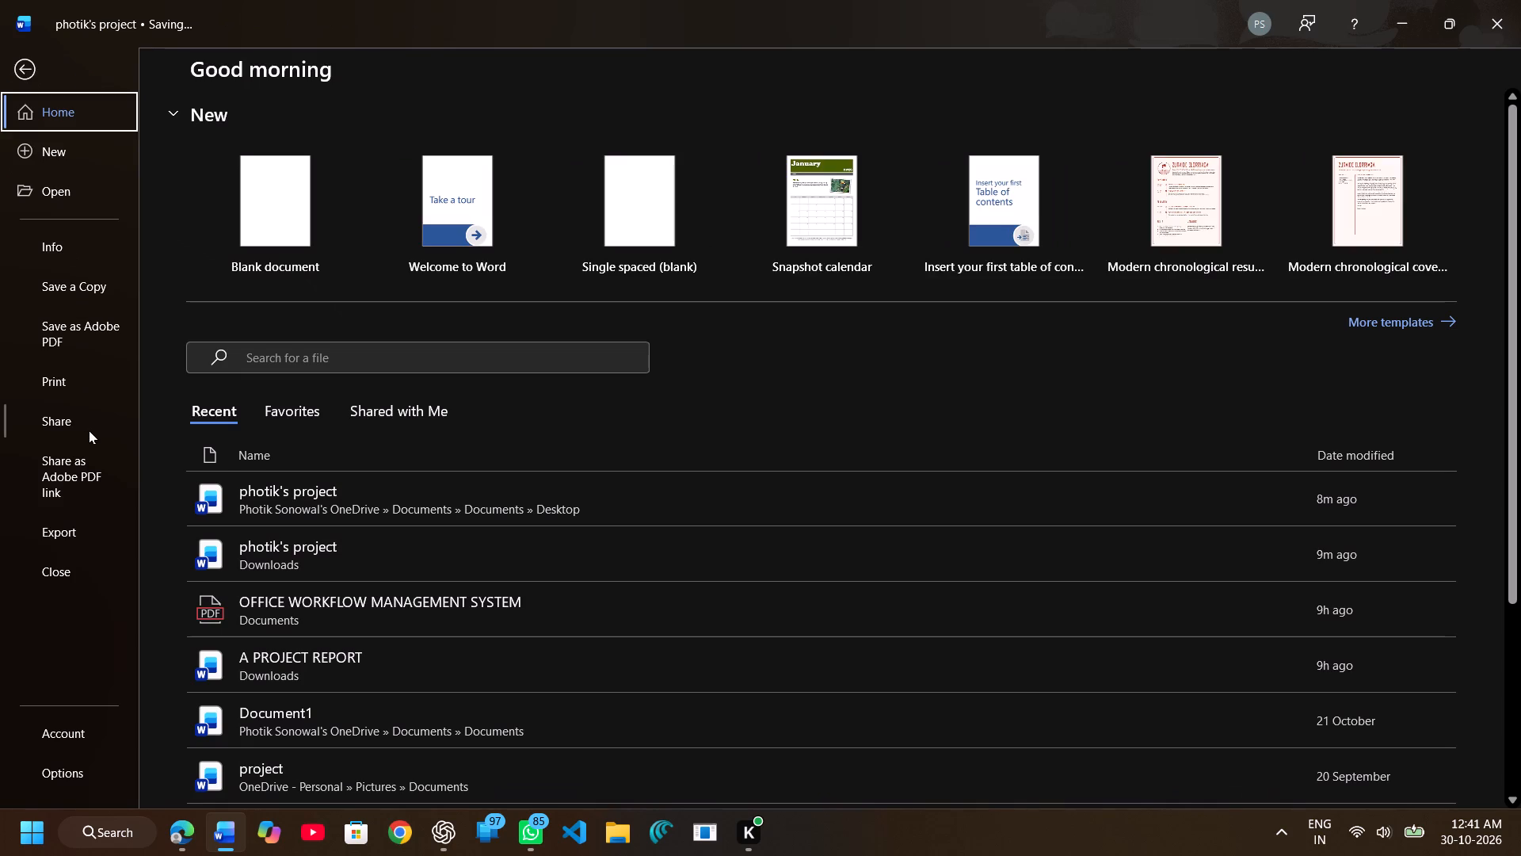
left_click(71, 533)
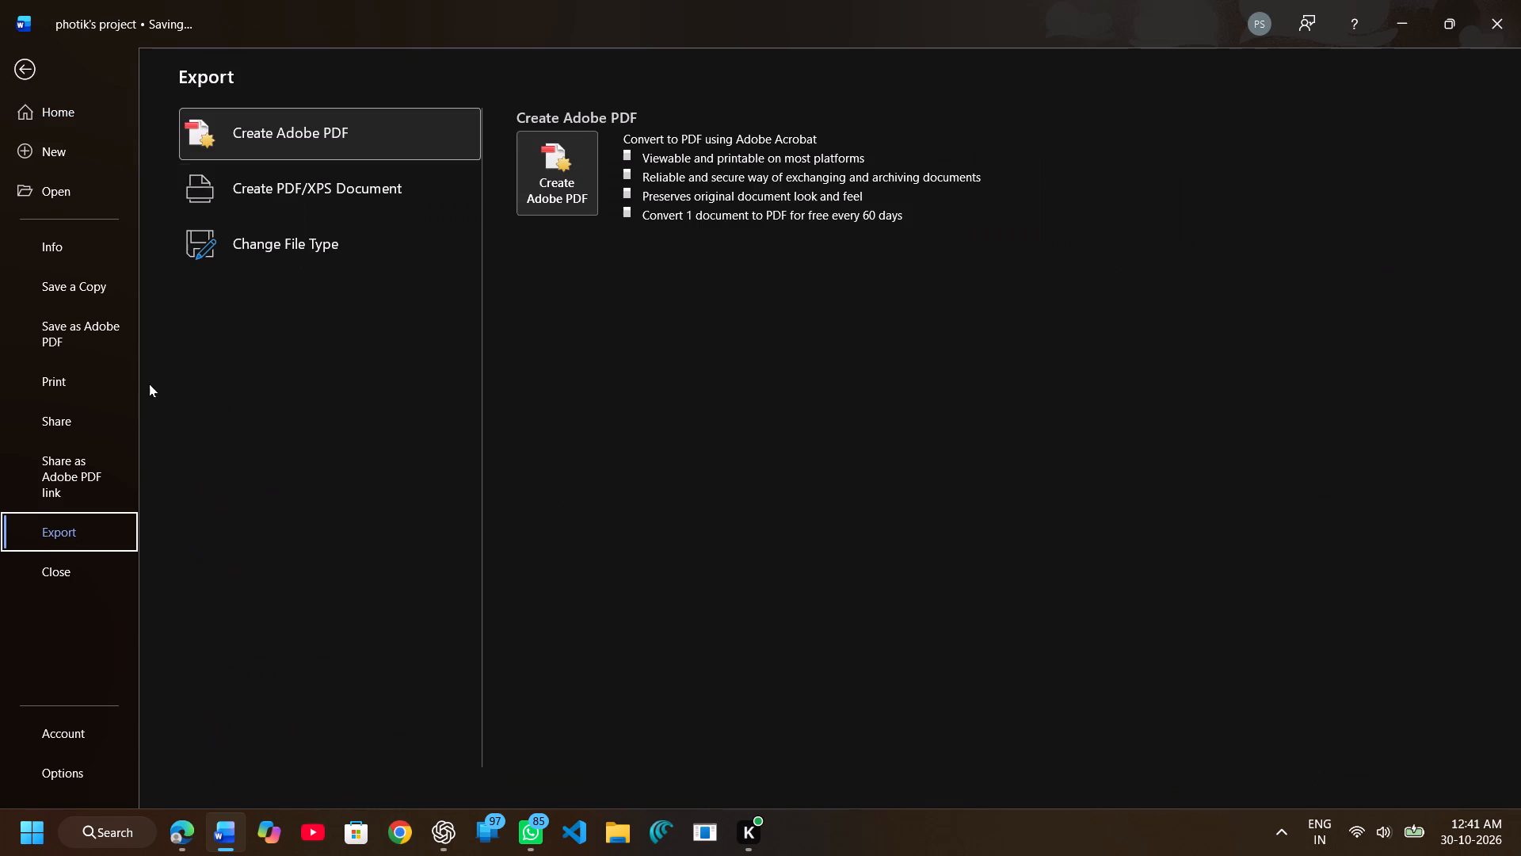
left_click(284, 162)
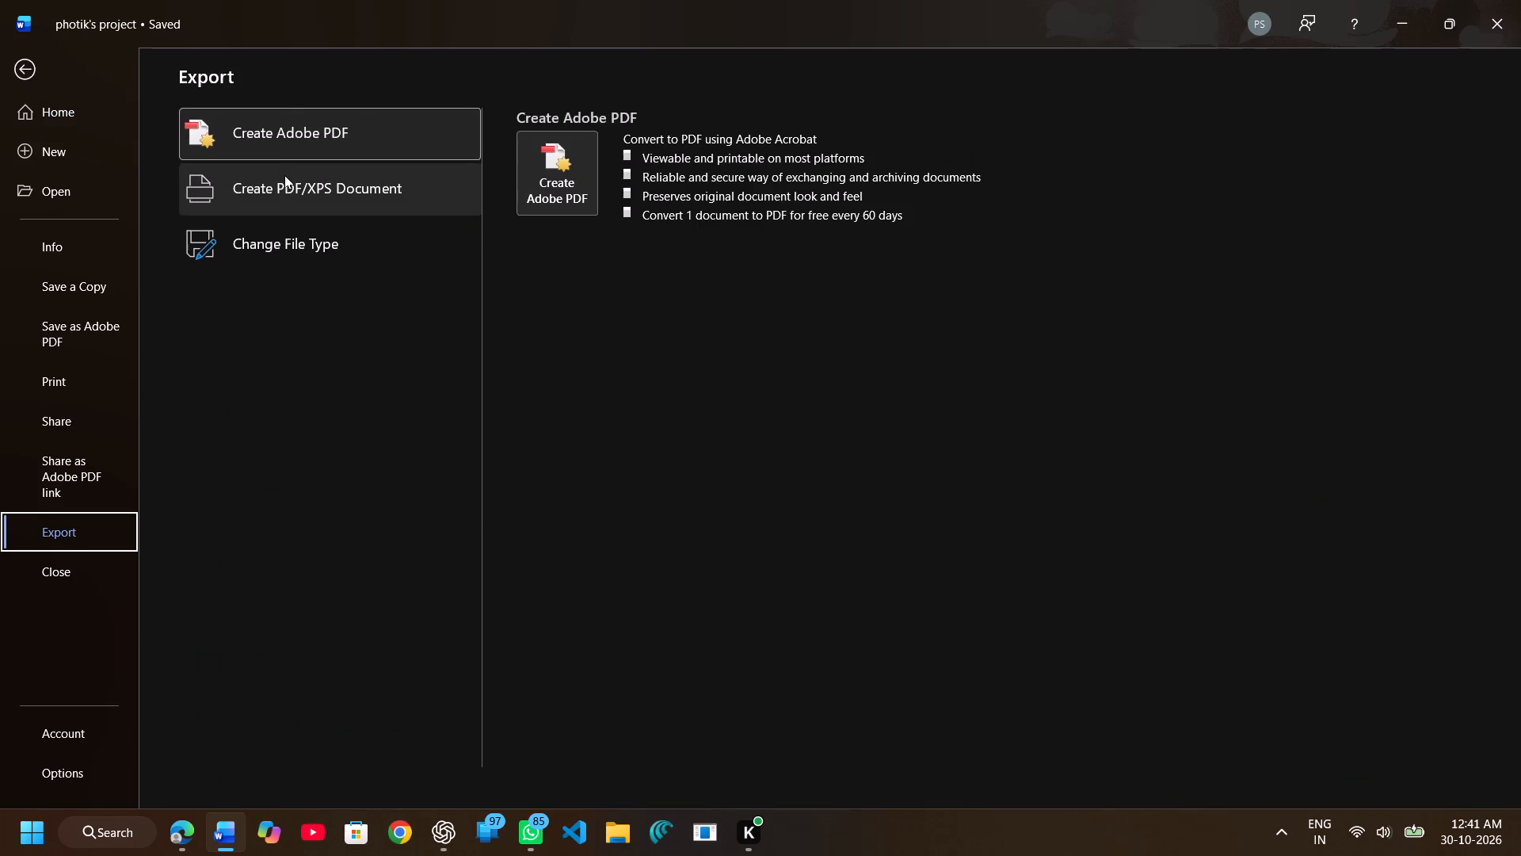
double_click(284, 175)
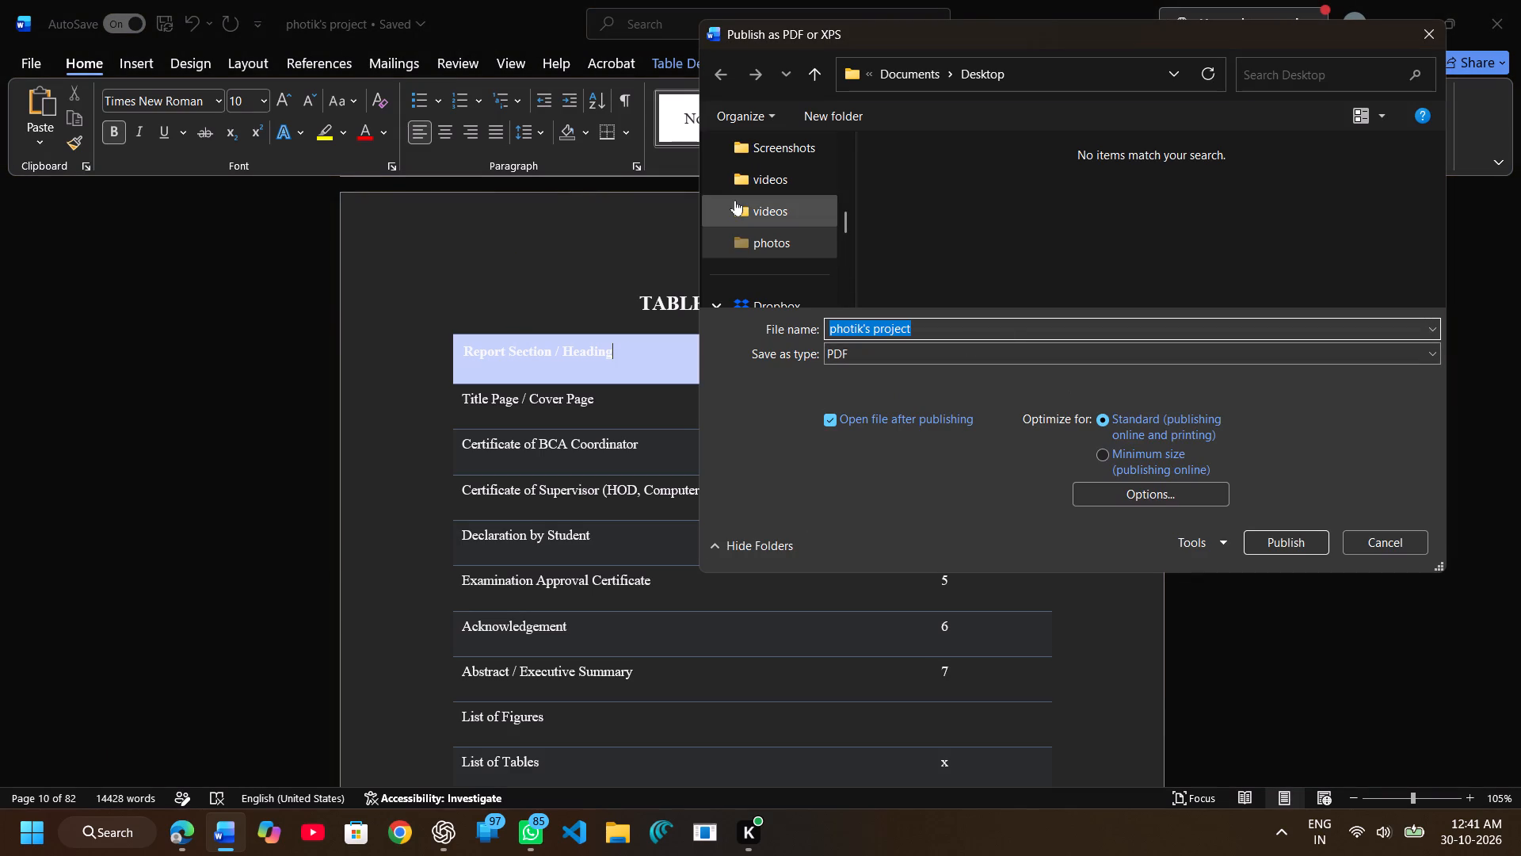
scroll(734, 199, "up", 1)
left_click_drag(775, 194, 781, 206)
double_click(781, 206)
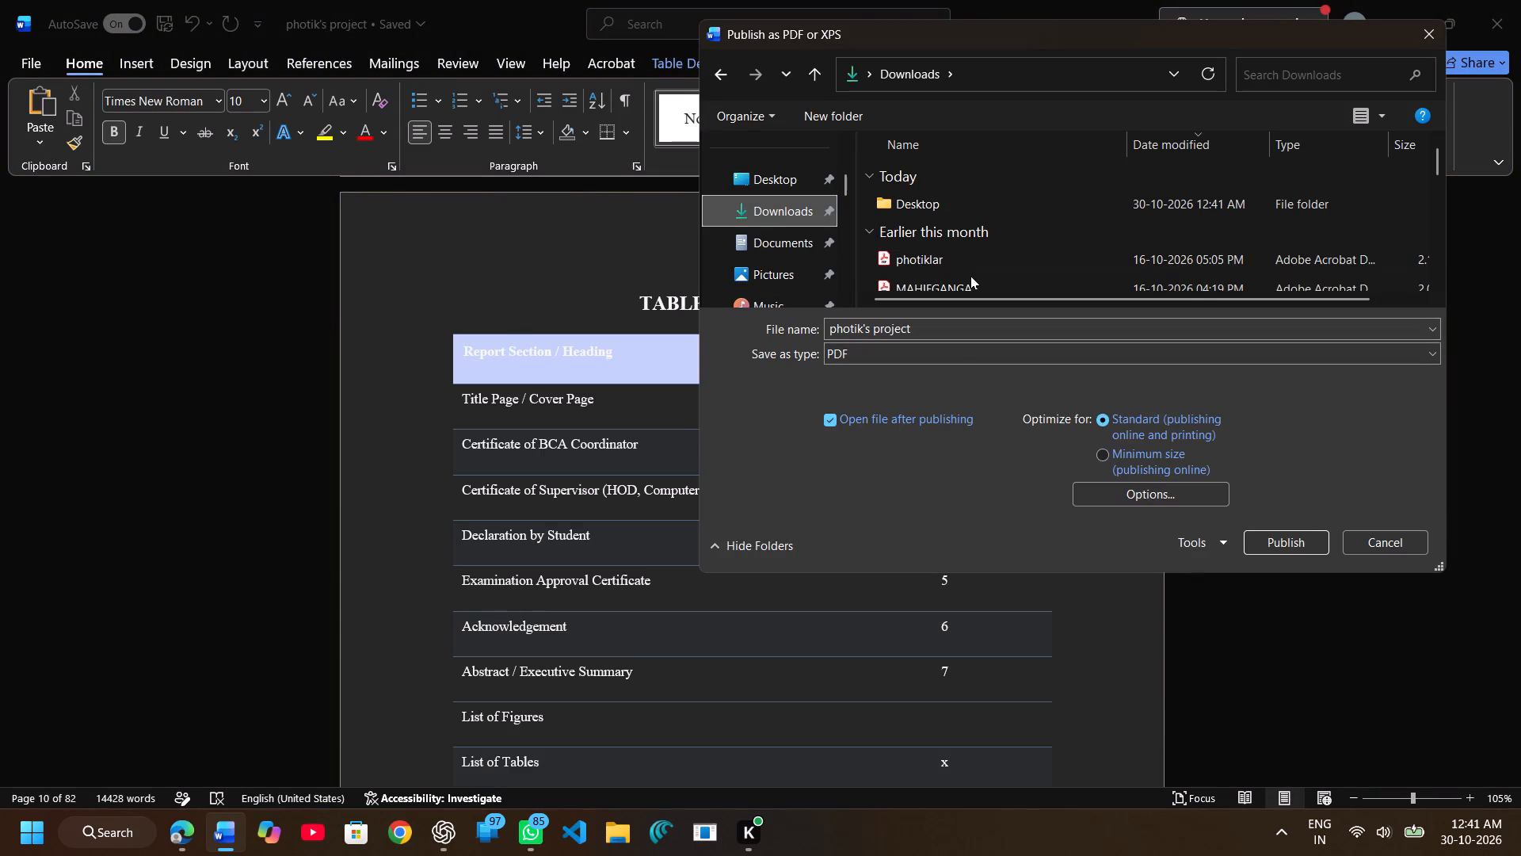
double_click(787, 228)
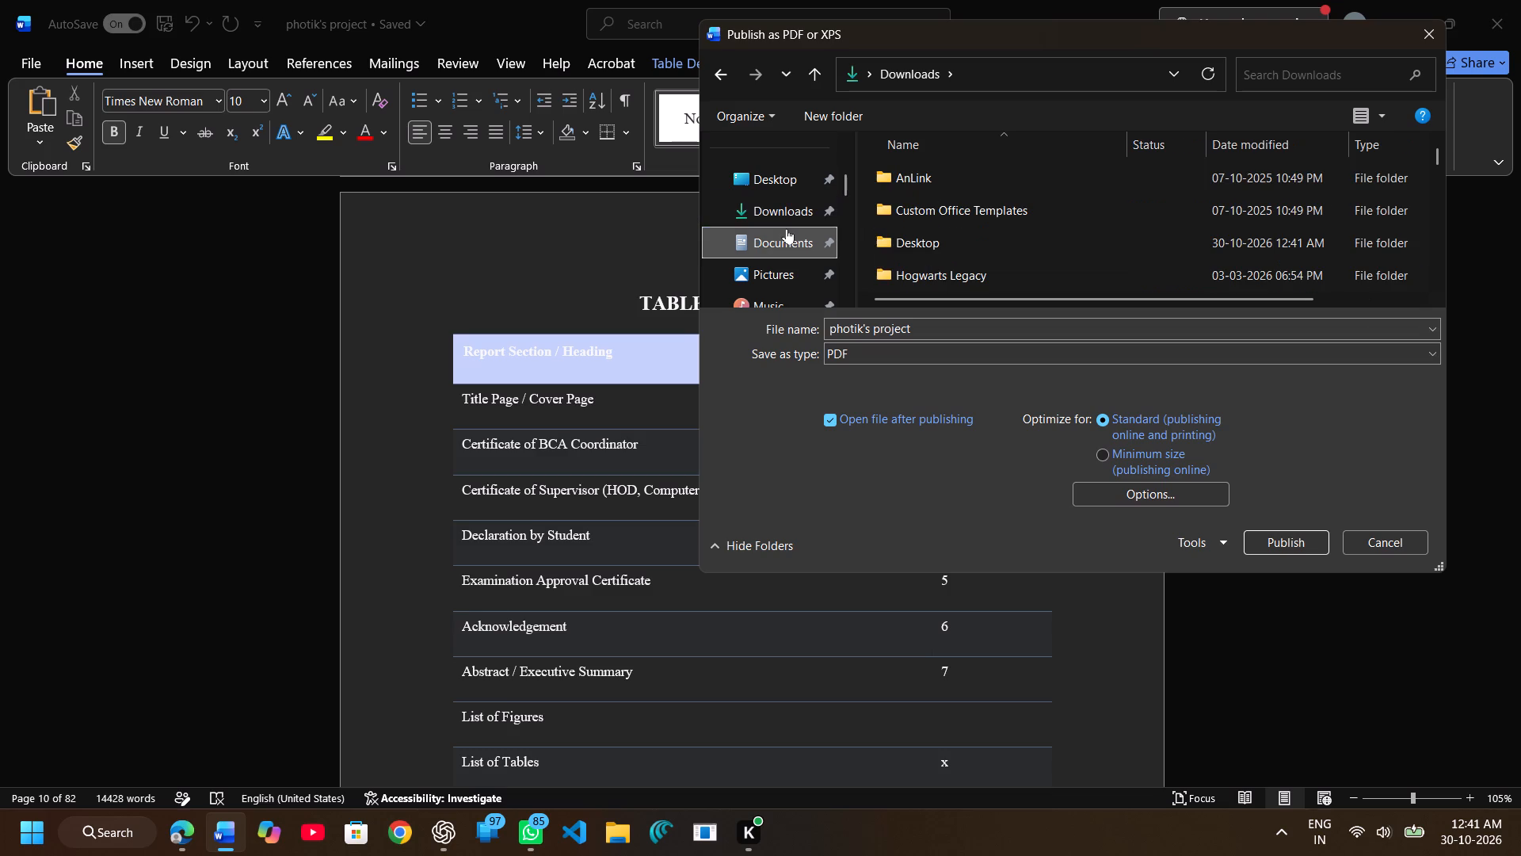
double_click(796, 242)
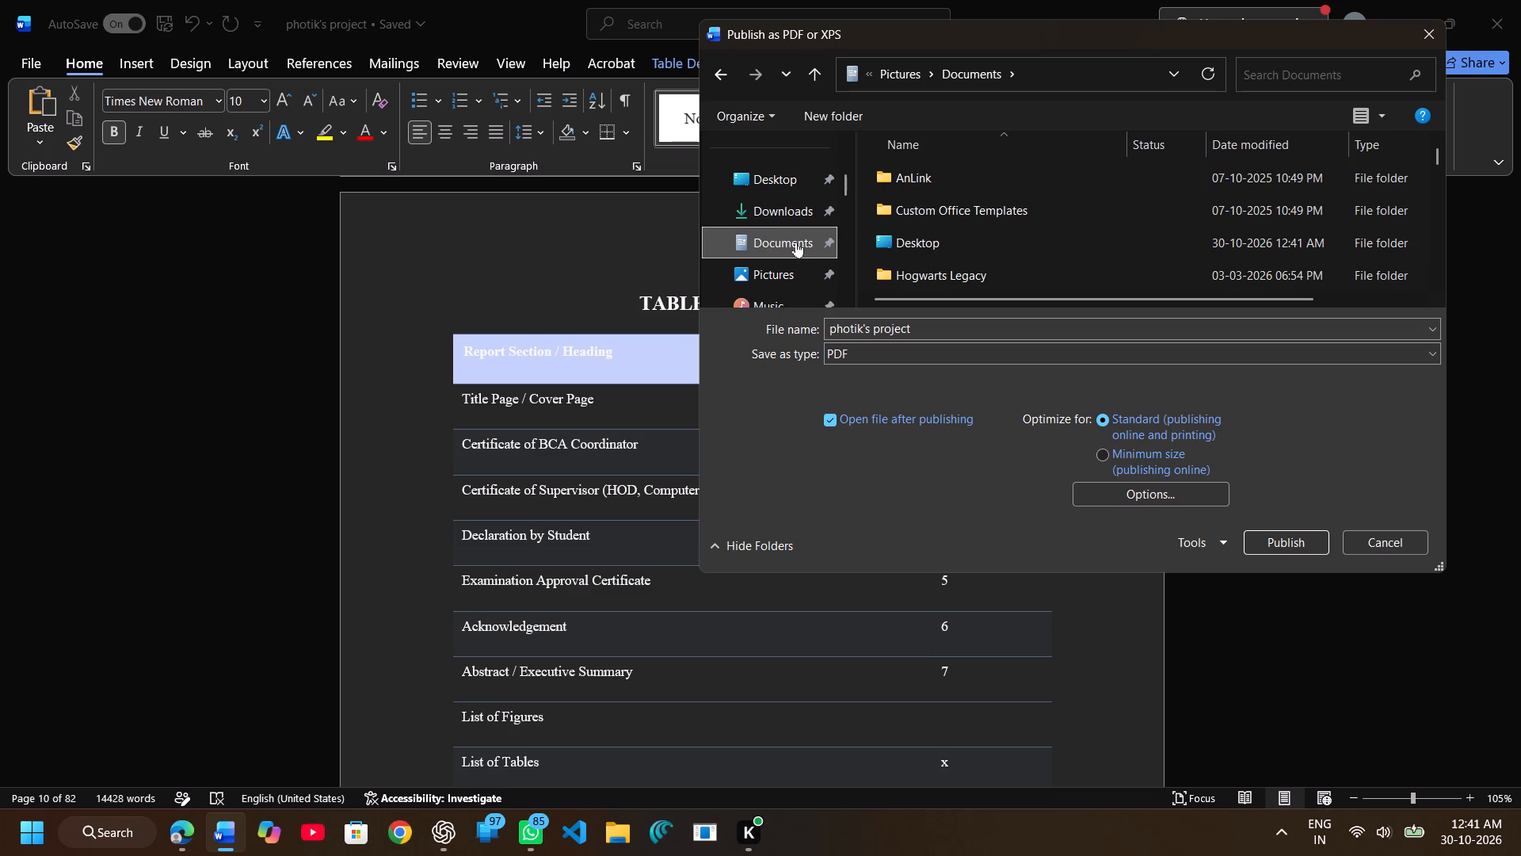
left_click(779, 219)
scroll(779, 219, "up", 1)
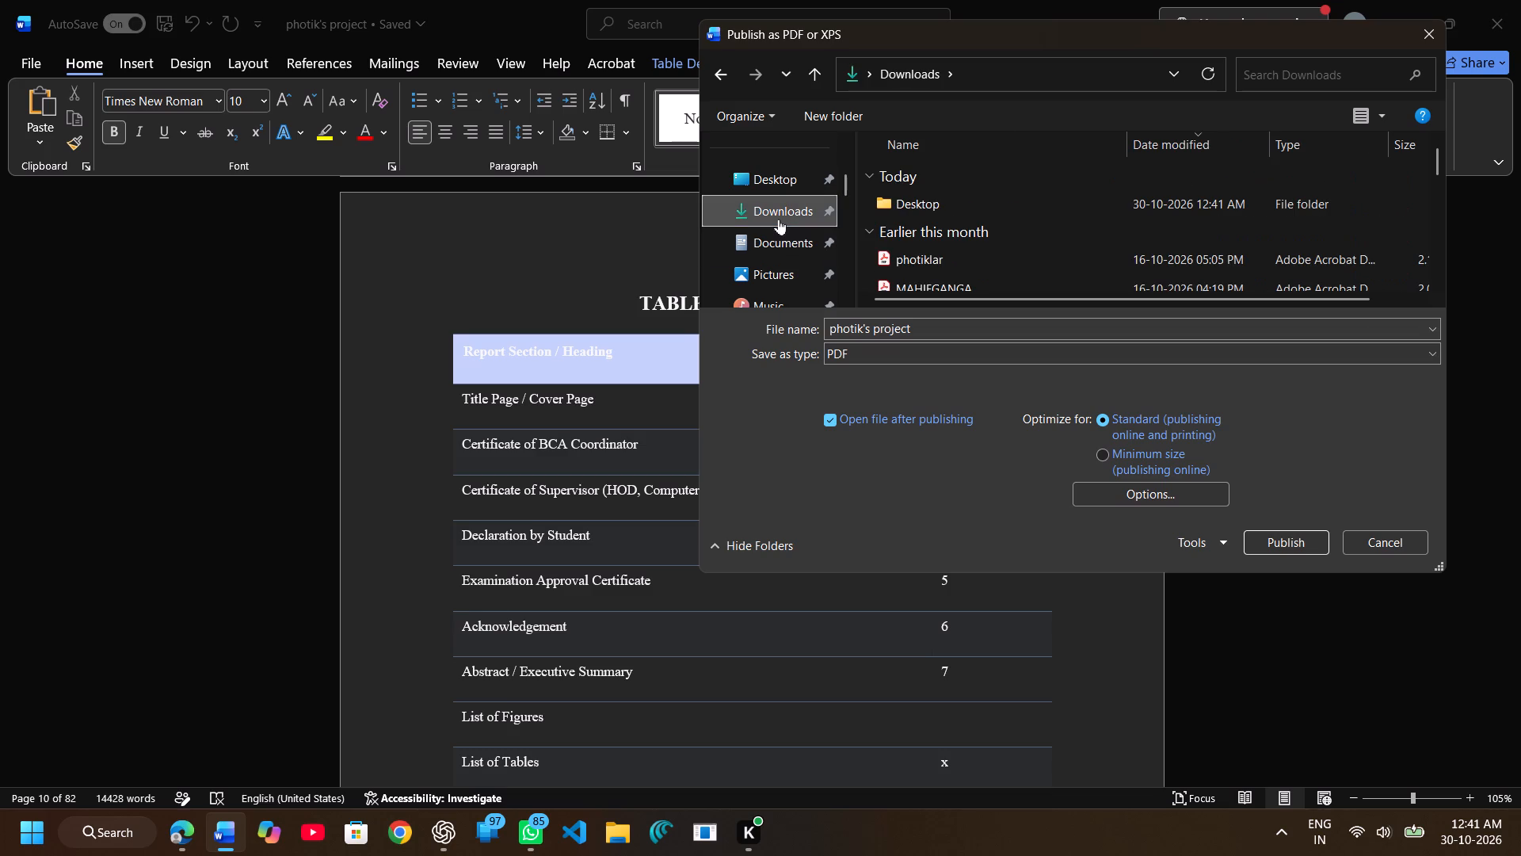
scroll(779, 219, "up", 2)
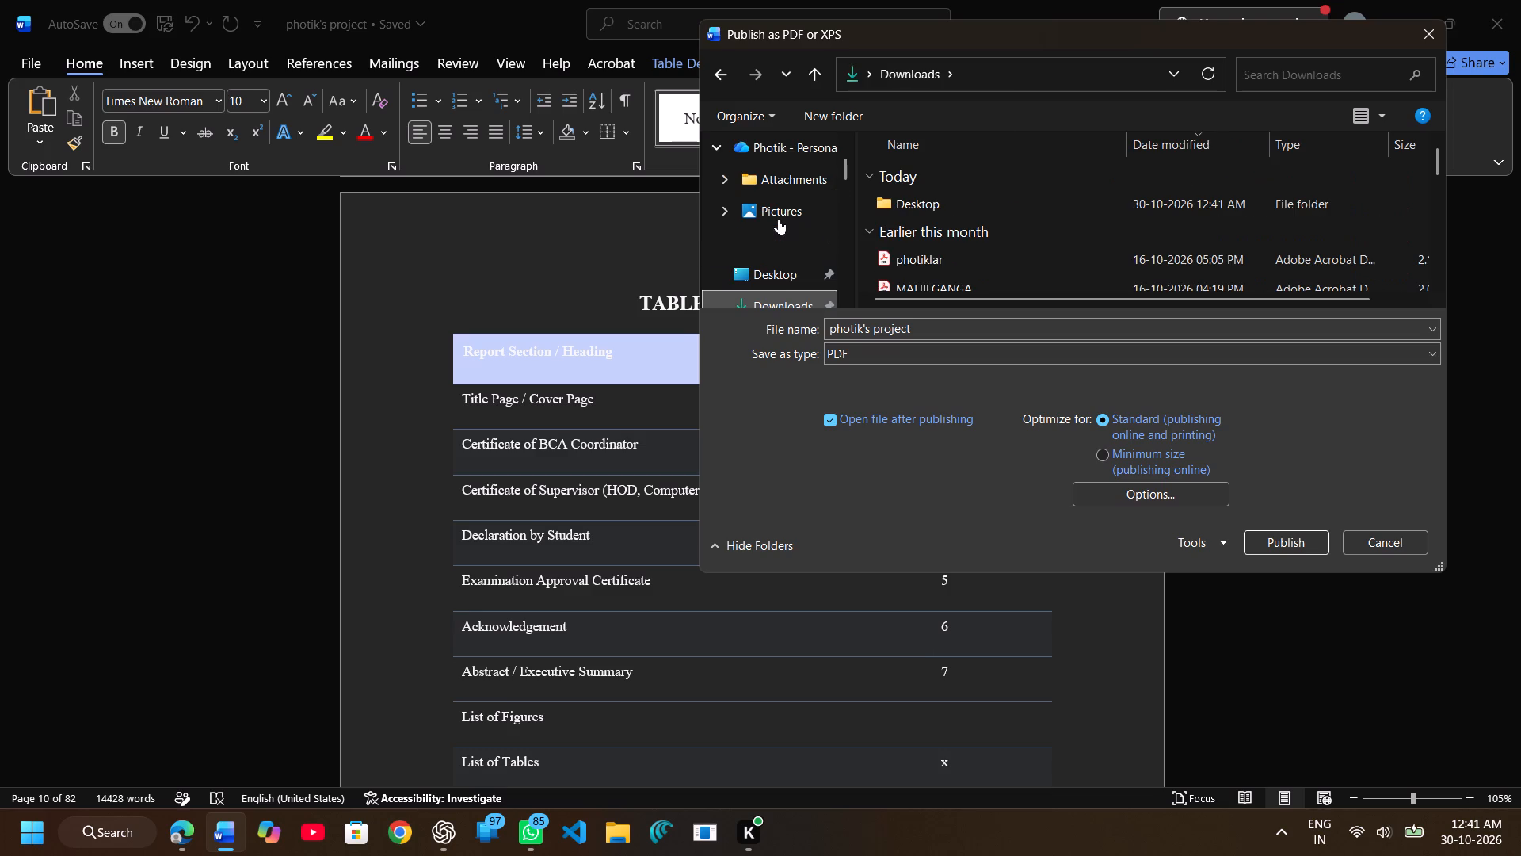
double_click(773, 143)
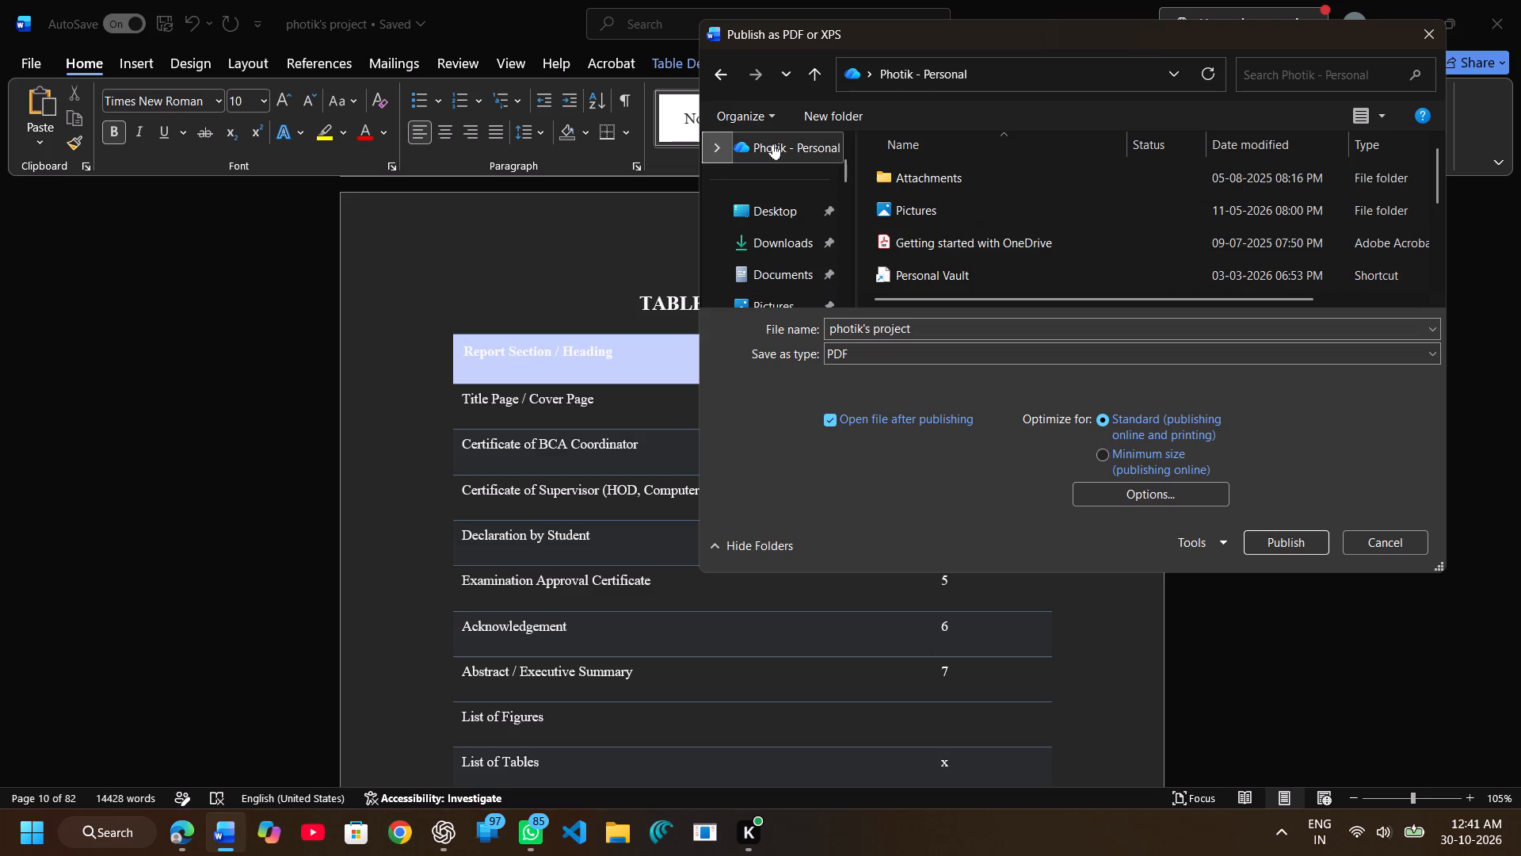
double_click(785, 203)
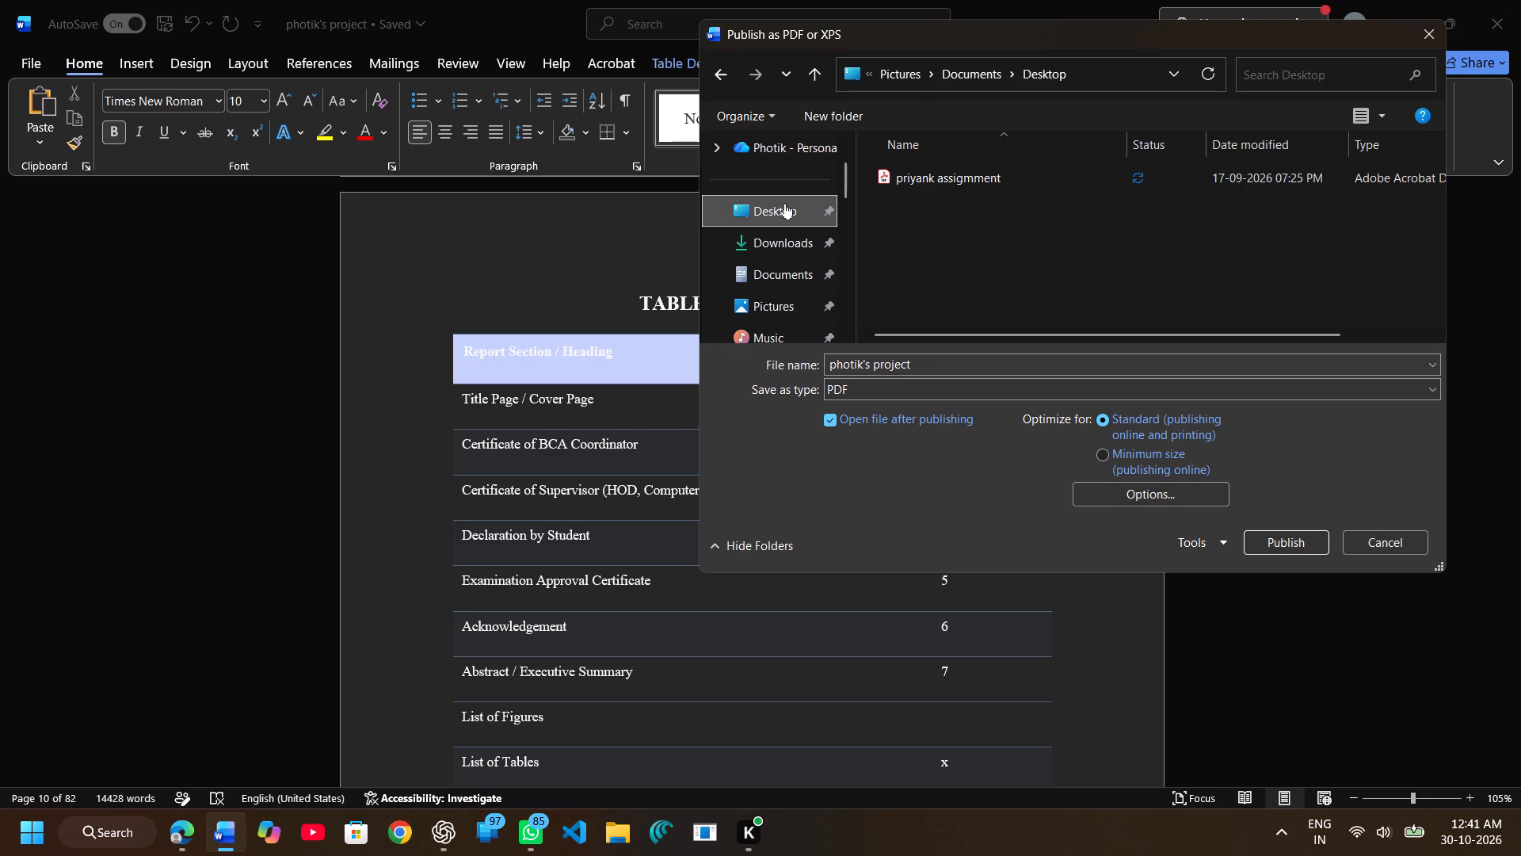
double_click(792, 246)
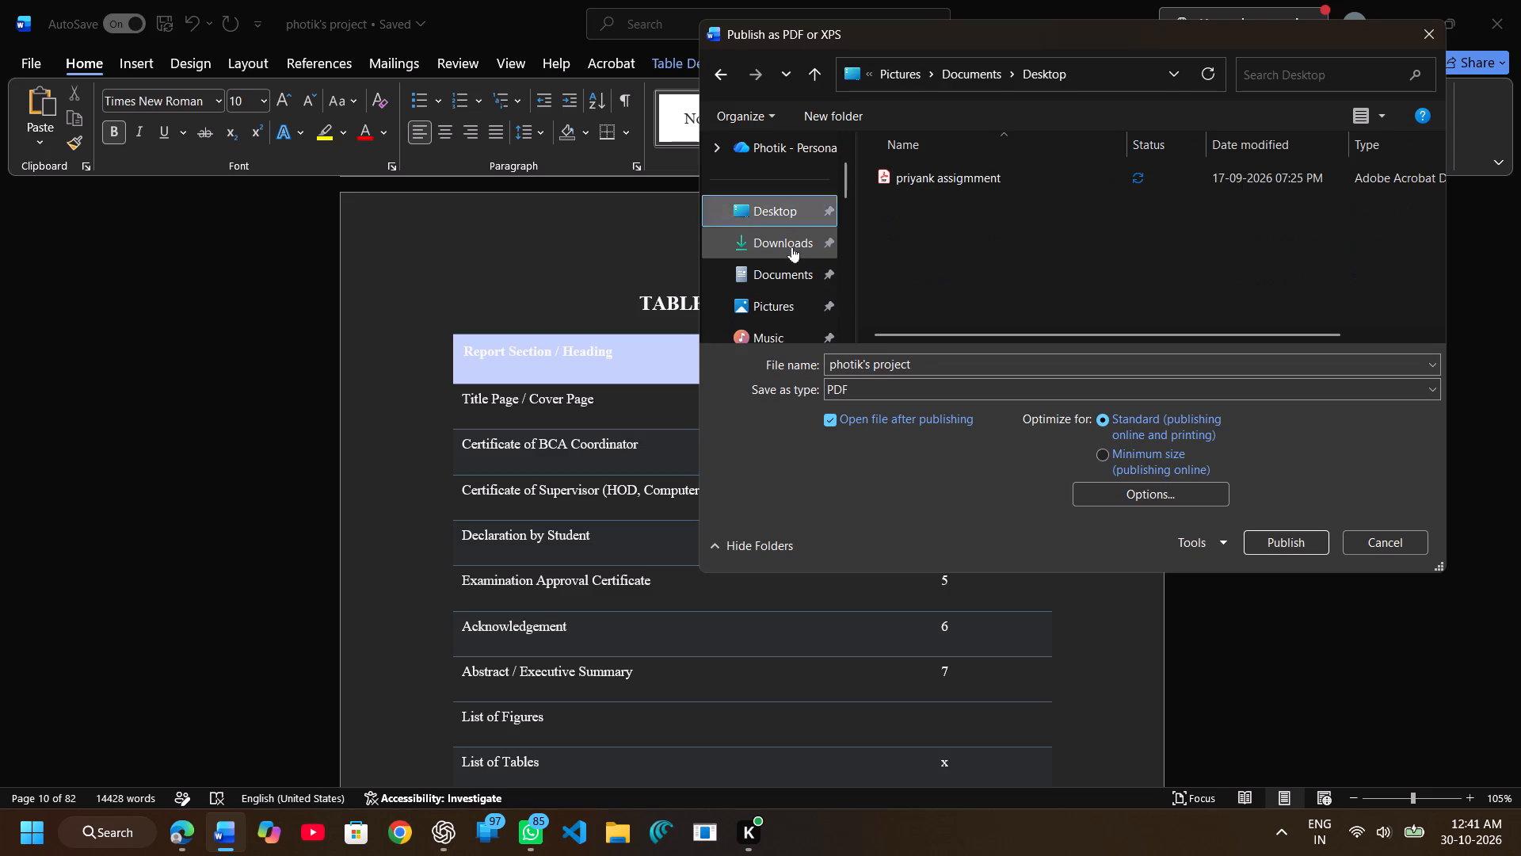
double_click(798, 277)
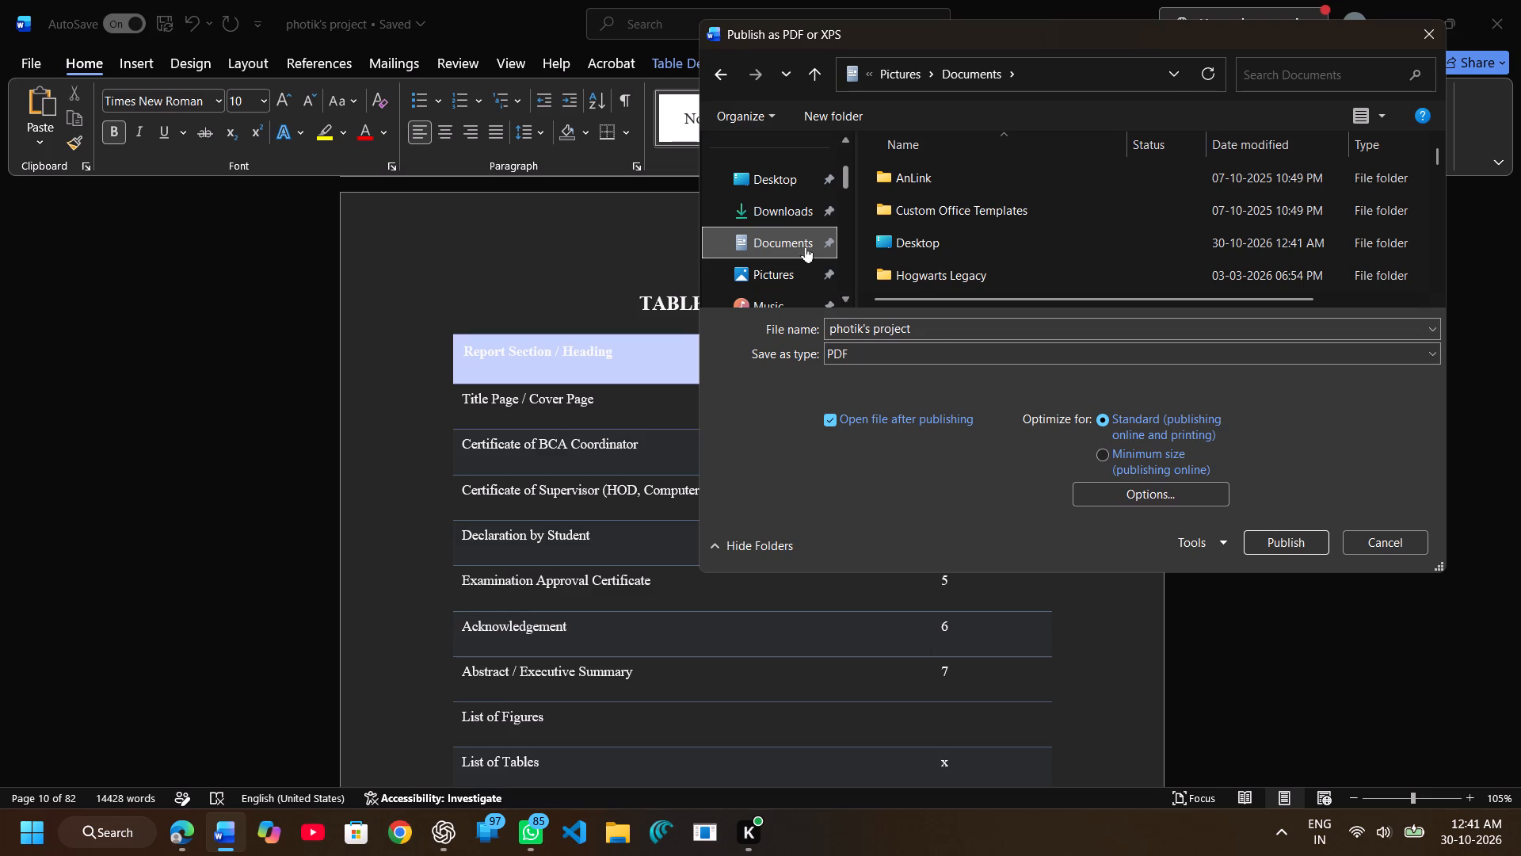
double_click(777, 204)
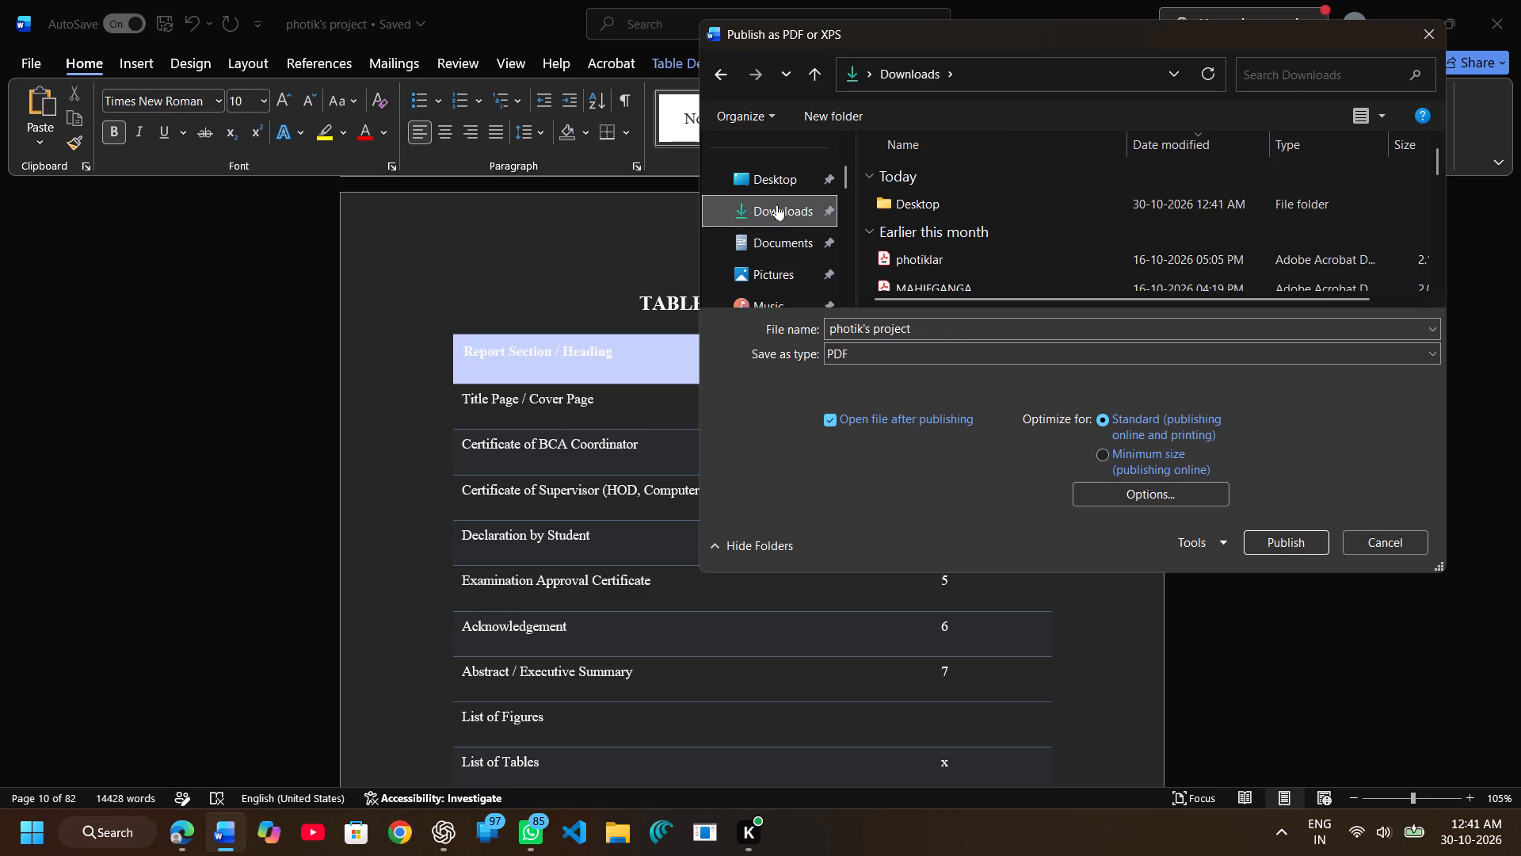
key("Return")
Publish the report as the PDF "photik's project" in the Downloads folder, using standard optimization.
left_click(1276, 544)
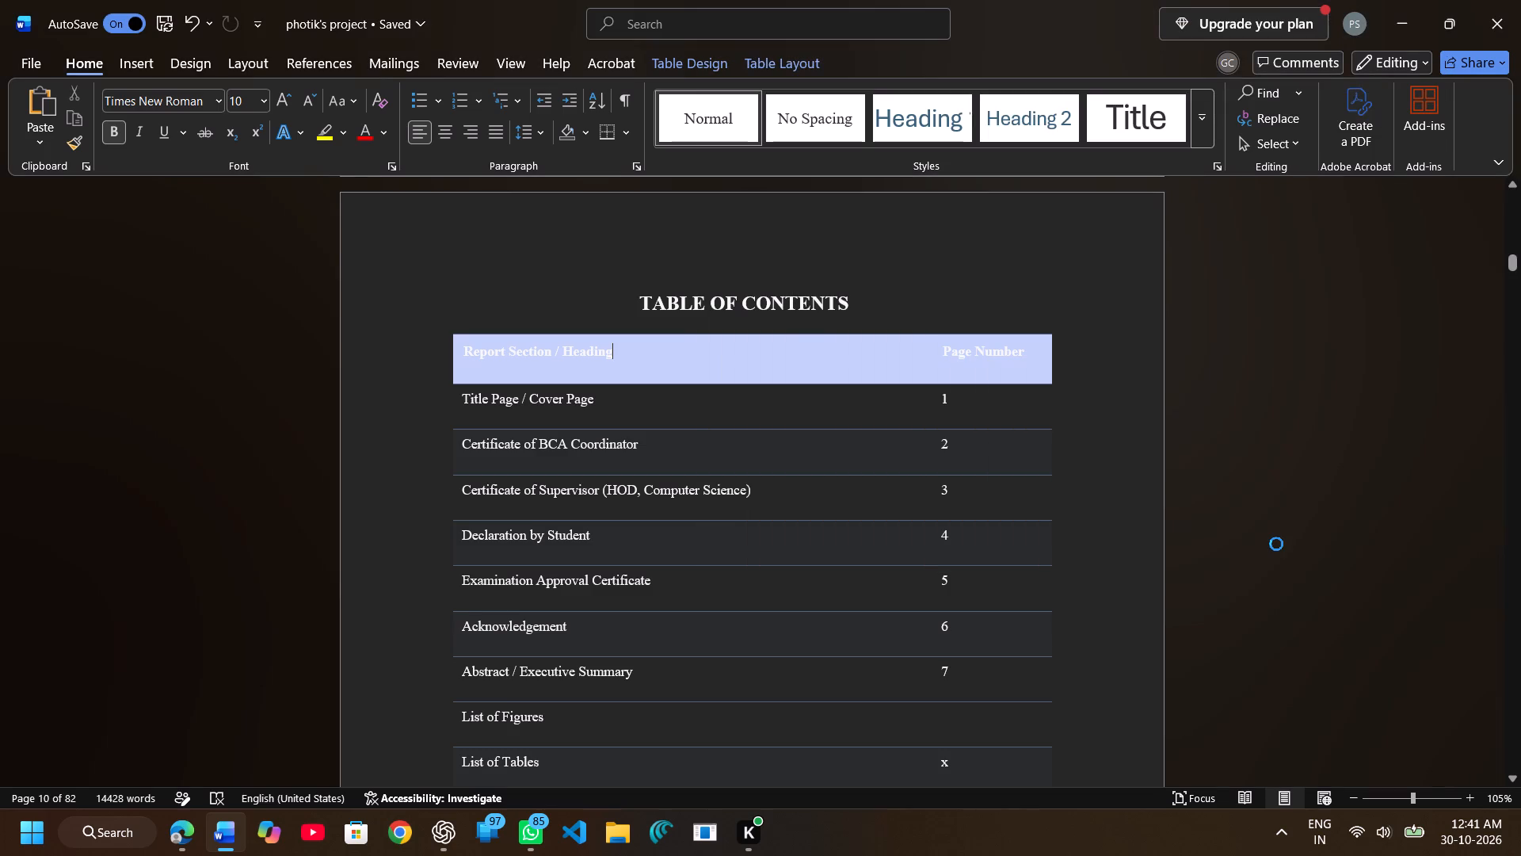
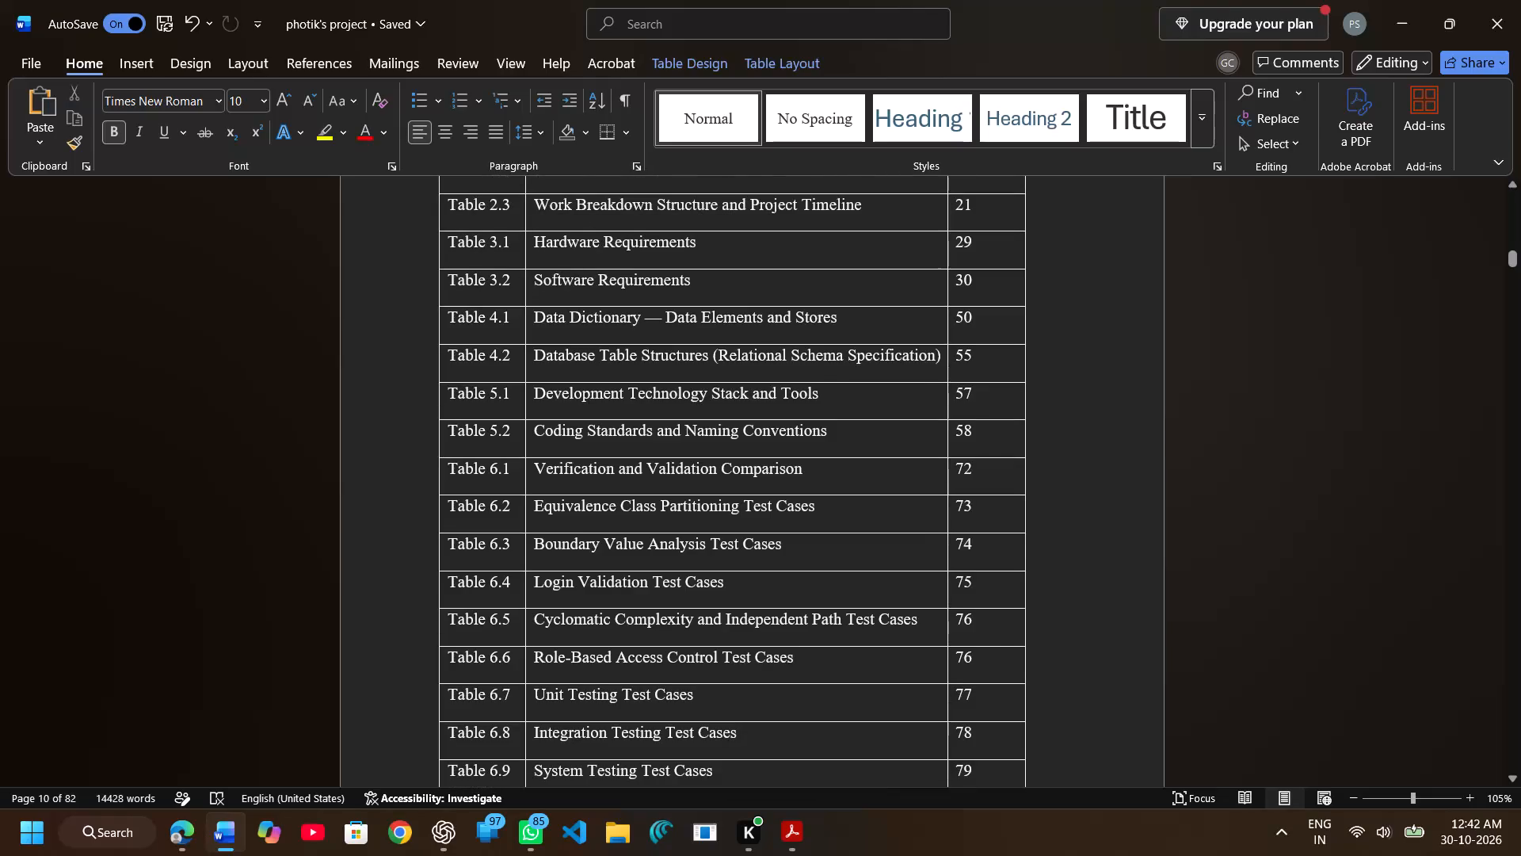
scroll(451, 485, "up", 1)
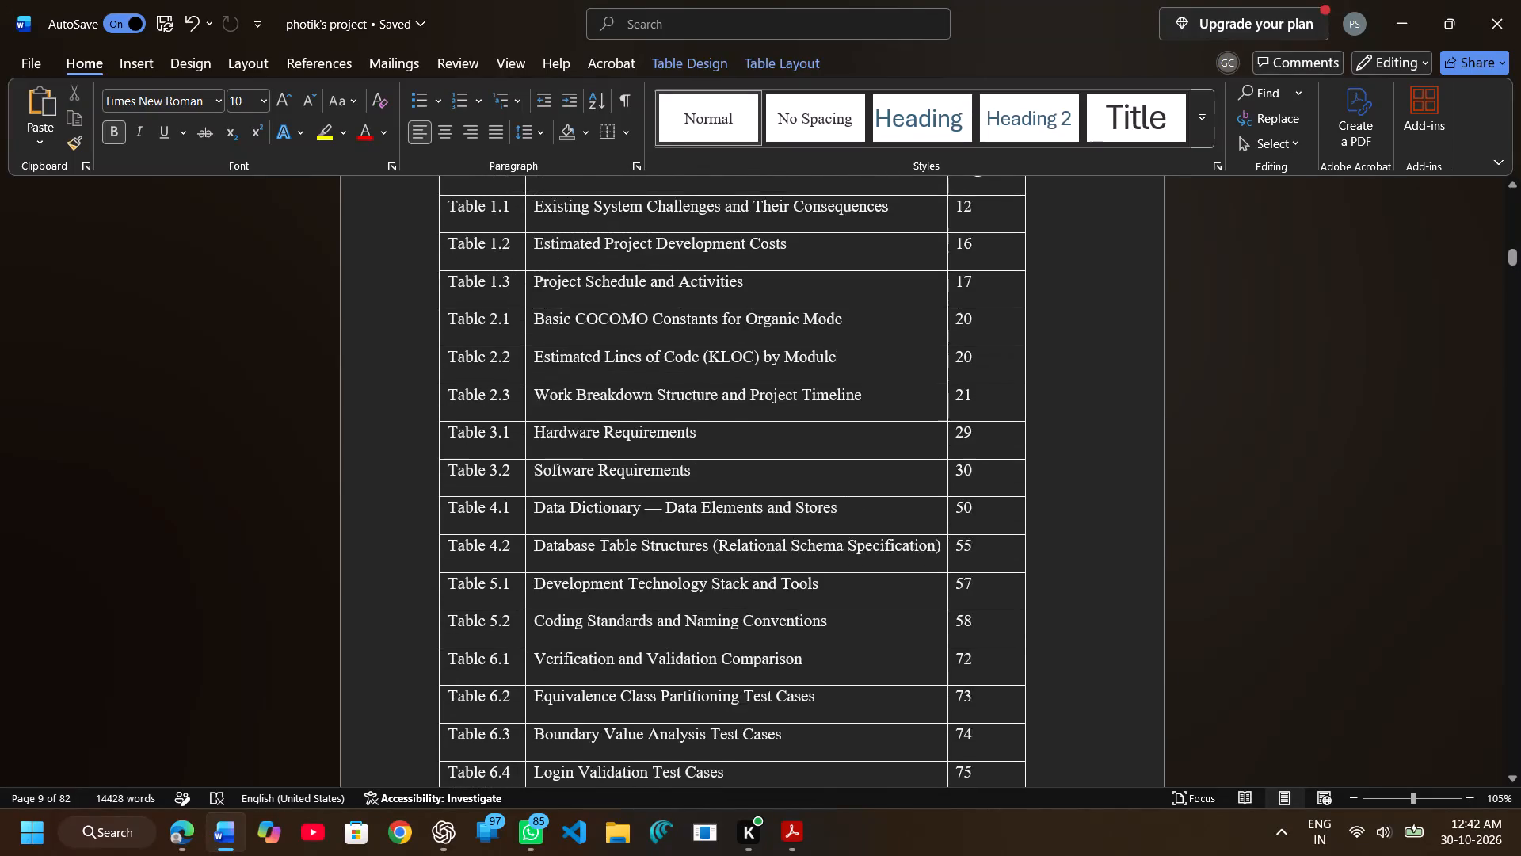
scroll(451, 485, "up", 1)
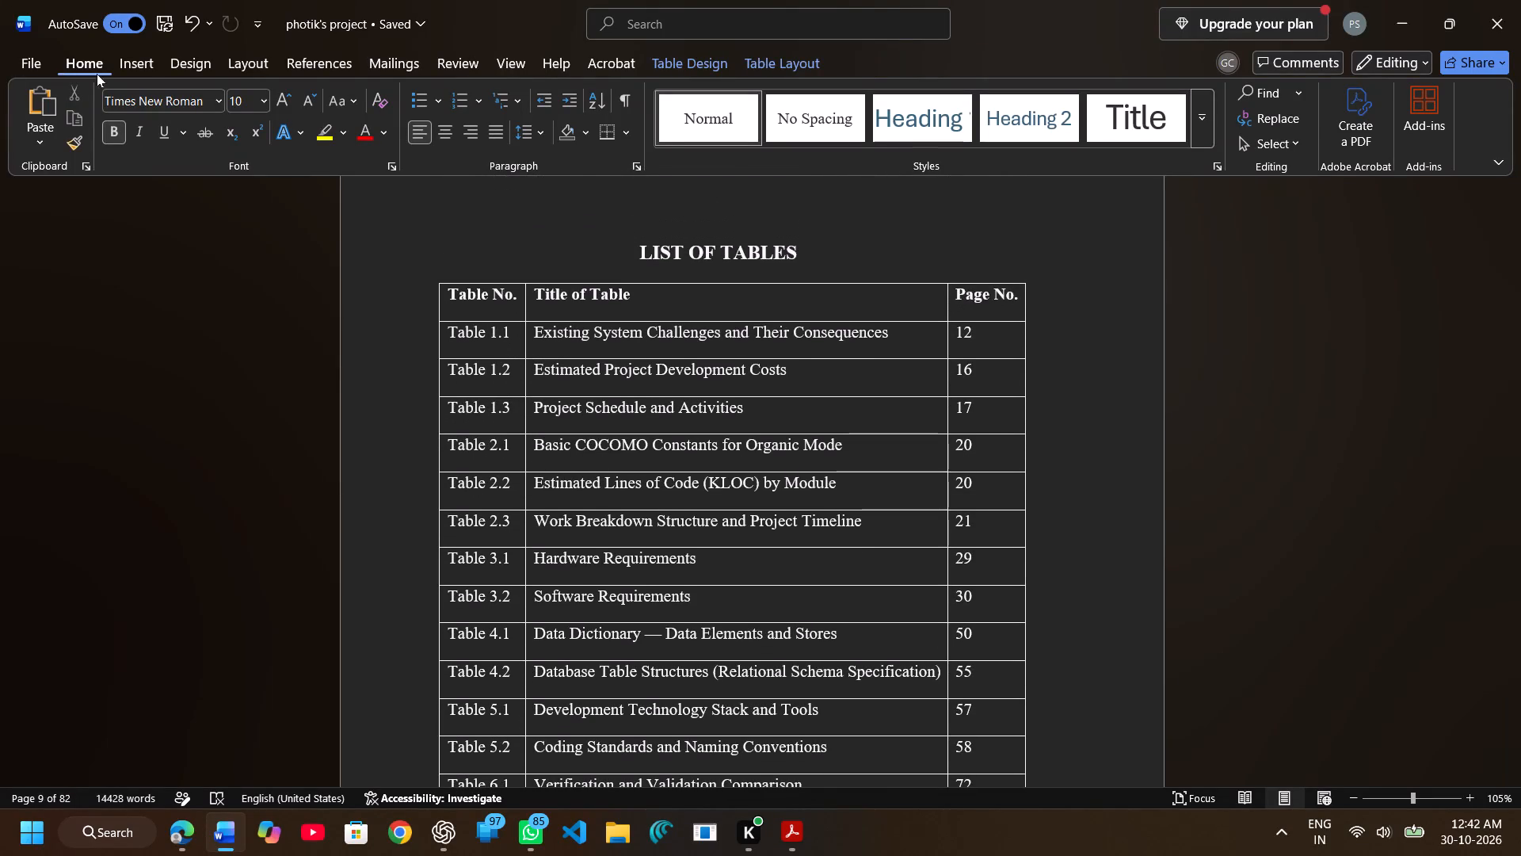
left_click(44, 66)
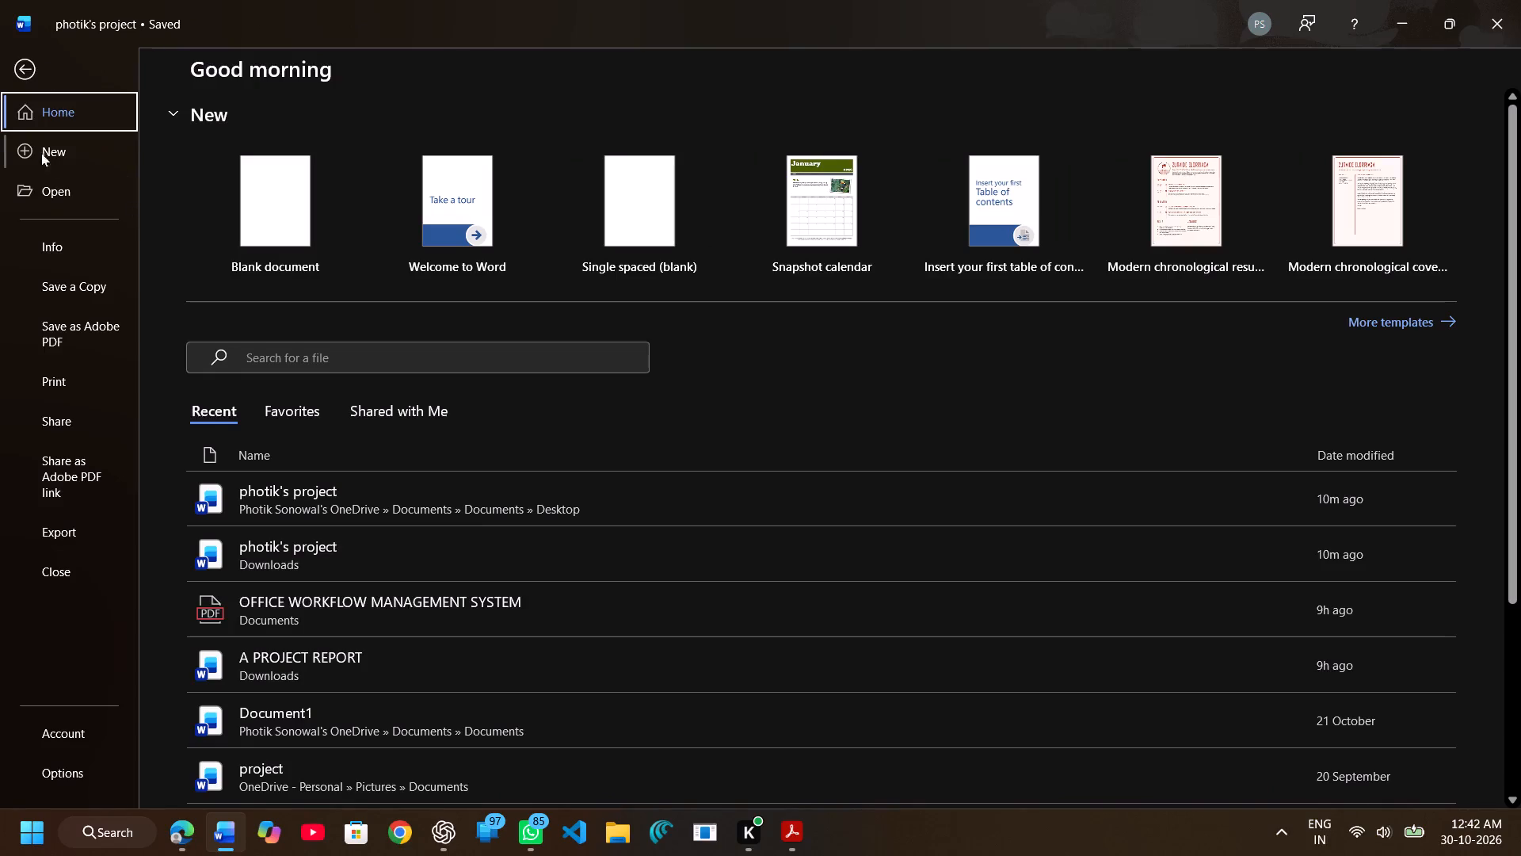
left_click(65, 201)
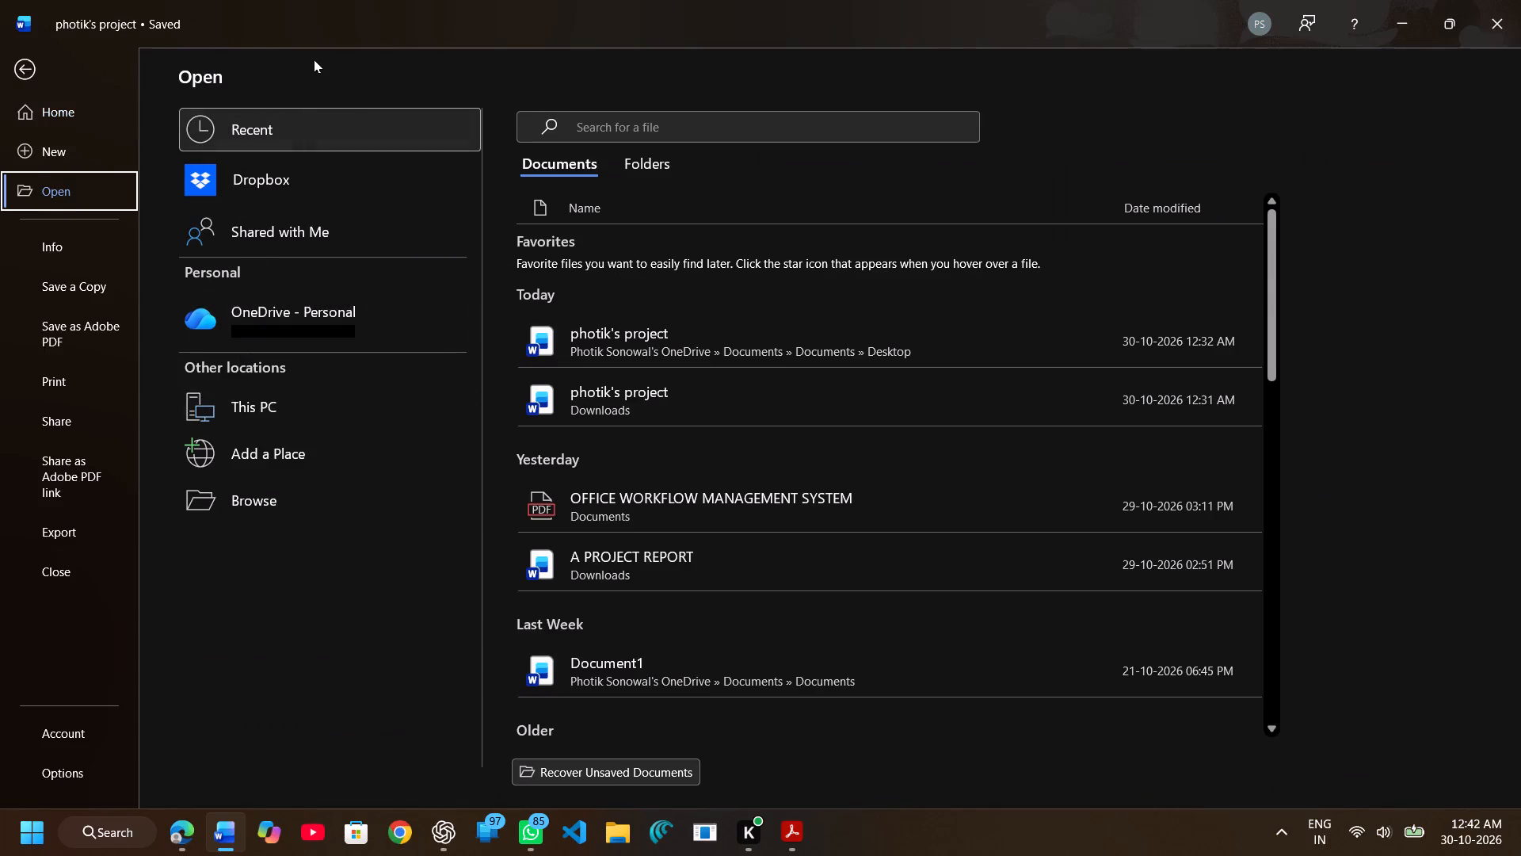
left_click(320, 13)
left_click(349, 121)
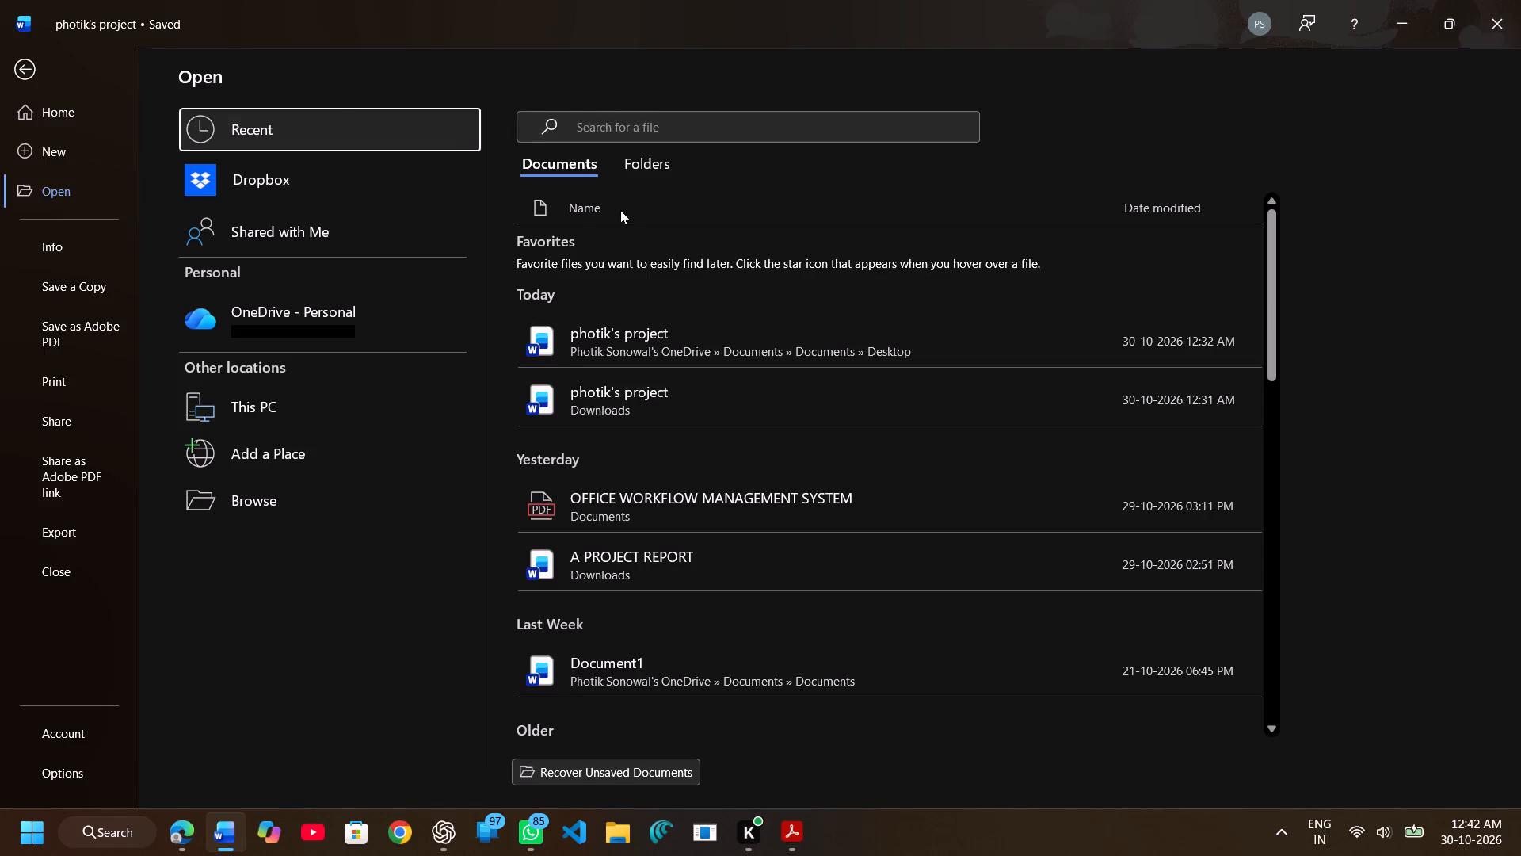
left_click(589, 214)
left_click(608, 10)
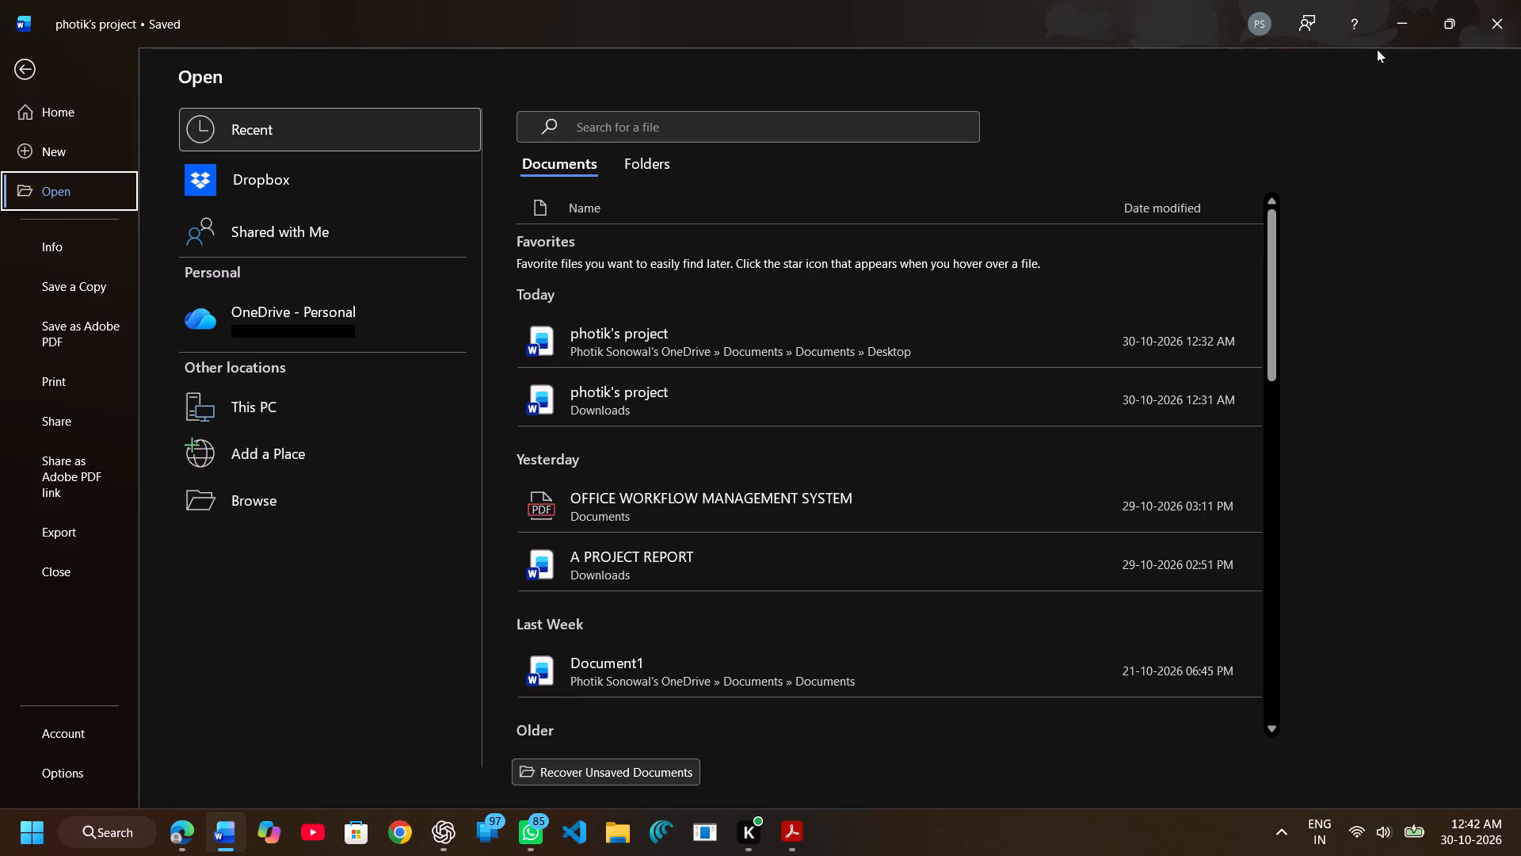
Leave the Open page and return to the report document.
left_click(22, 69)
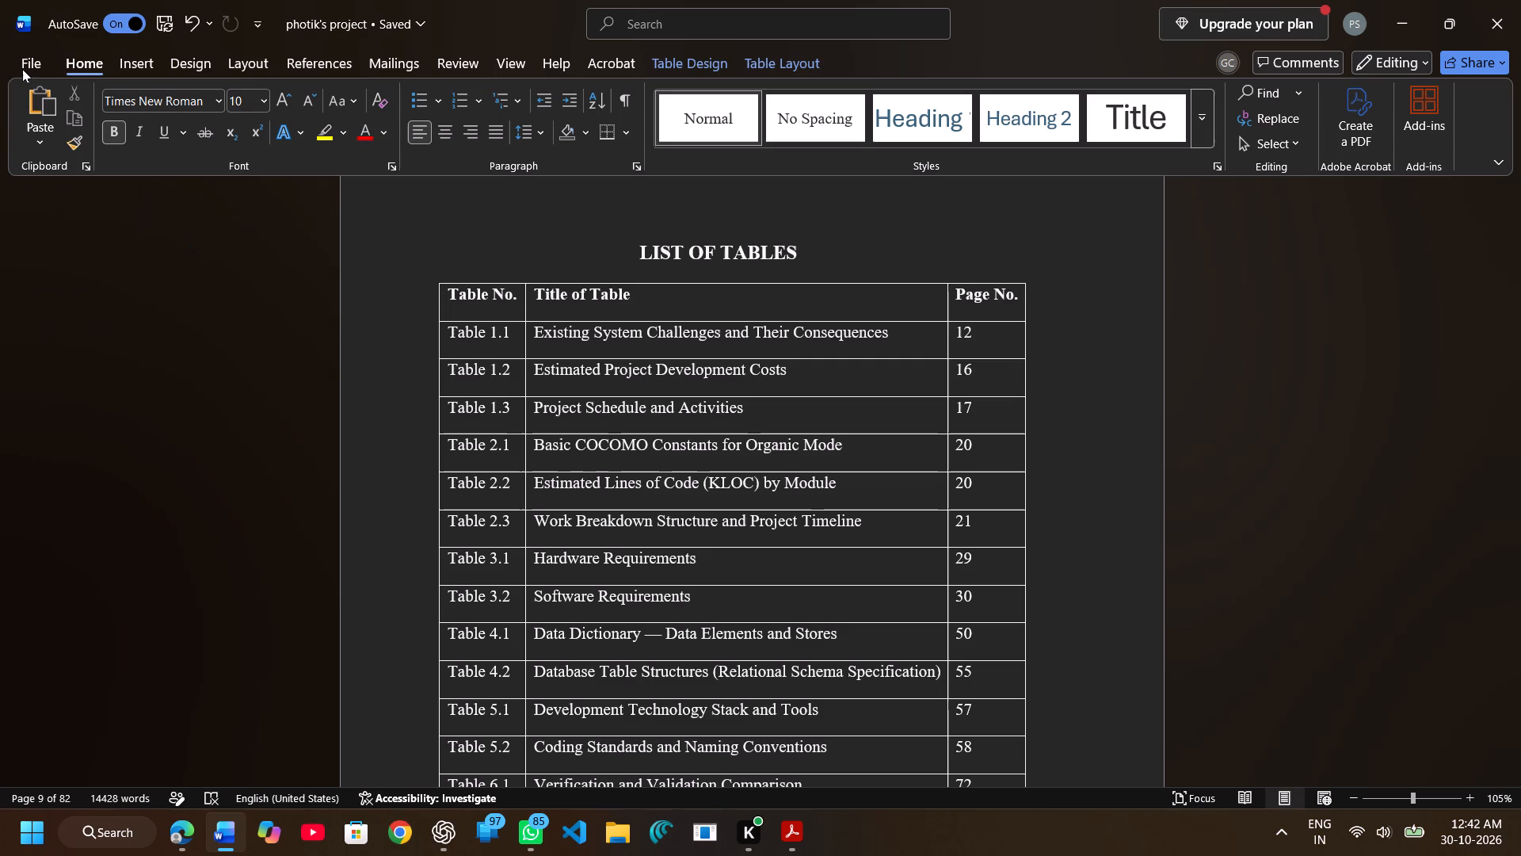
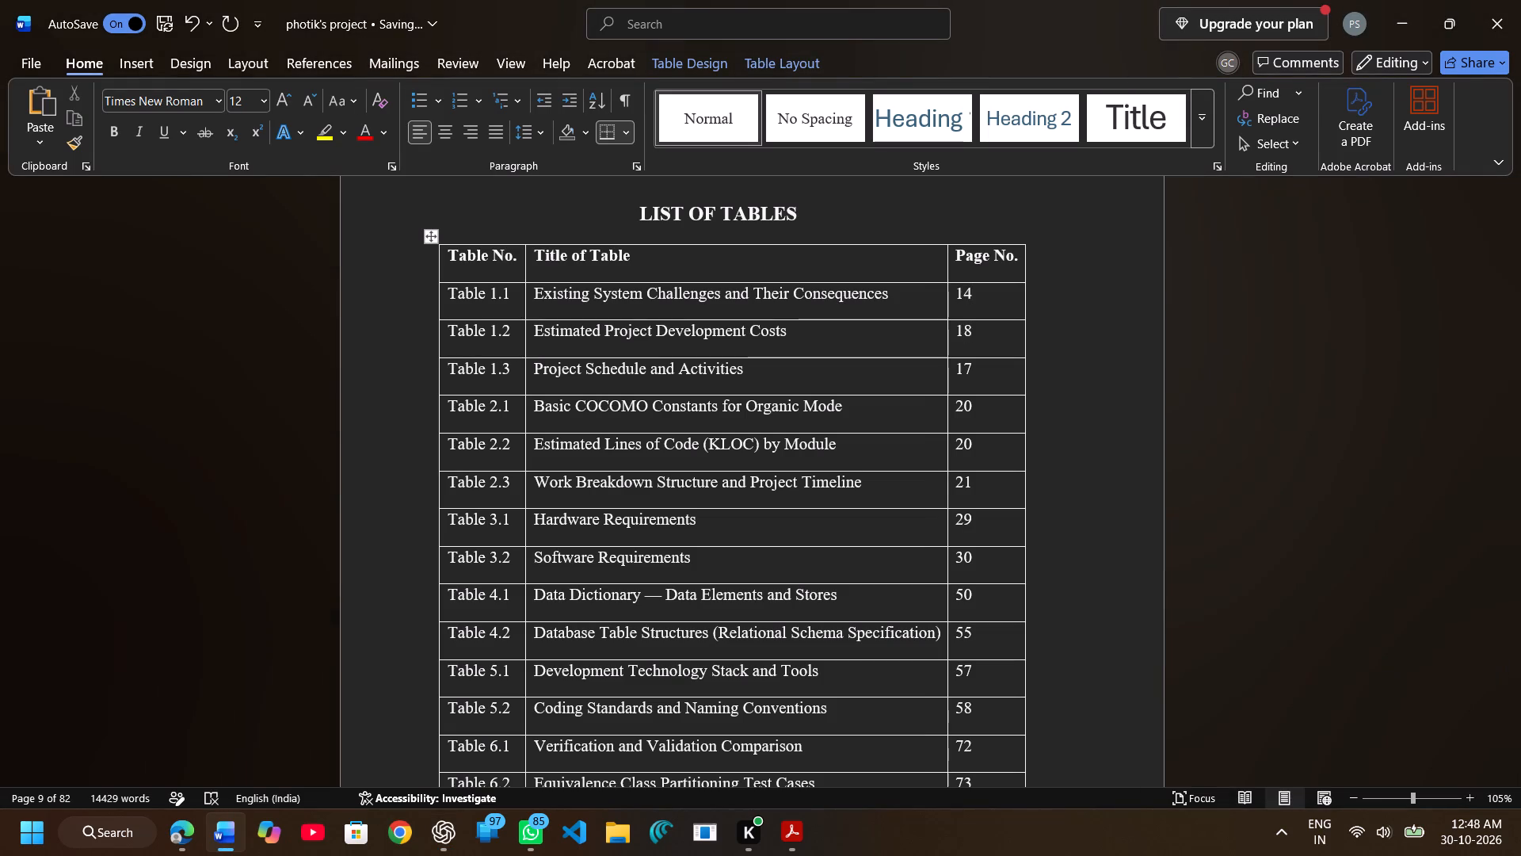
key("Down")
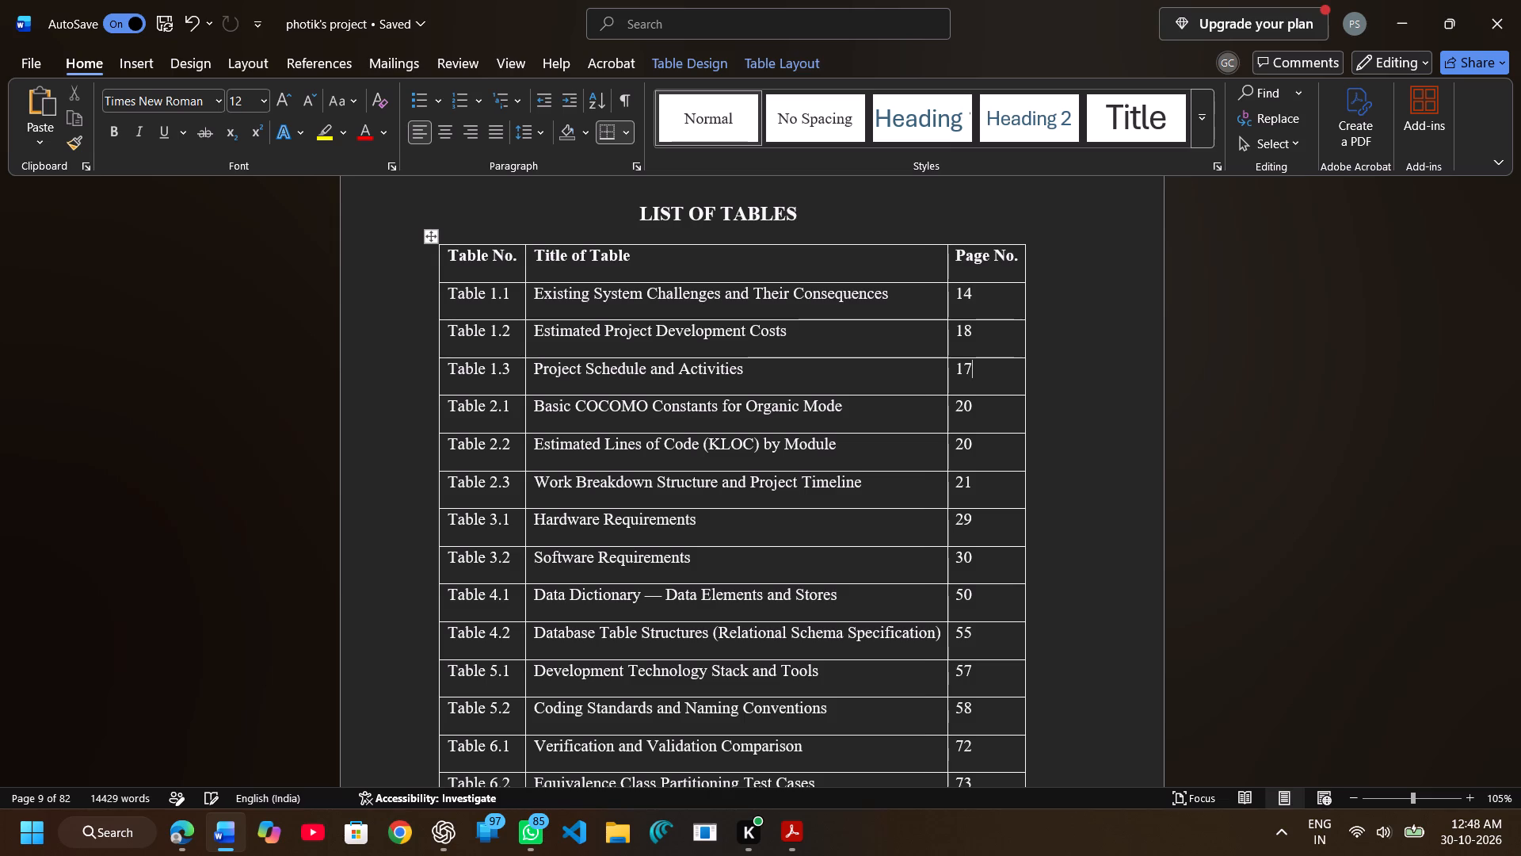
key("BackSpace")
key("9")
Set the List of Tables page numbers to 21 for Table 2.1, 21-22 for Table 2.2 and 22-23 for Table 2.3.
key("Down")
key("BackSpace")
key("1")
key("Down")
key("BackSpace")
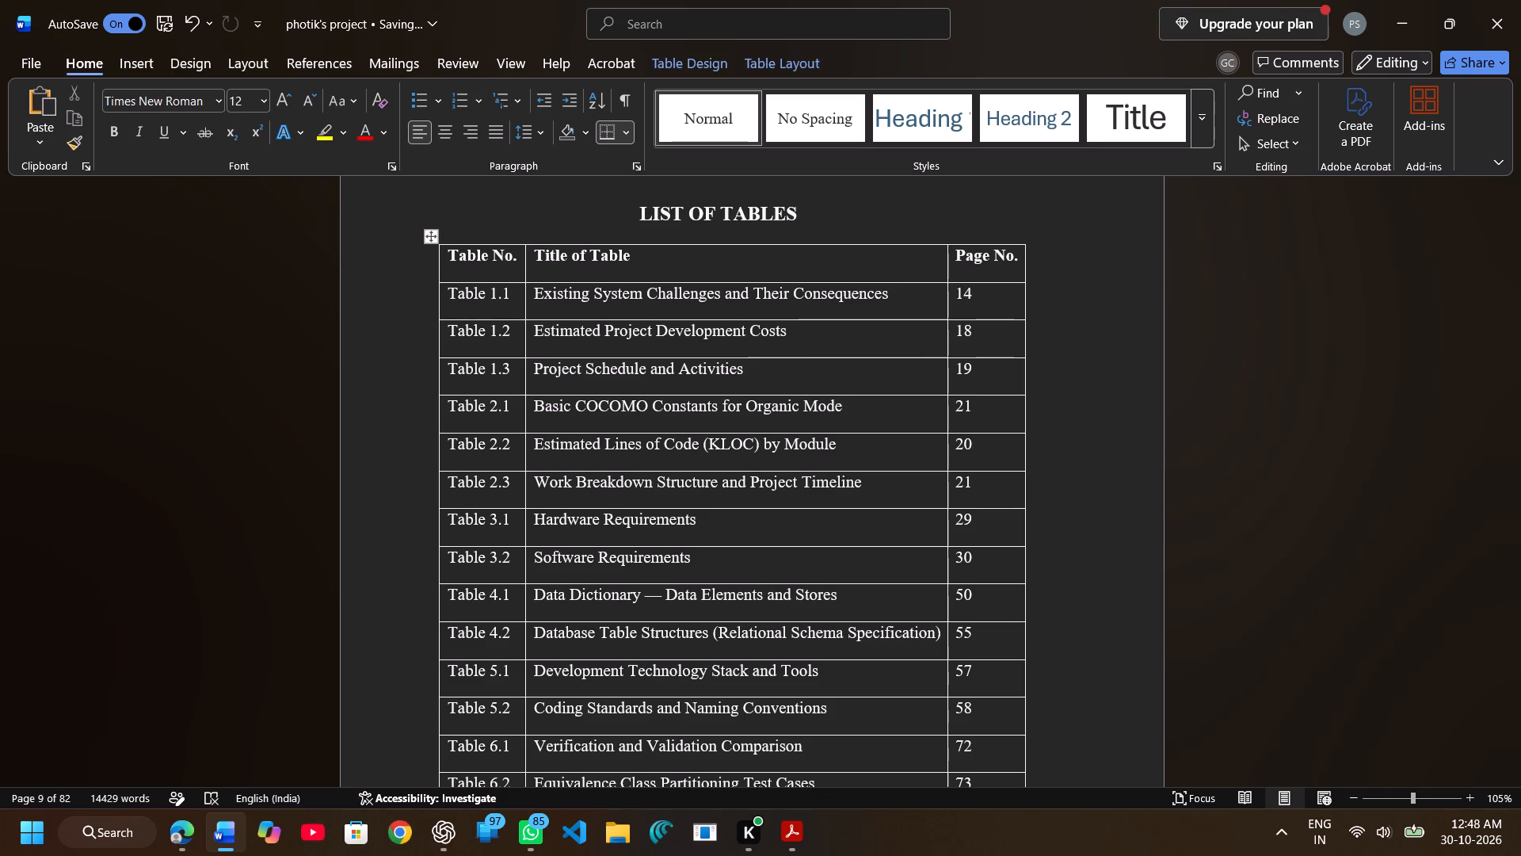
type("1-22")
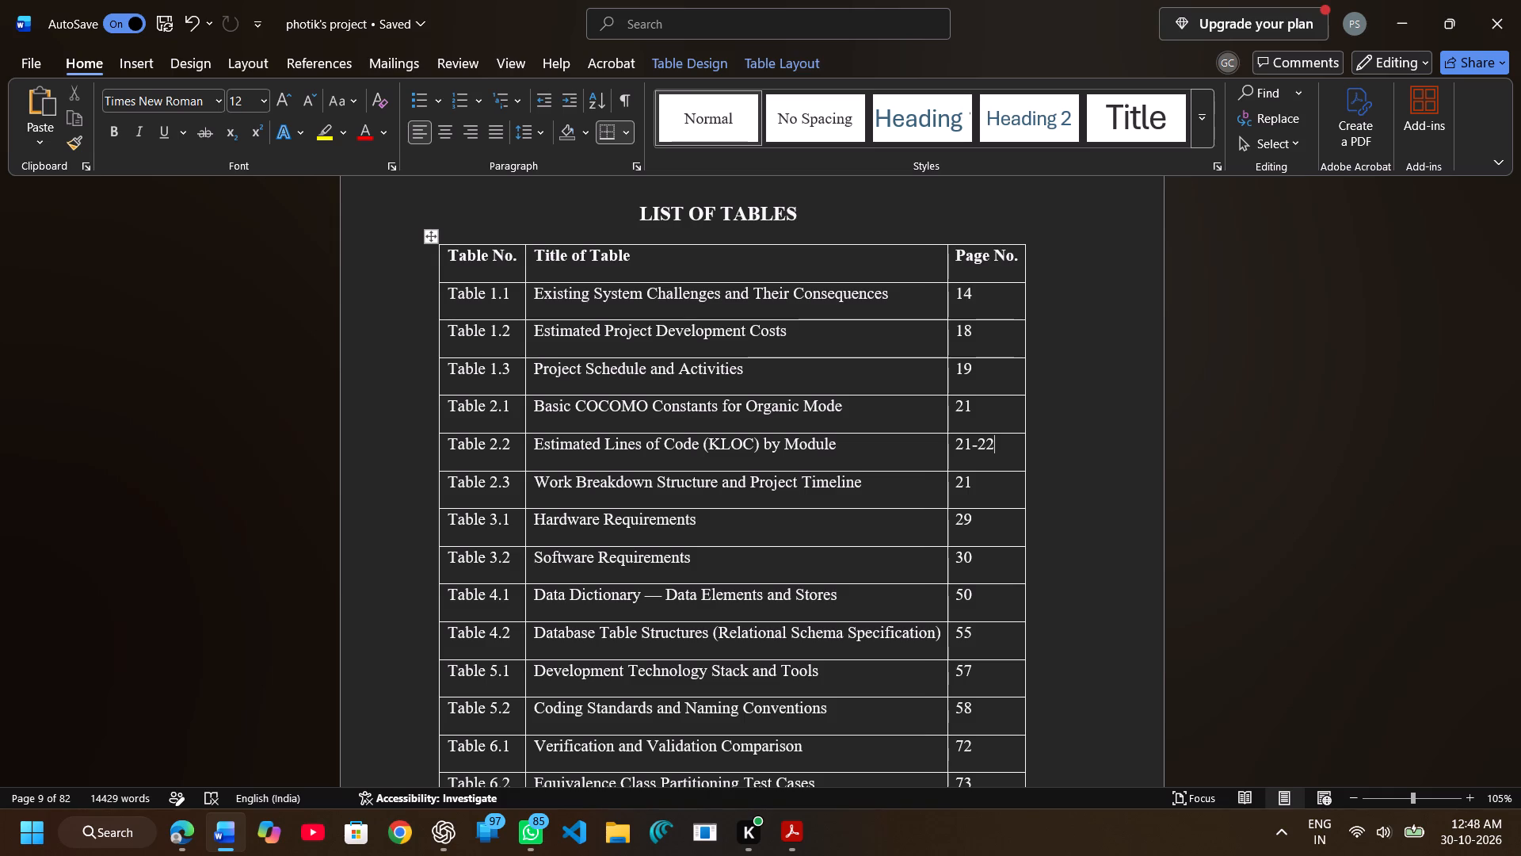
key("Down")
key("BackSpace")
key("2")
type("-23")
Set the List of Tables page numbers to 31 for Table 3.1 and 32 for Table 3.2.
key("Down")
key("BackSpace")
key("BackSpace")
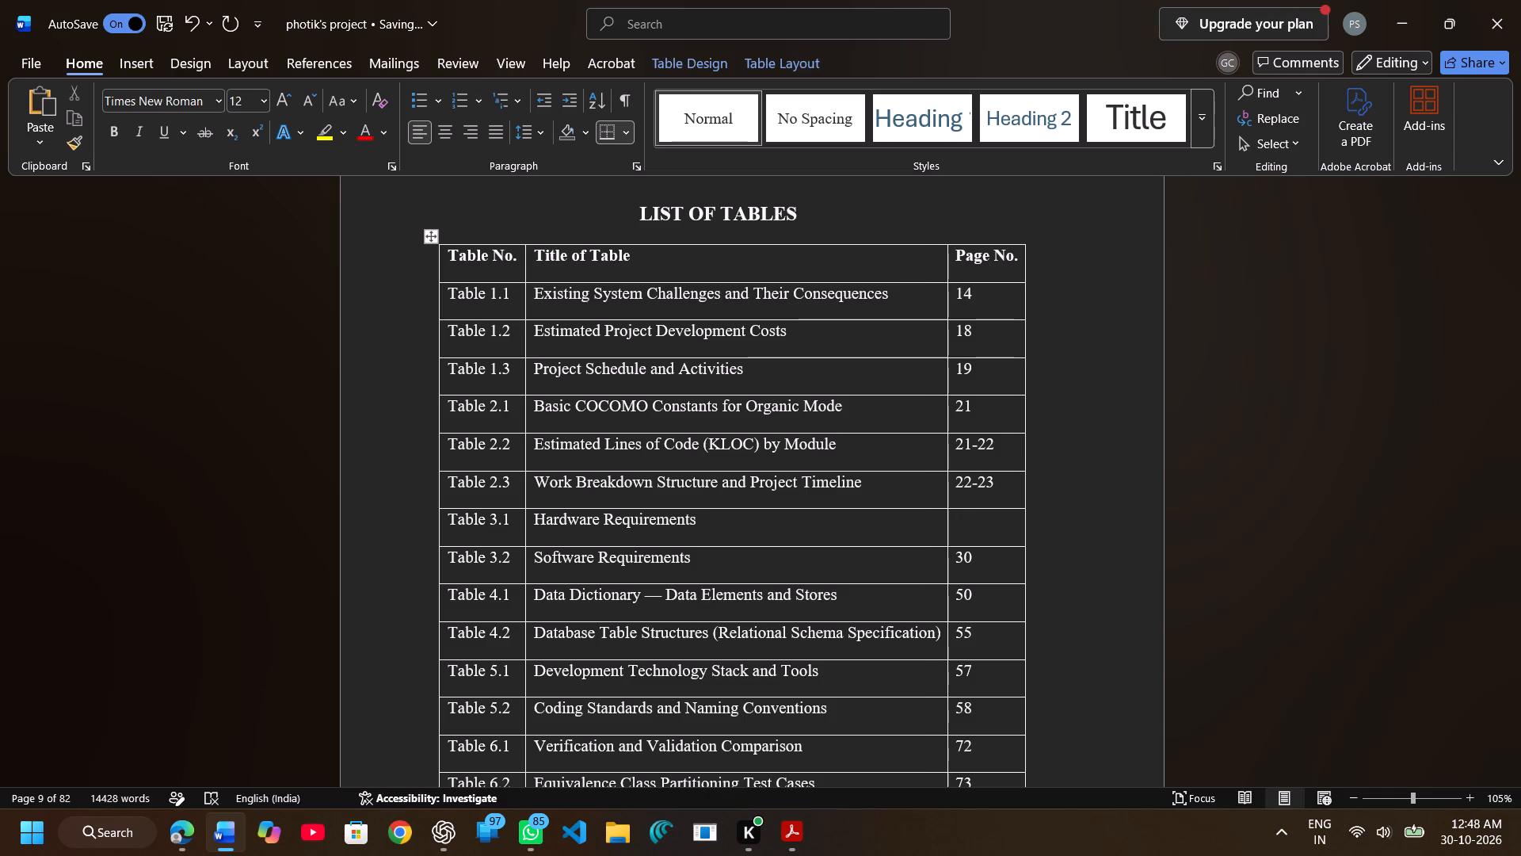
type("31")
key("Down")
key("BackSpace")
key("2")
Set the List of Tables page numbers to 53-54 for Table 4.1 and 58-60 for Table 4.2.
key("Down")
key("BackSpace")
key("3")
type("-54")
key("Down")
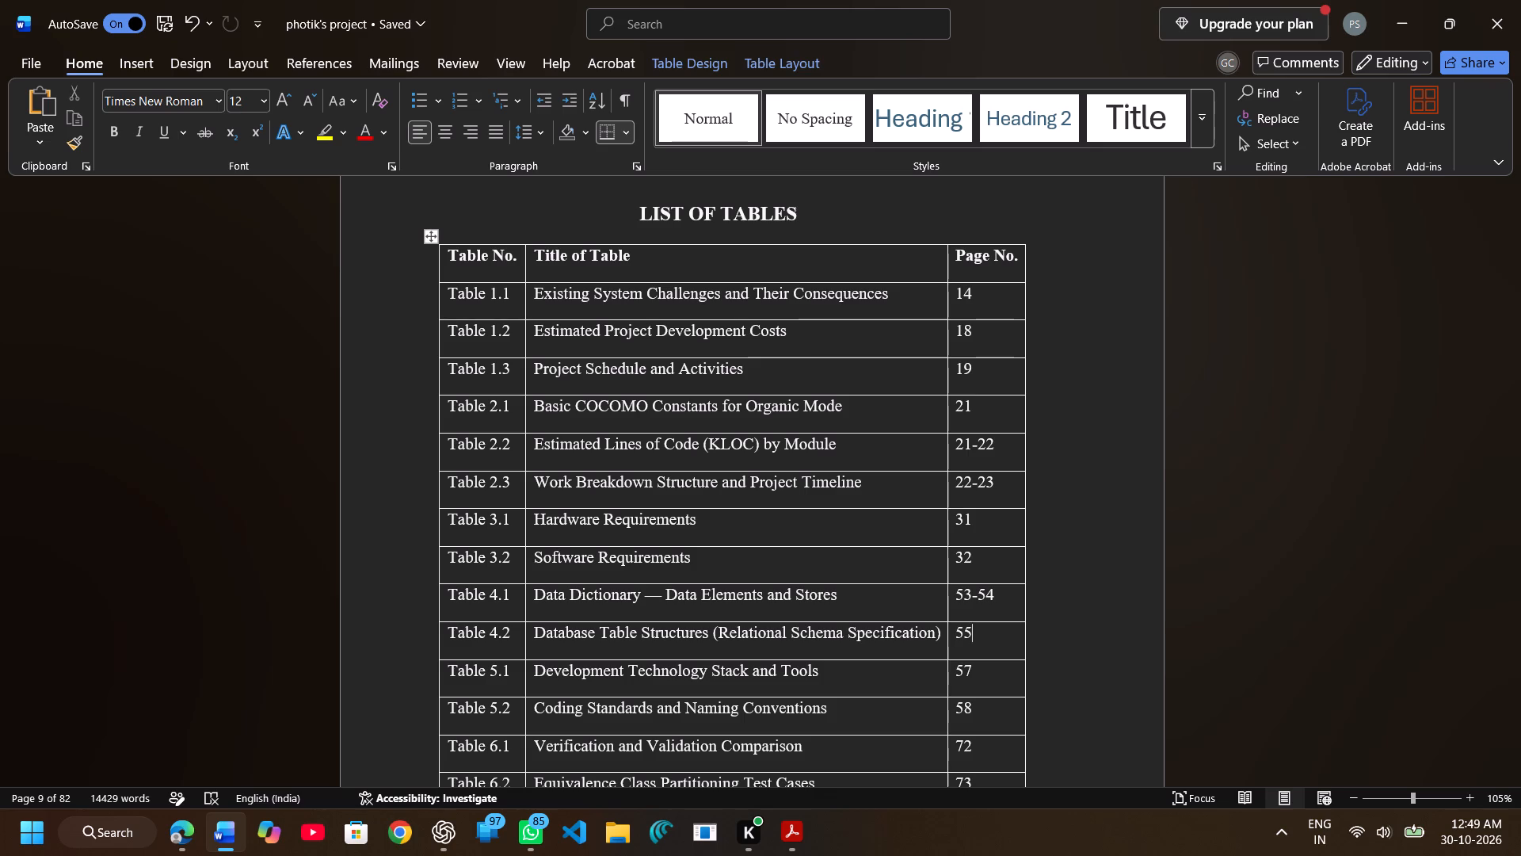
key("BackSpace")
key("8")
key("minus")
key("6")
key("0")
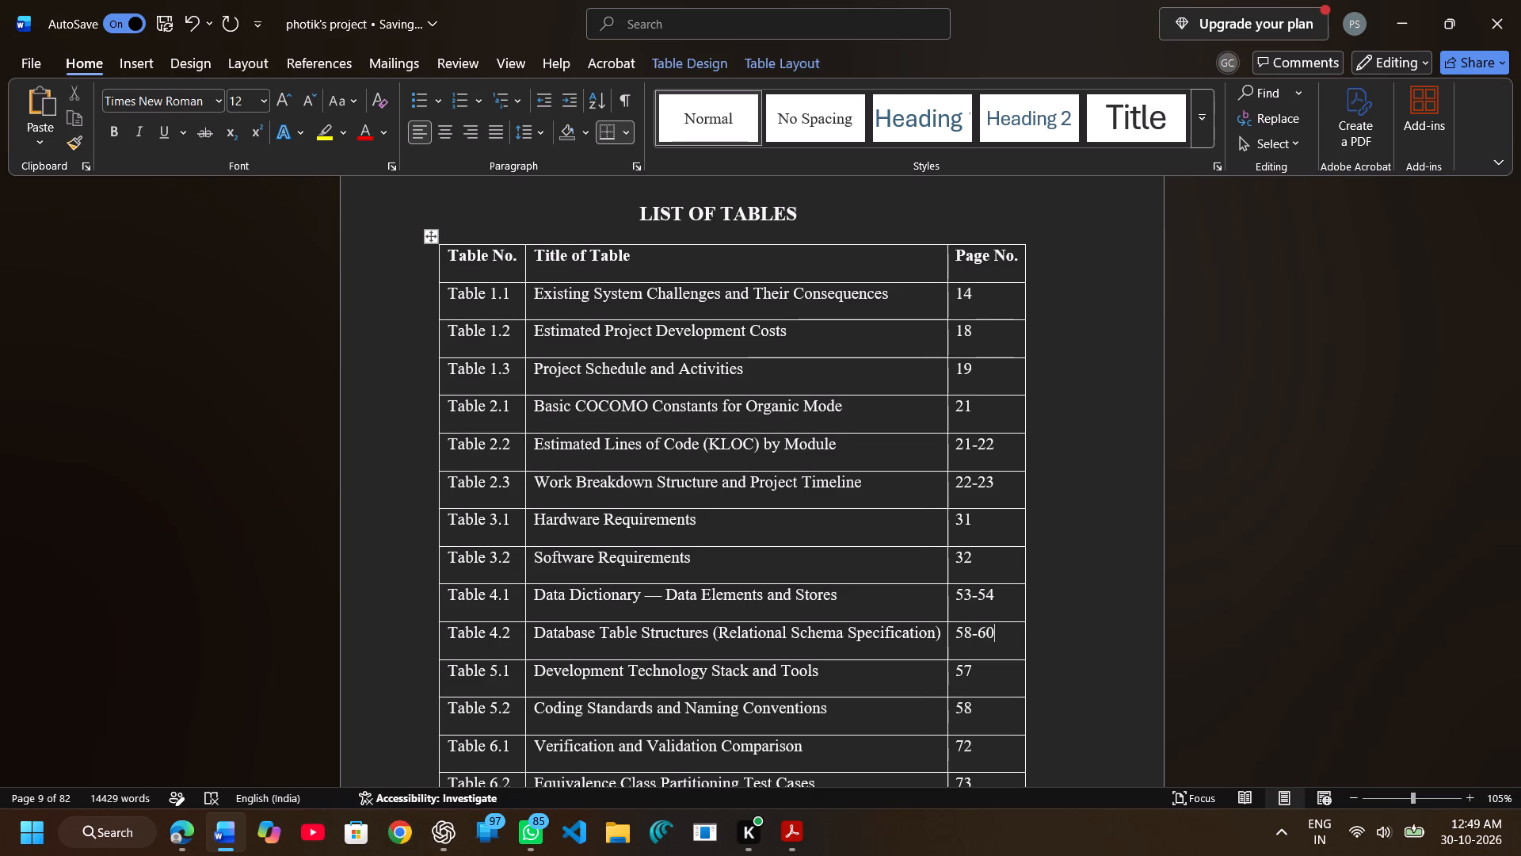
Set the List of Tables page numbers to 61-62 for Table 5.1 and 63-64 for Table 5.2.
key("Down")
key("BackSpace")
key("BackSpace")
type("61-62")
key("Down")
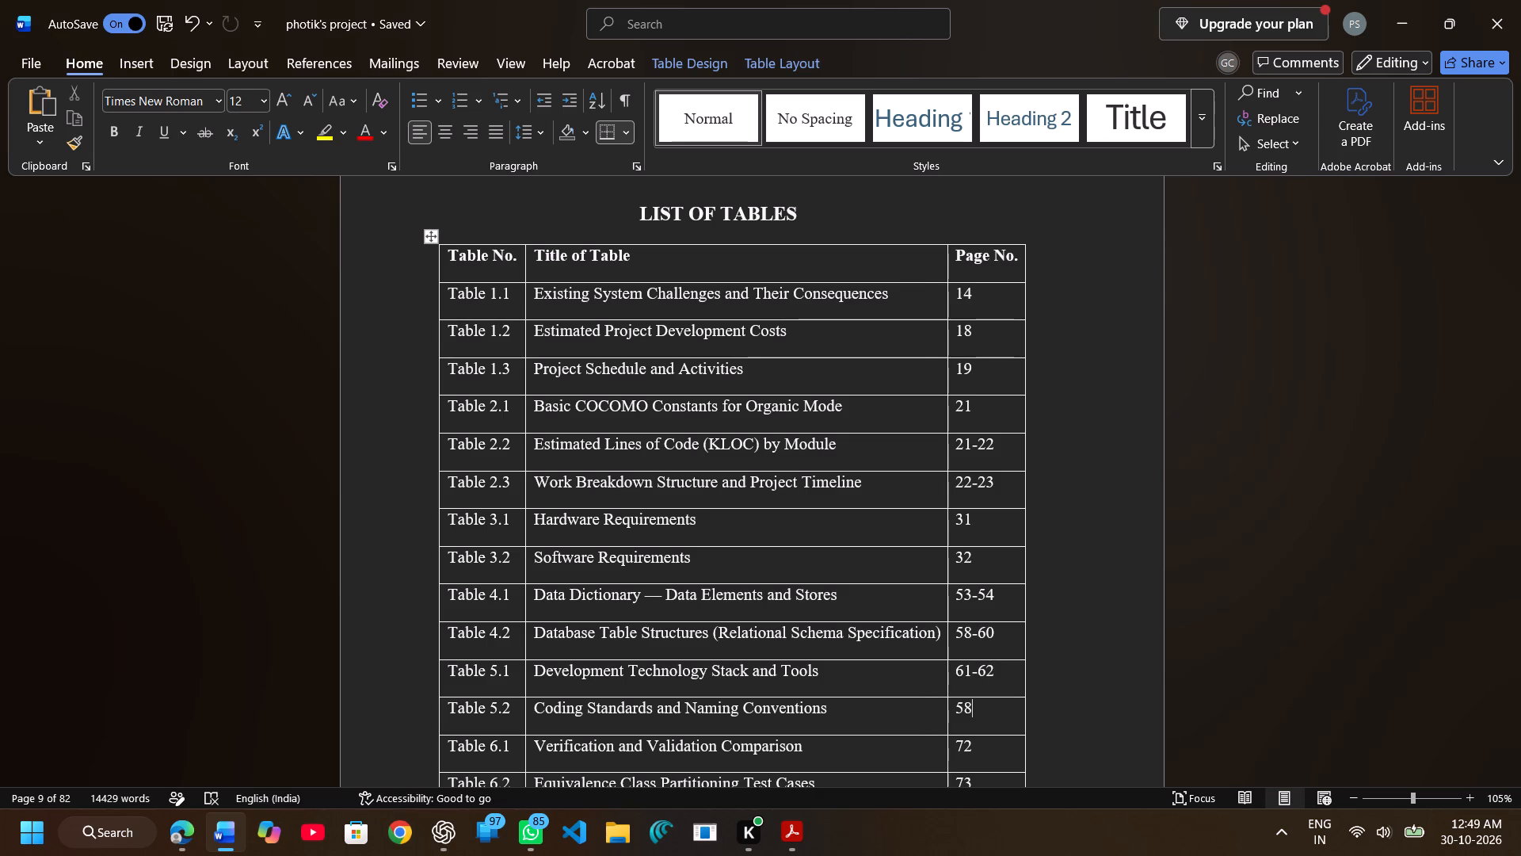
key("BackSpace")
key("BackSpace")
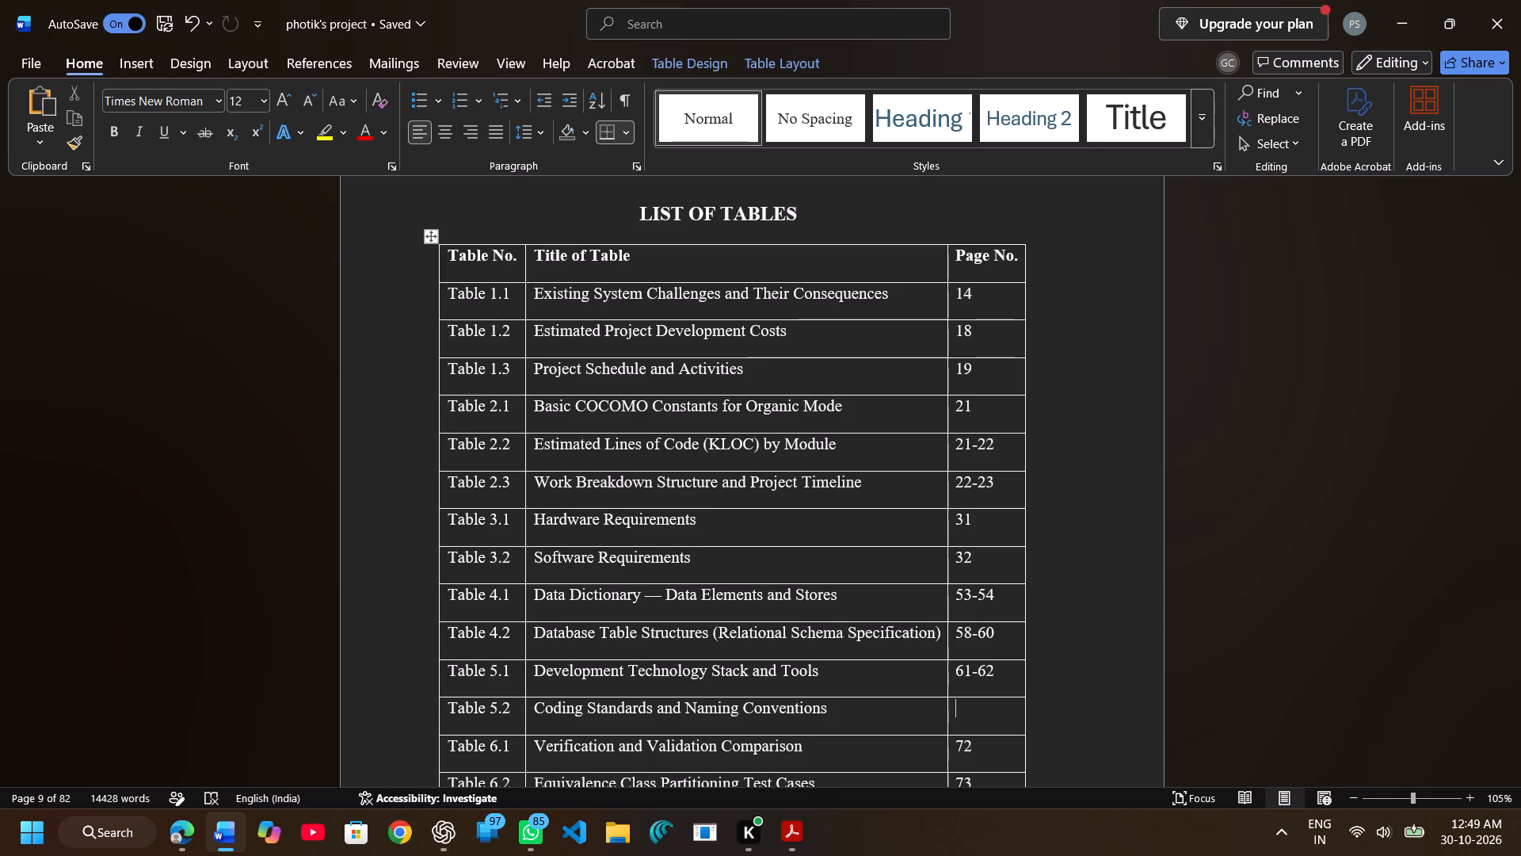
type("63-64")
Set the List of Tables page number for Table 6.1, Verification and Validation Comparison, to 67-68.
key("Down")
key("BackSpace")
key("BackSpace")
key("BackSpace")
type("67")
key("minus")
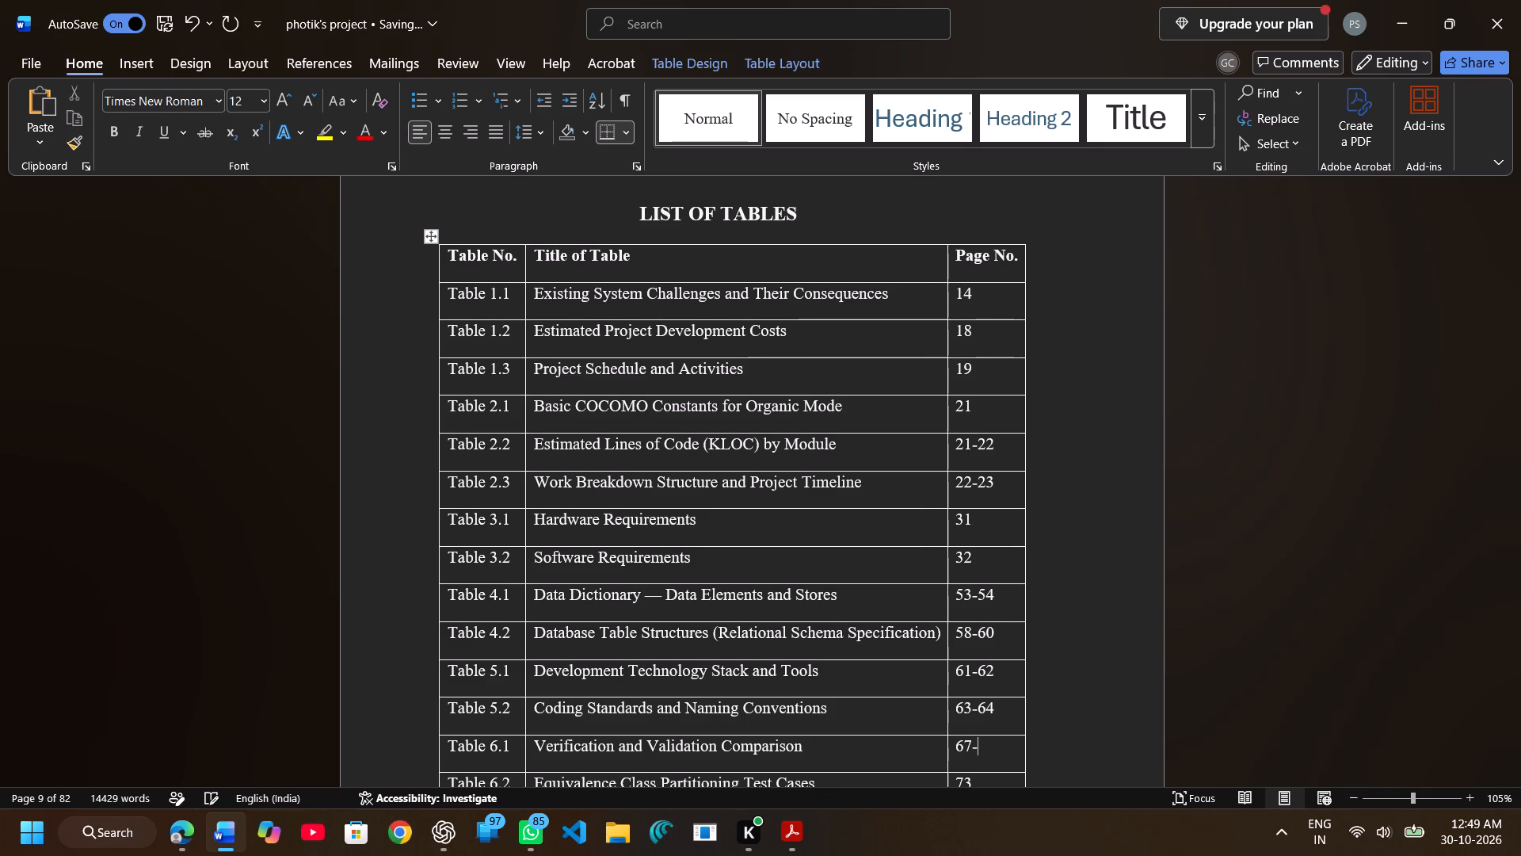
type("68")
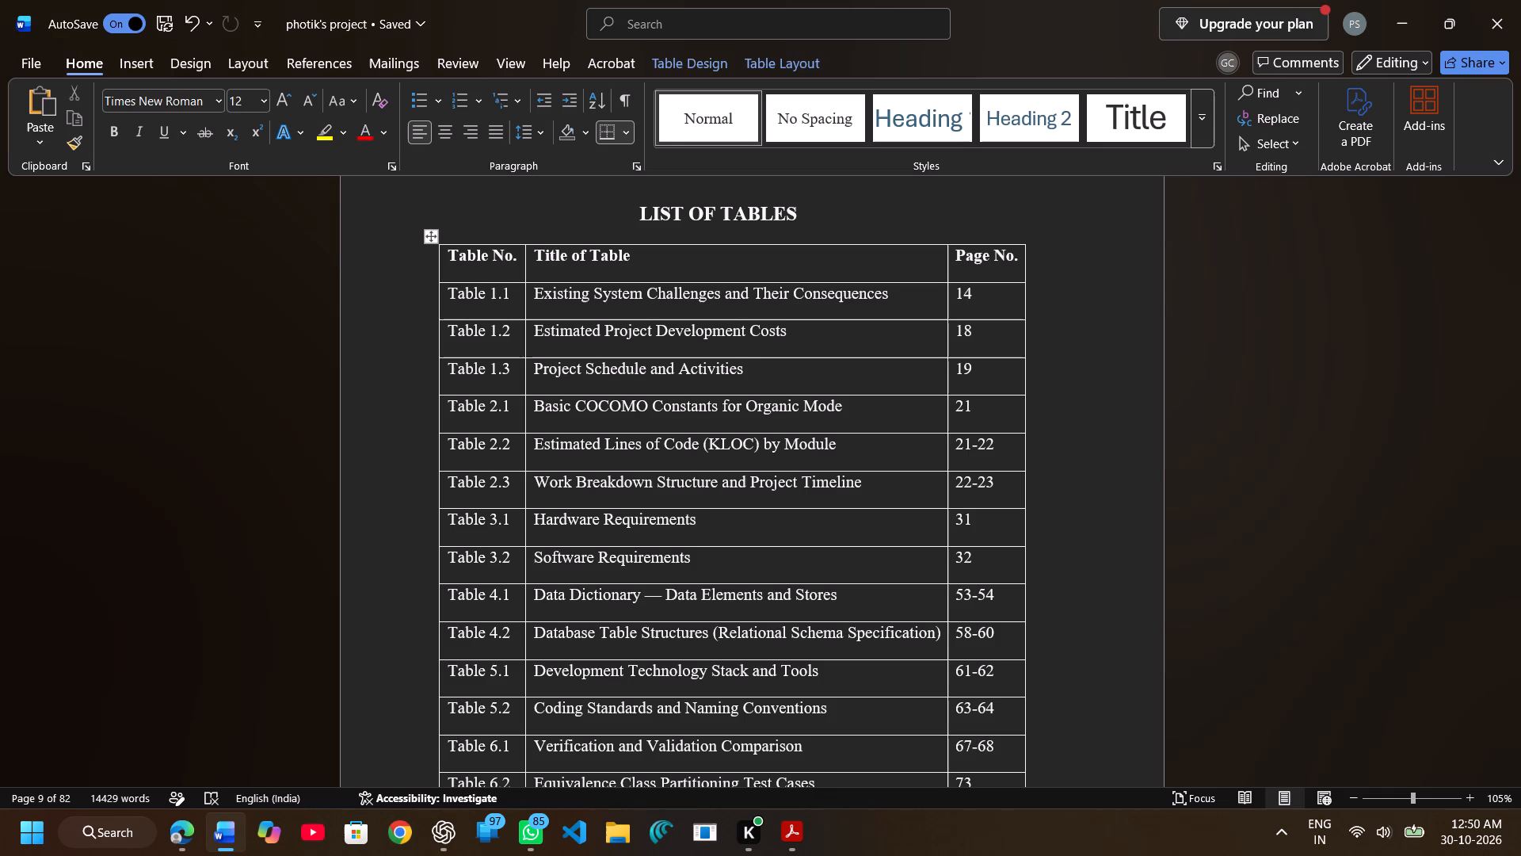
Set the List of Tables page number for Table 6.2, Equivalence Class Partitioning Test Cases, to 69-70.
scroll(924, 464, "down", 1)
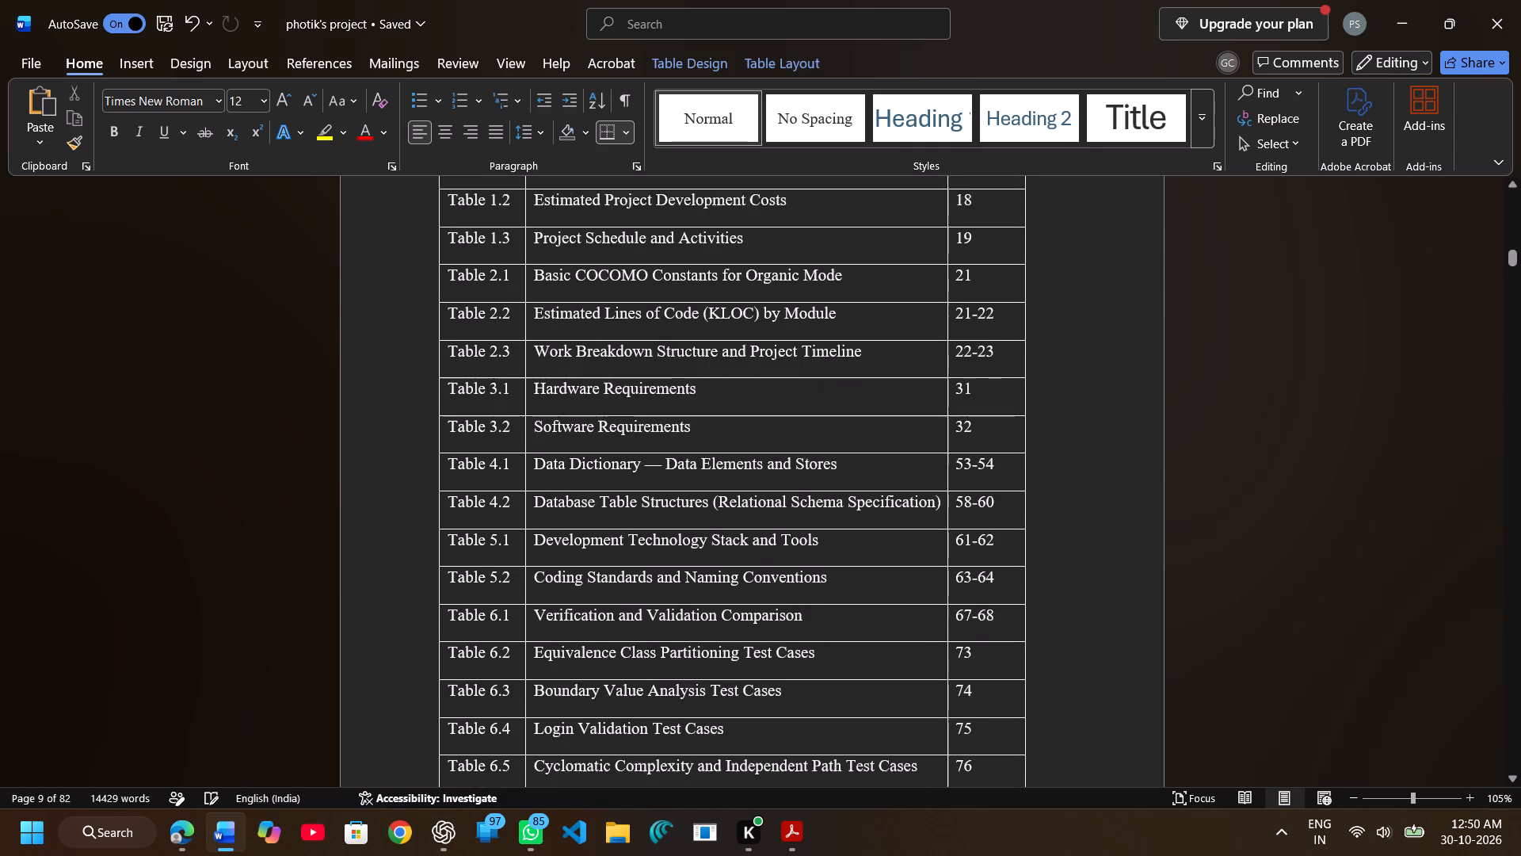
scroll(924, 464, "down", 1)
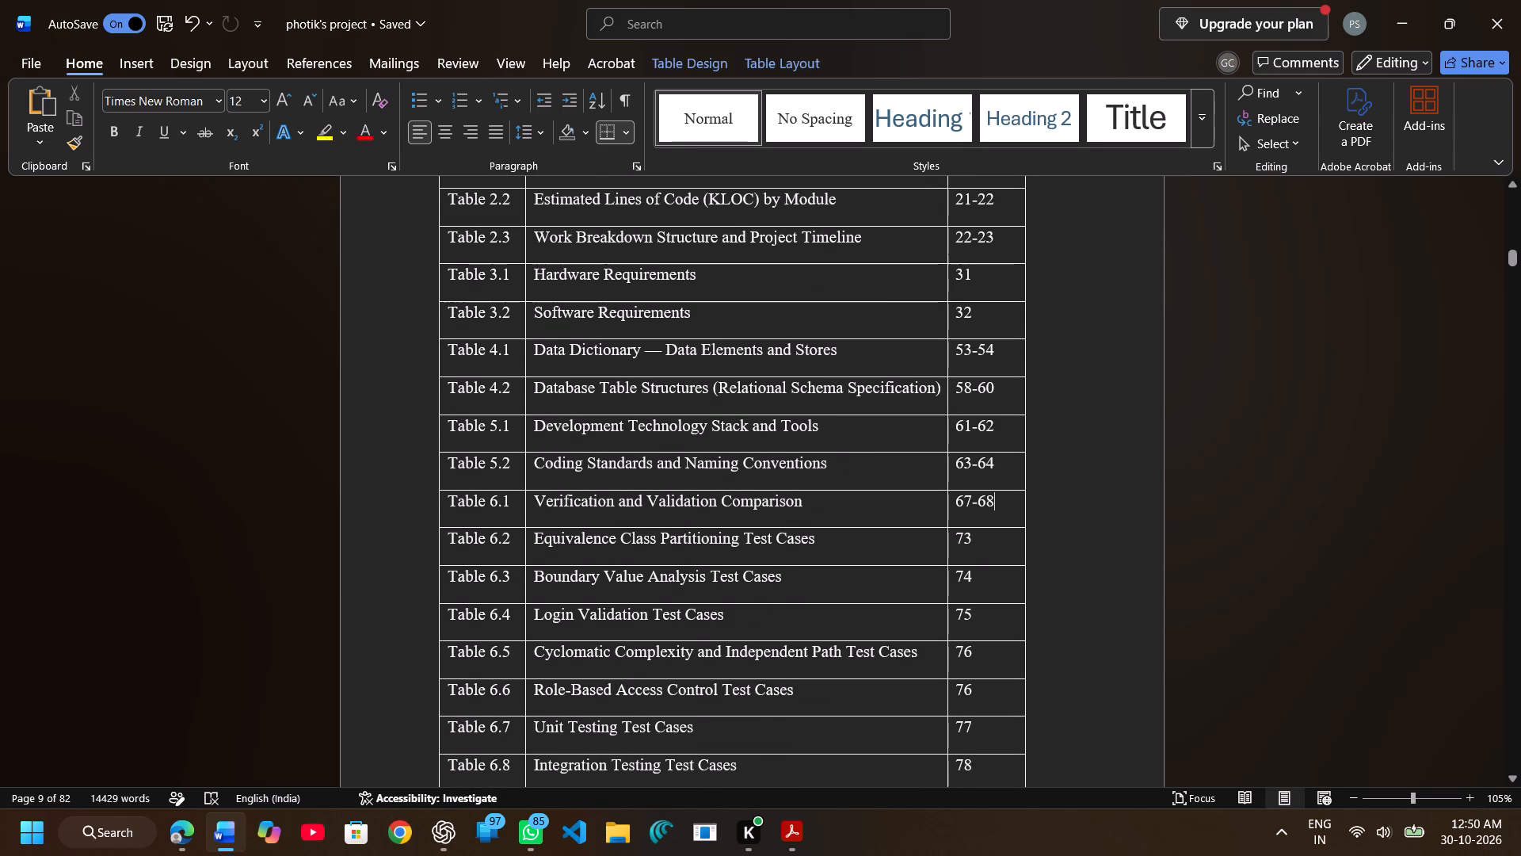
key("Down")
key("BackSpace")
key("BackSpace")
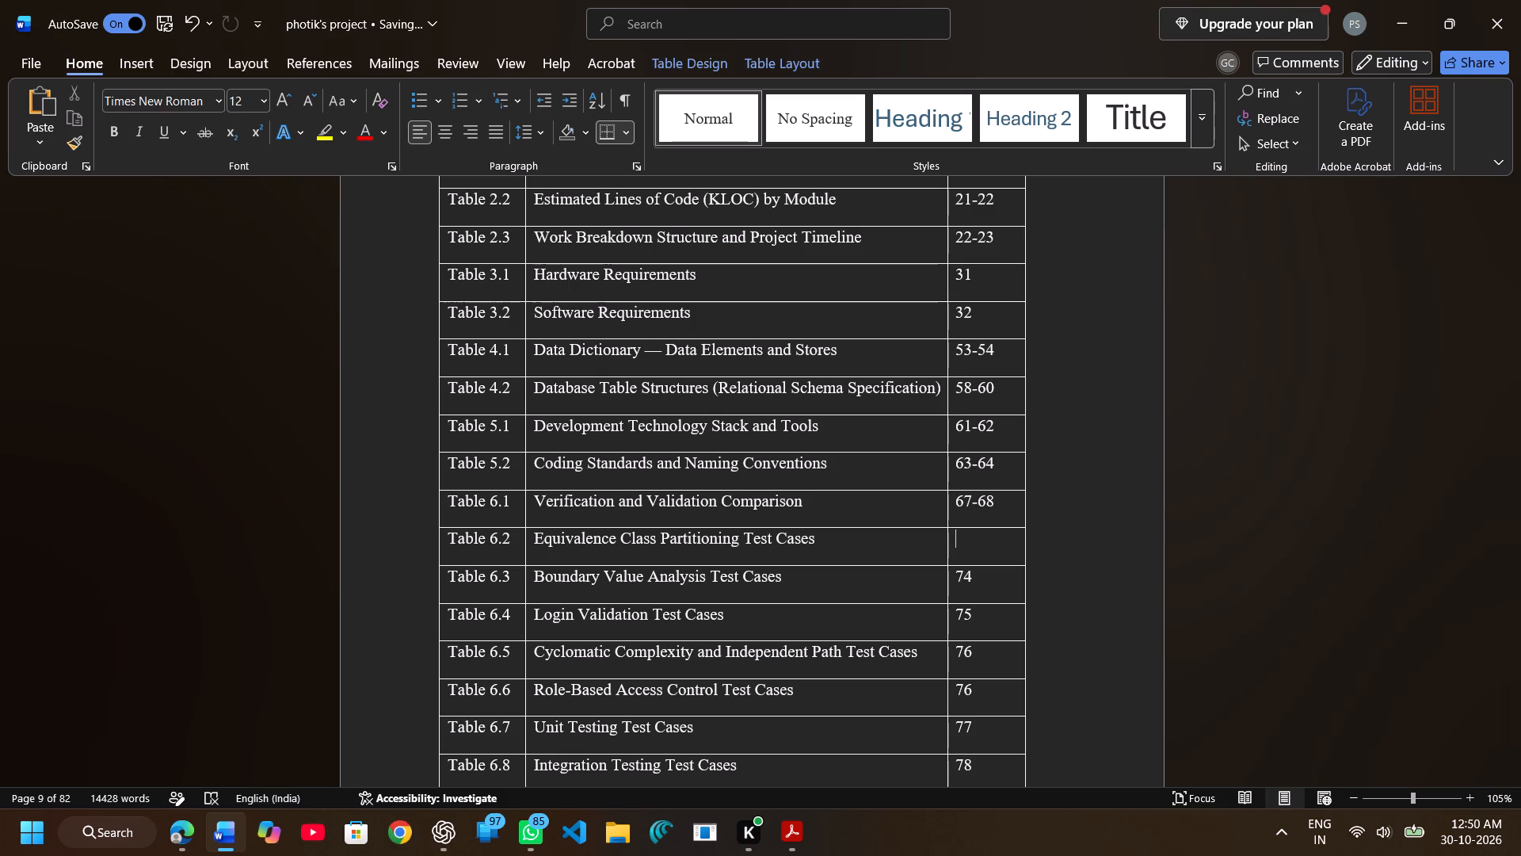
key("6")
type("9-7")
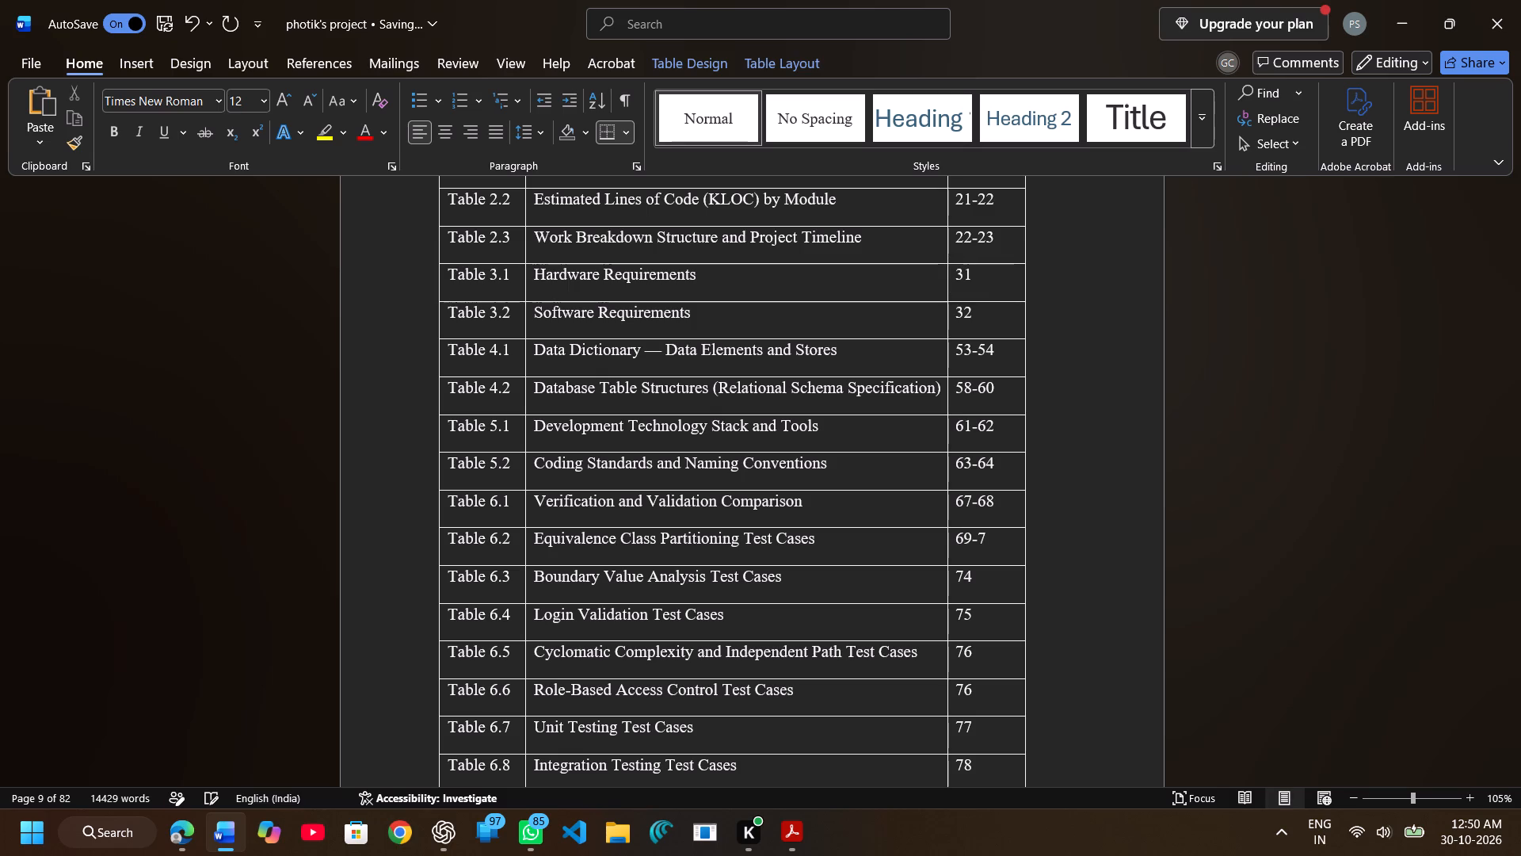
key("0")
Set the List of Tables page numbers to 71-72 for Table 6.3 and 69-70 for Table 6.4.
key("Down")
key("BackSpace")
key("1")
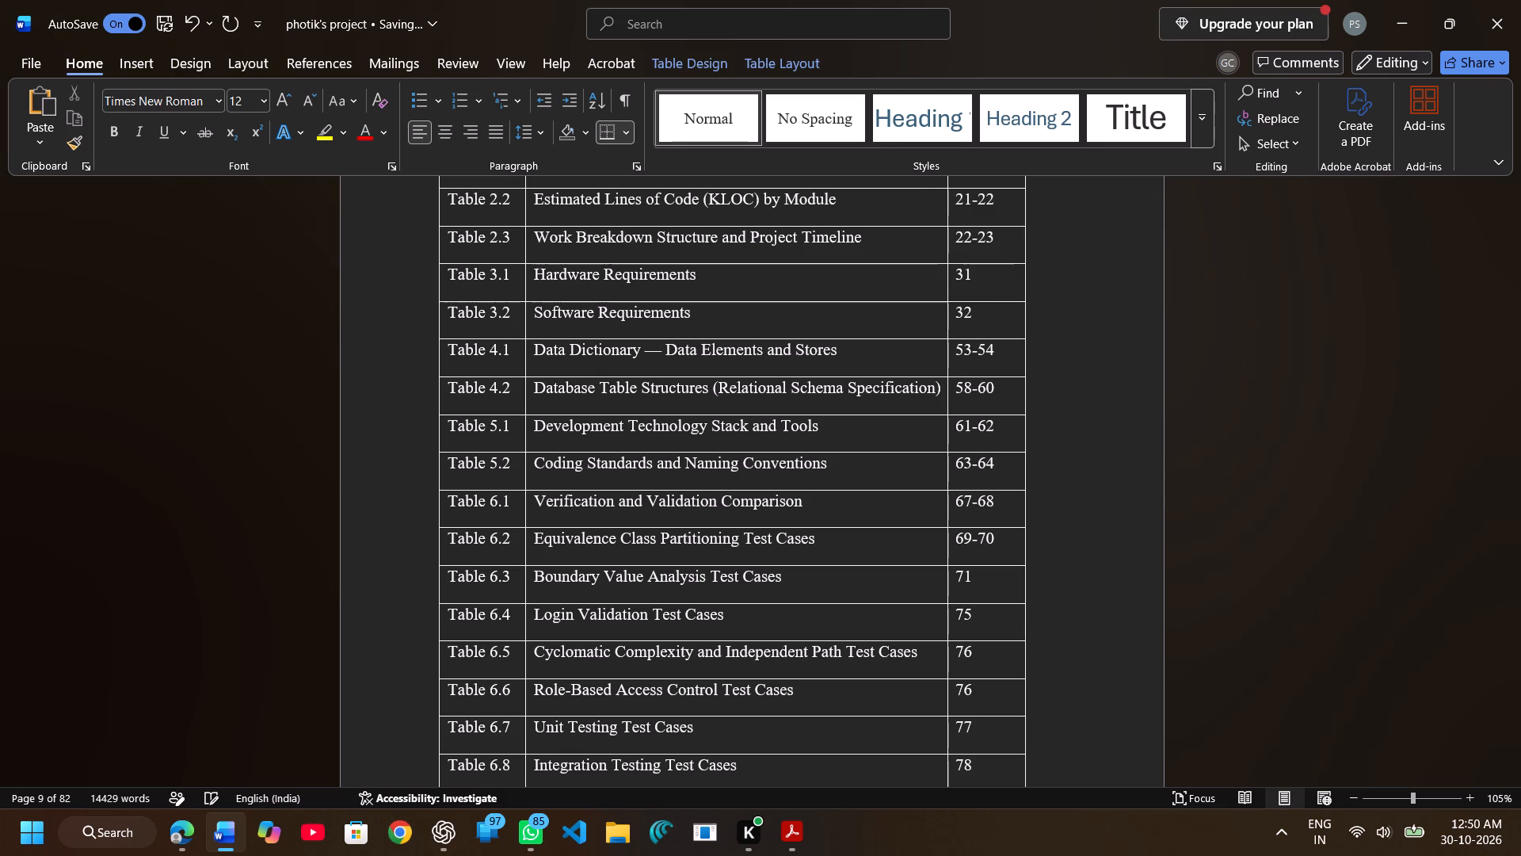
type("-72")
key("Down")
key("BackSpace")
key("BackSpace")
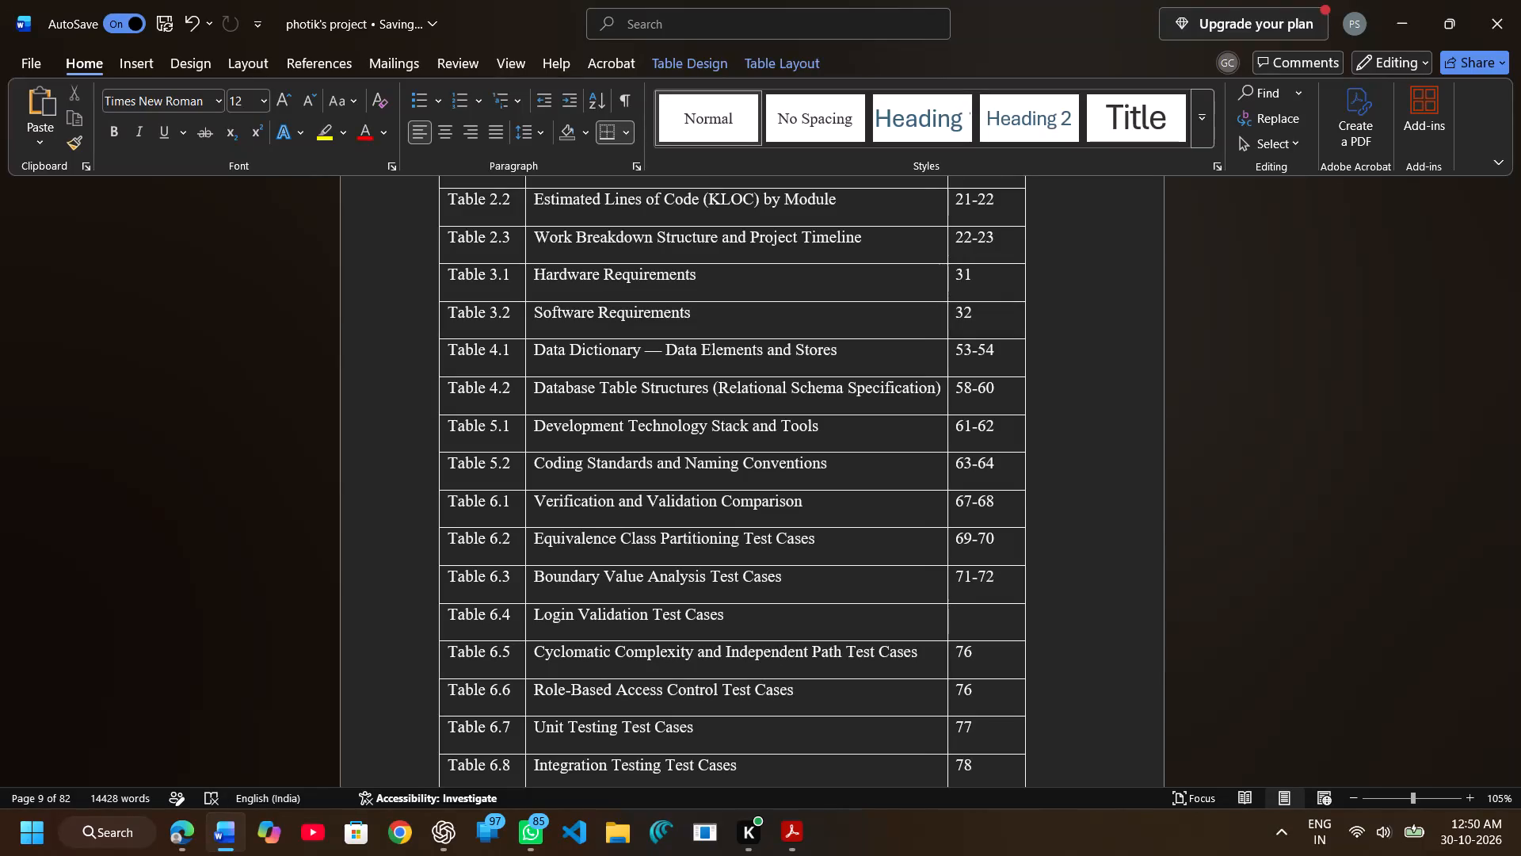
key("6")
type("9-7")
key("0")
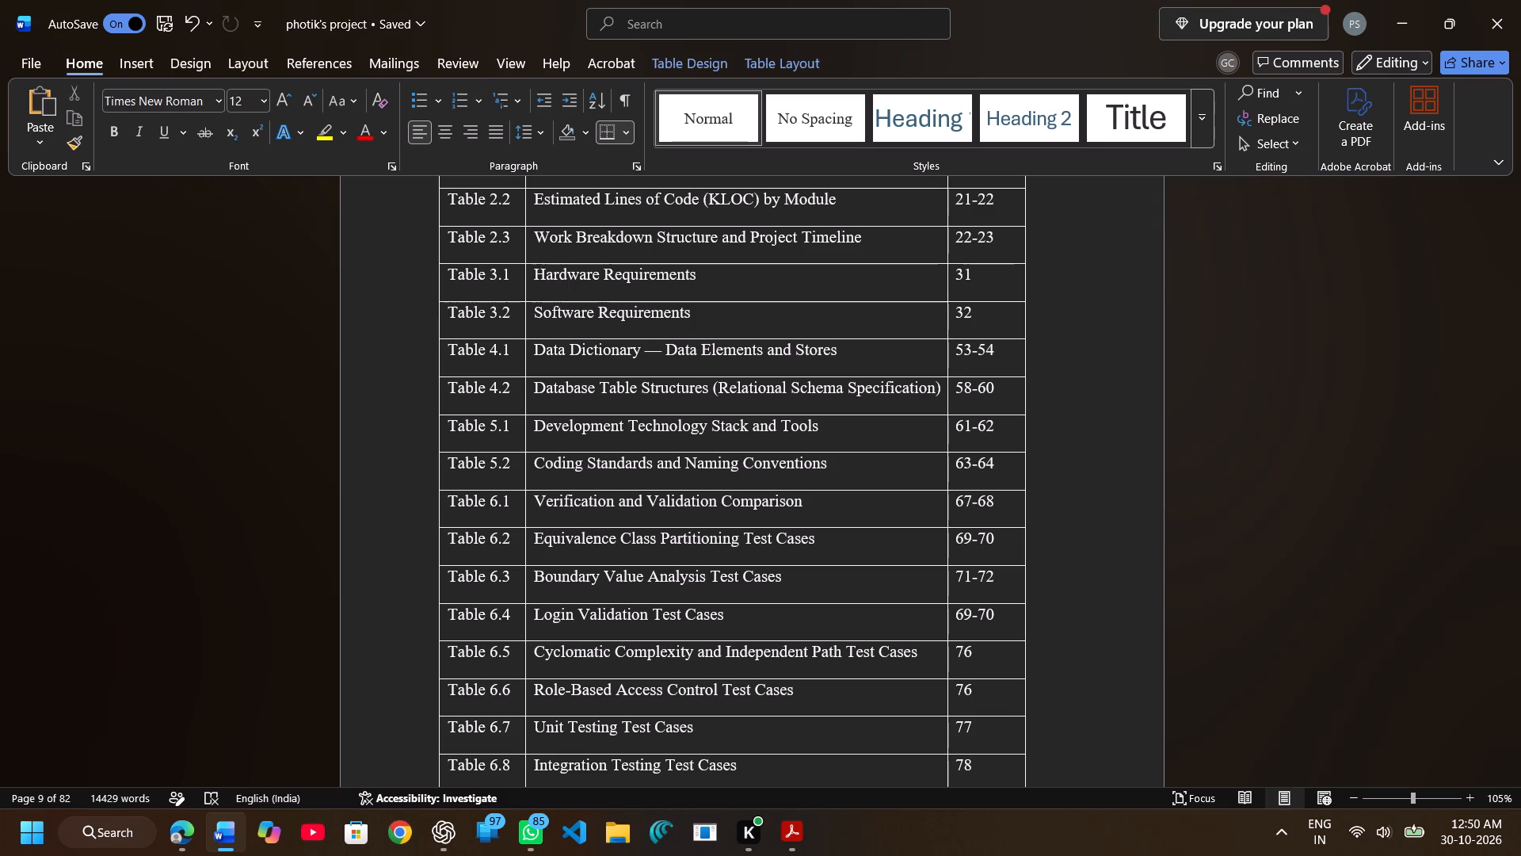
Set the List of Tables page numbers to 77 for Table 6.6 and 78-79 for Table 6.7.
key("Down")
key("Down")
key("BackSpace")
key("7")
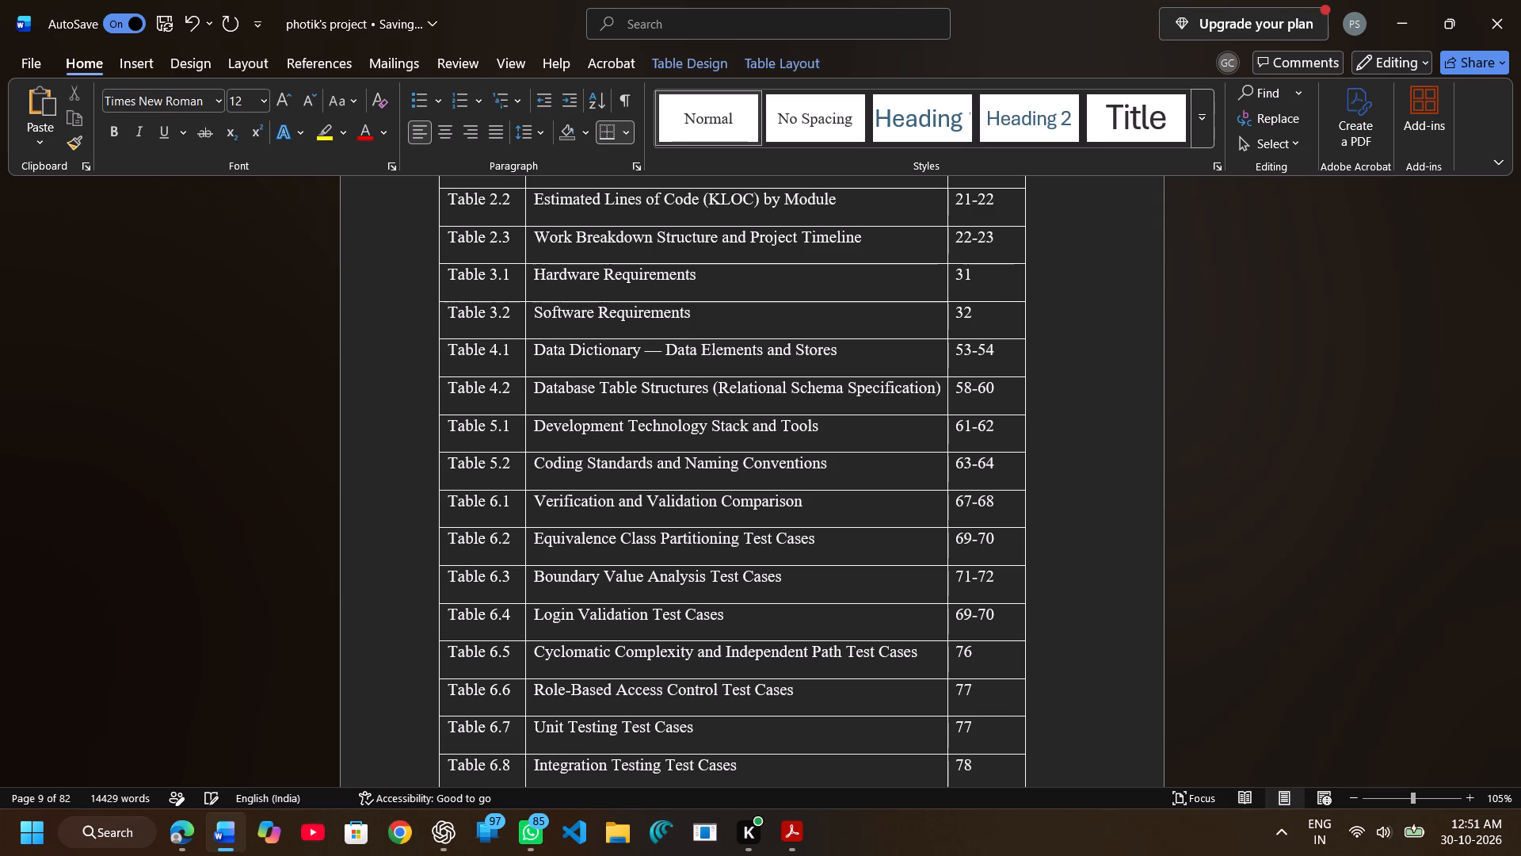
scroll(945, 451, "down", 1)
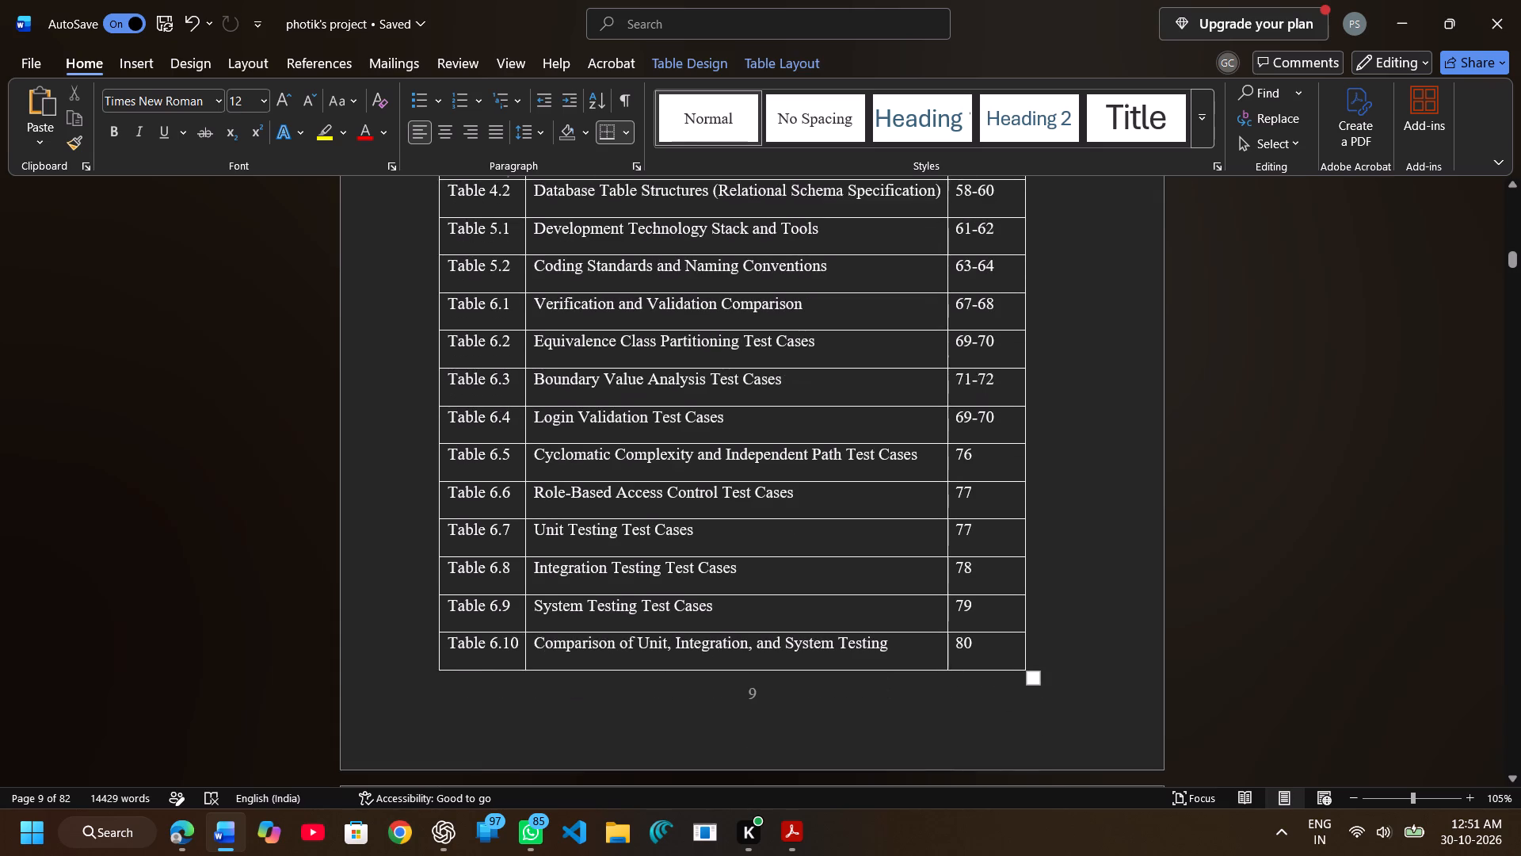
scroll(945, 451, "down", 1)
key("Down")
key("BackSpace")
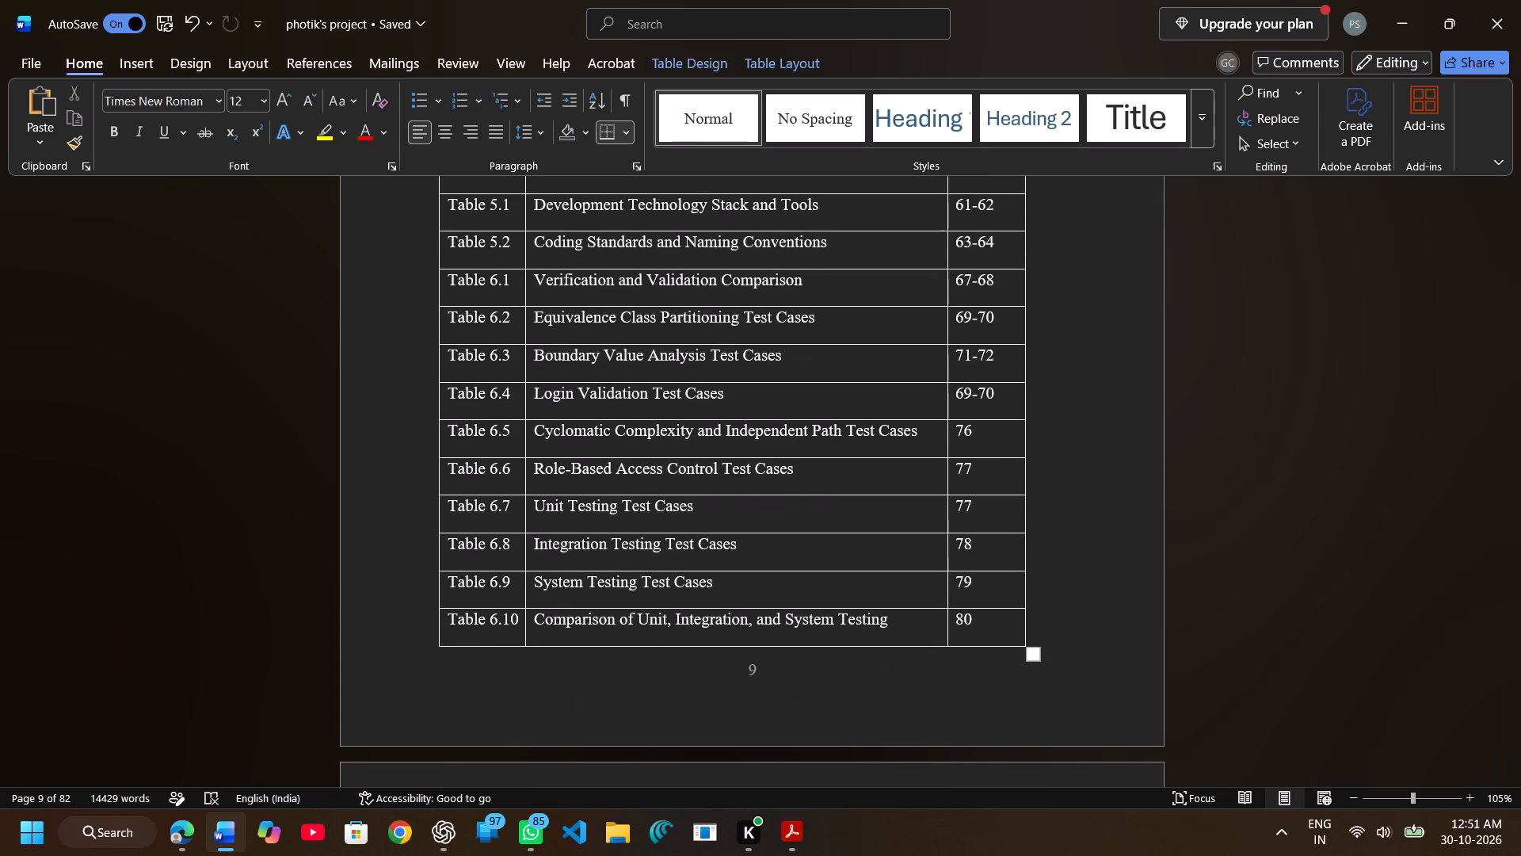
type("8-")
type("70")
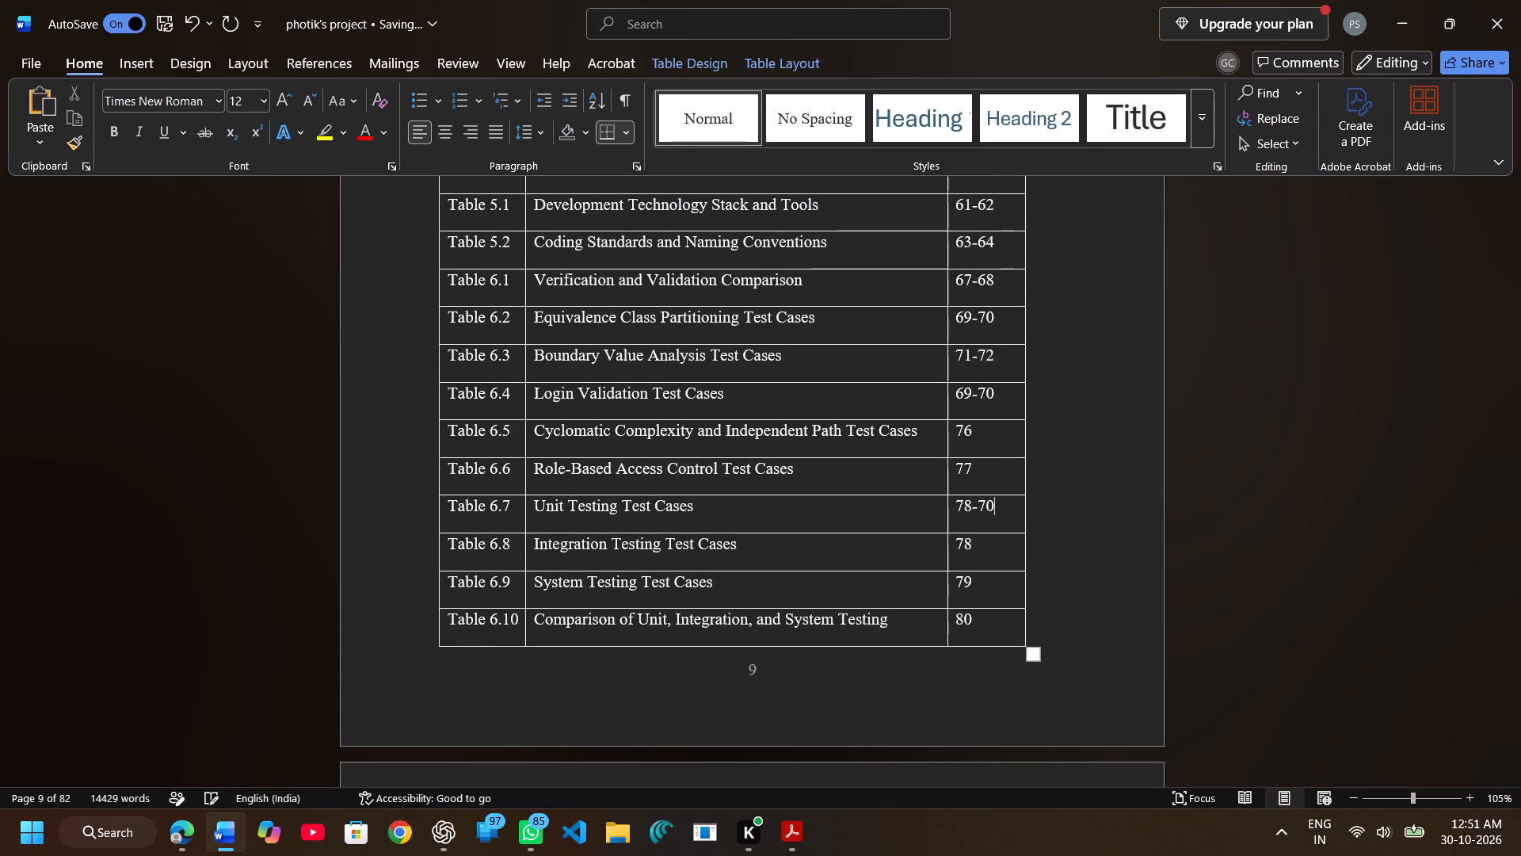
key("BackSpace")
key("9")
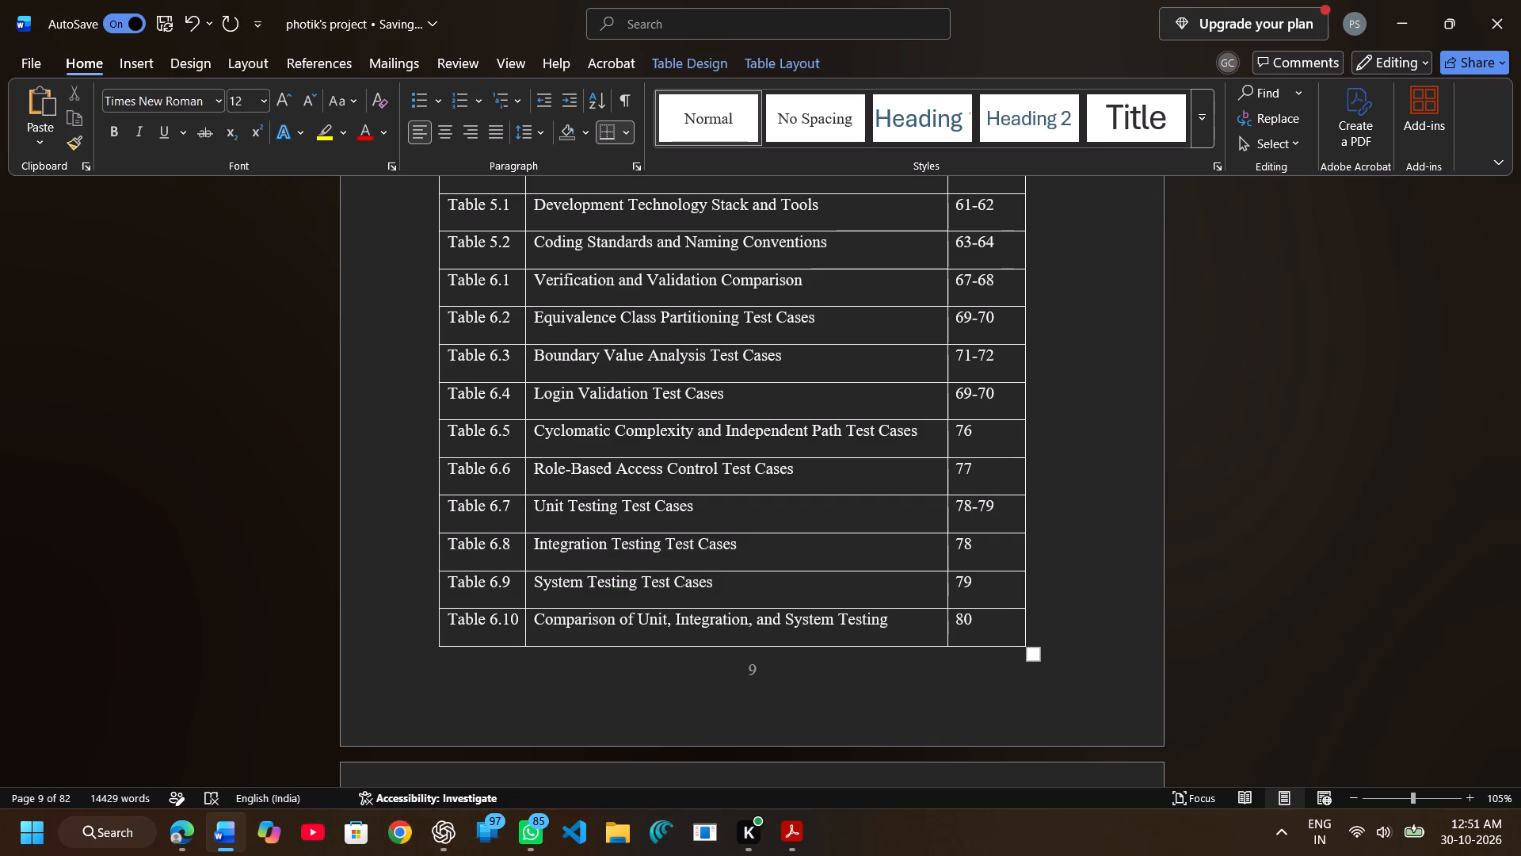
Set the List of Tables page numbers to 79-80 for Table 6.8 and 80-81 for Table 6.9.
key("Down")
key("BackSpace")
type("9-")
type("80")
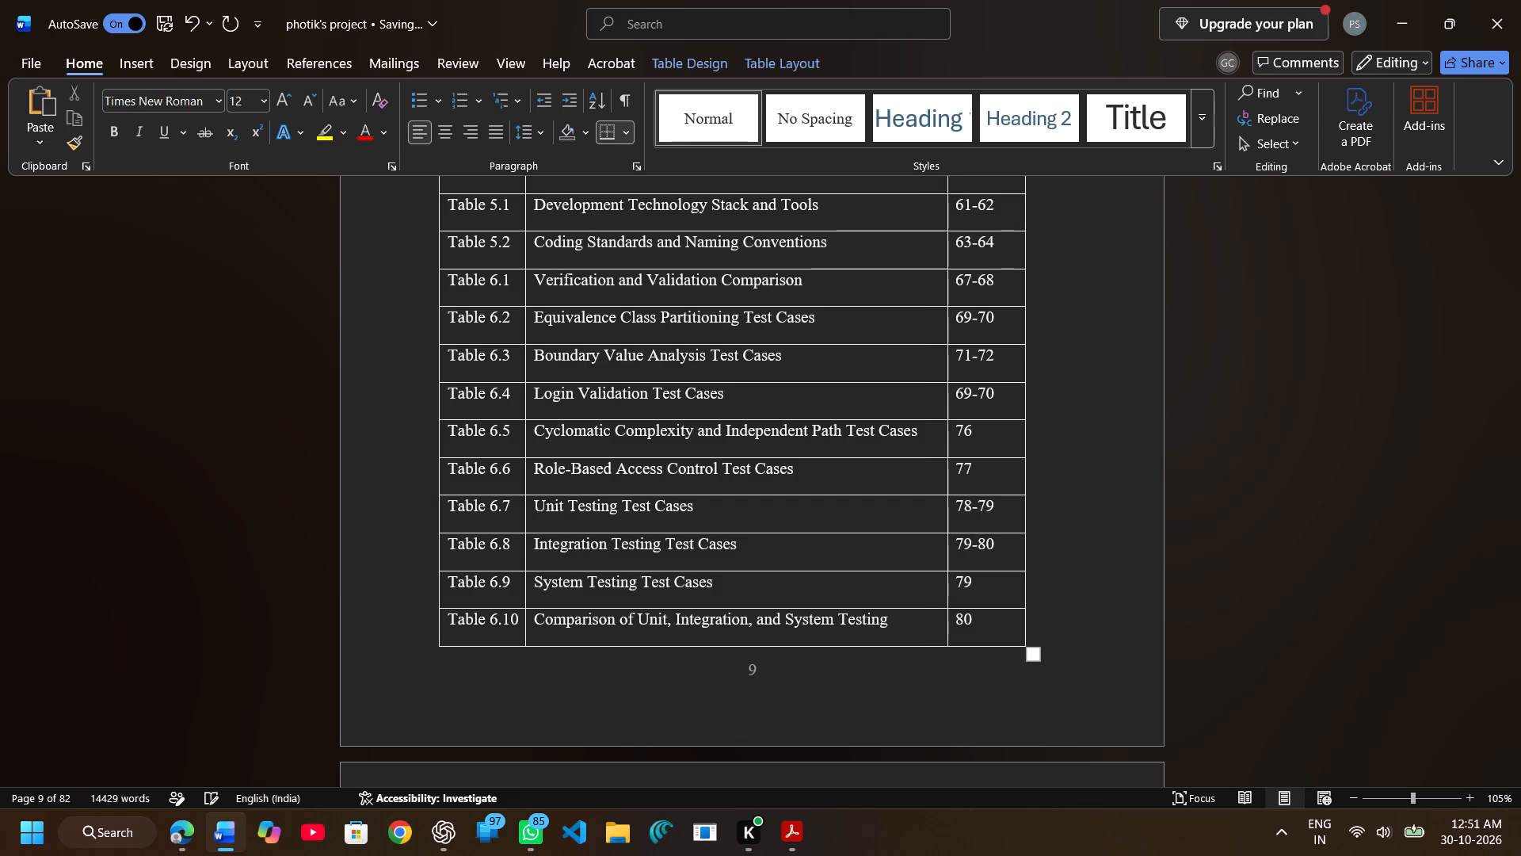
key("Down")
key("BackSpace")
key("BackSpace")
type("80")
key("minus")
type("81")
Set the List of Tables page number for Table 6.10, Comparison of Unit, Integration, and System Testing, to 82.
key("Down")
key("BackSpace")
key("2")
Set the Table of Contents page numbers to 8 for List of Figures and 9 for List of Tables.
scroll(945, 451, "down", 1)
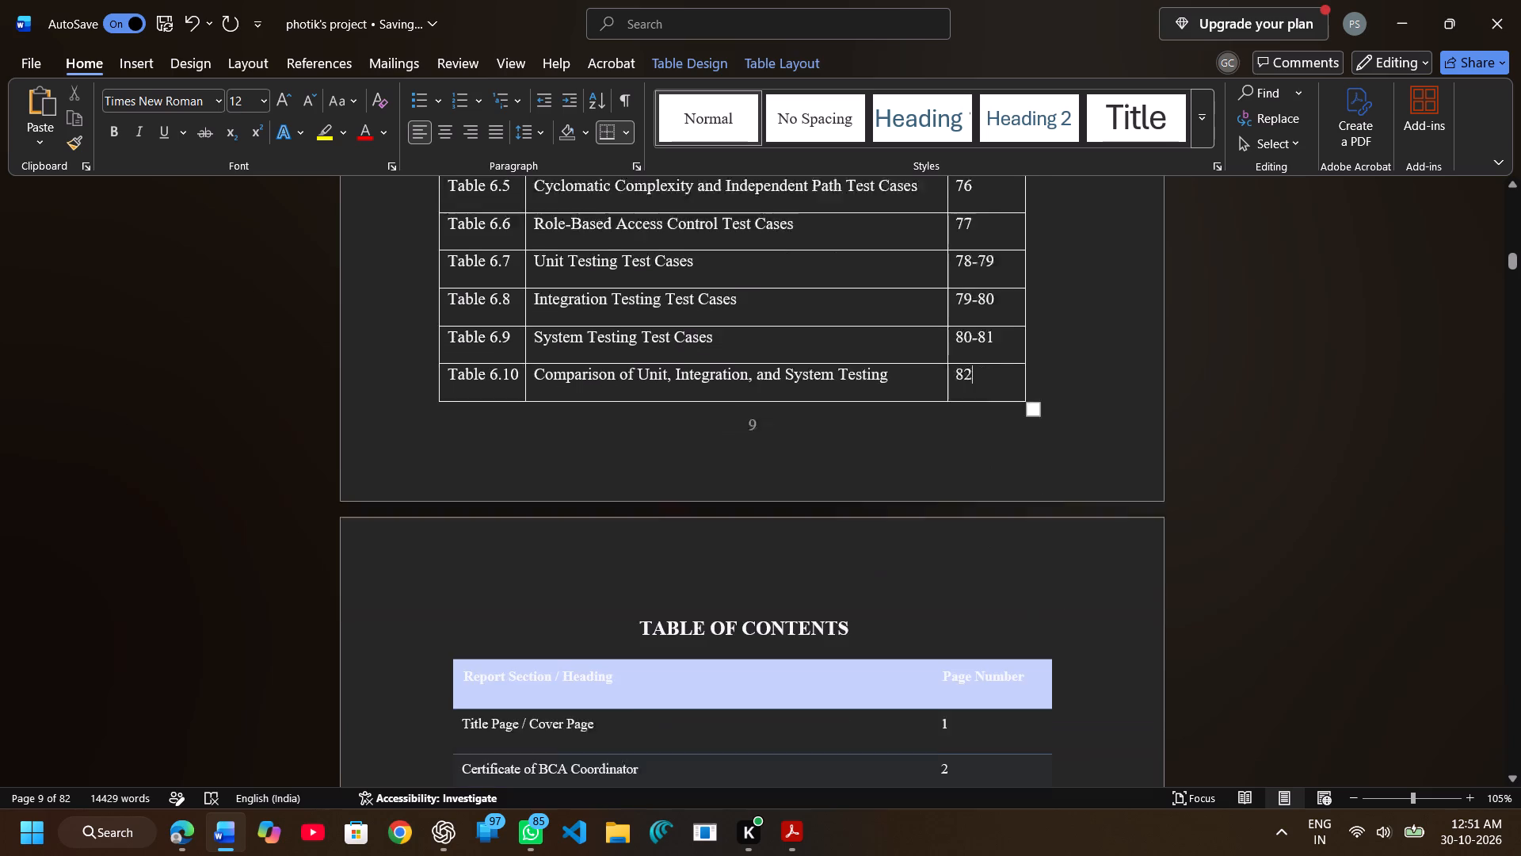
scroll(945, 451, "down", 1)
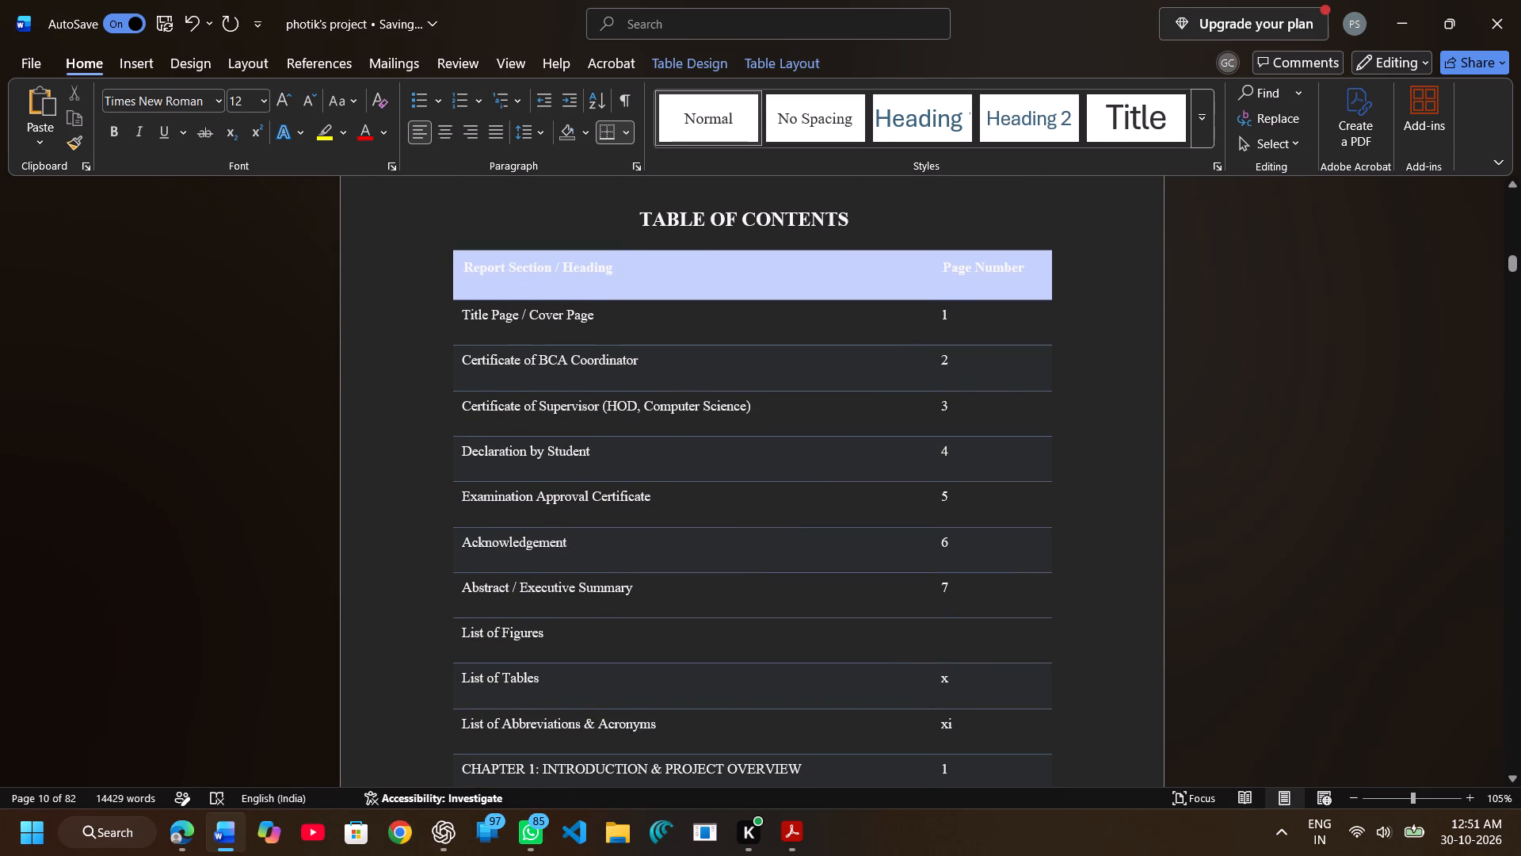
left_click(942, 638)
scroll(942, 638, "down", 1)
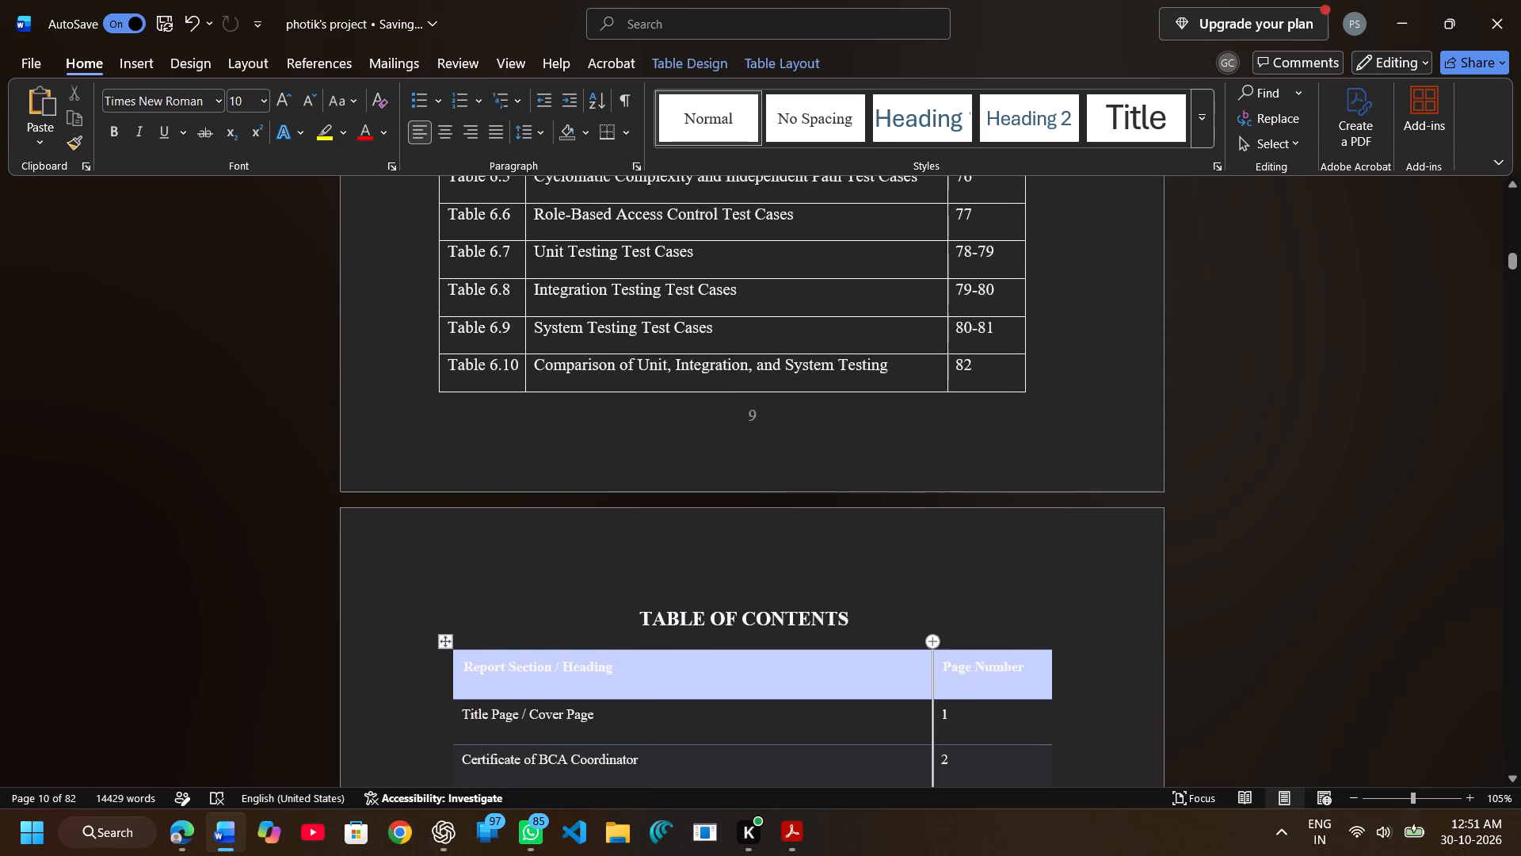
scroll(942, 638, "down", 1)
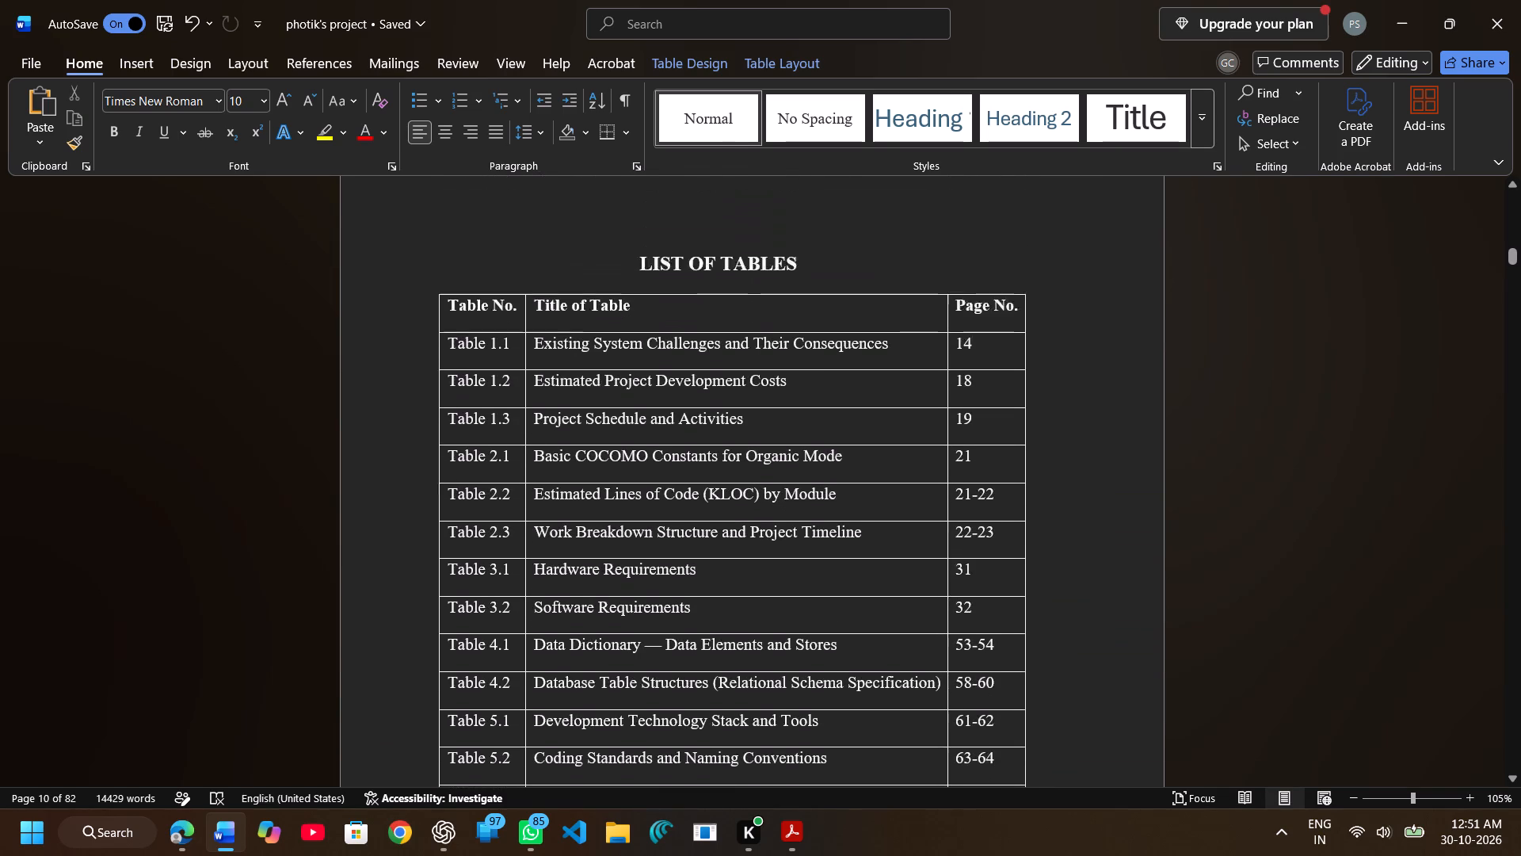
scroll(942, 638, "down", 1)
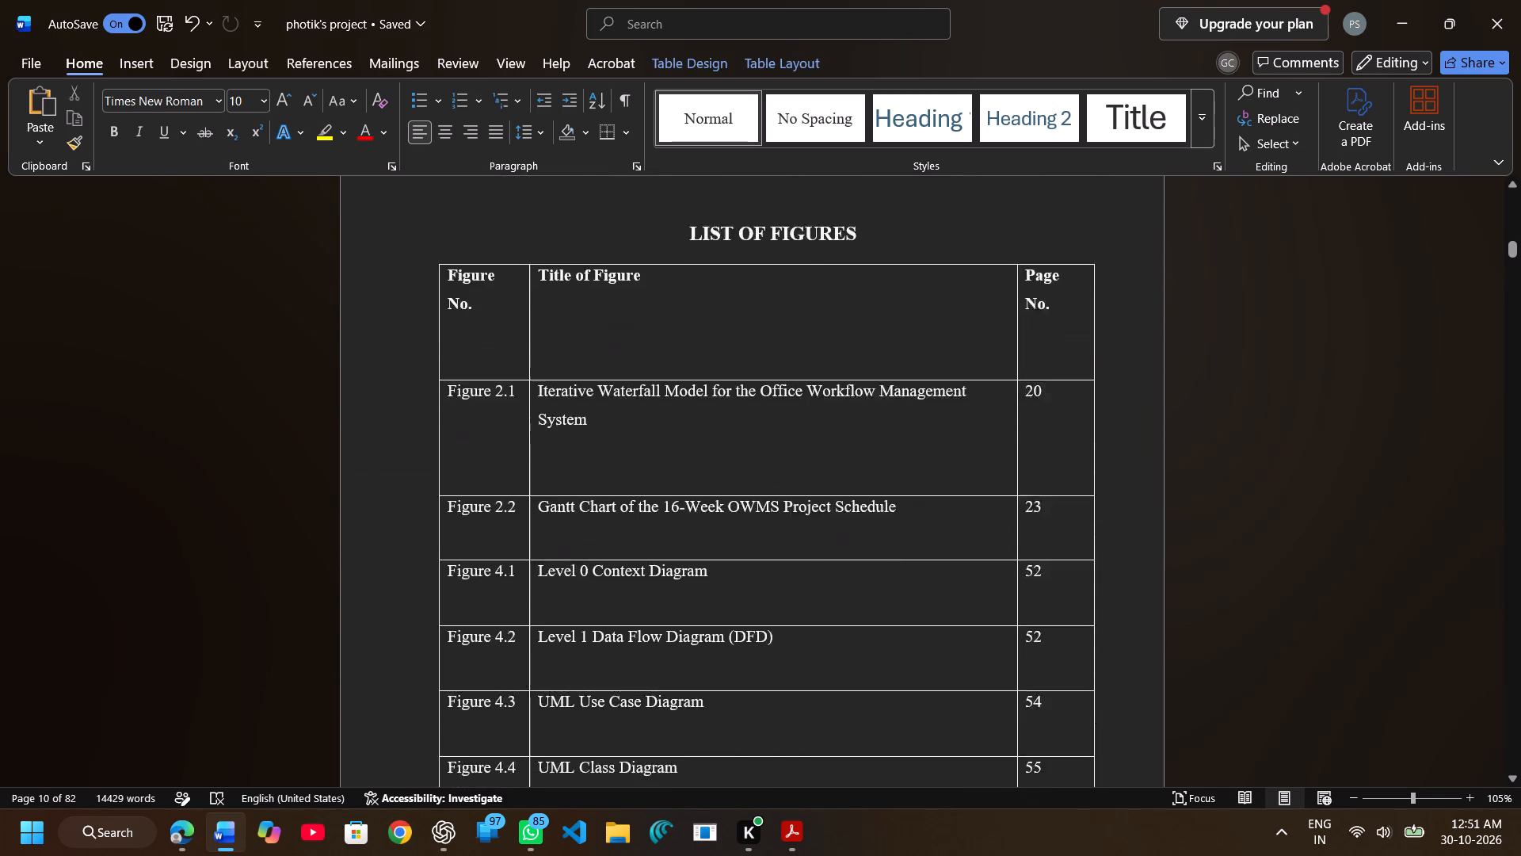
scroll(942, 638, "down", 1)
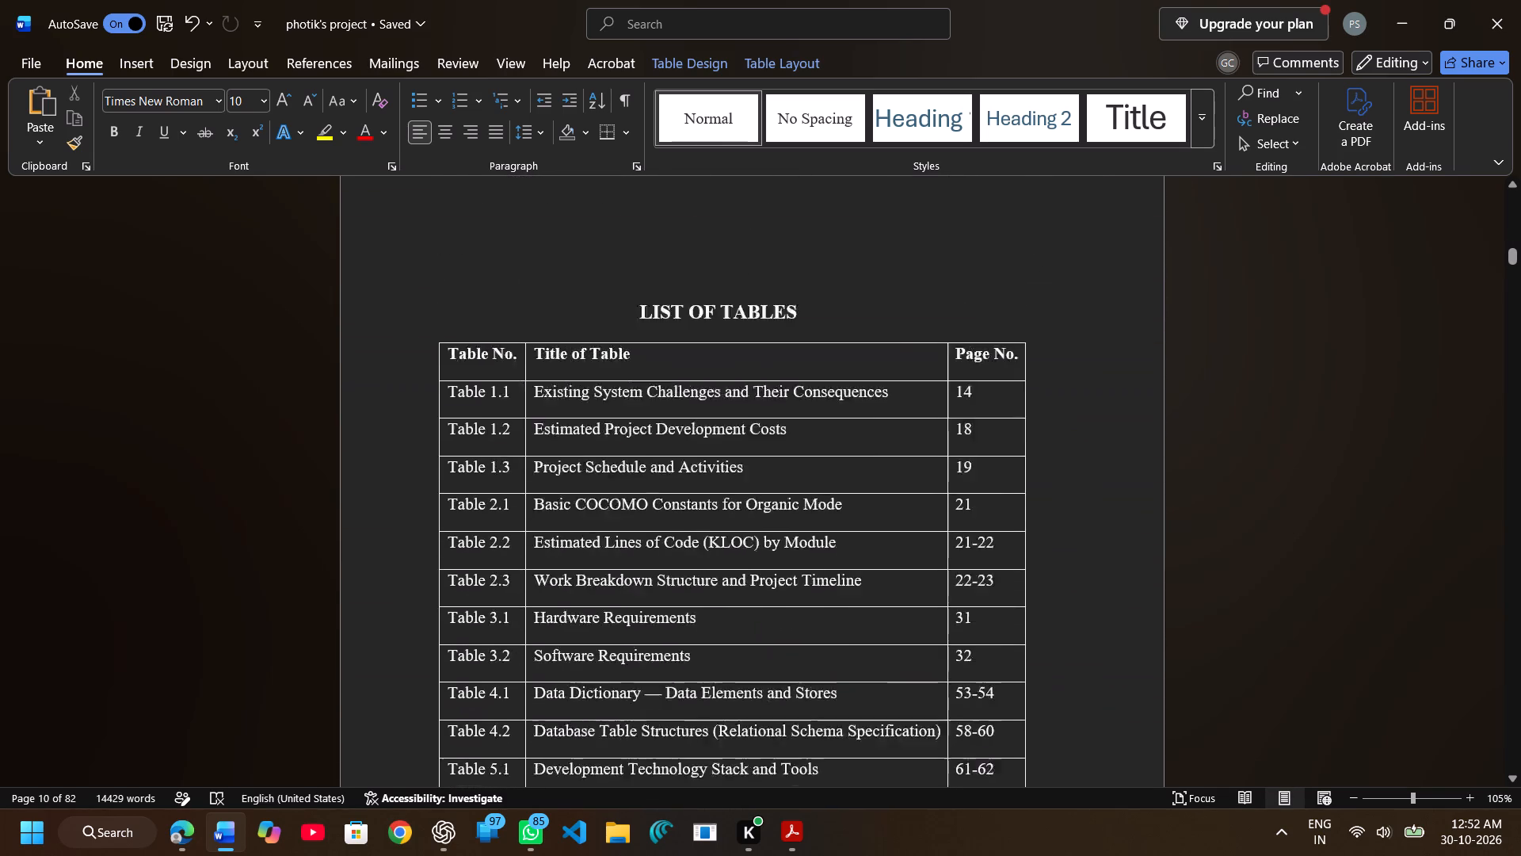
scroll(942, 638, "down", 4)
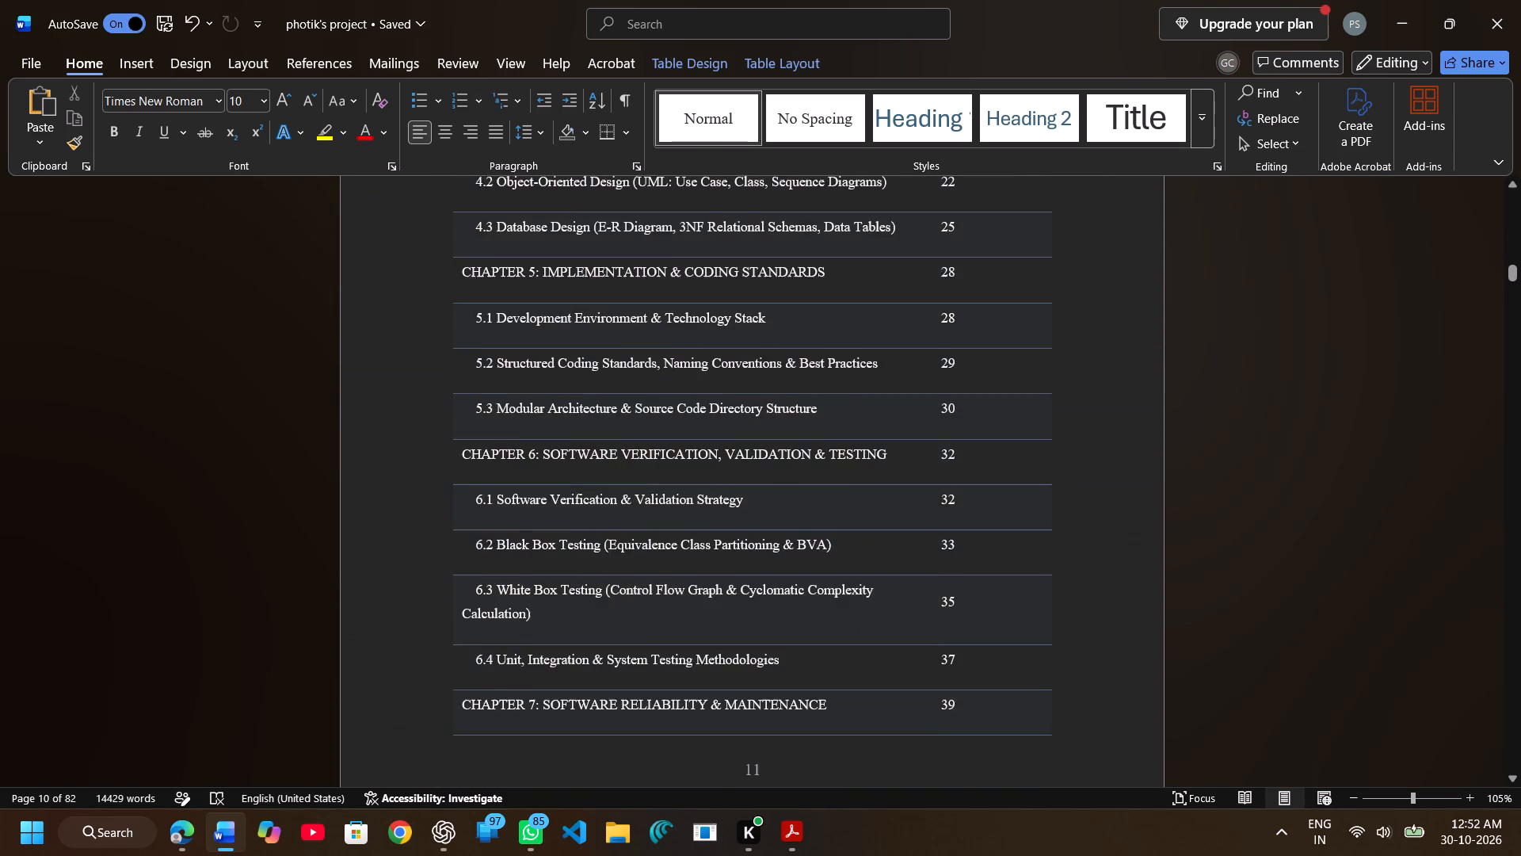
scroll(942, 638, "up", 2)
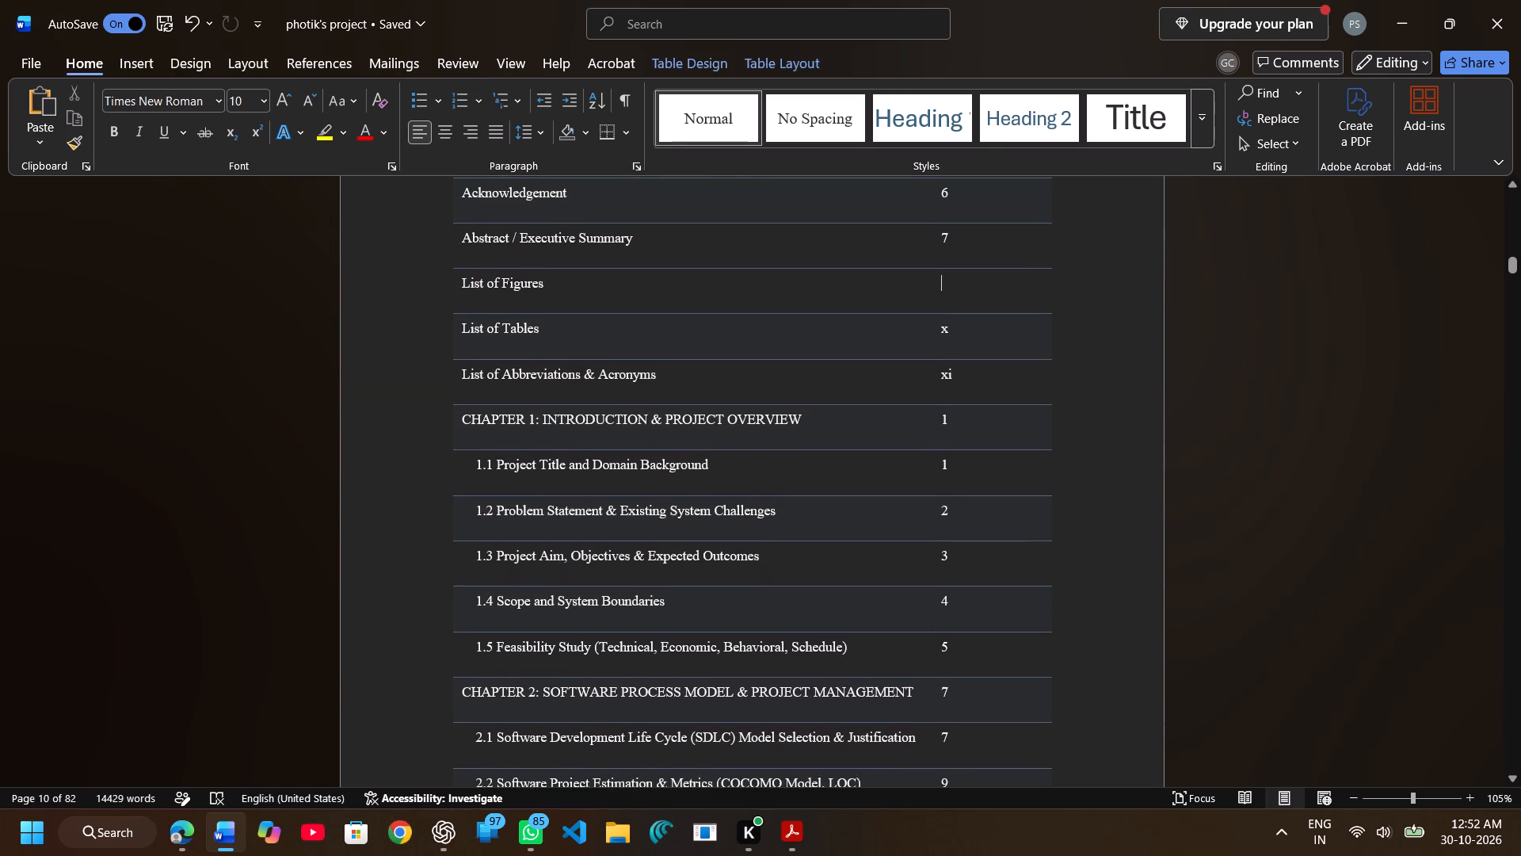
scroll(942, 638, "up", 1)
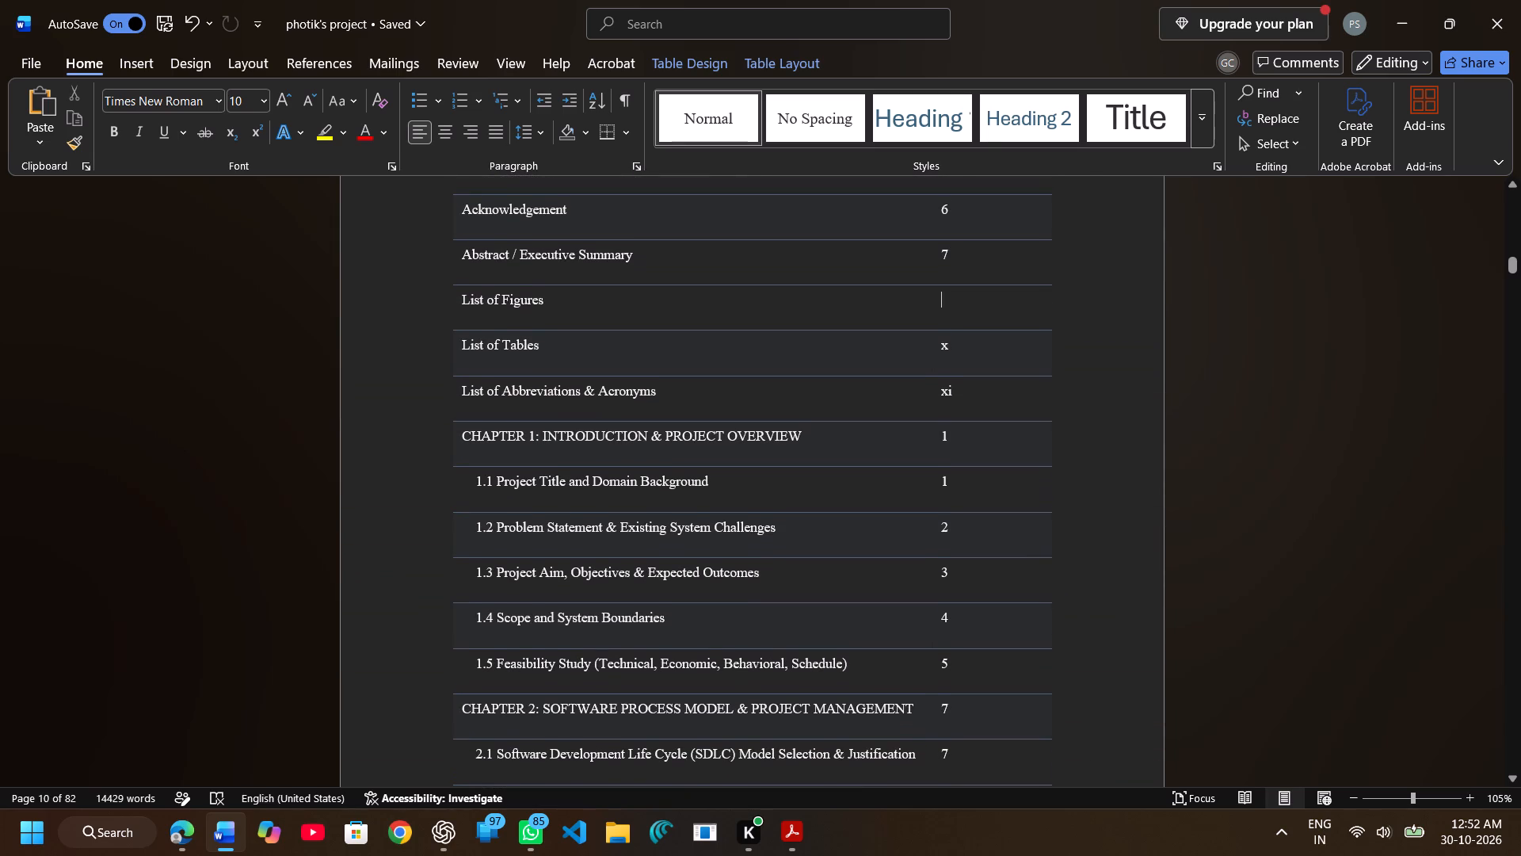
key("8")
key("Down")
key("BackSpace")
key("9")
left_click(977, 409)
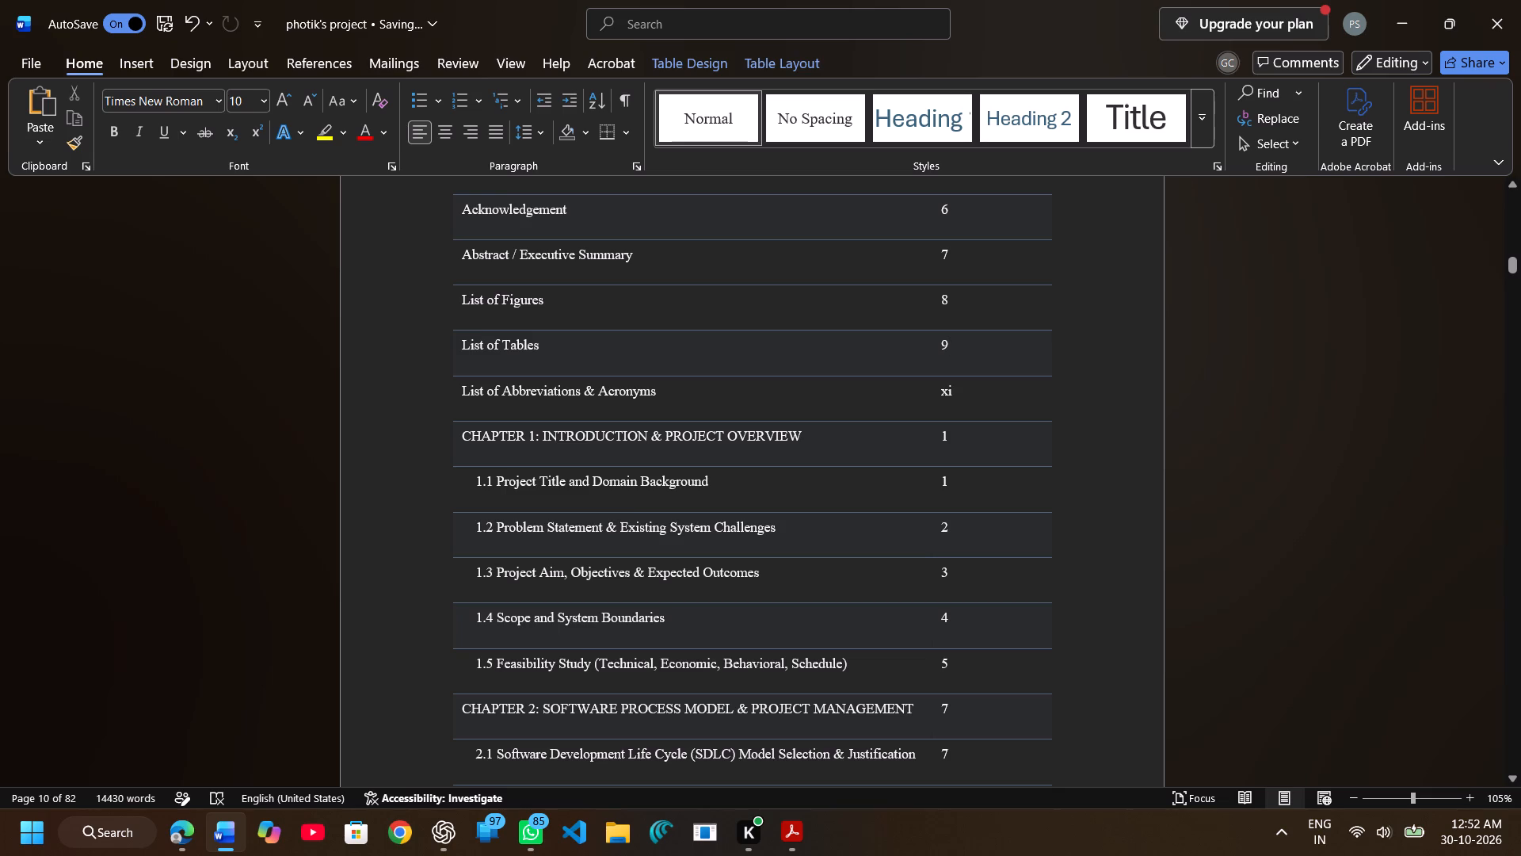
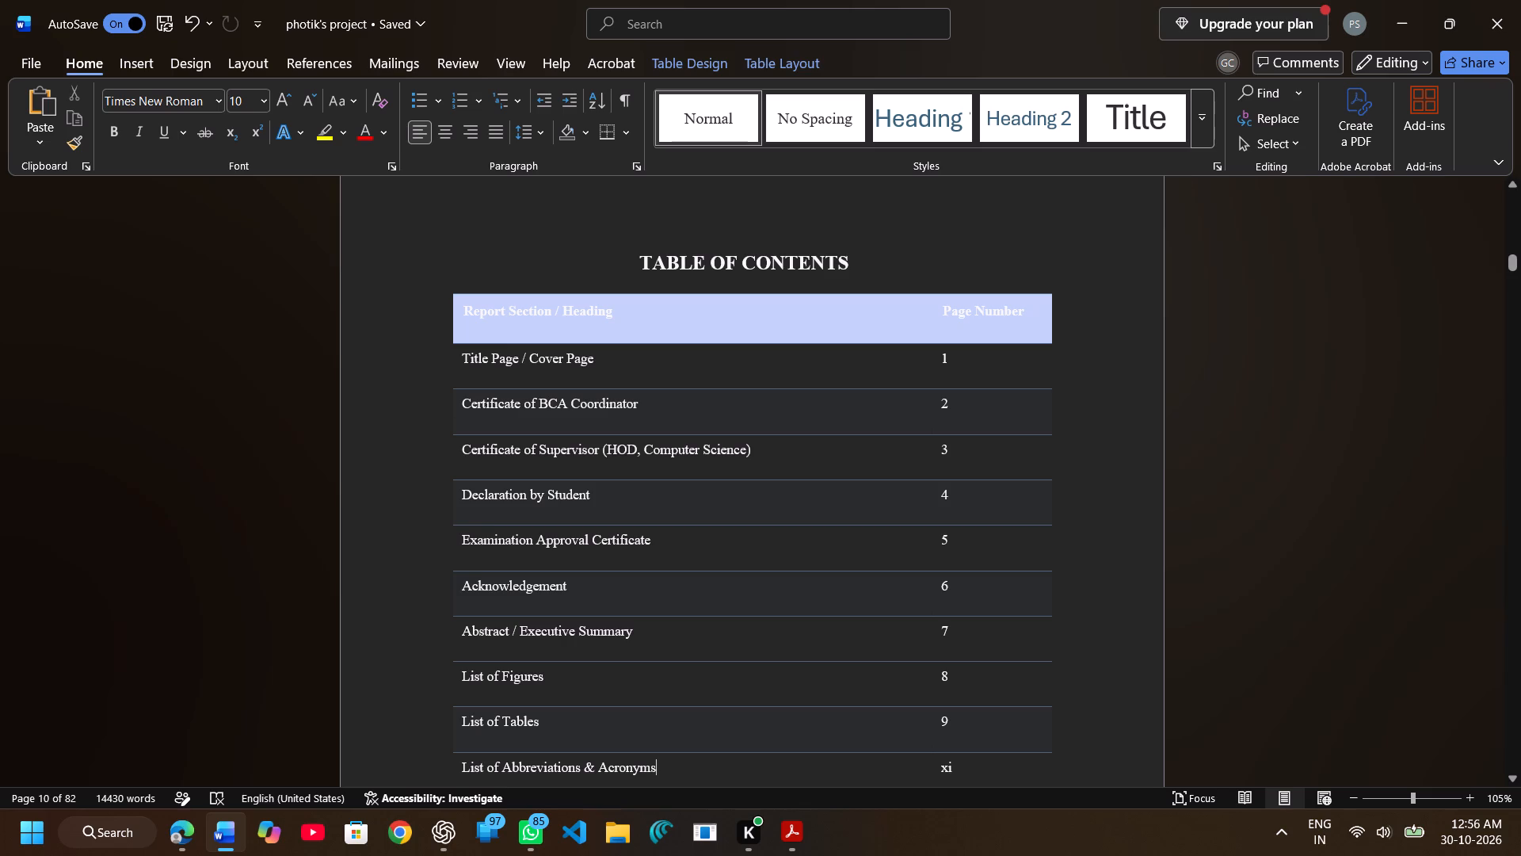
left_click_drag(617, 261, 823, 787)
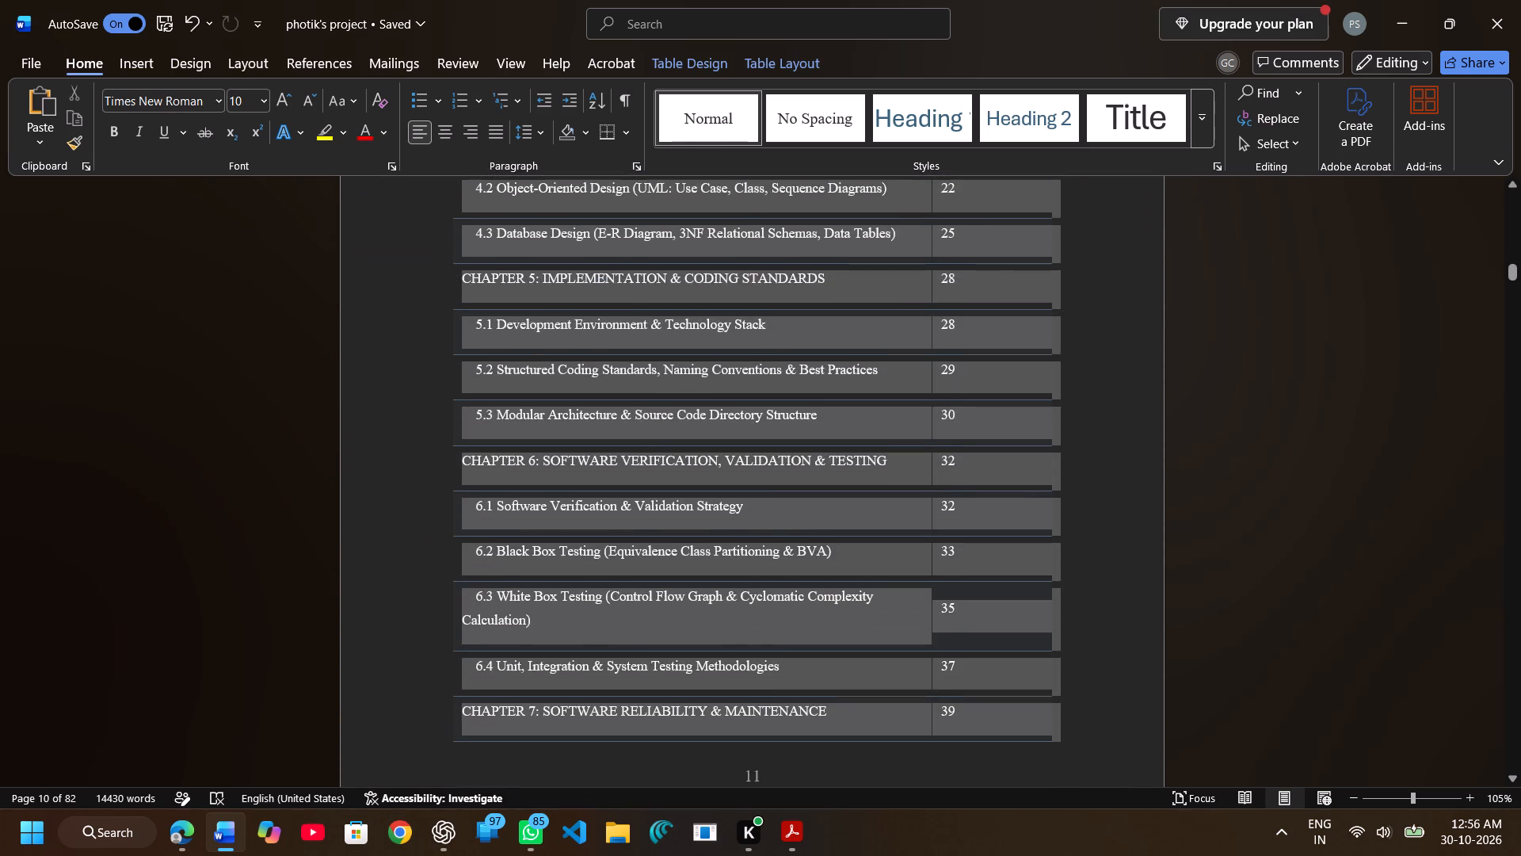
left_click_drag(823, 787, 823, 785)
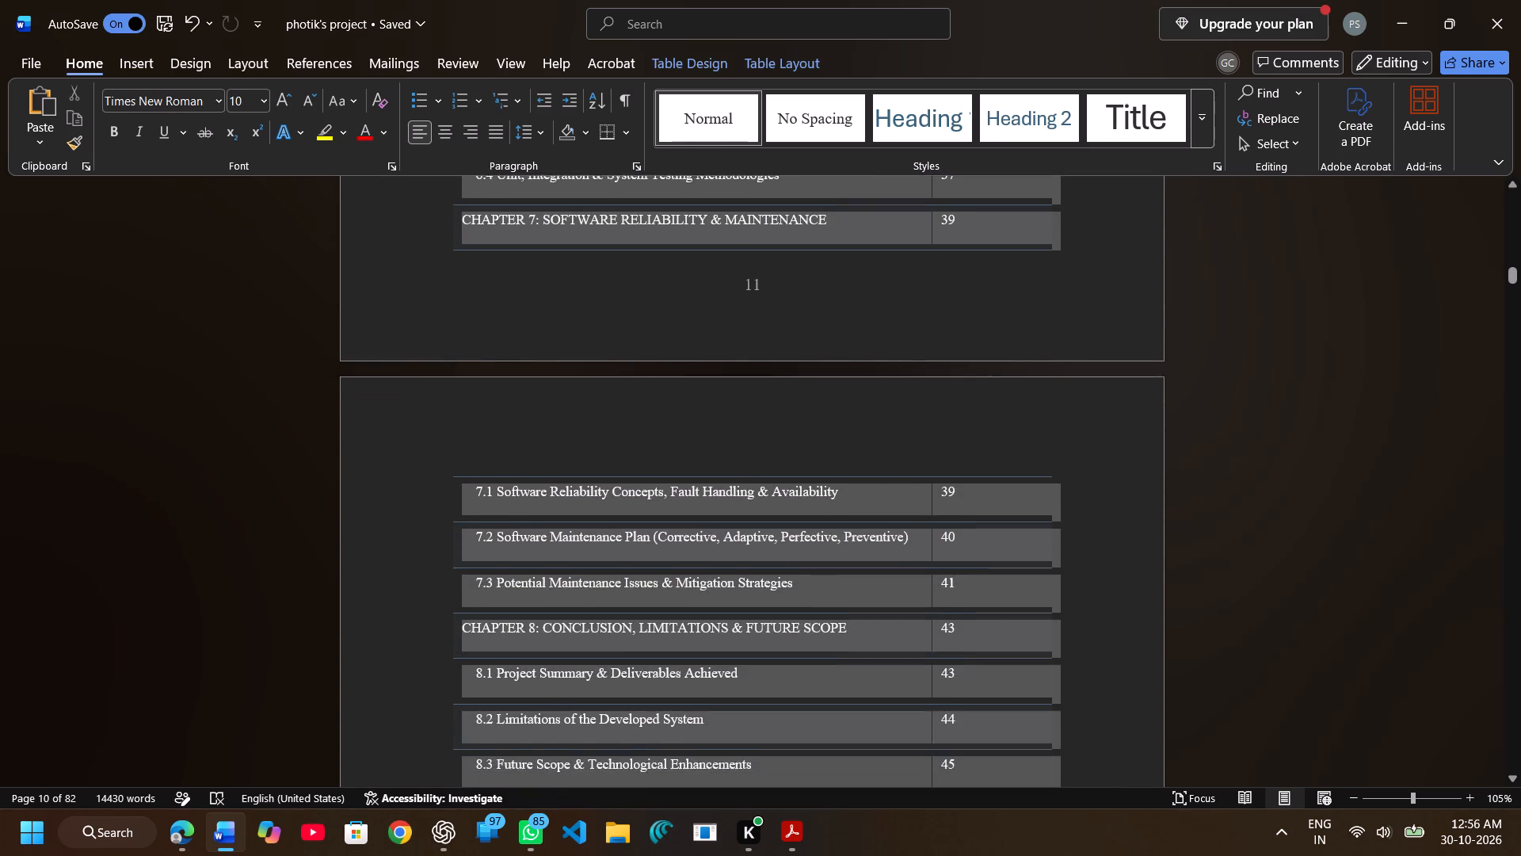
left_click_drag(823, 785, 913, 628)
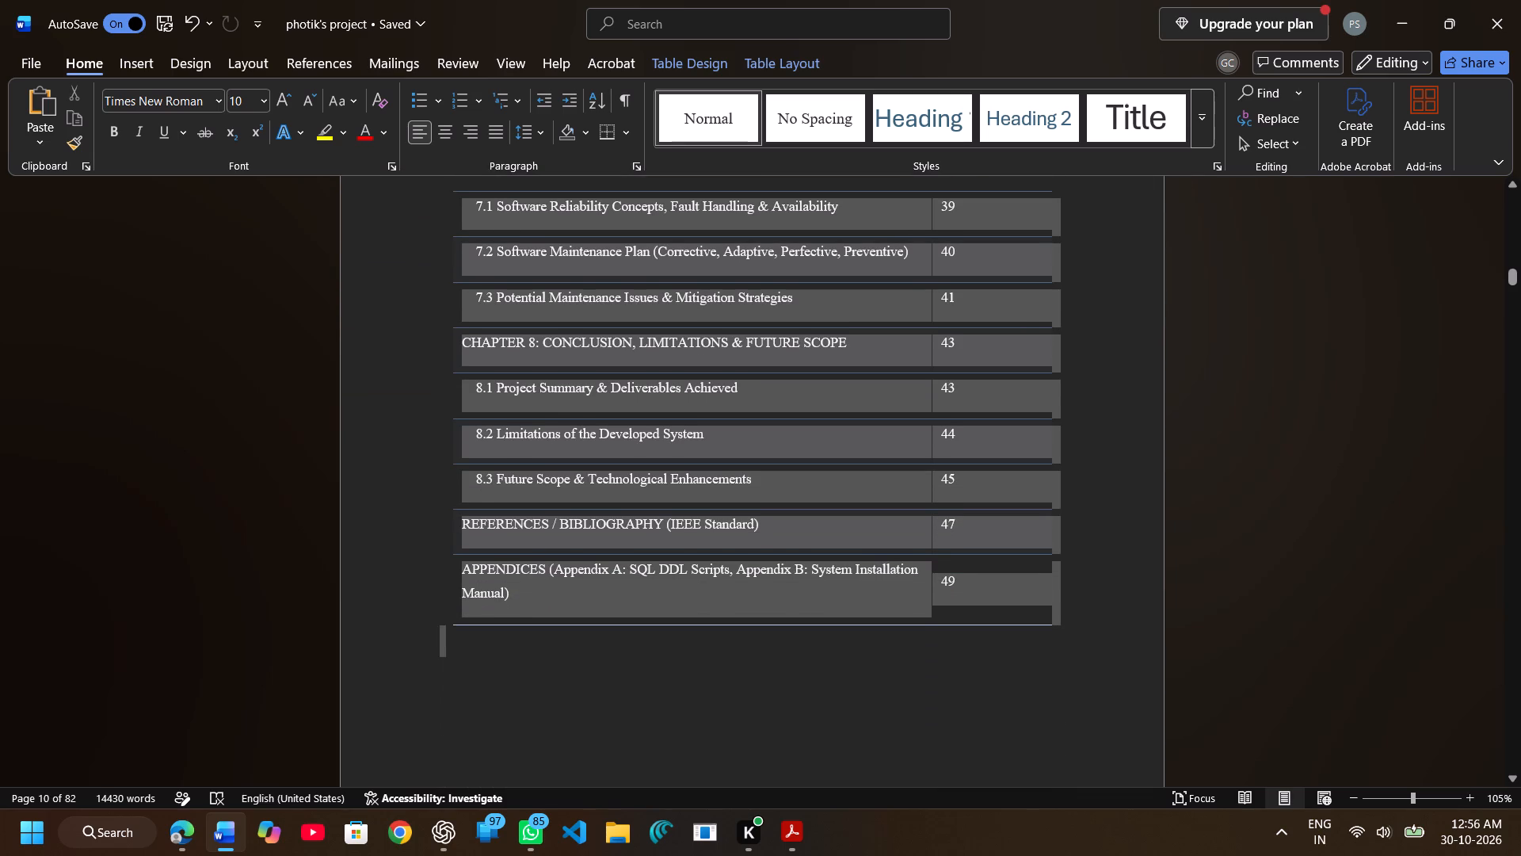
left_click_drag(913, 628, 940, 627)
key("BackSpace")
Paste the copied ChatGPT Table of Contents where the old one was, after the List of Tables.
scroll(940, 627, "up", 1)
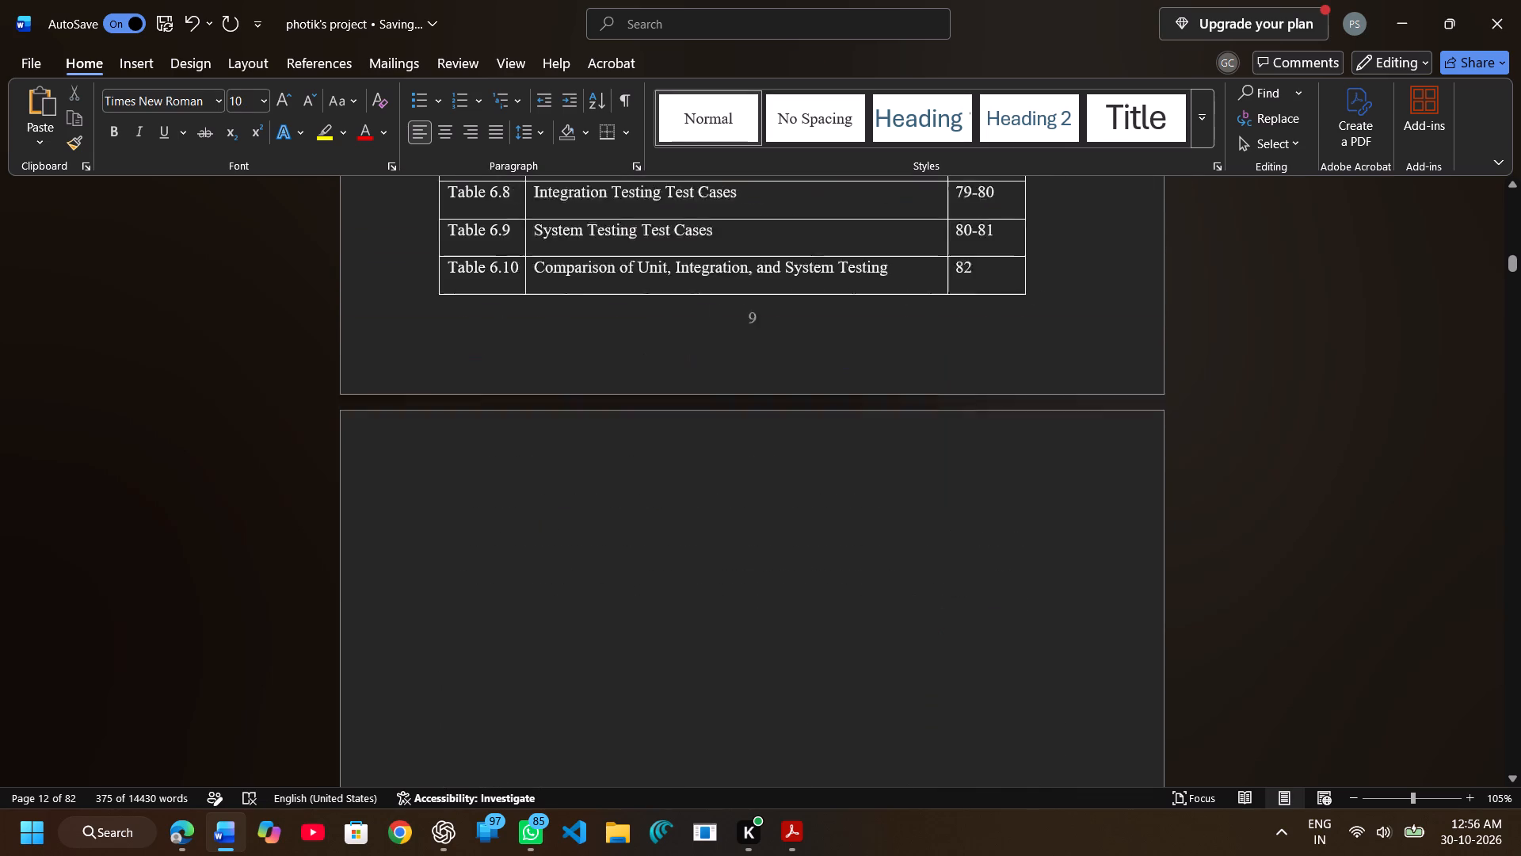
scroll(940, 627, "up", 1)
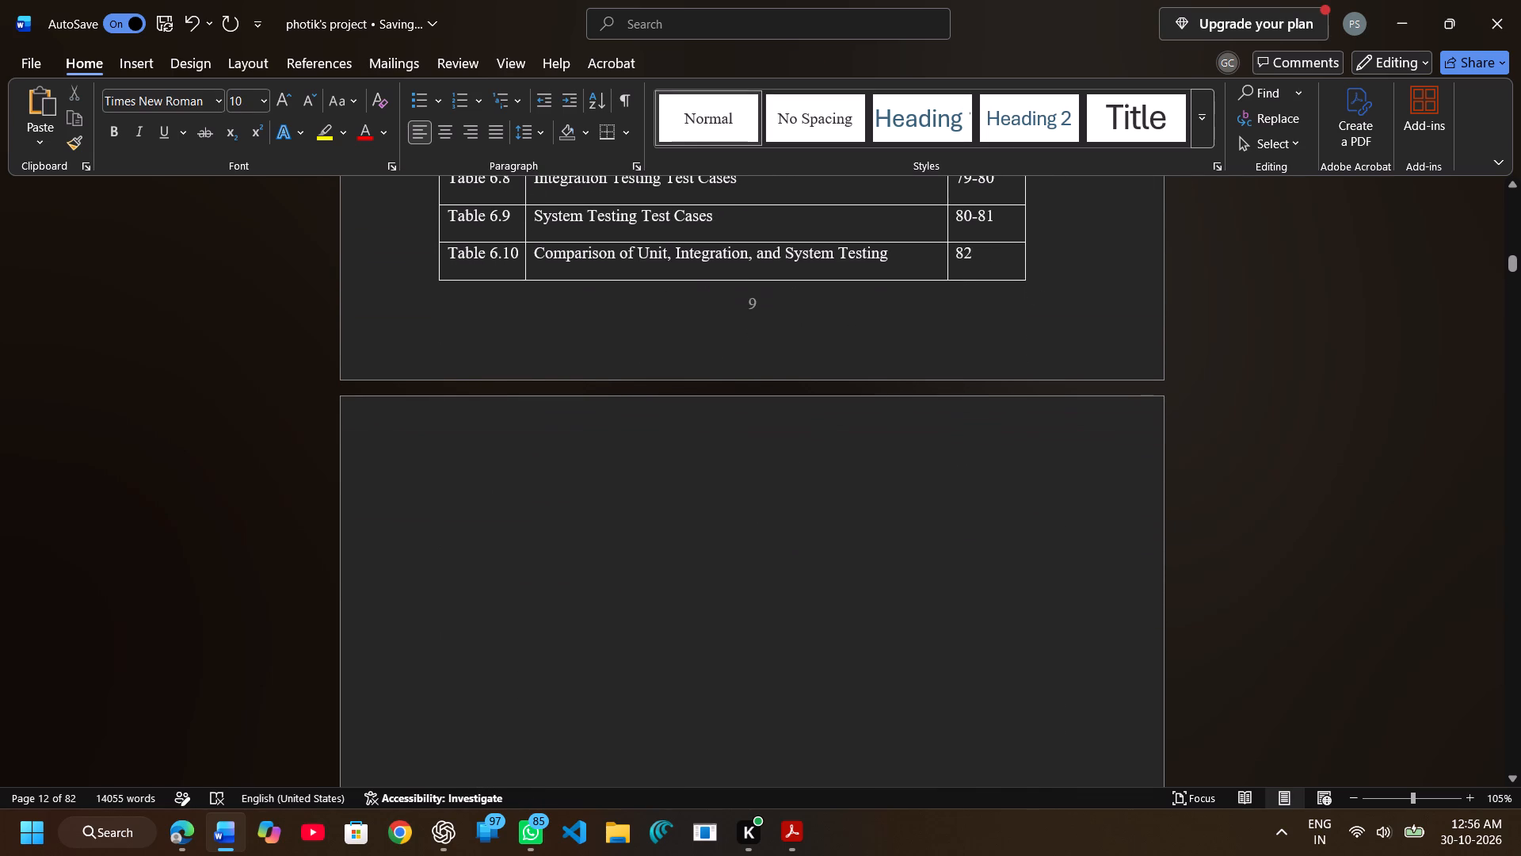
key("ctrl+v")
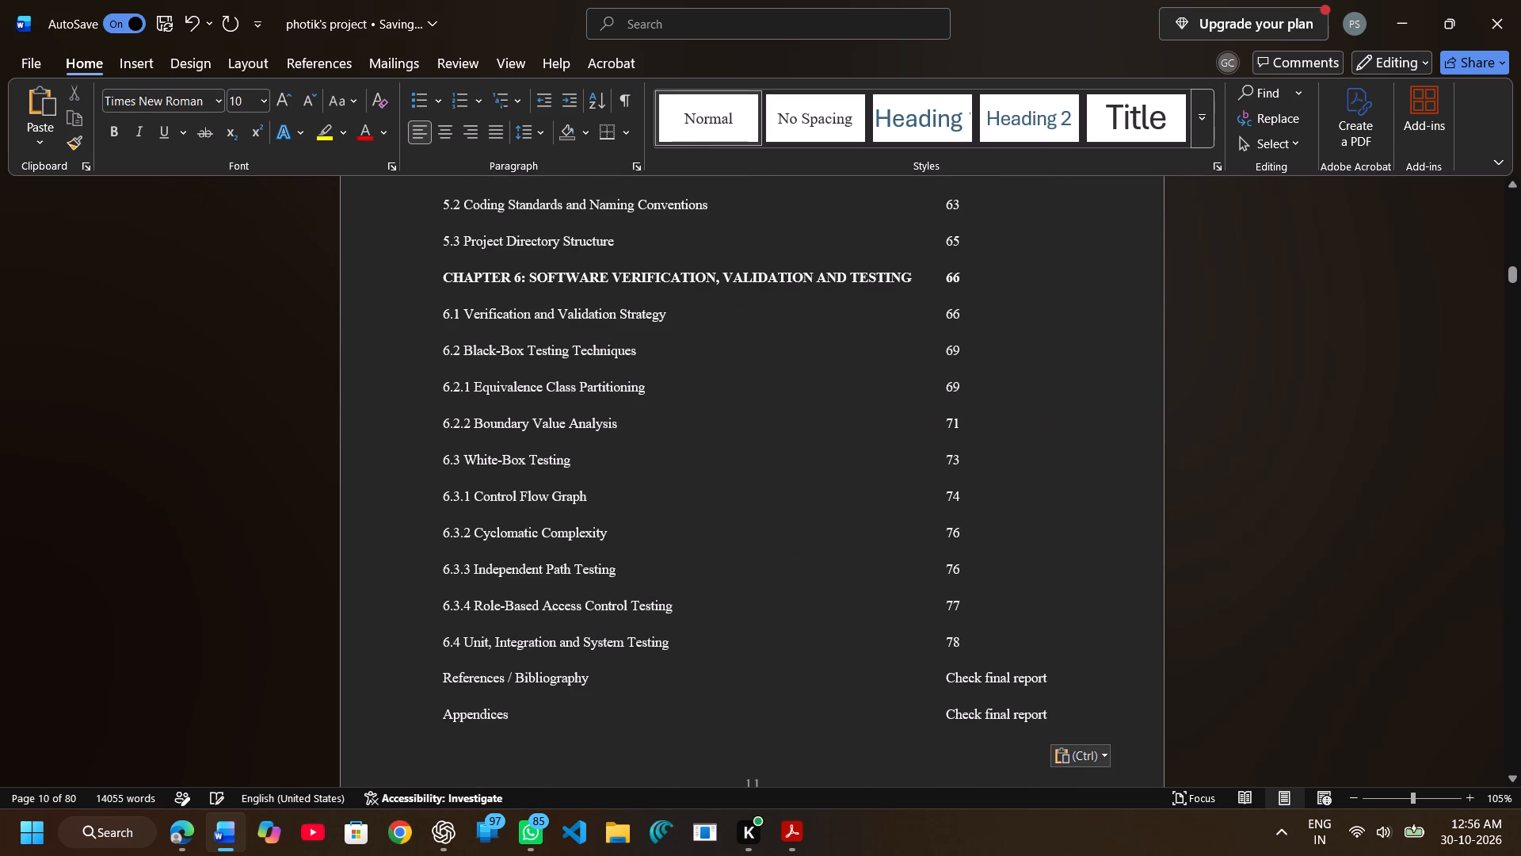
Apply the plain grid table style with full cell borders to the whole pasted contents table, from header row through Appendices.
scroll(833, 514, "up", 3)
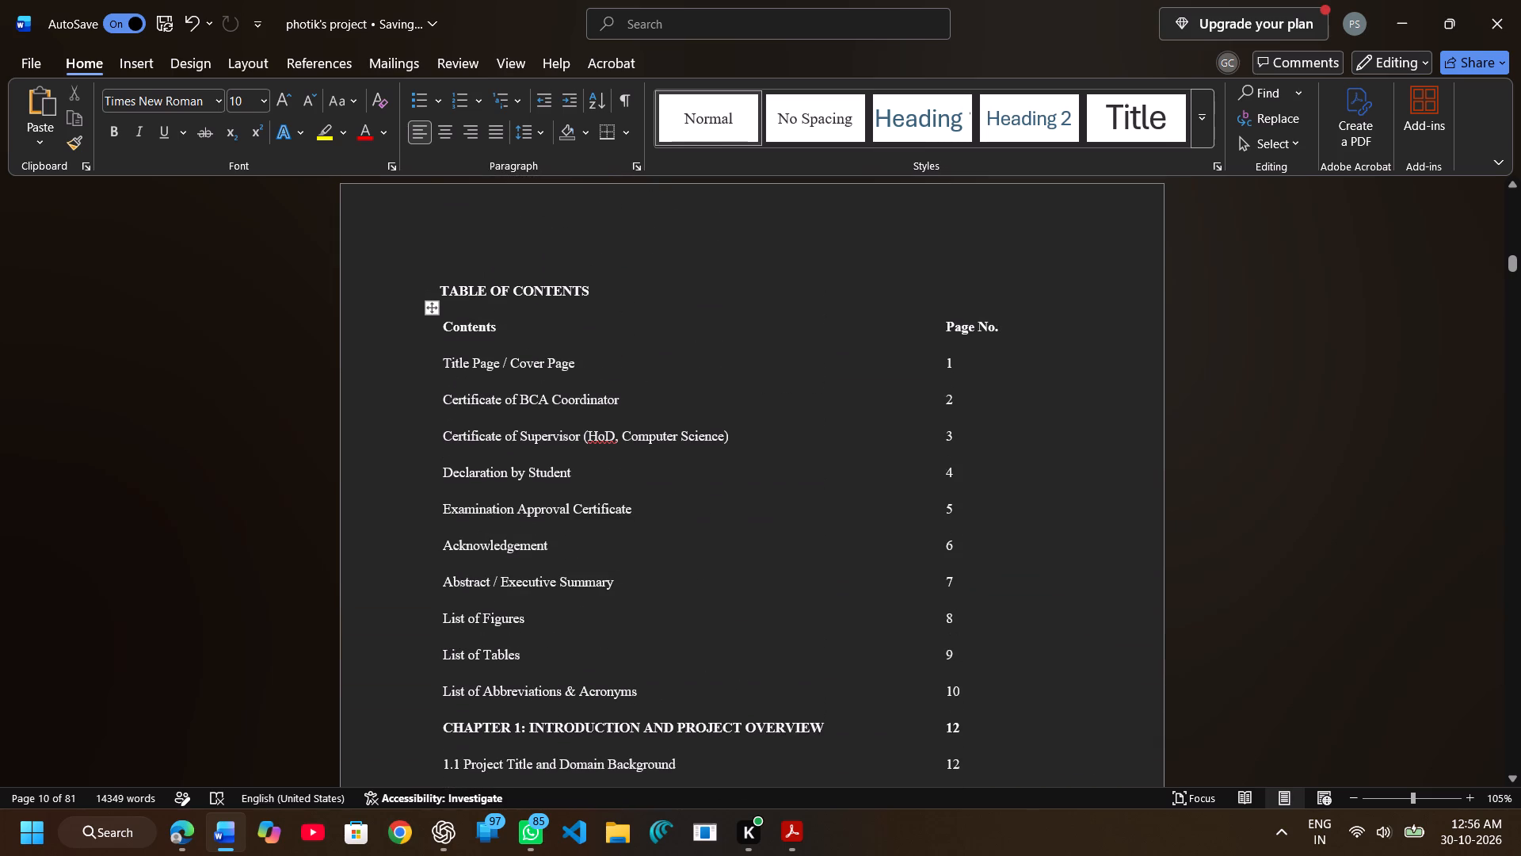
left_click_drag(440, 327, 786, 608)
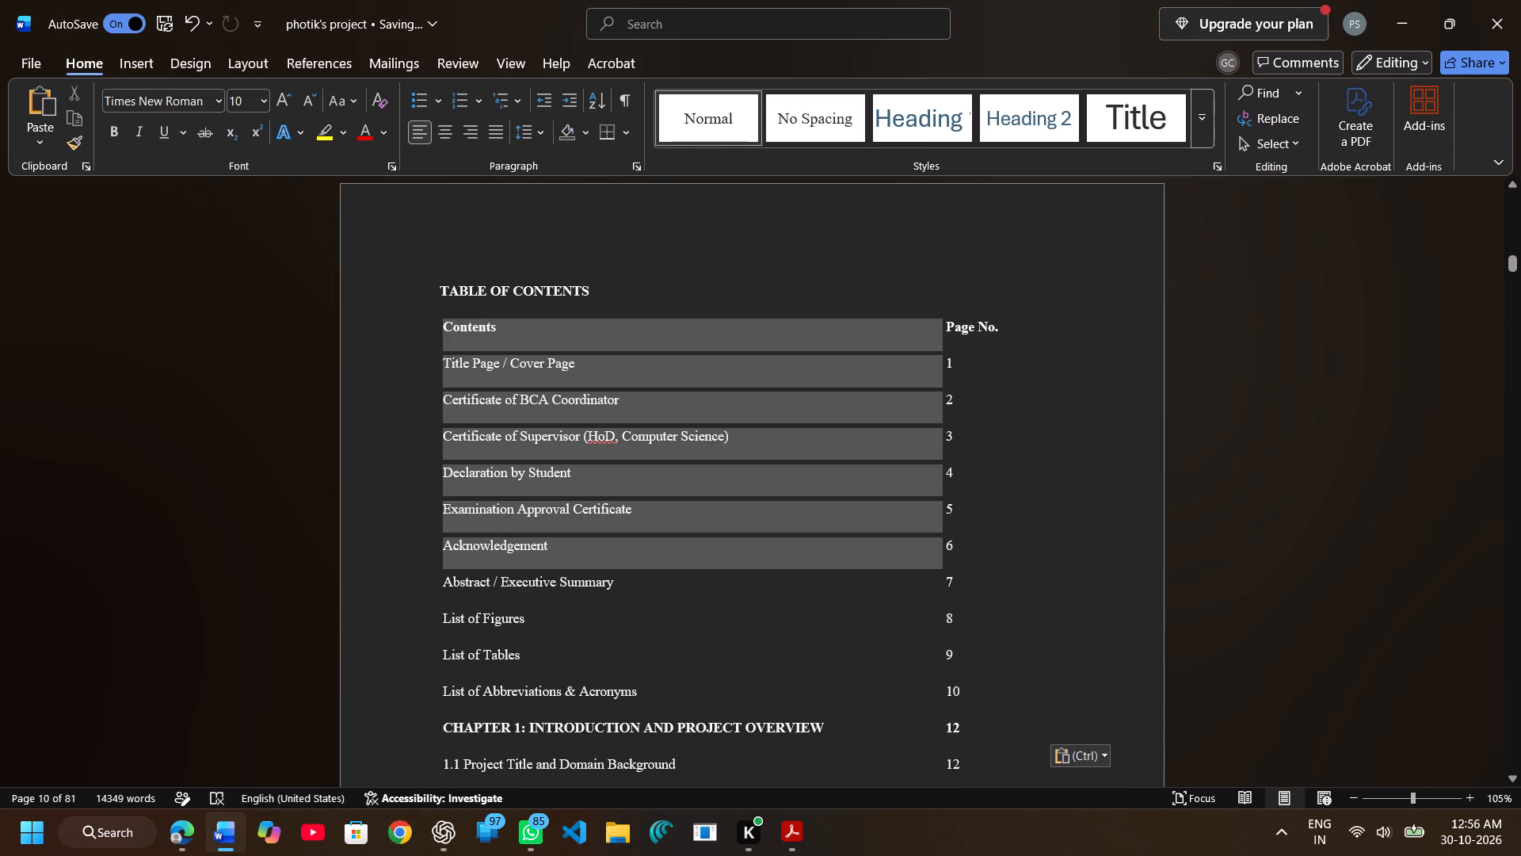
left_click_drag(786, 608, 934, 720)
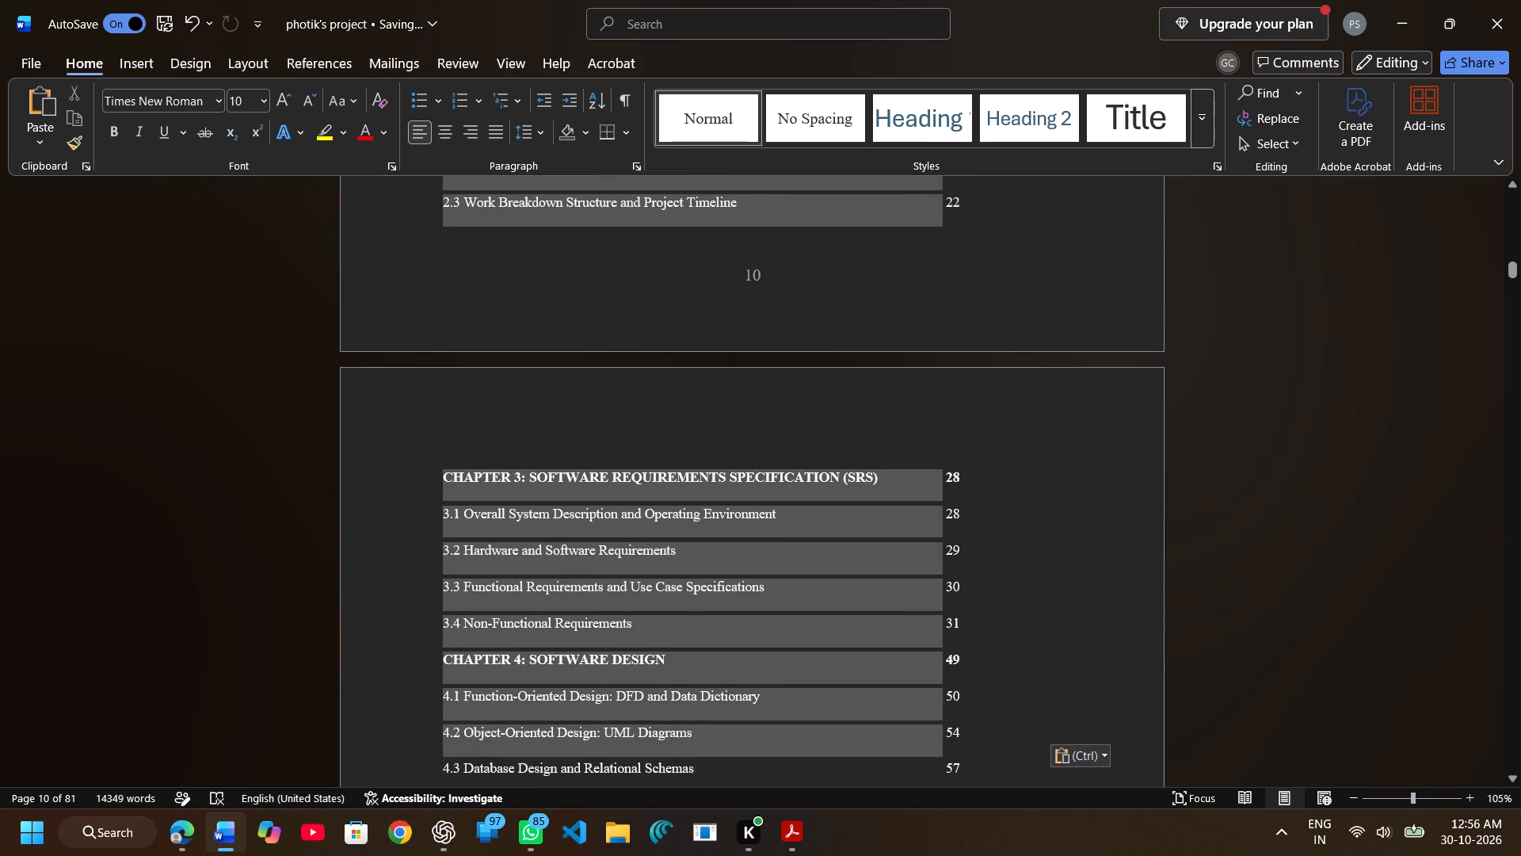
left_click_drag(934, 720, 1043, 787)
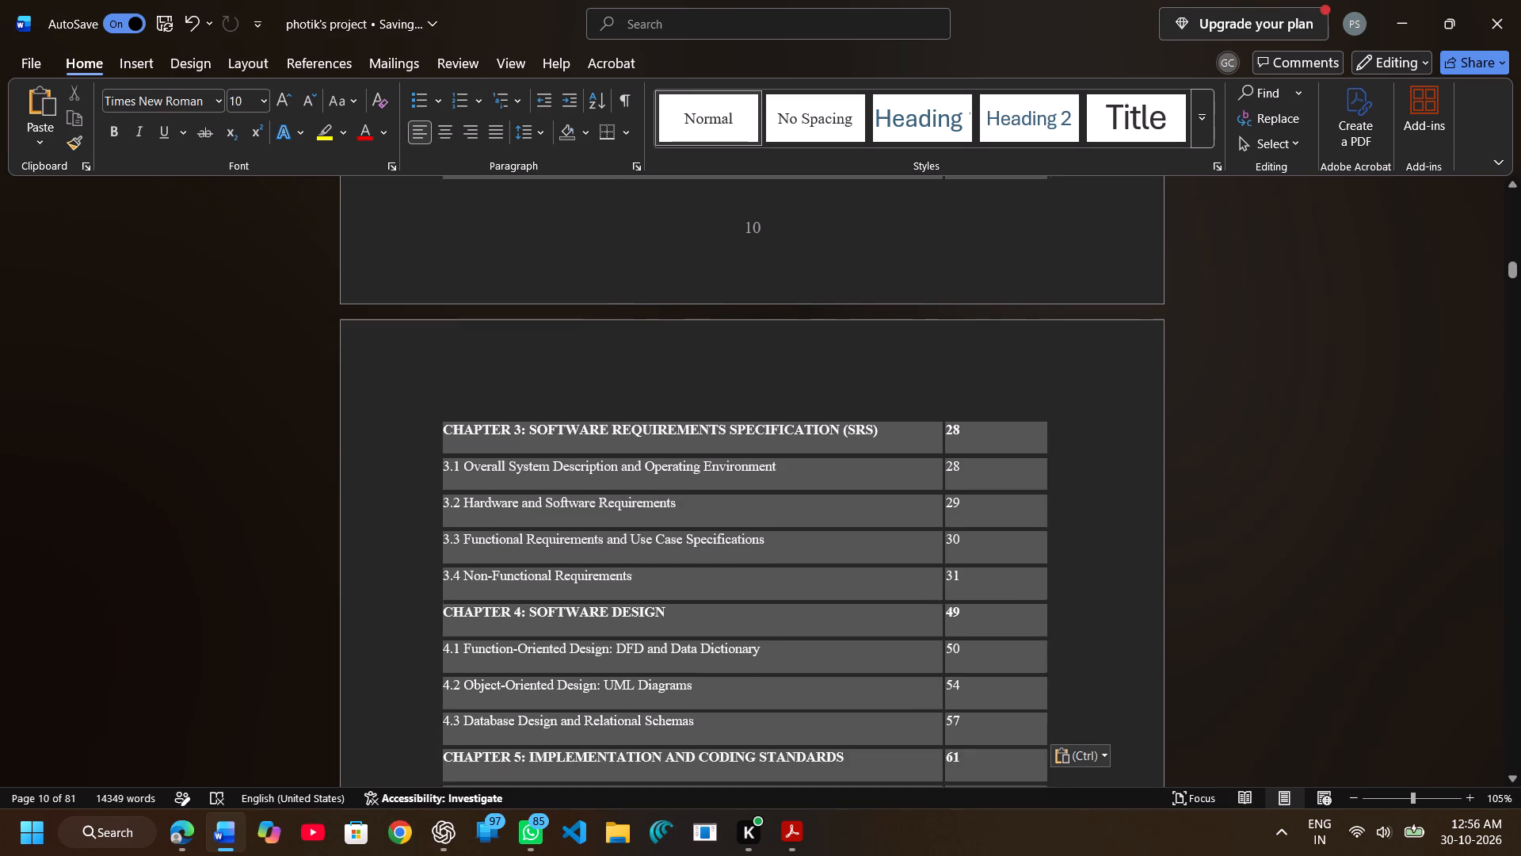
left_click_drag(1043, 787, 1039, 775)
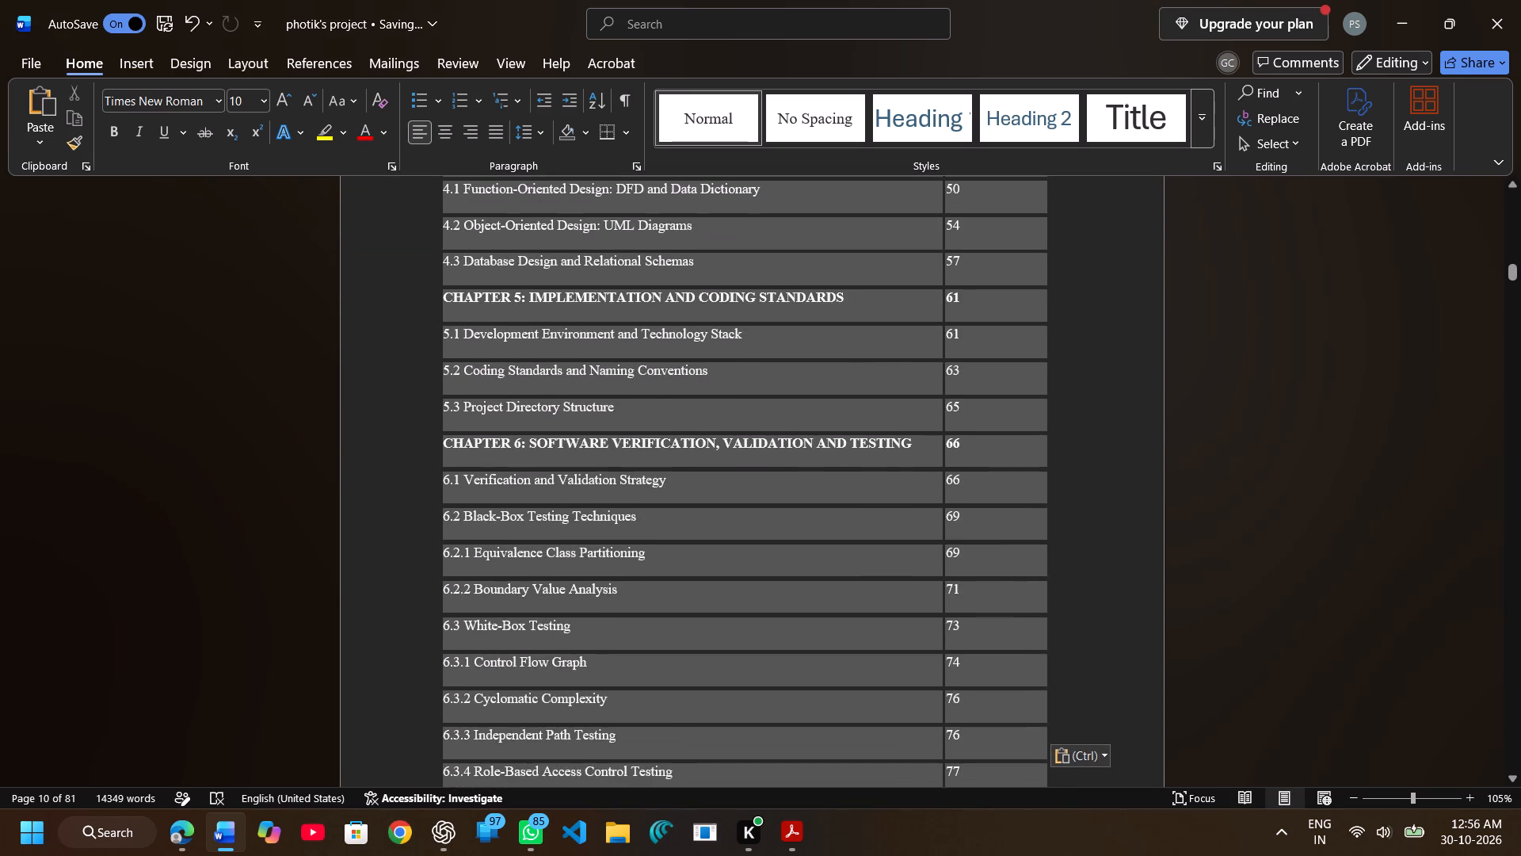
left_click_drag(1039, 775, 1039, 667)
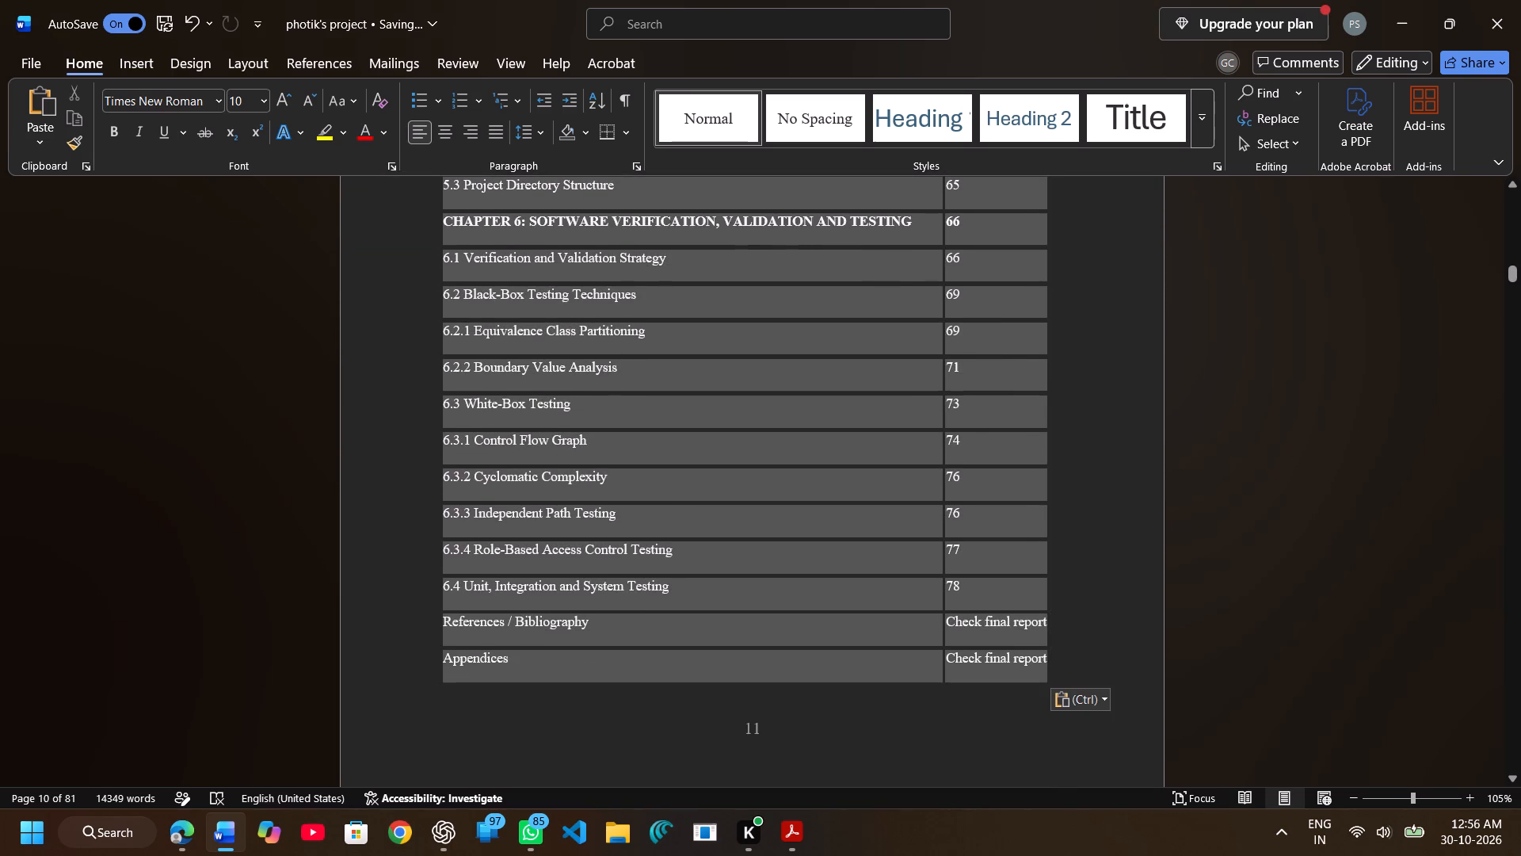
left_click_drag(1039, 667, 1046, 671)
left_click_drag(1046, 671, 1046, 671)
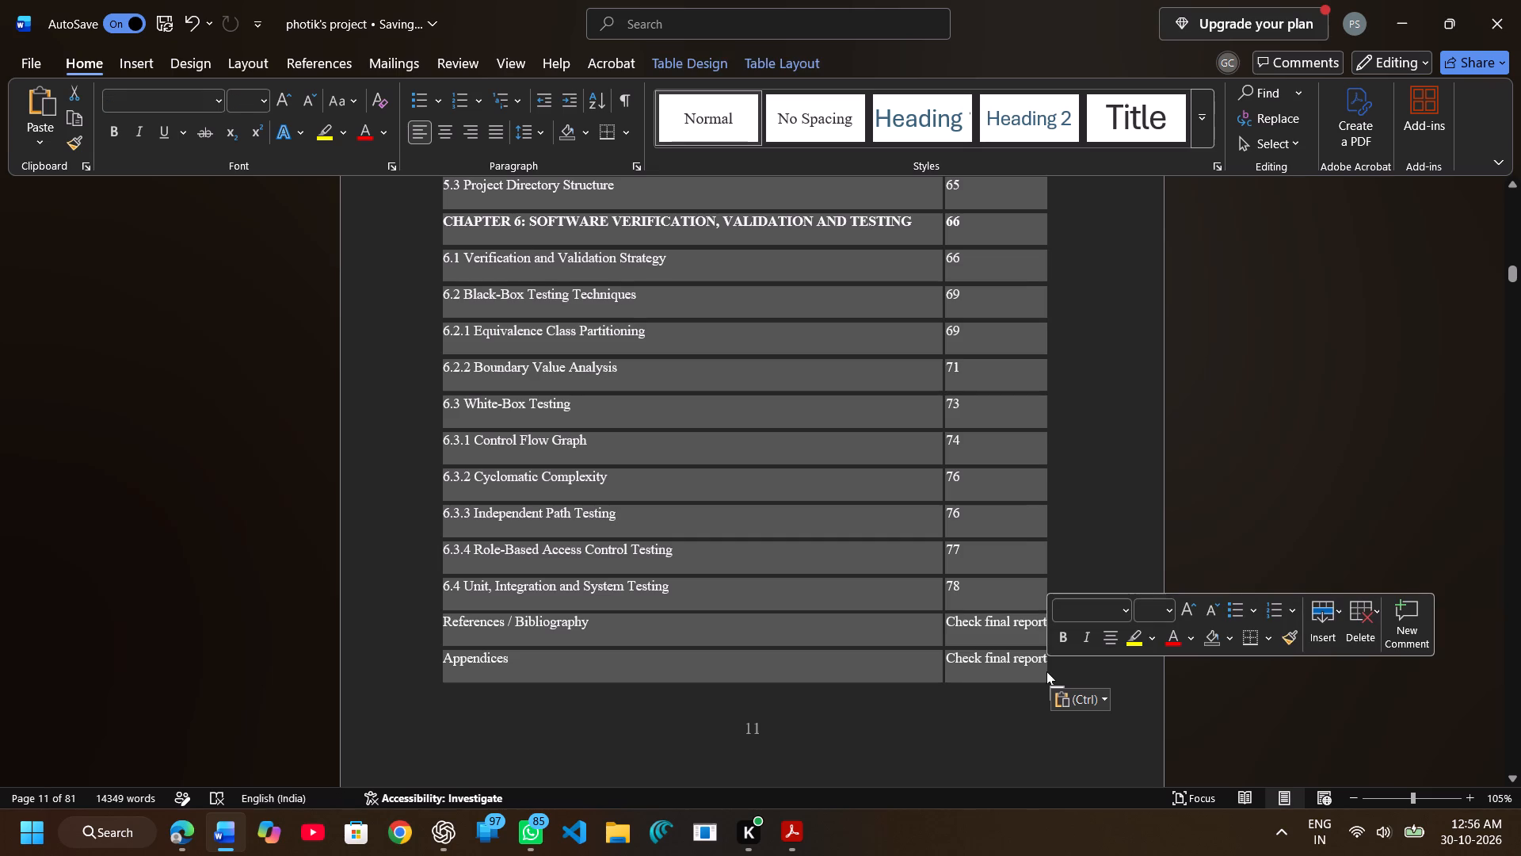
left_click(695, 66)
left_click(290, 110)
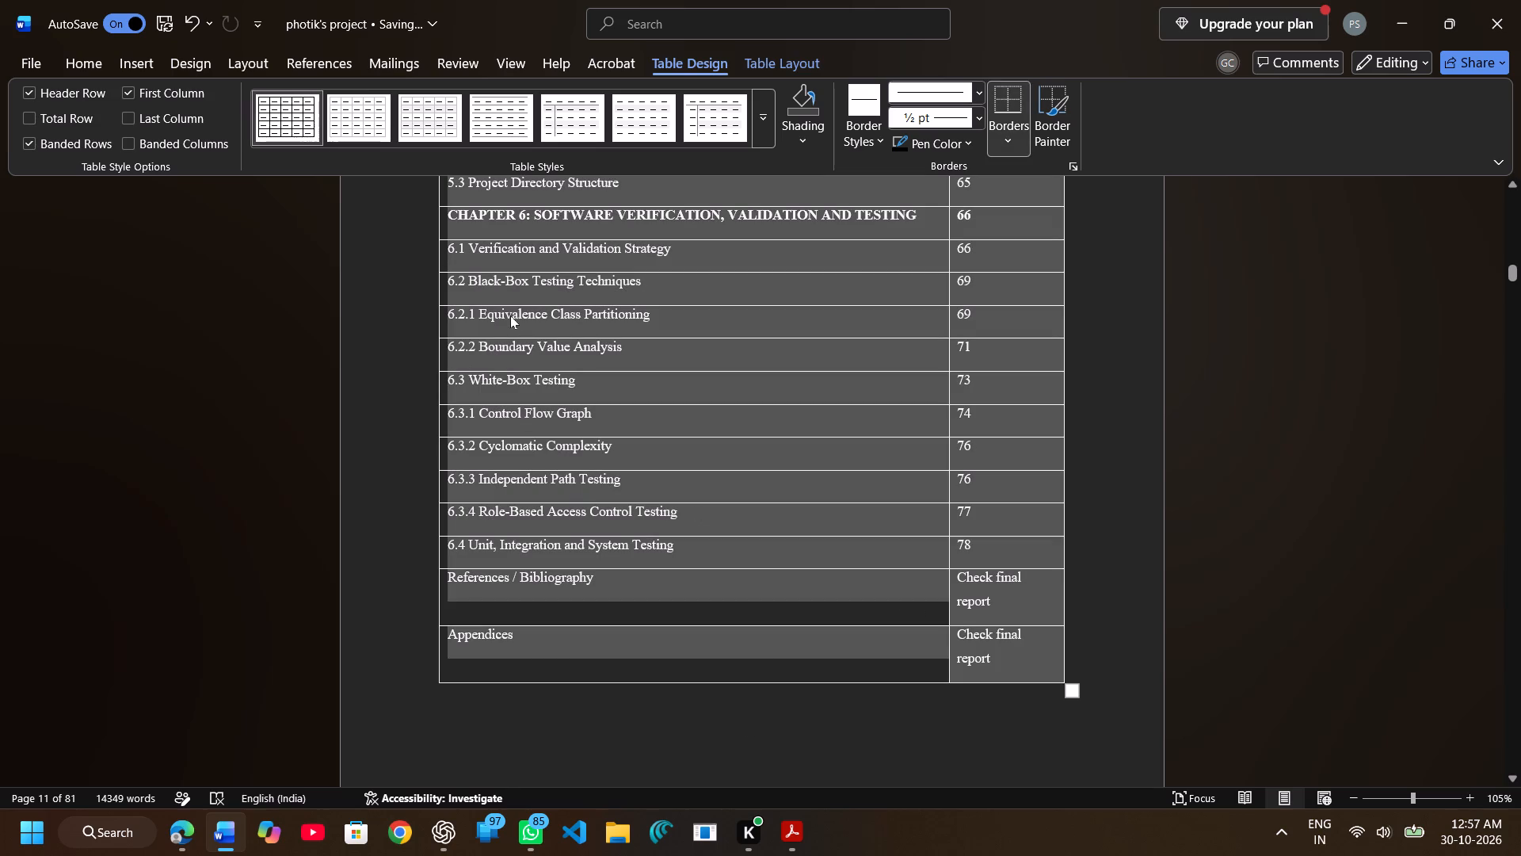
Set the font size of the entire contents table, from header row through Appendices, to 11.
left_click(86, 48)
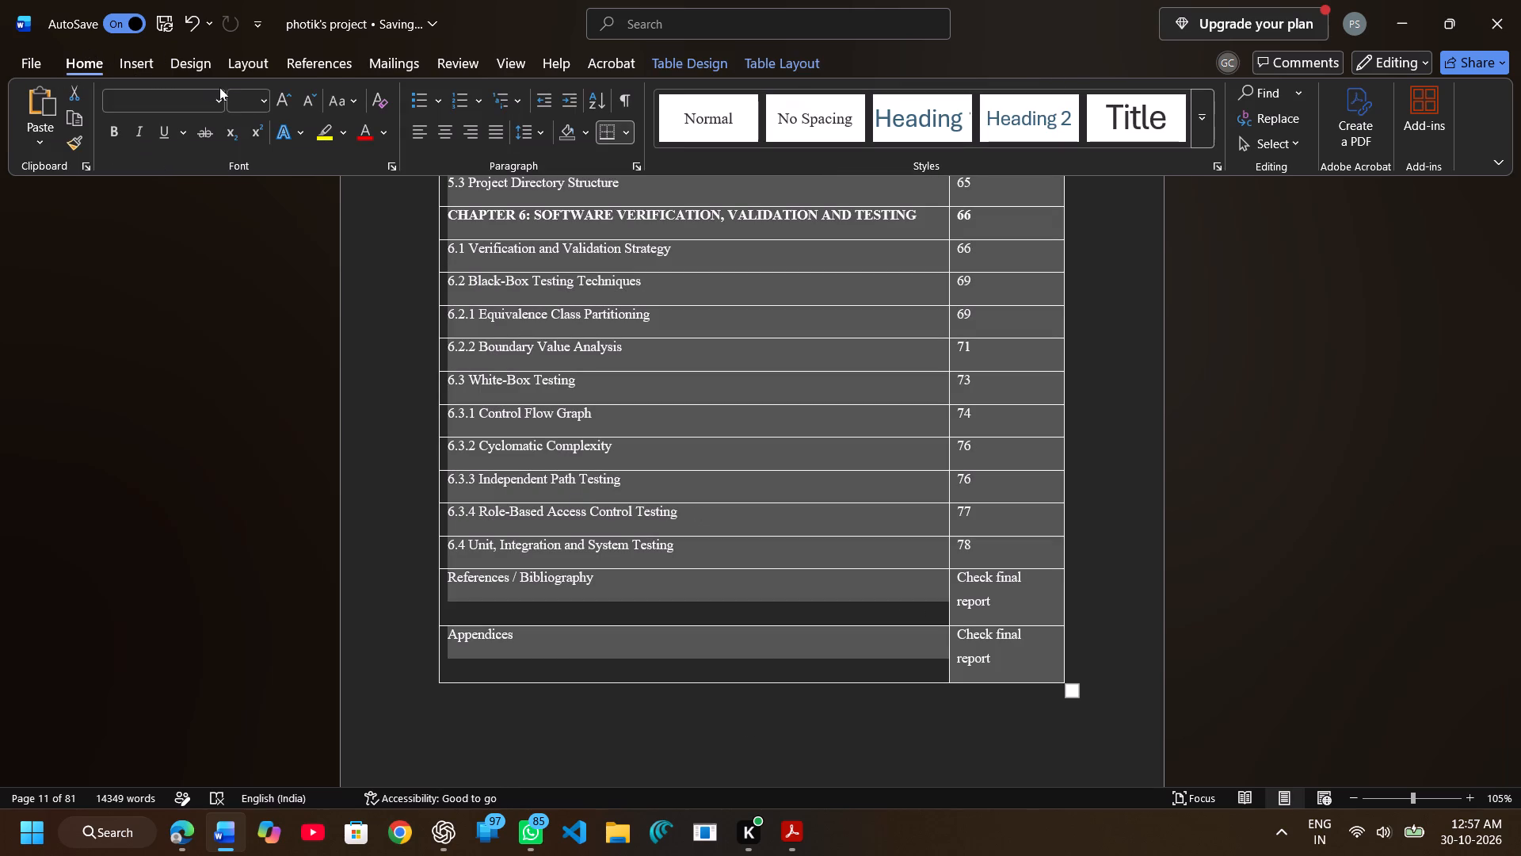
left_click(261, 92)
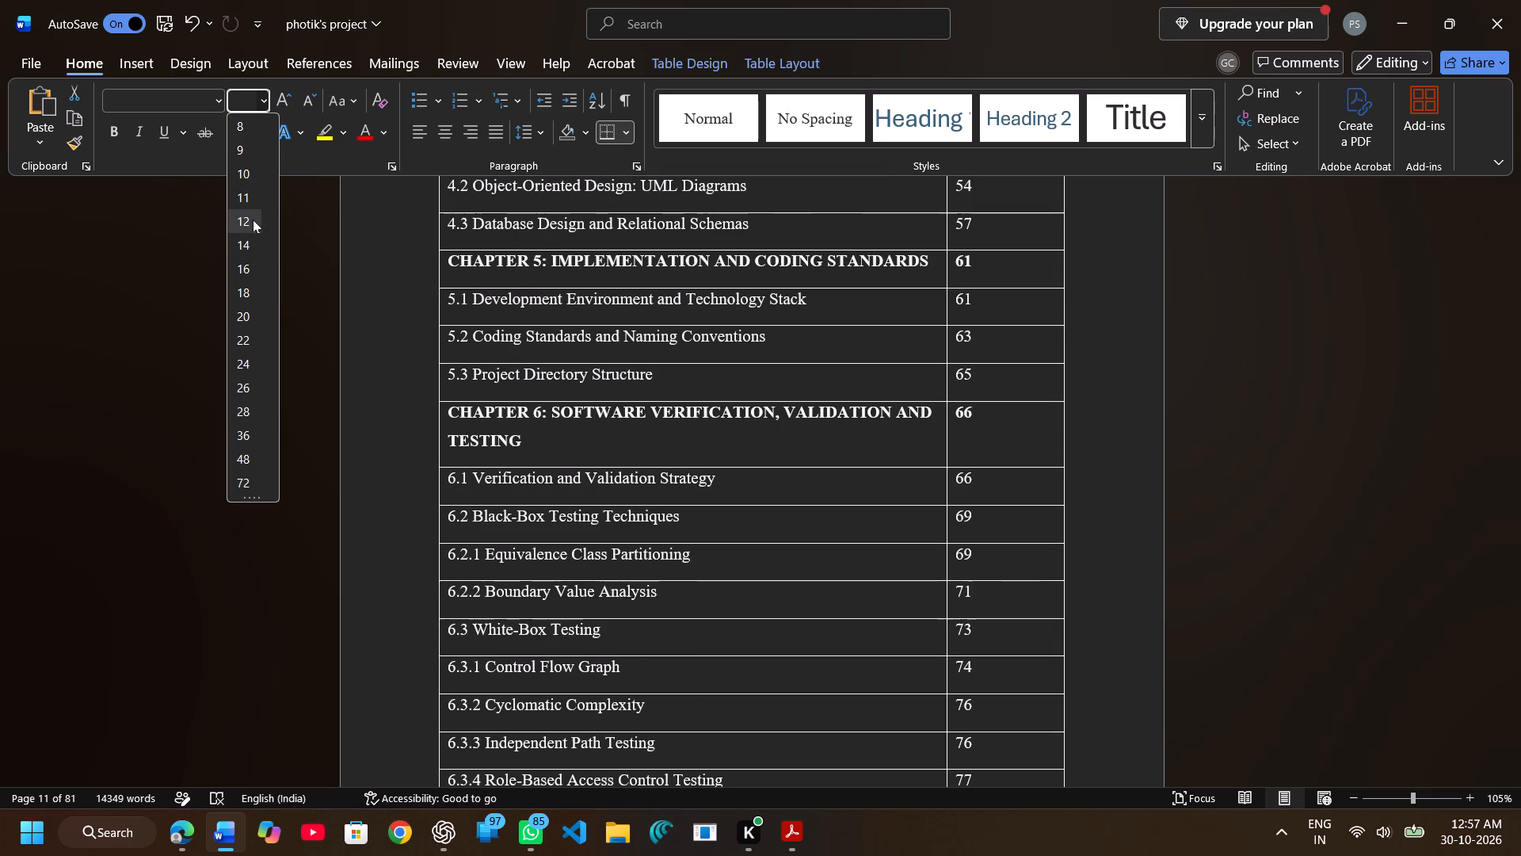
left_click(253, 201)
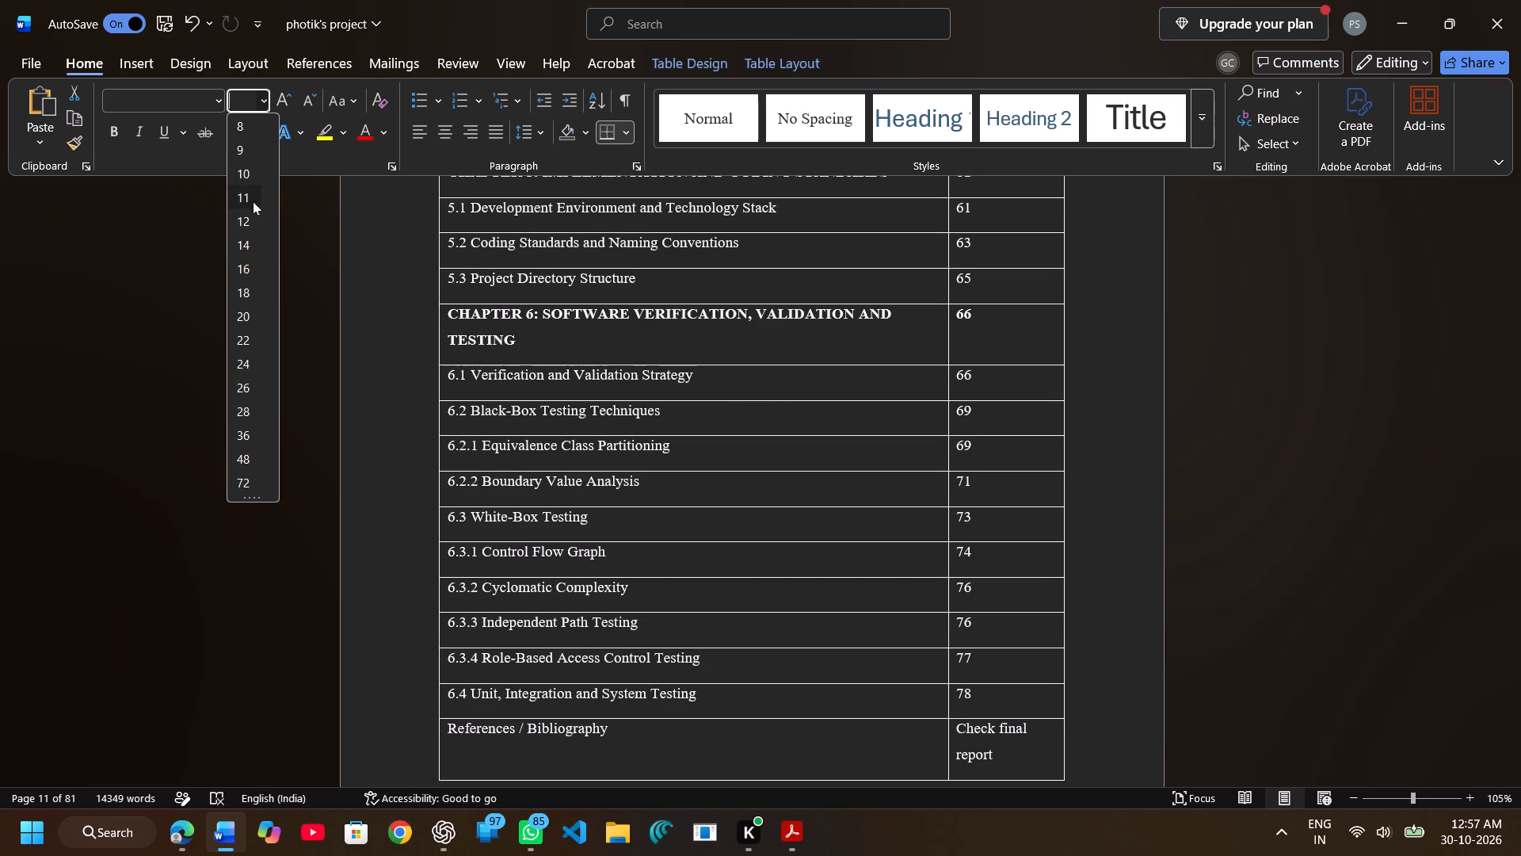
left_click(443, 405)
scroll(443, 405, "down", 1)
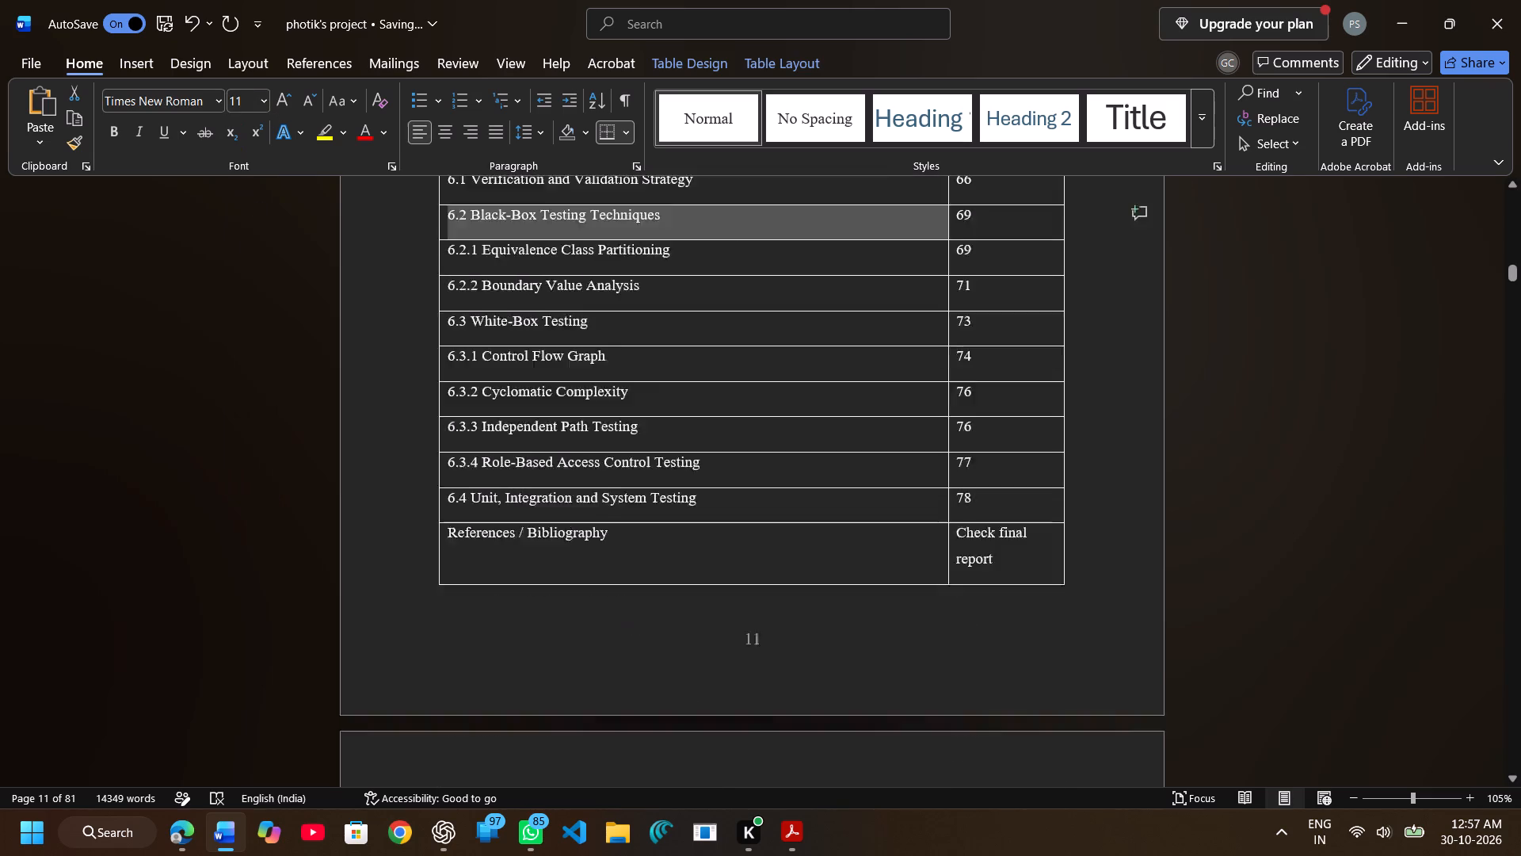
scroll(443, 405, "down", 1)
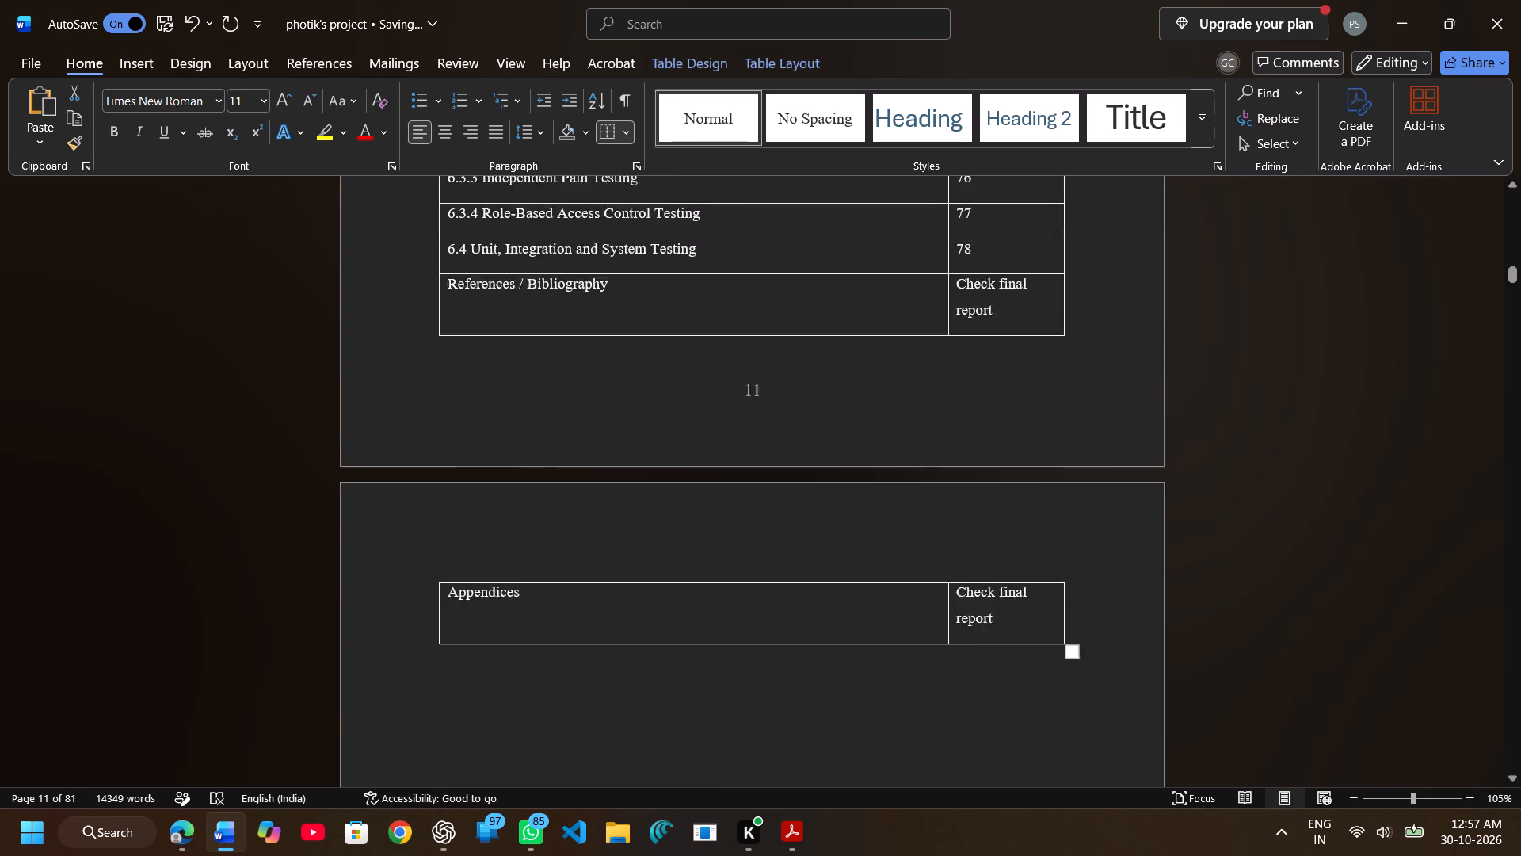
scroll(443, 405, "down", 1)
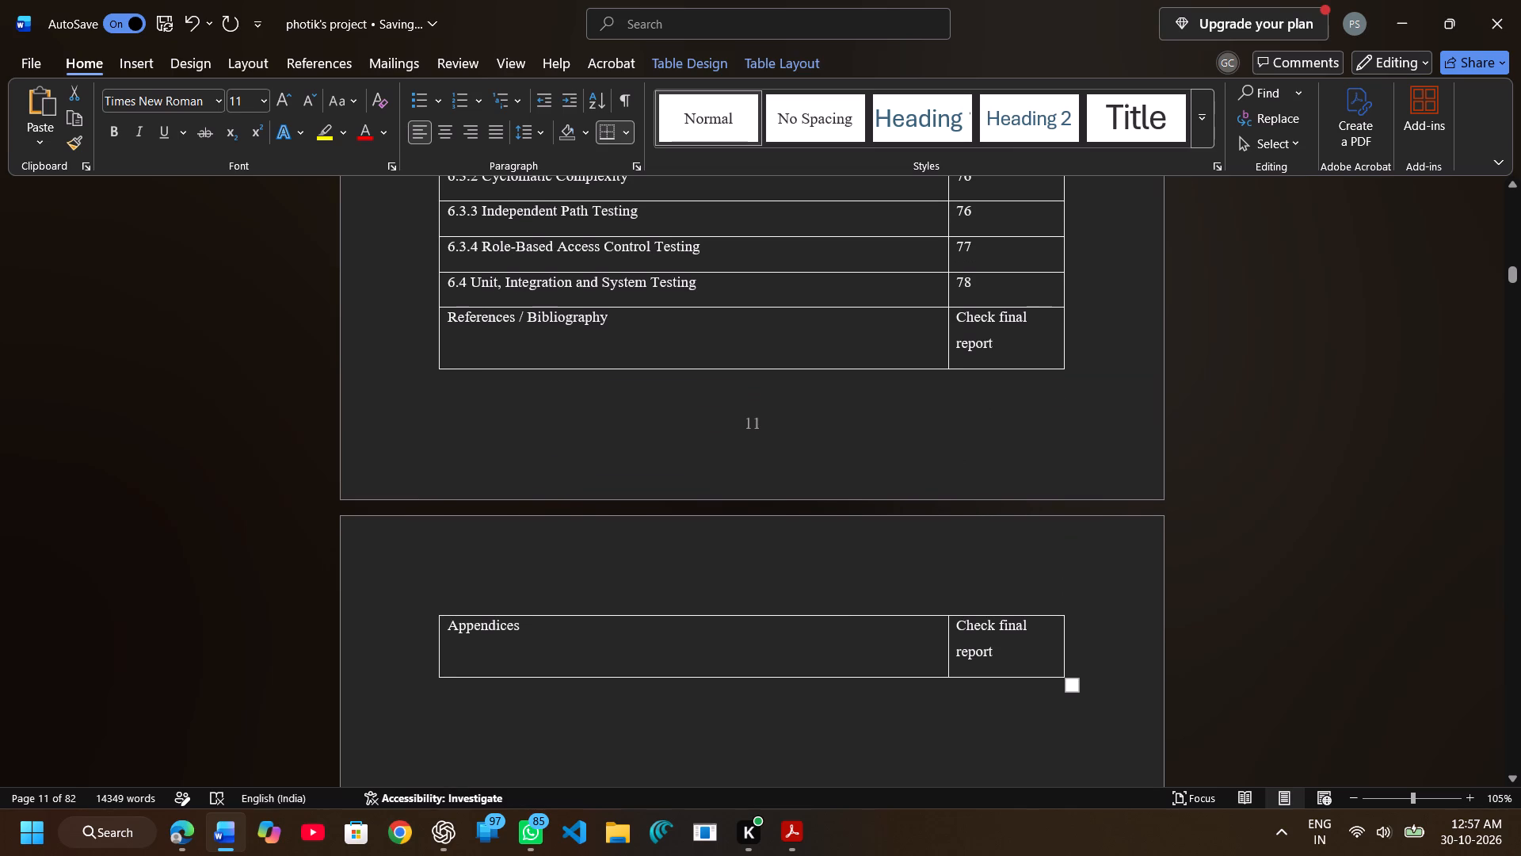
Indent the TABLE OF CONTENTS heading by four tab stops so it sits roughly centred above the table.
scroll(1019, 746, "up", 4)
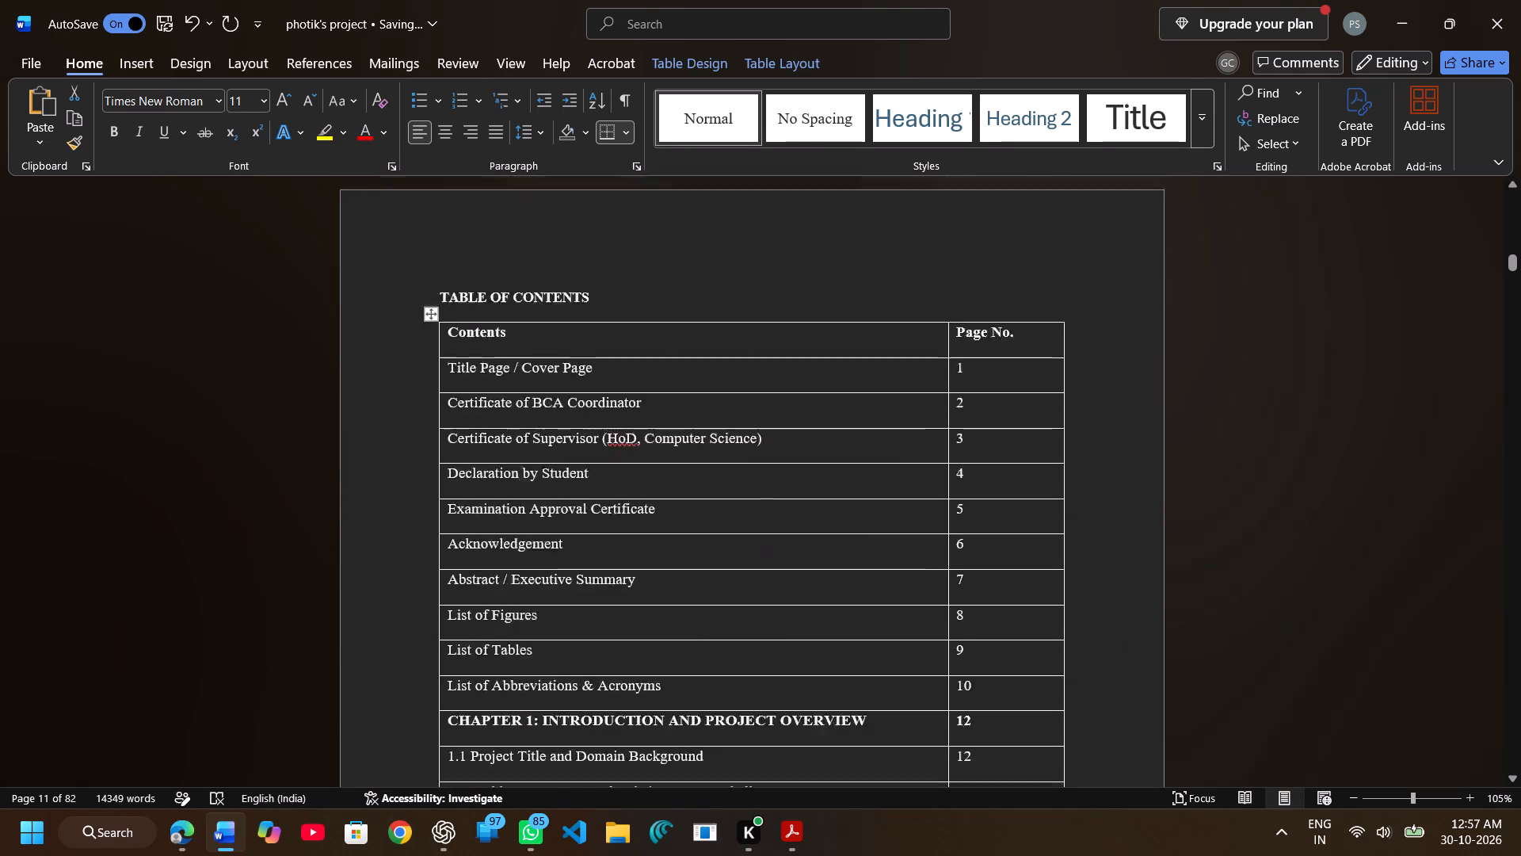
scroll(1019, 746, "up", 1)
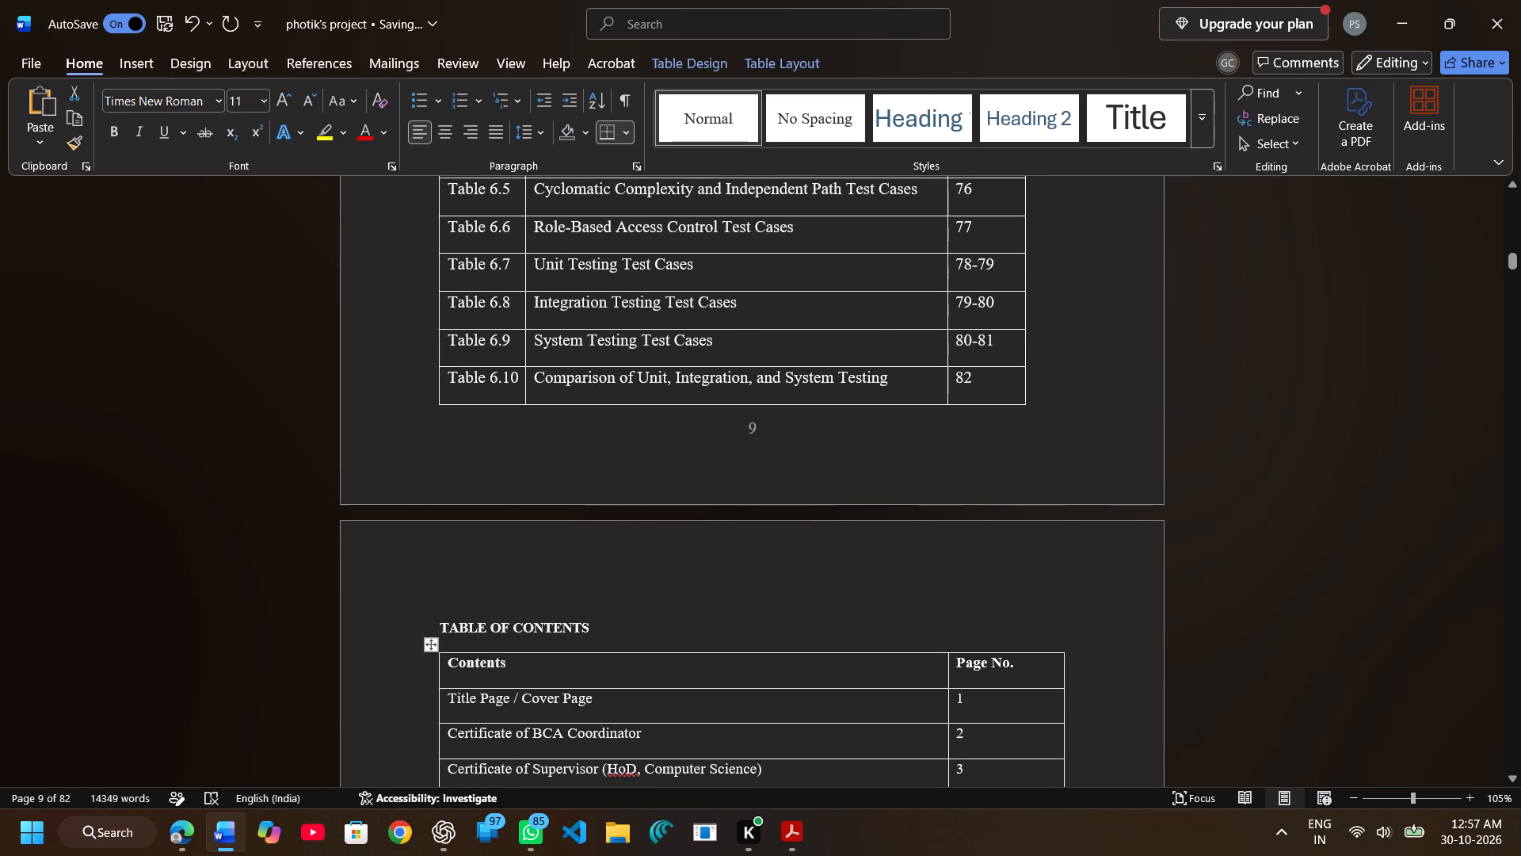
left_click(436, 628)
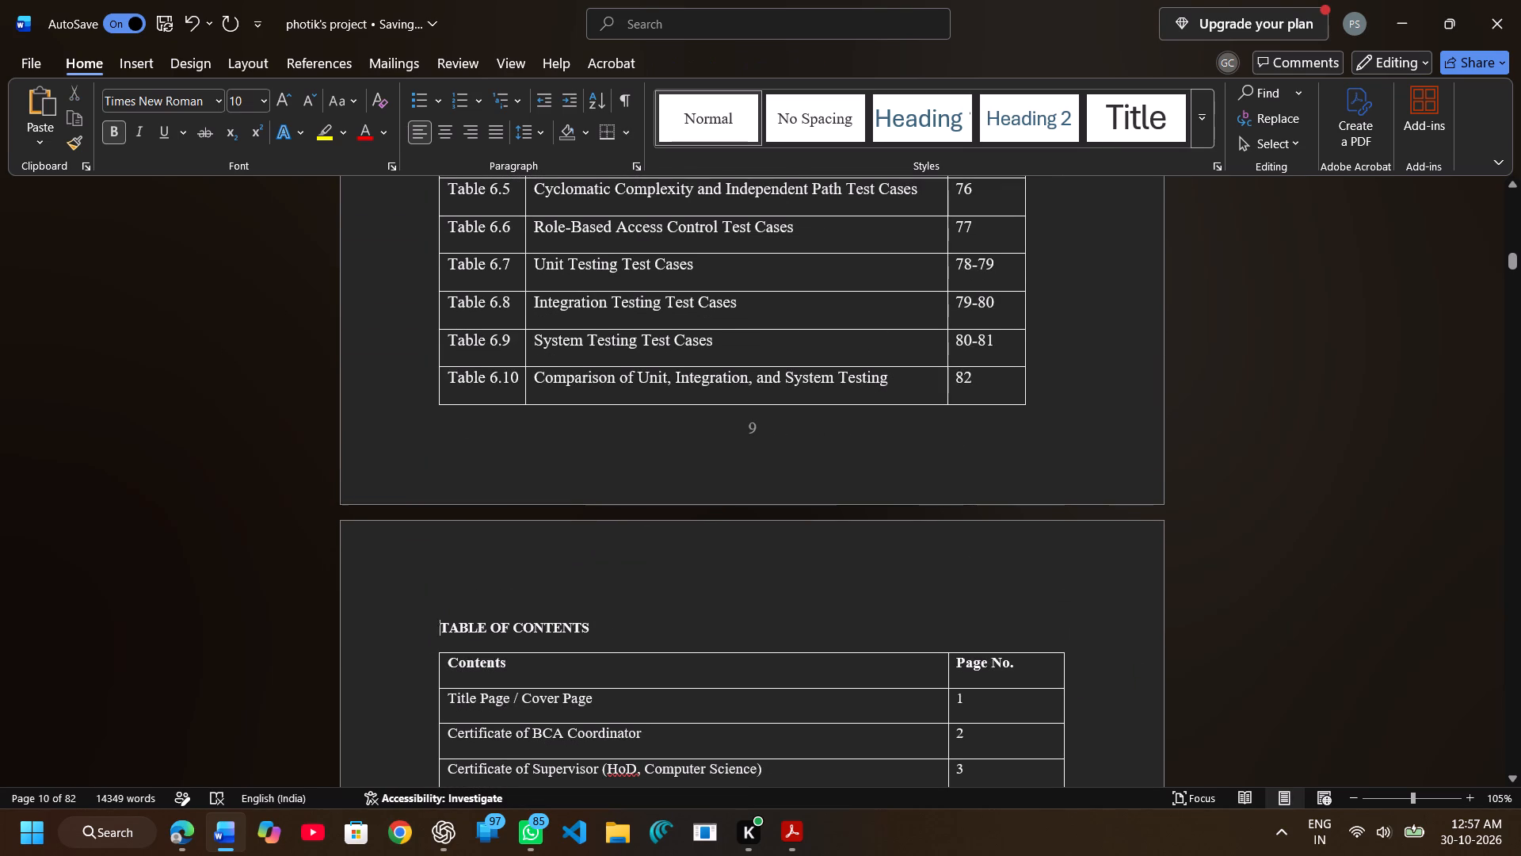
key("Tab")
key("Tab")
key("Tab")
key("Tab")
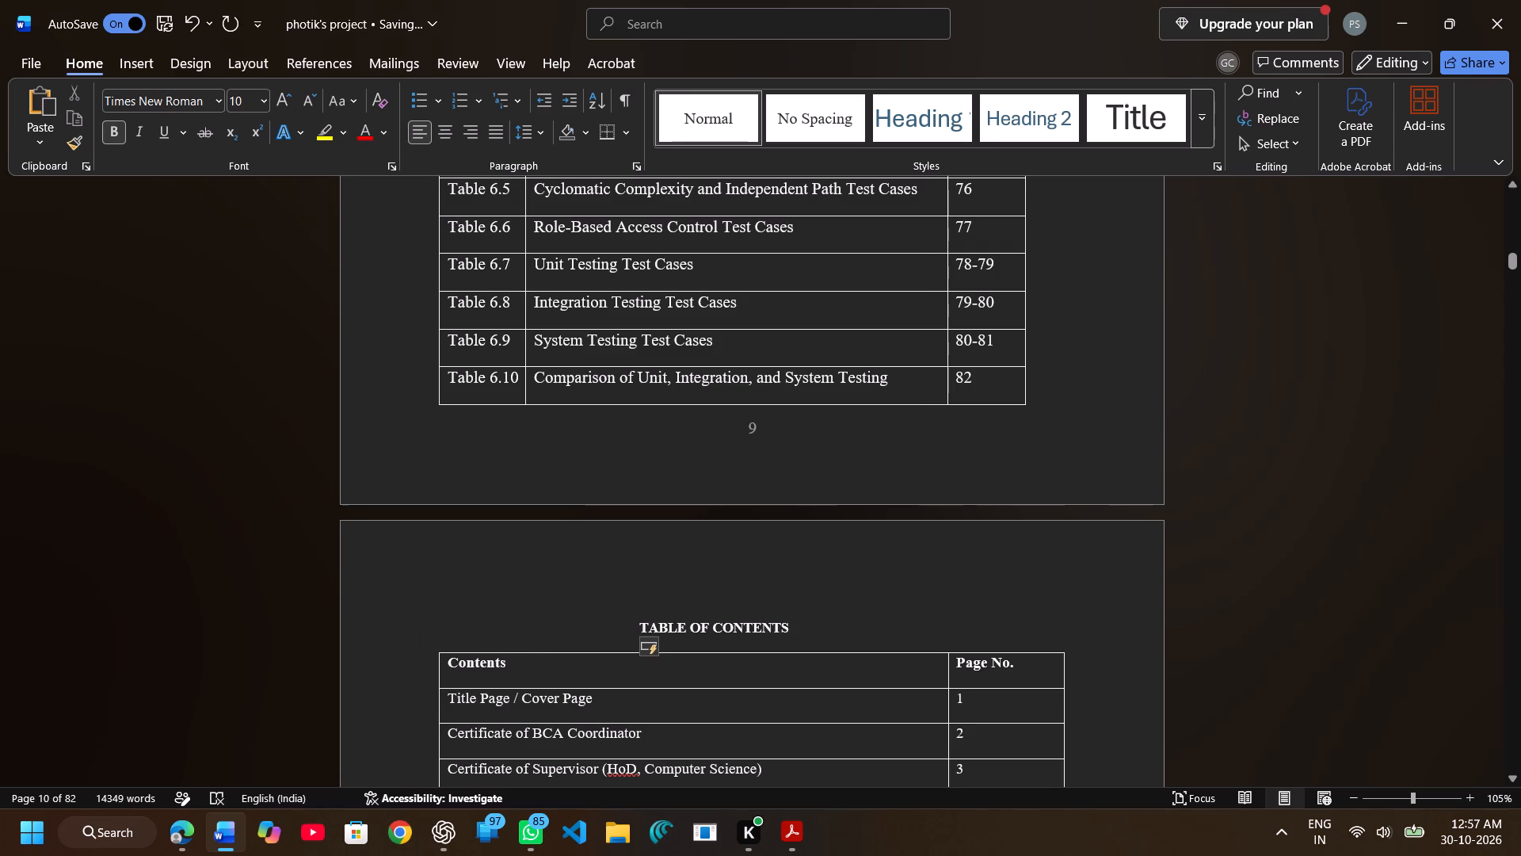
Set the TABLE OF CONTENTS heading's font size to 14.
left_click_drag(619, 632, 773, 629)
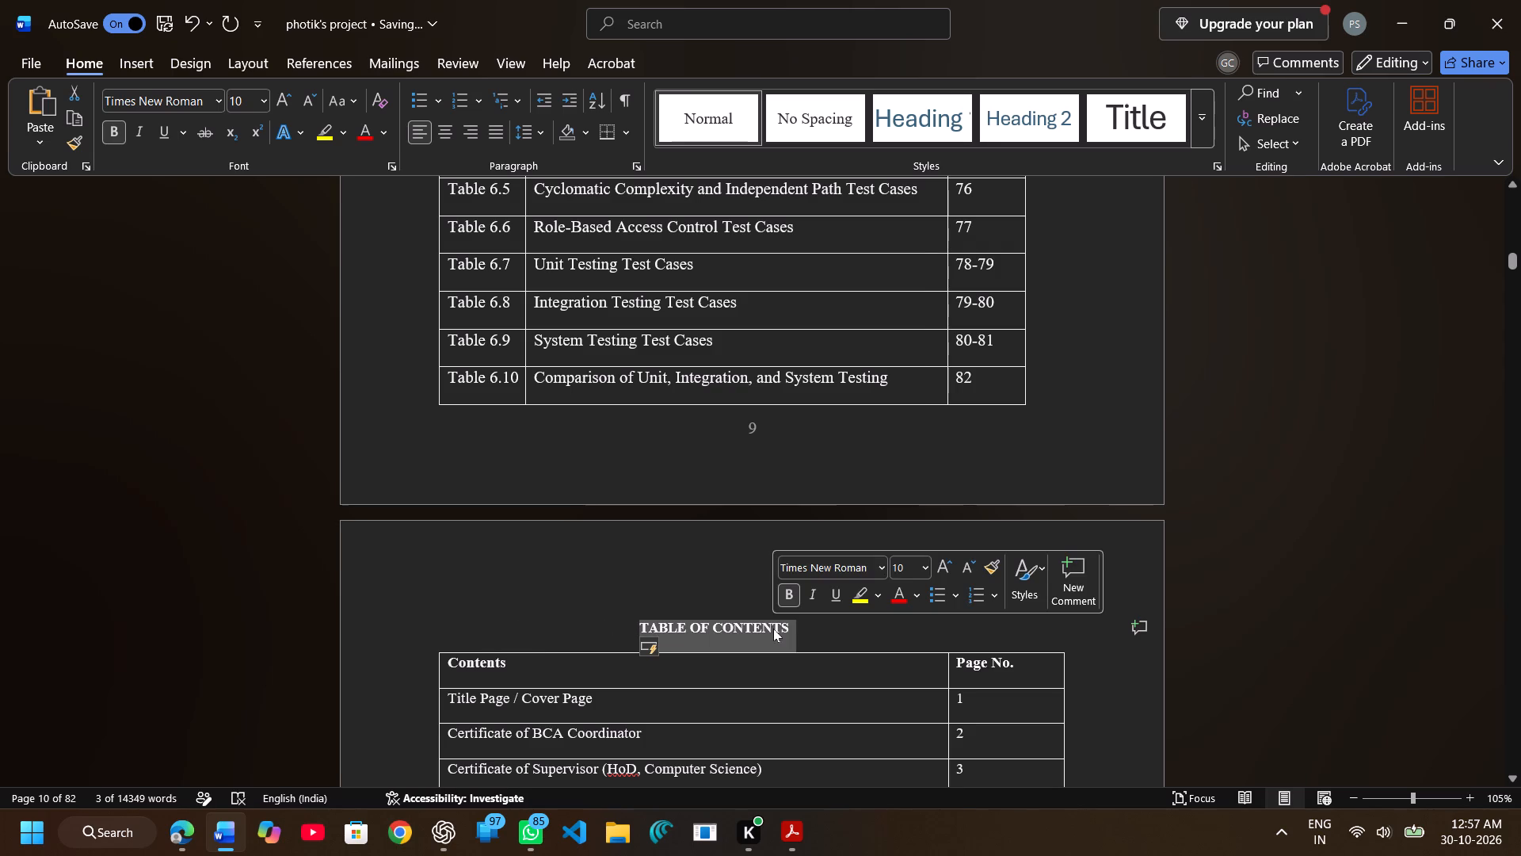
left_click(921, 570)
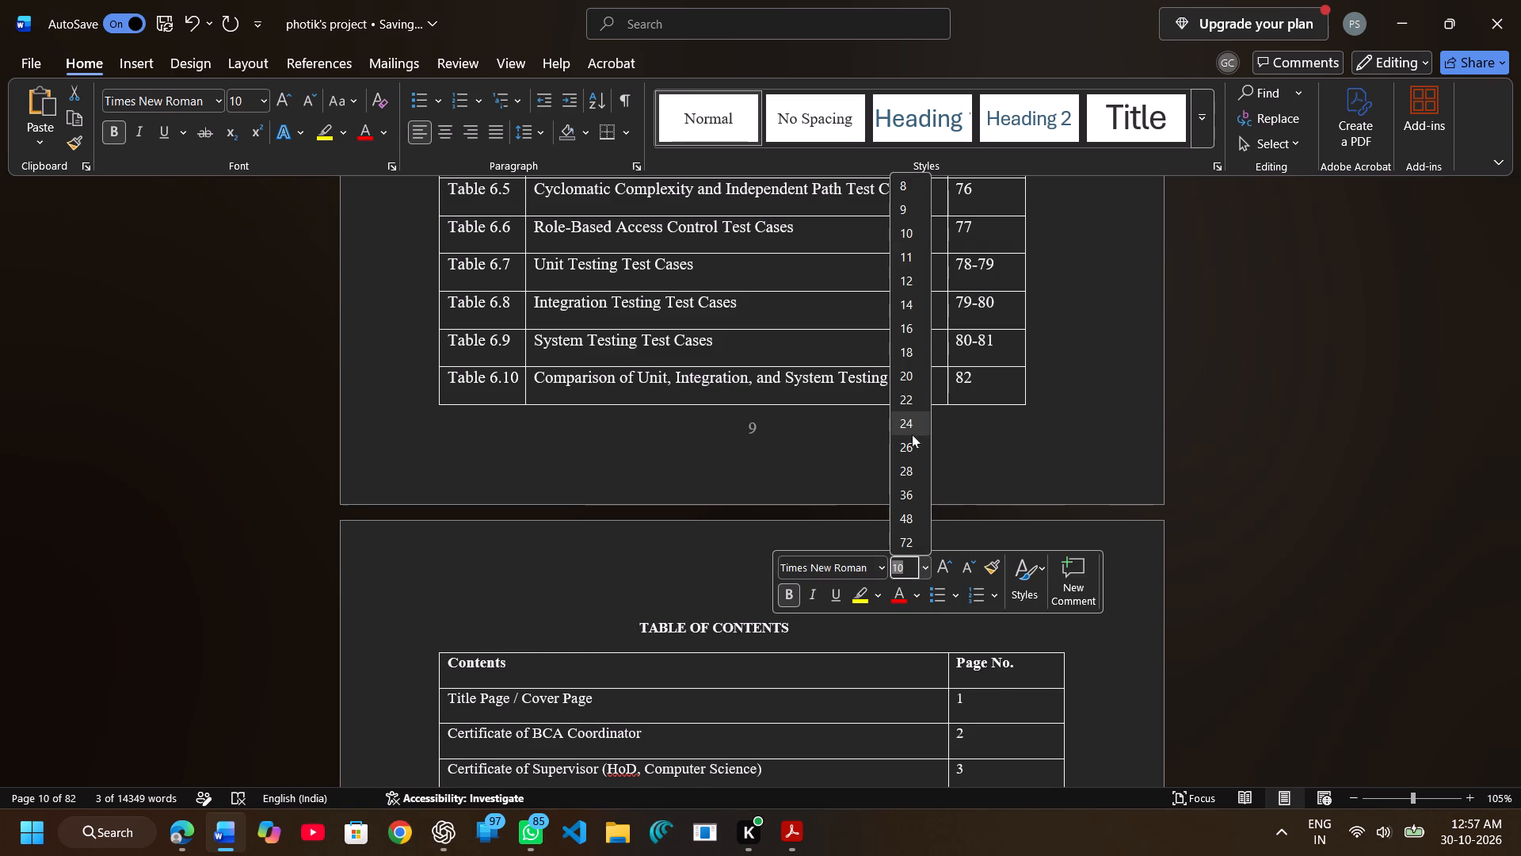
left_click(903, 306)
Review the formatted Table of Contents from its heading through the Appendices row and the start of Chapter 1.
scroll(777, 358, "down", 1)
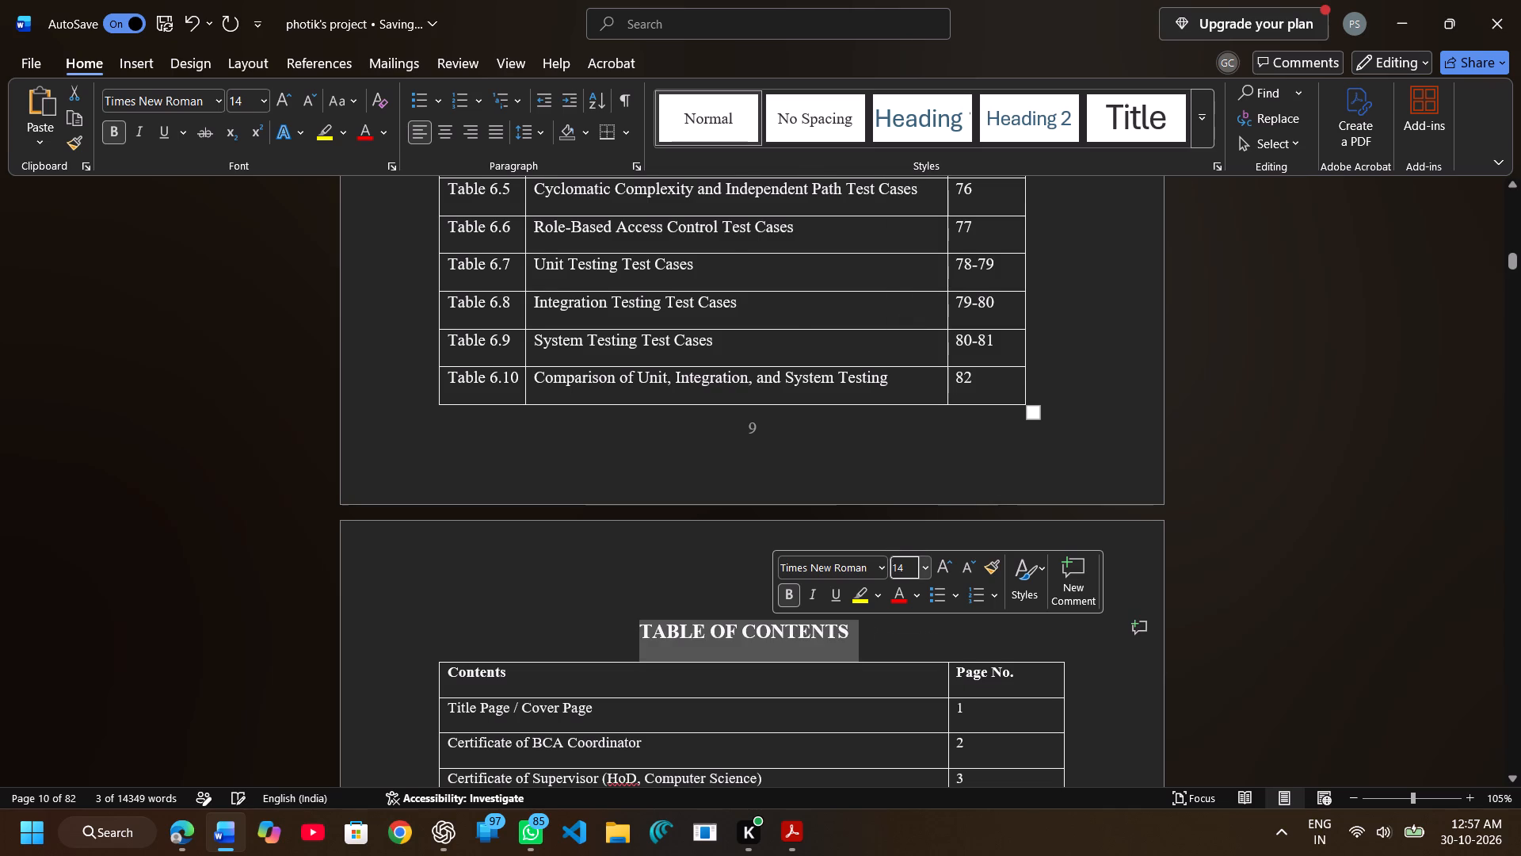
scroll(777, 358, "down", 1)
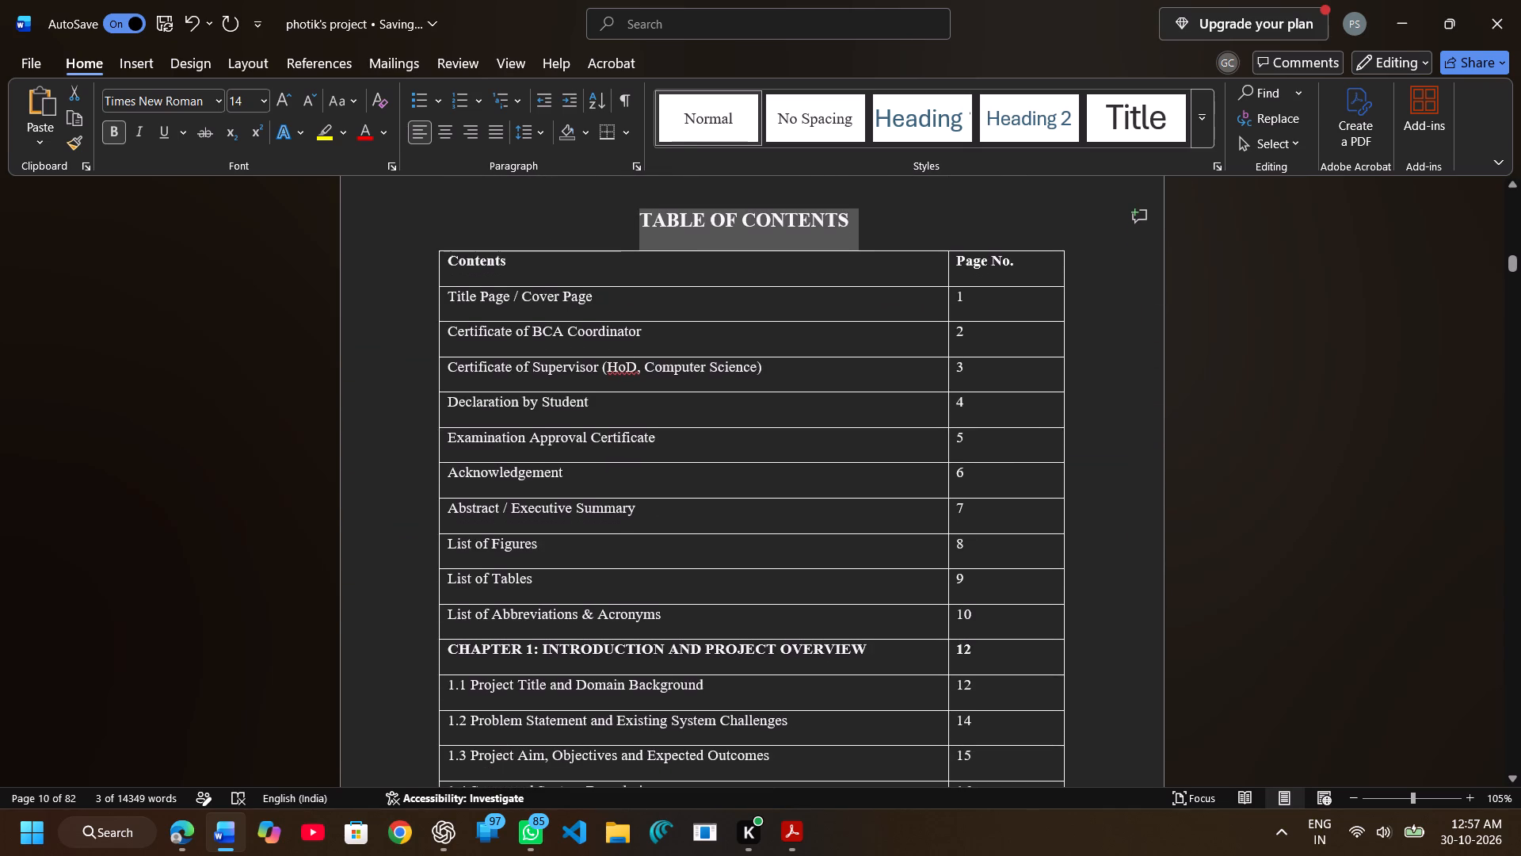
scroll(777, 358, "down", 2)
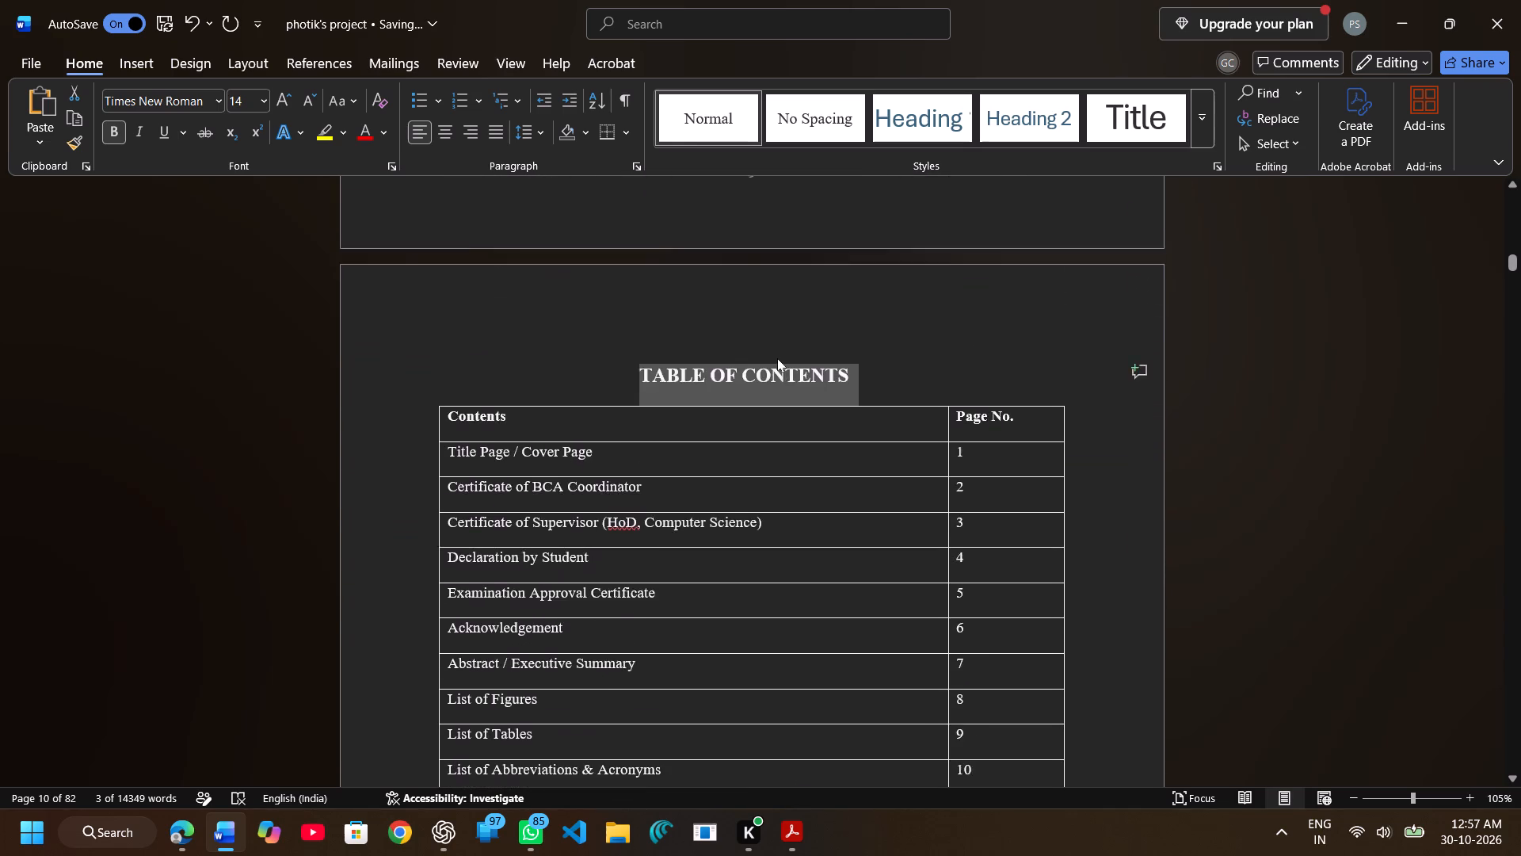
scroll(777, 358, "down", 1)
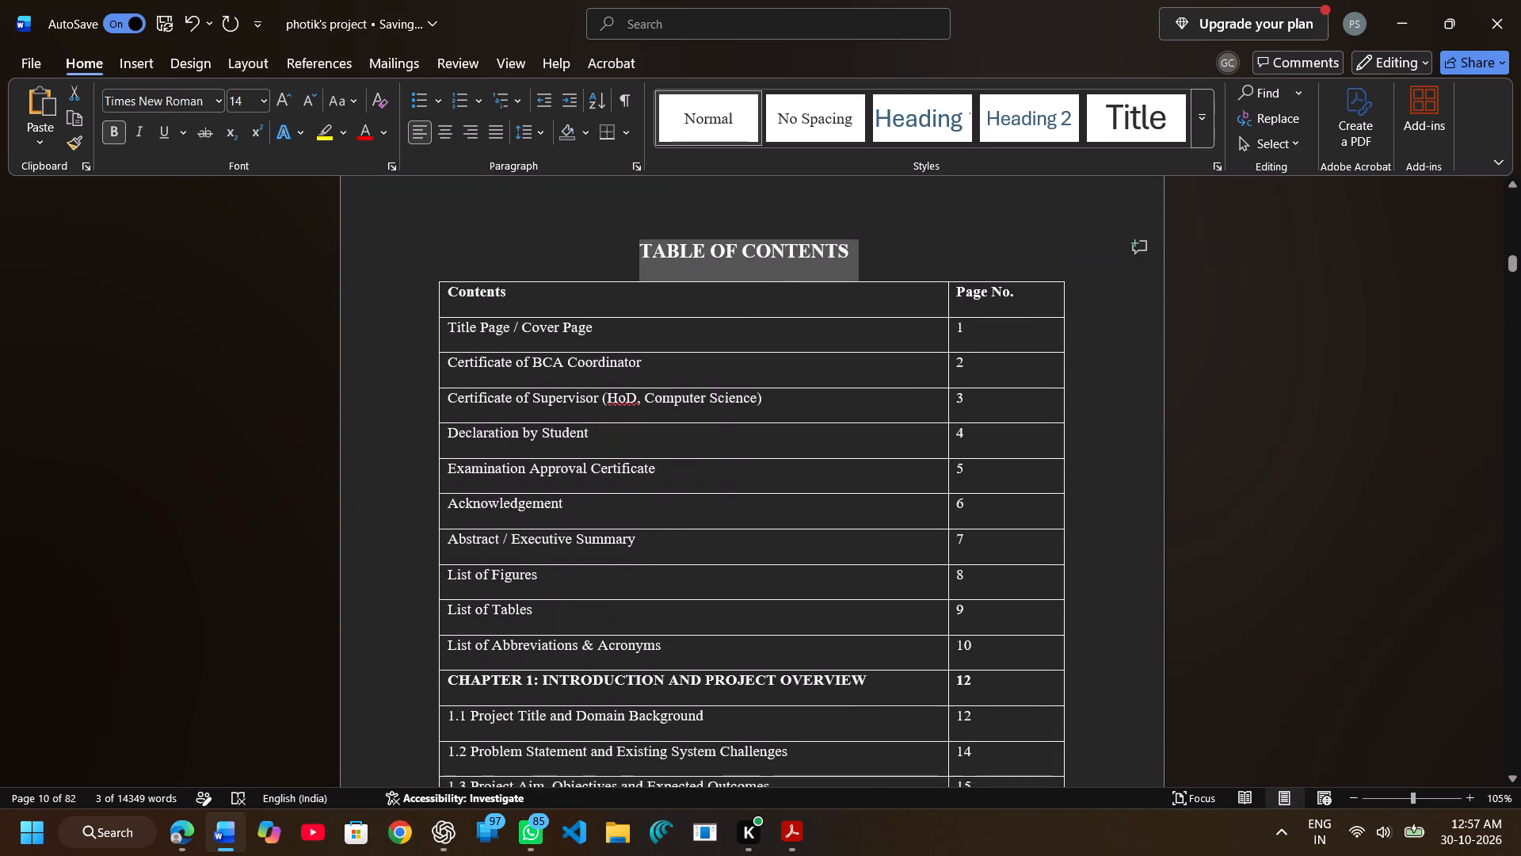
scroll(777, 358, "down", 1)
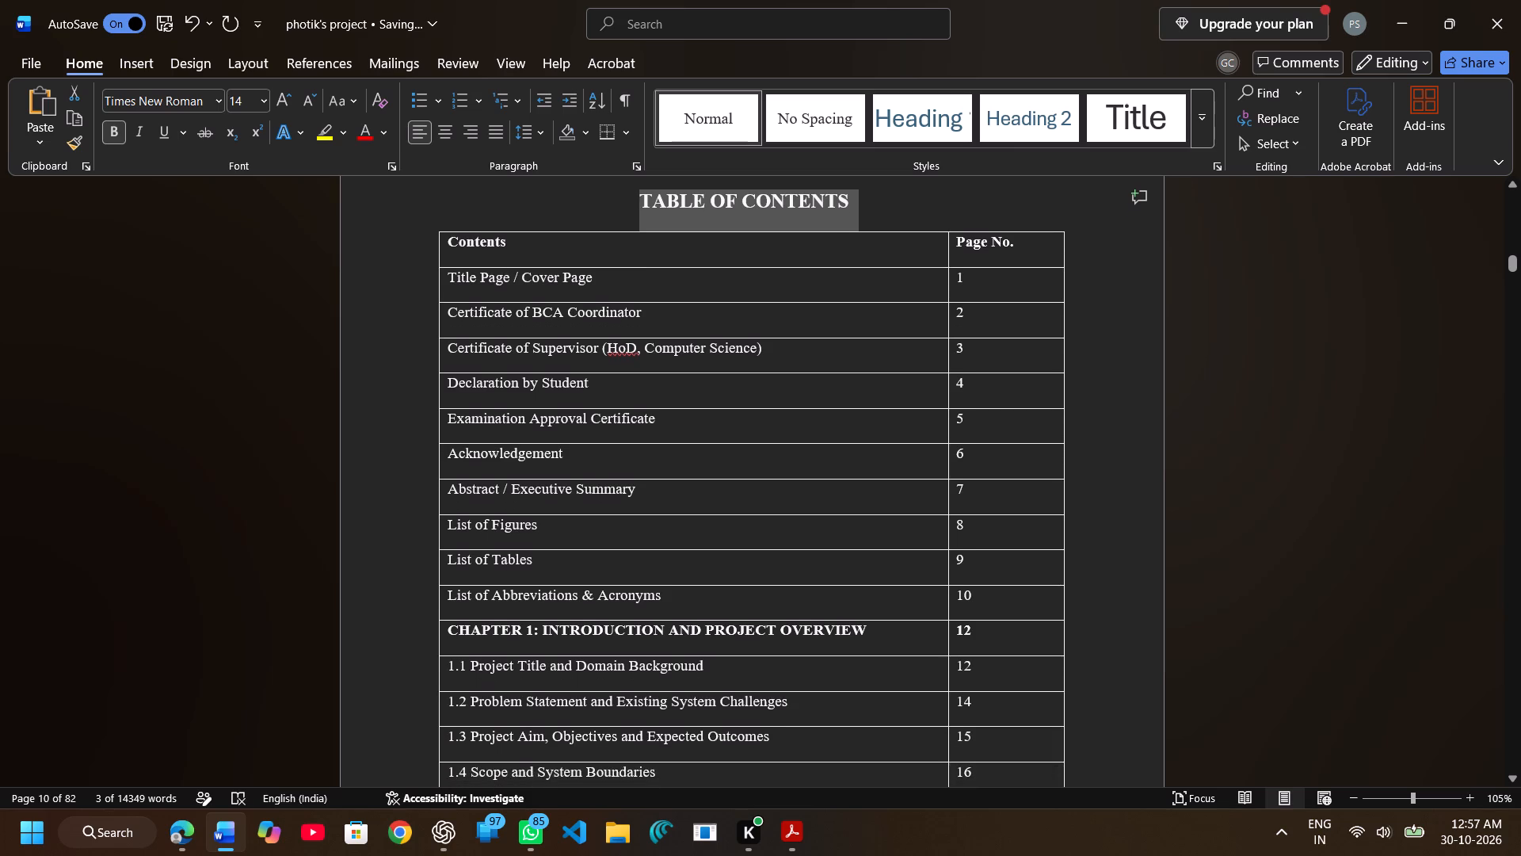
scroll(777, 358, "down", 1)
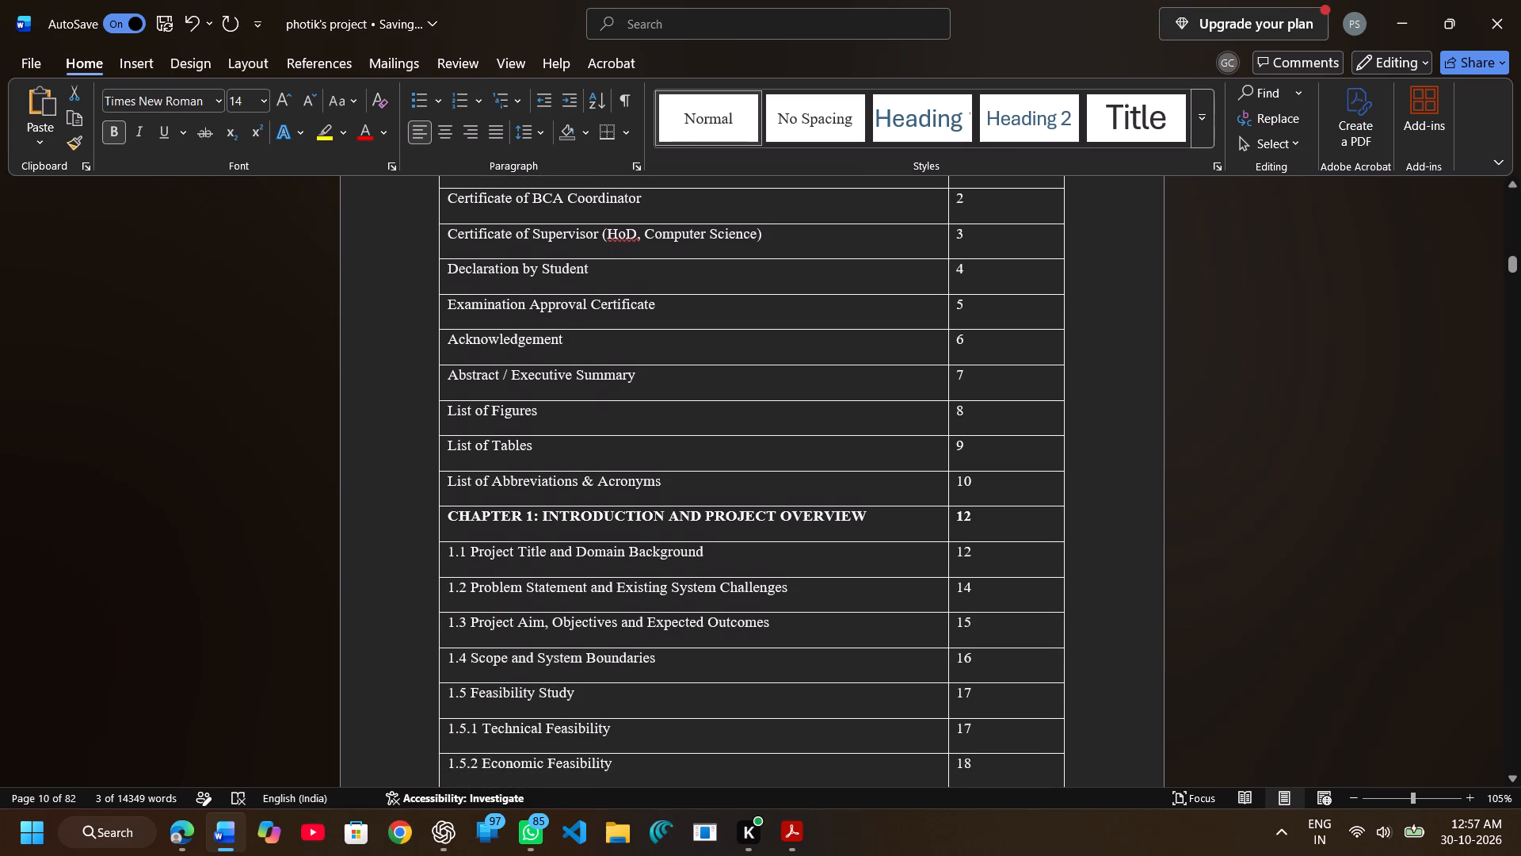
scroll(777, 358, "down", 3)
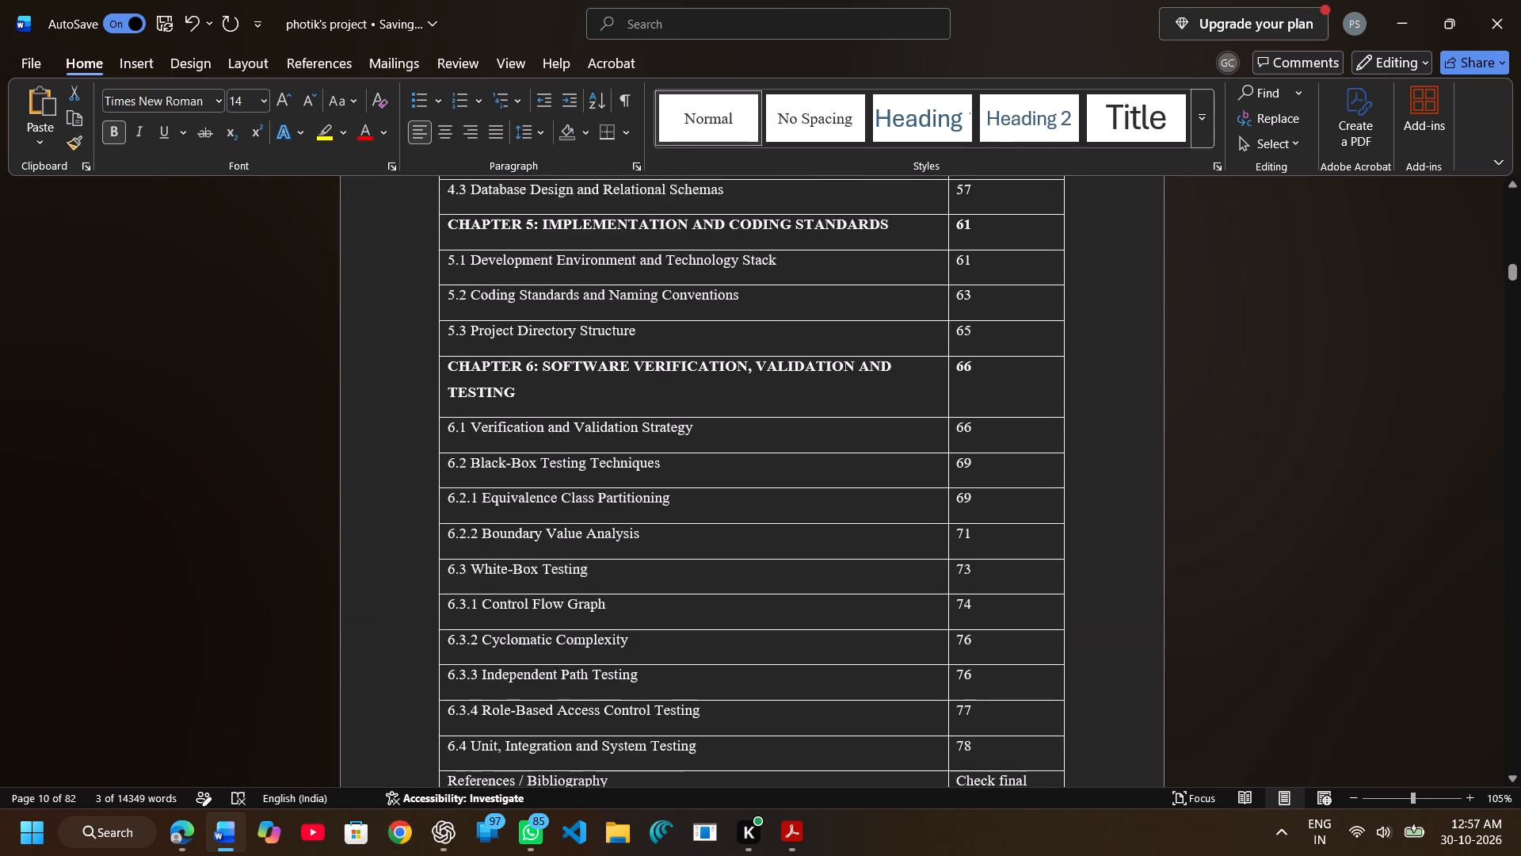
scroll(777, 358, "down", 3)
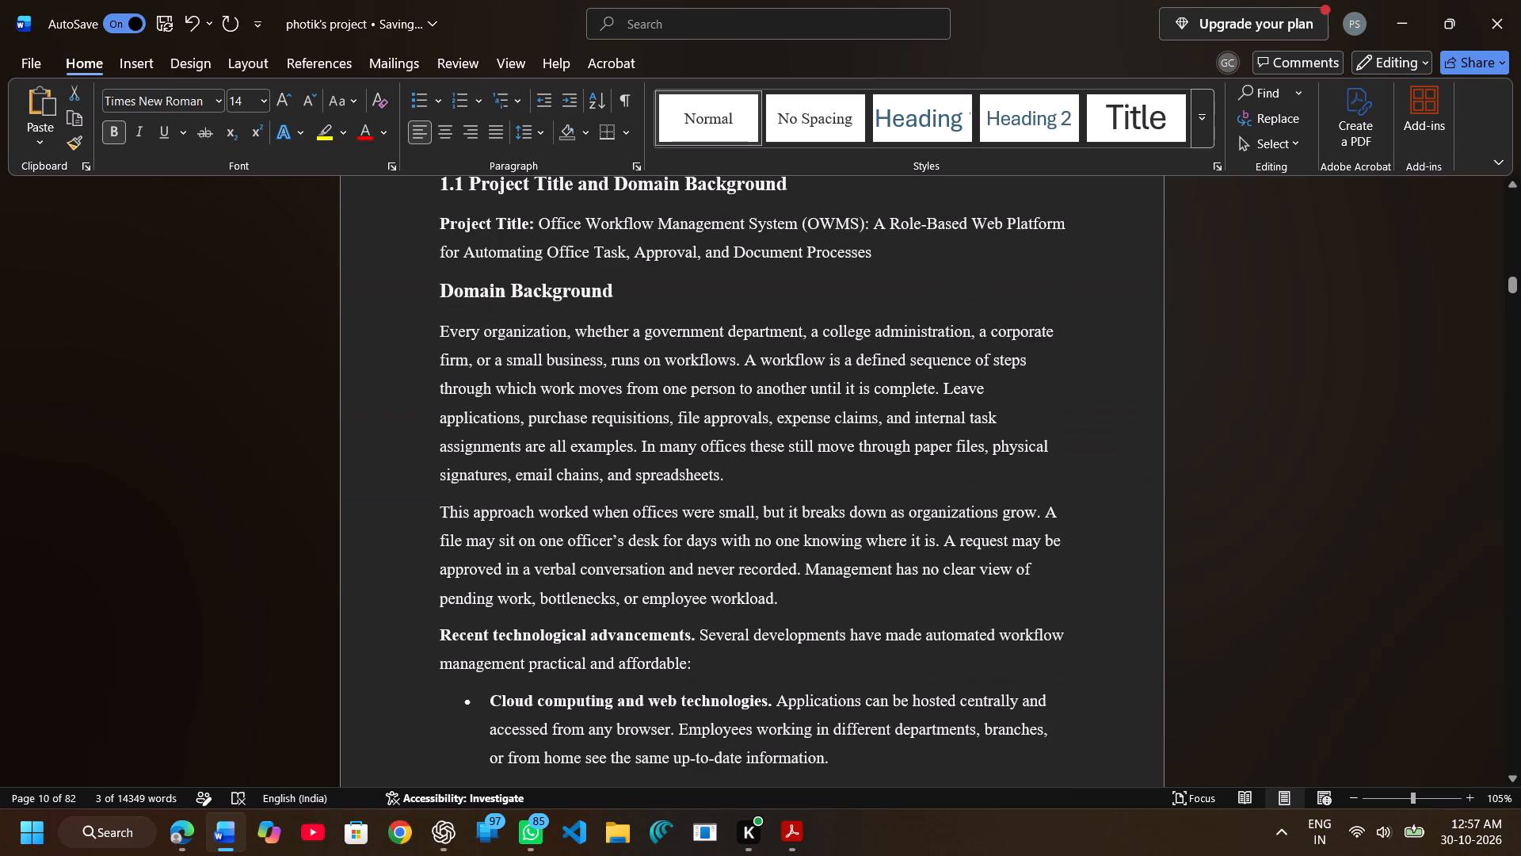
scroll(777, 358, "up", 3)
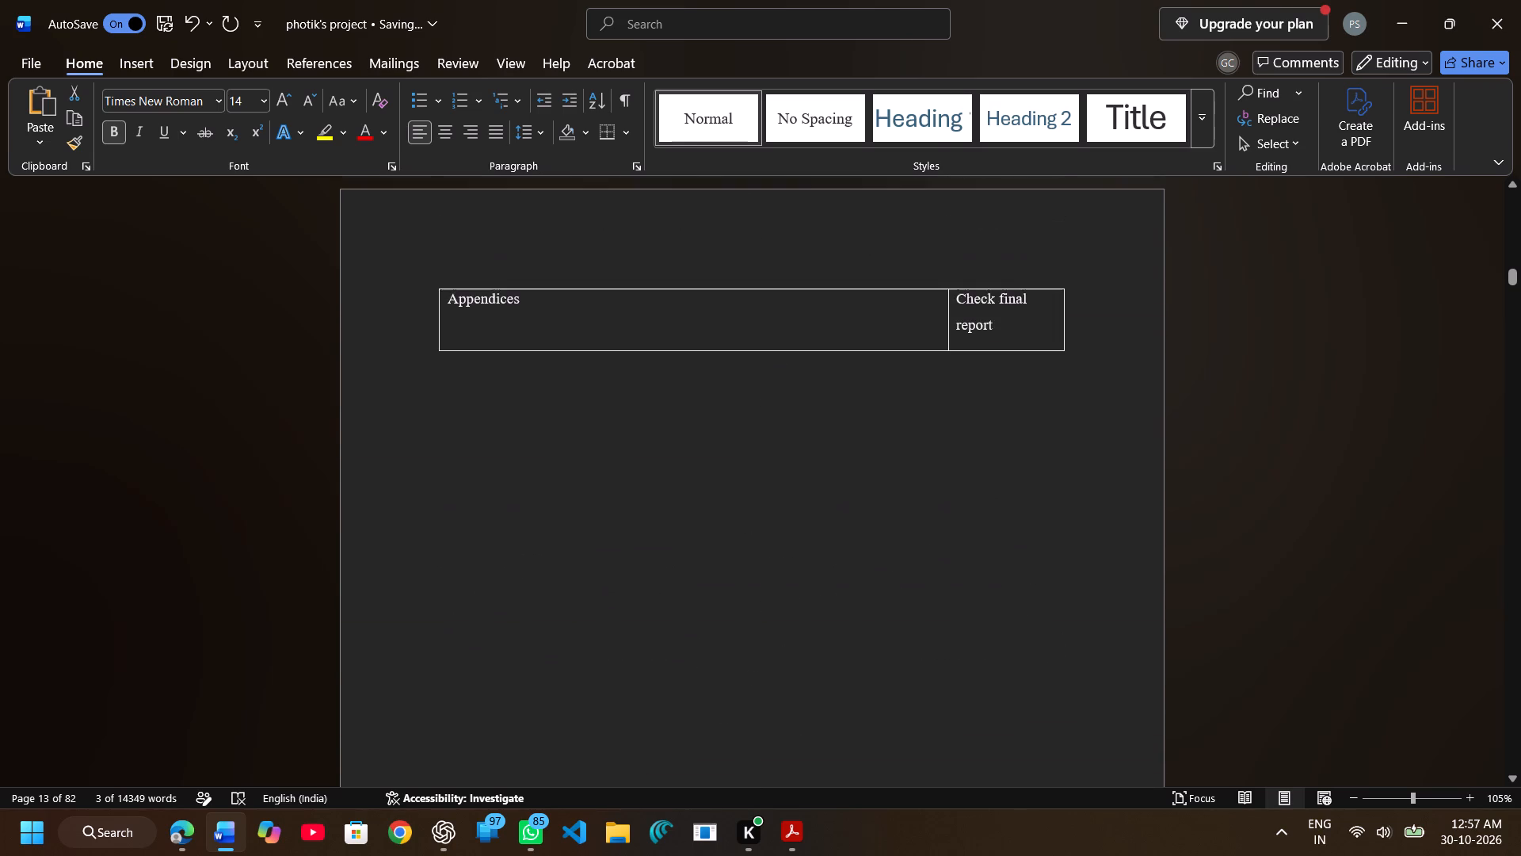
scroll(777, 358, "up", 2)
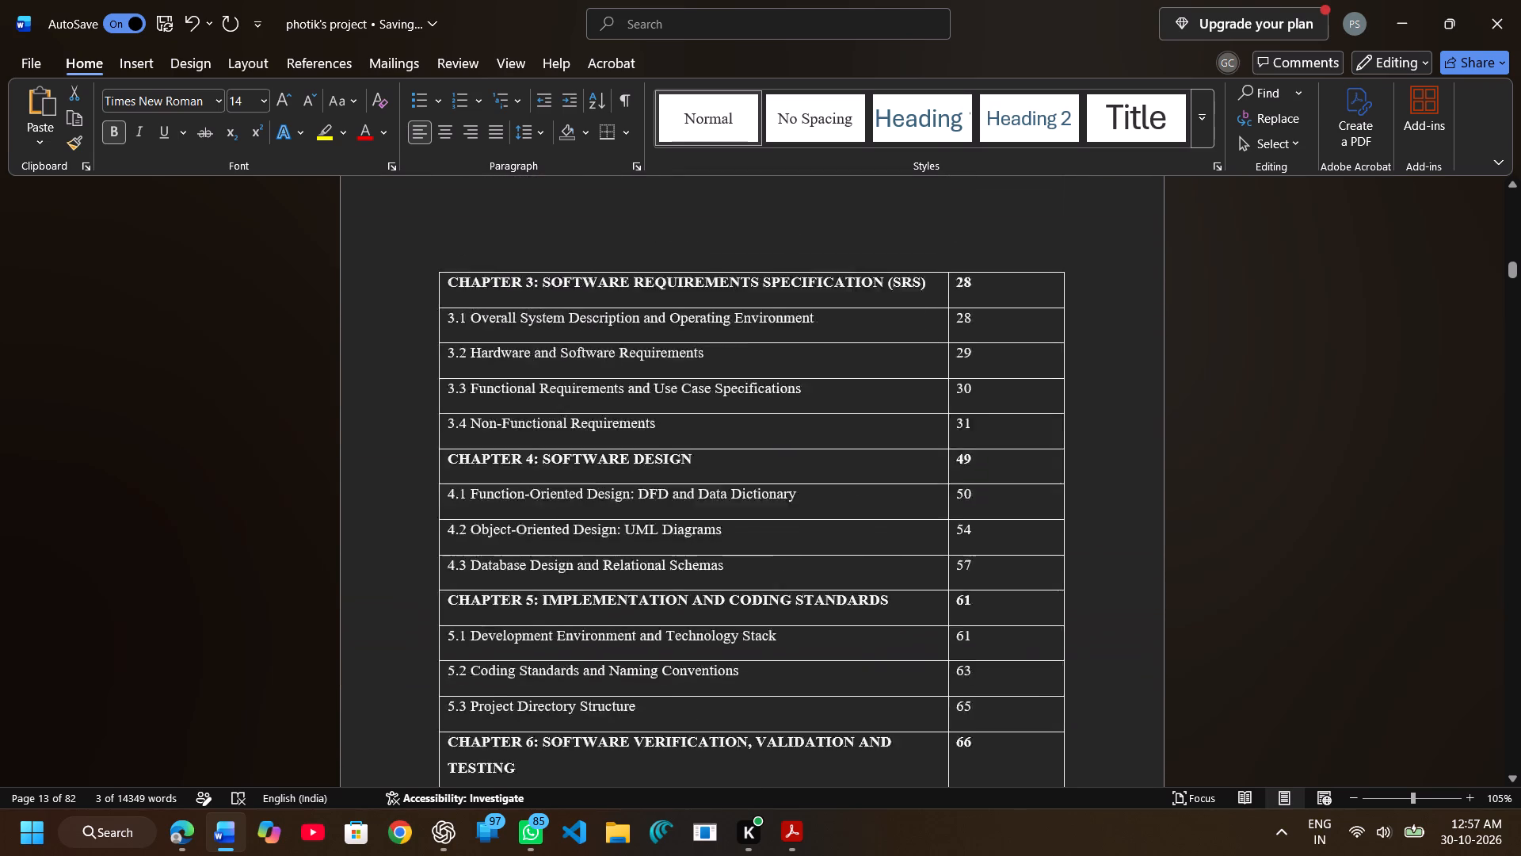
scroll(777, 358, "up", 4)
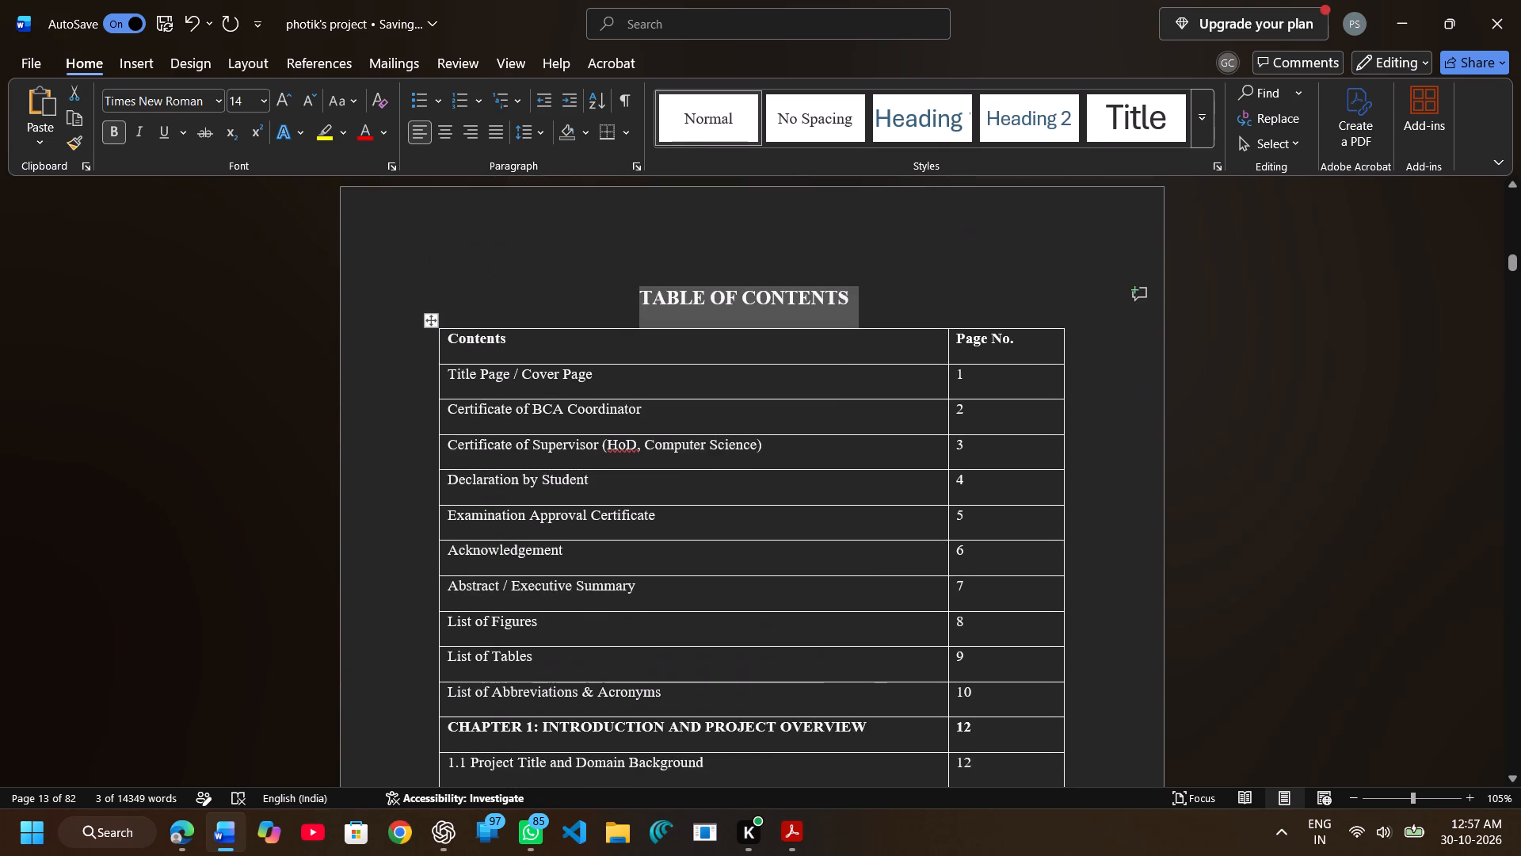
scroll(777, 358, "up", 1)
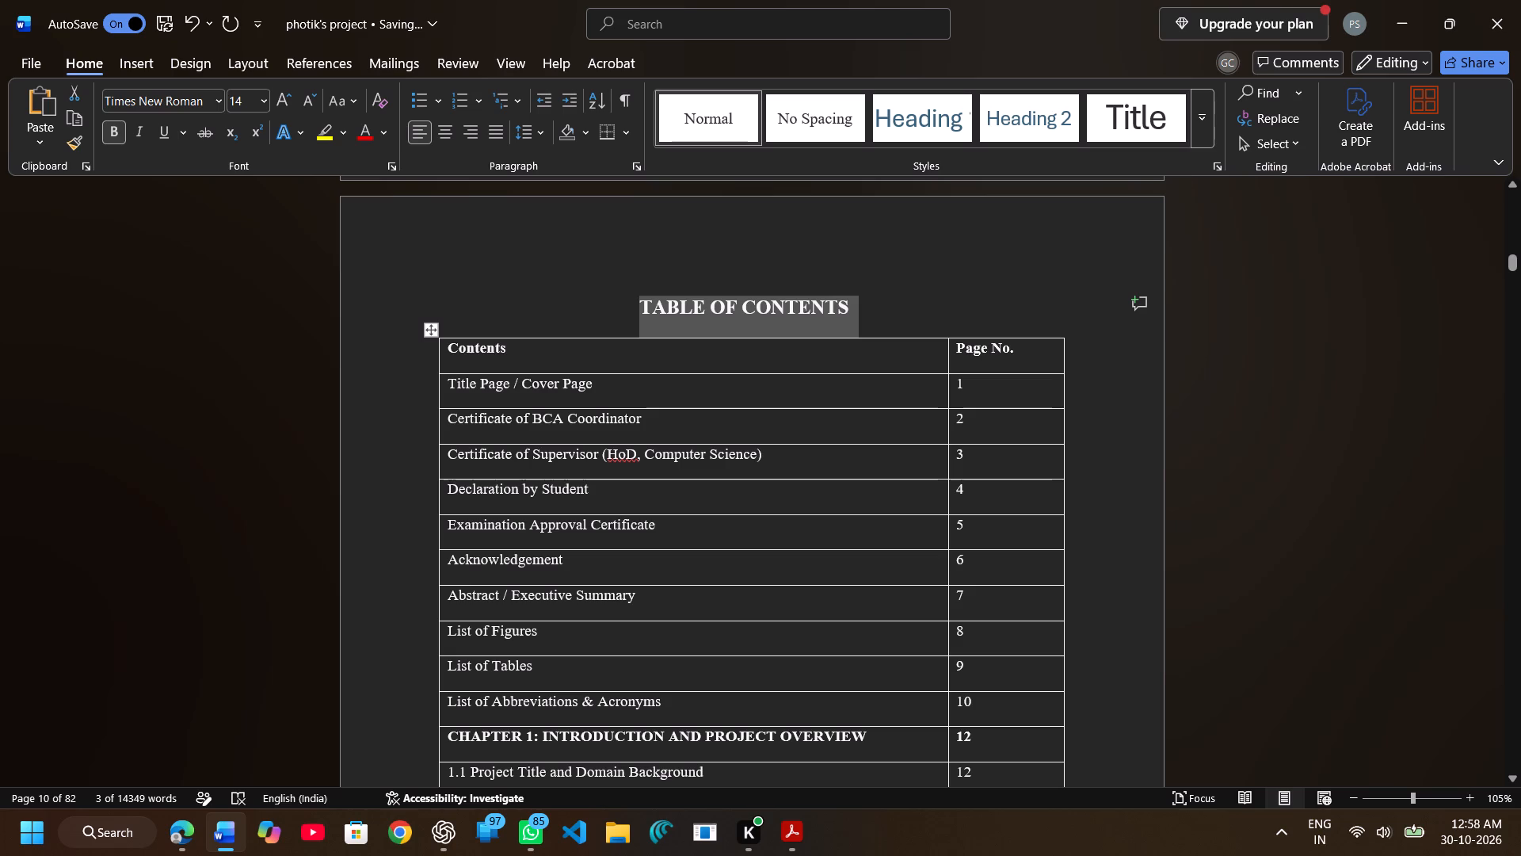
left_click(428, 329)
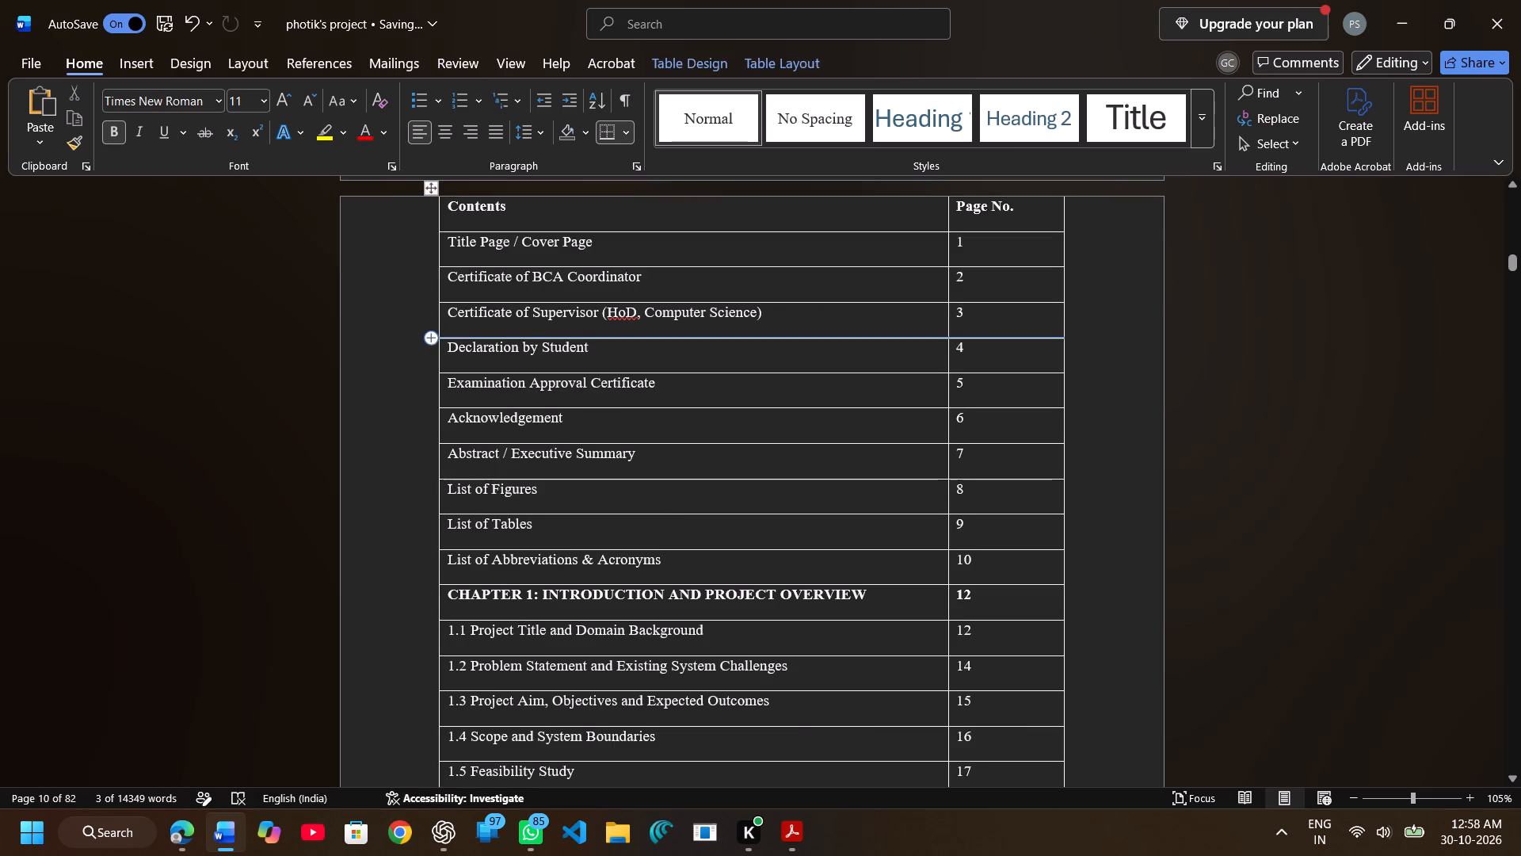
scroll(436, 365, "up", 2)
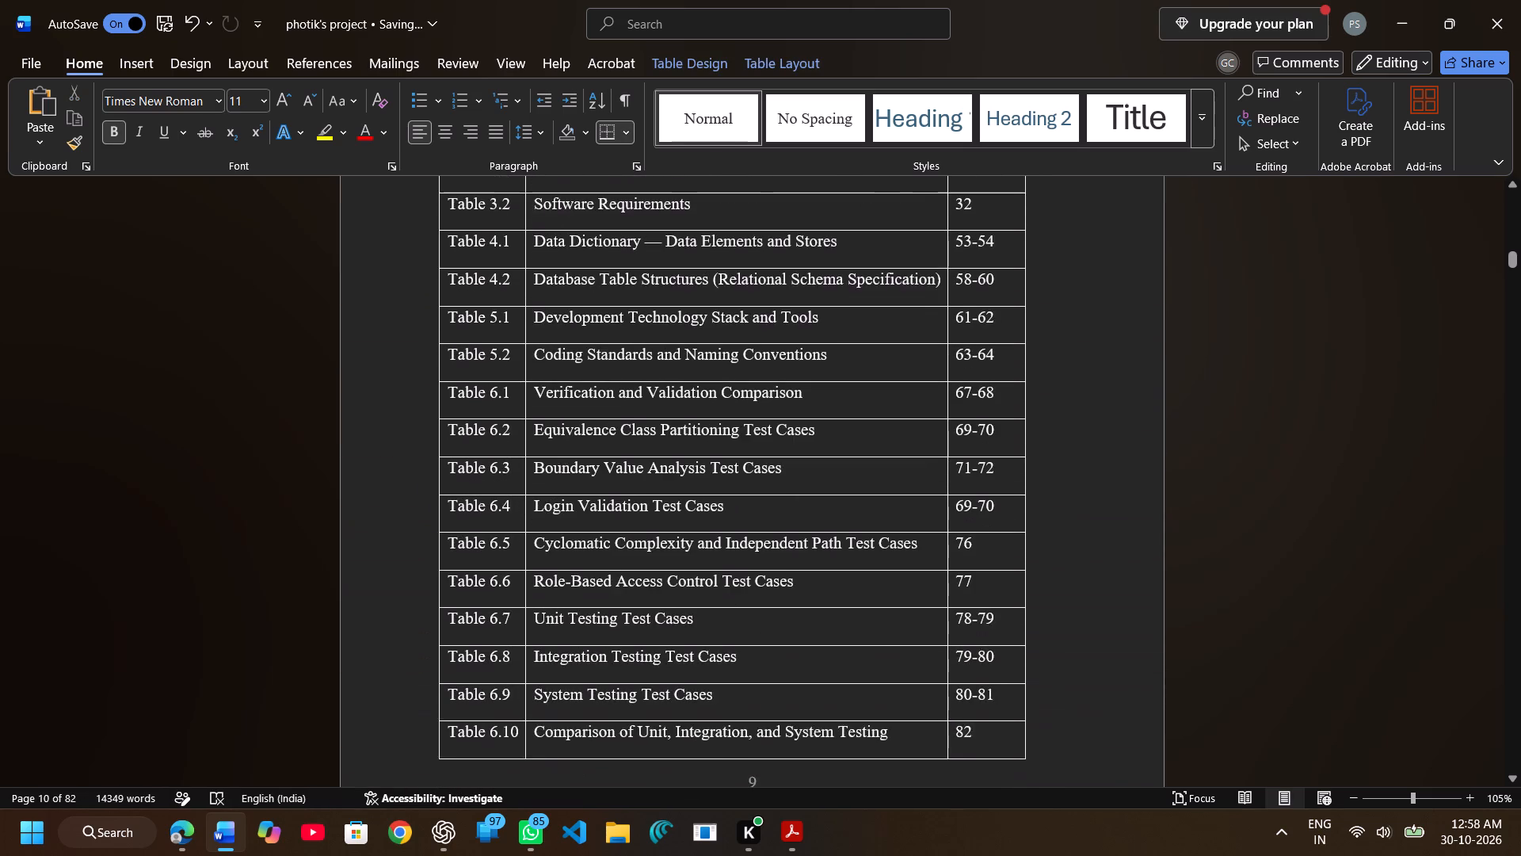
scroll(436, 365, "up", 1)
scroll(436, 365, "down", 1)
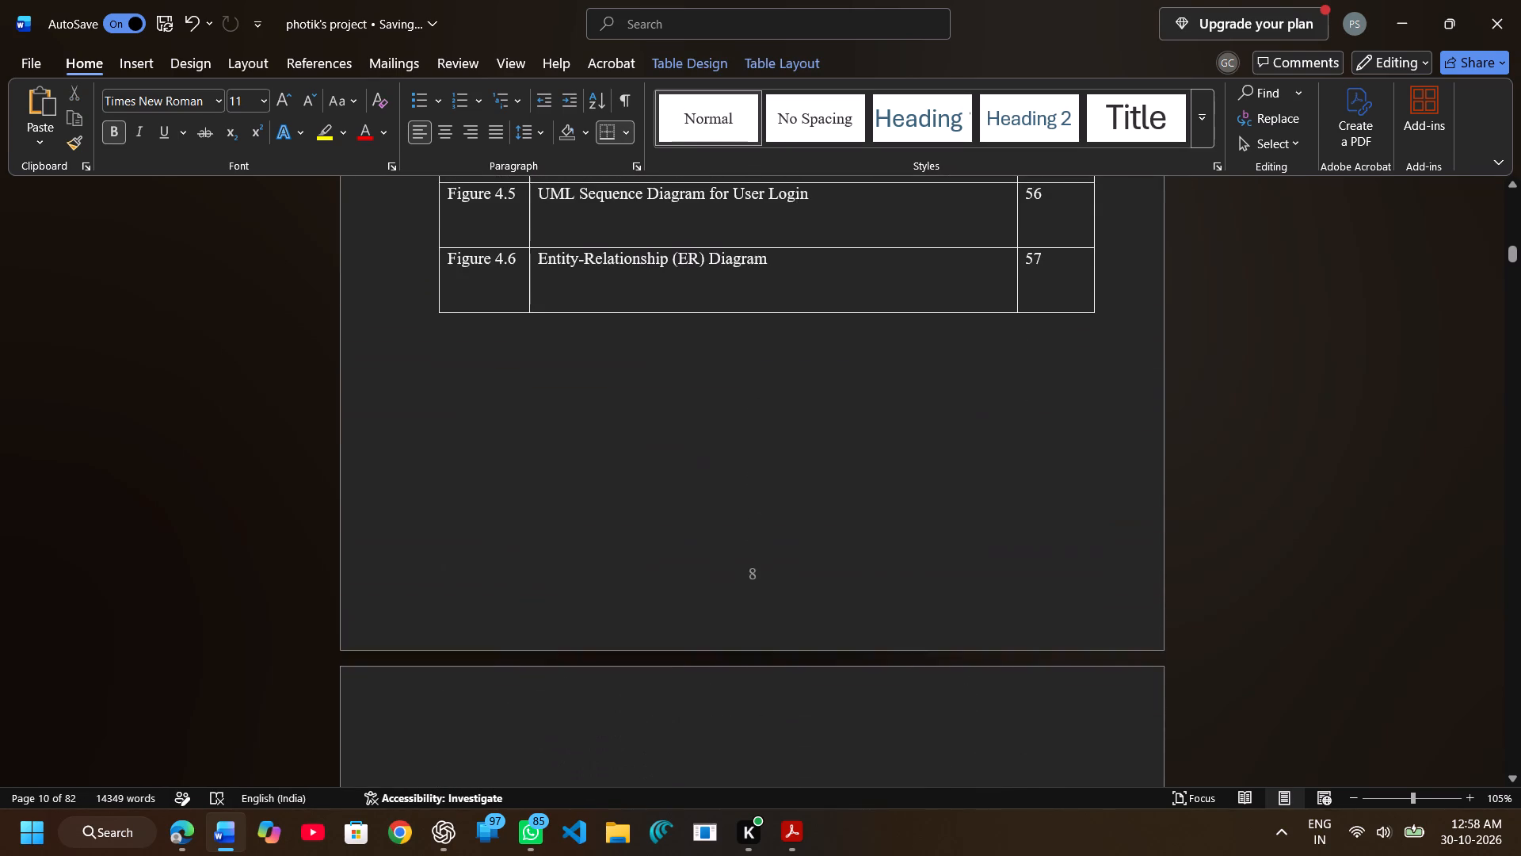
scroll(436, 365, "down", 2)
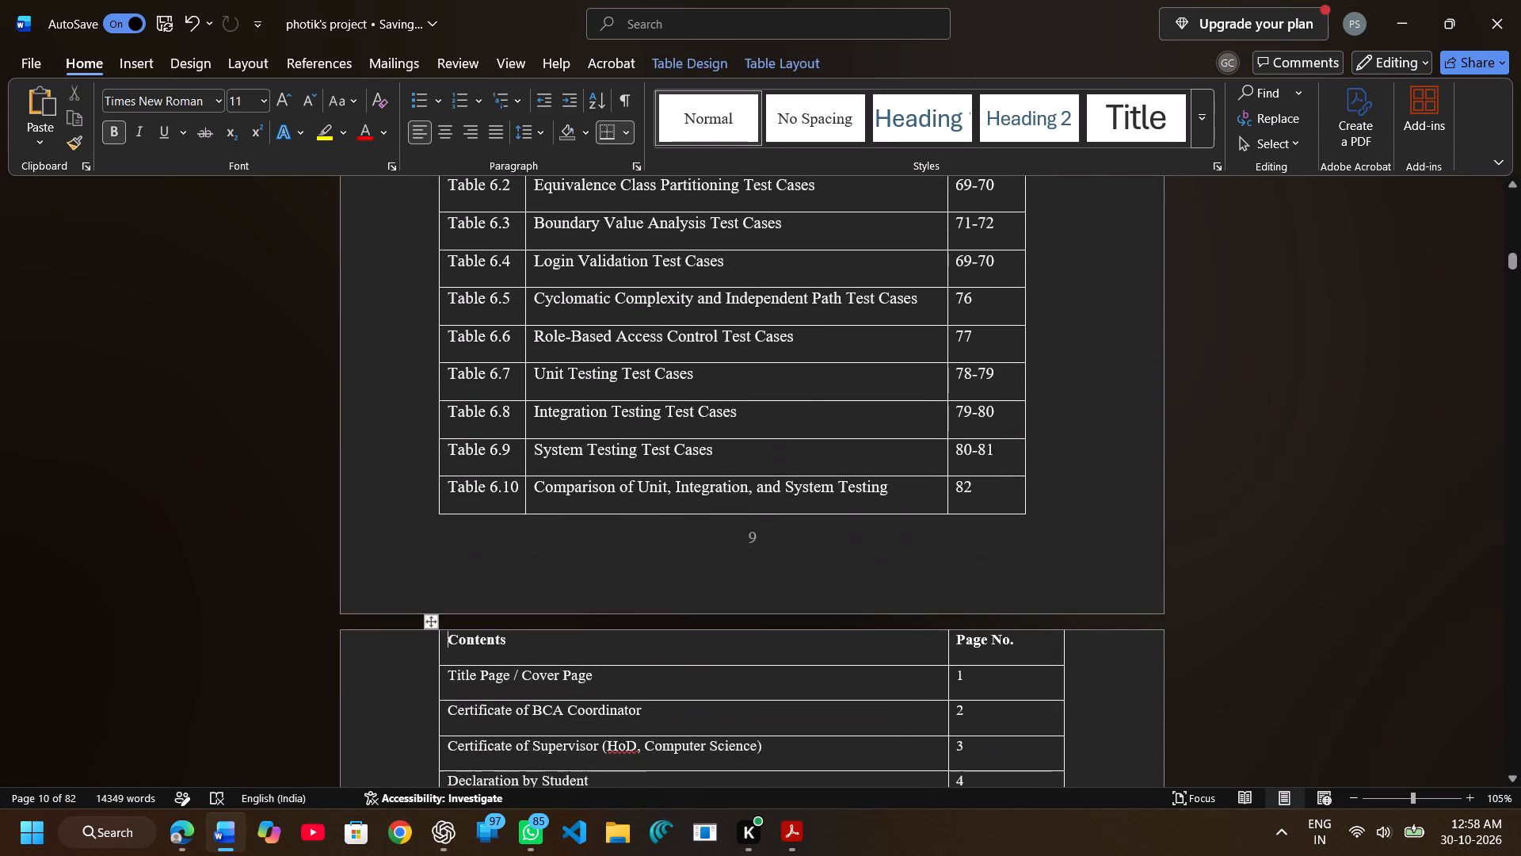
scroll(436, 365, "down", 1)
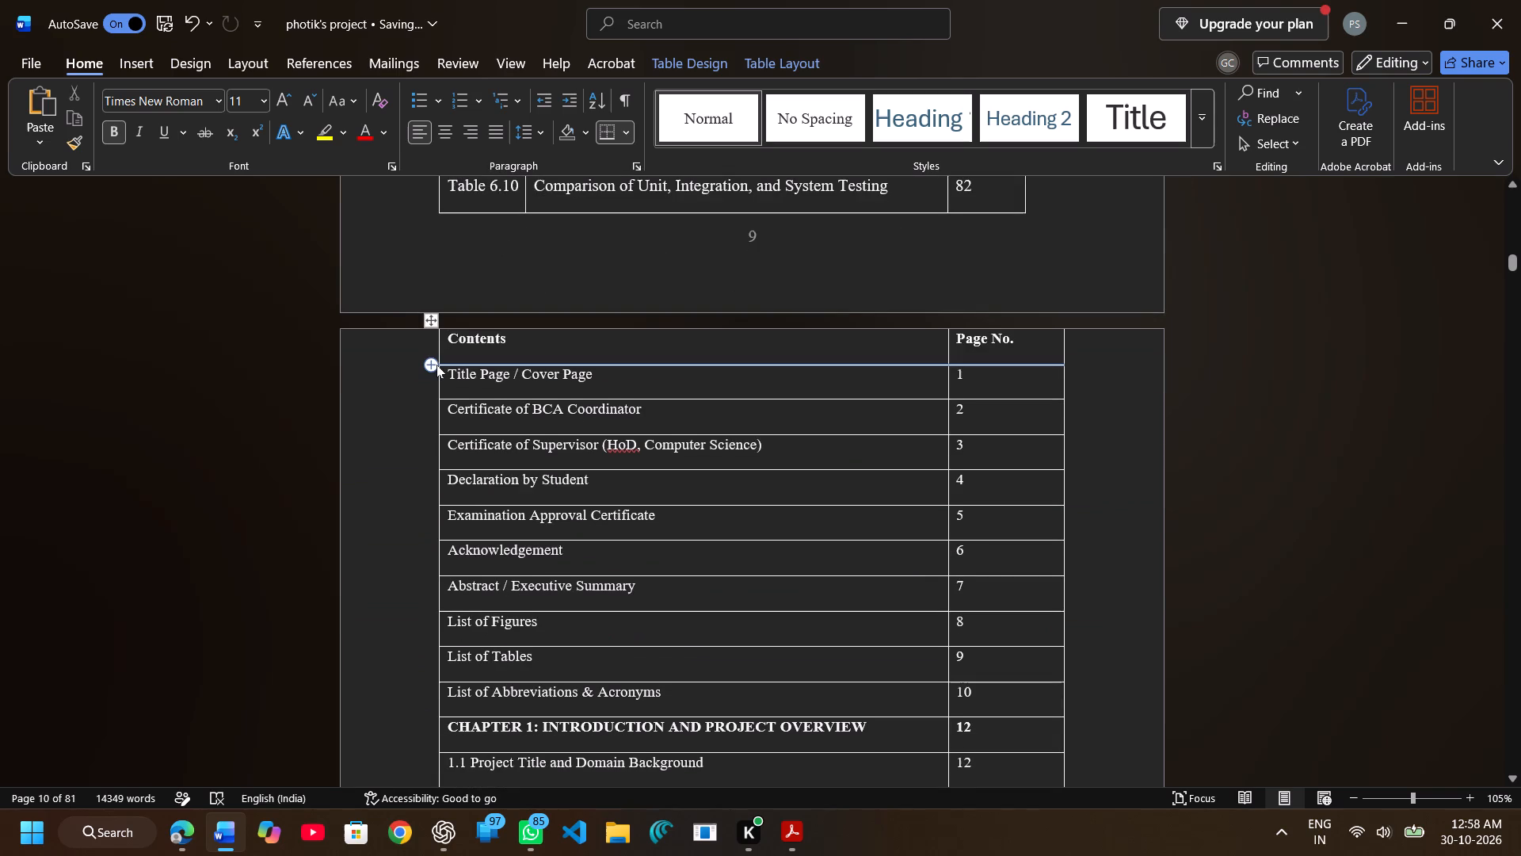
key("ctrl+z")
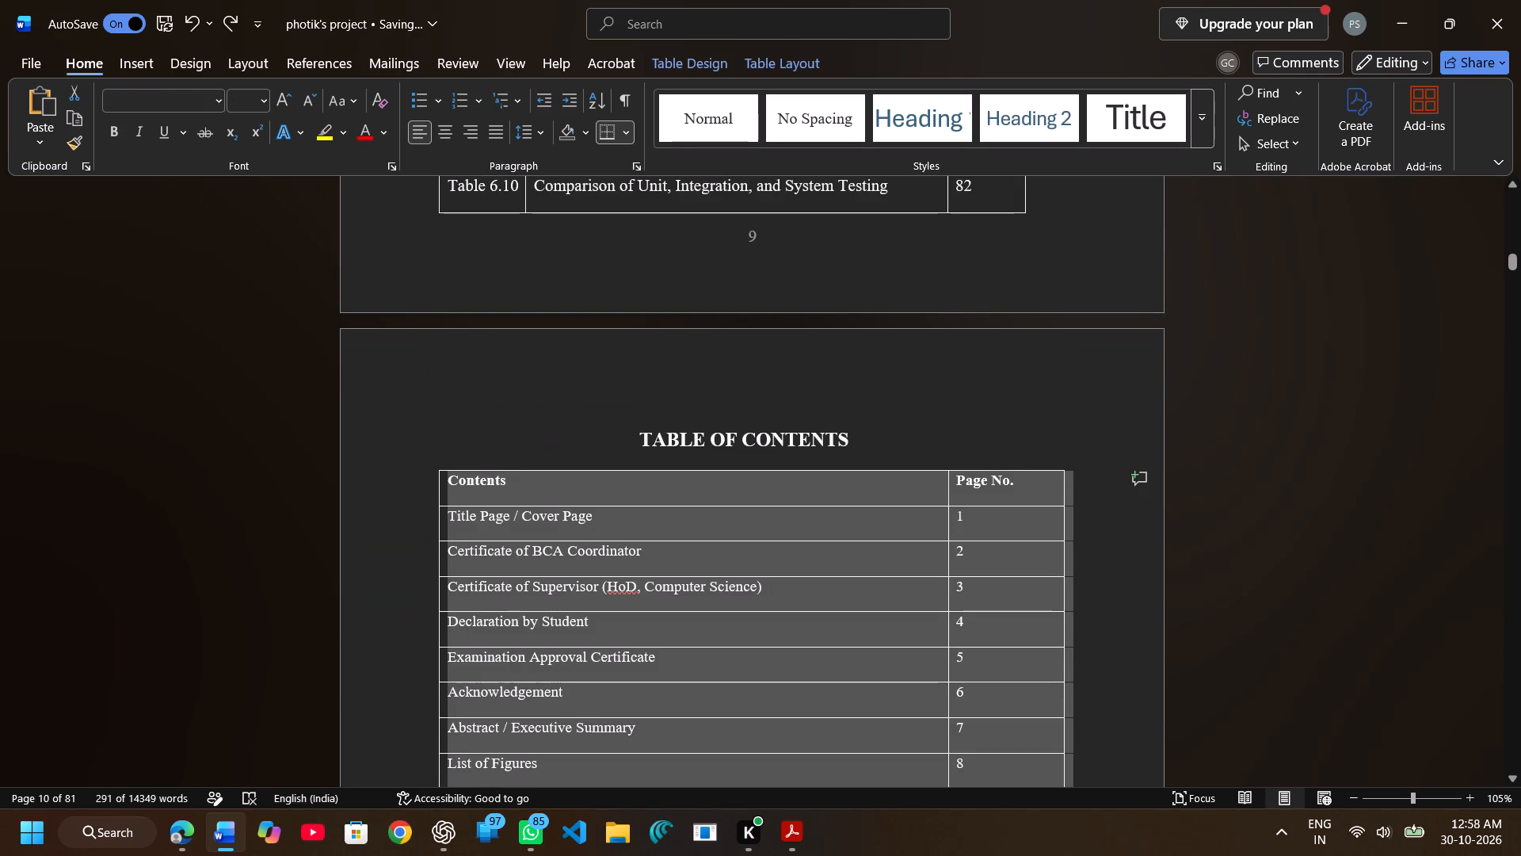
Set the font size of the entire contents table, from the Contents header row through Appendices, to 10.
scroll(592, 556, "down", 1)
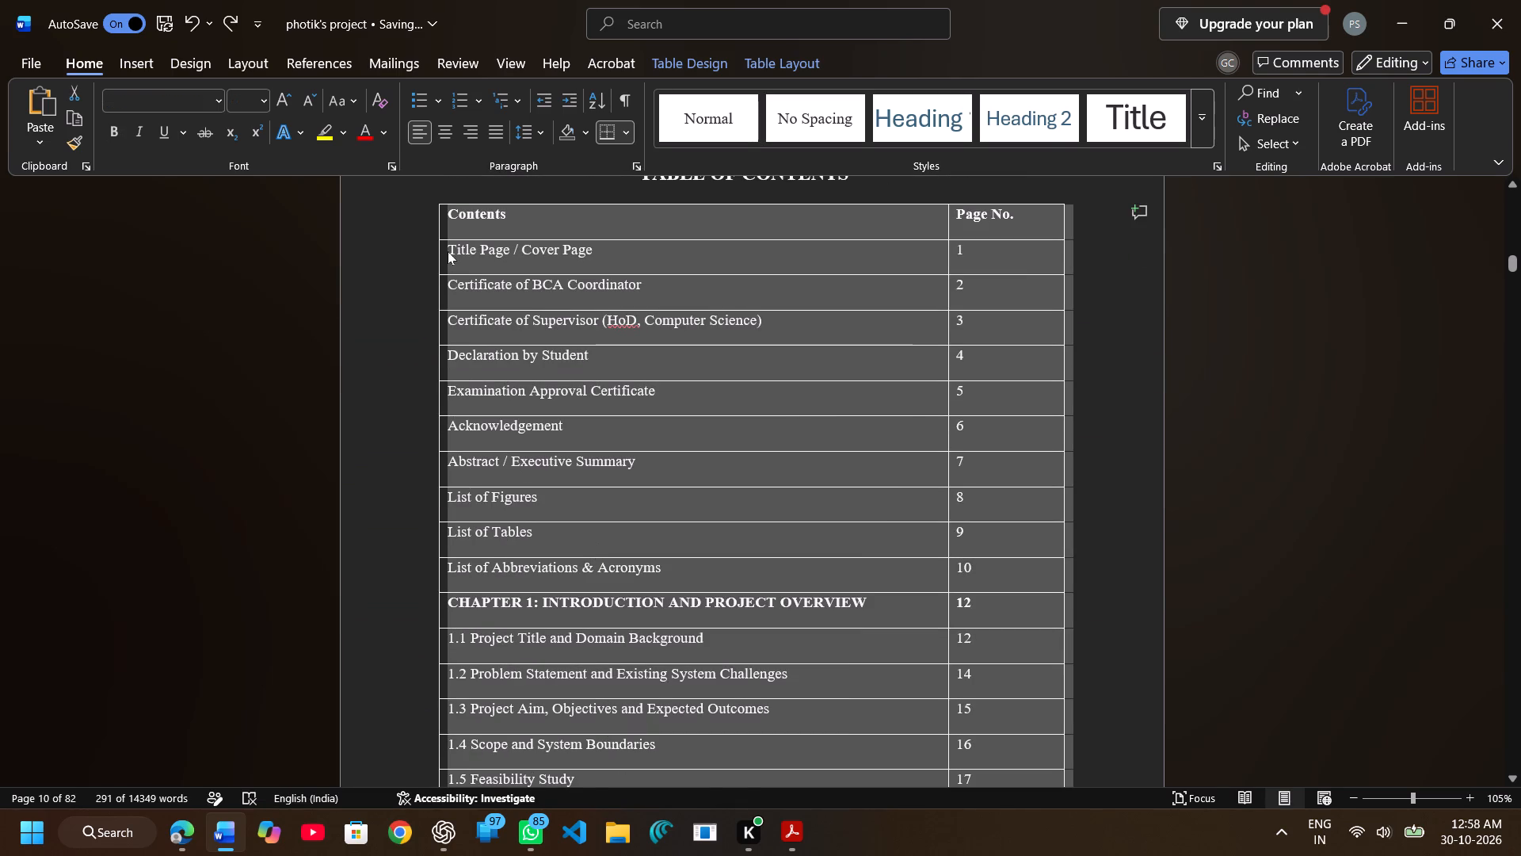
left_click(446, 215)
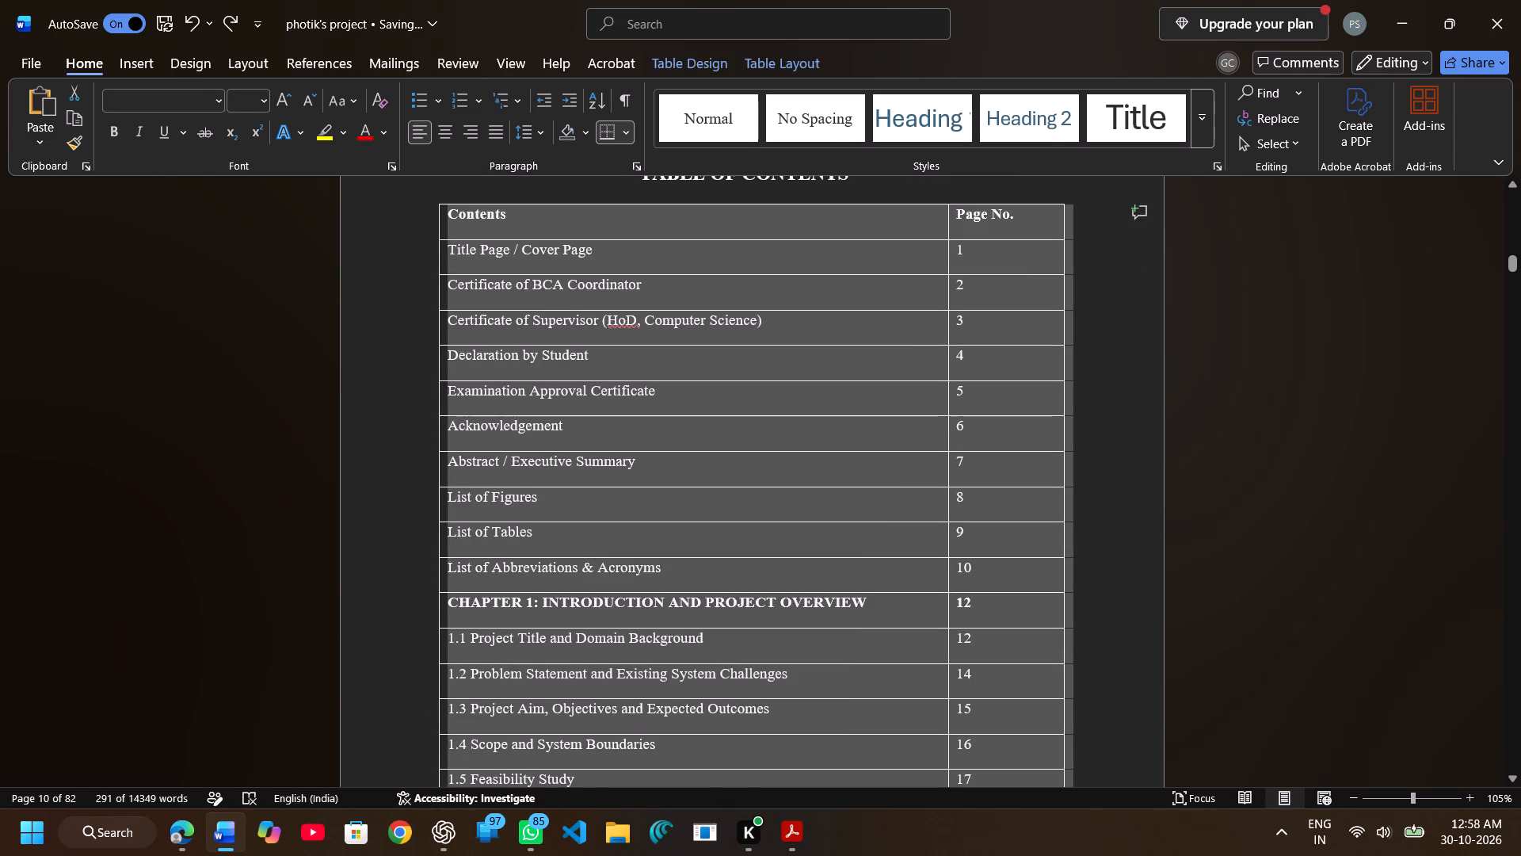
left_click_drag(446, 215, 722, 632)
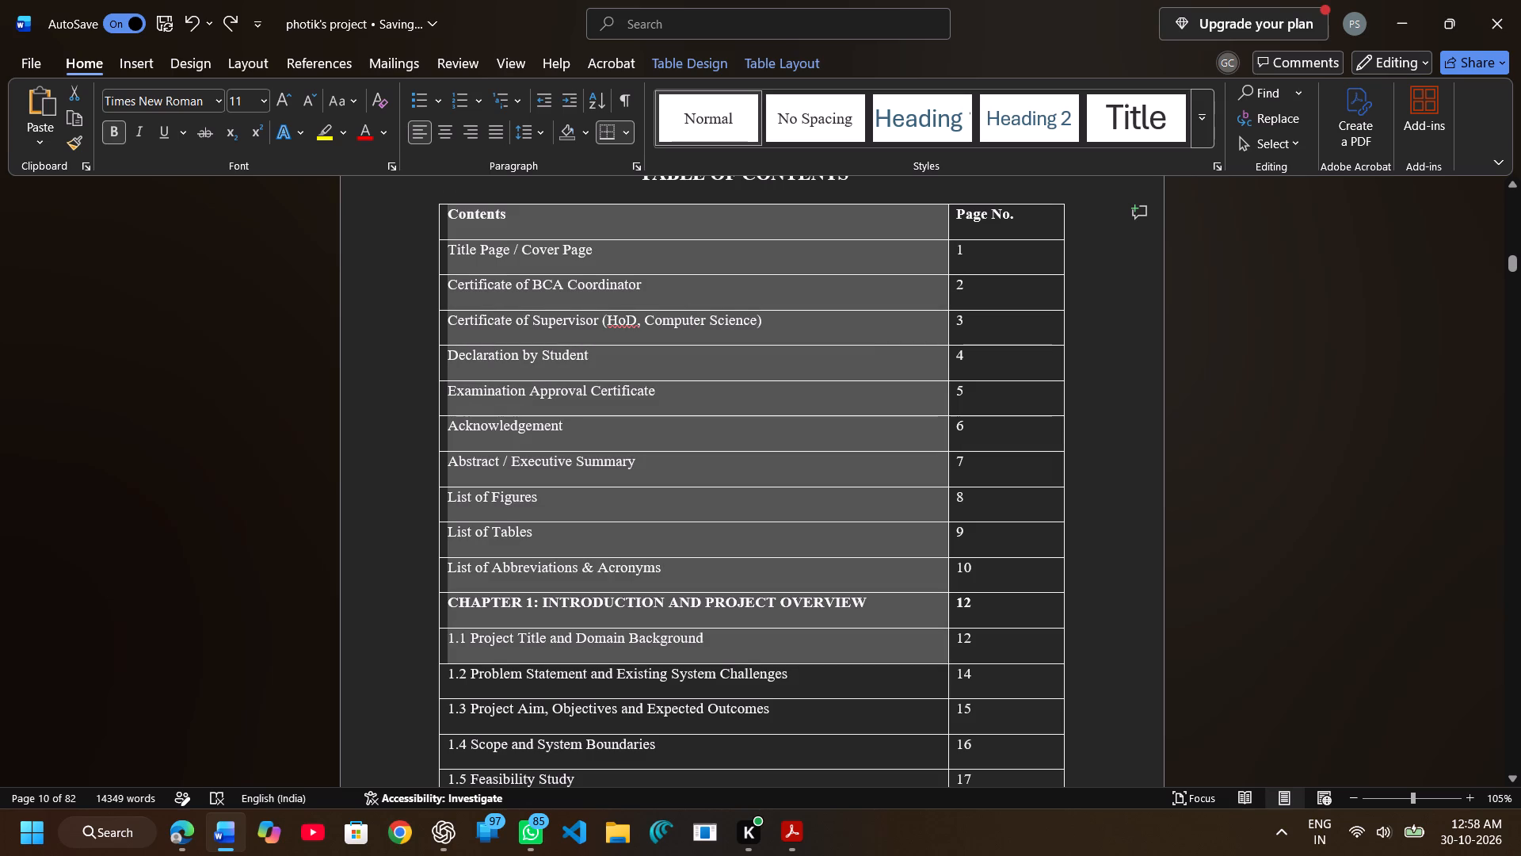
left_click_drag(722, 632, 1032, 745)
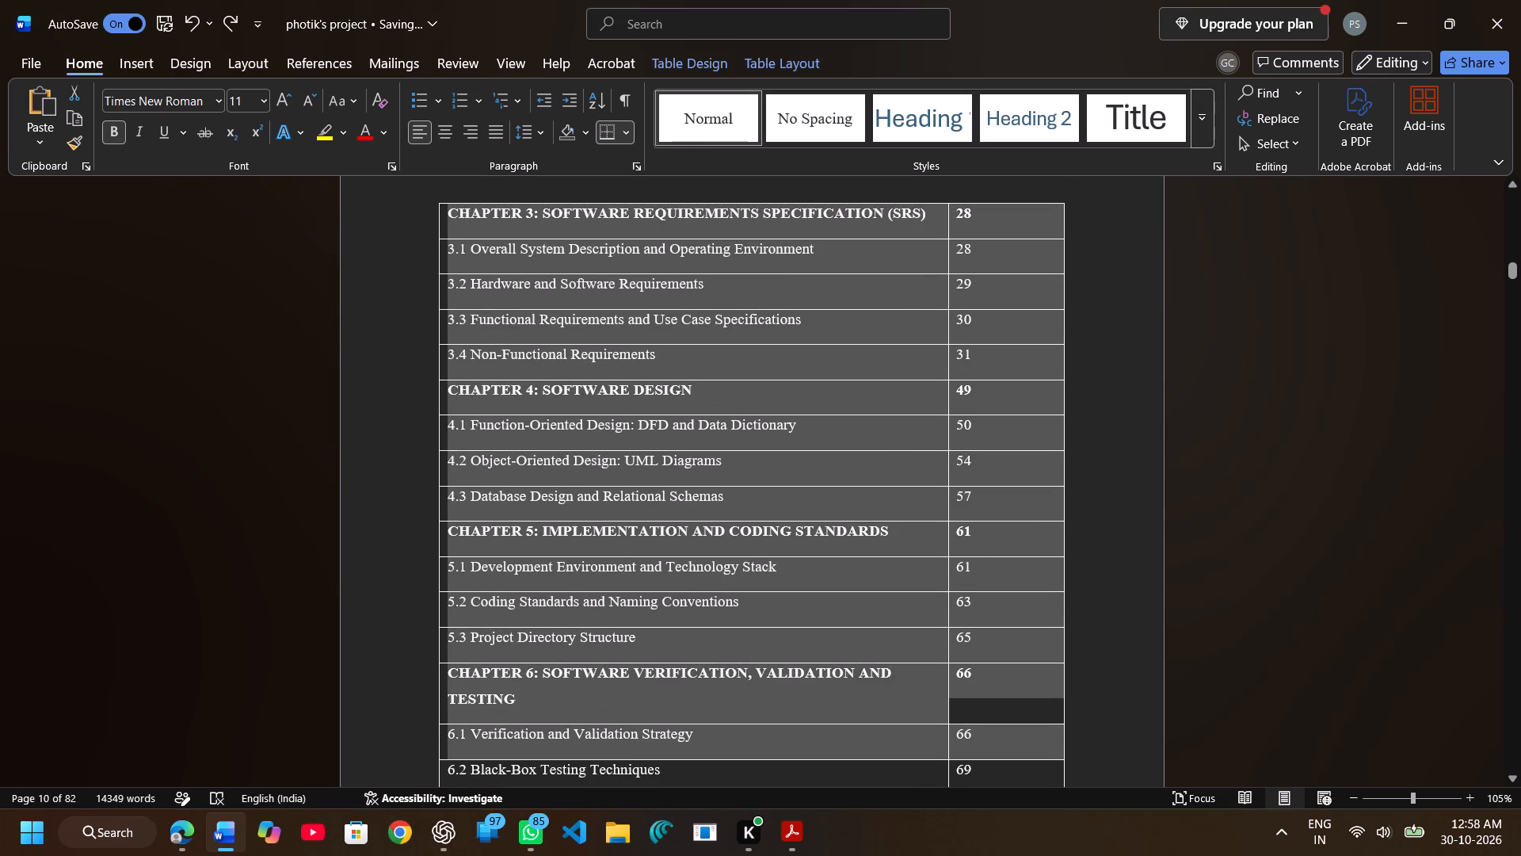
left_click_drag(1032, 745, 1067, 803)
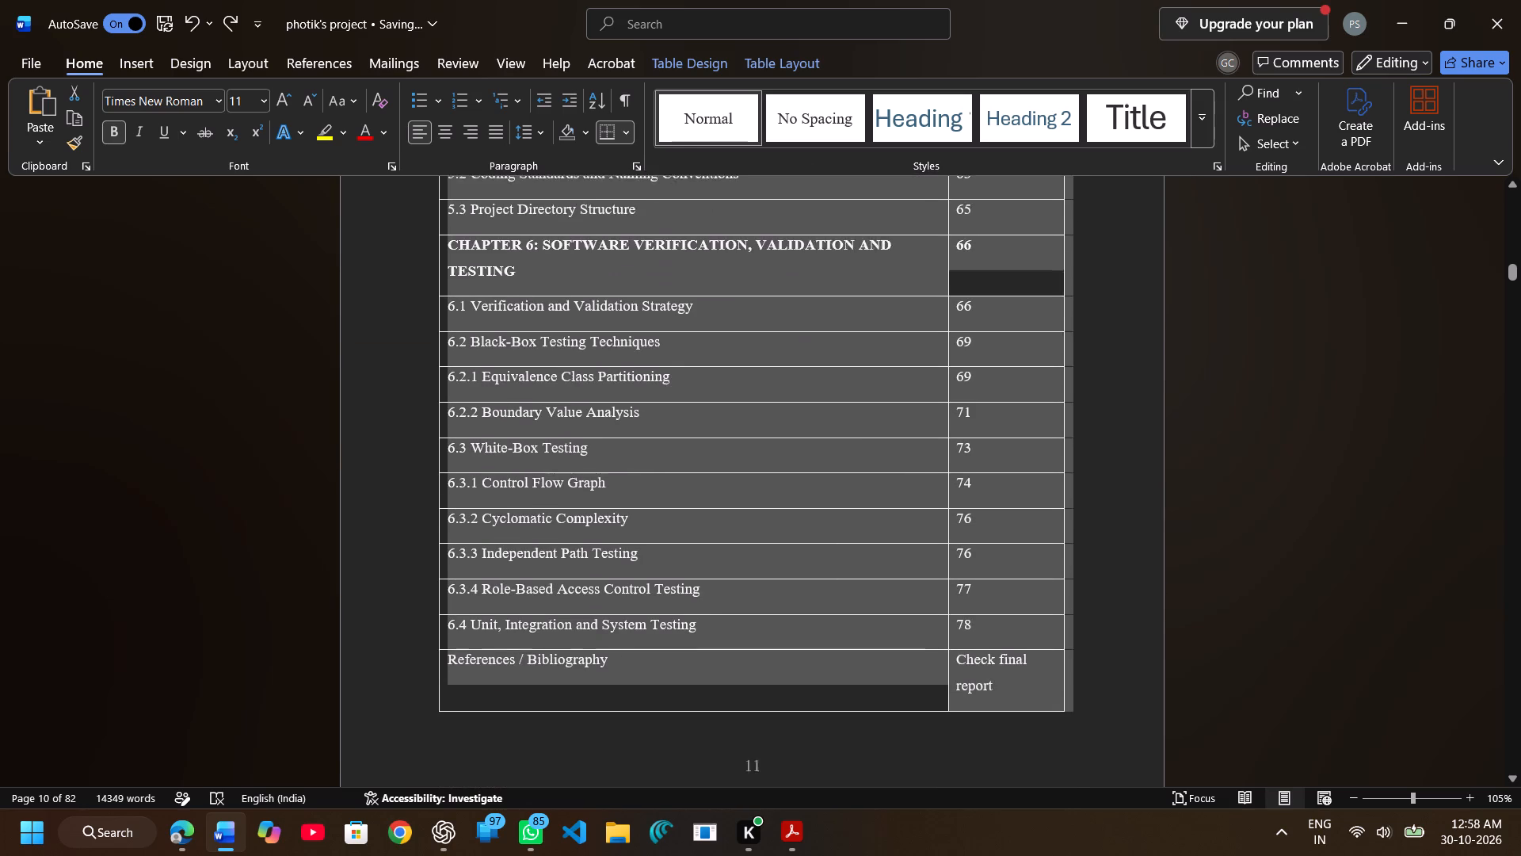
left_click_drag(1067, 803, 1055, 783)
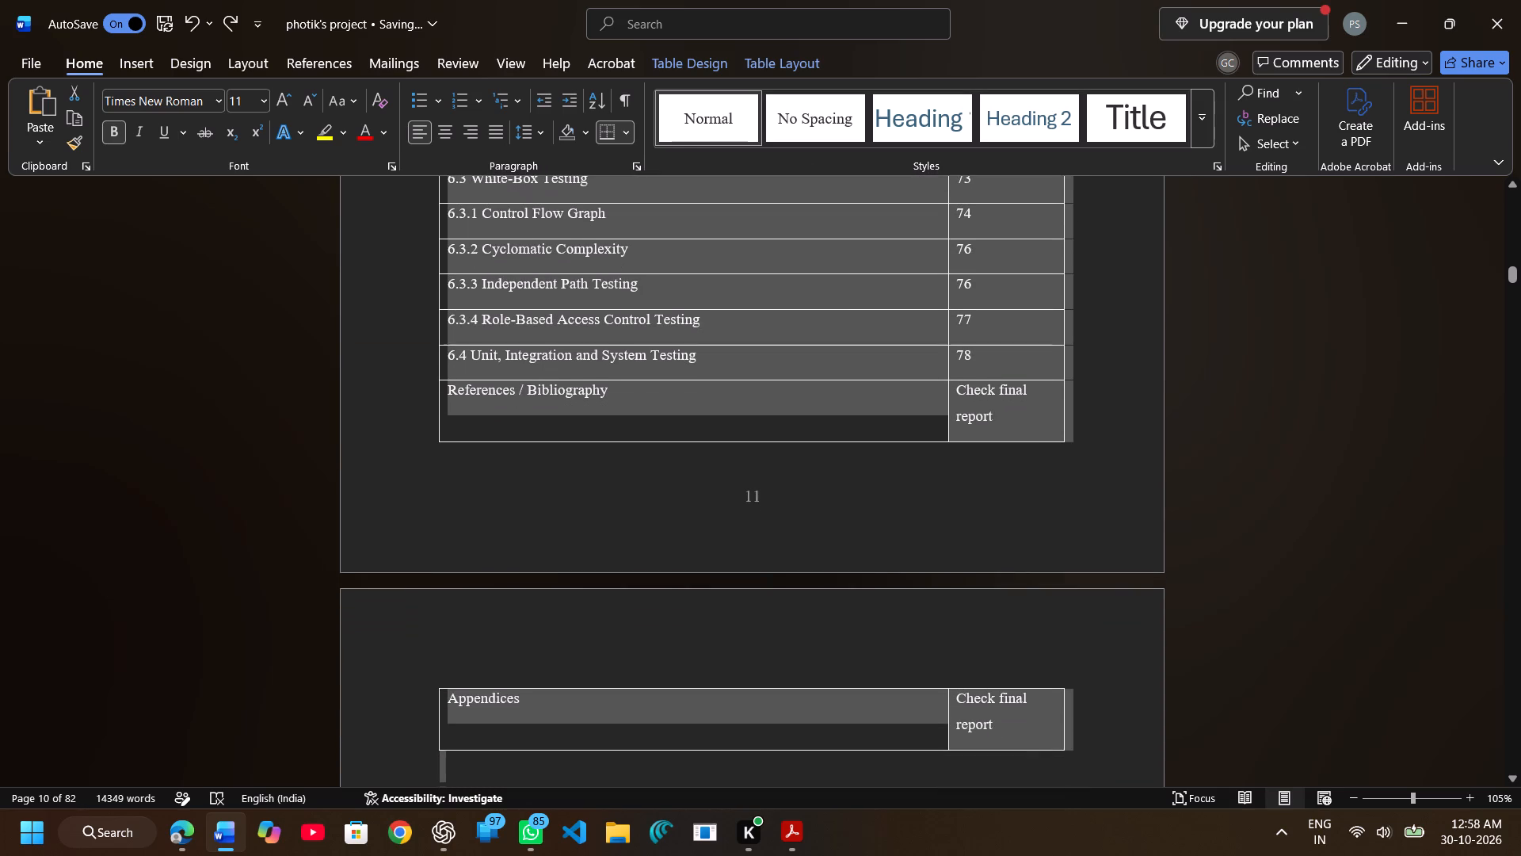
left_click_drag(1055, 783, 1066, 671)
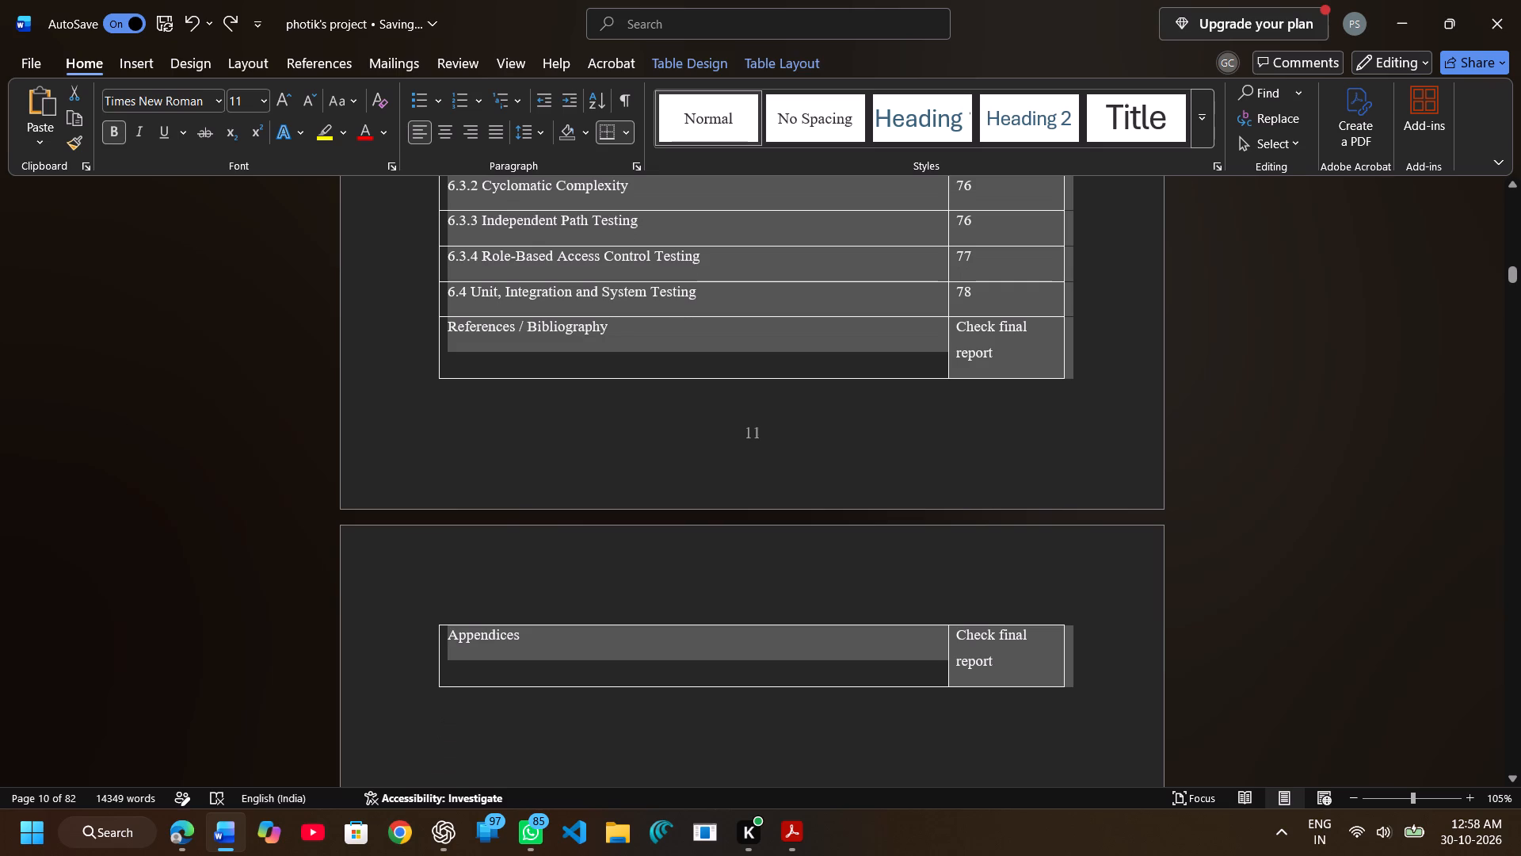
left_click_drag(1066, 671, 1066, 671)
left_click(1191, 606)
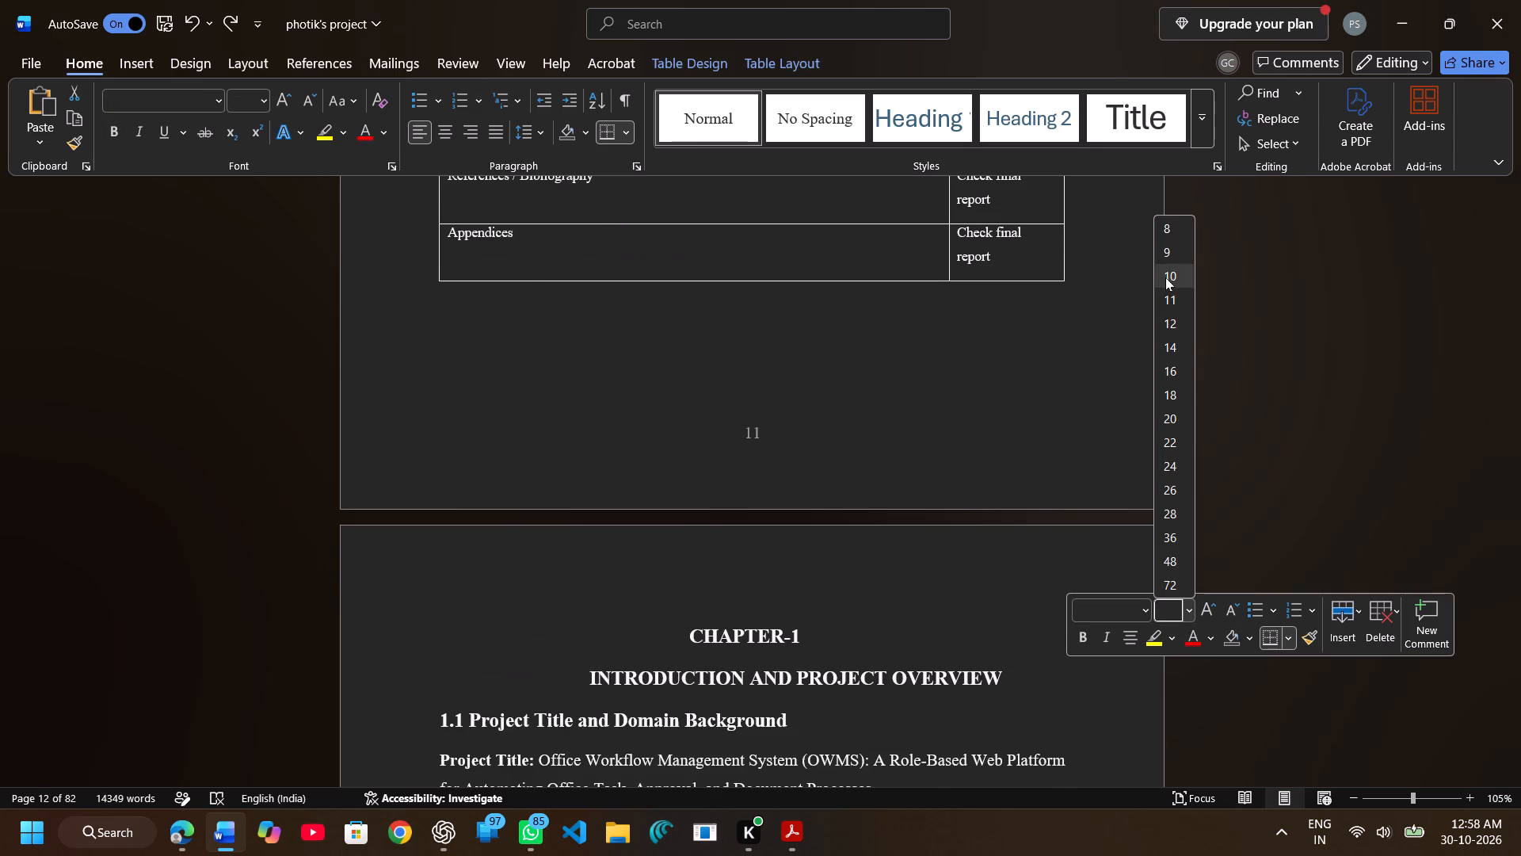
left_click(1165, 277)
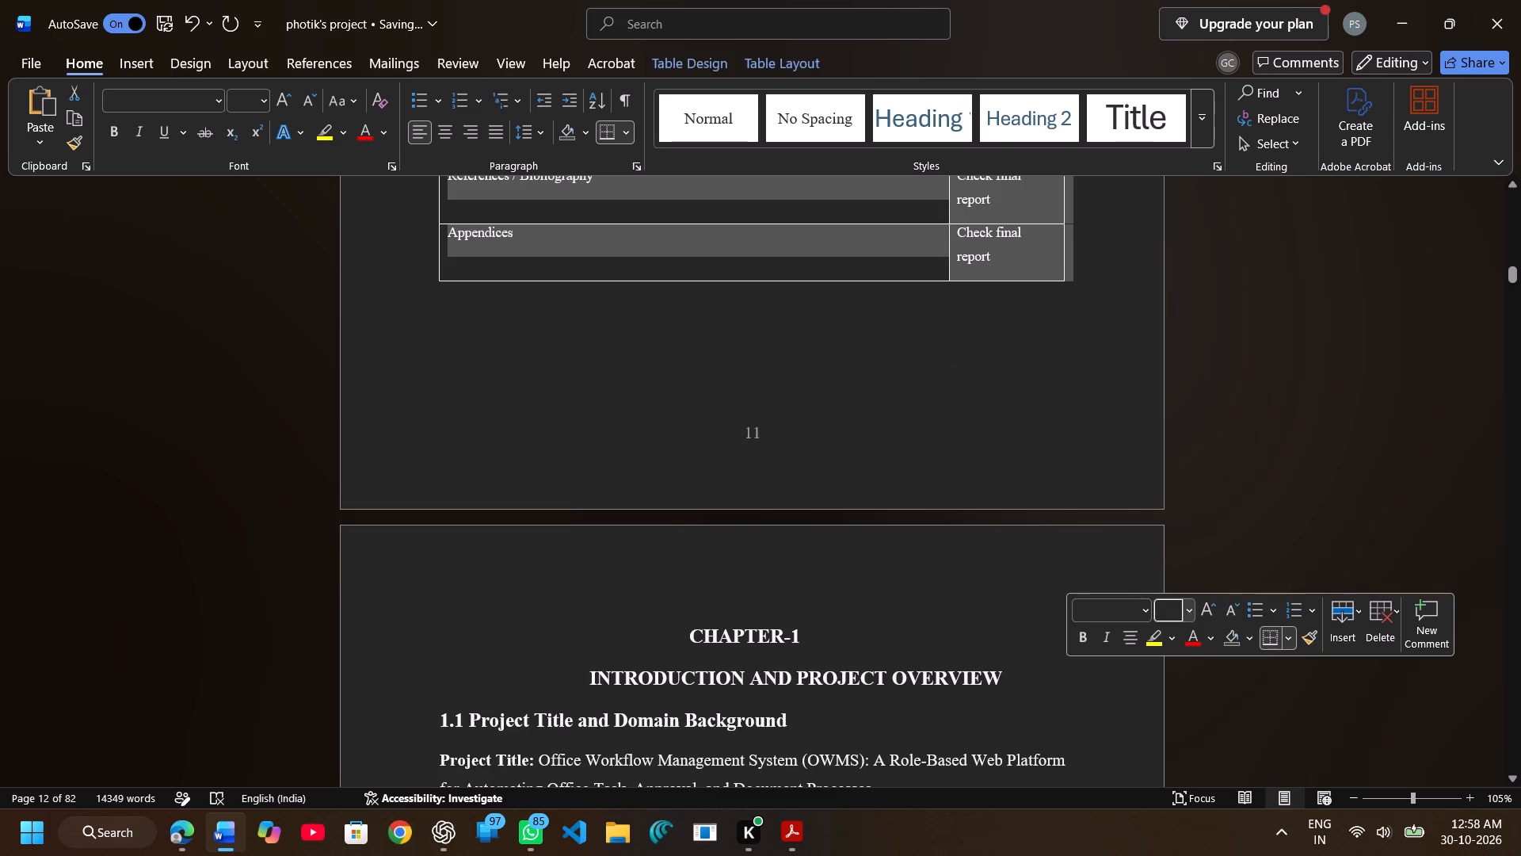
Review the resized Table of Contents and the front-matter pages before it, including the List of Tables.
scroll(999, 407, "up", 2)
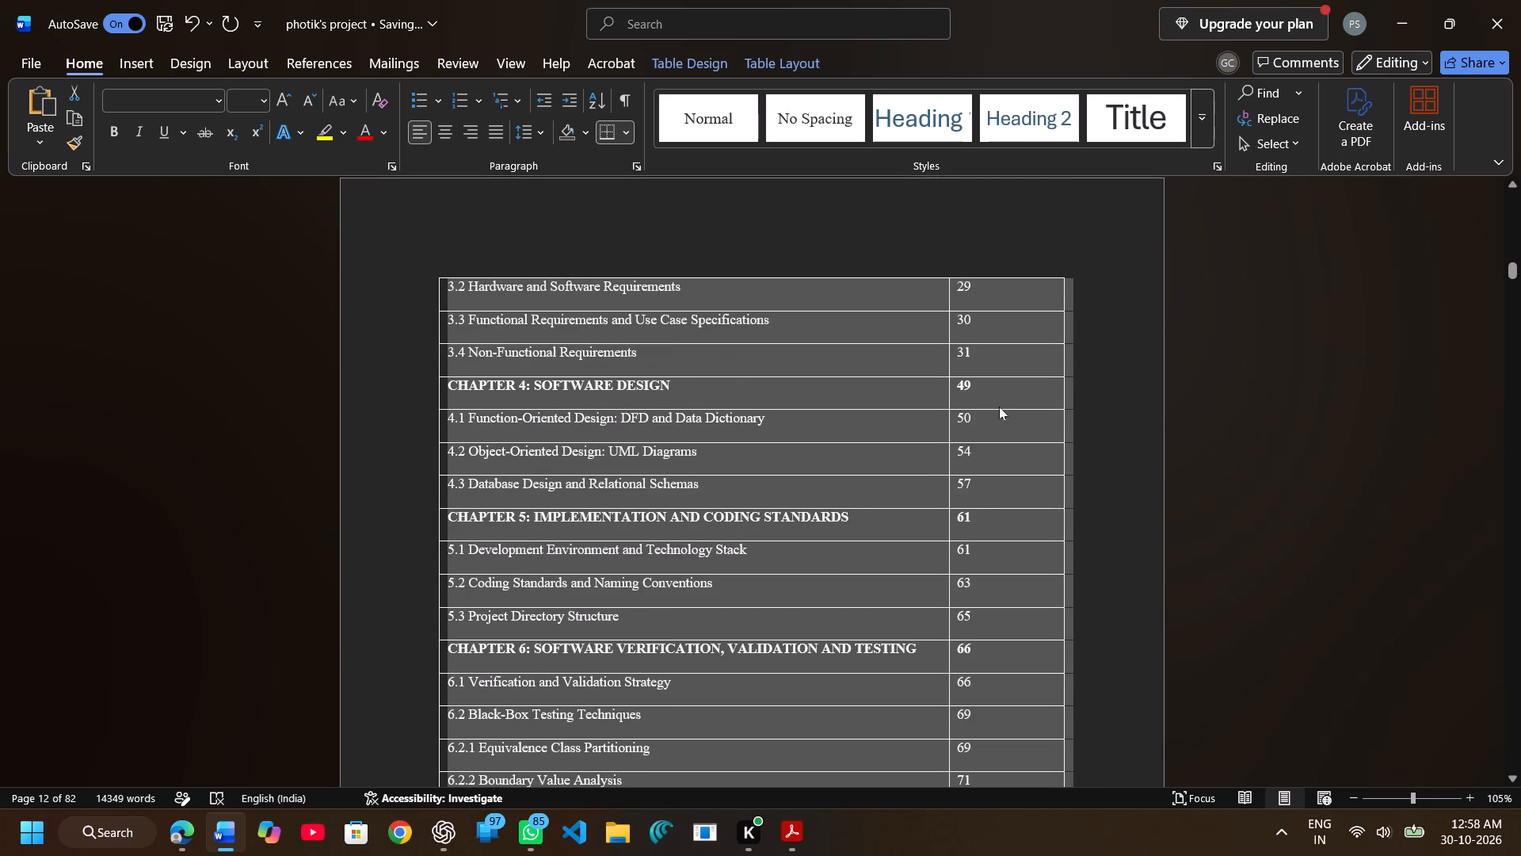
scroll(999, 407, "up", 1)
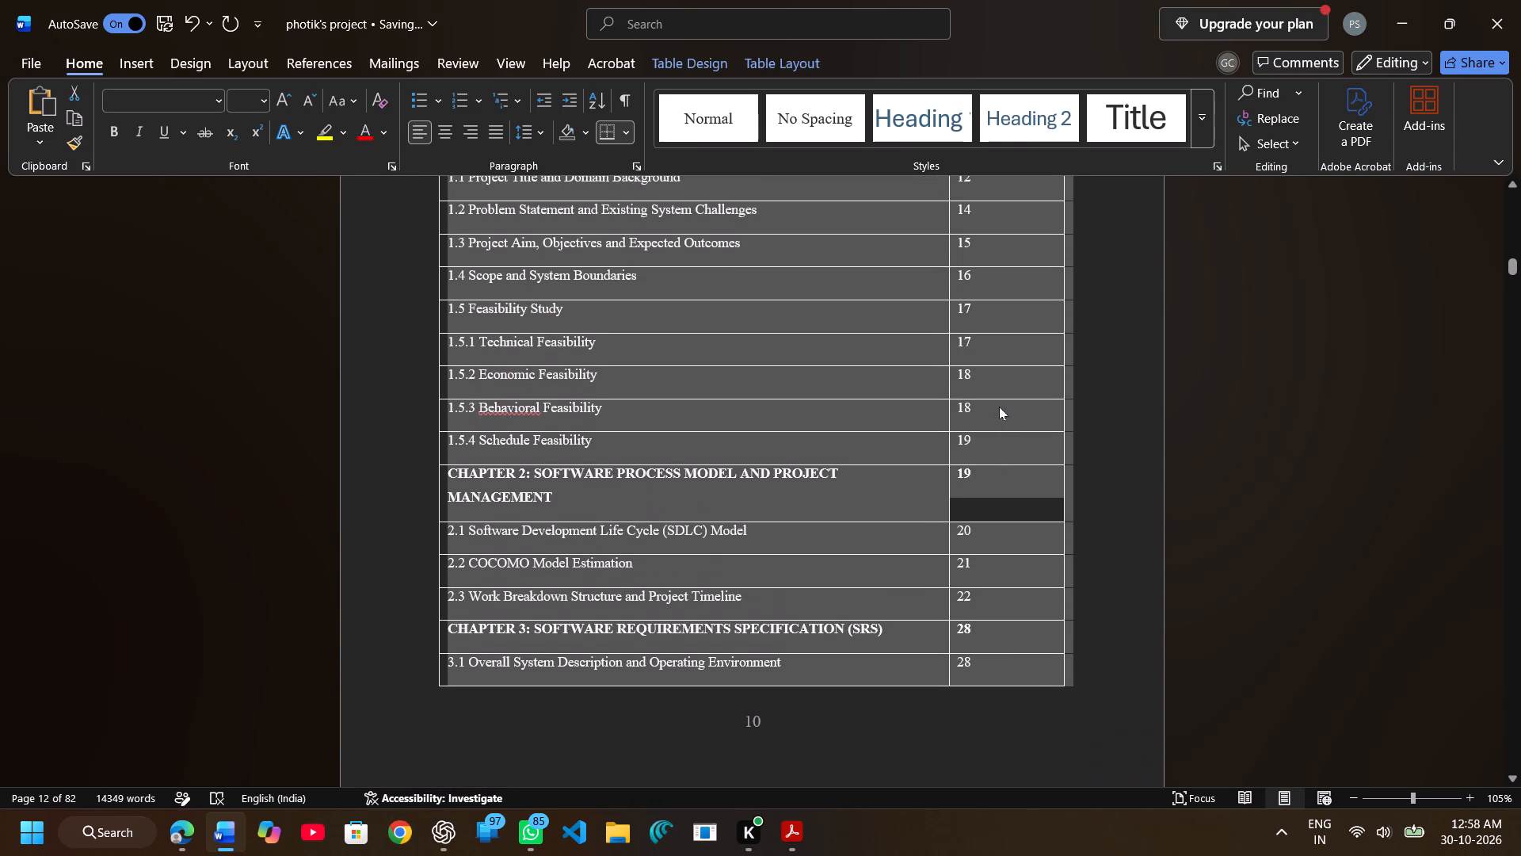
scroll(999, 407, "up", 1)
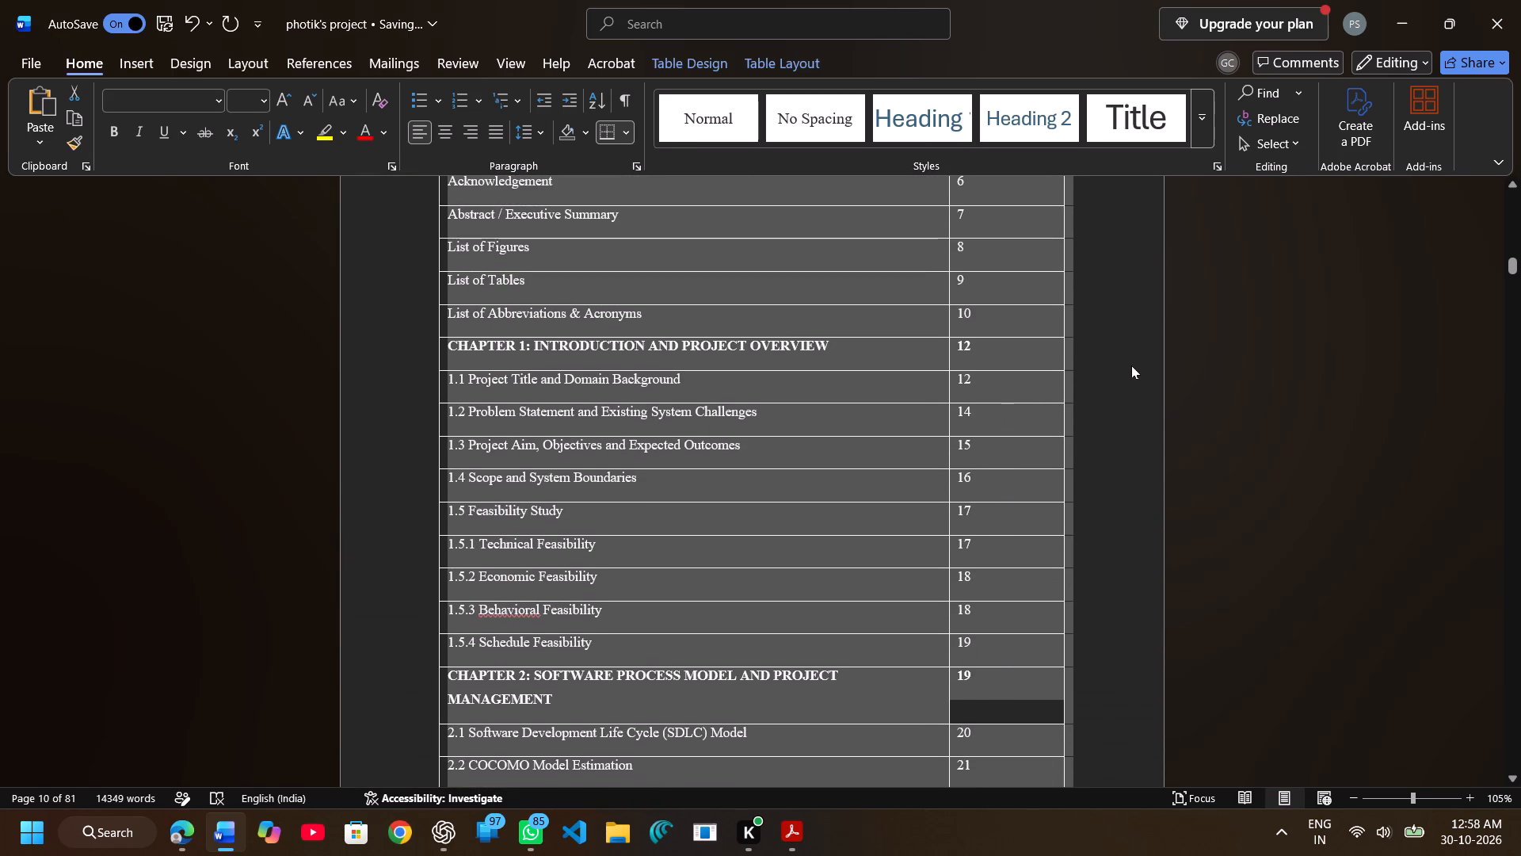
left_click(1135, 367)
scroll(935, 401, "up", 1)
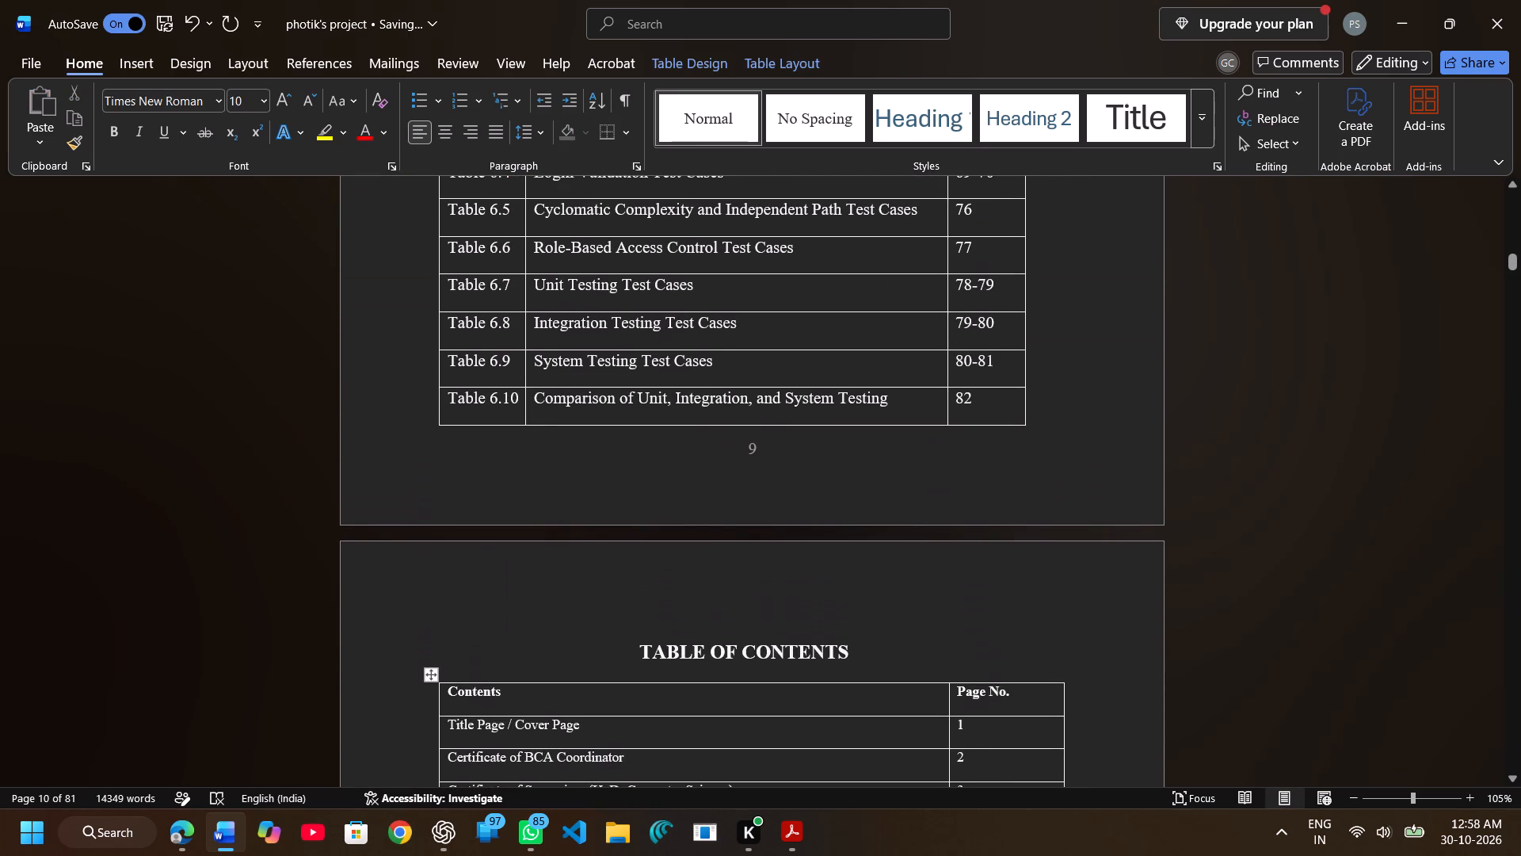
scroll(737, 475, "up", 2)
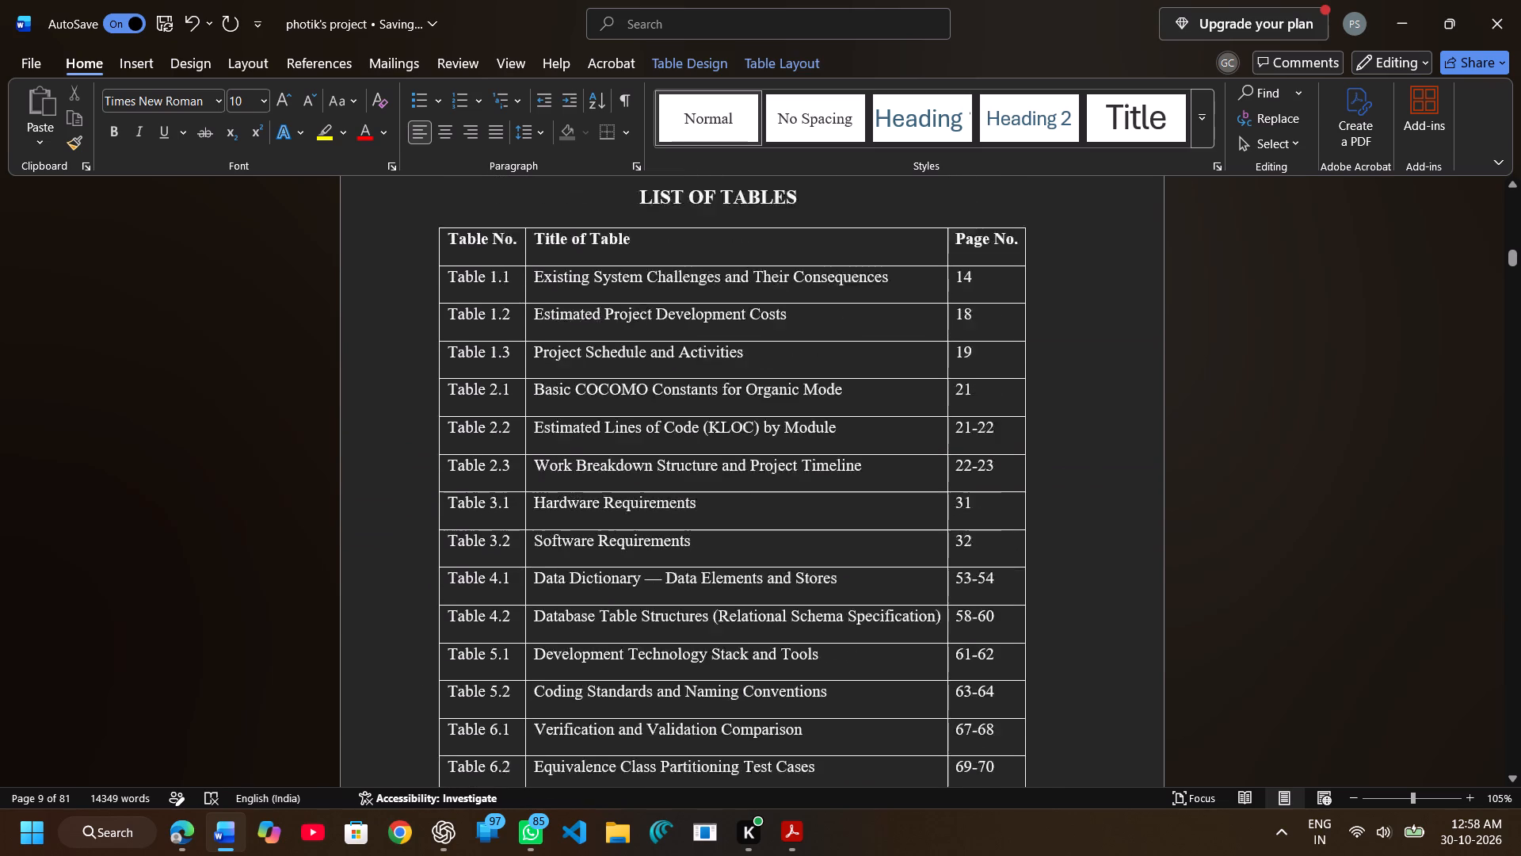
scroll(737, 475, "up", 1)
scroll(737, 475, "down", 1)
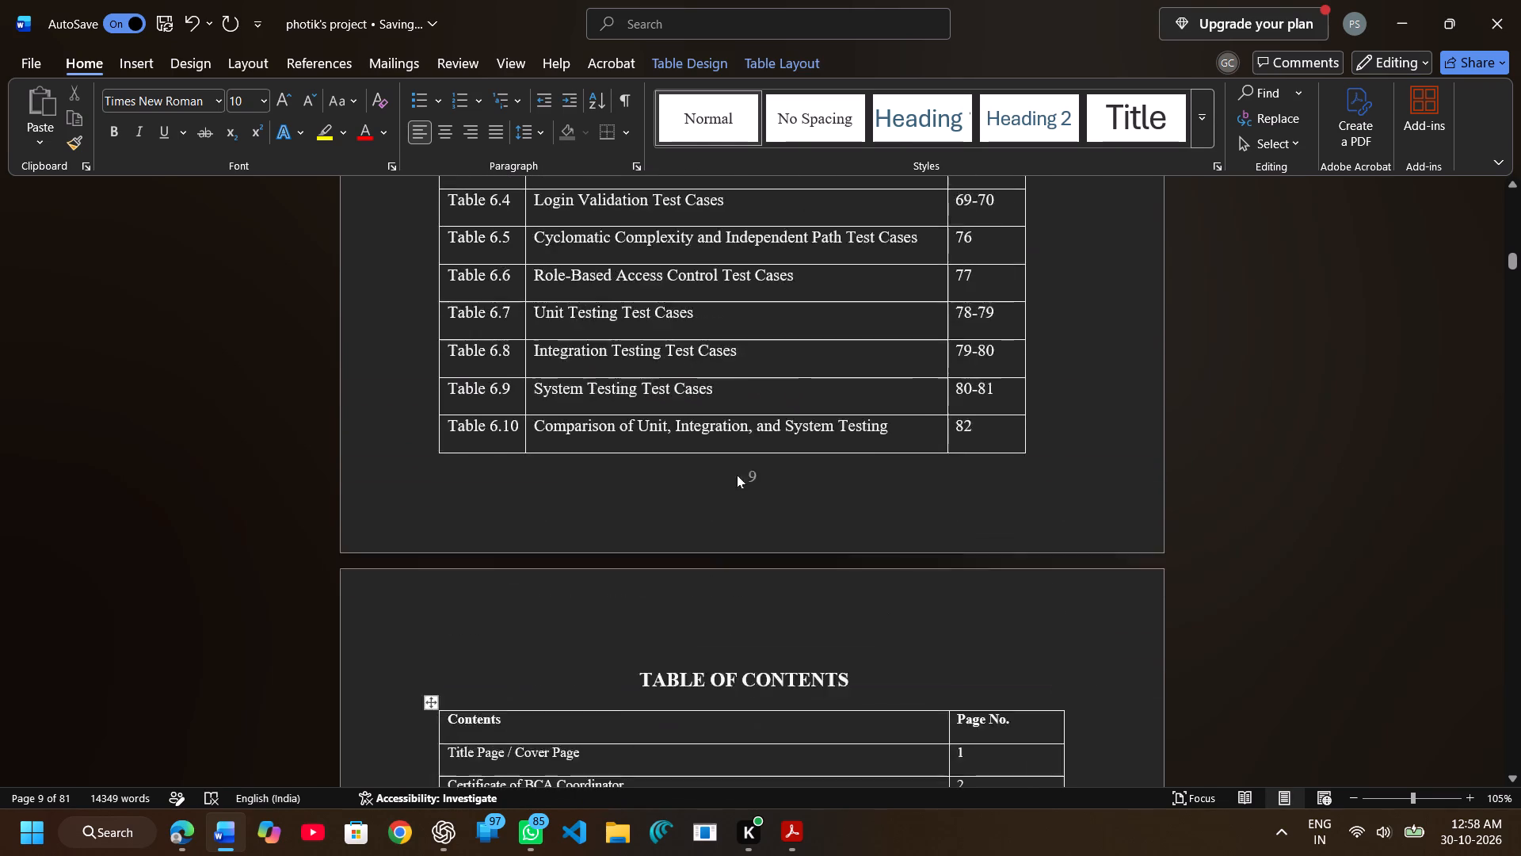
scroll(737, 475, "down", 1)
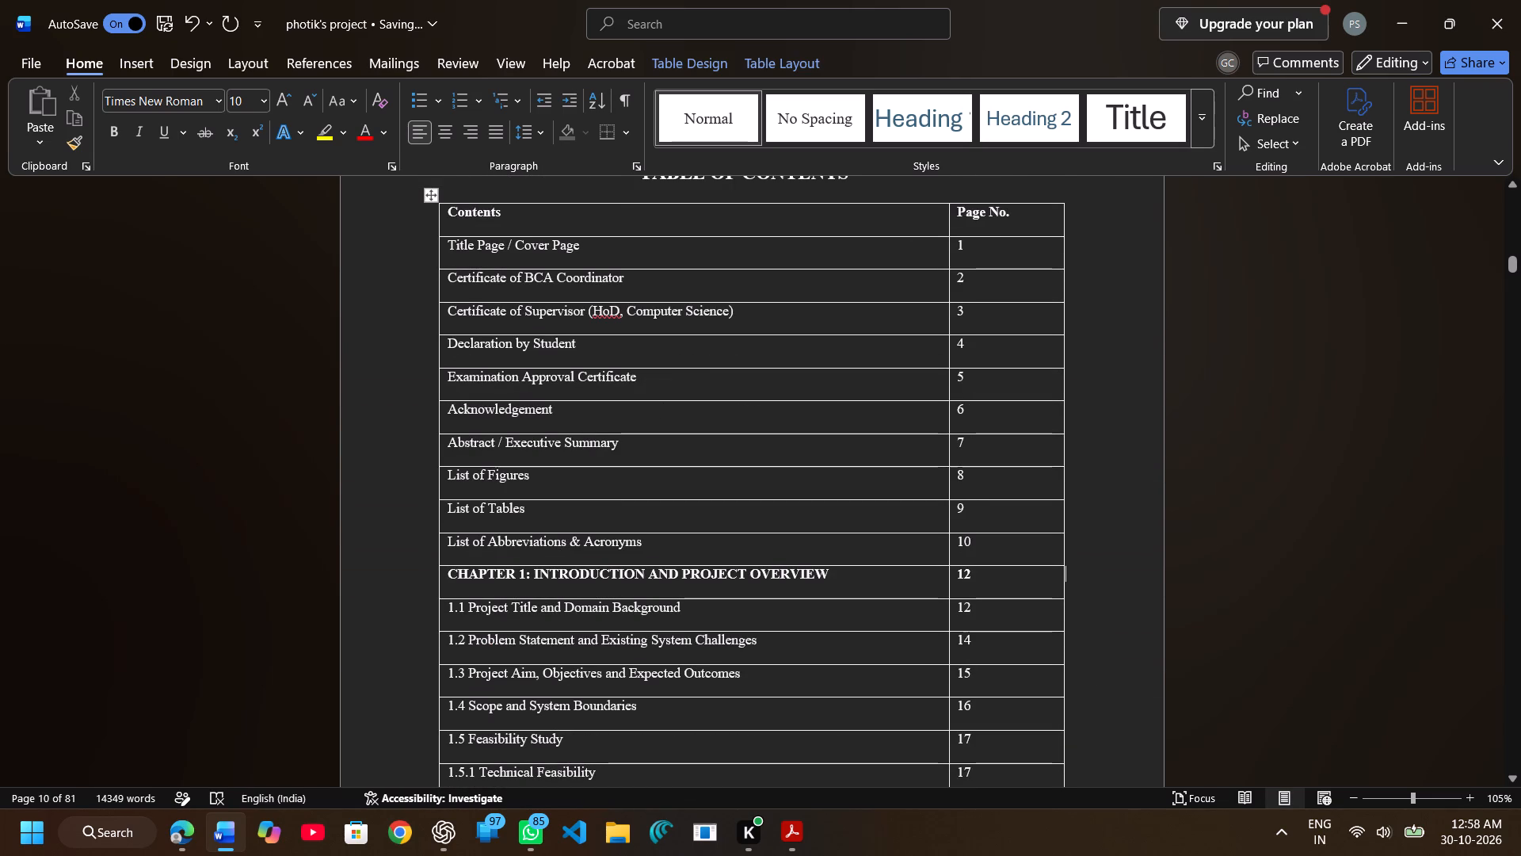
scroll(656, 538, "right", 1)
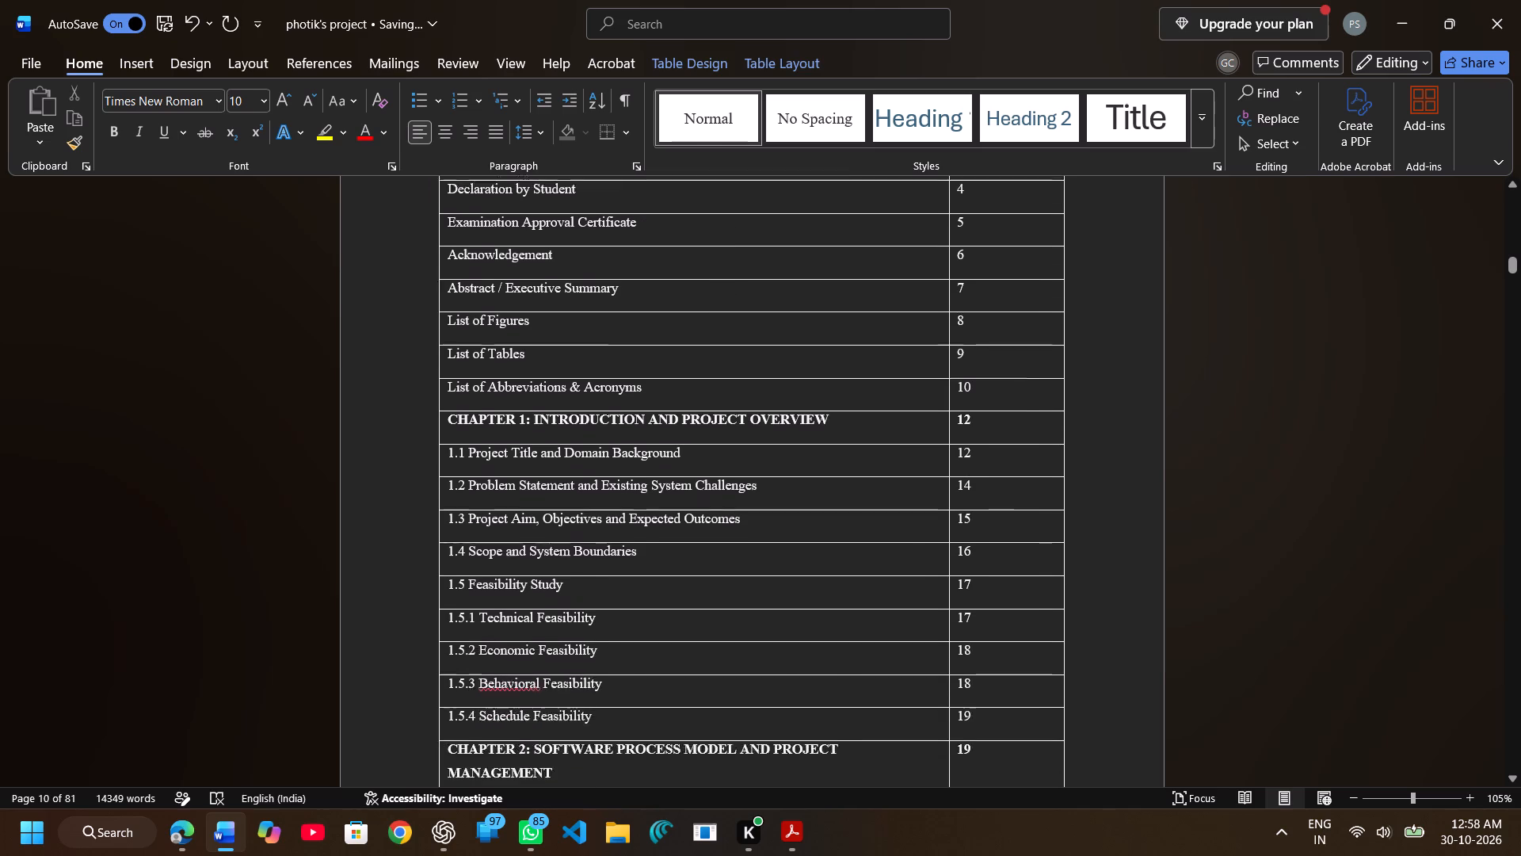
scroll(656, 538, "right", 1)
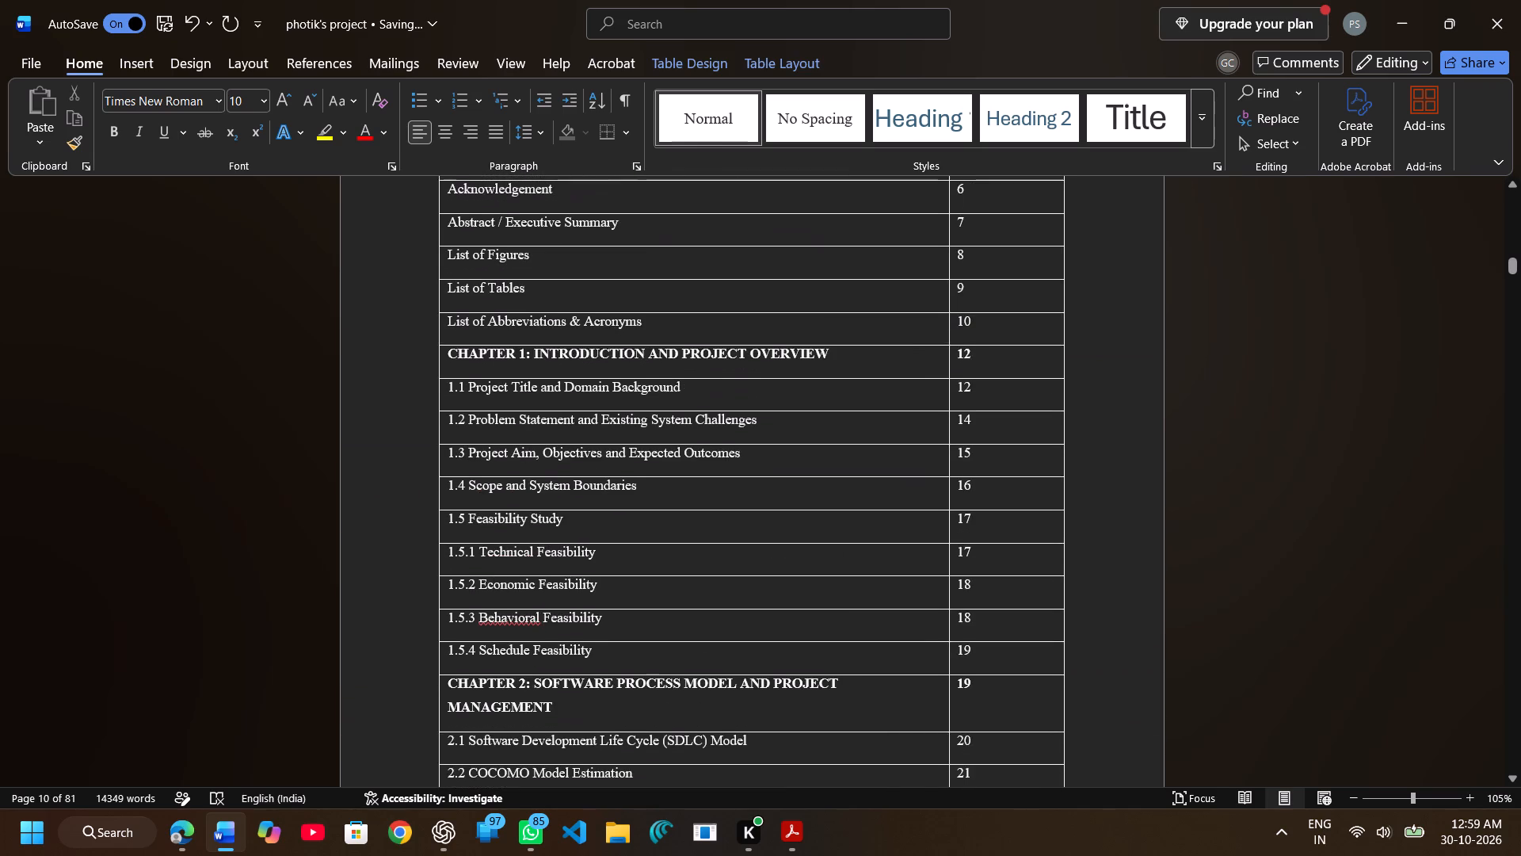
scroll(656, 538, "right", 2)
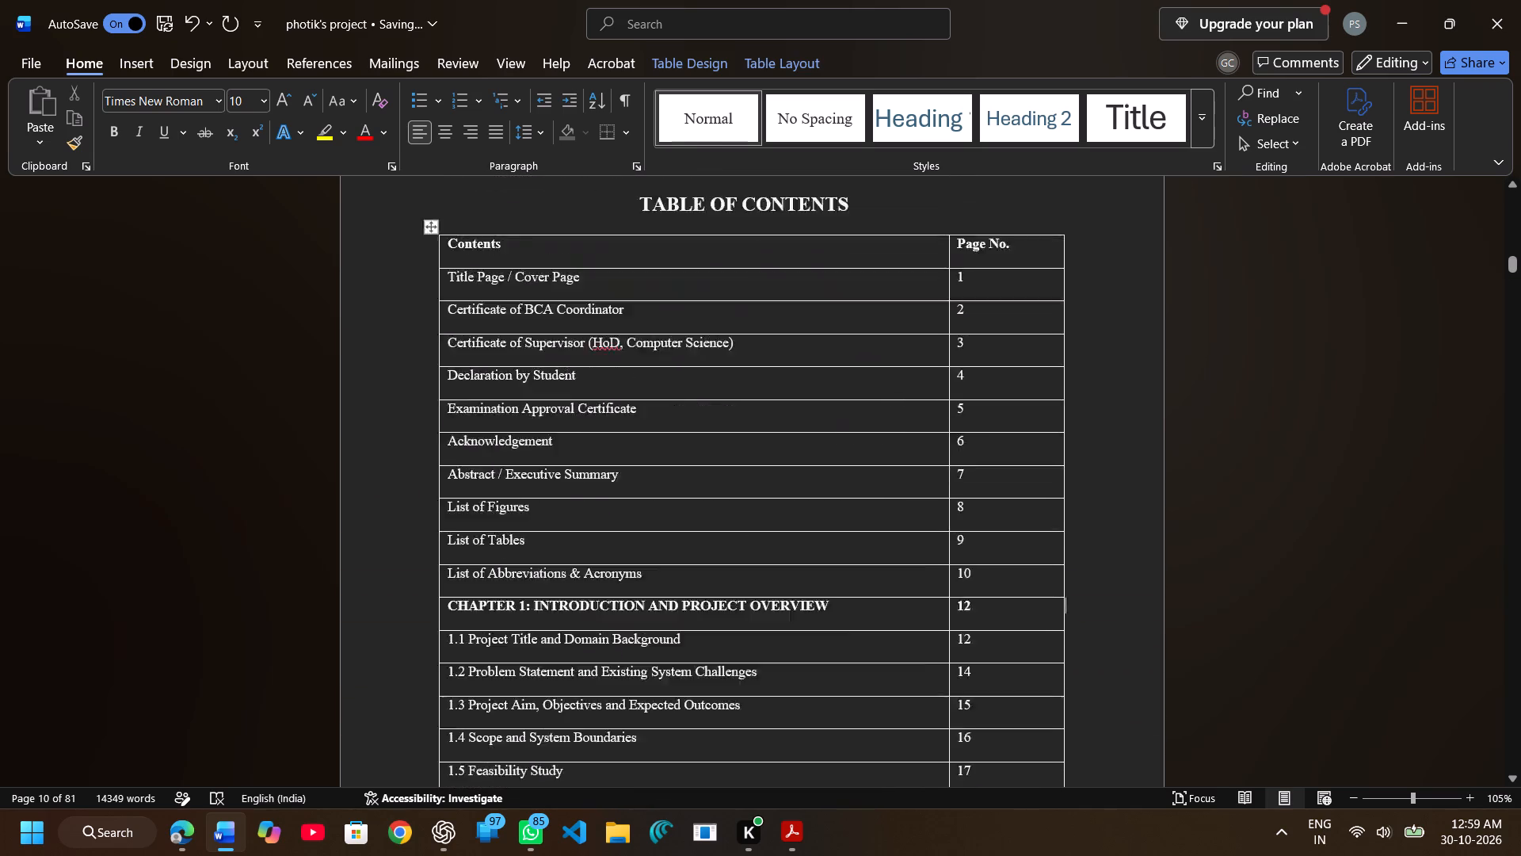
scroll(656, 538, "right", 1)
scroll(656, 538, "up", 4)
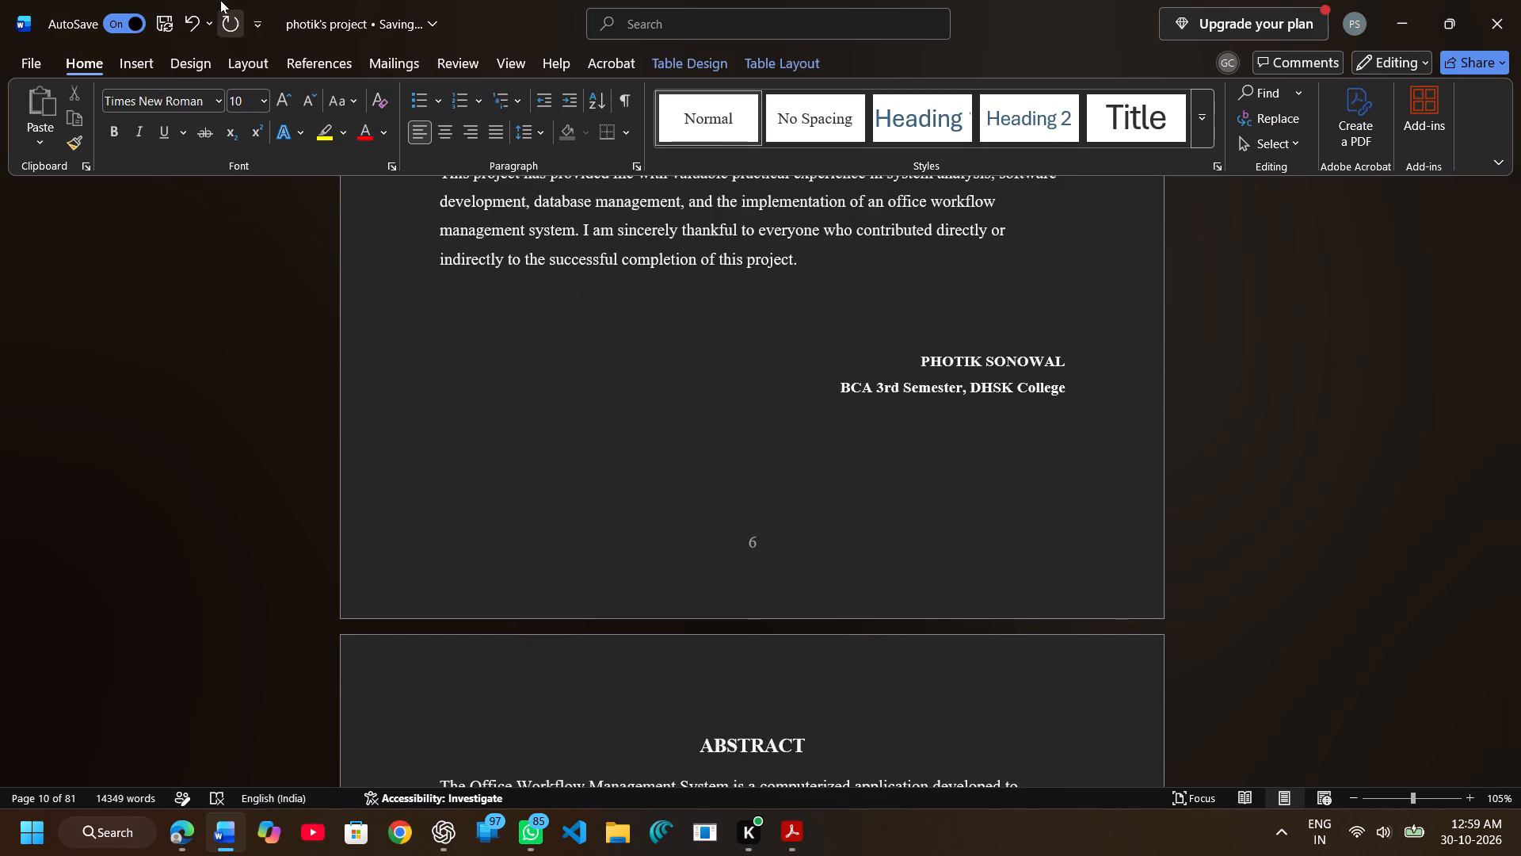
left_click(223, 22)
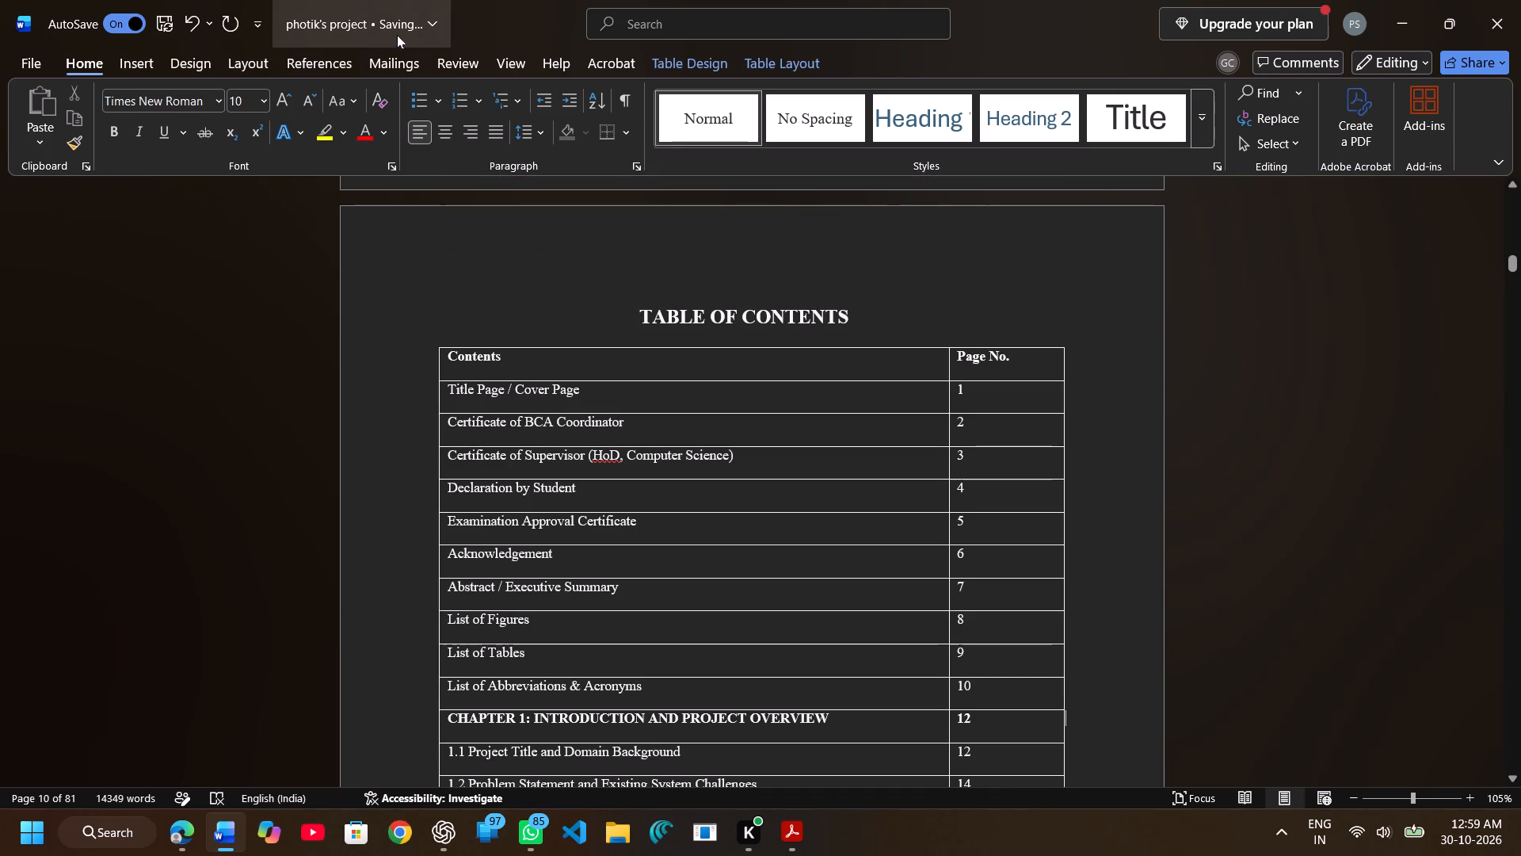
Open the document's file name and location details and access its Desktop save location.
left_click(435, 19)
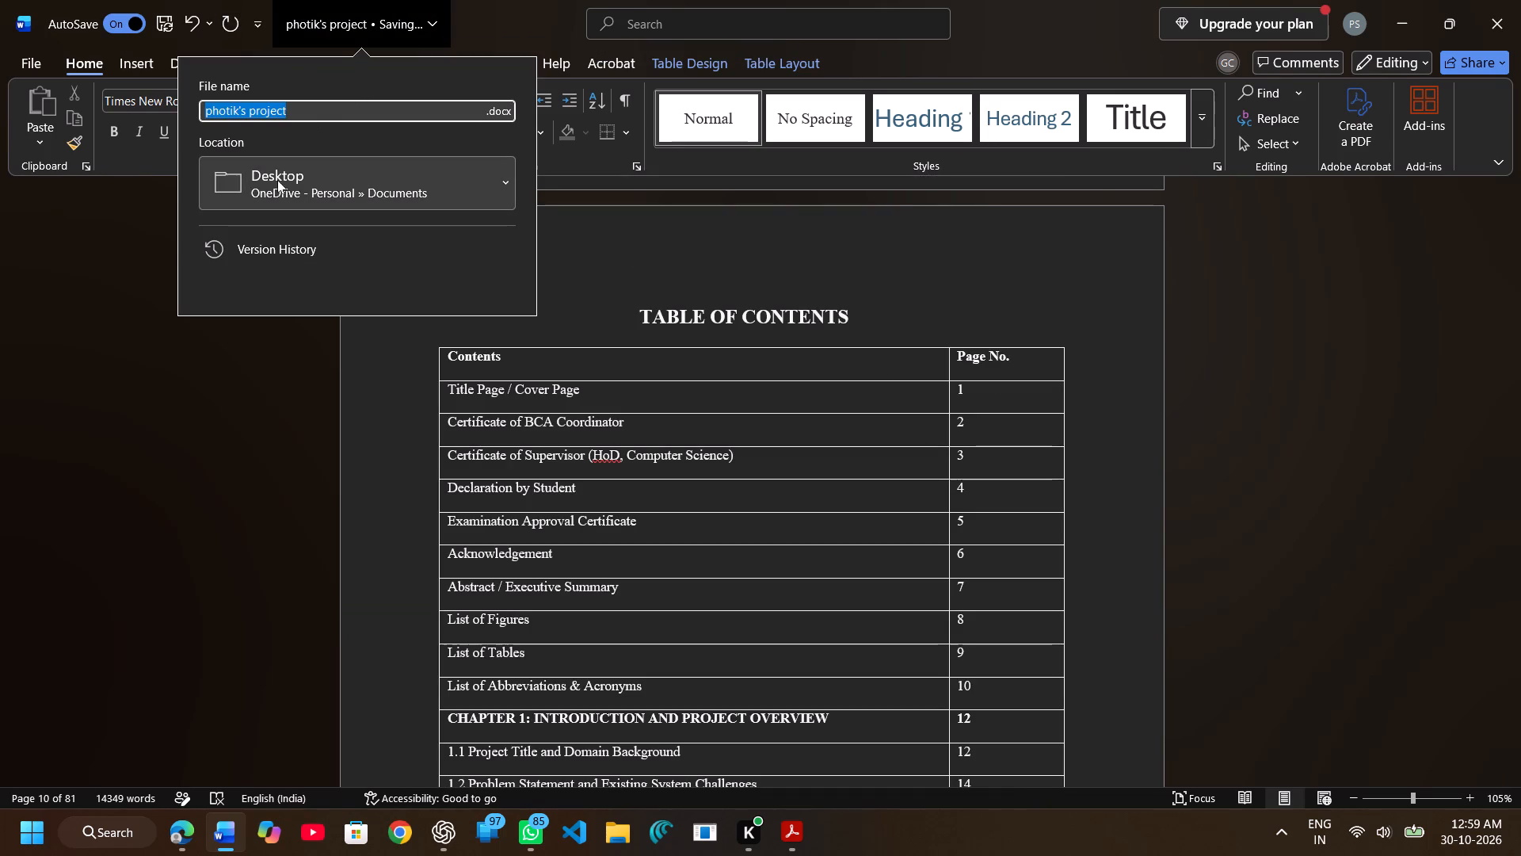
left_click(324, 182)
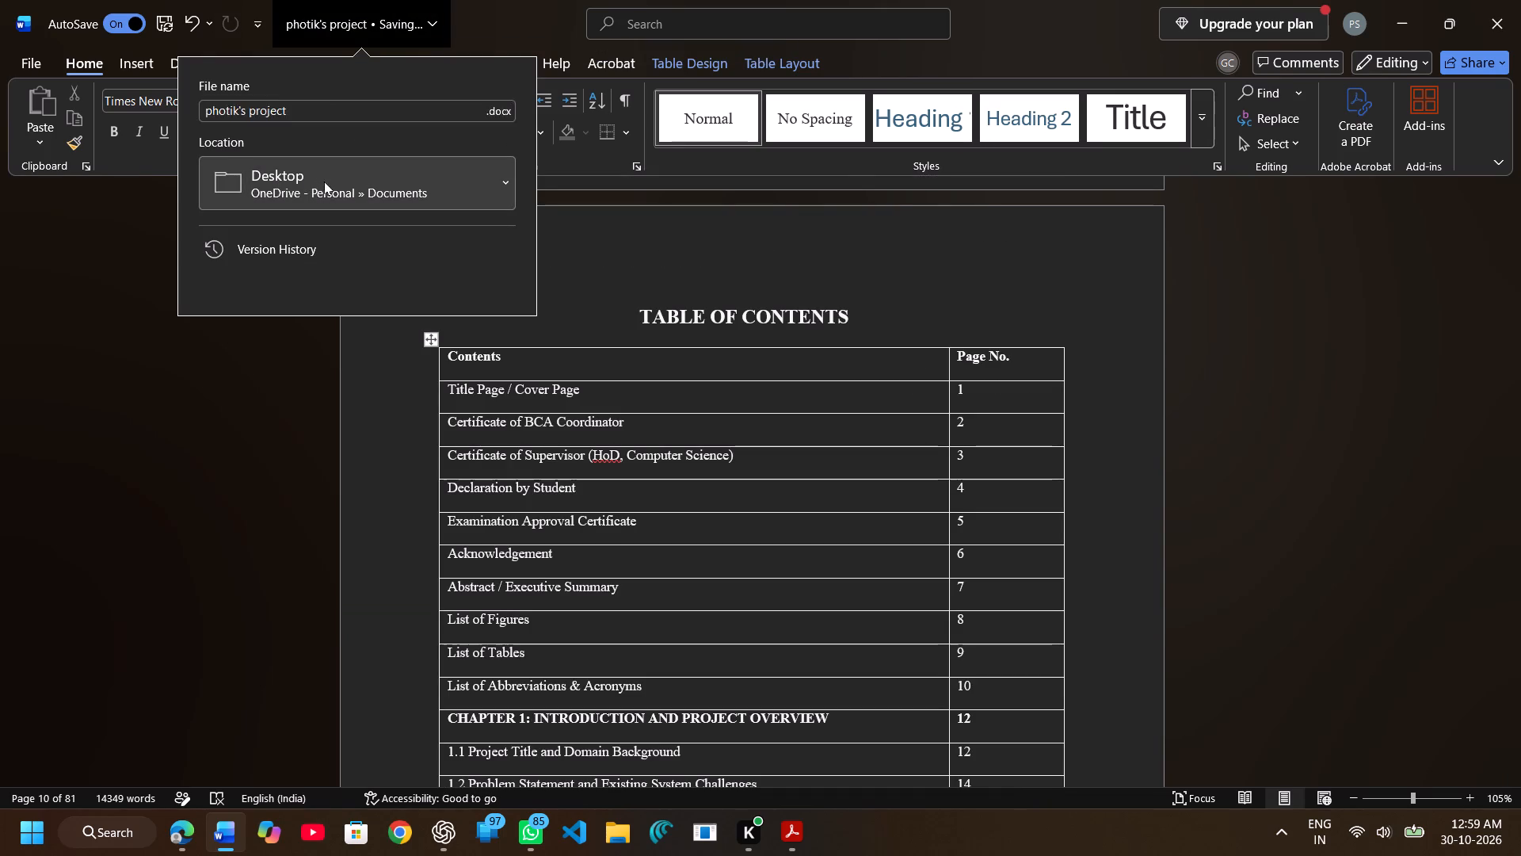
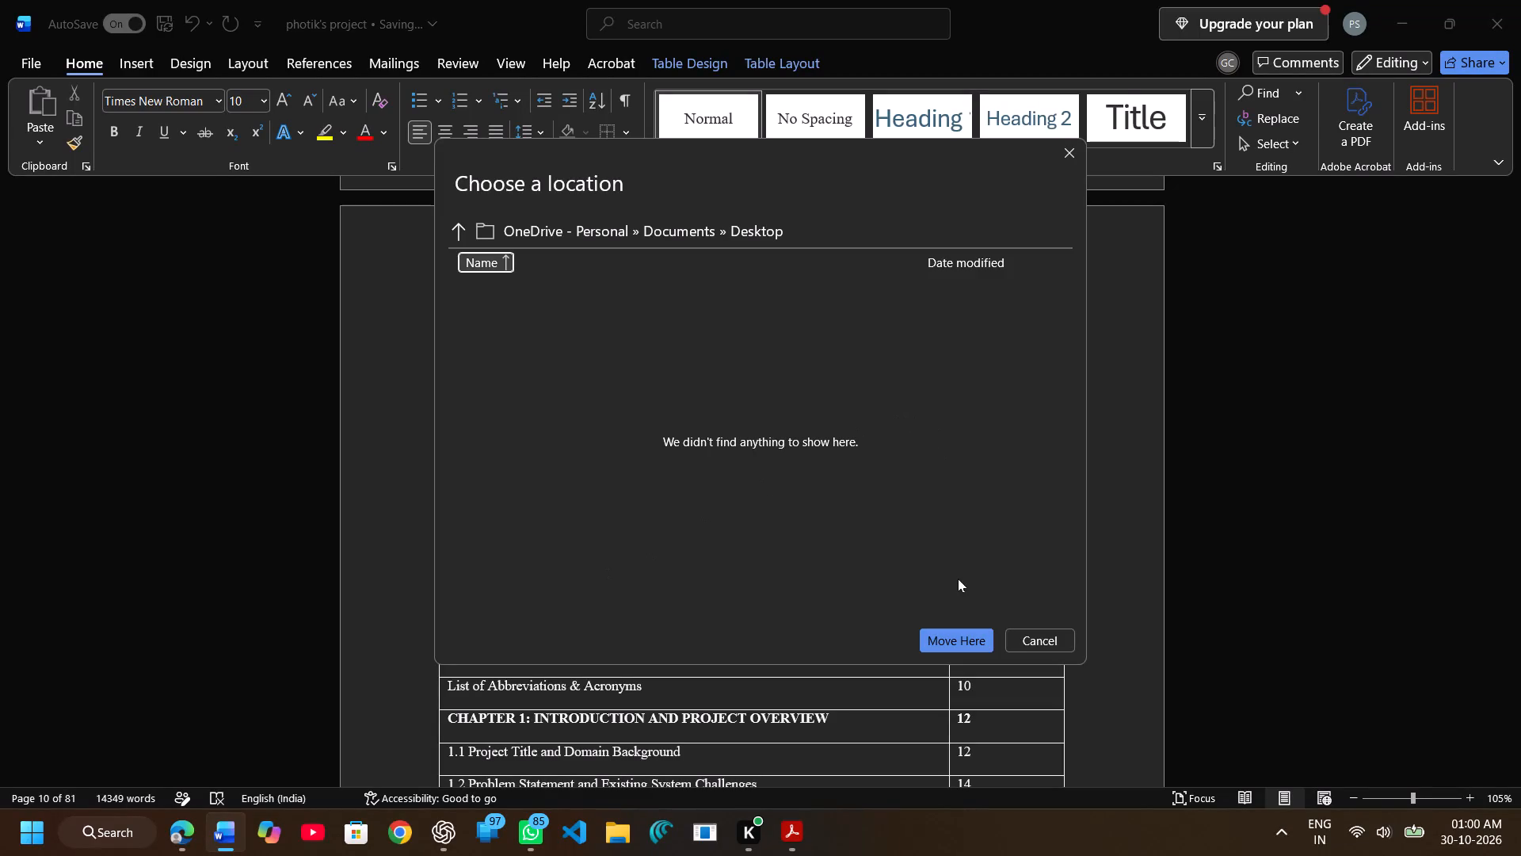
Move the report document to the OneDrive Personal Documents » Desktop folder.
left_click(949, 643)
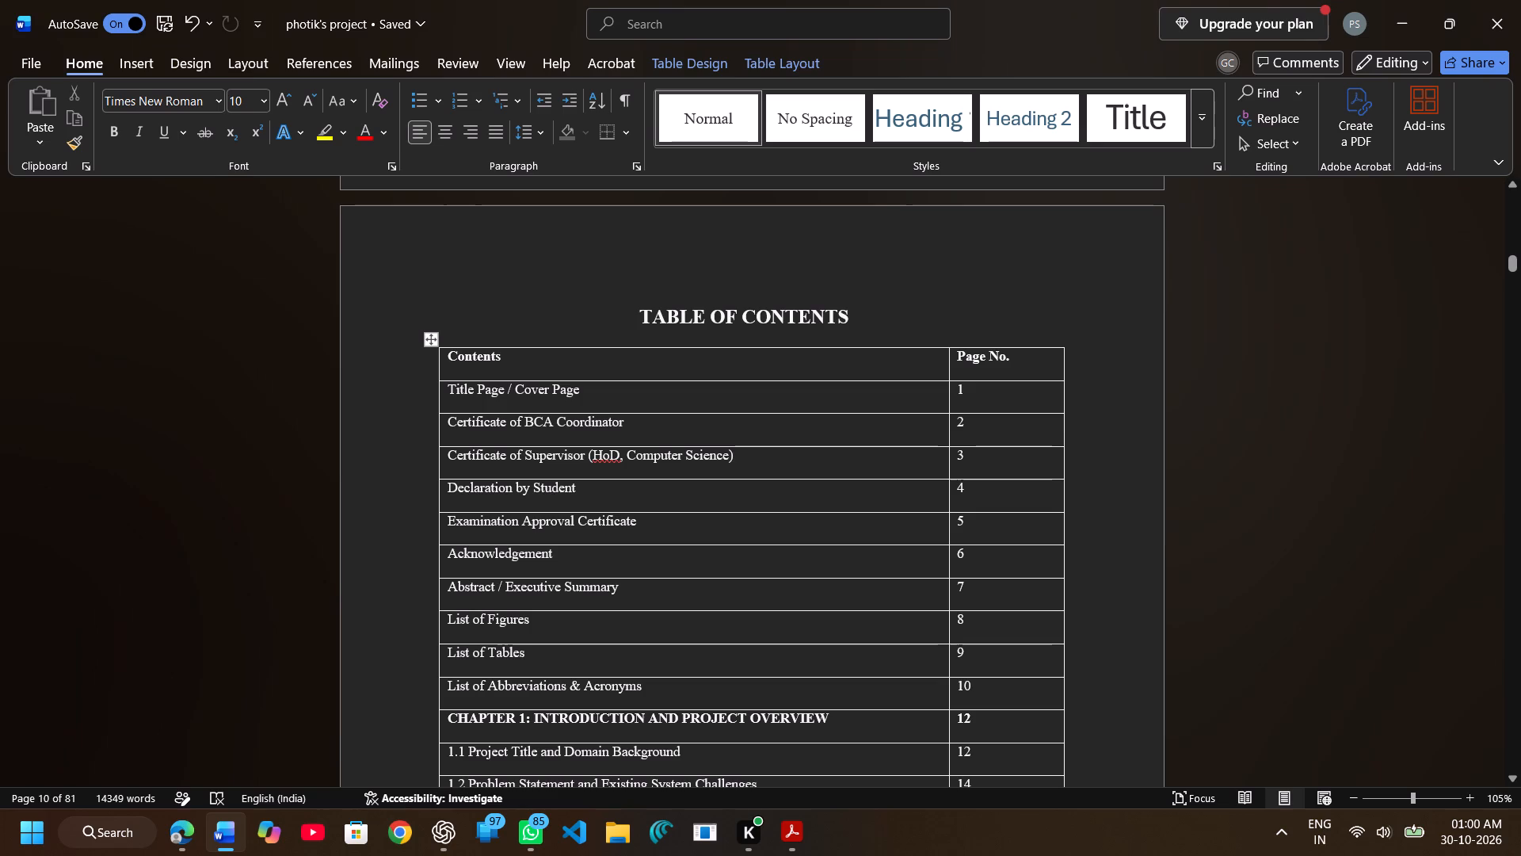
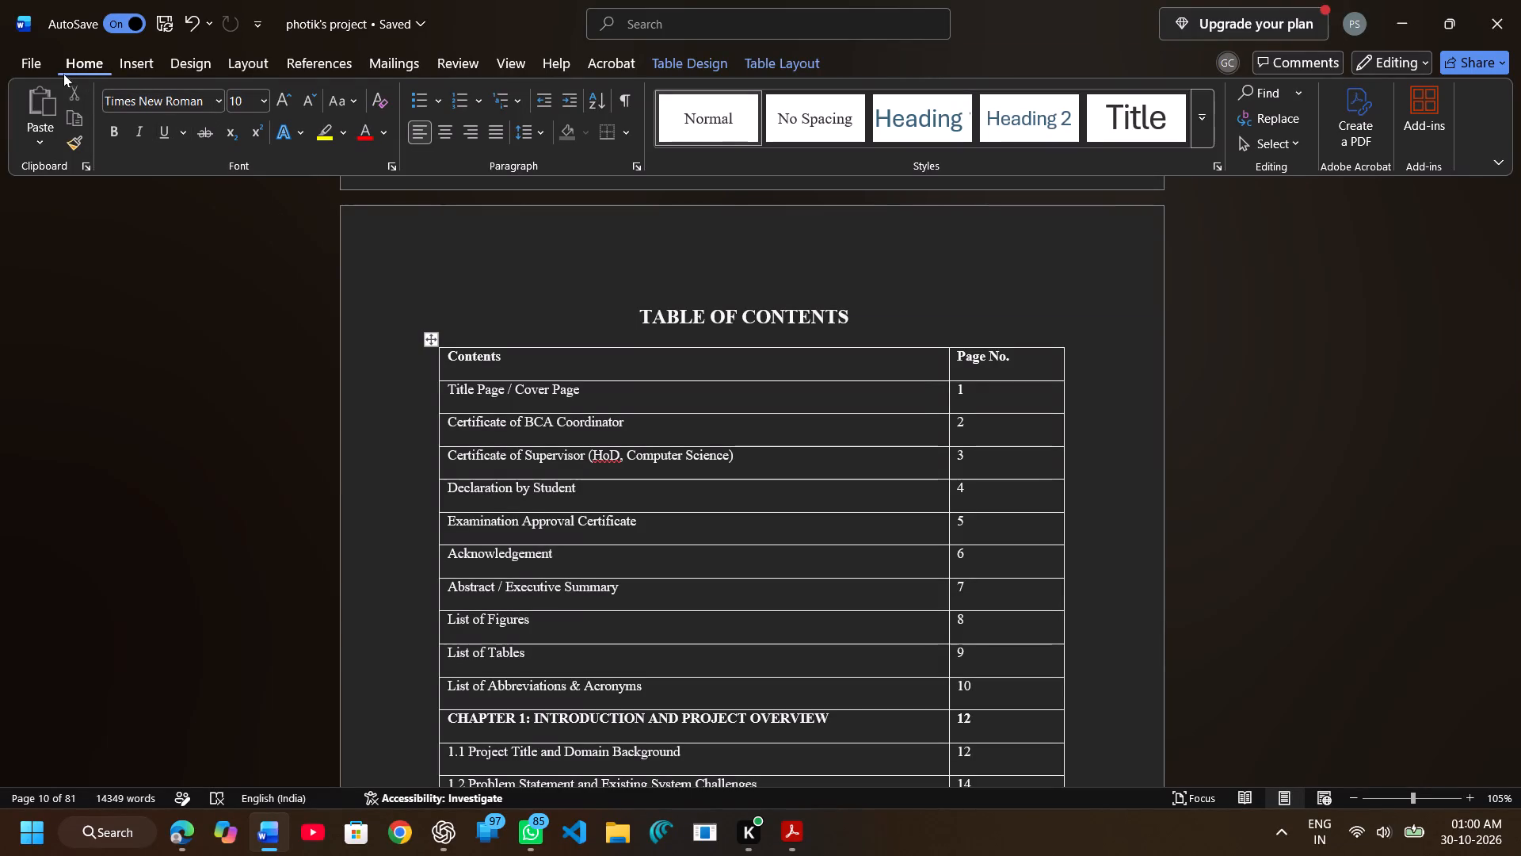
Check the print preview of the List of Tables and Table of Contents pages, and look over the sharing and export options.
left_click(21, 63)
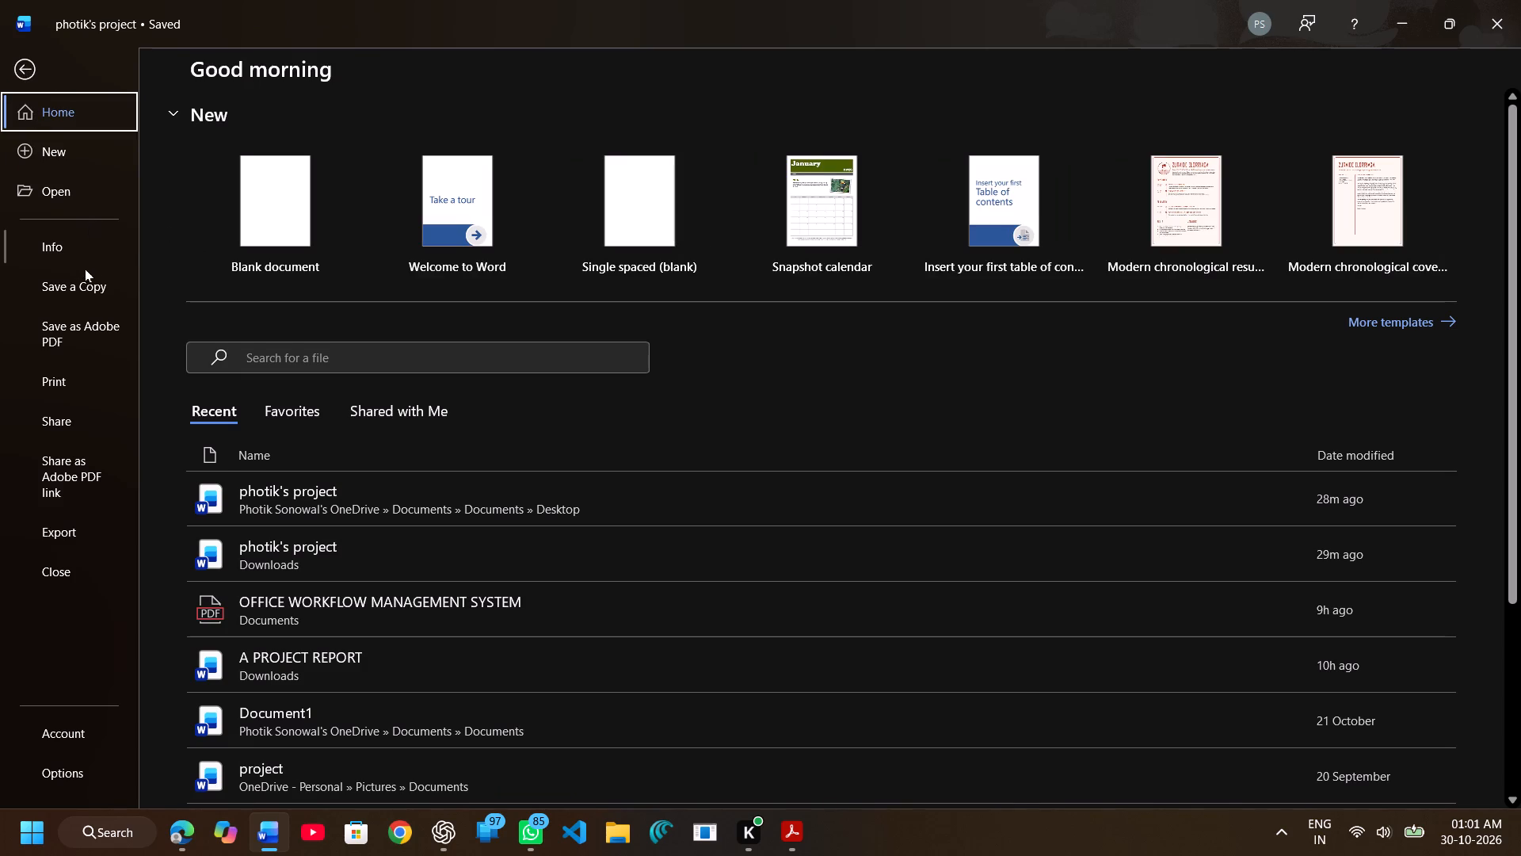
left_click(62, 380)
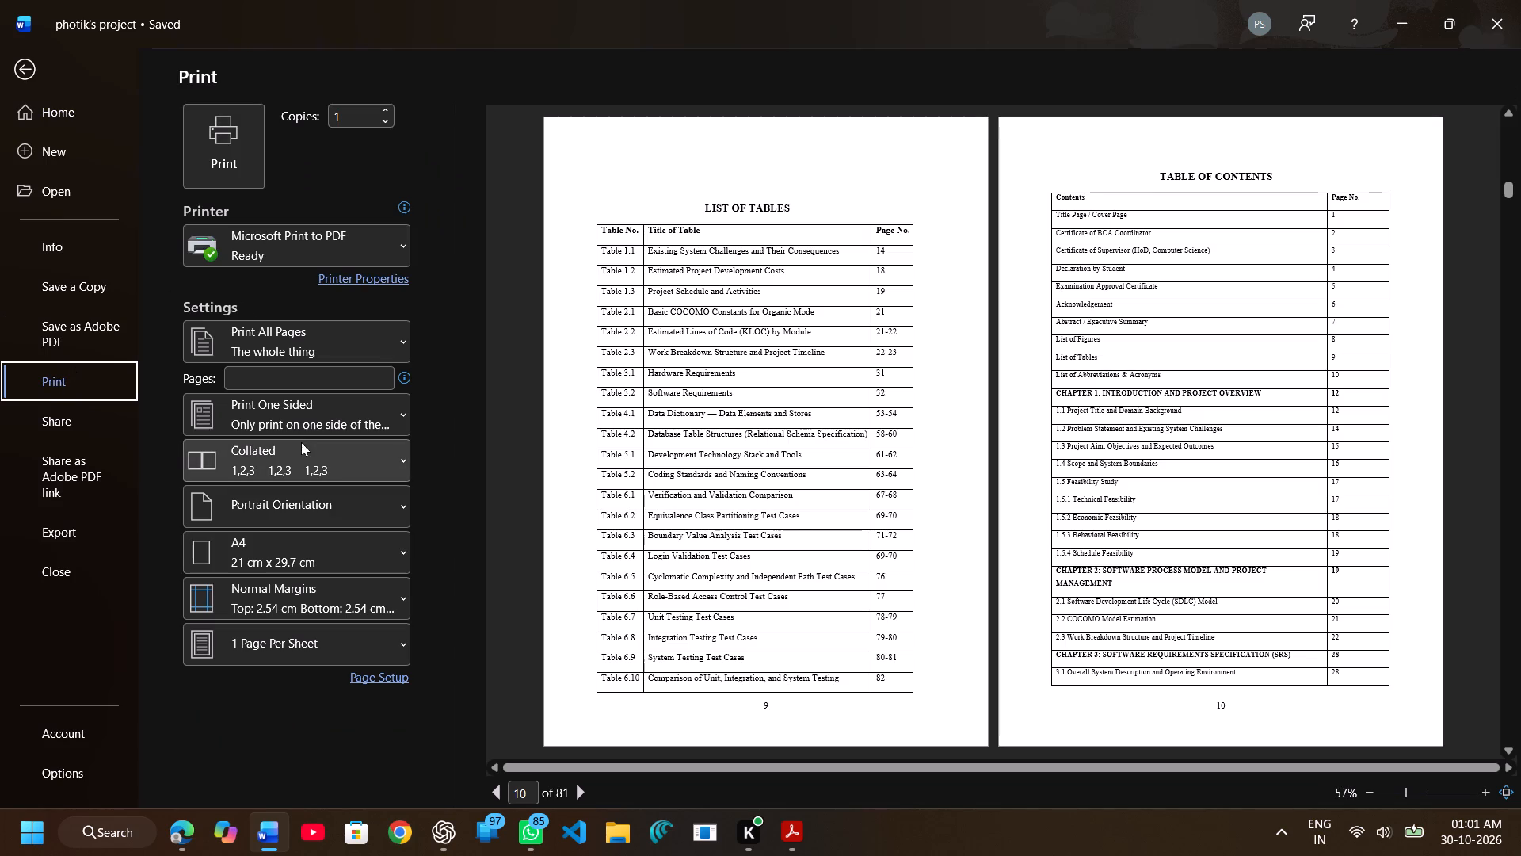
scroll(261, 350, "down", 2)
left_click(90, 413)
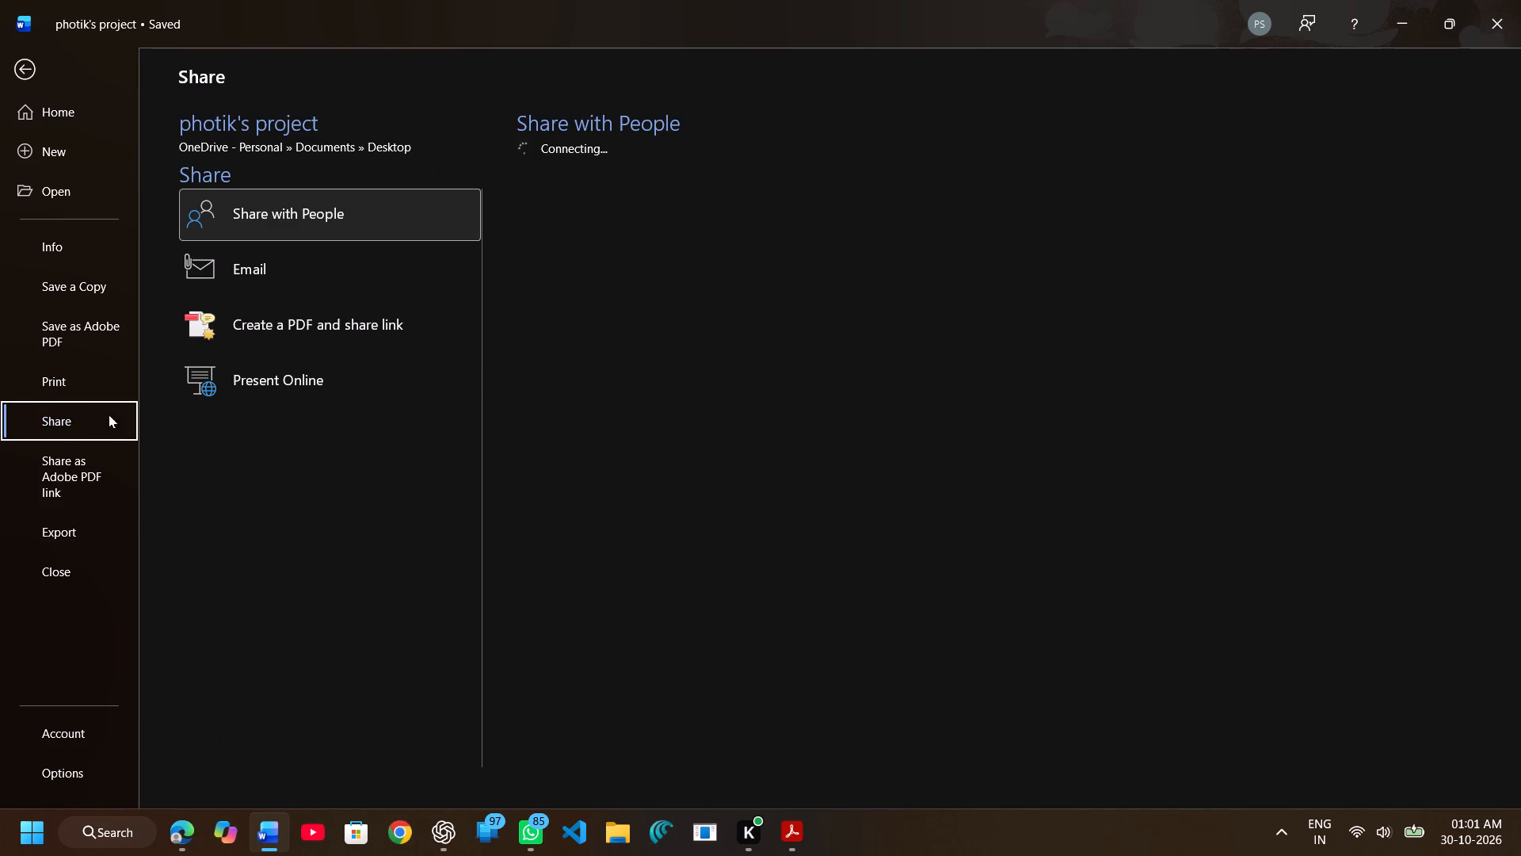
left_click(74, 529)
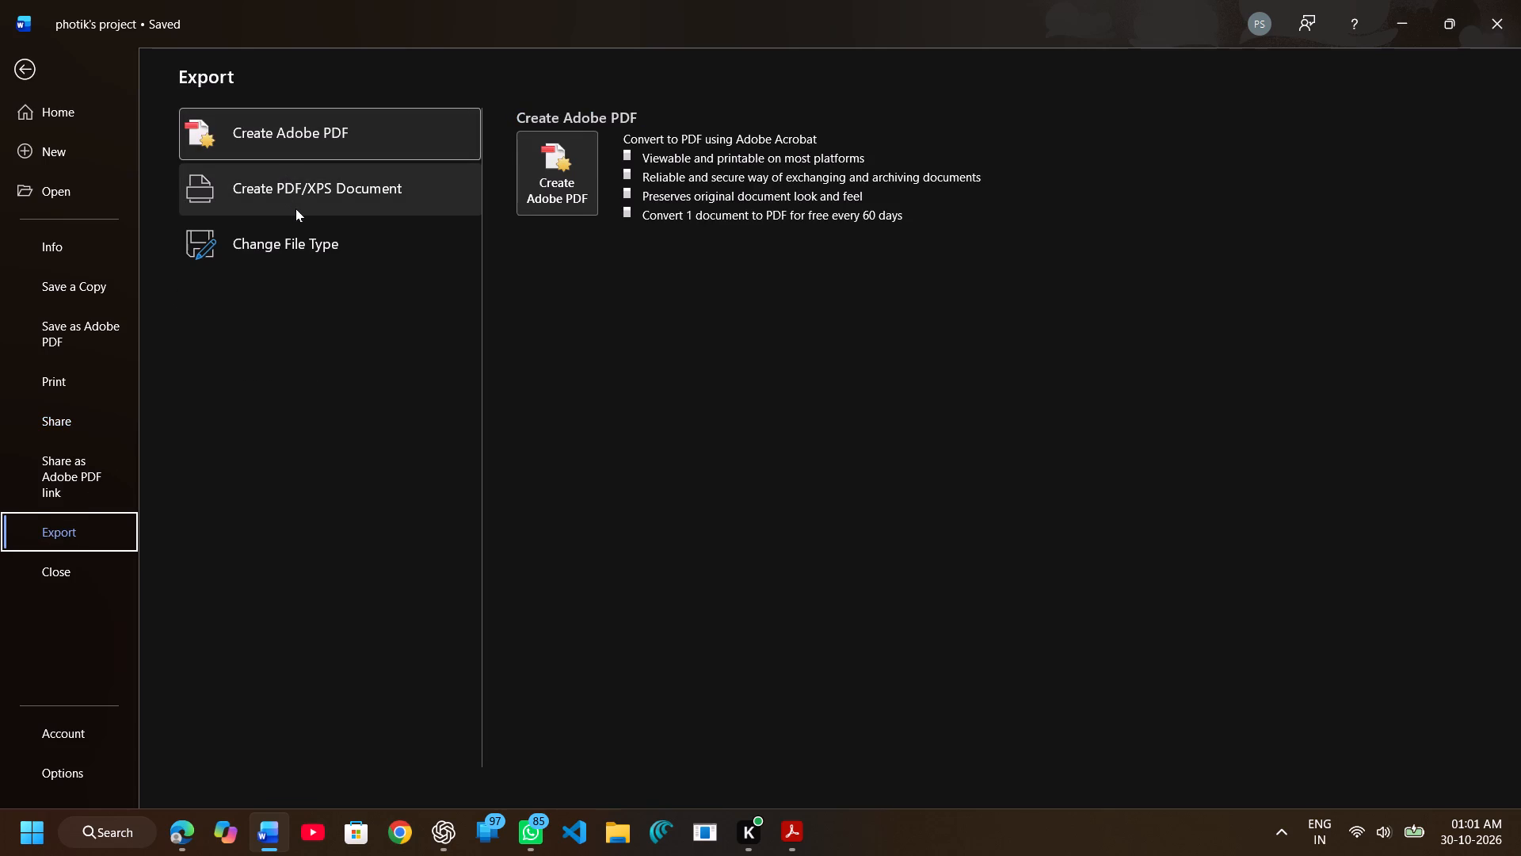
left_click(30, 107)
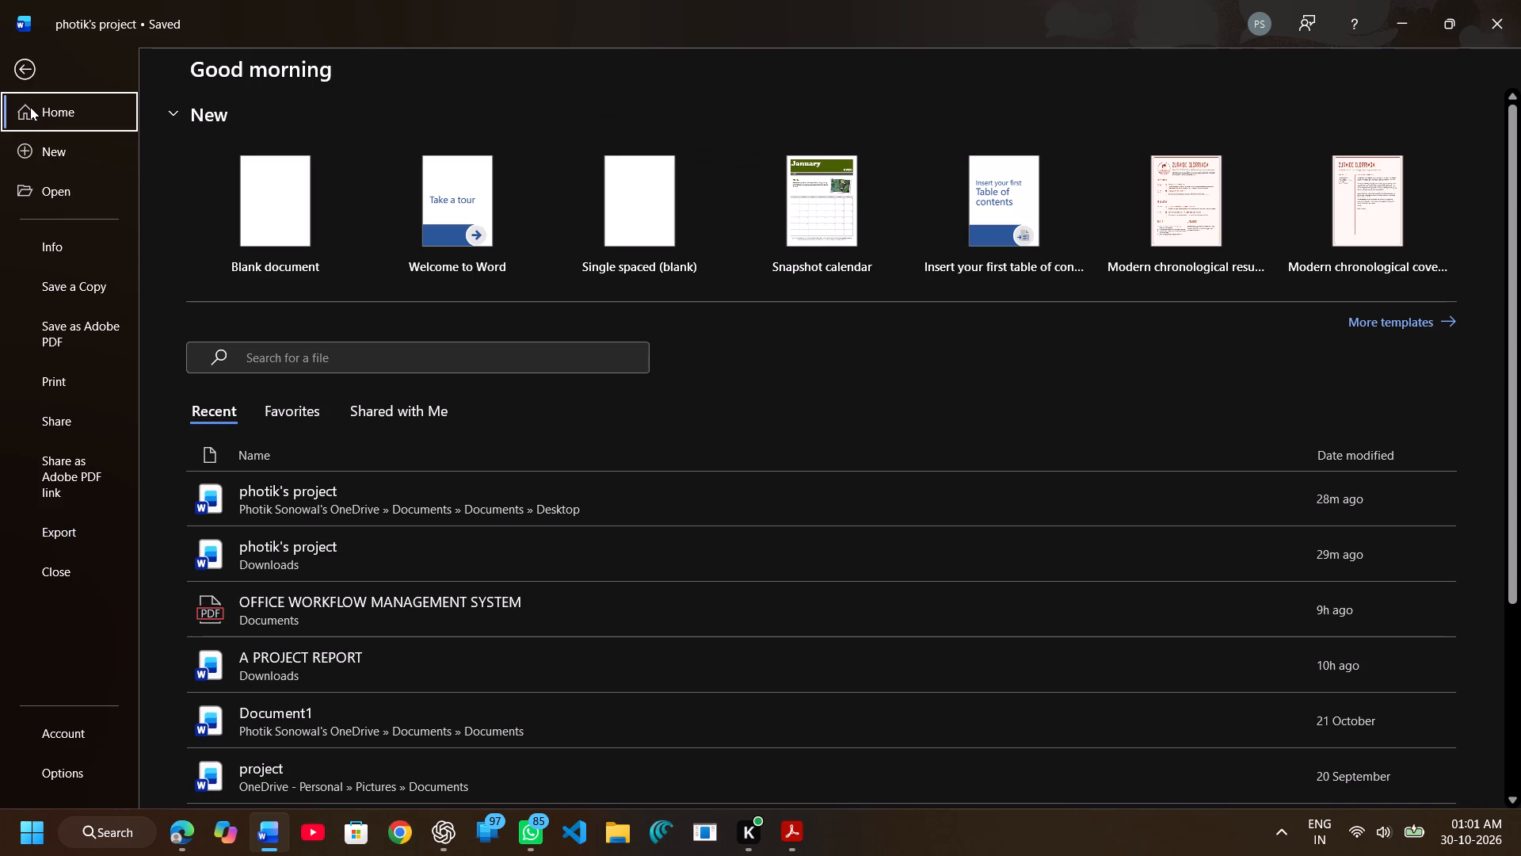
left_click(14, 68)
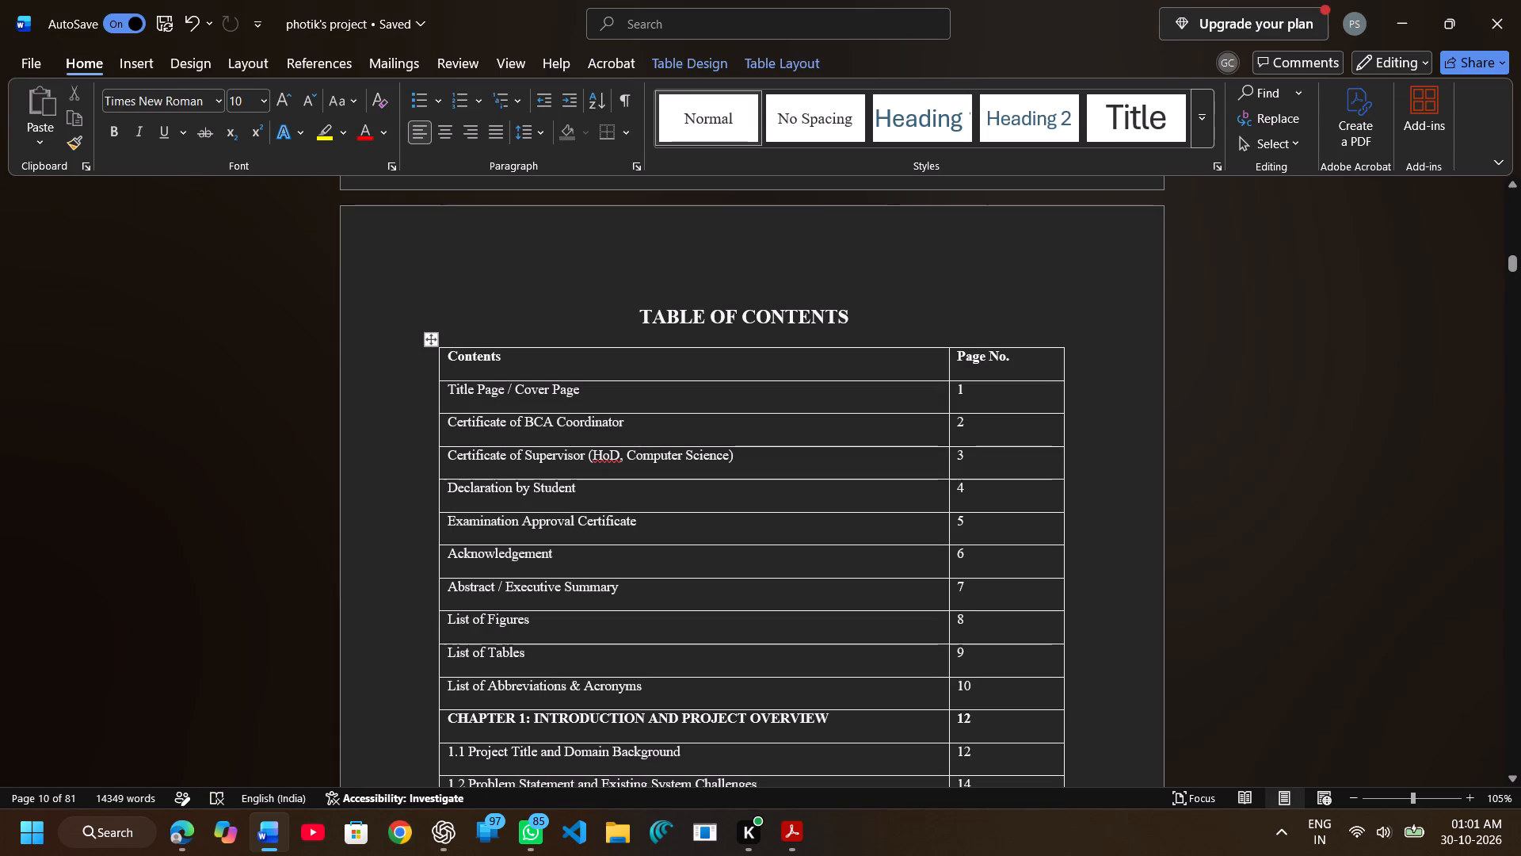
Save the project report document.
left_click(168, 24)
left_click(168, 24)
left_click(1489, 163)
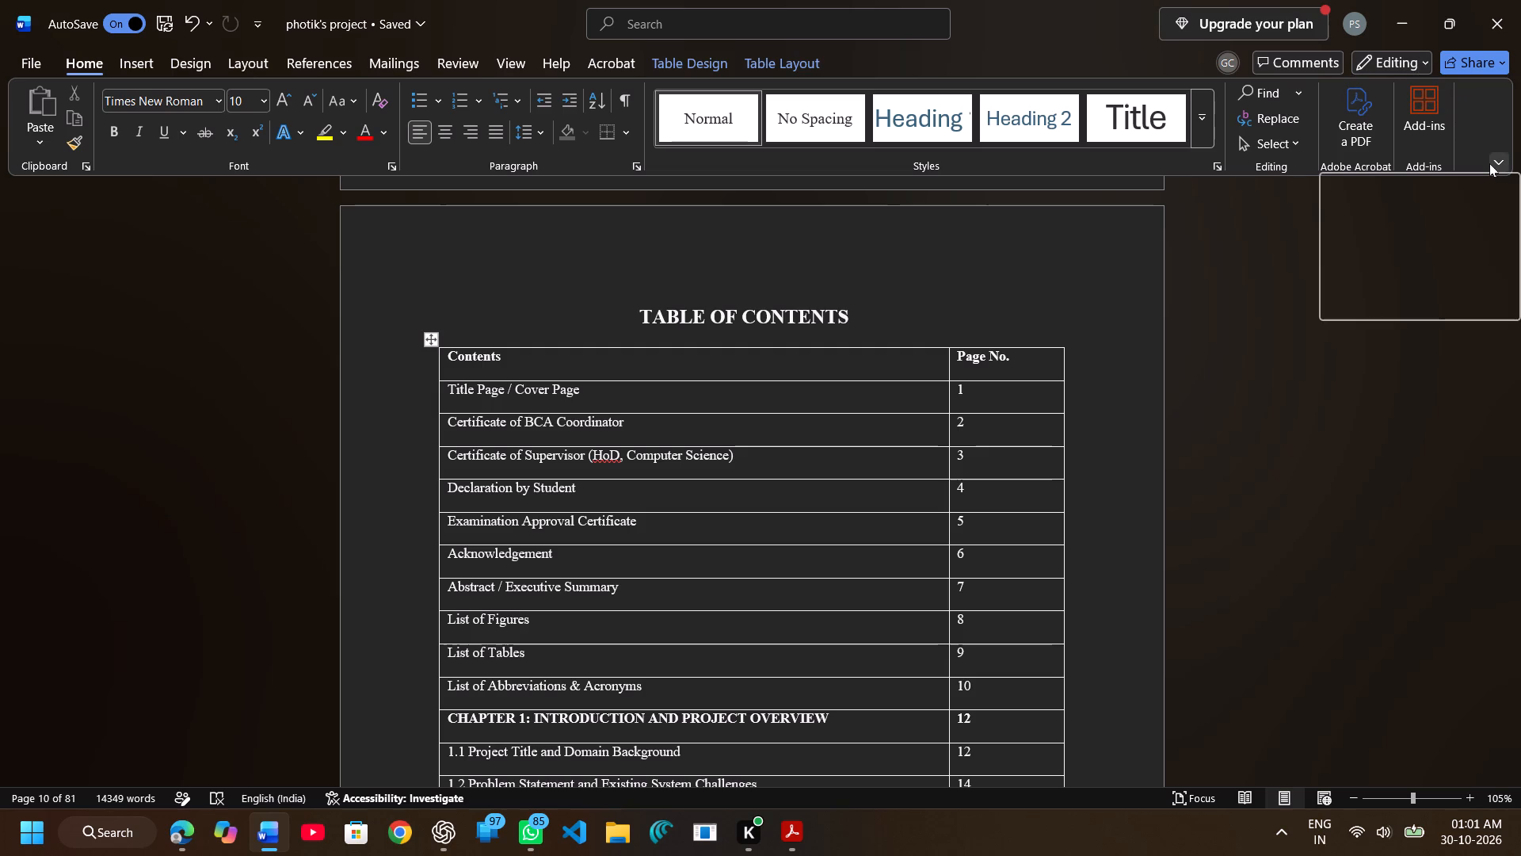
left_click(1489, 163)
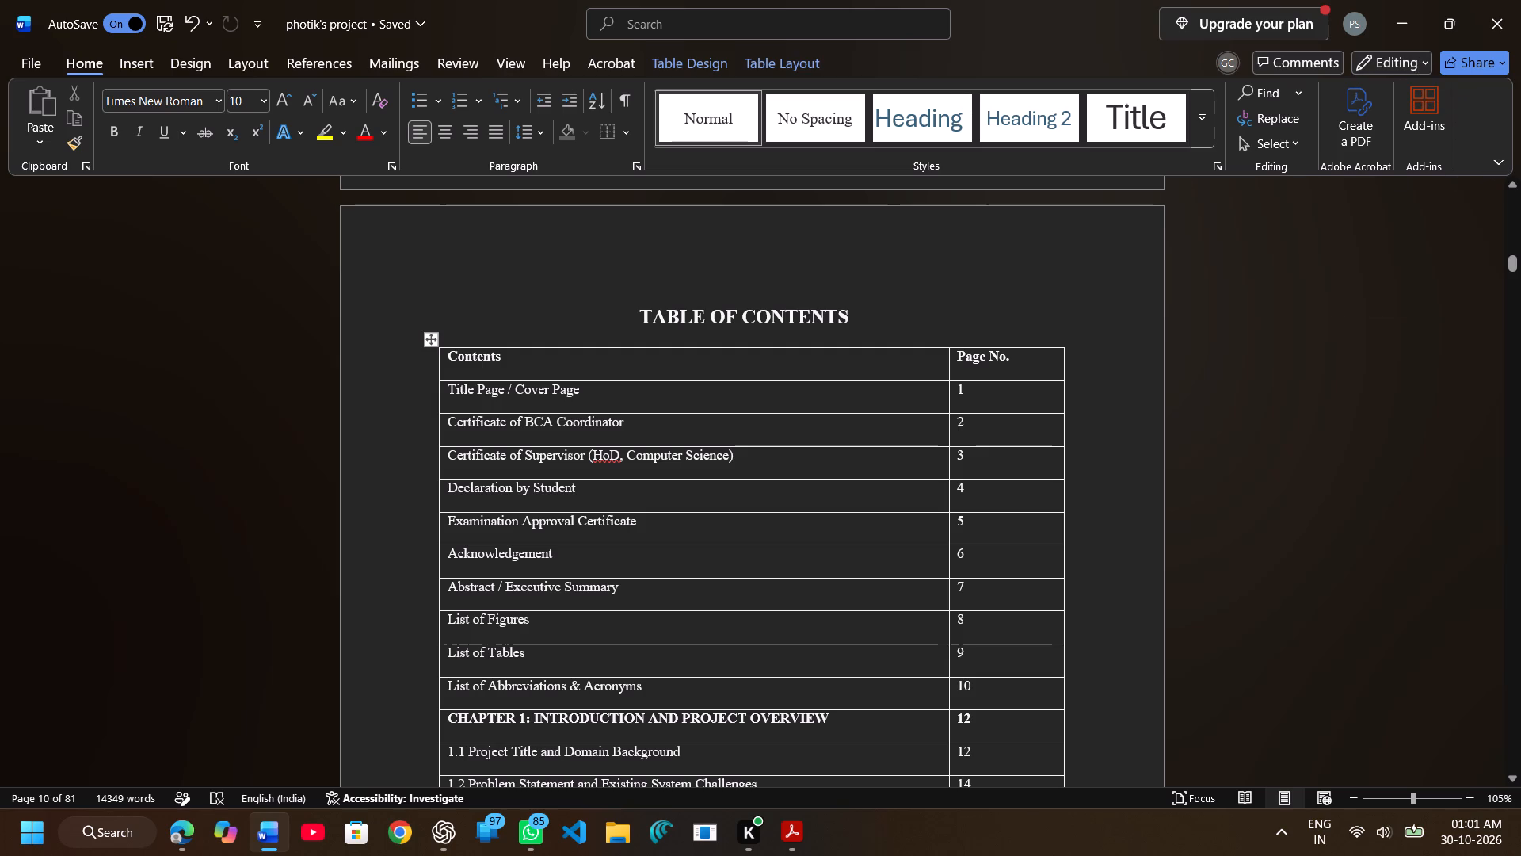
Review the front-matter pages from the Table of Contents back through the abstract to the BCA Coordinator's certificate.
scroll(890, 404, "up", 2)
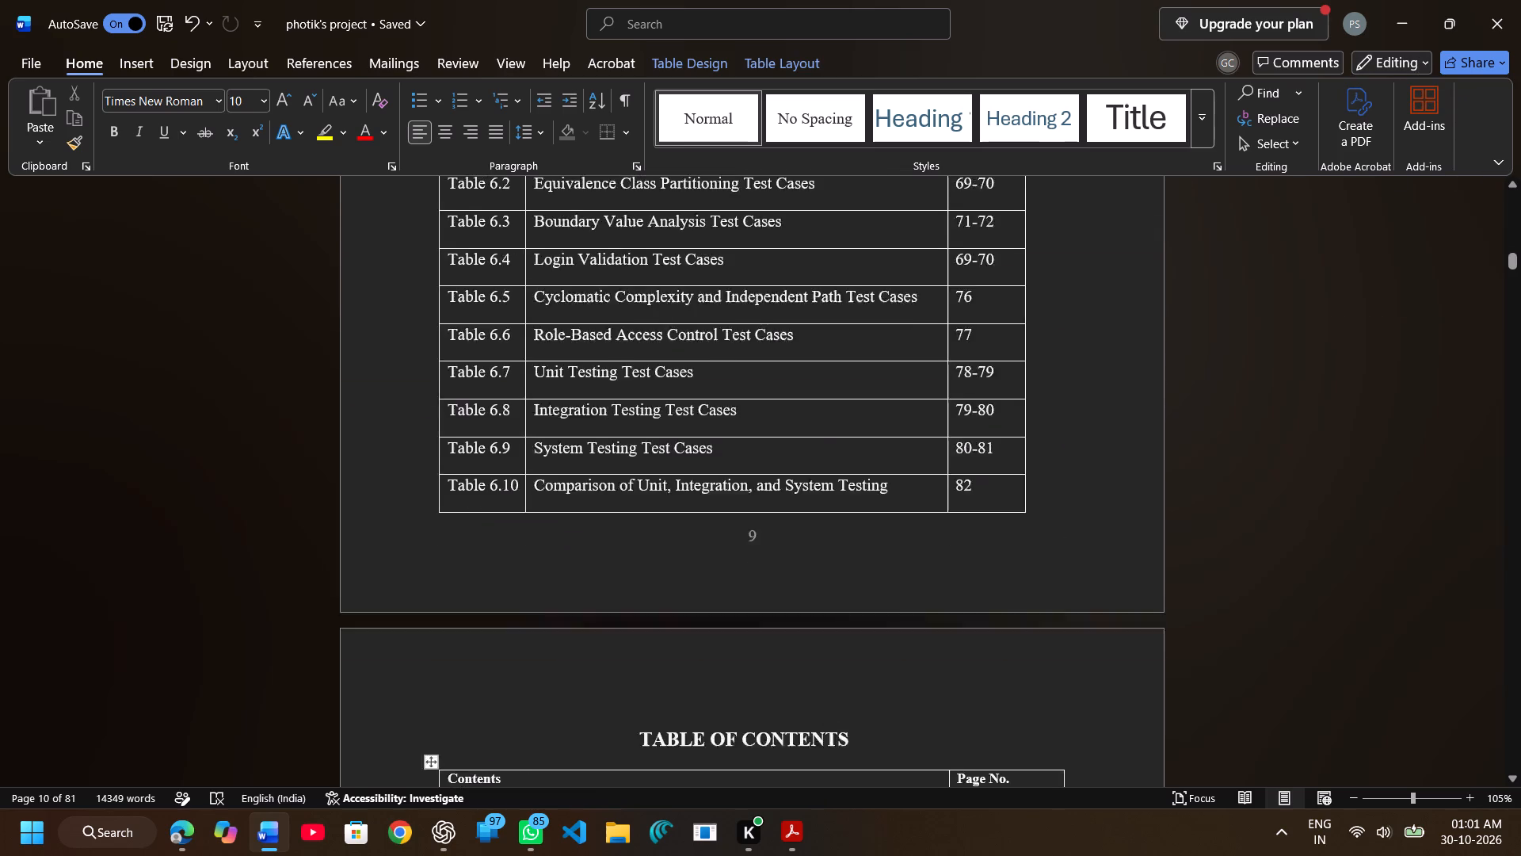
scroll(890, 404, "up", 4)
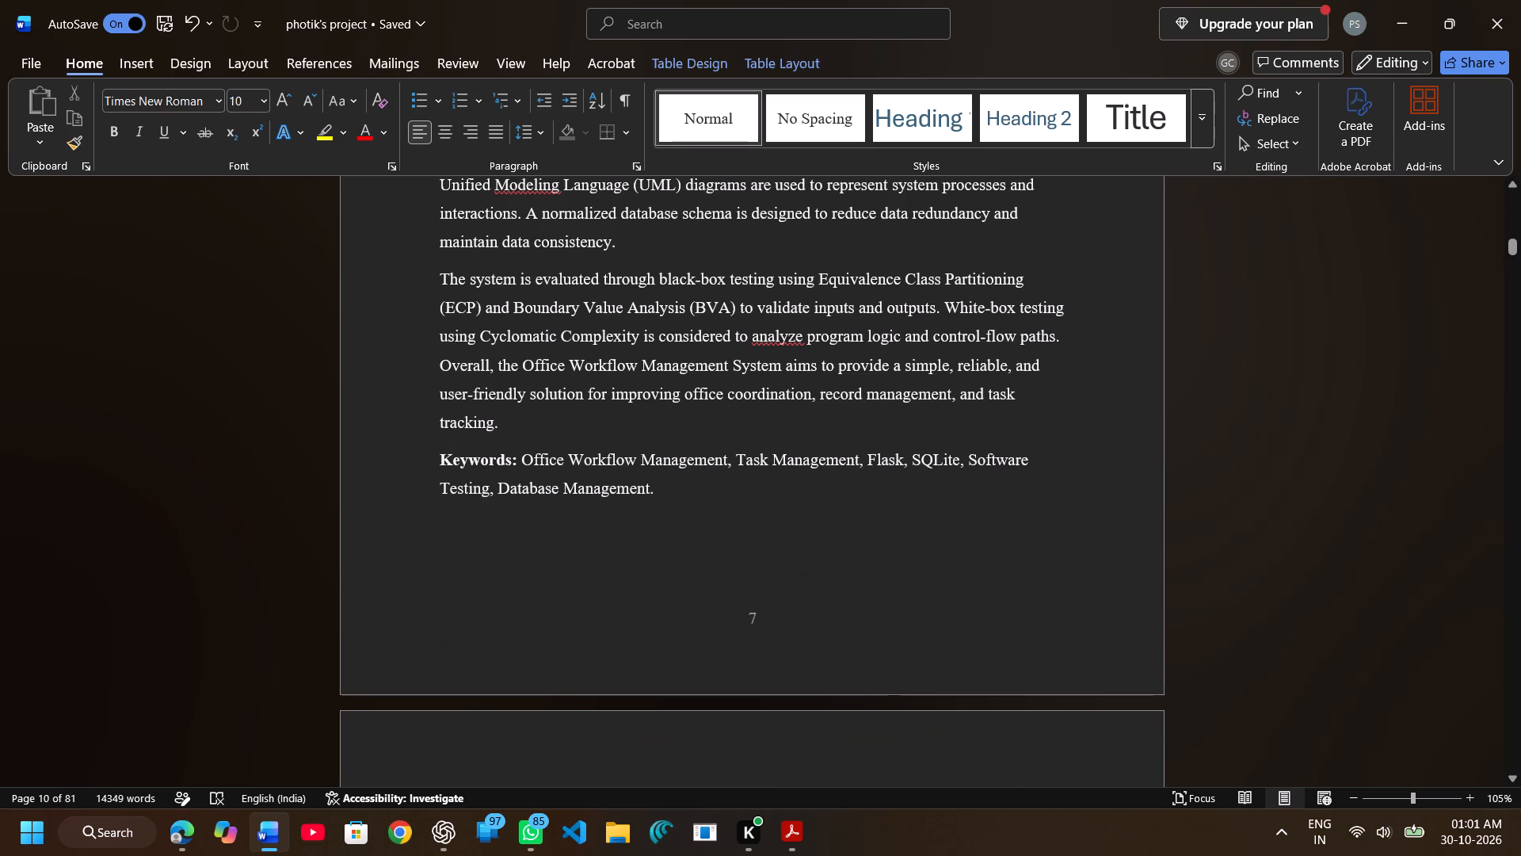
scroll(890, 404, "up", 5)
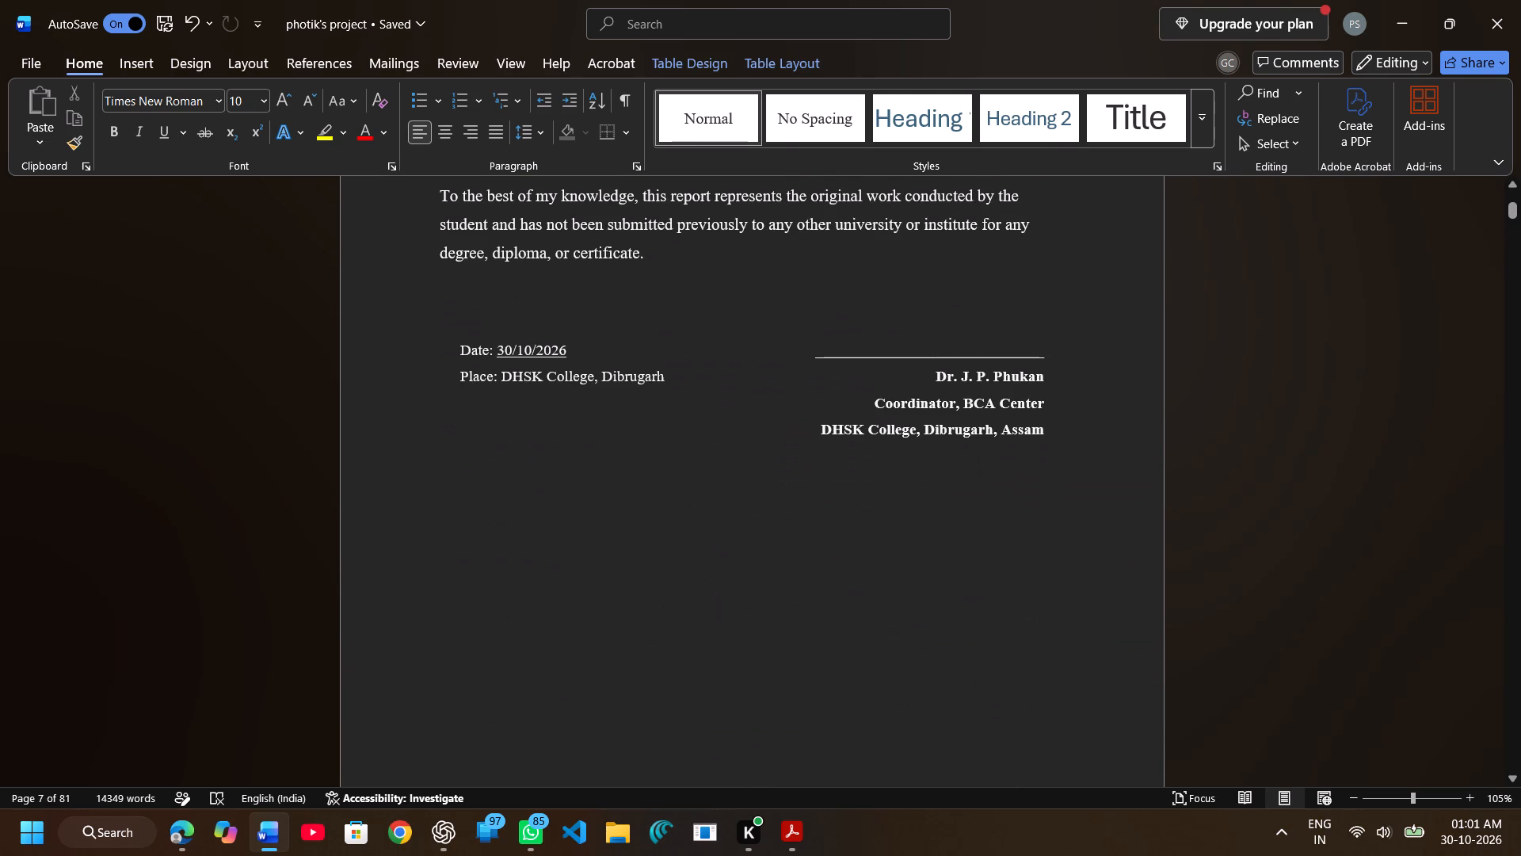
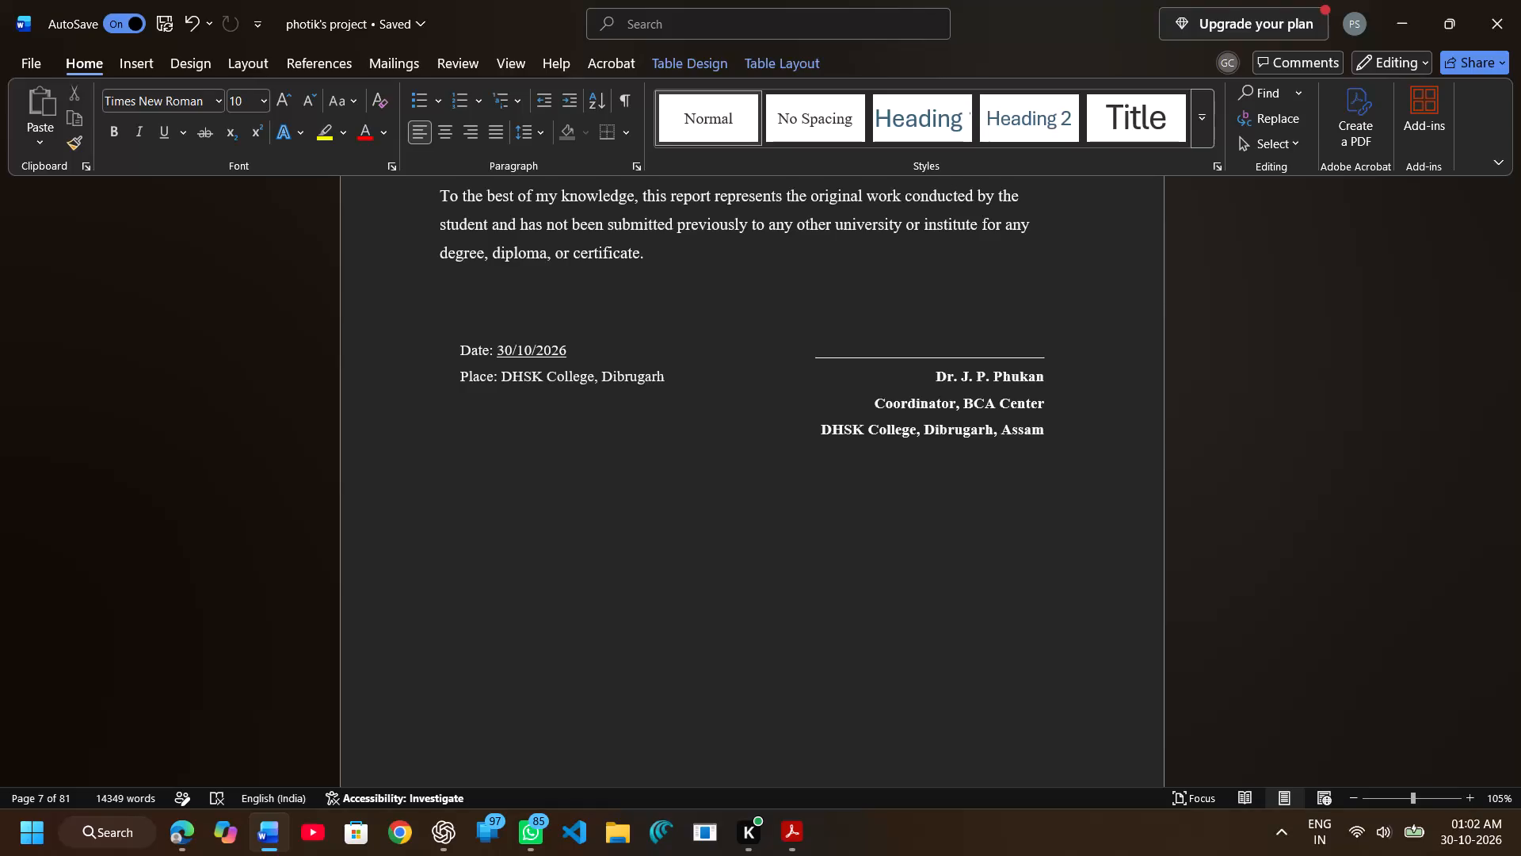
Save the project report document again and return to its cover page.
key("ctrl+s")
scroll(849, 439, "up", 6)
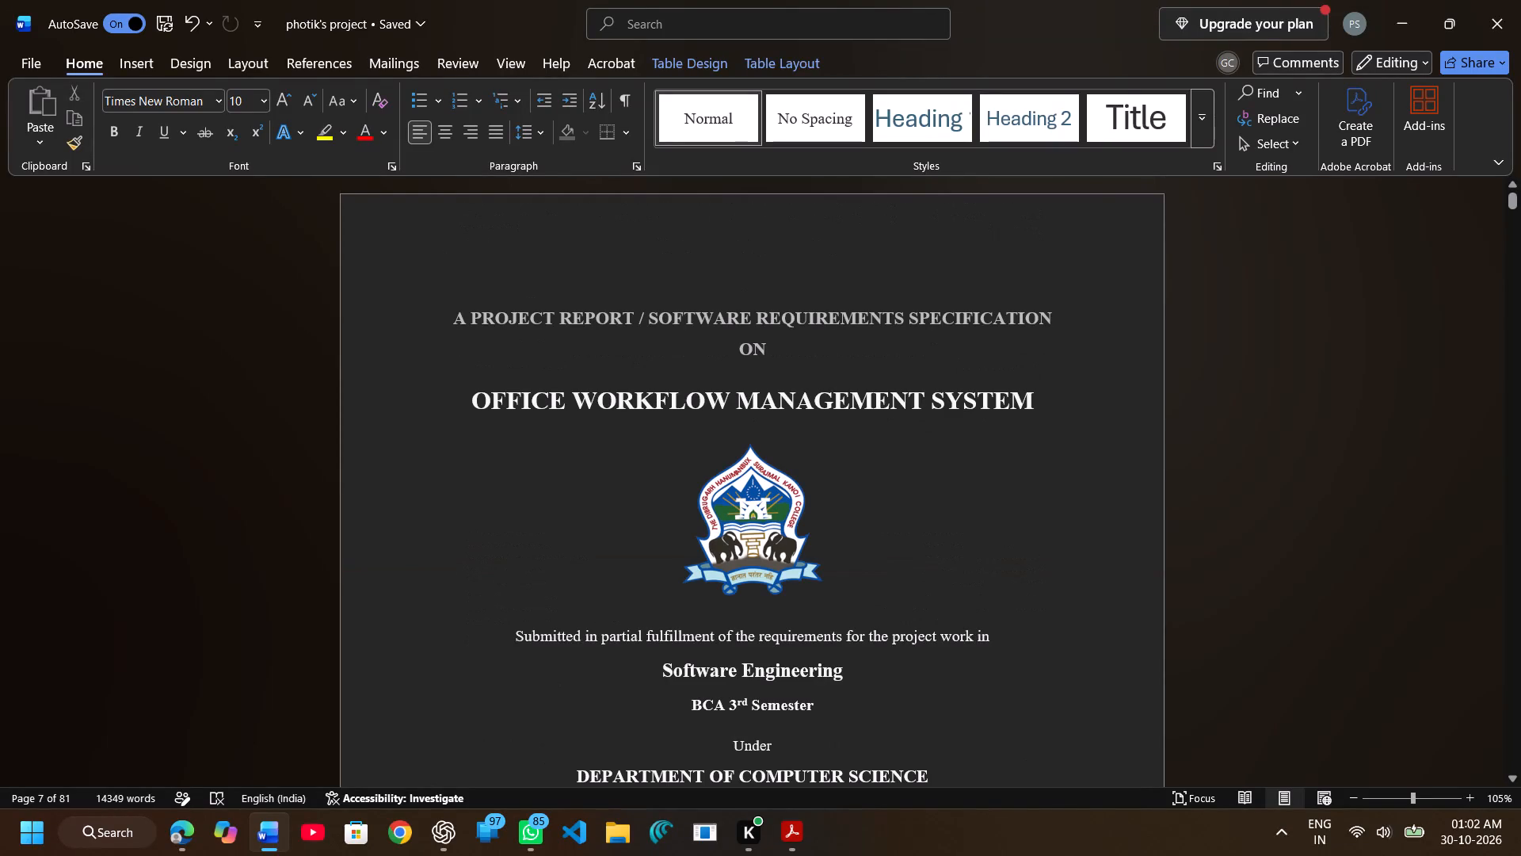
key("ctrl+s")
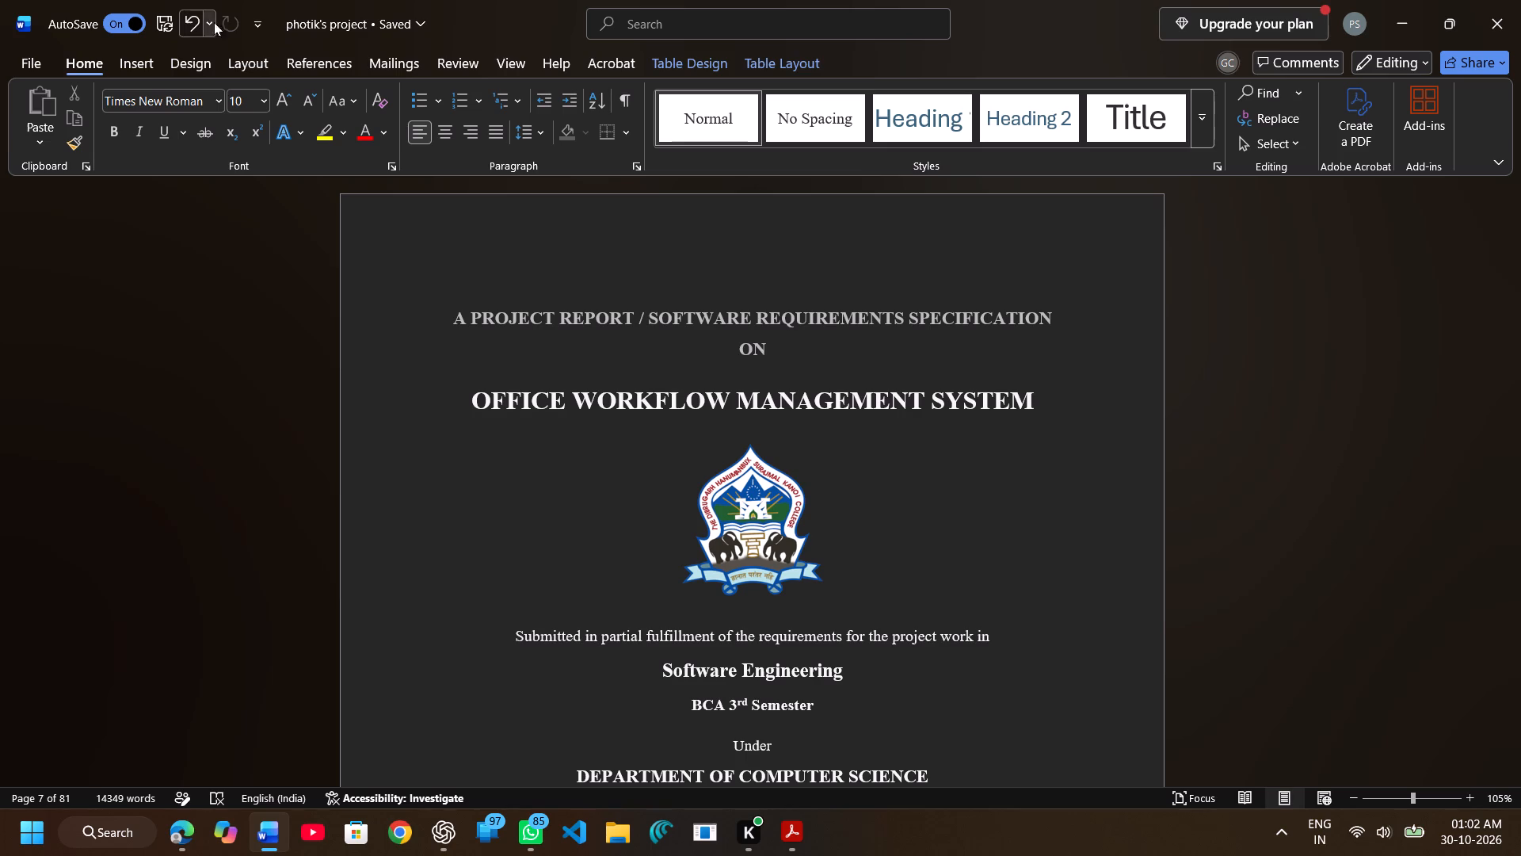
Open the report document's file name and save location details, with the file name ready for editing.
left_click(356, 26)
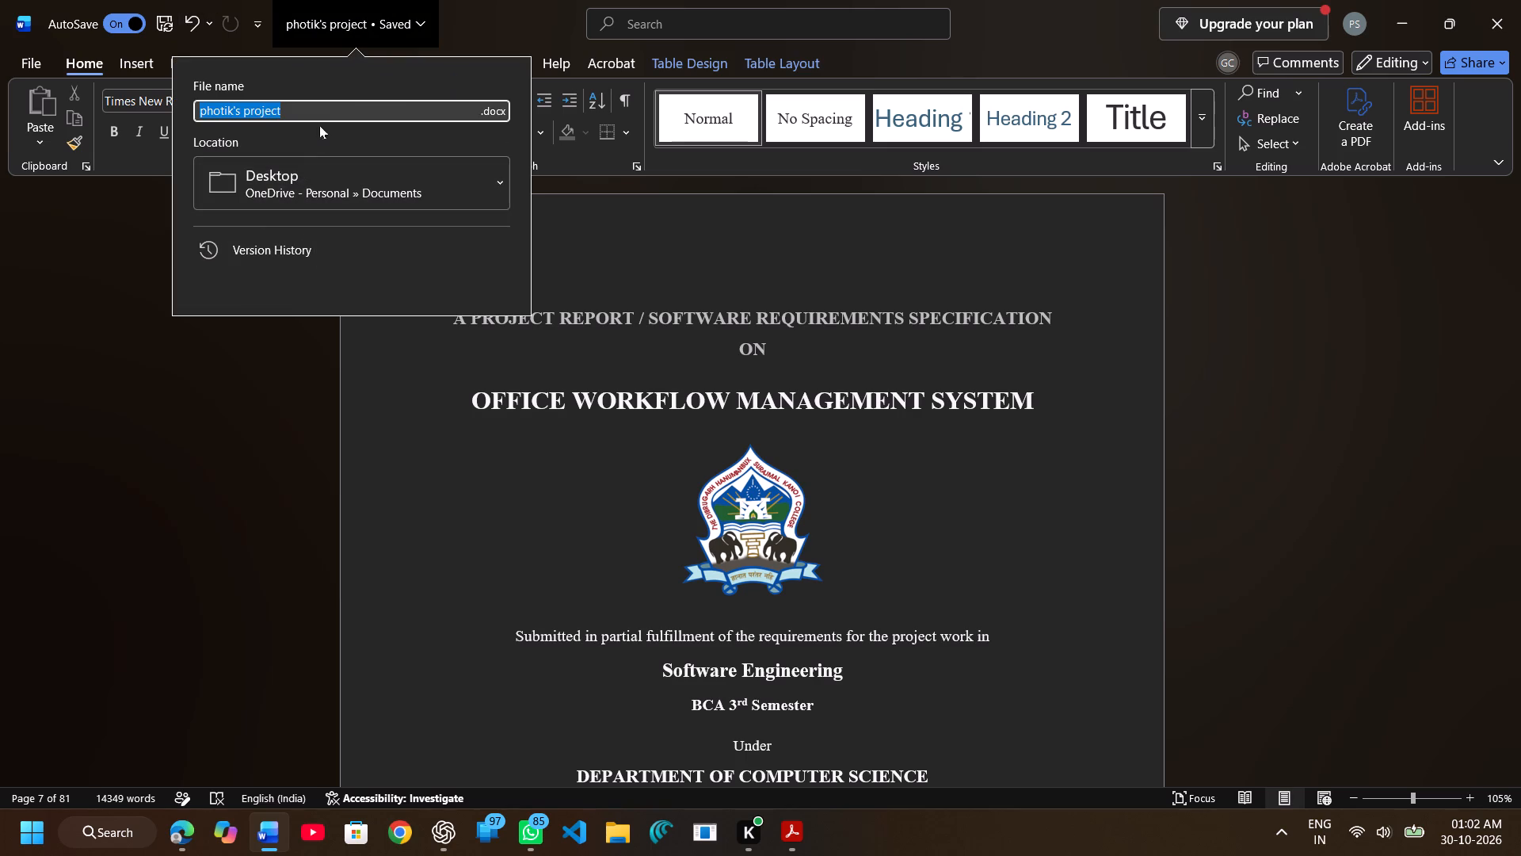
left_click(491, 106)
Move the report document from the Desktop folder up to the personal OneDrive Documents folder.
left_click(420, 178)
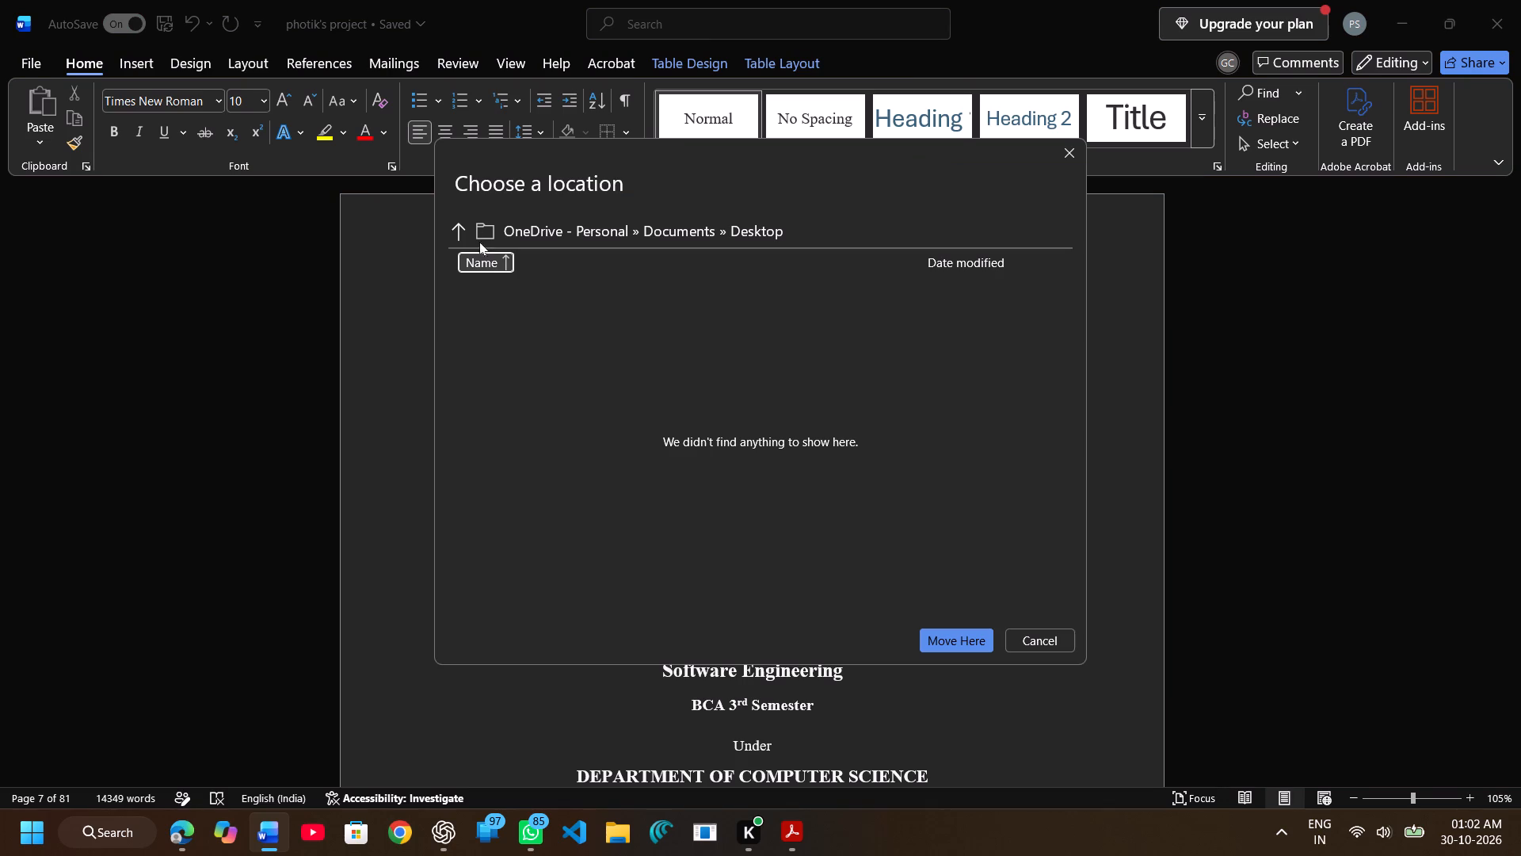
left_click(482, 253)
left_click(488, 231)
left_click(747, 438)
left_click_drag(540, 203, 518, 211)
left_click_drag(518, 211, 457, 227)
left_click(457, 227)
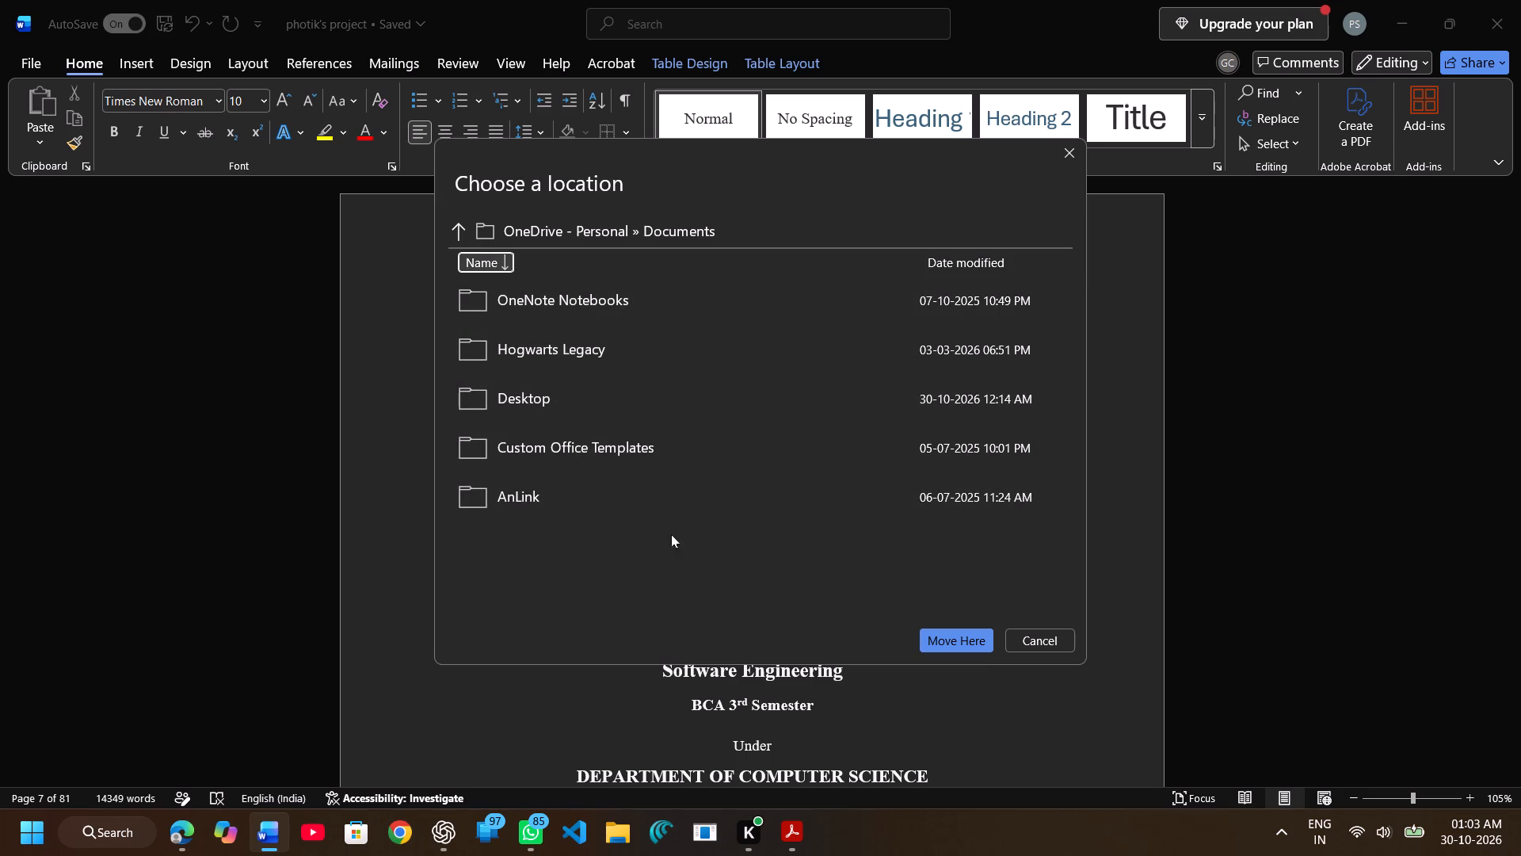
left_click(948, 641)
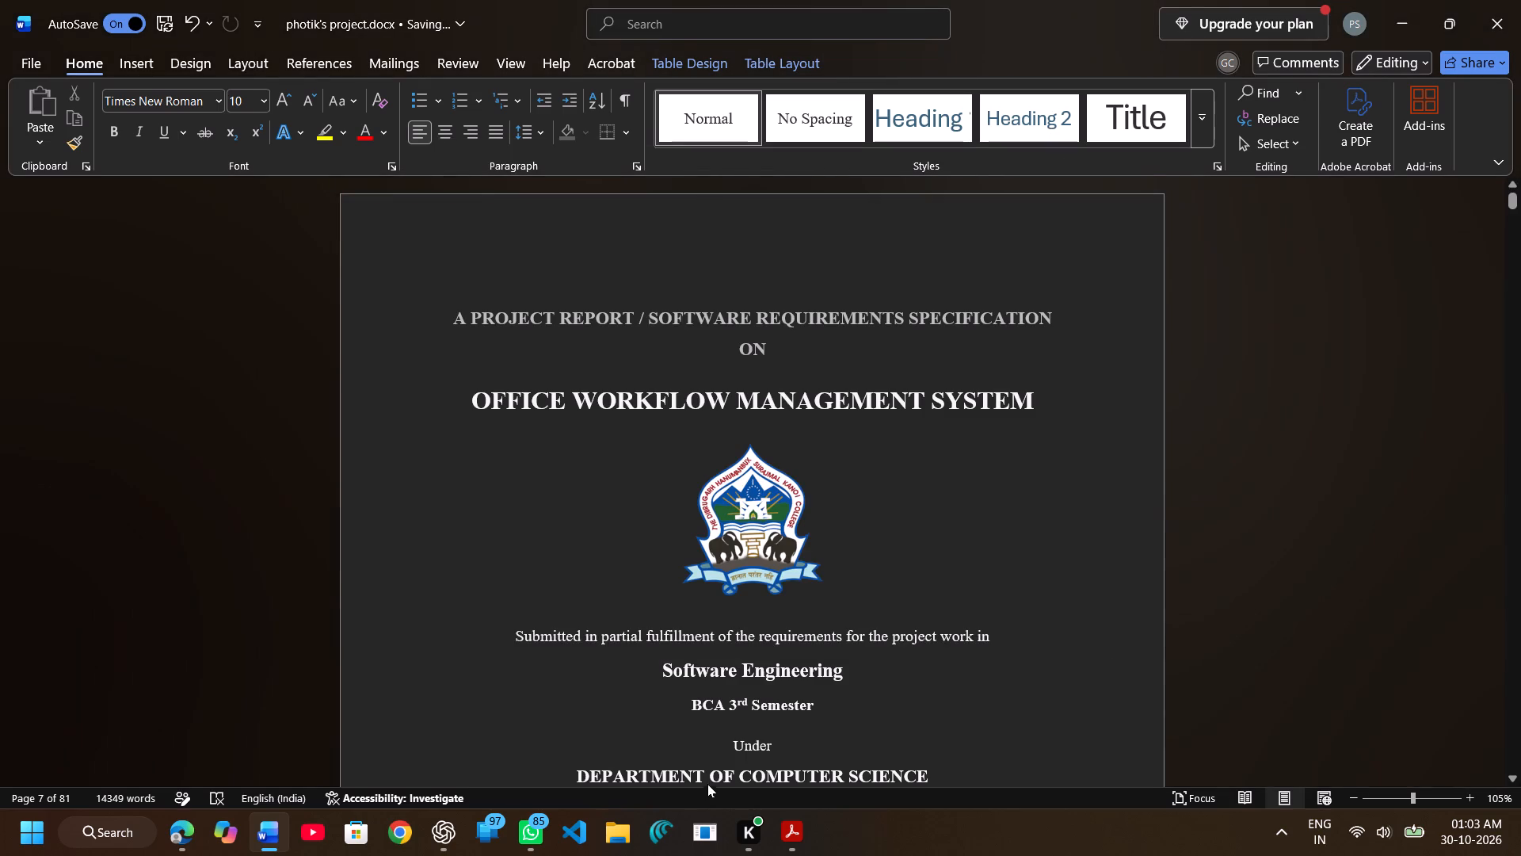
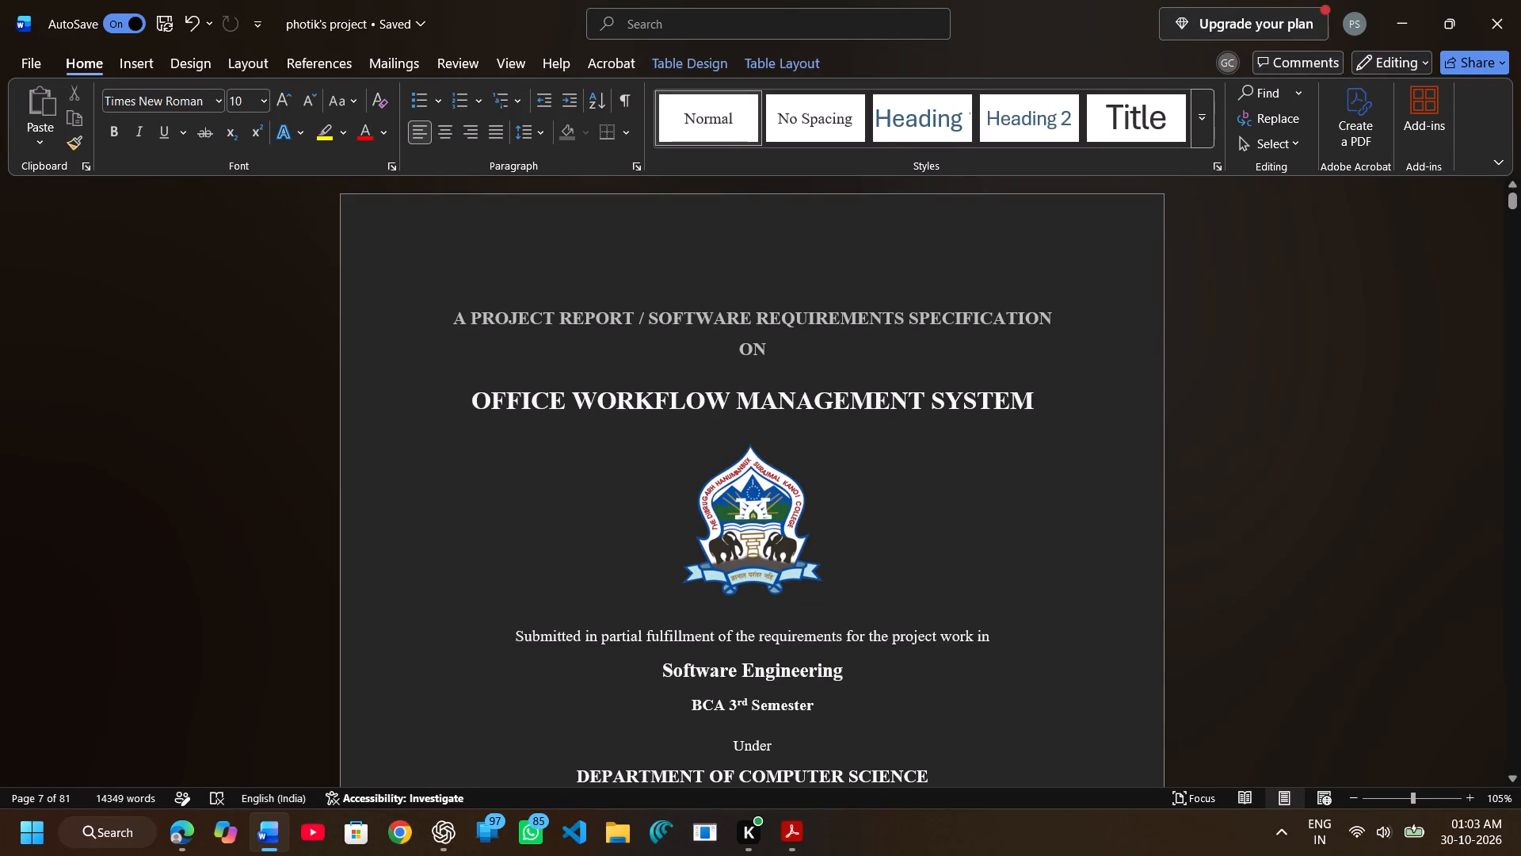
Open the export options for the project report document.
left_click(21, 57)
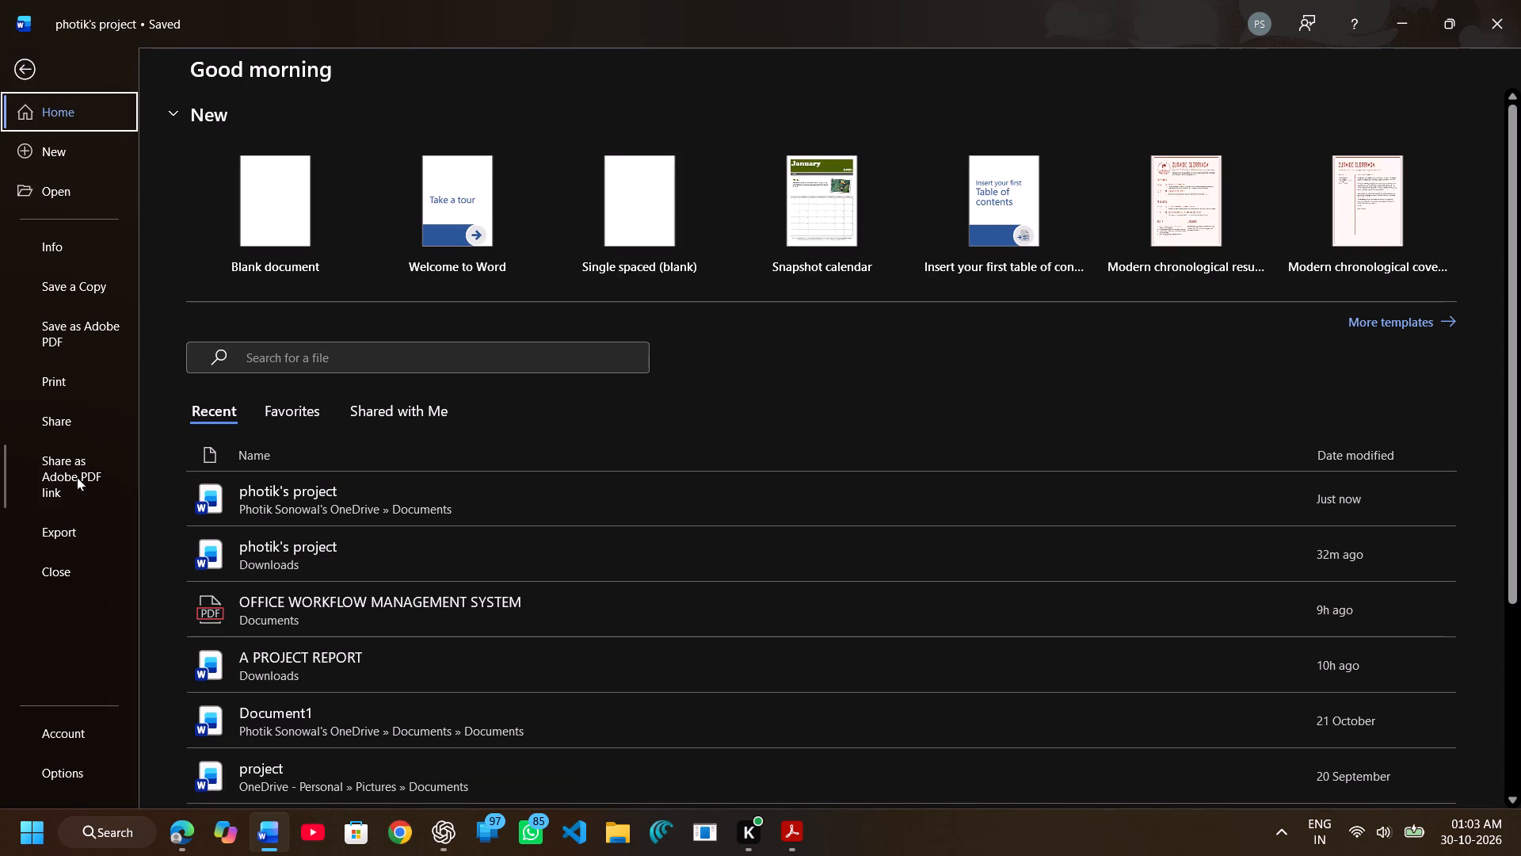
left_click(66, 522)
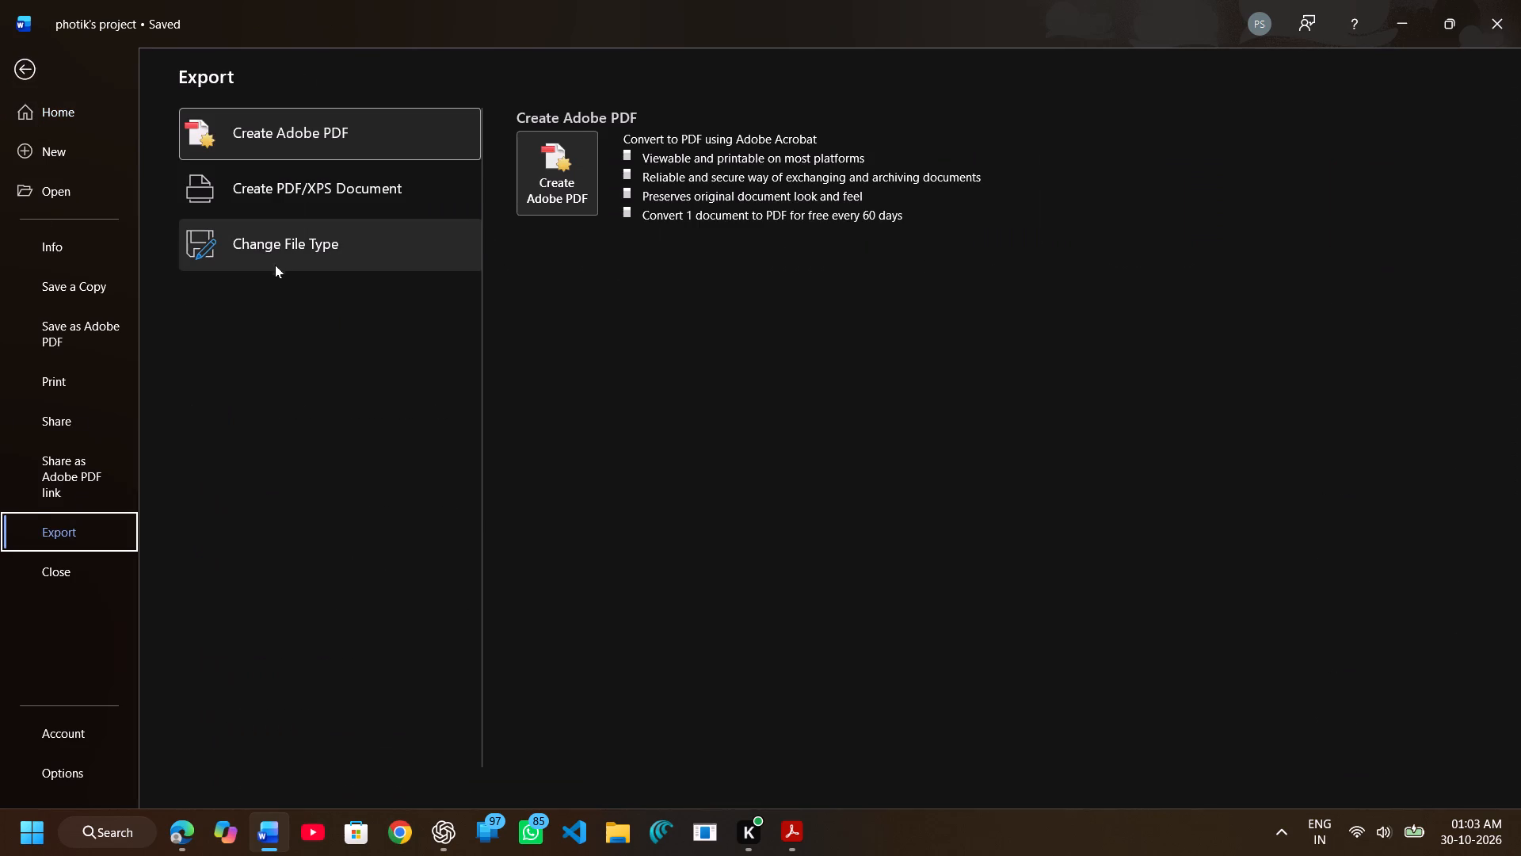
Start exporting the report through Change File Type in the Word Document format, keeping Word Document as the save type.
left_click(301, 247)
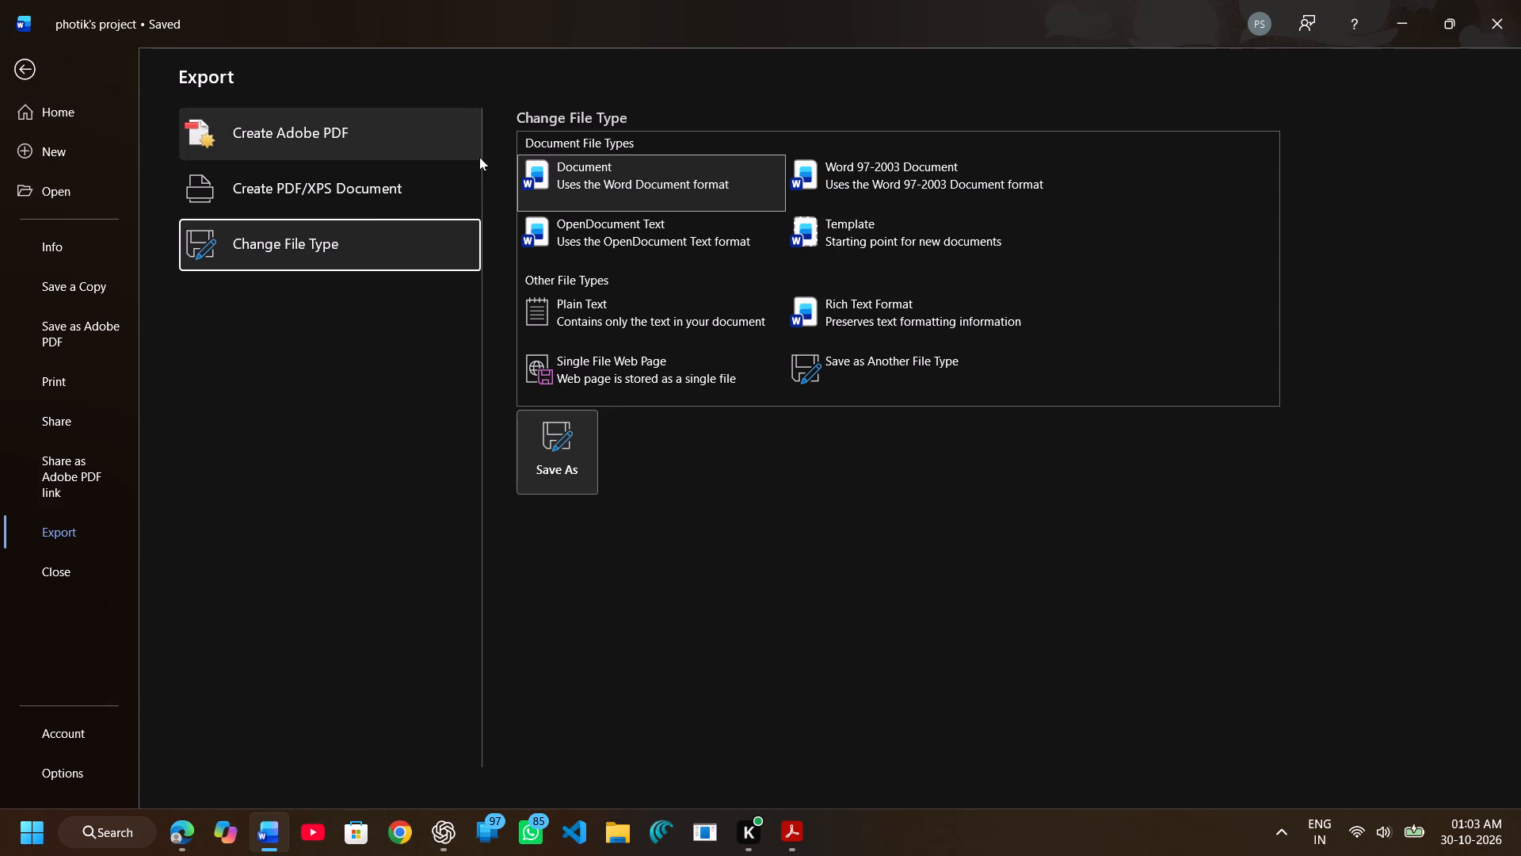
double_click(550, 174)
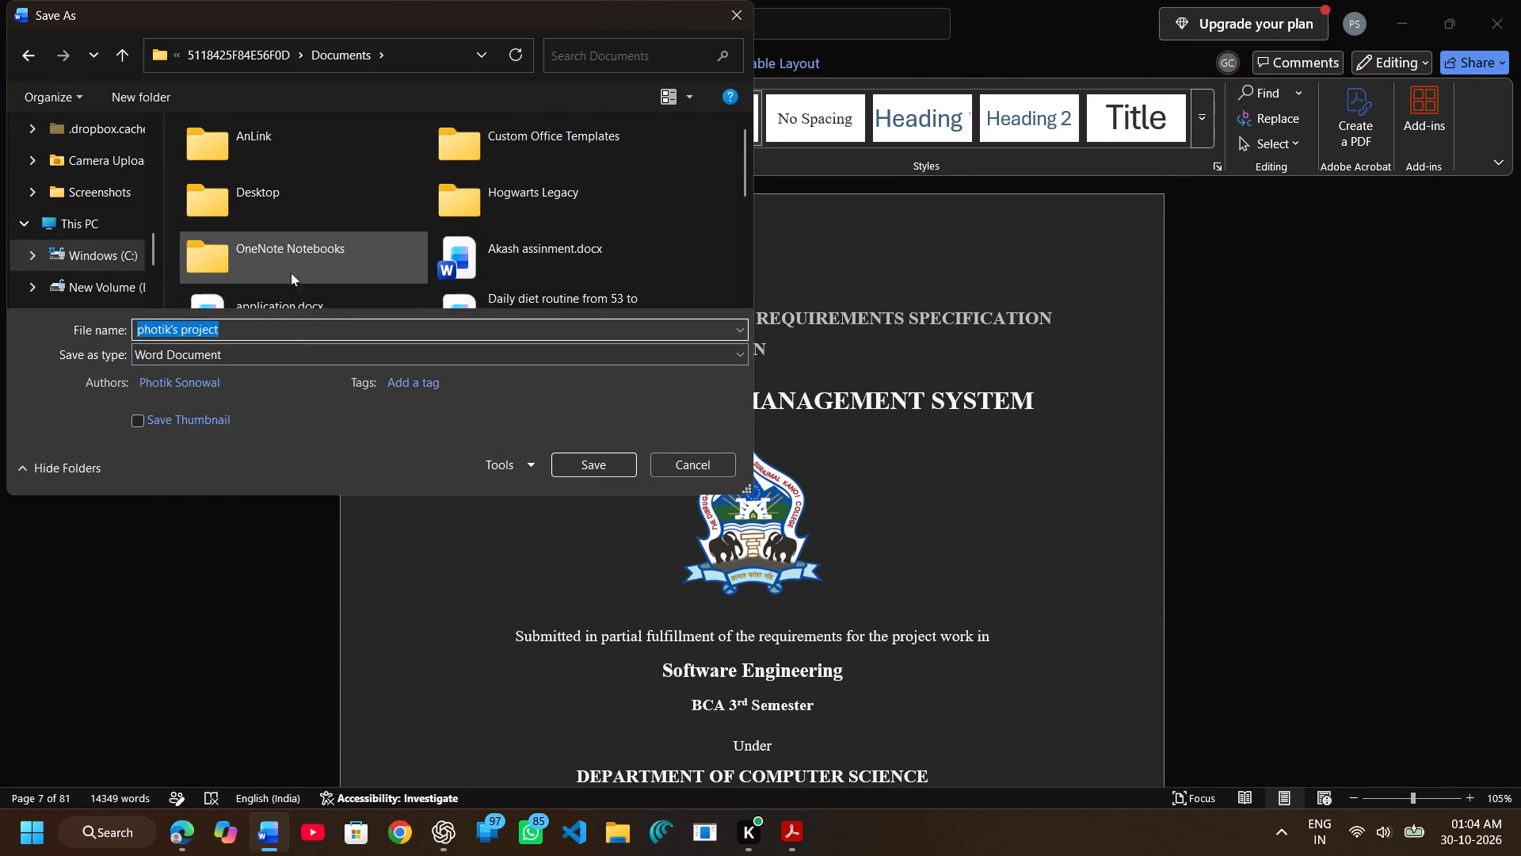
scroll(314, 265, "down", 1)
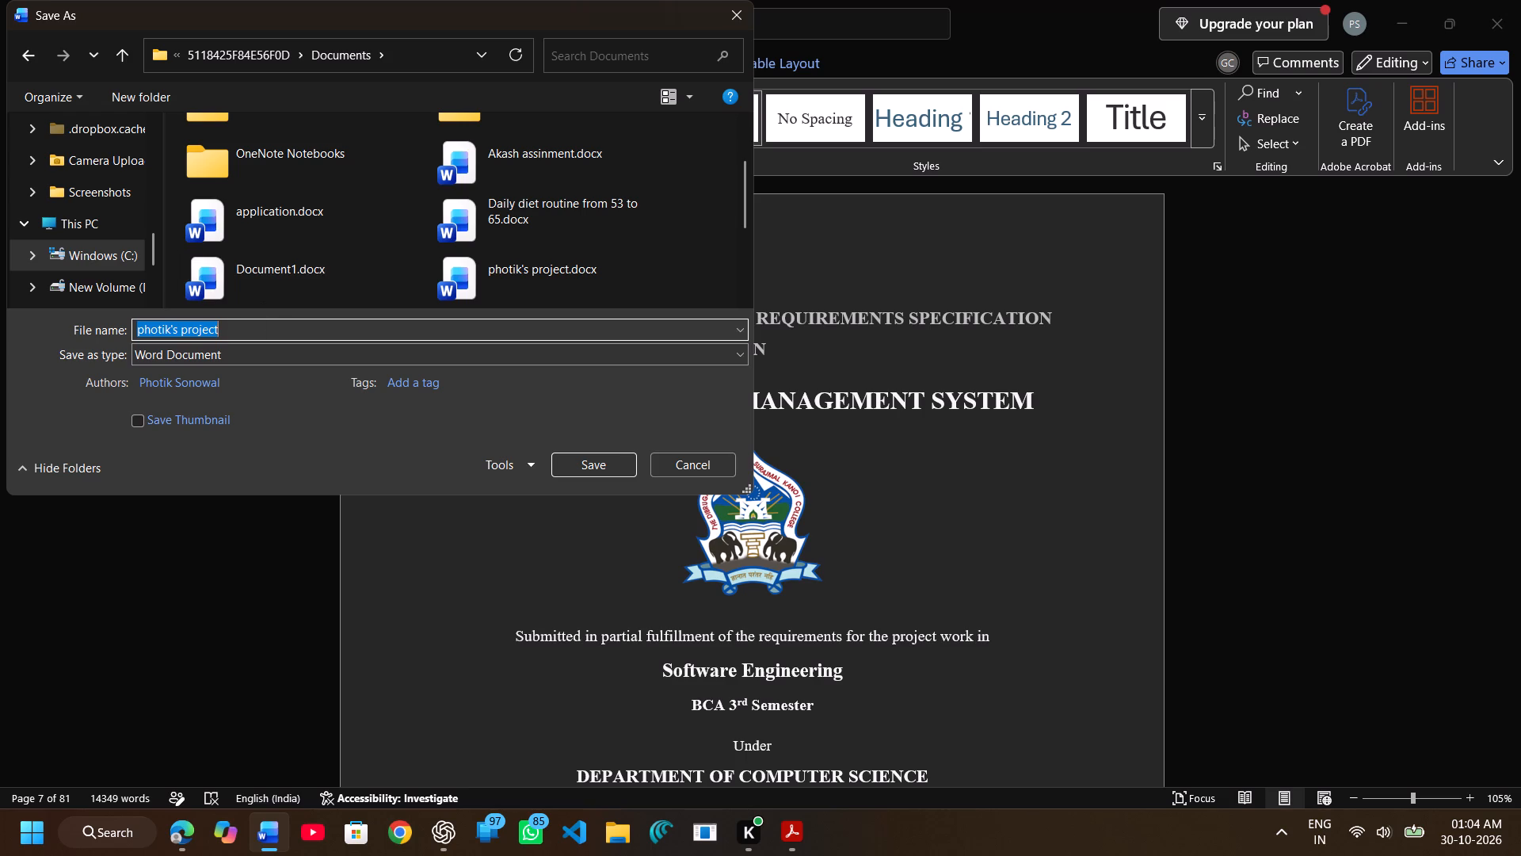
left_click(246, 348)
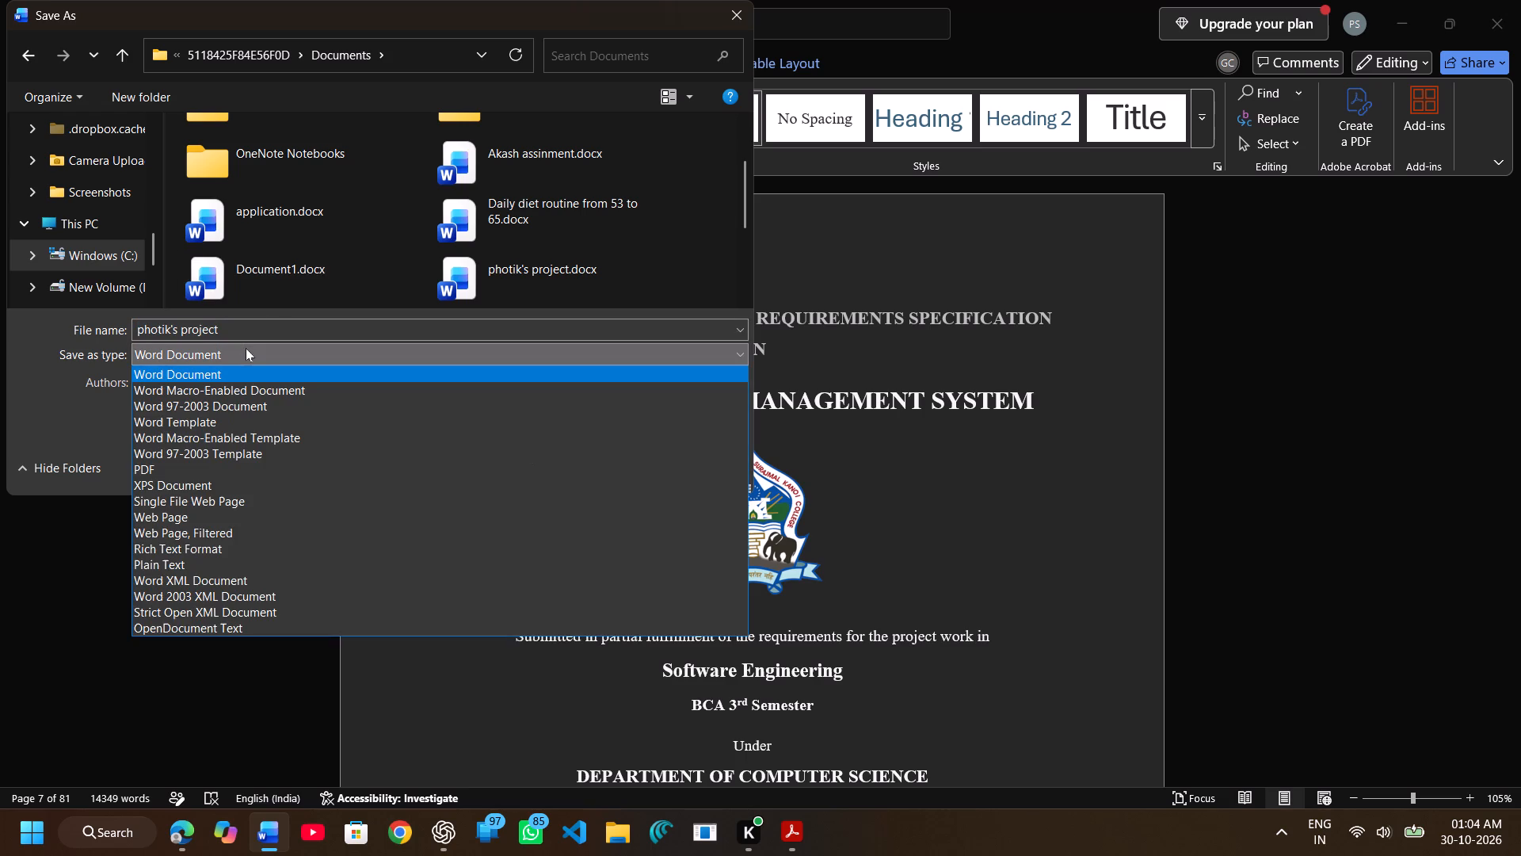
left_click(246, 348)
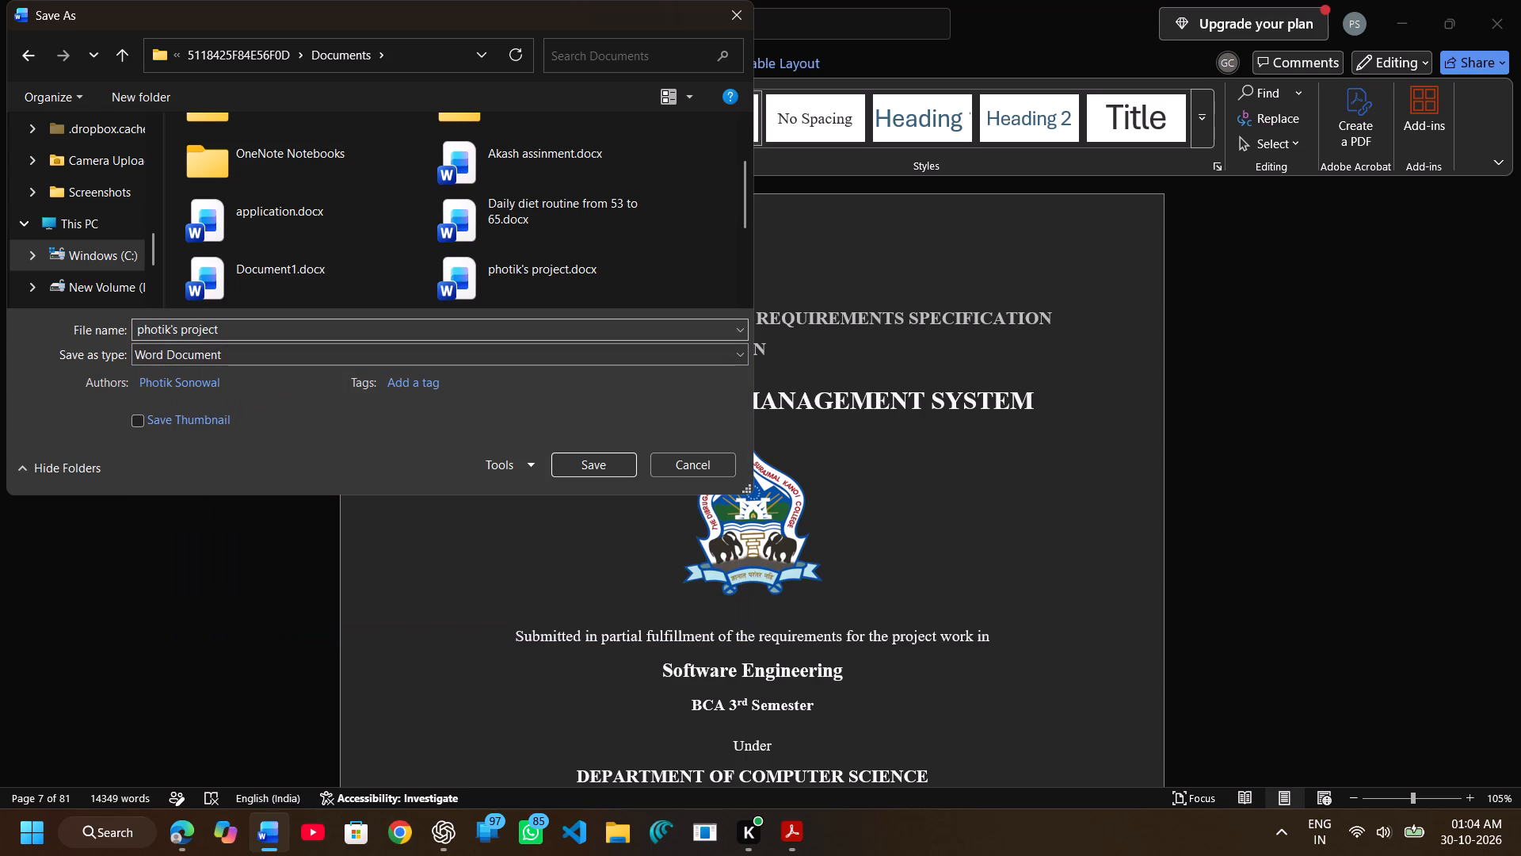
Replace the export's file name with a new one beginning "Photik project of O".
left_click(242, 331)
key("BackSpace")
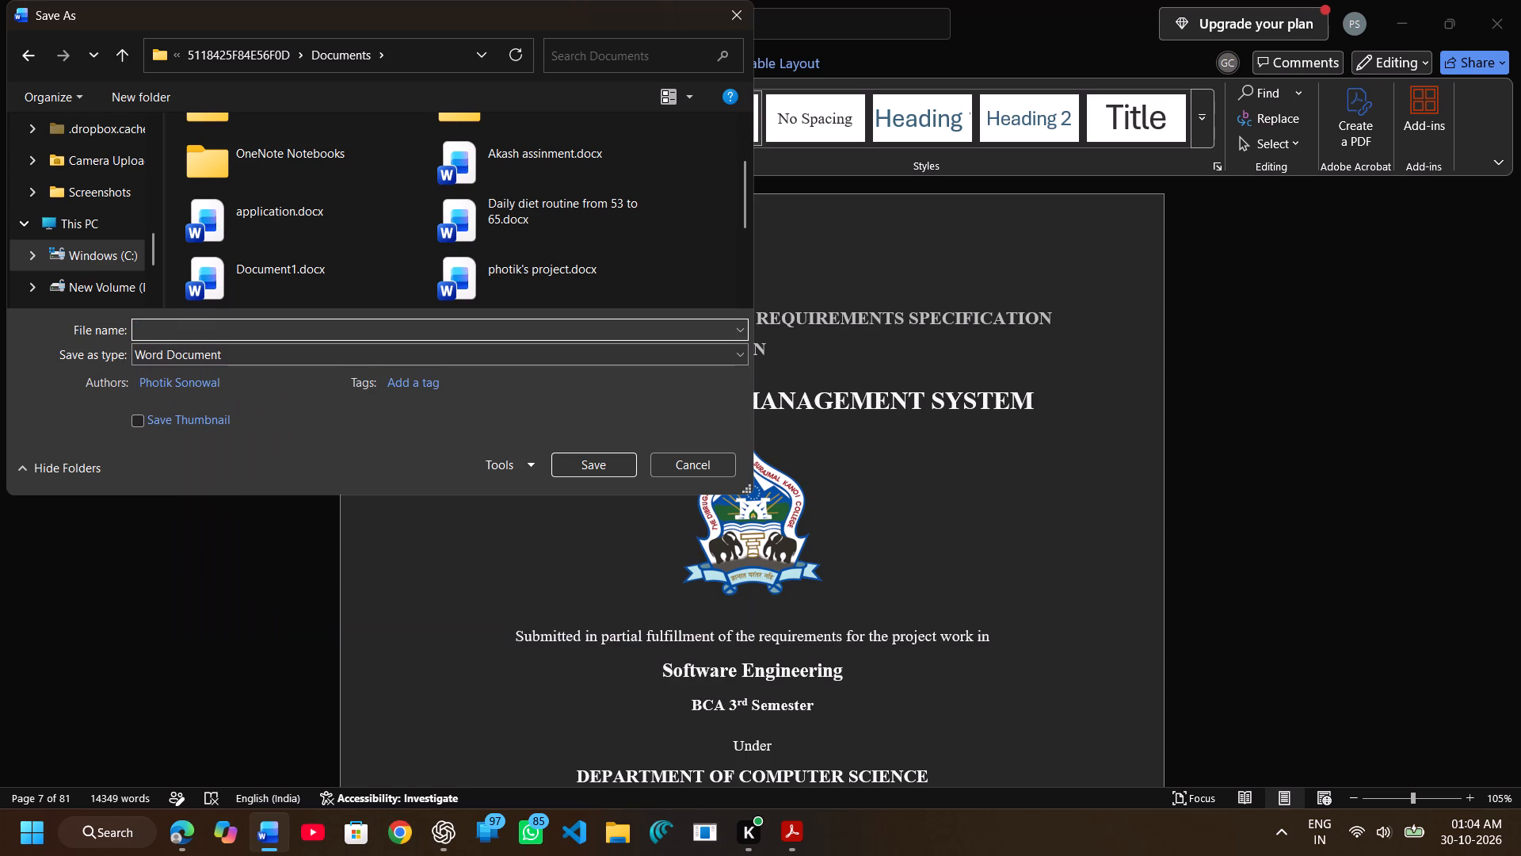
key("o")
key("BackSpace")
type("pgotik")
key("Left")
key("Left")
key("Left")
key("Left")
key("Left")
key("Right")
key("BackSpace")
key("BackSpace")
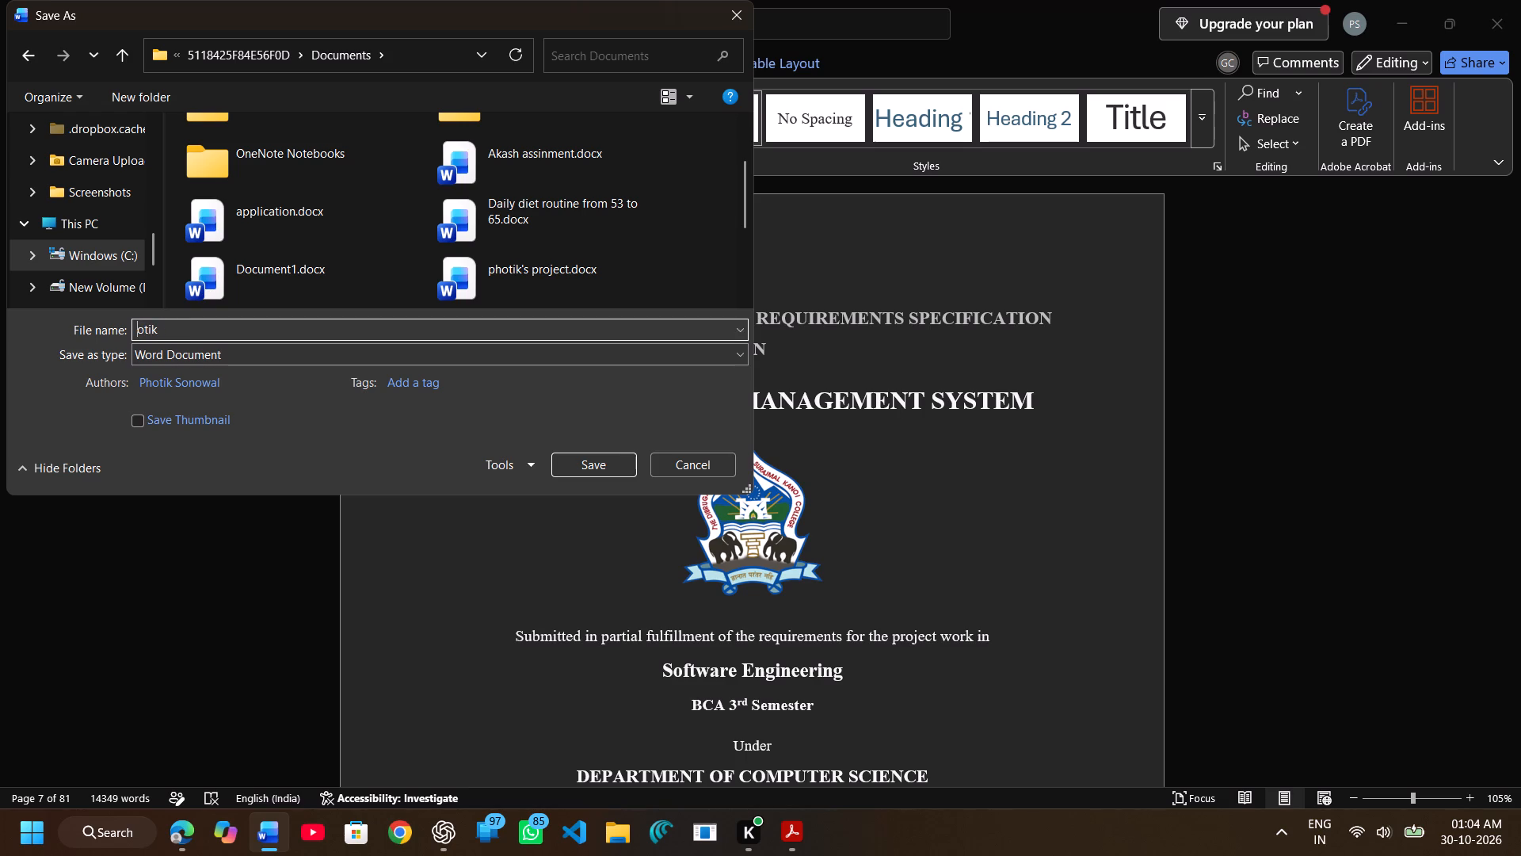
type("Pj")
key("BackSpace")
key("h")
key("Right")
key("Right")
key("Right")
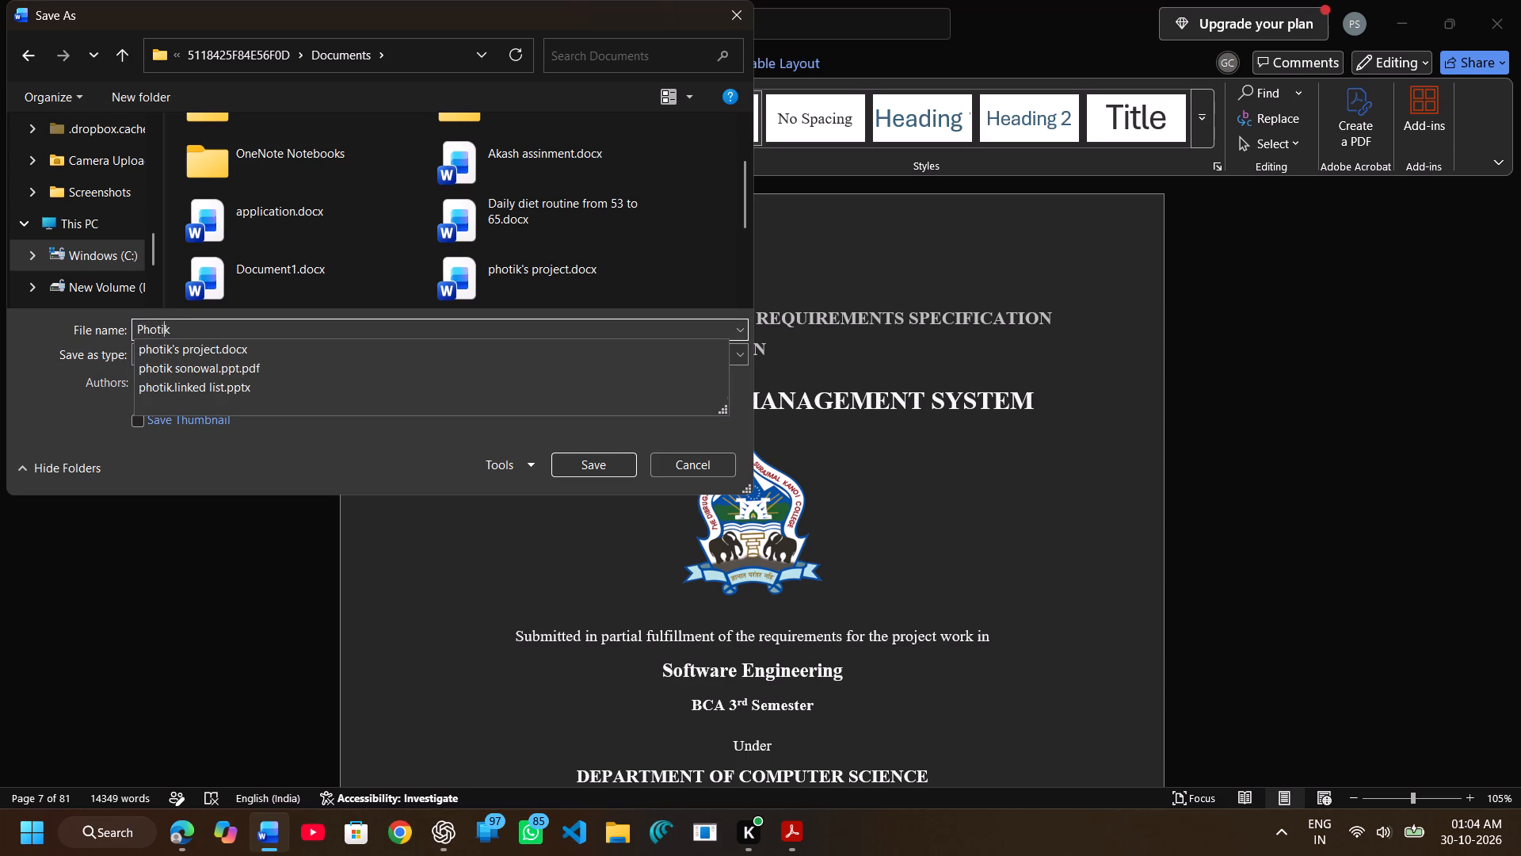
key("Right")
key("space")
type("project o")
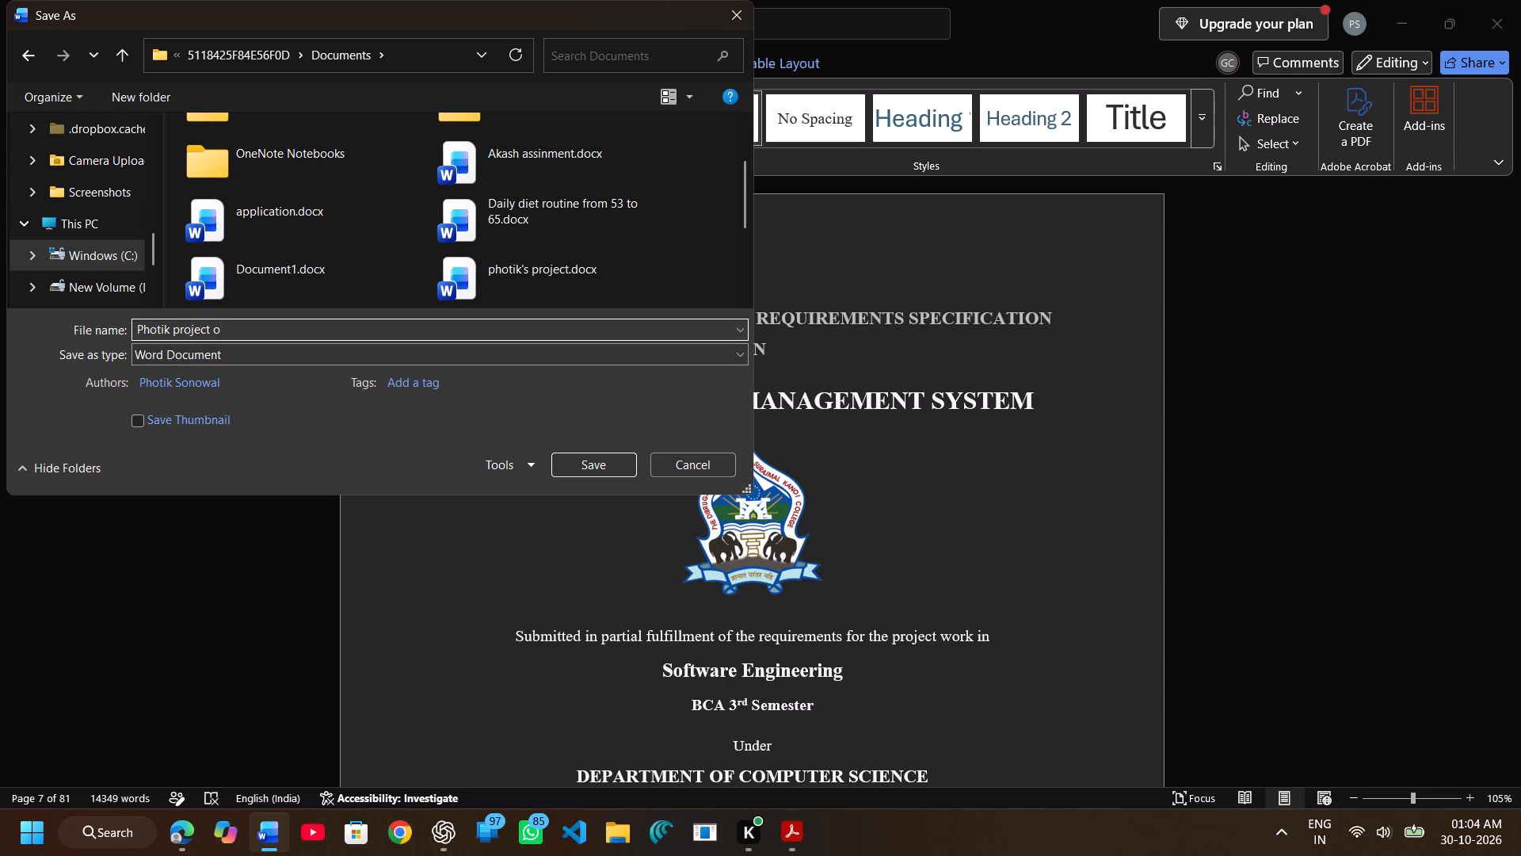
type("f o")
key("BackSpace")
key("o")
Complete the file name as "Photik project of OFMS" and save the Word Document copy in the OneDrive Documents folder.
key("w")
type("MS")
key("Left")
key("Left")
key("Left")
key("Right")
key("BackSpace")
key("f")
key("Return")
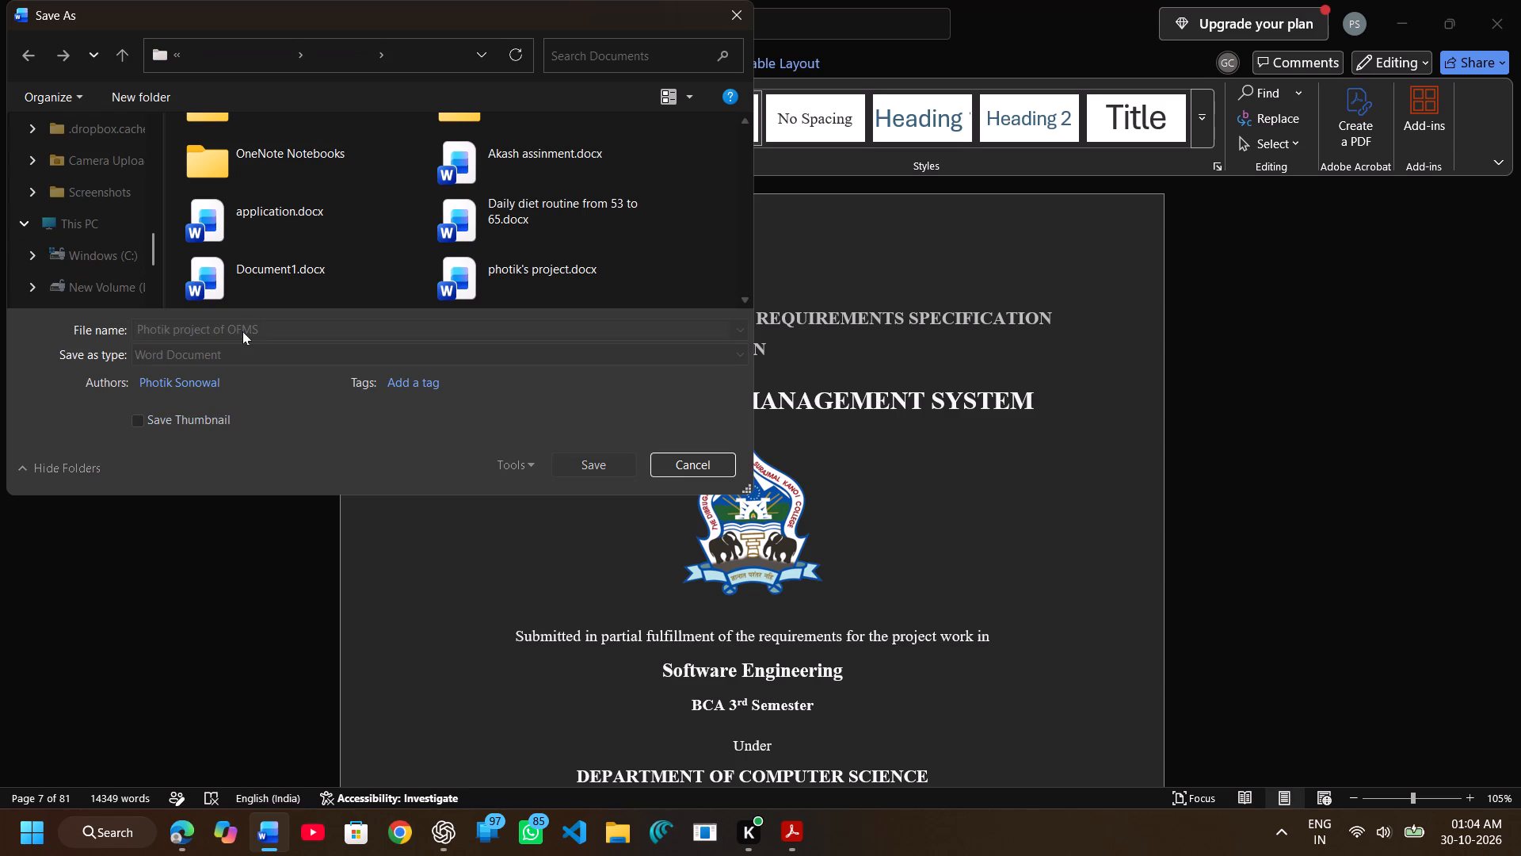
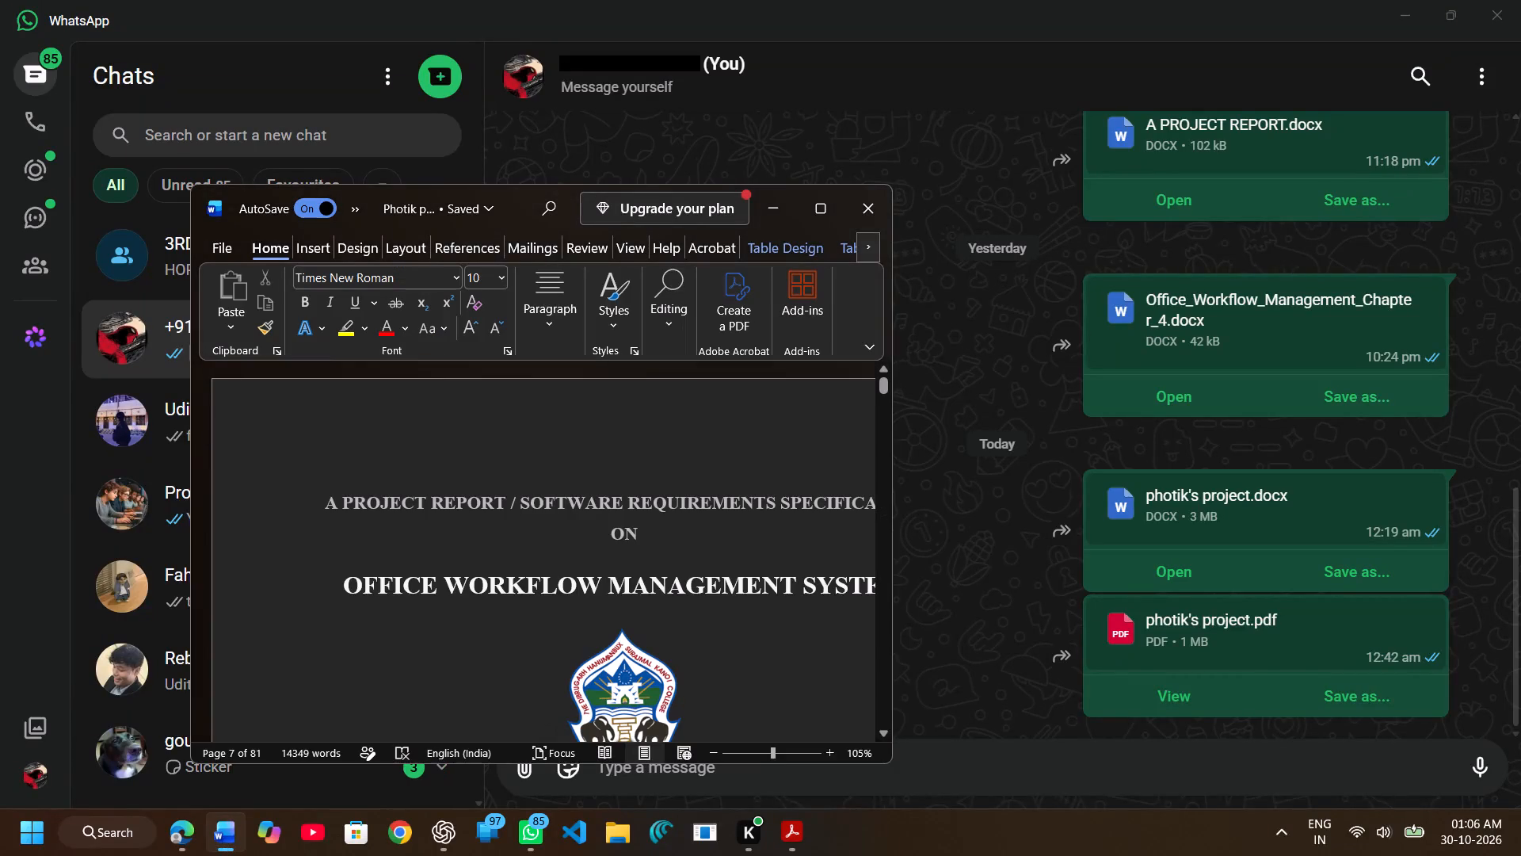
left_click(815, 211)
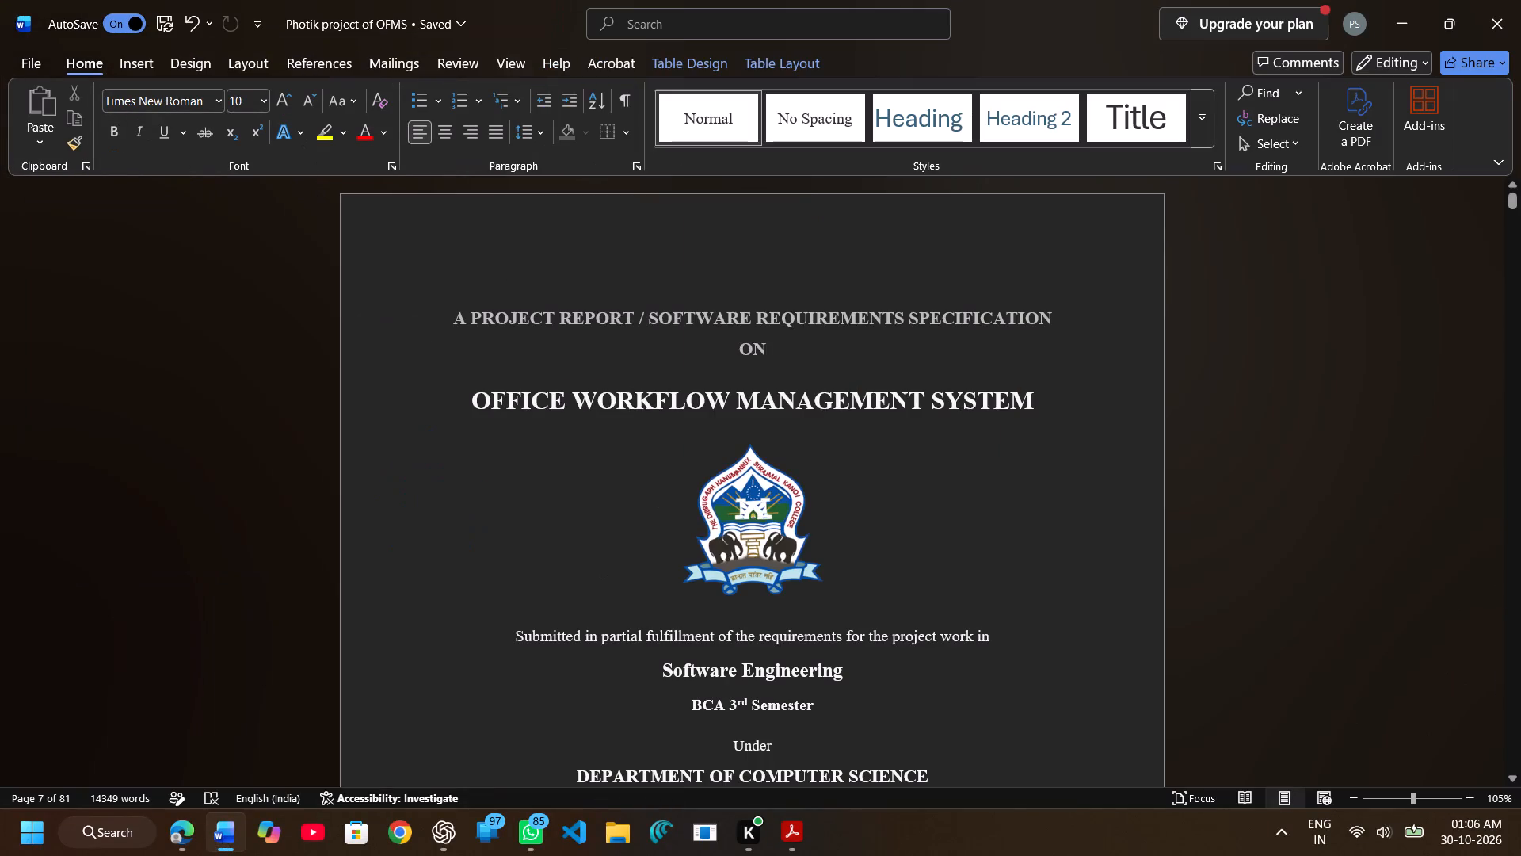
Reopen "Photik project of OFMS" from the recent documents and display its file name and save location details.
left_click(22, 65)
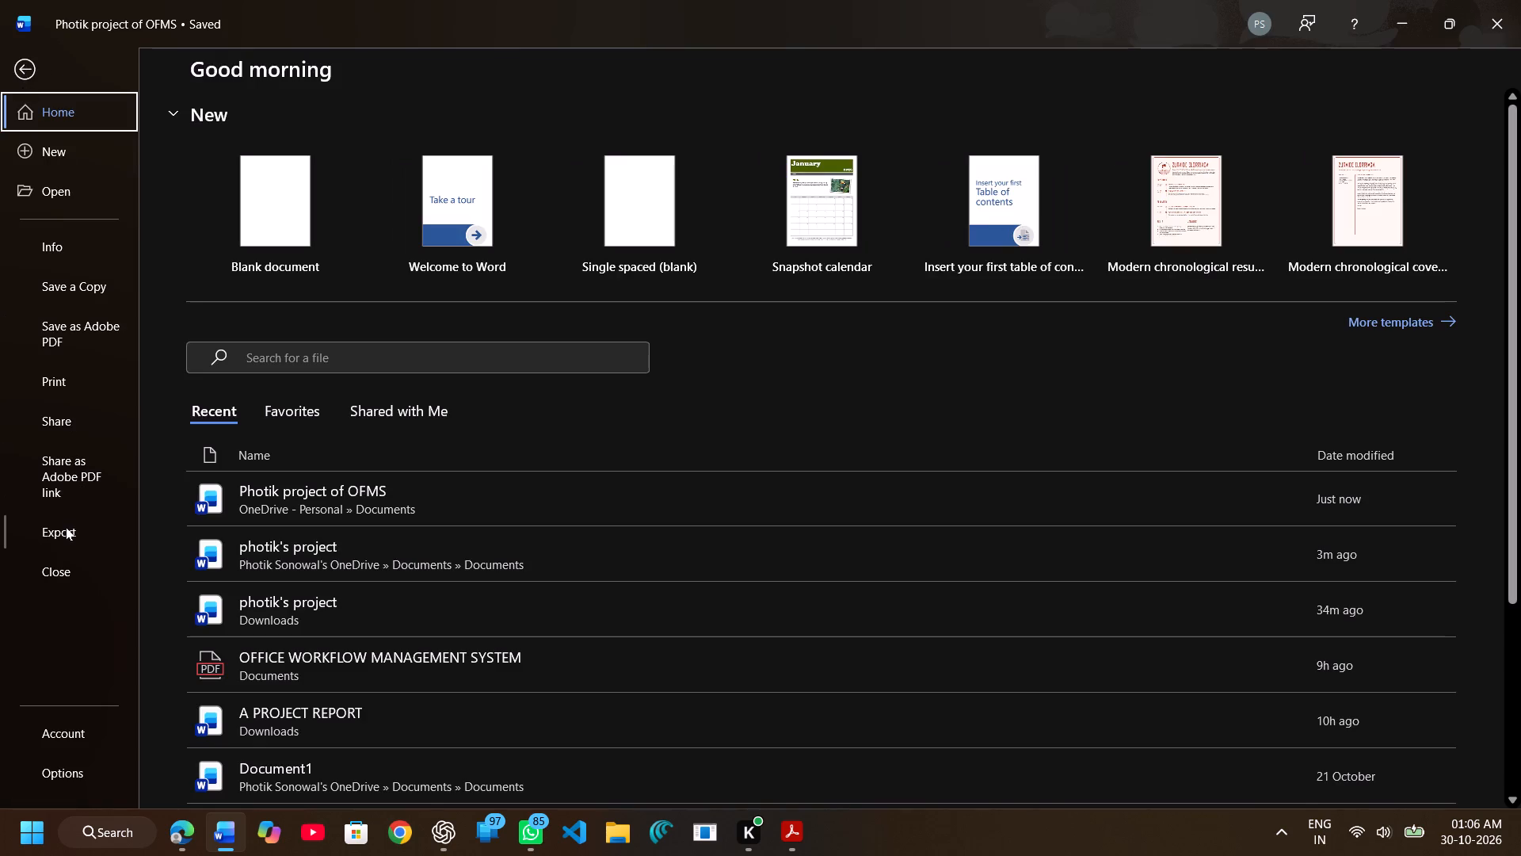
left_click(322, 484)
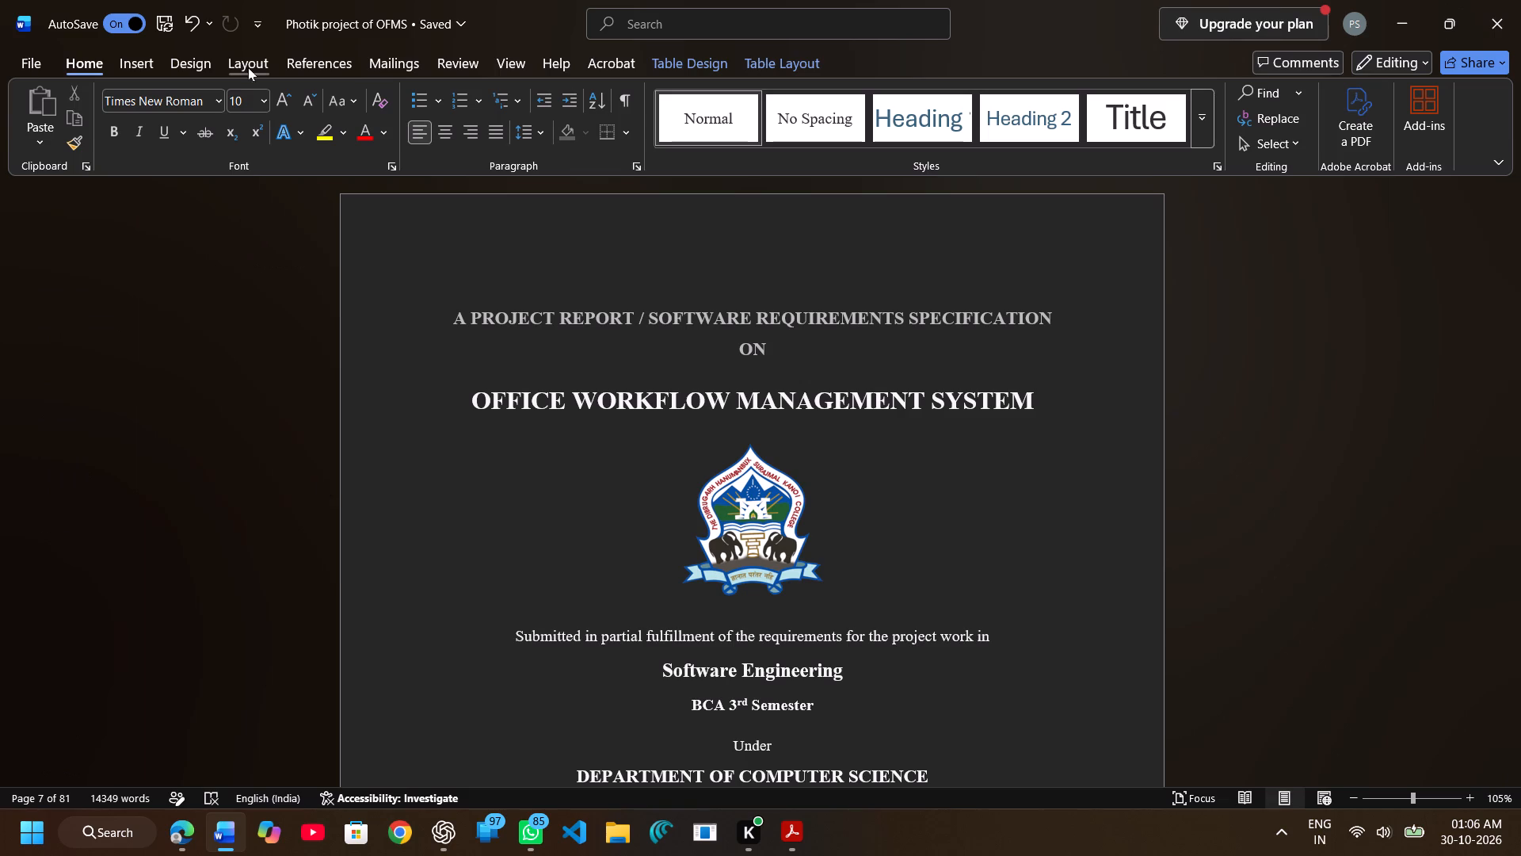
left_click(328, 17)
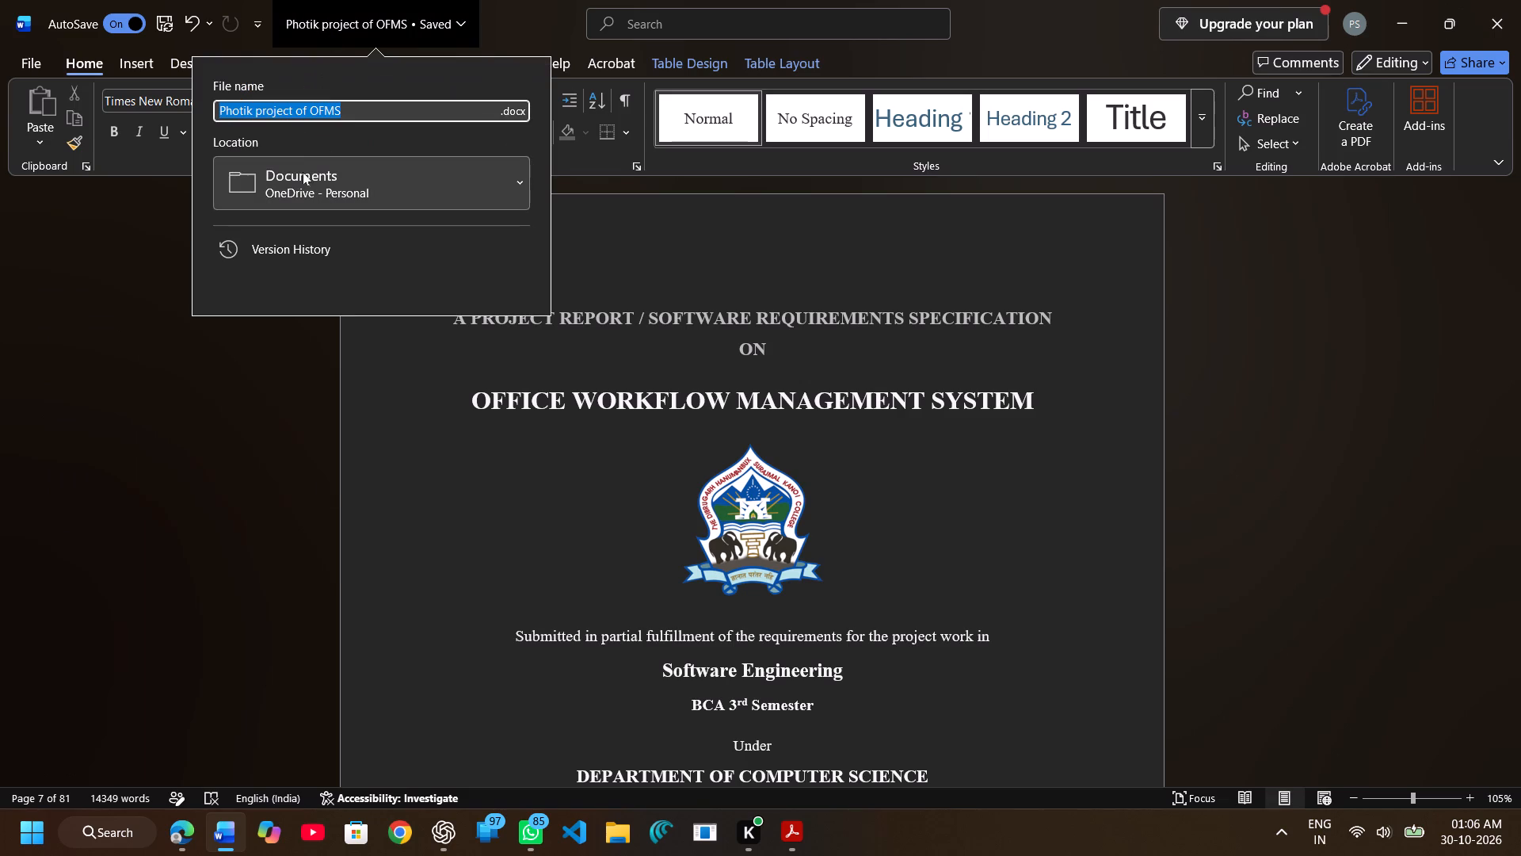
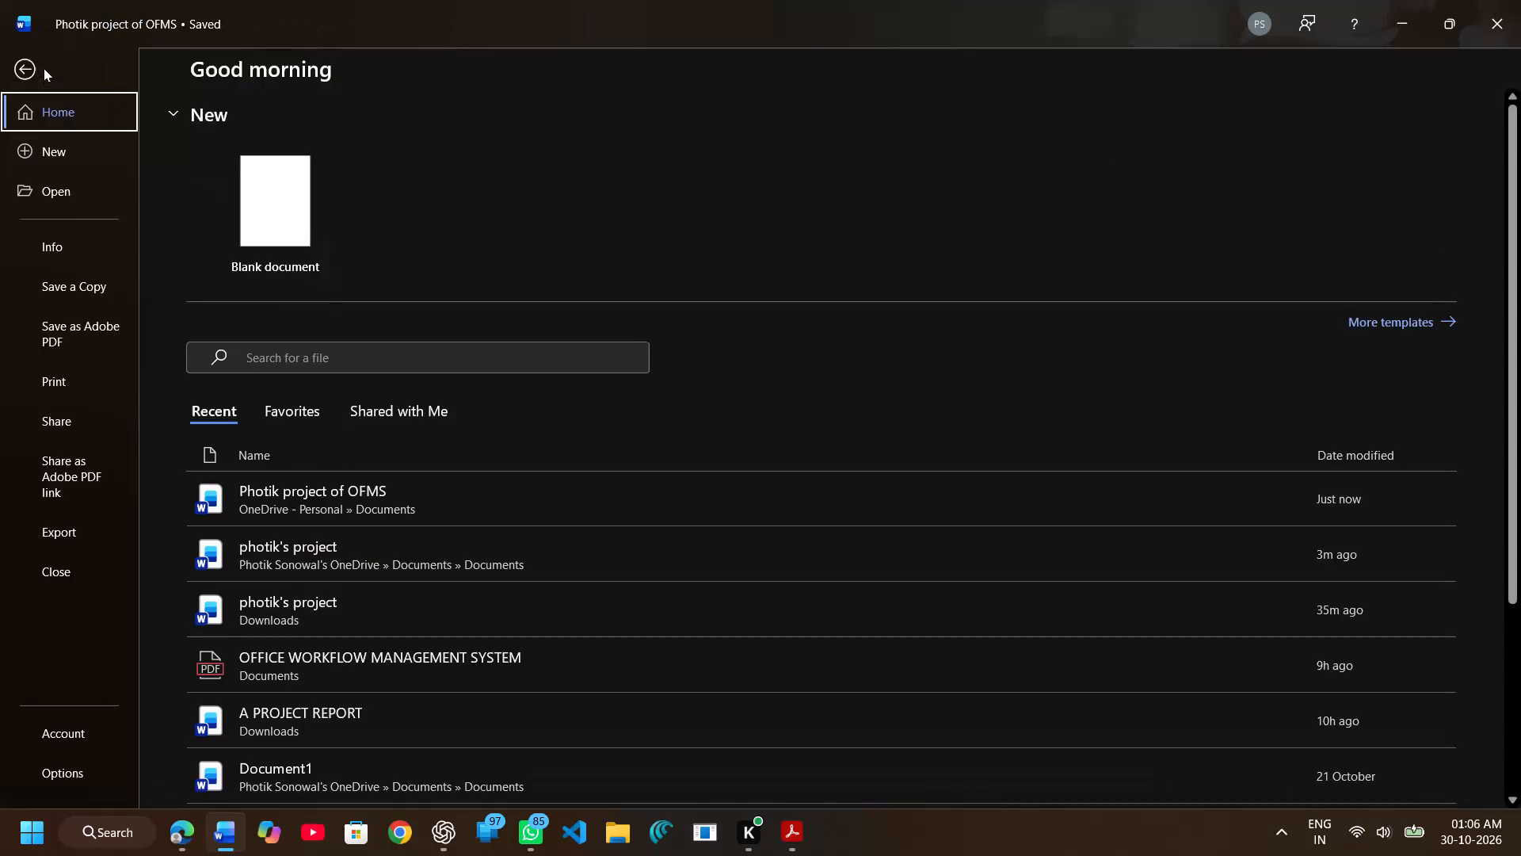
Export the report as a PDF named "Photik project of OFMS" in the Downloads folder, with standard optimization and opening after publishing.
left_click(75, 542)
double_click(308, 192)
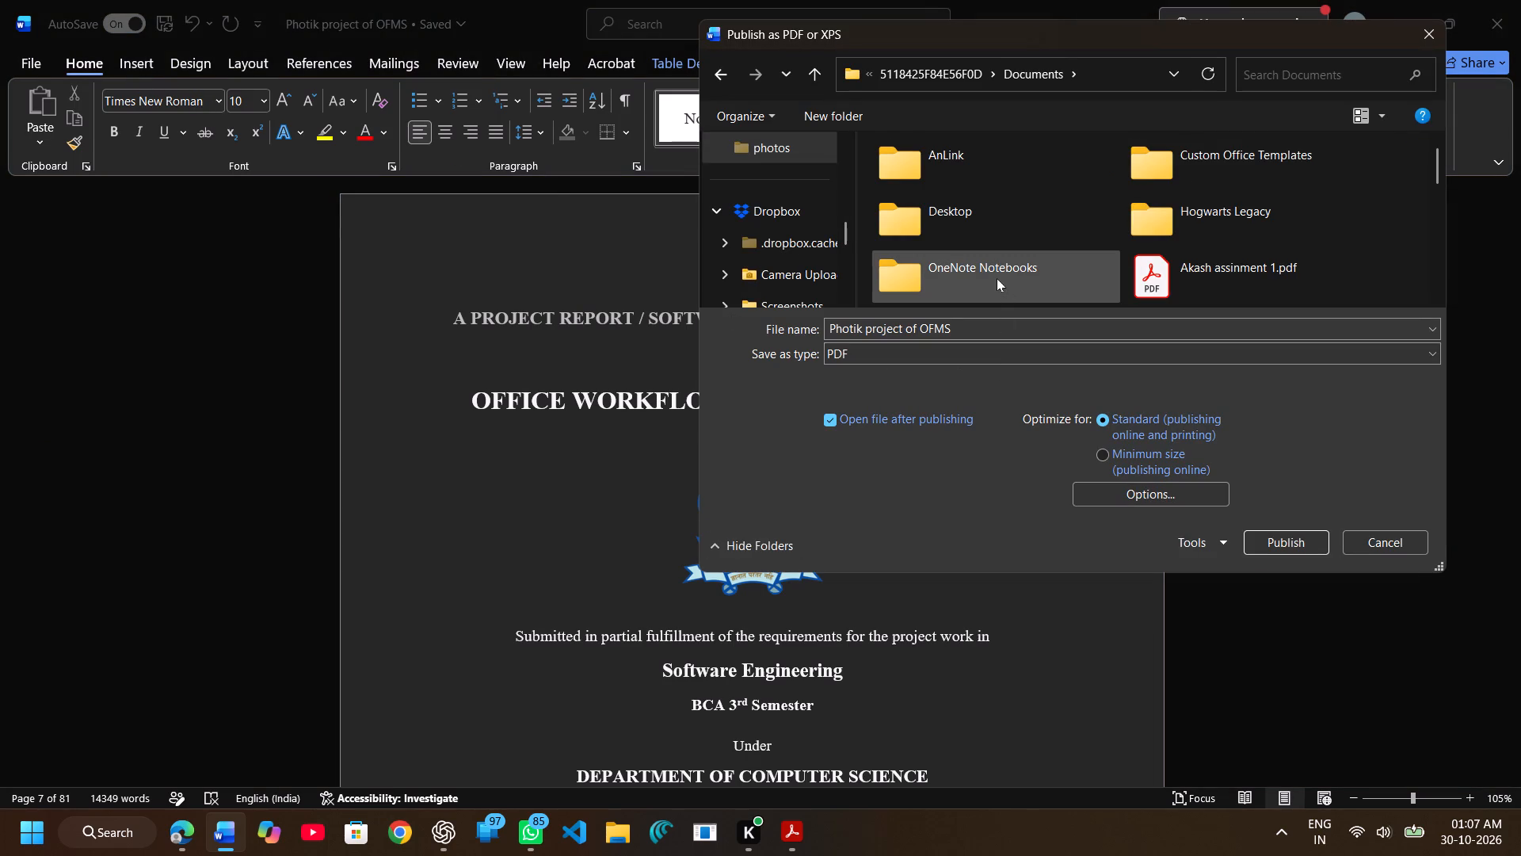
scroll(787, 227, "up", 1)
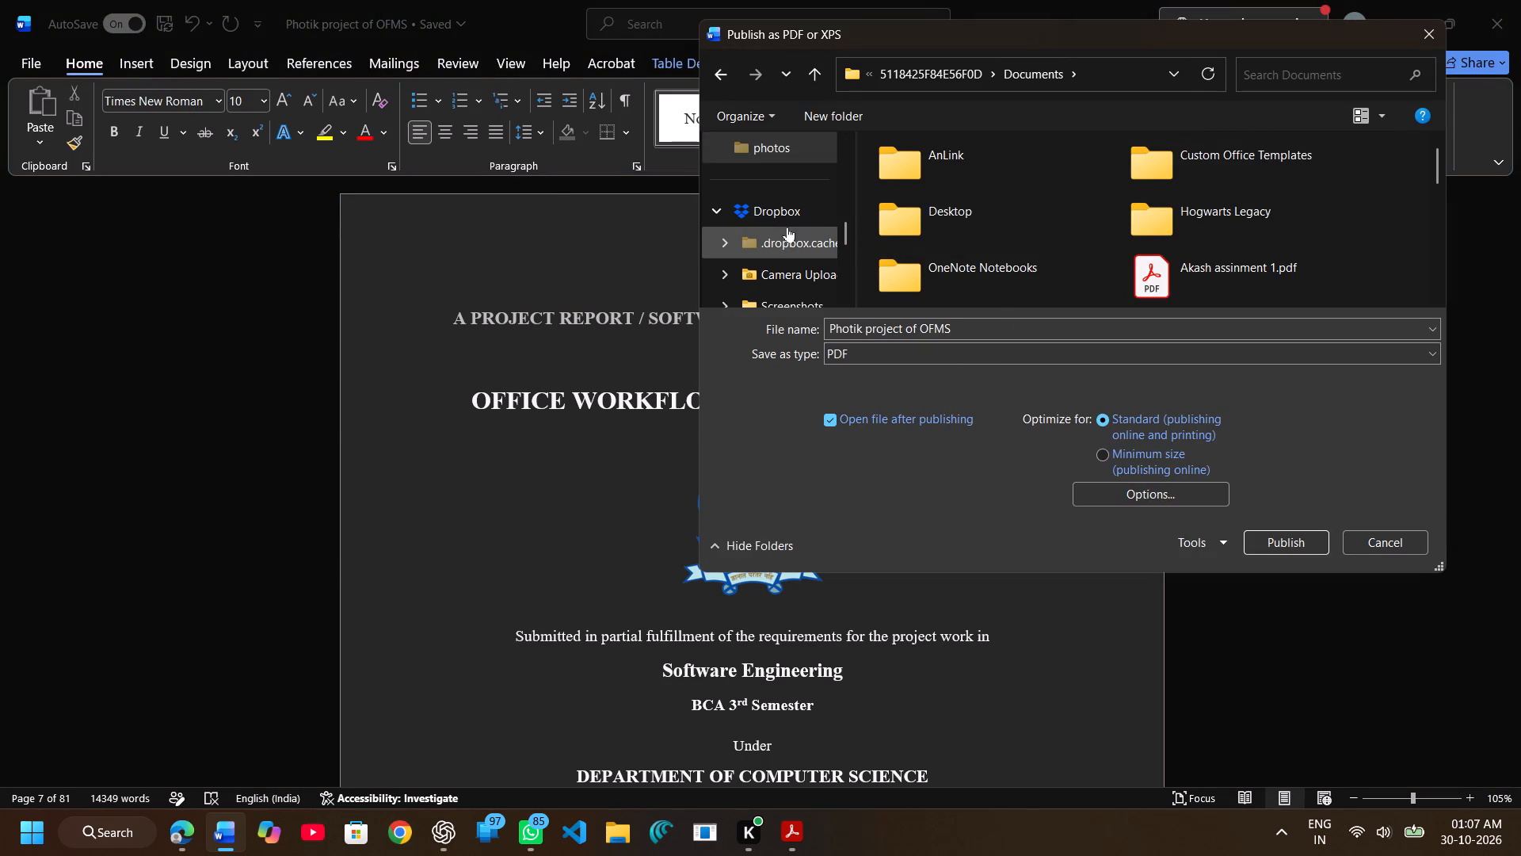
scroll(787, 227, "up", 2)
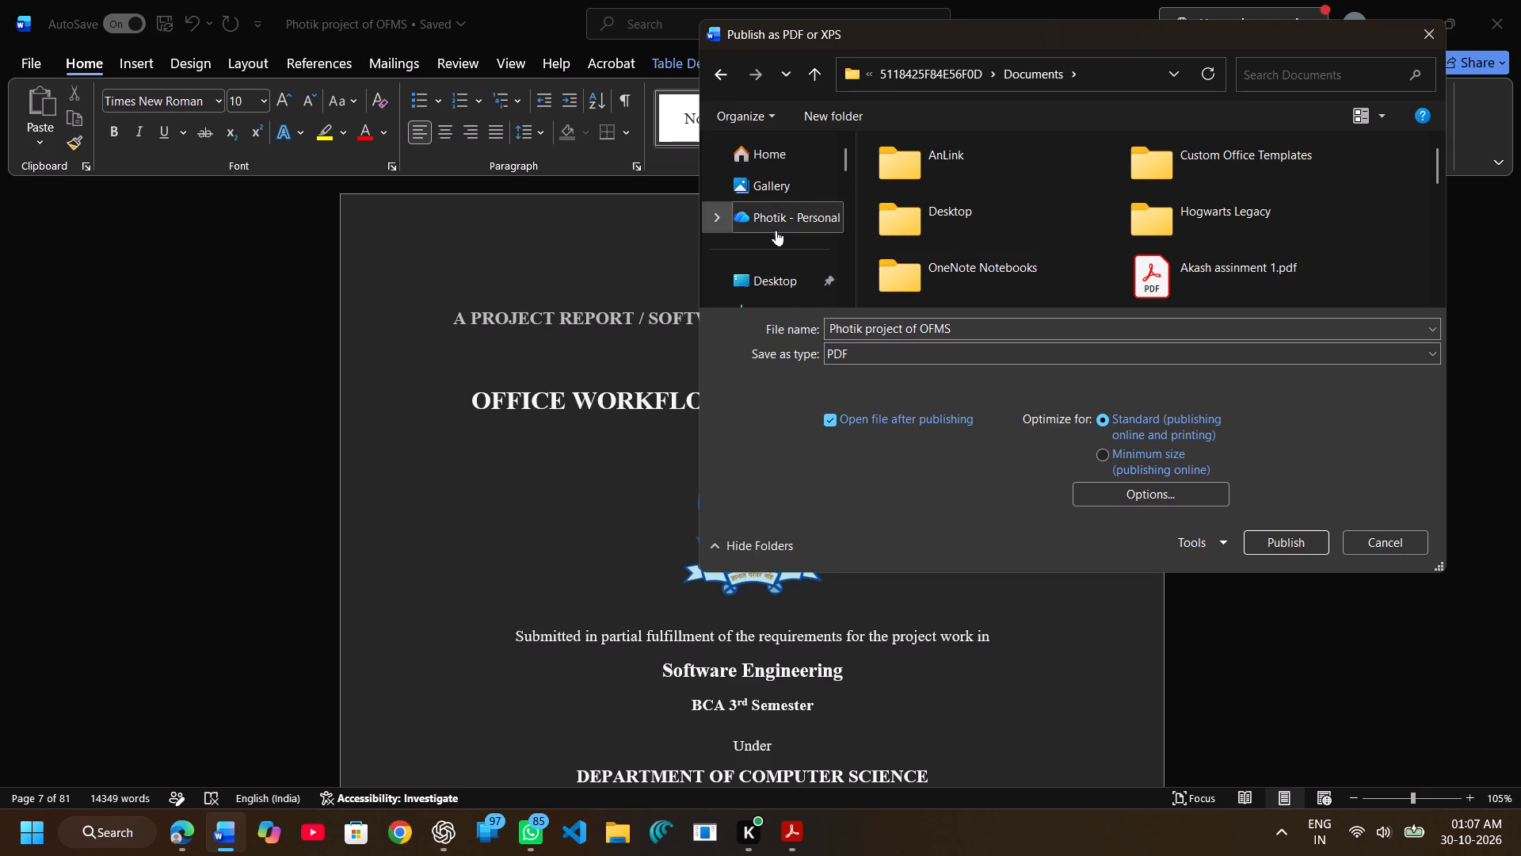
scroll(776, 251, "down", 1)
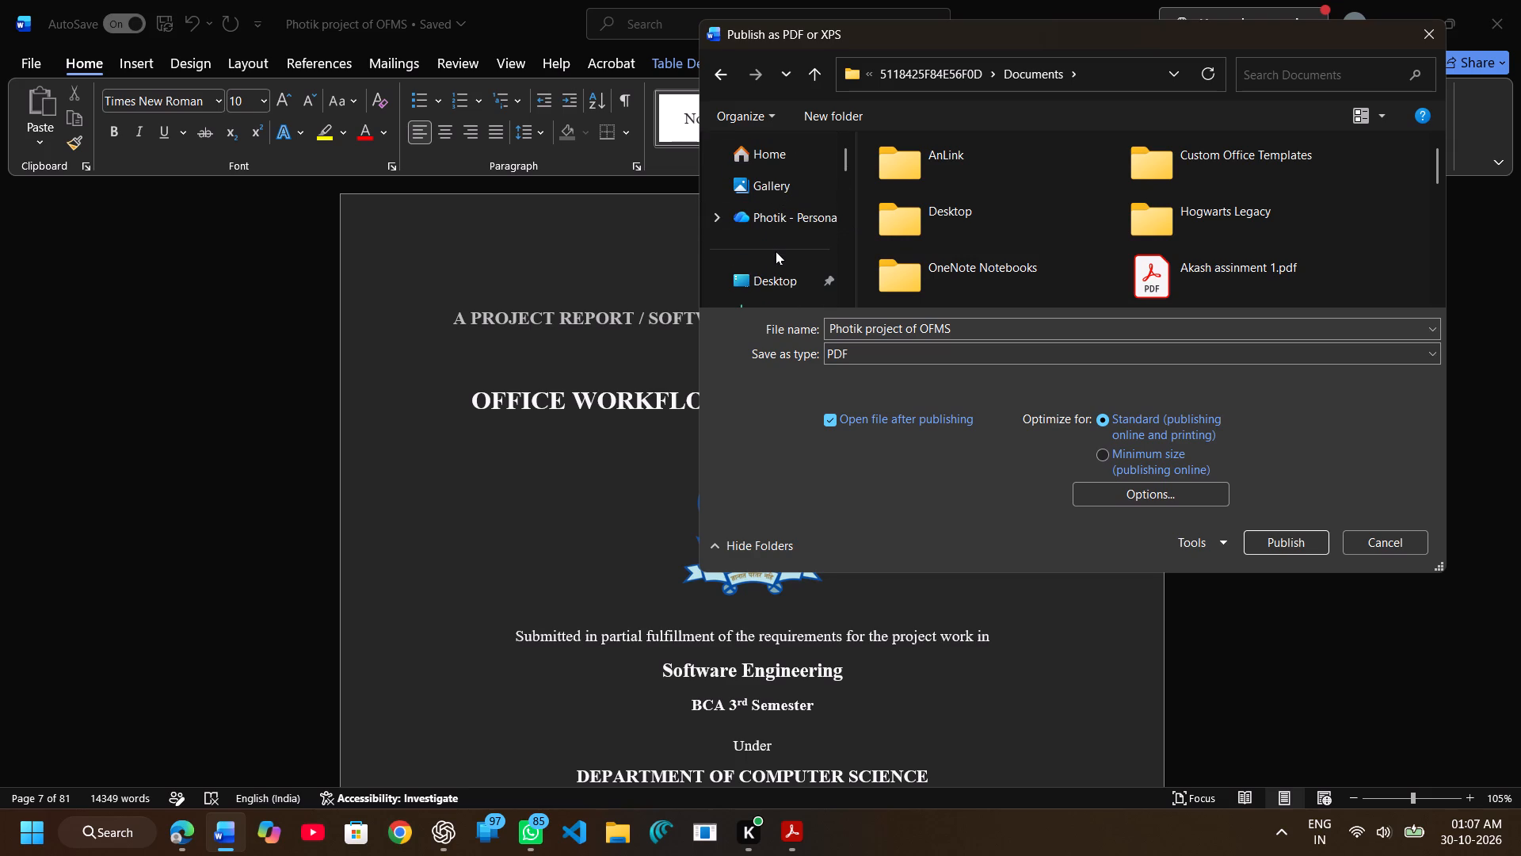
scroll(776, 251, "down", 1)
left_click(764, 267)
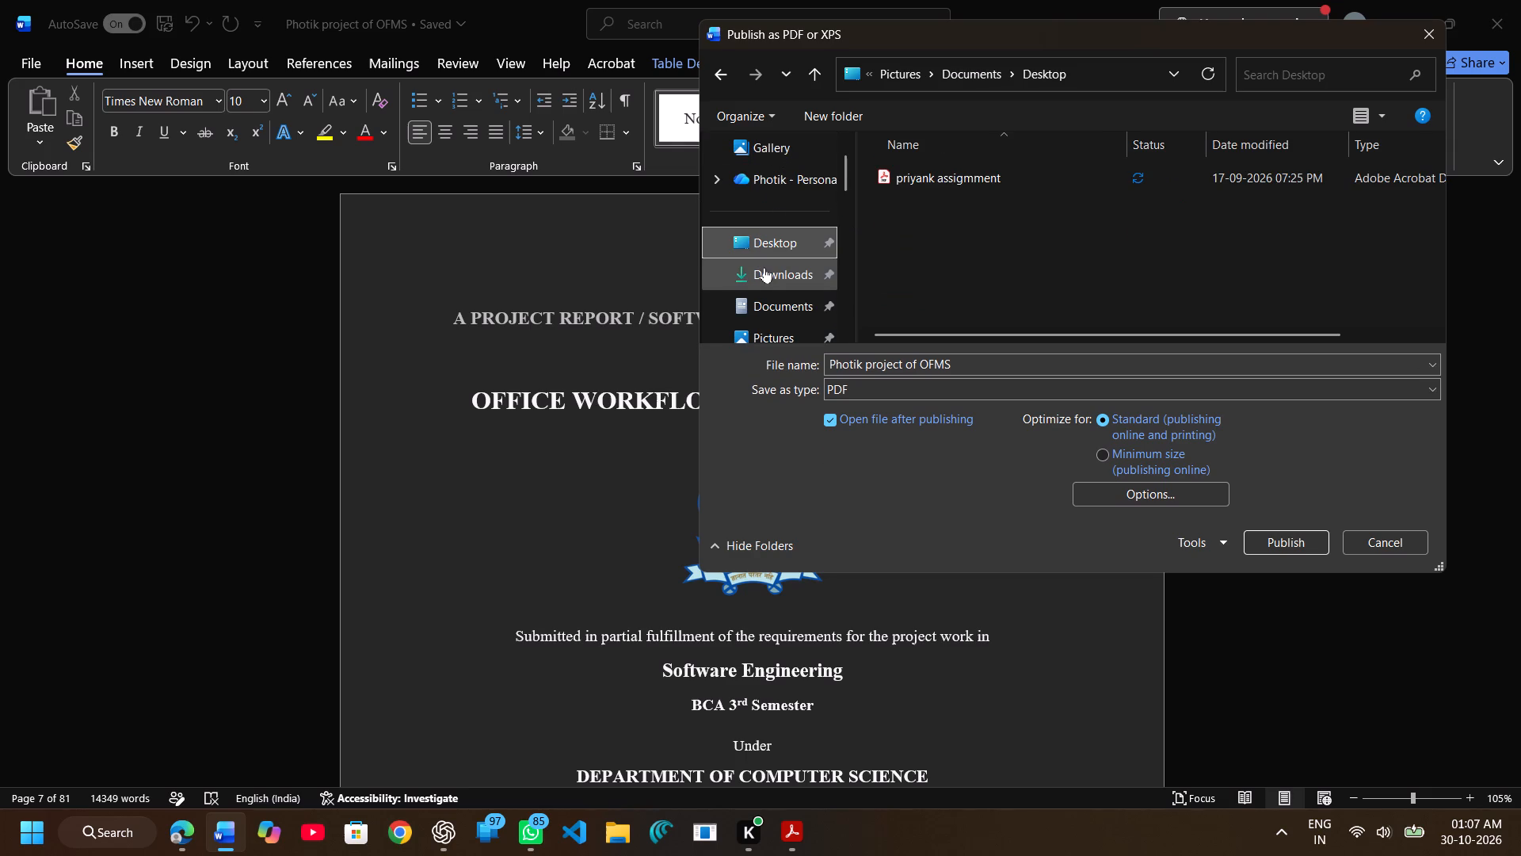
left_click(761, 277)
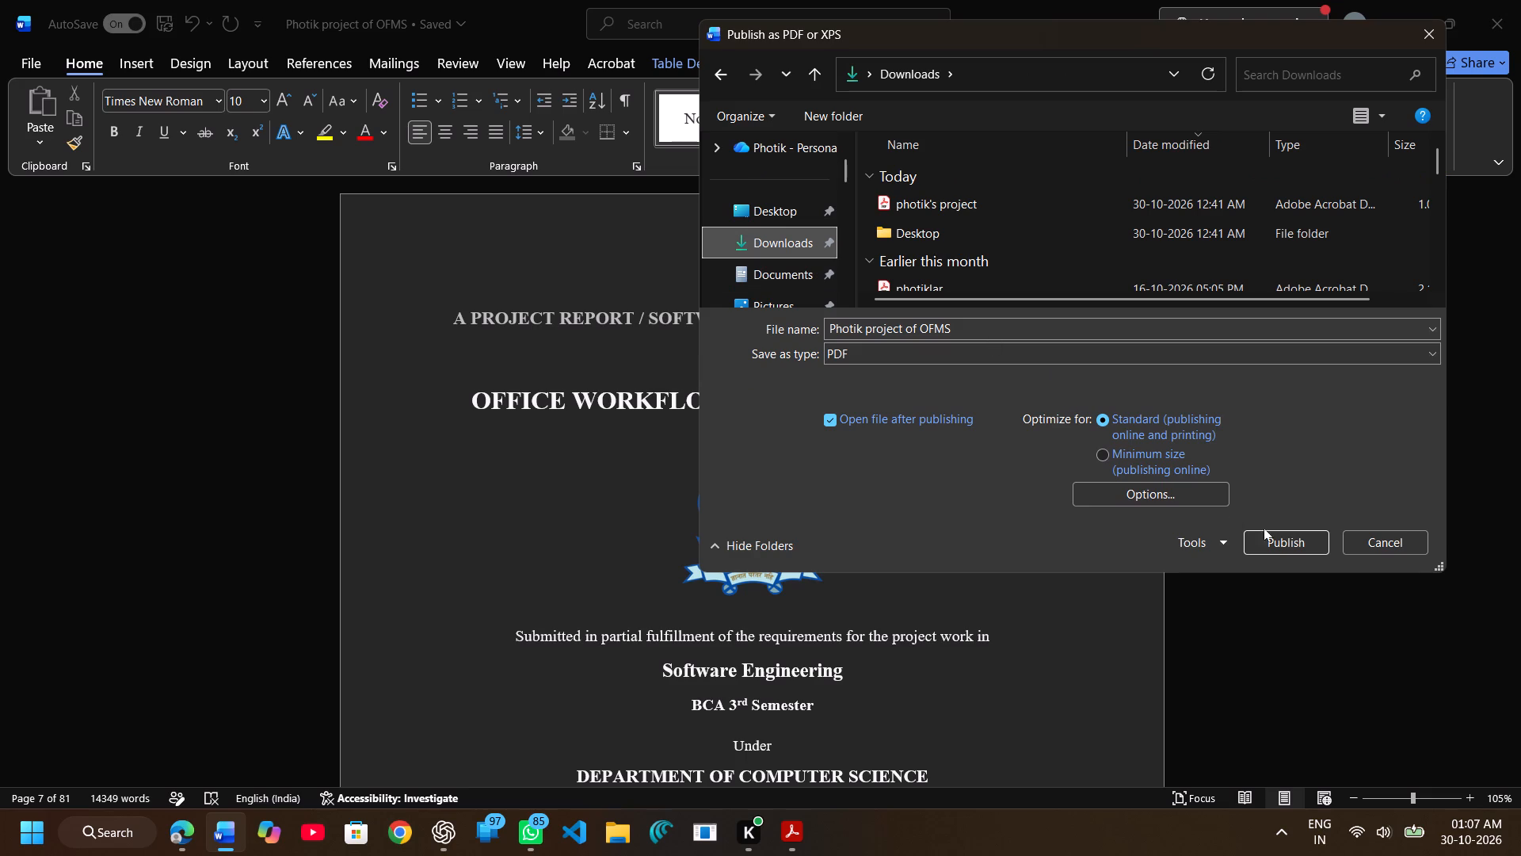
left_click(1290, 534)
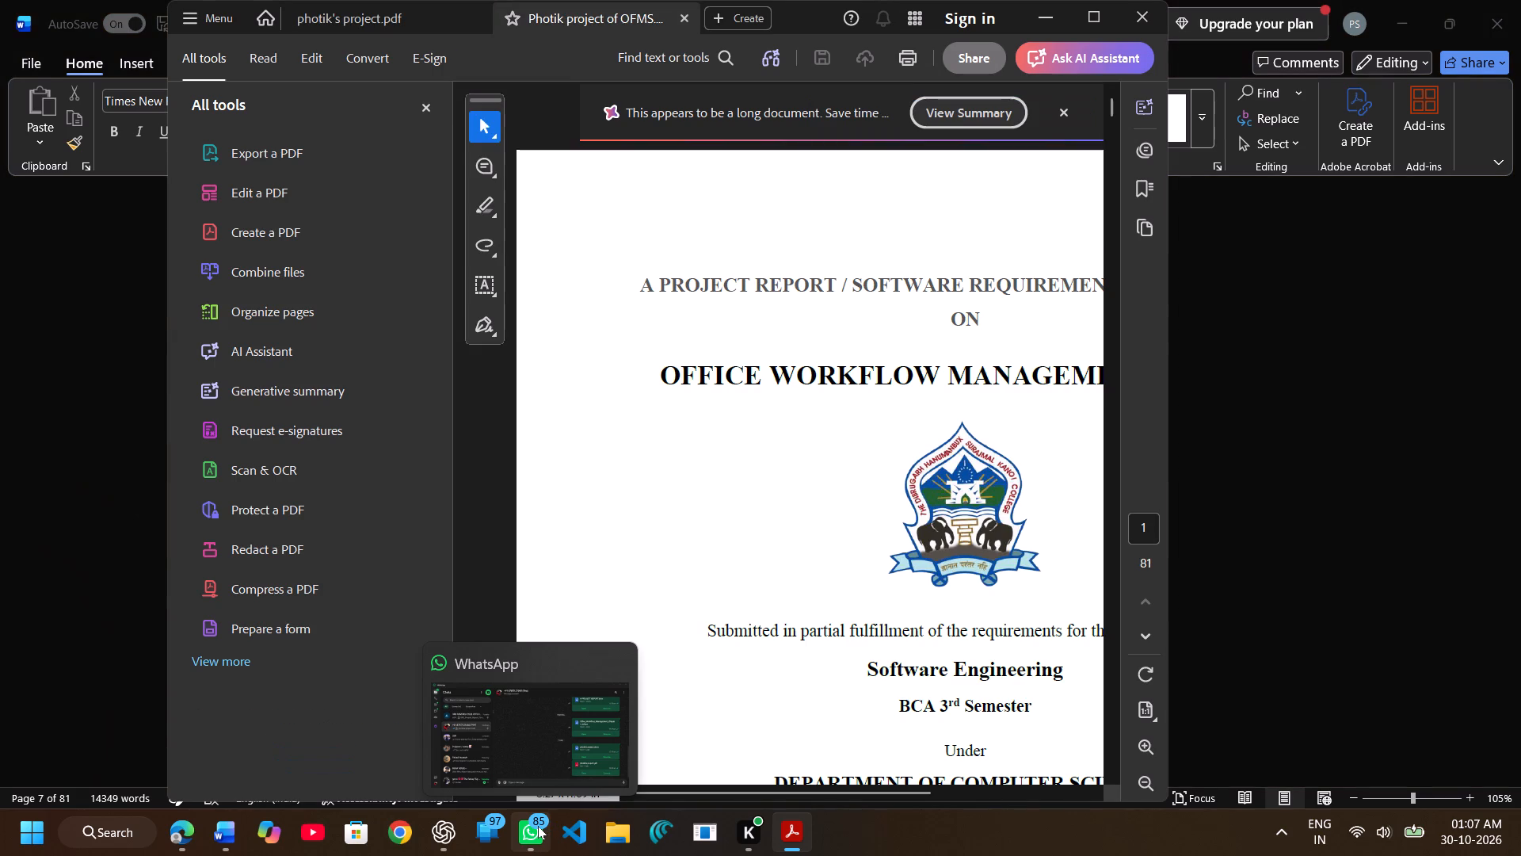
Close the published PDF and the older "photik's project" PDF, exiting Acrobat to return to the Word report.
left_click(1149, 25)
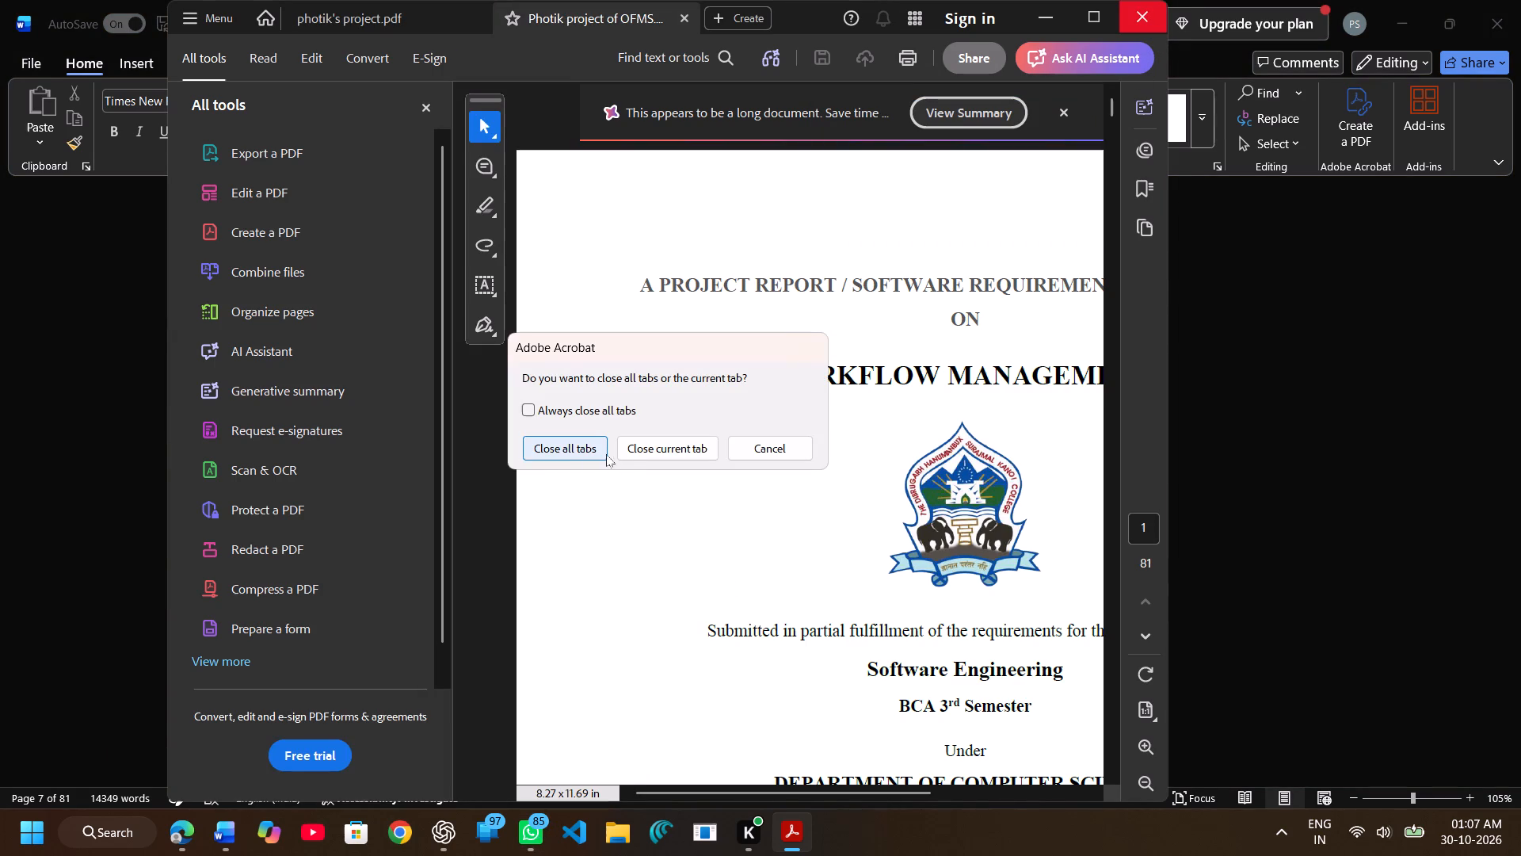
left_click(632, 452)
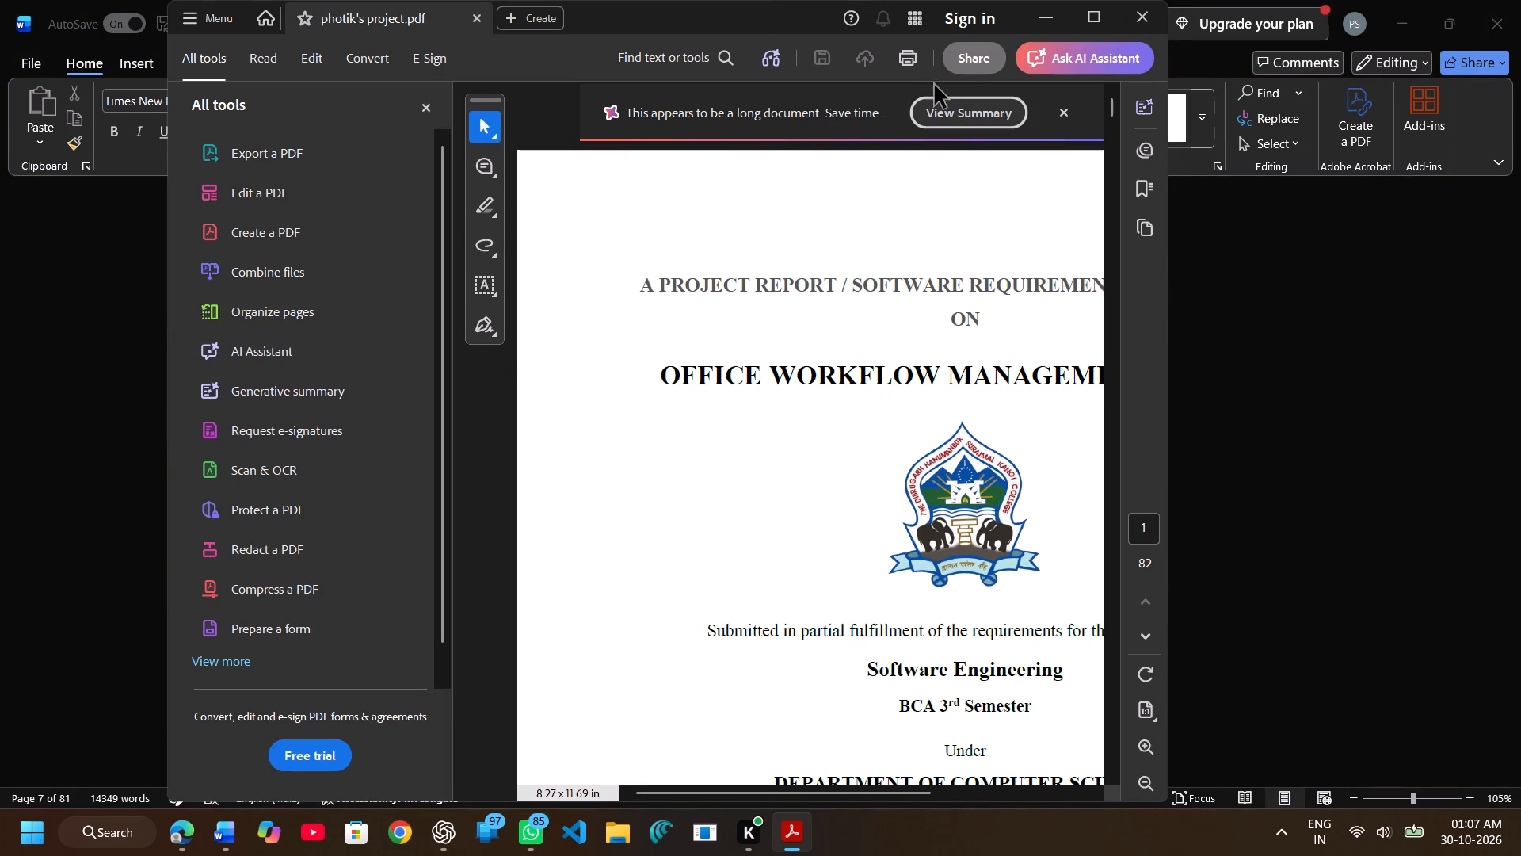
left_click(1142, 5)
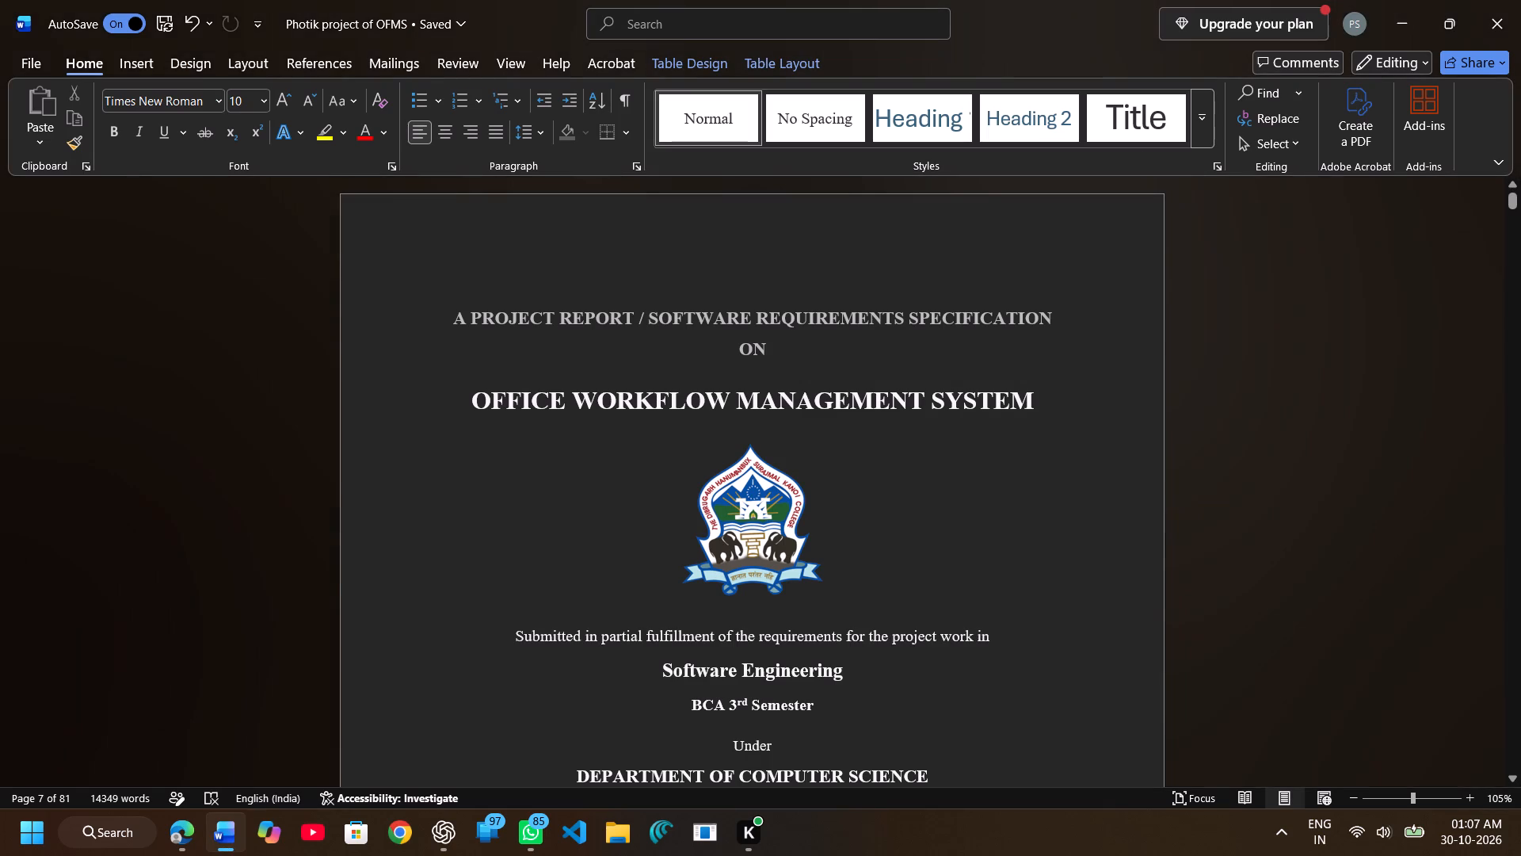